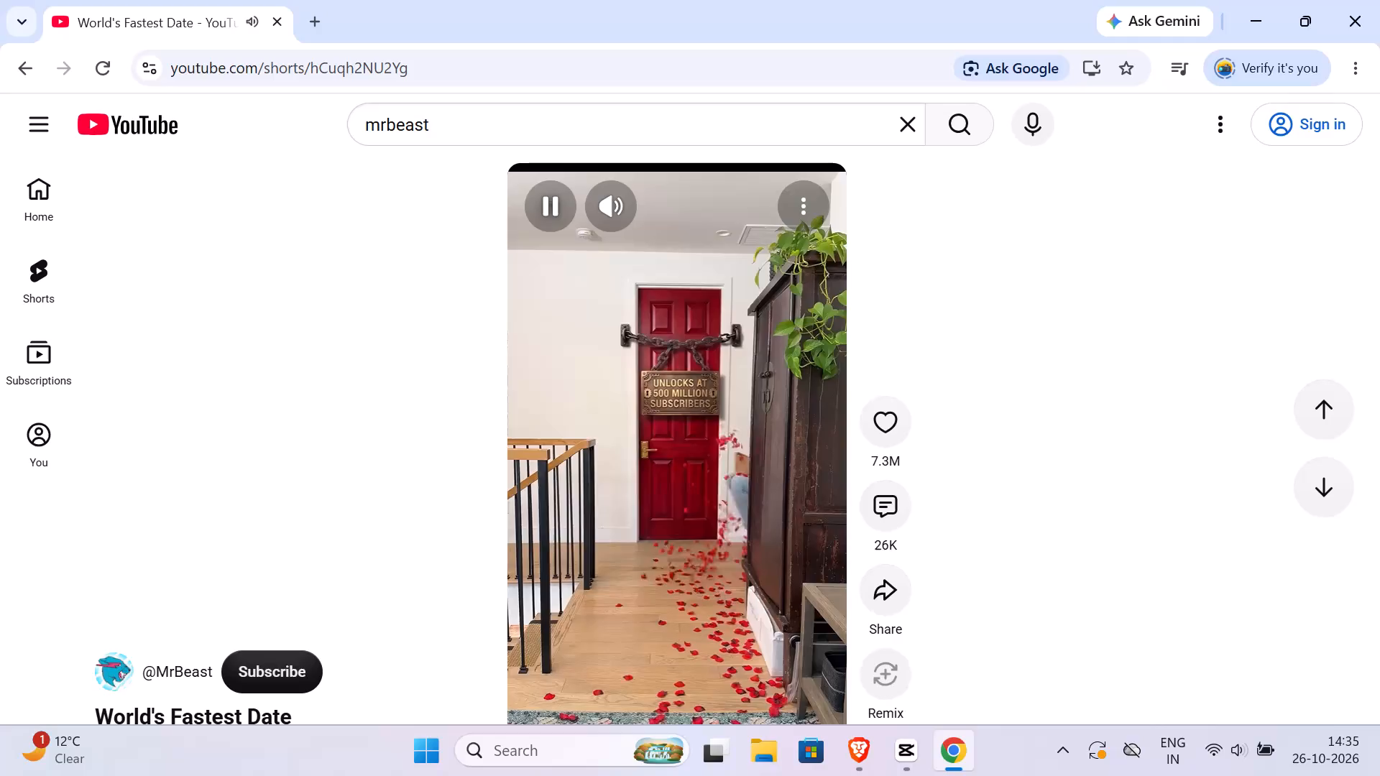
Browse MrBeast's Shorts feed from World's Fastest Date onward to compare candidate videos.
scroll(640, 492, "down", 1)
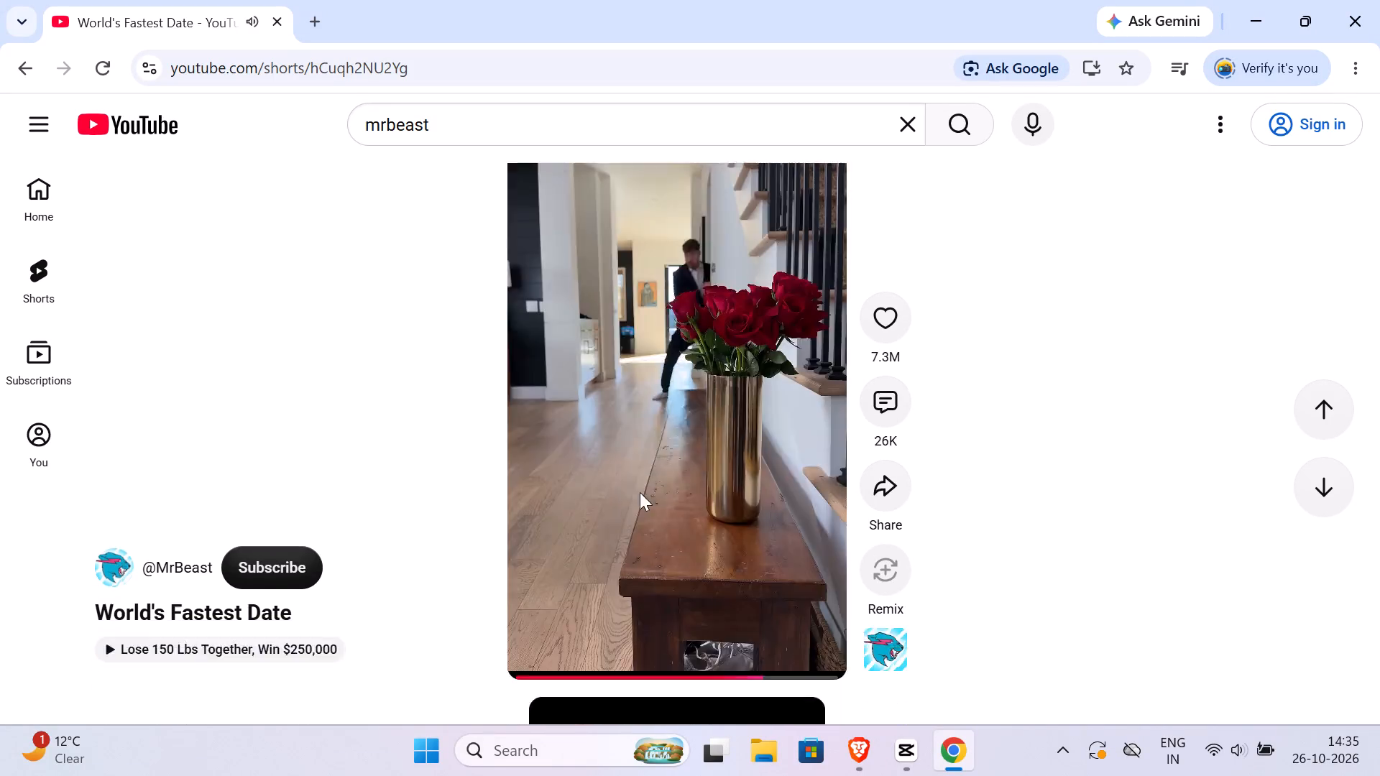
scroll(640, 492, "up", 2)
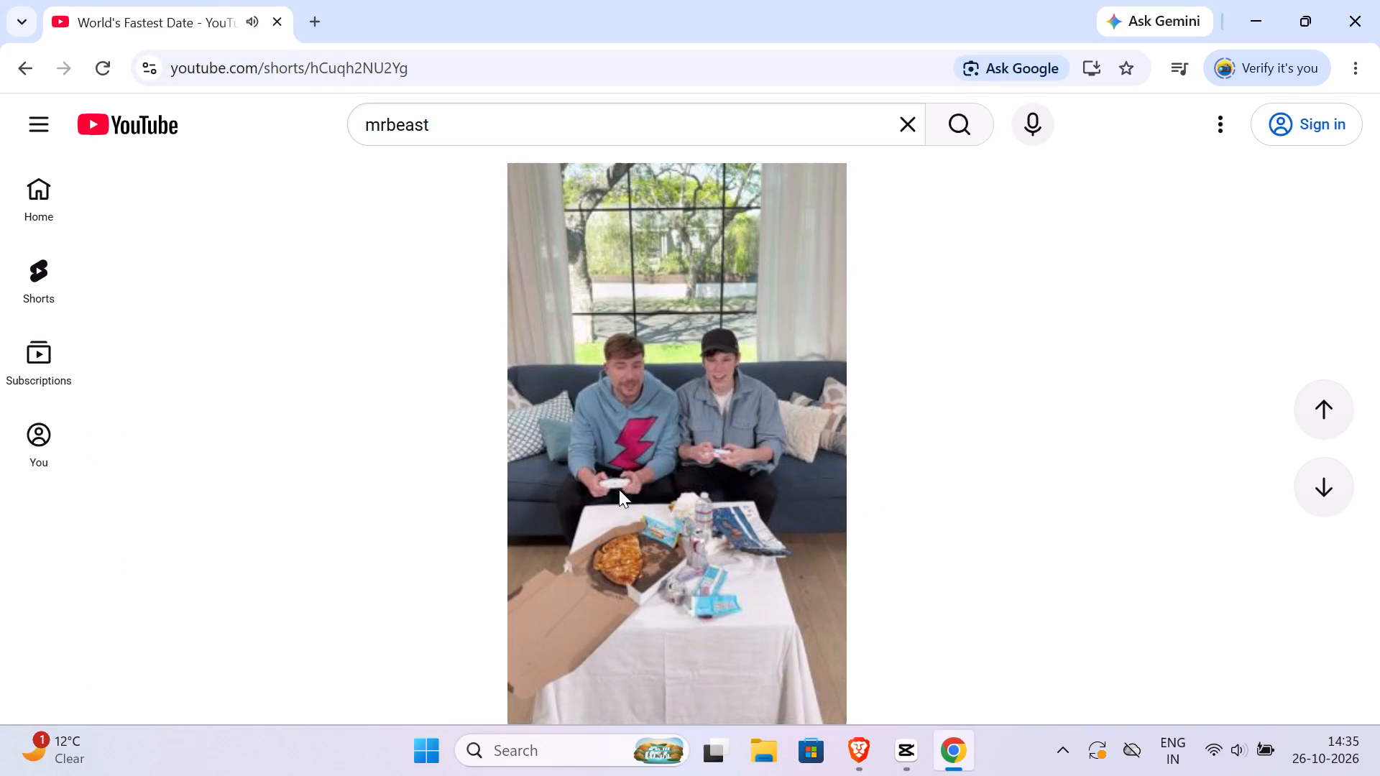
scroll(619, 489, "down", 1)
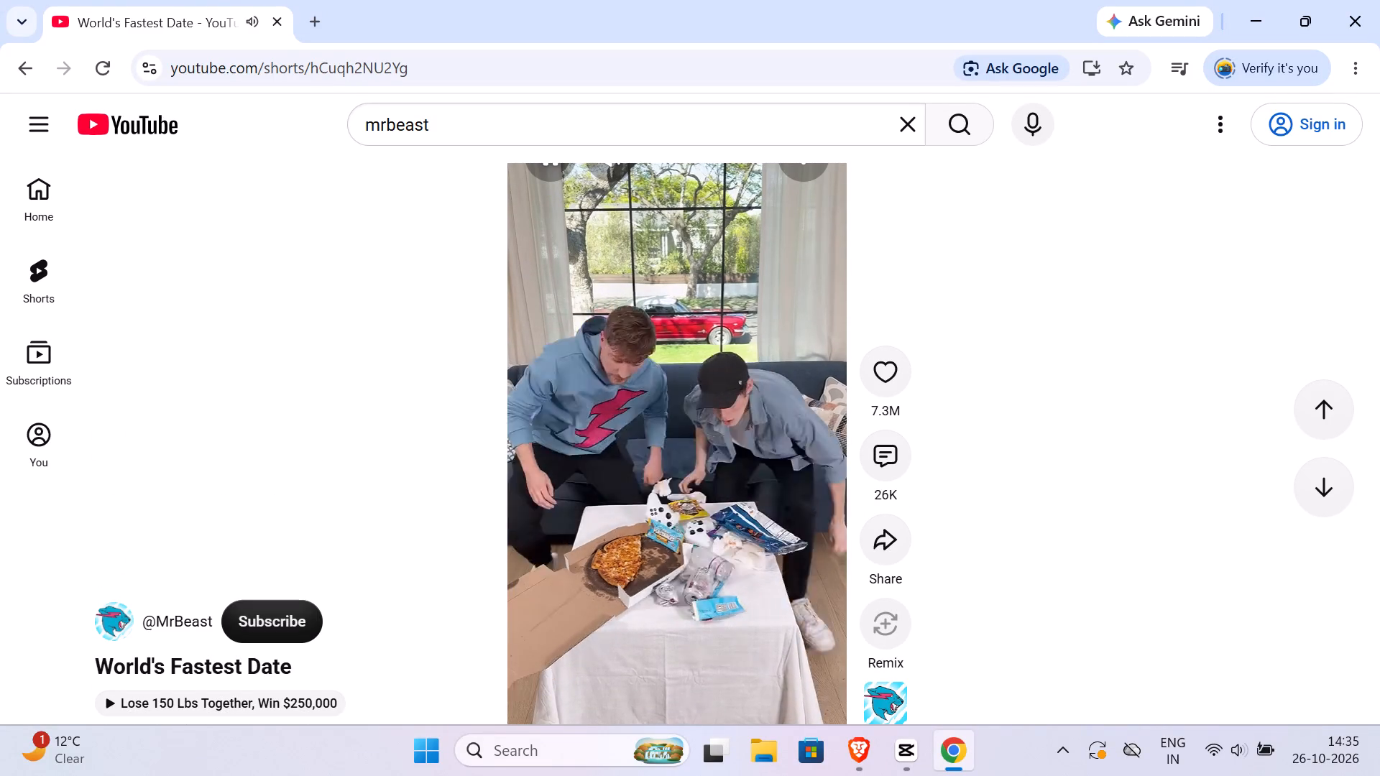
scroll(619, 489, "down", 1)
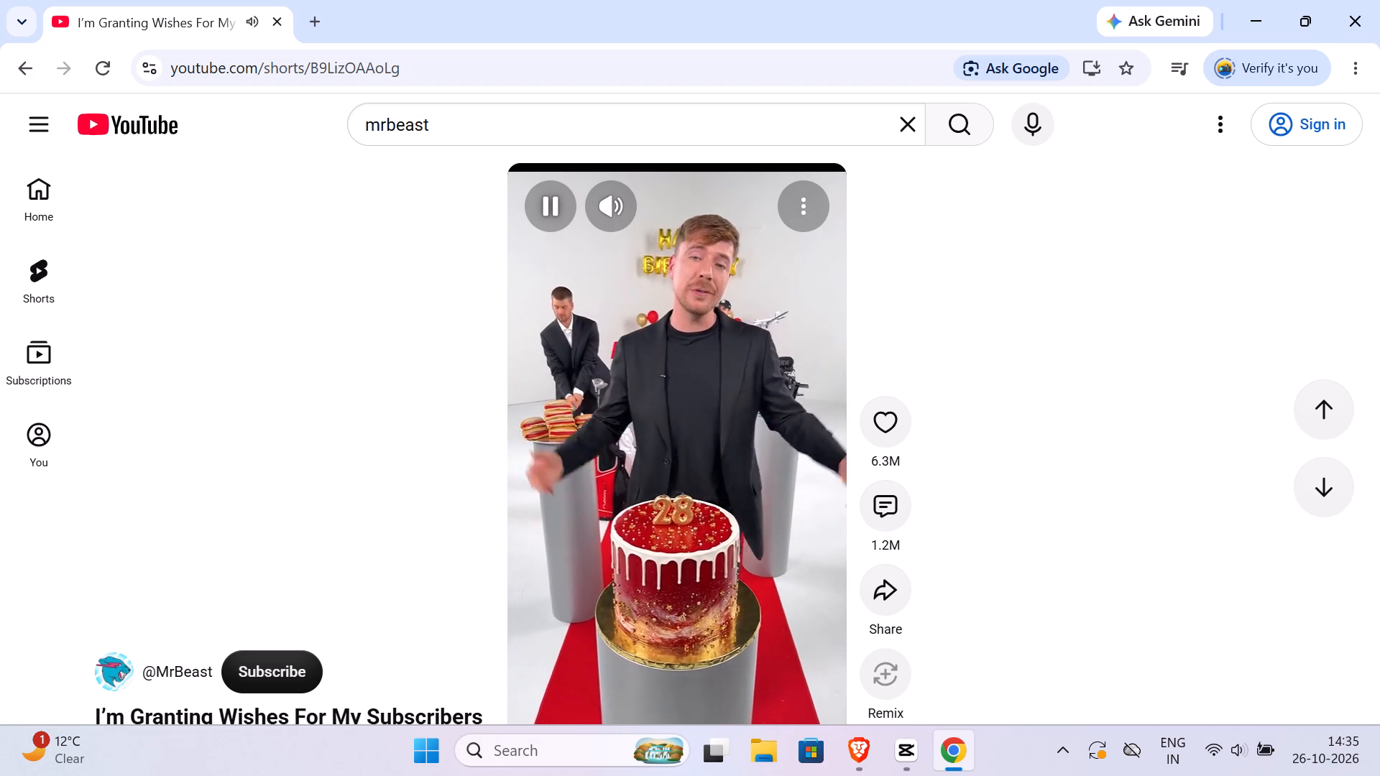
scroll(619, 489, "down", 1)
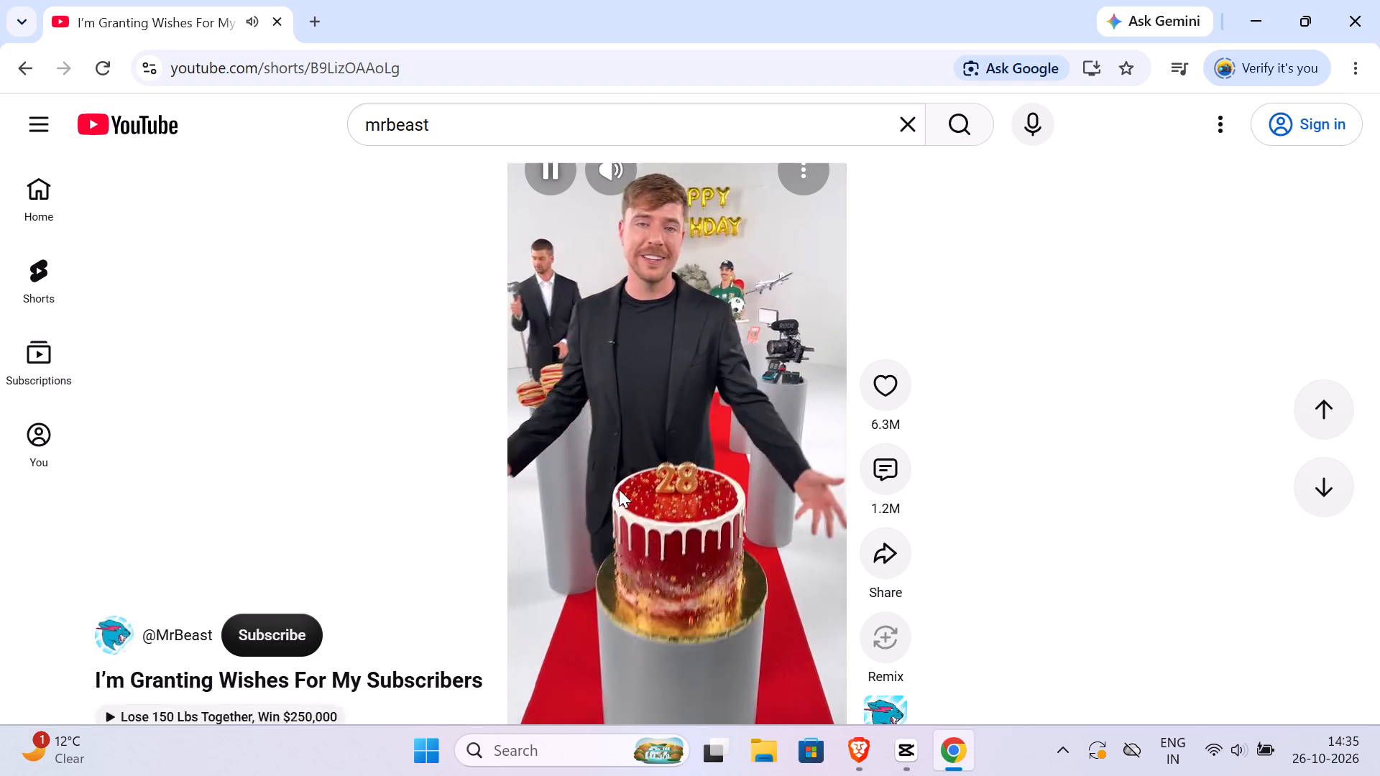
scroll(619, 489, "down", 1)
scroll(619, 489, "up", 2)
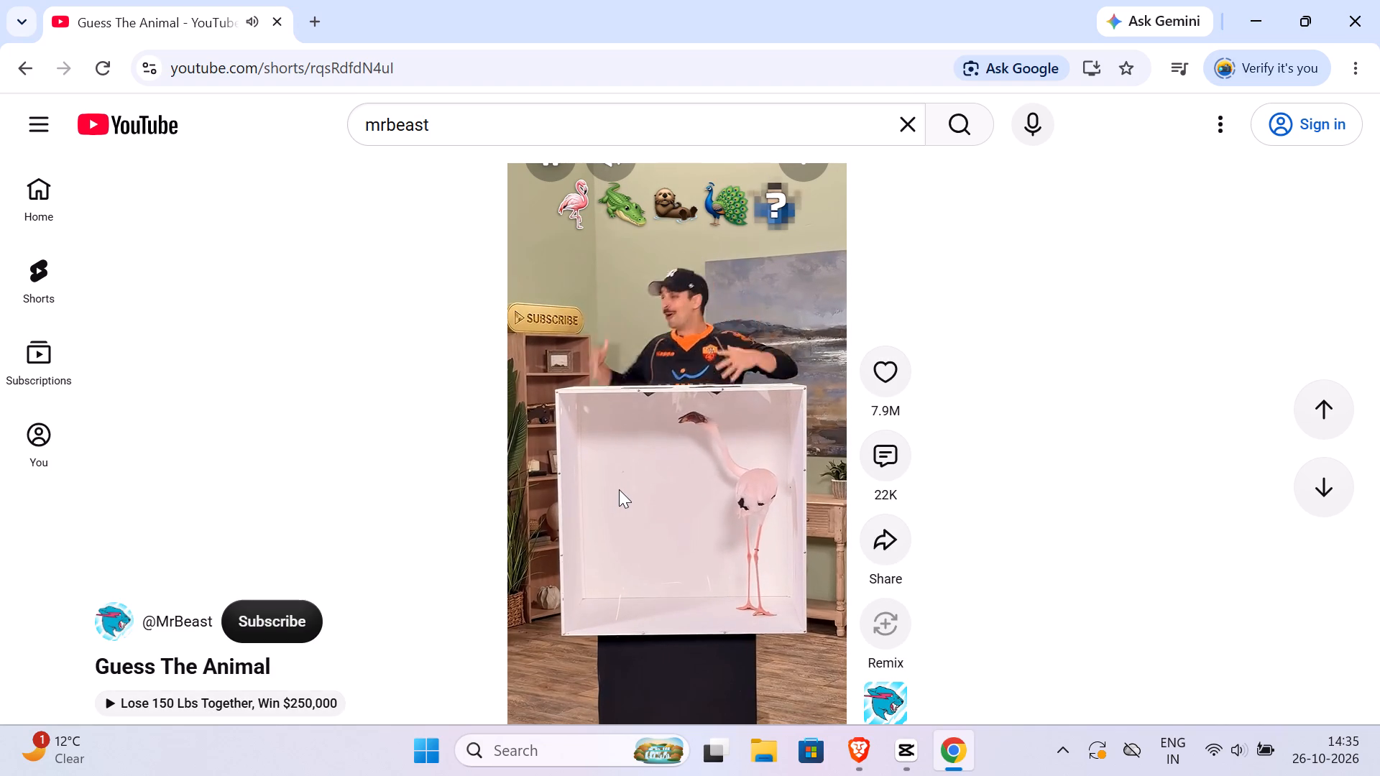
scroll(619, 489, "down", 1)
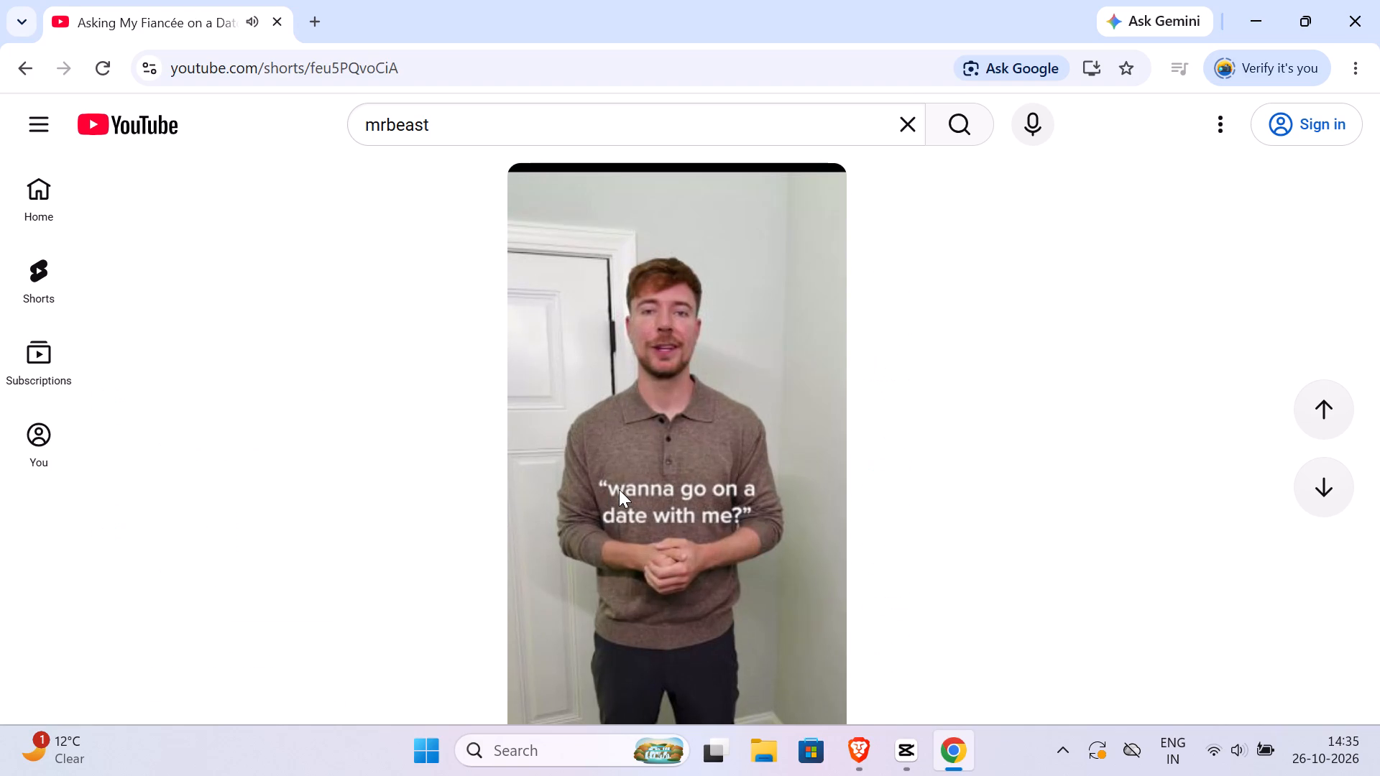
scroll(619, 489, "down", 2)
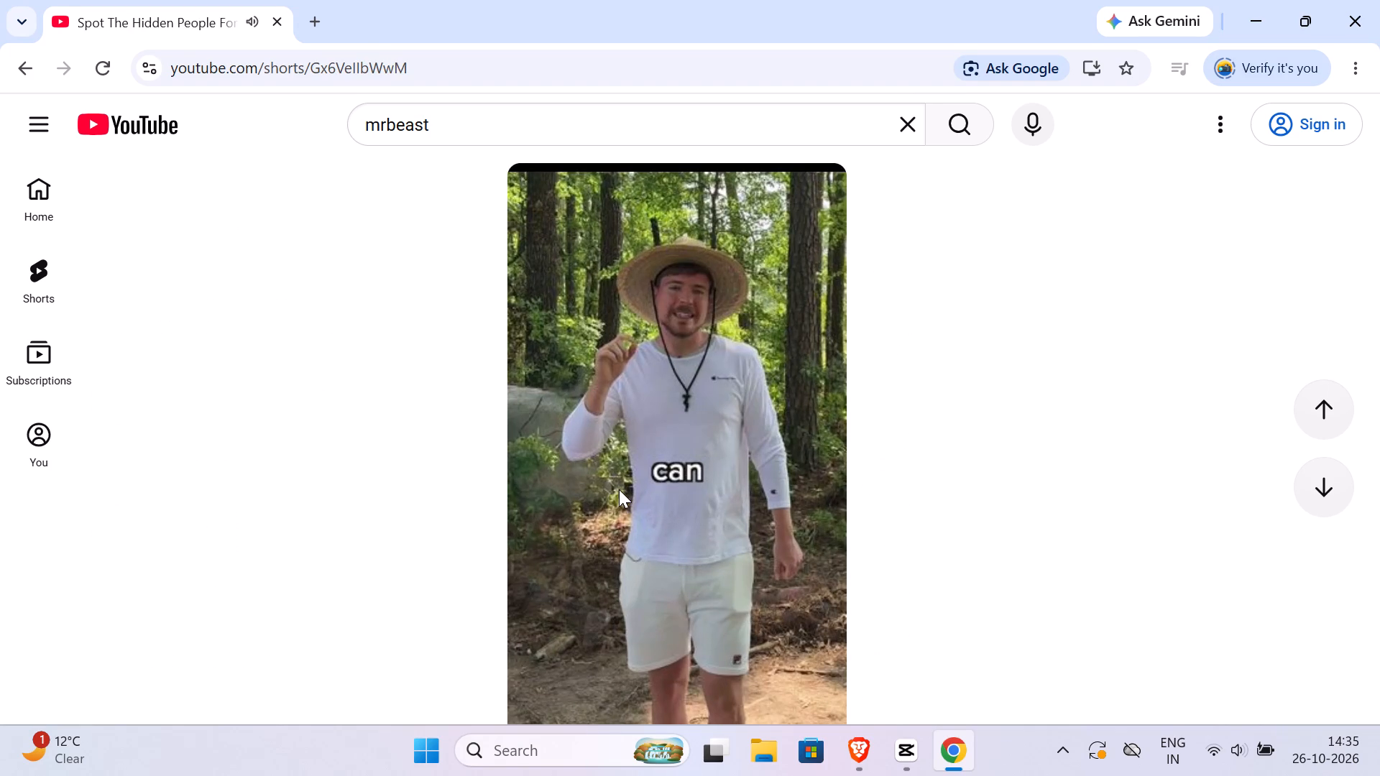
scroll(619, 489, "down", 2)
scroll(619, 489, "up", 1)
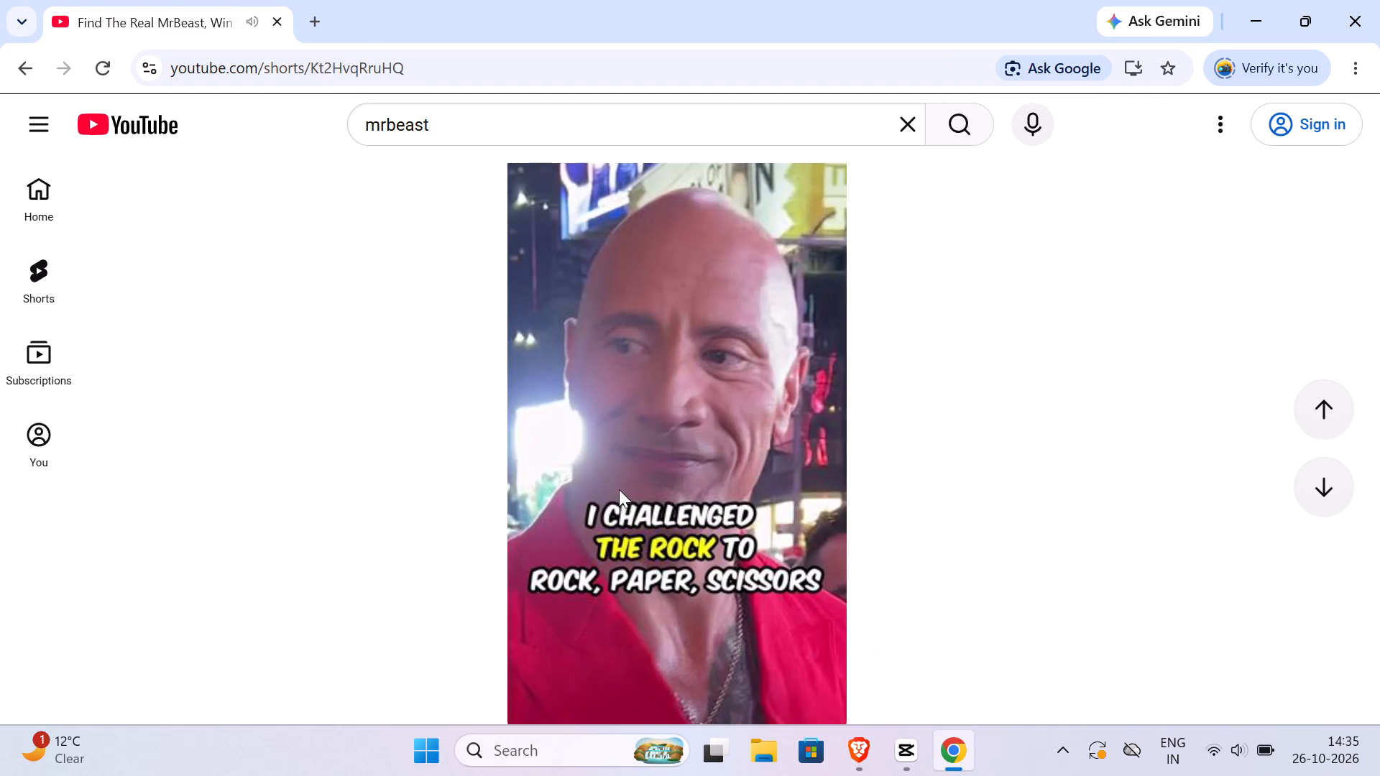
scroll(619, 489, "down", 1)
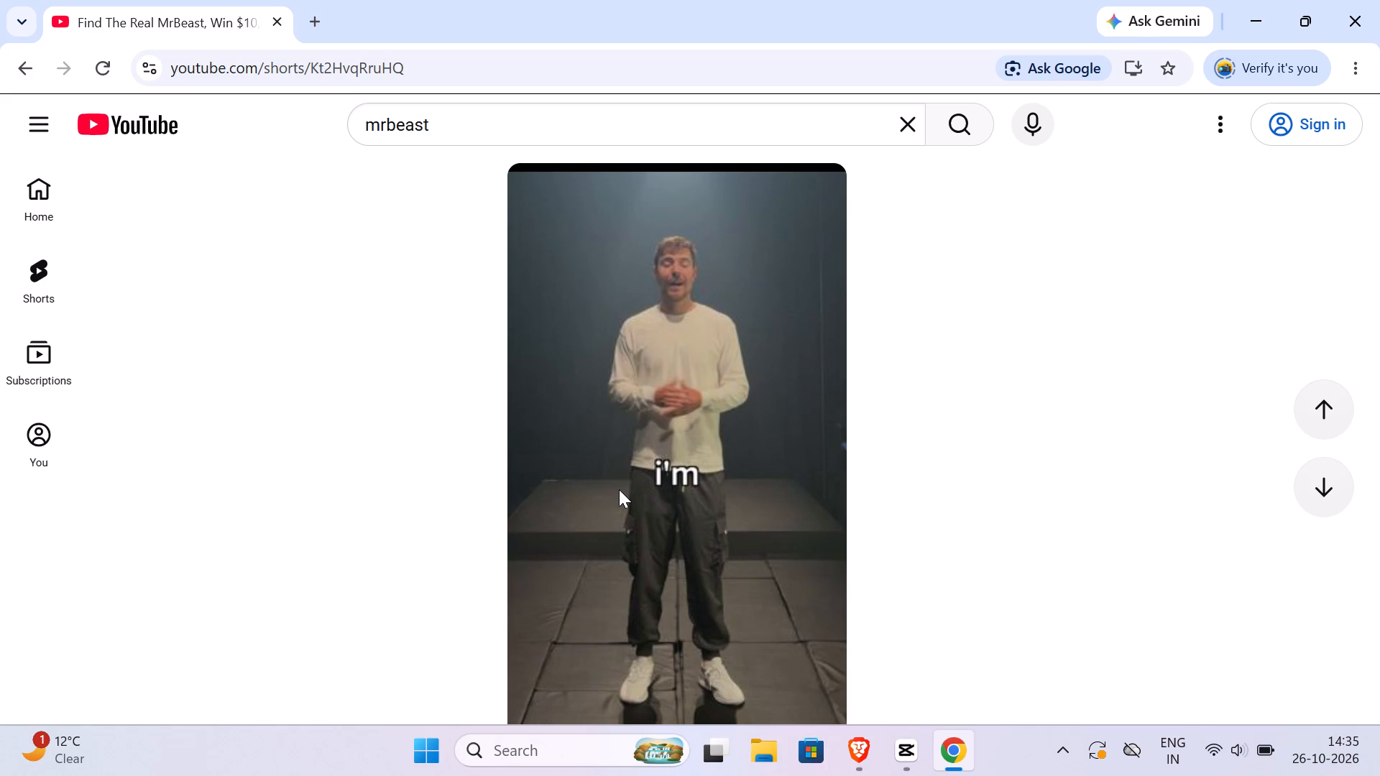
scroll(619, 489, "down", 2)
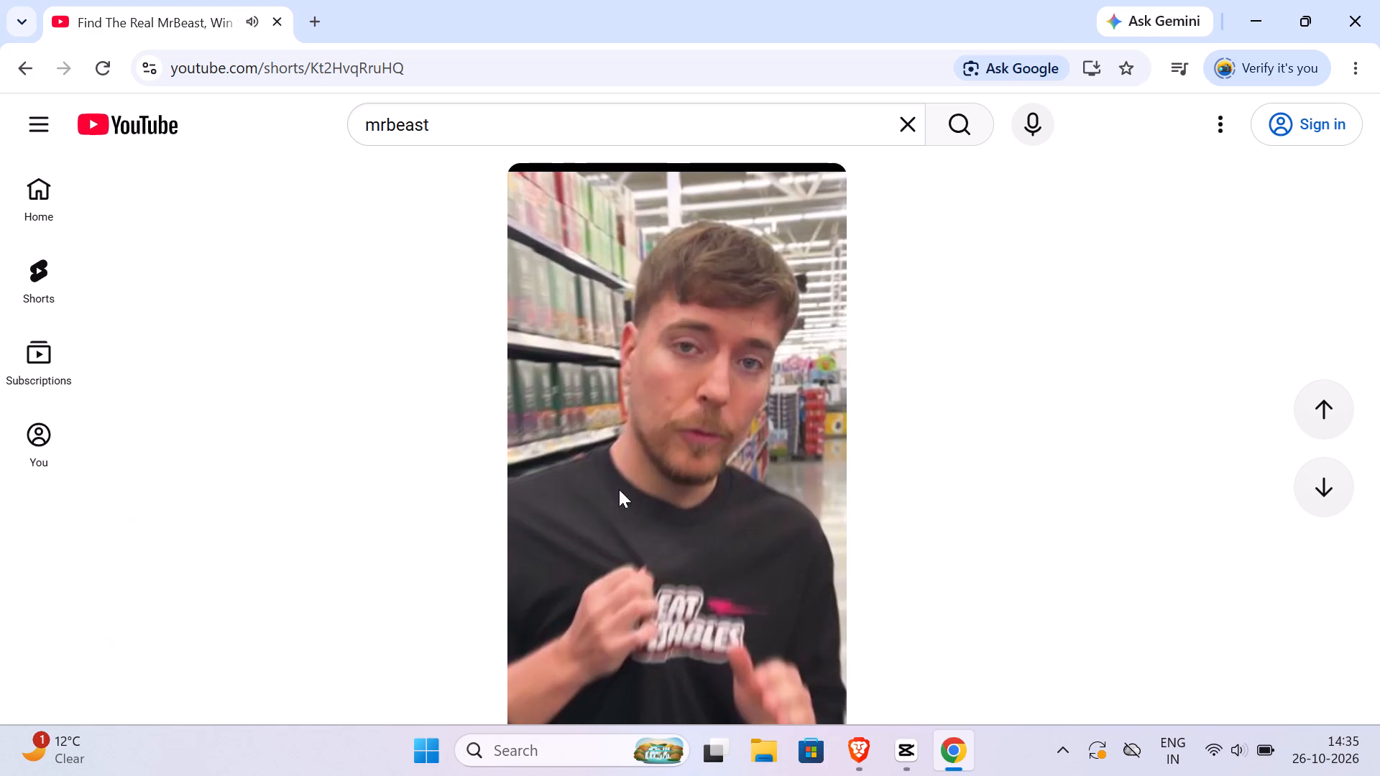
scroll(619, 489, "down", 1)
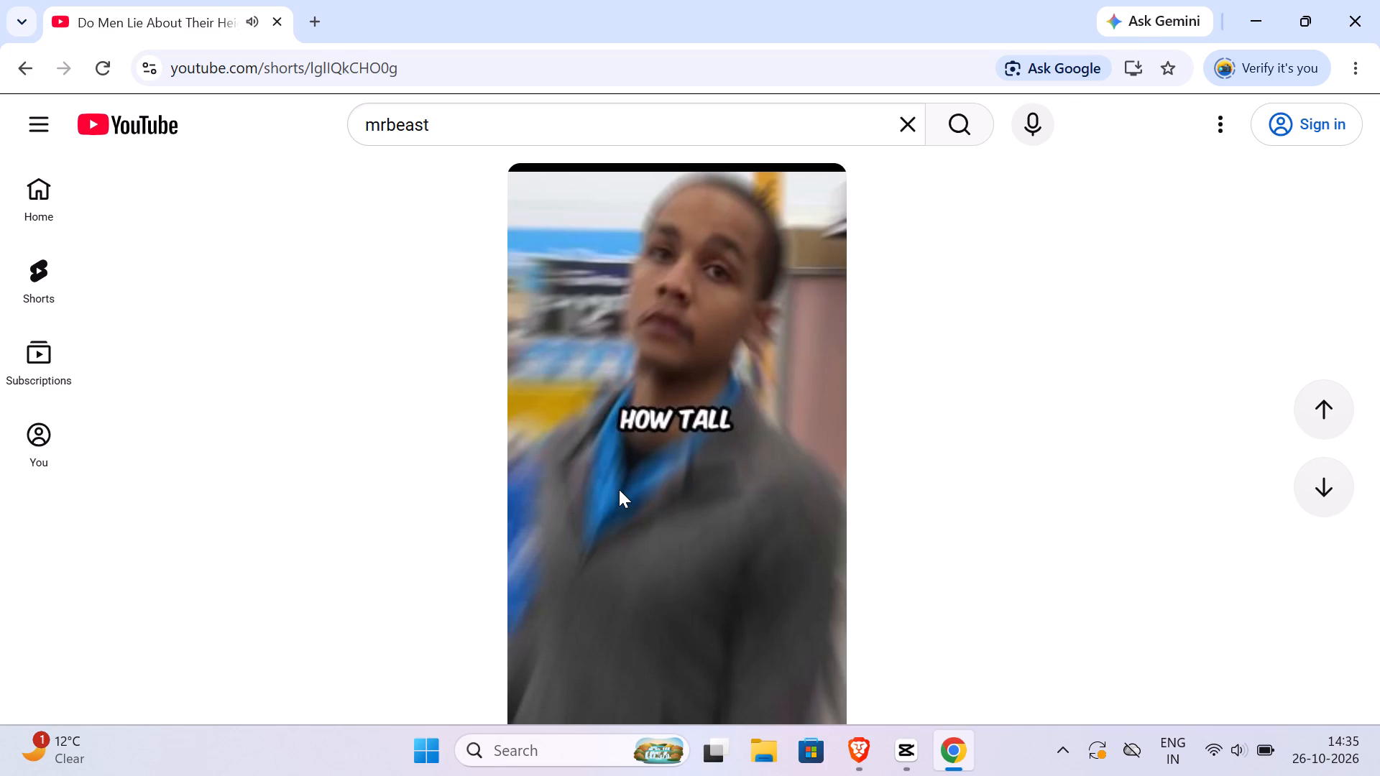
scroll(619, 489, "down", 1)
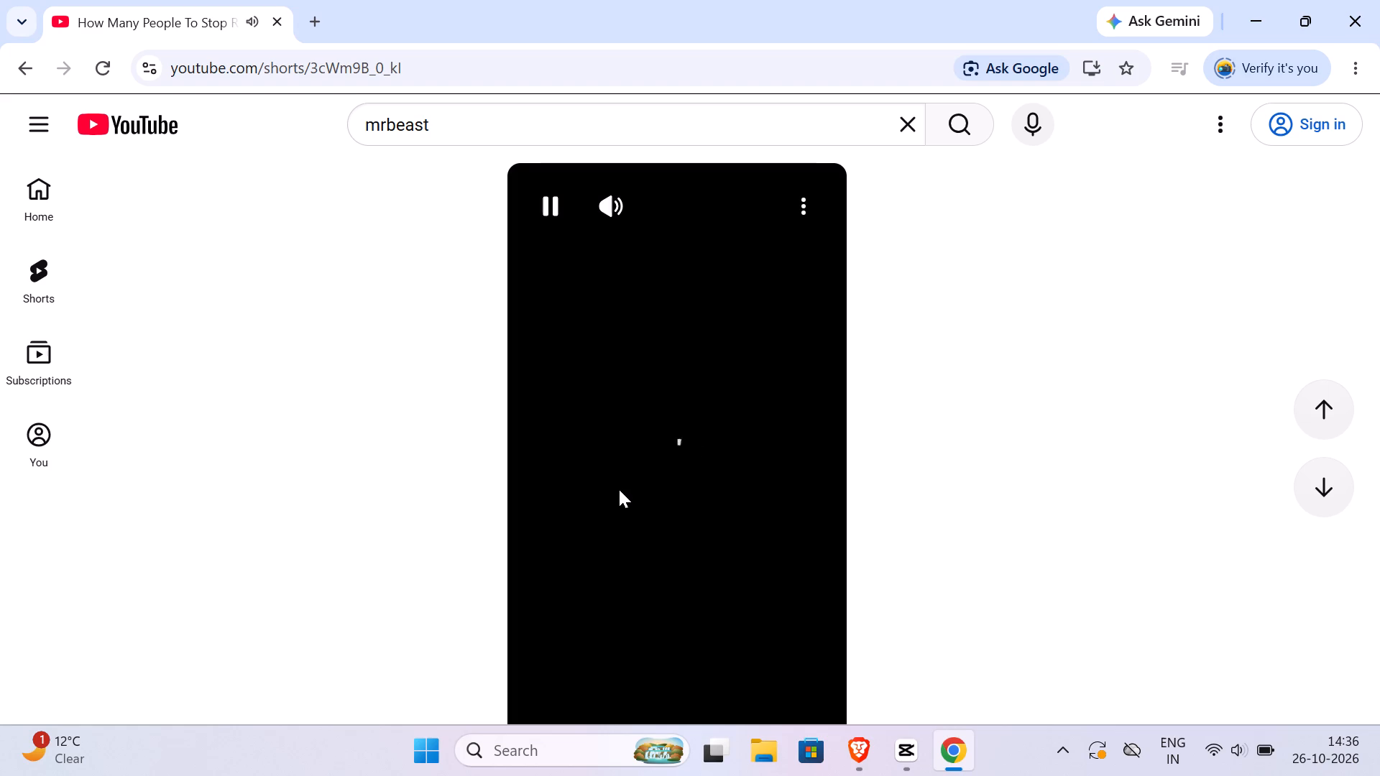
scroll(619, 489, "down", 2)
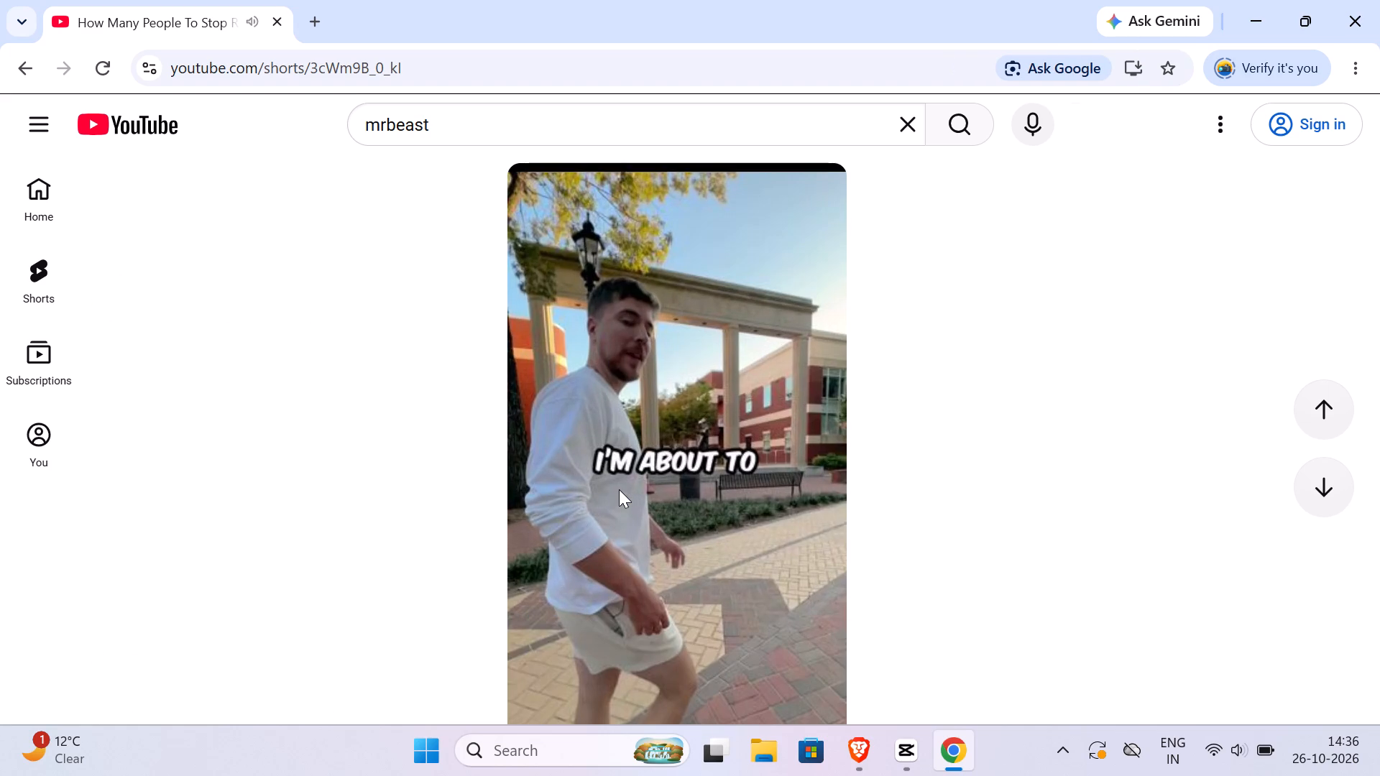
scroll(619, 489, "down", 3)
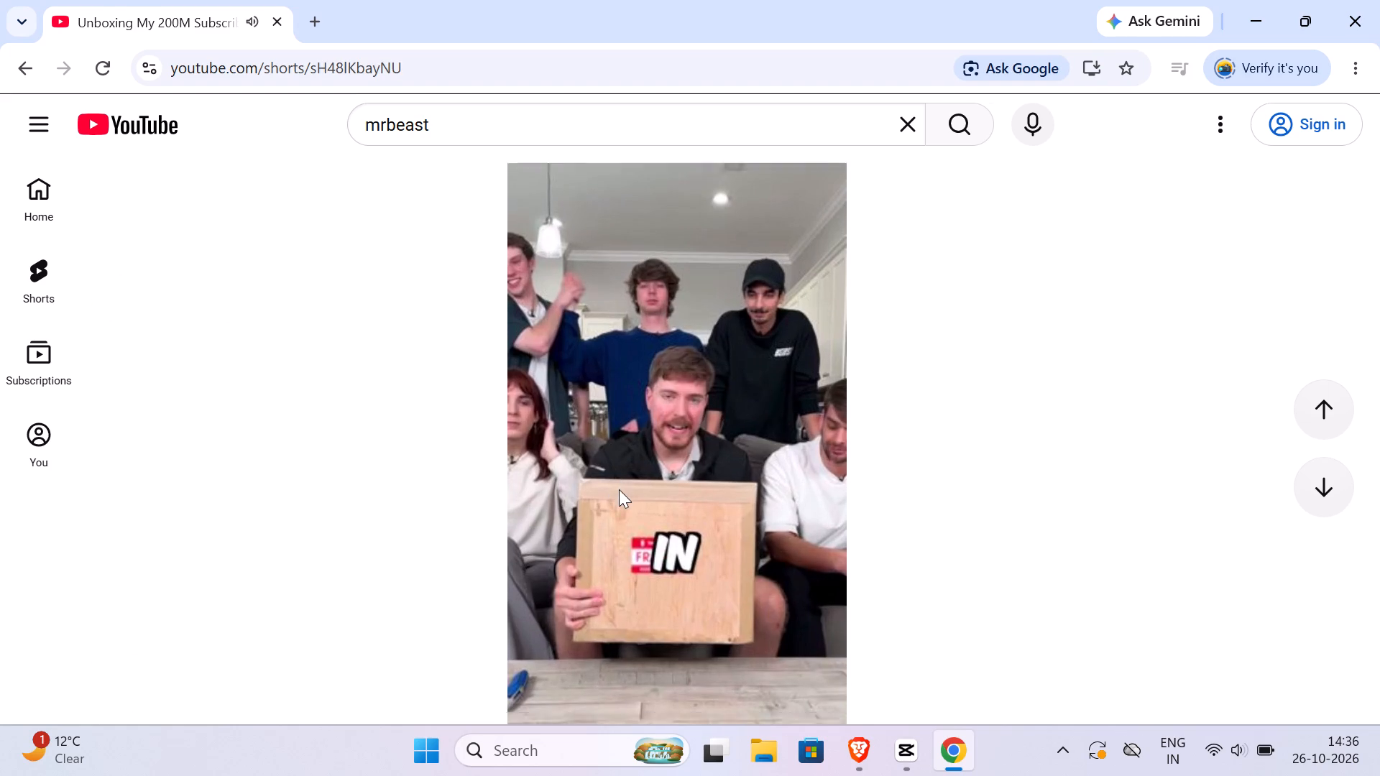
scroll(619, 489, "down", 1)
Go back through the Shorts feed to World's Fastest Date and watch it.
scroll(619, 489, "up", 9)
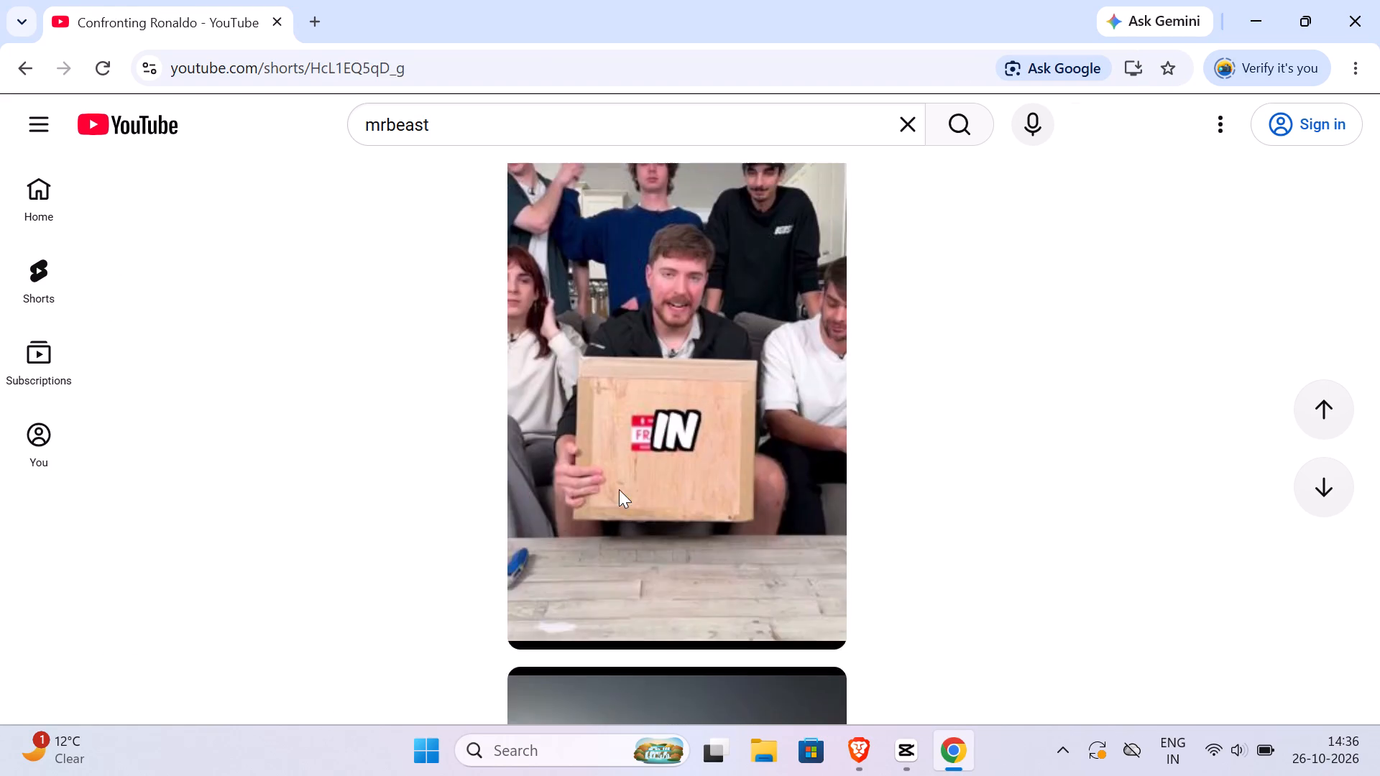
scroll(619, 489, "up", 20)
scroll(619, 489, "up", 4)
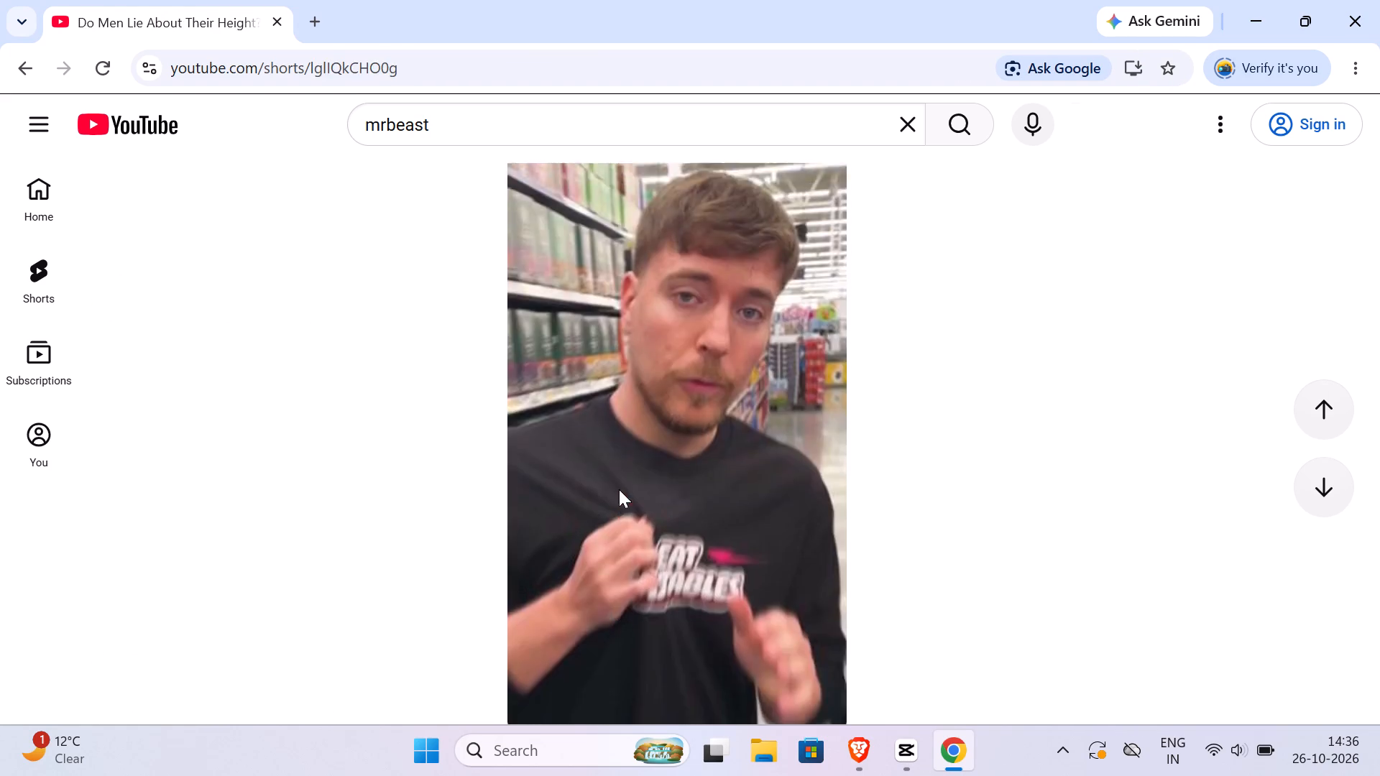
scroll(619, 489, "up", 16)
scroll(619, 489, "up", 11)
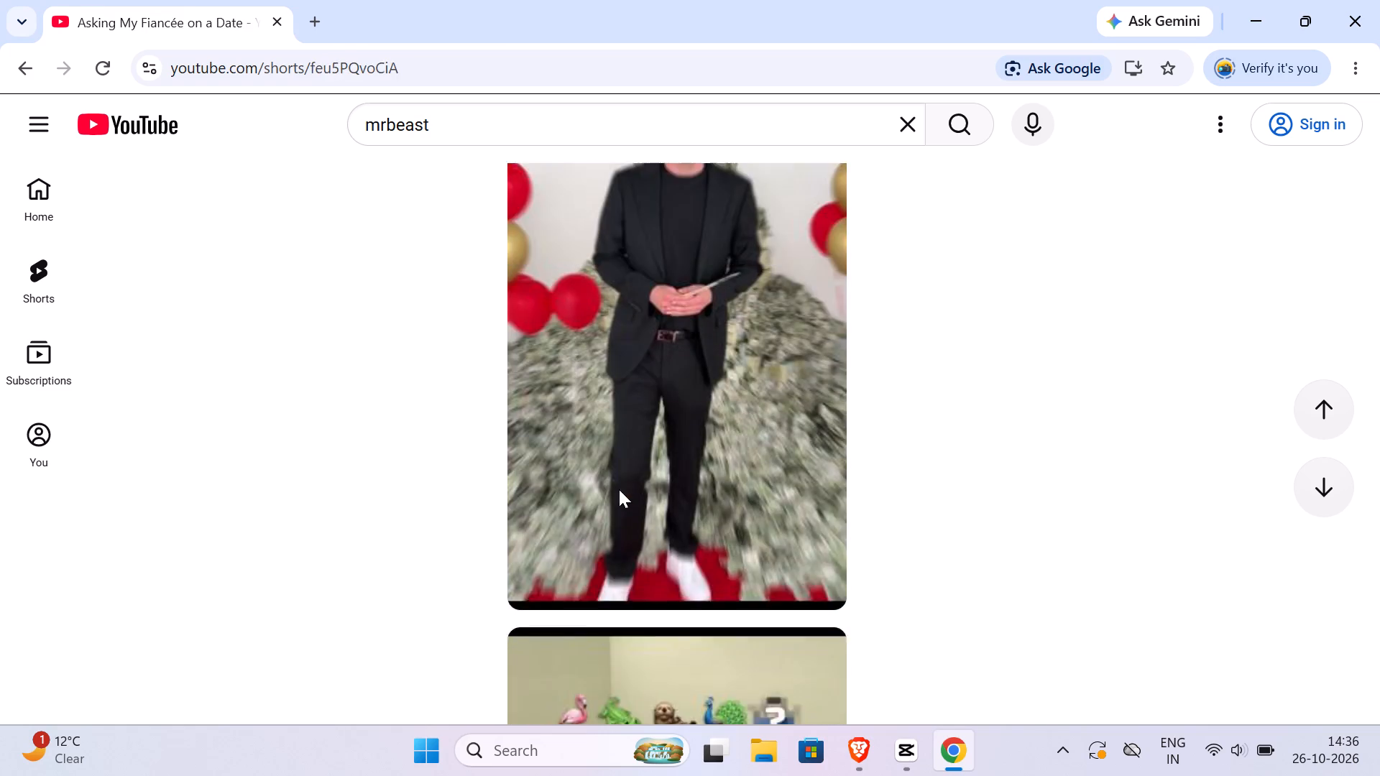
scroll(619, 489, "up", 4)
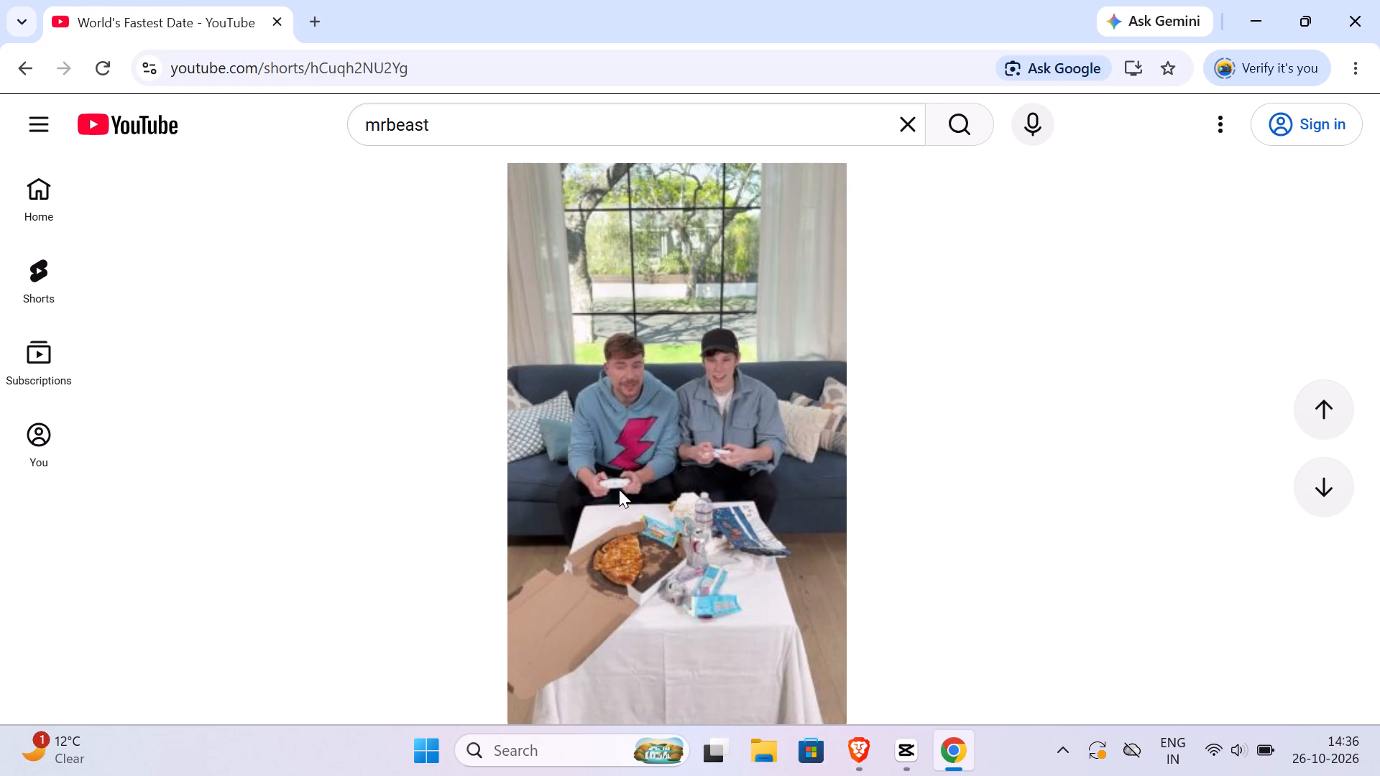
left_click(635, 489)
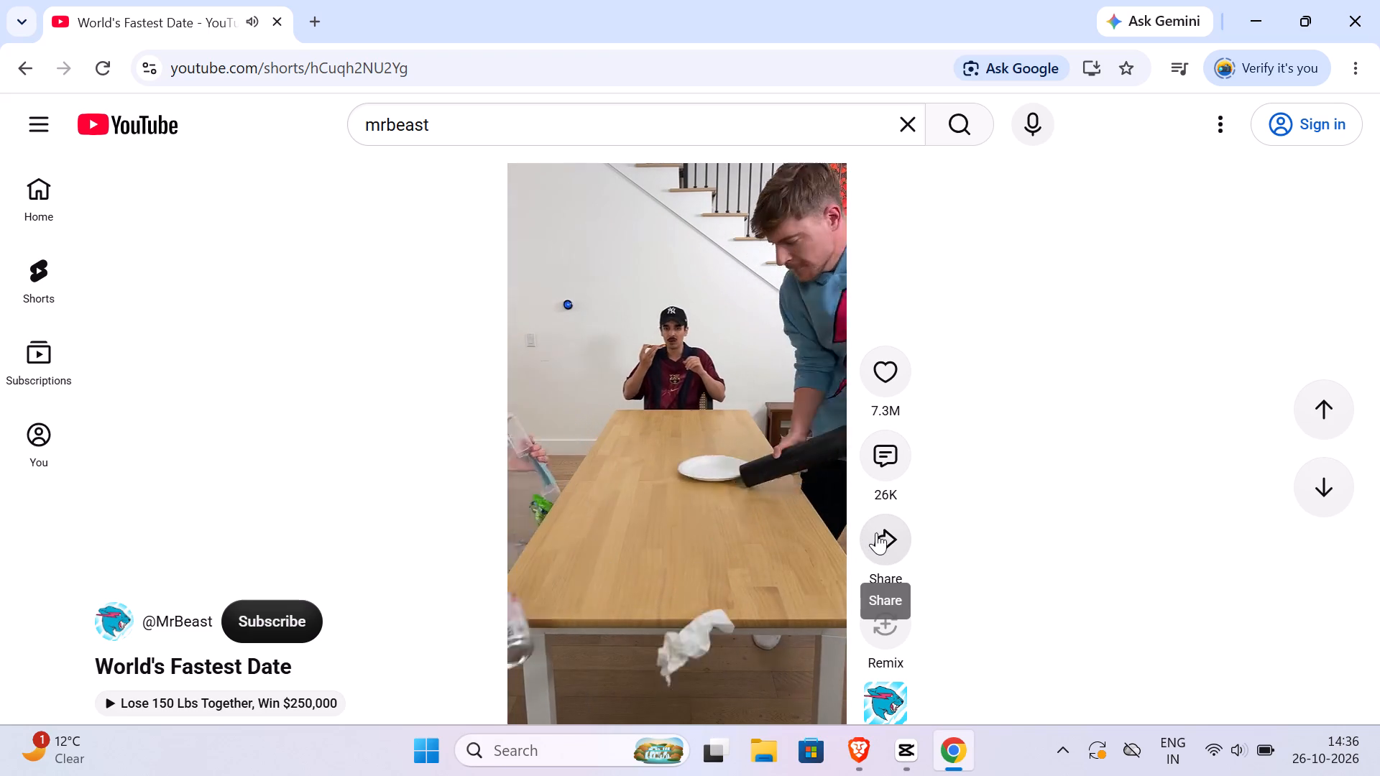
Copy the share link of the World's Fastest Date Short.
left_click(882, 534)
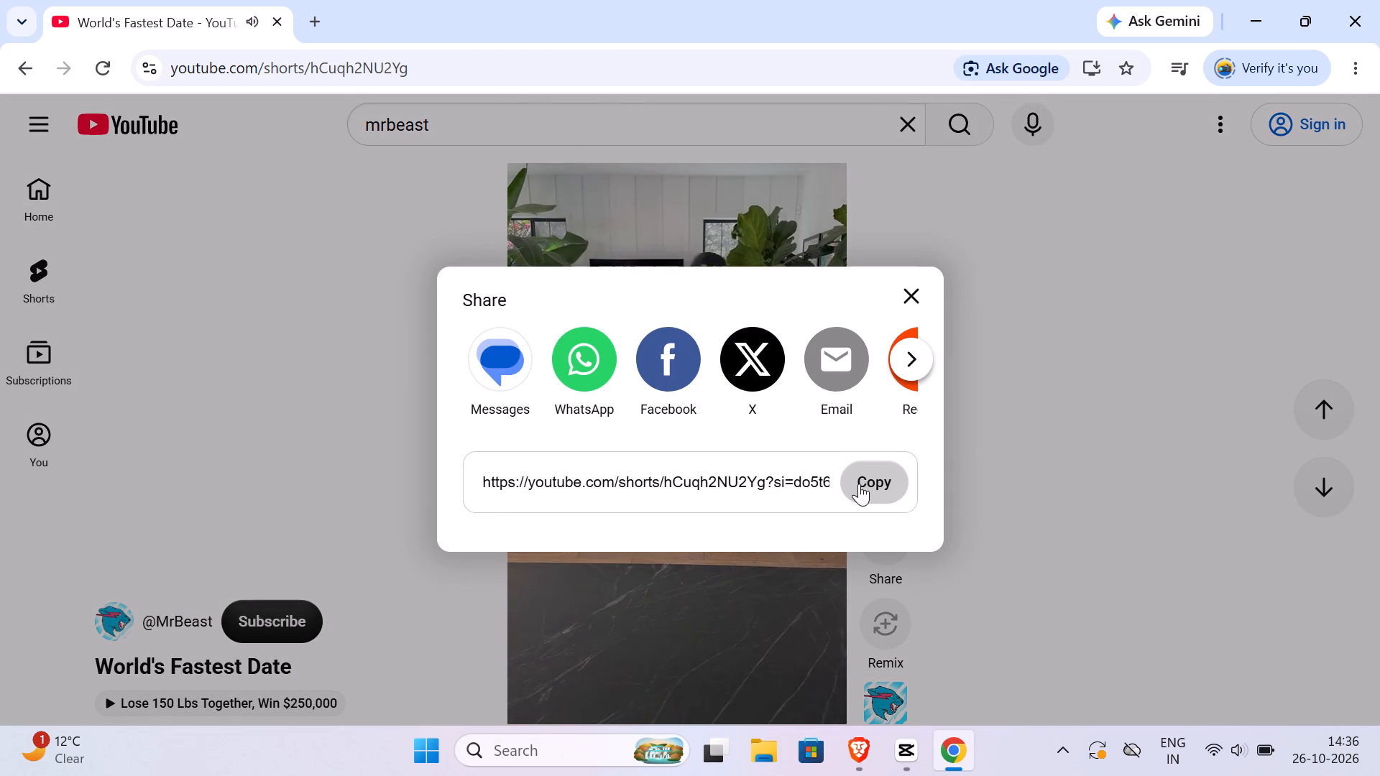
left_click(859, 484)
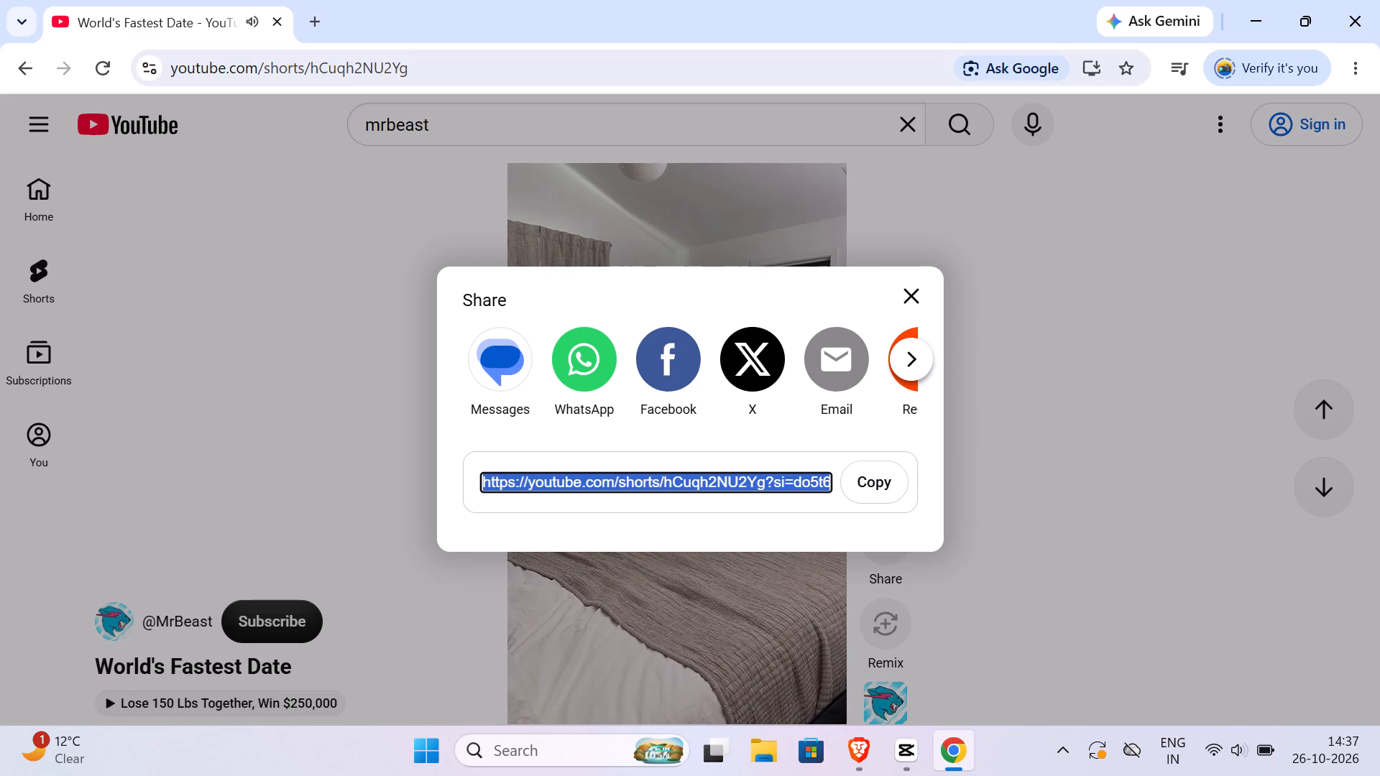
Close the YouTube tab and open a fresh Chrome window from the desktop profile shortcut.
left_click(279, 20)
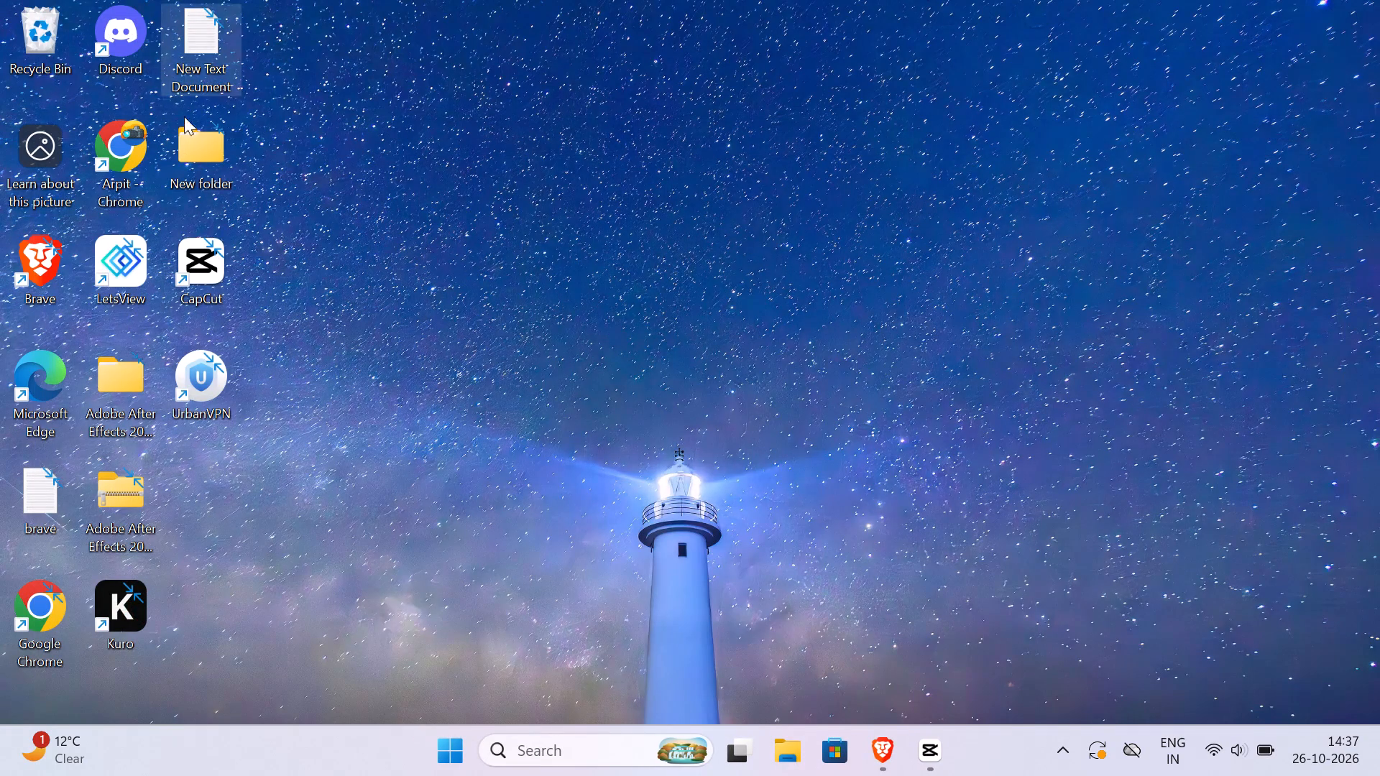
left_click(121, 139)
left_click(121, 138)
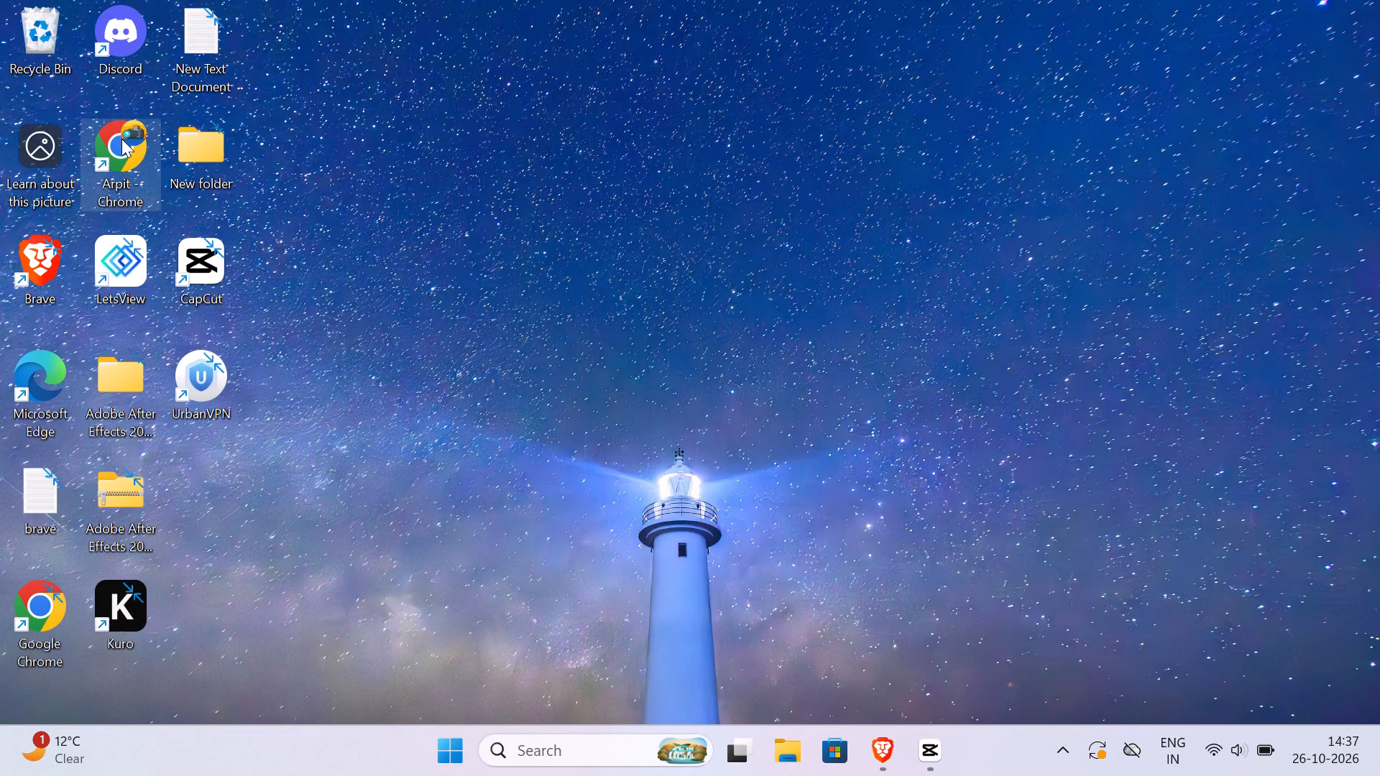
left_click(121, 139)
left_click(121, 138)
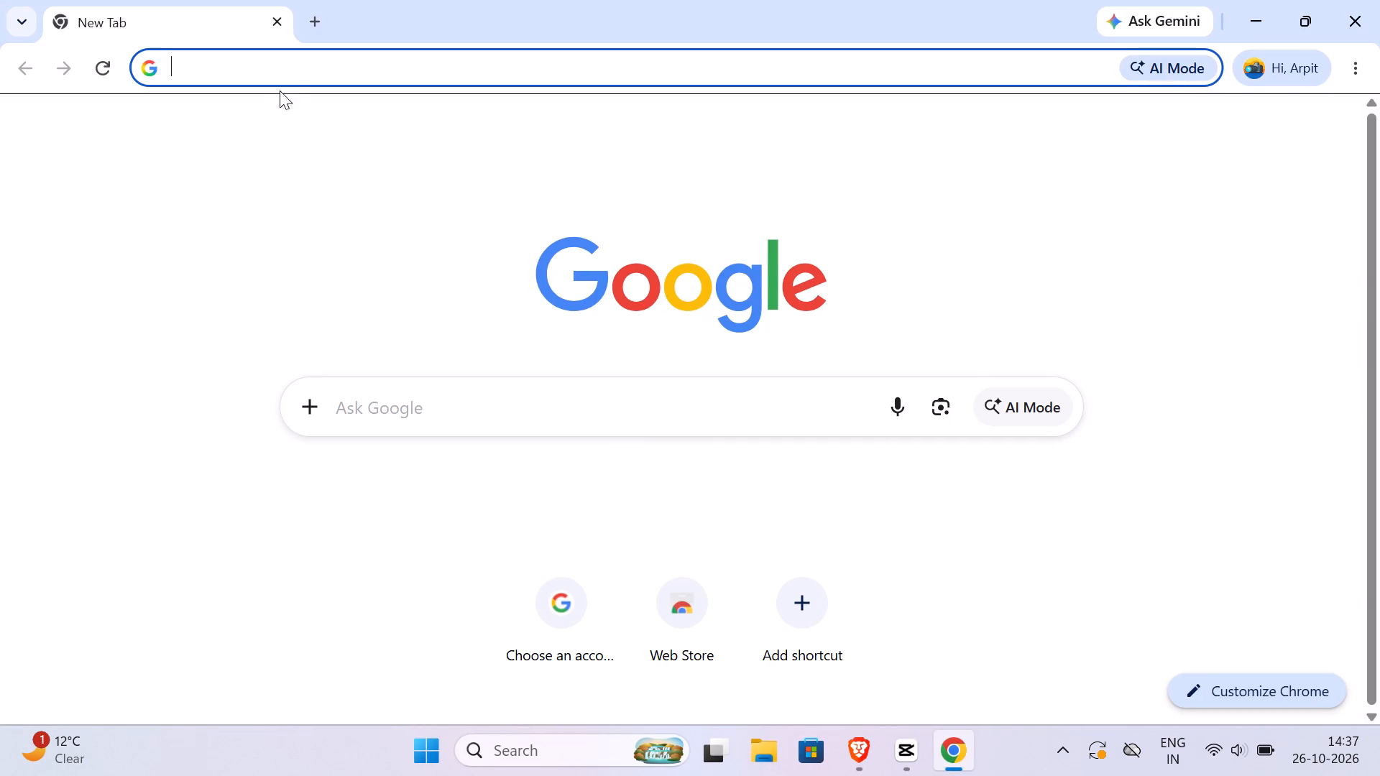
Search Google for the earlier query "yt video downioad" and open ytultra's YouTube Video Downloader page.
left_click(290, 78)
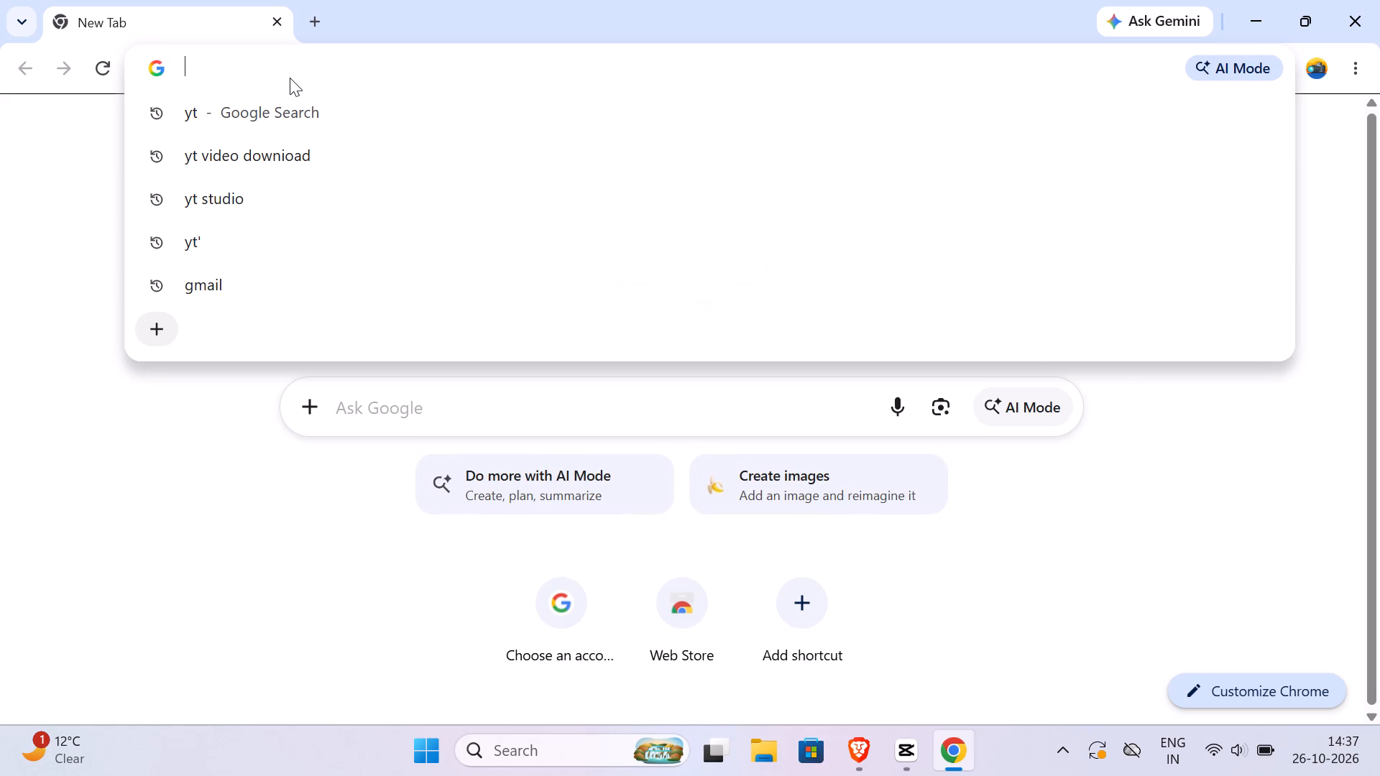
left_click(325, 152)
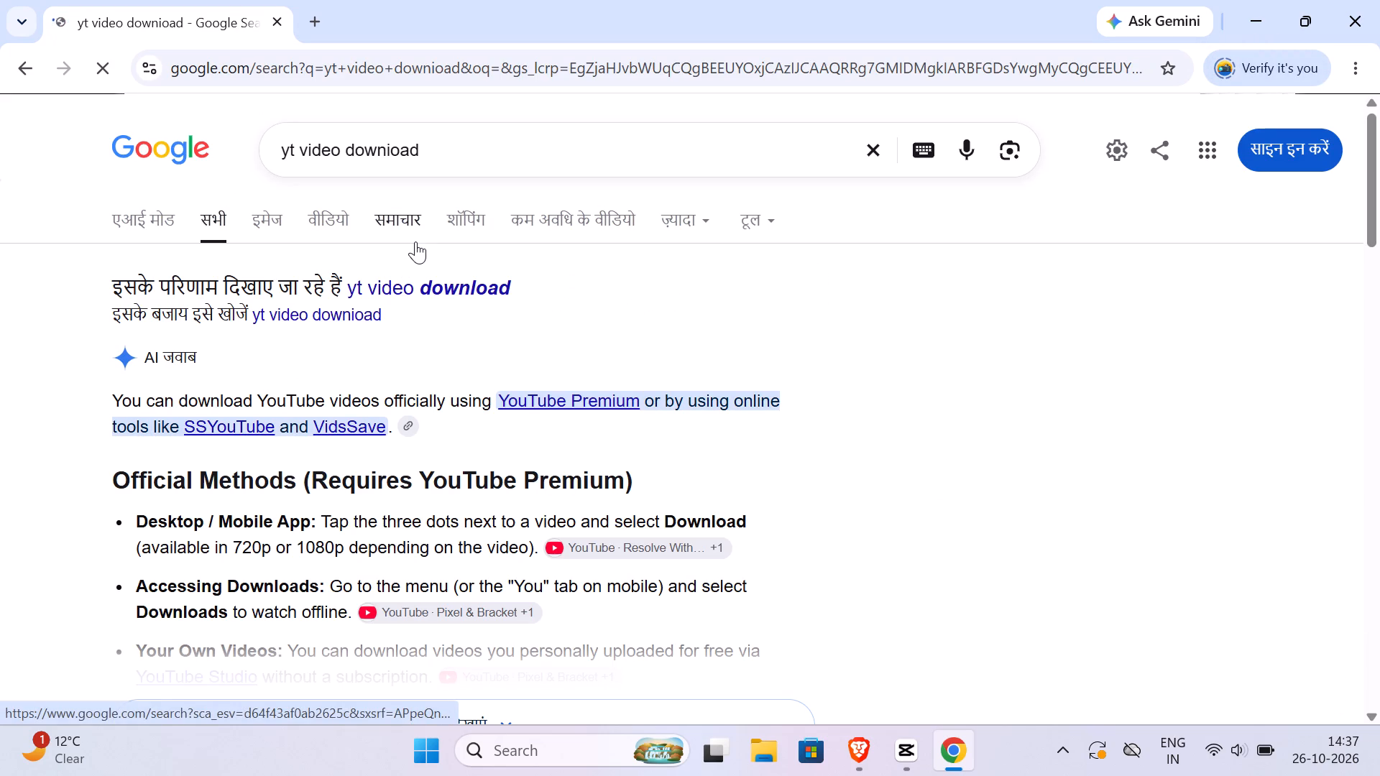
scroll(420, 256, "down", 2)
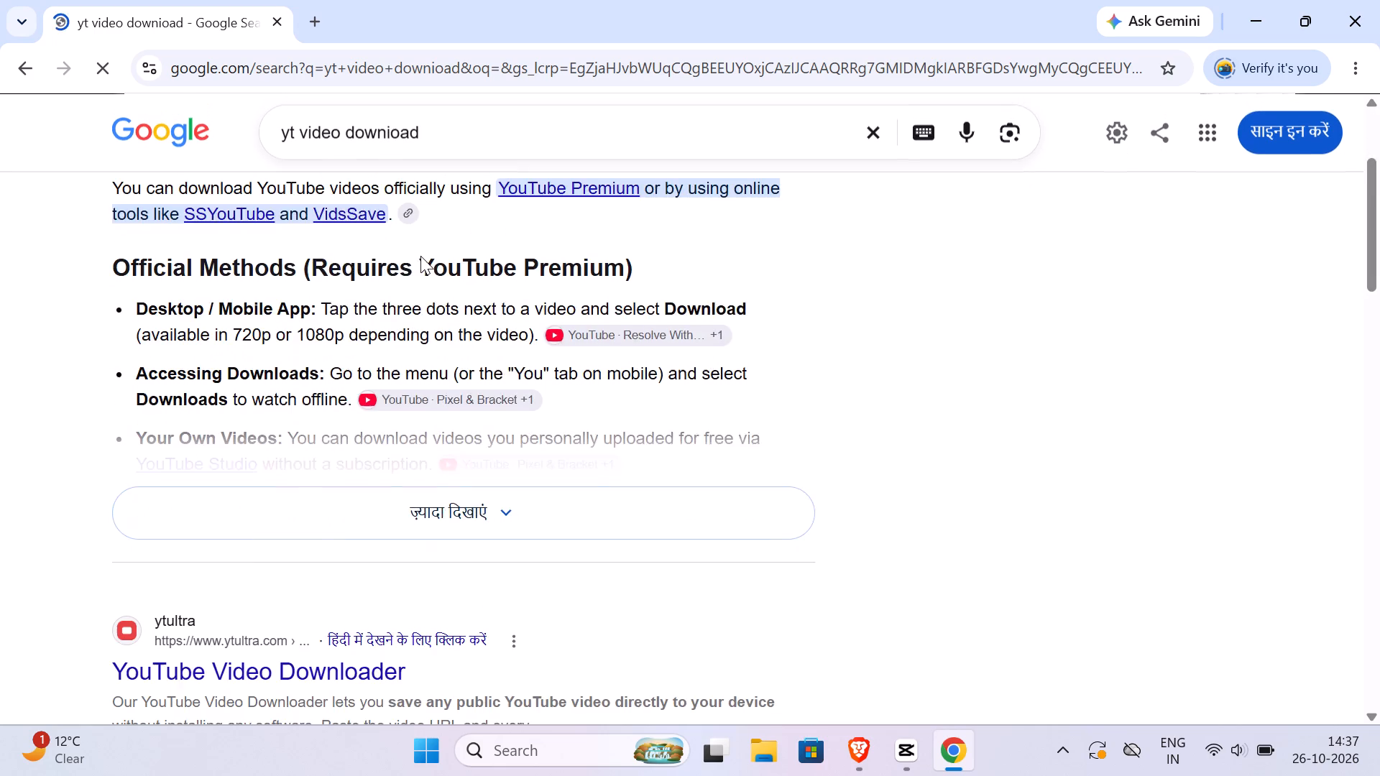
scroll(420, 256, "down", 4)
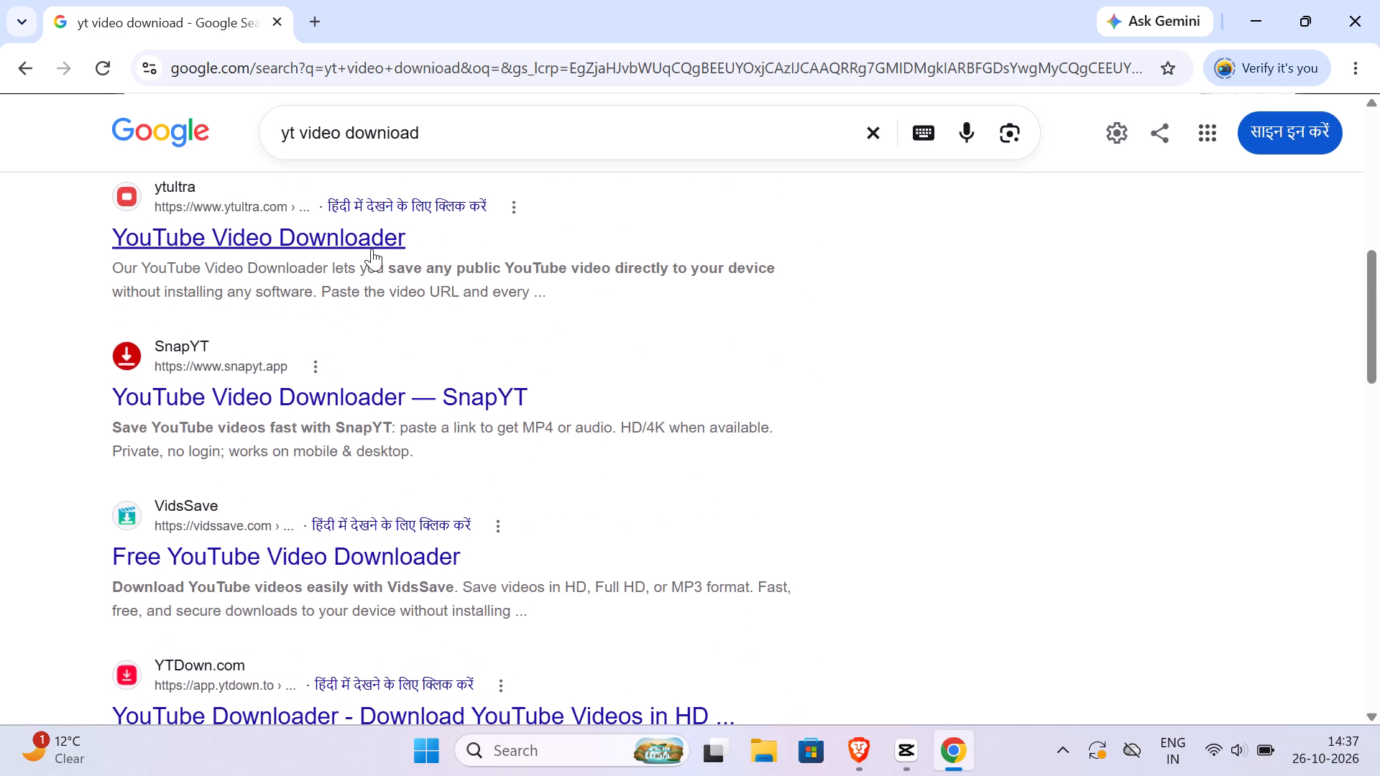
left_click(351, 243)
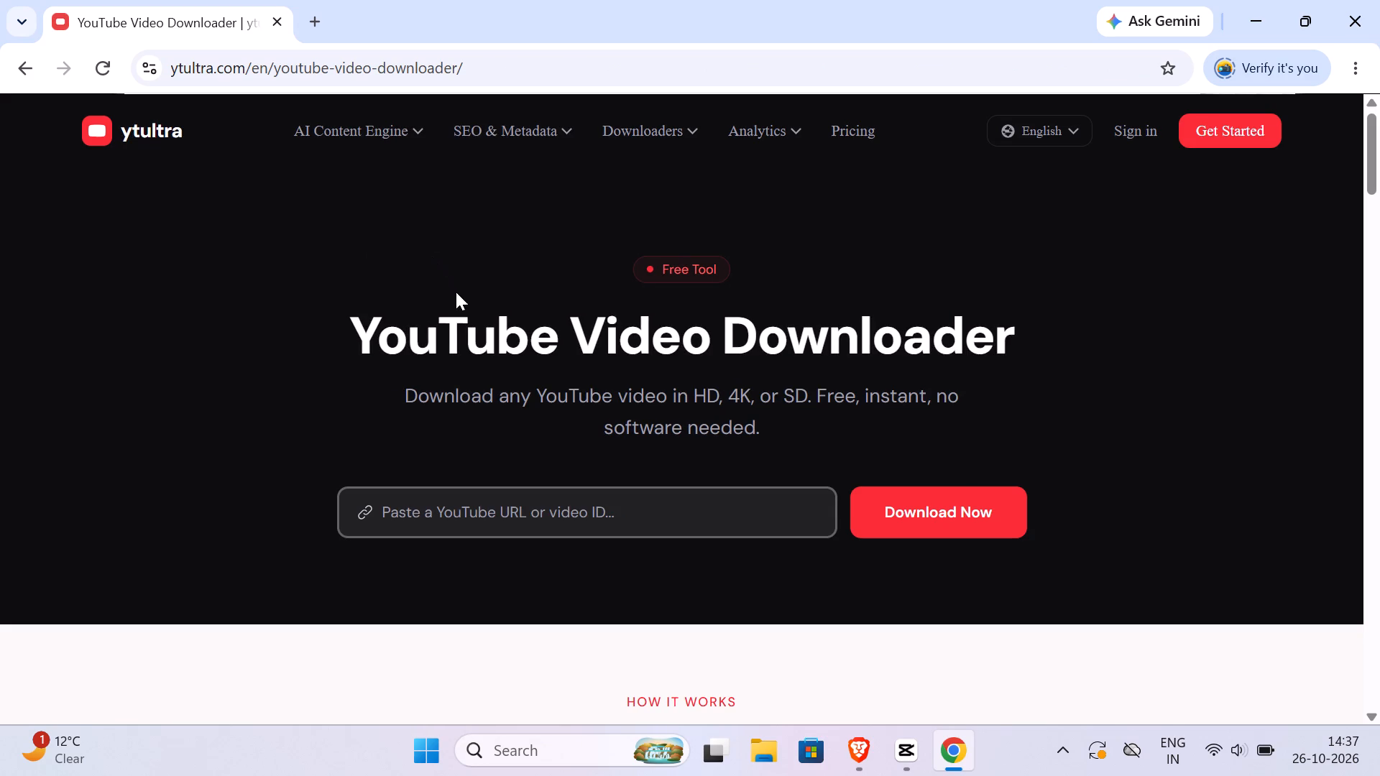
Paste the copied Short link into the YouTube Video Downloader and request its download options.
right_click(604, 510)
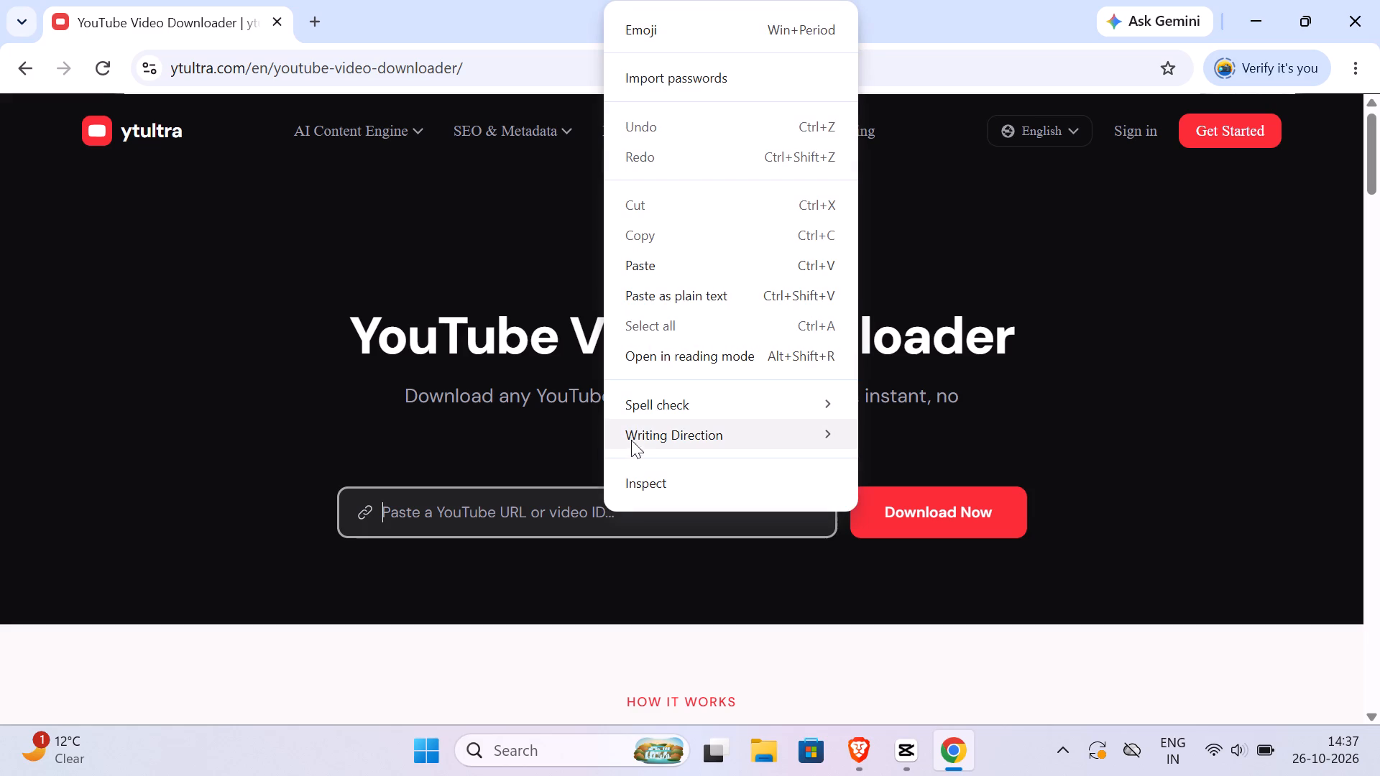
left_click(645, 272)
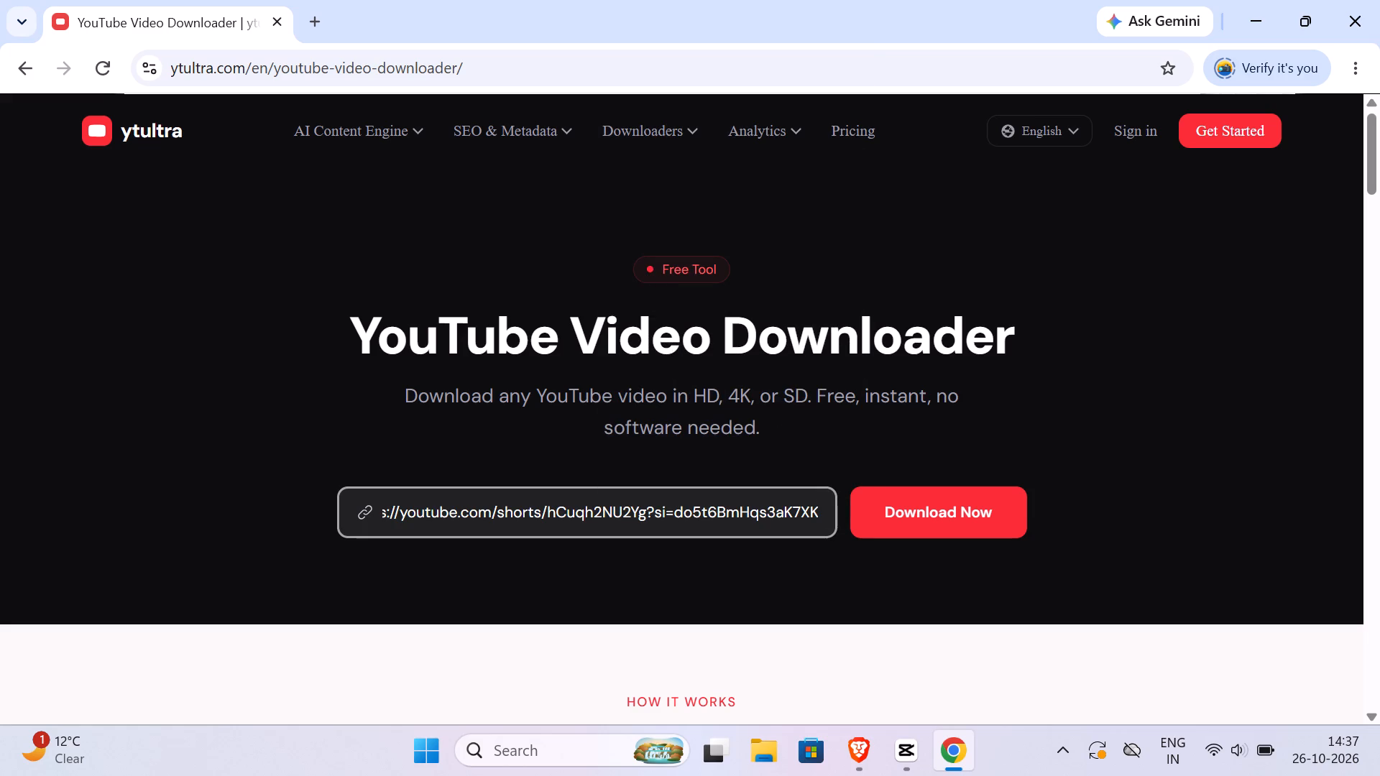
left_click(883, 527)
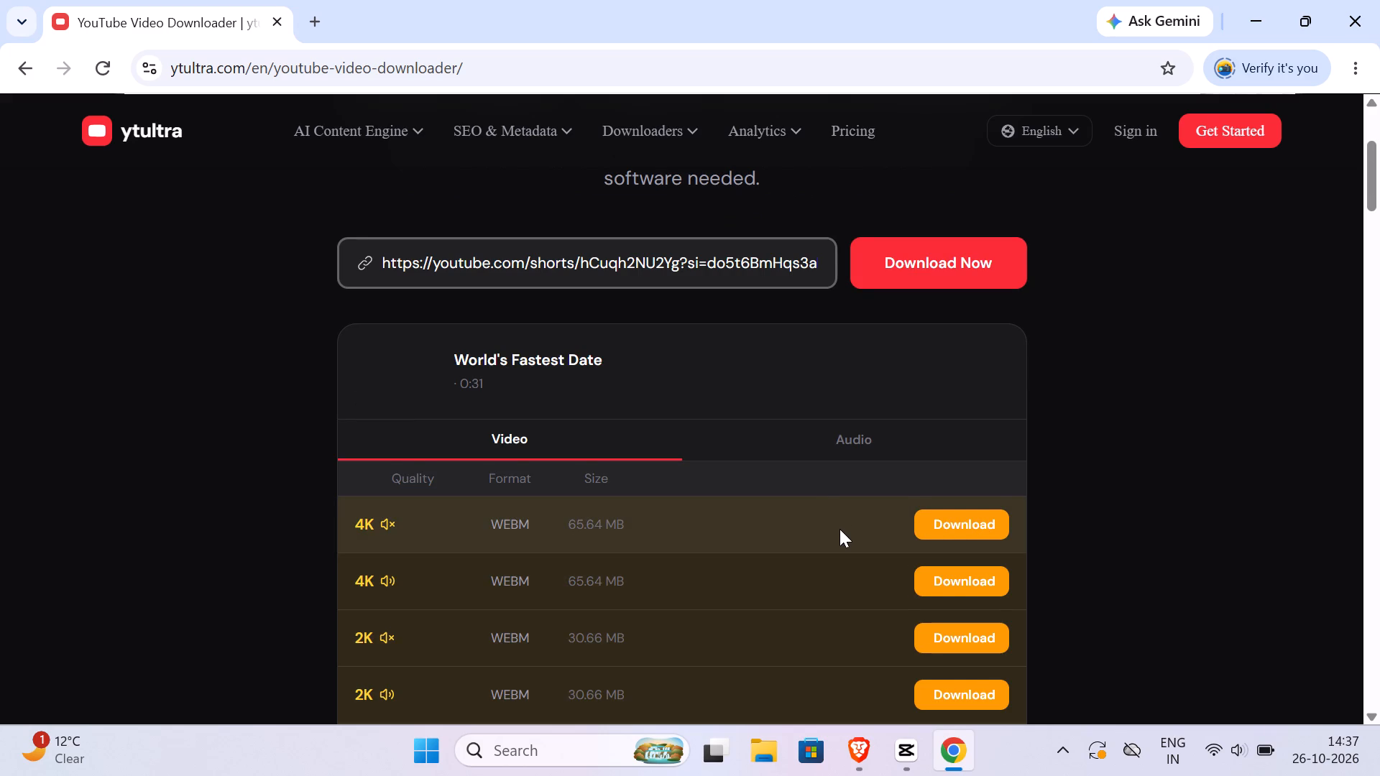
Open the 720p MP4 version of World's Fastest Date and download it from the video player.
scroll(839, 529, "down", 2)
scroll(839, 529, "up", 1)
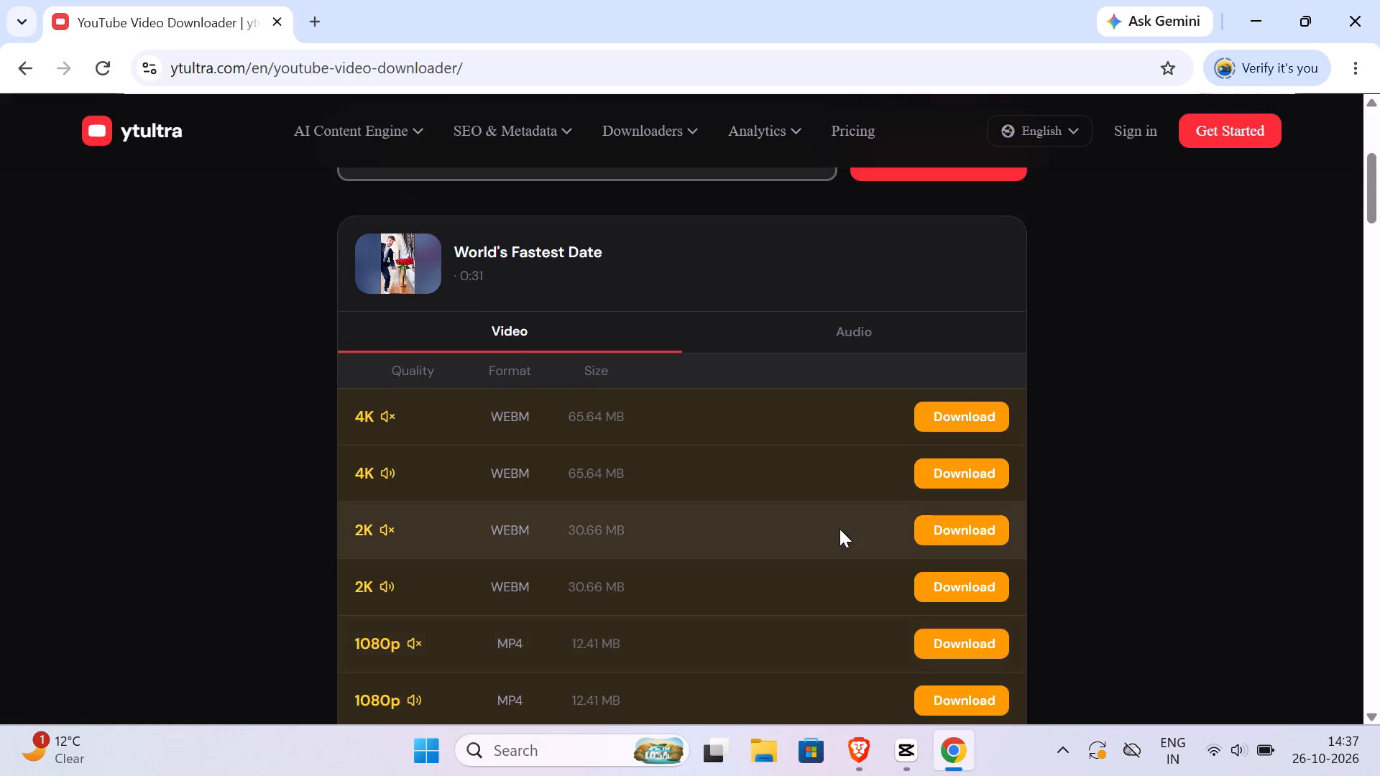
scroll(839, 529, "down", 2)
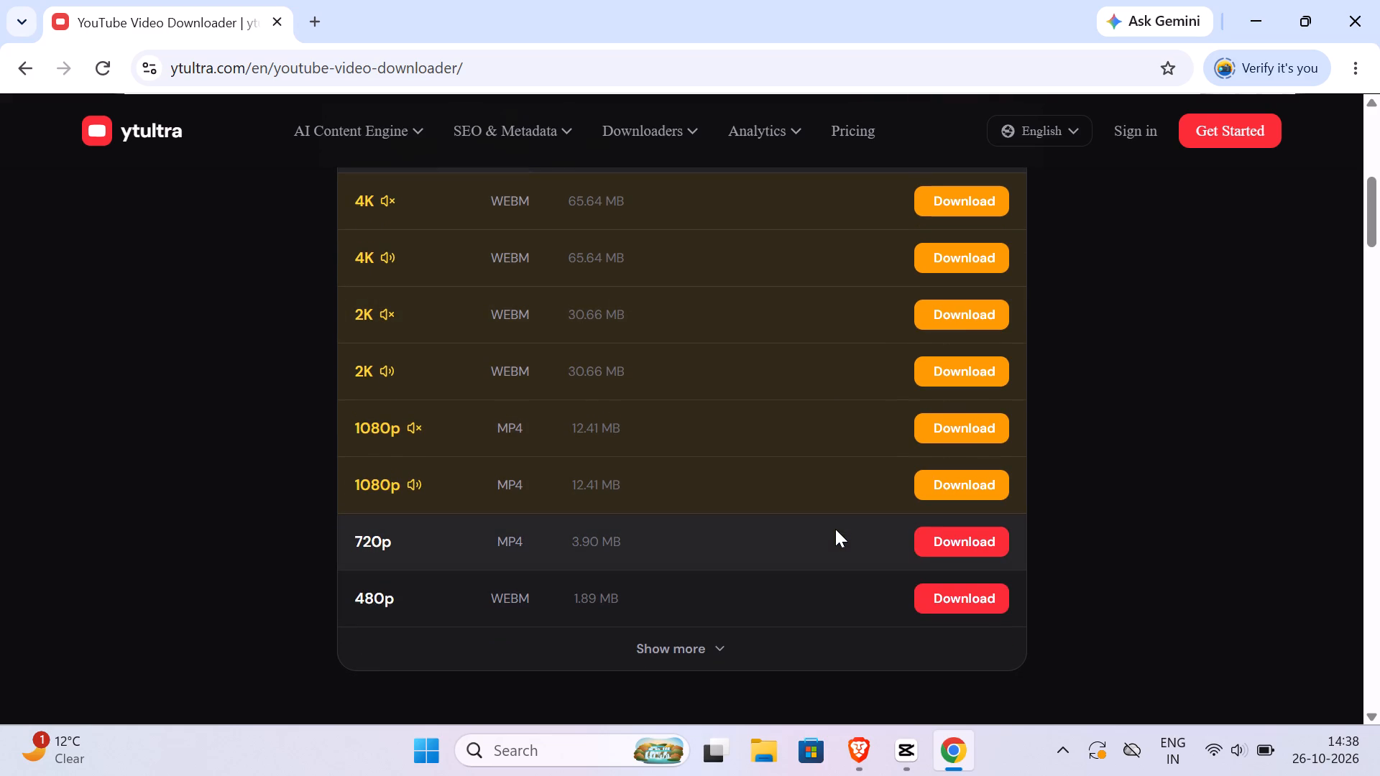
scroll(834, 529, "up", 1)
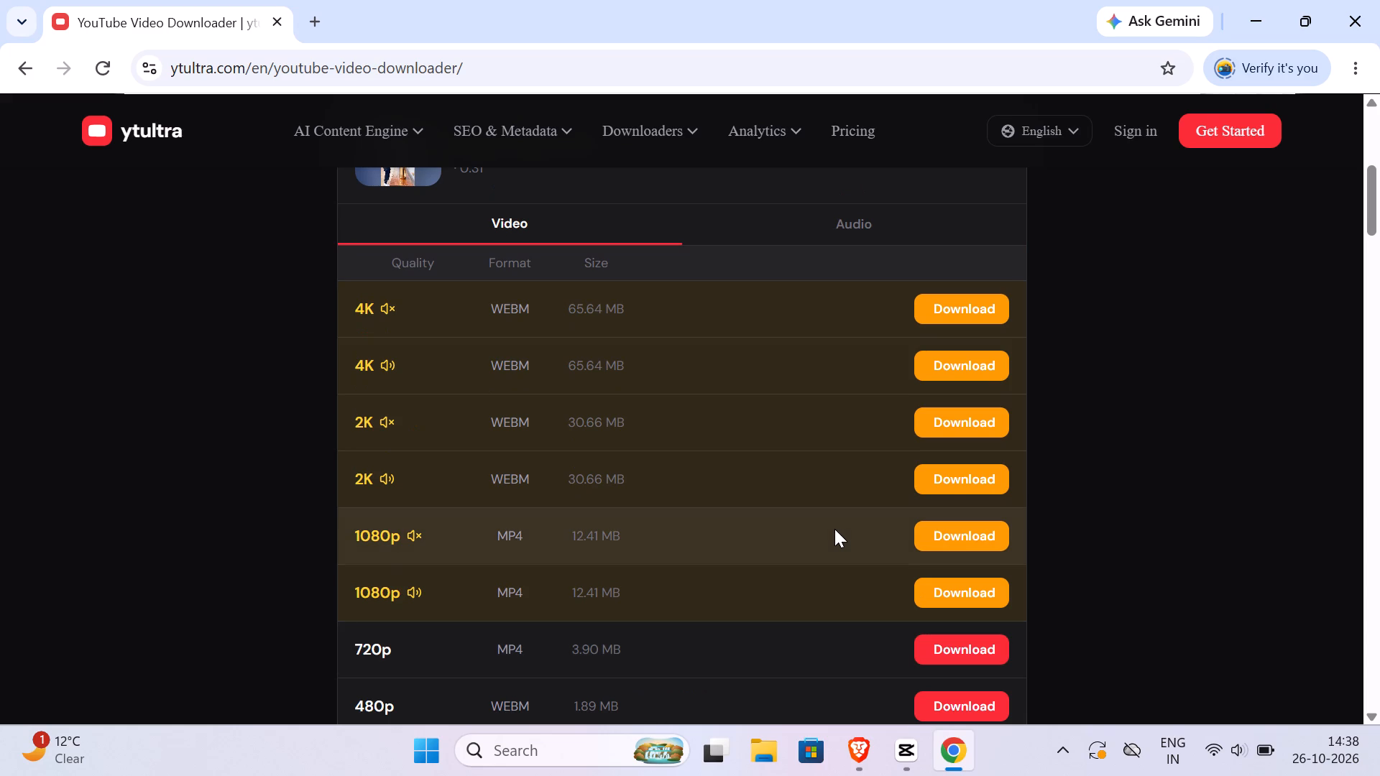
scroll(834, 529, "down", 1)
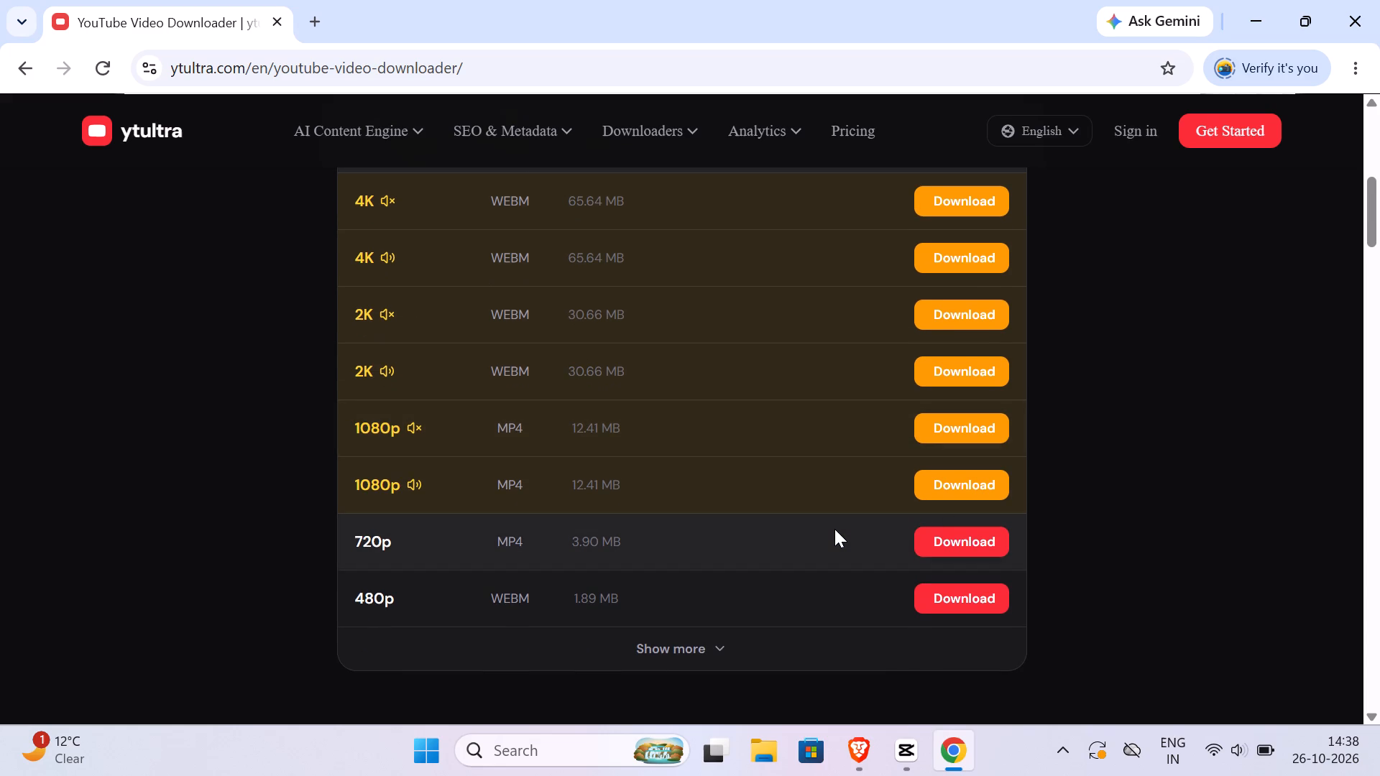
left_click(834, 529)
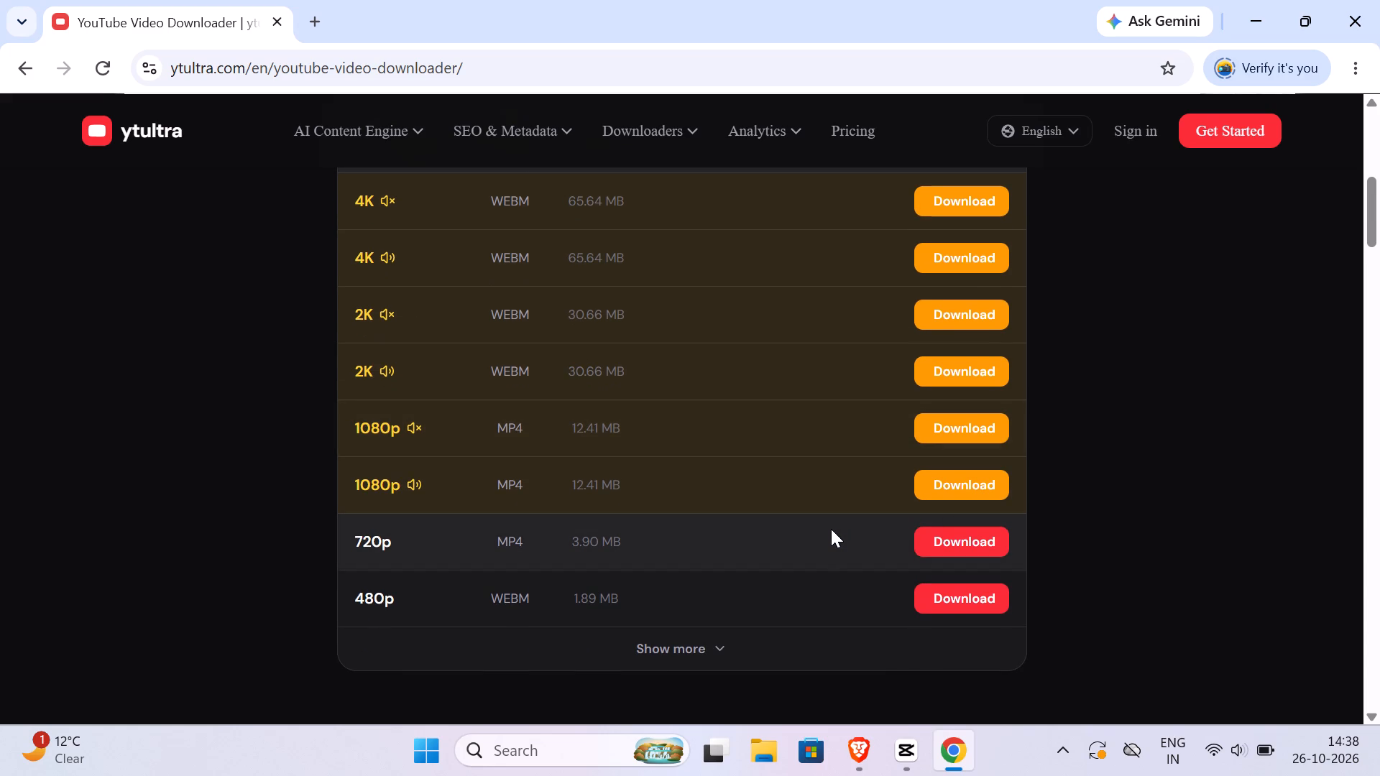
double_click(831, 529)
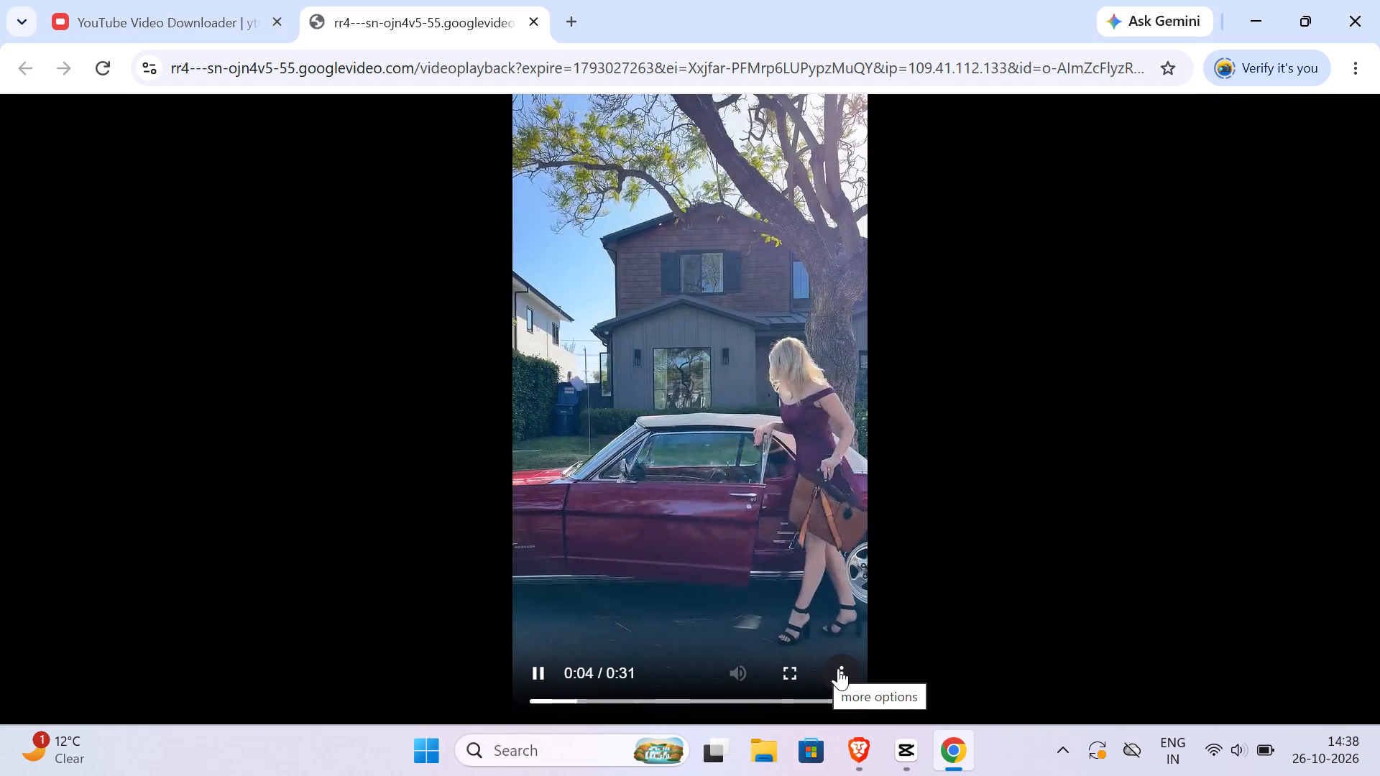
left_click(838, 667)
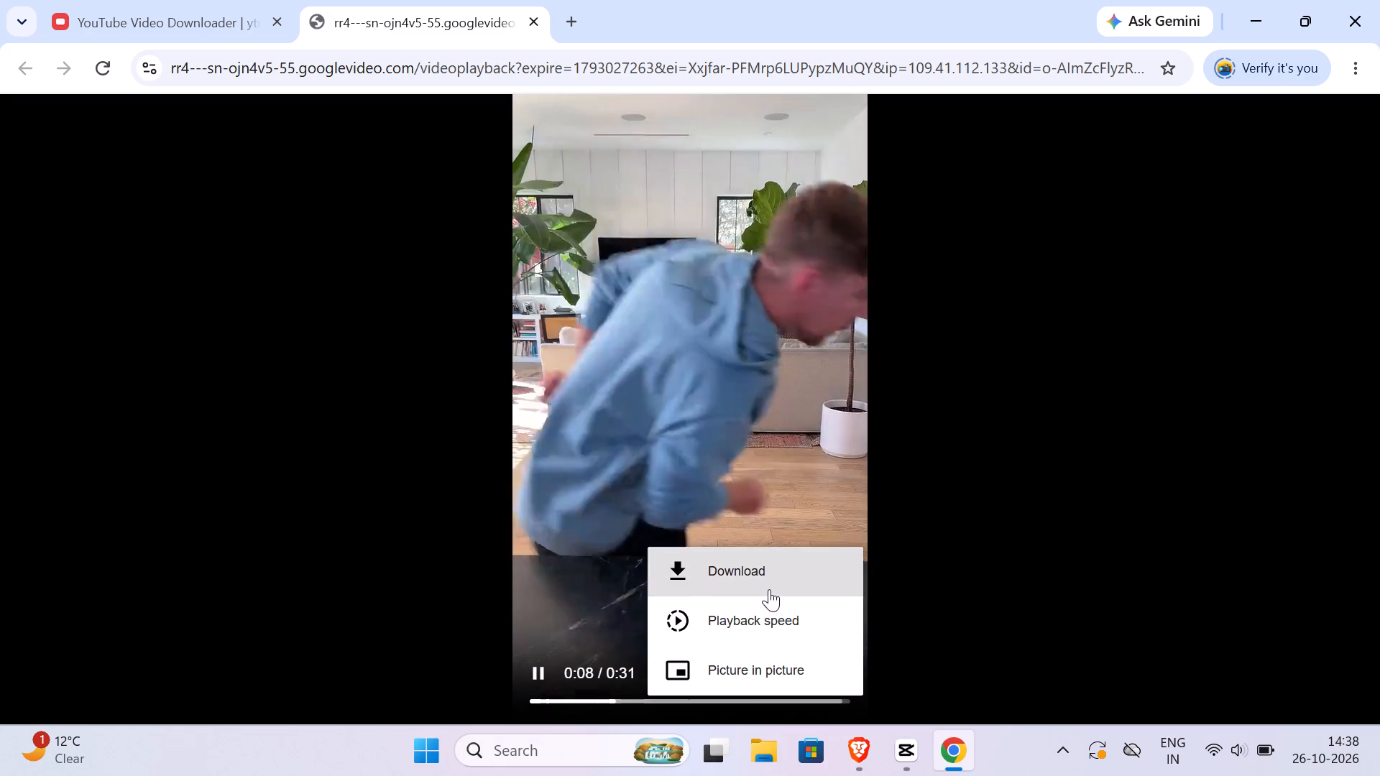
left_click(768, 588)
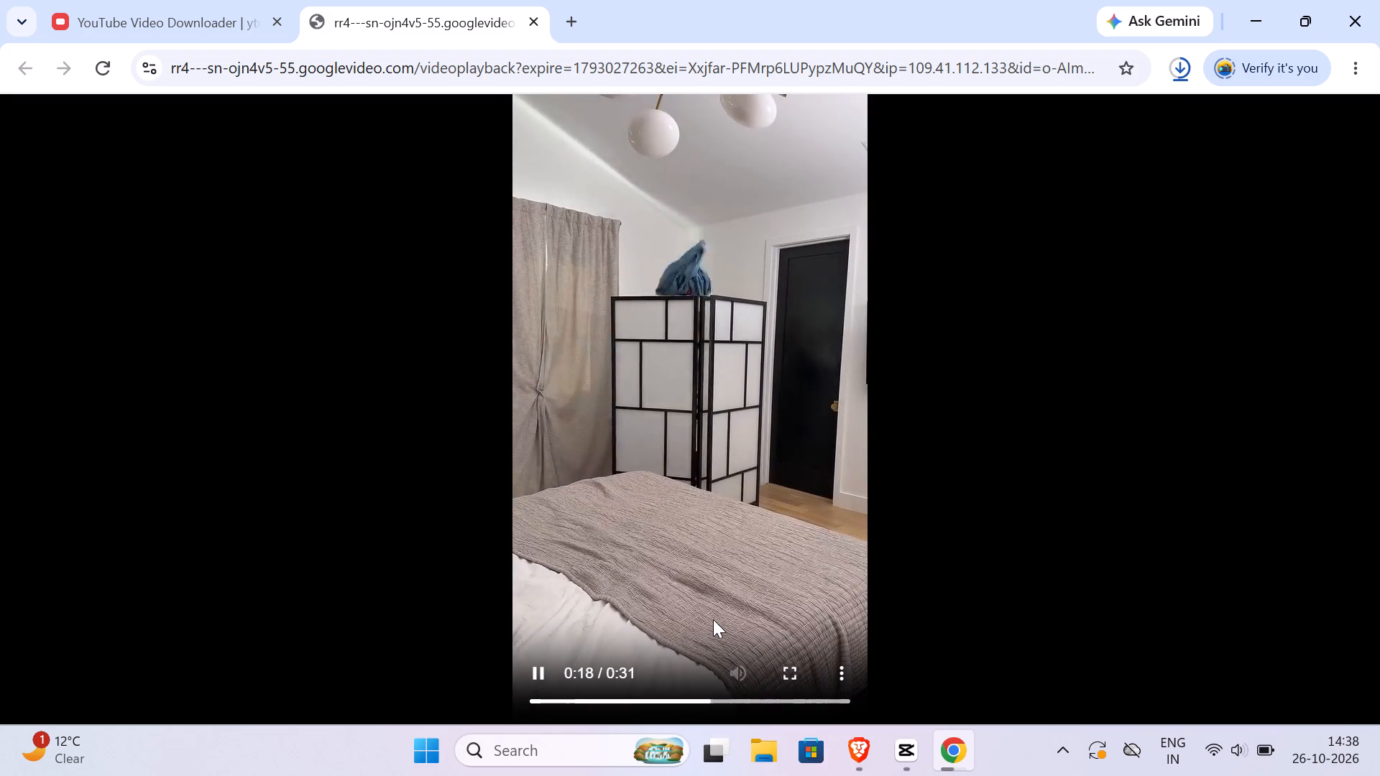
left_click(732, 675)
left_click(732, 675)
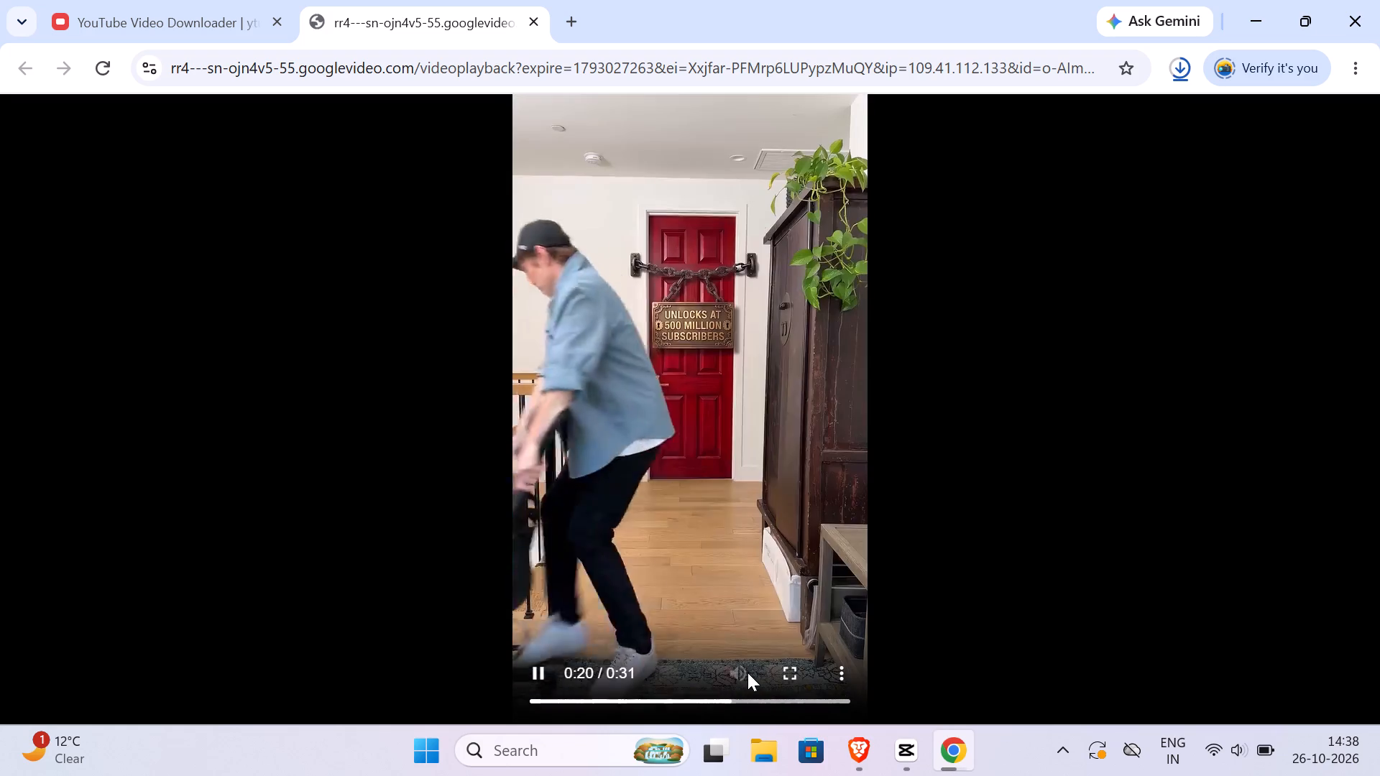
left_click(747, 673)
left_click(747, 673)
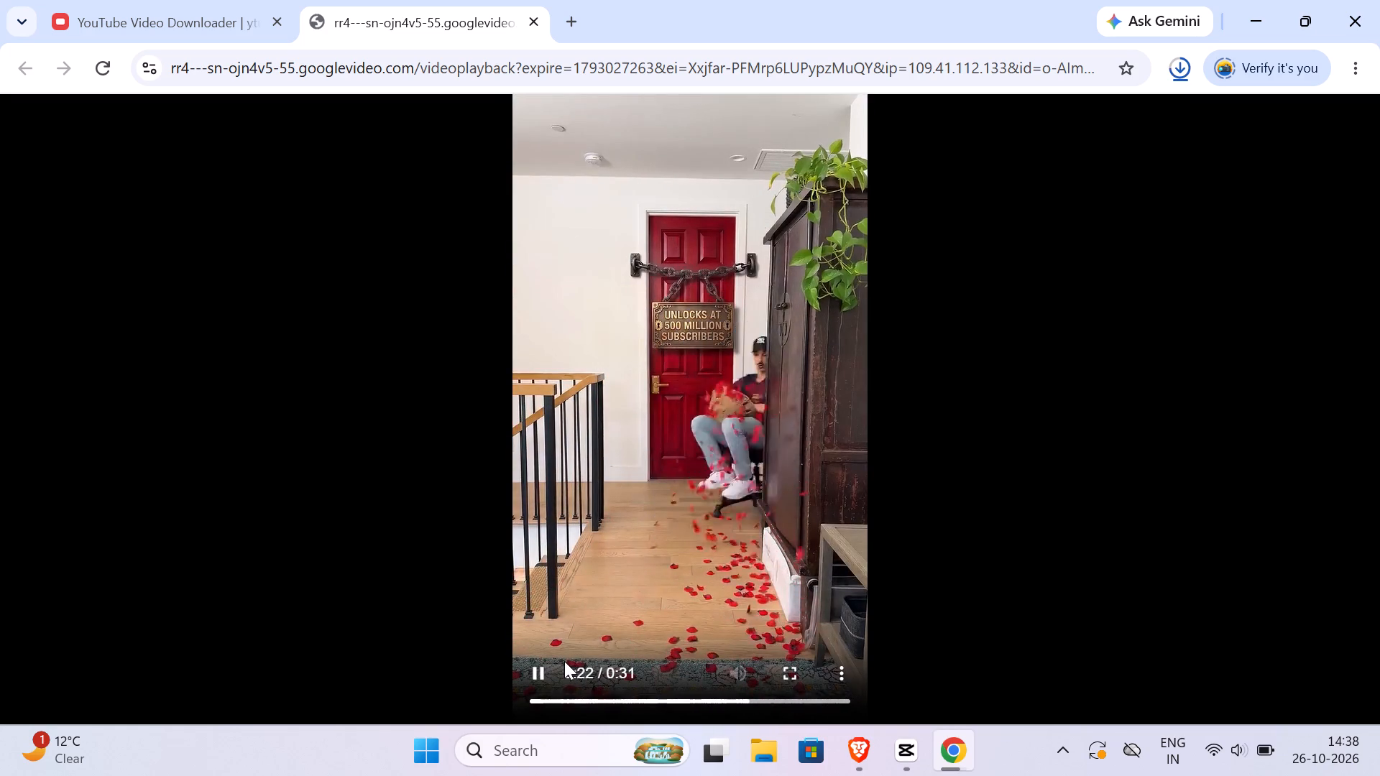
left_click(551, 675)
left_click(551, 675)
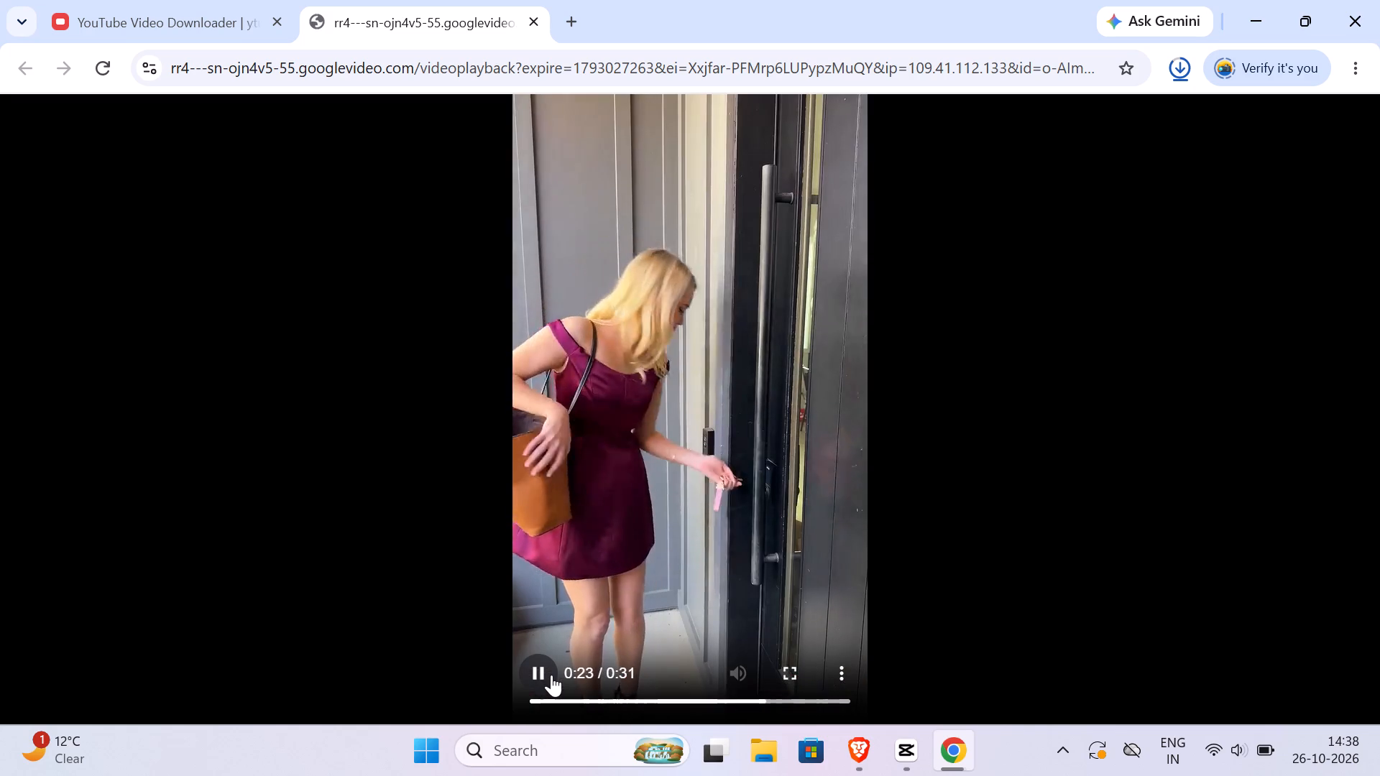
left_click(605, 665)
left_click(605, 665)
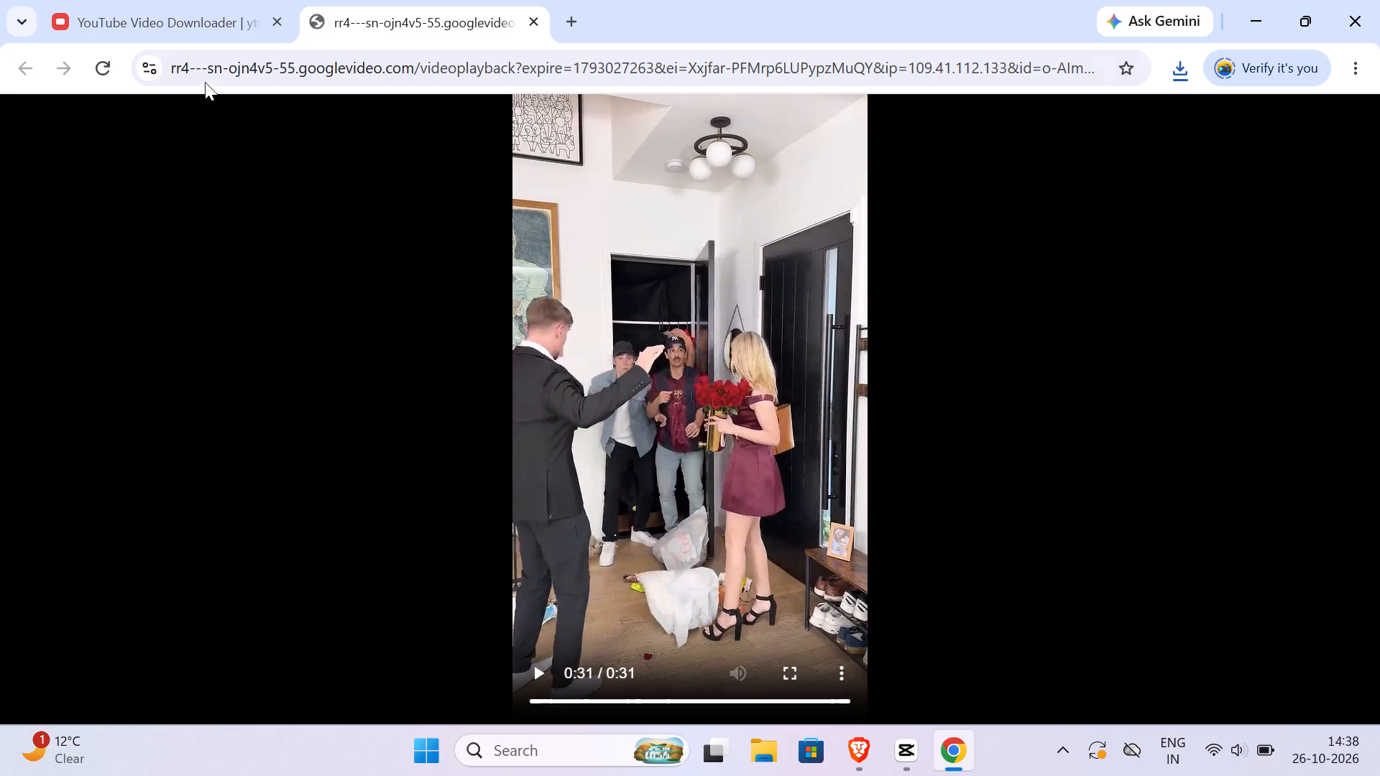
Close the downloader and video tabs and open a fresh Chrome window from the desktop profile shortcut.
left_click(275, 17)
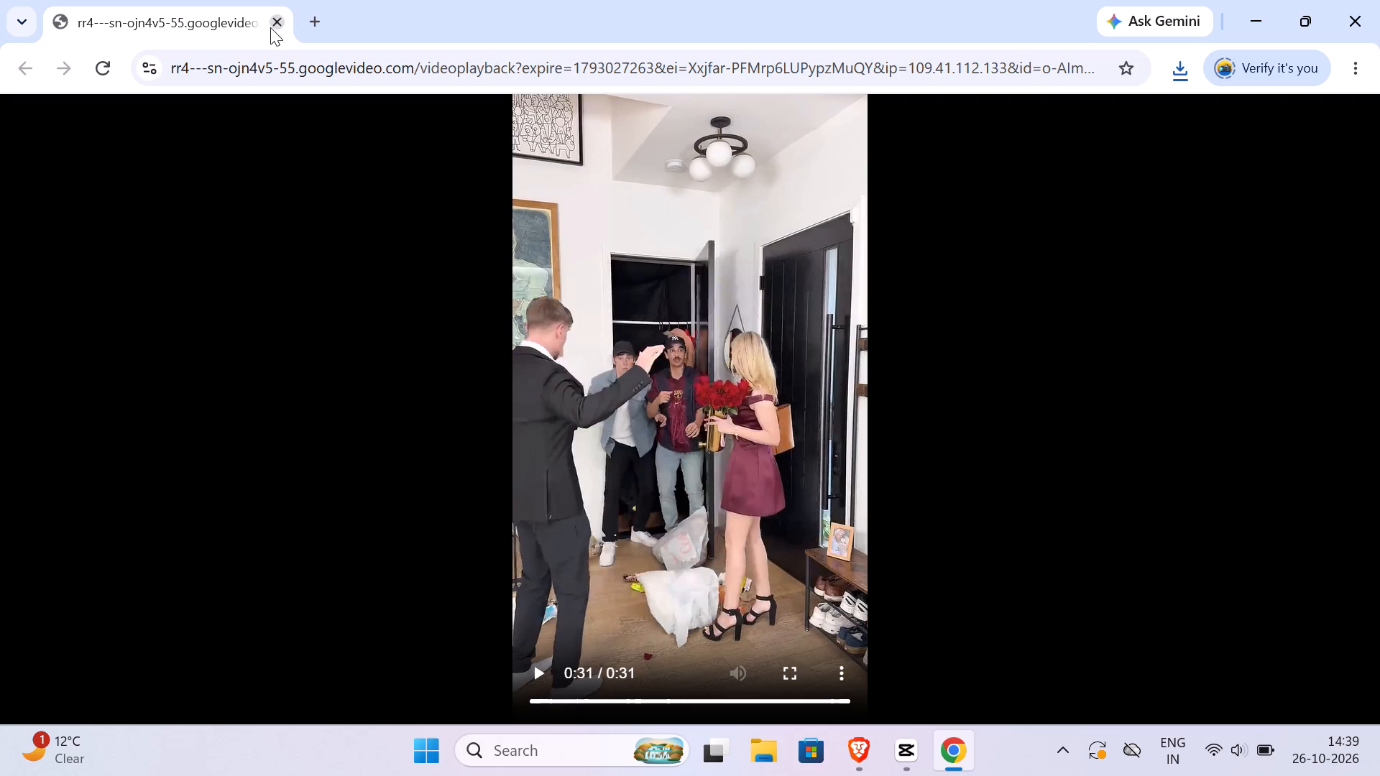
left_click(270, 23)
left_click(149, 175)
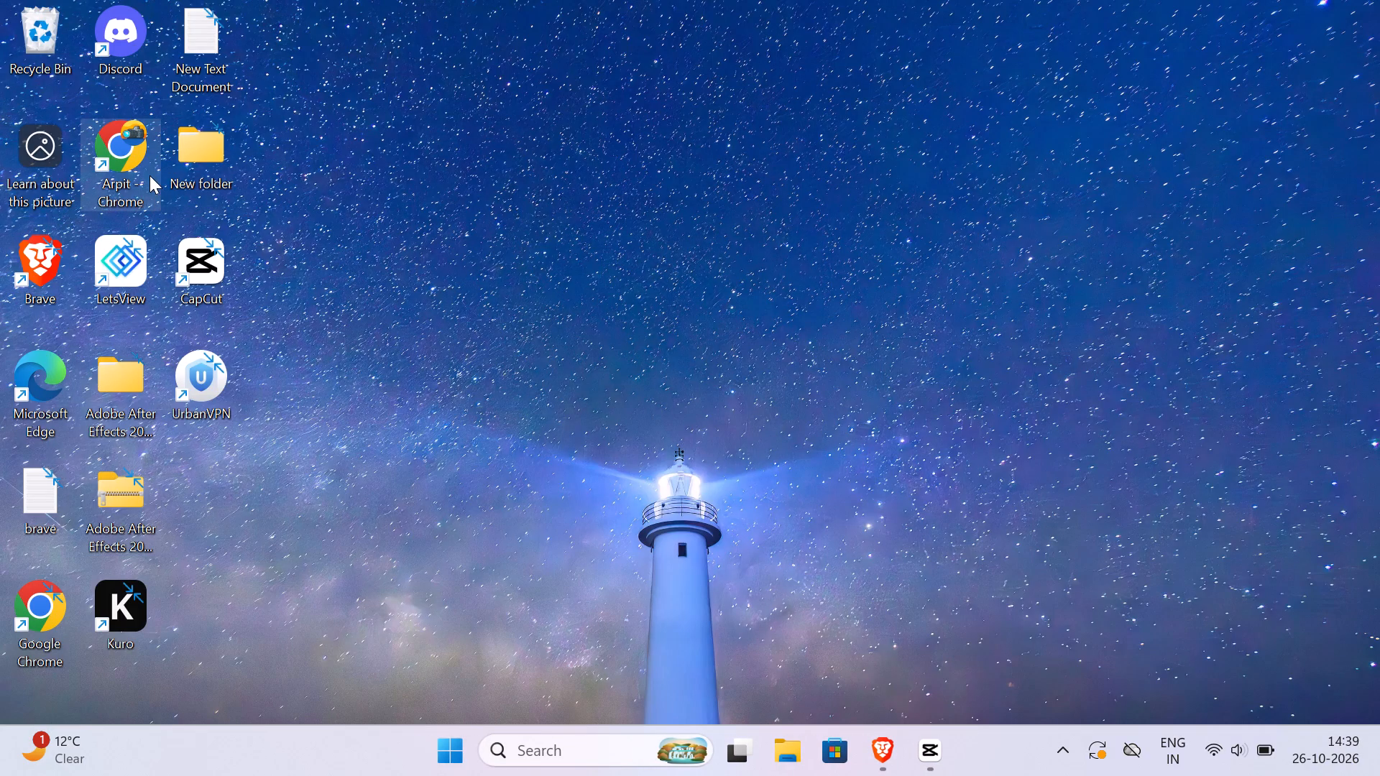
left_click(107, 176)
double_click(107, 176)
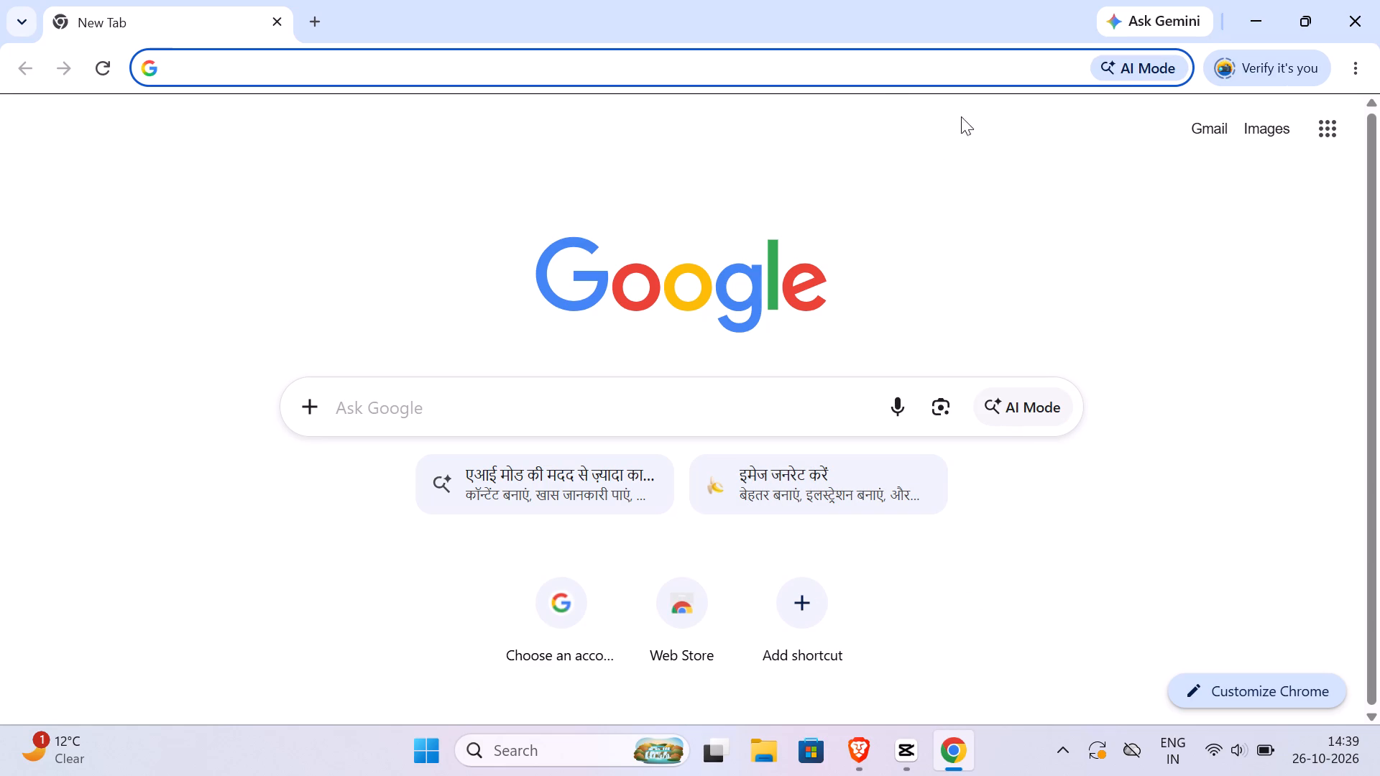
Search Google for the earlier query "yt video downioad" and open ytultra's YouTube Video Downloader page.
left_click(875, 77)
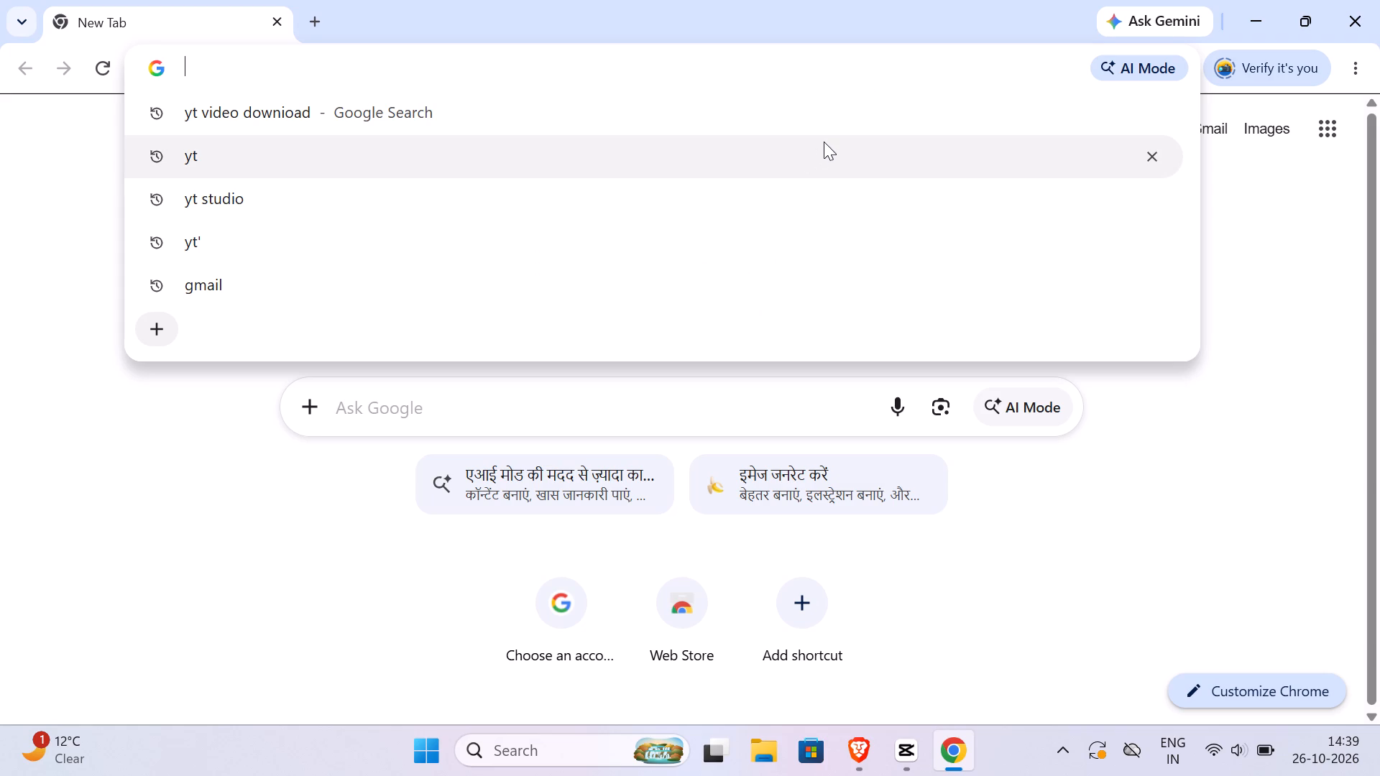
left_click(831, 114)
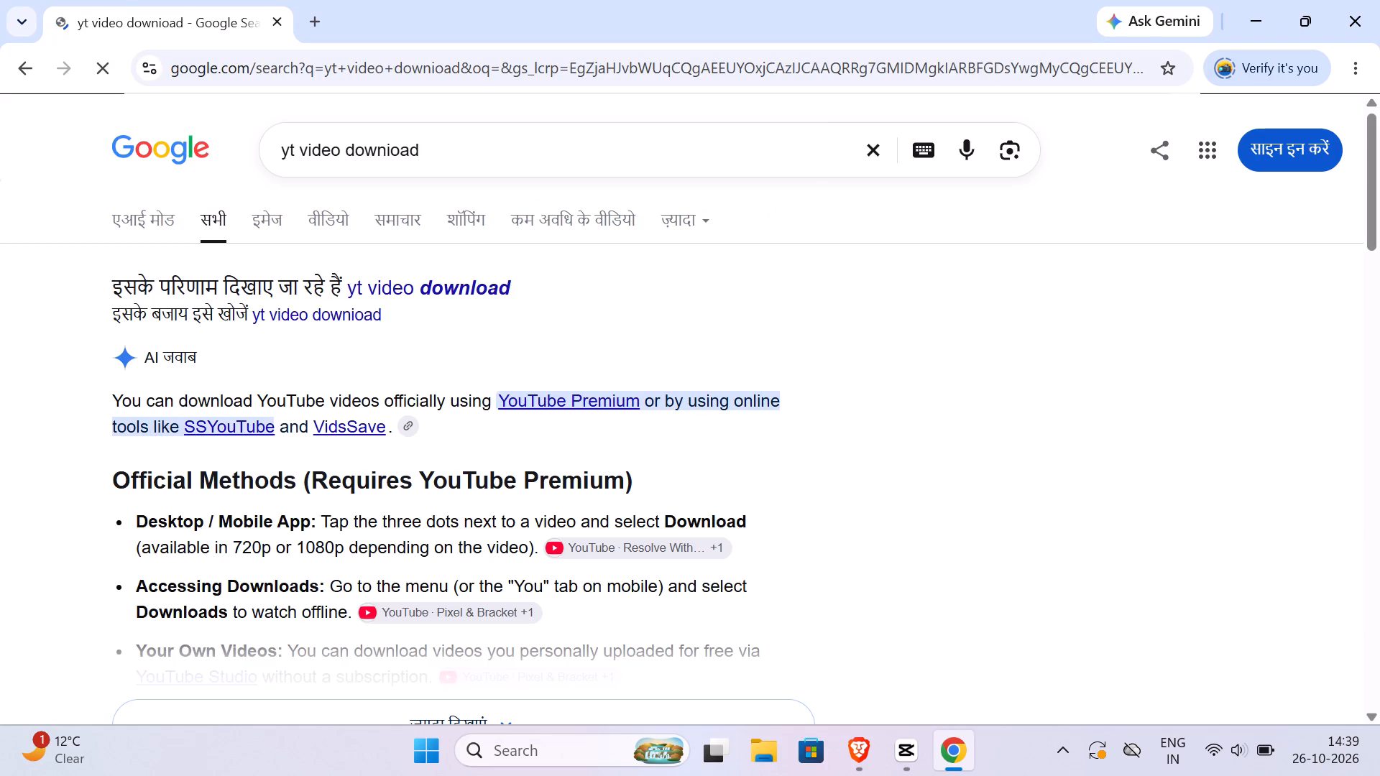
scroll(818, 305, "down", 1)
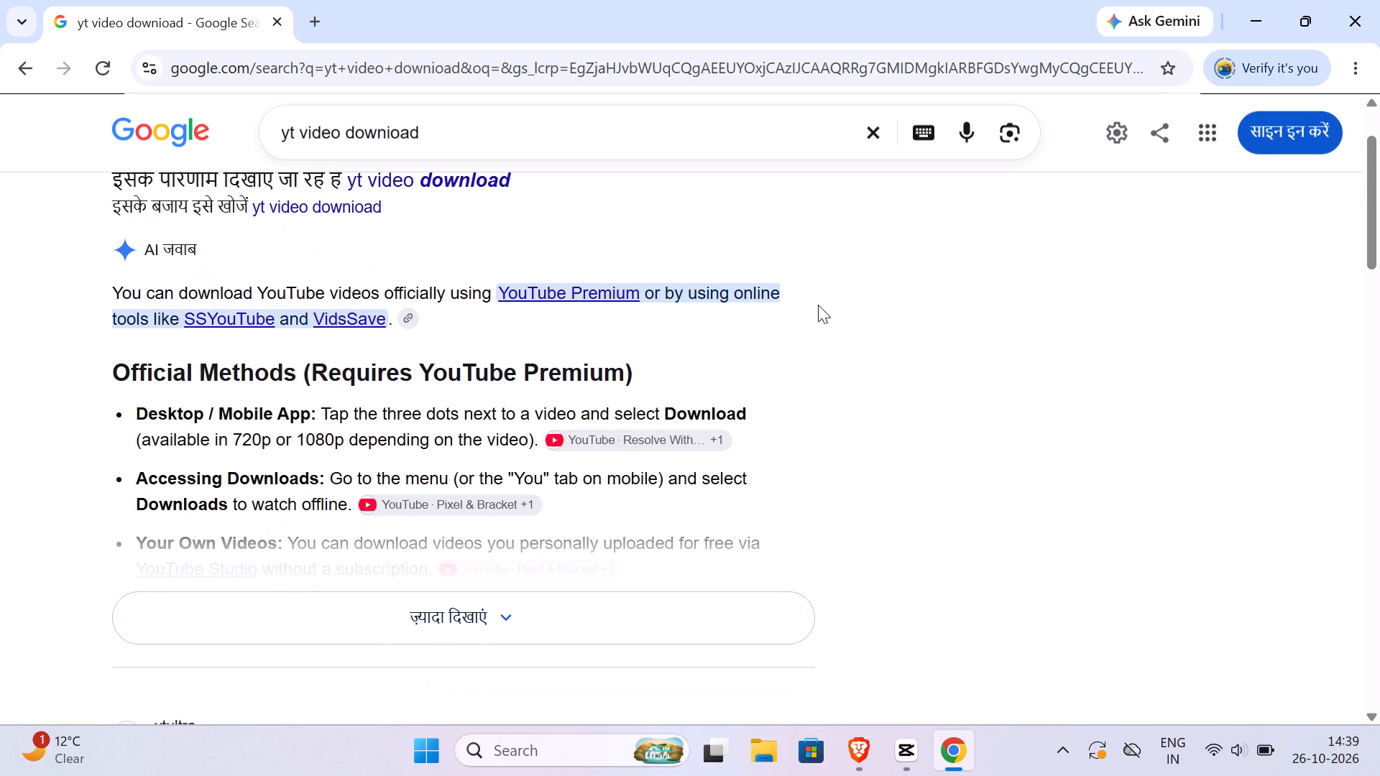
scroll(818, 305, "down", 4)
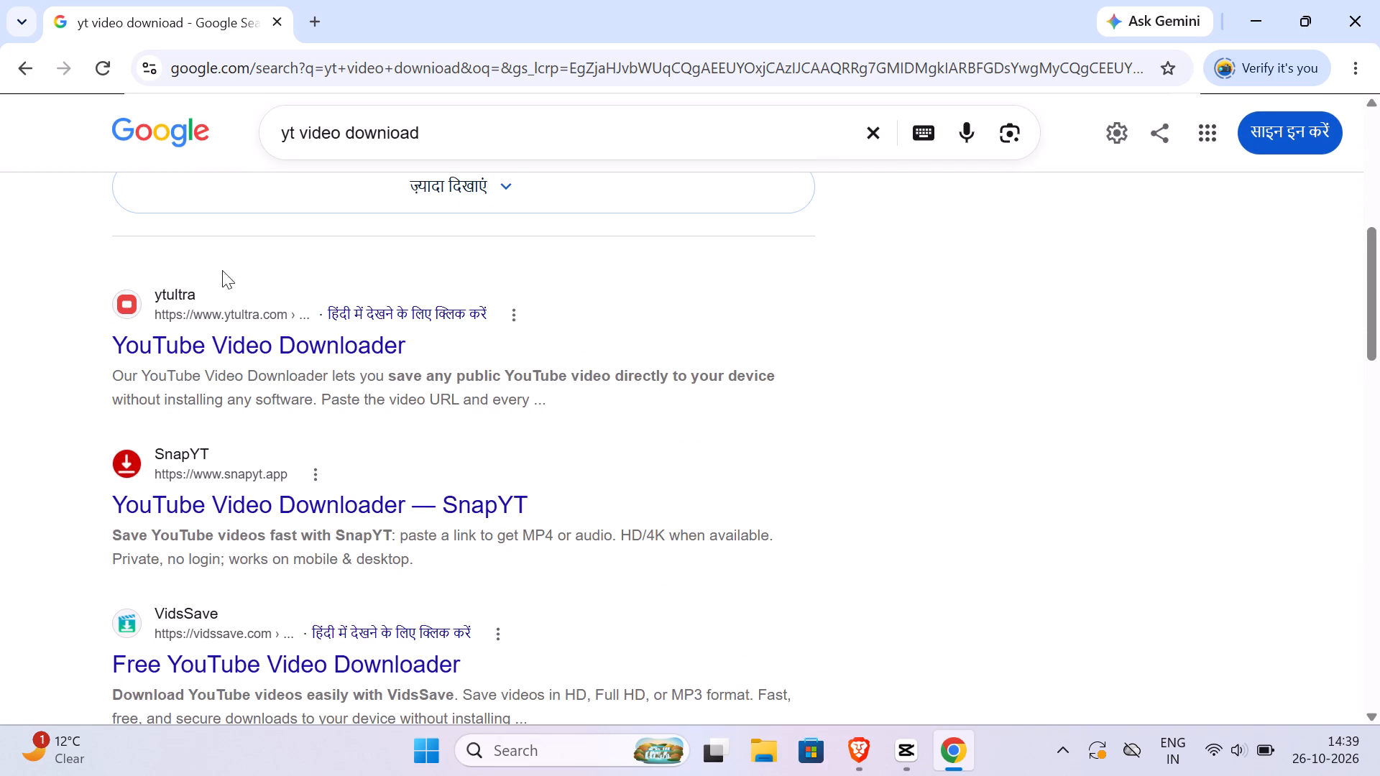
left_click(298, 345)
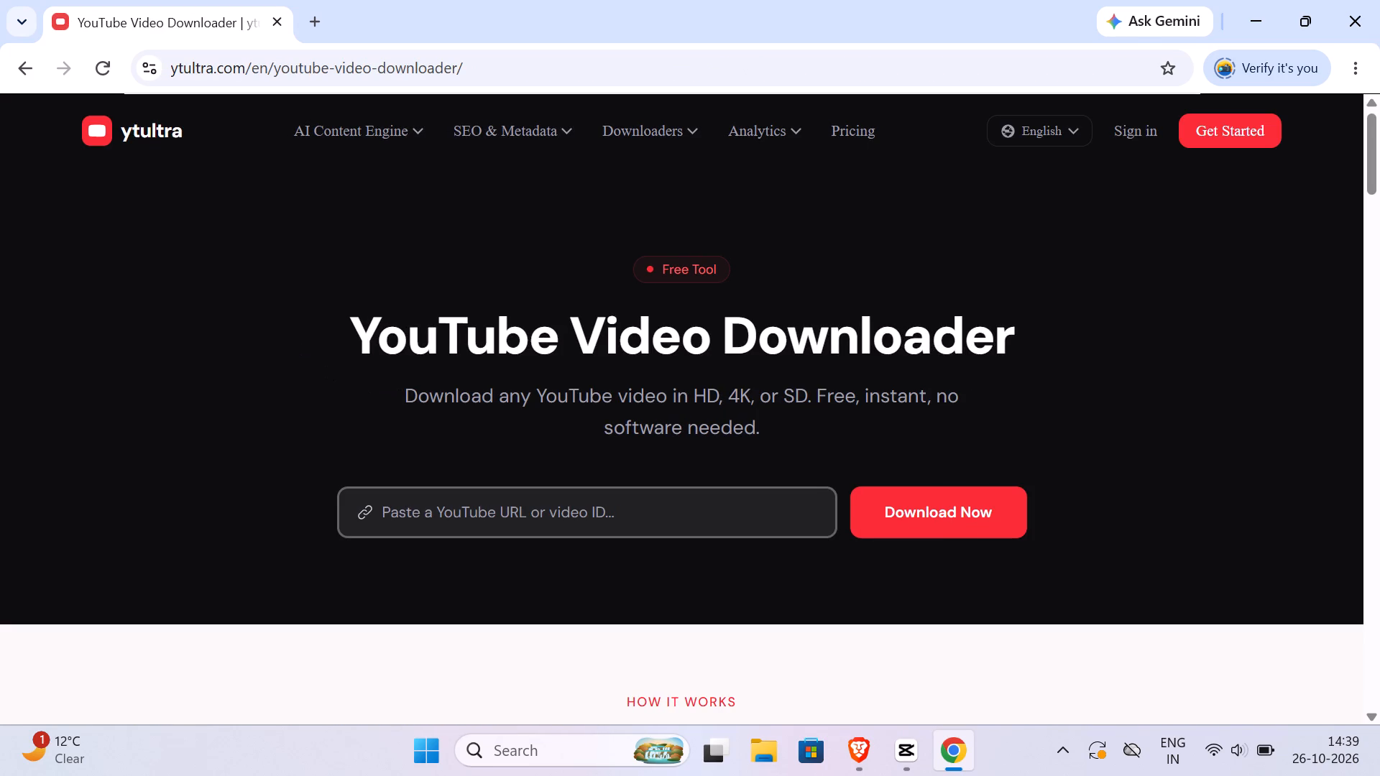
Paste the copied Short link into the YouTube Video Downloader and request its download options.
left_click(496, 499)
right_click(496, 499)
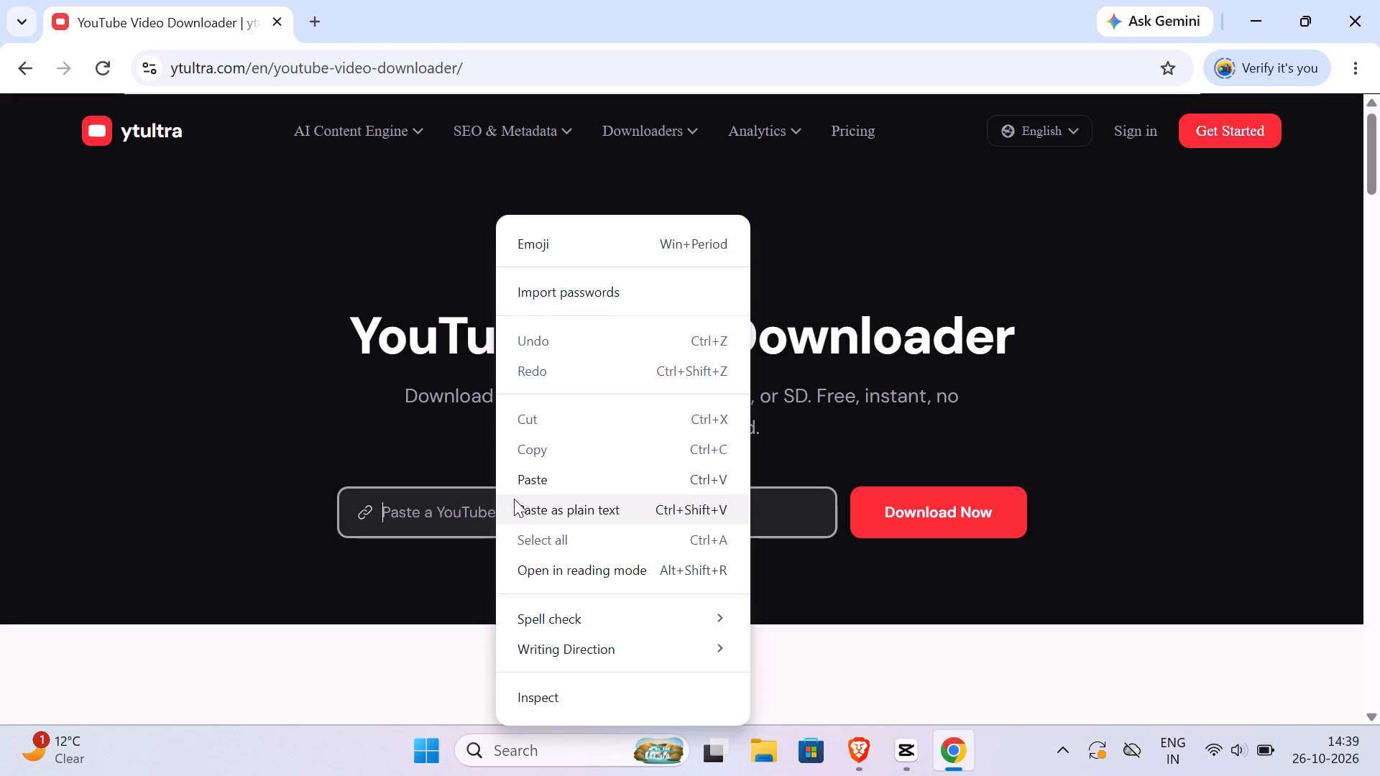
left_click(523, 482)
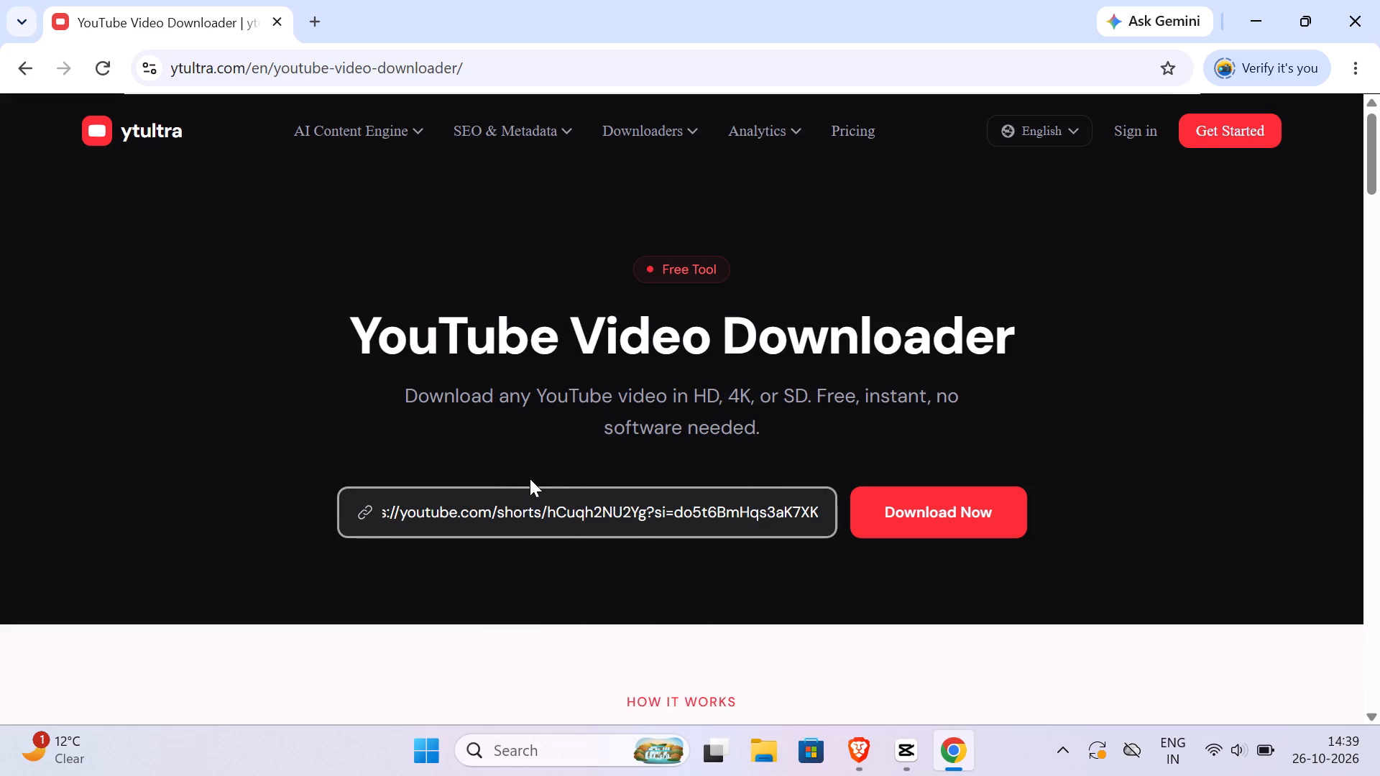
left_click(957, 509)
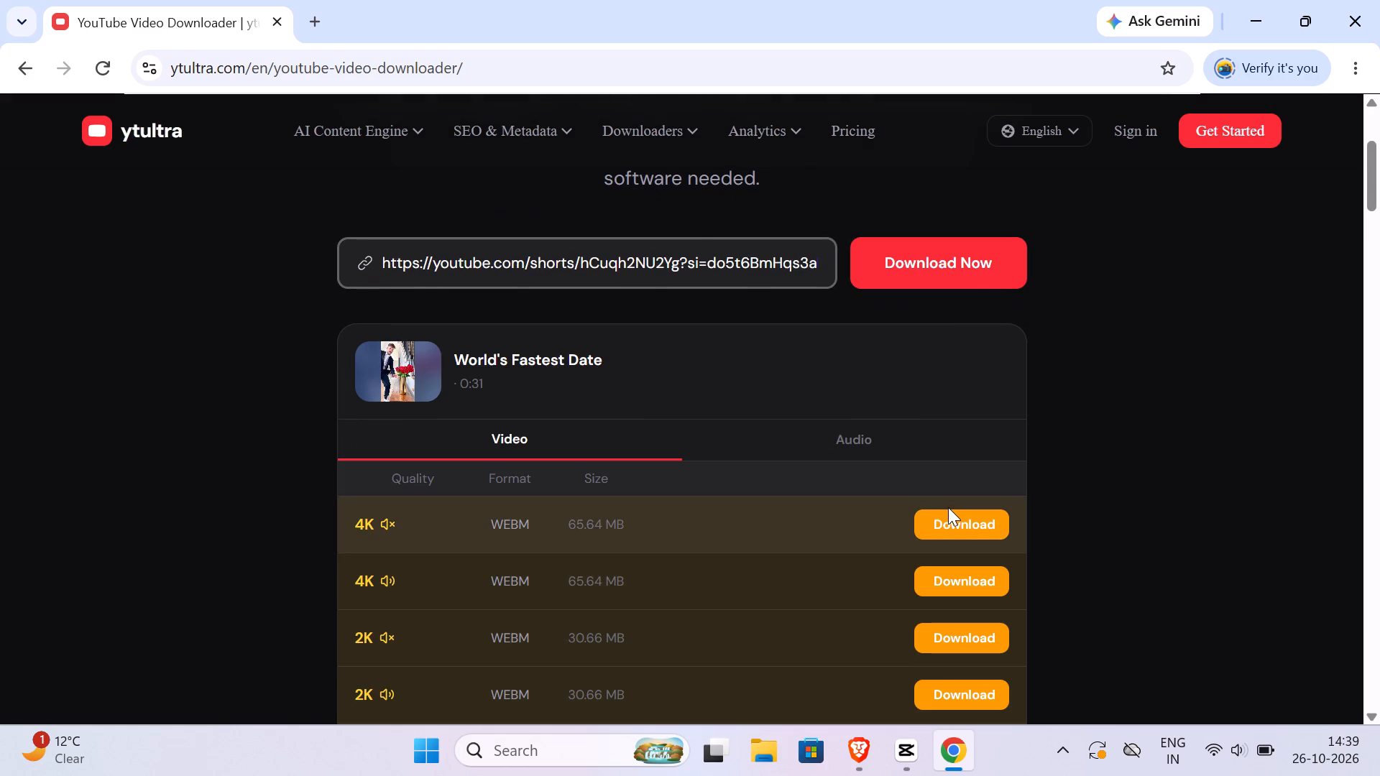
Open the 720p MP4 version of the Short and download it from the video player.
scroll(931, 498, "down", 2)
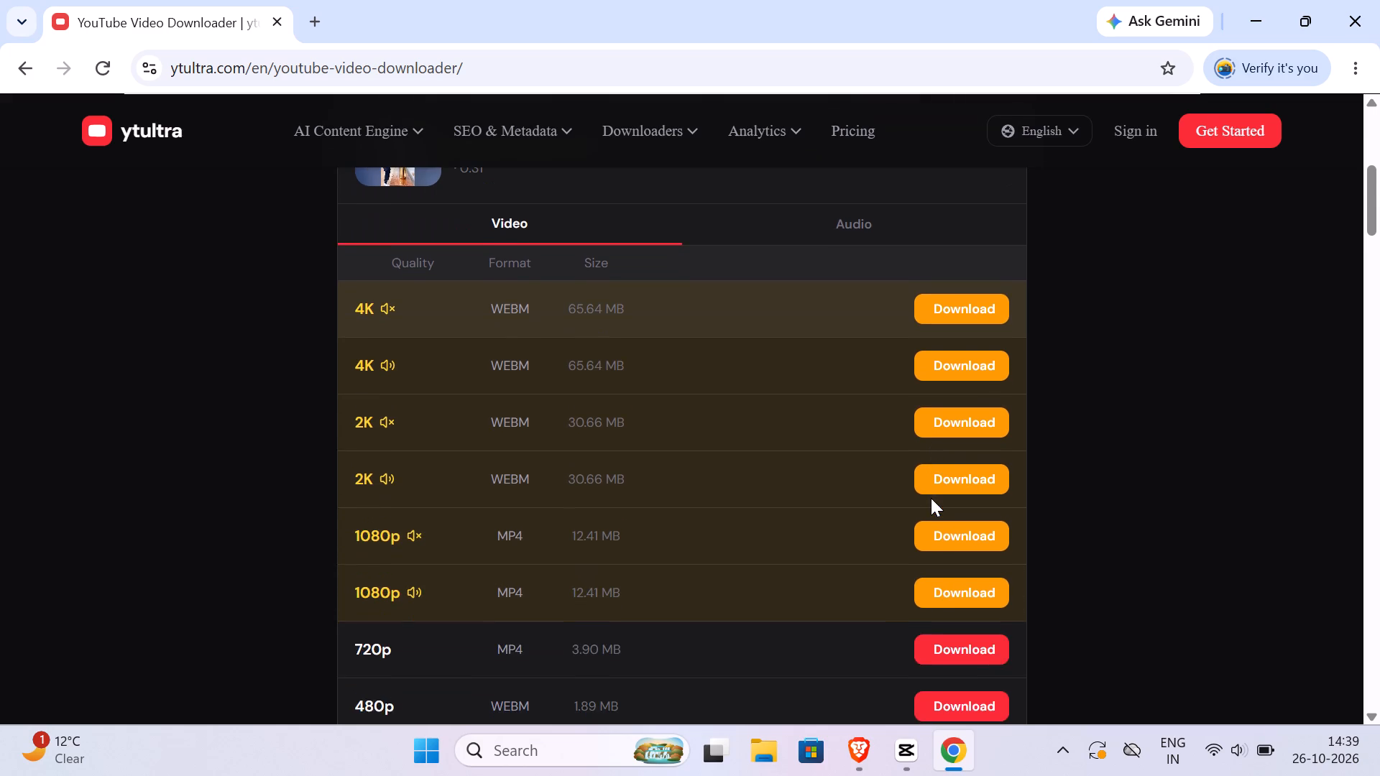
scroll(931, 498, "down", 2)
scroll(931, 498, "up", 1)
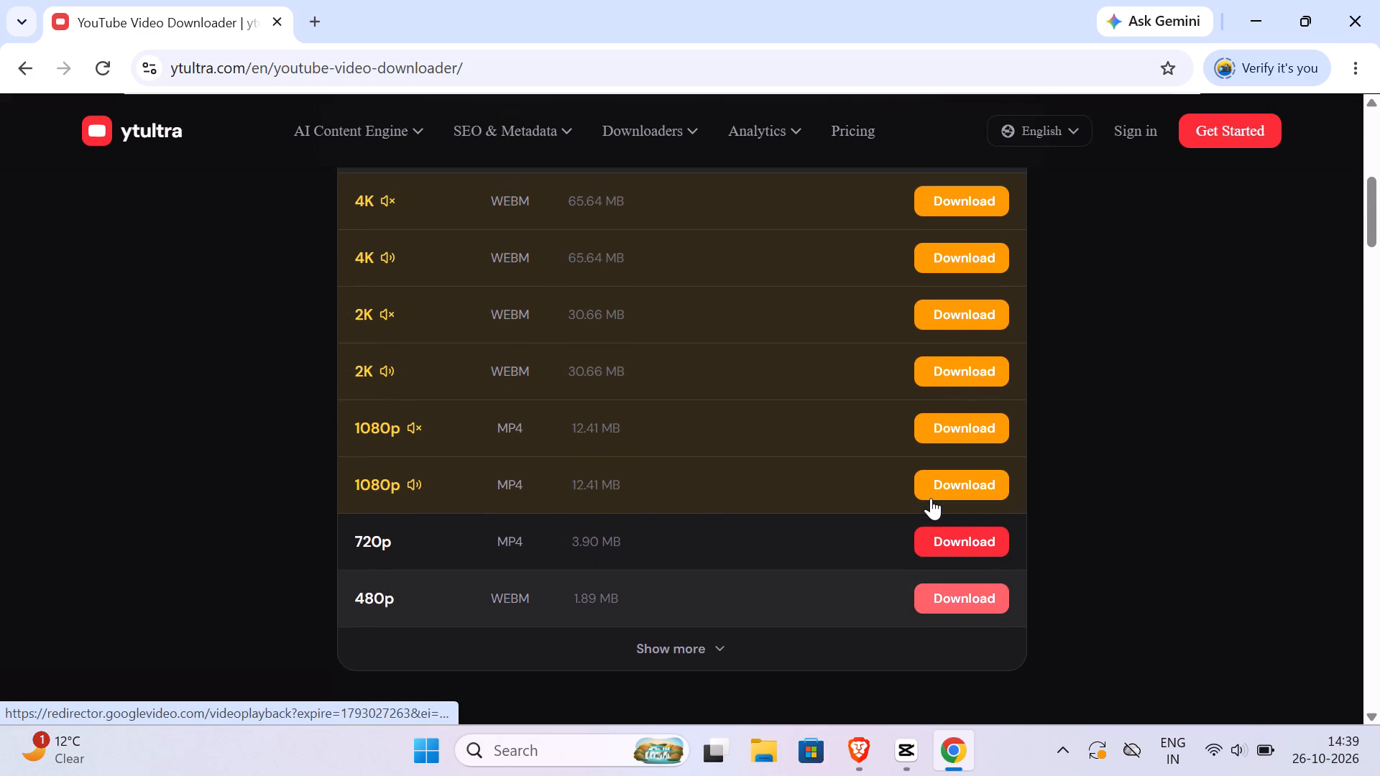
scroll(931, 498, "down", 1)
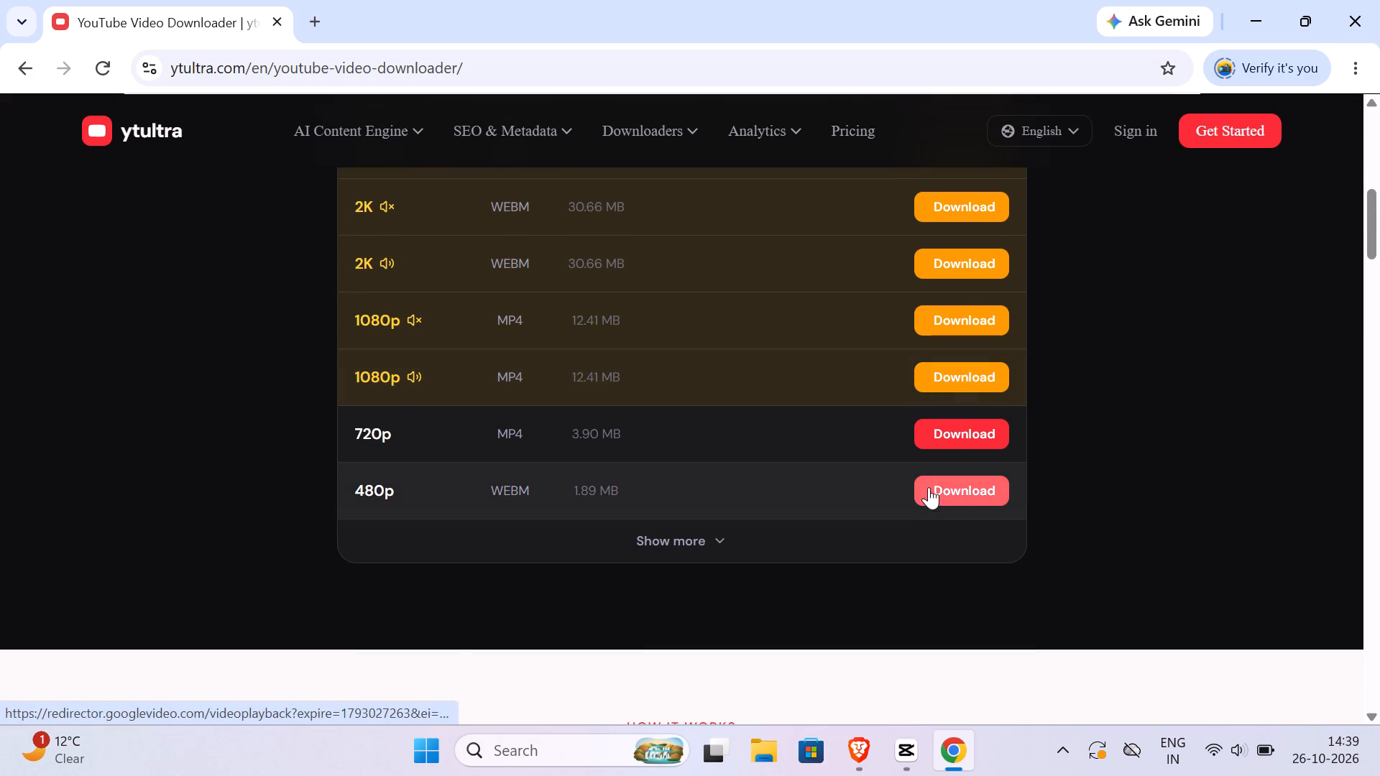
left_click(936, 441)
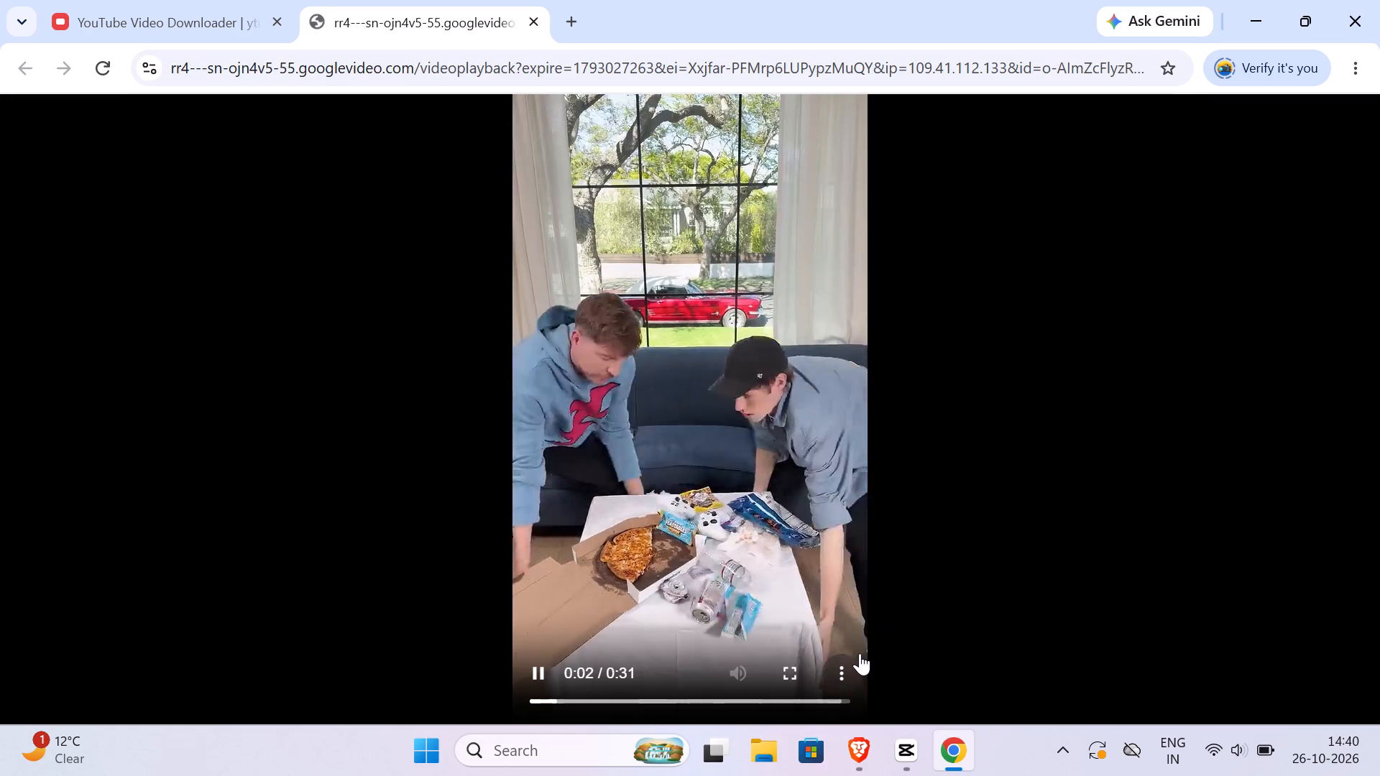
left_click(855, 672)
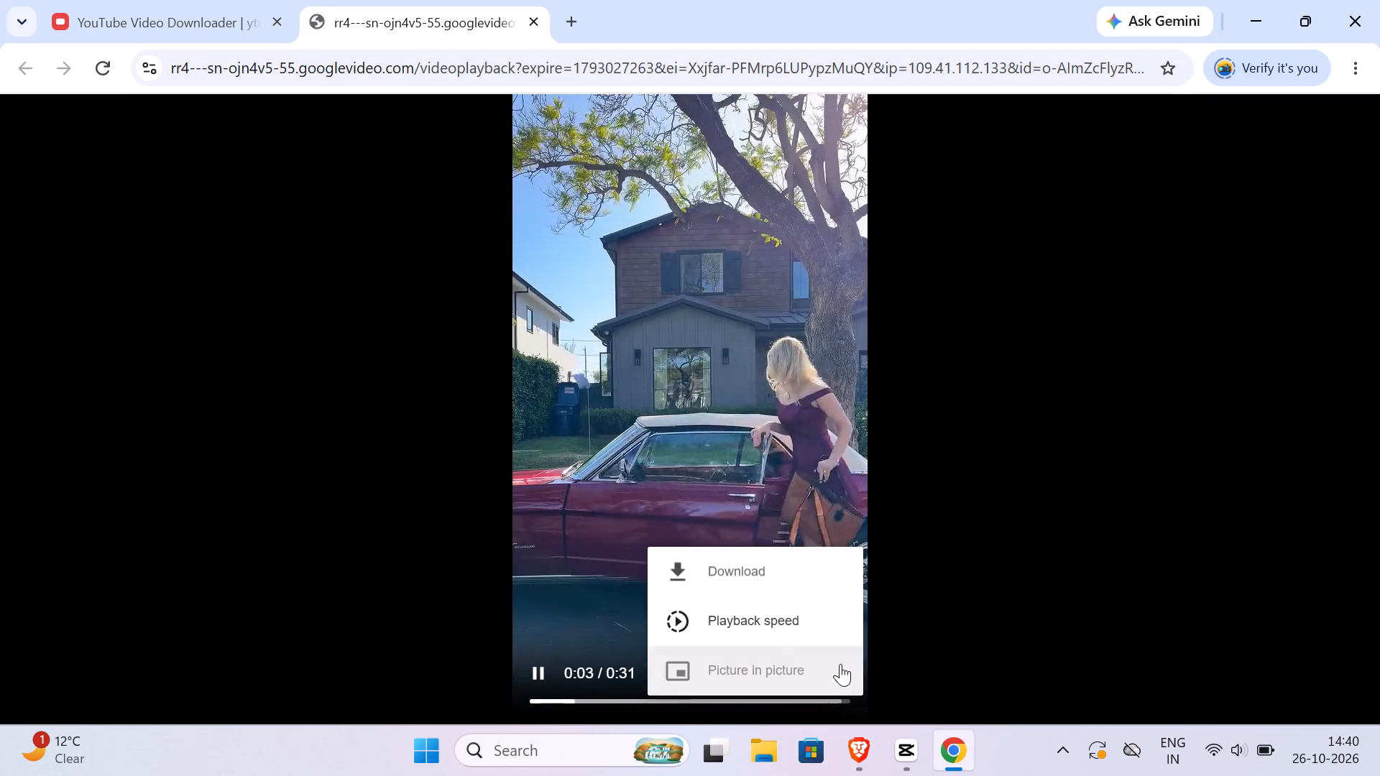
left_click(811, 577)
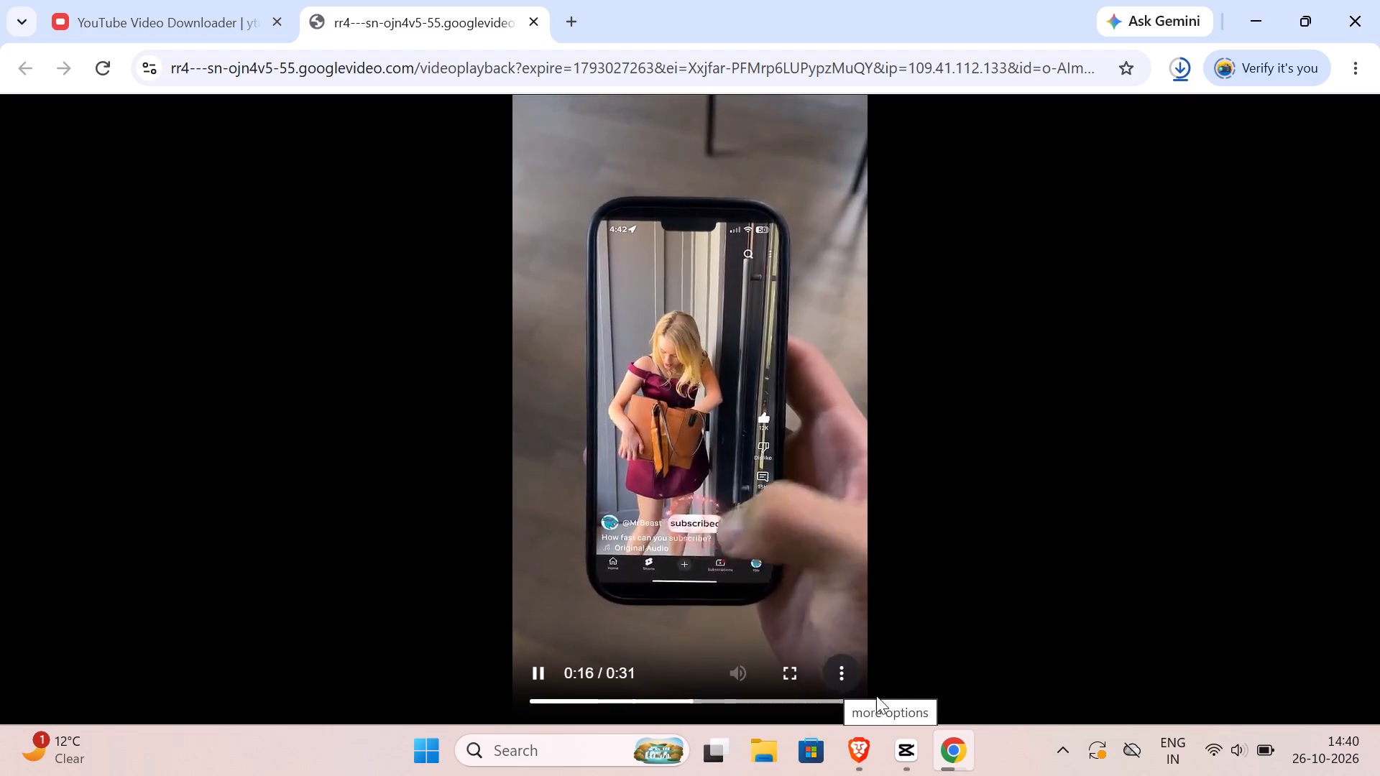
Download another copy of the playing video from the player.
left_click(848, 674)
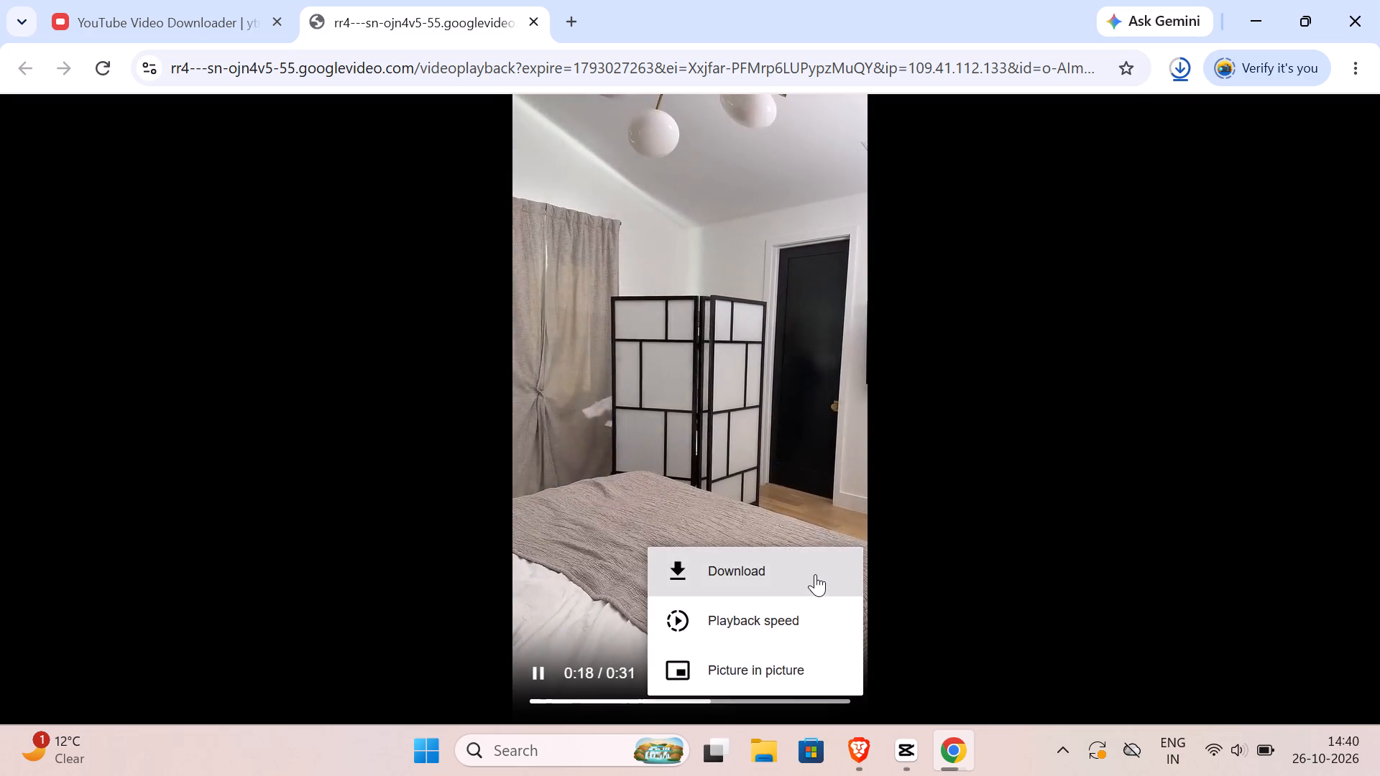
left_click(815, 573)
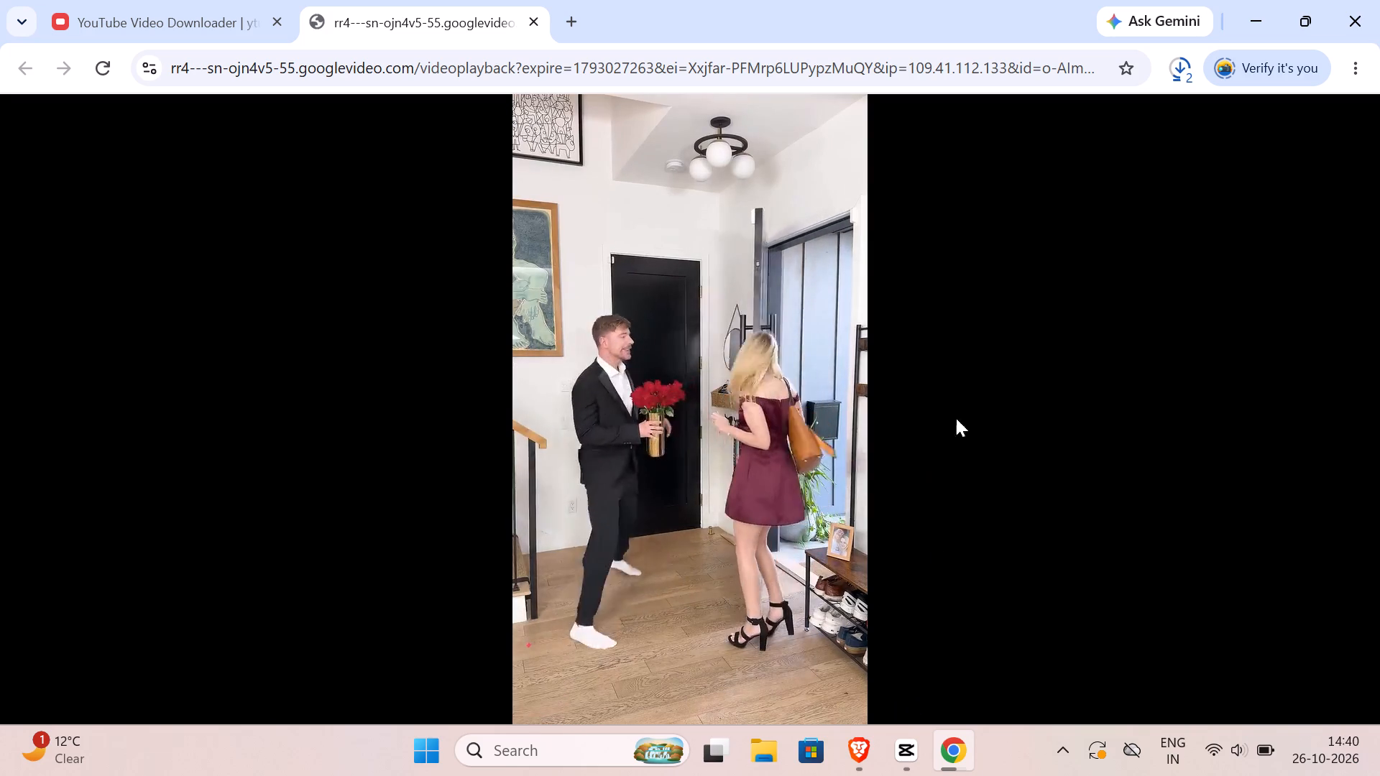
Show the recent download history to check the video downloads.
left_click(1181, 57)
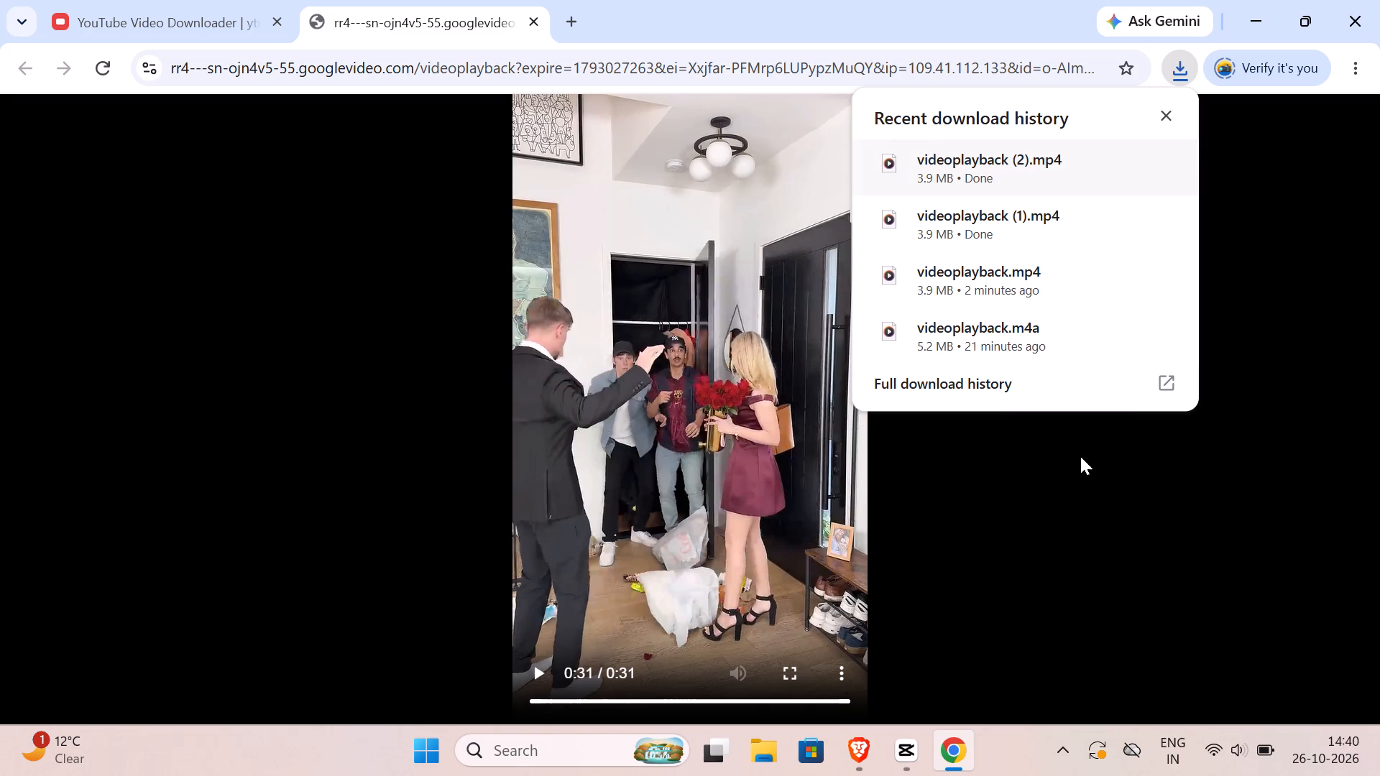
Switch to CapCut and close the window of the open project 1025.
left_click(922, 747)
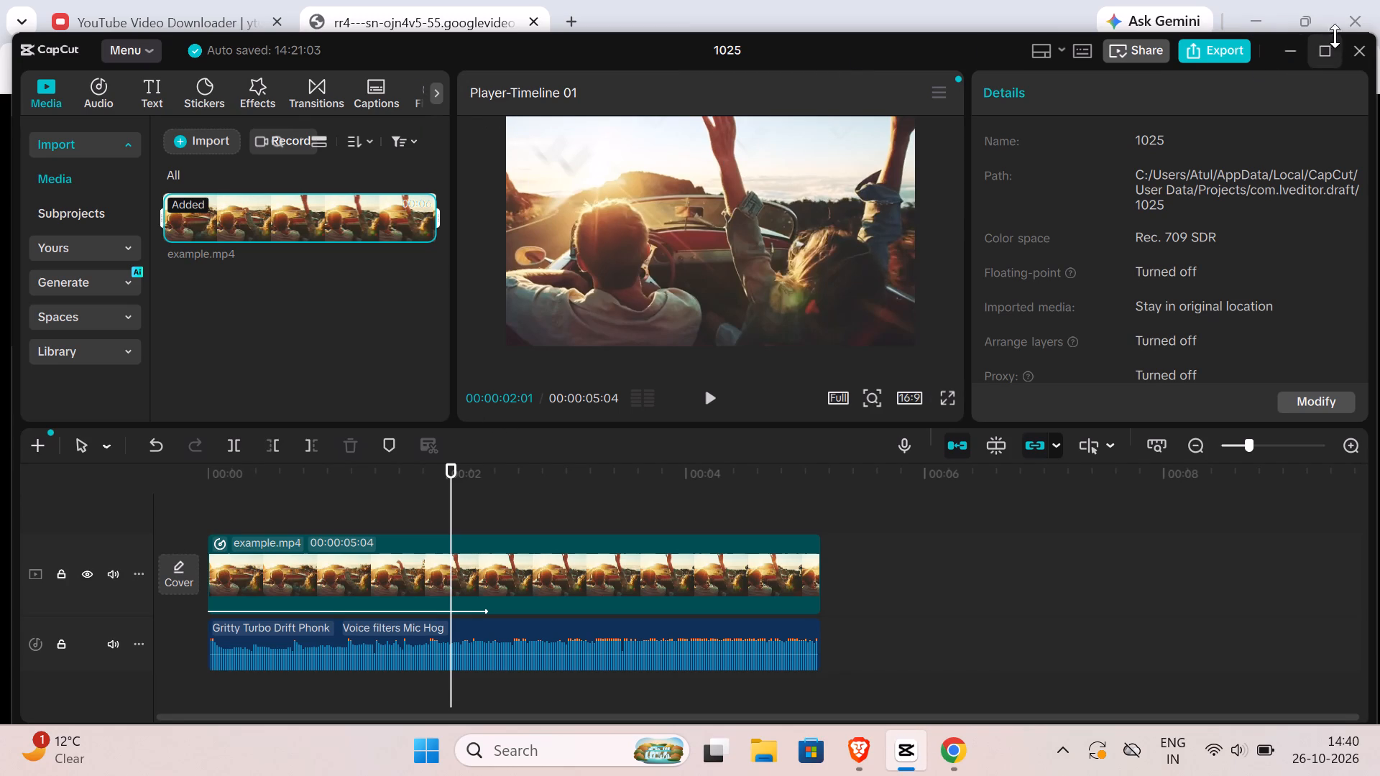
left_click(1353, 45)
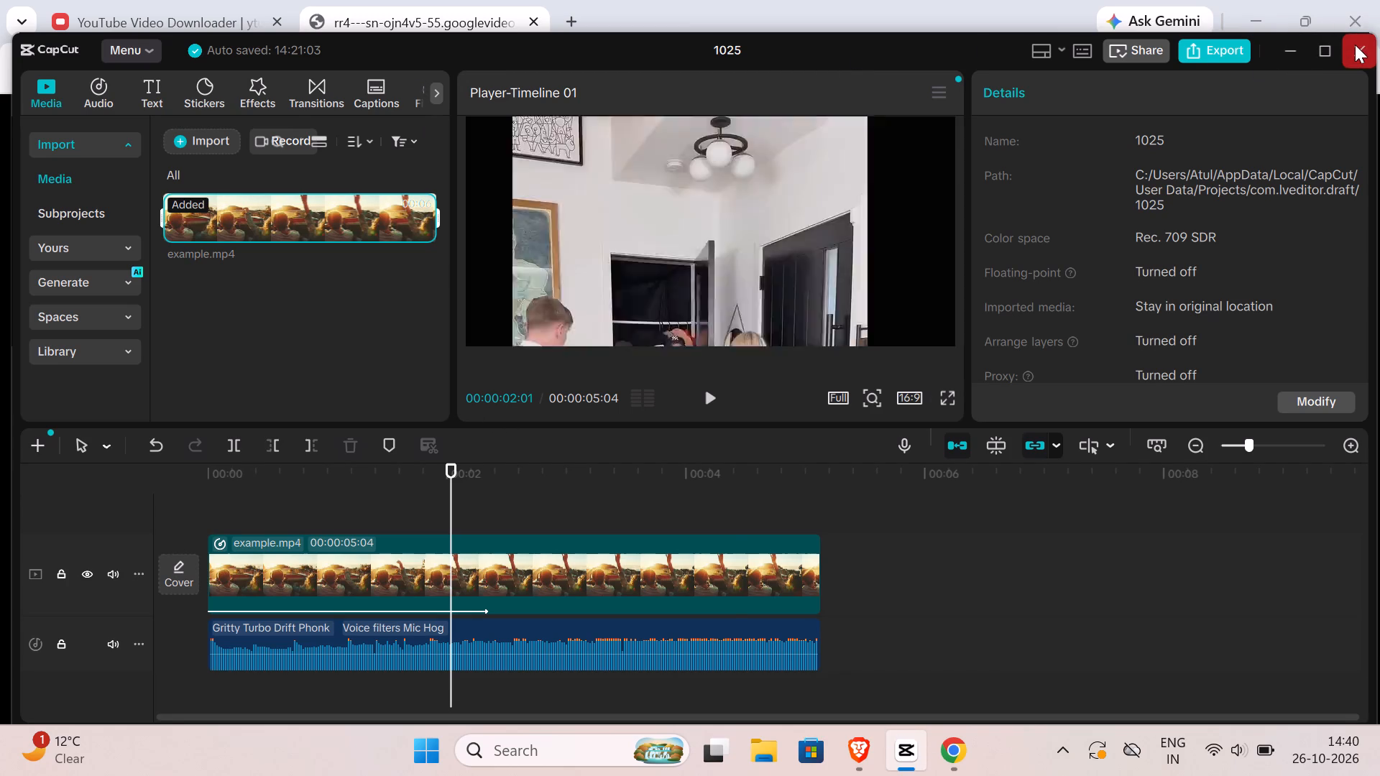
Close the browser window and create a new project in CapCut.
left_click(1362, 24)
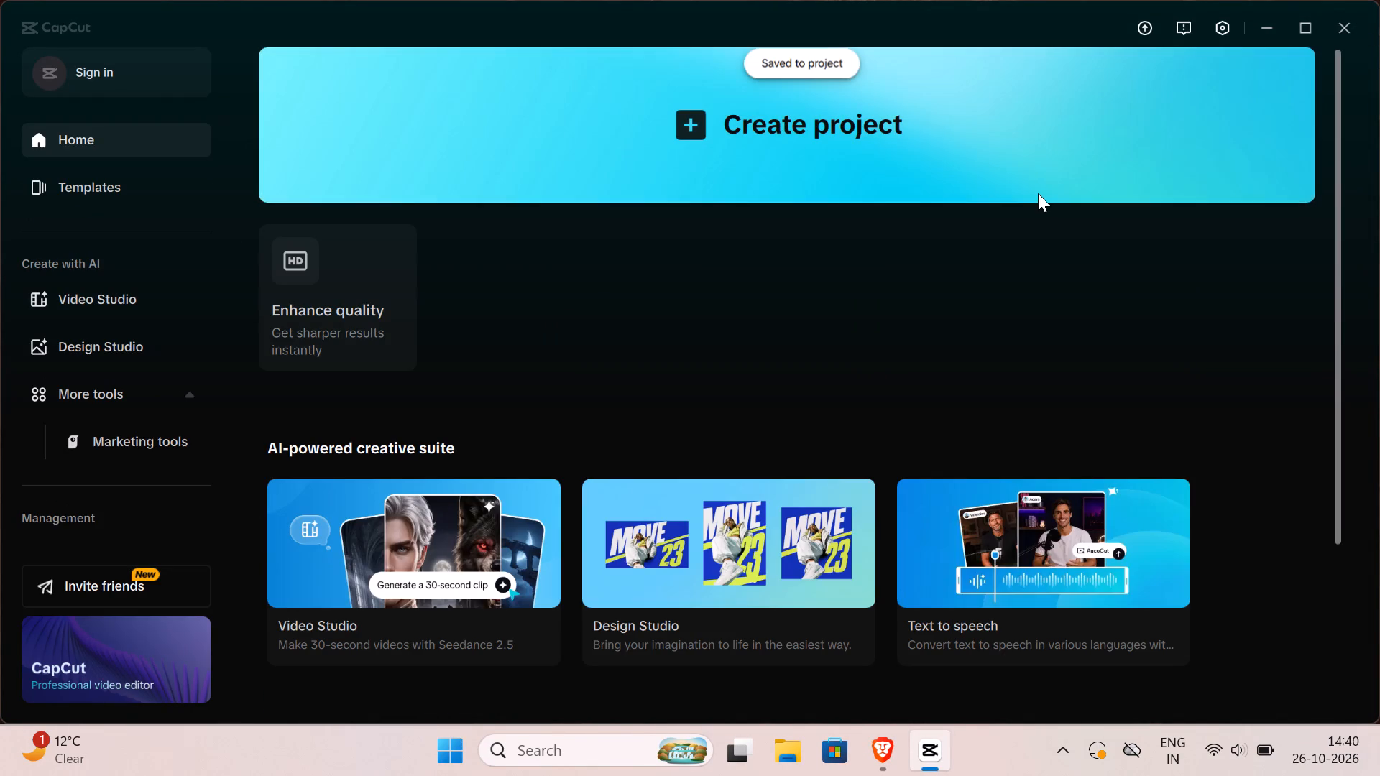
left_click(1006, 170)
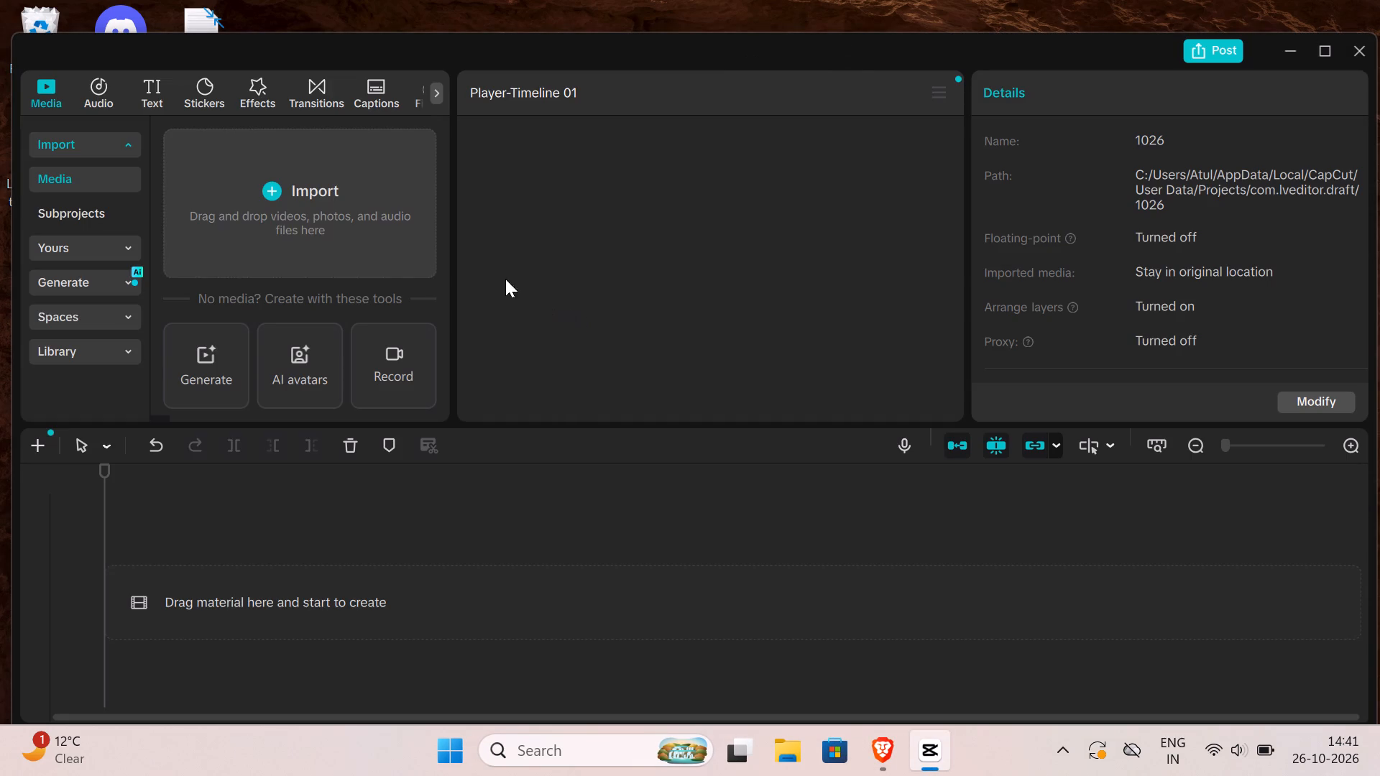
Import videoplayback (2) from the Downloads folder and place it at the start of the empty timeline.
left_click(279, 193)
left_click(287, 219)
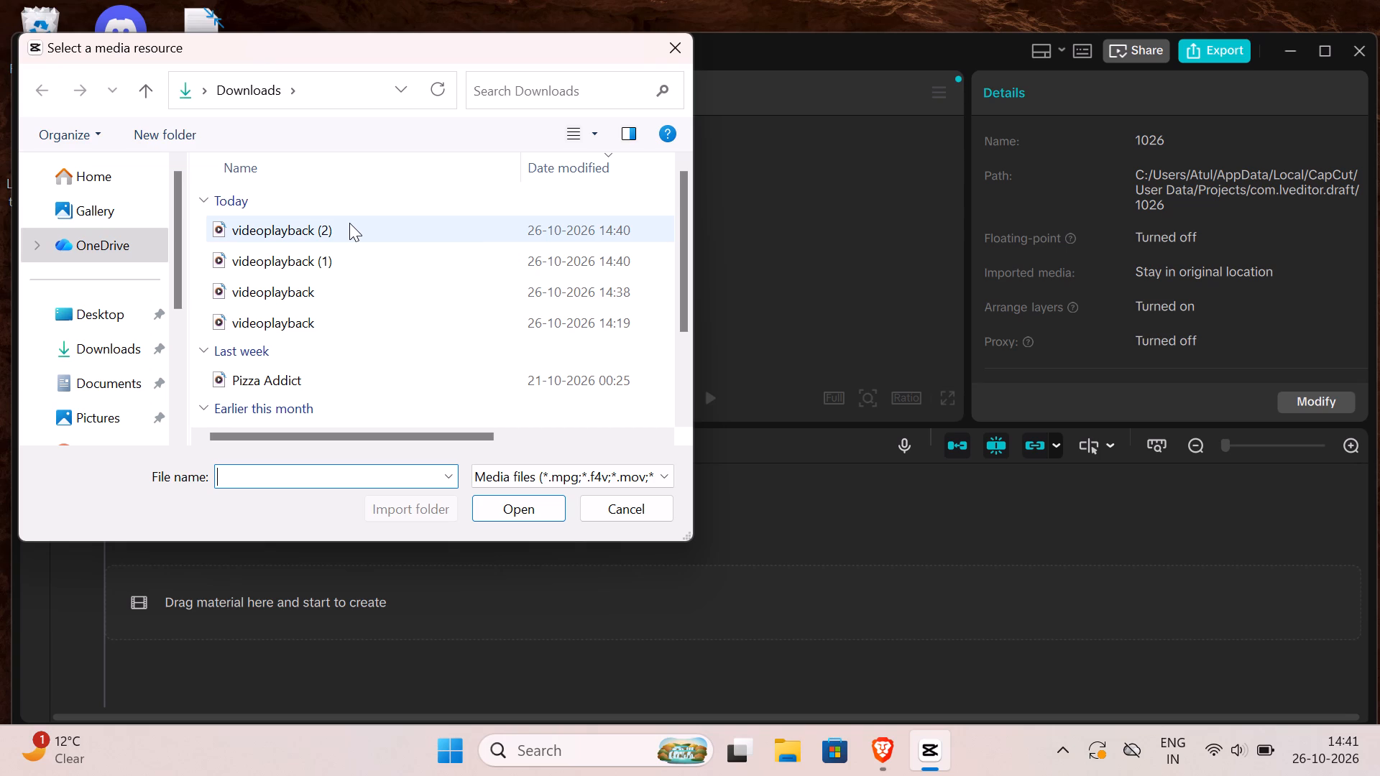
left_click(349, 223)
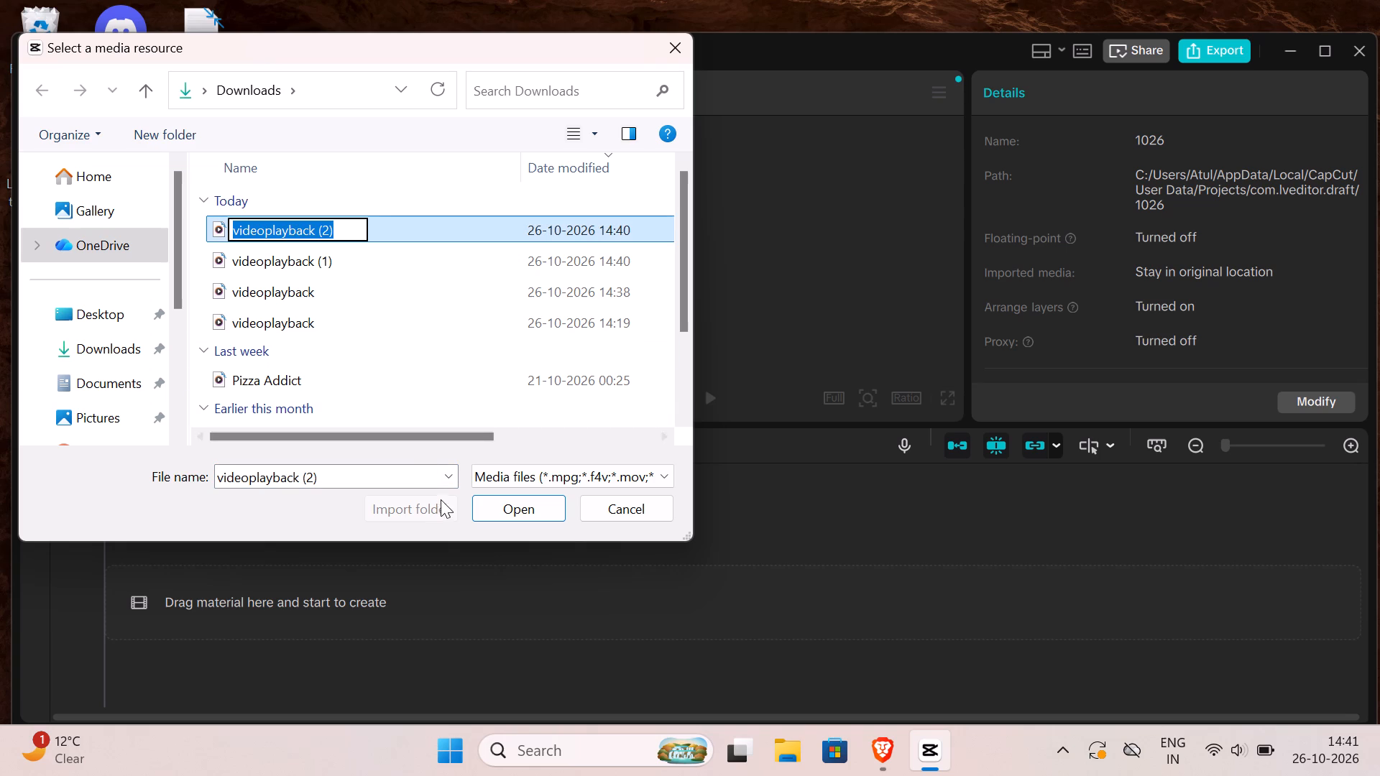
left_click(505, 499)
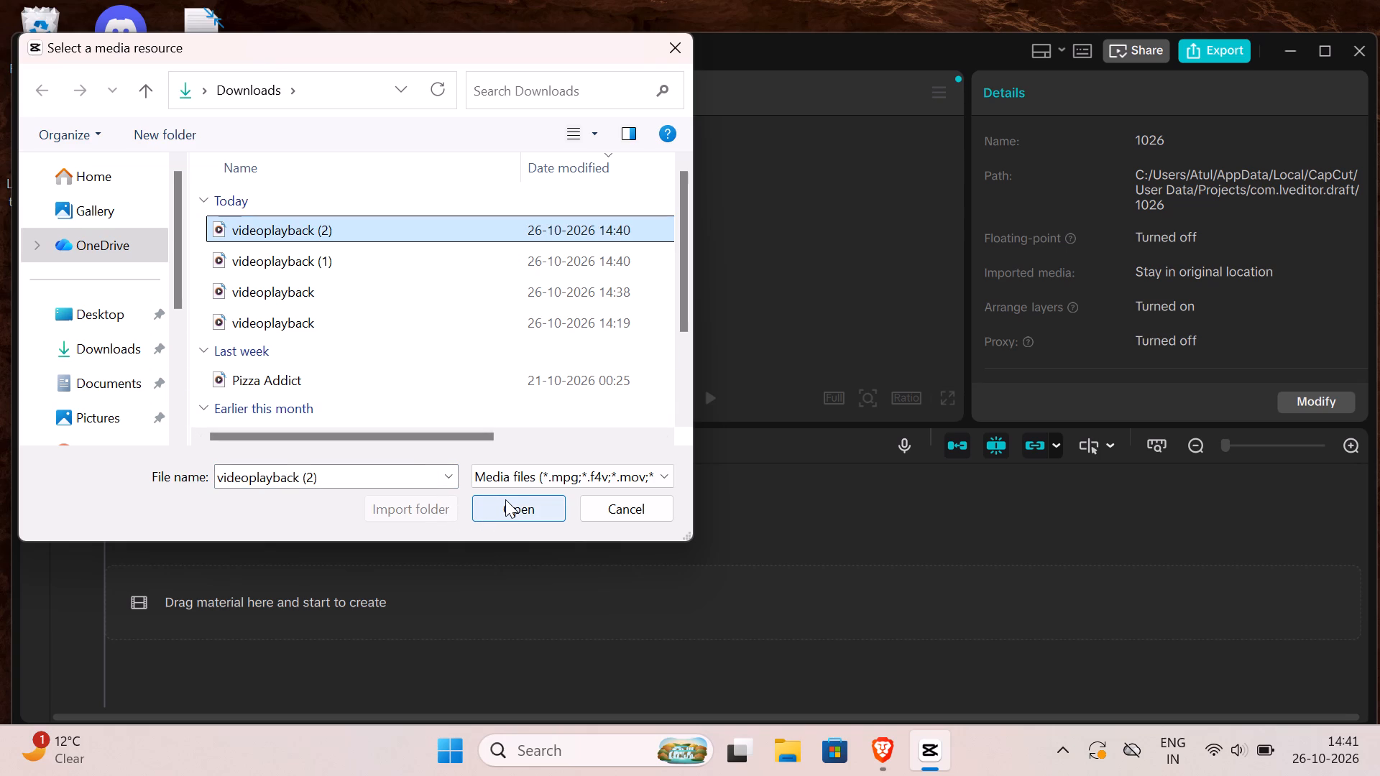
left_click(497, 508)
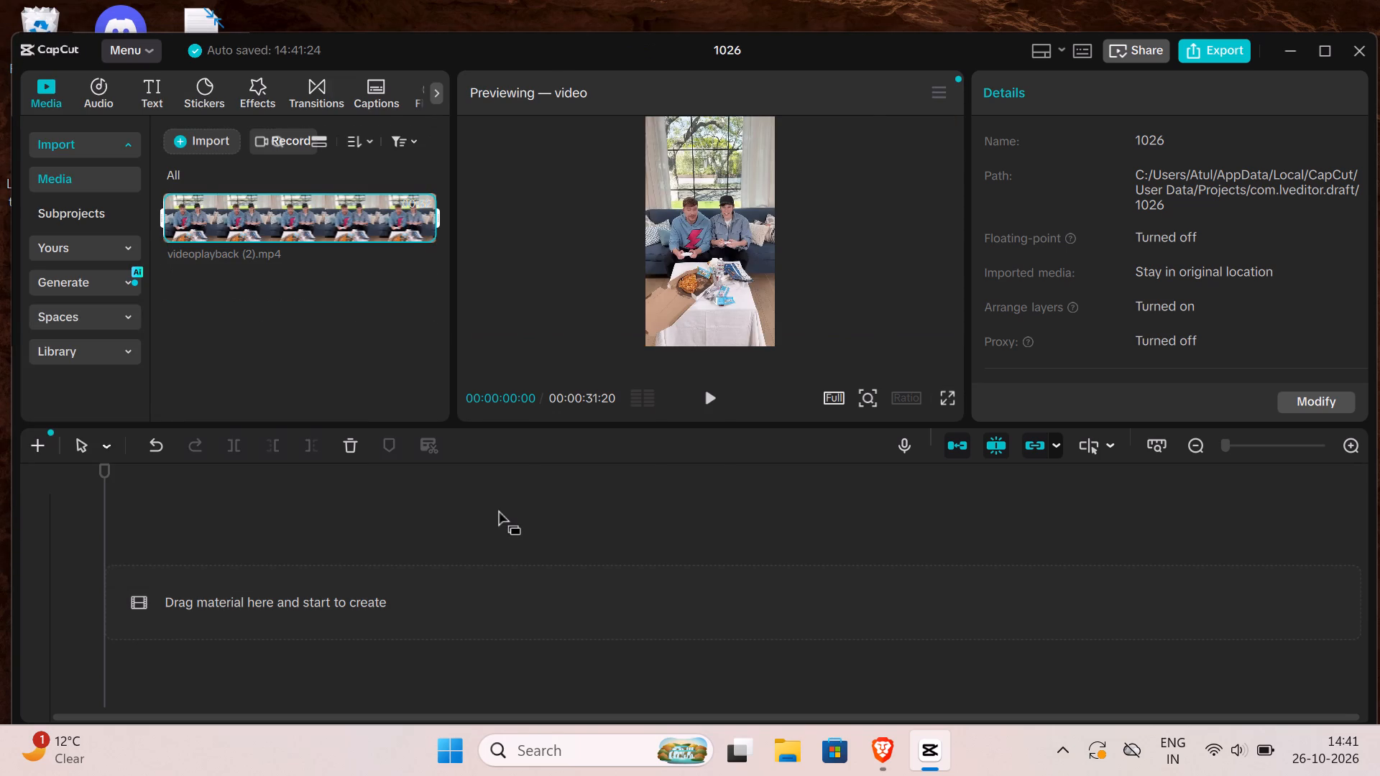
left_click_drag(326, 231, 333, 586)
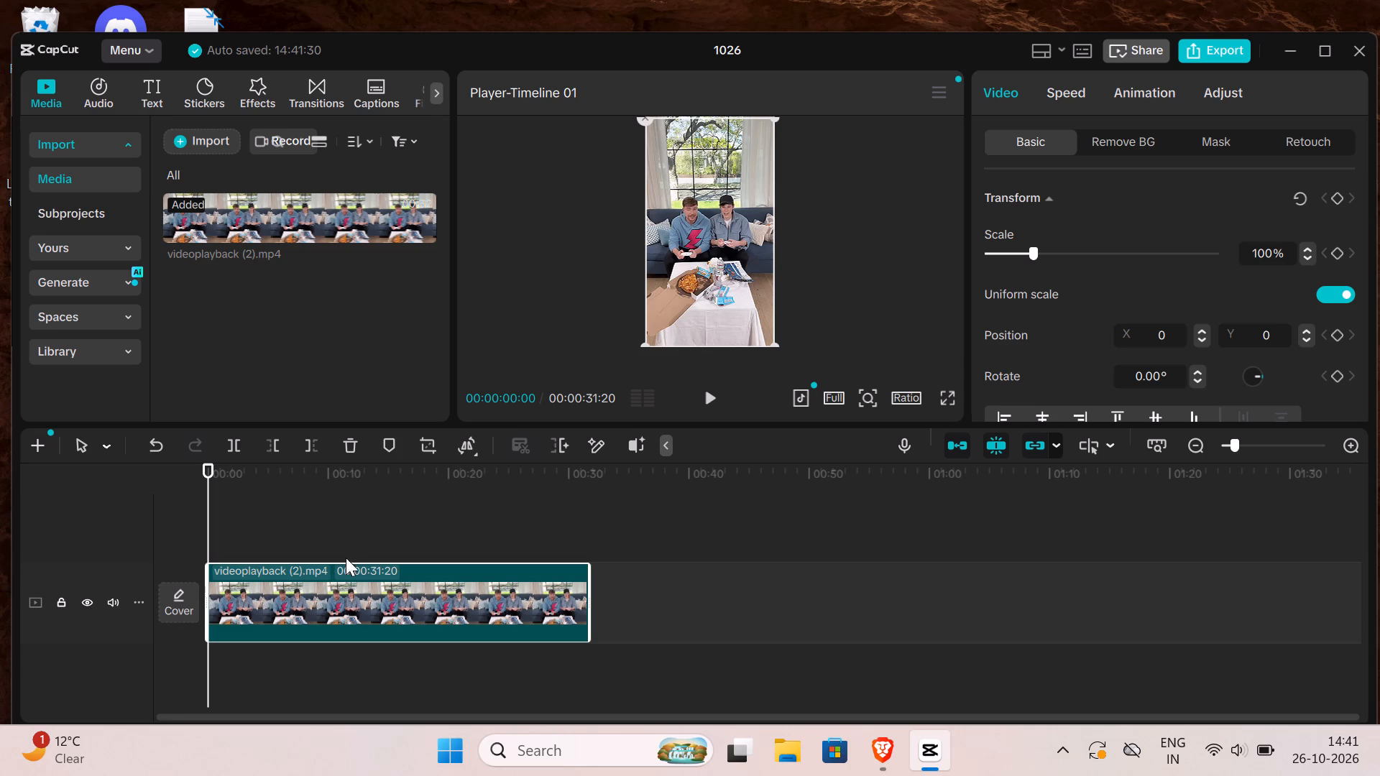
Play the clip from the start in the preview and look at the playback quality options.
left_click(709, 398)
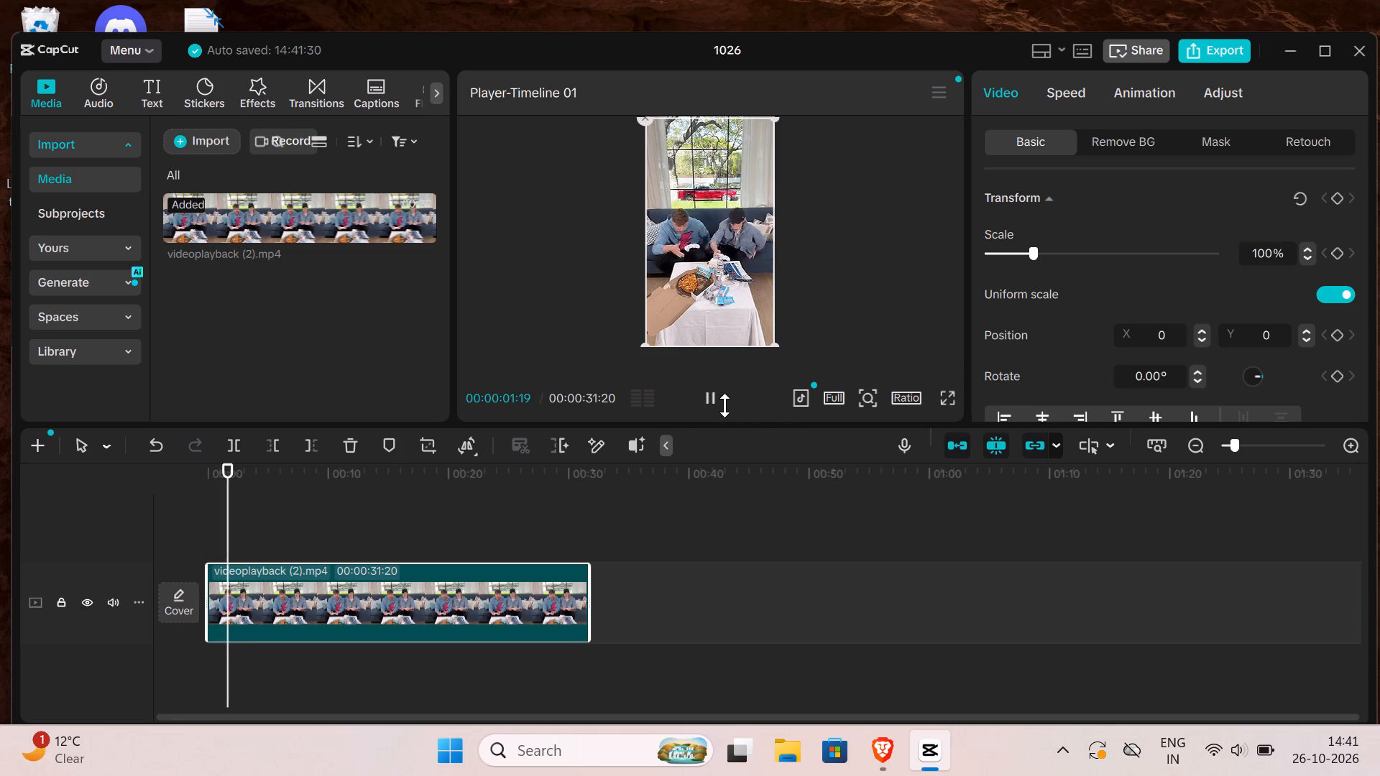
left_click(724, 405)
left_click(724, 405)
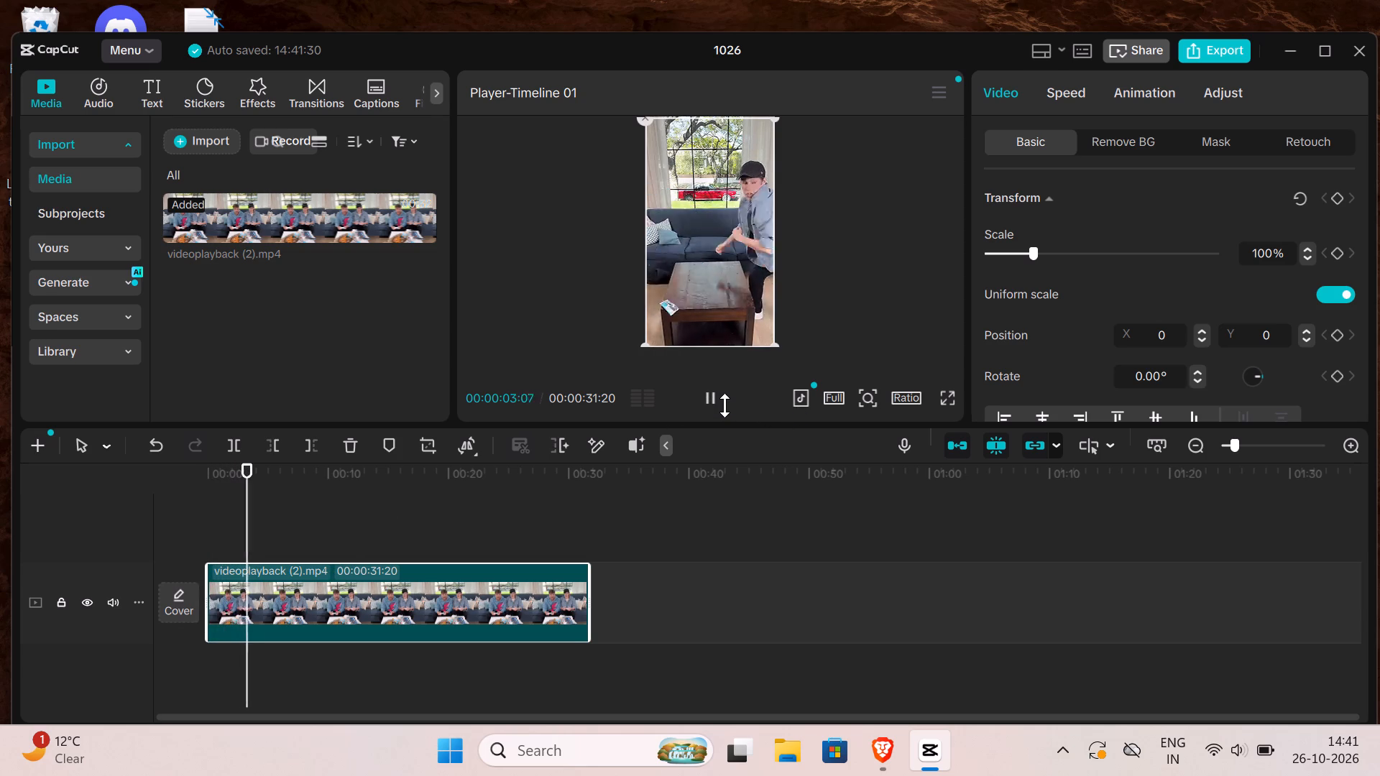
left_click(724, 405)
left_click(724, 405)
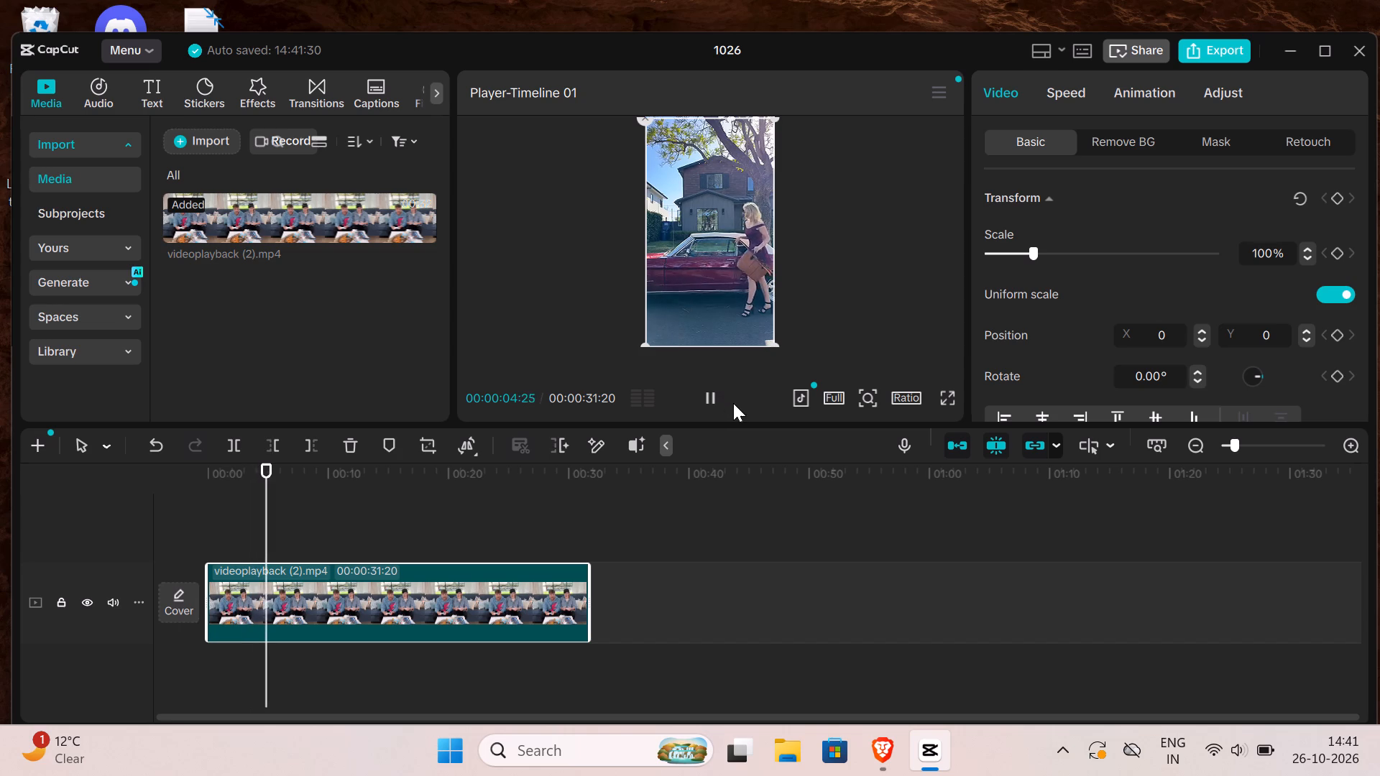
left_click(845, 394)
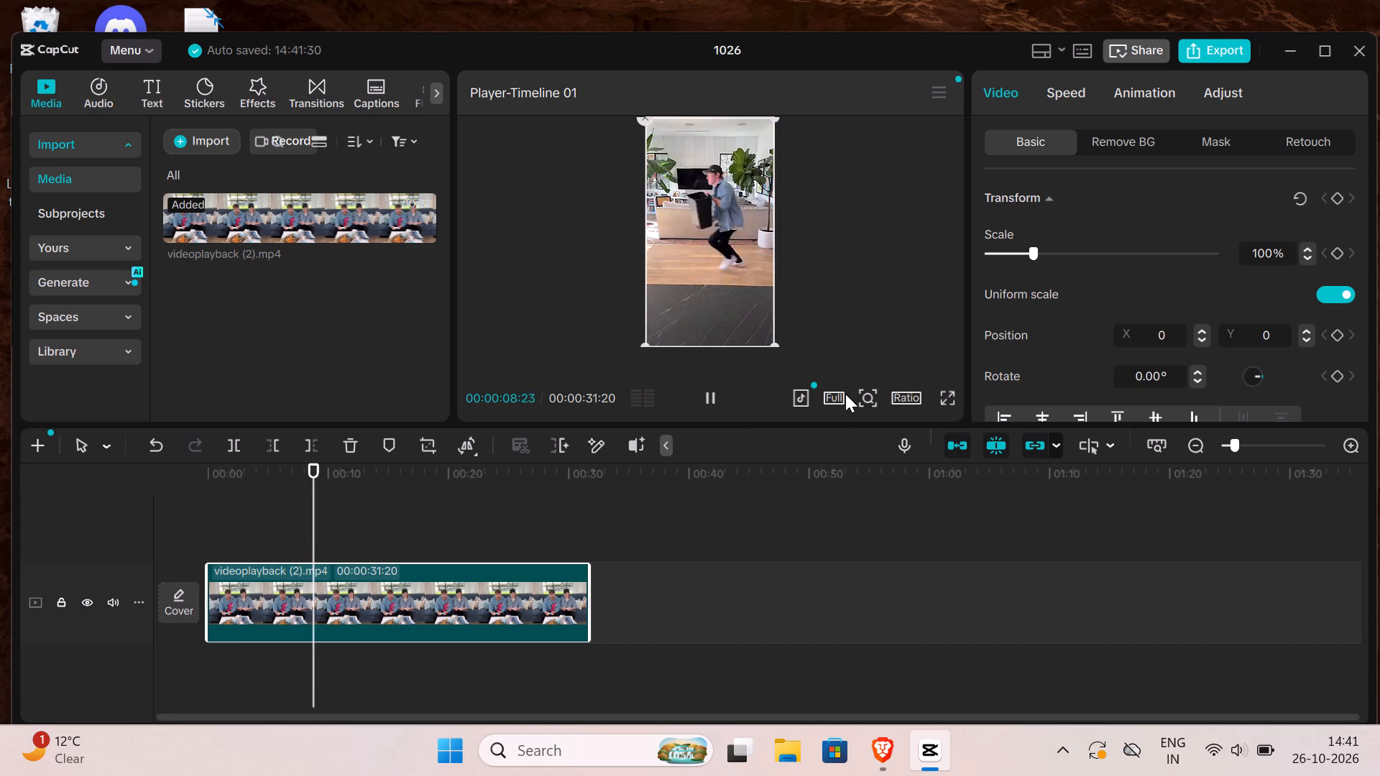
left_click(829, 394)
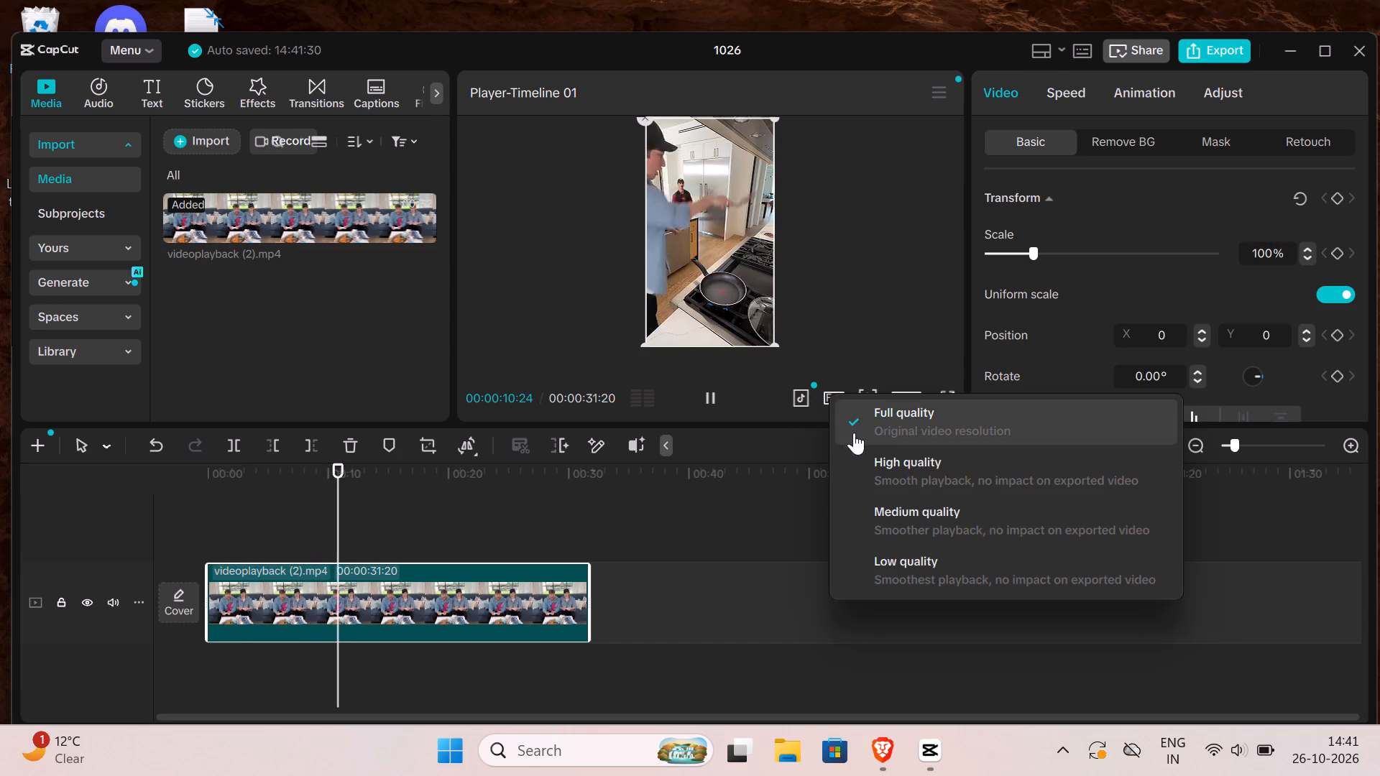
left_click(801, 291)
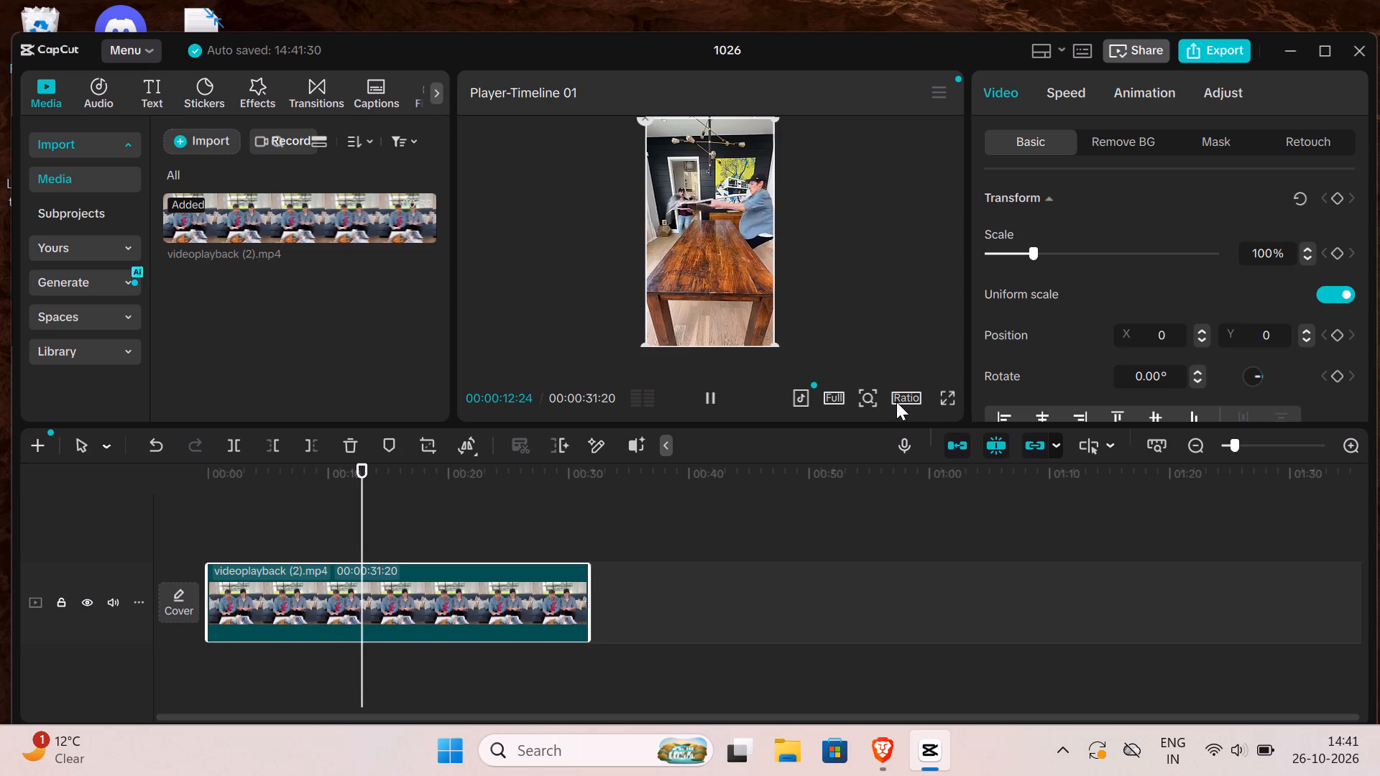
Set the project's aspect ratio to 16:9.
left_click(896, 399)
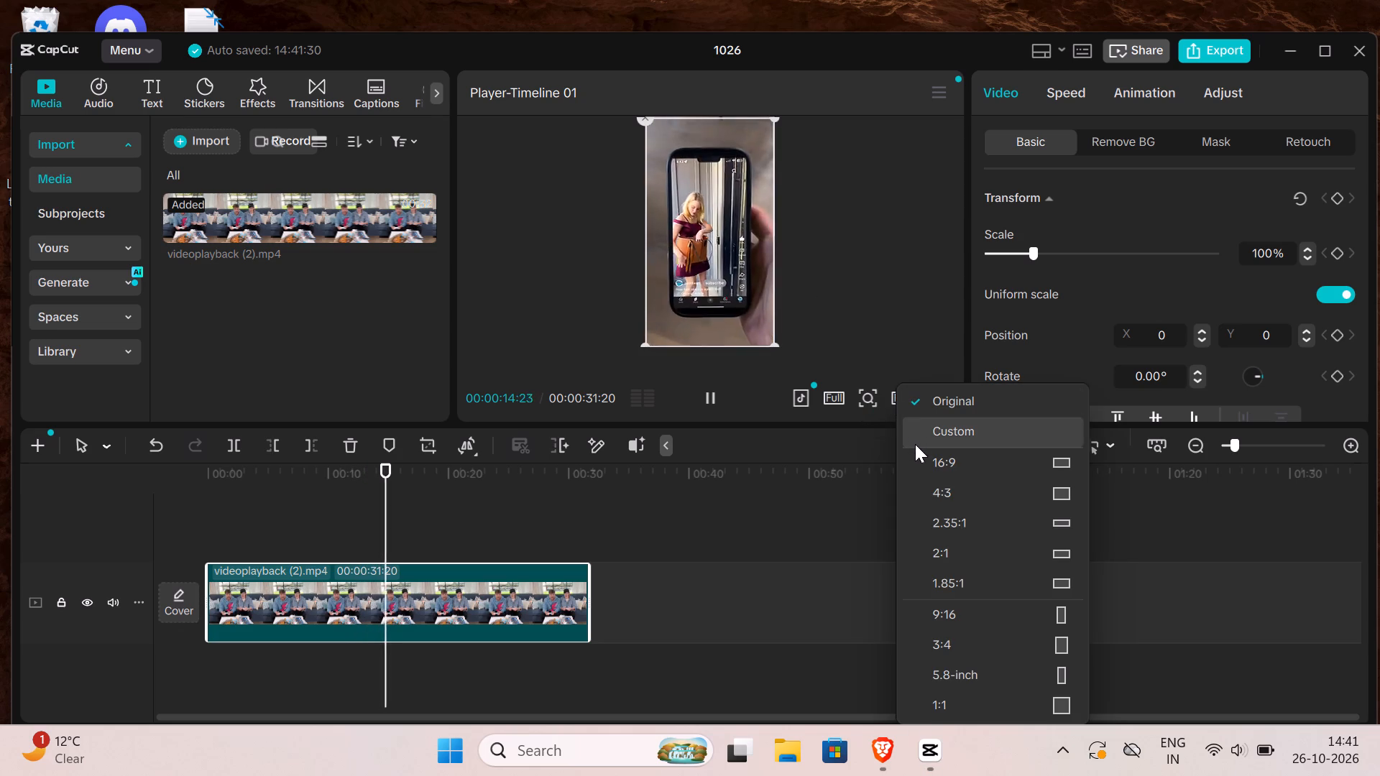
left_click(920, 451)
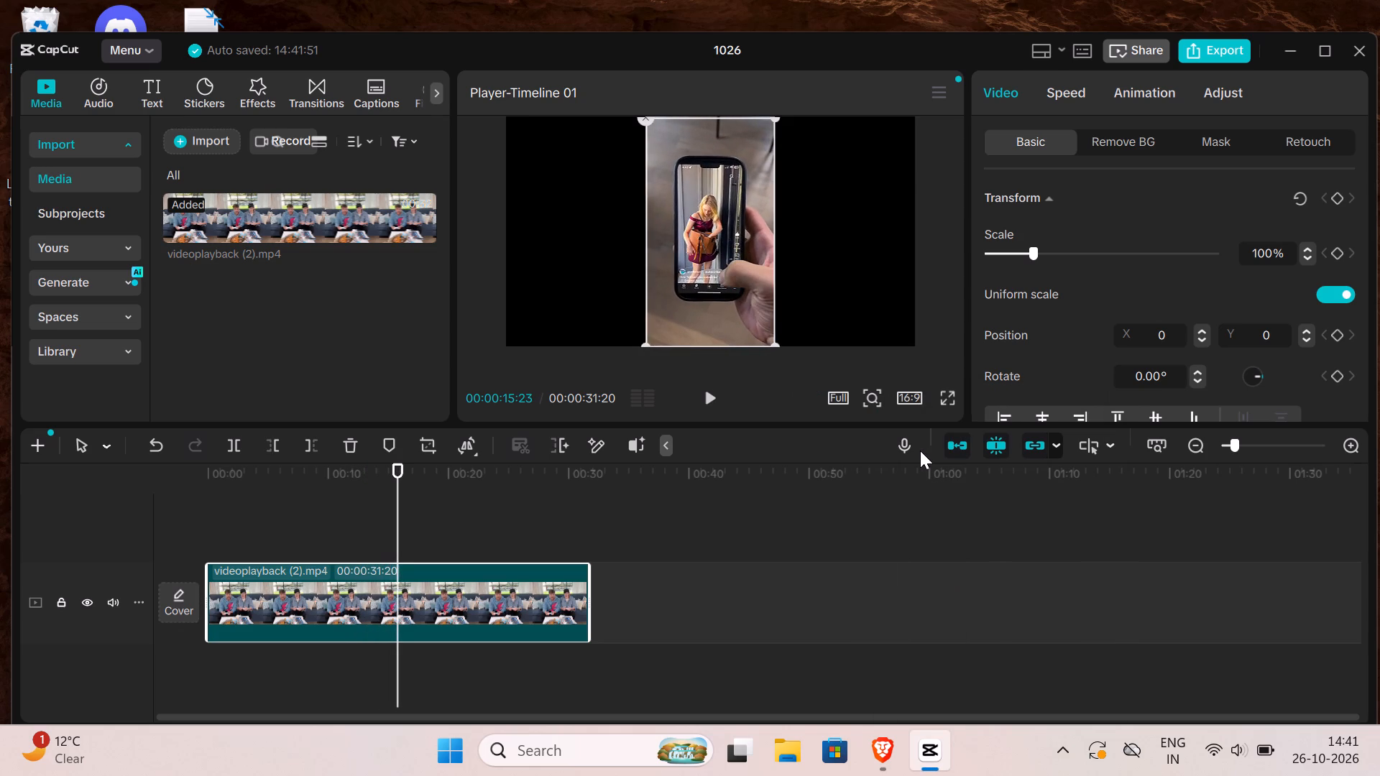
Set the project's aspect ratio to 9:16.
left_click(908, 410)
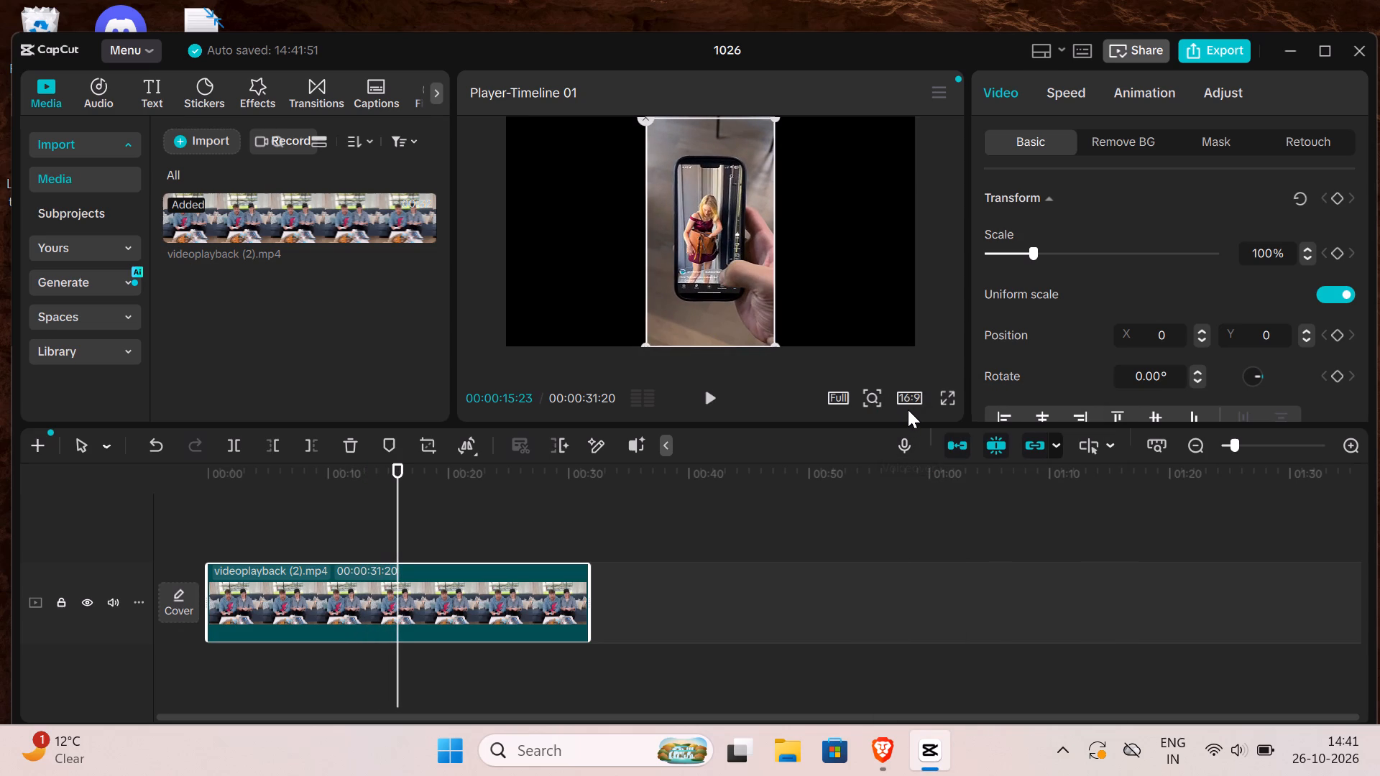
left_click(908, 402)
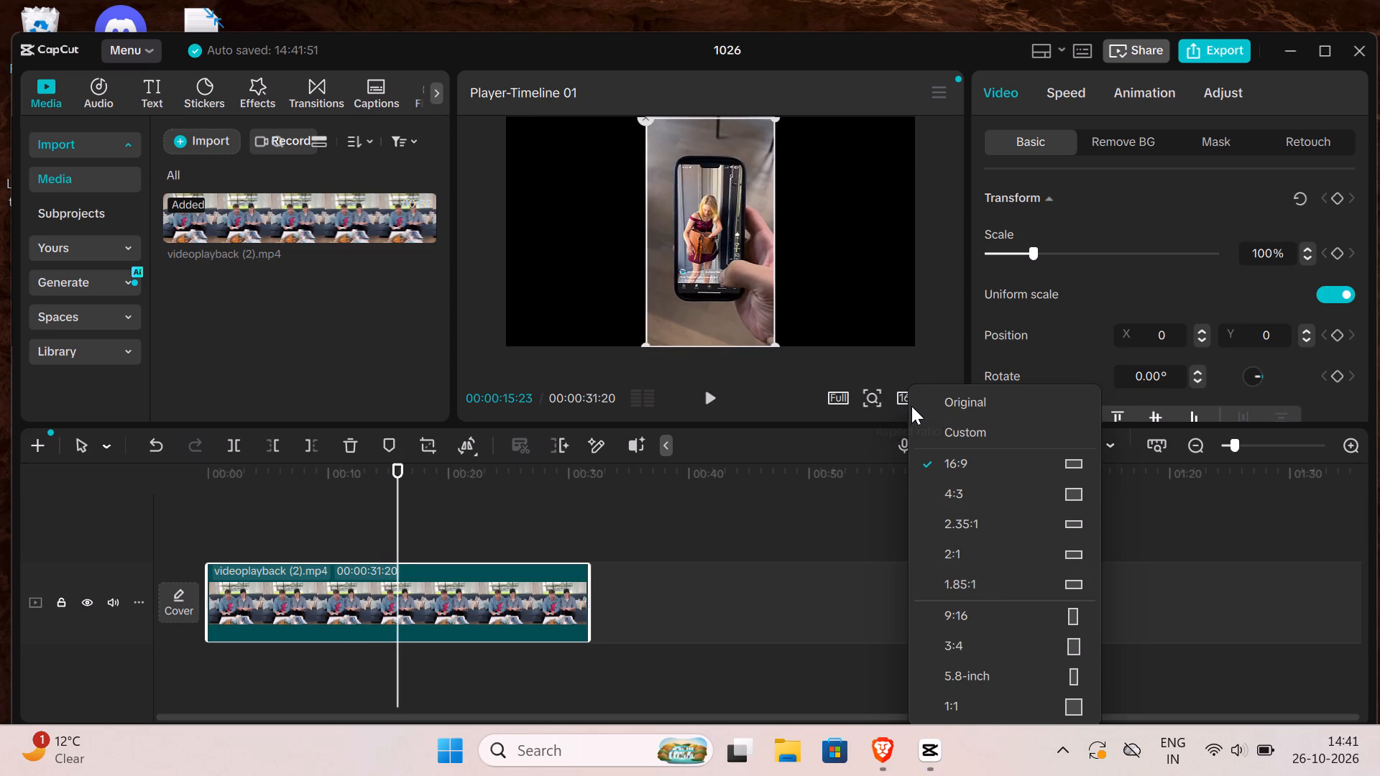
left_click(938, 608)
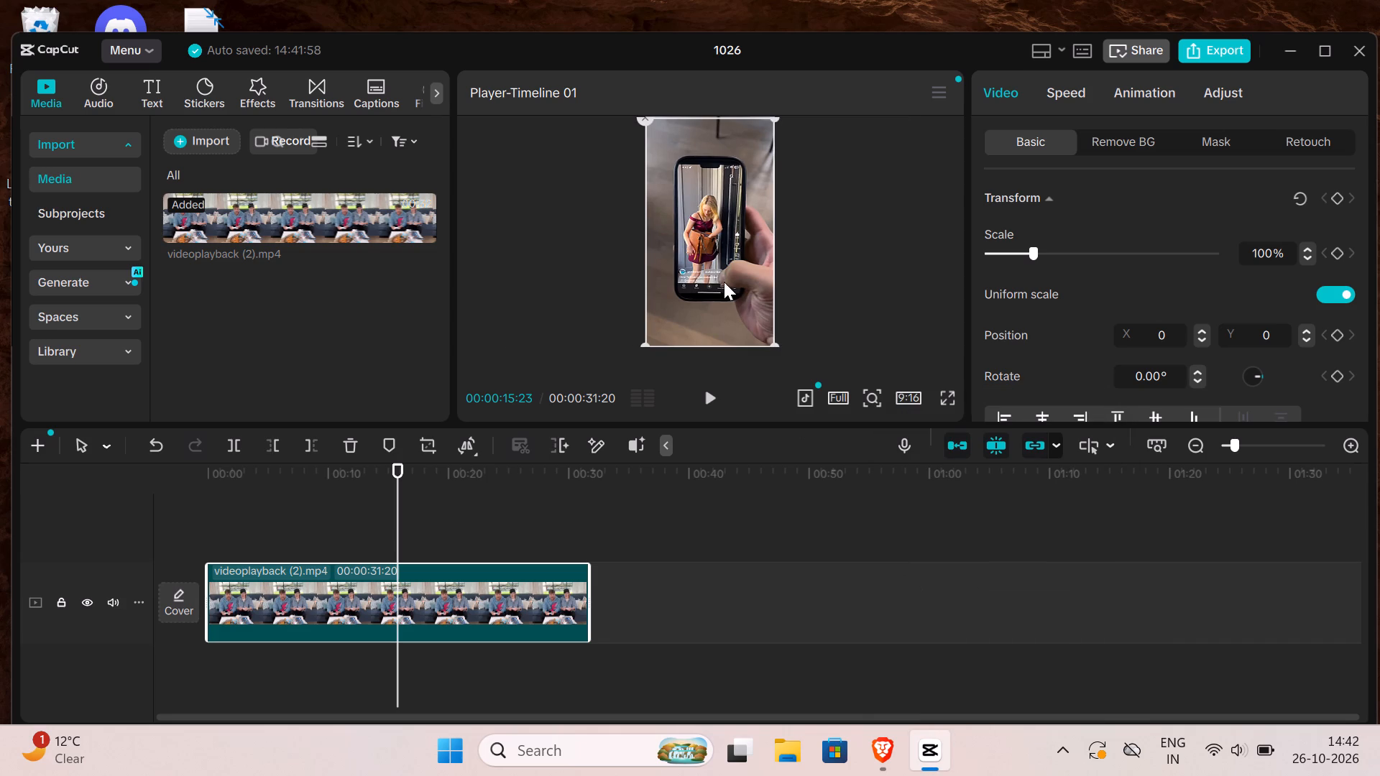
Play the rest of the video in the preview through to its end.
left_click(714, 387)
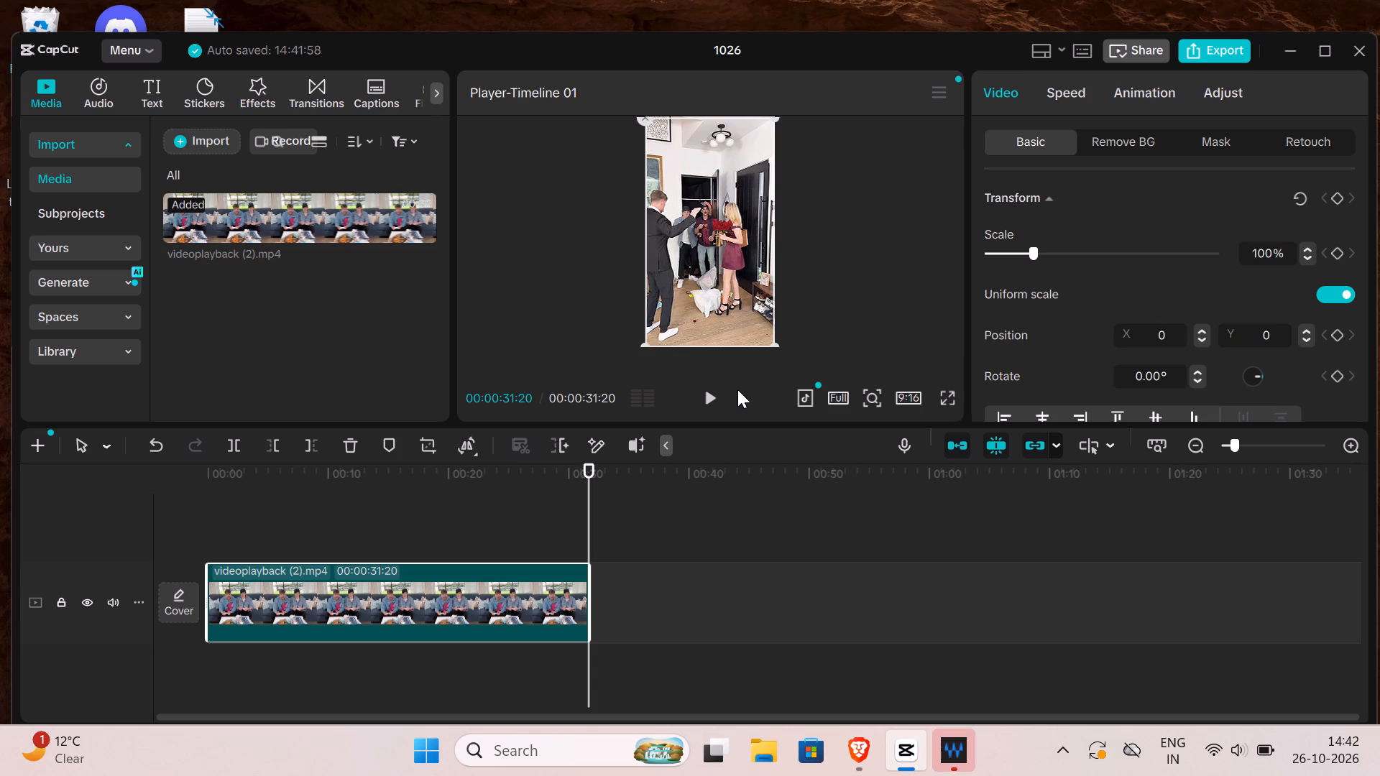
Add a marker at the end of the videoplayback (2) clip, at 00:00:31:20.
key("m")
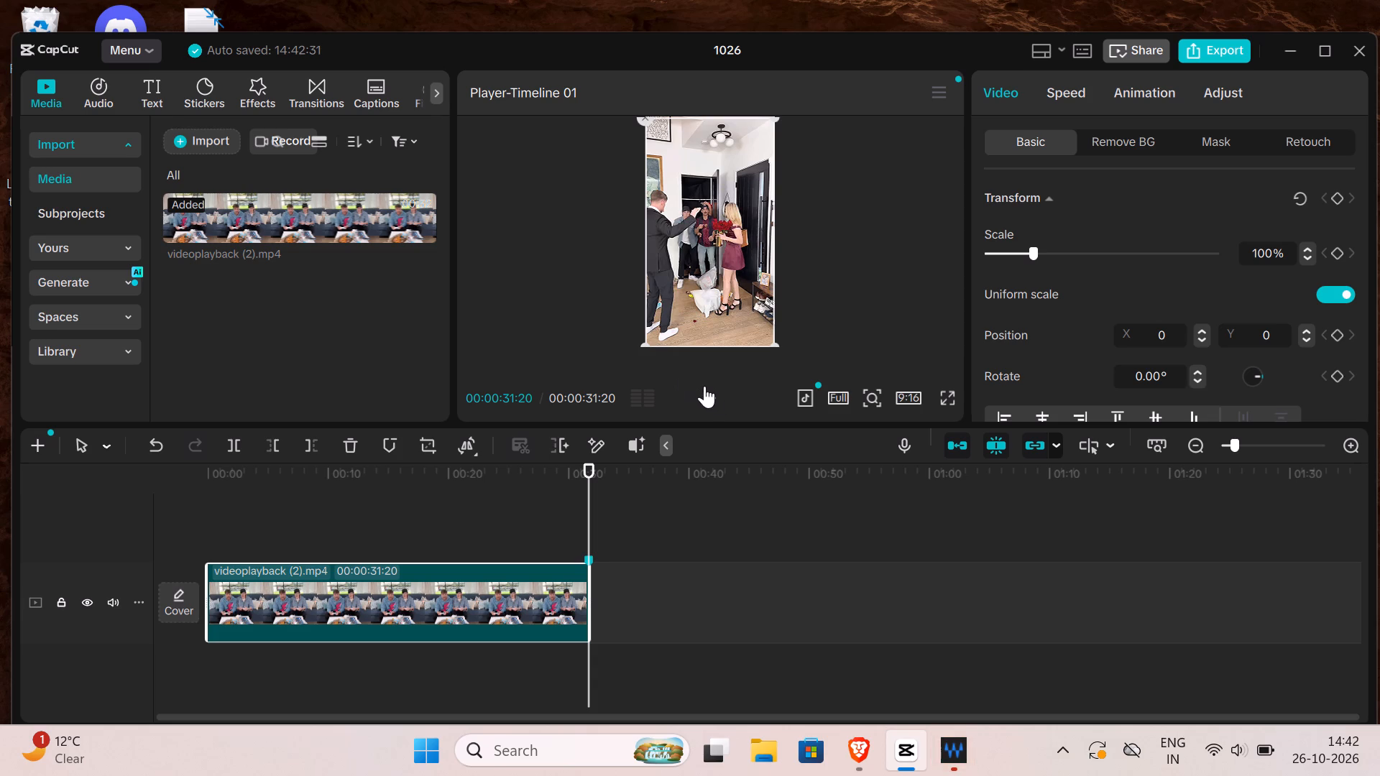
Play the video again from the beginning in the preview.
left_click(703, 387)
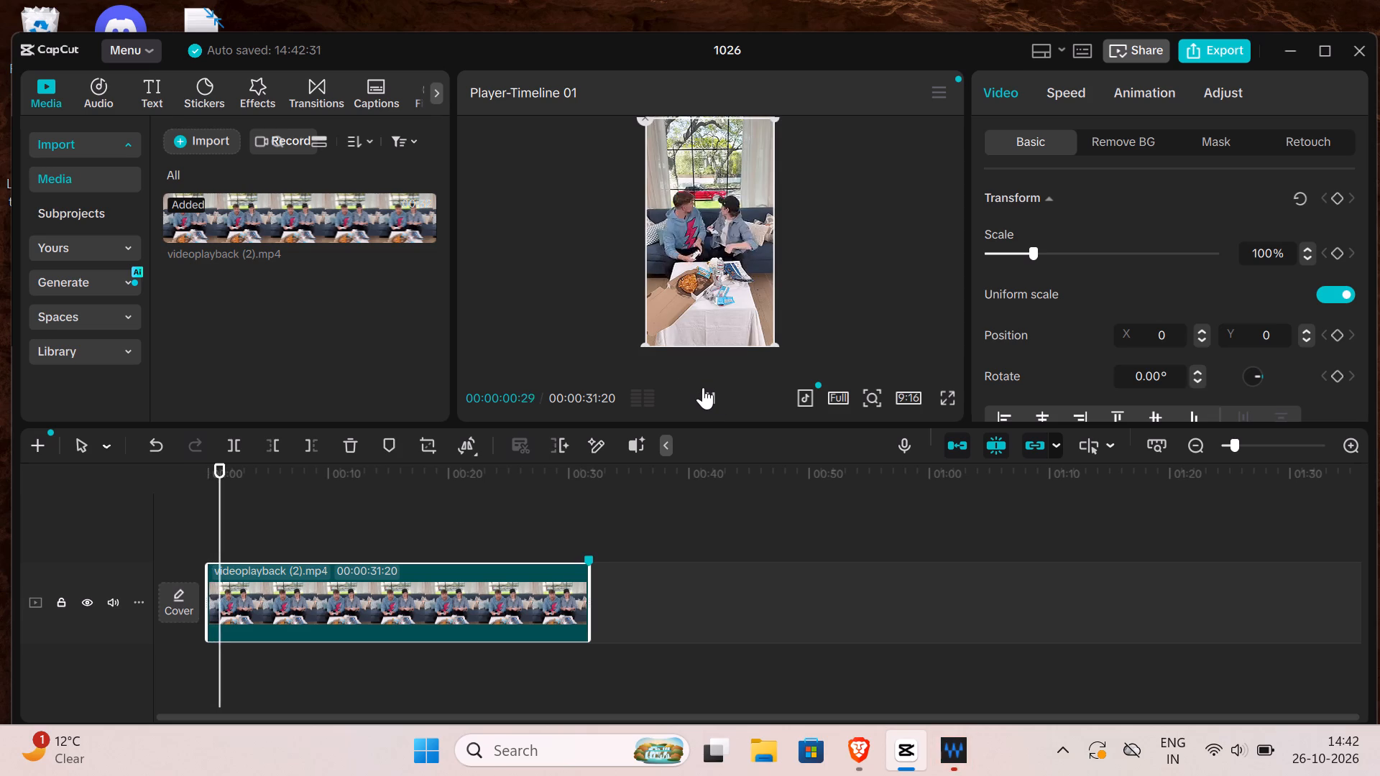
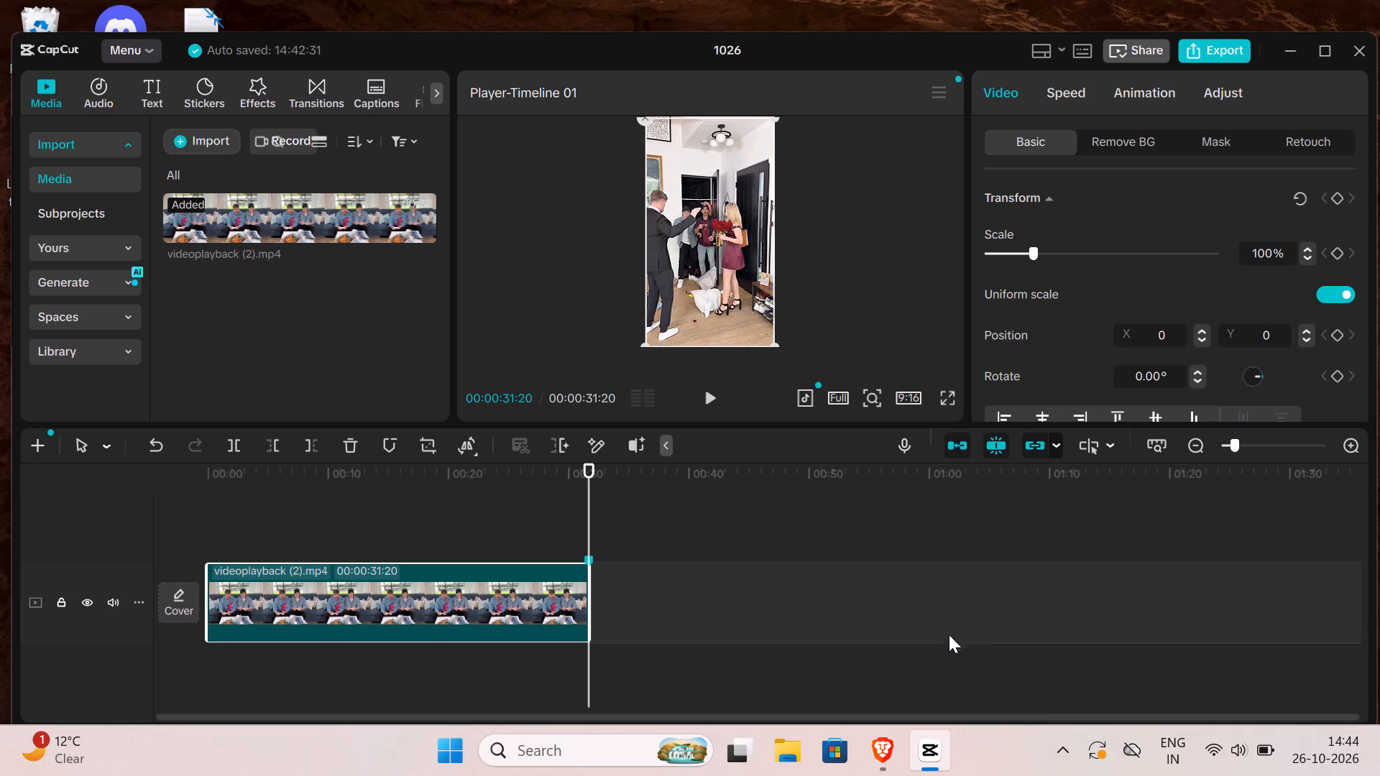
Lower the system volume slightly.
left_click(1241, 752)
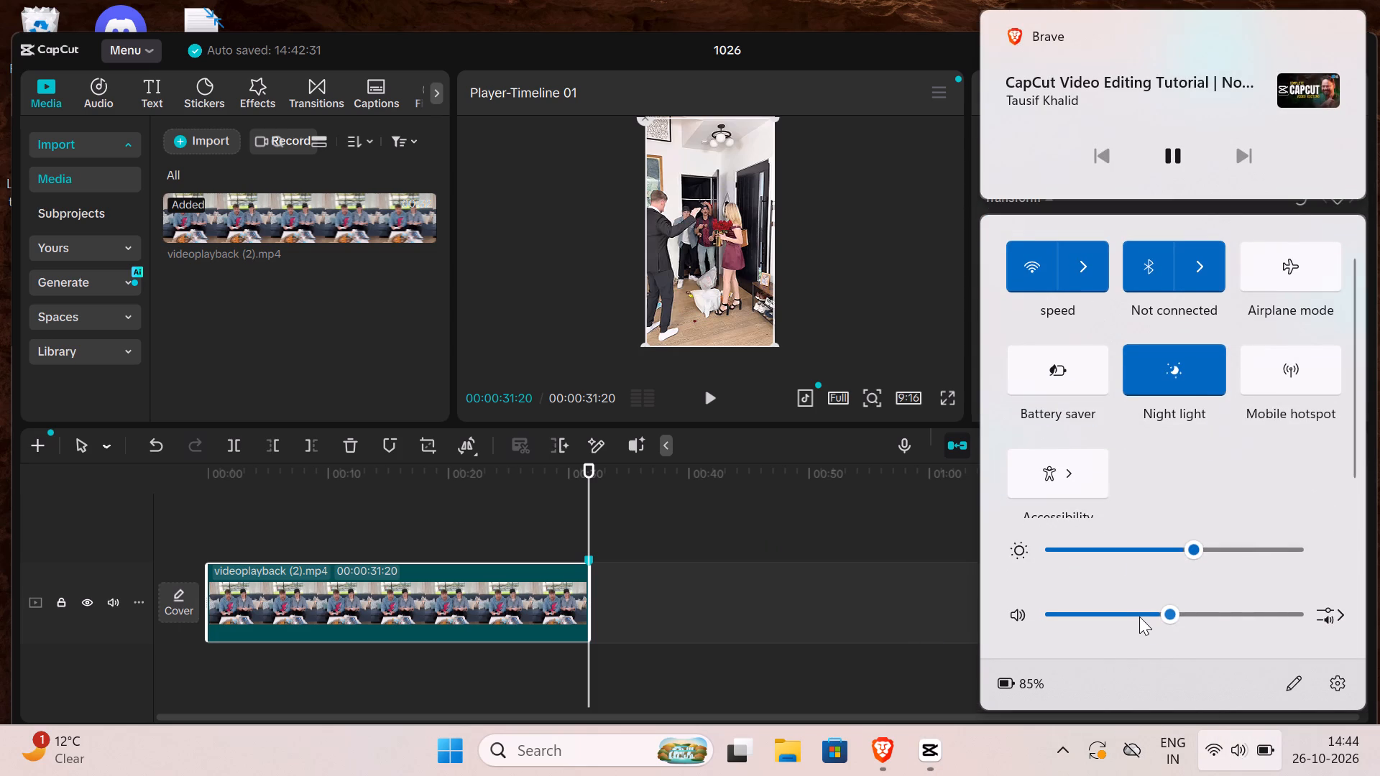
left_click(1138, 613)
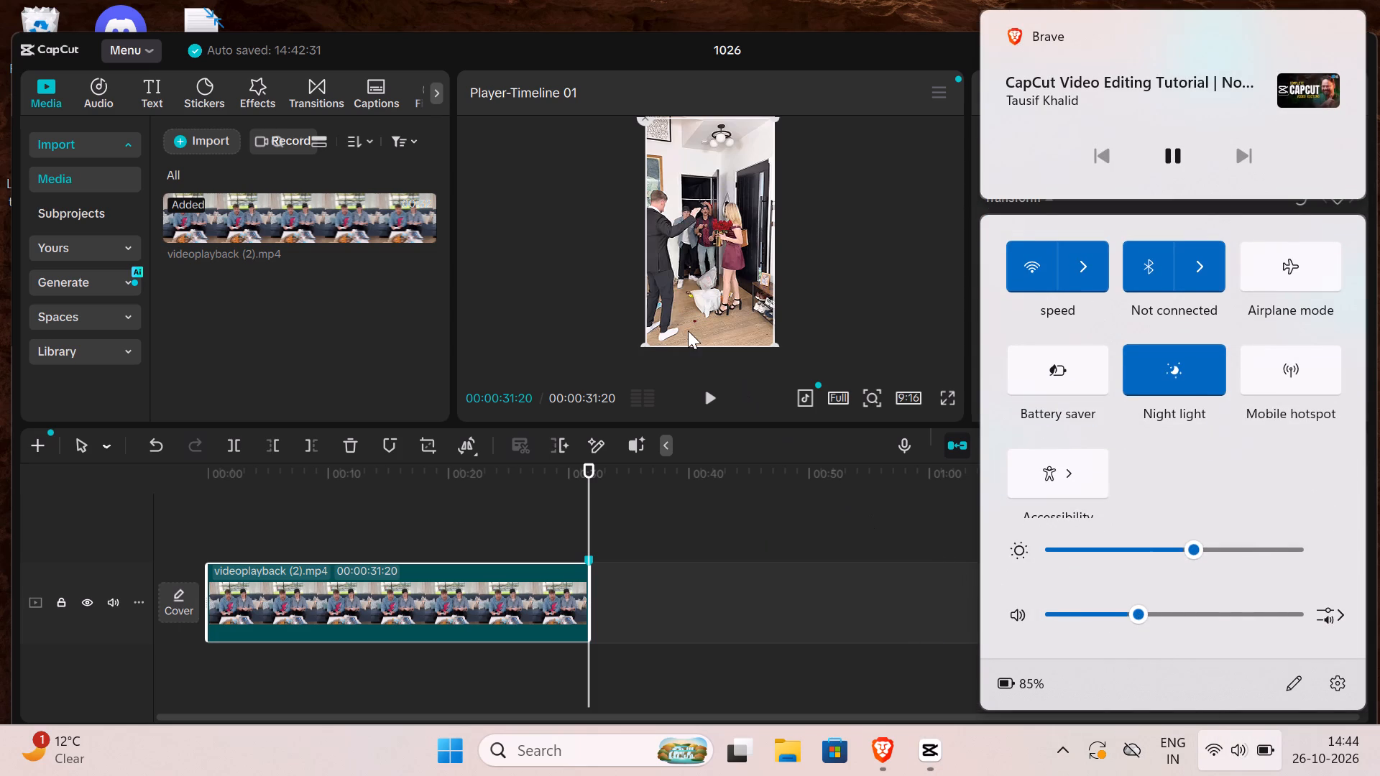
Play the video from the beginning in the preview.
left_click(704, 388)
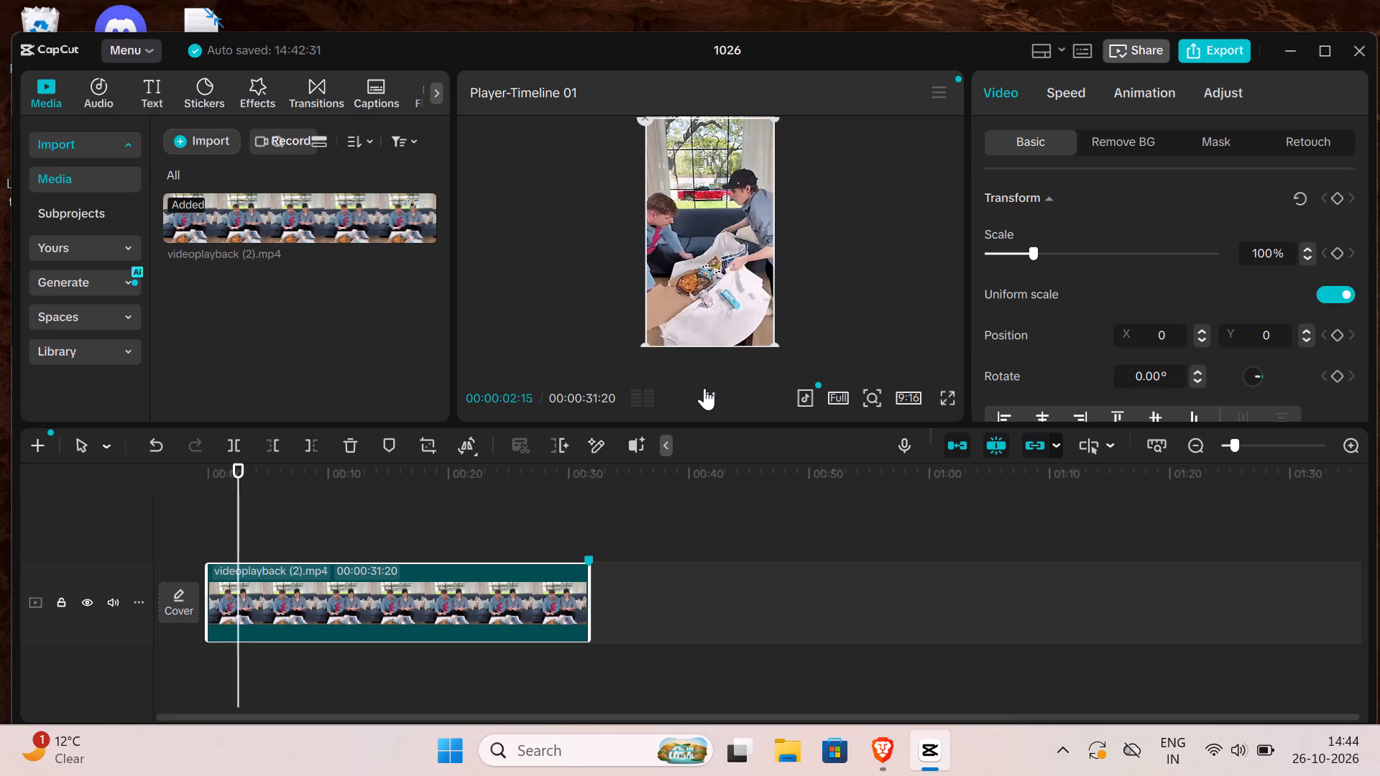
left_click(704, 388)
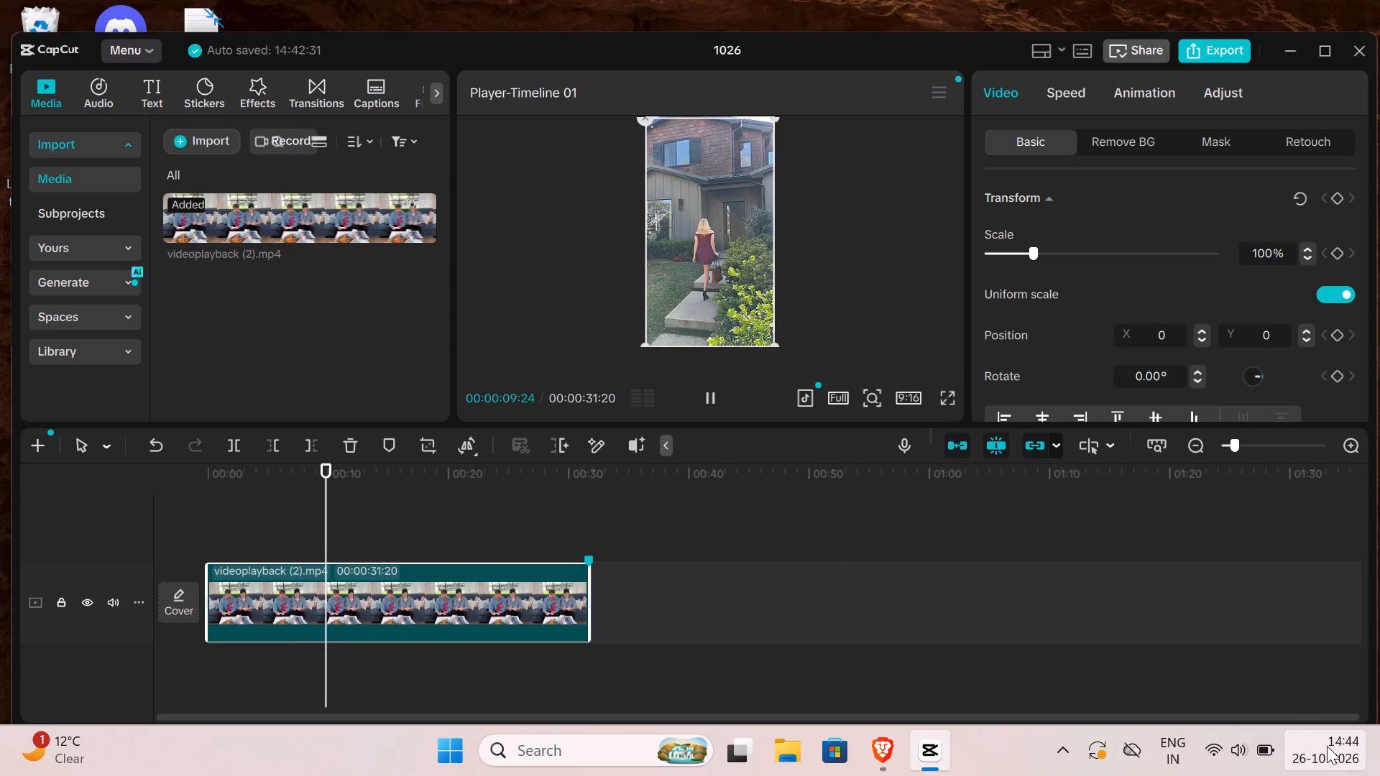
Raise the system volume to slightly above half while the video plays.
left_click(1249, 745)
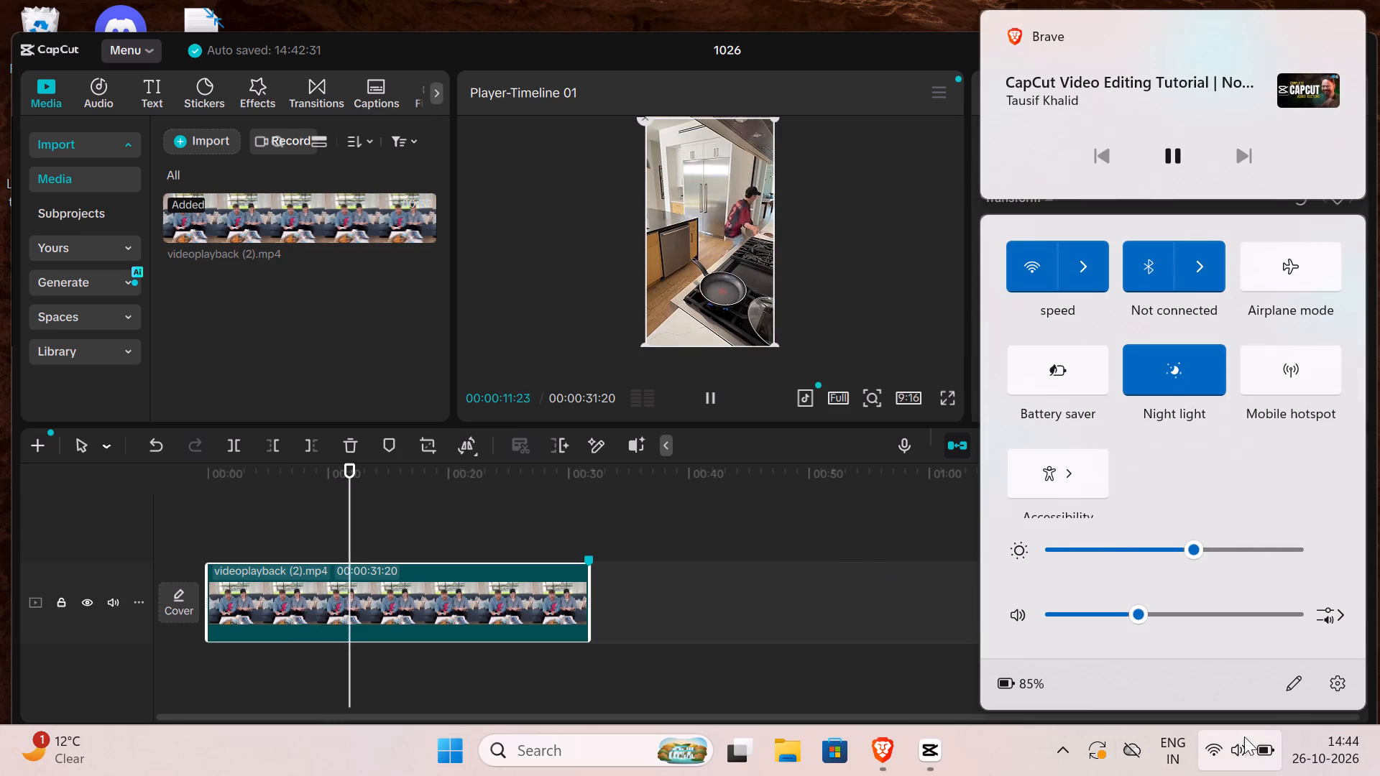
left_click(1180, 619)
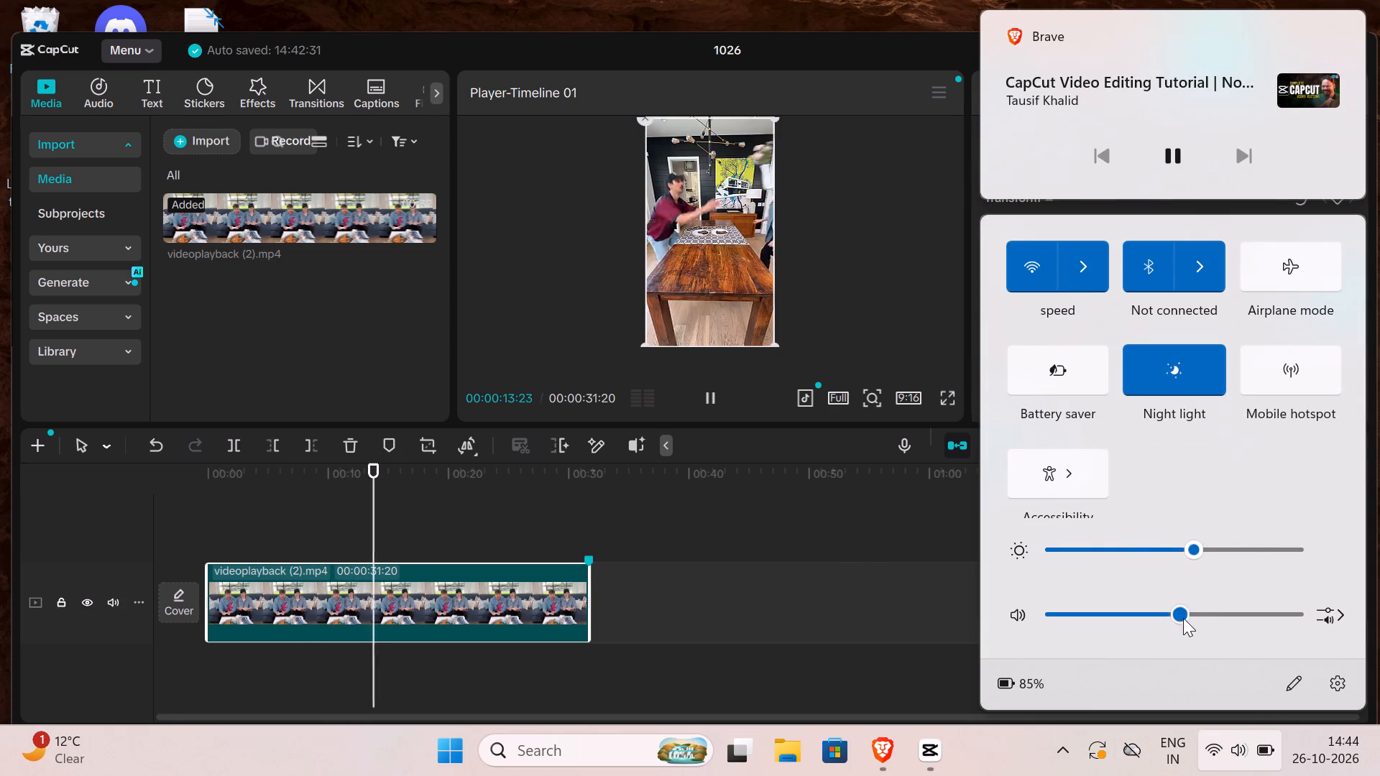
left_click(1237, 612)
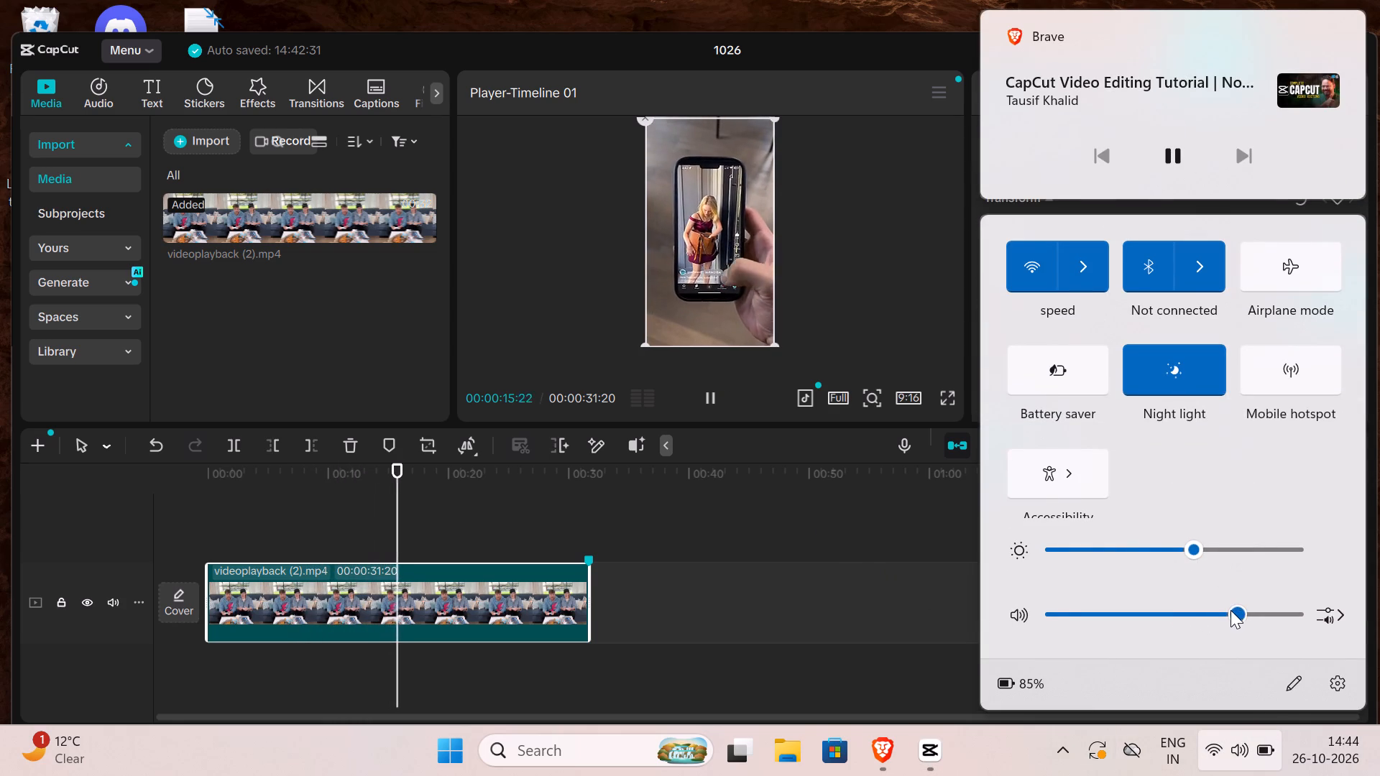
left_click(1182, 608)
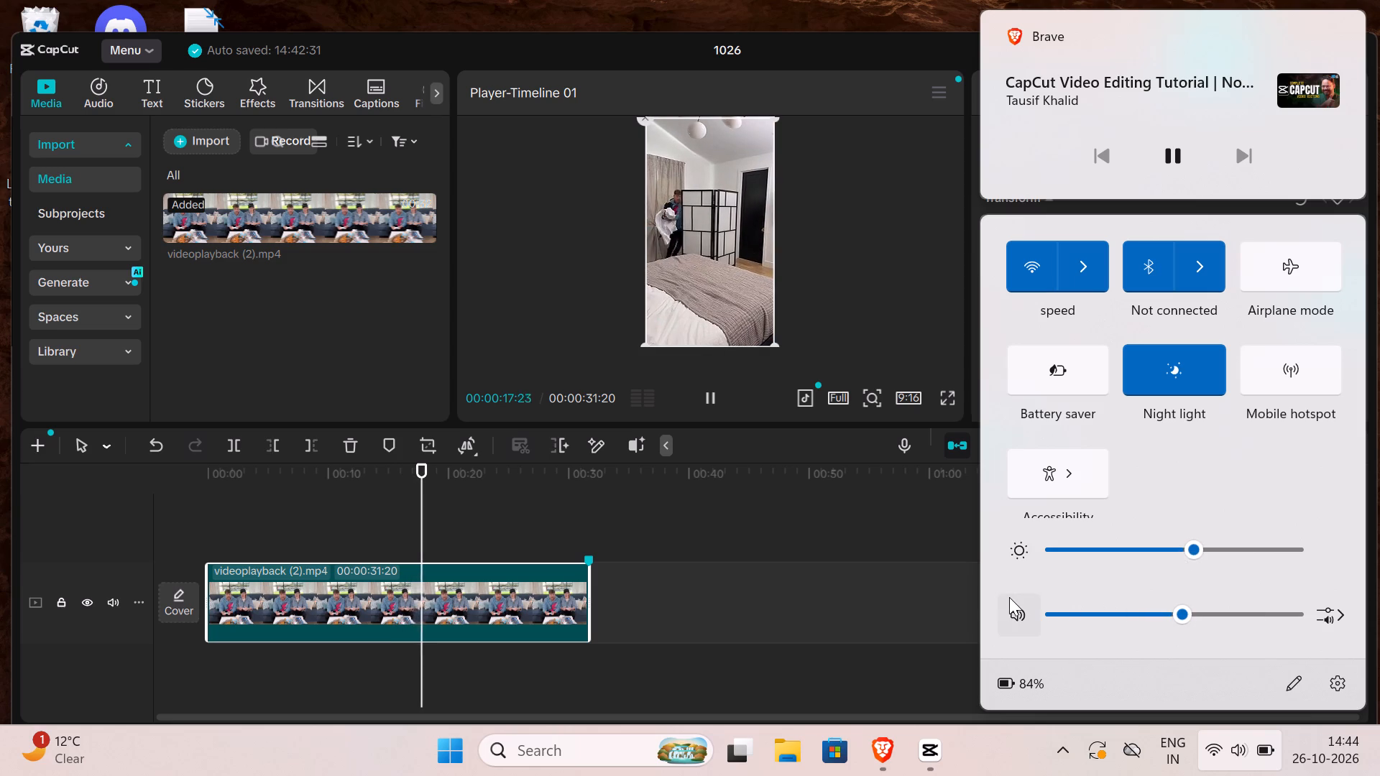
left_click(901, 588)
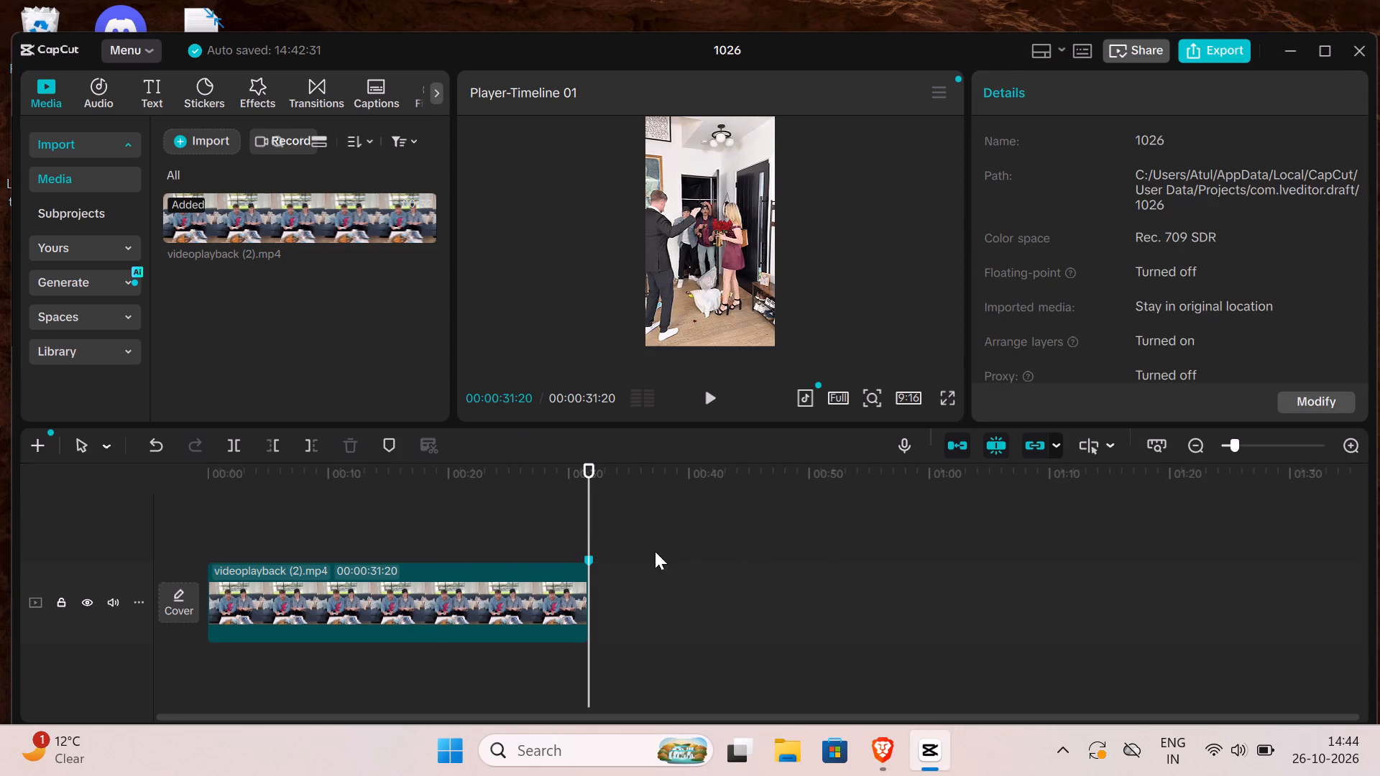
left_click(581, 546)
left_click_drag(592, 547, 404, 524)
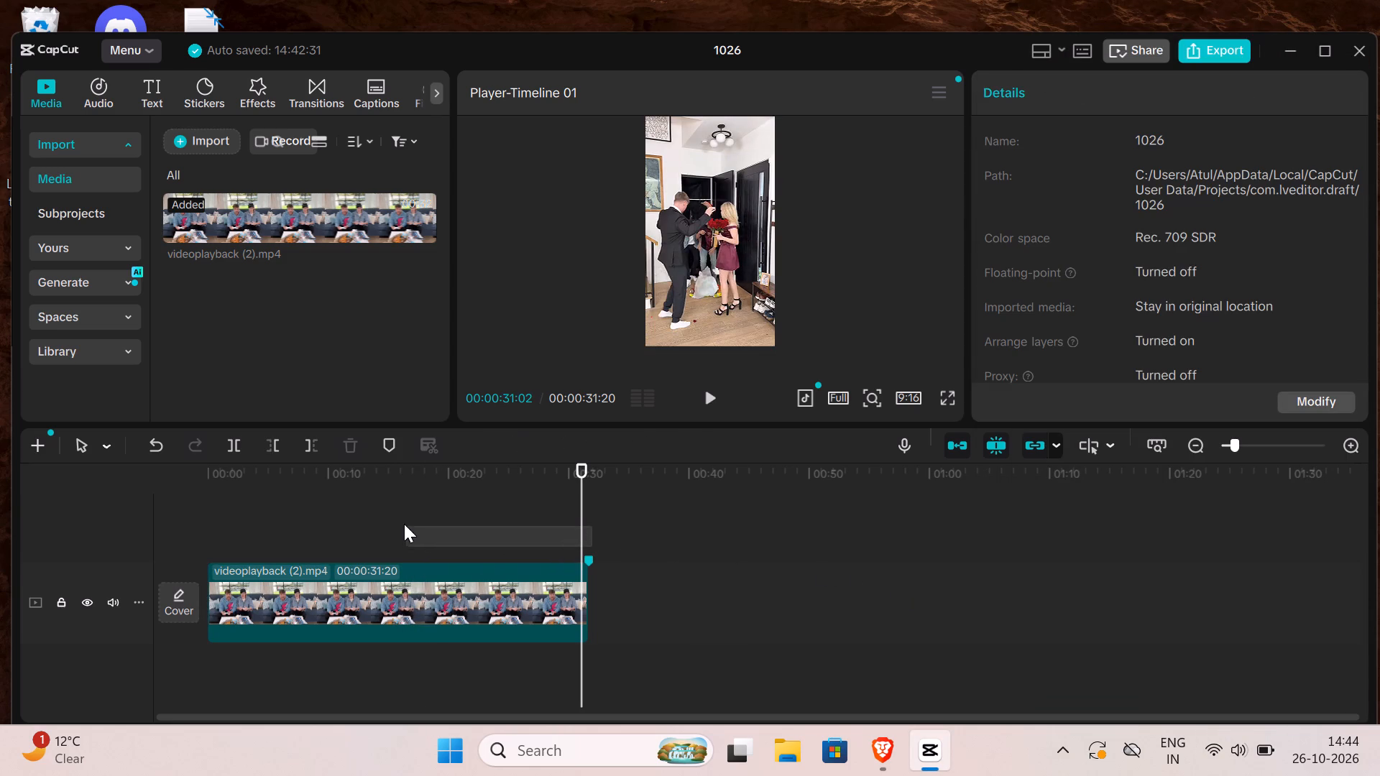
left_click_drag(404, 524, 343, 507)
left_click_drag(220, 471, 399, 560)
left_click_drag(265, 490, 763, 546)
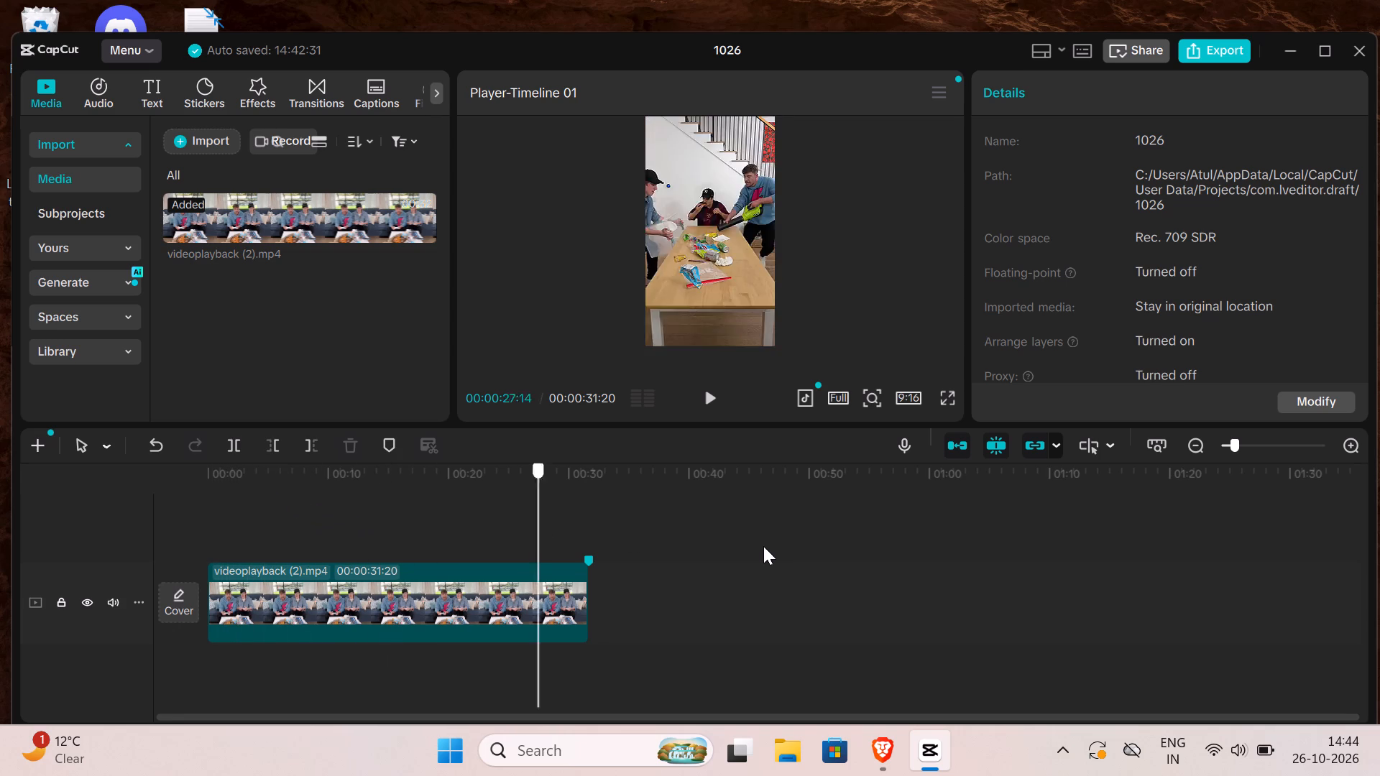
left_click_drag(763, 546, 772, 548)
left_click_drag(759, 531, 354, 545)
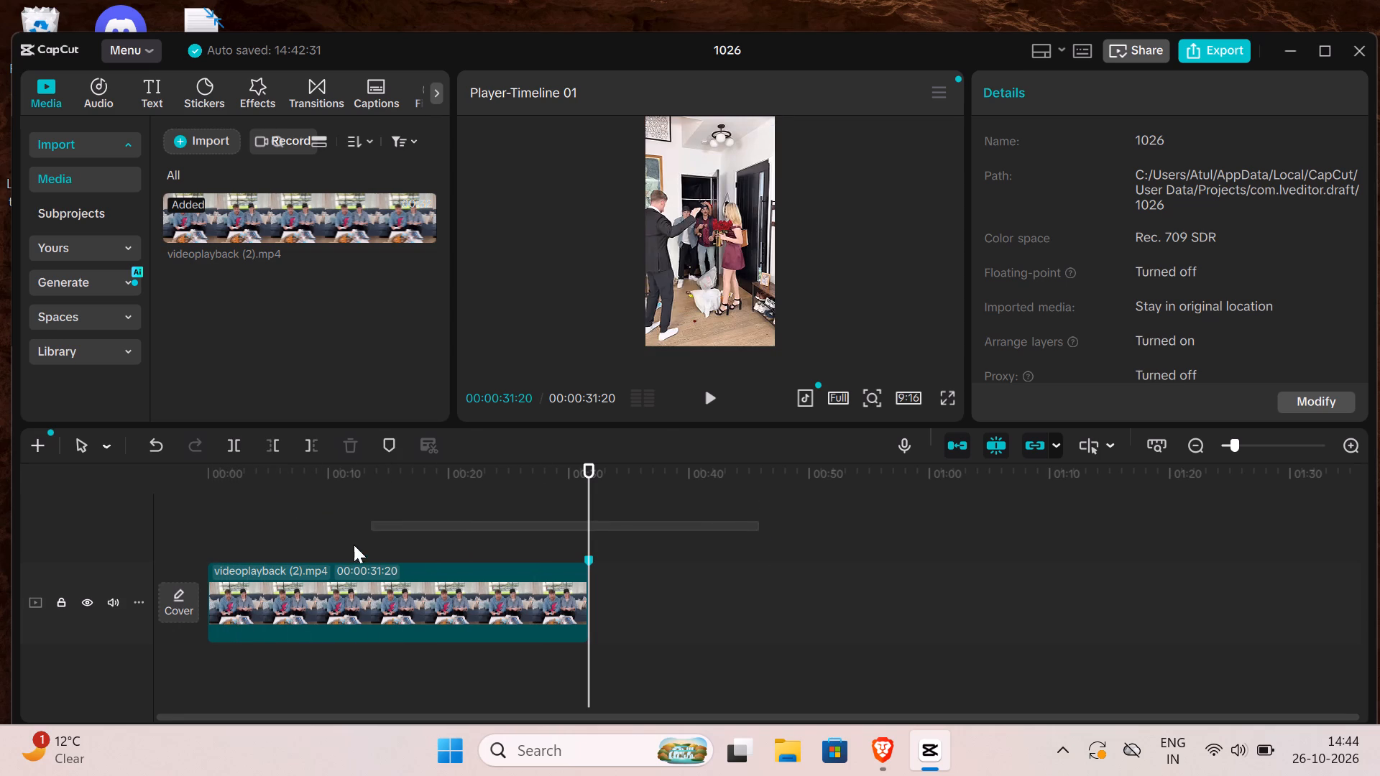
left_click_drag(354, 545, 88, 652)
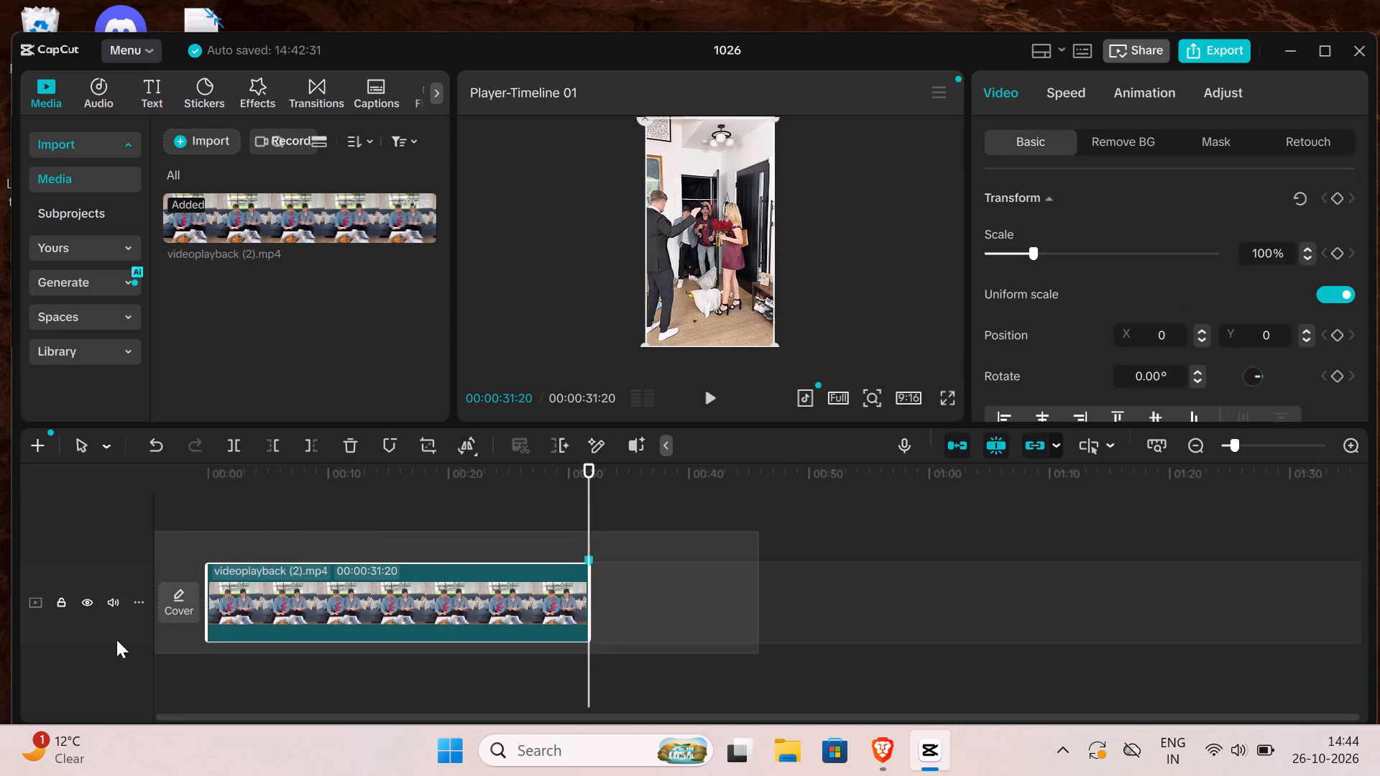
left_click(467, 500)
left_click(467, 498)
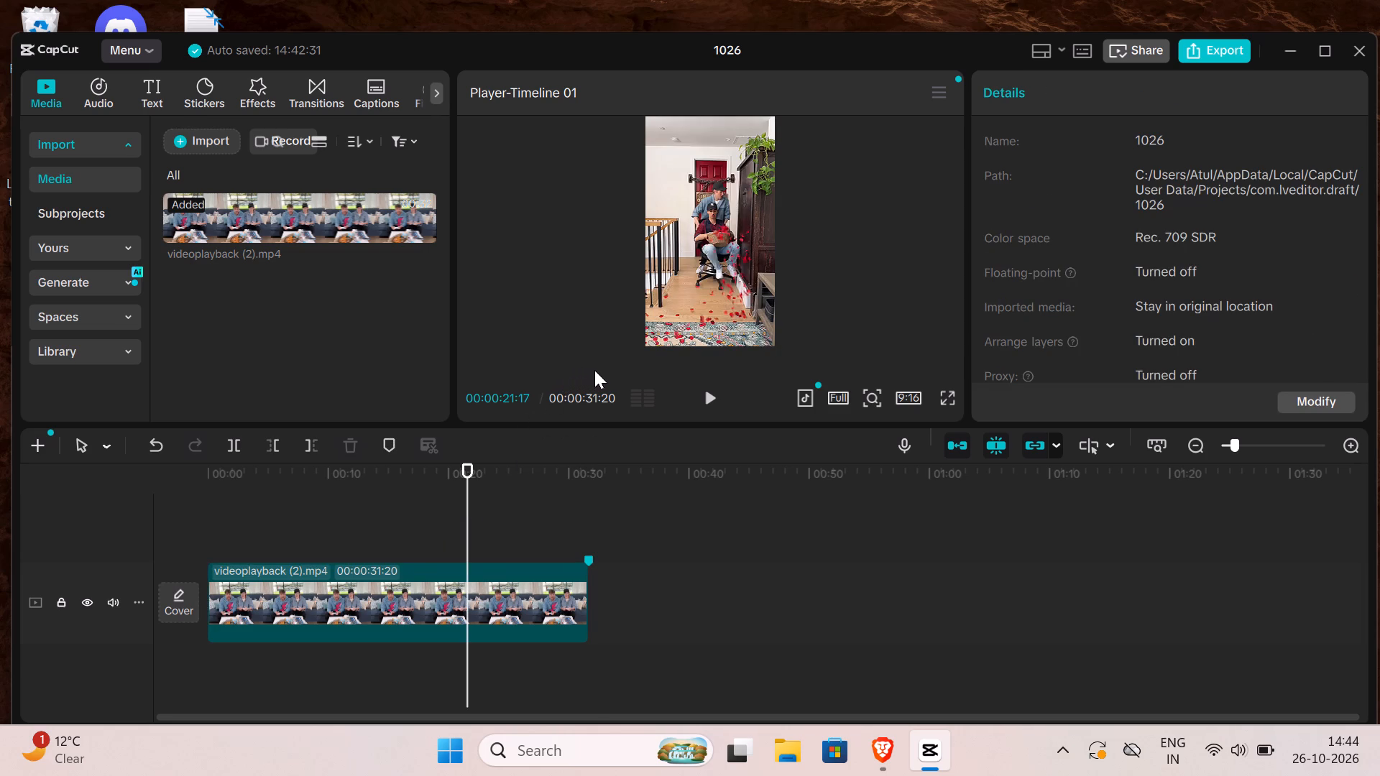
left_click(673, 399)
Switch to Brave and watch the YouTube tutorial How to Create Reverse Speed Ramping in CapCut.
left_click_drag(897, 737, 897, 740)
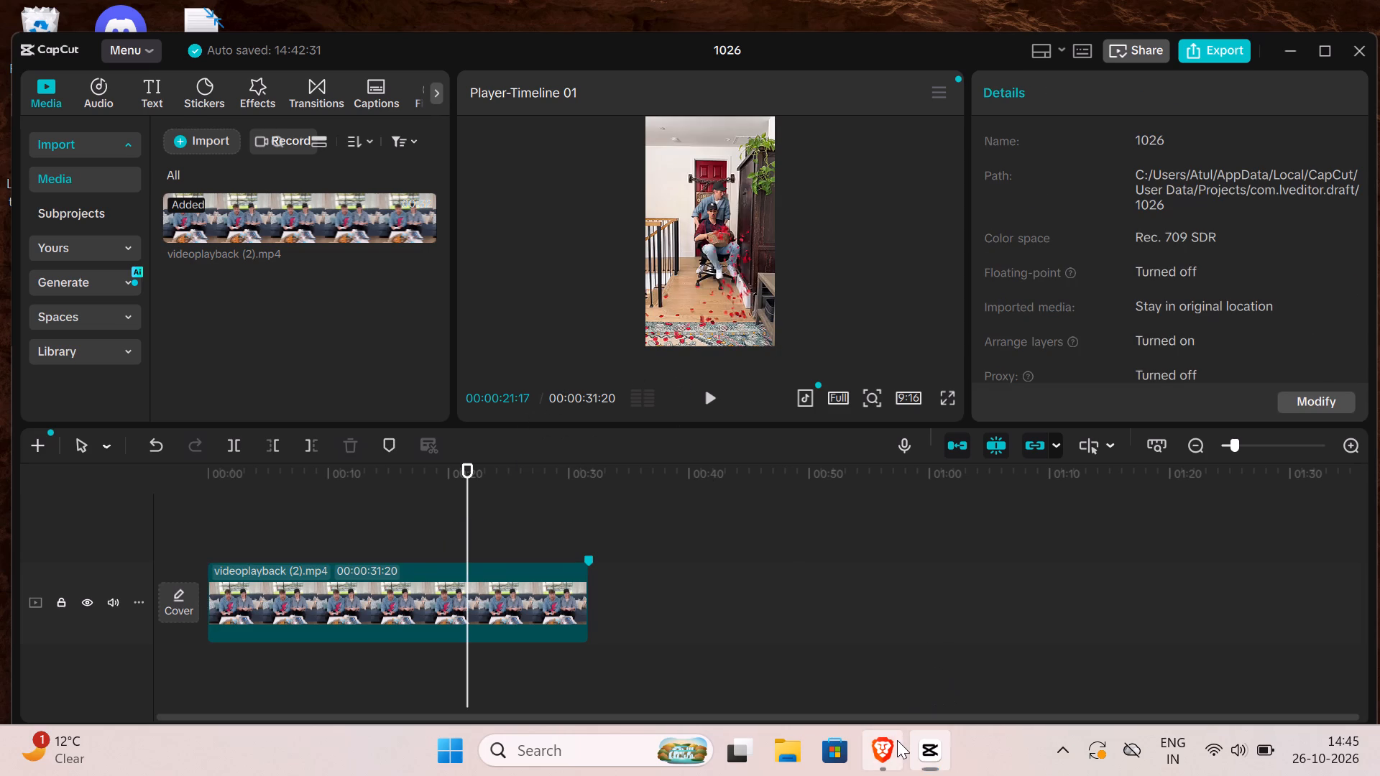
left_click_drag(897, 740, 890, 741)
left_click(886, 742)
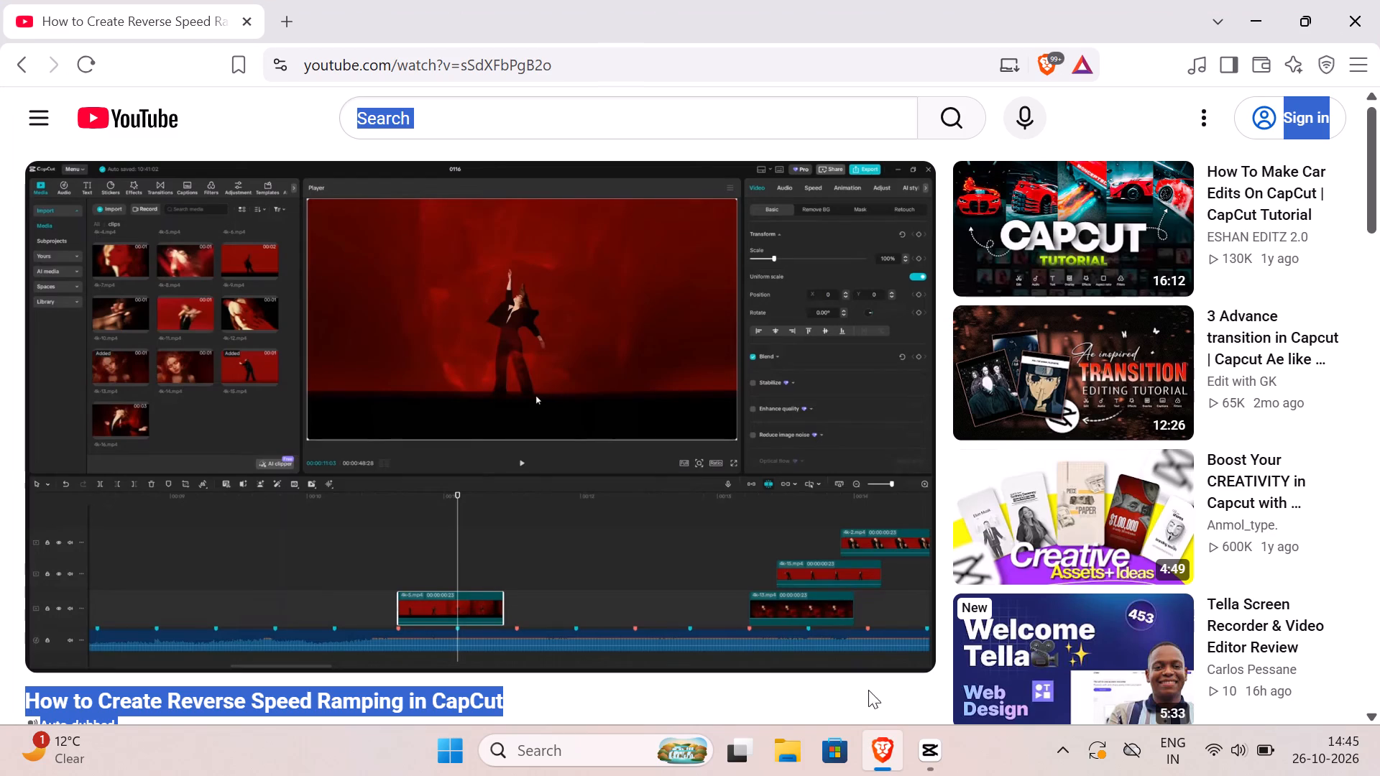
left_click(590, 474)
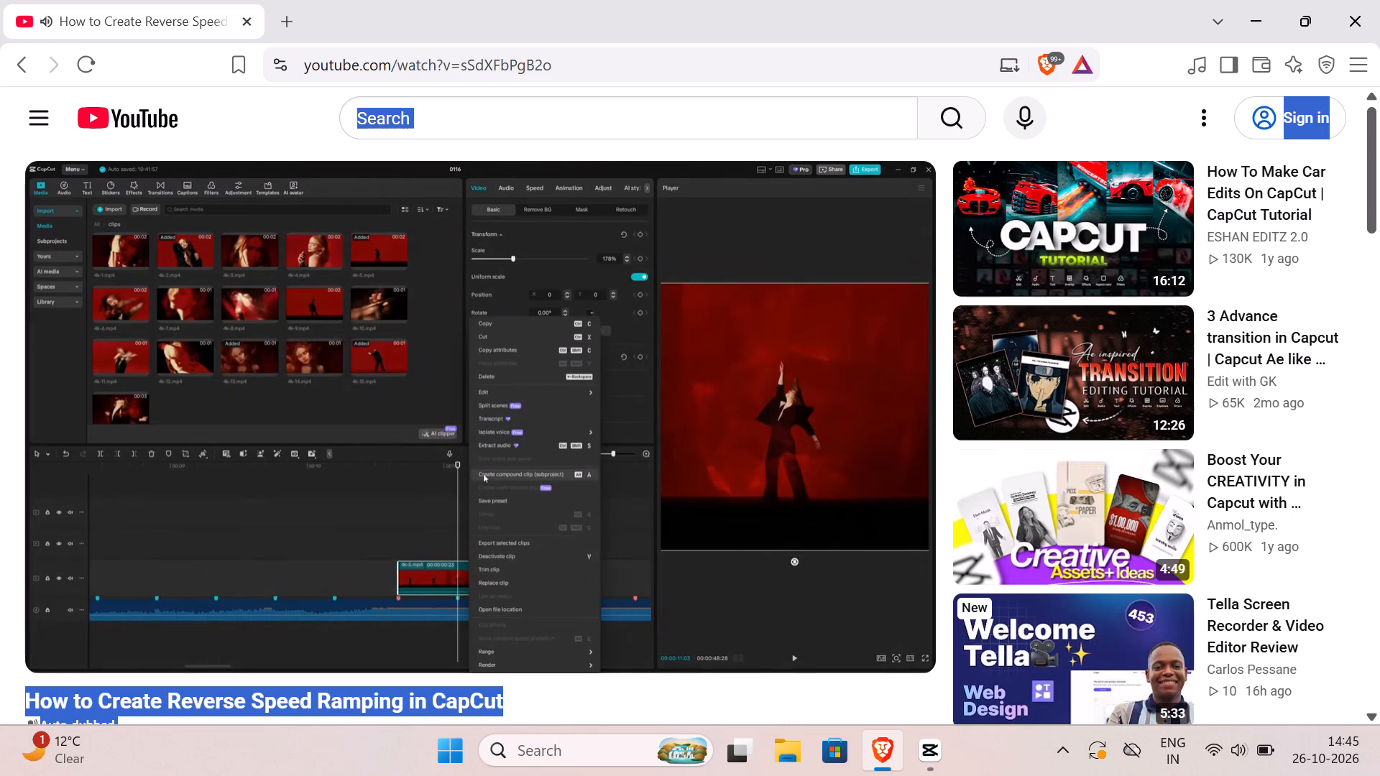
left_click_drag(680, 498, 683, 519)
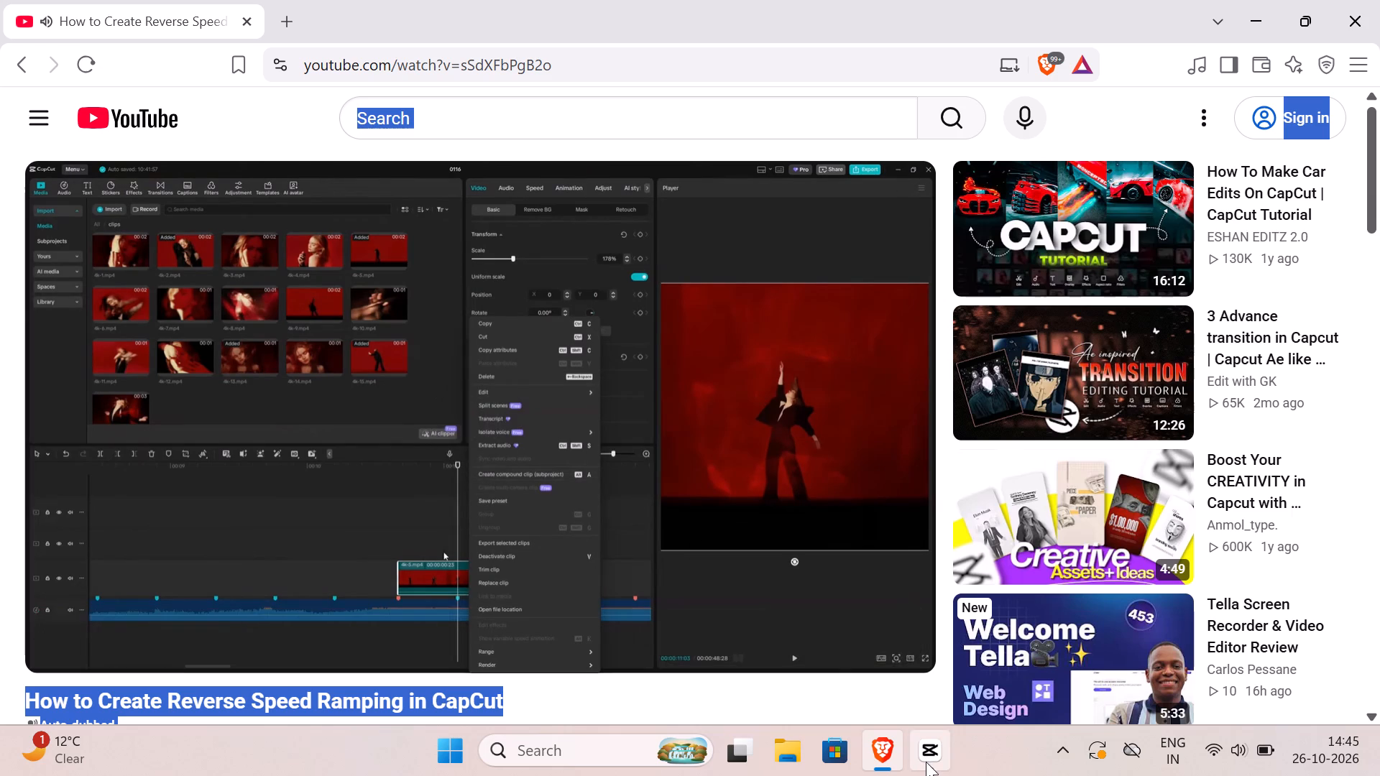
Return to CapCut and play the video from 00:00:21:17 in the preview.
left_click(926, 762)
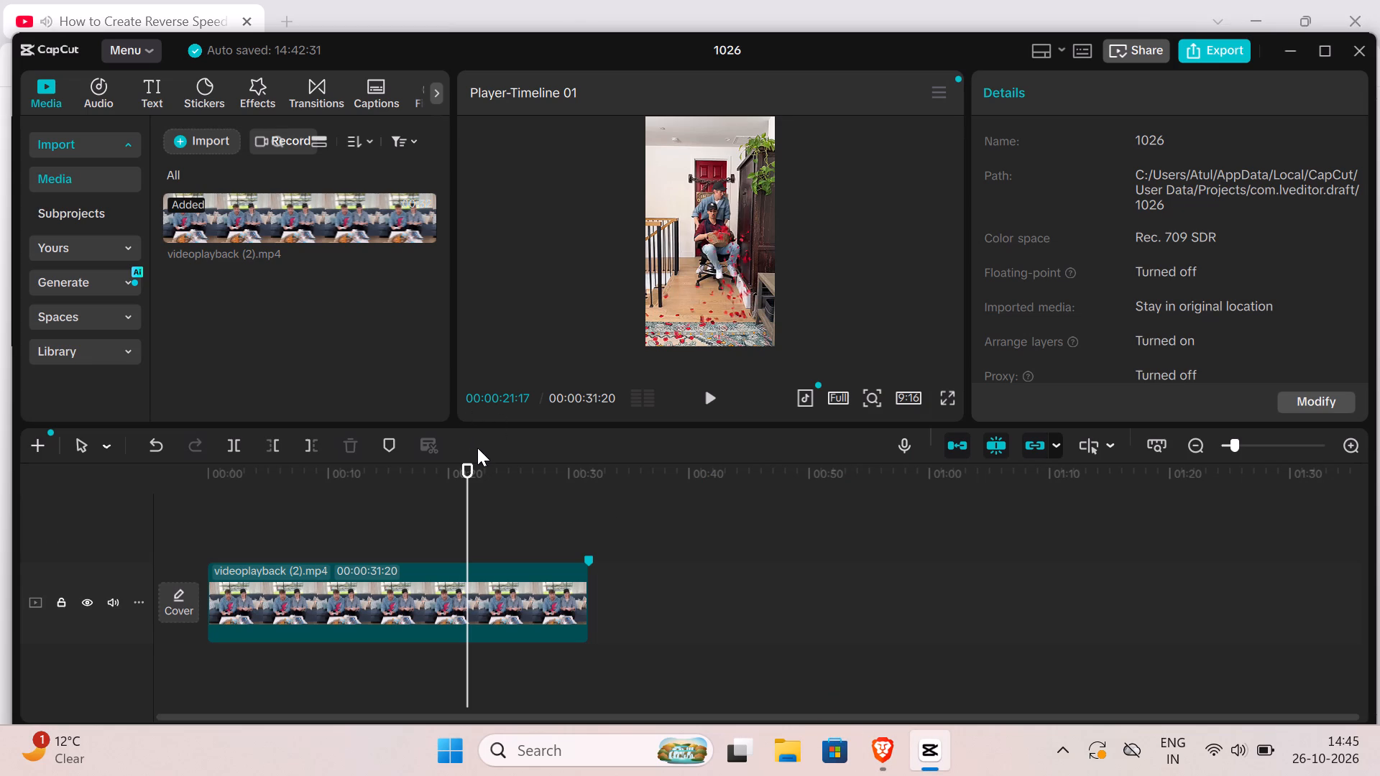
left_click(475, 456)
left_click(475, 456)
left_click(716, 394)
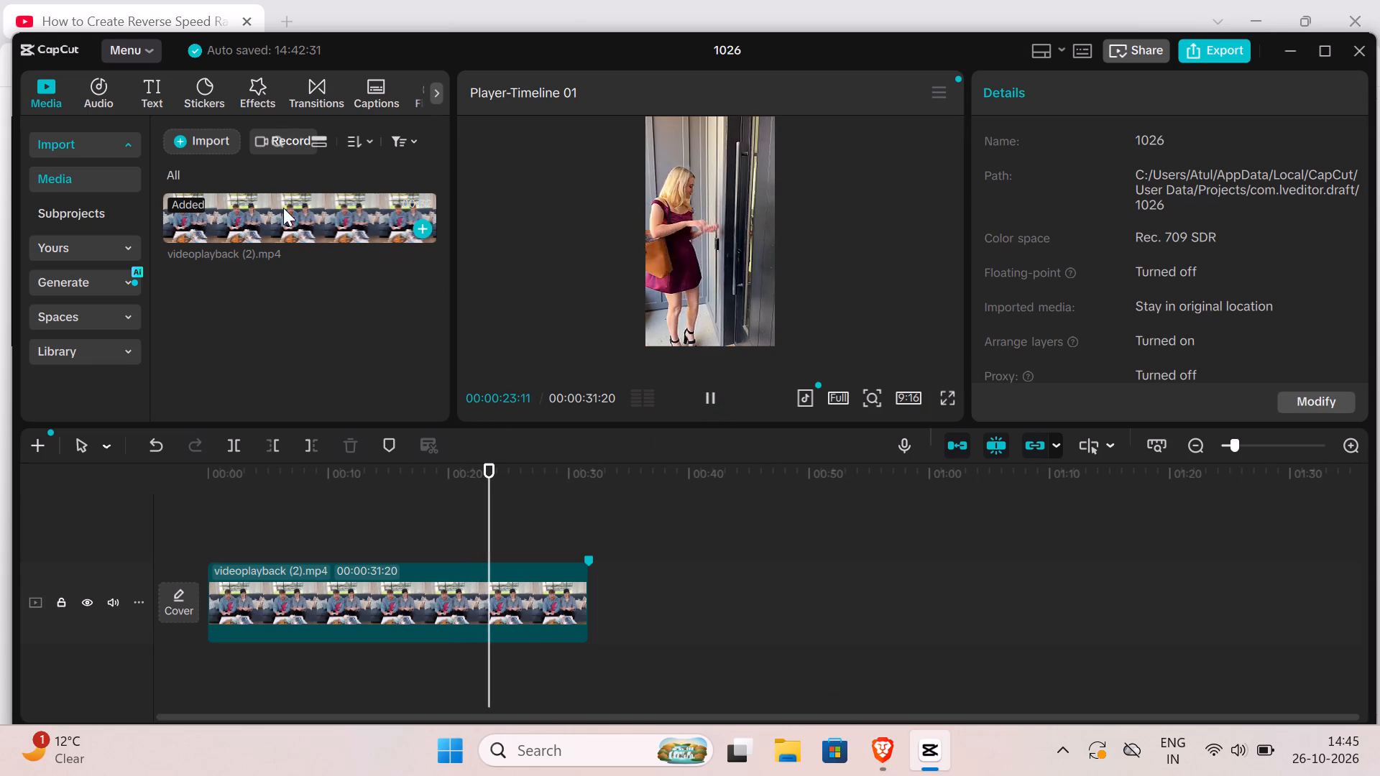
Preview the Halloween music tracks Halloween Background, Spooky Masquerade and The Mysterious Halloween in the audio library.
left_click(94, 78)
left_click_drag(142, 97, 143, 111)
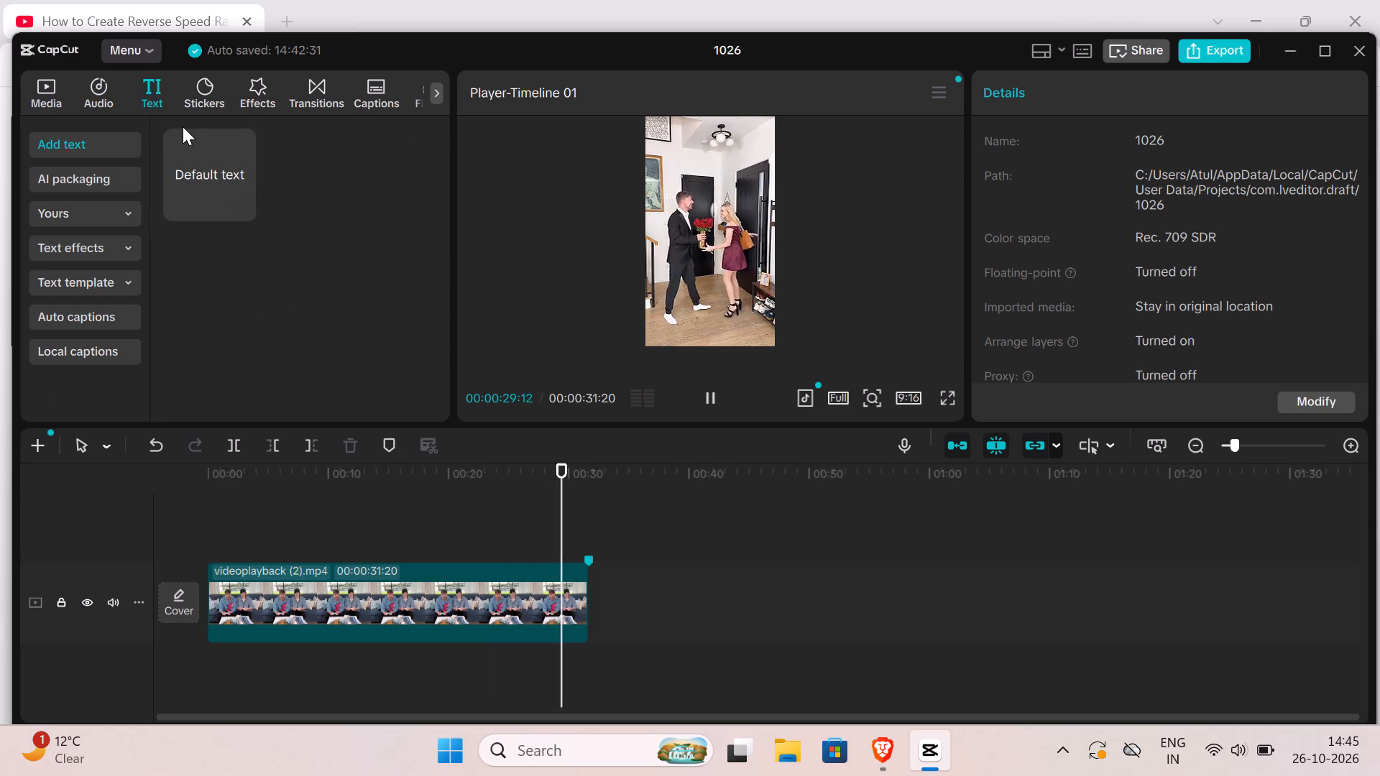
left_click(124, 101)
left_click(112, 96)
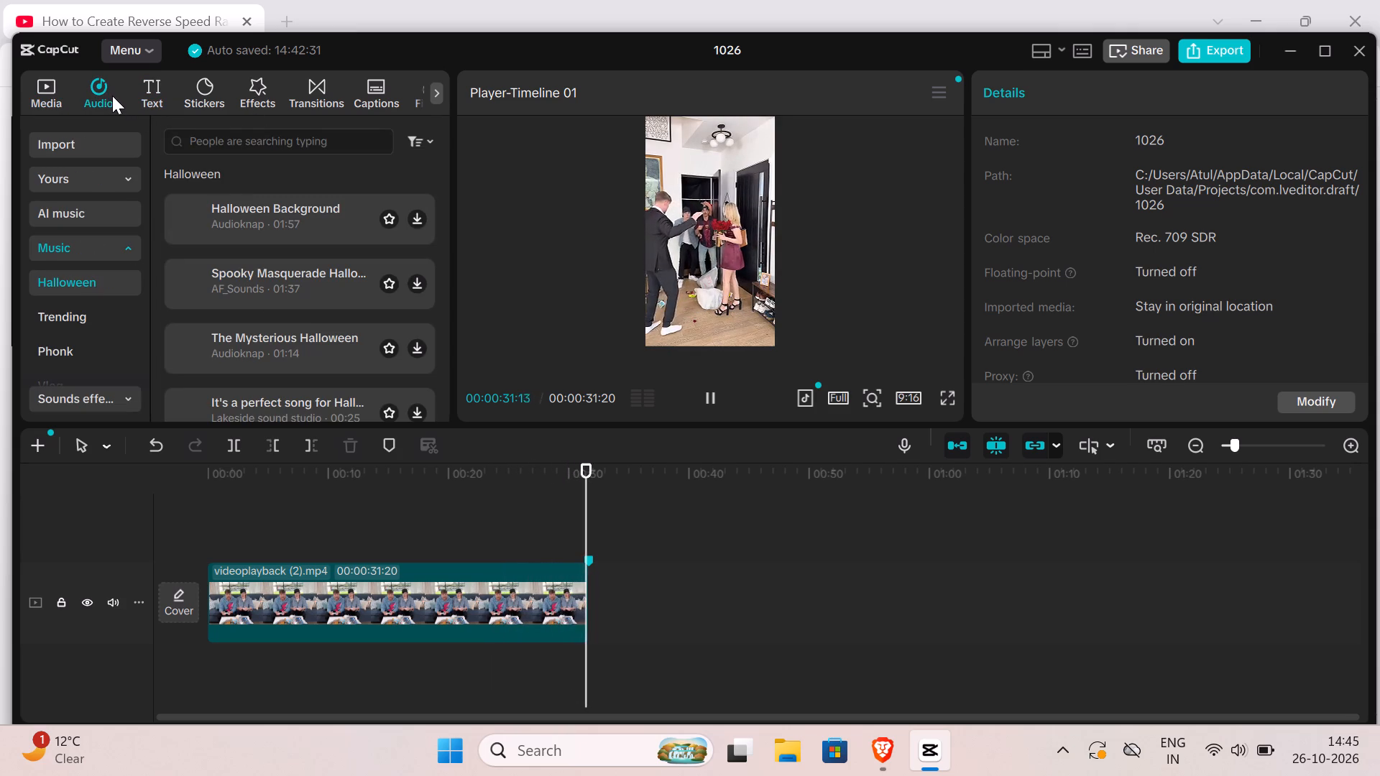
left_click(287, 212)
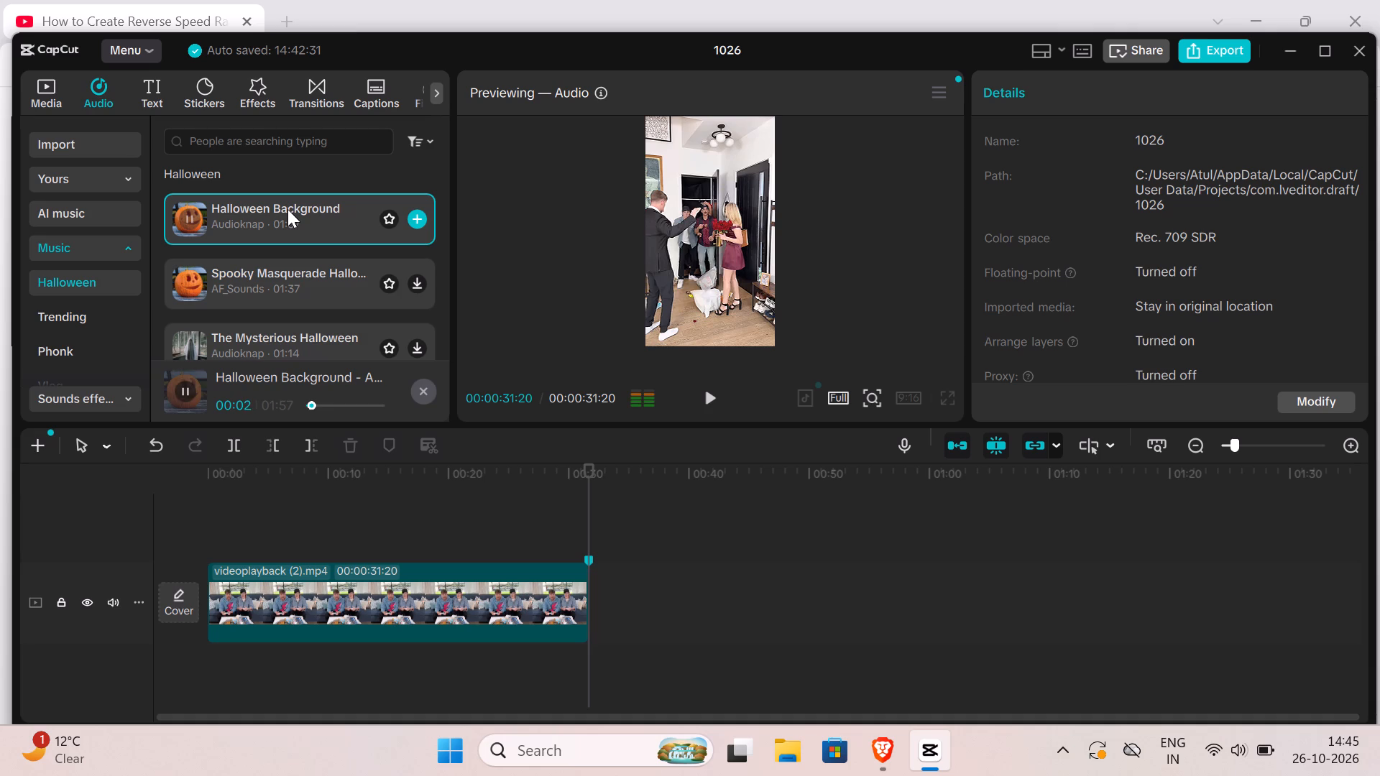
left_click(297, 278)
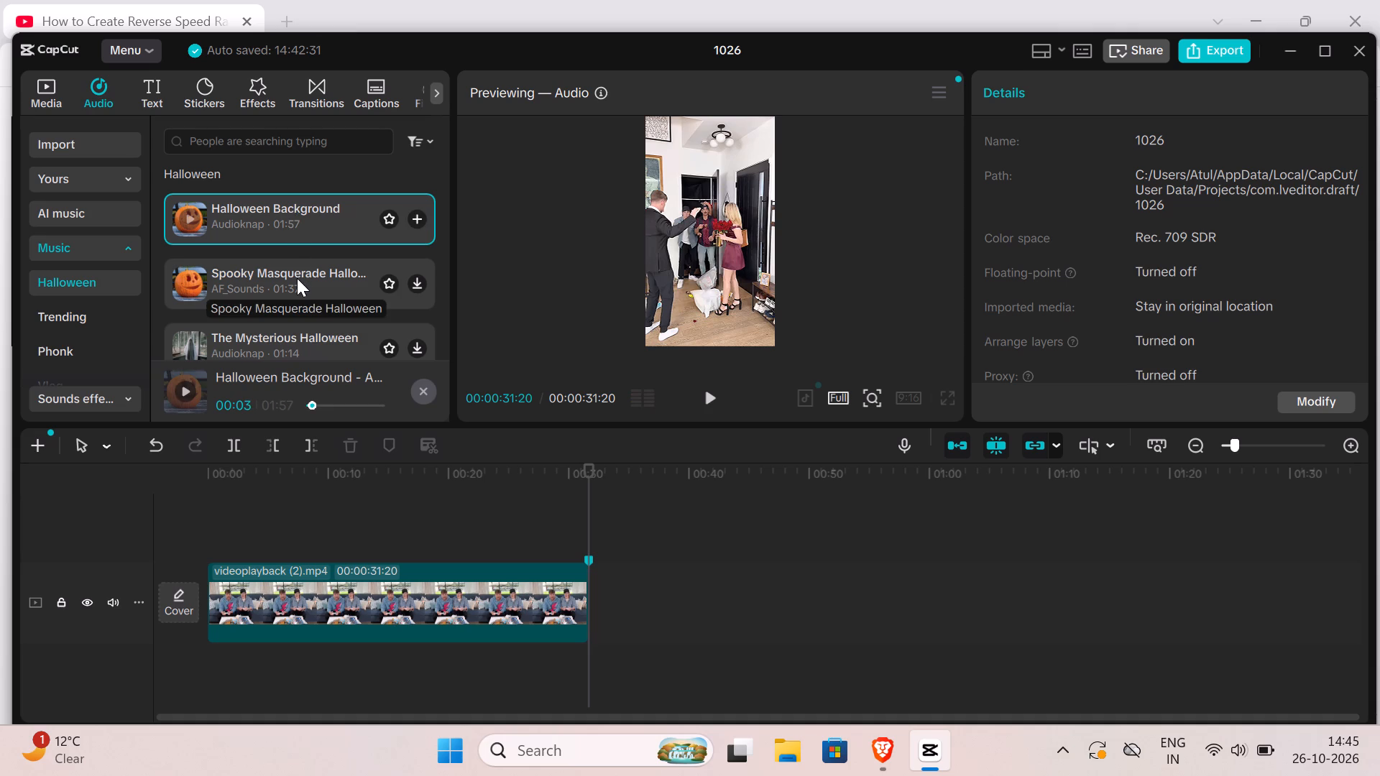
left_click(303, 336)
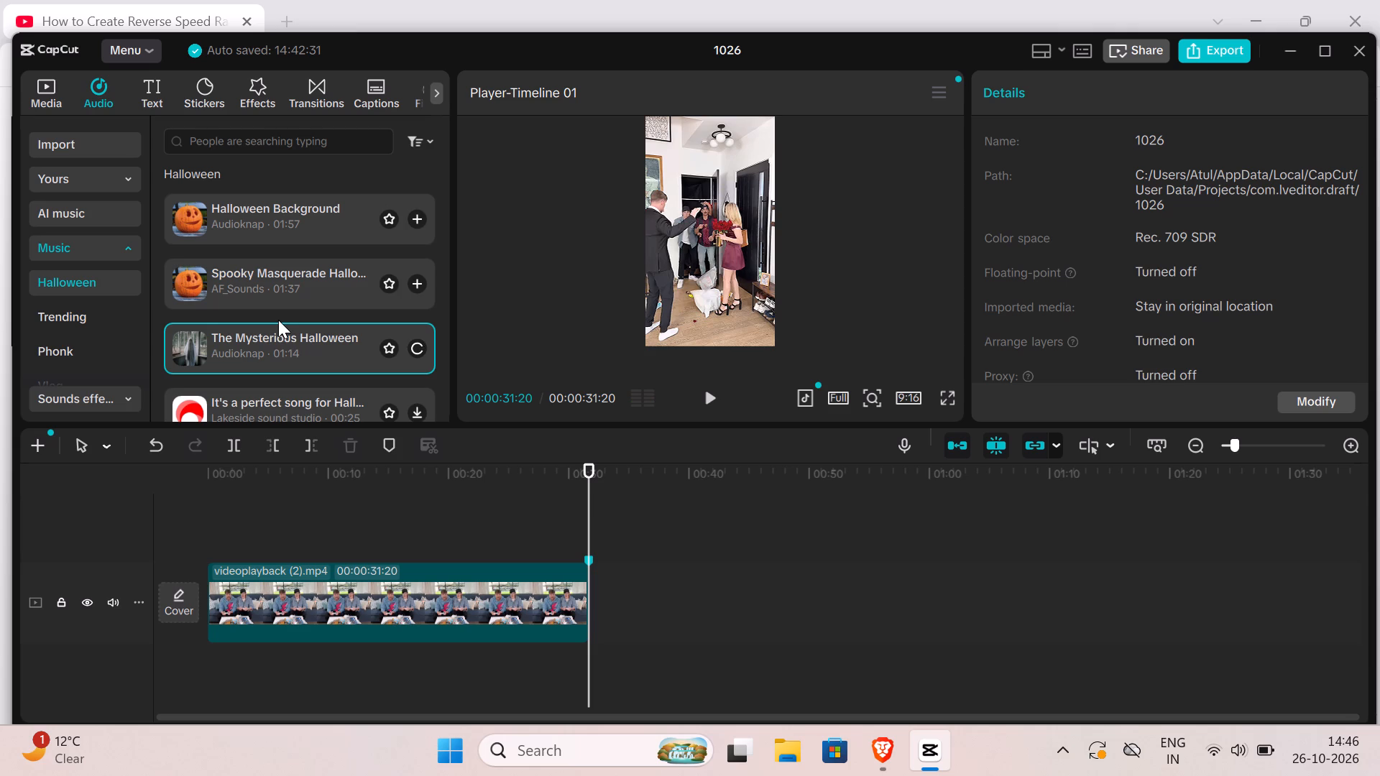
left_click(285, 341)
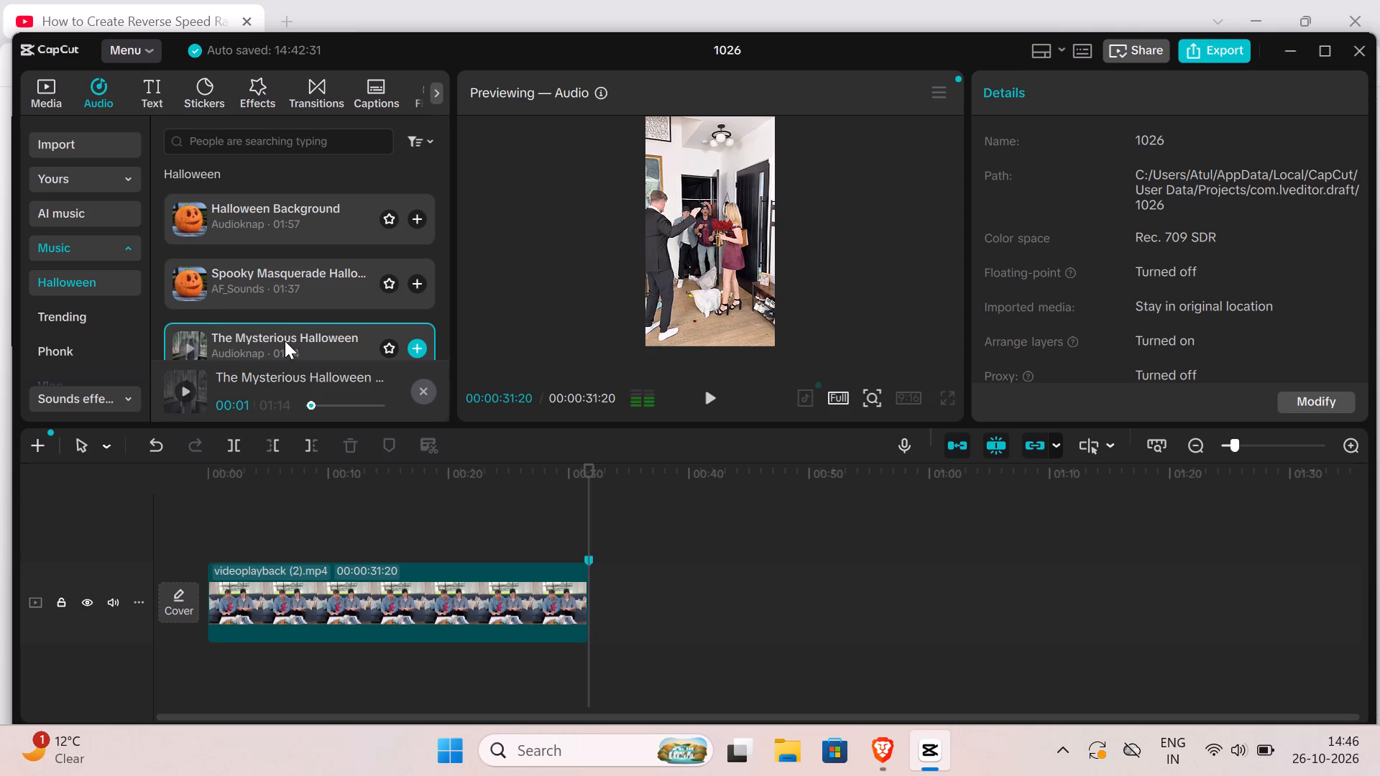
Fill the AI music description with the suggested keyword acoustic.
left_click(103, 137)
left_click(103, 173)
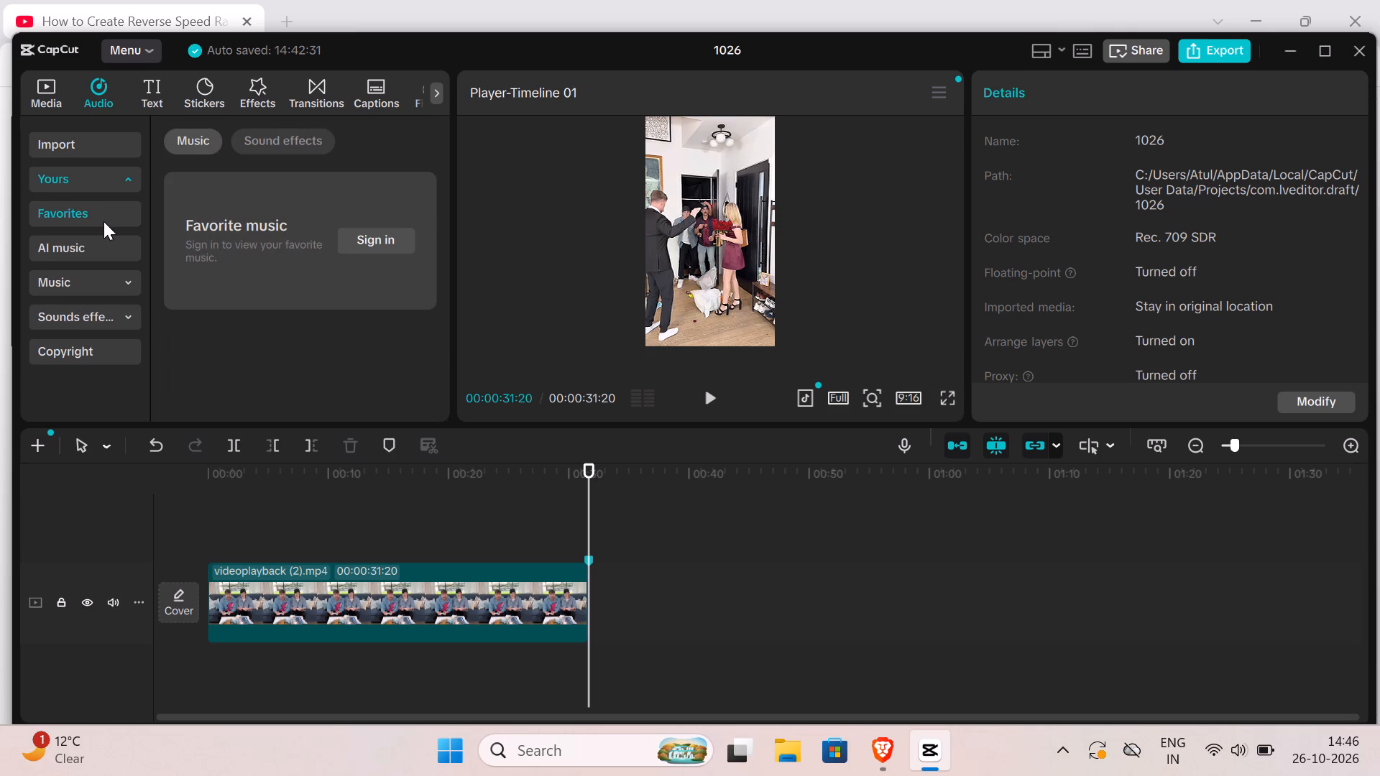
left_click(103, 221)
left_click(104, 237)
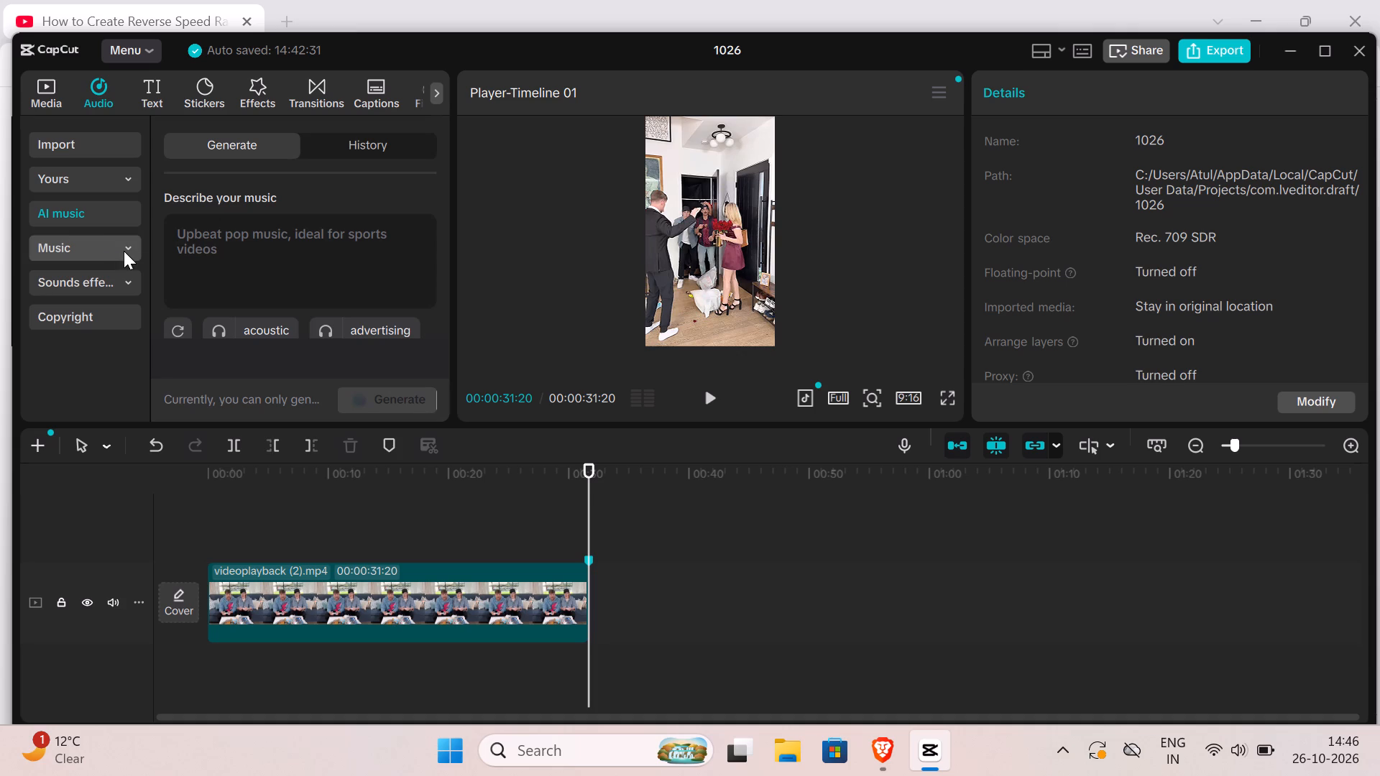
scroll(234, 231, "down", 4)
left_click(243, 310)
left_click(254, 347)
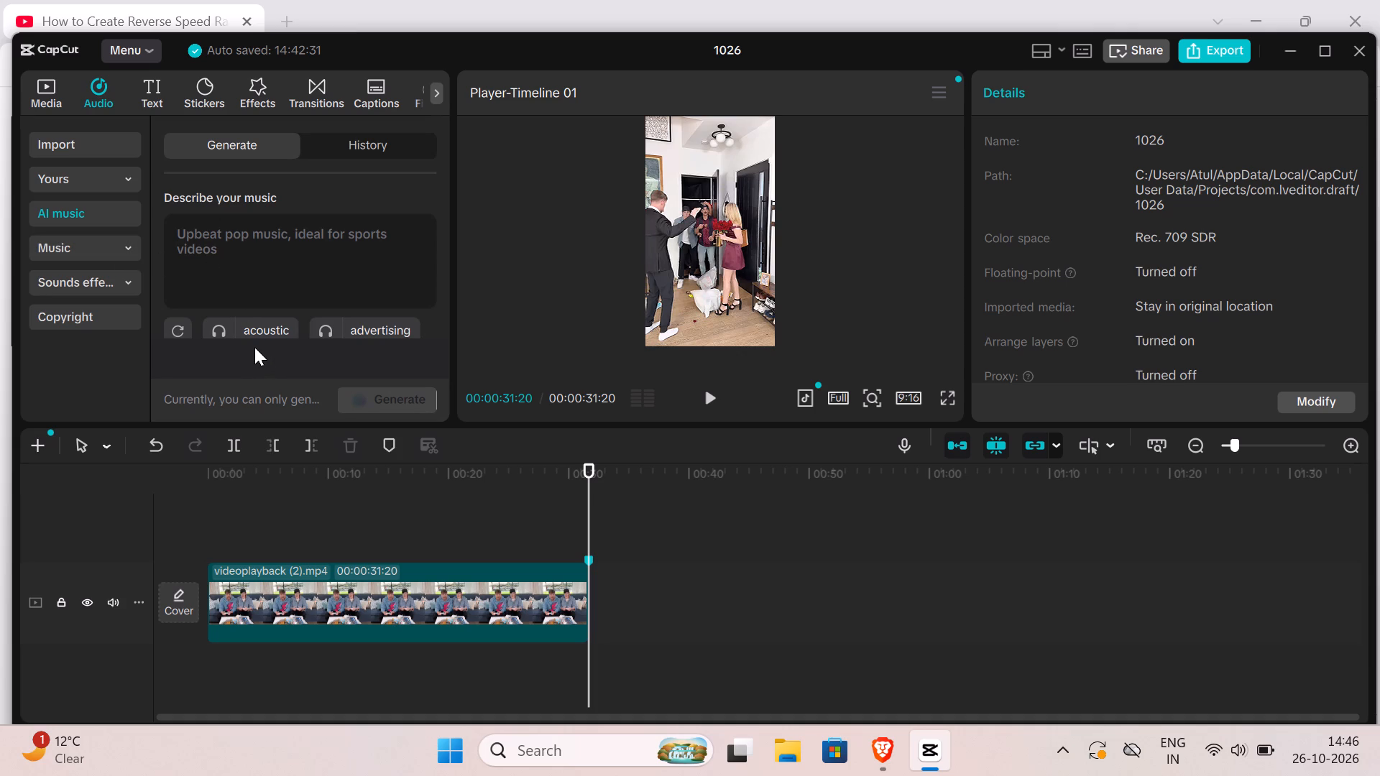
left_click(252, 336)
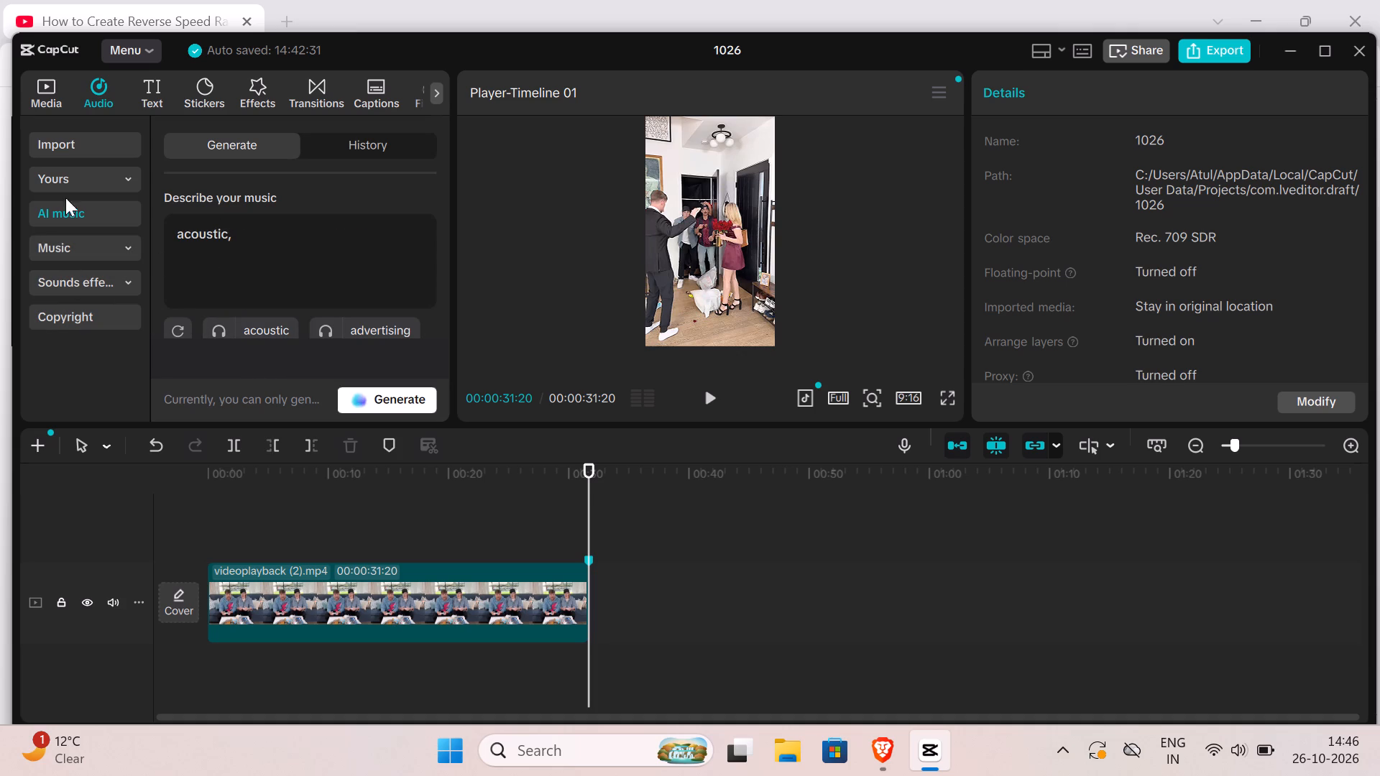
Check the audio import section and the favorite music and favorite sound effects.
left_click(56, 81)
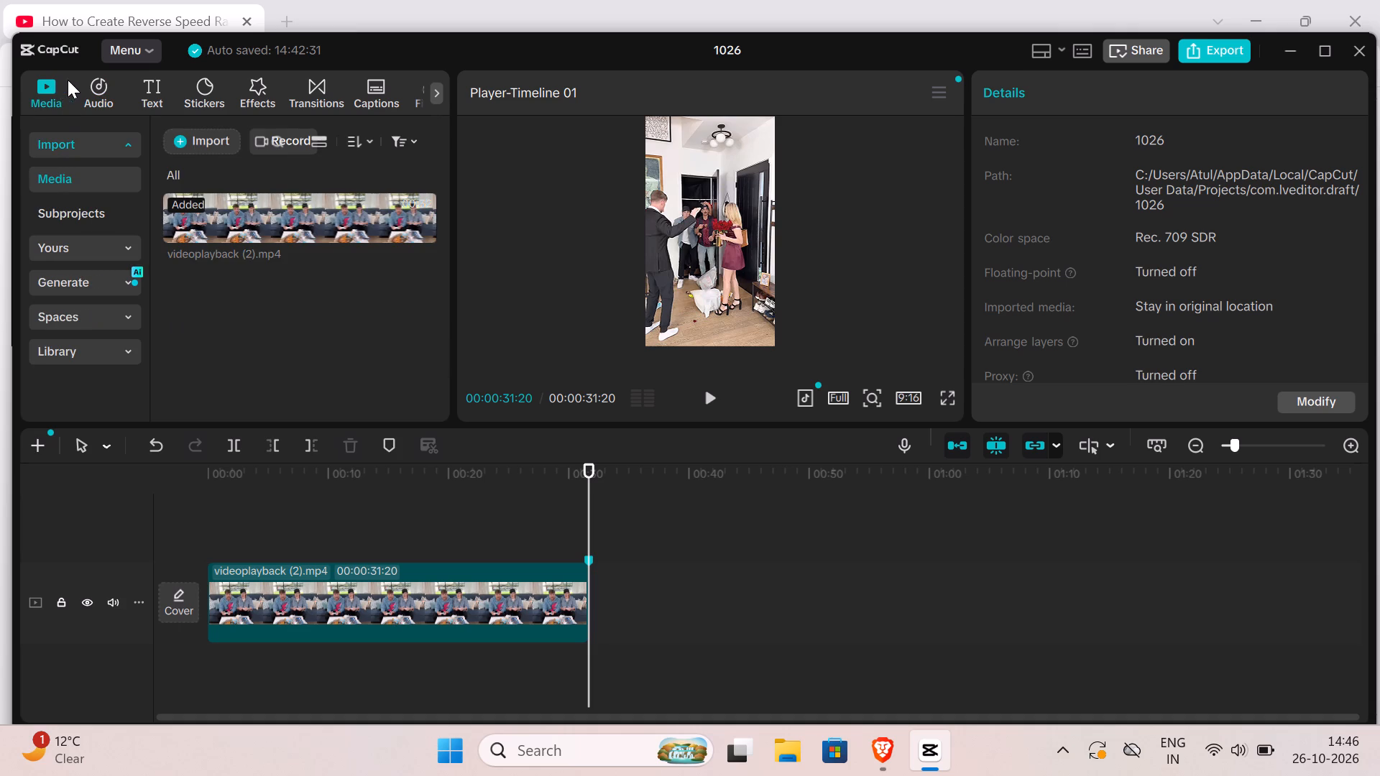
left_click(201, 125)
left_click(109, 99)
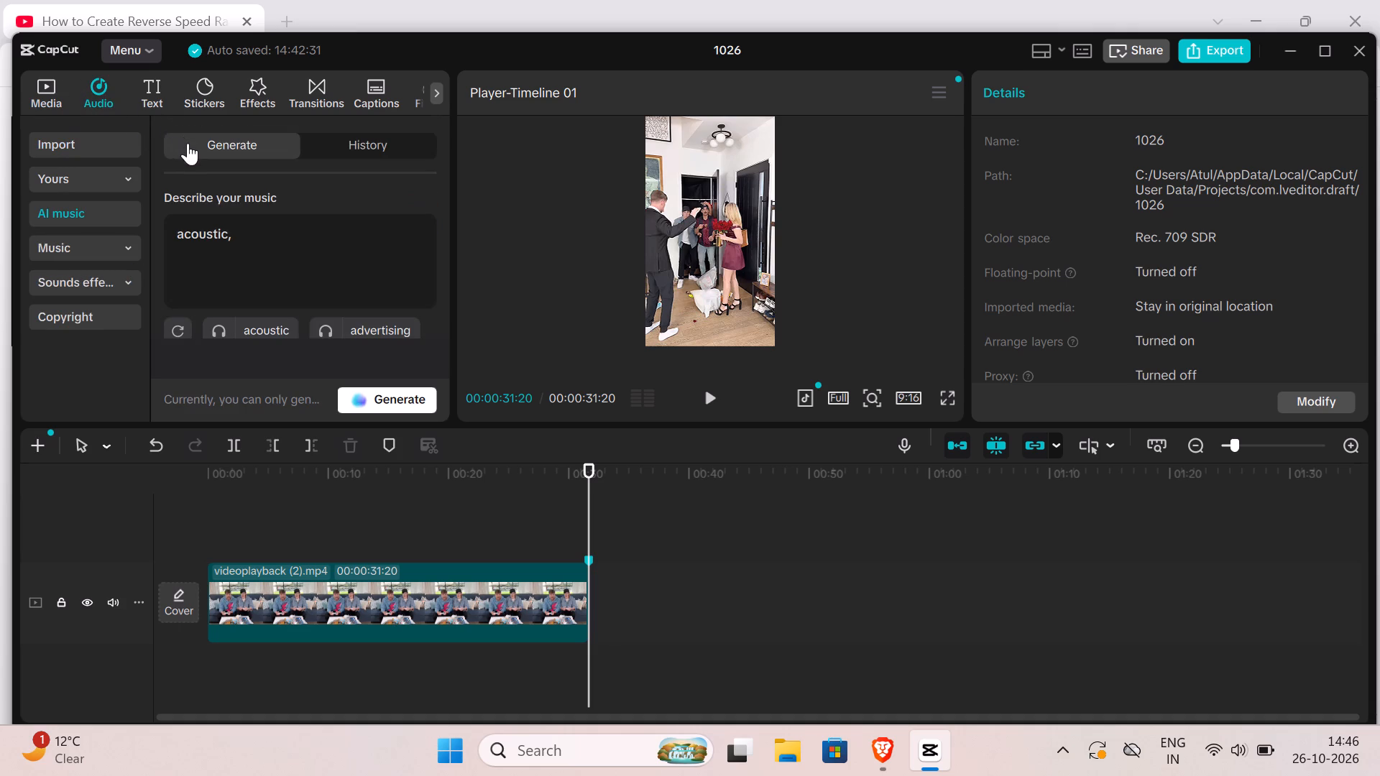
left_click(129, 138)
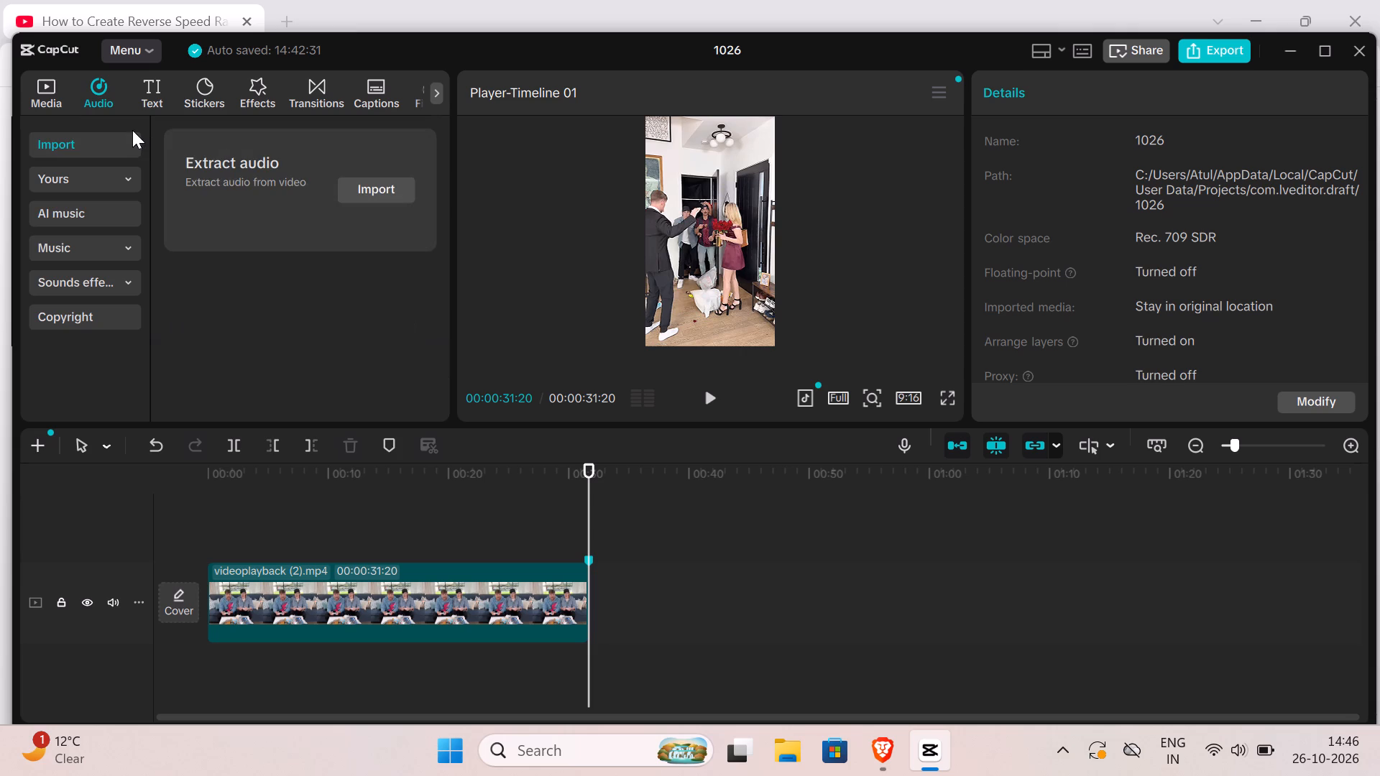
left_click(121, 188)
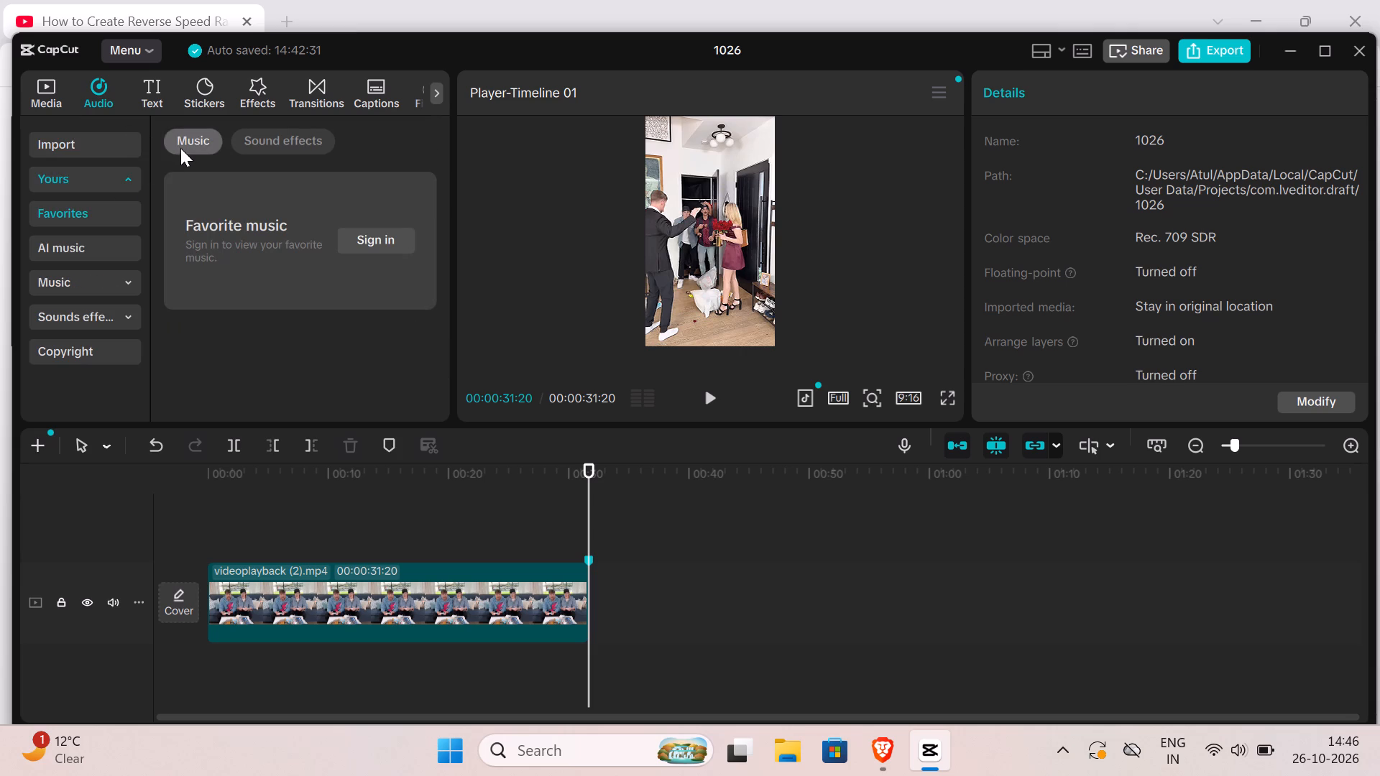
left_click(183, 147)
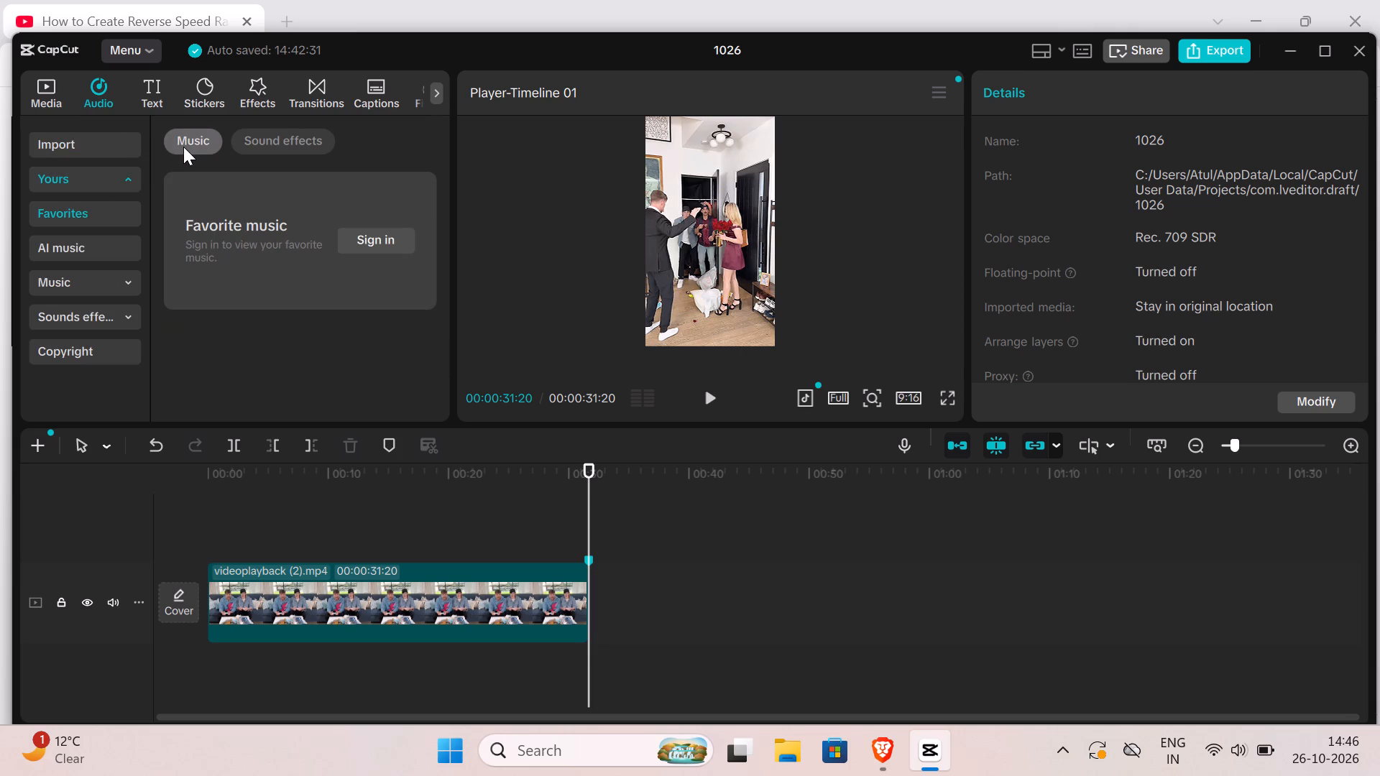
double_click(183, 147)
left_click(252, 135)
left_click(190, 131)
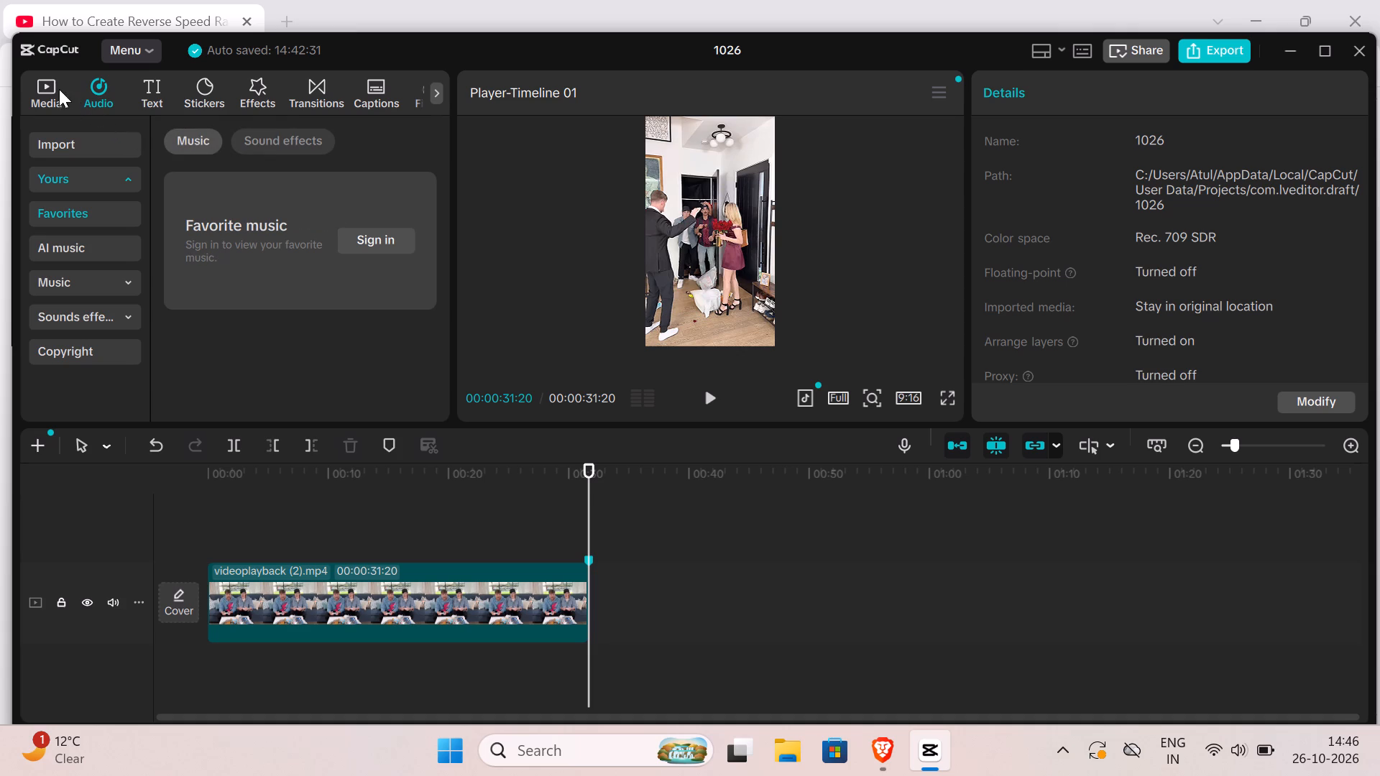
Import the file videoplayback (1) from the Downloads folder into the project media.
left_click(52, 88)
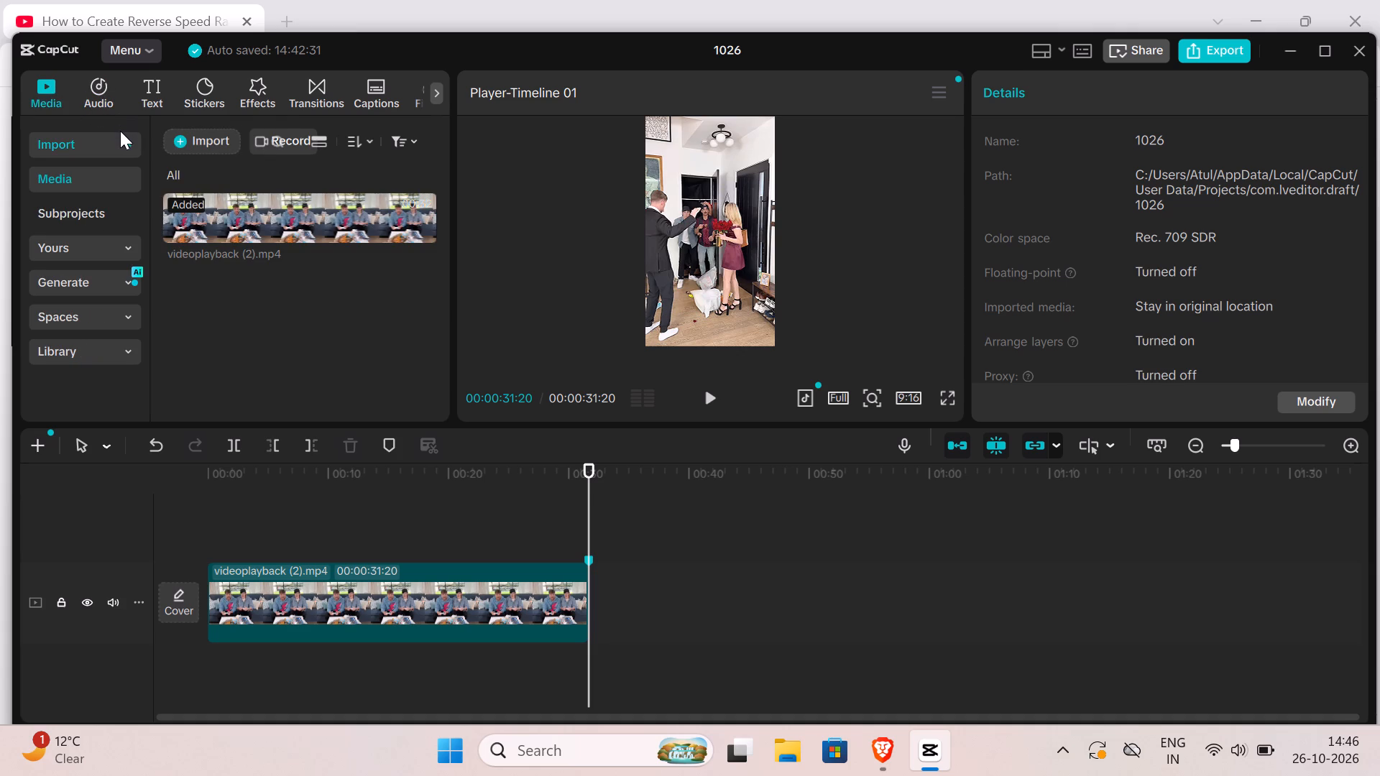
left_click(203, 139)
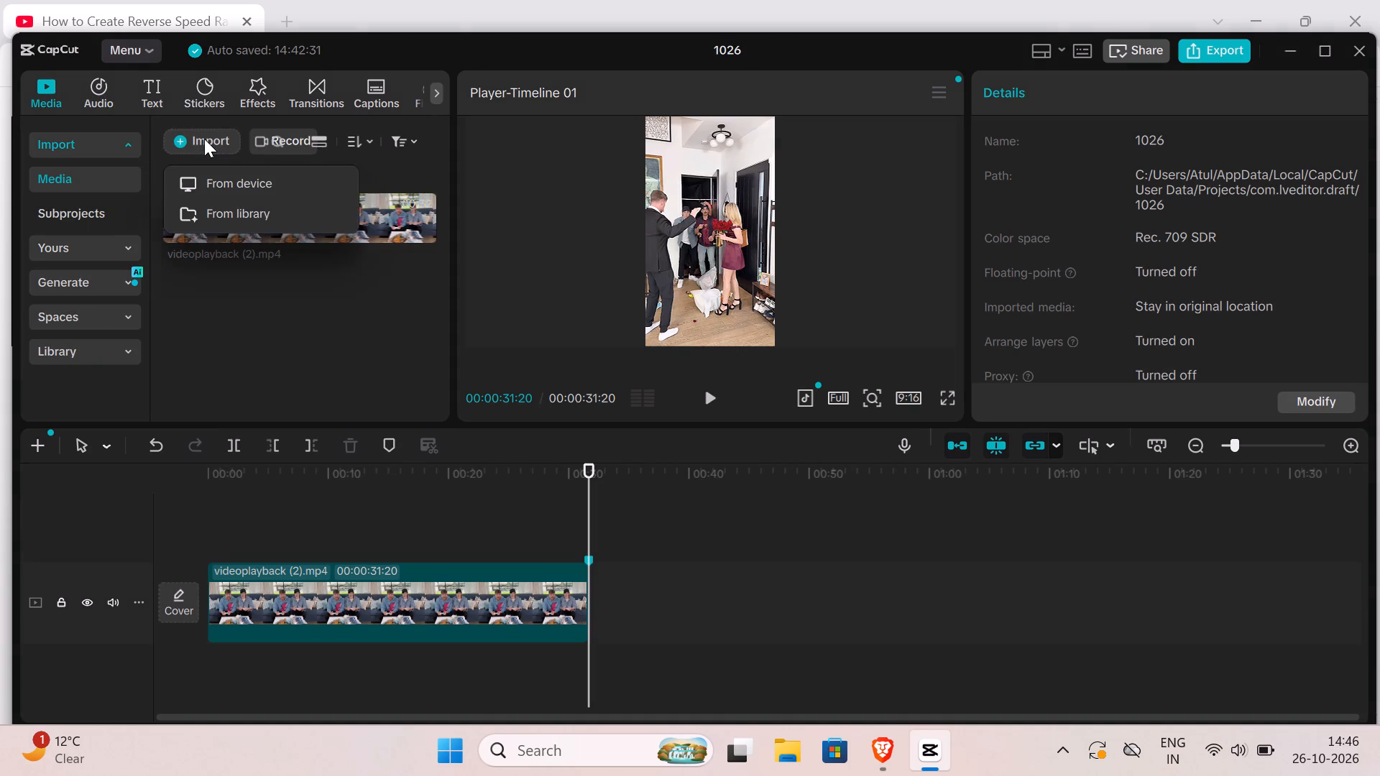
left_click(228, 188)
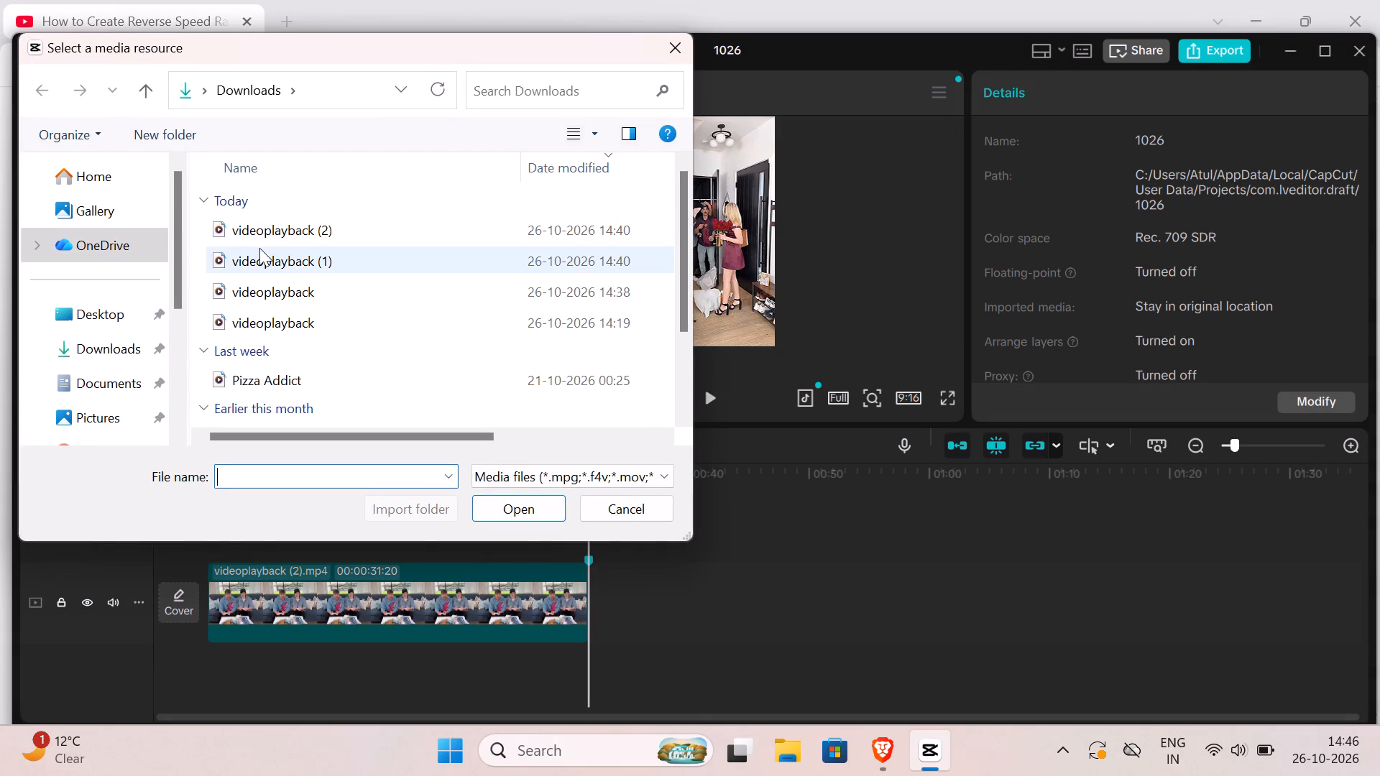
left_click_drag(257, 253, 351, 387)
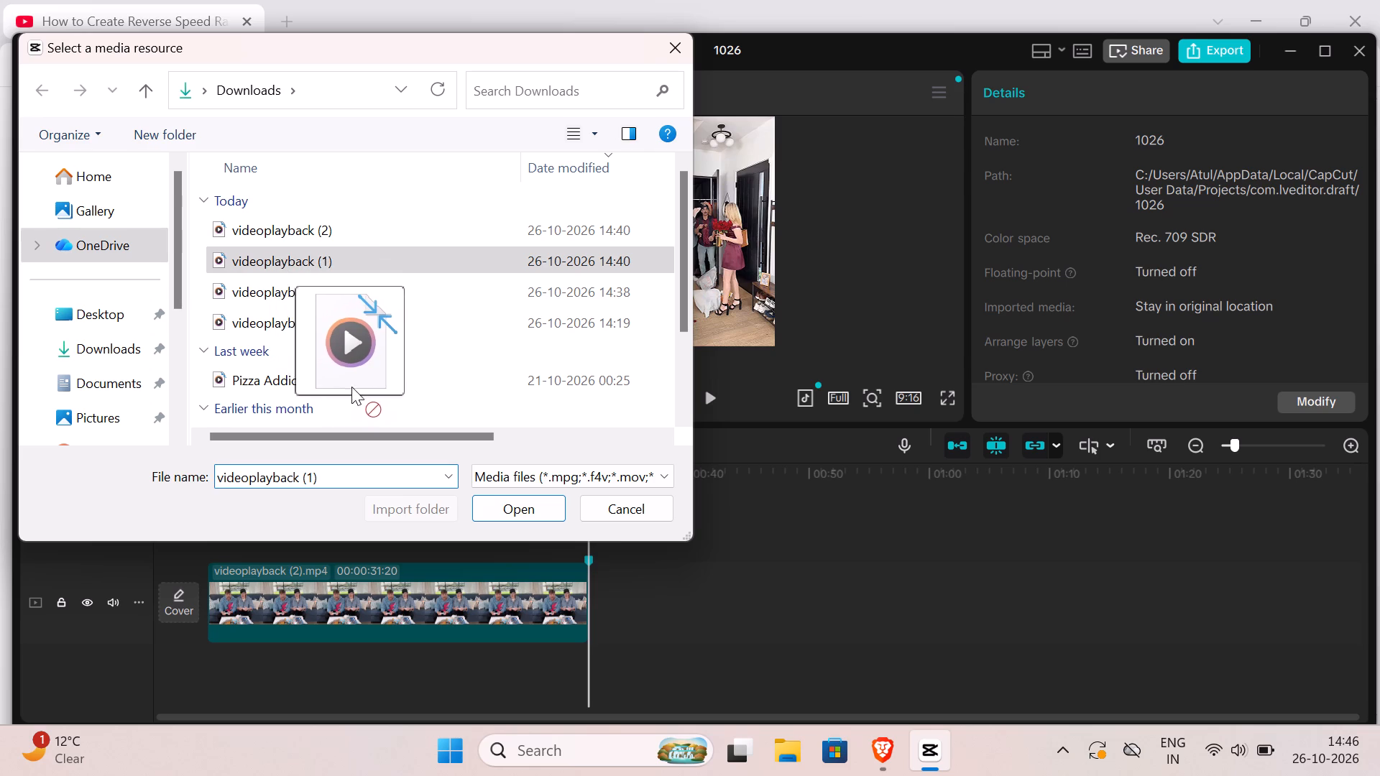
left_click_drag(351, 387, 382, 688)
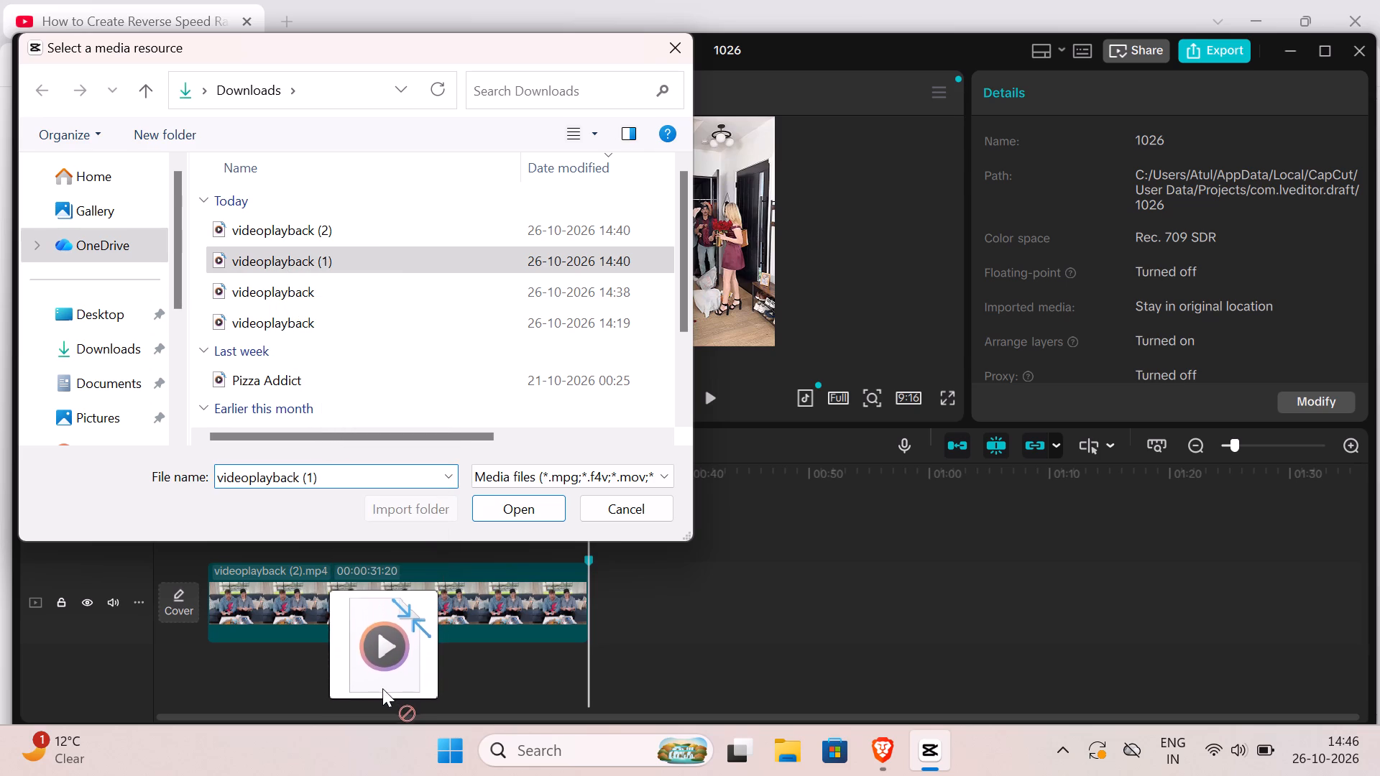
left_click_drag(382, 688, 382, 689)
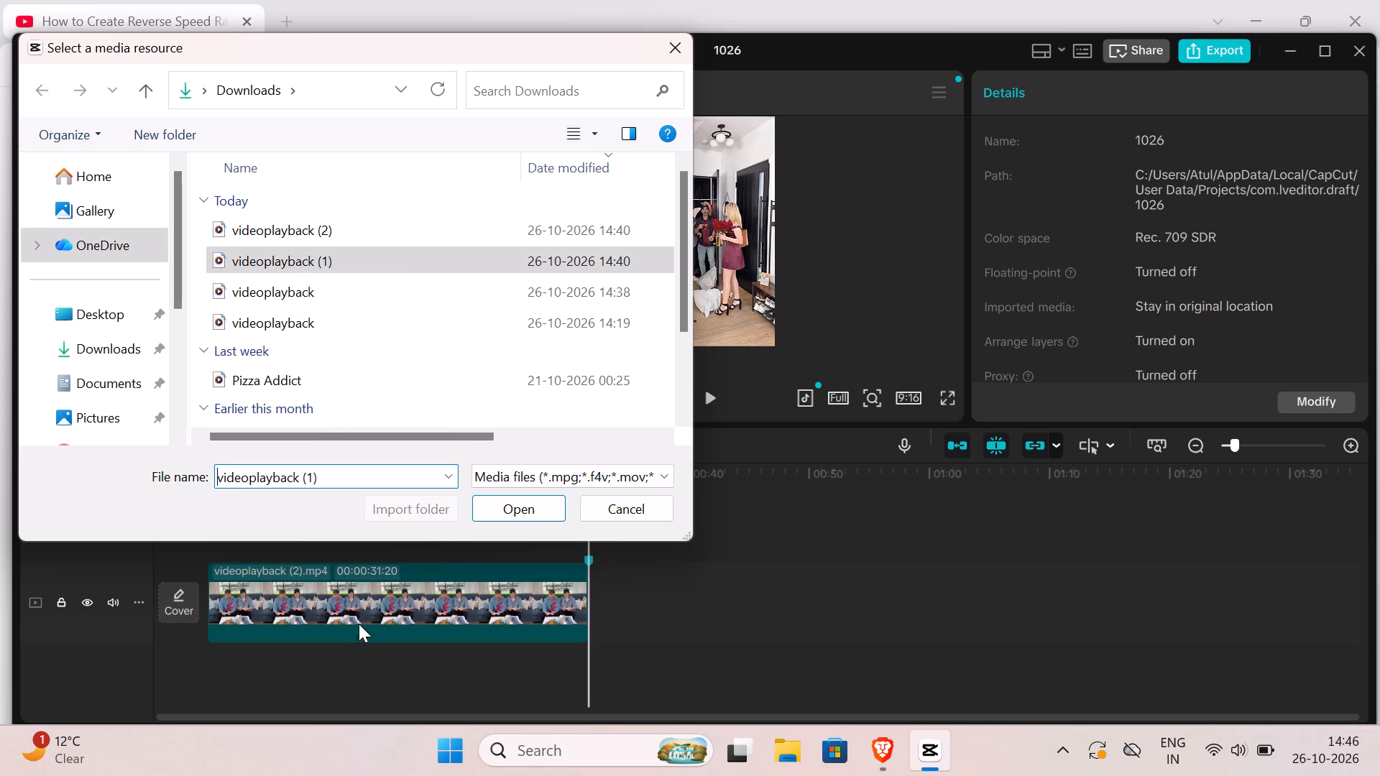
left_click(533, 517)
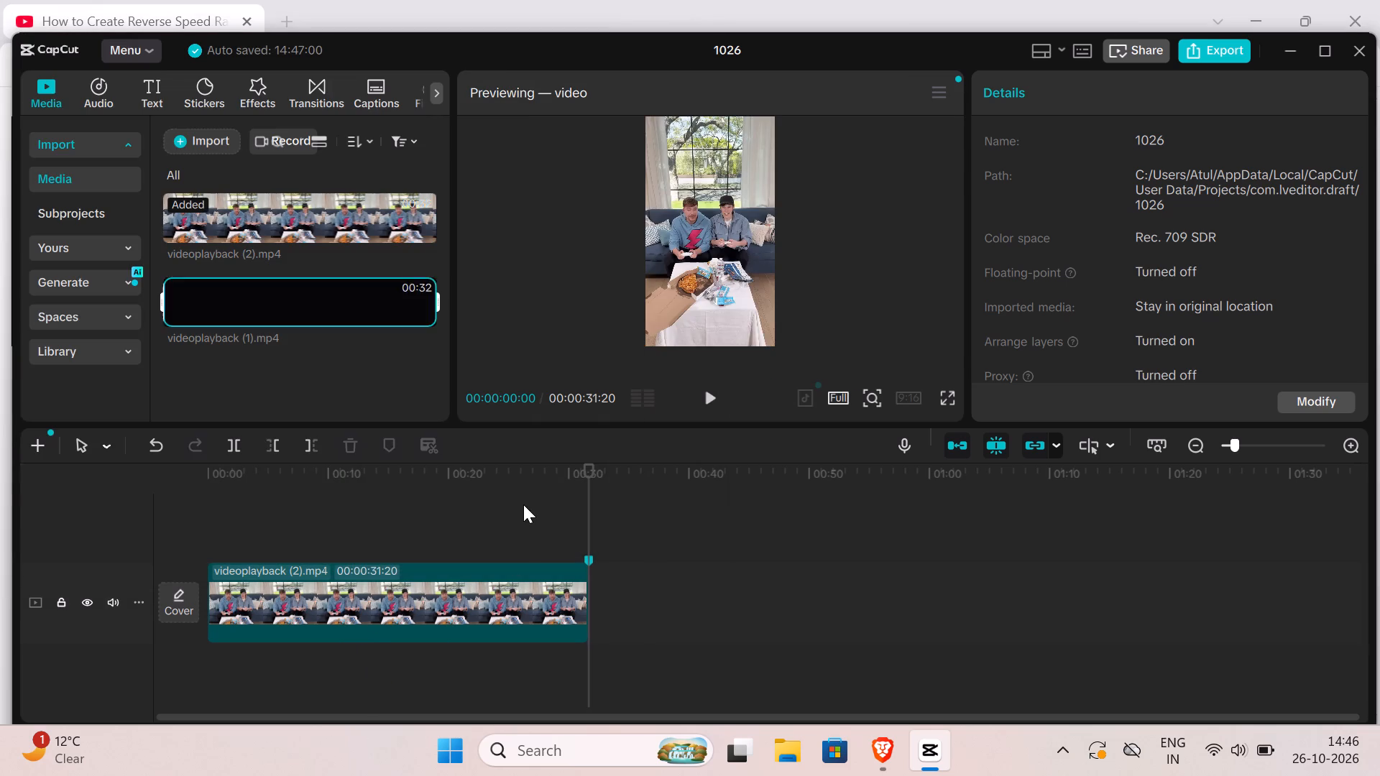
Preview the imported clip videoplayback (1).mp4 from the project media.
left_click_drag(342, 302, 353, 316)
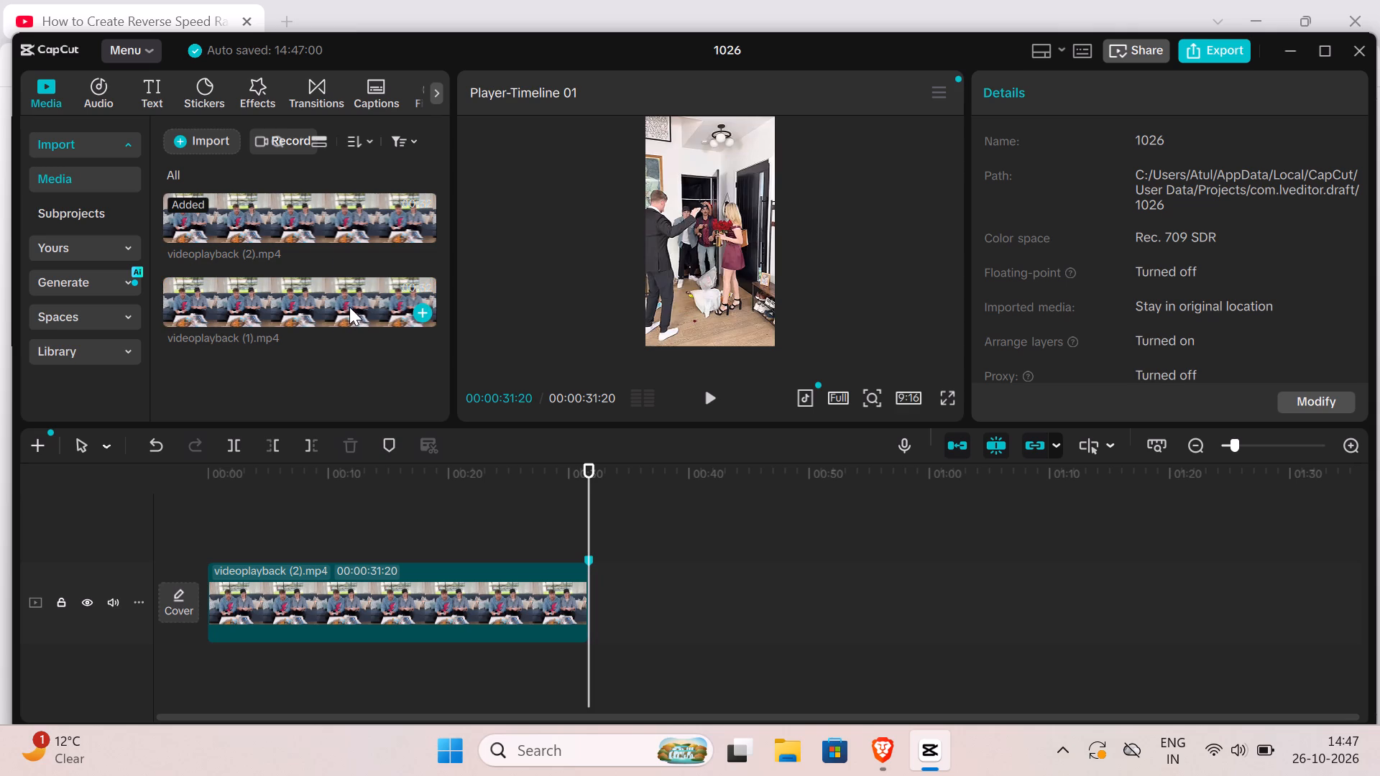
left_click(349, 307)
left_click(358, 317)
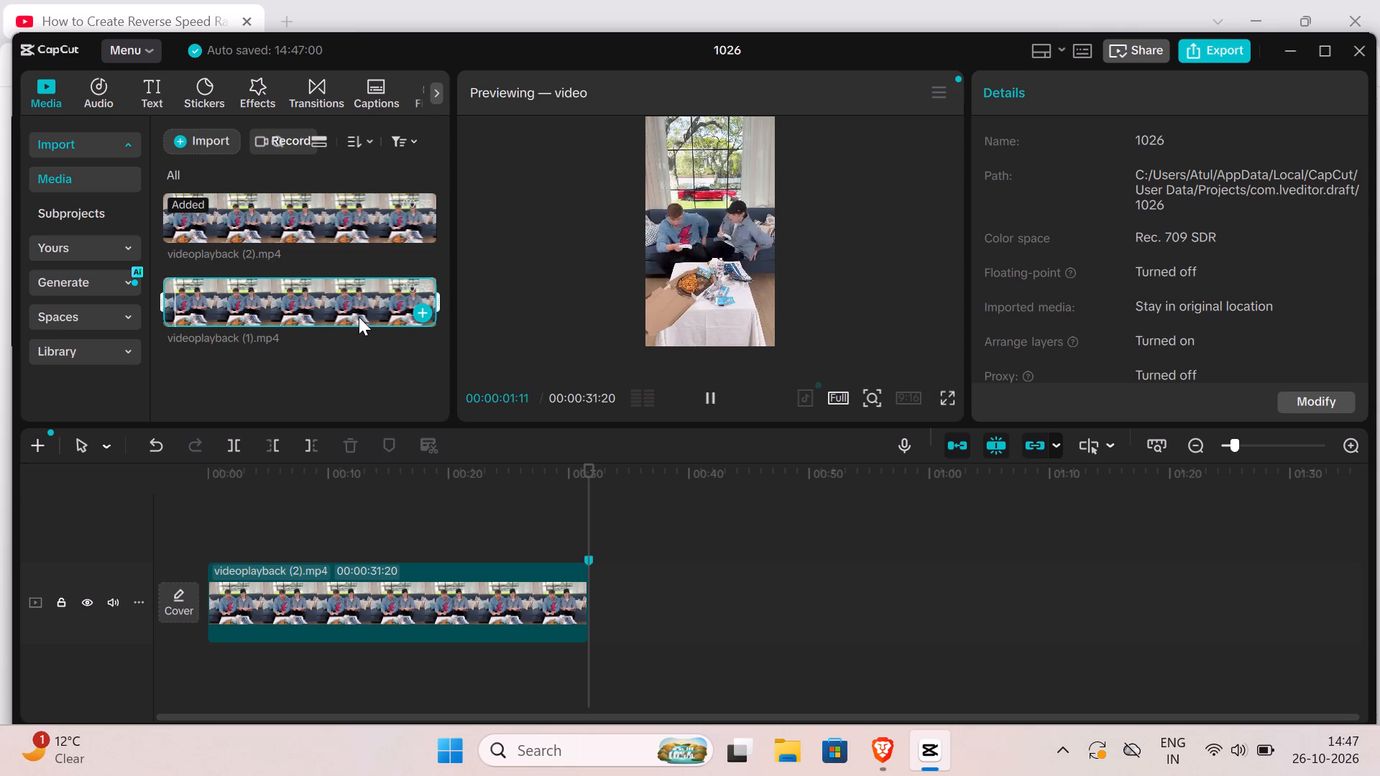
left_click_drag(359, 317, 403, 379)
Move the timeline playhead to 00:00:19:23.
left_click_drag(442, 464, 442, 466)
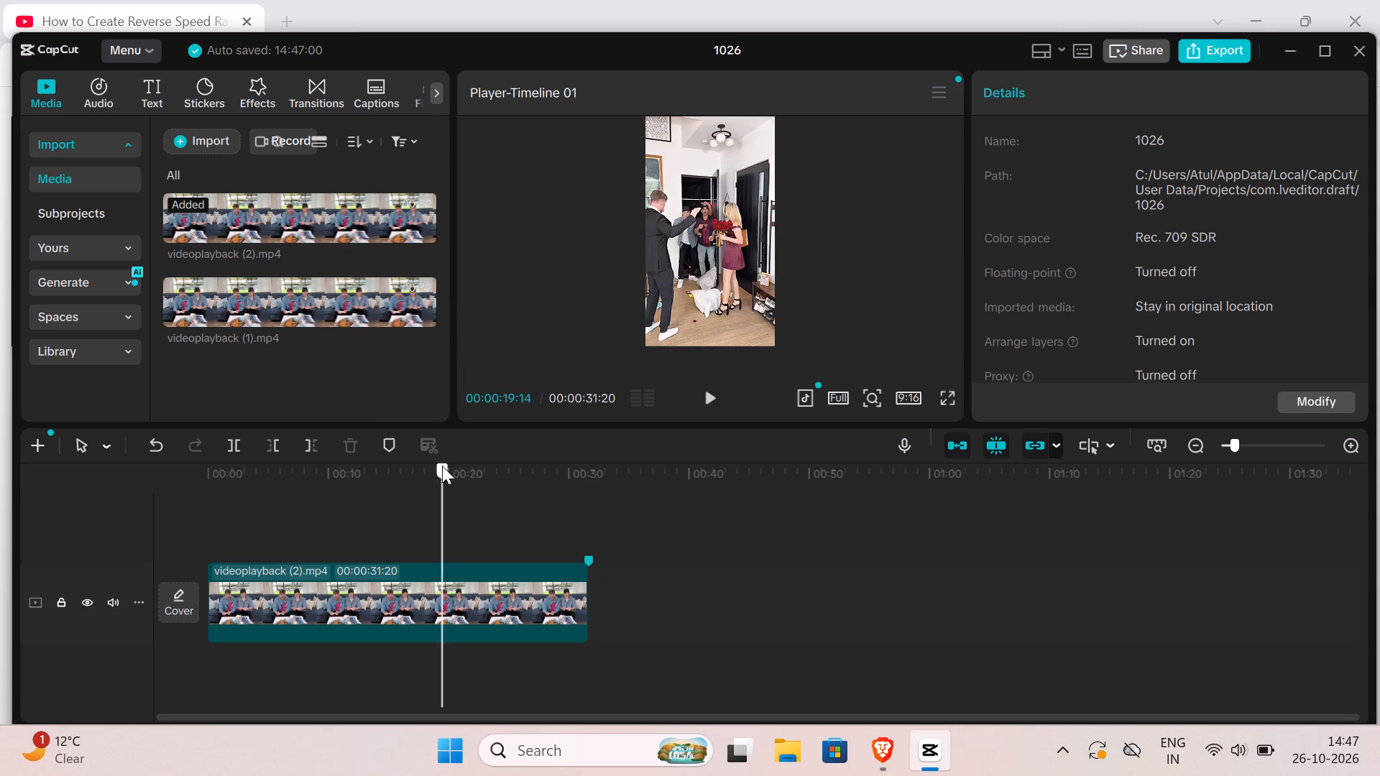
left_click_drag(442, 466, 446, 481)
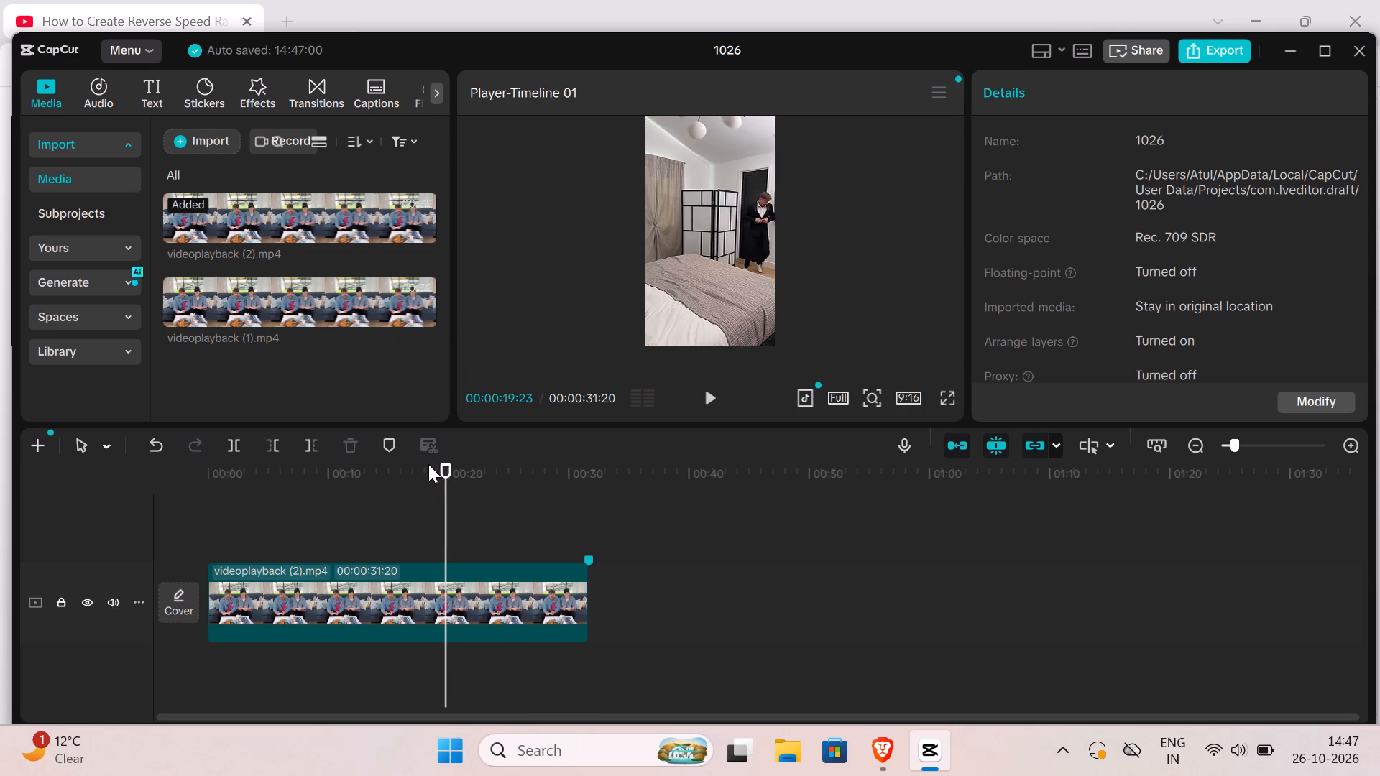
left_click_drag(435, 460, 314, 433)
Trim the end of videoplayback (1).mp4 in the project media to about 00:00:27:02.
left_click(299, 305)
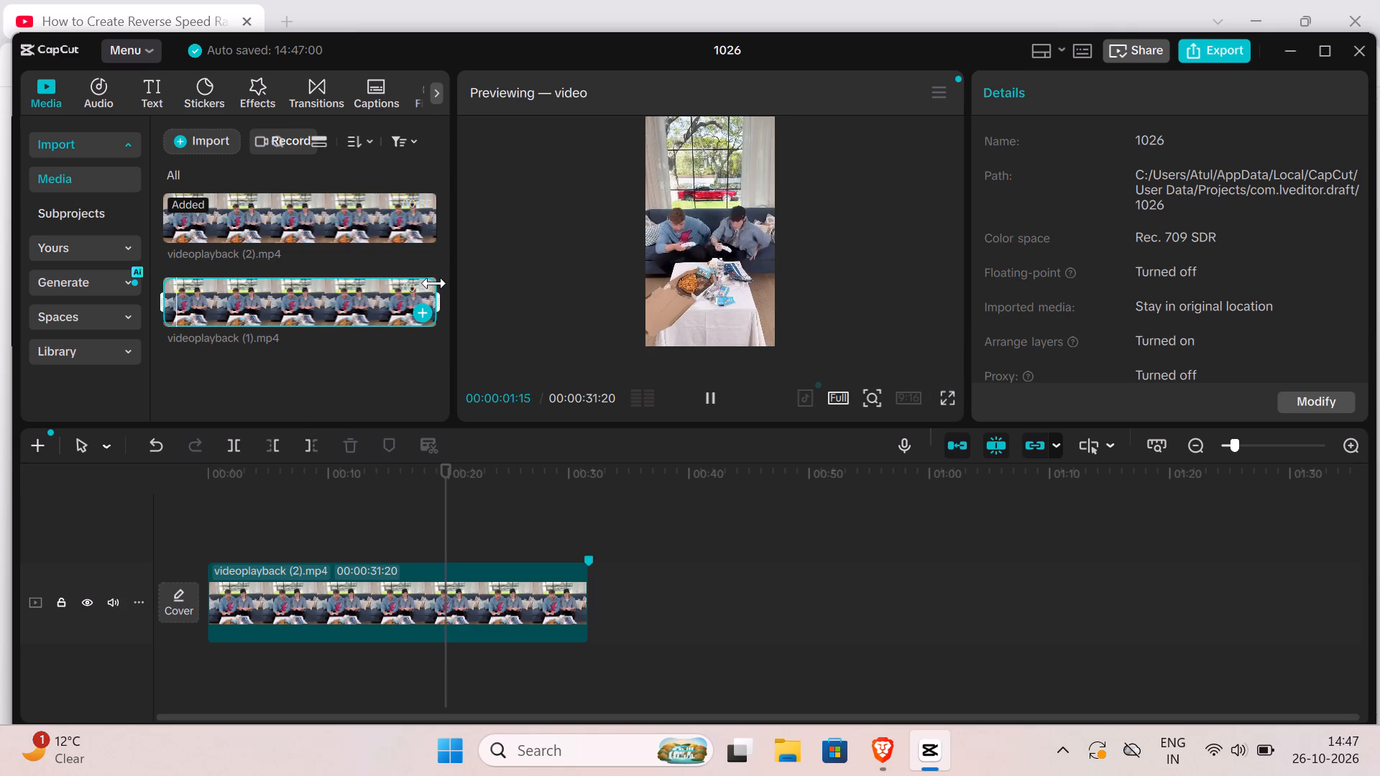
left_click_drag(434, 283, 154, 297)
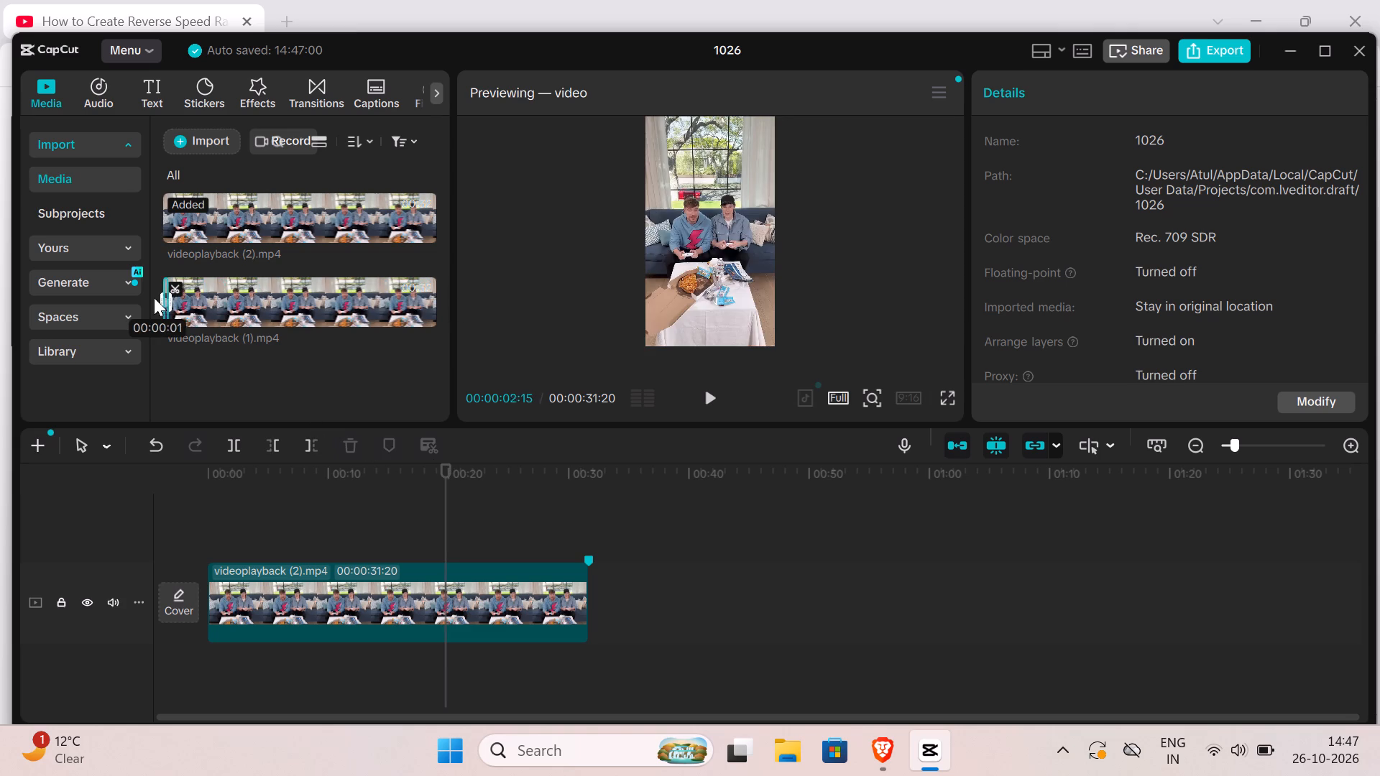
left_click_drag(154, 297, 395, 282)
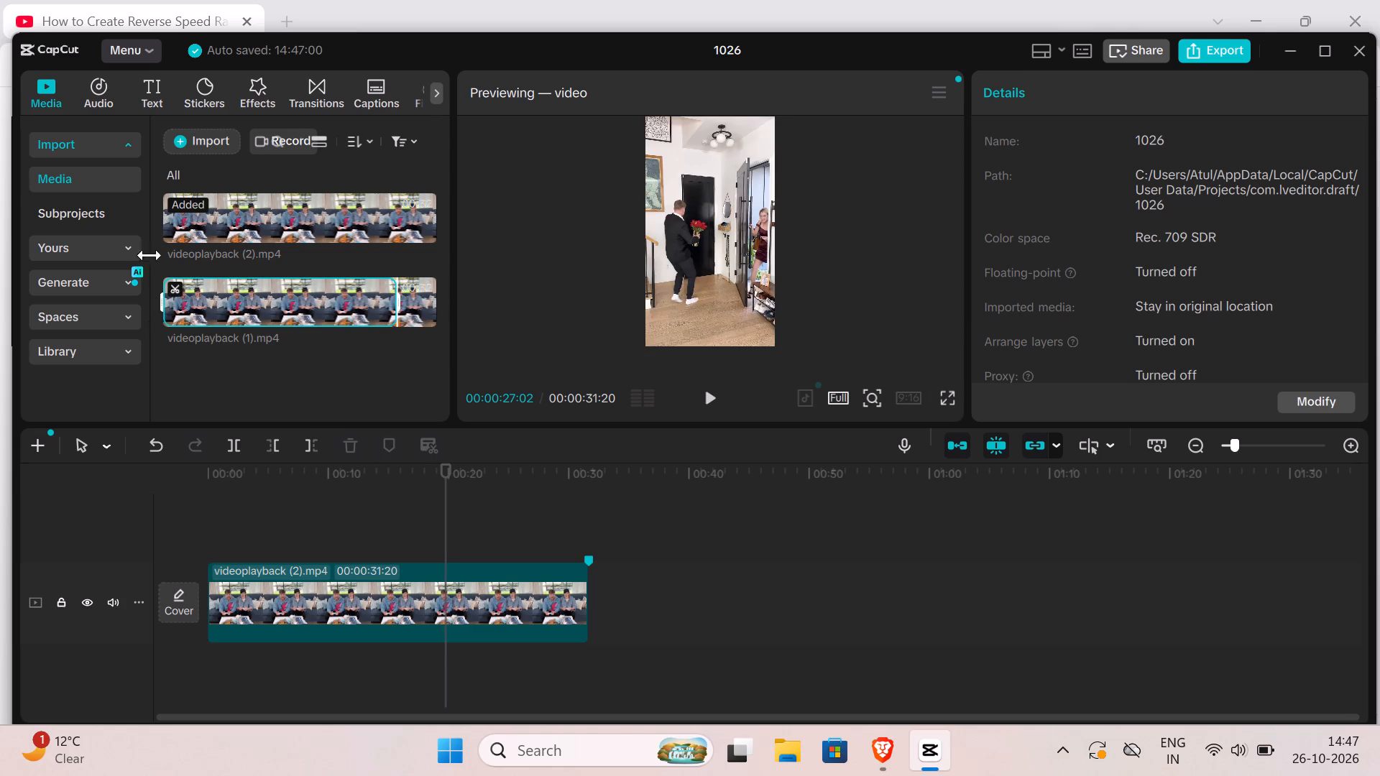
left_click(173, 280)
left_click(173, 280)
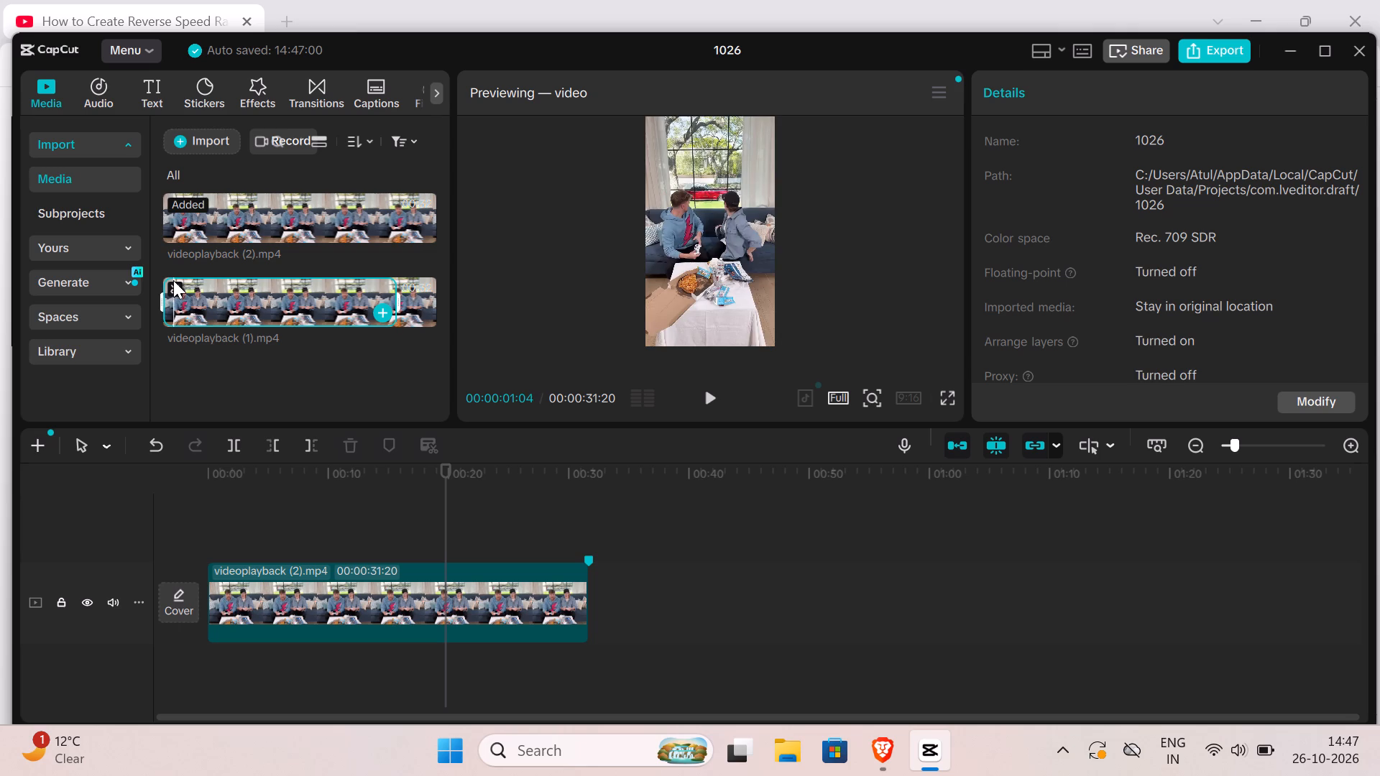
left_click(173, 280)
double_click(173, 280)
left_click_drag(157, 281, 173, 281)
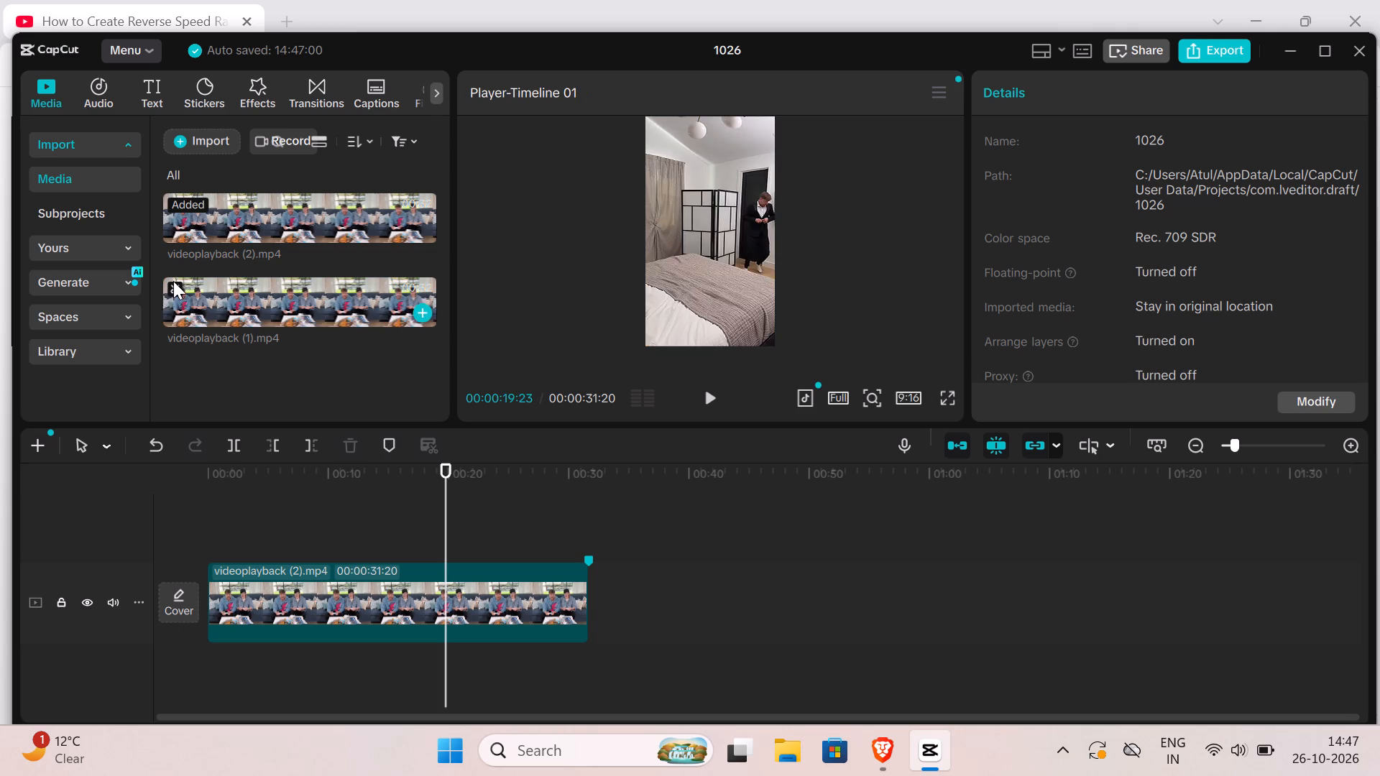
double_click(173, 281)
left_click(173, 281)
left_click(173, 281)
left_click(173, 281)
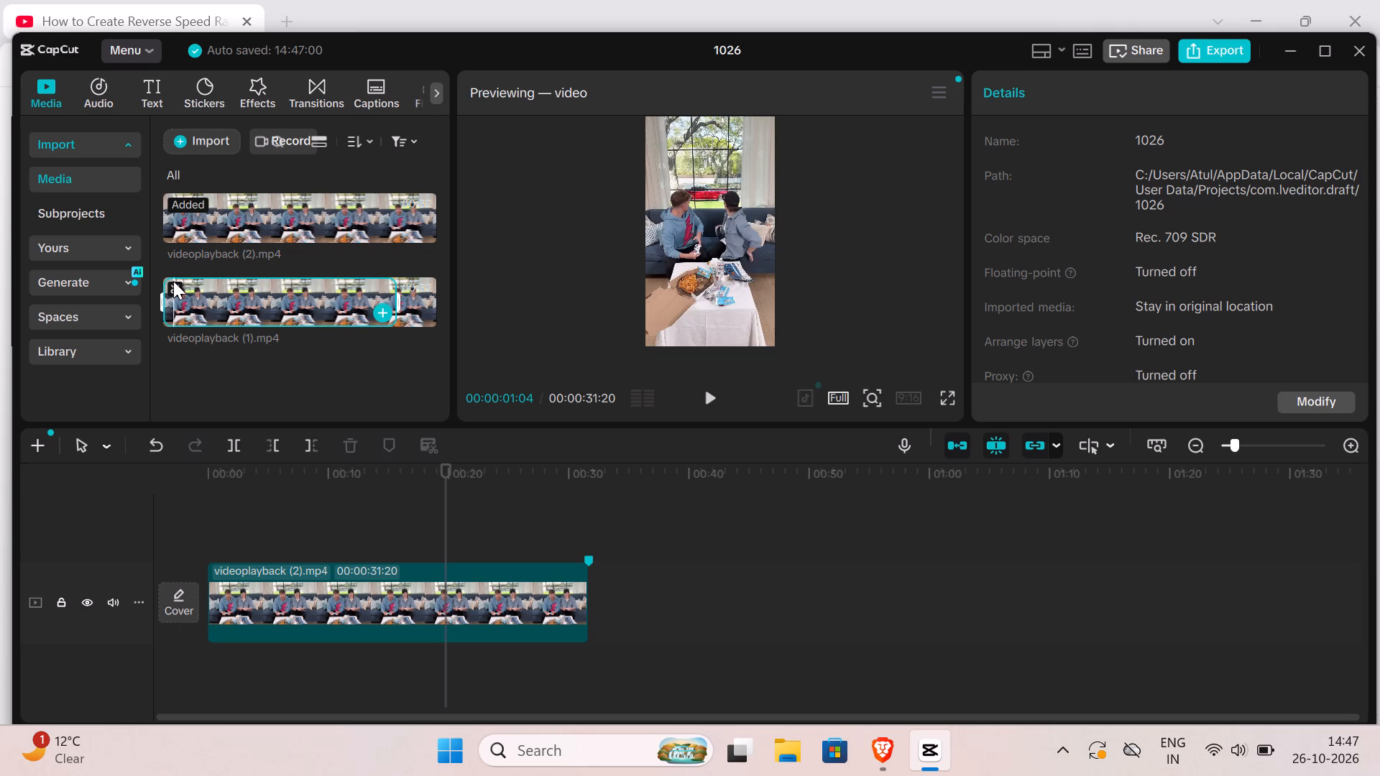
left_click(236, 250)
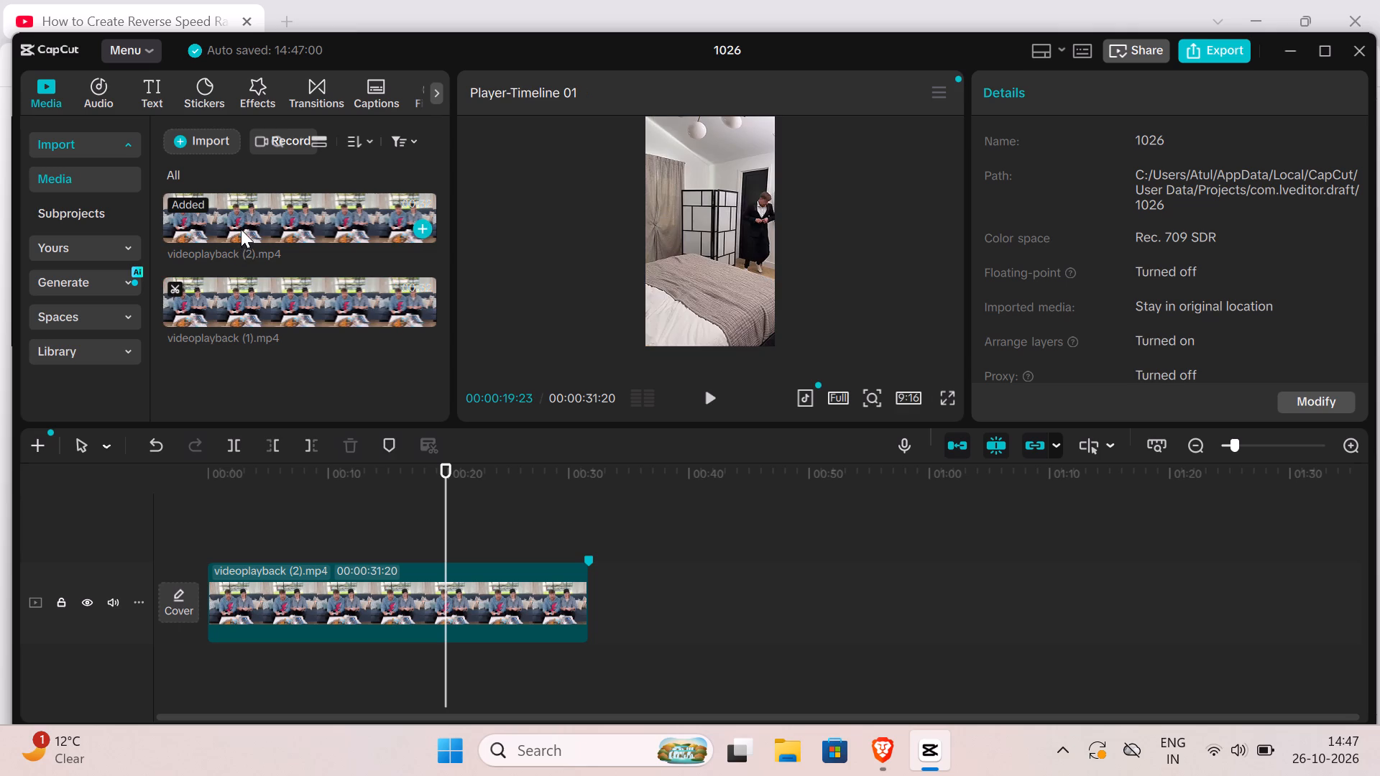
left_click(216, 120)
left_click(207, 139)
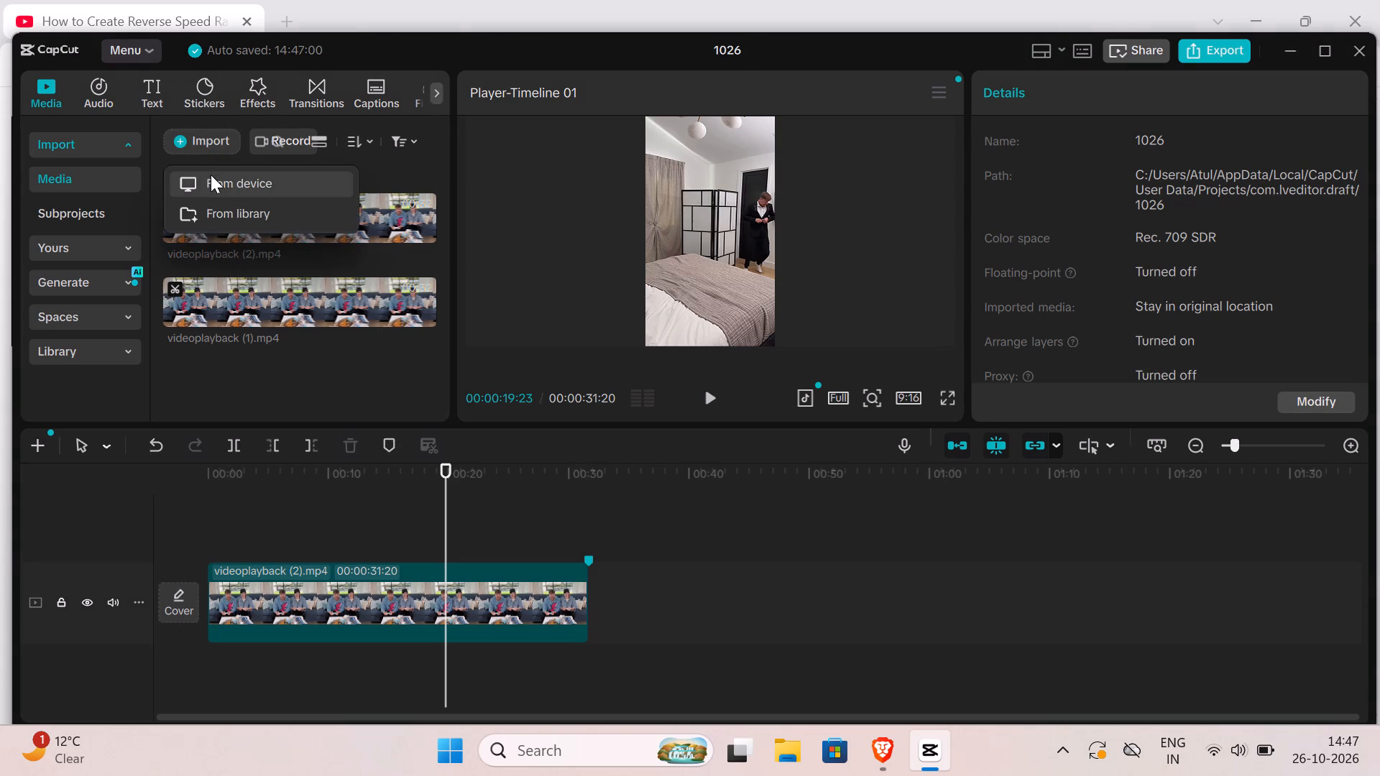
left_click(211, 175)
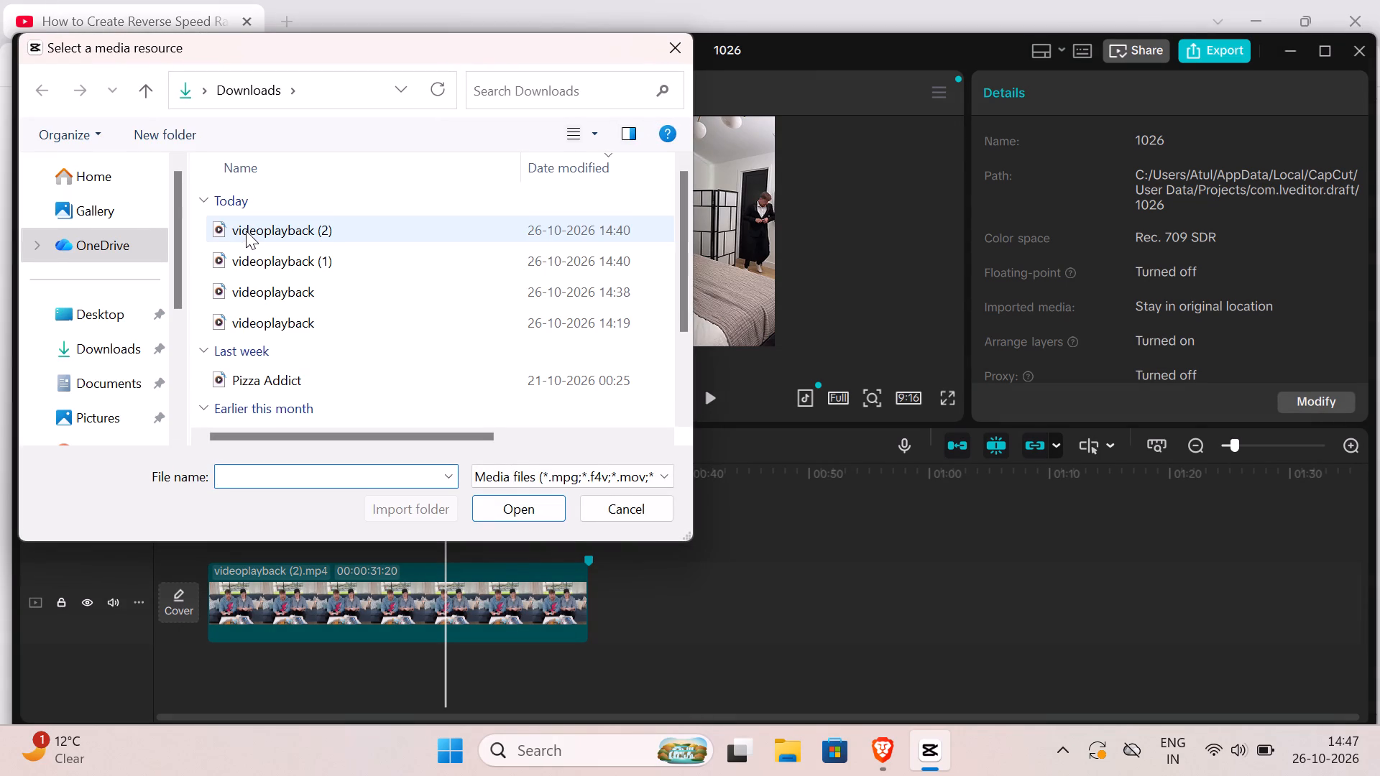
left_click(276, 289)
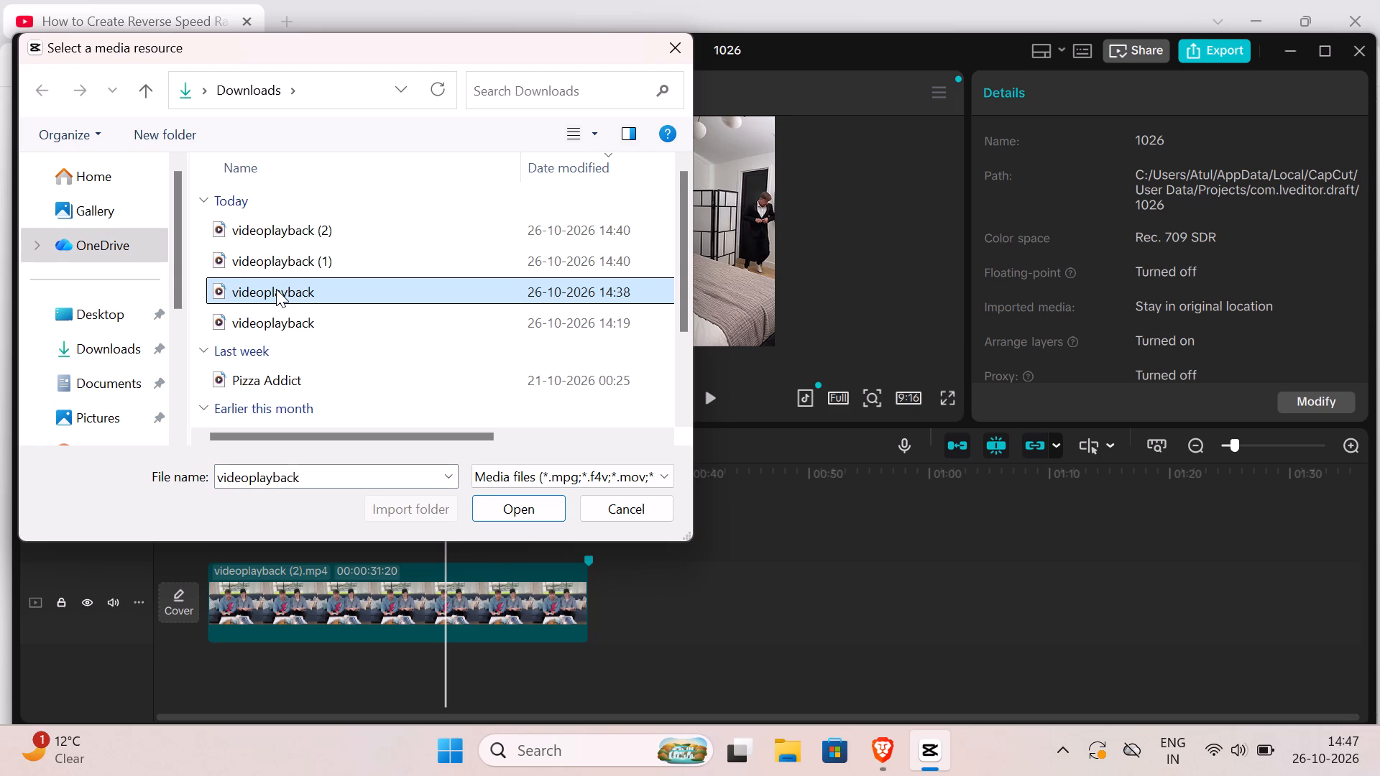
left_click(477, 496)
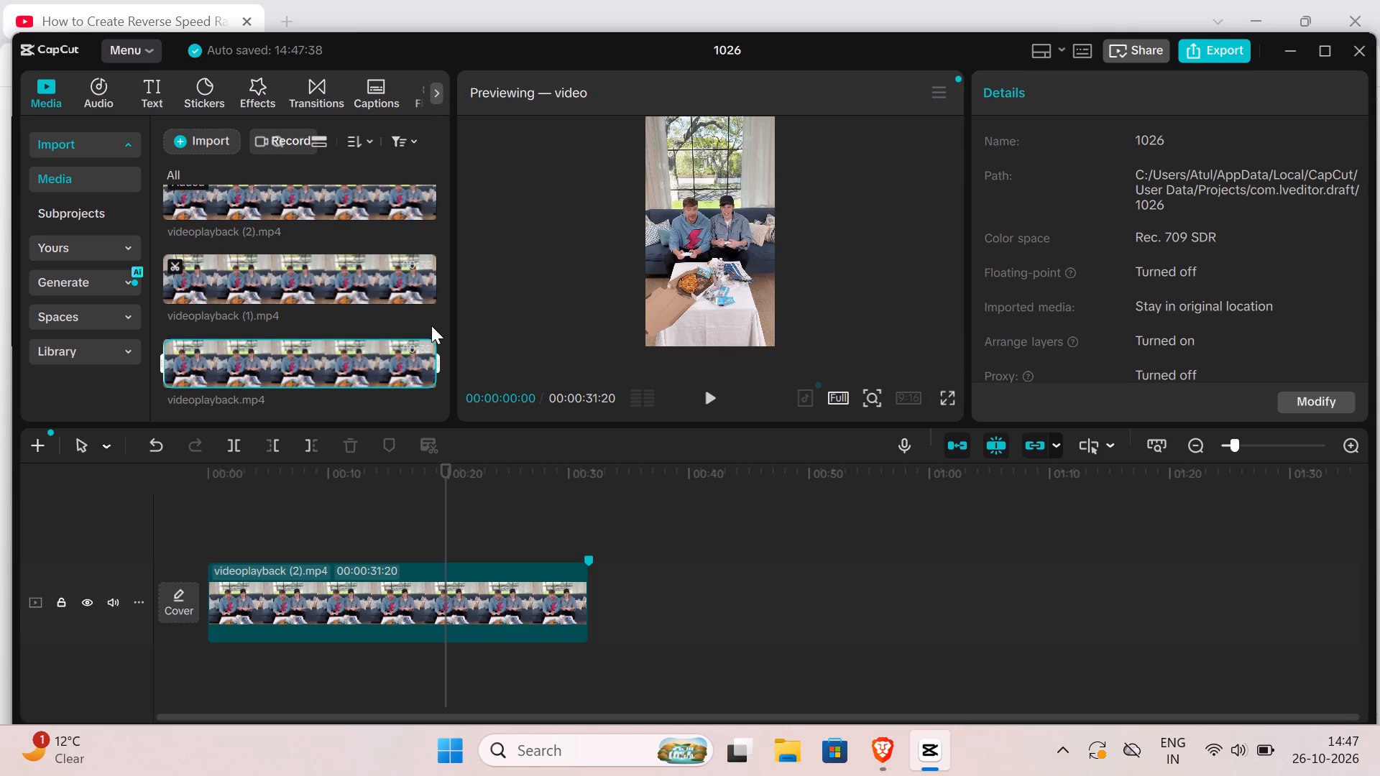
Preview the imported clip videoplayback.mp4 from the project media.
left_click_drag(433, 343, 416, 345)
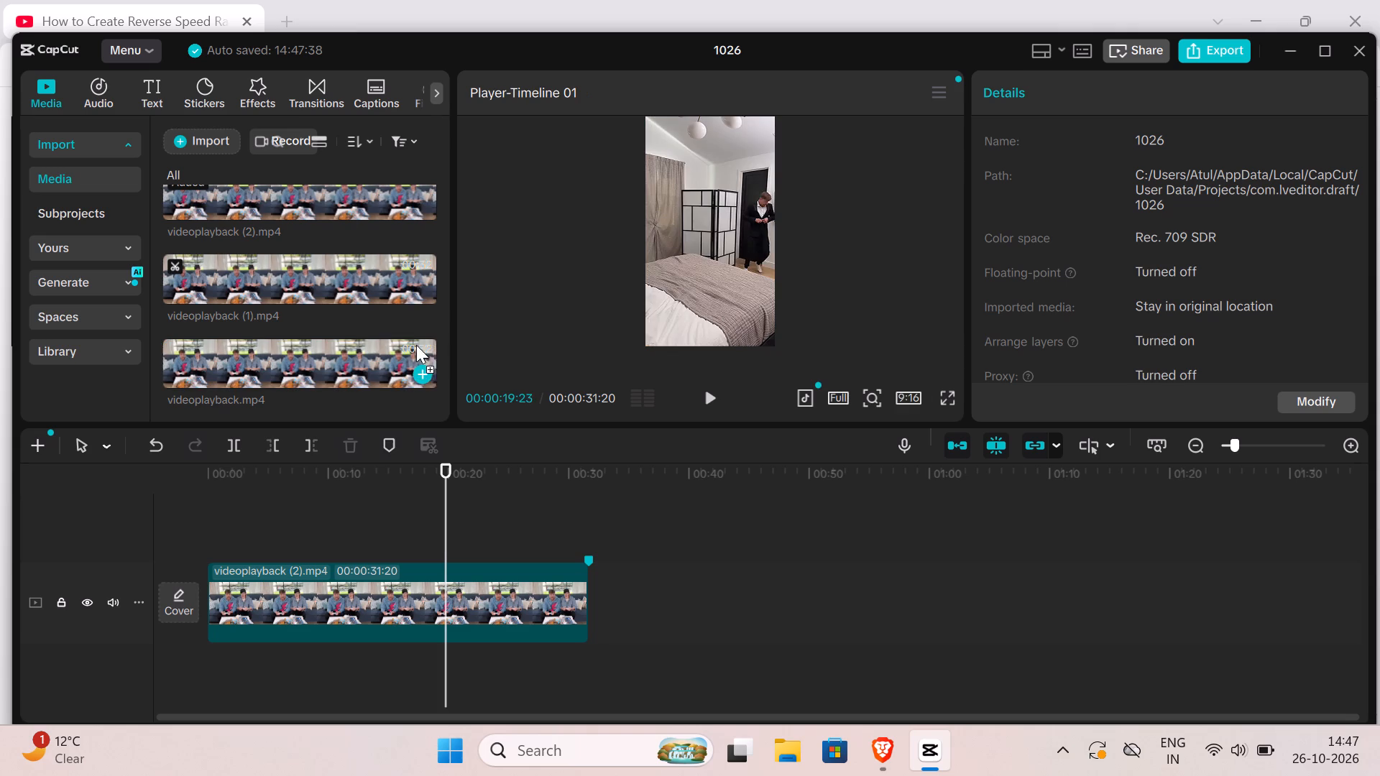
left_click_drag(416, 345, 206, 351)
left_click(237, 343)
left_click(308, 384)
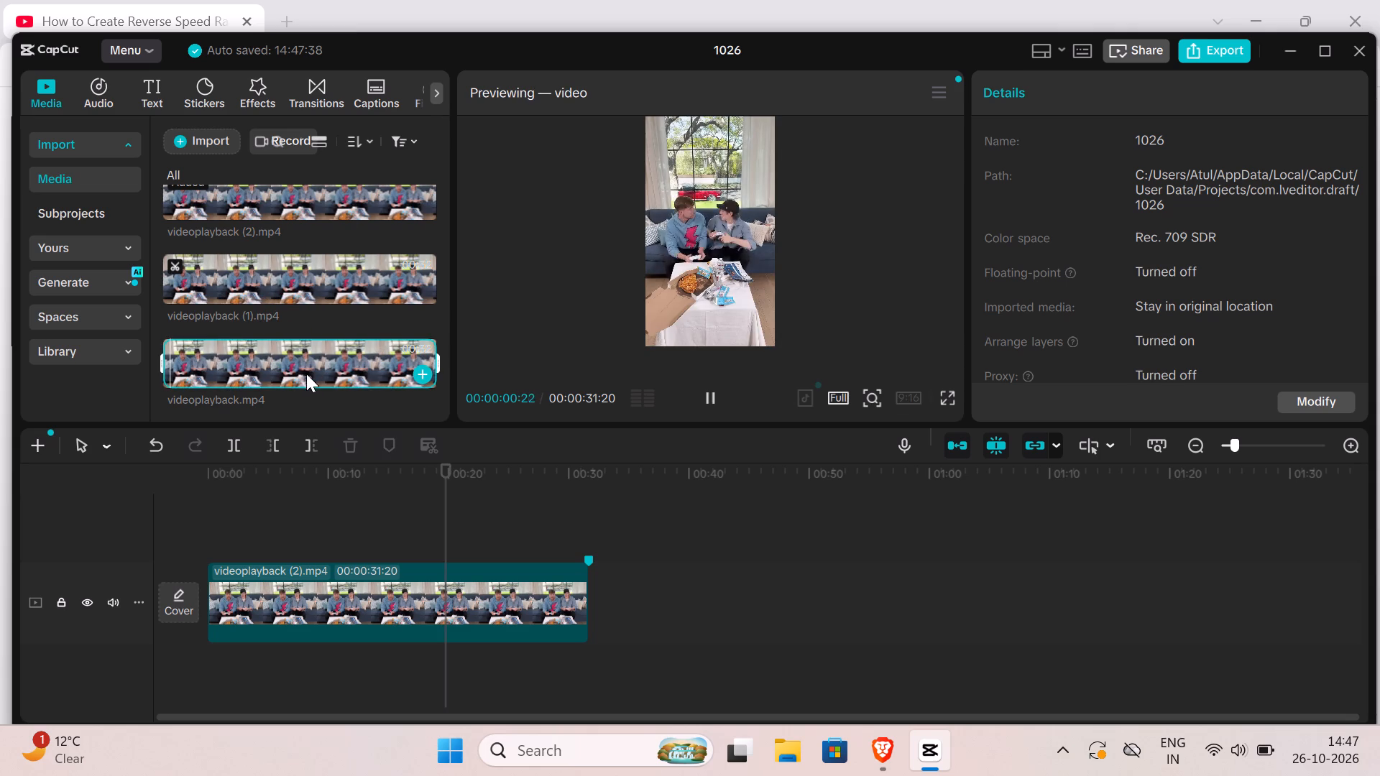
left_click(304, 361)
left_click(293, 397)
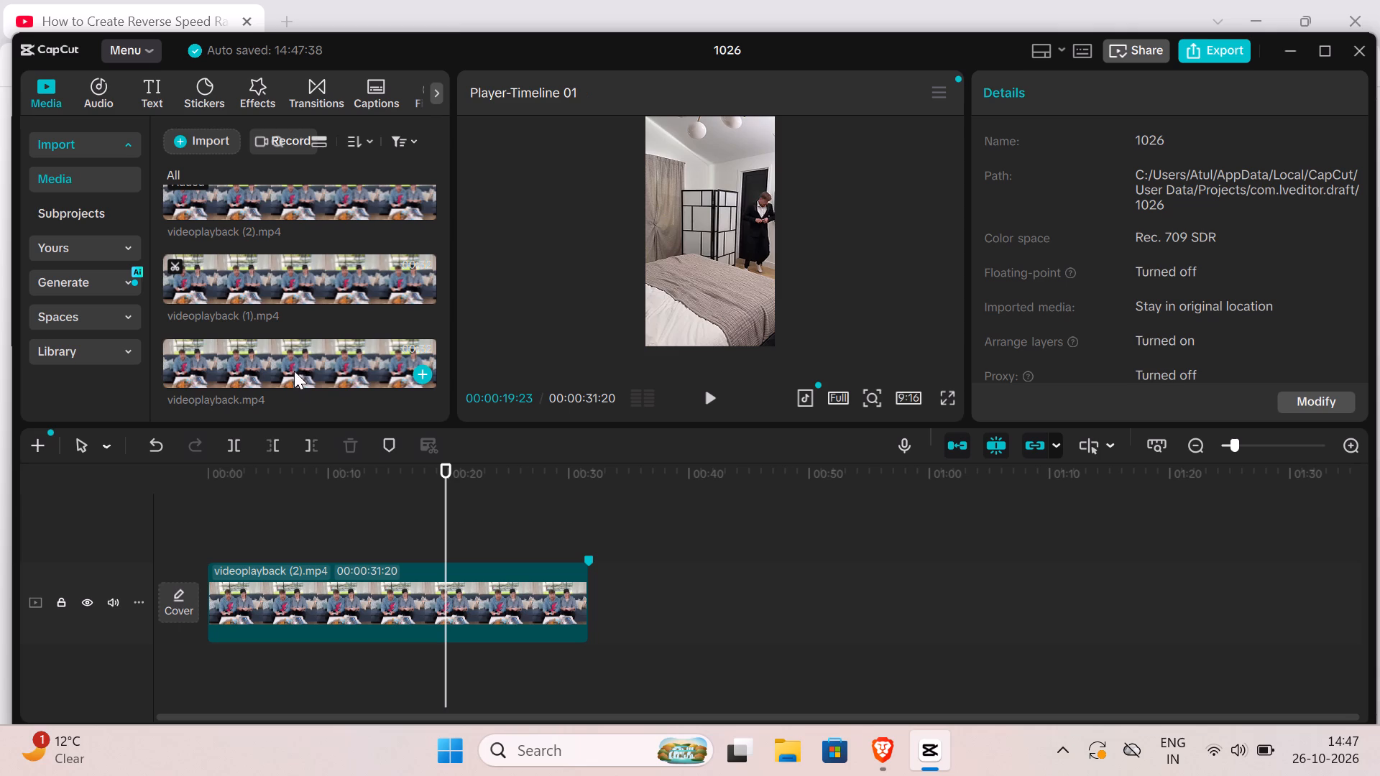
Preview the clip videoplayback.mp4 from the project media again.
left_click(304, 353)
left_click(308, 356)
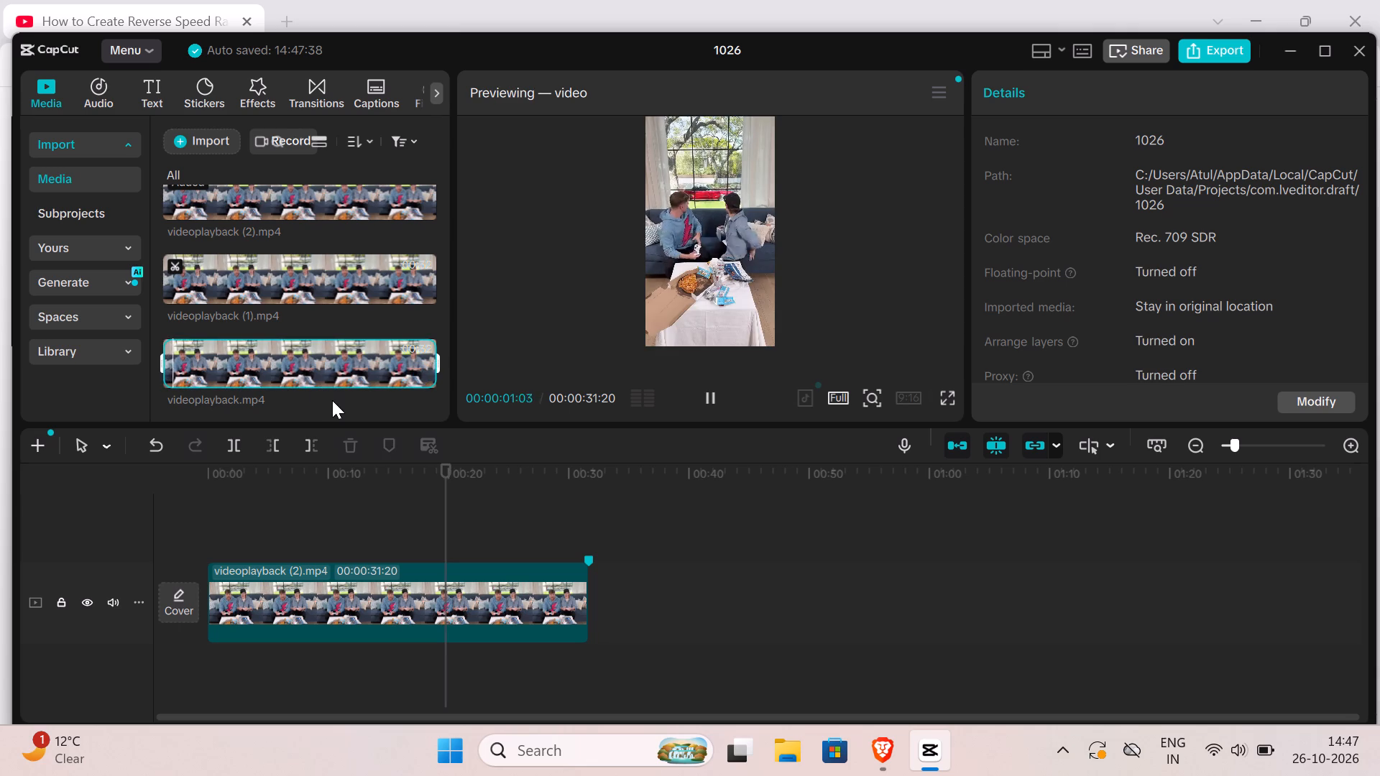
left_click(332, 400)
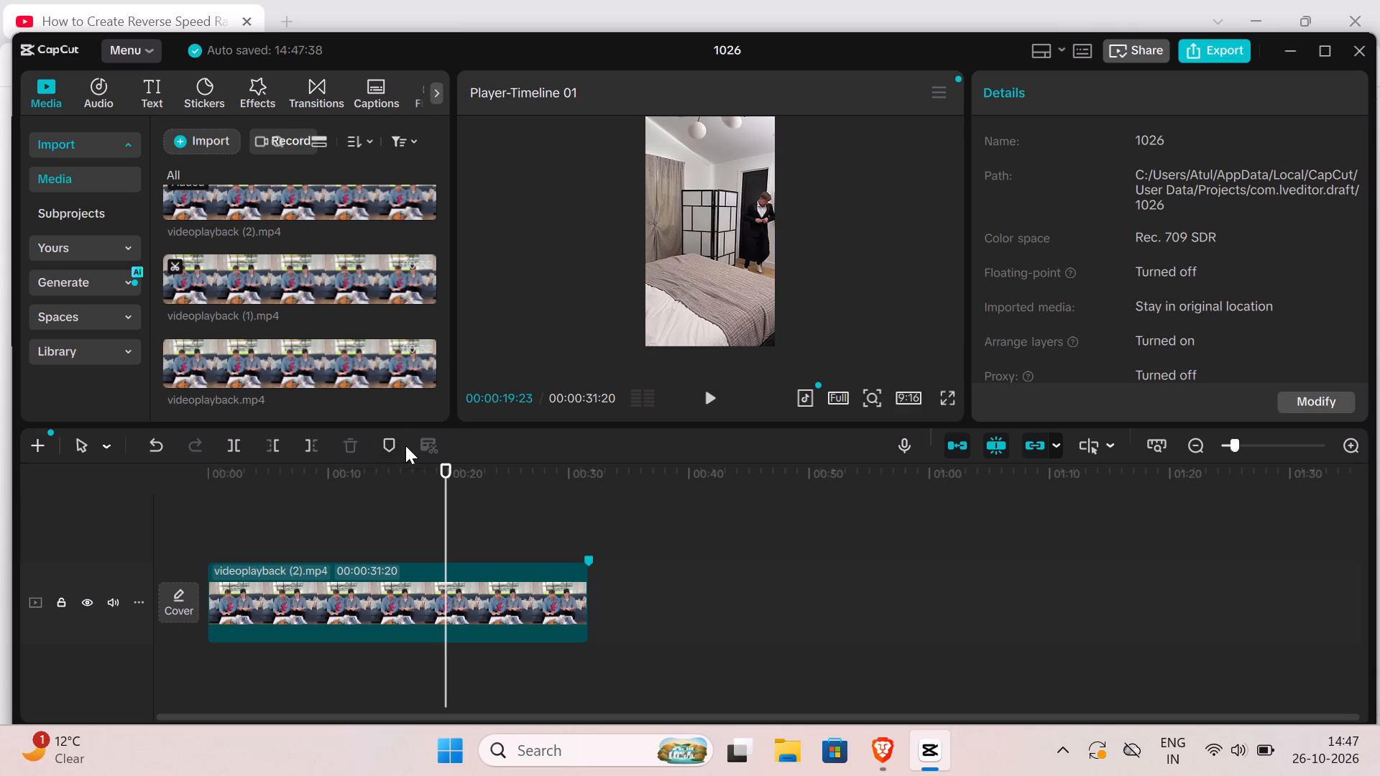
Delete the videoplayback (2).mp4 clip from the timeline.
left_click_drag(427, 552, 424, 560)
left_click(405, 580)
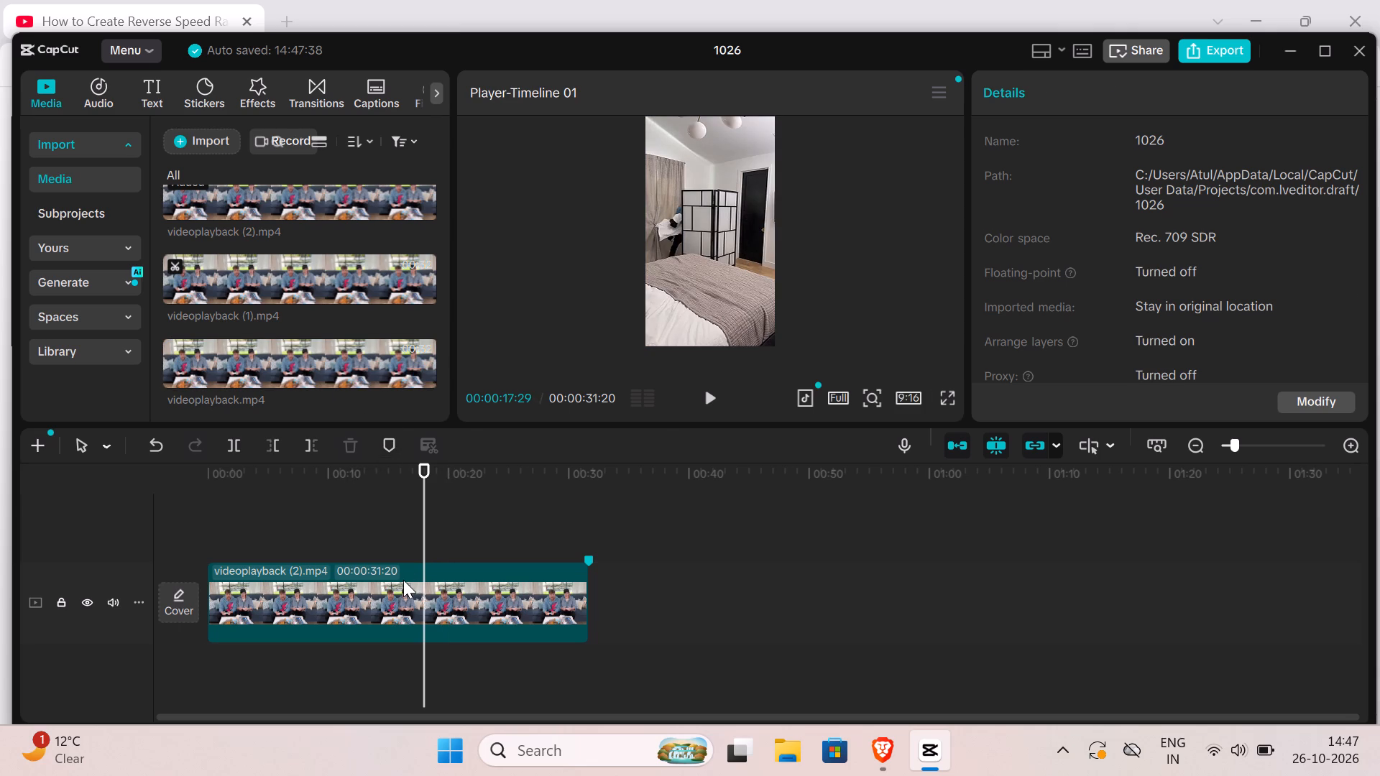
left_click(345, 447)
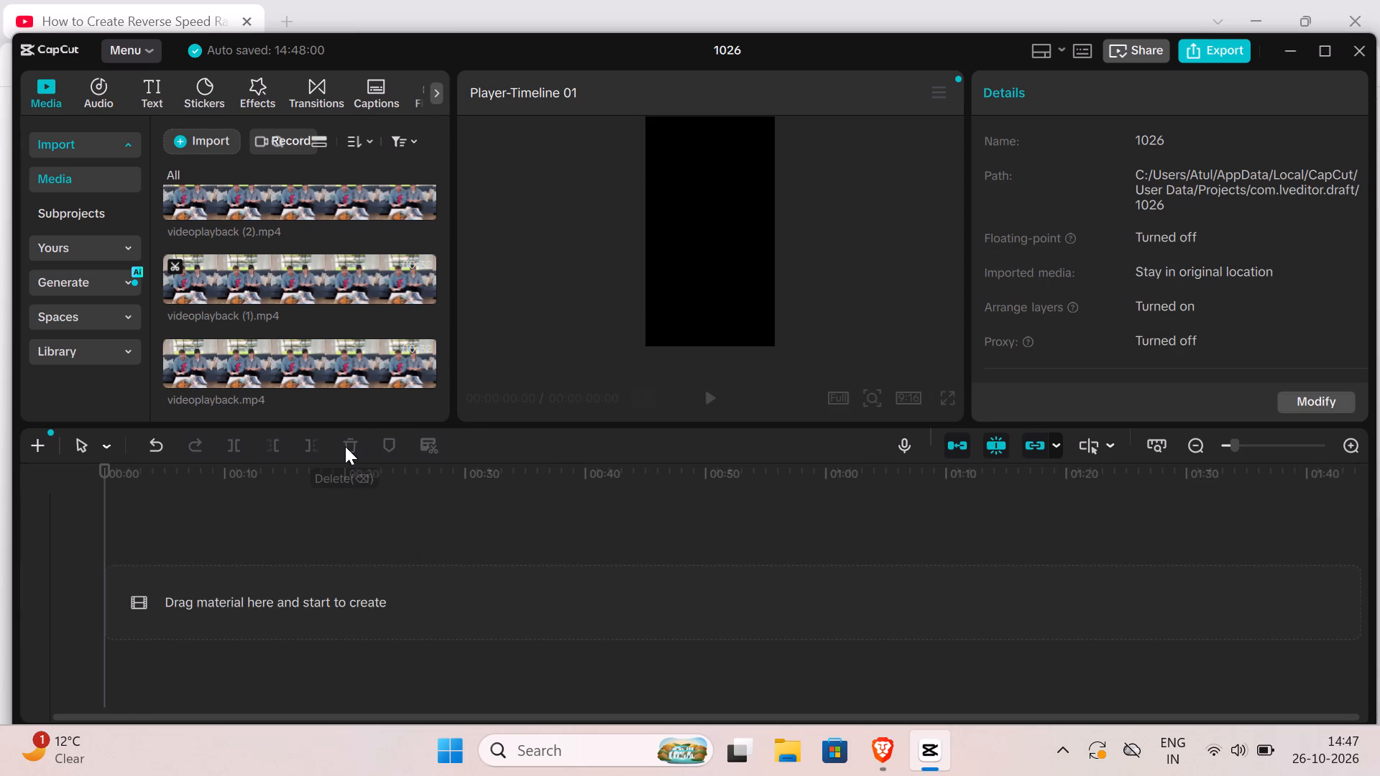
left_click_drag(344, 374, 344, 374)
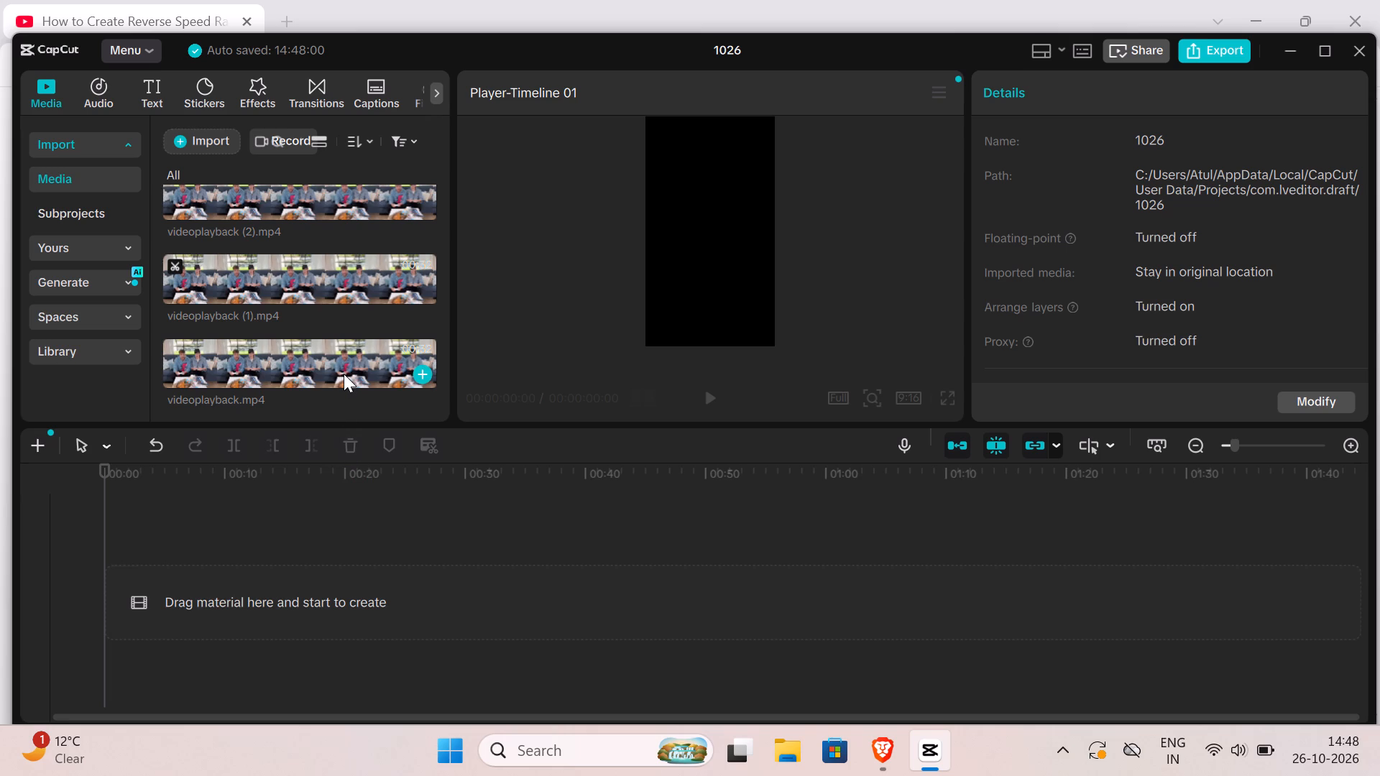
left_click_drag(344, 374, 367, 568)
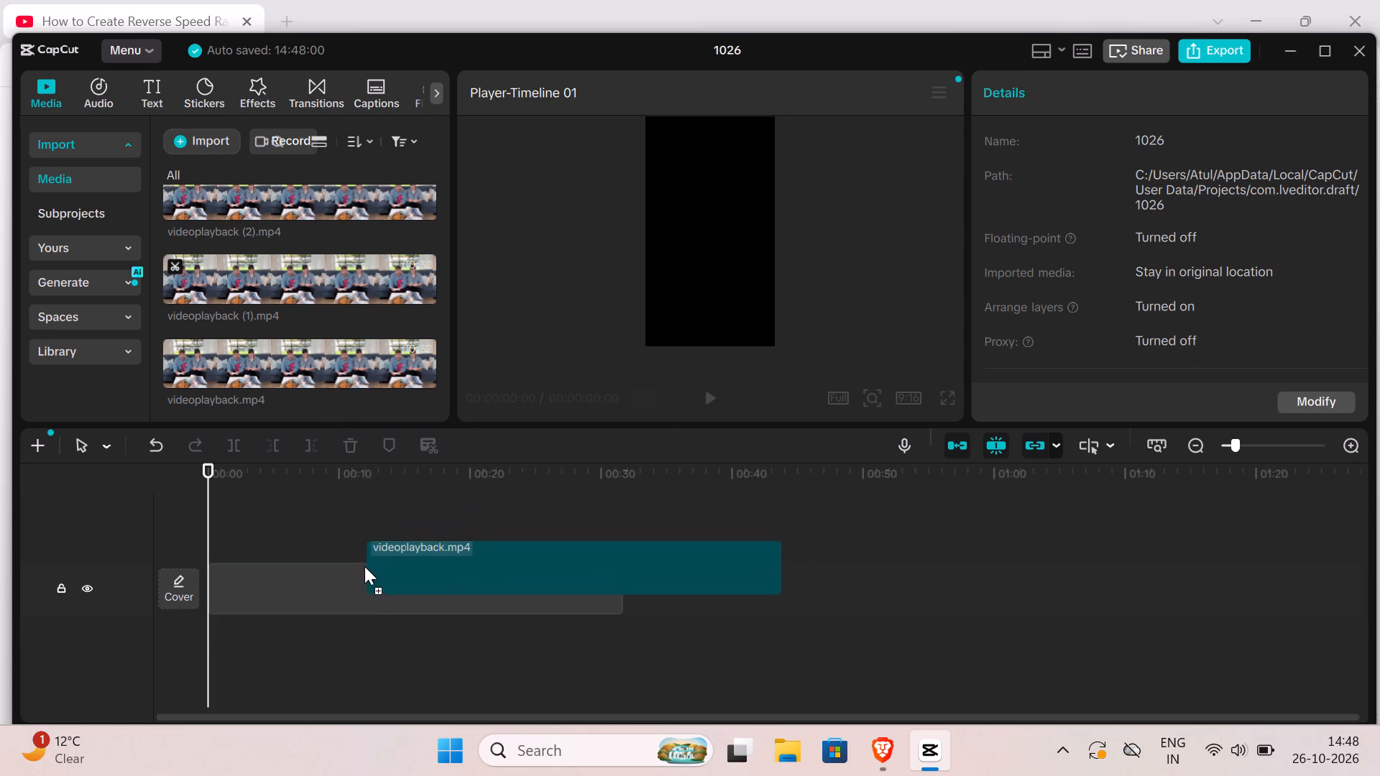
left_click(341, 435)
Place videoplayback.mp4 from the project media at the start of the empty timeline.
left_click_drag(336, 368, 214, 560)
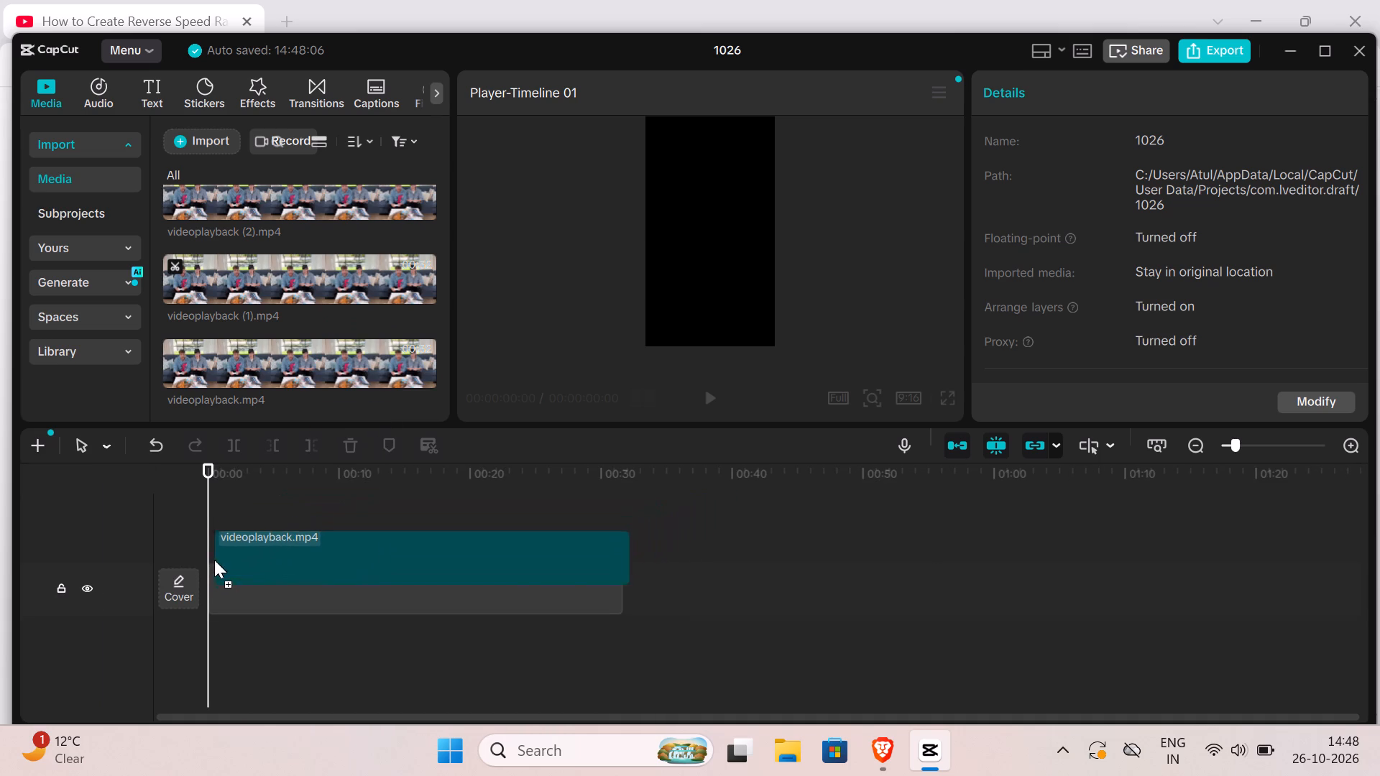
left_click_drag(214, 560, 200, 583)
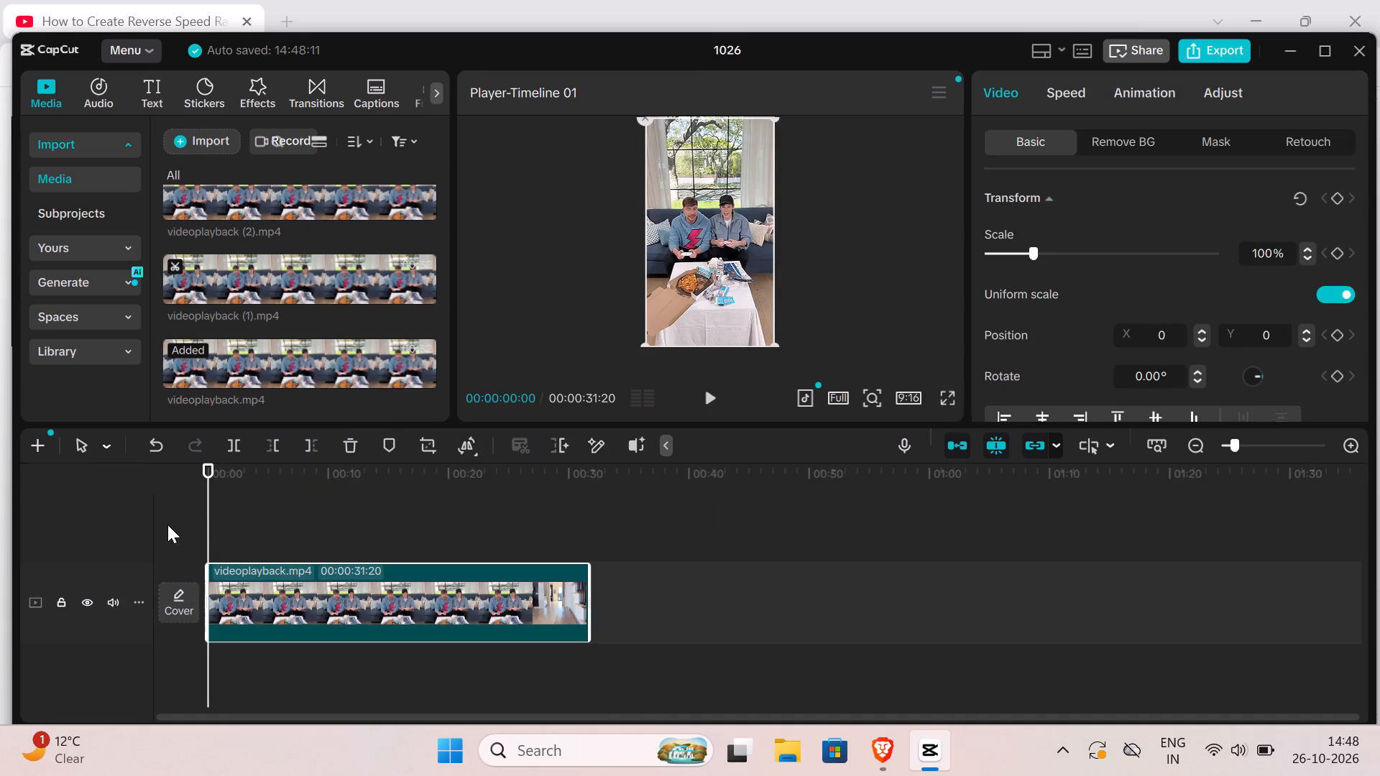
right_click_drag(1144, 422, 1150, 411)
Close project 1026 and create a new project.
left_click(1365, 39)
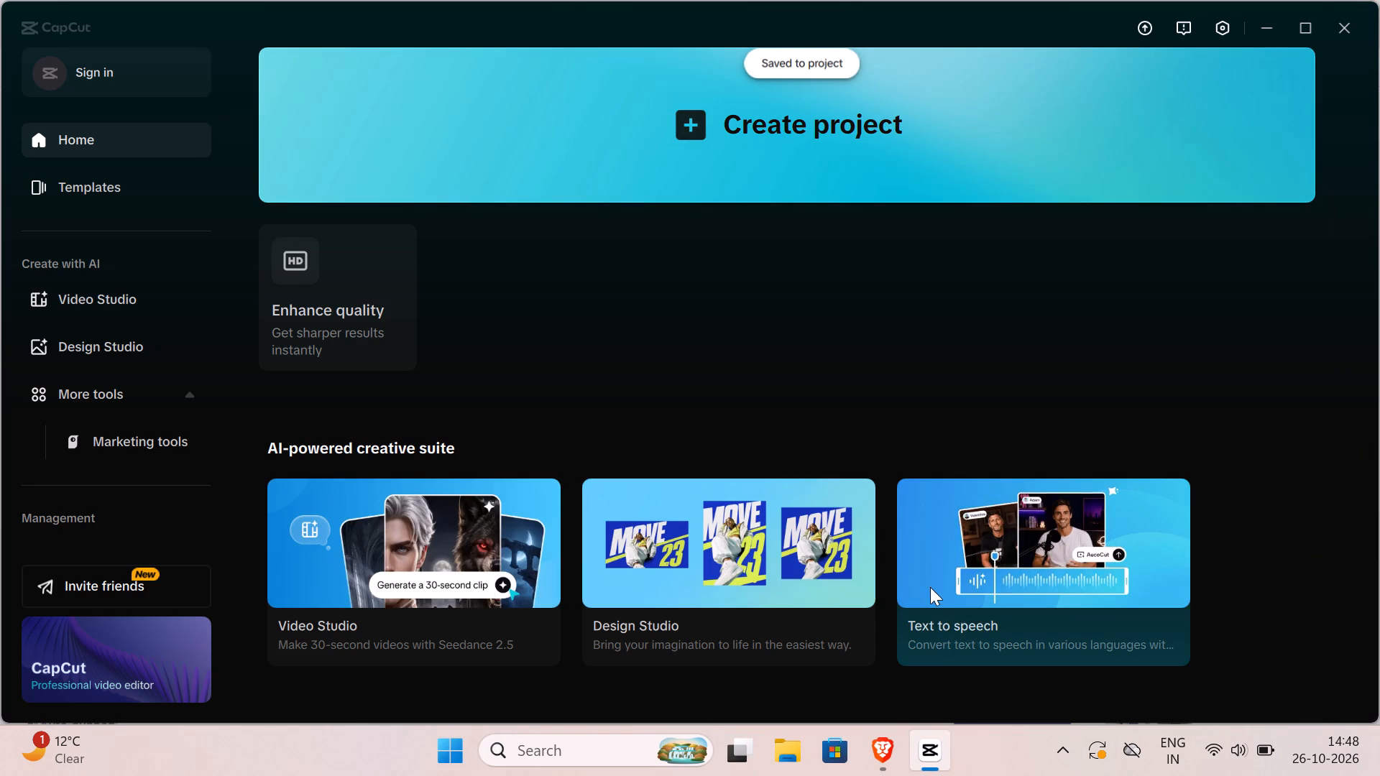
scroll(926, 573, "down", 5)
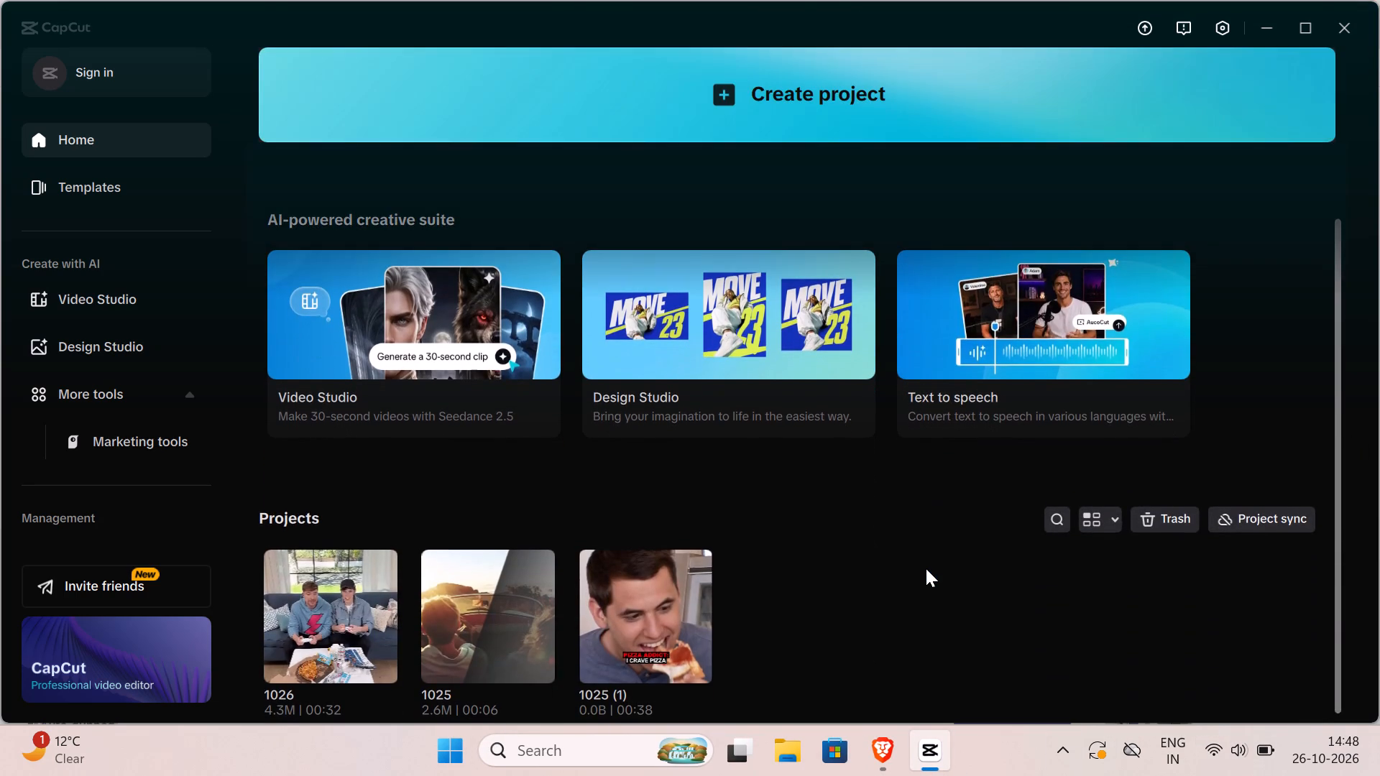
scroll(926, 568, "down", 5)
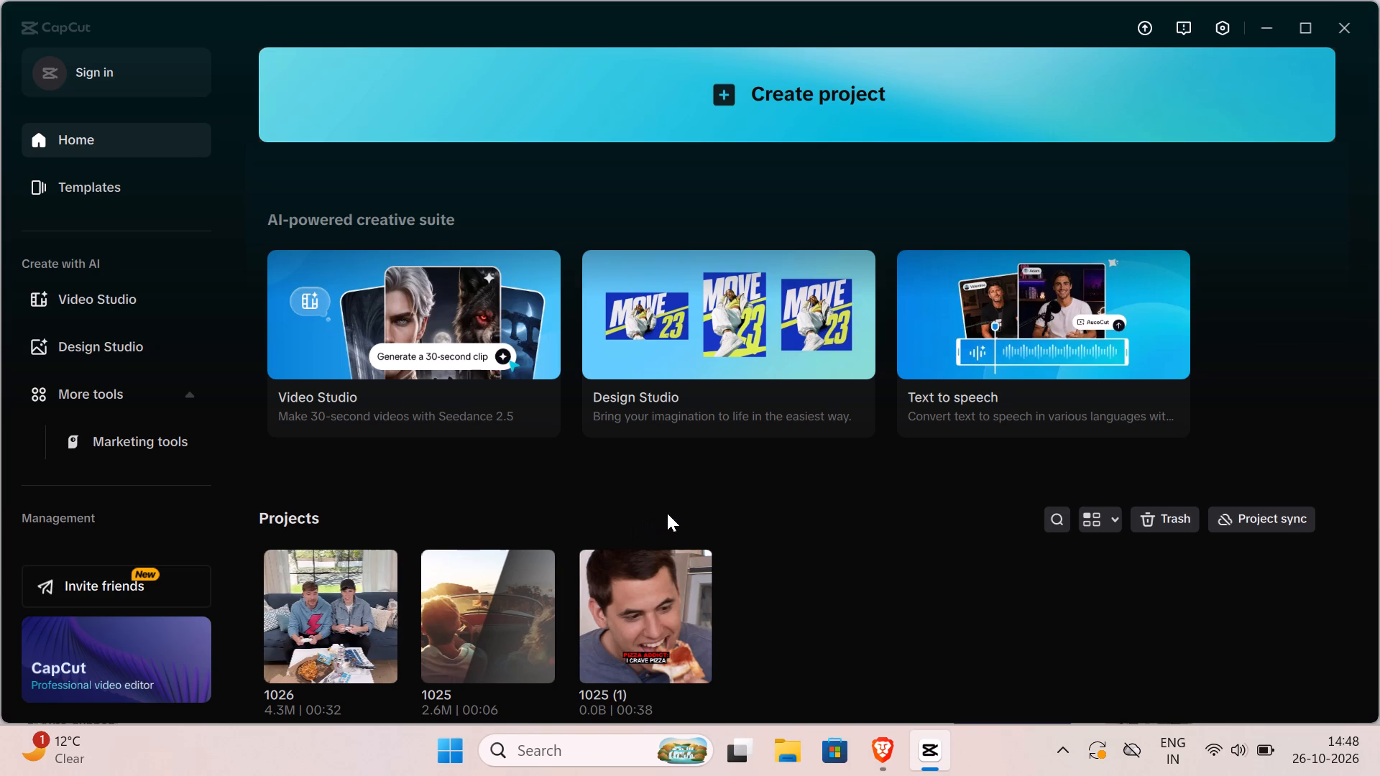
left_click(562, 68)
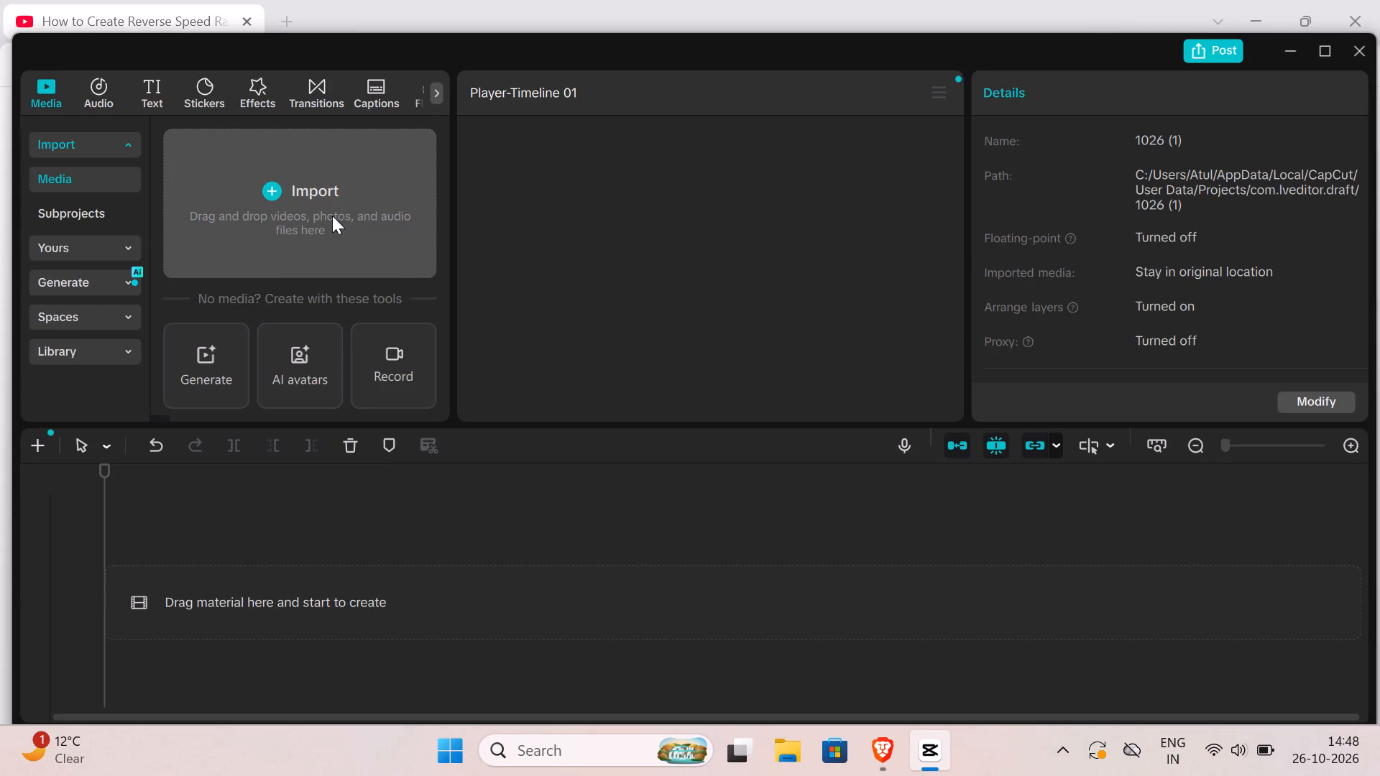
Import the file videoplayback (1) from the Downloads folder into the new project's media.
left_click(285, 206)
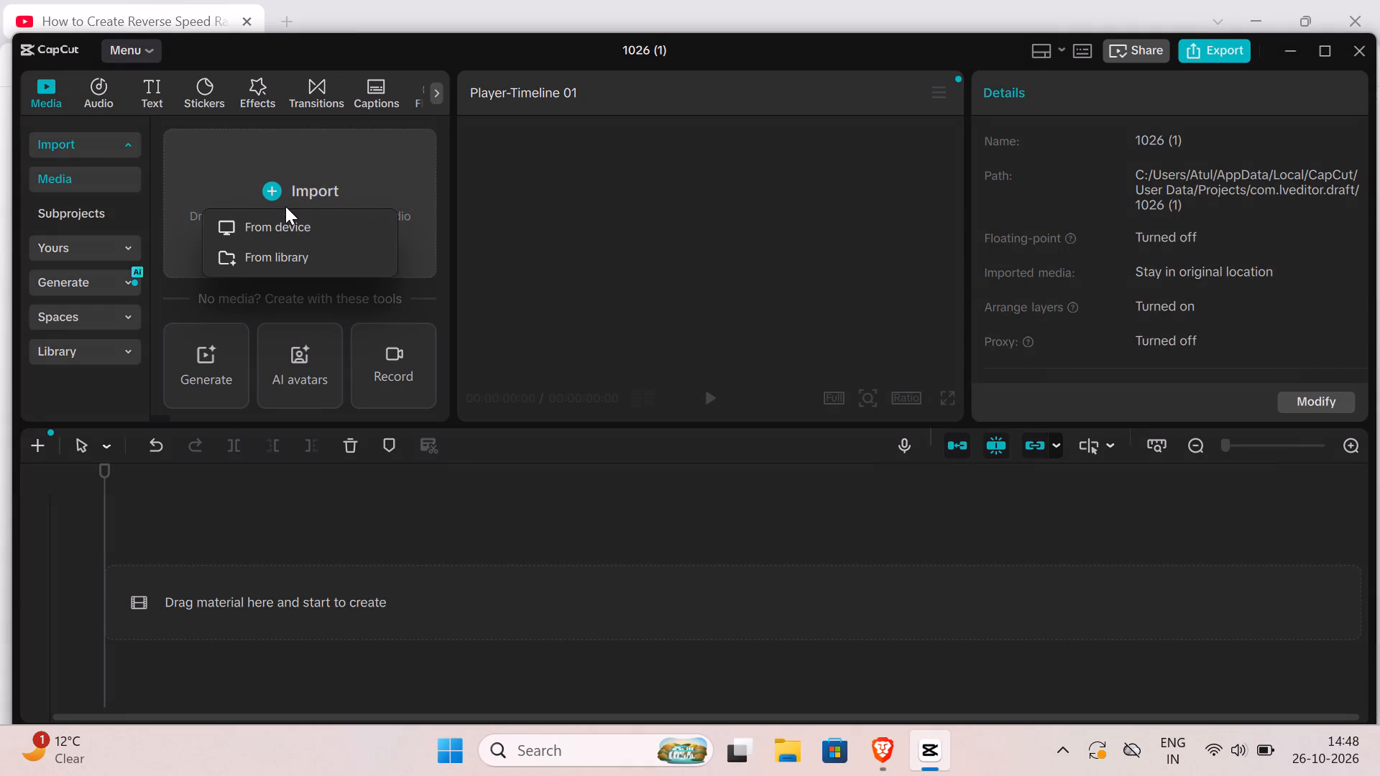
left_click(286, 241)
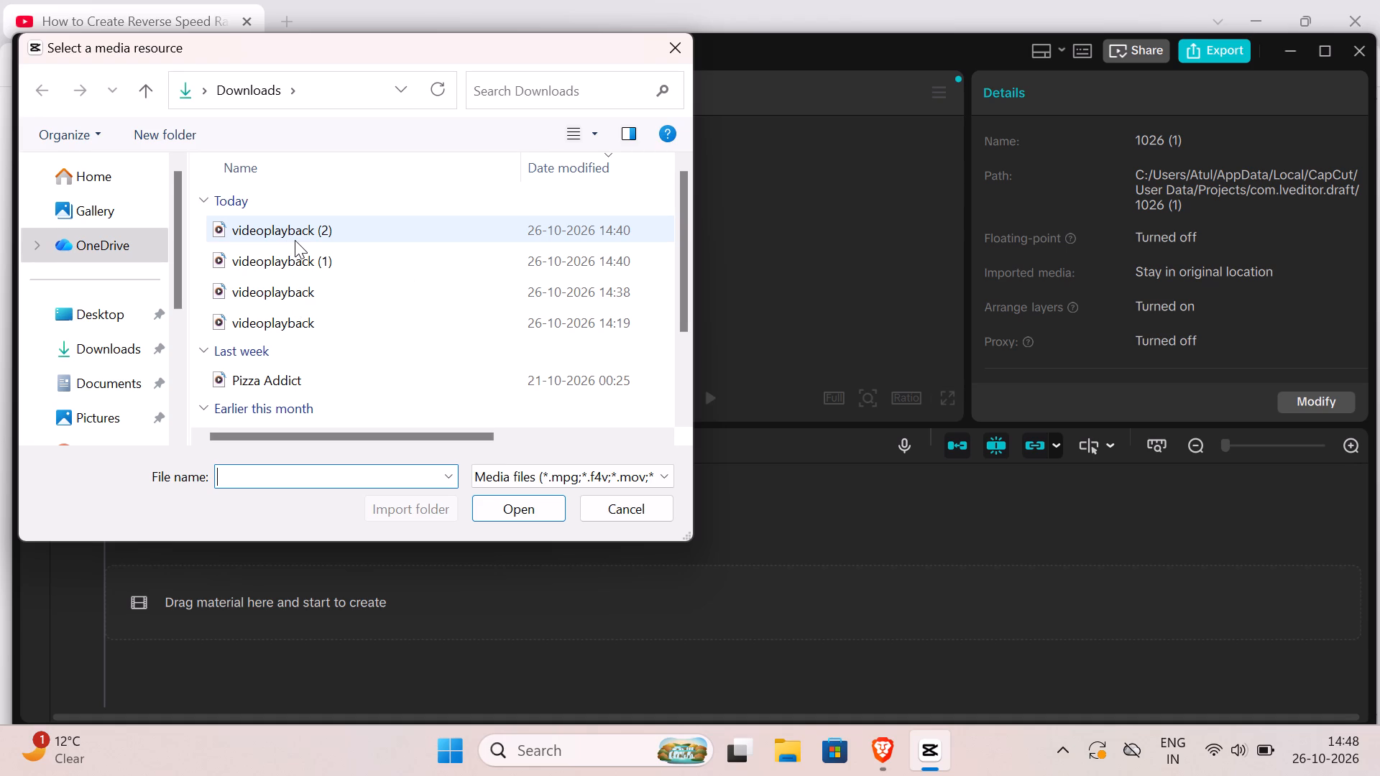
left_click_drag(377, 343, 382, 350)
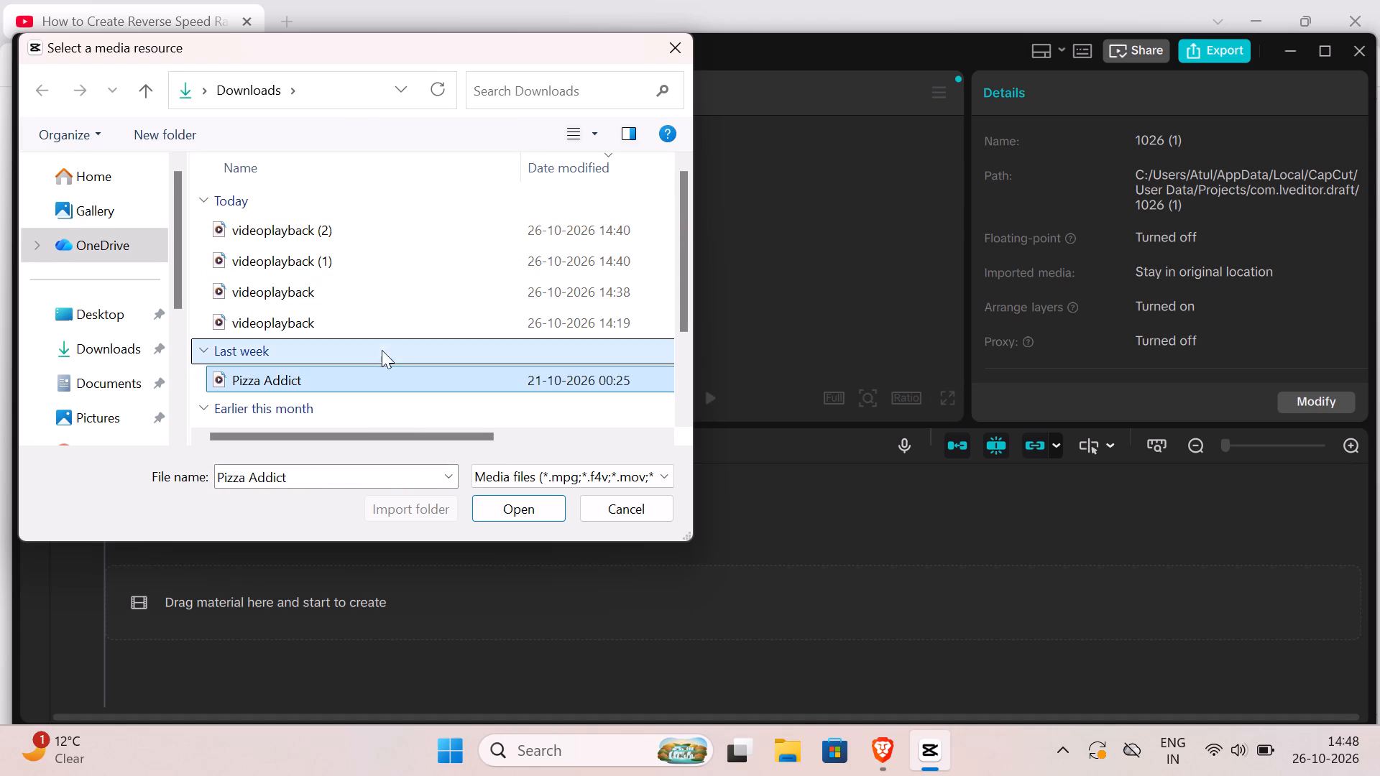
left_click_drag(382, 350, 410, 420)
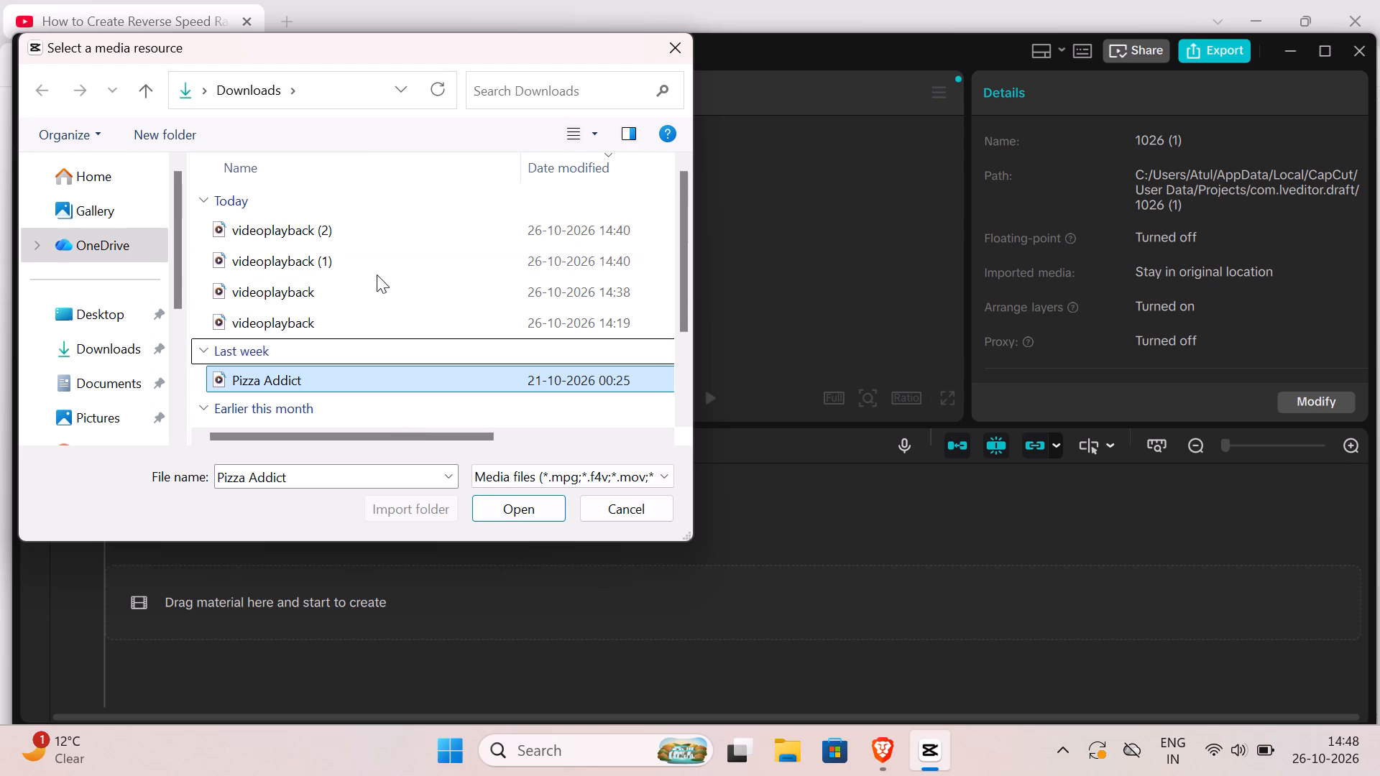
left_click(377, 264)
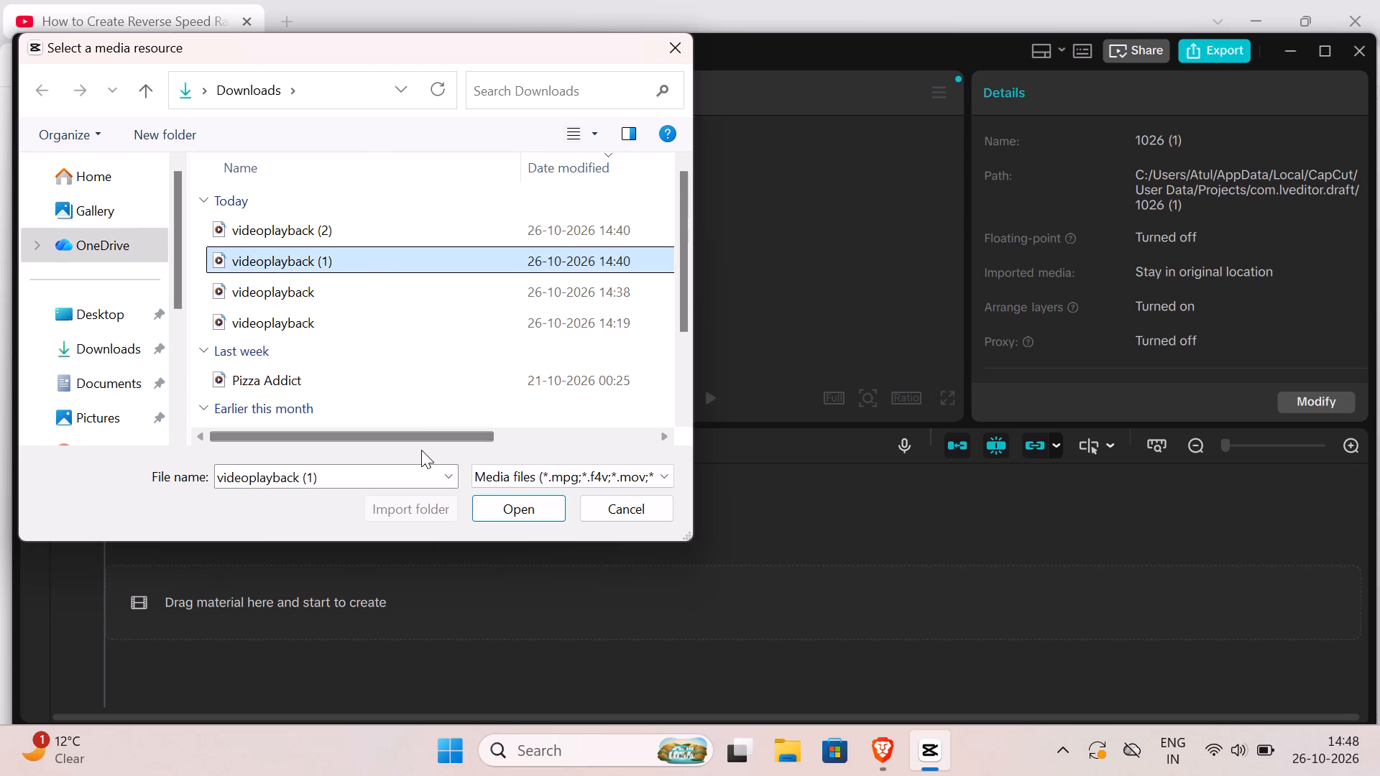
left_click(515, 500)
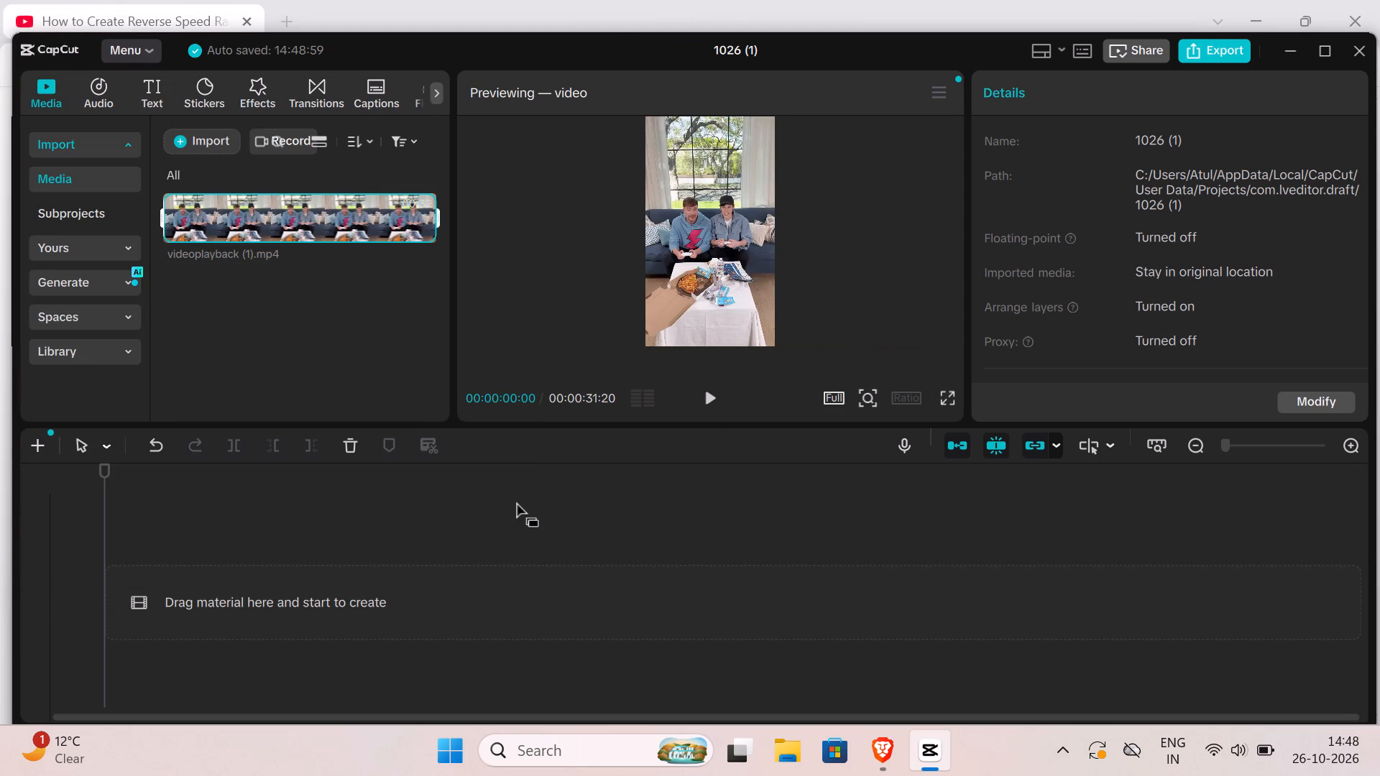
Place videoplayback (1).mp4 from the project media at the start of the empty timeline.
left_click_drag(341, 207, 400, 597)
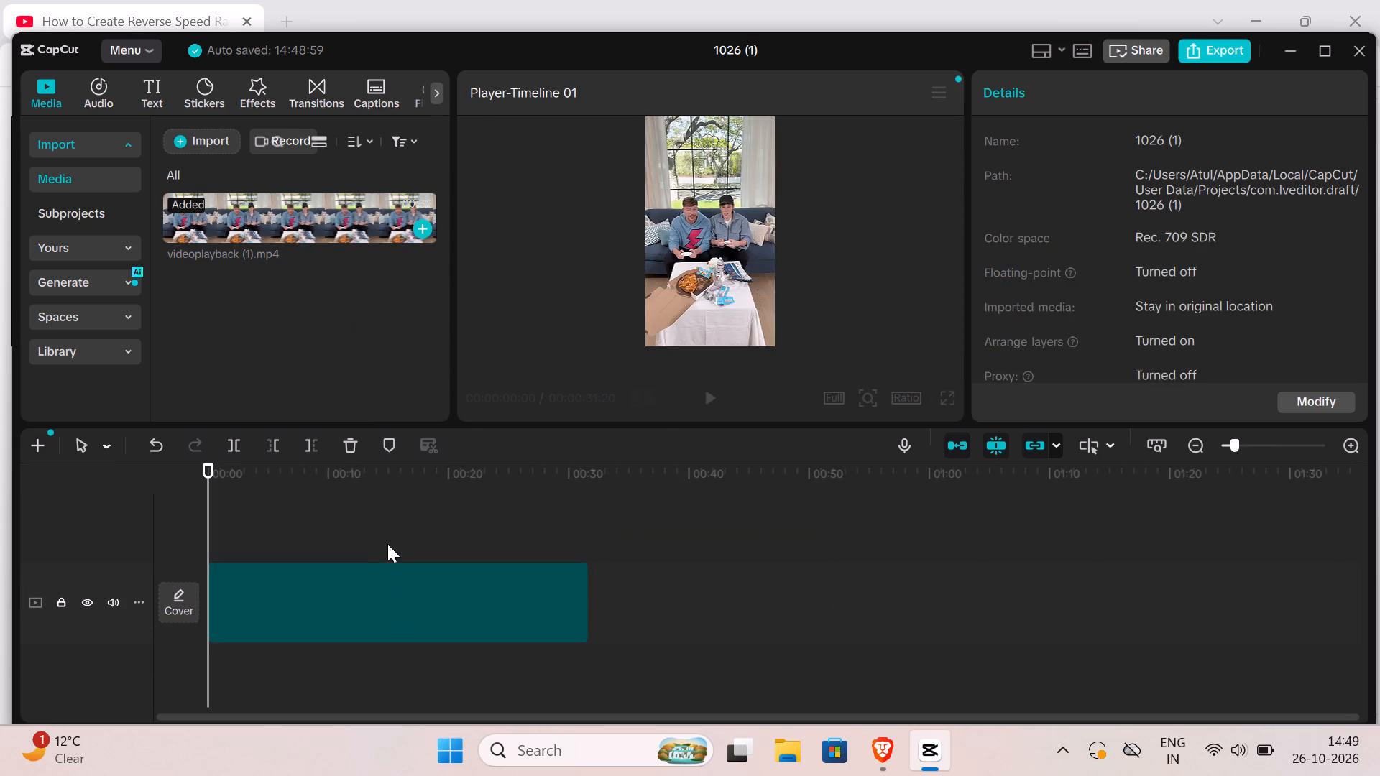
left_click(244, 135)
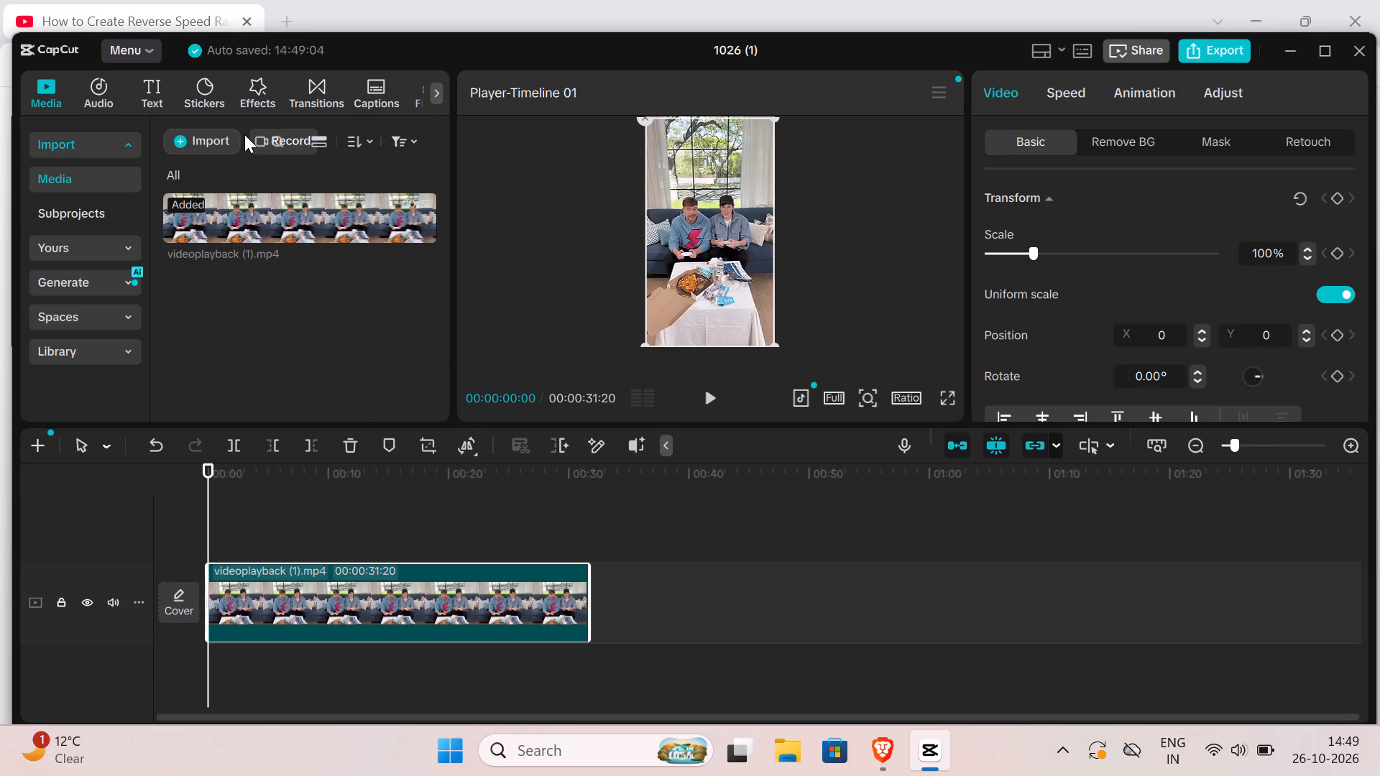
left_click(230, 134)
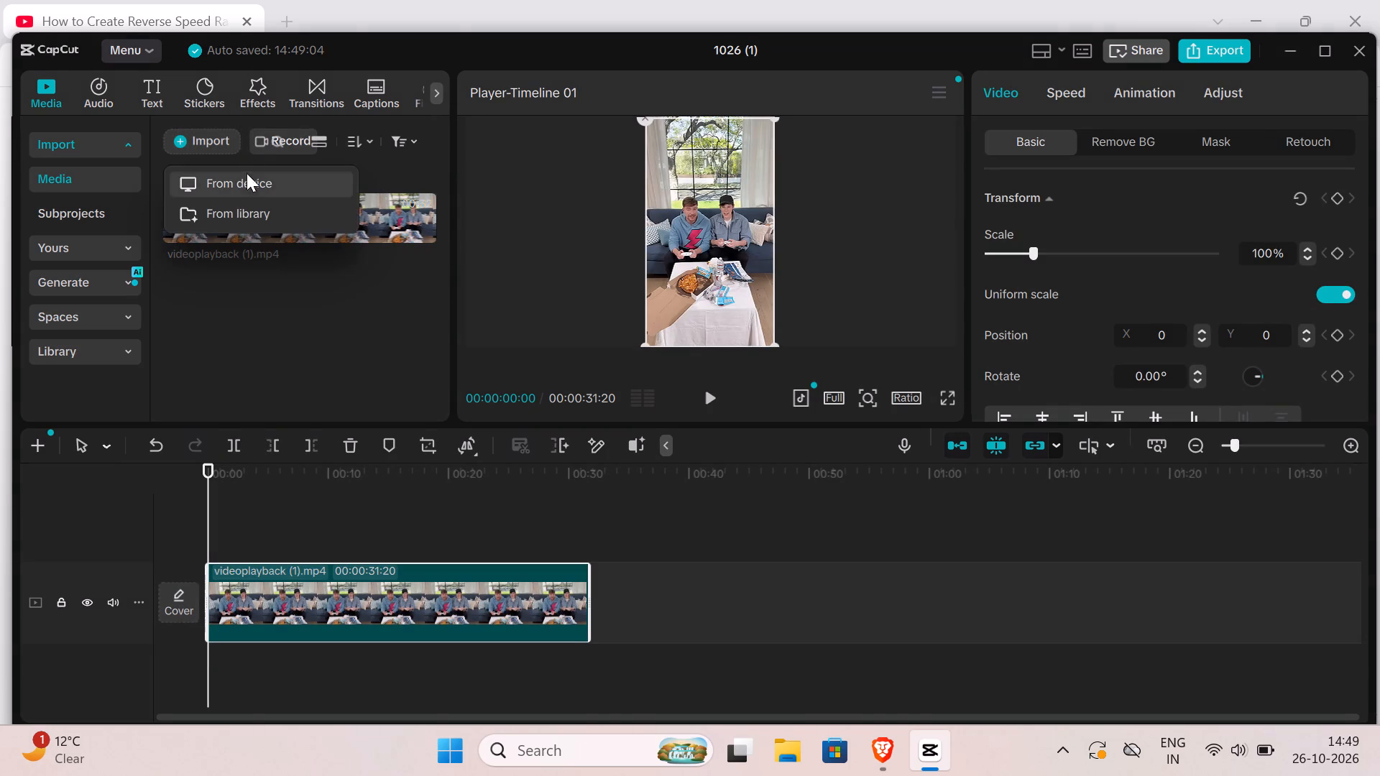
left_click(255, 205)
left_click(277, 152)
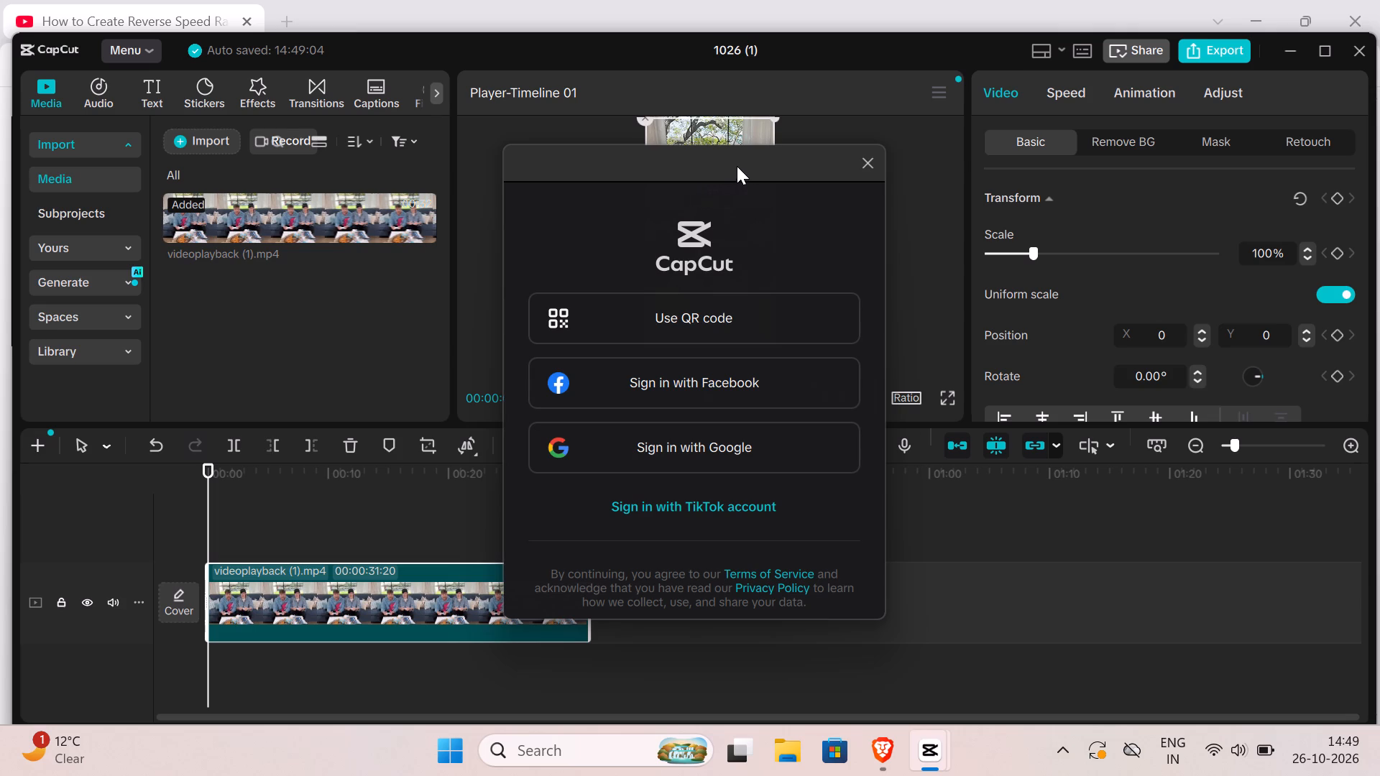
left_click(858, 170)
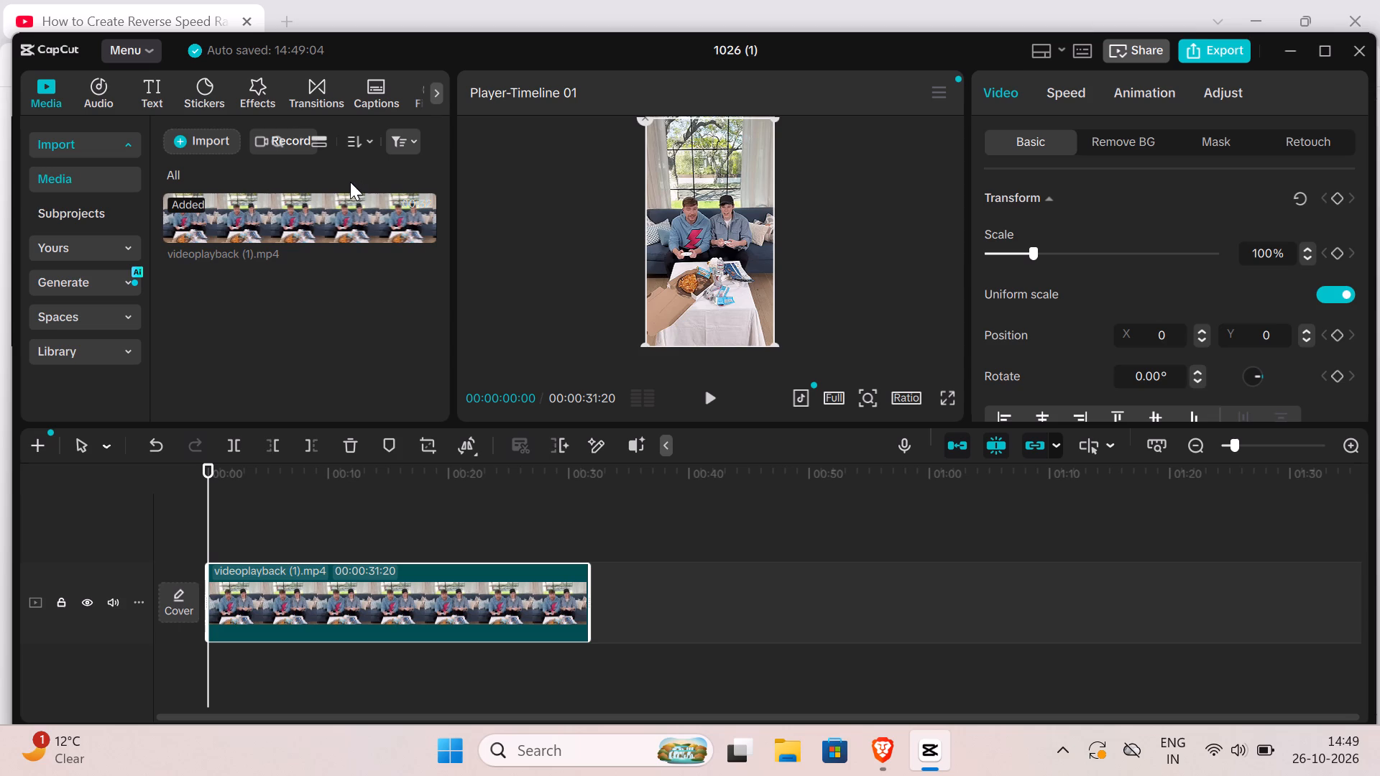
Open the import options for adding more media to the project.
left_click(229, 137)
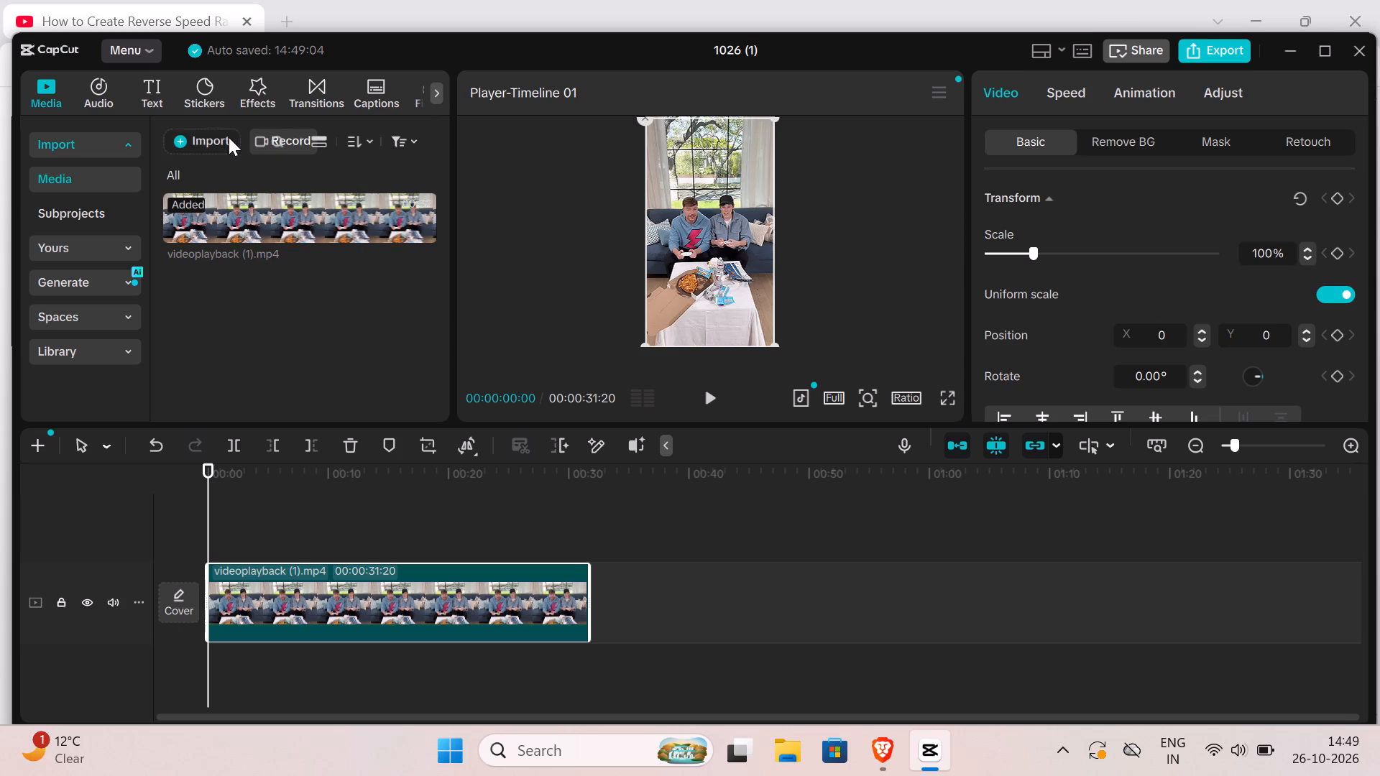
left_click(242, 183)
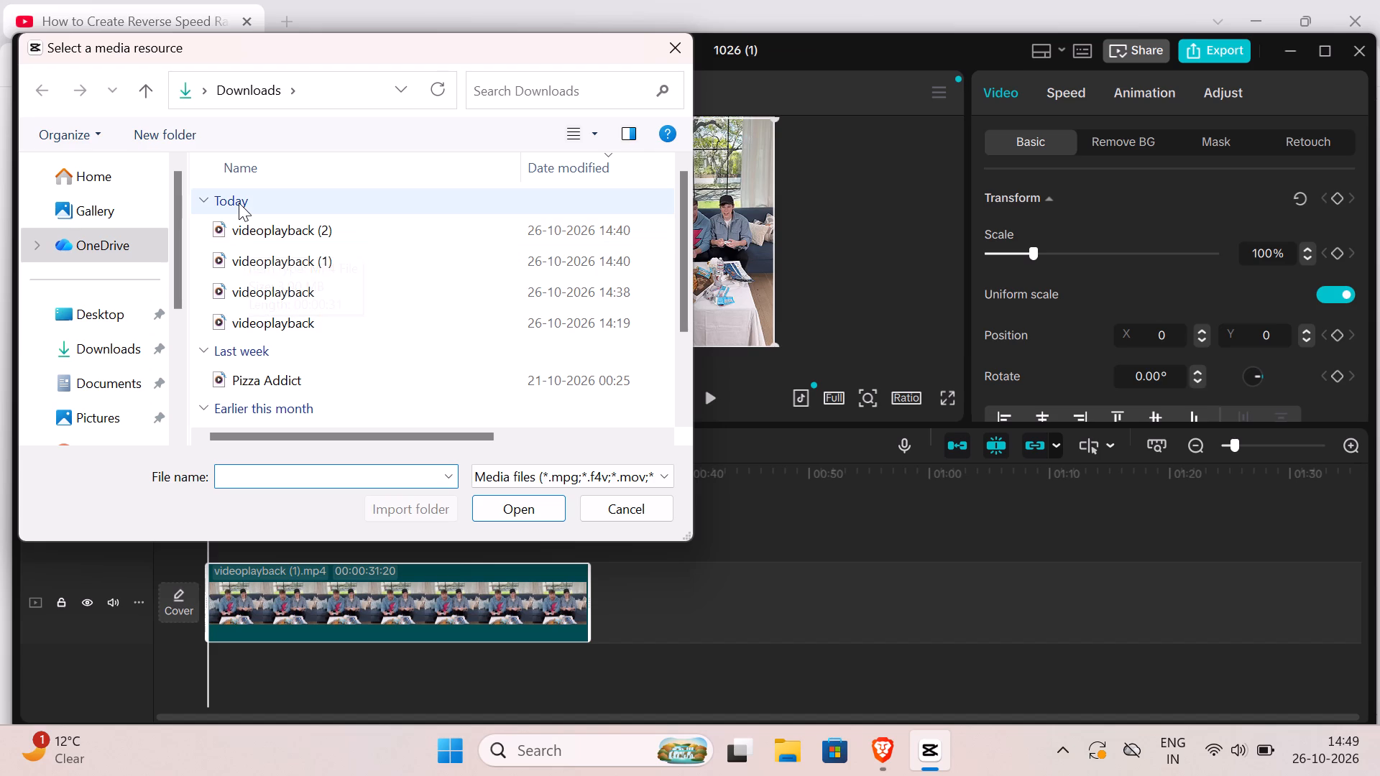
scroll(248, 250, "down", 2)
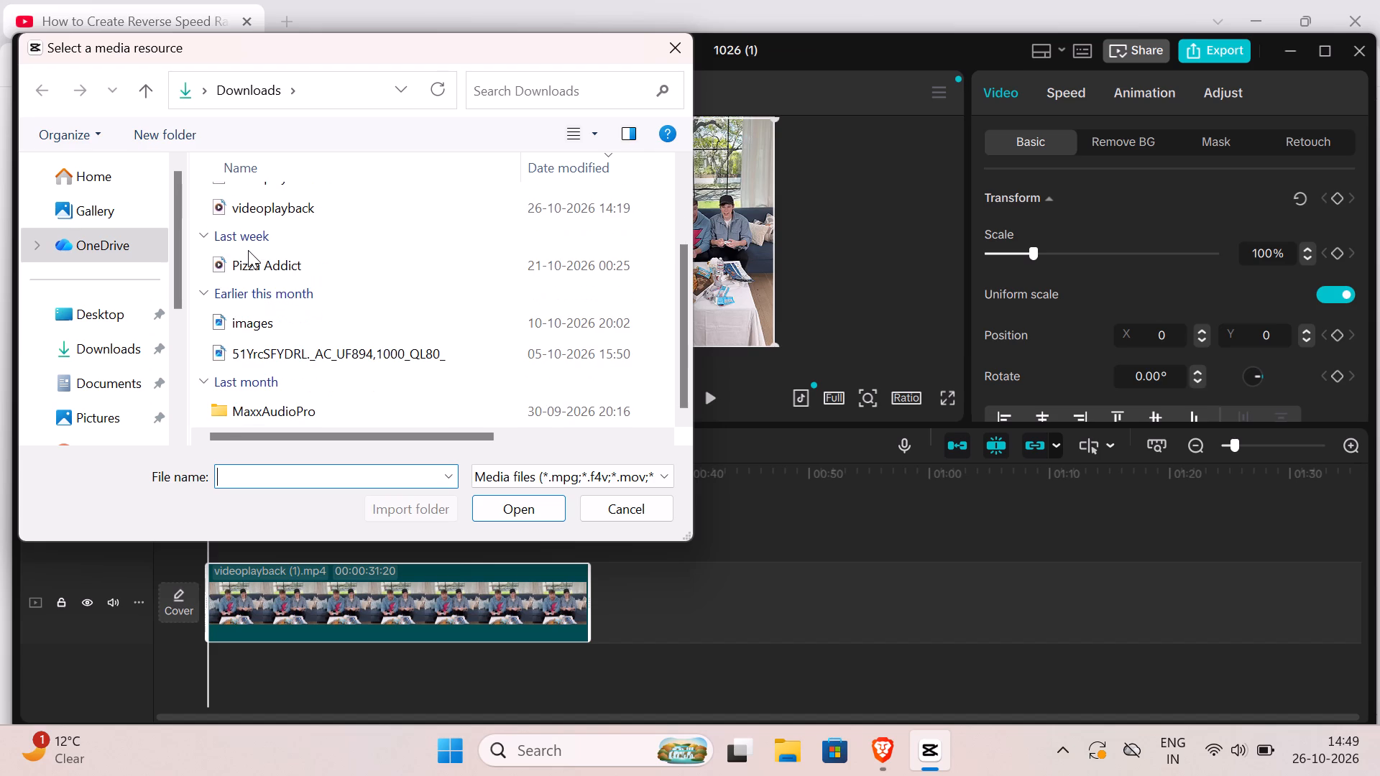
scroll(248, 250, "up", 1)
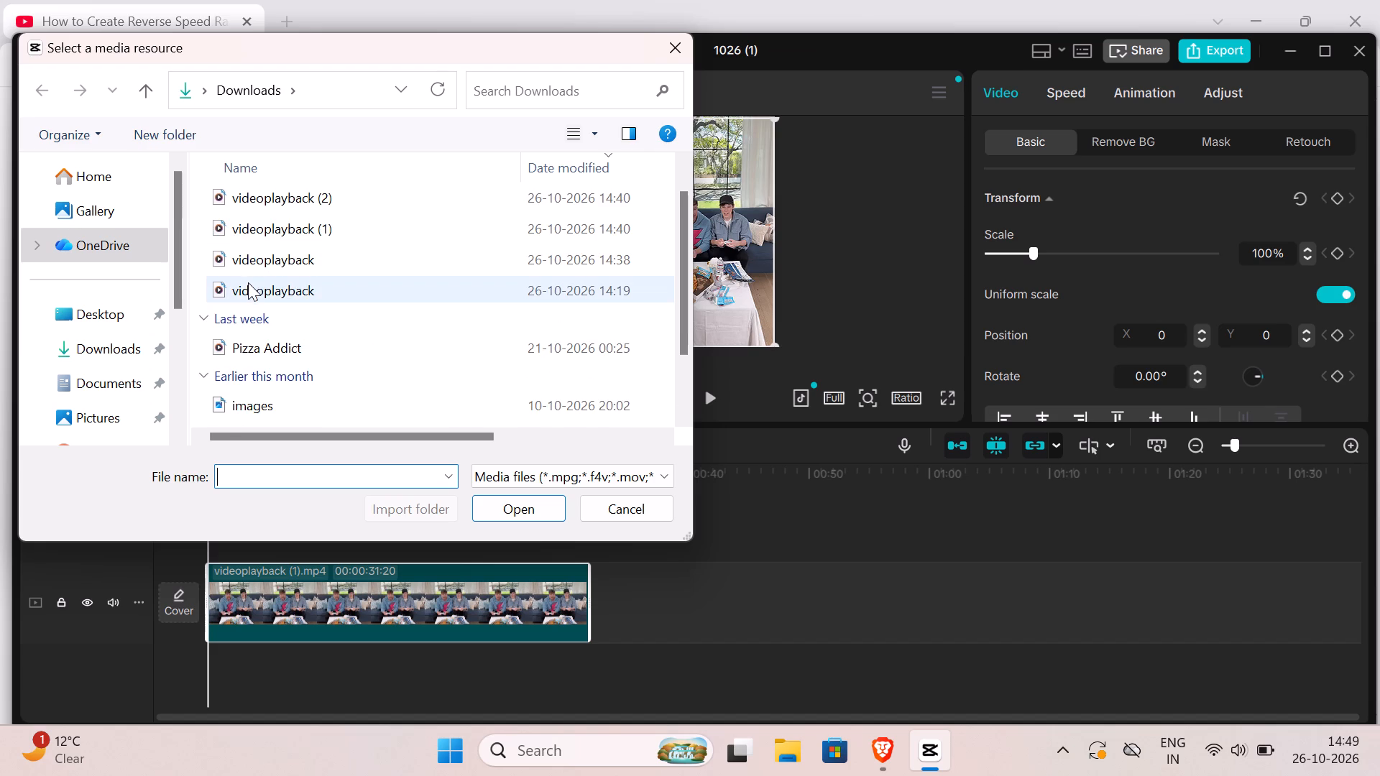
left_click_drag(247, 292, 339, 448)
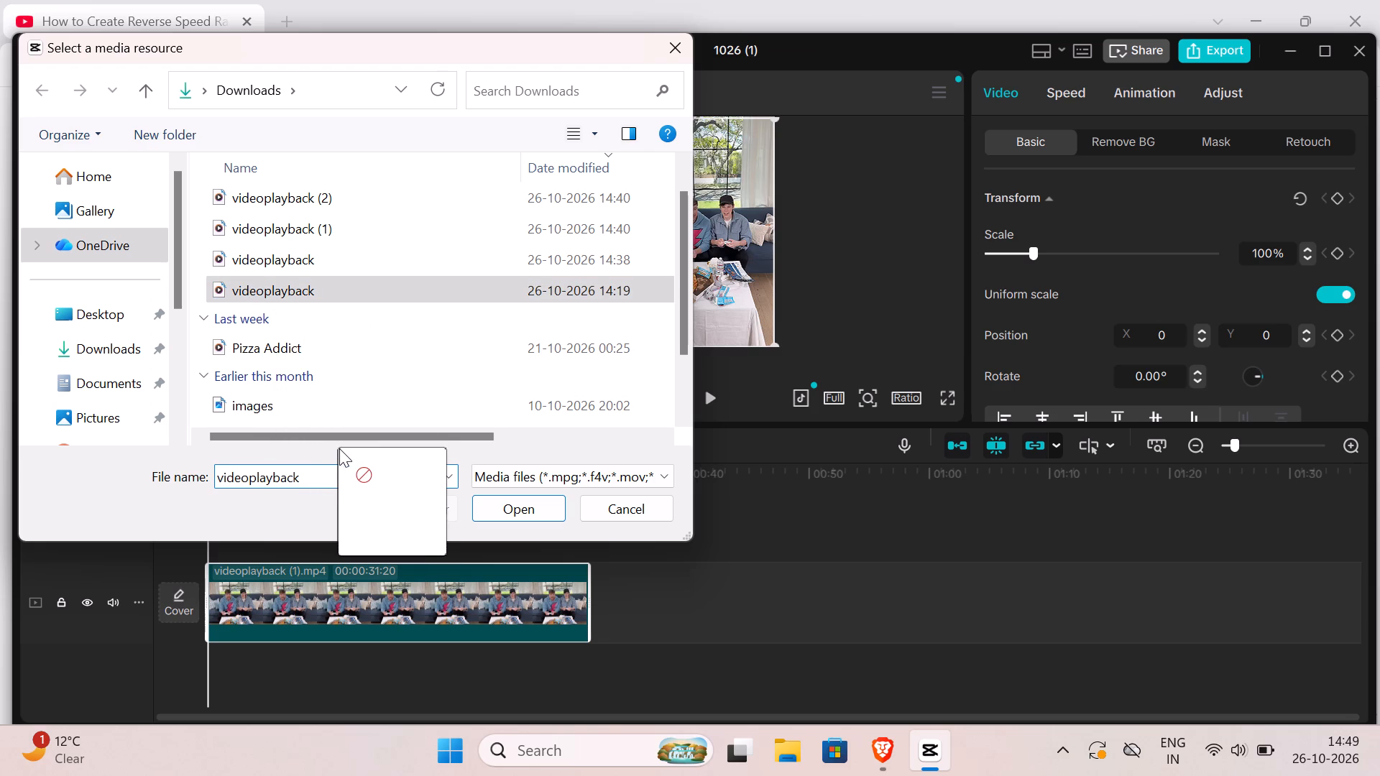
left_click_drag(339, 448, 340, 448)
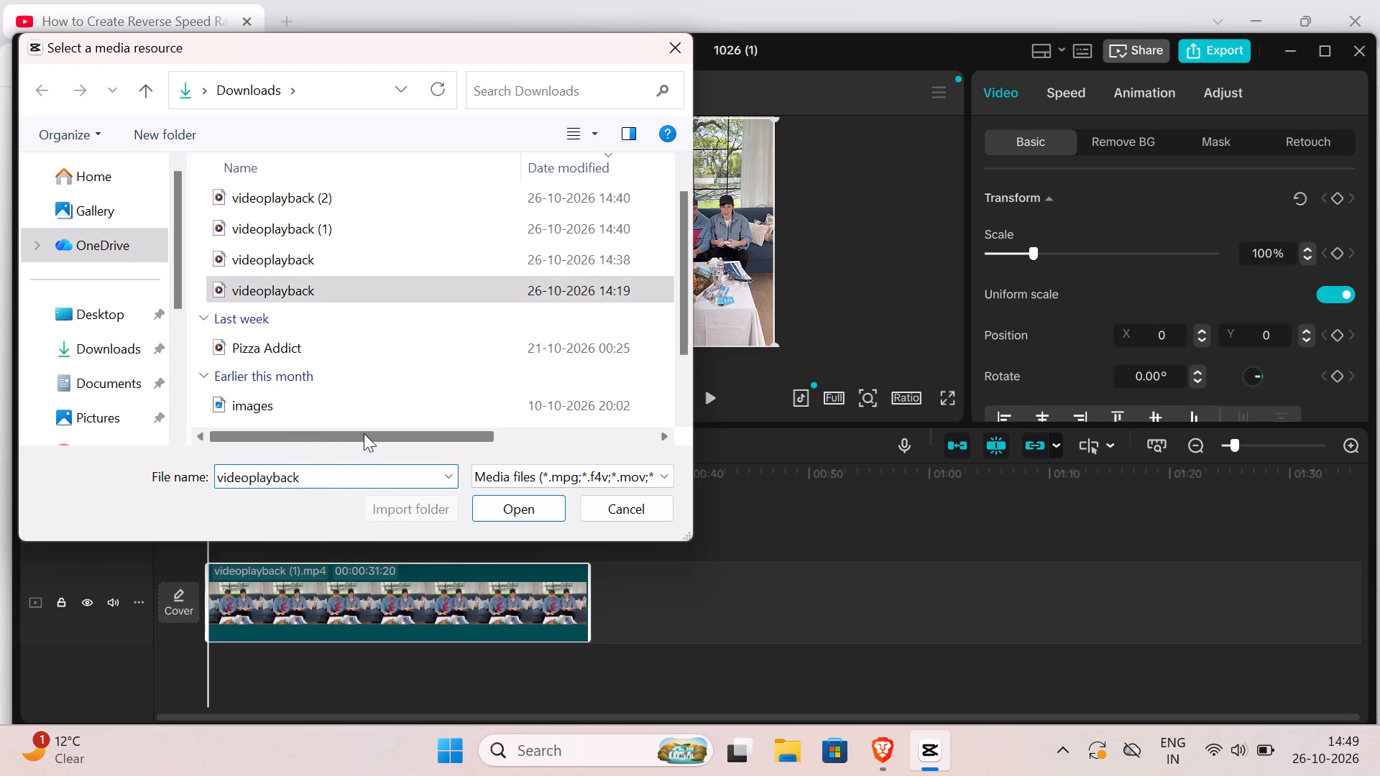
left_click(444, 475)
left_click(444, 474)
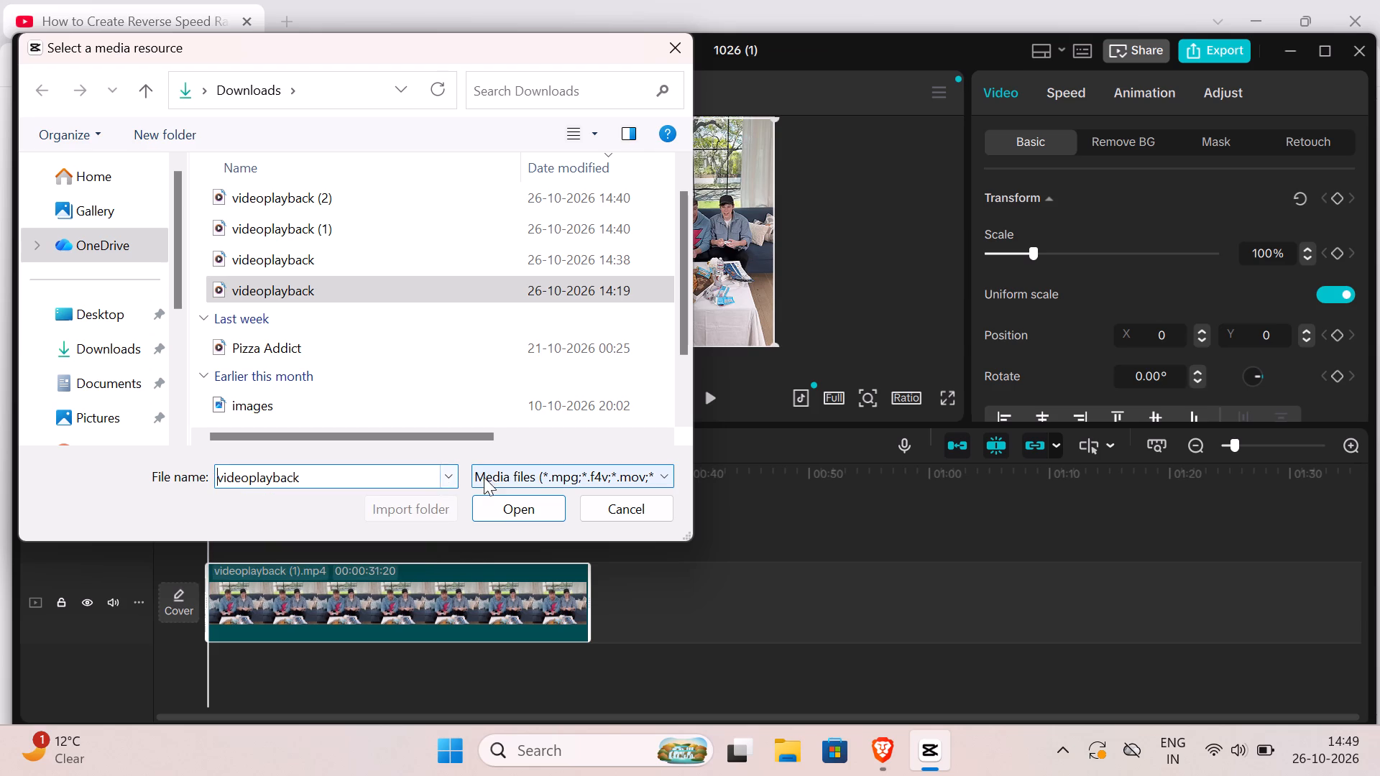
left_click(485, 496)
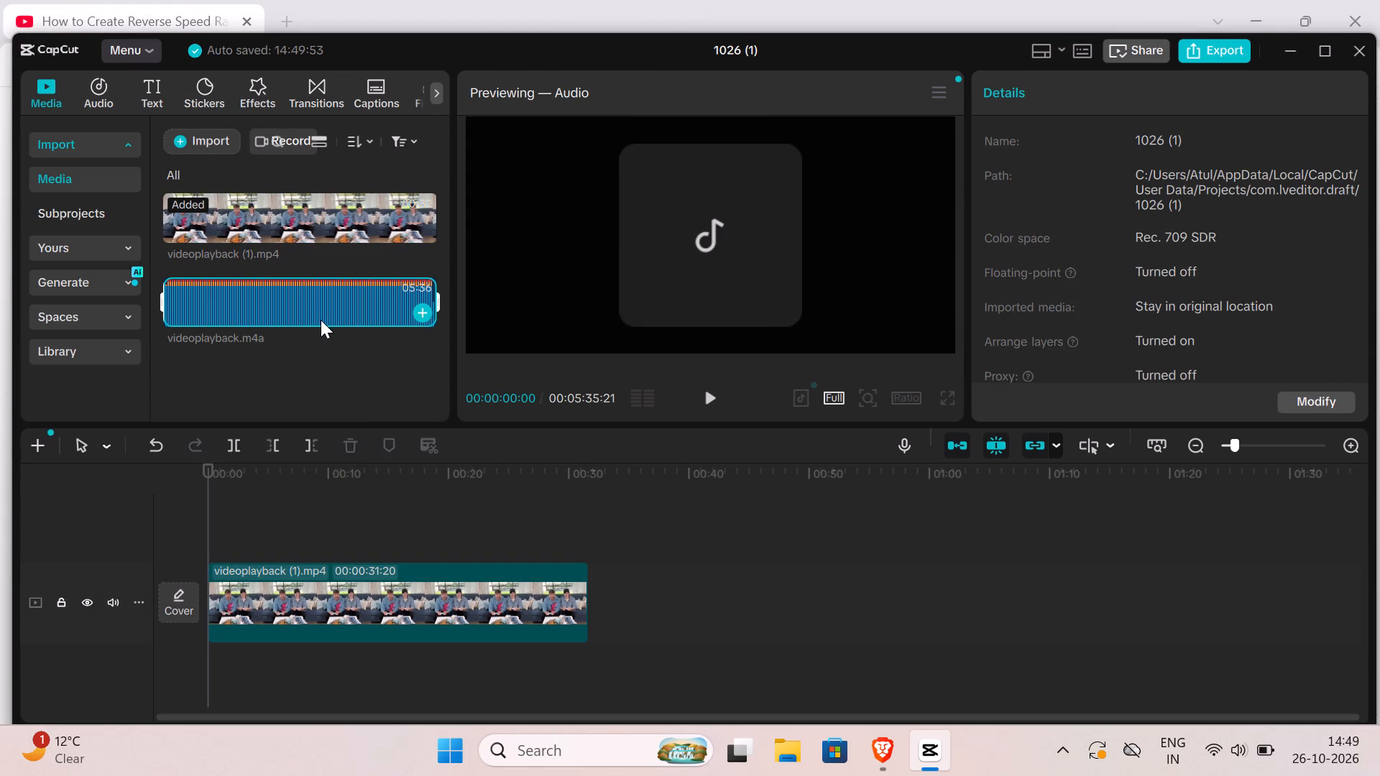
Place videoplayback.m4a on an audio track beneath the video clip, starting at 00:00:00:00.
left_click_drag(314, 308, 321, 346)
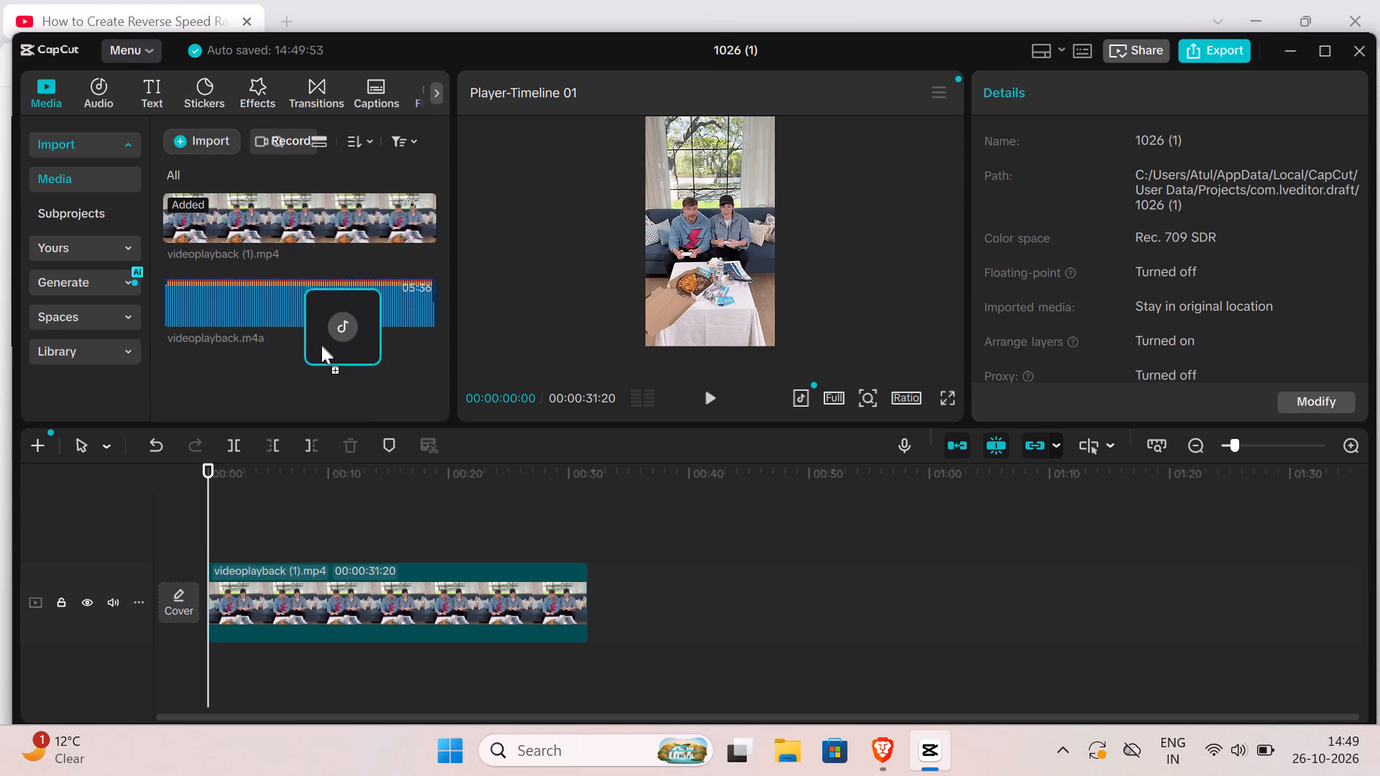
left_click_drag(321, 346, 201, 694)
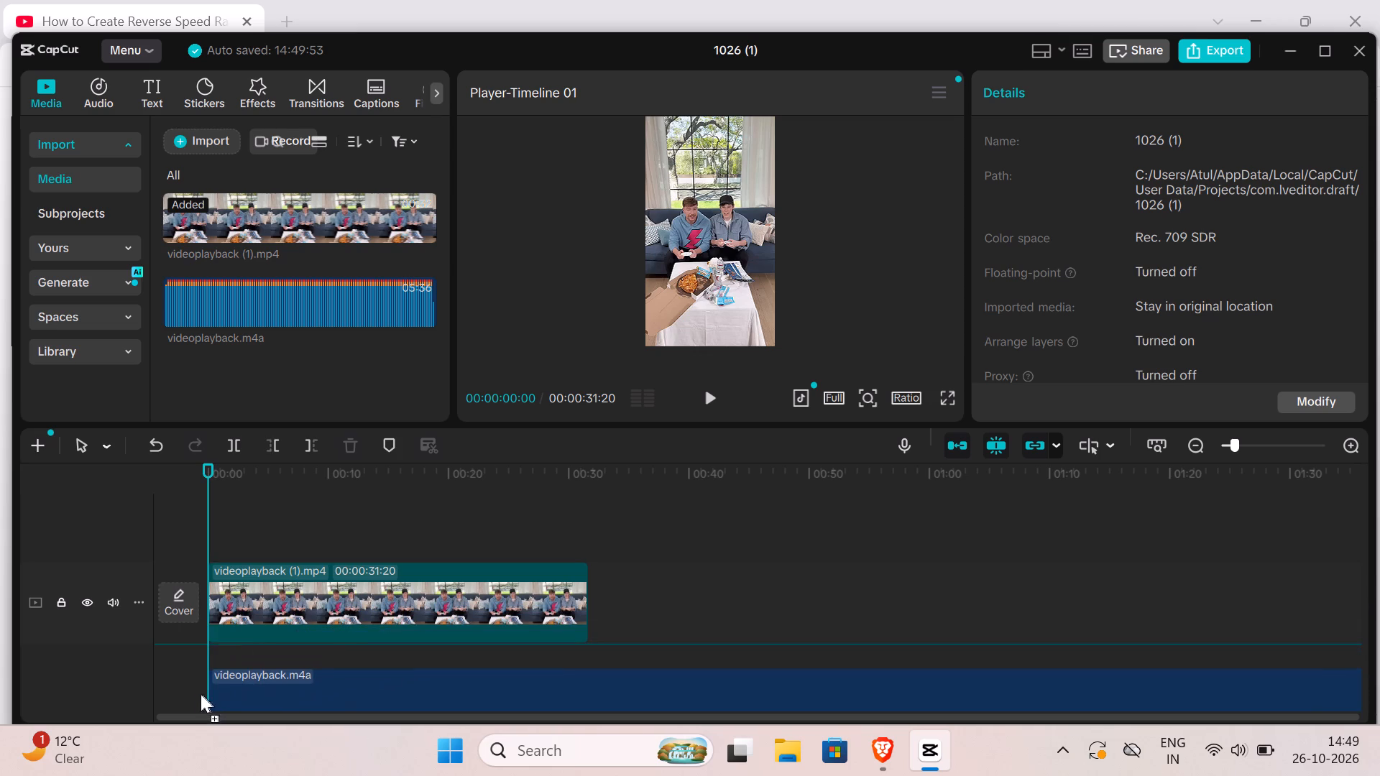
left_click_drag(201, 694, 190, 676)
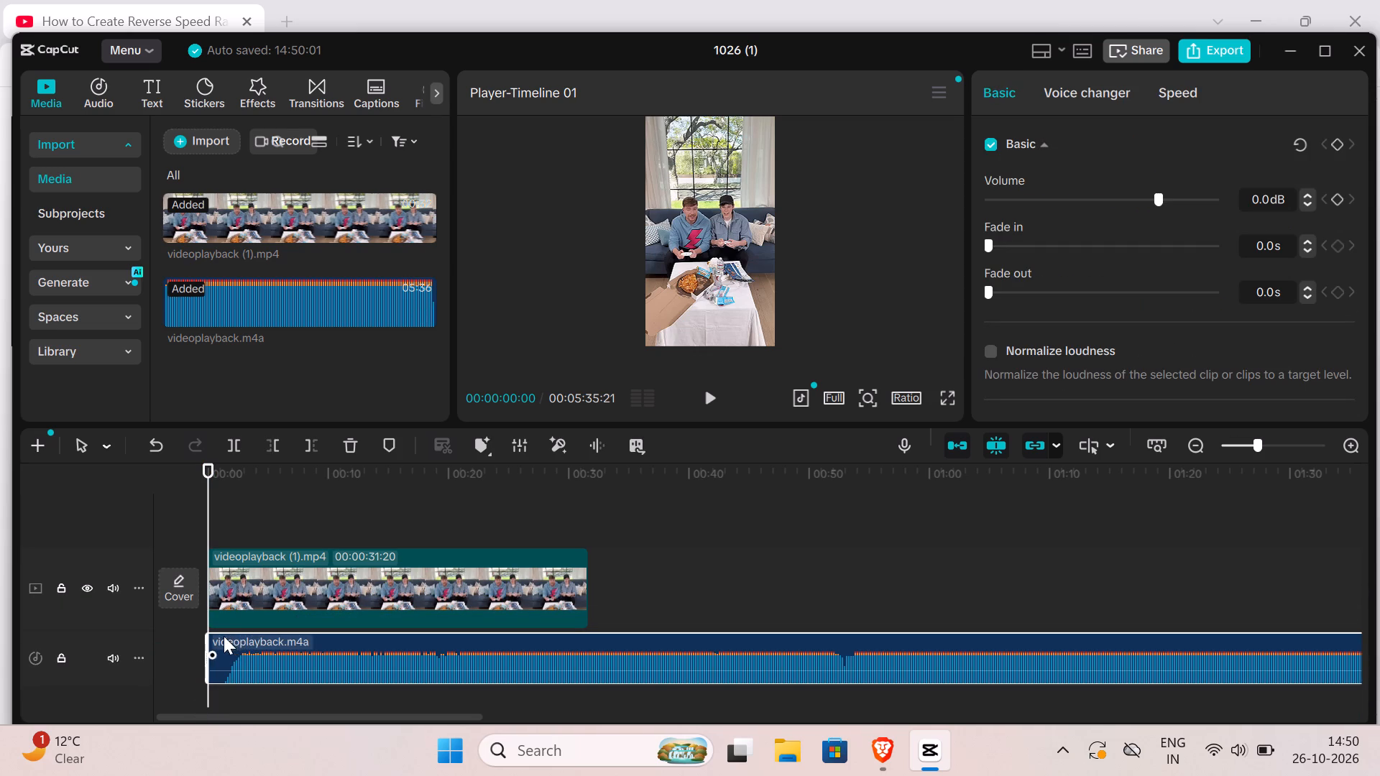
Trim about 2 seconds off the beginning of the videoplayback.m4a clip and align it with the timeline start.
left_click(199, 641)
left_click_drag(216, 652, 256, 630)
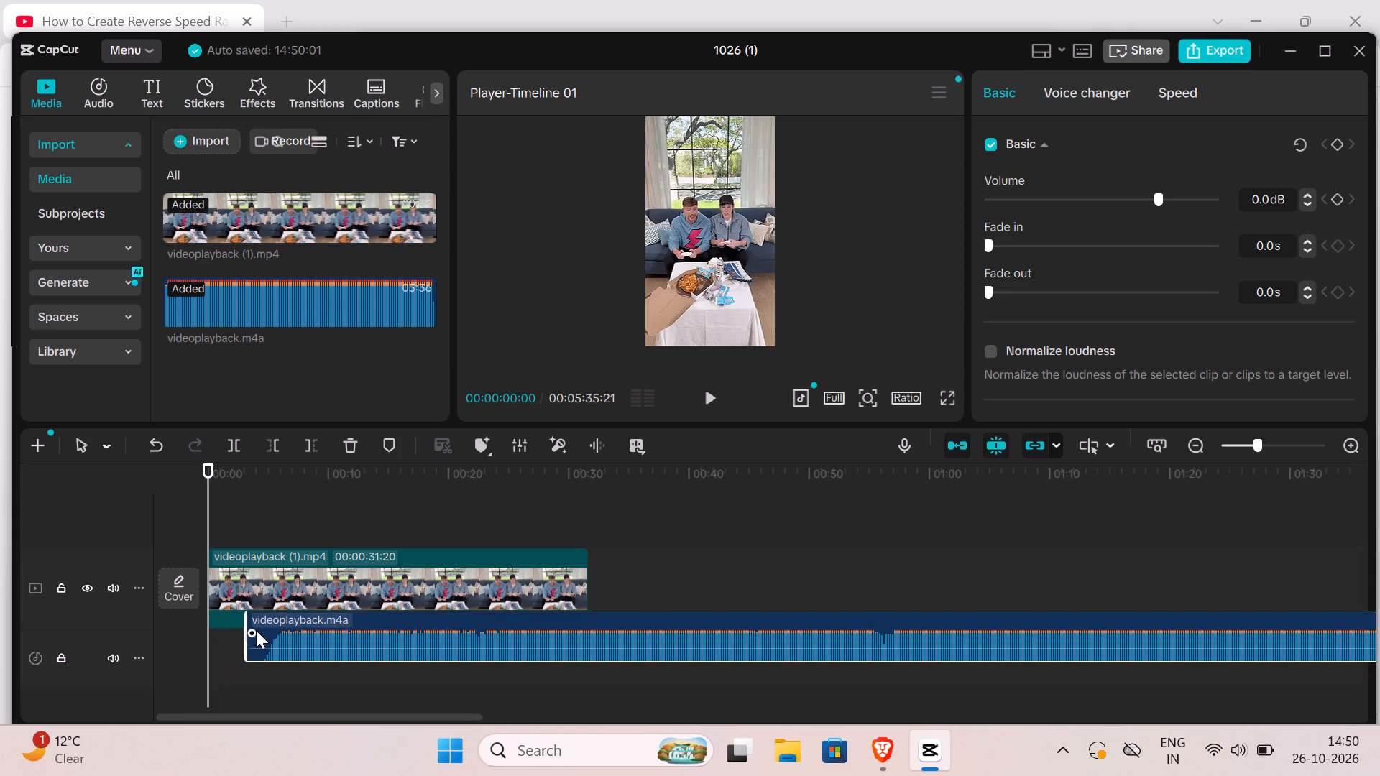
left_click_drag(256, 630, 200, 656)
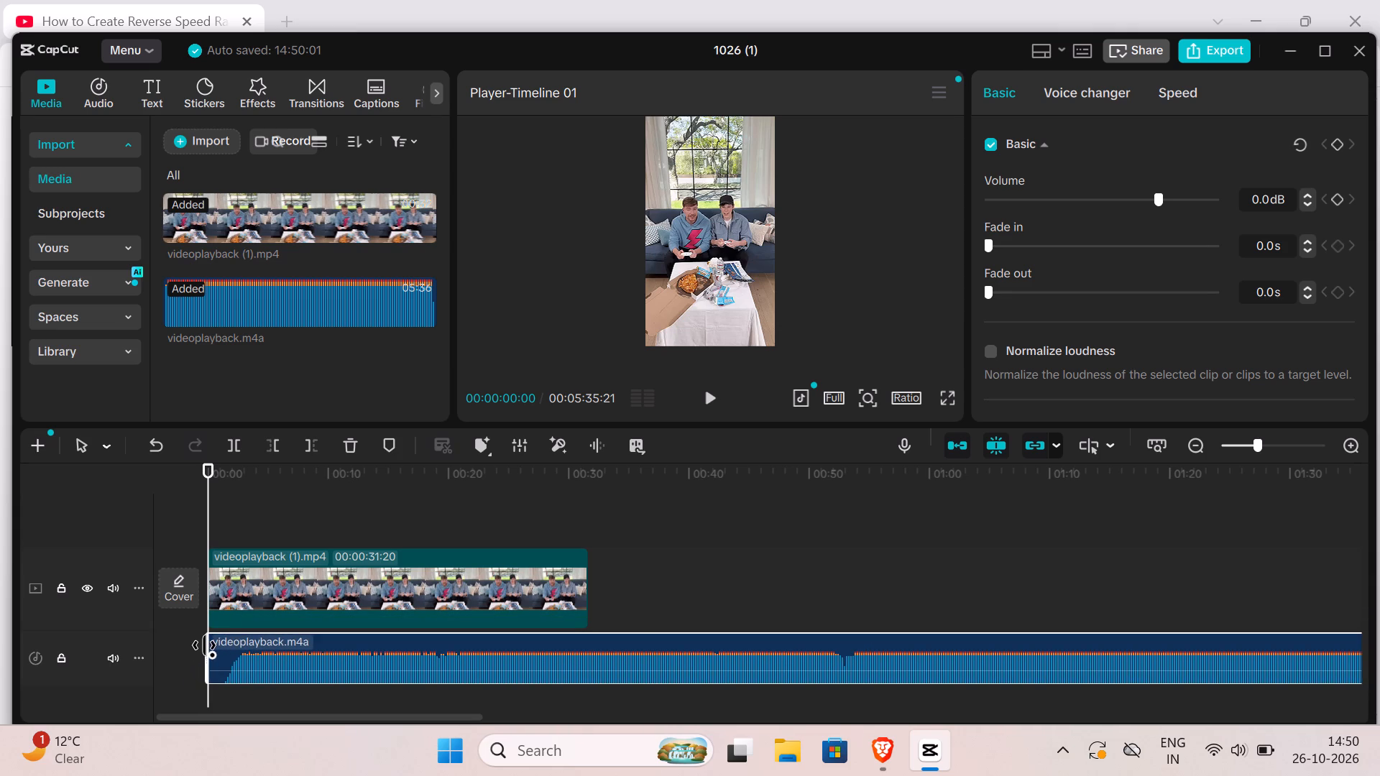
left_click_drag(205, 639, 230, 627)
left_click_drag(272, 642, 252, 647)
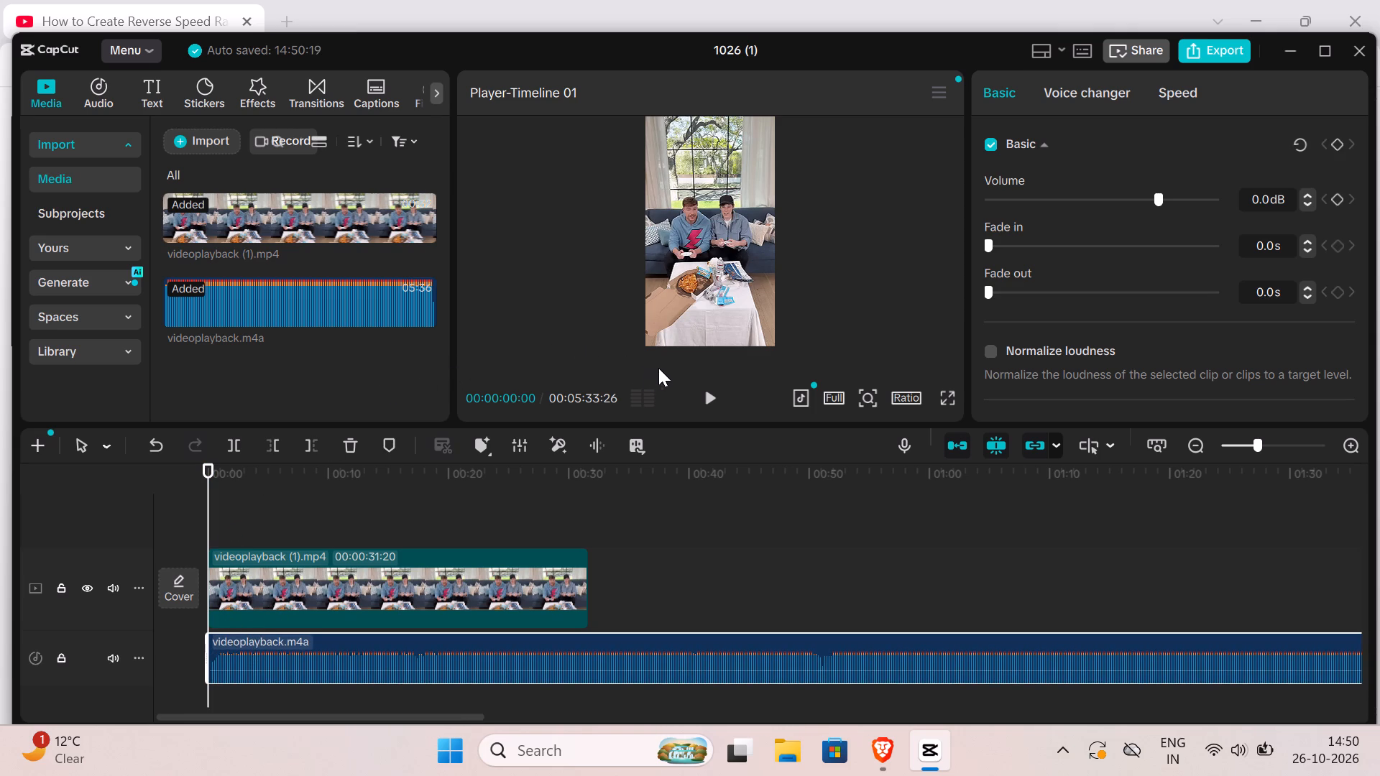
Play the timeline from the start to check the trimmed music against the video, pausing at 00:00:01:08.
left_click(704, 391)
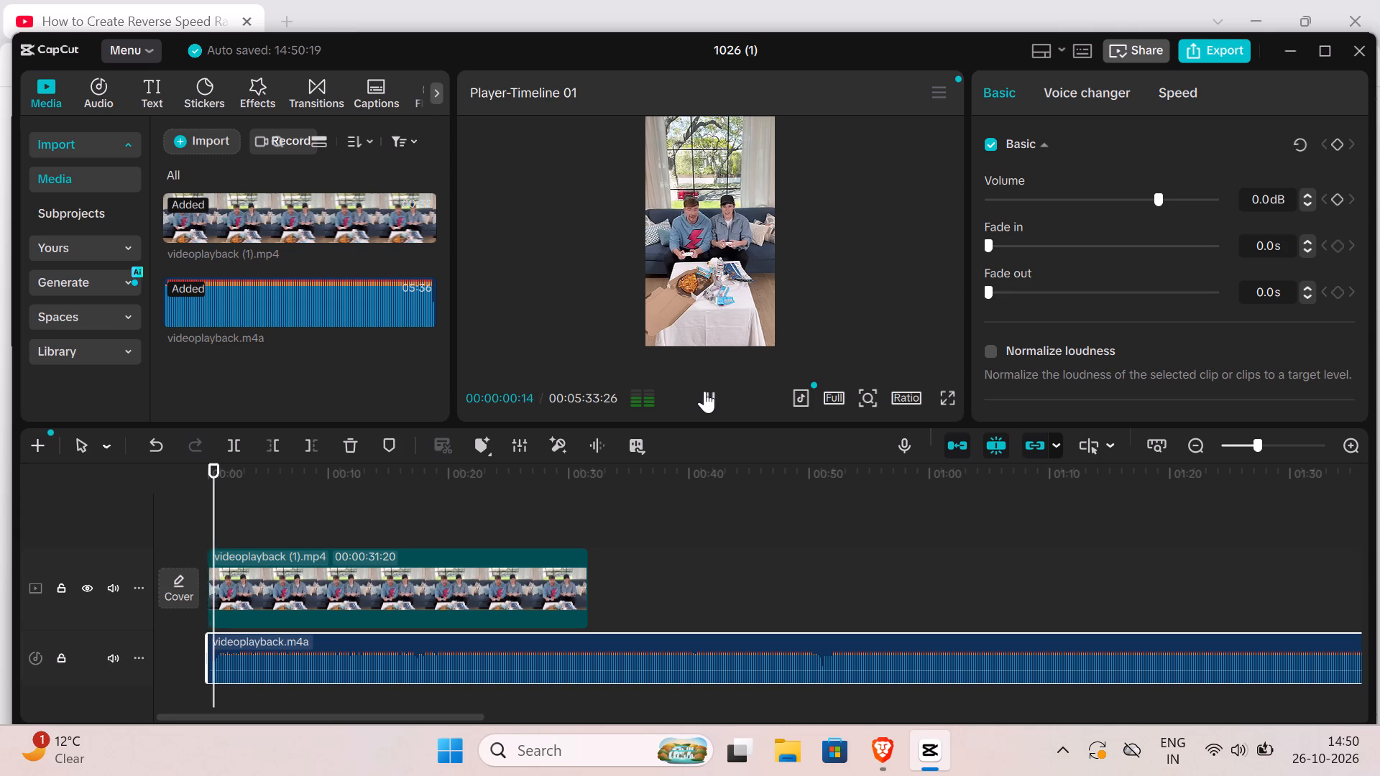
left_click(704, 391)
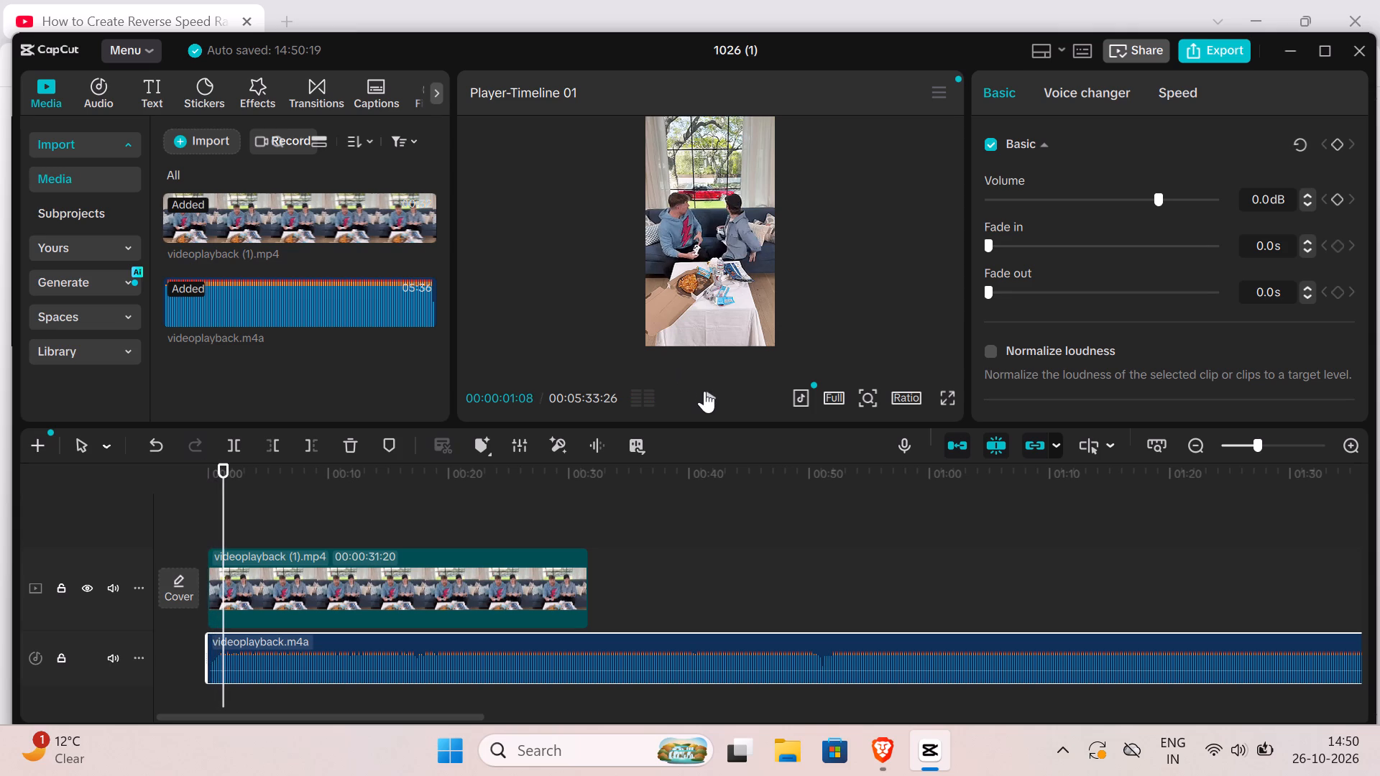
Lower the Windows system volume to roughly a fifth of its range and return to the editor.
left_click(704, 391)
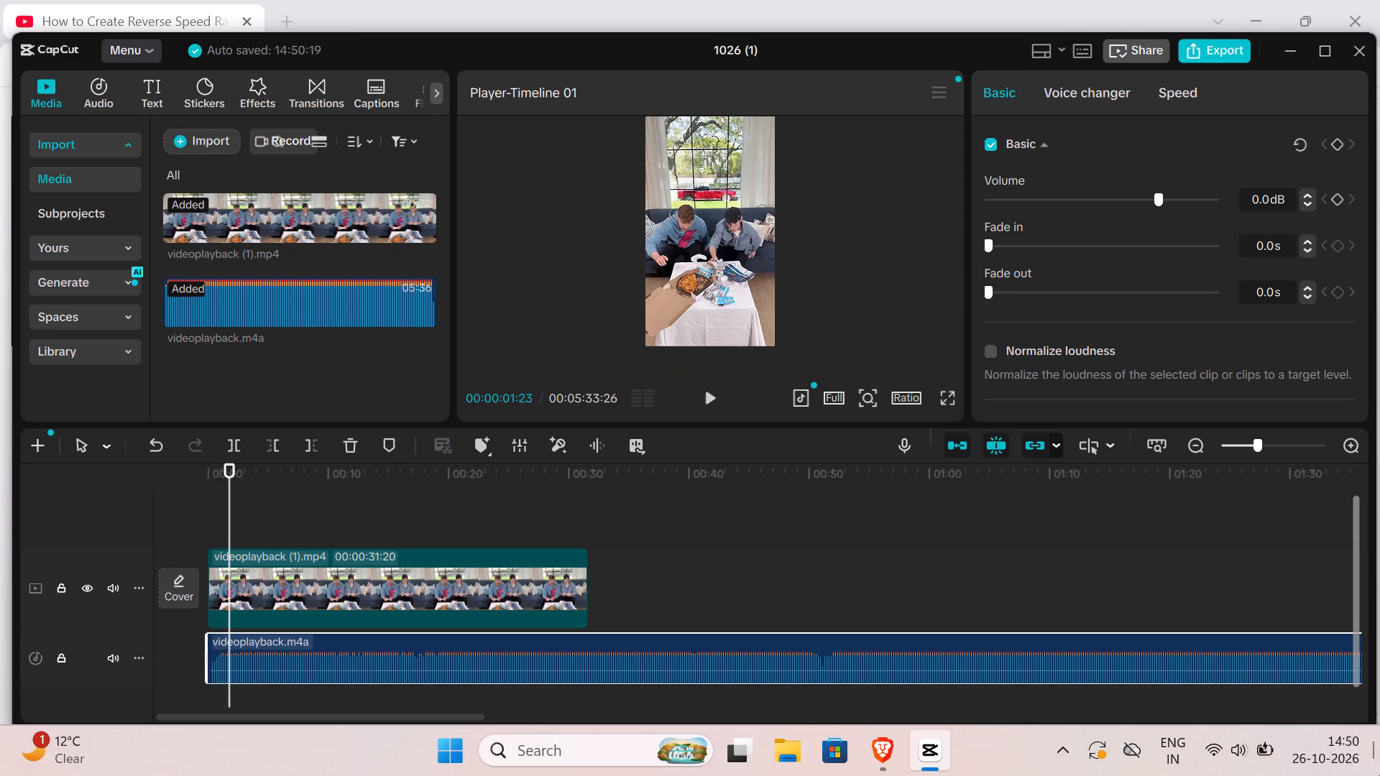
left_click(1236, 747)
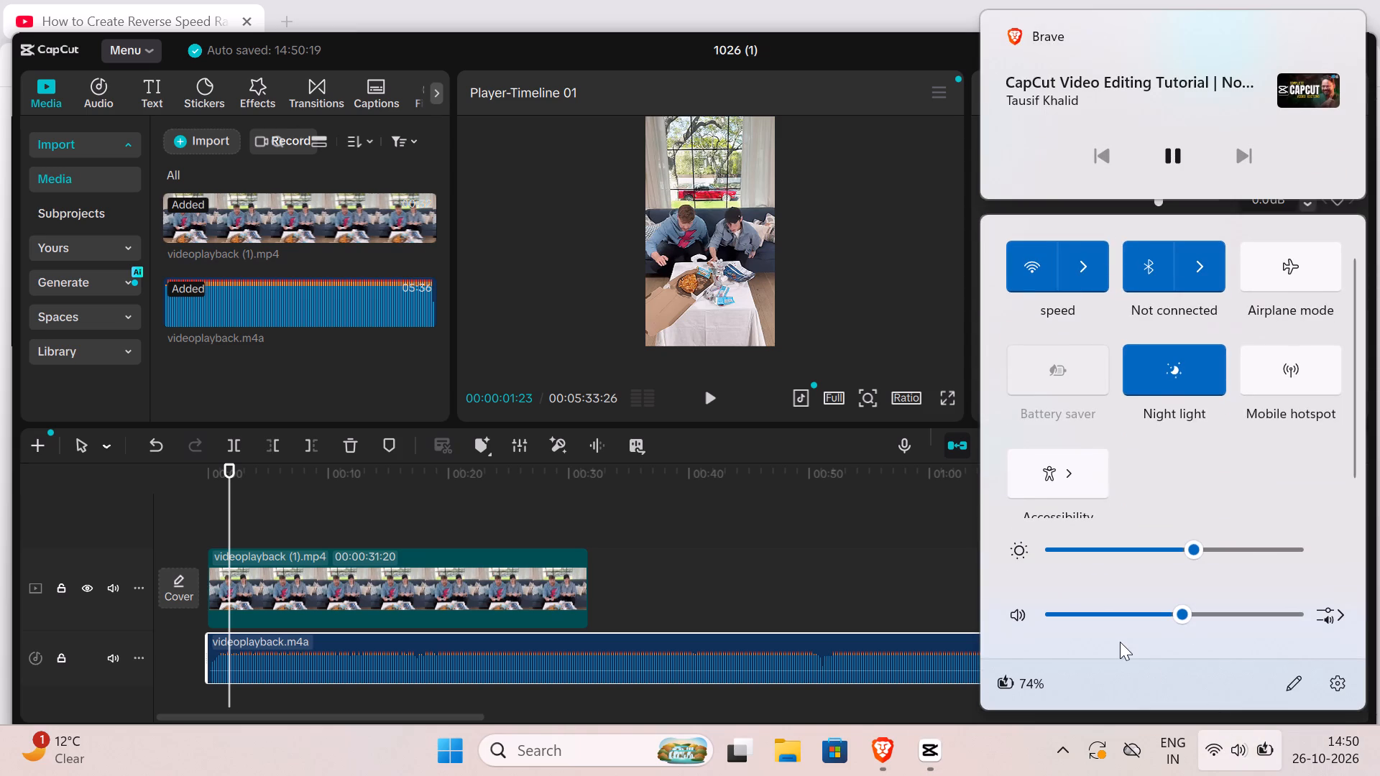
left_click(1157, 614)
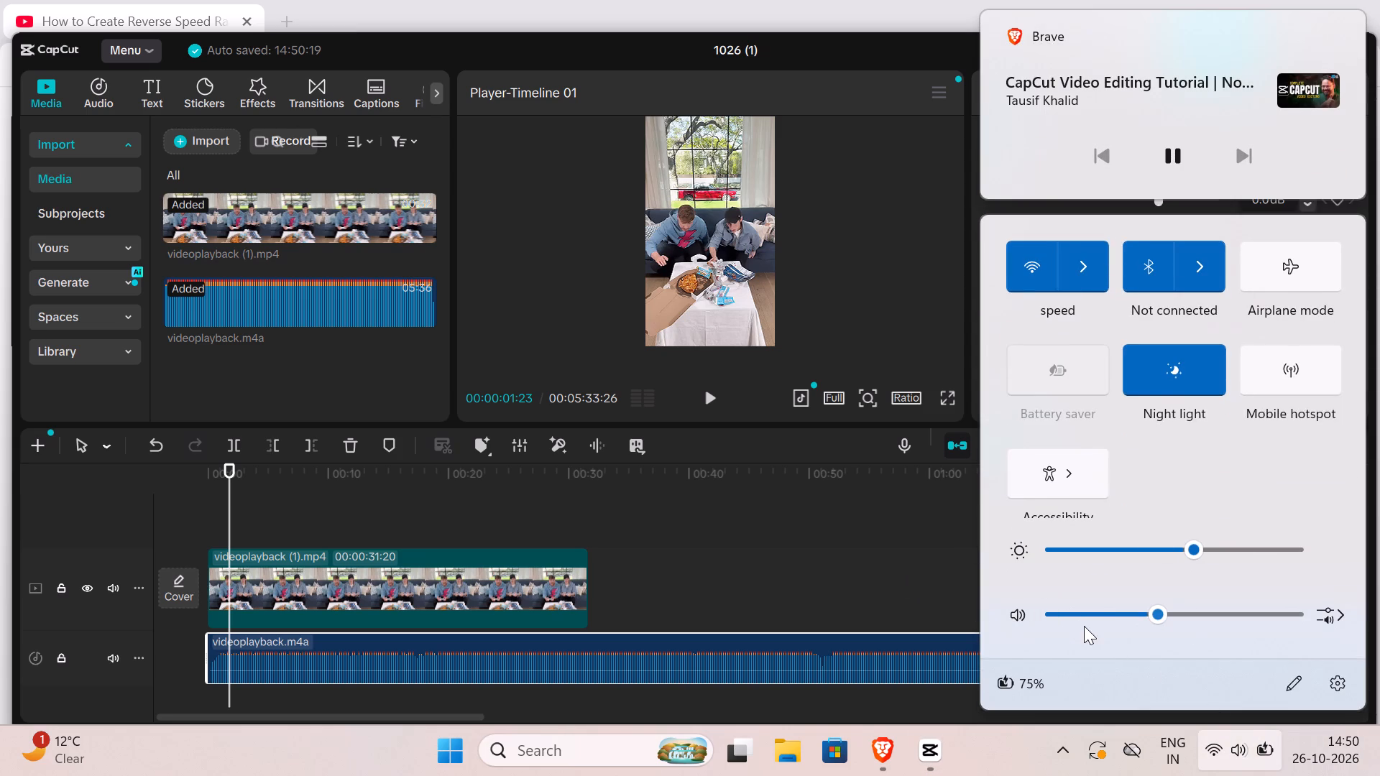
left_click(1126, 614)
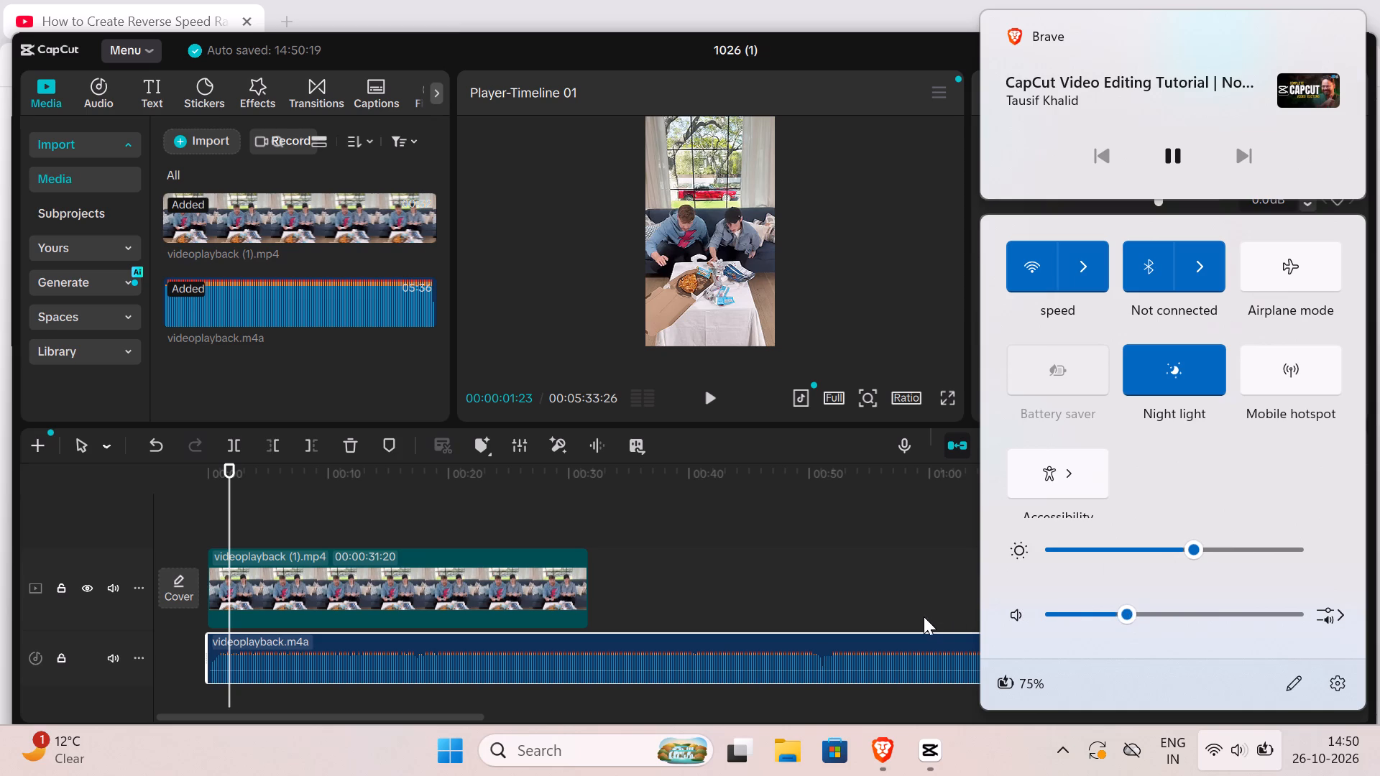
left_click(1100, 609)
left_click(929, 597)
Play the timeline from about 00:00:00:17 to check the music against the video, pausing at 00:00:18:18.
left_click(712, 402)
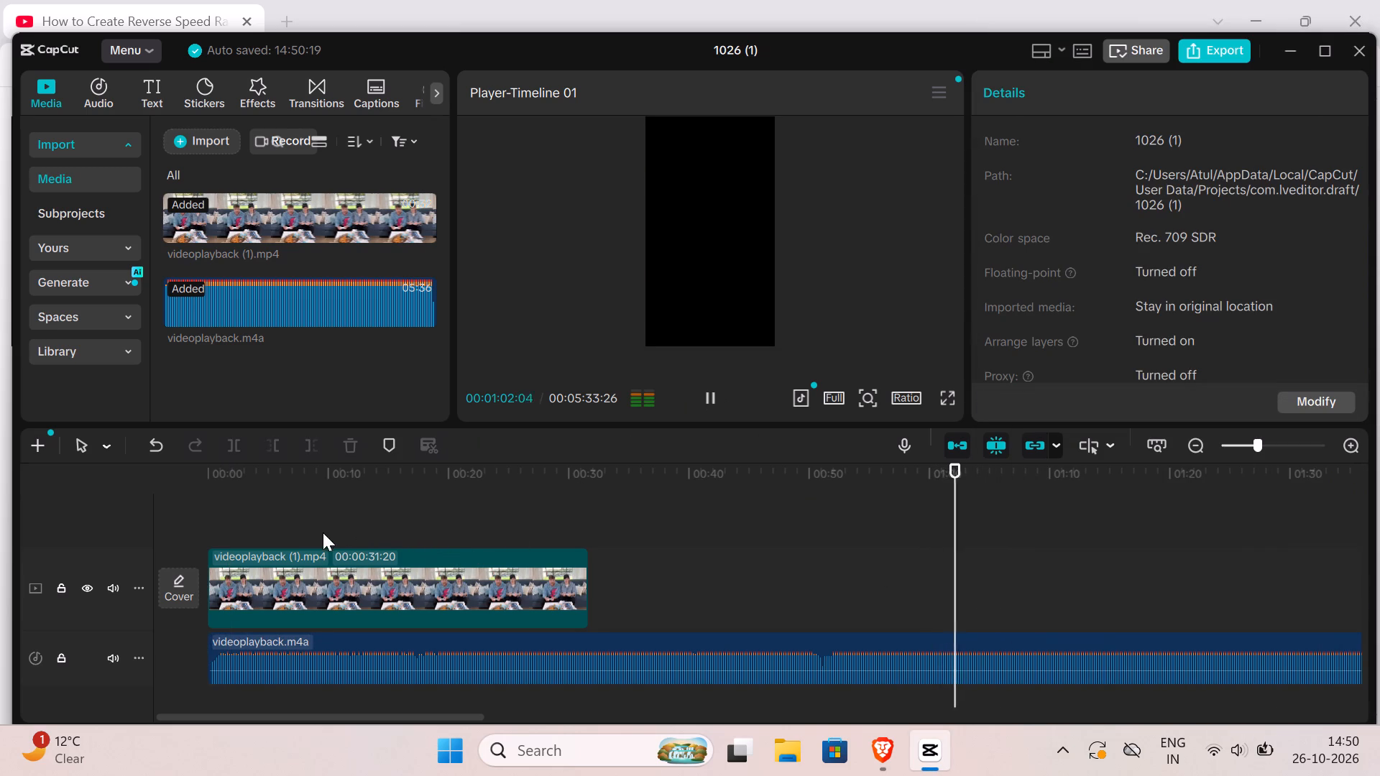
left_click(215, 472)
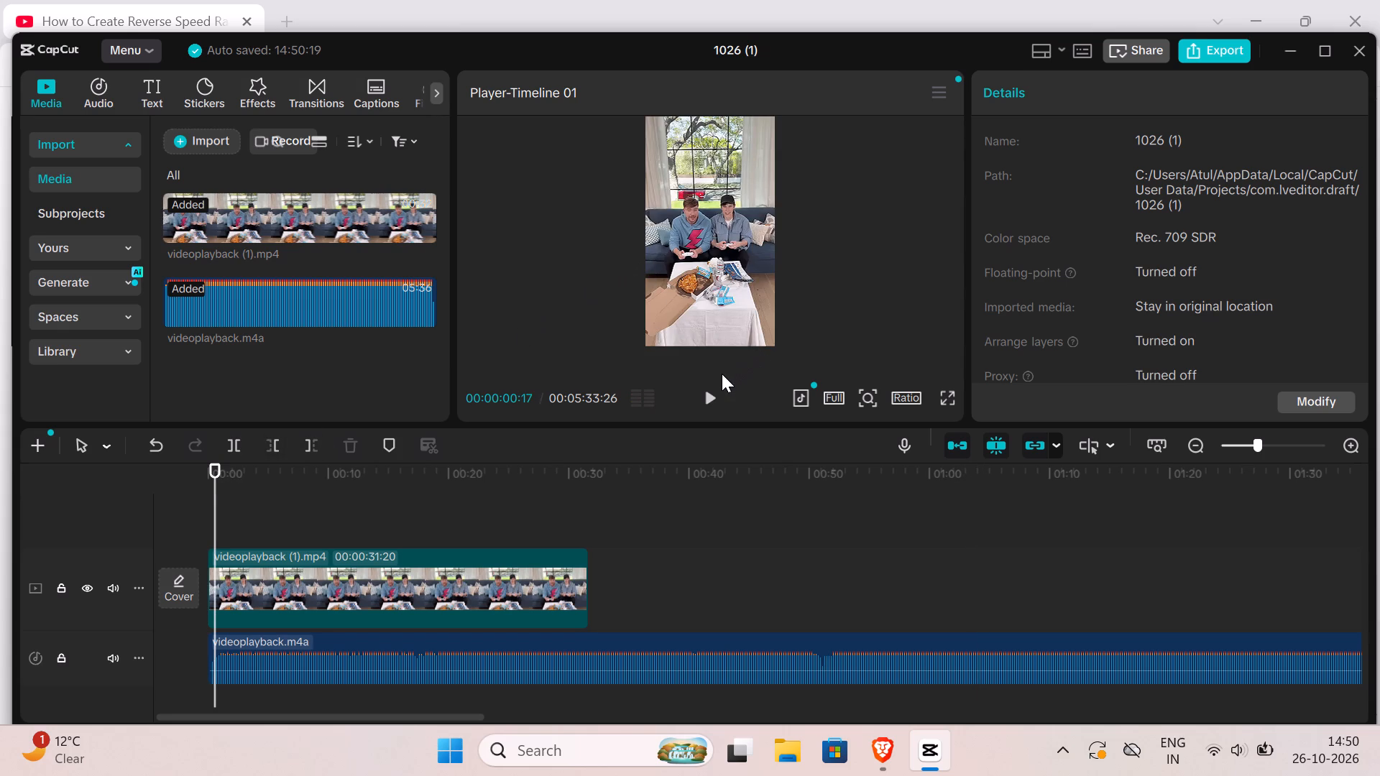
left_click(713, 399)
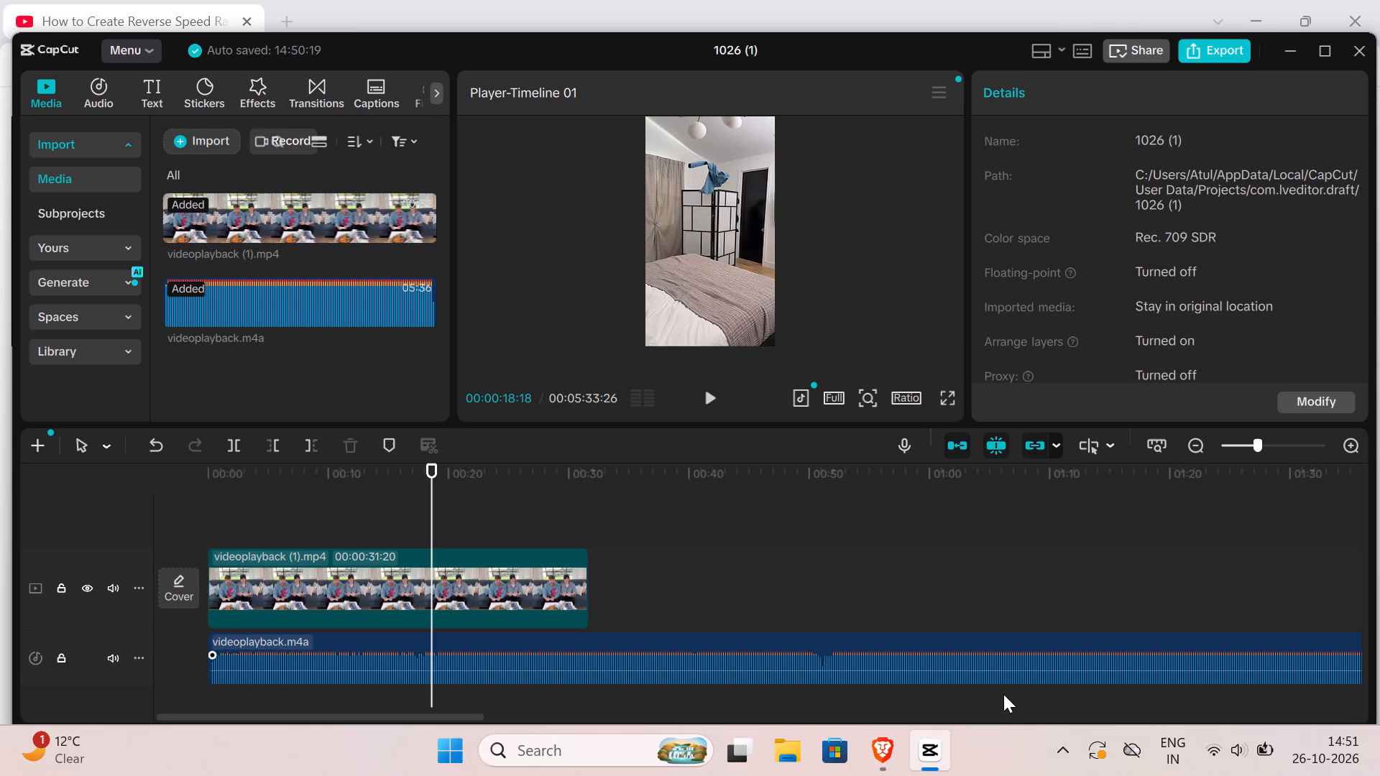
Shorten the end of the videoplayback.m4a clip on the audio track to about 00:00:36:25.
left_click(1092, 671)
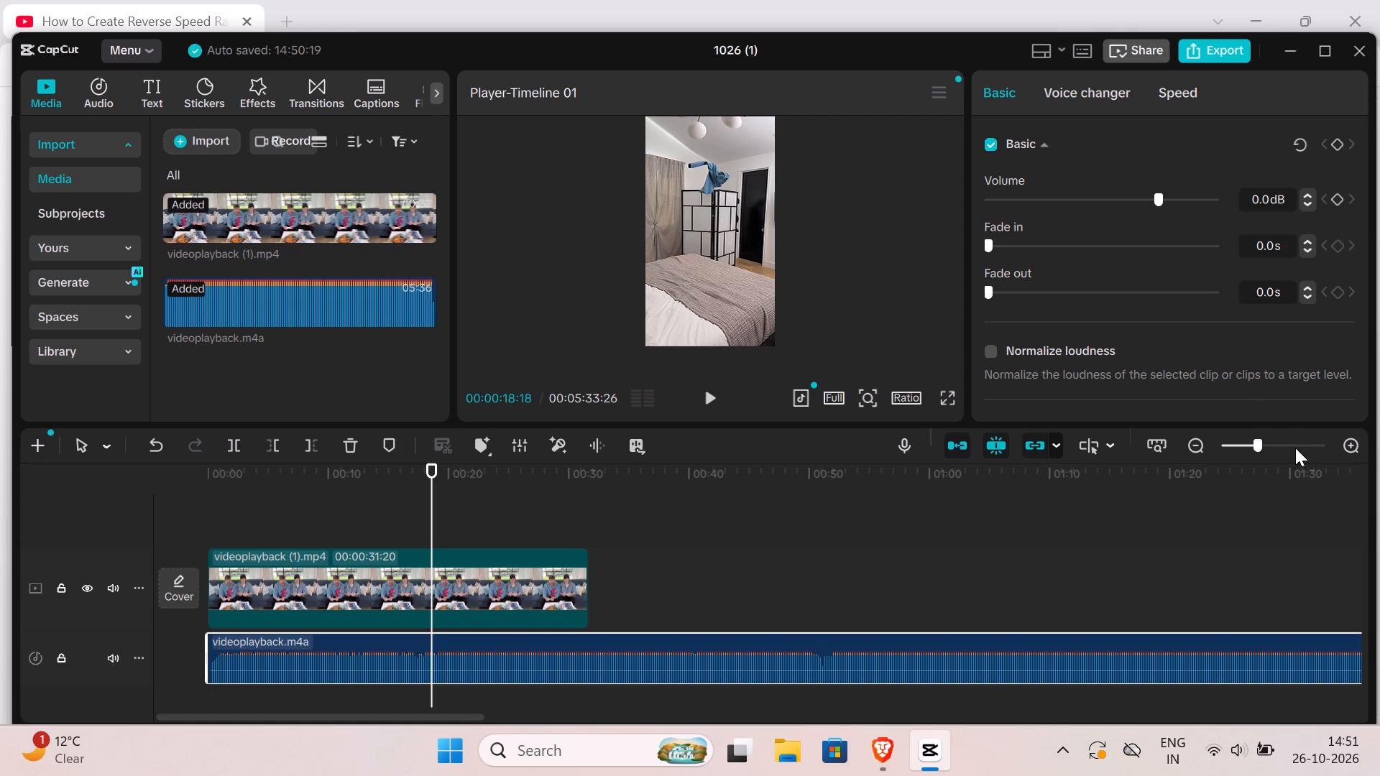
left_click(1236, 438)
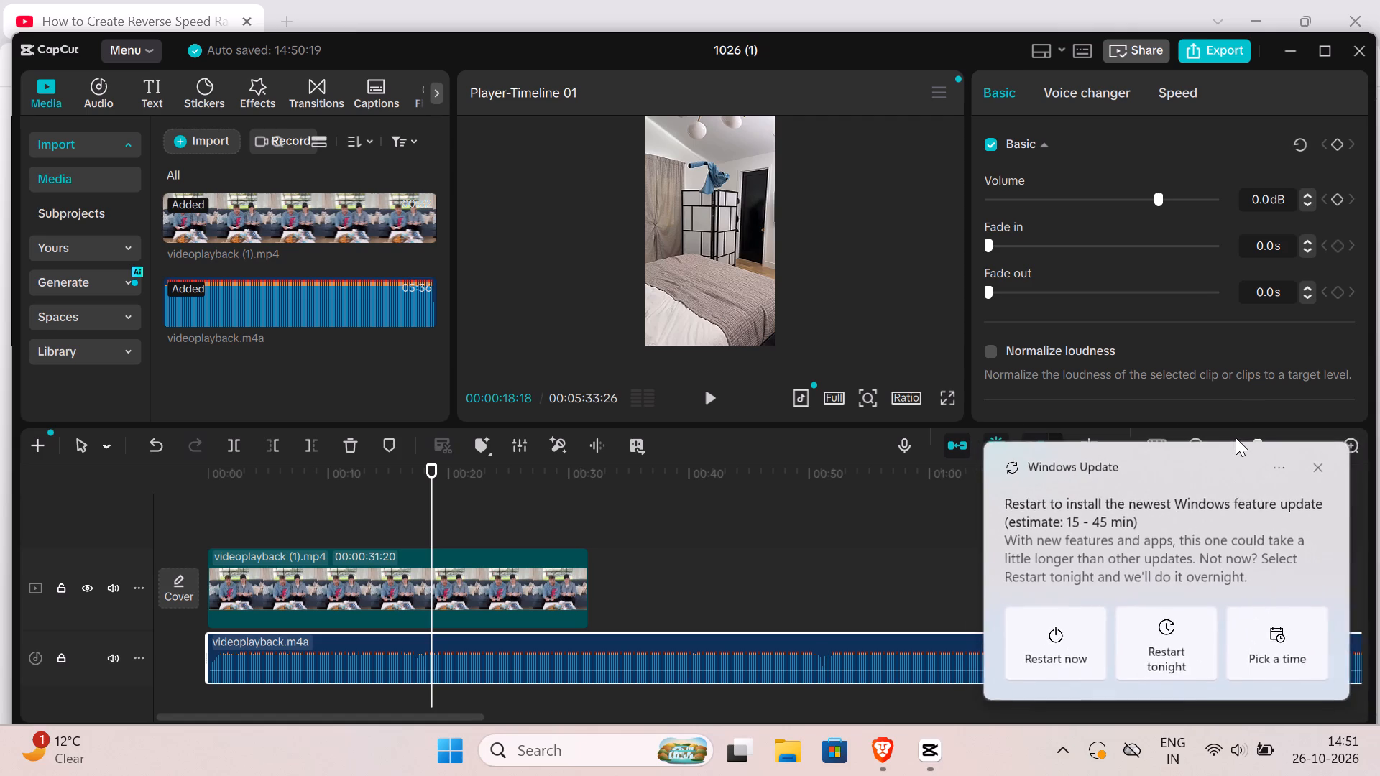
left_click(1240, 443)
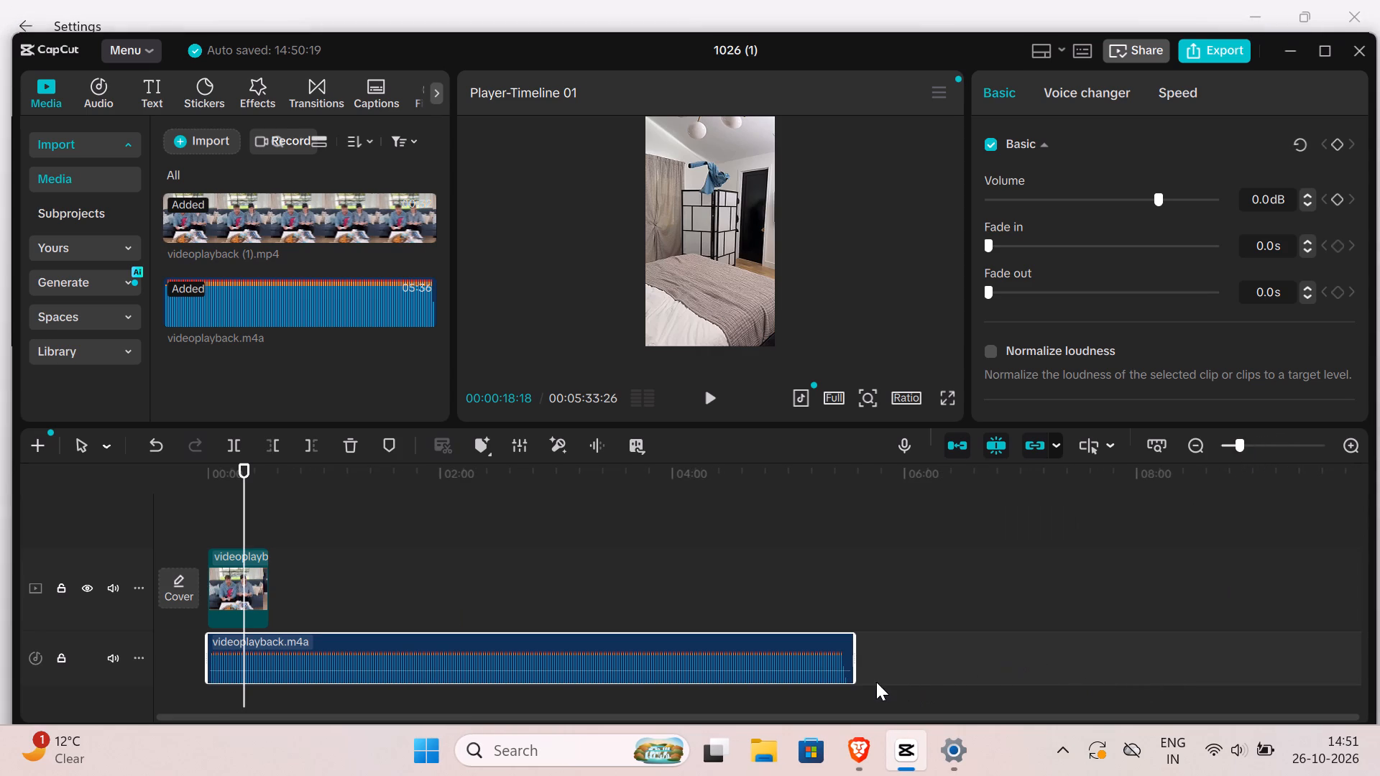
left_click_drag(857, 663, 675, 692)
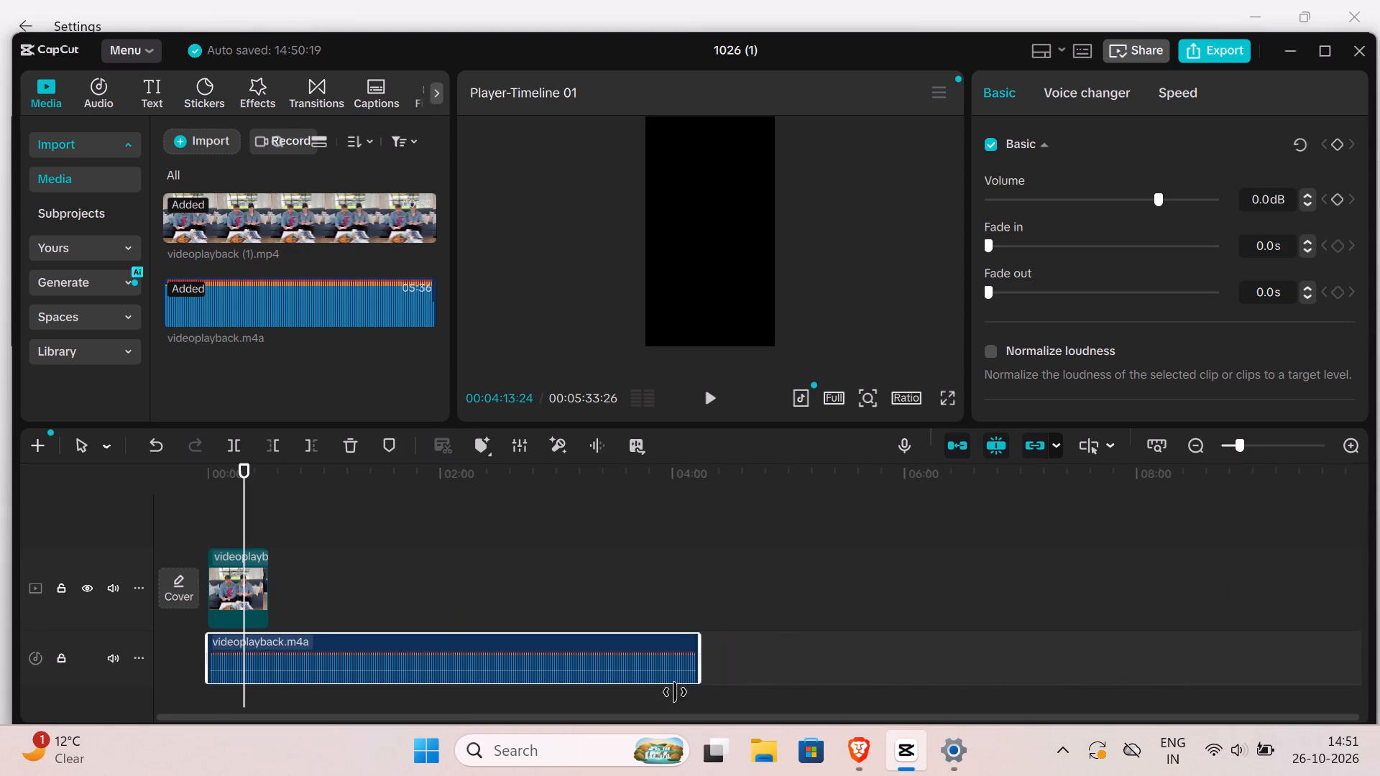
left_click_drag(675, 692, 424, 668)
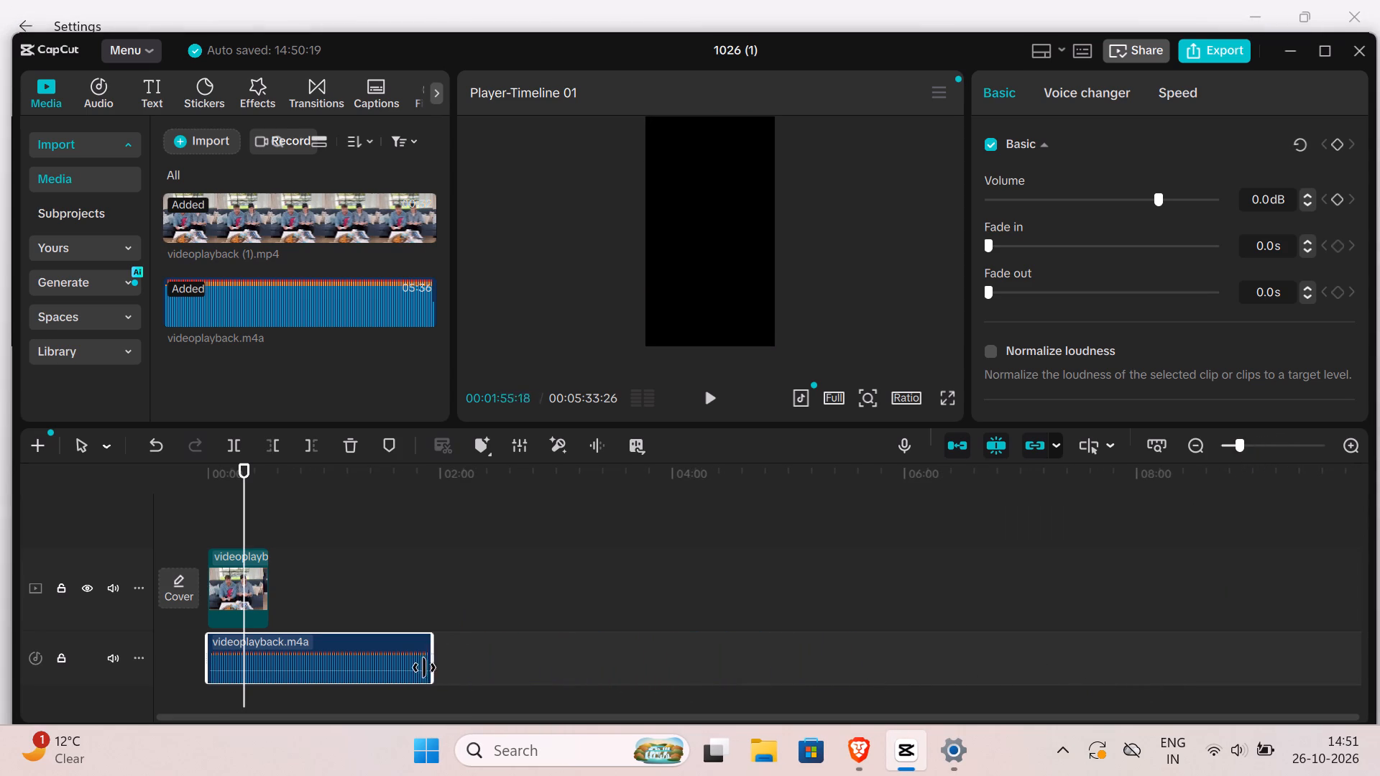
left_click_drag(424, 668, 293, 642)
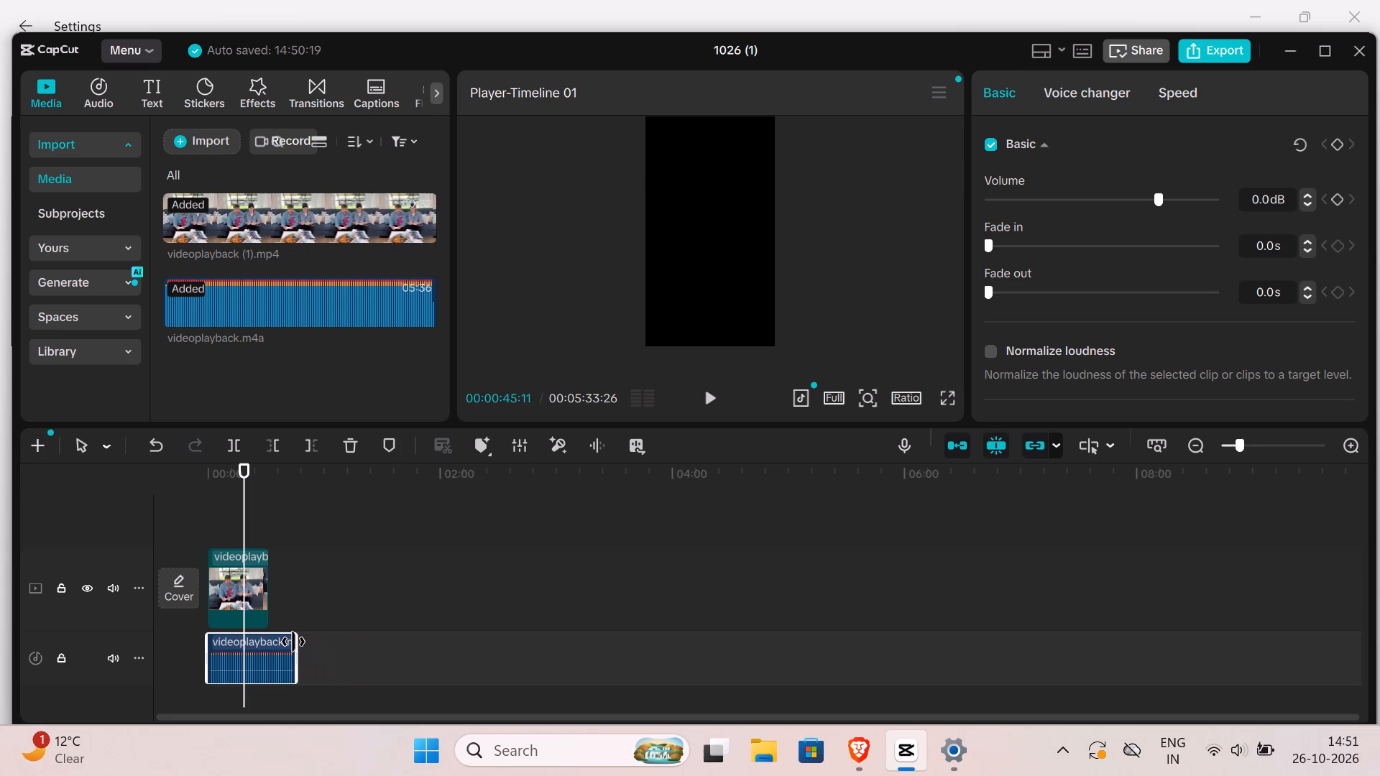
left_click_drag(293, 642, 272, 642)
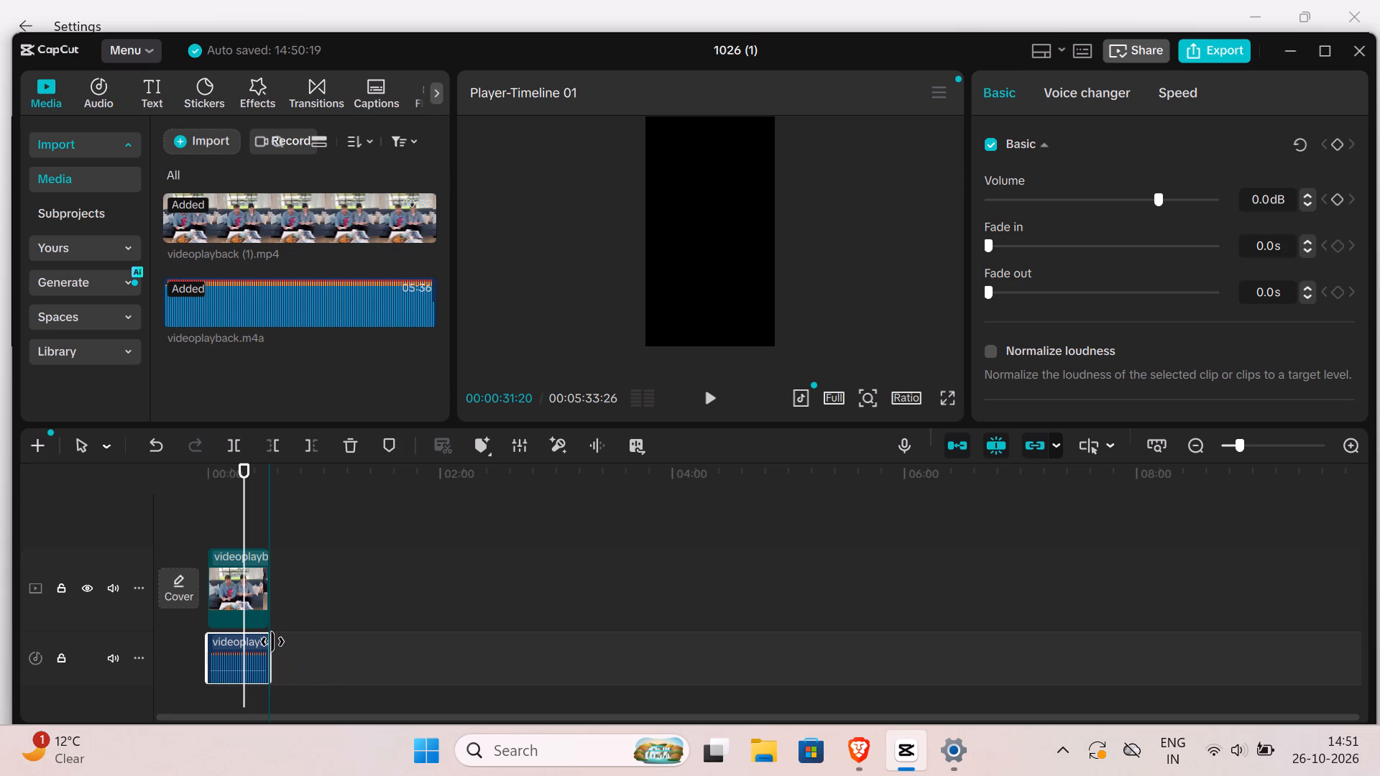
left_click_drag(272, 642, 277, 630)
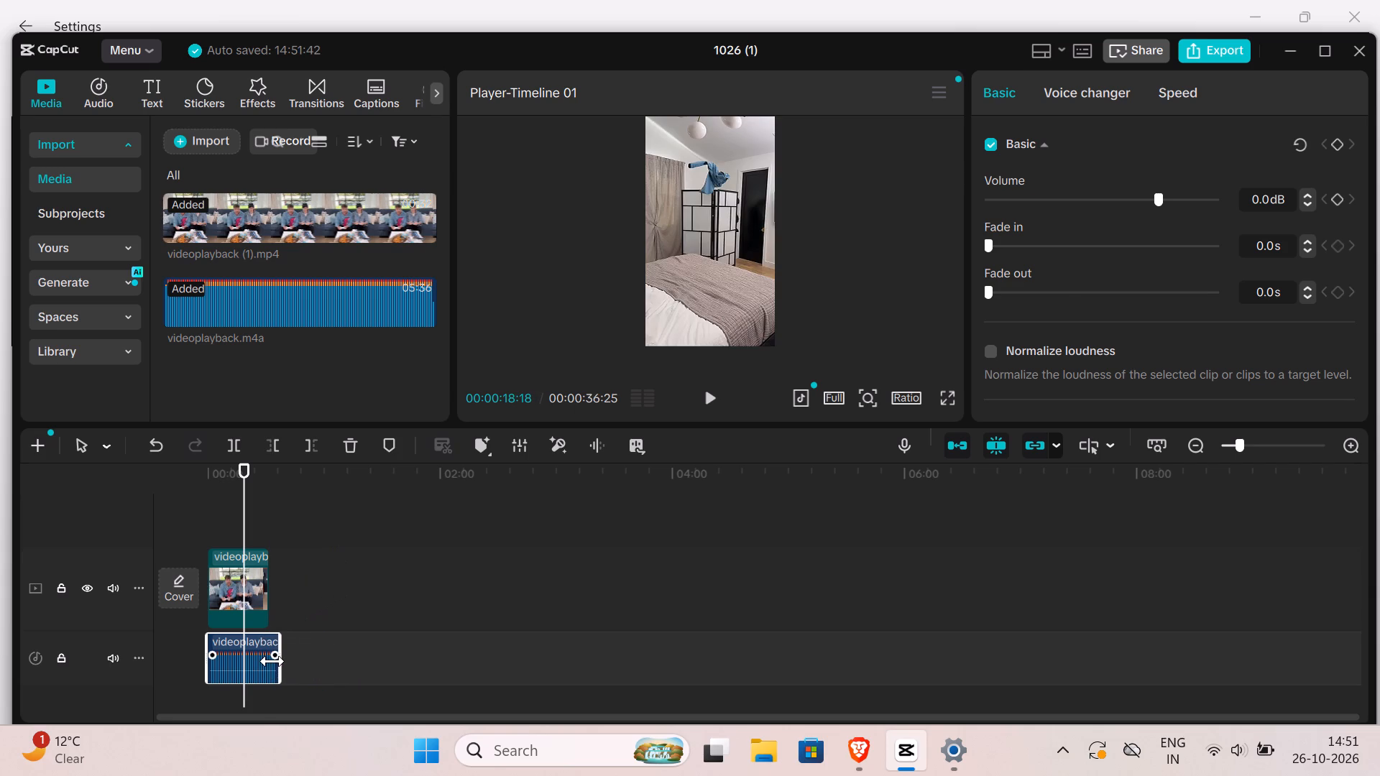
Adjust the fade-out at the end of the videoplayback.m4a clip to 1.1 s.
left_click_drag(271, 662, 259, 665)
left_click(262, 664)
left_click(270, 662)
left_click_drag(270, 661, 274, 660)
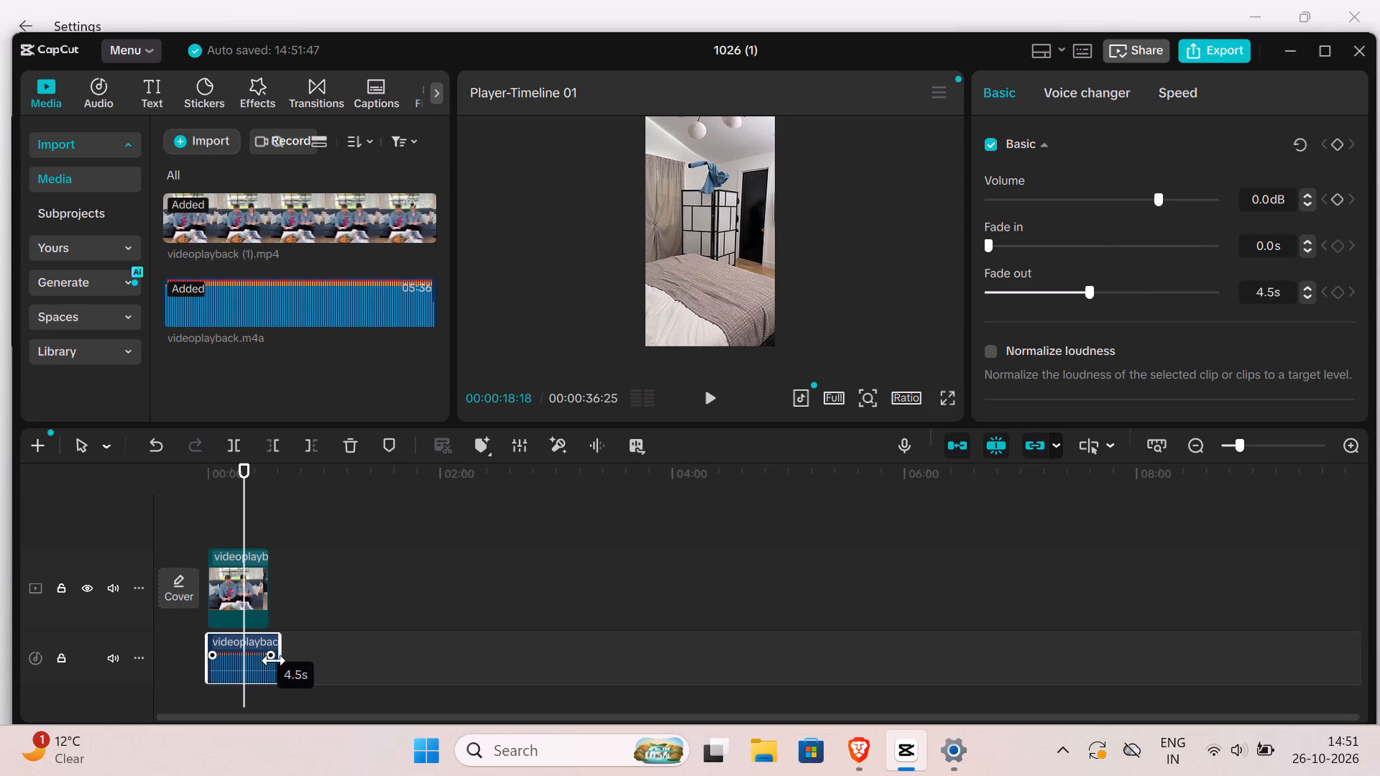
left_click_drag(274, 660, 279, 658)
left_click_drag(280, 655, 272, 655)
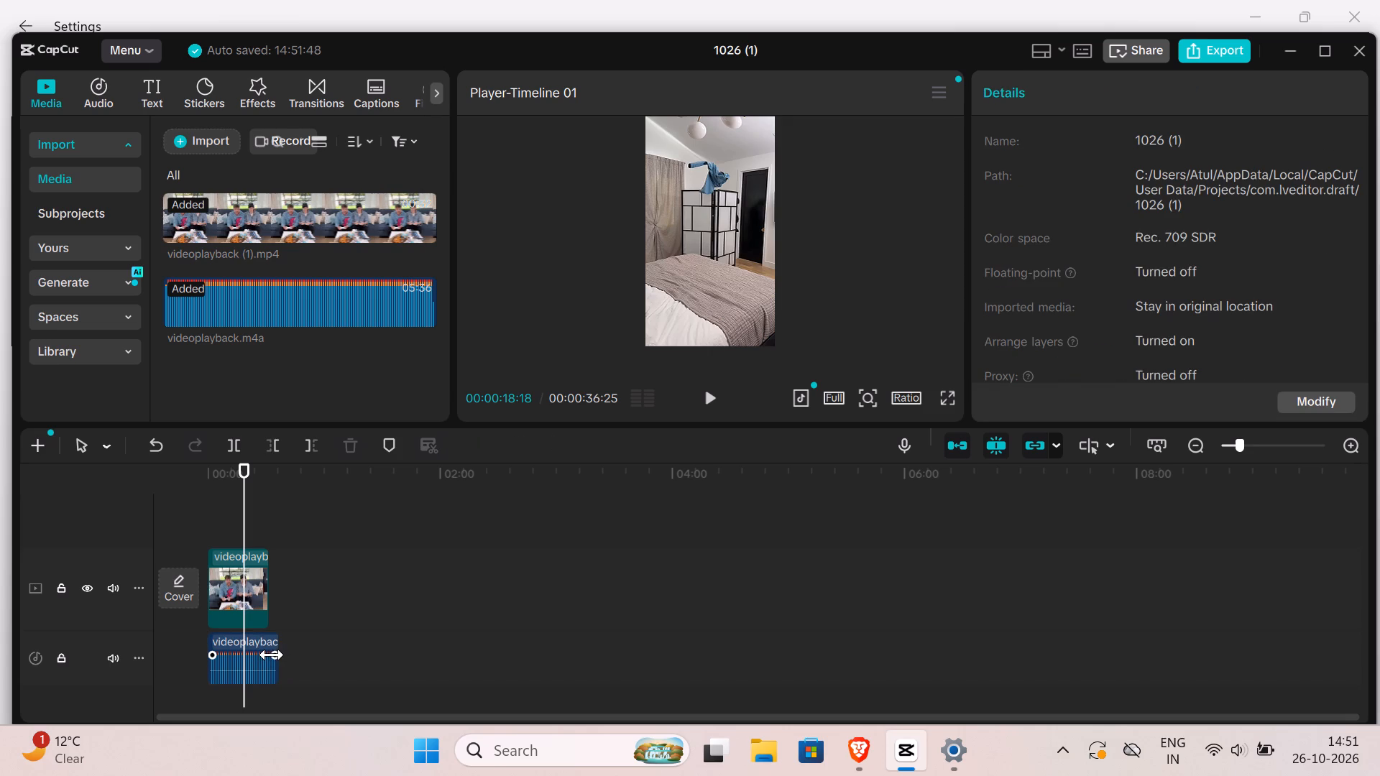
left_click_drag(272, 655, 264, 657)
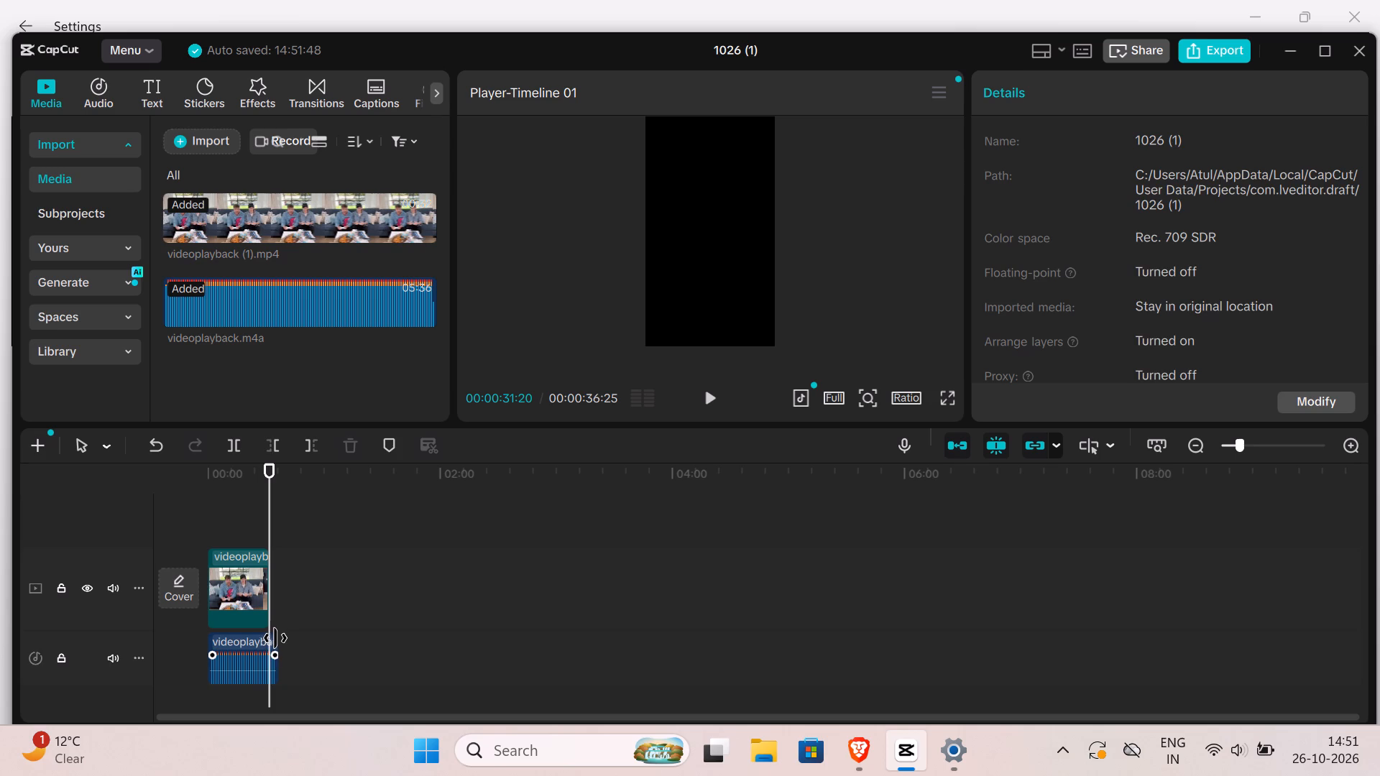
Trim the end of the videoplayback.m4a clip to 00:00:31:20, flush with the end of the video clip.
left_click(262, 647)
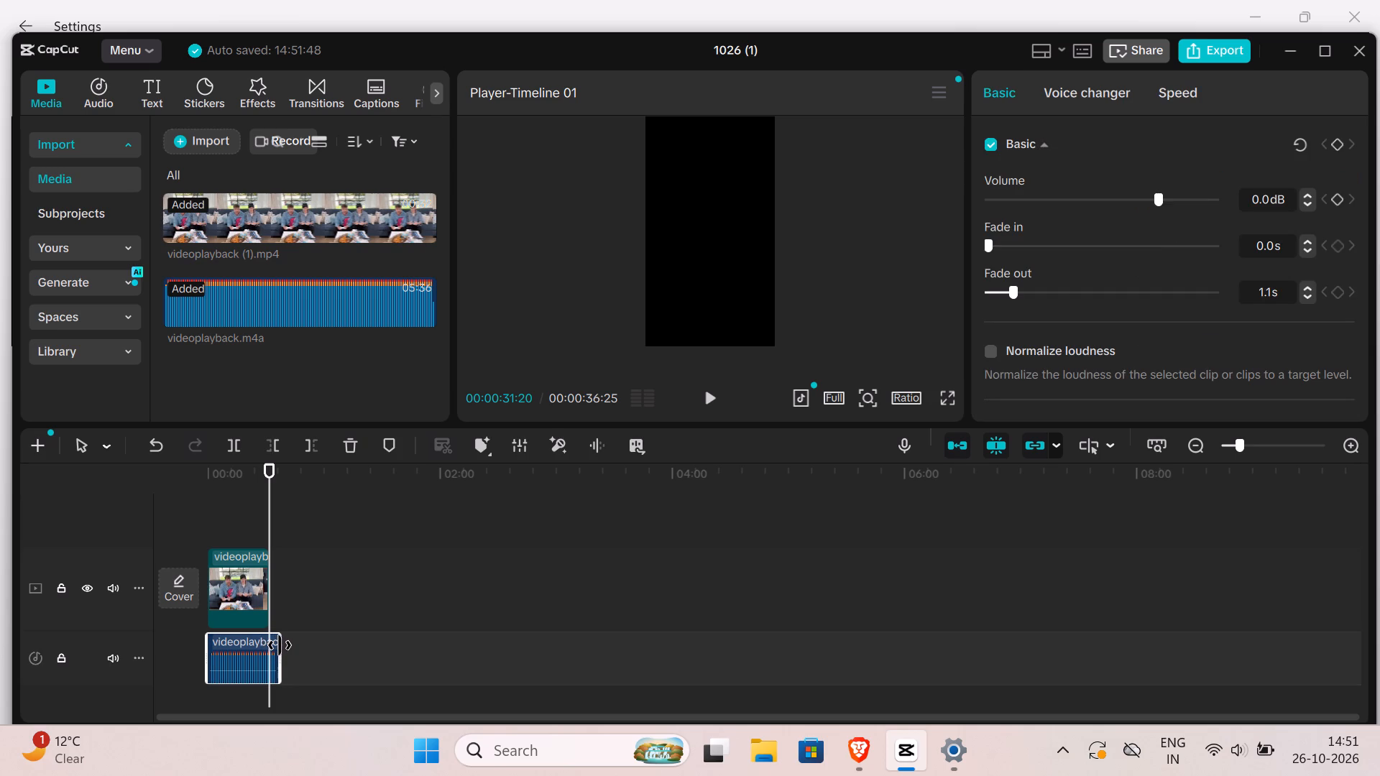
left_click_drag(280, 645, 267, 642)
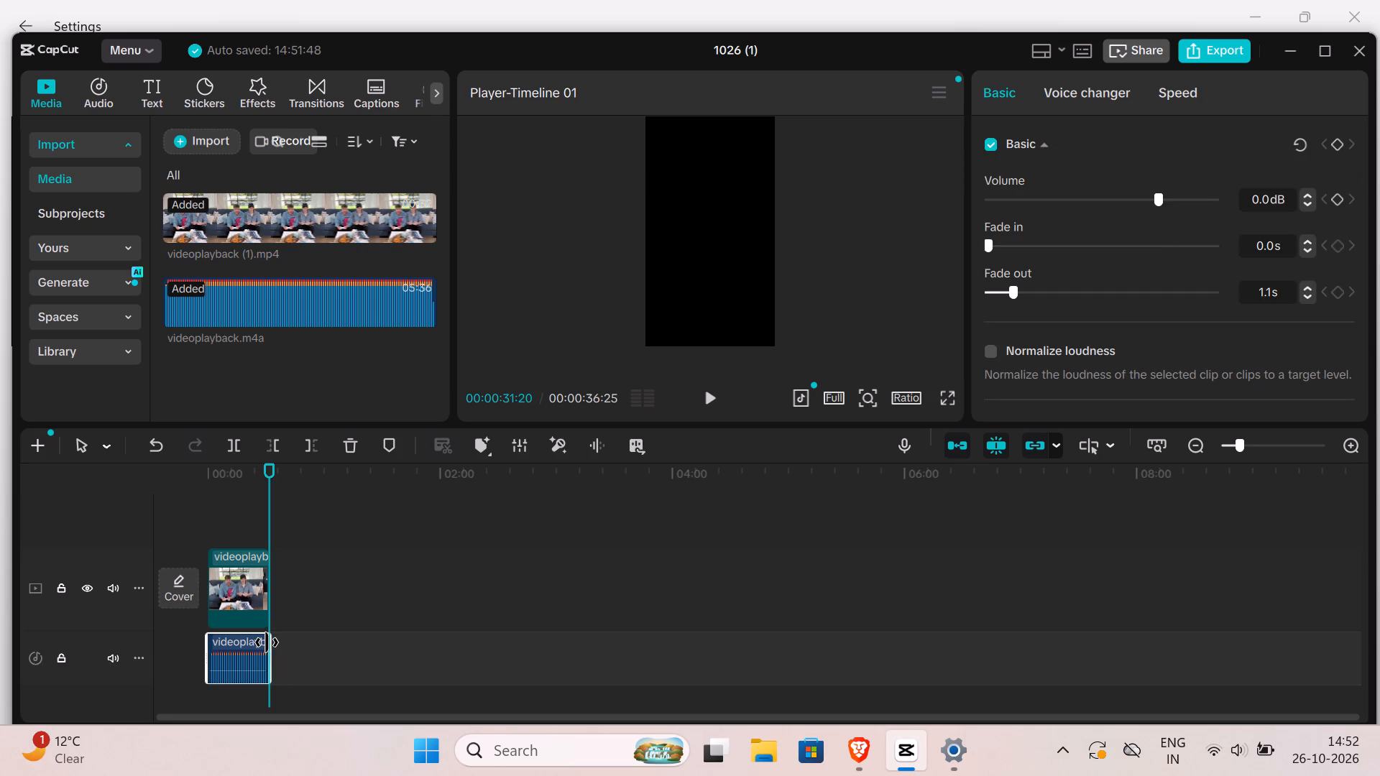
left_click_drag(267, 642, 269, 642)
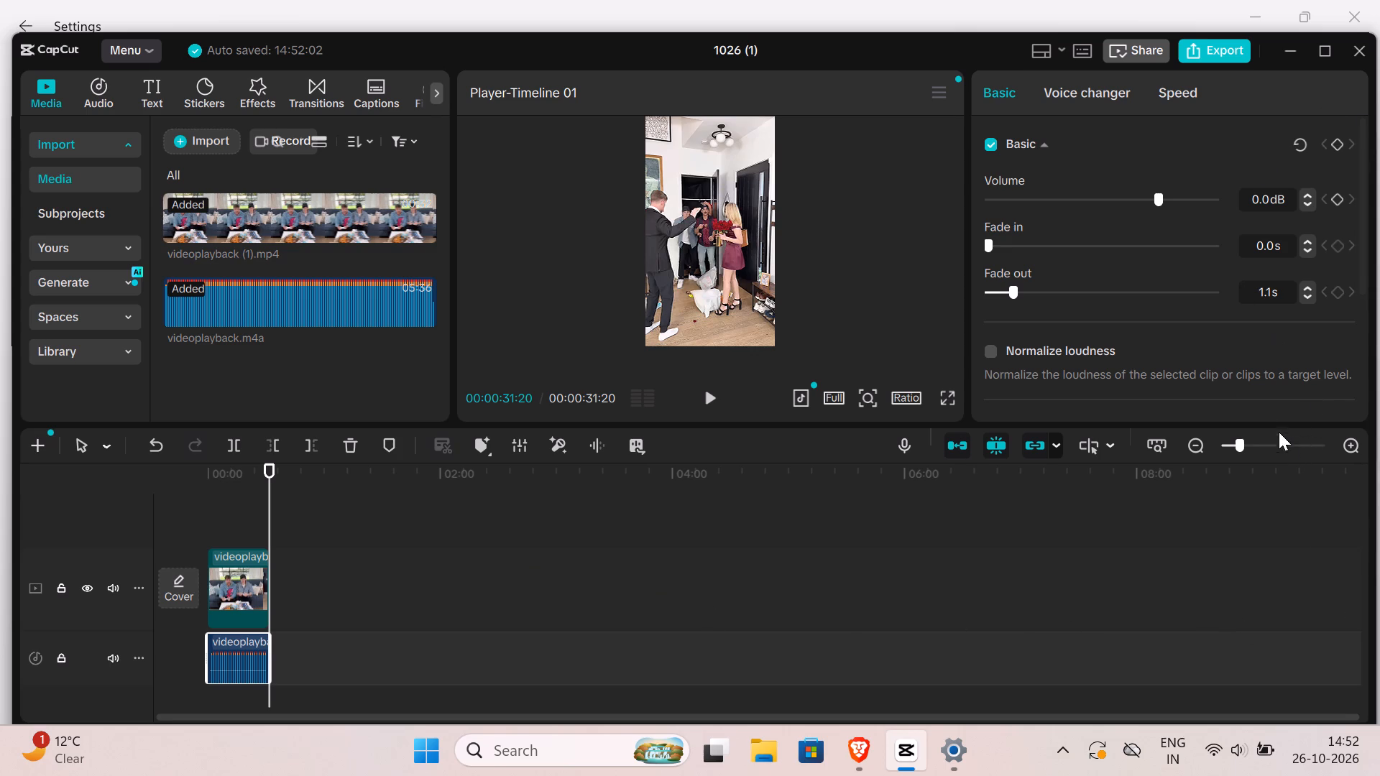
Remove the fade-out at the end of the videoplayback.m4a clip, setting it to 0.0 s.
left_click(1253, 441)
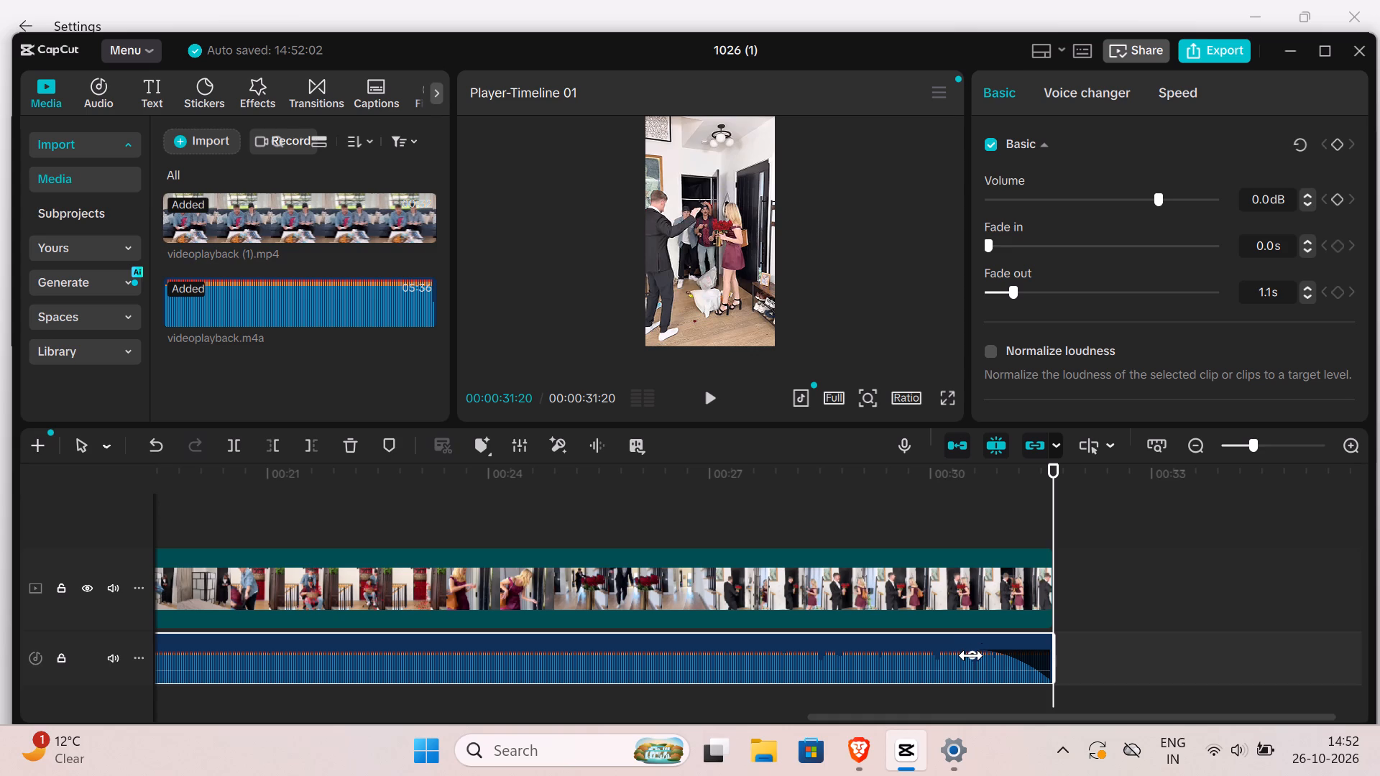
left_click_drag(971, 655, 1110, 650)
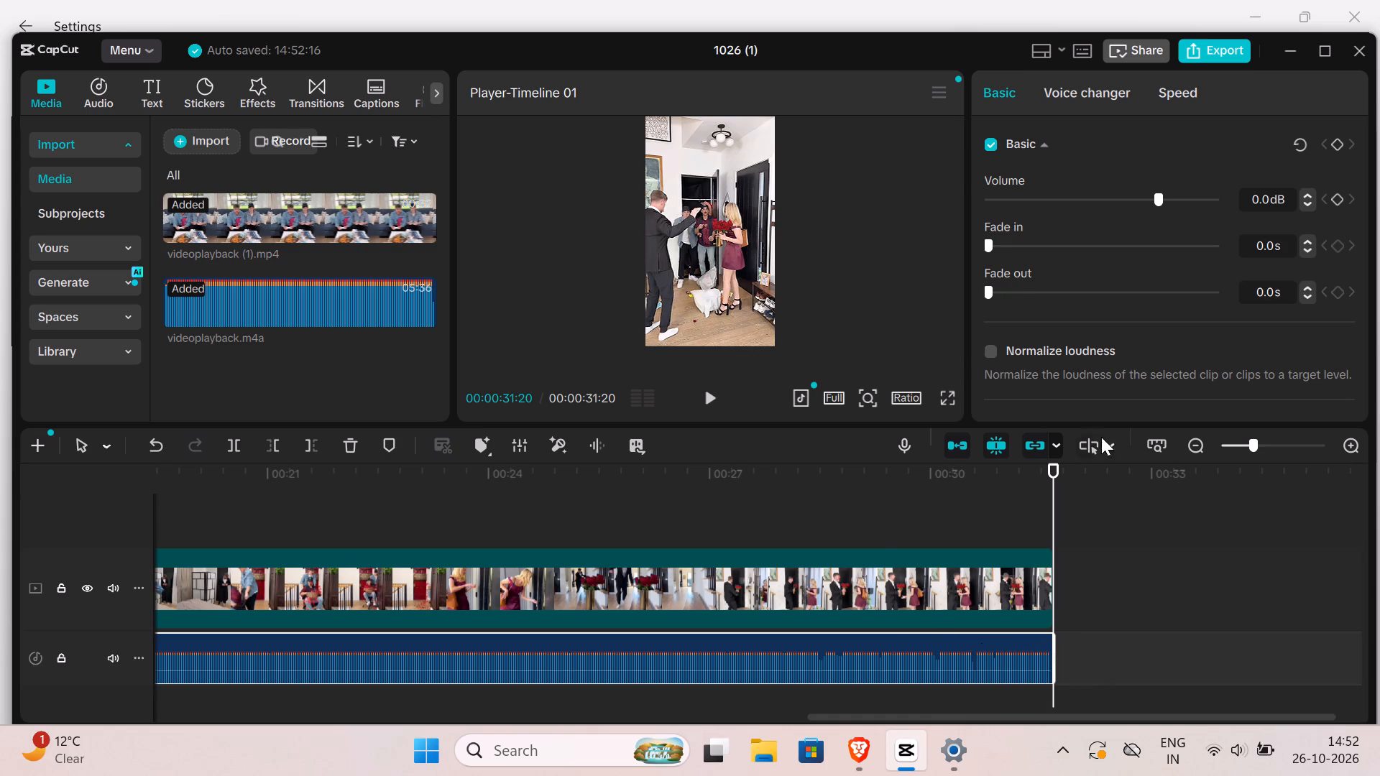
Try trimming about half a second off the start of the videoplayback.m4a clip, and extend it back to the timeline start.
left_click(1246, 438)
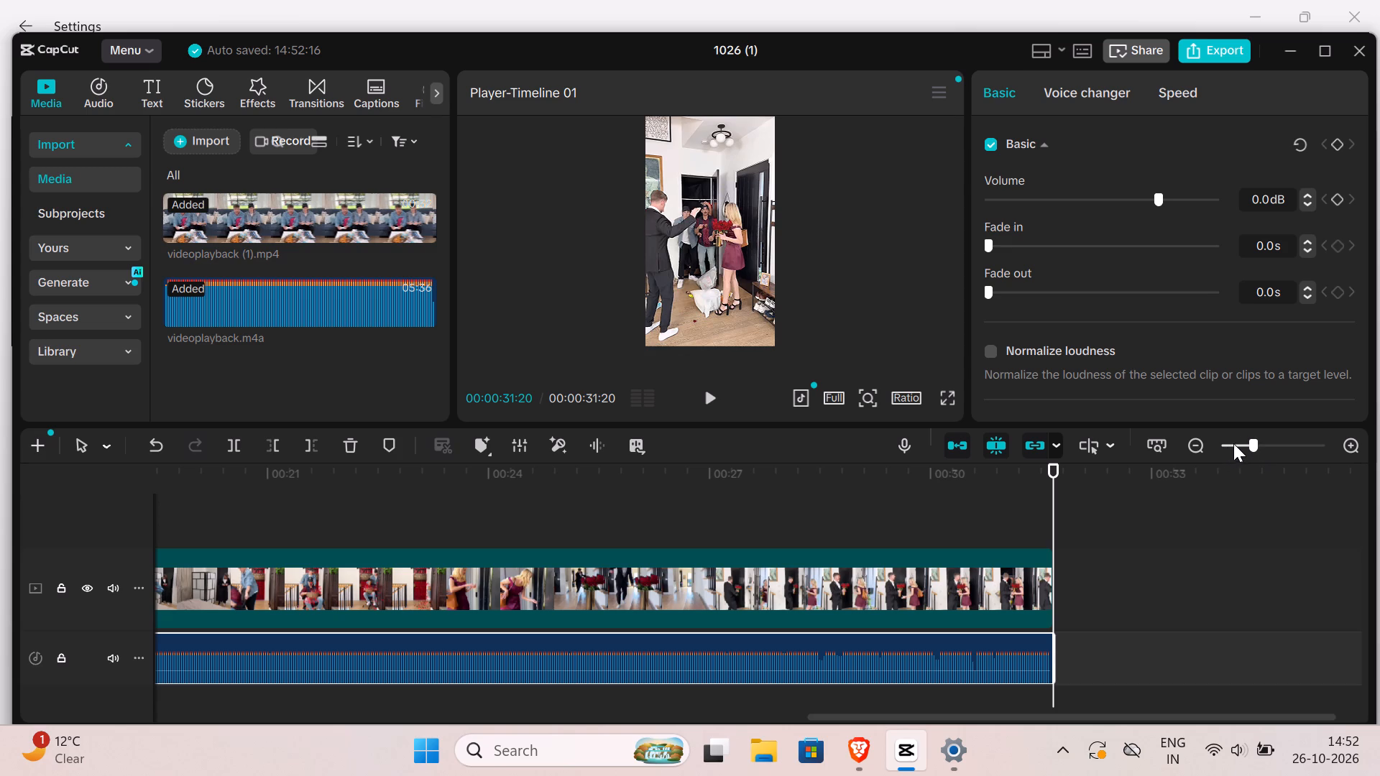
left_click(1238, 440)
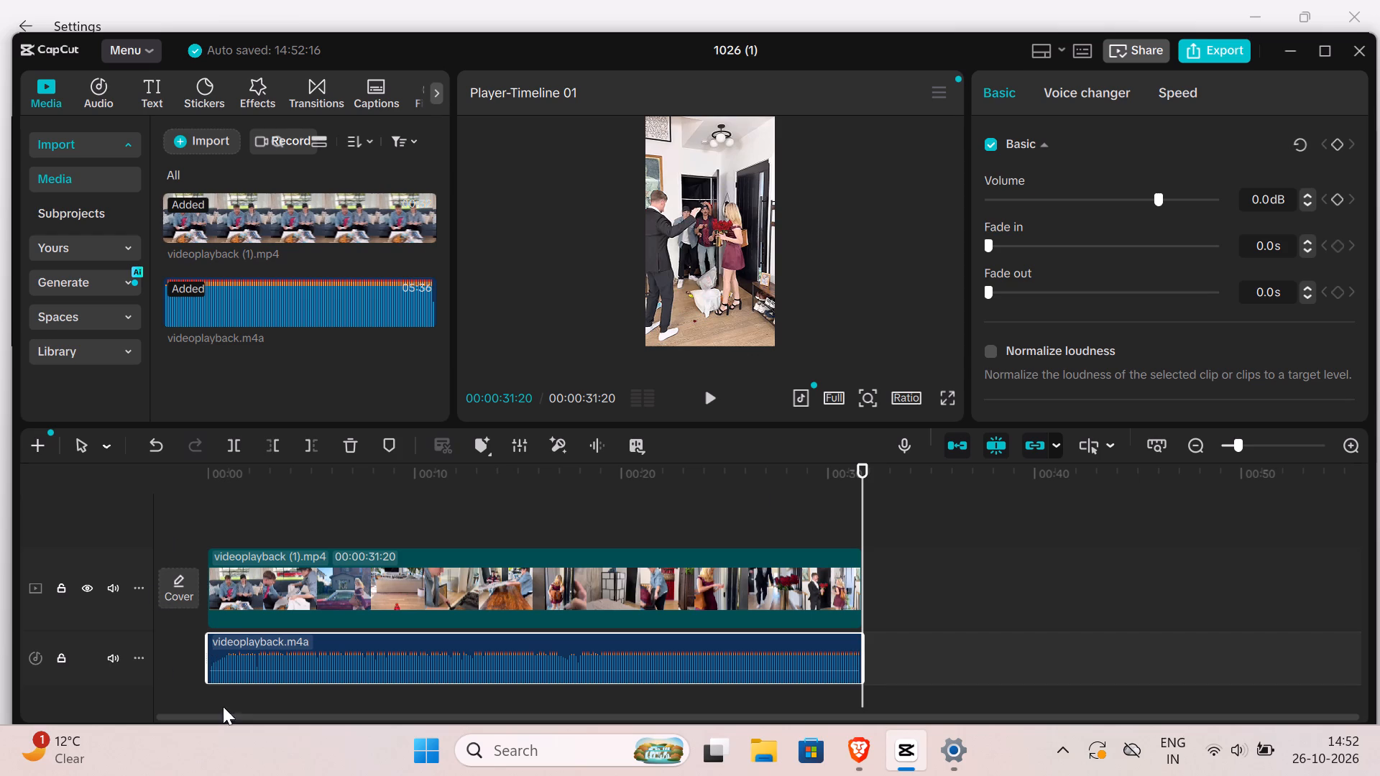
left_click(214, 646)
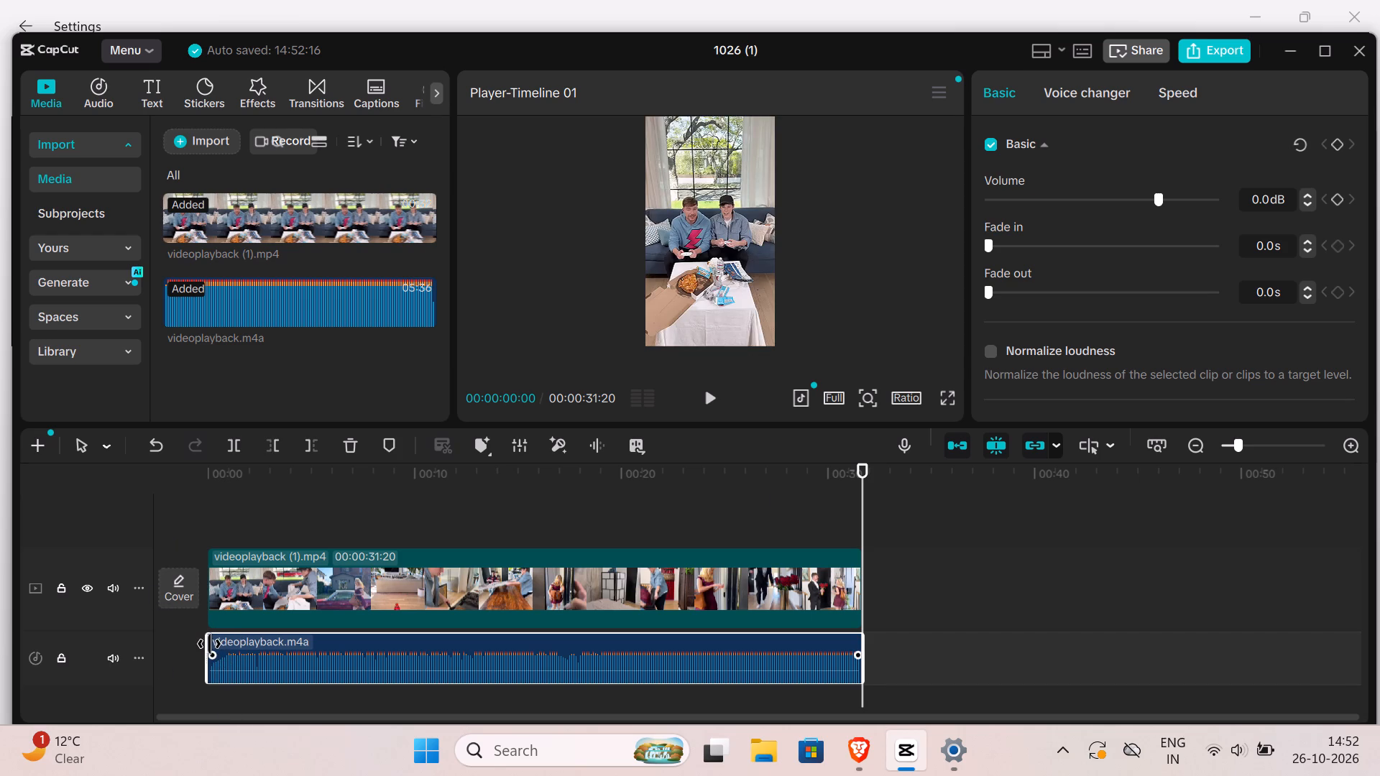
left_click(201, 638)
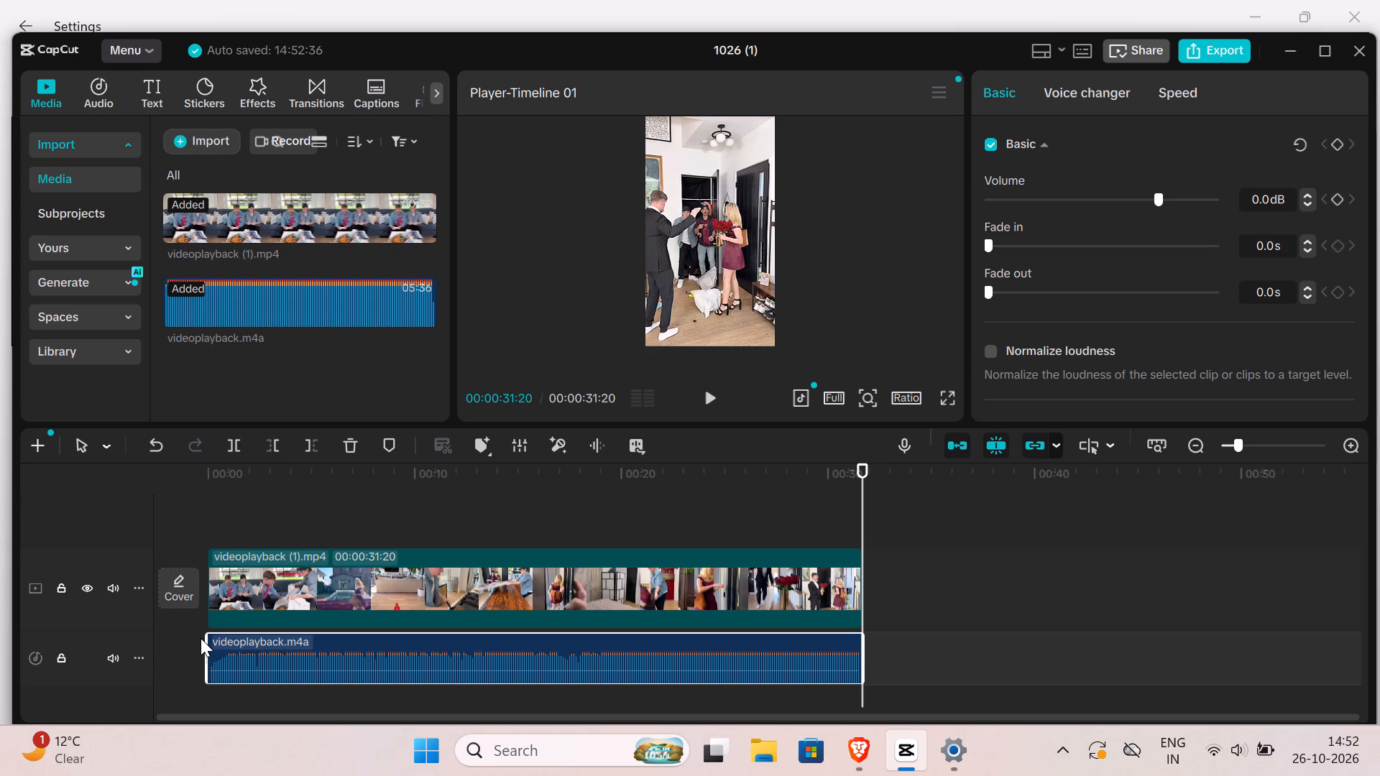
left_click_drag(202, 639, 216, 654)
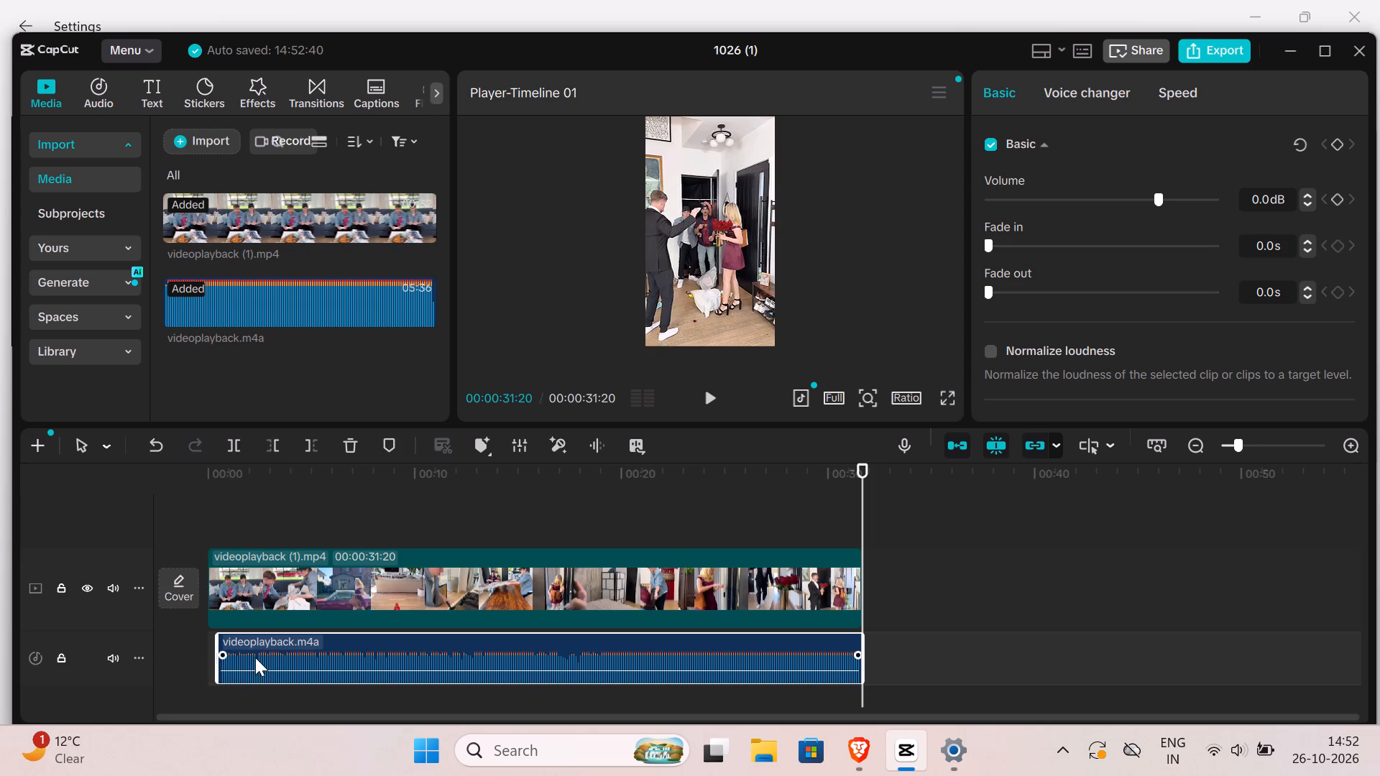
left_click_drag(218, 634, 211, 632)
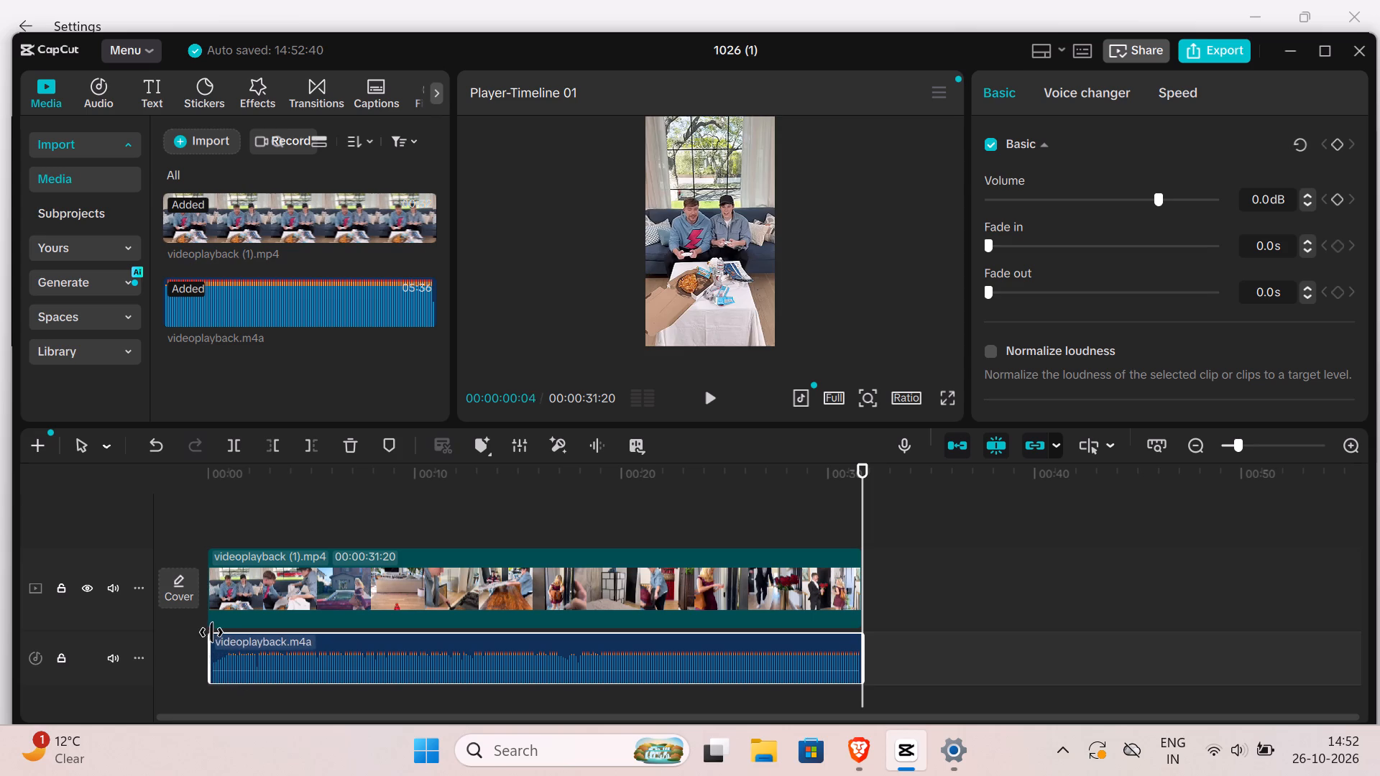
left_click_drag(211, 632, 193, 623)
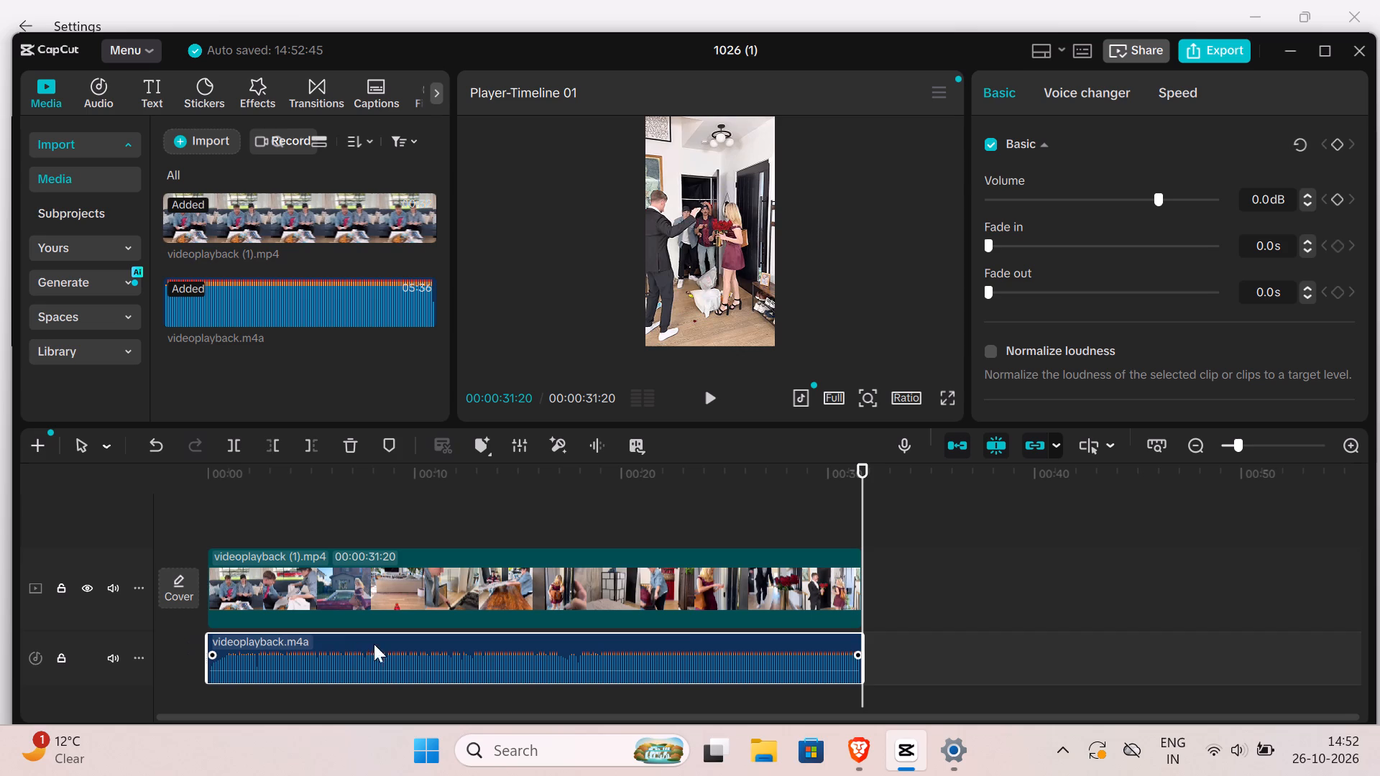
Play the timeline from the start to check the shortened music with the video, pausing at 00:00:00:28.
left_click(708, 387)
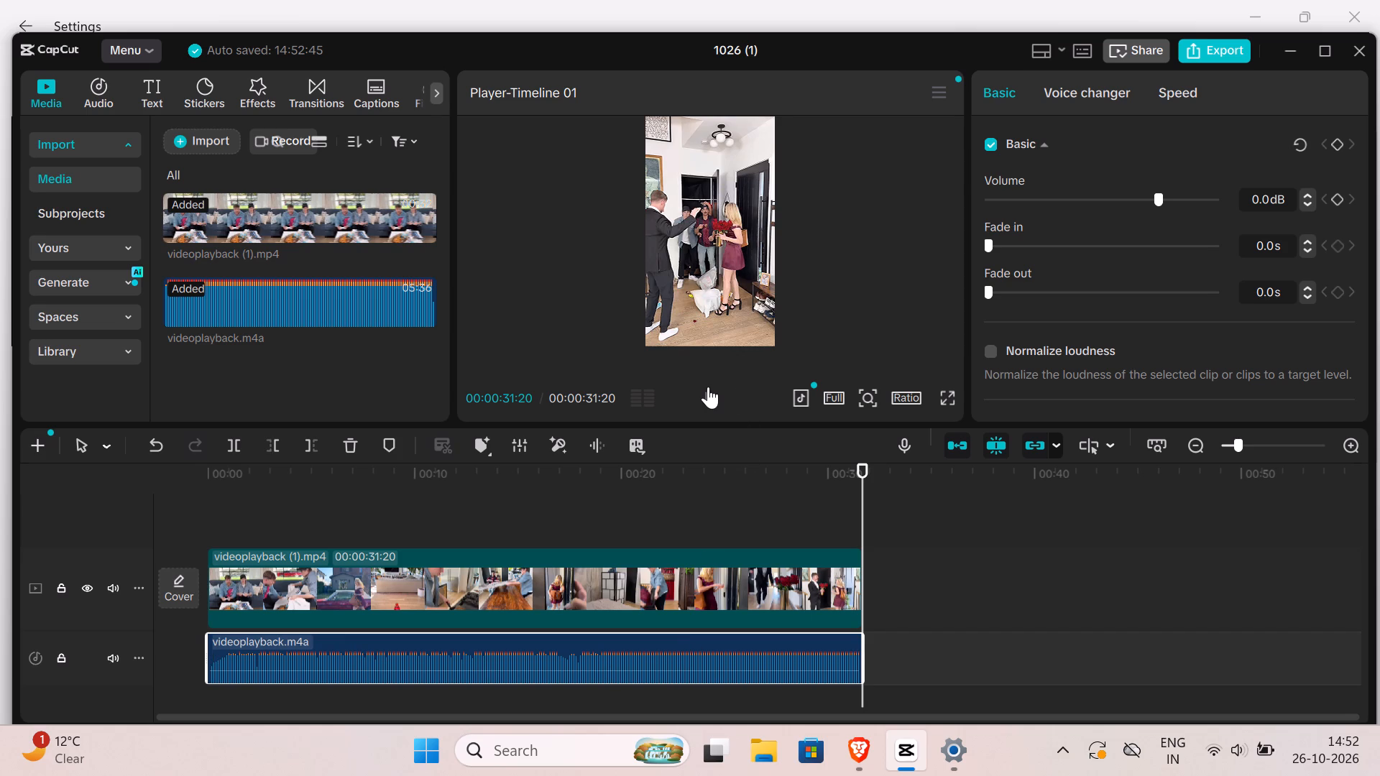
left_click(708, 387)
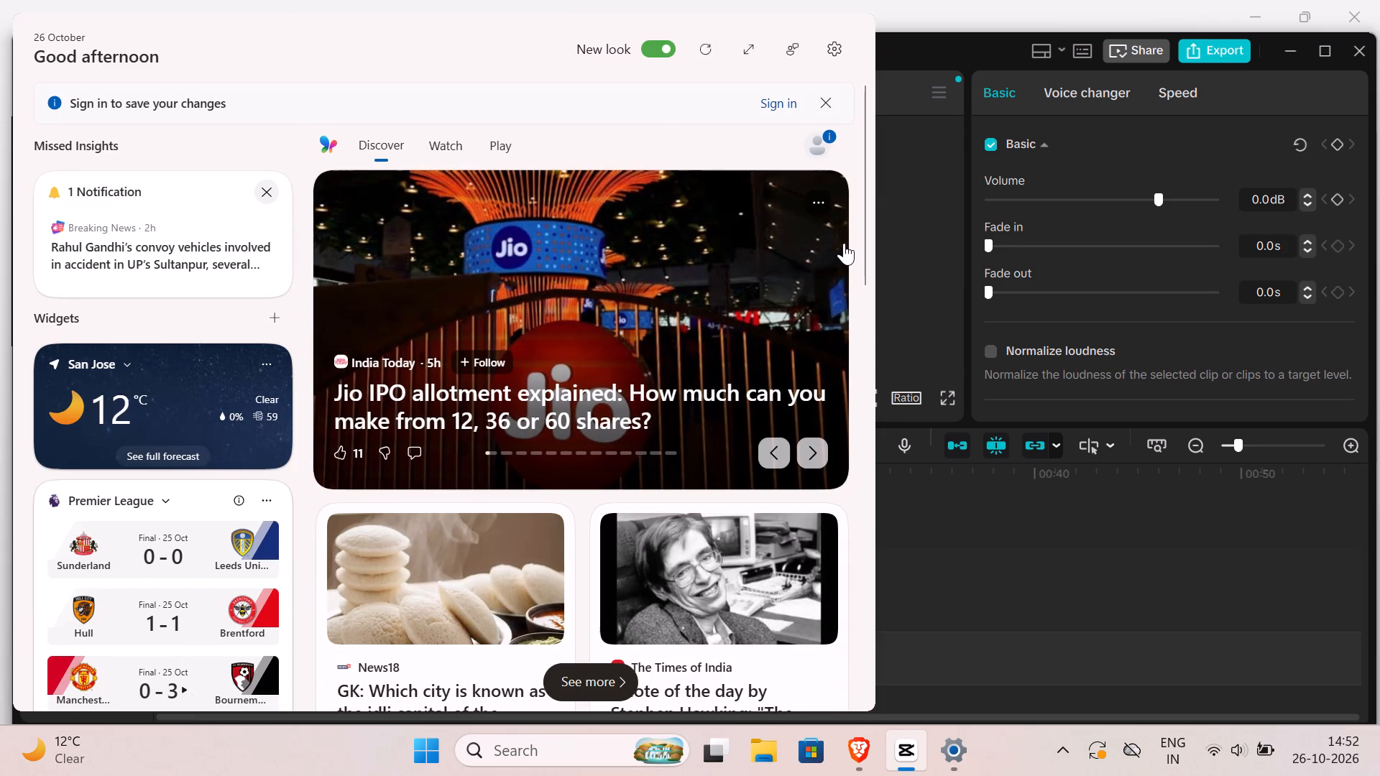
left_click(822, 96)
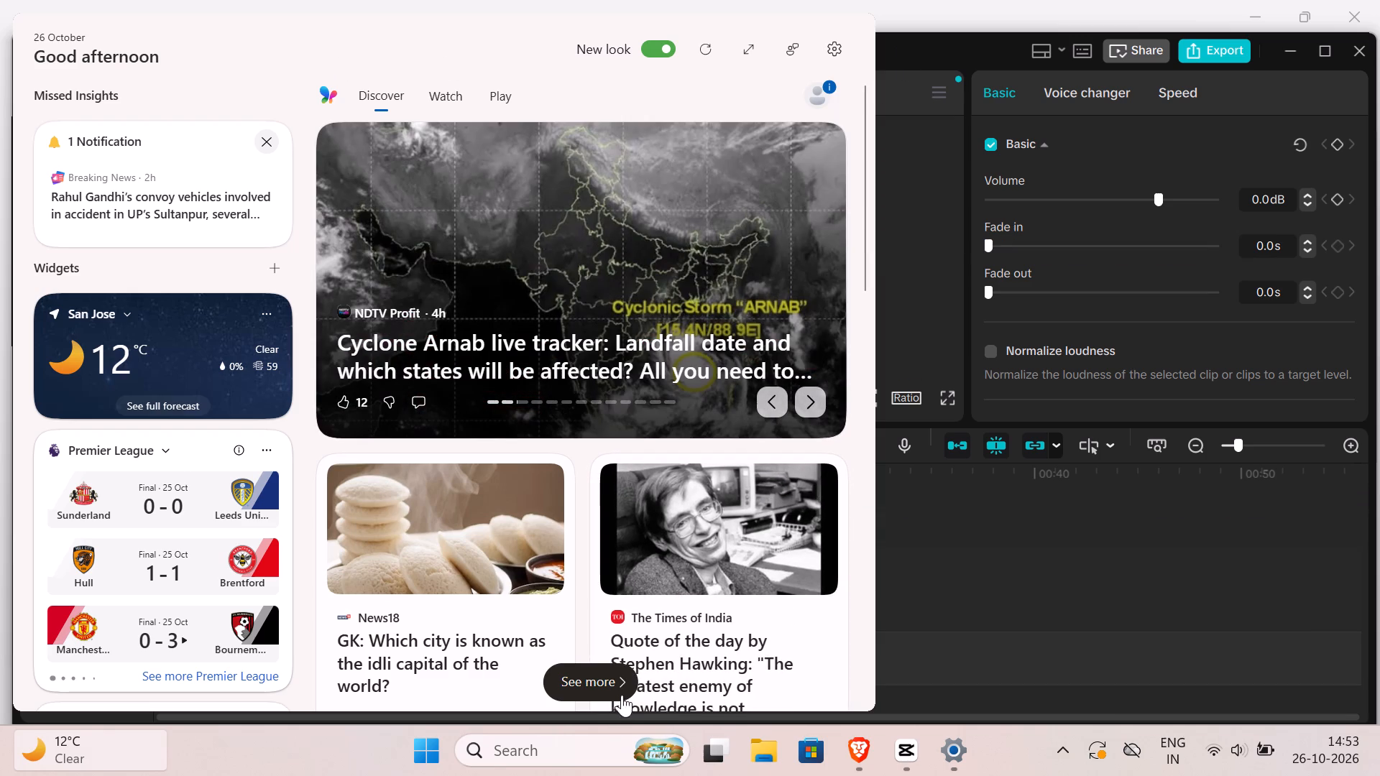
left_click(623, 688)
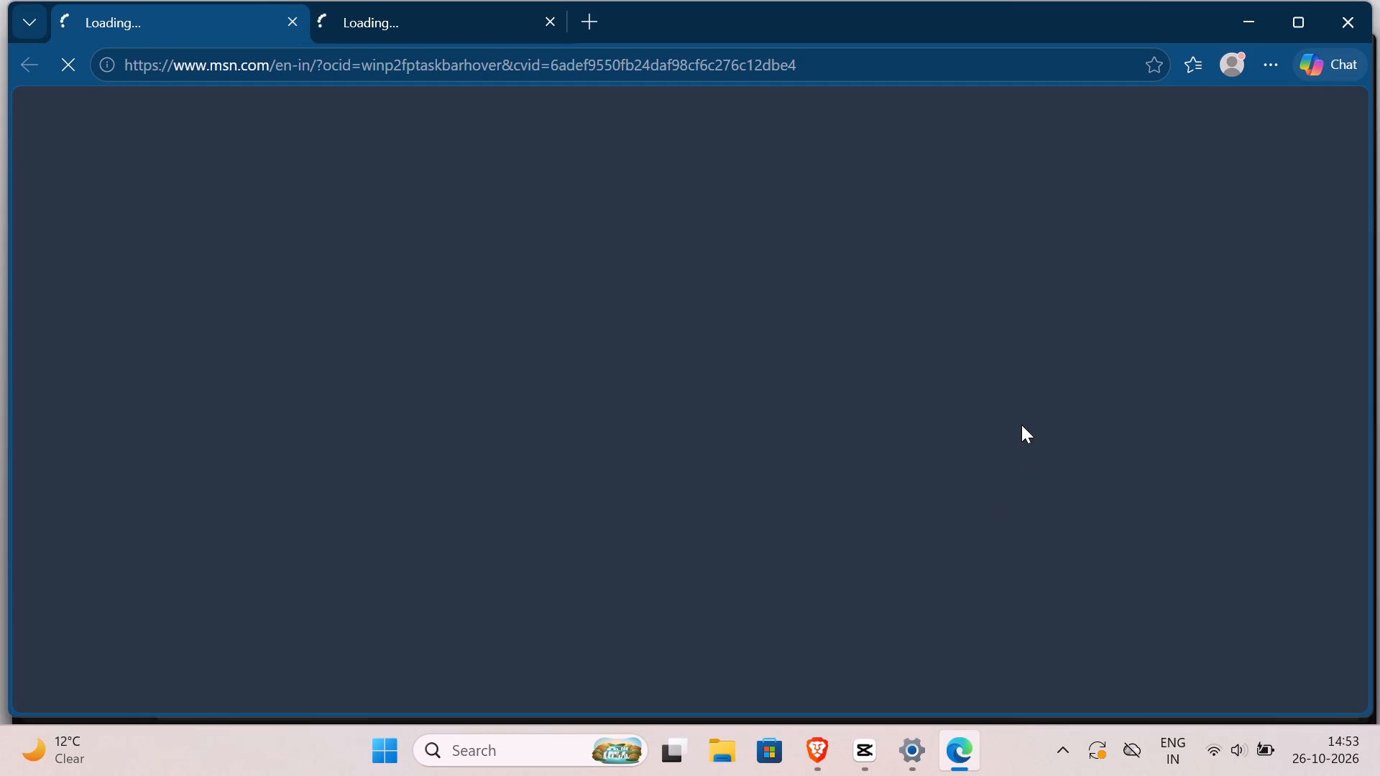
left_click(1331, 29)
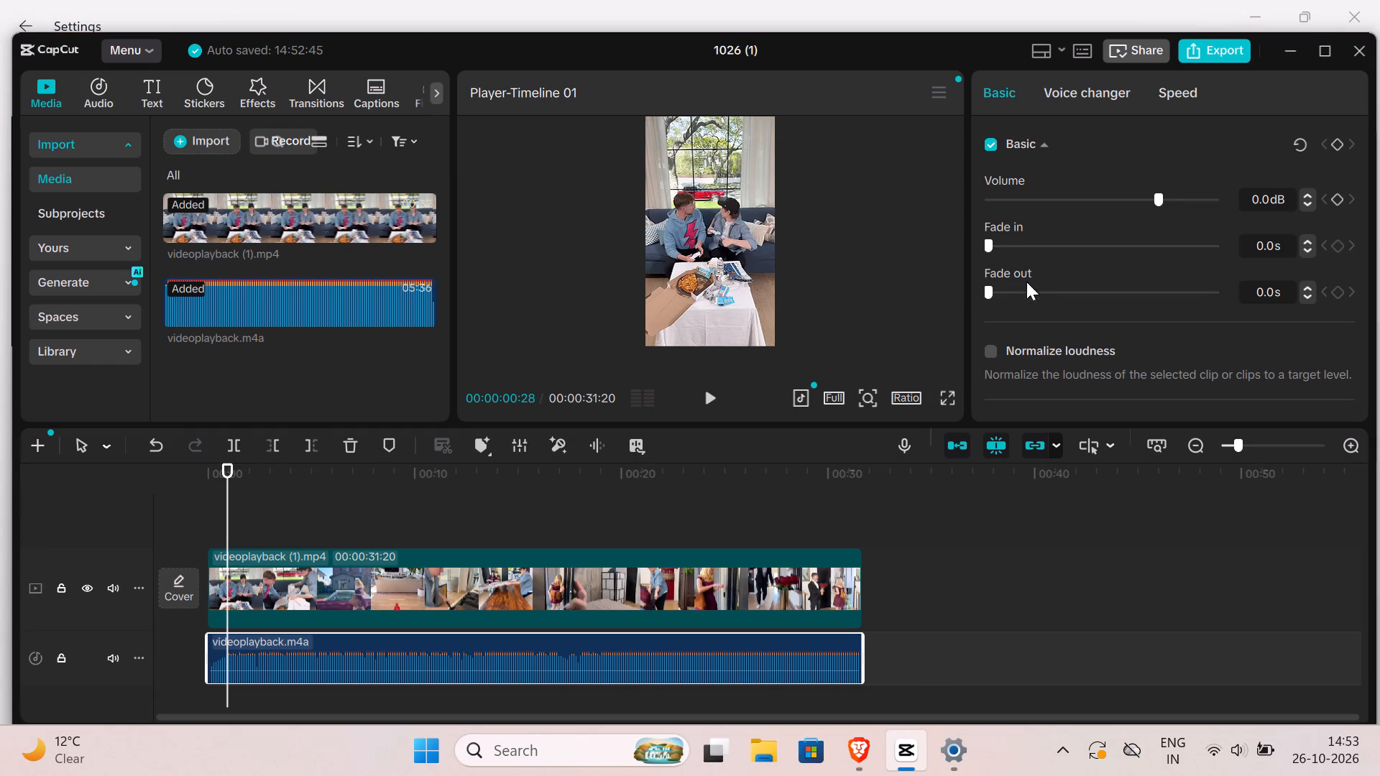
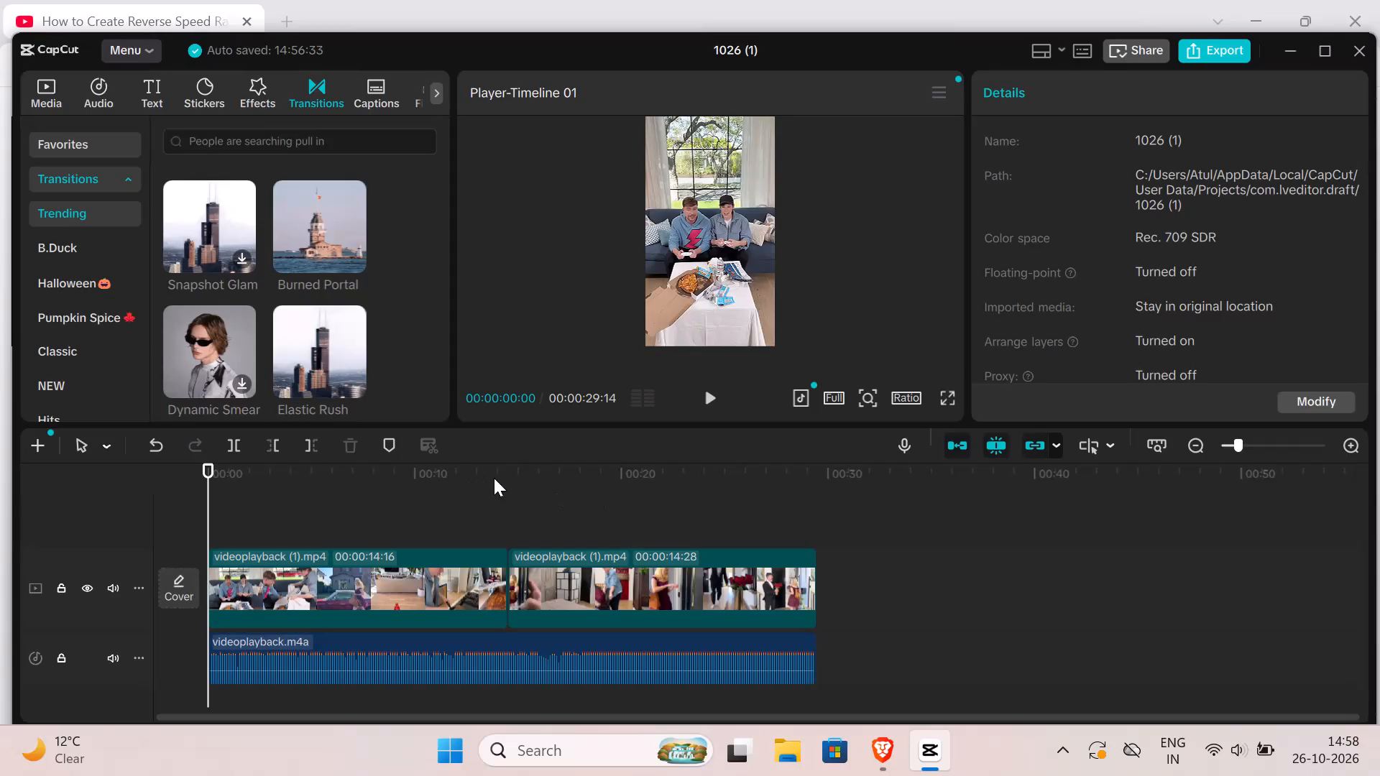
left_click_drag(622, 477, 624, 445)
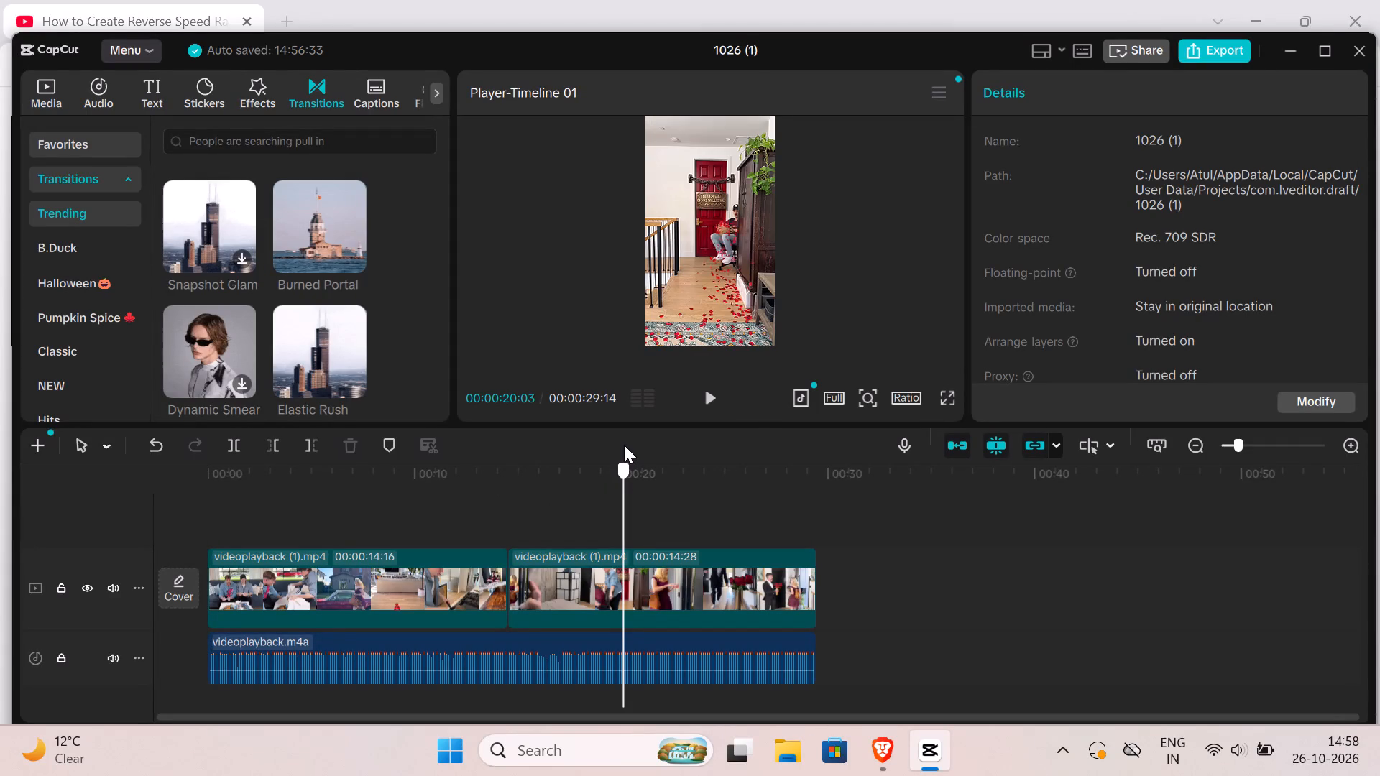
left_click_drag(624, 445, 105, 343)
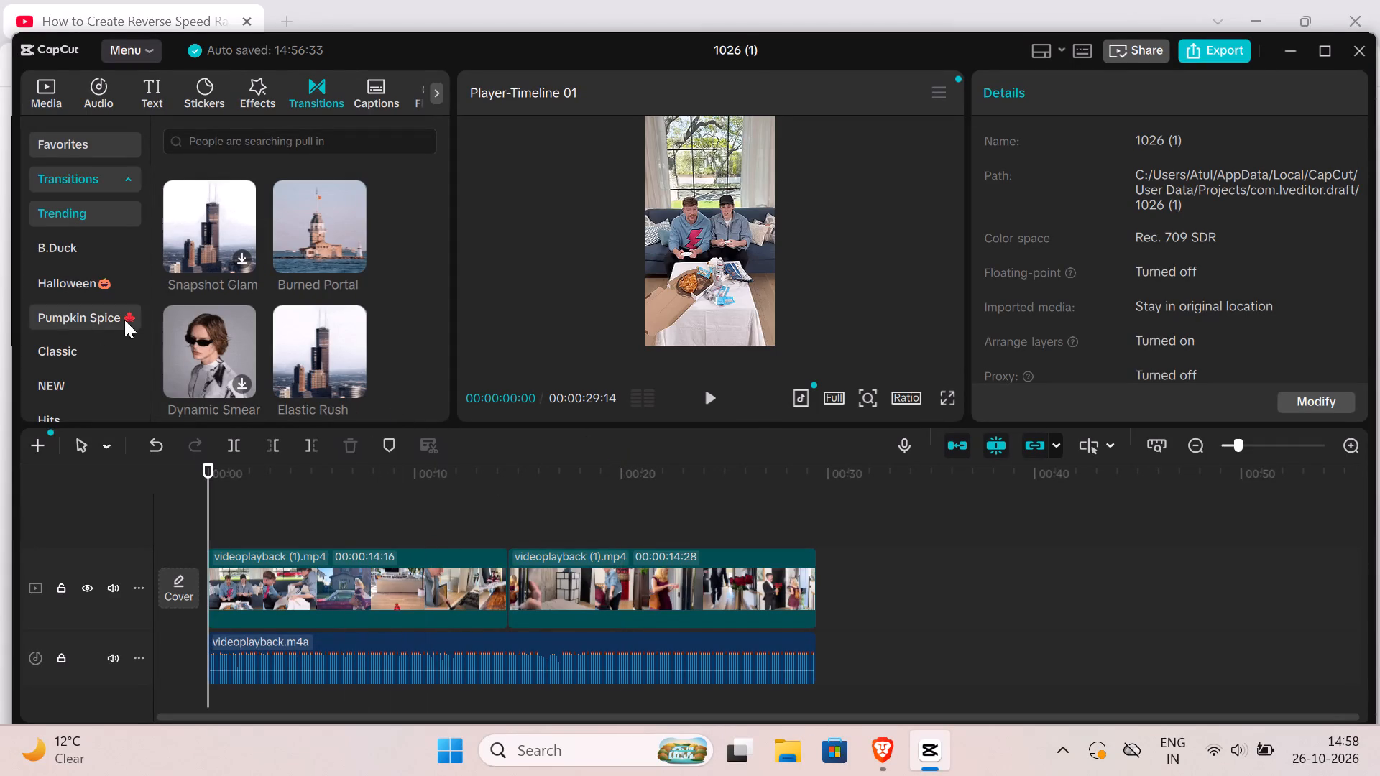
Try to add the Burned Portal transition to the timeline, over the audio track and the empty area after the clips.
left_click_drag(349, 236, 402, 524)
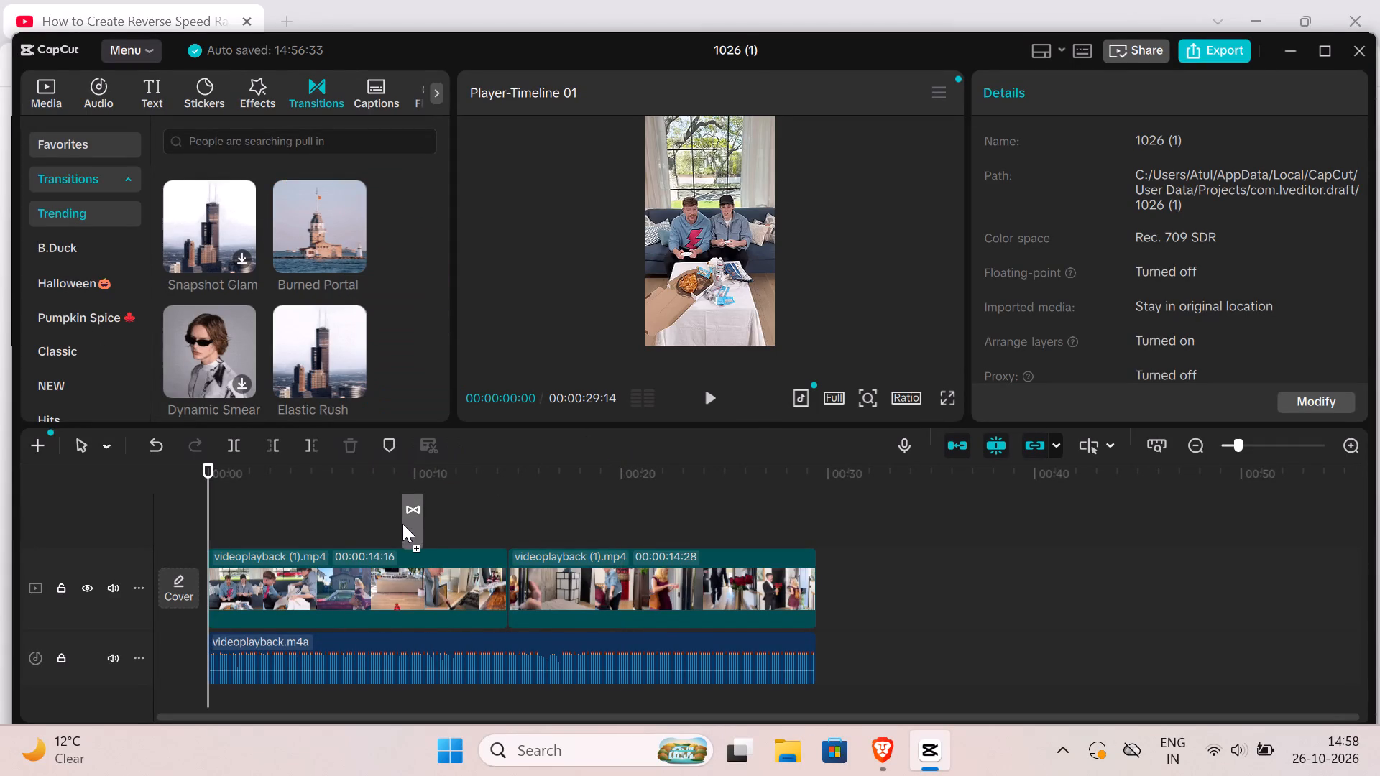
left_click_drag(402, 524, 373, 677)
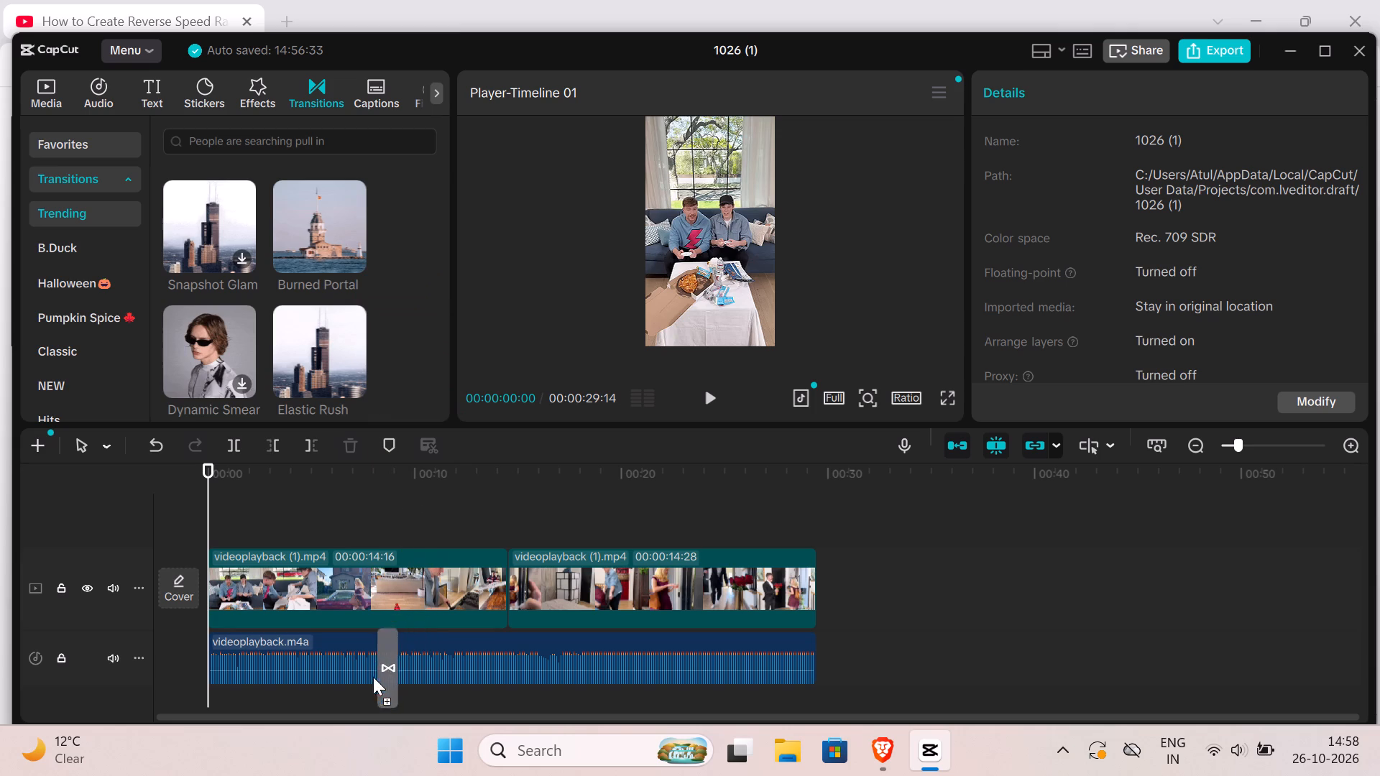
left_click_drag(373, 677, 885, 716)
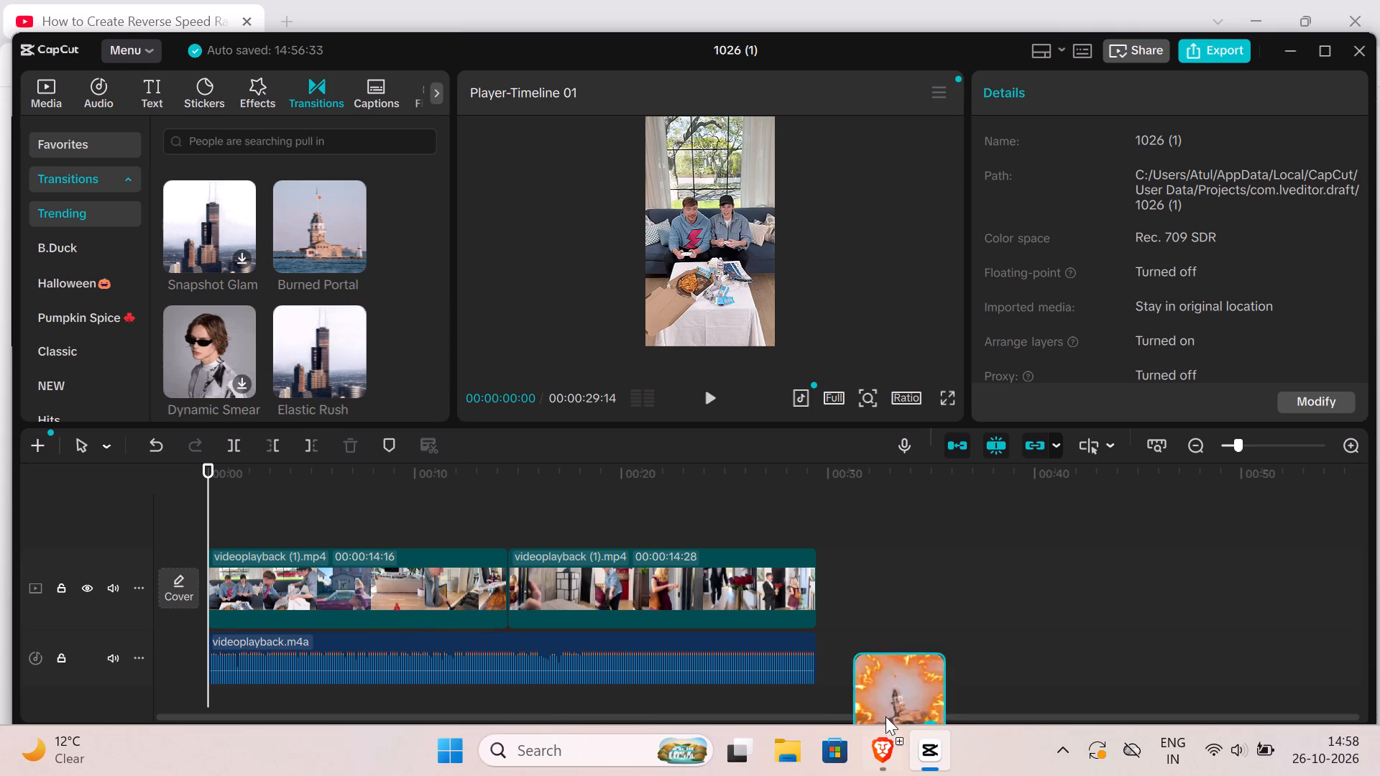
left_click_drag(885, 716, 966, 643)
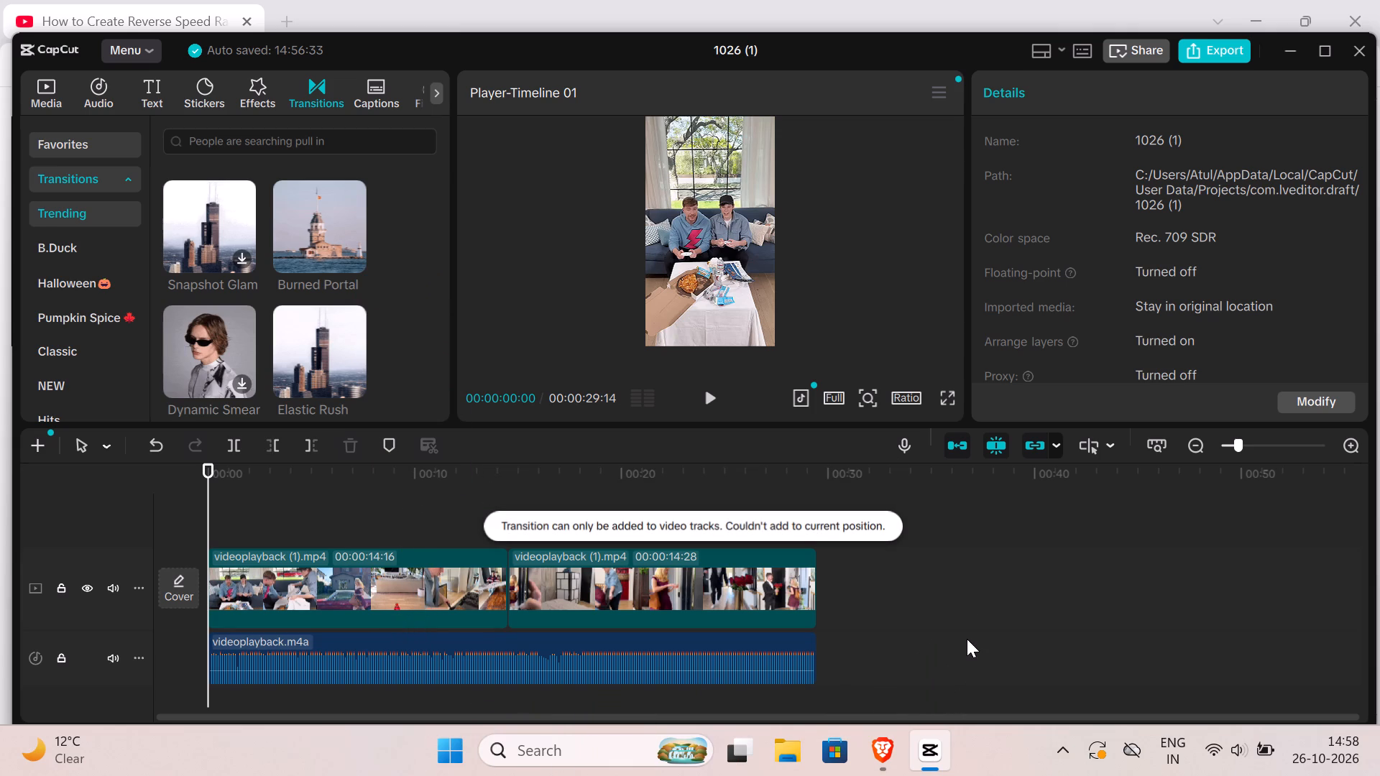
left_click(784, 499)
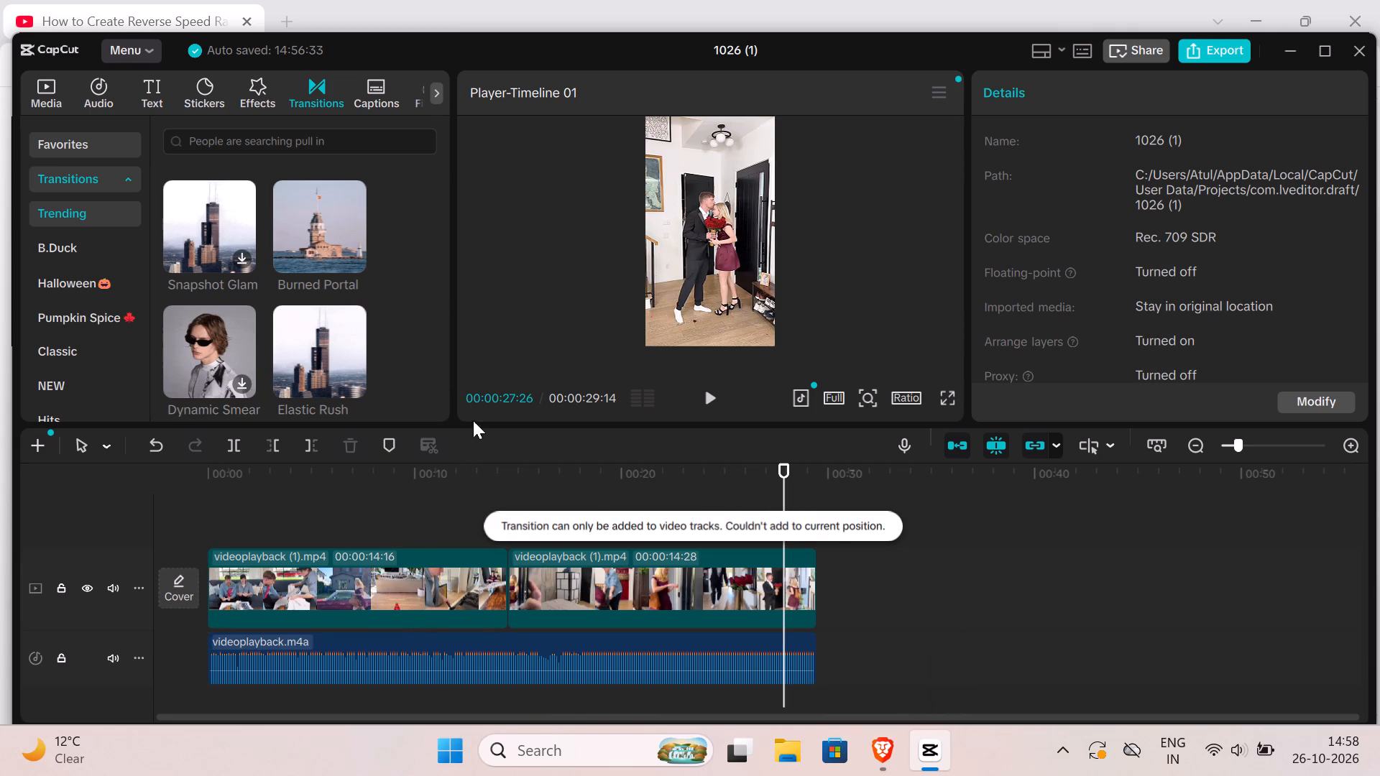
Browse the Trending transitions for one that suits the cut between the two video clips.
scroll(254, 281, "up", 3)
scroll(244, 278, "down", 3)
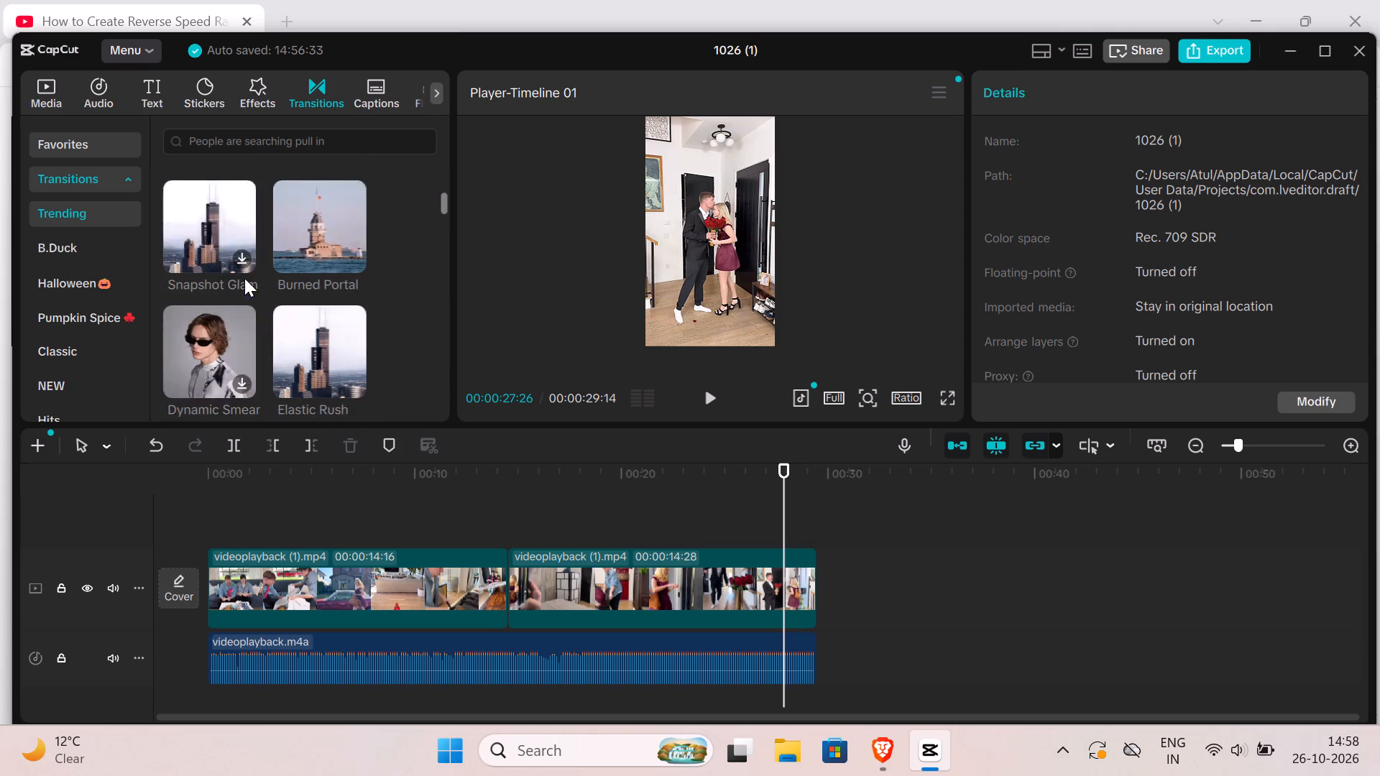
scroll(244, 278, "down", 1)
scroll(244, 278, "up", 3)
scroll(244, 278, "down", 5)
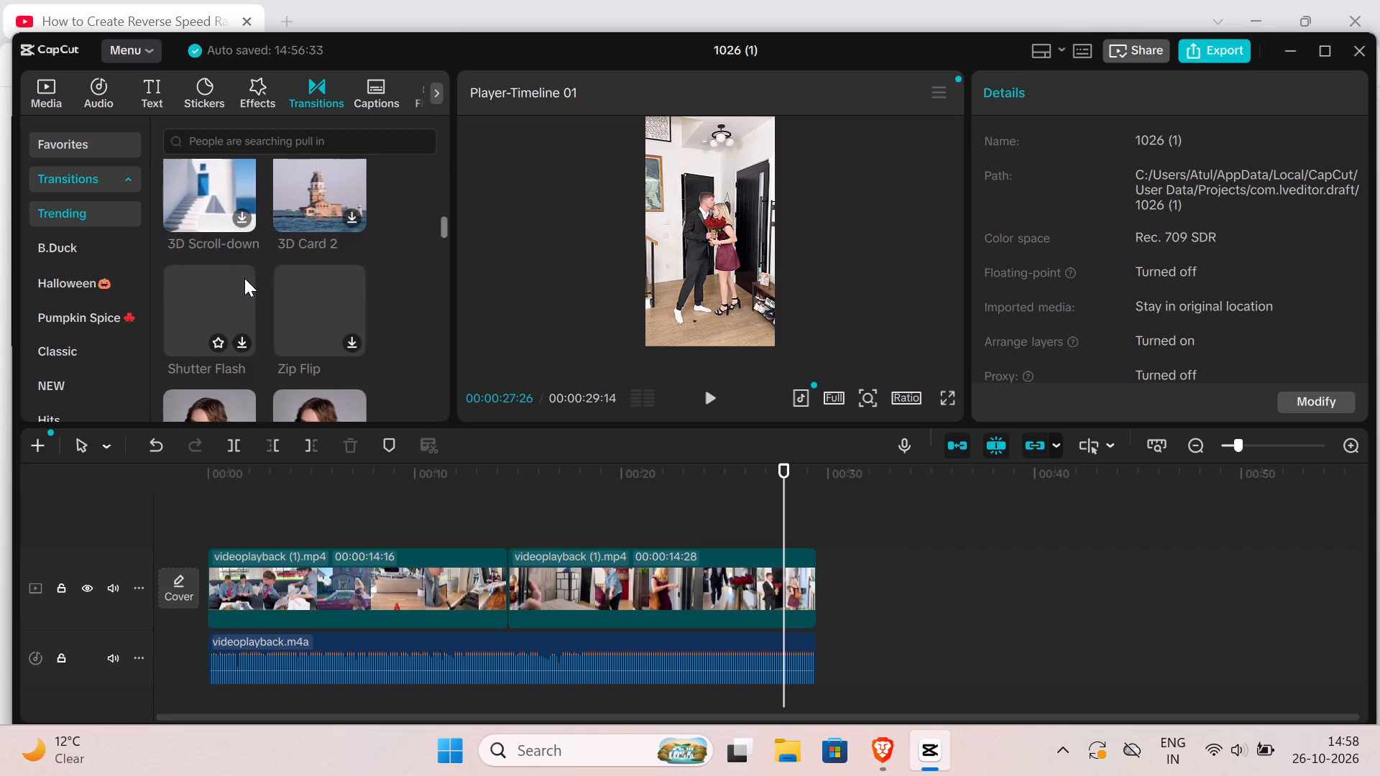
scroll(244, 278, "up", 1)
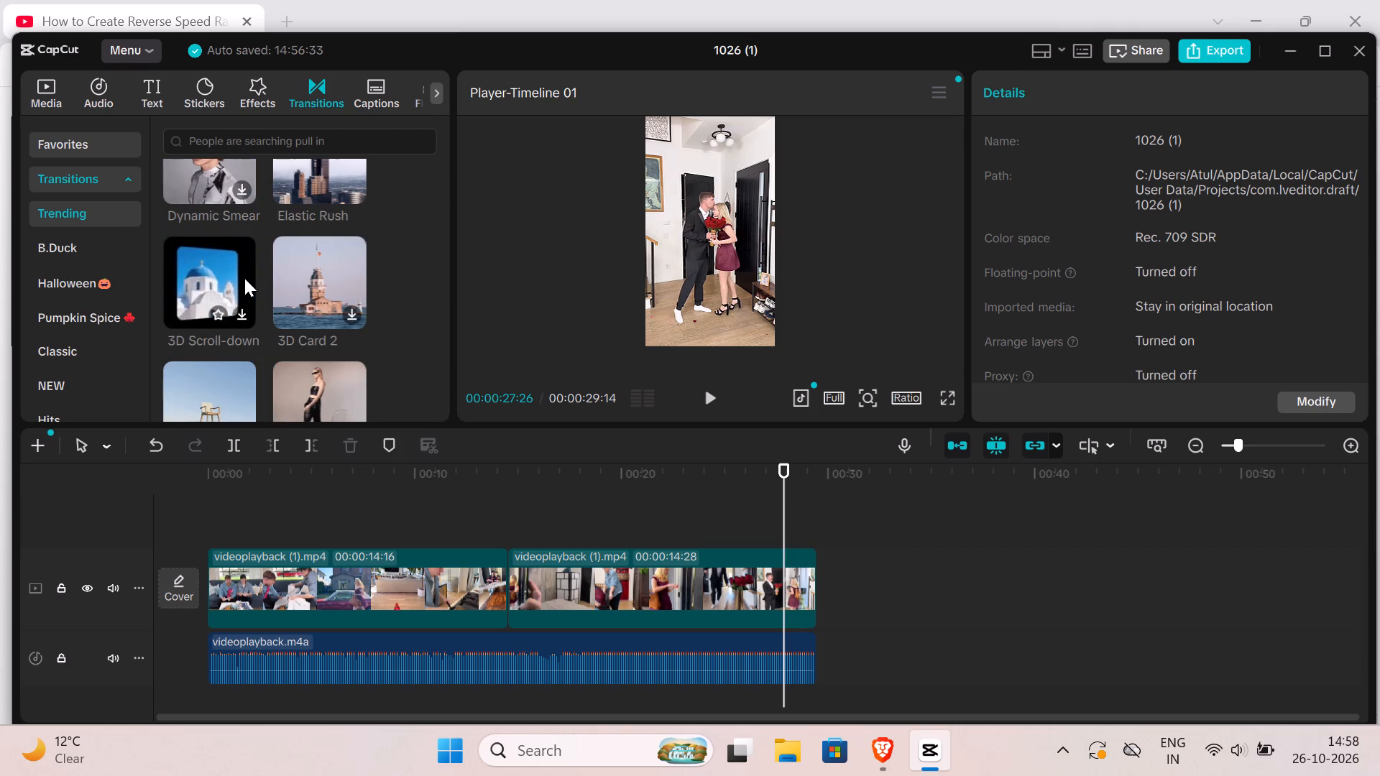
scroll(244, 278, "down", 3)
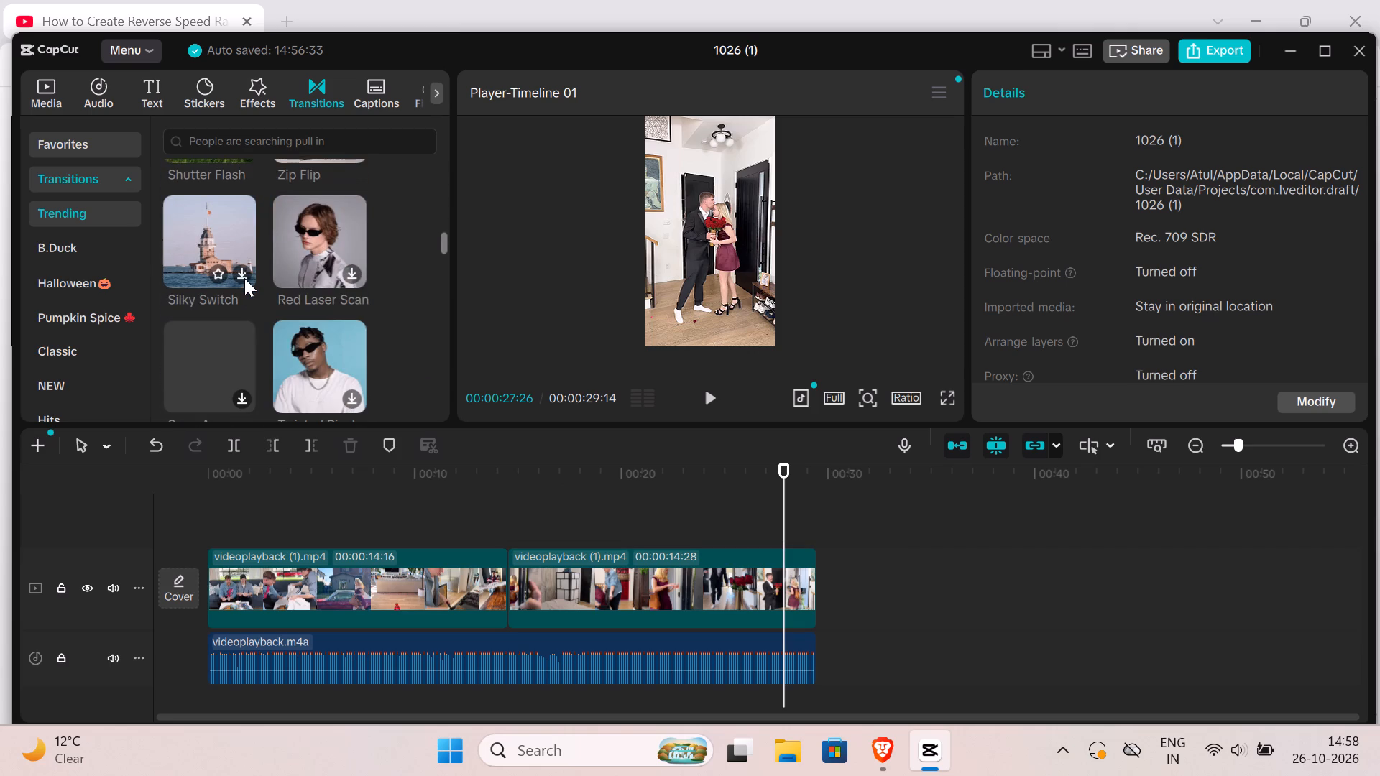
scroll(244, 278, "down", 4)
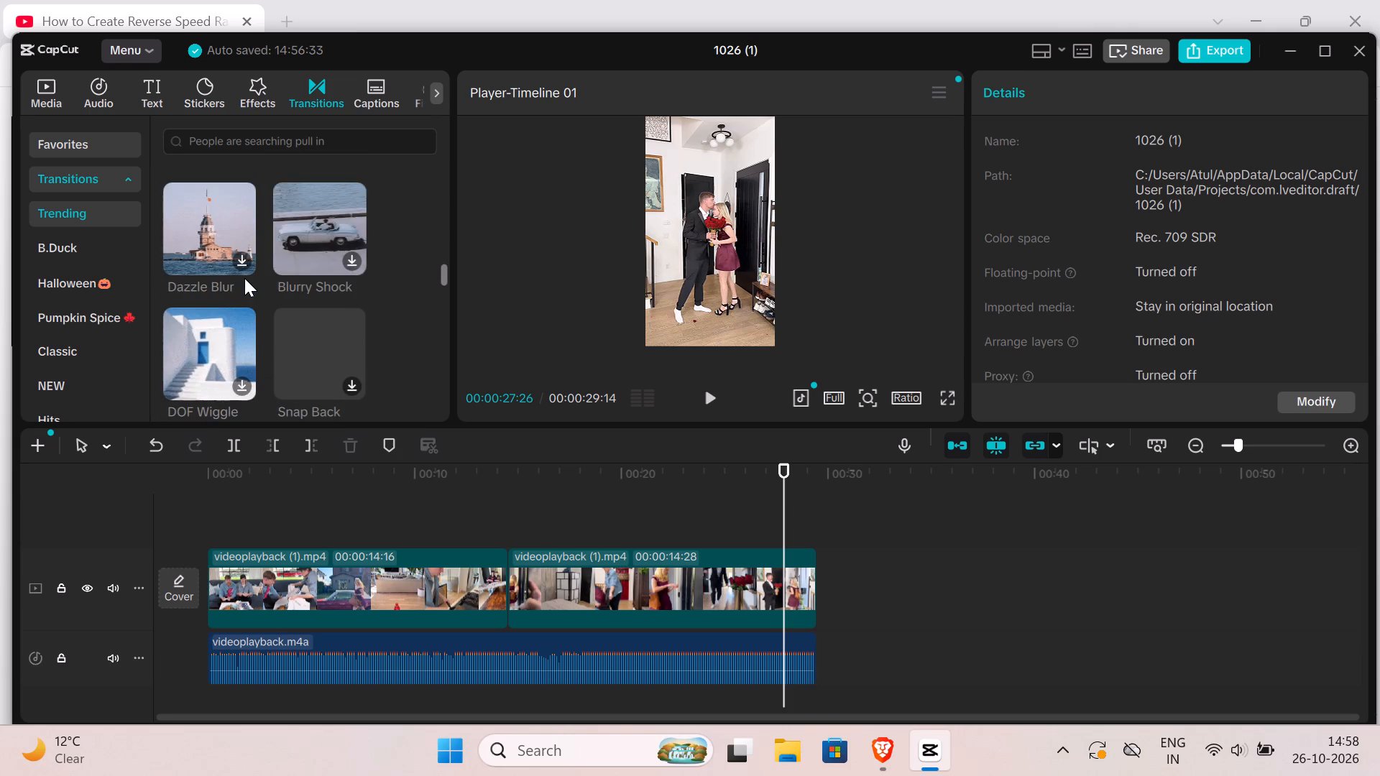
scroll(244, 278, "down", 3)
scroll(244, 278, "up", 8)
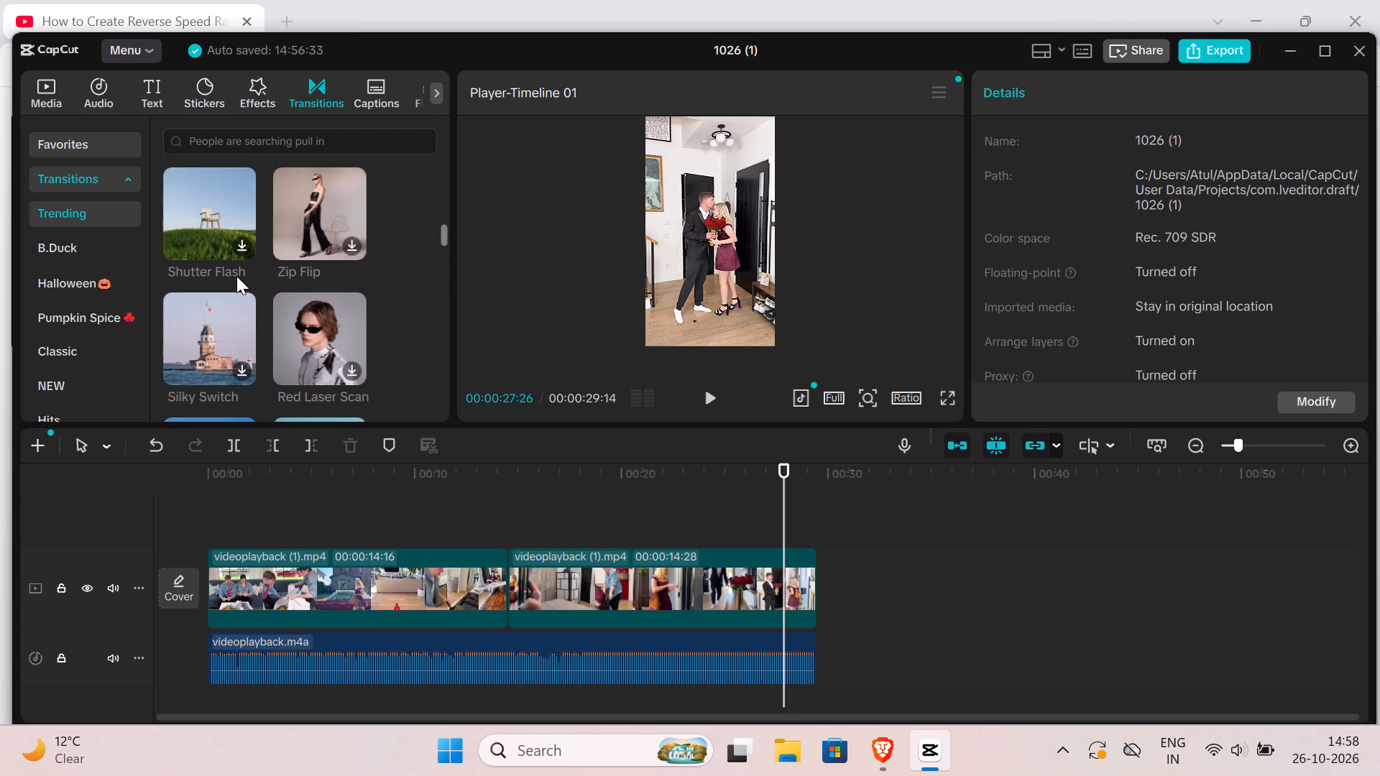
scroll(236, 276, "down", 8)
scroll(174, 256, "down", 8)
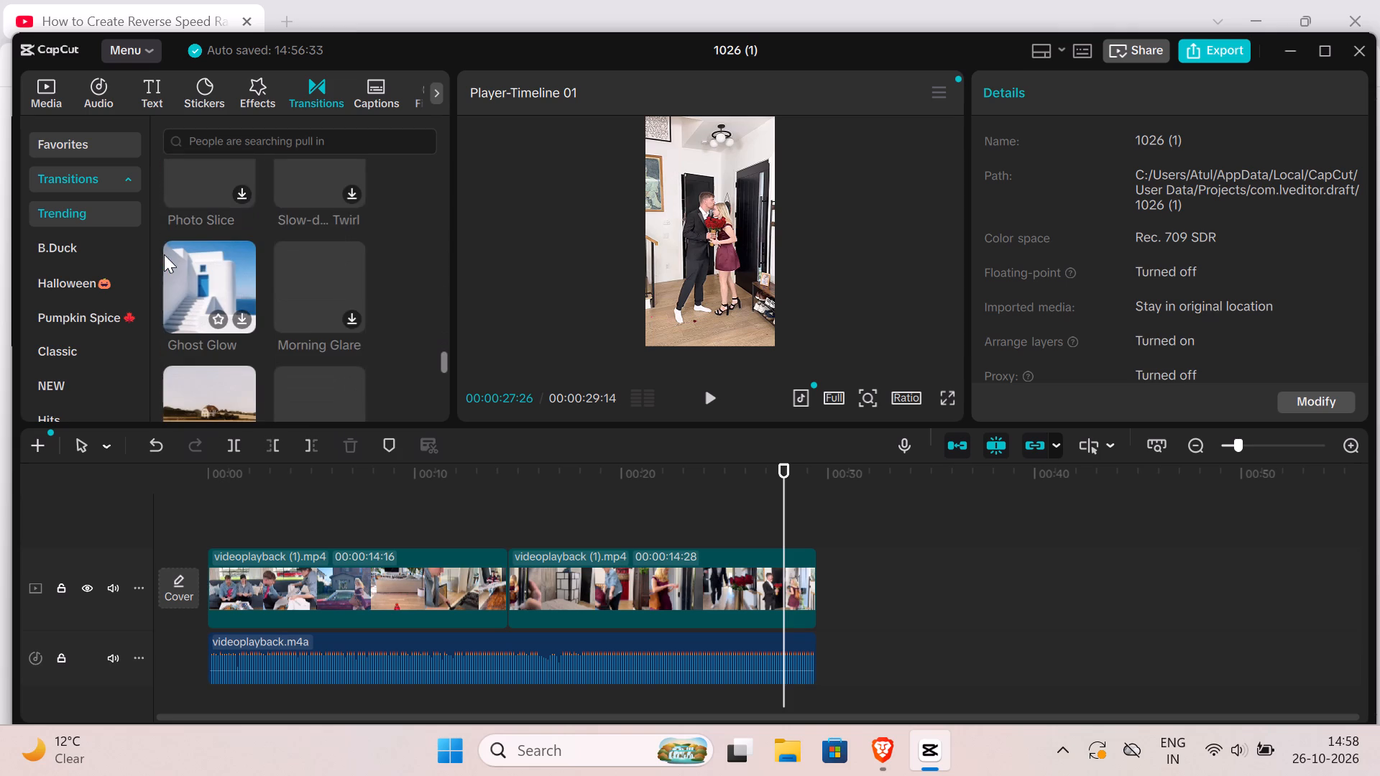
scroll(167, 253, "down", 12)
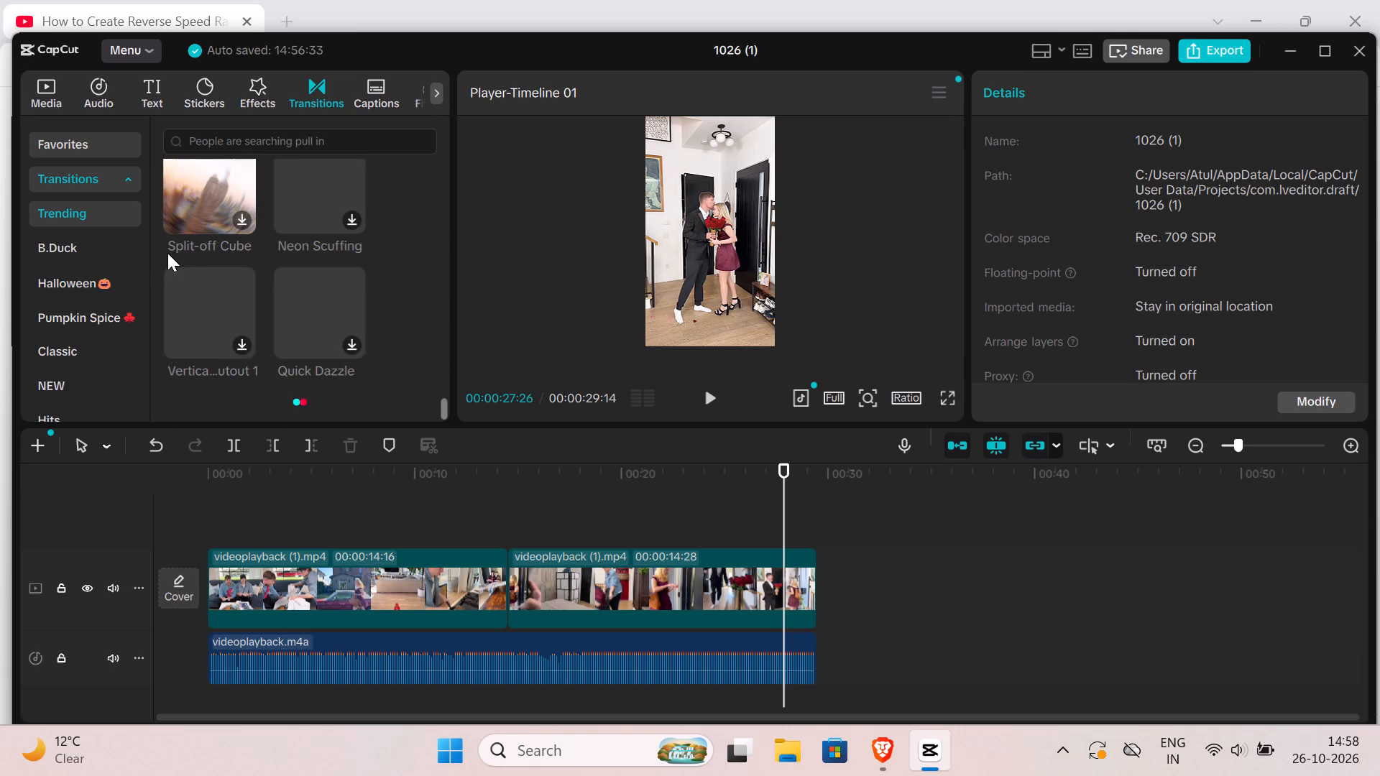
scroll(167, 252, "down", 3)
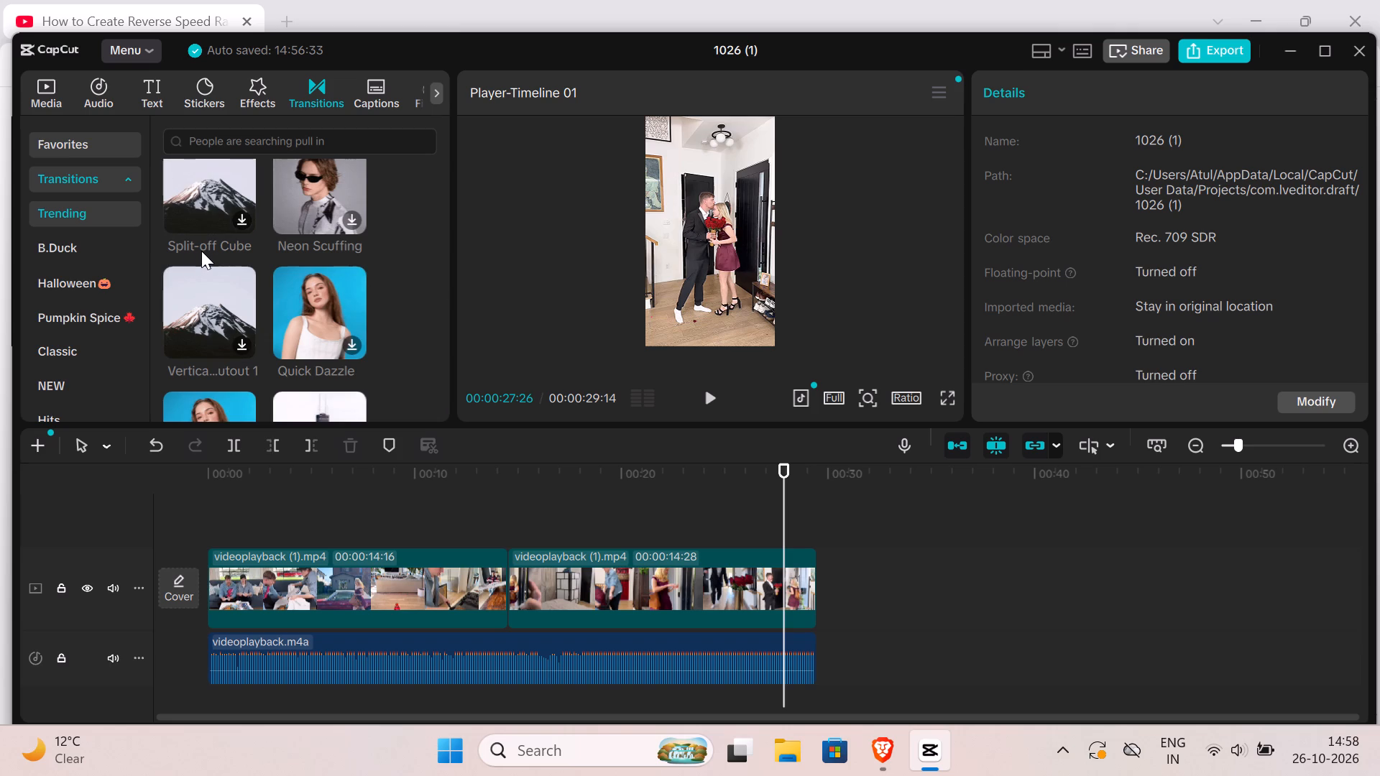
scroll(256, 218, "down", 5)
scroll(256, 218, "up", 1)
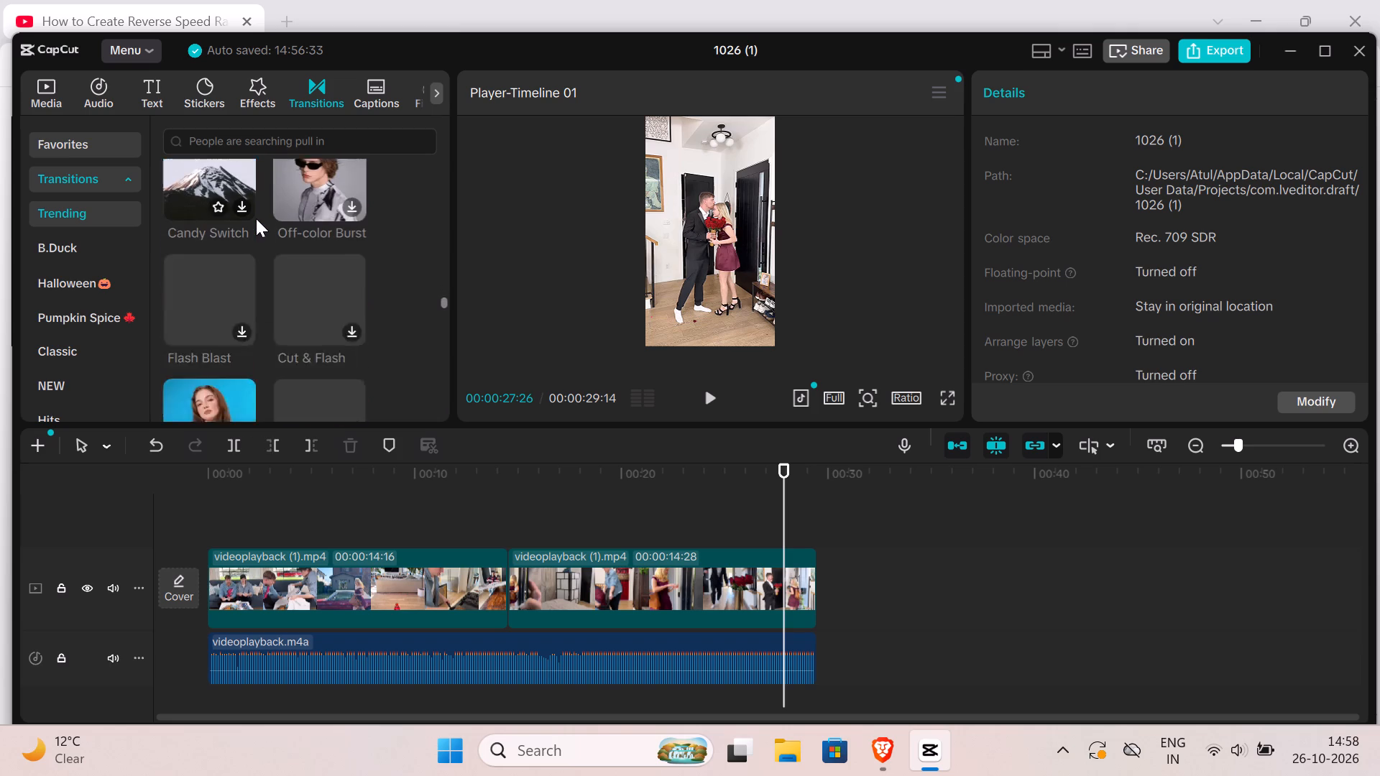
scroll(256, 218, "up", 1)
scroll(256, 218, "down", 4)
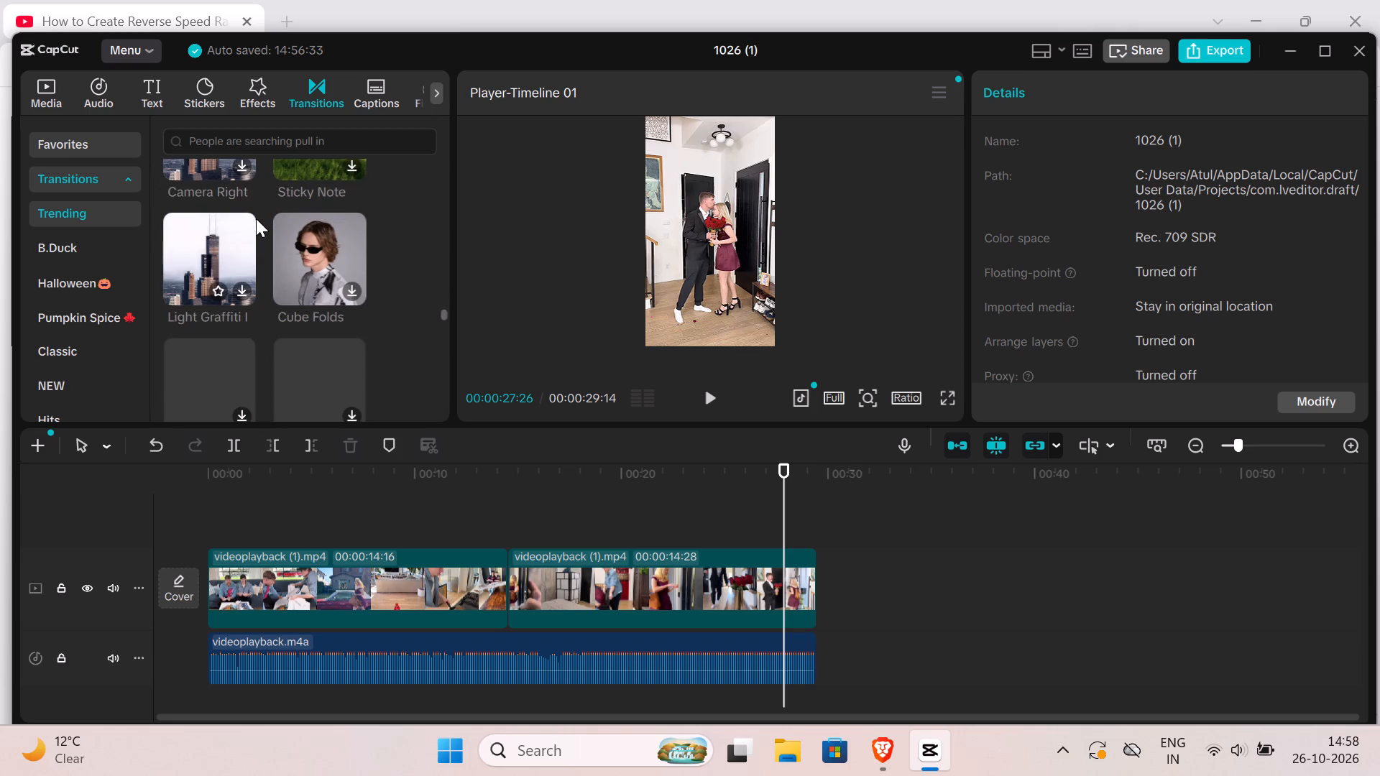
scroll(256, 218, "up", 5)
scroll(256, 218, "down", 2)
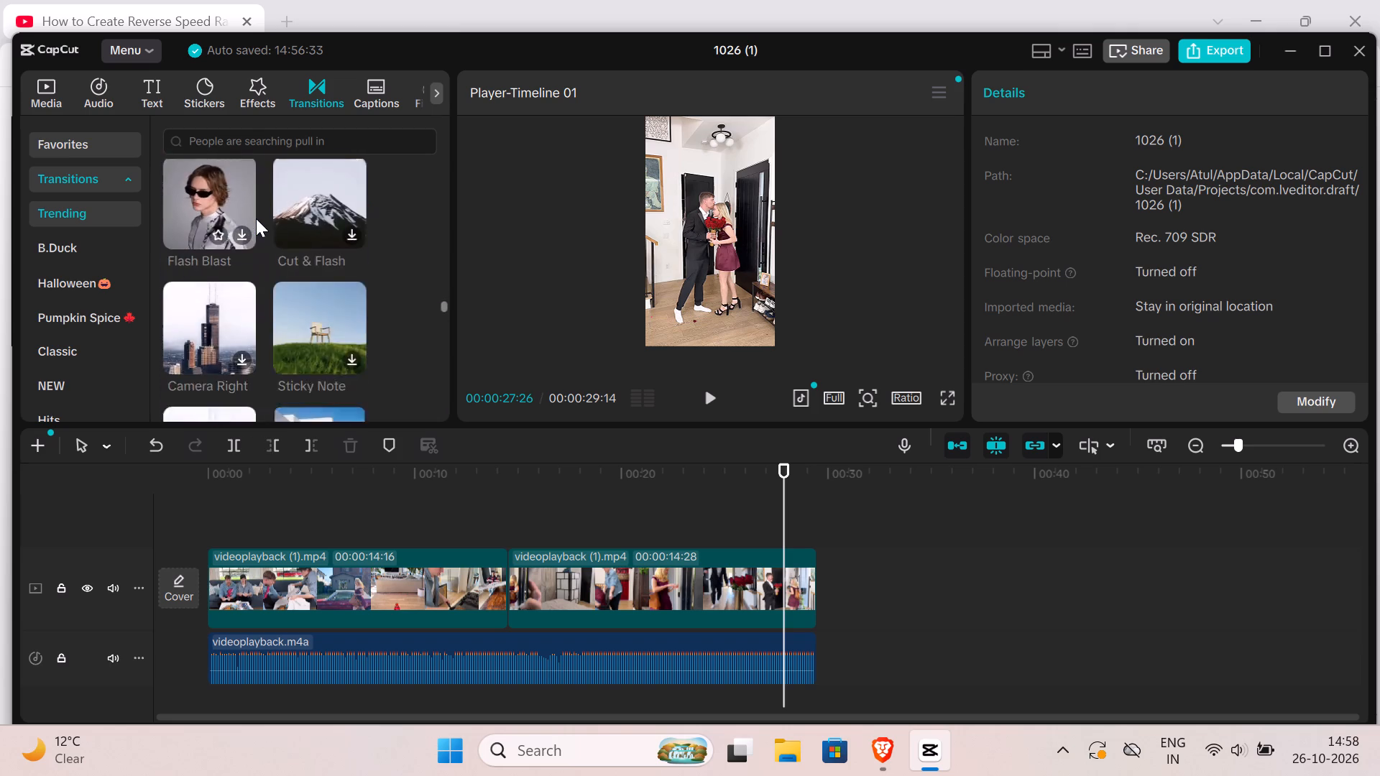
scroll(256, 218, "down", 15)
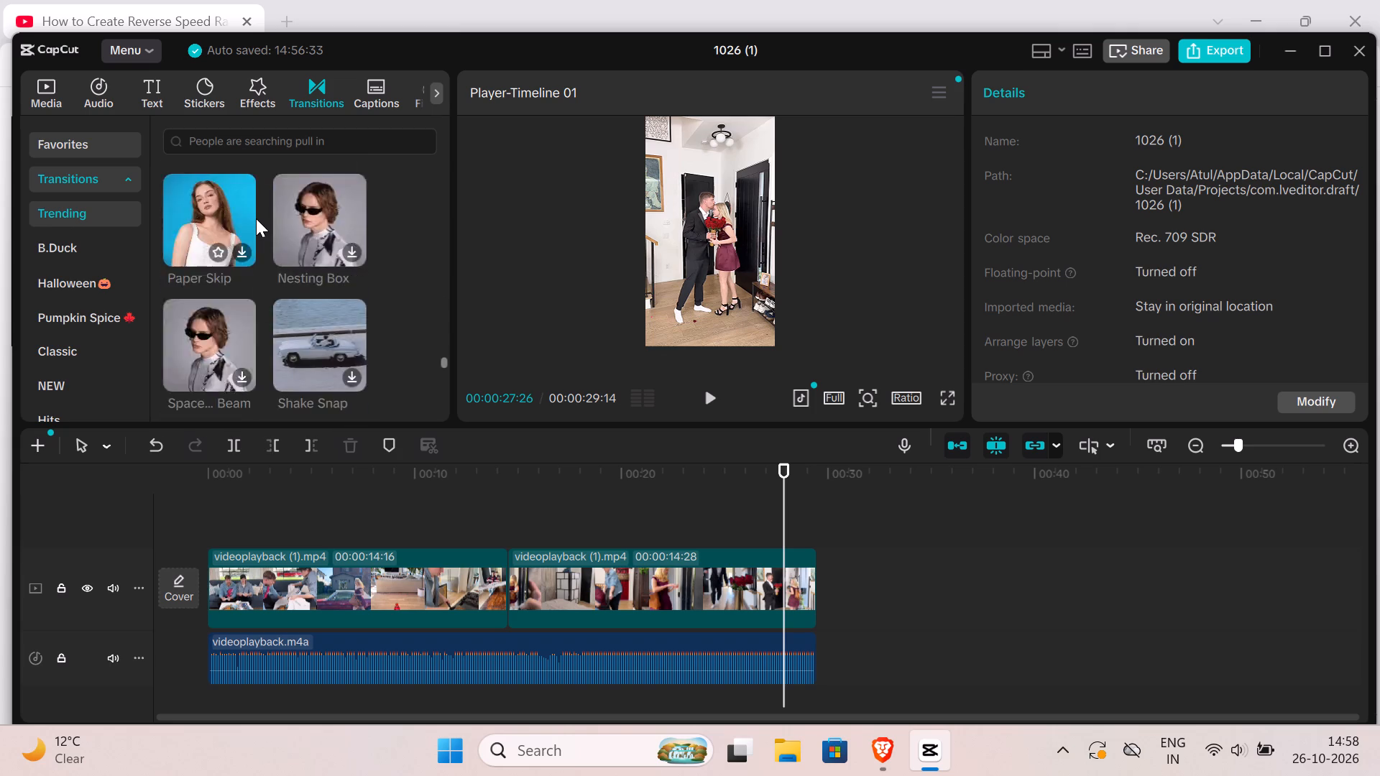
scroll(256, 218, "down", 20)
scroll(256, 218, "down", 4)
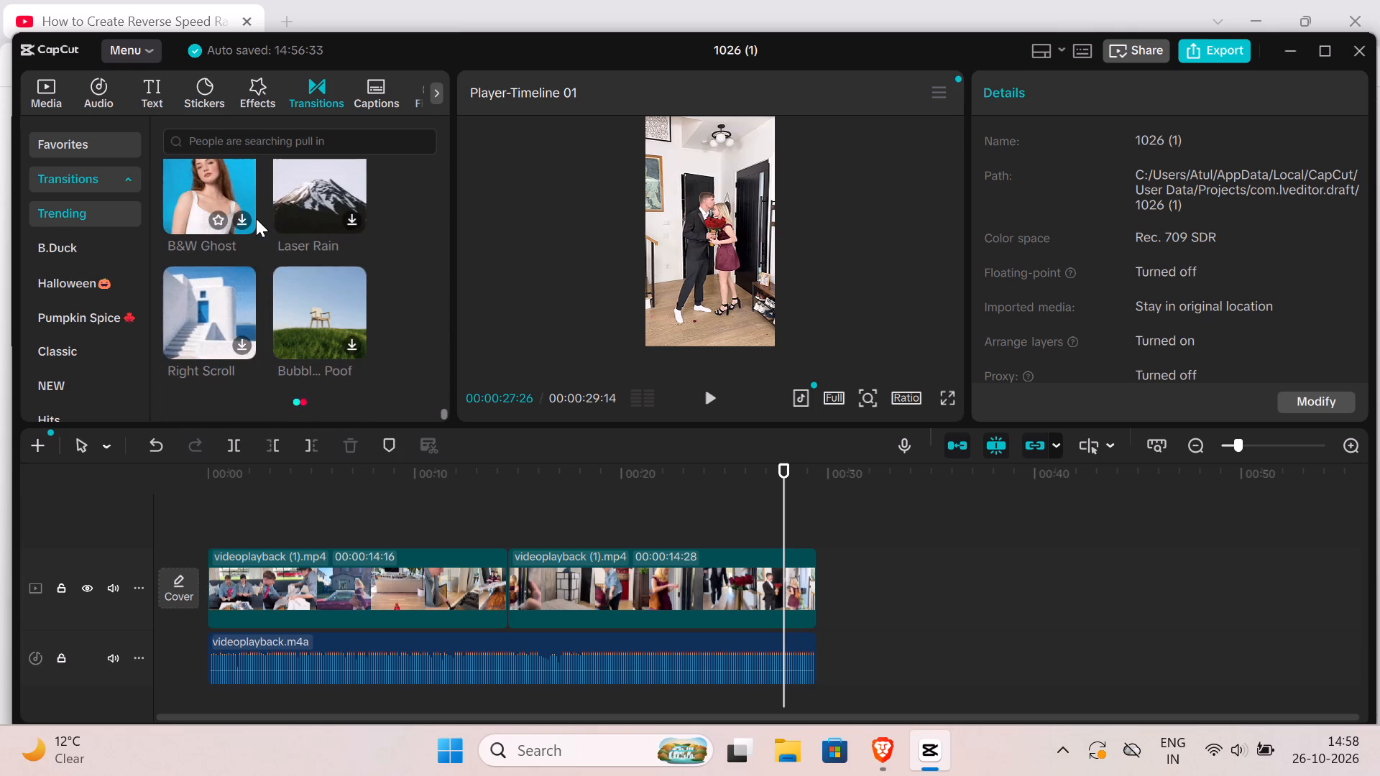
scroll(256, 218, "up", 2)
scroll(256, 218, "down", 9)
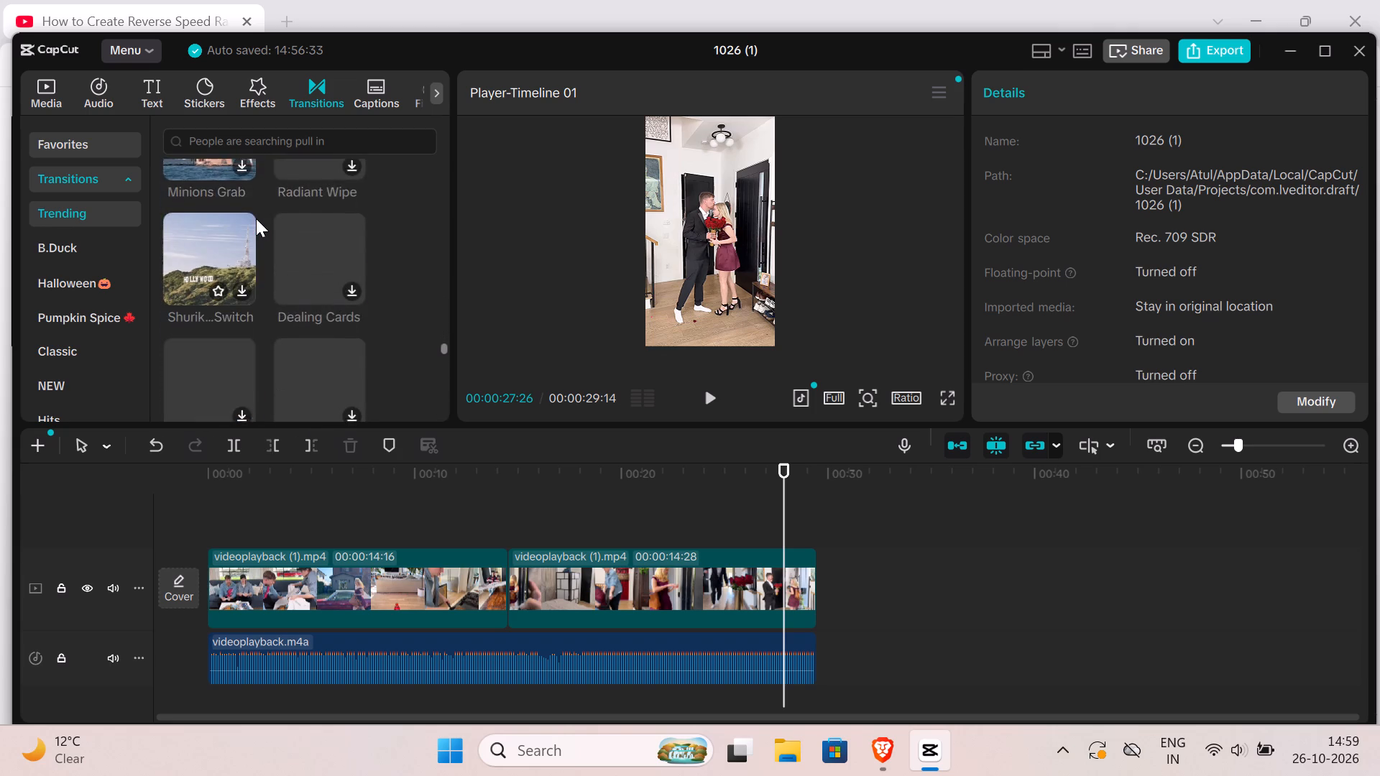
scroll(256, 218, "down", 10)
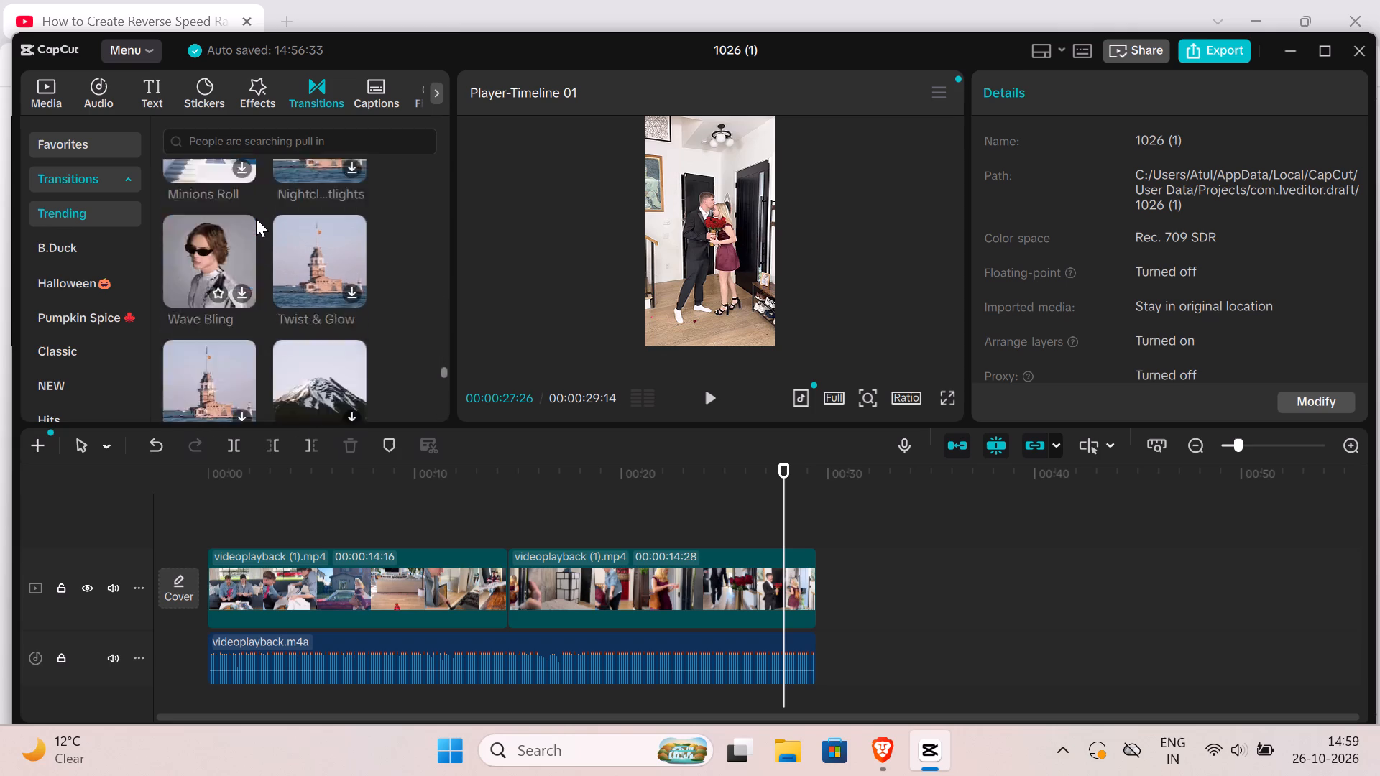
scroll(256, 218, "down", 9)
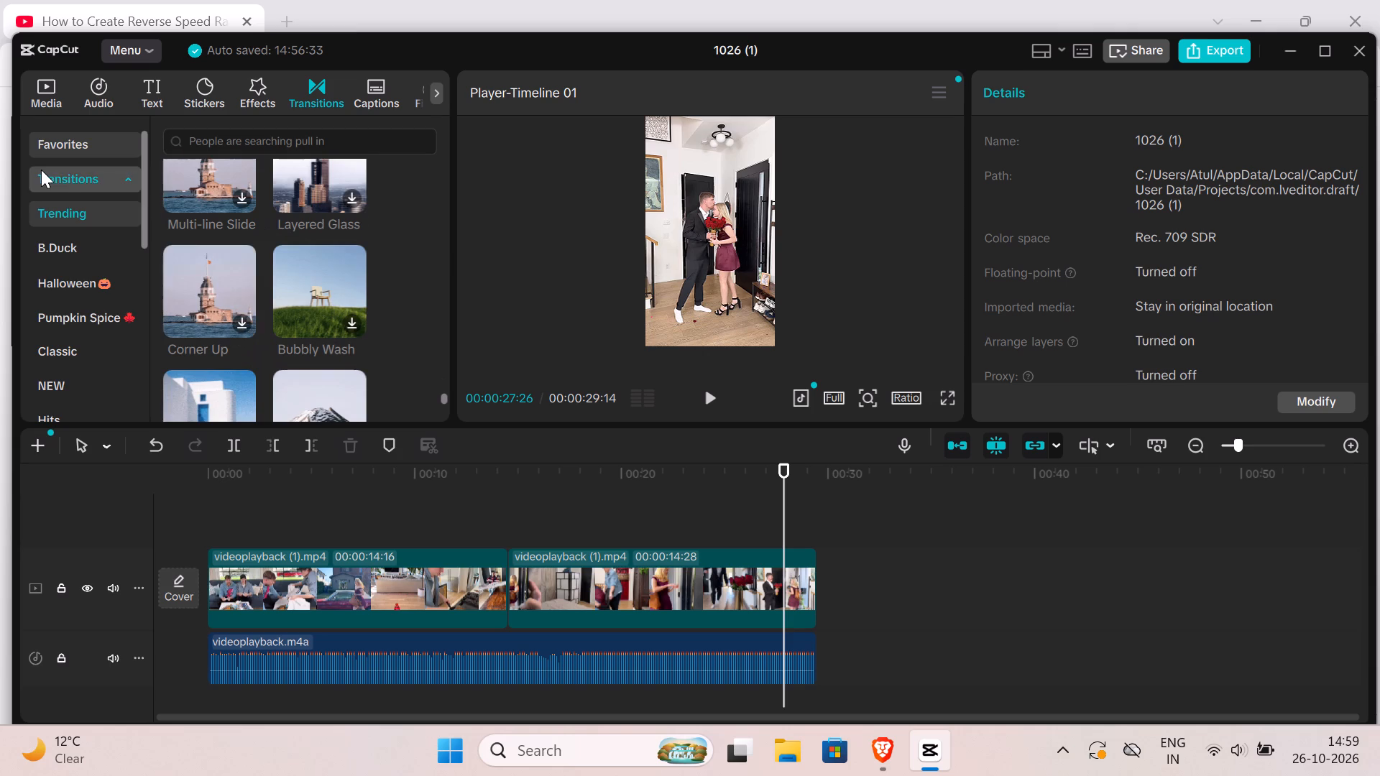
Look through the transitions in the Halloween and Pumpkin Spice categories.
scroll(75, 187, "down", 1)
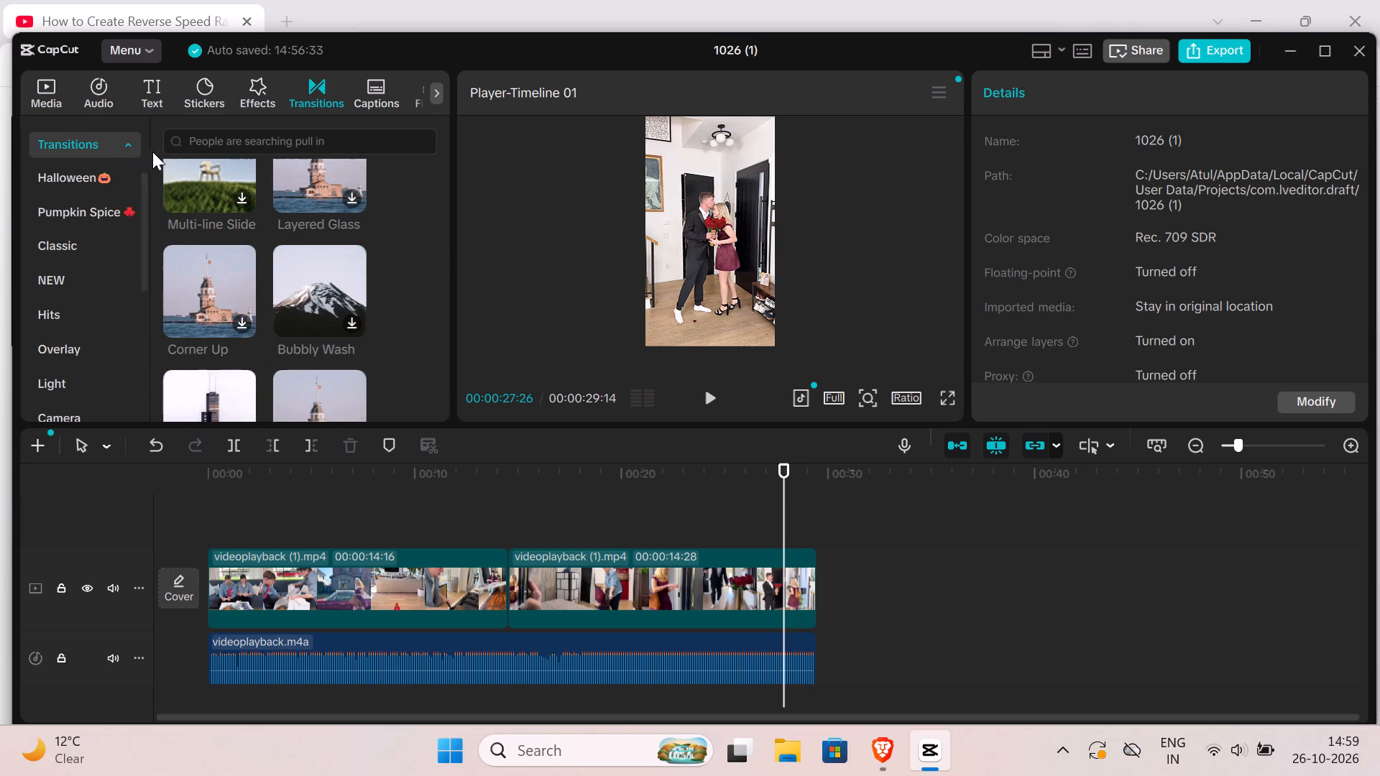
left_click(104, 162)
left_click(101, 195)
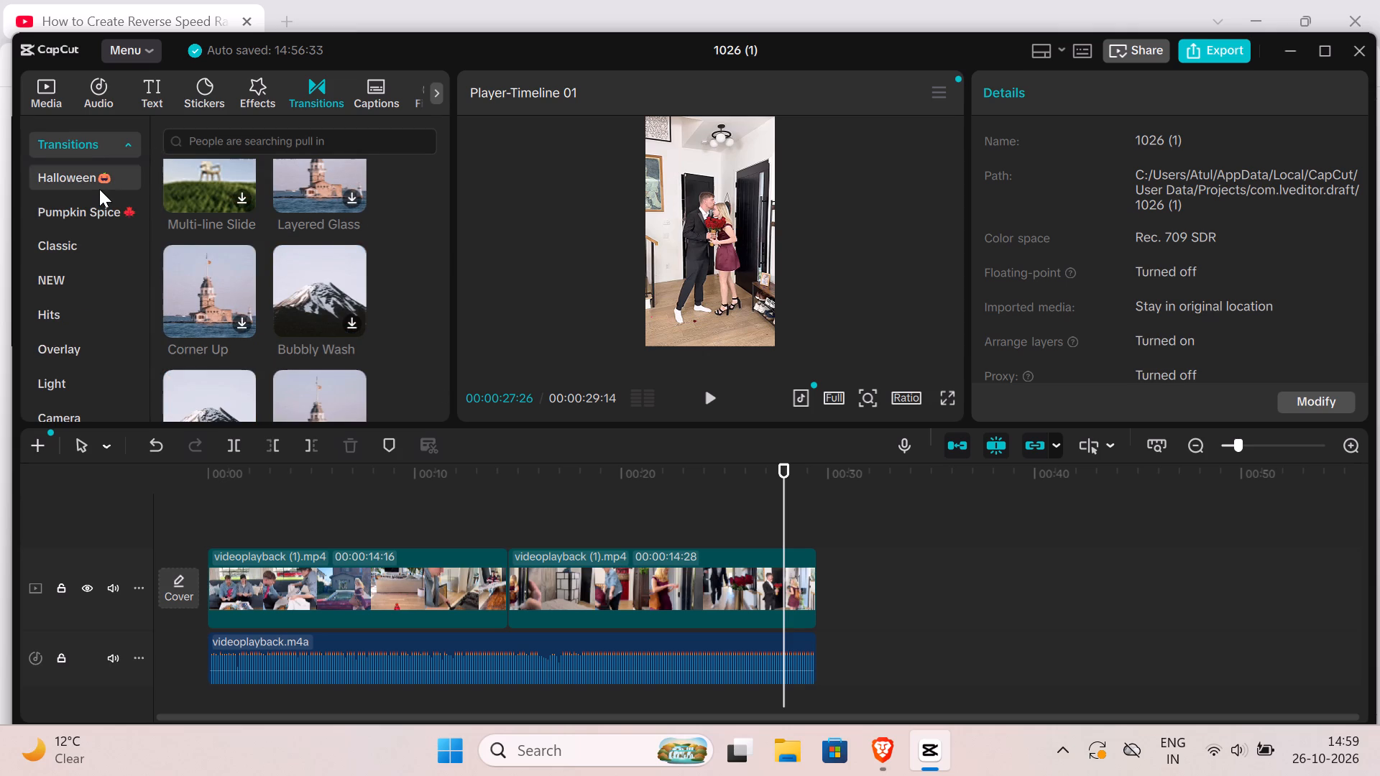
left_click(98, 182)
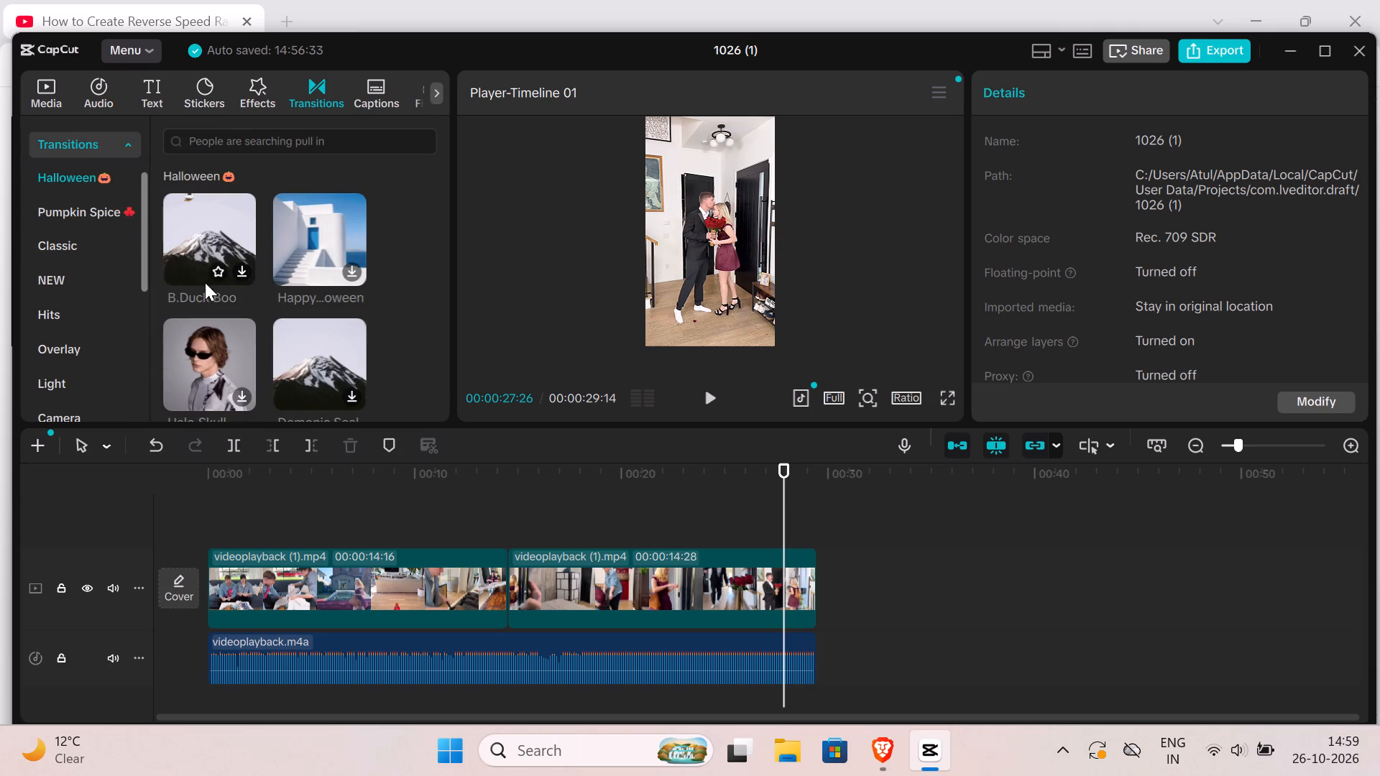
scroll(205, 276, "down", 1)
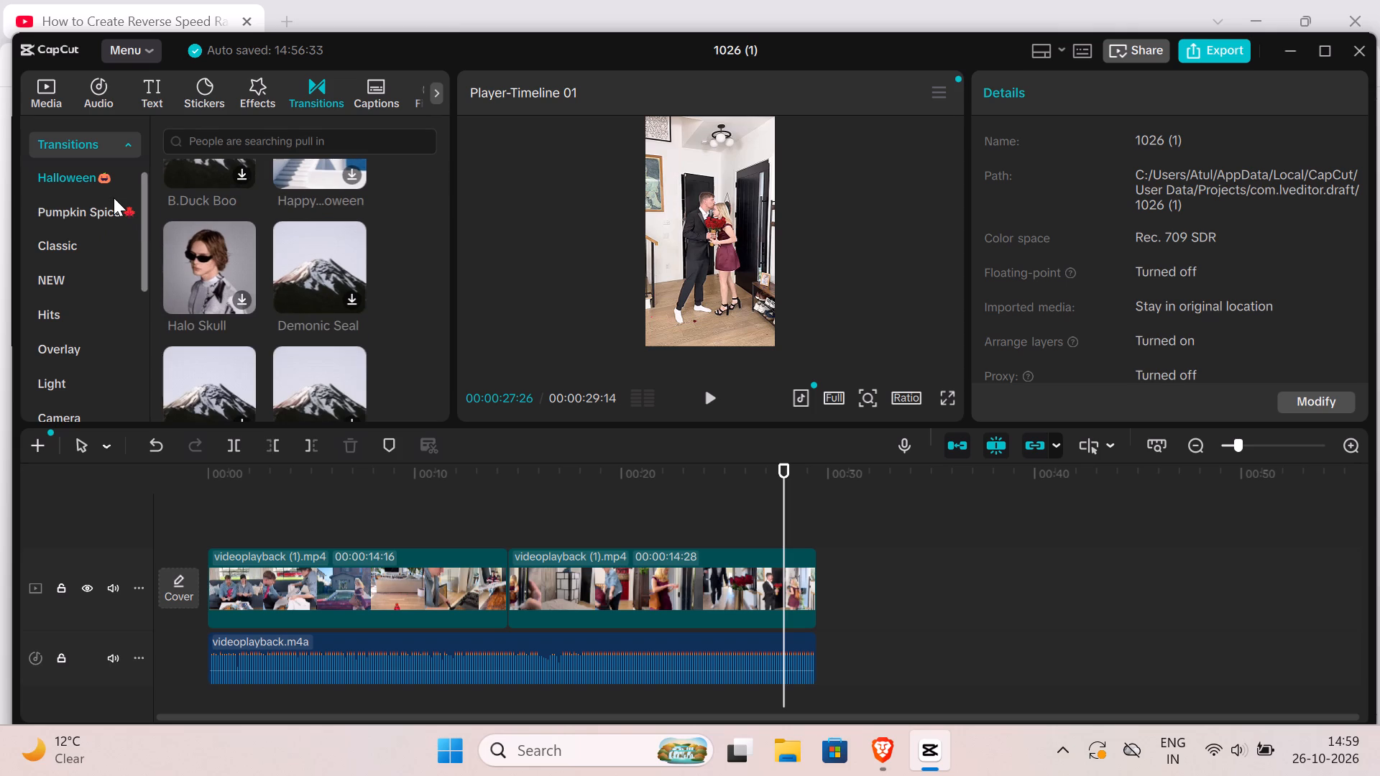
left_click(114, 198)
left_click(110, 218)
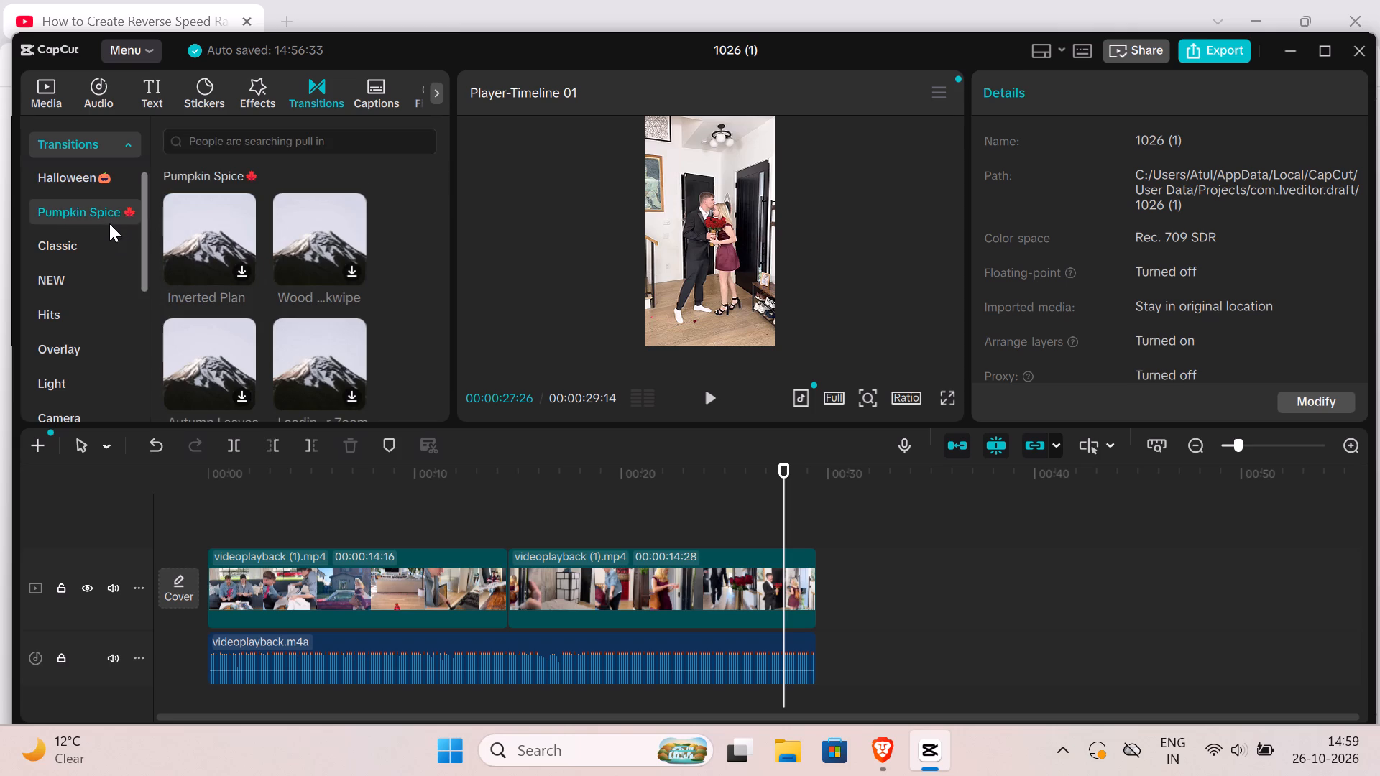
Download the Flip transition from the Classic category and open its preview.
left_click(113, 249)
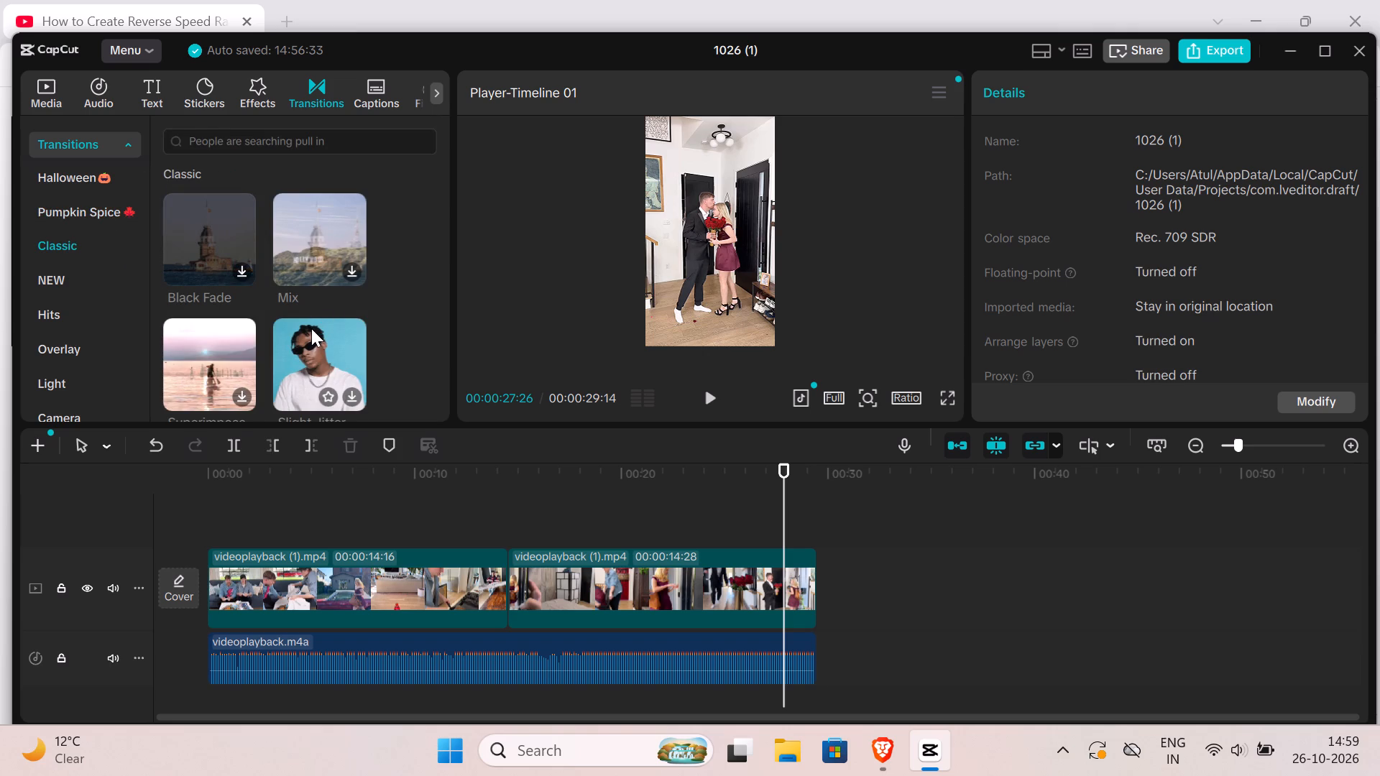
scroll(298, 320, "down", 2)
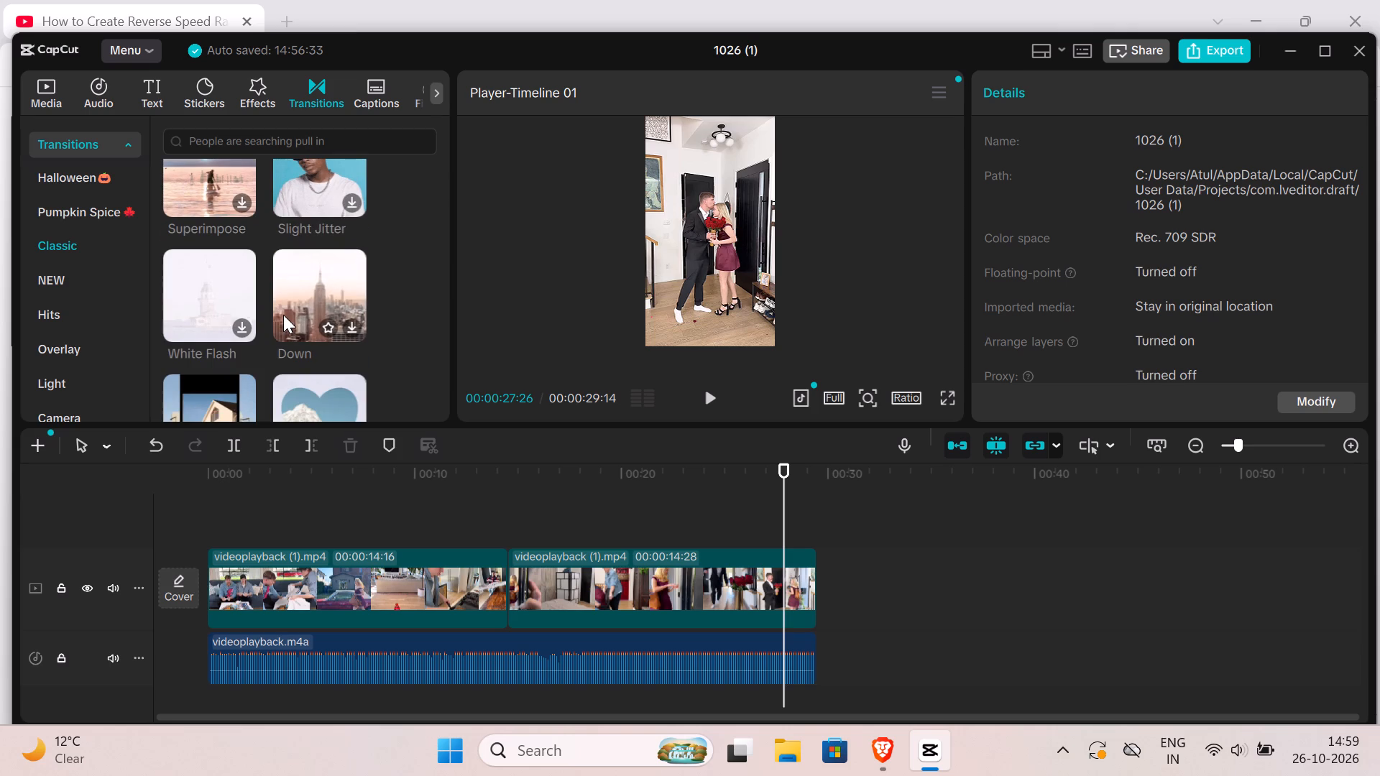
scroll(283, 315, "down", 1)
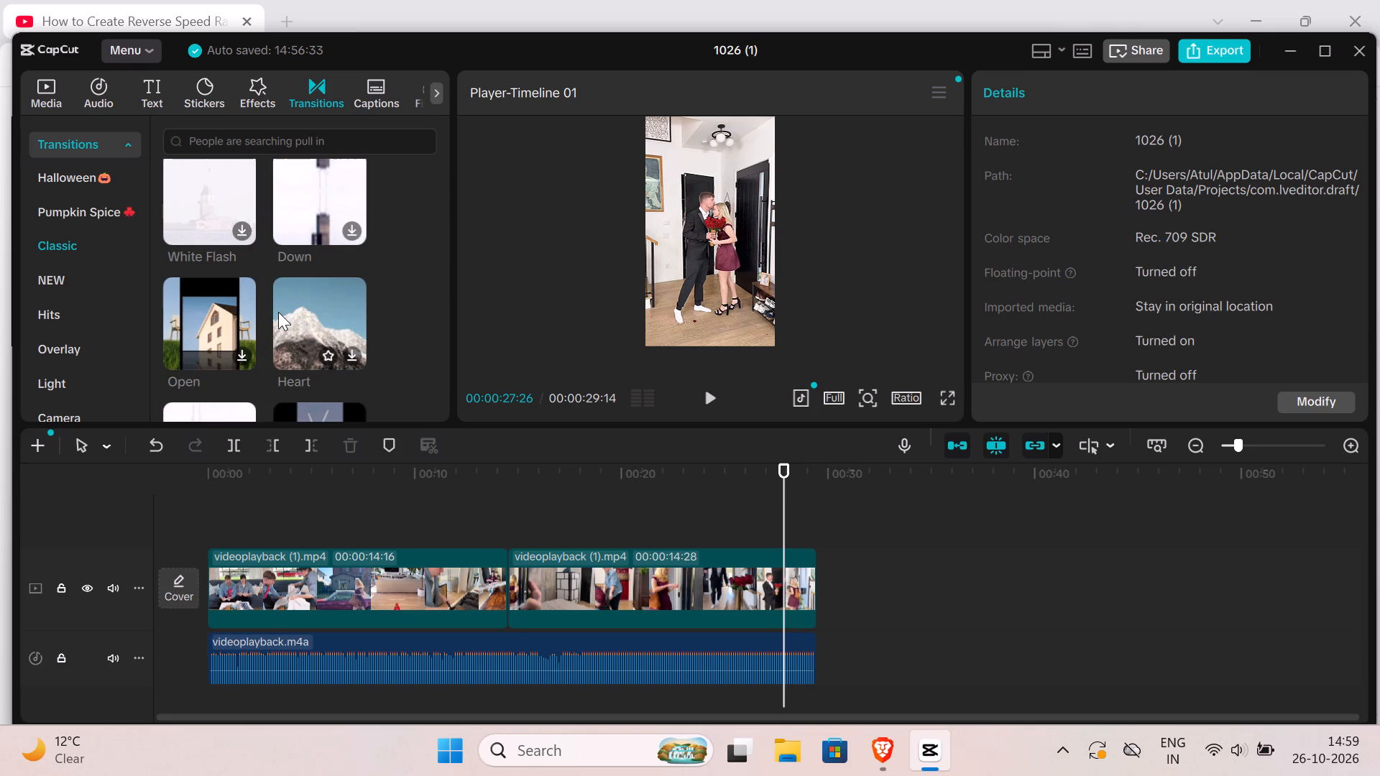
scroll(278, 312, "down", 1)
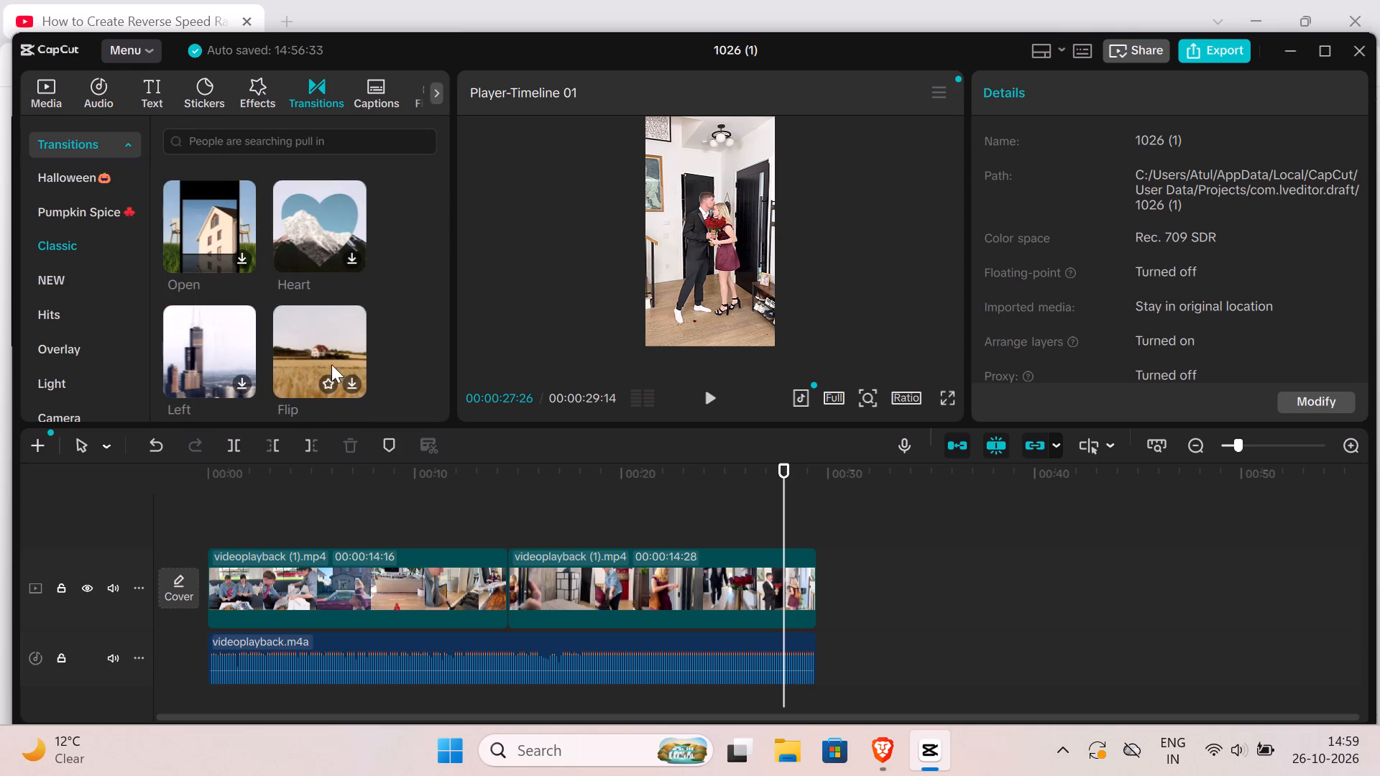
left_click(349, 379)
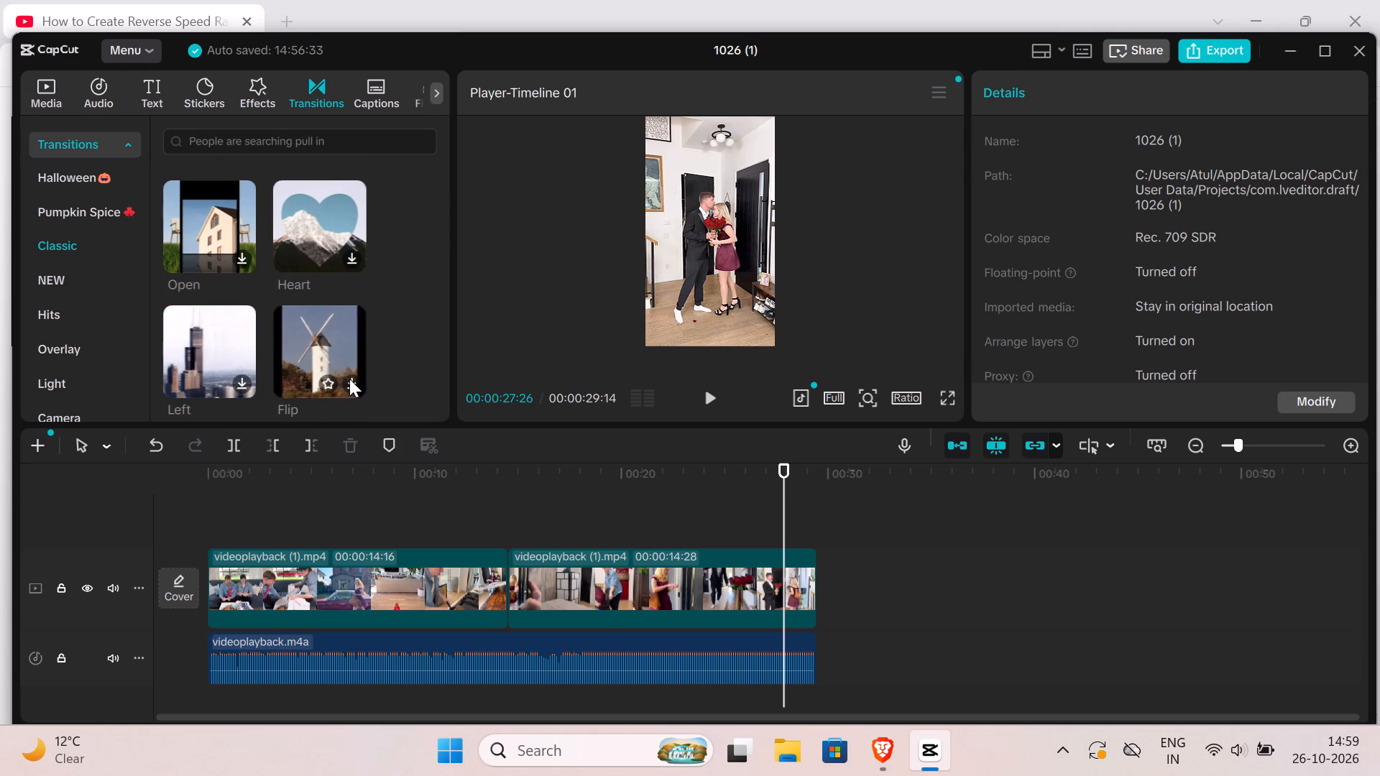
double_click(347, 374)
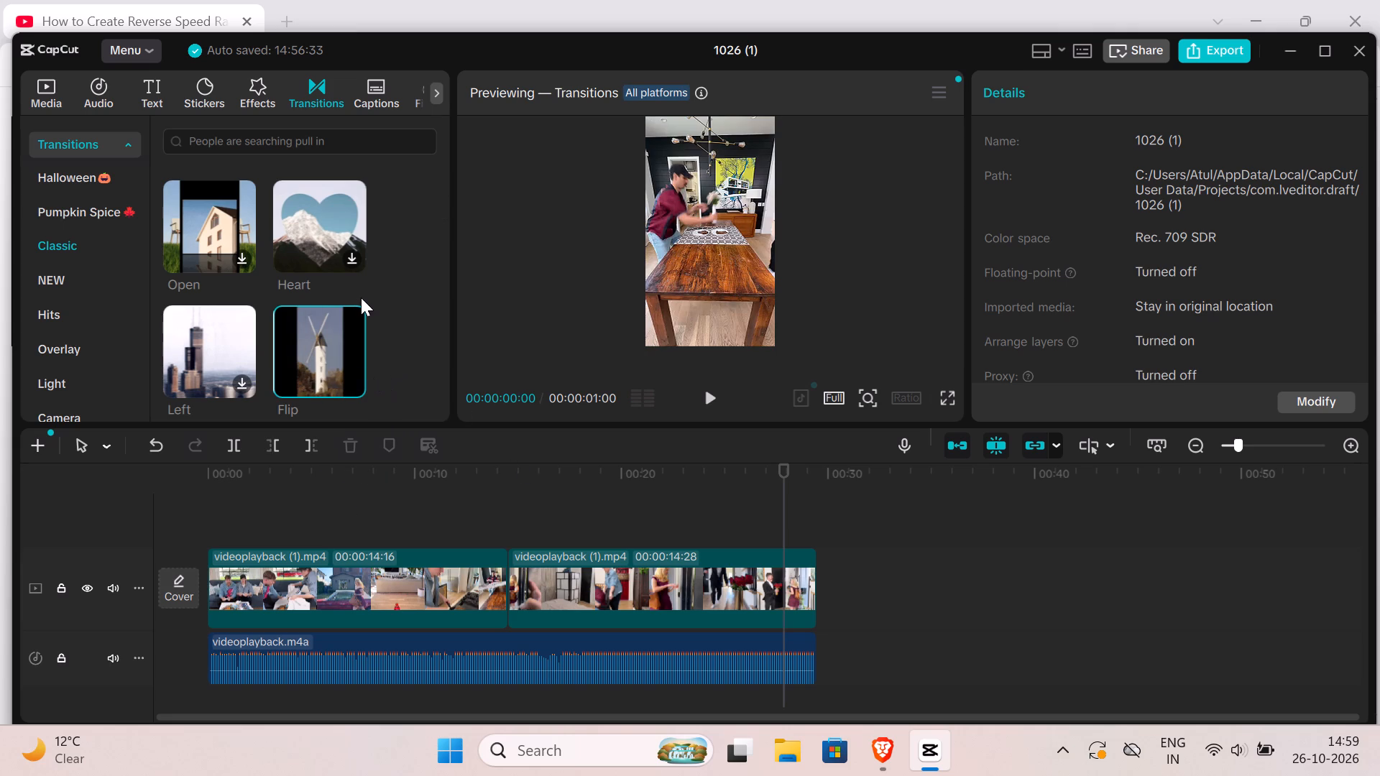
Add the Flip transition from the Classic category at the cut between the two video clips.
left_click_drag(361, 297, 354, 338)
left_click_drag(354, 338, 383, 316)
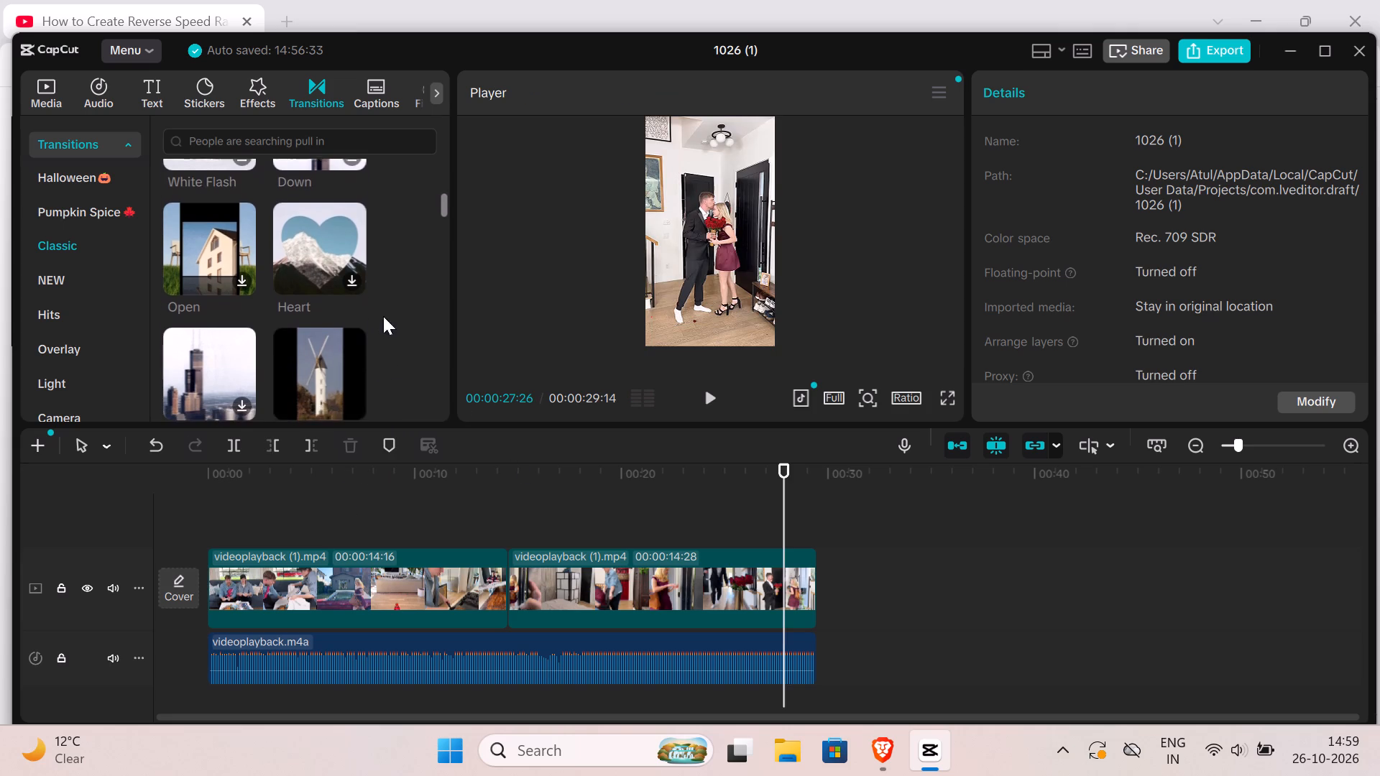
left_click_drag(383, 316, 408, 269)
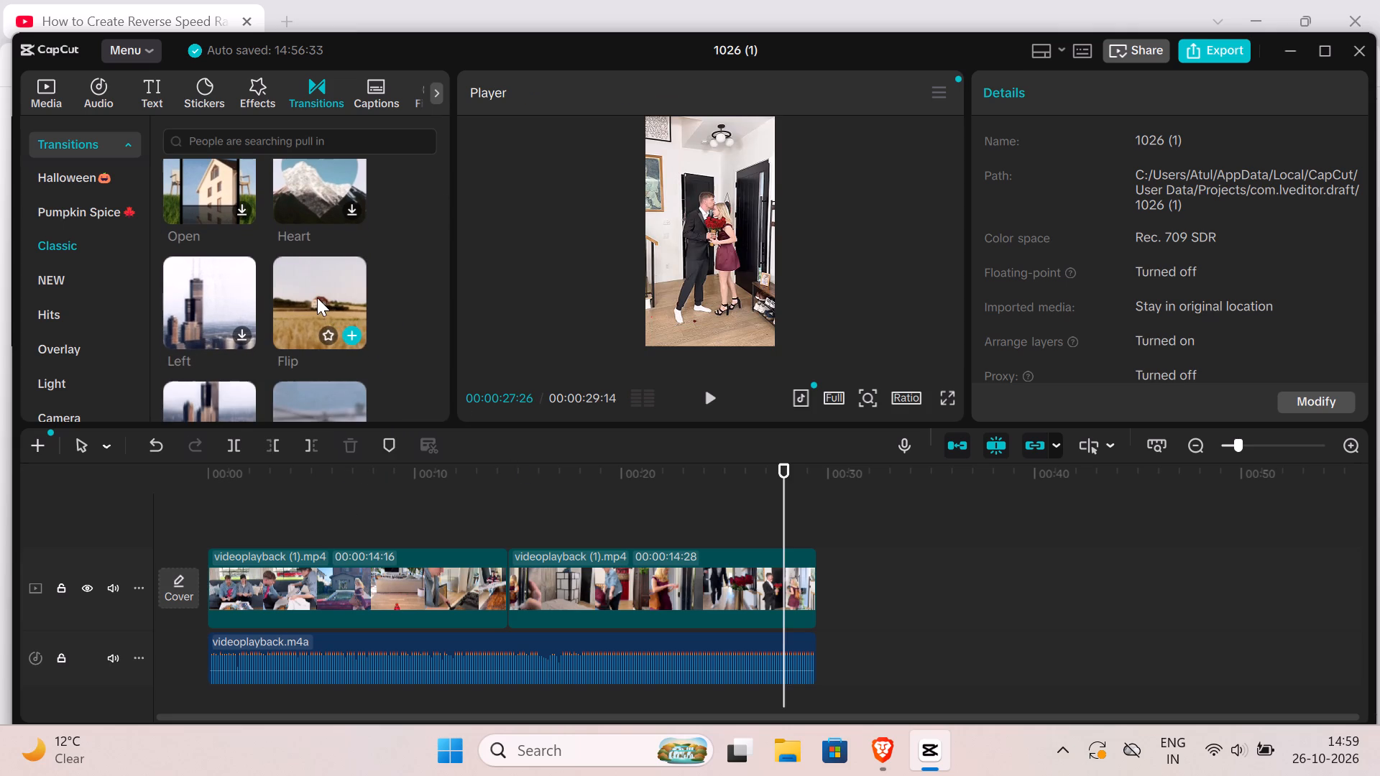
left_click(352, 337)
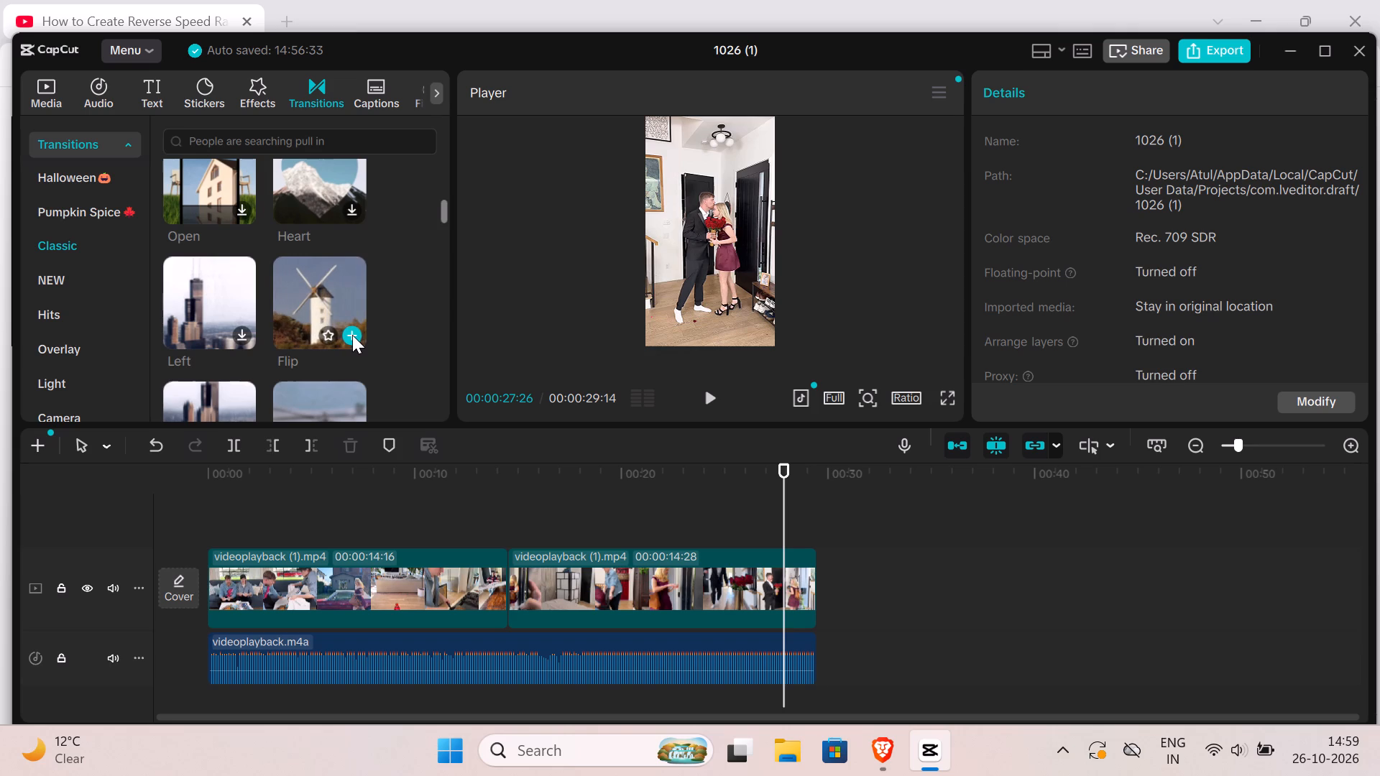
left_click(352, 335)
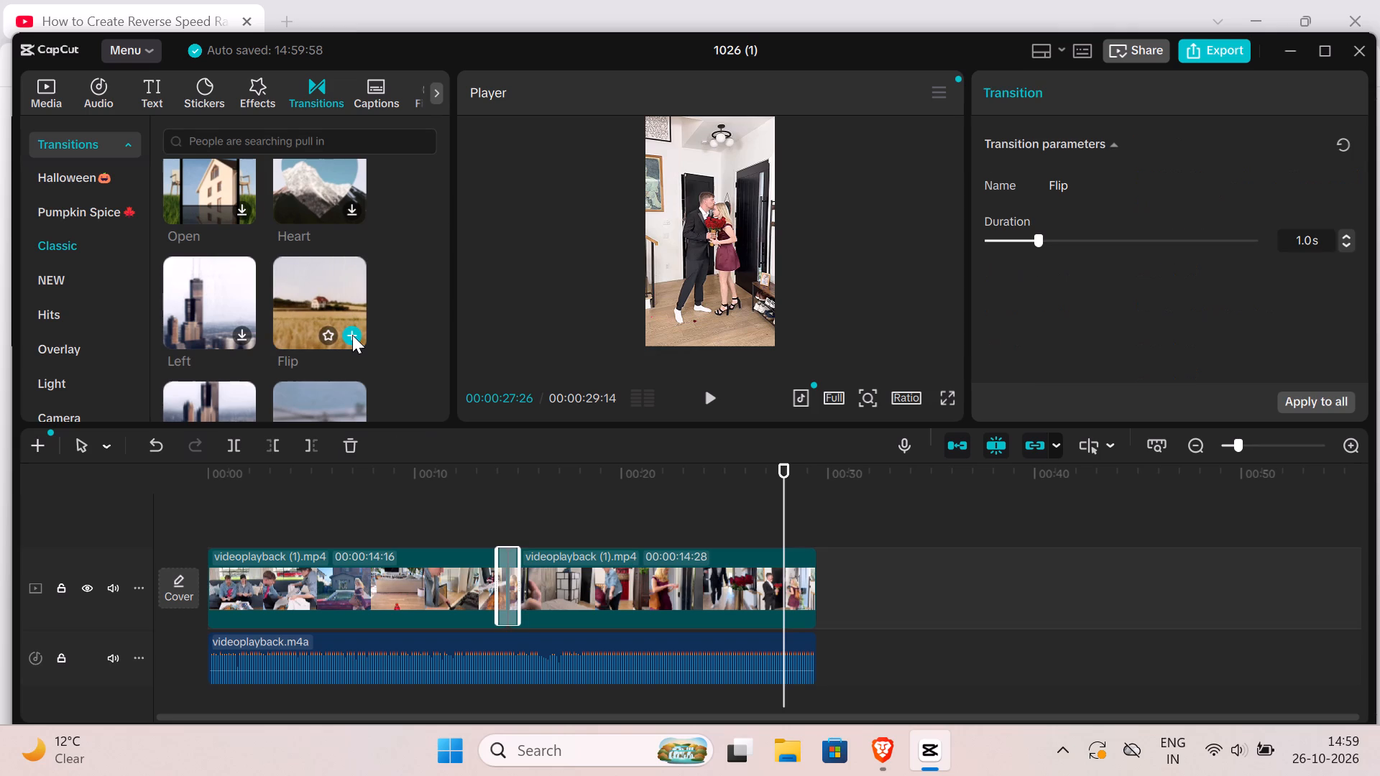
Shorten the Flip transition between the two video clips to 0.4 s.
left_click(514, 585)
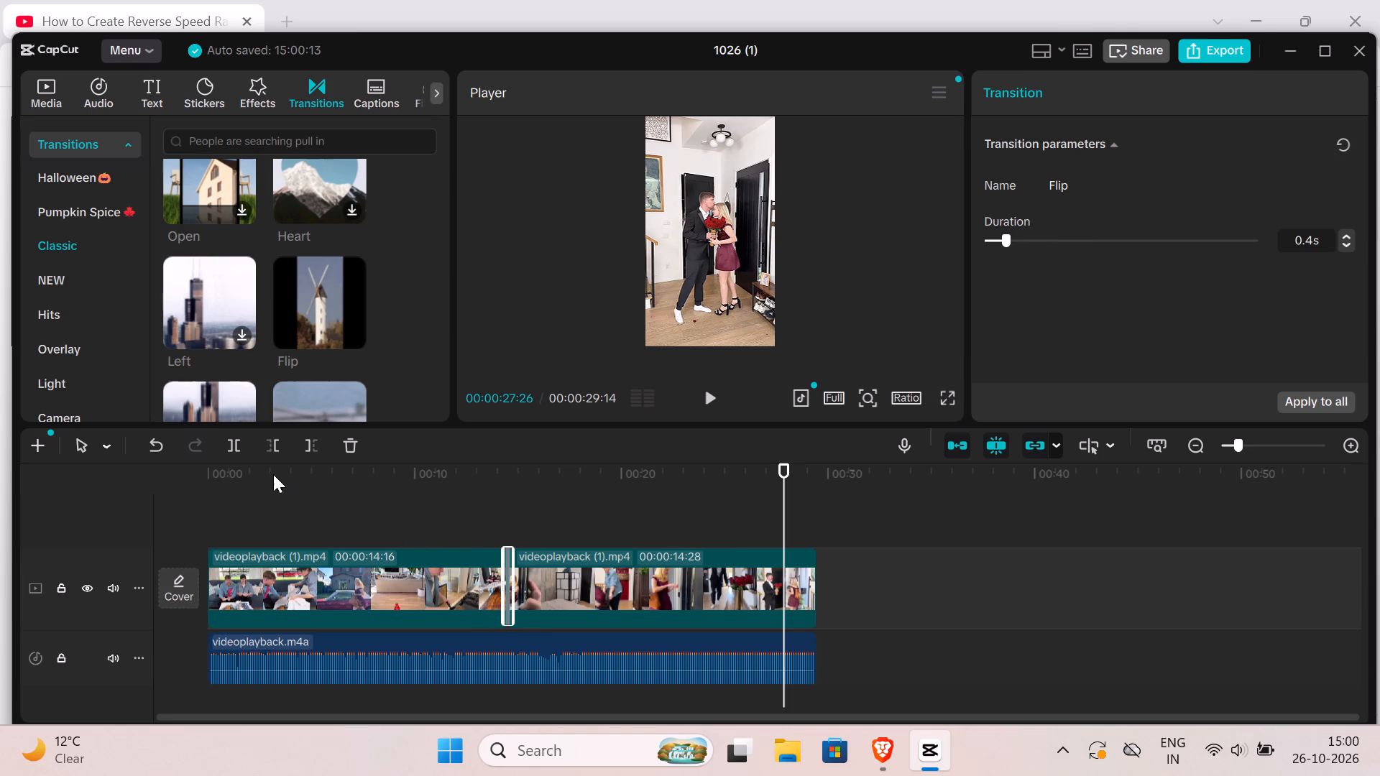
Play the video from near its start through the Flip transition to check the effect.
left_click(219, 463)
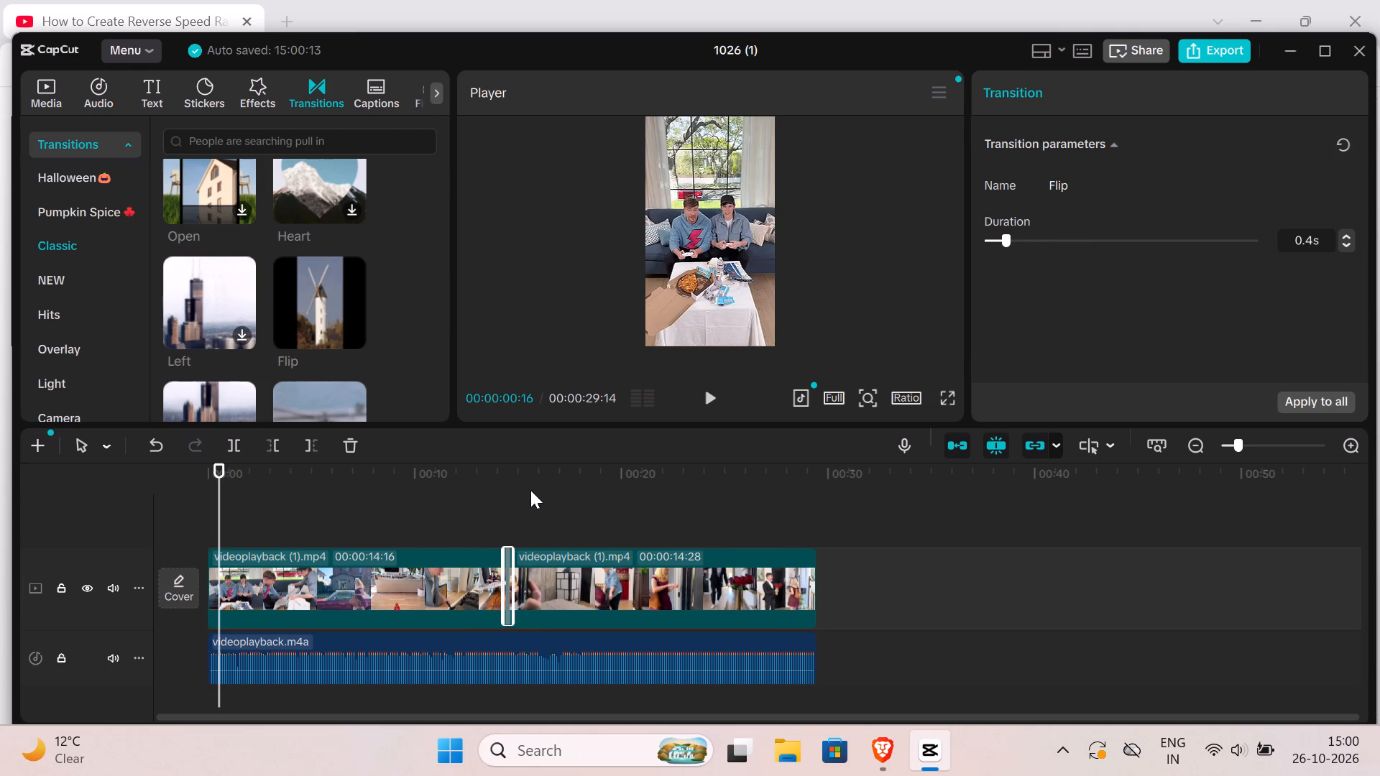
left_click(712, 394)
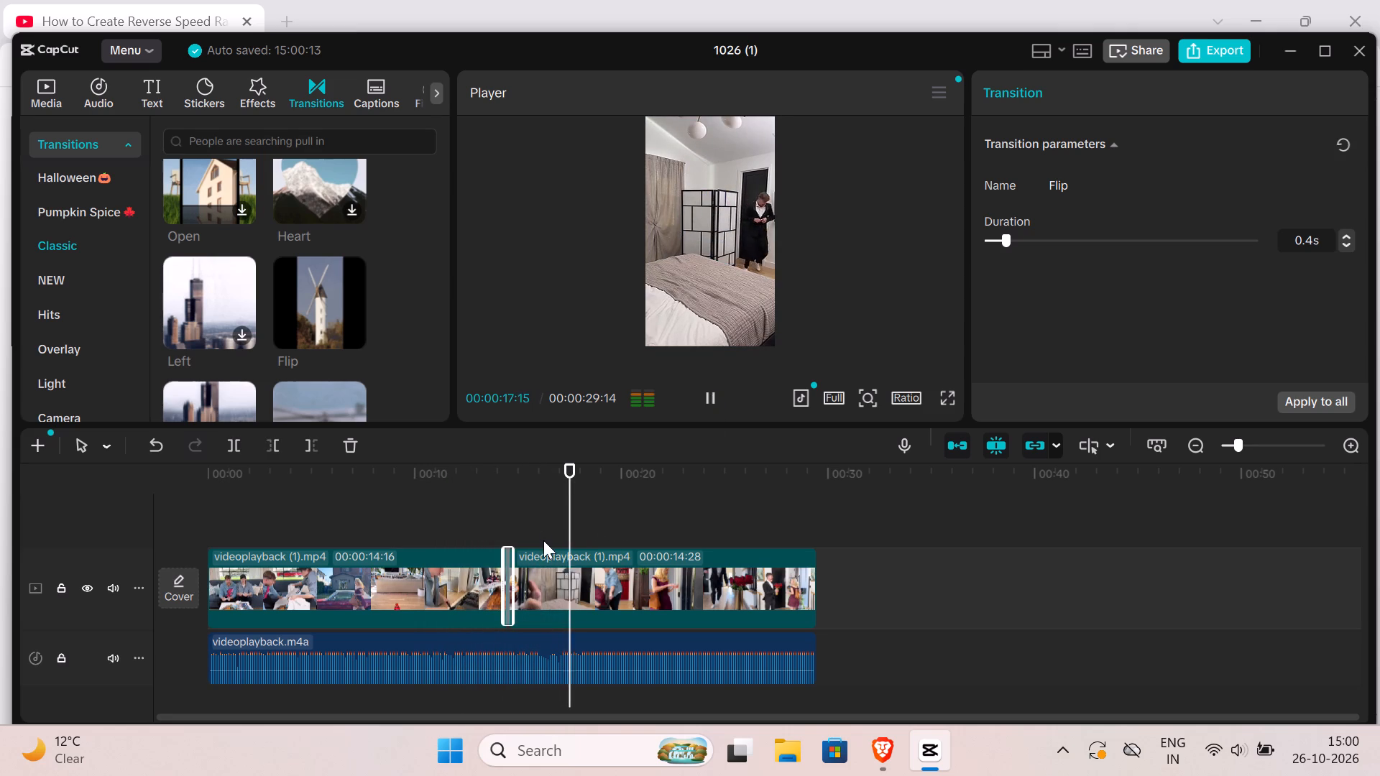
Lengthen the Flip transition on the timeline at the cut between the two video clips.
left_click_drag(511, 581, 512, 581)
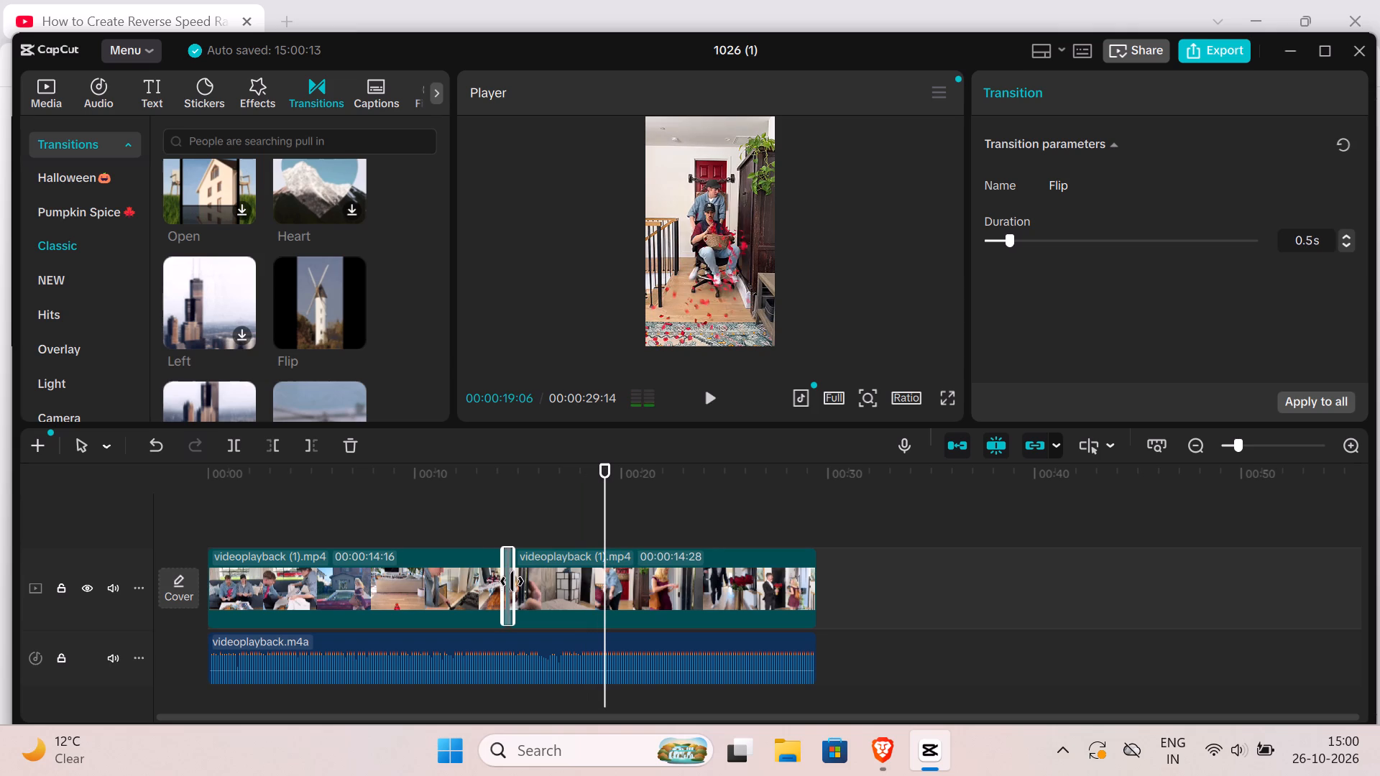
left_click_drag(512, 581, 520, 582)
Play the video from about 10 seconds in through the Flip transition, stopping at about 19 seconds.
left_click(428, 535)
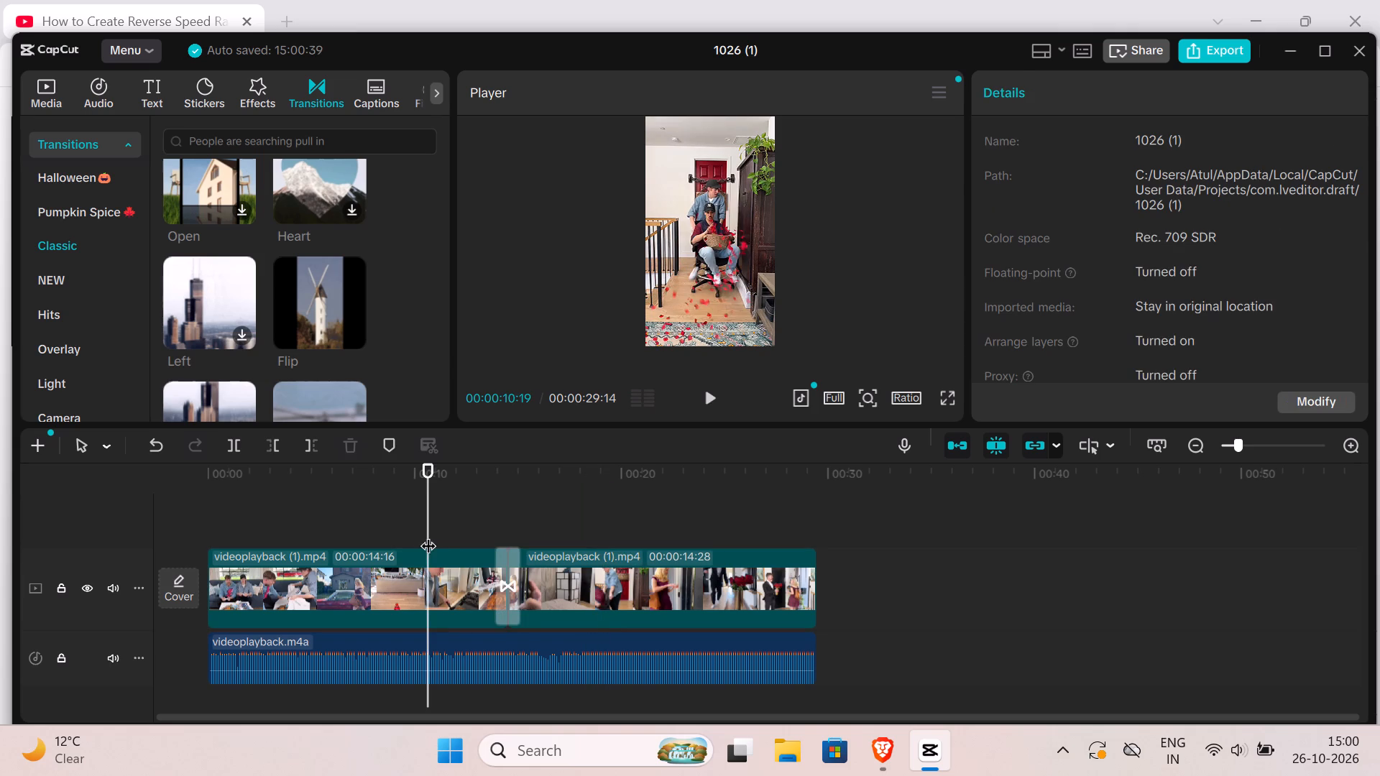
left_click(713, 405)
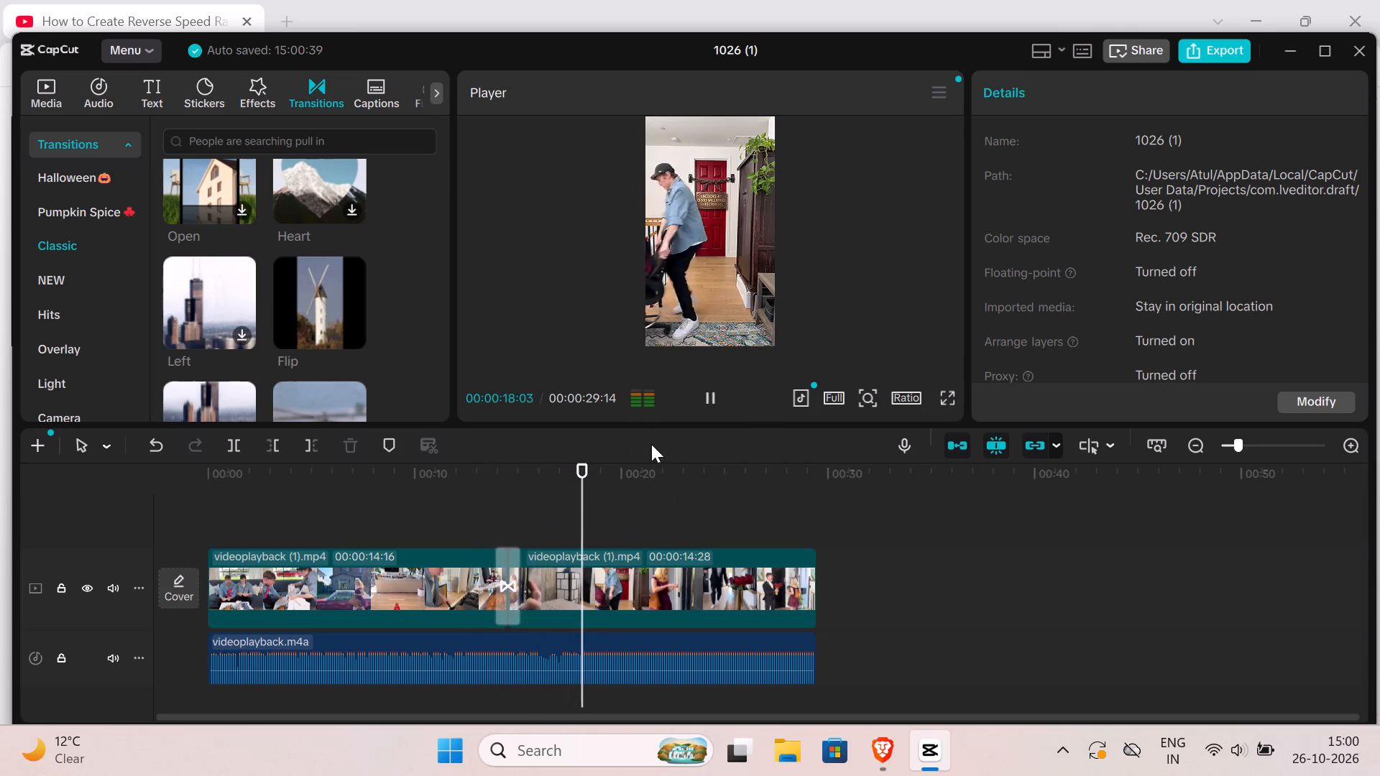
left_click(709, 404)
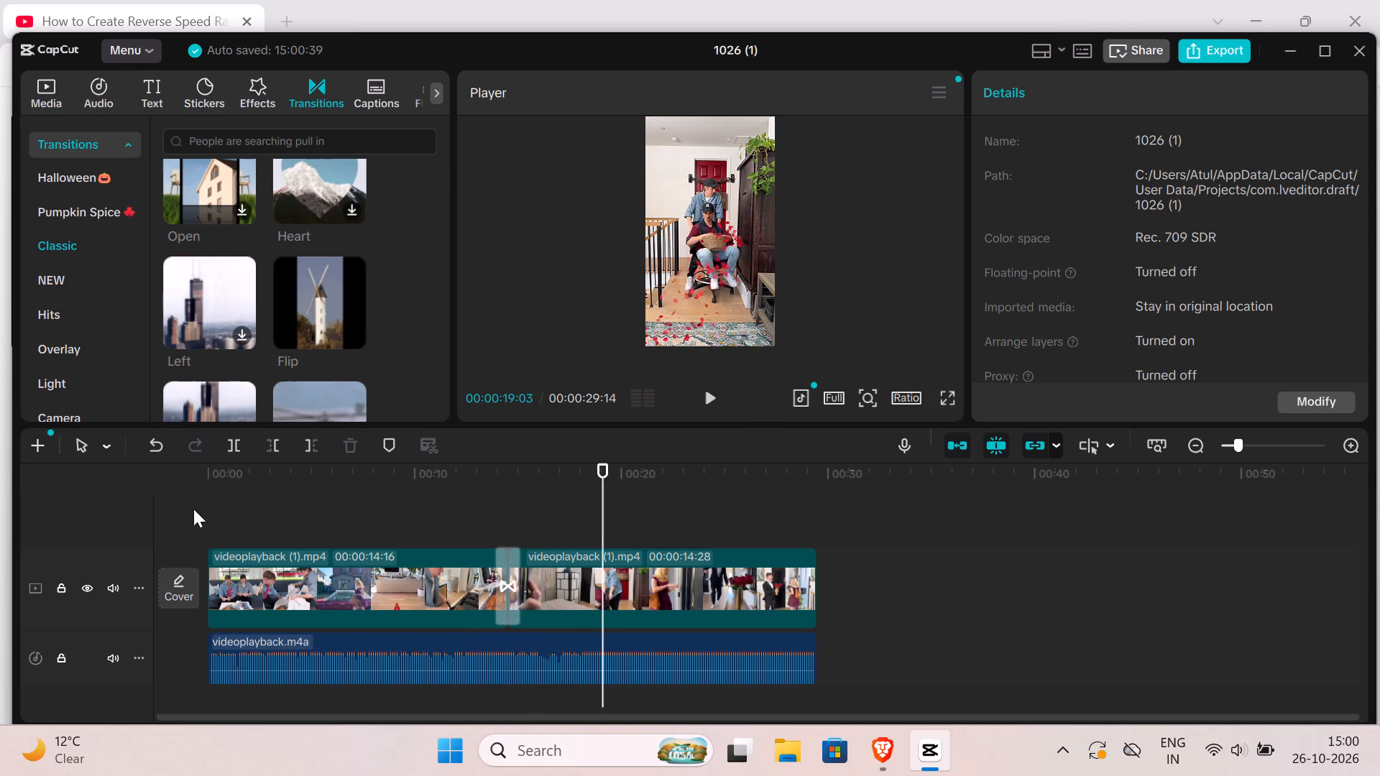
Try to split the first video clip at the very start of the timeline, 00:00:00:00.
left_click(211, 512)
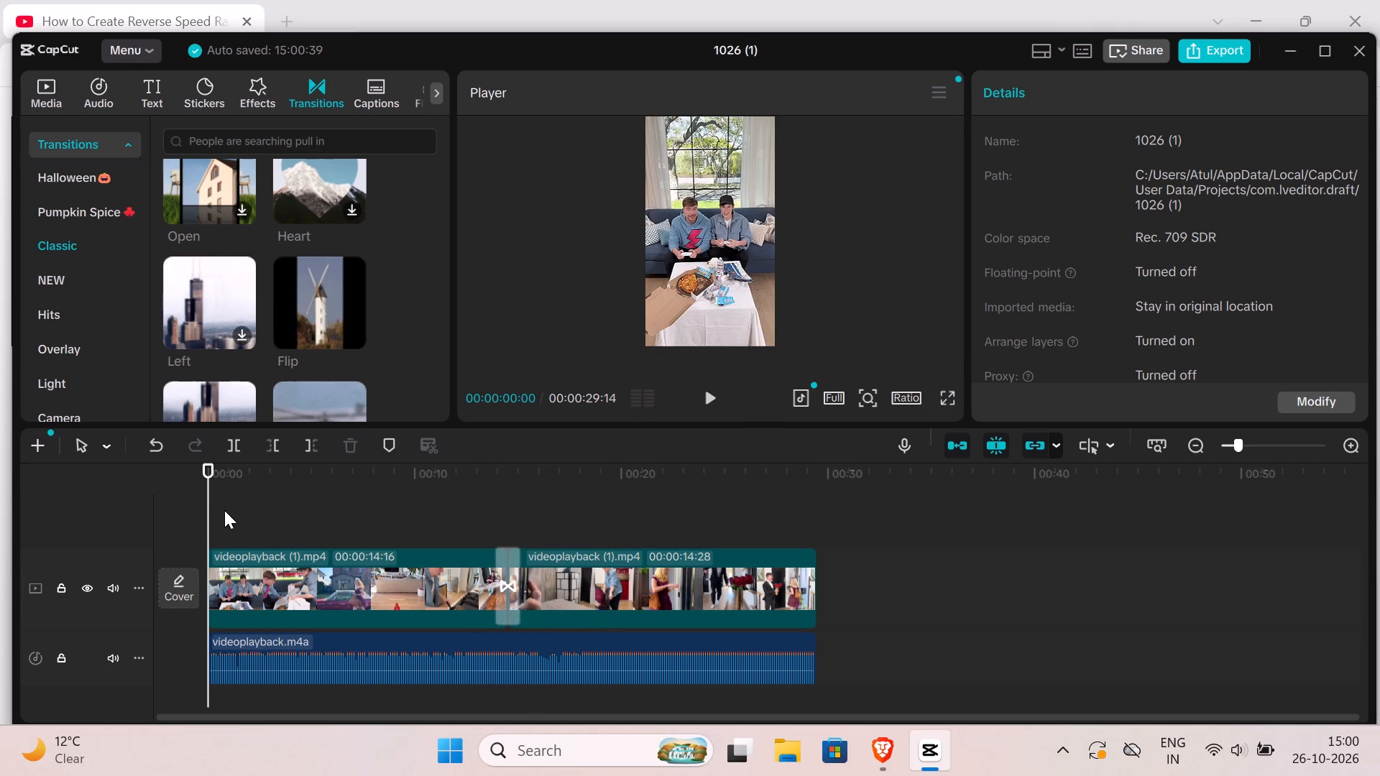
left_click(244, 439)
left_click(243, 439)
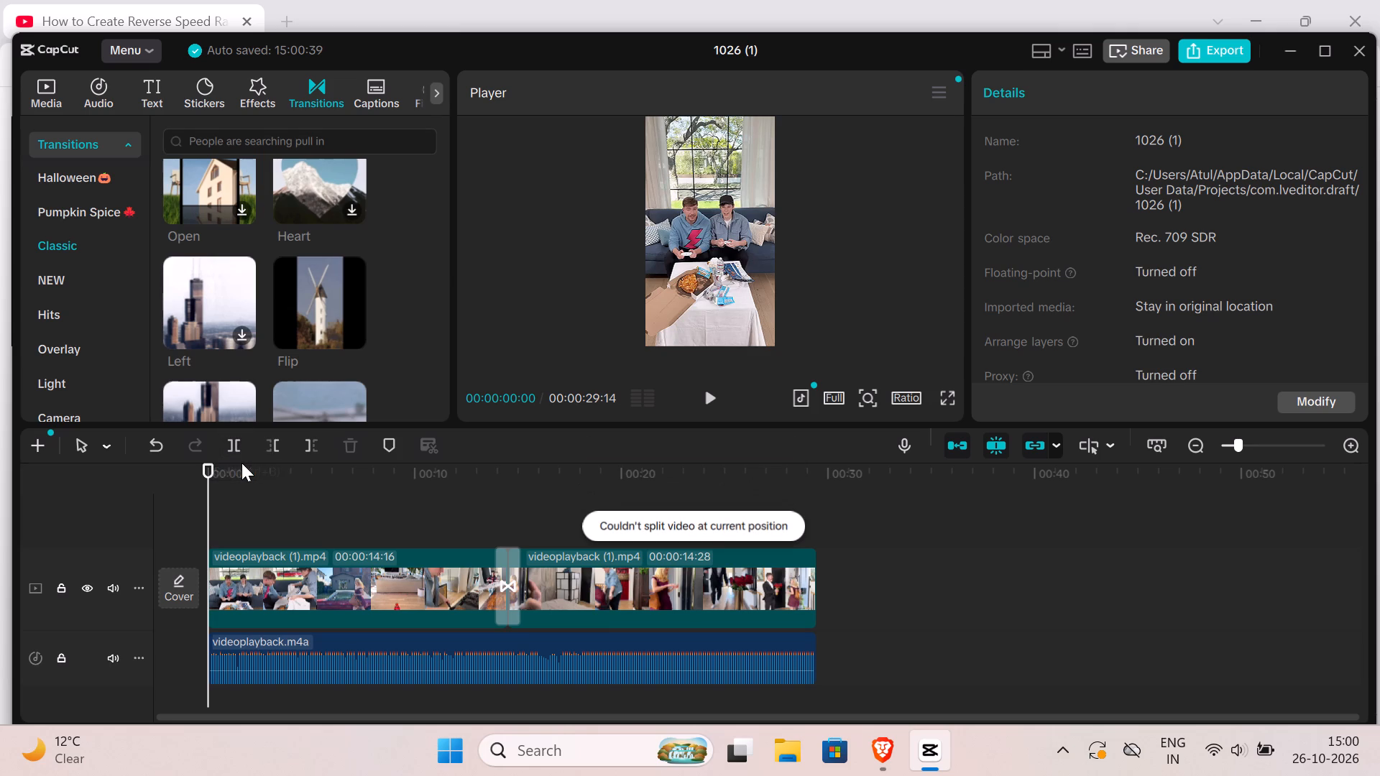
Split the first video clip near its beginning, at 00:00:00:20.
left_click(235, 465)
left_click(230, 463)
left_click_drag(230, 462, 228, 459)
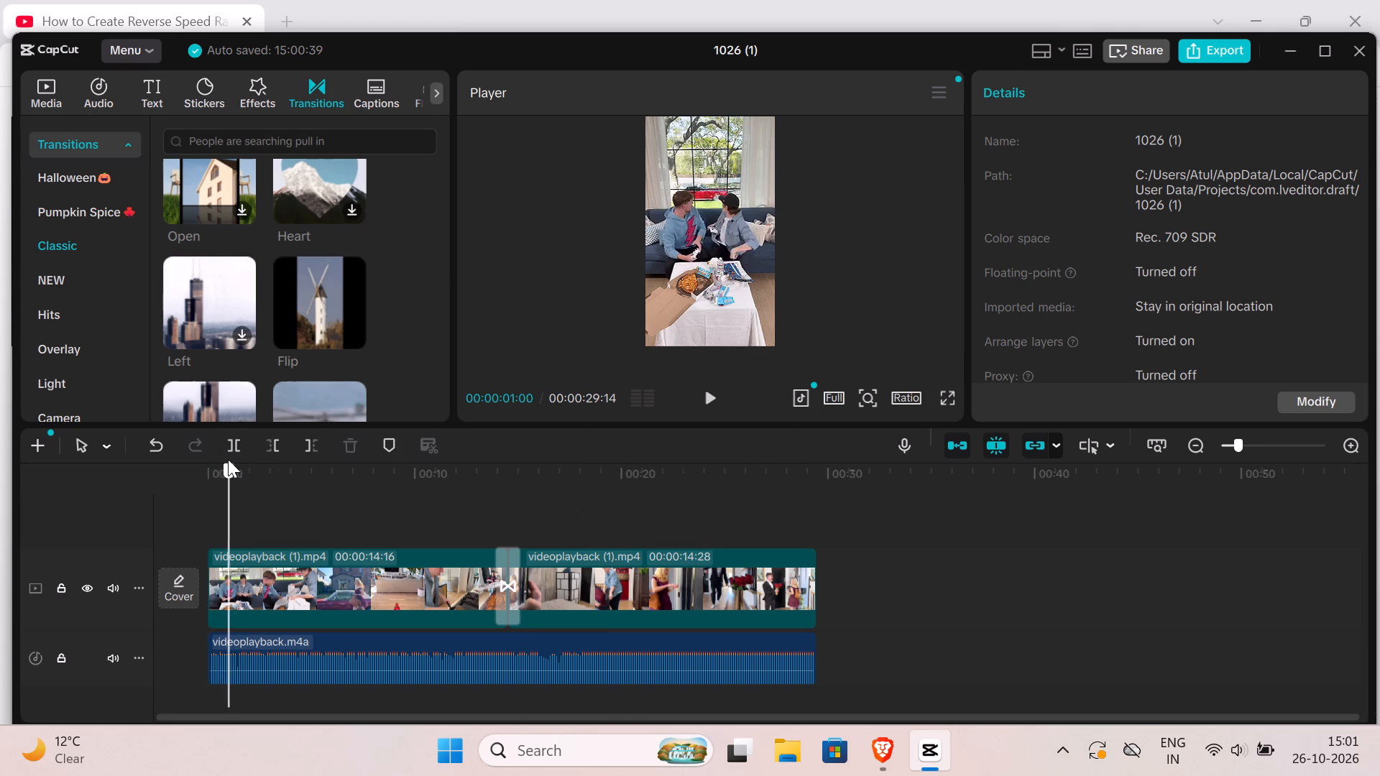
left_click_drag(228, 459, 224, 456)
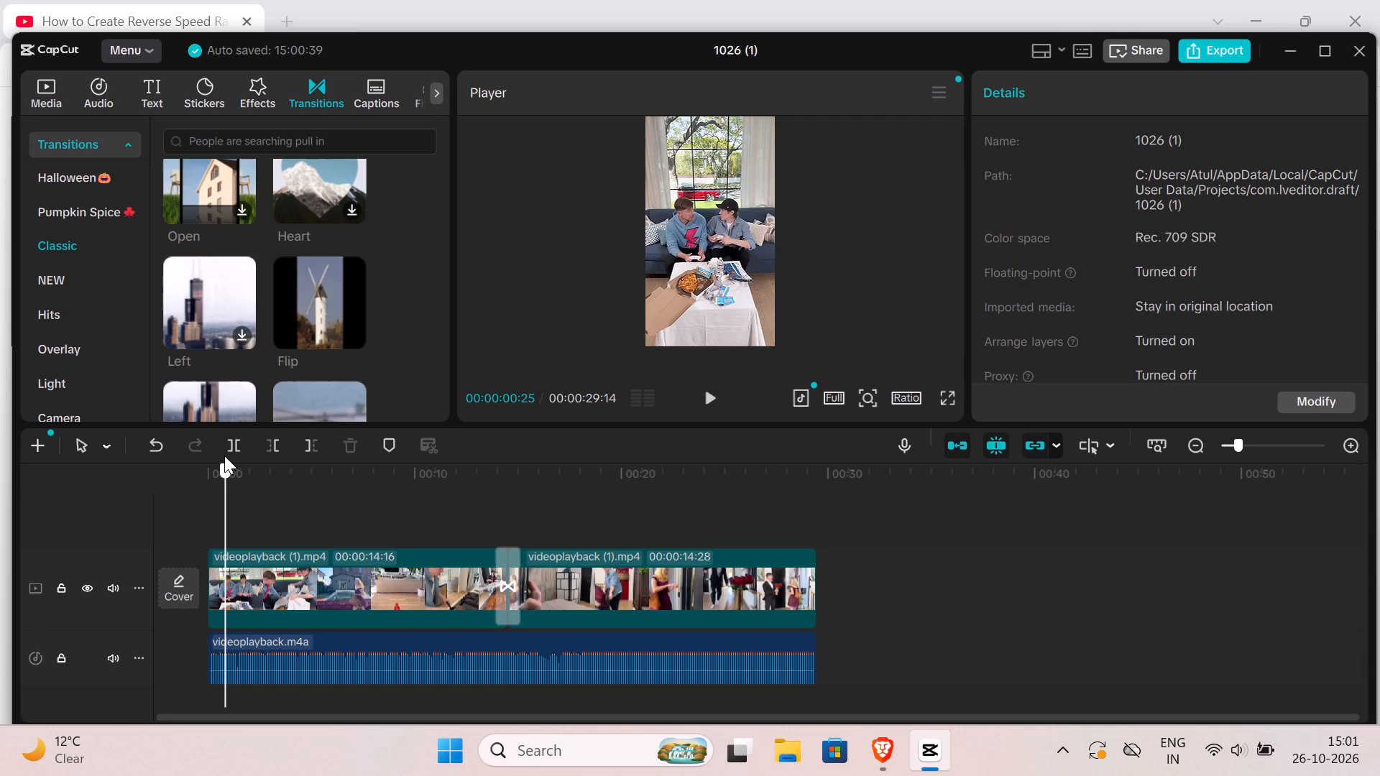
left_click_drag(224, 456, 222, 455)
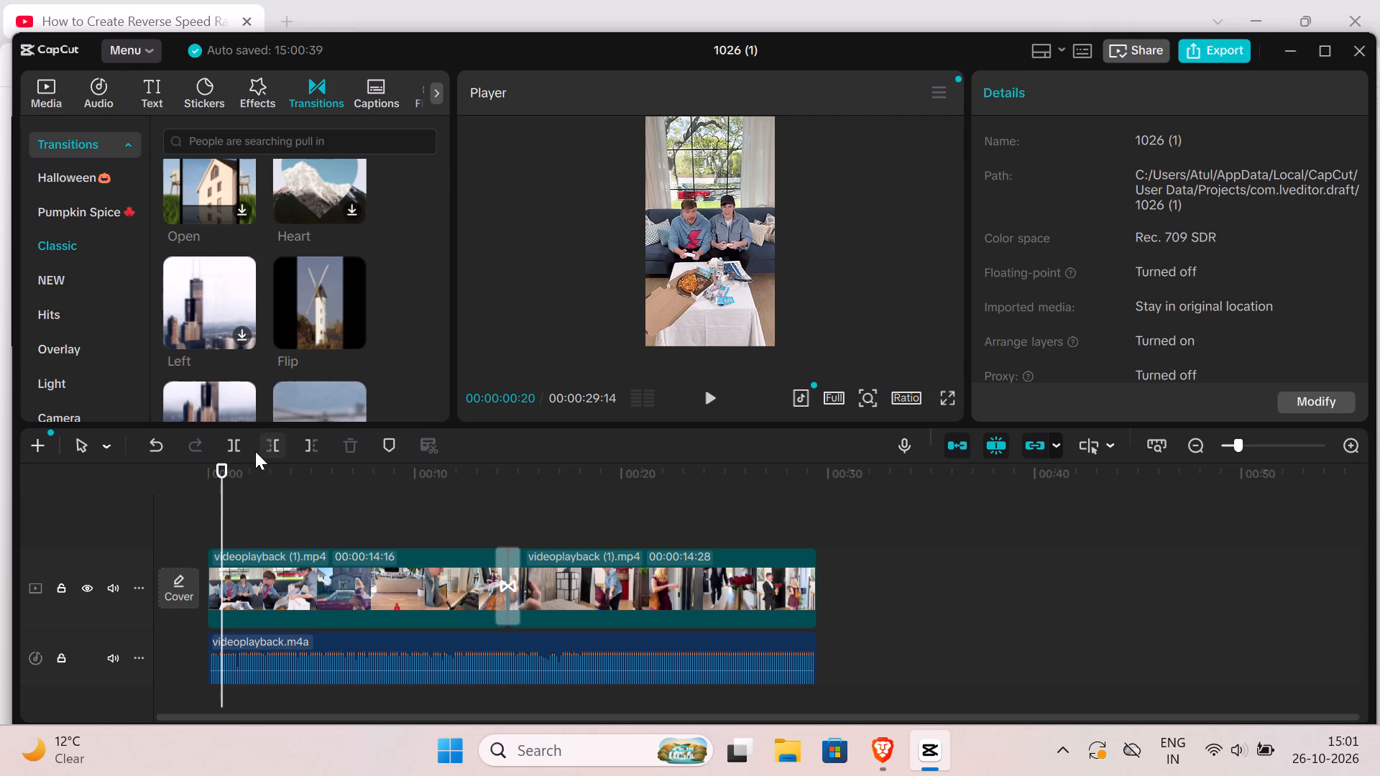
left_click(239, 445)
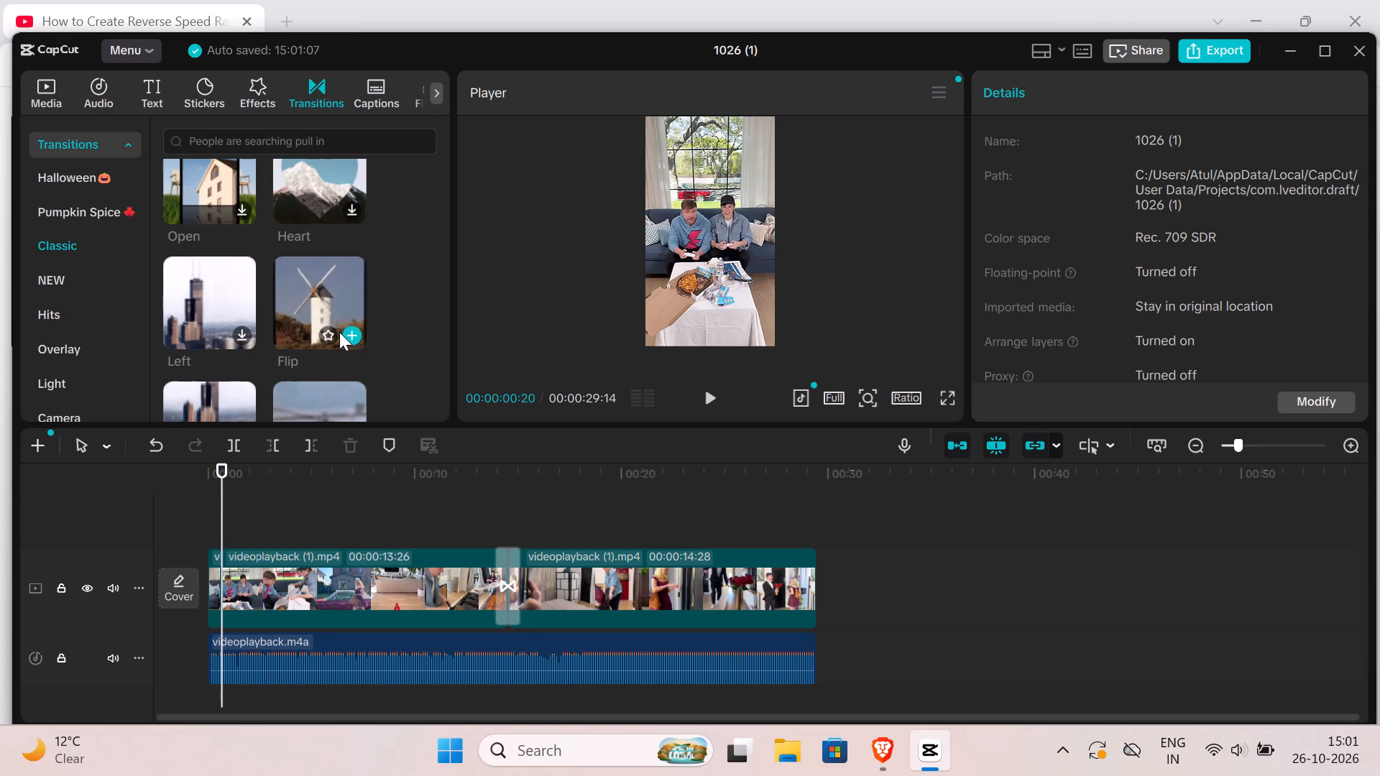
Browse the Classic transitions for one that suits the new cut near the start of the video.
scroll(339, 332, "down", 1)
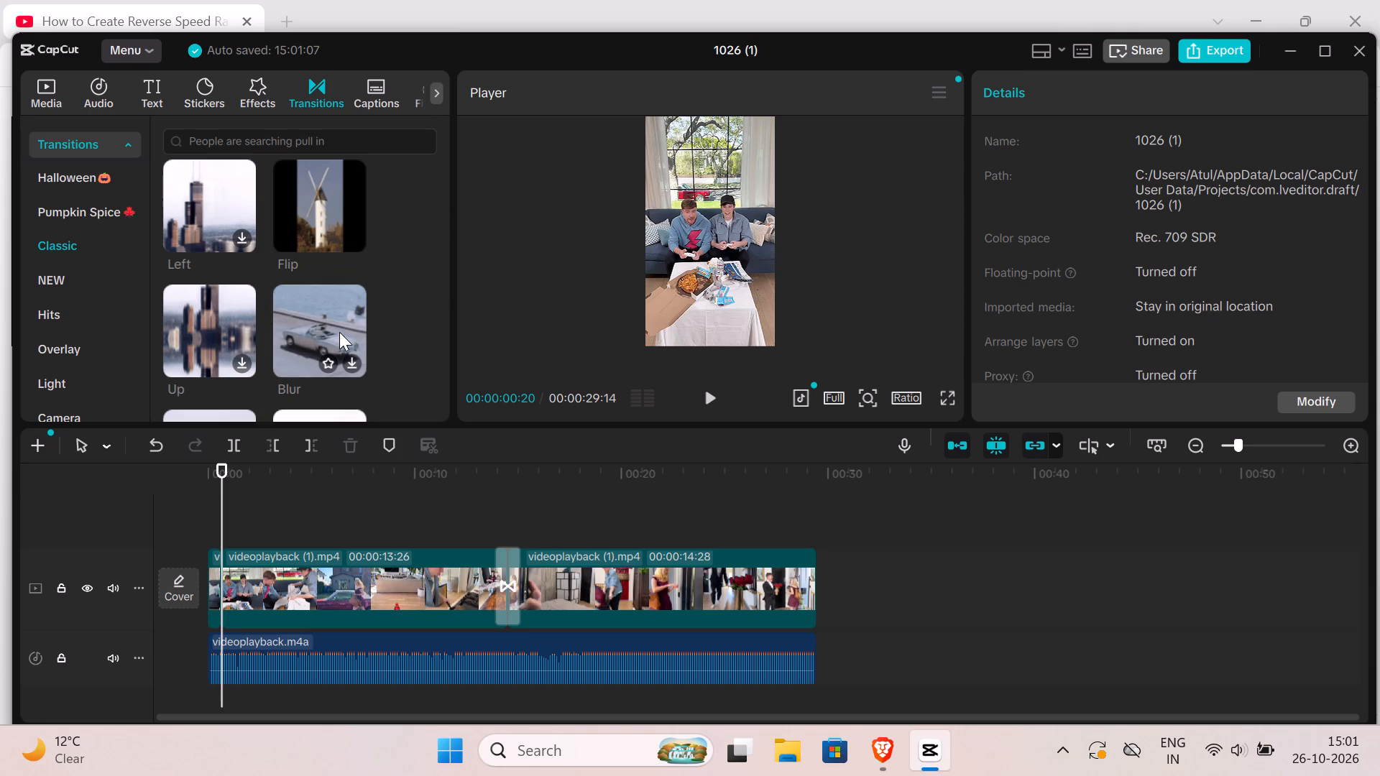
scroll(339, 332, "down", 1)
scroll(339, 332, "up", 1)
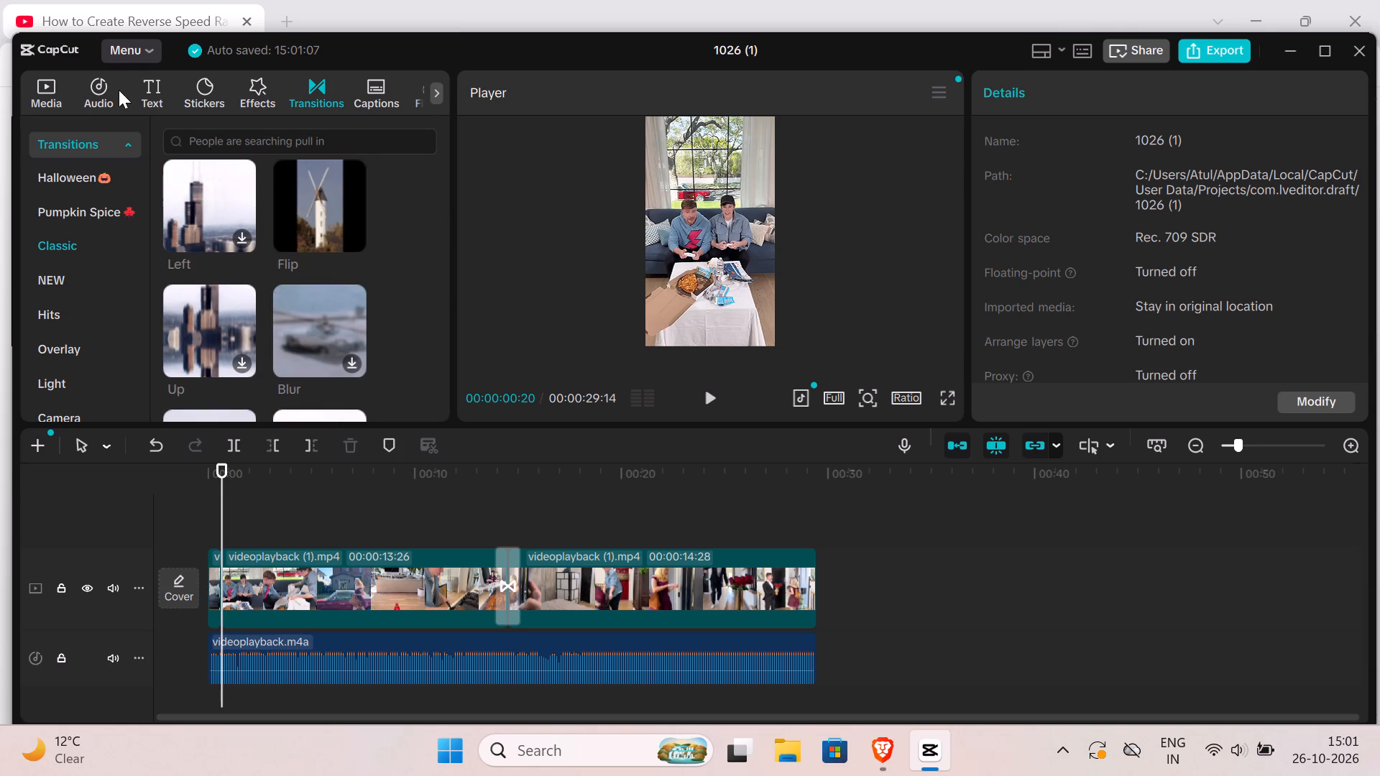
scroll(122, 124, "up", 4)
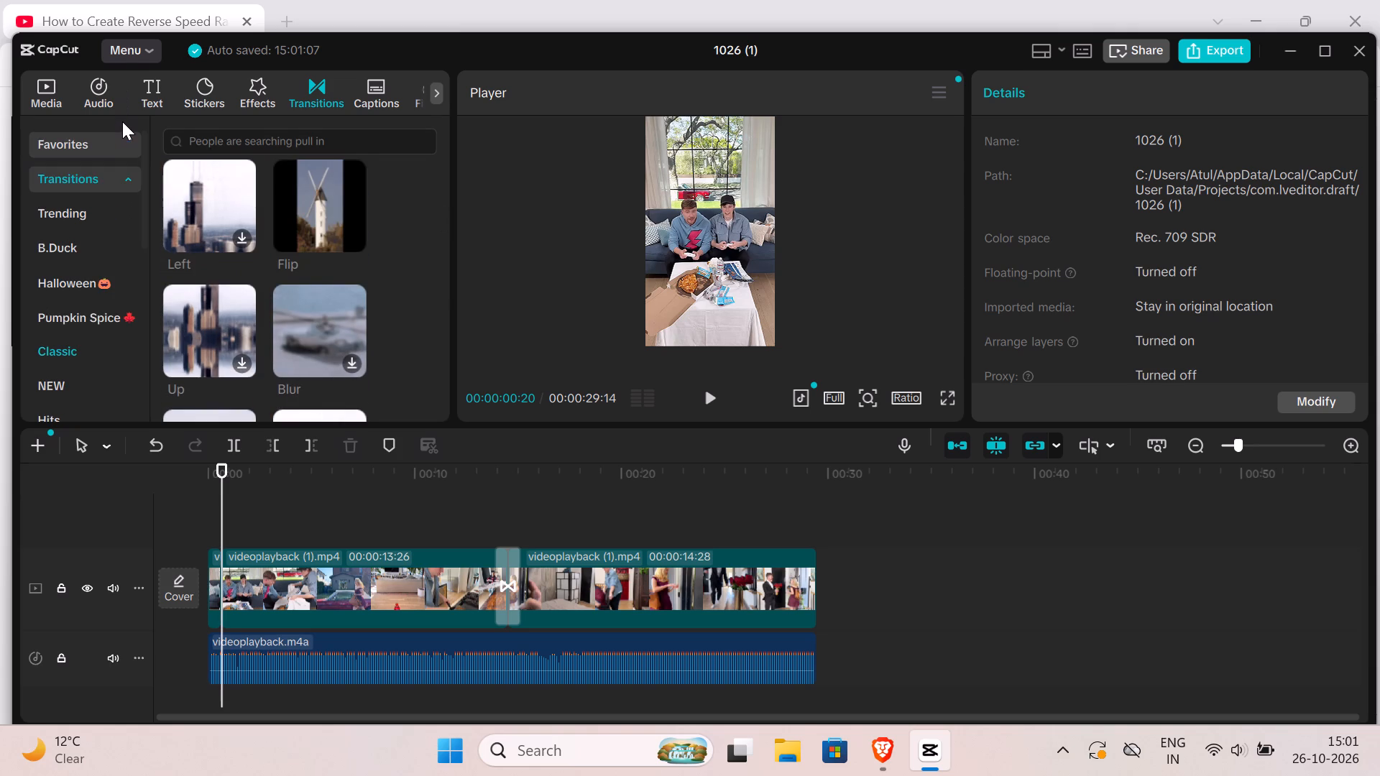
left_click(112, 182)
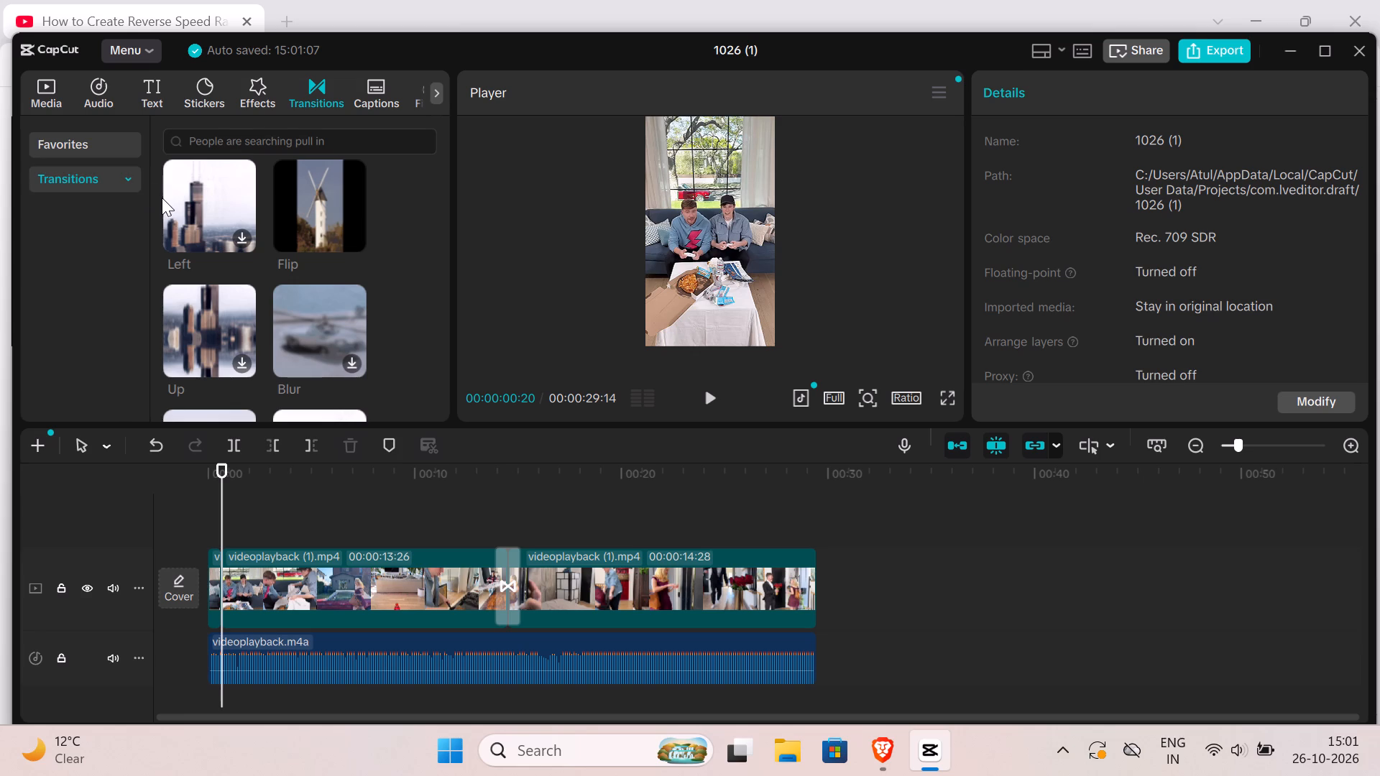
left_click(126, 149)
left_click(123, 172)
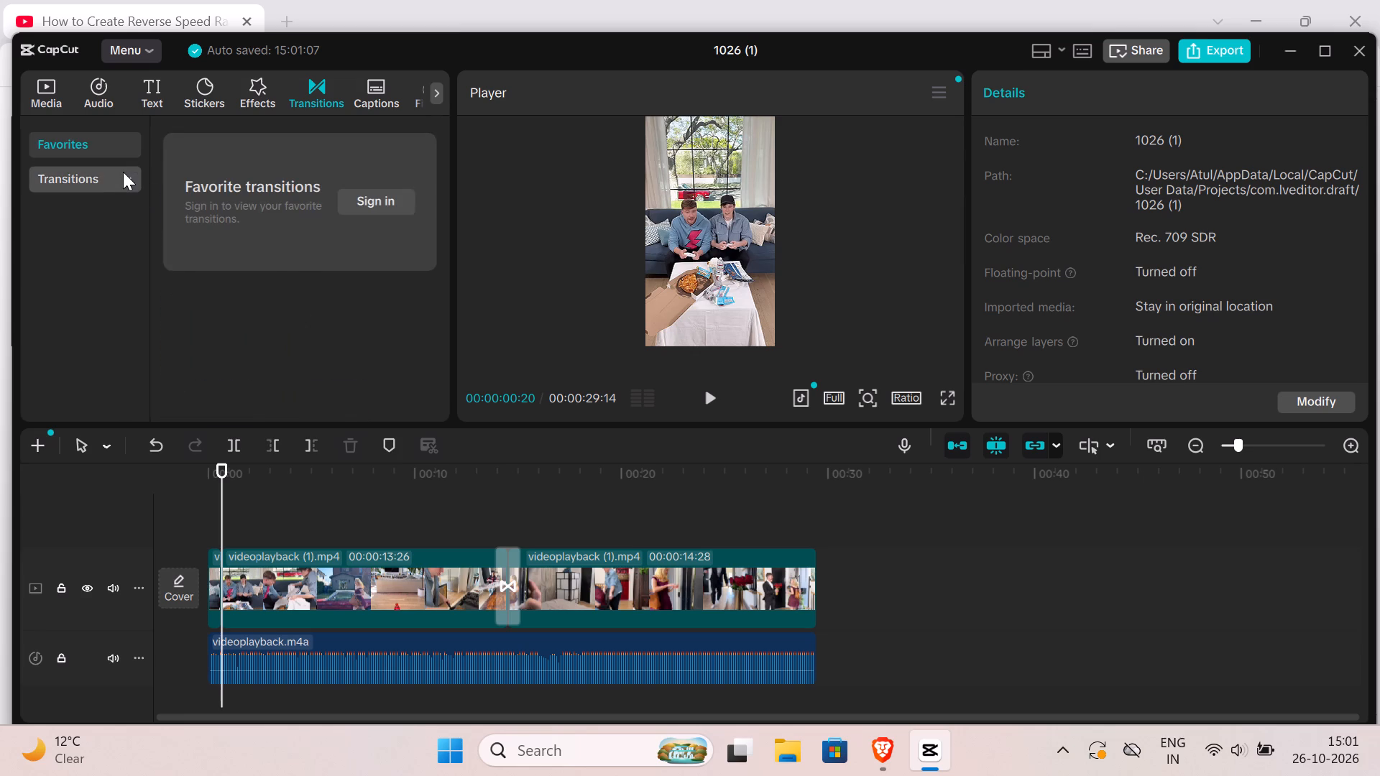
scroll(168, 200, "down", 1)
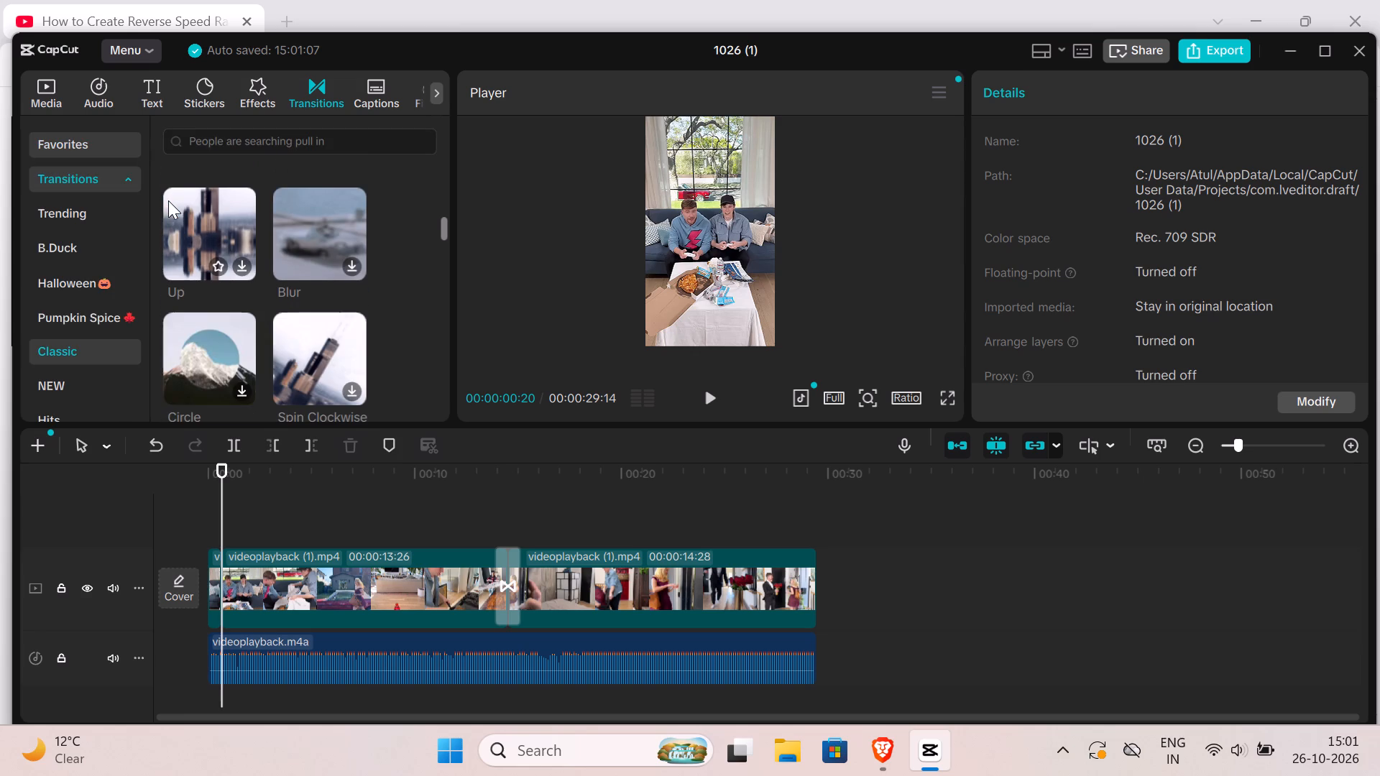
scroll(142, 573, "up", 1)
scroll(325, 382, "down", 2)
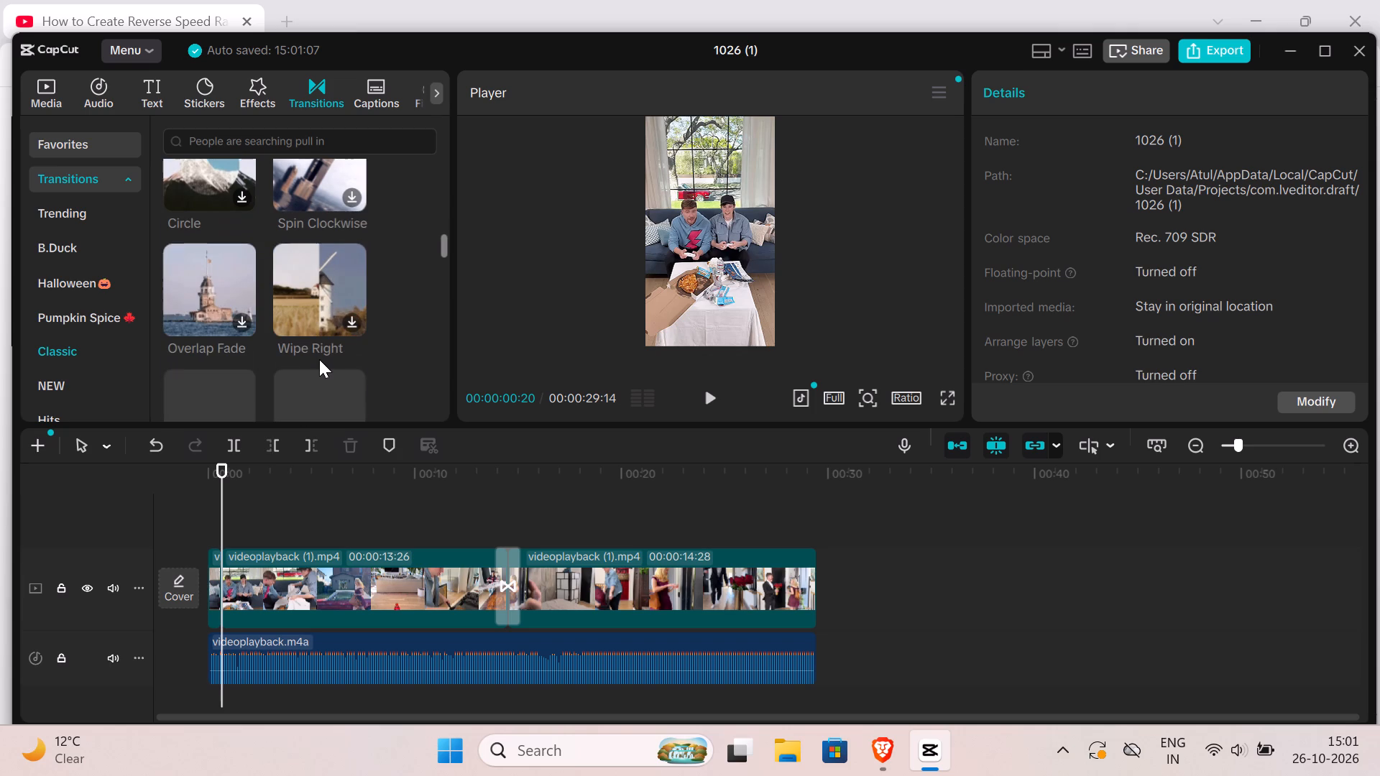
scroll(319, 359, "down", 1)
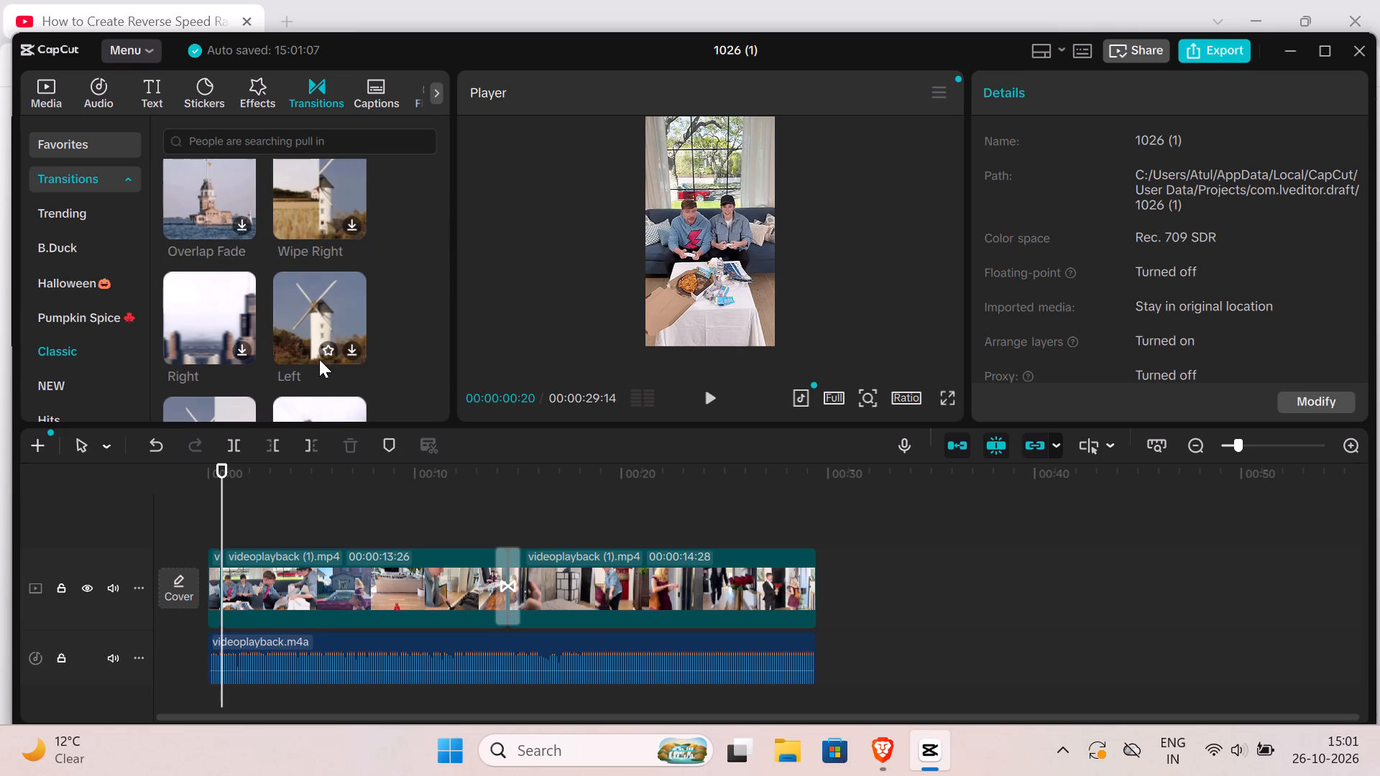
scroll(319, 359, "down", 3)
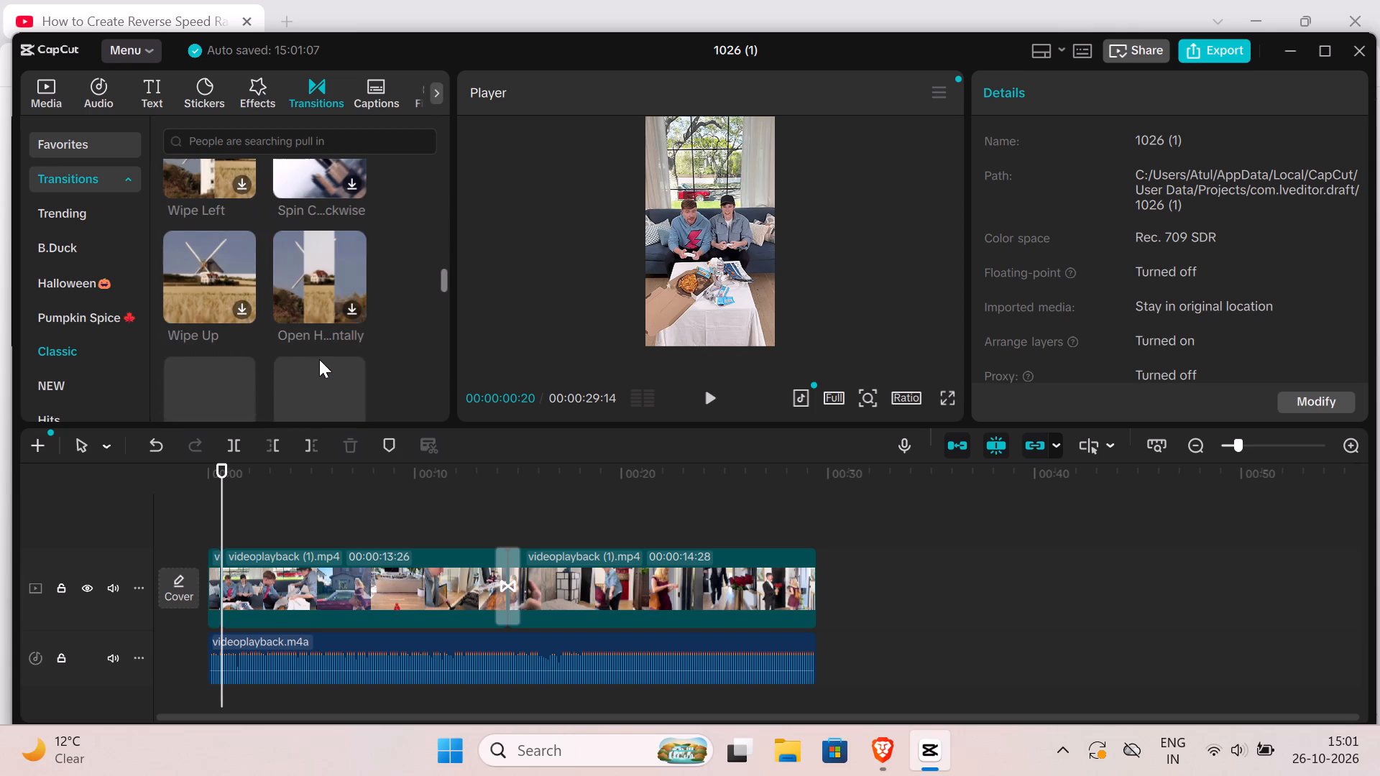
scroll(319, 359, "down", 1)
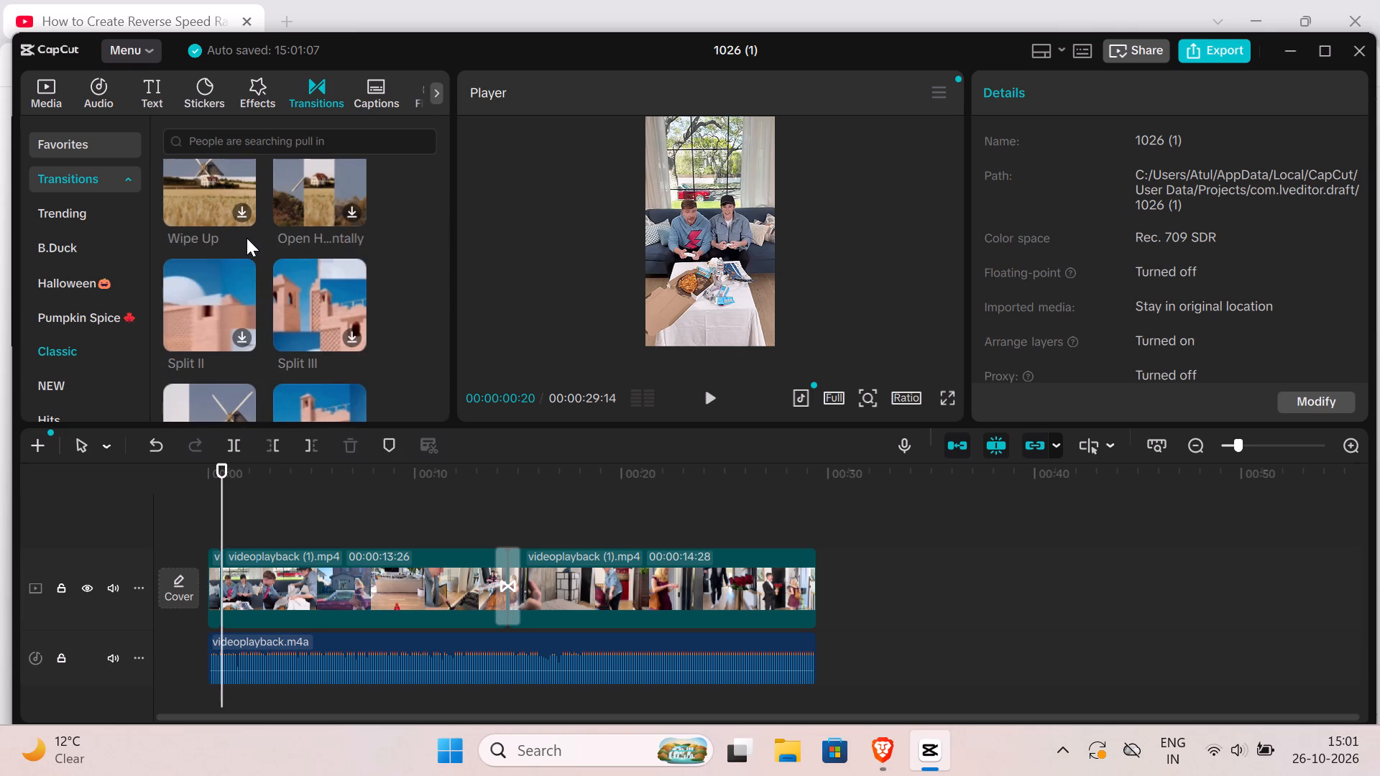
scroll(246, 238, "down", 5)
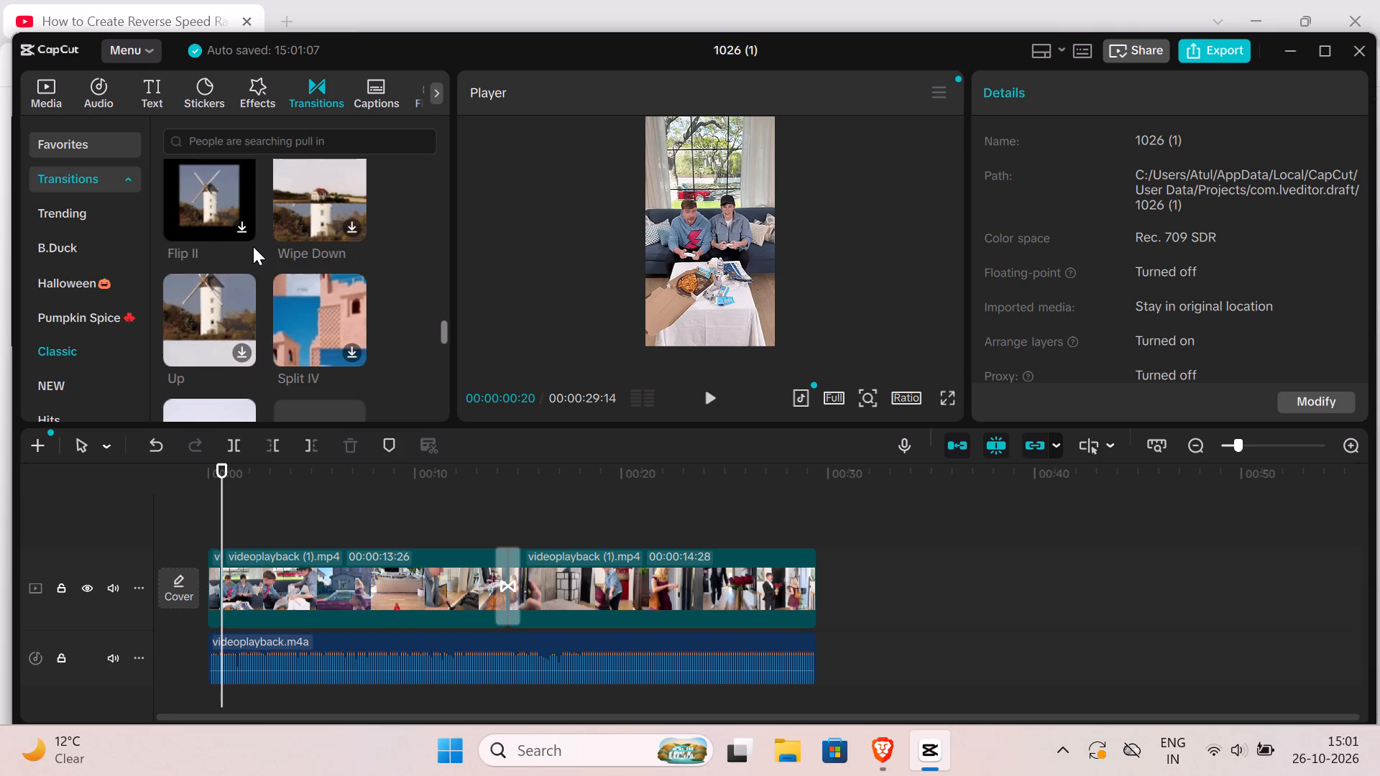
scroll(253, 246, "up", 16)
scroll(257, 247, "down", 1)
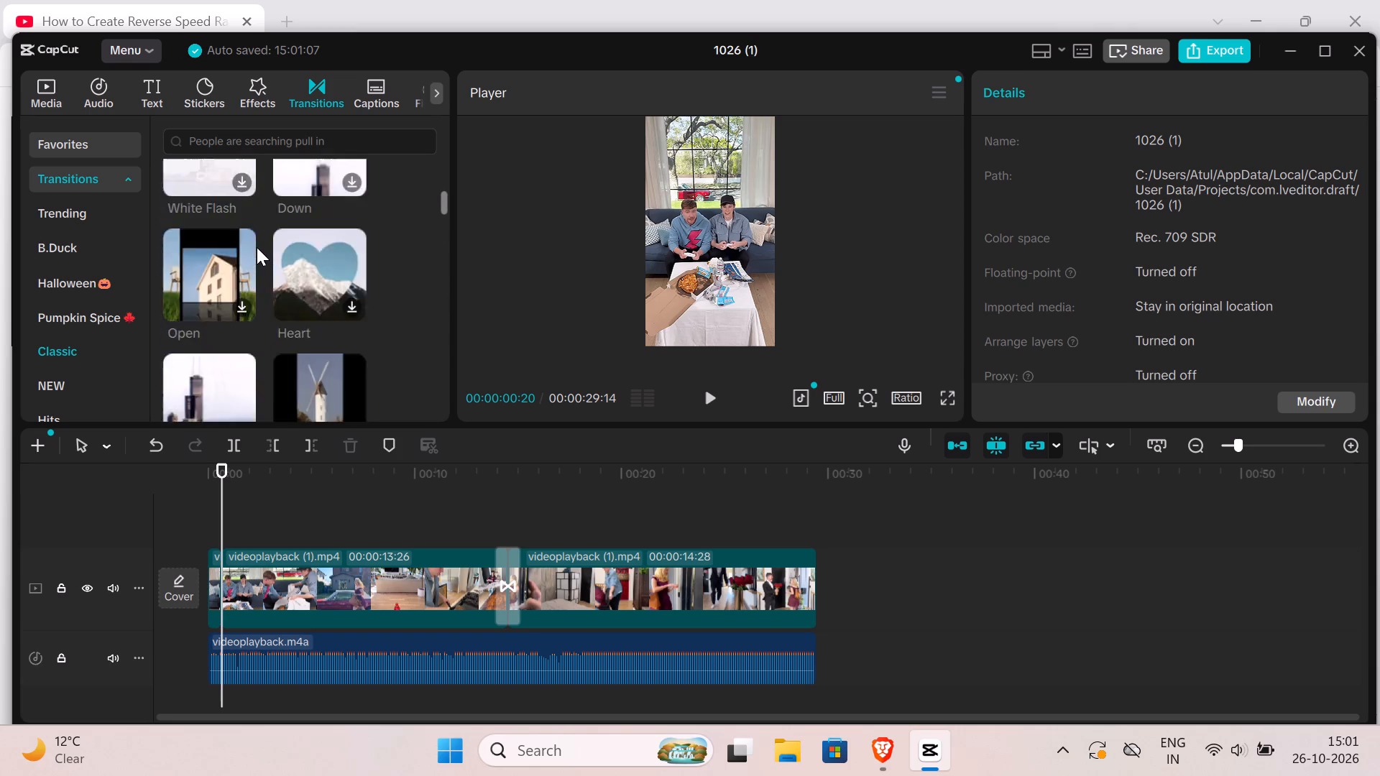
scroll(257, 247, "down", 20)
scroll(257, 247, "down", 9)
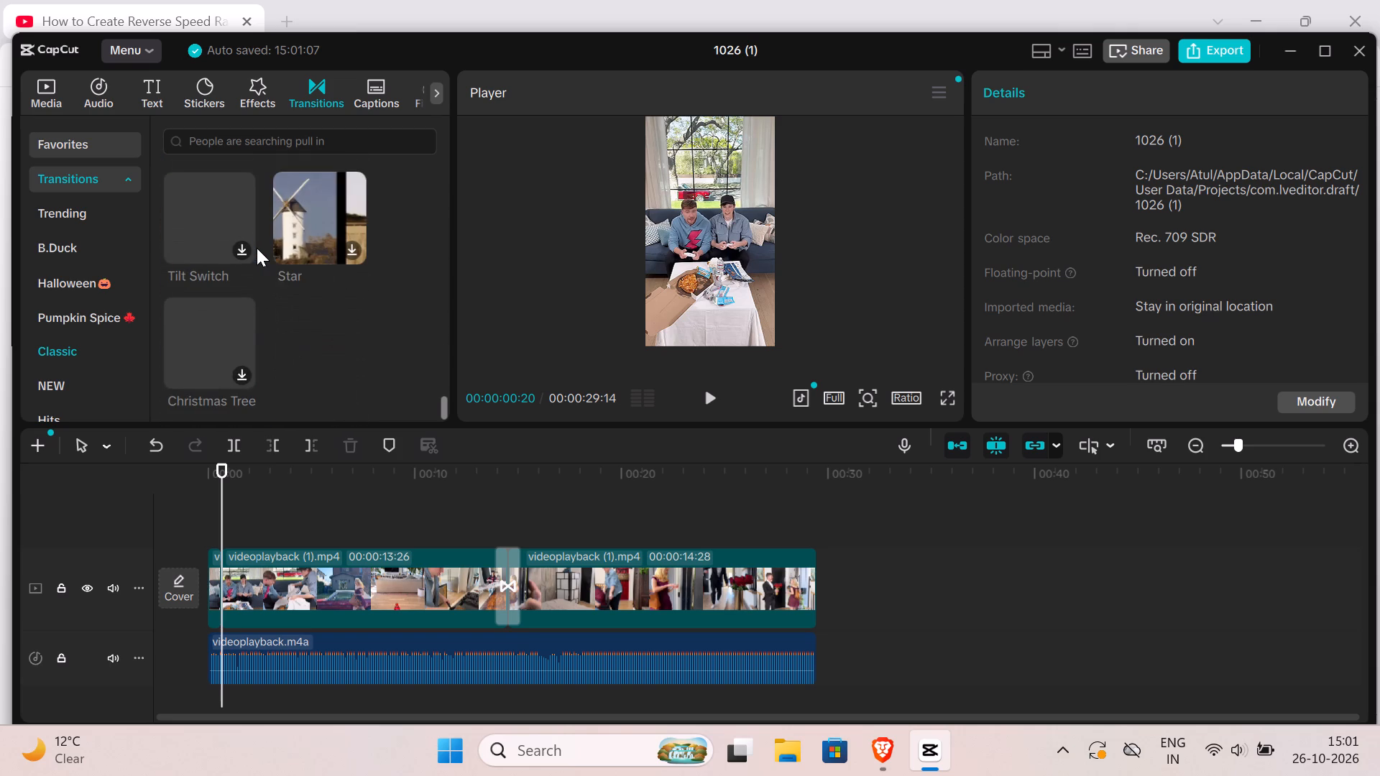
Browse the NEW transitions through to the end of the category for one that suits the cut near the video's start.
scroll(257, 248, "down", 9)
scroll(257, 248, "up", 4)
scroll(257, 248, "down", 4)
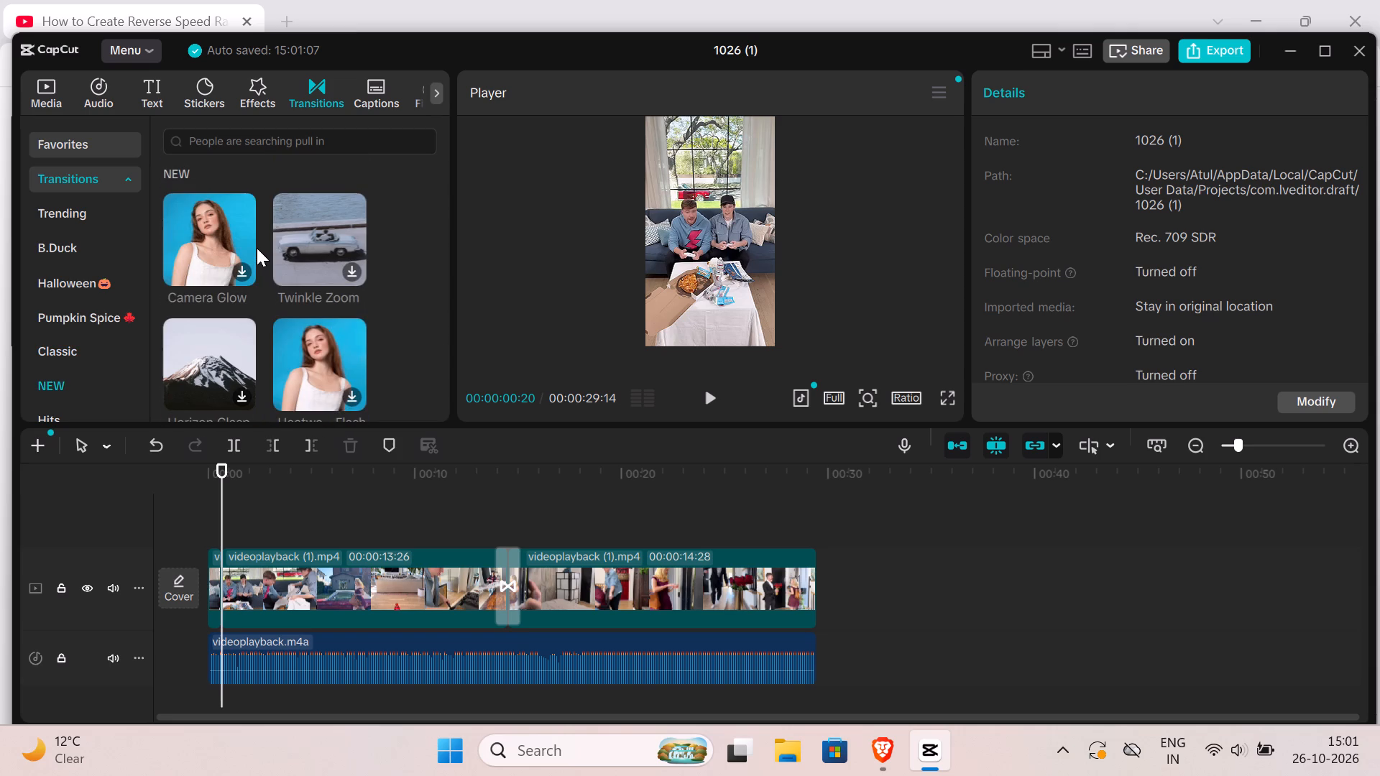
scroll(257, 248, "down", 1)
scroll(257, 248, "up", 2)
scroll(257, 248, "down", 2)
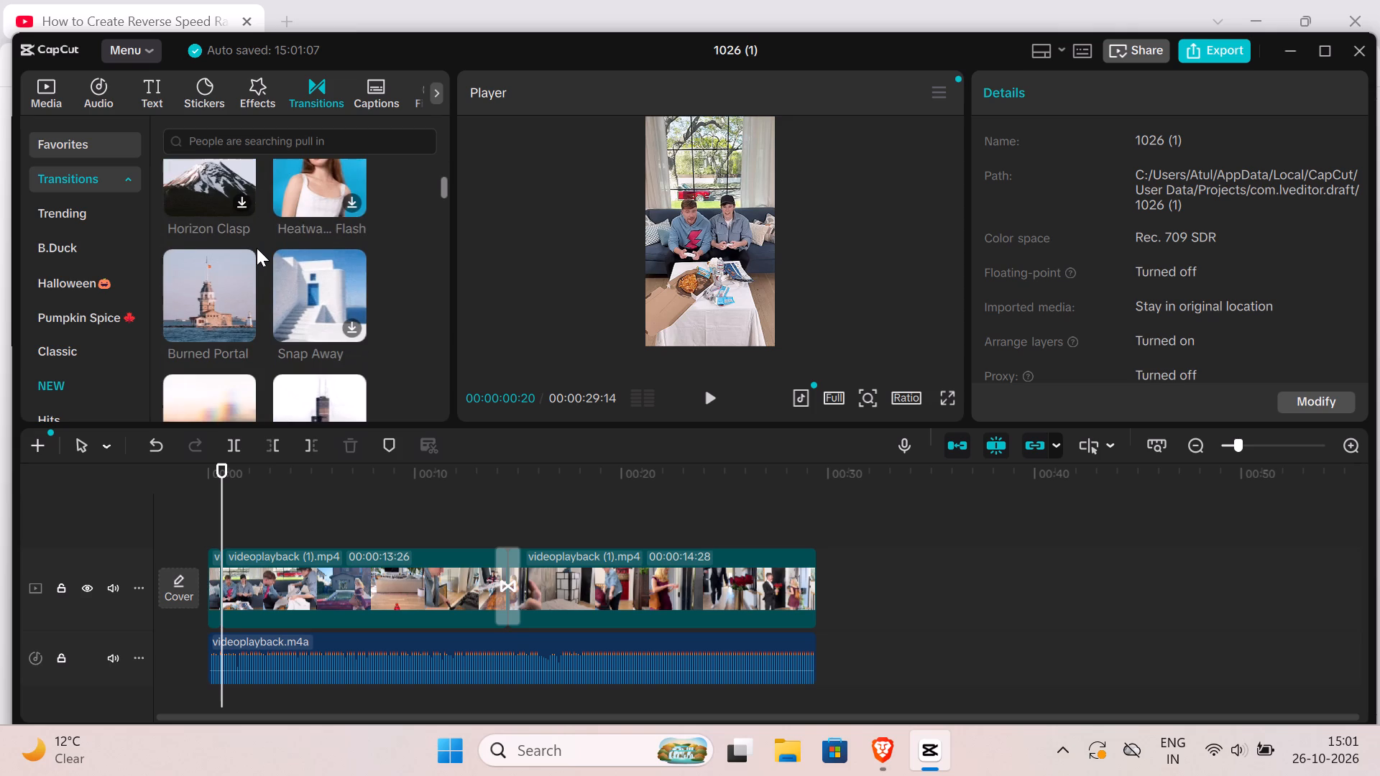
scroll(257, 248, "down", 1)
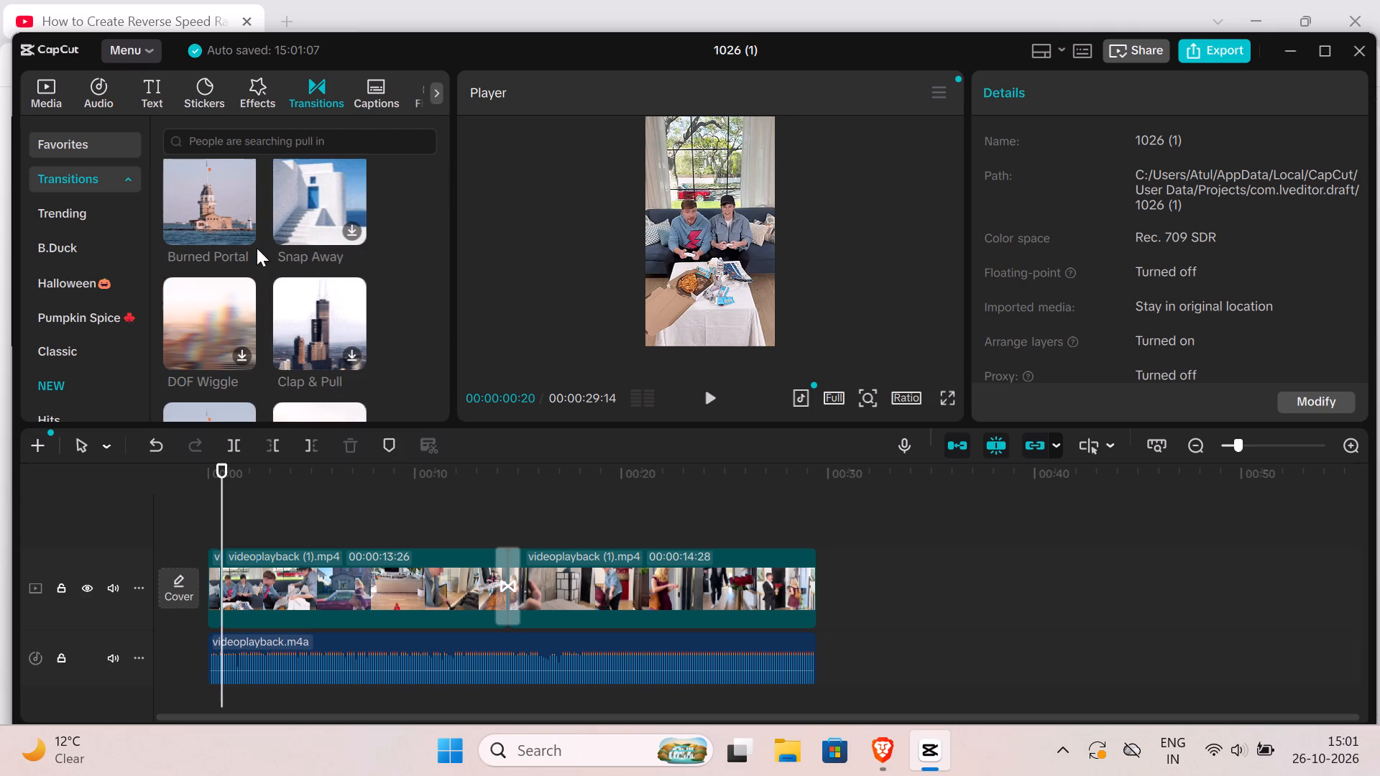
scroll(257, 248, "down", 1)
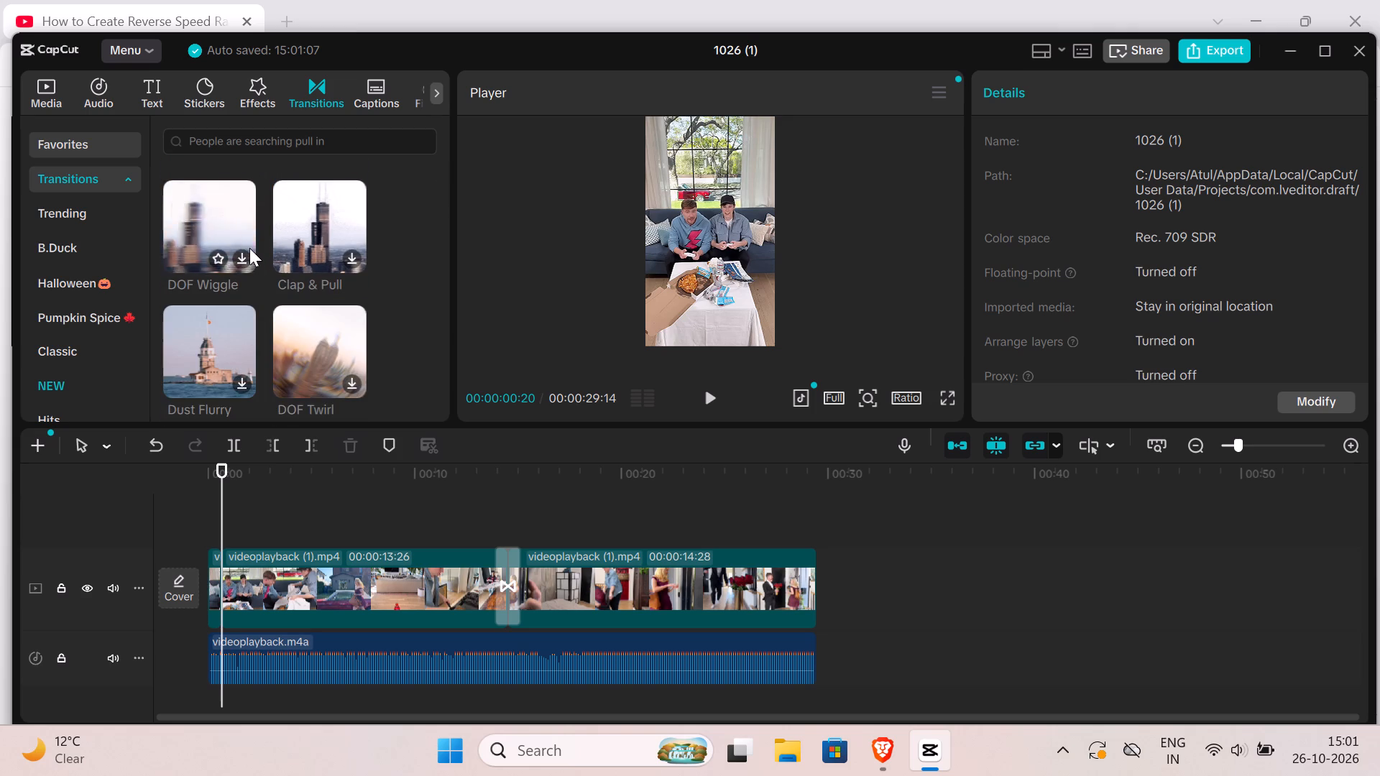
scroll(261, 268, "down", 1)
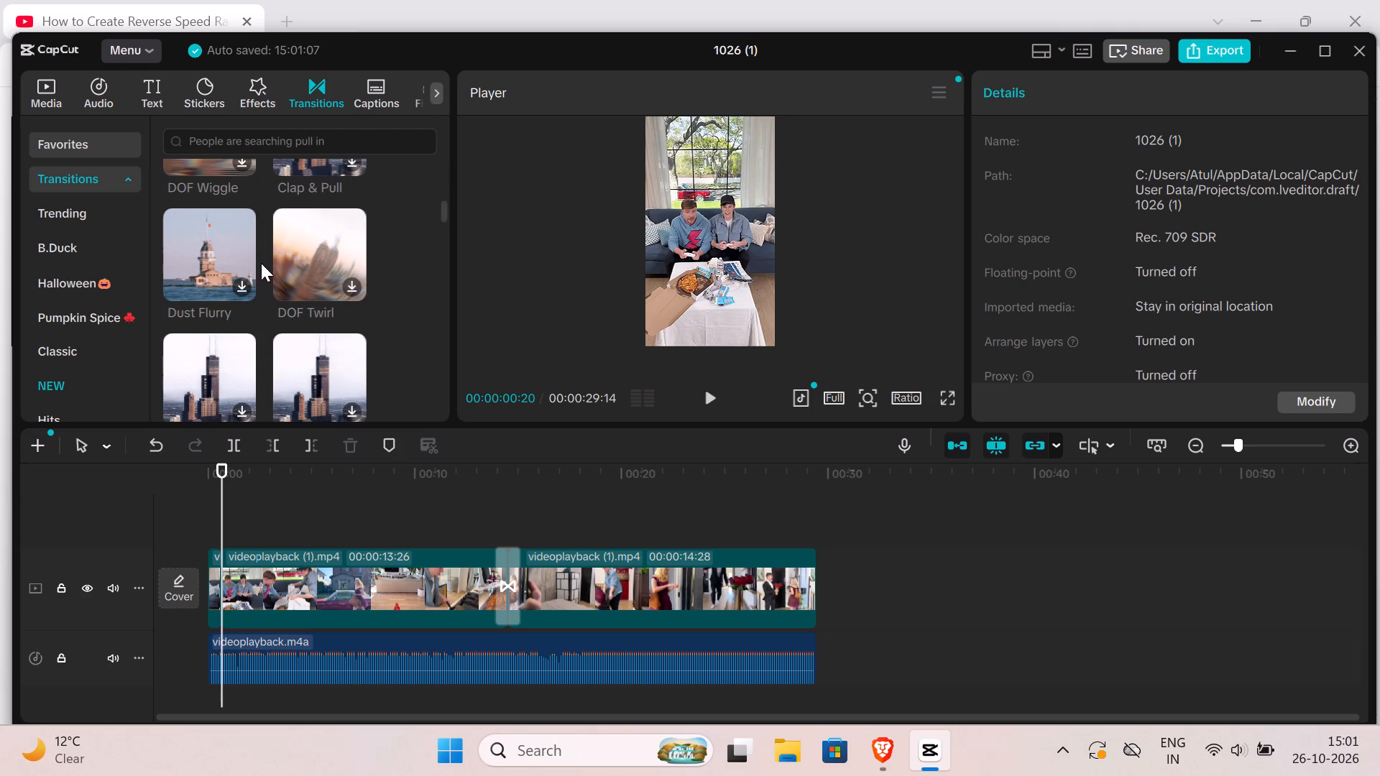
scroll(261, 263, "down", 2)
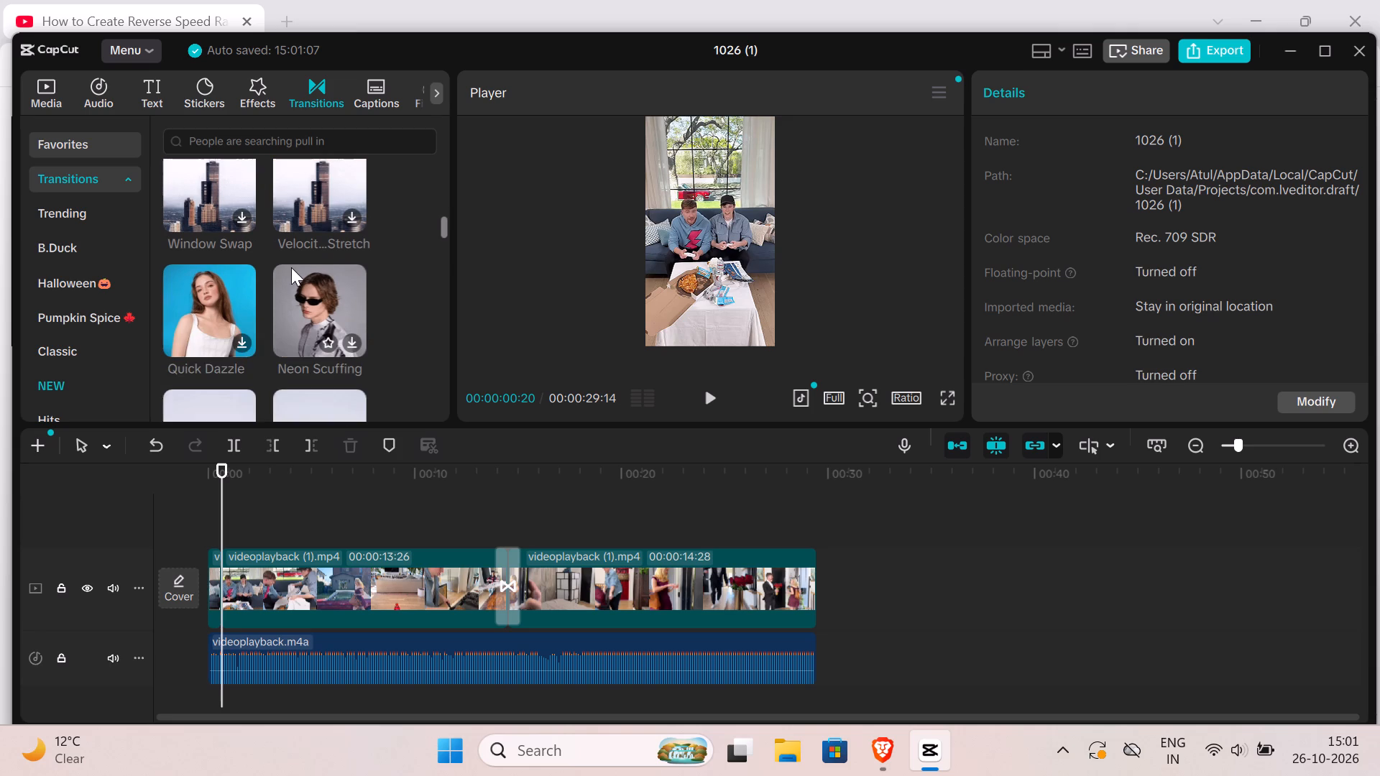
scroll(291, 264, "down", 3)
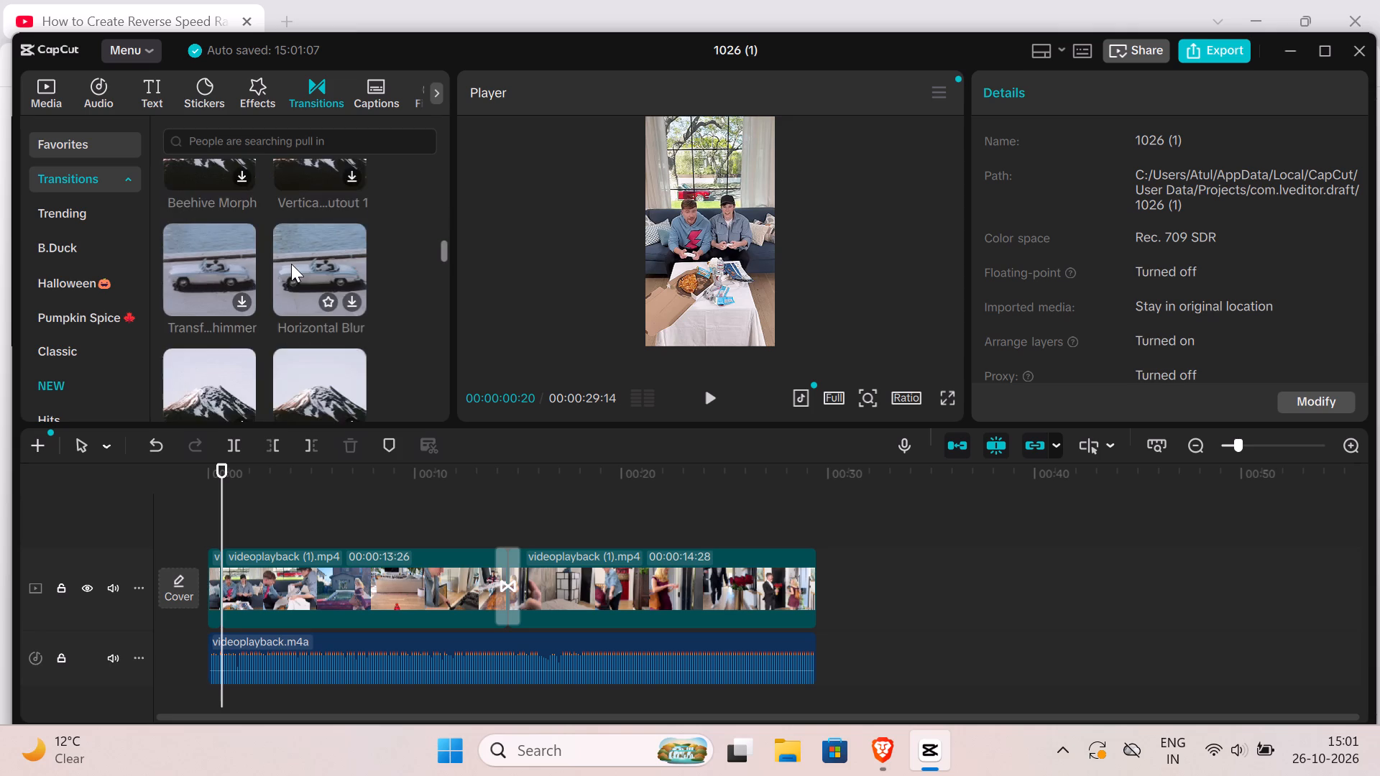
scroll(291, 264, "down", 3)
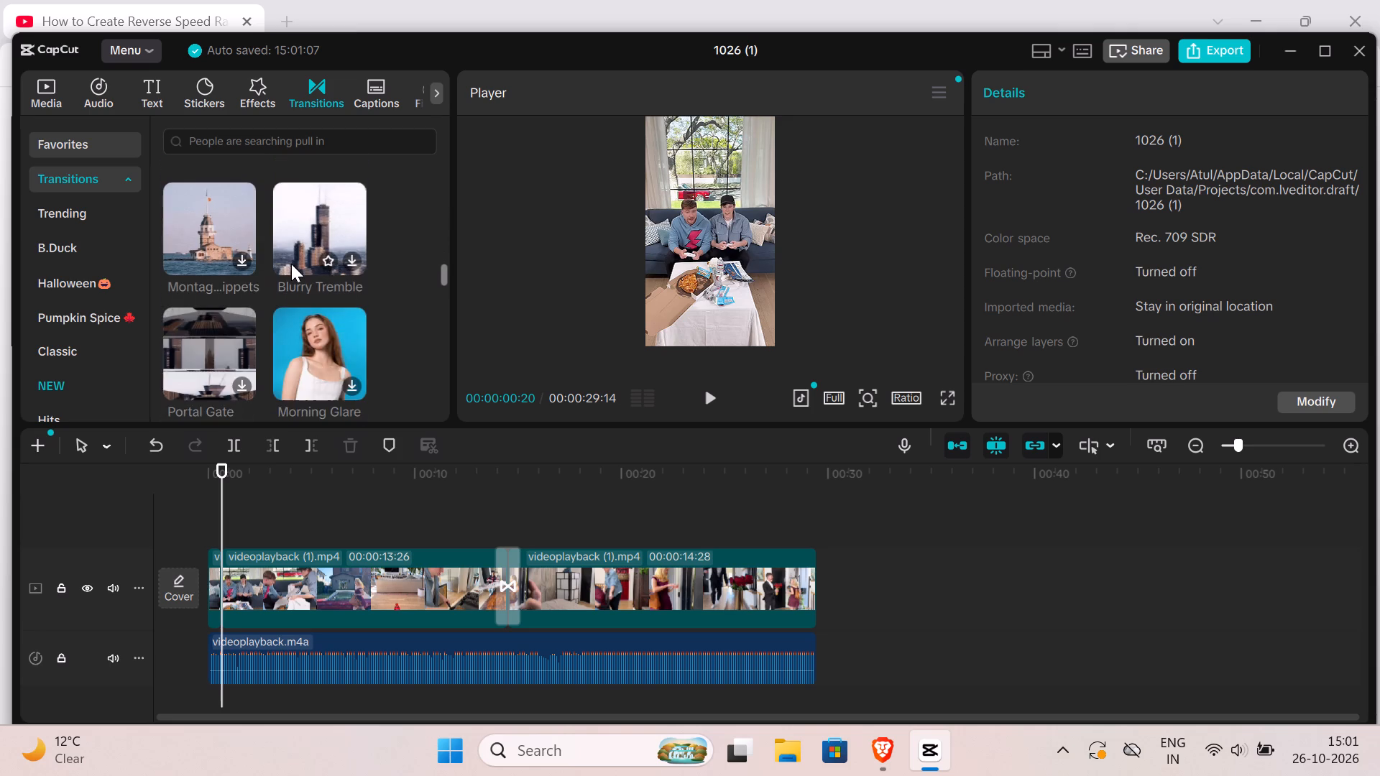
scroll(291, 264, "down", 5)
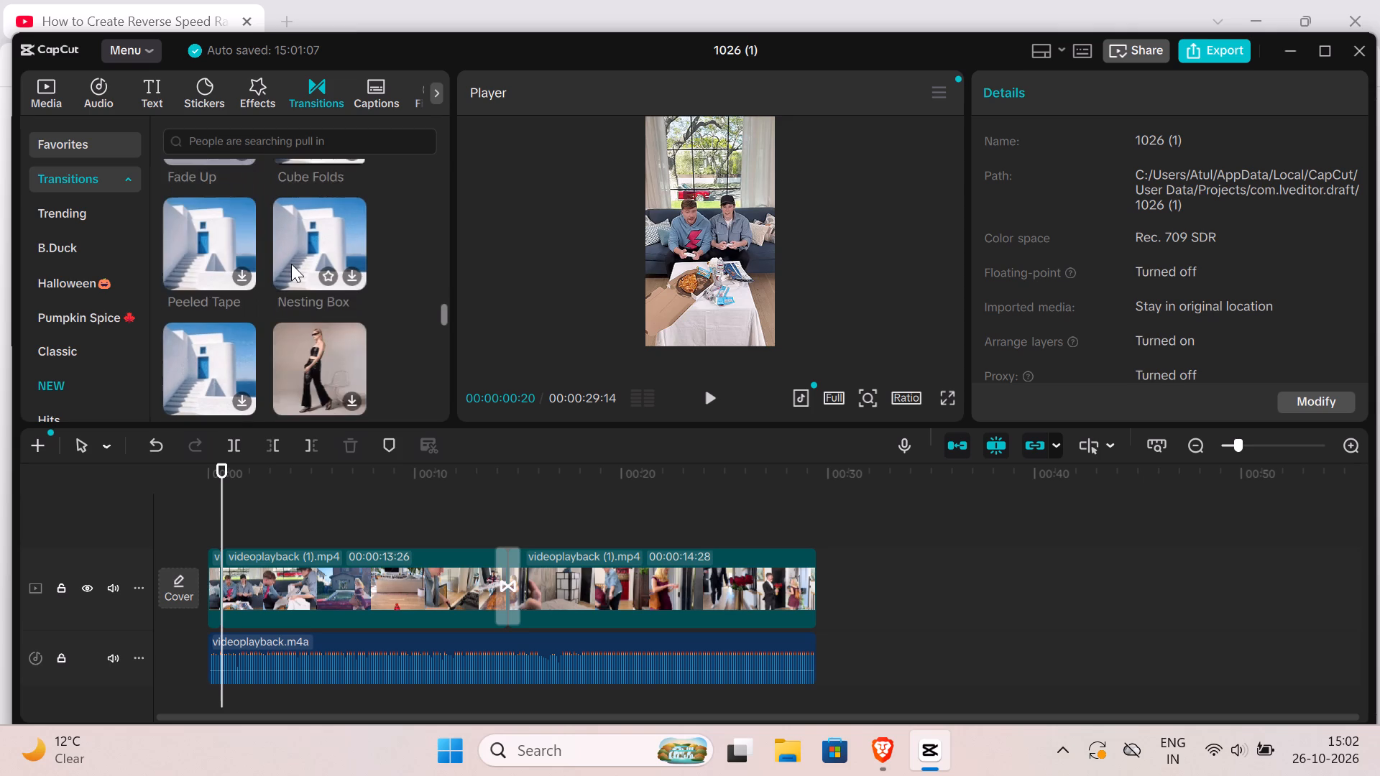
scroll(291, 264, "down", 4)
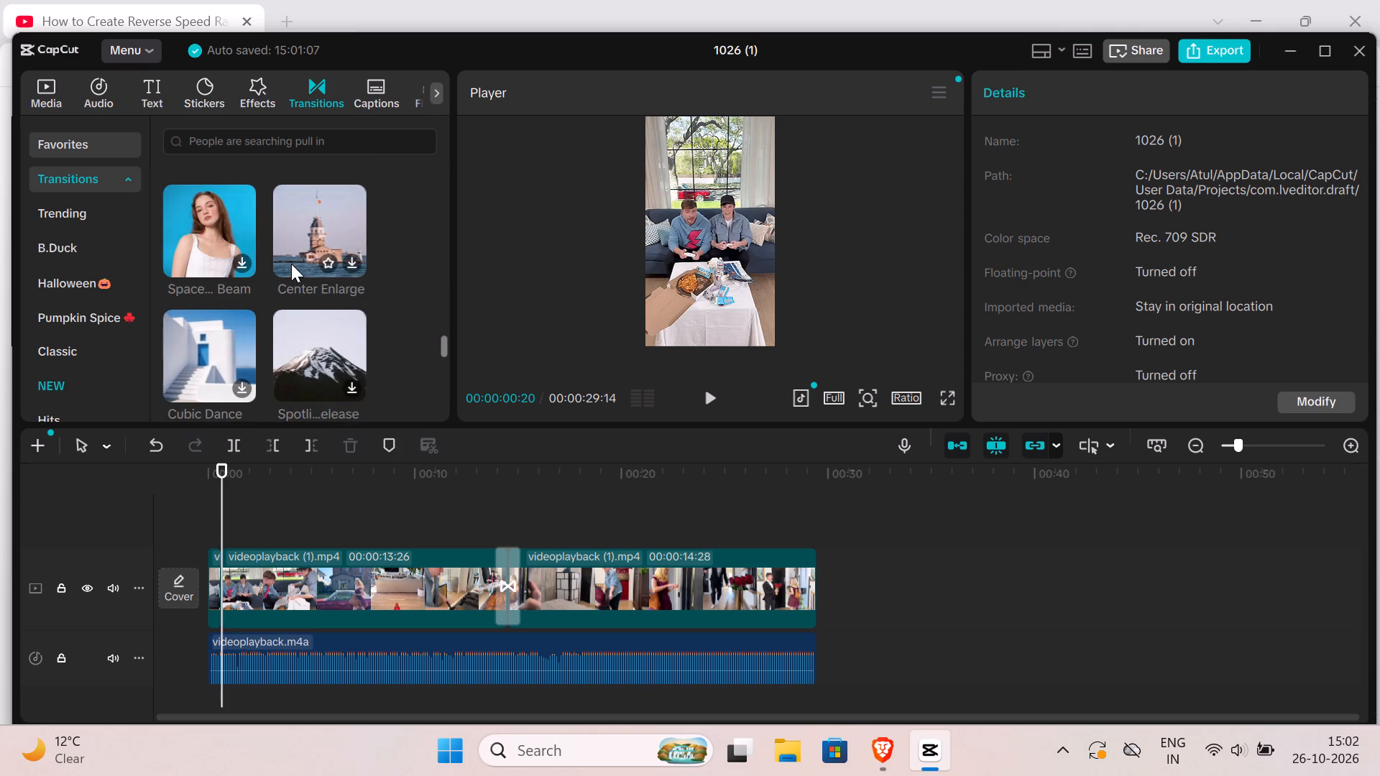
scroll(291, 264, "down", 4)
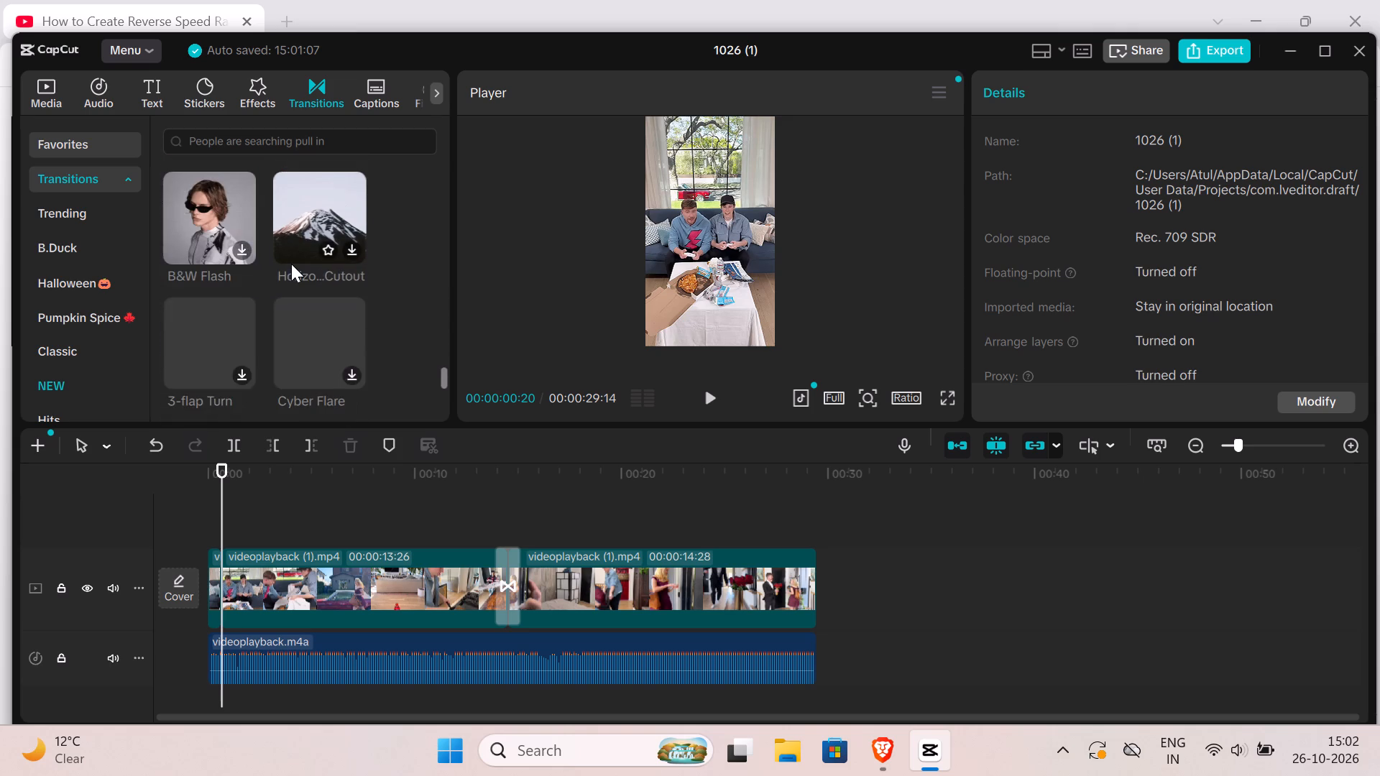
scroll(291, 264, "down", 4)
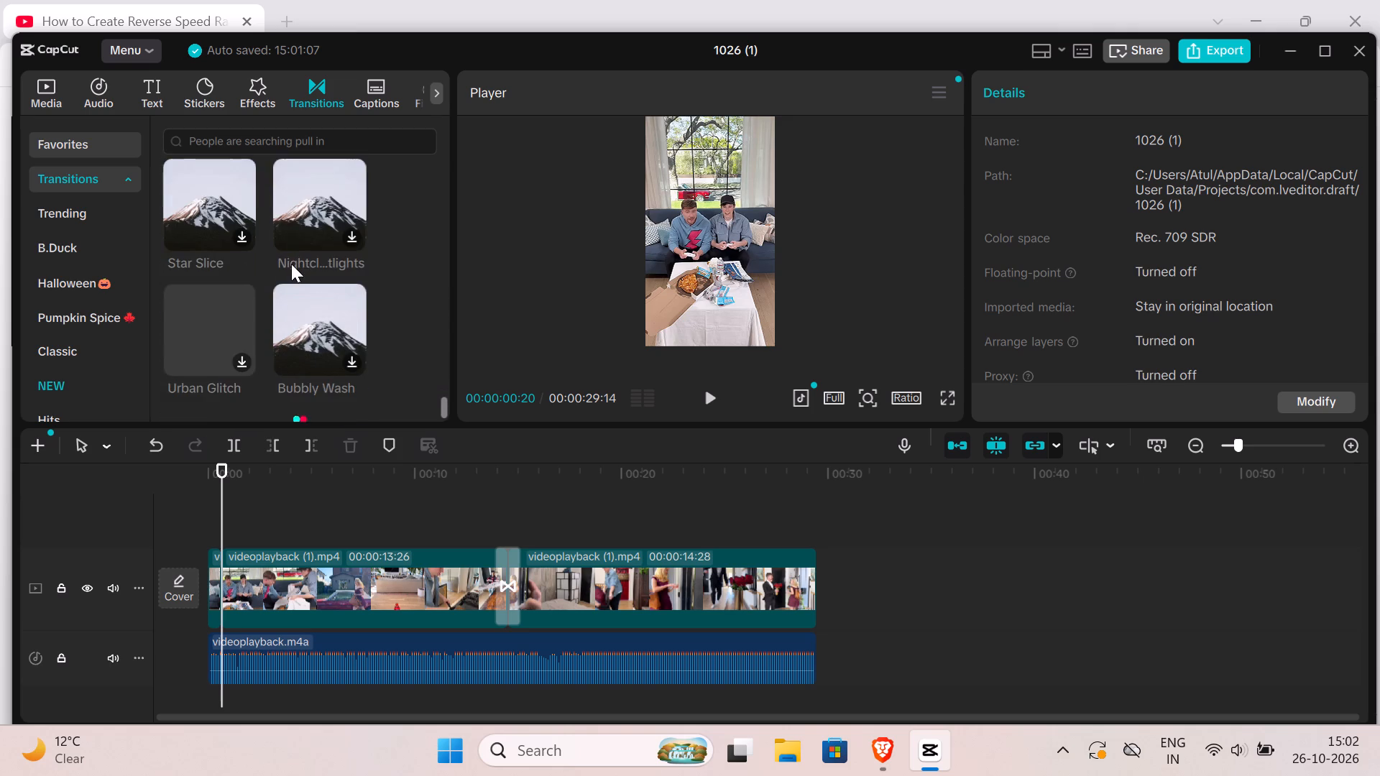
scroll(291, 264, "down", 4)
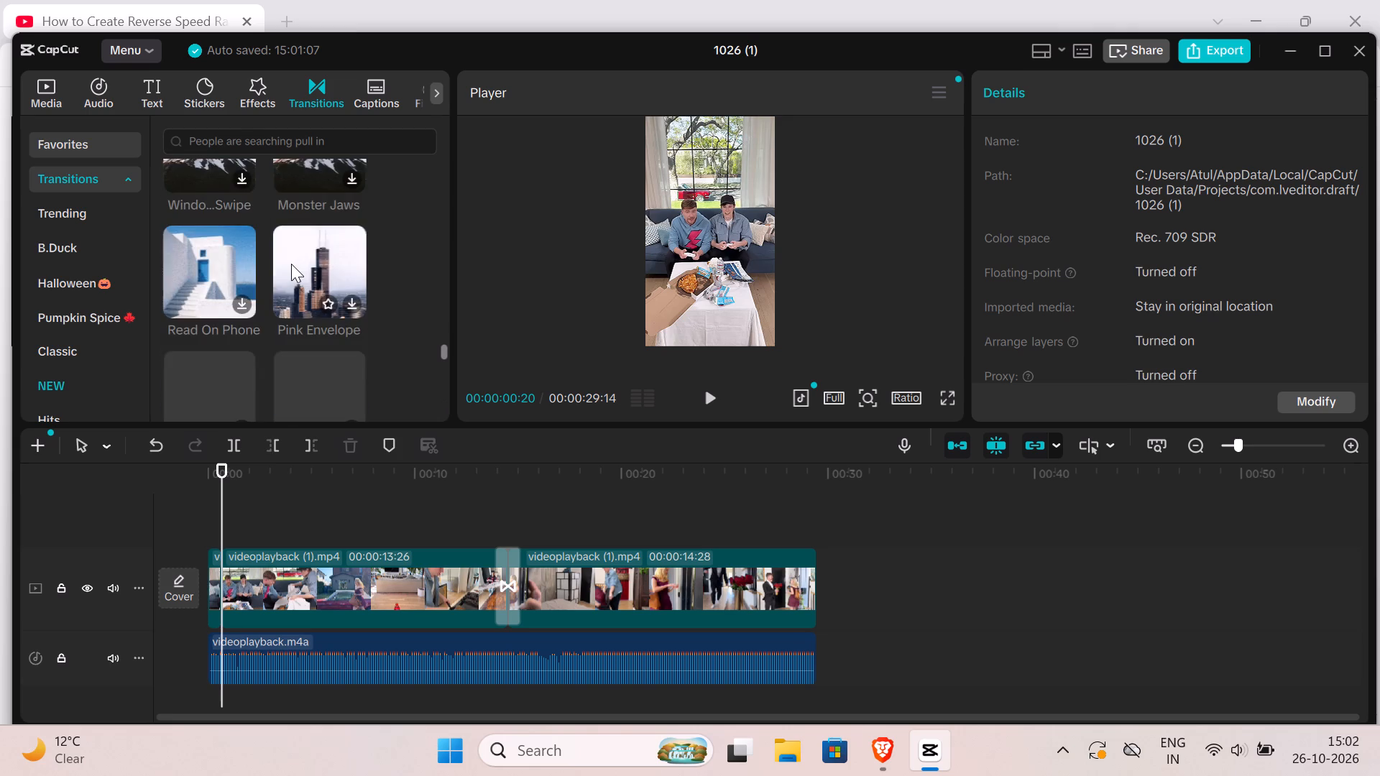
scroll(291, 264, "down", 1)
scroll(236, 247, "up", 1)
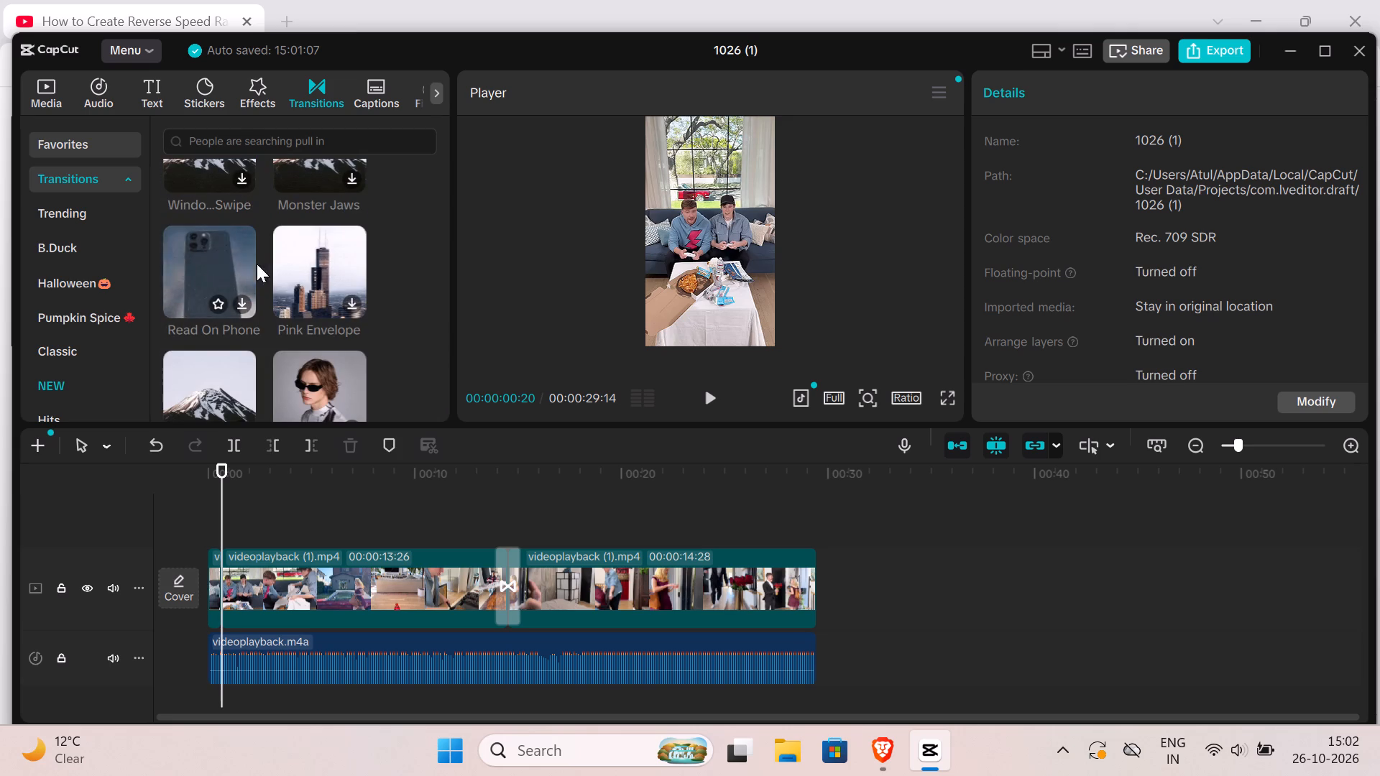
scroll(282, 256, "down", 2)
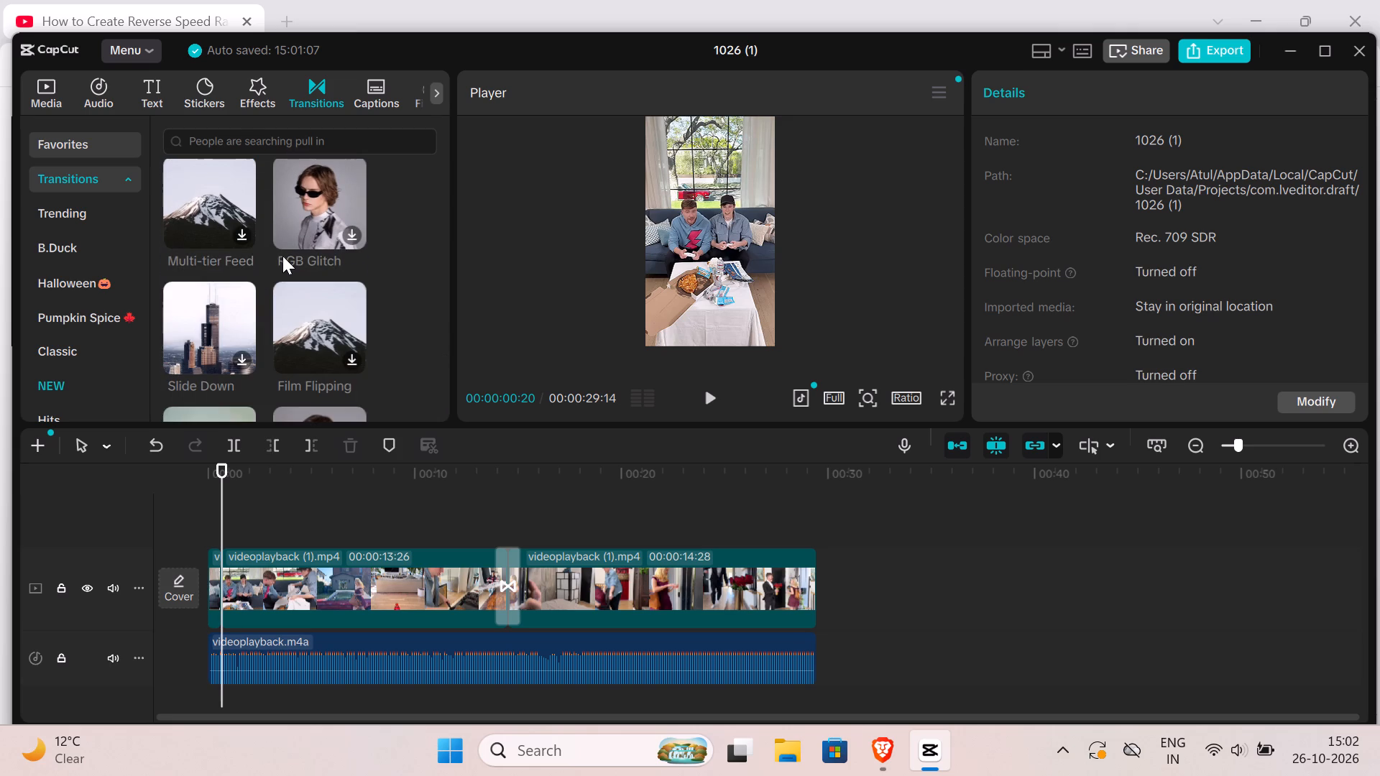
scroll(282, 256, "down", 2)
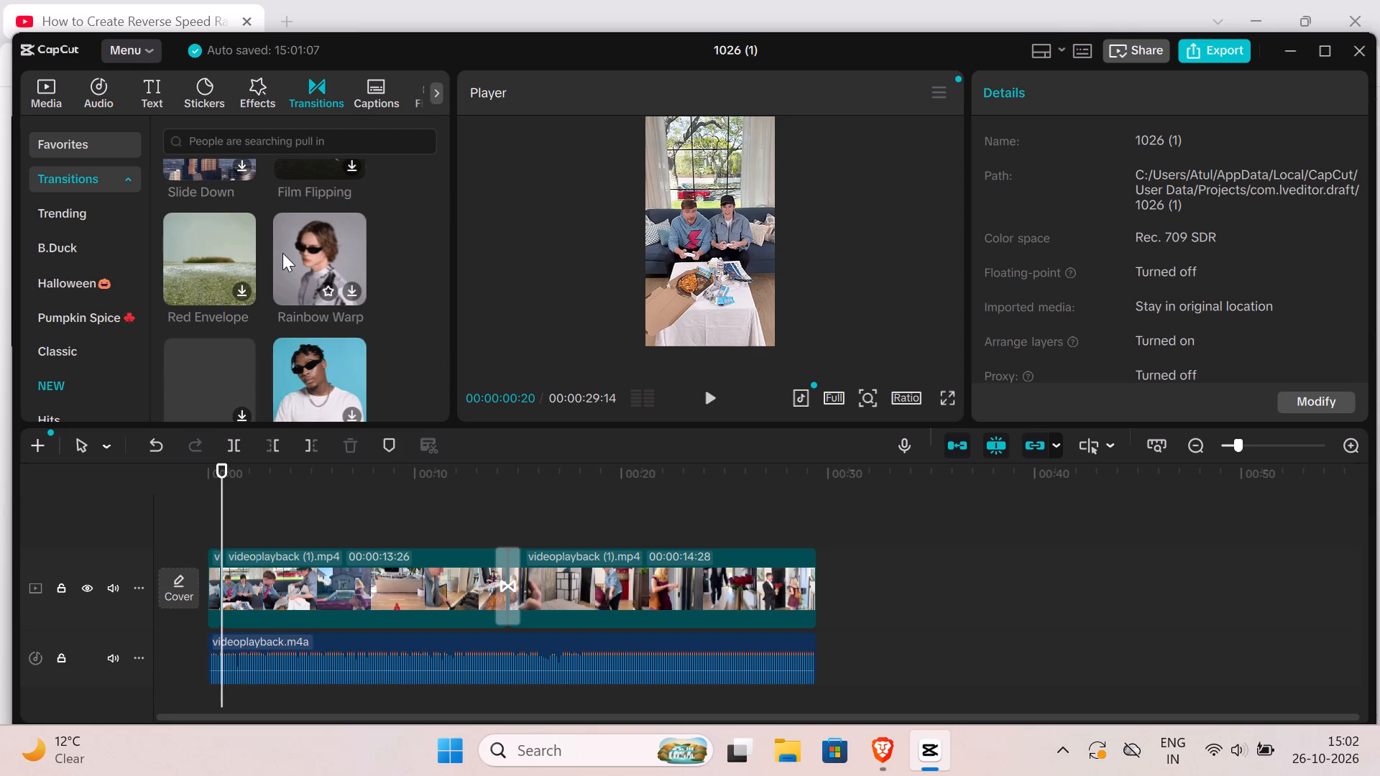
scroll(282, 252, "down", 3)
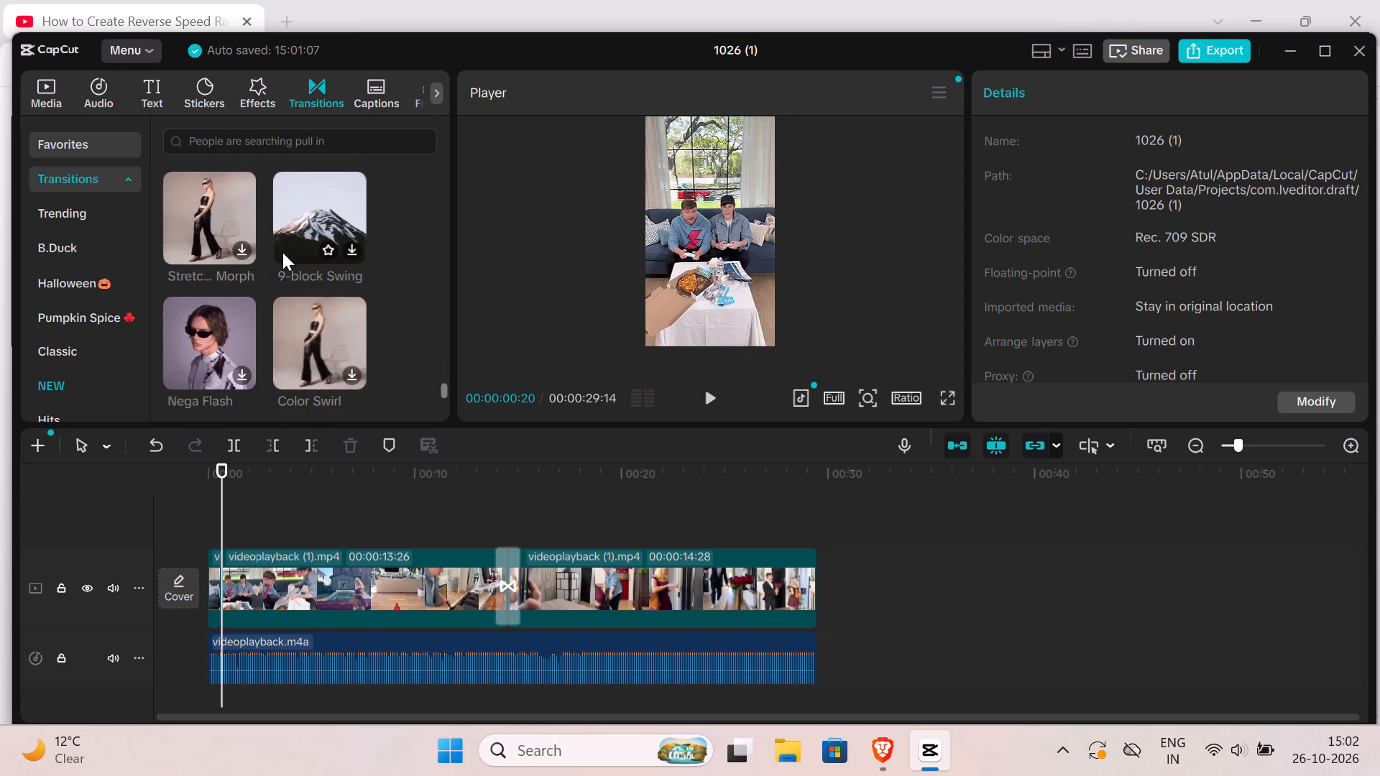
scroll(282, 252, "down", 4)
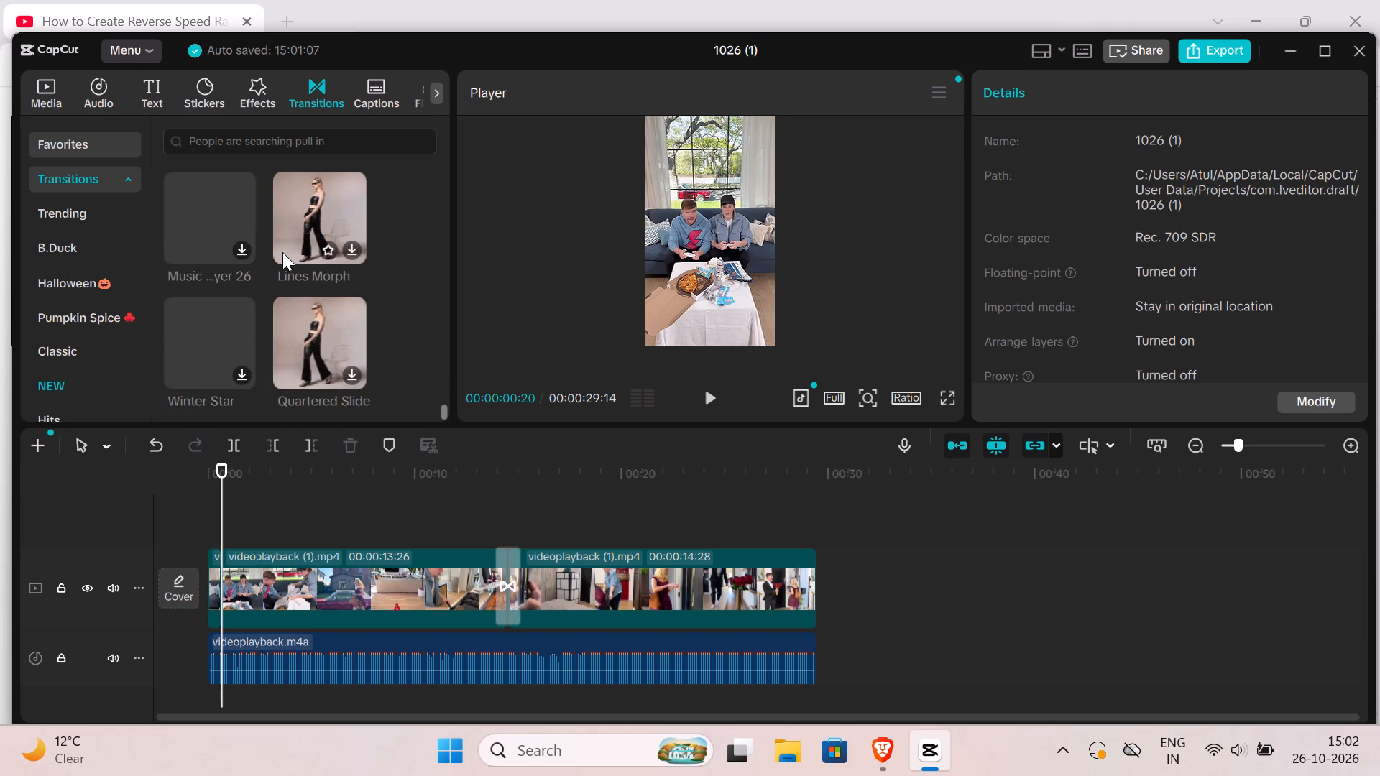
scroll(282, 252, "down", 3)
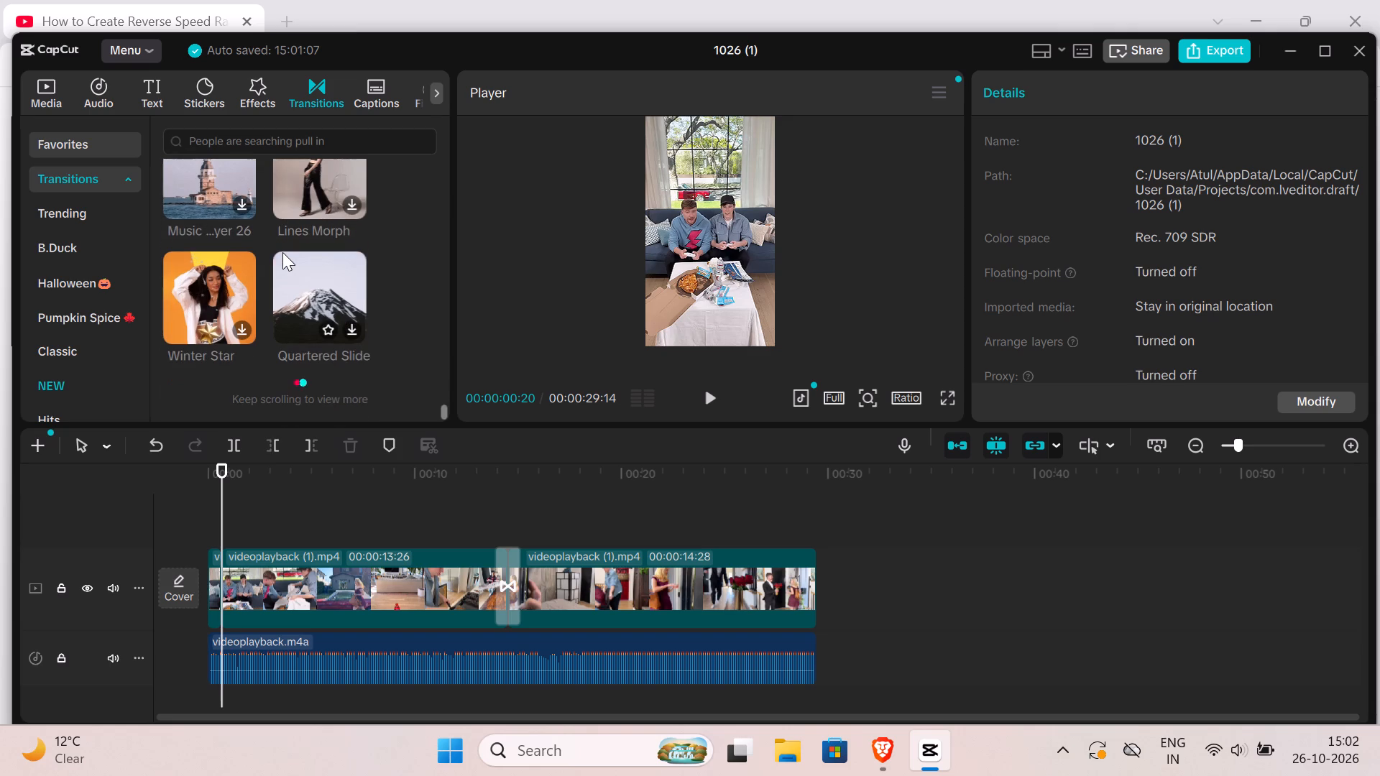
Look through the first part of the Hits transitions for one that suits the cut near the start of the video.
scroll(282, 252, "down", 3)
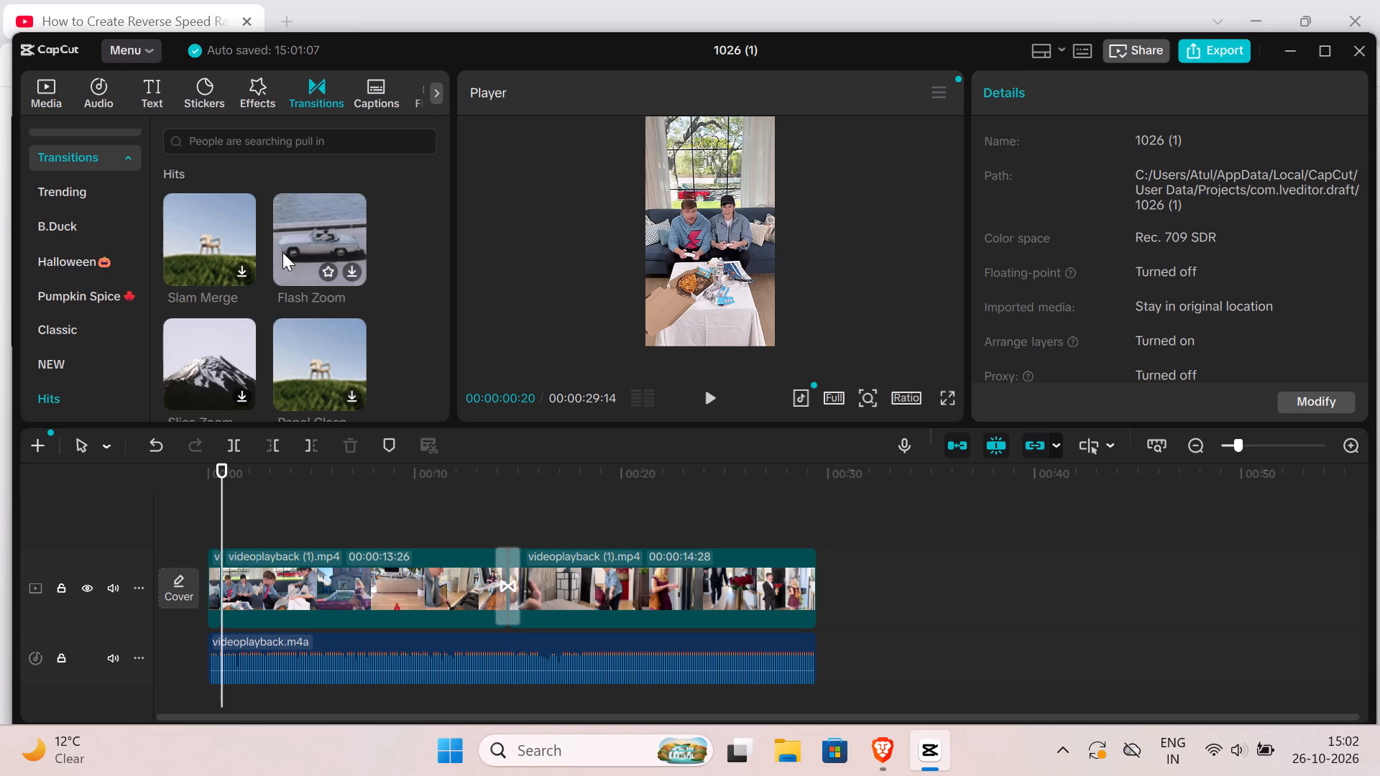
scroll(282, 252, "down", 5)
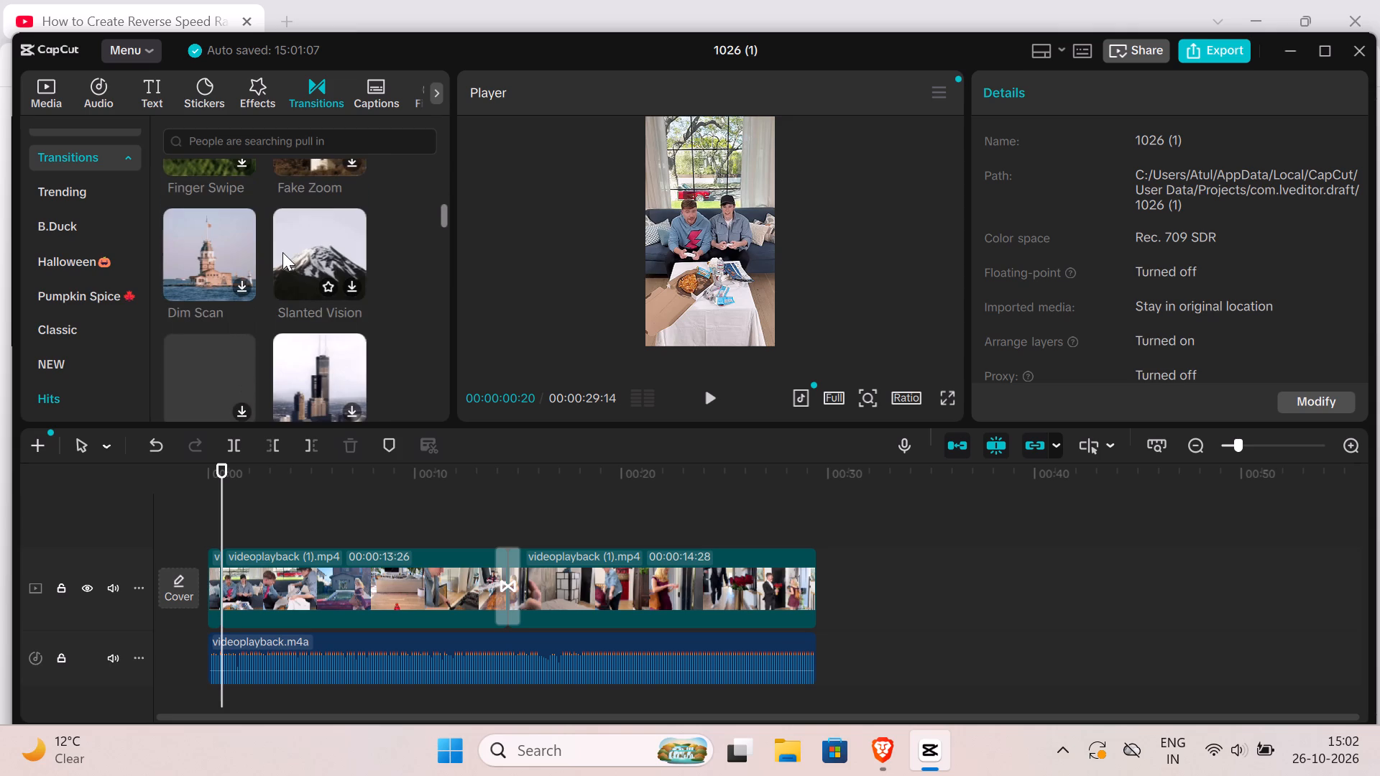
scroll(282, 252, "down", 3)
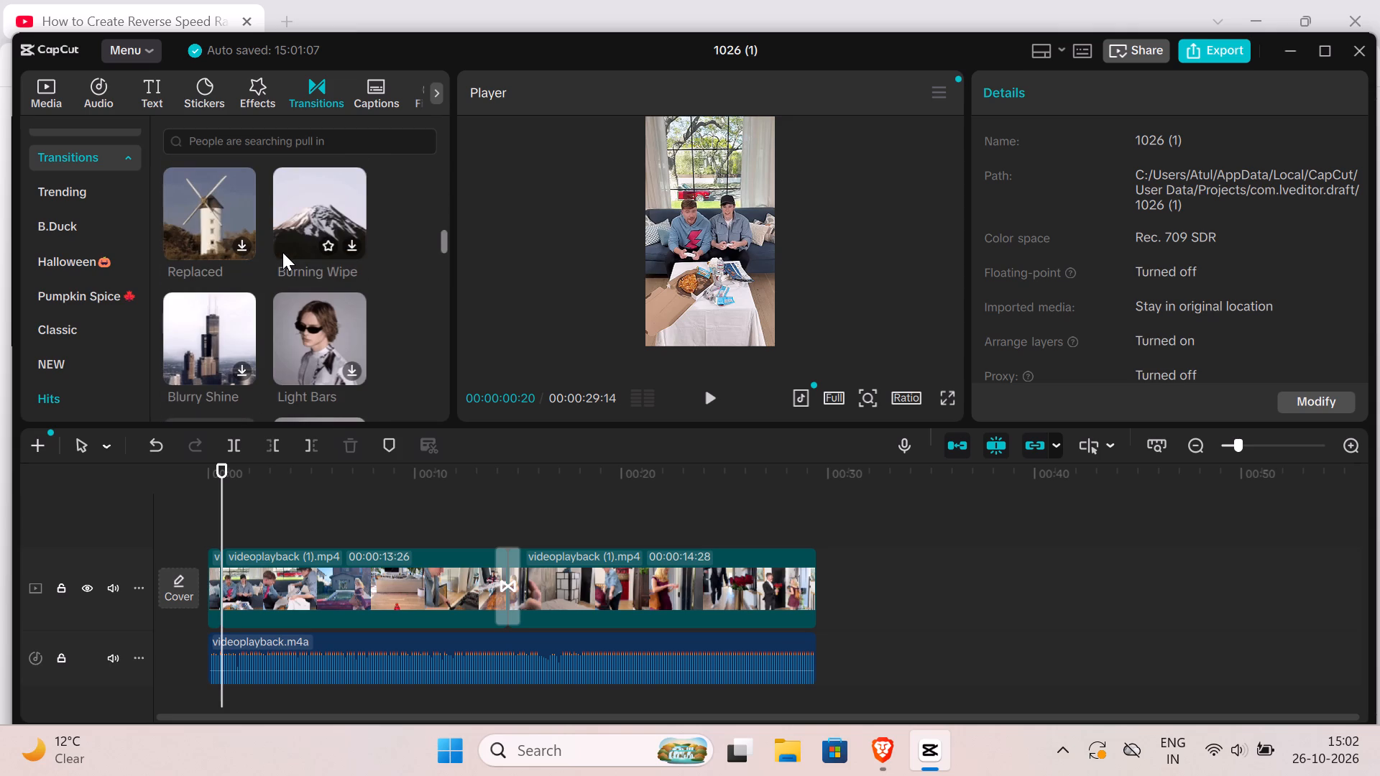
scroll(282, 252, "up", 17)
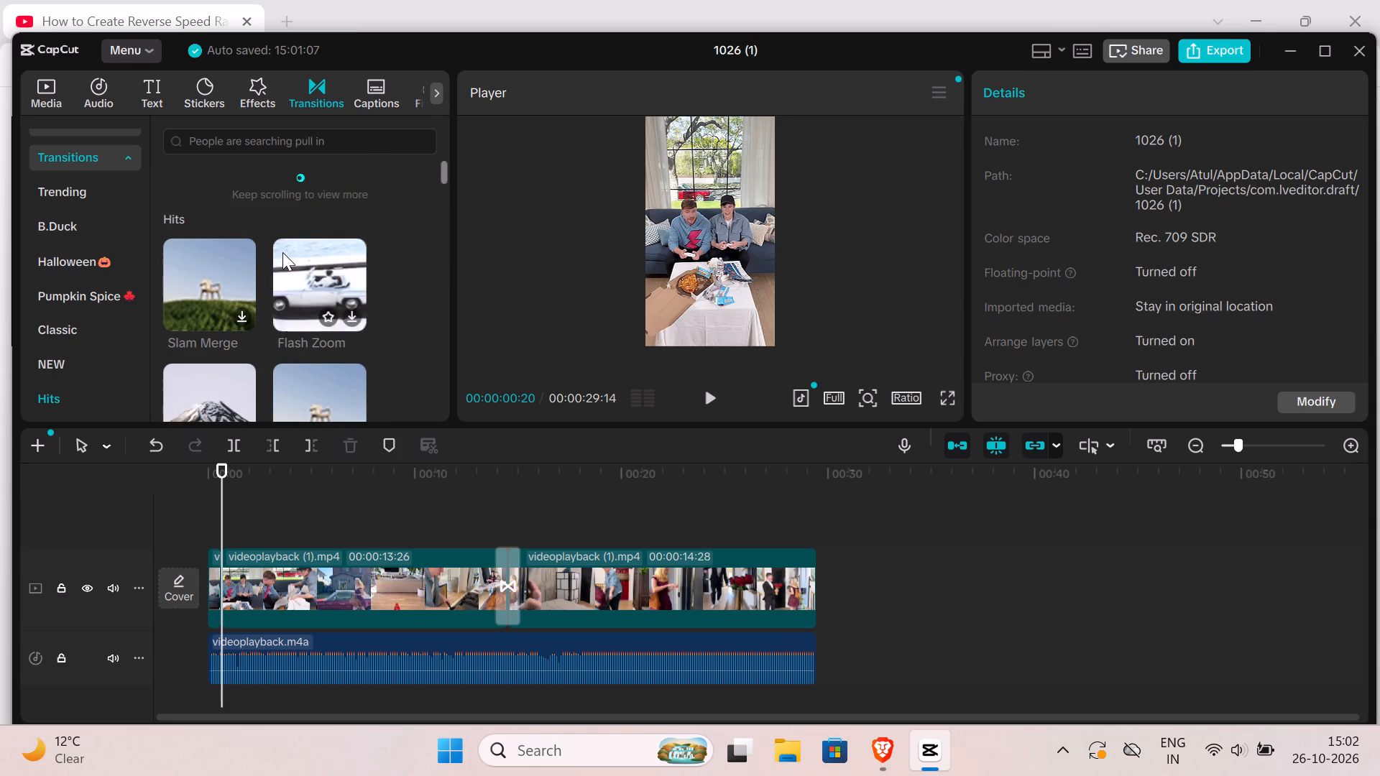
Browse back and forth through the later NEW transitions for one that suits the cut near the start of the video.
scroll(282, 252, "up", 4)
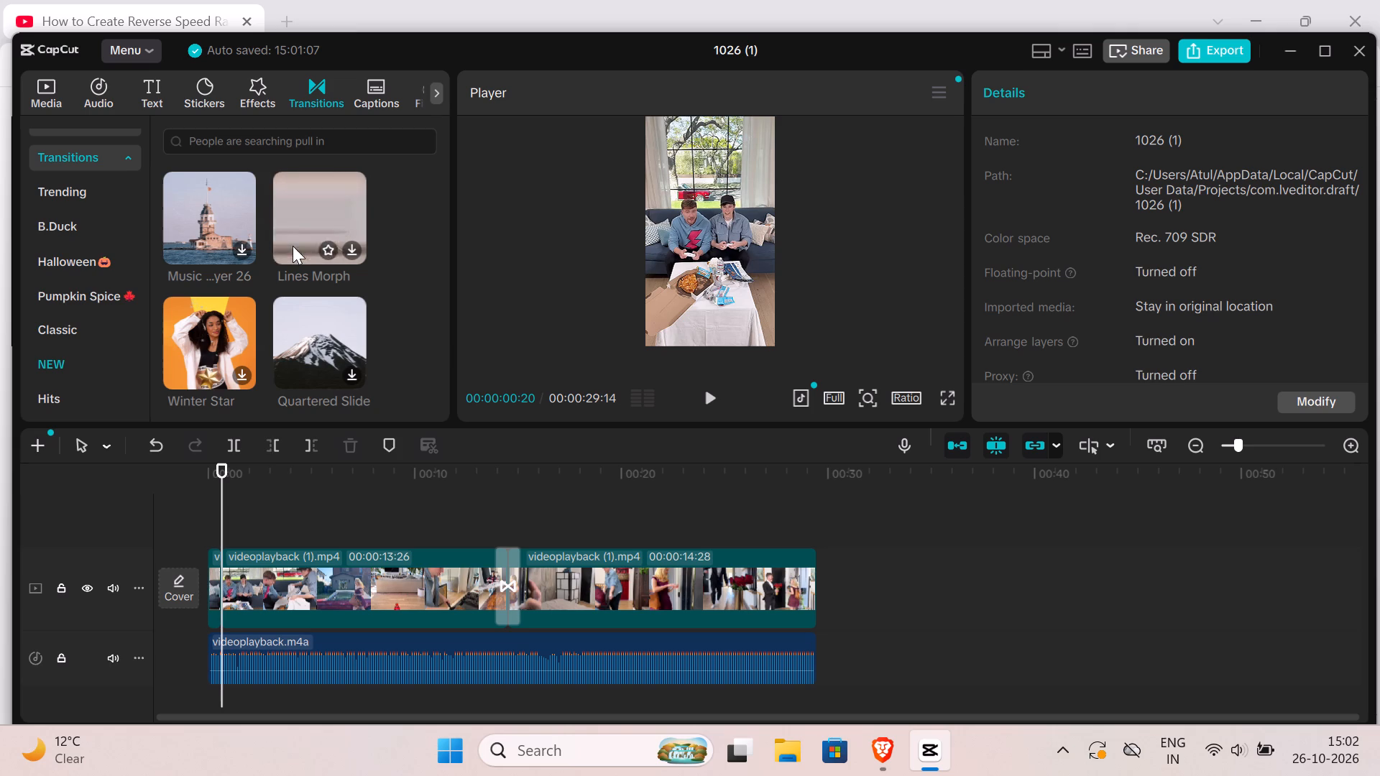
scroll(293, 246, "up", 3)
scroll(293, 246, "down", 3)
scroll(293, 246, "up", 1)
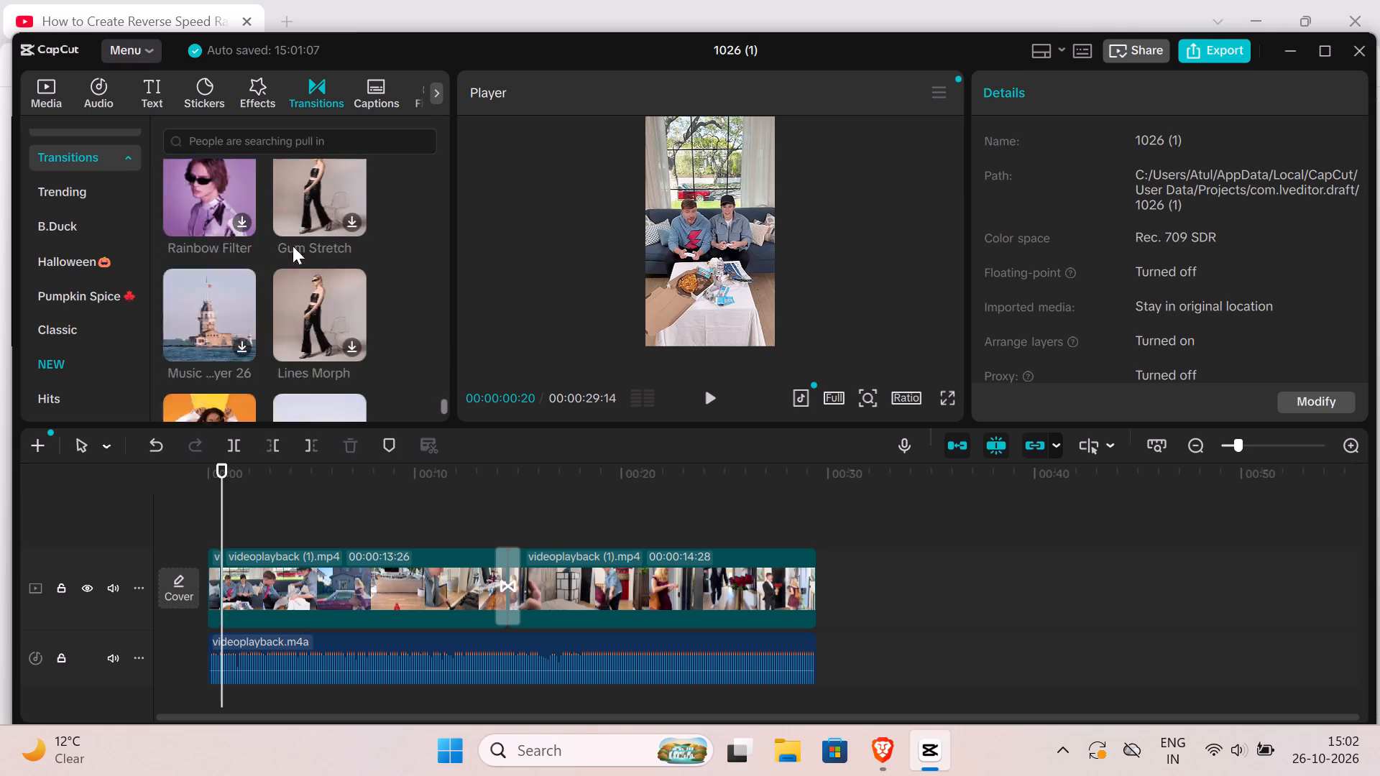
scroll(293, 246, "up", 8)
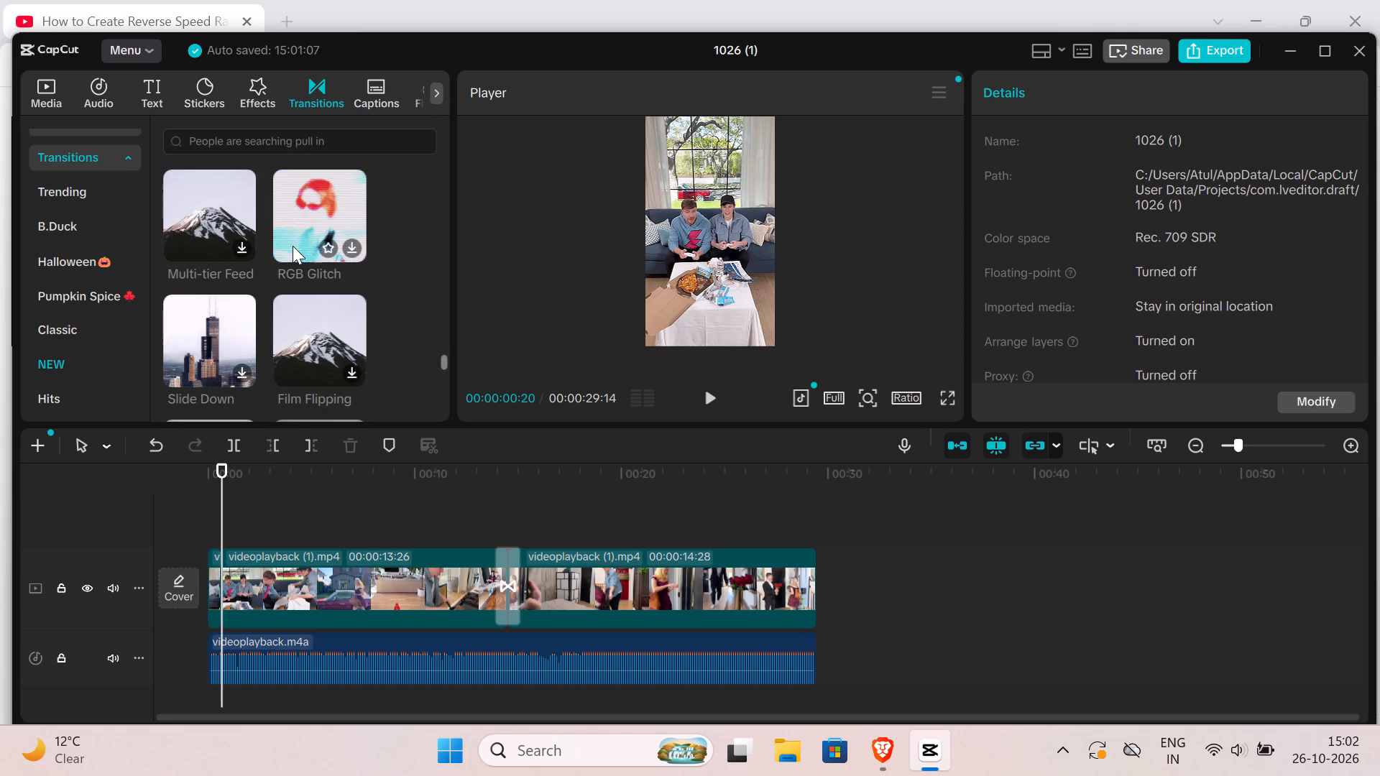
scroll(293, 246, "up", 4)
scroll(293, 246, "down", 3)
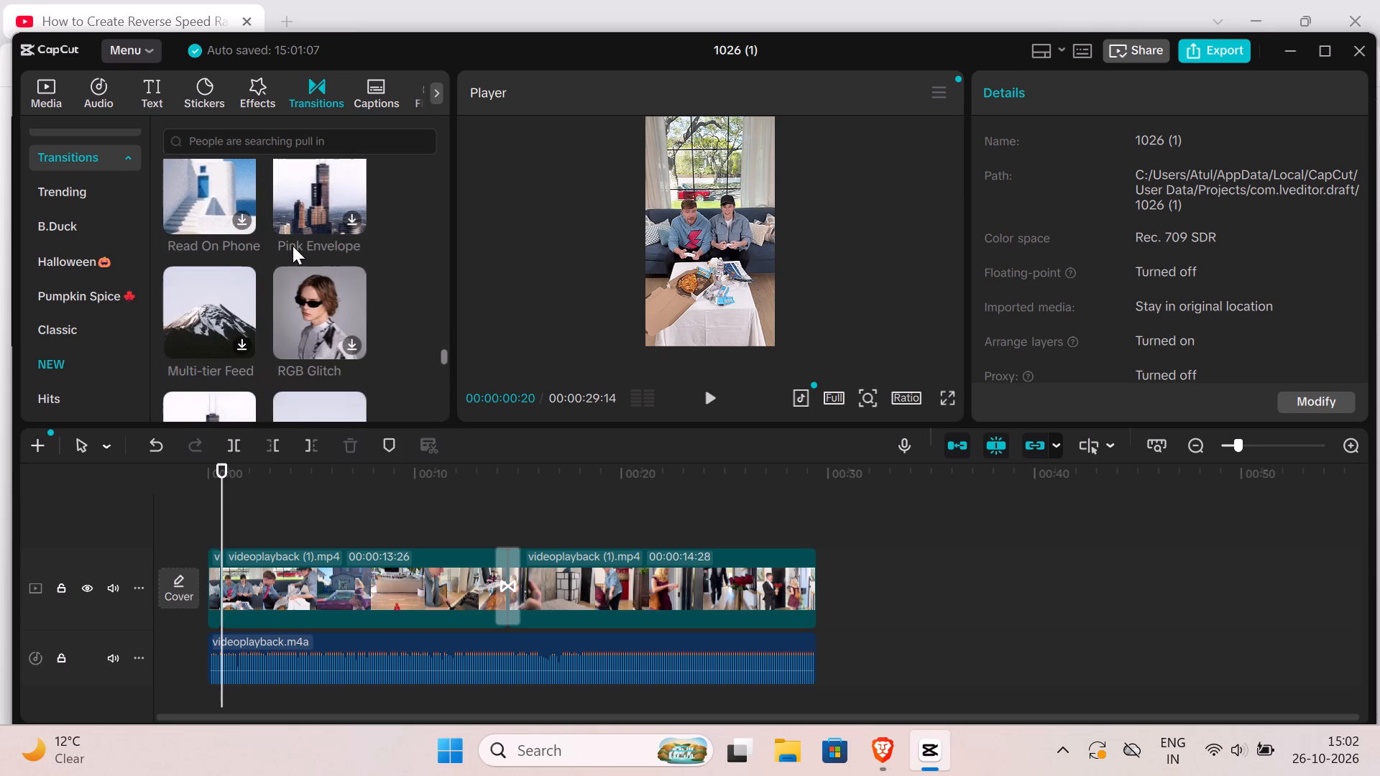
scroll(293, 246, "up", 14)
scroll(288, 246, "up", 7)
scroll(287, 246, "down", 15)
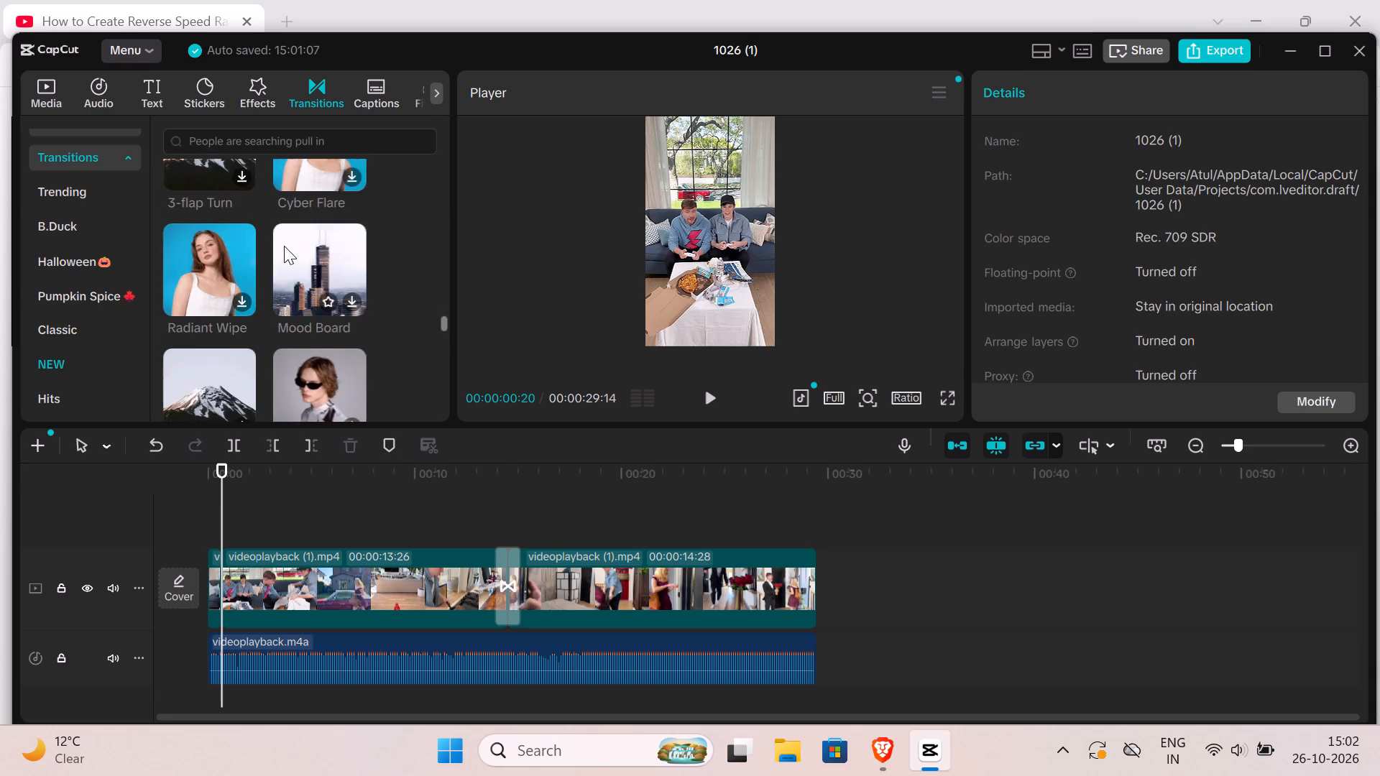
scroll(282, 246, "down", 6)
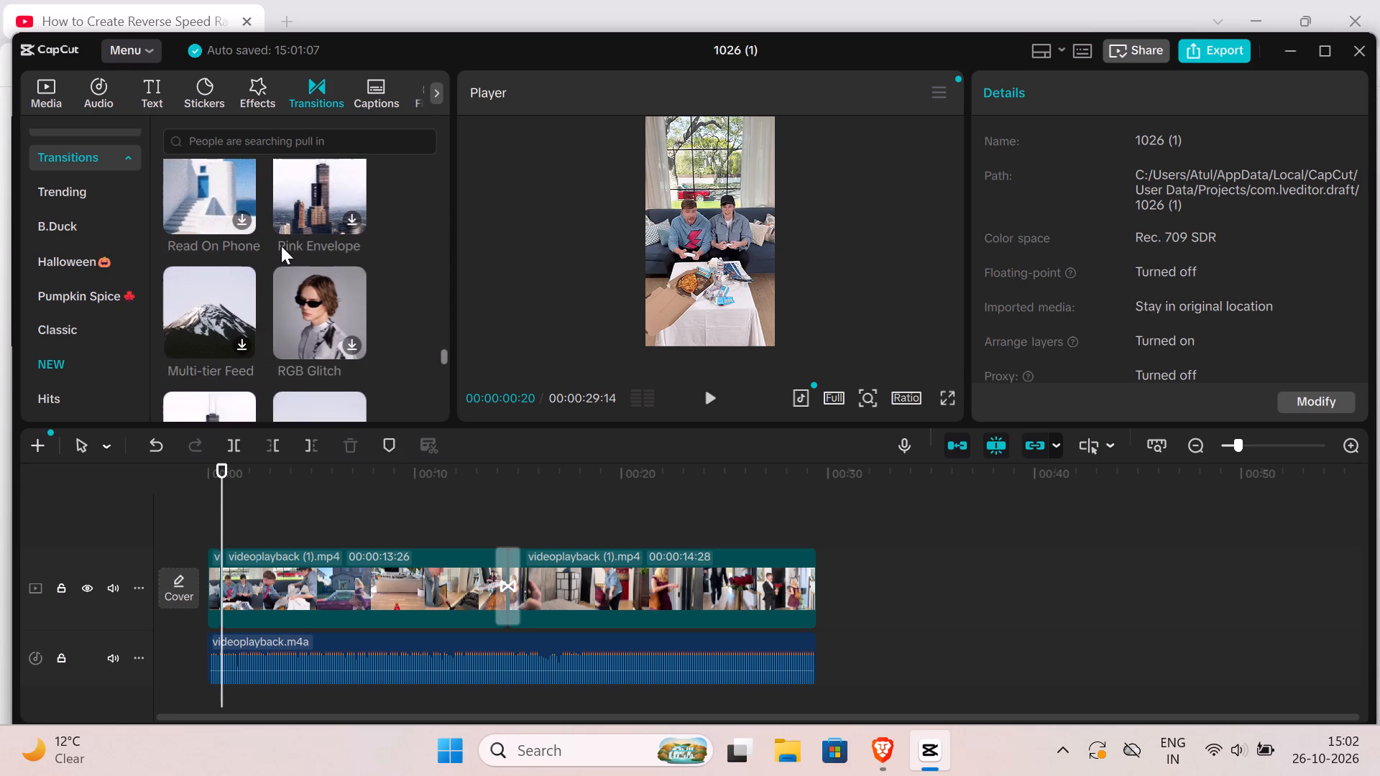
scroll(281, 246, "down", 2)
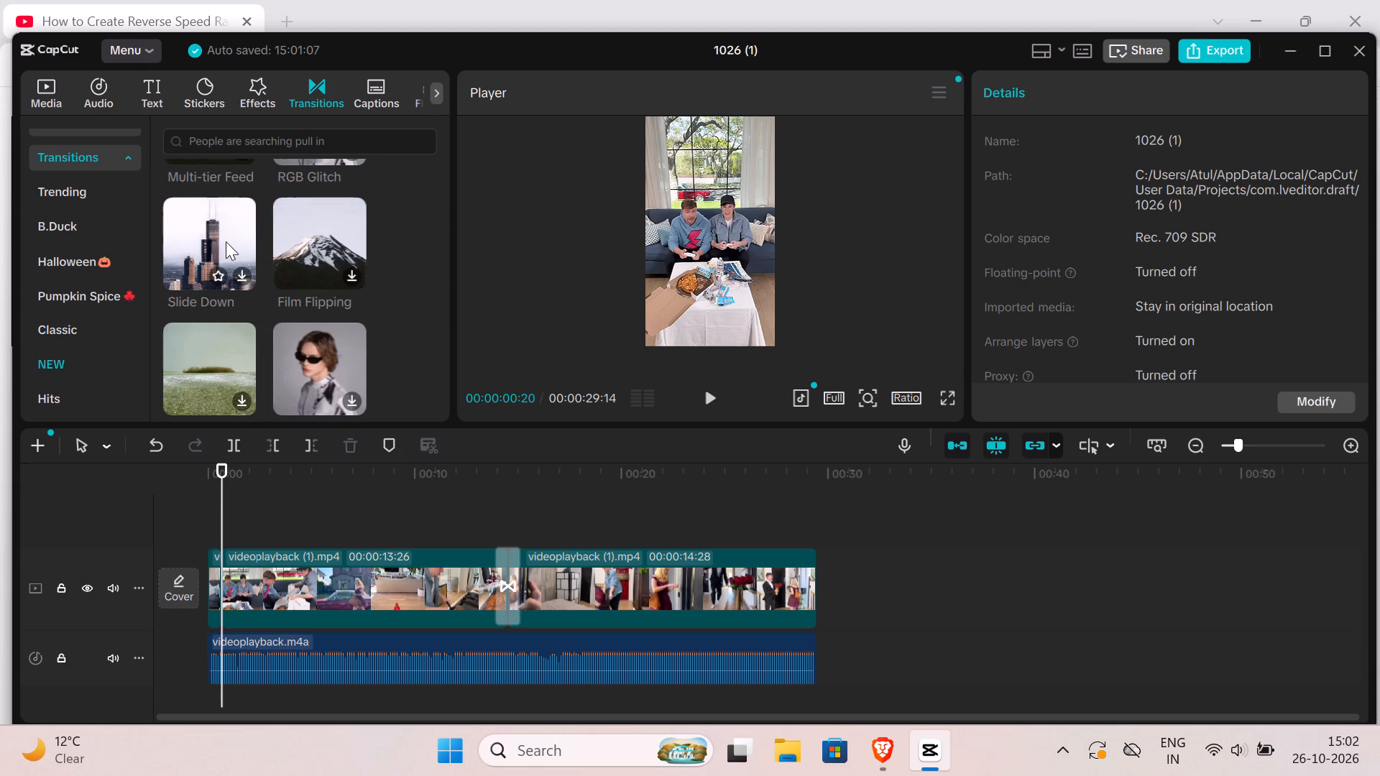
scroll(226, 241, "down", 2)
scroll(226, 241, "up", 7)
scroll(226, 241, "down", 1)
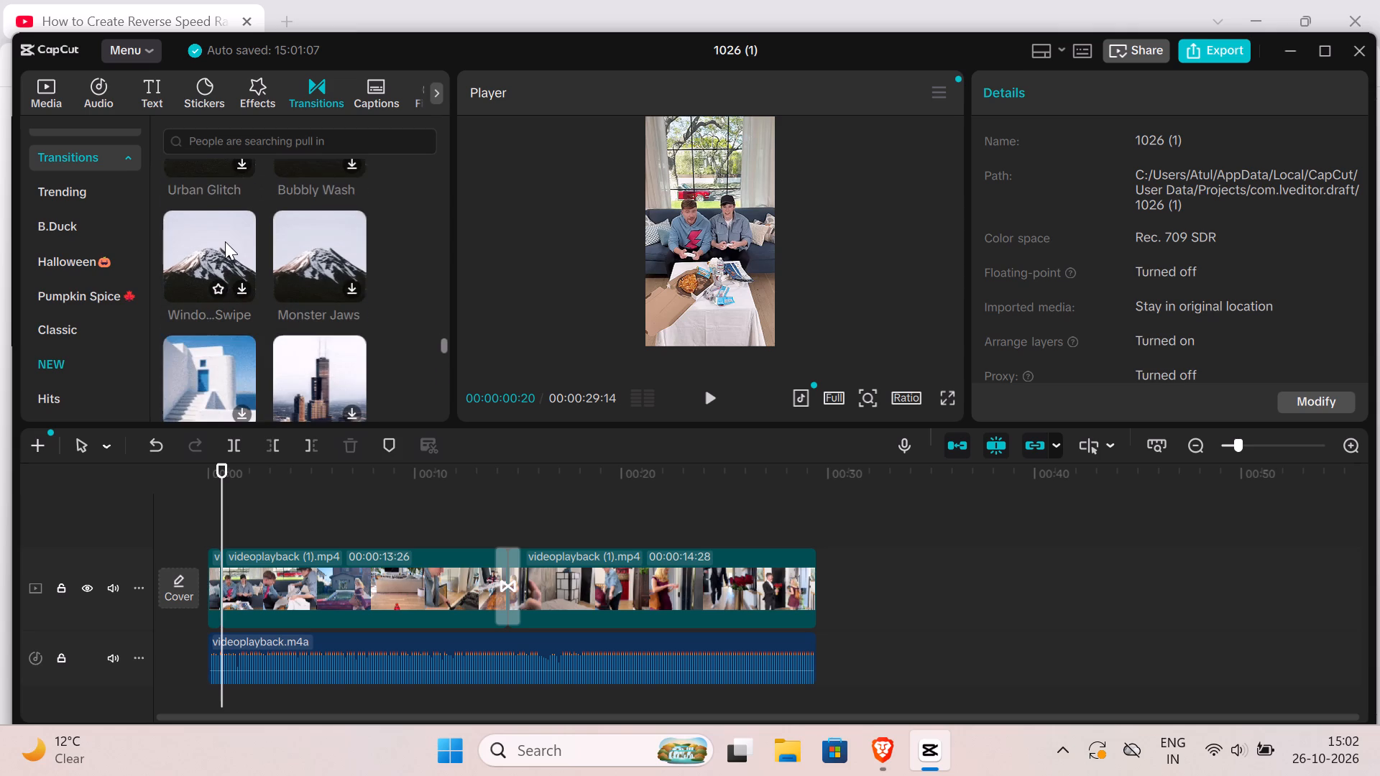
Download the Read On Phone transition from the NEW category and add it to the cut near the start of the video.
scroll(225, 241, "down", 1)
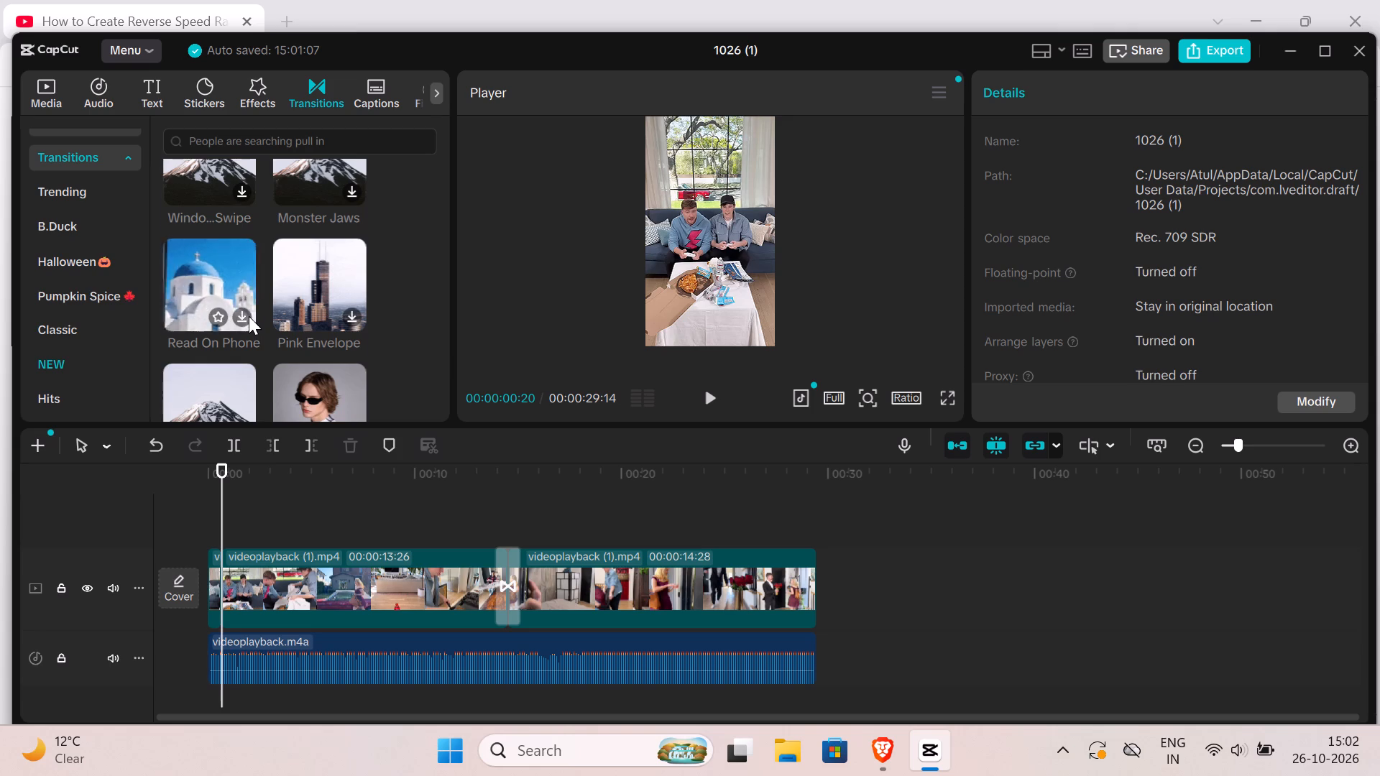
scroll(249, 316, "down", 1)
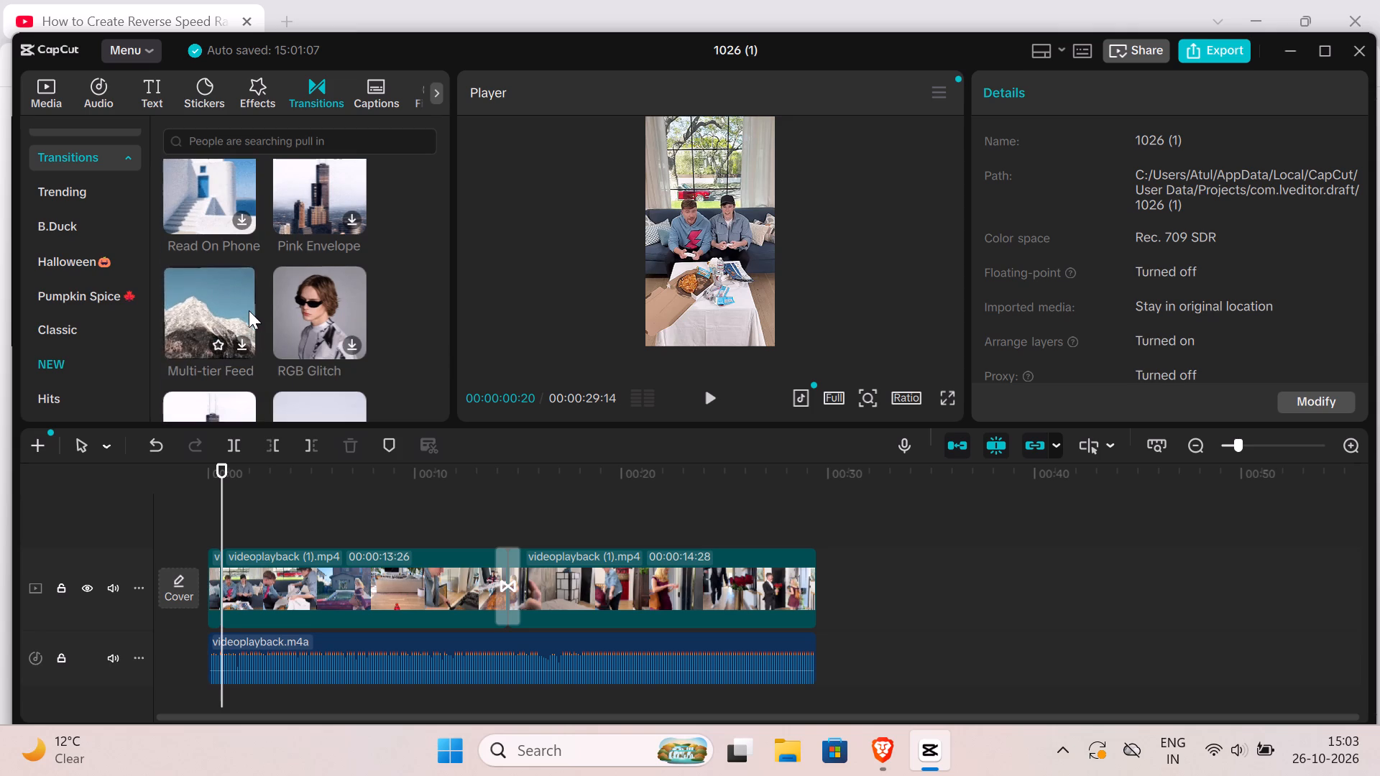
scroll(249, 310, "down", 1)
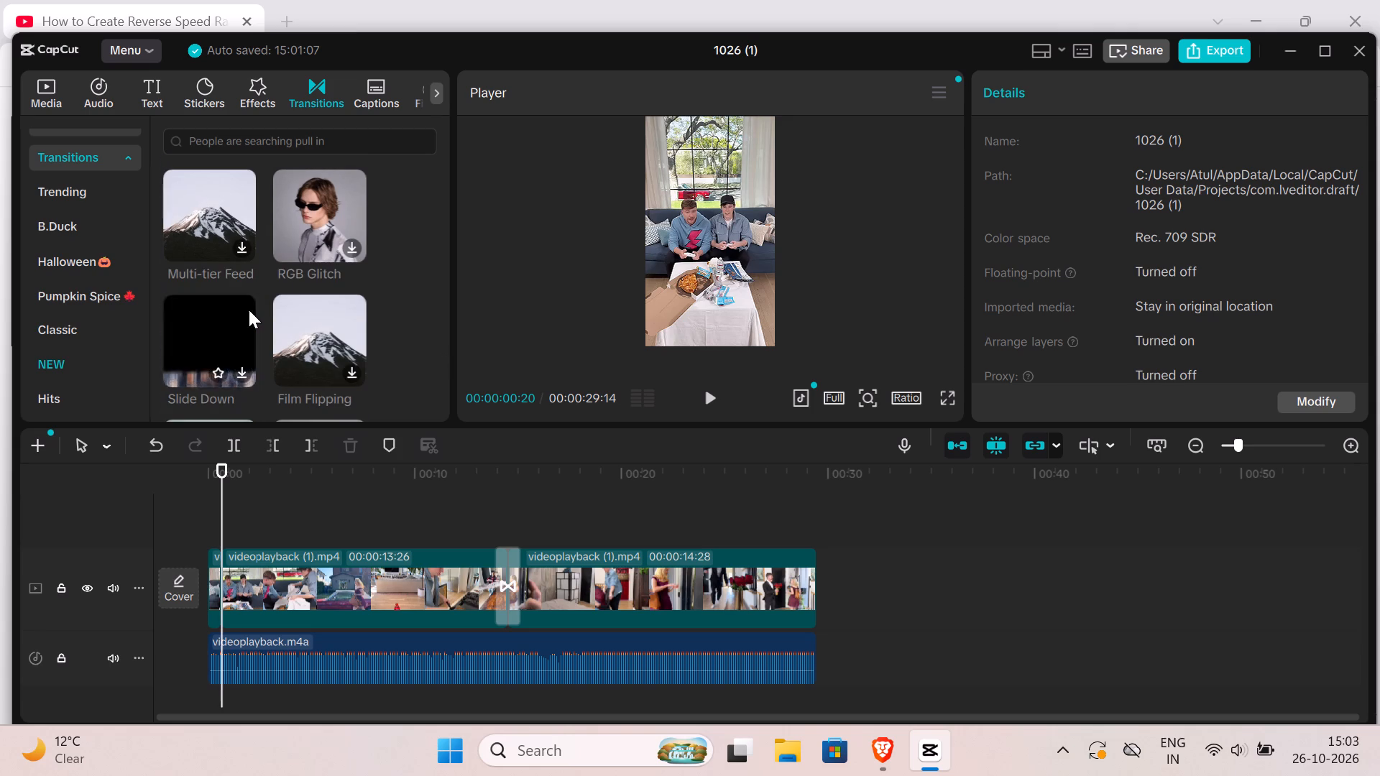
scroll(249, 310, "up", 2)
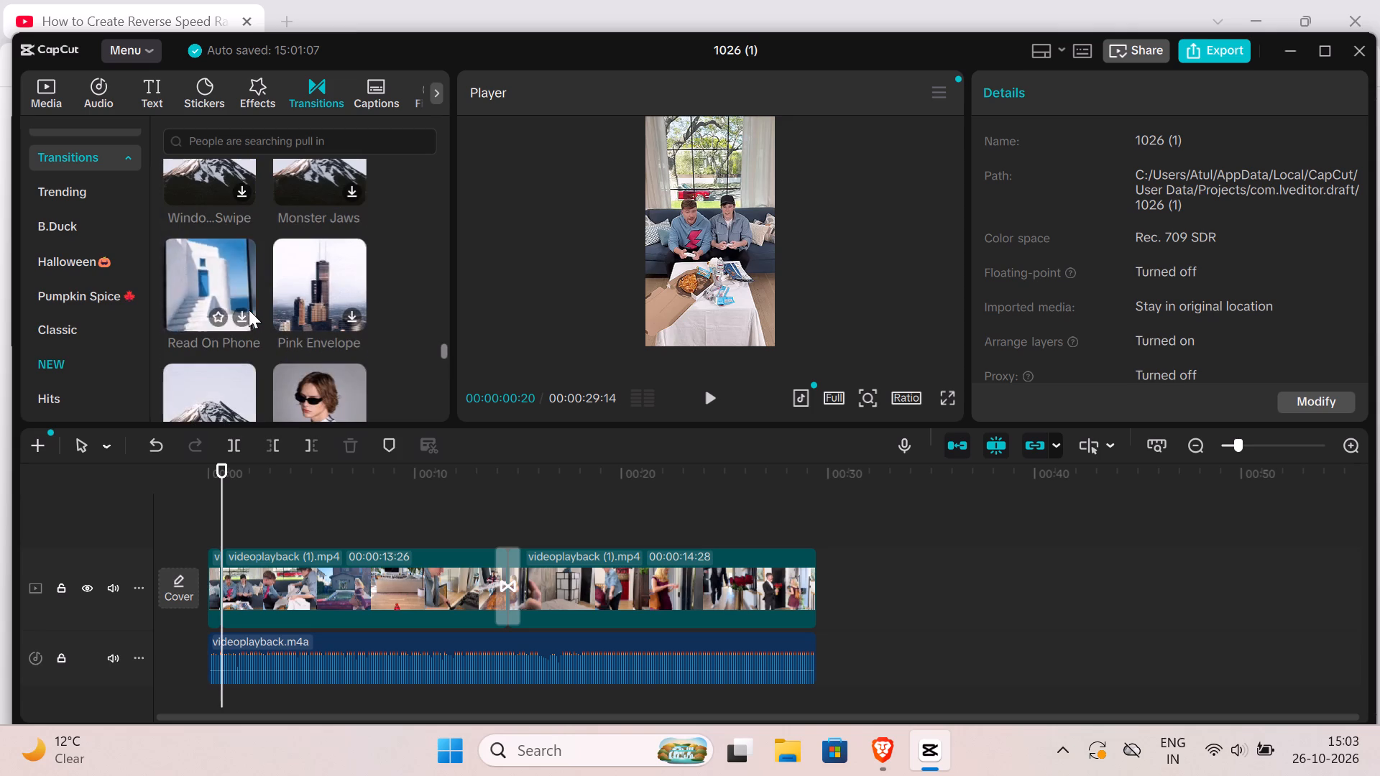
left_click(241, 308)
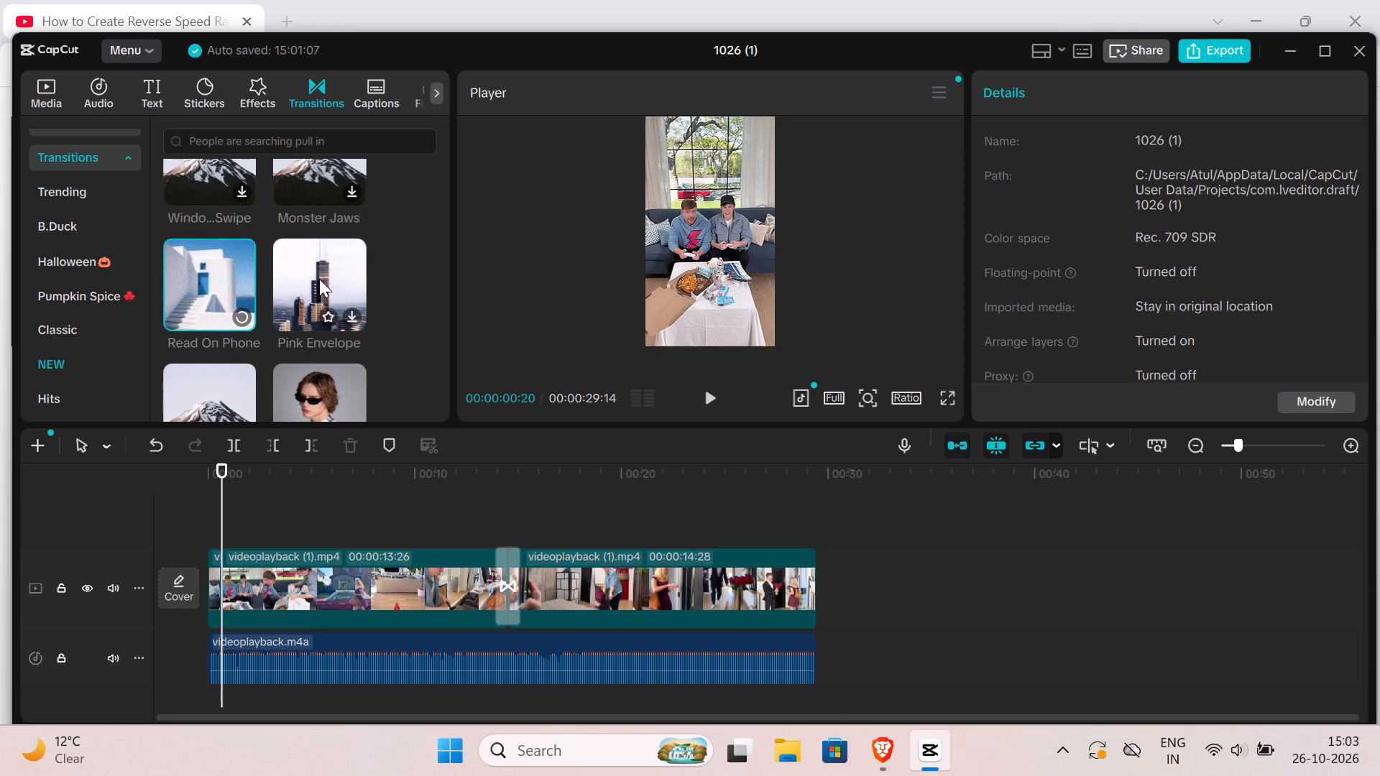
left_click(233, 309)
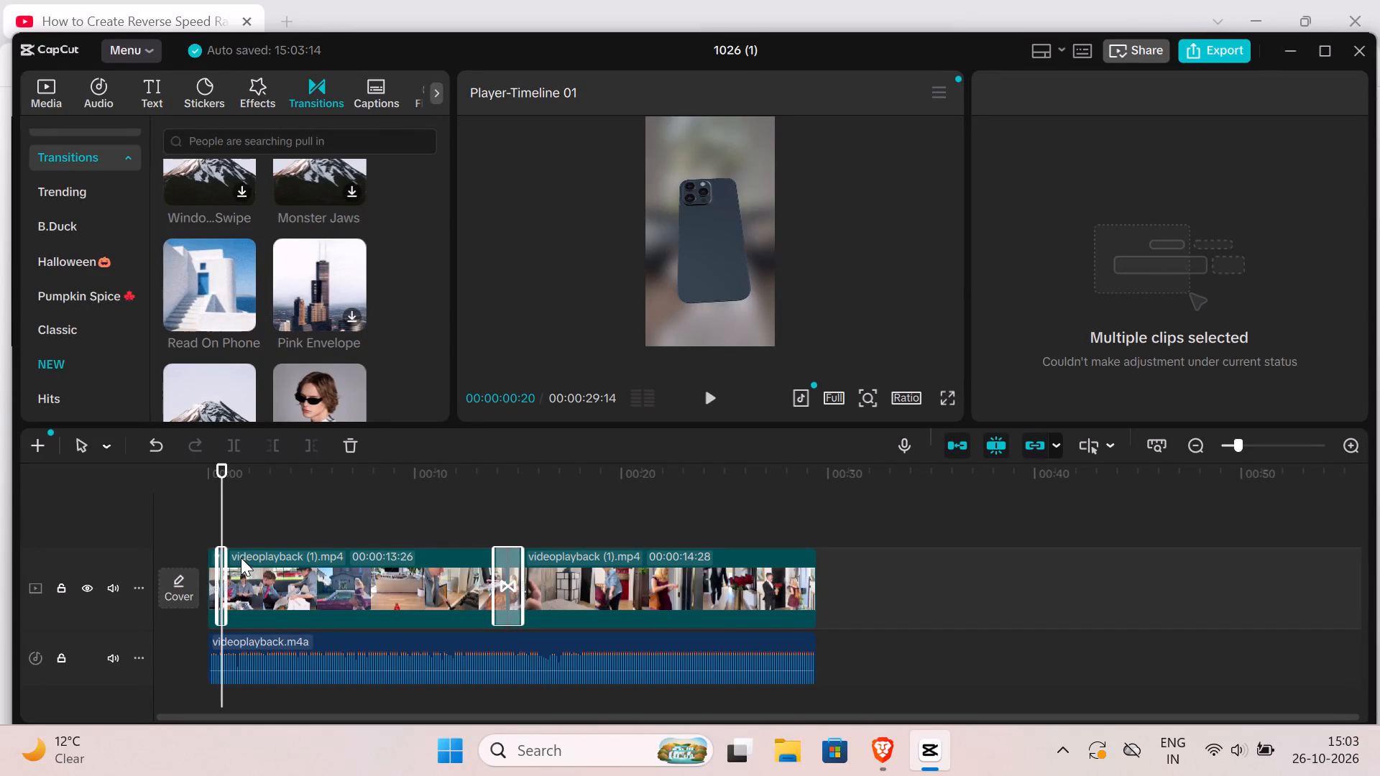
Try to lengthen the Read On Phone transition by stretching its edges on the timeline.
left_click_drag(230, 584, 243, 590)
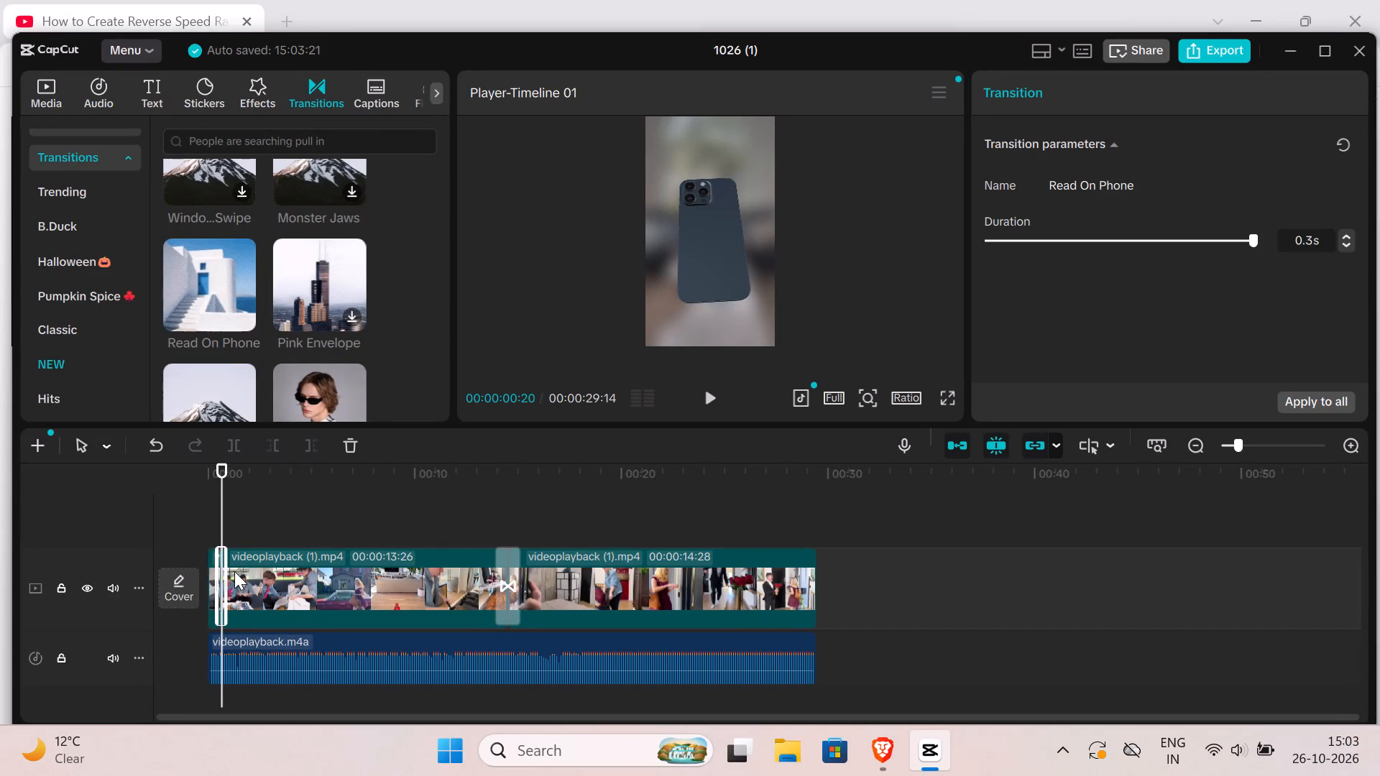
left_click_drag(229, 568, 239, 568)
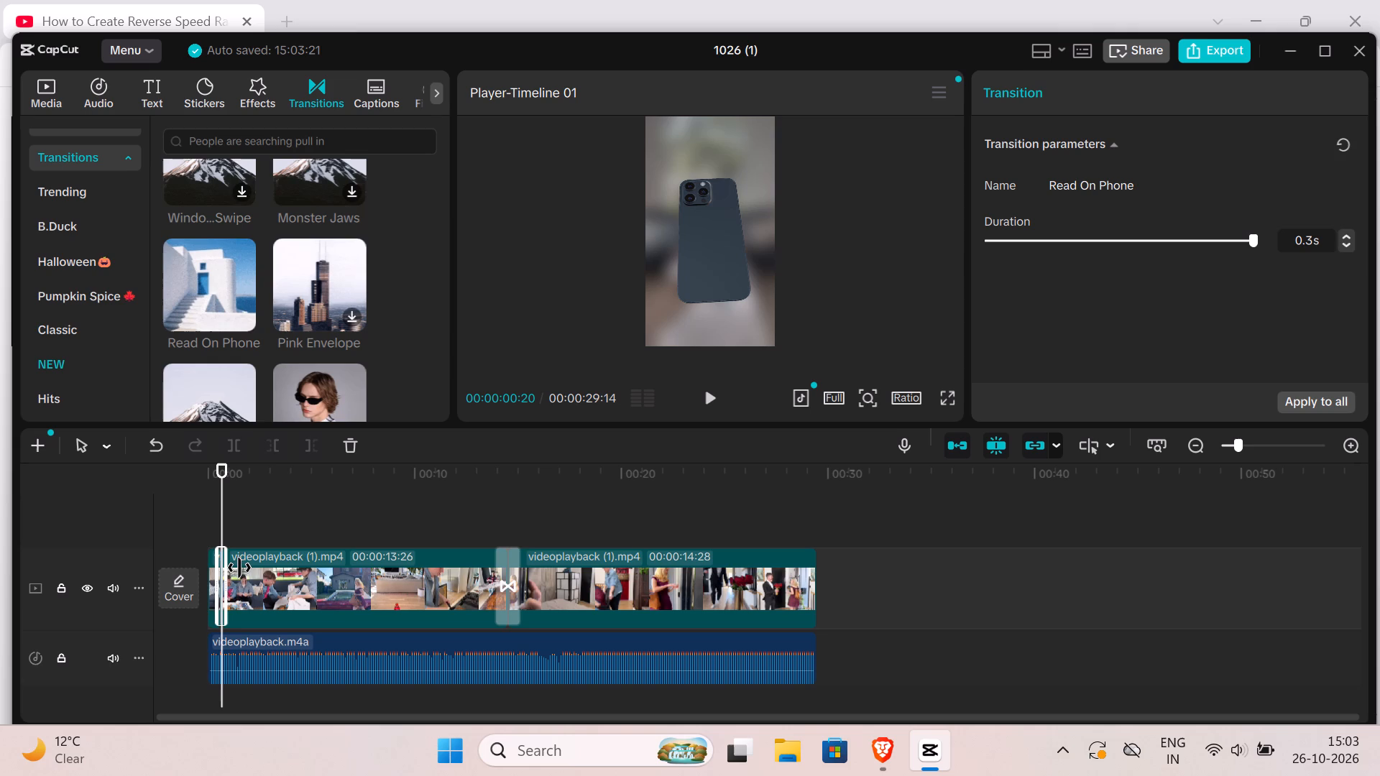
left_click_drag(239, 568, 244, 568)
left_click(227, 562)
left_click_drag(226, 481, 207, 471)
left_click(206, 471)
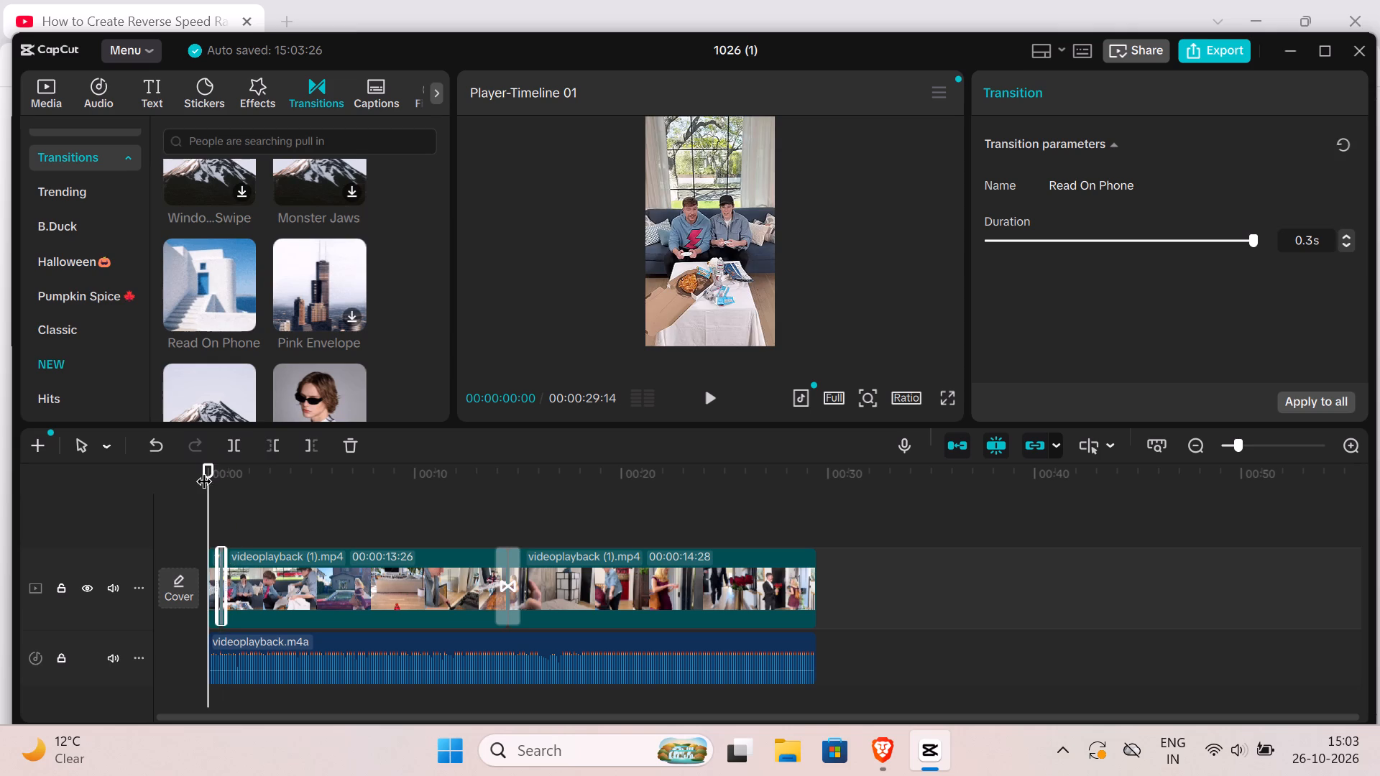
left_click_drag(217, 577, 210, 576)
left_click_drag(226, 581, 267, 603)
Play the opening seconds of the video to preview the Read On Phone transition.
left_click(709, 386)
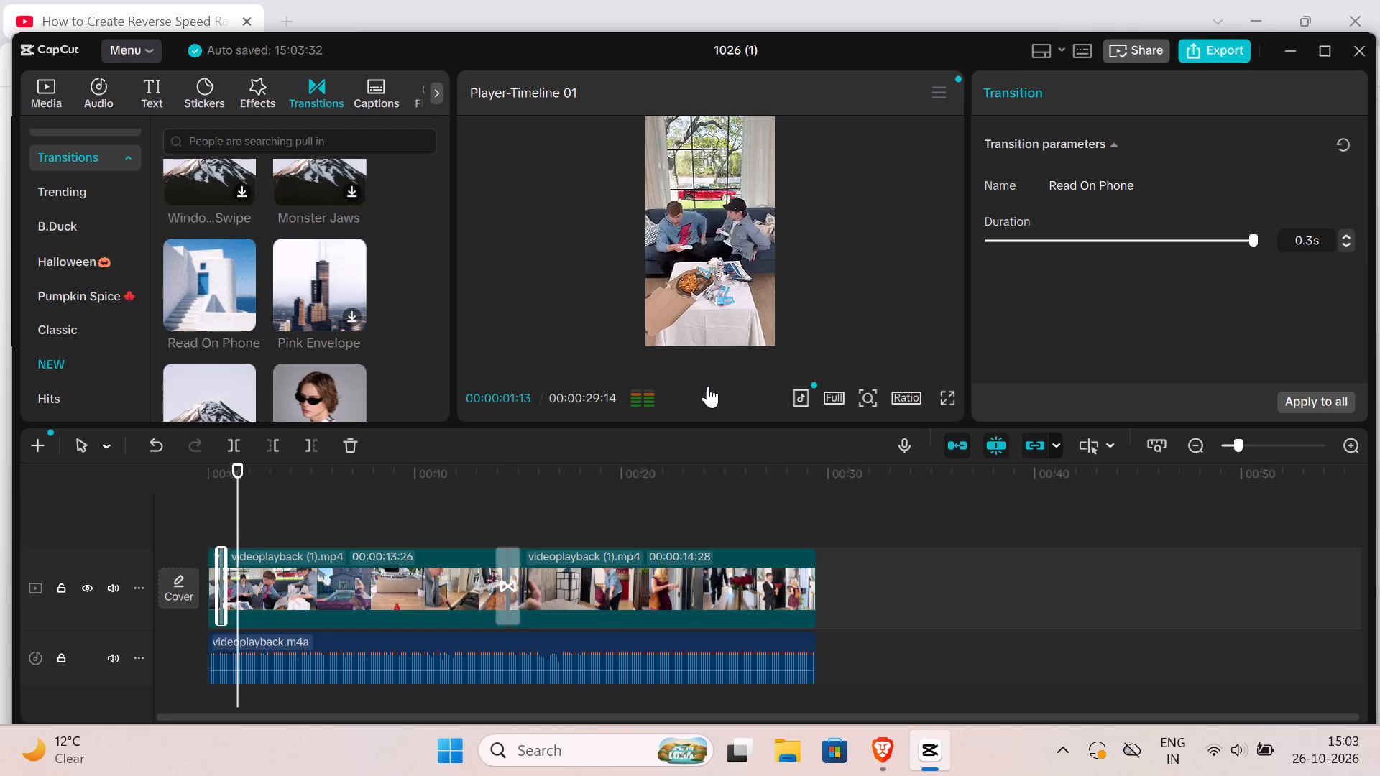
left_click(708, 386)
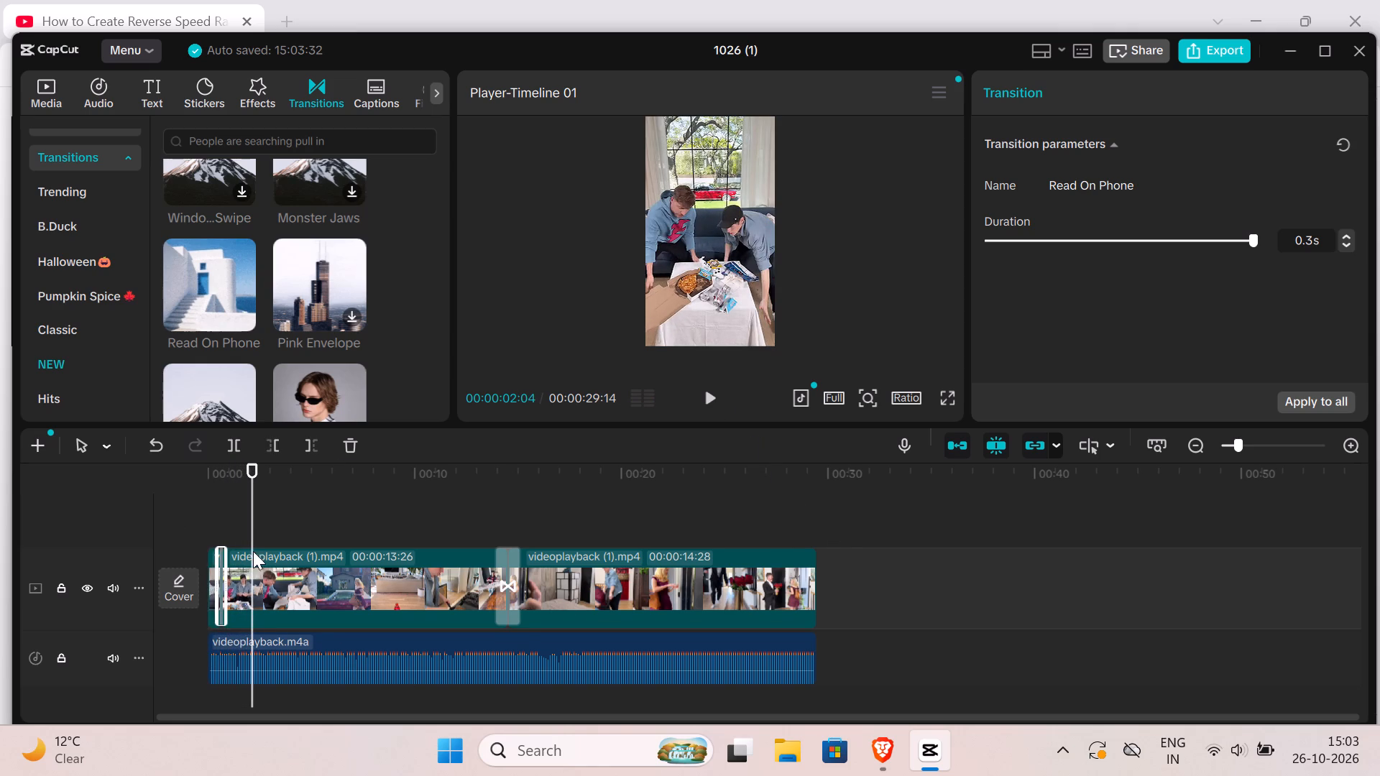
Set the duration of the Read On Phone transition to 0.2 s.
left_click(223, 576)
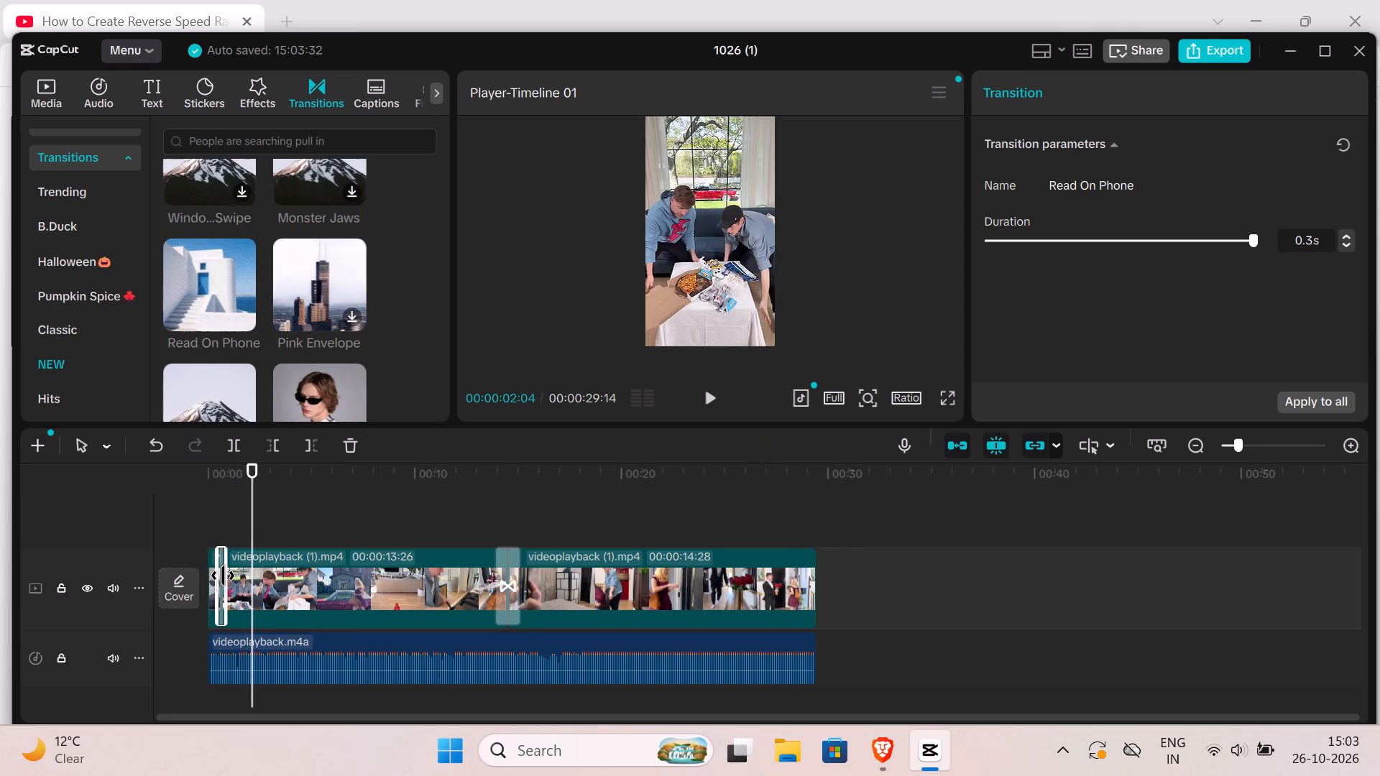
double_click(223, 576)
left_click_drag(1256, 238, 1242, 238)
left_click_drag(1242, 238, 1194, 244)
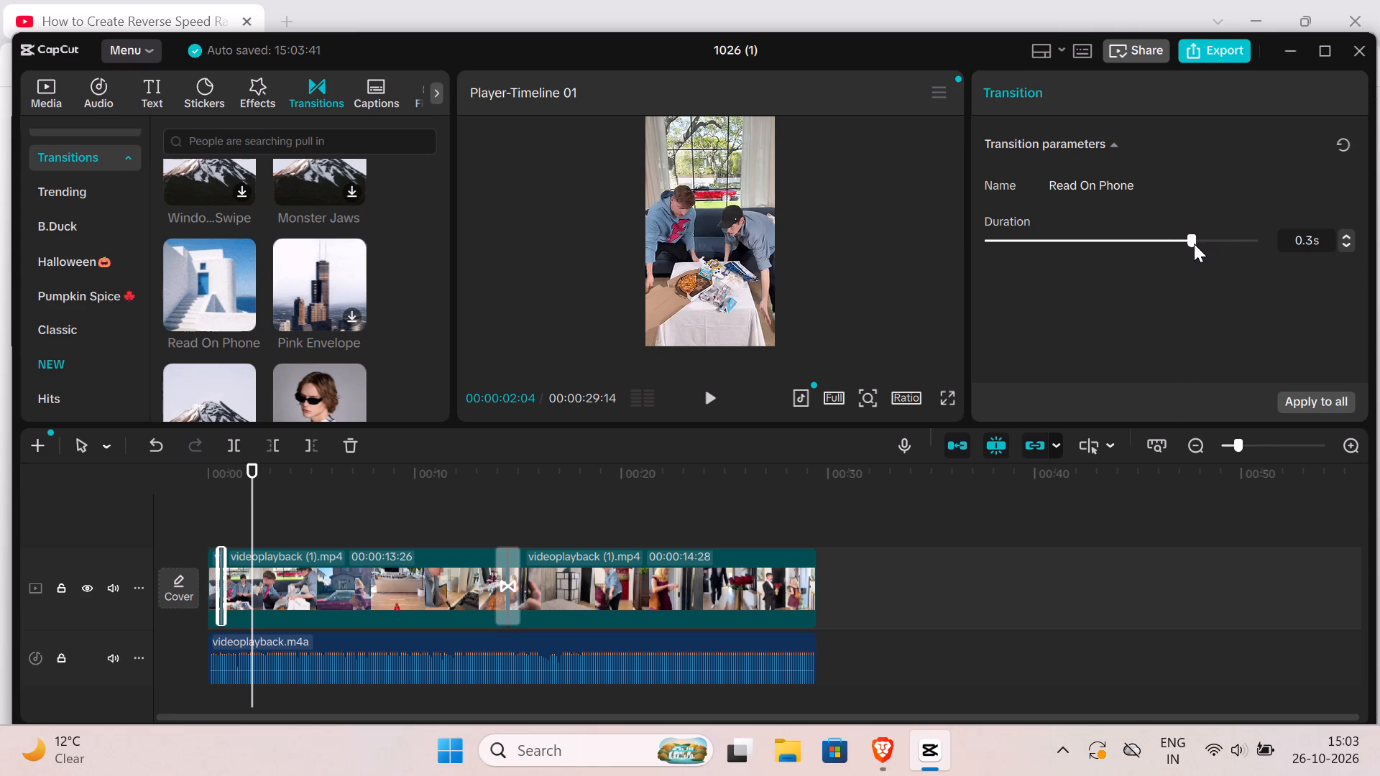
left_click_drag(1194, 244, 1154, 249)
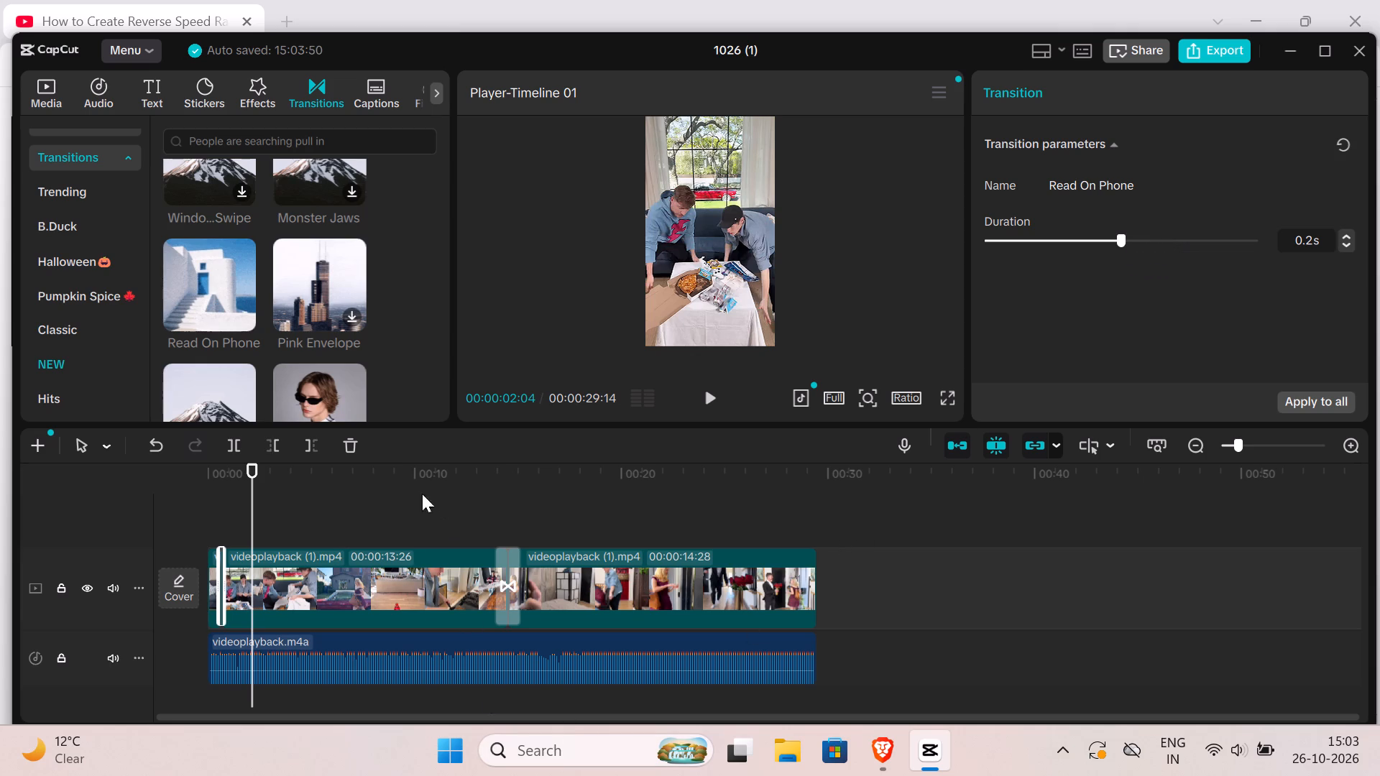
Play the video from 00:00:00:00 to check the shortened Read On Phone transition.
left_click(235, 463)
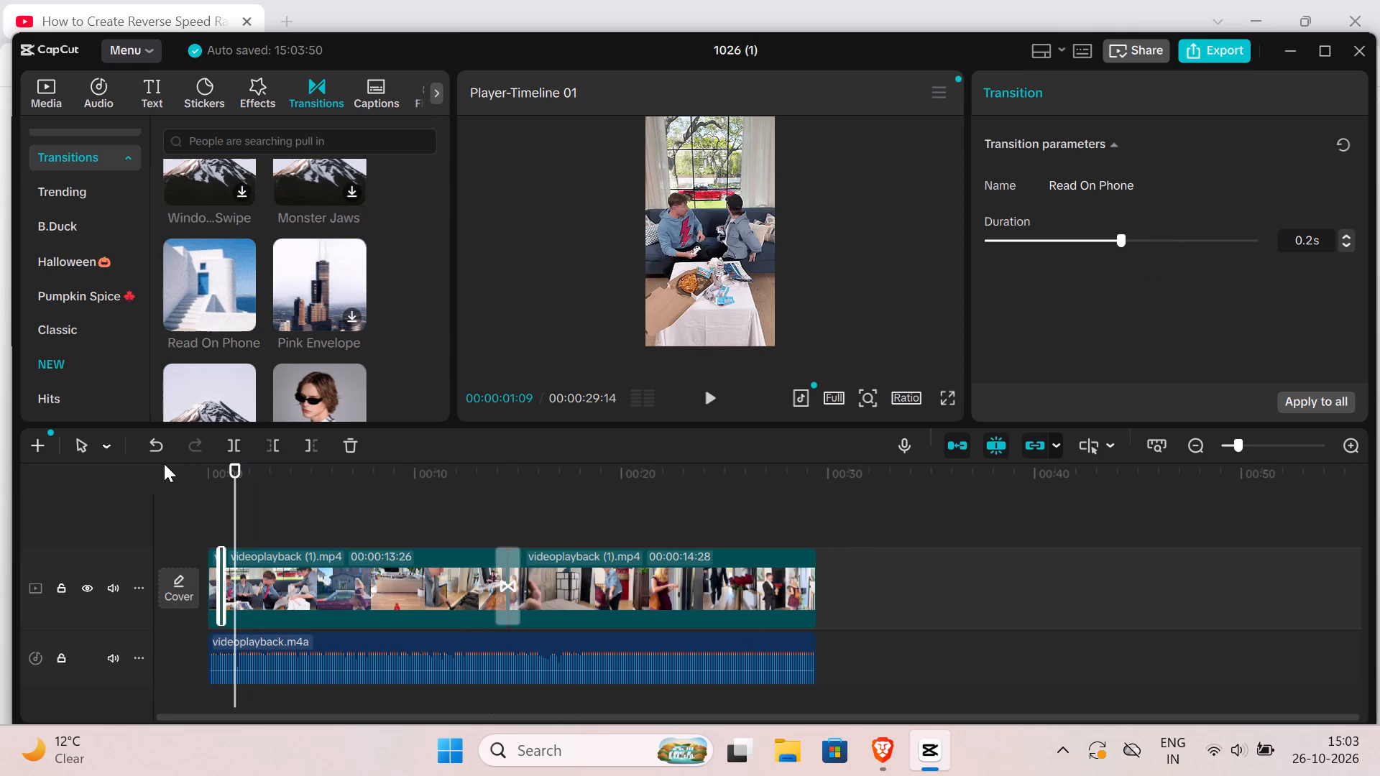
left_click(152, 463)
left_click_drag(239, 458, 178, 453)
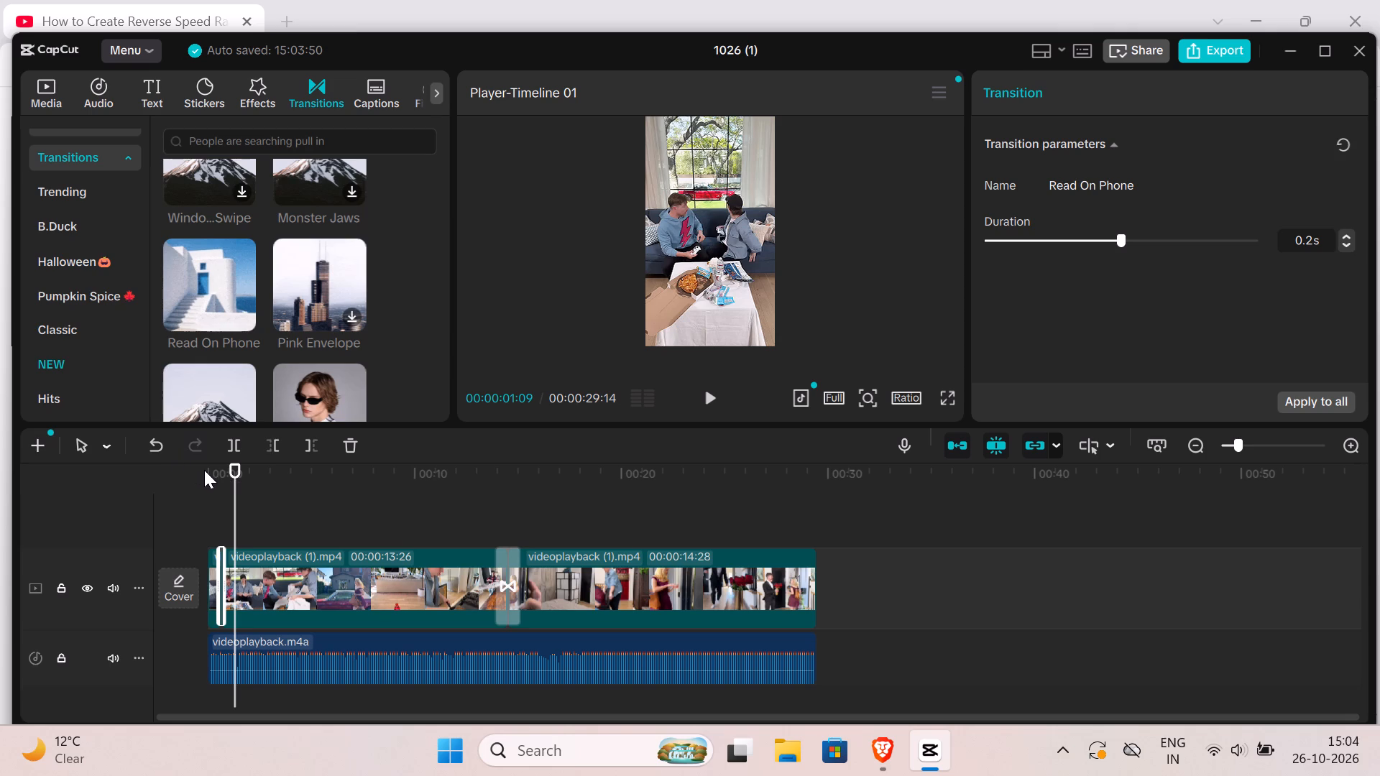
left_click(204, 470)
left_click(205, 470)
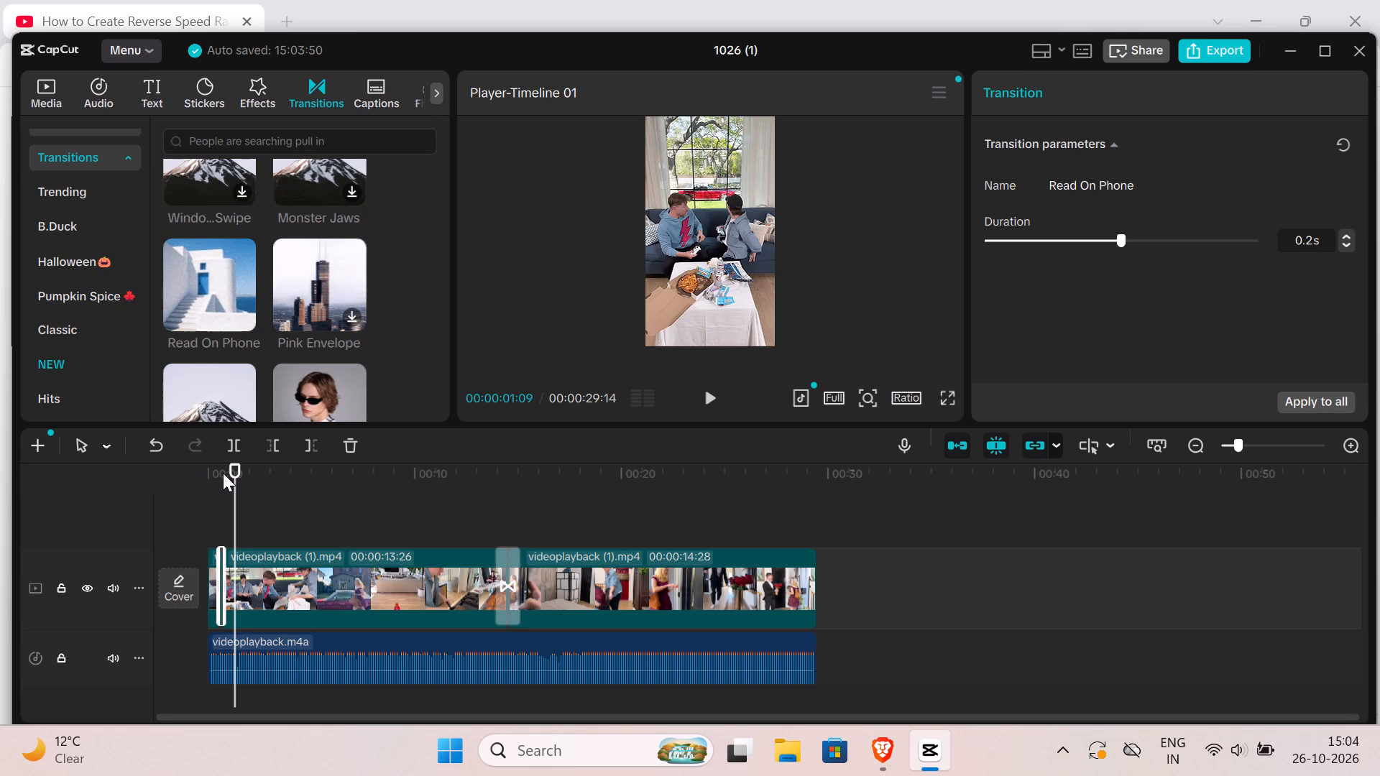
left_click(223, 473)
left_click(190, 462)
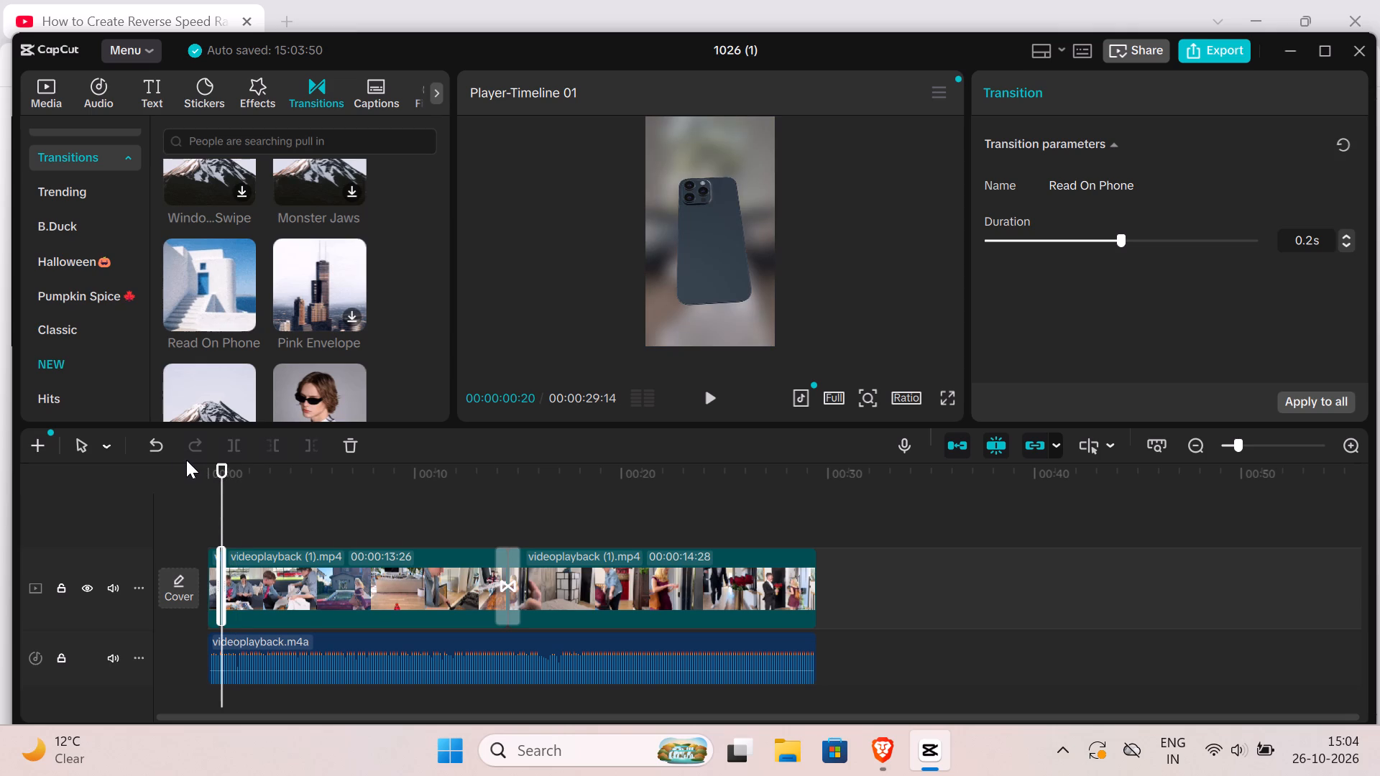
left_click(211, 477)
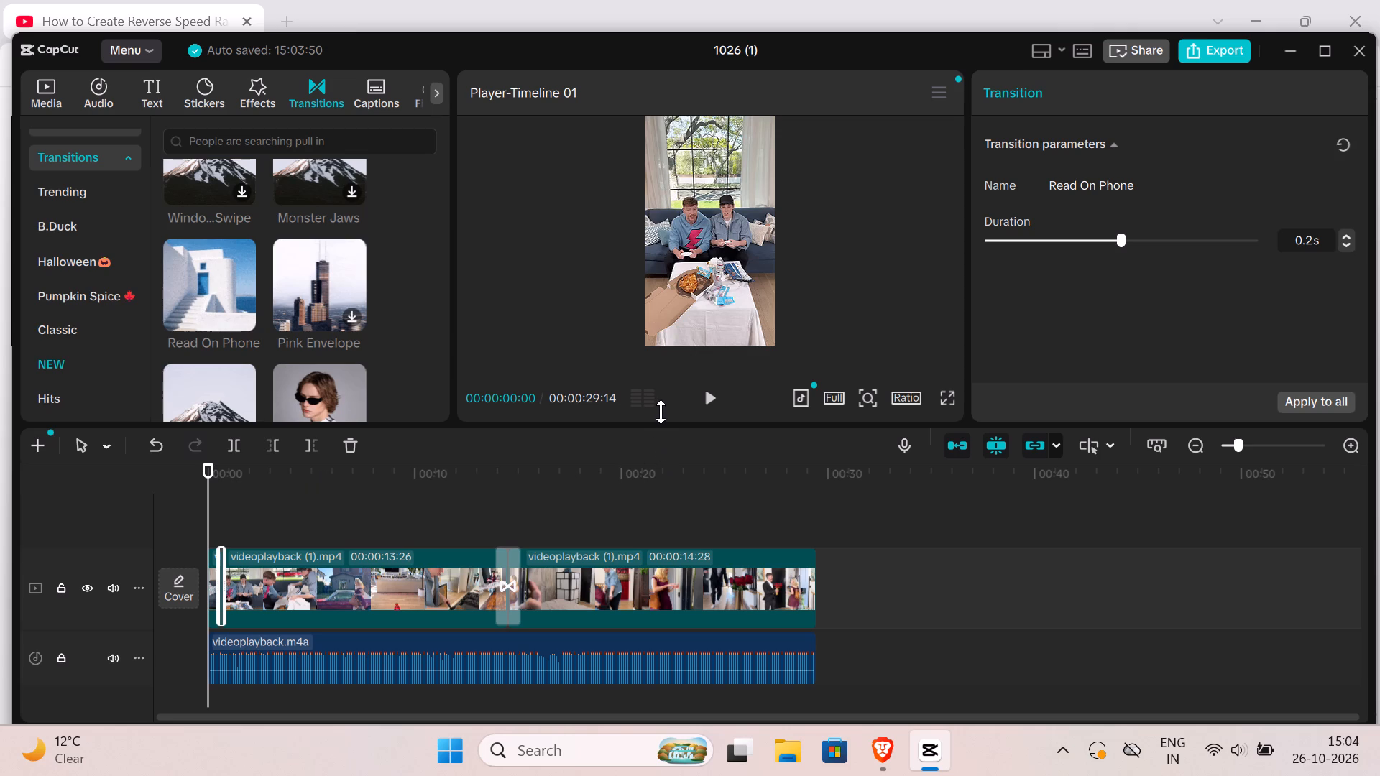
left_click(708, 412)
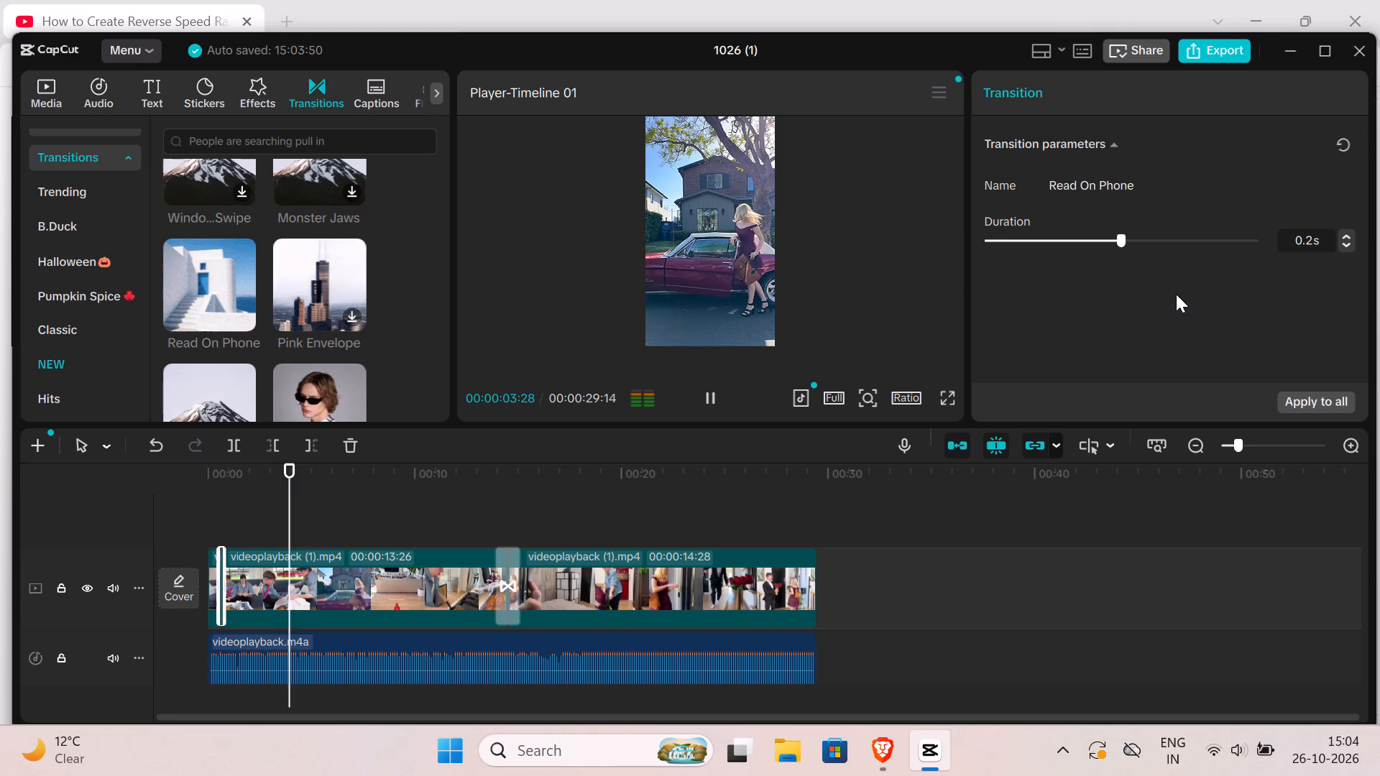
Set the duration of the Read On Phone transition to 0.3 s.
left_click(1182, 243)
left_click(1257, 246)
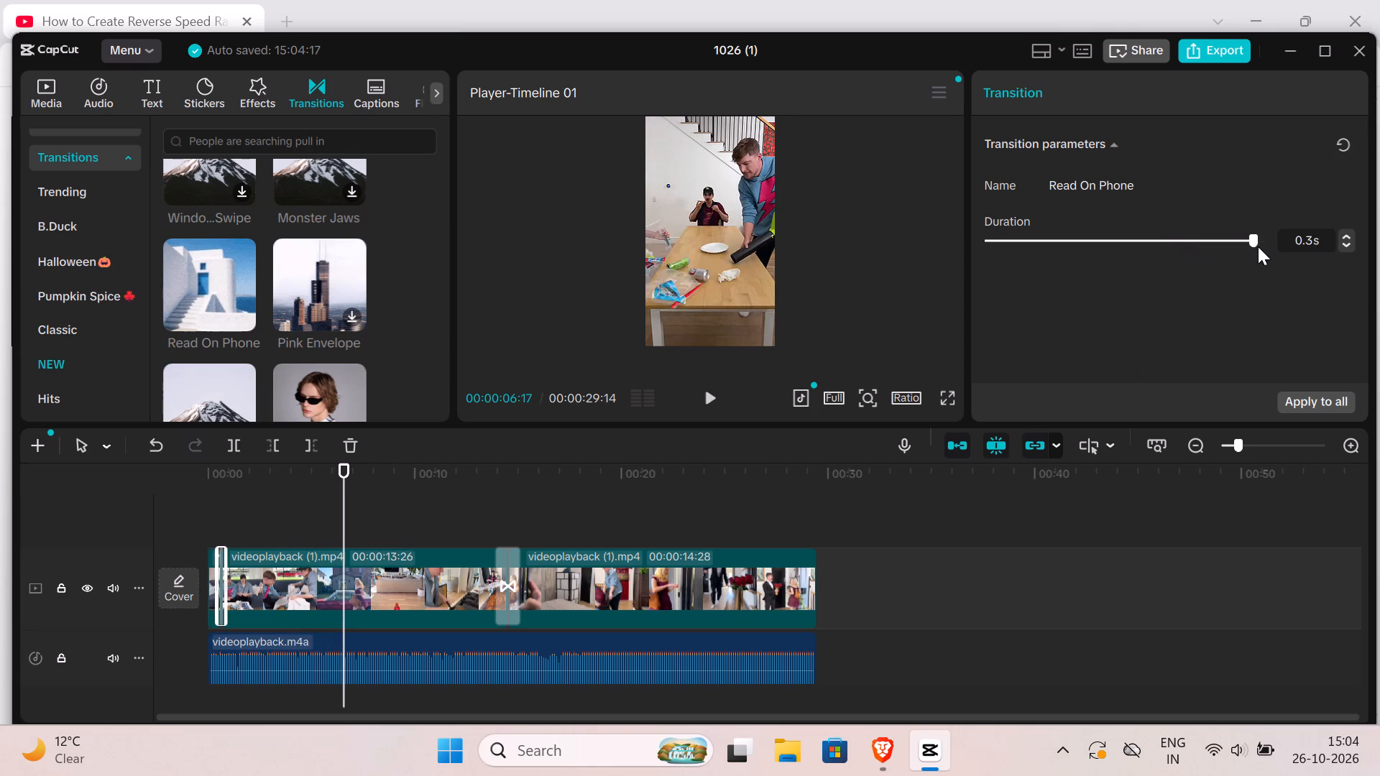
Keep the Read On Phone transition duration at 0.3 s and apply the transition to all cuts.
left_click(1270, 247)
left_click(1347, 246)
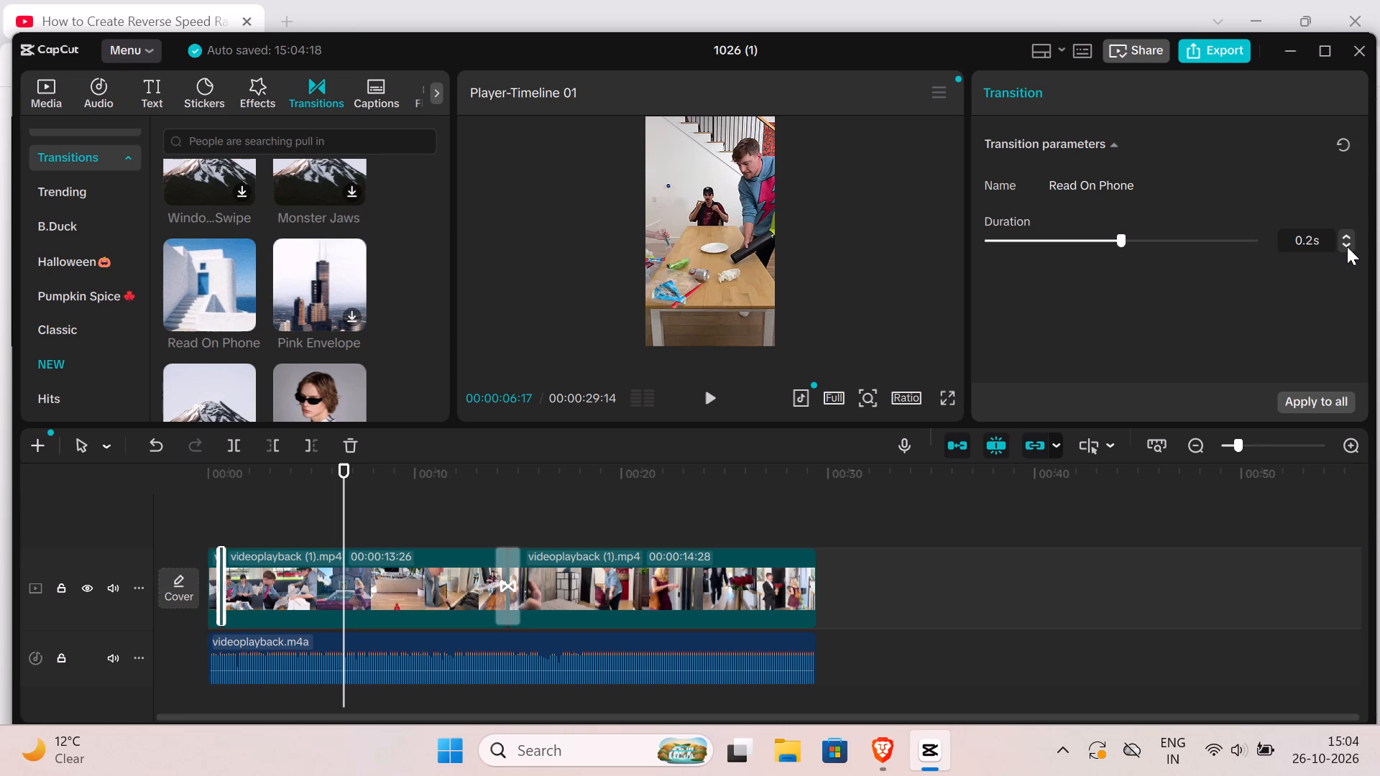
left_click(1345, 232)
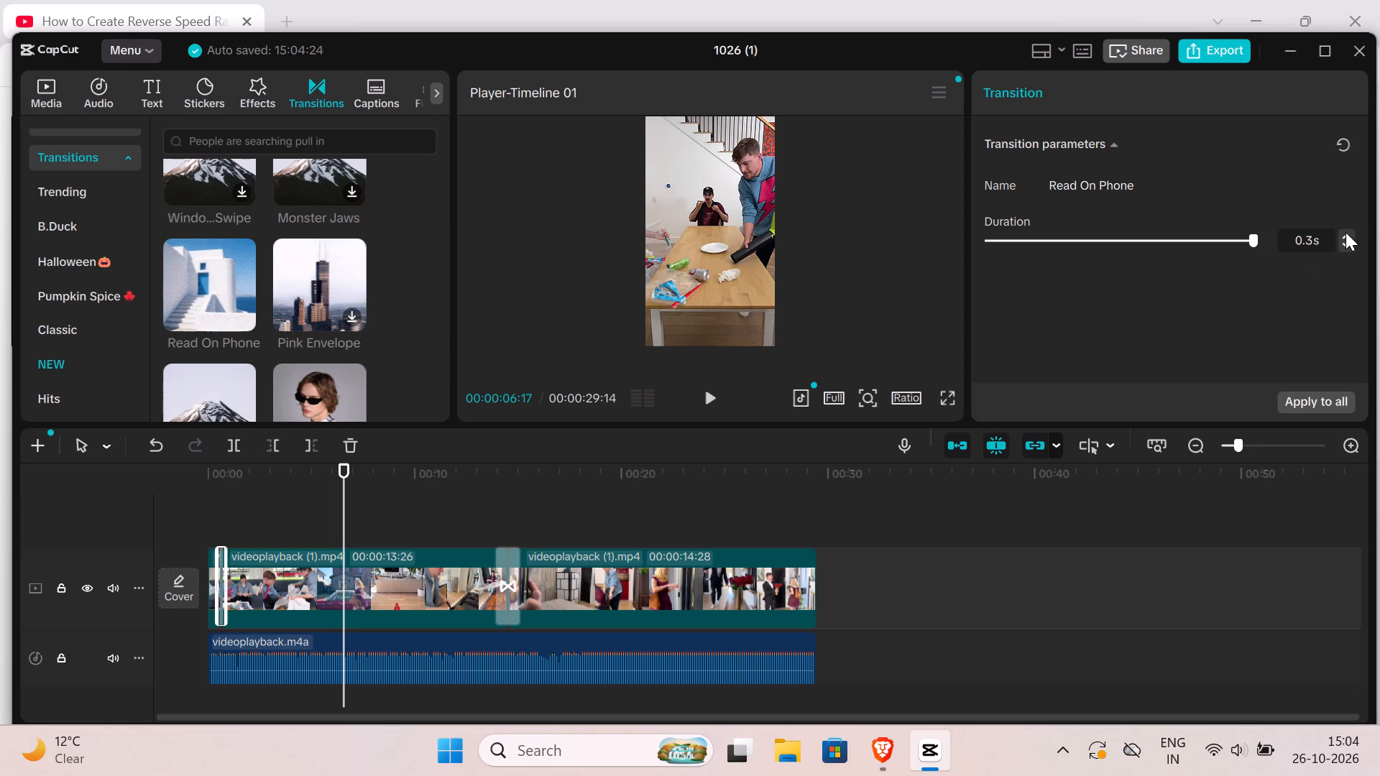
left_click(1332, 407)
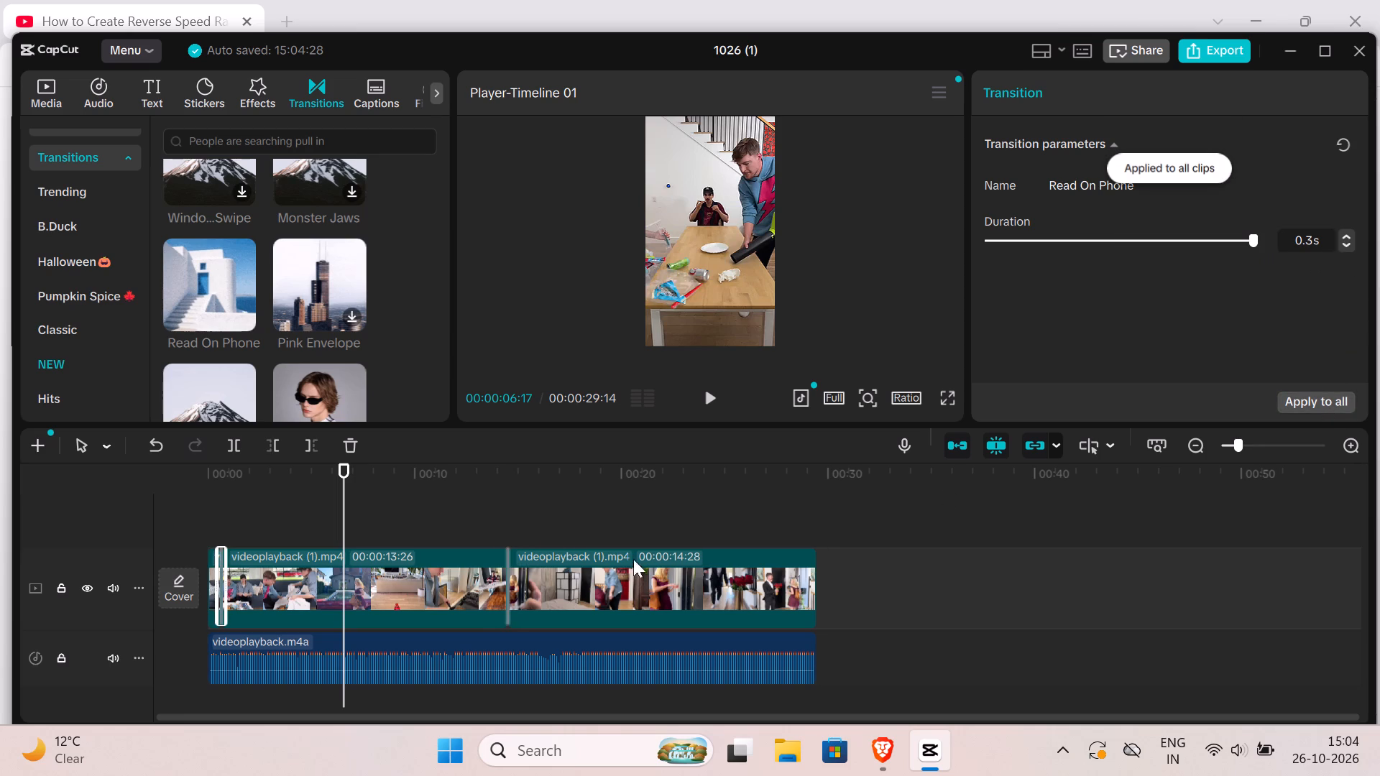
Play the video from 00:00:00:00 to check the Read On Phone transitions at both cuts.
left_click_drag(348, 463, 309, 453)
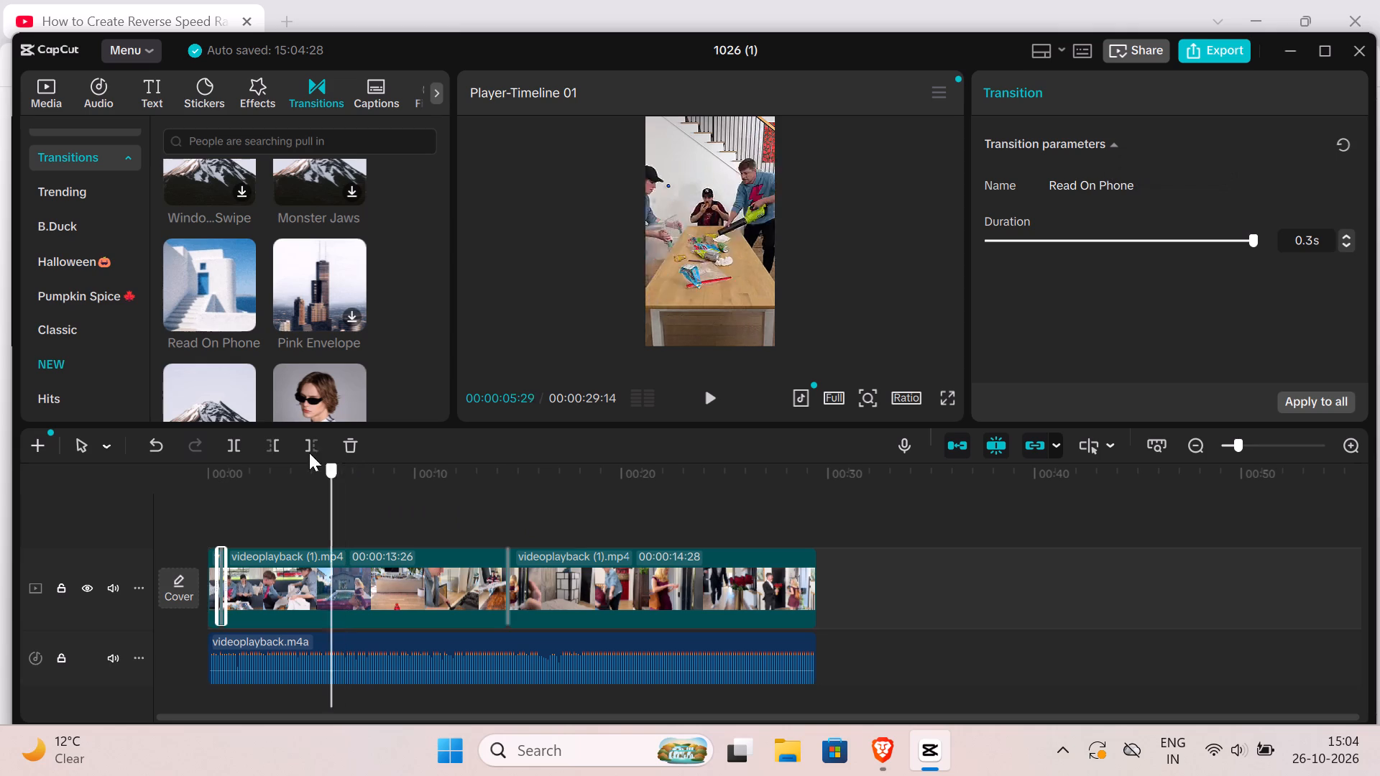
left_click_drag(309, 453, 88, 445)
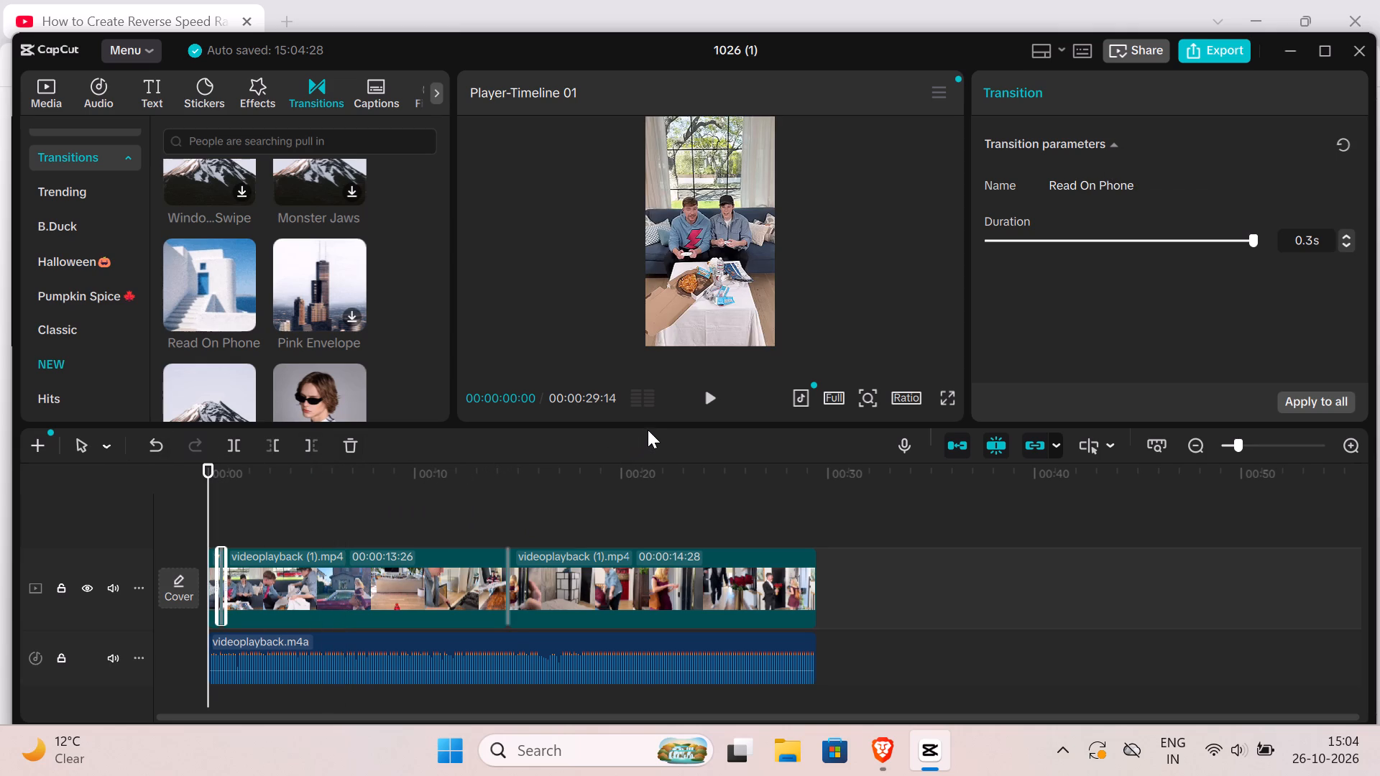
left_click(723, 400)
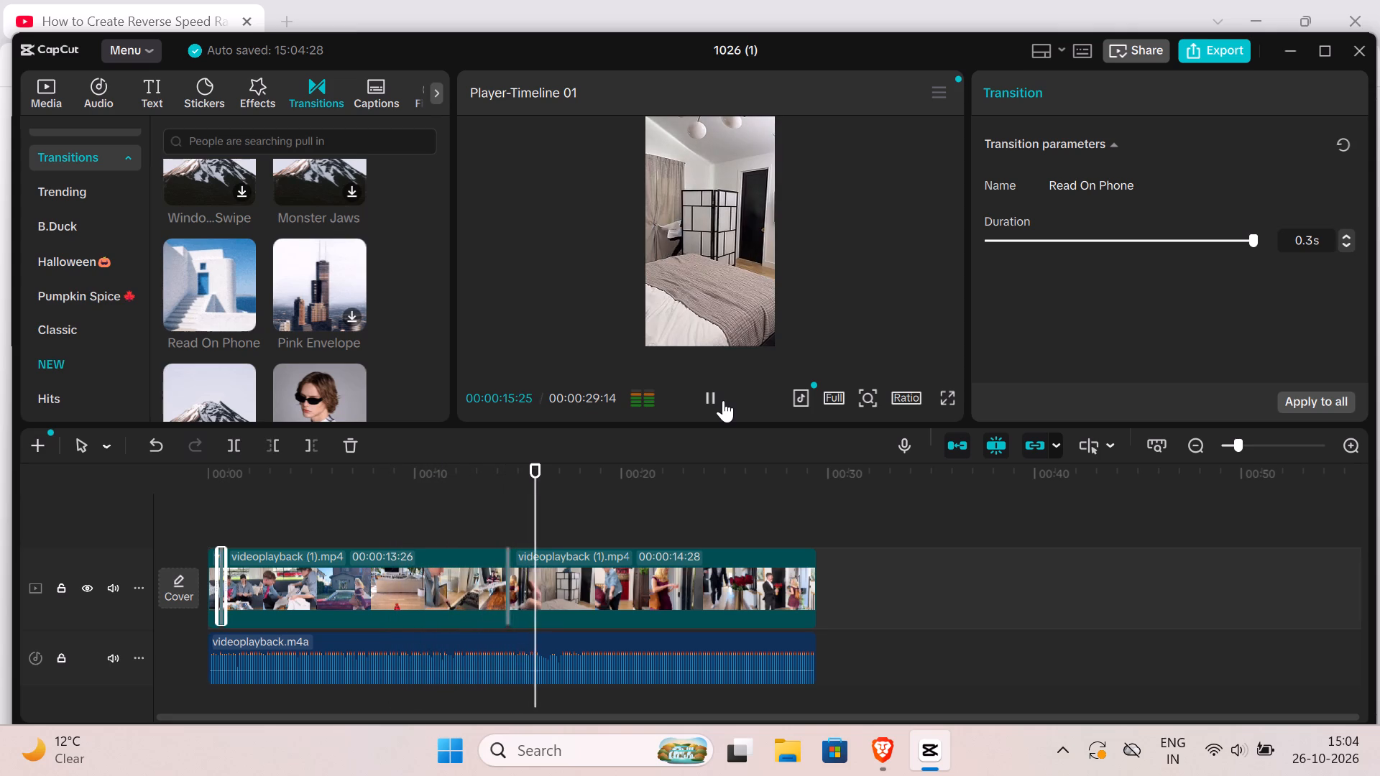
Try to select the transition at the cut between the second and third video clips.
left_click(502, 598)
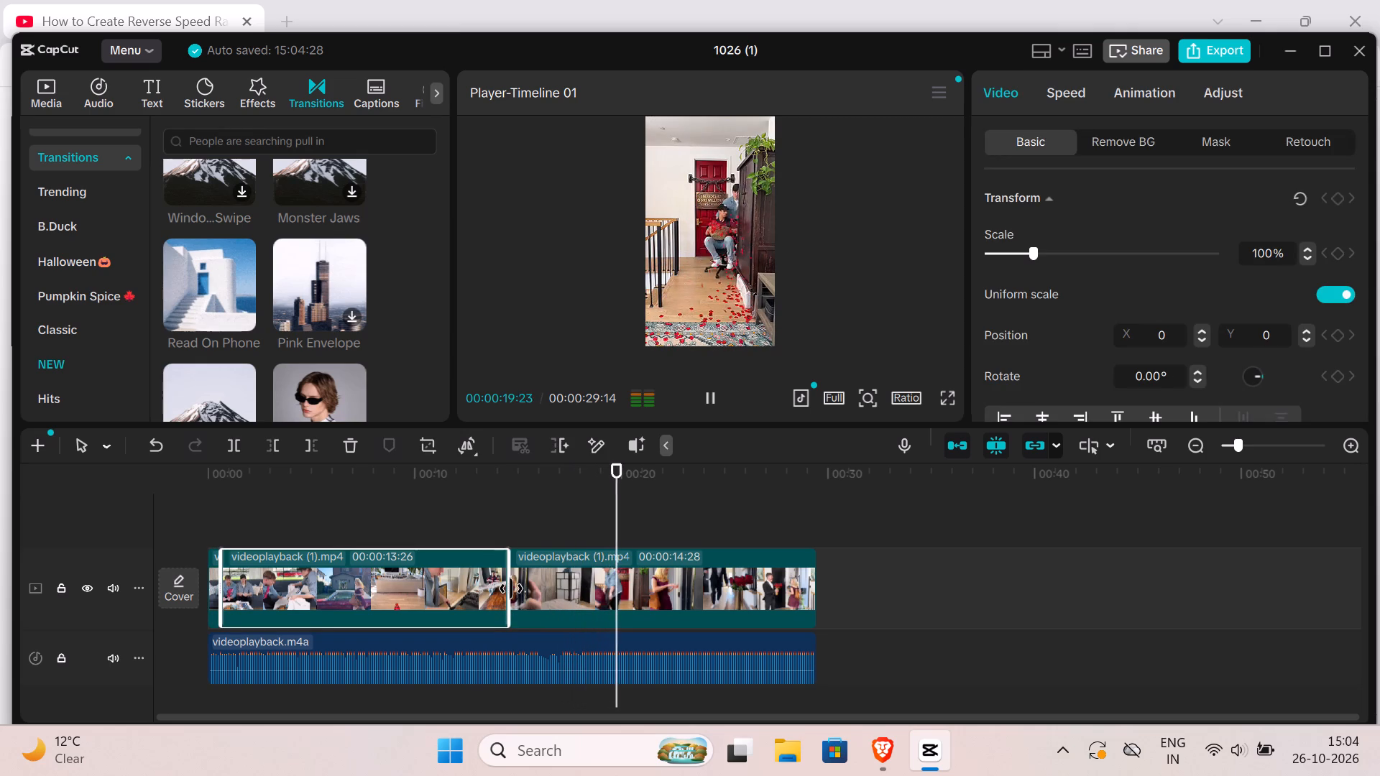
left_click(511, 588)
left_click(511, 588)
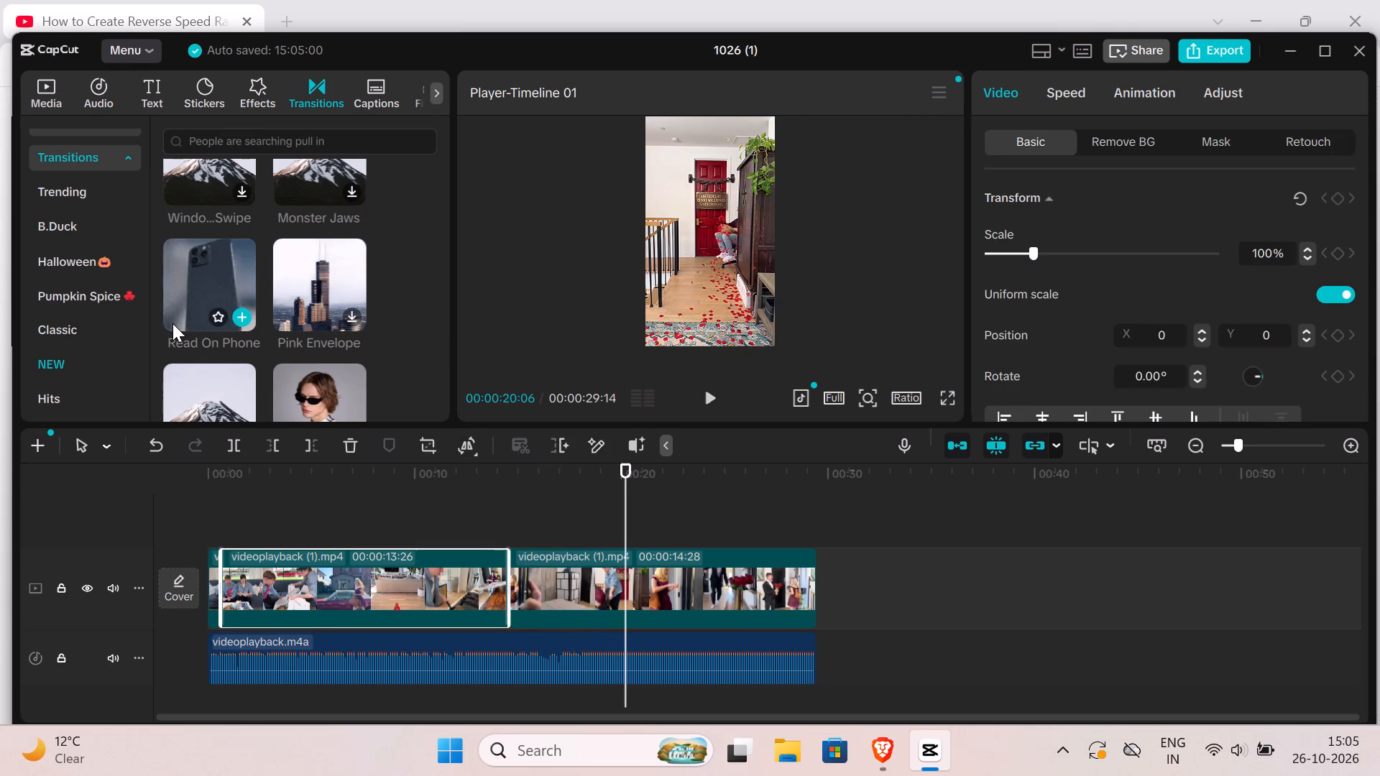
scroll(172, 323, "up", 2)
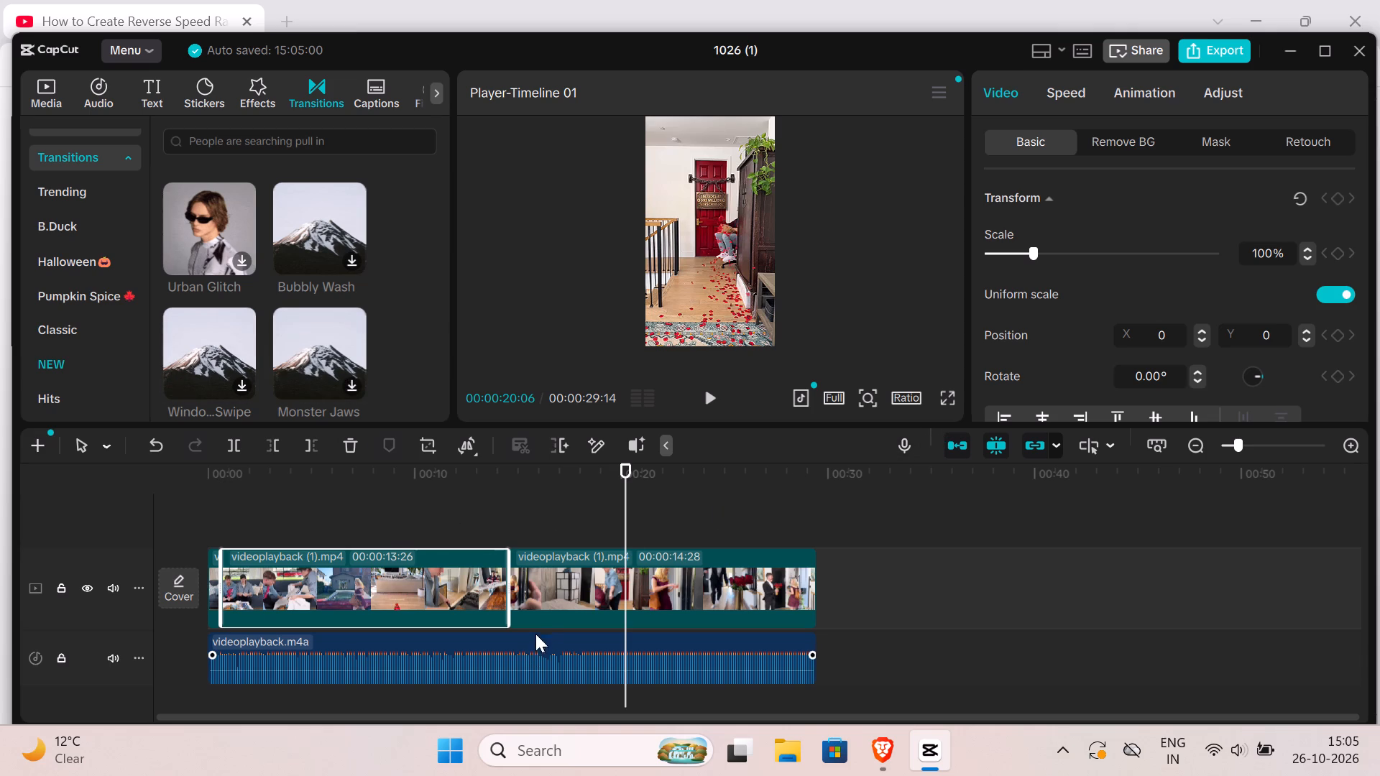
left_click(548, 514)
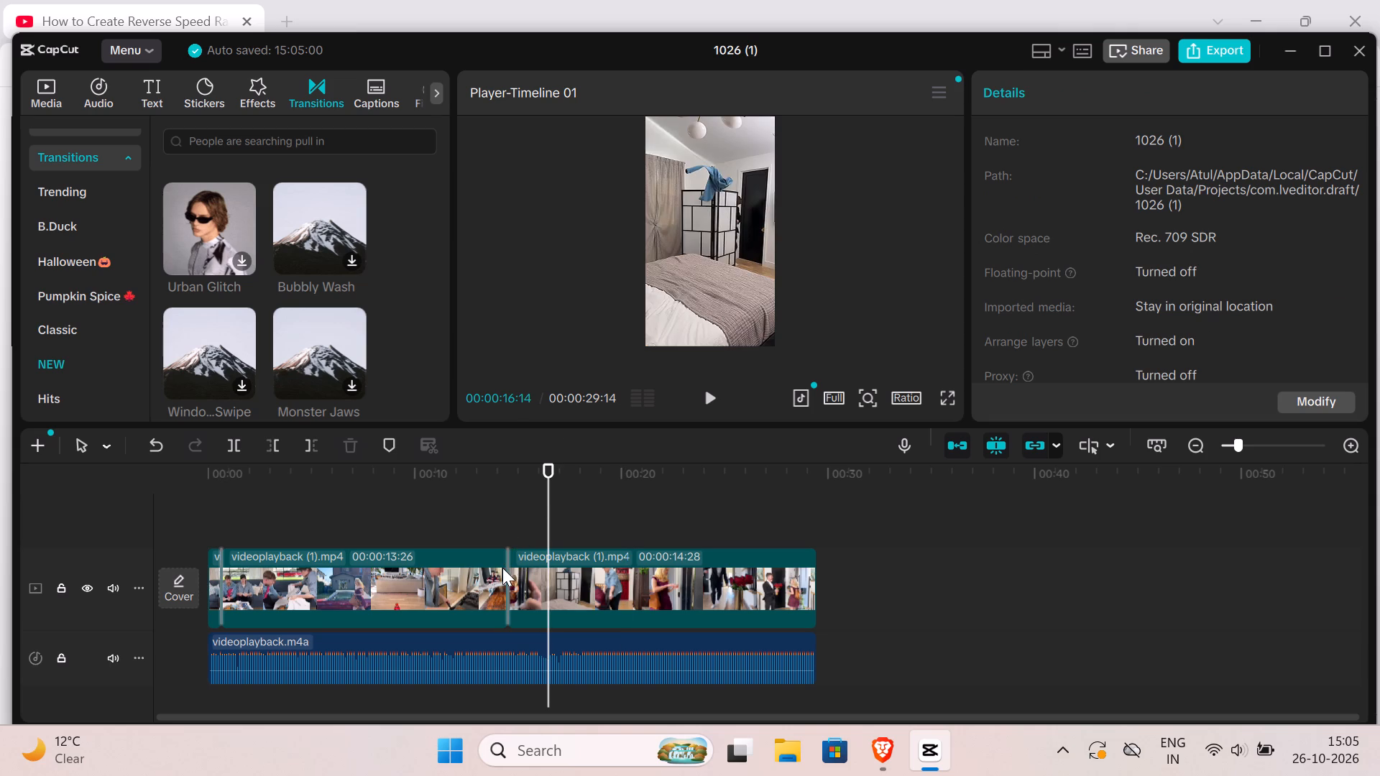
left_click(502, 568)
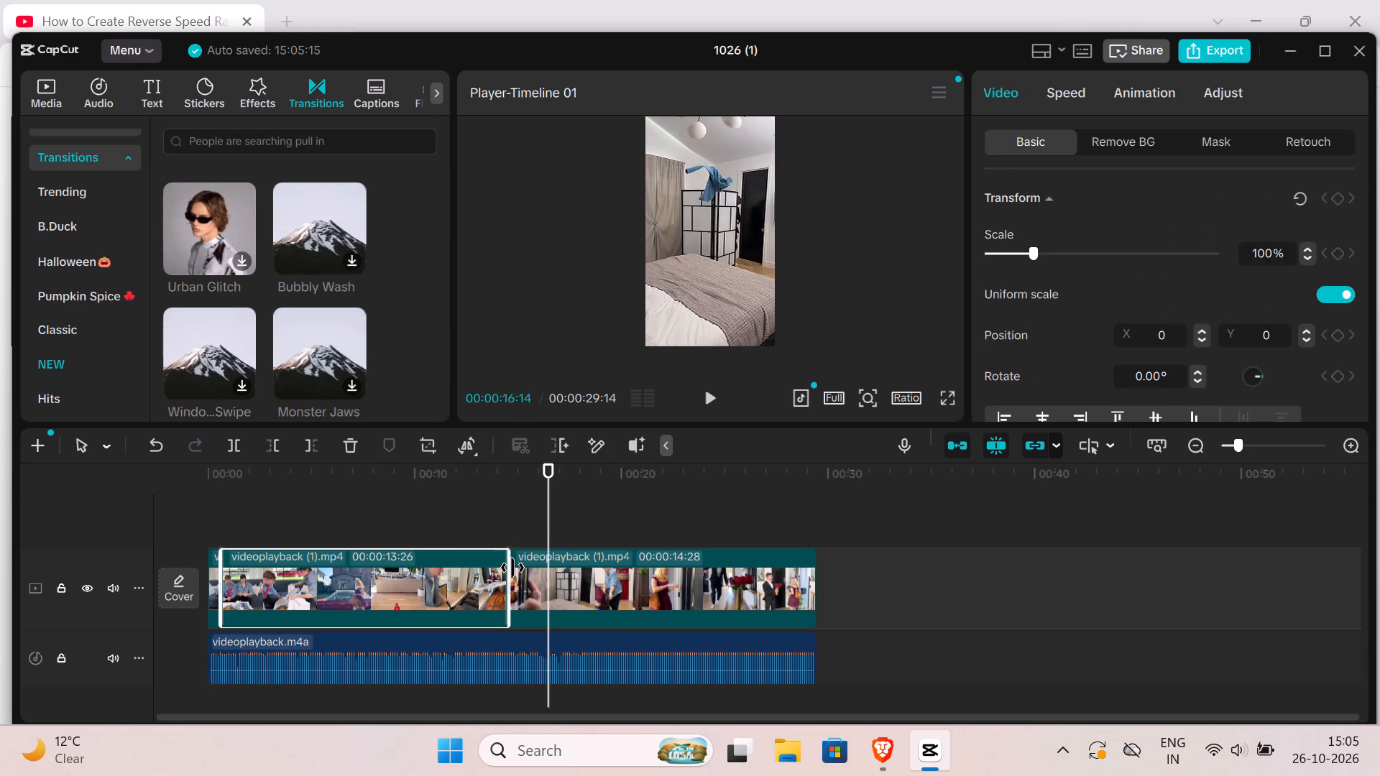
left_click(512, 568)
Scrub across the cut between the second and third clips, and play it from 00:00:11:24 to examine the transition.
left_click_drag(545, 462, 483, 458)
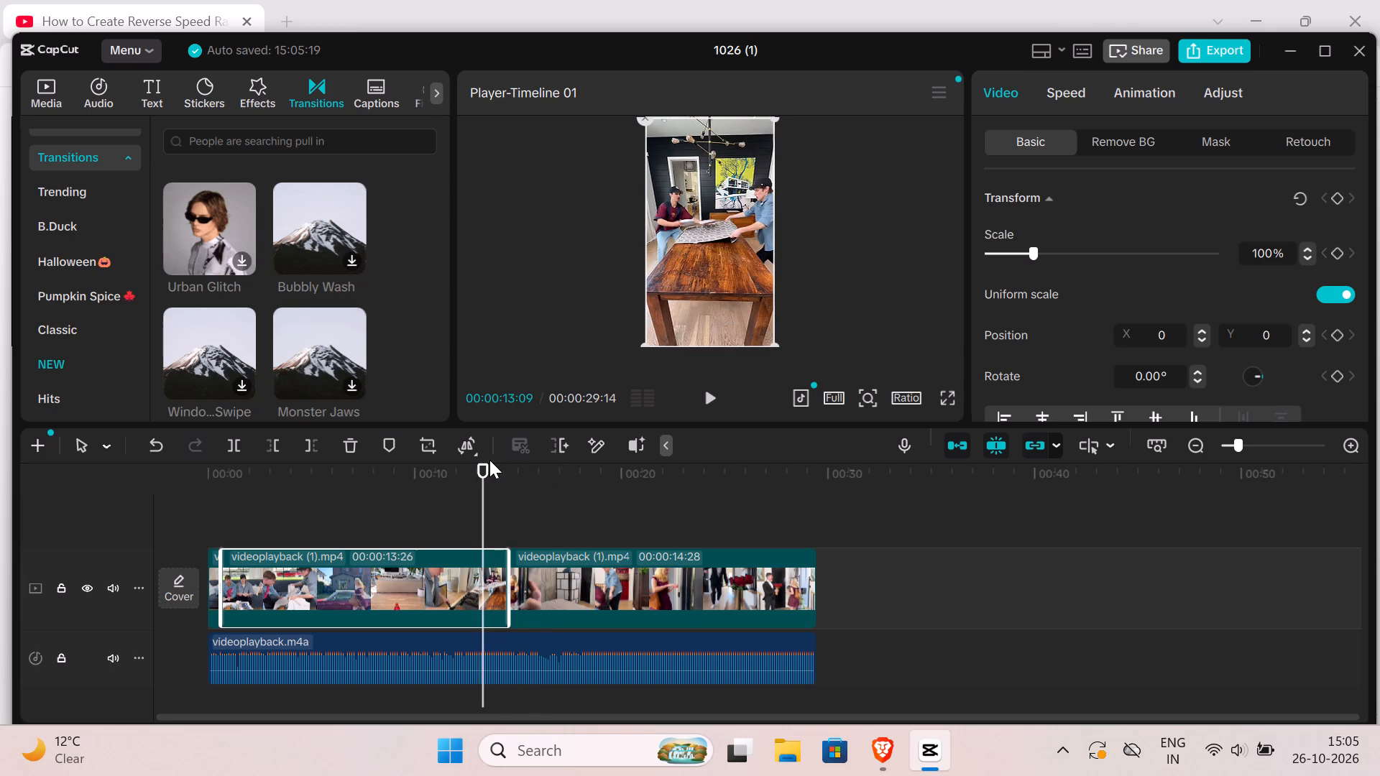
left_click(489, 460)
left_click(489, 460)
left_click_drag(482, 466, 488, 465)
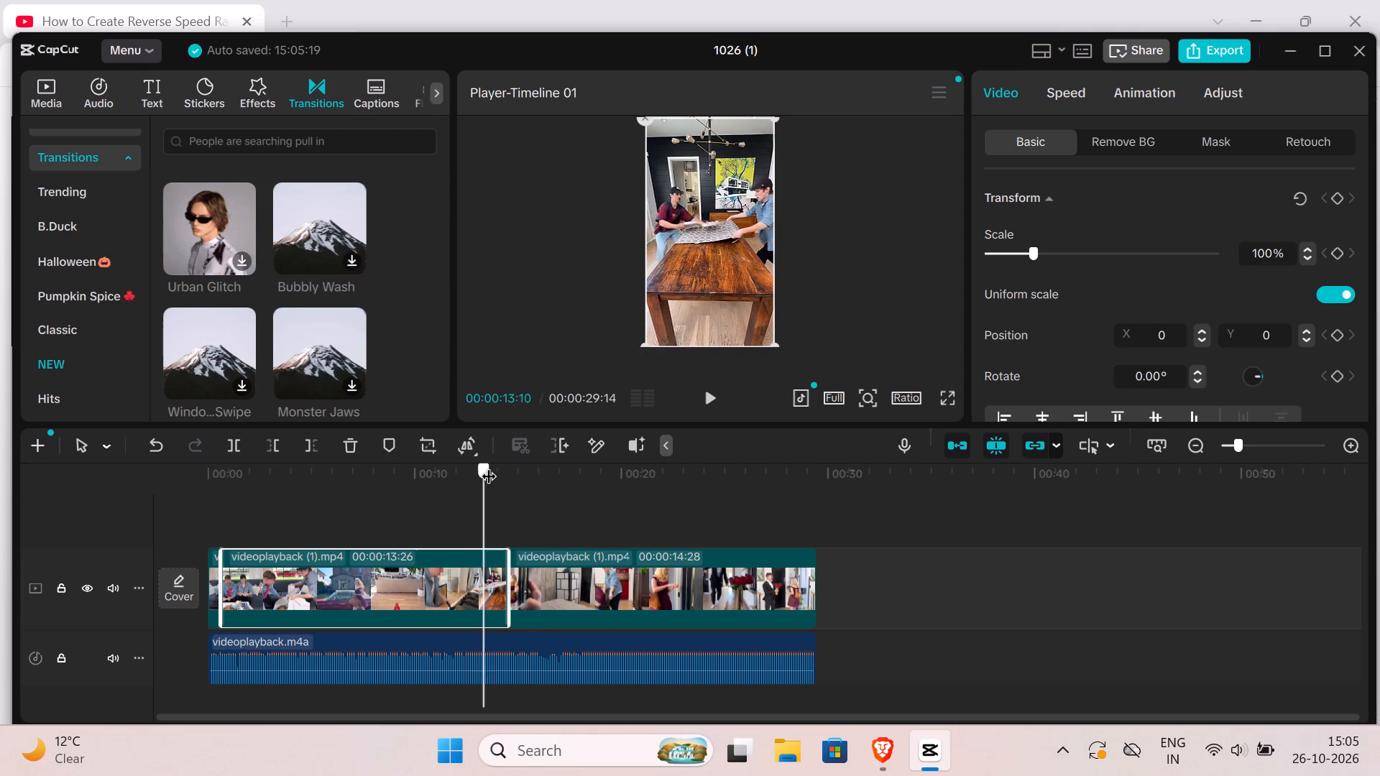
left_click_drag(488, 465, 512, 466)
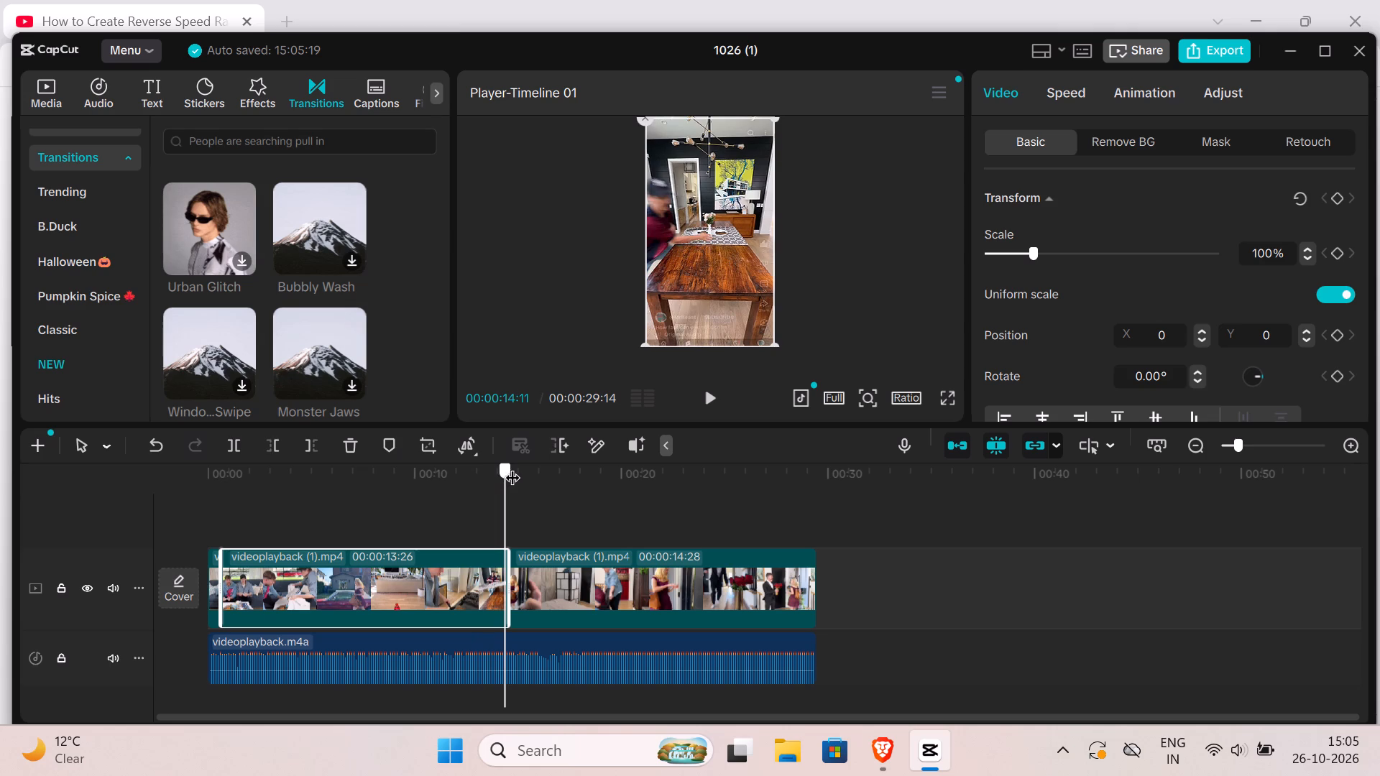
left_click_drag(512, 466, 507, 467)
left_click_drag(507, 467, 509, 467)
left_click_drag(509, 467, 511, 467)
left_click_drag(511, 467, 520, 468)
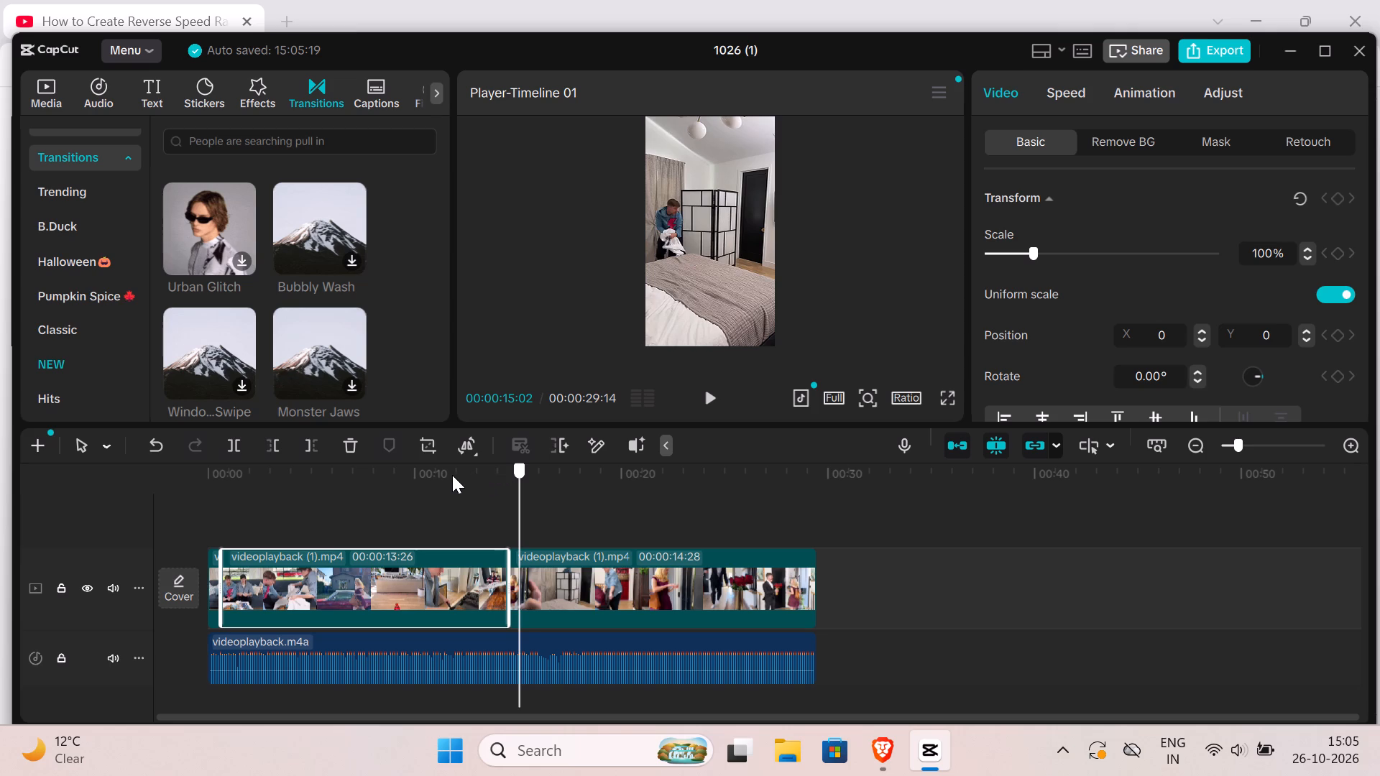
left_click(452, 475)
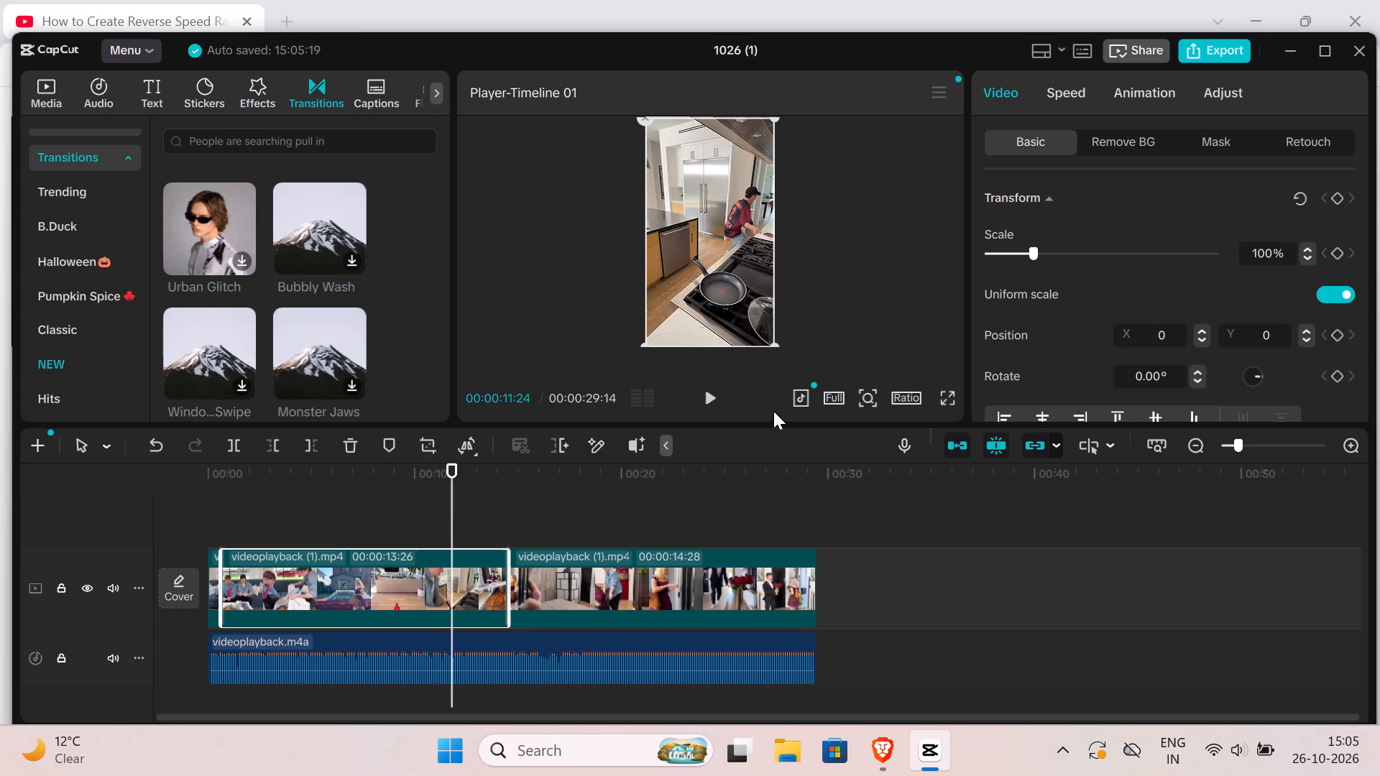
left_click(717, 392)
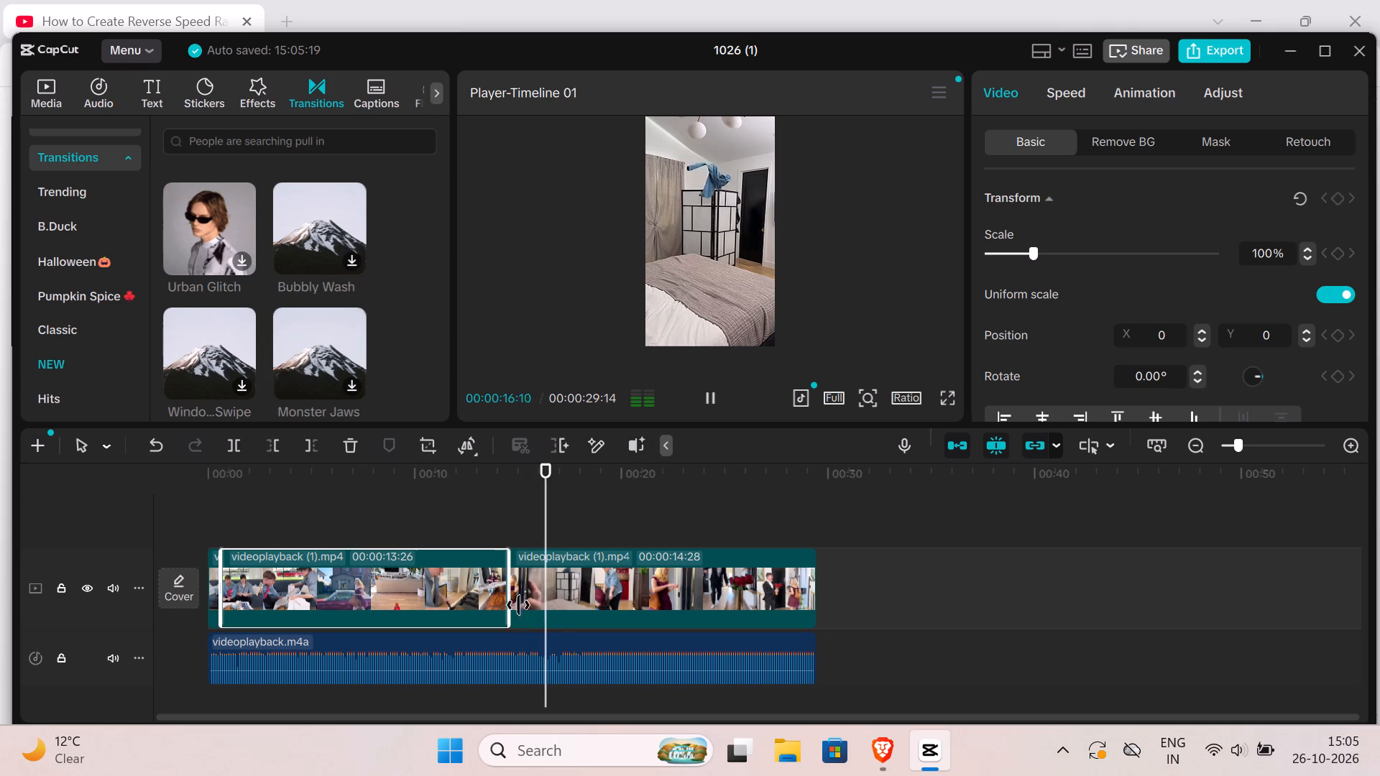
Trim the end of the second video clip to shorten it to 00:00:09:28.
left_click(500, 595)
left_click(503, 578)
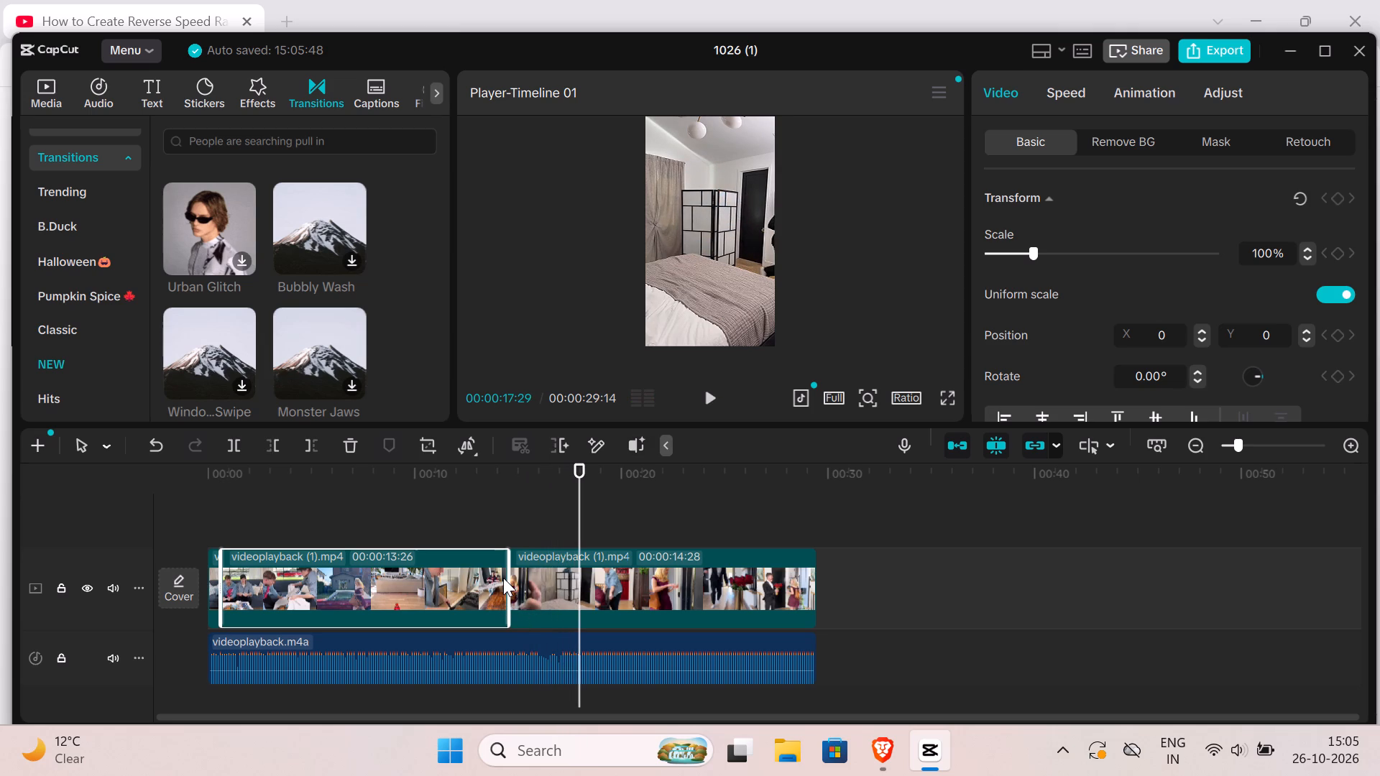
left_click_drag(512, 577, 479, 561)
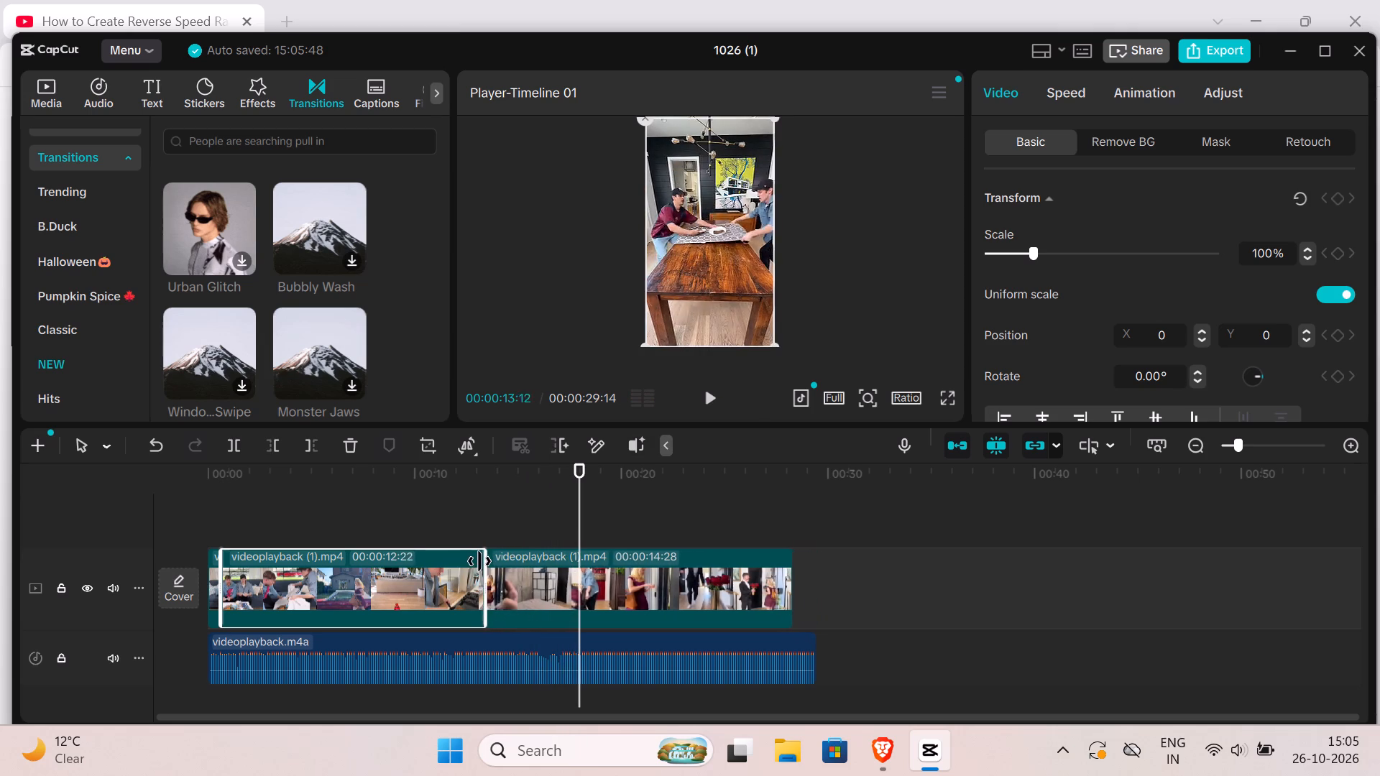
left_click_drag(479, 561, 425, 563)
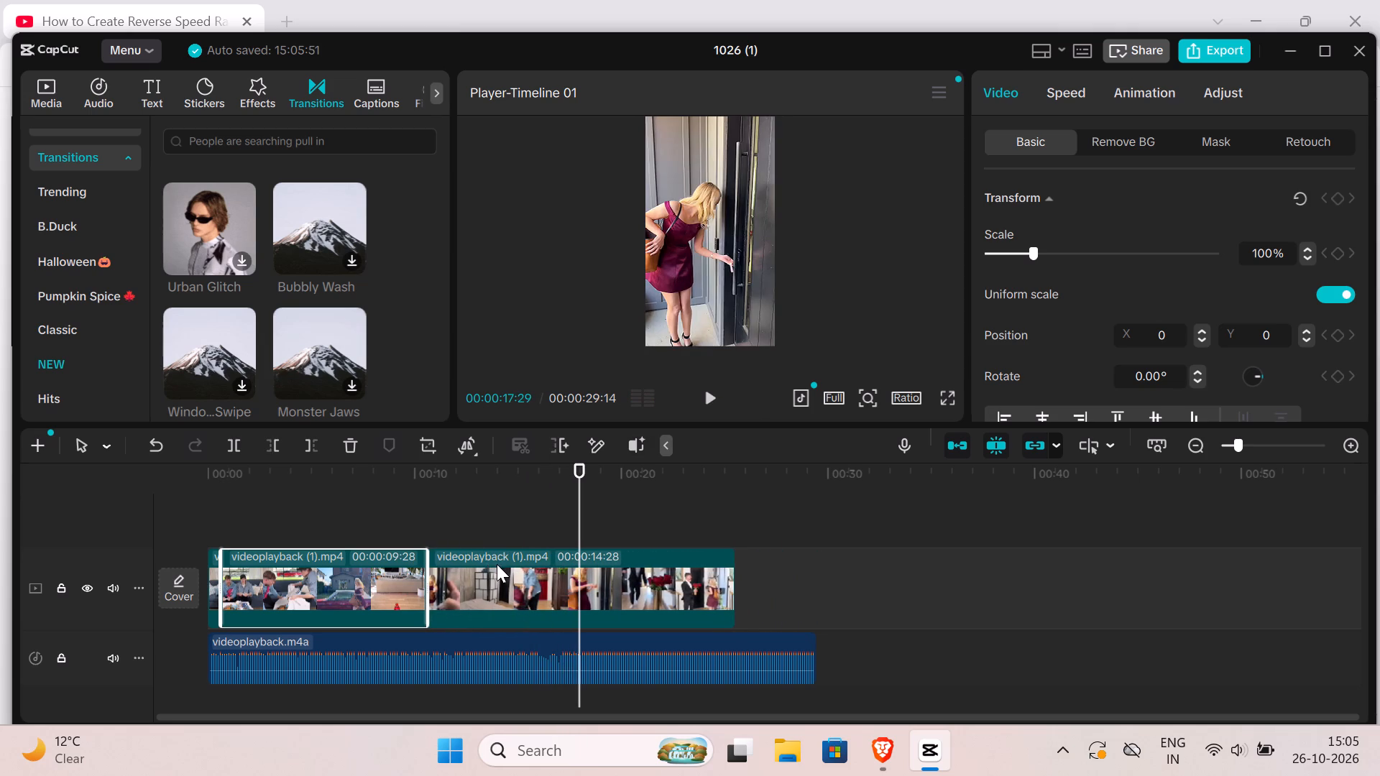
Extend the end of the second video clip to lengthen it to 00:00:13:27.
left_click(484, 588)
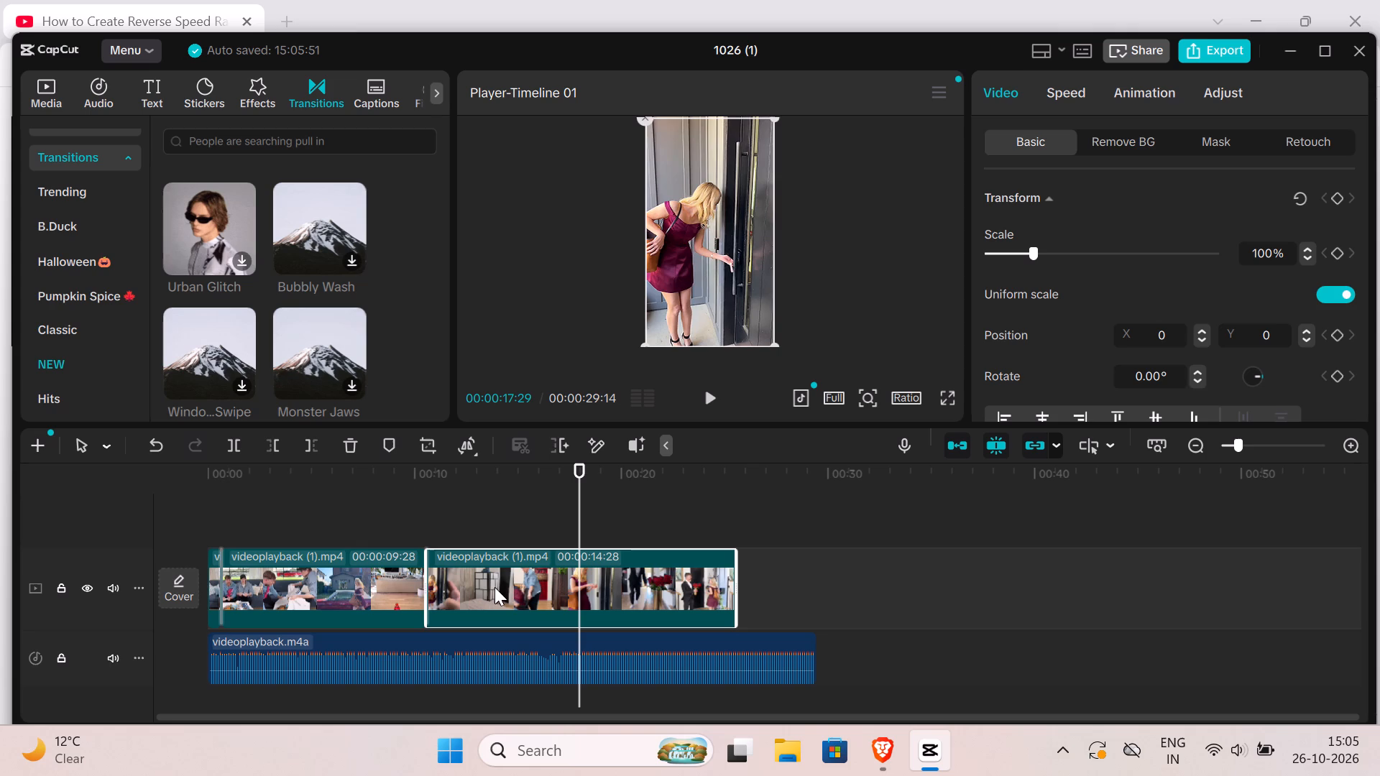
left_click(402, 583)
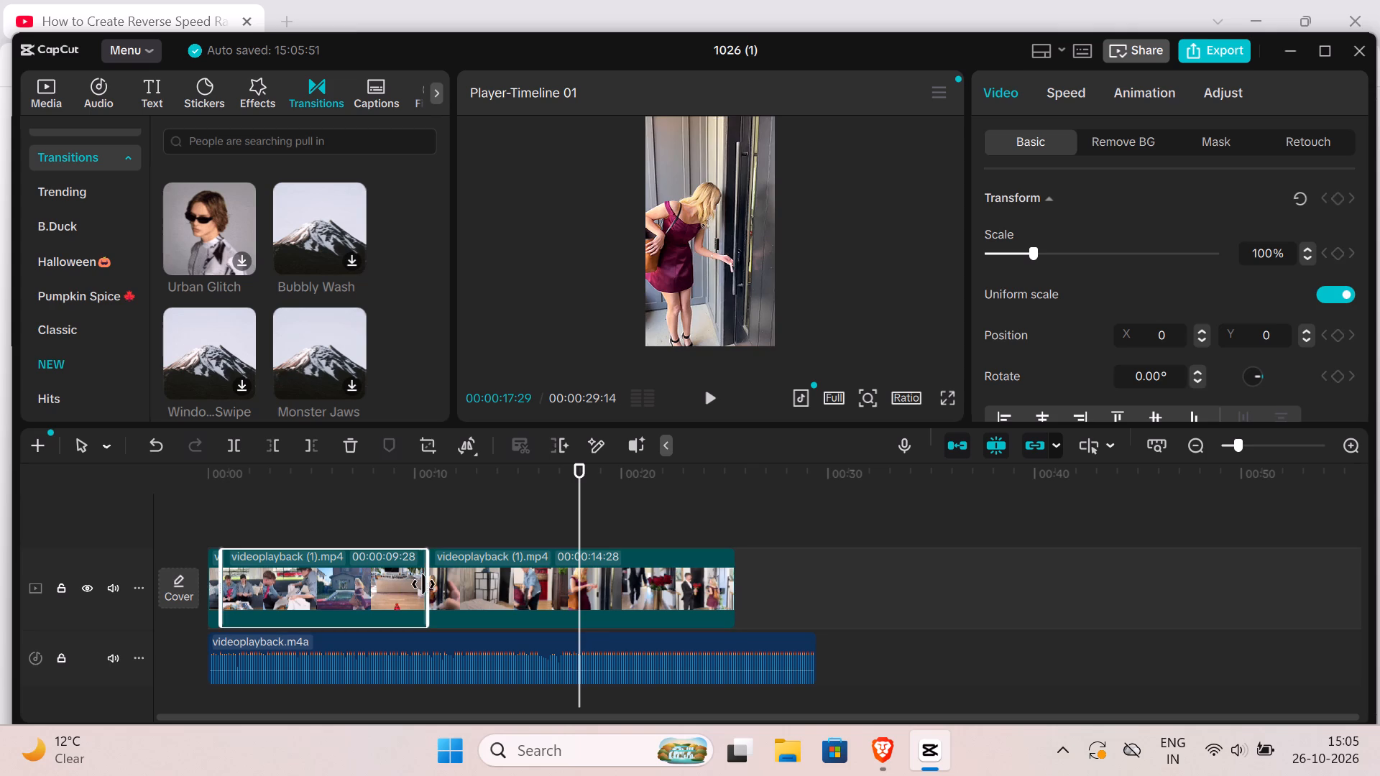
left_click(423, 584)
left_click_drag(428, 573, 433, 573)
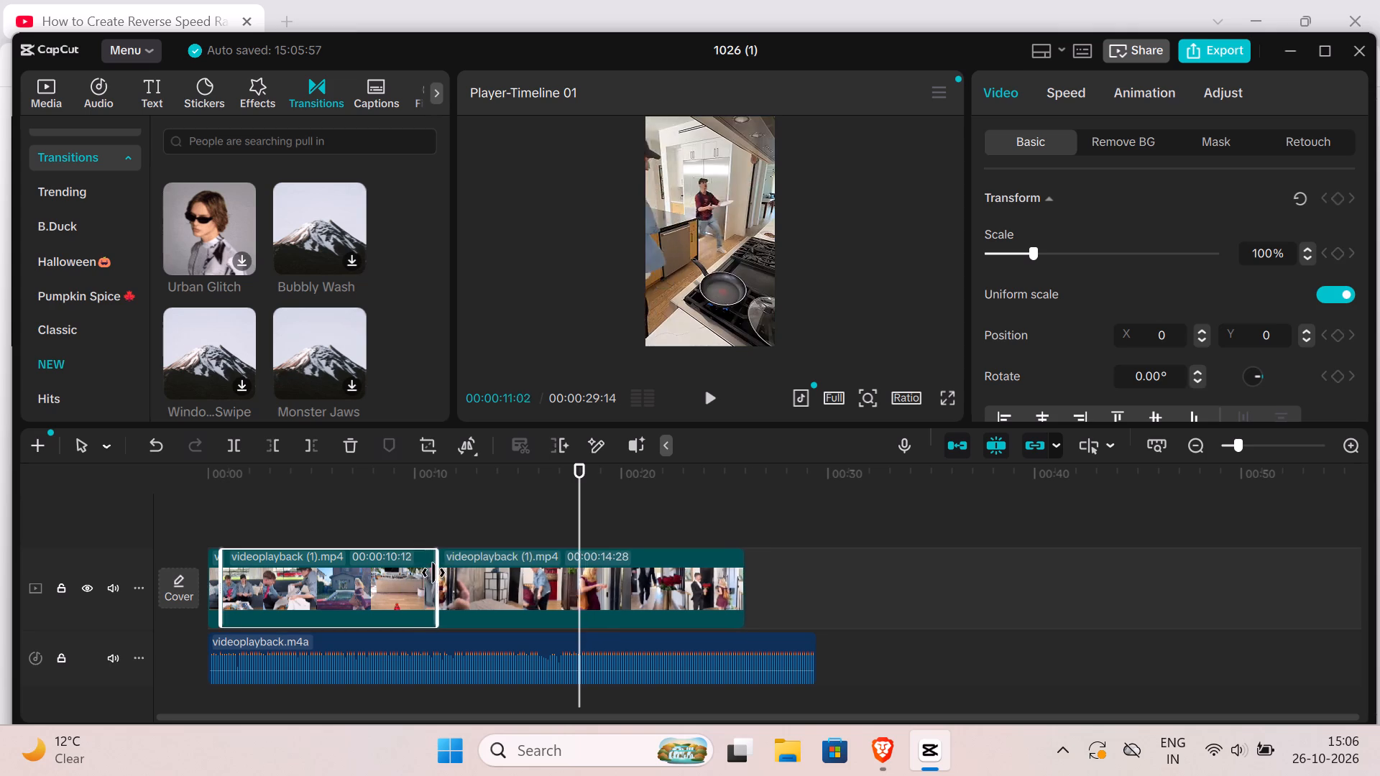
left_click_drag(433, 573, 571, 589)
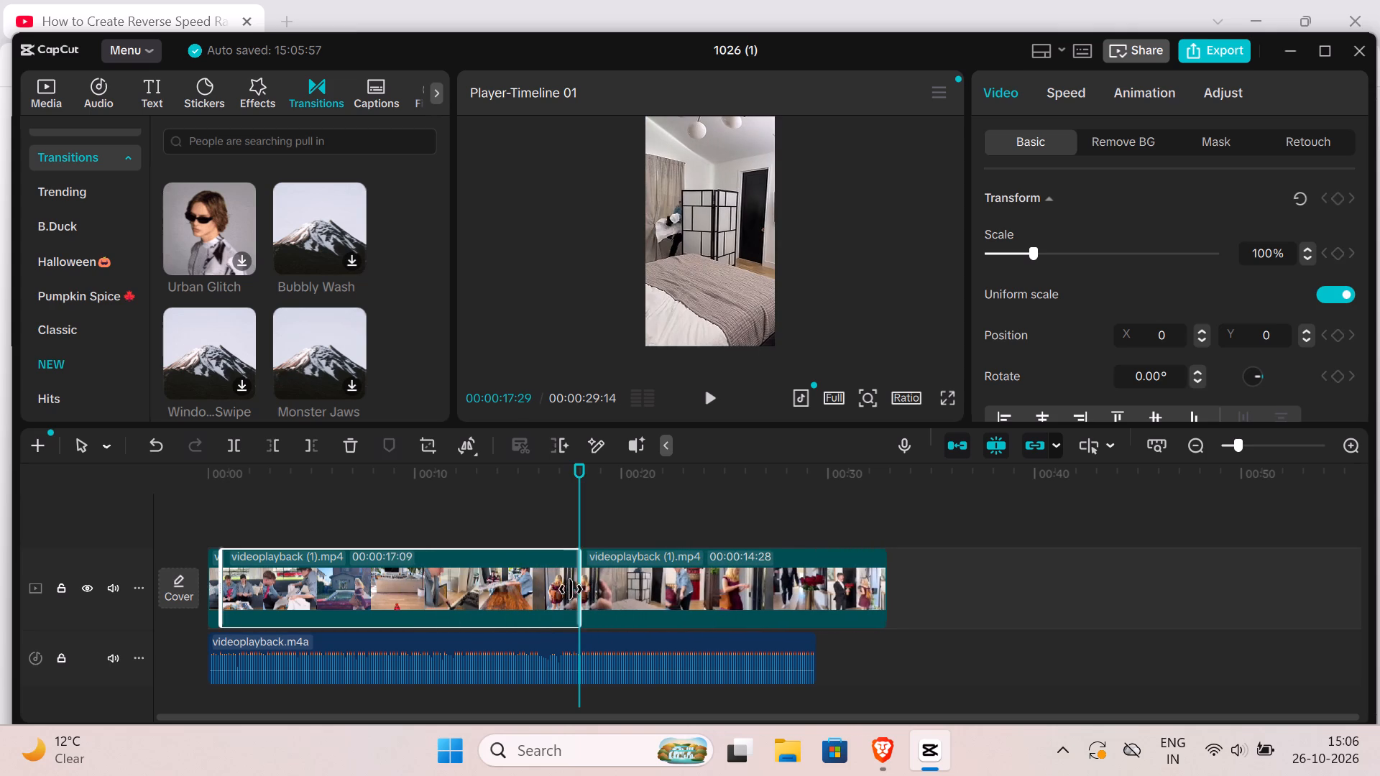
left_click_drag(571, 589, 647, 612)
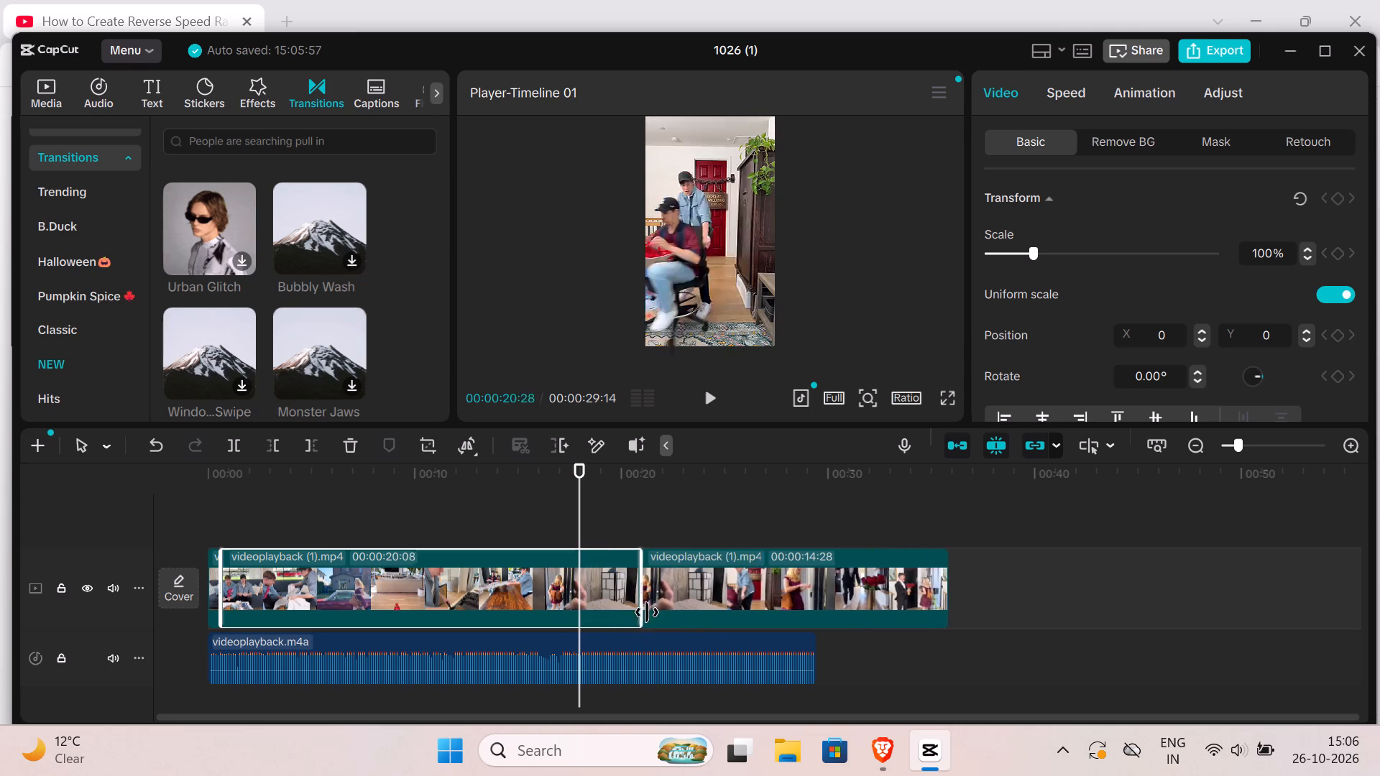
left_click_drag(647, 612, 600, 607)
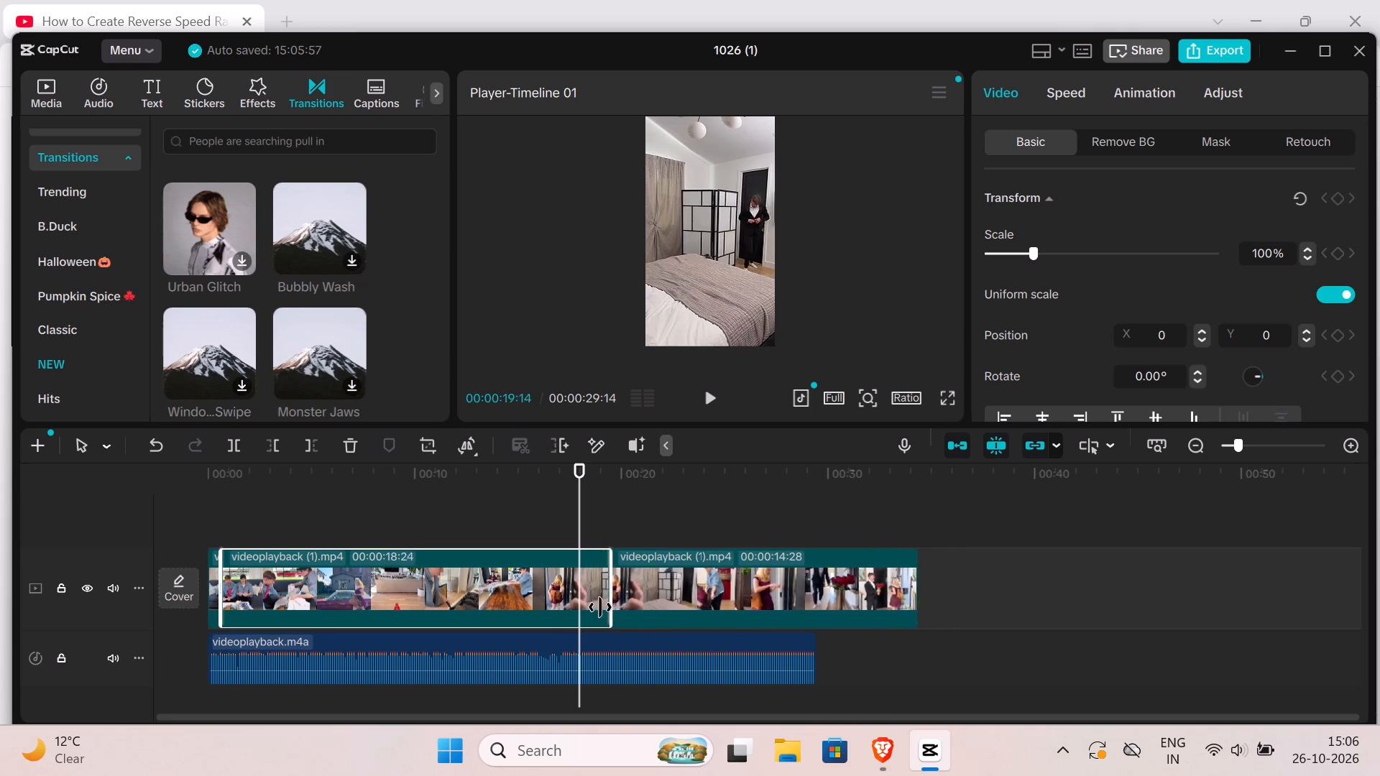
left_click_drag(600, 607, 576, 608)
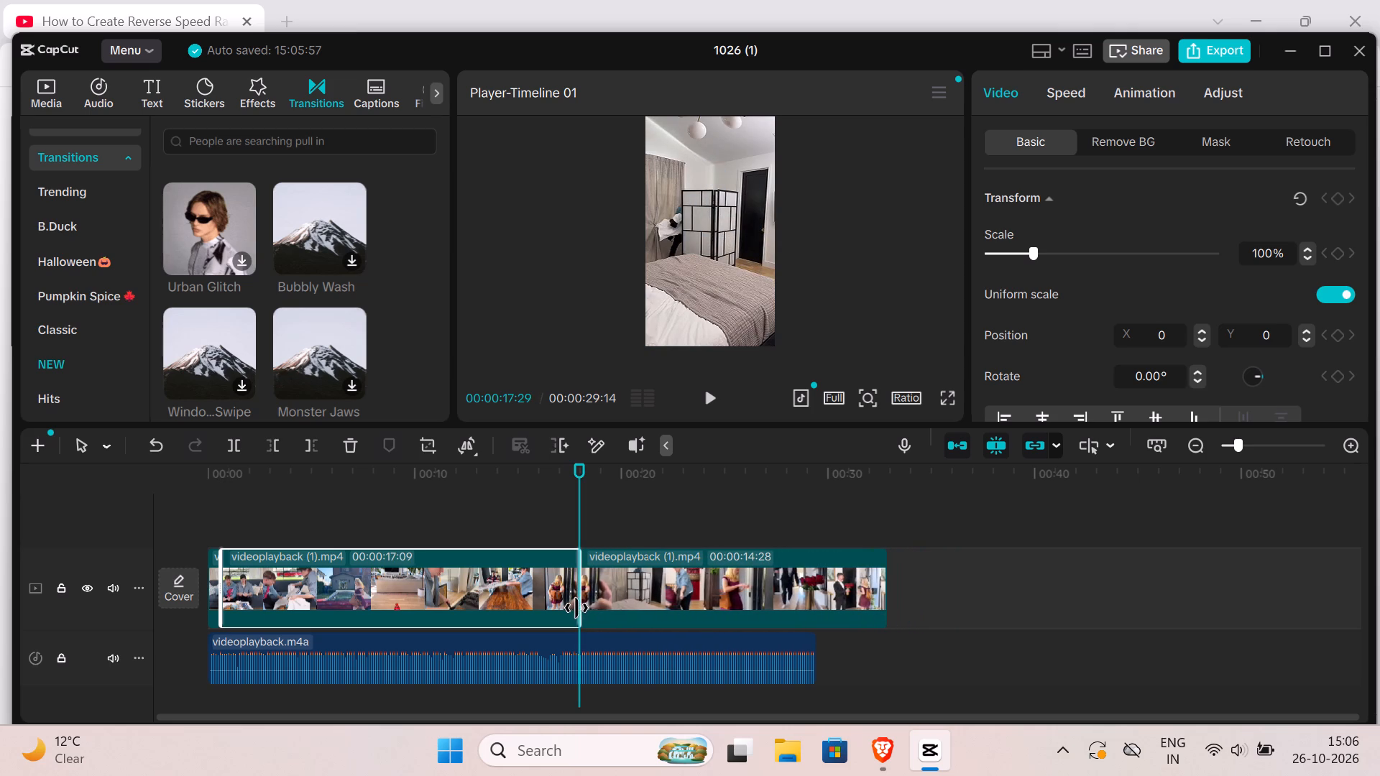
left_click_drag(576, 608, 558, 609)
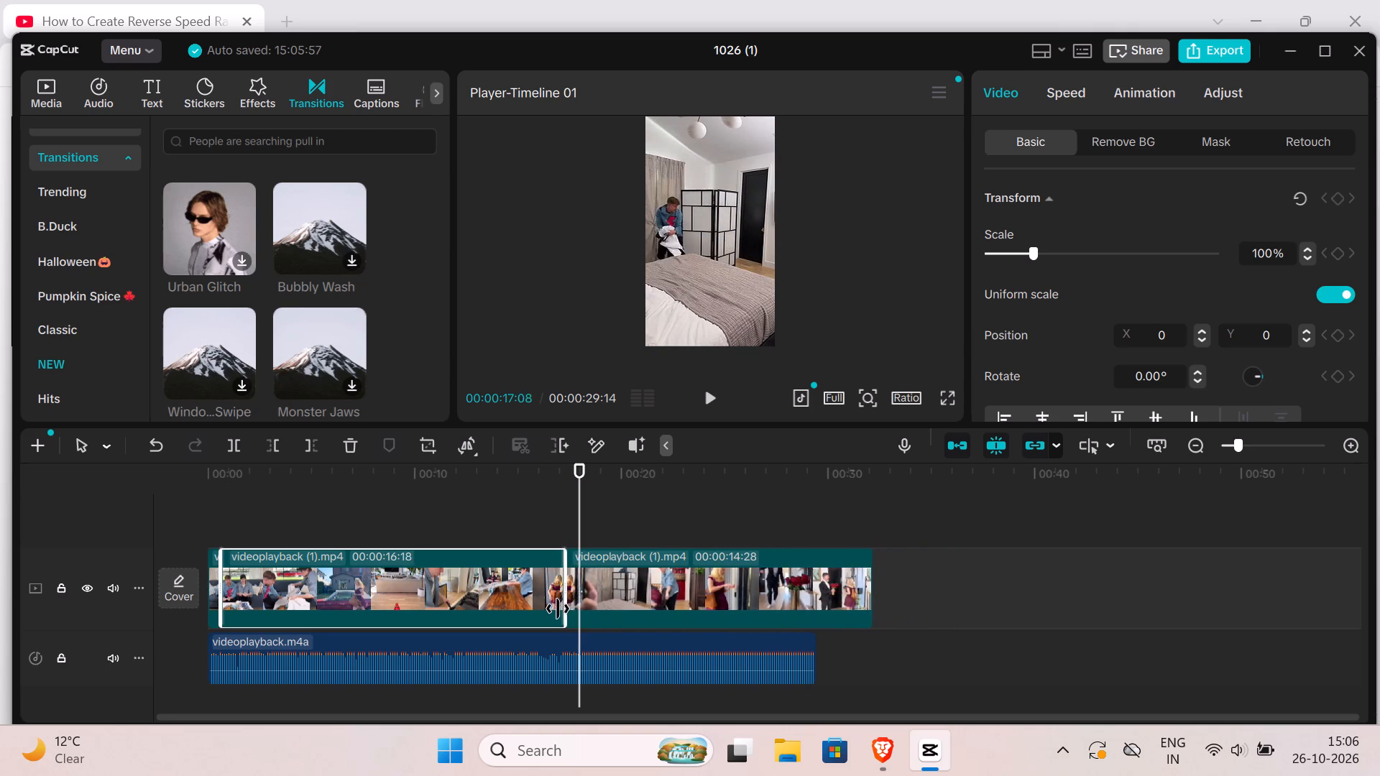
left_click_drag(558, 609, 538, 609)
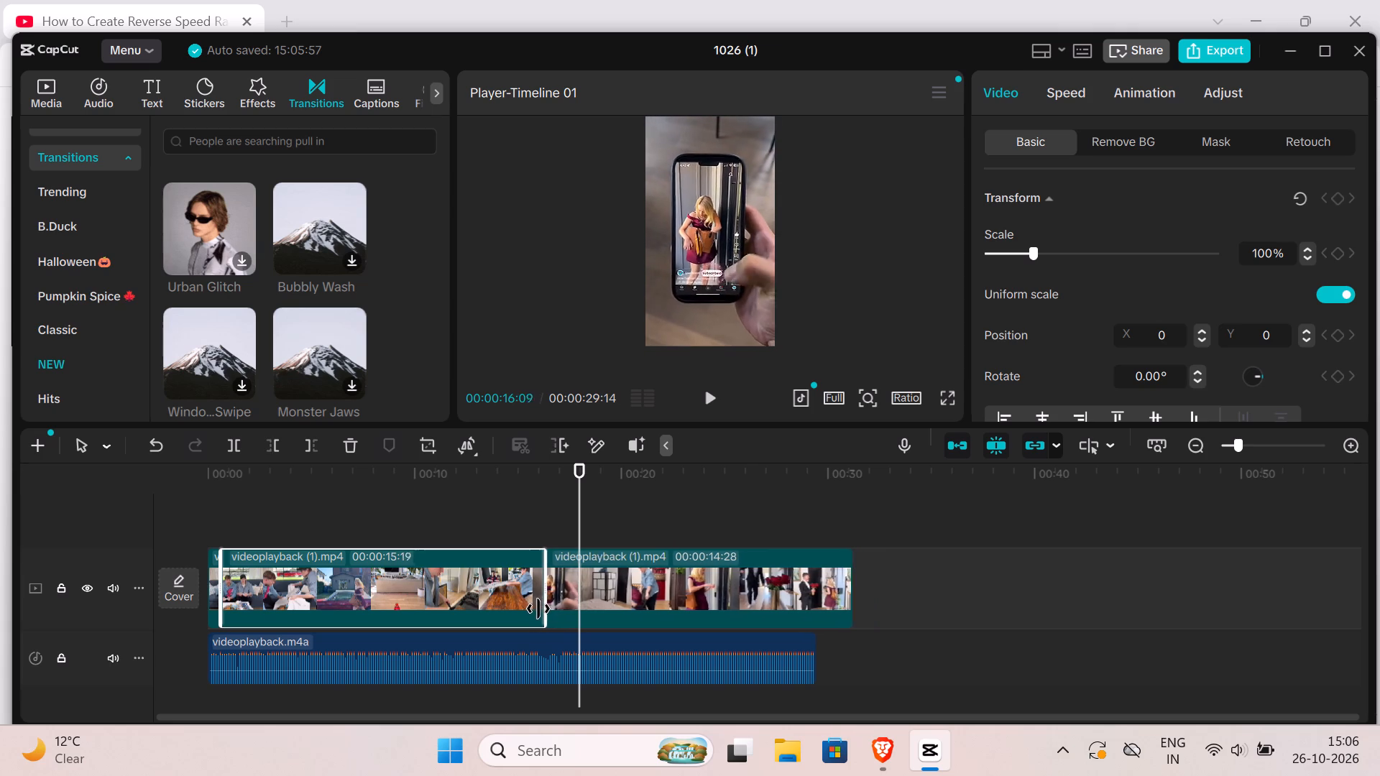
left_click_drag(538, 609, 533, 609)
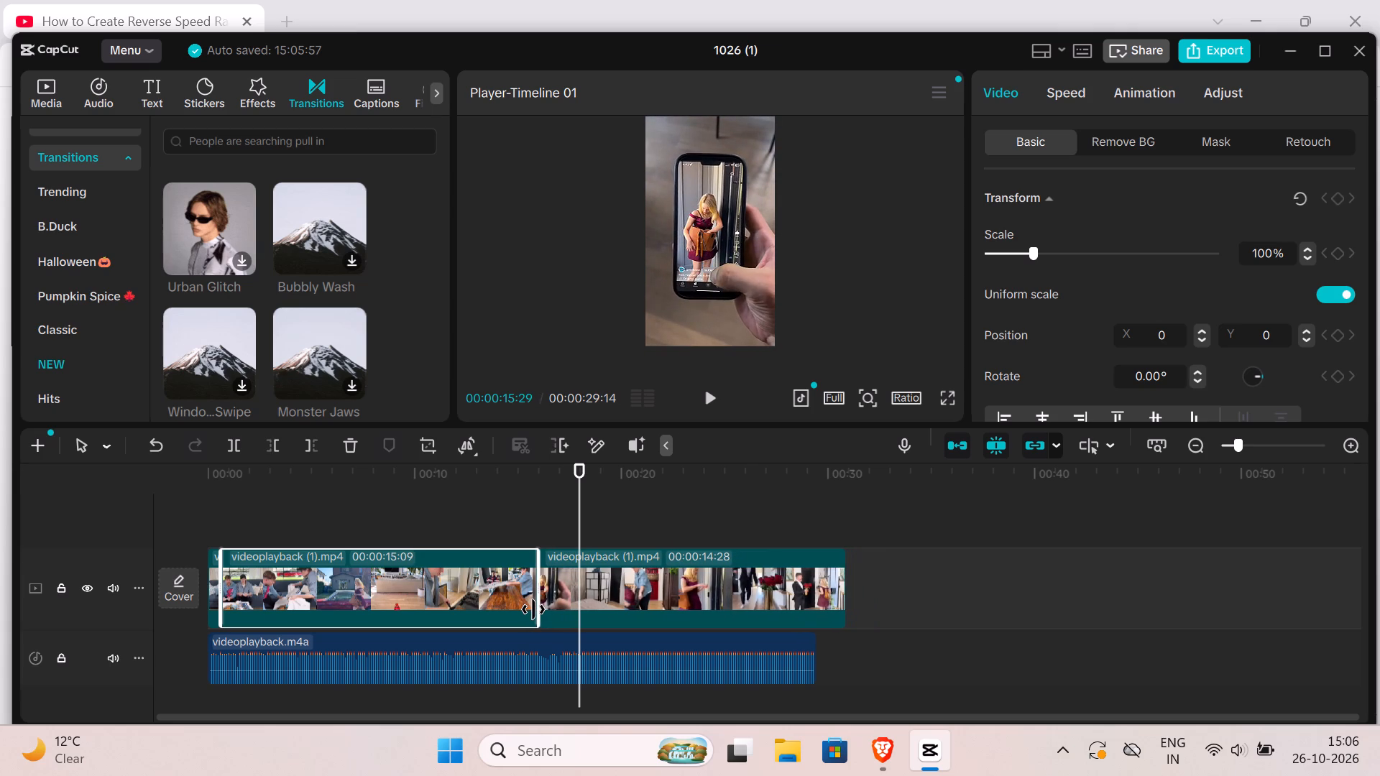
left_click_drag(533, 609, 533, 609)
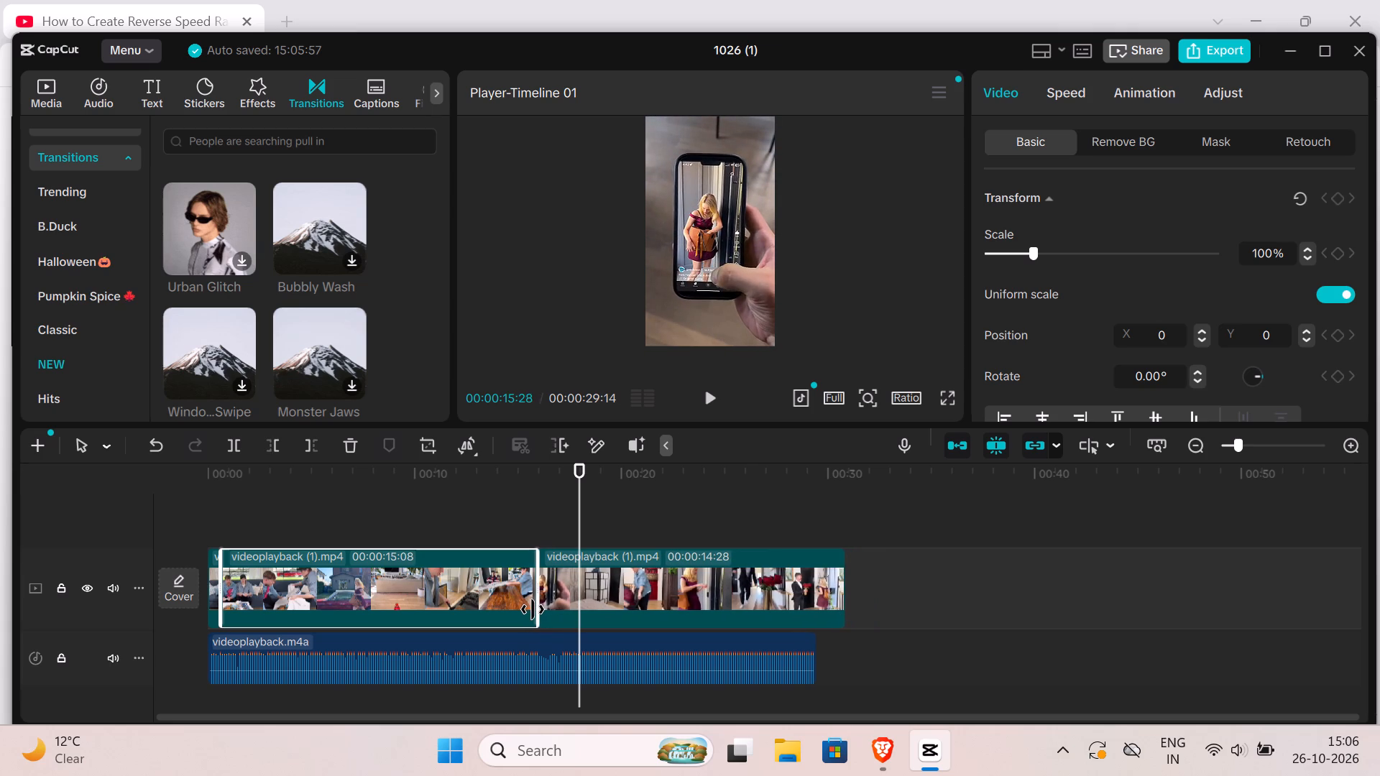
left_click_drag(533, 609, 520, 606)
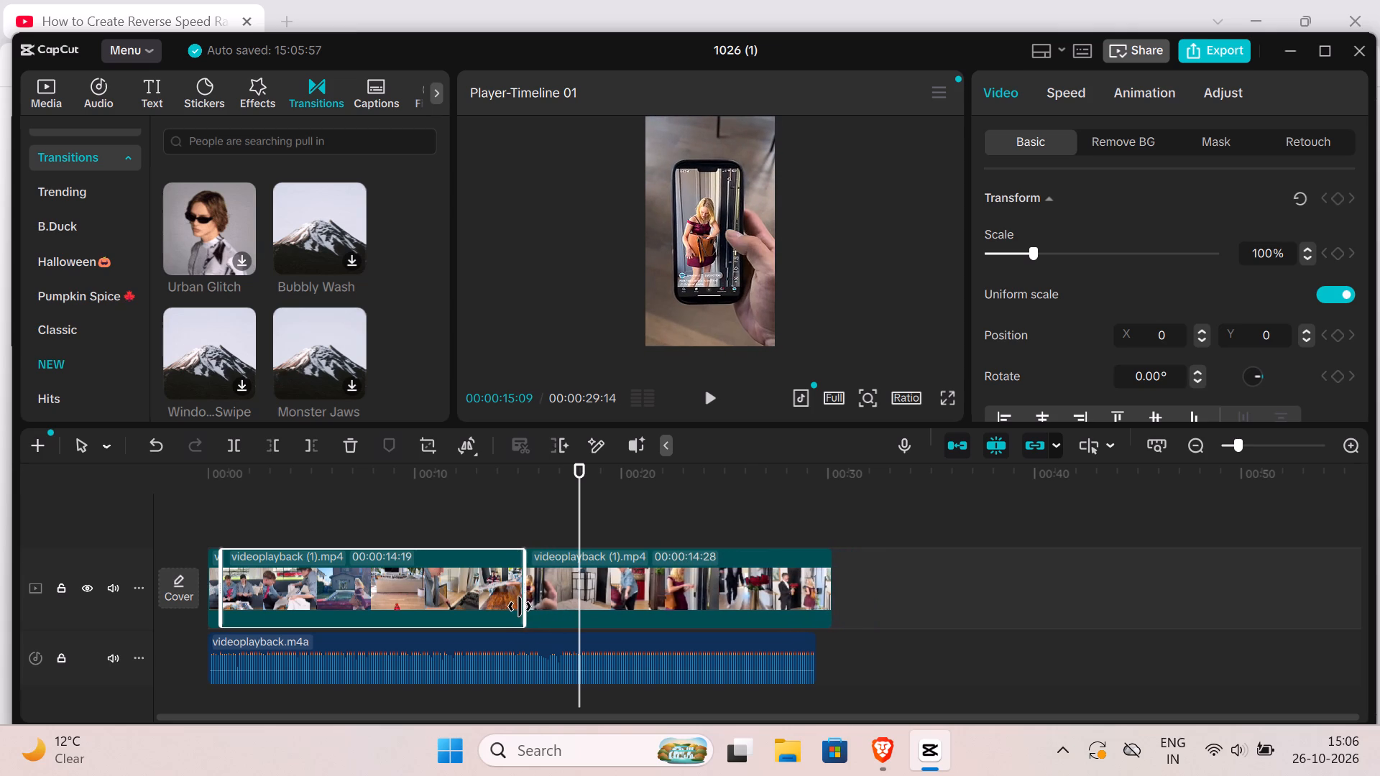
left_click_drag(520, 606, 515, 605)
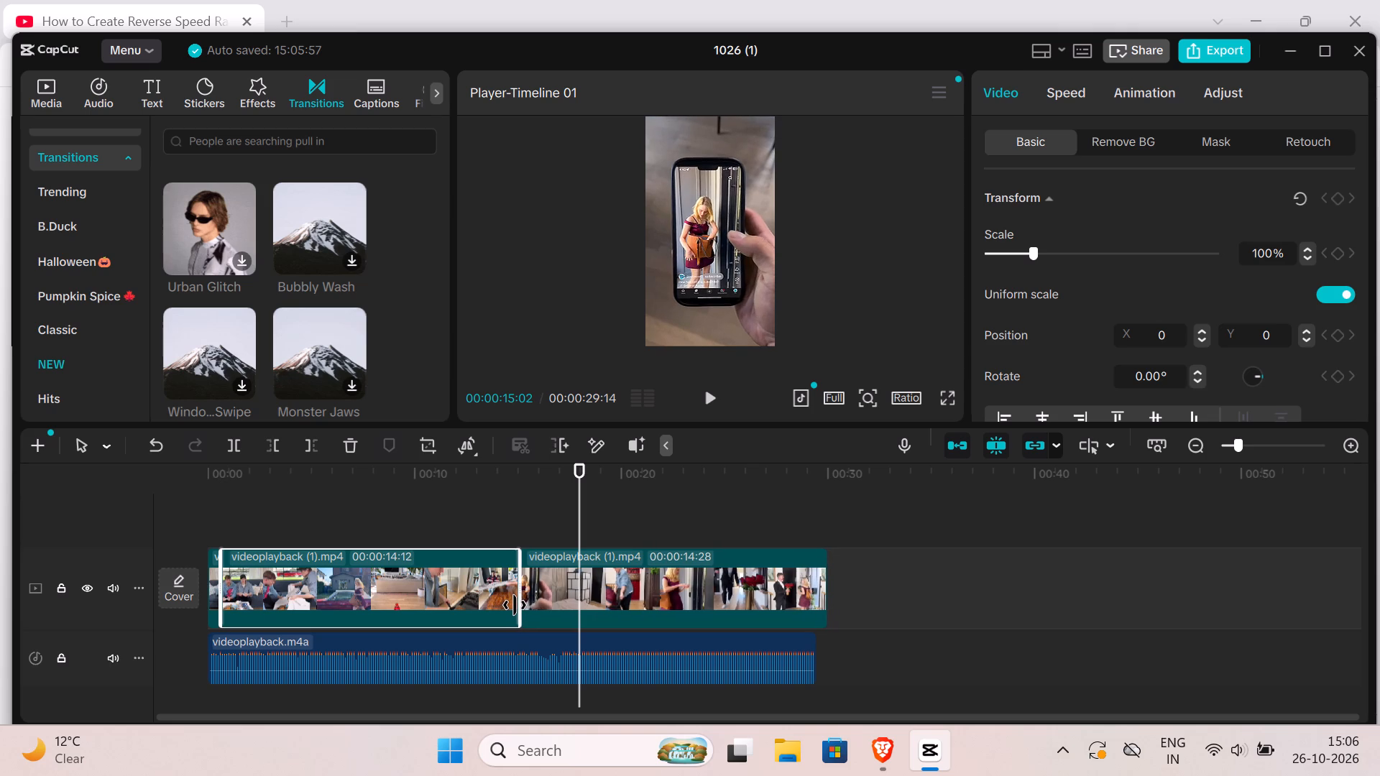
left_click_drag(515, 605, 507, 604)
left_click(507, 604)
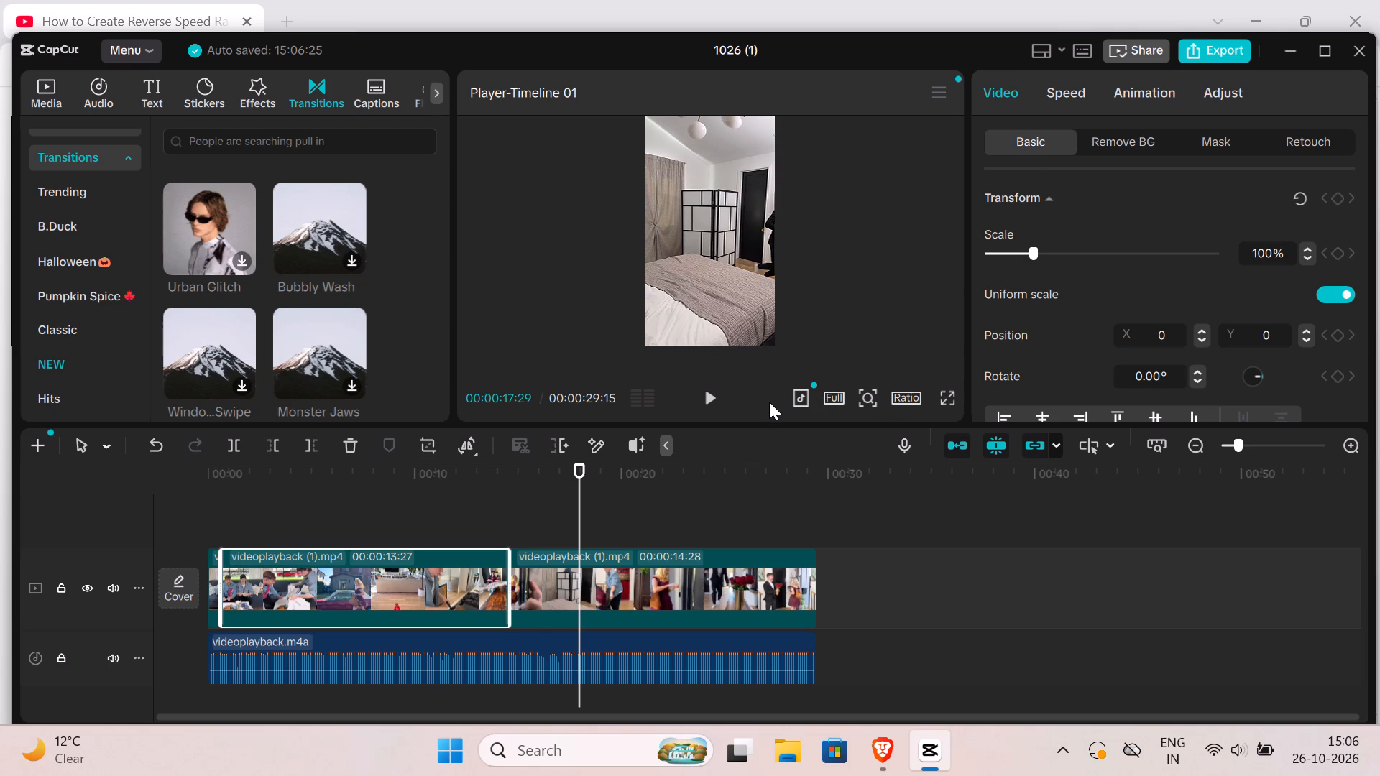
Play the video from 00:00:17:29 to the end, and again from the start, to check the edited clips.
left_click(706, 412)
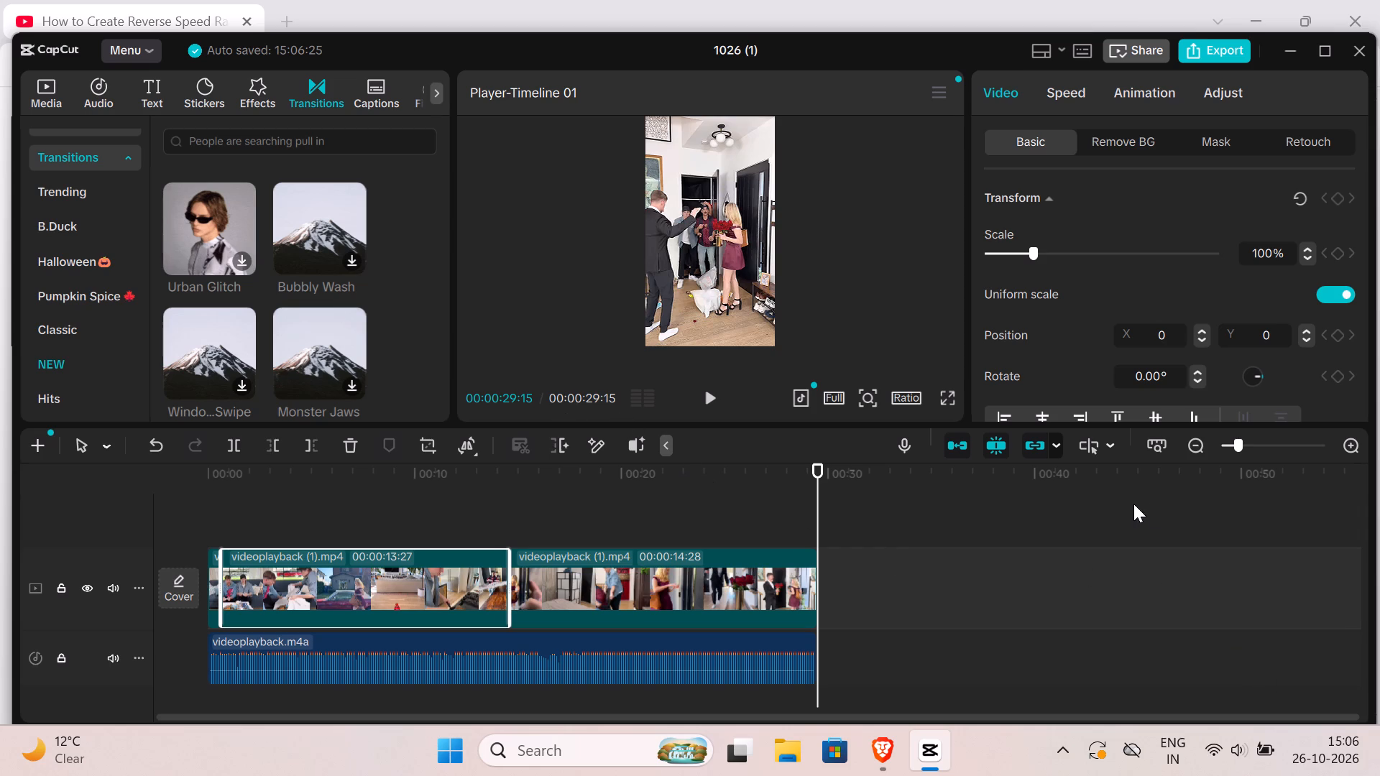
left_click(721, 394)
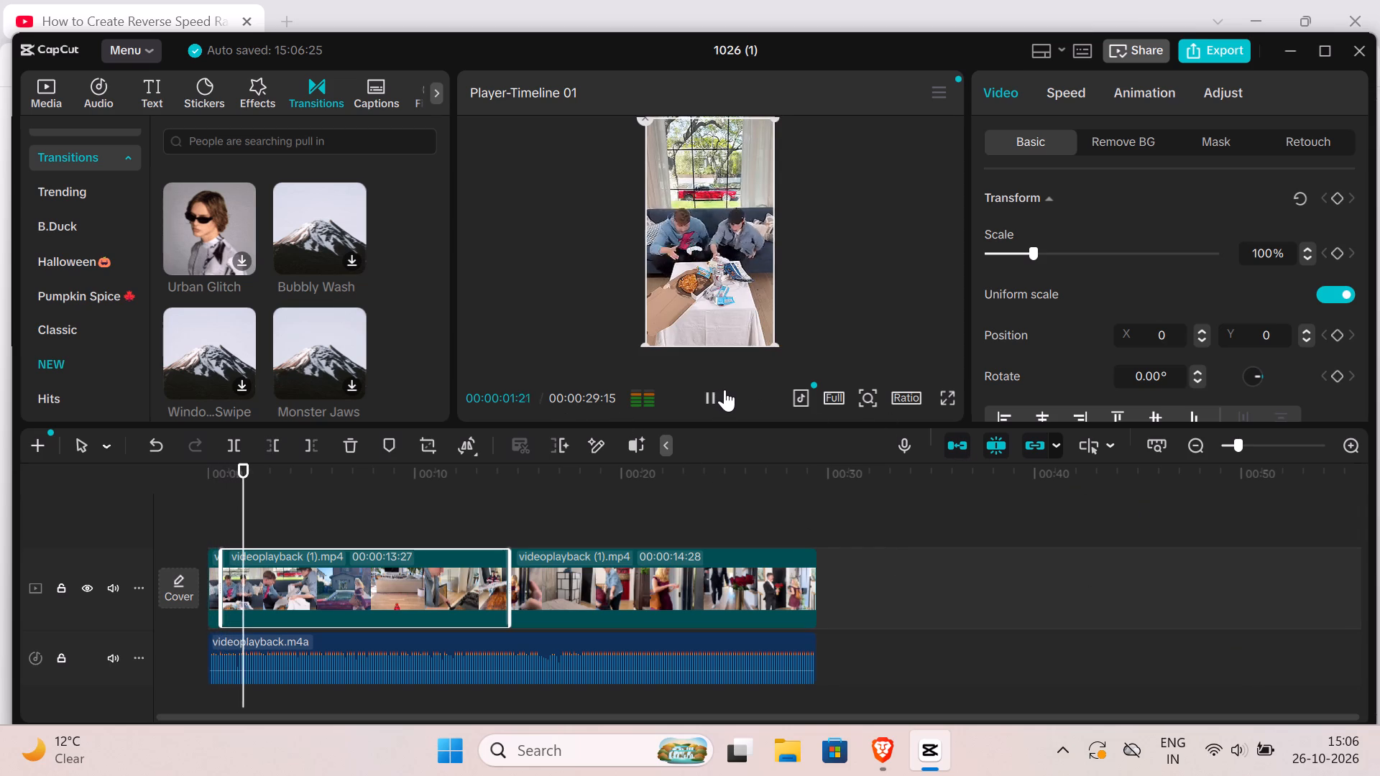
left_click(709, 388)
double_click(707, 387)
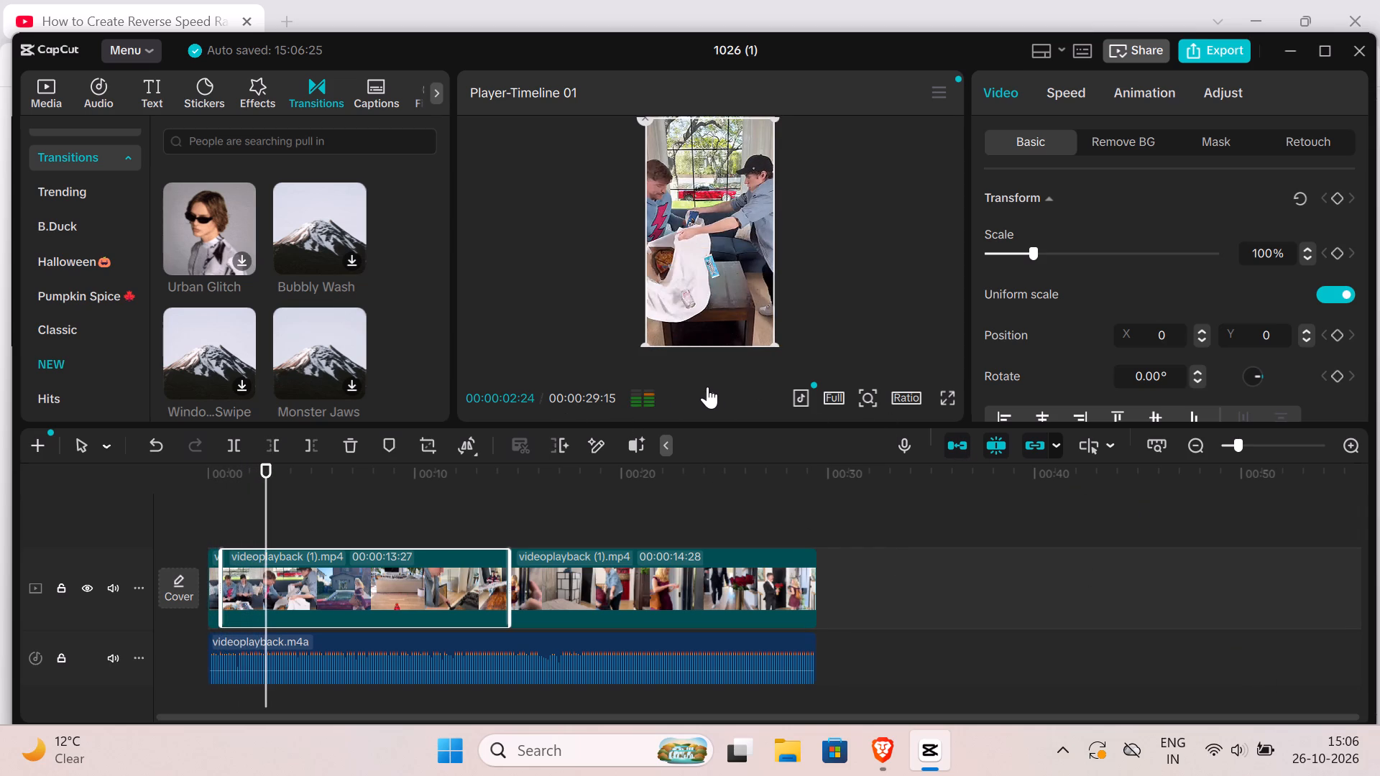
left_click(708, 387)
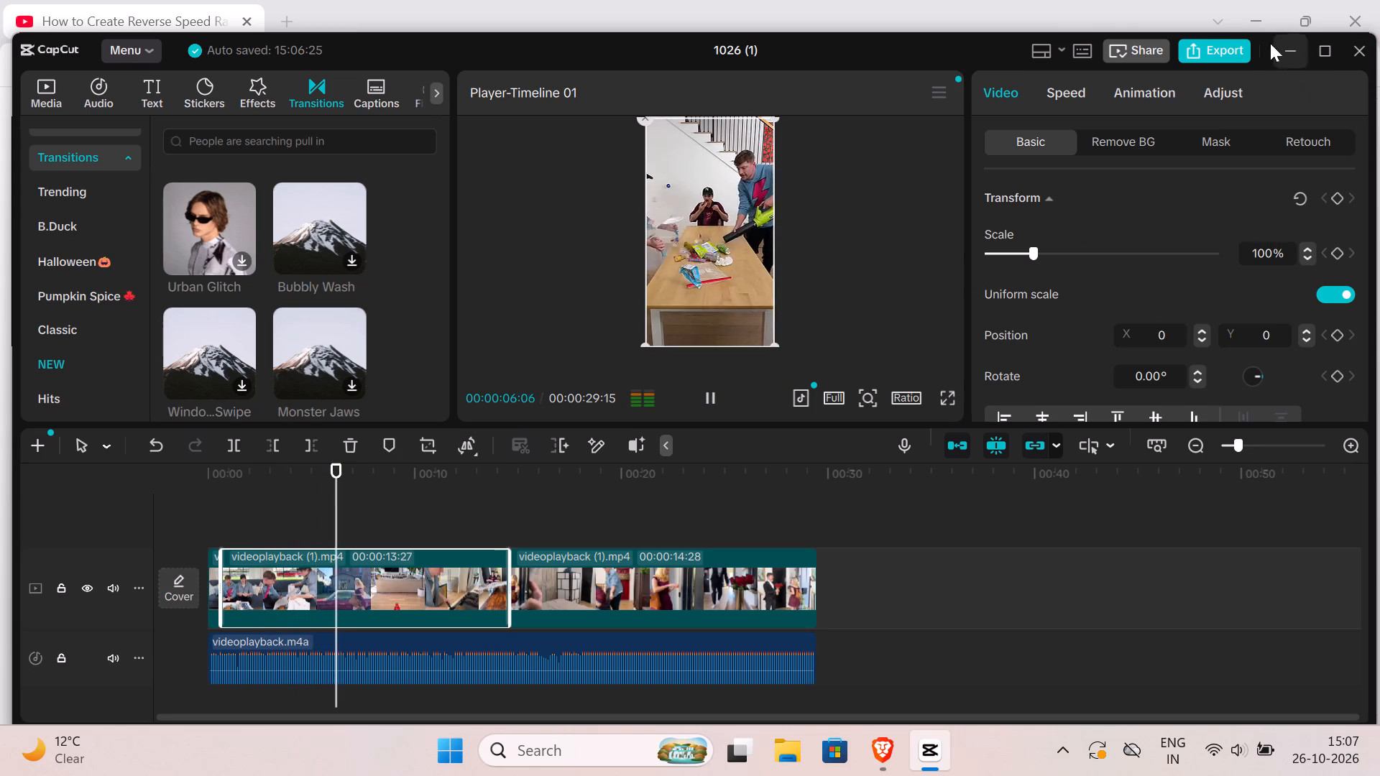
Look through the Remove BG and Mask options for the second video clip.
left_click(1036, 139)
left_click(1132, 136)
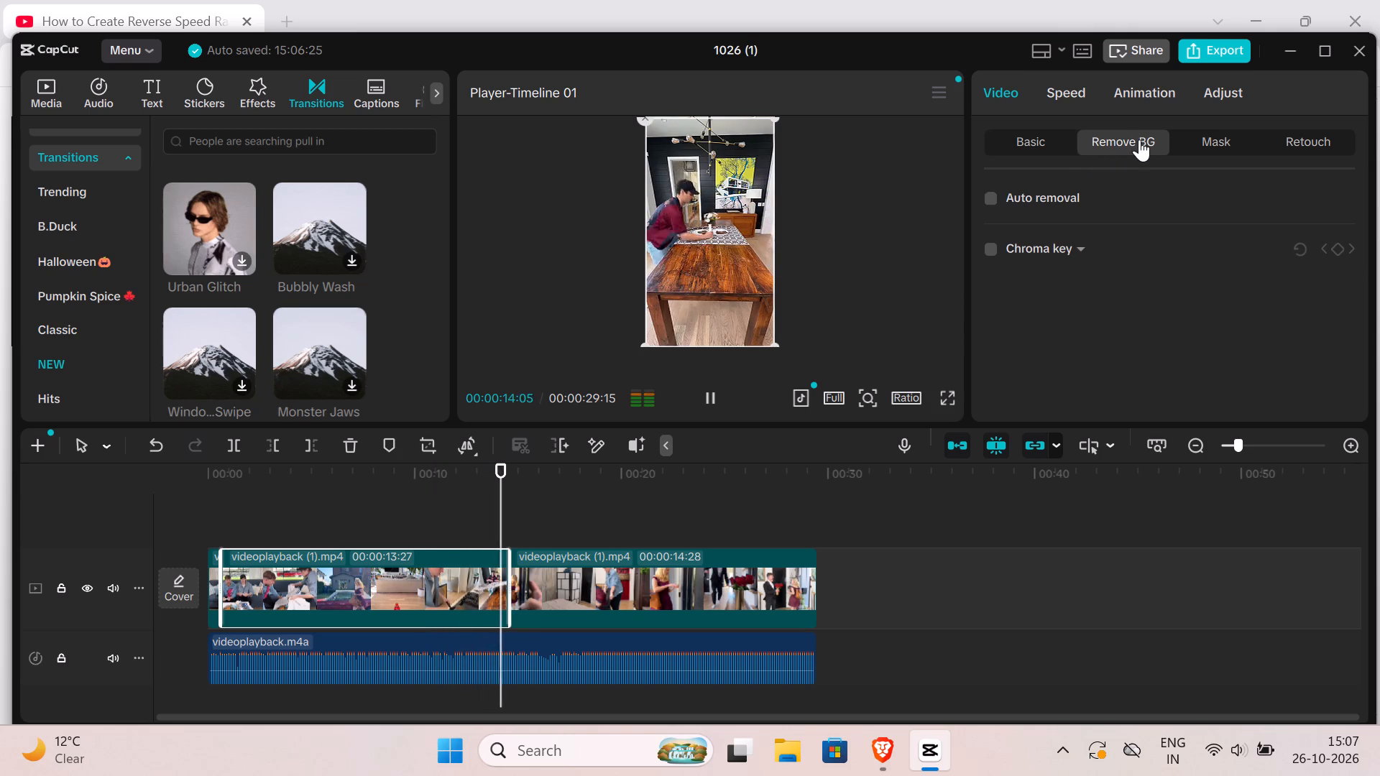
left_click(1189, 146)
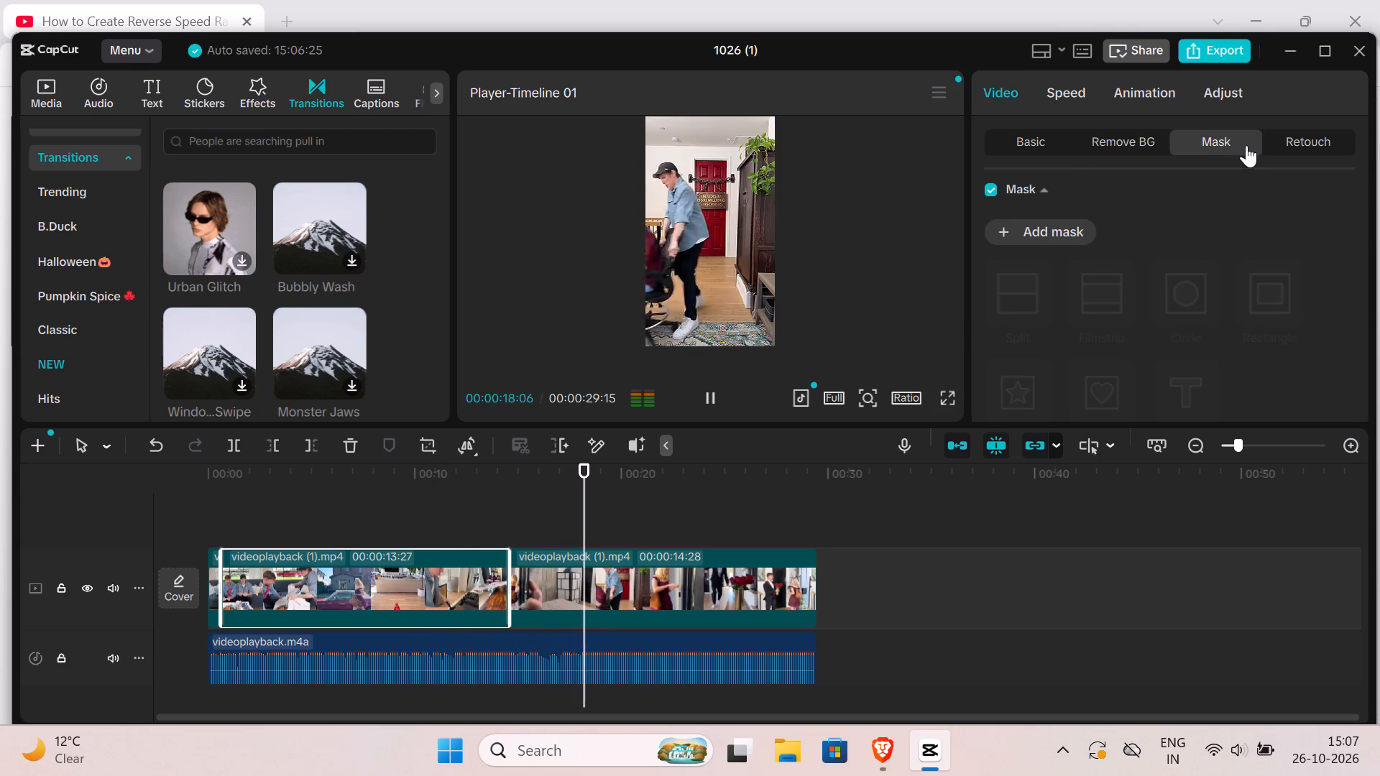
double_click(1104, 305)
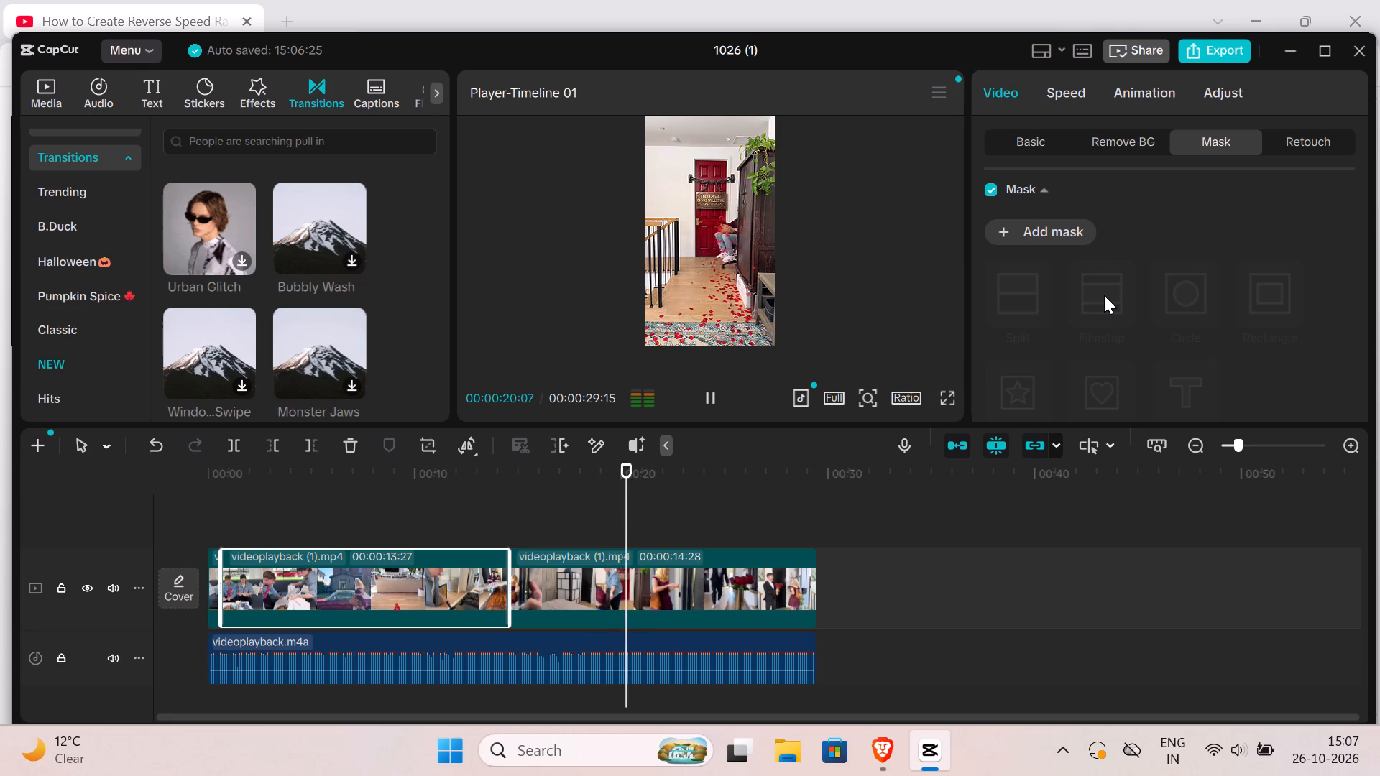
left_click(1103, 292)
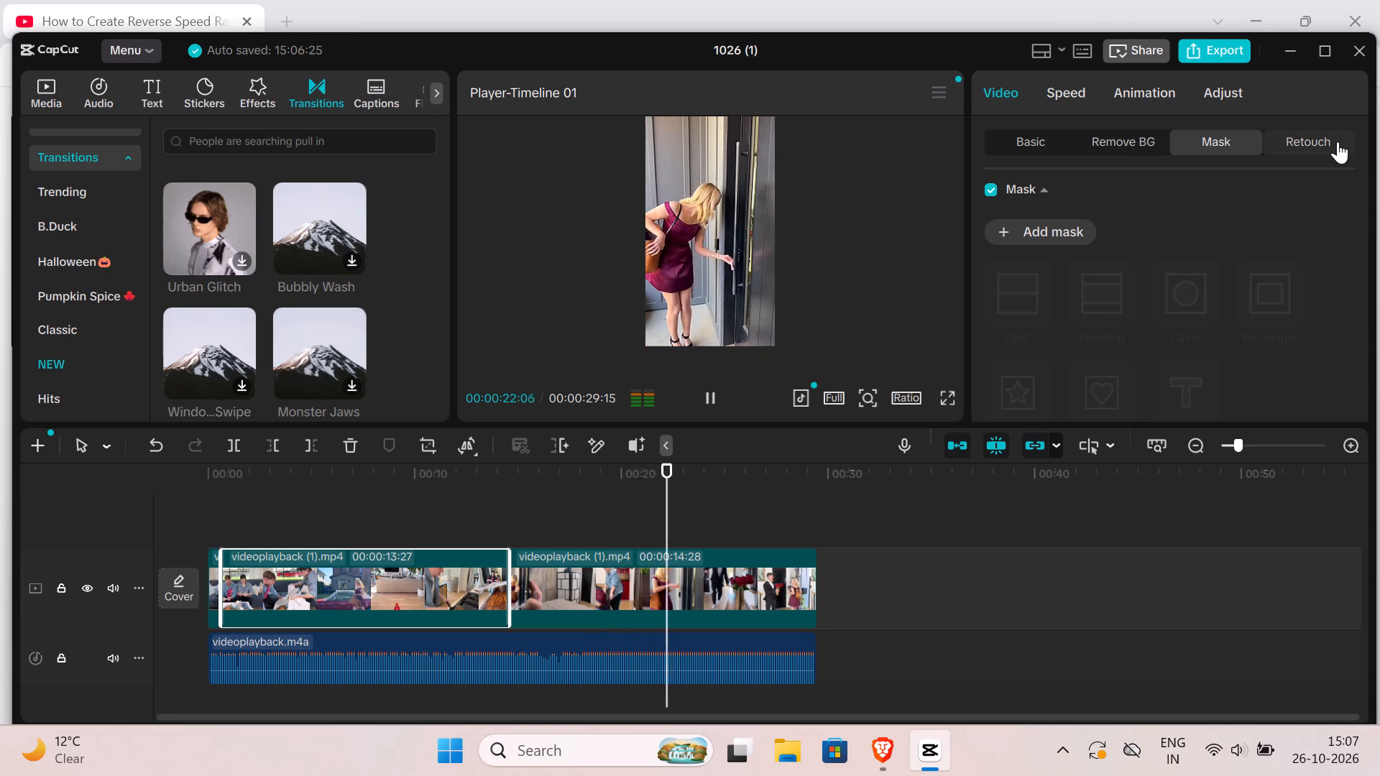
Enable Skin retouching on the second video clip and allow facial and body feature recognition.
left_click(1338, 142)
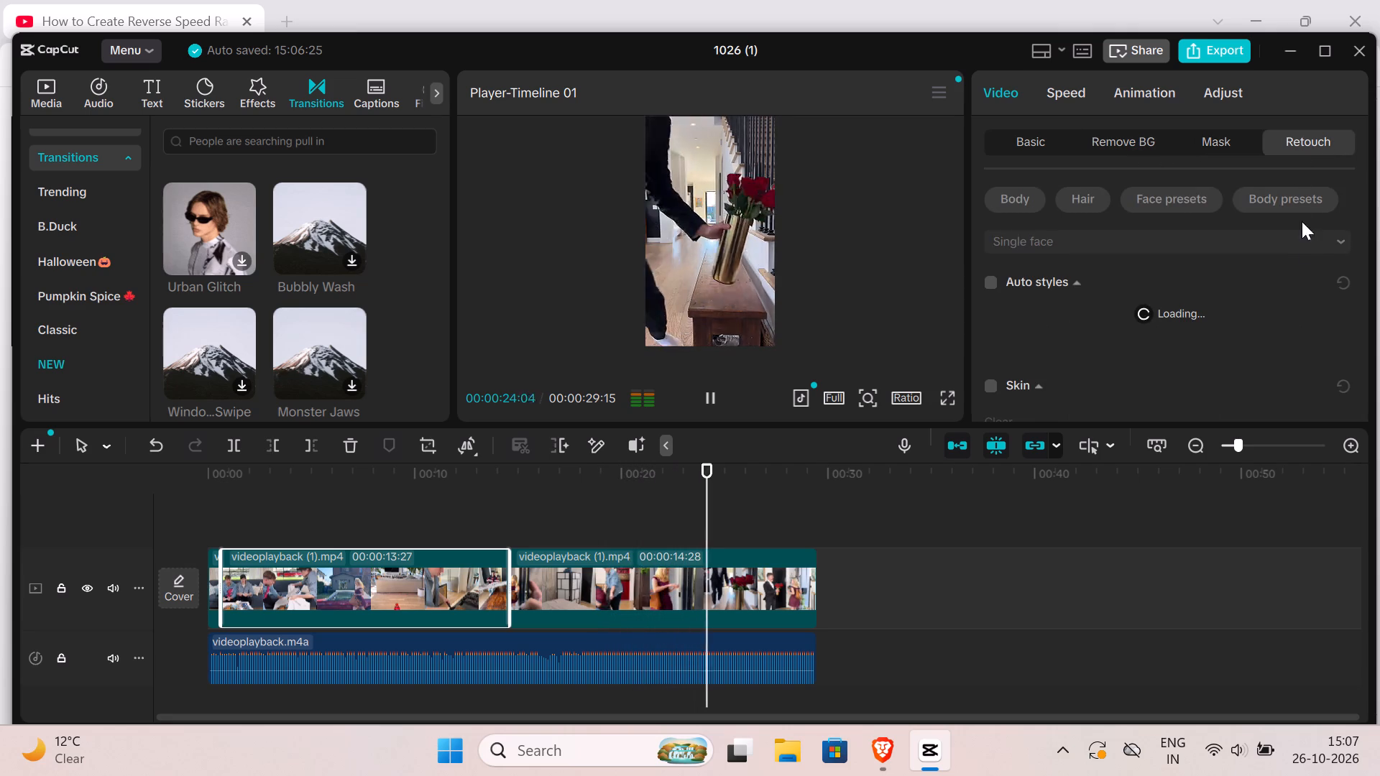
scroll(1310, 248, "down", 1)
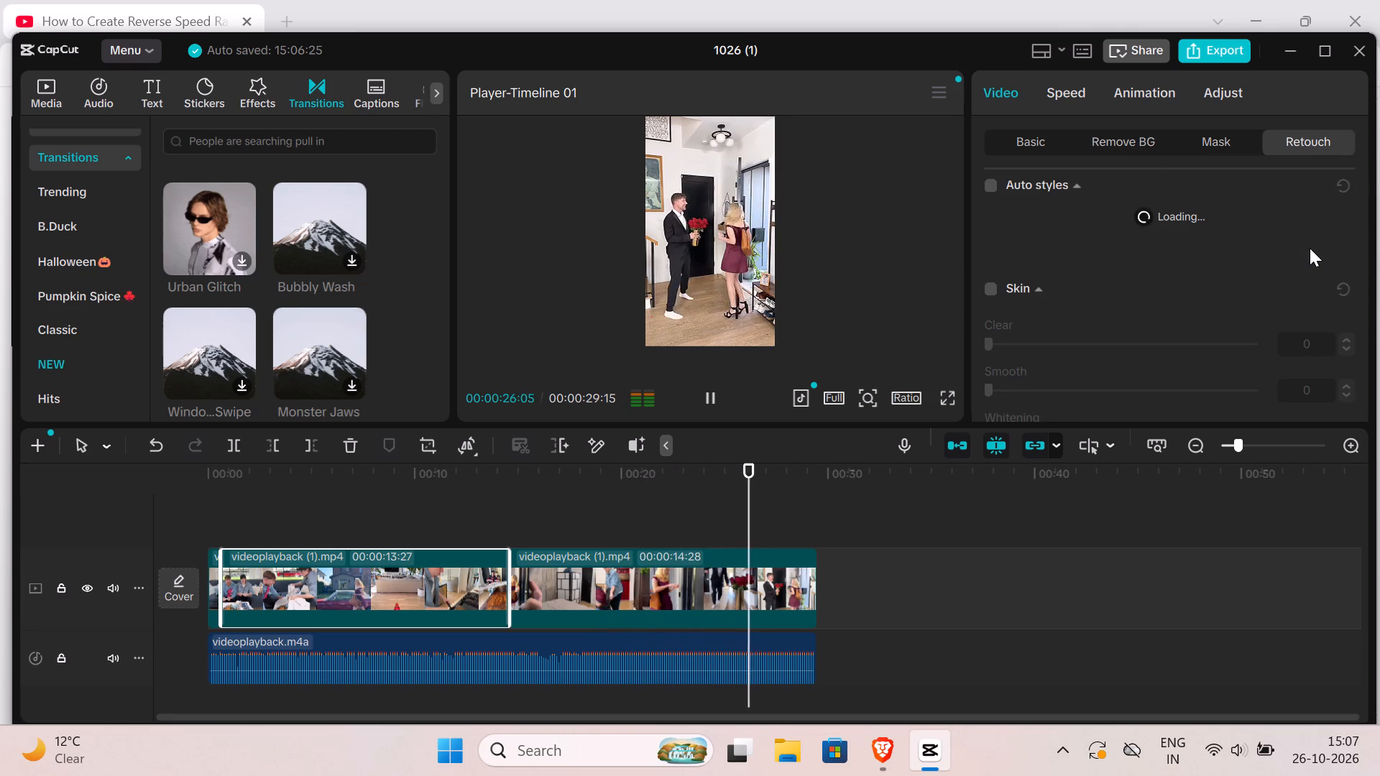
scroll(1310, 248, "down", 1)
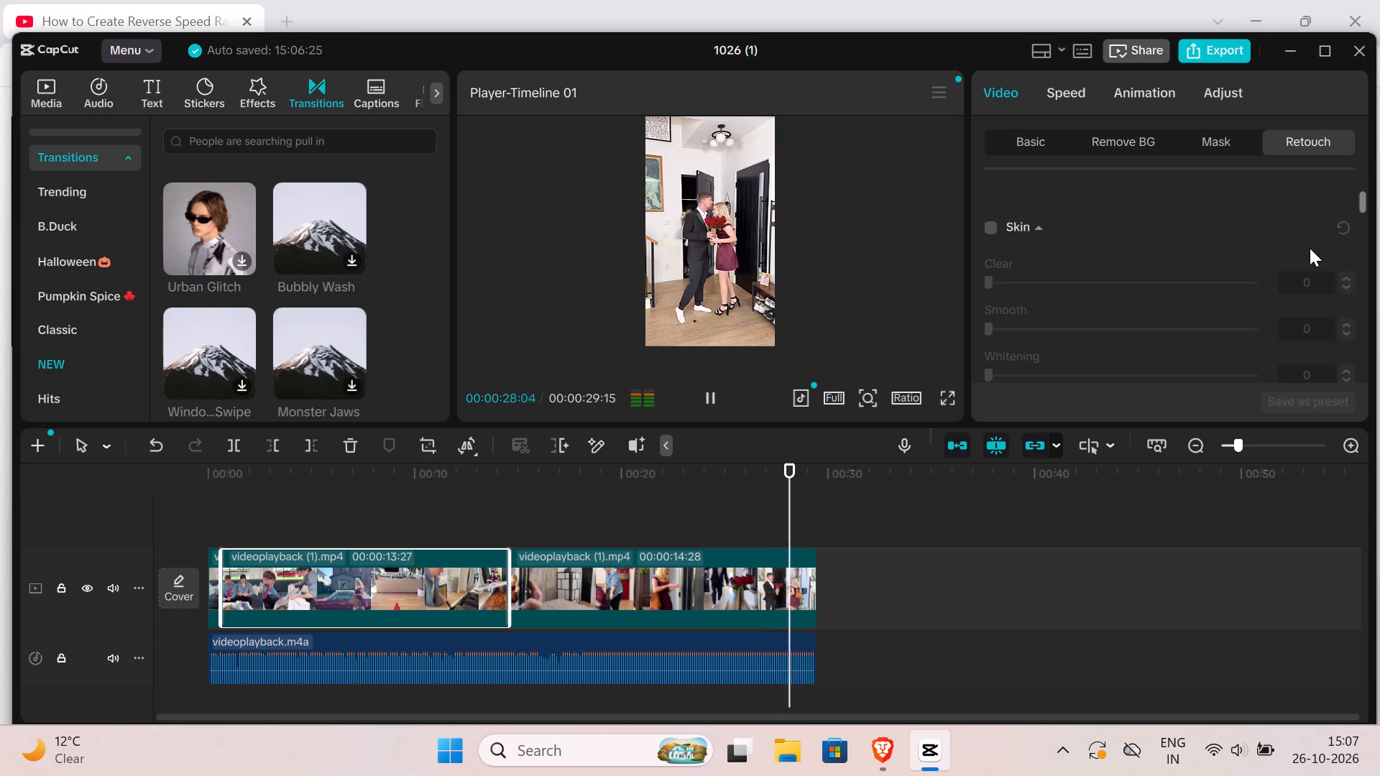
scroll(1302, 240, "down", 1)
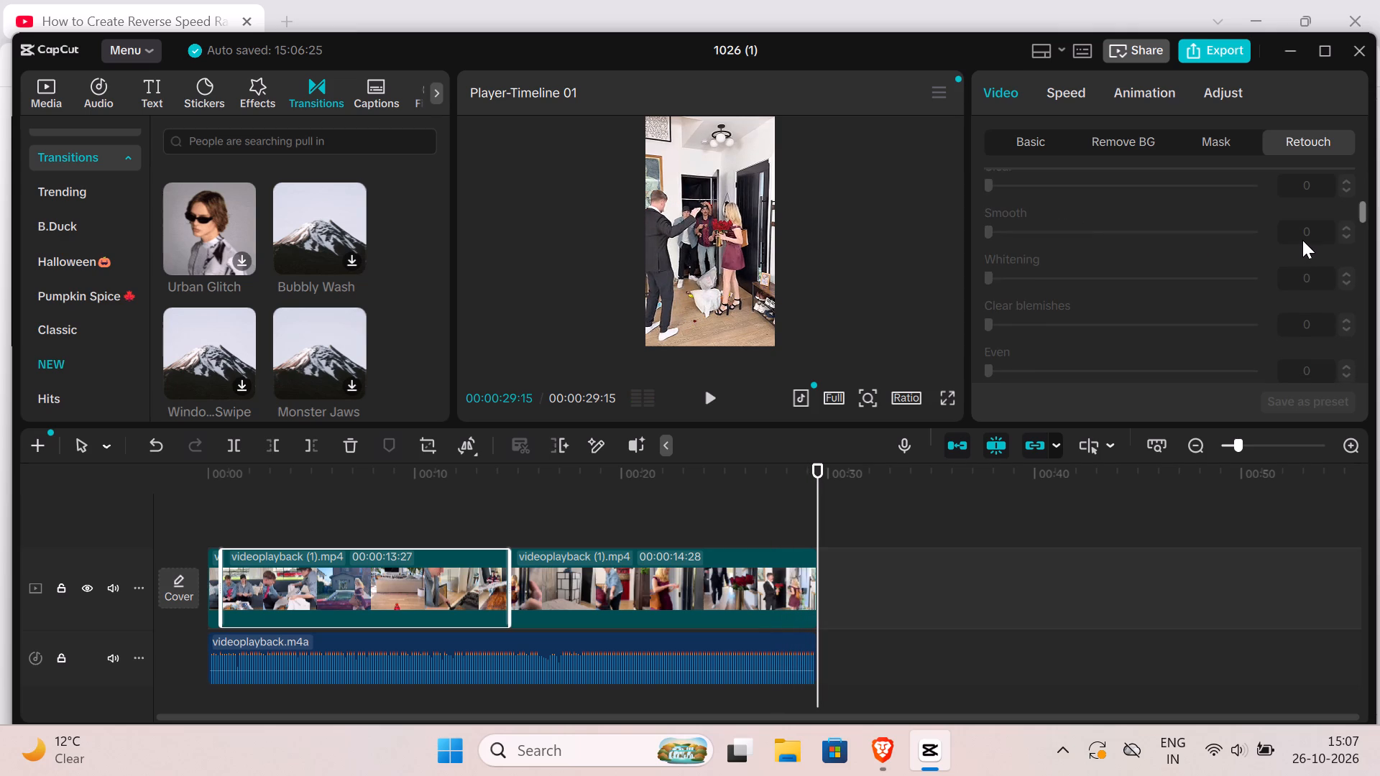
scroll(1302, 240, "up", 1)
scroll(1302, 240, "down", 2)
scroll(1302, 240, "up", 2)
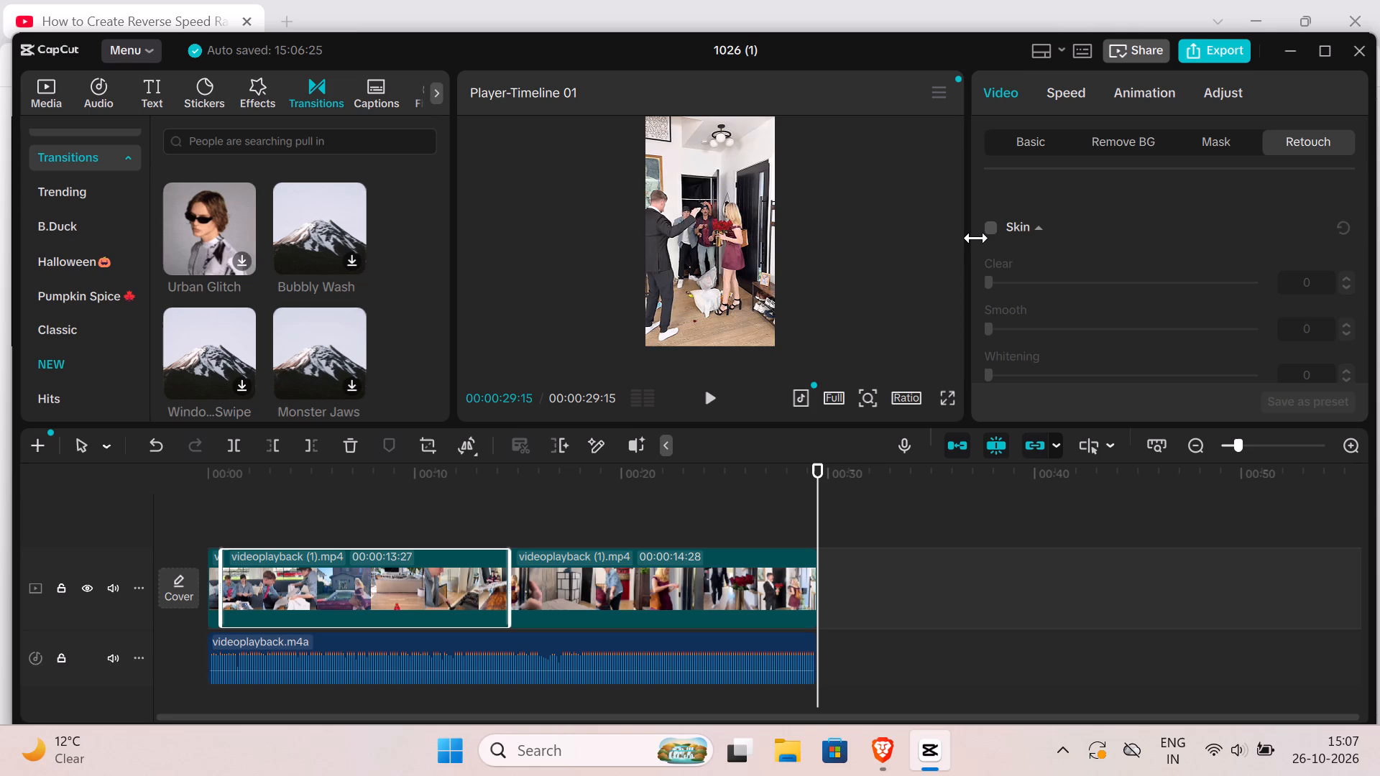
left_click(994, 237)
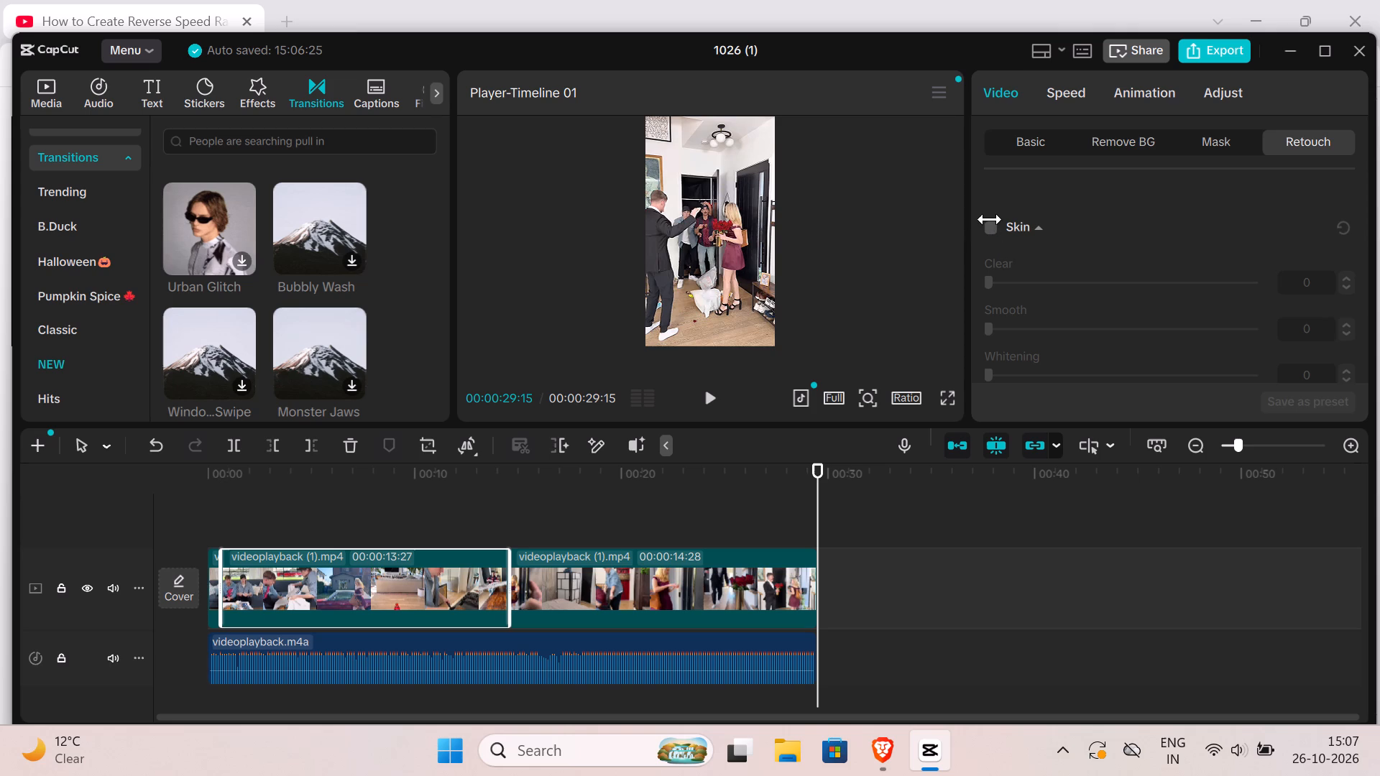
left_click(990, 219)
double_click(994, 228)
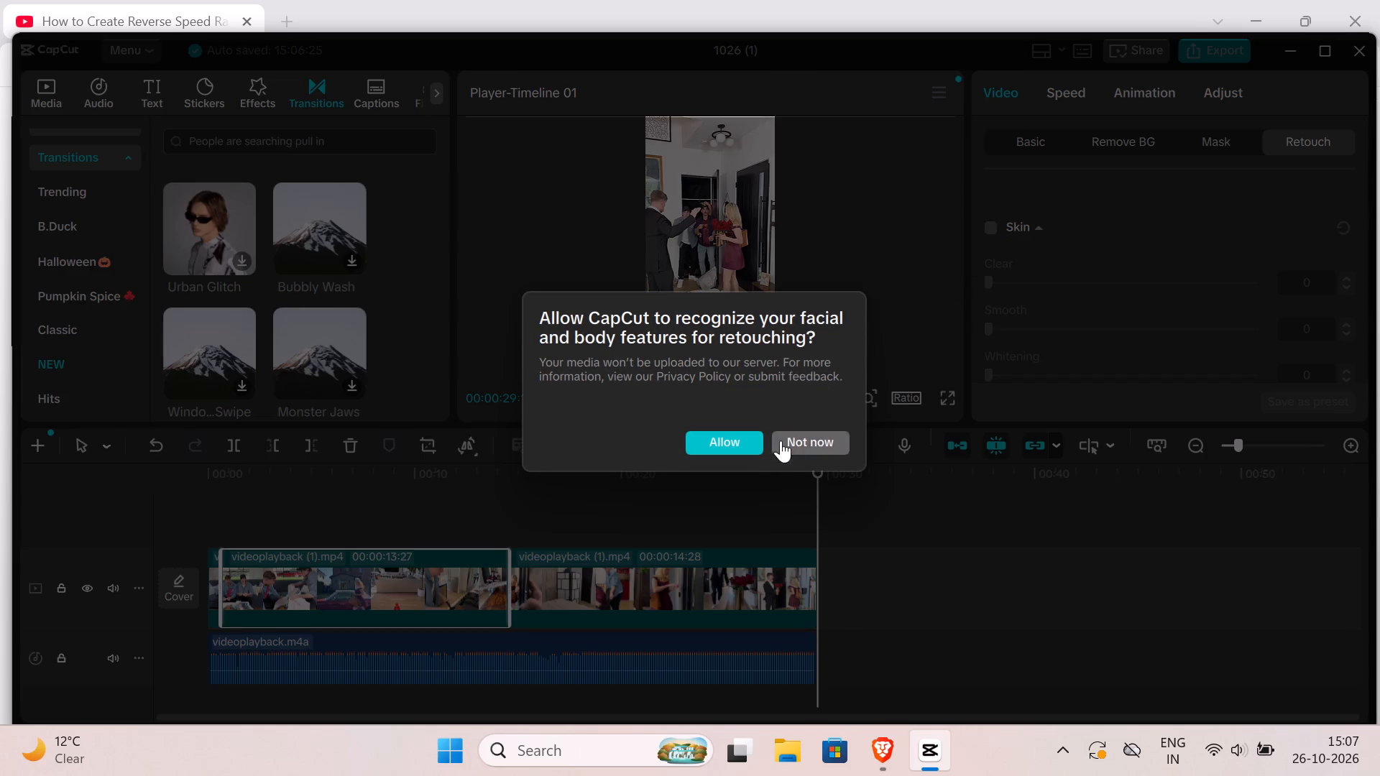
double_click(740, 415)
left_click(737, 438)
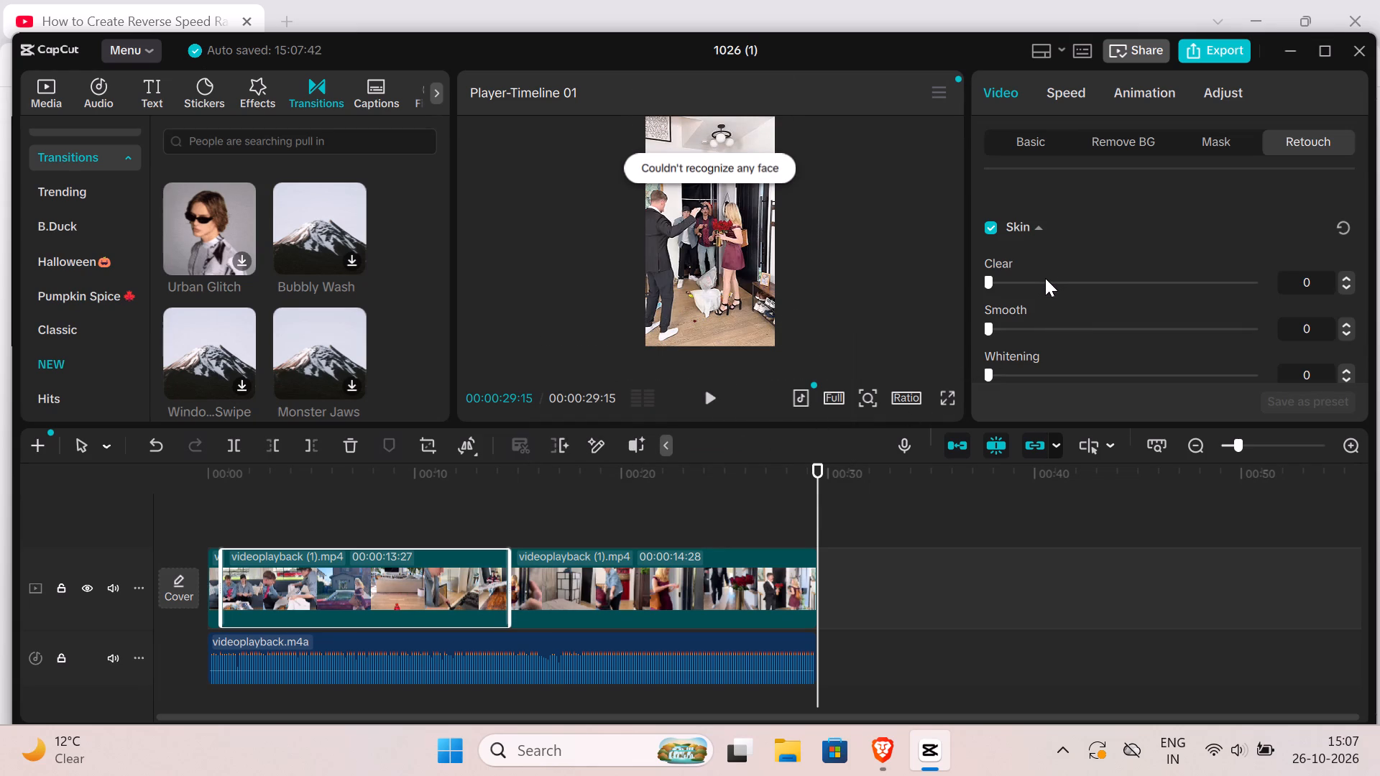
Set the Skin retouch Clear value to 100 for the second video clip.
left_click_drag(1042, 282, 1133, 282)
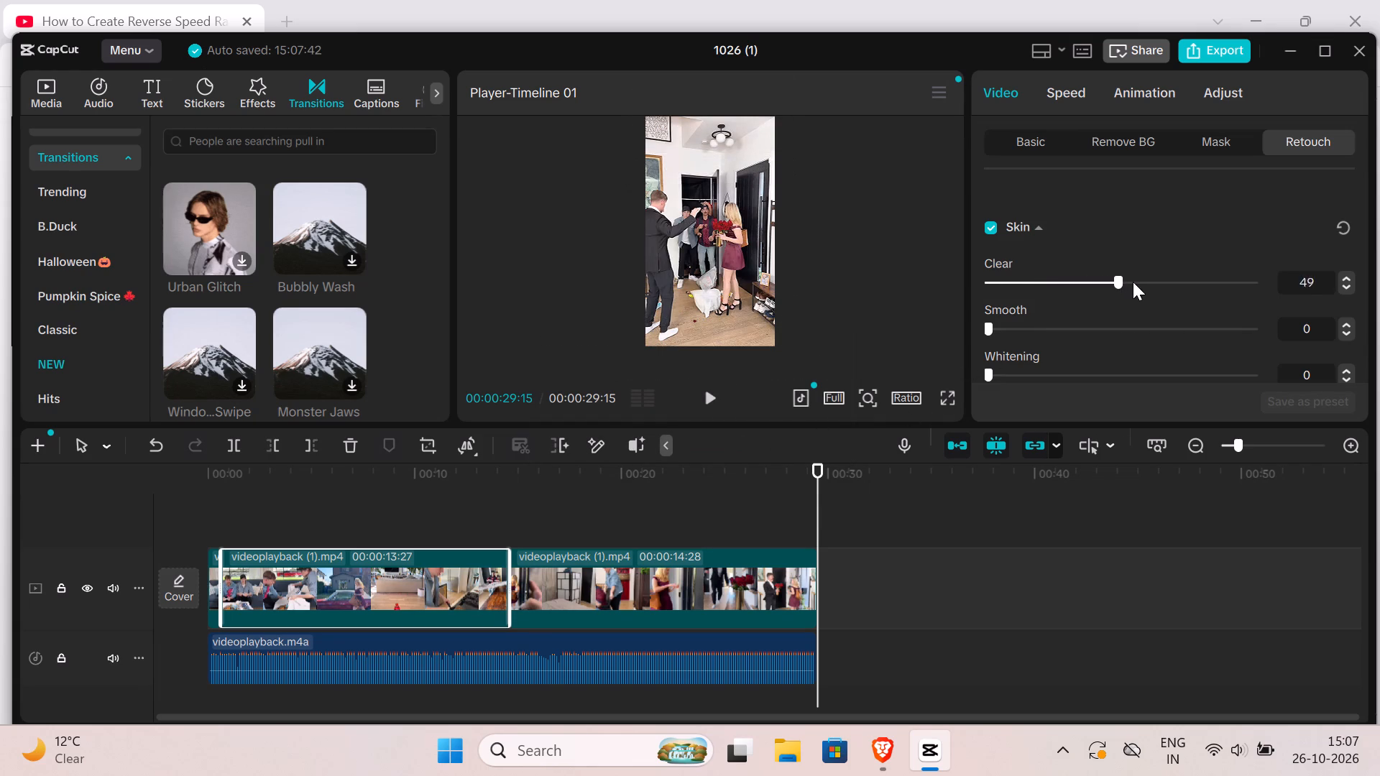
left_click_drag(1133, 282, 1243, 288)
left_click_drag(1243, 288, 975, 242)
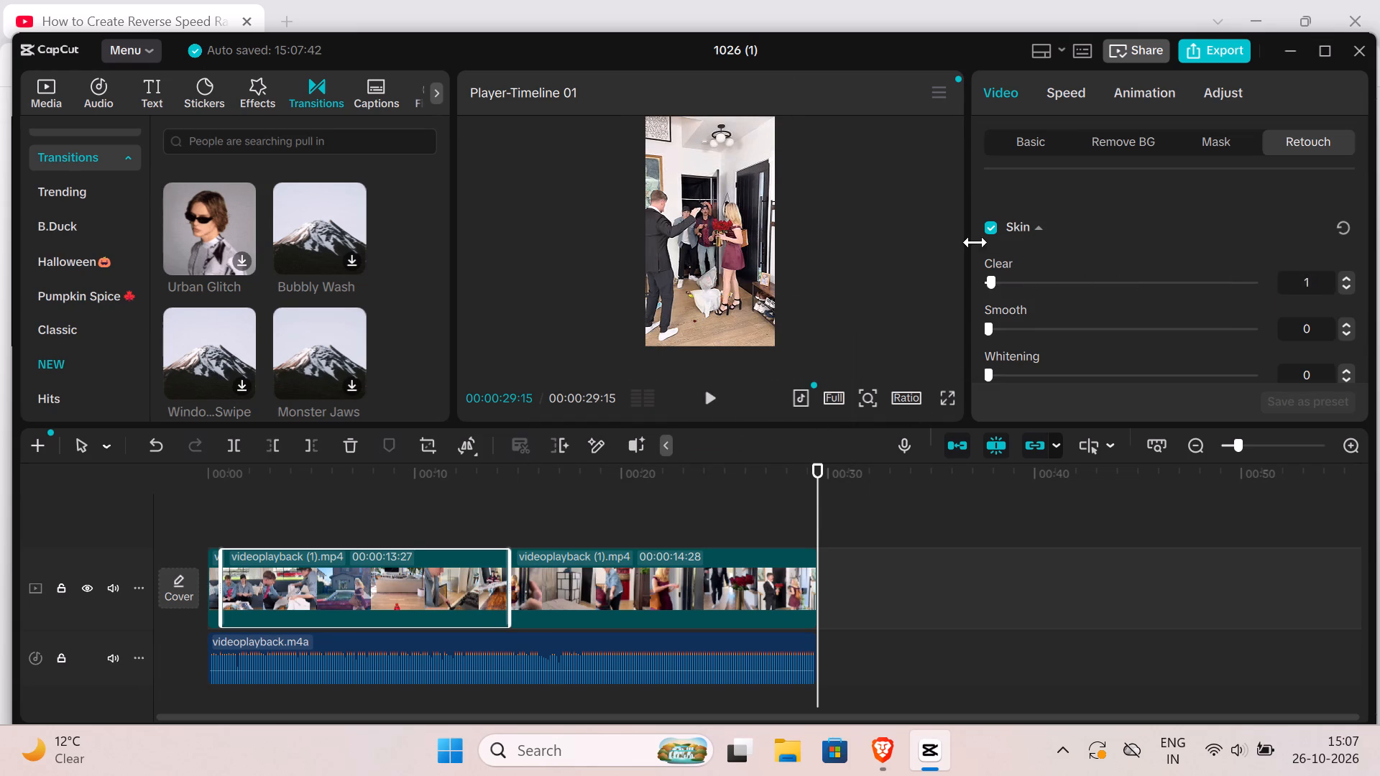
left_click_drag(975, 242, 1213, 253)
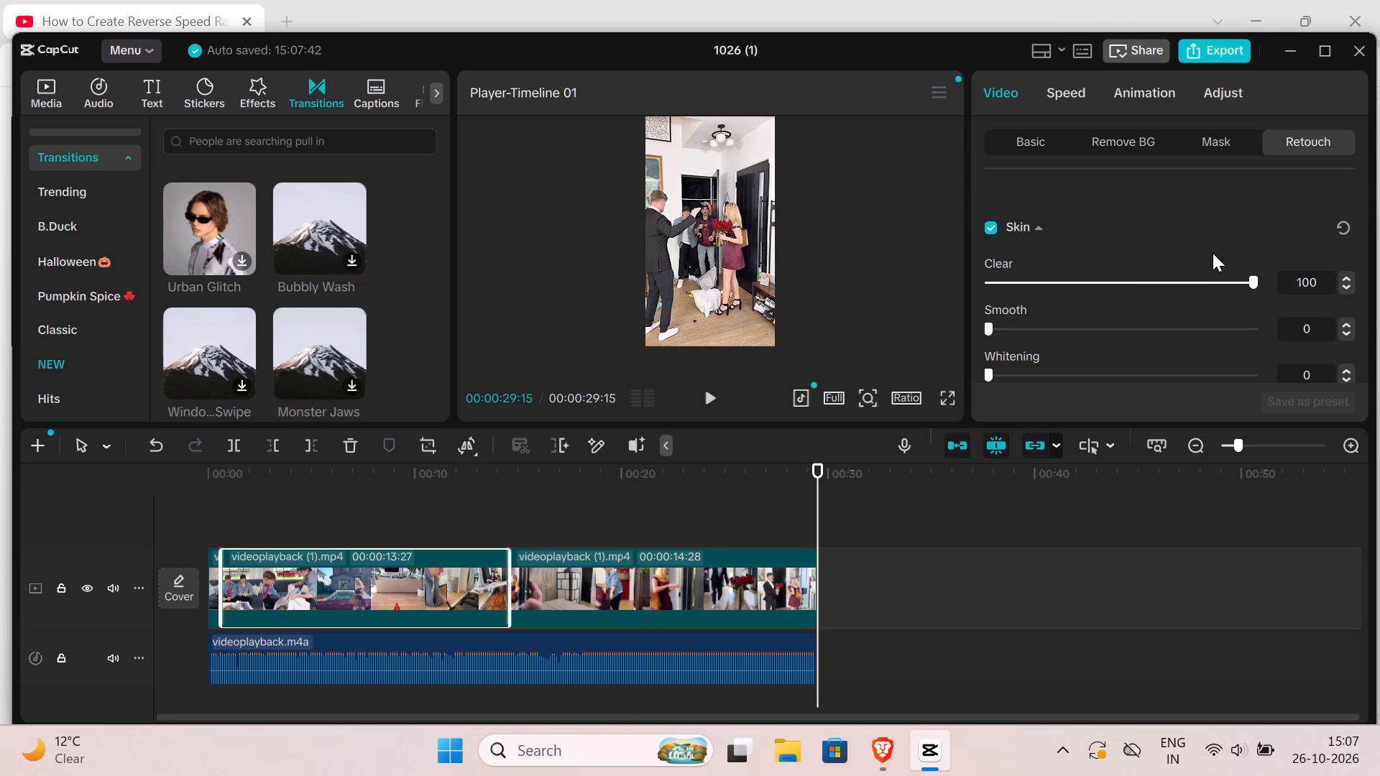
Set the Skin retouch Clear value back to 0 for the second video clip.
left_click_drag(1213, 253, 886, 215)
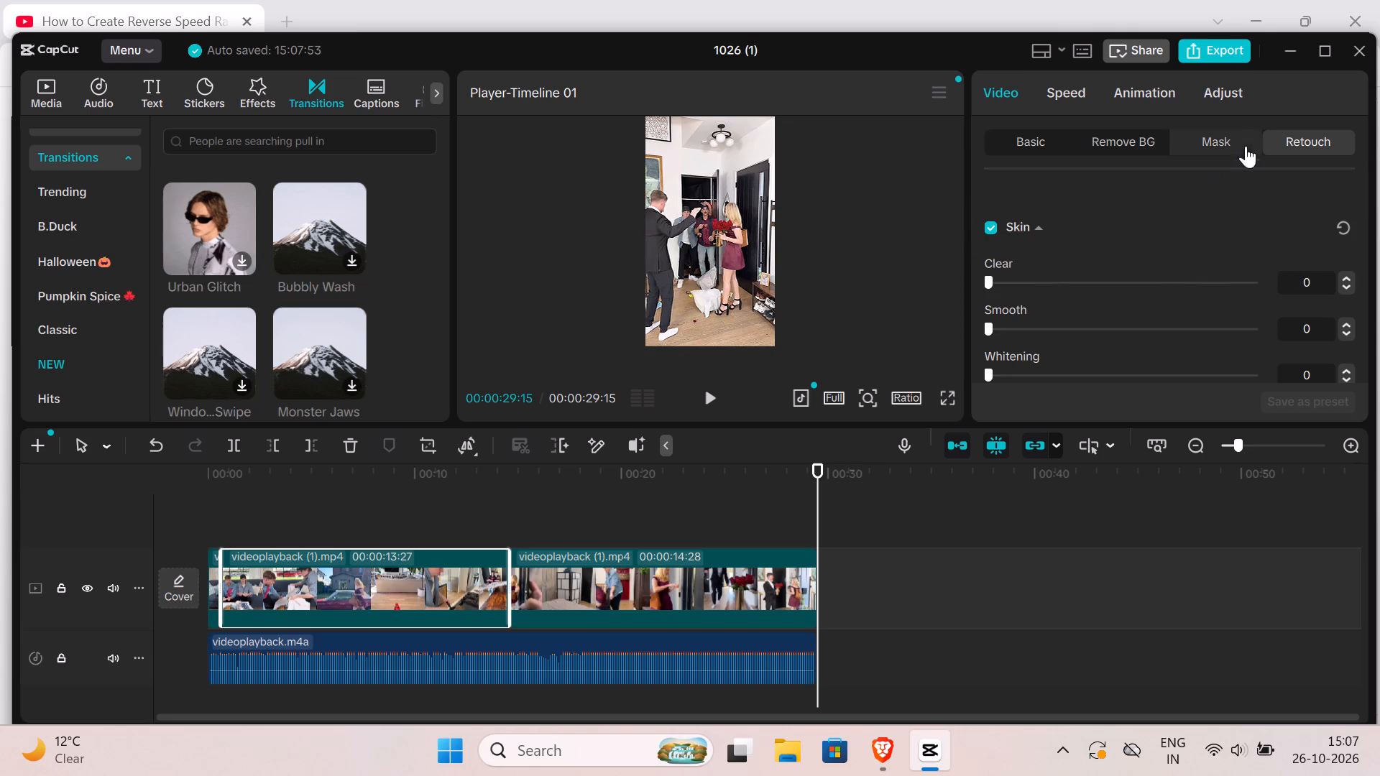
Try speeds of 2.00x, 5.00x, 1.86x and 1.00x on the second video clip, and settle on 1.80x.
left_click(1071, 91)
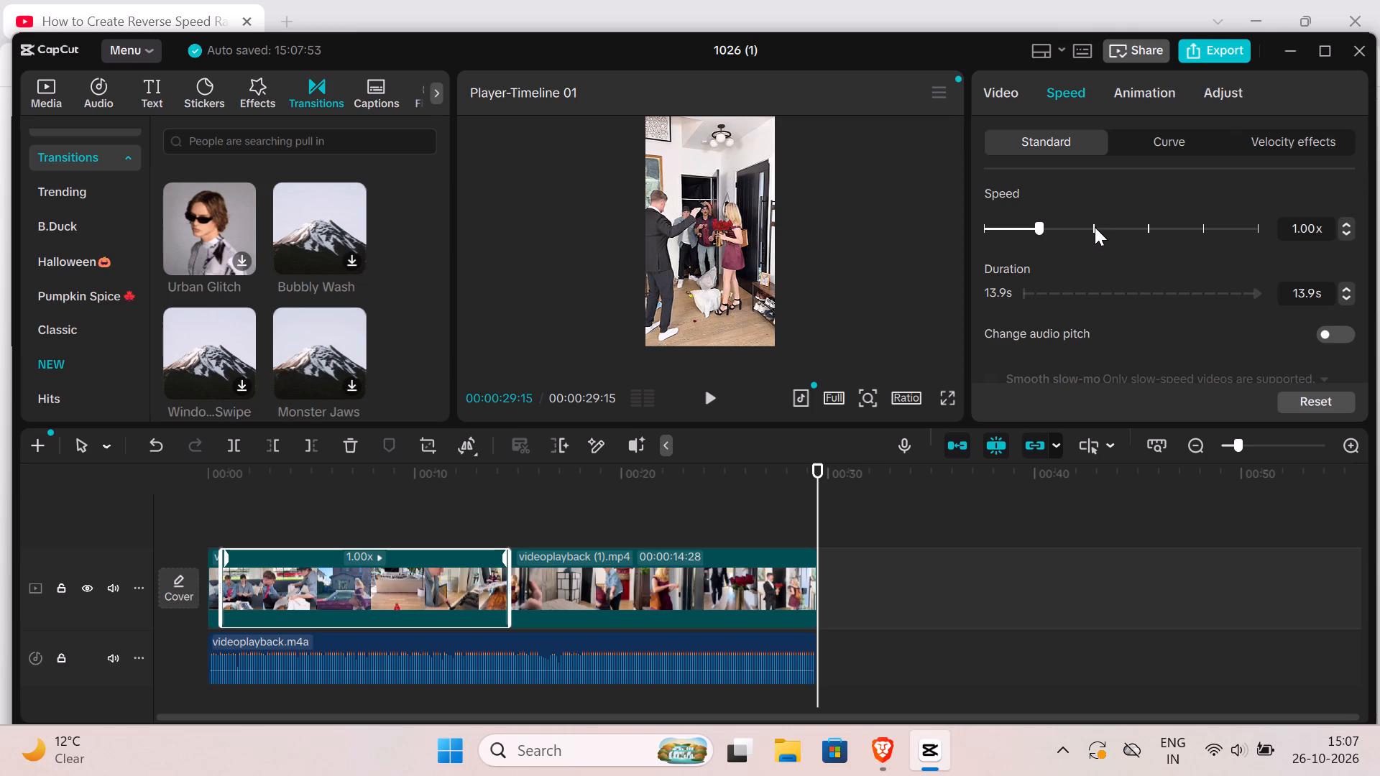
left_click(1095, 227)
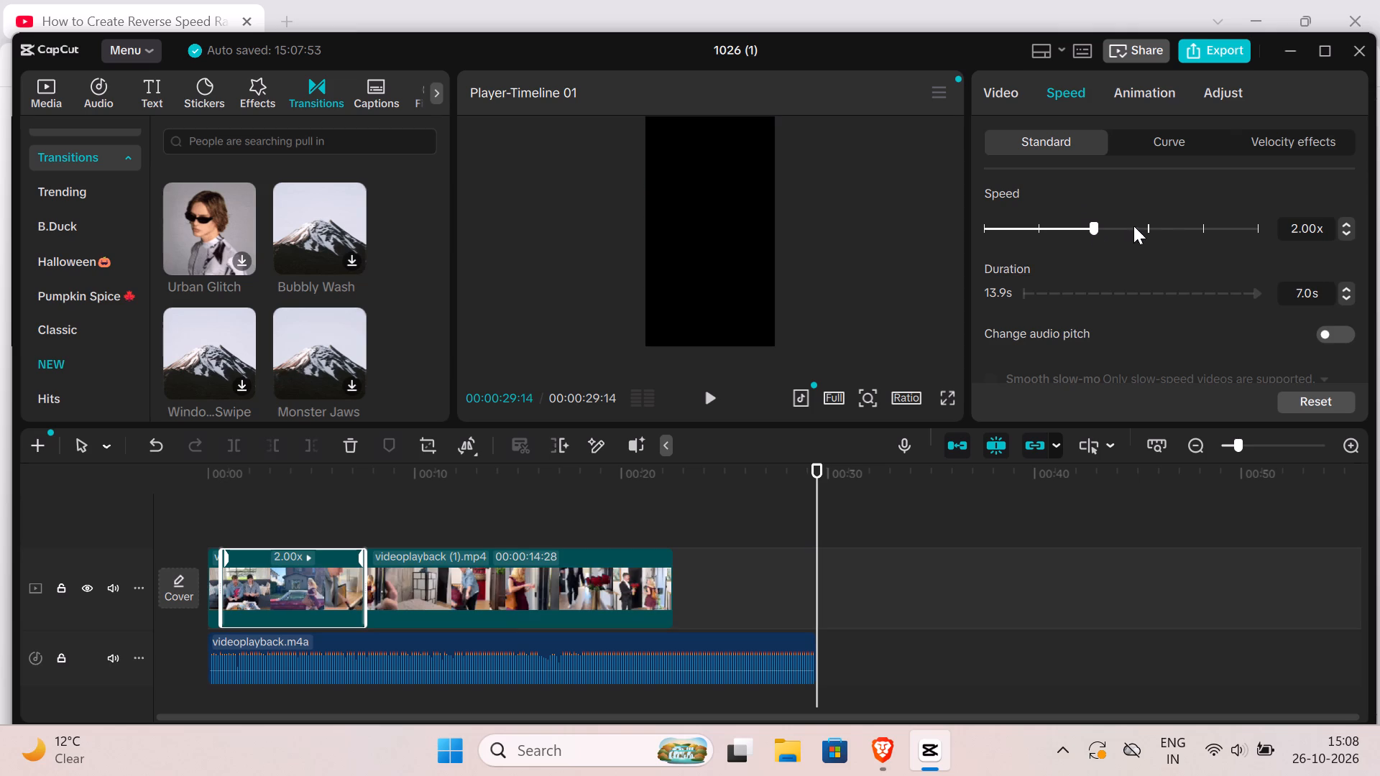
left_click(1149, 223)
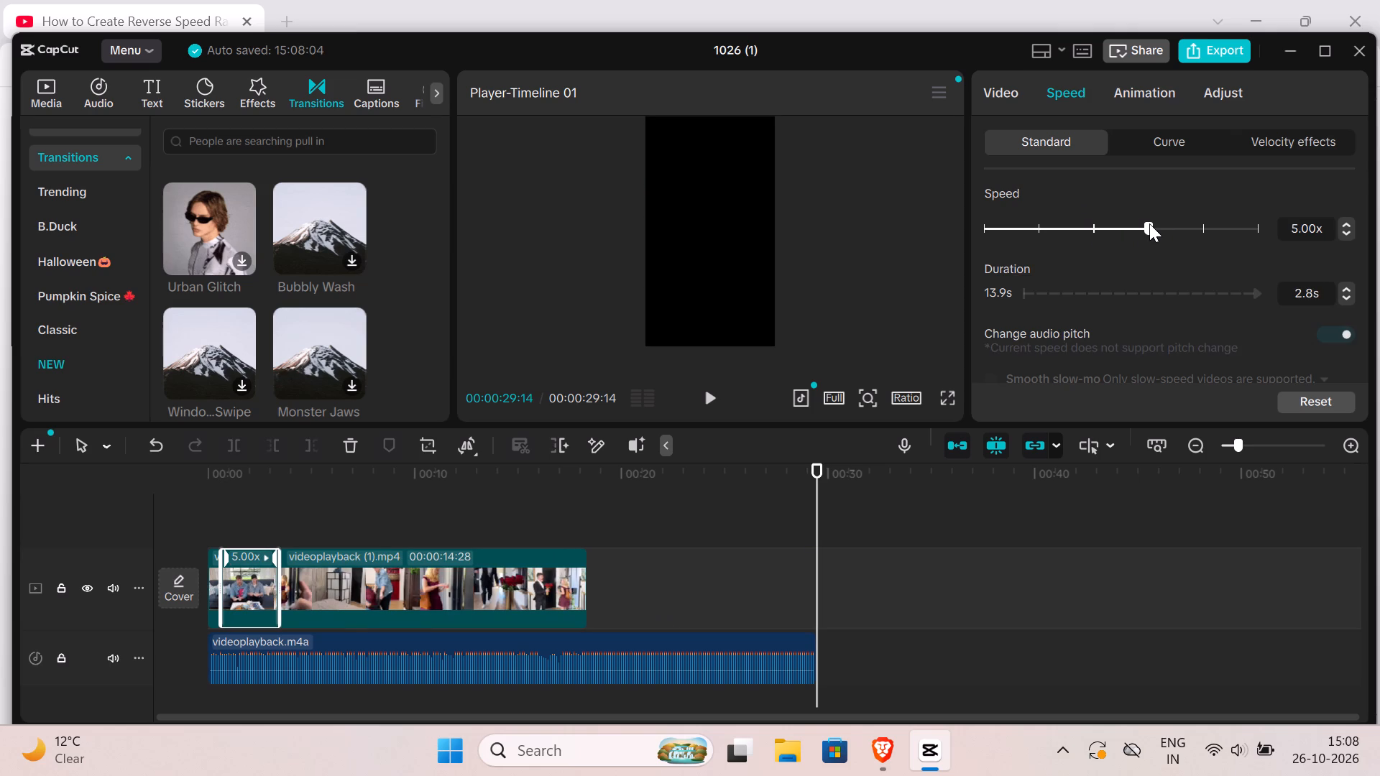
left_click(1086, 224)
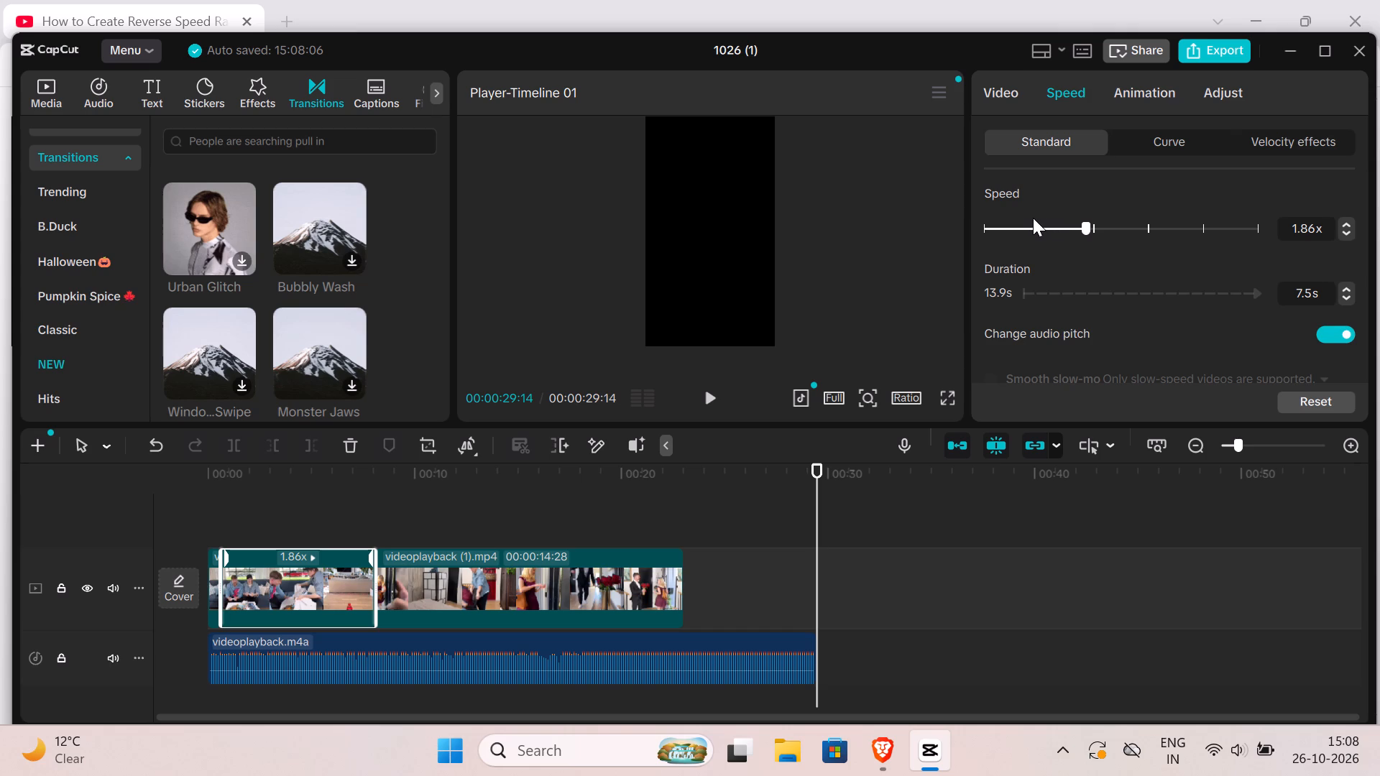
left_click_drag(1033, 218, 1042, 218)
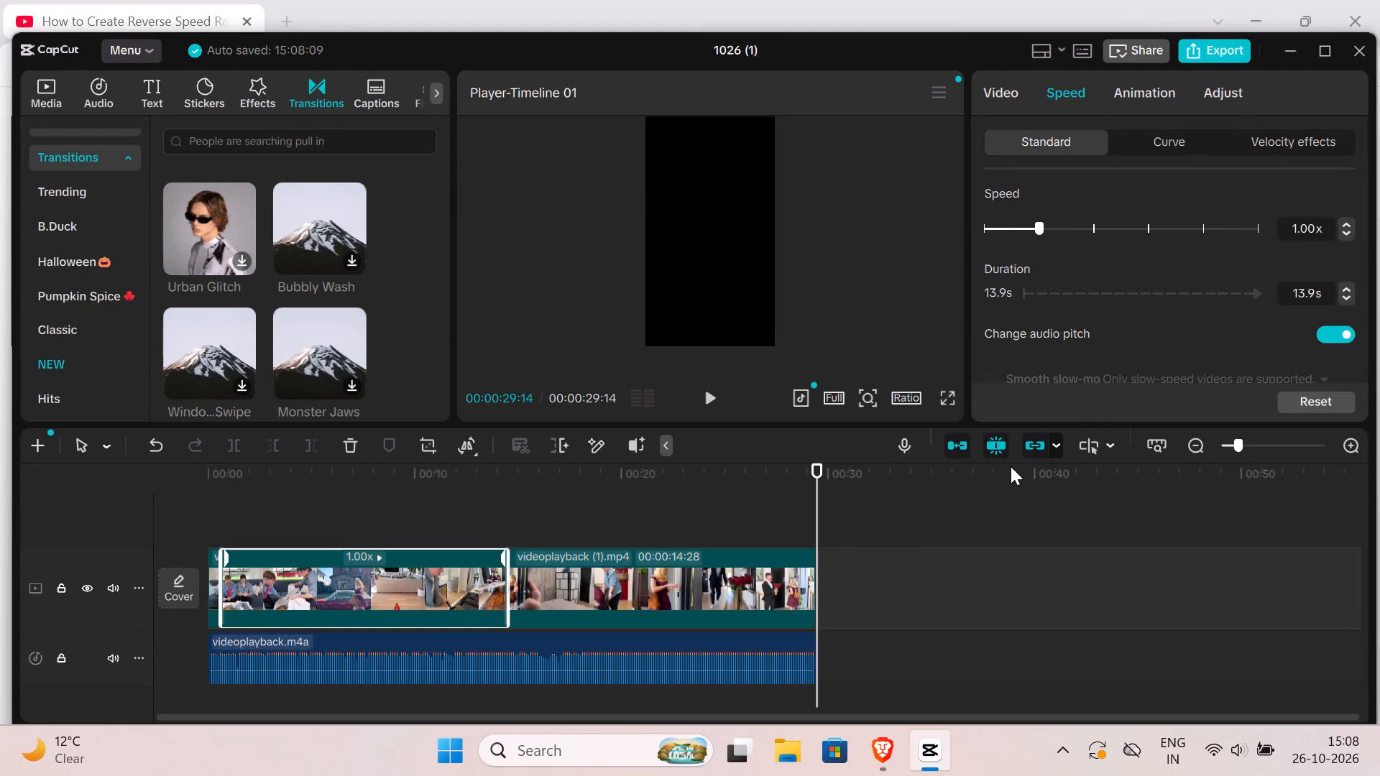
scroll(1091, 310, "down", 2)
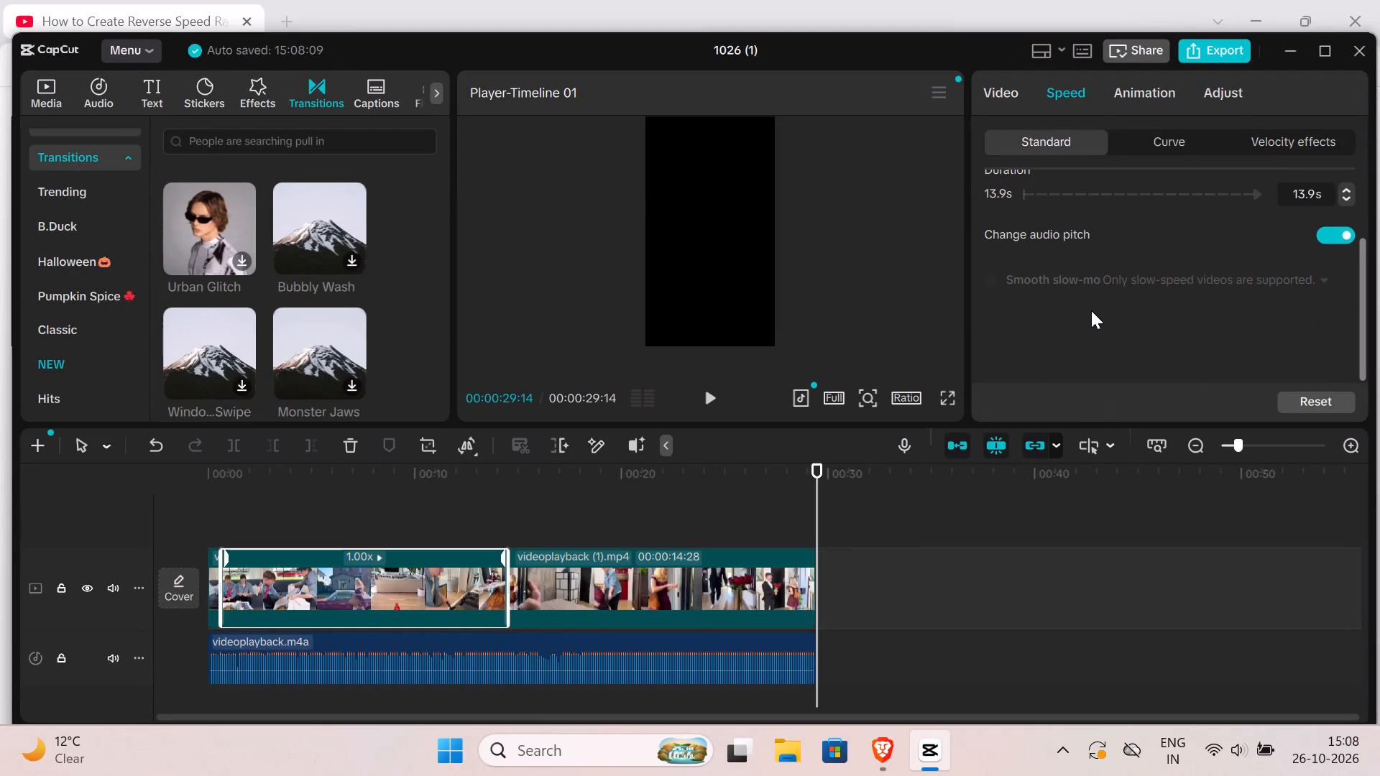
scroll(1091, 310, "up", 3)
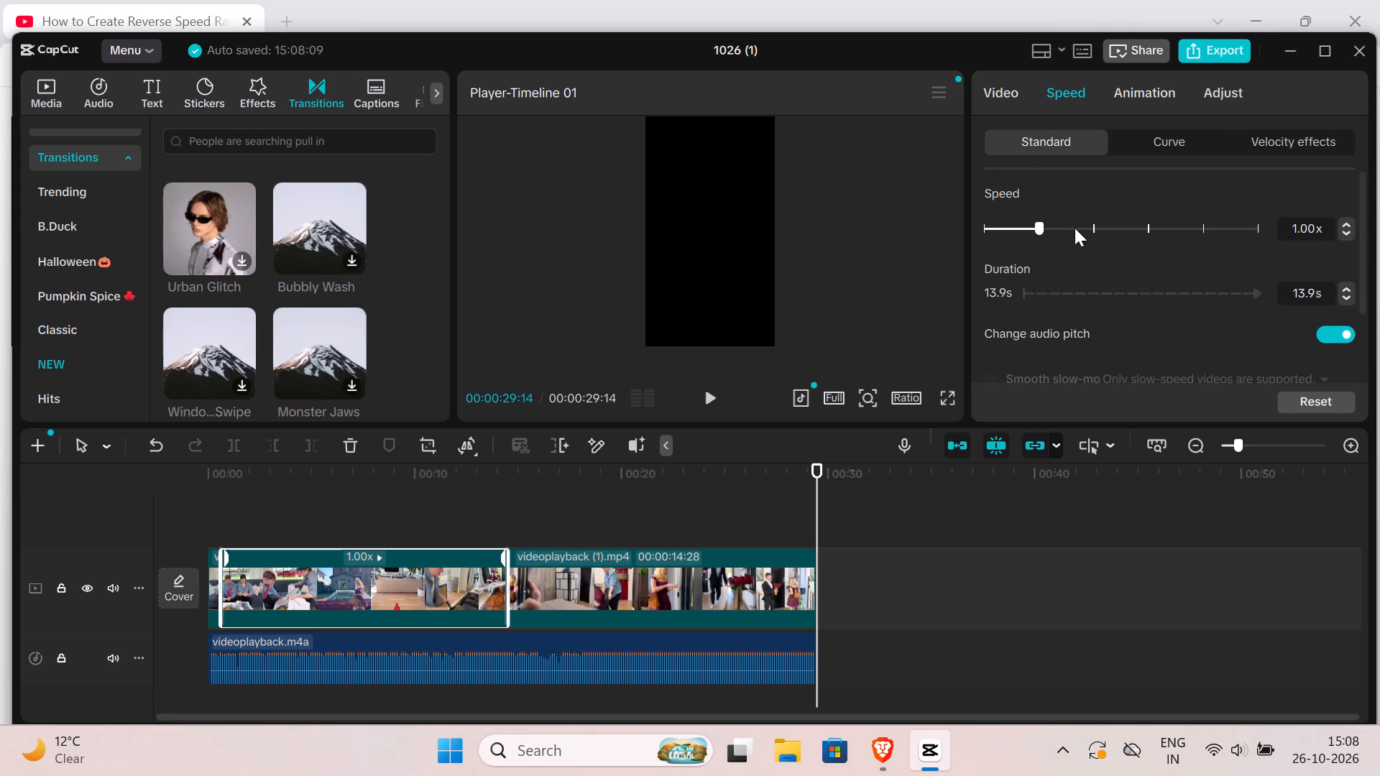
left_click(1083, 226)
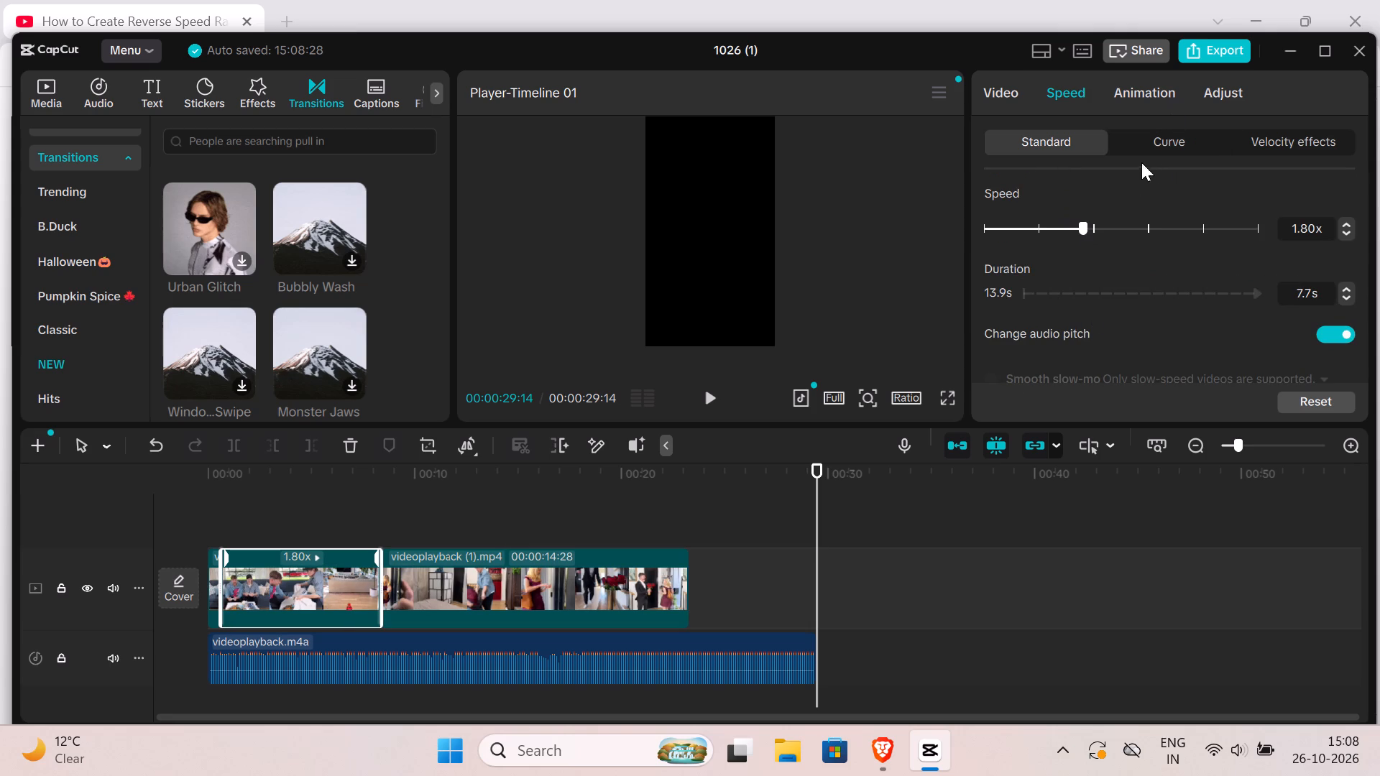
Play the video from the start to check the sped-up second clip.
left_click(704, 405)
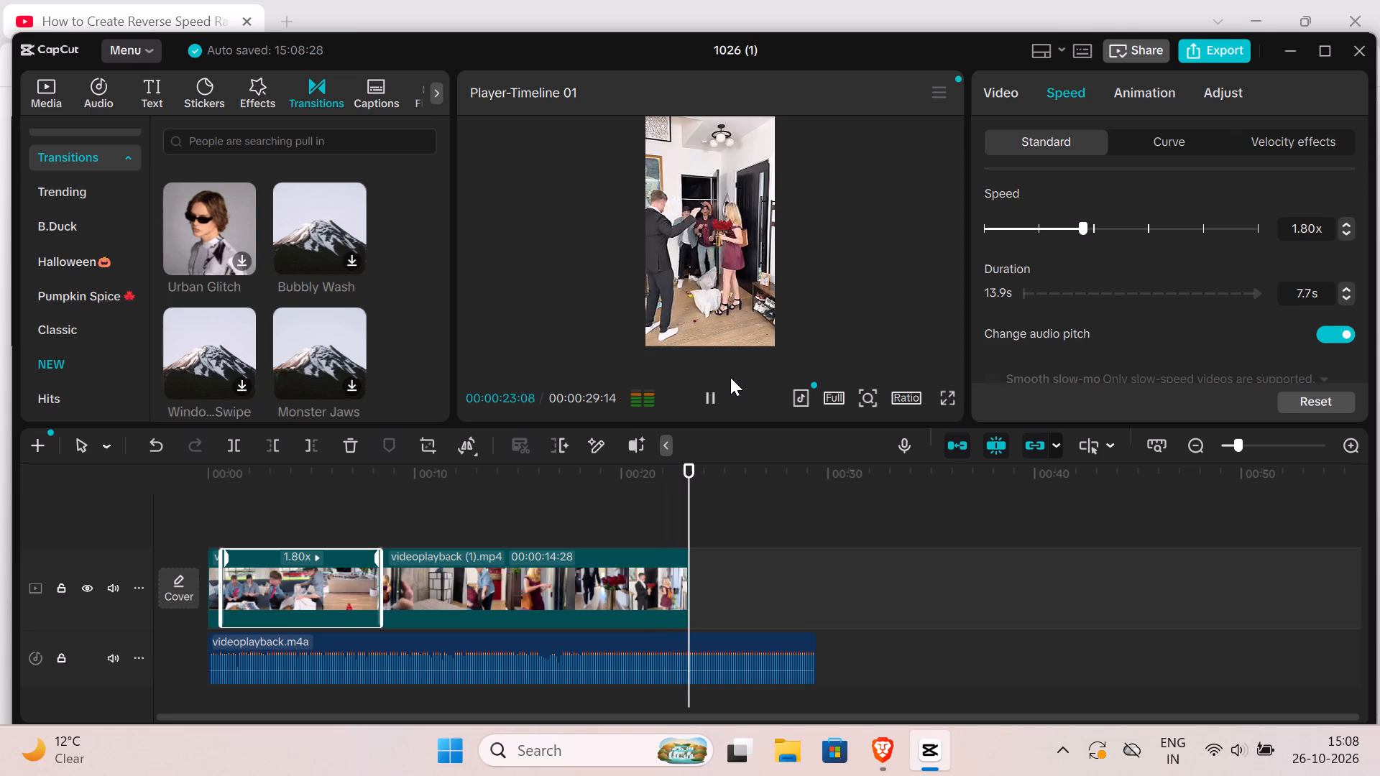
Set the speed of the short first video clip to 2.00x.
left_click(206, 568)
left_click(221, 562)
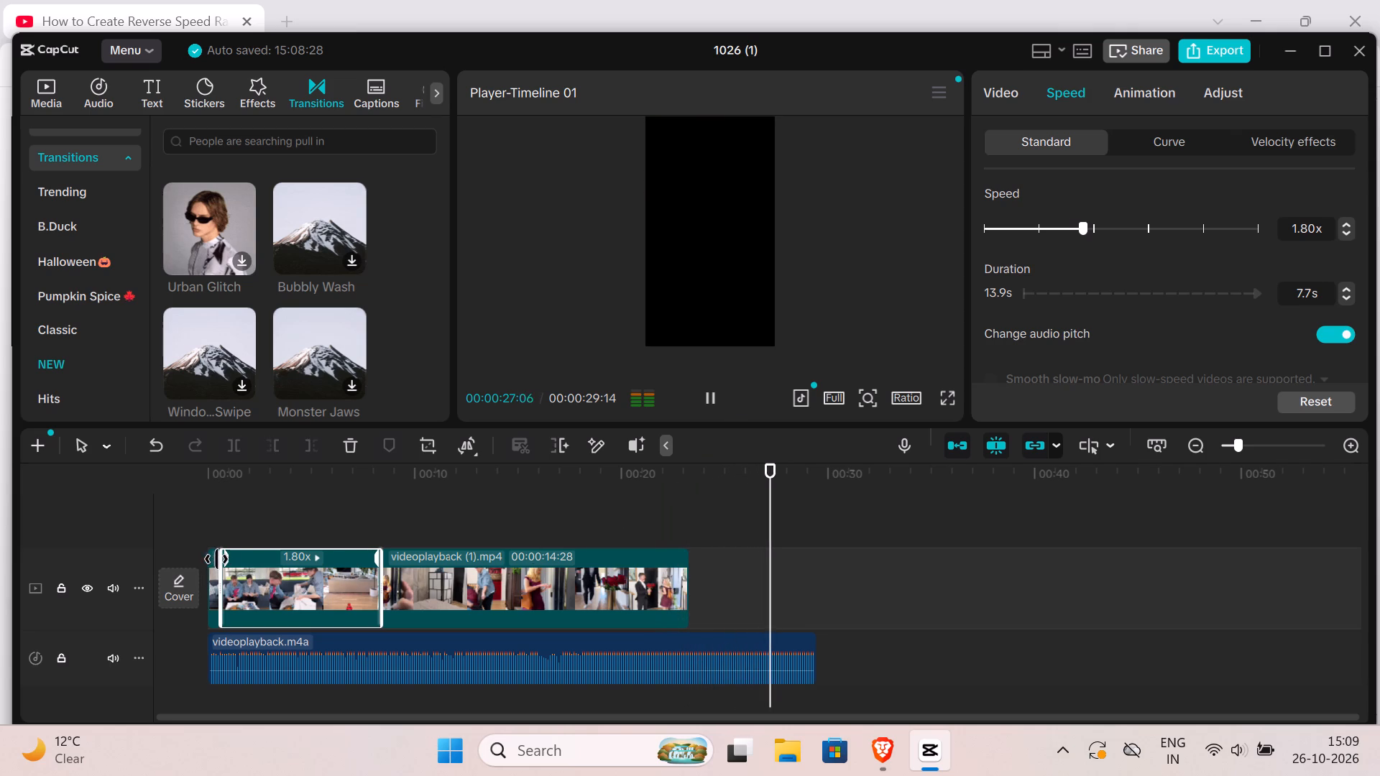
left_click(215, 559)
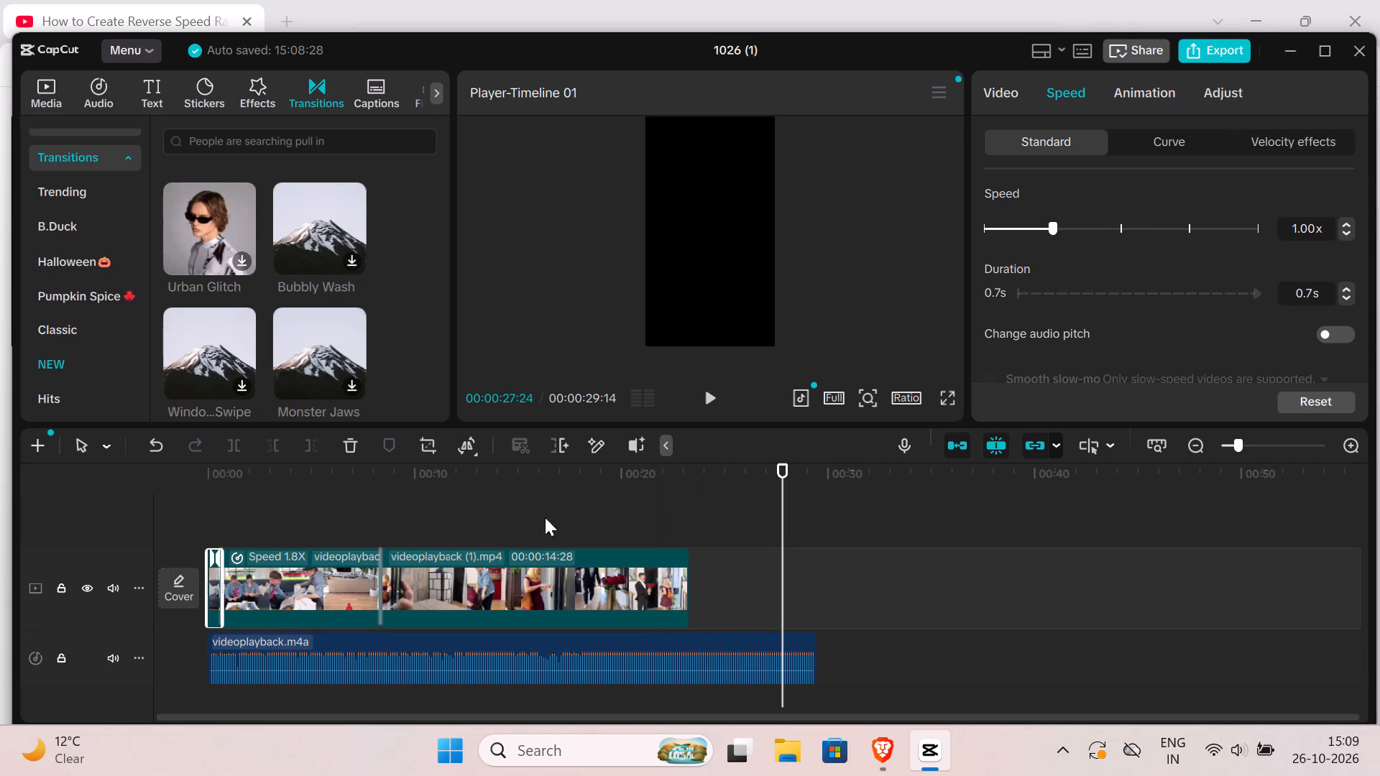
left_click(1118, 228)
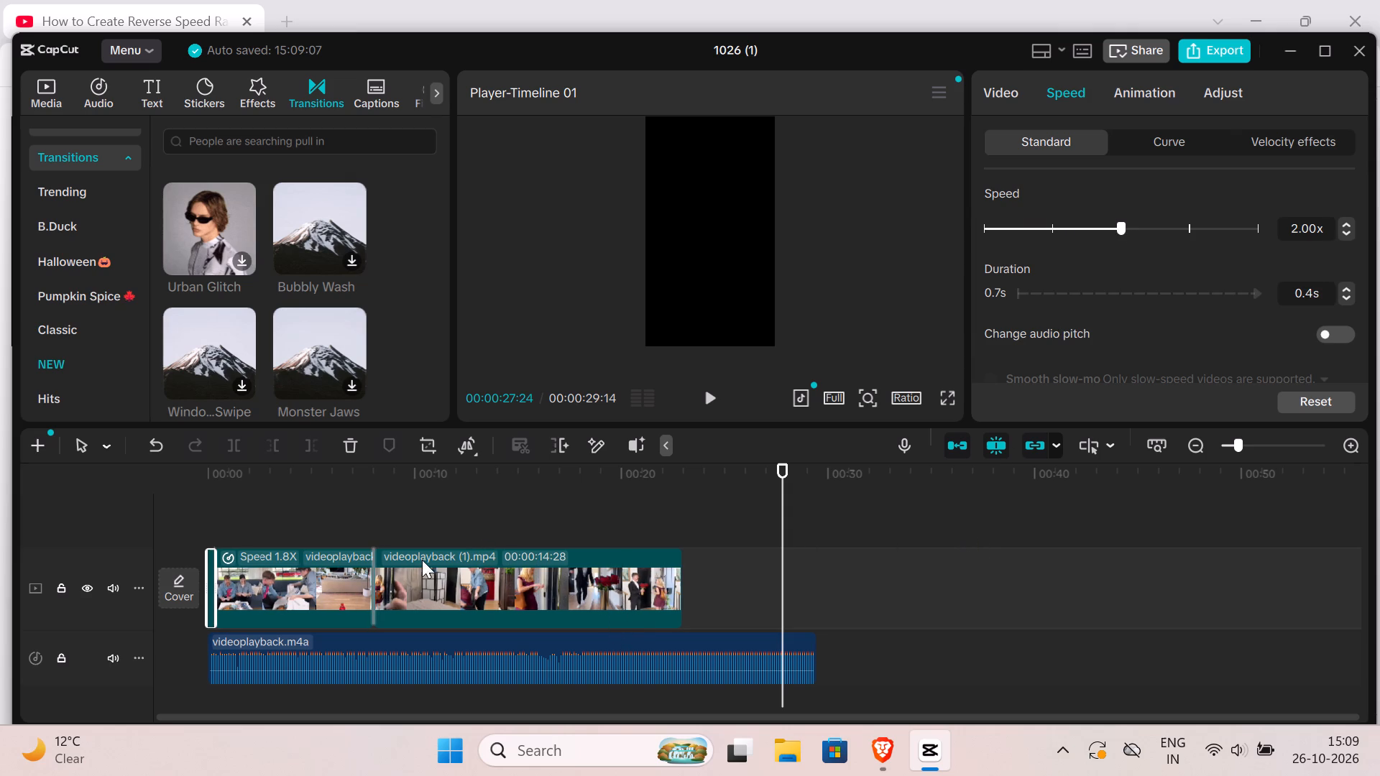
Split the third video clip at 00:00:11:22, where the scene changes from the bedroom to the hallway.
left_click(377, 552)
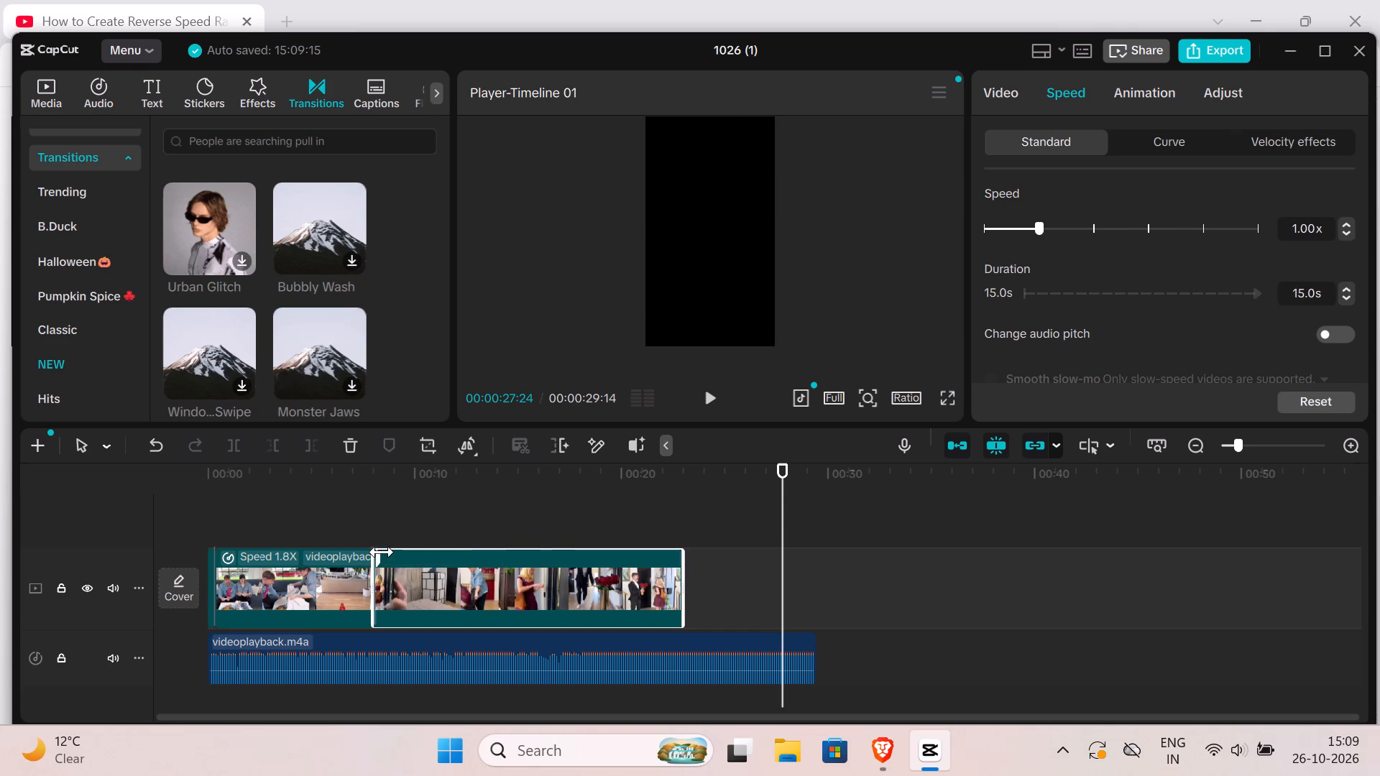
left_click(387, 553)
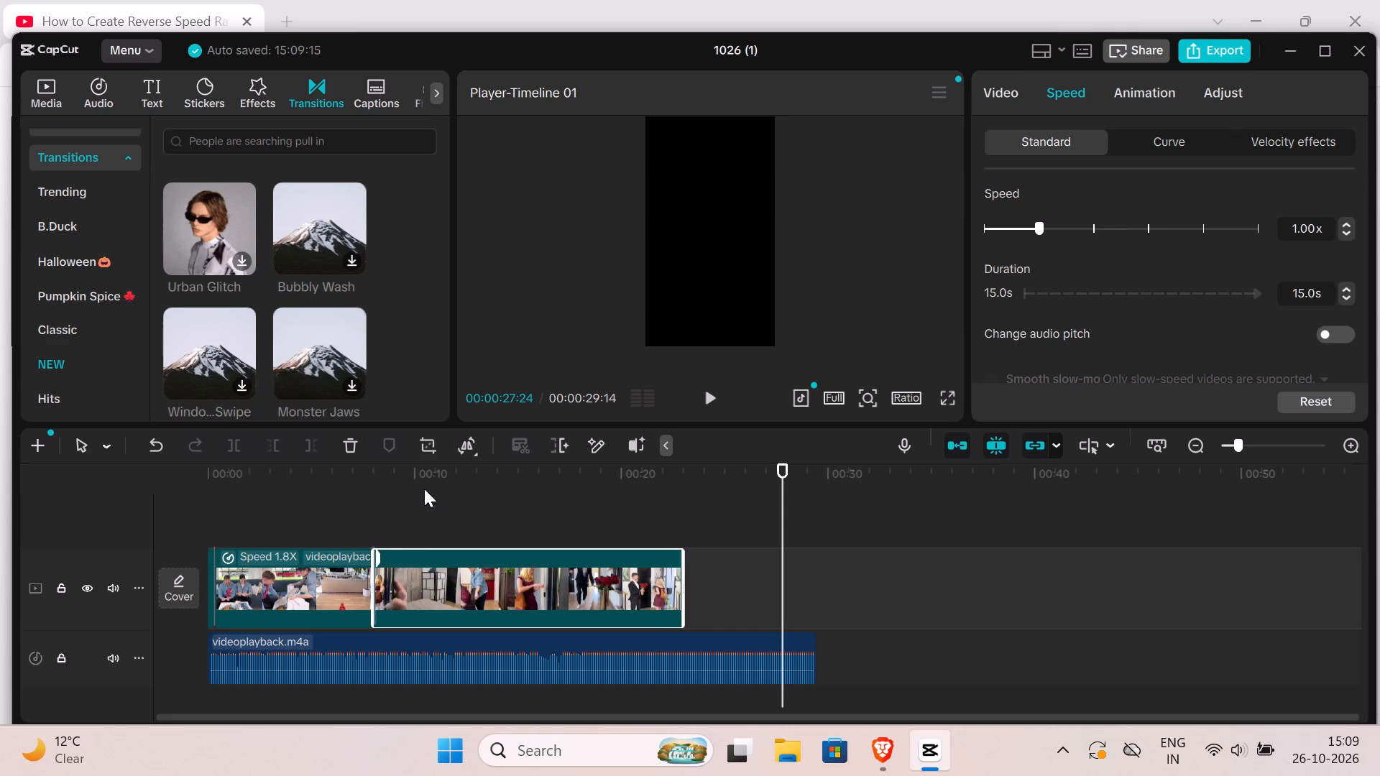
left_click(417, 482)
left_click(415, 479)
left_click_drag(415, 479, 396, 479)
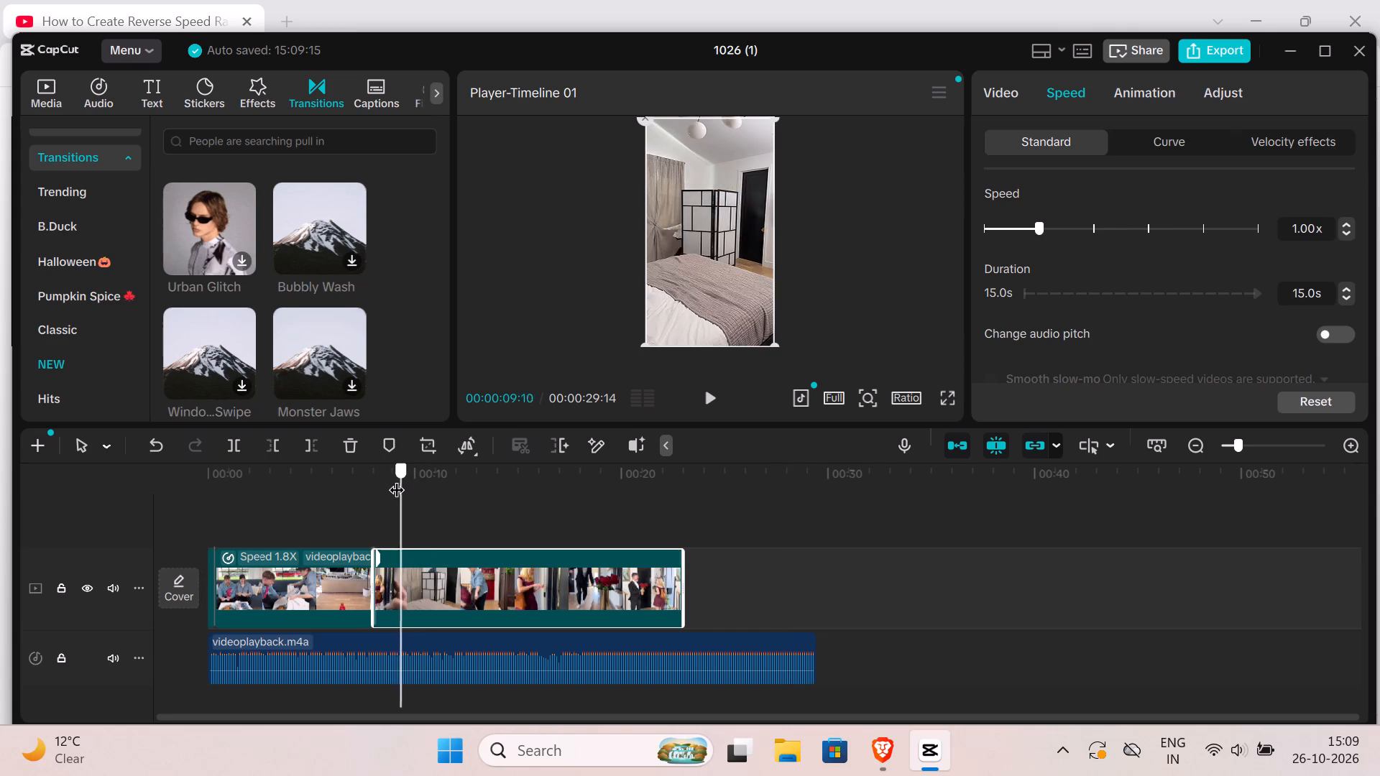
left_click_drag(396, 479, 439, 486)
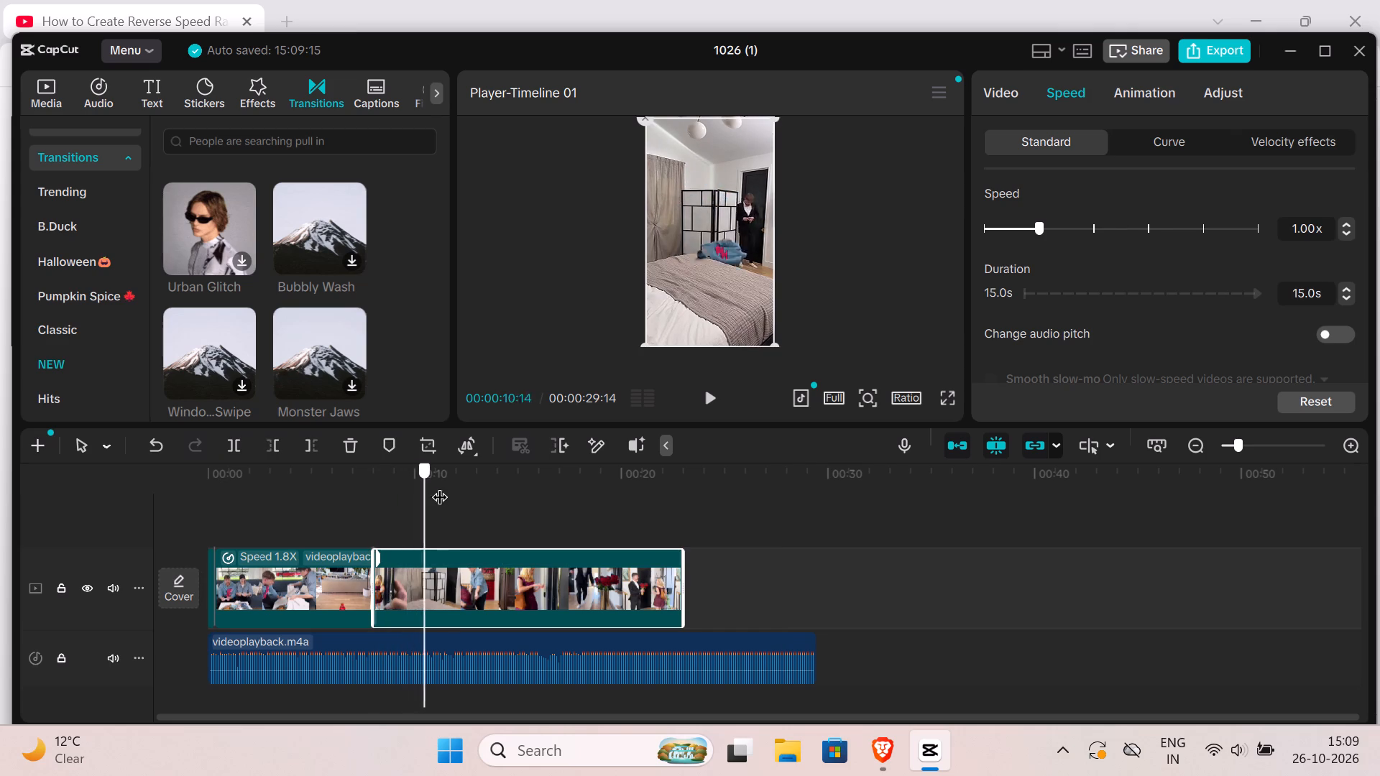
left_click_drag(439, 486, 474, 491)
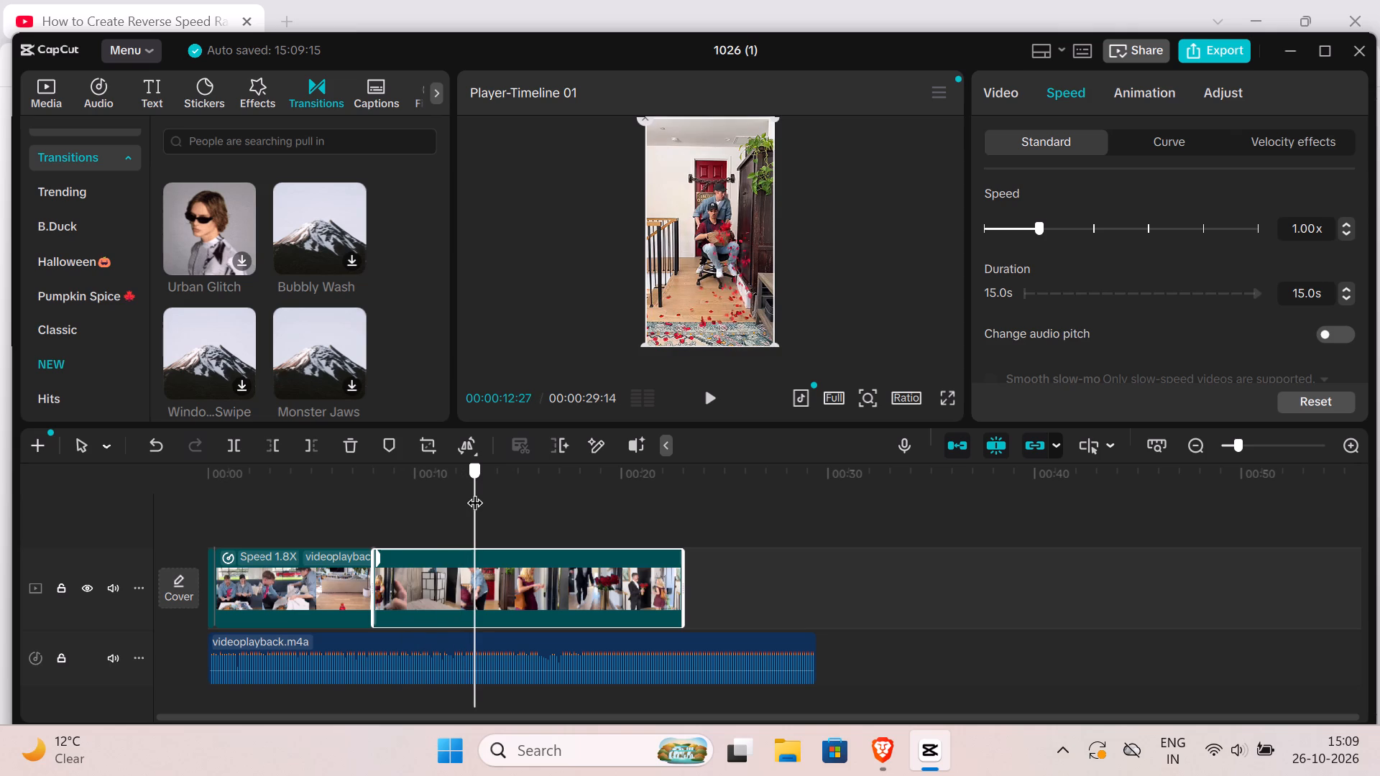
left_click_drag(474, 491, 466, 486)
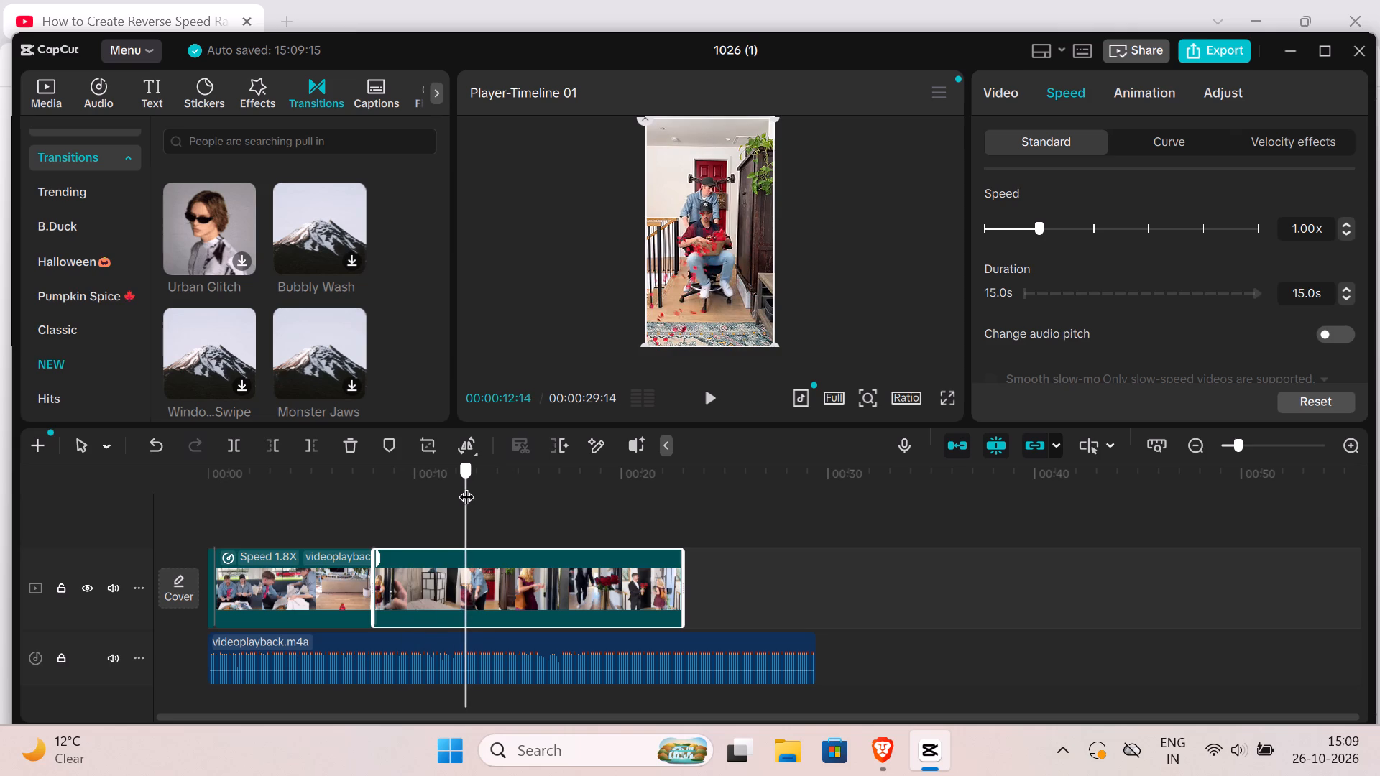
left_click_drag(466, 486, 454, 483)
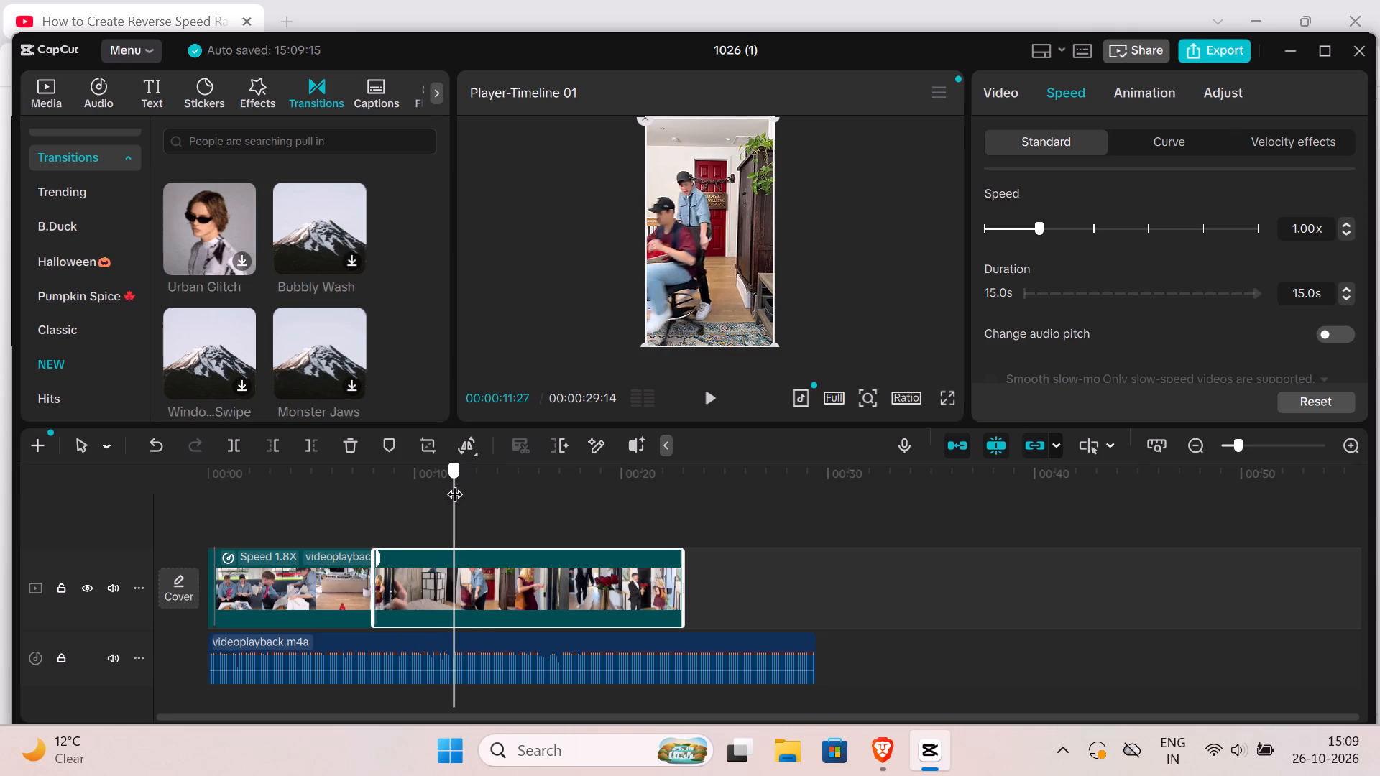
left_click_drag(454, 483, 446, 482)
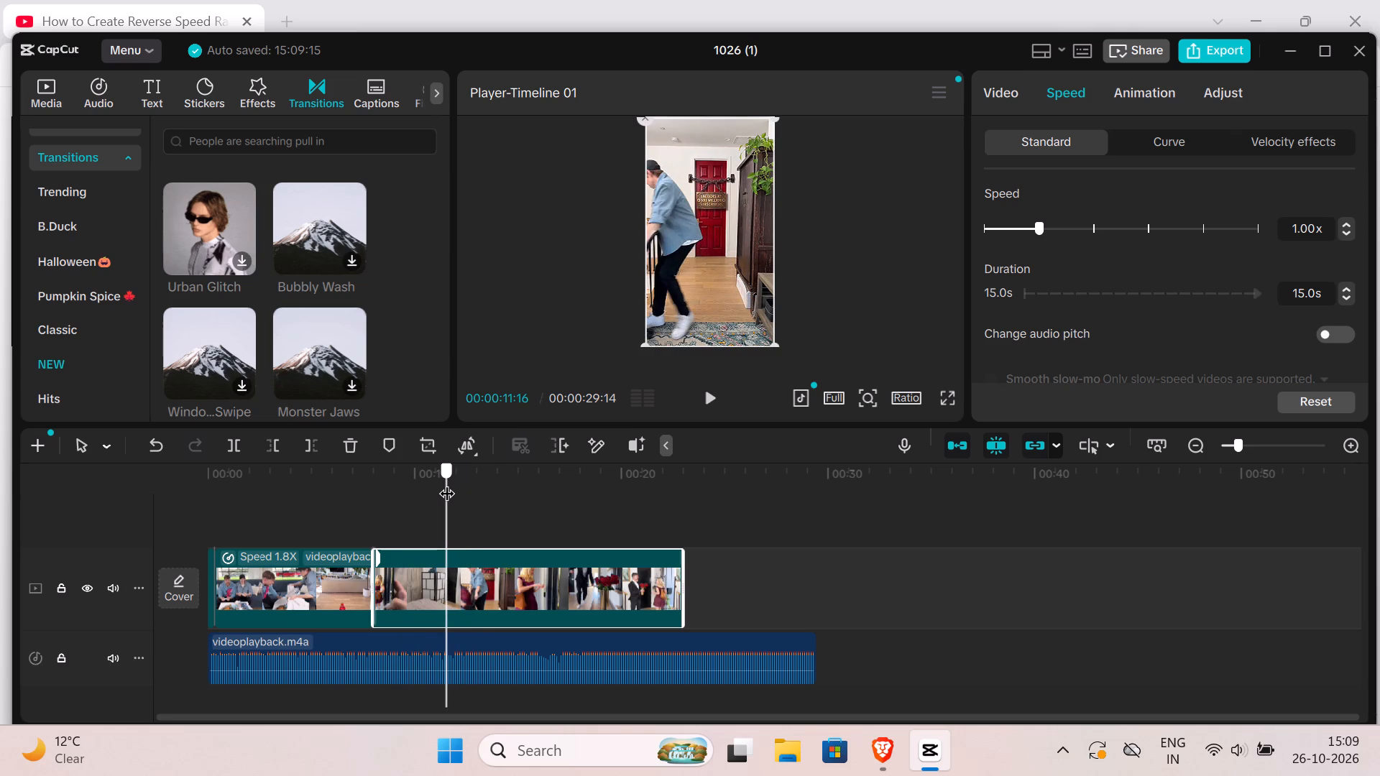
left_click_drag(446, 482, 442, 482)
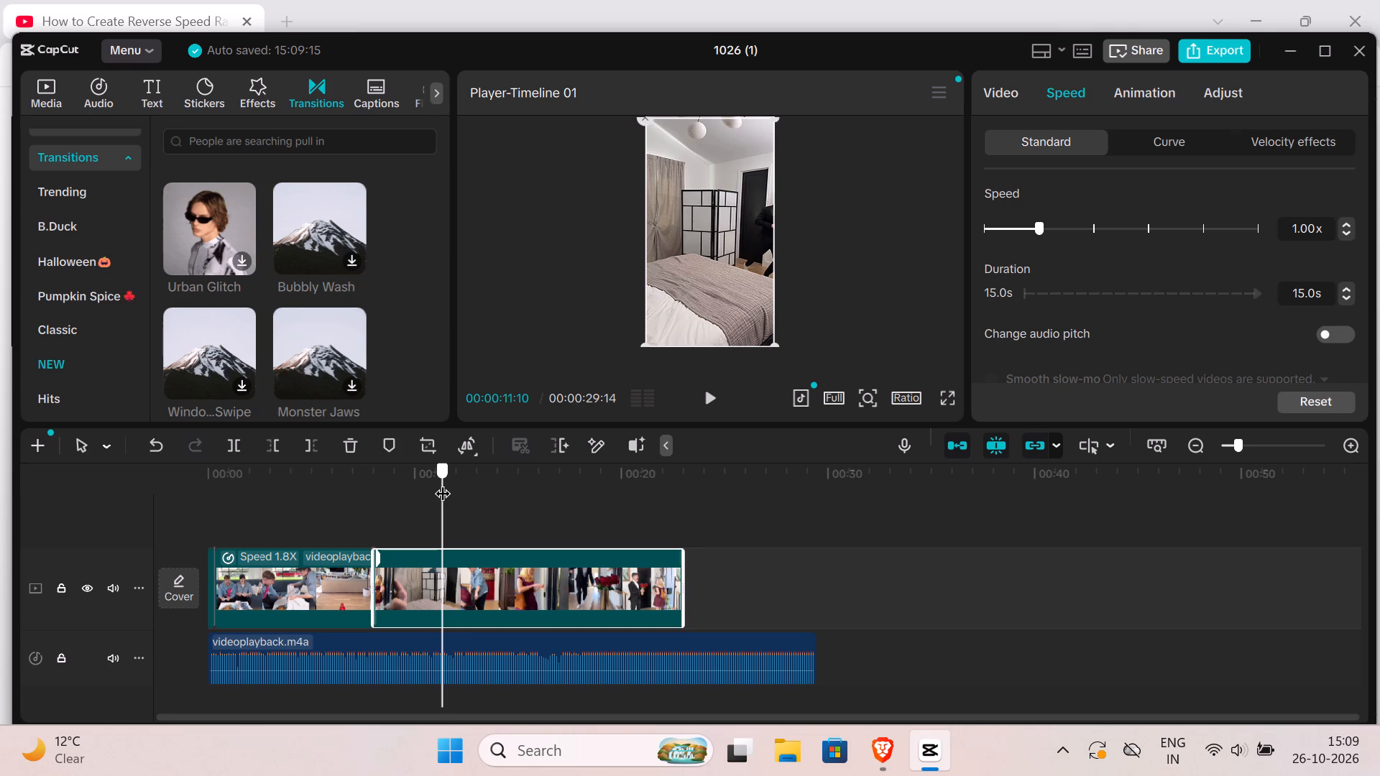
left_click_drag(442, 482, 449, 482)
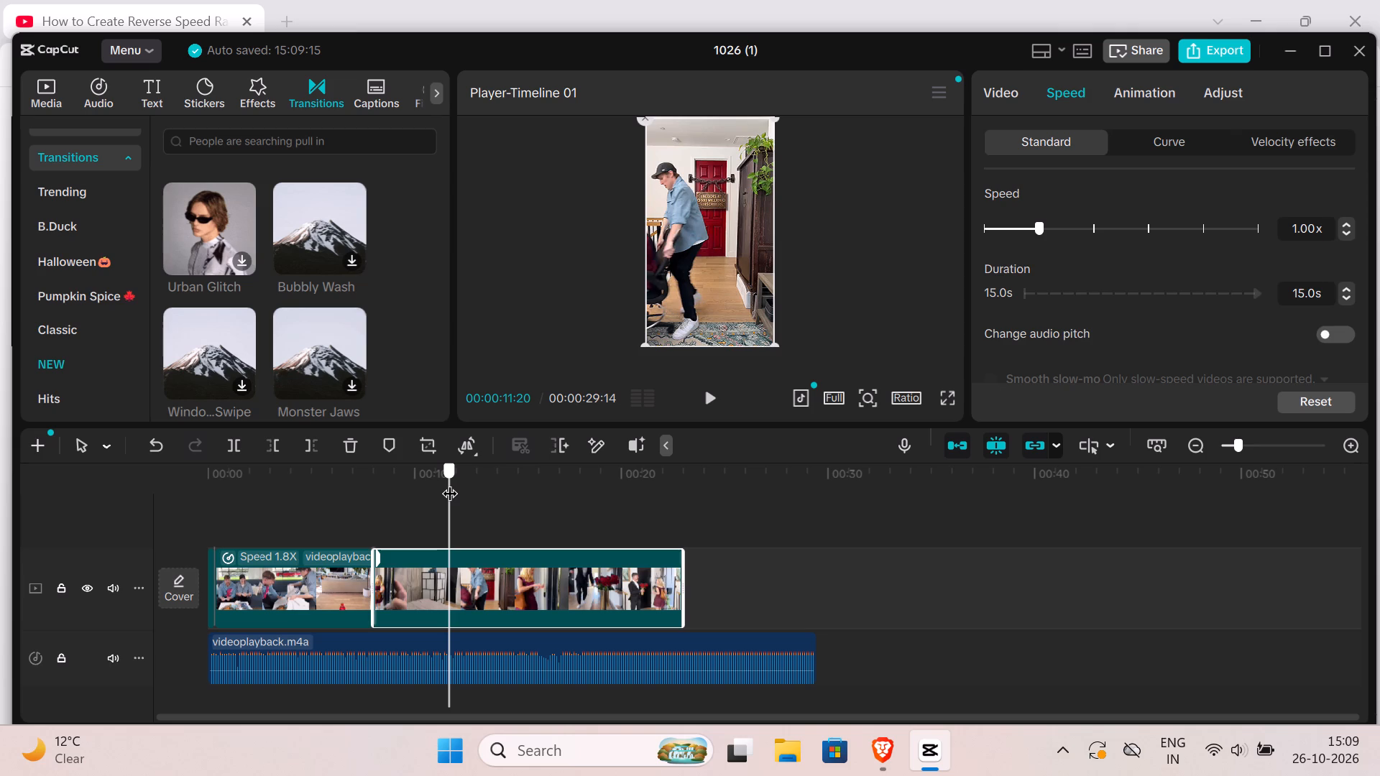
left_click_drag(449, 482, 450, 482)
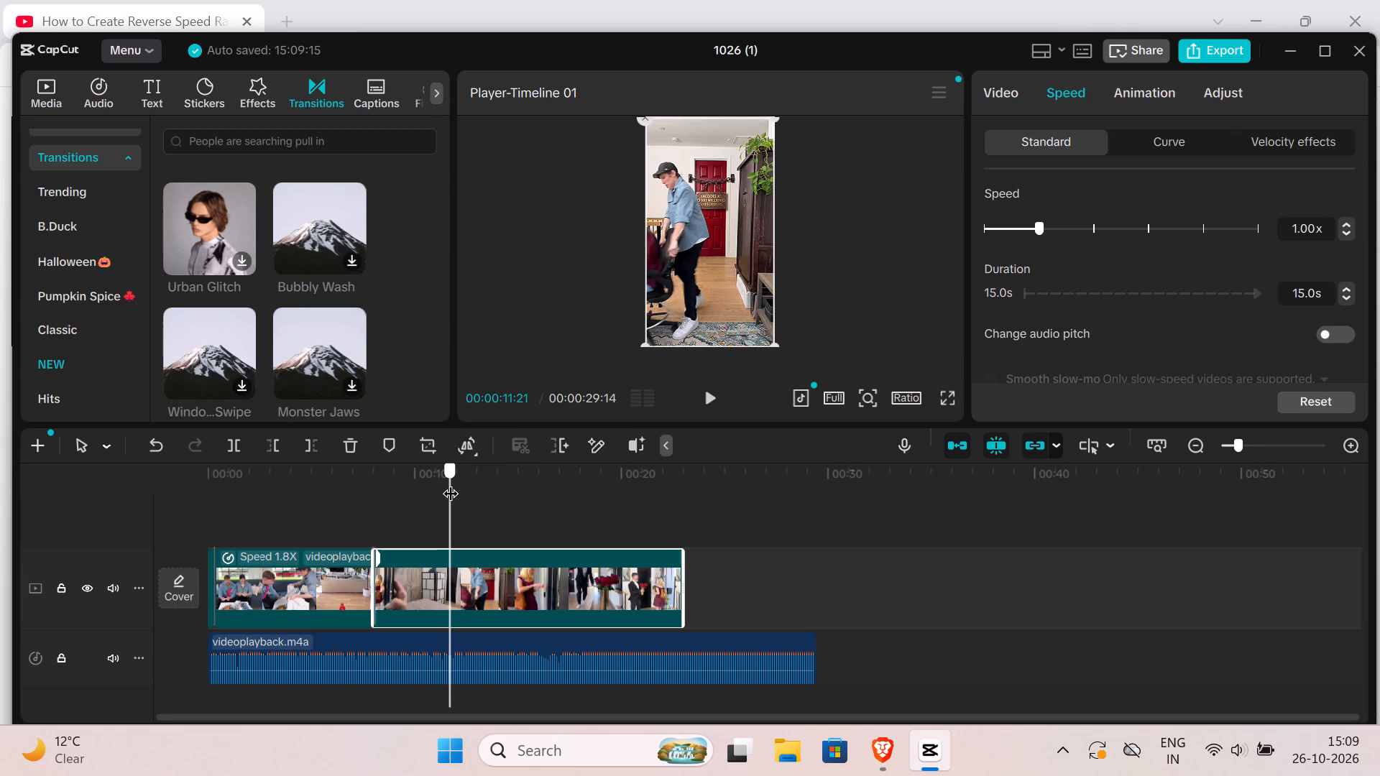
left_click_drag(450, 482, 451, 484)
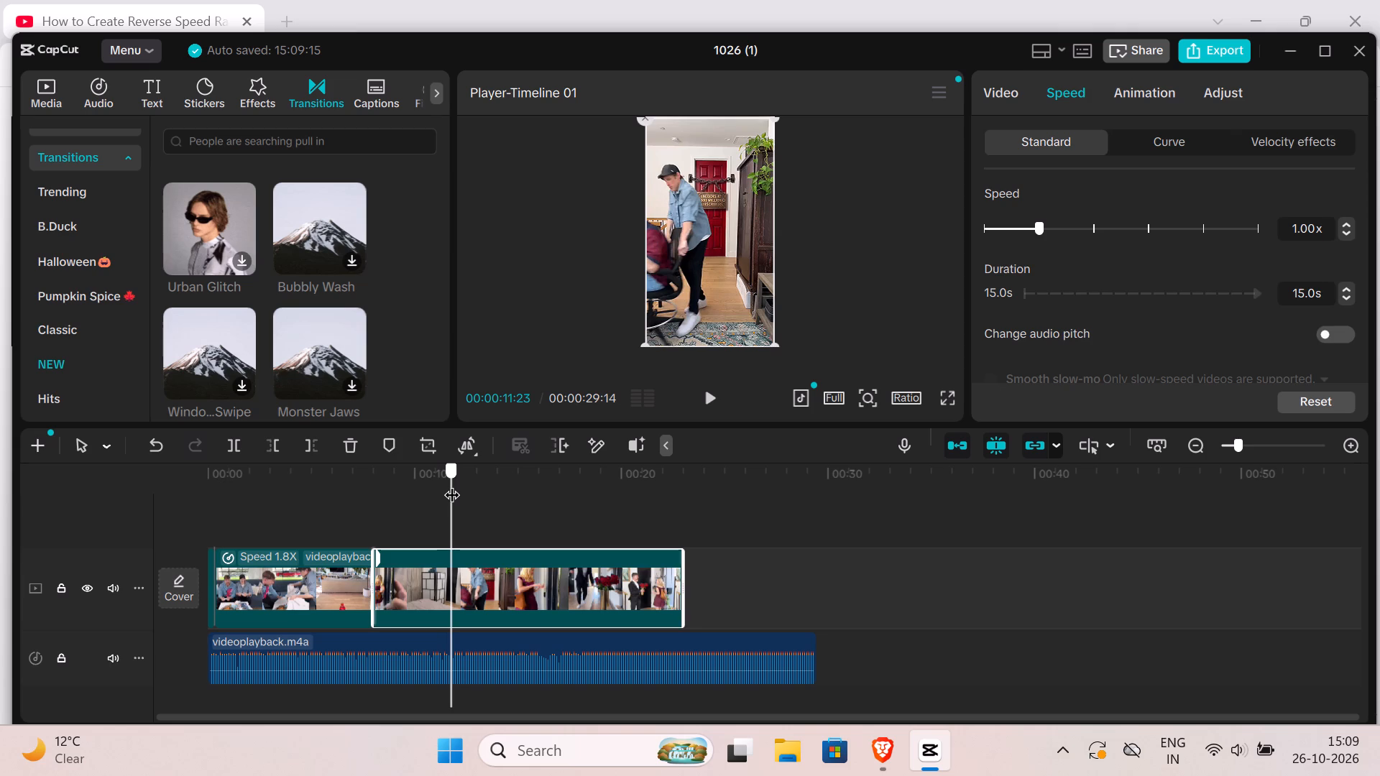
left_click_drag(451, 484, 451, 482)
left_click_drag(451, 482, 451, 474)
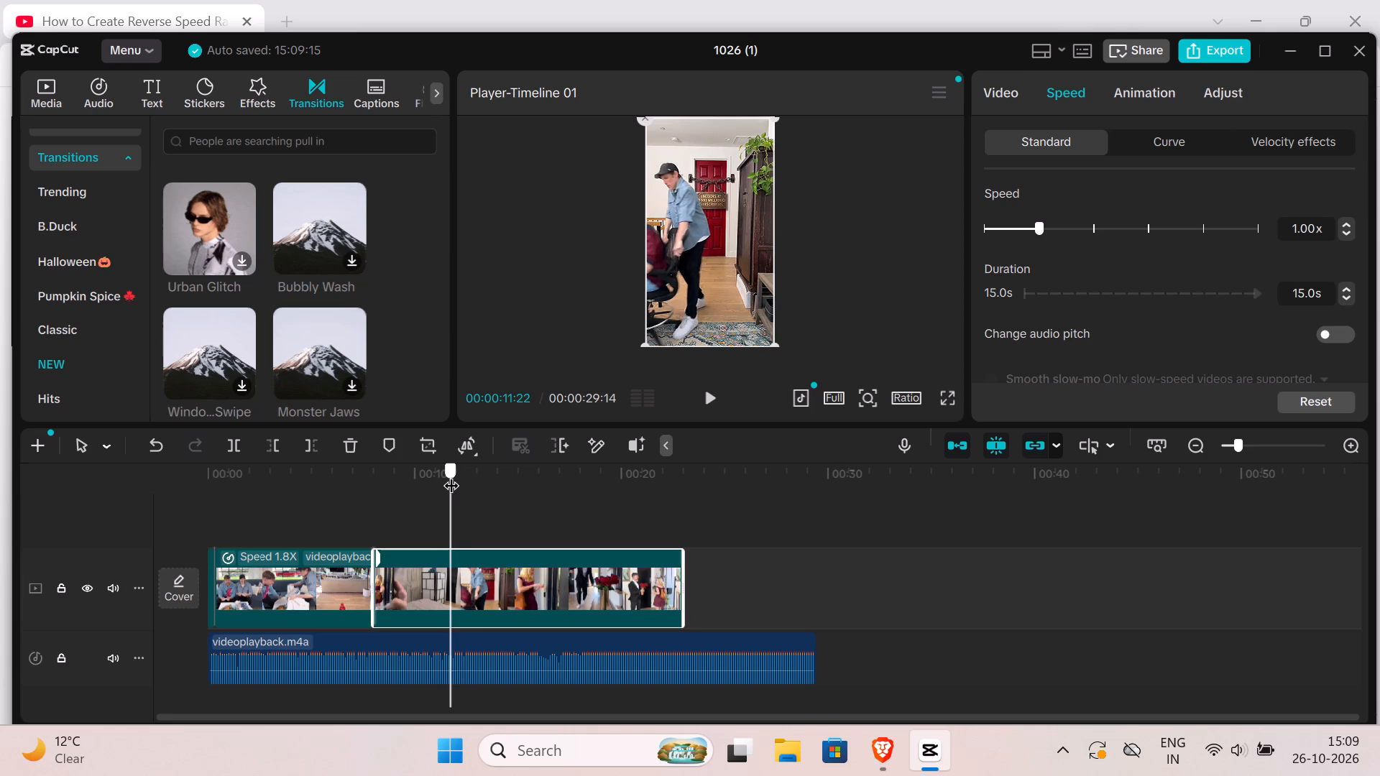
left_click_drag(451, 474, 443, 473)
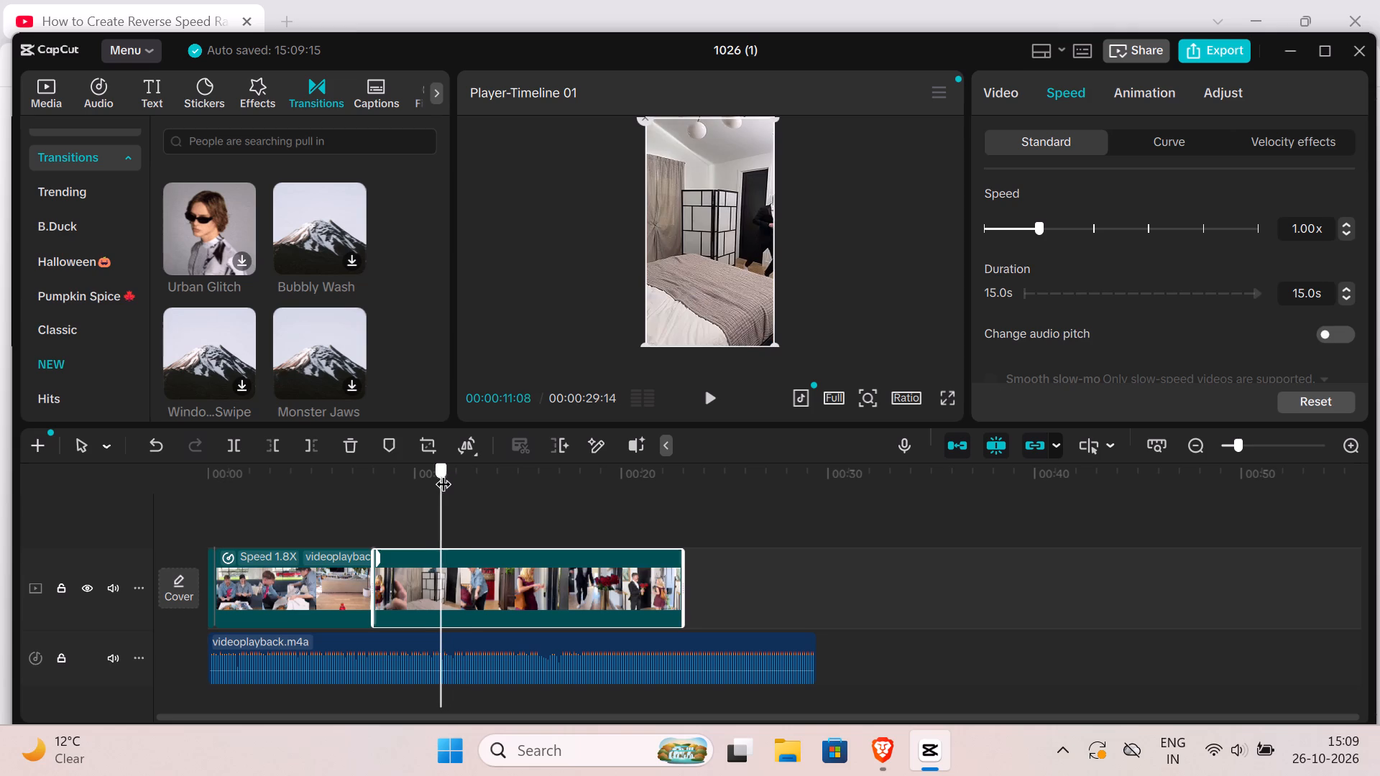
left_click_drag(443, 473, 451, 474)
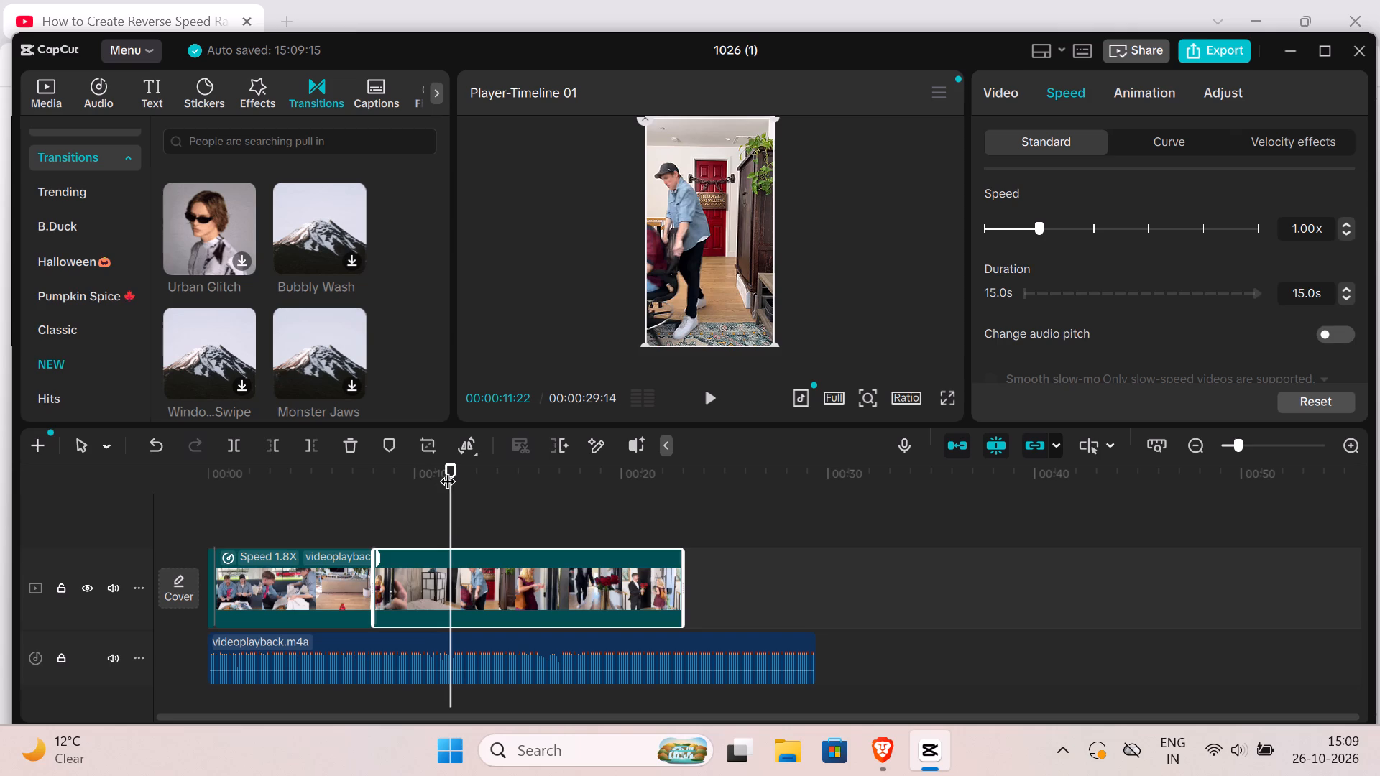
left_click(234, 448)
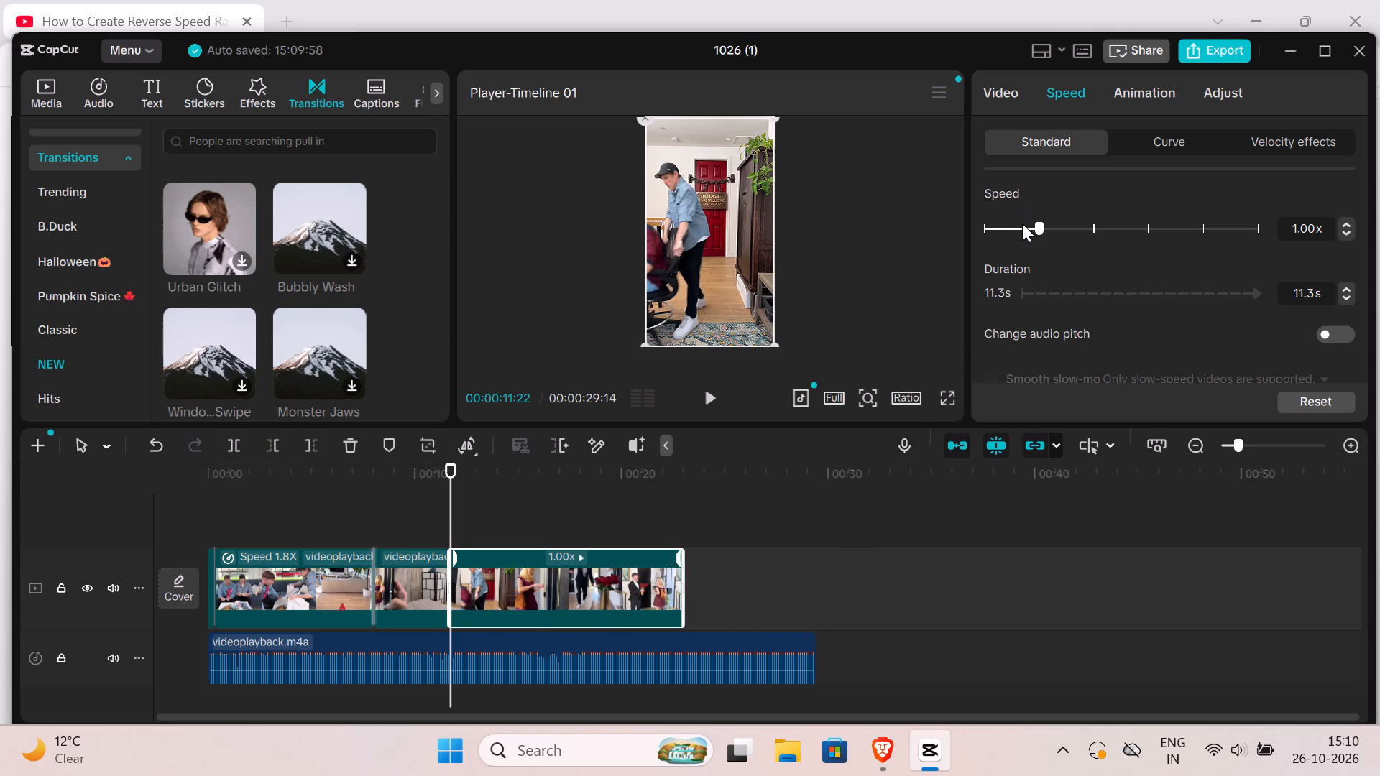
Set the speed of the bedroom segment, just before the new split, to 1.82x.
left_click(405, 589)
left_click(1084, 236)
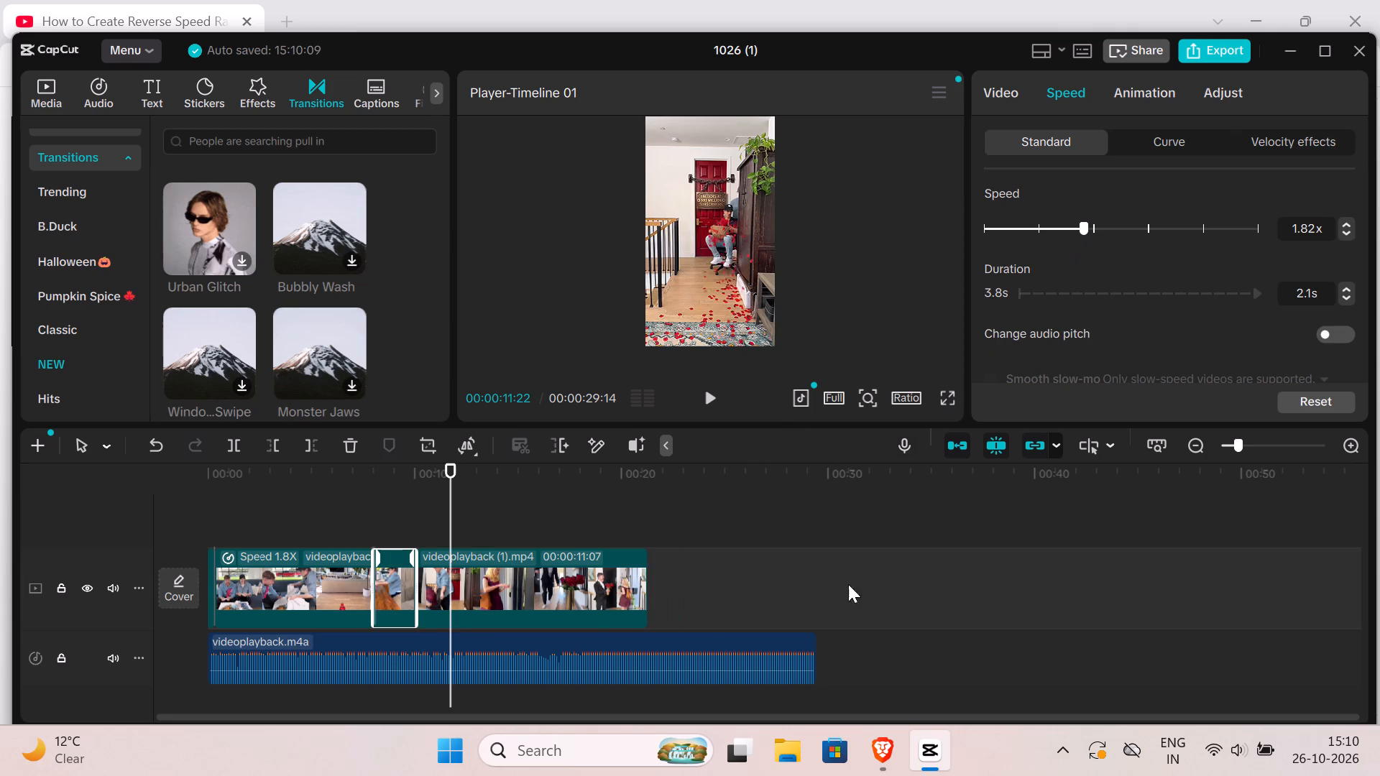
Select the last video clip and play the video from 00:00:11:22 to check it.
left_click(555, 609)
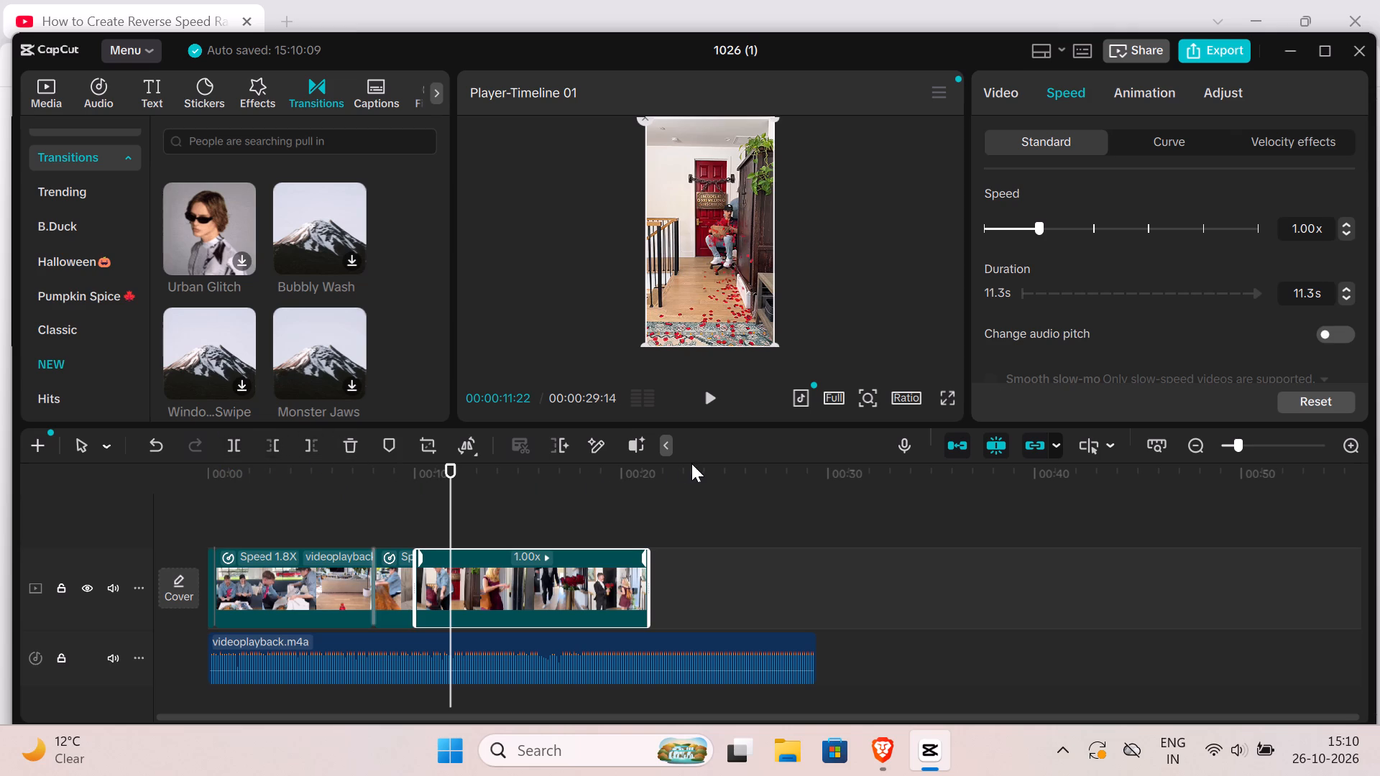
double_click(713, 412)
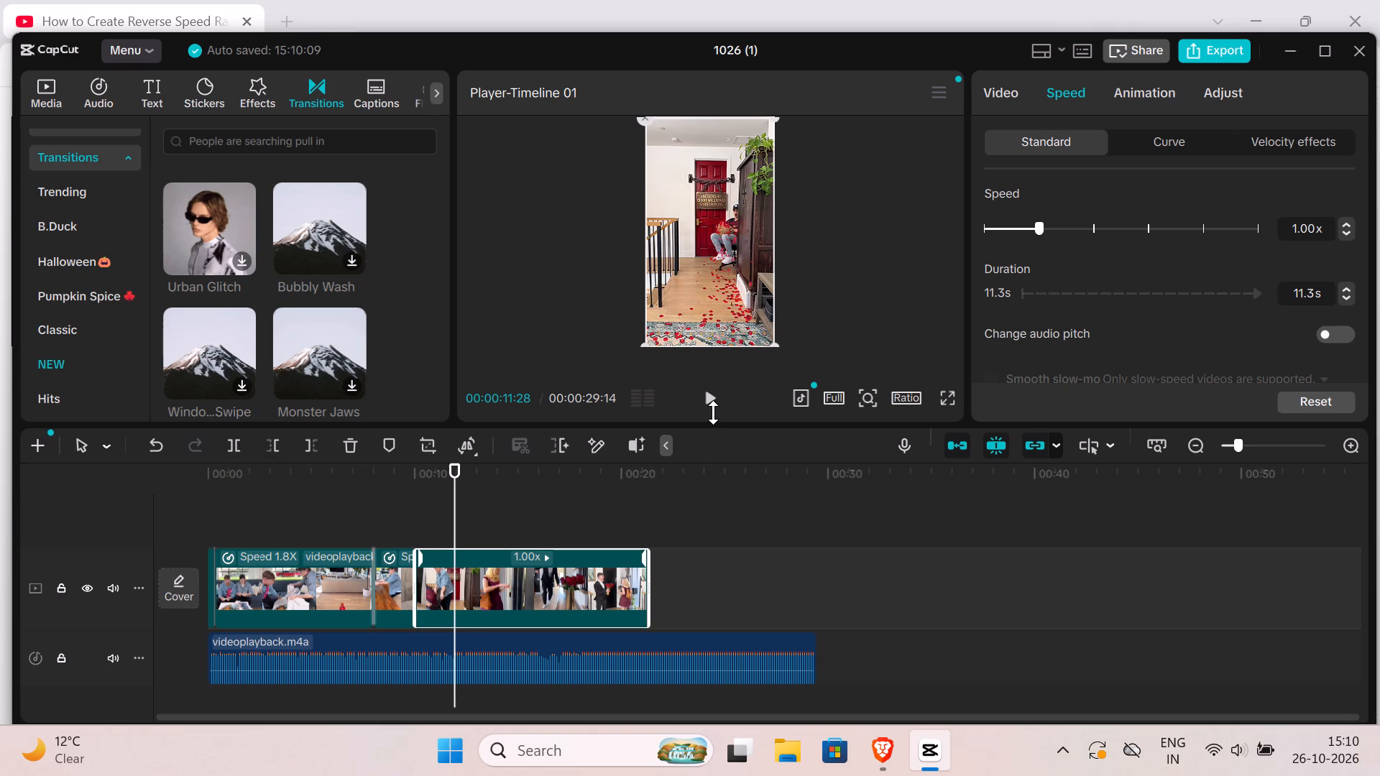
double_click(713, 412)
double_click(713, 412)
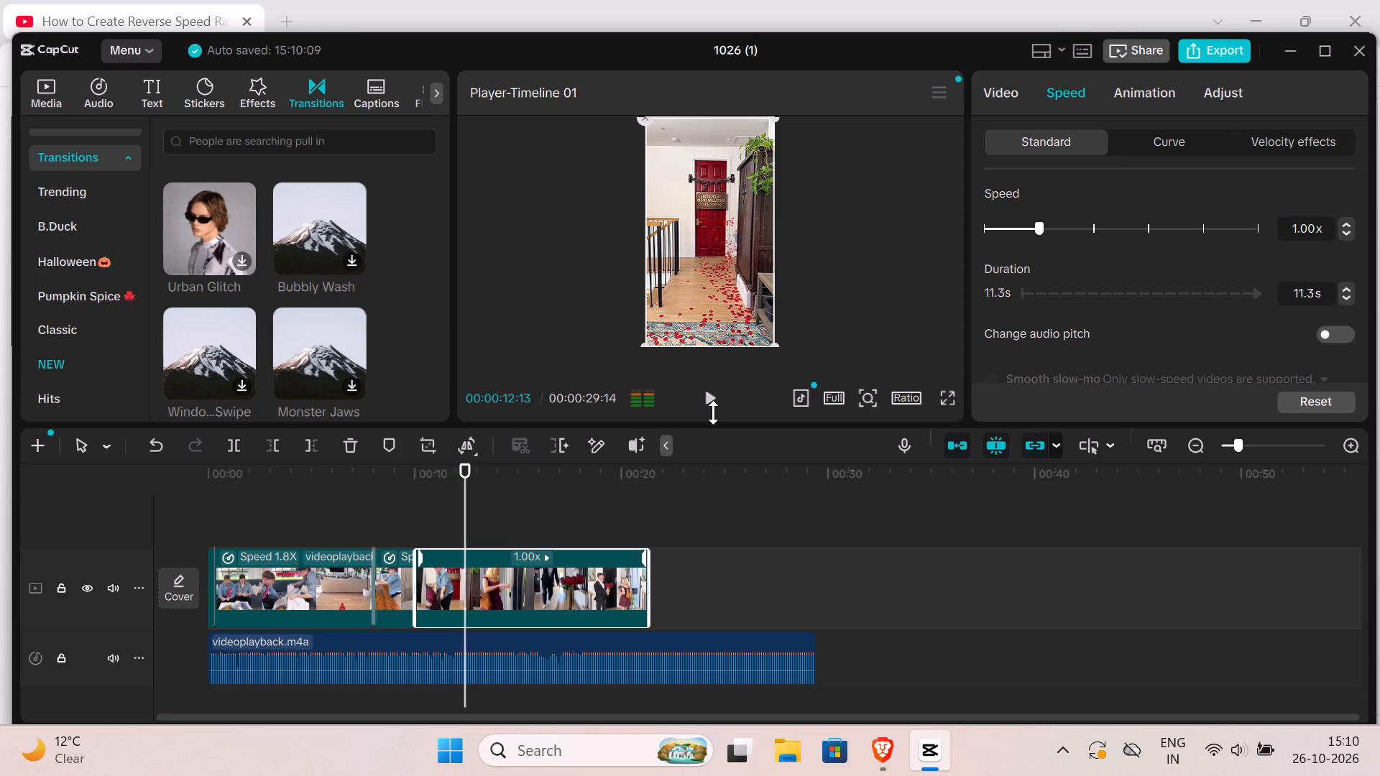
Split the last video clip at 00:00:12:10, where the scene changes from the hallway to the woman at the door.
double_click(713, 412)
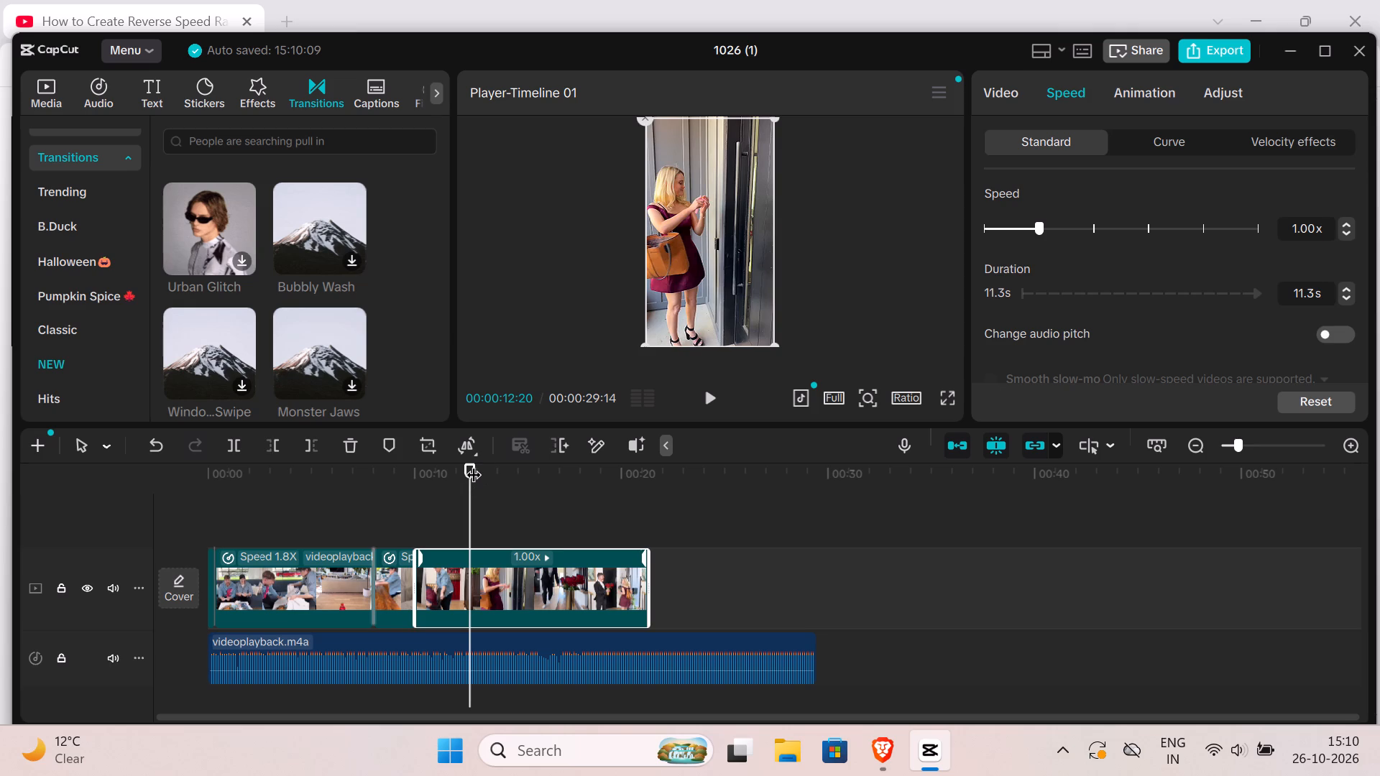
left_click_drag(473, 463, 463, 459)
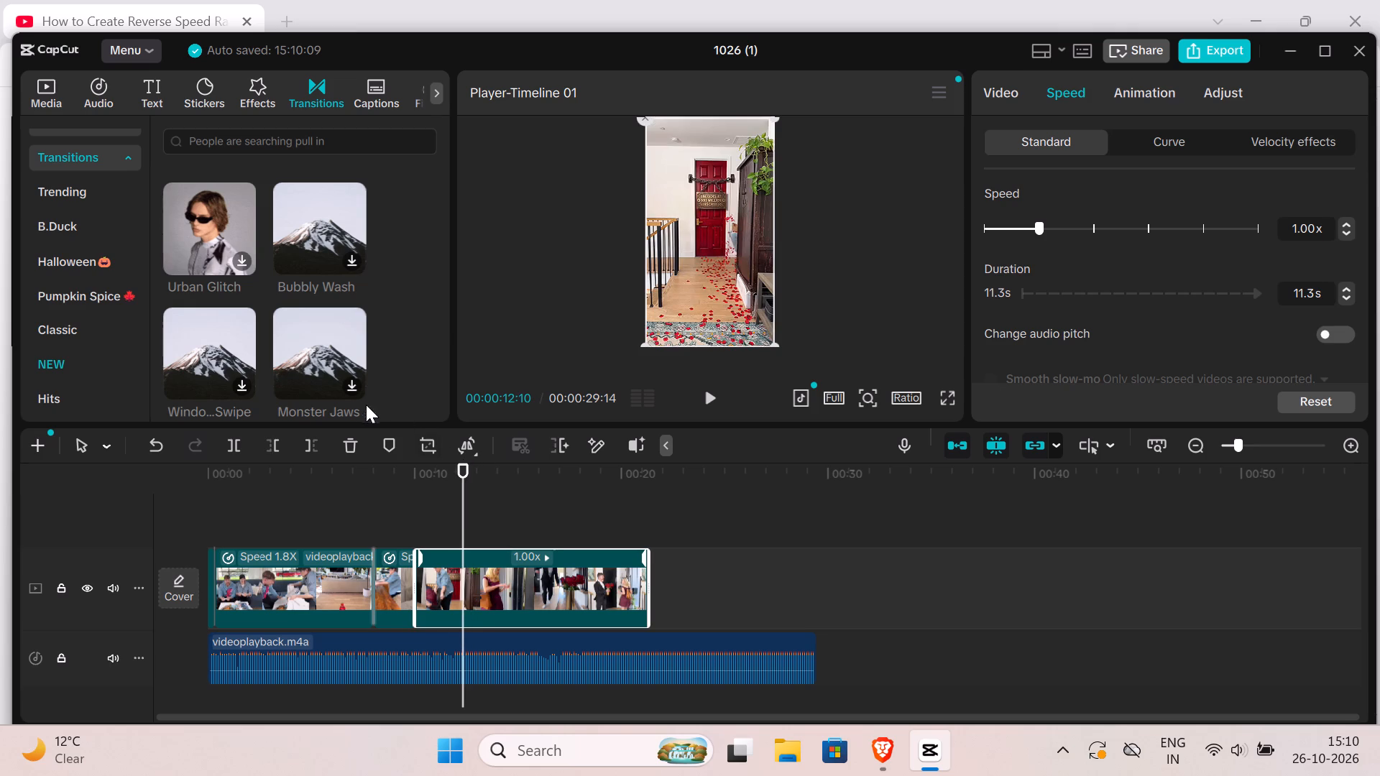
left_click(231, 436)
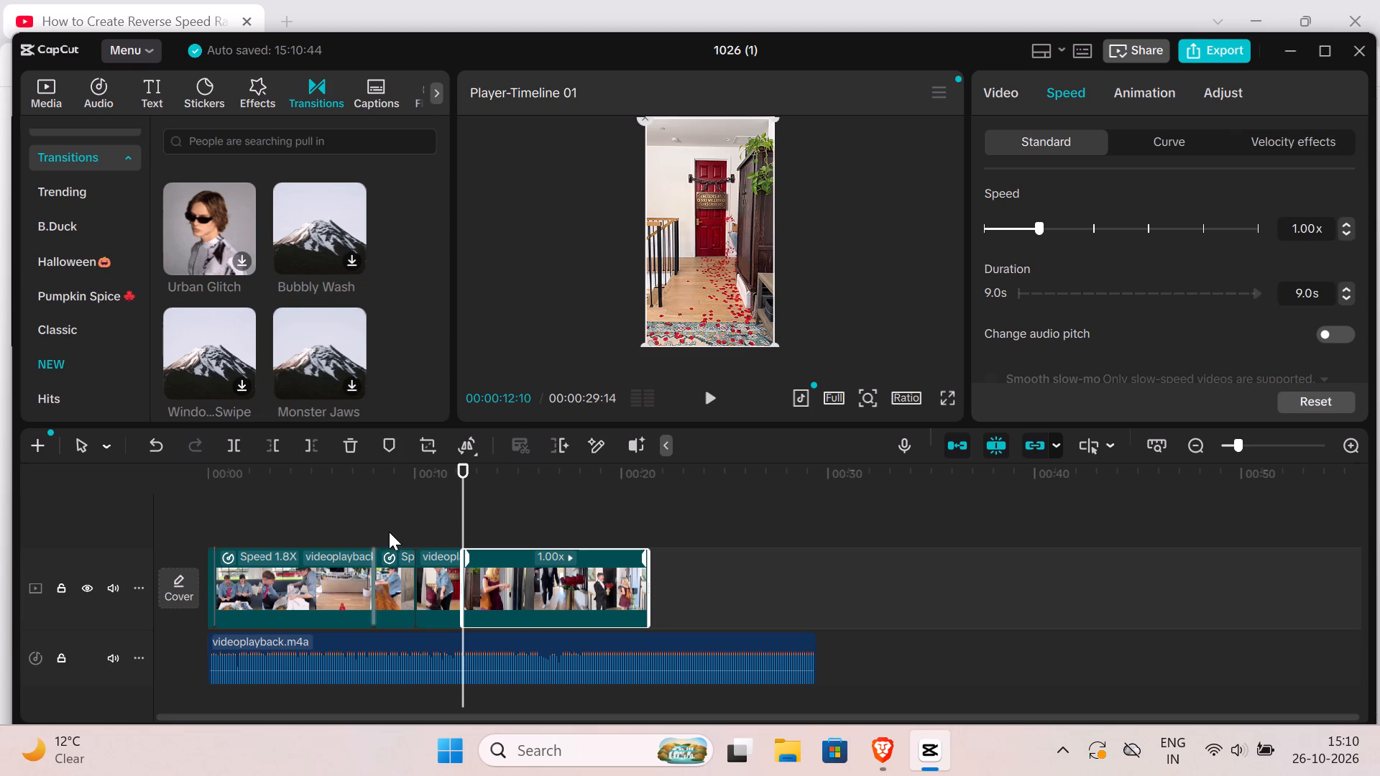
Select the segment after the new split and play it from 00:00:12:10 to check it.
left_click(440, 565)
left_click(500, 586)
left_click(714, 389)
left_click(714, 389)
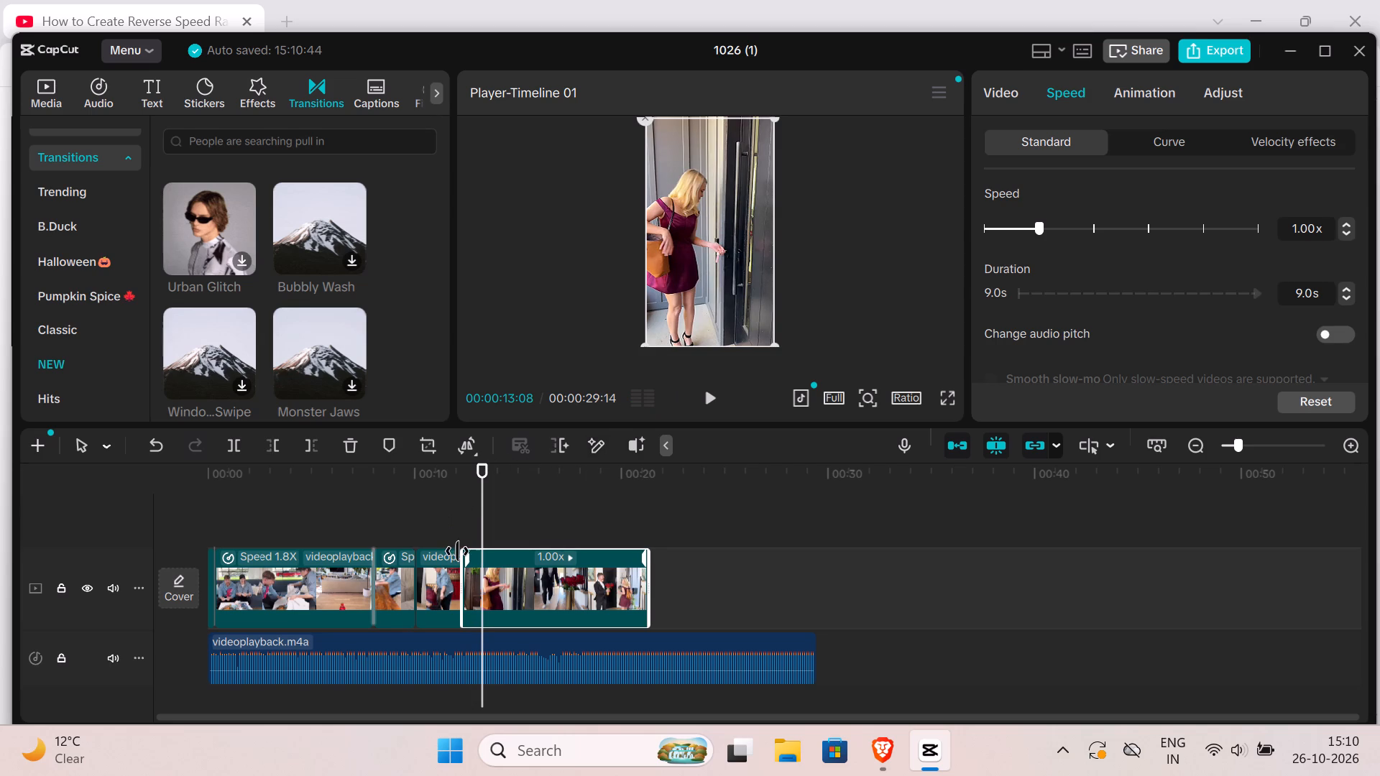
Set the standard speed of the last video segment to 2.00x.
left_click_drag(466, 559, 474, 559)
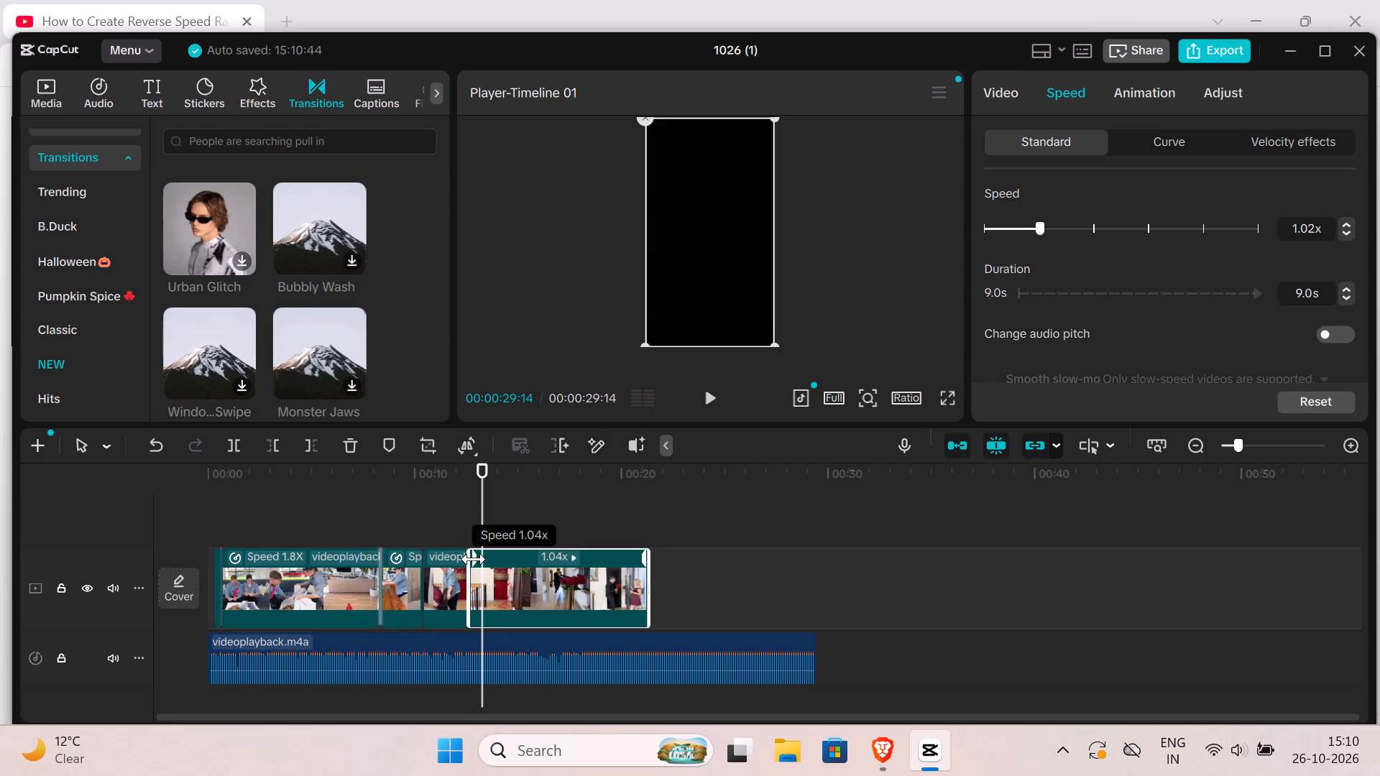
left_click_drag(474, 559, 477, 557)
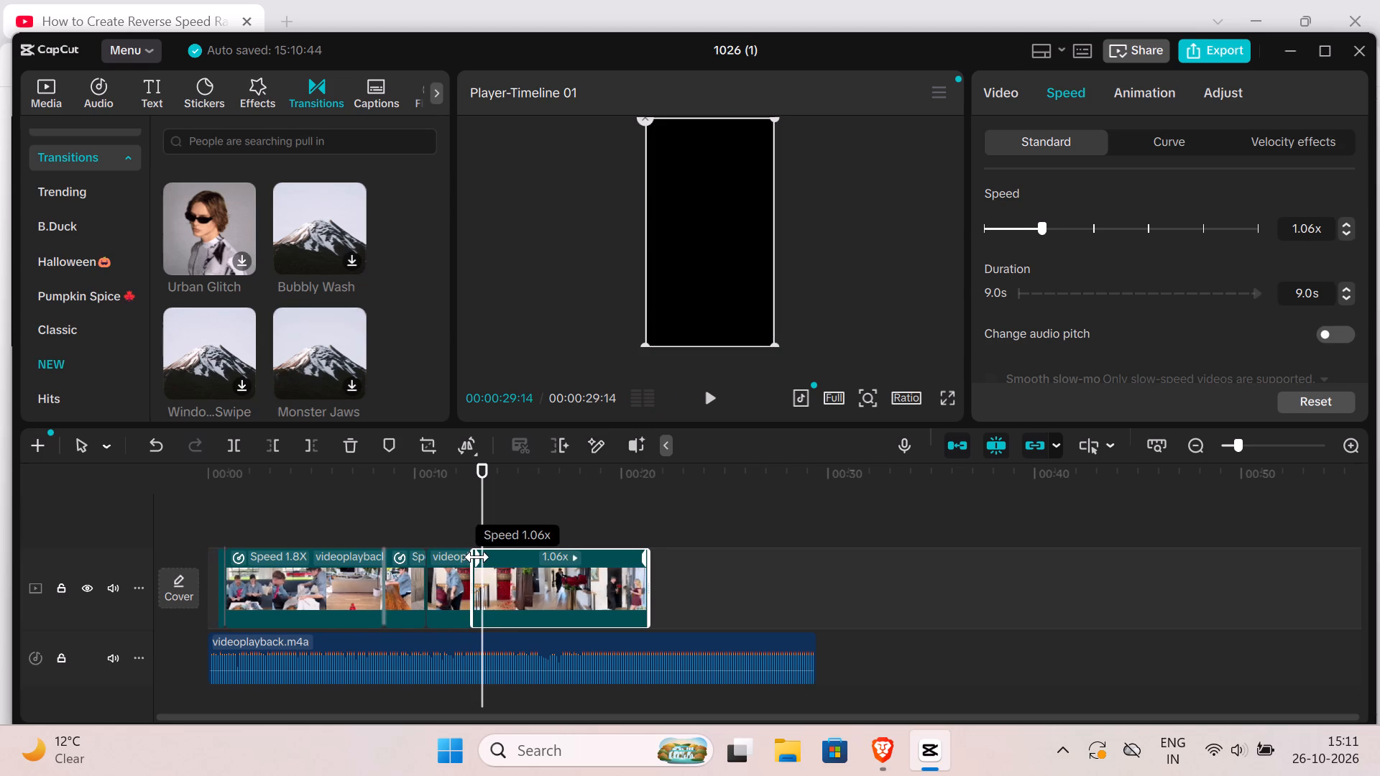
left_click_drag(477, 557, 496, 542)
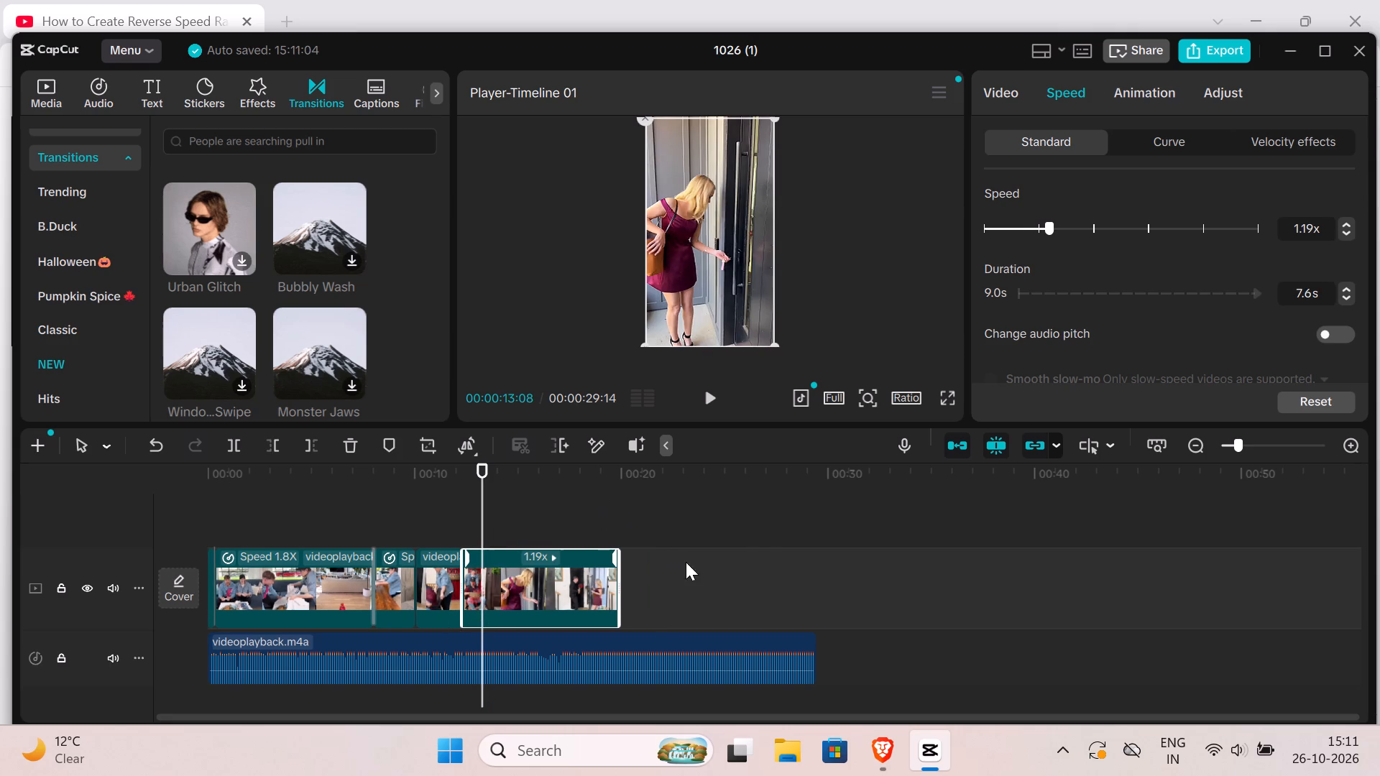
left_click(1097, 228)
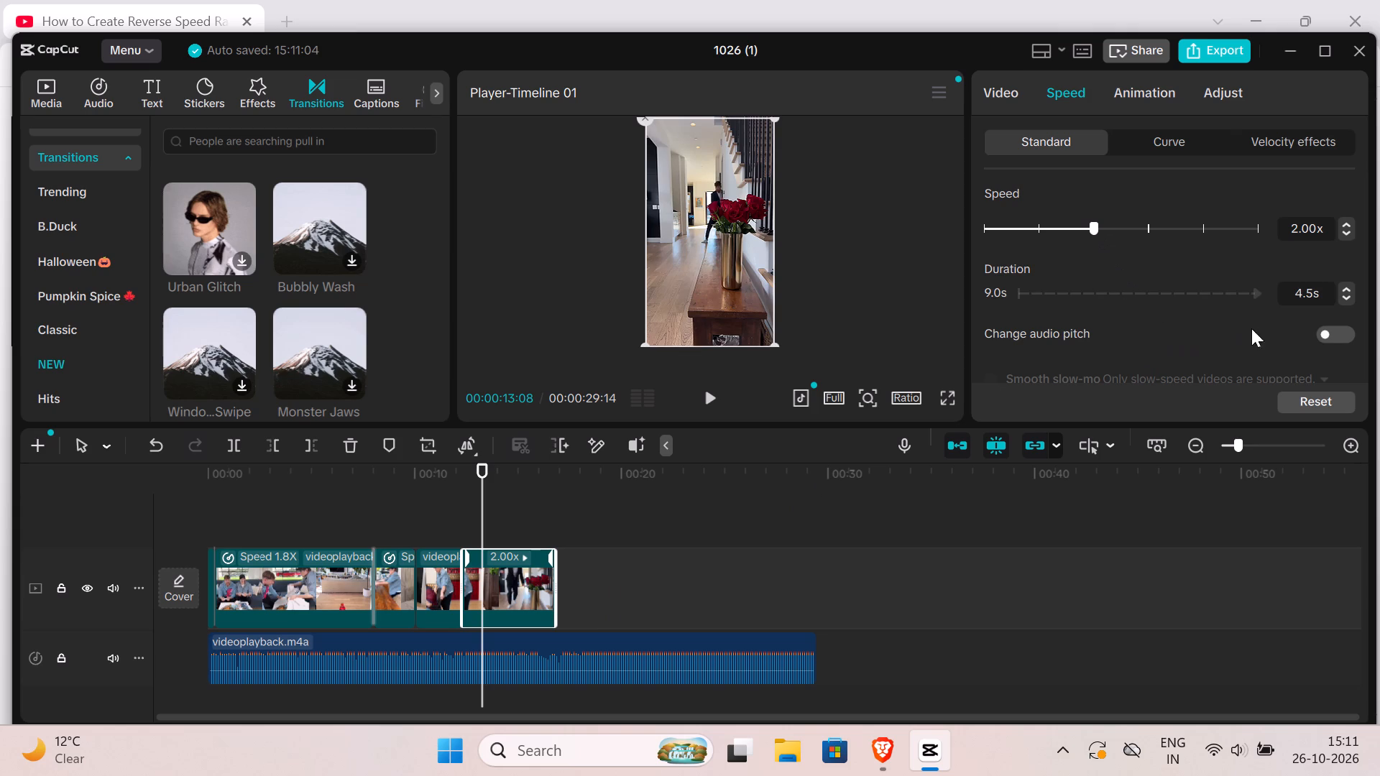
Try the Custom and Montage speed curves on the last video segment, and apply the Flash in curve.
left_click(1172, 146)
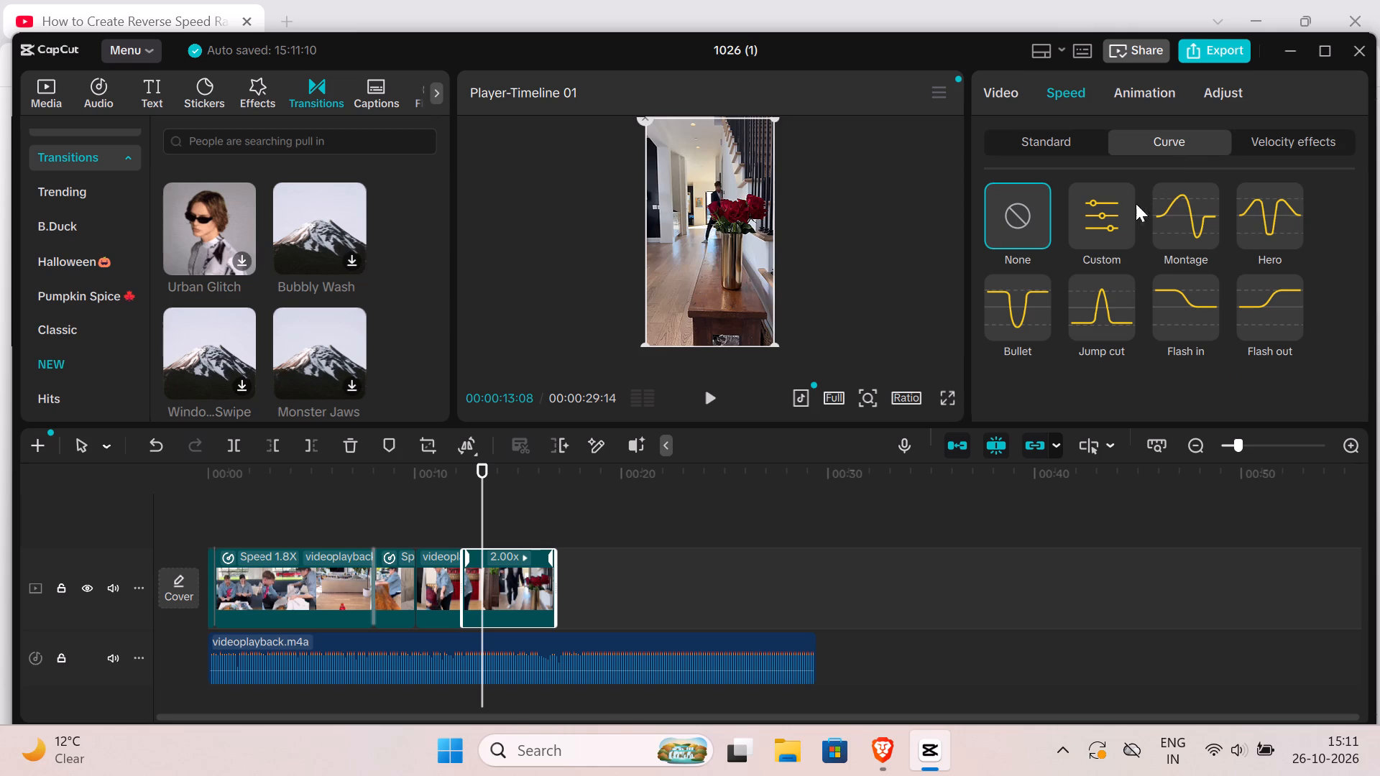
left_click(1122, 222)
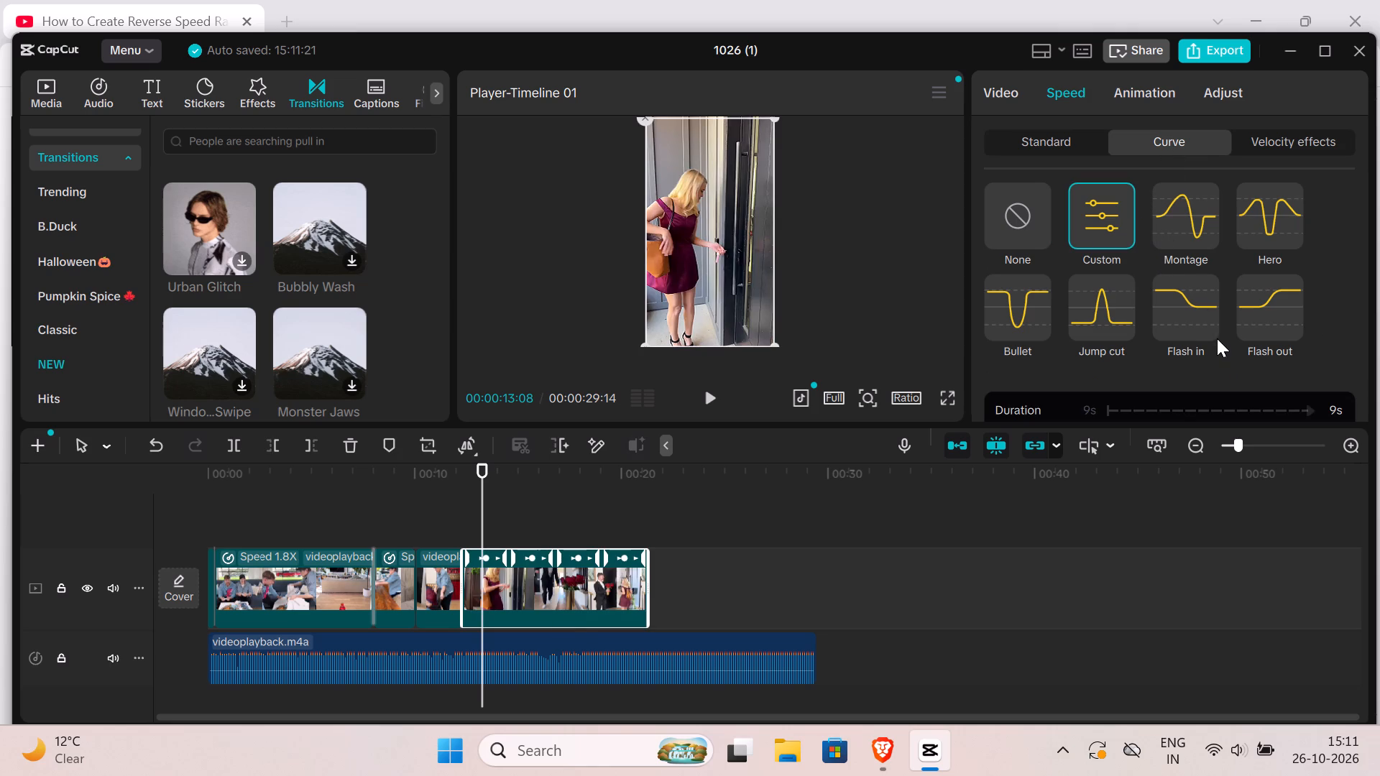
left_click(1179, 235)
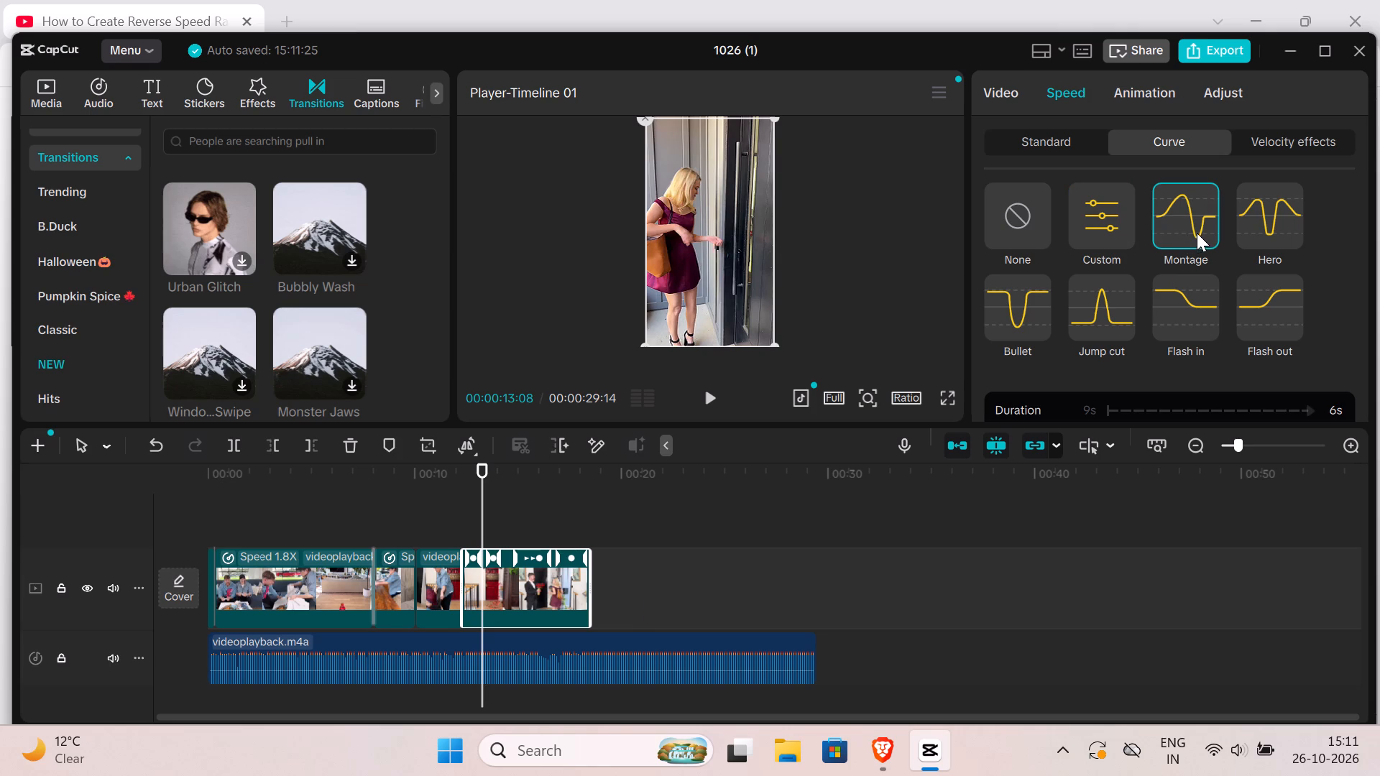
left_click(1187, 287)
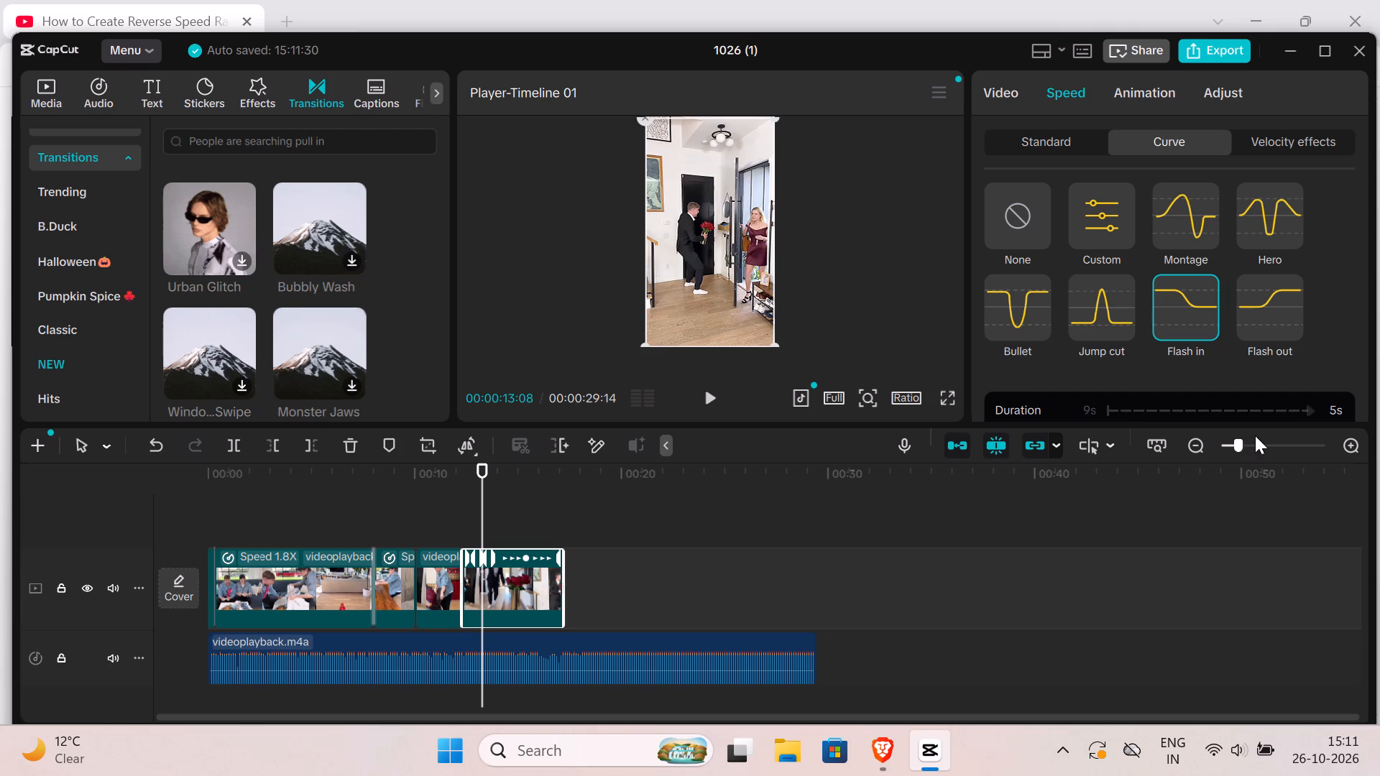
Return the playhead to the start of the timeline and play the first two seconds to check them.
left_click(469, 451)
left_click(415, 482)
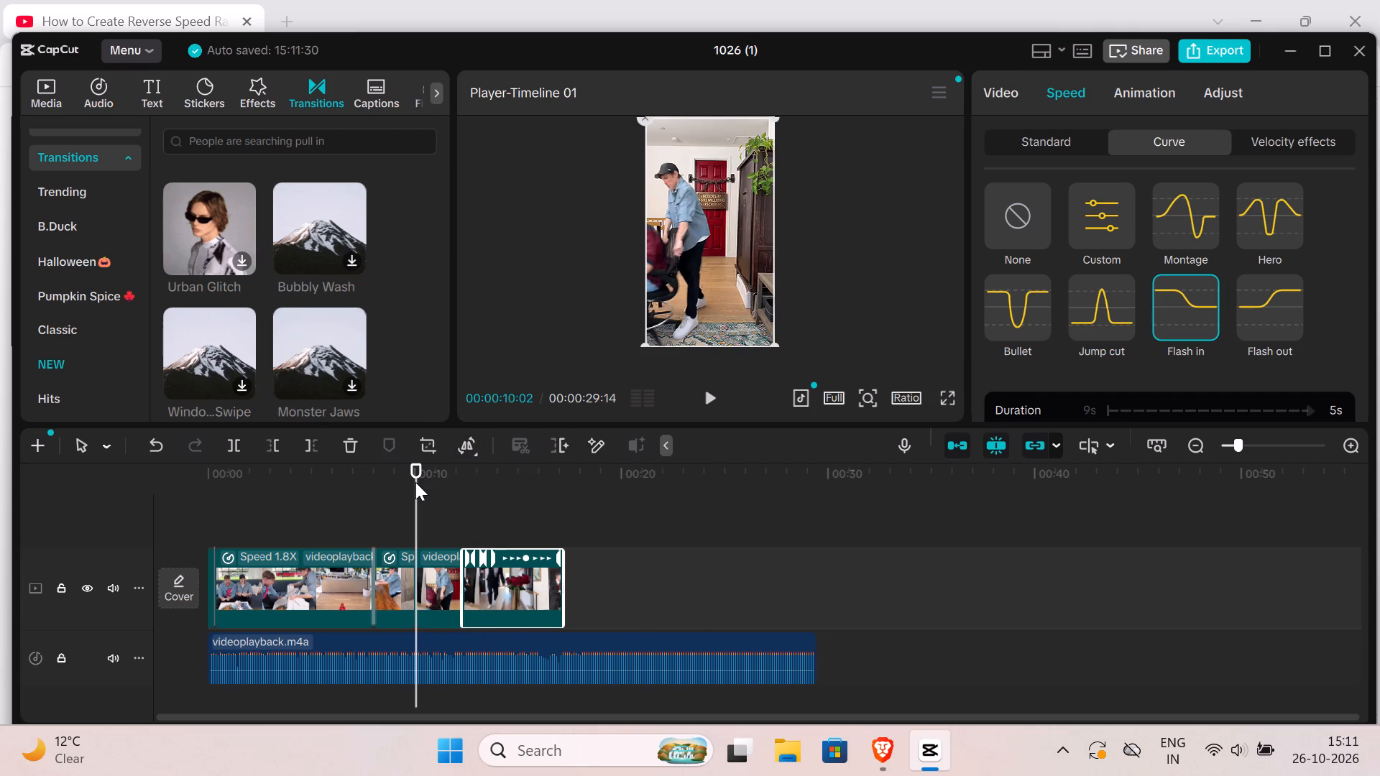
left_click_drag(408, 468, 285, 429)
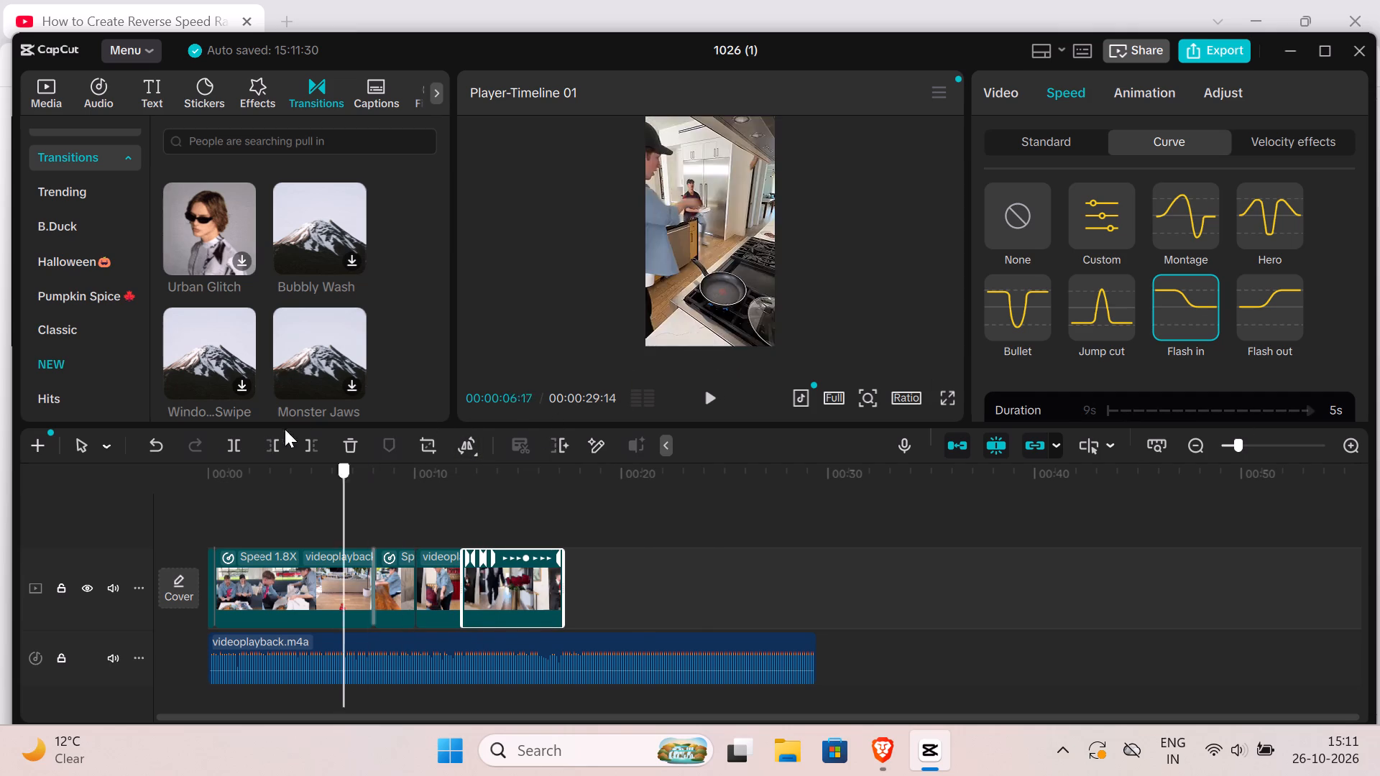
left_click_drag(285, 429, 179, 404)
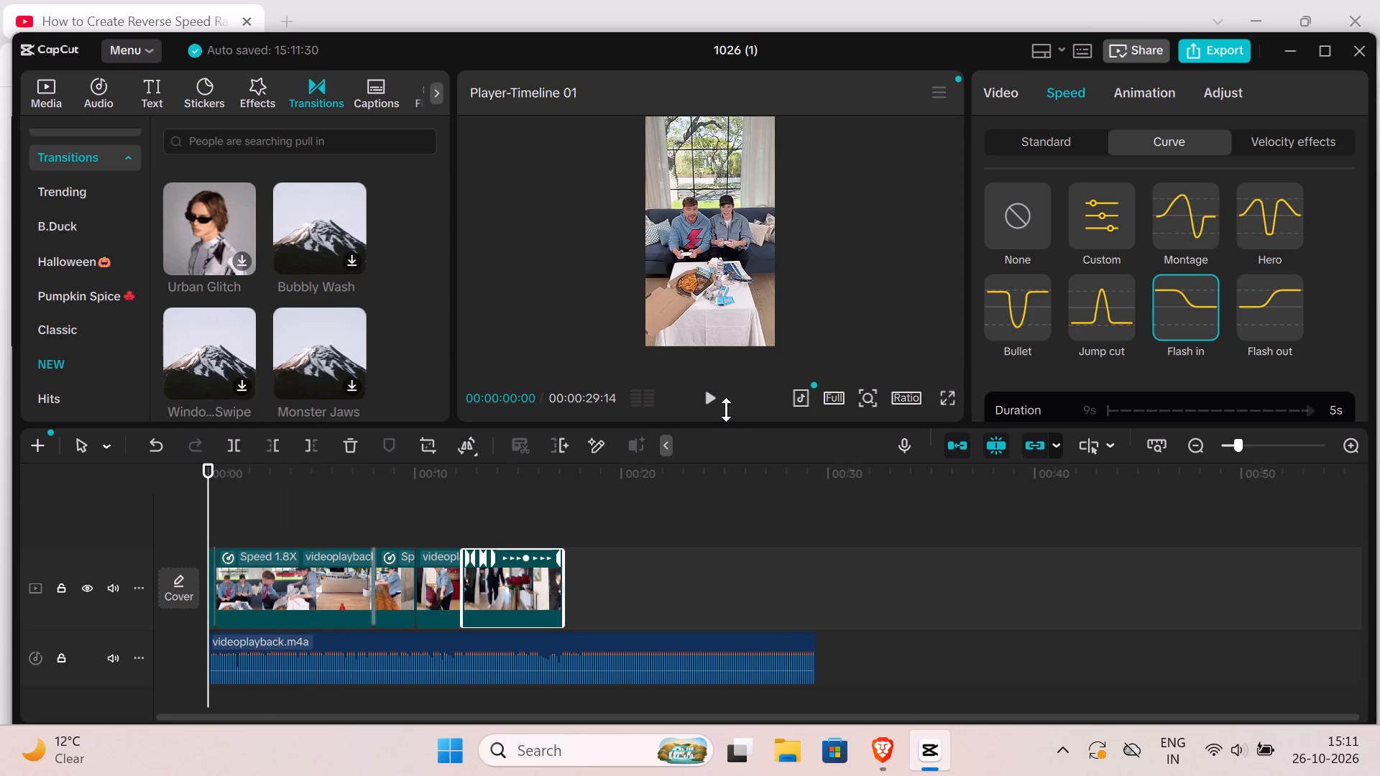
left_click(705, 405)
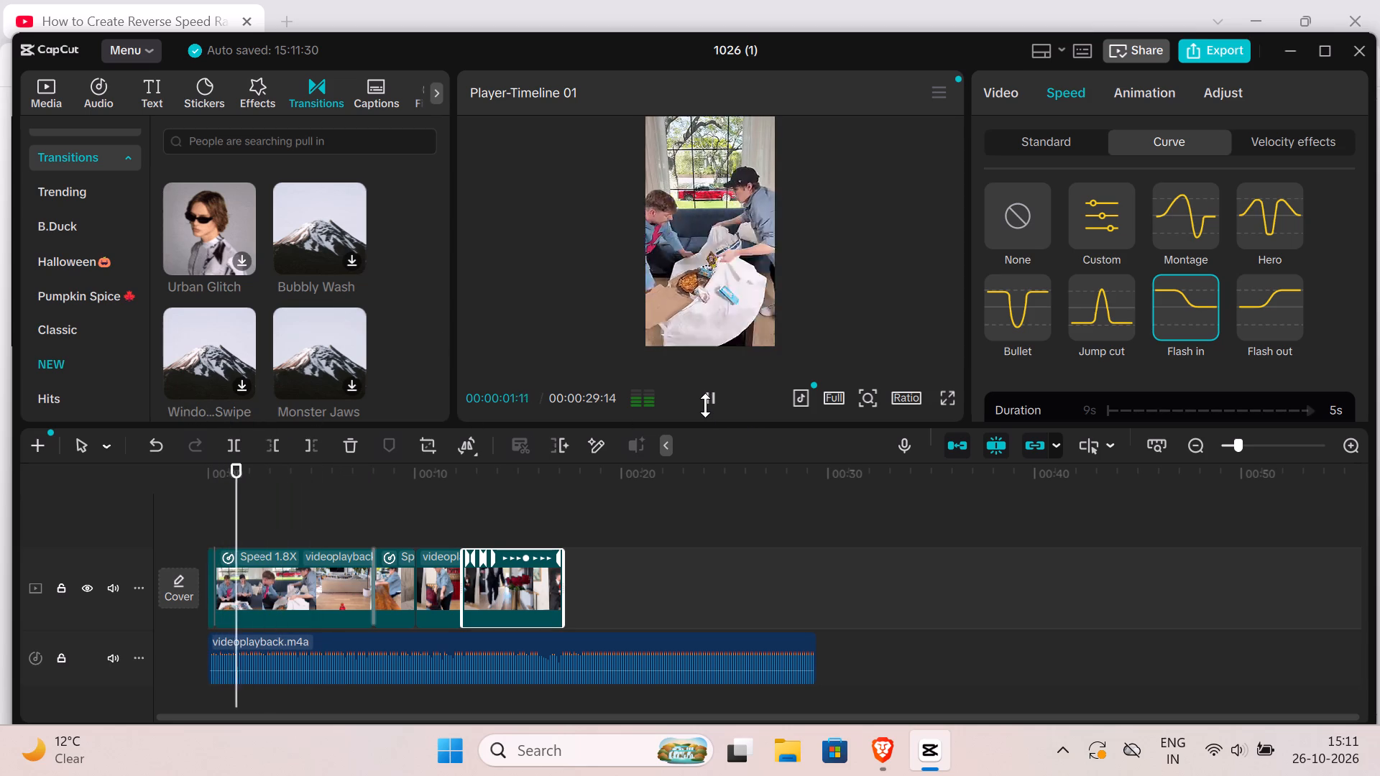
left_click(705, 405)
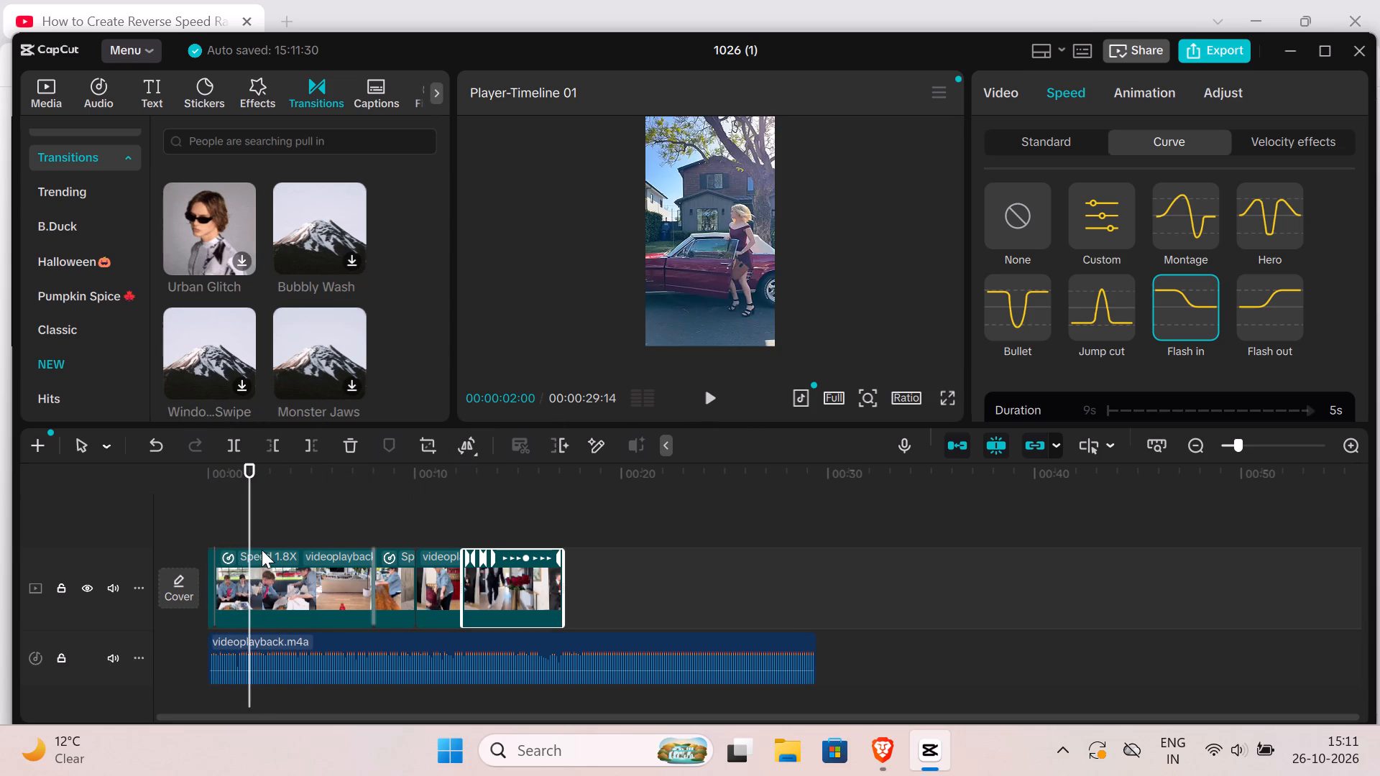
Select the short first video clip and apply the Read On Phone transition to it.
left_click(216, 576)
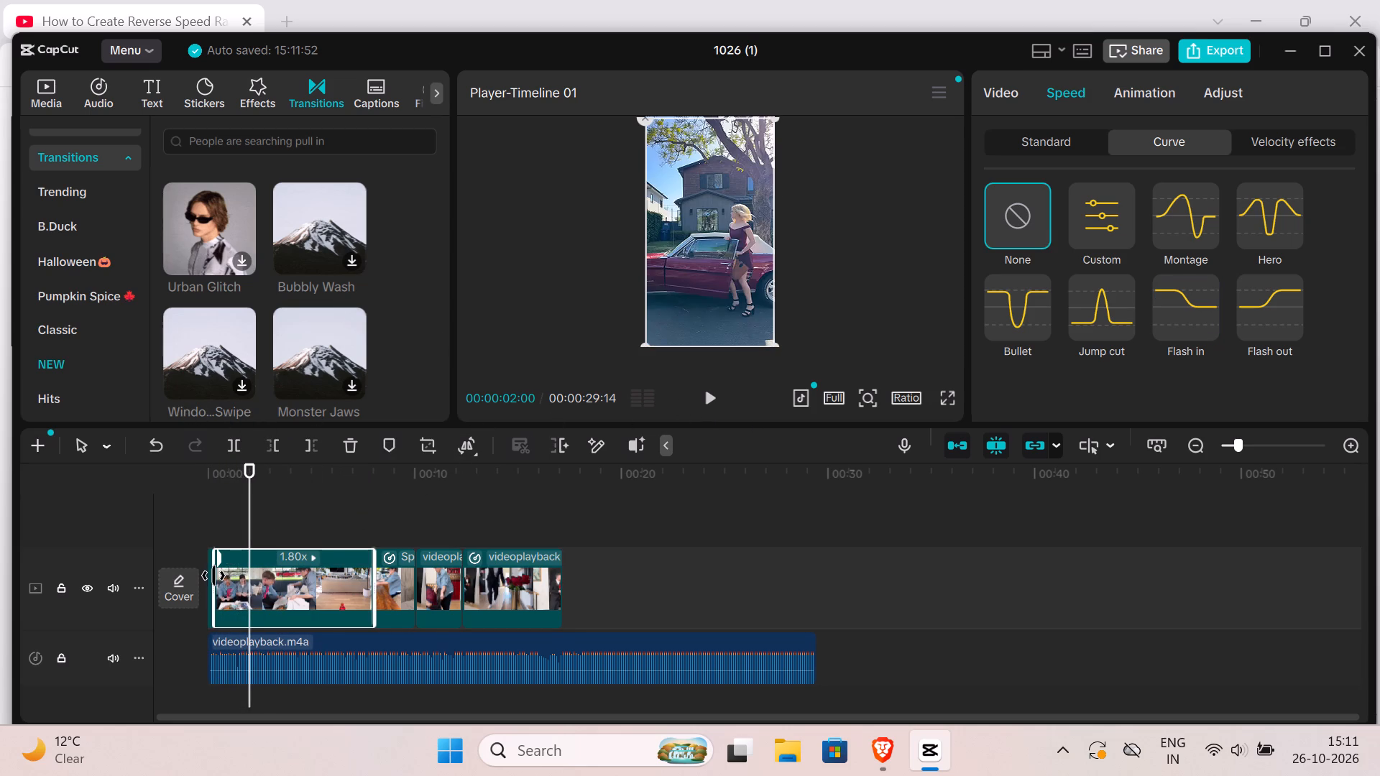
left_click(212, 576)
left_click(211, 574)
triple_click(208, 573)
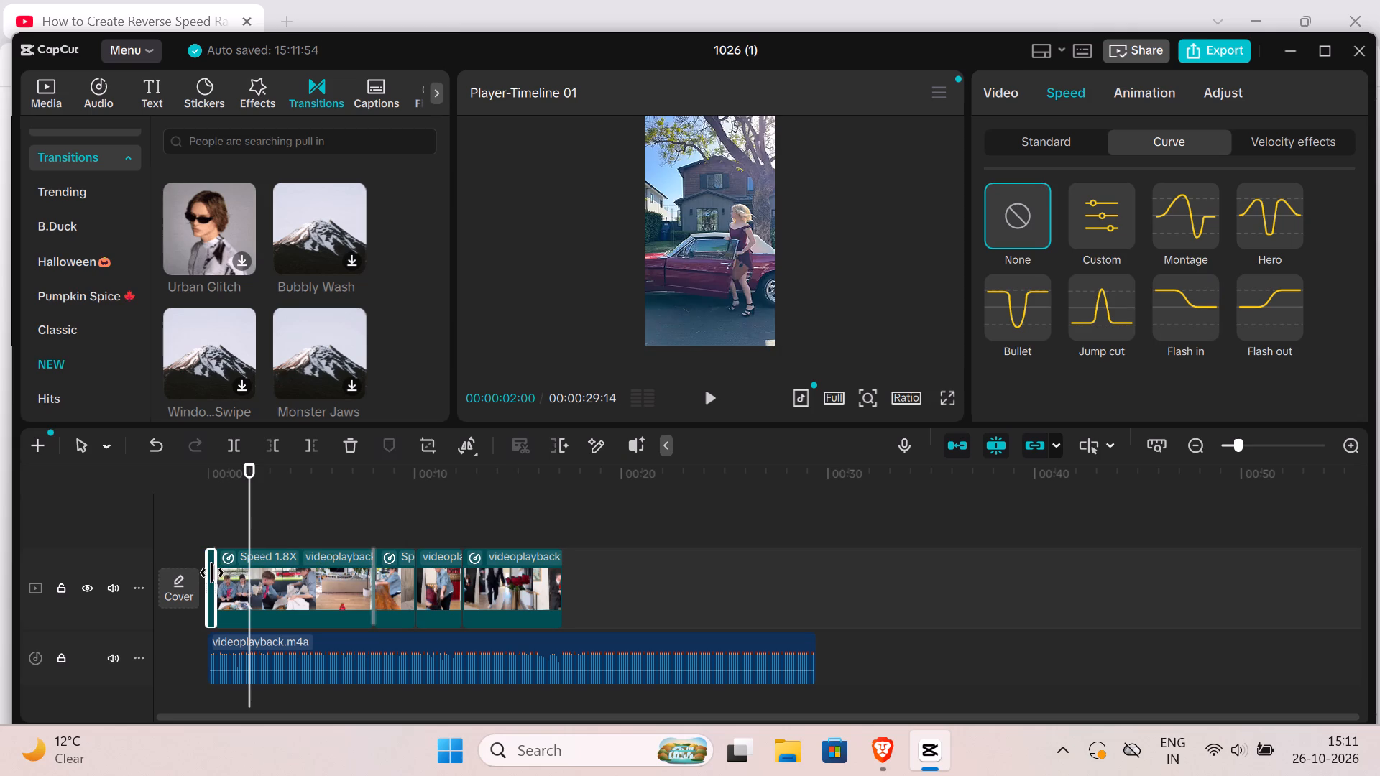
left_click(213, 573)
left_click(213, 573)
left_click(213, 573)
scroll(326, 299, "down", 1)
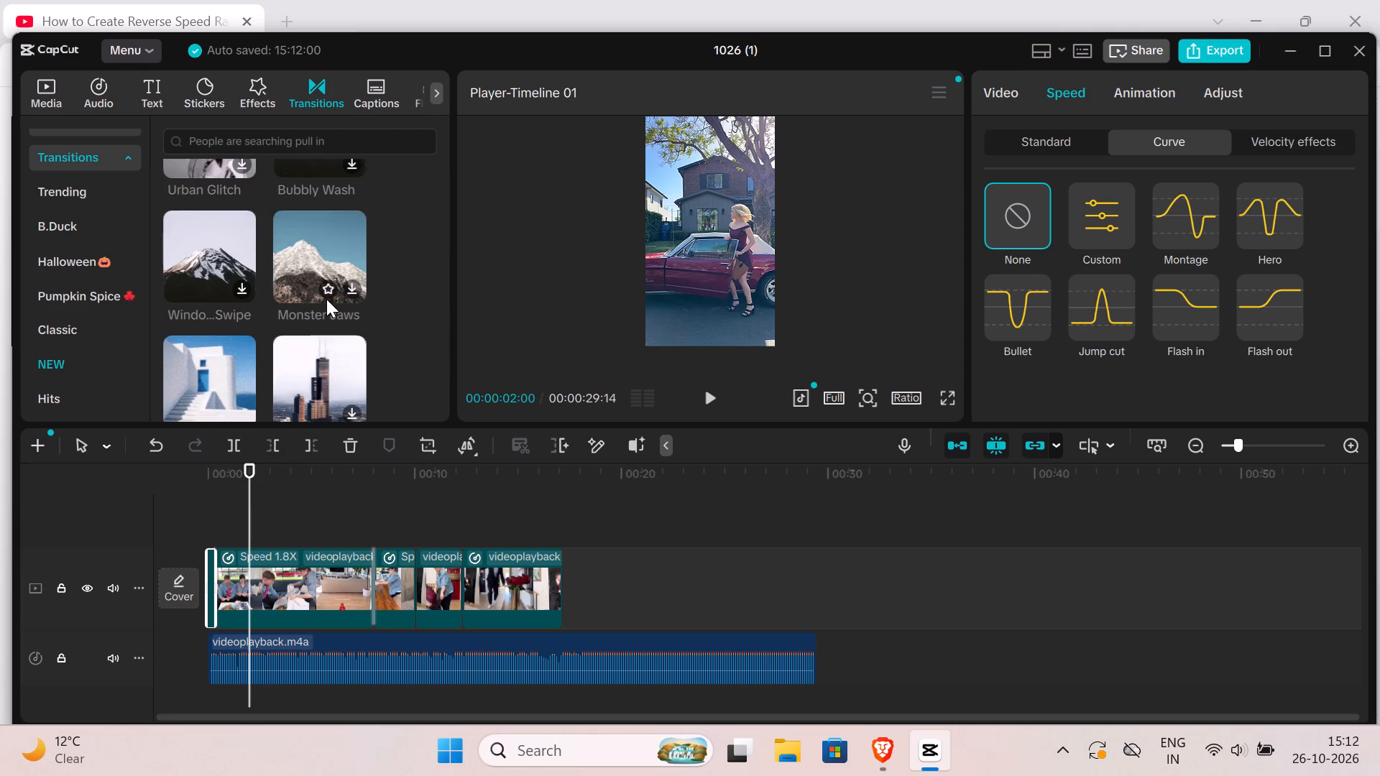
scroll(326, 299, "down", 1)
scroll(326, 299, "up", 3)
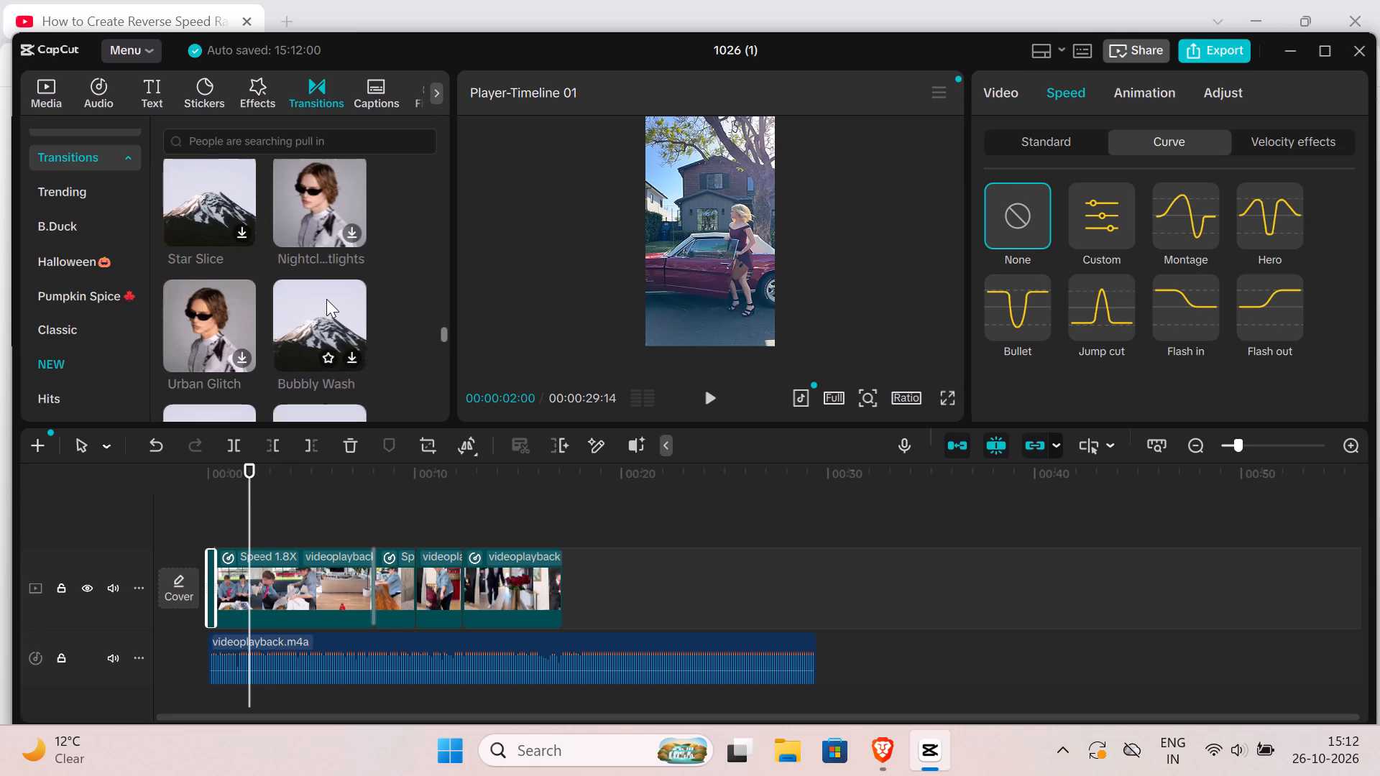
scroll(326, 299, "down", 3)
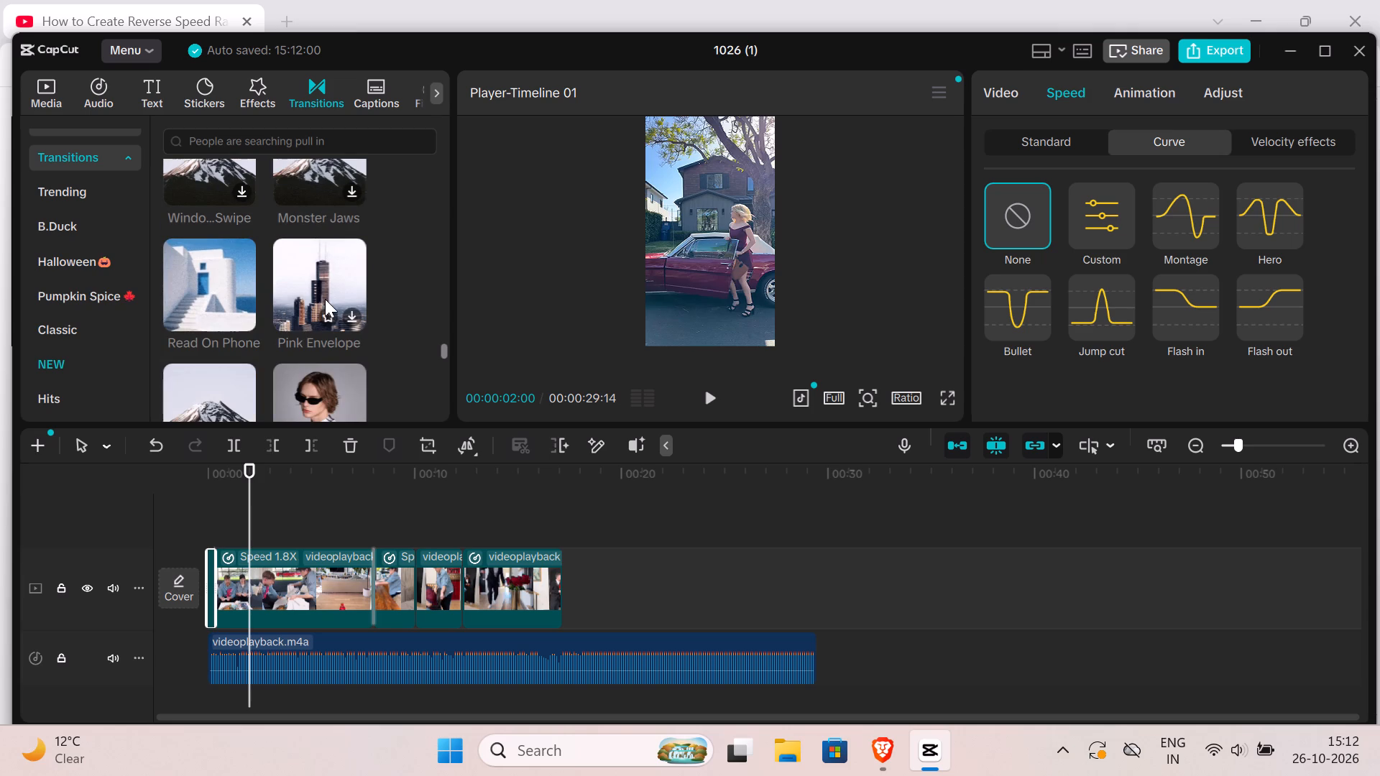
left_click(221, 272)
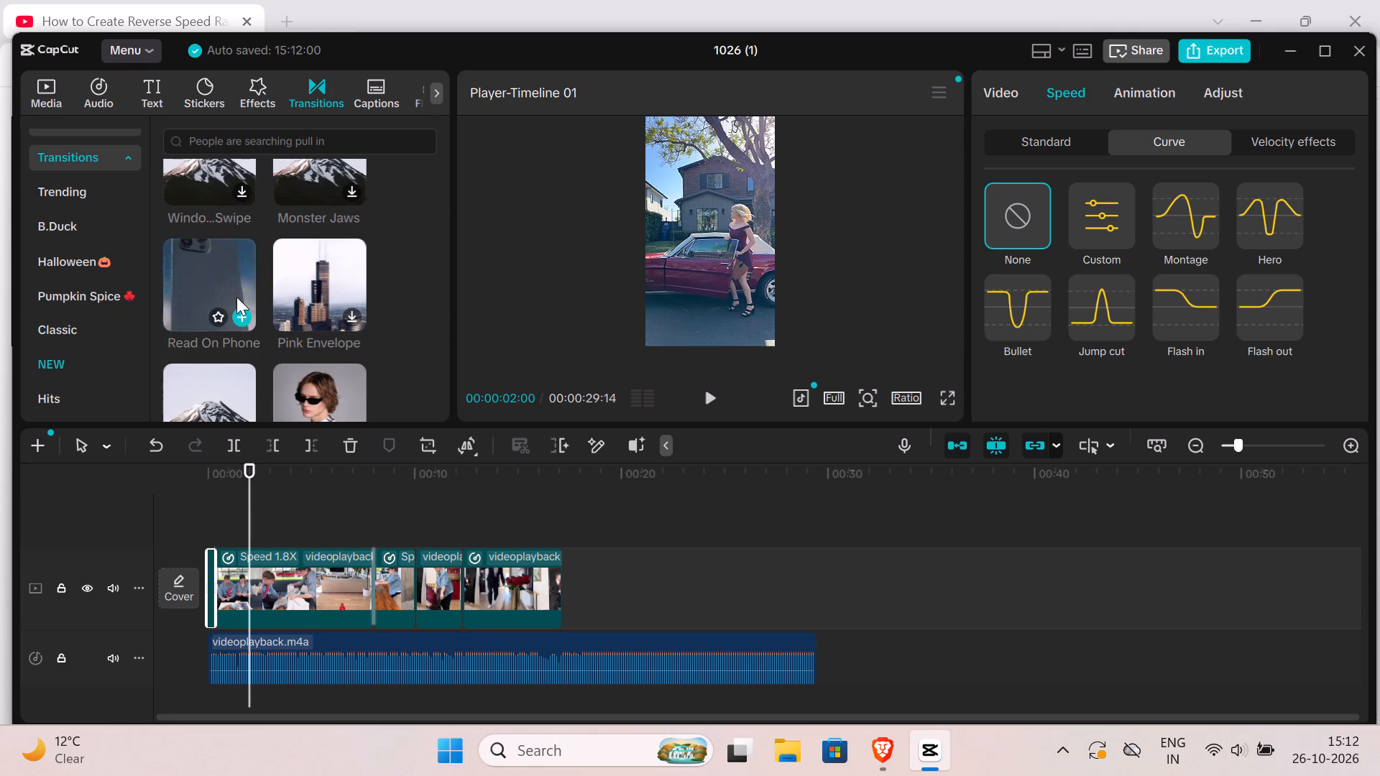
left_click(241, 309)
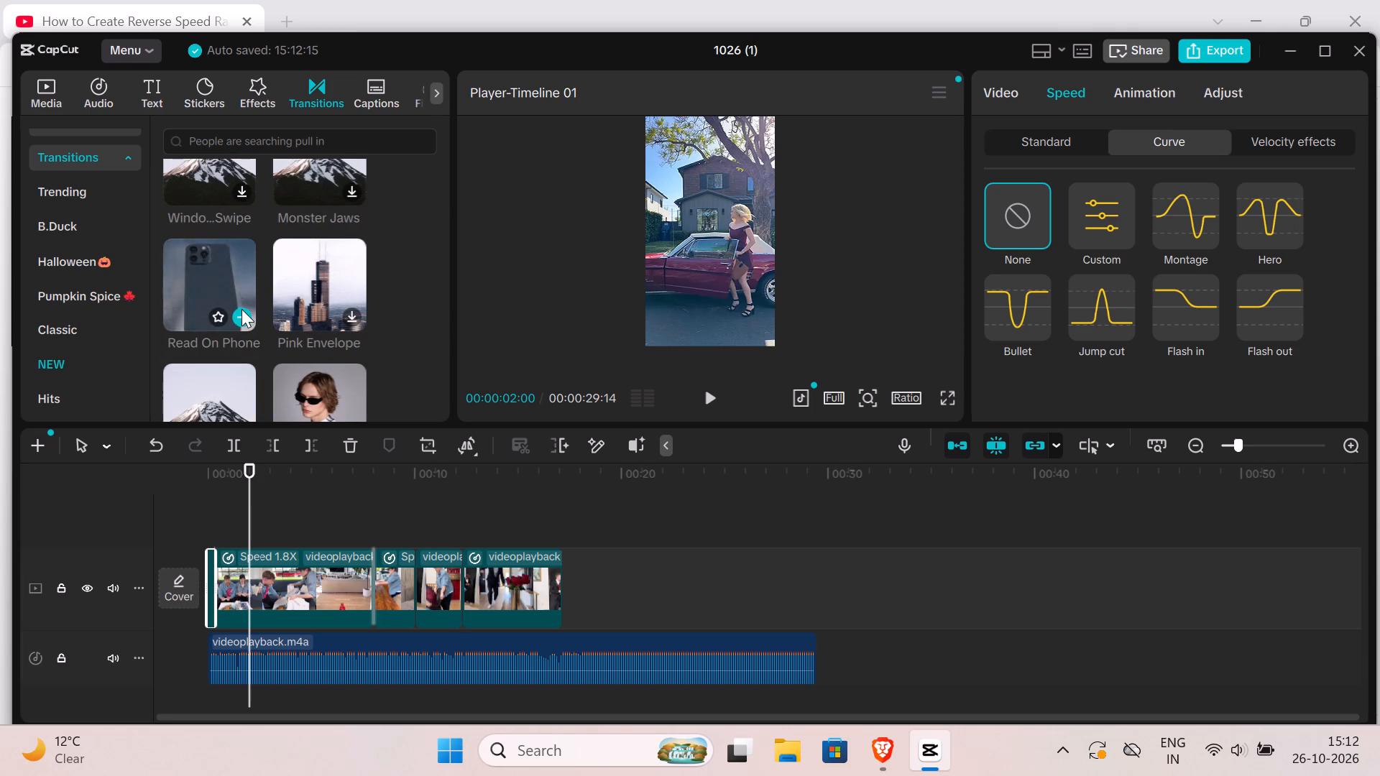
left_click(241, 309)
left_click(241, 309)
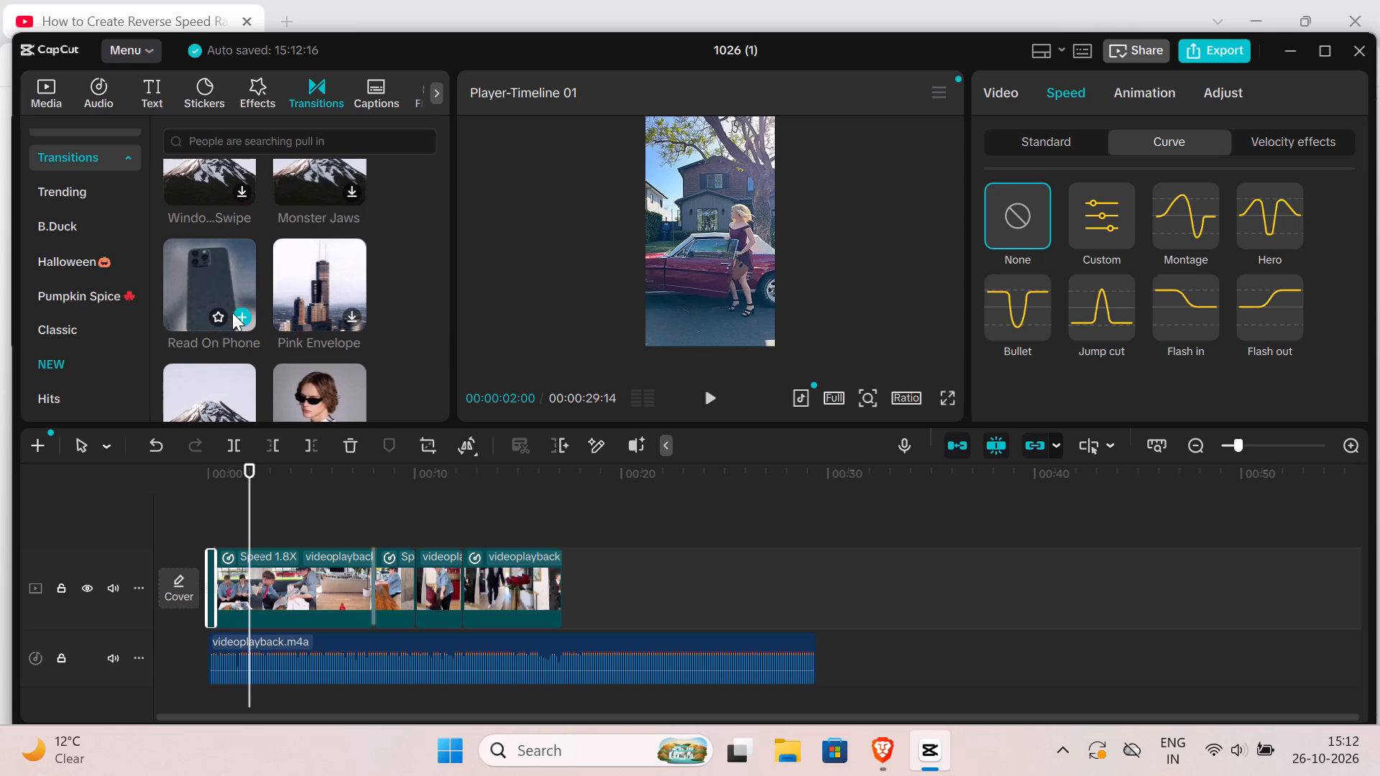
triple_click(238, 313)
double_click(238, 313)
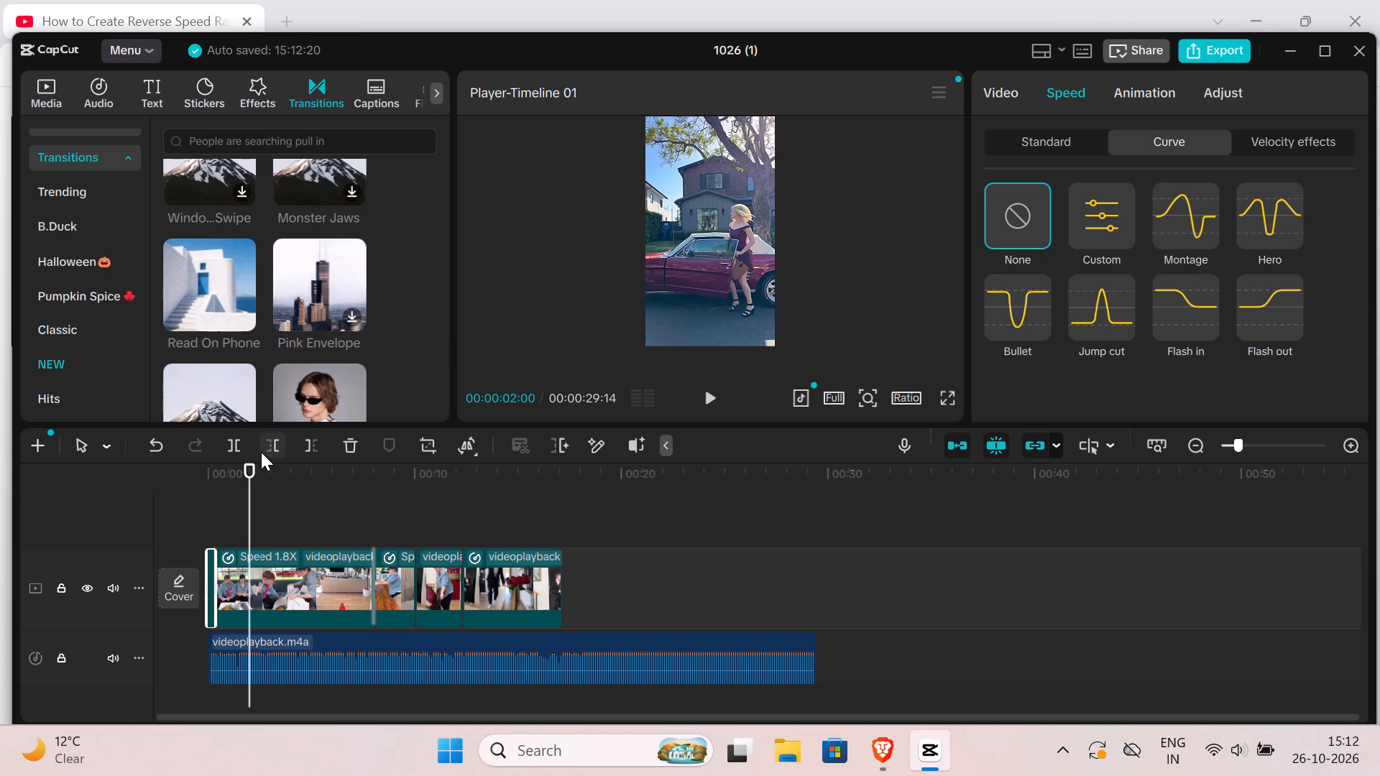
Play the video from the start through 00:00:10:09 to check the transitions and speed changes.
left_click_drag(255, 455, 231, 453)
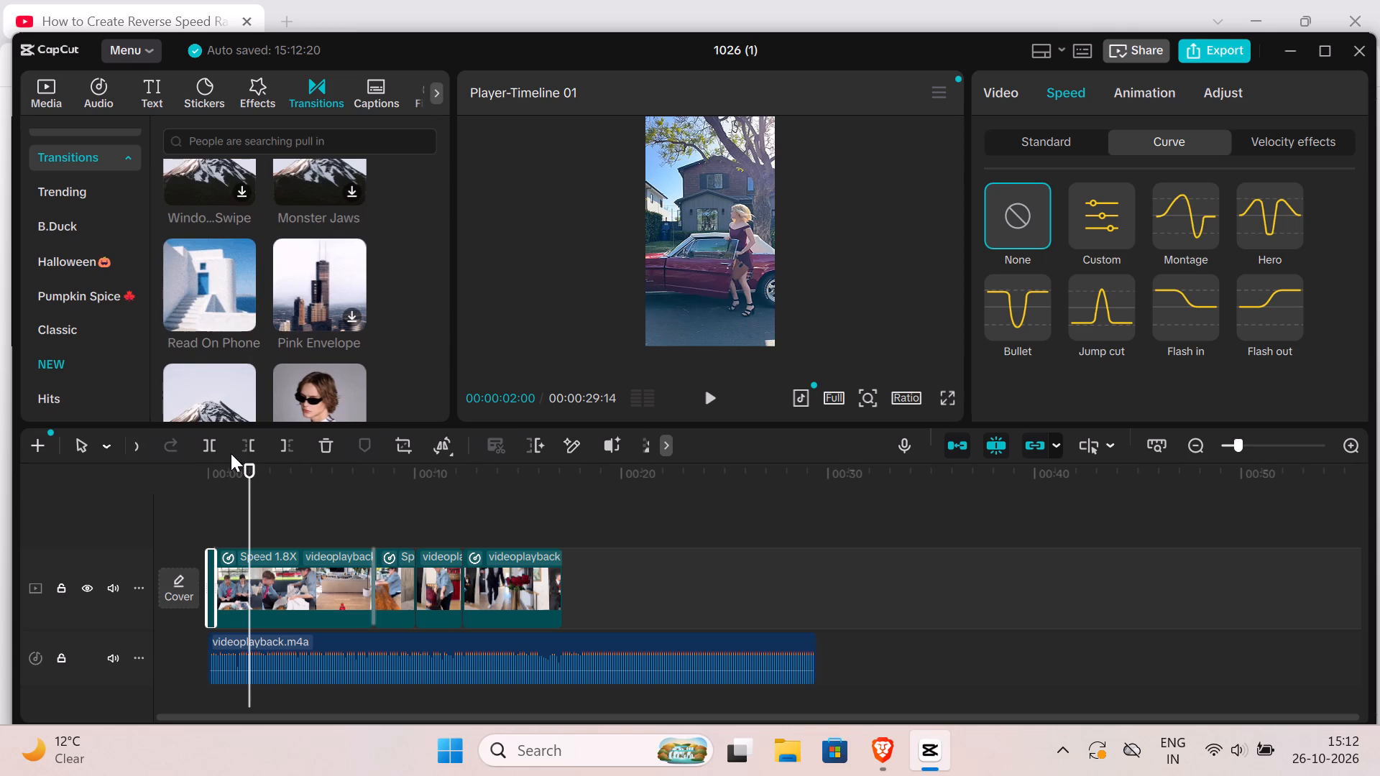
left_click_drag(231, 453, 231, 454)
left_click(231, 455)
left_click_drag(235, 456, 246, 460)
left_click_drag(247, 460, 229, 455)
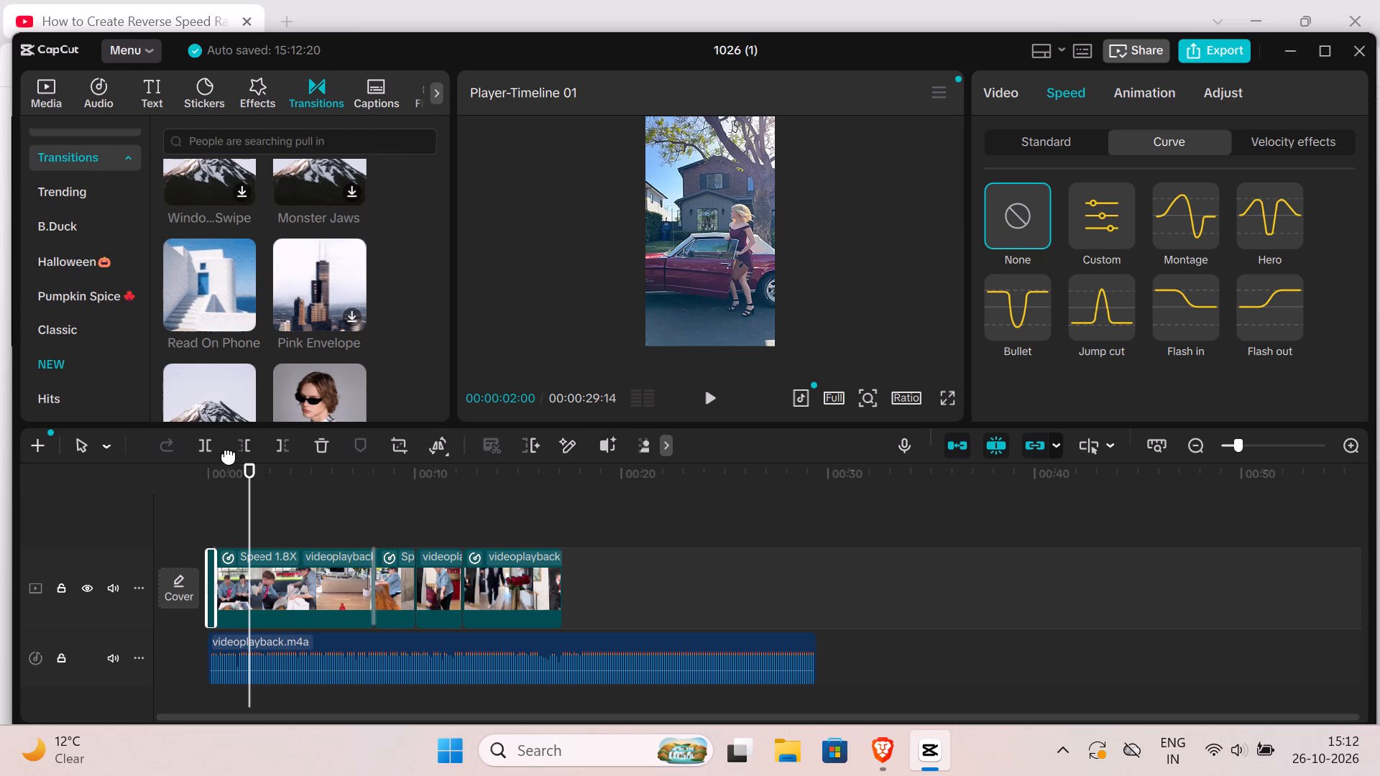
left_click_drag(229, 455, 252, 482)
left_click_drag(250, 481, 247, 468)
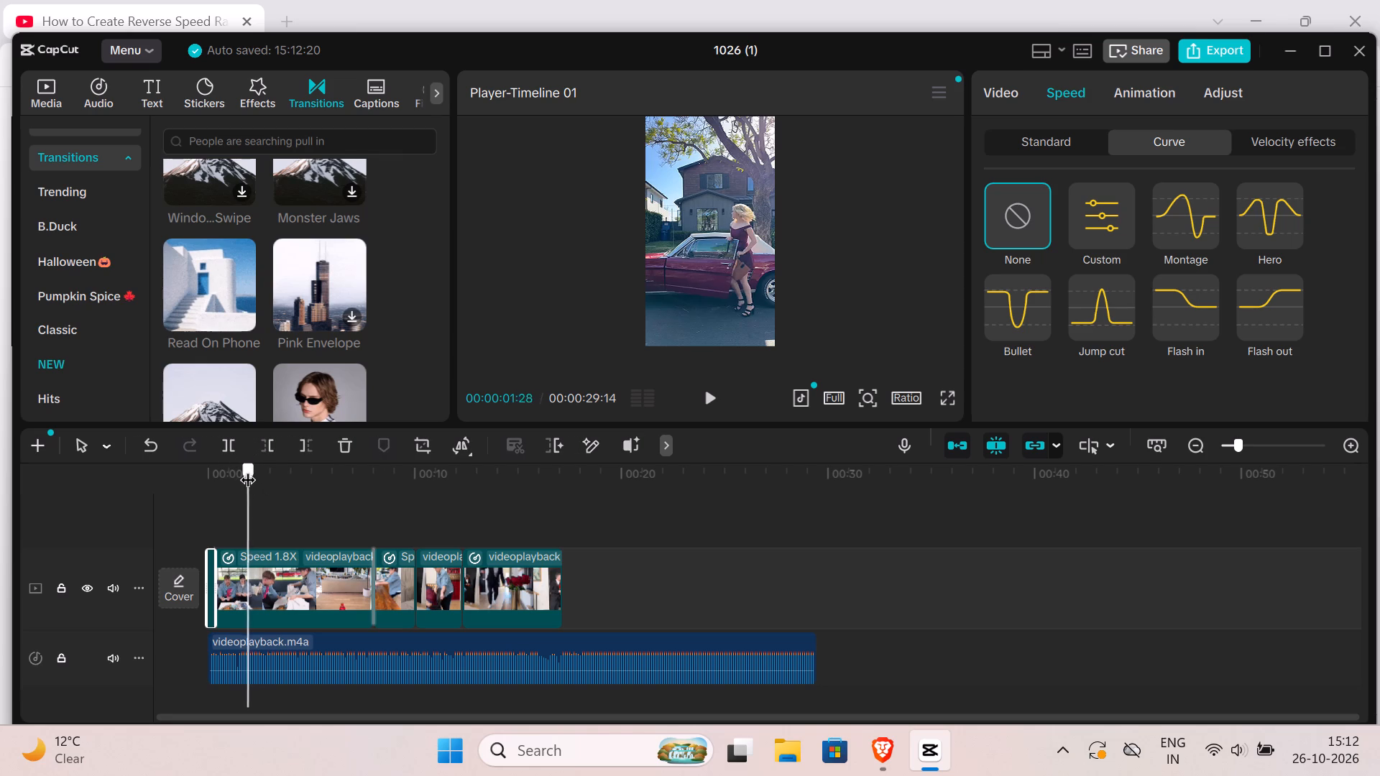
left_click_drag(247, 468, 175, 450)
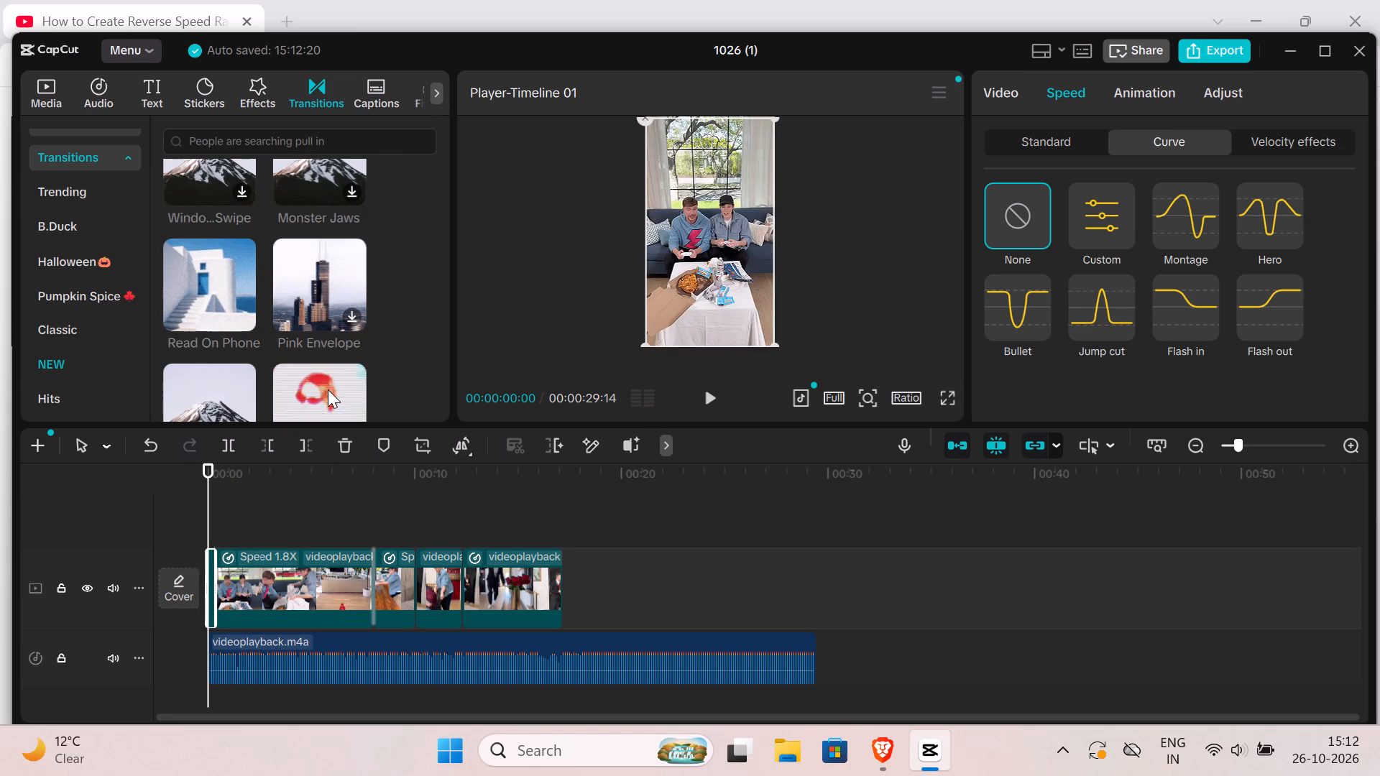
left_click_drag(678, 395, 689, 400)
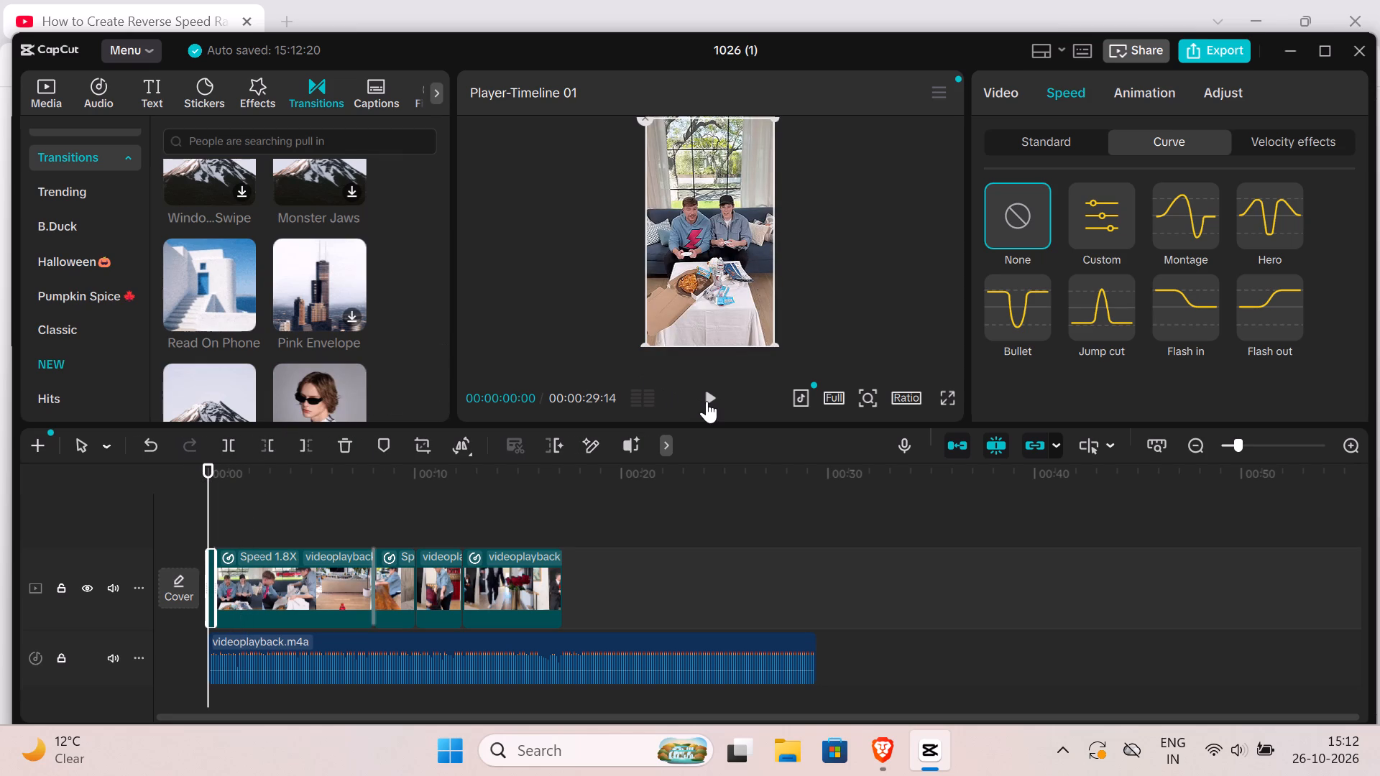
left_click(707, 401)
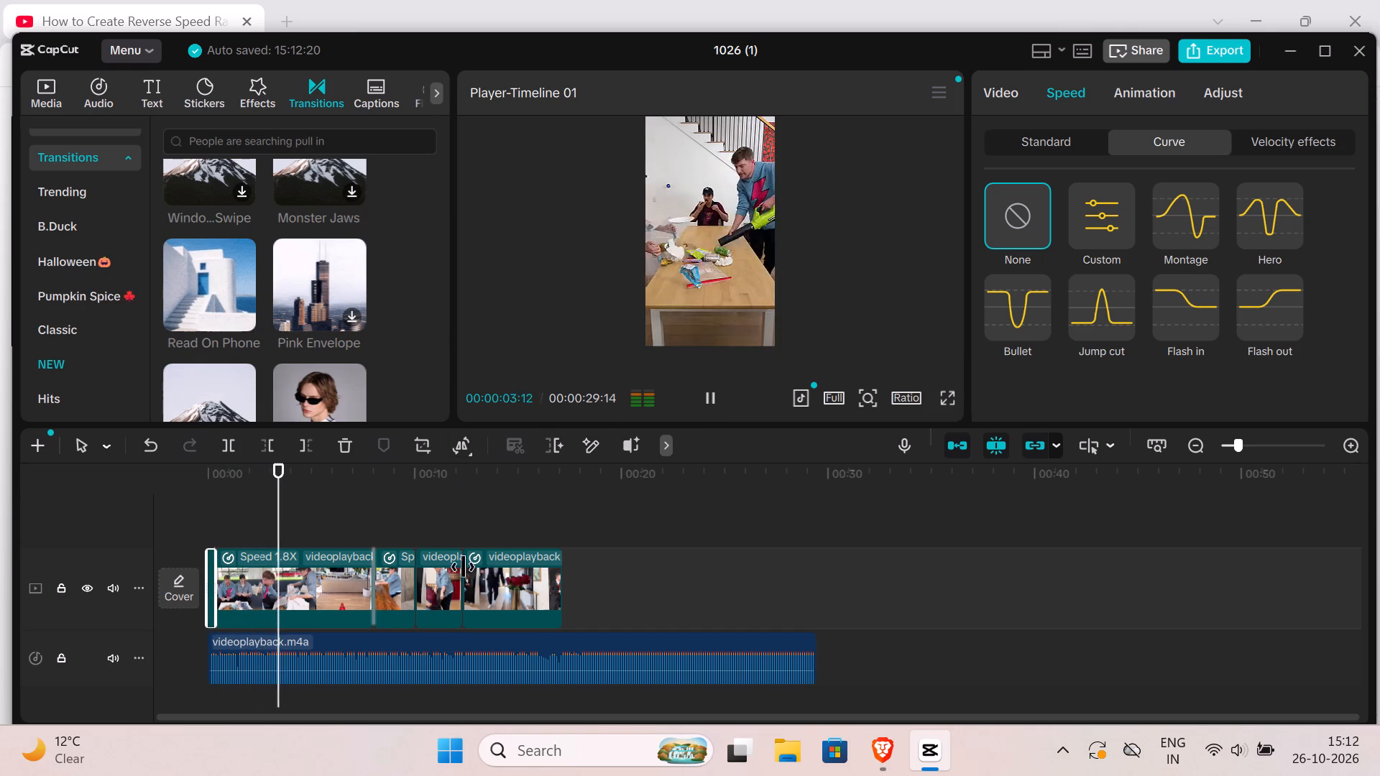
left_click(1257, 448)
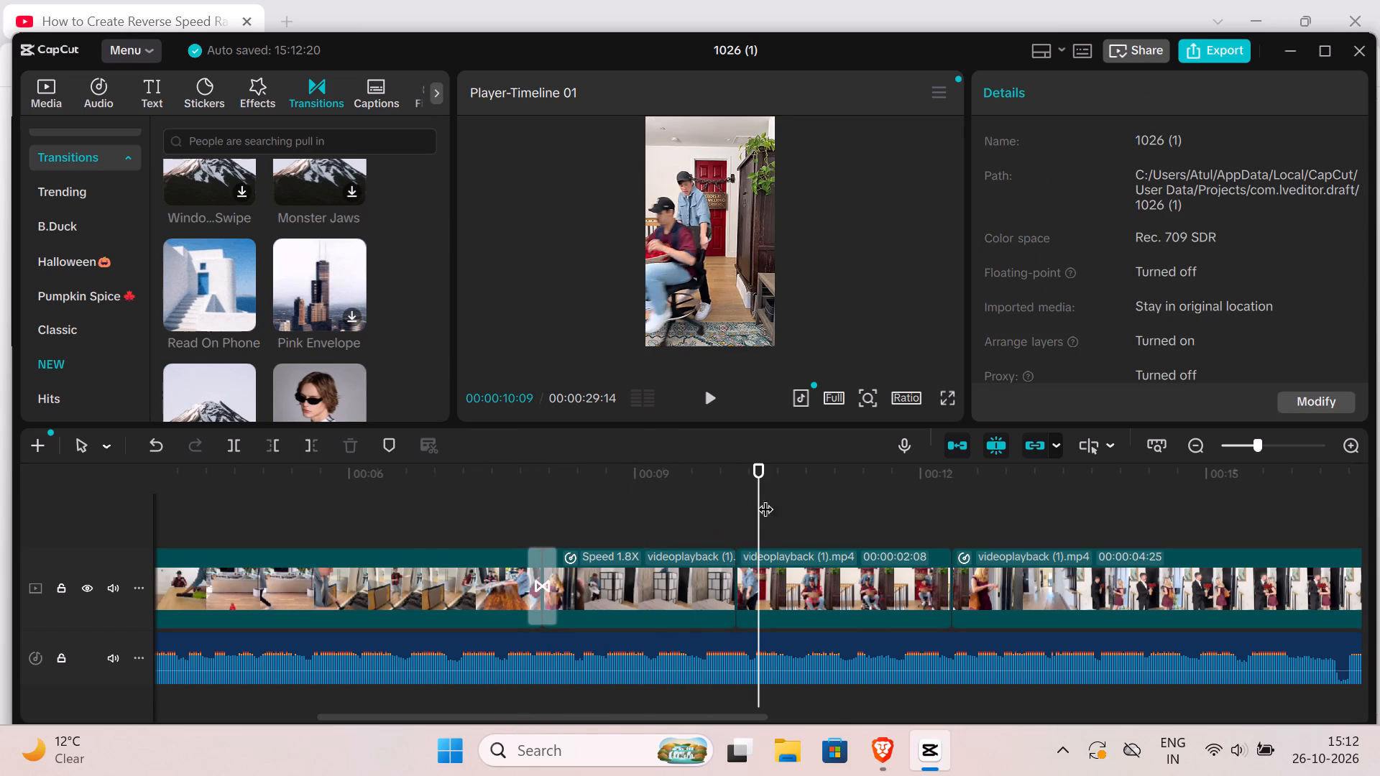
Return the playhead to the start of the timeline and play the opening frames up to 00:00:00:10.
left_click_drag(745, 491, 271, 374)
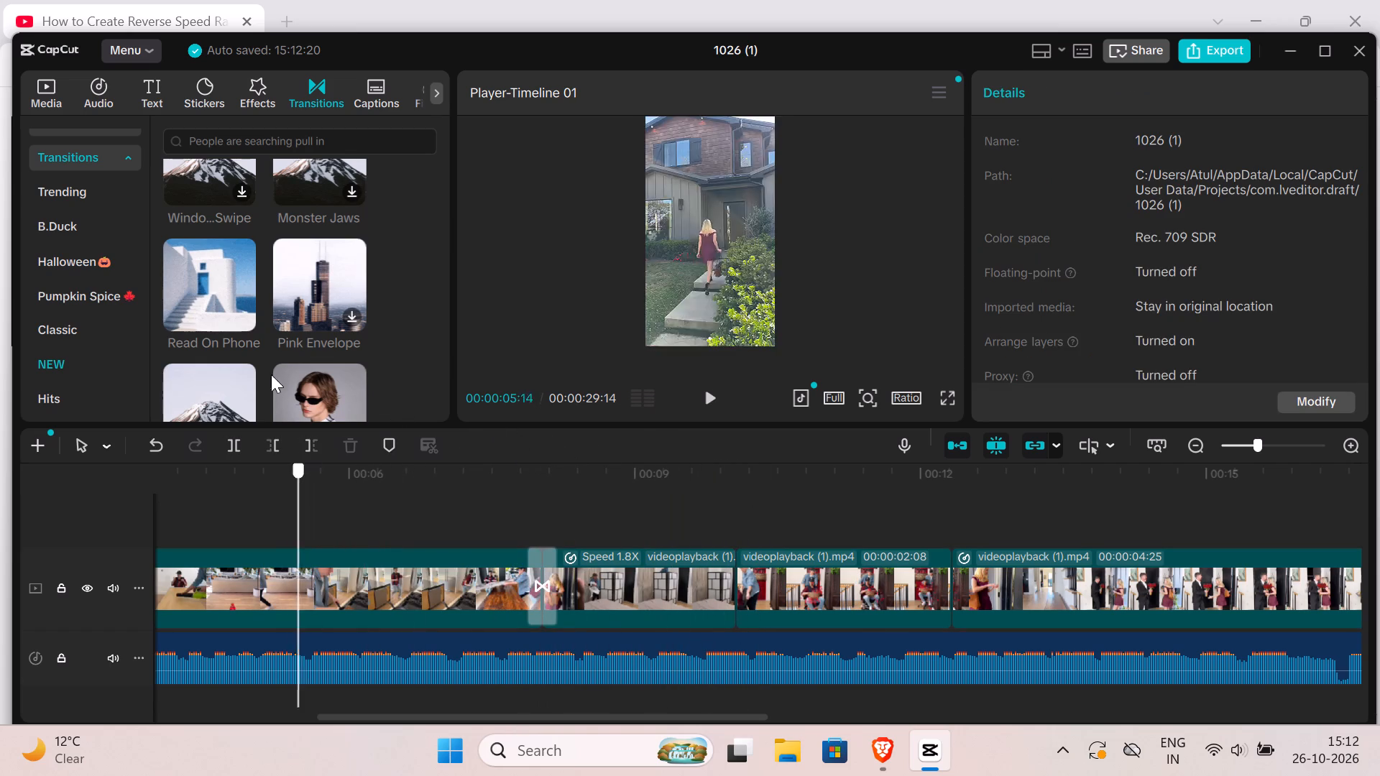
left_click_drag(271, 374, 161, 418)
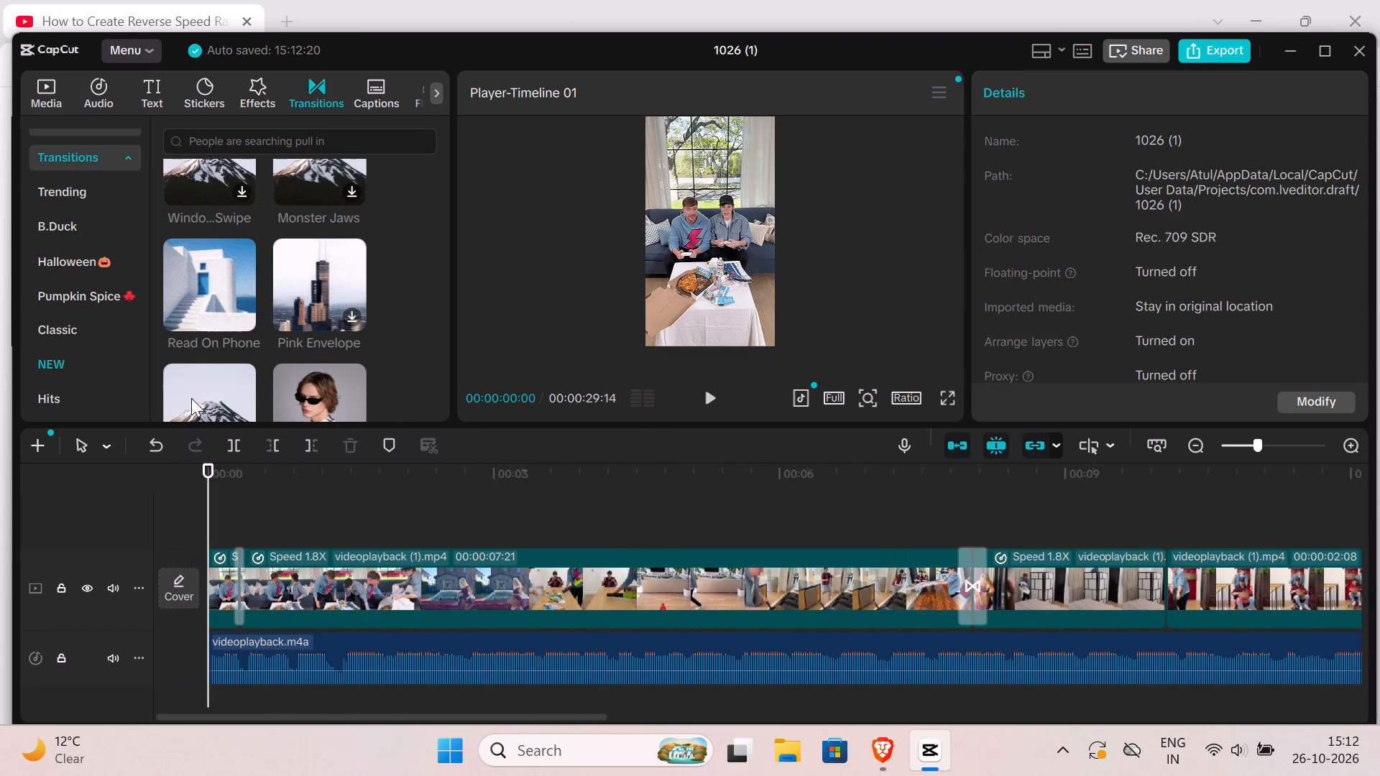
left_click(690, 385)
left_click(694, 384)
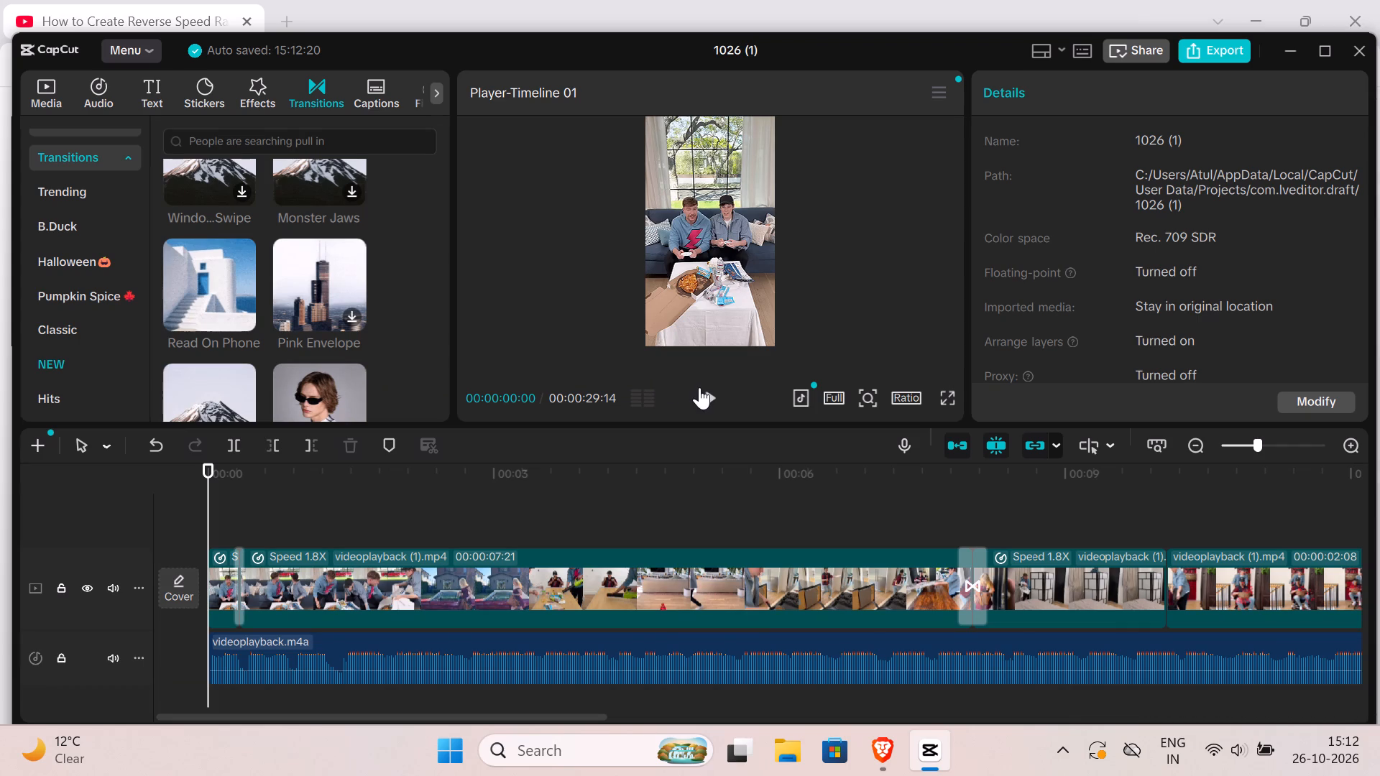
left_click(716, 401)
left_click(711, 398)
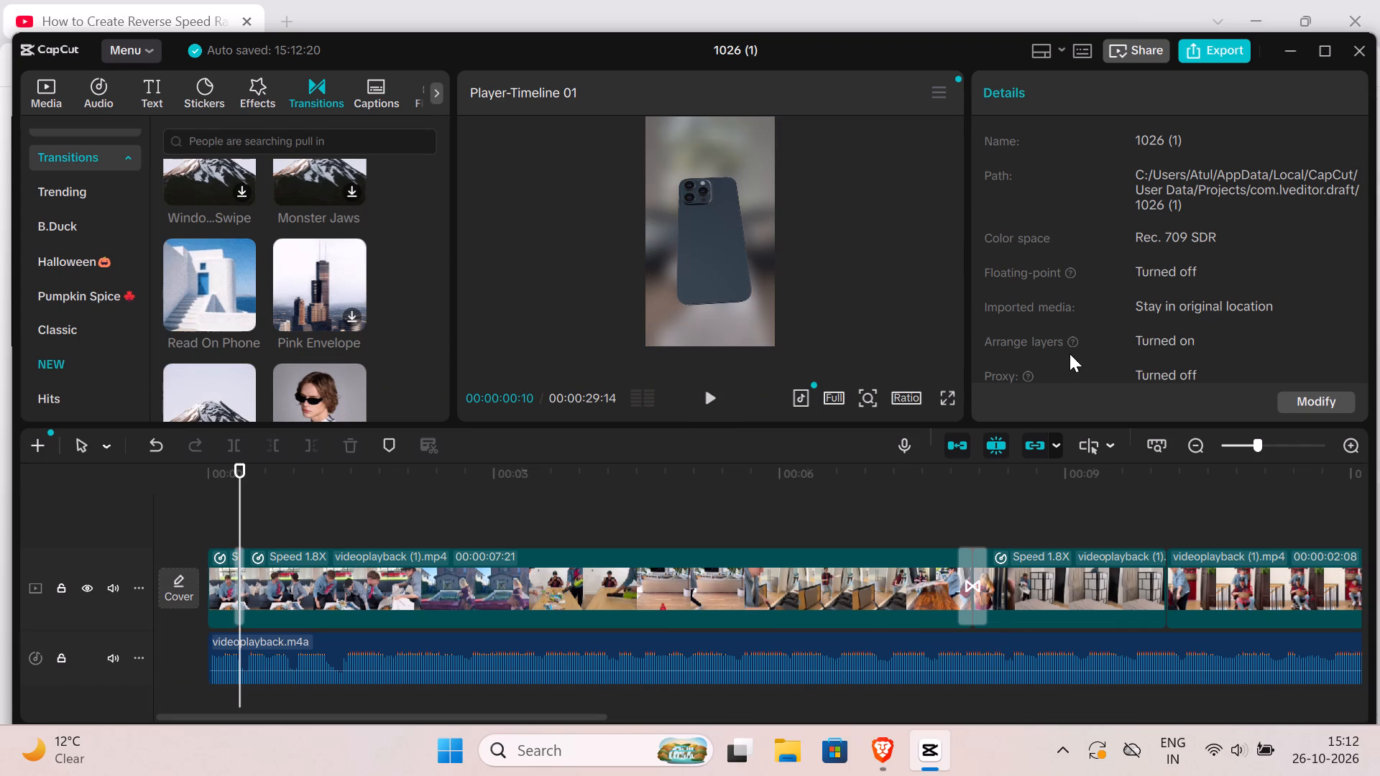
Turn on Floating-point in the project settings and save them.
left_click(1017, 99)
left_click(1001, 75)
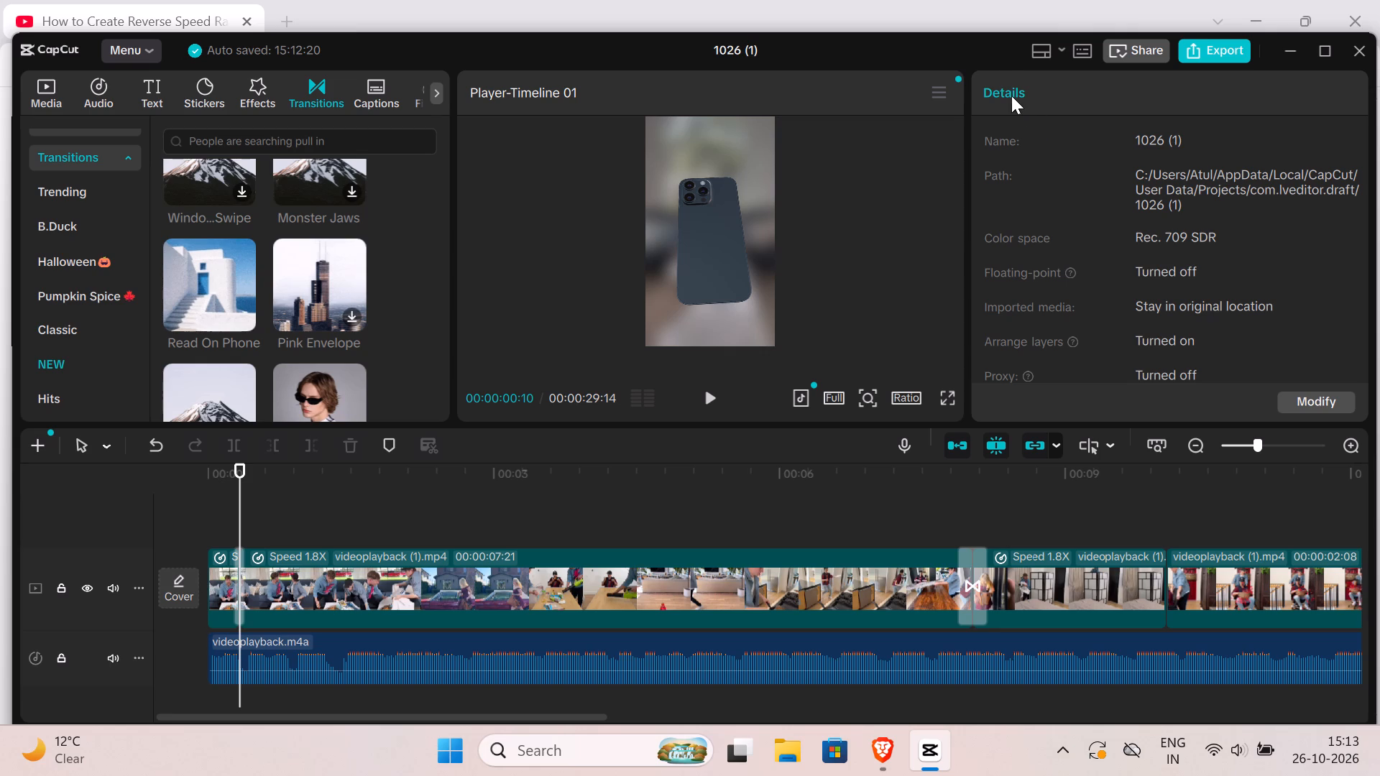
triple_click(1018, 107)
left_click_drag(1031, 110, 1105, 150)
left_click_drag(1153, 172, 1201, 197)
left_click(1287, 403)
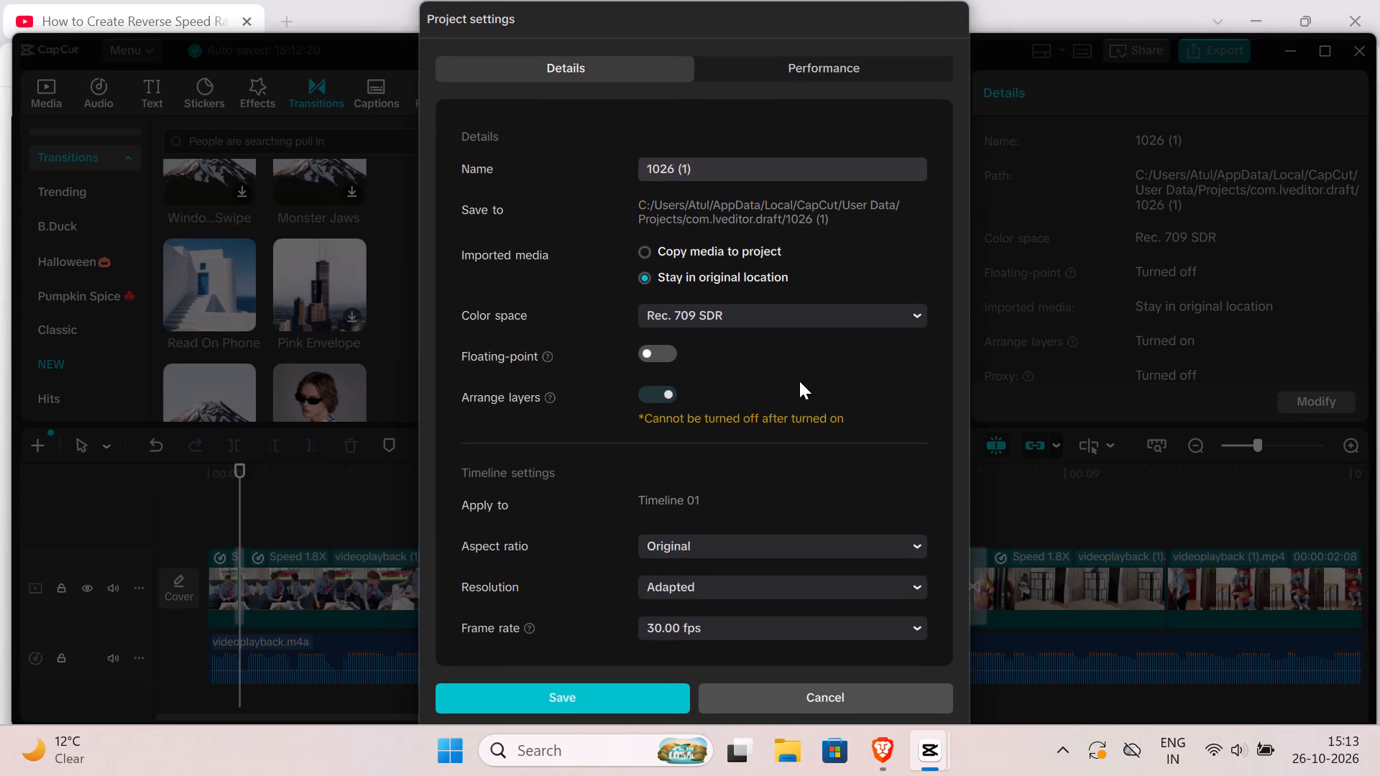
left_click(678, 350)
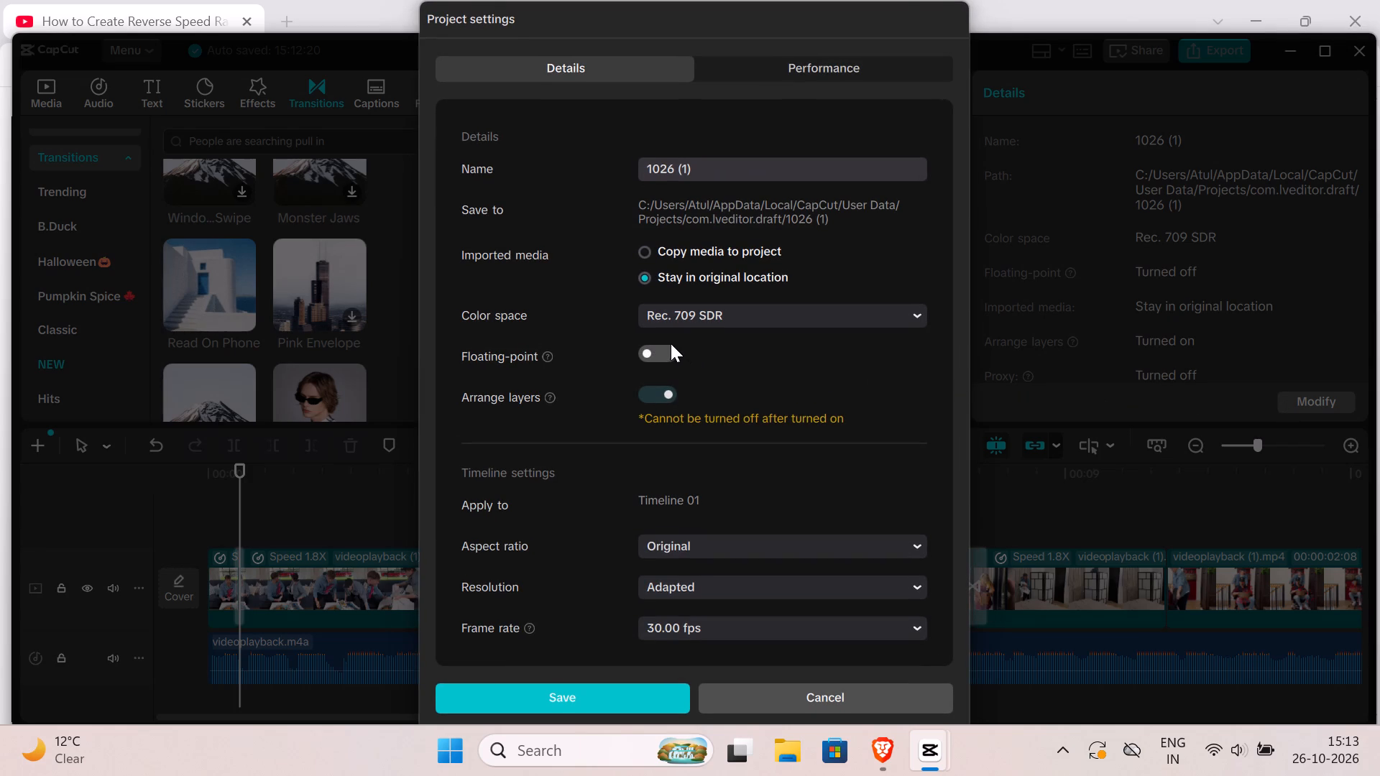
left_click(669, 342)
left_click(647, 350)
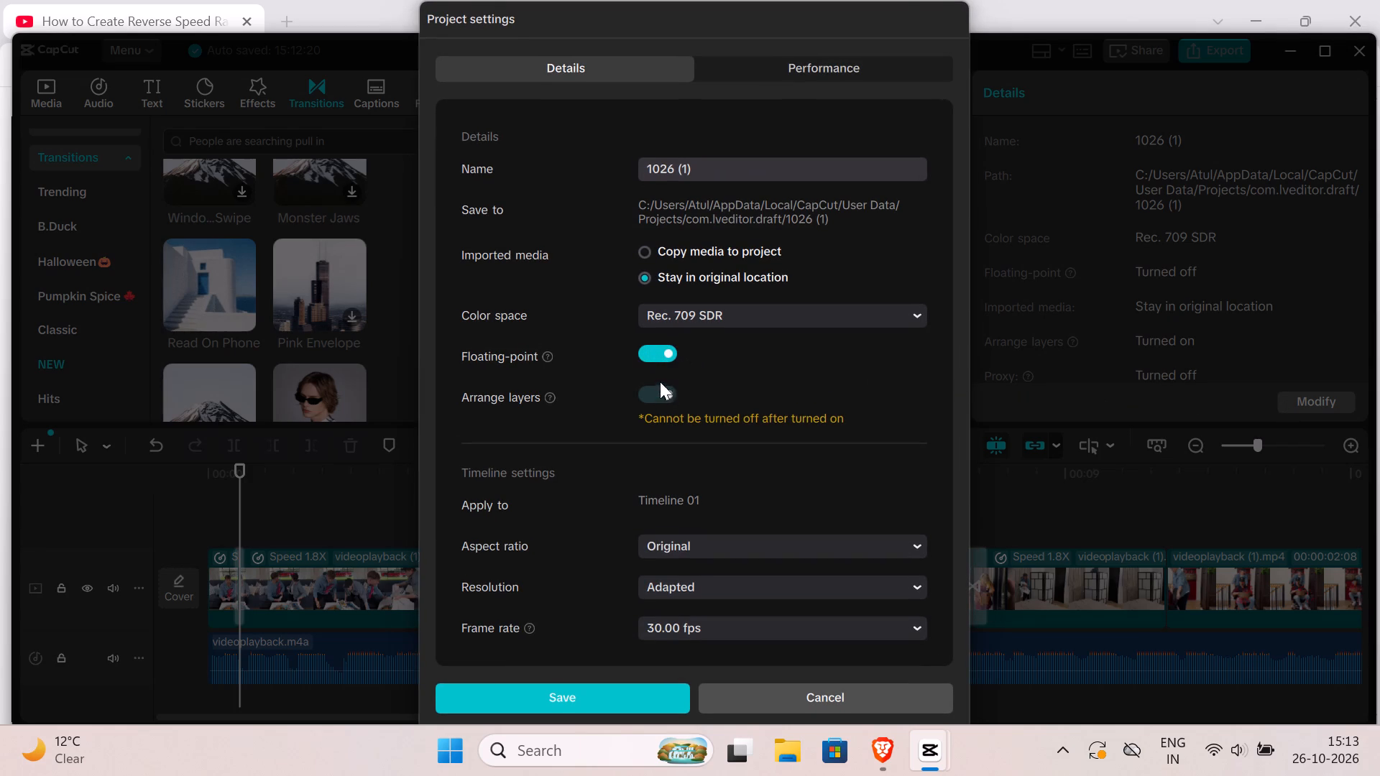
left_click(664, 387)
left_click(587, 697)
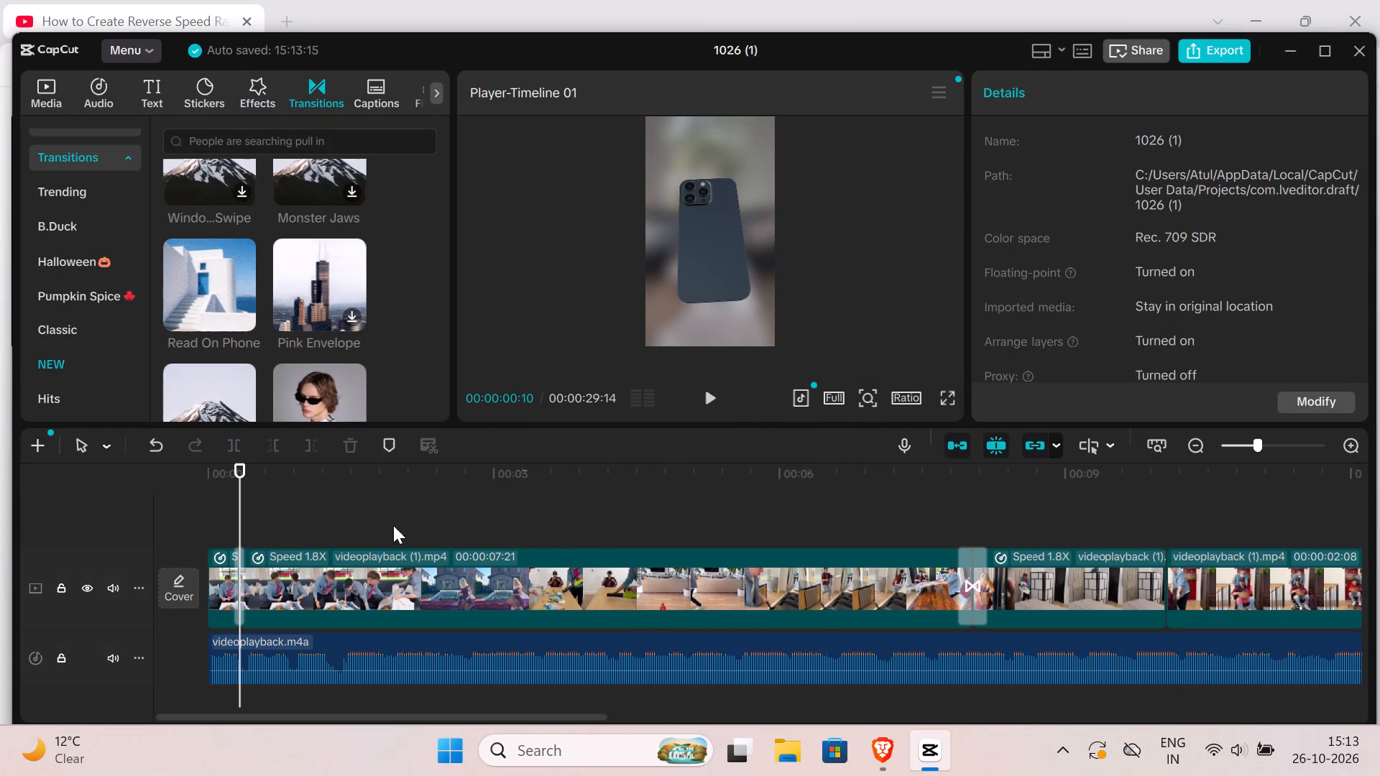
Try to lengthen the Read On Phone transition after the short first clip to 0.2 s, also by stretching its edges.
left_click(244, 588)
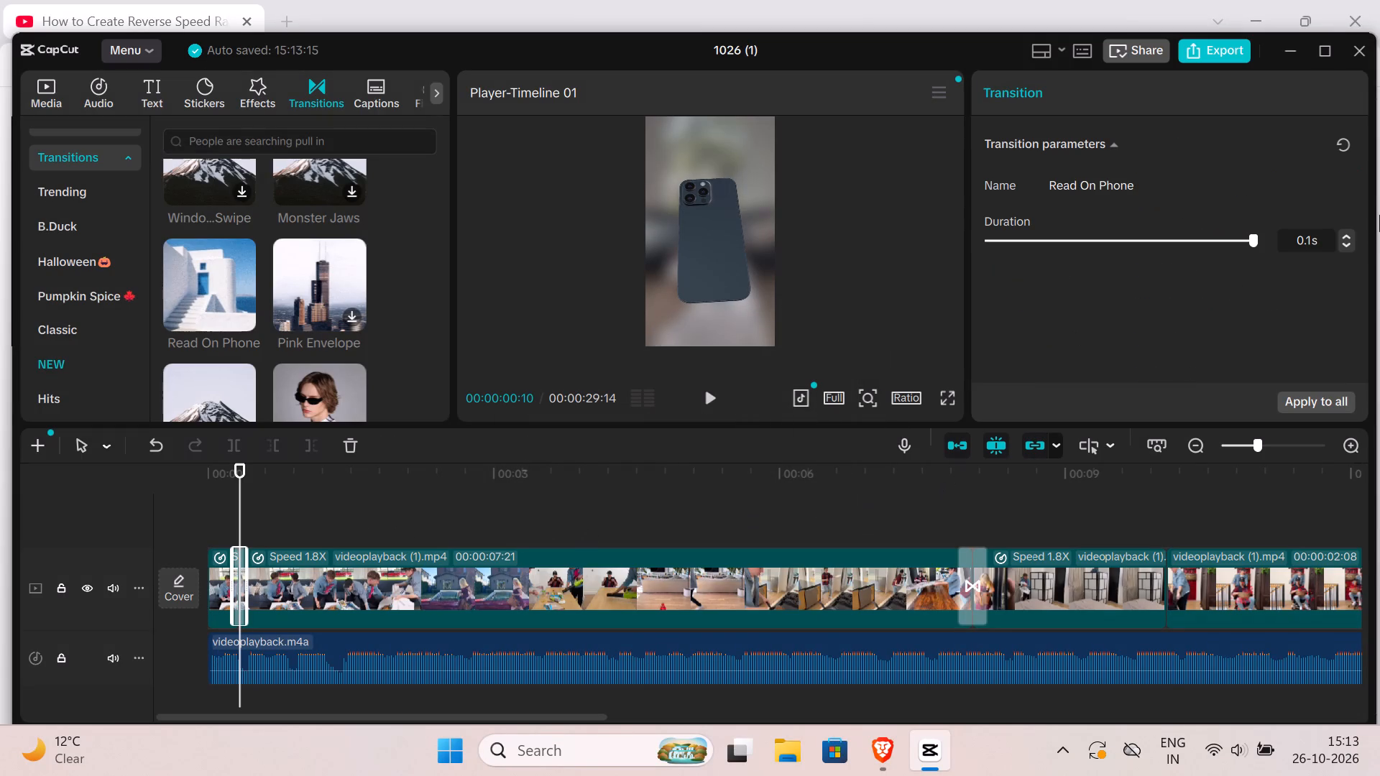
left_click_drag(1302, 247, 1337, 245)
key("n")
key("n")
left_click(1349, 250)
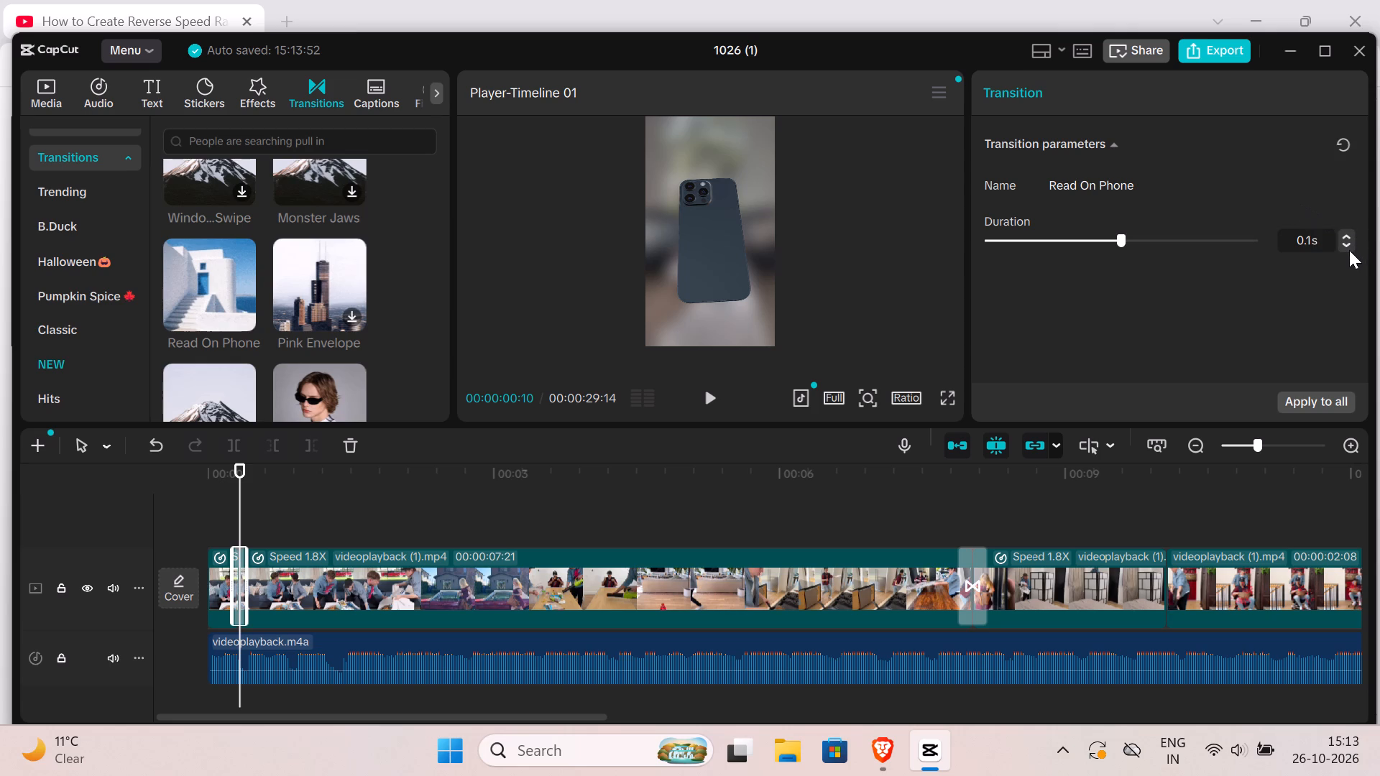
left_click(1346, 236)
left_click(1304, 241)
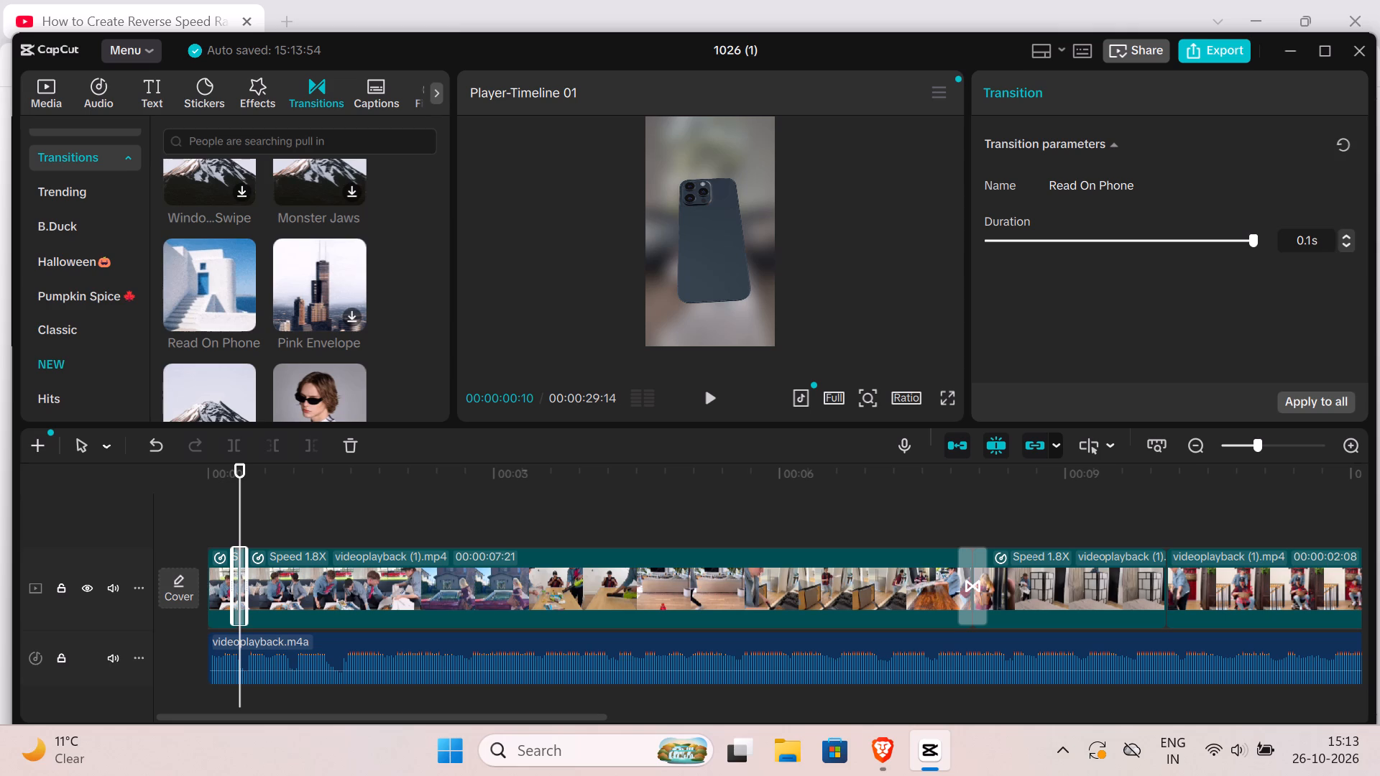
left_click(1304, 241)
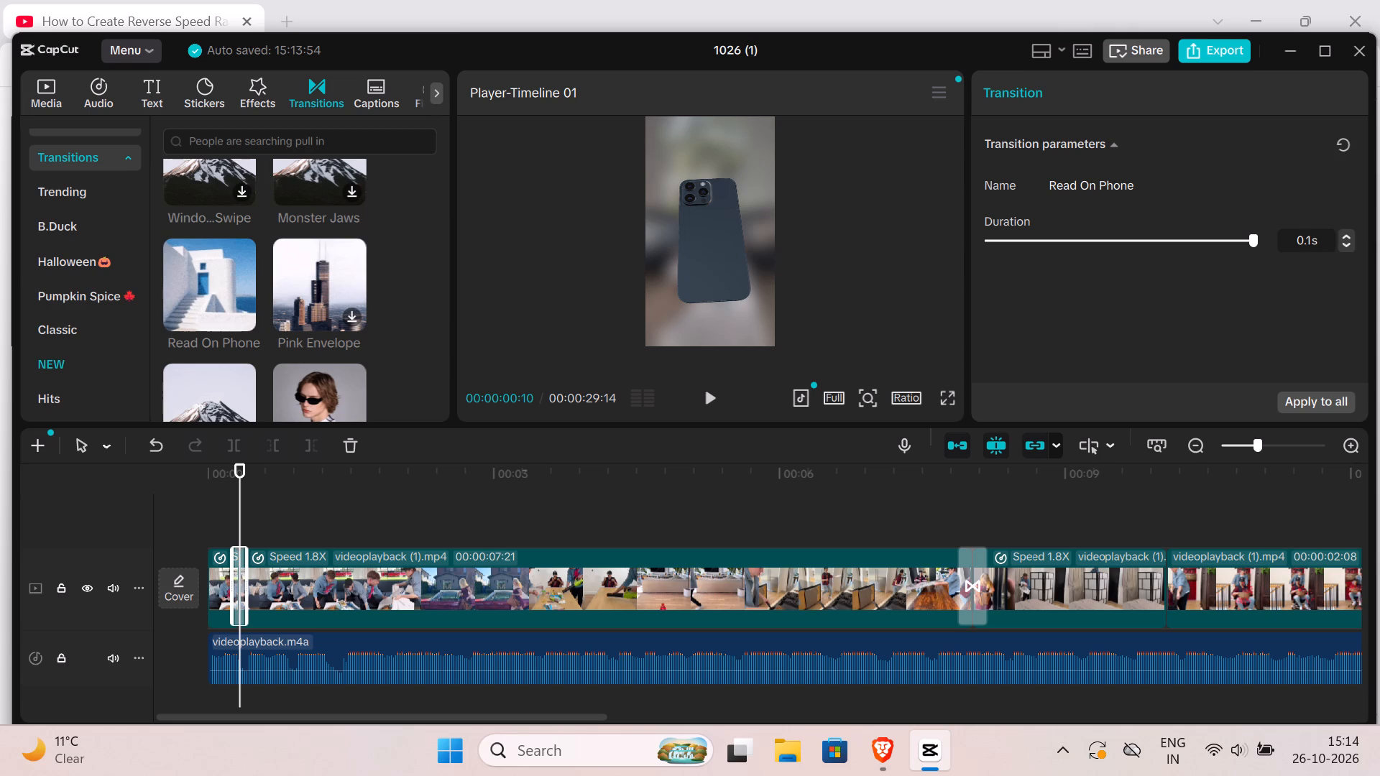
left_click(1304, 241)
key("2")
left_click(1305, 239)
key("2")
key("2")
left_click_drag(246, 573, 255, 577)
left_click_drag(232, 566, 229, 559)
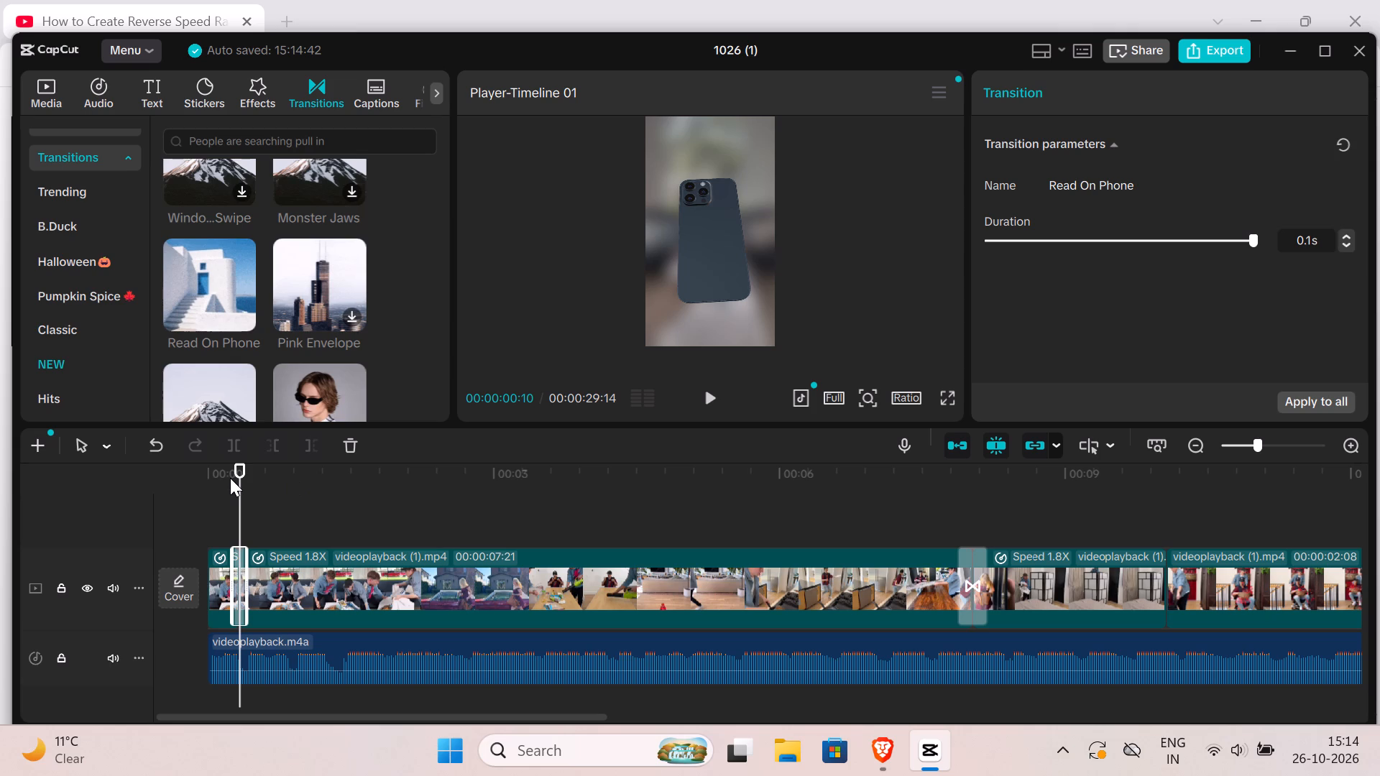
Delete both Read On Phone transitions, the one after the short first clip and the one after the 00:00:07:21 clip.
left_click_drag(216, 459, 210, 456)
left_click(199, 464)
left_click(199, 464)
left_click(352, 439)
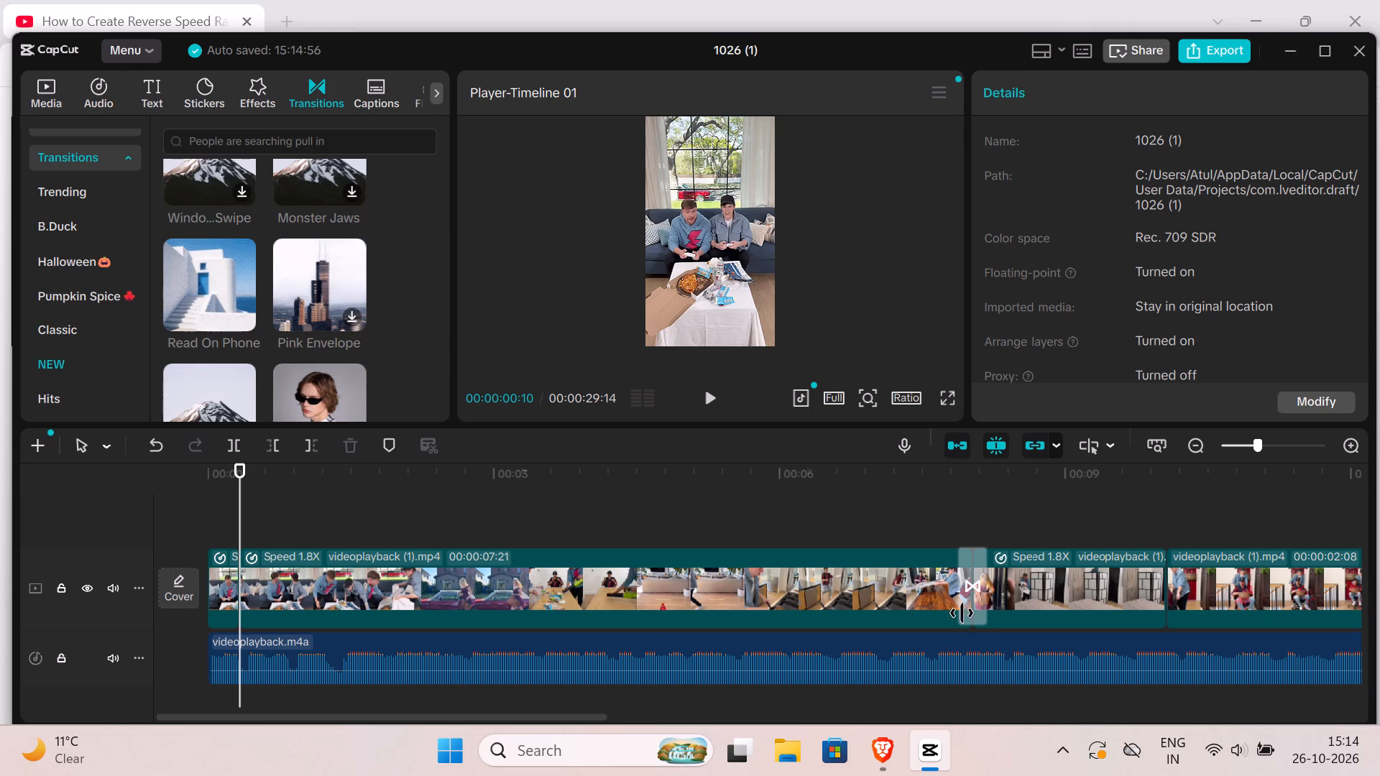
left_click(974, 599)
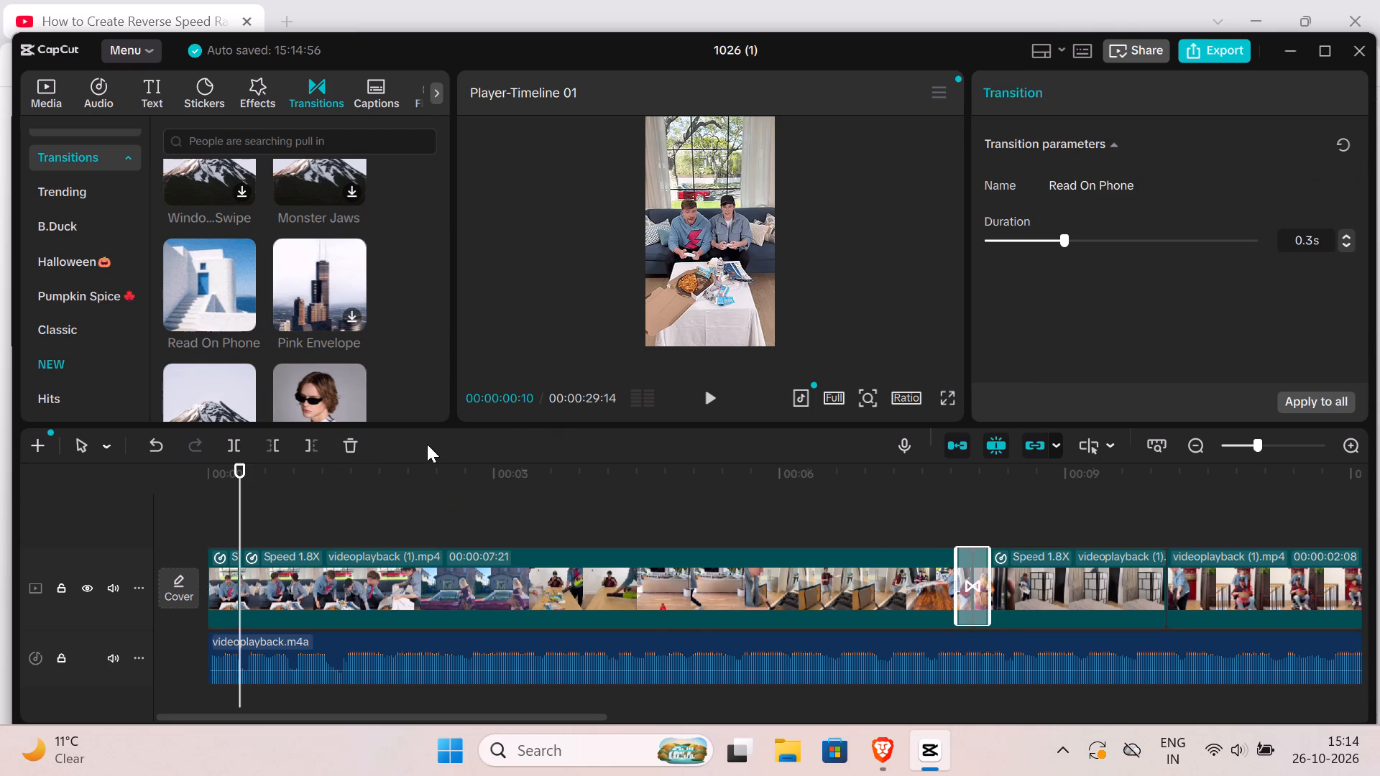
left_click(350, 446)
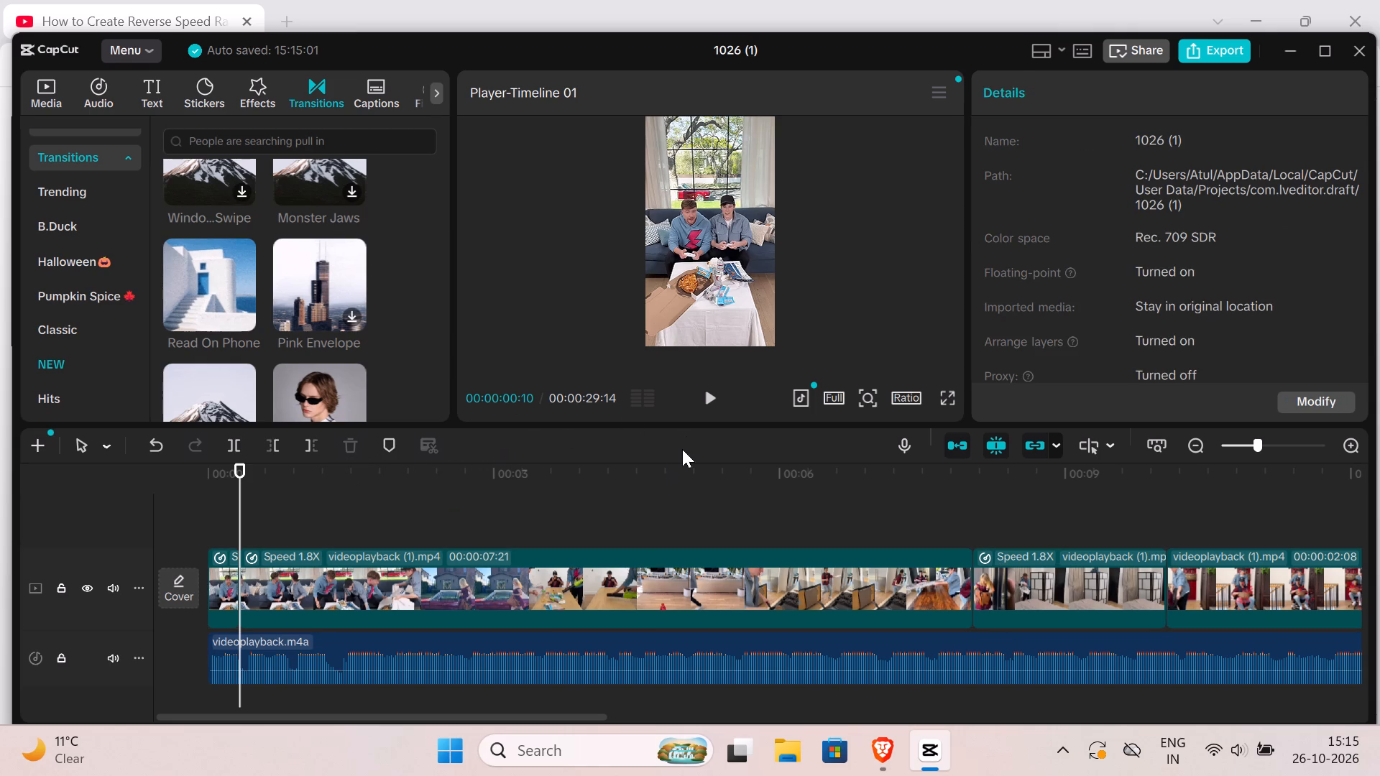
Play the video from 00:00:00:10 past the end of the last clip, stopping at 00:00:17:29.
left_click(705, 409)
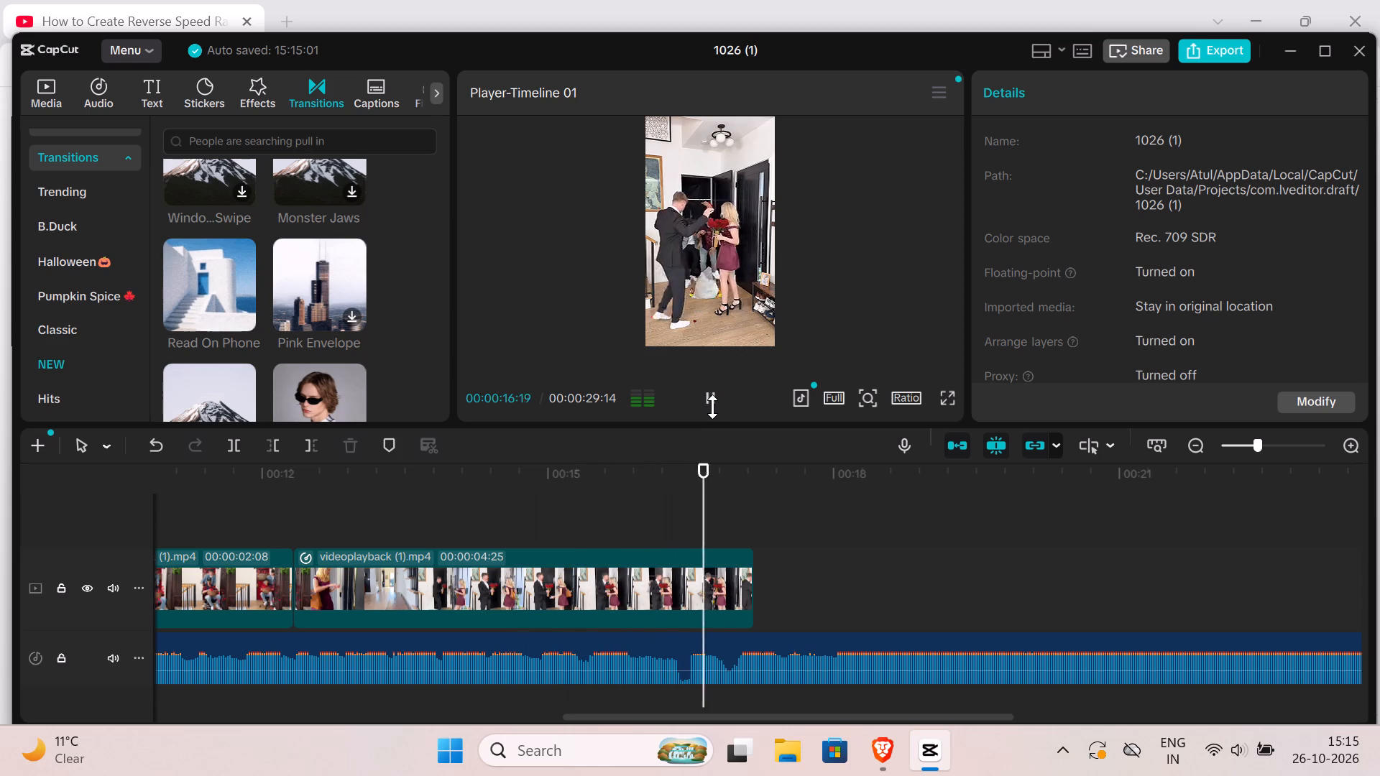
left_click(712, 407)
left_click(712, 407)
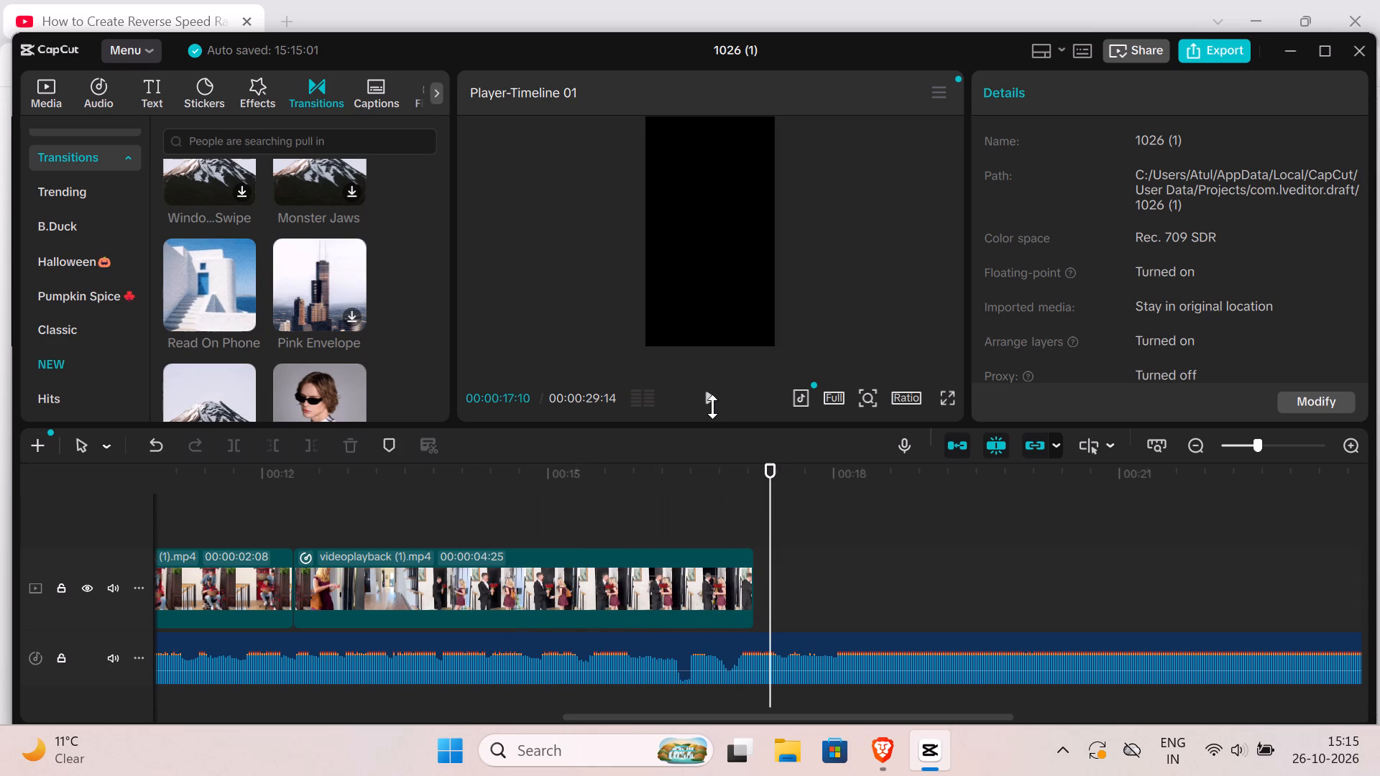
left_click(712, 407)
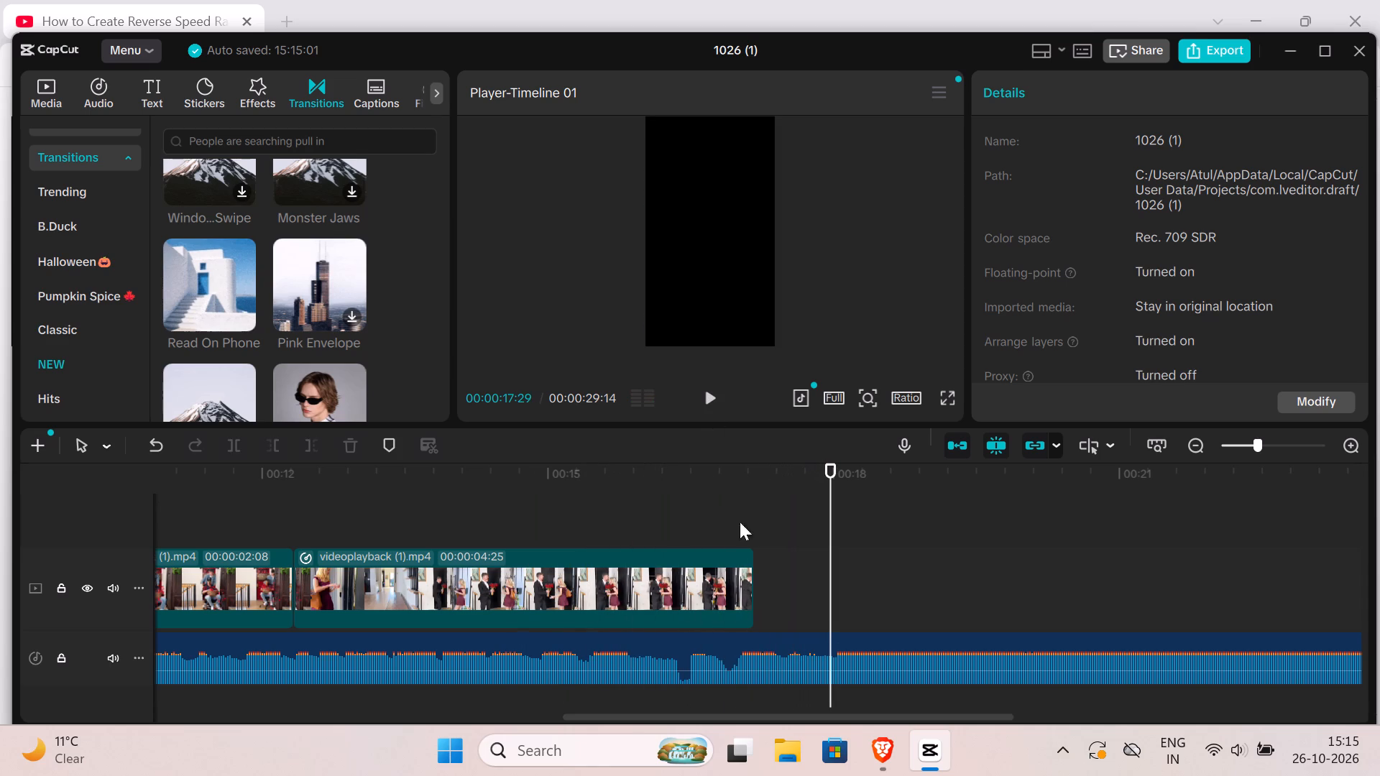
Split the videoplayback.m4a audio track at 00:00:17:29, just past the end of the last video clip.
left_click(805, 643)
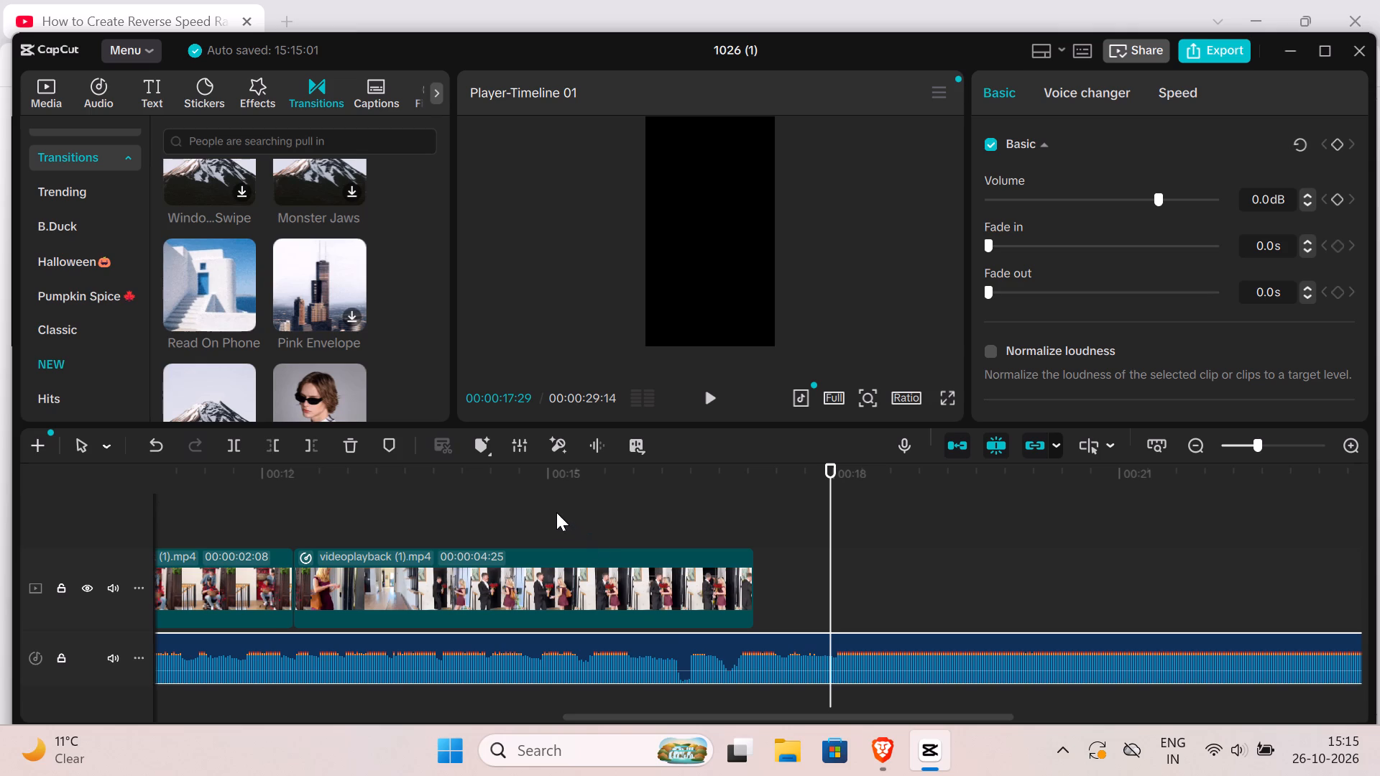
left_click(223, 441)
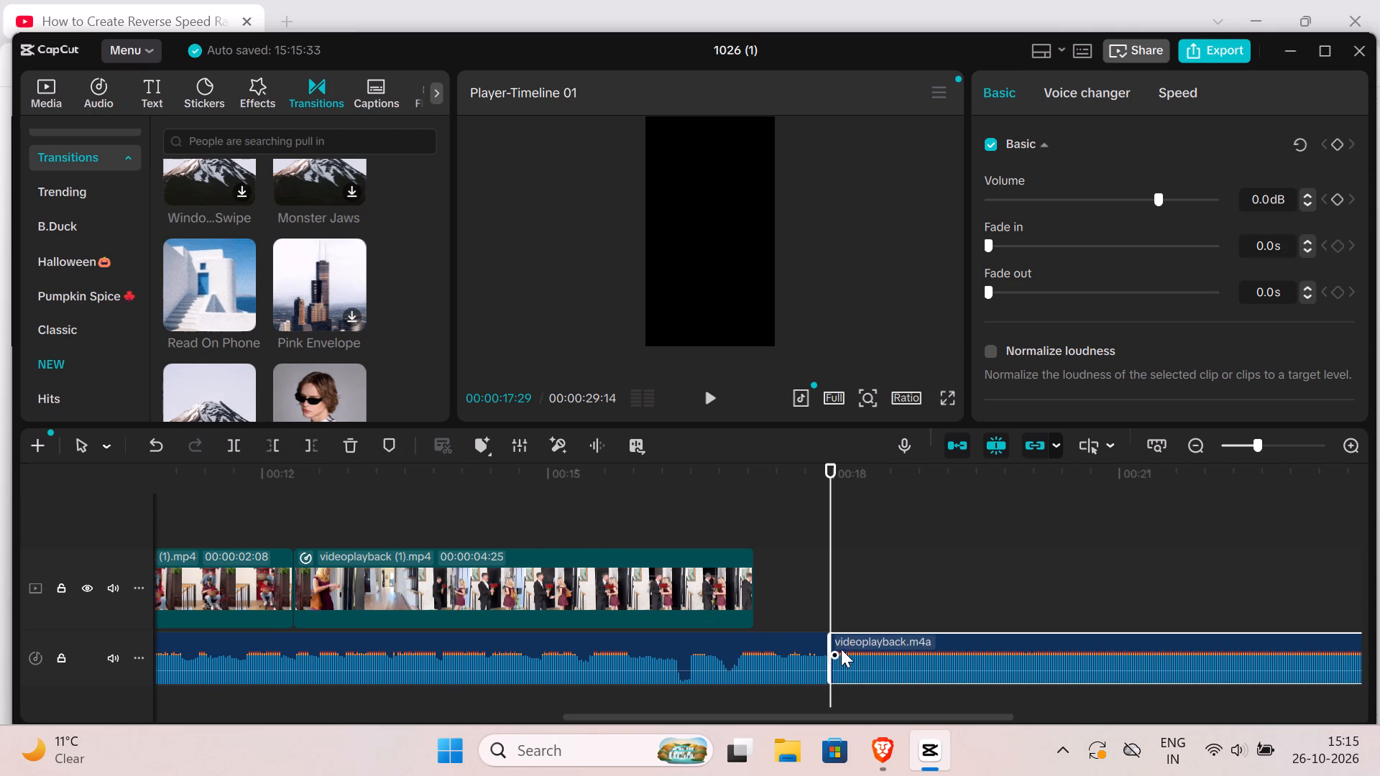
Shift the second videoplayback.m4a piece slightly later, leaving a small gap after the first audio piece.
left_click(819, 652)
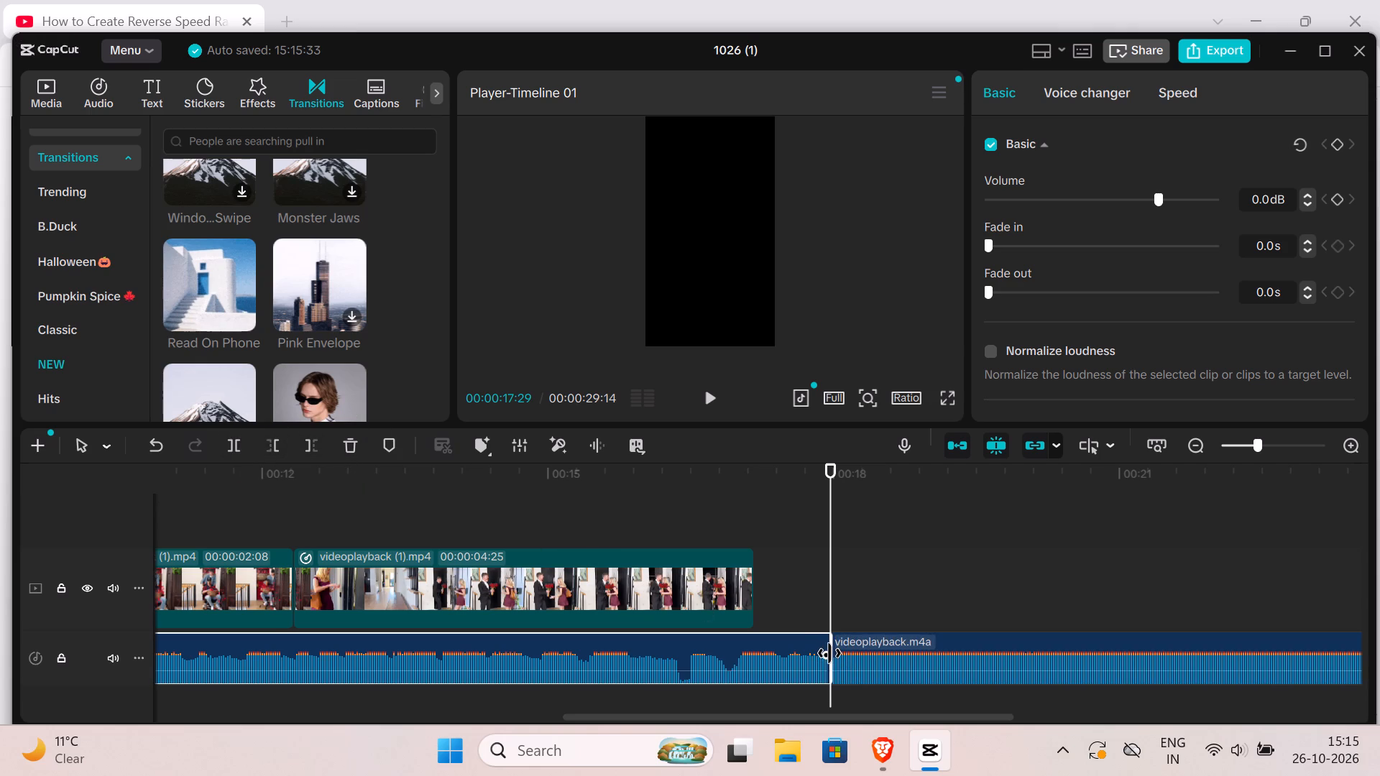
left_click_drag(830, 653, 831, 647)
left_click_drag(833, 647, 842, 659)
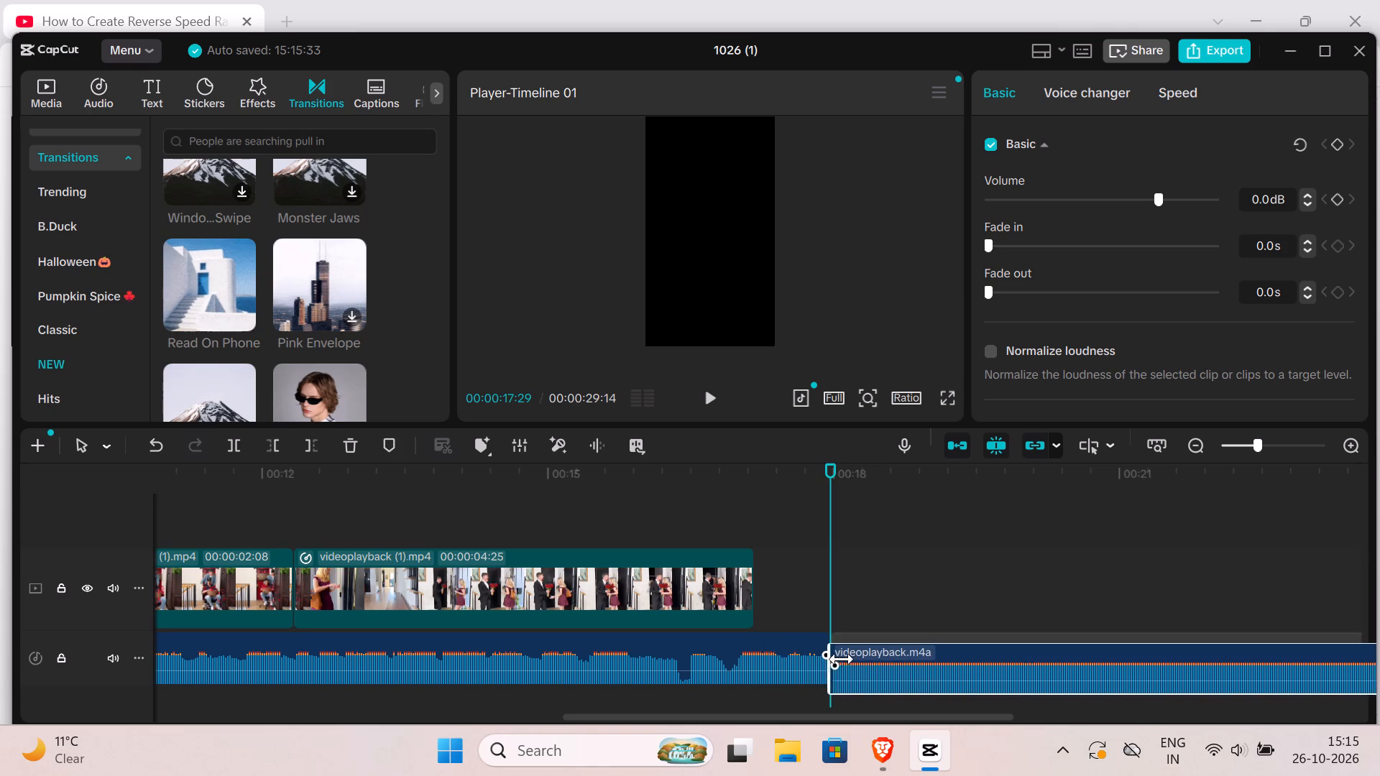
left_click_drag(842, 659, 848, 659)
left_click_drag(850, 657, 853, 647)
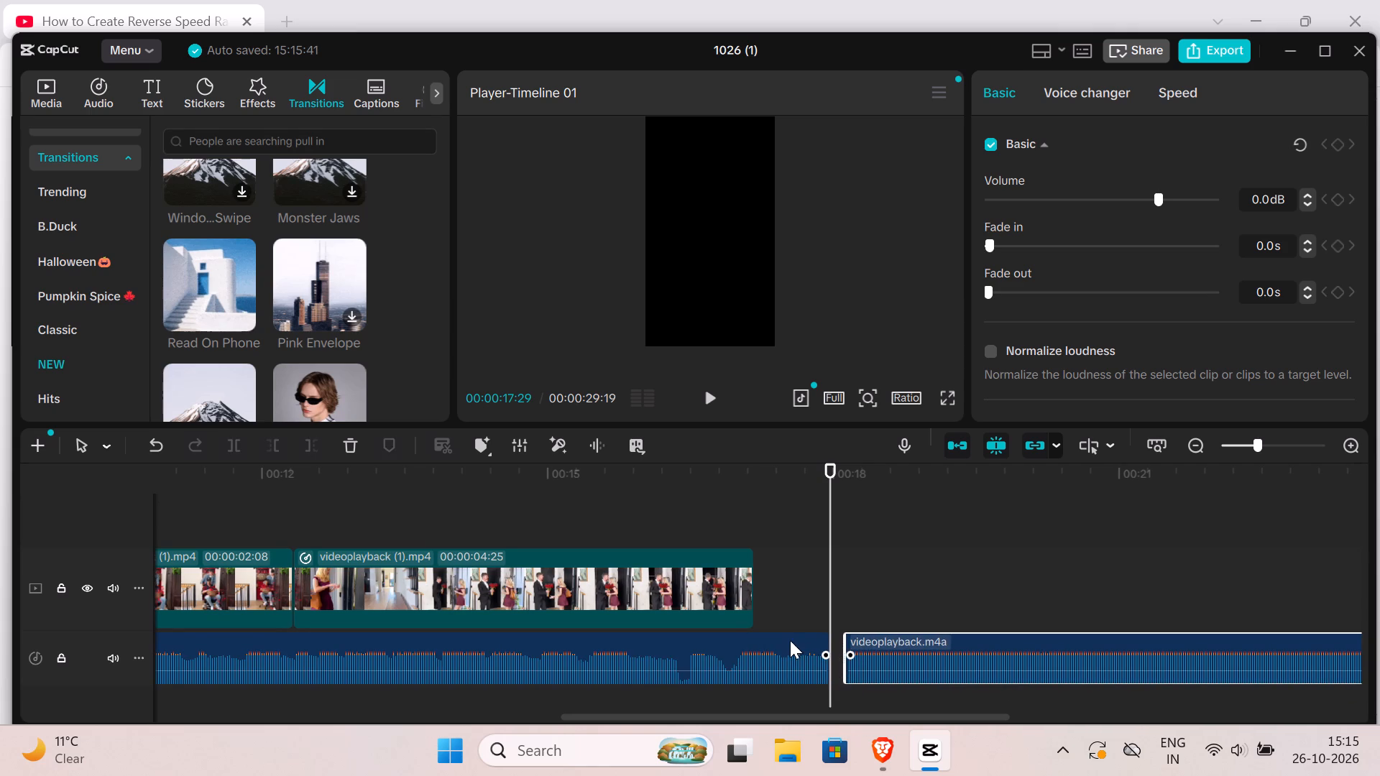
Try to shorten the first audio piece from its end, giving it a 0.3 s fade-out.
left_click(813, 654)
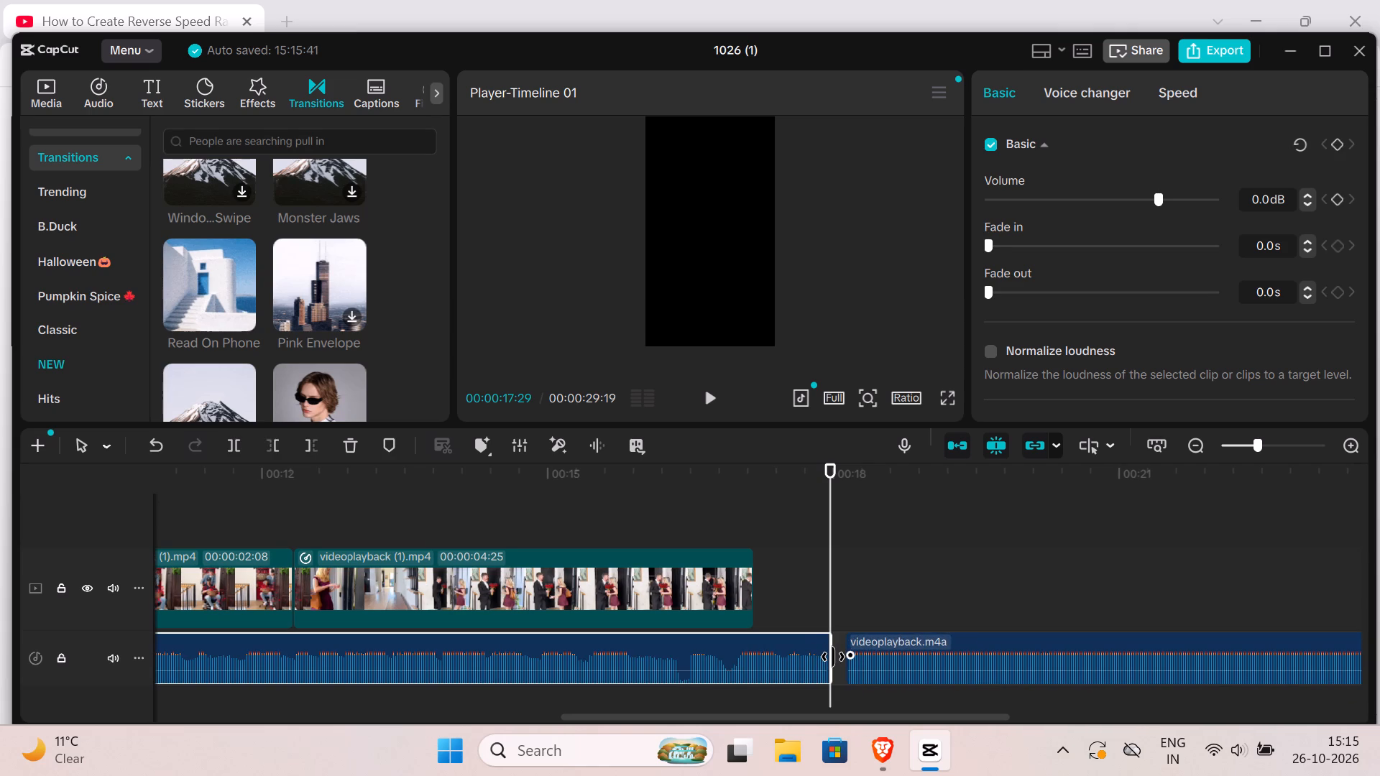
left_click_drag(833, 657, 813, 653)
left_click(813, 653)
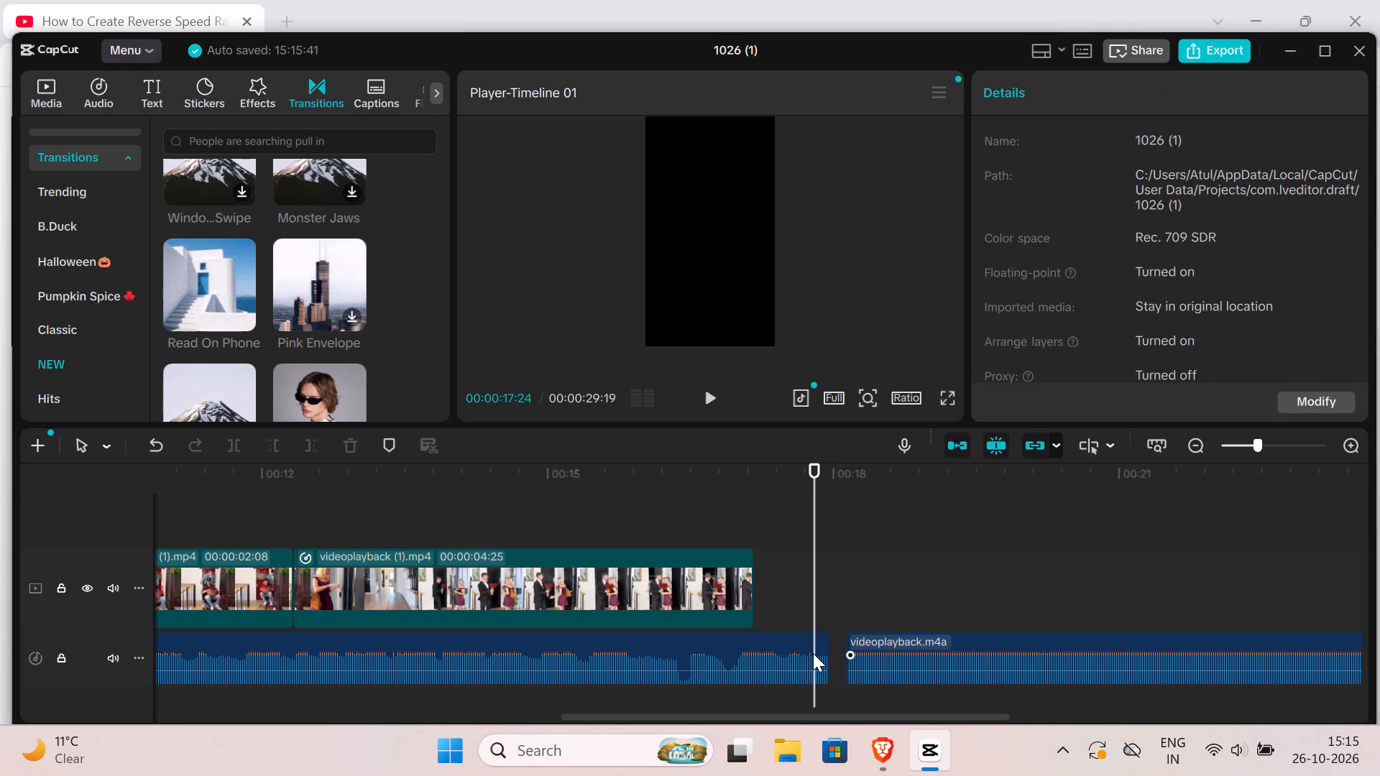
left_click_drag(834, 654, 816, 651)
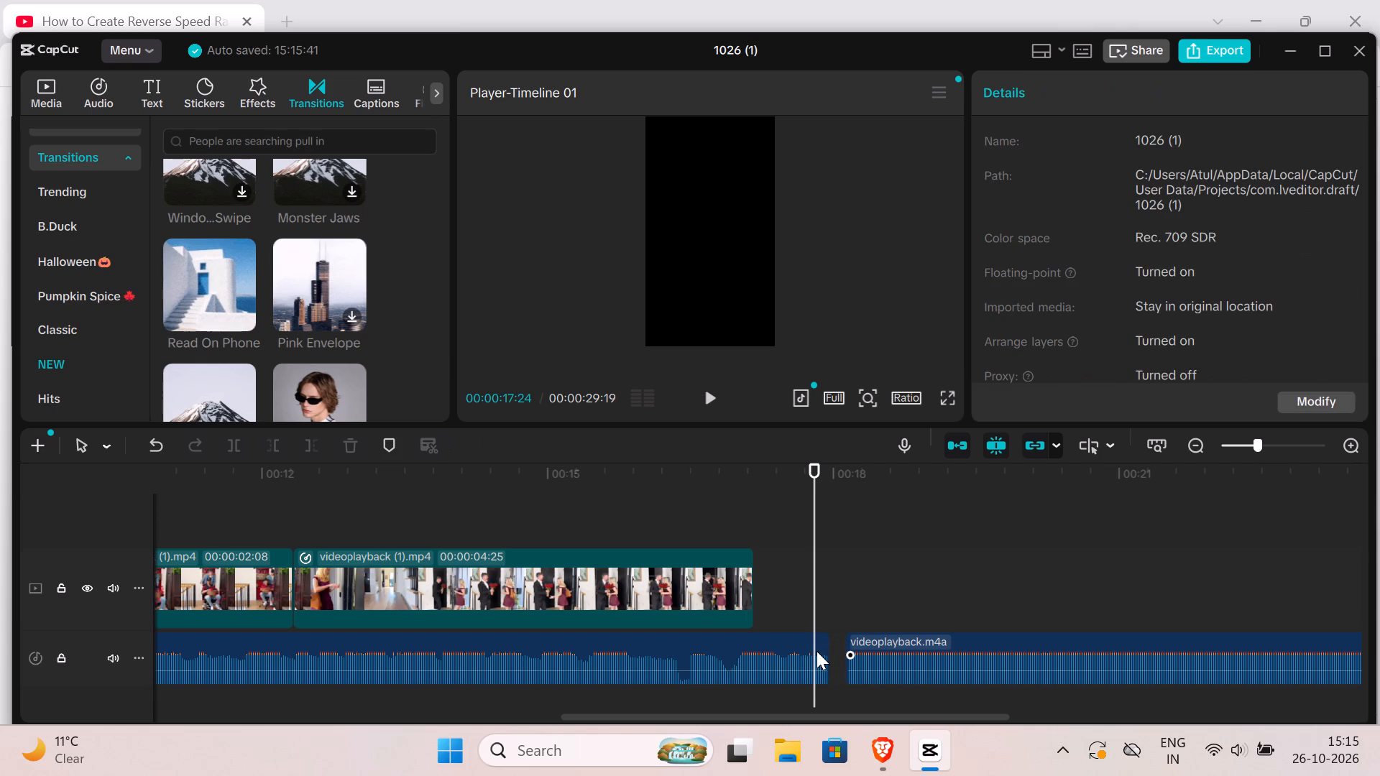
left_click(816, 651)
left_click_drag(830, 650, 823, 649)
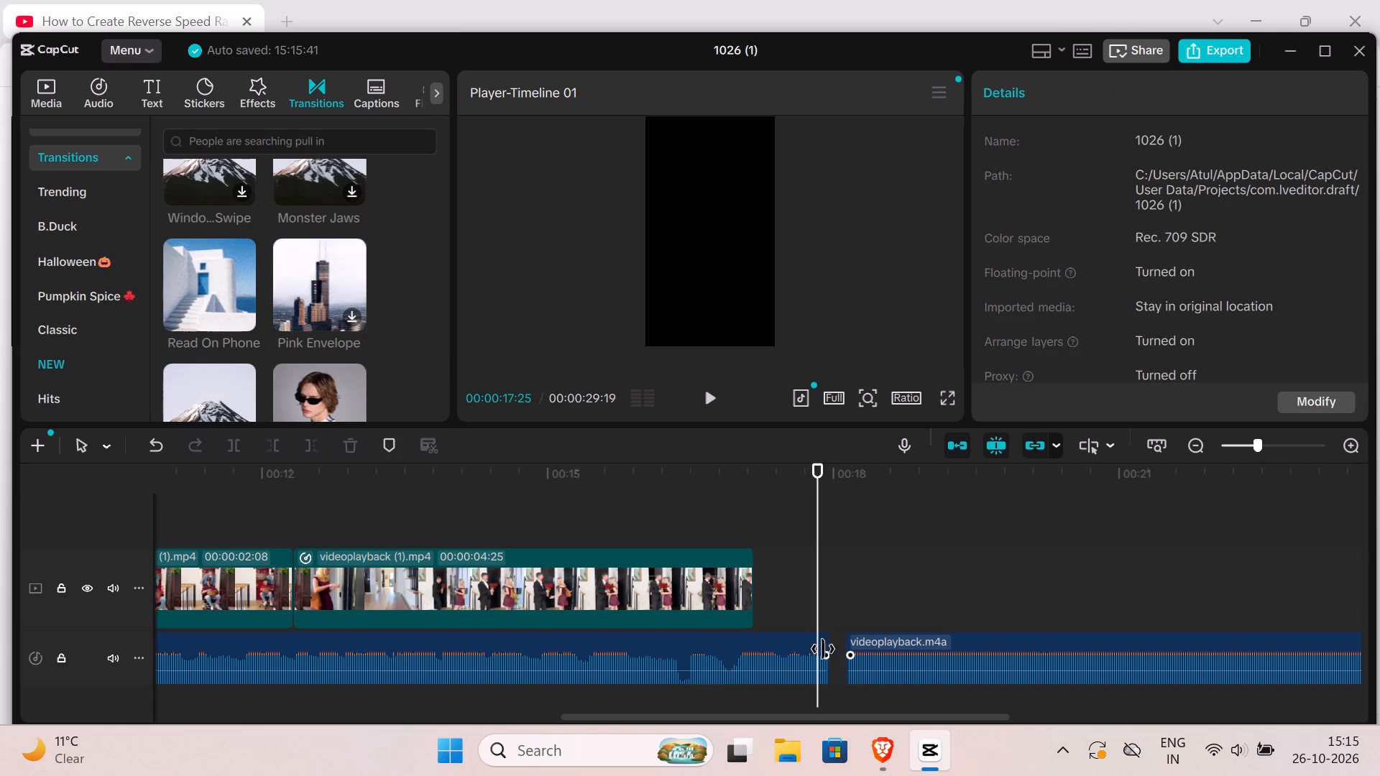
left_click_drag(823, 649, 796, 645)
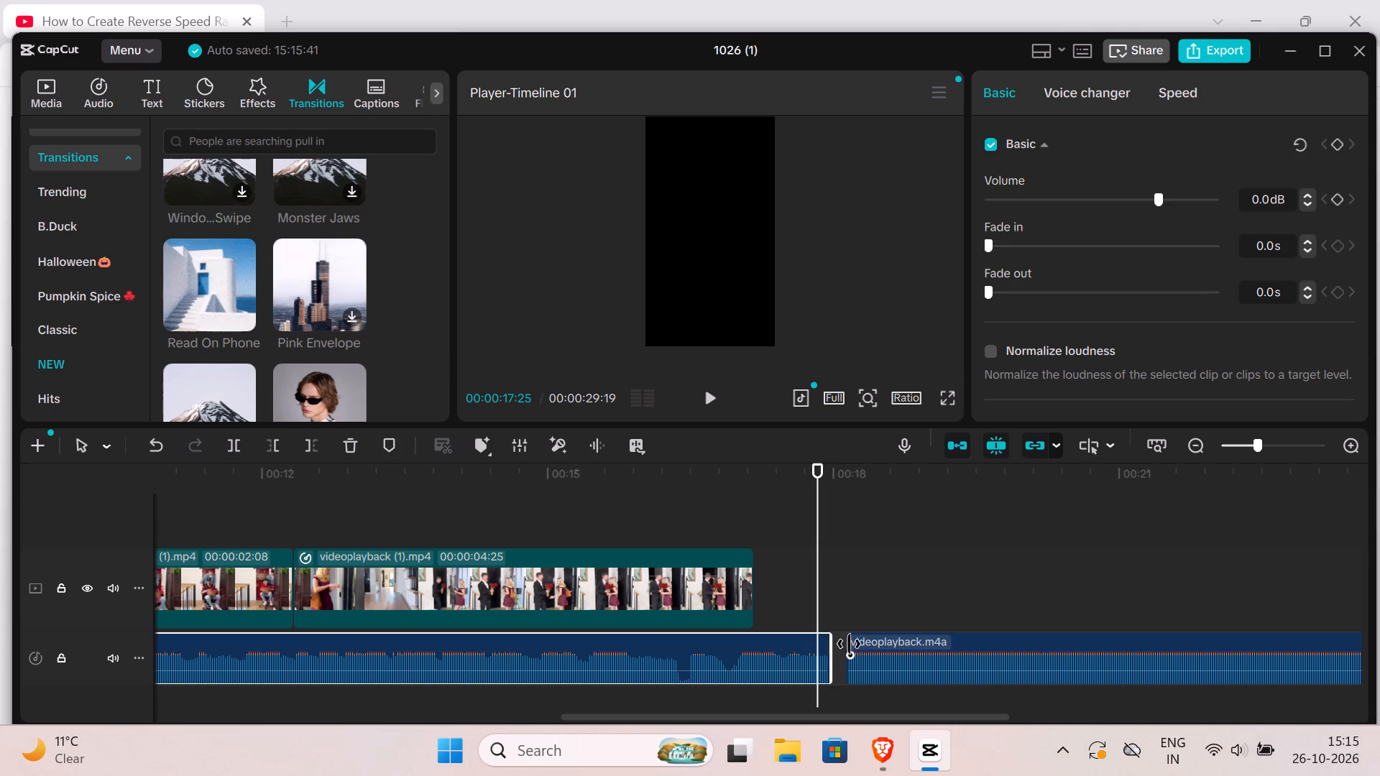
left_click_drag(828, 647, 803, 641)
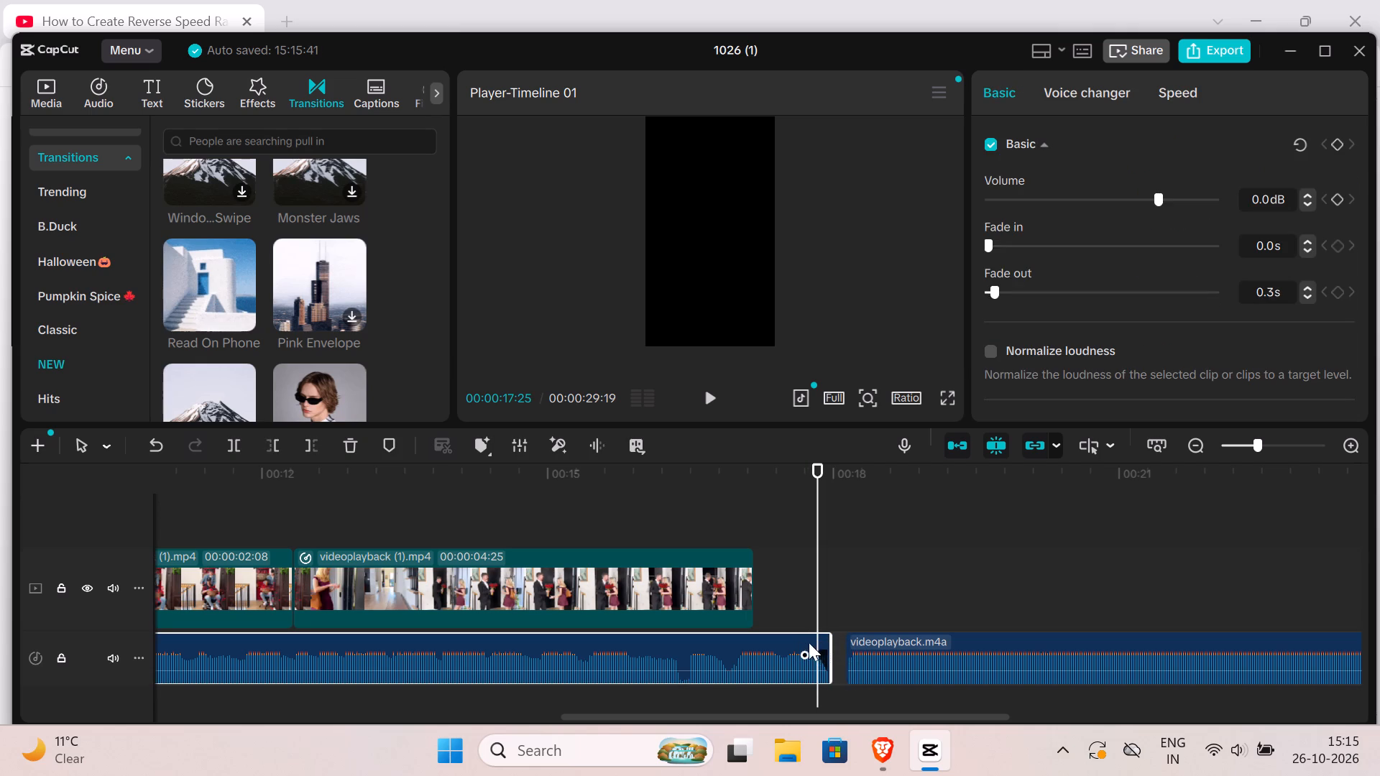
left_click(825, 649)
Trim the first audio piece's end back to about 00:00:16:10 and reset its fade-out to 0.0 s.
left_click_drag(831, 649, 778, 628)
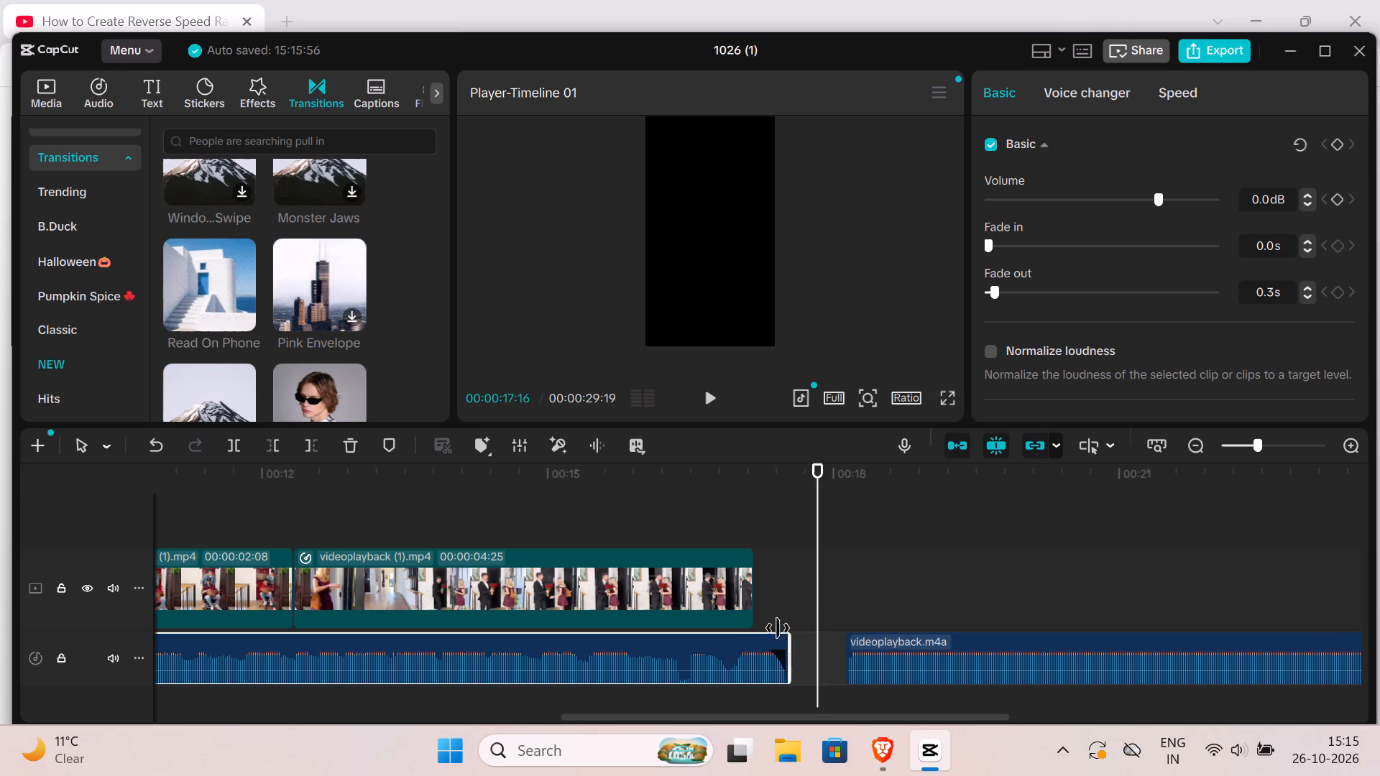
left_click_drag(778, 628, 683, 616)
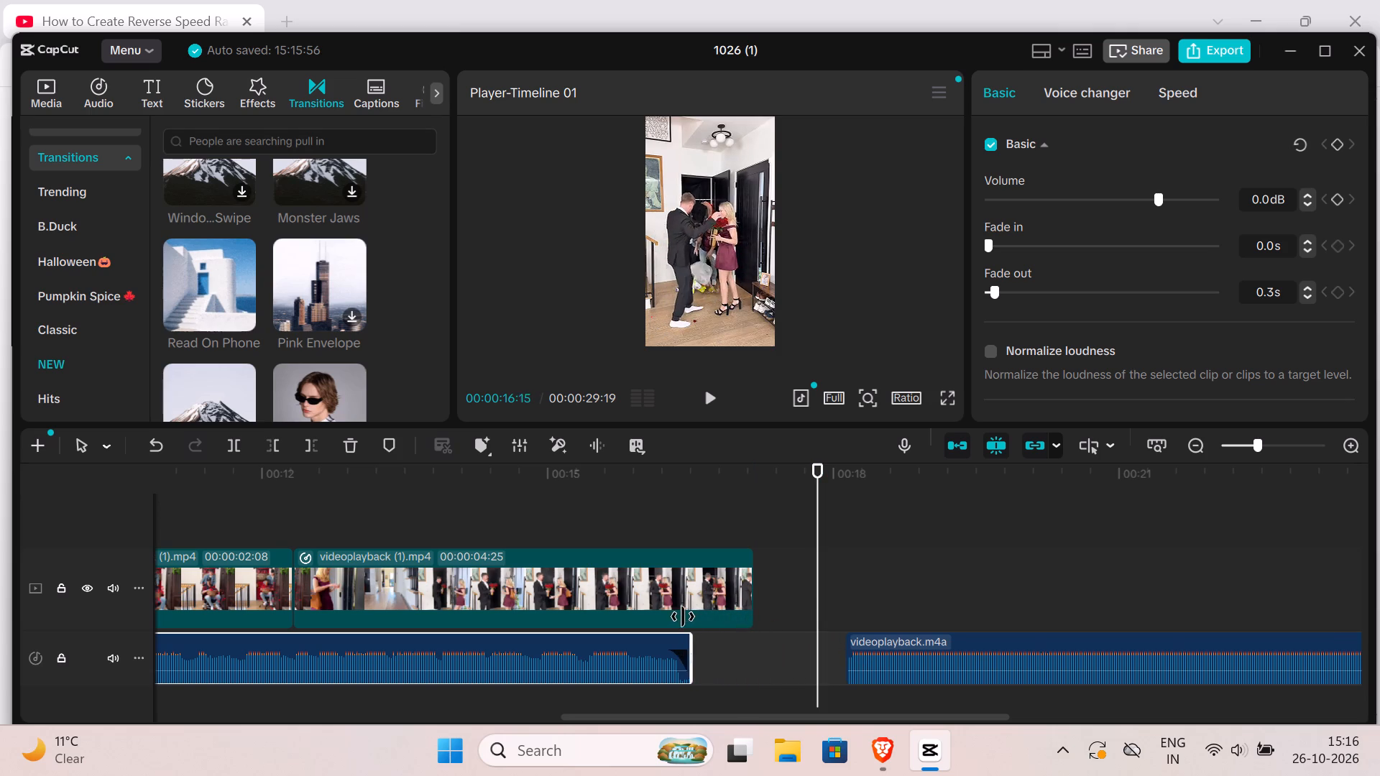
left_click_drag(683, 616, 671, 614)
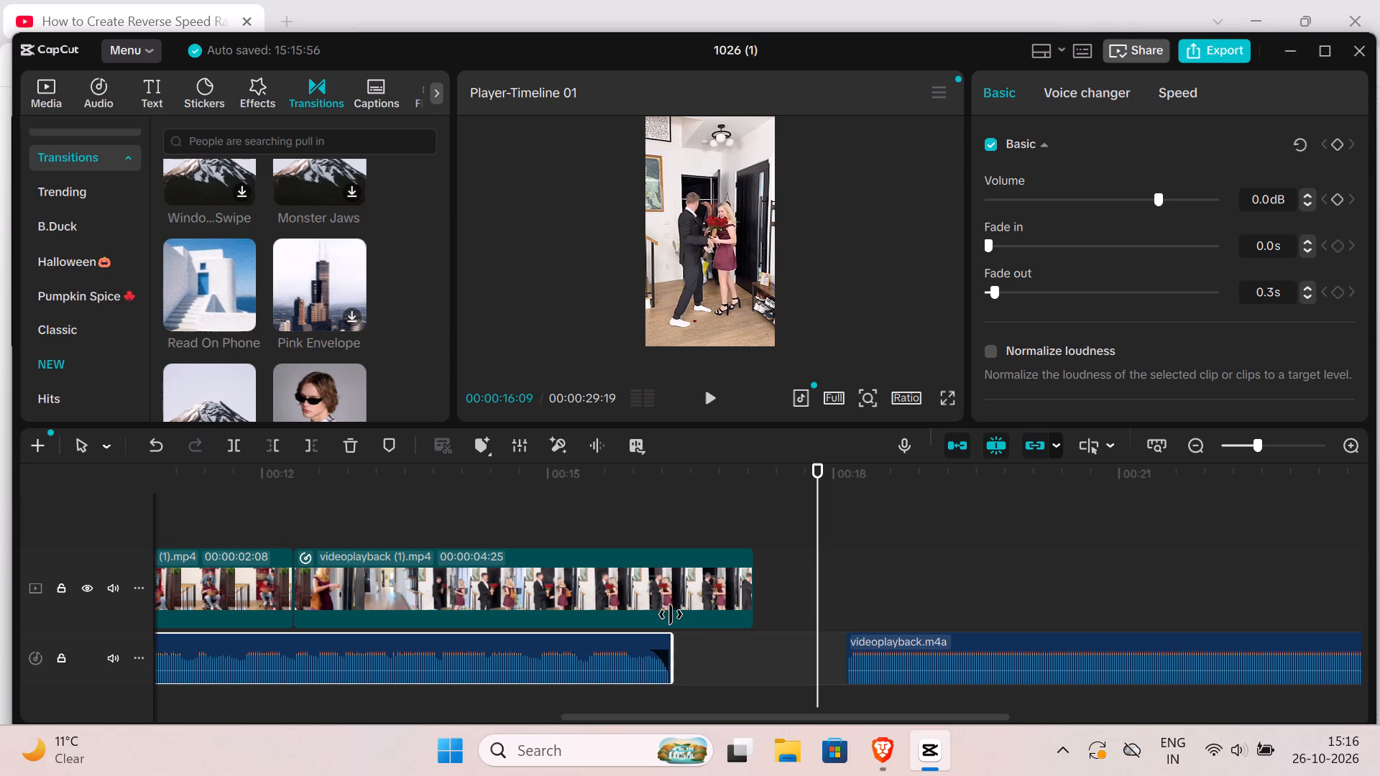
left_click_drag(671, 614, 673, 616)
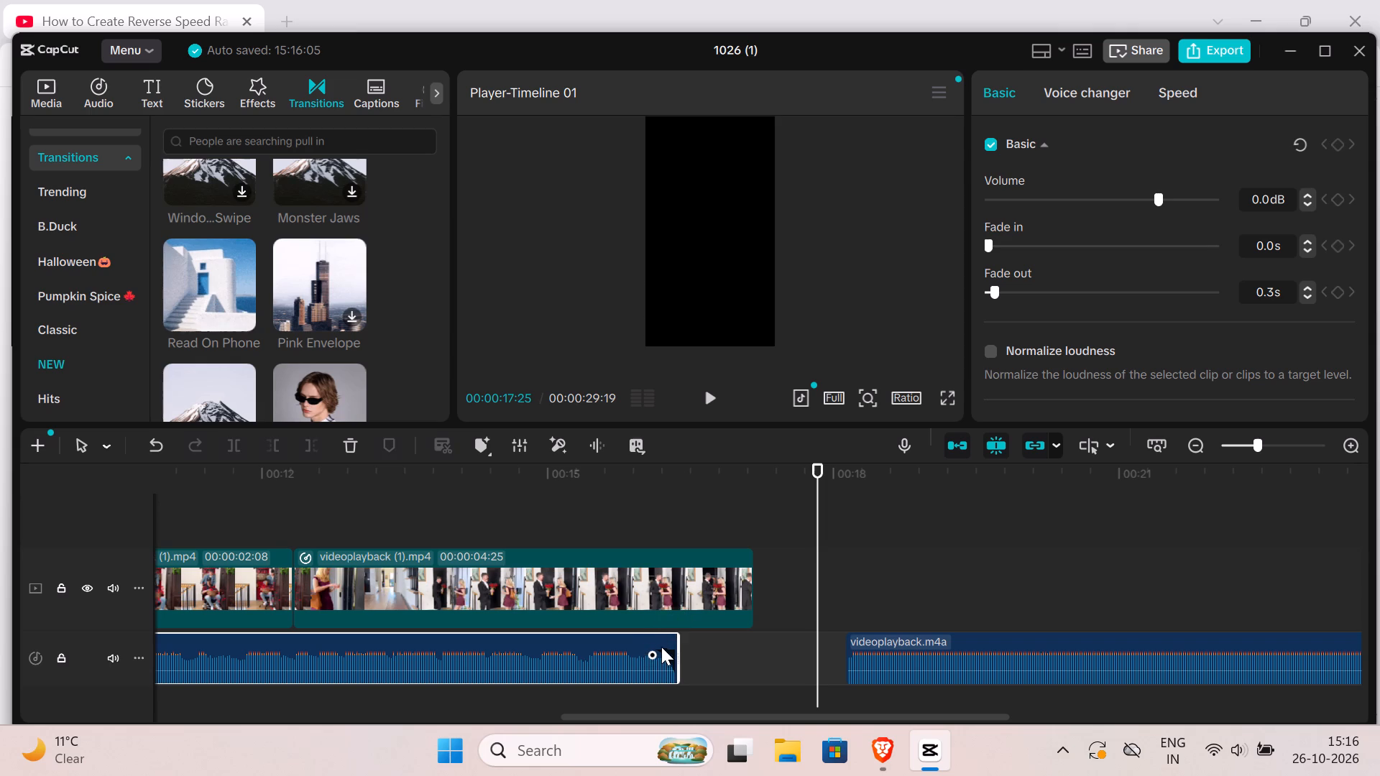
left_click_drag(653, 655, 678, 656)
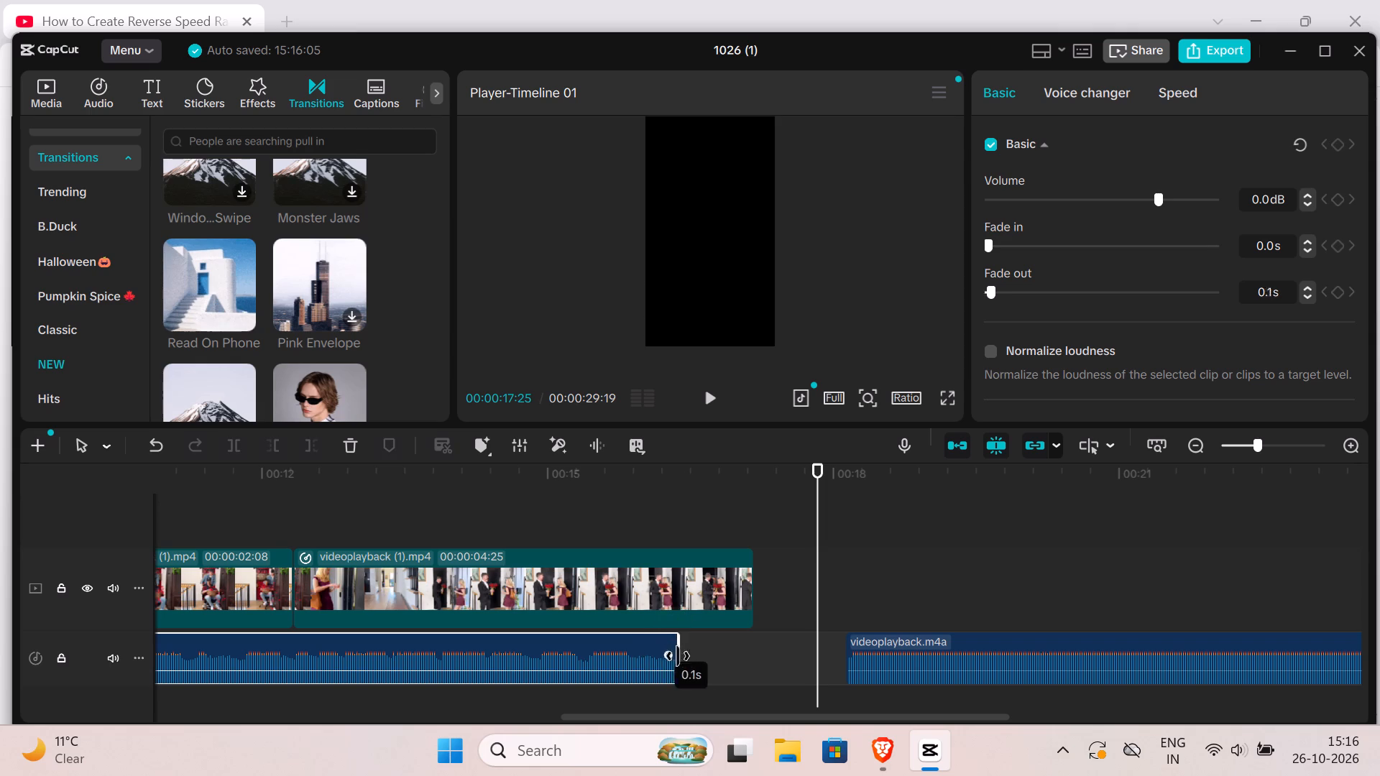
left_click_drag(678, 656, 687, 657)
Move the second audio piece to a new track below, starting at about 00:00:16:07 so it slightly overlaps the first.
left_click_drag(890, 652, 791, 695)
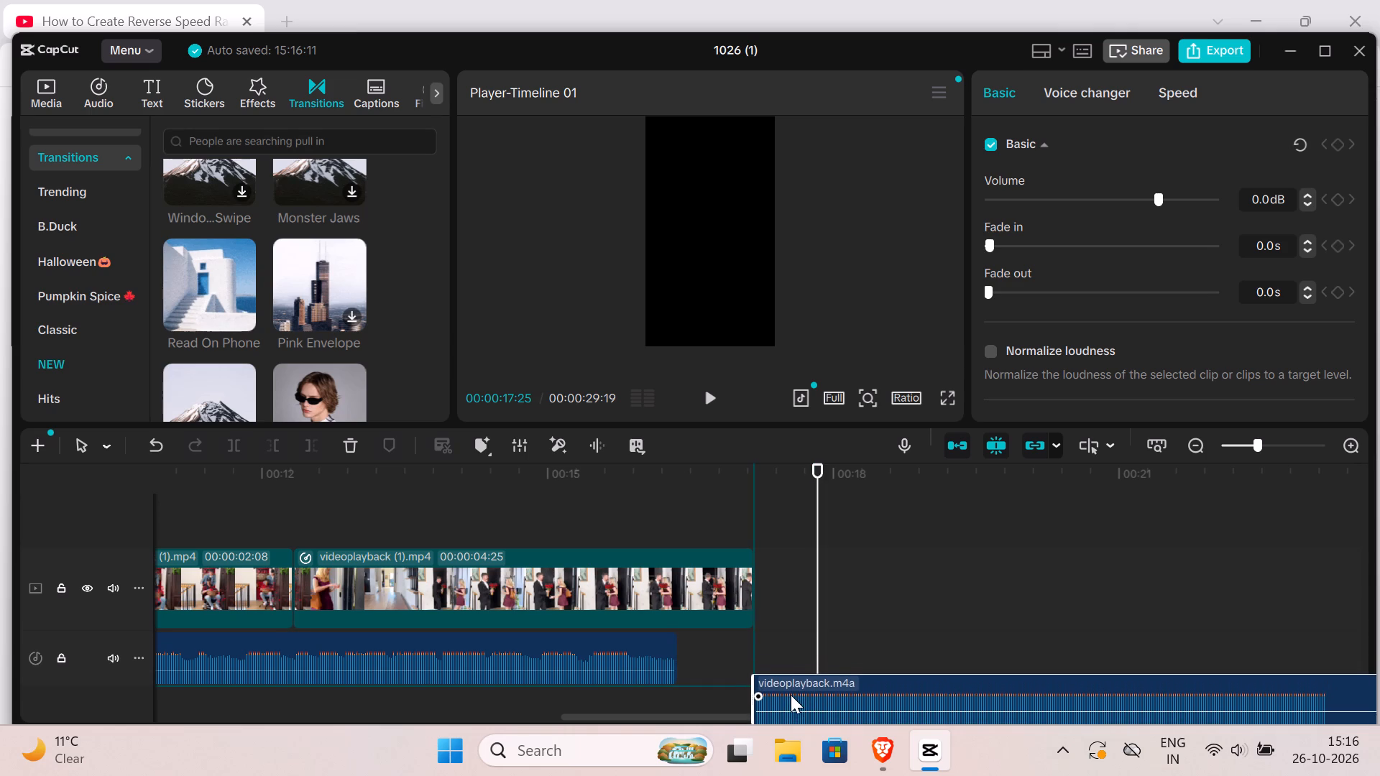
left_click_drag(791, 695, 721, 697)
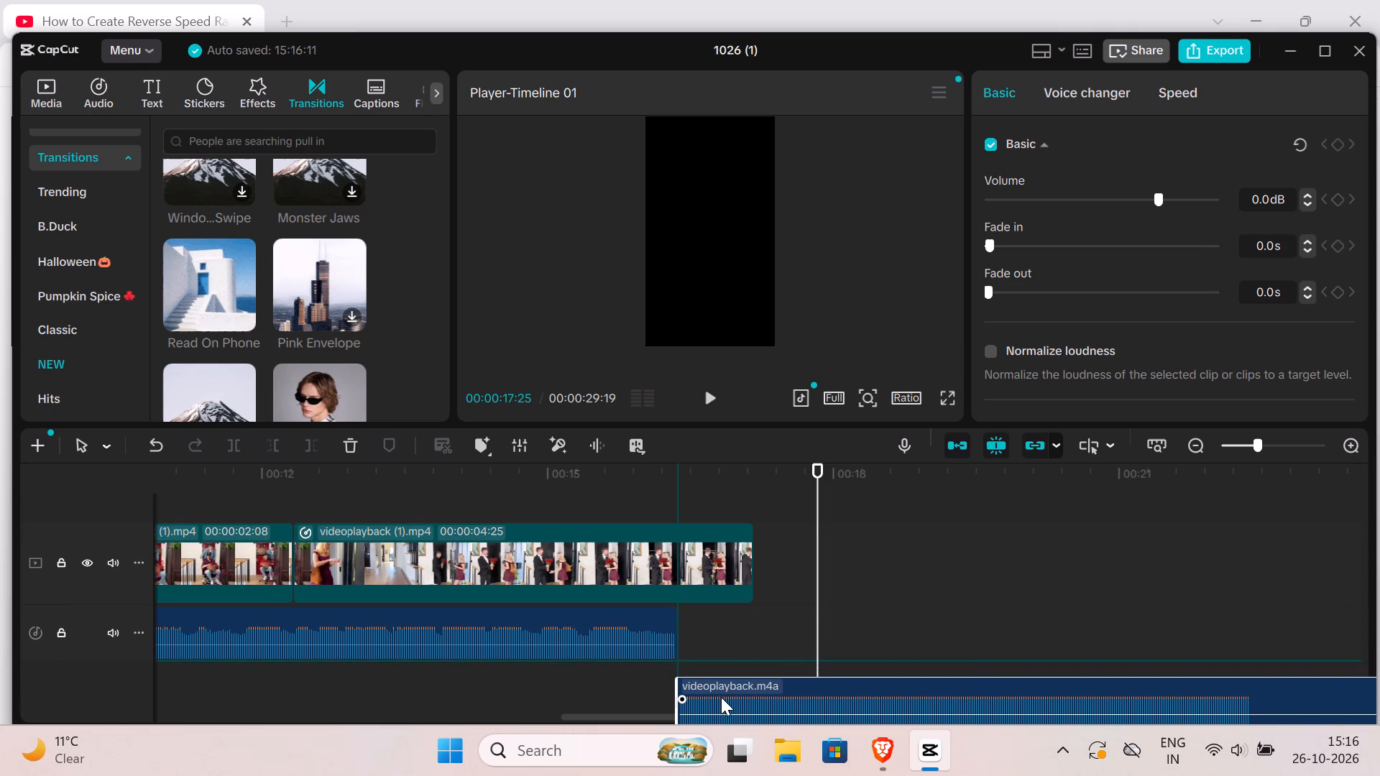
left_click_drag(721, 697, 710, 690)
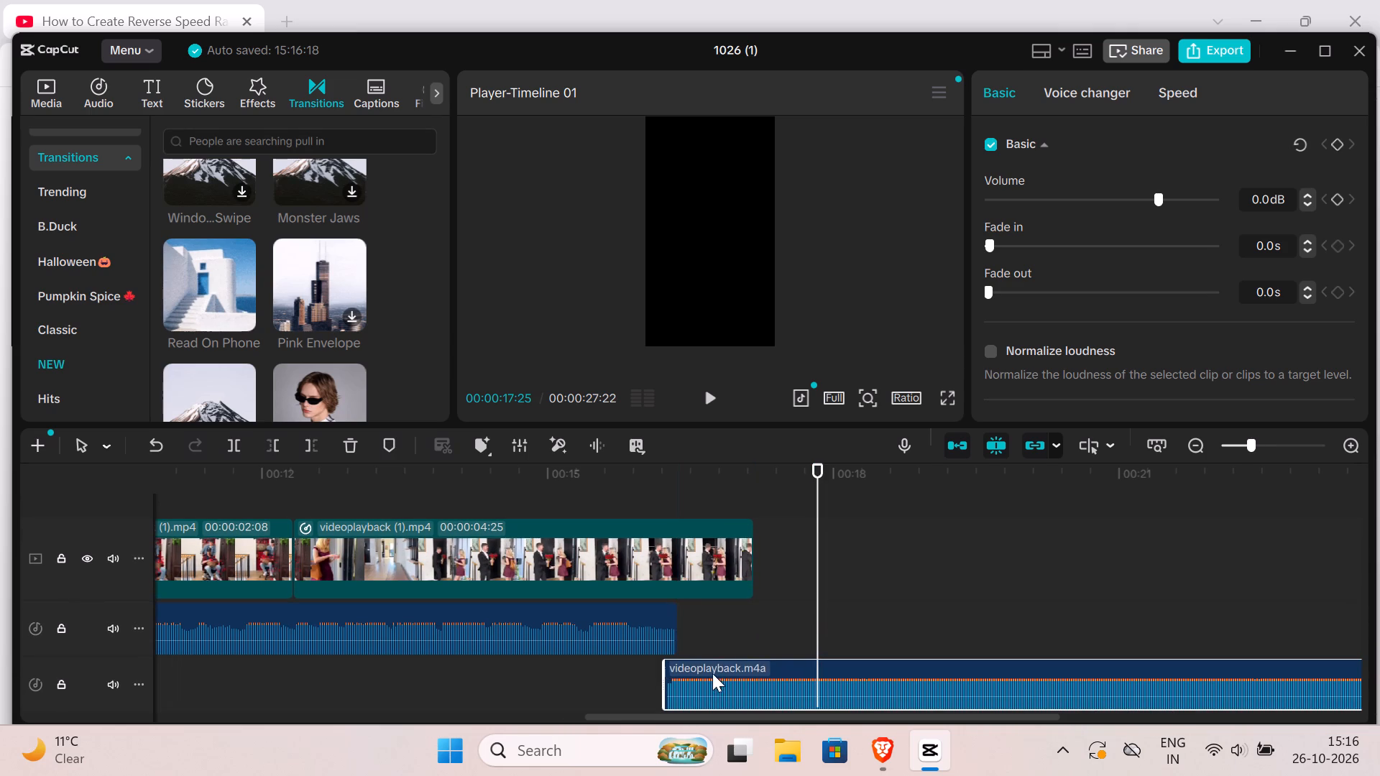
Play the overlap between the two audio pieces from 00:00:15:06 and again from 00:00:16:04 to check the music change.
left_click_drag(824, 572, 567, 494)
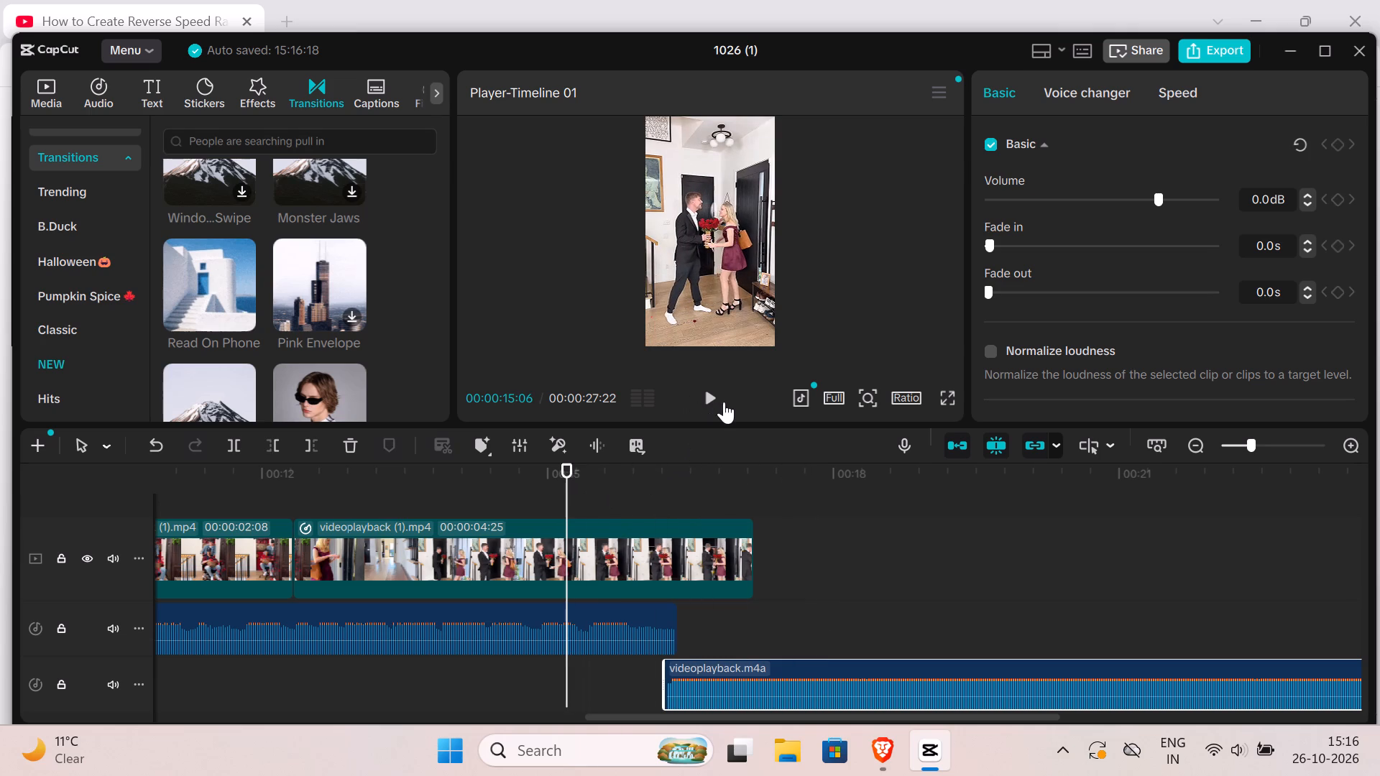
left_click(713, 389)
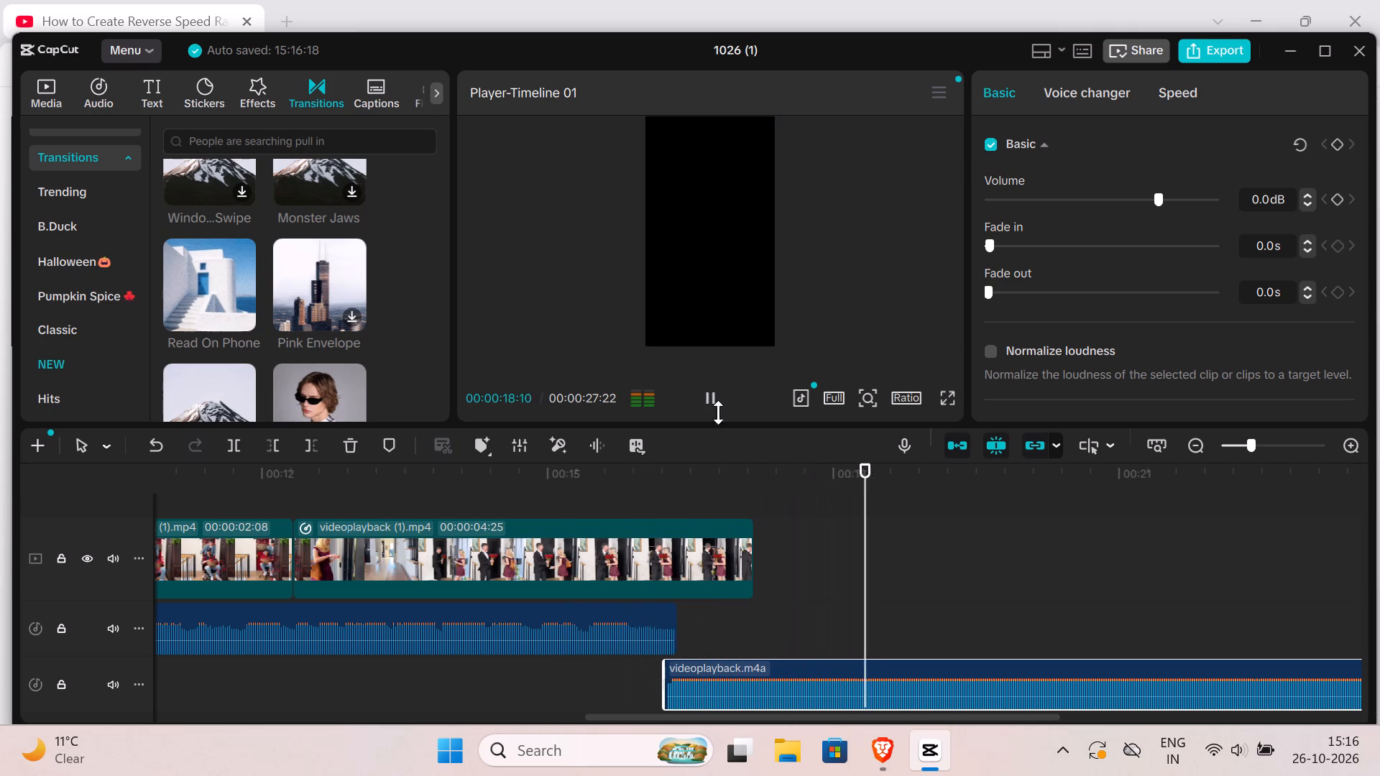
left_click(742, 690)
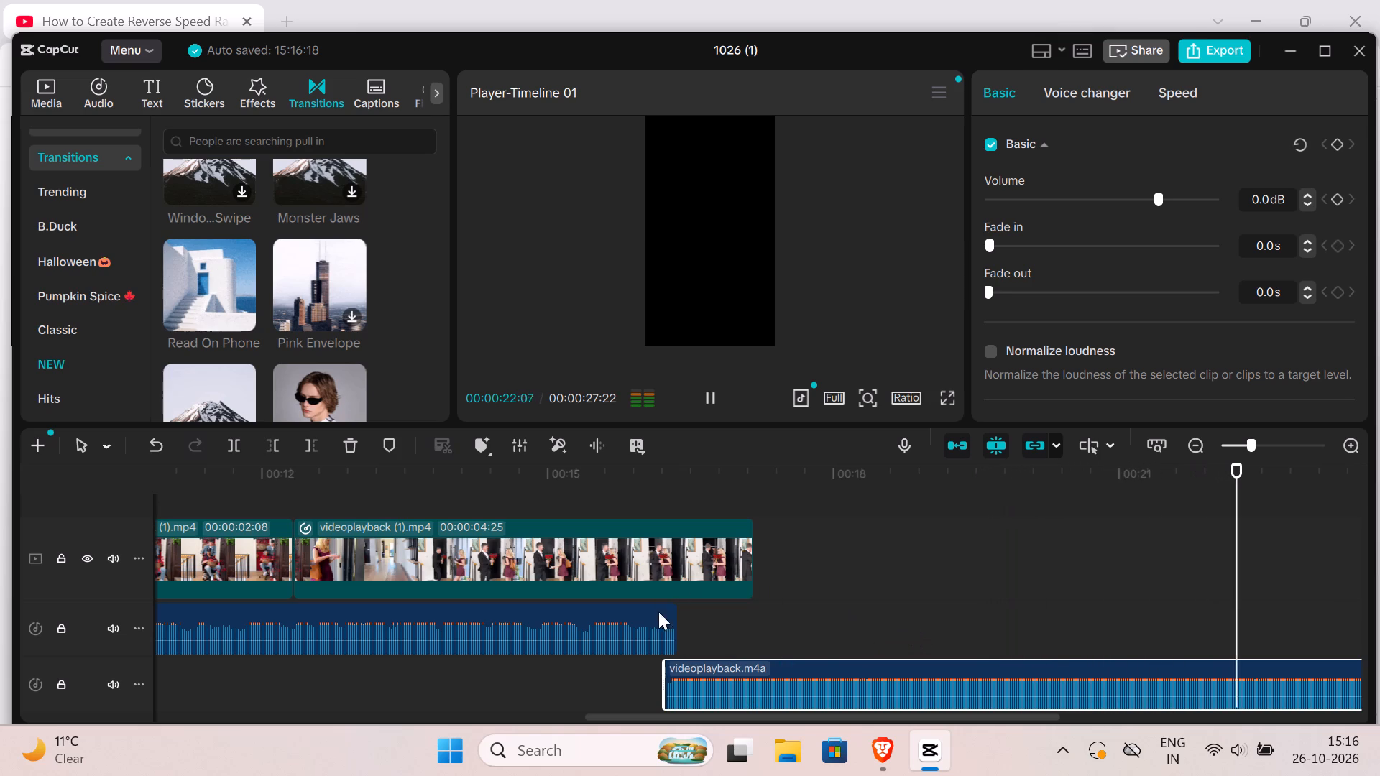
left_click(655, 689)
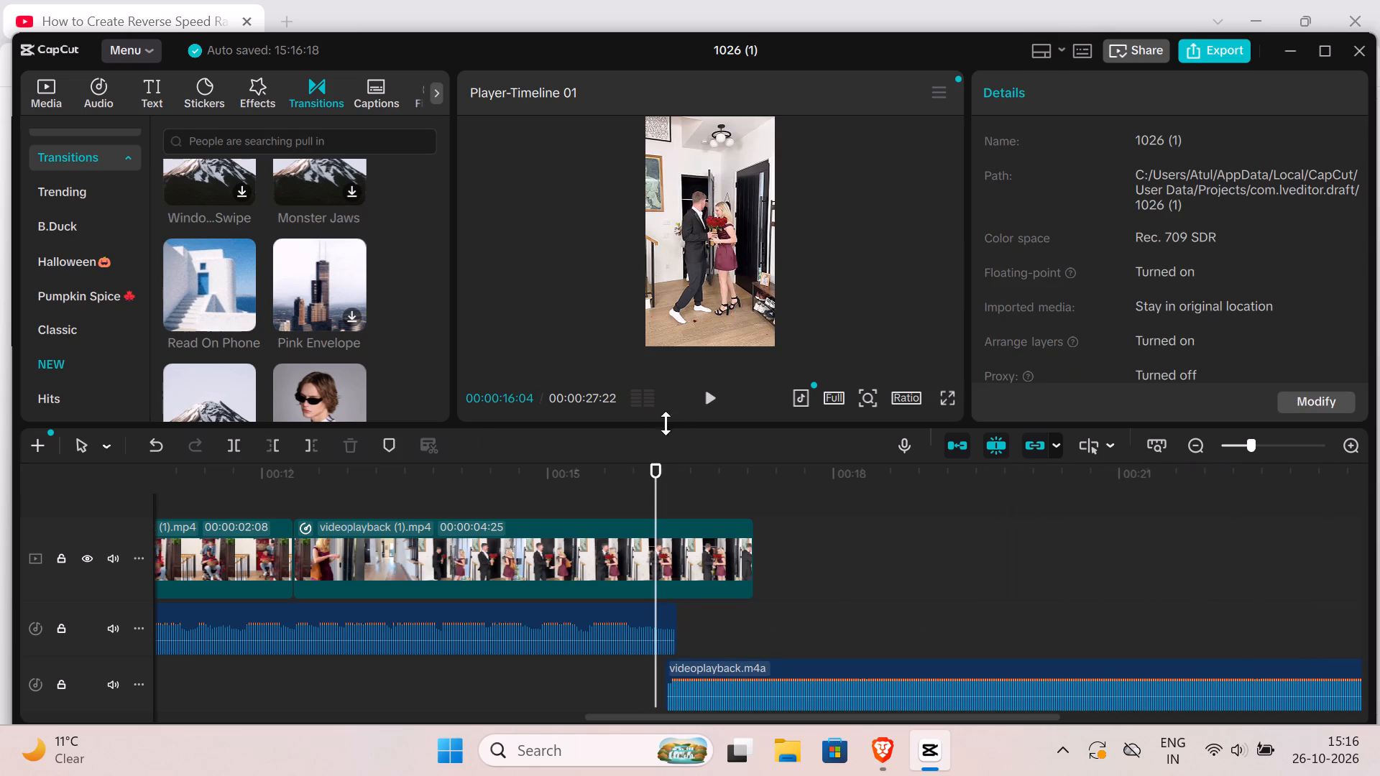
left_click(714, 387)
left_click(714, 387)
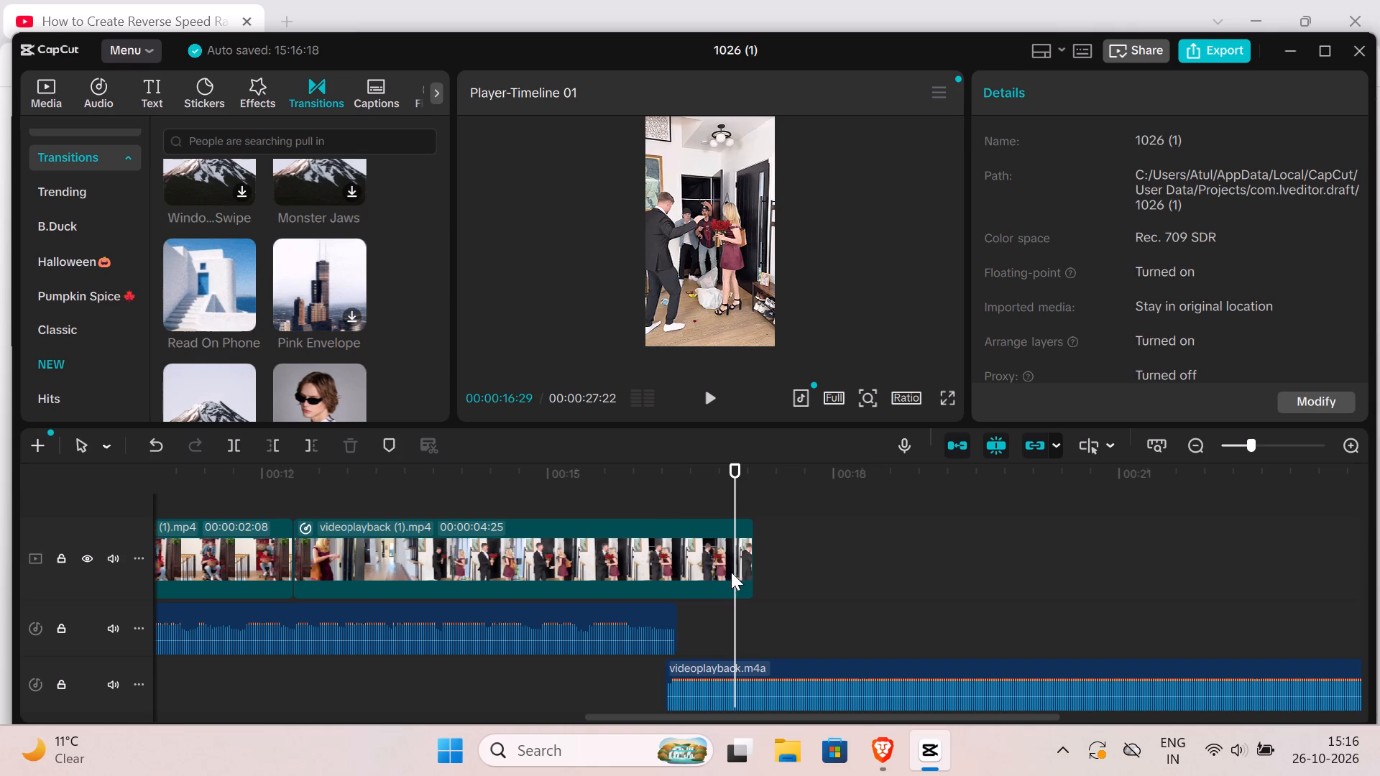
left_click_drag(731, 572, 666, 553)
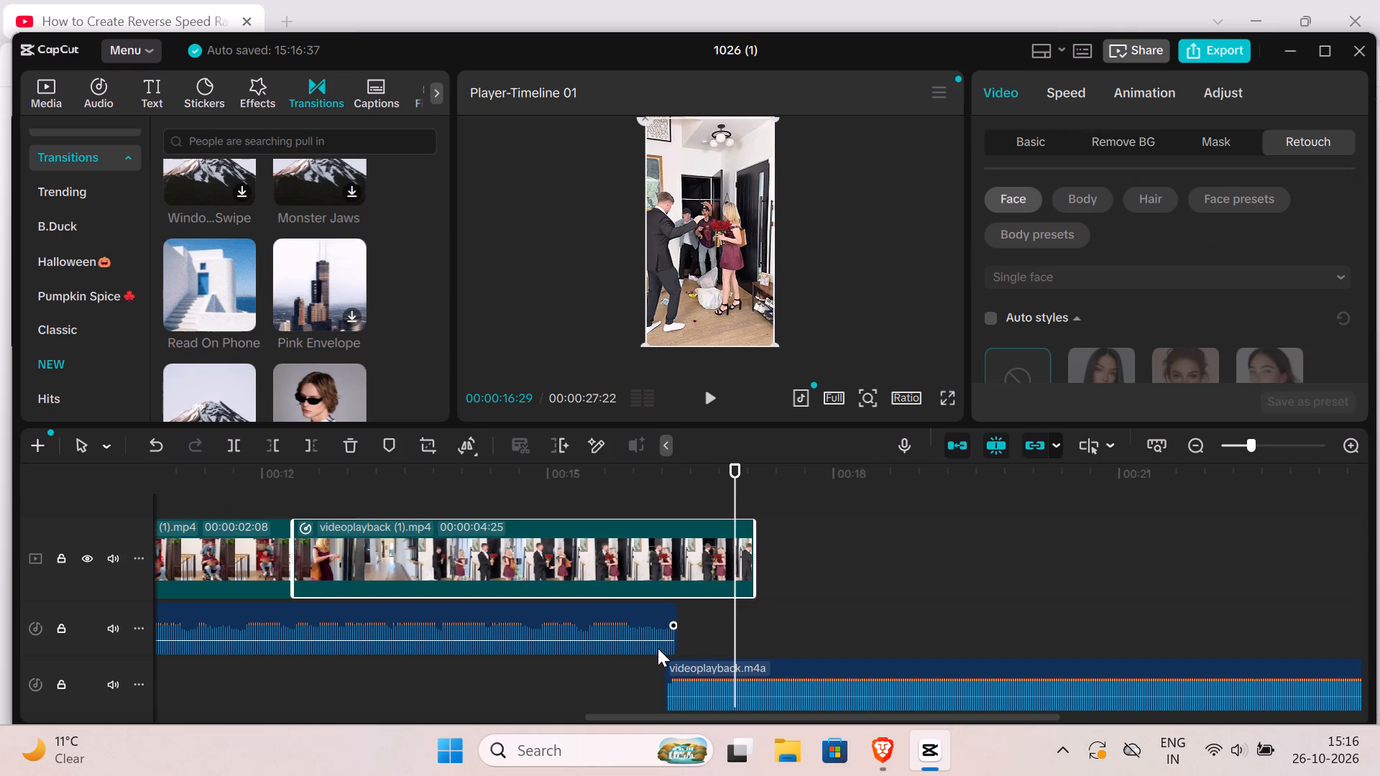
Trim the end of the first audio piece back to about 00:00:15:08.
left_click(673, 648)
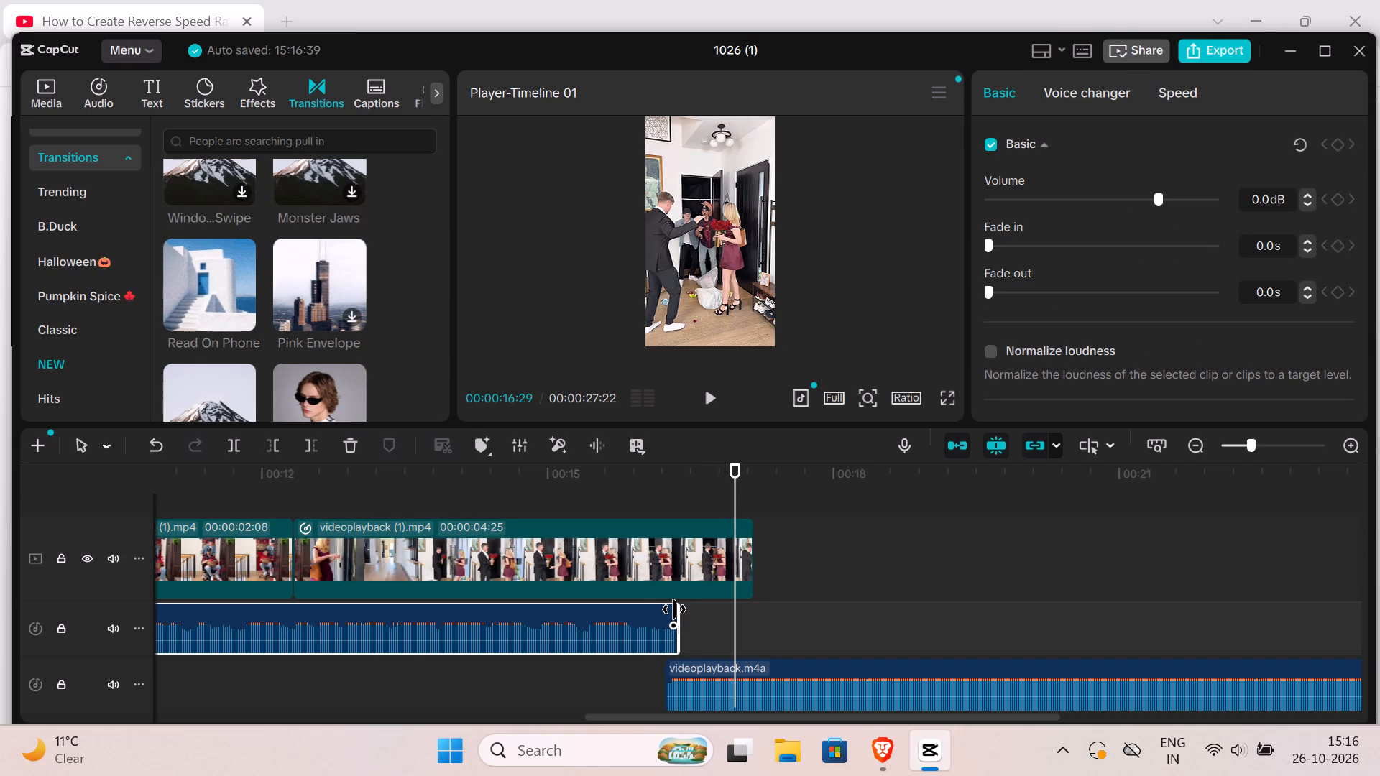
left_click_drag(678, 611, 572, 593)
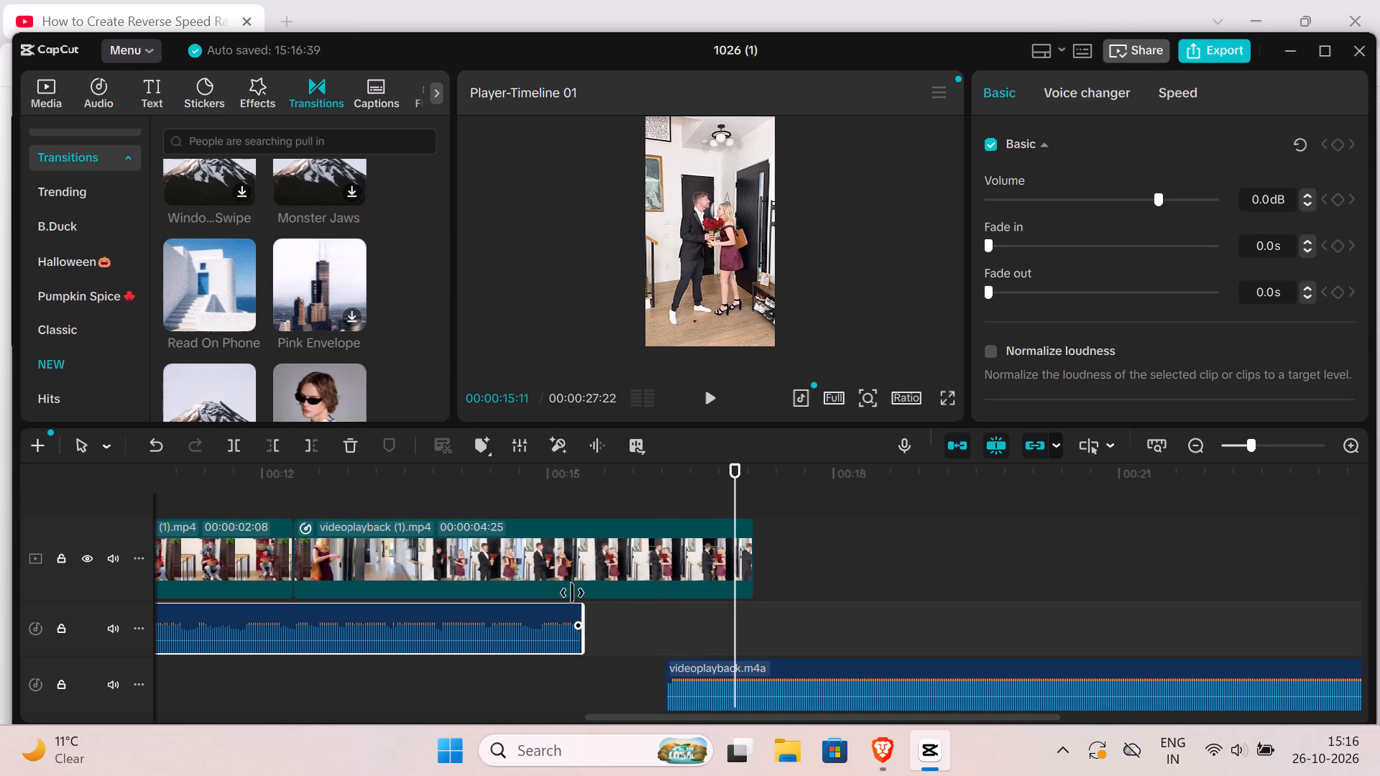
left_click_drag(572, 593, 568, 592)
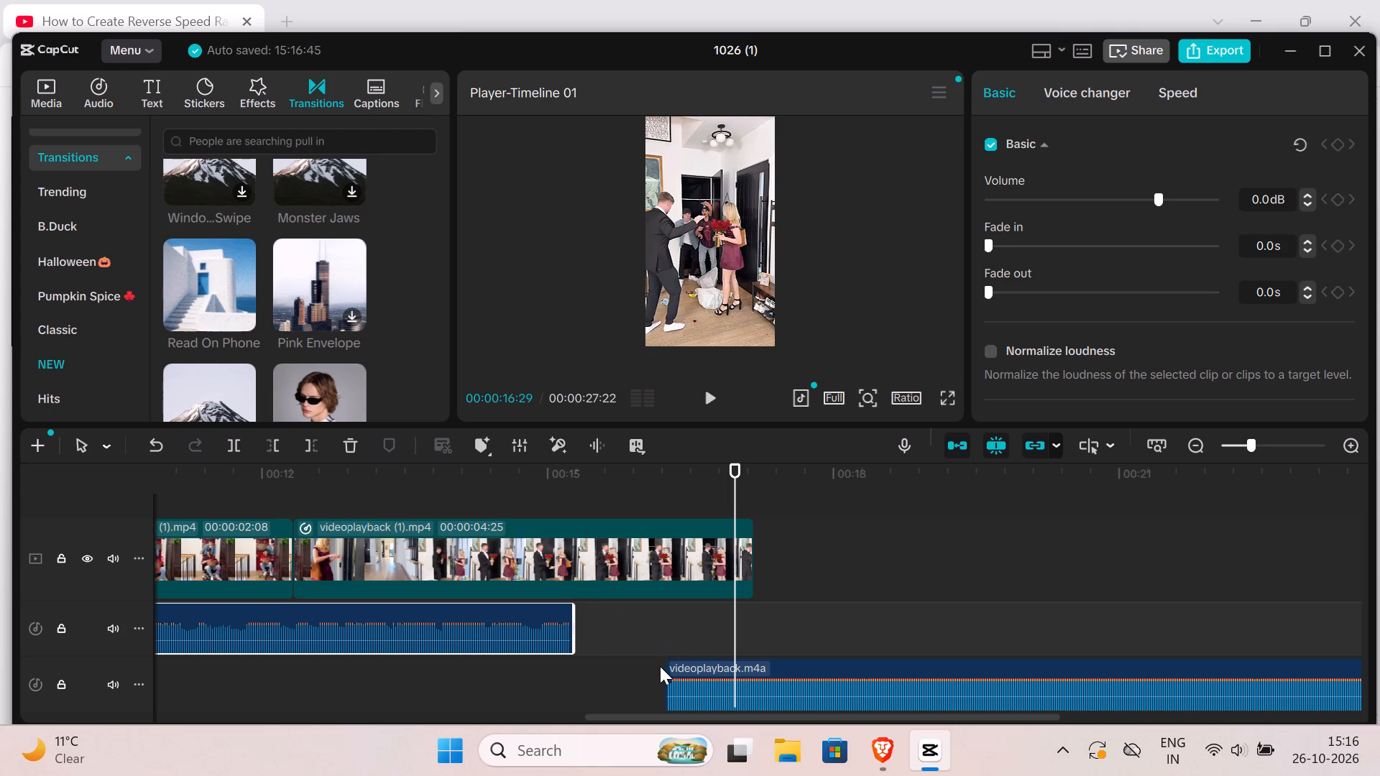
Extend the start of the lower audio piece back to about 00:00:15:08, where the upper piece ends.
triple_click(659, 666)
left_click(682, 673)
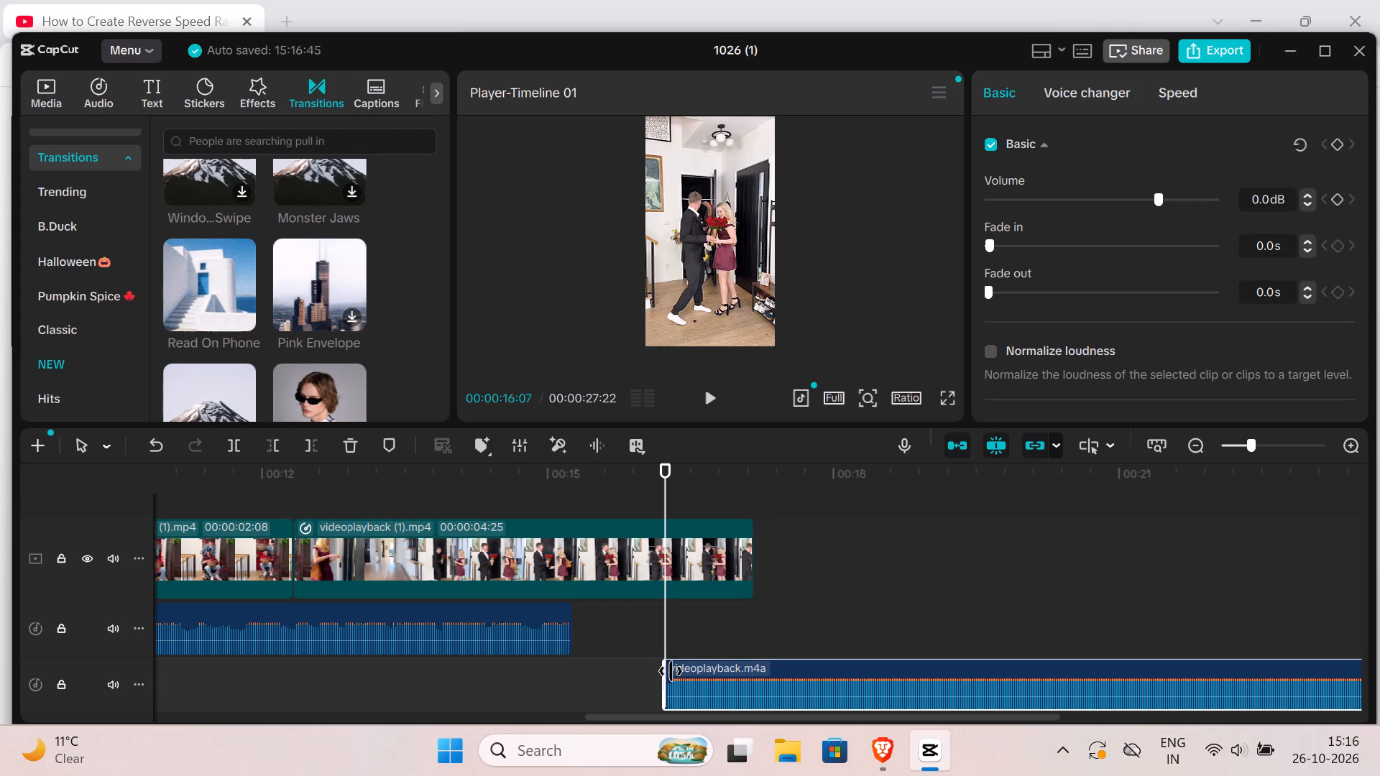
left_click_drag(666, 670, 603, 656)
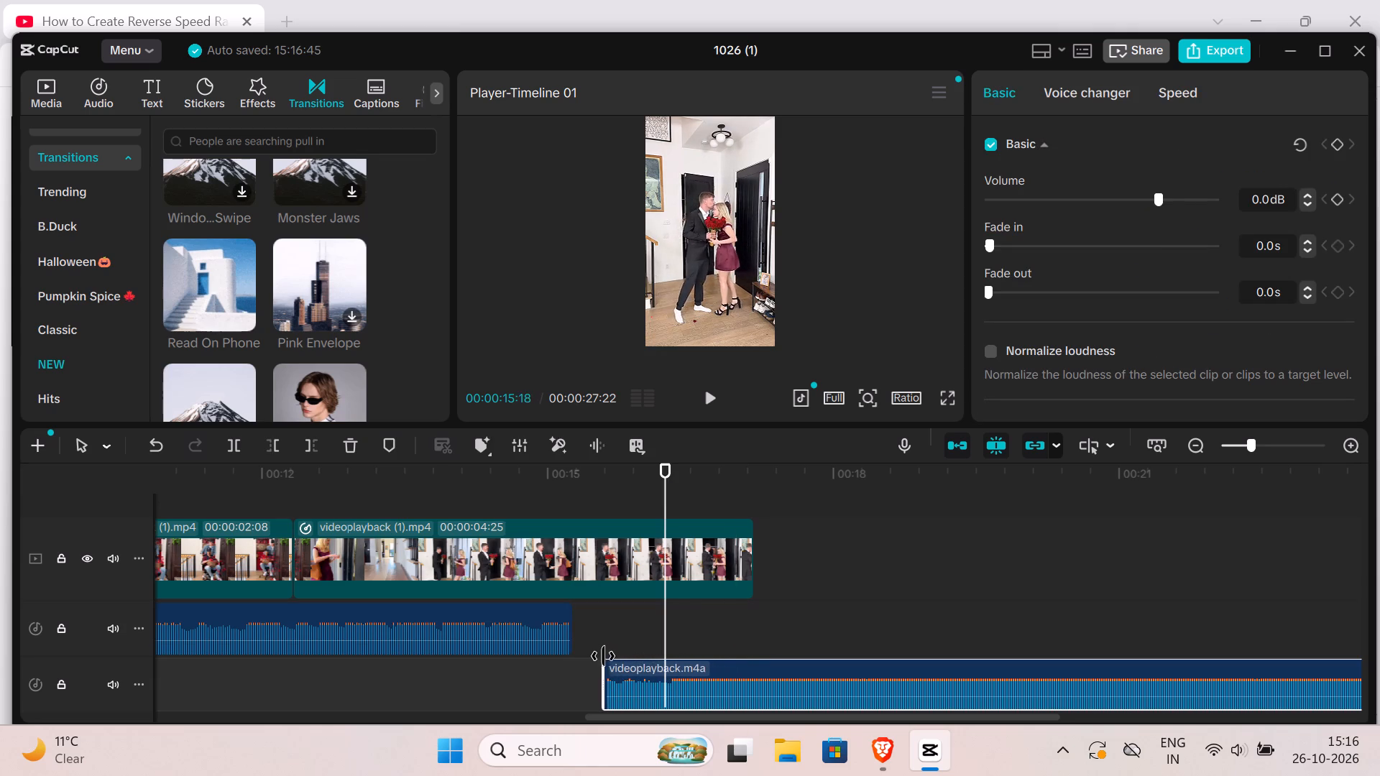
left_click_drag(603, 656, 576, 652)
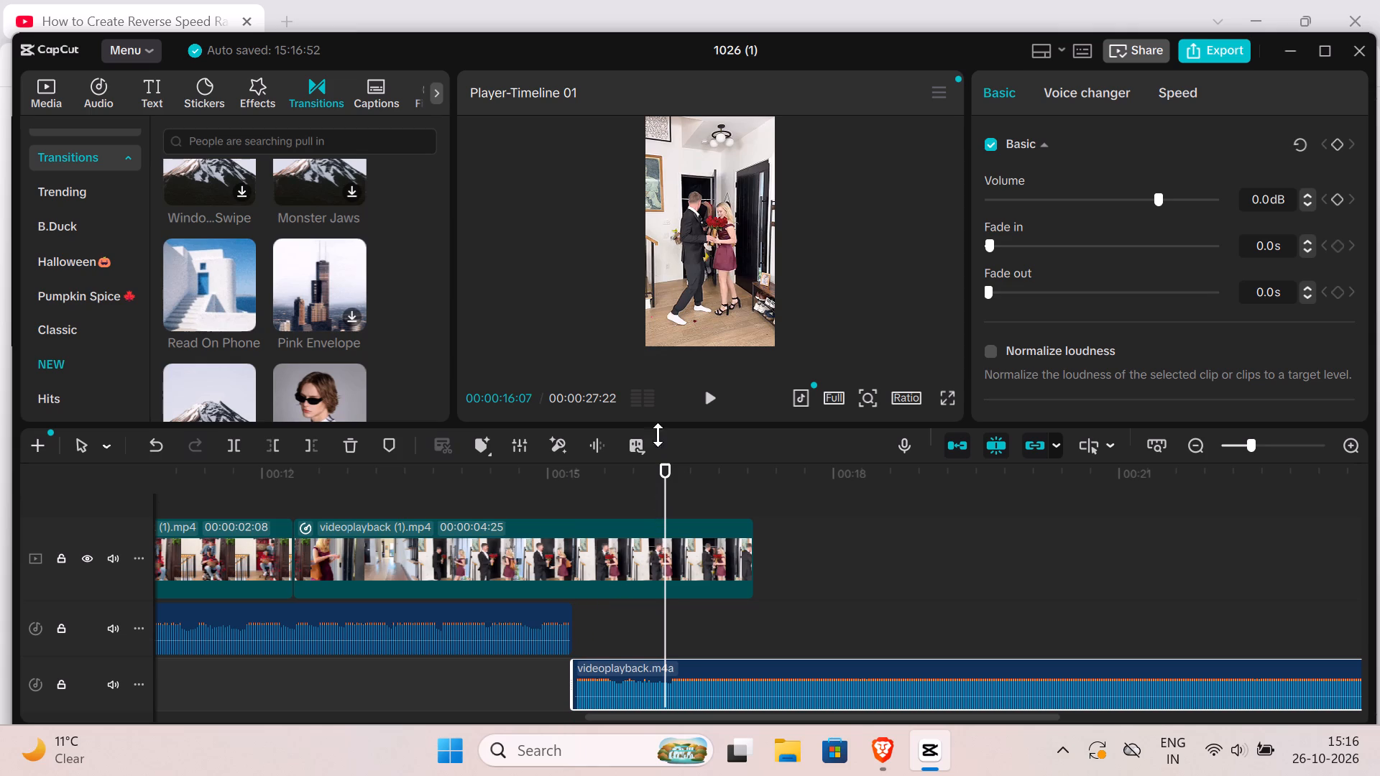
Play the ending, and split the lower audio piece at 00:00:17:05, the end of the last video clip.
left_click(709, 398)
left_click(709, 398)
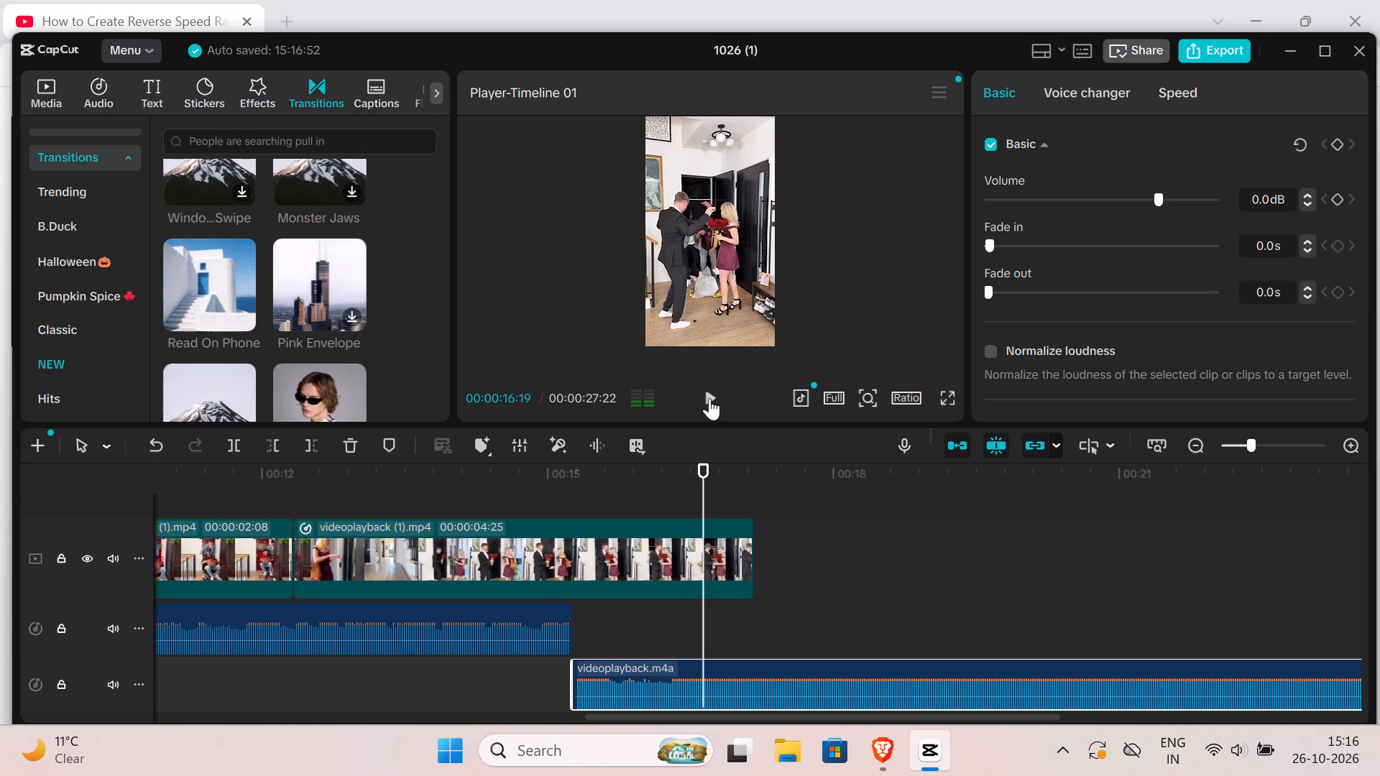
left_click(709, 398)
left_click(709, 398)
double_click(709, 398)
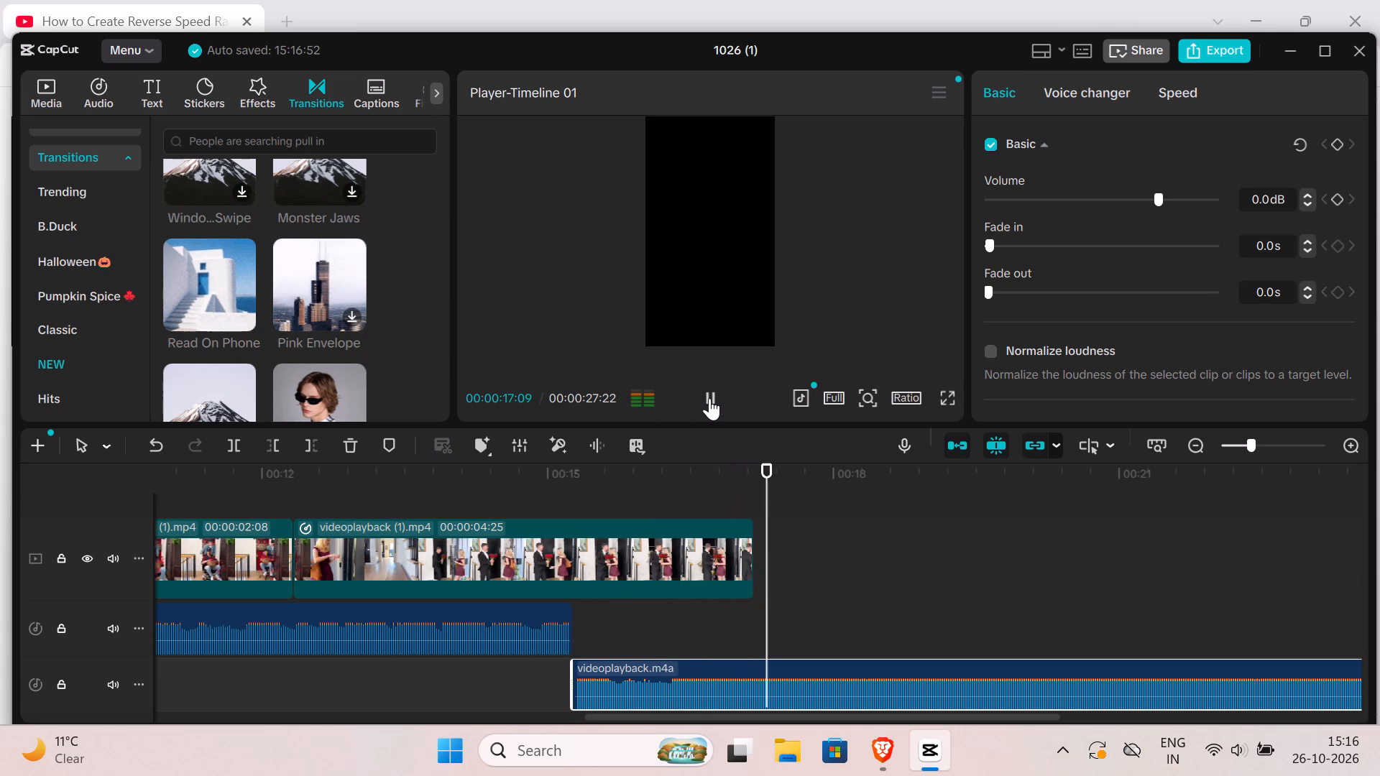
left_click(760, 524)
left_click(231, 438)
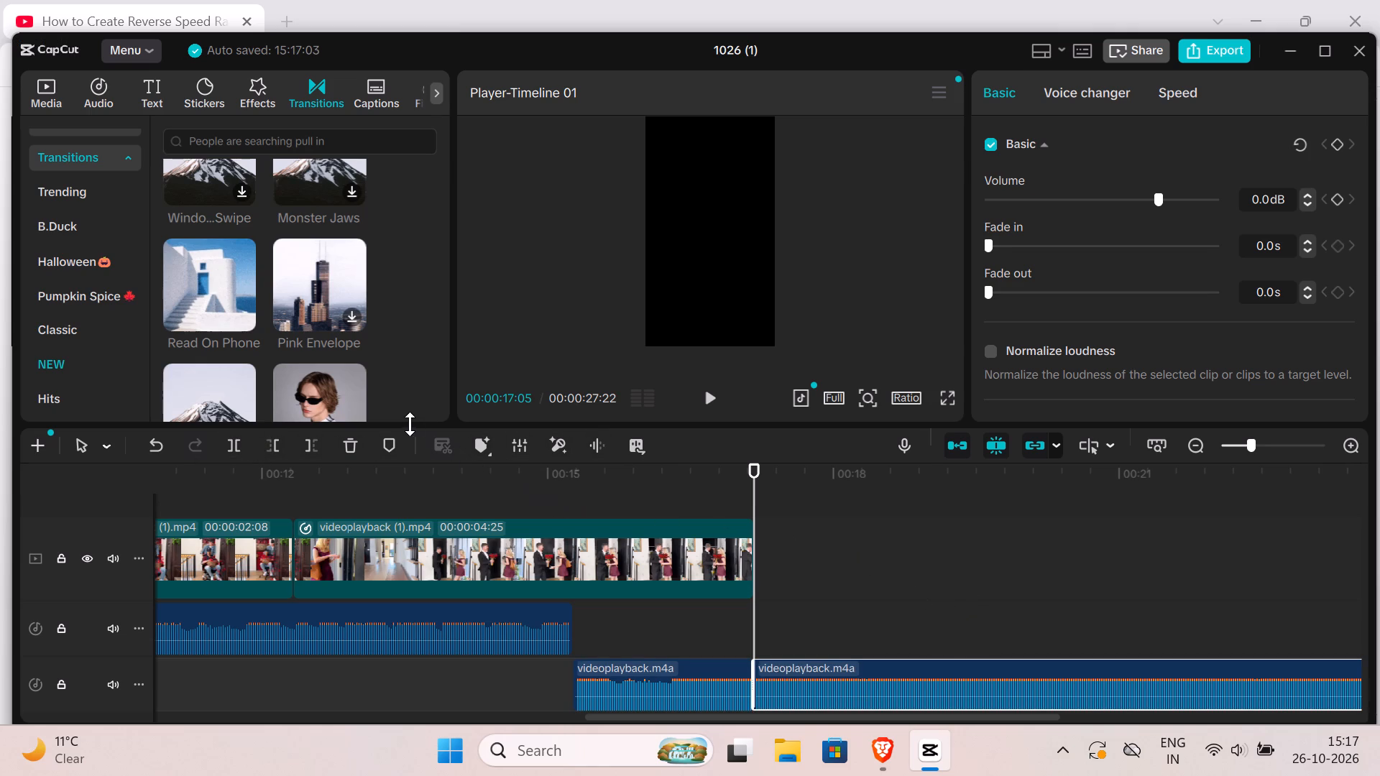
Delete the leftover lower audio piece that runs past the end of the video at 00:00:17:05.
left_click(349, 443)
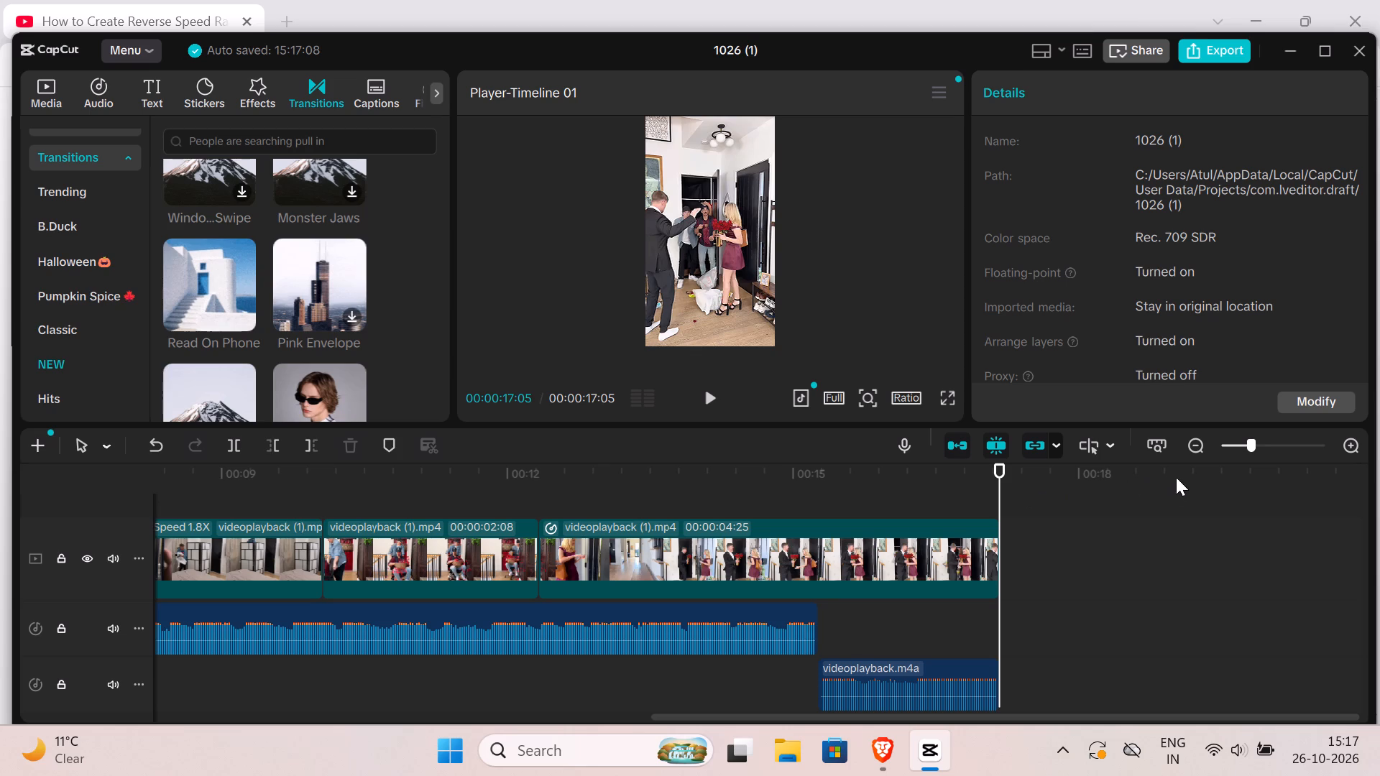
Play the whole edit through twice to check how the music fits the clips and changes near the end.
left_click(1240, 443)
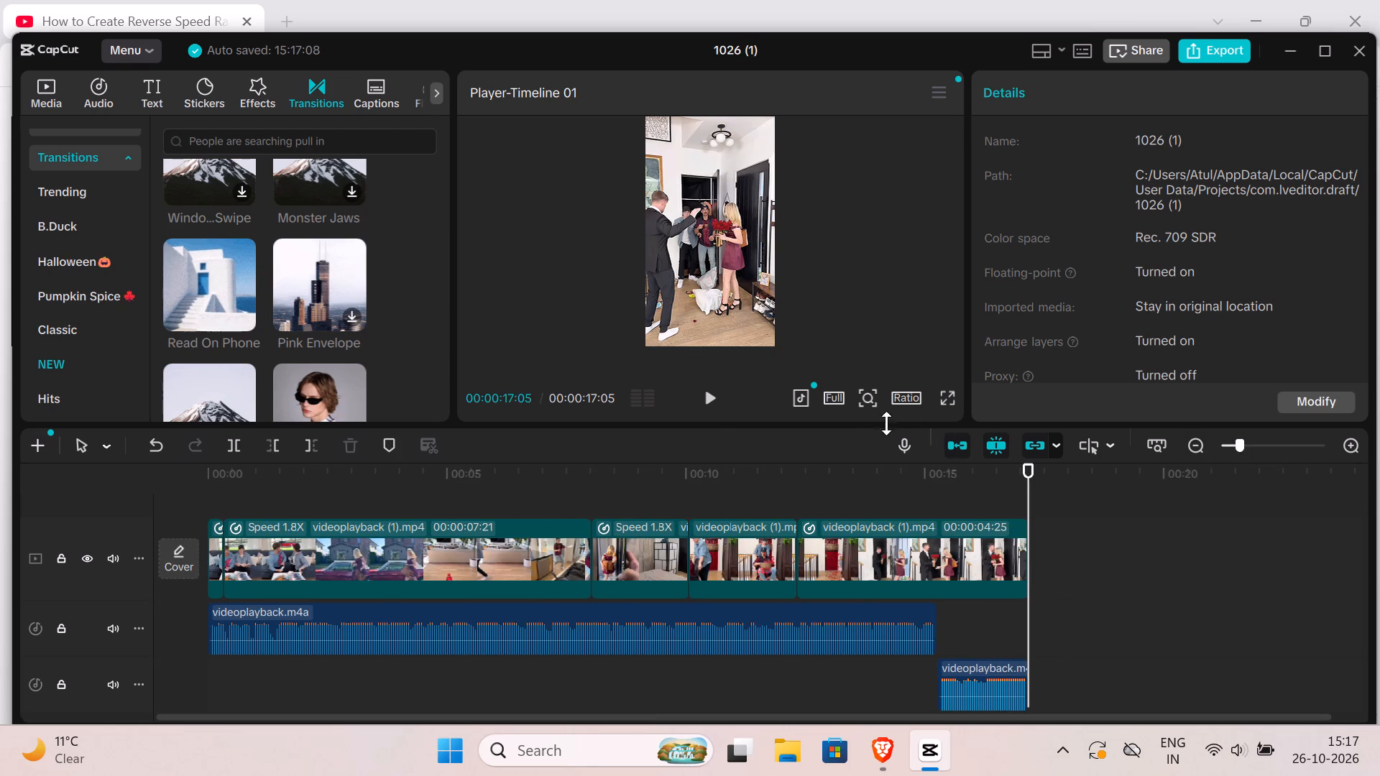
left_click(704, 407)
left_click(709, 389)
Delete the short lower audio piece under the end of the last video clip.
left_click(1006, 676)
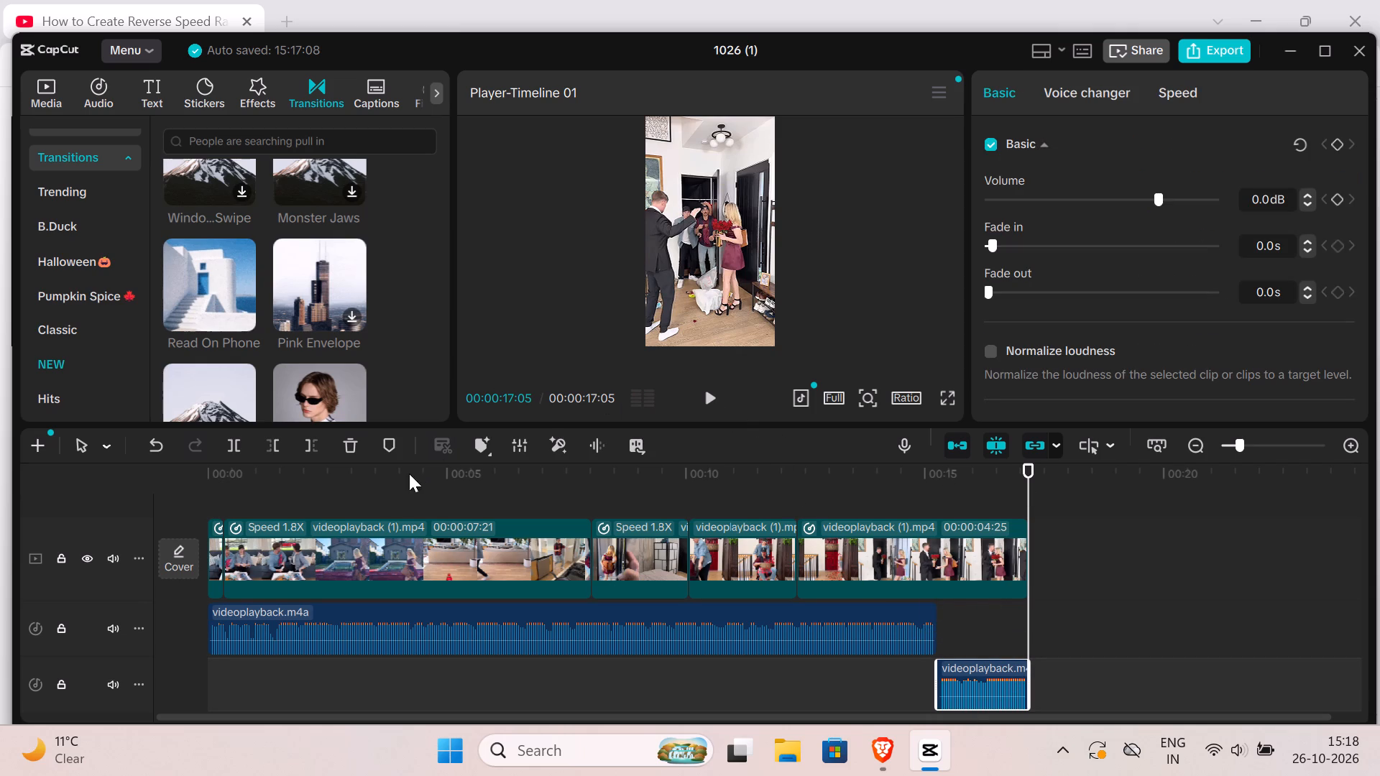
left_click(347, 436)
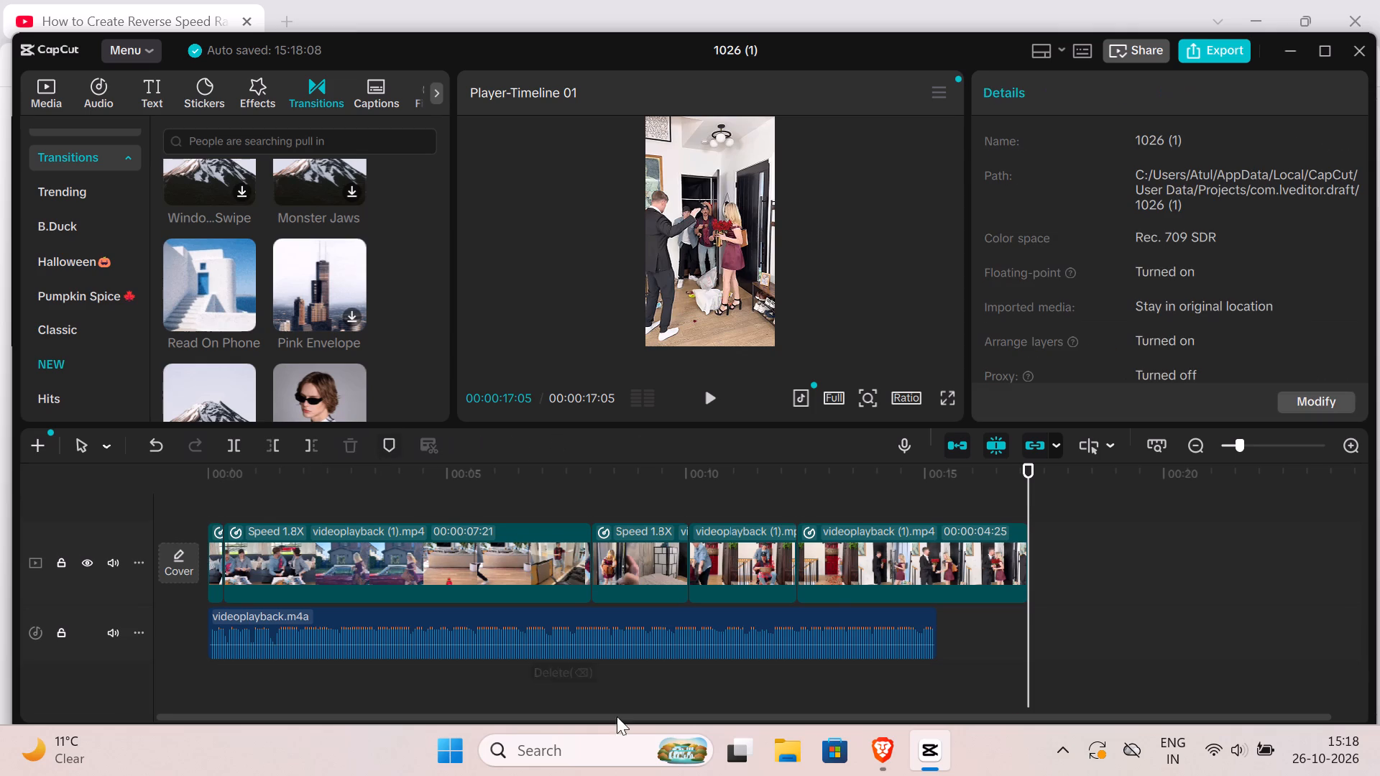
Extend the end of the remaining audio piece toward the end of the last video clip at 00:00:17:05.
left_click(898, 626)
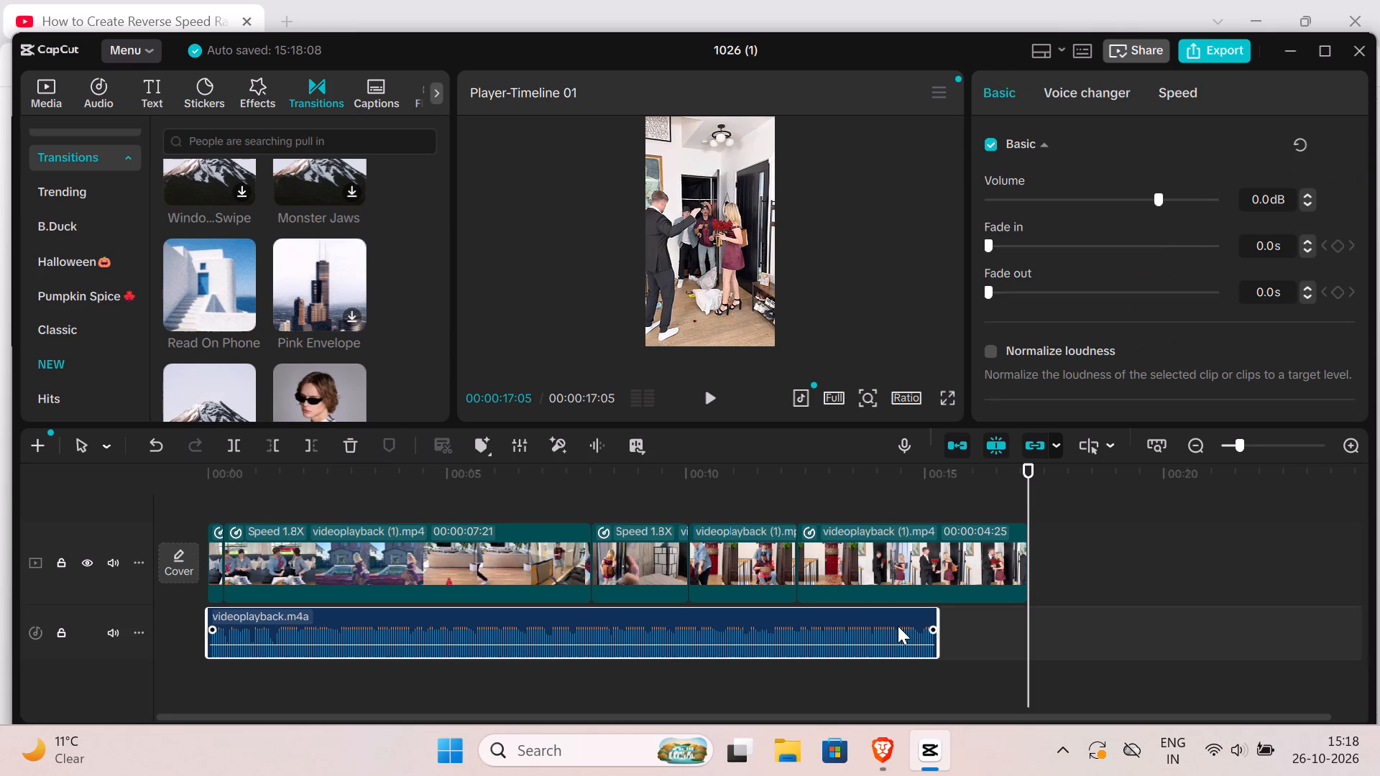
left_click_drag(940, 637, 974, 641)
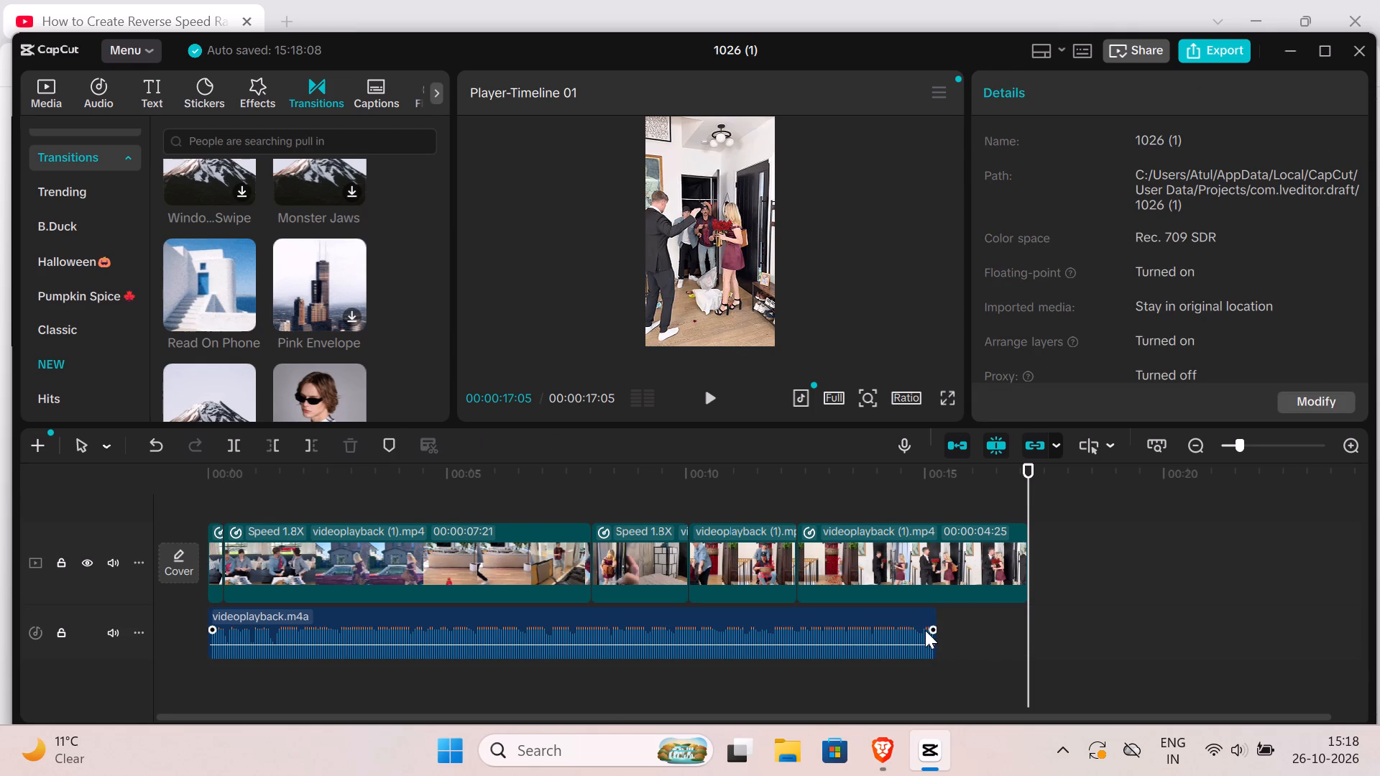
left_click_drag(931, 629, 933, 629)
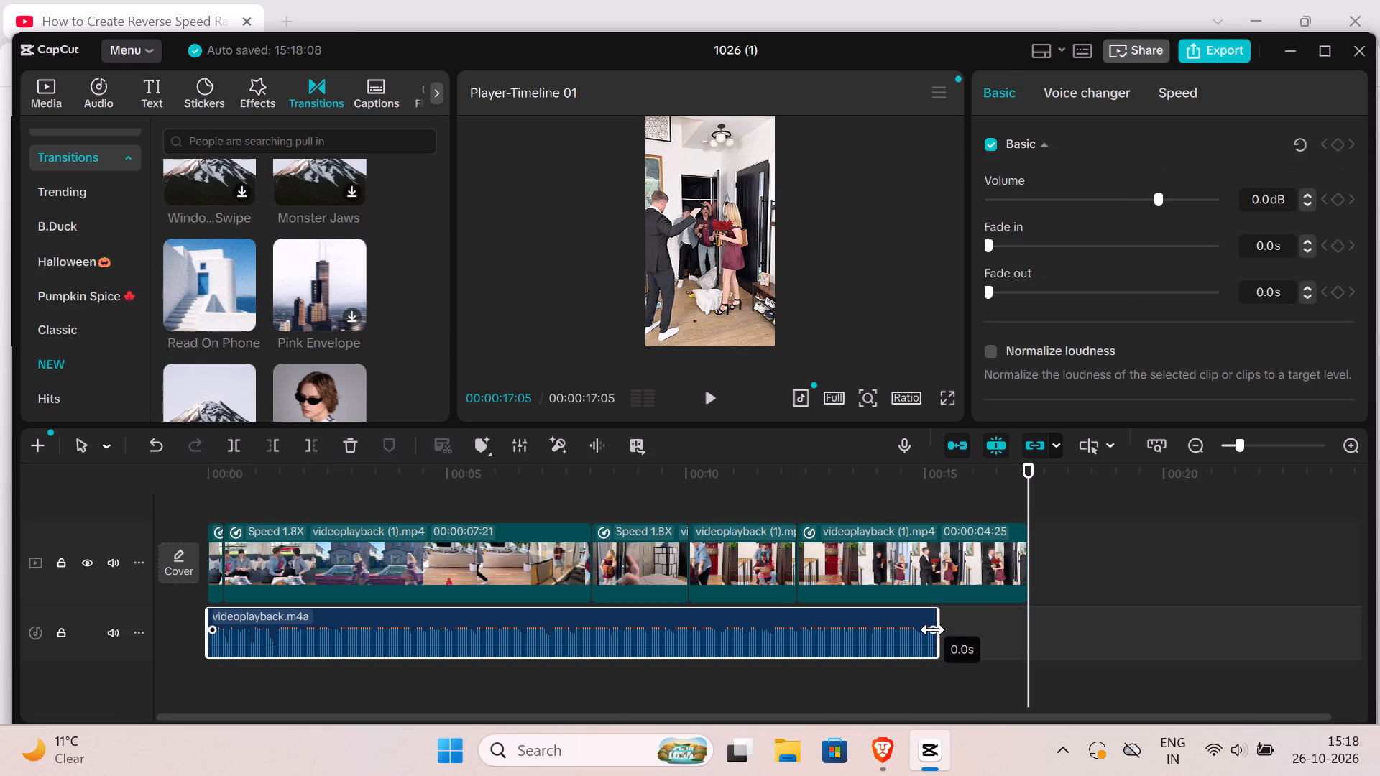
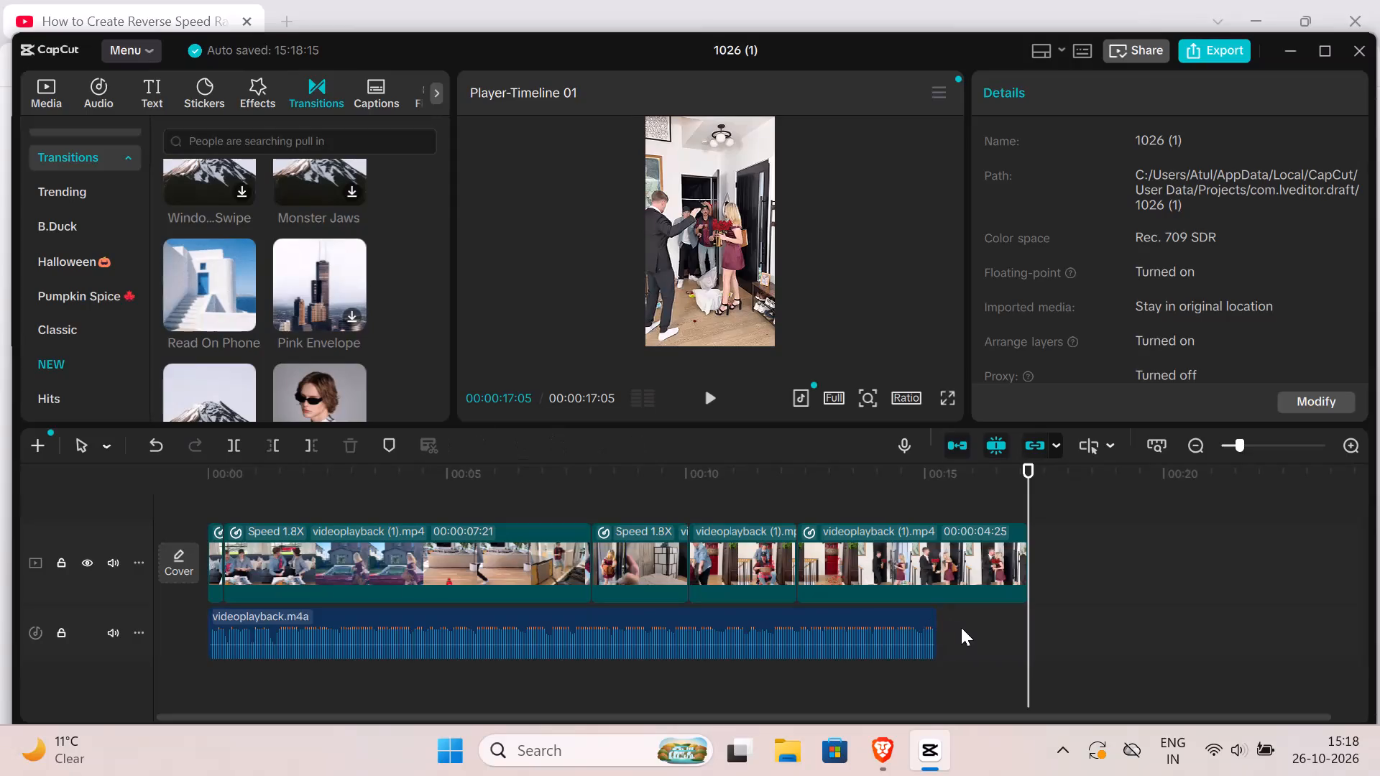
Extend the end of the music track to the end of the last video clip at 00:00:17:05 and play the ending.
left_click_drag(936, 616, 1013, 625)
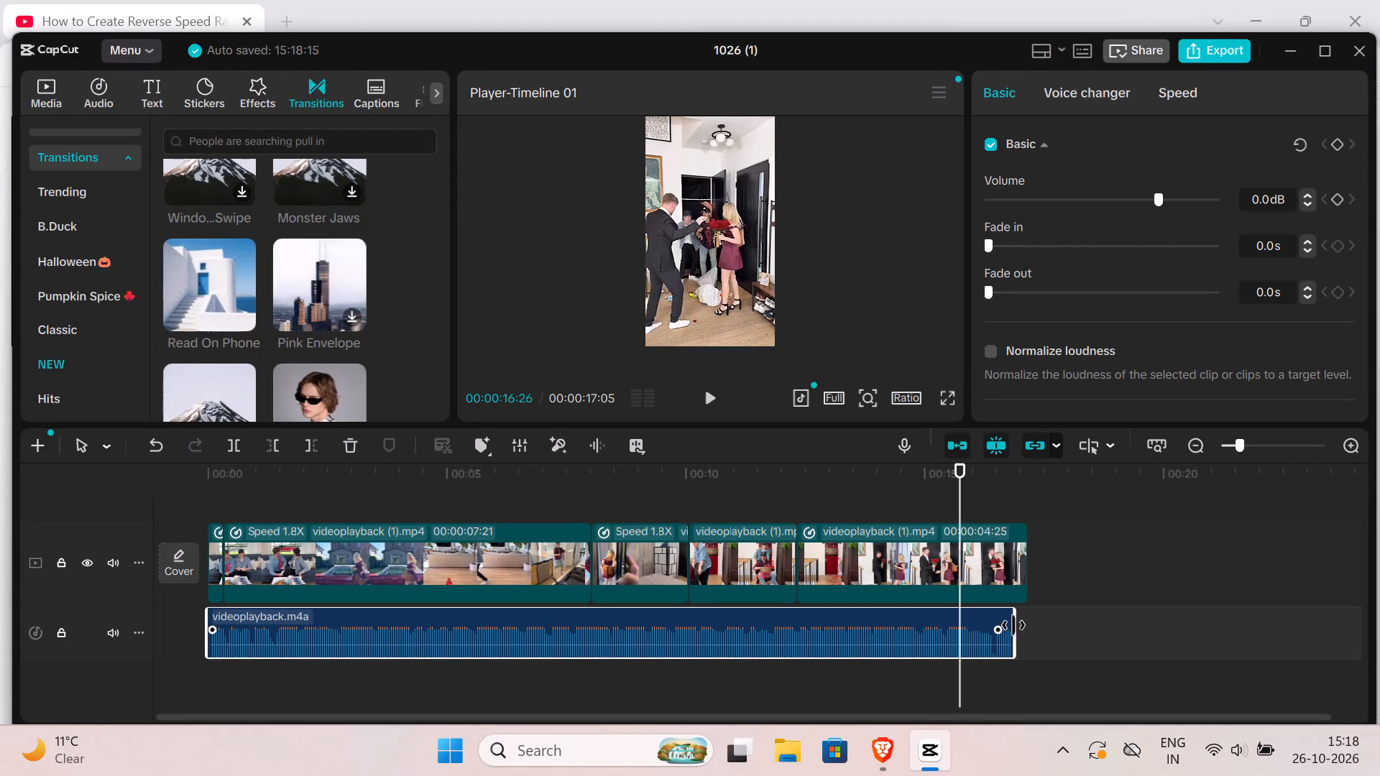
left_click_drag(1013, 625, 1022, 625)
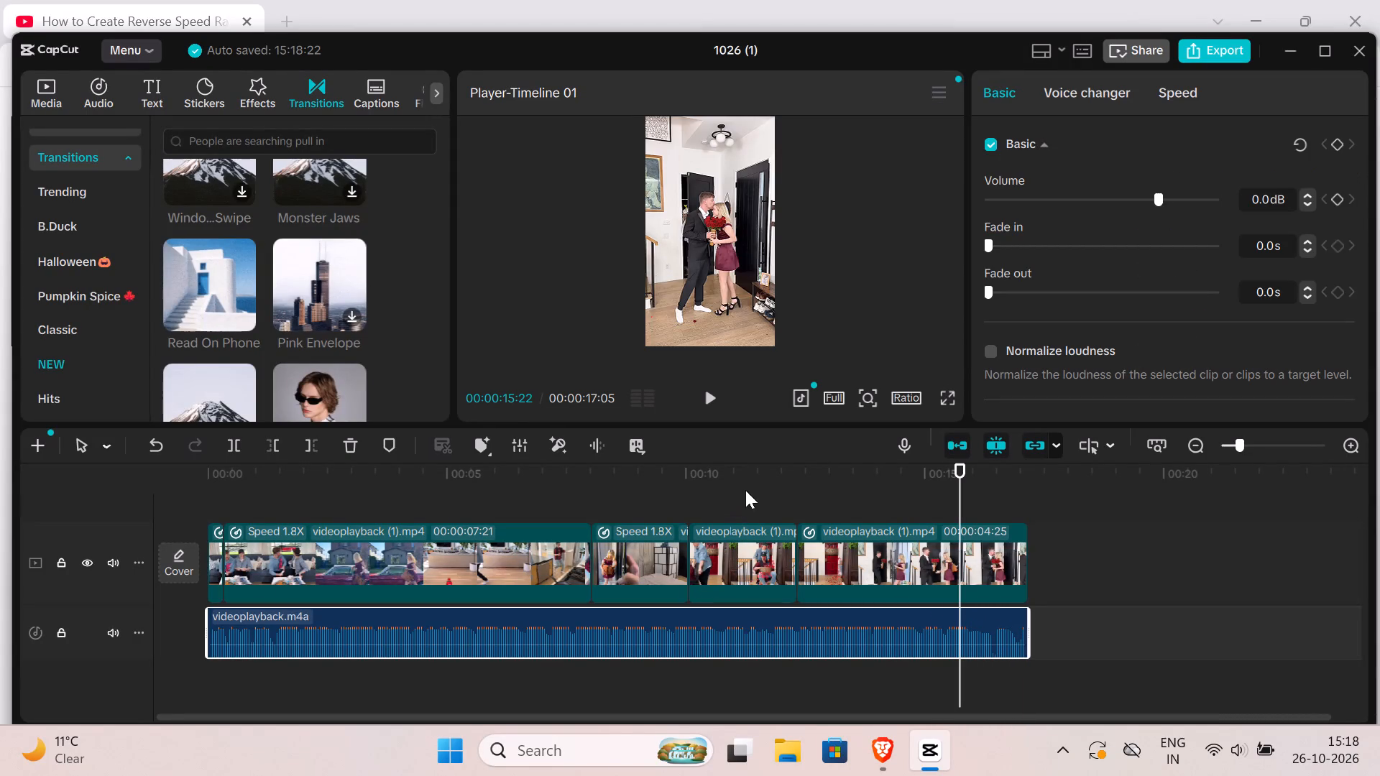
left_click(709, 394)
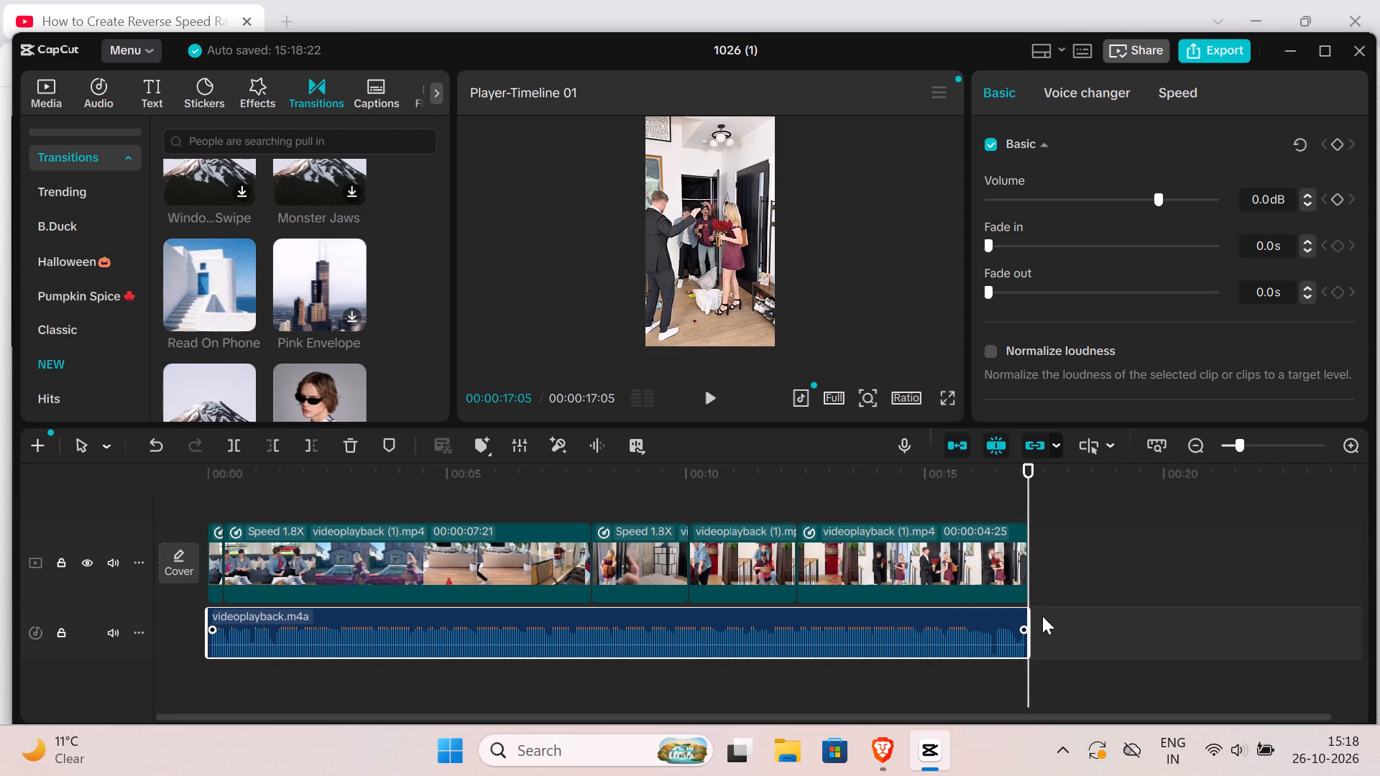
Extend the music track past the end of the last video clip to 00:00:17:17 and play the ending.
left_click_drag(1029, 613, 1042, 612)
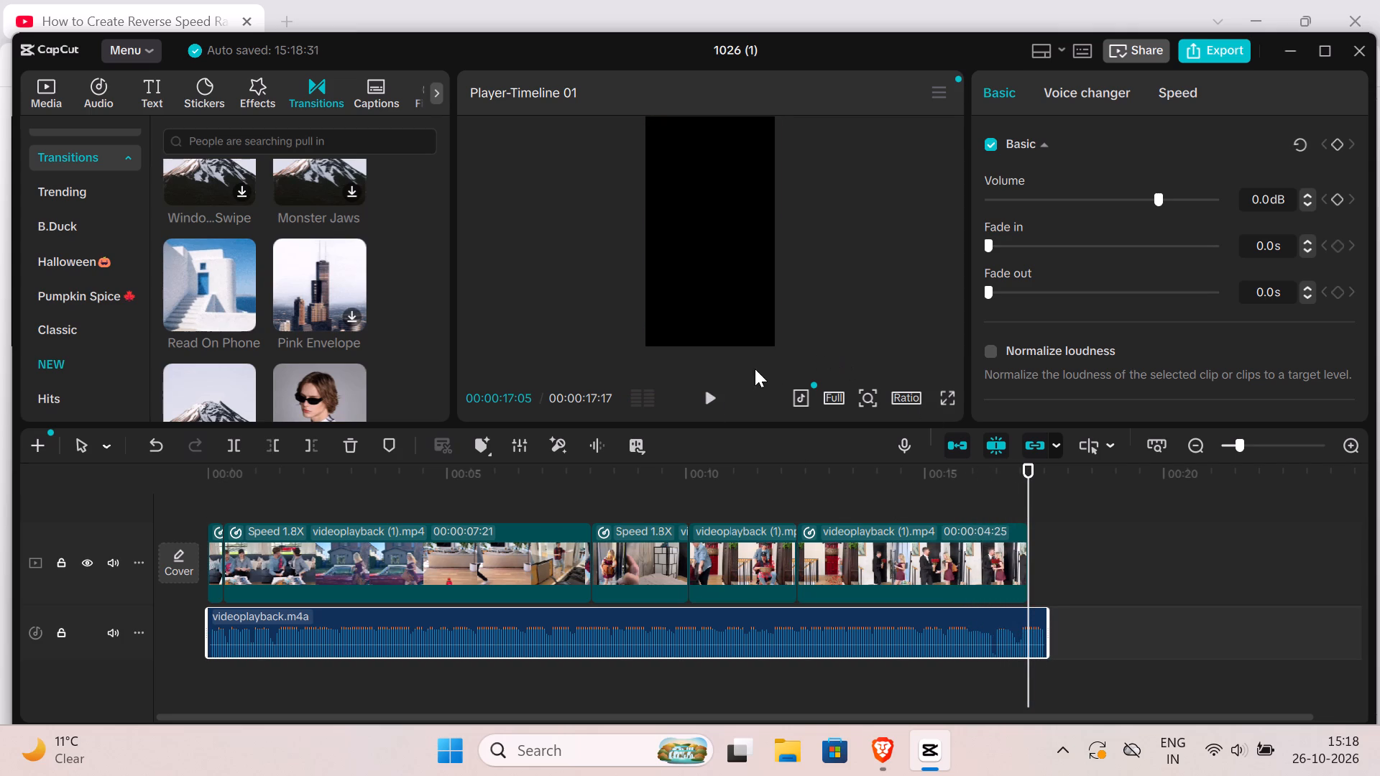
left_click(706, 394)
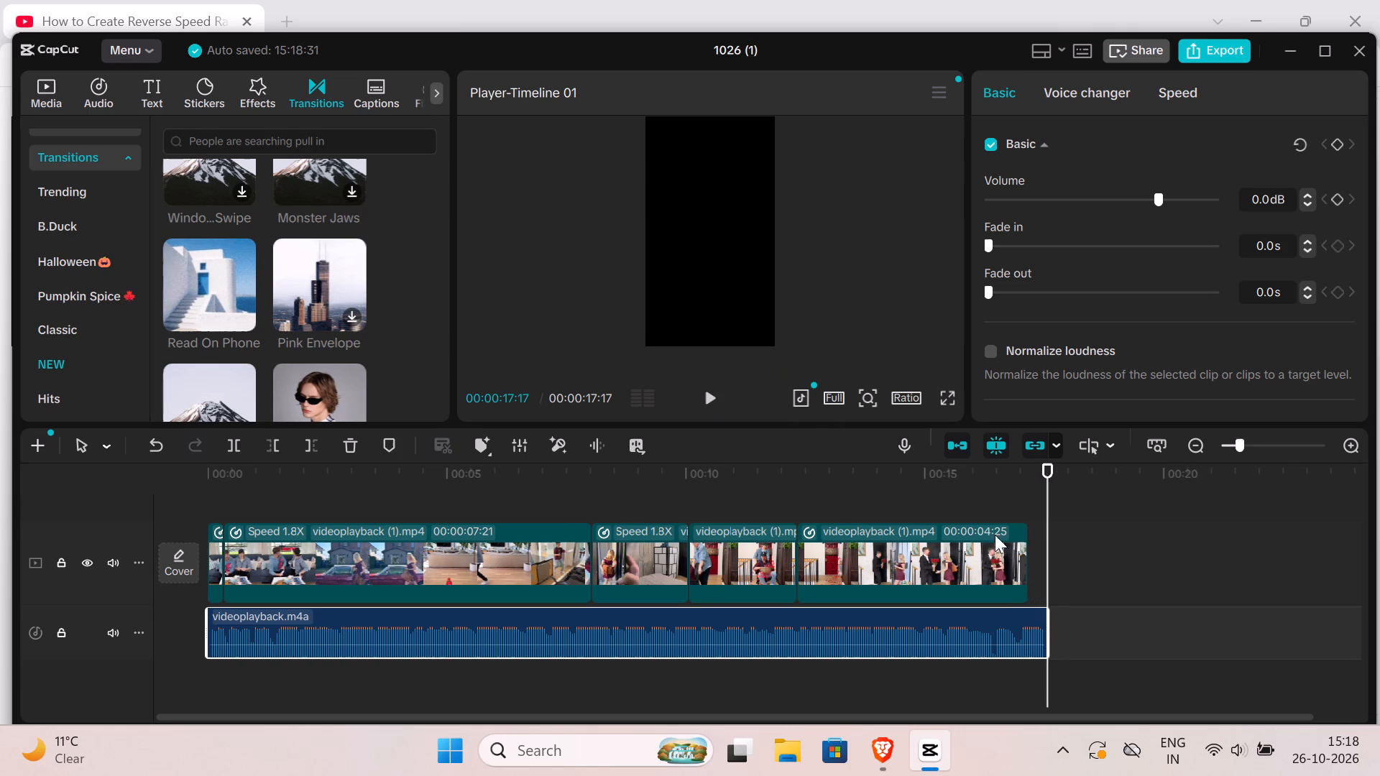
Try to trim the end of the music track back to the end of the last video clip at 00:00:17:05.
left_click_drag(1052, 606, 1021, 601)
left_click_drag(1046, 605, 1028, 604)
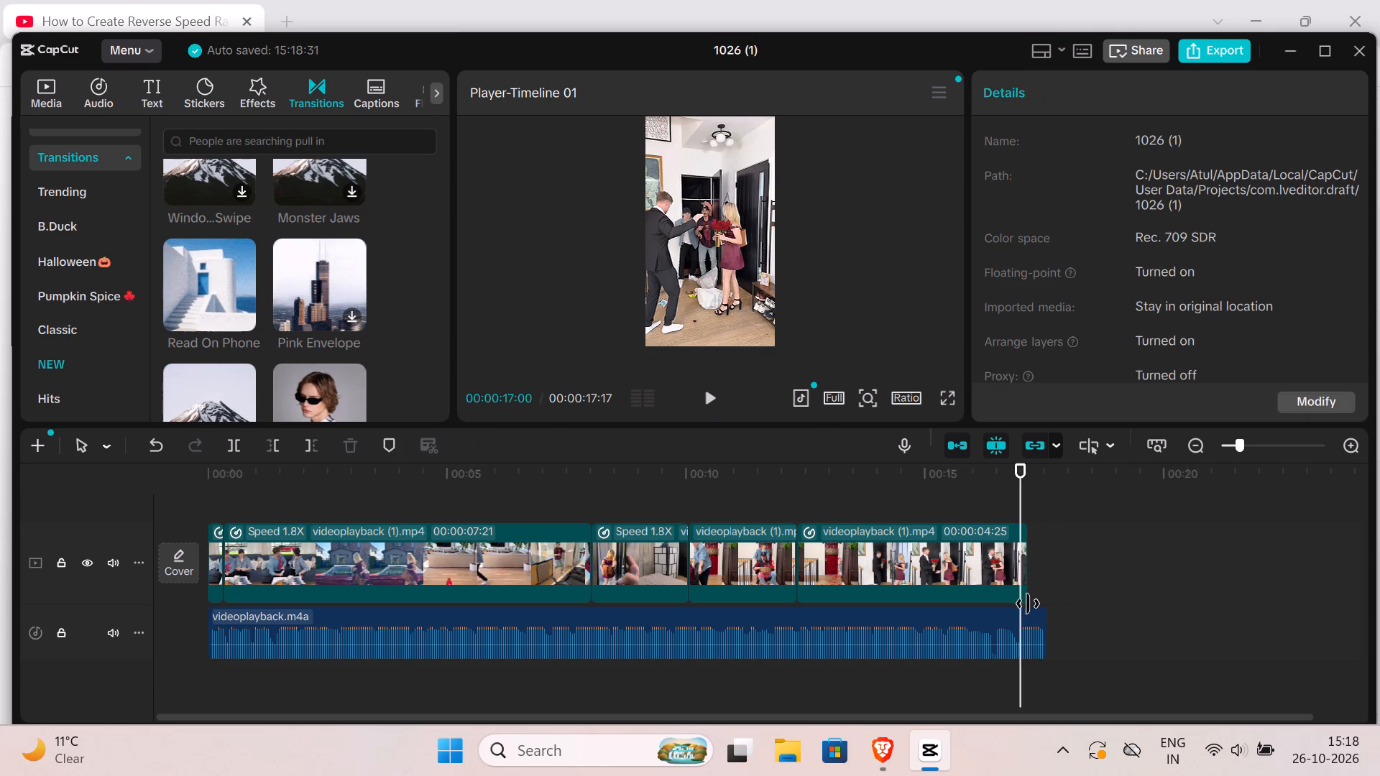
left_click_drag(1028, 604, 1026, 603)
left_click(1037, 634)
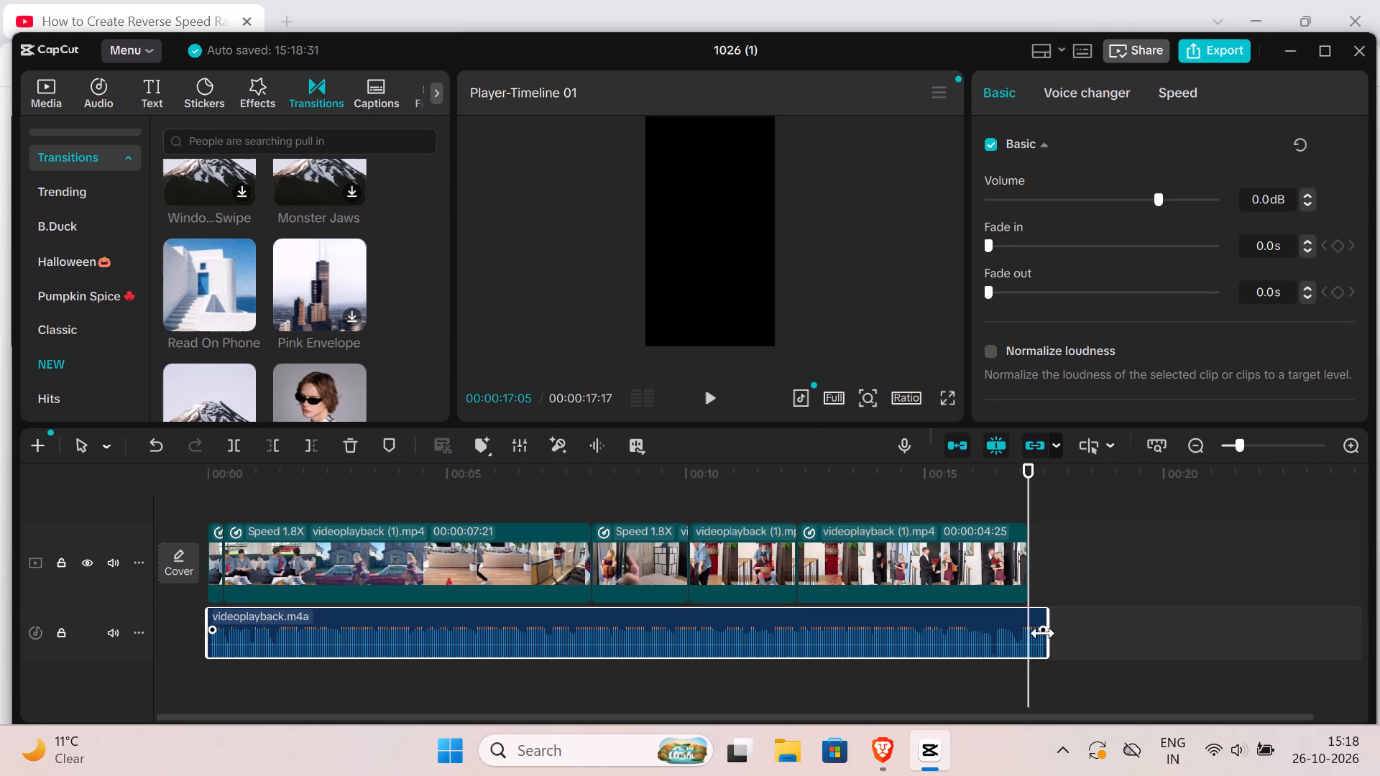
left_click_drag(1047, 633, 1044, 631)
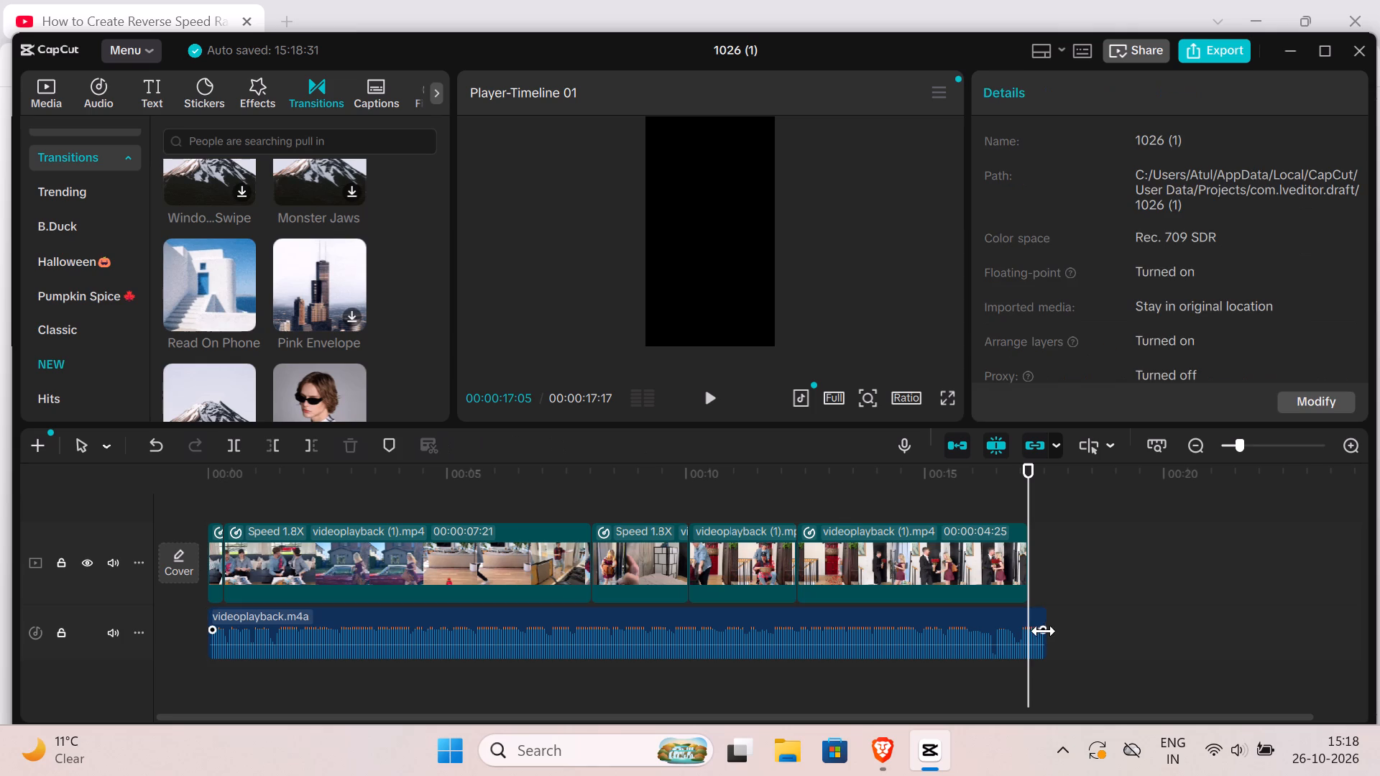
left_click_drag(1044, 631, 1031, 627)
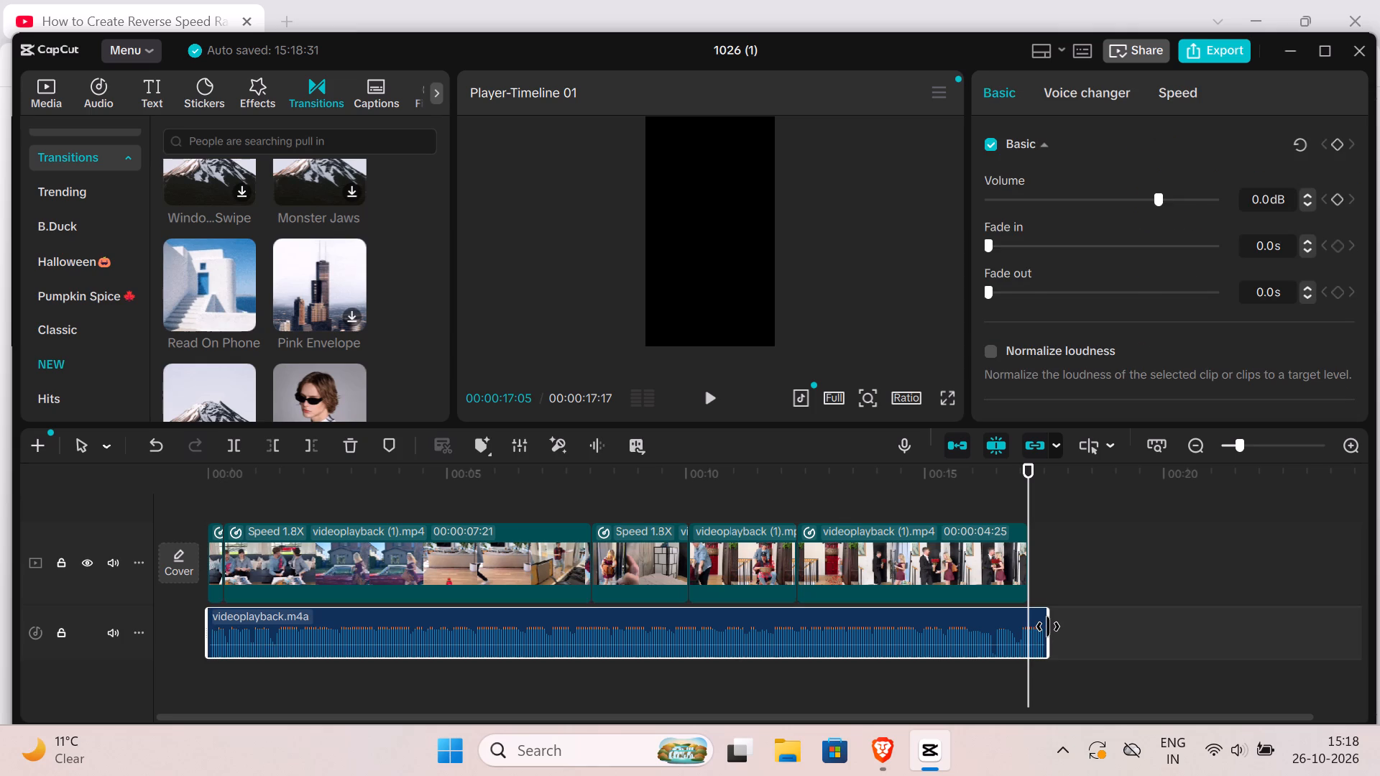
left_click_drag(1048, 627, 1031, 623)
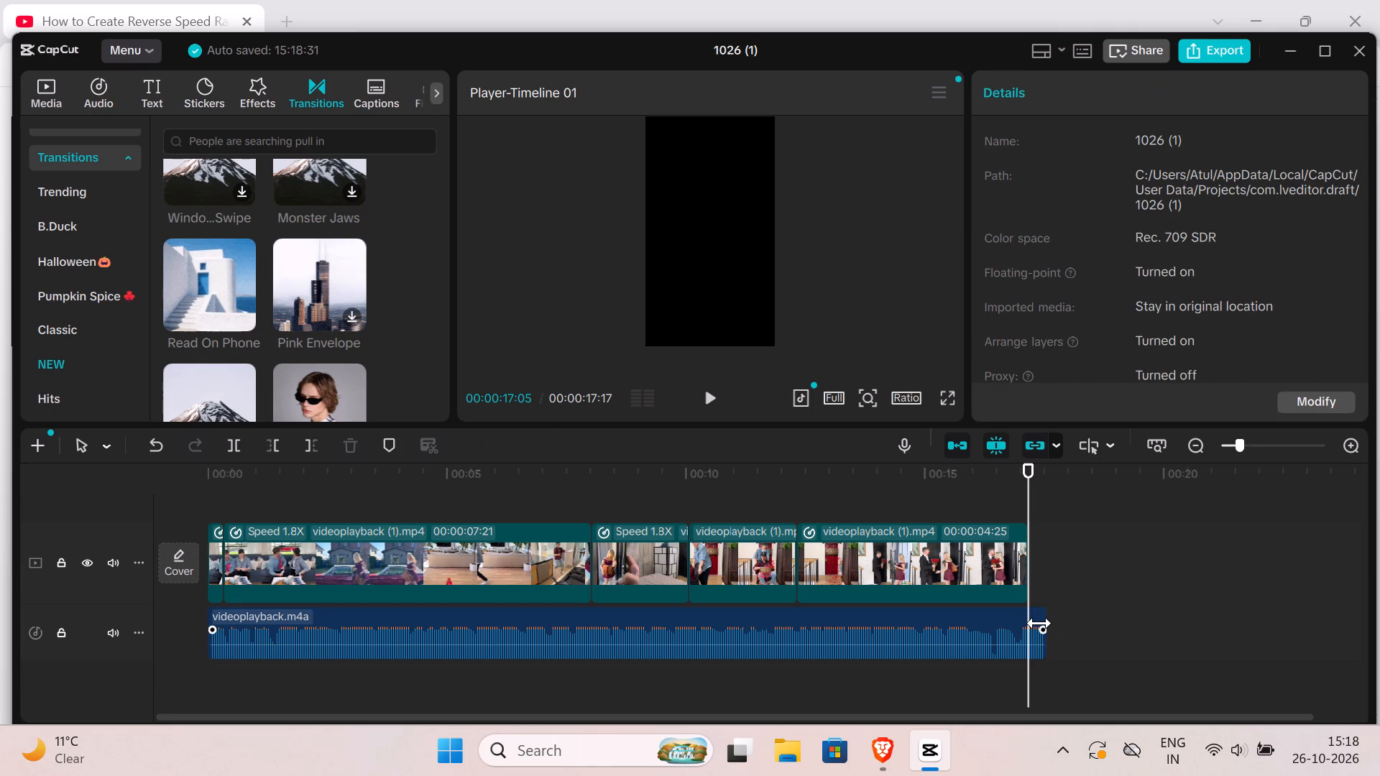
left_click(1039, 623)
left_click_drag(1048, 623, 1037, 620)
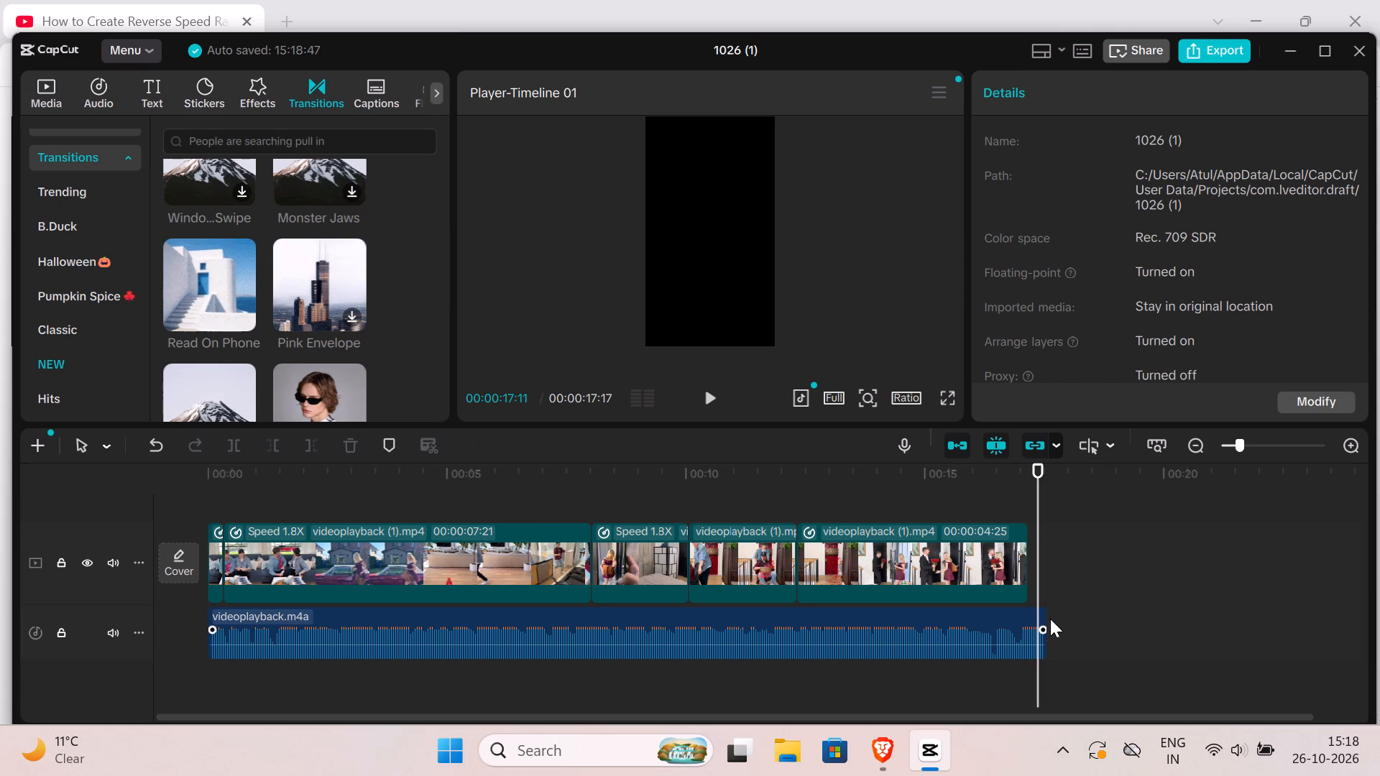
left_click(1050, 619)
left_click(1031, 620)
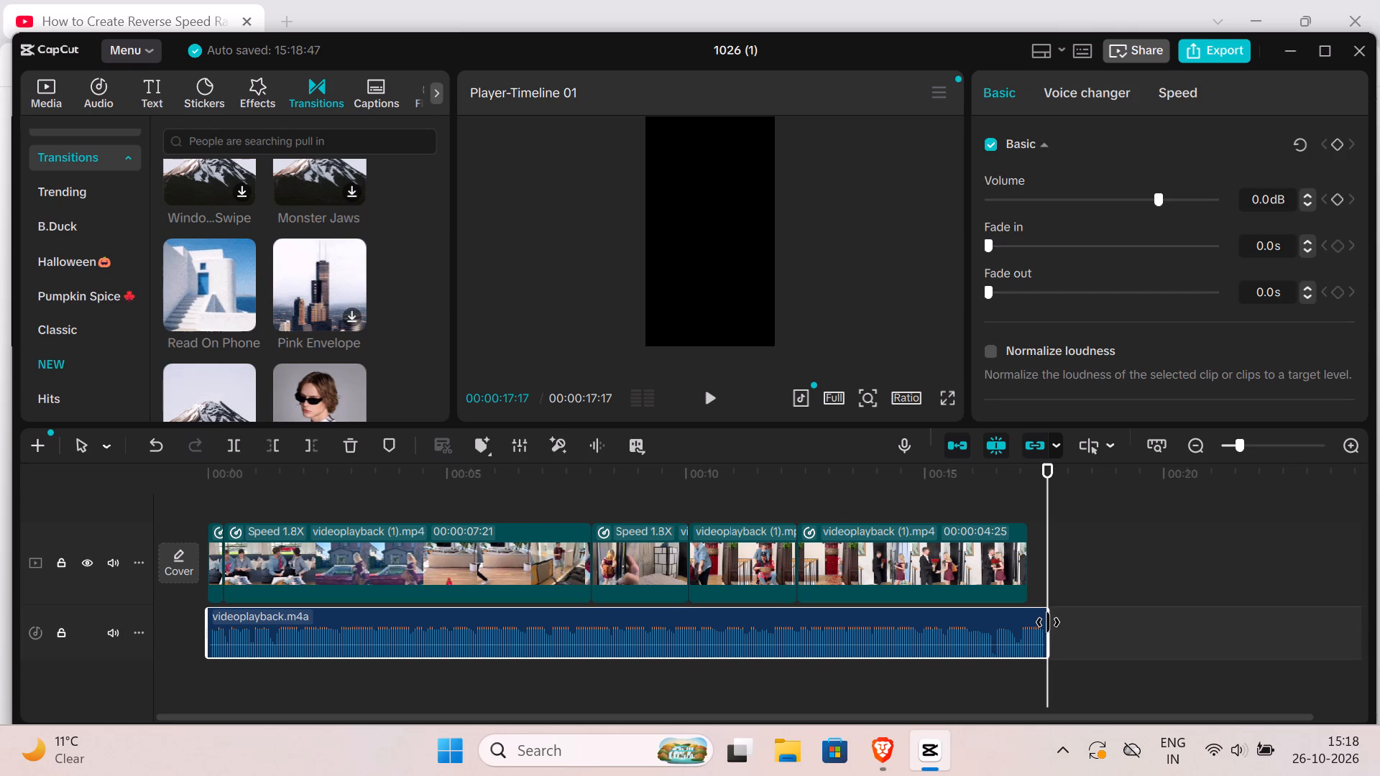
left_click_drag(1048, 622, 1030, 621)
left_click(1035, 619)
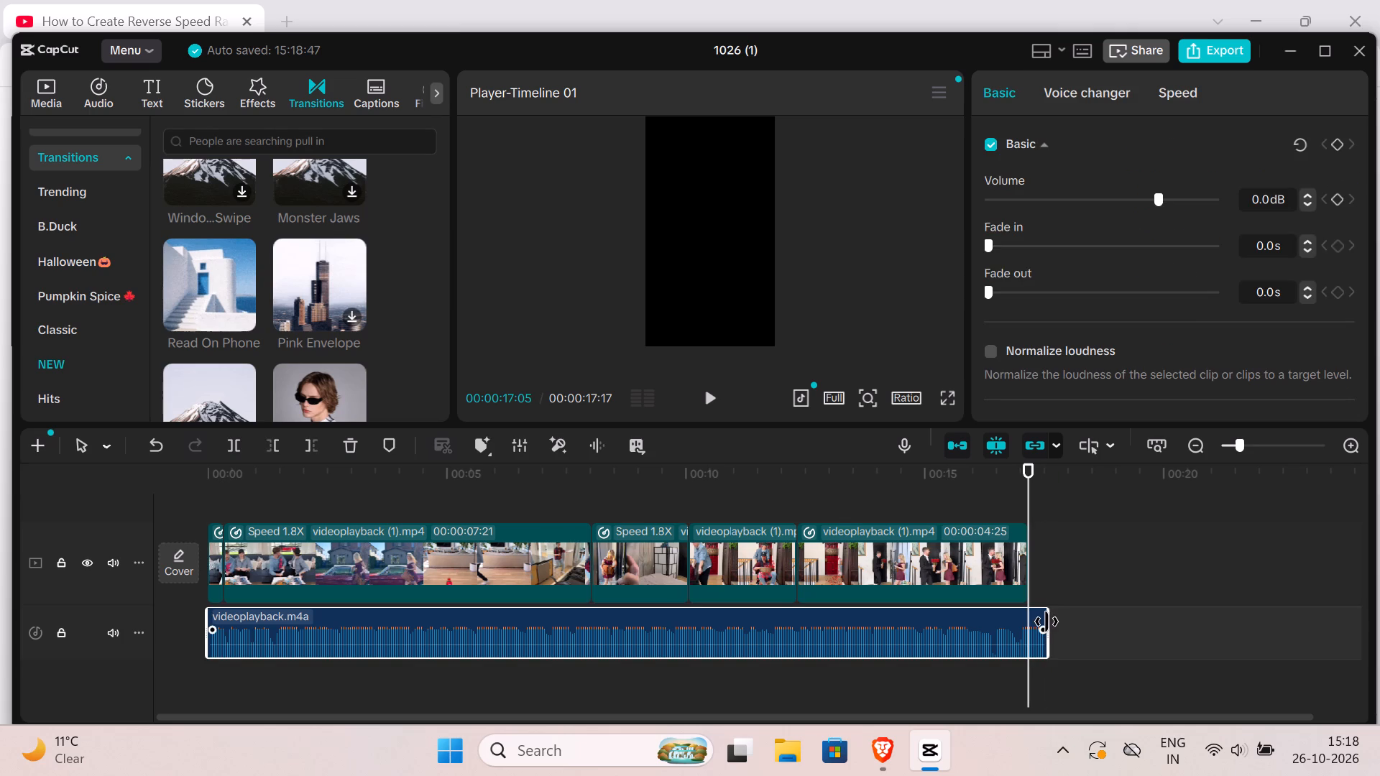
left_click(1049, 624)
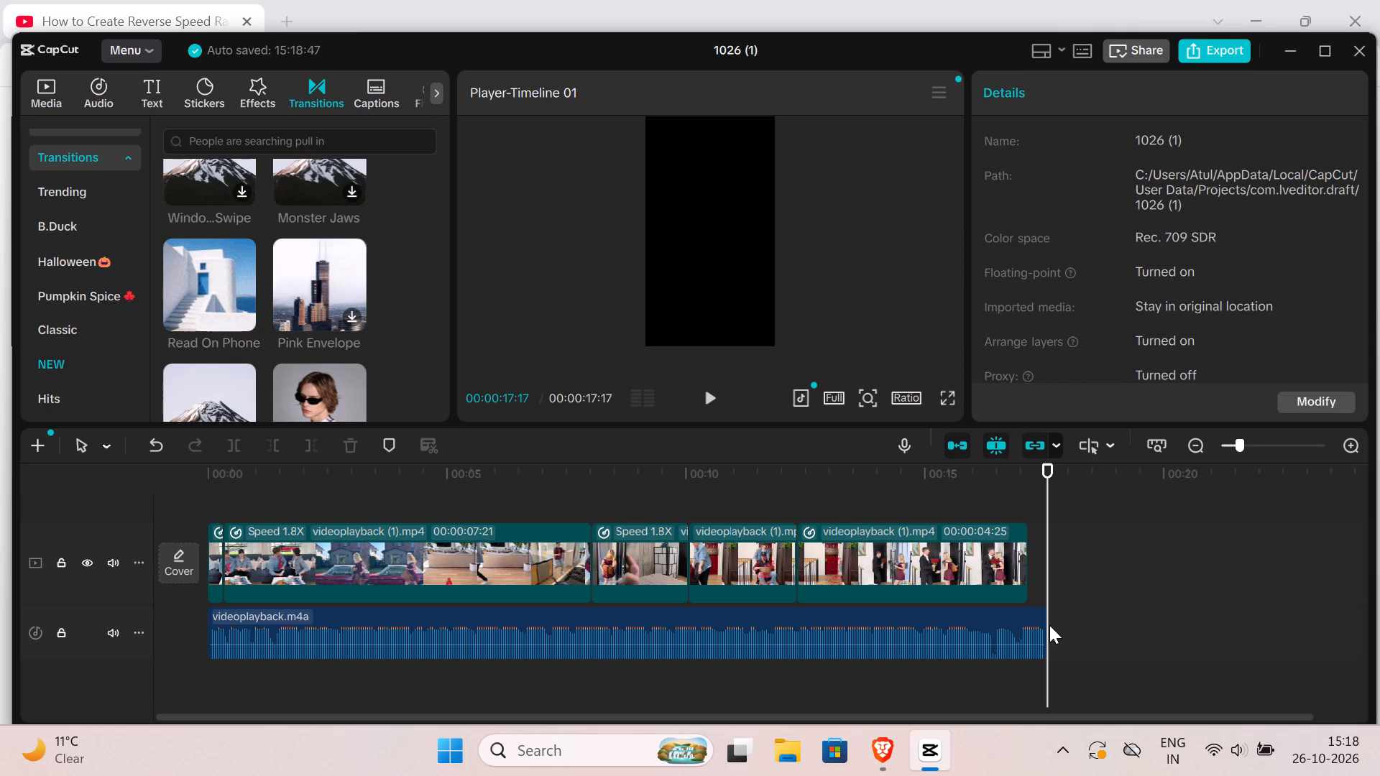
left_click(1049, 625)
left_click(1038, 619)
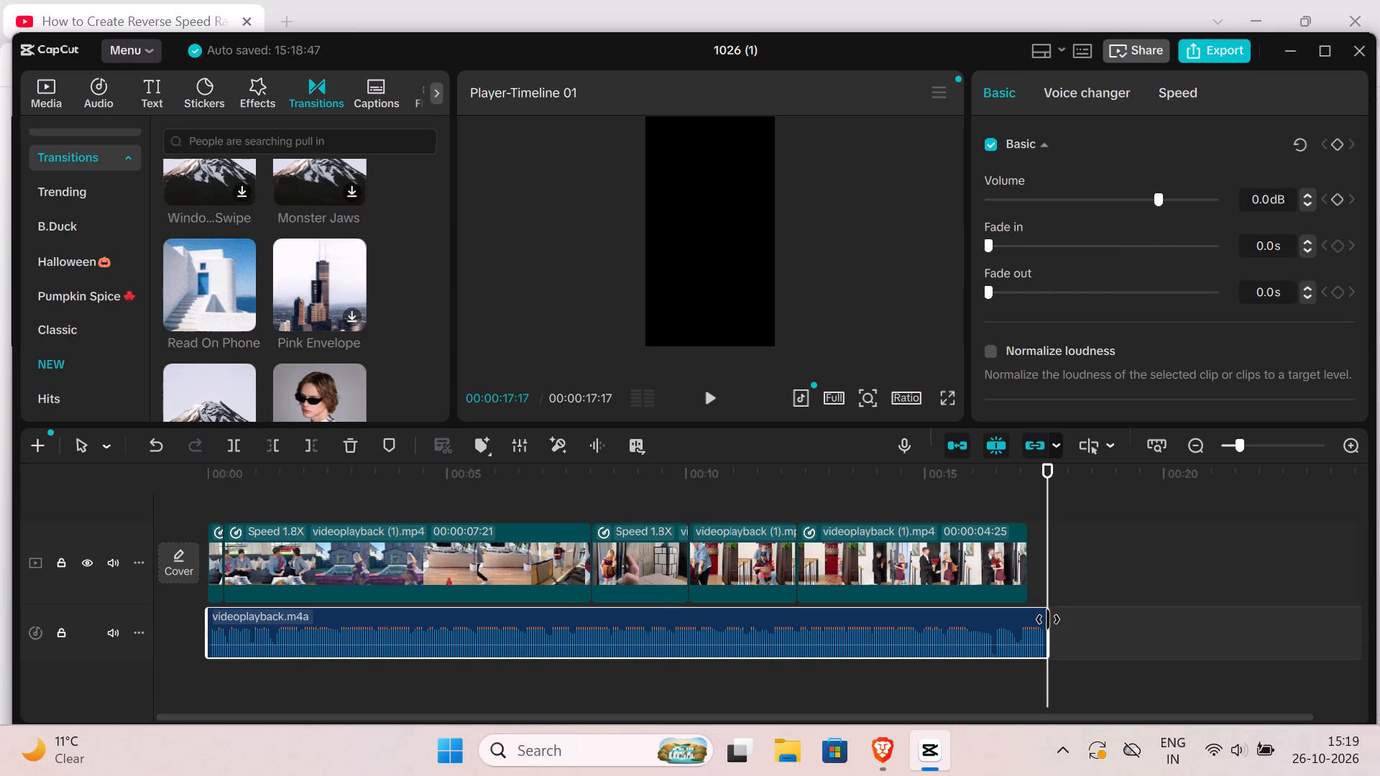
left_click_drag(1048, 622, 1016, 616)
Split the music track at 00:00:17:05 and delete the short piece running past the end of the video.
left_click_drag(1048, 571, 1032, 565)
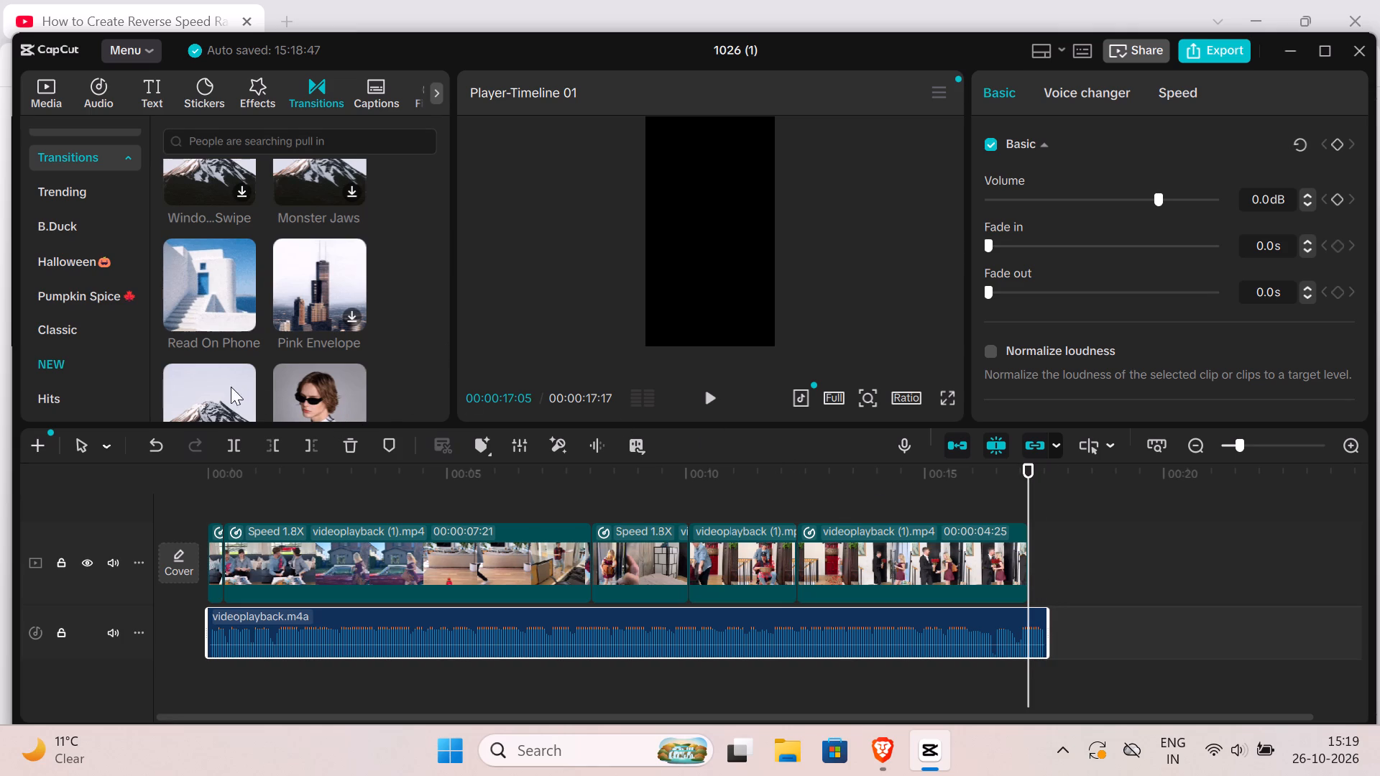
left_click(238, 438)
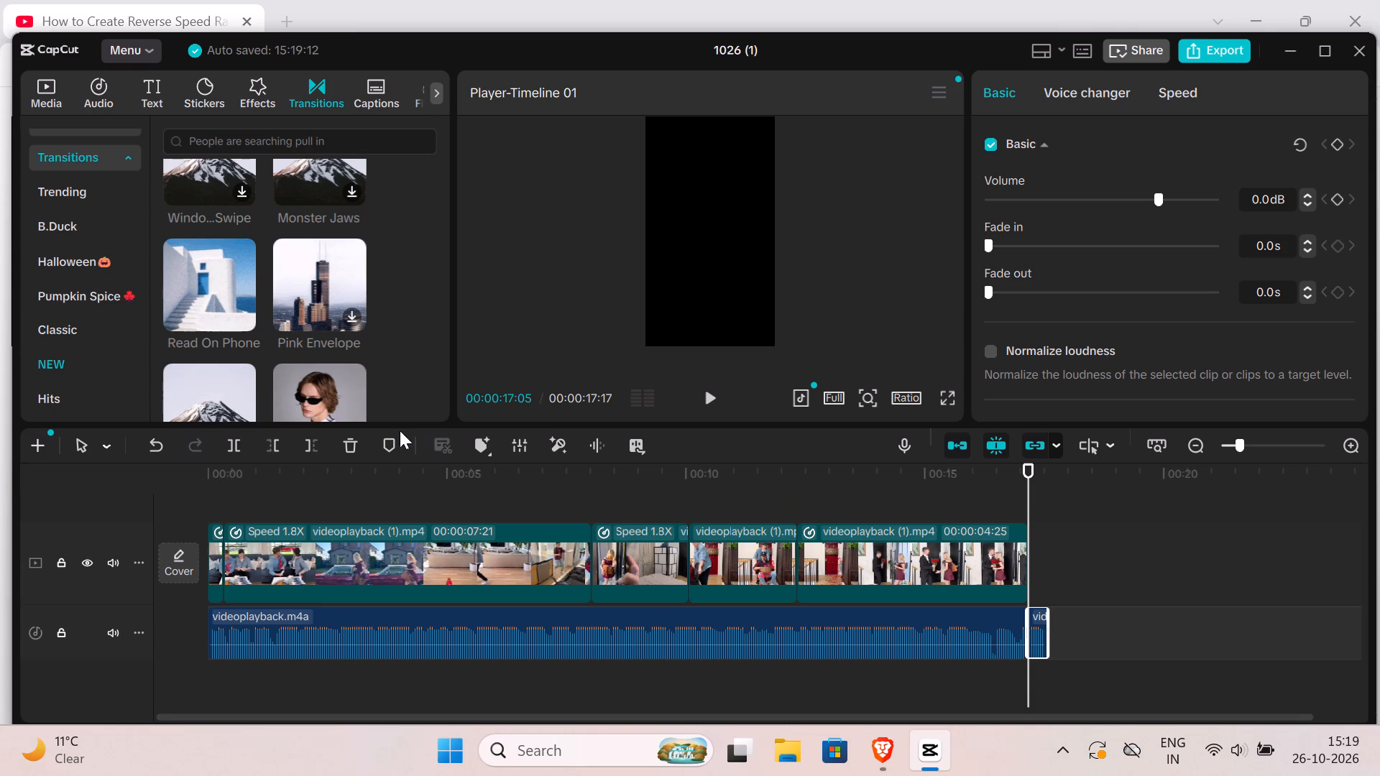
left_click(346, 443)
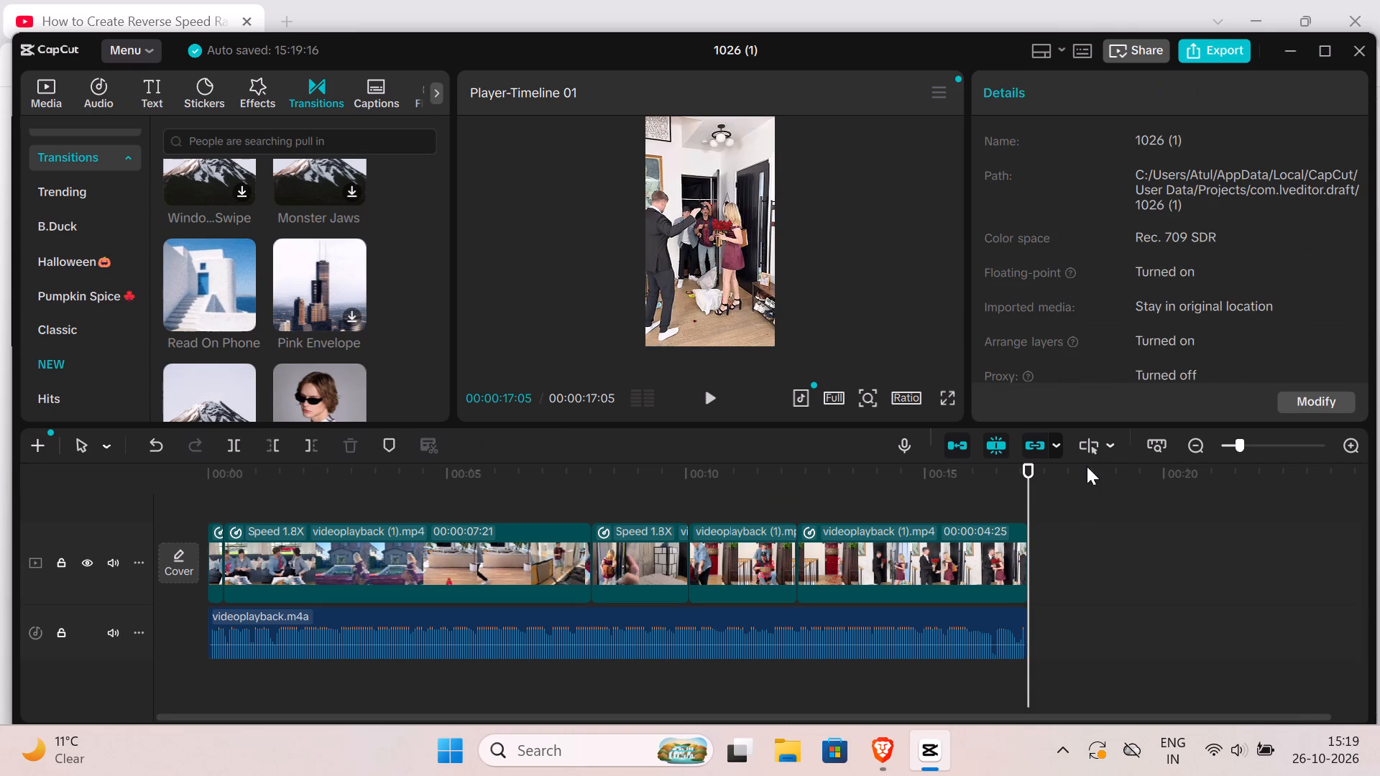
Play the whole edit through to check how the music fits up to the video's end.
left_click(719, 386)
Turn on the face retouch Auto styles for the last video clip and choose the Holly... Game style.
left_click(954, 563)
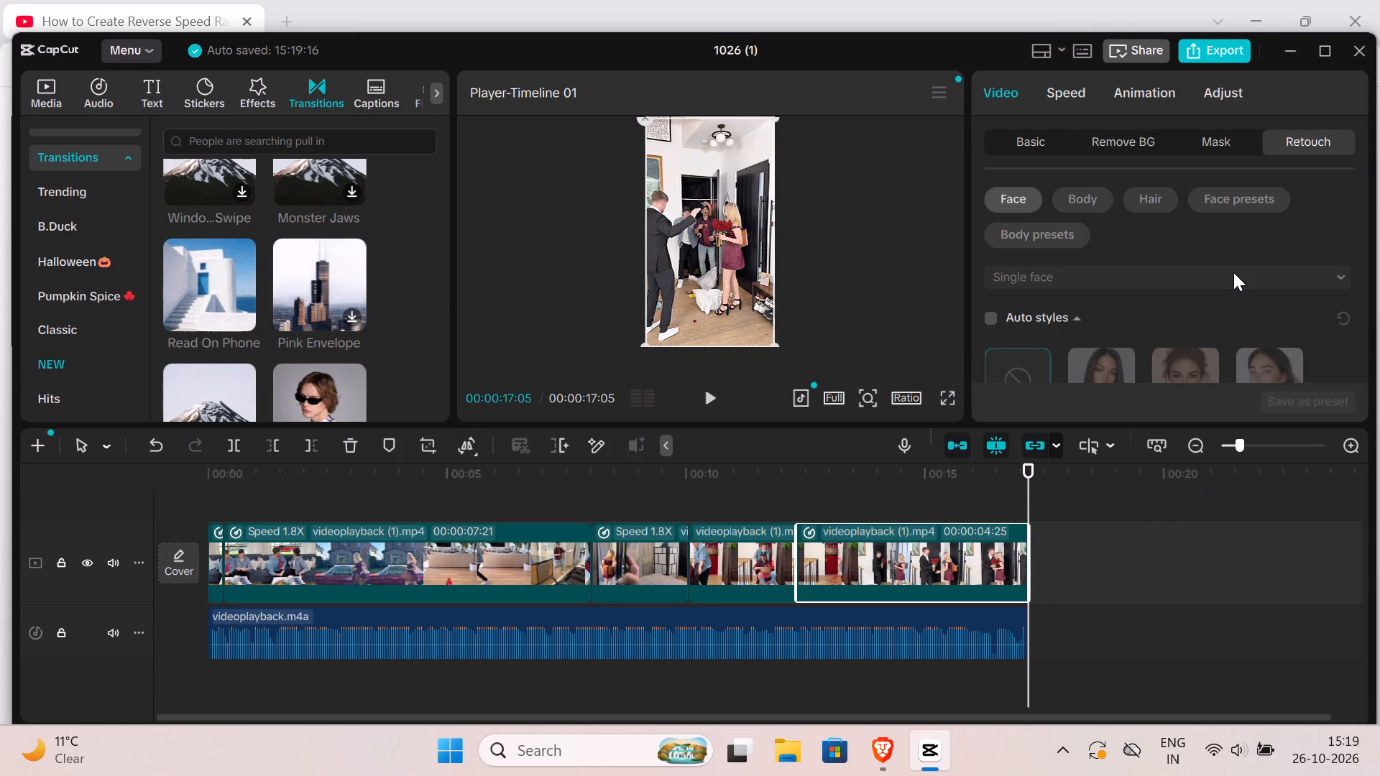
scroll(1220, 267, "down", 2)
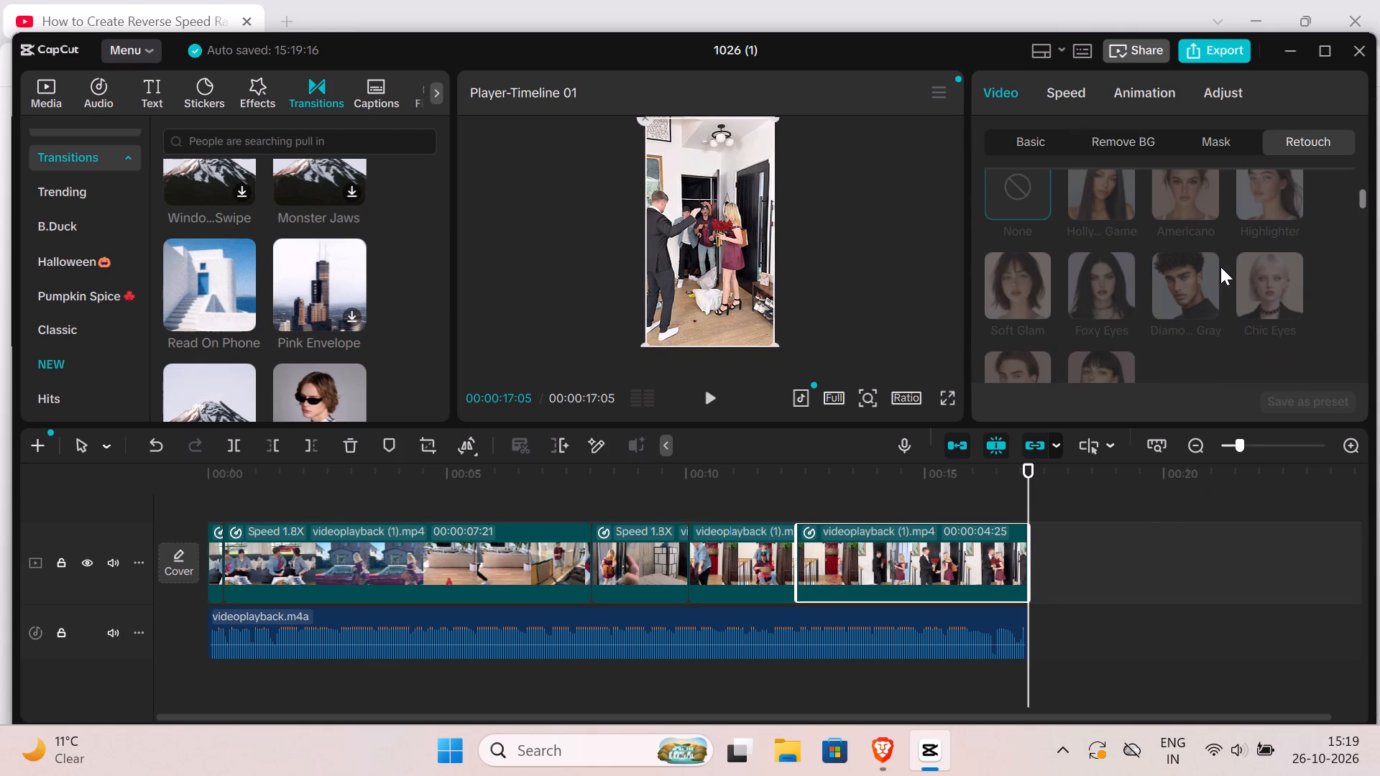
scroll(1196, 255, "up", 1)
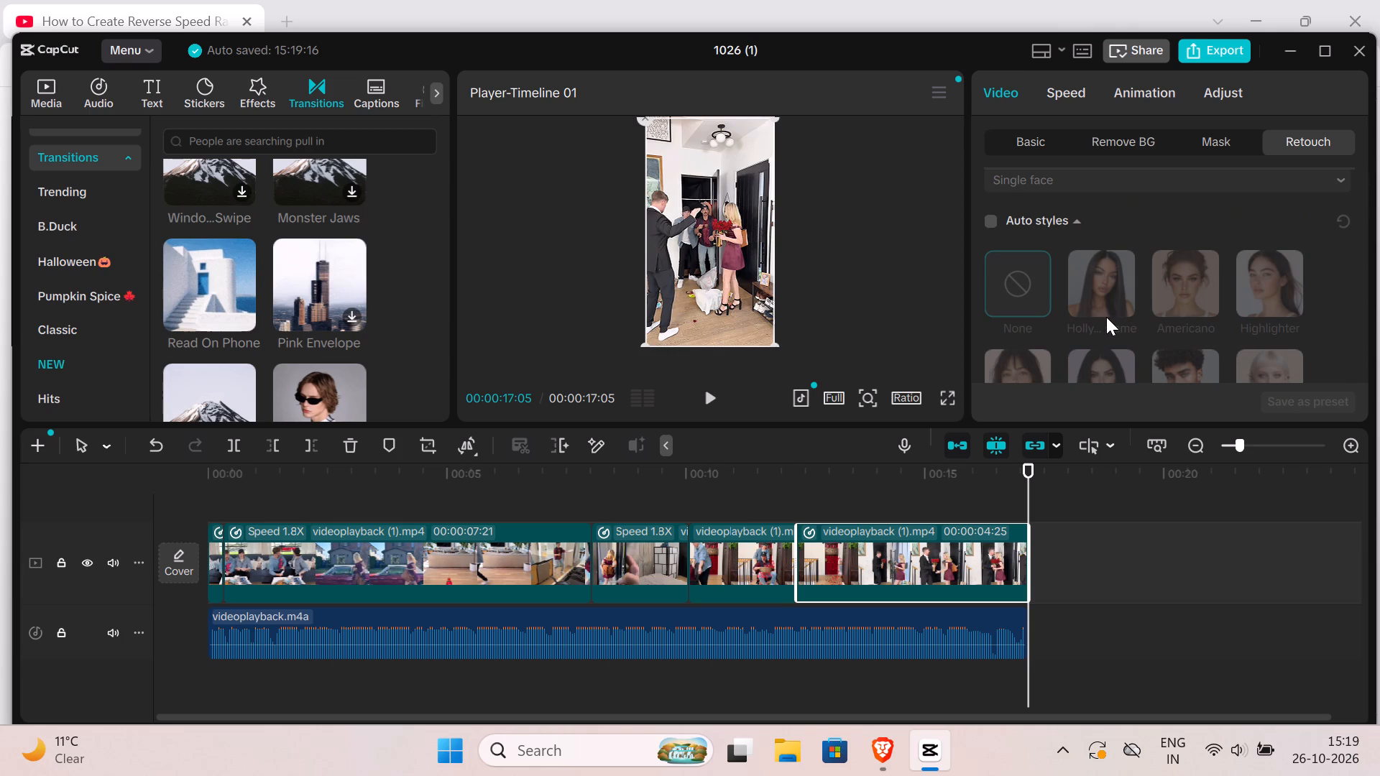
left_click(1106, 317)
left_click(1087, 287)
left_click(1087, 285)
left_click(990, 212)
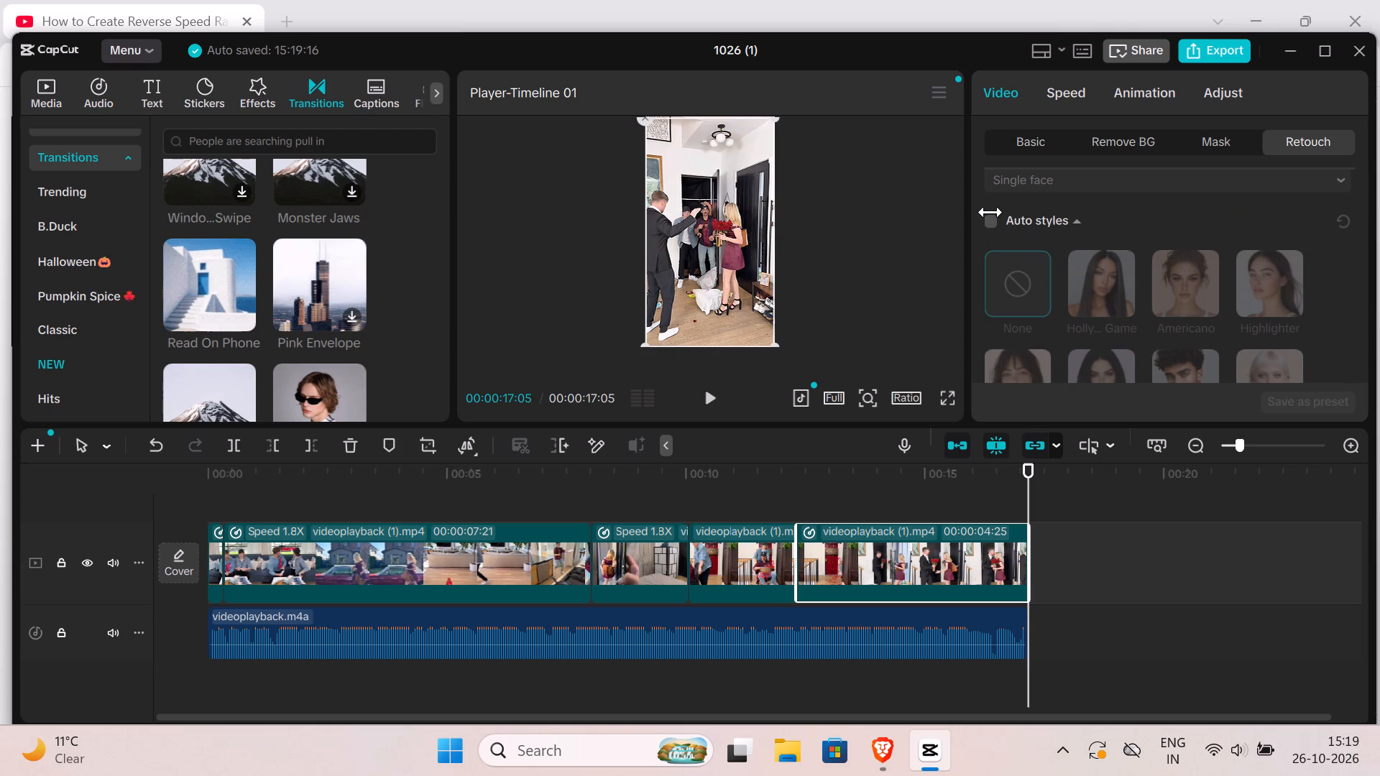
left_click(985, 223)
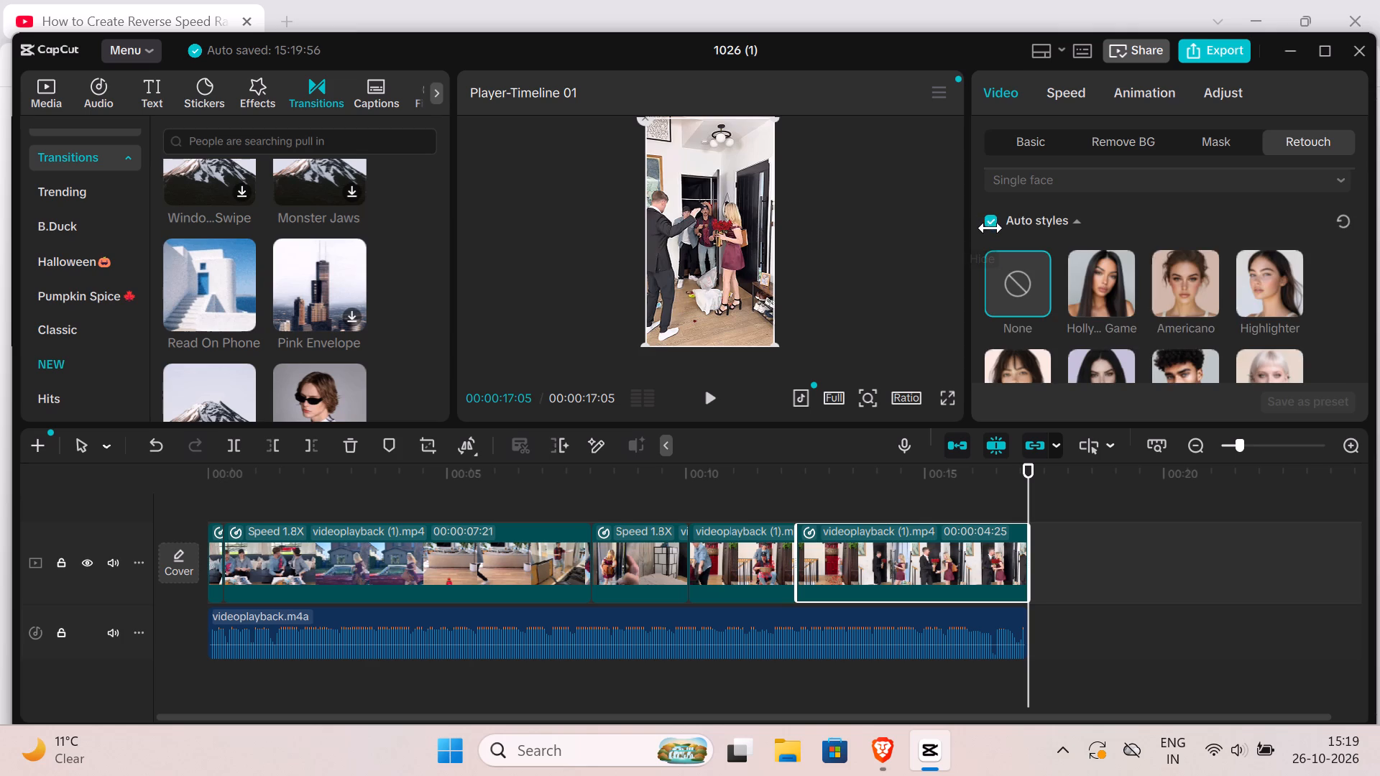
left_click(1113, 282)
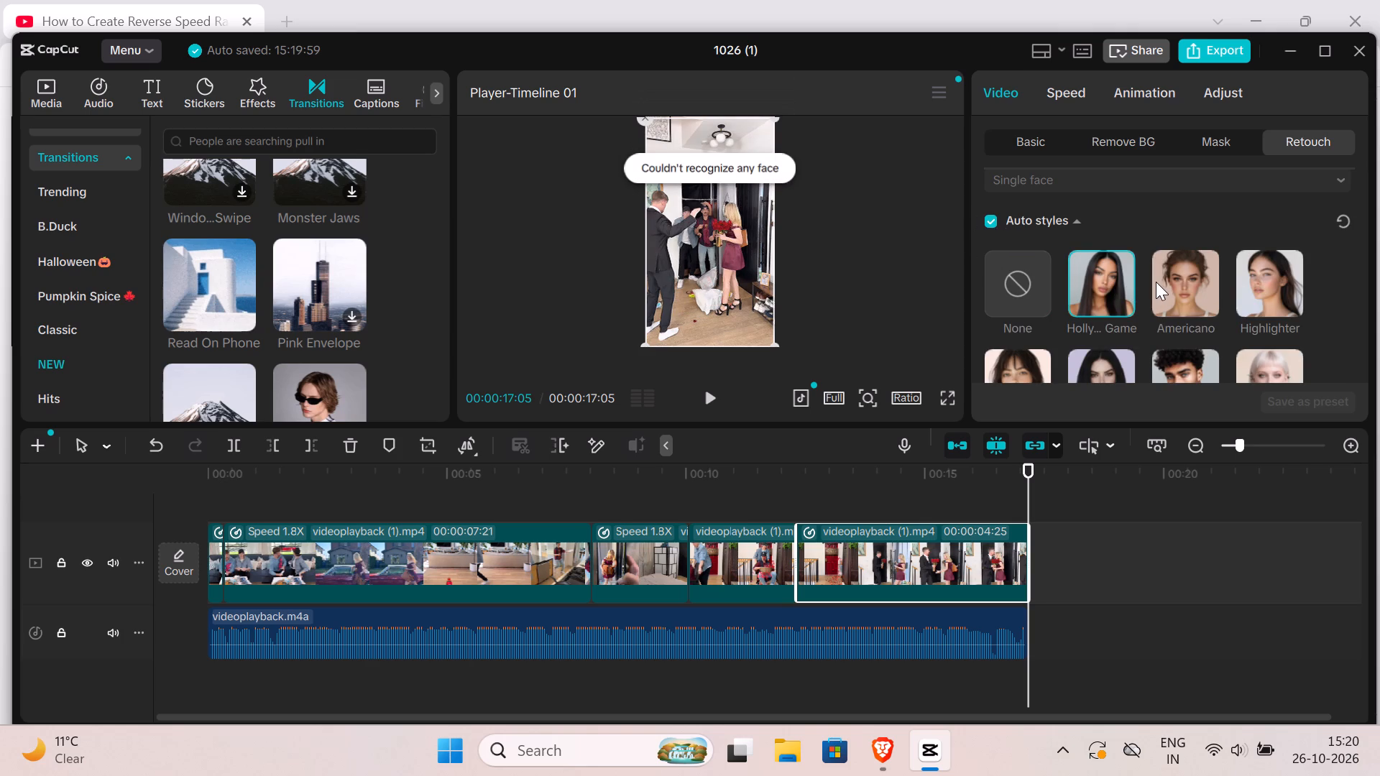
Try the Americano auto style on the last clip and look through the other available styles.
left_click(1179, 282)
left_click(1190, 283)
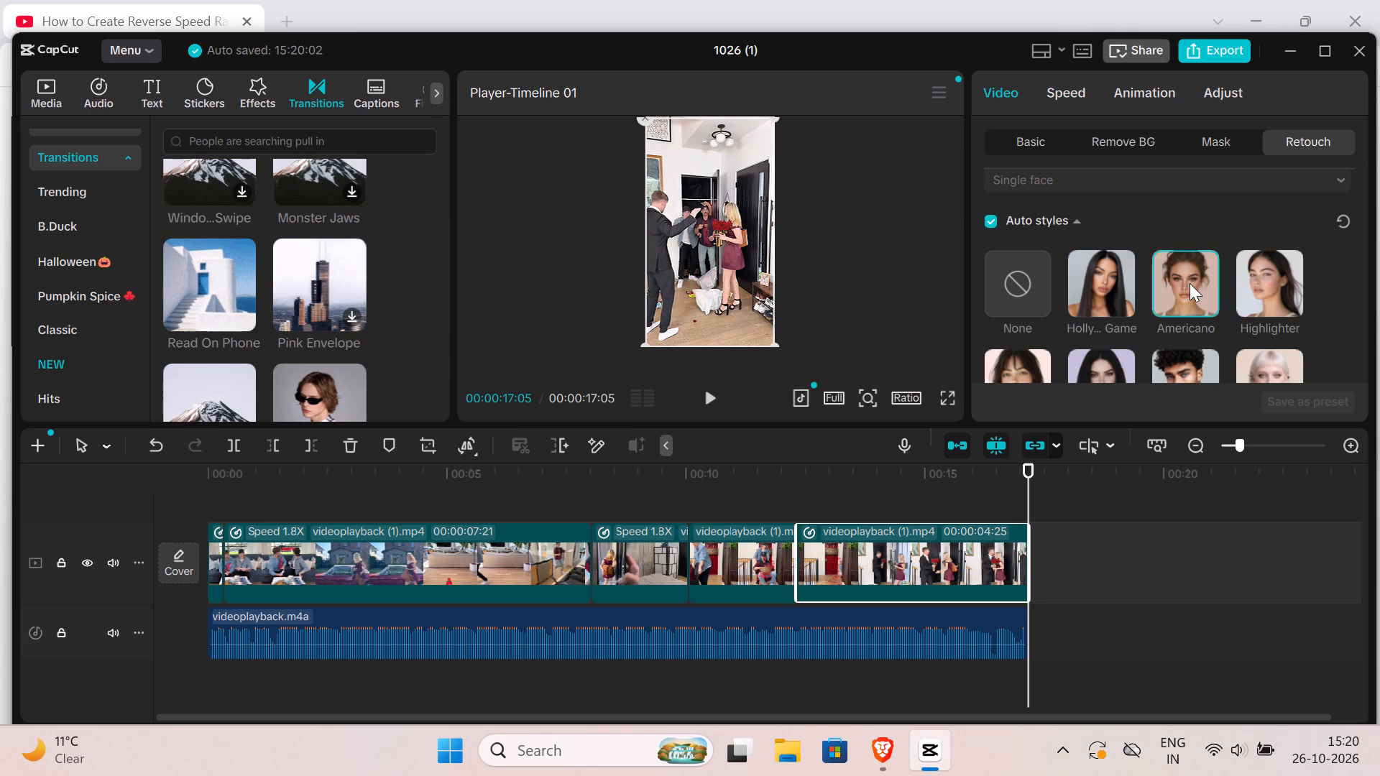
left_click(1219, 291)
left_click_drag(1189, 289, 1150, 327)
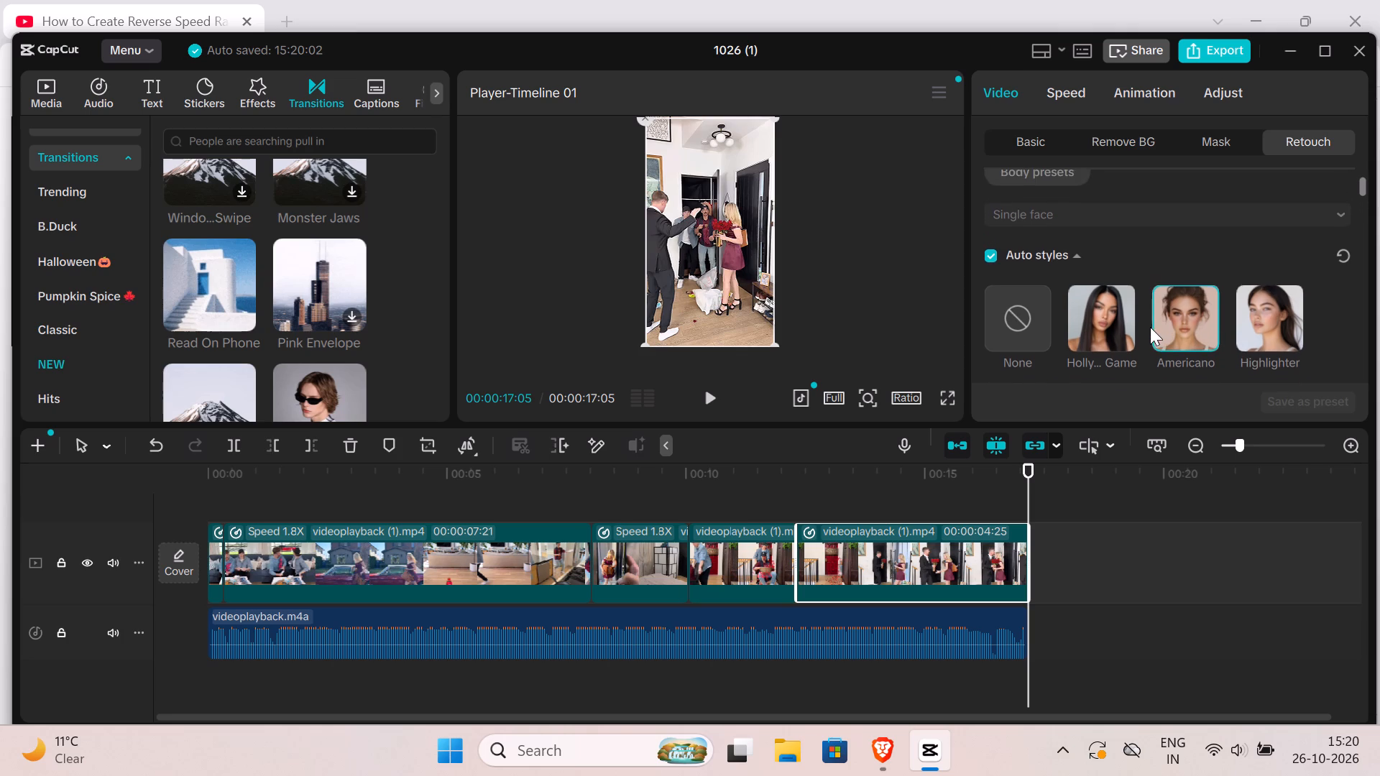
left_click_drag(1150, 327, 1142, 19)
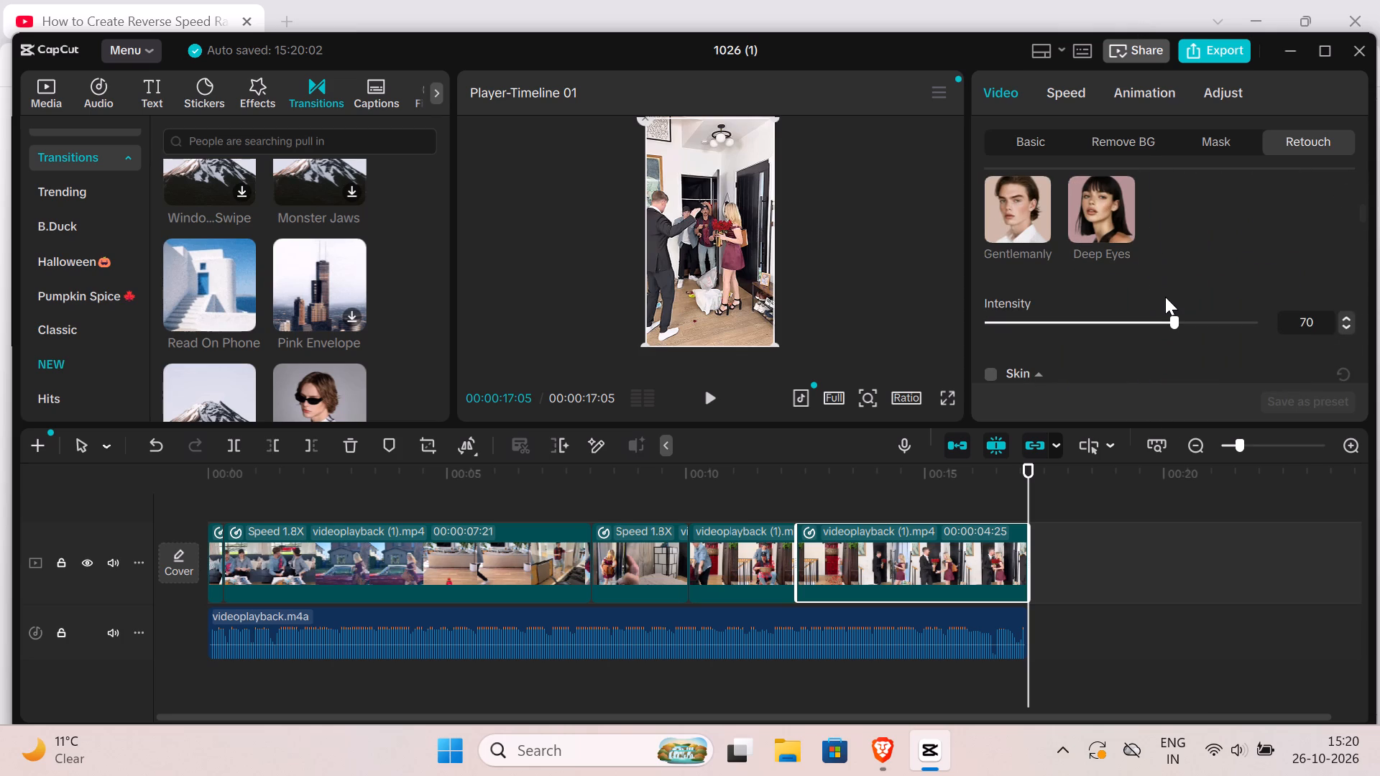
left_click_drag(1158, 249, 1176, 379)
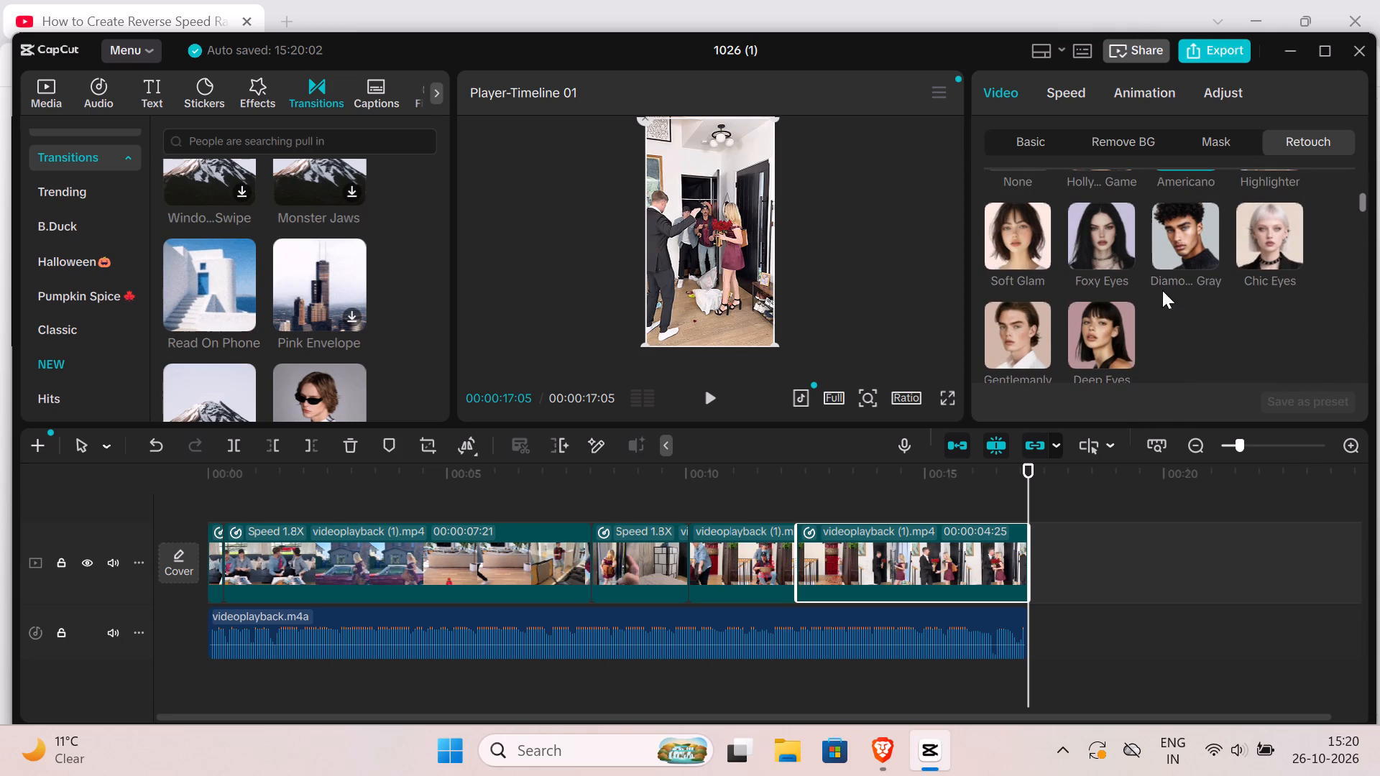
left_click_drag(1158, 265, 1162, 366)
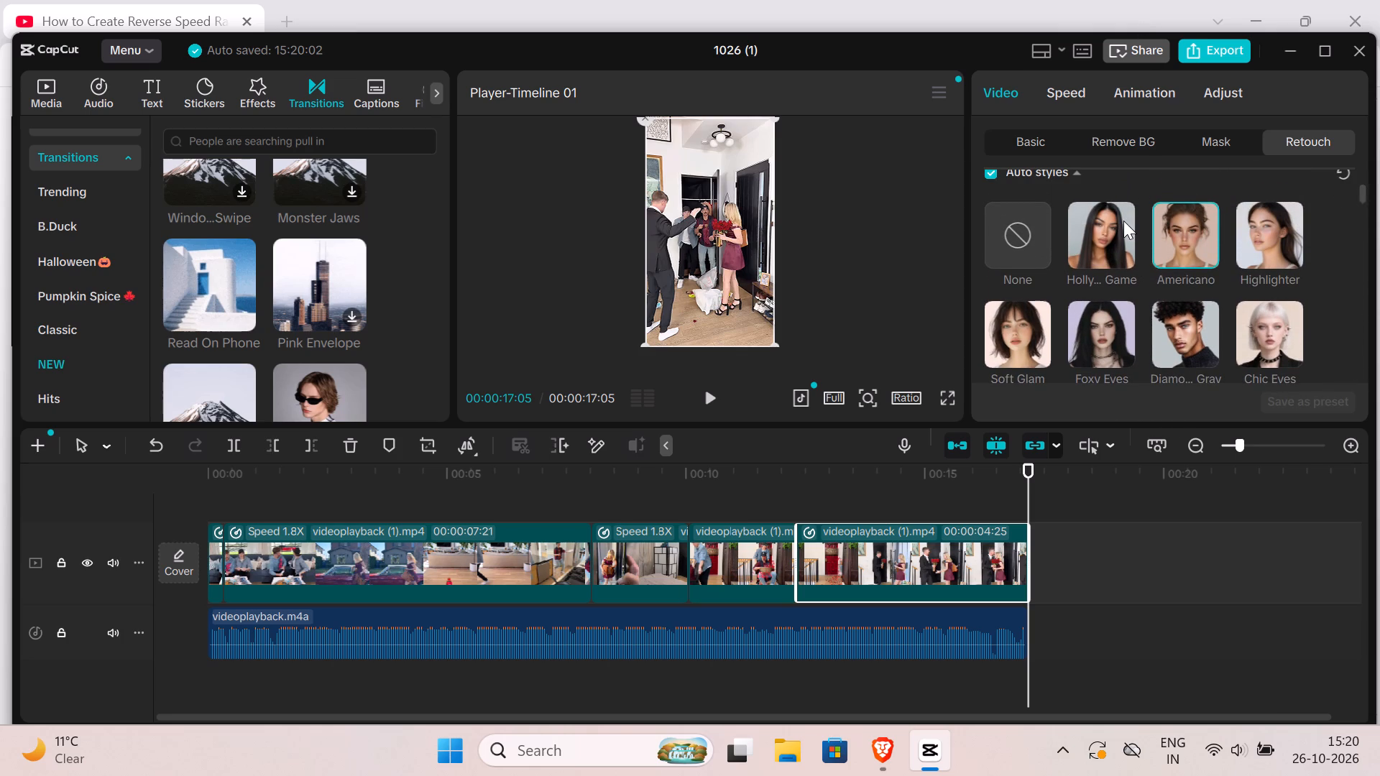
Switch the last clip's auto style back to Holly... Game.
left_click(1113, 221)
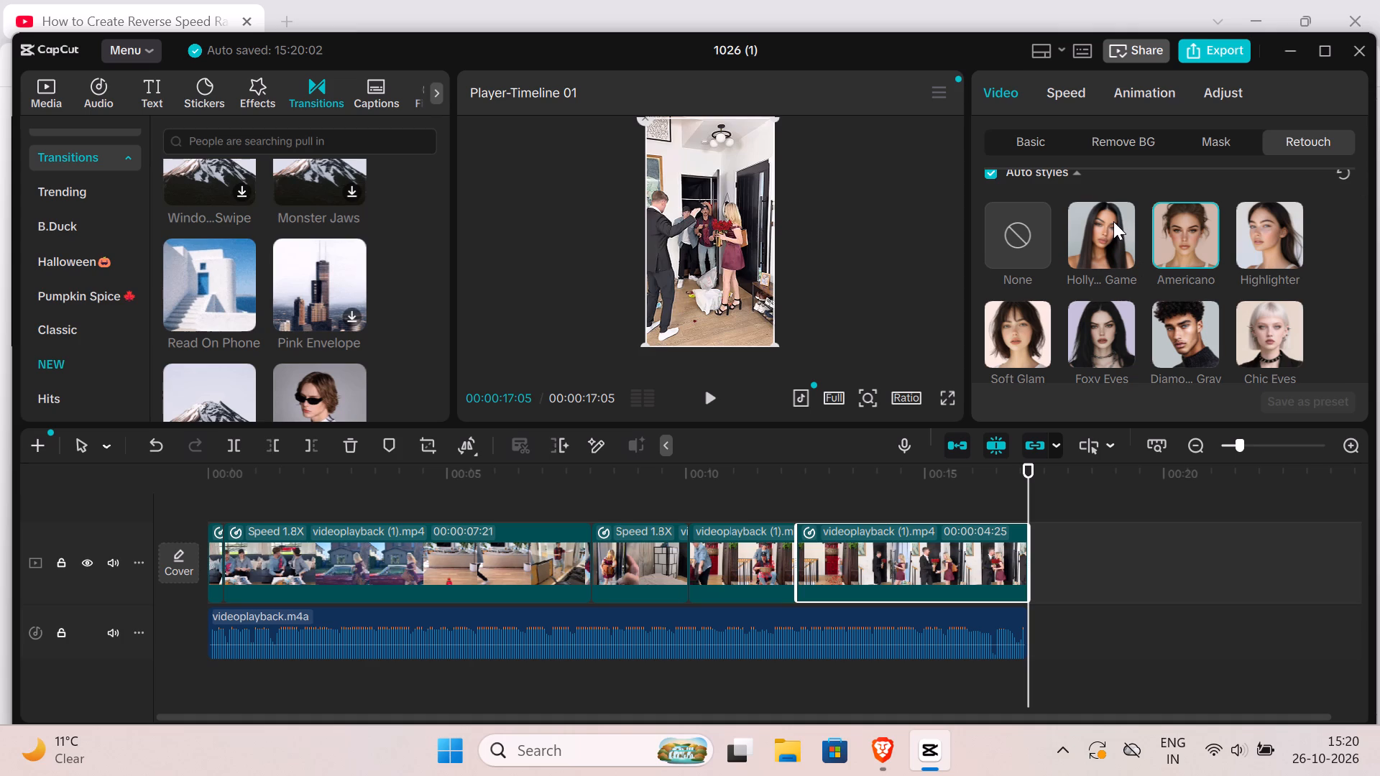
left_click(1113, 221)
left_click(1113, 221)
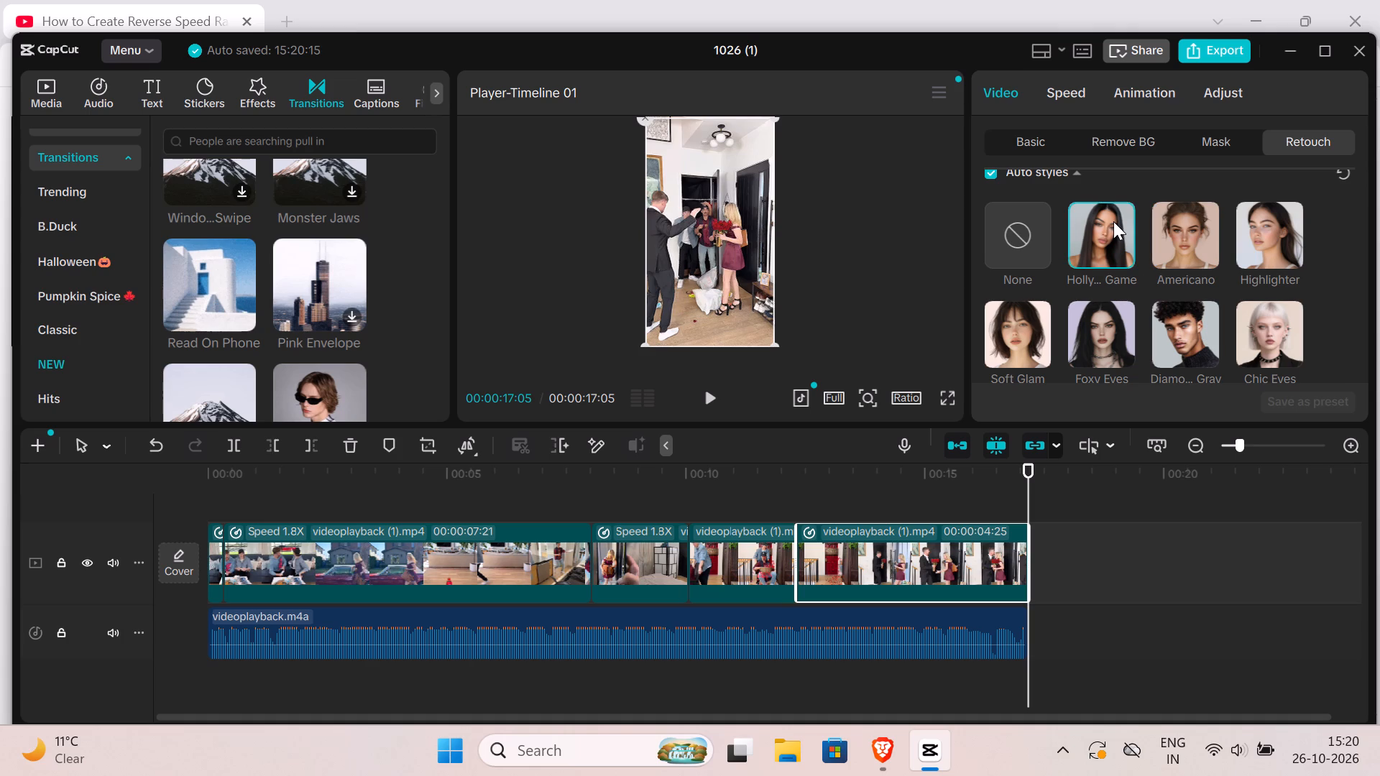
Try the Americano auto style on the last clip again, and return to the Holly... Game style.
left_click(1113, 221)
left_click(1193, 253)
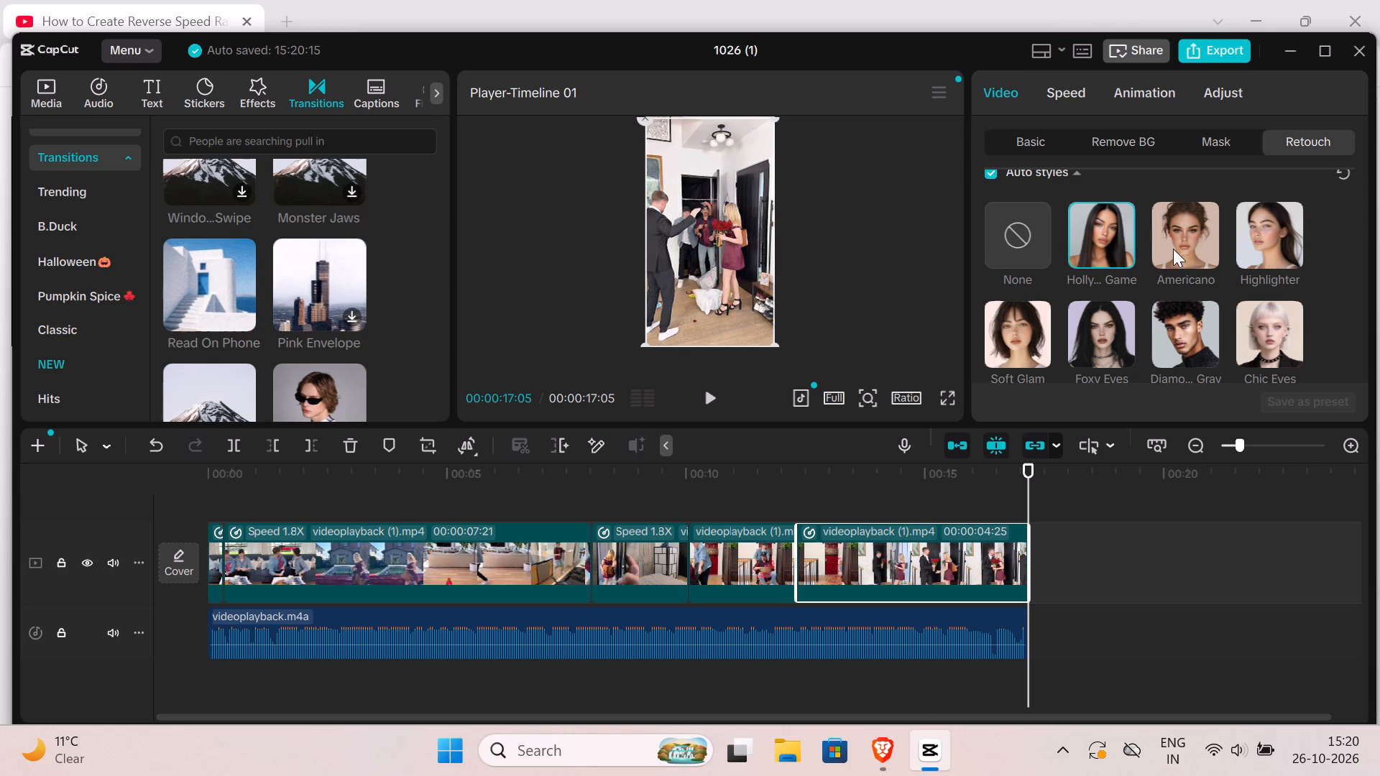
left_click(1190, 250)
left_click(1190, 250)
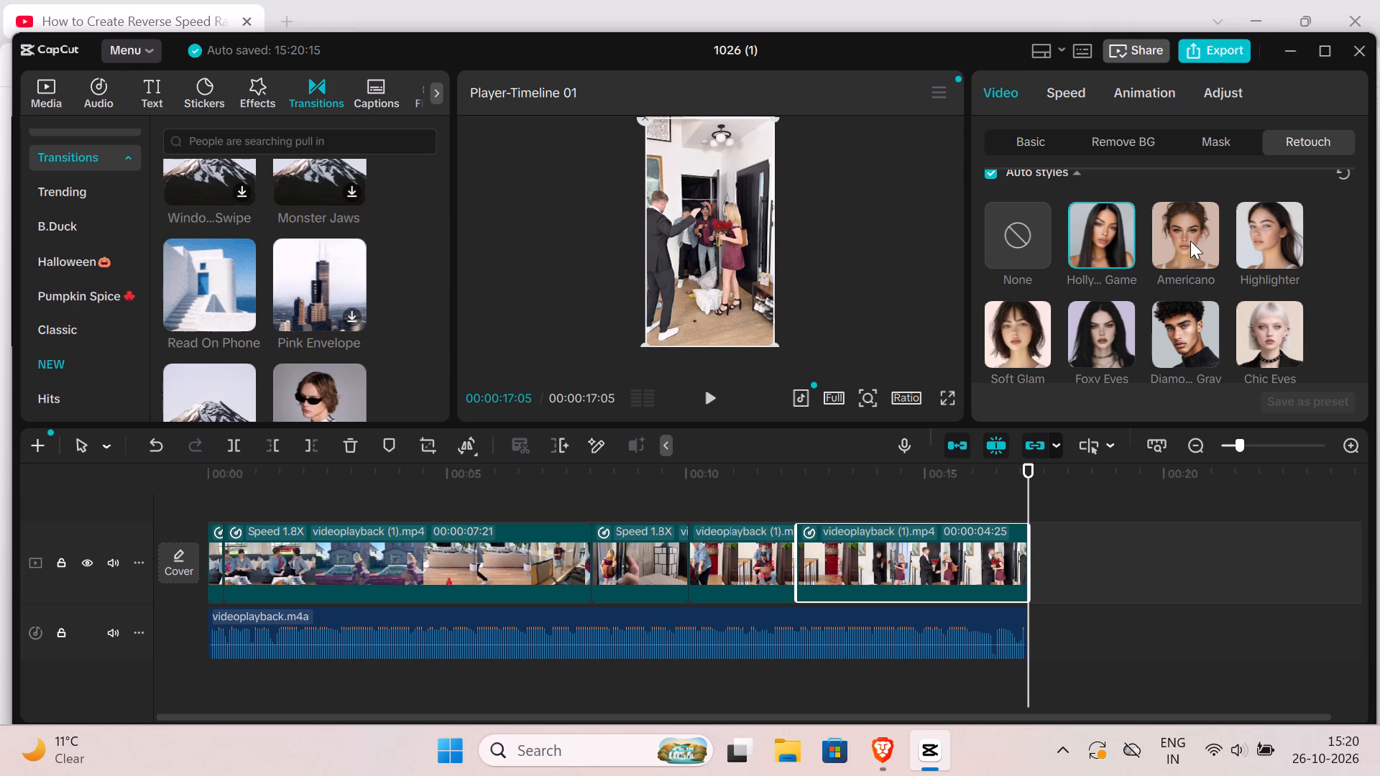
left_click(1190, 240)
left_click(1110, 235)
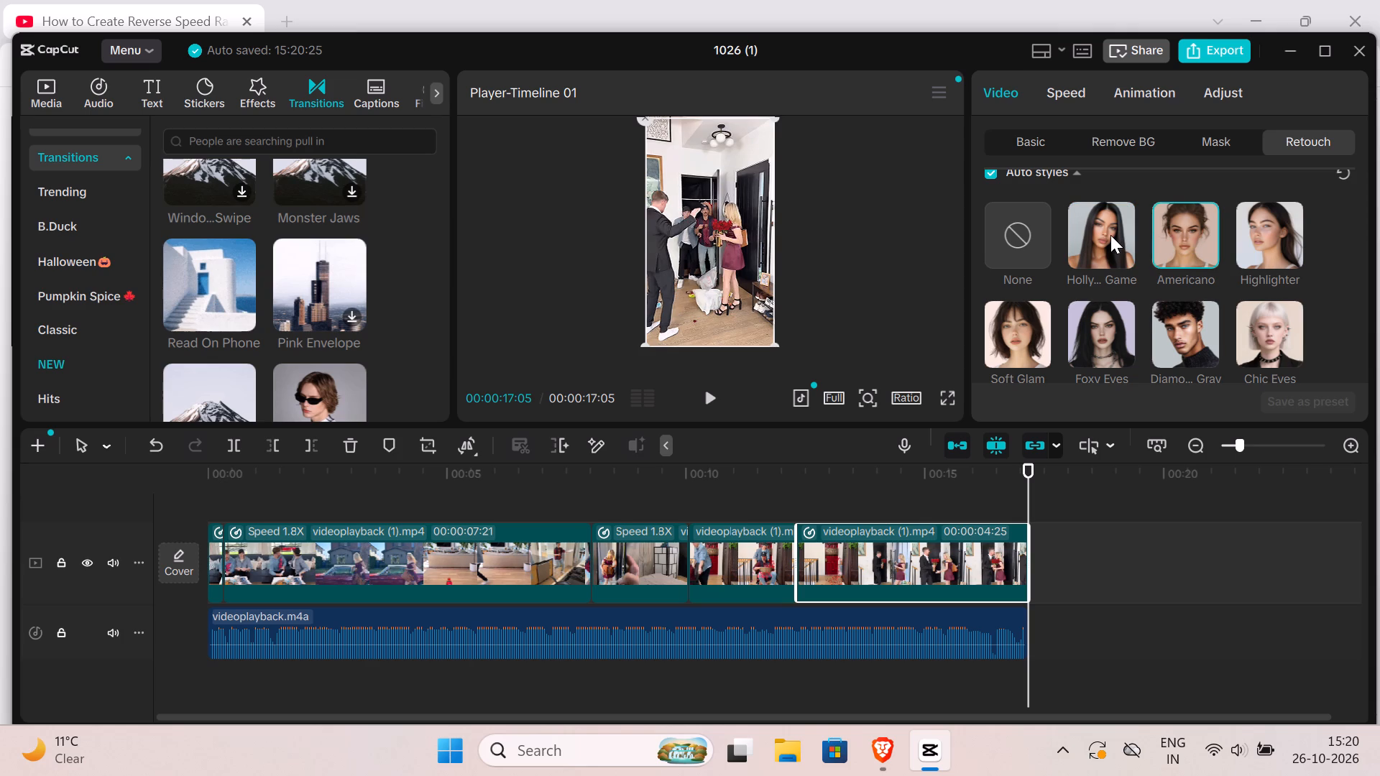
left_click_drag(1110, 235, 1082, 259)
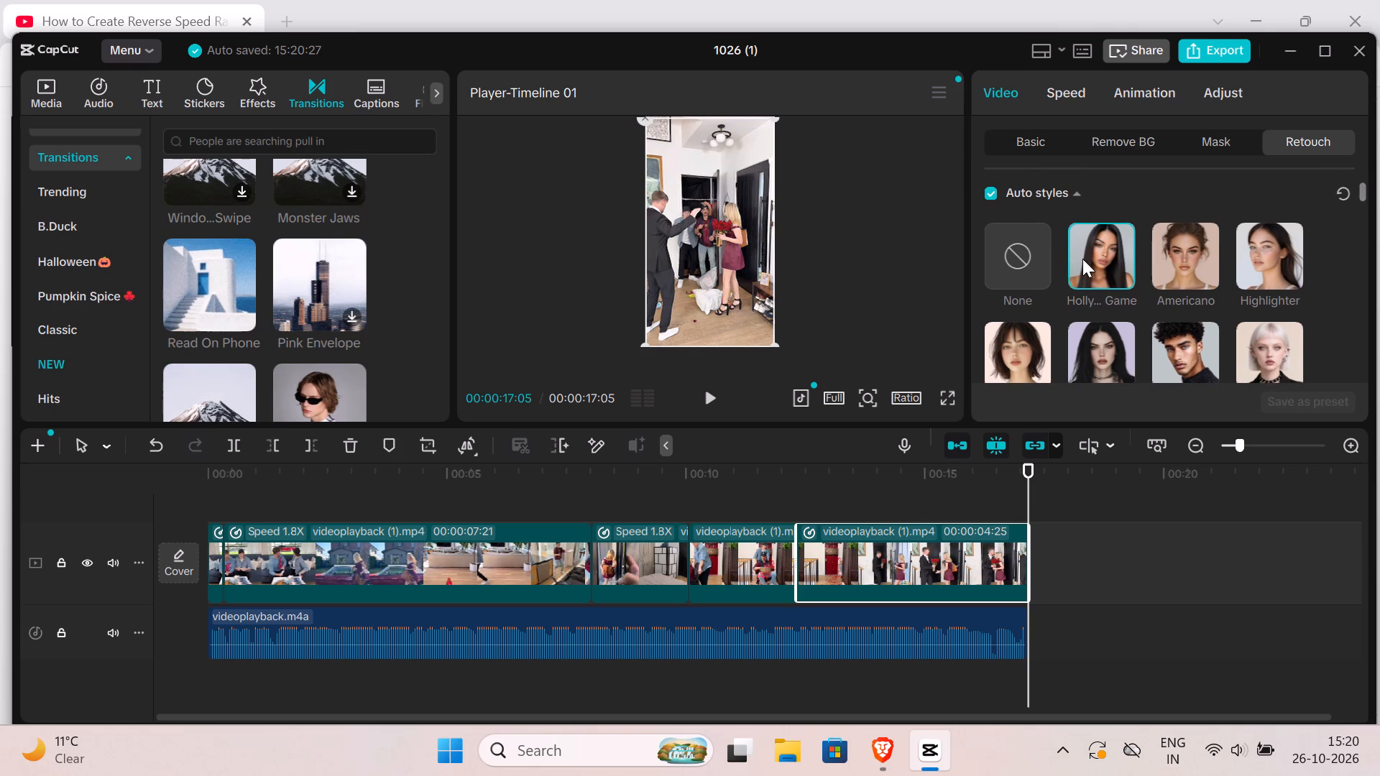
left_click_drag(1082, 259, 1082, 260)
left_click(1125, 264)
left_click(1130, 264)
Set the Holly... Game auto style's intensity to 99 on the last clip.
scroll(1135, 273, "down", 2)
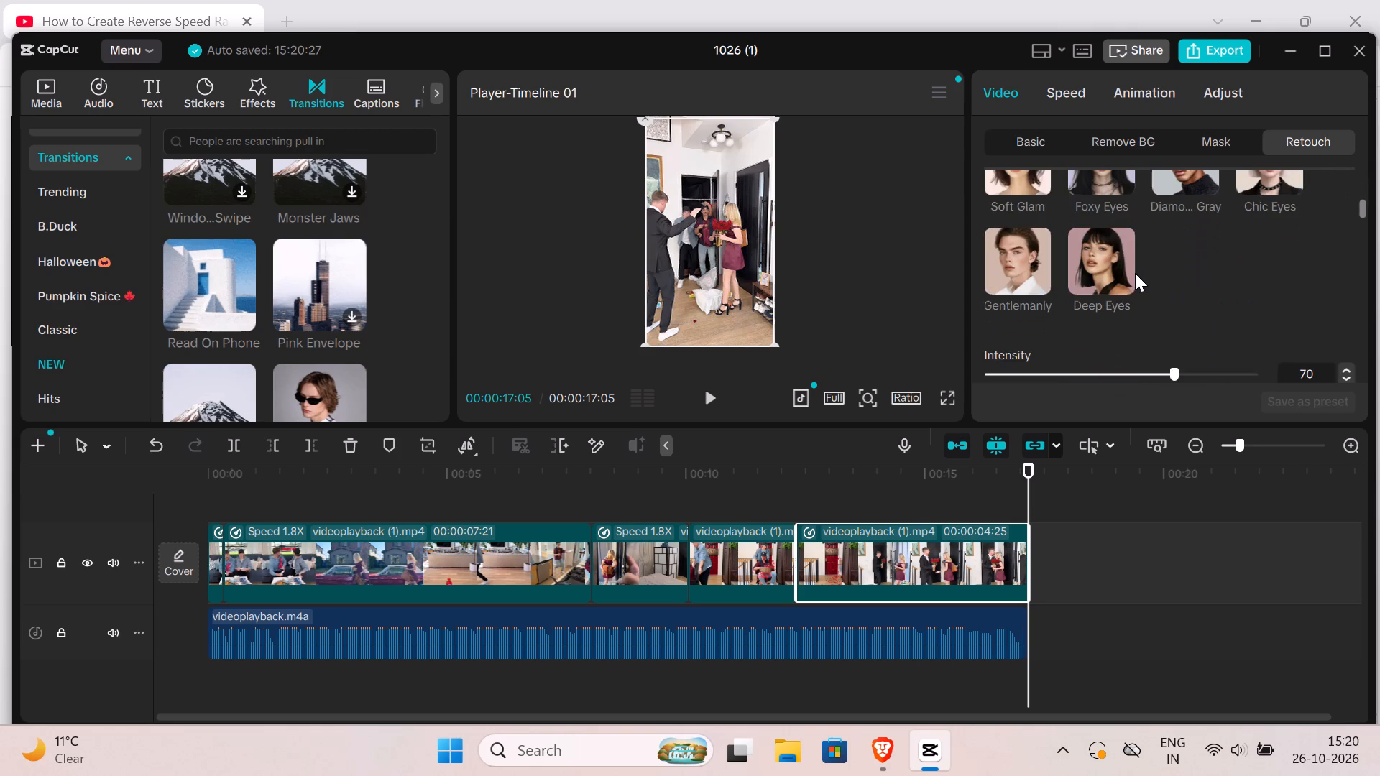
scroll(1135, 273, "down", 1)
left_click_drag(1135, 273, 1202, 307)
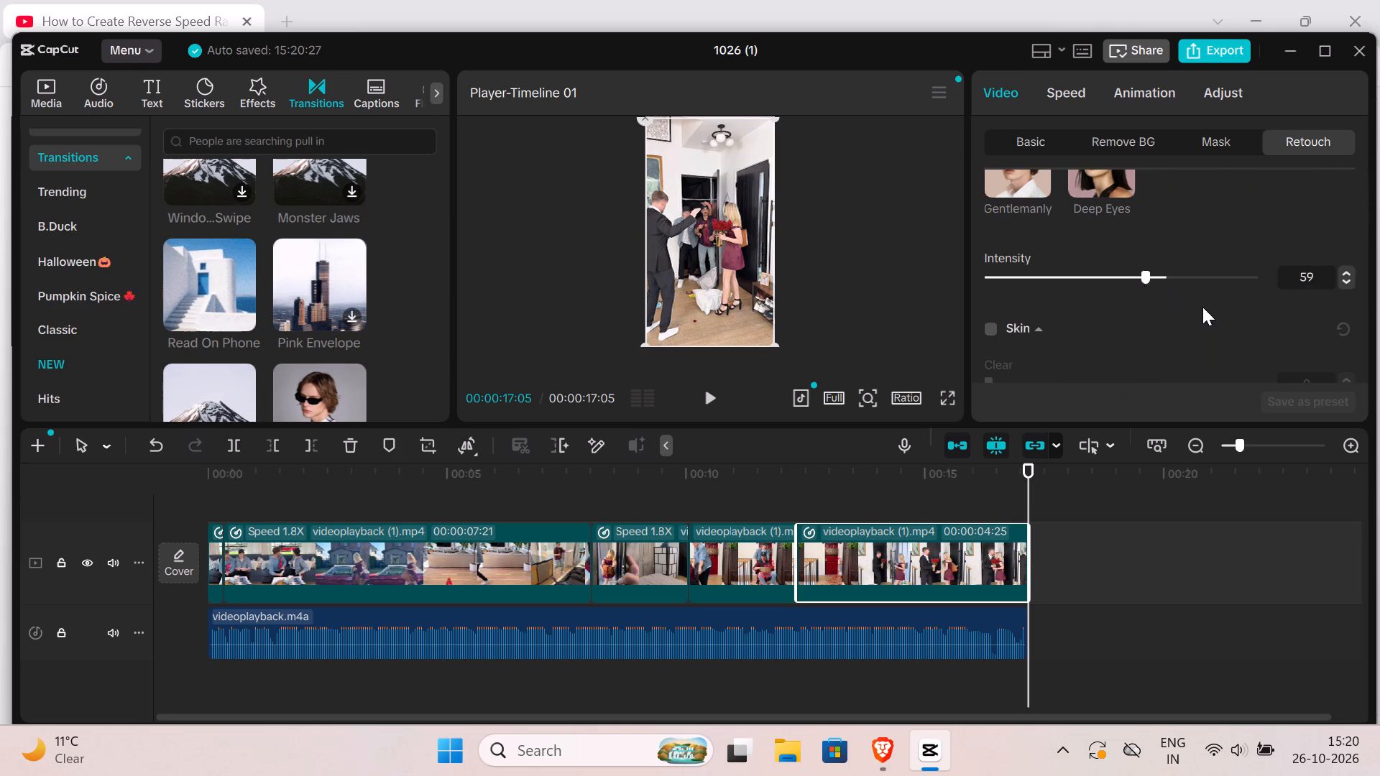
left_click_drag(1202, 307, 1177, 292)
left_click_drag(1177, 292, 1250, 309)
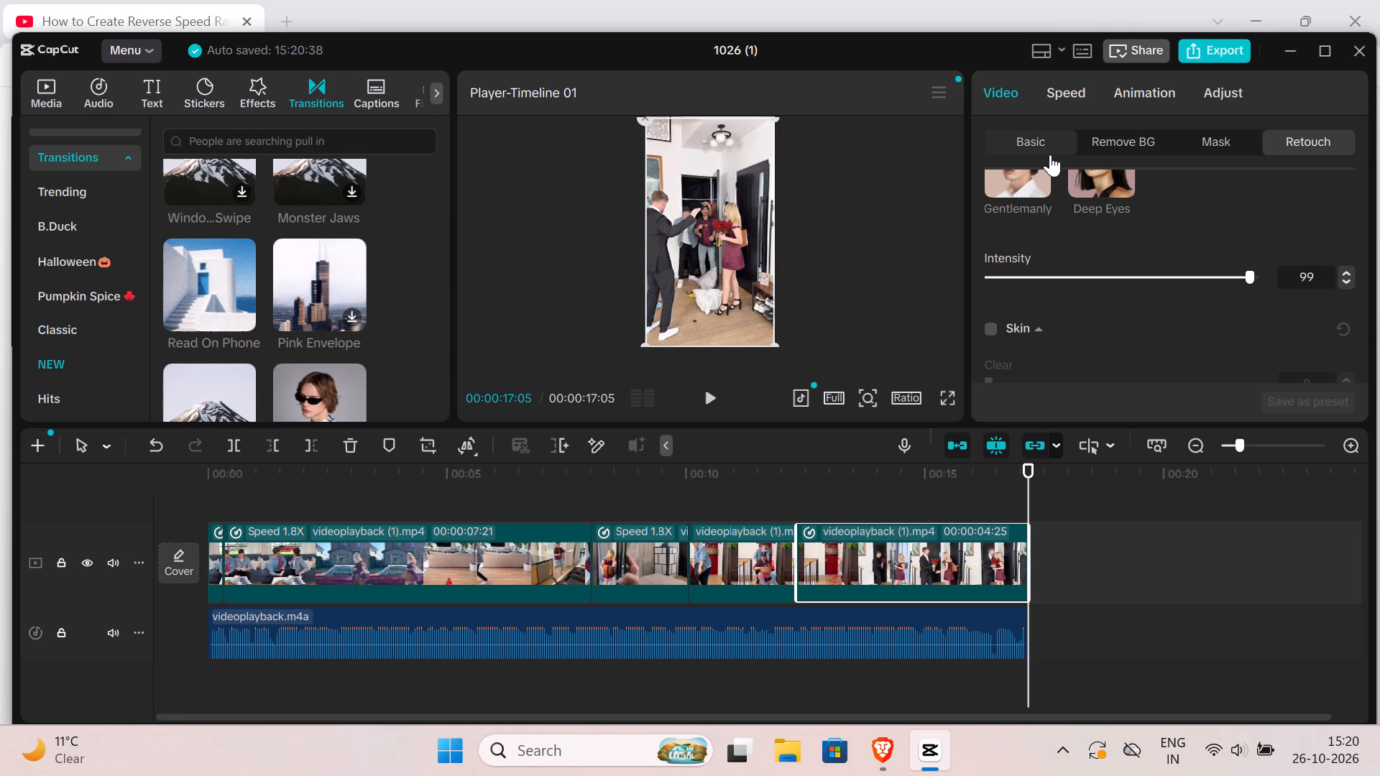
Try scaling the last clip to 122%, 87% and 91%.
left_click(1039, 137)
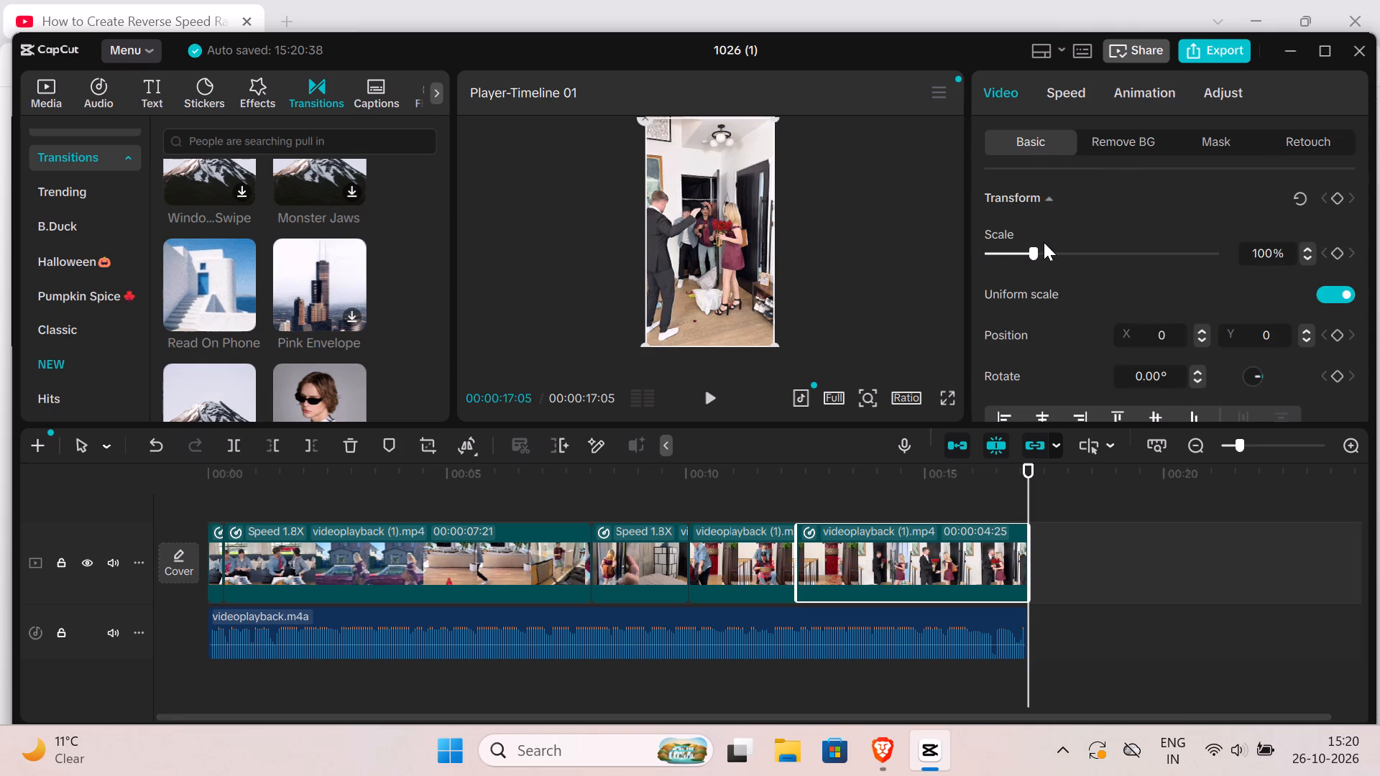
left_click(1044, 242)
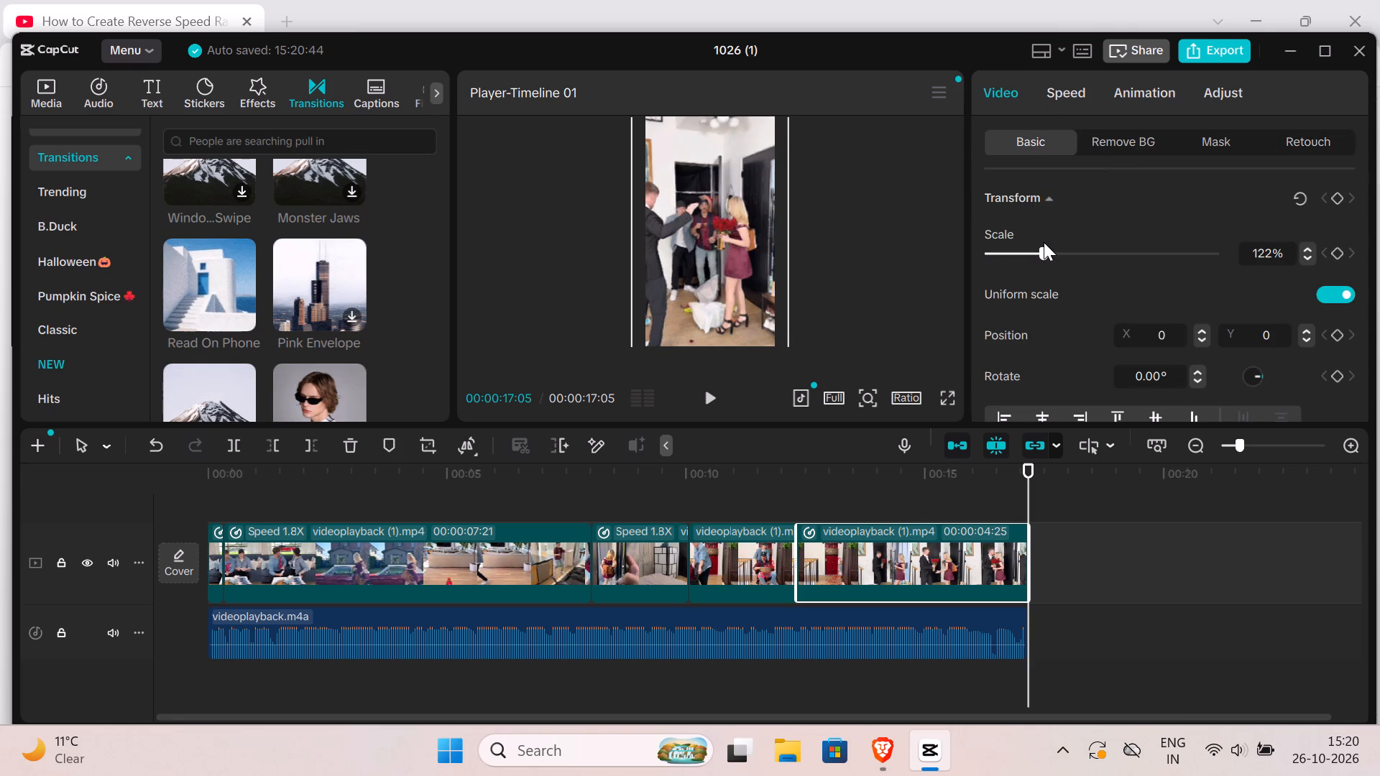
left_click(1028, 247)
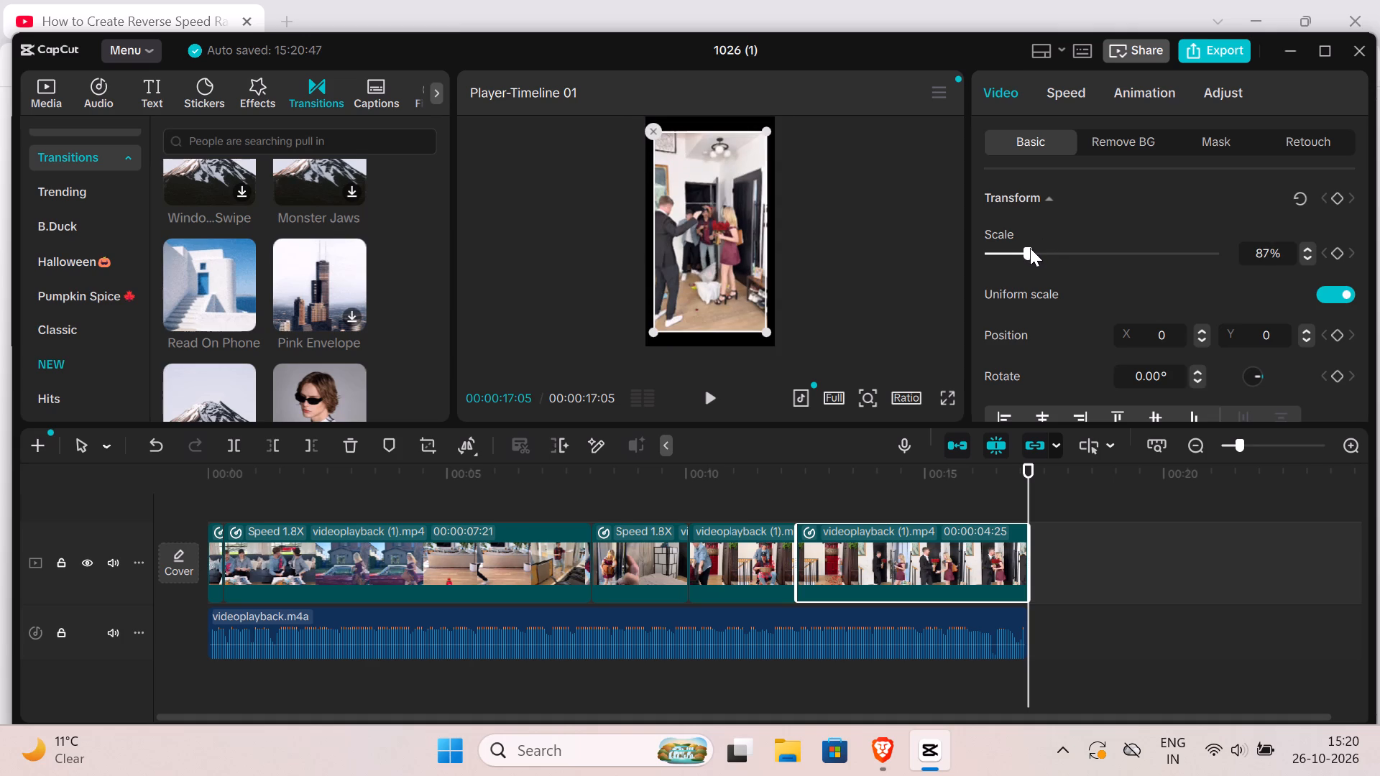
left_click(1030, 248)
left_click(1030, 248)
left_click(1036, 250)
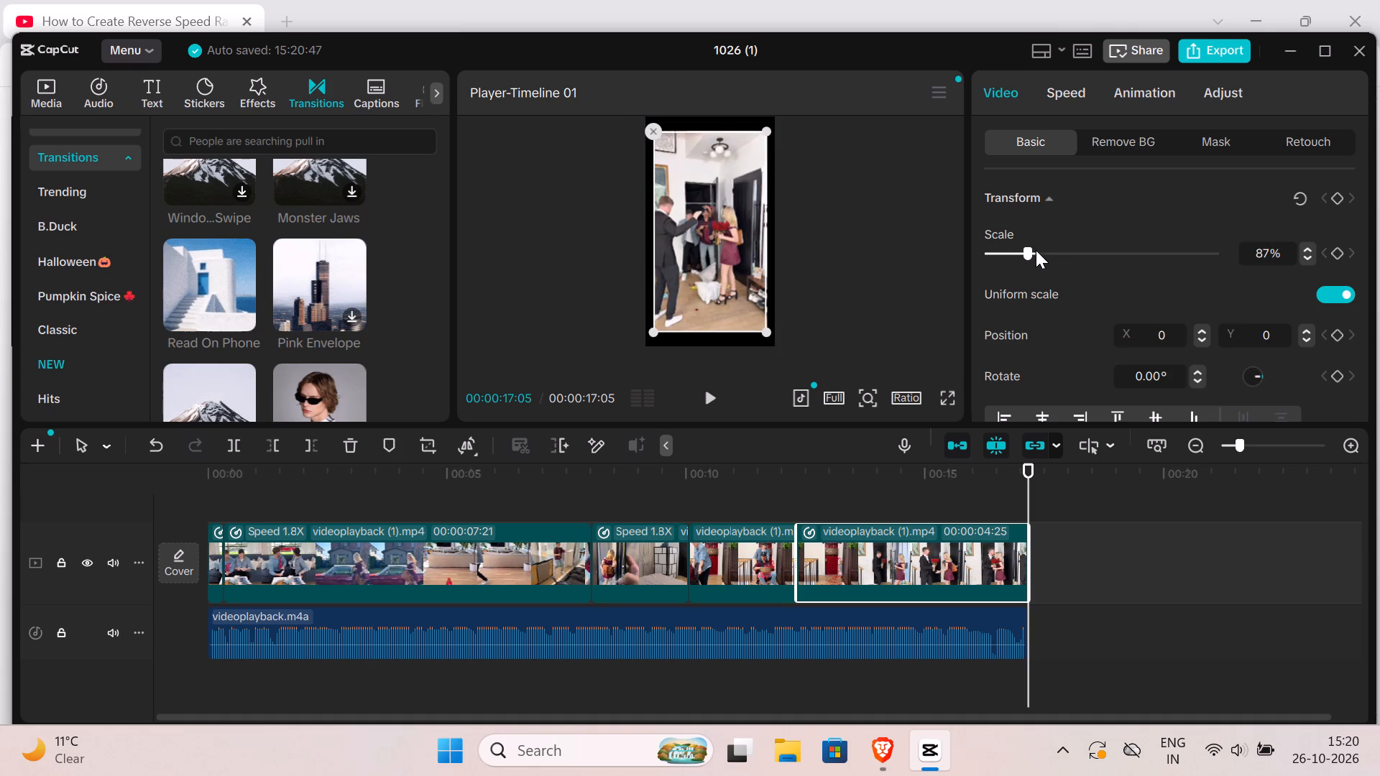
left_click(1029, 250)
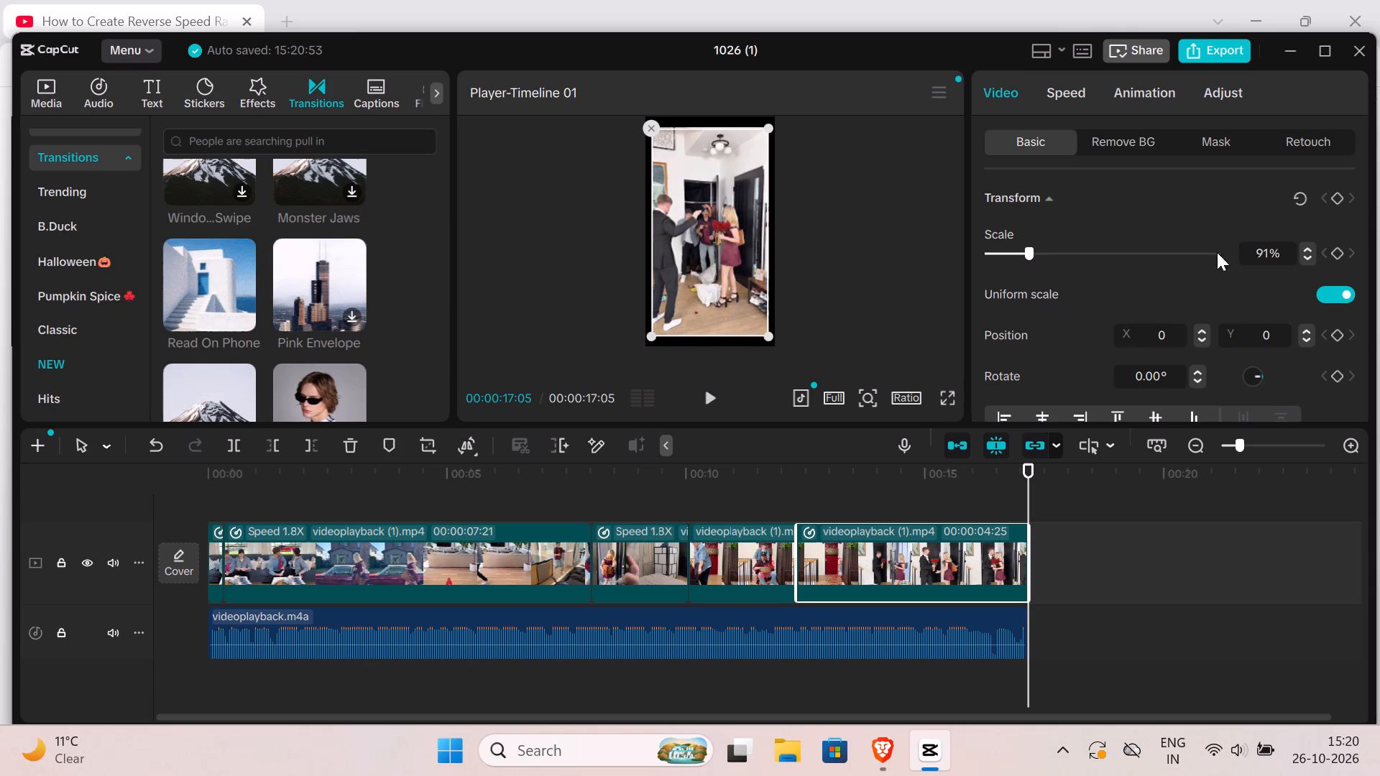
Set the last clip's scale to 100%.
left_click_drag(1245, 254, 1269, 260)
key("1")
key("0")
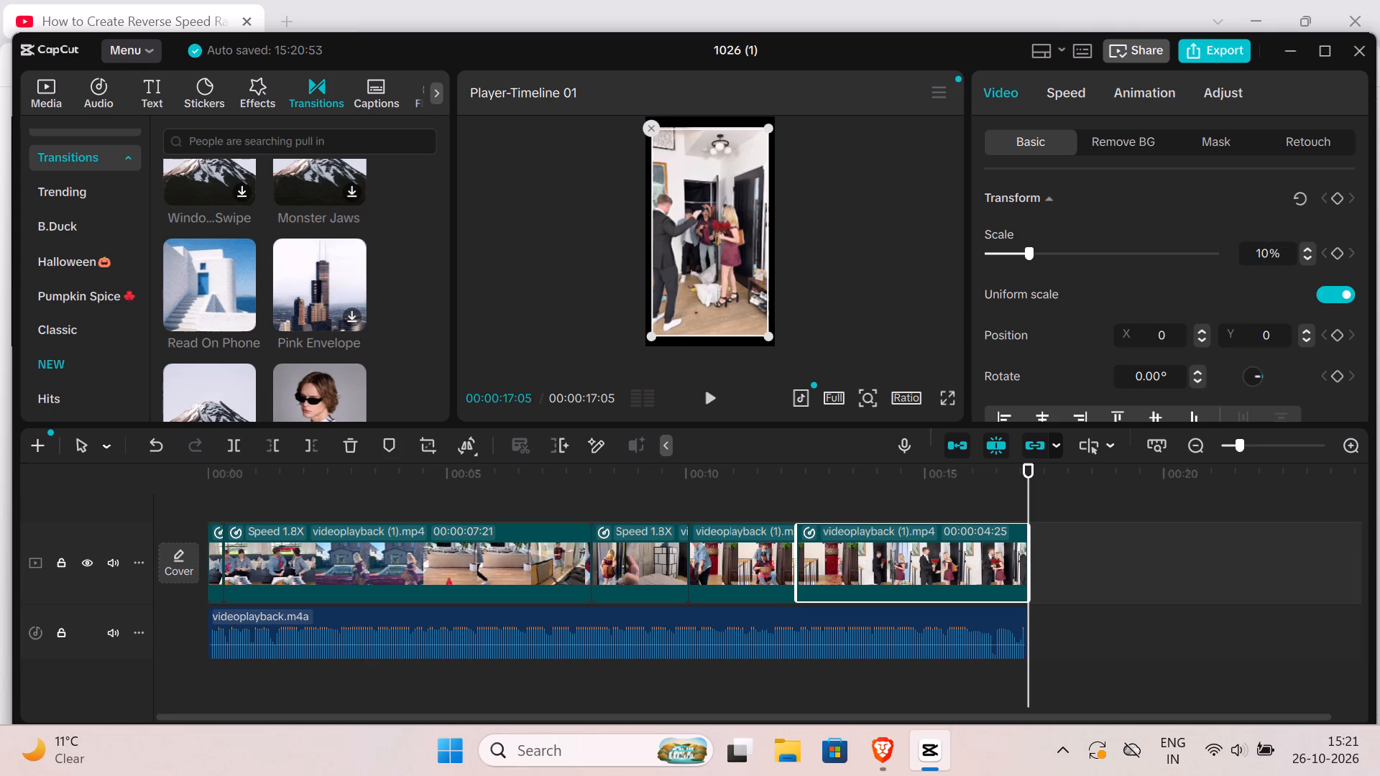
key("0")
left_click(763, 326)
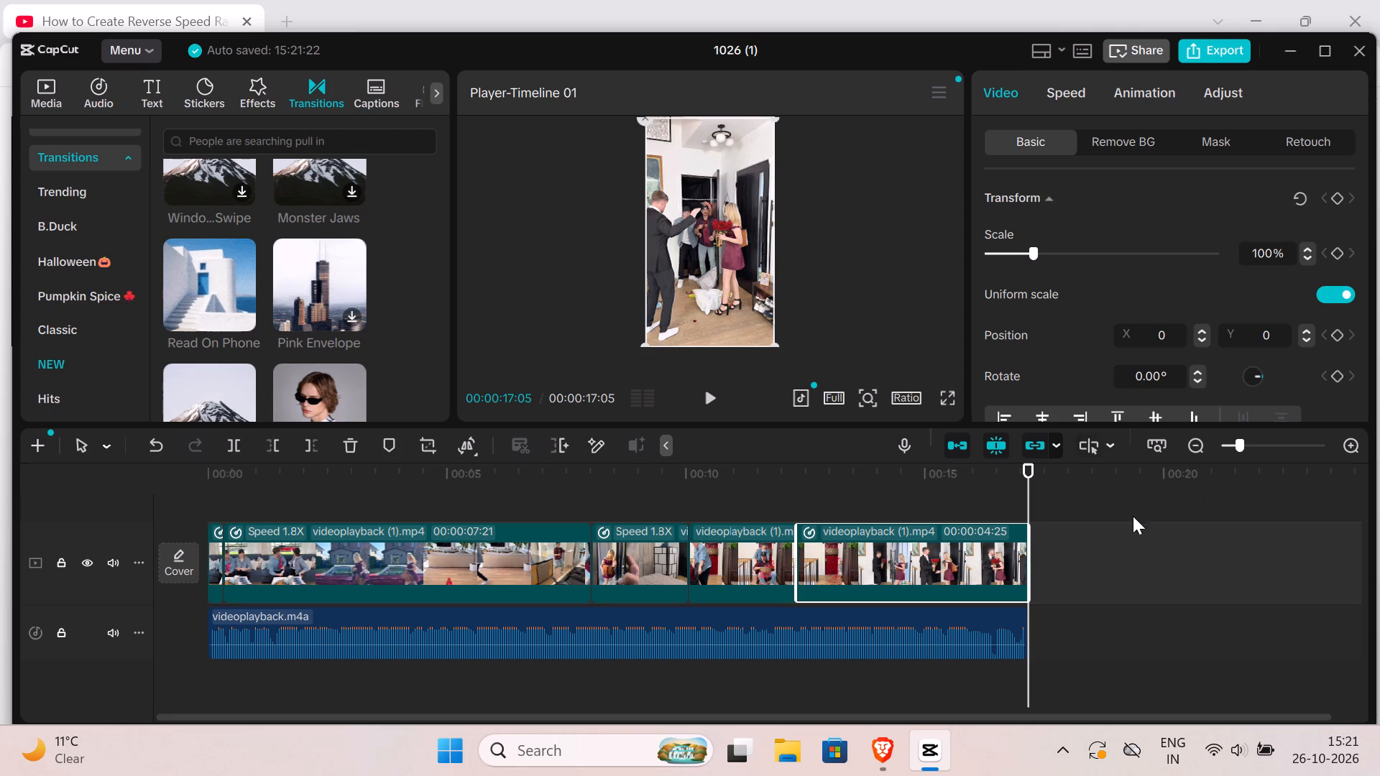
Switch to the browser and watch the reverse speed ramping tutorial full screen from 2:20 to 2:37, covering the custom speed curve.
left_click(891, 751)
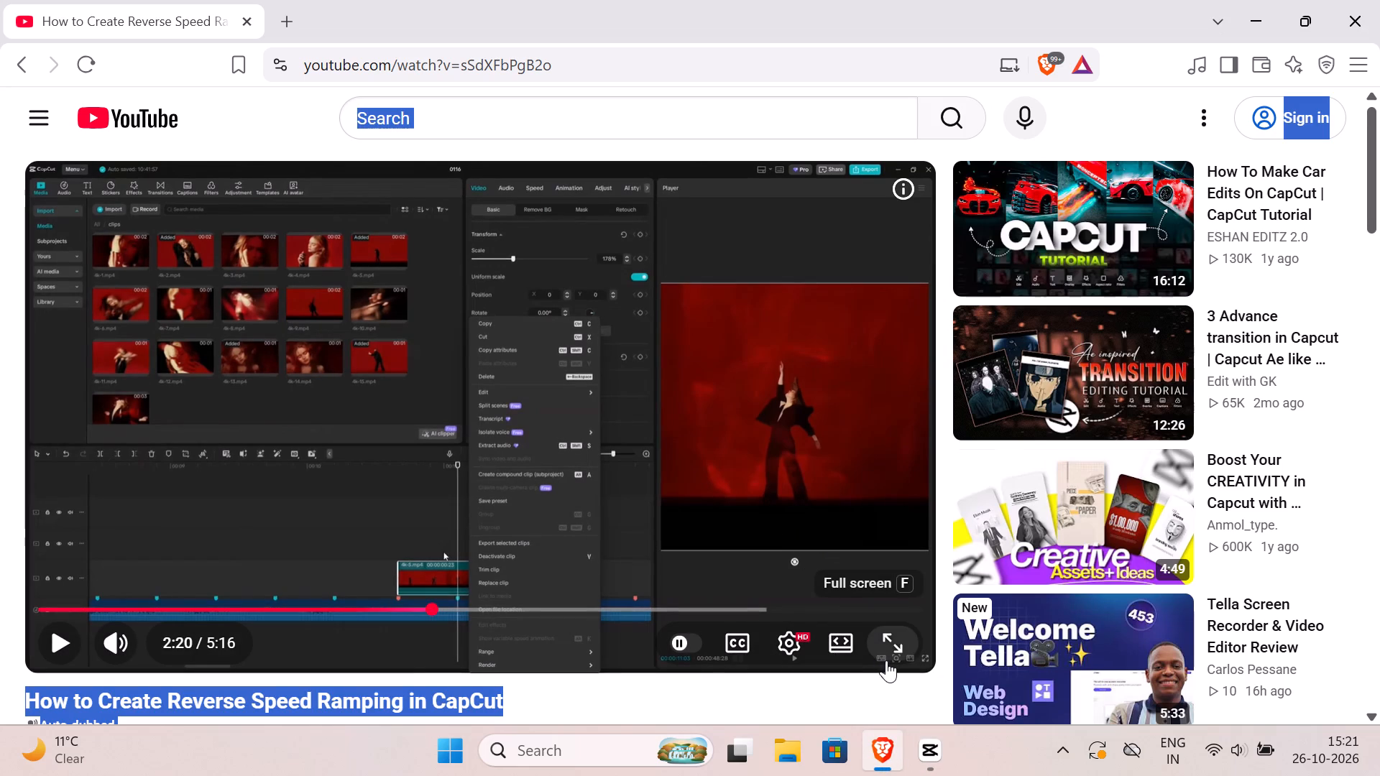
left_click(886, 660)
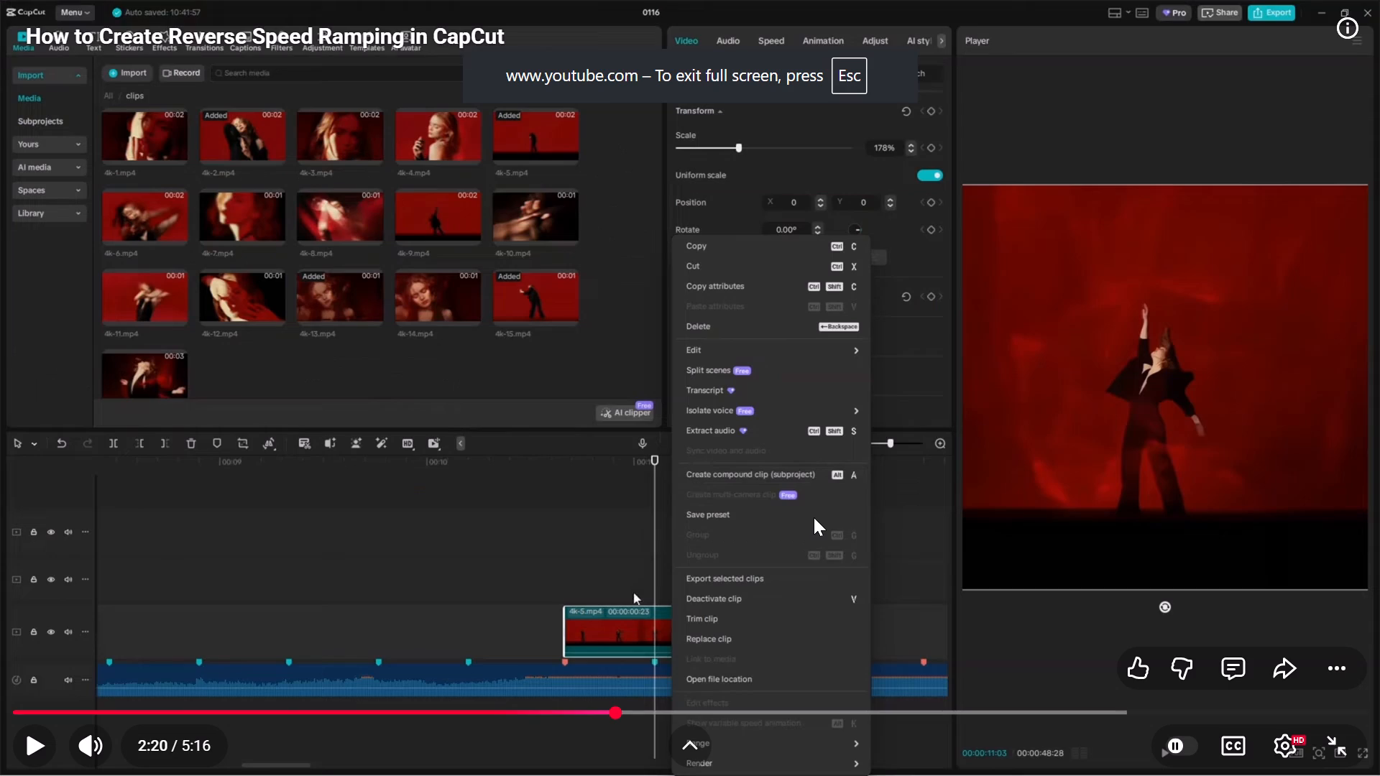
left_click(814, 517)
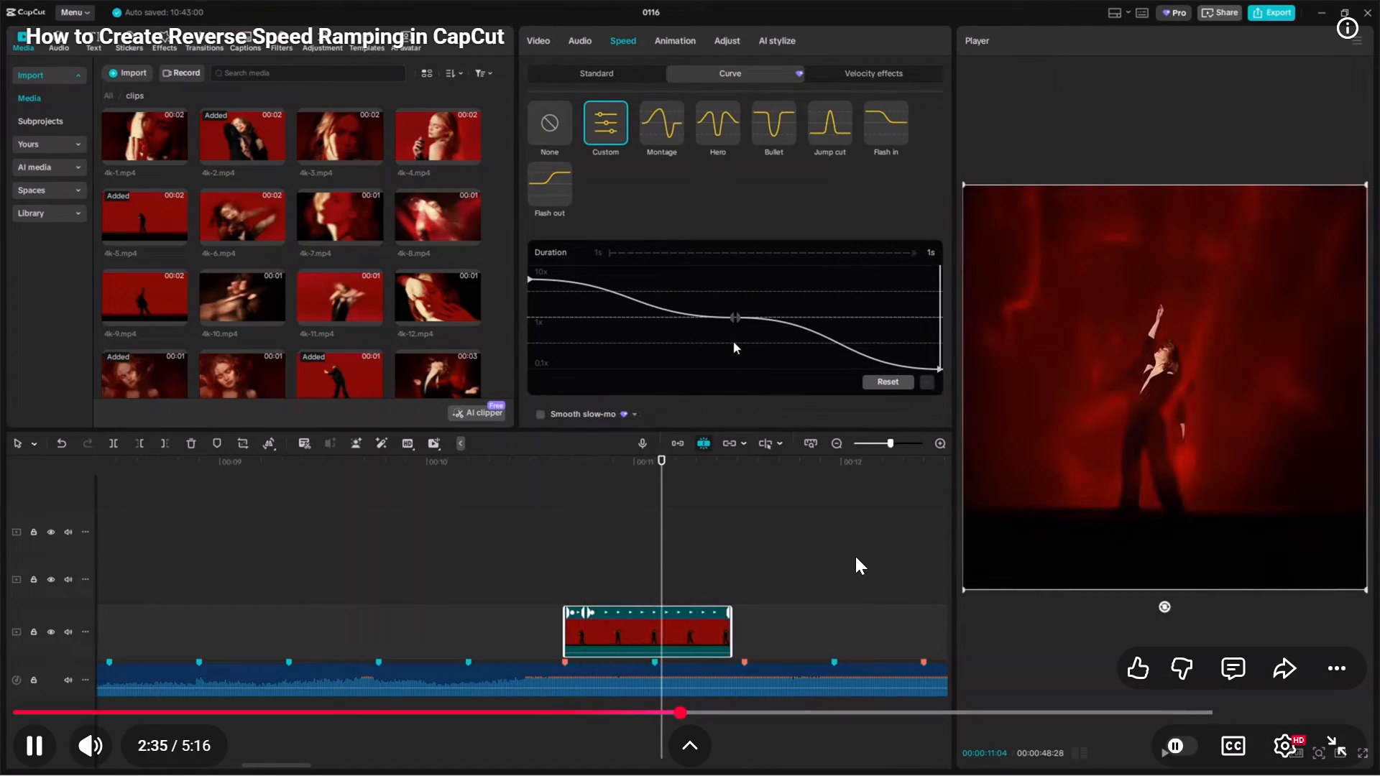
left_click(888, 604)
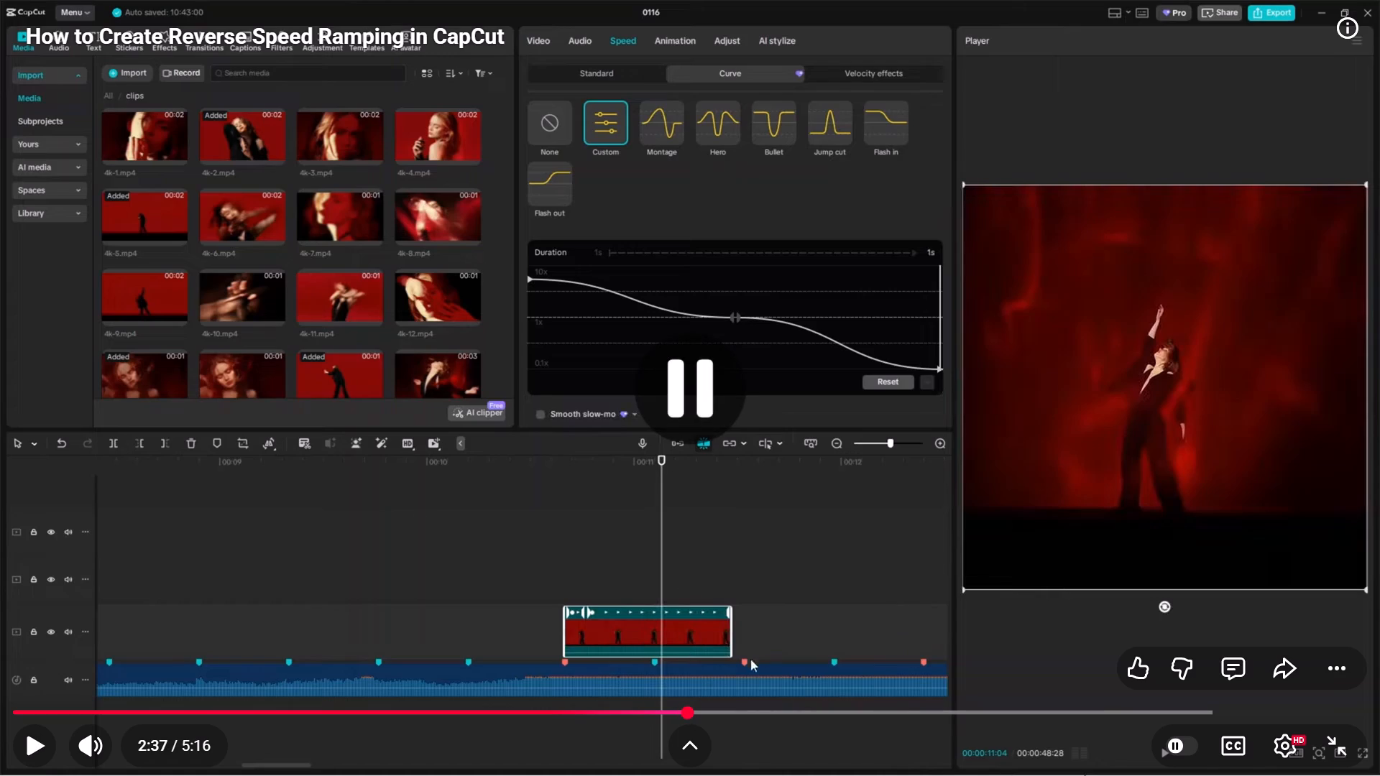
left_click(1338, 742)
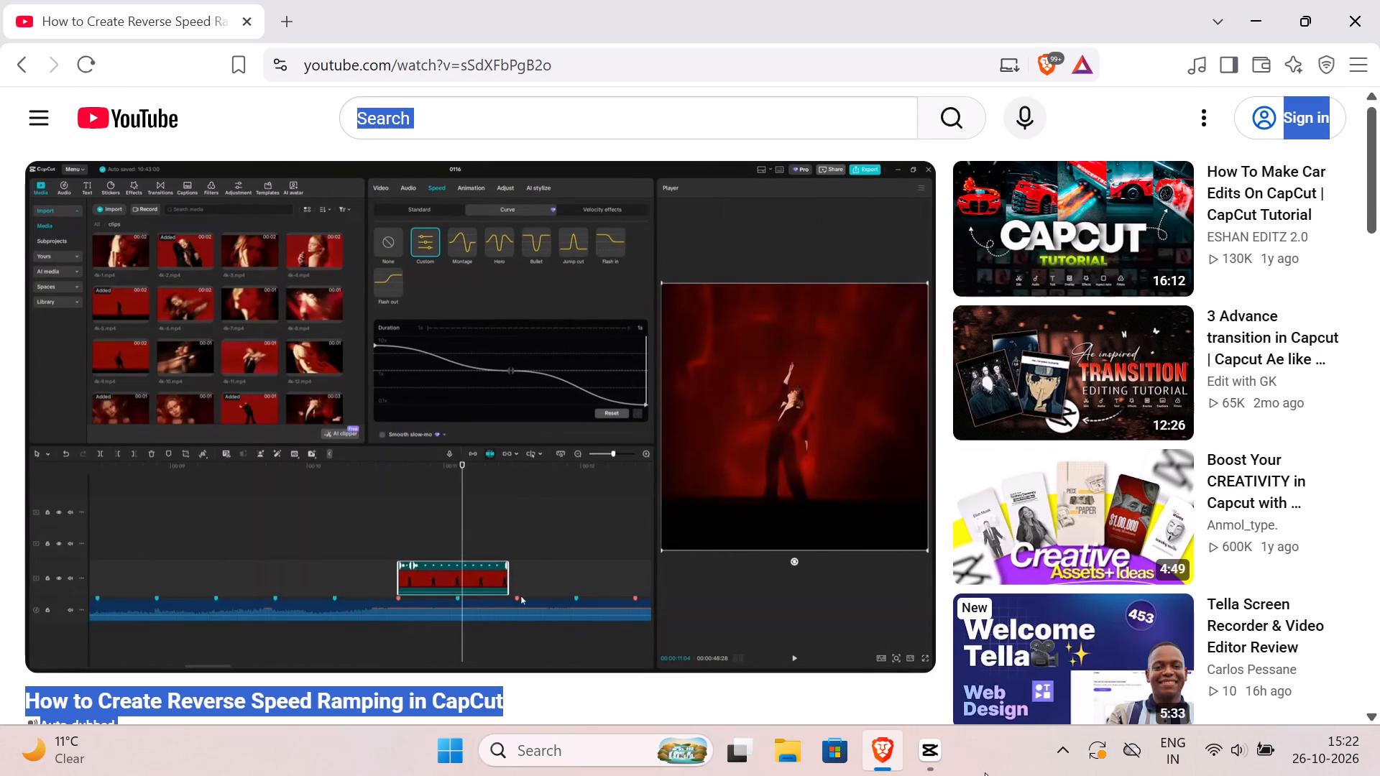
Switch back to CapCut and apply the Custom speed curve to the last clip.
left_click(934, 762)
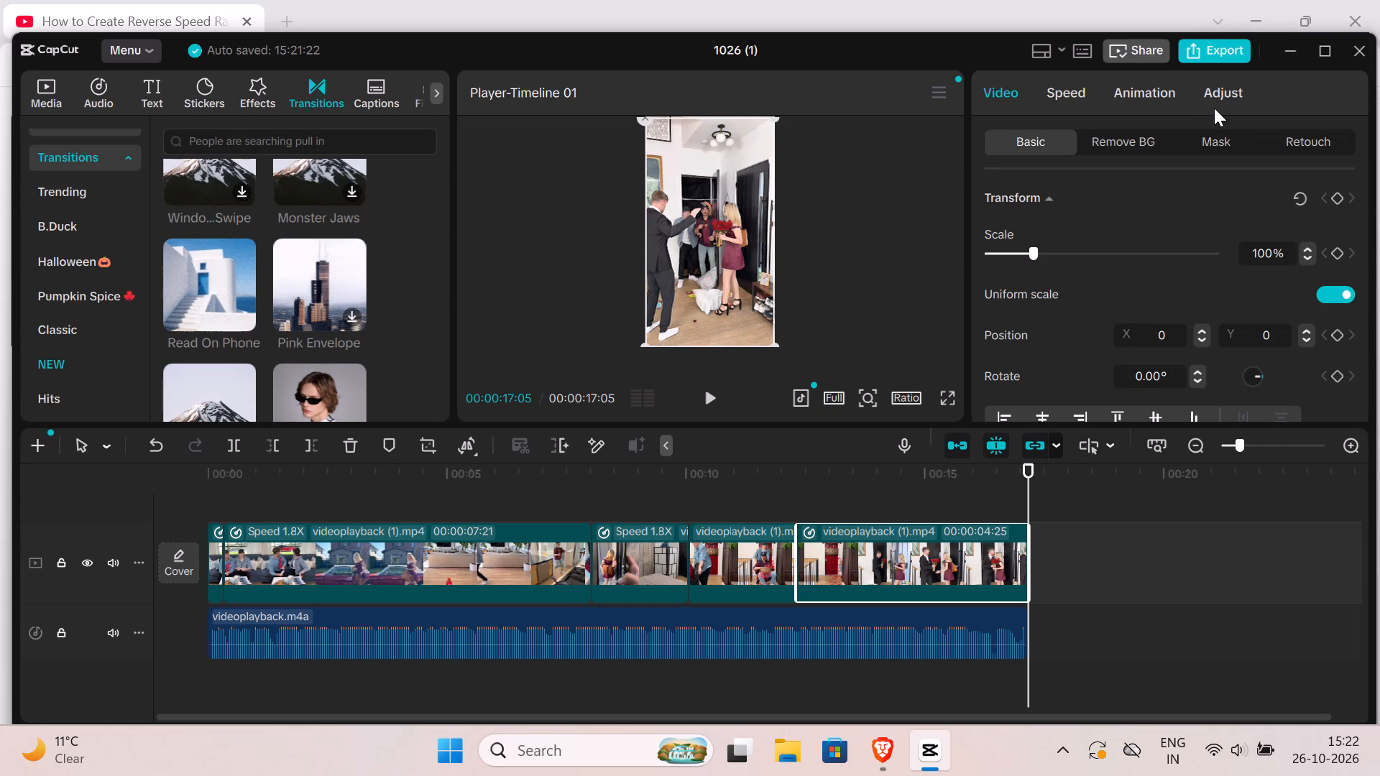
left_click(1124, 134)
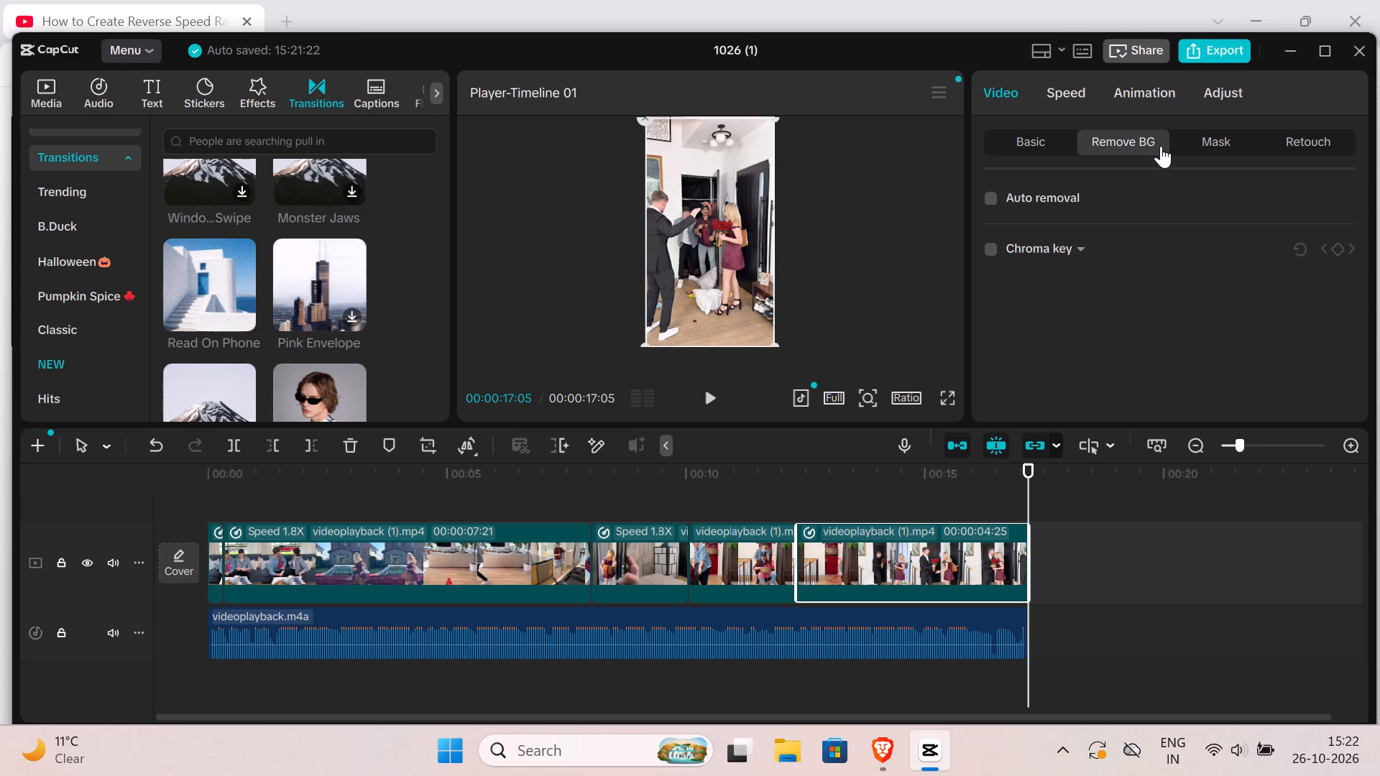
left_click(1252, 139)
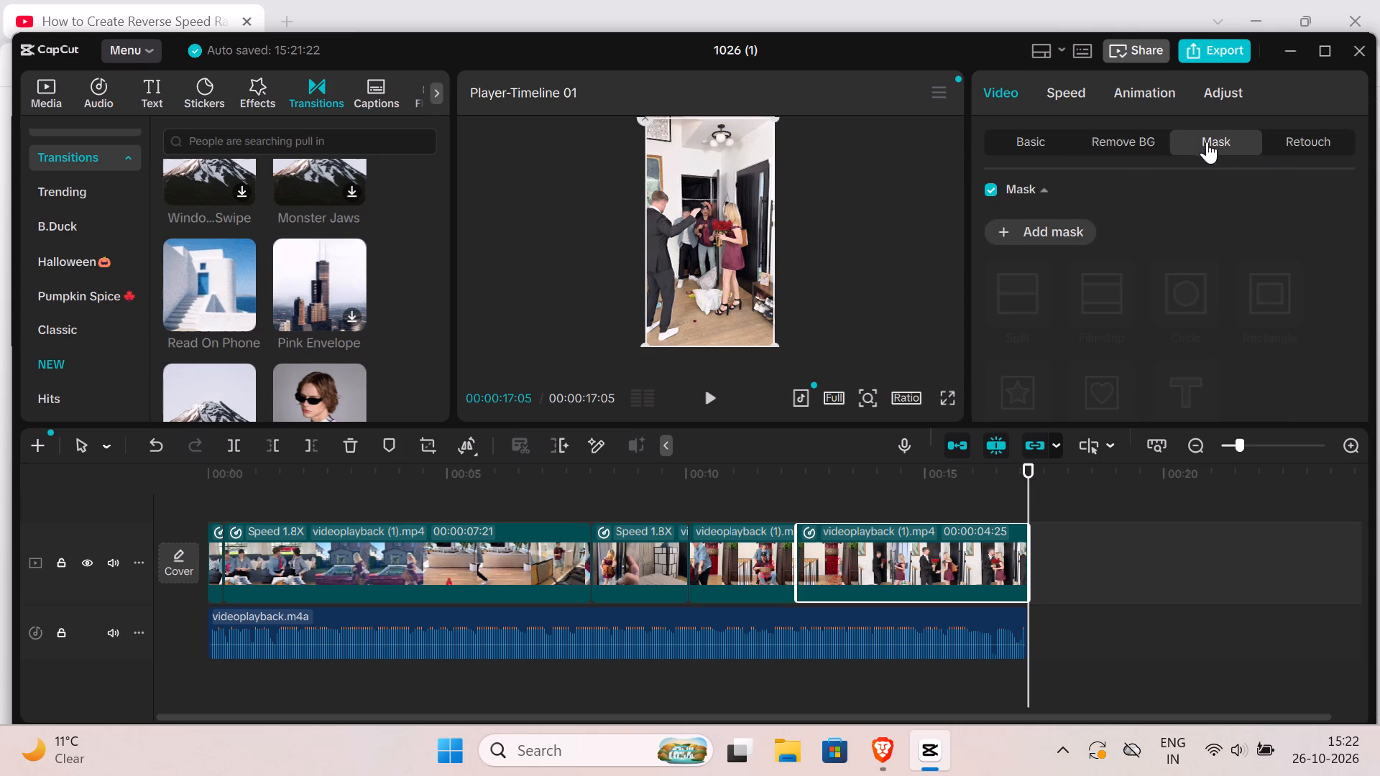
left_click(1062, 101)
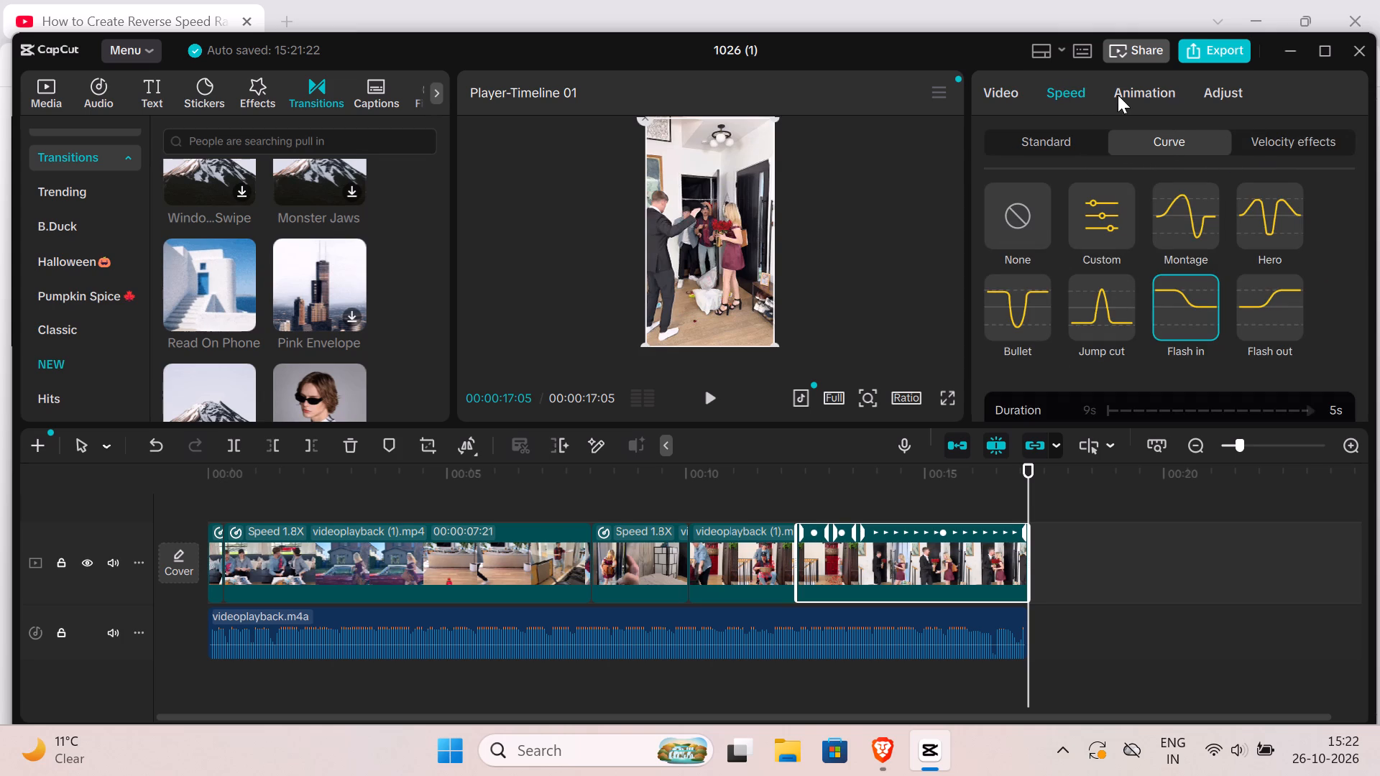
left_click(1095, 241)
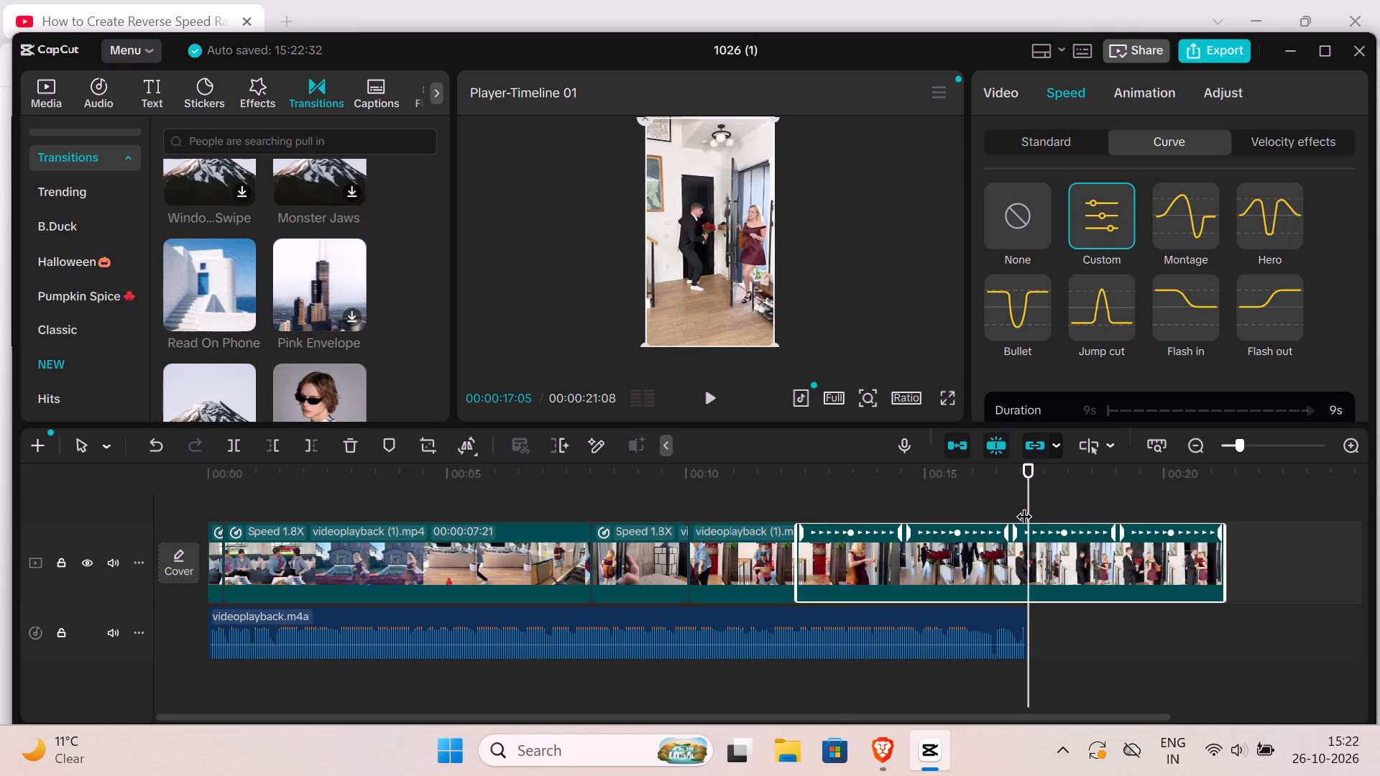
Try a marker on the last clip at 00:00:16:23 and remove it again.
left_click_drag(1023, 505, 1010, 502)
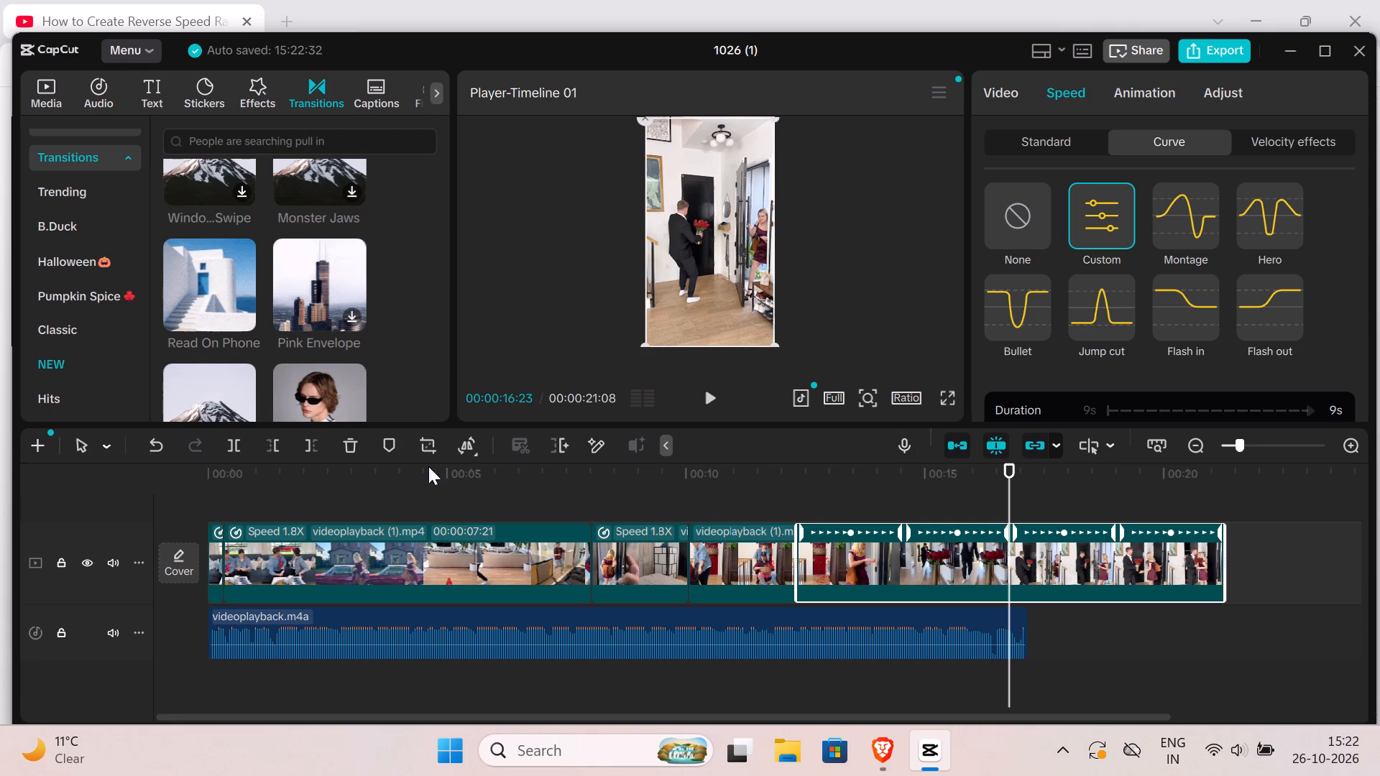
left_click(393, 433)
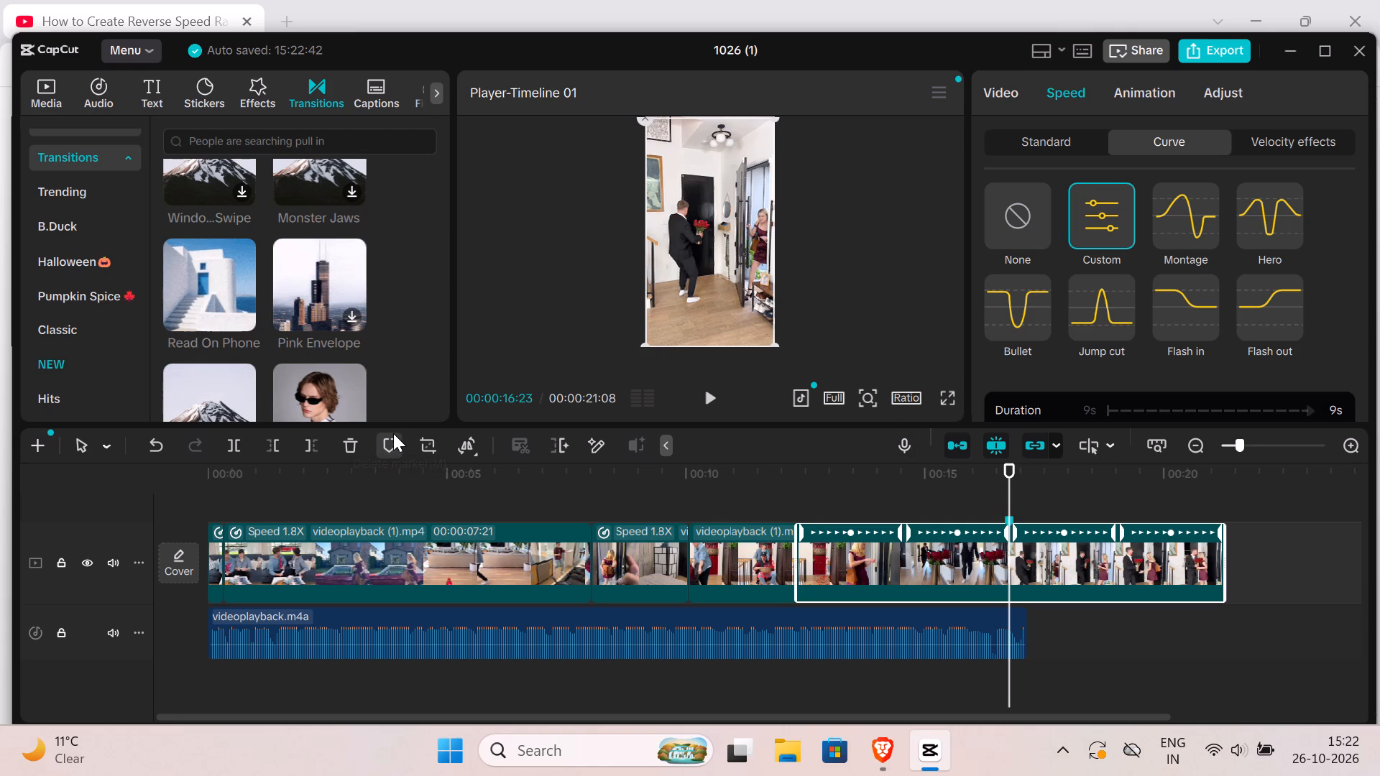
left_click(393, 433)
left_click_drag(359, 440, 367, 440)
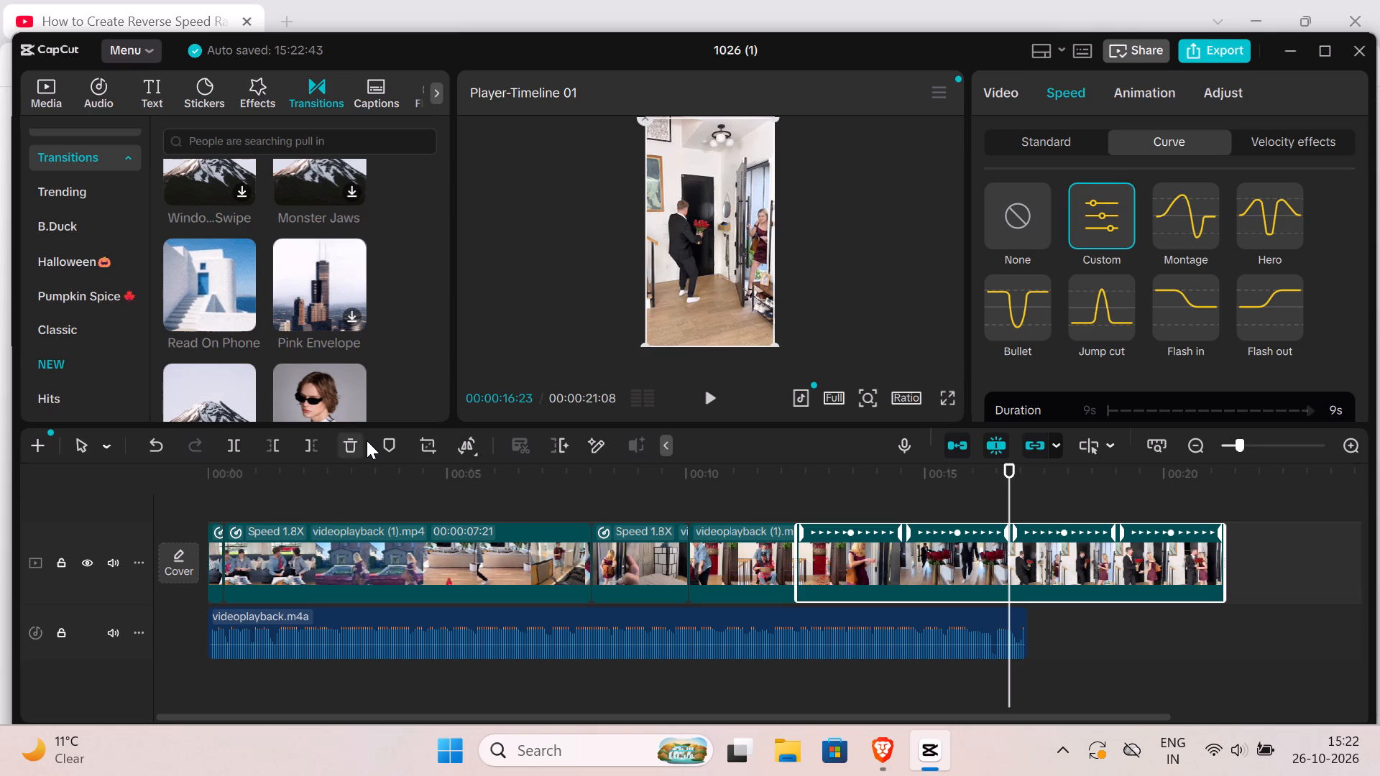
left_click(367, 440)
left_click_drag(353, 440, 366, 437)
Move the playhead to 00:00:19:00 within the last clip.
left_click(1123, 522)
left_click(1117, 521)
left_click_drag(1021, 509, 1007, 536)
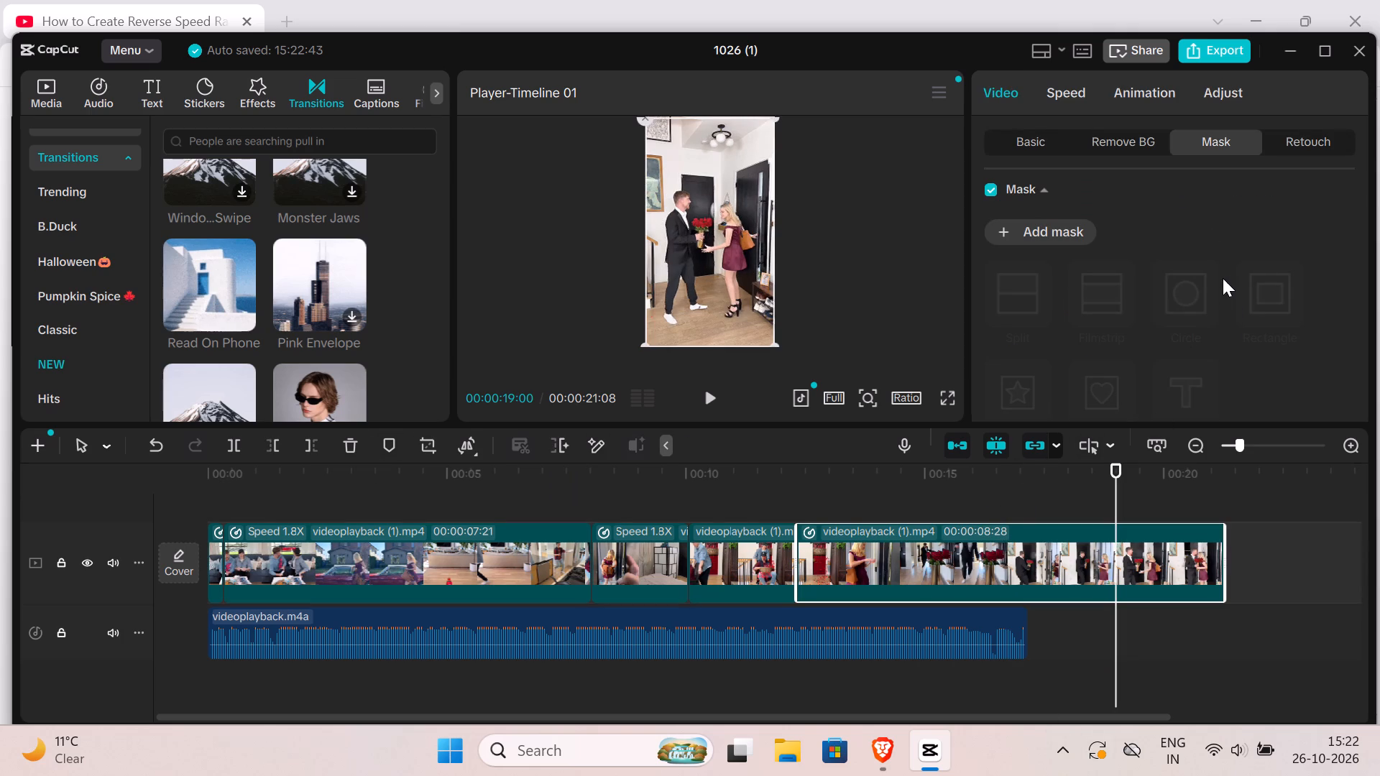
Examine the last clip's Custom speed curve graph and move the playhead to 00:00:15:27.
left_click(1067, 86)
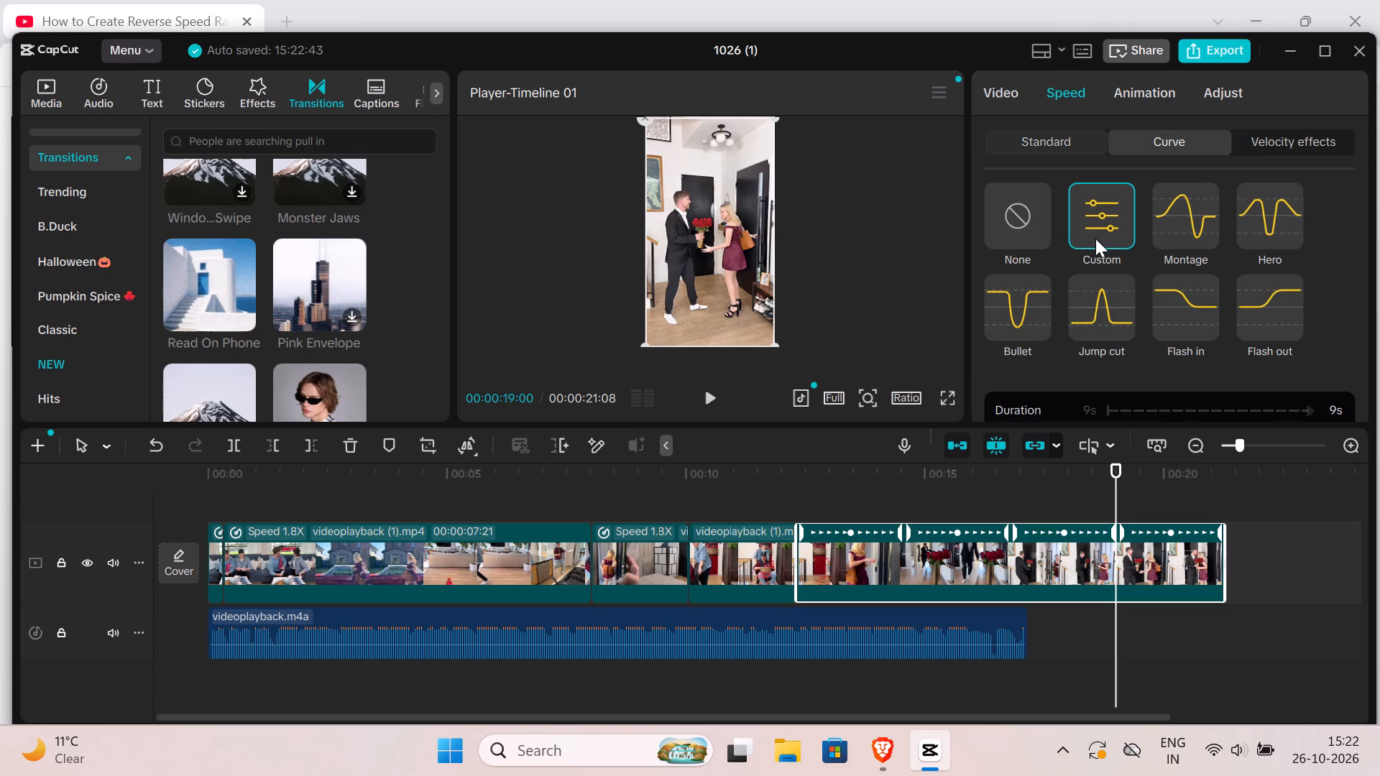
left_click_drag(1095, 241, 1095, 230)
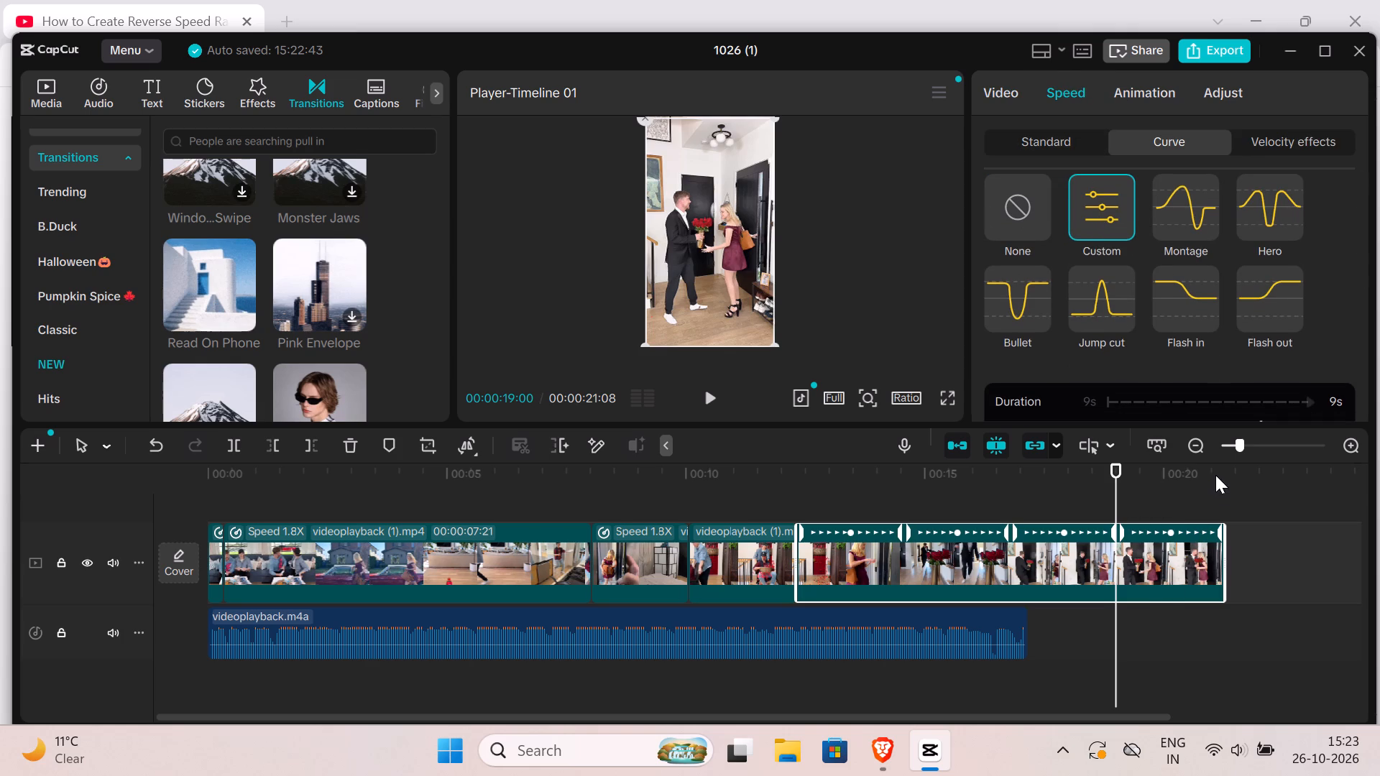
left_click(1136, 421)
left_click(1141, 379)
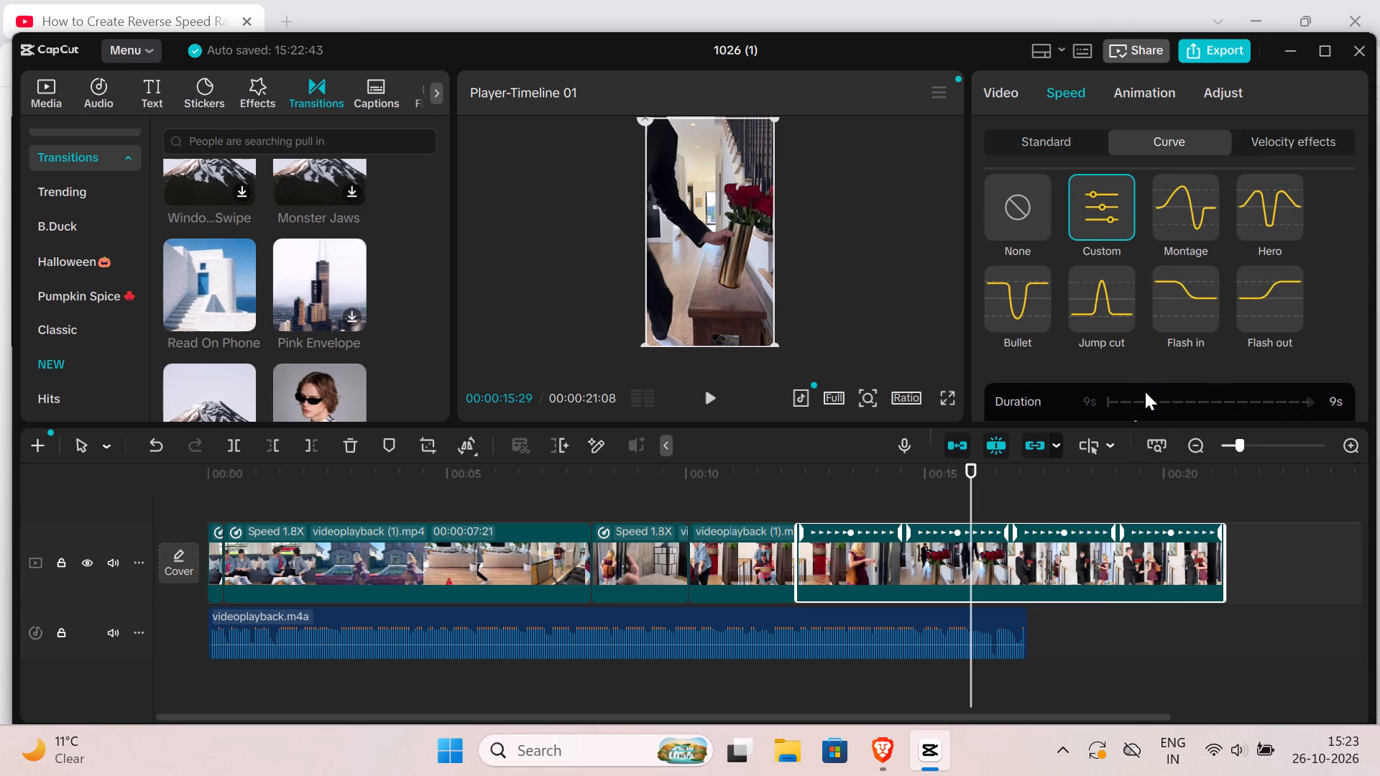
left_click(1145, 392)
left_click_drag(1148, 390, 1256, 389)
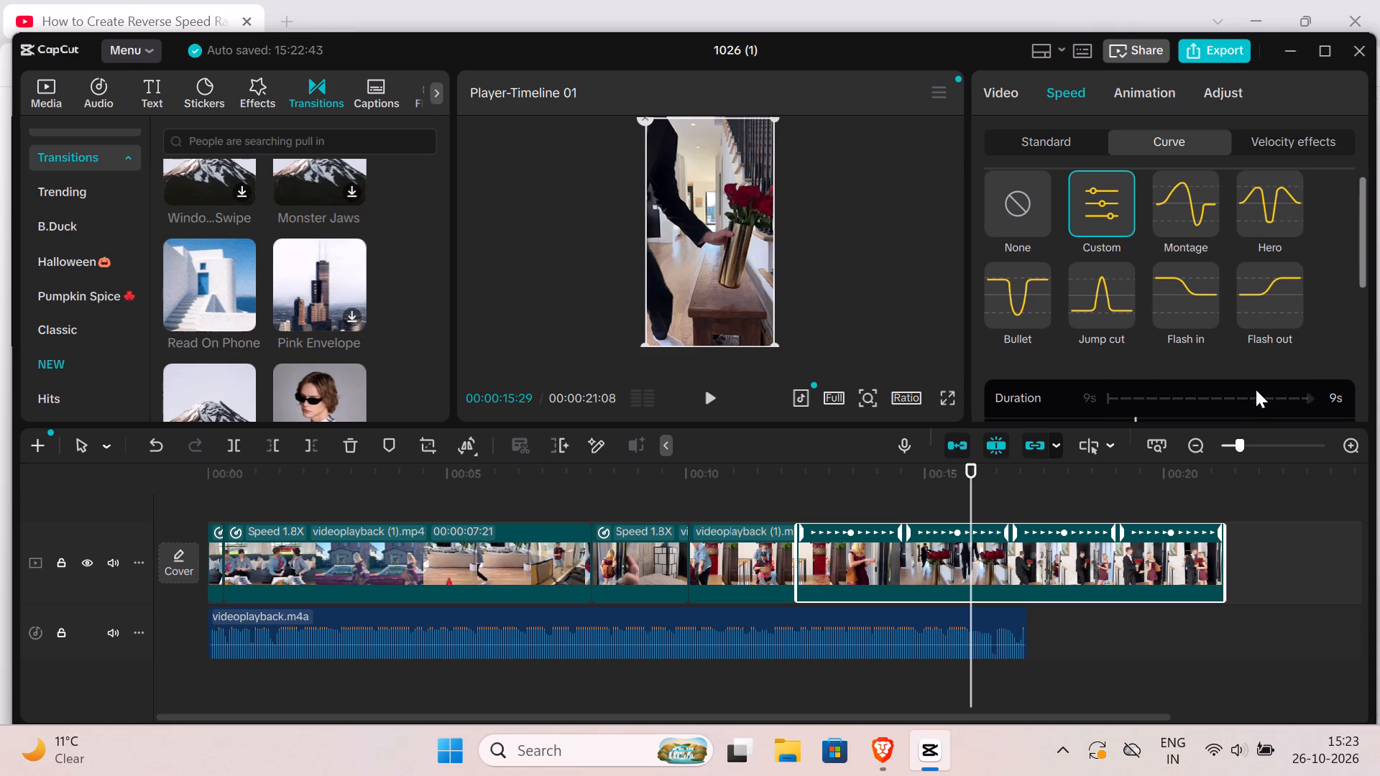
left_click_drag(1256, 389, 1315, 208)
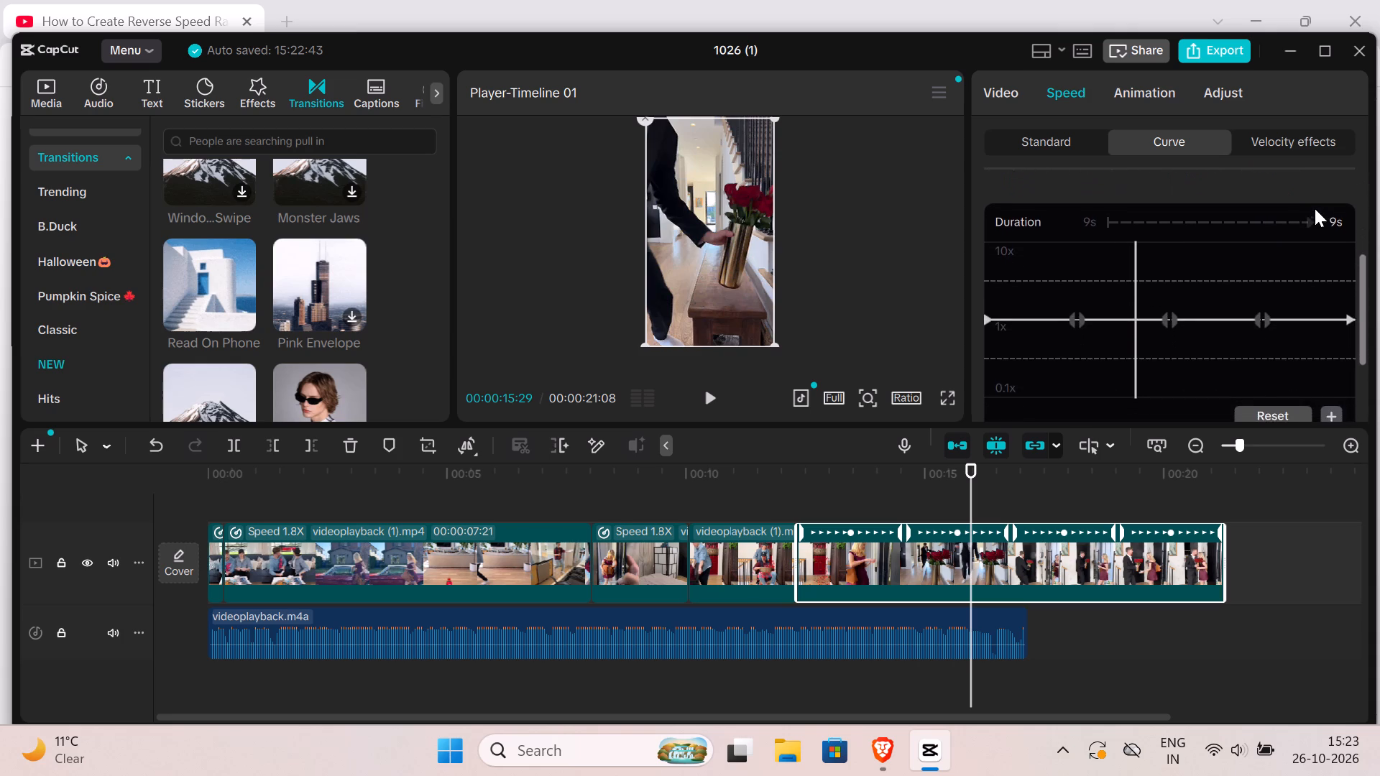
left_click_drag(1315, 208, 1316, 162)
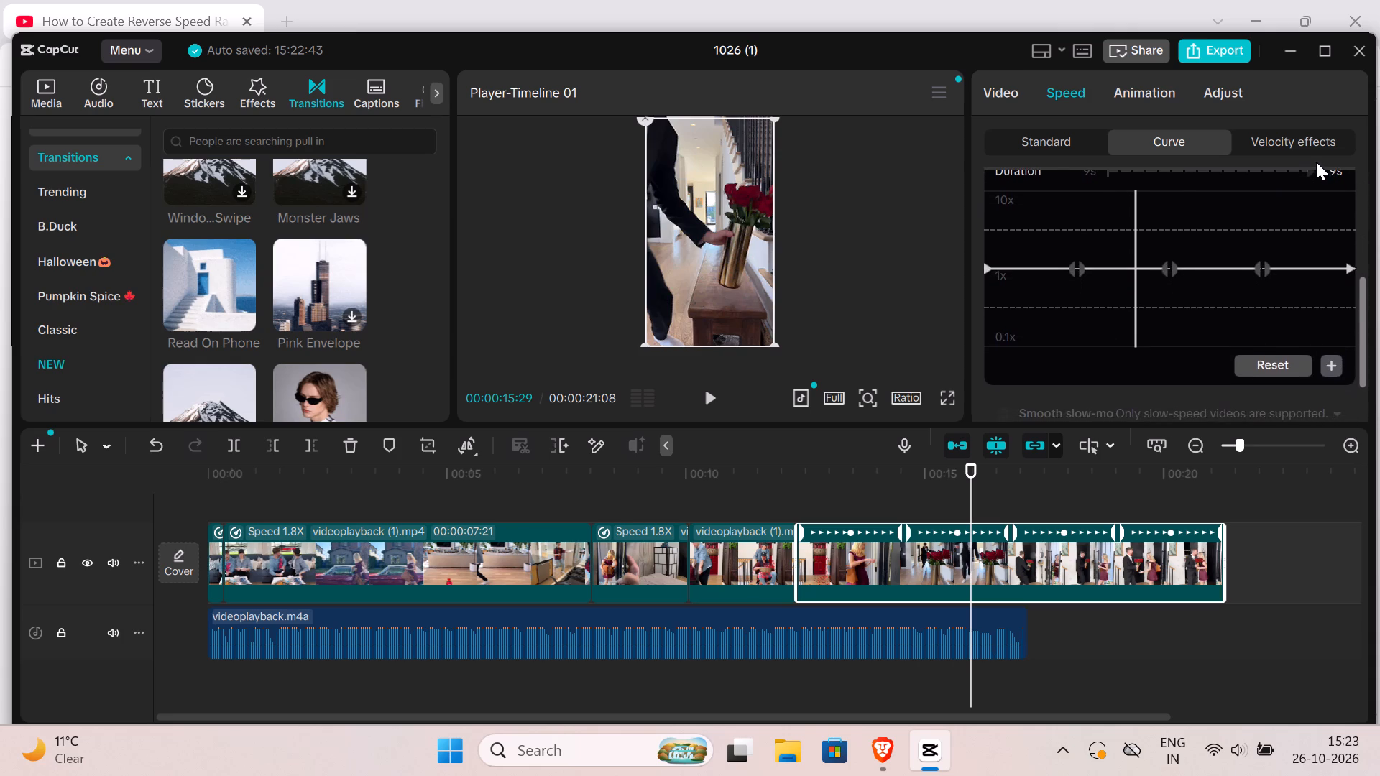
left_click_drag(1316, 162, 1315, 182)
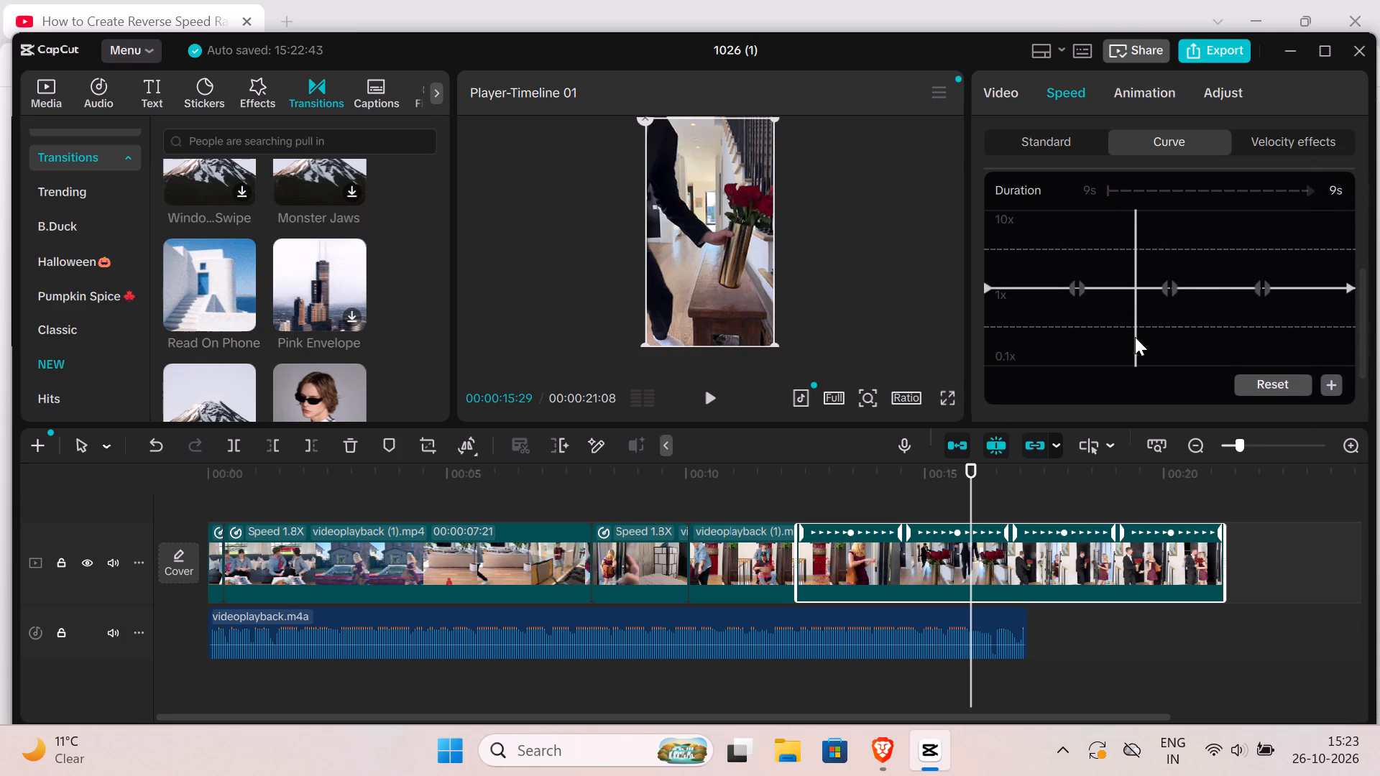
left_click(1133, 272)
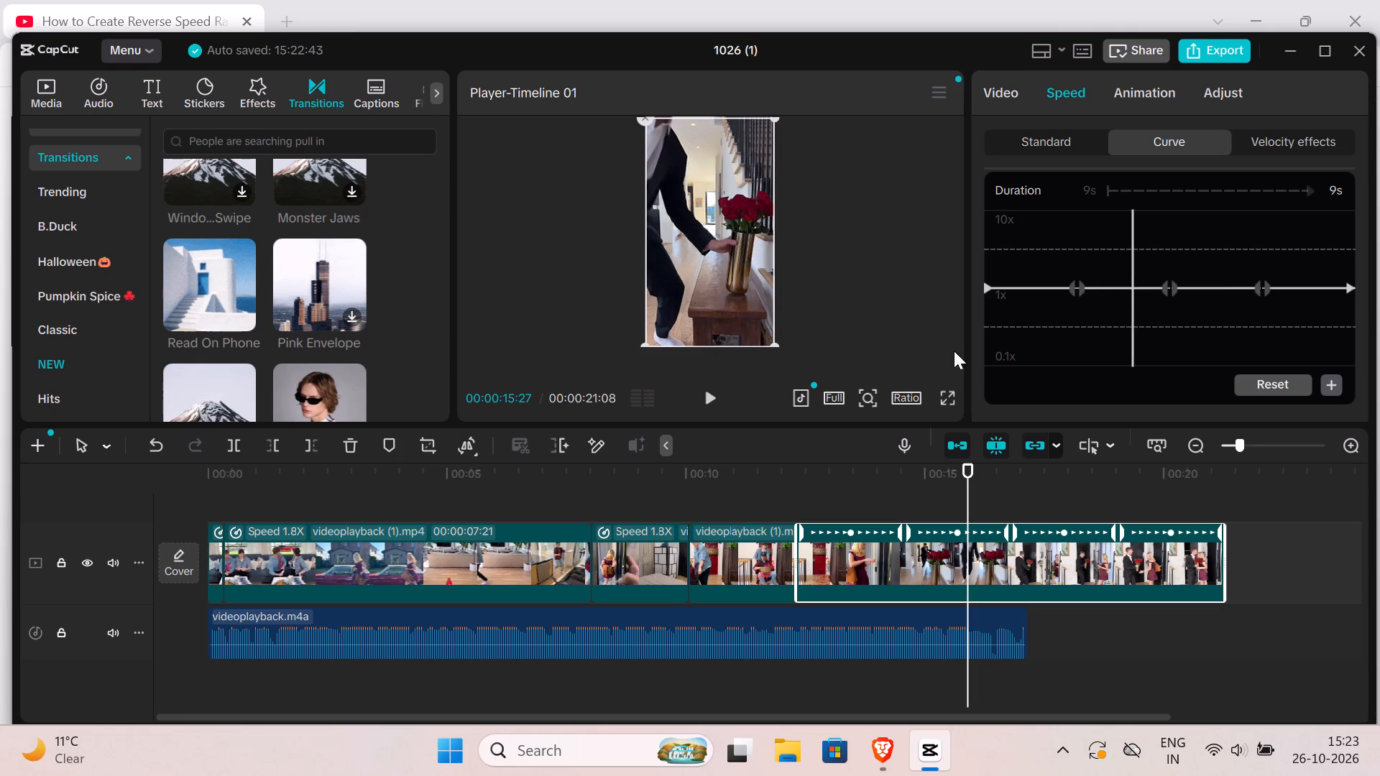
Delete the short 1.00x clip directly before the last clip.
left_click(740, 558)
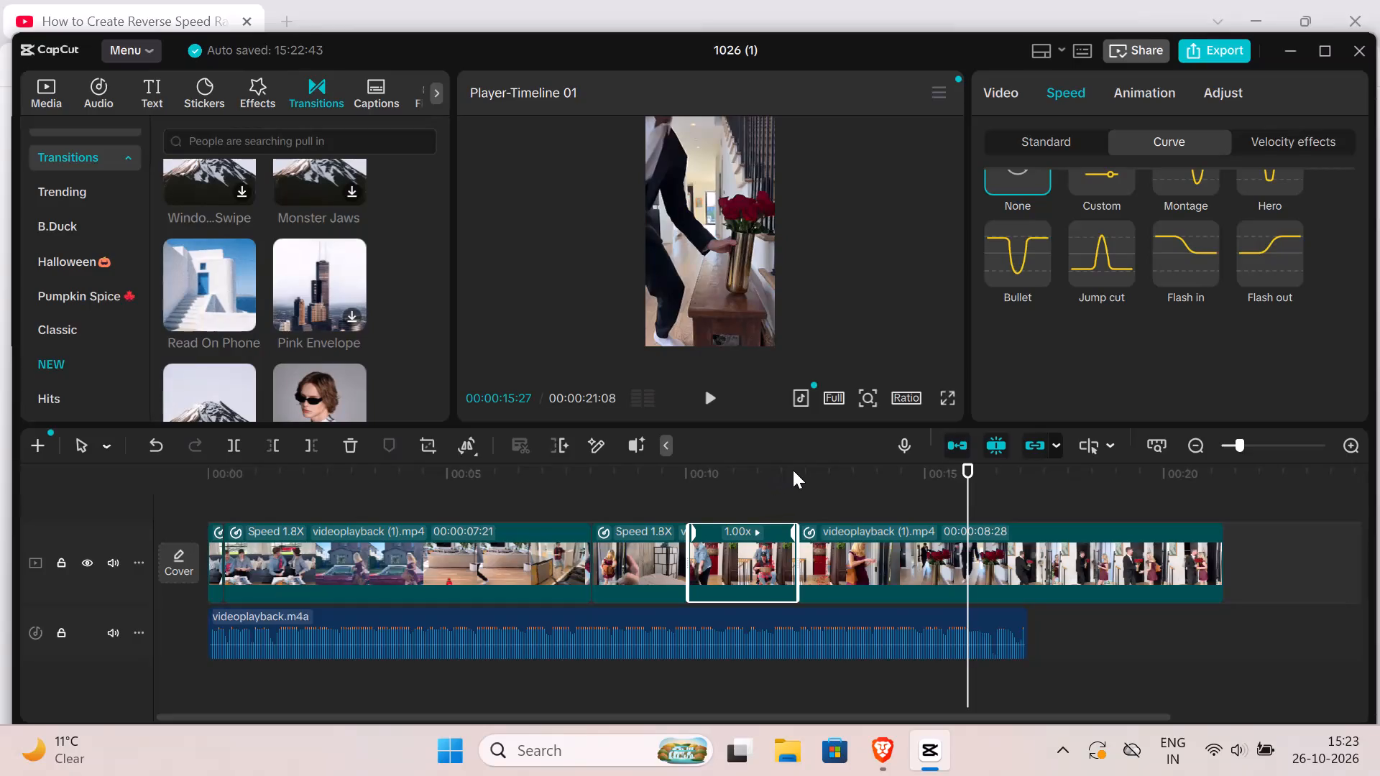
left_click(354, 443)
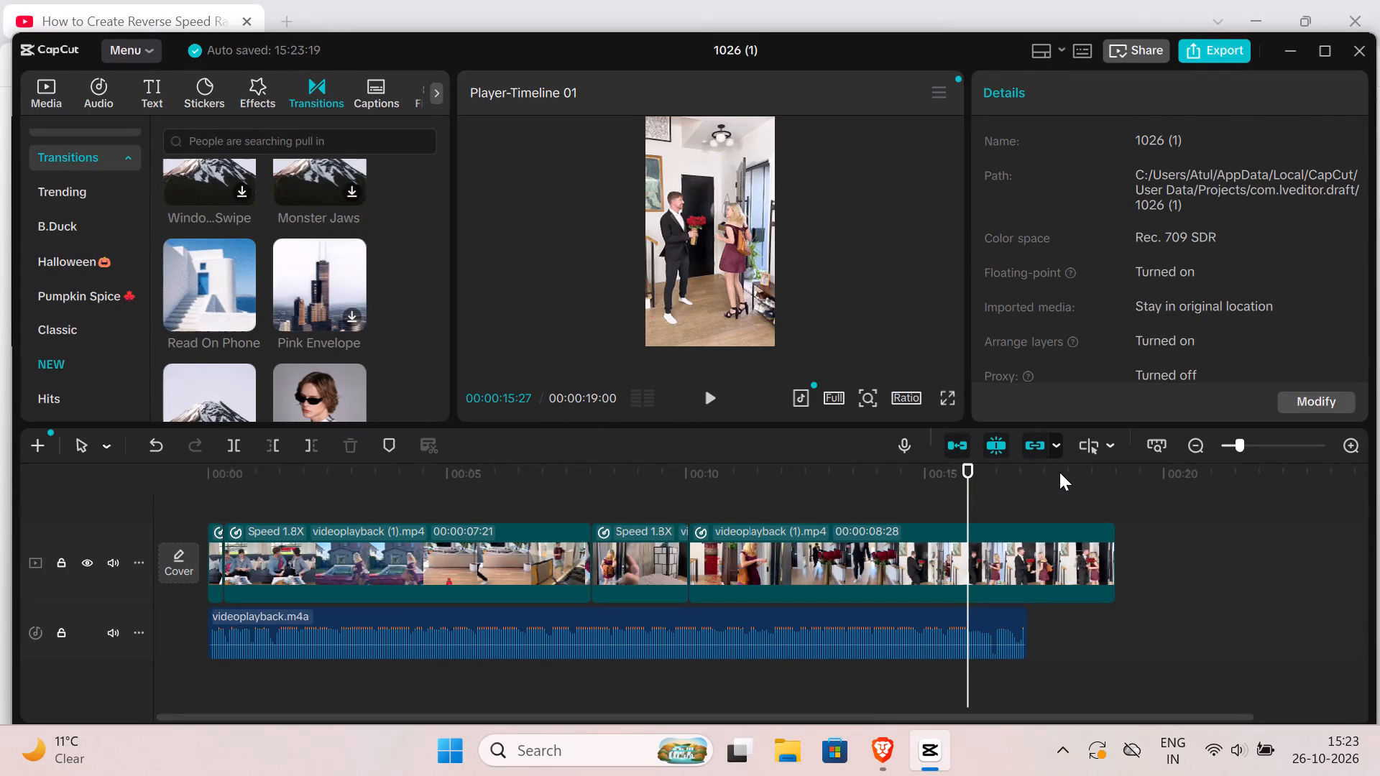
Scrub across the cut before the last clip, between 00:00:09:25 and 00:00:11:16, to check the join.
left_click(707, 500)
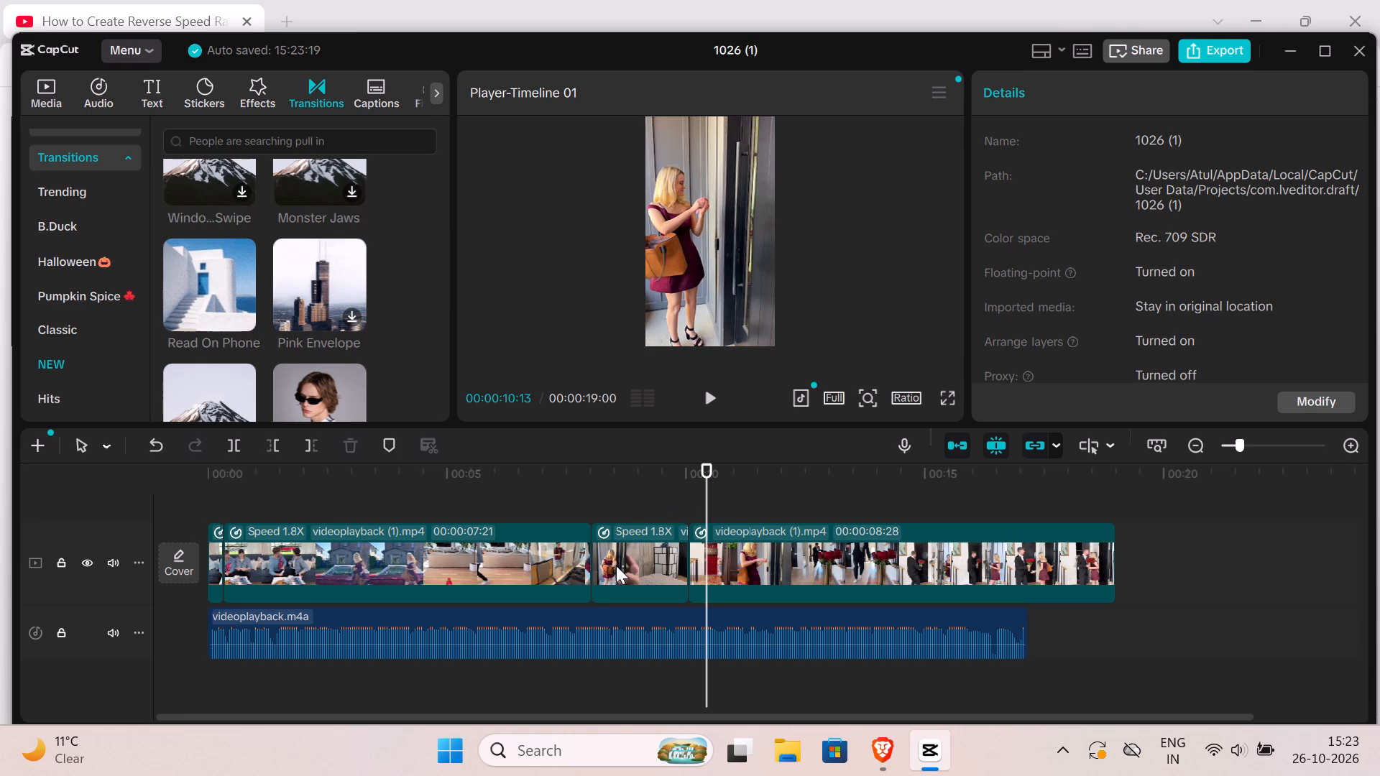
left_click(616, 565)
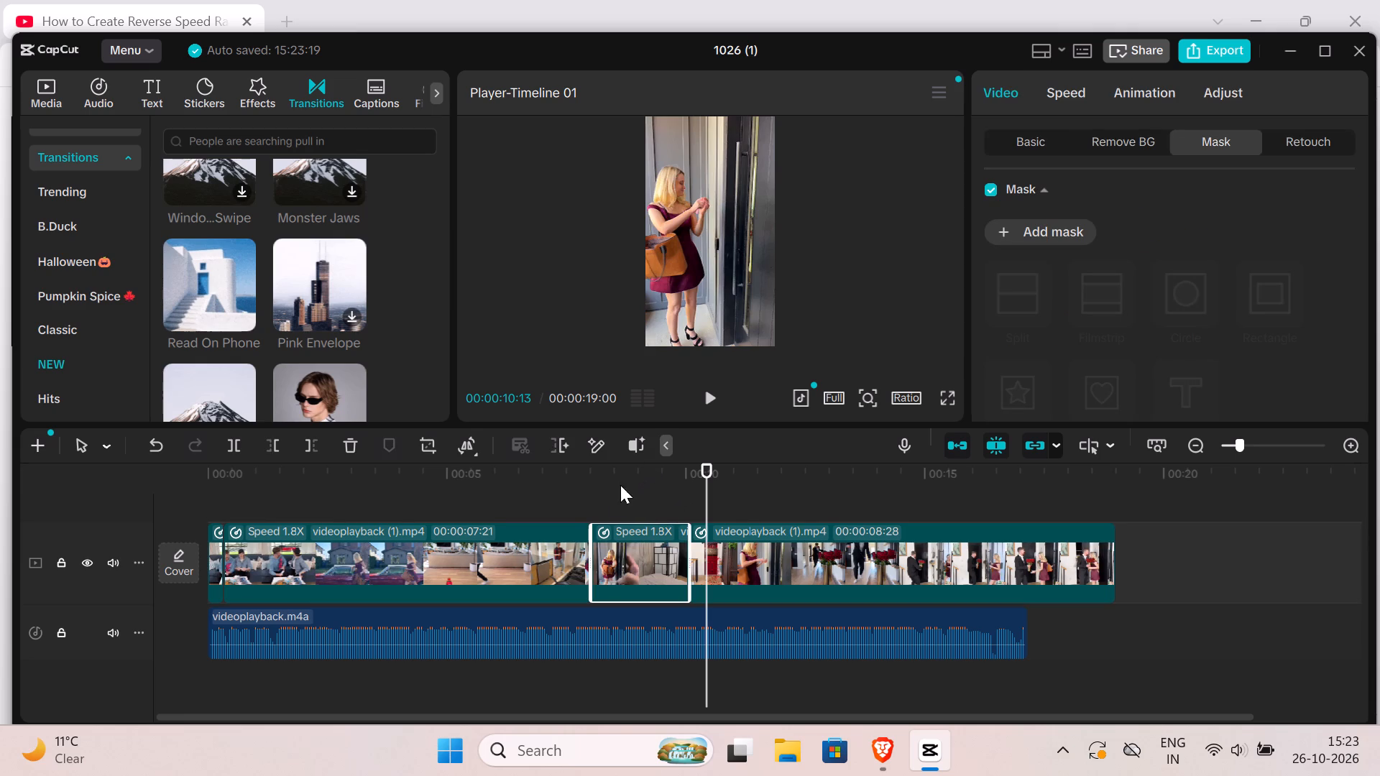
left_click(613, 495)
left_click_drag(615, 487, 679, 495)
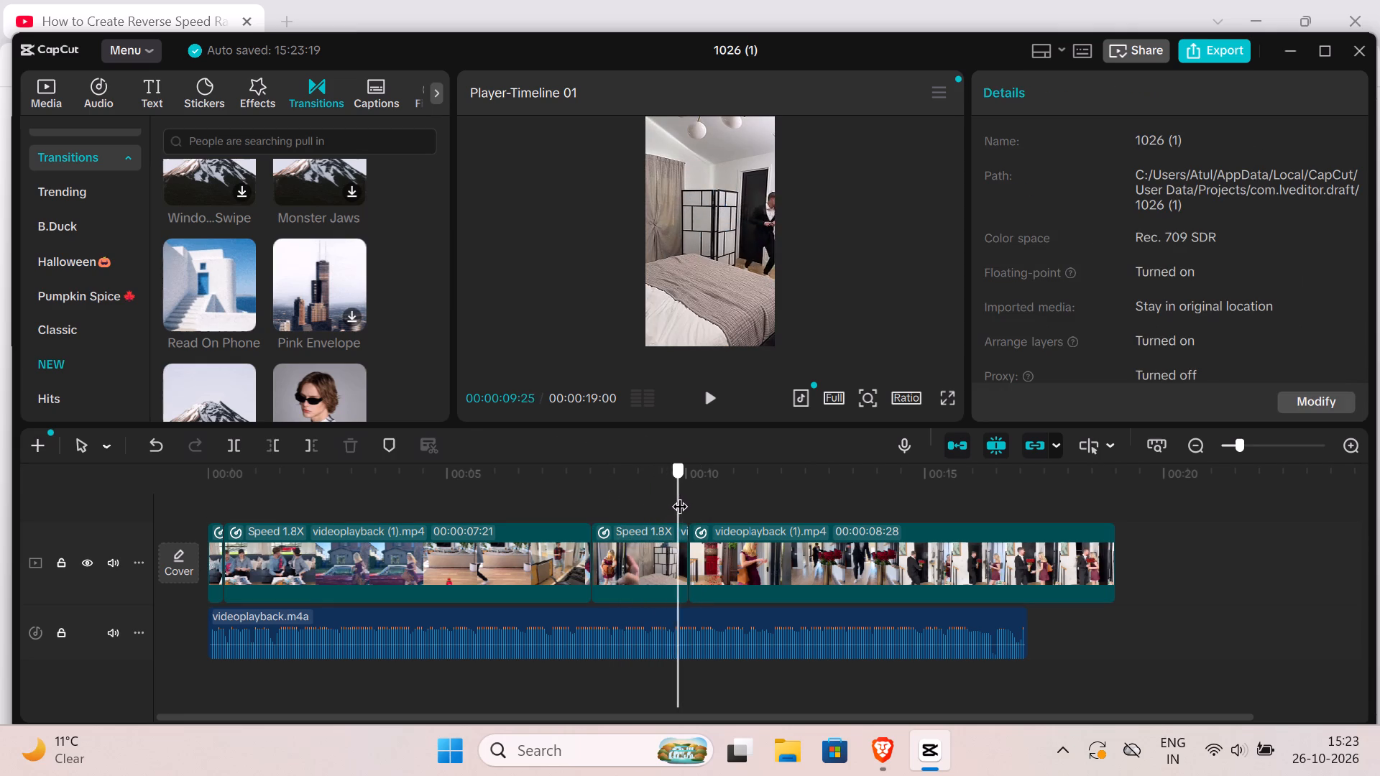
left_click_drag(679, 495, 737, 502)
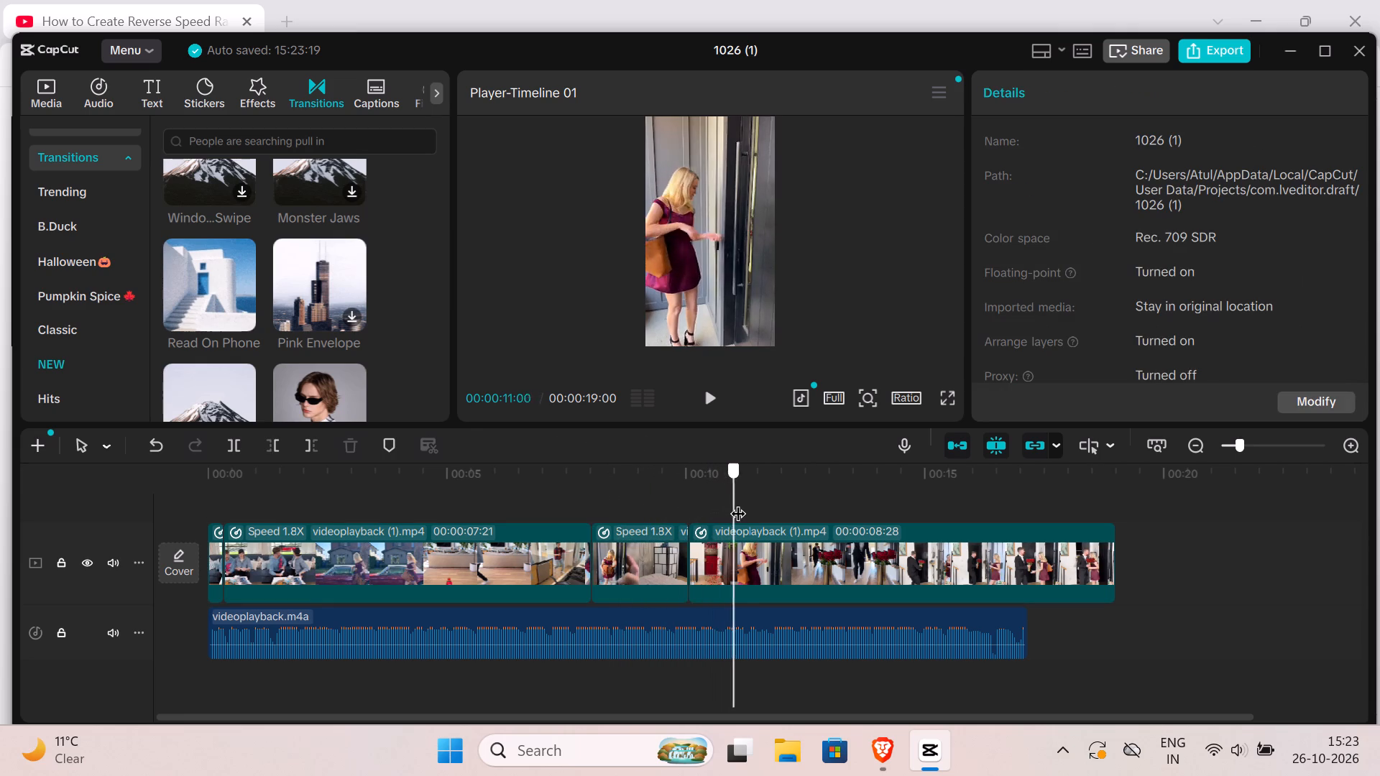
left_click_drag(737, 502, 760, 505)
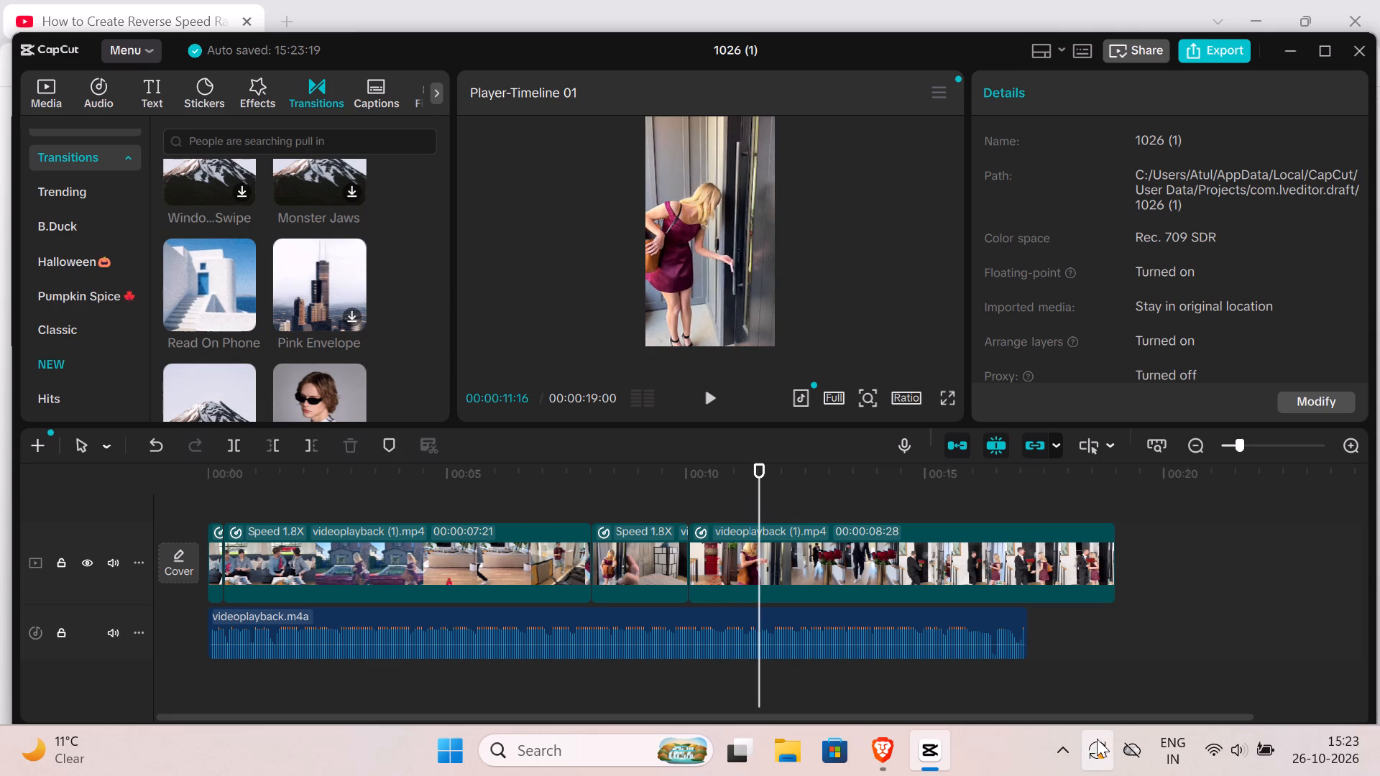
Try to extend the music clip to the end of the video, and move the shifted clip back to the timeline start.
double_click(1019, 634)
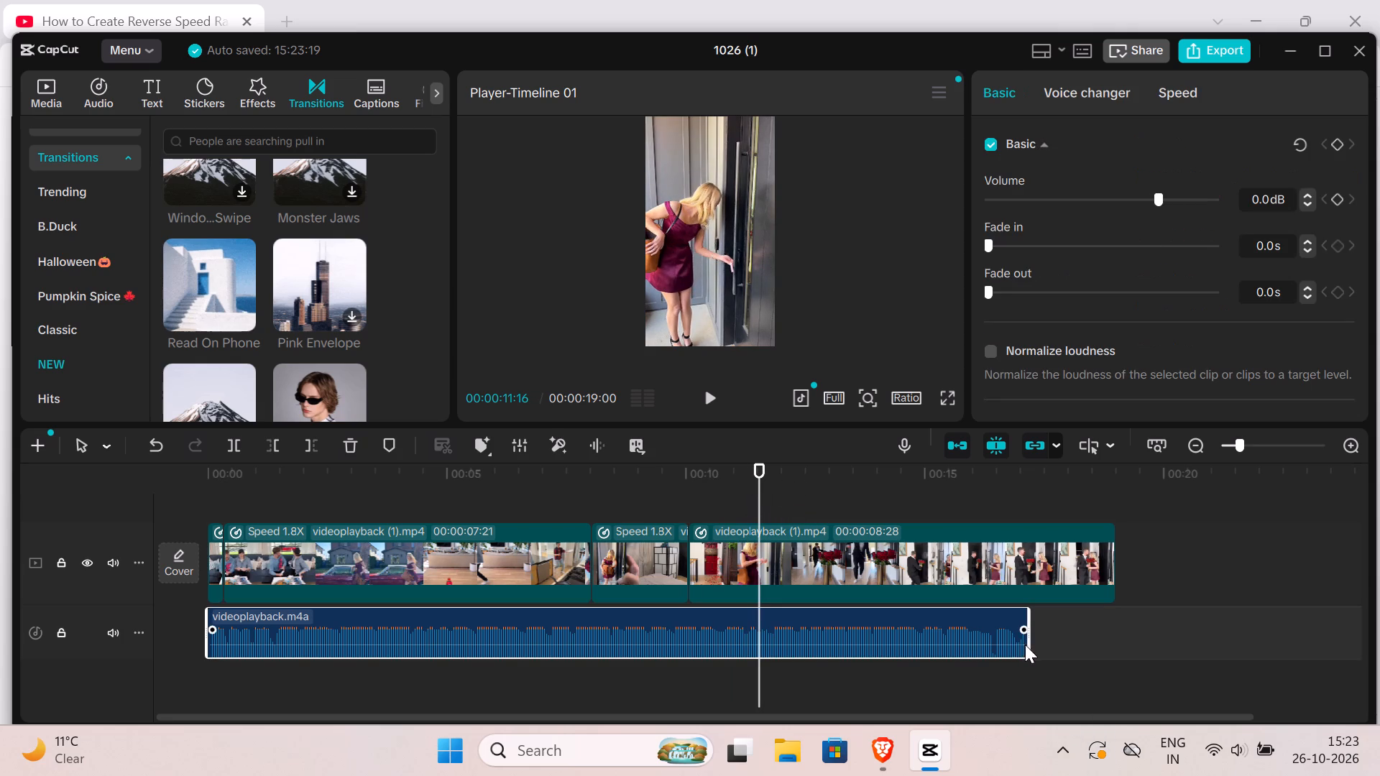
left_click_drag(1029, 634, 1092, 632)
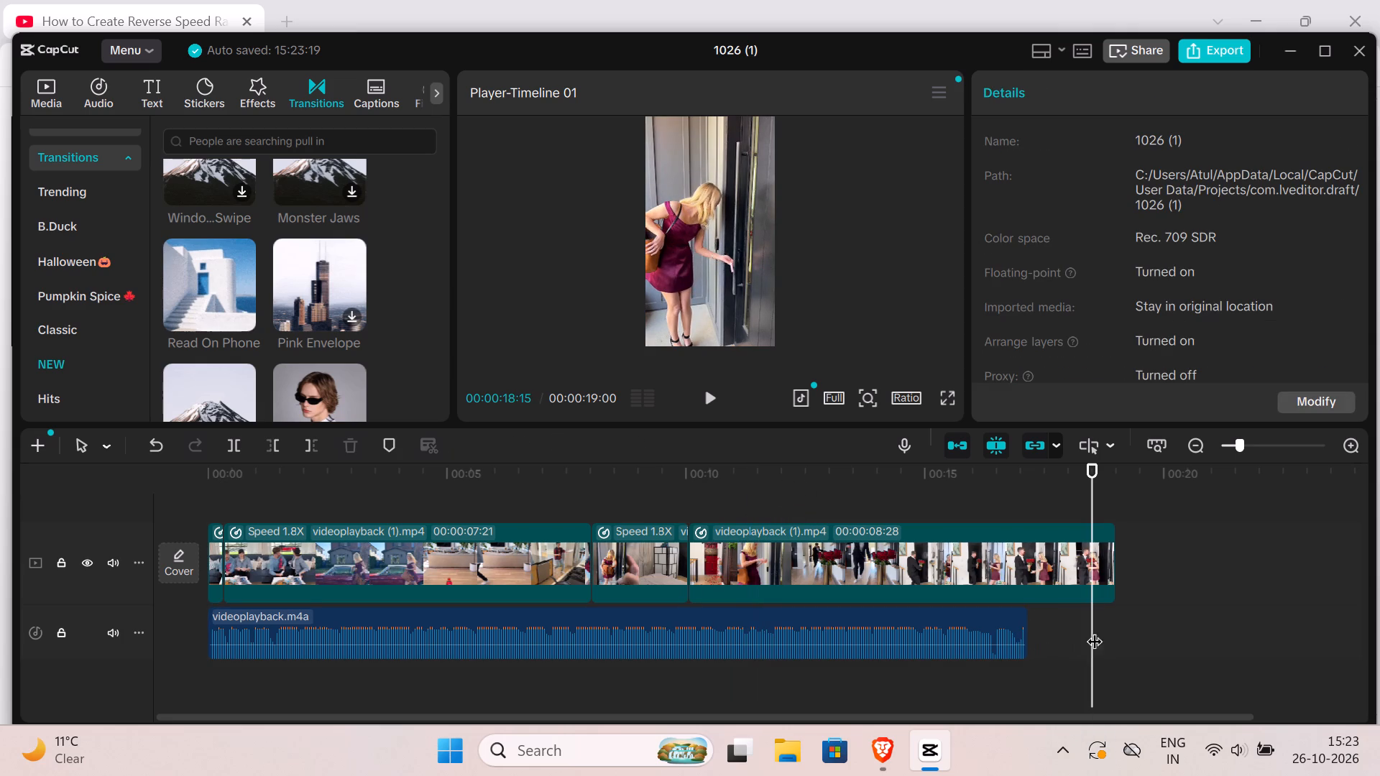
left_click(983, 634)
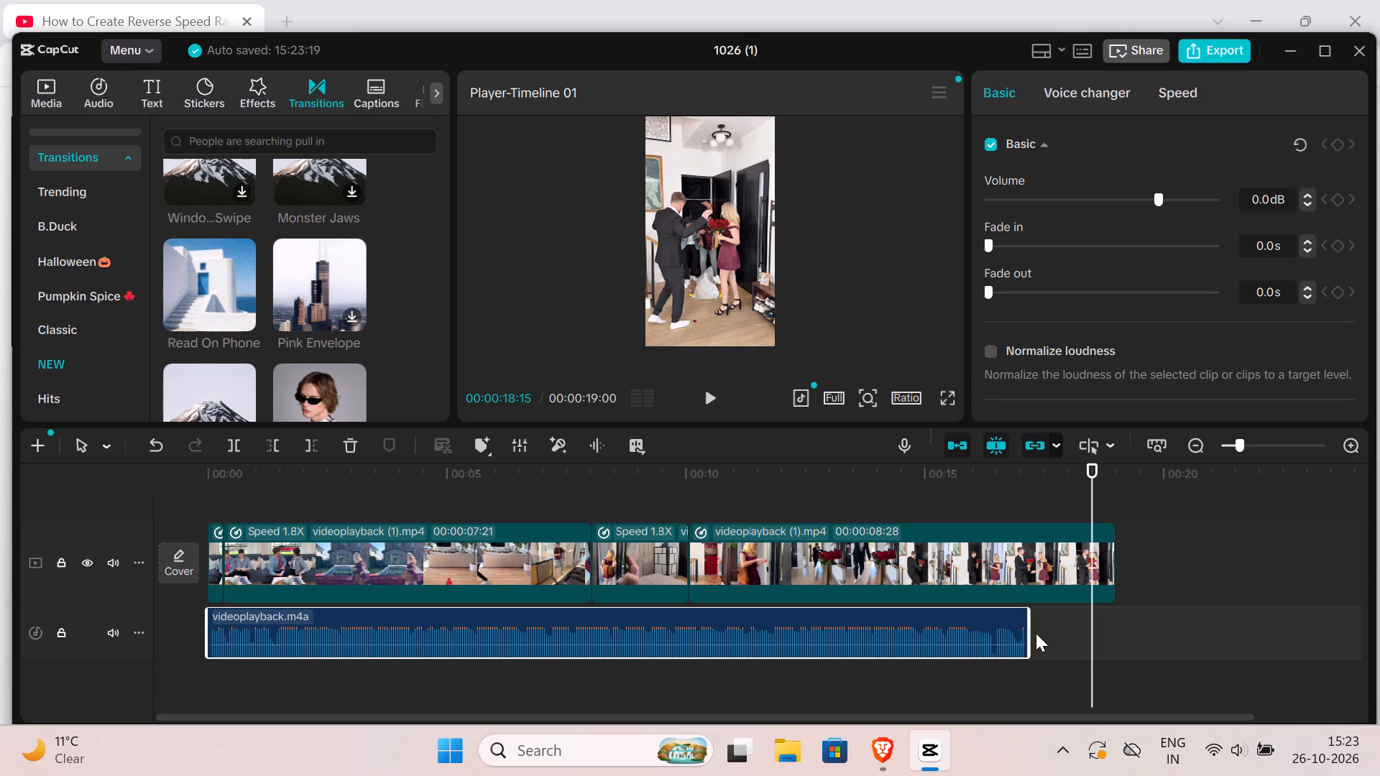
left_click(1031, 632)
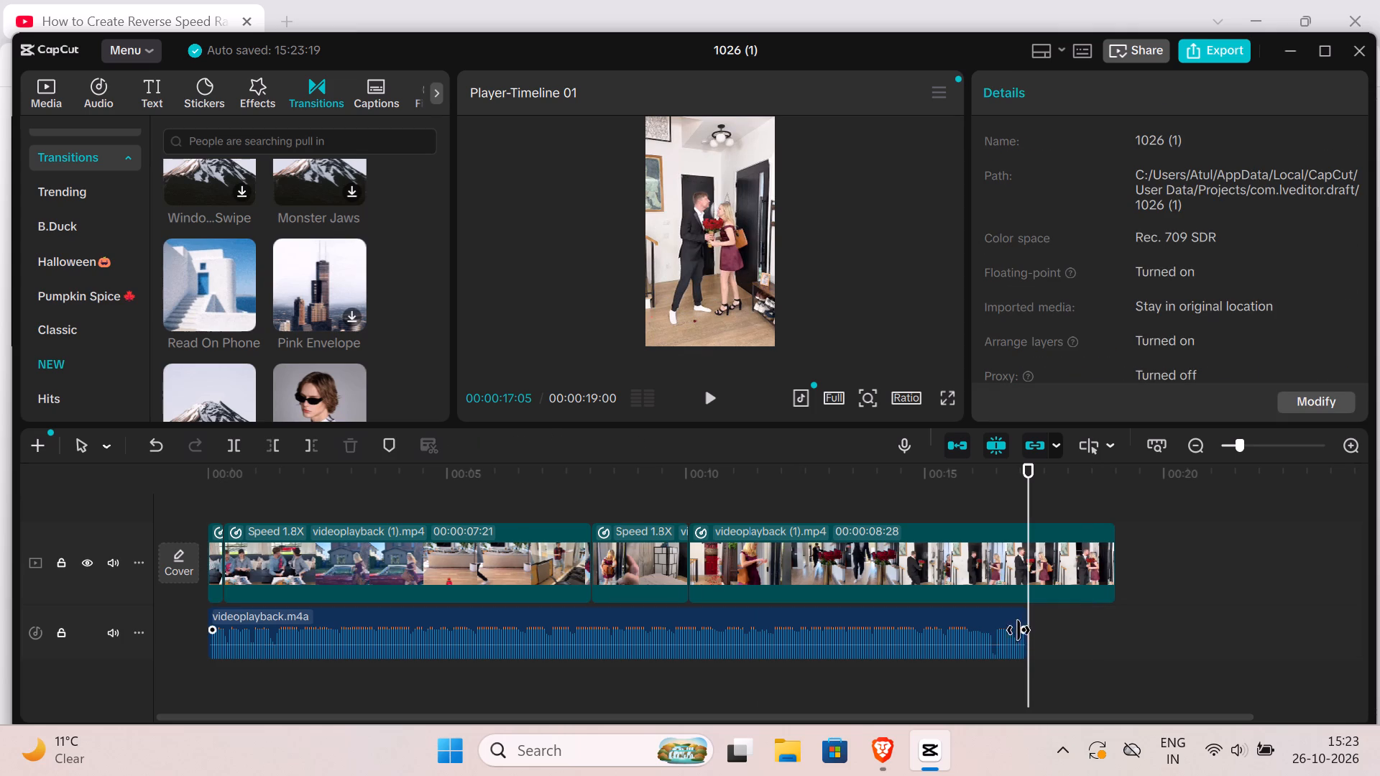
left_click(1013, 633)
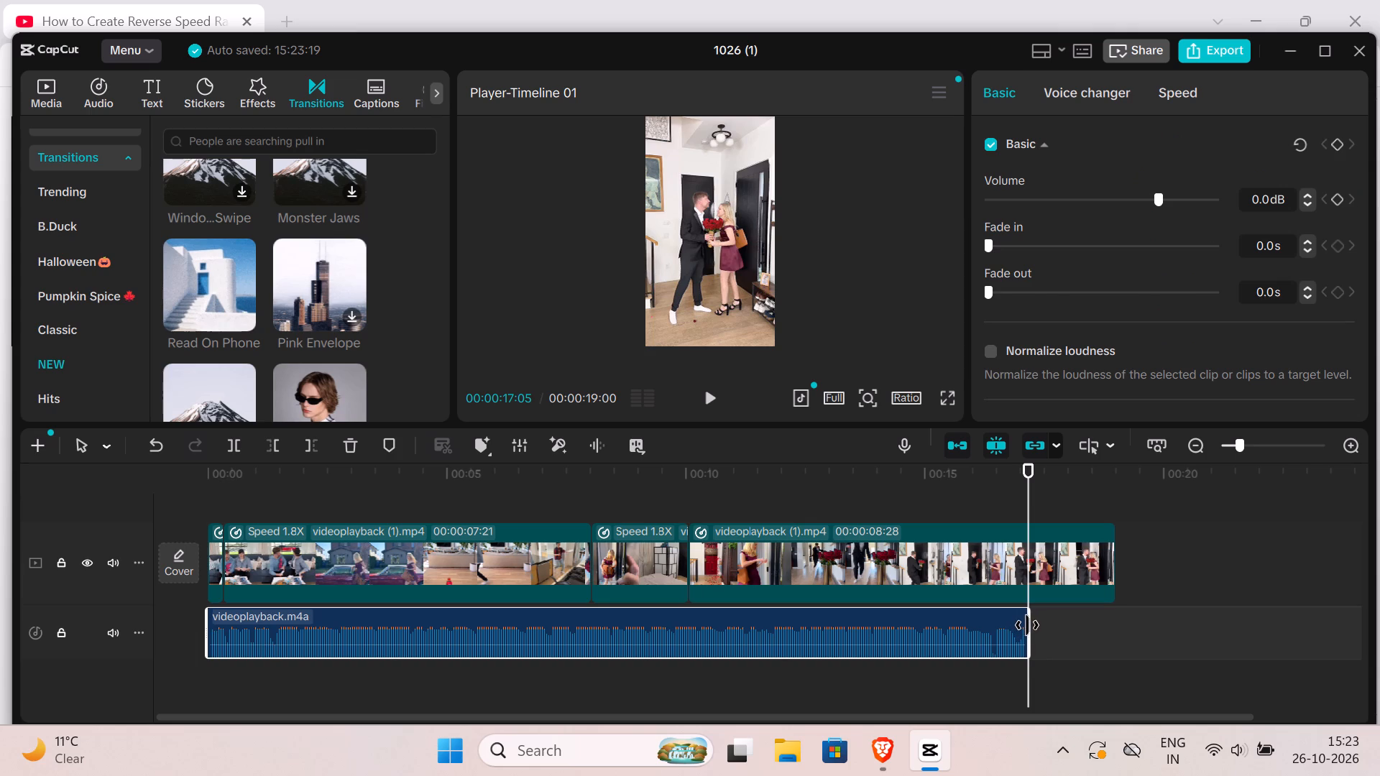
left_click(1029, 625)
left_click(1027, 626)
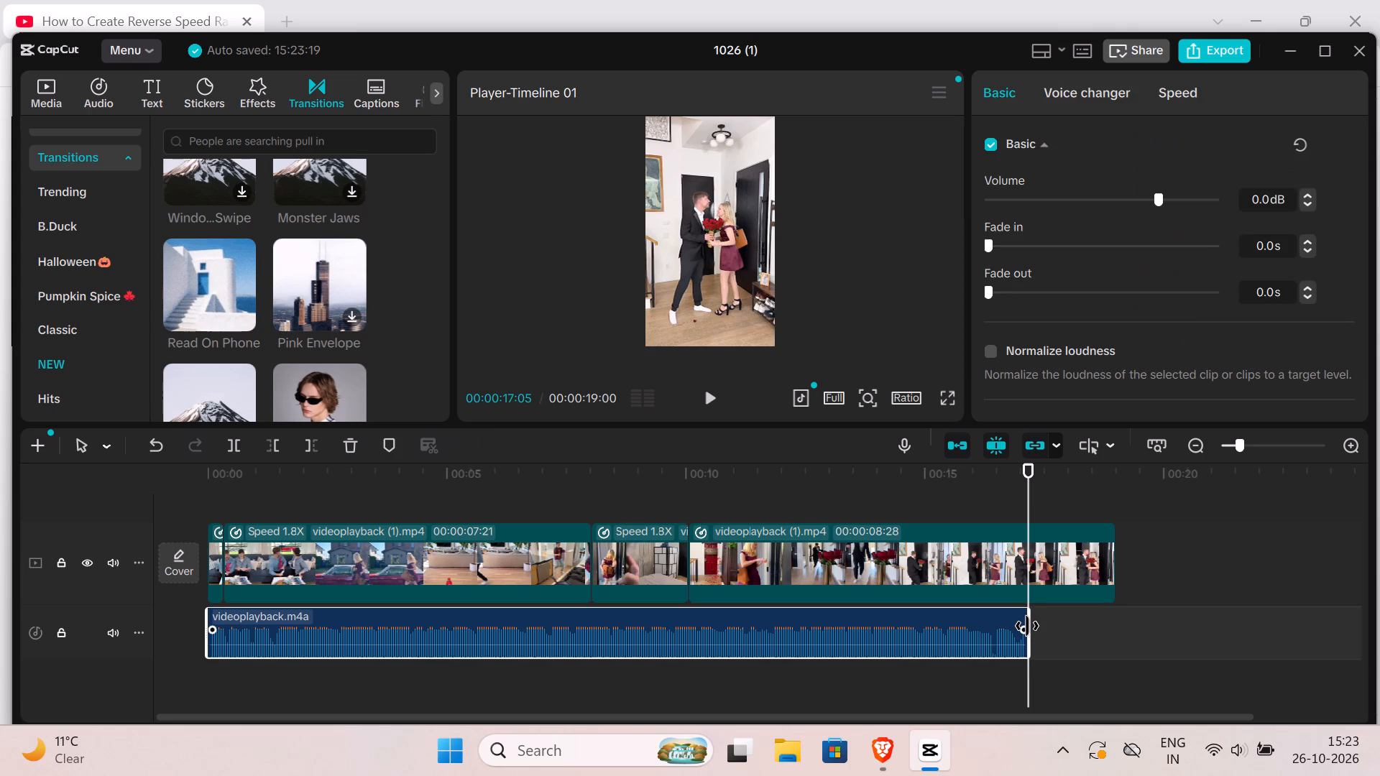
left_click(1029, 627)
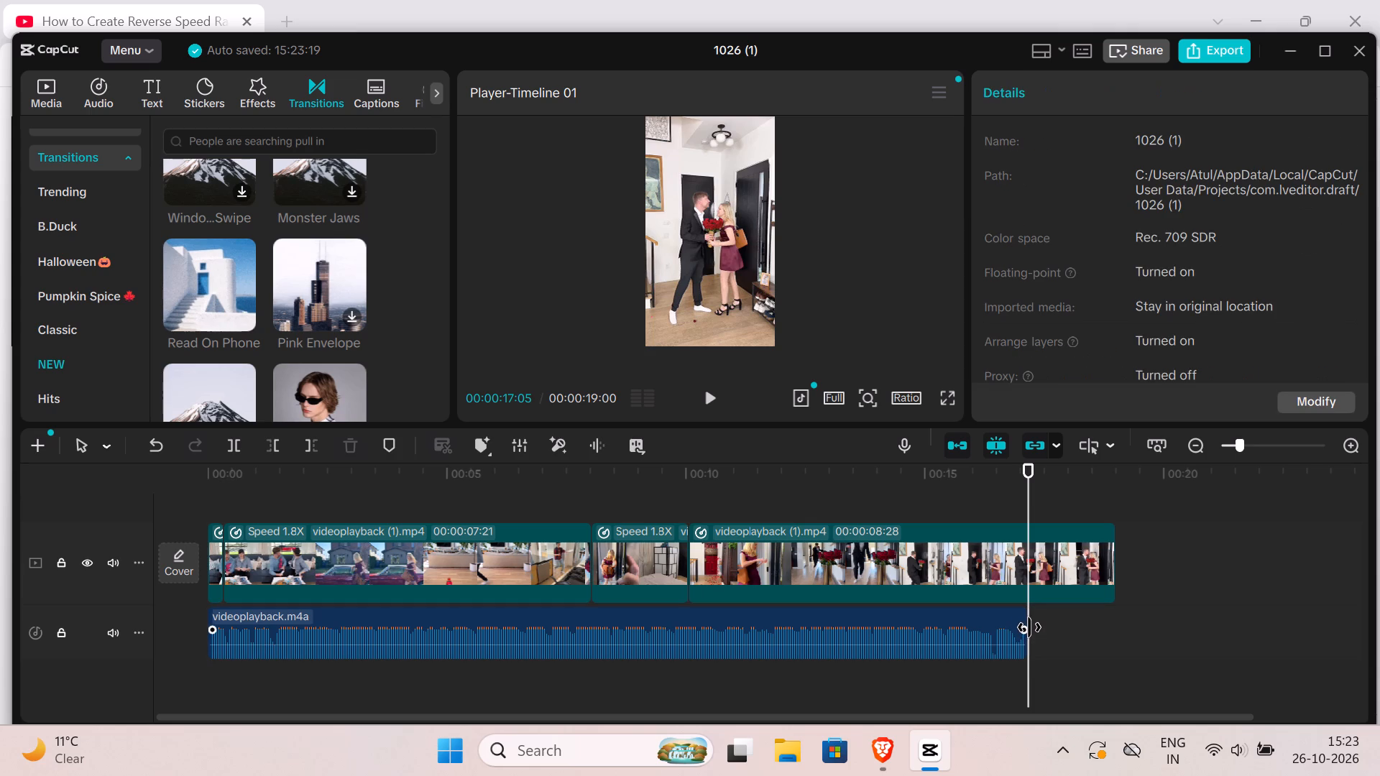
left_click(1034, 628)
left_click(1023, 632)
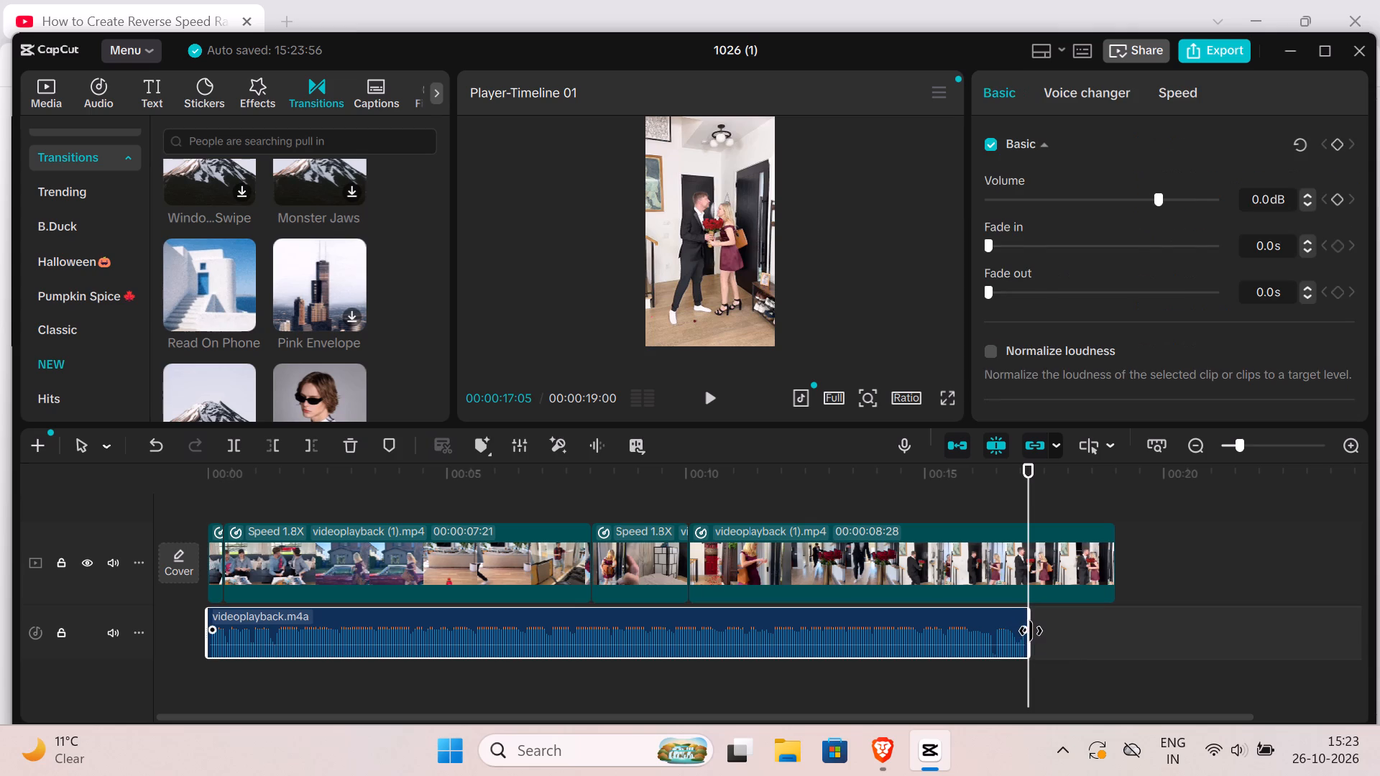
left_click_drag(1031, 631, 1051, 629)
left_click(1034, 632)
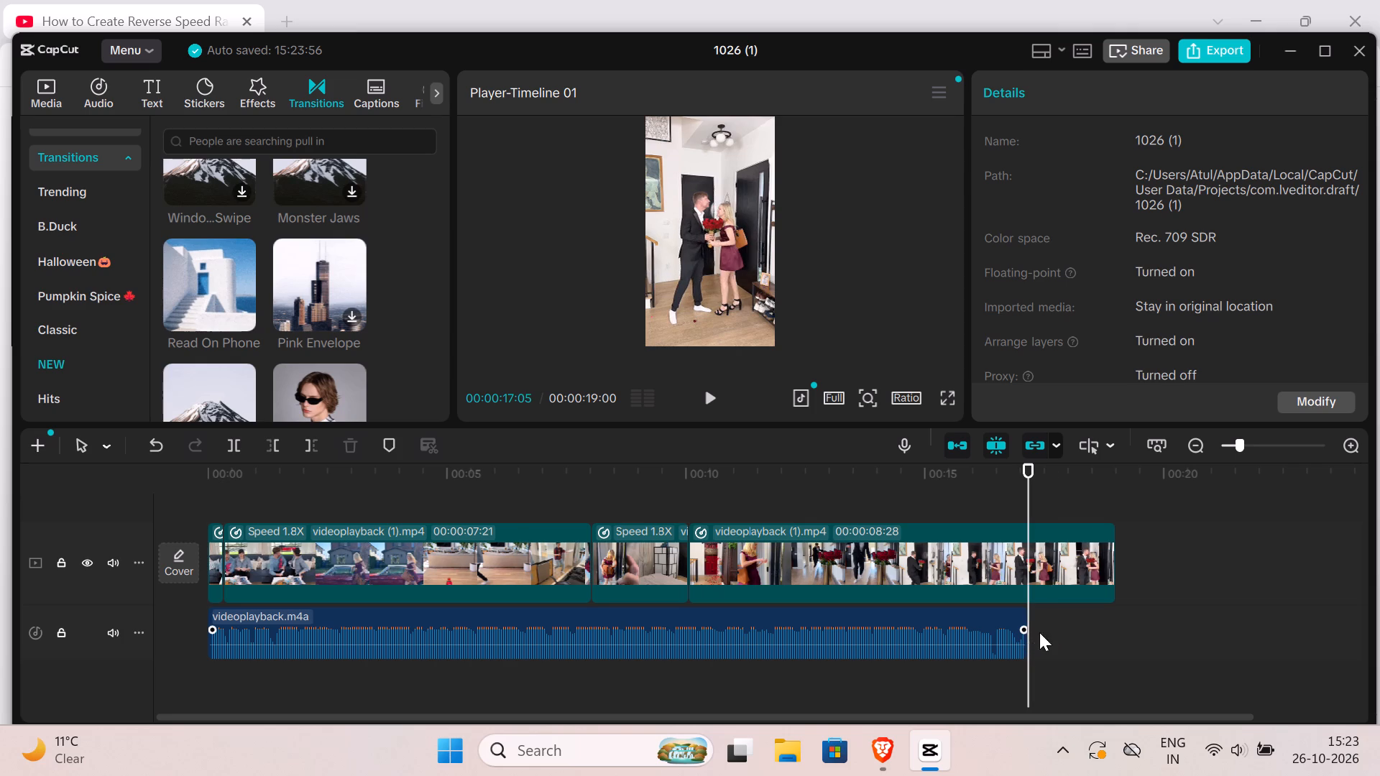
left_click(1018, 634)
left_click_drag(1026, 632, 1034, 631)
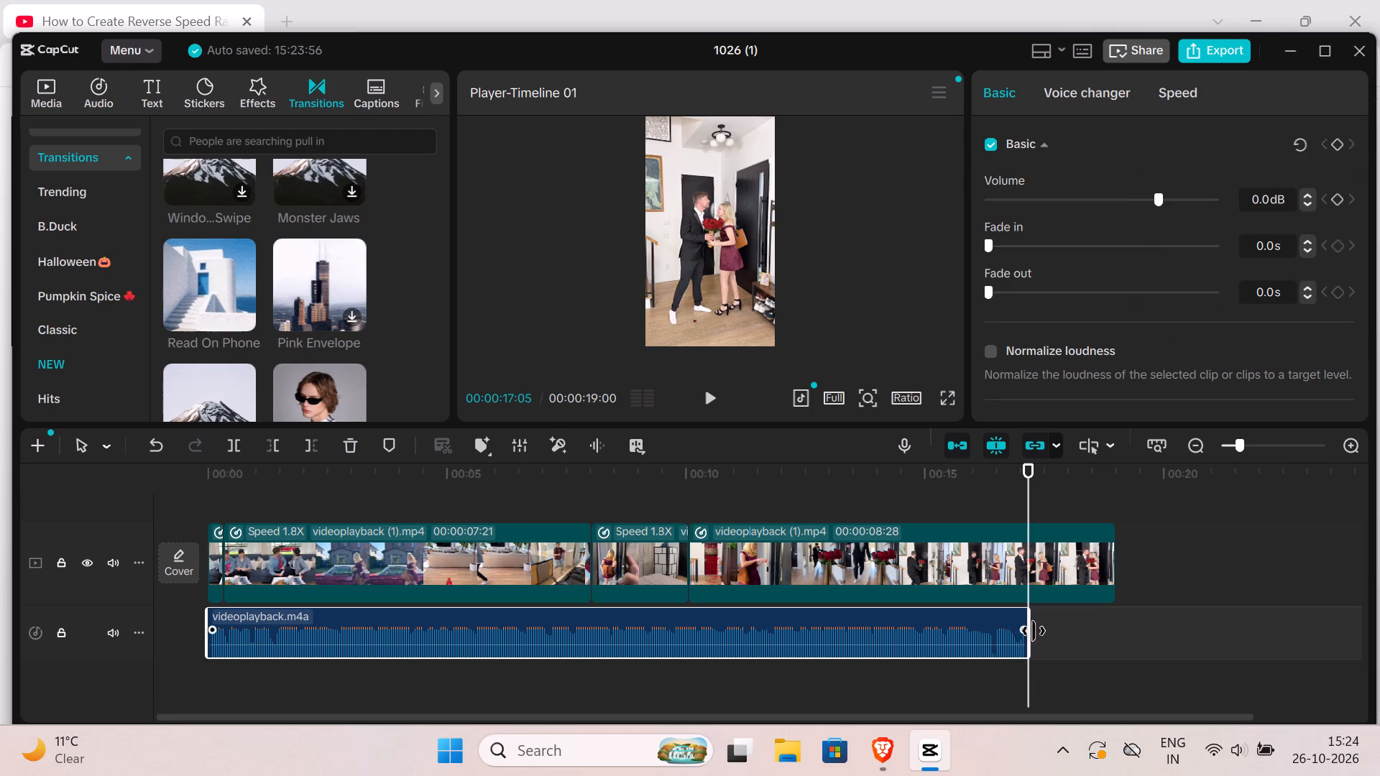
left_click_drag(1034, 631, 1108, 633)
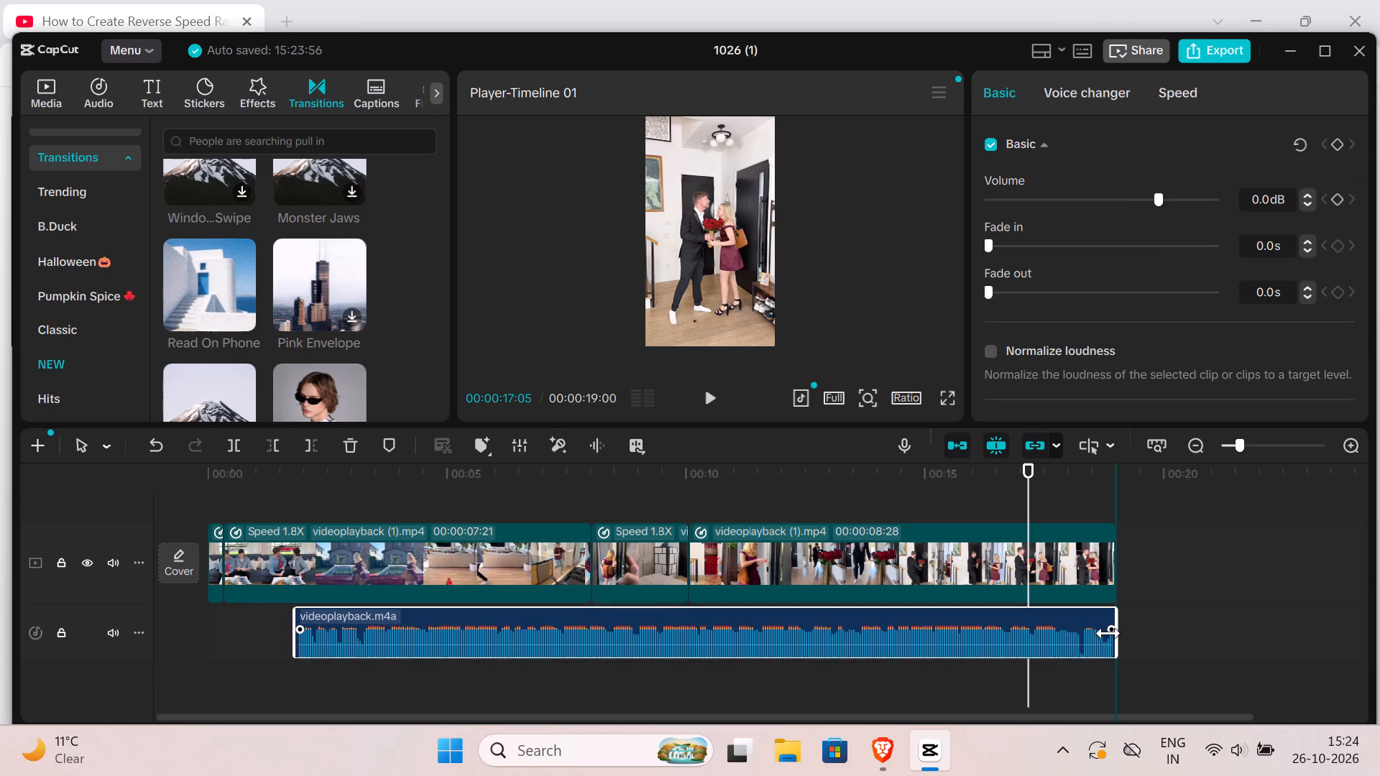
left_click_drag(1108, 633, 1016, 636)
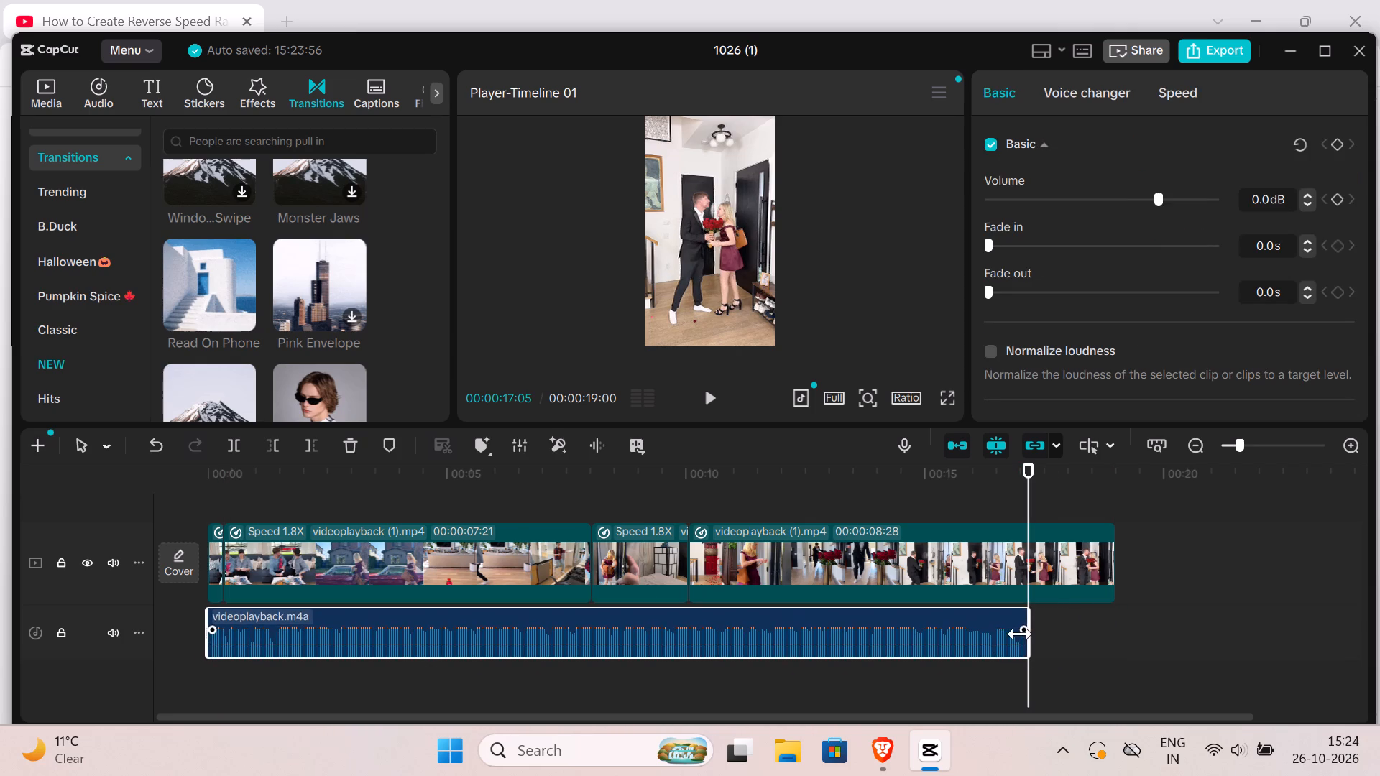
Extend the end of the music clip to match the end of the last video clip at 00:00:19:00.
left_click(1001, 646)
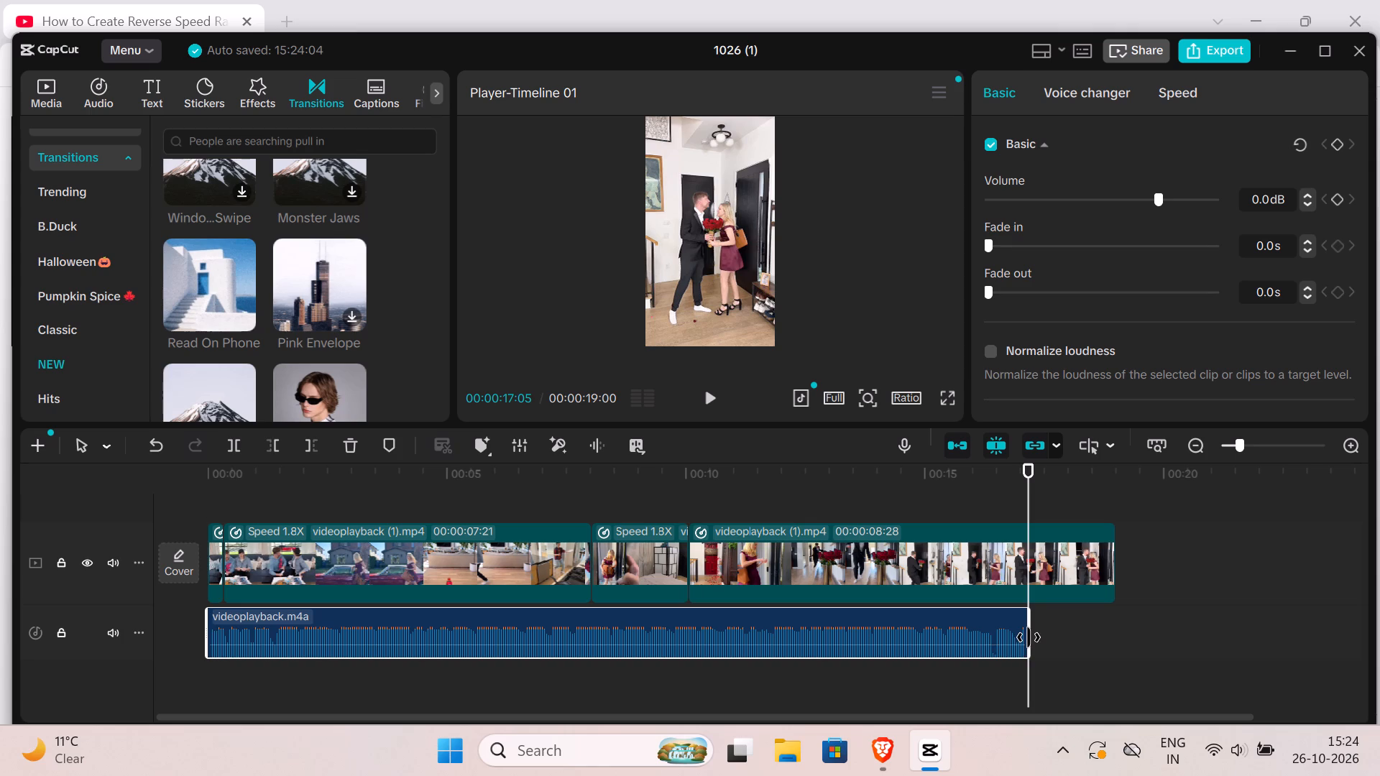
left_click_drag(1029, 637, 1094, 635)
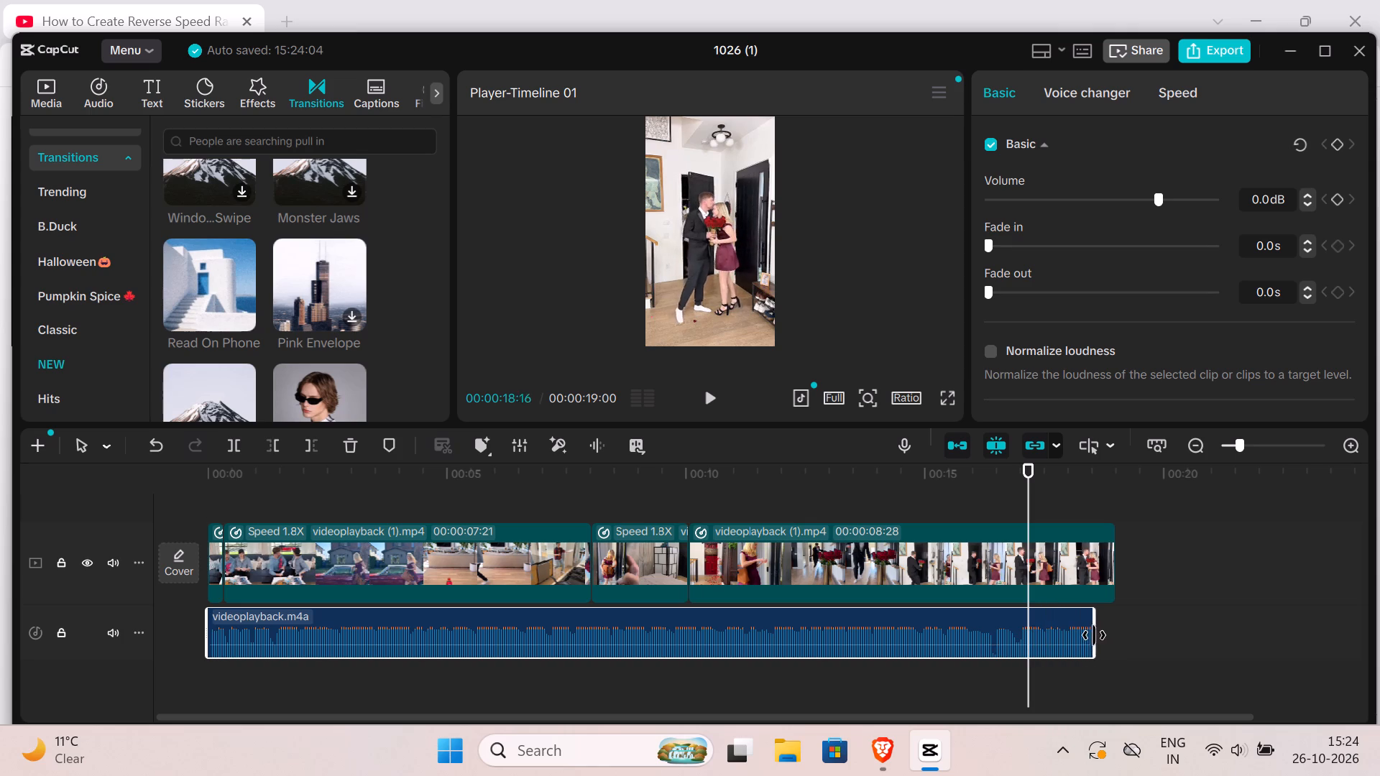
left_click_drag(1094, 635, 1114, 639)
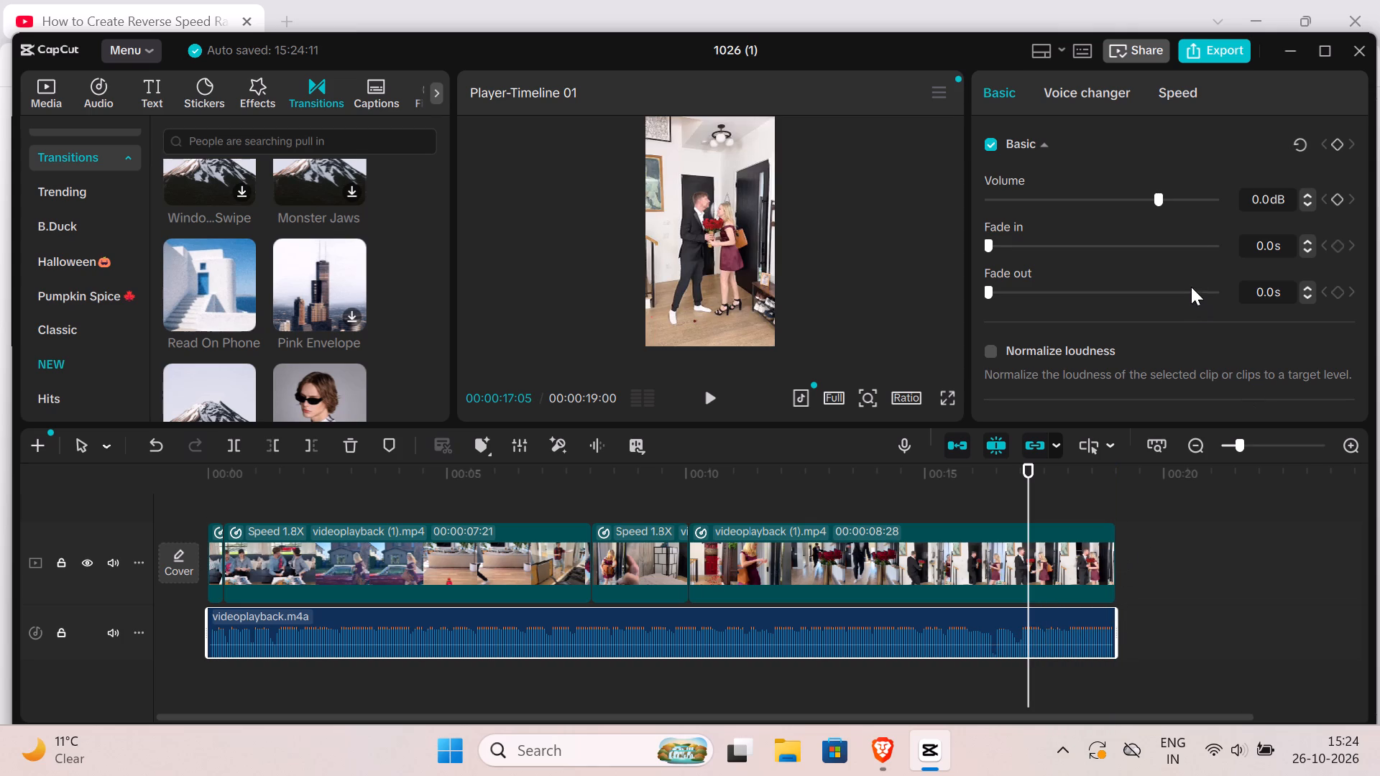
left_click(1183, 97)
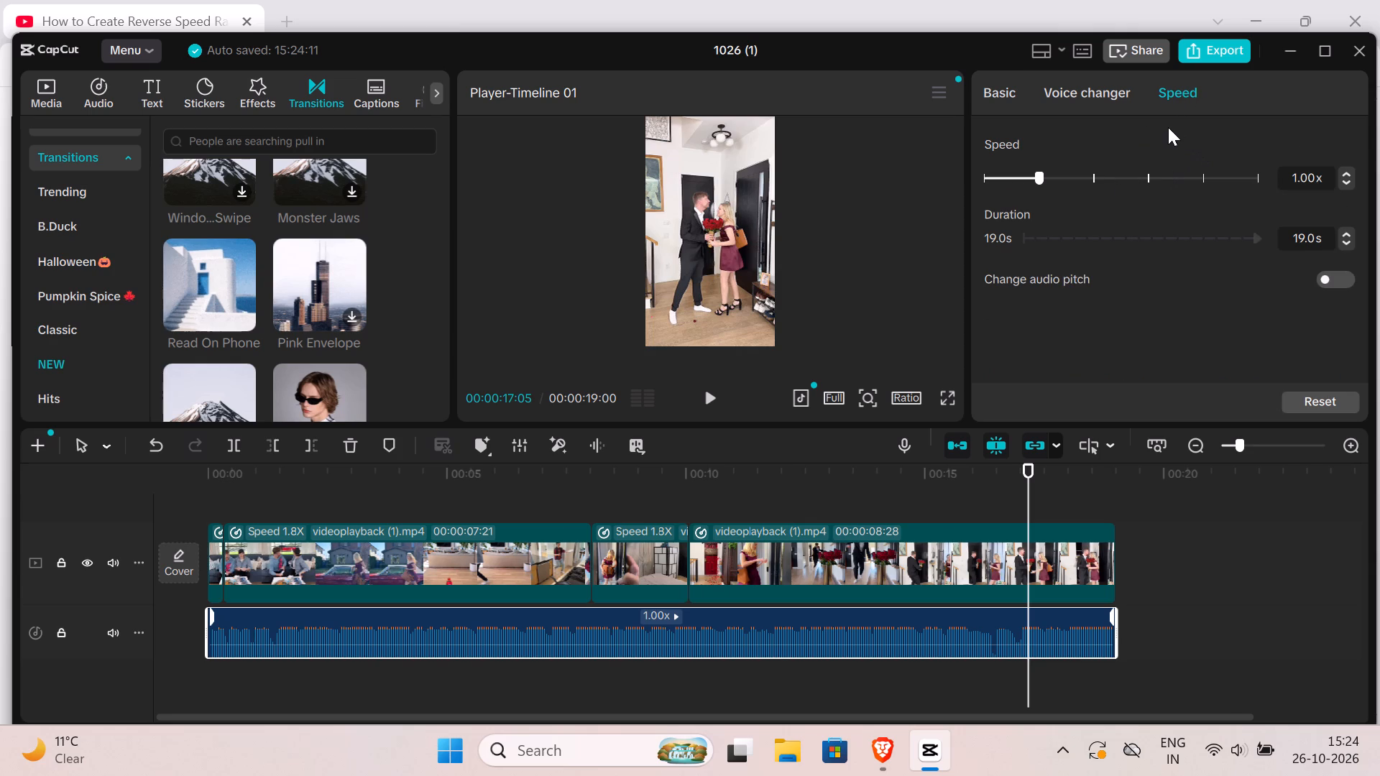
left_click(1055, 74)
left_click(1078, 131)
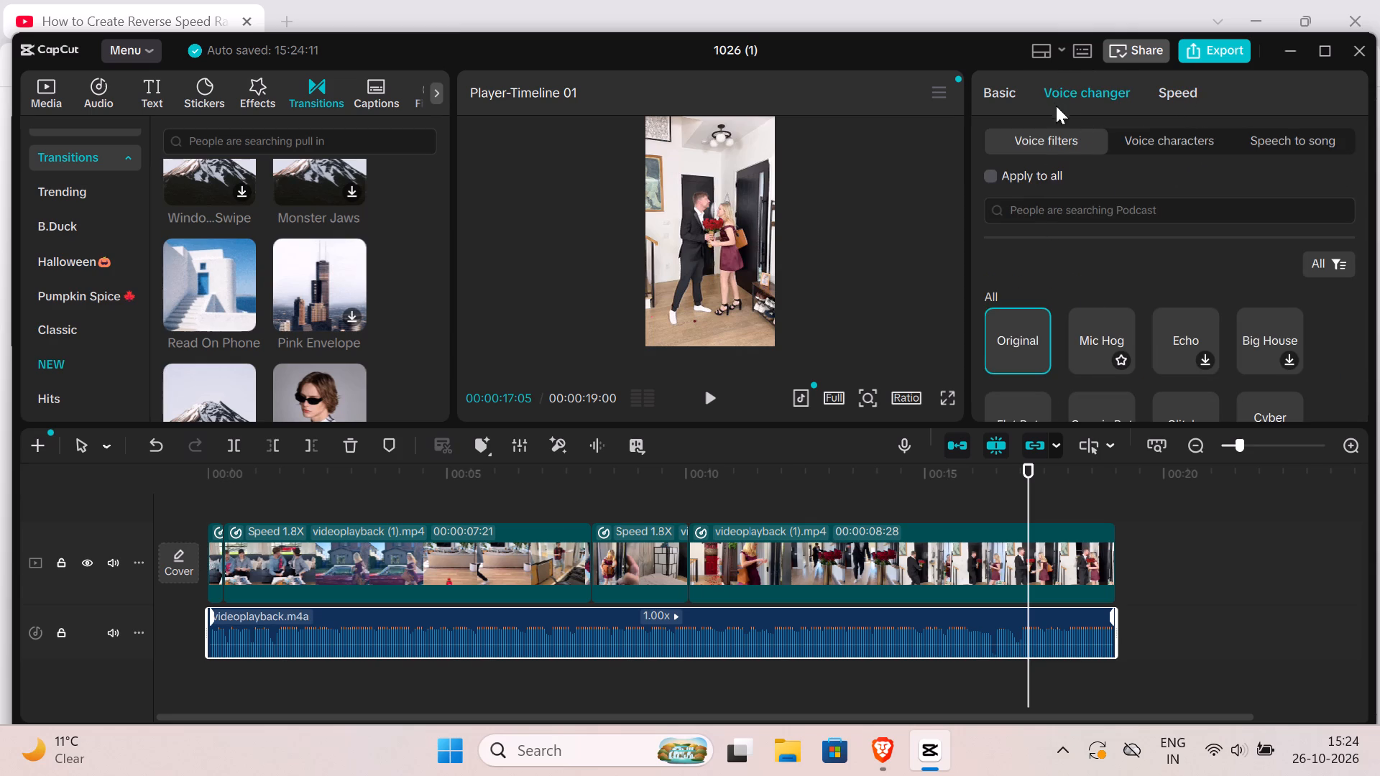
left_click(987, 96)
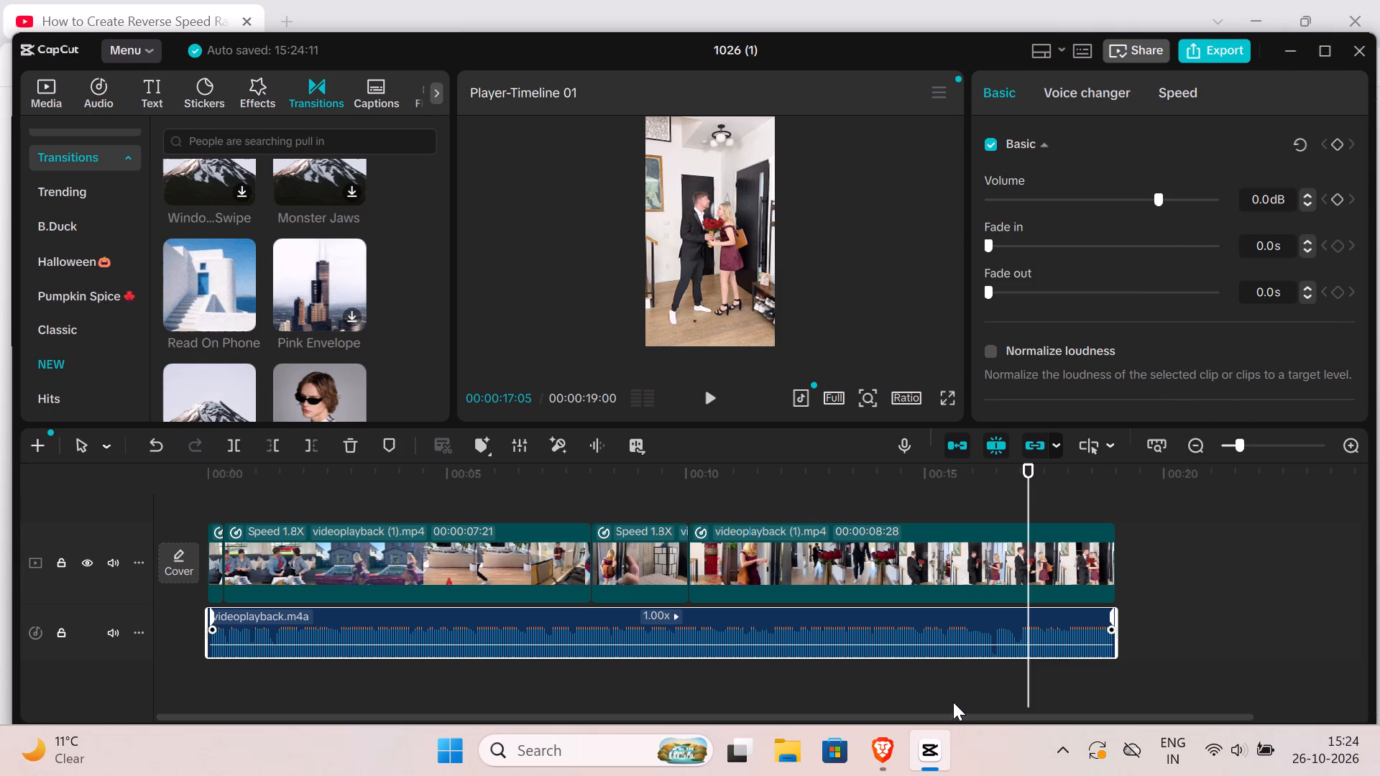
Open the custom speed curve of the last video clip and bring its whole graph into view.
left_click(959, 581)
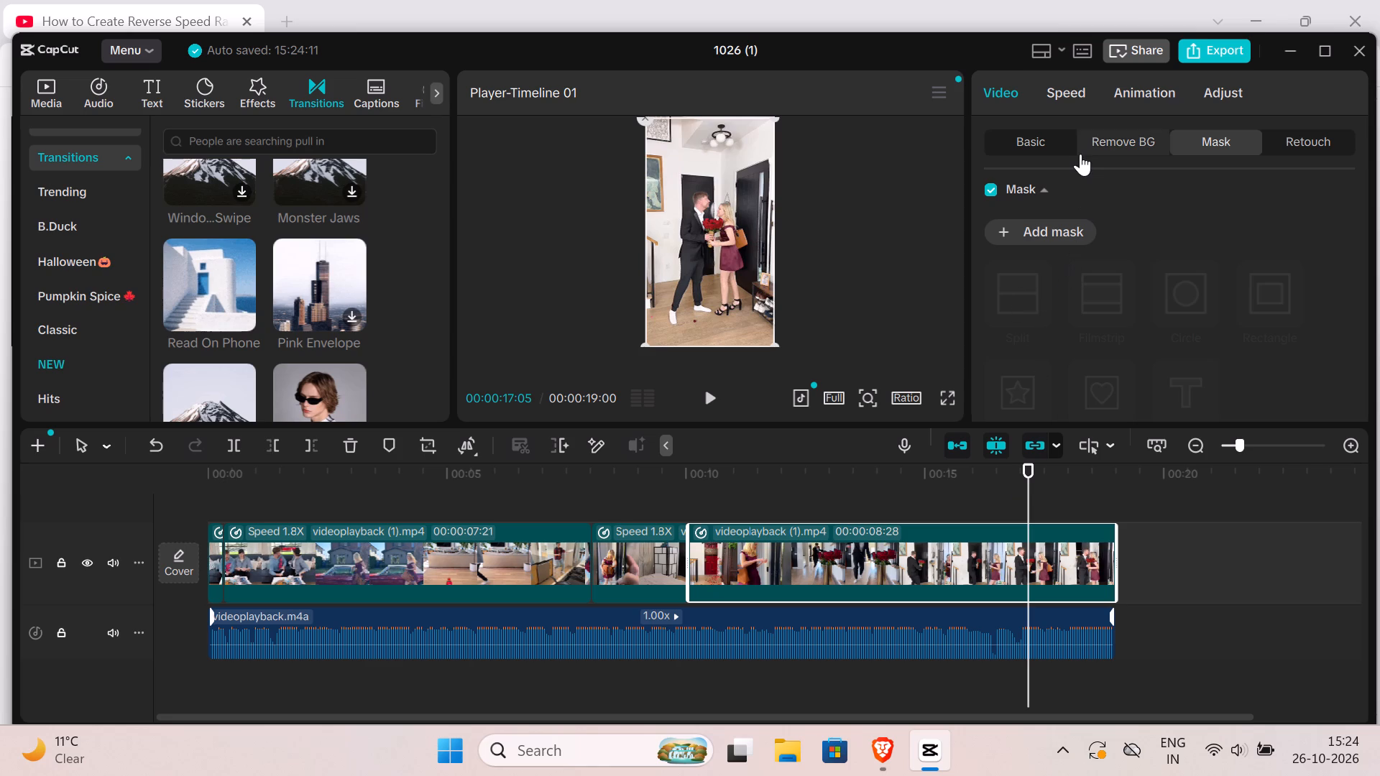
left_click(1068, 68)
left_click(1060, 93)
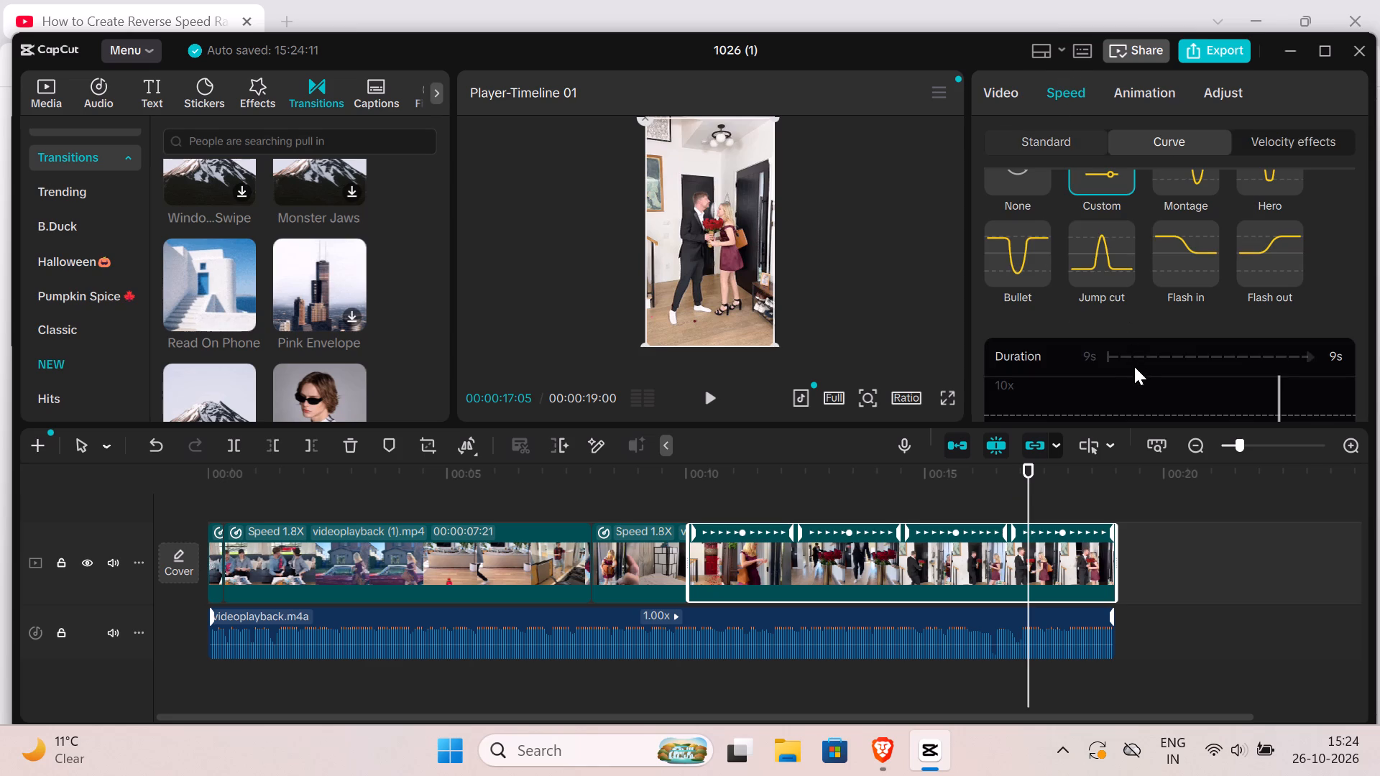
scroll(1142, 392, "down", 1)
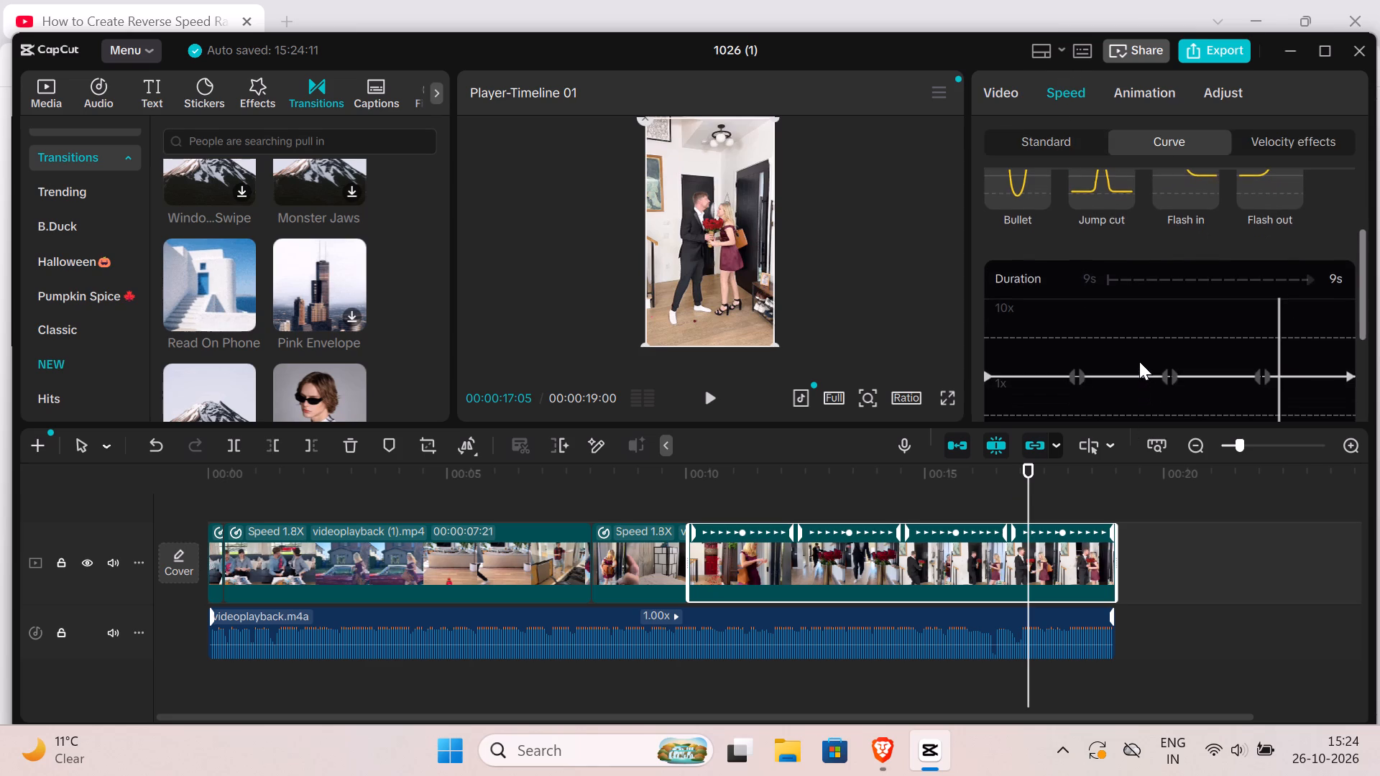
scroll(1139, 361, "down", 1)
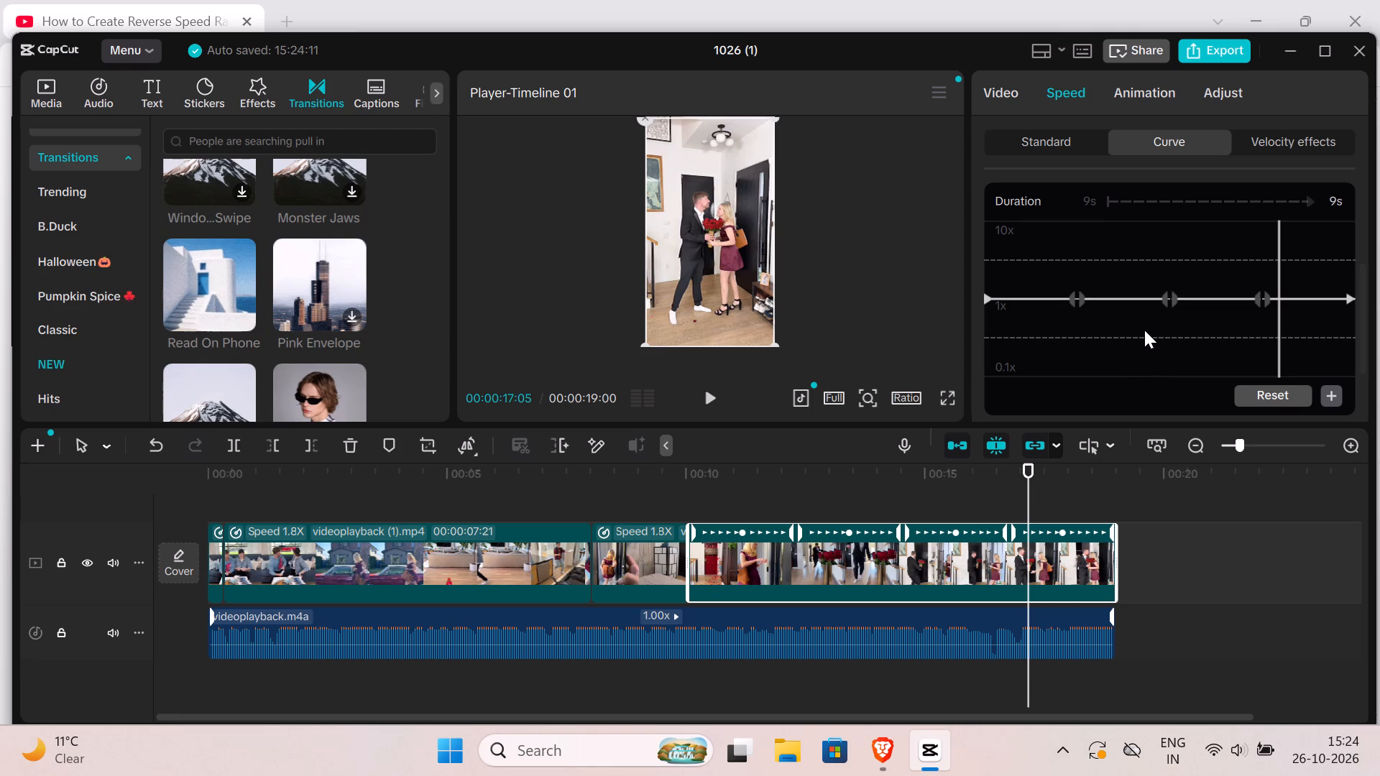
Switch to the reverse speed ramping tutorial in Brave and rewind it to 2:08 to review the preparation before the speed curve.
left_click(873, 740)
left_click_drag(889, 759, 890, 748)
left_click(868, 737)
left_click(883, 517)
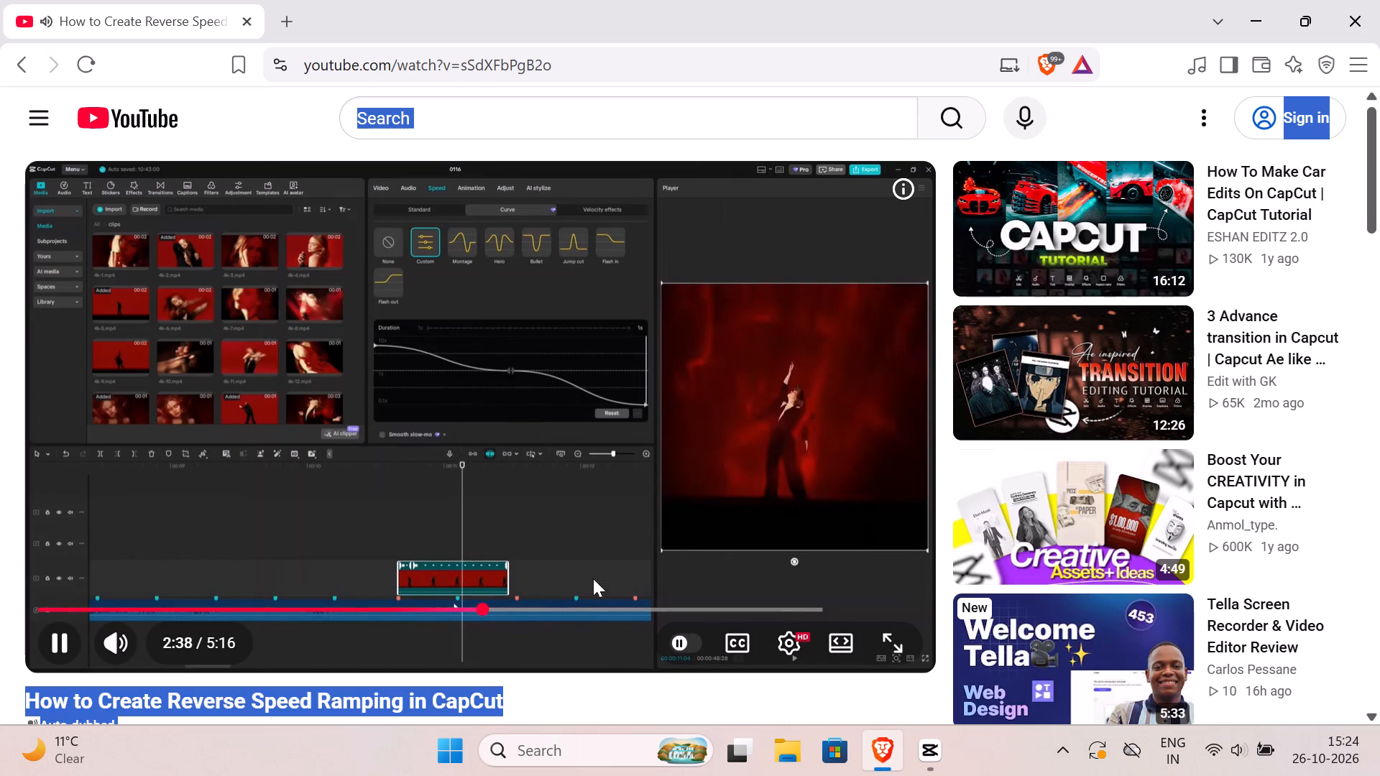
left_click_drag(485, 604, 487, 604)
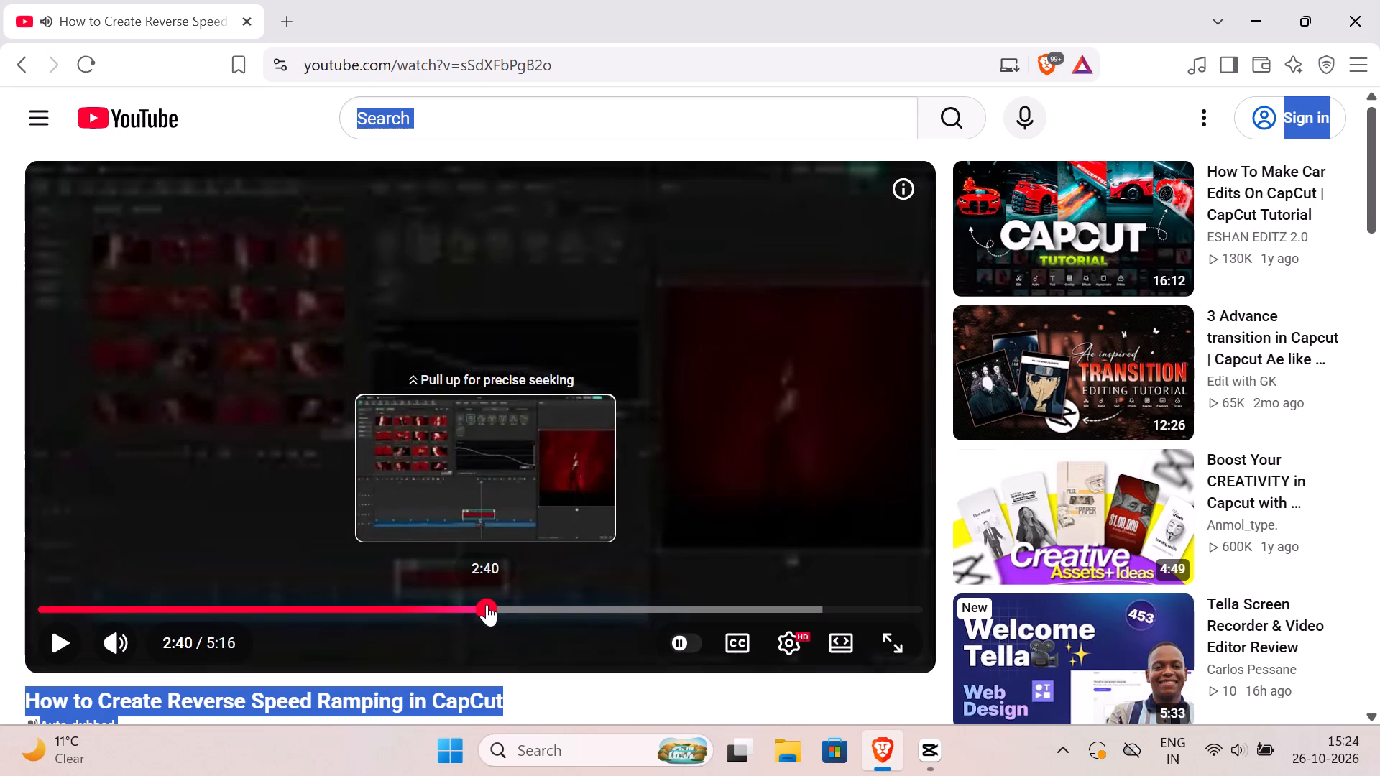
left_click_drag(487, 604, 441, 571)
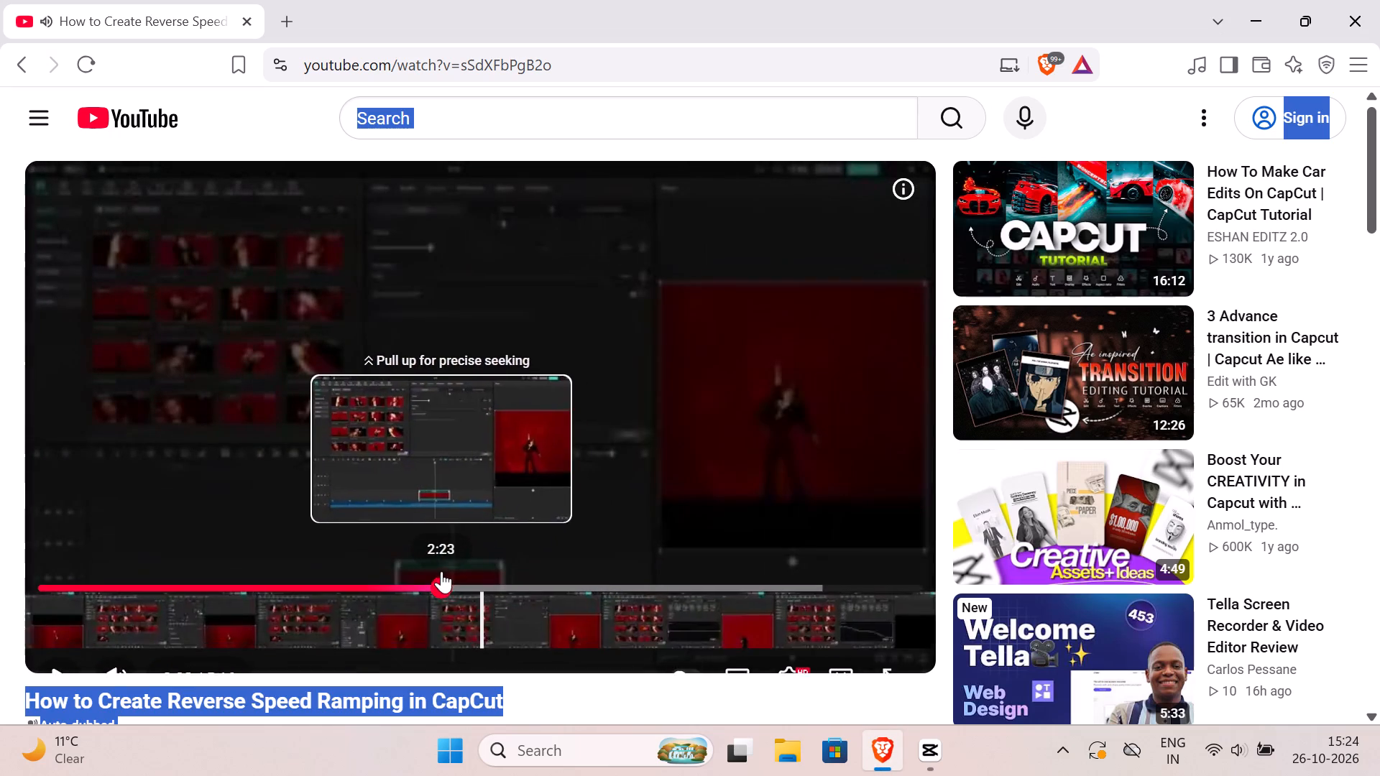
left_click_drag(441, 571, 397, 553)
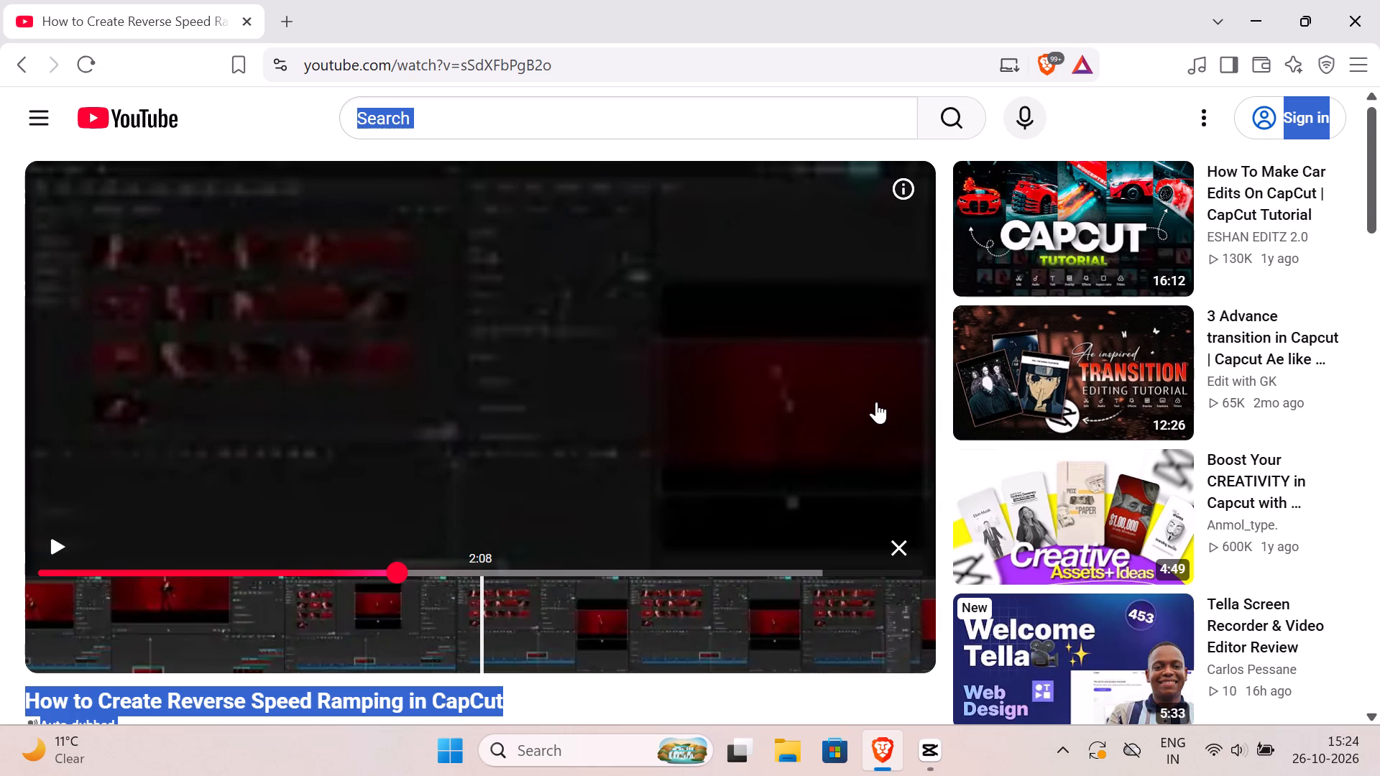
left_click(880, 400)
left_click(906, 350)
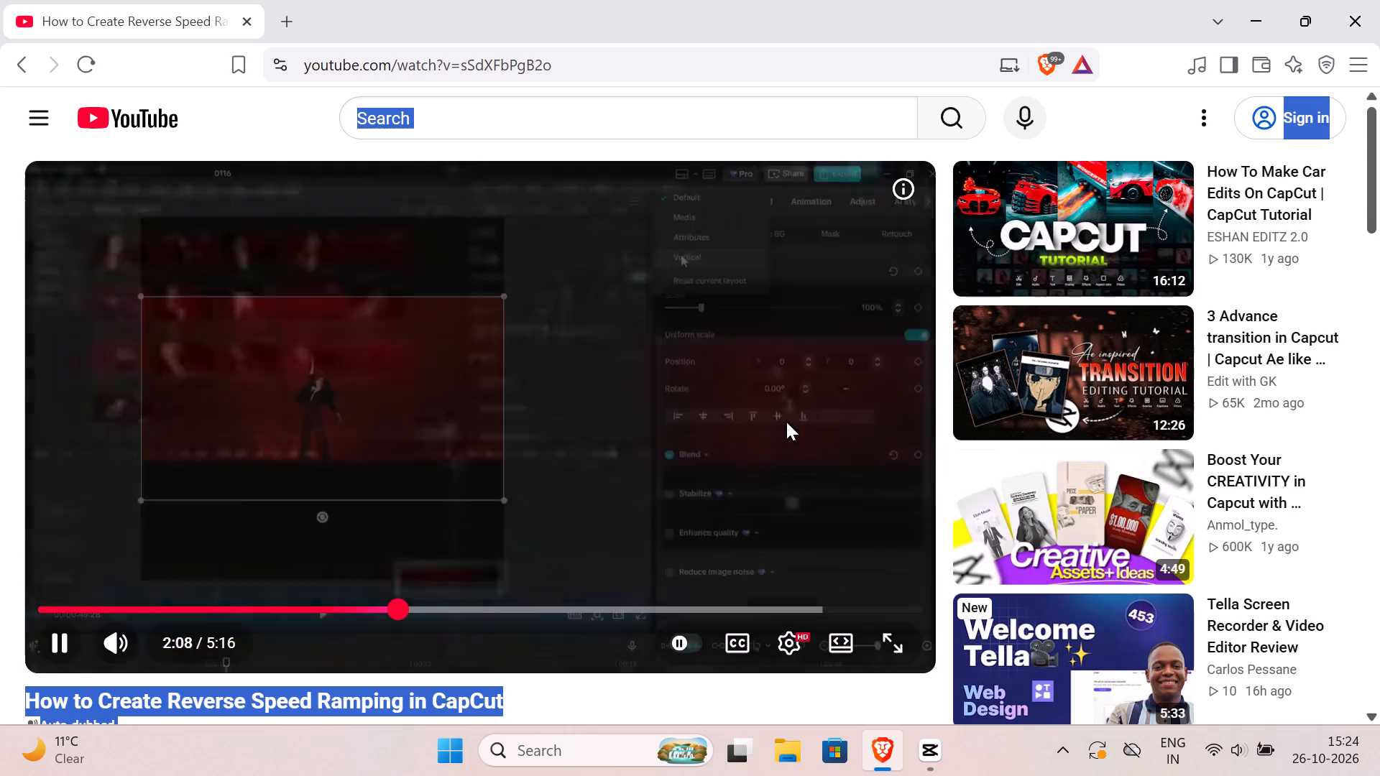
left_click(781, 421)
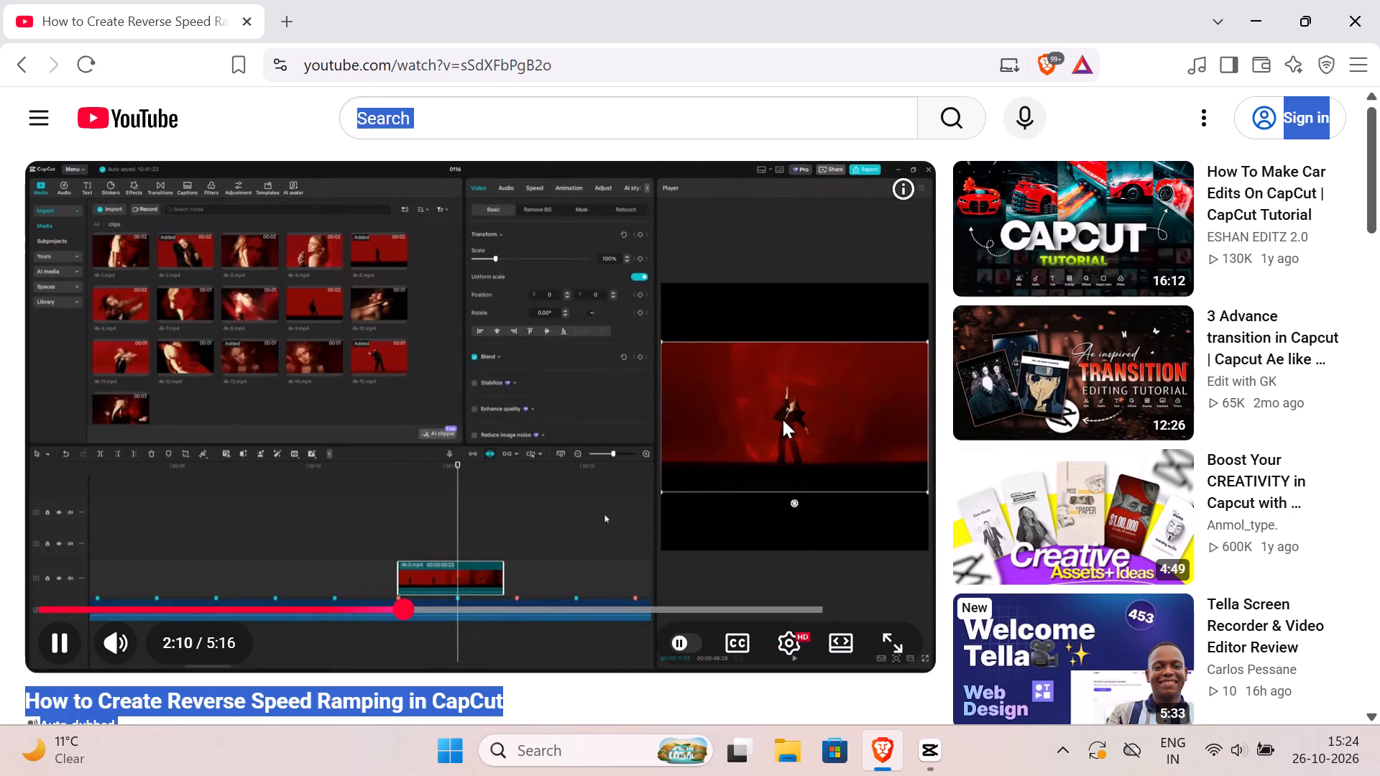
left_click_drag(1026, 484, 1032, 535)
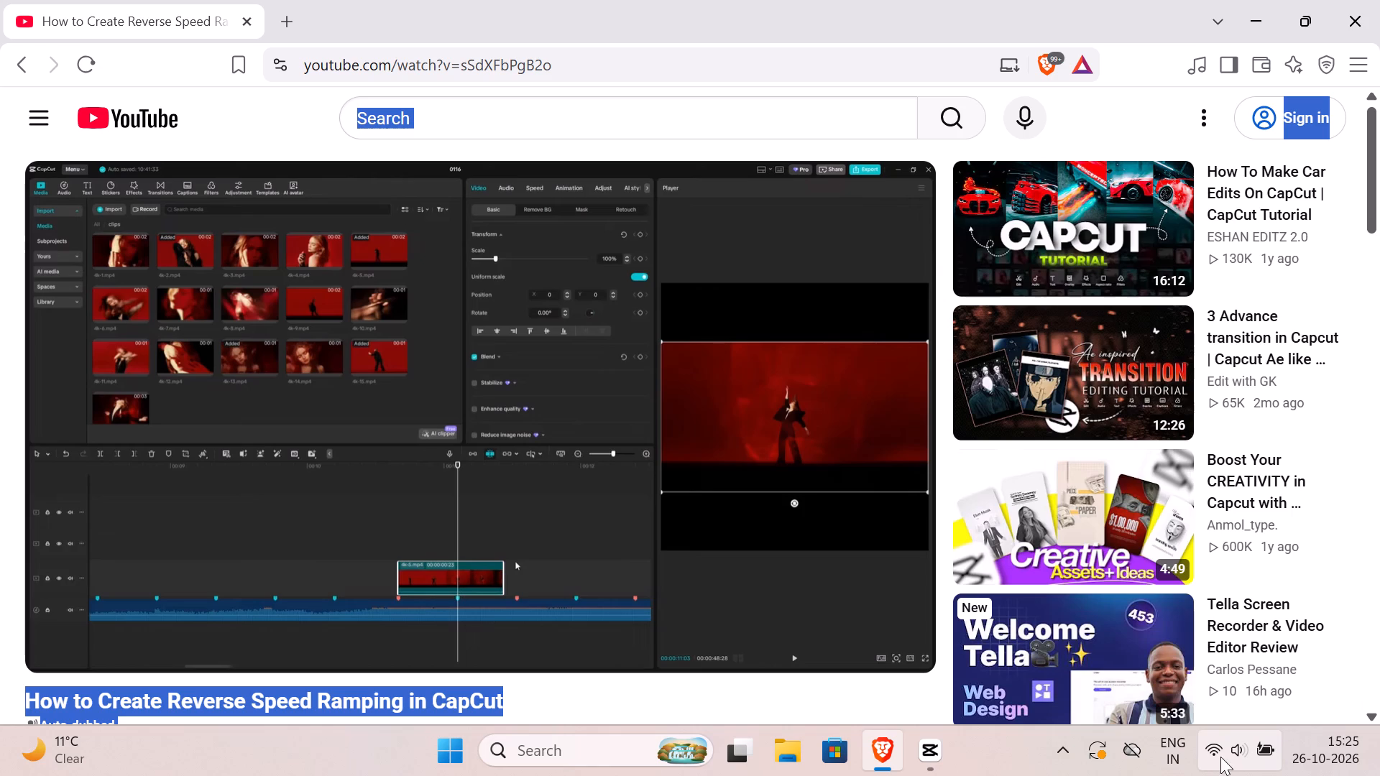
Raise the system volume to hear the tutorial better.
left_click(1237, 742)
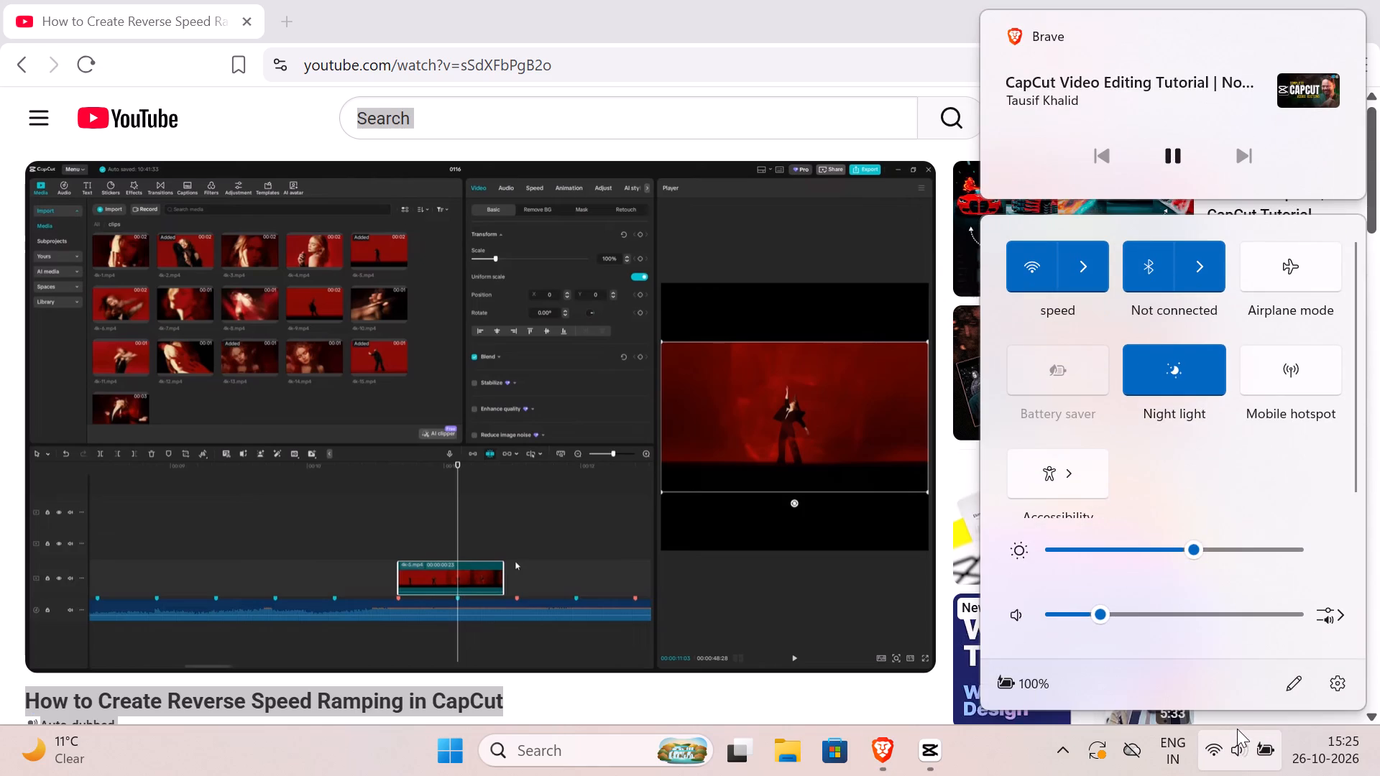
left_click(1211, 614)
left_click(770, 555)
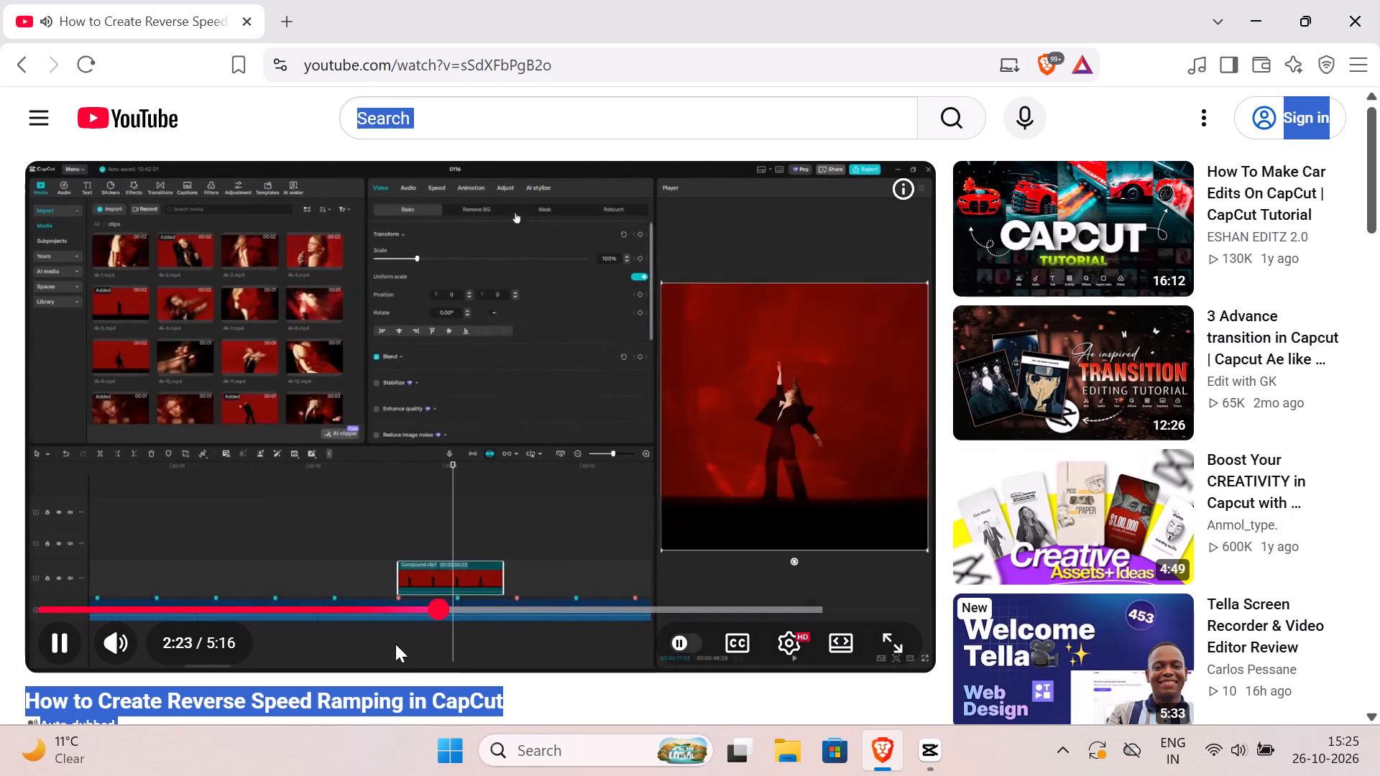
Replay the tutorial from about 2:08 to study how the clip is made into a compound clip before its speed is edited.
left_click(399, 609)
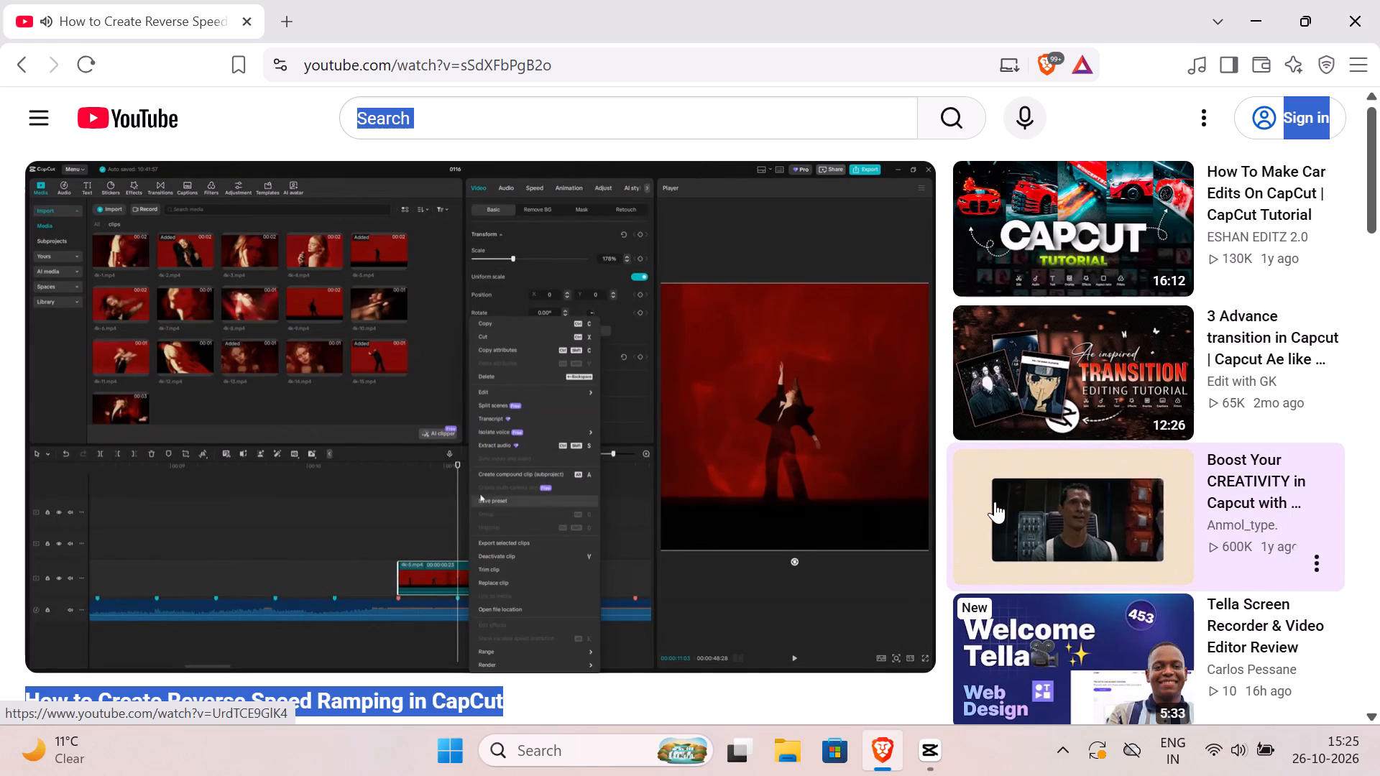
left_click(848, 390)
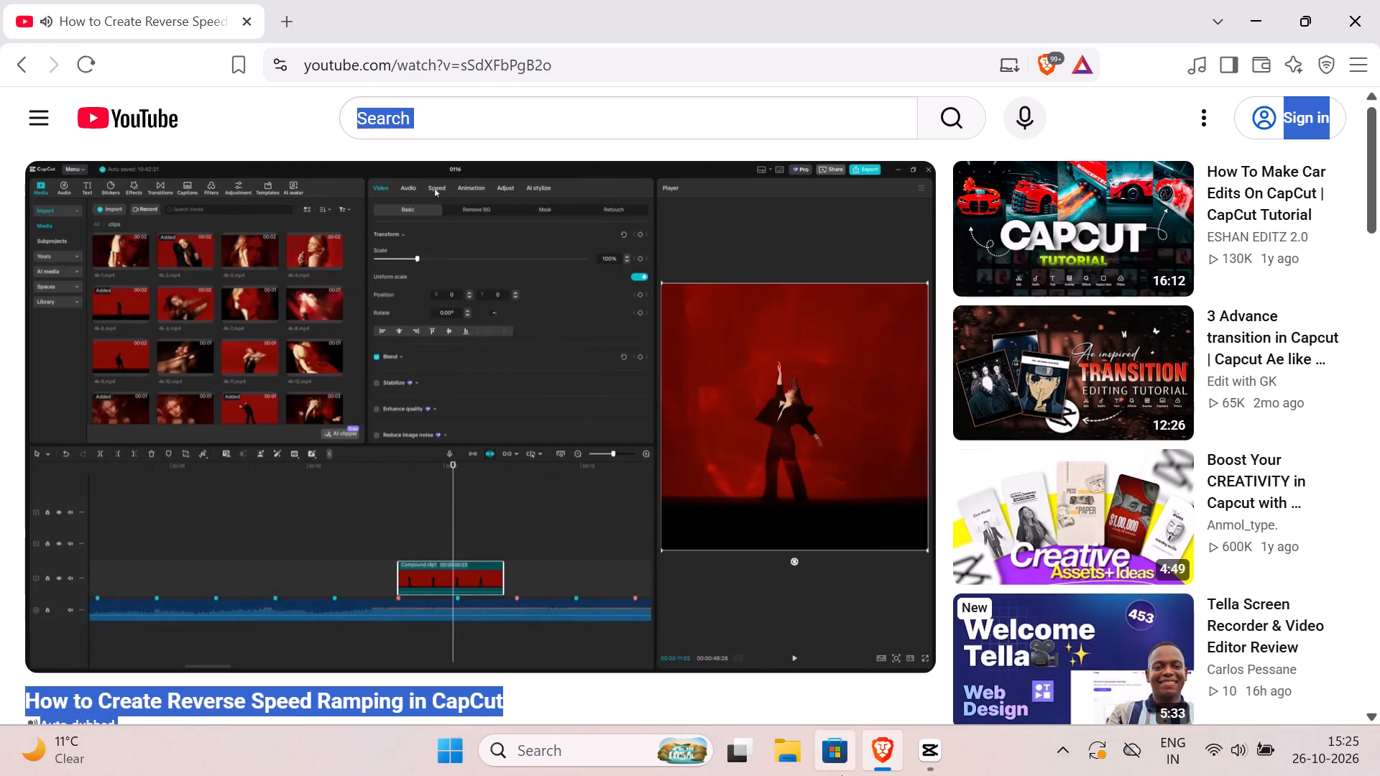
Return to CapCut, move the playhead to 00:00:15:15 and open the last video clip's basic transform settings.
left_click(925, 757)
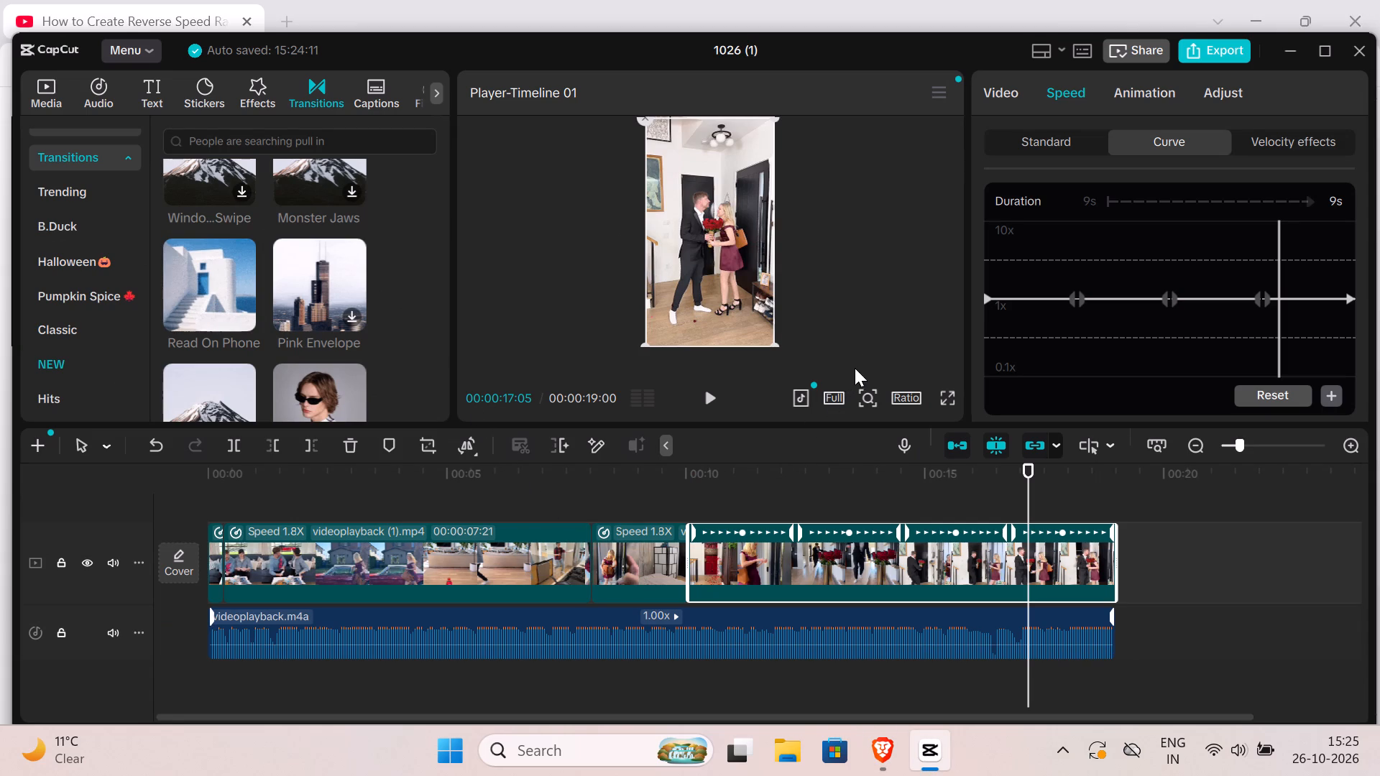
left_click(999, 88)
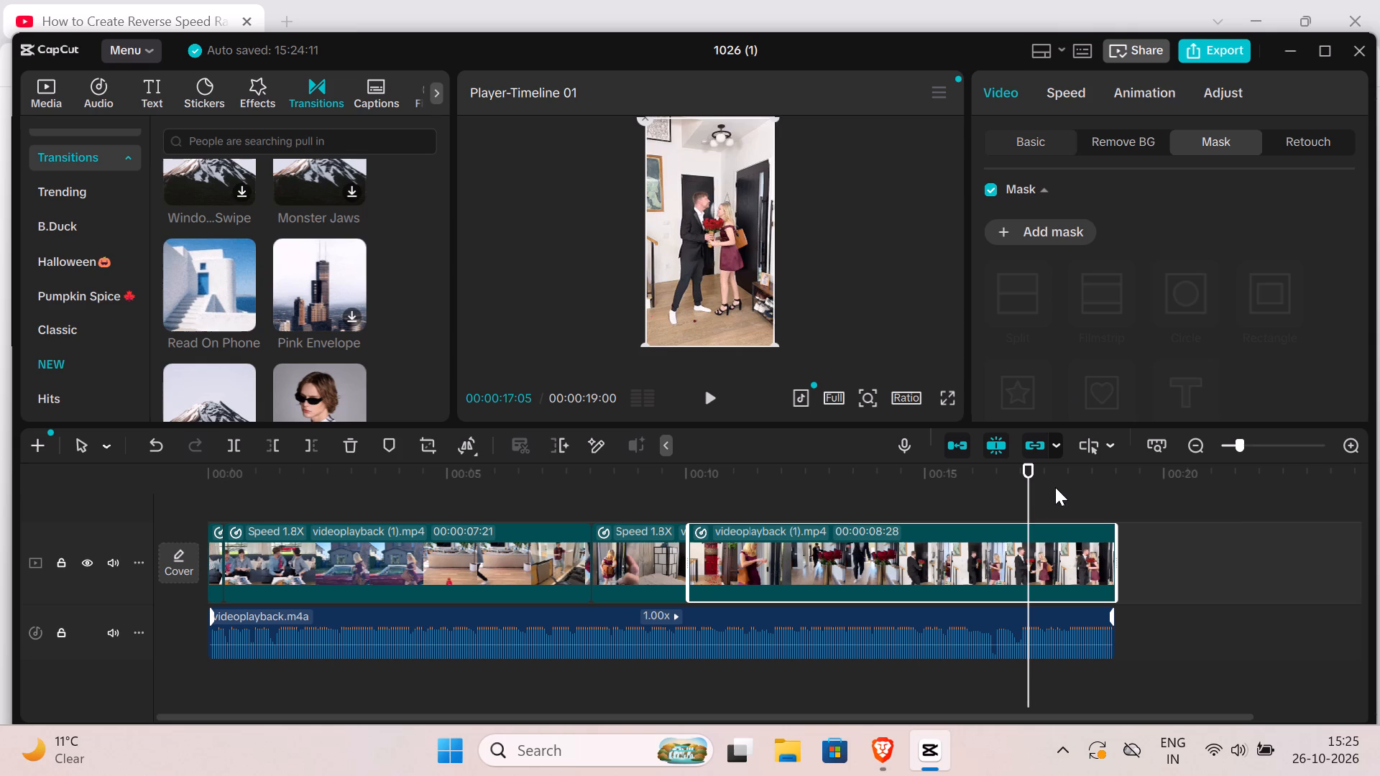
left_click(949, 683)
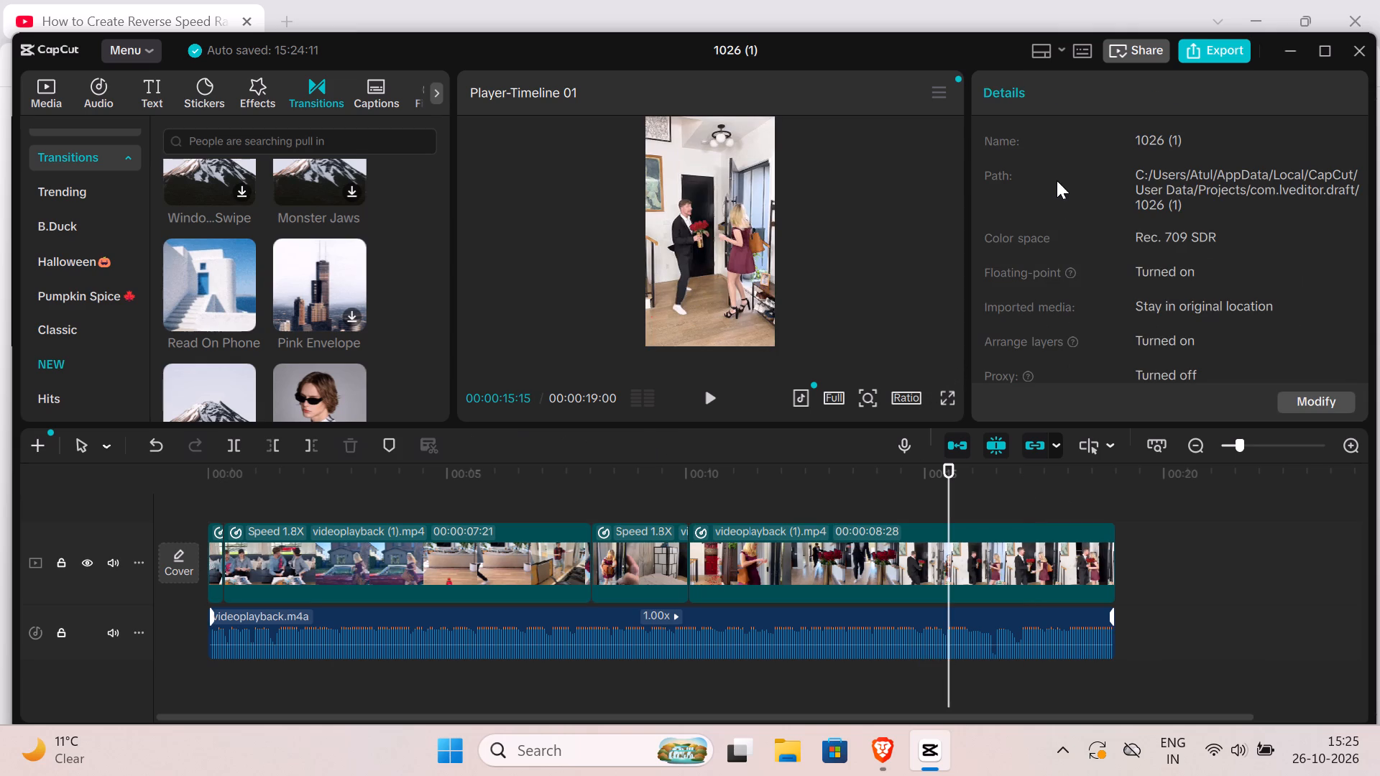
left_click(996, 92)
left_click(1001, 81)
left_click(936, 579)
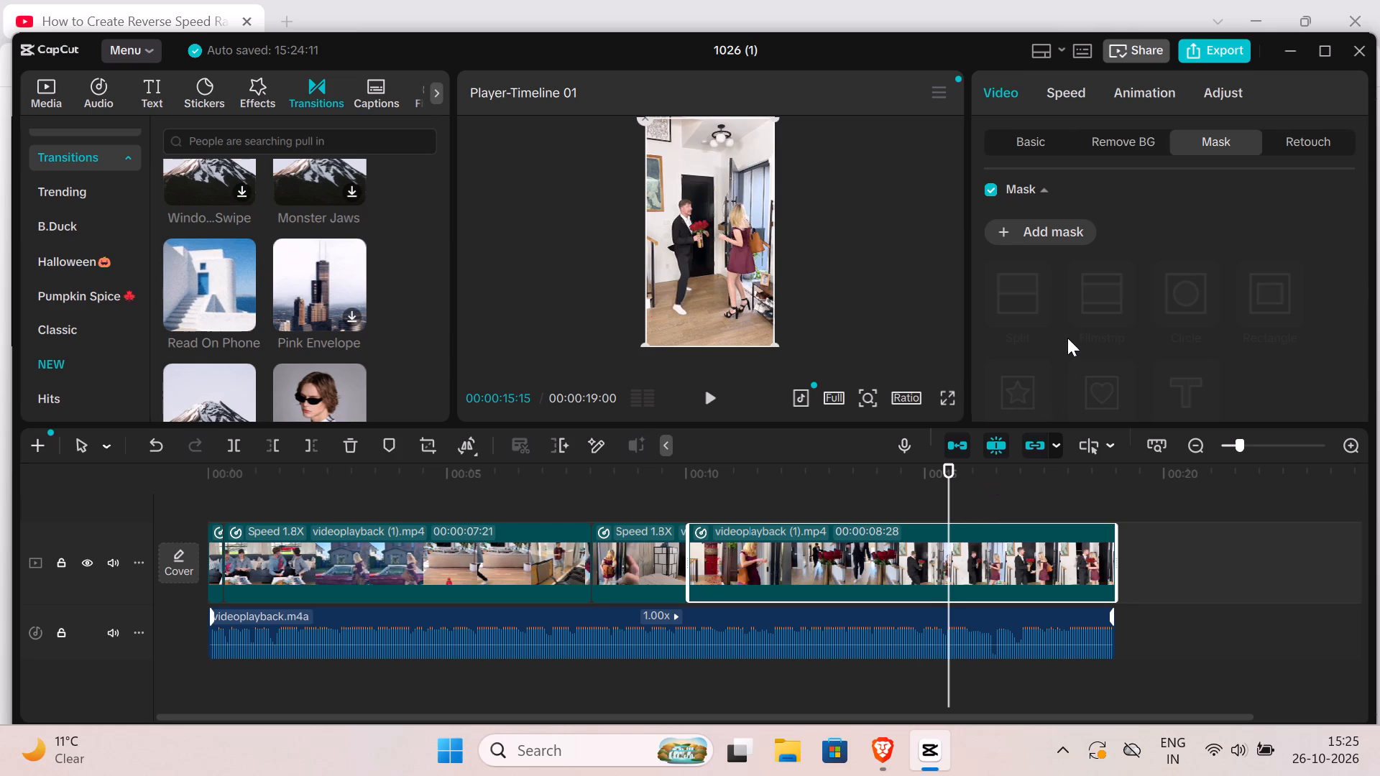
left_click(1039, 145)
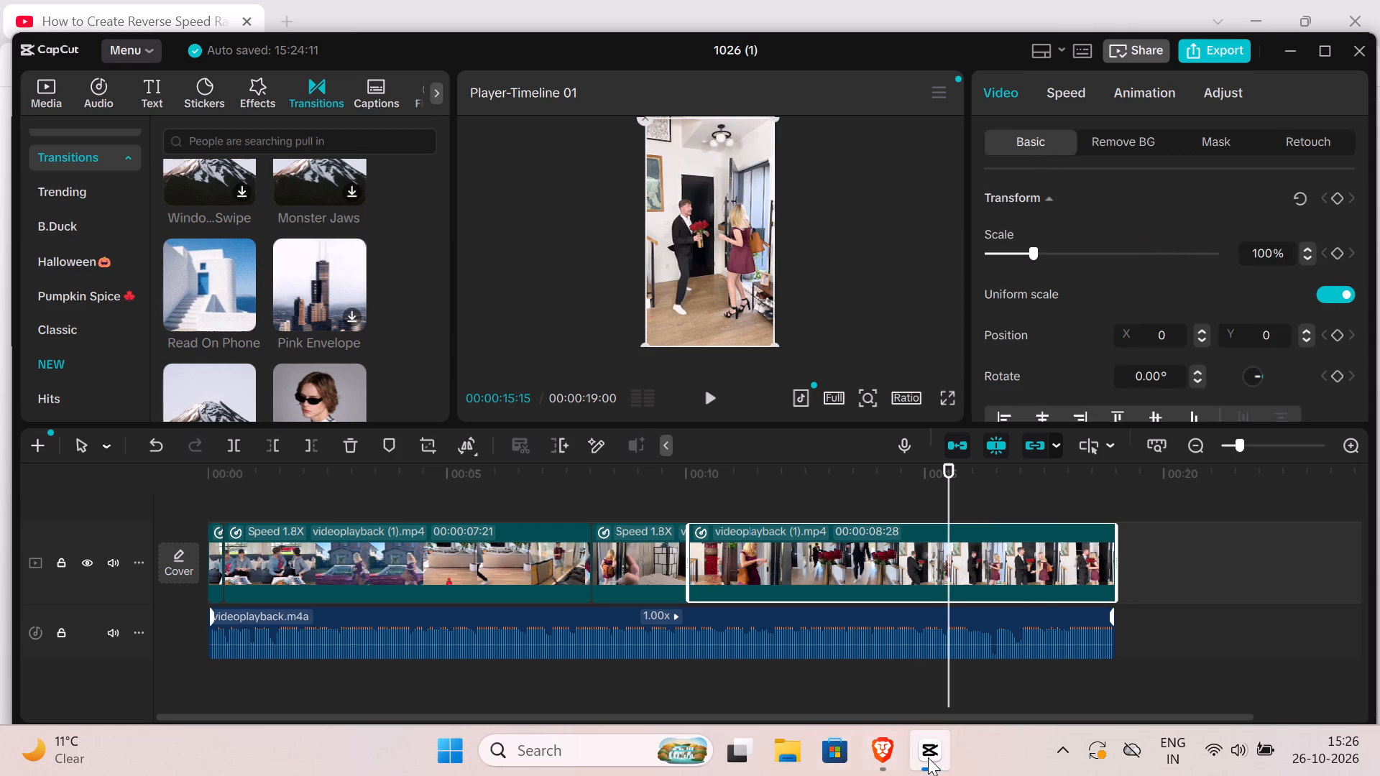
Switch to Brave and replay the tutorial between about 2:04 and 2:24 to study its layout and scale settings.
left_click(877, 736)
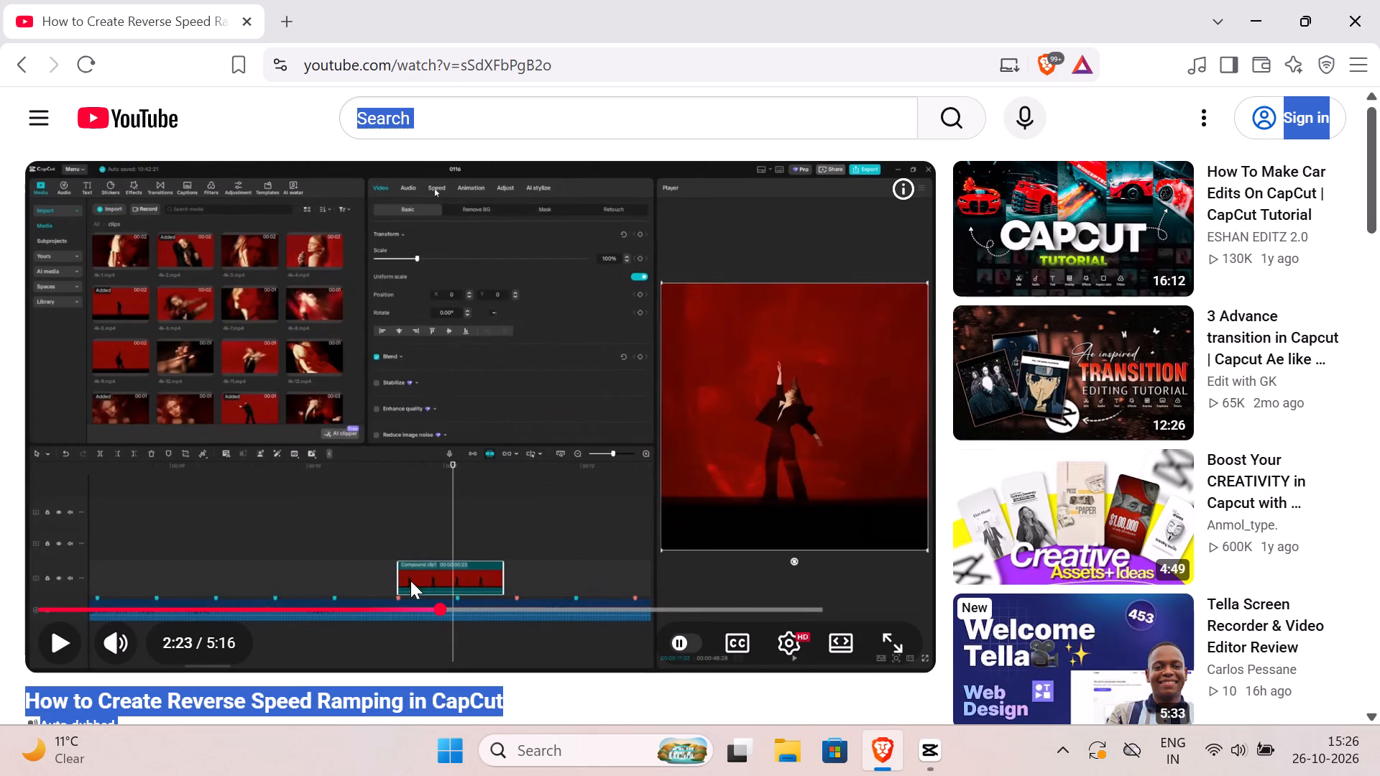
left_click(411, 616)
left_click(467, 549)
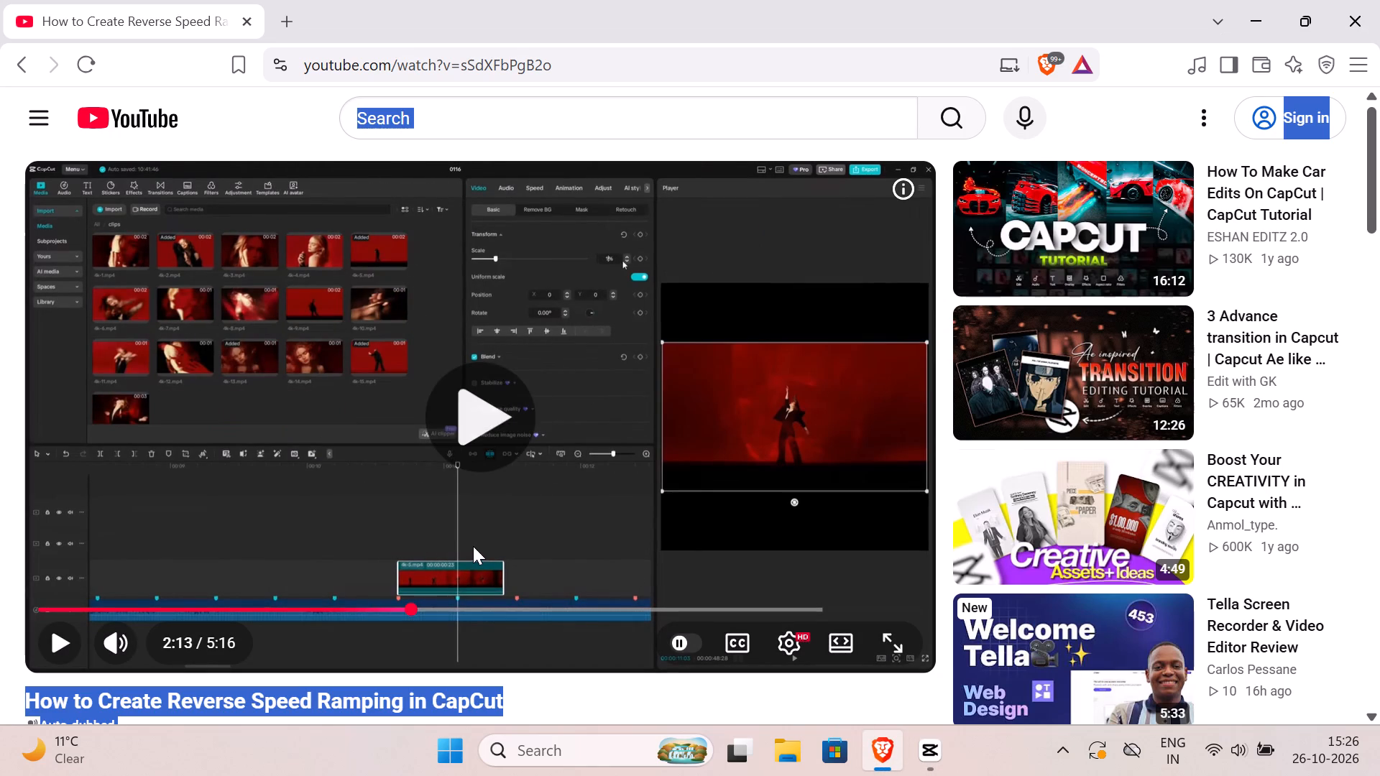
left_click(506, 542)
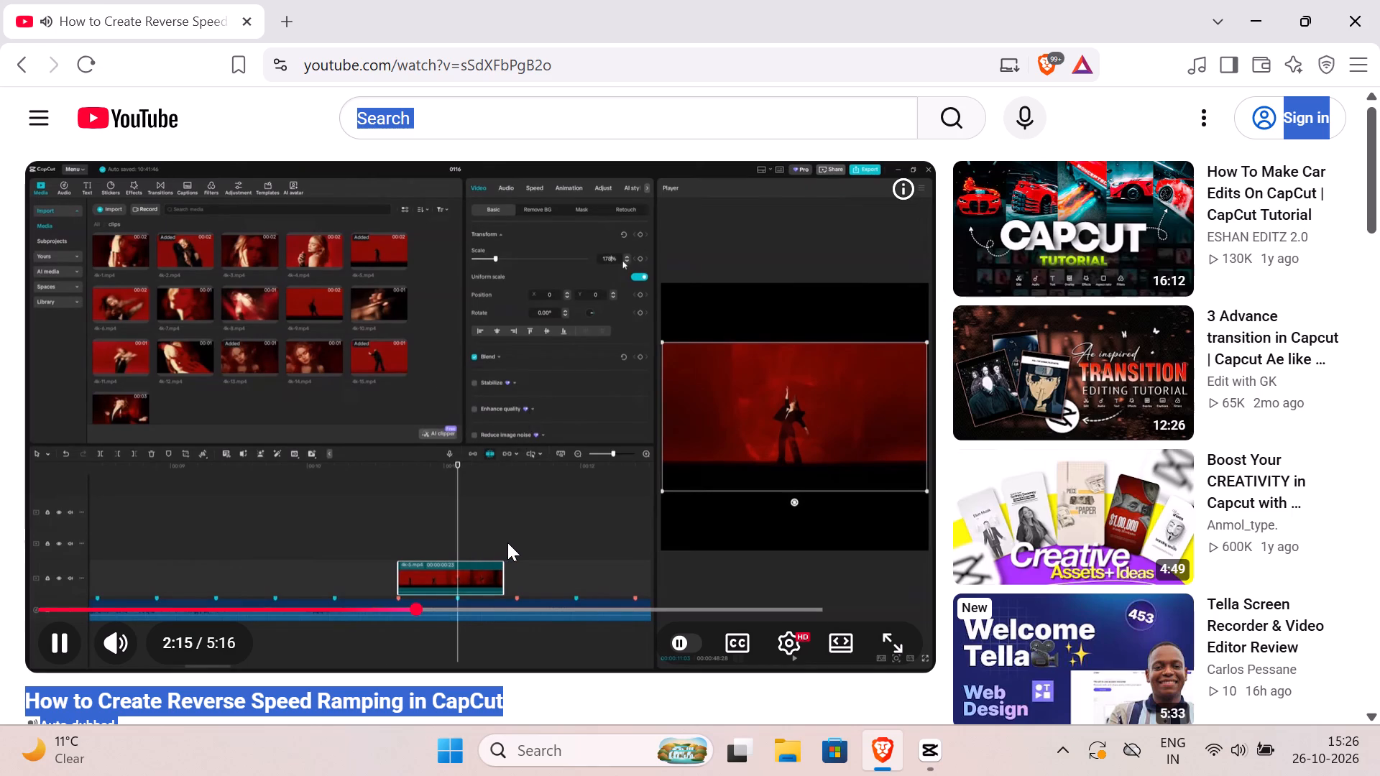
left_click(507, 542)
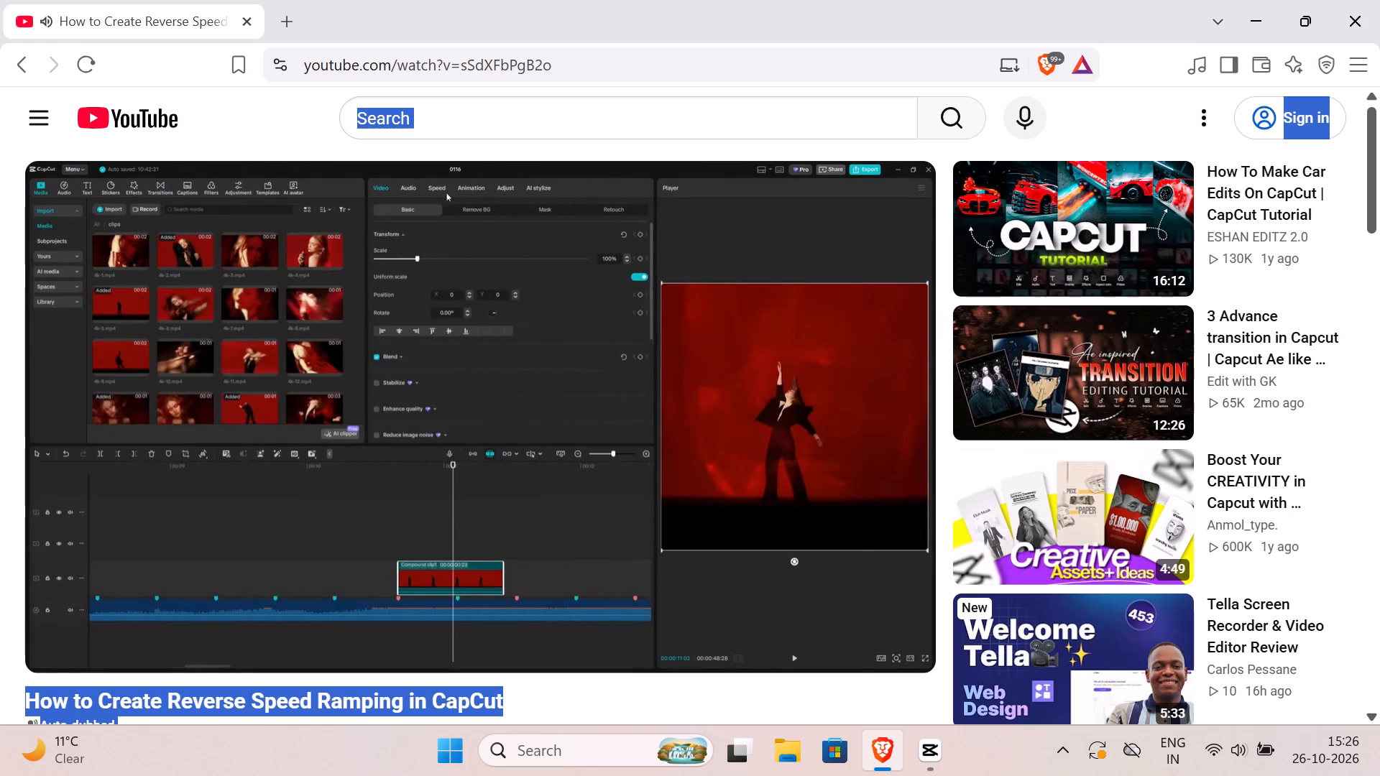
left_click(507, 542)
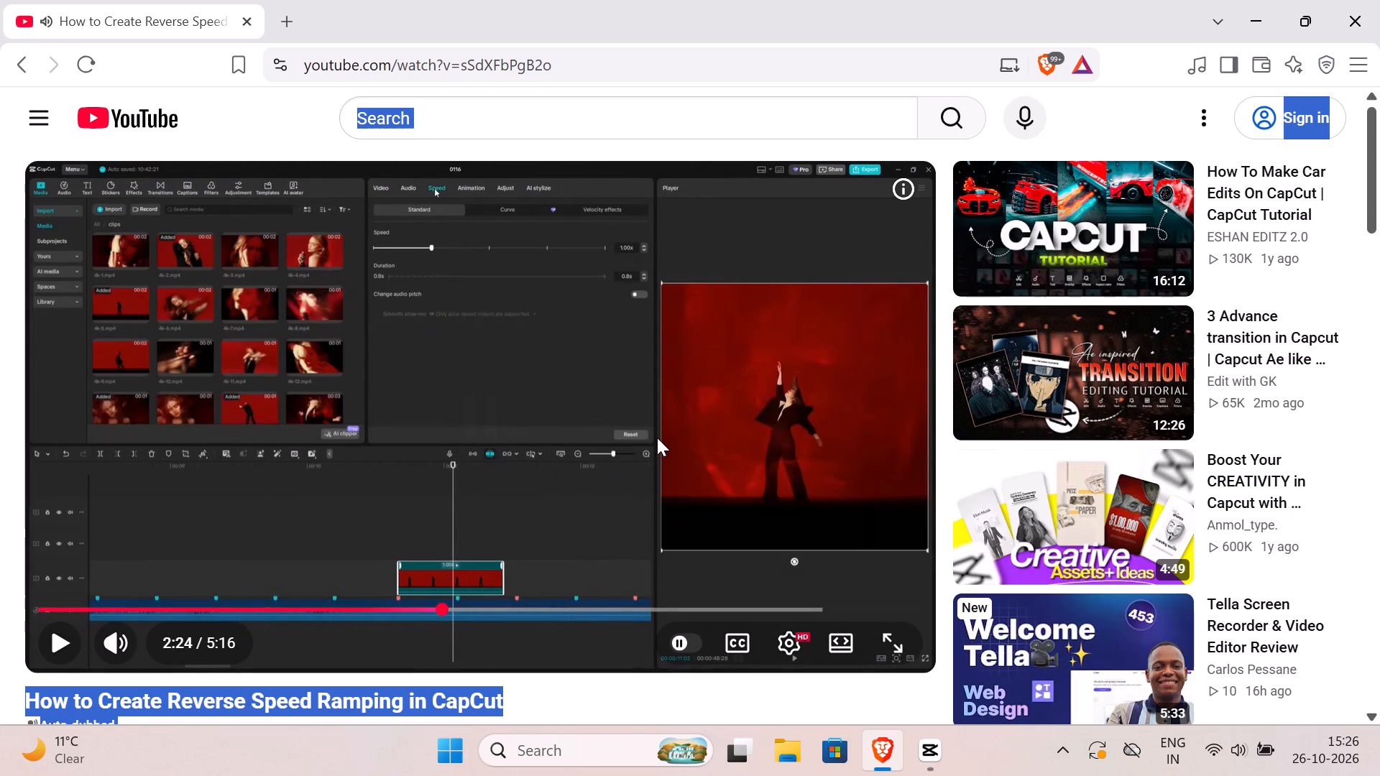
left_click(387, 607)
left_click(391, 508)
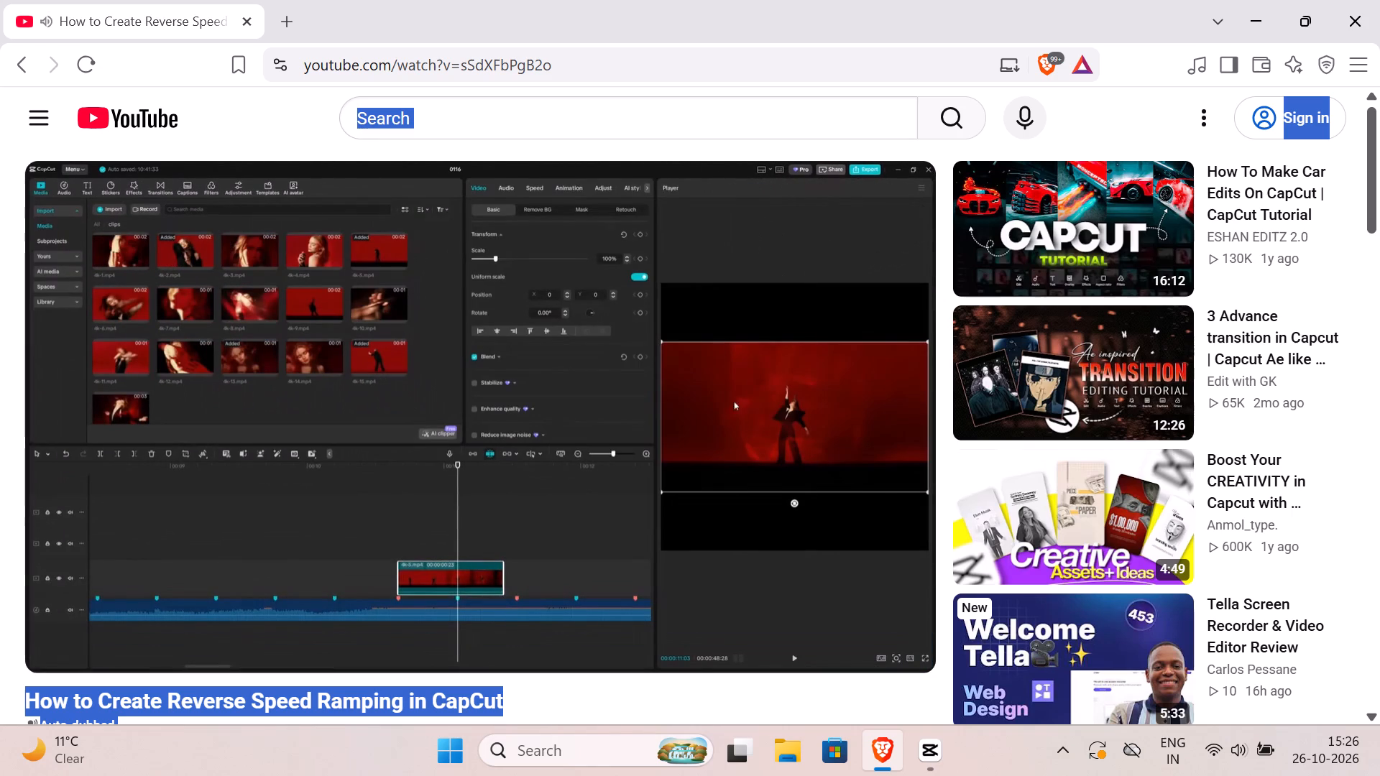
left_click(448, 428)
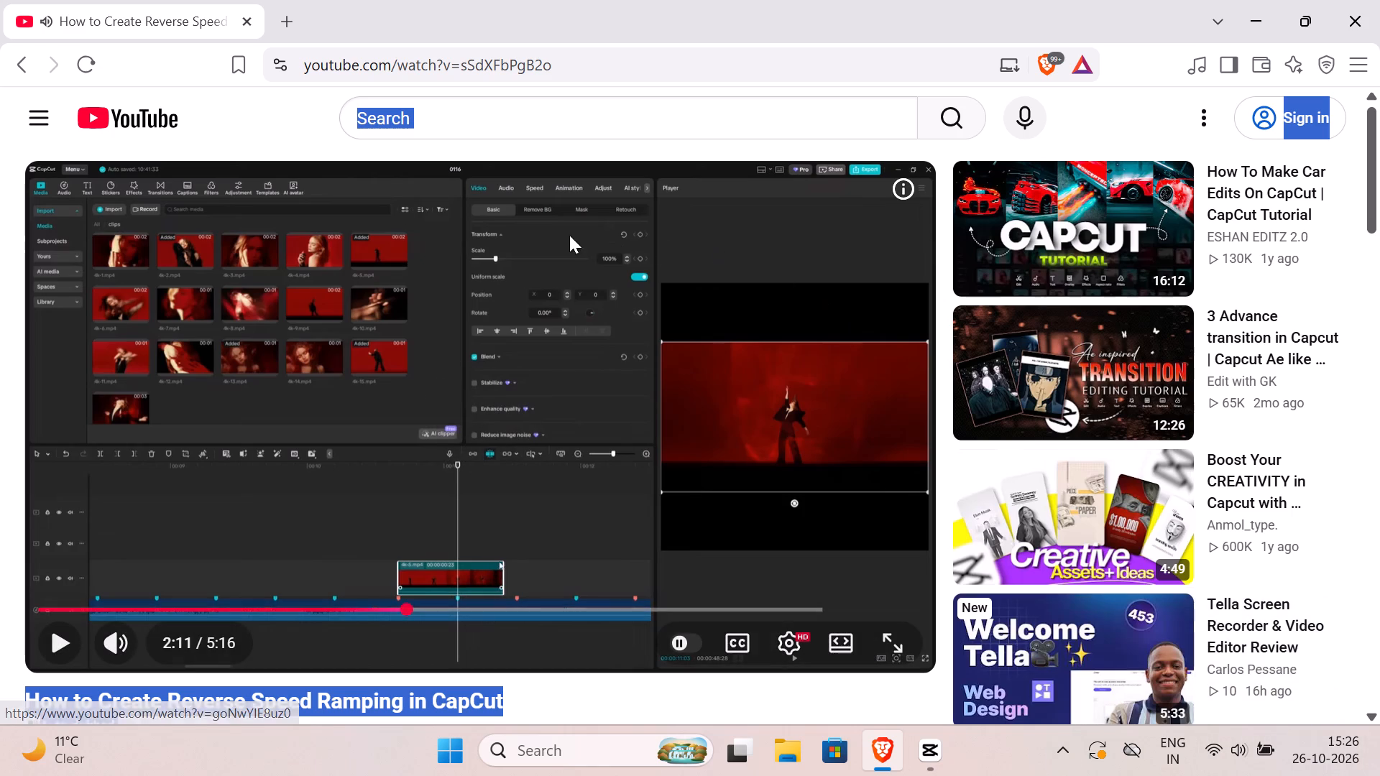
left_click(389, 596)
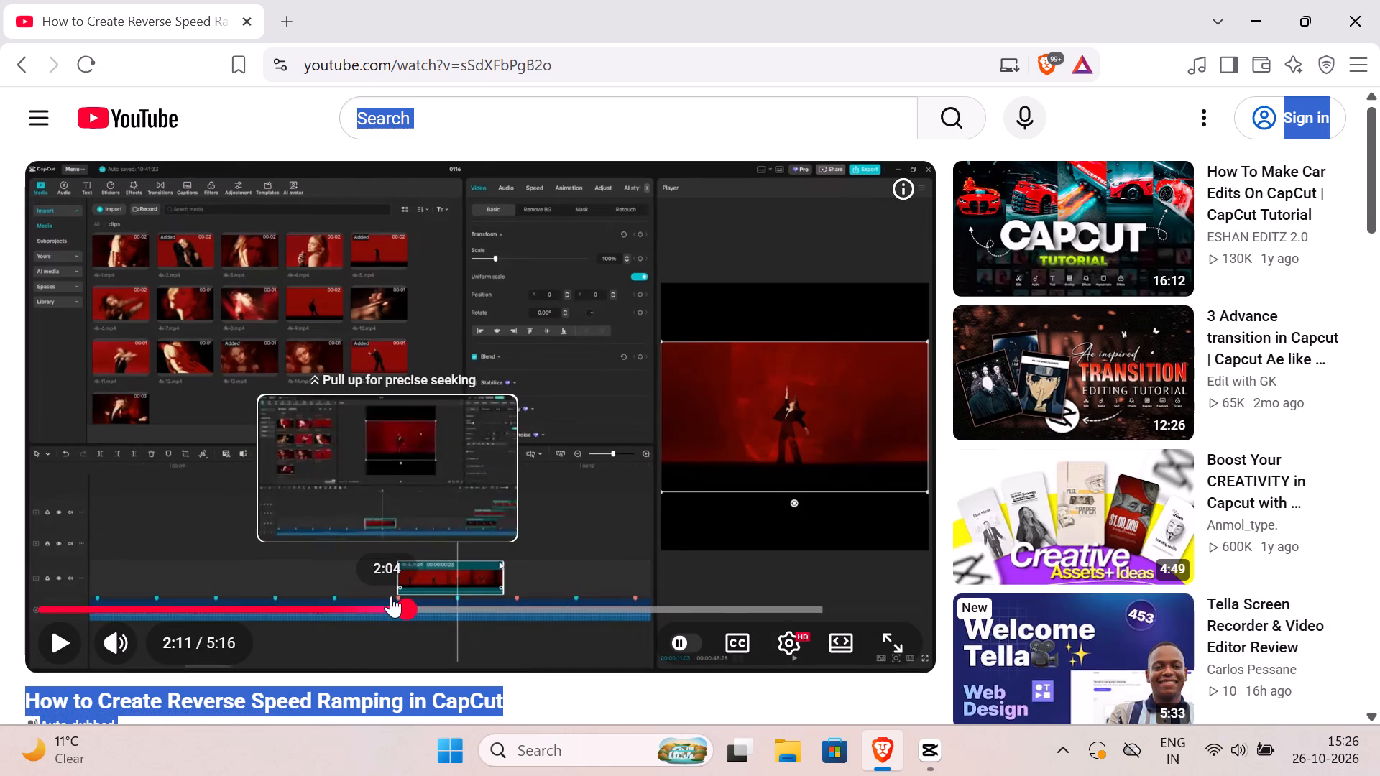
left_click(467, 521)
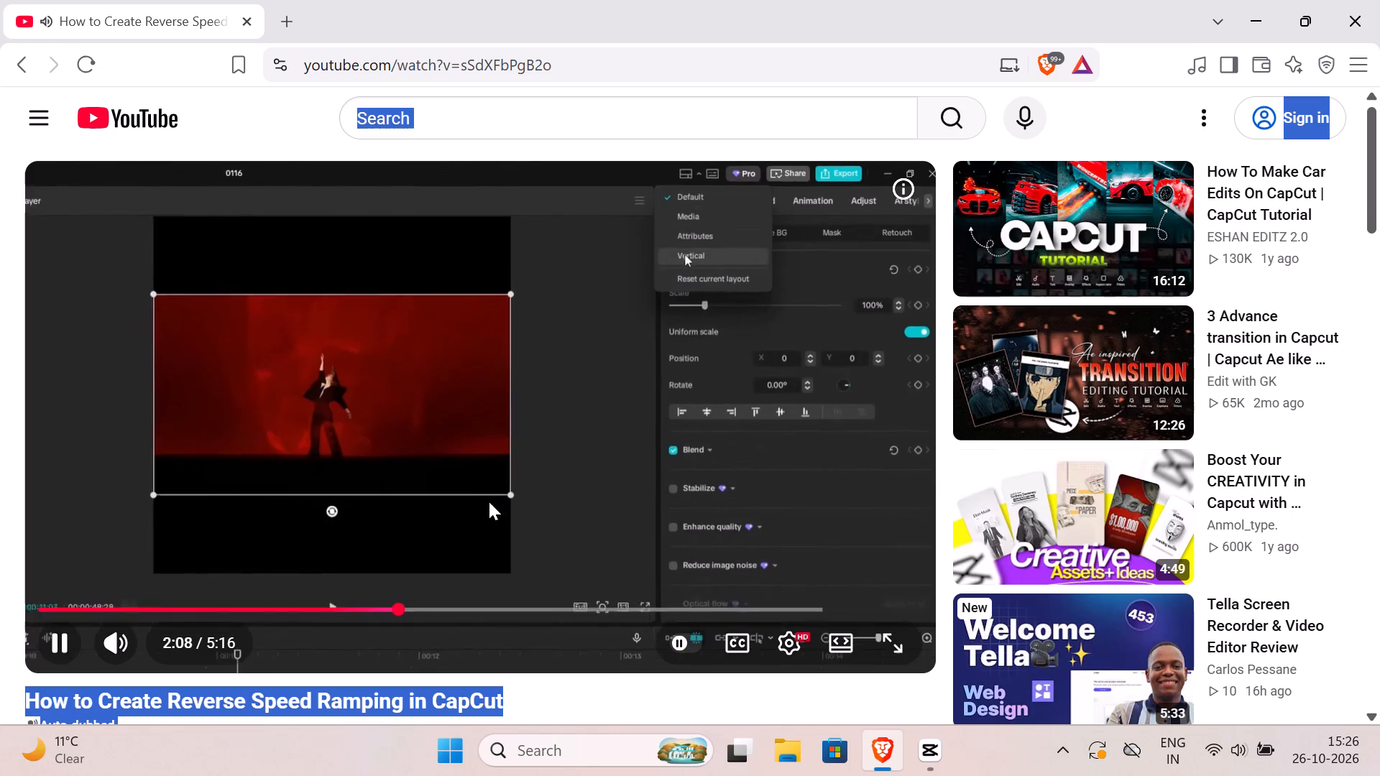
left_click(491, 500)
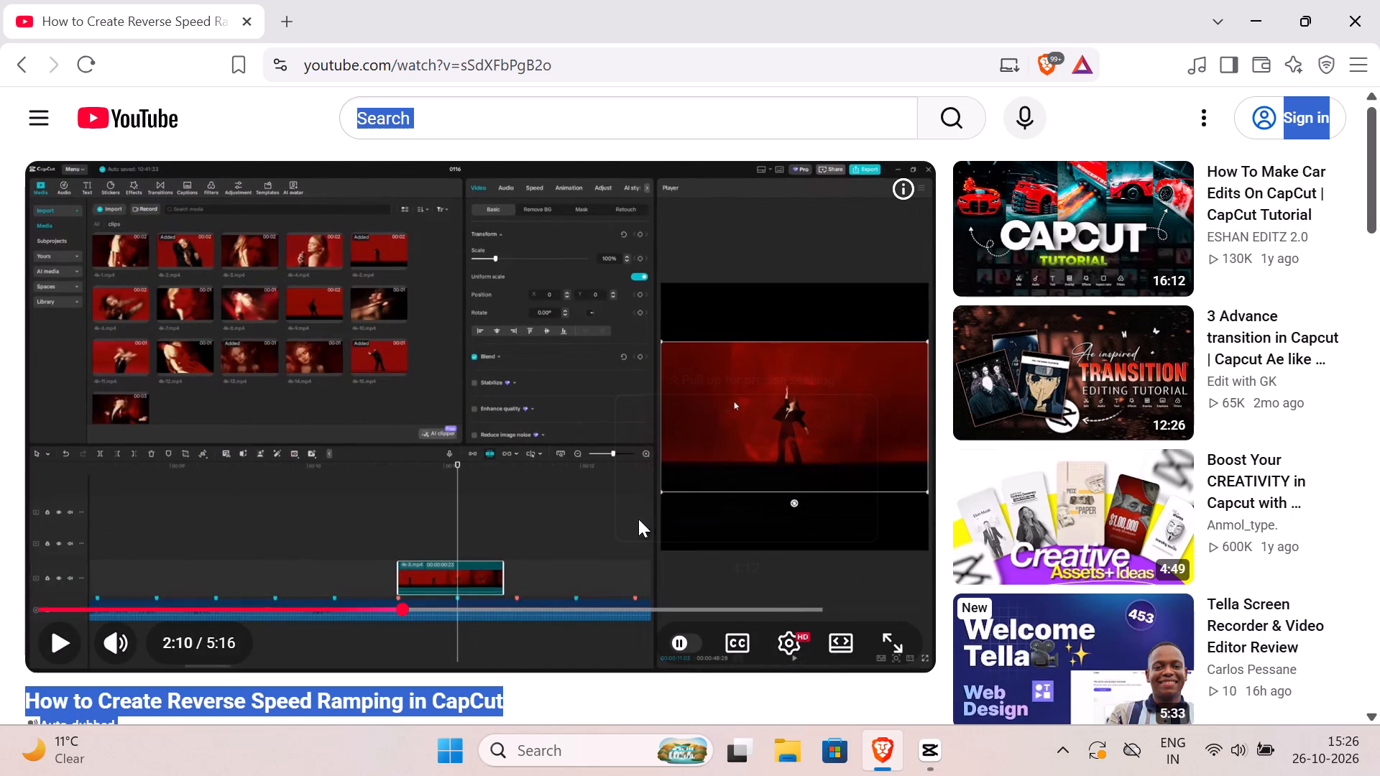
Return to CapCut and change the workspace layout to Vertical.
left_click(929, 744)
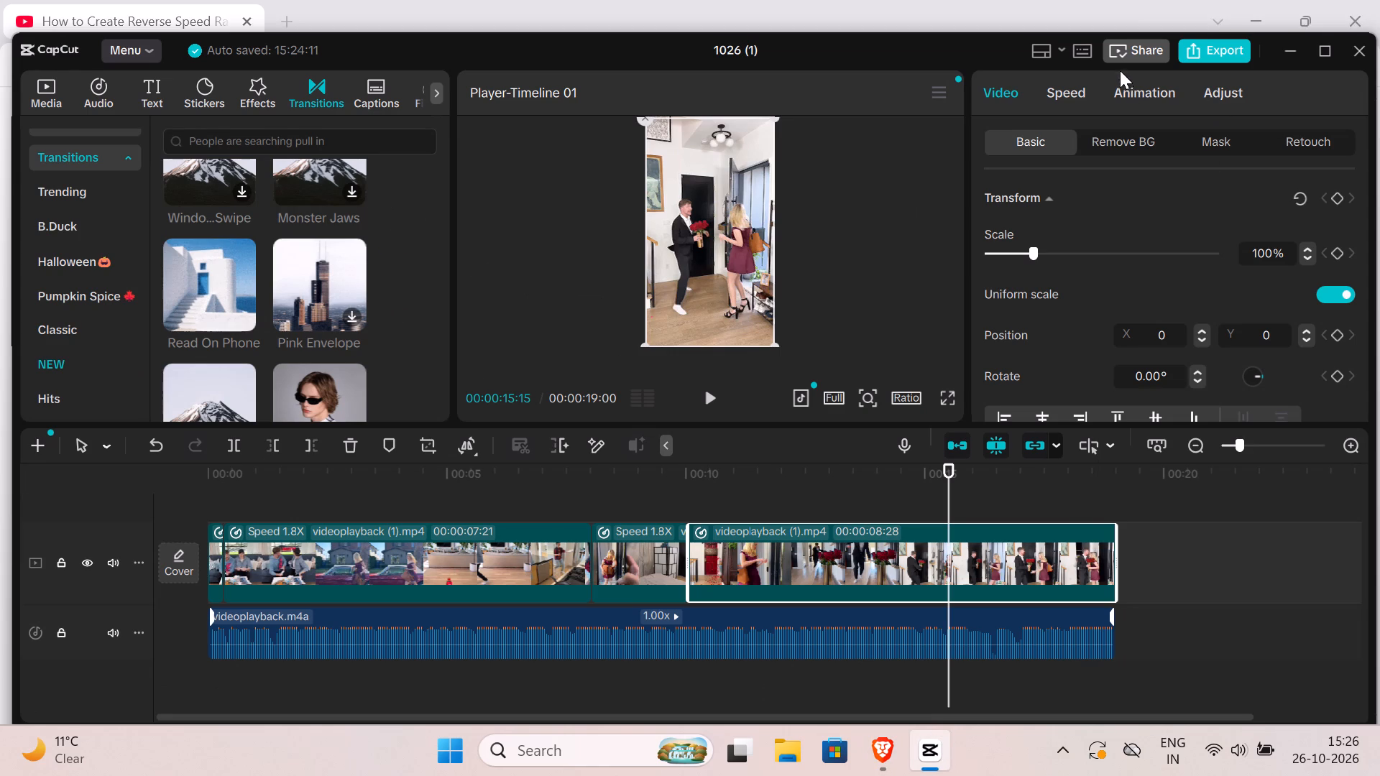
left_click(1041, 54)
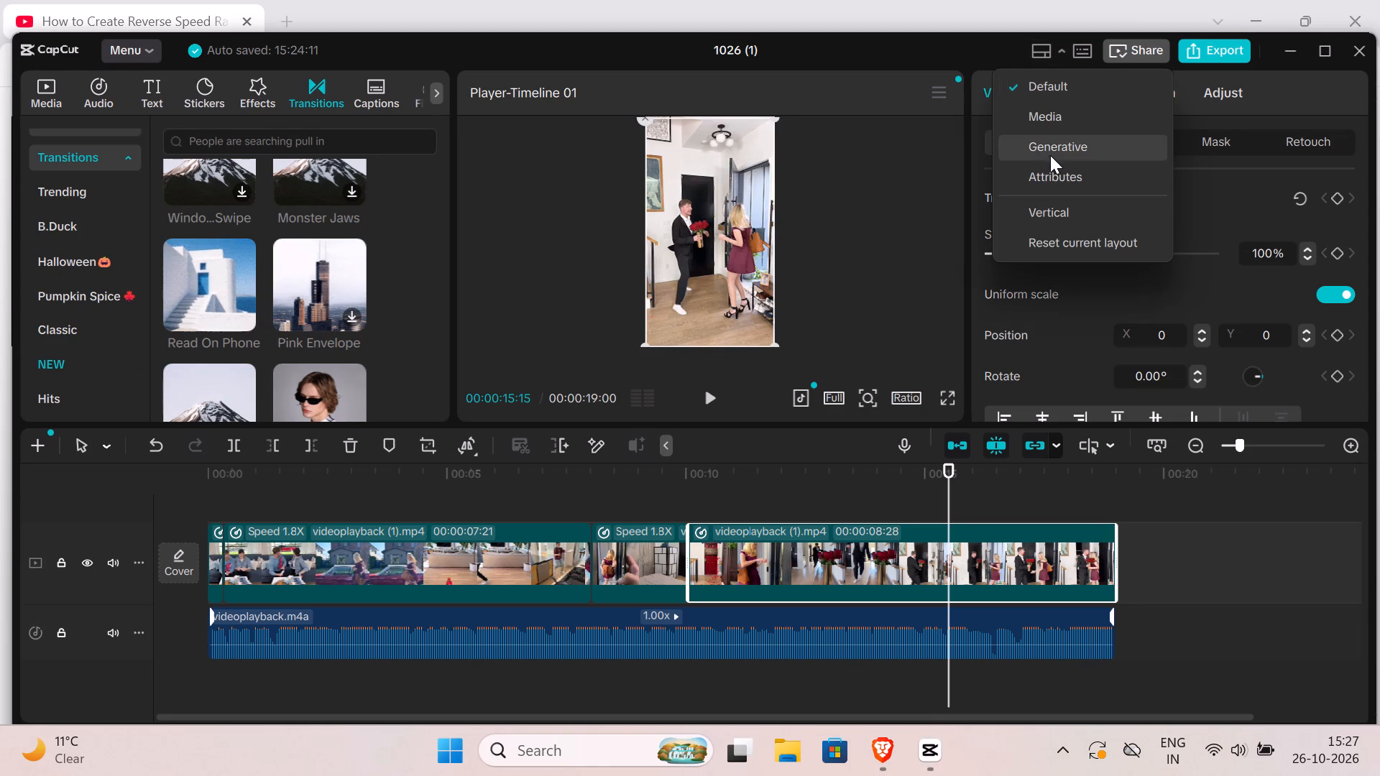
left_click(1064, 213)
left_click(1066, 210)
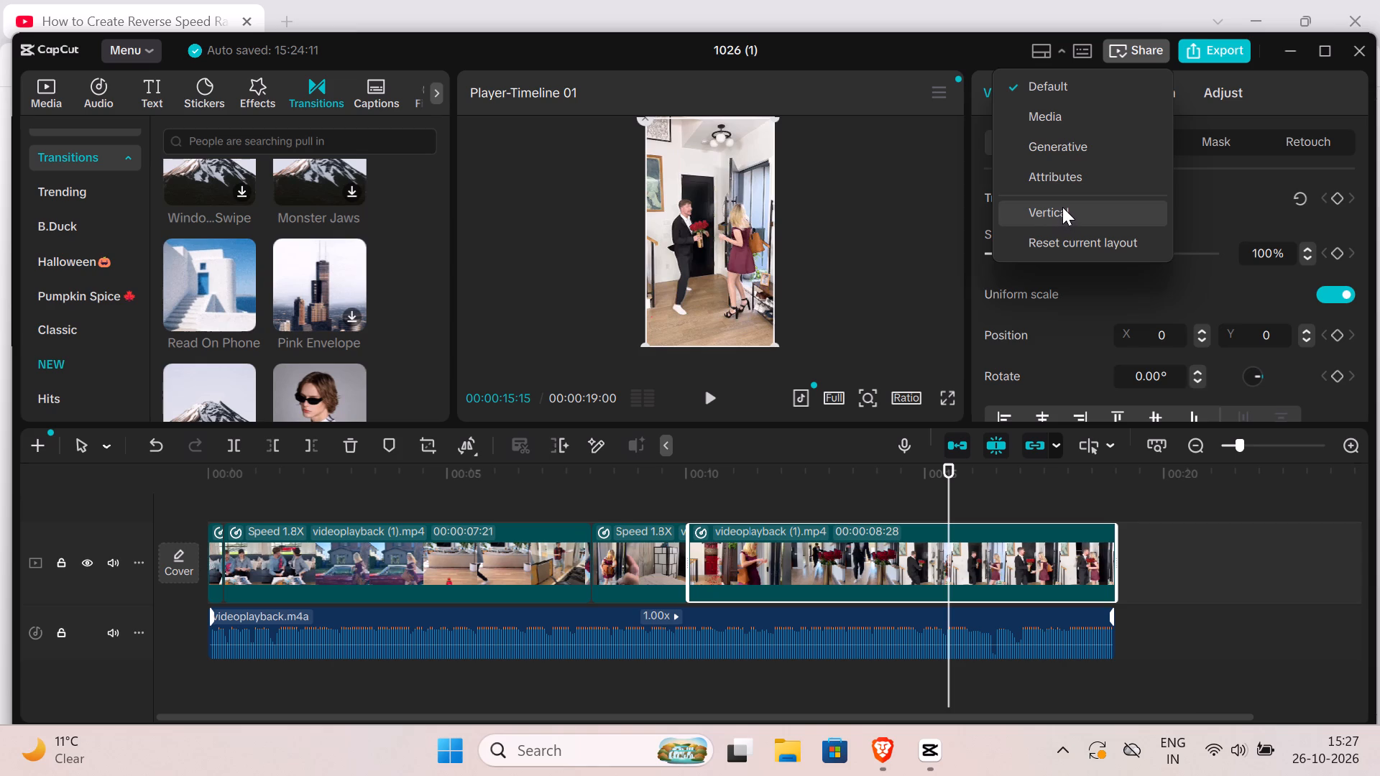
triple_click(1062, 207)
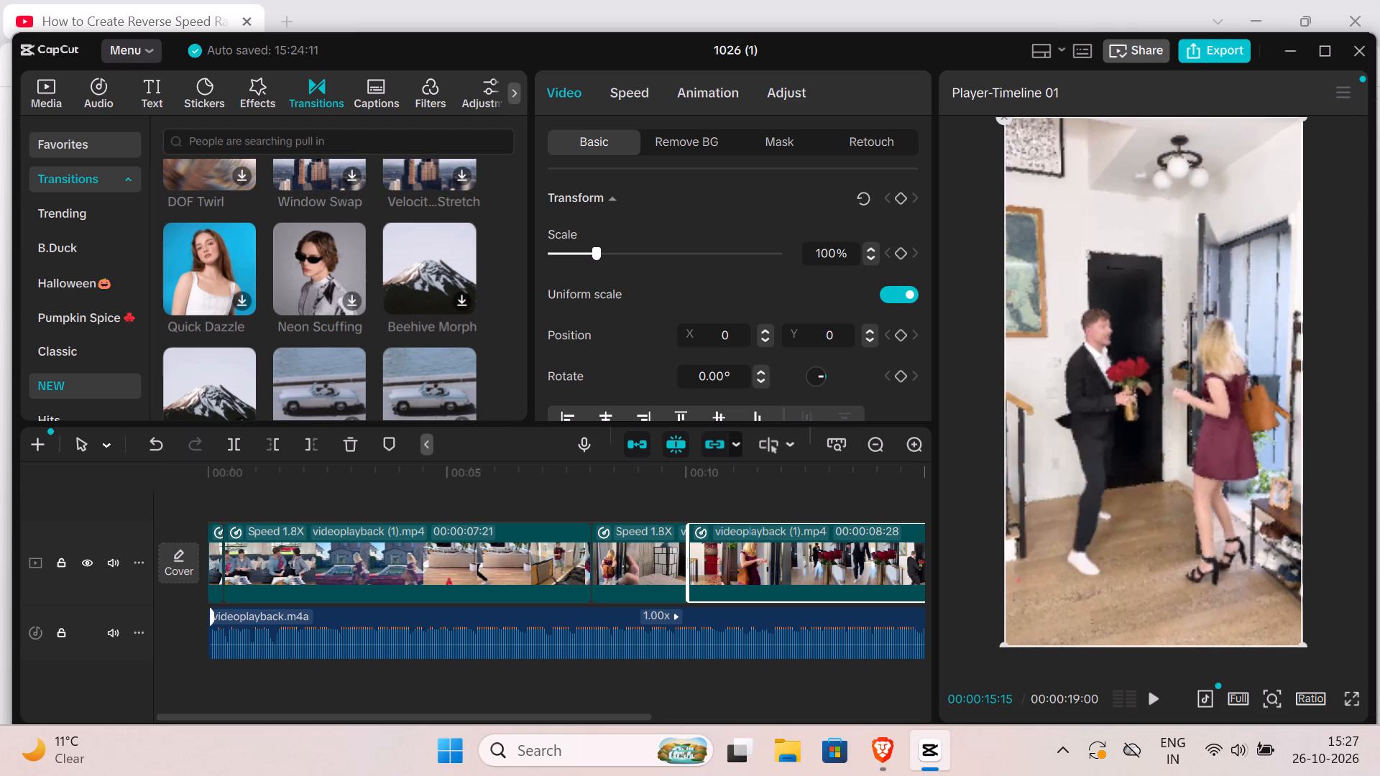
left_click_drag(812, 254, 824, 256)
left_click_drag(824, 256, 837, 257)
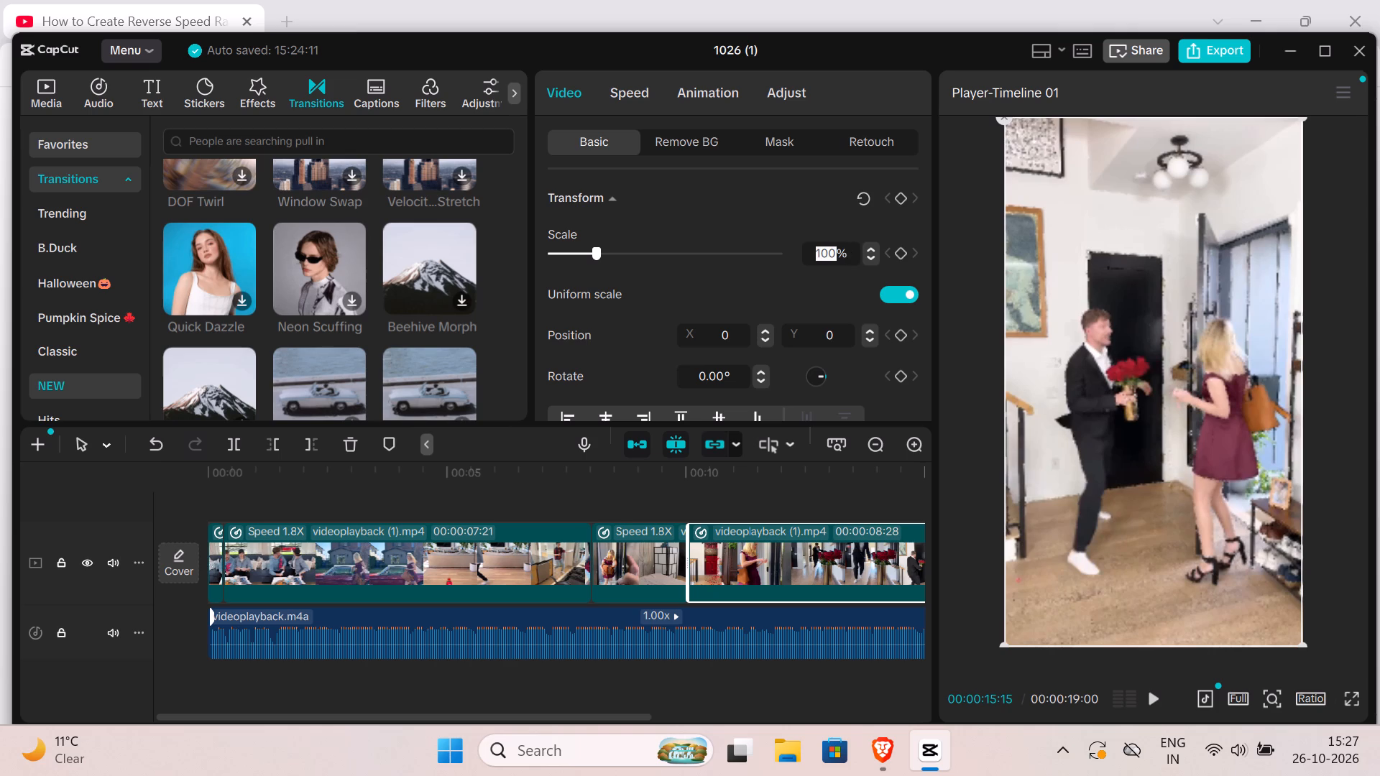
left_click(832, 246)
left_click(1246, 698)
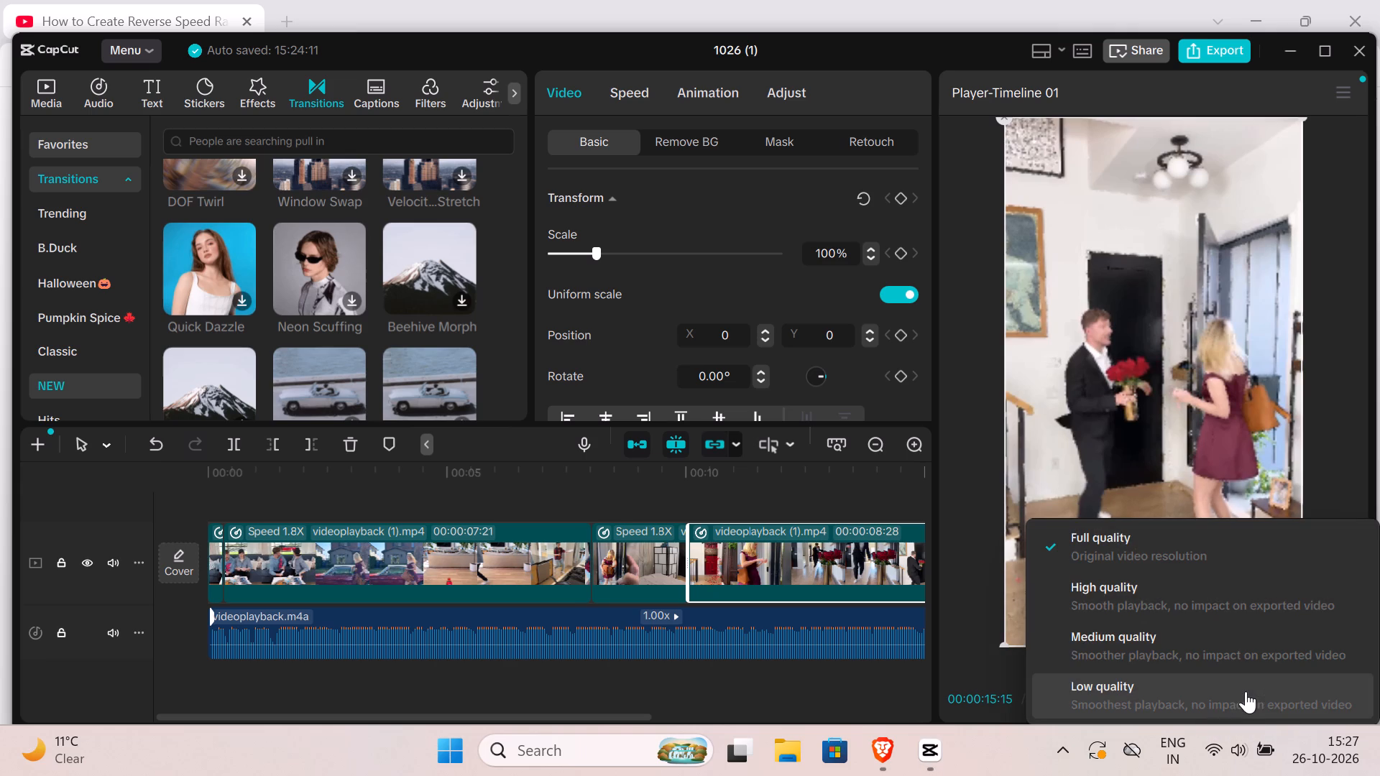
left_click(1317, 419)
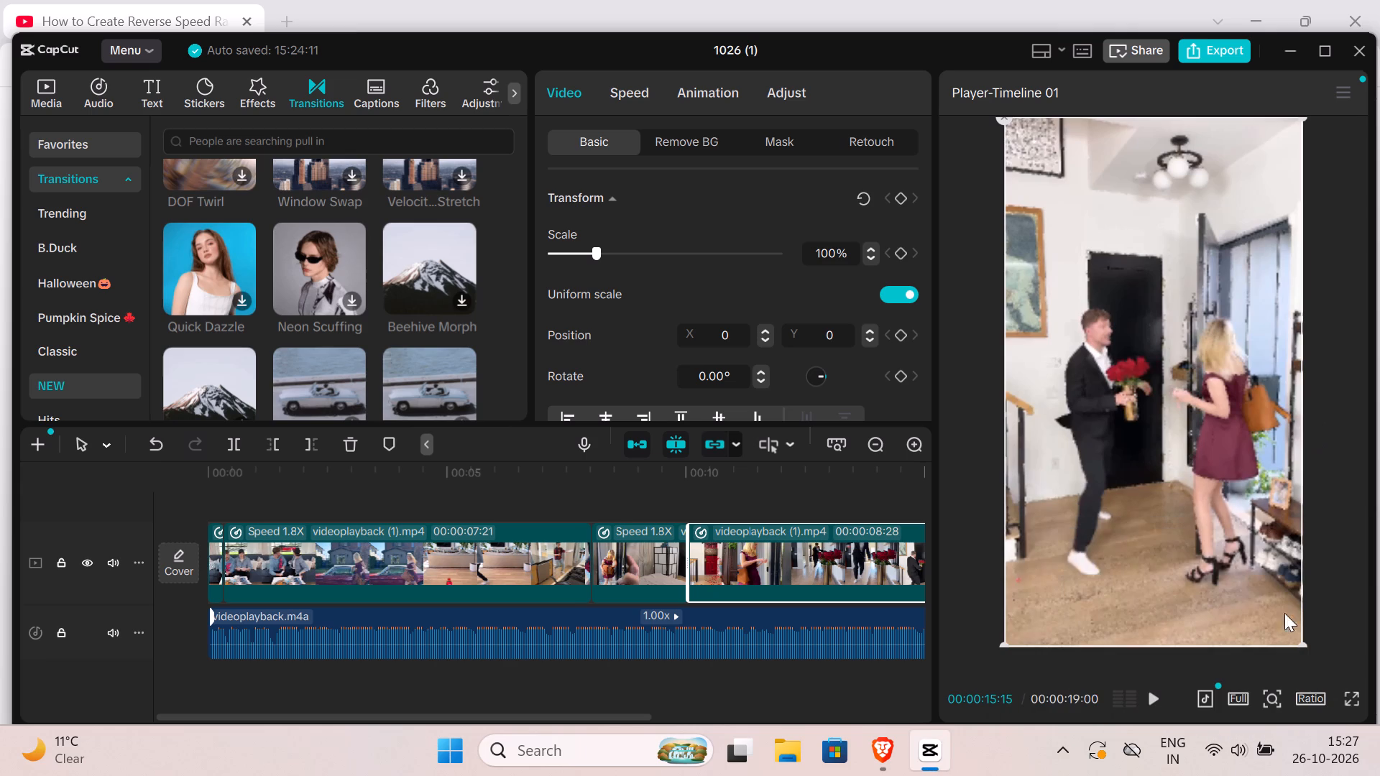
Set the project's aspect ratio to 1:1.
left_click(1315, 690)
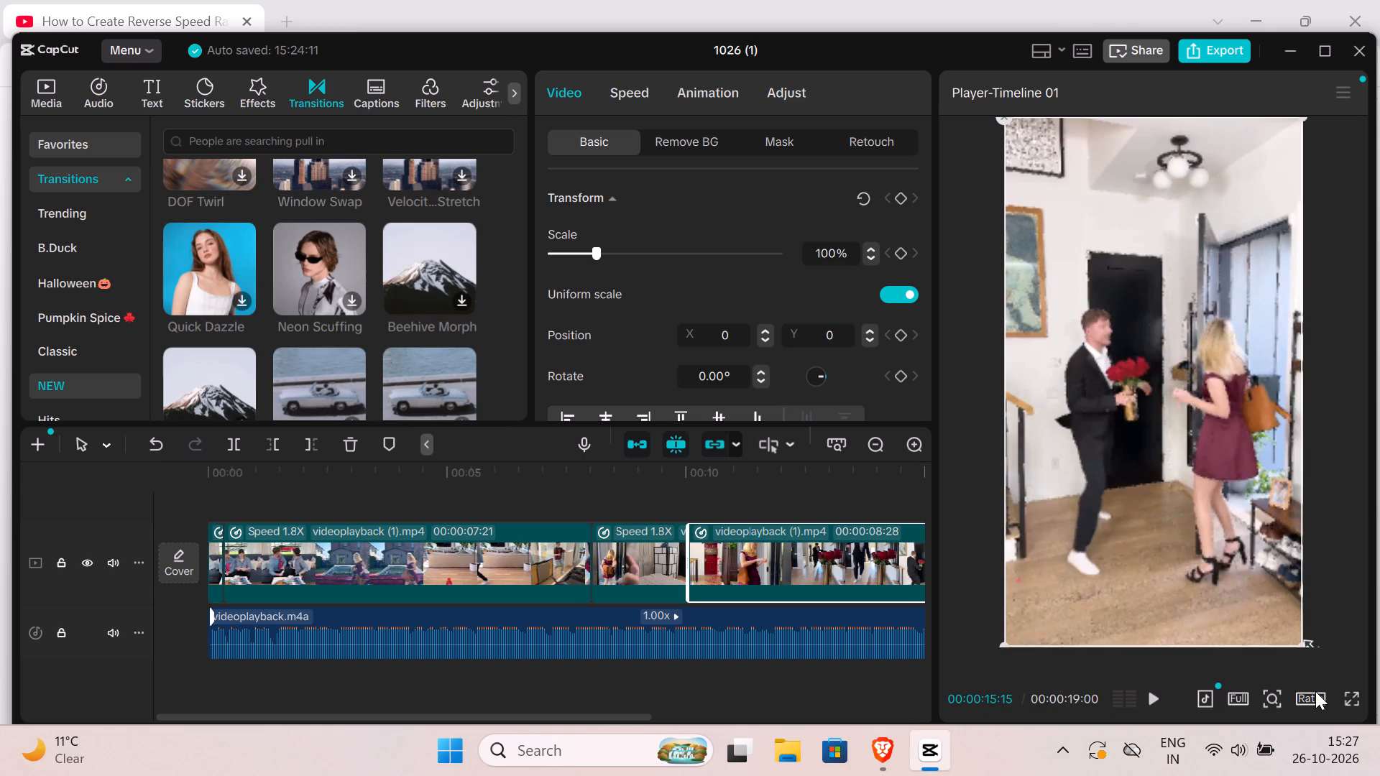
left_click(1312, 696)
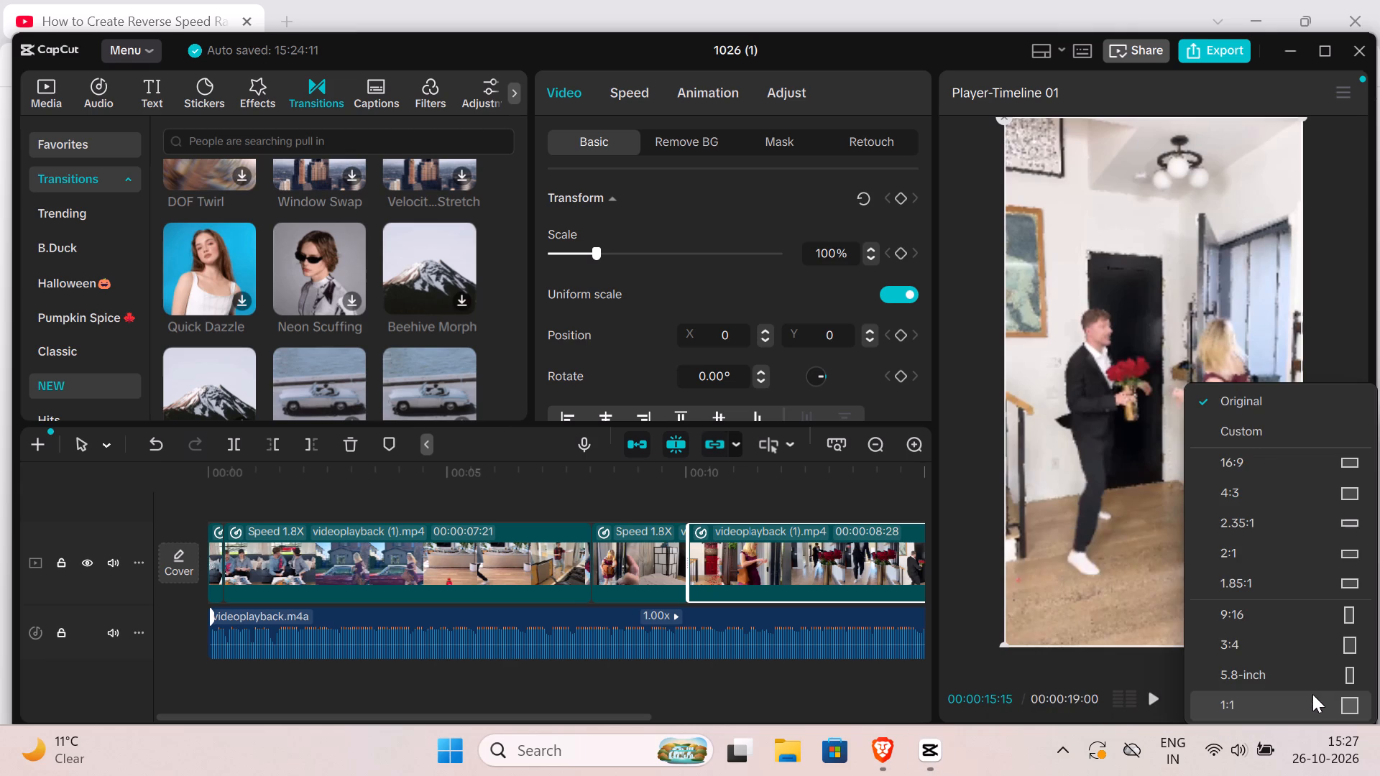
left_click(1307, 705)
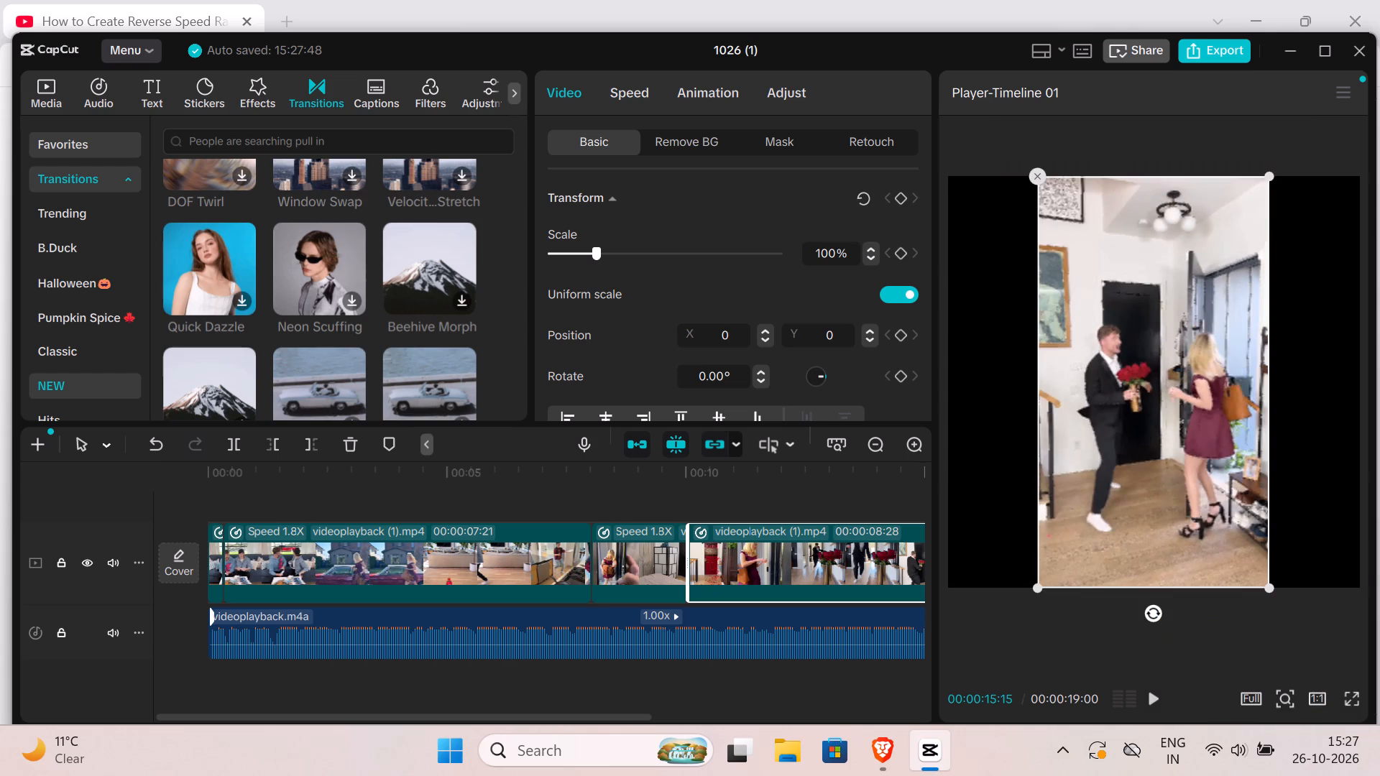
Set the last video clip's scale to 178% so it fills the square frame.
left_click_drag(814, 251, 813, 251)
left_click_drag(813, 251, 839, 260)
key("1")
key("7")
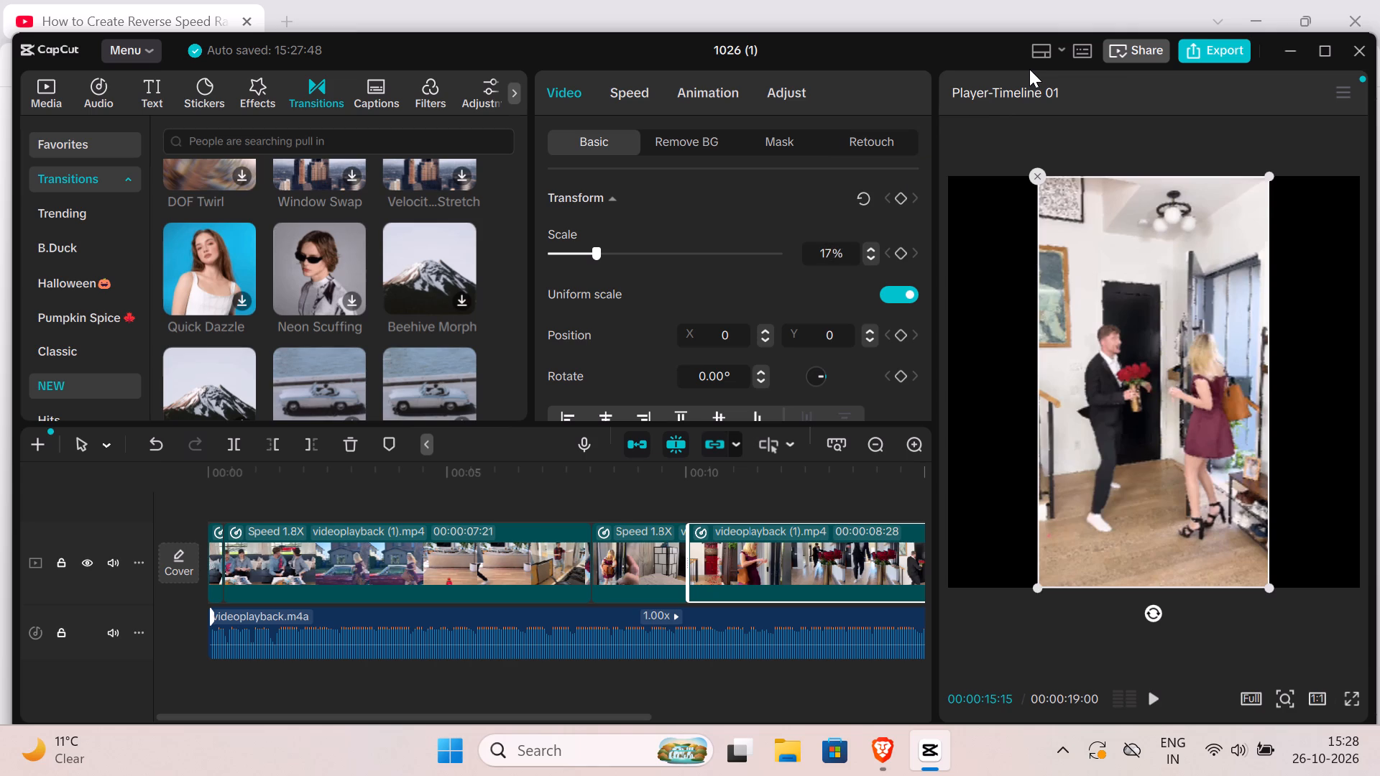
key("8")
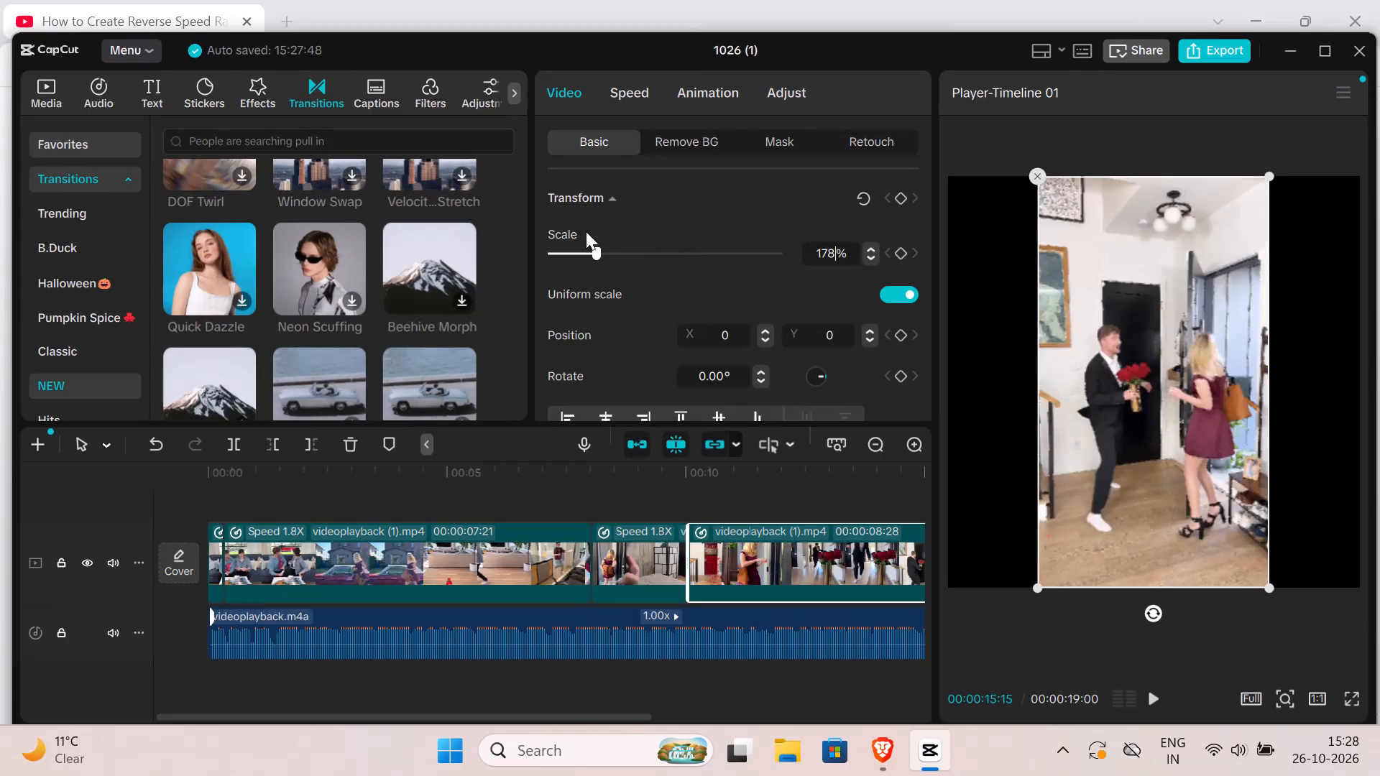
left_click(562, 232)
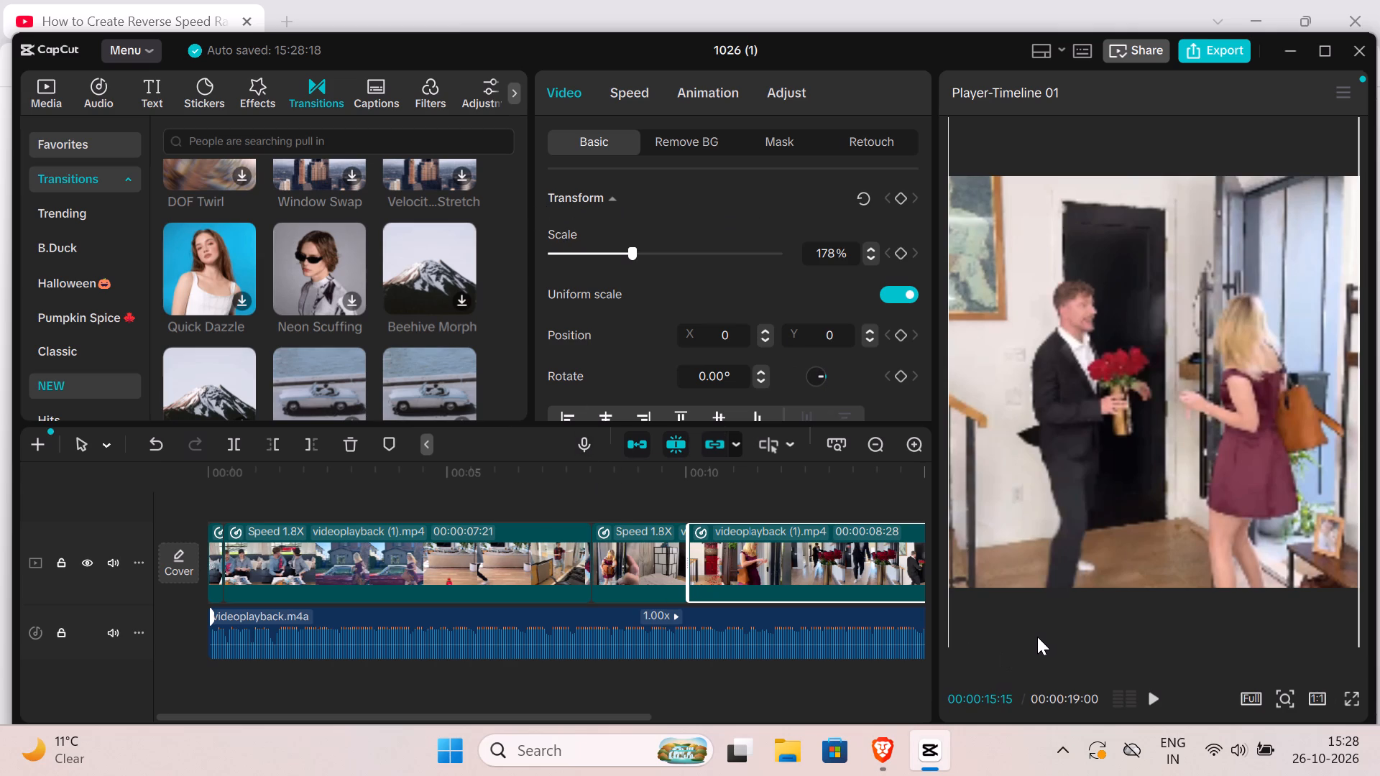
Play the timeline from 00:00:15:15 to review the rescaled last clip in the square frame.
left_click(1137, 694)
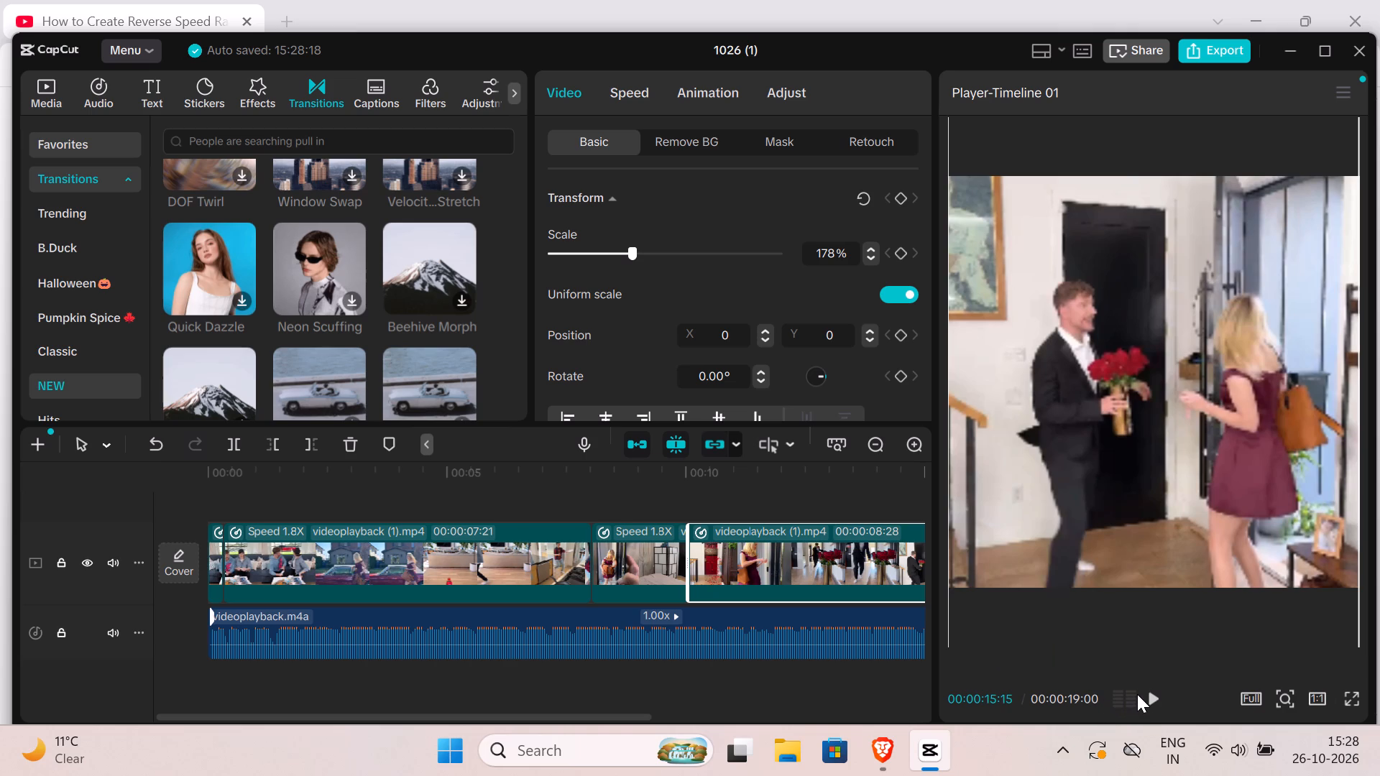
left_click(1154, 694)
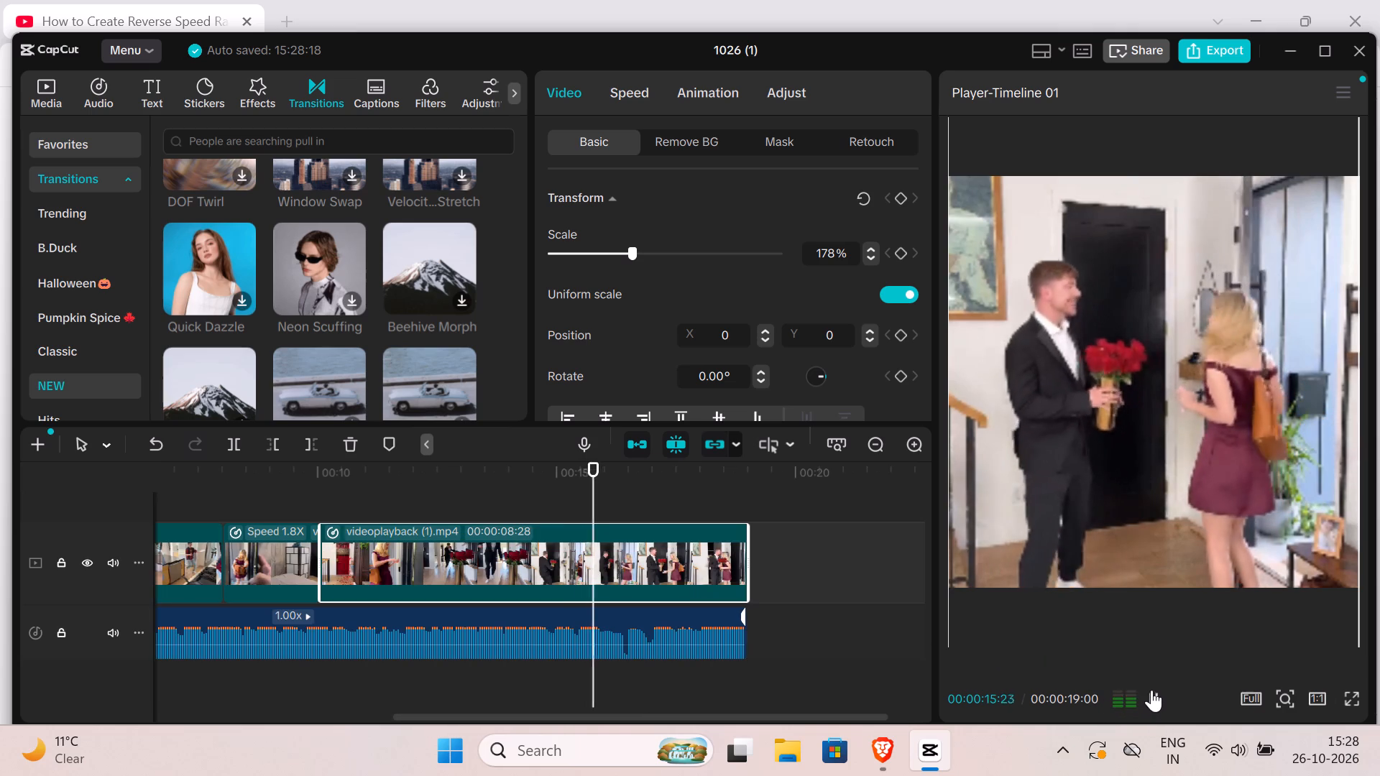
left_click(1151, 690)
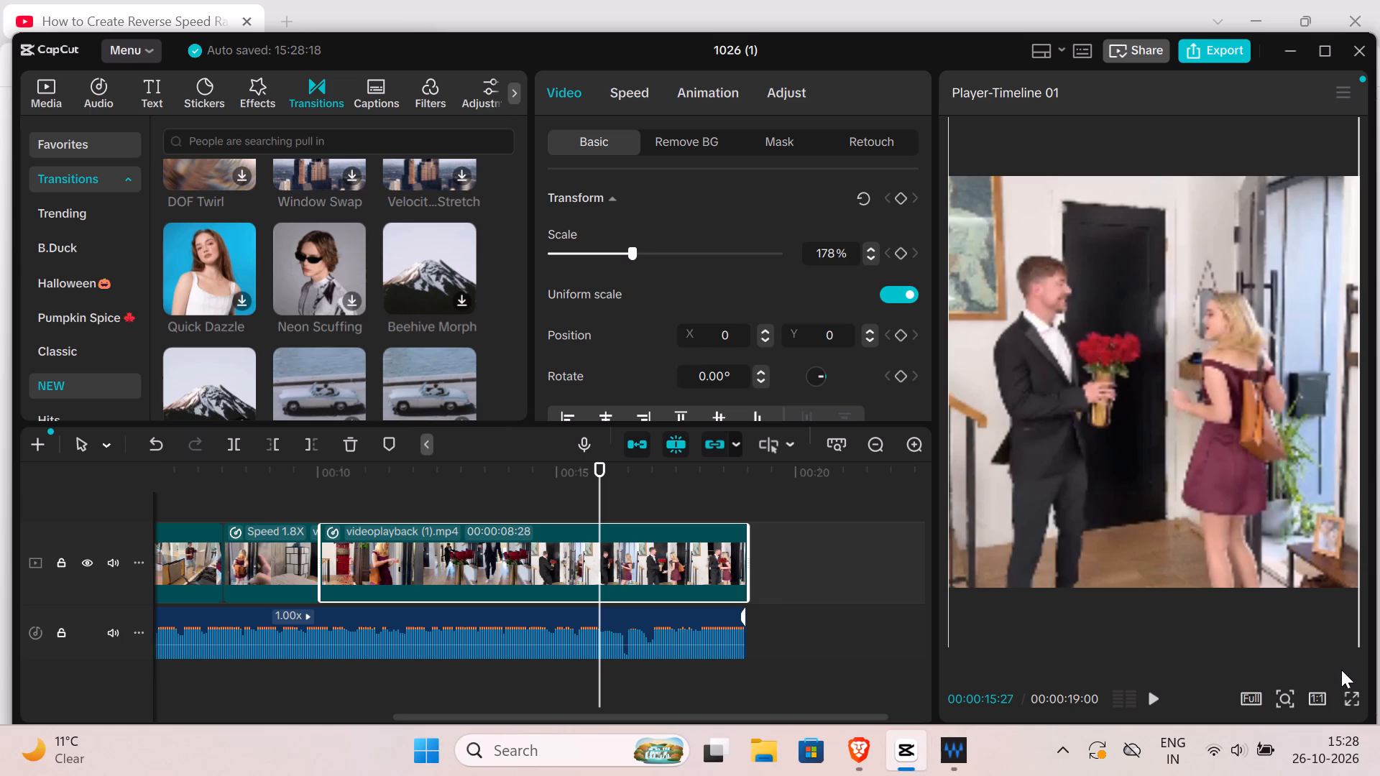
key("space")
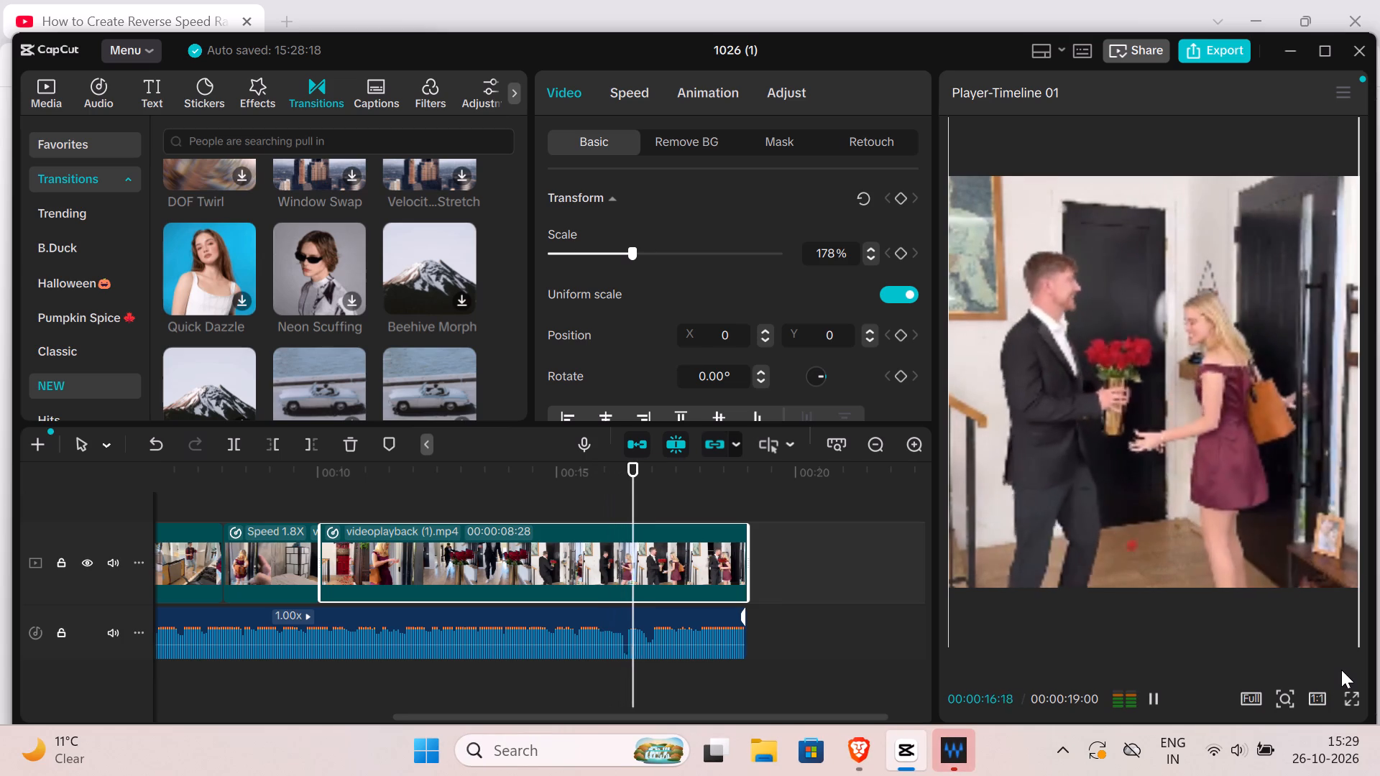
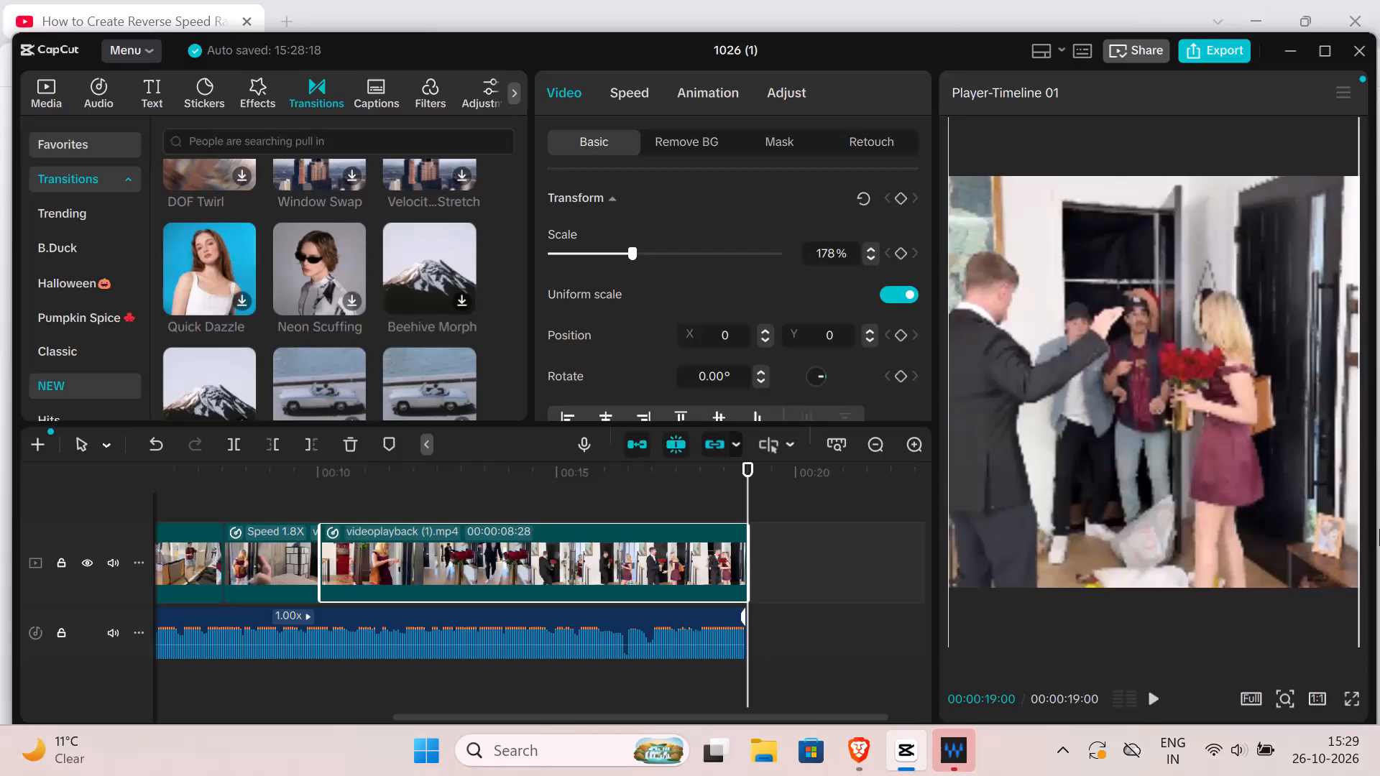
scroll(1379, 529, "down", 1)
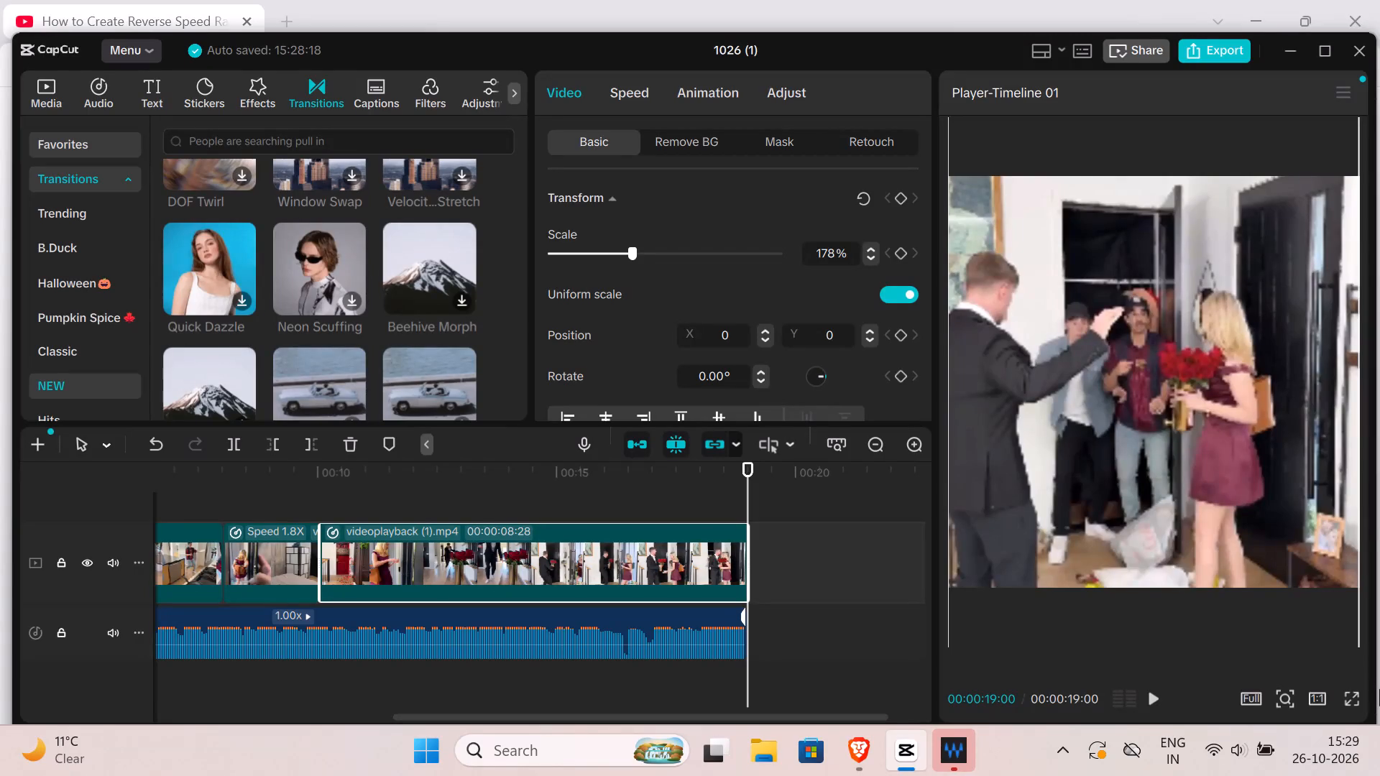
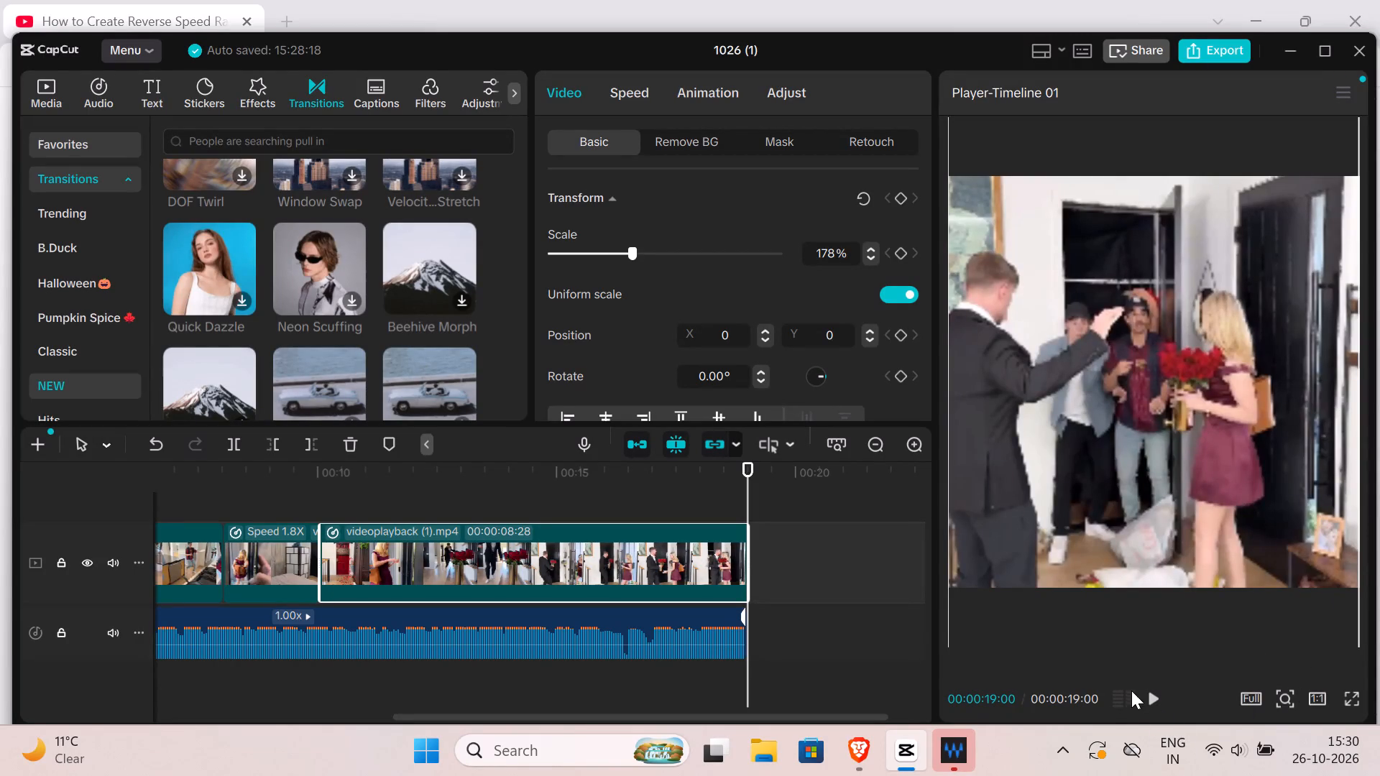
Play back the timeline from the beginning to check how the clips fill the square frame.
left_click(1154, 688)
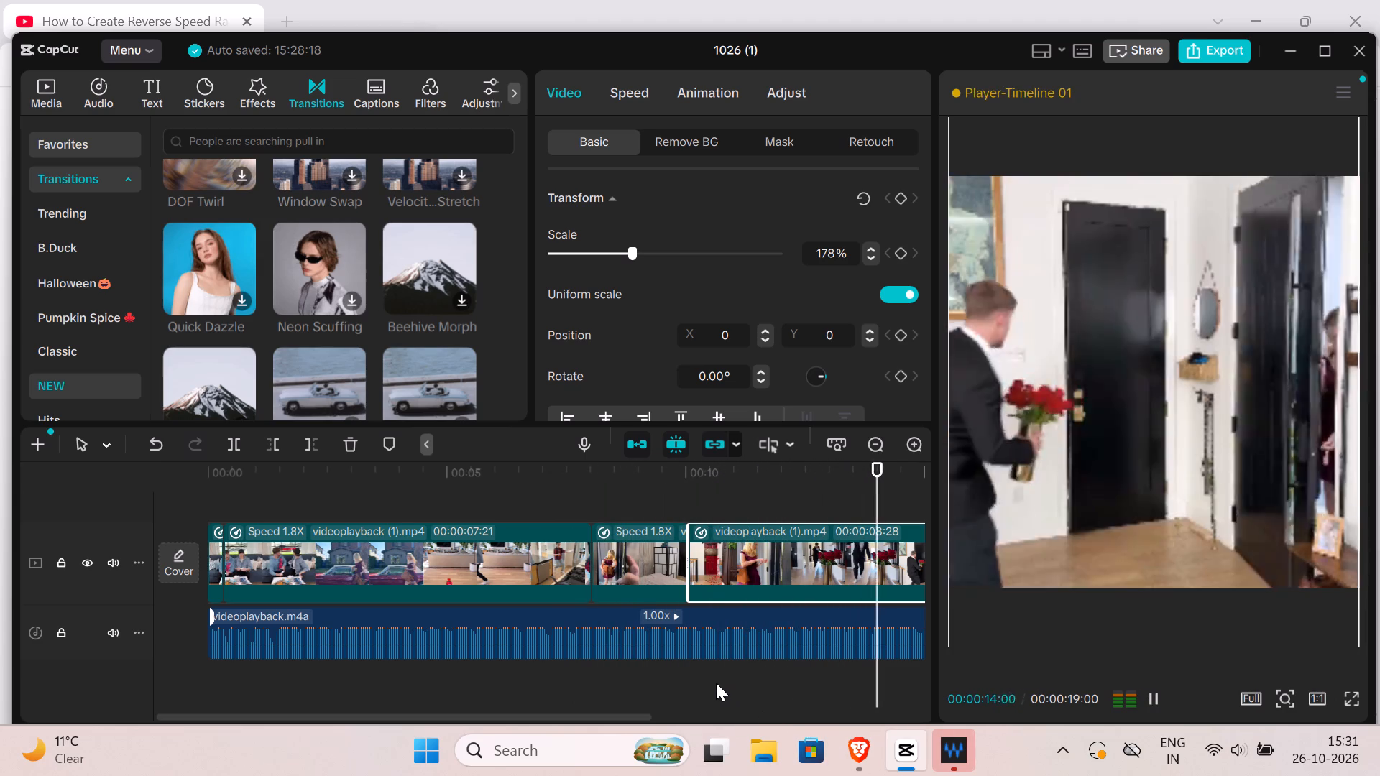
Set the scale of the short 1.8X clip just before the final clip to 178%.
left_click(649, 578)
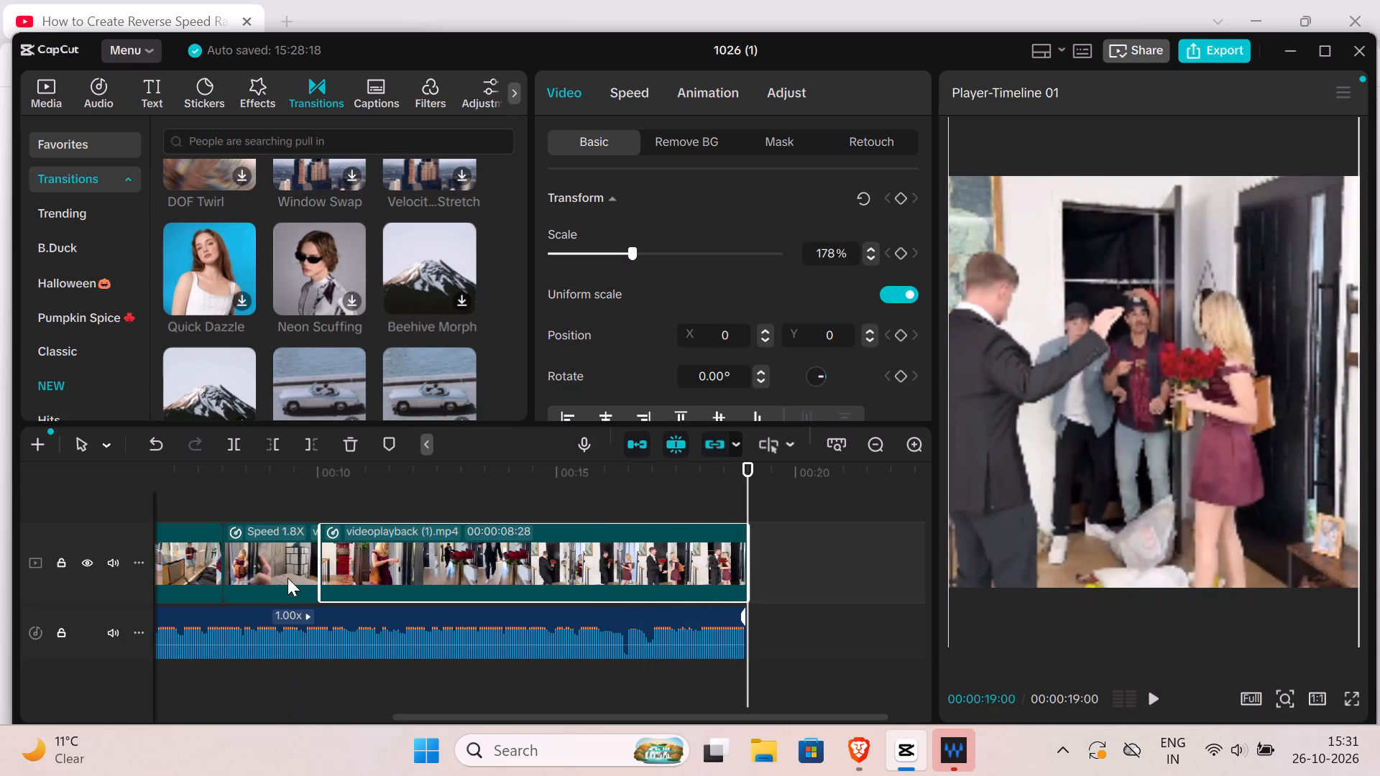
left_click(292, 560)
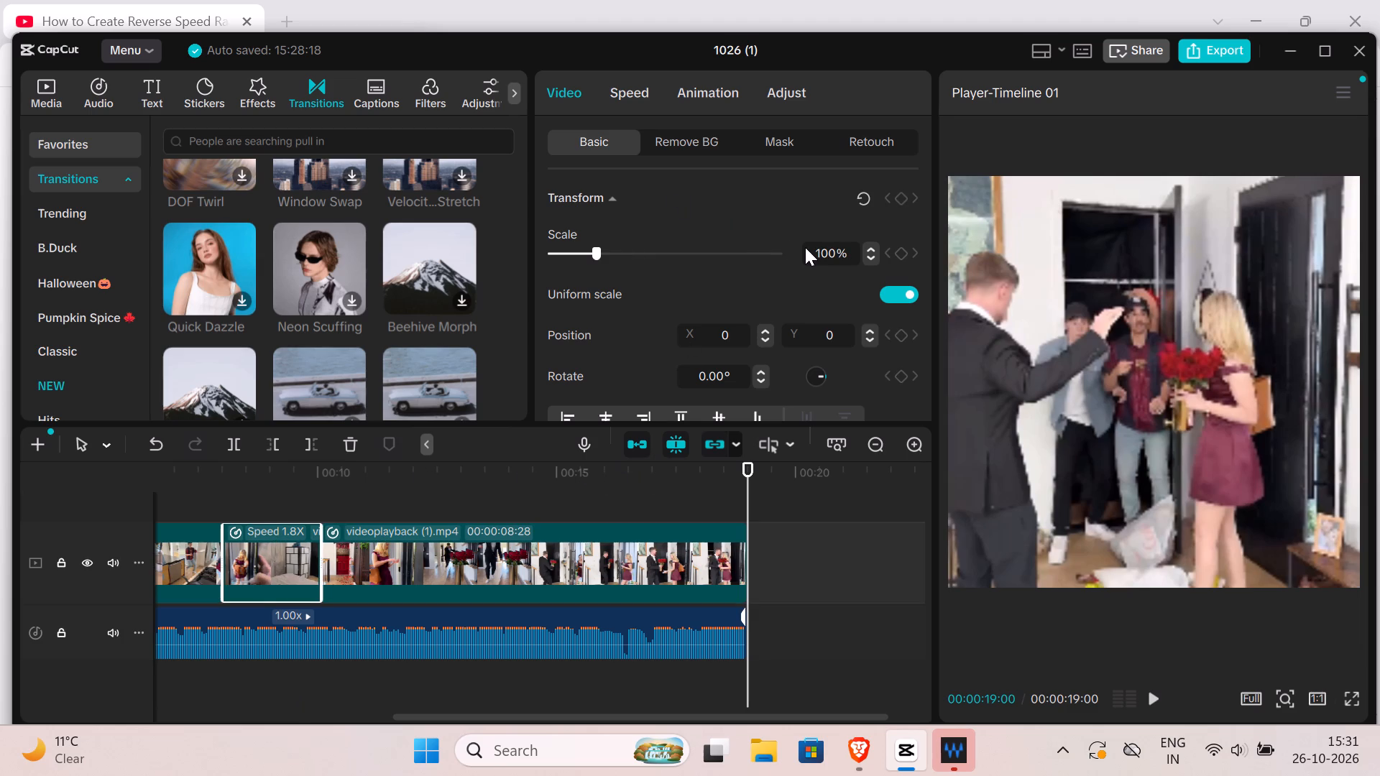
left_click_drag(806, 247, 831, 253)
left_click_drag(816, 251, 835, 257)
left_click_drag(835, 257, 837, 259)
key("1")
key("7")
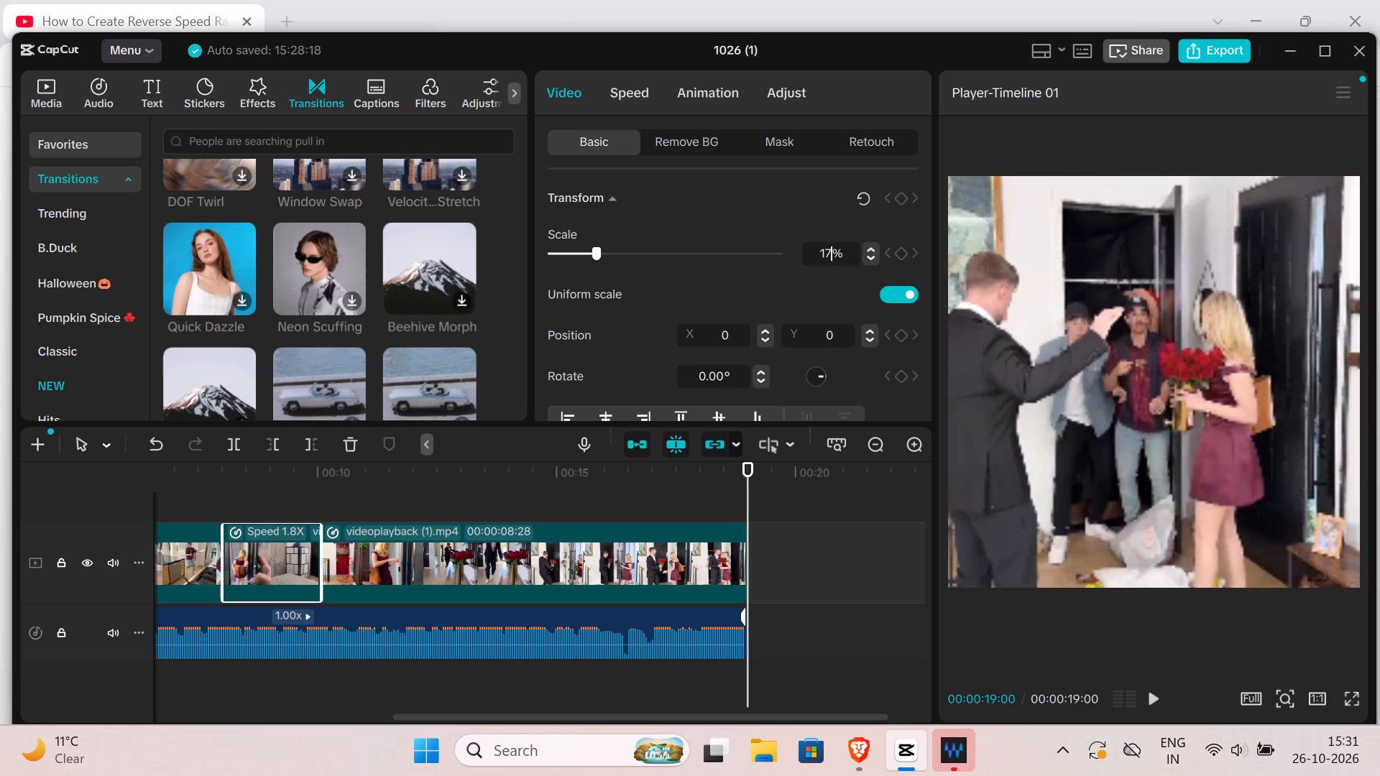
key("8")
left_click(563, 232)
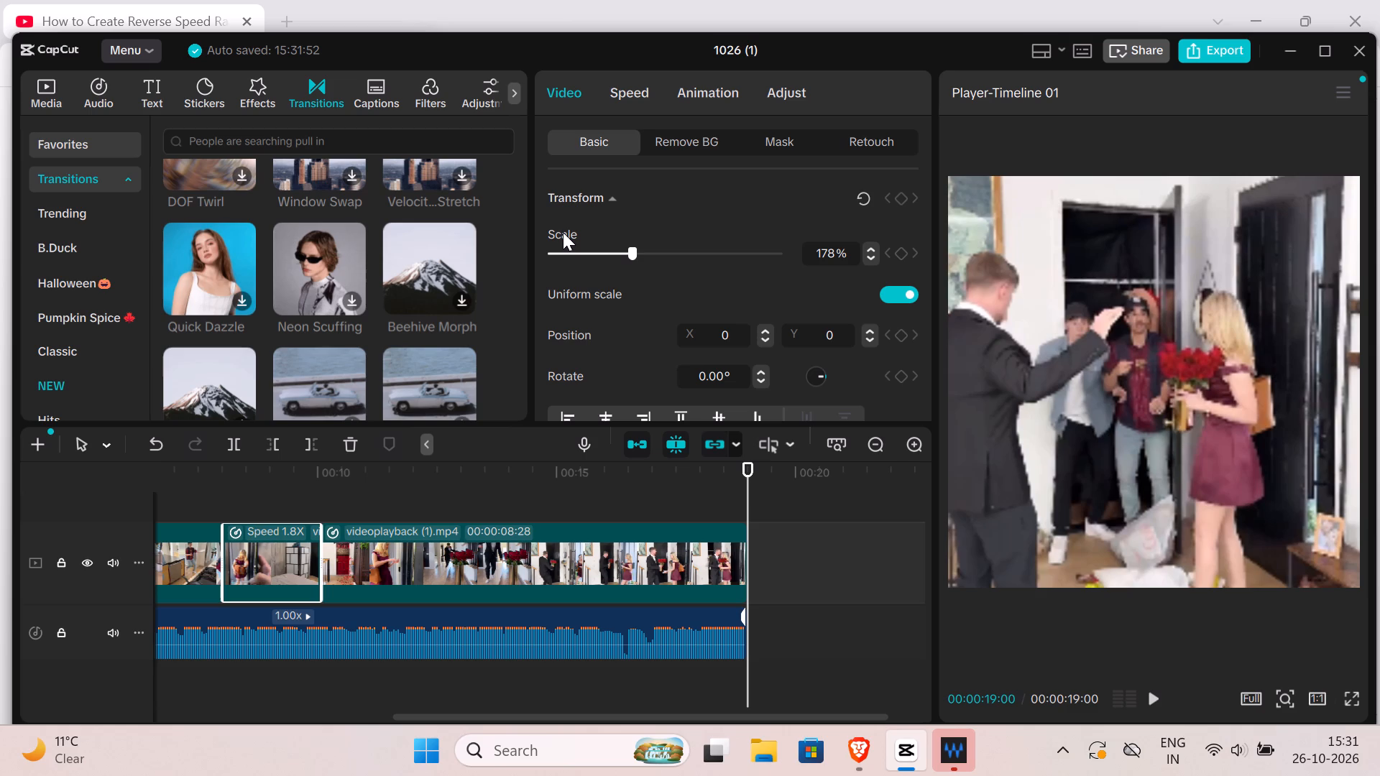
Set the scale of the long 1.8X clip, the second one on the video track, to 178%.
left_click(188, 572)
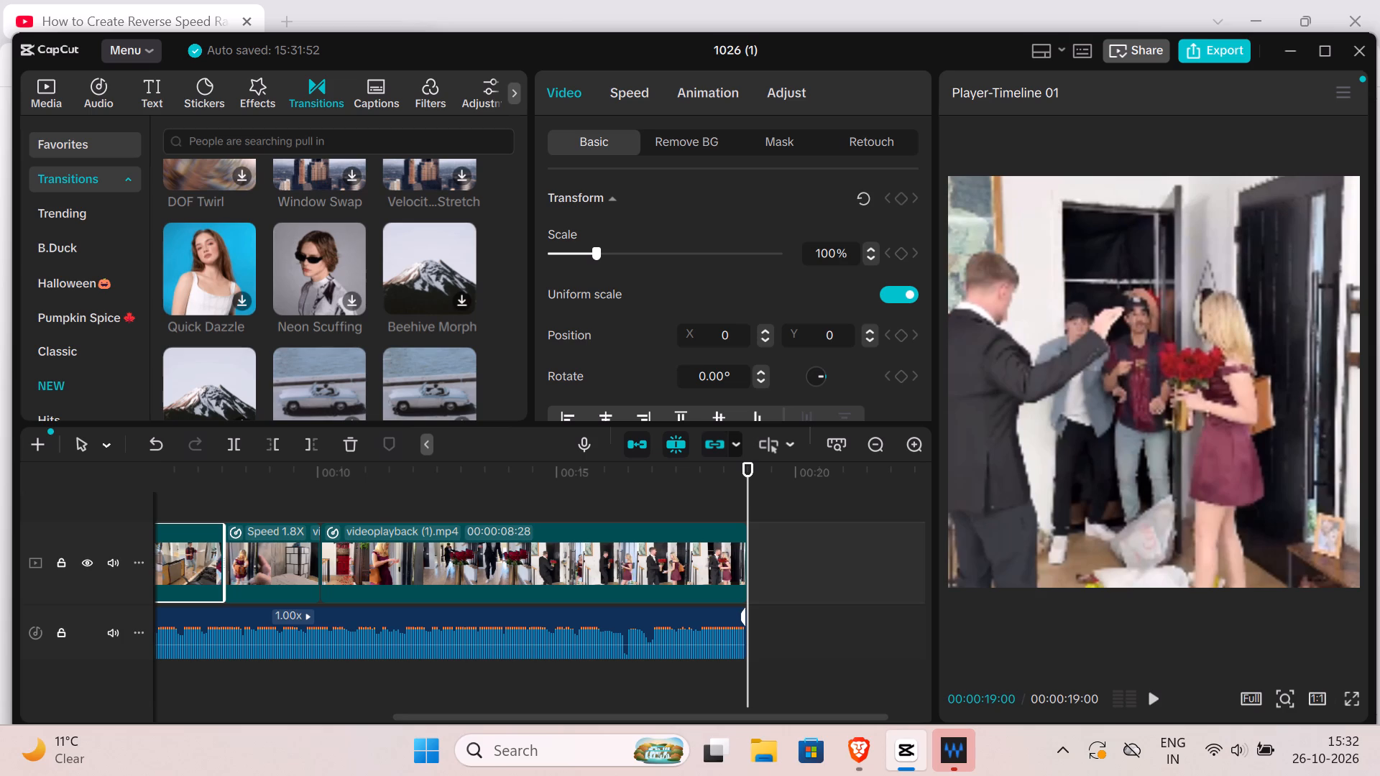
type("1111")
left_click_drag(857, 294, 832, 281)
left_click_drag(832, 281, 852, 322)
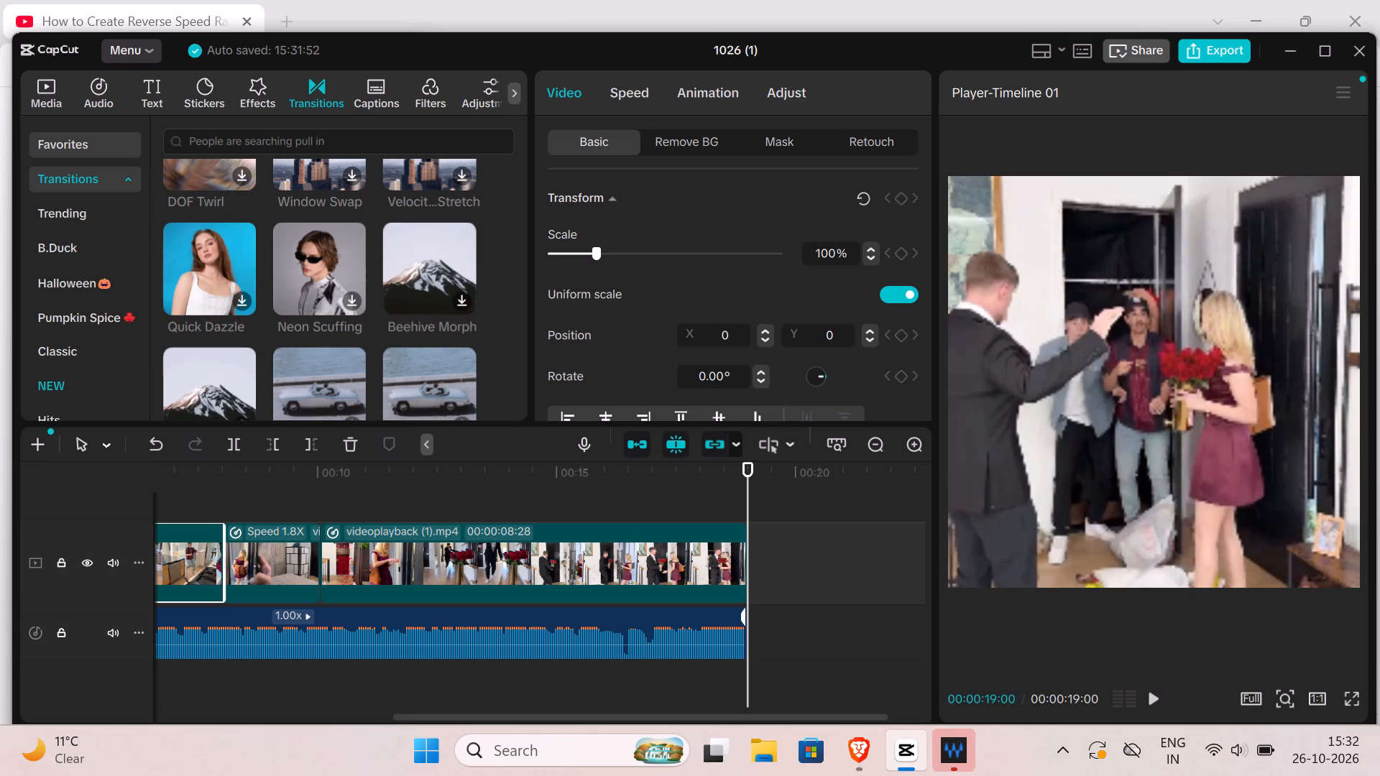
key("1")
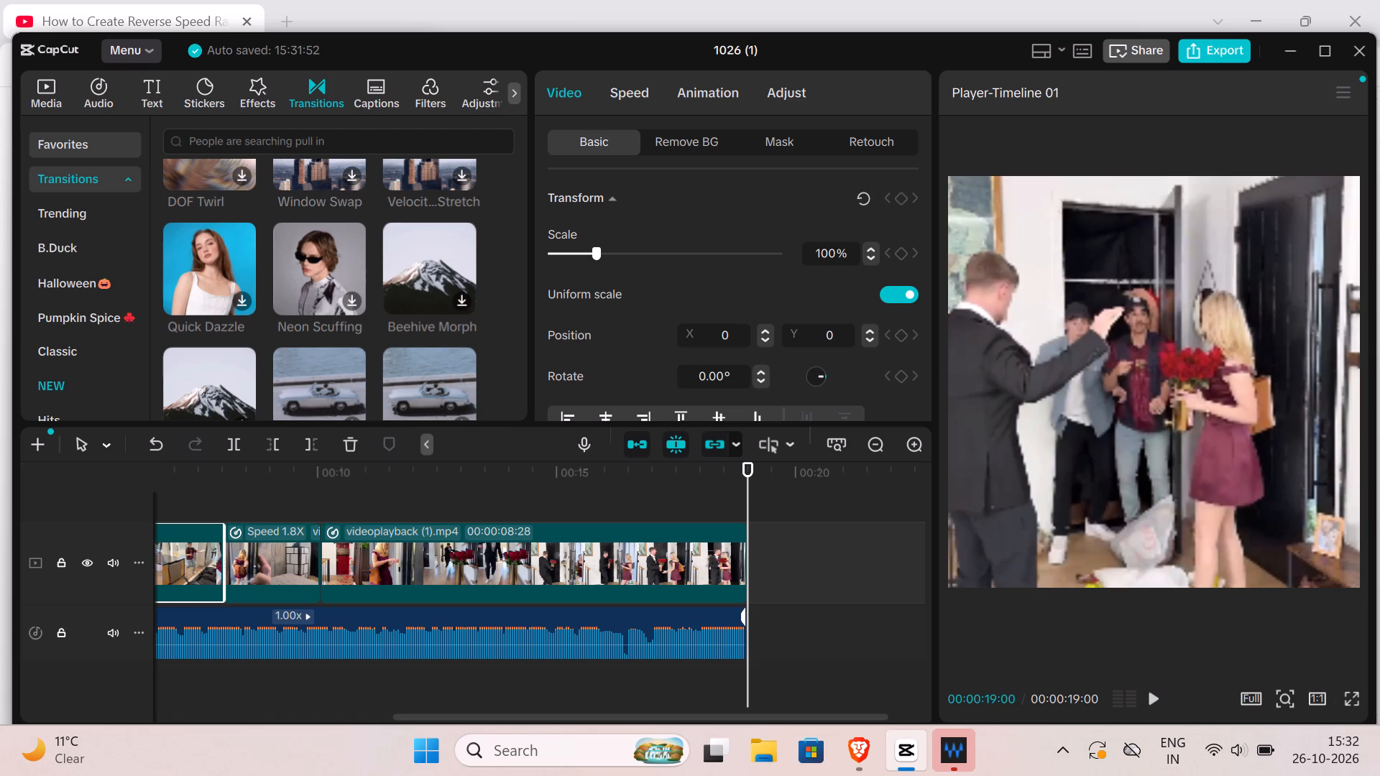
triple_click(810, 249)
key("1")
key("7")
key("8")
left_click(557, 228)
Play through the edit with pauses, then replay its opening part, to check the framing of the rescaled clips.
left_click(1156, 686)
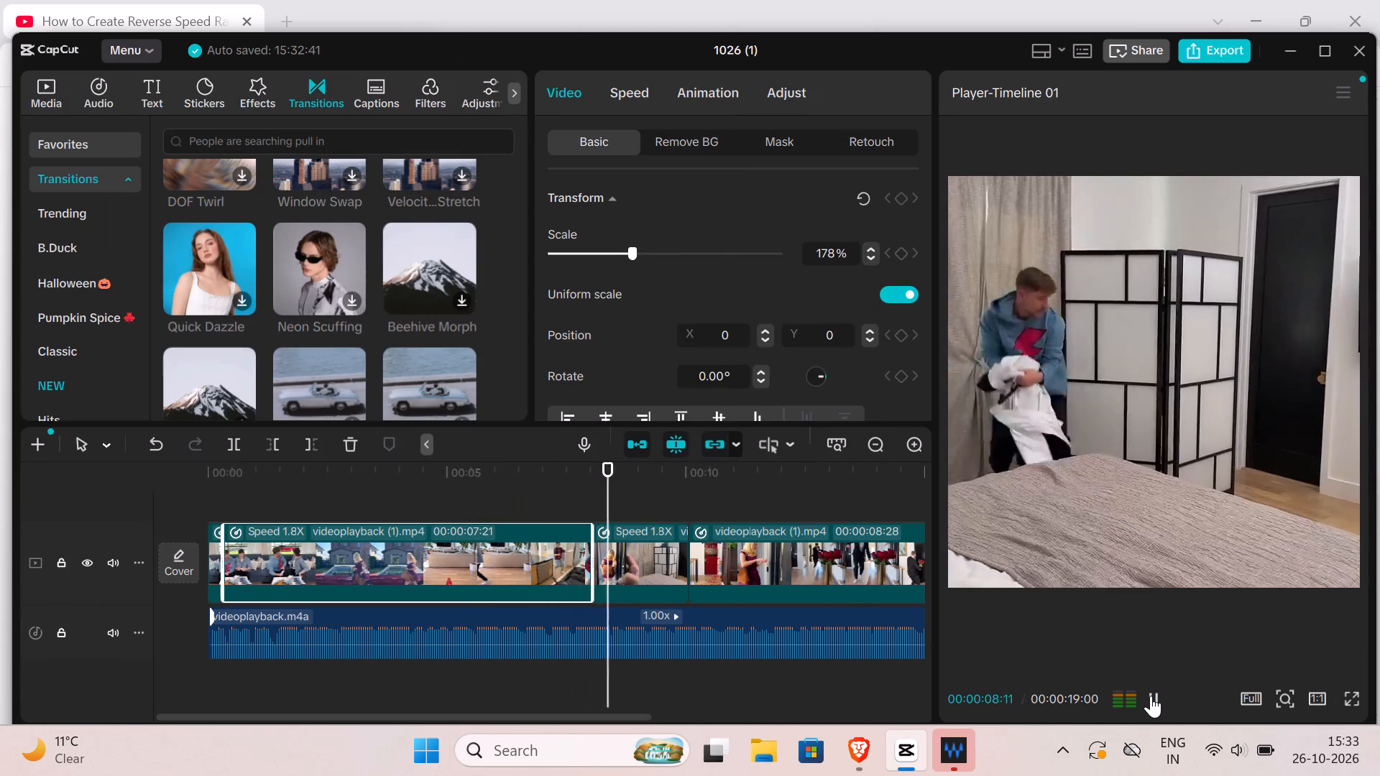
left_click(1151, 696)
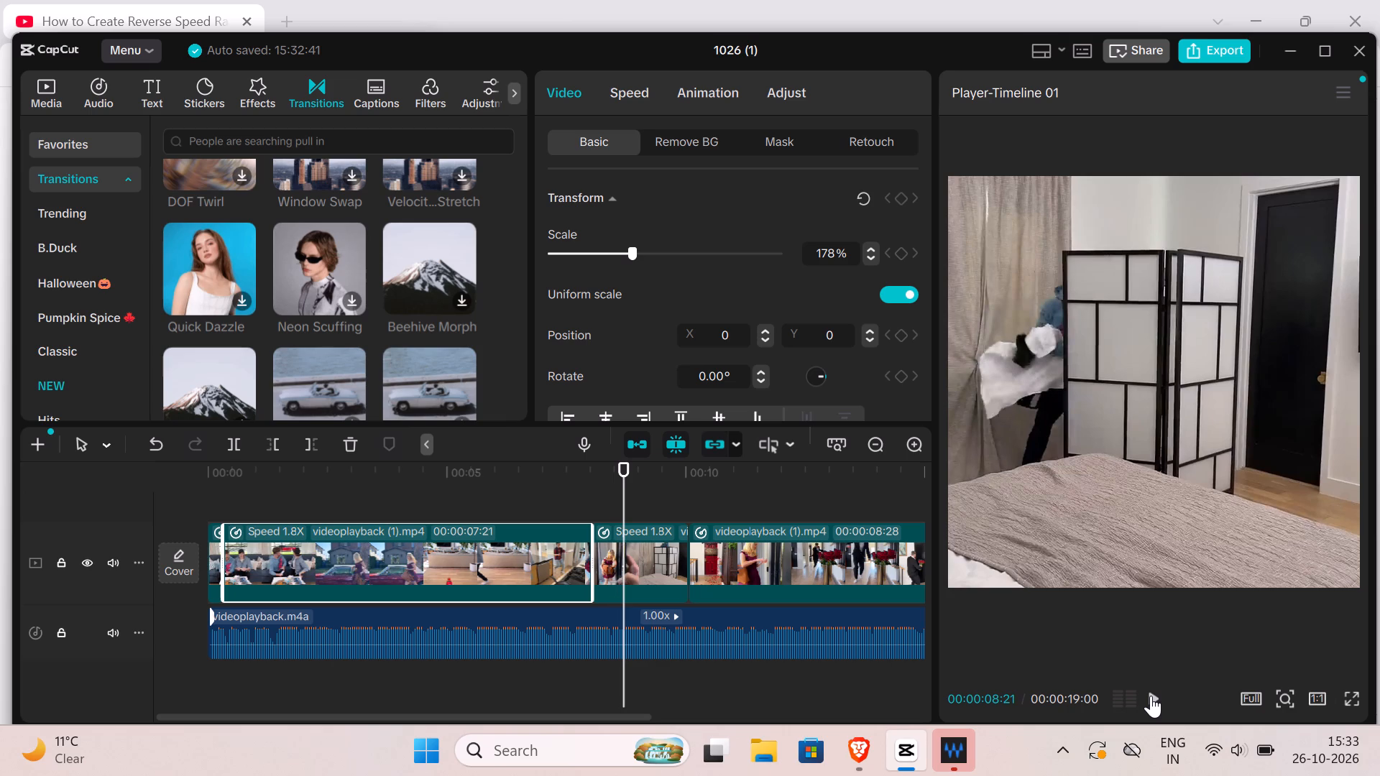
left_click(1151, 696)
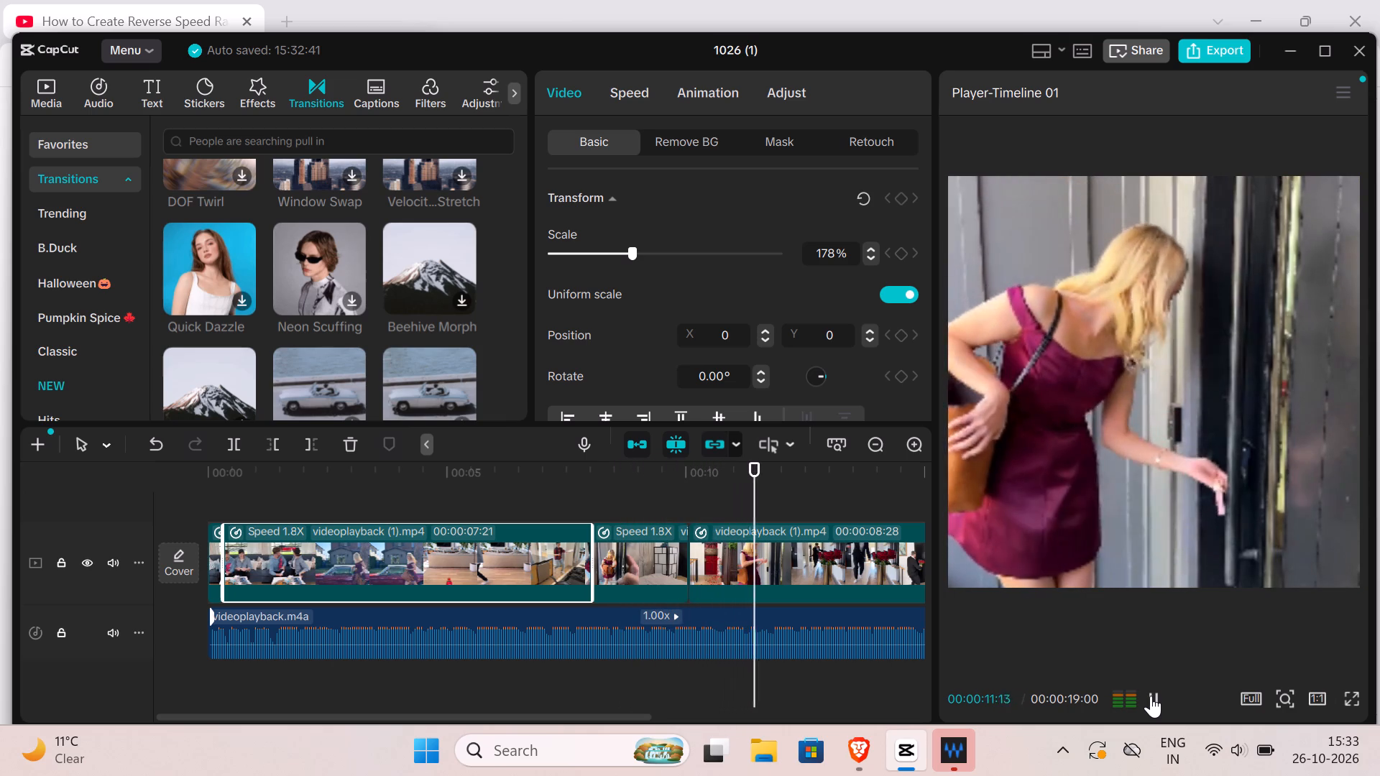
left_click(1151, 696)
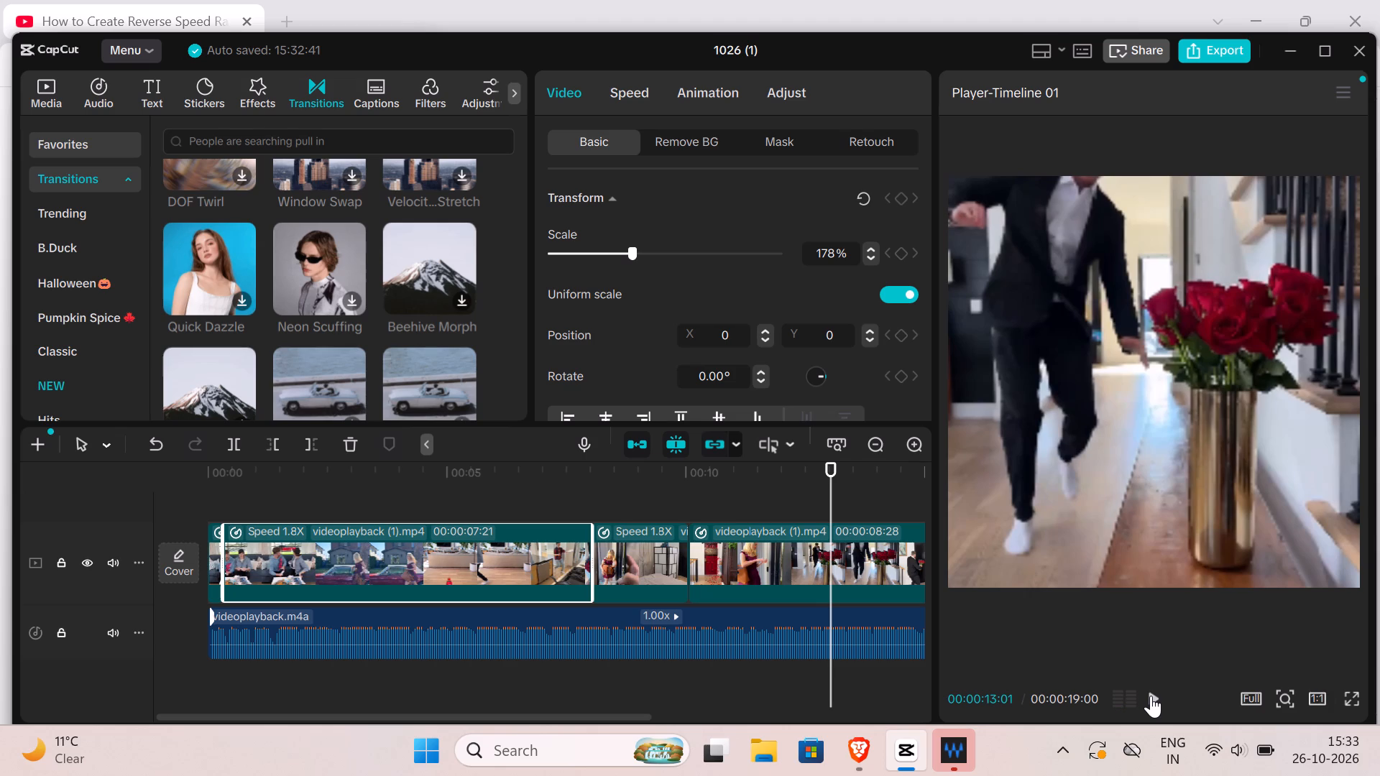
left_click(1155, 696)
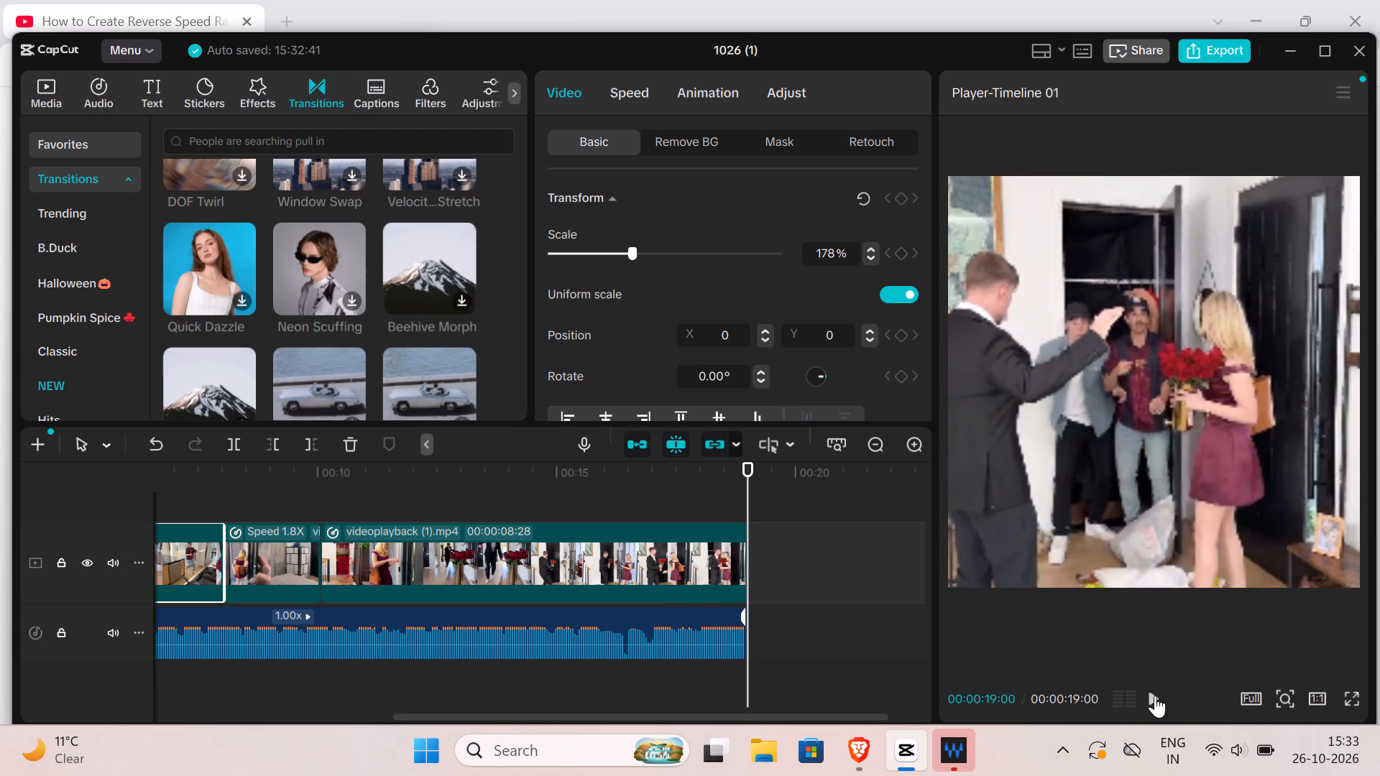
left_click(1155, 696)
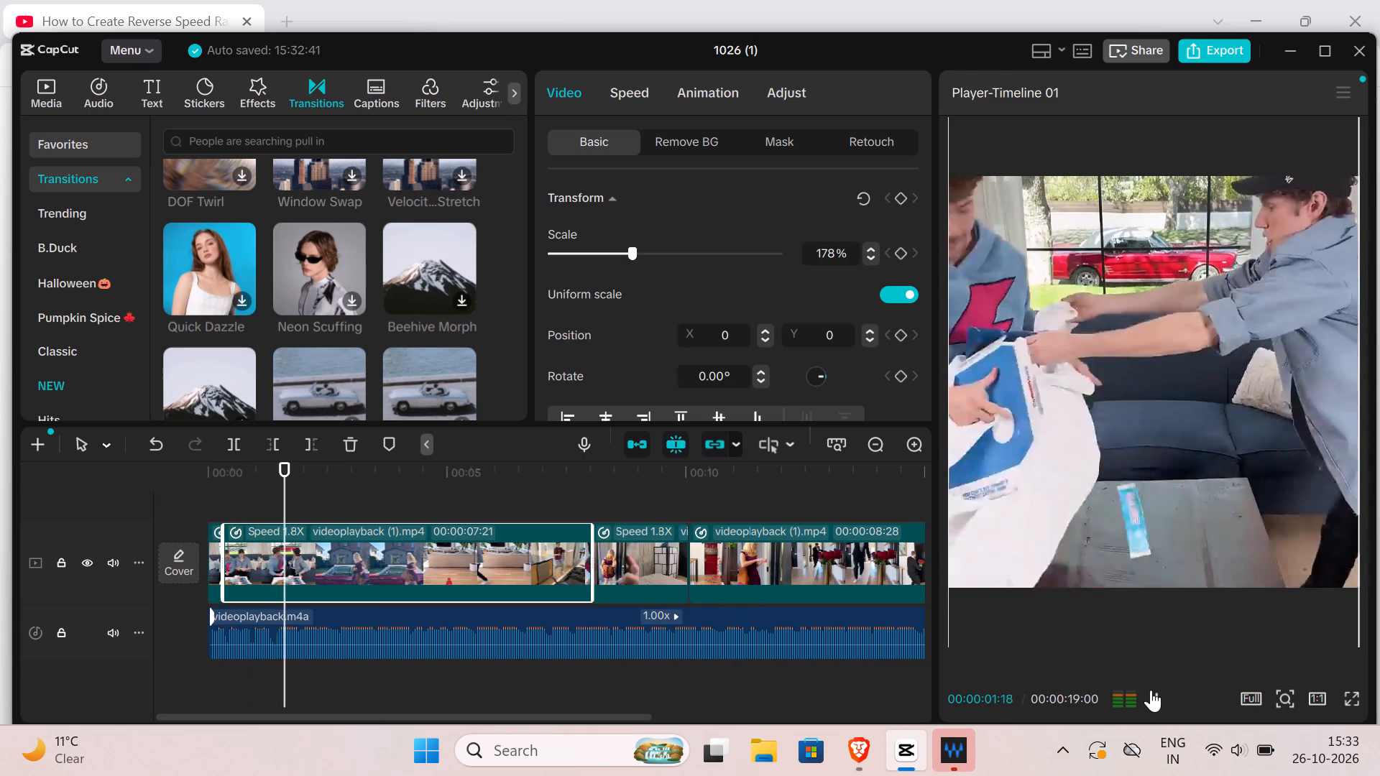
left_click(1151, 690)
left_click(1151, 690)
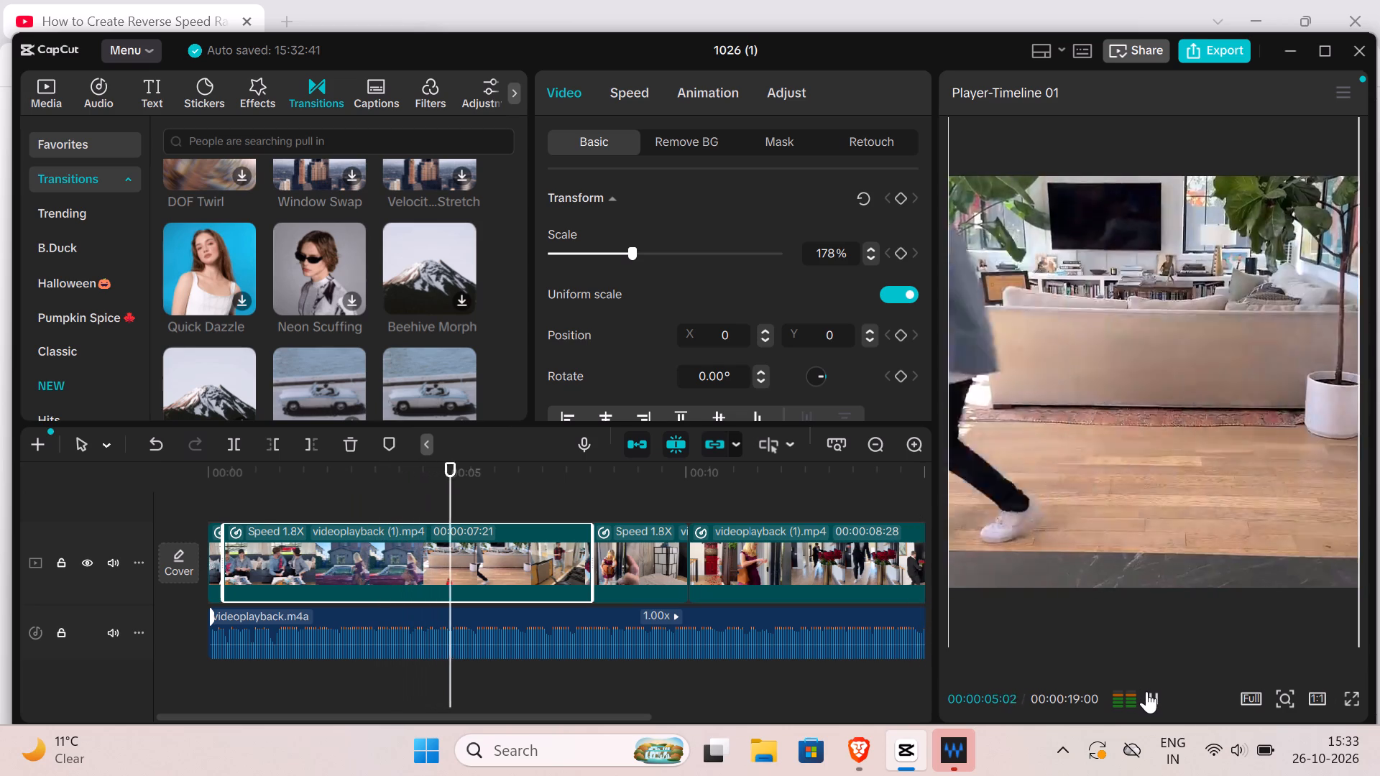
right_click(1146, 691)
left_click(1148, 694)
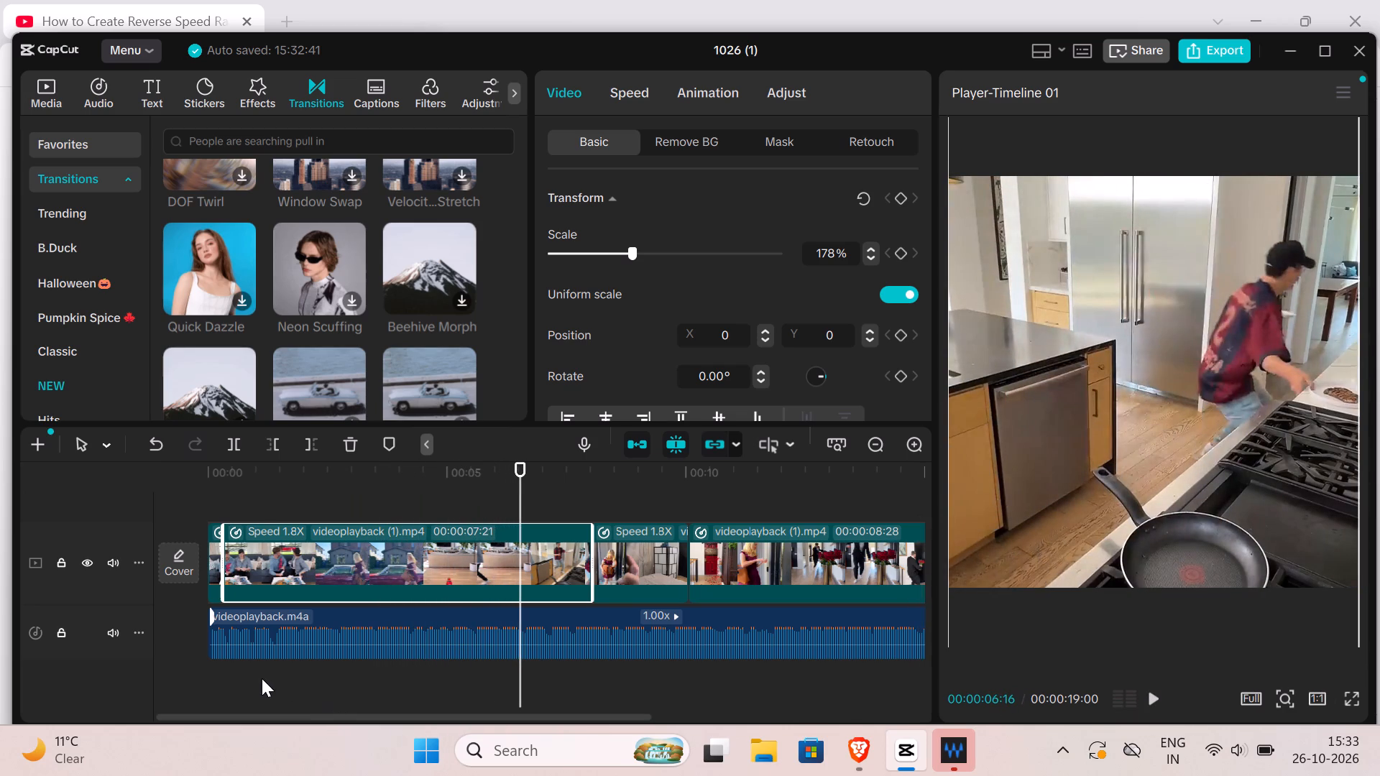
Set the scale of the very short opening clip on the video track to 178%.
left_click(206, 573)
left_click(206, 573)
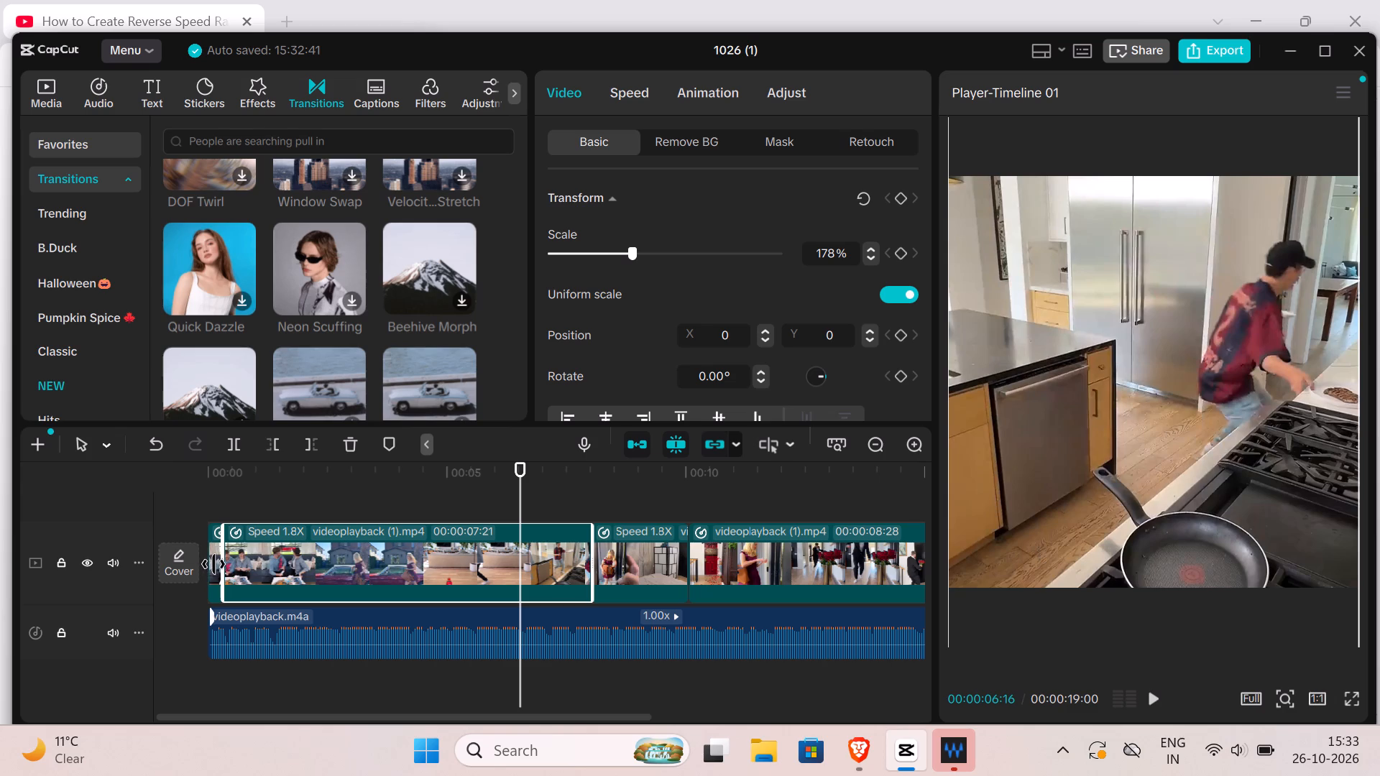
left_click(213, 564)
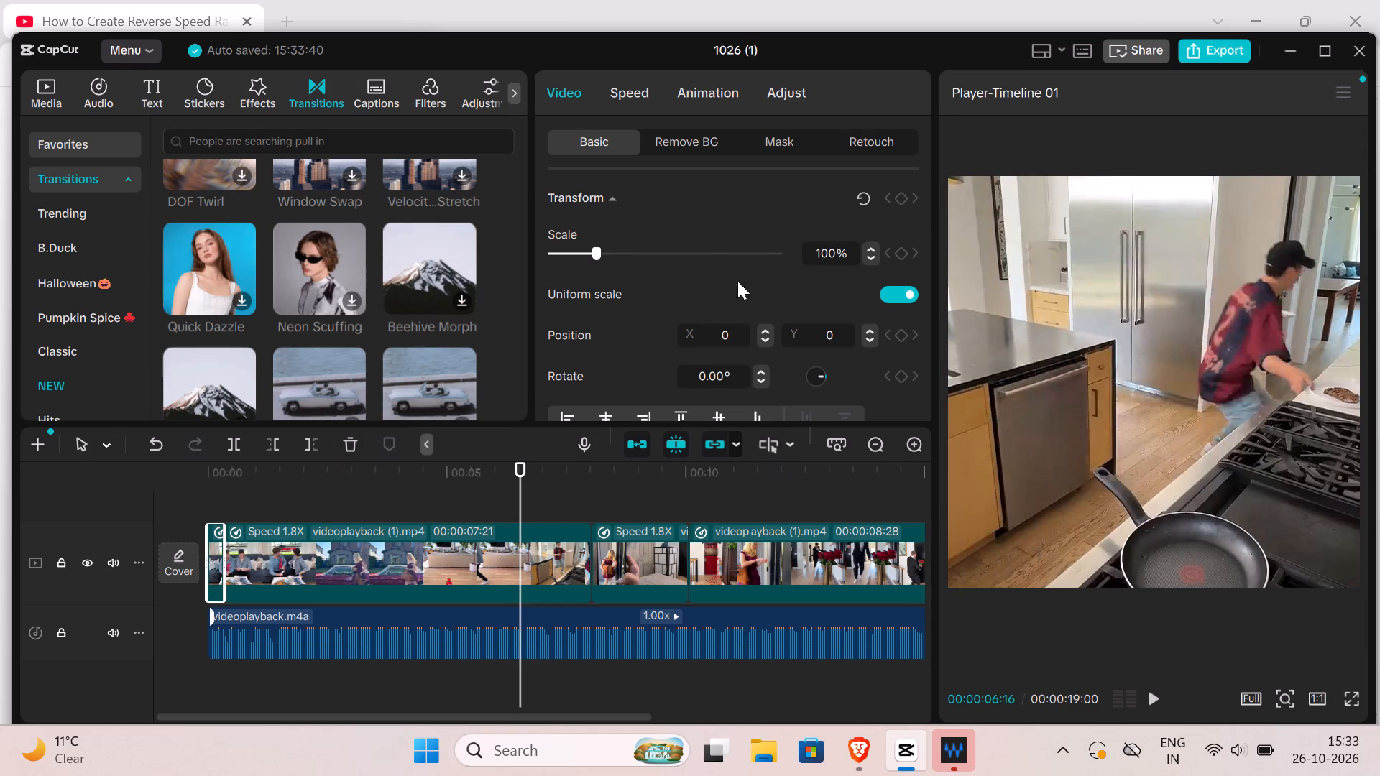
left_click(811, 248)
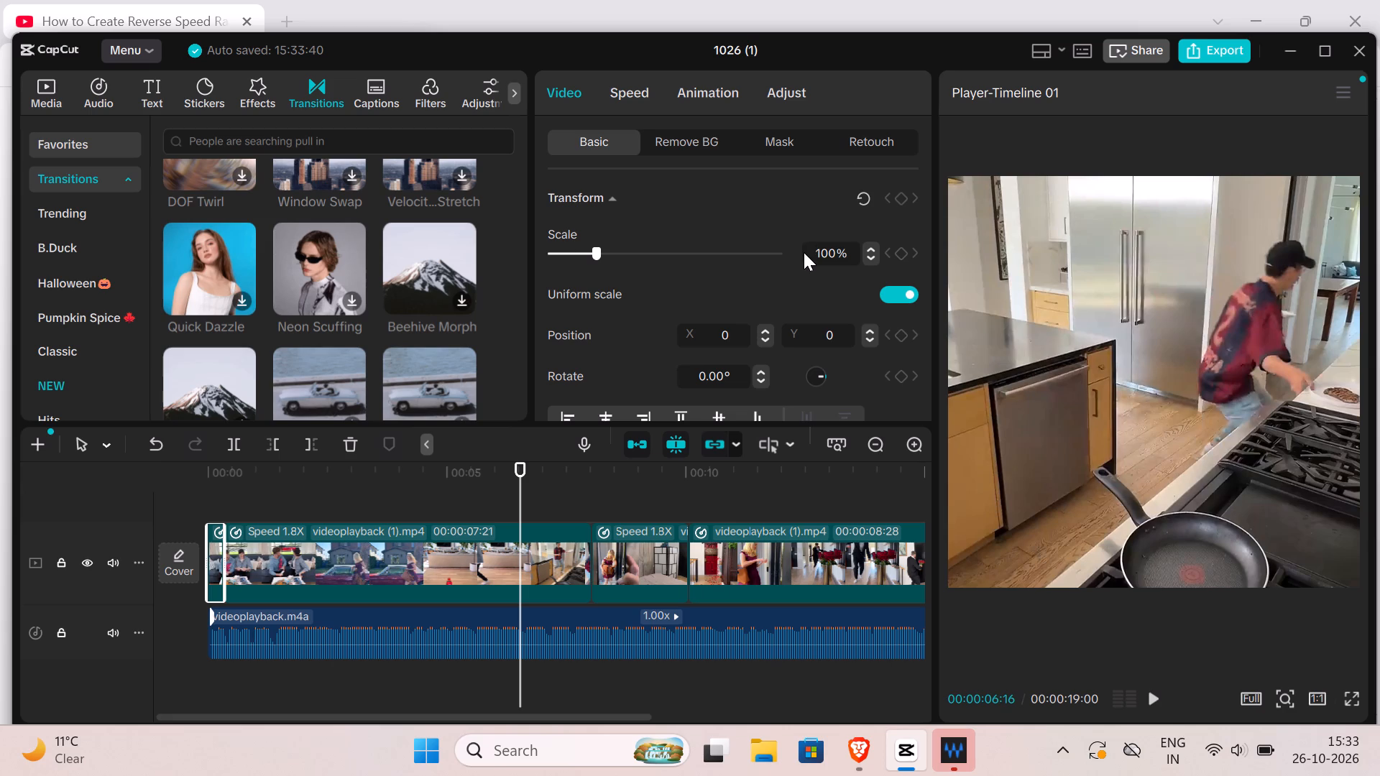
right_click(813, 250)
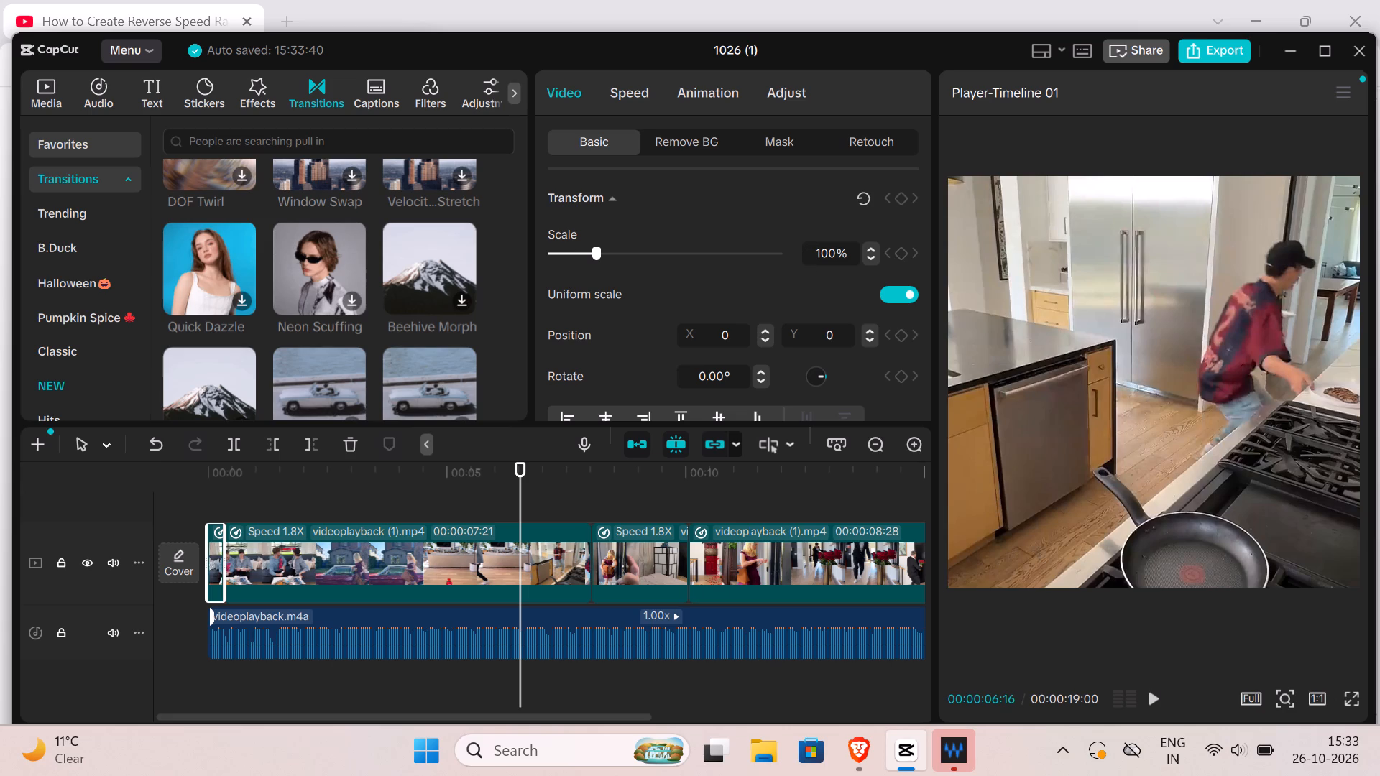
double_click(813, 250)
key("1")
key("7")
key("8")
right_click(572, 234)
left_click(378, 416)
Play the rest of the edit to its end, move the playhead back to 00:00:16:17 and select the final clip on the video track.
left_click(1153, 686)
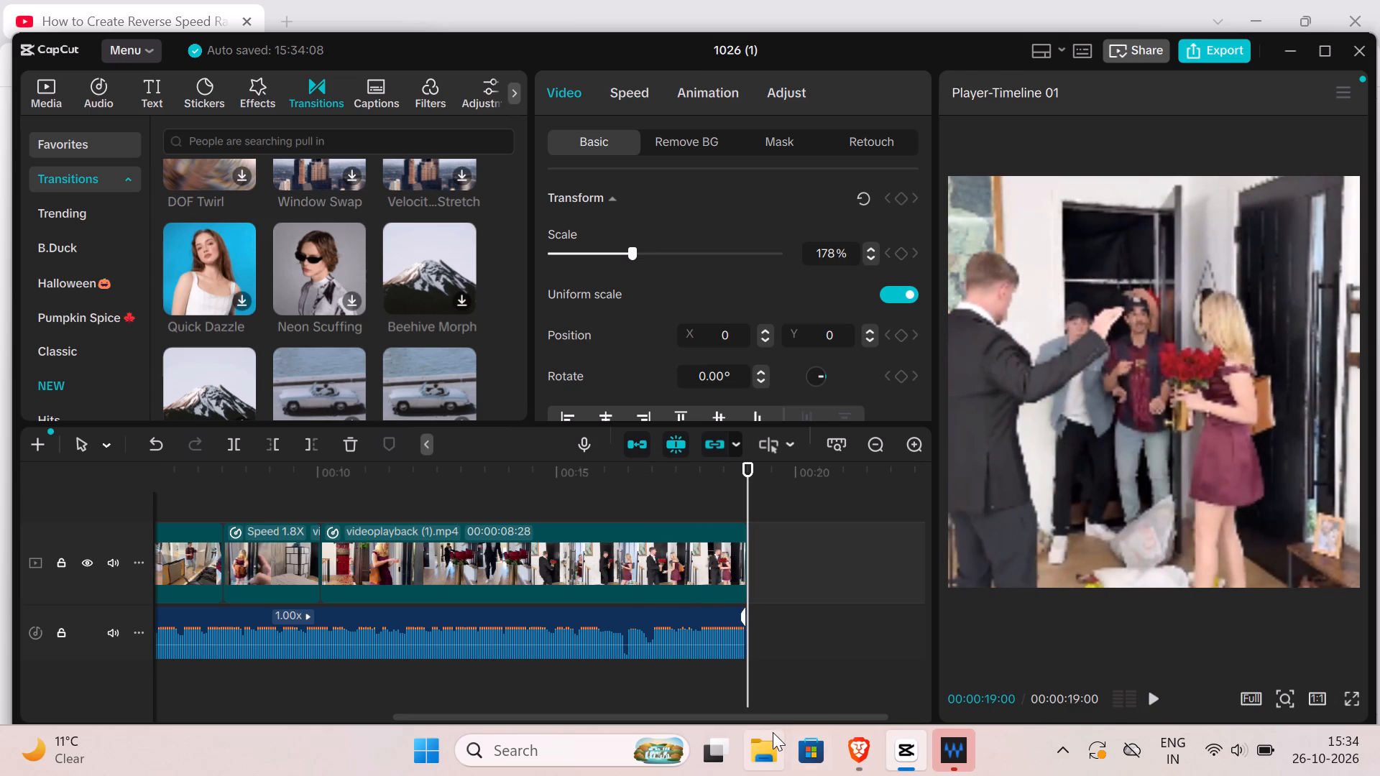
left_click(631, 513)
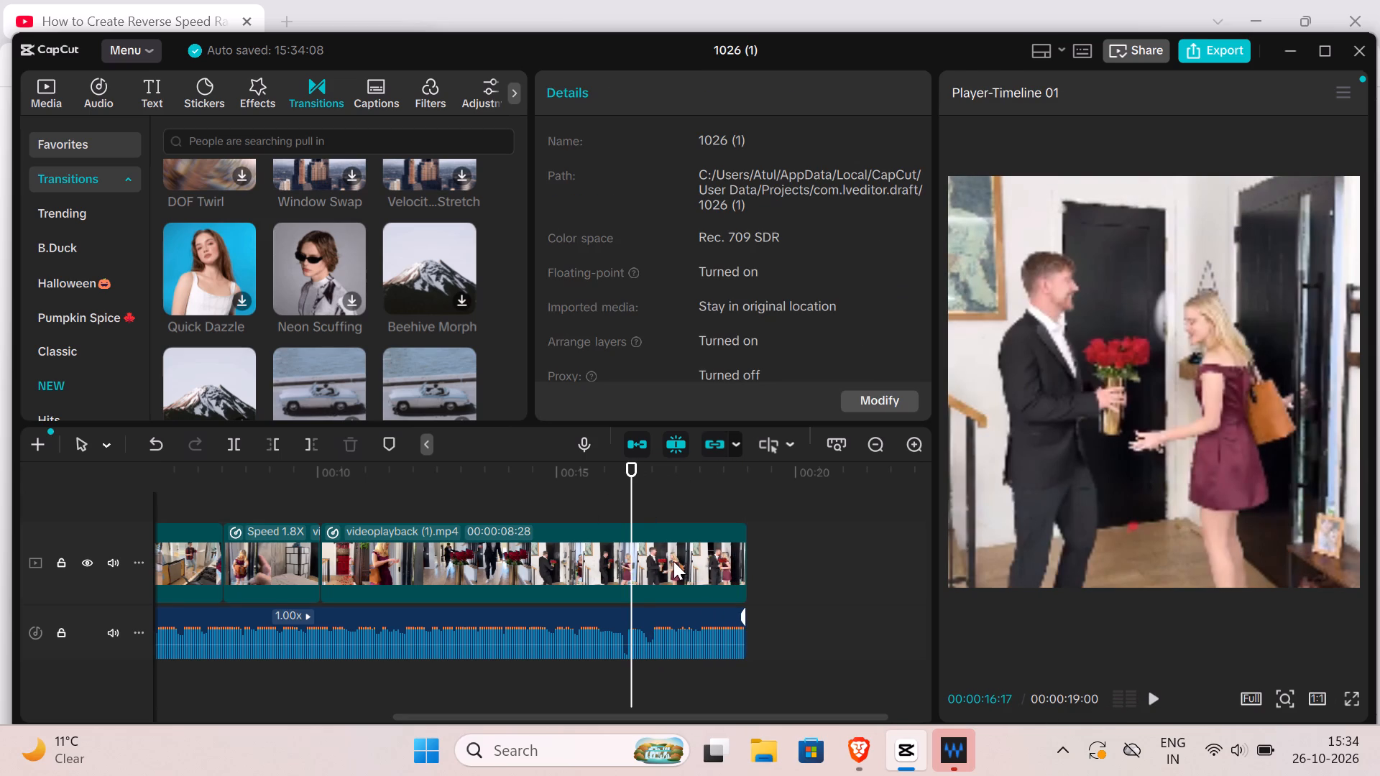
left_click(673, 561)
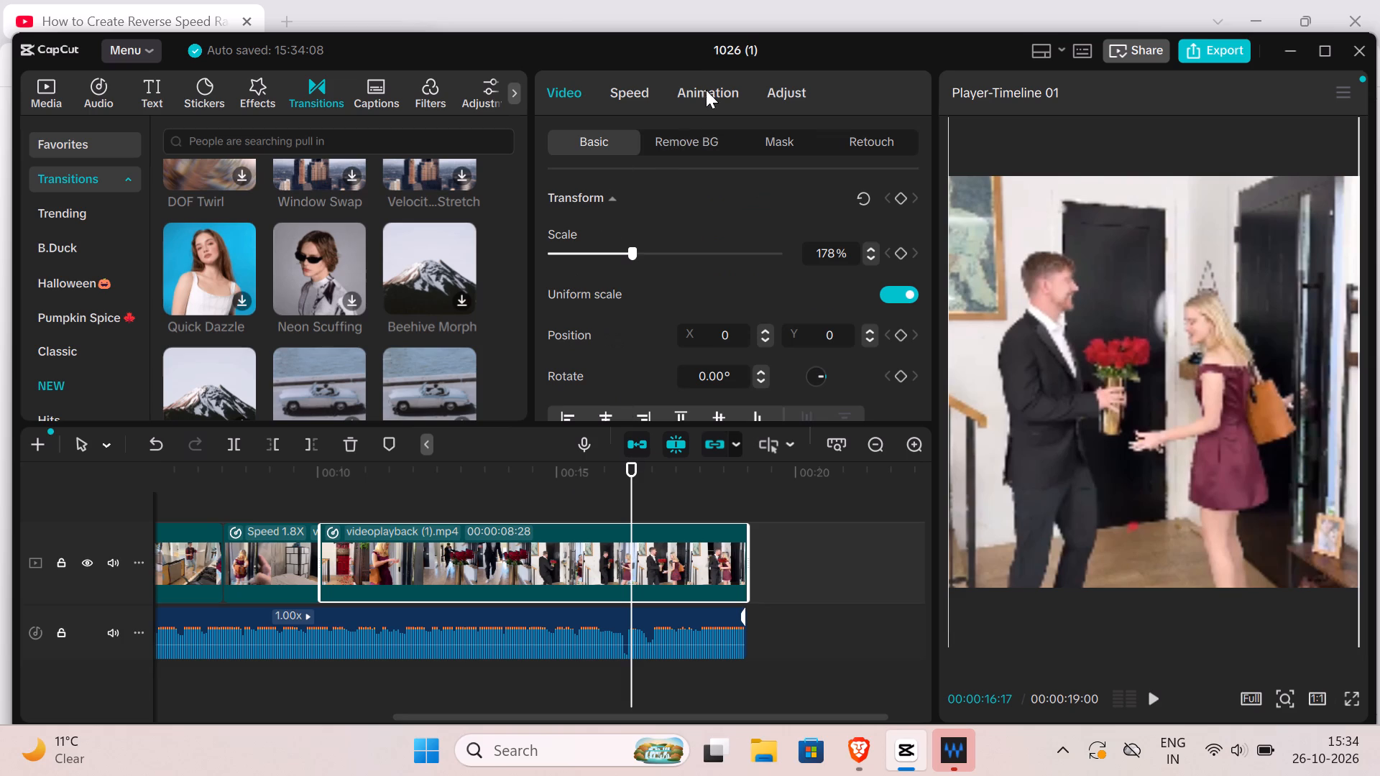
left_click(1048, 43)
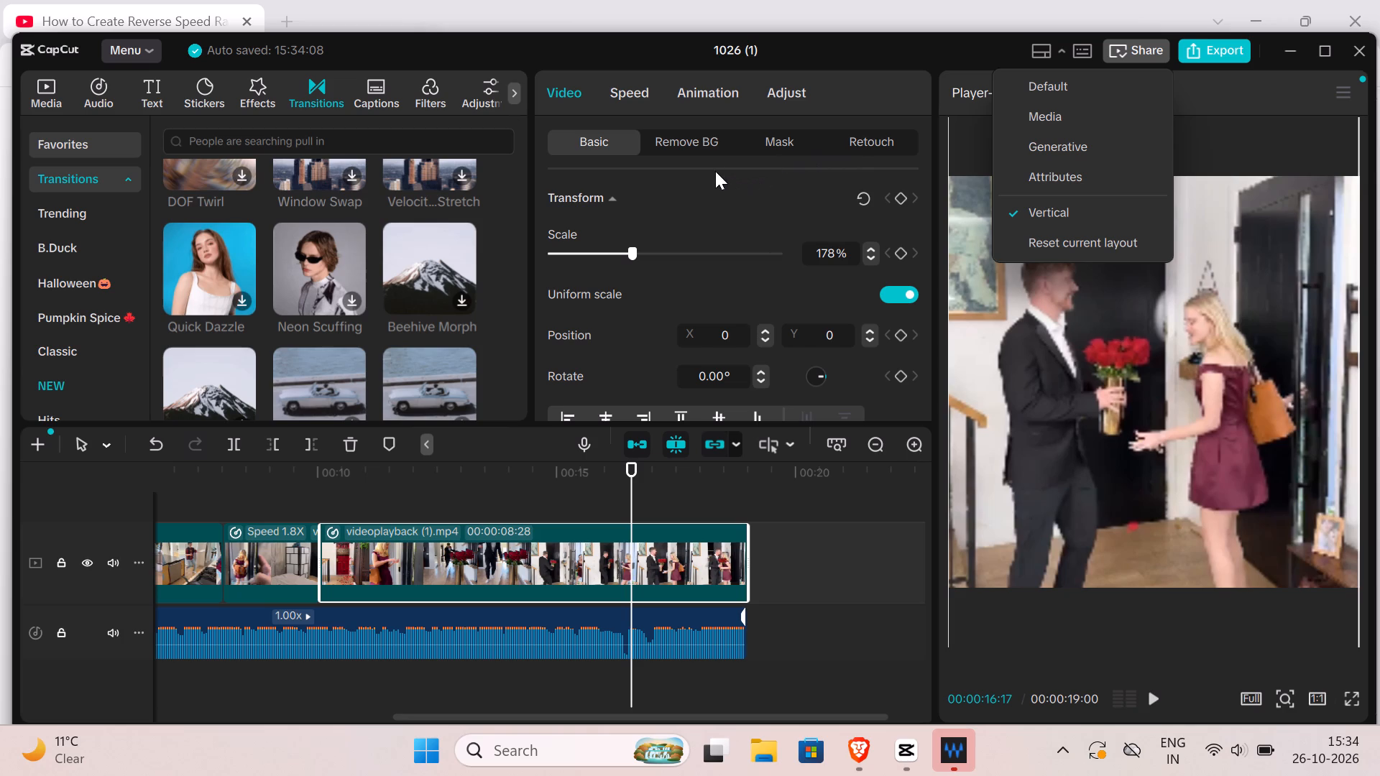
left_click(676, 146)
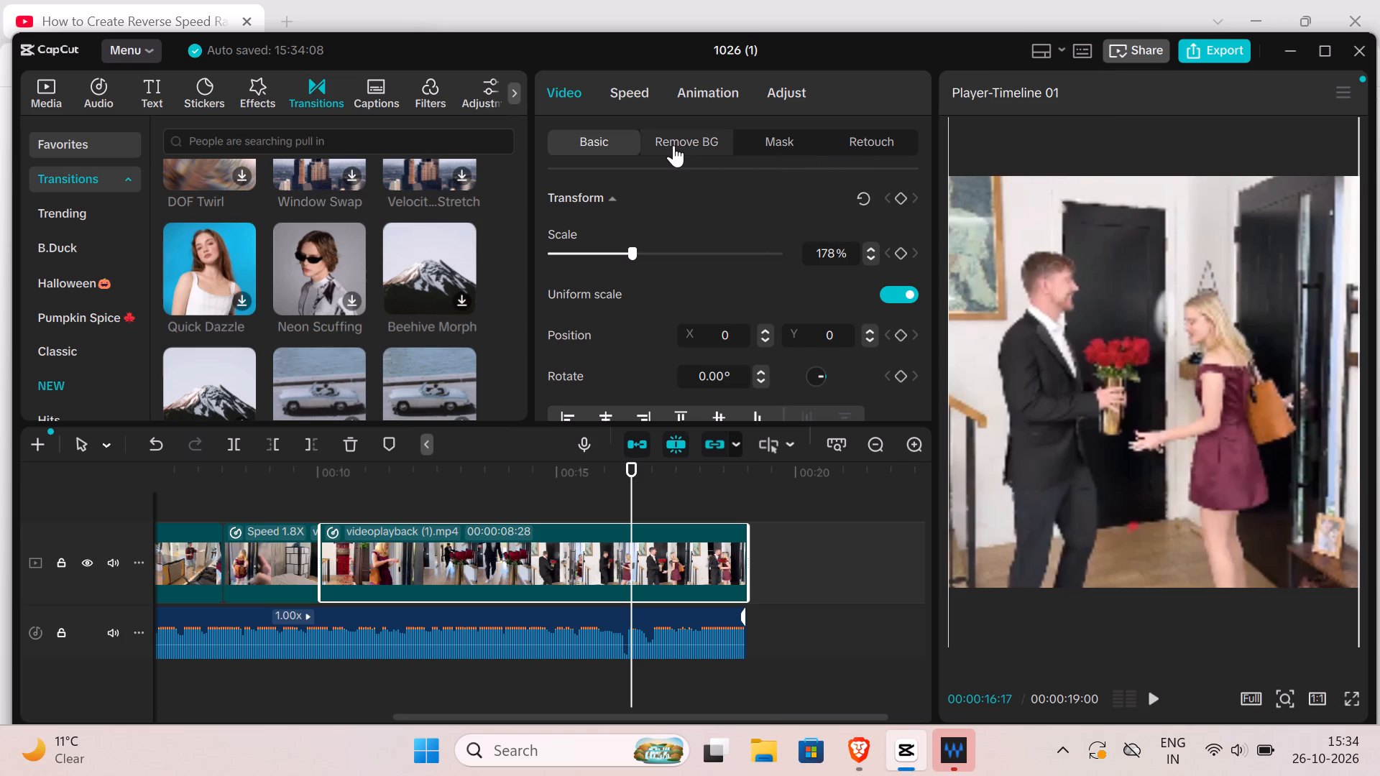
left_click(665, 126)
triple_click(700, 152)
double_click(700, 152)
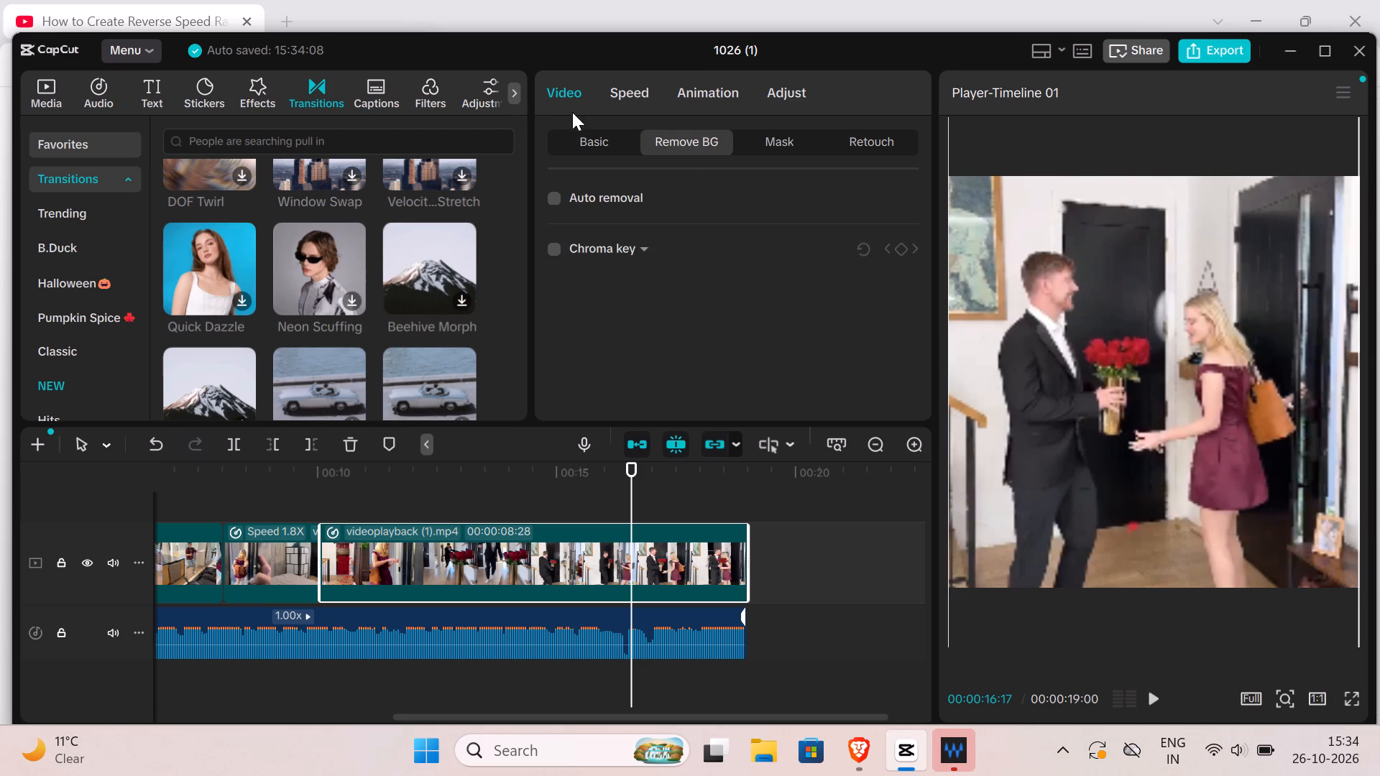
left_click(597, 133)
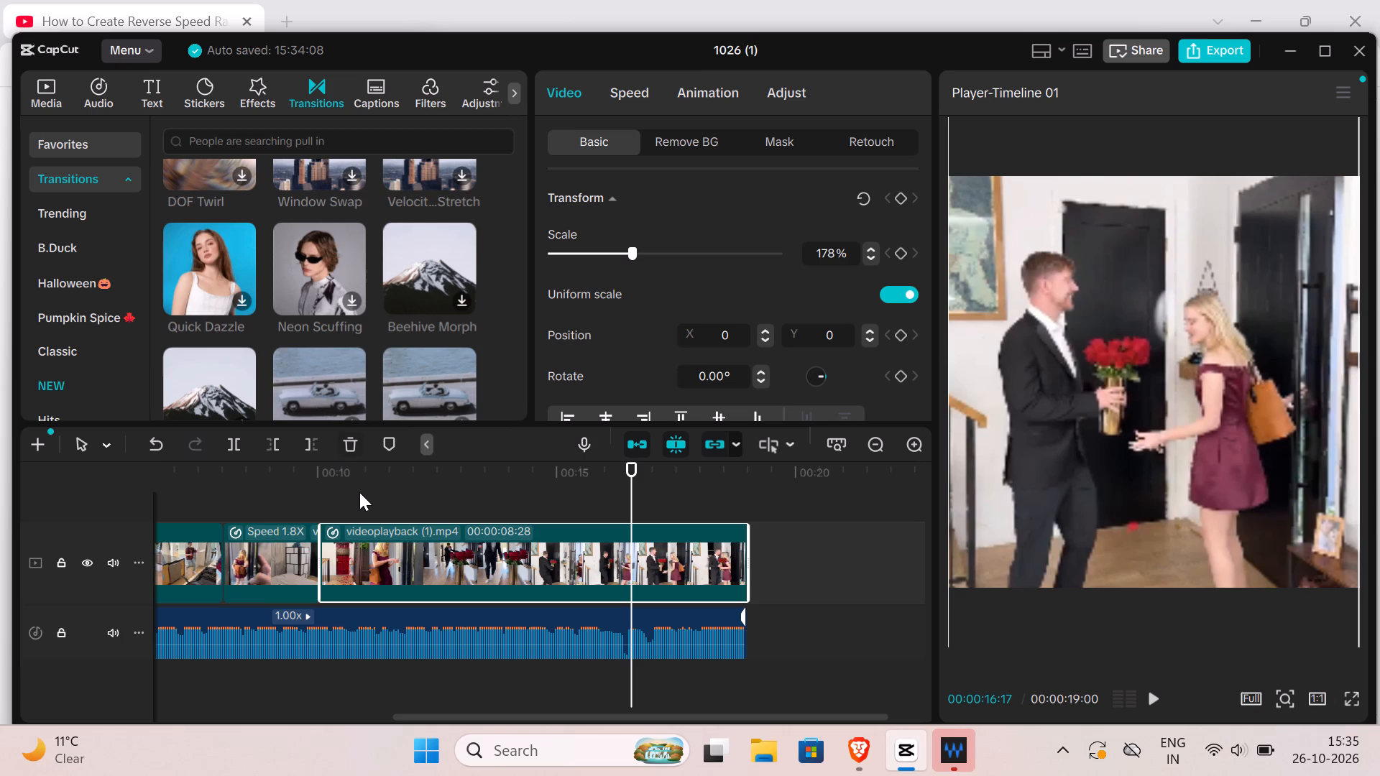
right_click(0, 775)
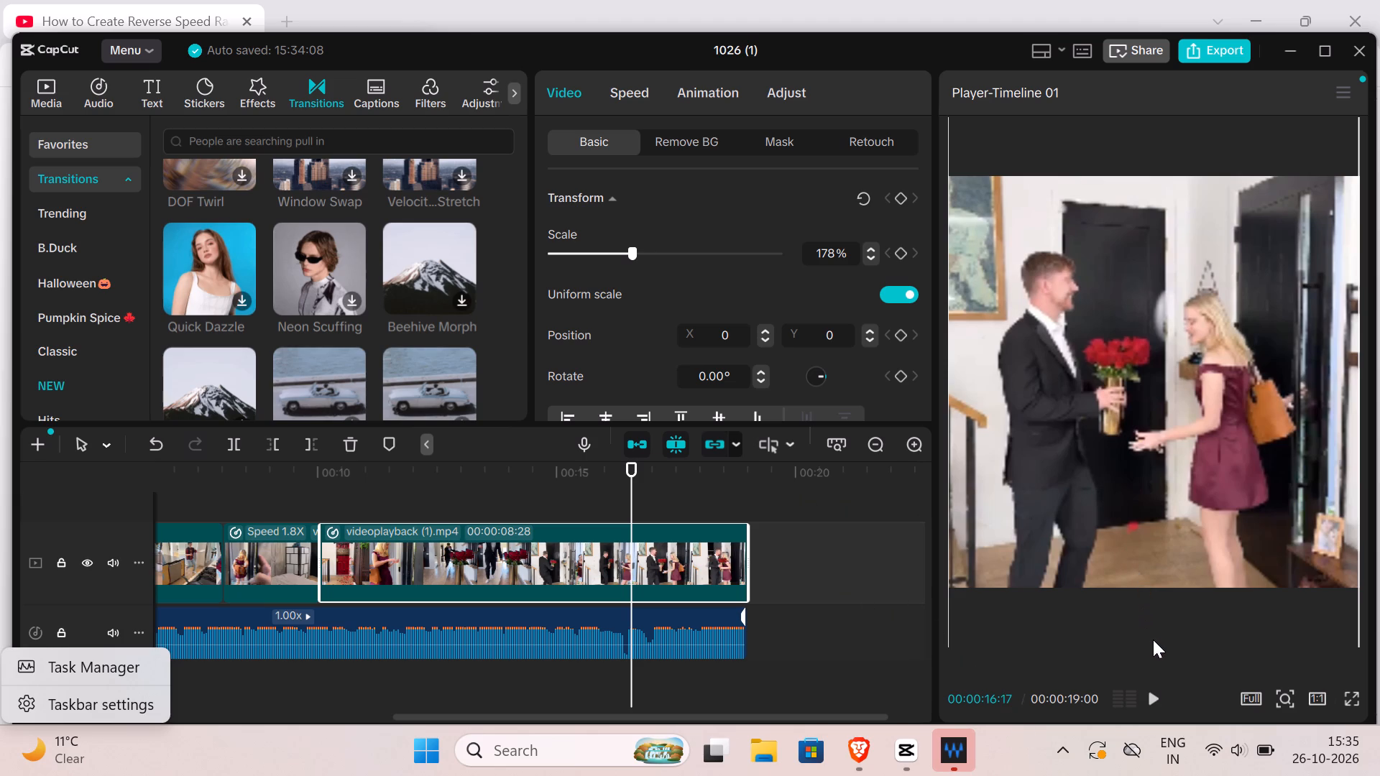
Show the audio level meters, play the edit from 00:00:16:17 and scrub back through the final clip to 00:00:13:19.
left_click(1135, 693)
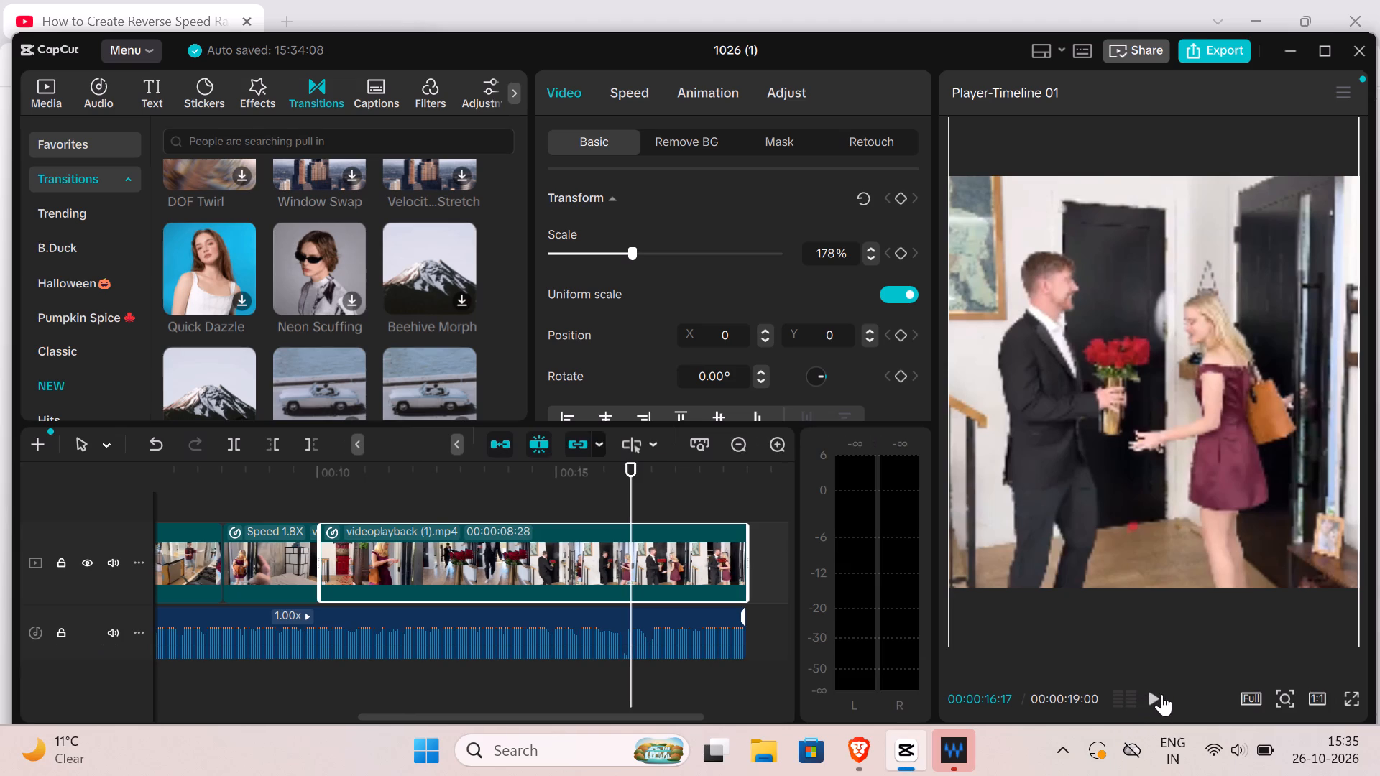
left_click(1154, 697)
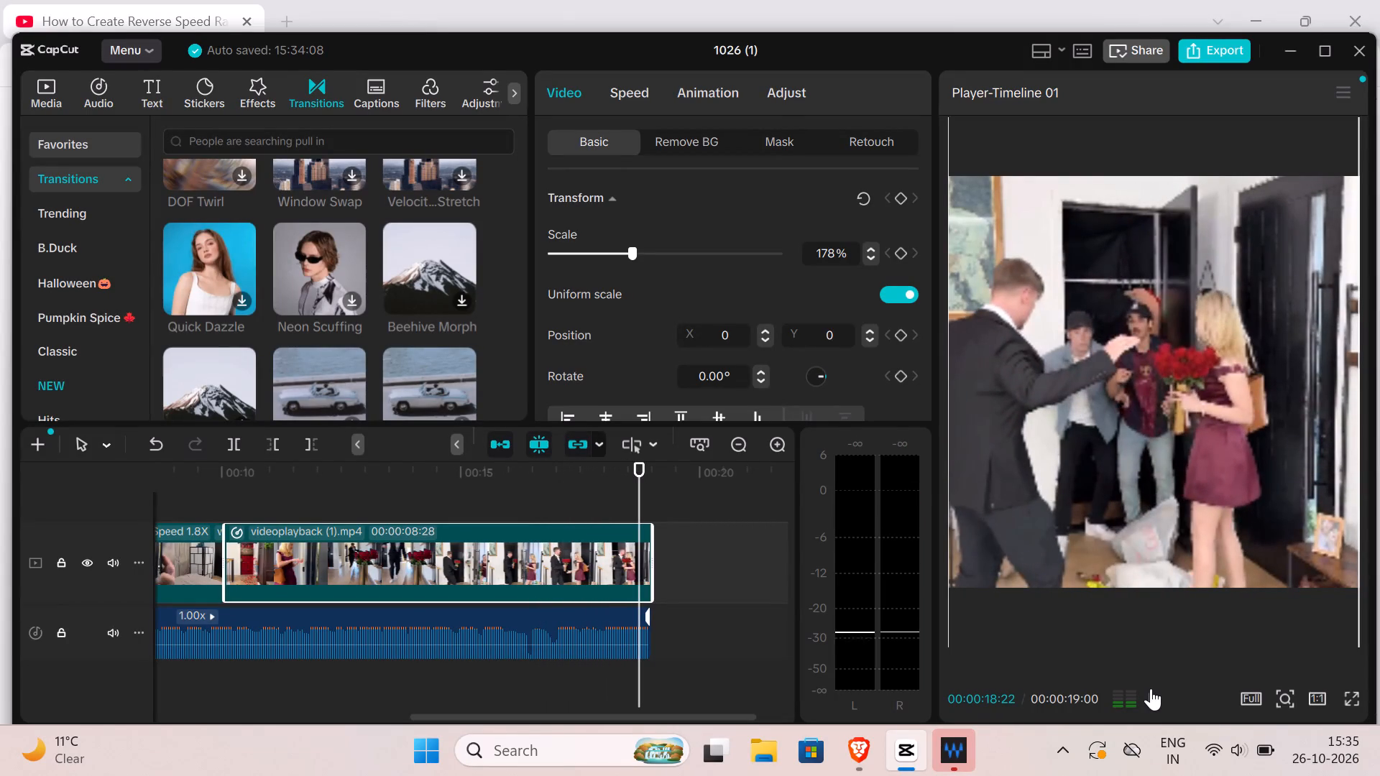
left_click(1151, 688)
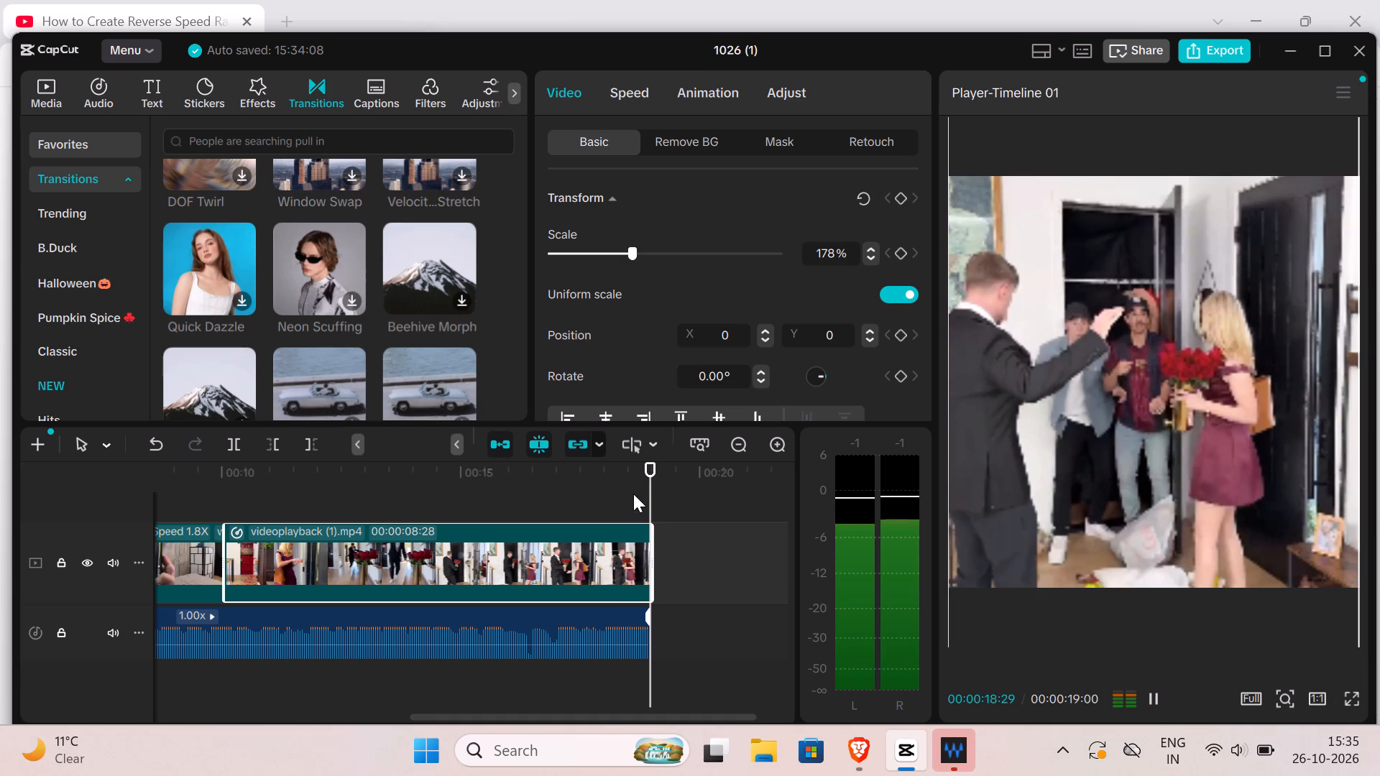
left_click_drag(652, 485, 435, 481)
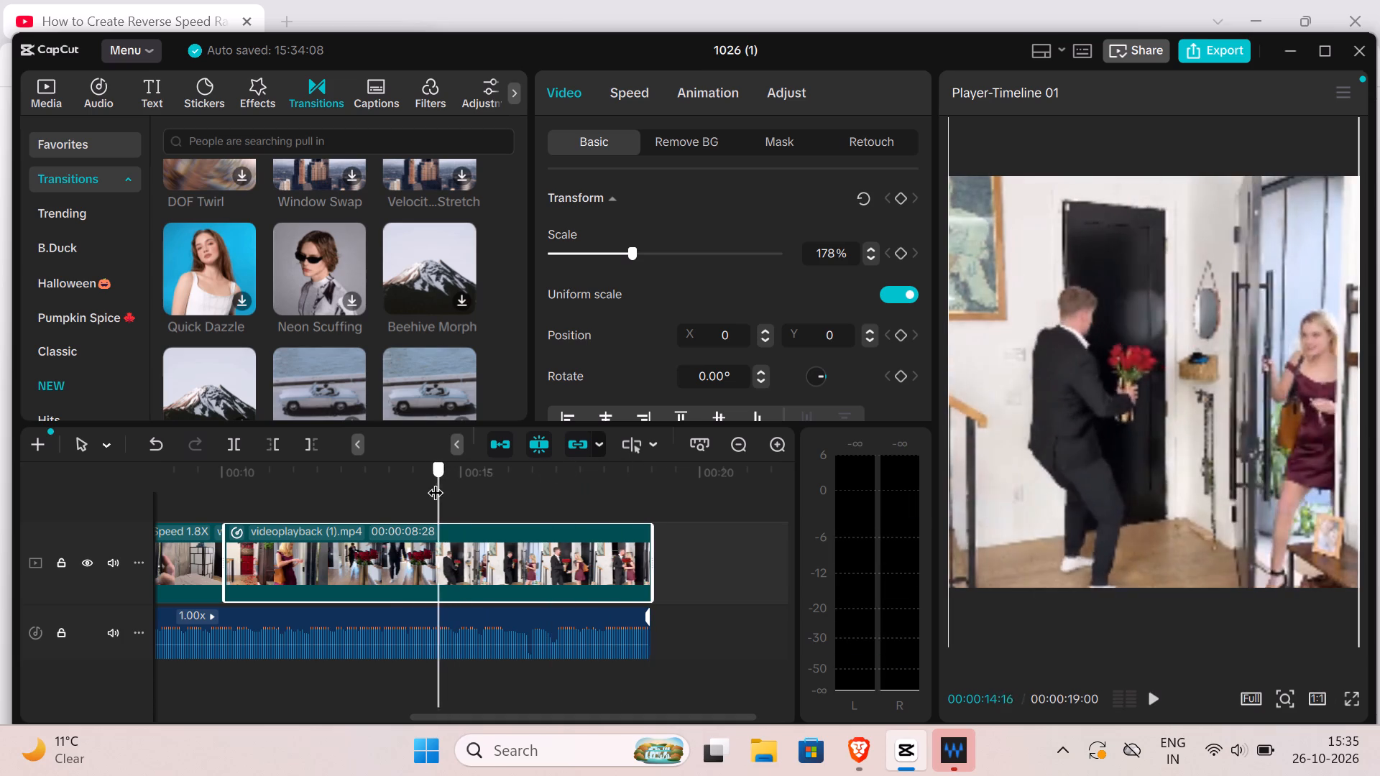
left_click_drag(435, 481, 396, 482)
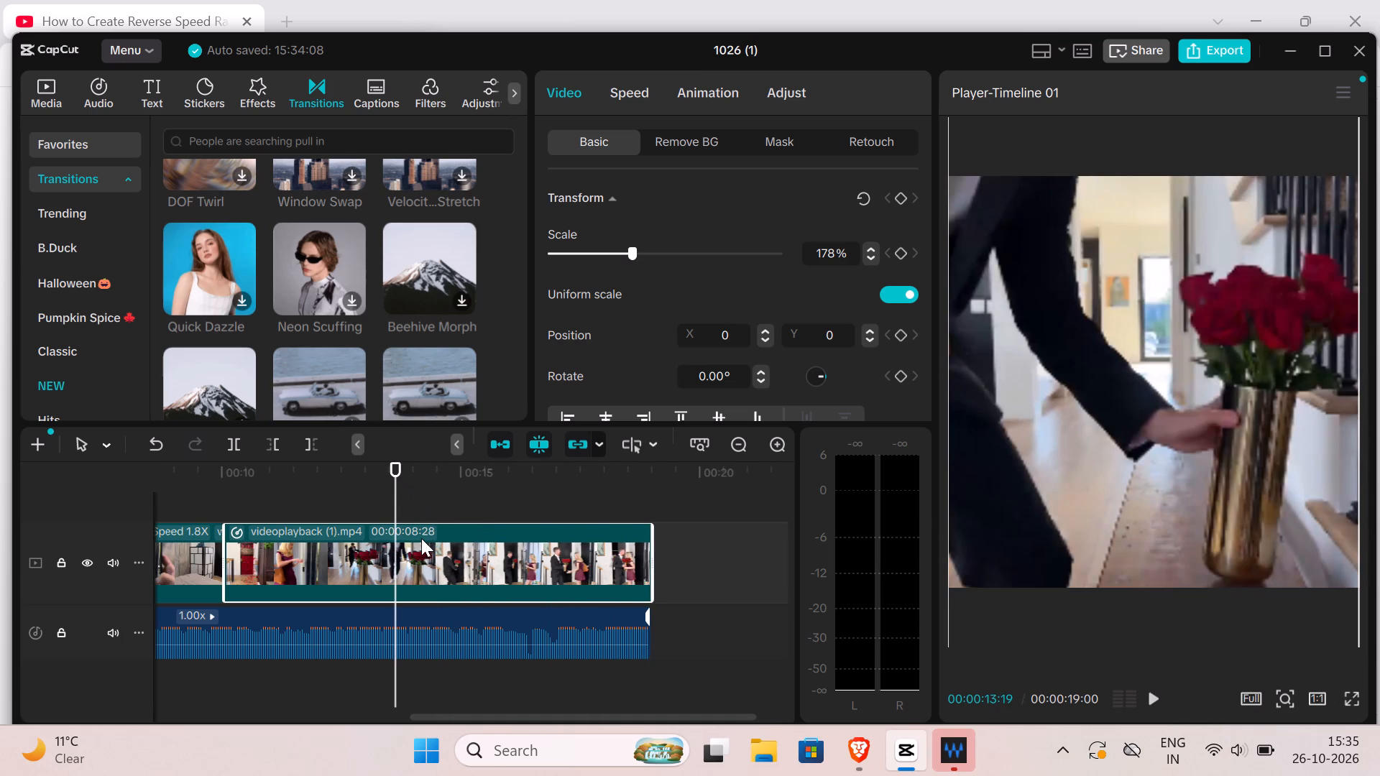
Delete the first and third inner points from the final clip's Custom speed curve, keeping only the middle one.
double_click(631, 94)
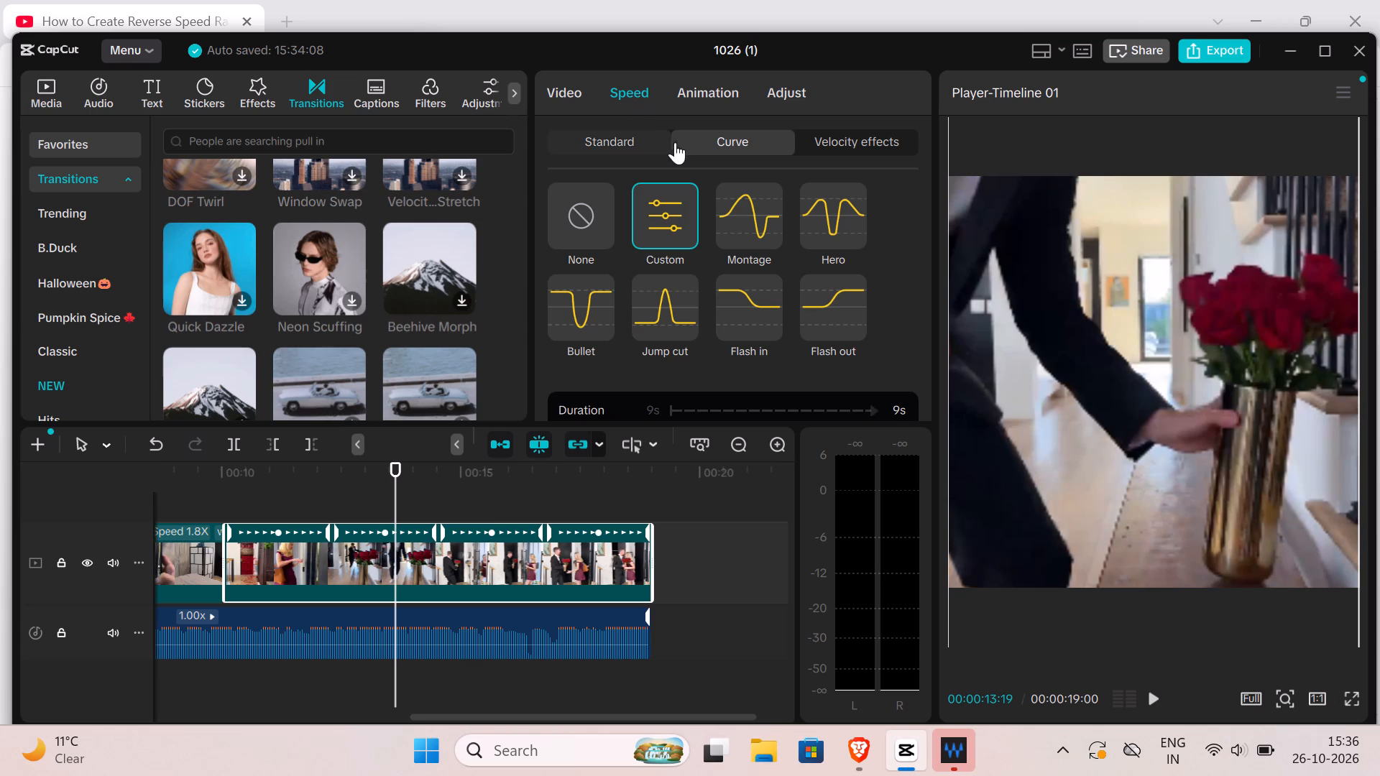
left_click(673, 208)
scroll(758, 353, "down", 1)
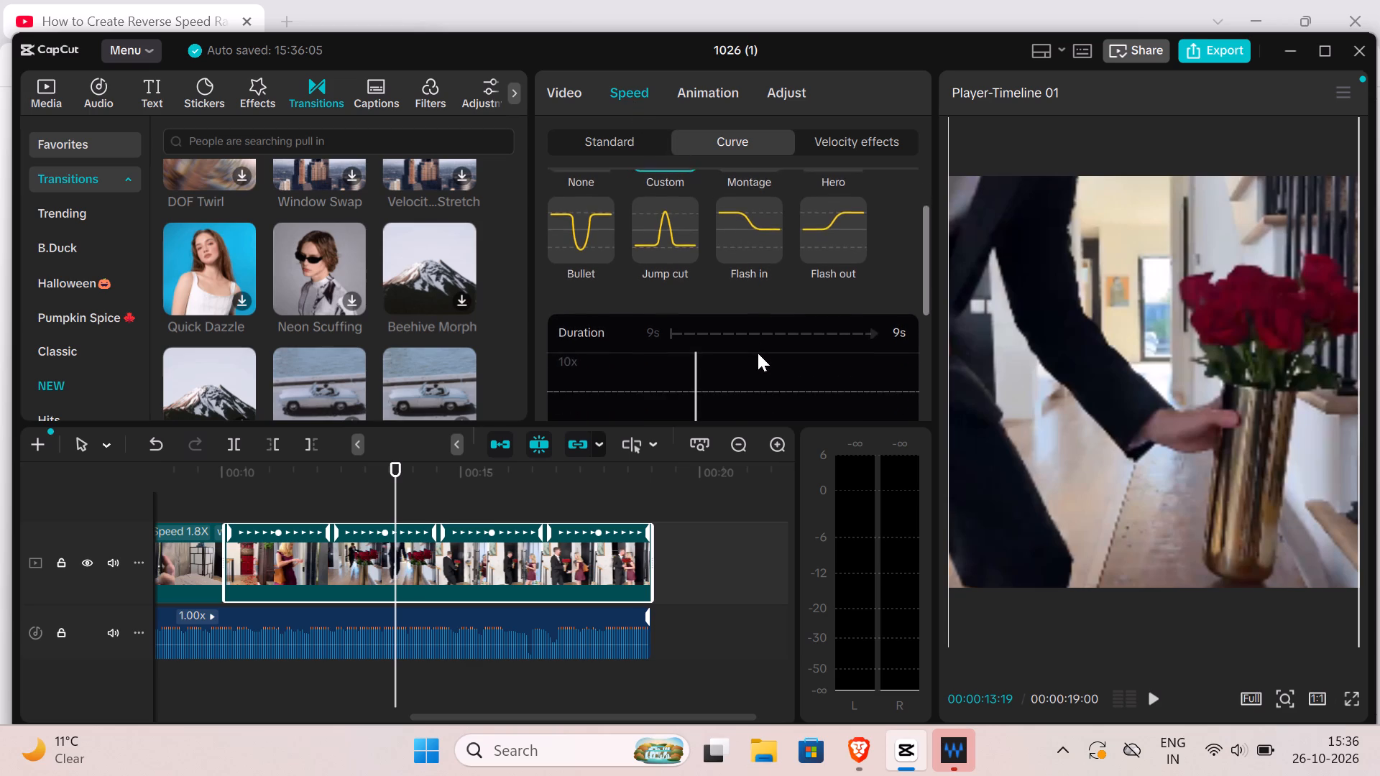
scroll(758, 353, "down", 1)
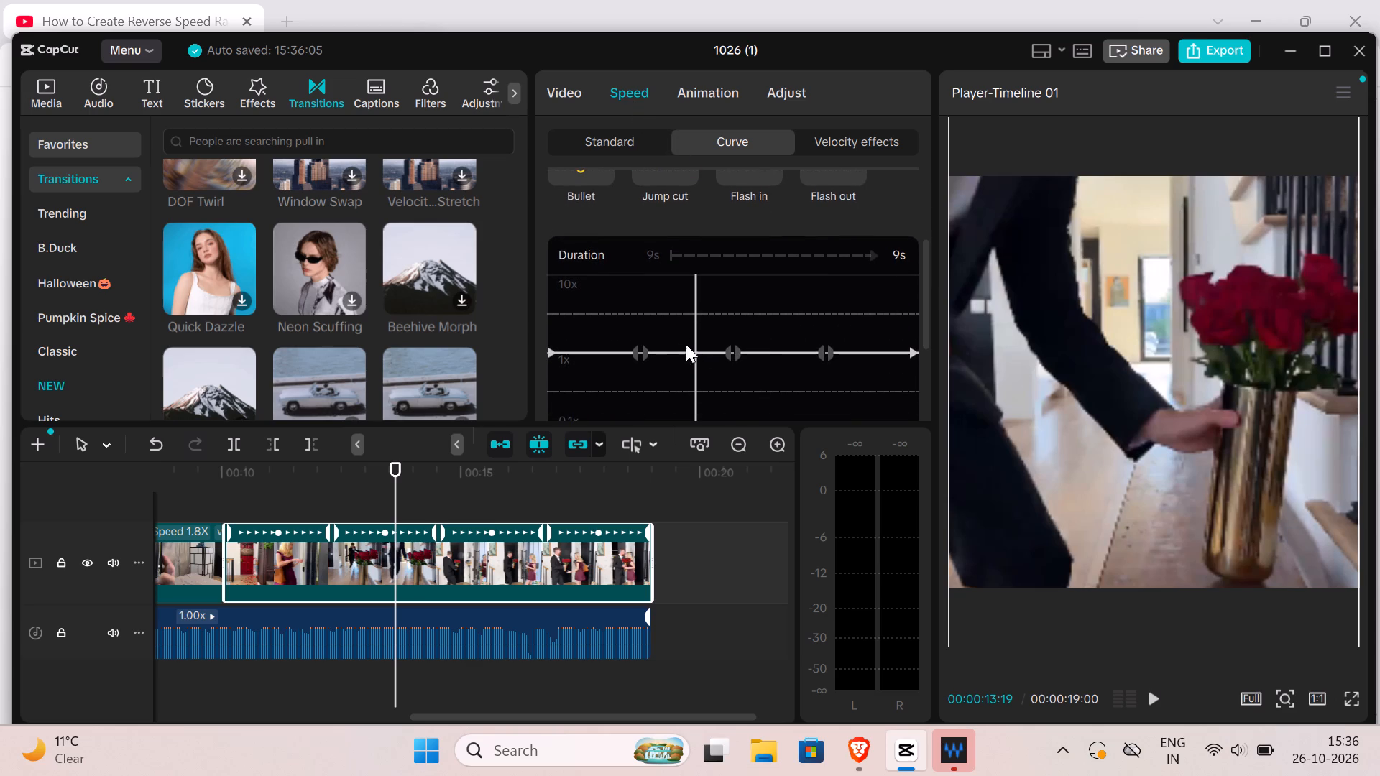
left_click(638, 348)
scroll(638, 348, "down", 1)
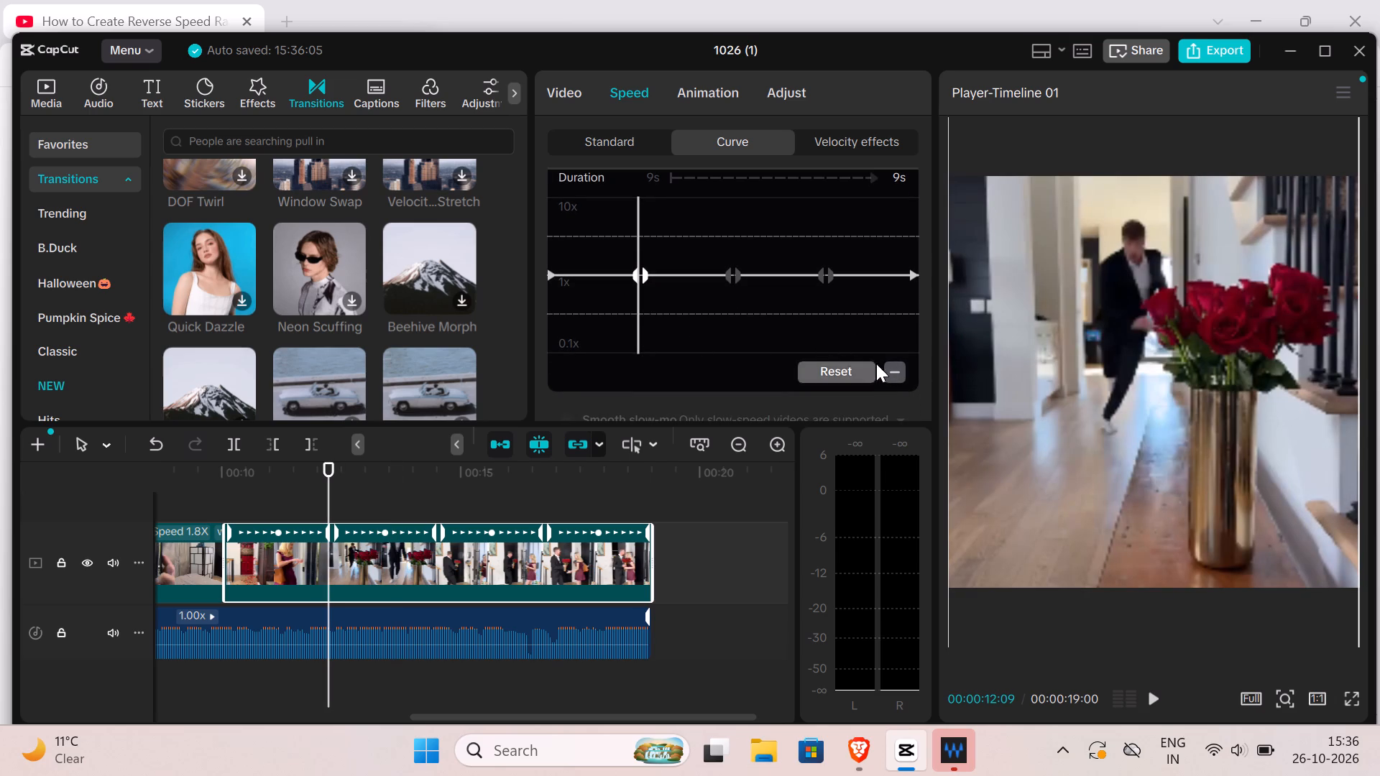
left_click(900, 370)
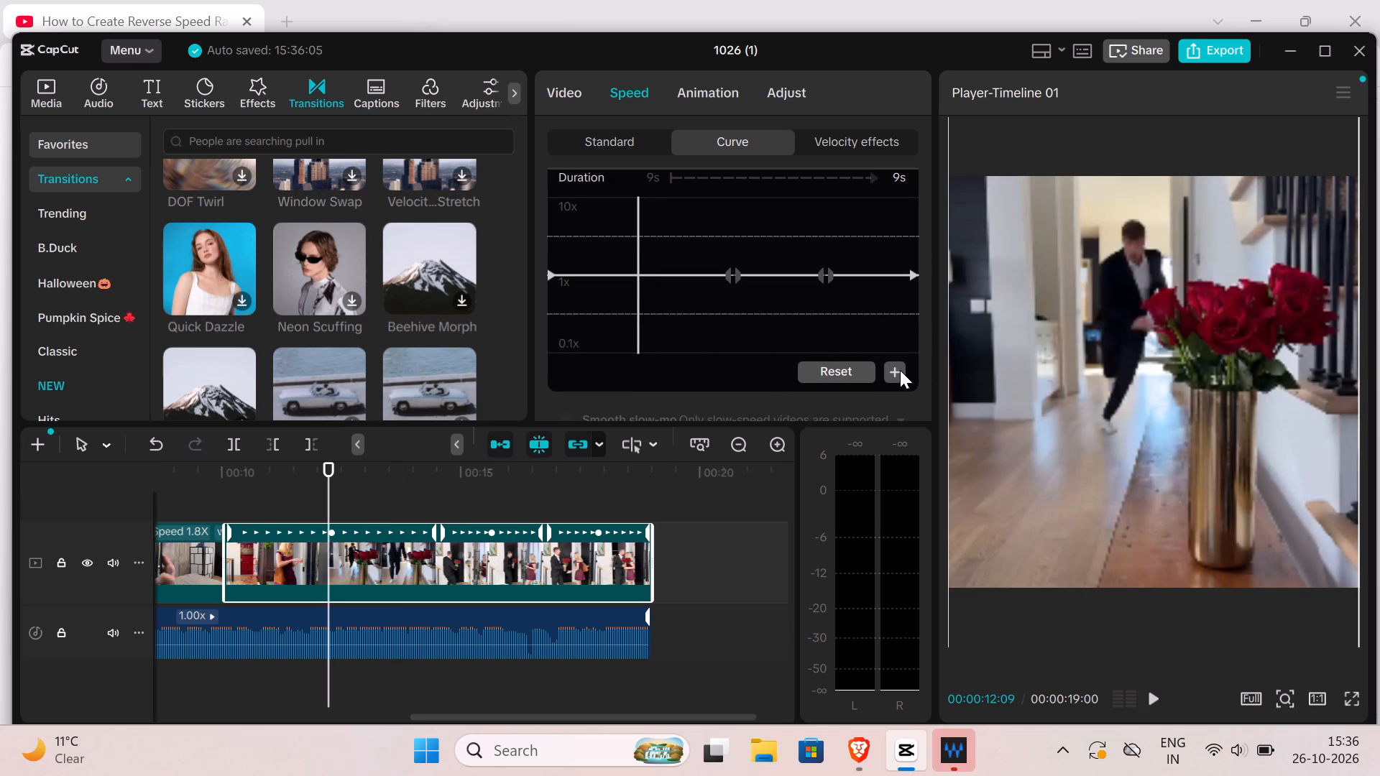
left_click(832, 274)
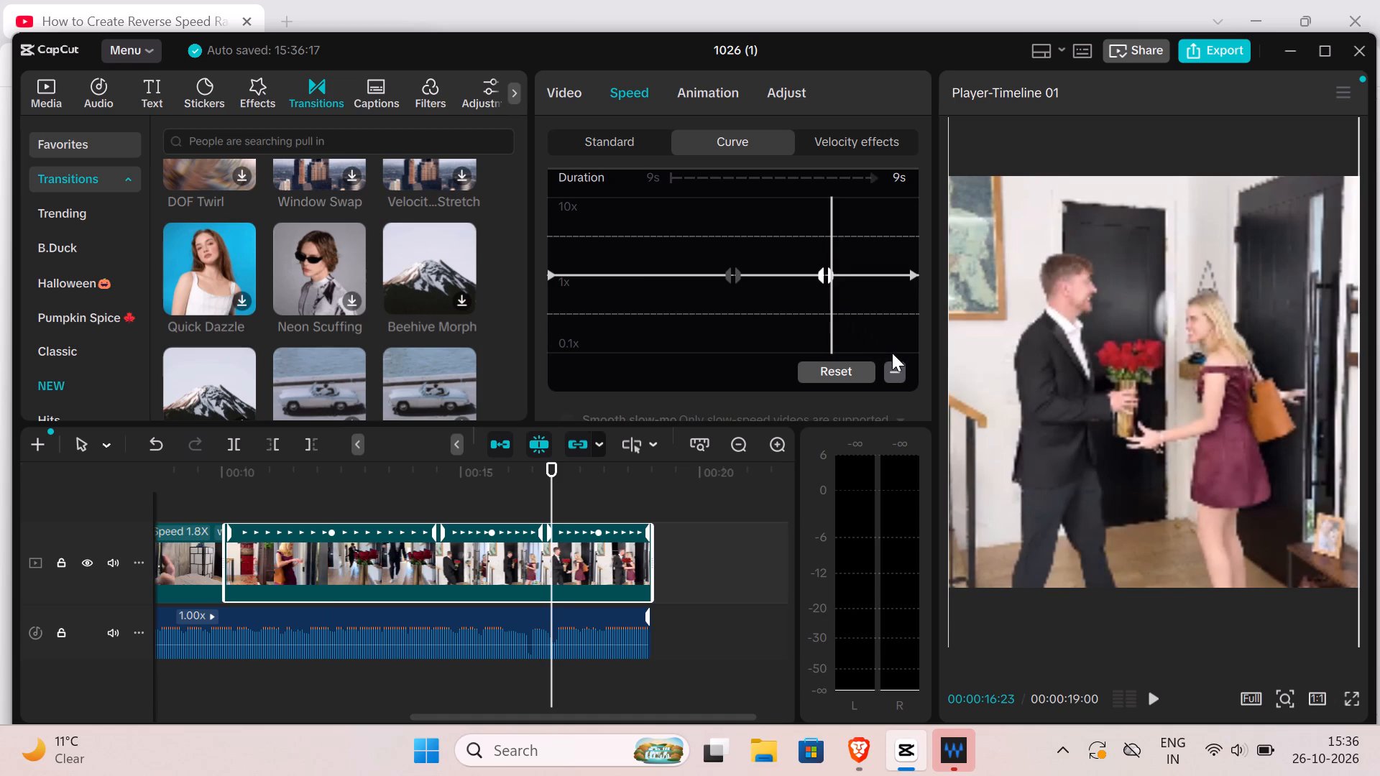
left_click(892, 353)
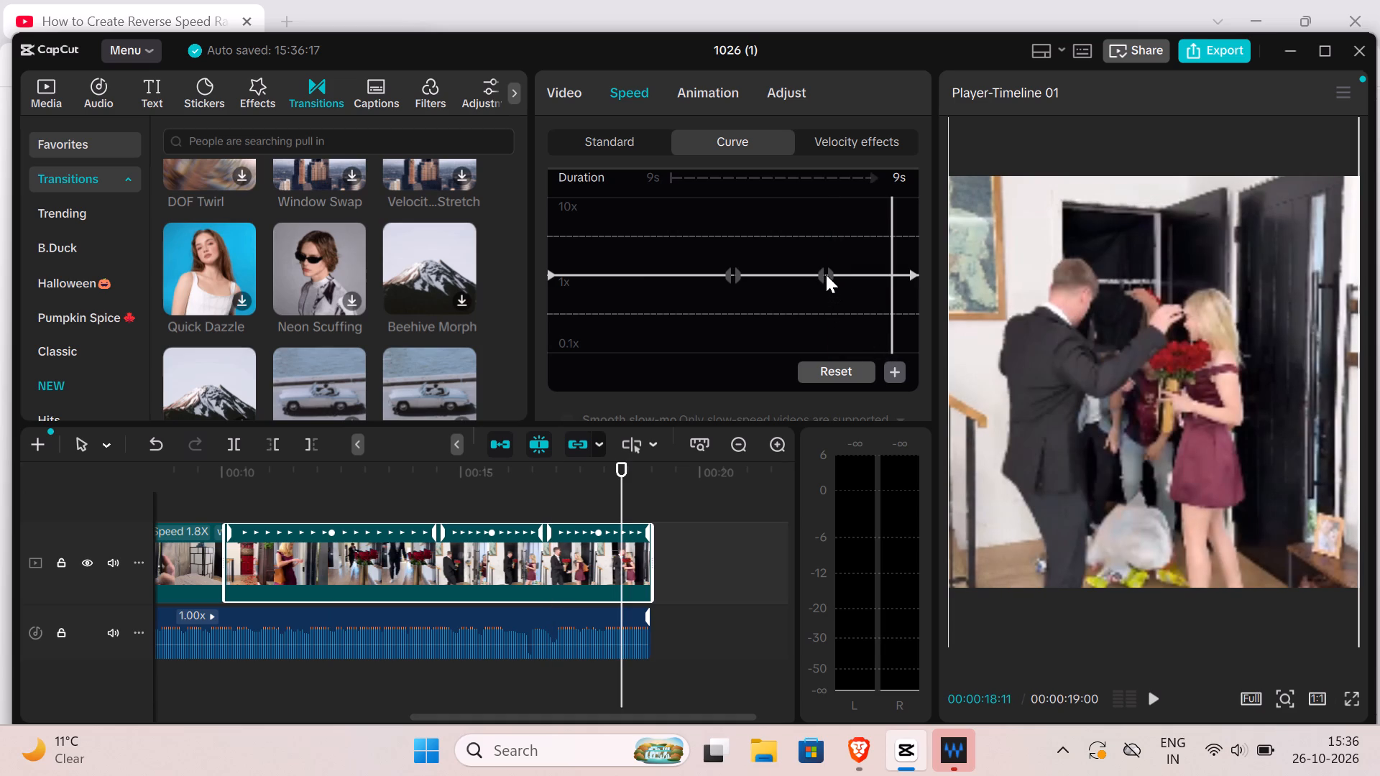
left_click(826, 274)
left_click(897, 369)
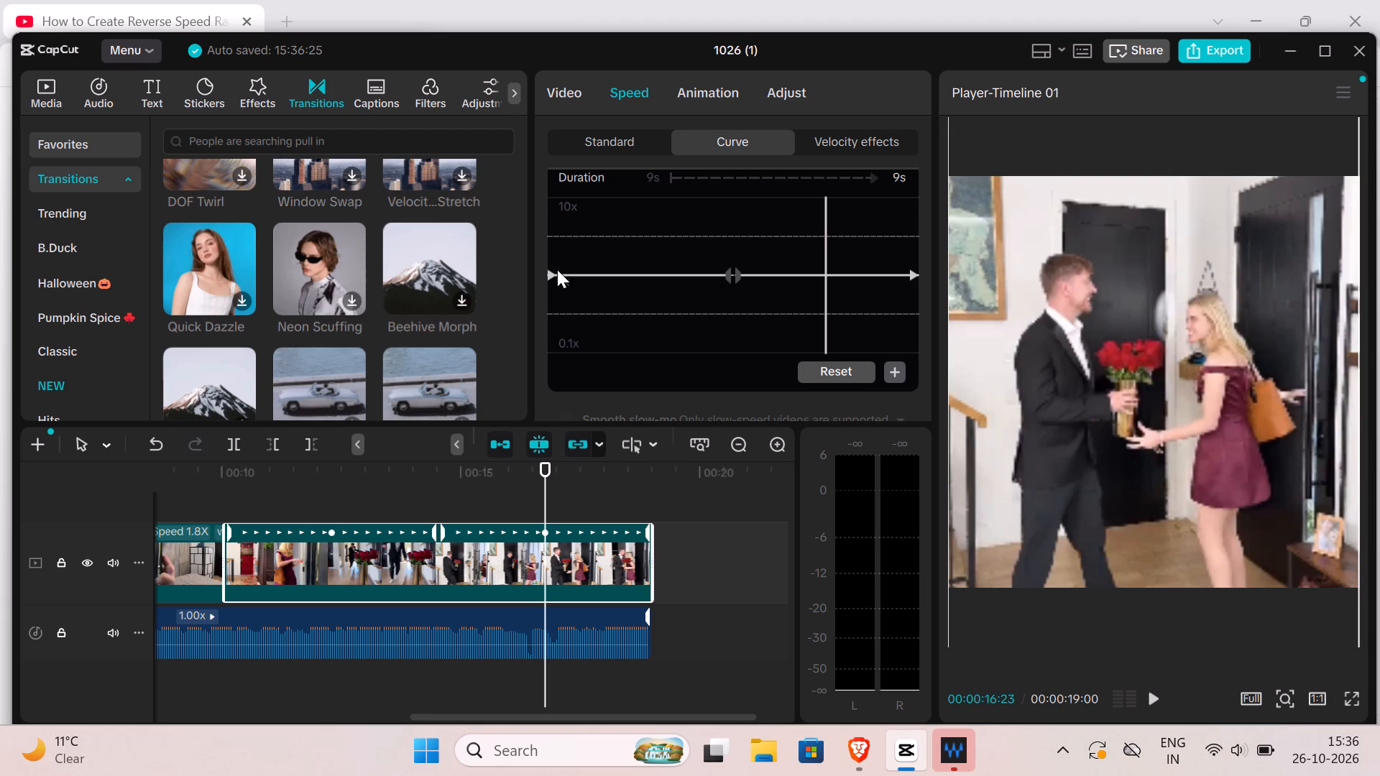
Shape the final clip's speed curve with its start point at 10x and its end point at 0.1x.
left_click_drag(556, 270, 553, 203)
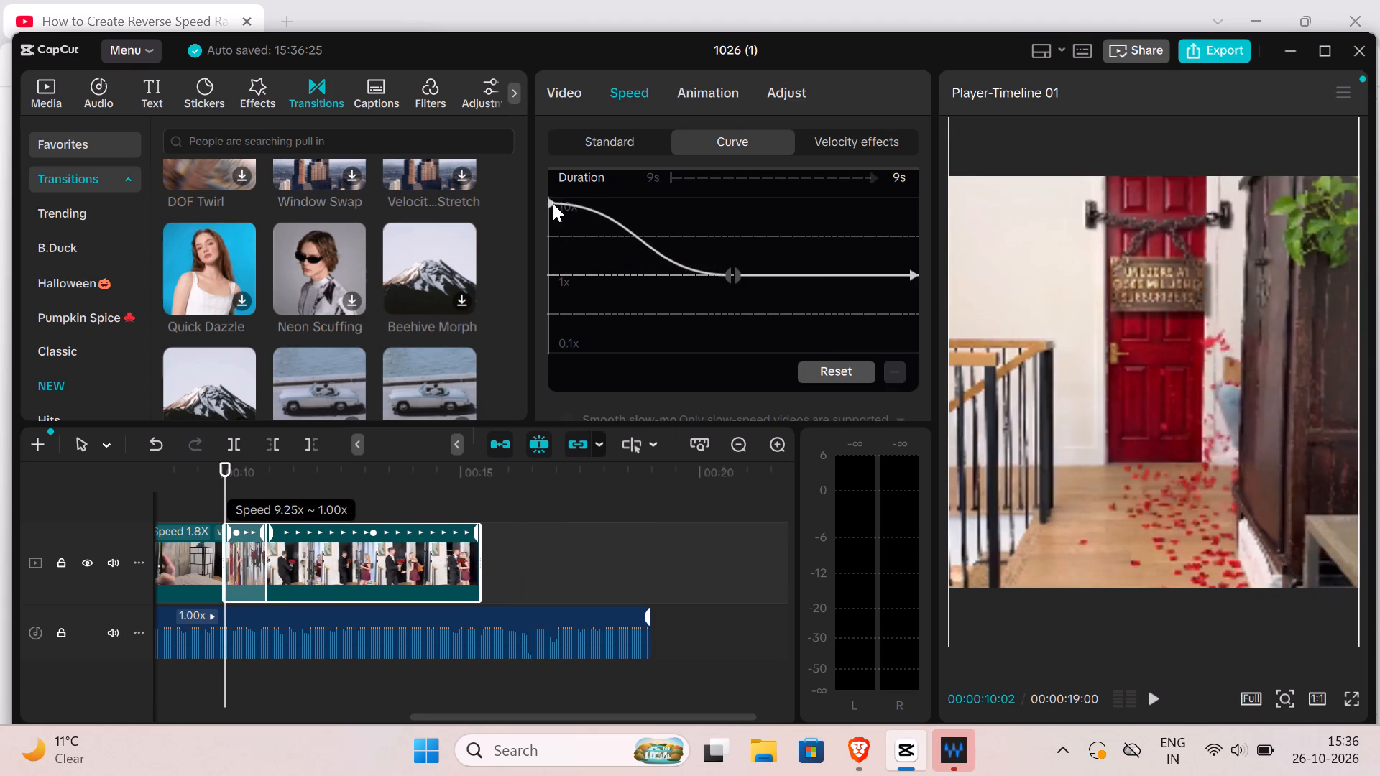
left_click_drag(553, 203, 552, 193)
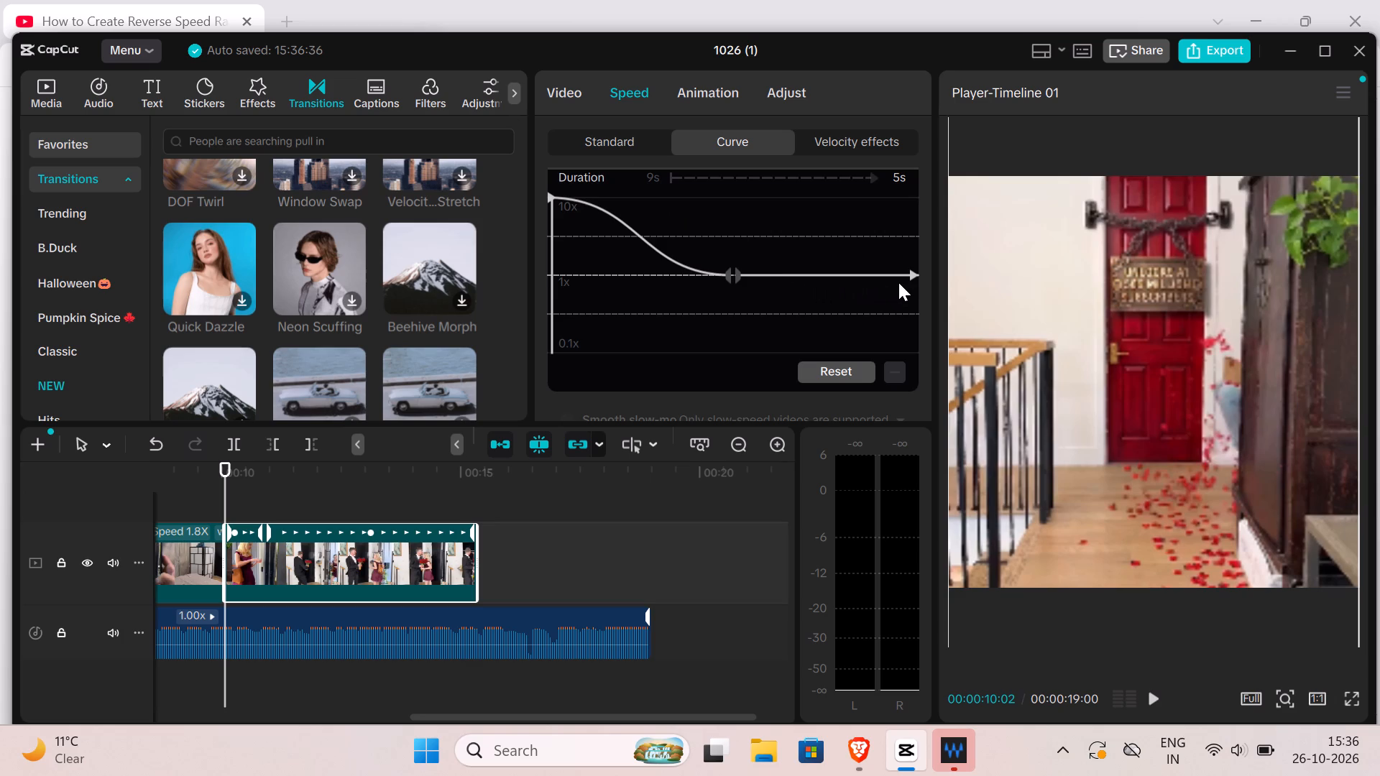
left_click_drag(913, 275, 914, 276)
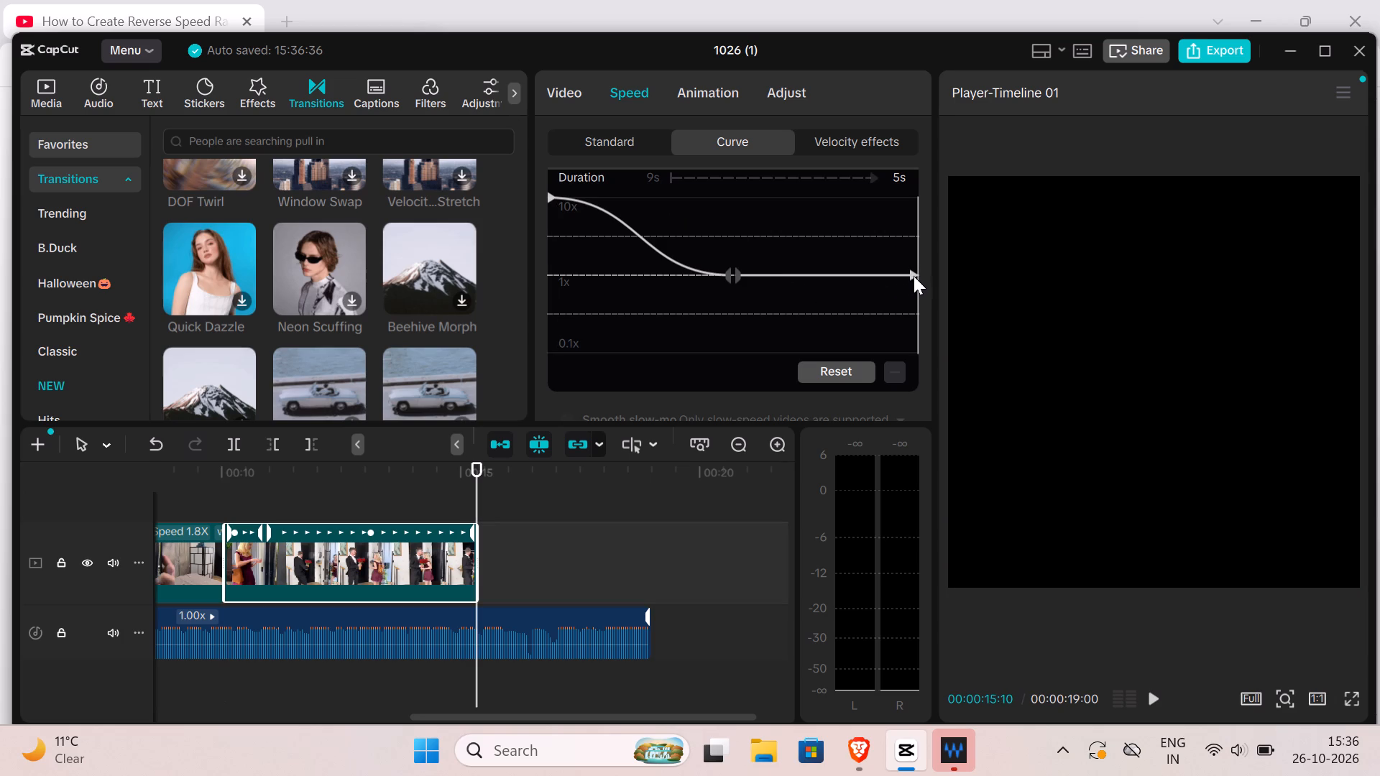
left_click_drag(914, 276, 921, 315)
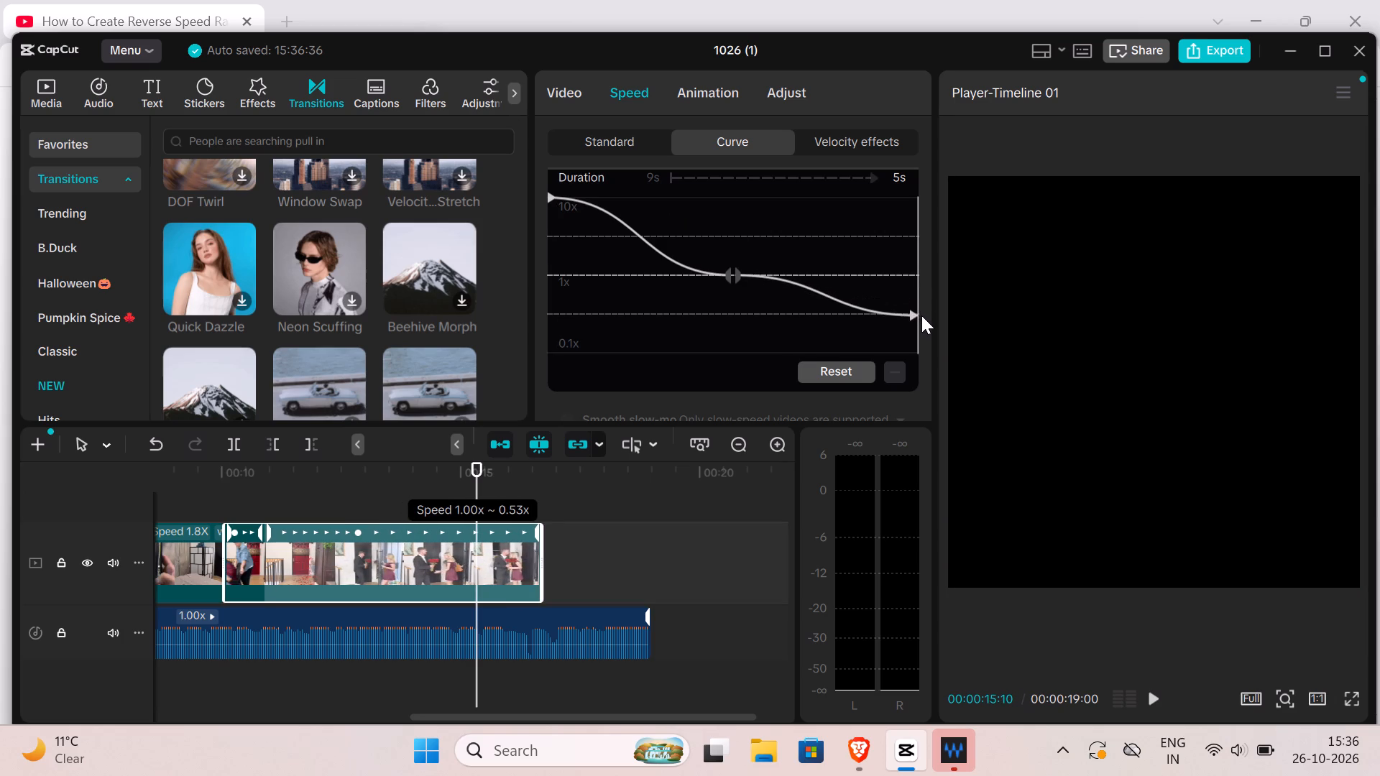
left_click_drag(921, 315, 932, 359)
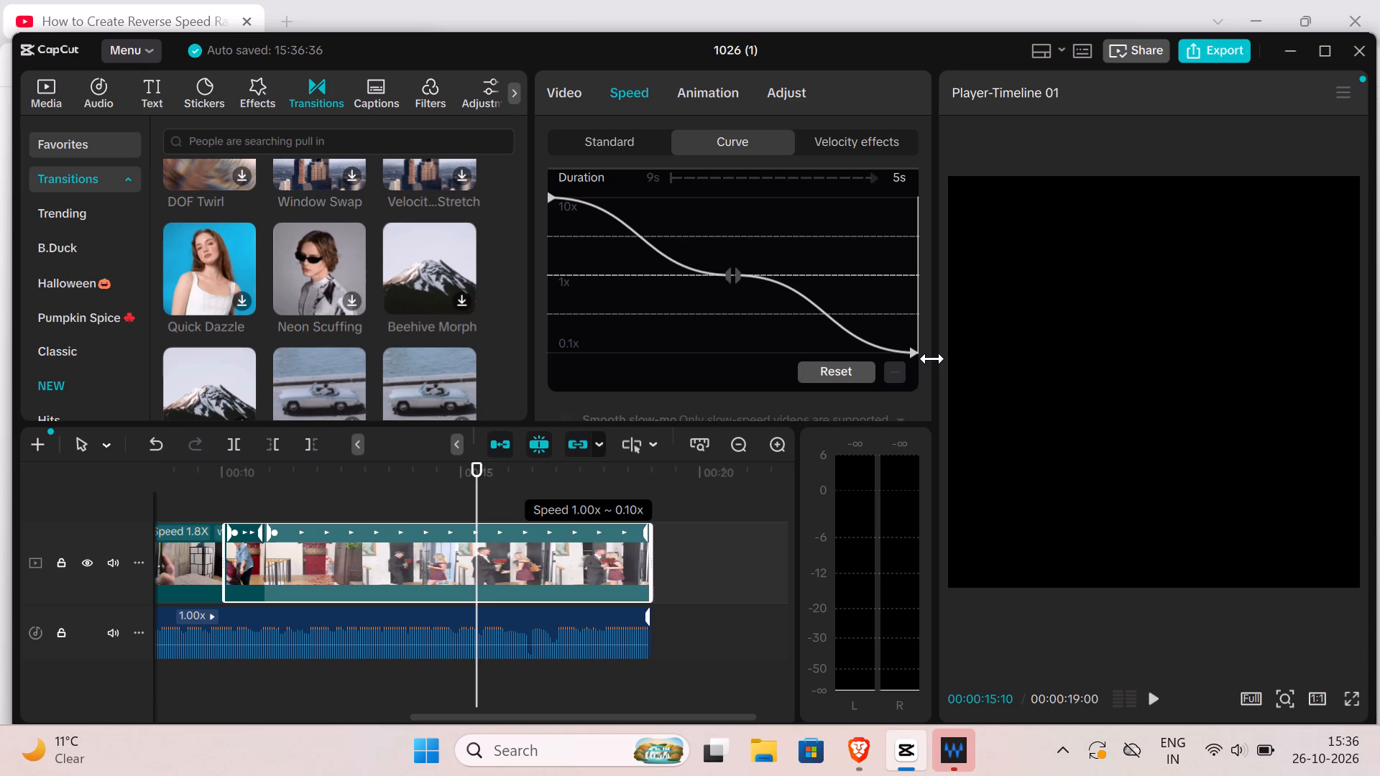
left_click_drag(932, 359, 932, 364)
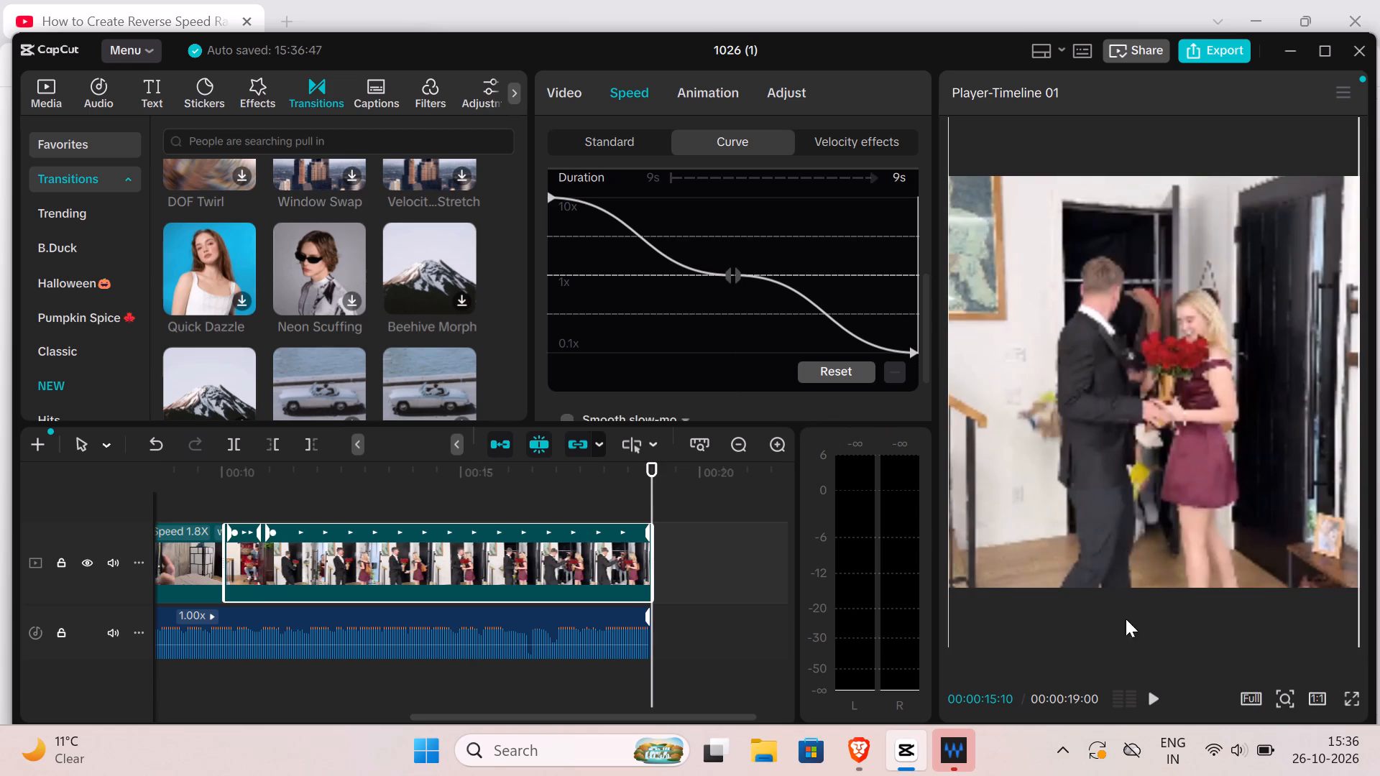
Play back the final clip from near its start to its end to check the new speed ramp.
left_click(1157, 690)
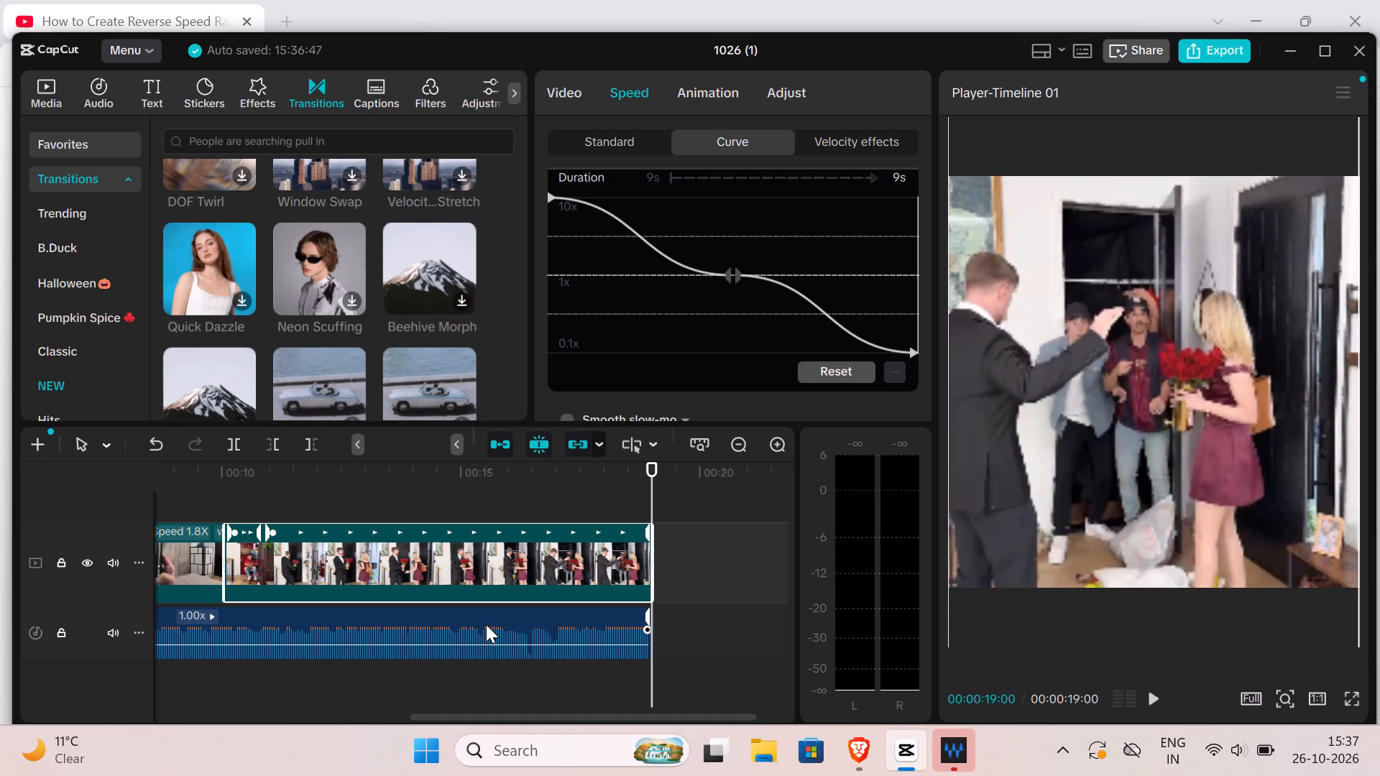
left_click(216, 521)
left_click_drag(230, 518, 243, 514)
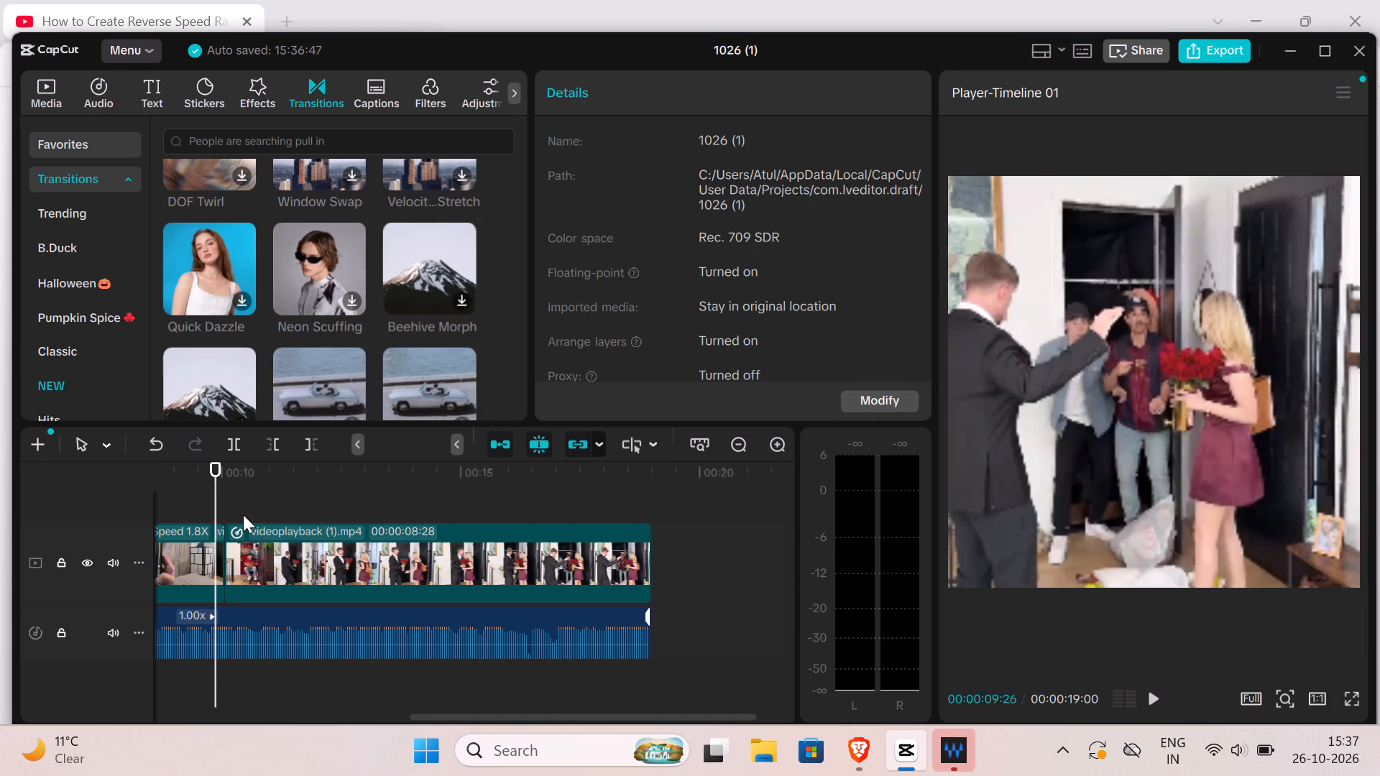
left_click_drag(243, 514, 244, 514)
left_click_drag(236, 508, 216, 503)
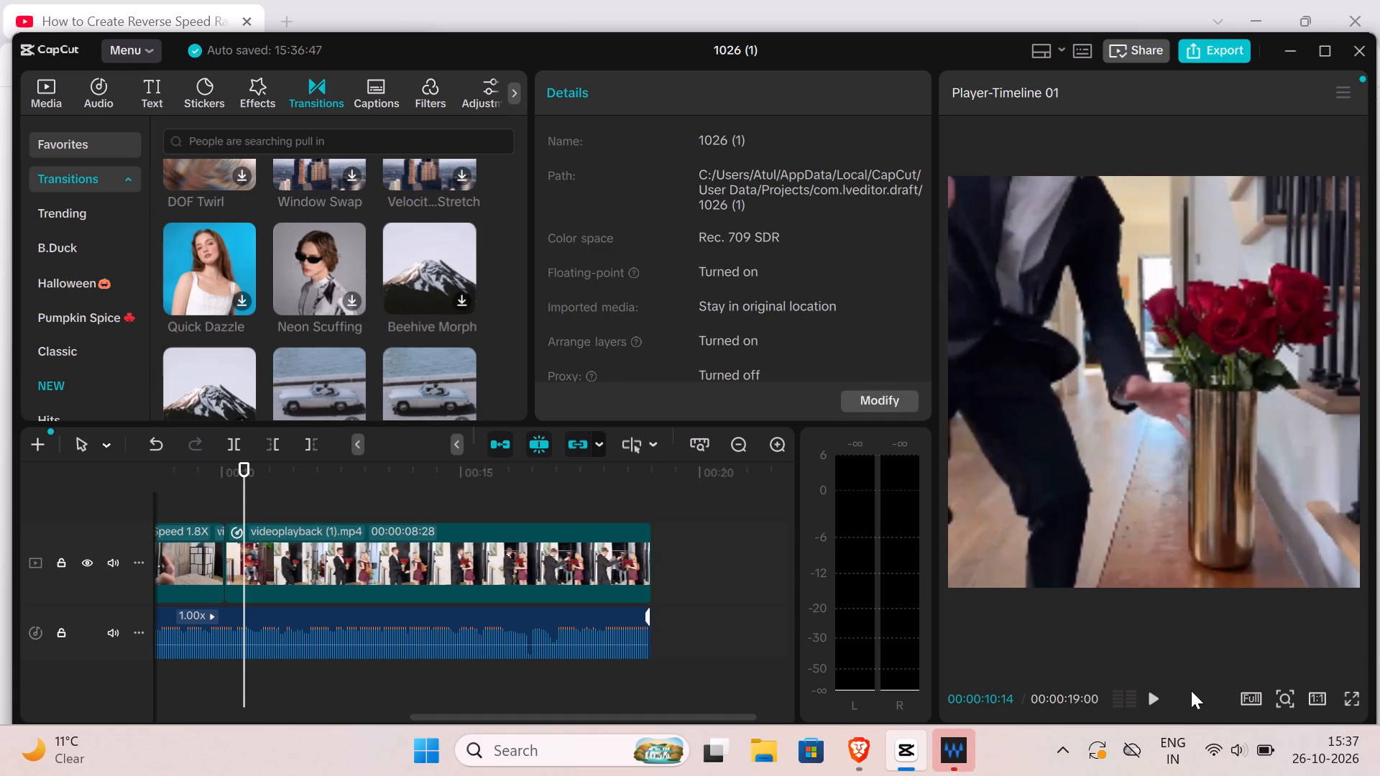
left_click(1159, 698)
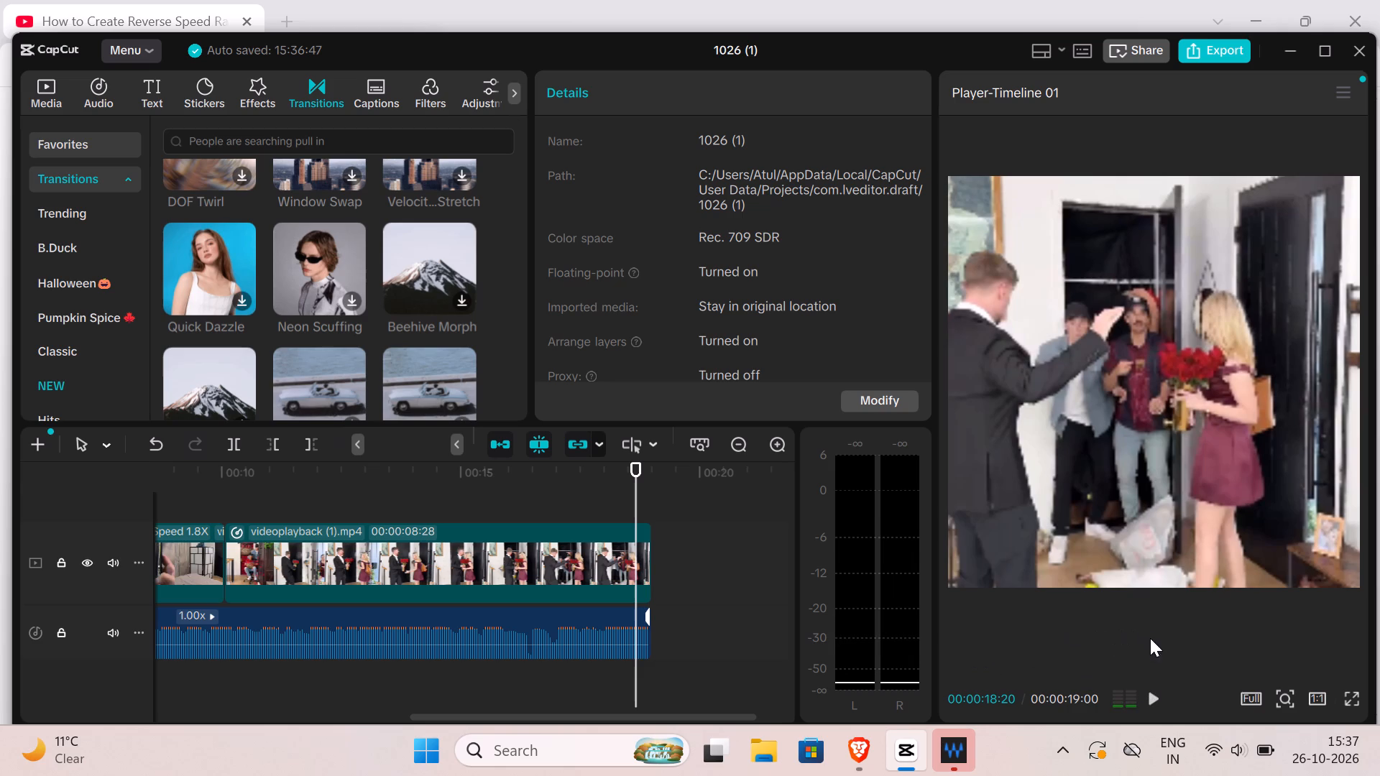
left_click(1154, 701)
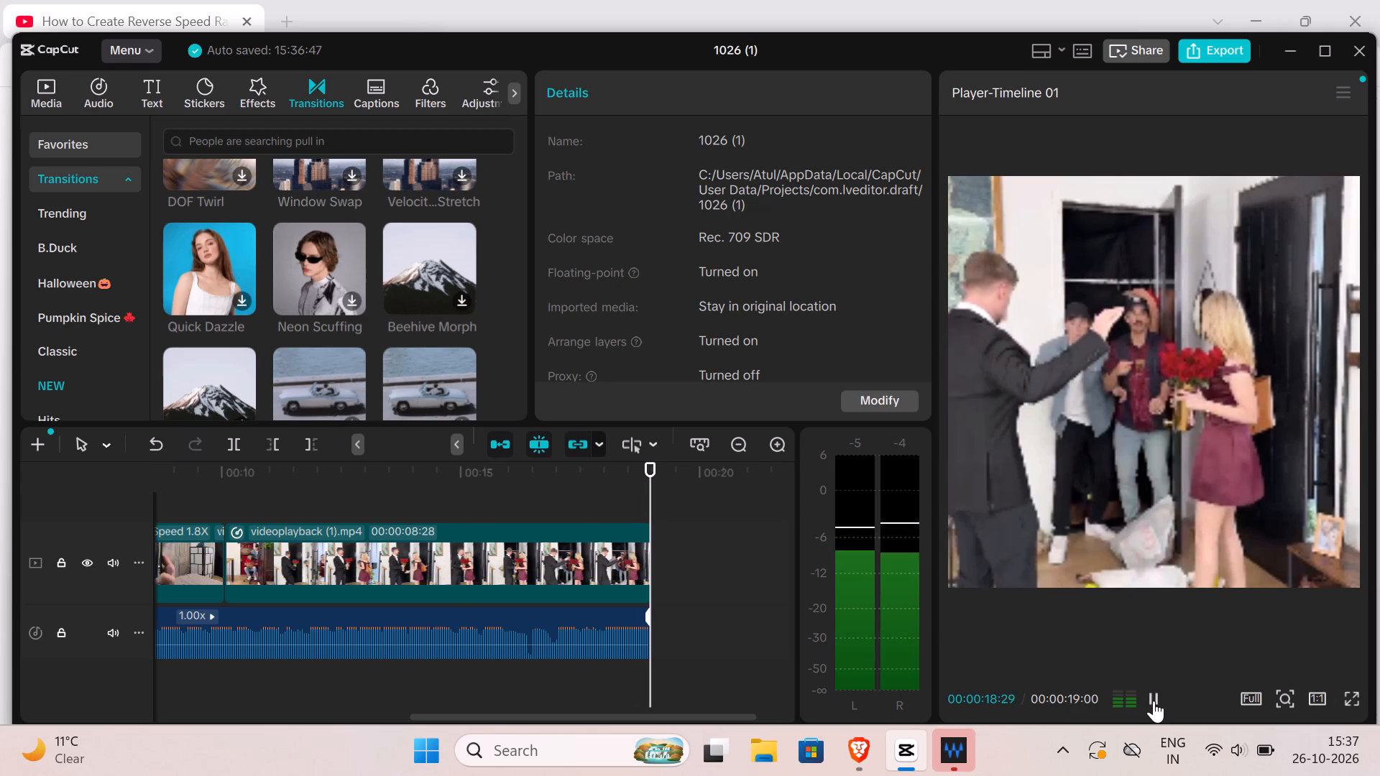
left_click(1154, 701)
left_click(1154, 701)
left_click(1154, 701)
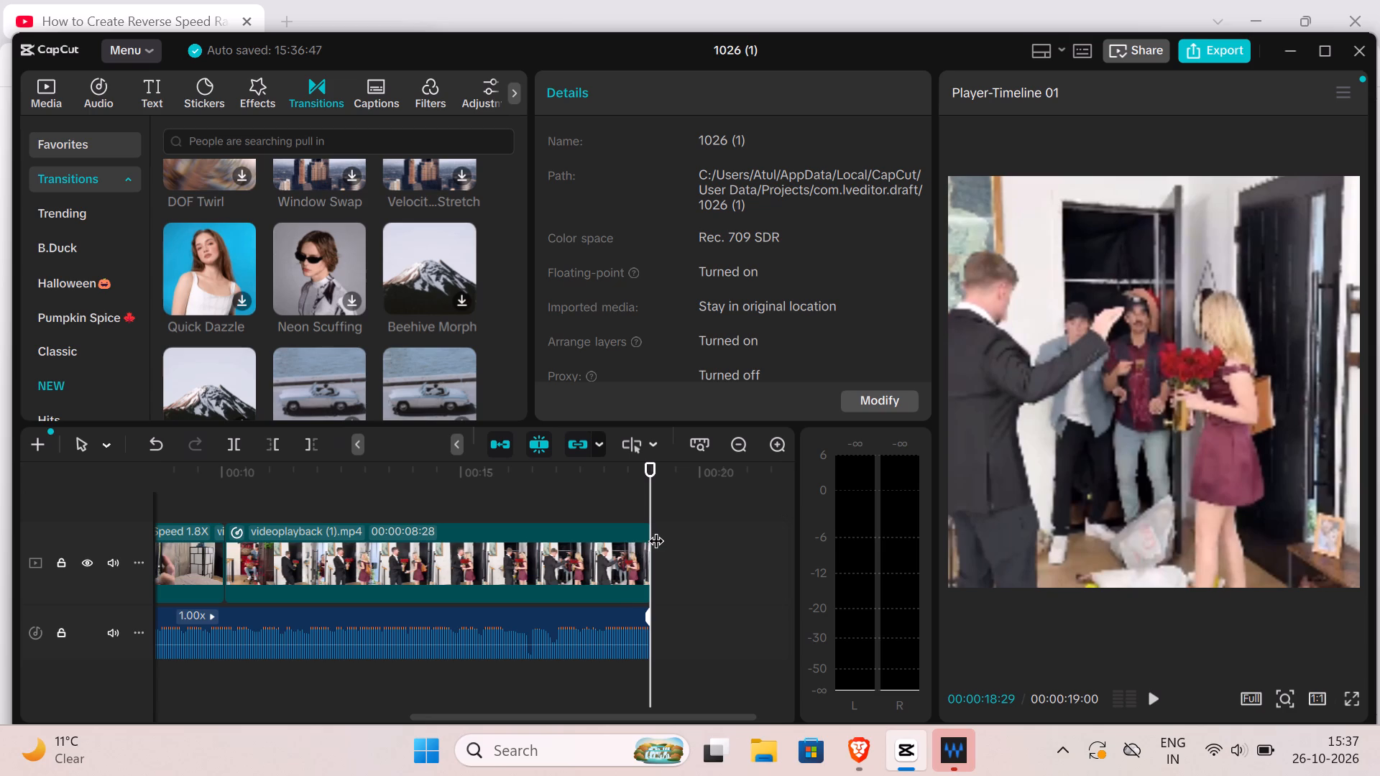
Scrub back from the end of the edit through the final clip to 00:00:05:15.
left_click_drag(655, 530, 439, 539)
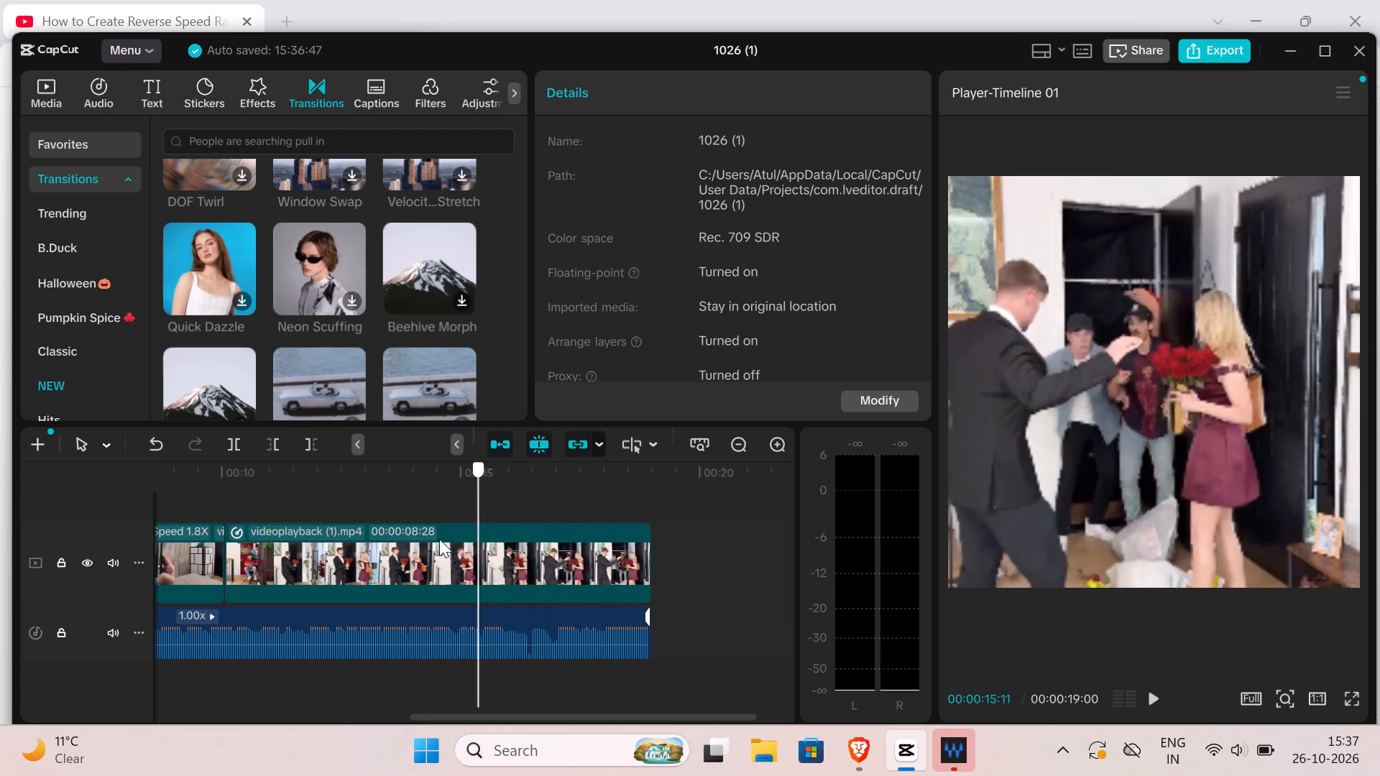
left_click_drag(439, 539, 249, 537)
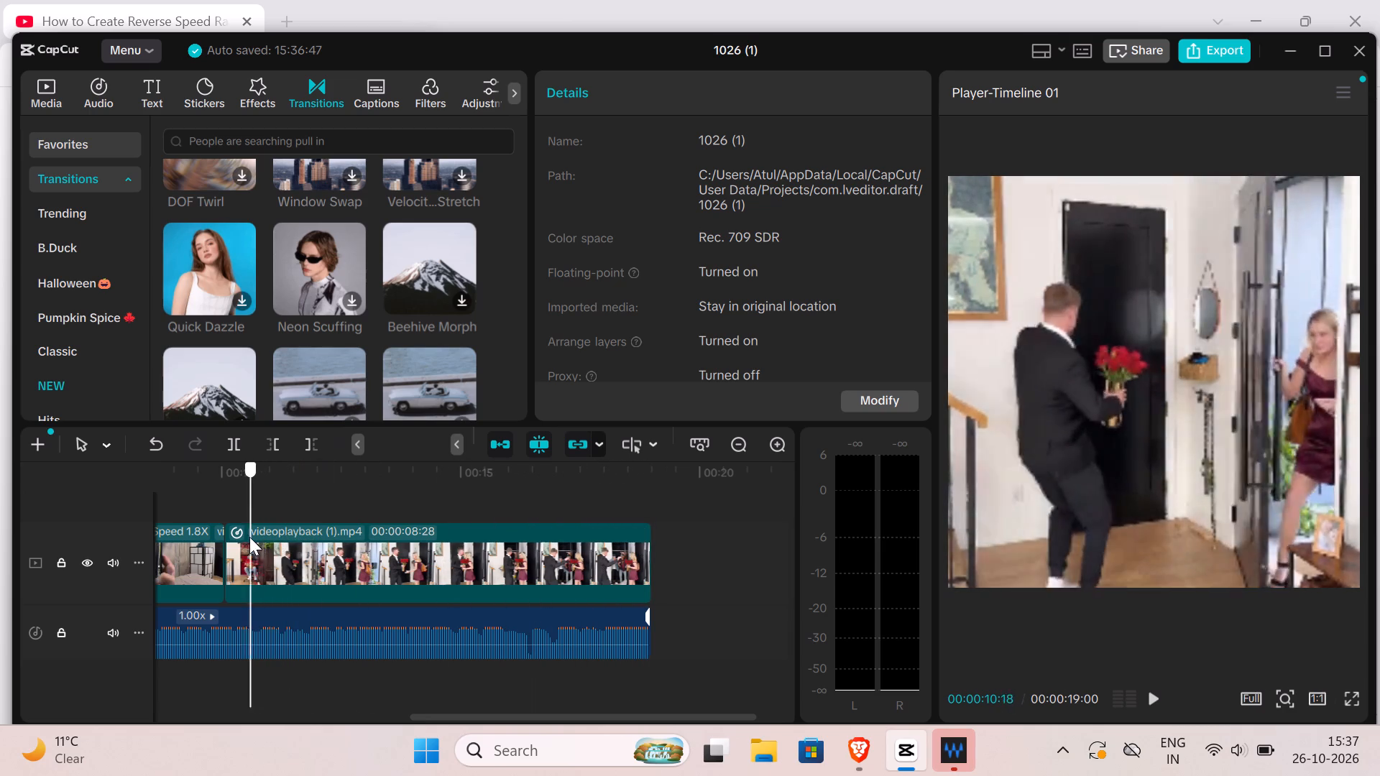
left_click_drag(249, 537, 227, 539)
Move the 00:00:07:21 clip from the main track to a new track above it, starting about half a second into the timeline.
triple_click(227, 539)
left_click(227, 540)
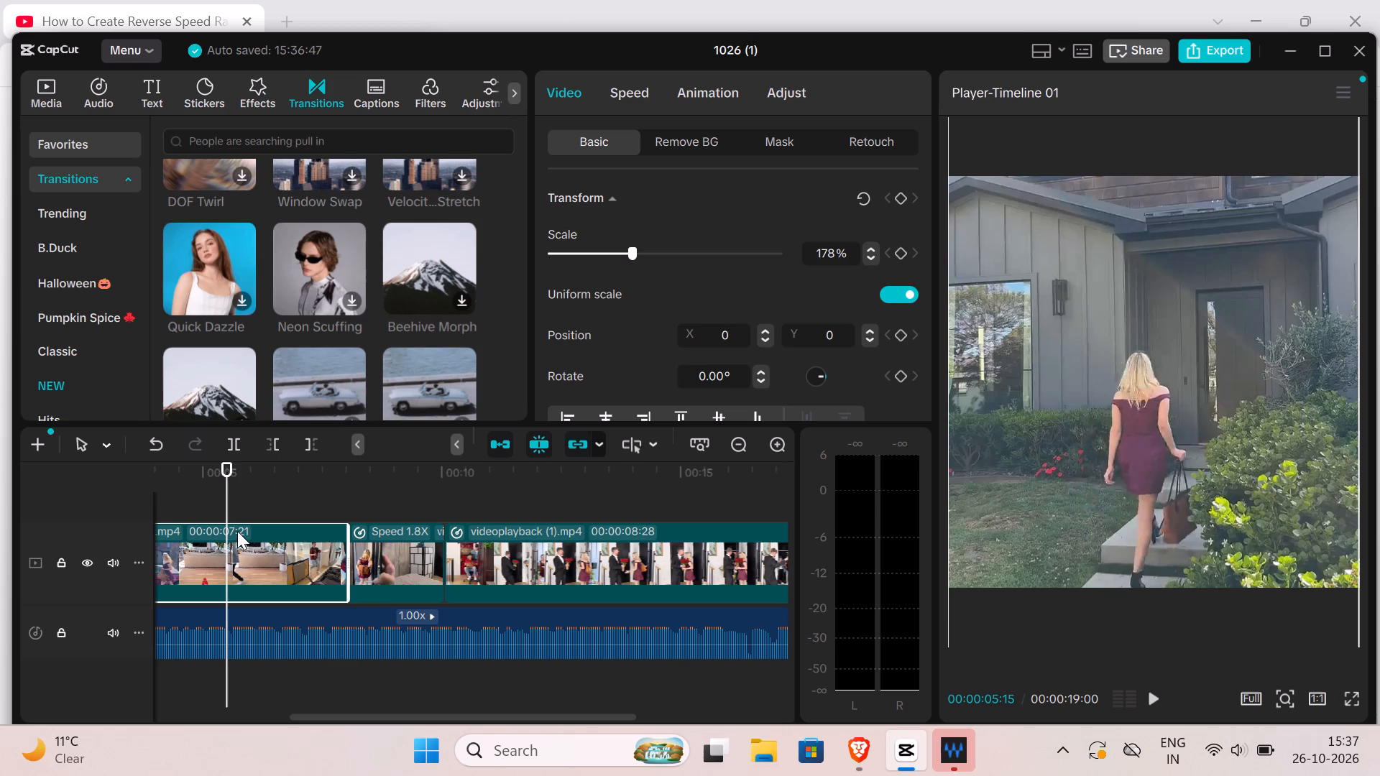
left_click_drag(225, 526, 211, 509)
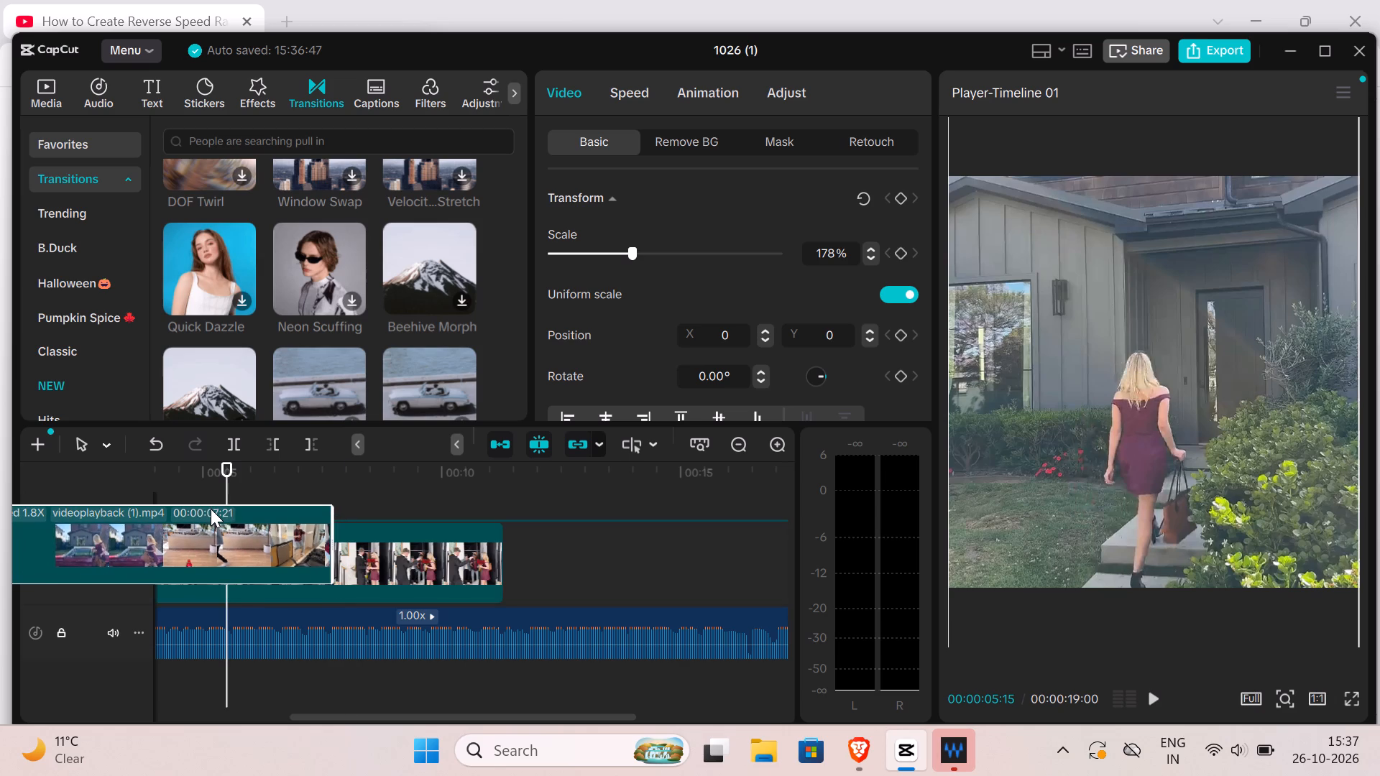
left_click_drag(216, 509, 302, 523)
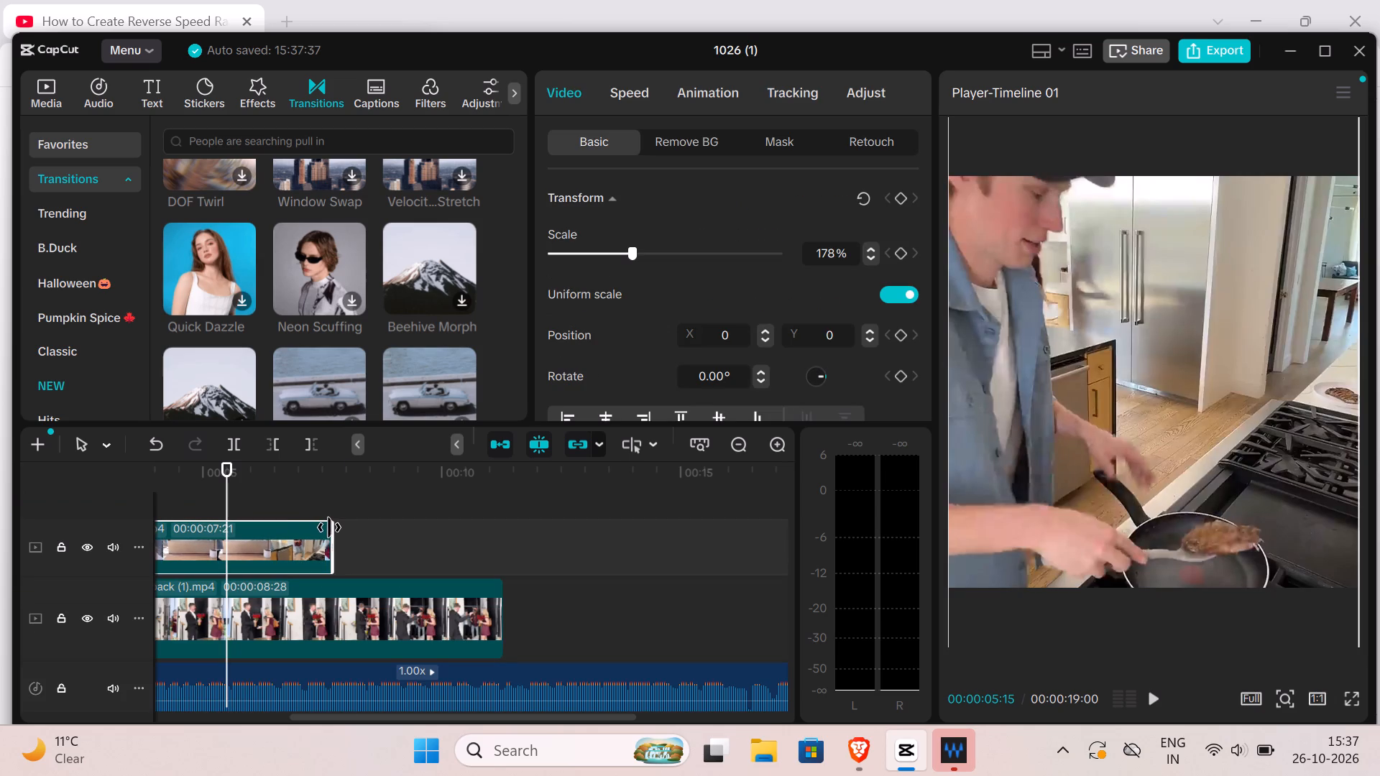
left_click_drag(298, 532, 304, 532)
left_click_drag(304, 532, 325, 532)
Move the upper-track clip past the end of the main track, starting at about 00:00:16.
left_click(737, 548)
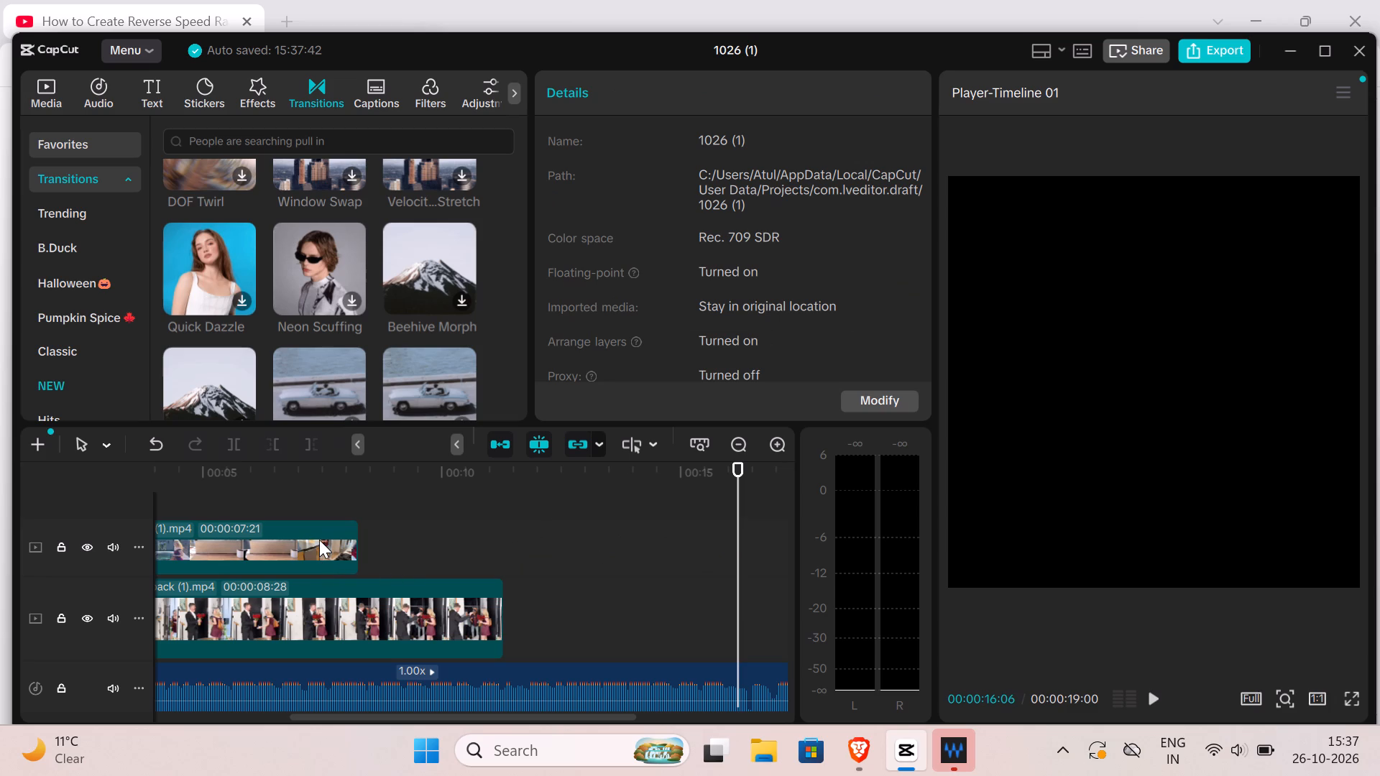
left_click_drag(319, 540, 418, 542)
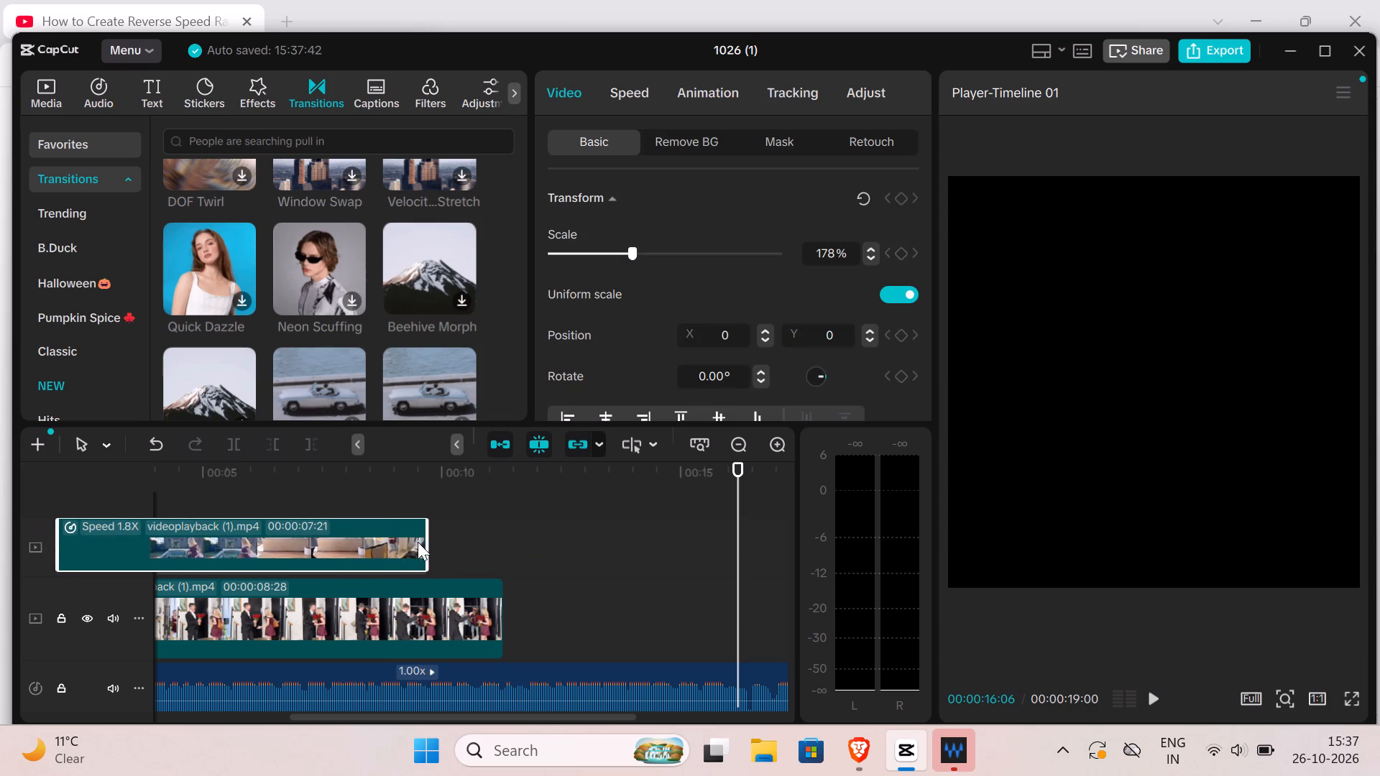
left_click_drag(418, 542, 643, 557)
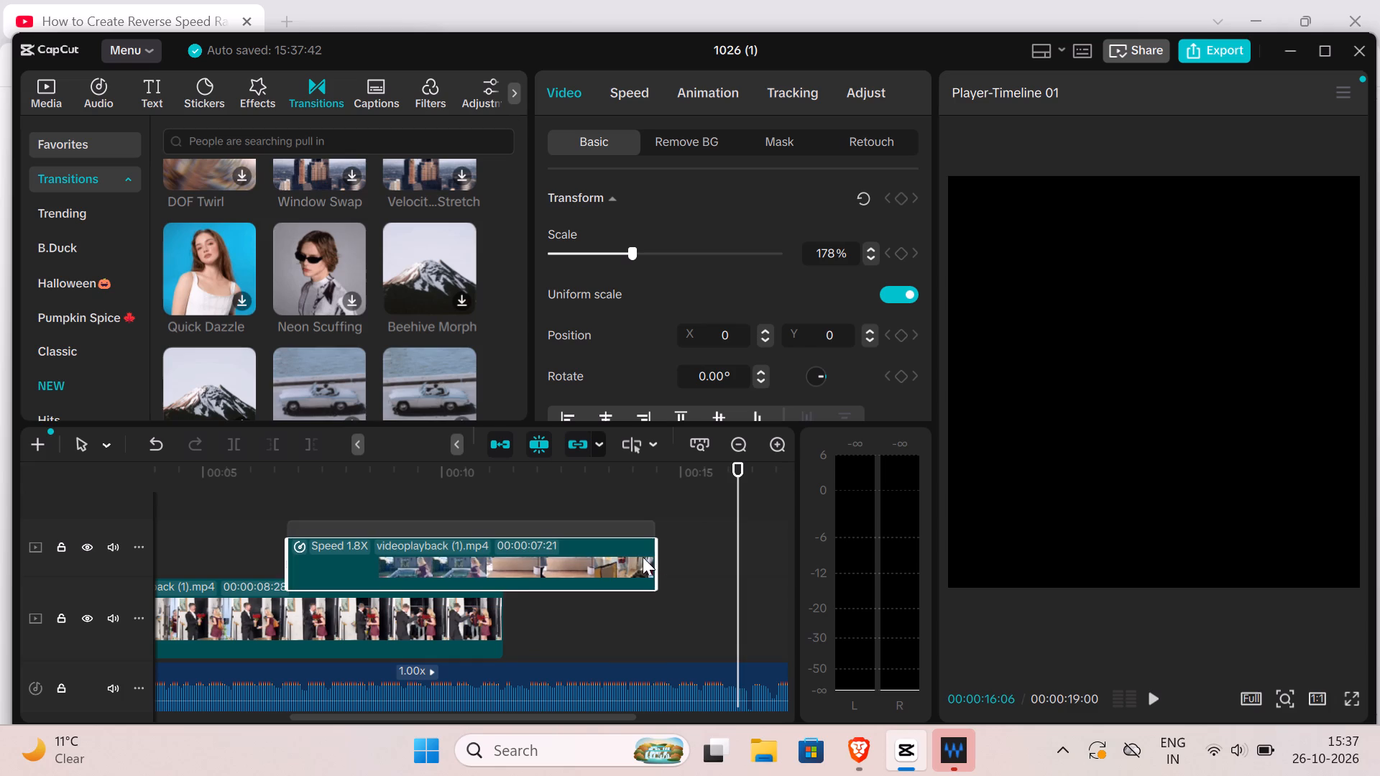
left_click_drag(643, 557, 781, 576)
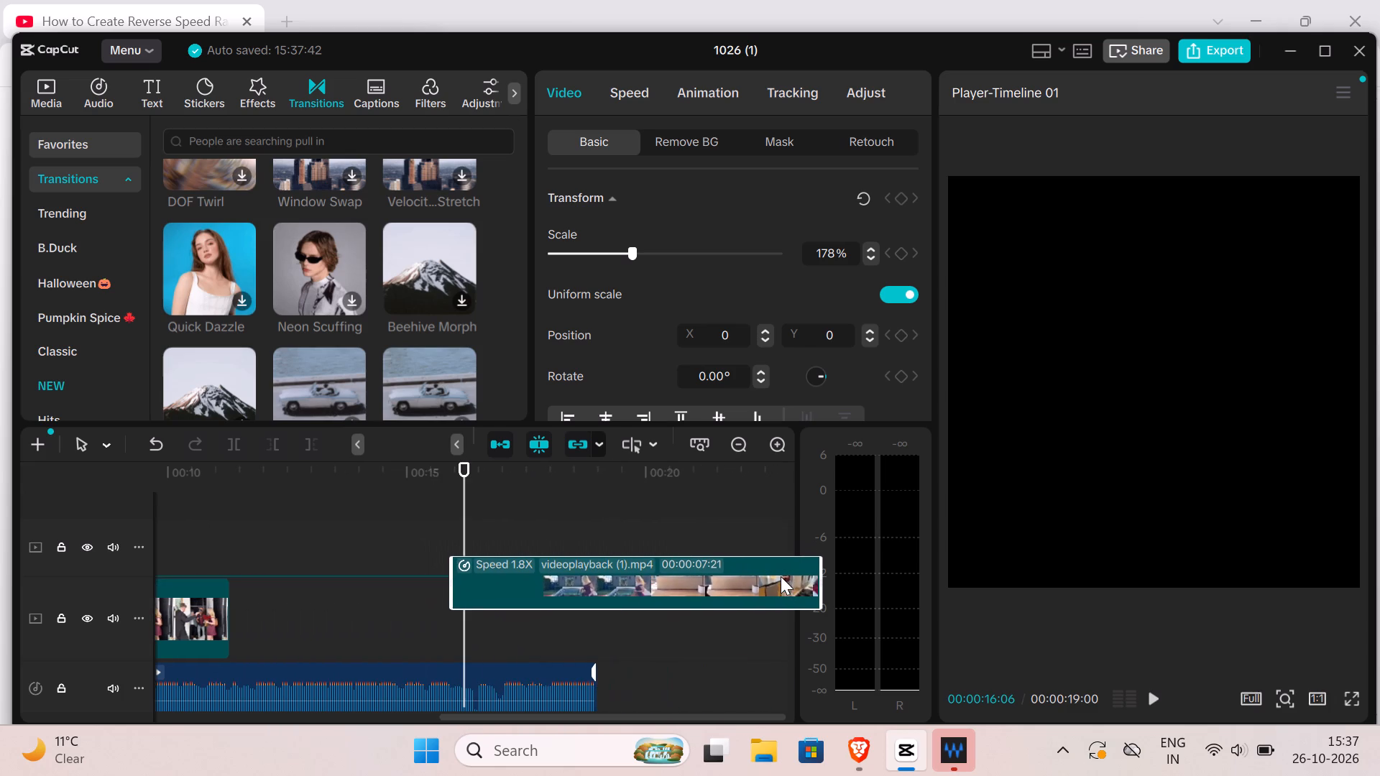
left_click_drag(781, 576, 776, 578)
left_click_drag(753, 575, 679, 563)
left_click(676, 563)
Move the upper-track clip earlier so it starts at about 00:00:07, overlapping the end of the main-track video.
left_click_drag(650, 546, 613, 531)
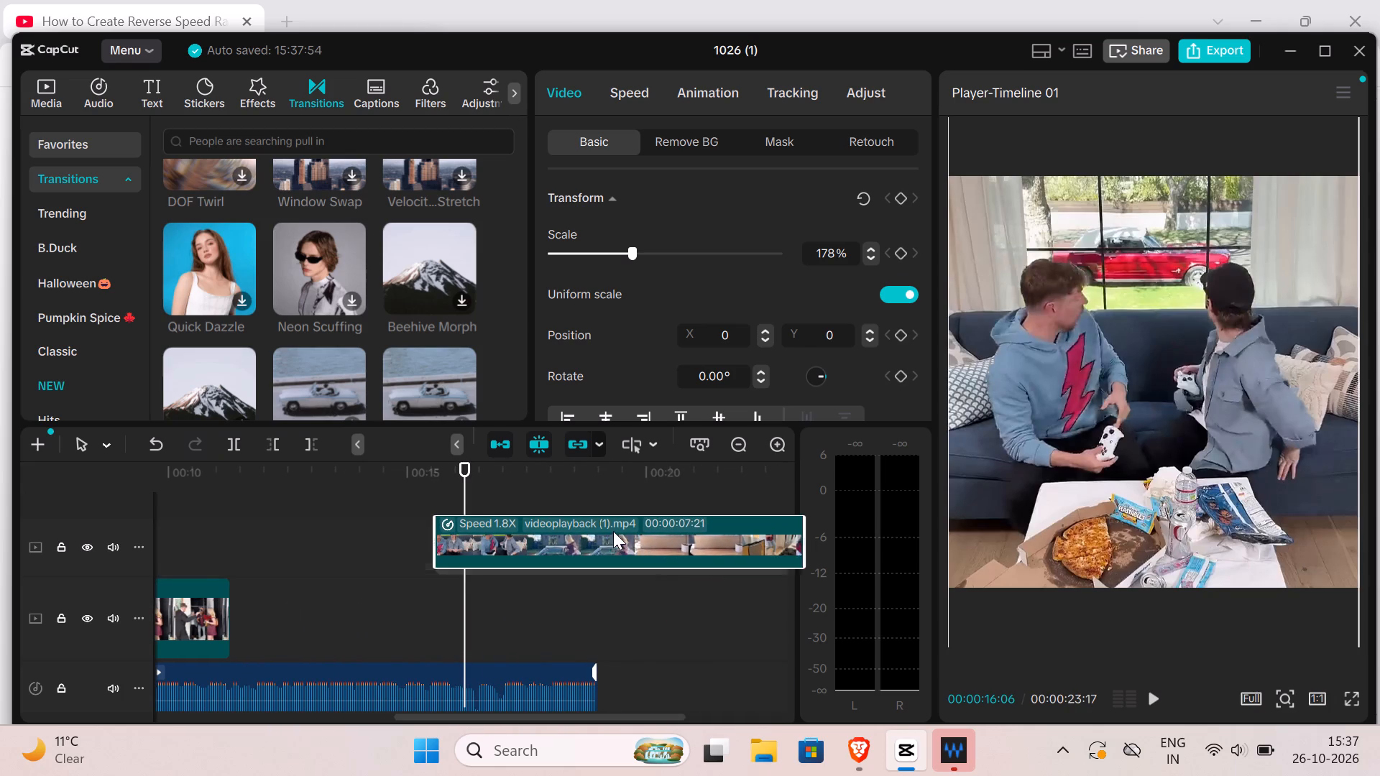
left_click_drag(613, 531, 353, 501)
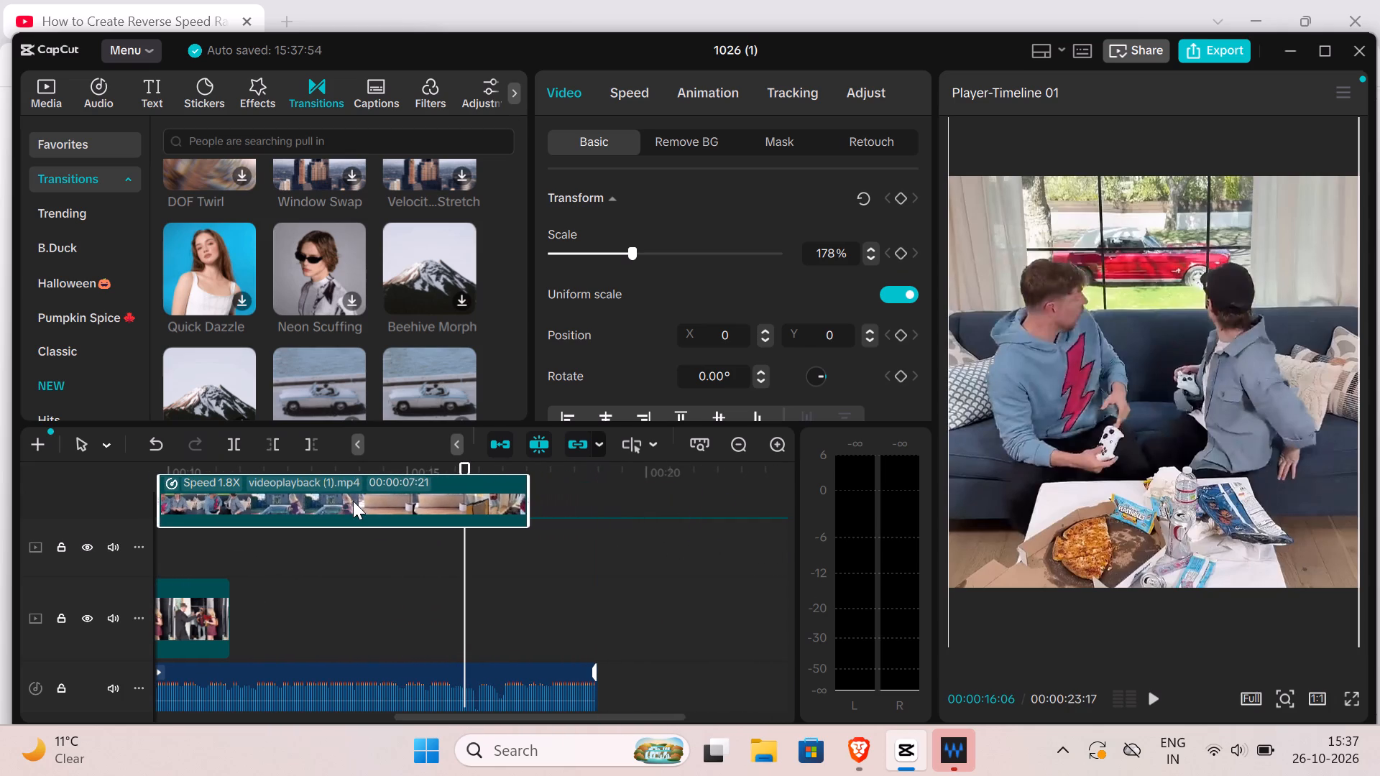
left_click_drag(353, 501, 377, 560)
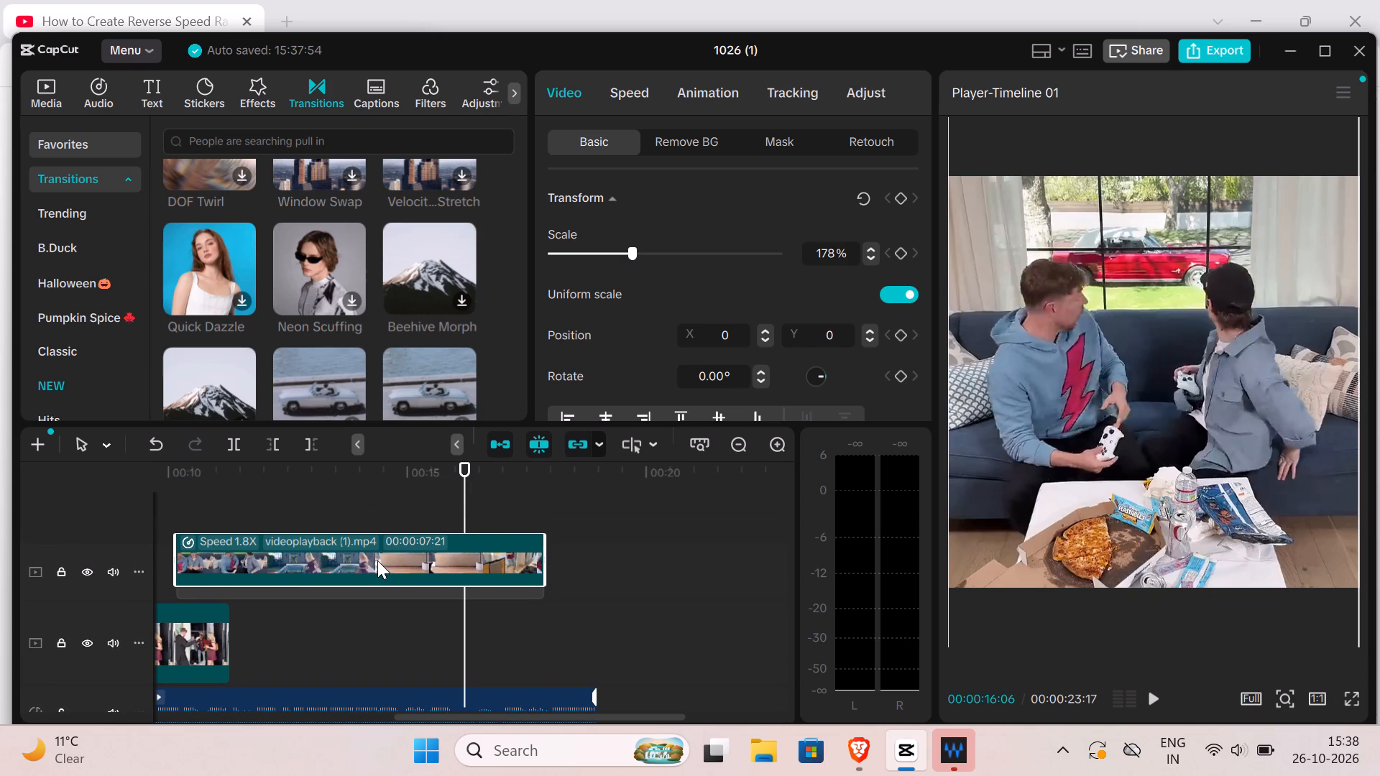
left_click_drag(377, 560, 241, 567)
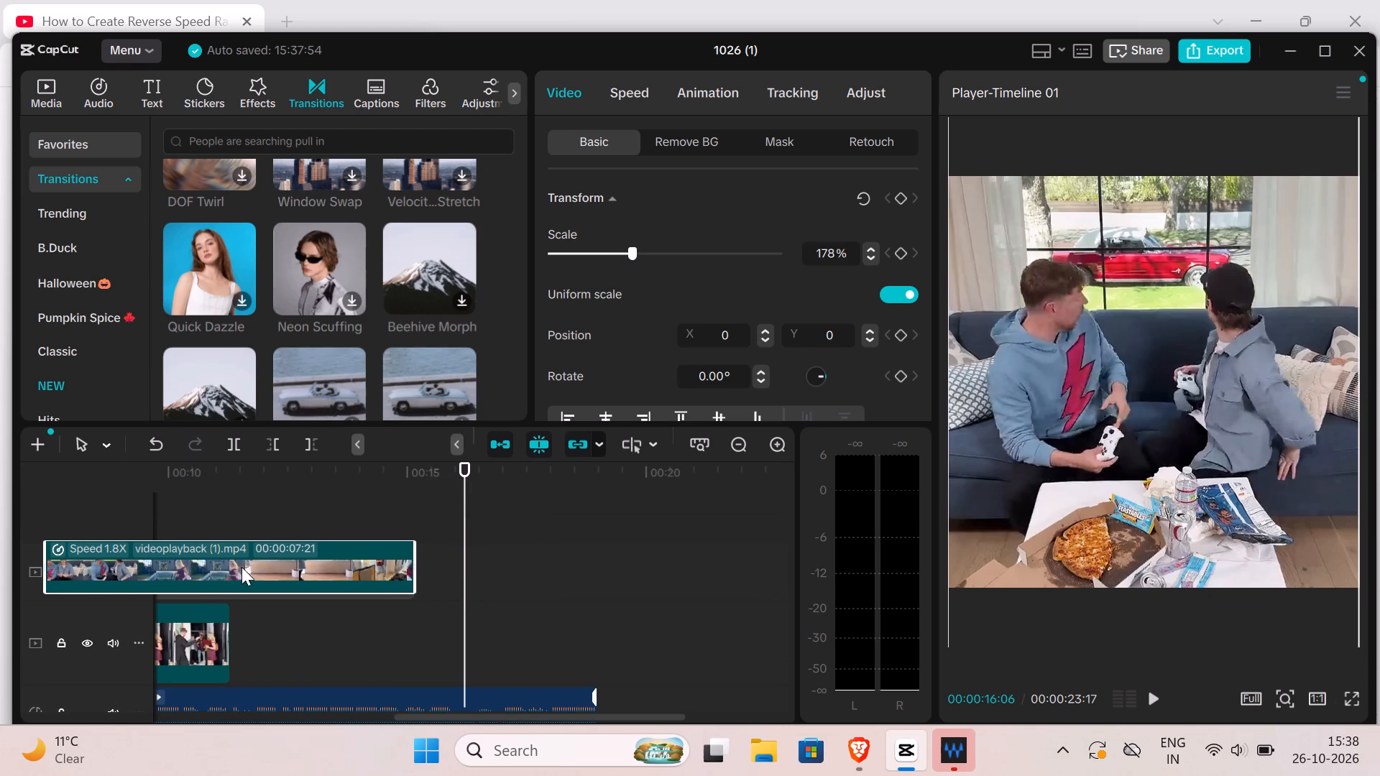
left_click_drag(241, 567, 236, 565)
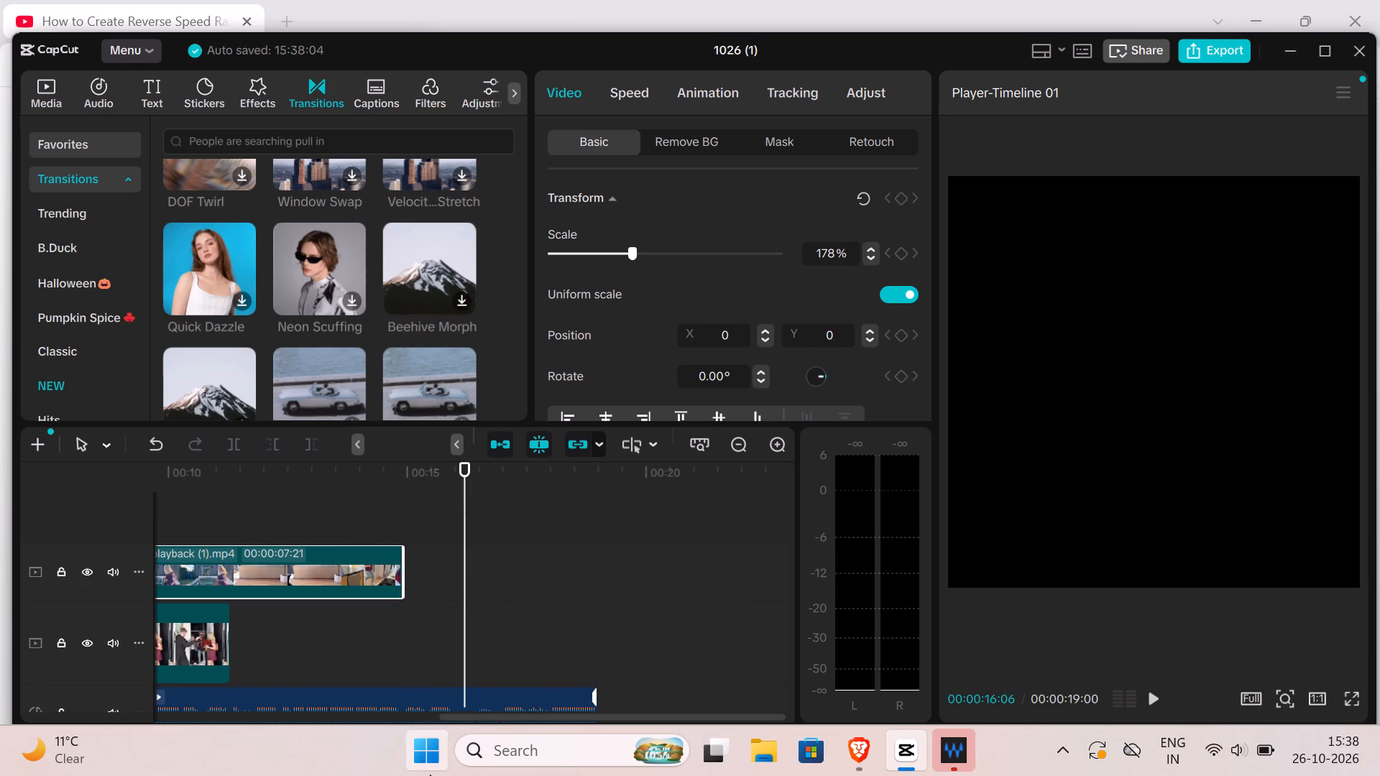
Play the whole edit from the beginning to 00:00:19:00 to review the new clip placement.
left_click_drag(368, 672, 553, 670)
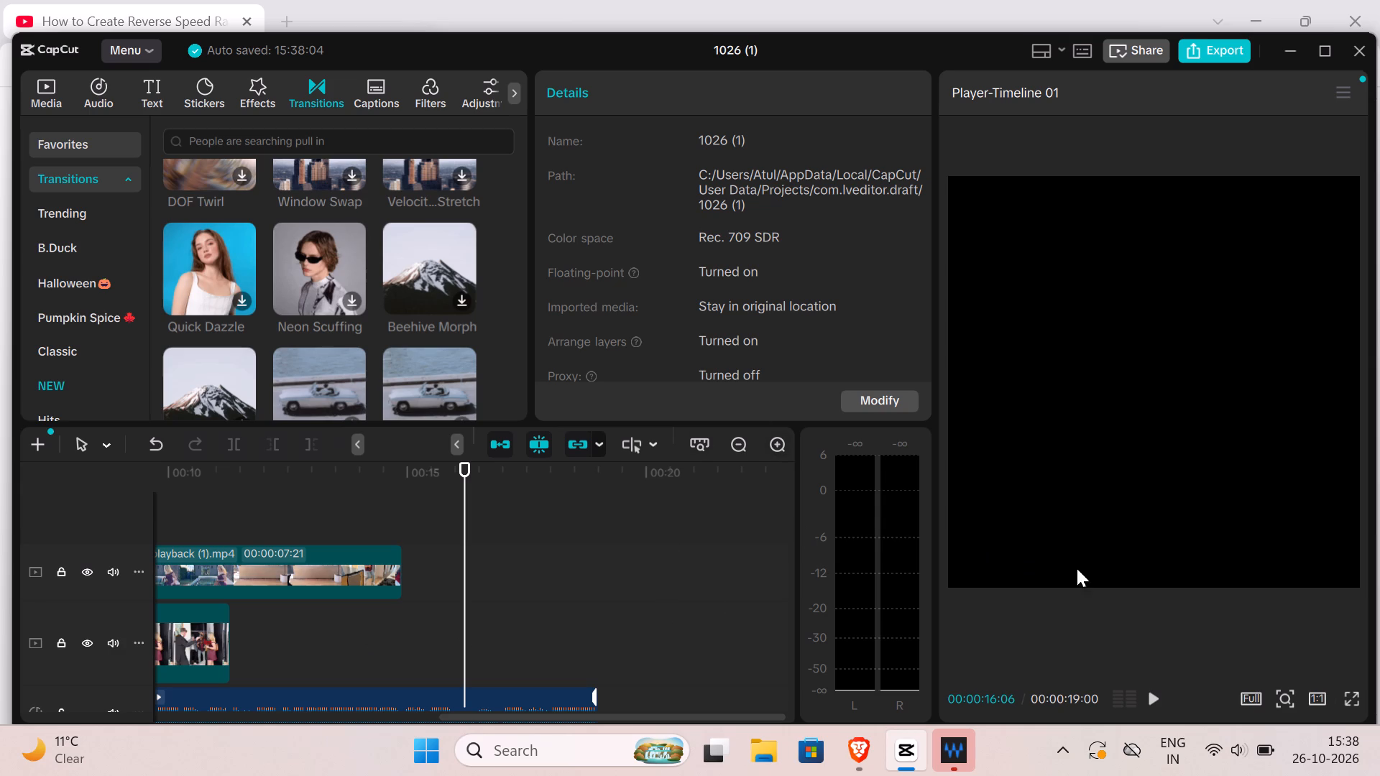
left_click(1139, 688)
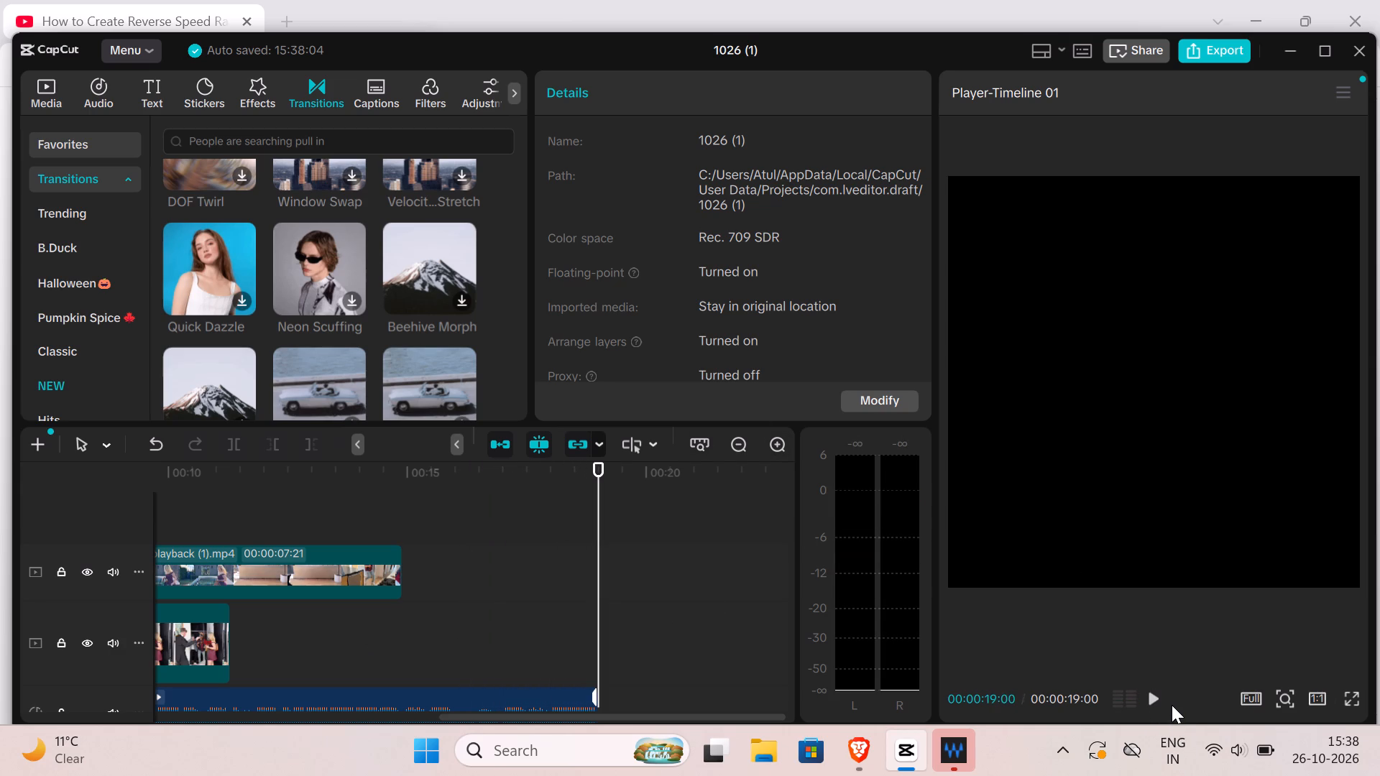
left_click(1154, 700)
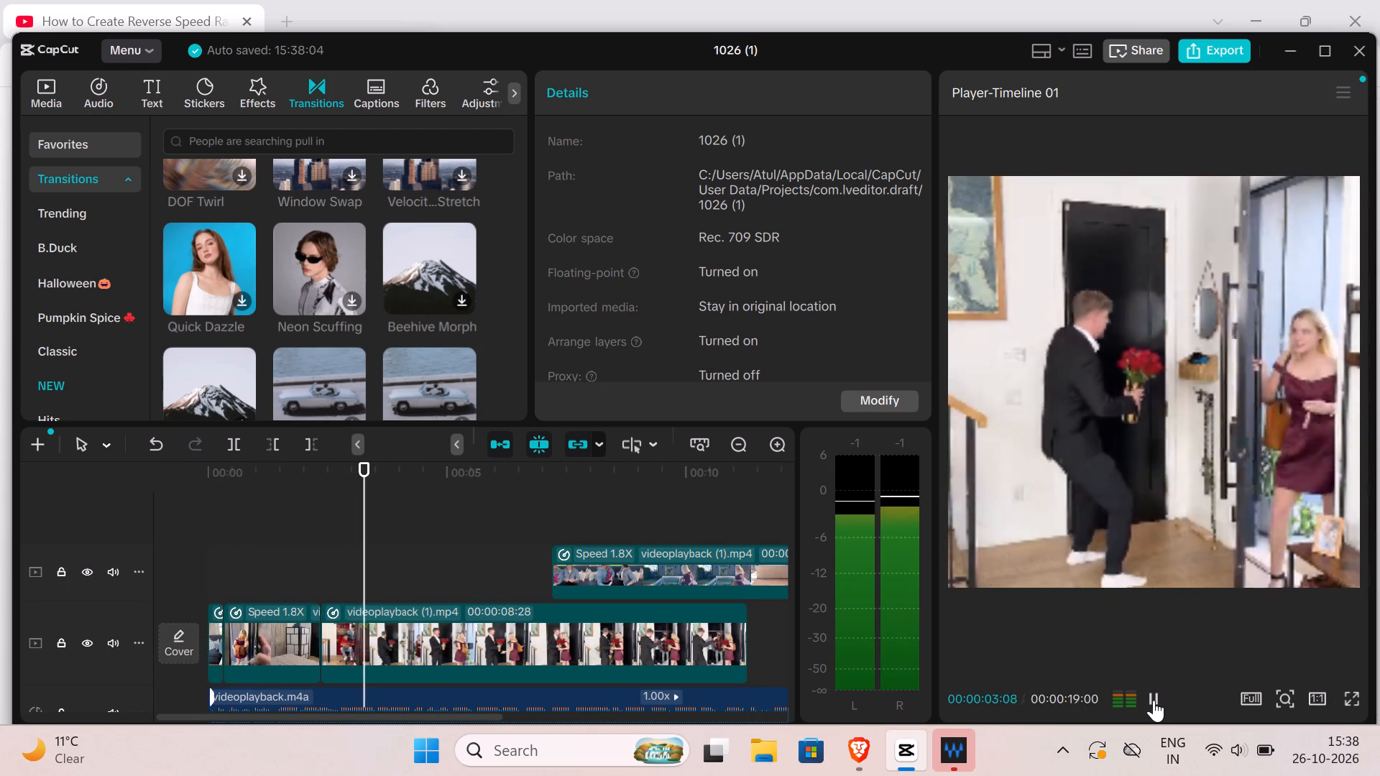
left_click(1154, 700)
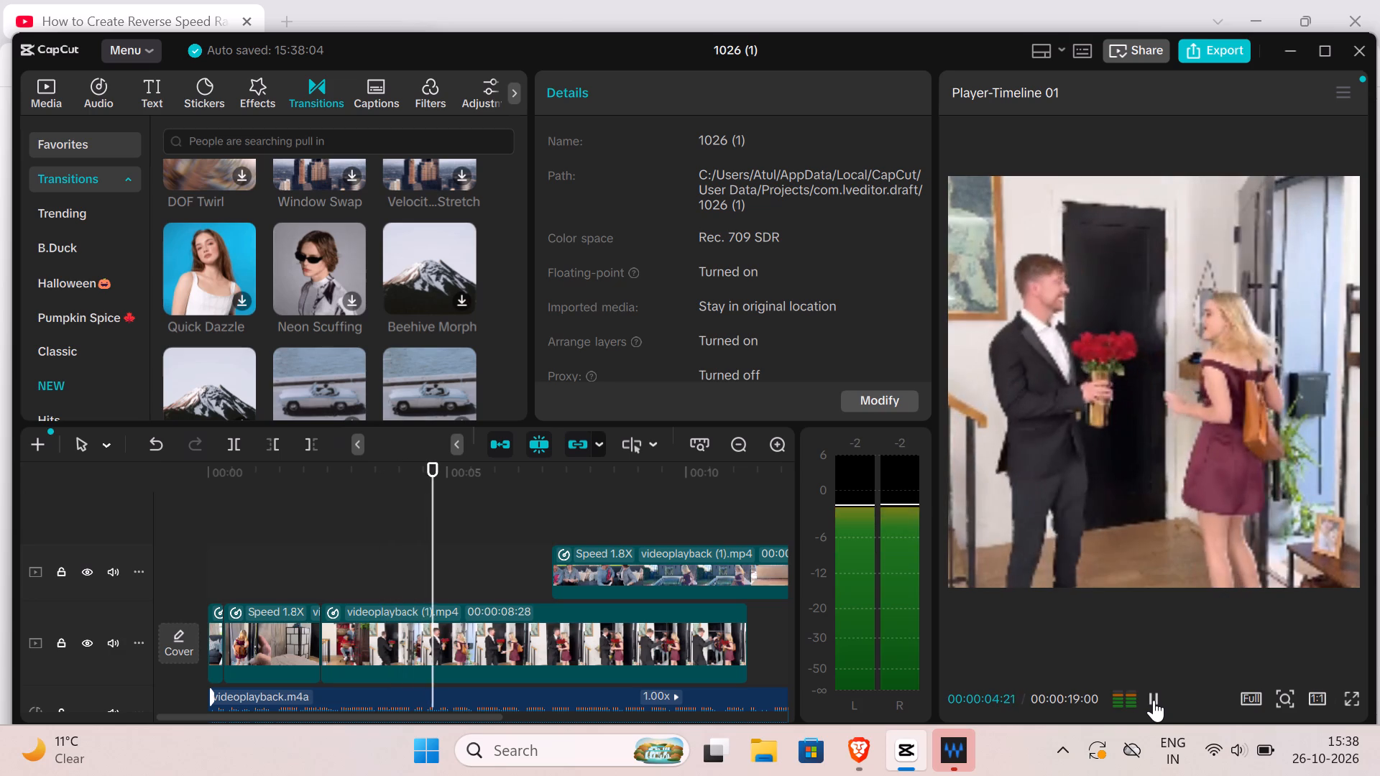
left_click(1153, 688)
left_click(1155, 688)
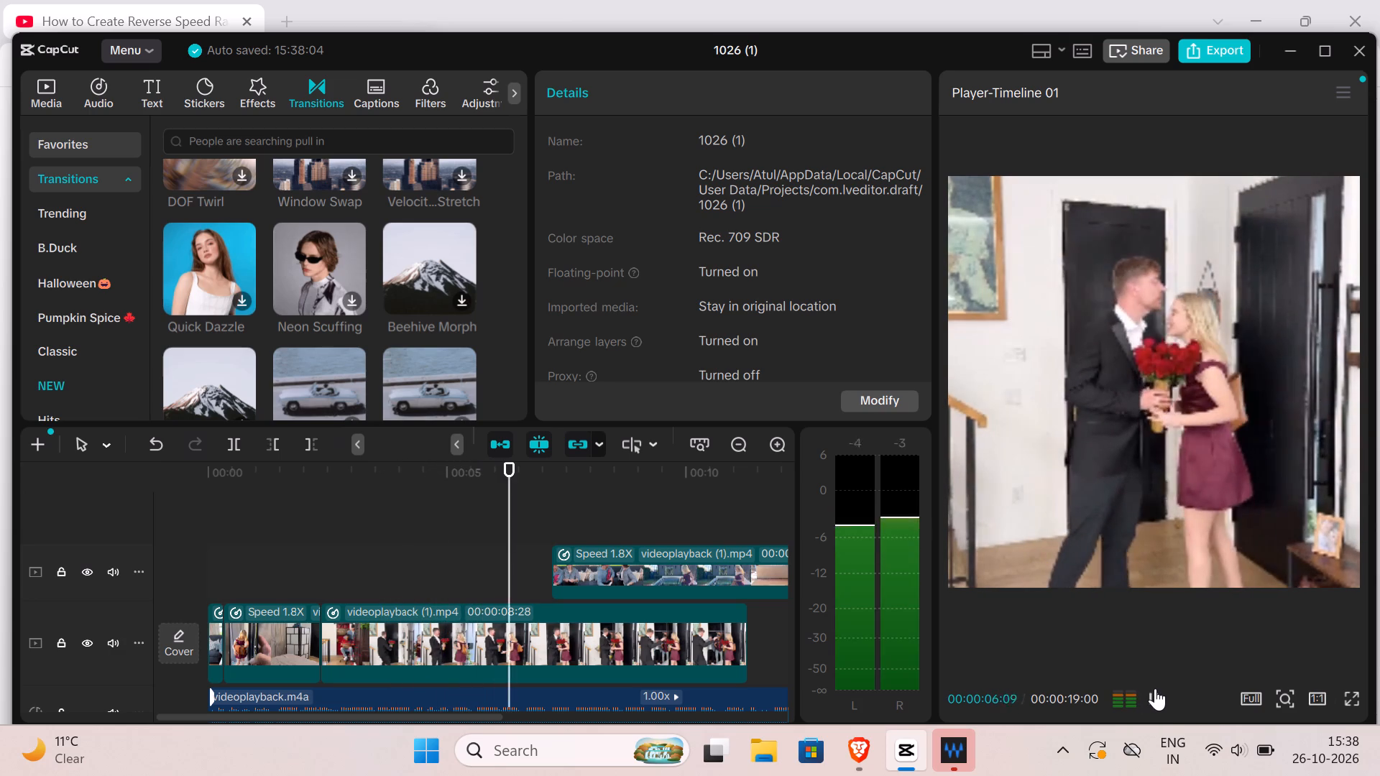
left_click(1155, 688)
left_click(1155, 688)
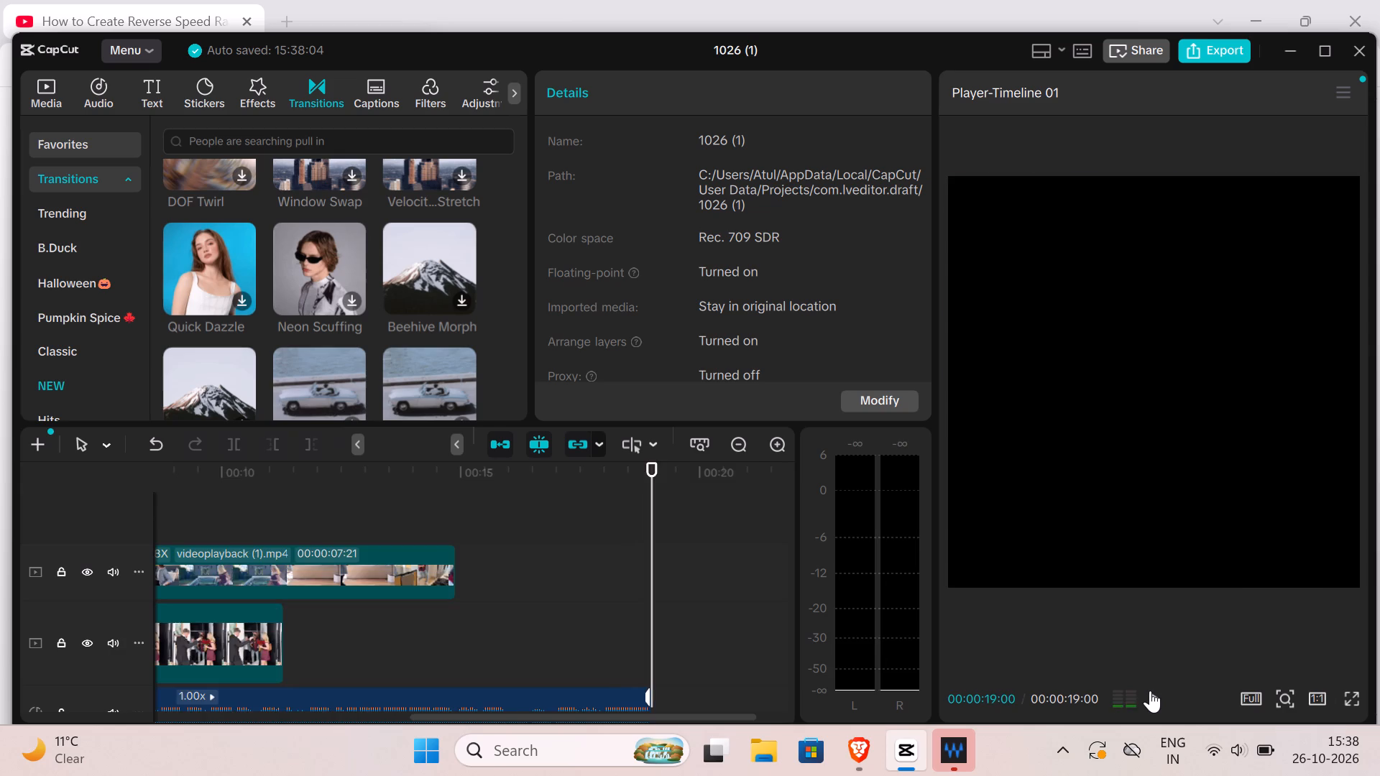
left_click(1150, 690)
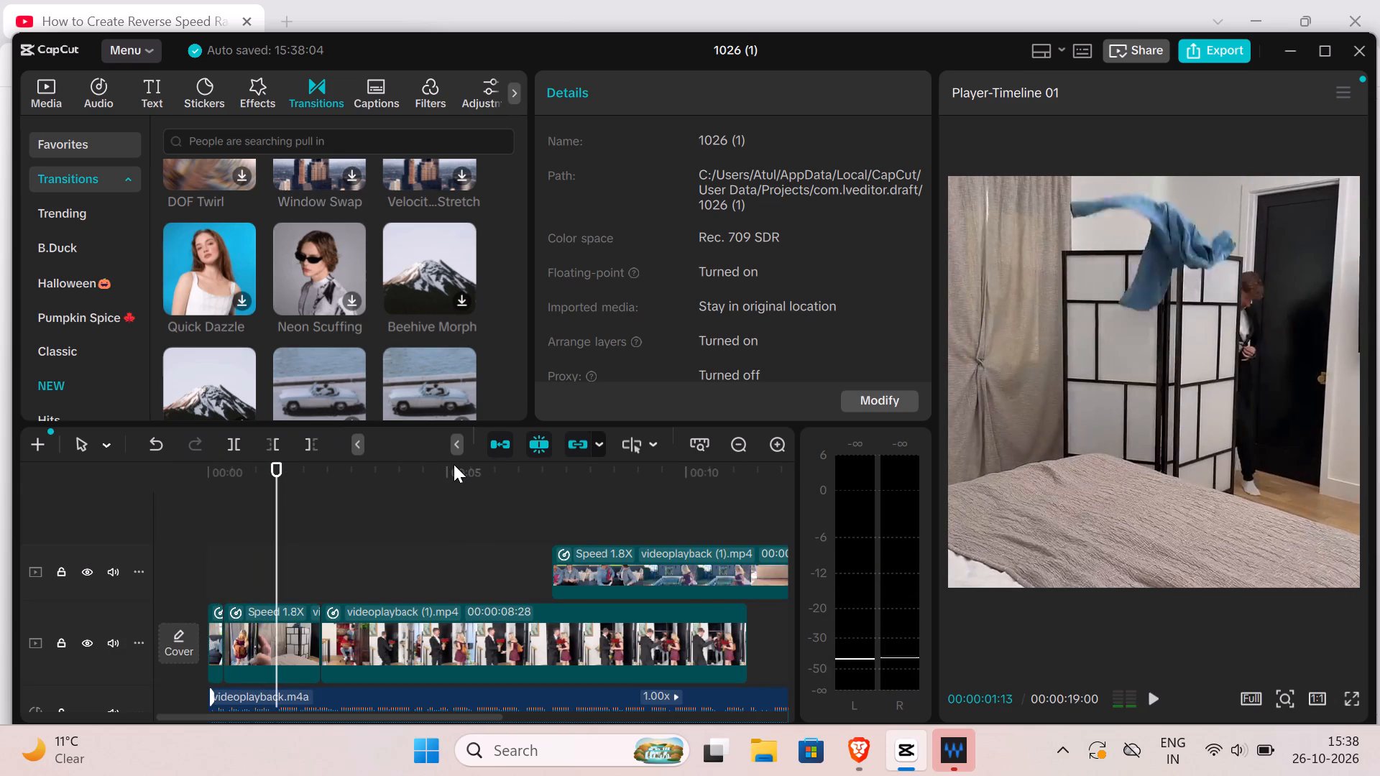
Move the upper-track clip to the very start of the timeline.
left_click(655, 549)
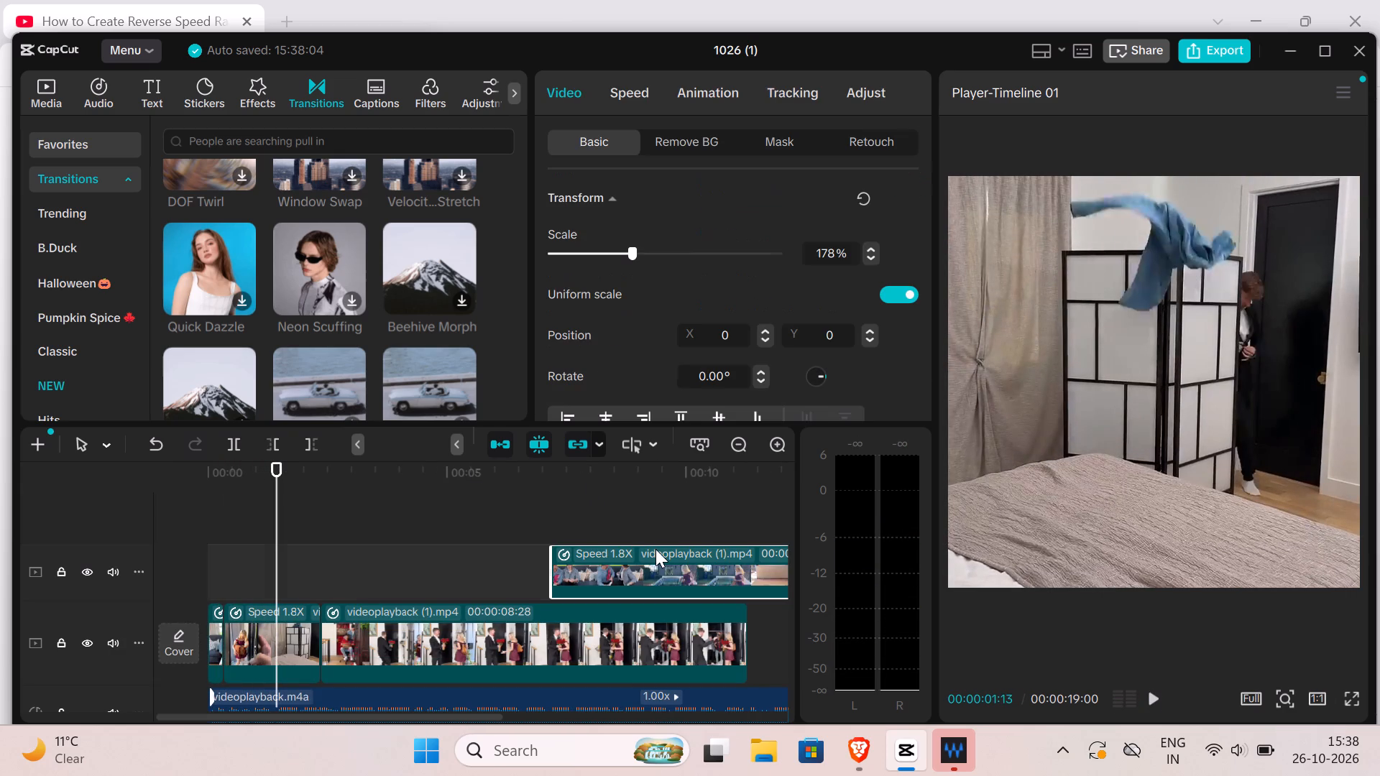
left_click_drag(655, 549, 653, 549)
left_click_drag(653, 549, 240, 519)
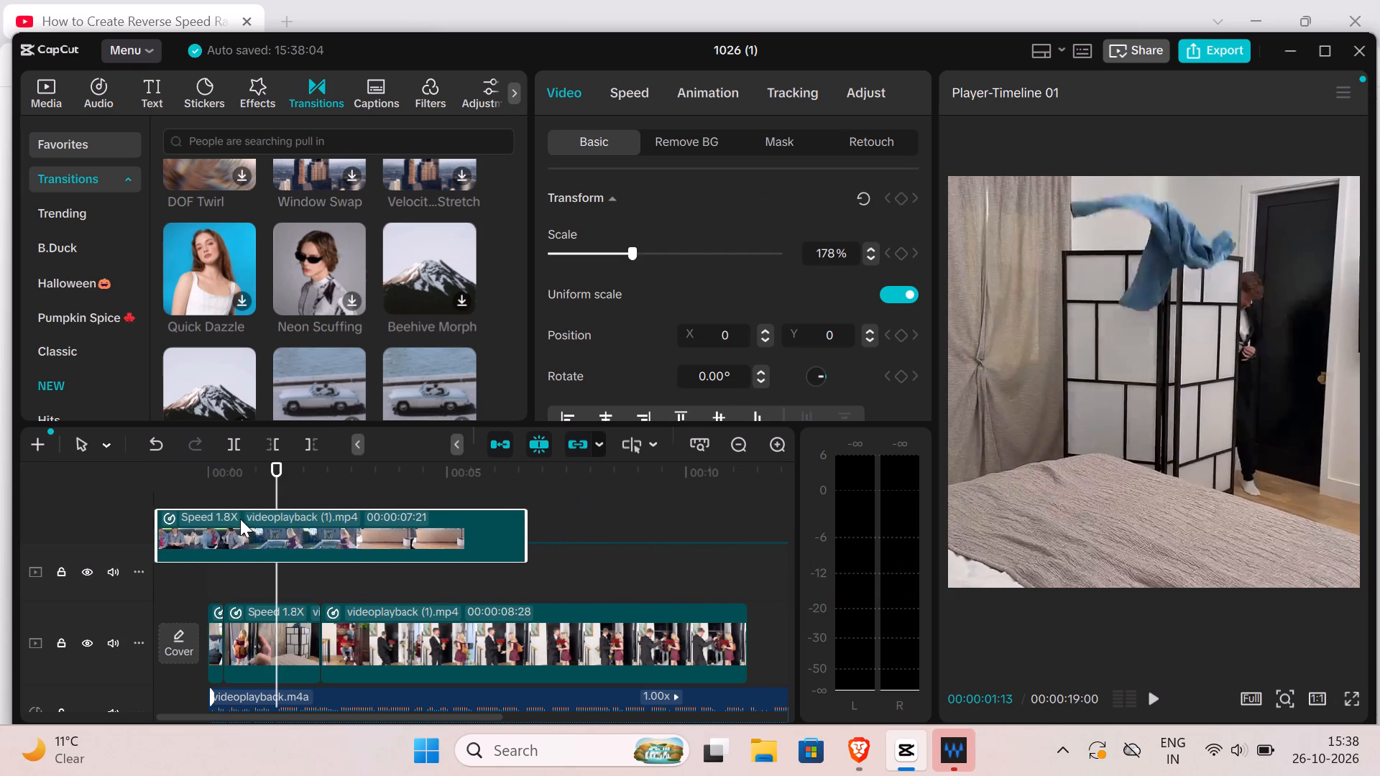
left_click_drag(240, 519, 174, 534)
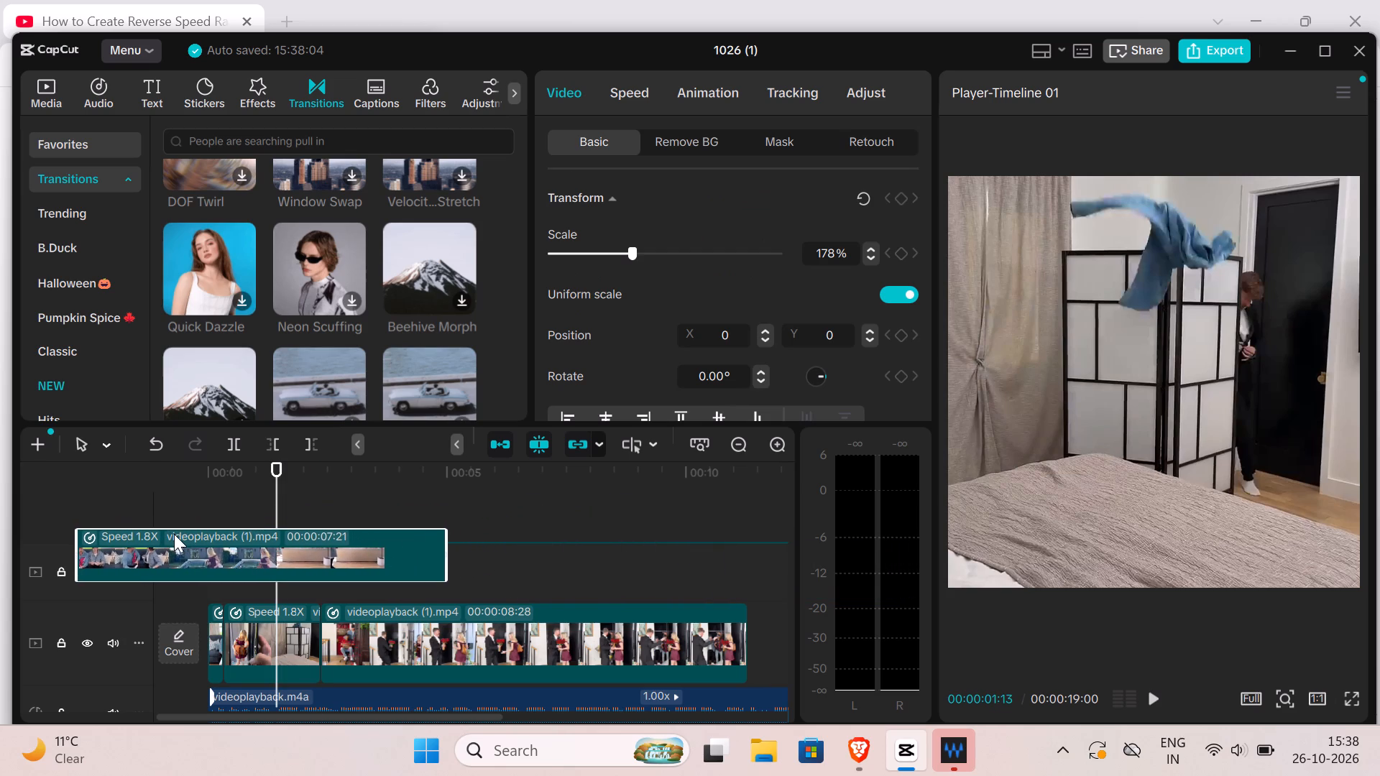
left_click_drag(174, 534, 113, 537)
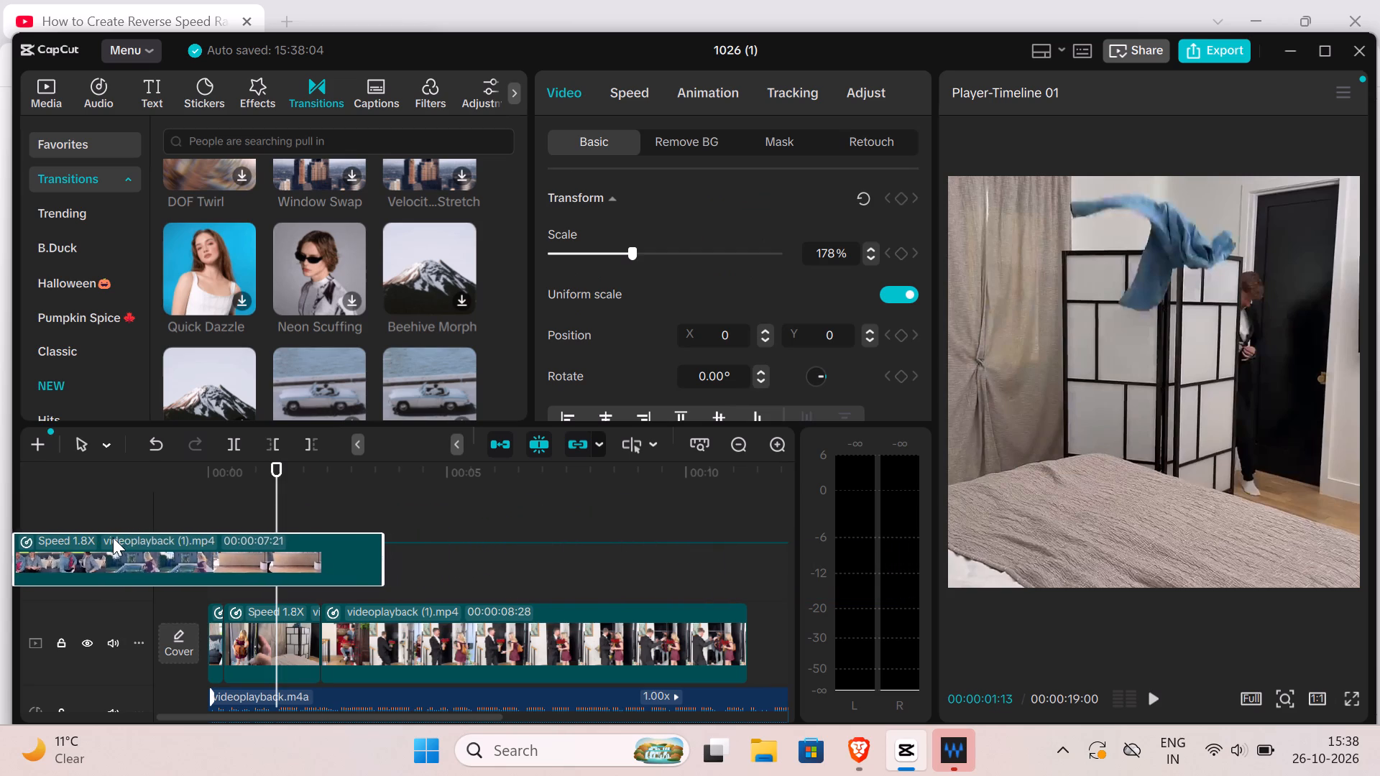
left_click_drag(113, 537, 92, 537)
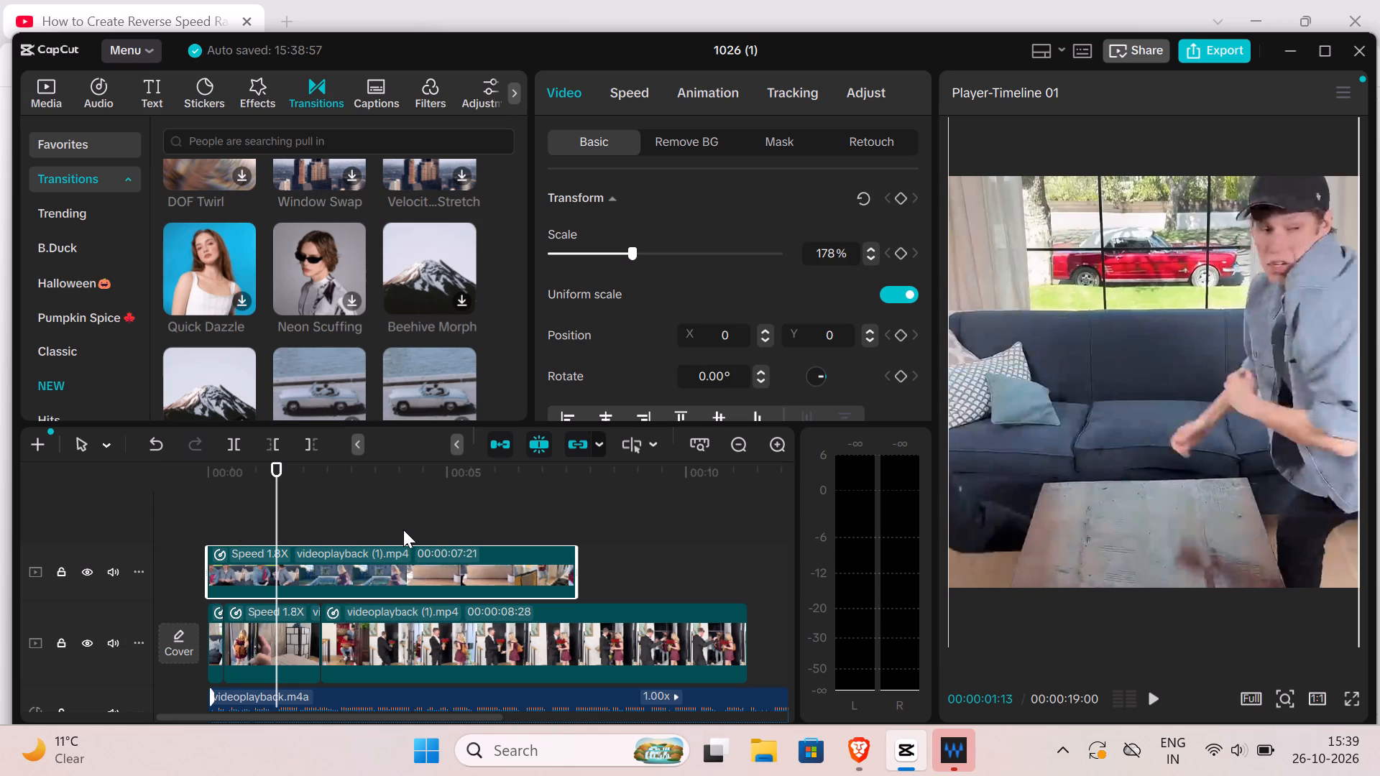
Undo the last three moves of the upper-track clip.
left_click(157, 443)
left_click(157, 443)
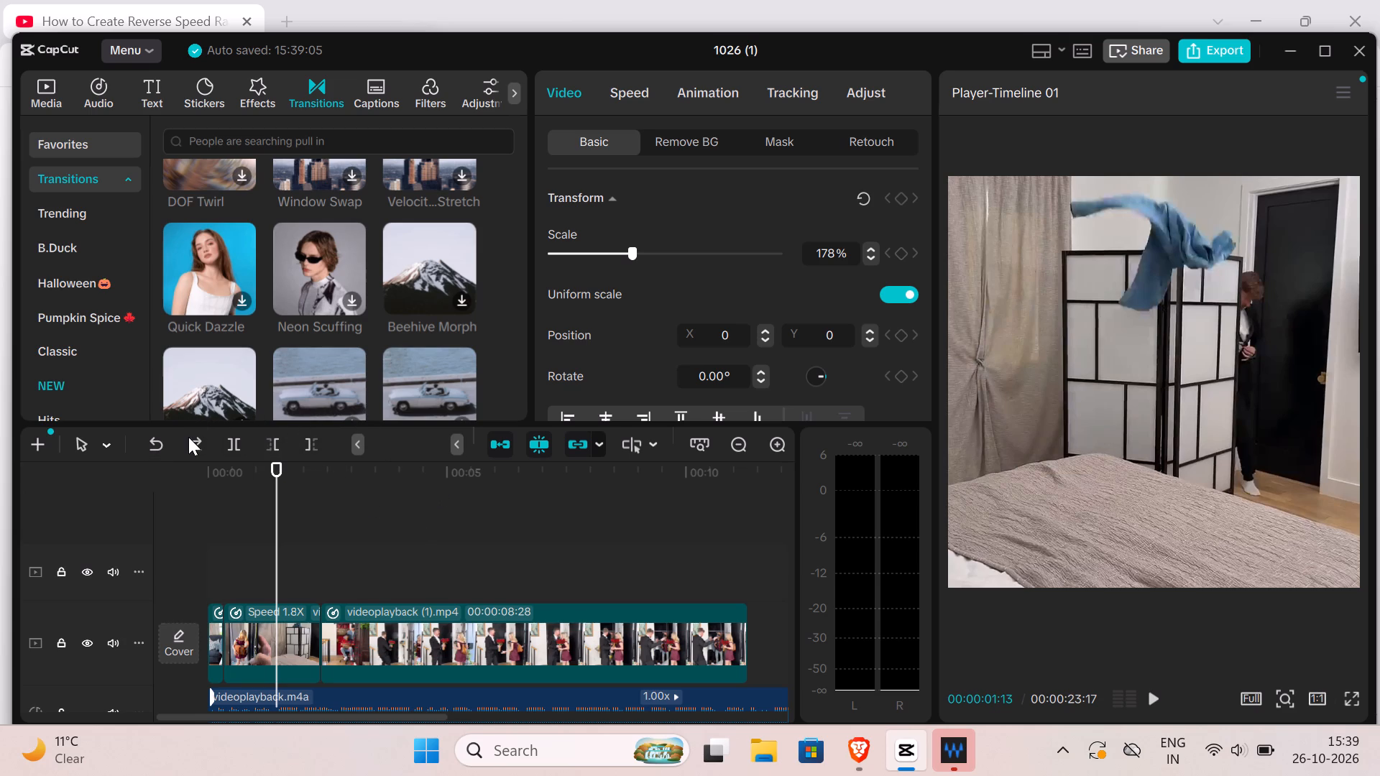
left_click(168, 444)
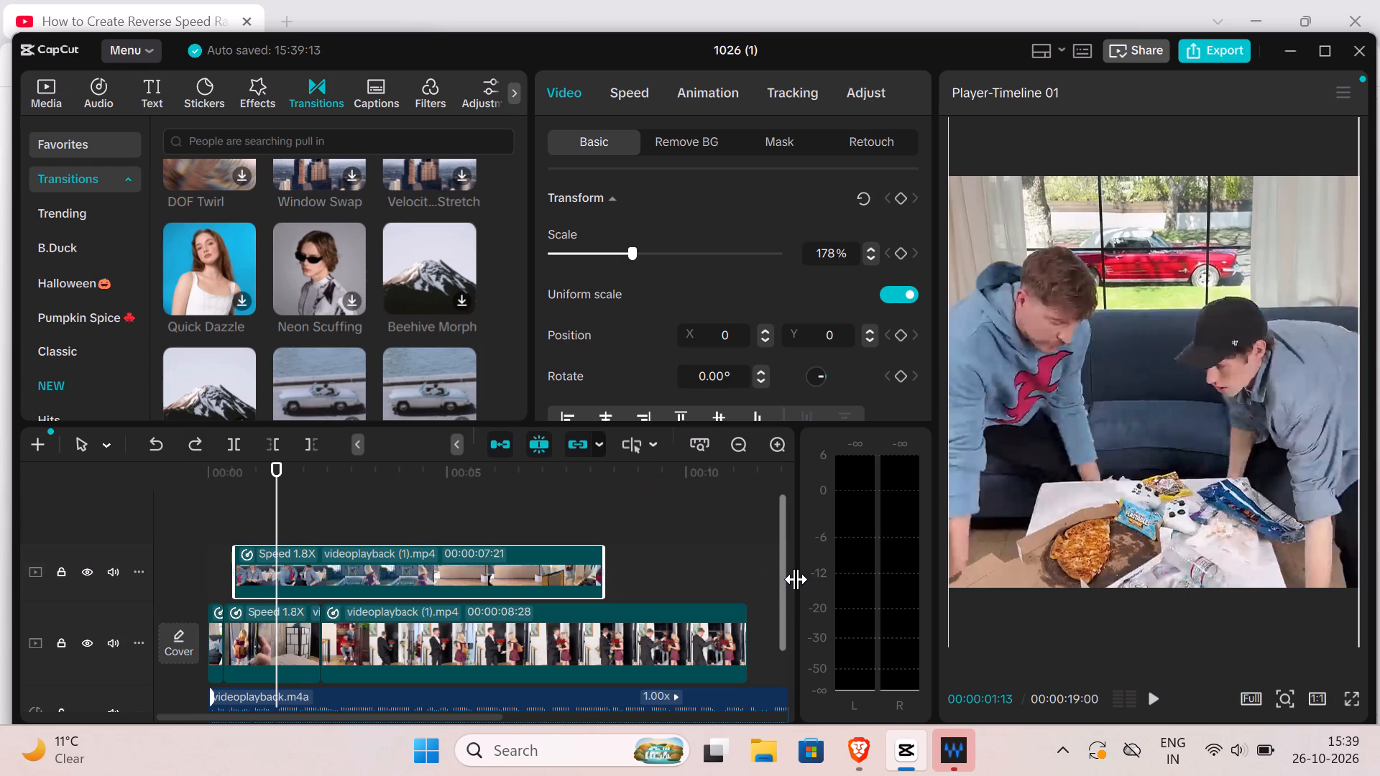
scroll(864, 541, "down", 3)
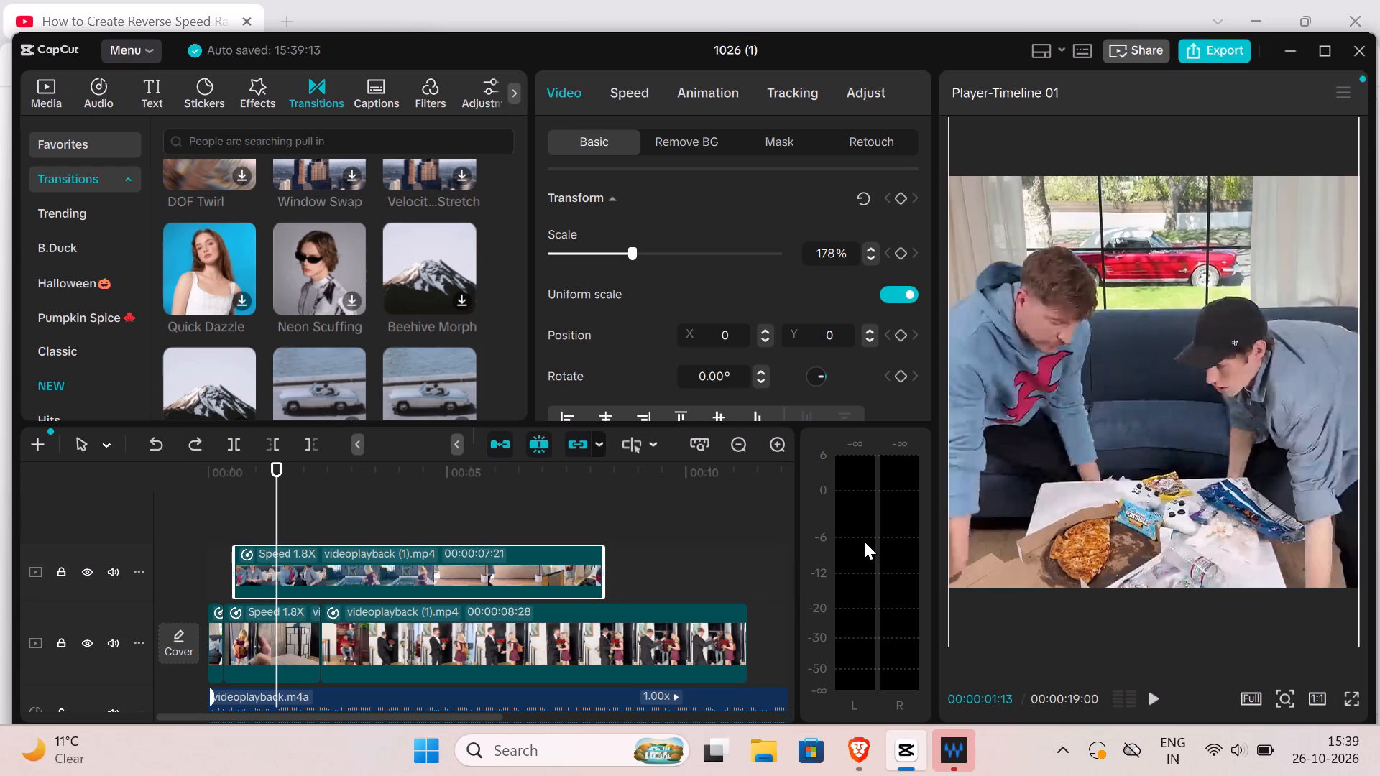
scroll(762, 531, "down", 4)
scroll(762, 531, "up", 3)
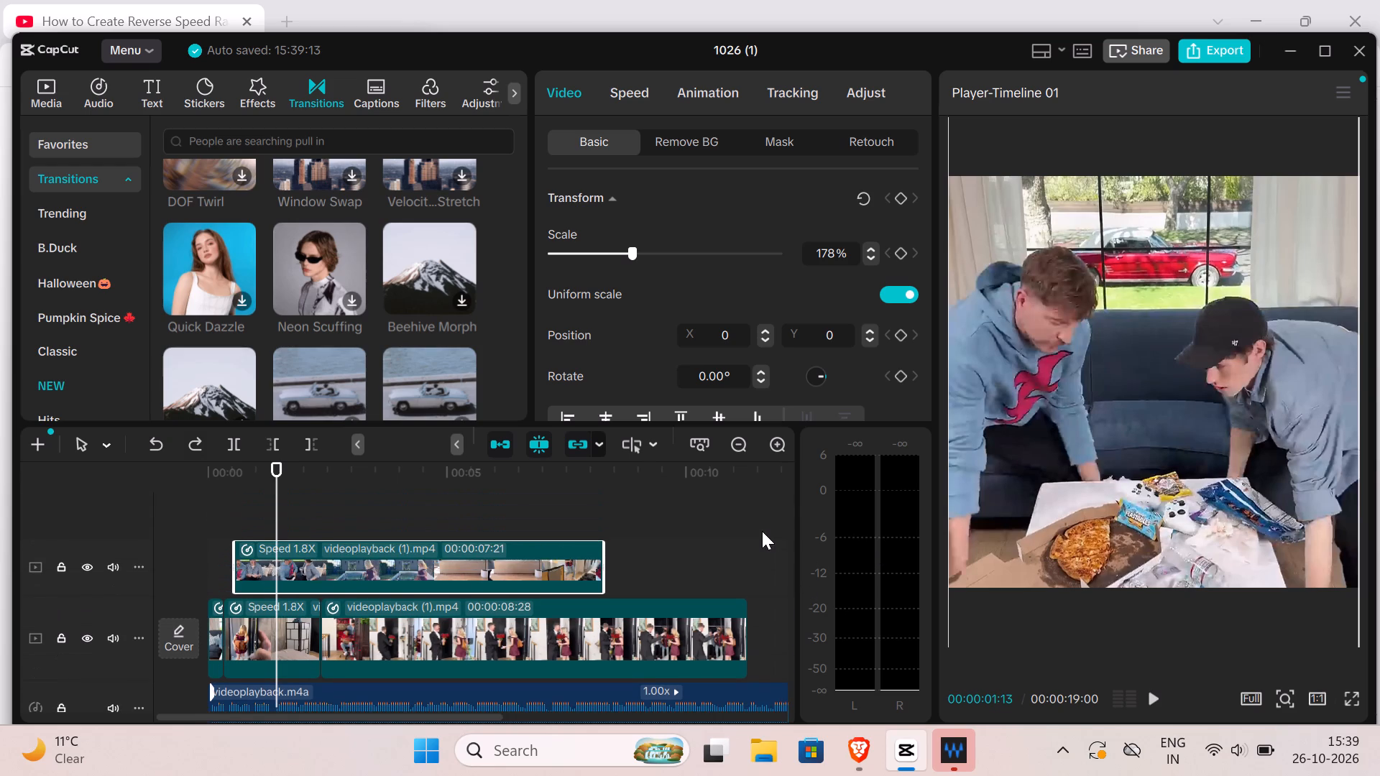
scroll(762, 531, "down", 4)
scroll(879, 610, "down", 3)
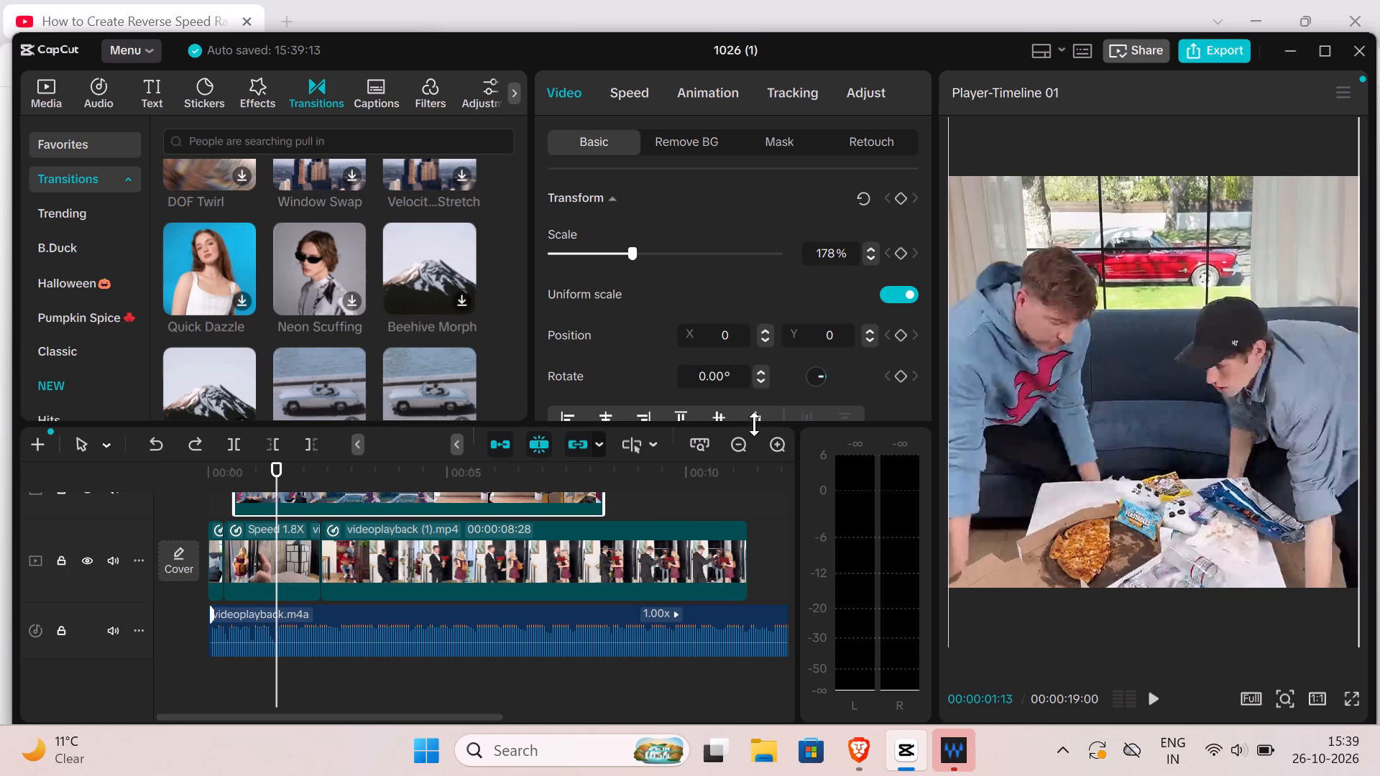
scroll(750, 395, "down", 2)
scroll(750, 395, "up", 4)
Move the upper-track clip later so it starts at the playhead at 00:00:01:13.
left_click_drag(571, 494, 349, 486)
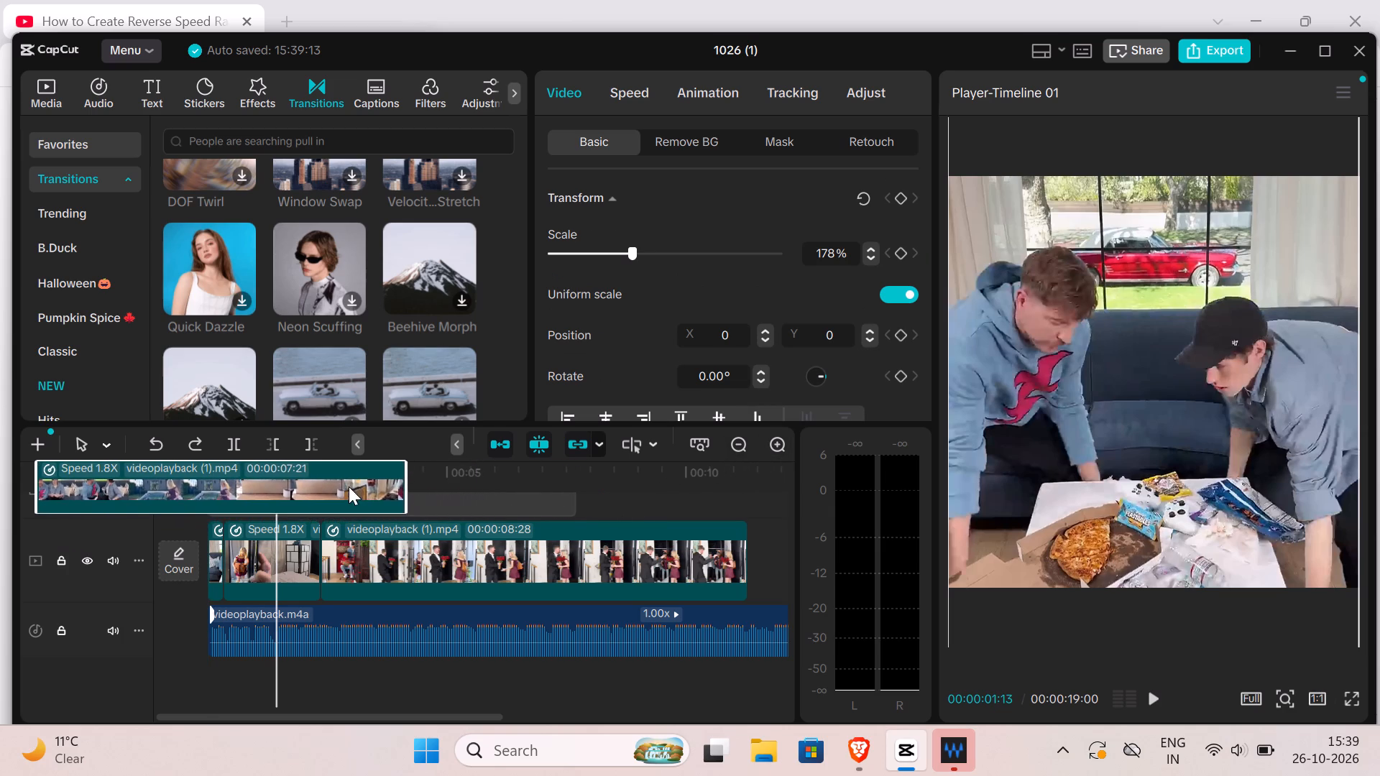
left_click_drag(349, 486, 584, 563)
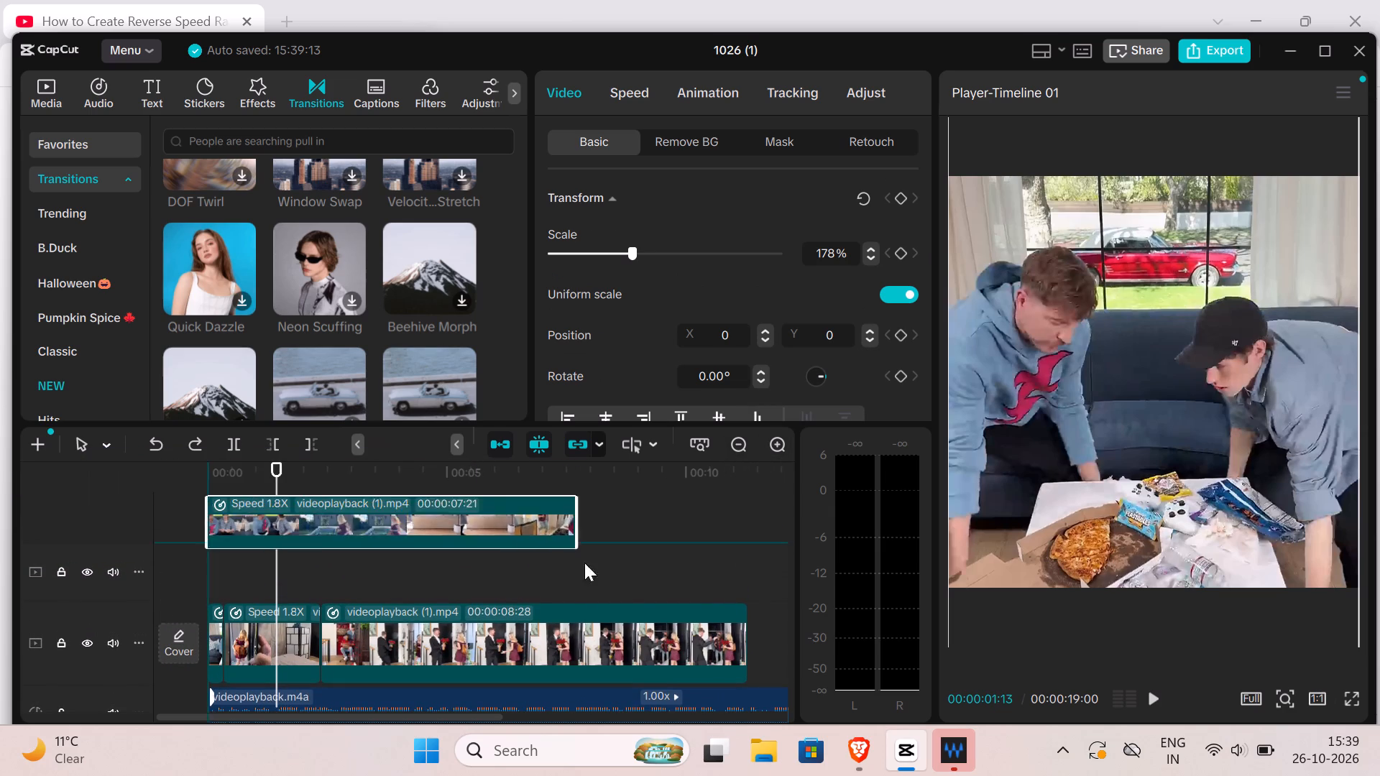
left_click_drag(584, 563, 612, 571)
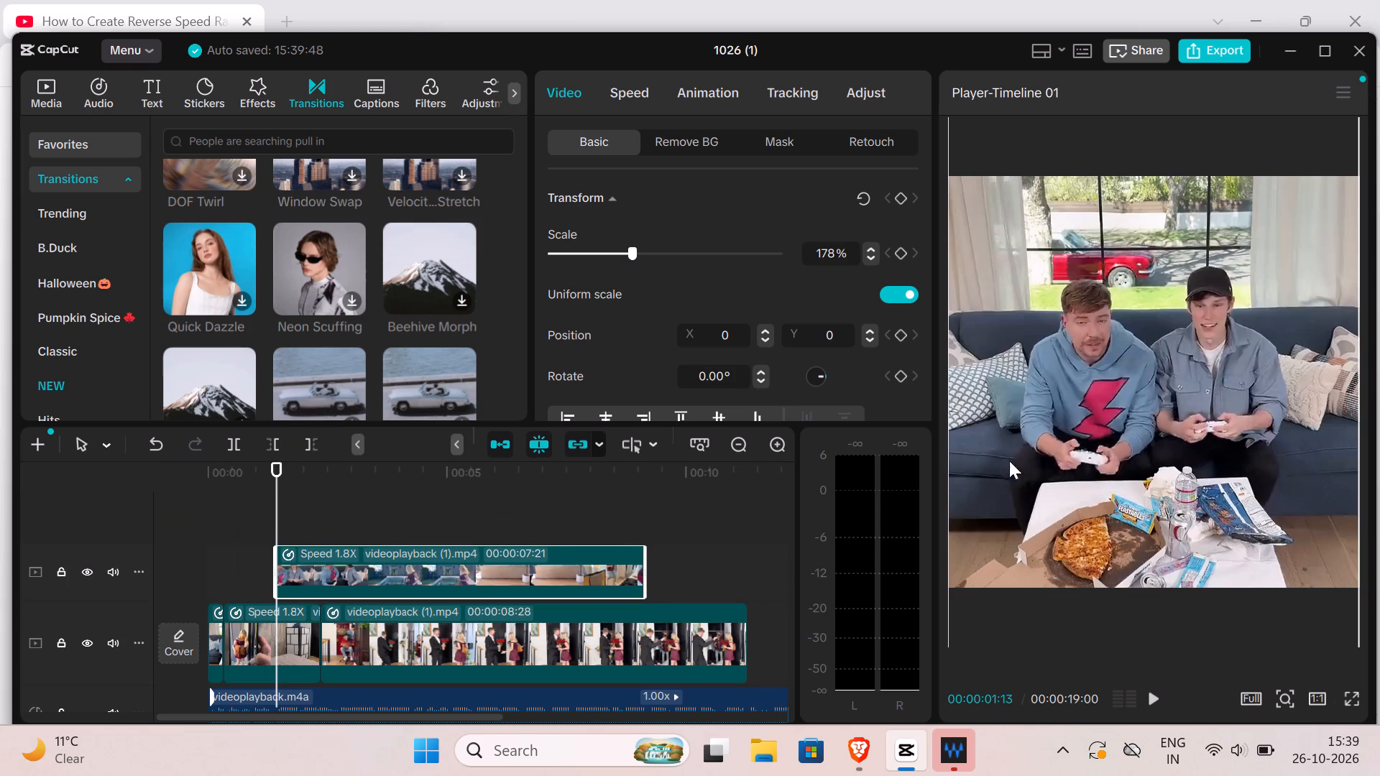
Switch the workspace to the layout with the player in the centre and a full-width timeline.
left_click(1048, 55)
left_click(1056, 81)
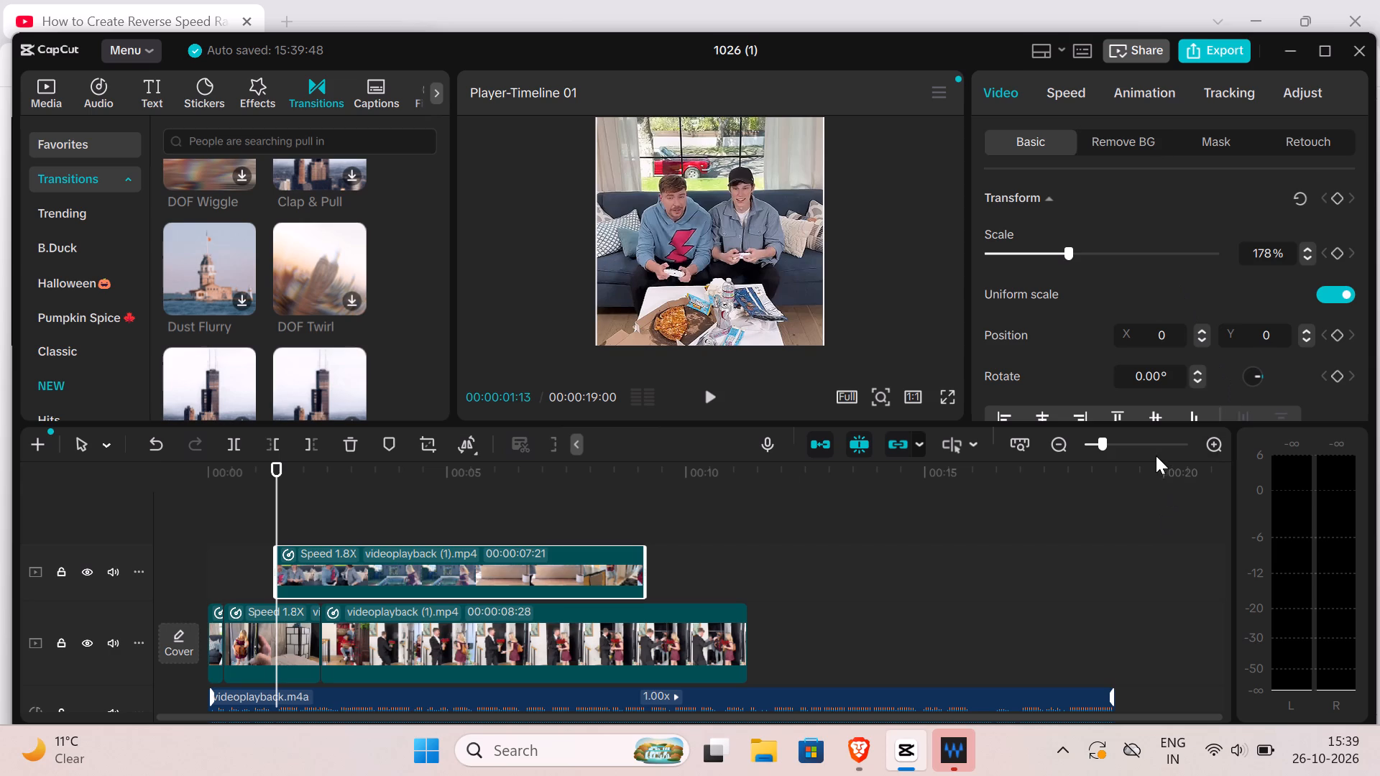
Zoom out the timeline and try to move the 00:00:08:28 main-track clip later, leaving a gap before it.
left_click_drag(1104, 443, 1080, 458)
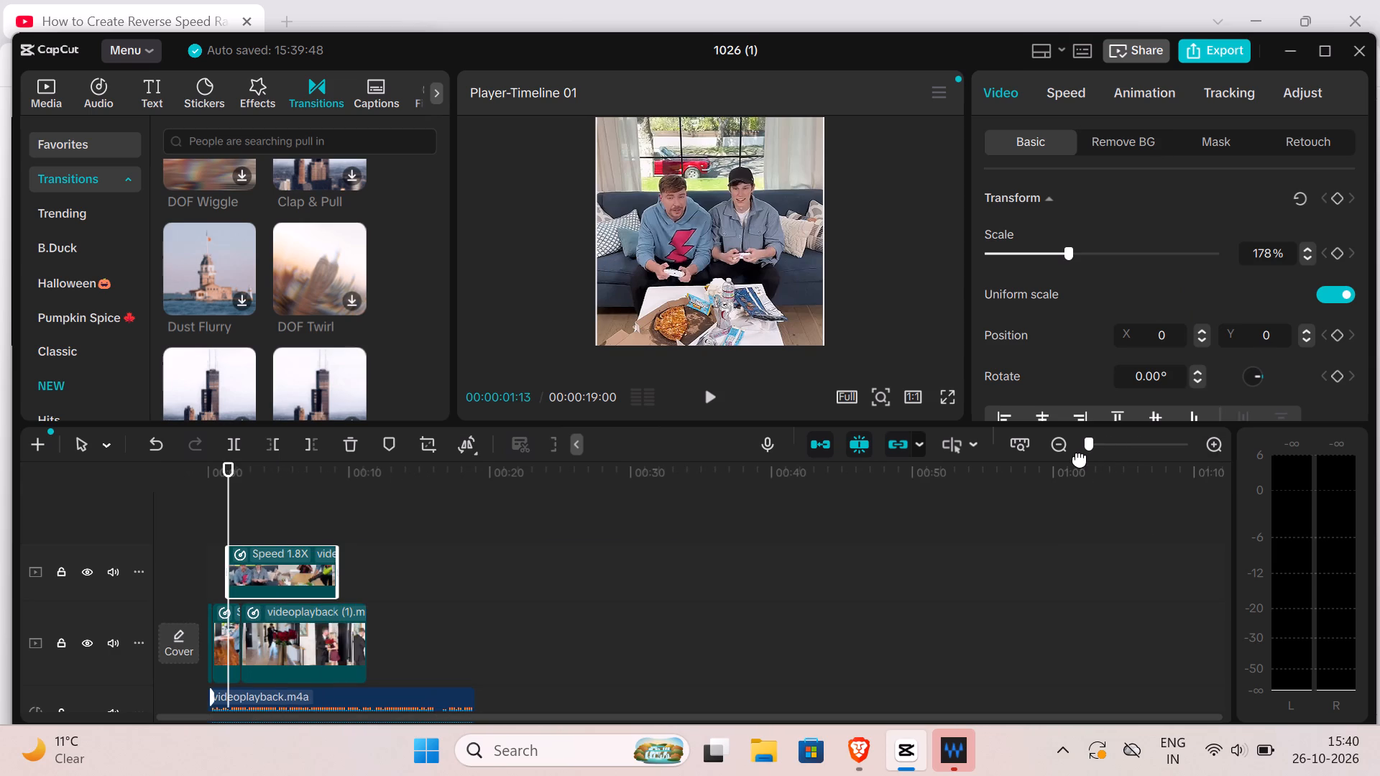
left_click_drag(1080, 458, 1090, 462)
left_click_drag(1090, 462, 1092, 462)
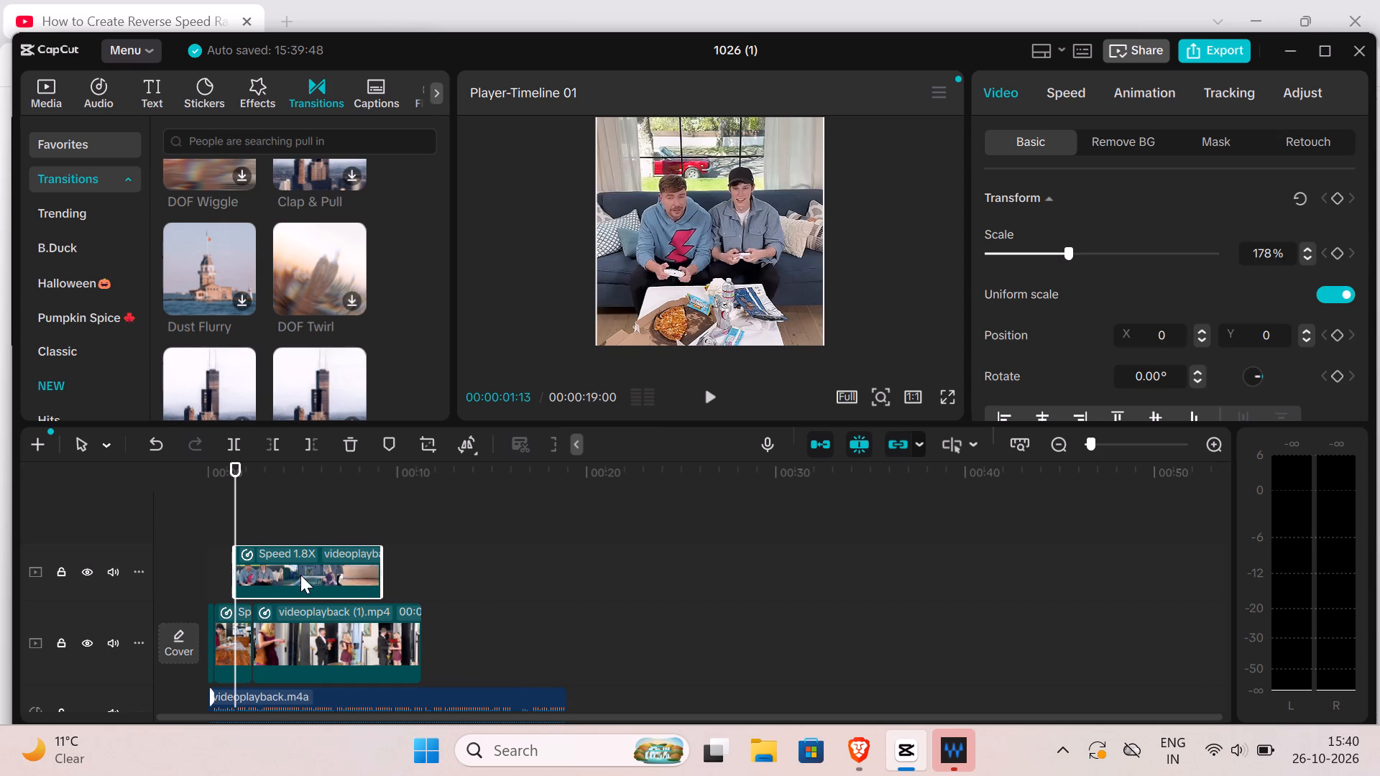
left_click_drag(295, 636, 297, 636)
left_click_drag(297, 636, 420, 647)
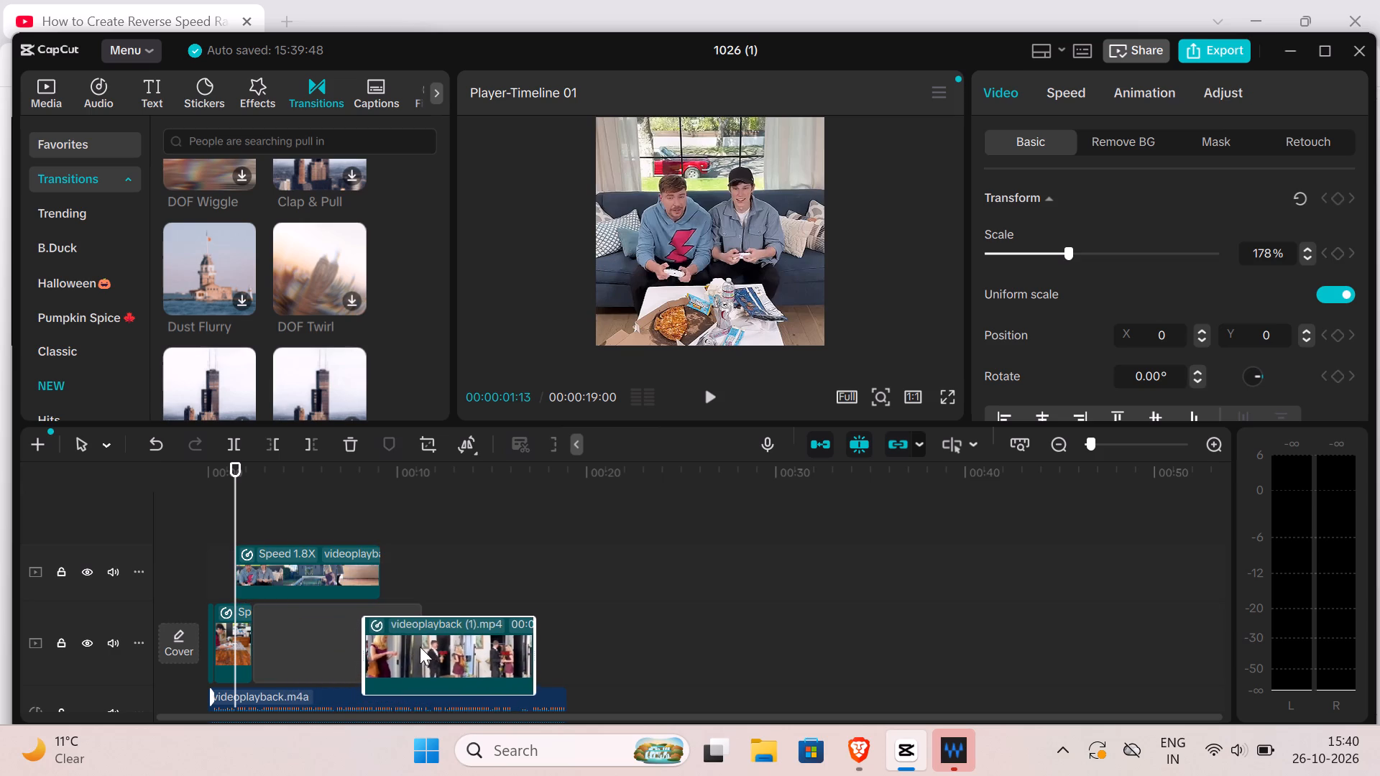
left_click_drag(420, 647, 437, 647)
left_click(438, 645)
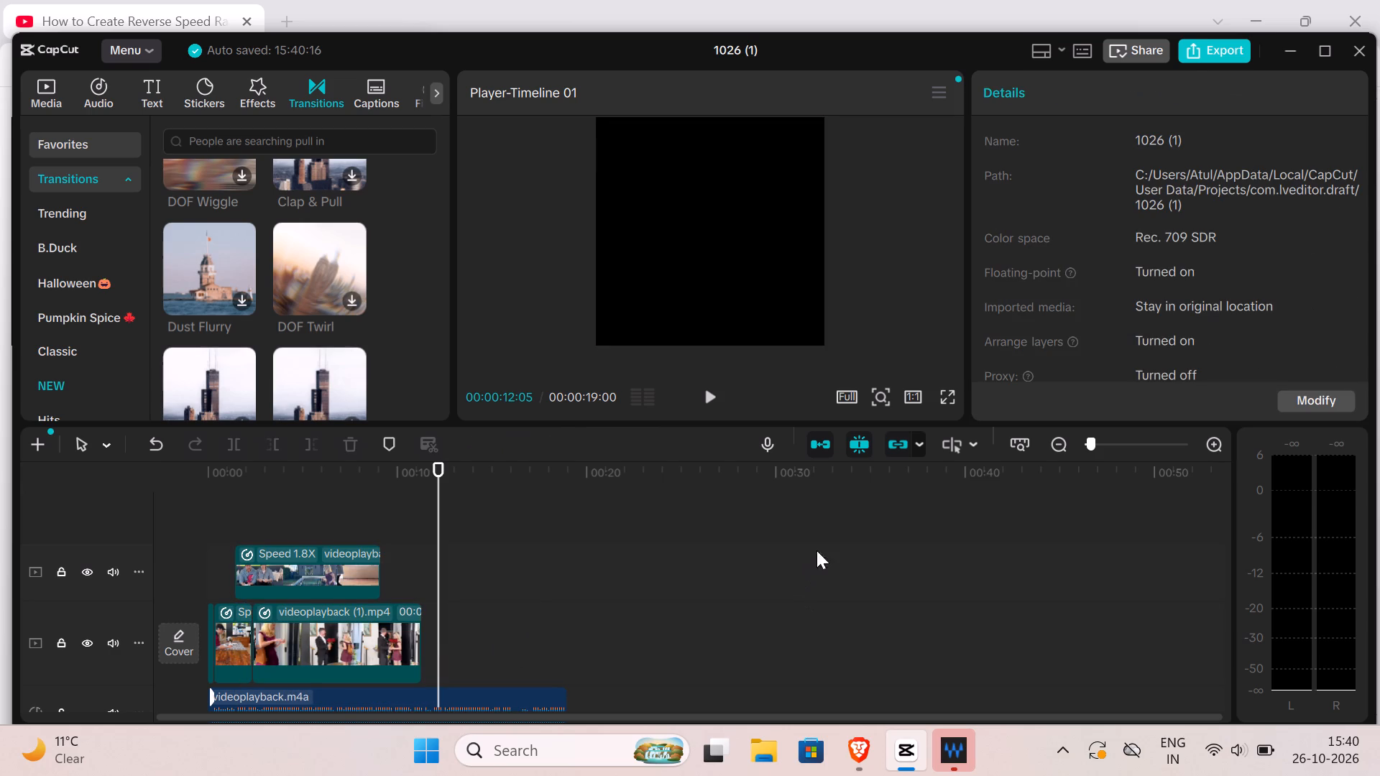
Turn off the main track magnet and move the 00:00:08:28 clip later so its end lines up with the end of the music.
left_click(816, 448)
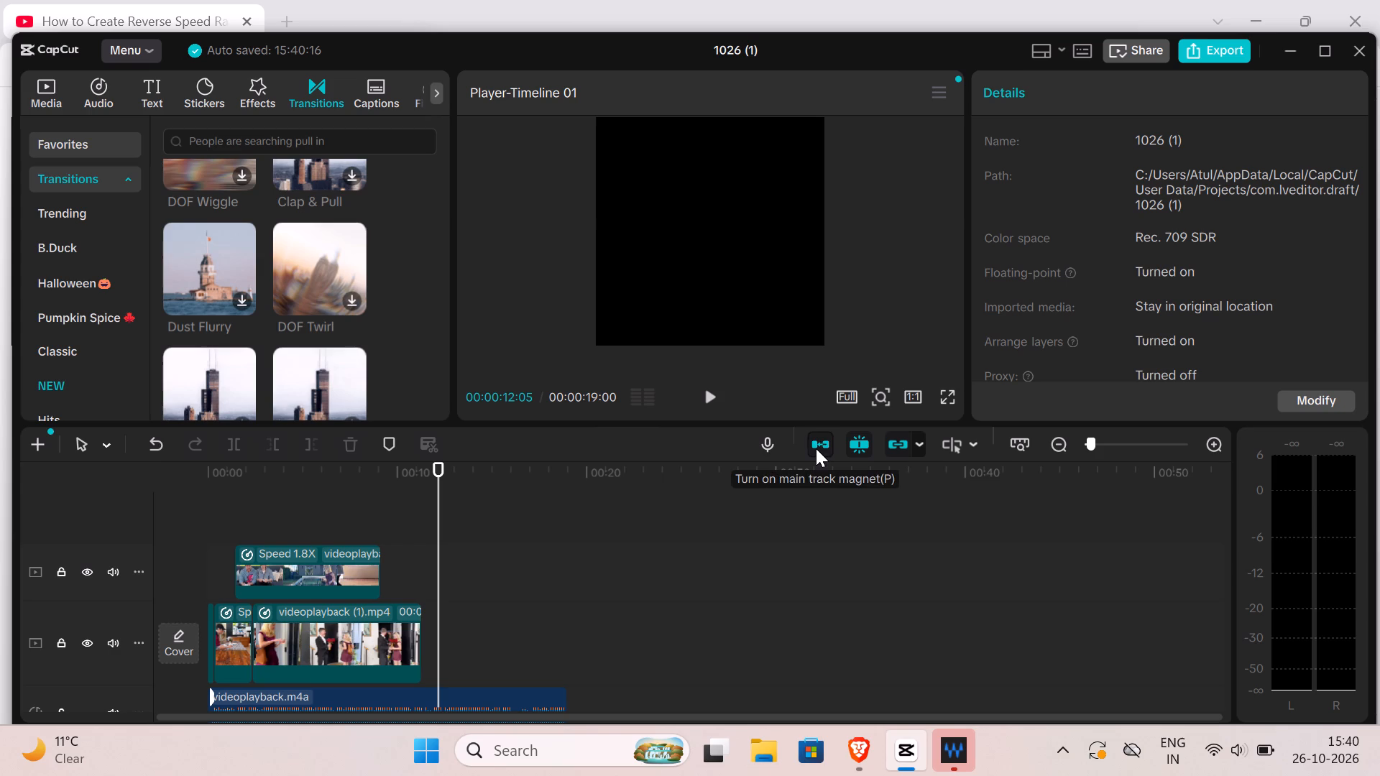
left_click_drag(379, 637, 447, 663)
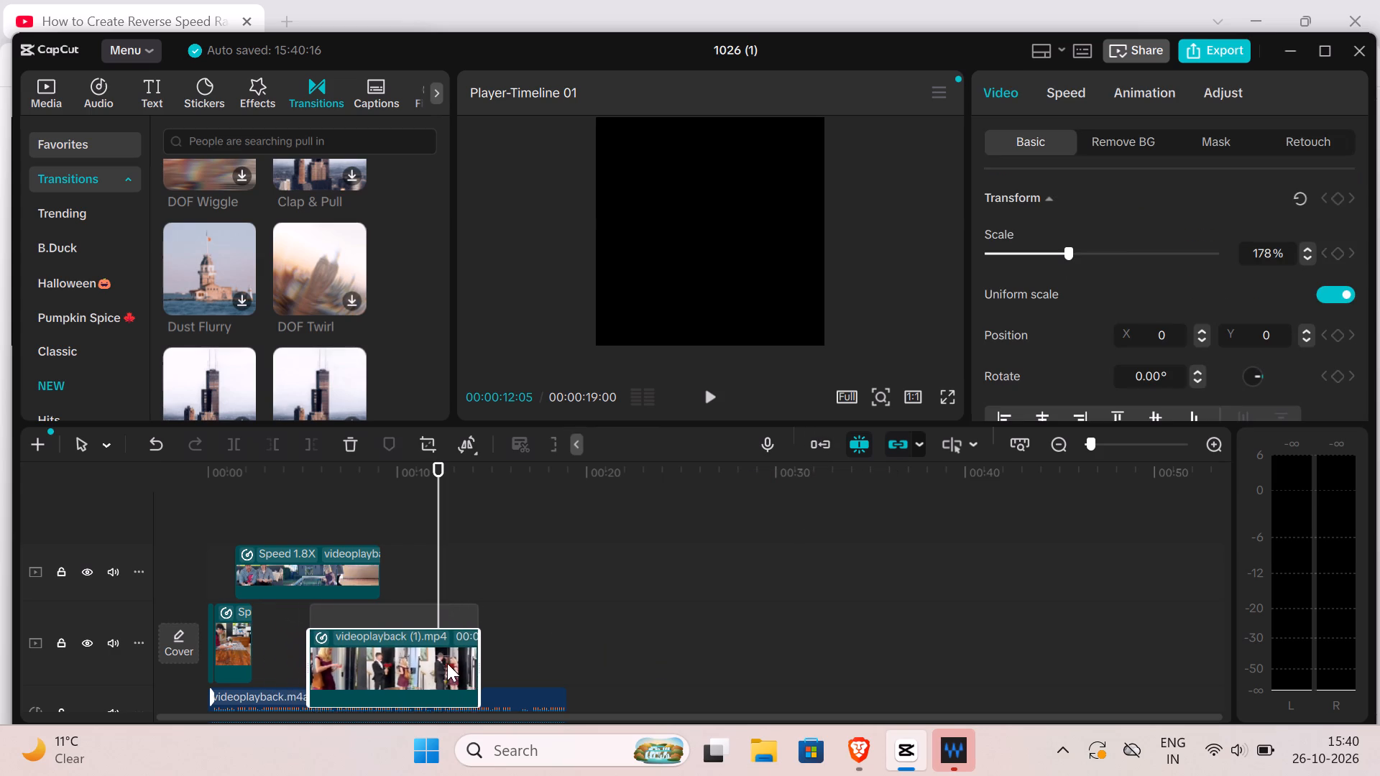
left_click_drag(447, 663, 519, 655)
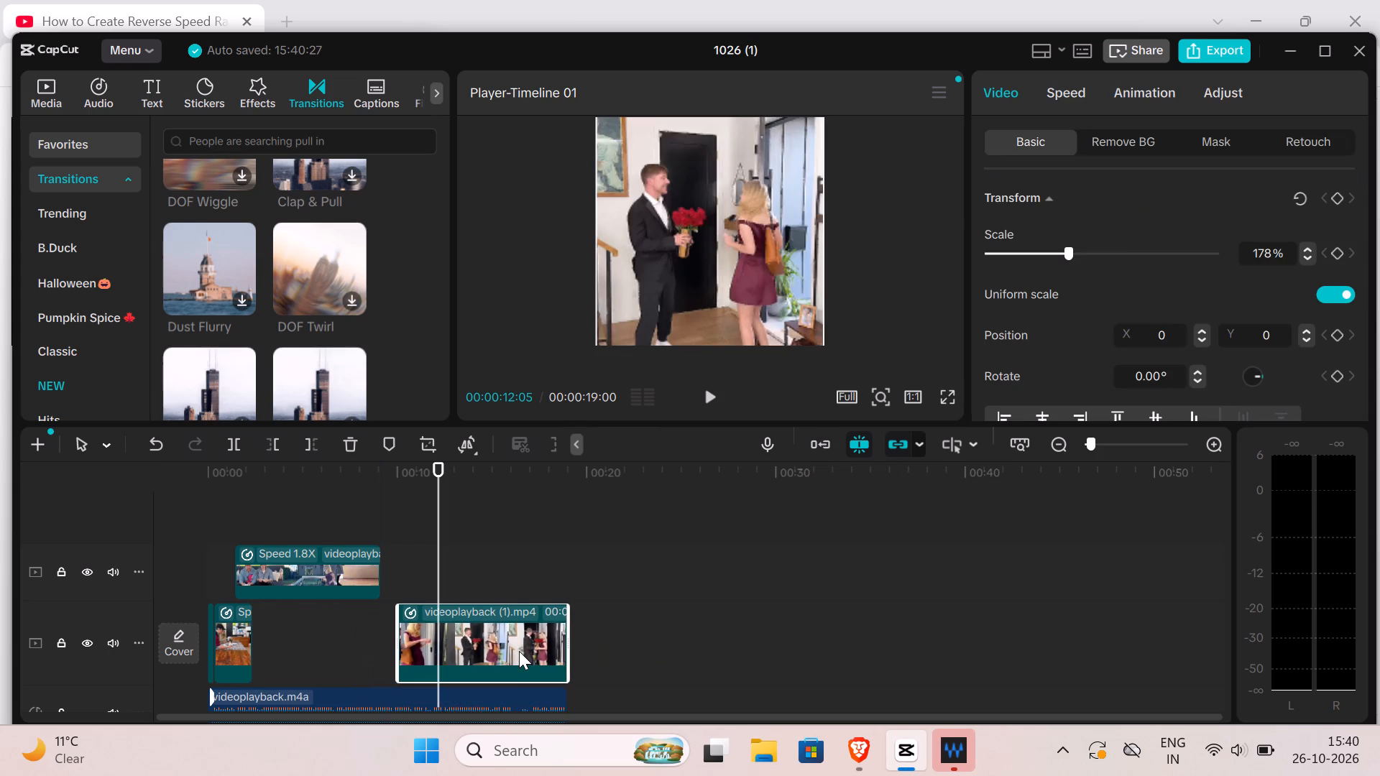
Move the short main-track clip to its own track at about 00:00:08:15 and place the 00:00:08:28 clip directly after its end.
left_click(228, 617)
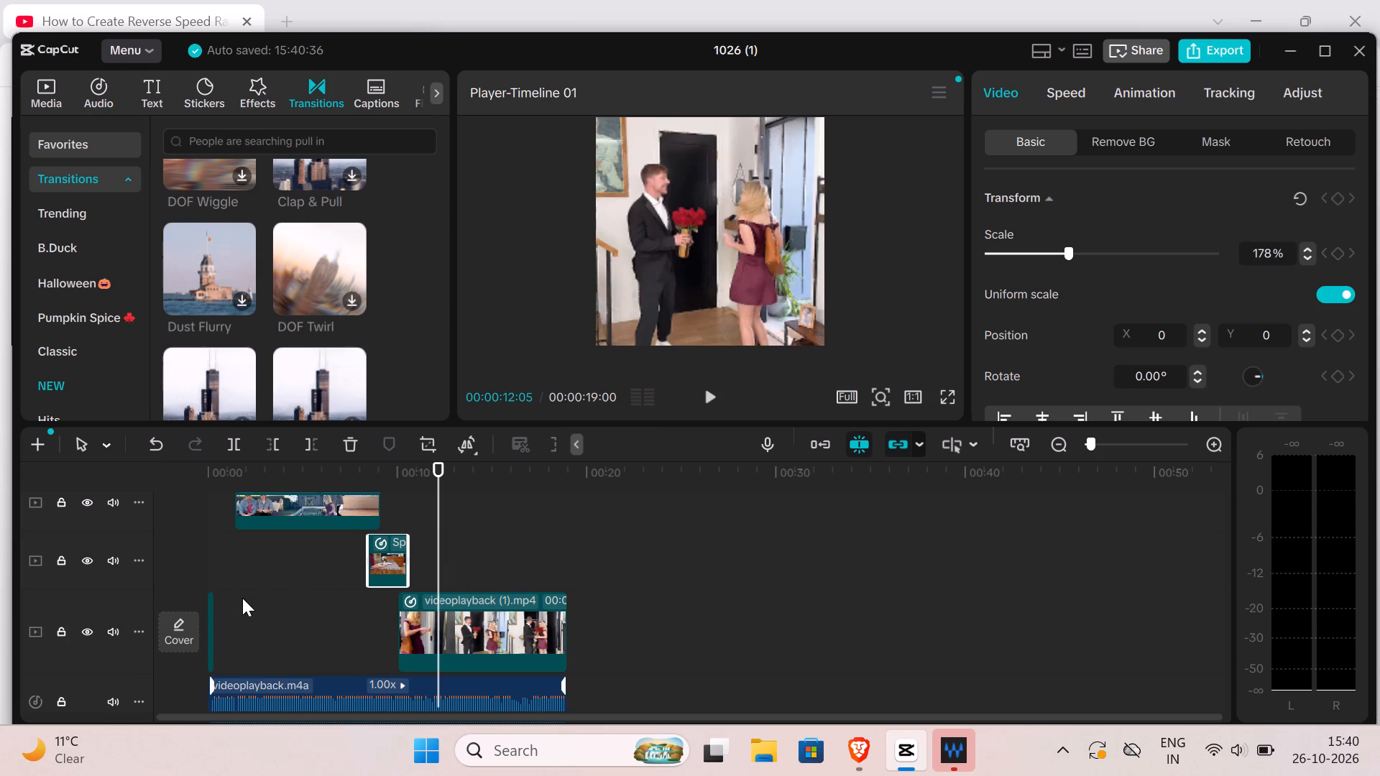
left_click_drag(442, 633, 446, 627)
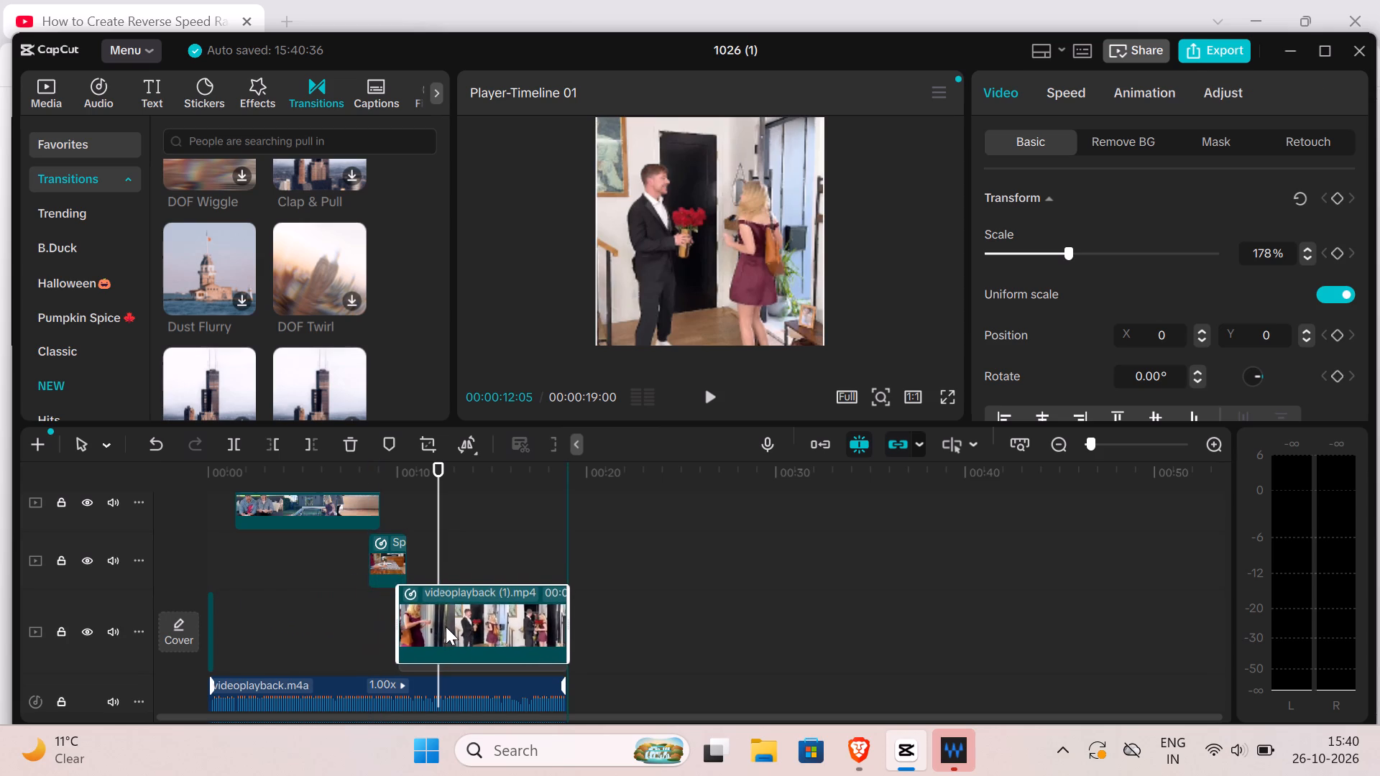
left_click_drag(446, 627, 451, 634)
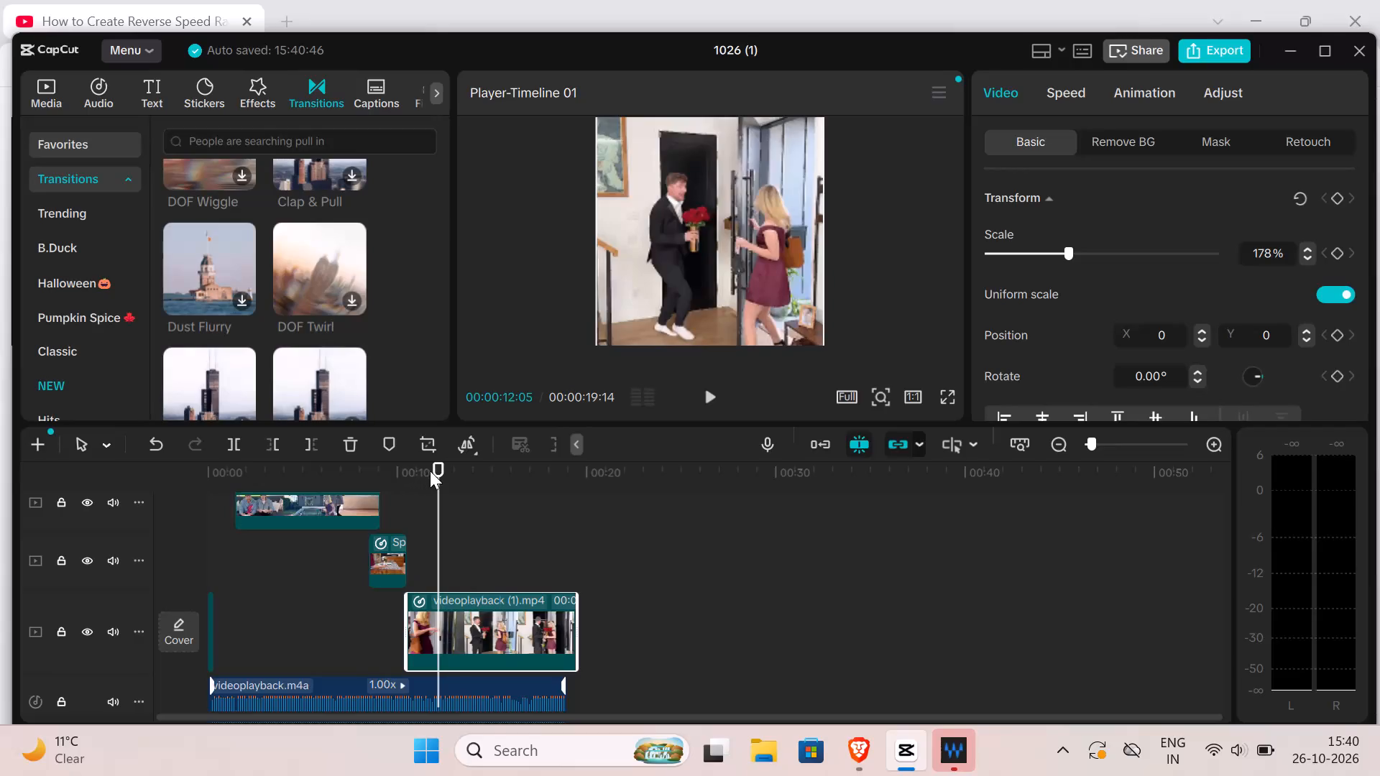
Play the rearranged edit from the beginning to review the sequence and the timing of the clips.
left_click_drag(430, 471, 152, 402)
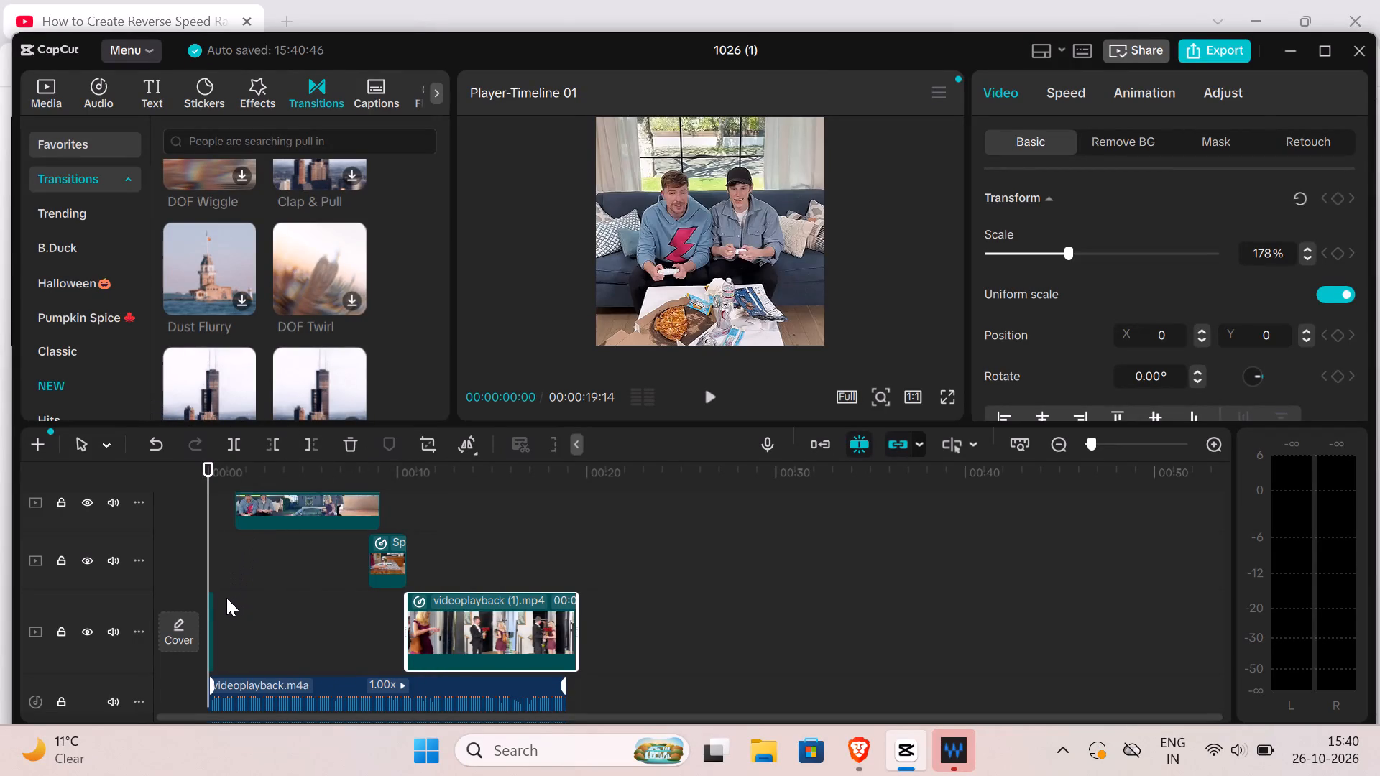
scroll(329, 540, "down", 2)
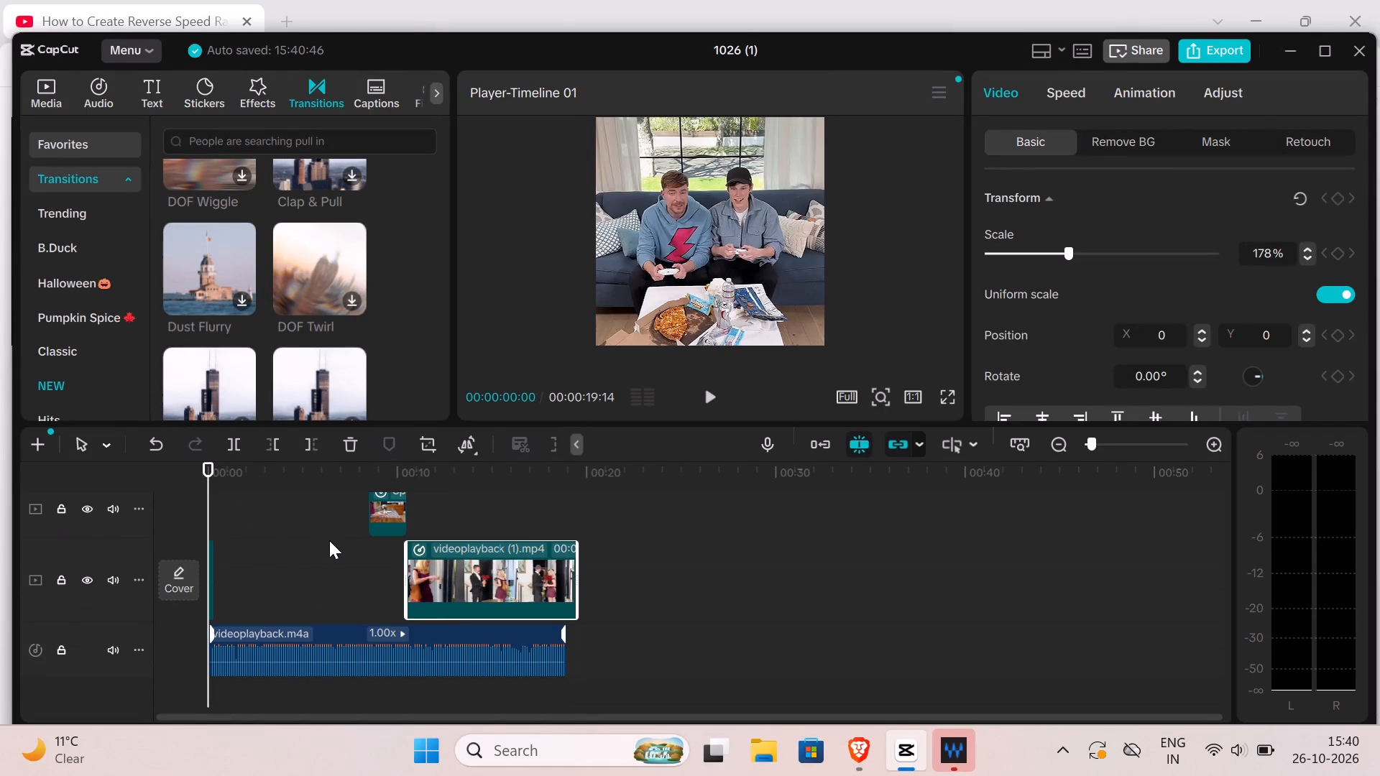
scroll(329, 540, "up", 2)
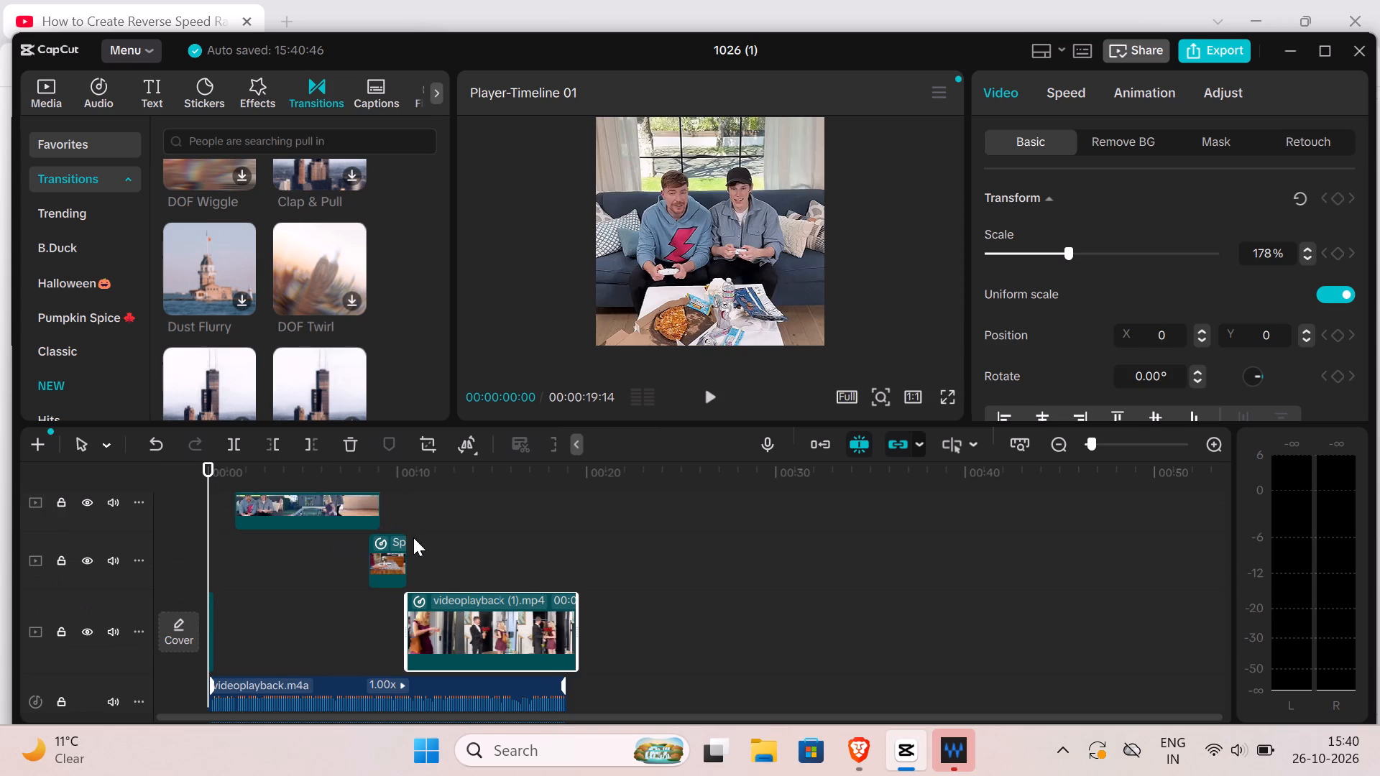
scroll(420, 537, "down", 3)
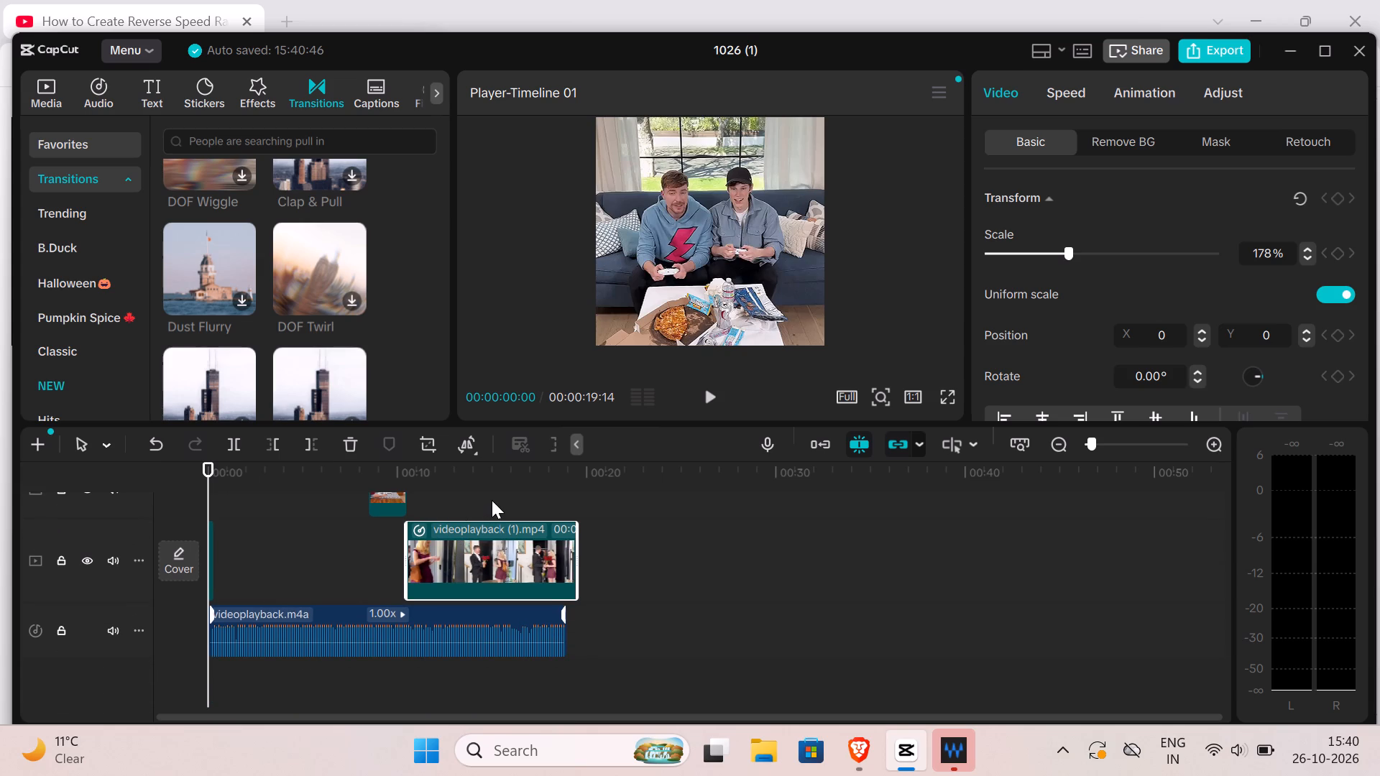
scroll(492, 498, "up", 3)
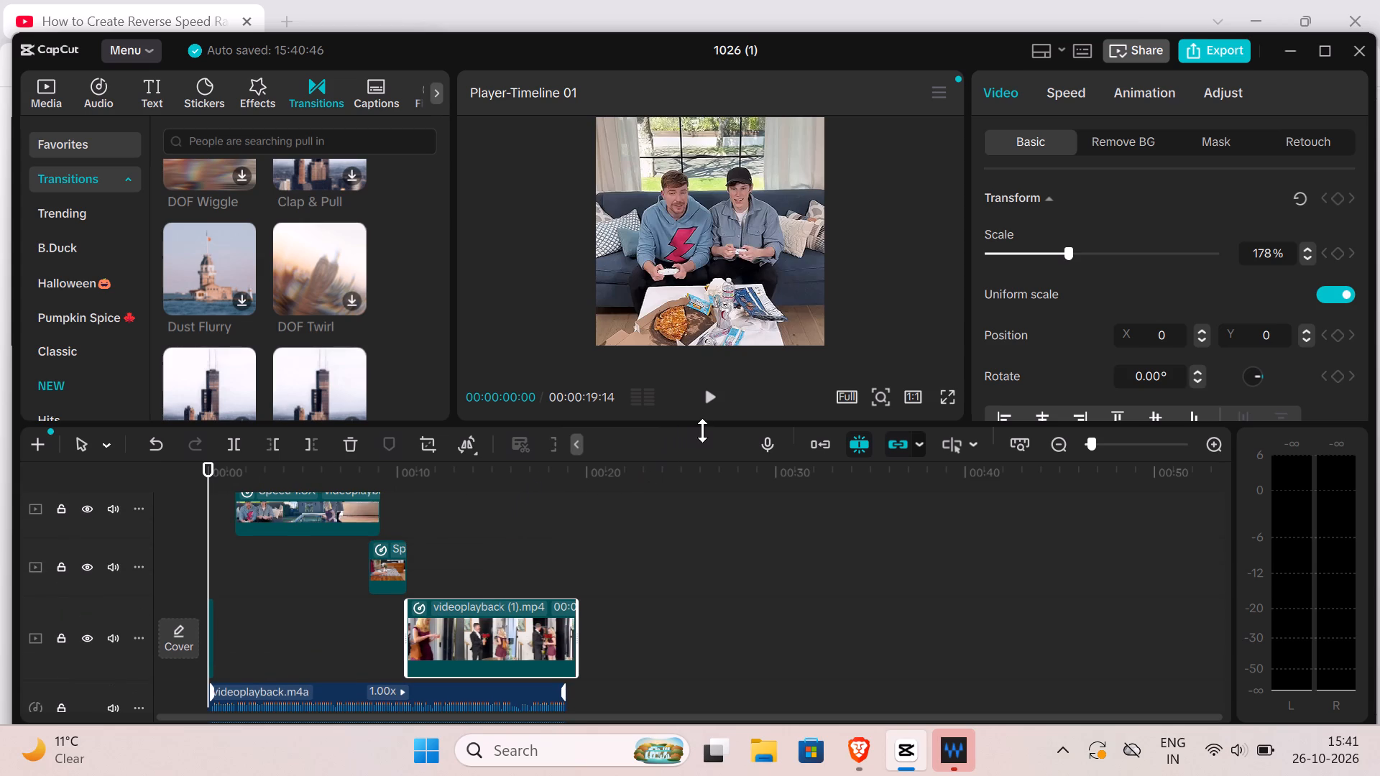
left_click(710, 407)
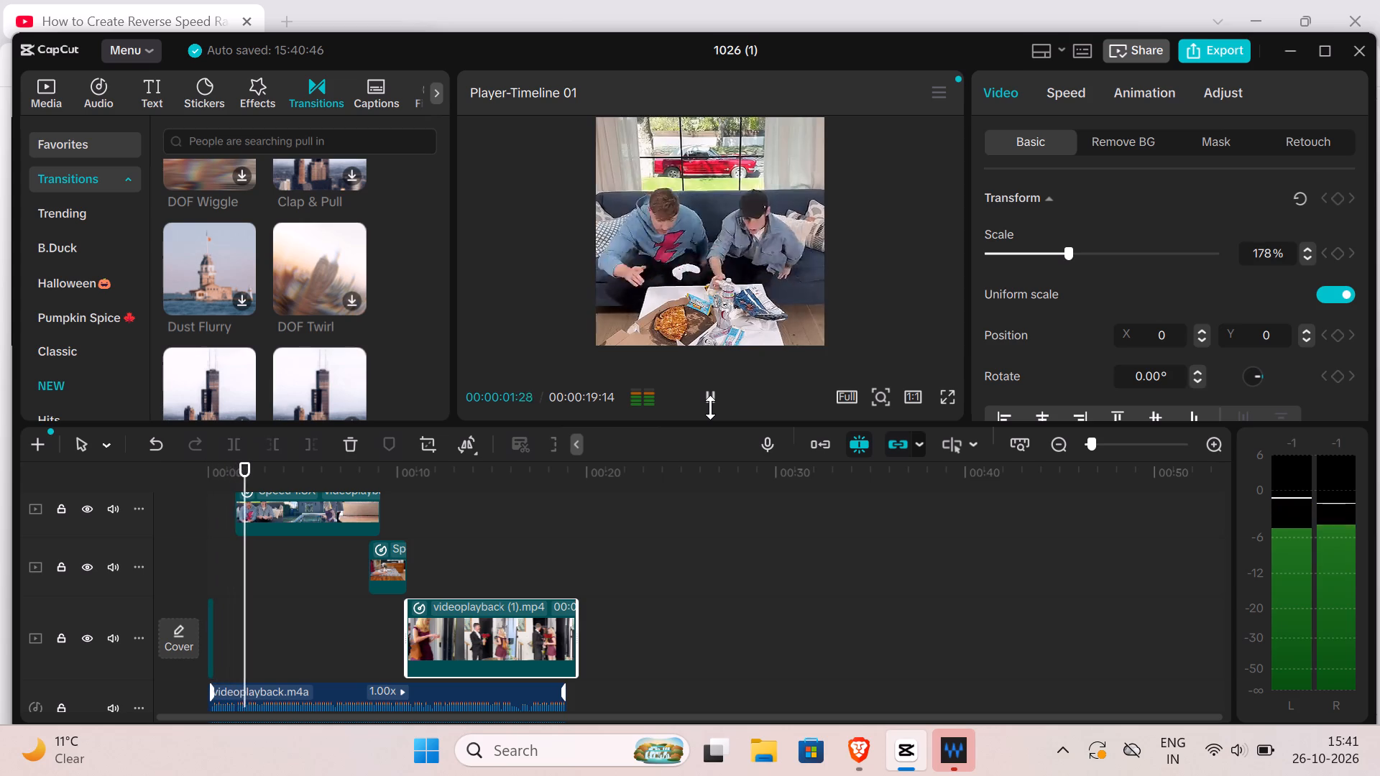
left_click(203, 613)
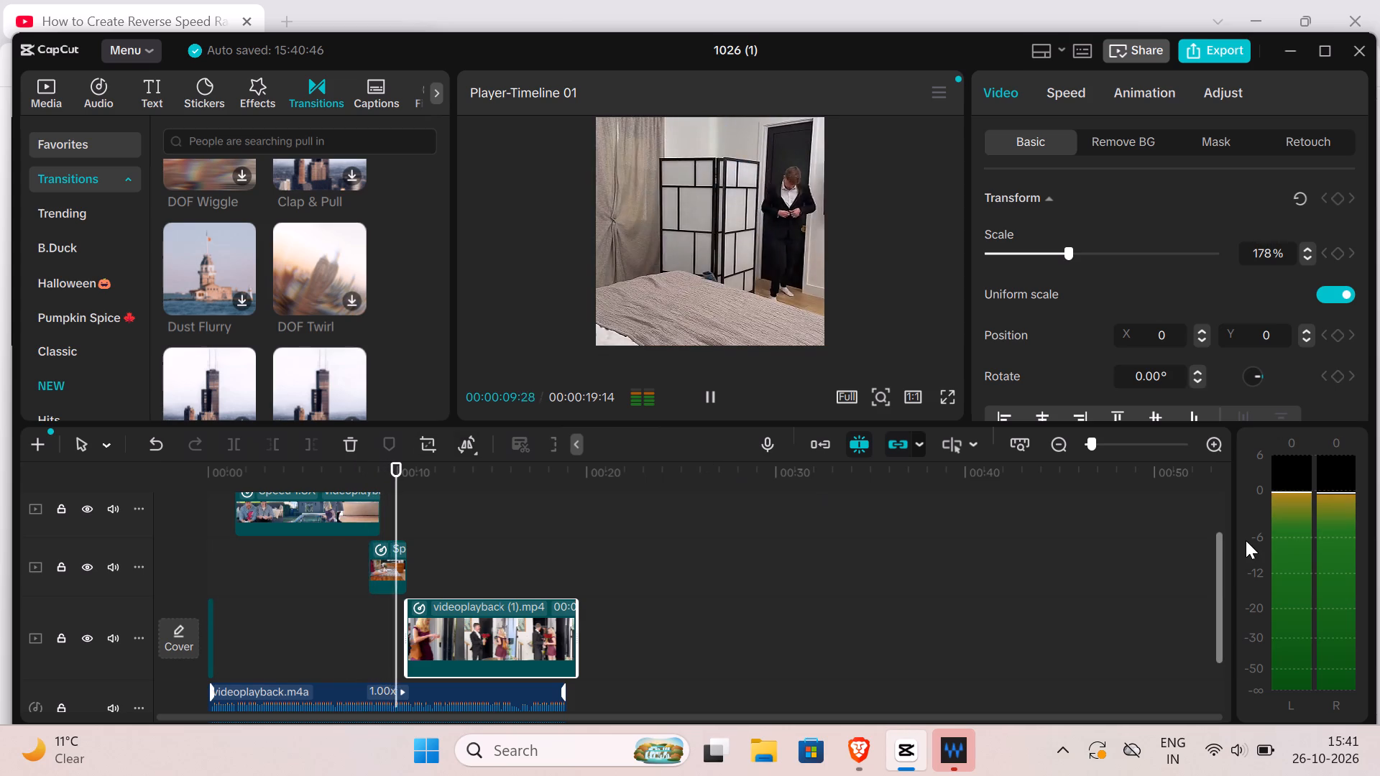
Move the 00:00:08:28 clip on the main track earlier so it ends with the music at 00:00:19:00.
left_click_drag(1113, 448, 1101, 438)
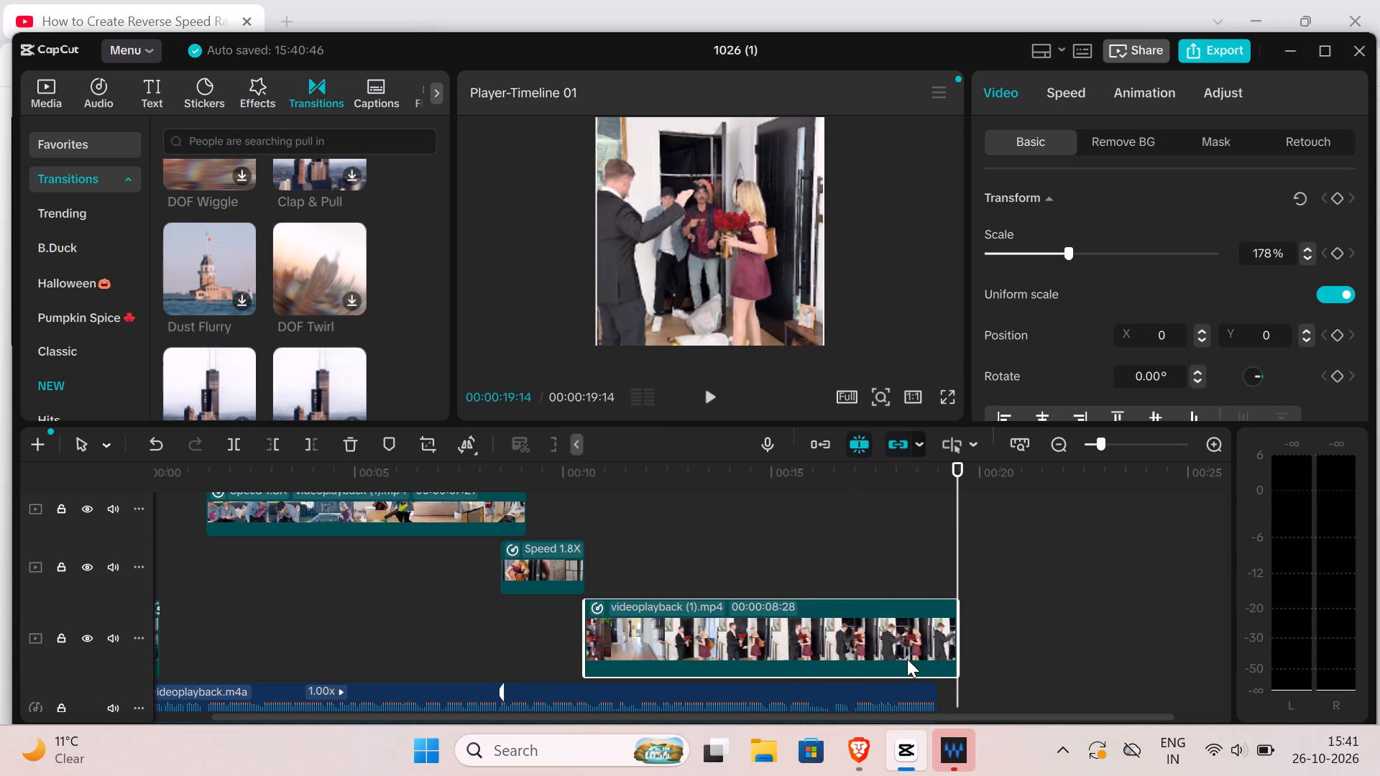
left_click_drag(897, 656, 860, 644)
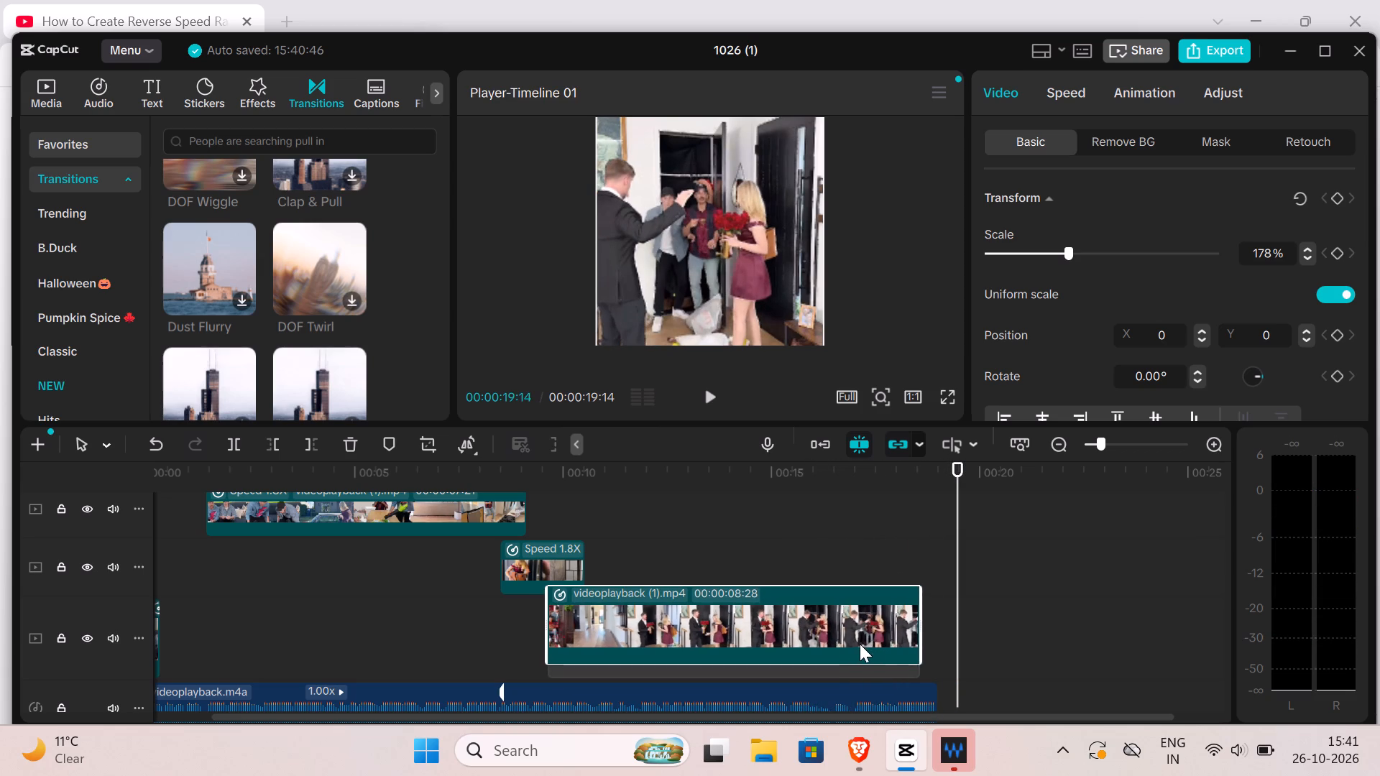
left_click_drag(860, 644, 868, 666)
left_click_drag(868, 665, 878, 666)
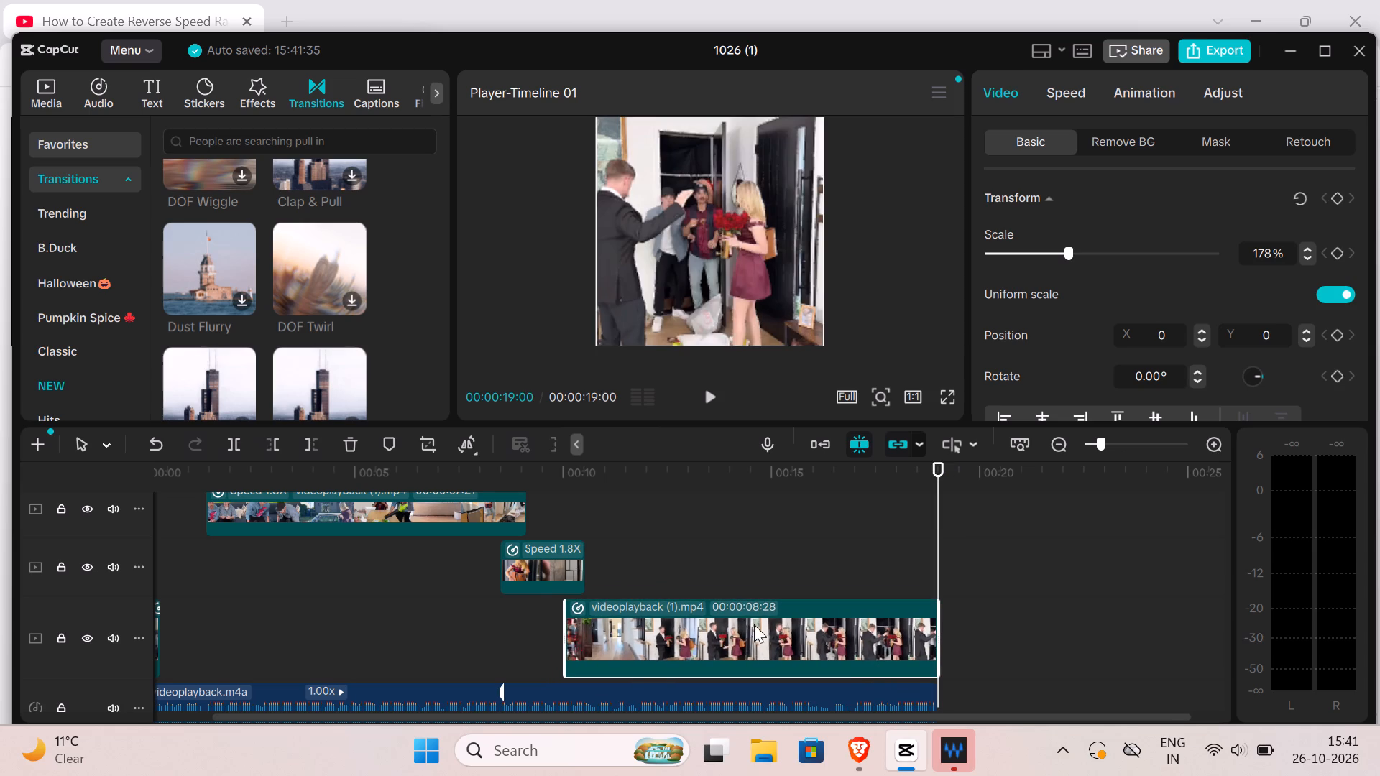
Move the short middle-track clip earlier so its end meets the start of the 00:00:08:28 clip at about 00:00:10.
left_click(561, 560)
left_click_drag(561, 560, 548, 558)
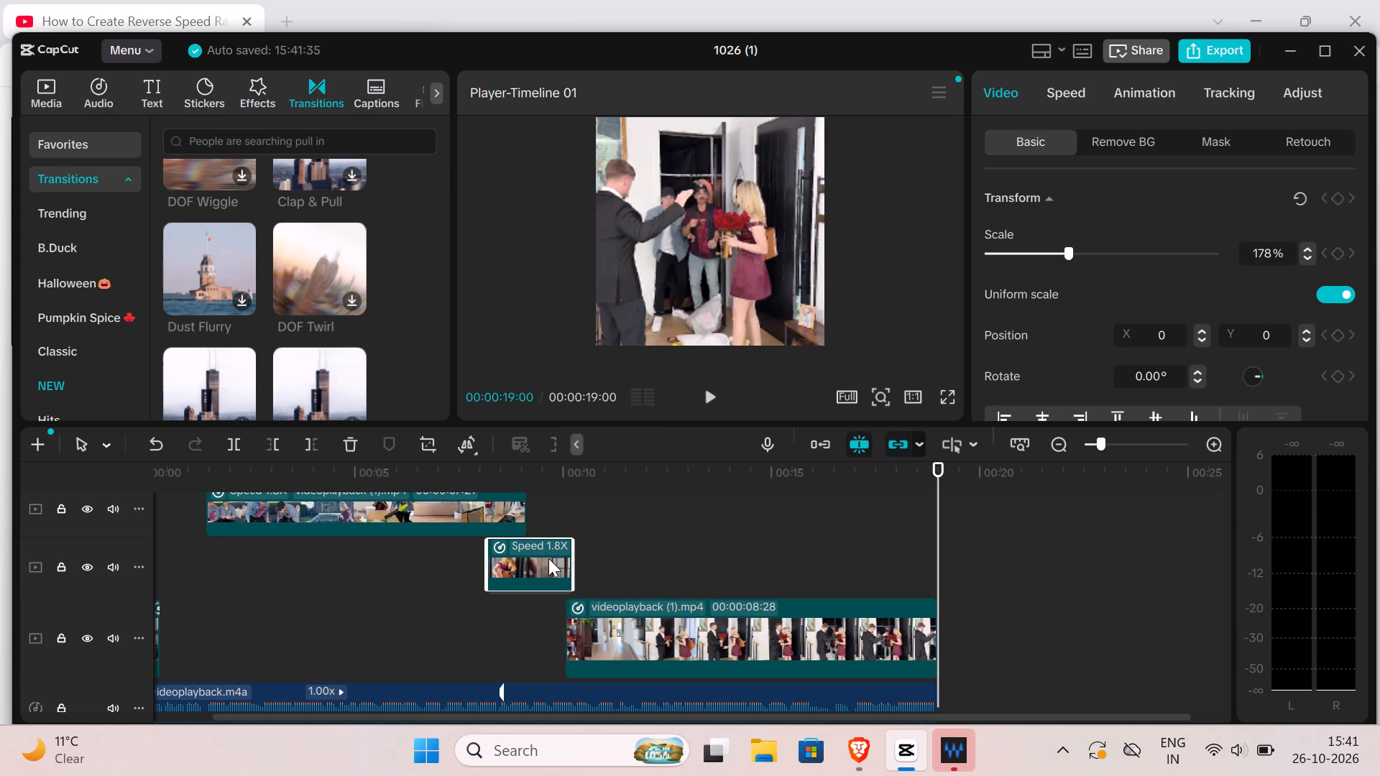
left_click_drag(548, 558, 540, 557)
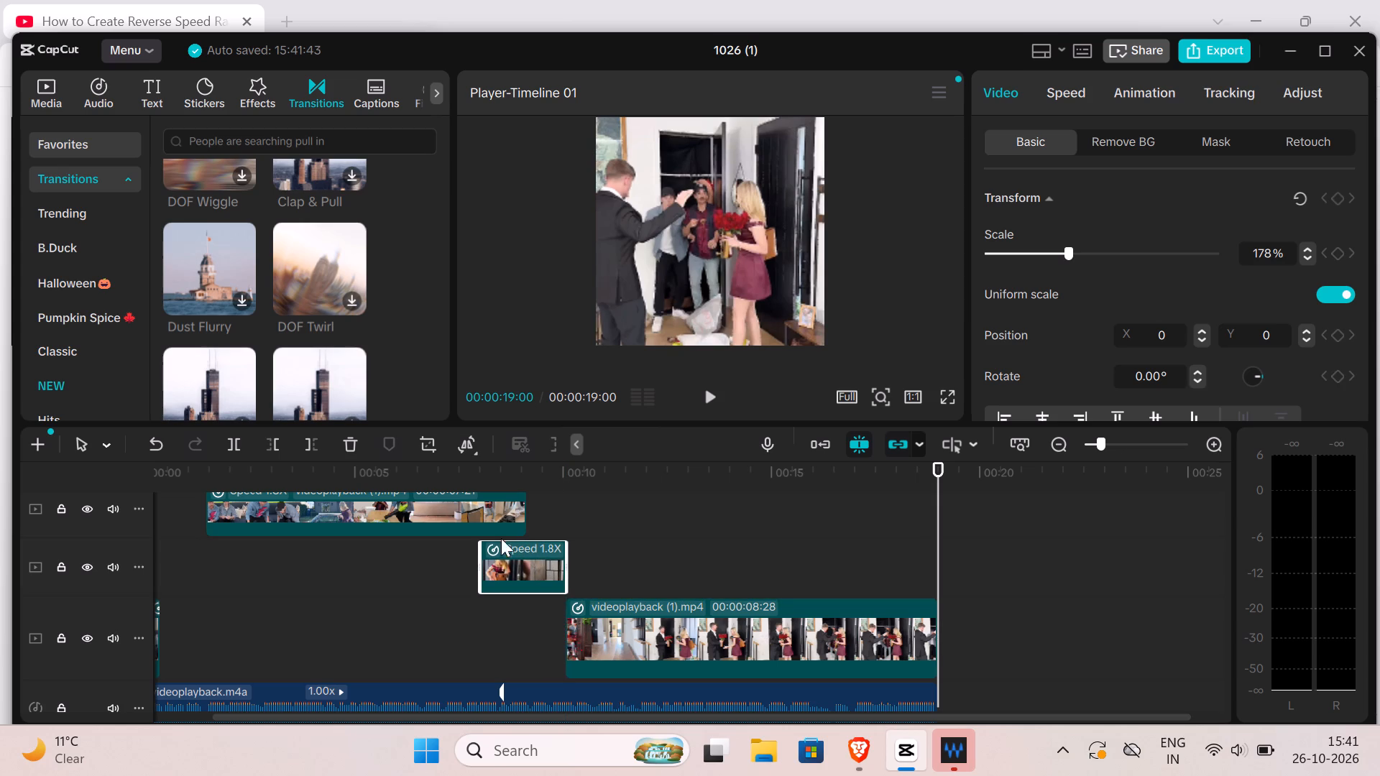
Move the 00:00:07:21 upper-track clip earlier so its end meets the start of the short middle-track clip at about 00:00:08.
left_click(459, 485)
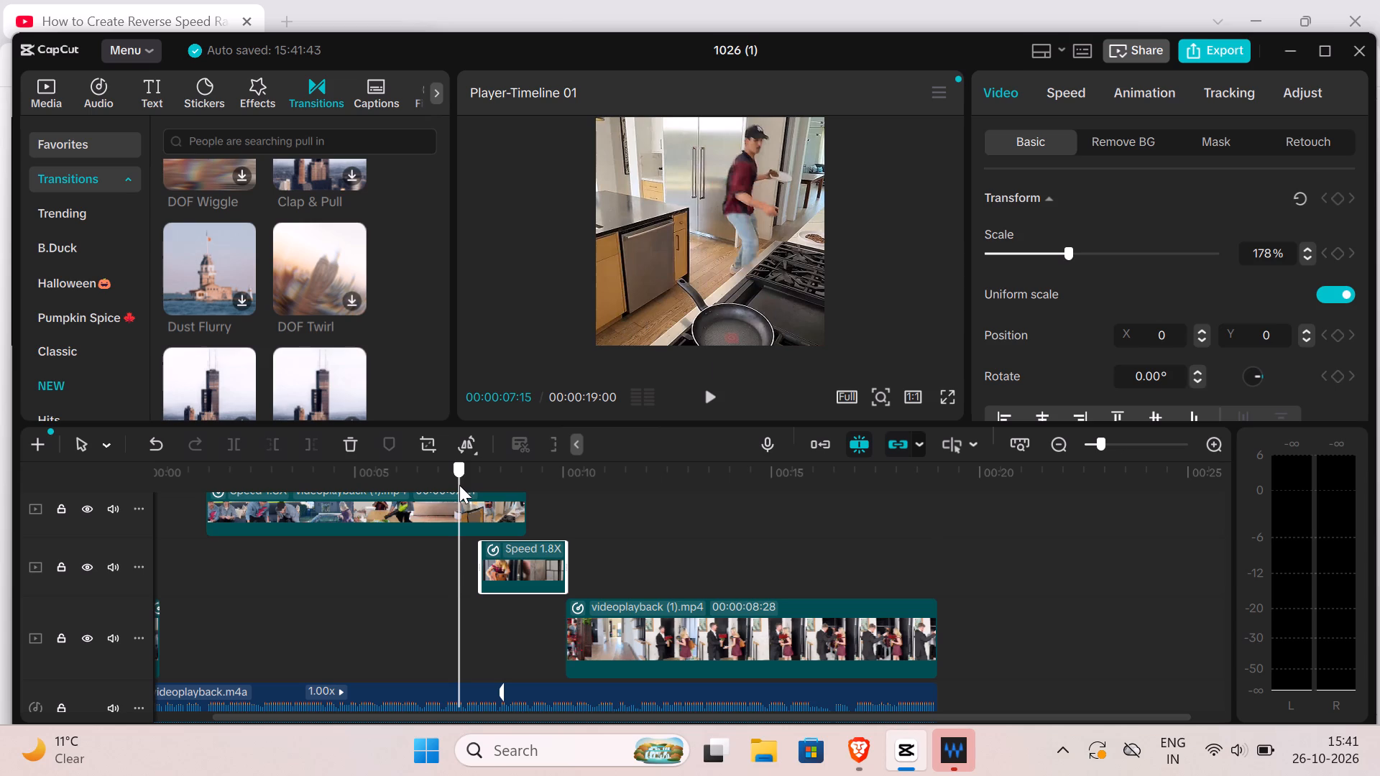
left_click_drag(483, 511, 474, 509)
left_click_drag(474, 509, 441, 514)
double_click(441, 514)
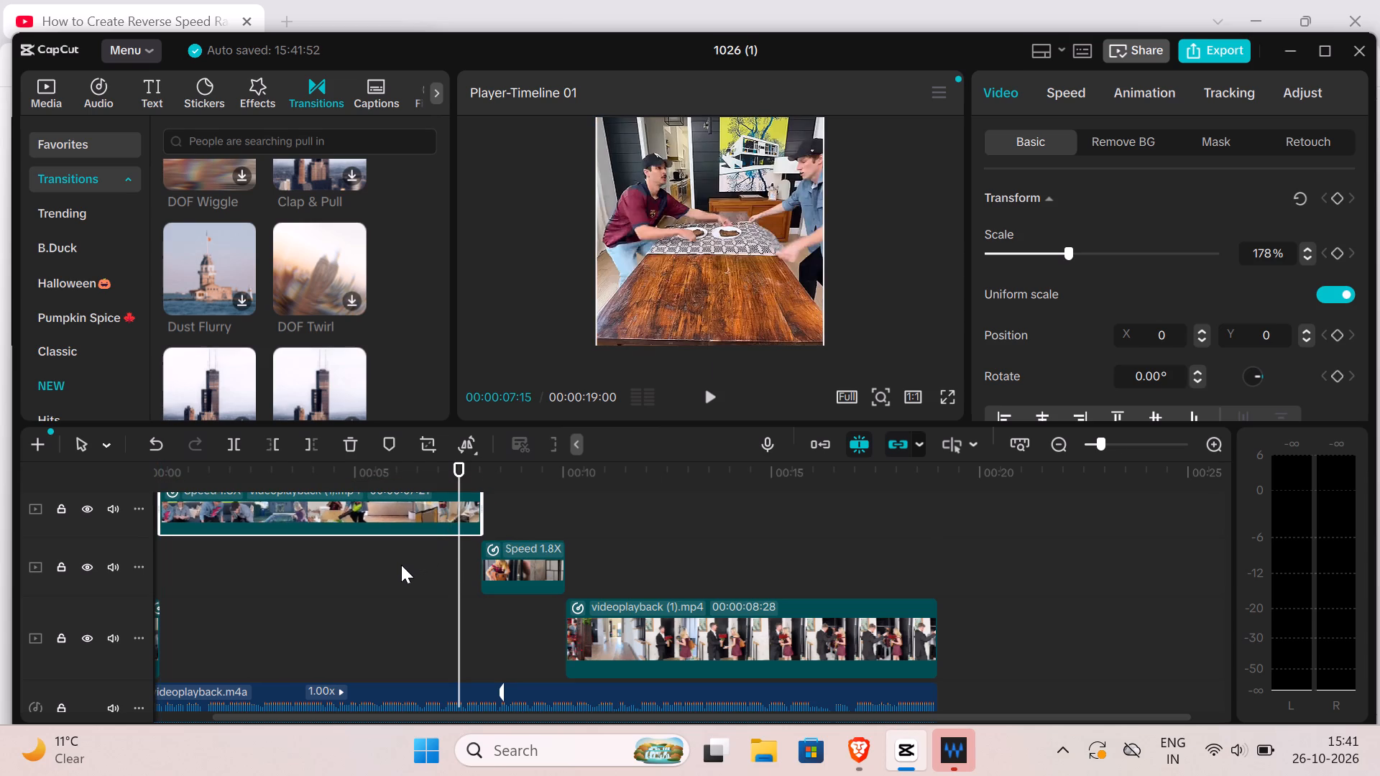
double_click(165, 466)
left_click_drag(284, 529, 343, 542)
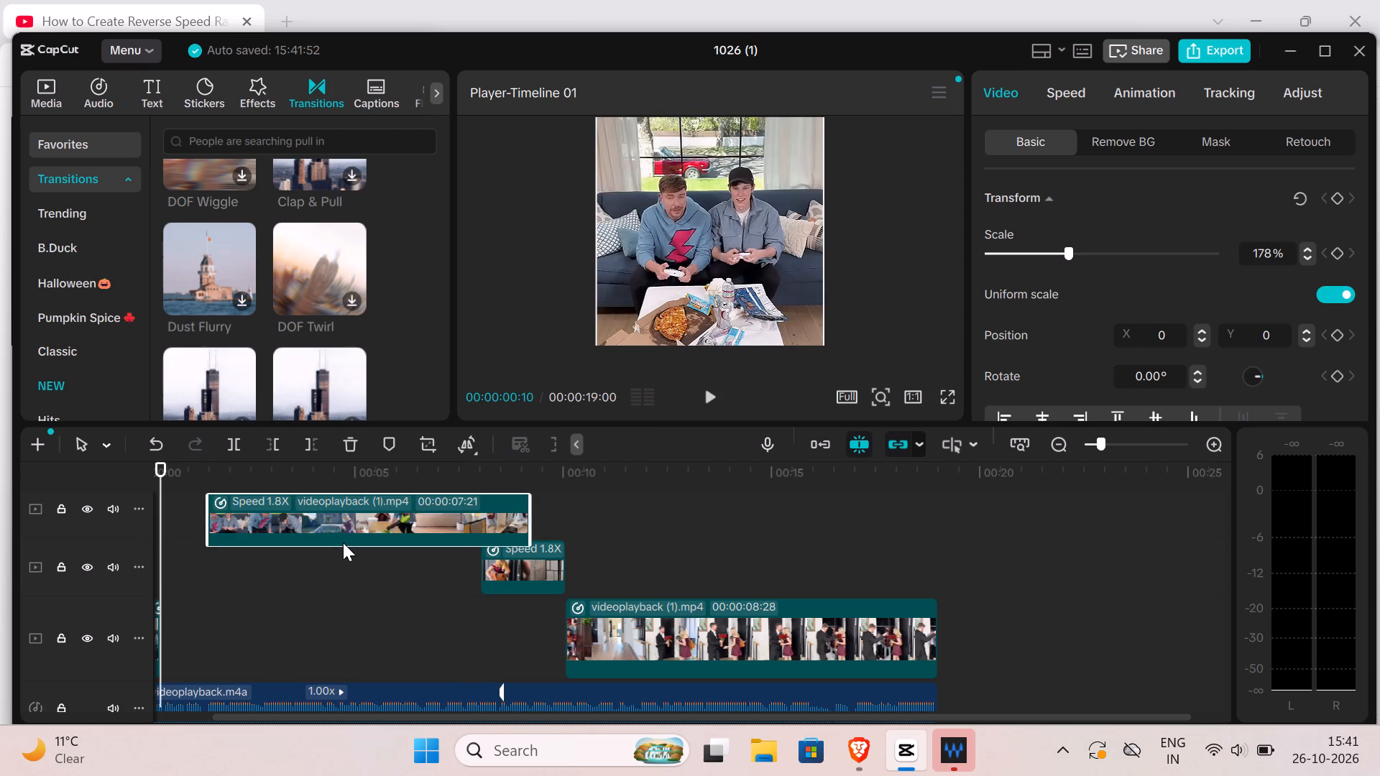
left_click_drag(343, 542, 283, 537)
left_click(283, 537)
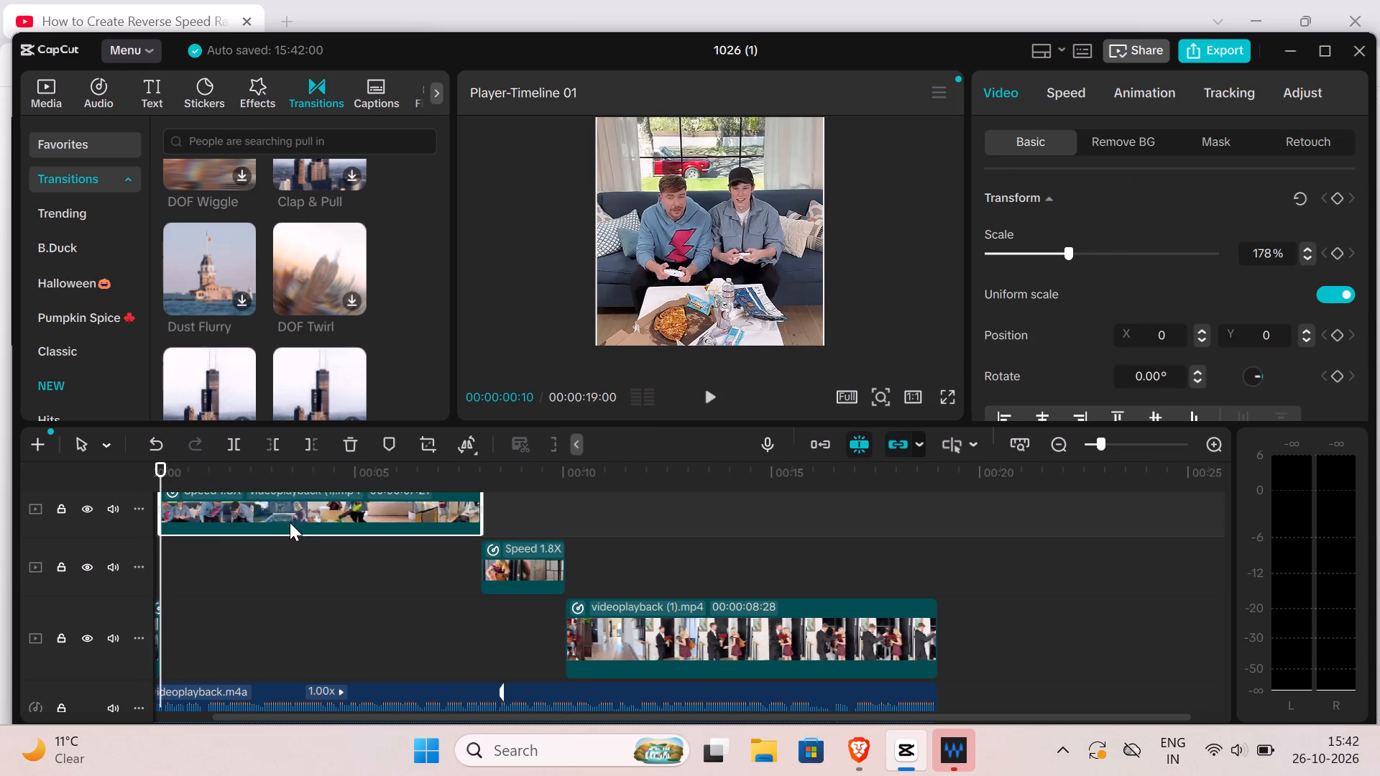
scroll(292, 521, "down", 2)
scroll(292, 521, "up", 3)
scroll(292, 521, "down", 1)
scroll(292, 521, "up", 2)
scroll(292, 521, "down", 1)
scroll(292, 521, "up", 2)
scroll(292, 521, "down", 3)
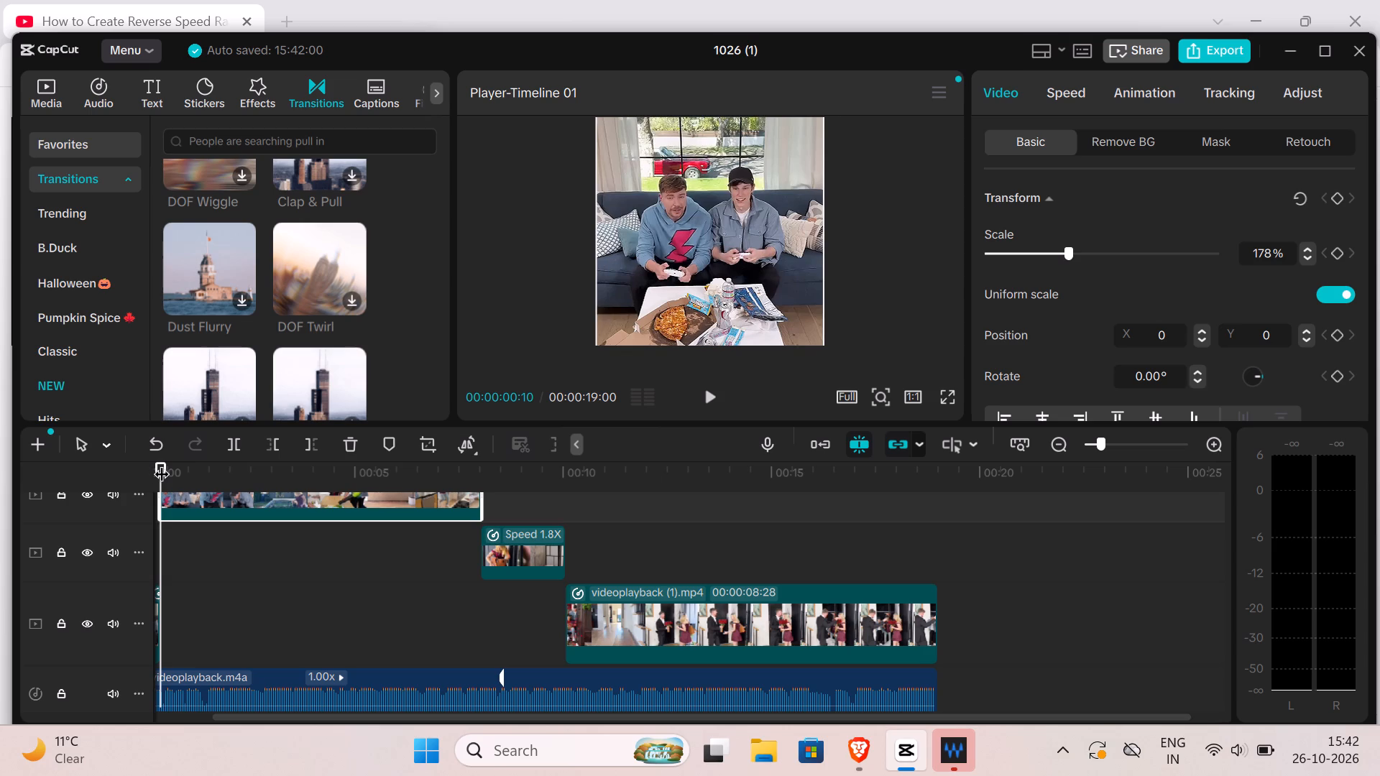
Play the edit from the beginning to review how the clips follow each other and fit the music.
left_click_drag(161, 463, 148, 462)
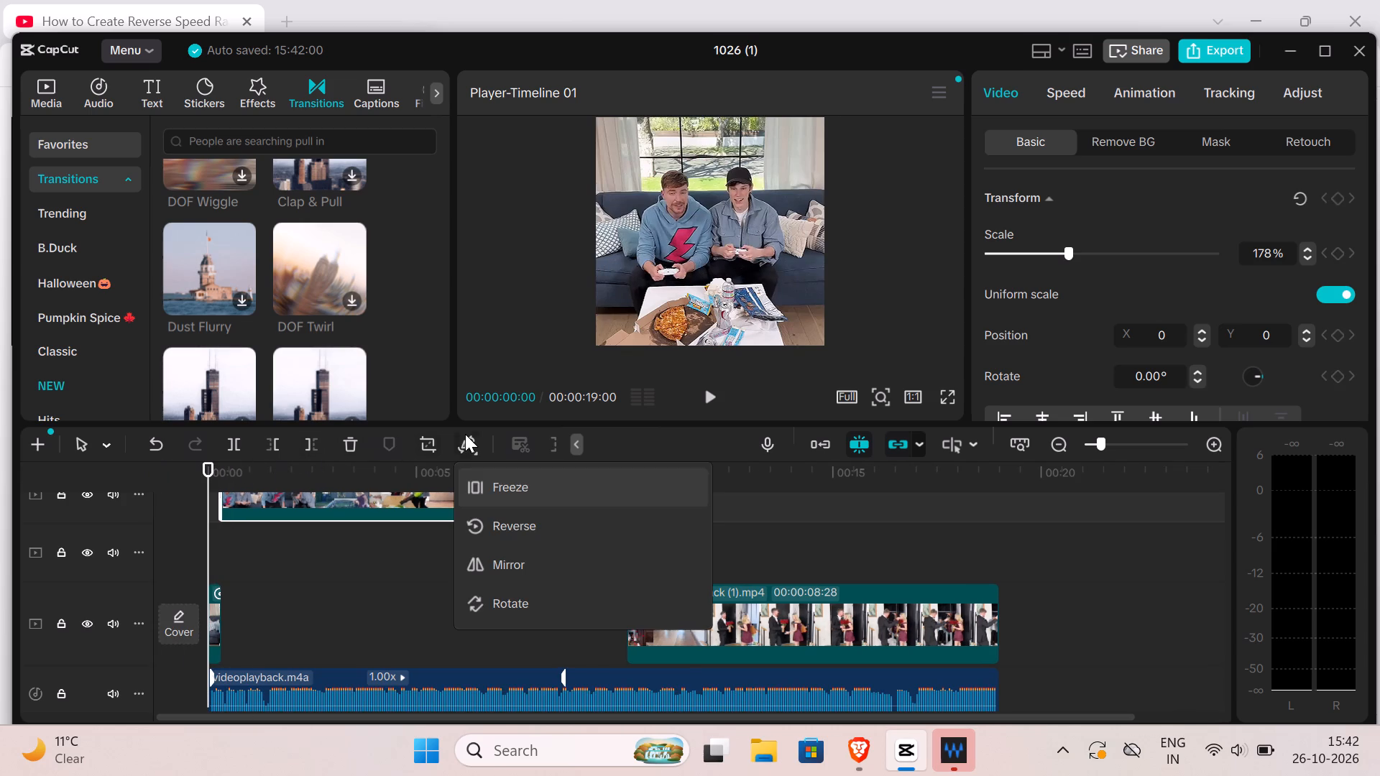
left_click(709, 405)
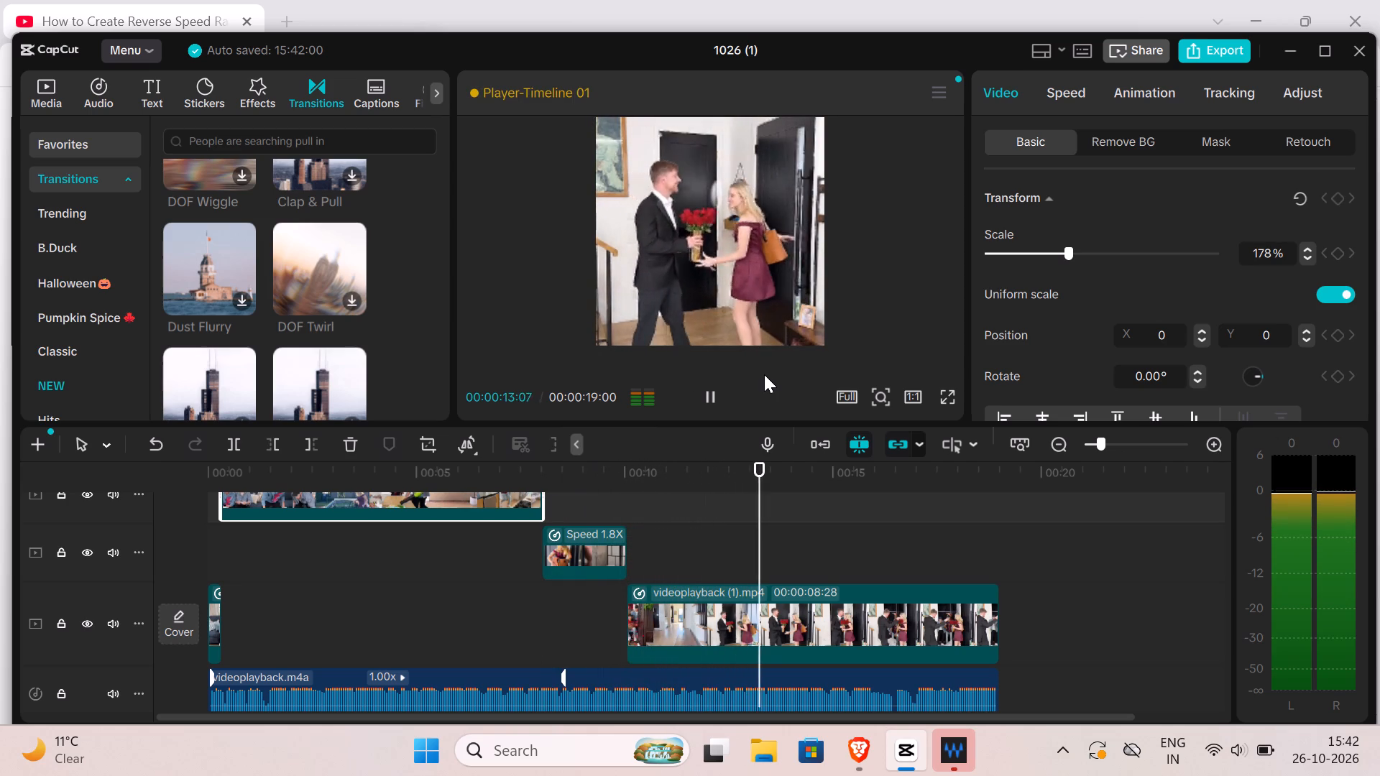
Raise the end point of the custom speed curve on the main track's 00:00:08:28 clip to about 0.4x.
left_click(829, 630)
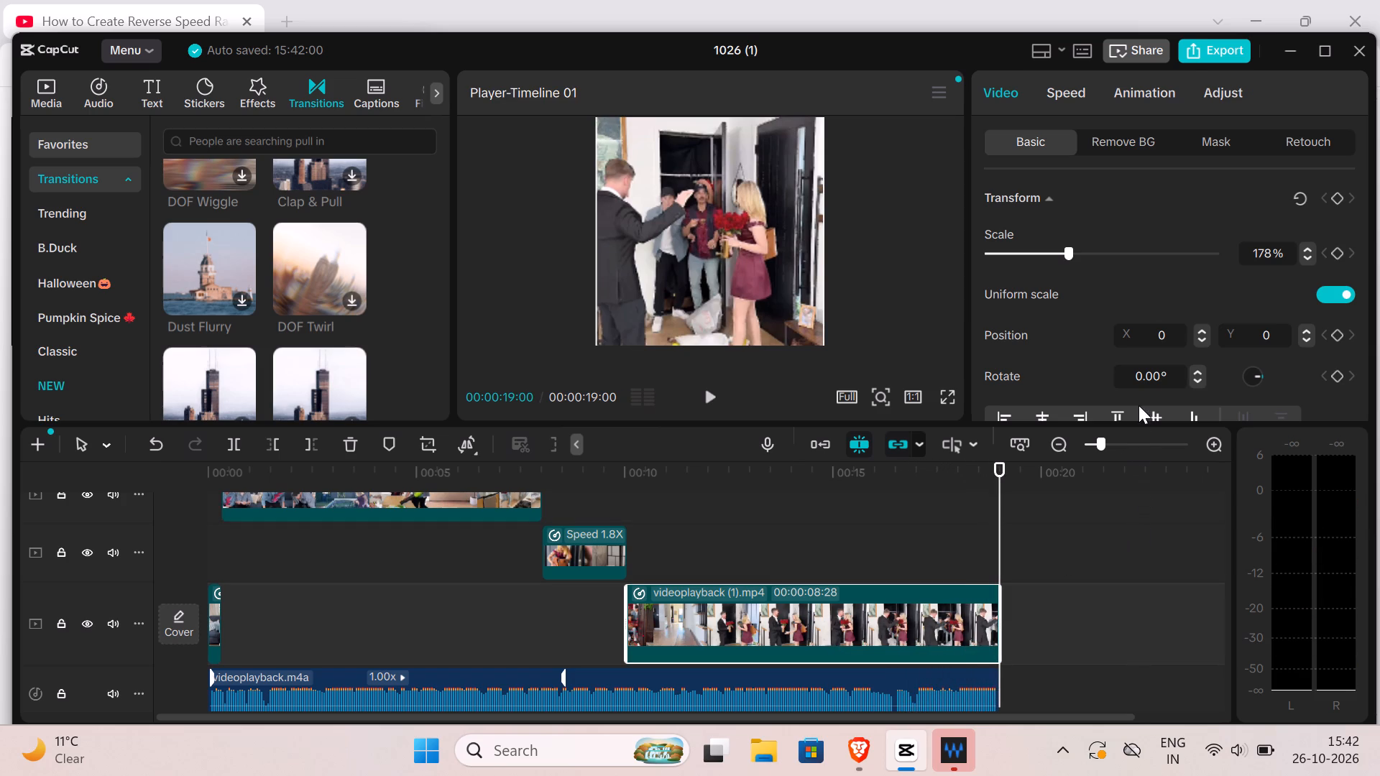
left_click(1054, 83)
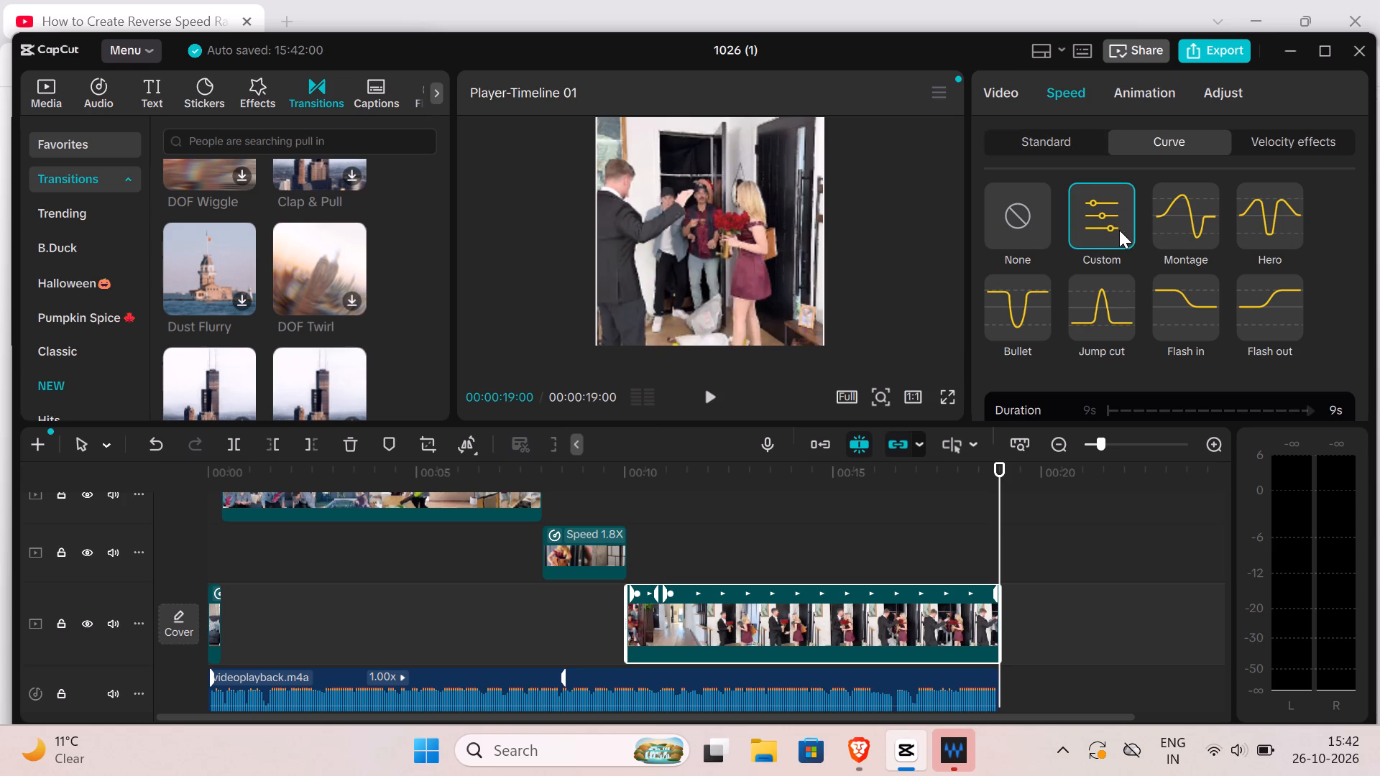
scroll(1115, 223, "down", 3)
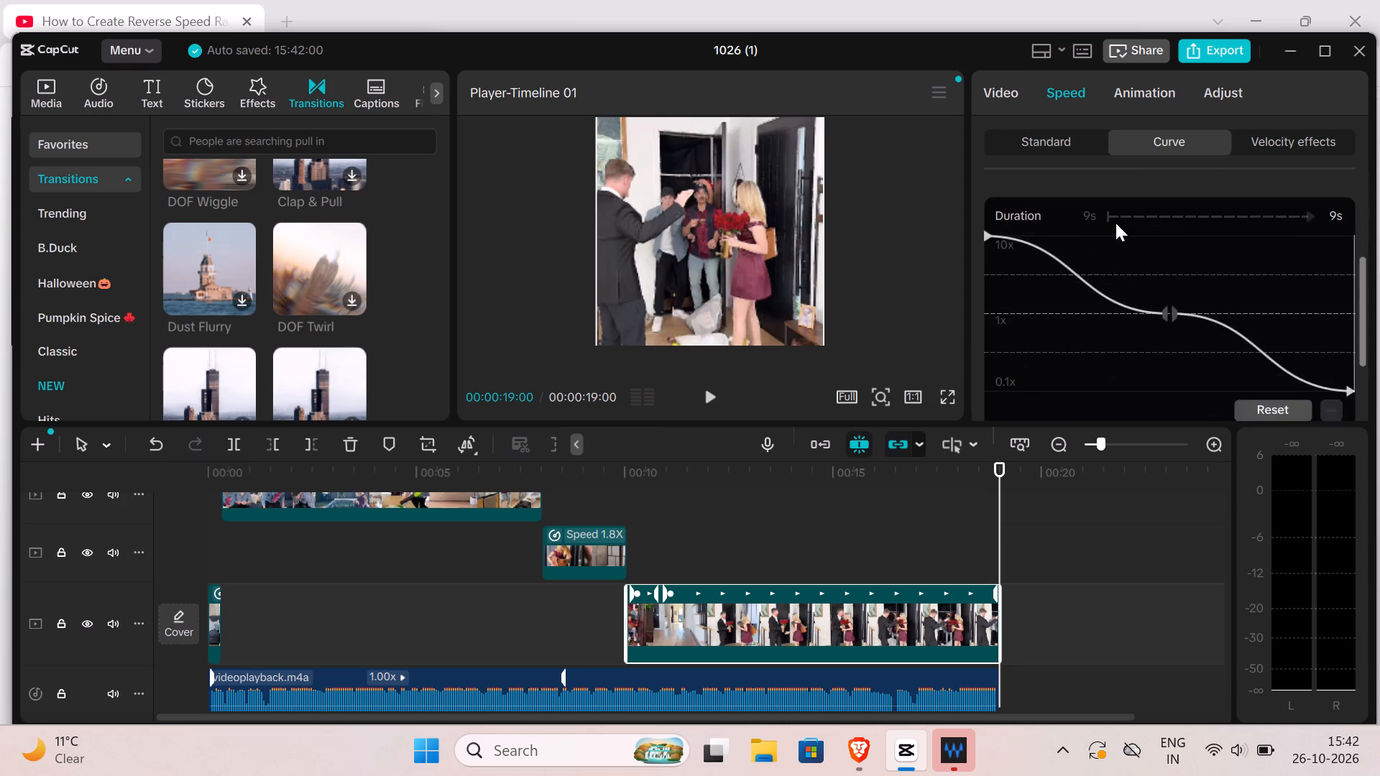
scroll(1115, 223, "down", 1)
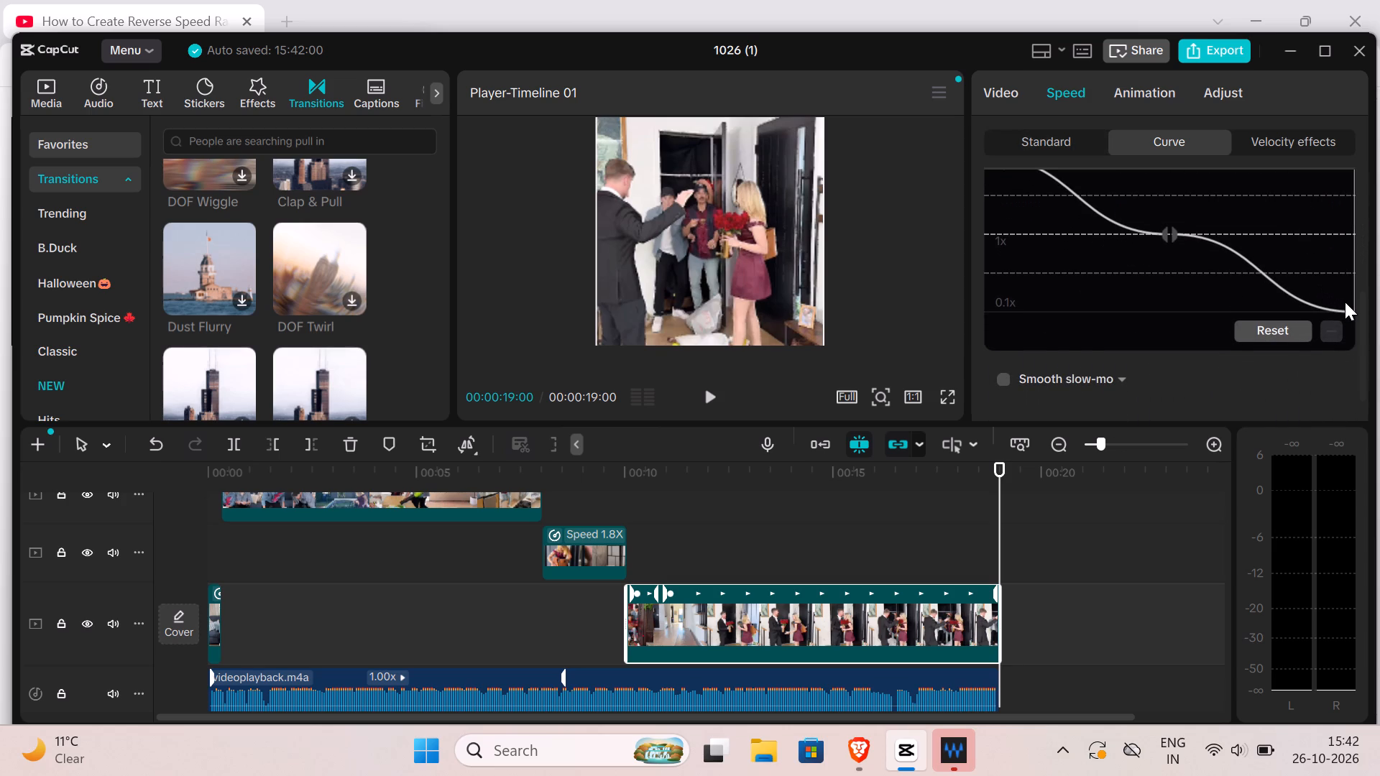
left_click_drag(1345, 302, 1361, 295)
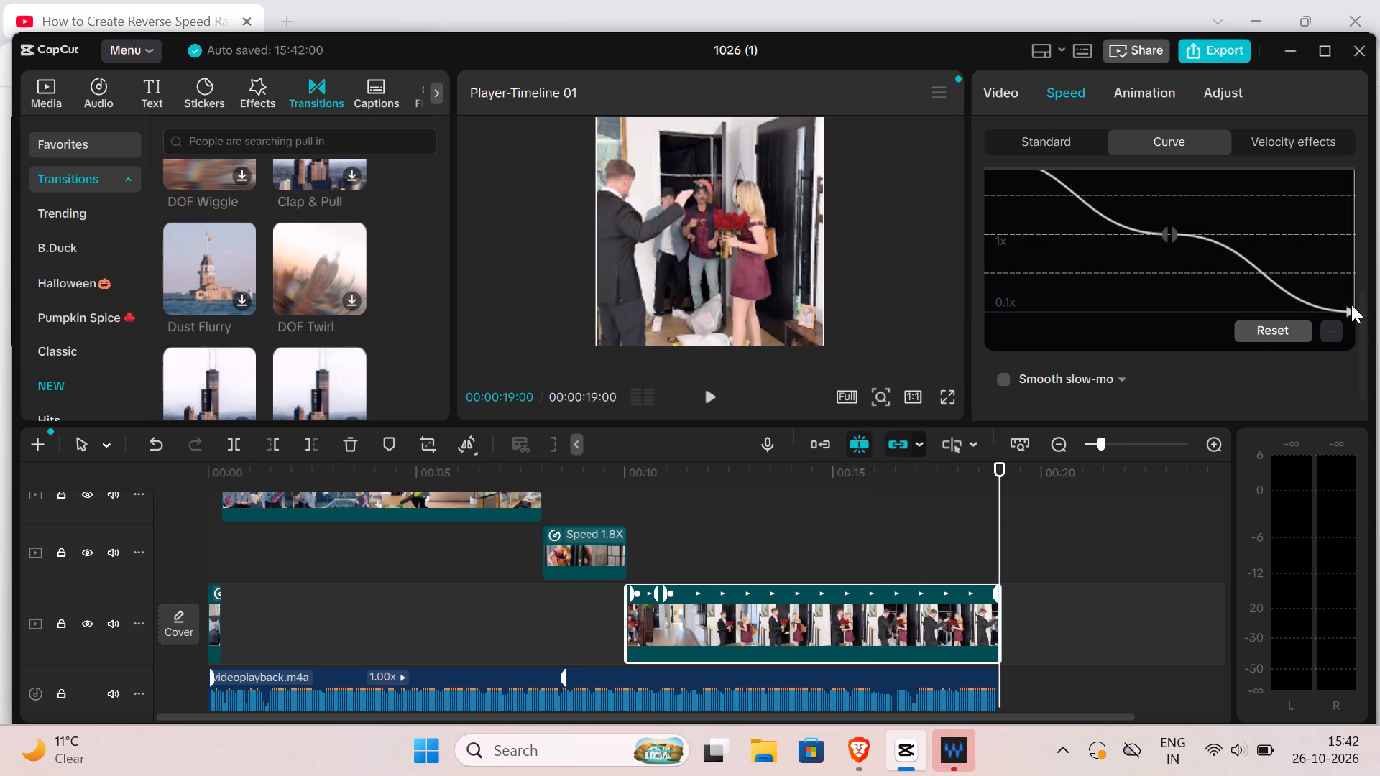
left_click_drag(1351, 308, 1350, 274)
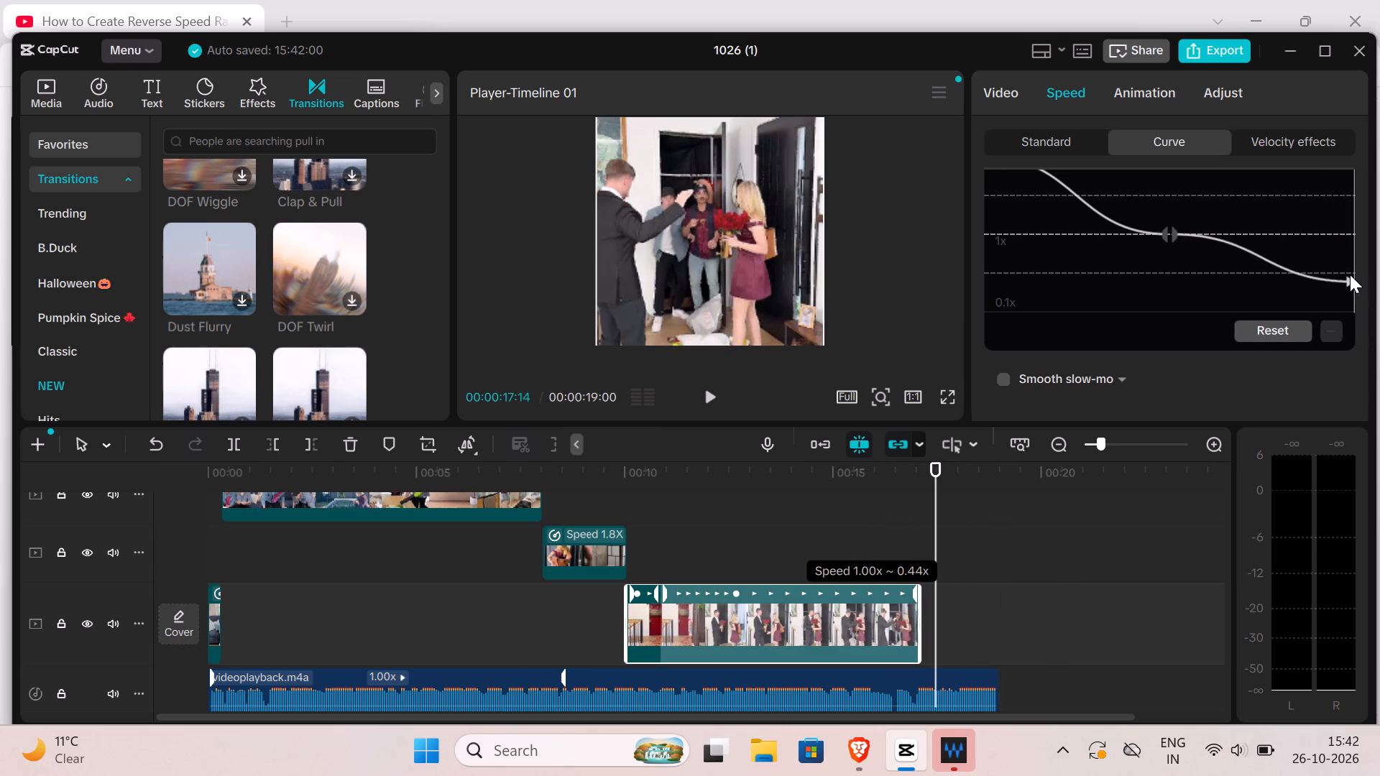
left_click_drag(1350, 274, 1354, 294)
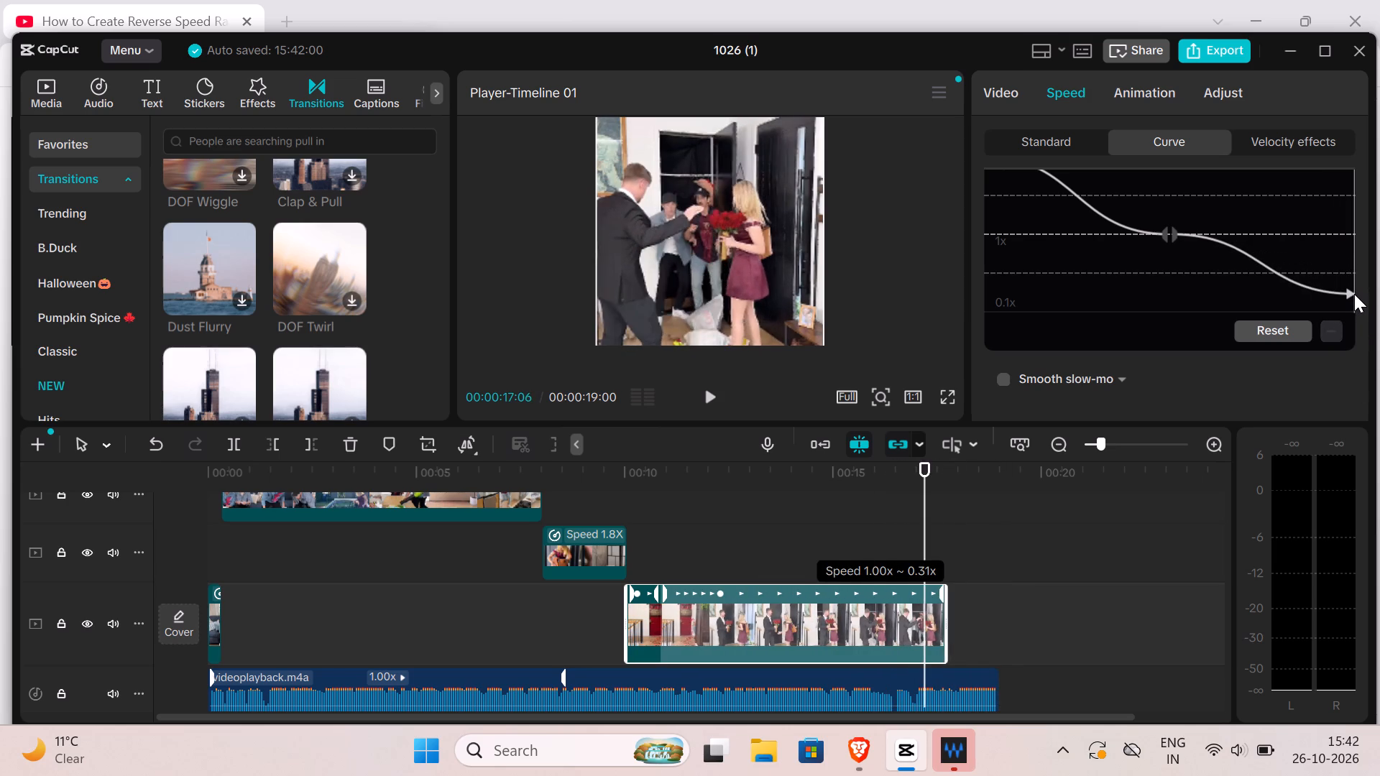
left_click_drag(1354, 294, 1348, 283)
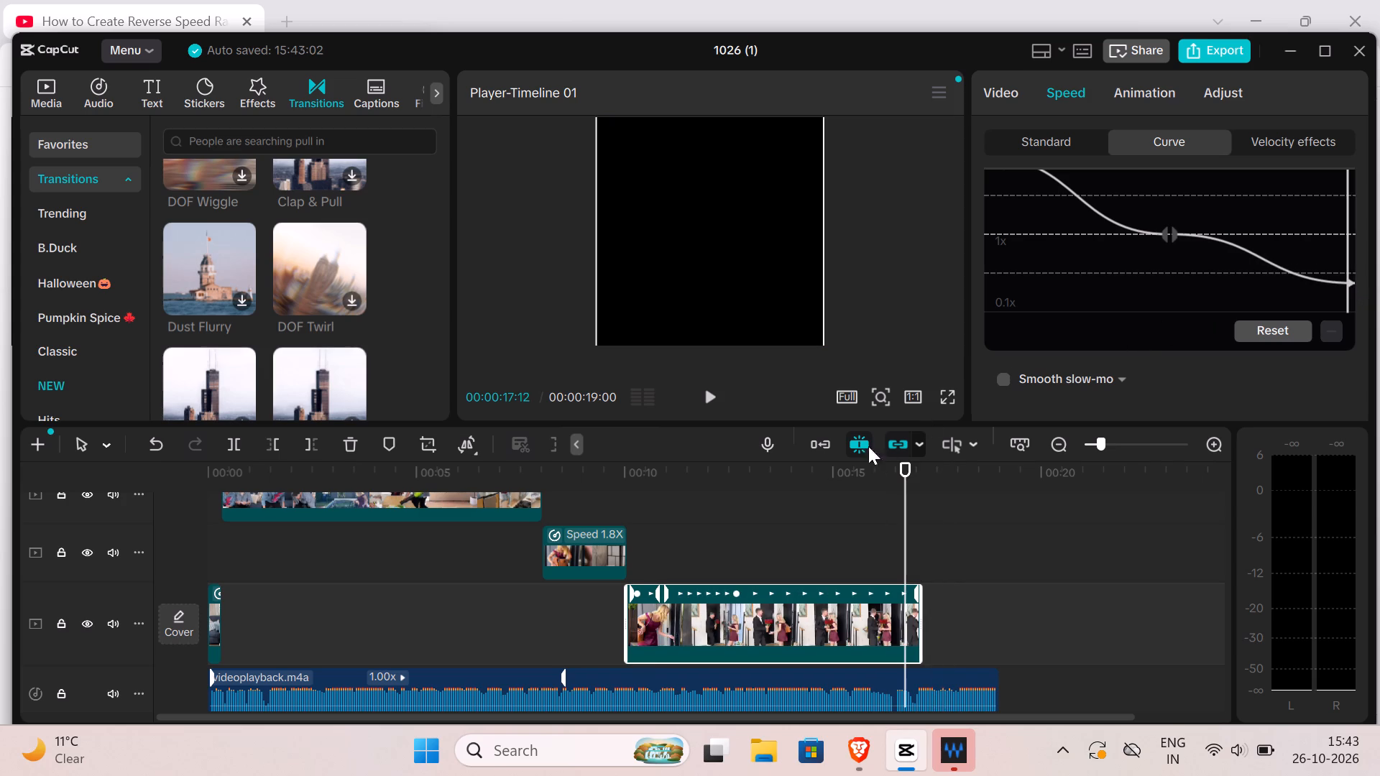
Apply a Custom speed curve to the 00:00:07:21 upper-track clip.
left_click(582, 562)
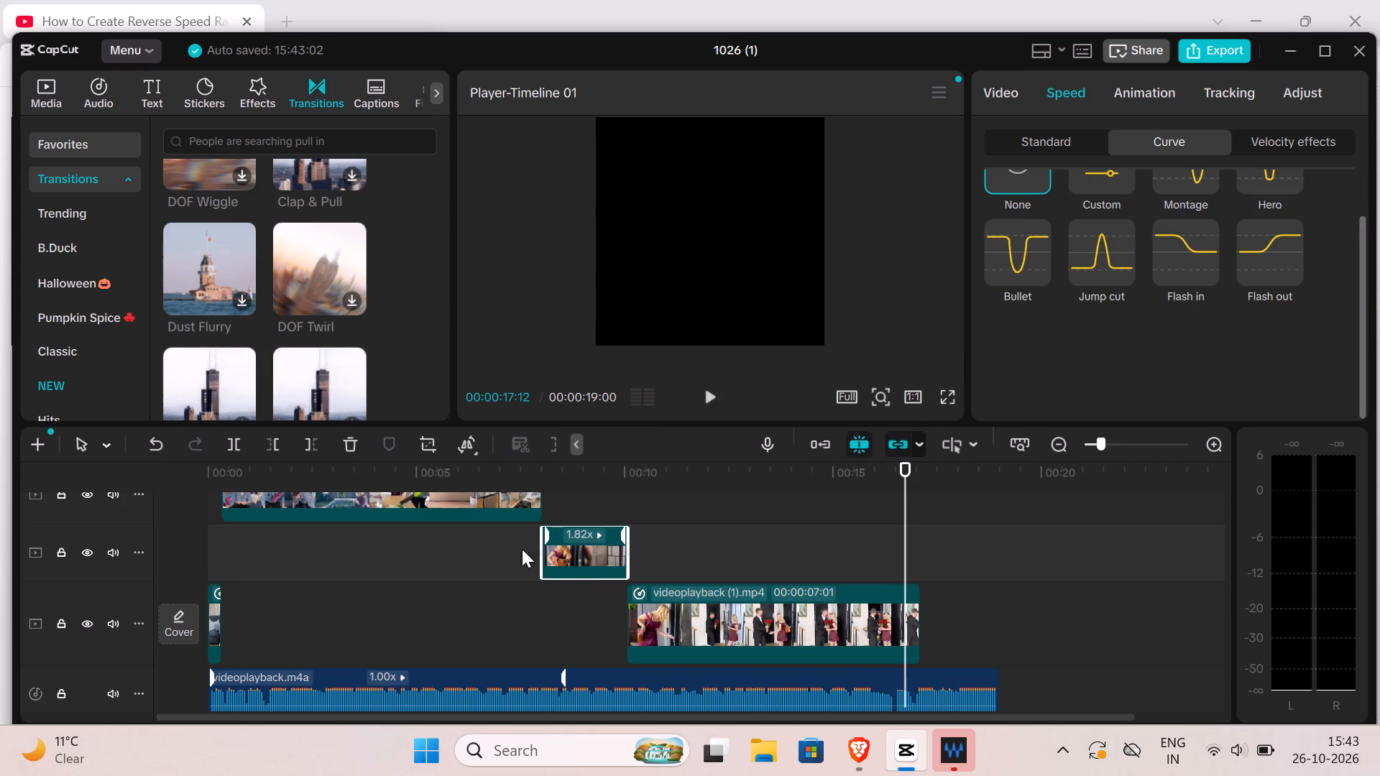
left_click(344, 503)
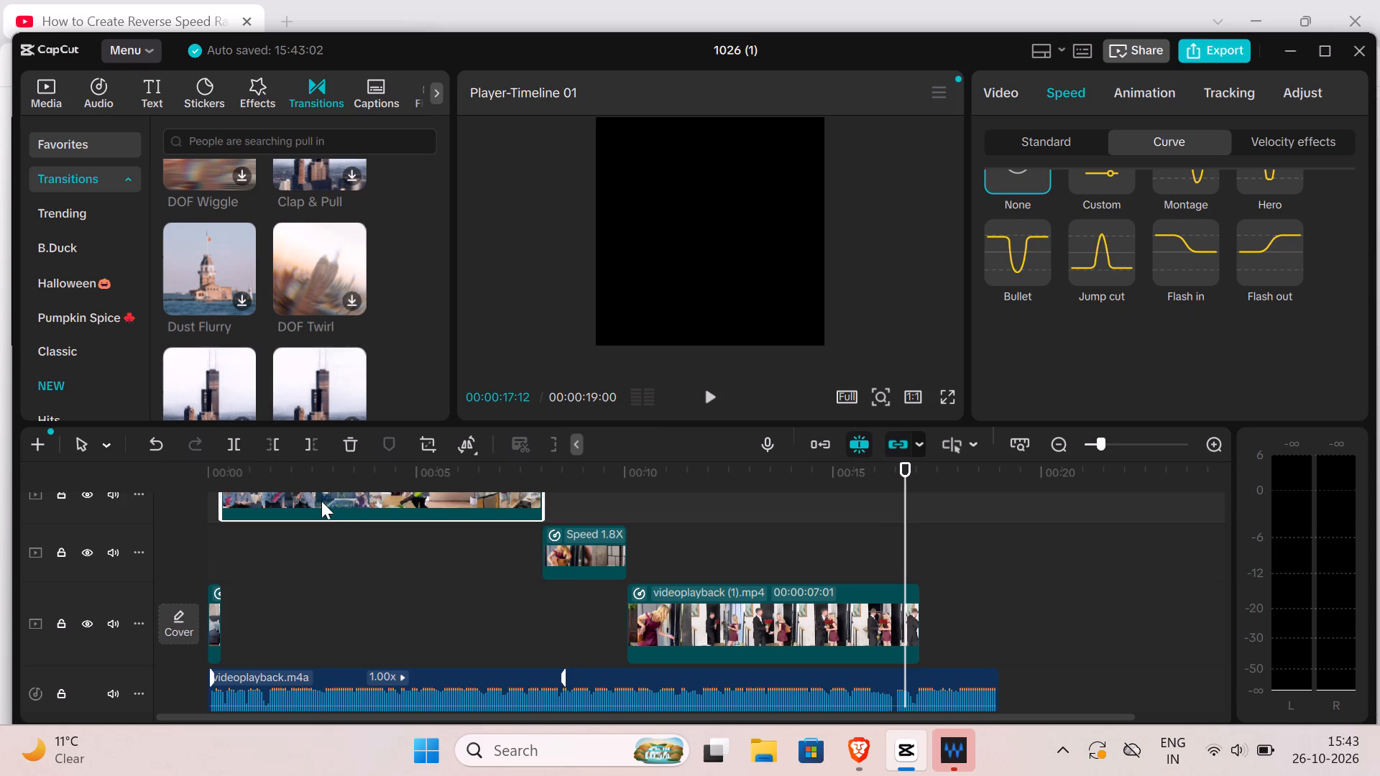
left_click(303, 499)
scroll(1074, 201, "down", 5)
scroll(1074, 201, "up", 5)
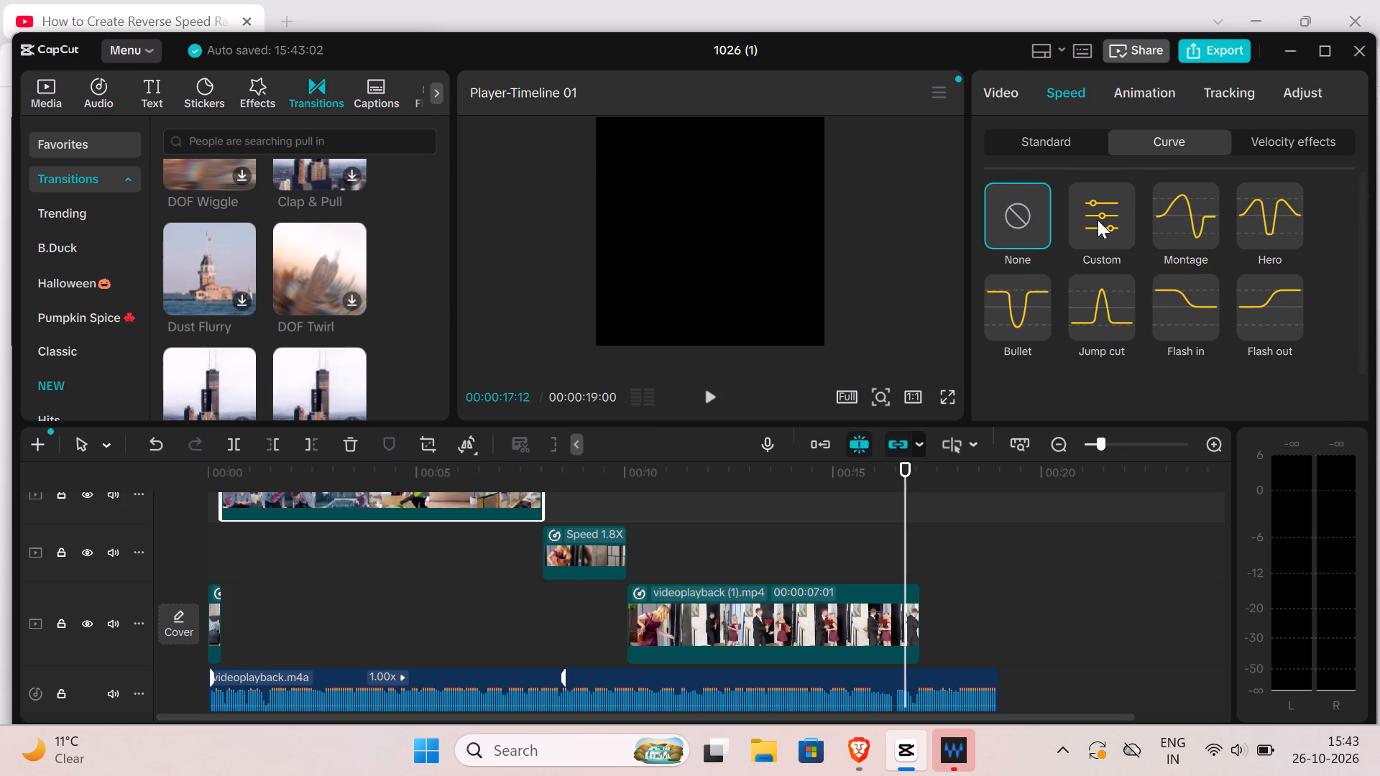
left_click(1098, 220)
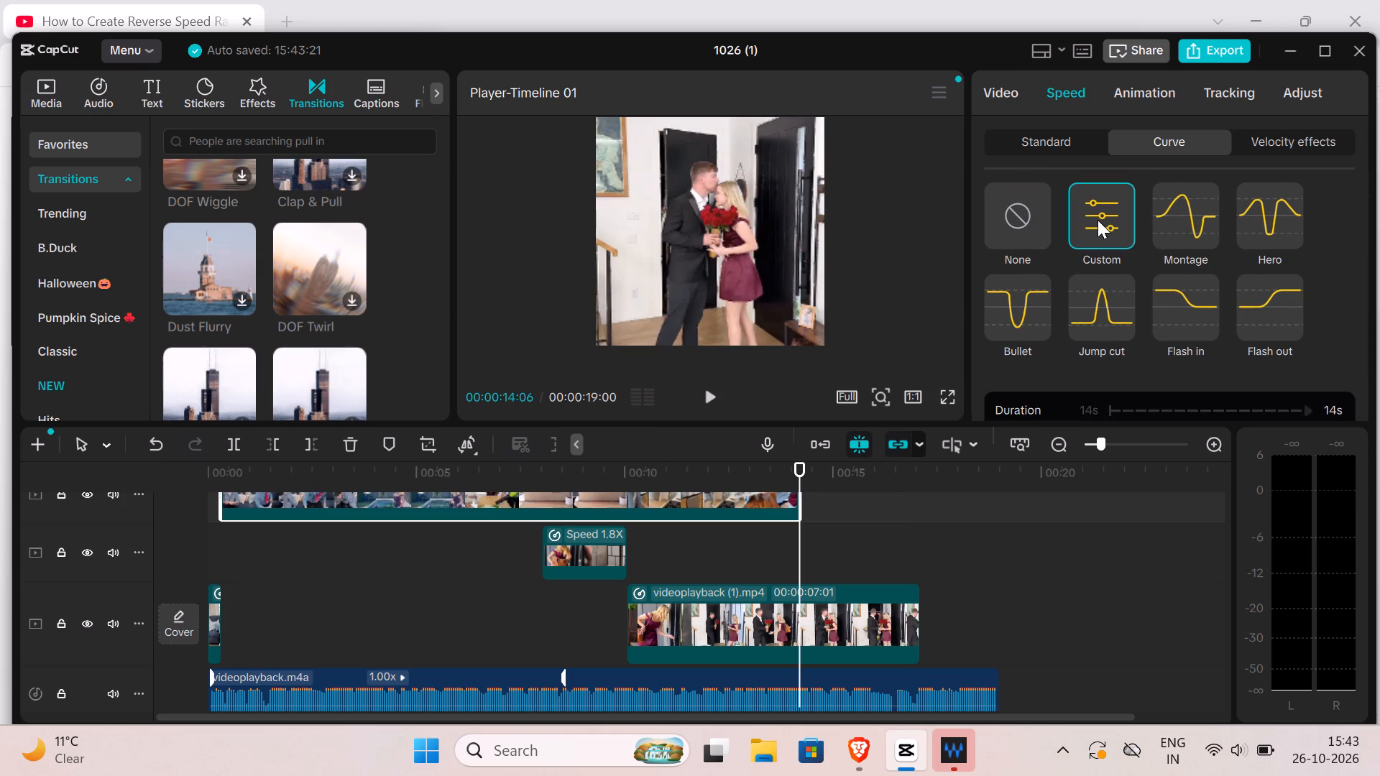
Move the upper-track clip with the Custom speed curve earlier so it starts at 00:00:00:00.
left_click(782, 497)
left_click_drag(777, 497, 689, 502)
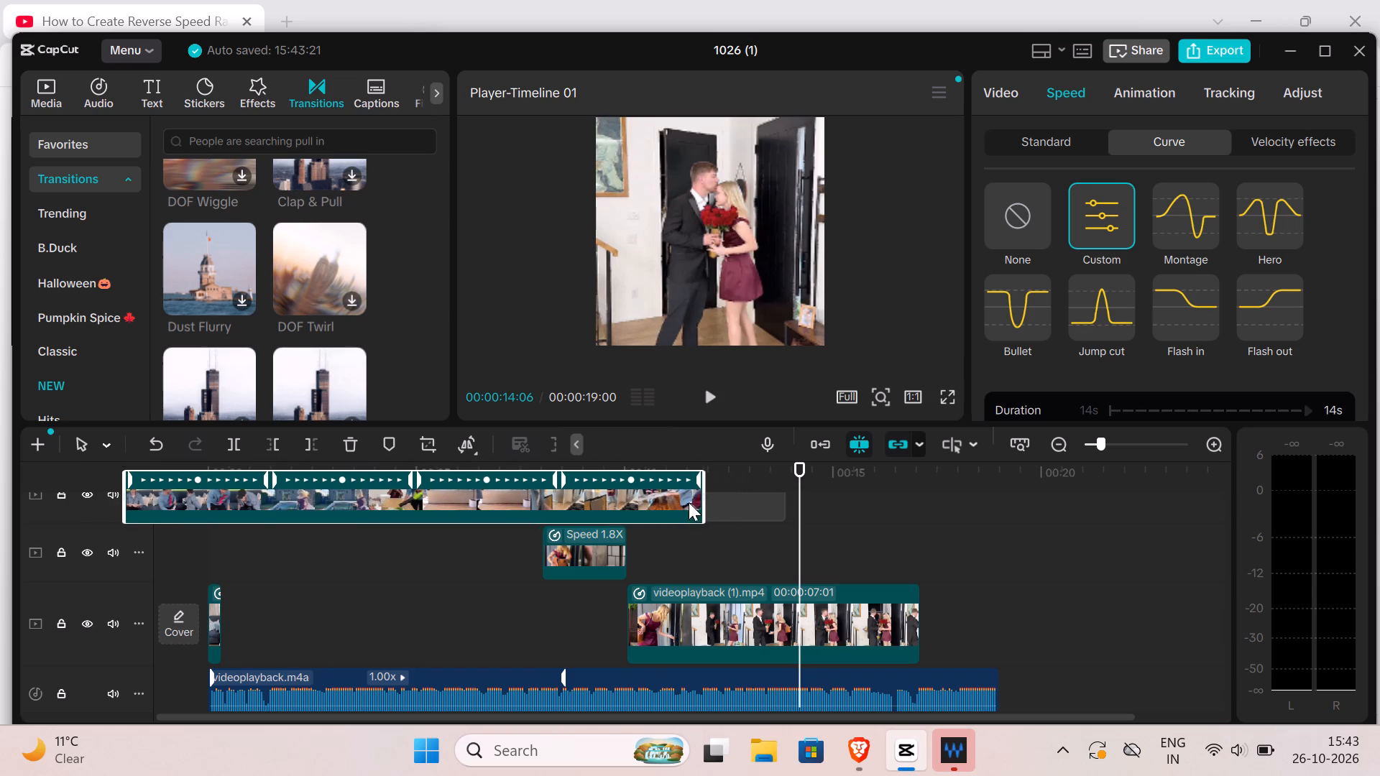
left_click_drag(689, 502, 736, 565)
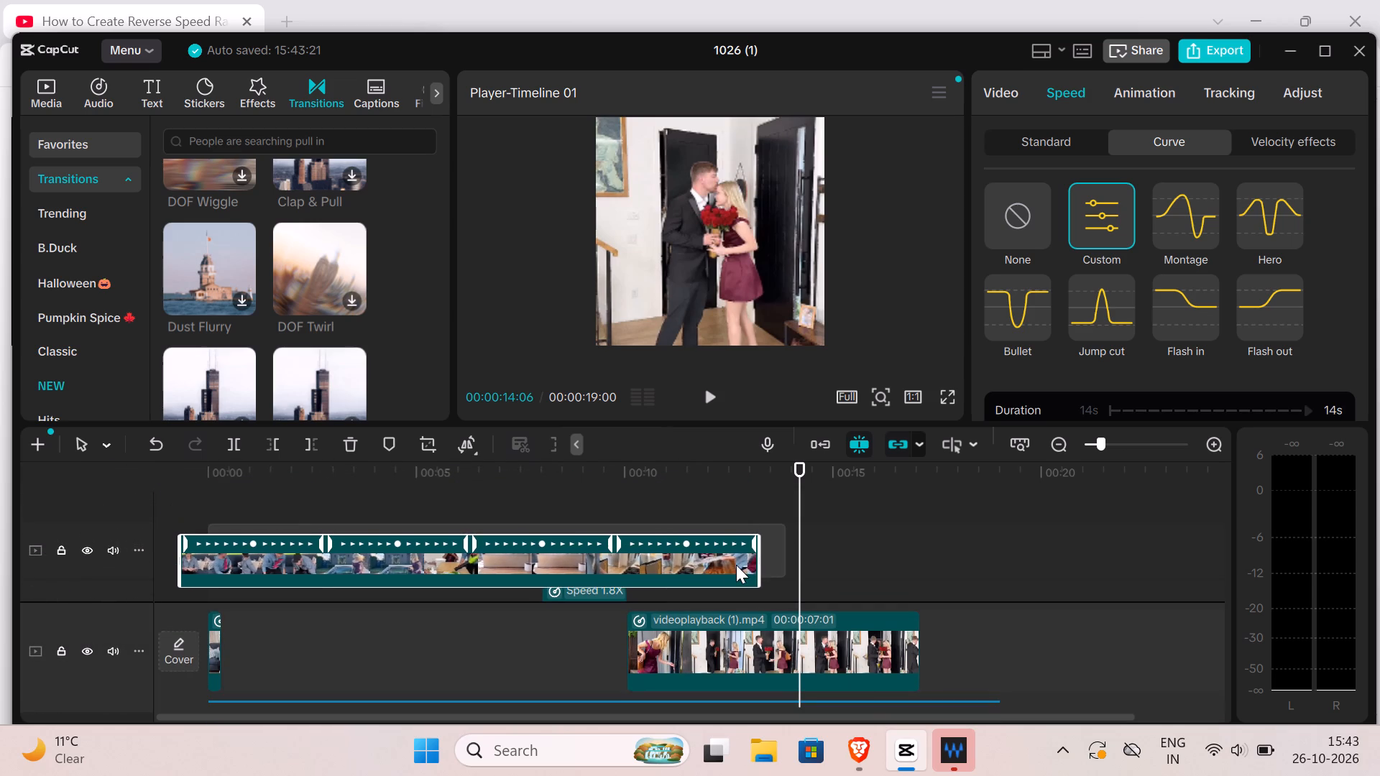
left_click_drag(736, 565, 724, 545)
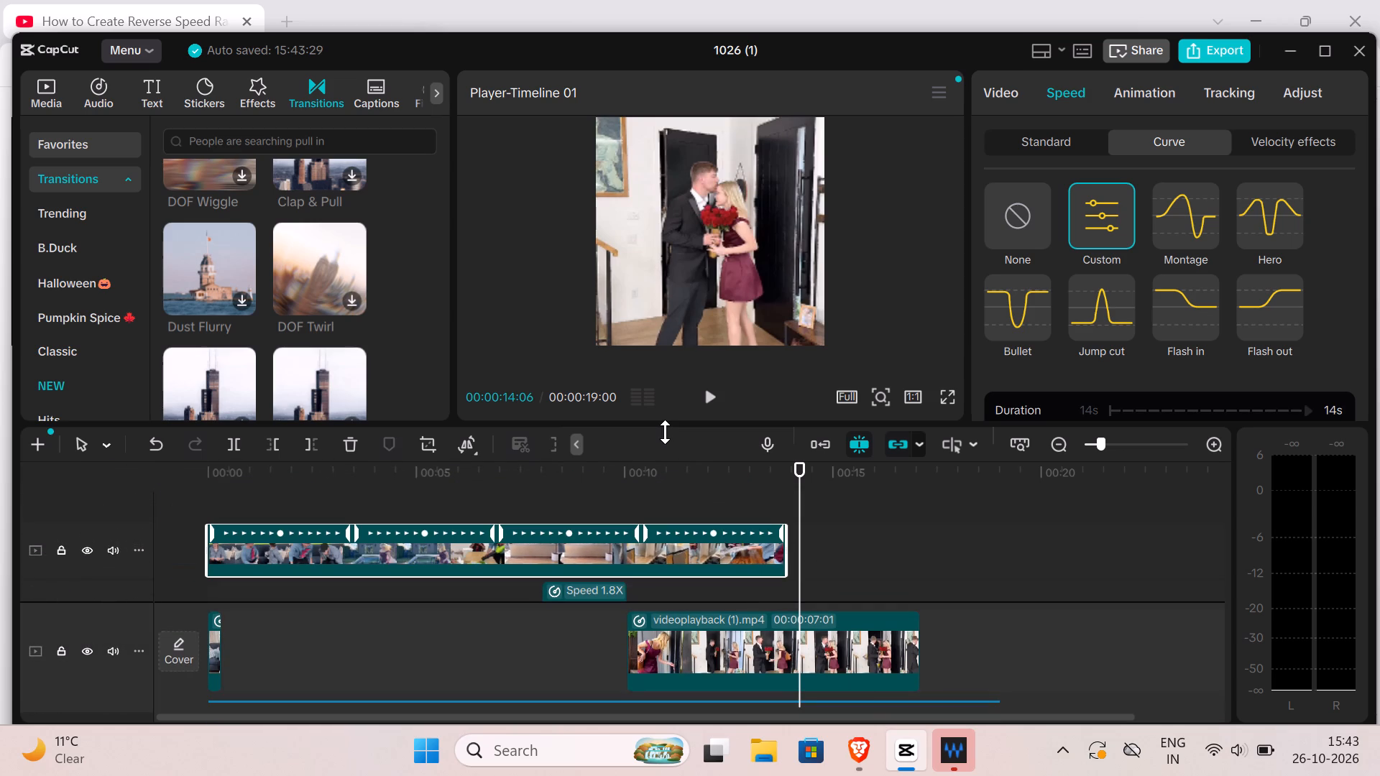
Remove the first and third inner points from the upper-track clip's speed curve, keeping only the middle one.
scroll(665, 432, "down", 11)
scroll(661, 538, "down", 3)
scroll(661, 538, "up", 1)
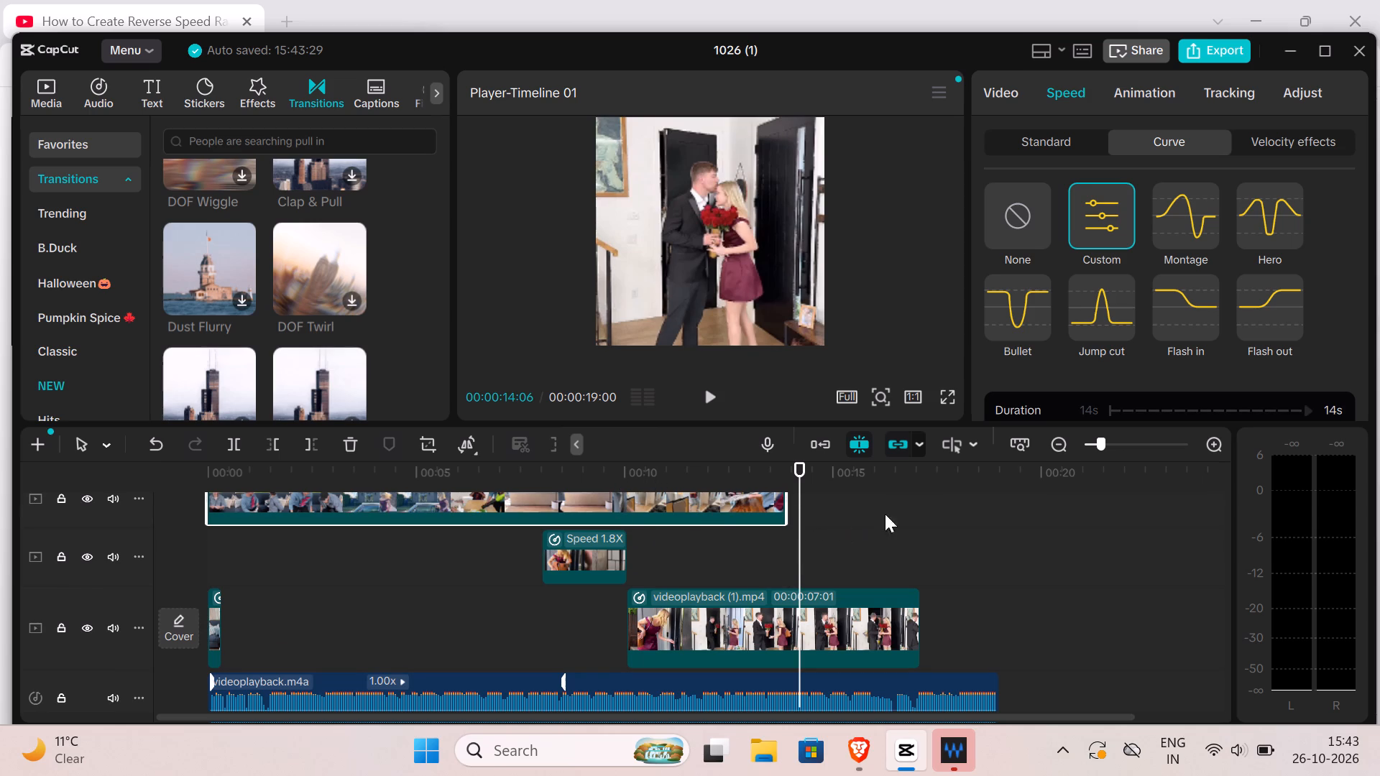
scroll(1141, 352, "down", 2)
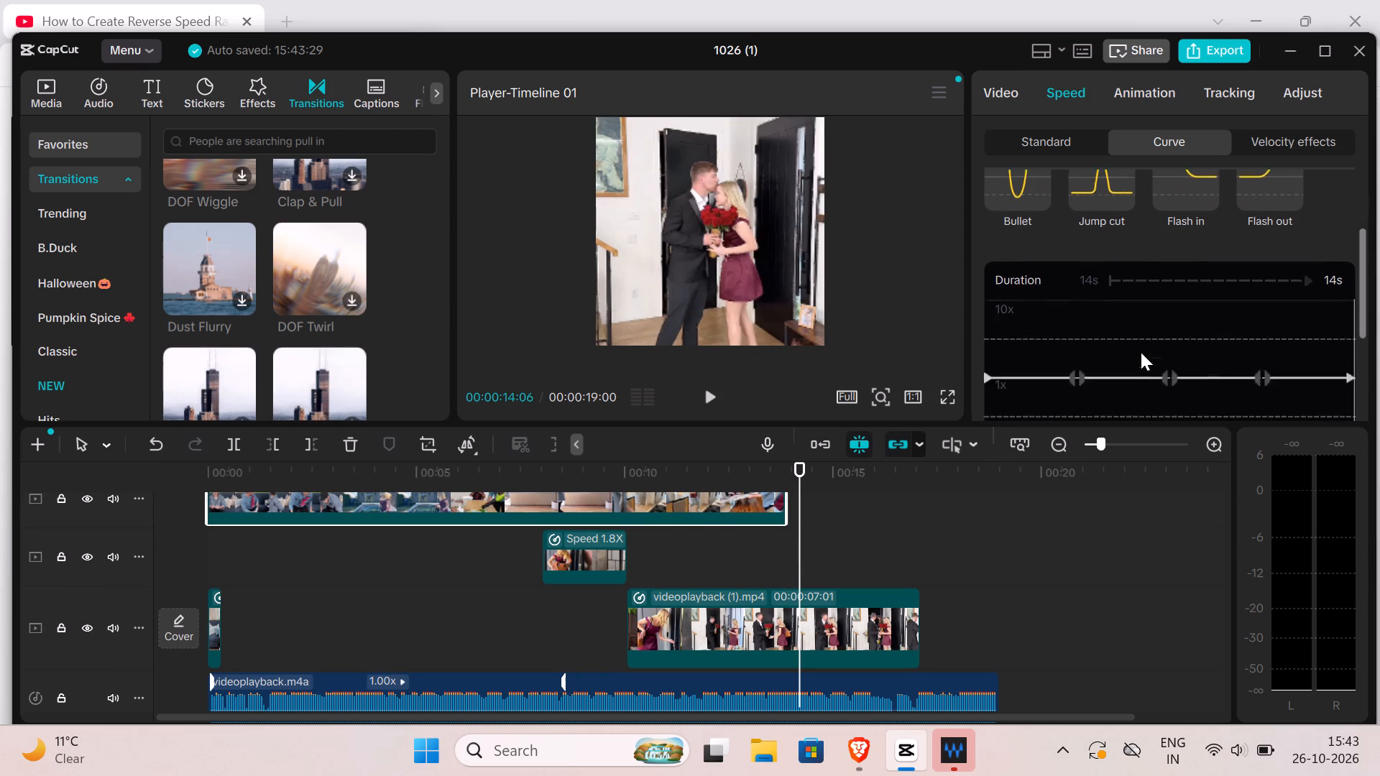
scroll(1141, 352, "down", 1)
scroll(1141, 352, "up", 2)
scroll(1116, 359, "down", 2)
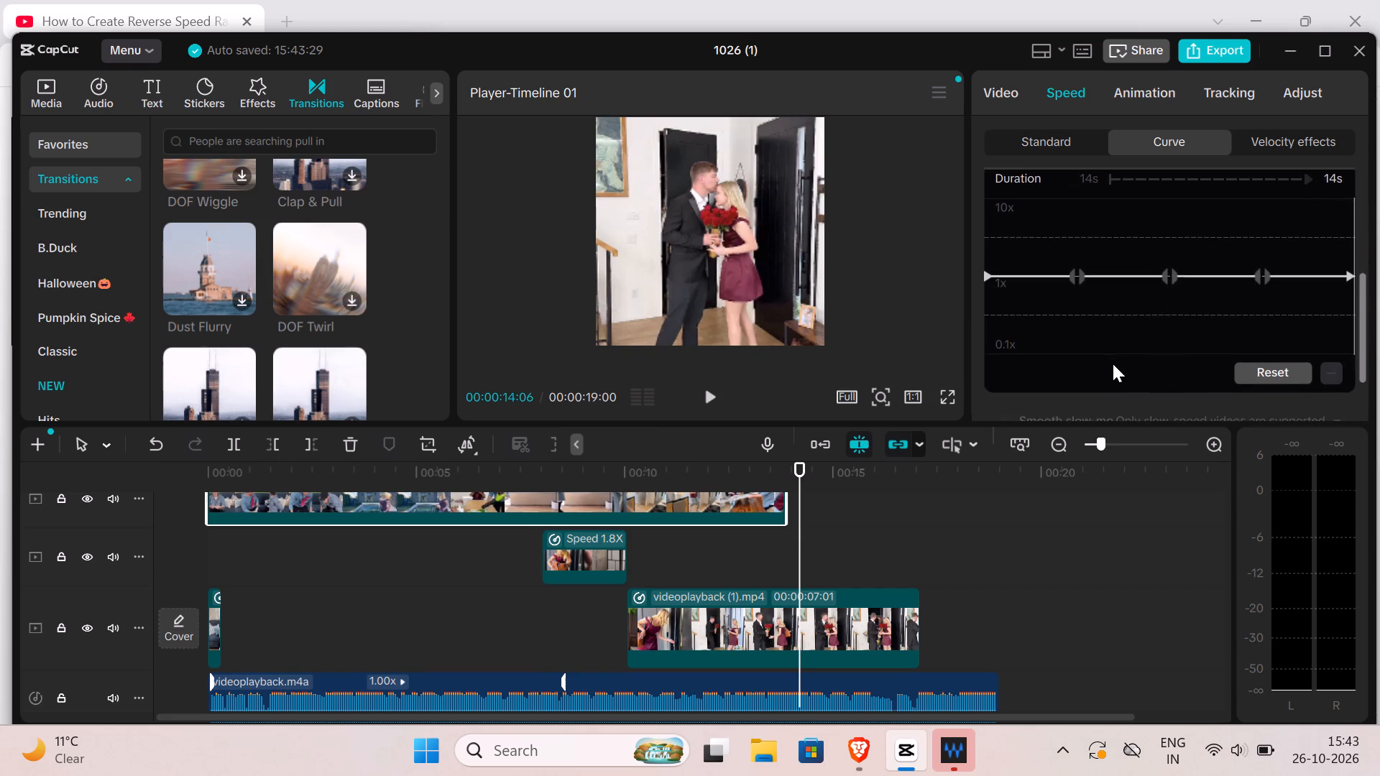
left_click(1080, 277)
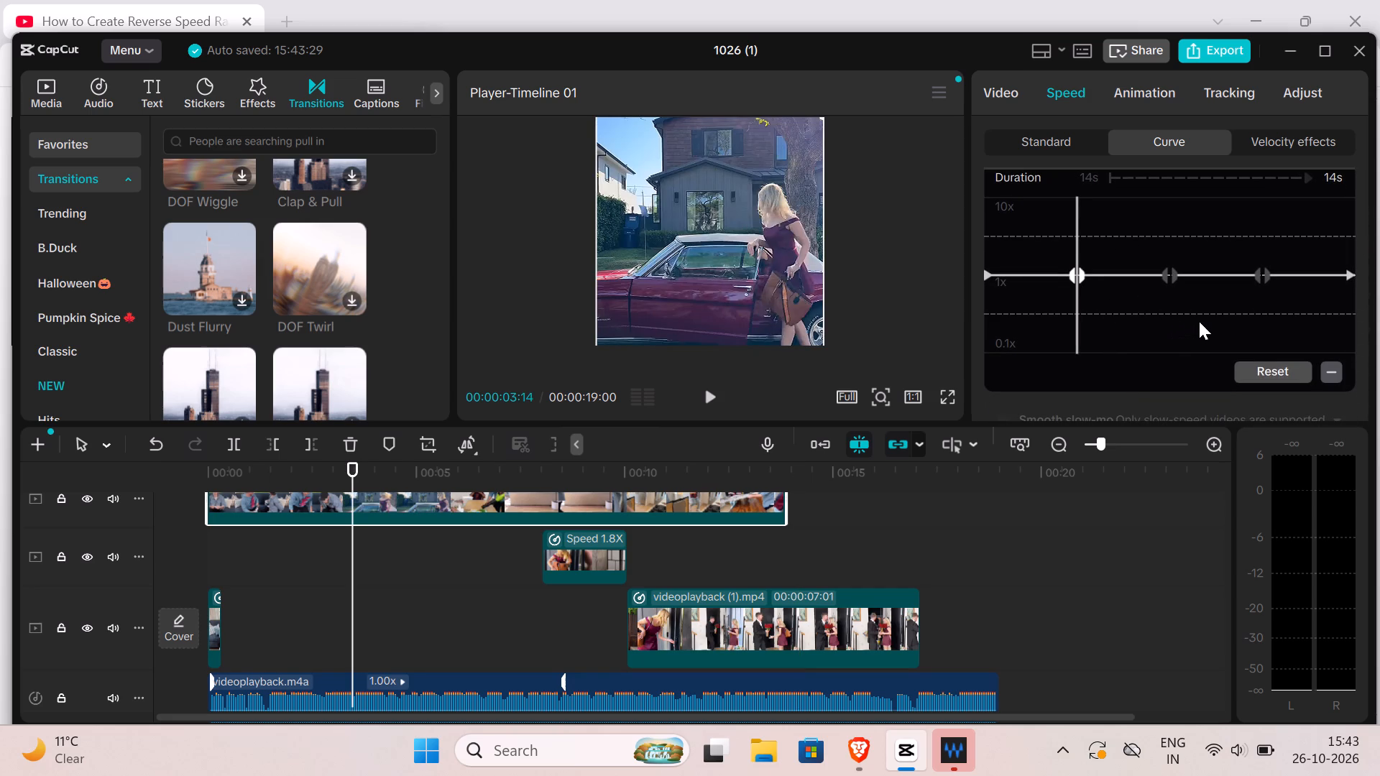
left_click(1328, 371)
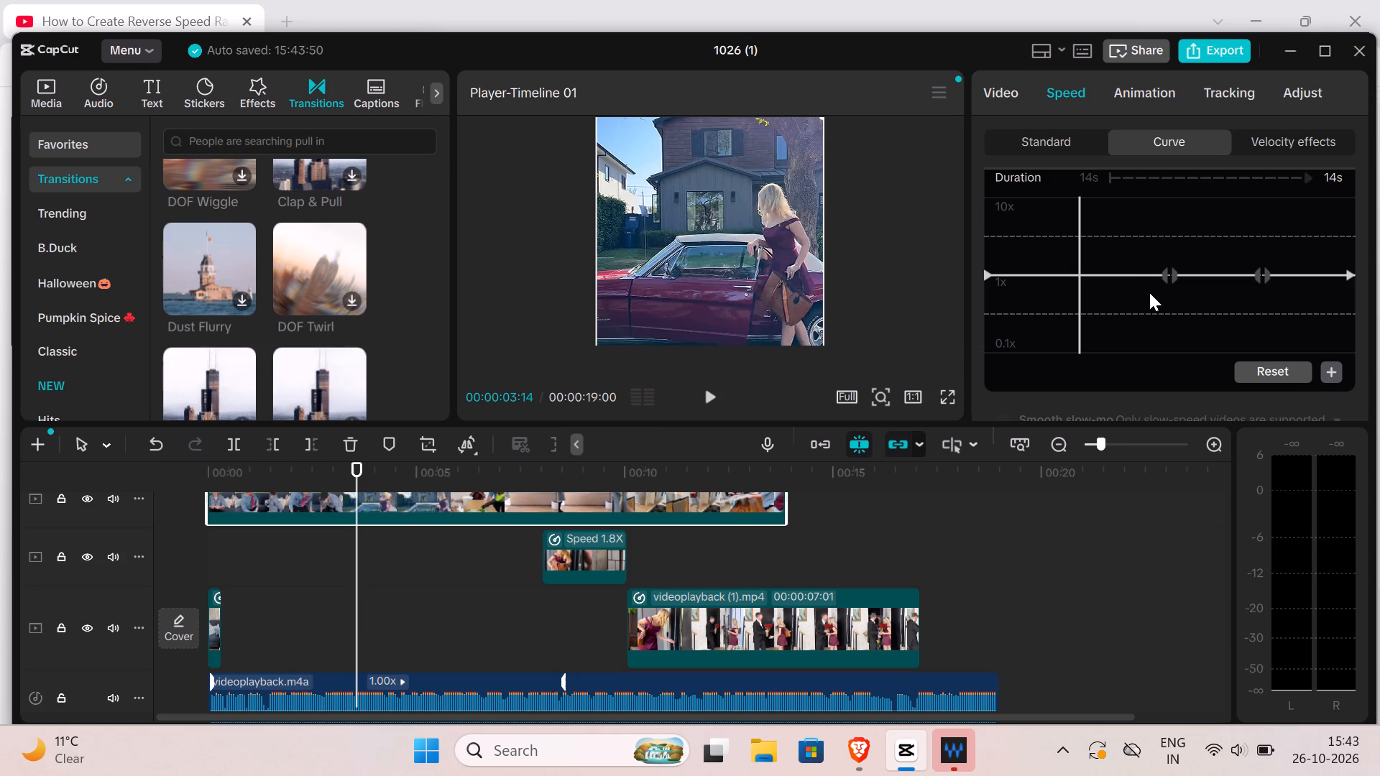
left_click(1259, 272)
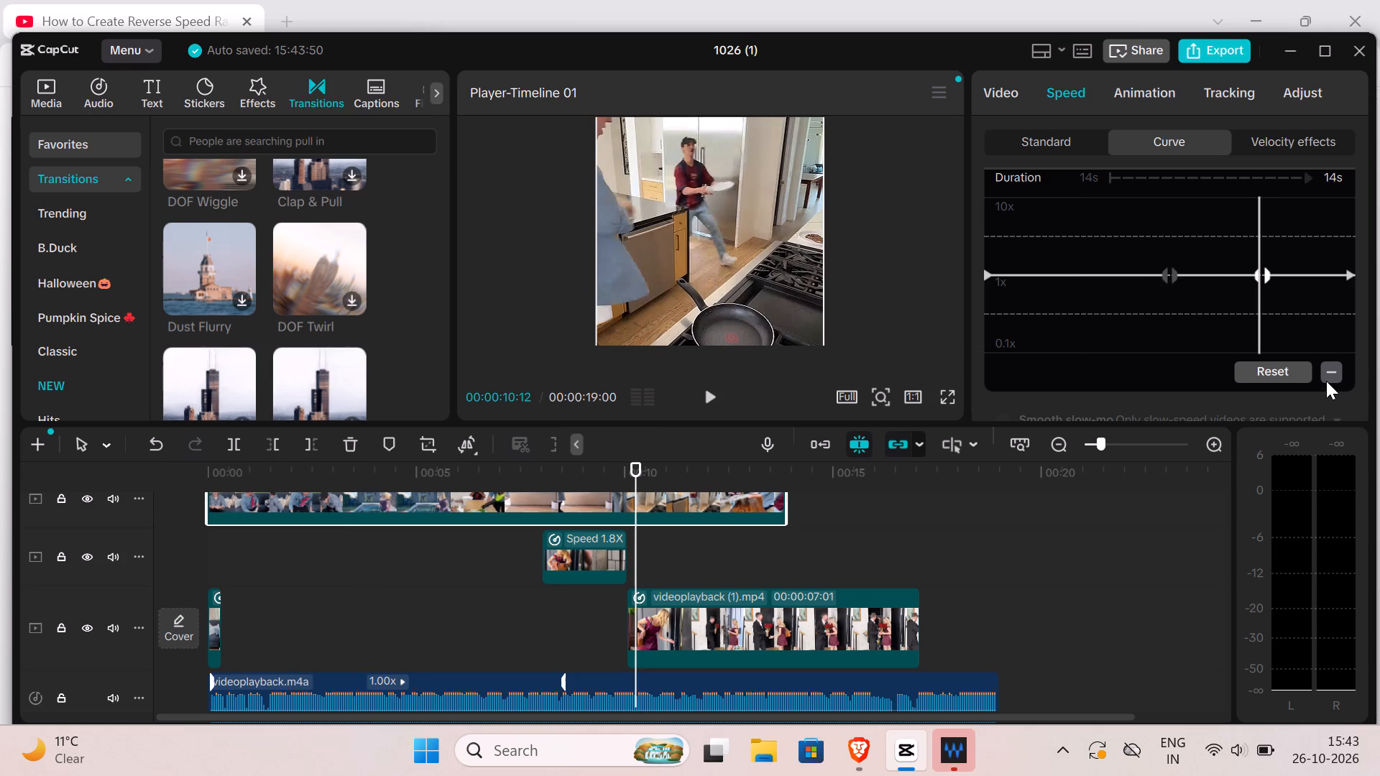
left_click(1326, 380)
Raise the start point of the upper-track clip's speed curve so its duration shortens to about 9 s.
left_click(990, 274)
left_click_drag(990, 274, 988, 208)
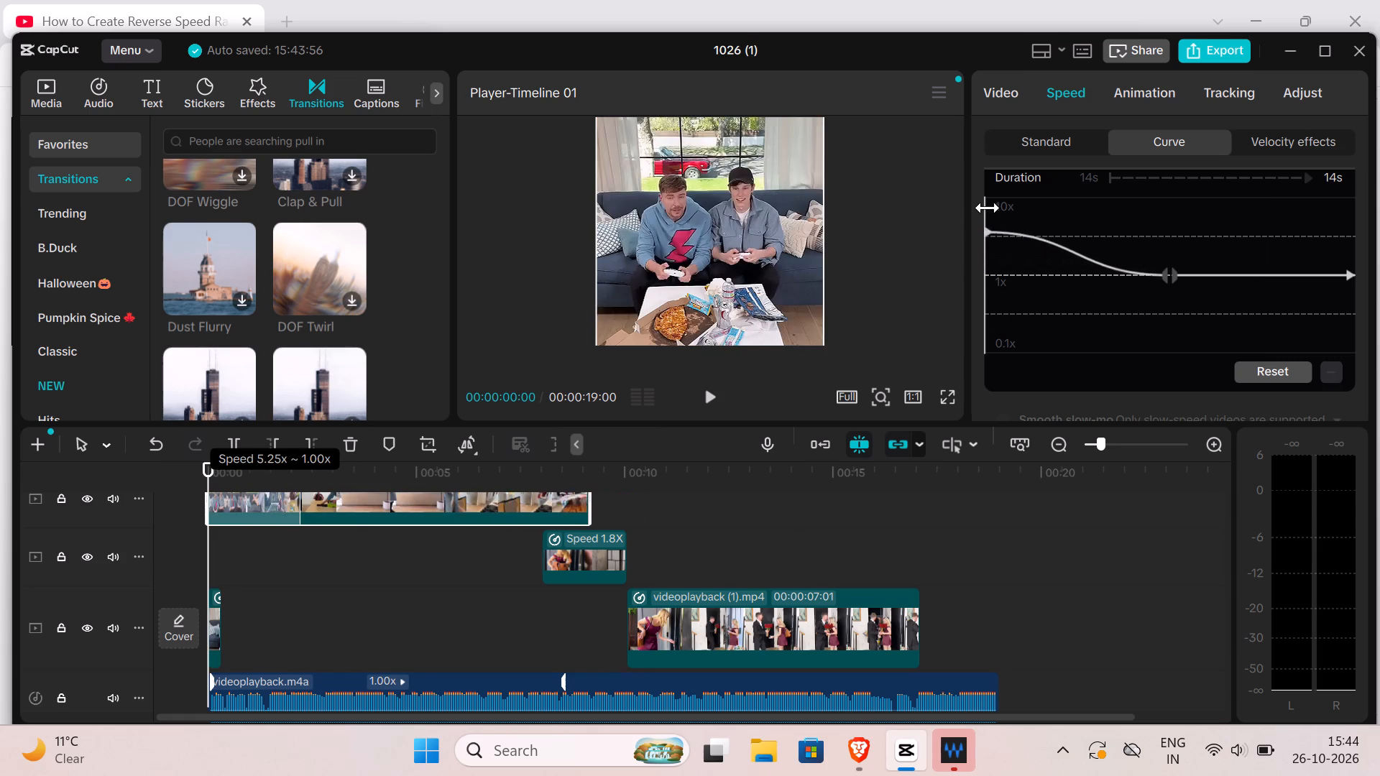
left_click_drag(988, 208, 998, 224)
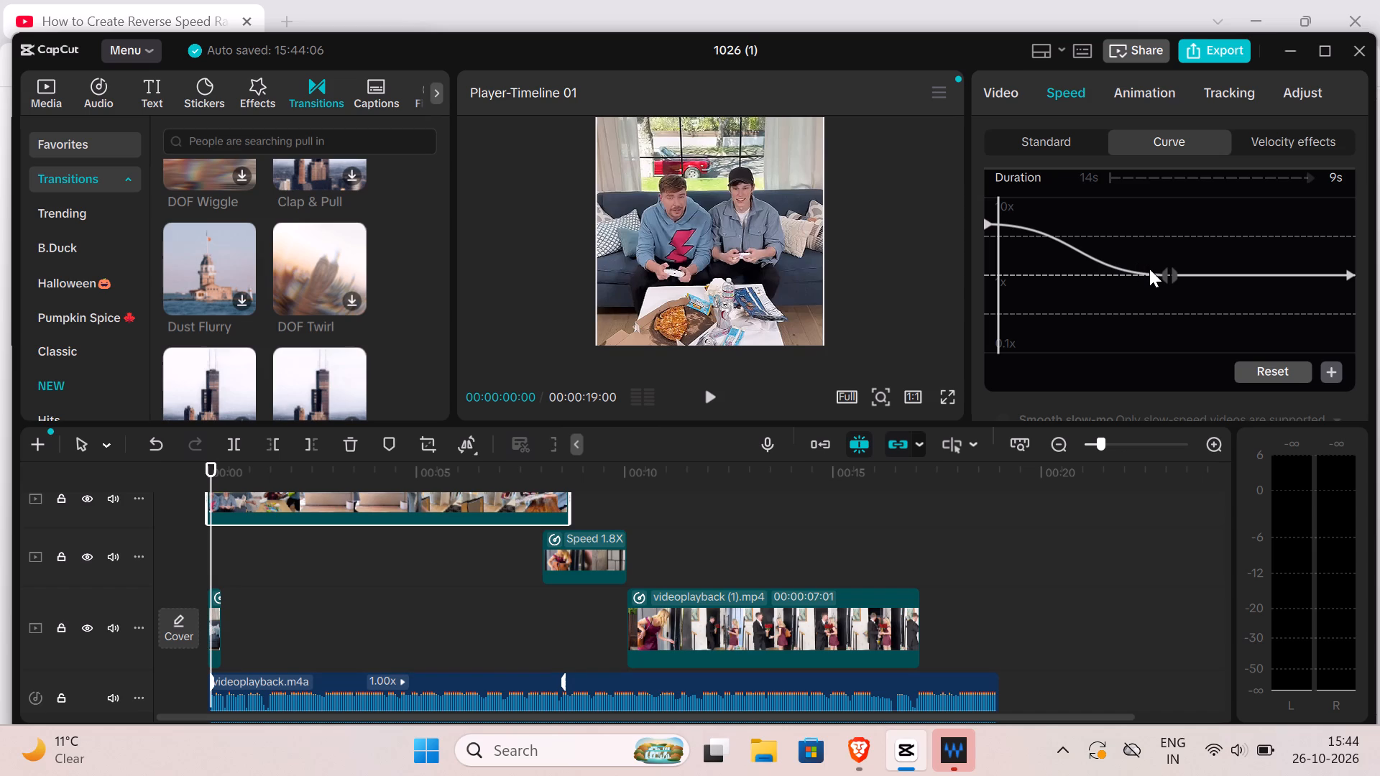
Examine the frames along the descending part of the upper-track clip's speed curve to find where the scene changes.
left_click(1164, 269)
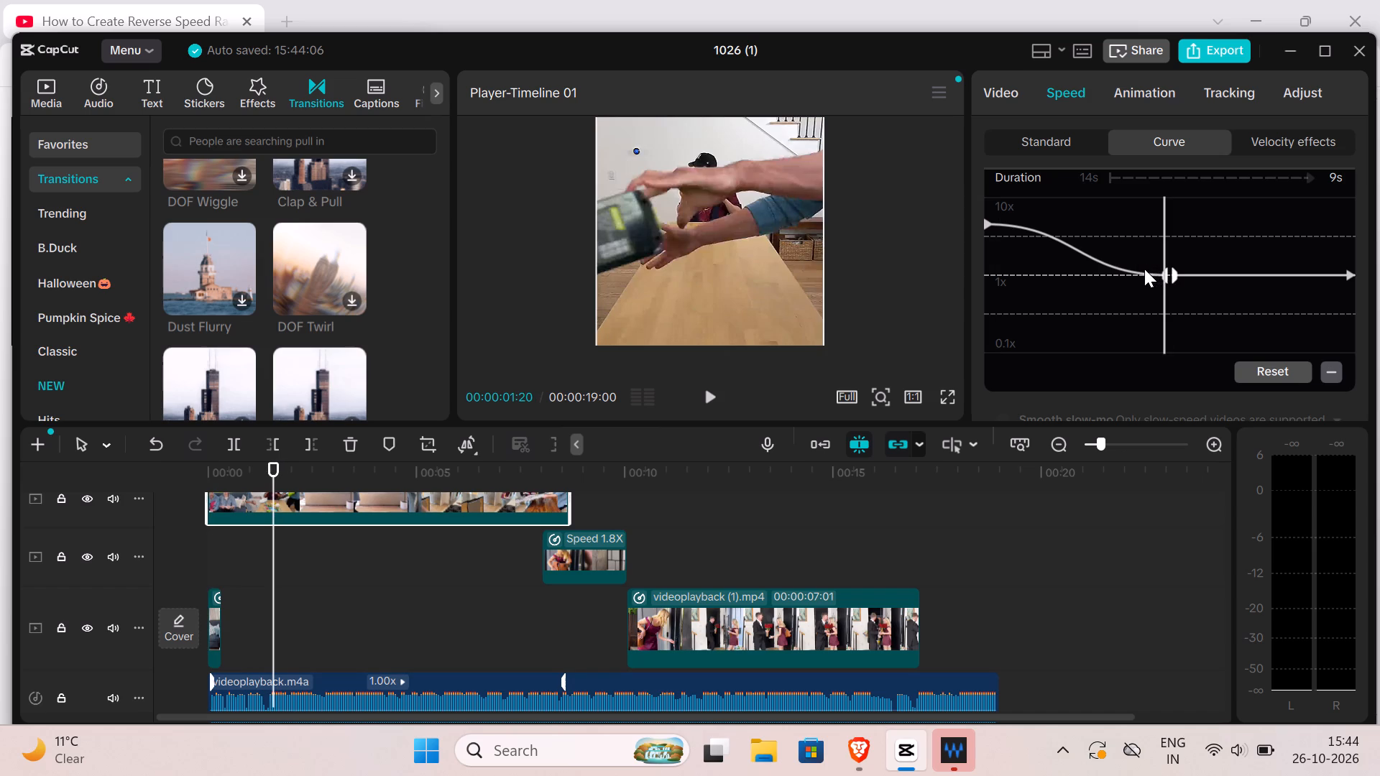
left_click(1144, 269)
left_click(1133, 269)
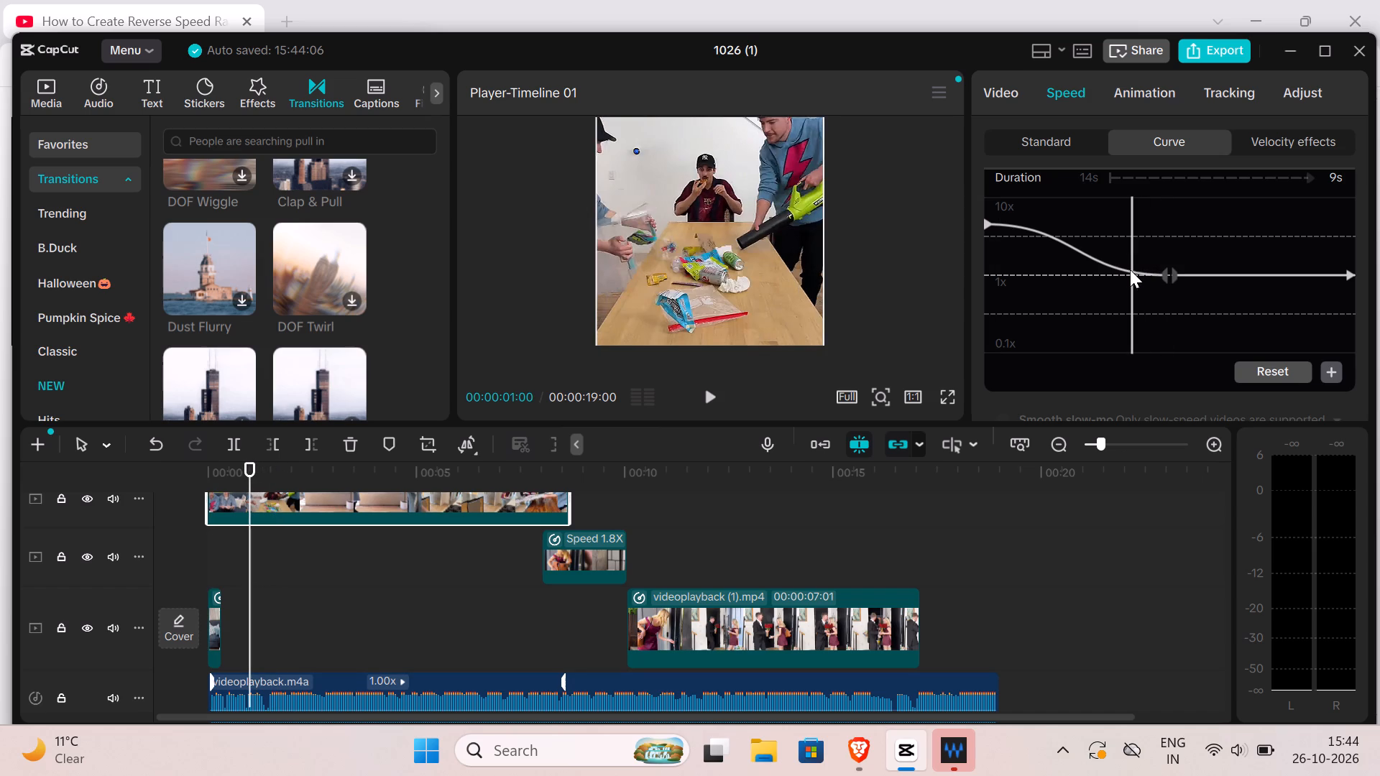
left_click_drag(1117, 268, 1110, 262)
left_click(1097, 254)
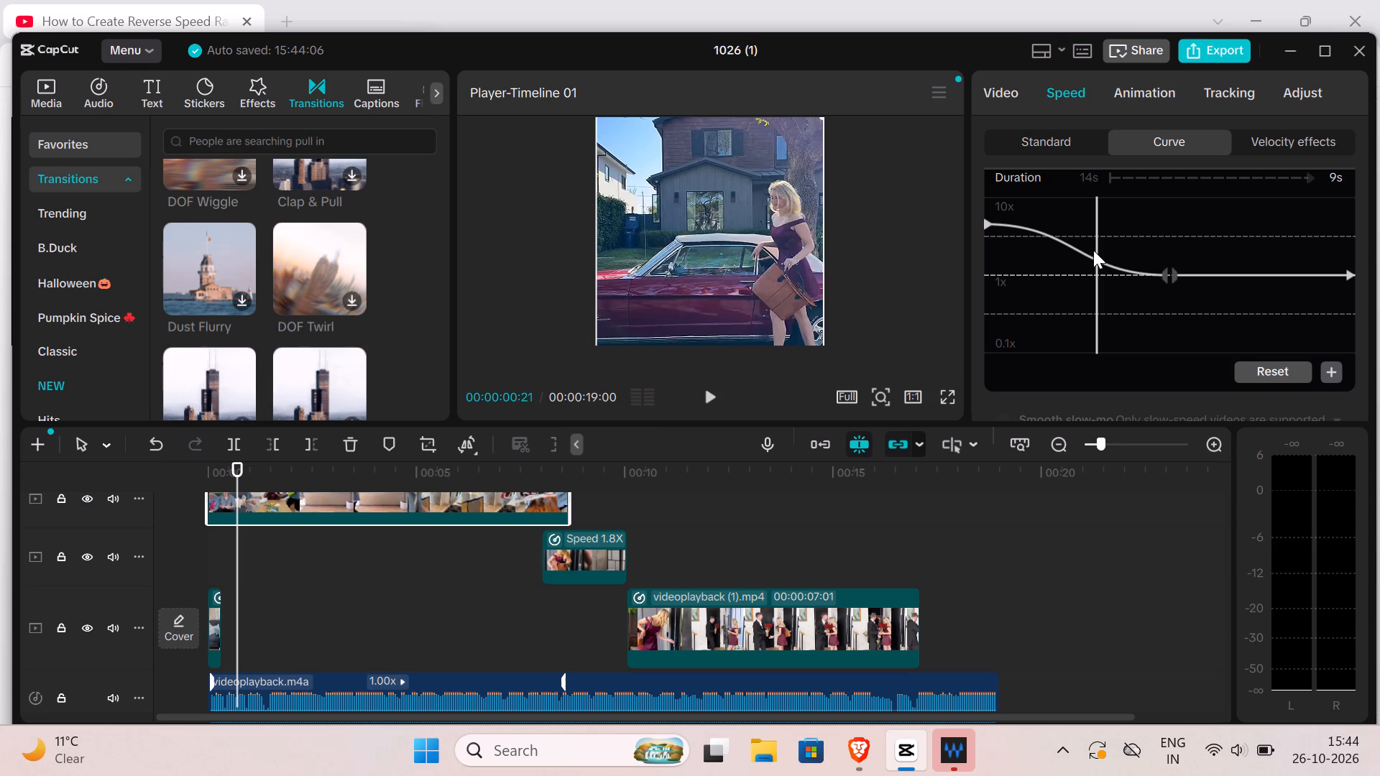
left_click(1082, 250)
left_click(1082, 250)
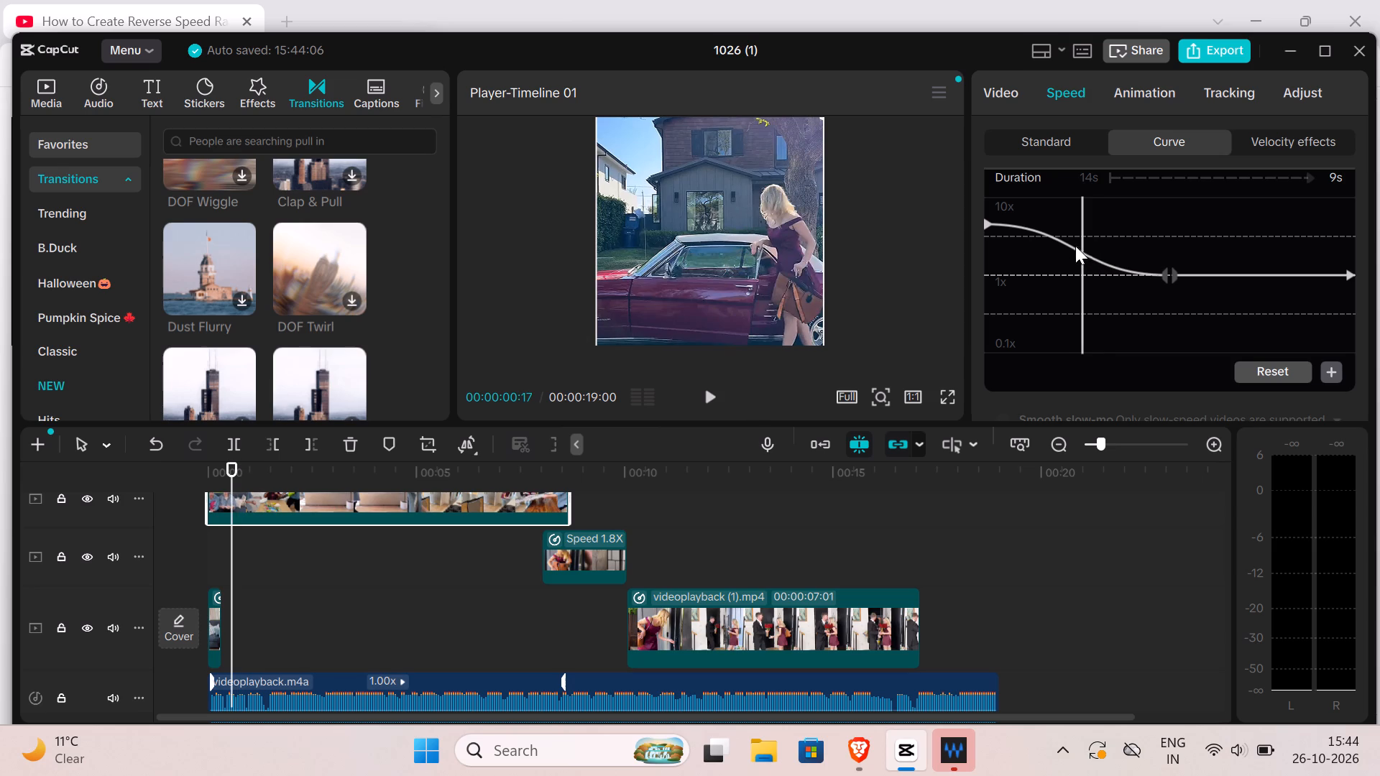
left_click(1067, 244)
left_click(1067, 244)
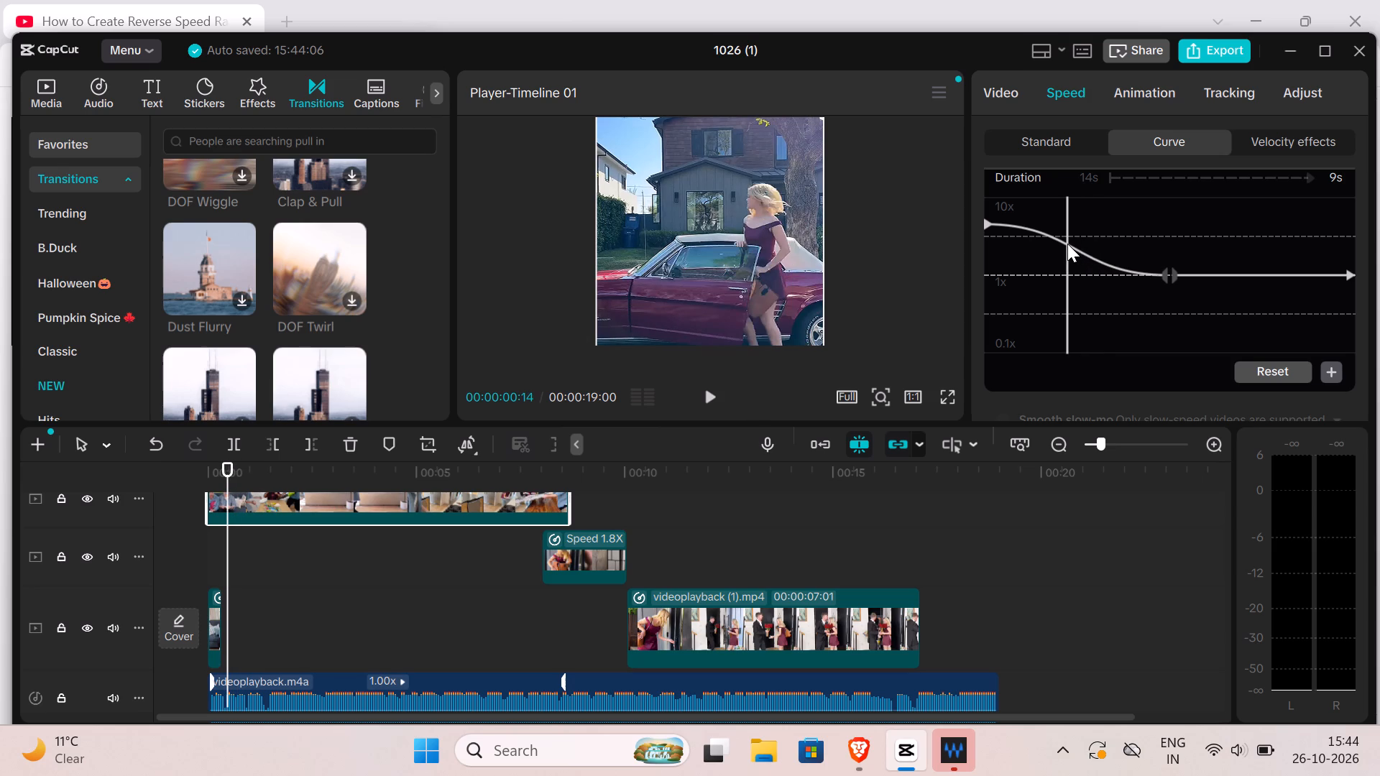
left_click(1061, 241)
left_click(1061, 241)
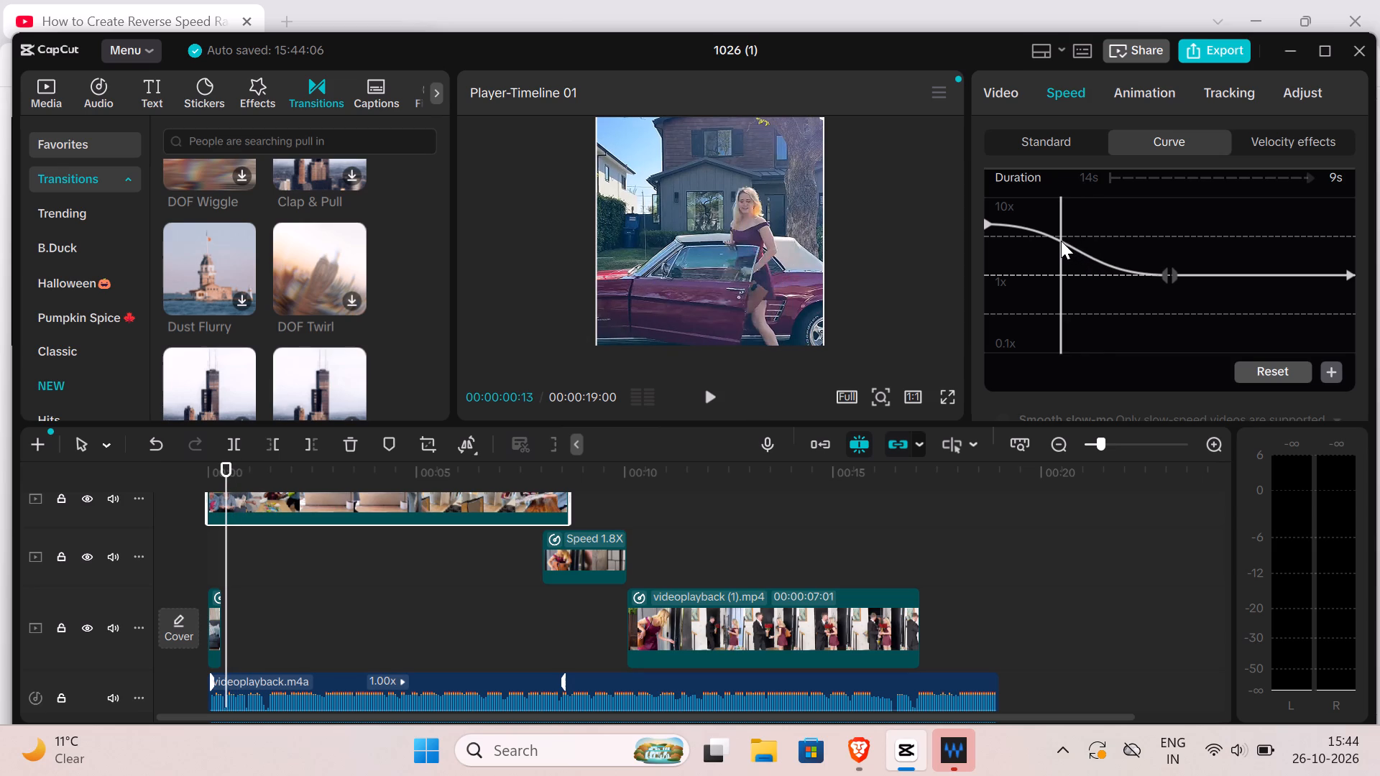
left_click_drag(1061, 241, 1061, 263)
left_click_drag(1061, 263, 1060, 272)
left_click_drag(1064, 234, 1063, 251)
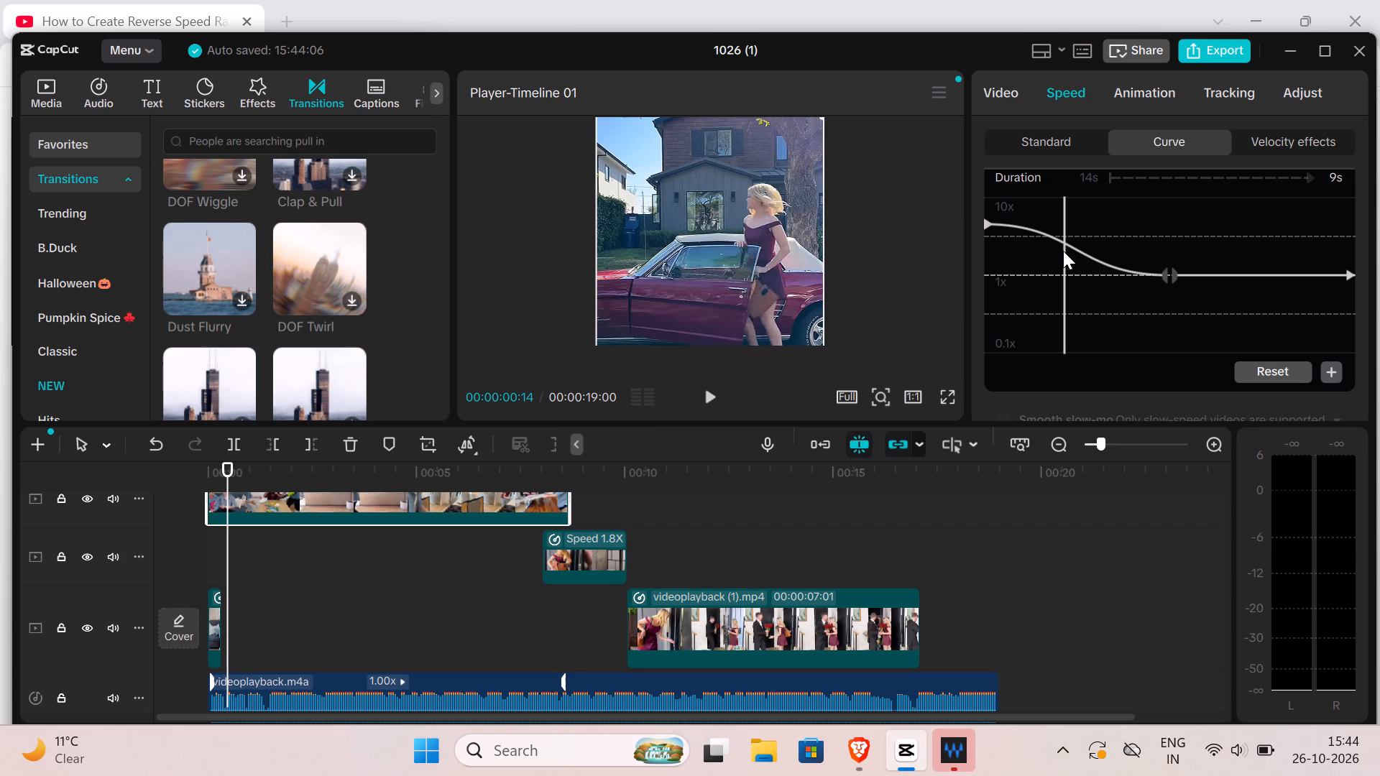
left_click_drag(1063, 251, 1063, 254)
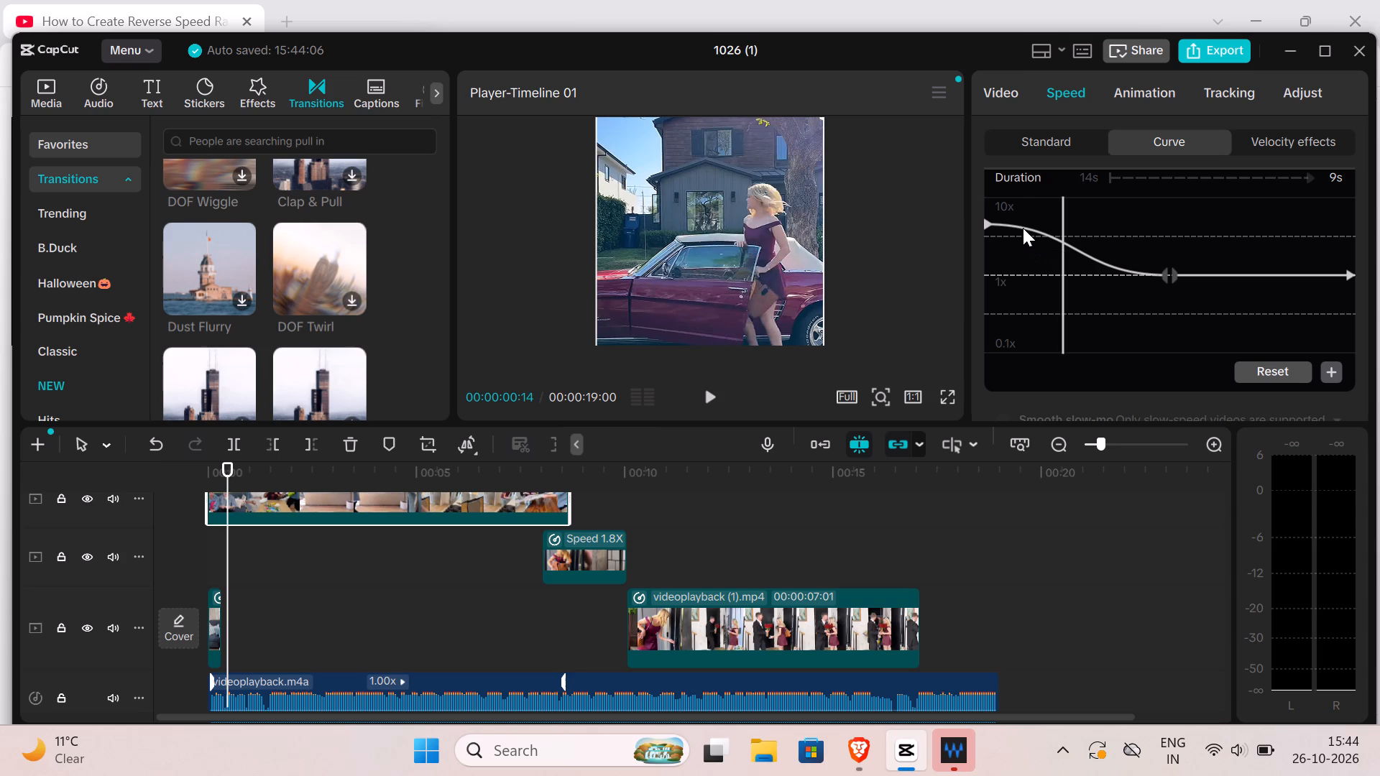
Add a point to the upper-track clip's speed curve at 00:00:00:13 and lower it below 1x, lengthening the clip to about 12 s.
left_click(1023, 228)
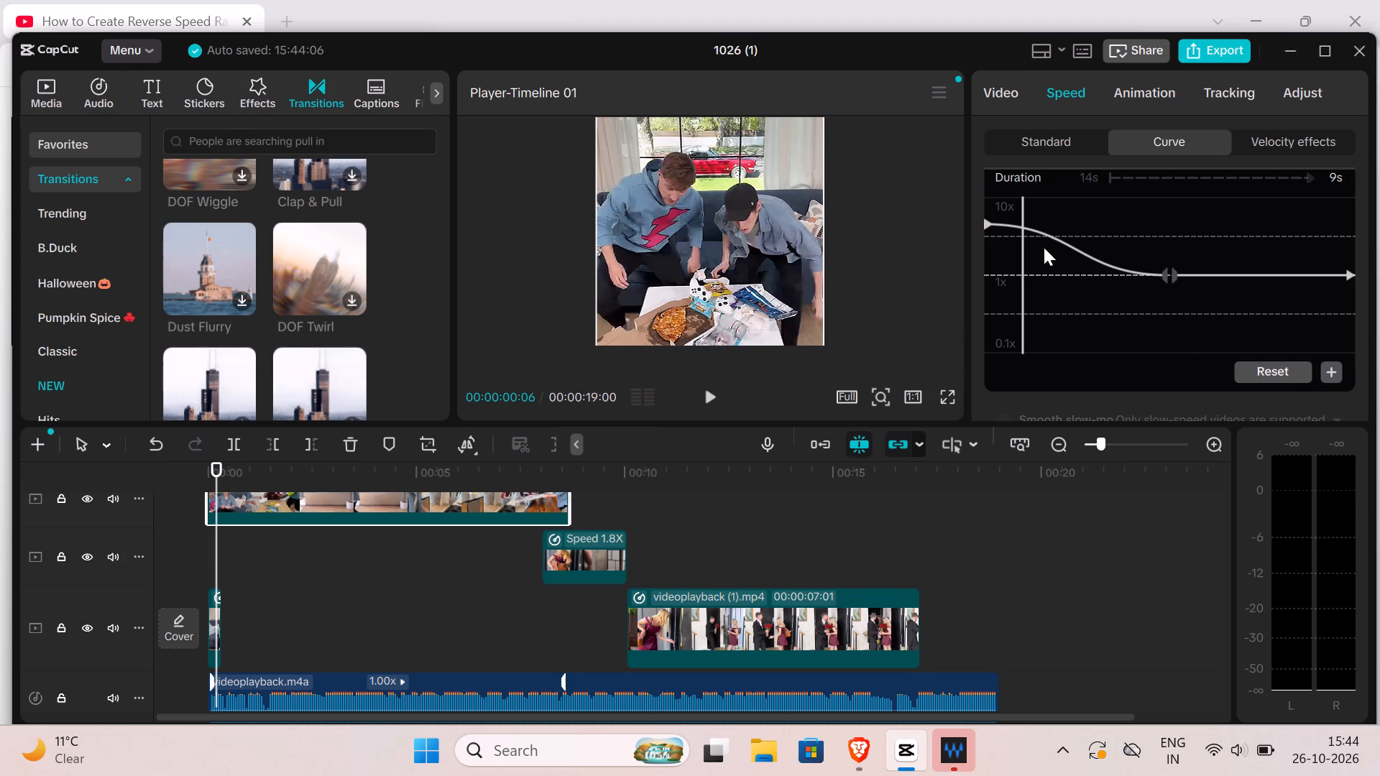
left_click_drag(1021, 215, 1032, 216)
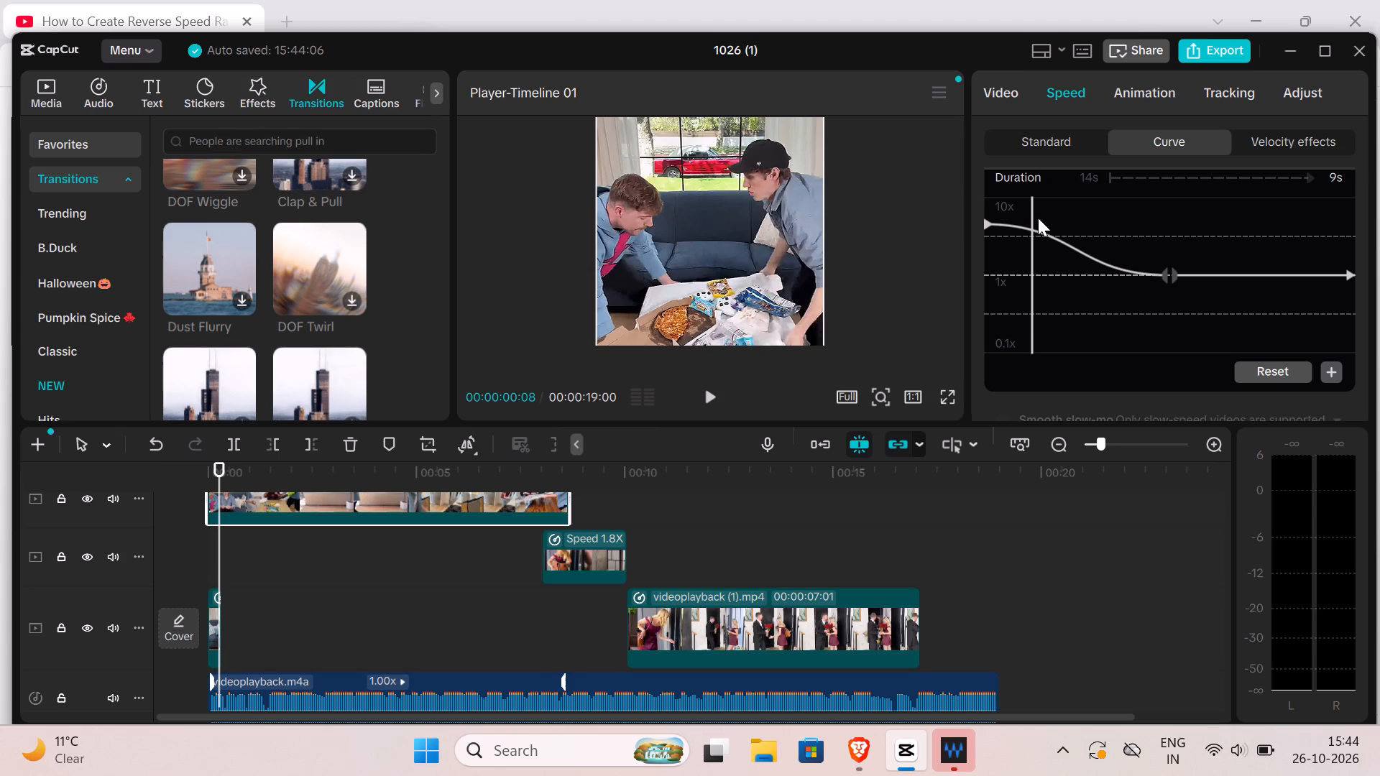
left_click_drag(1030, 211, 1044, 211)
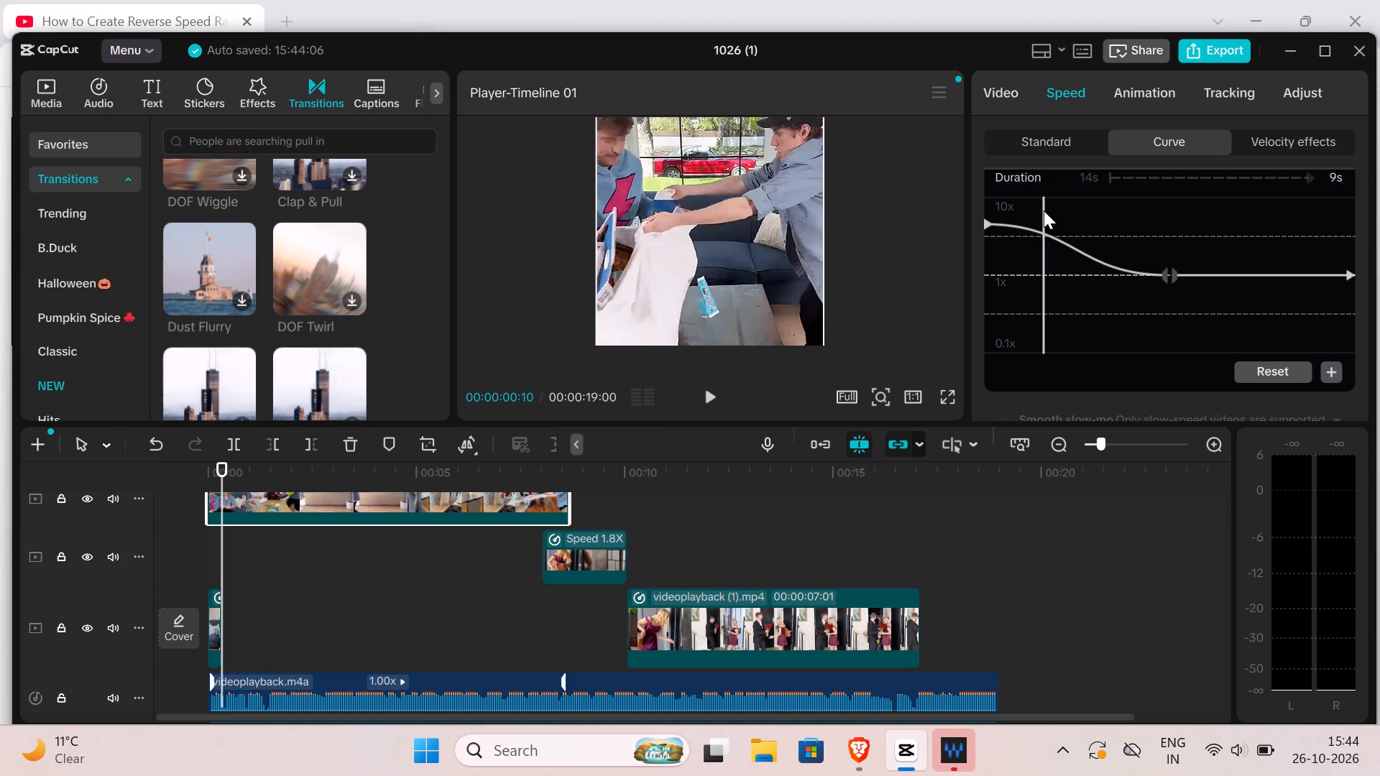
left_click_drag(1044, 211, 1049, 211)
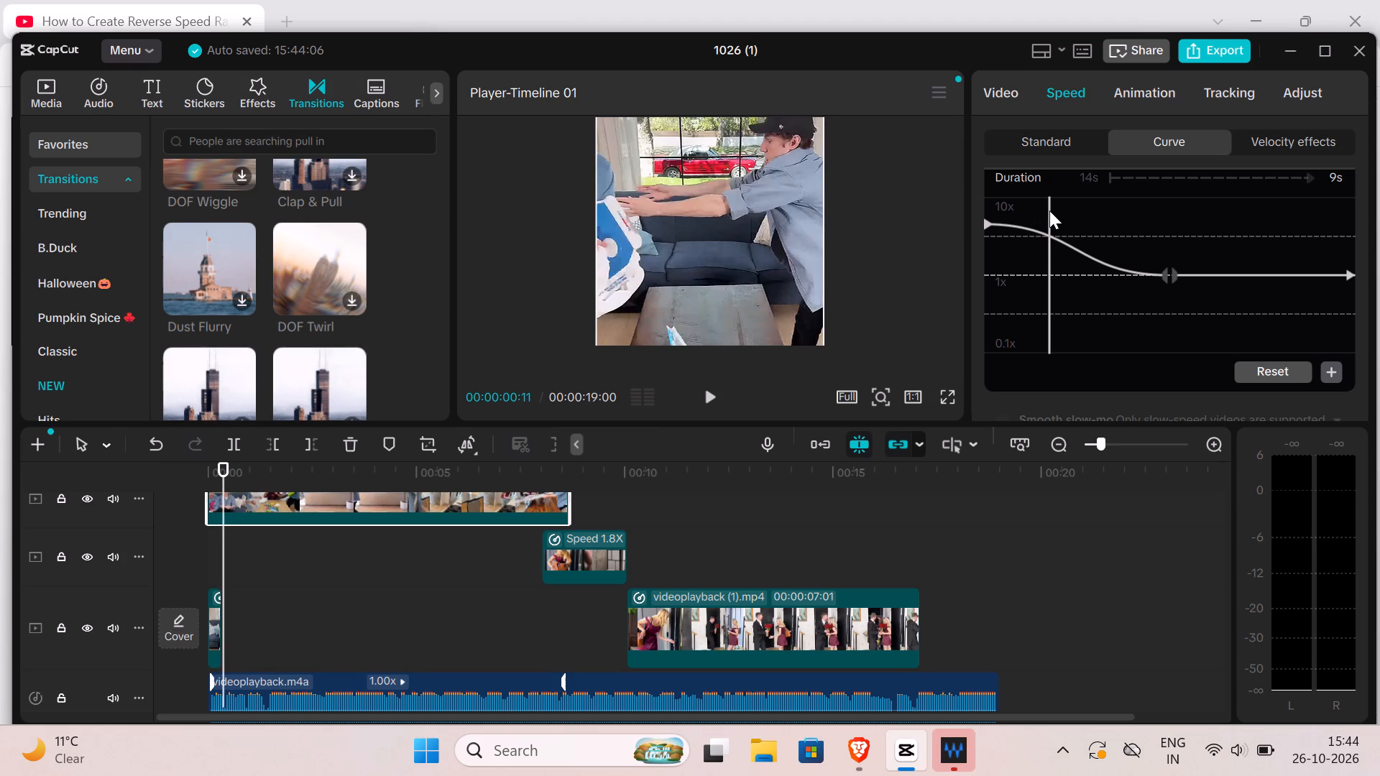
left_click_drag(1049, 211, 1056, 211)
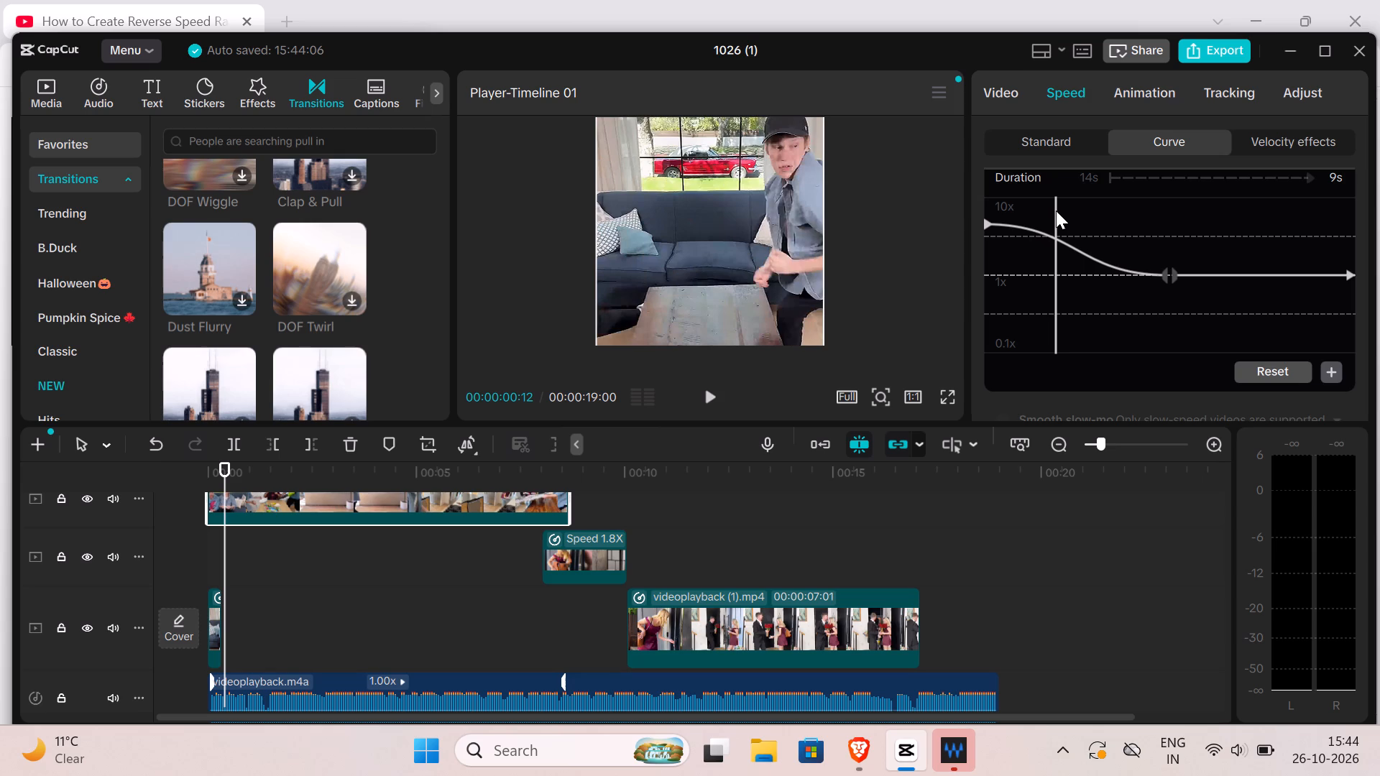
left_click_drag(1056, 211, 1062, 210)
left_click(1062, 210)
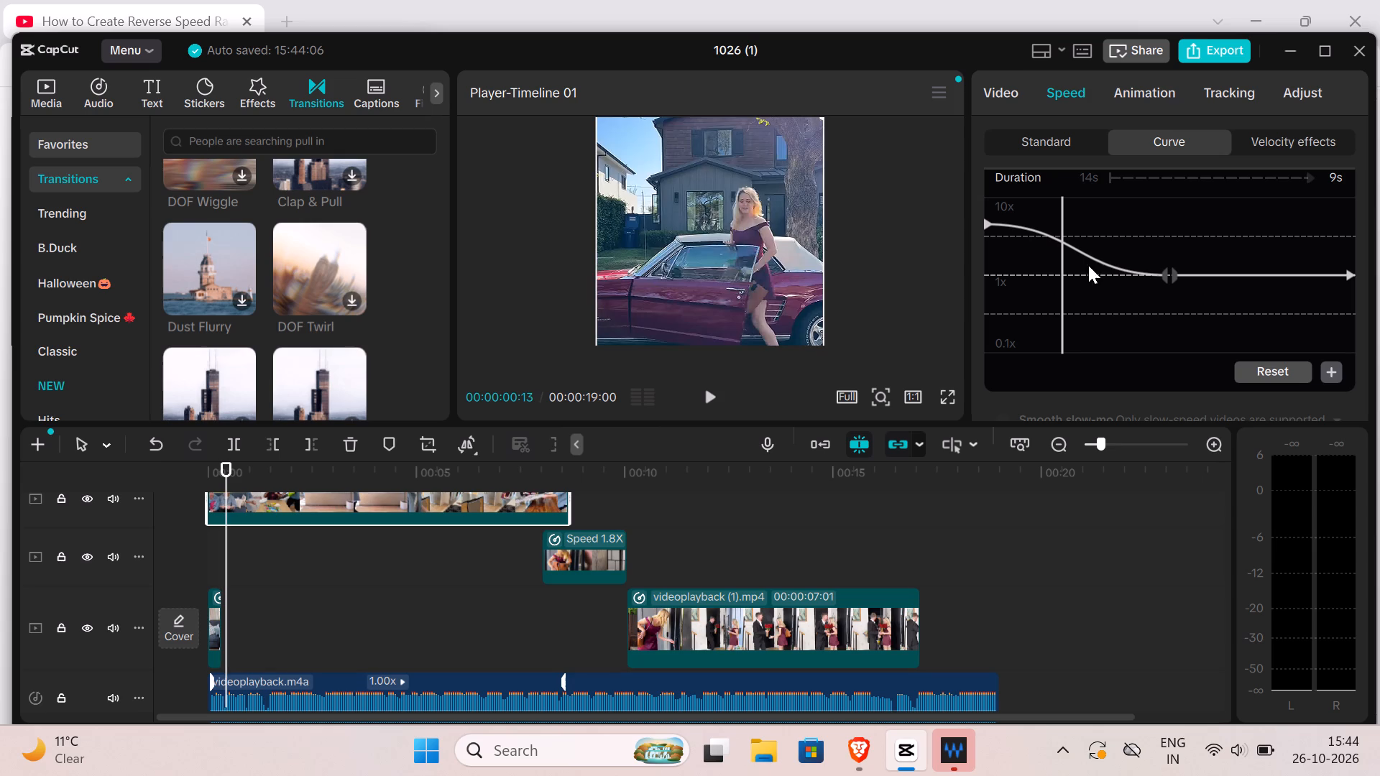
left_click(1333, 370)
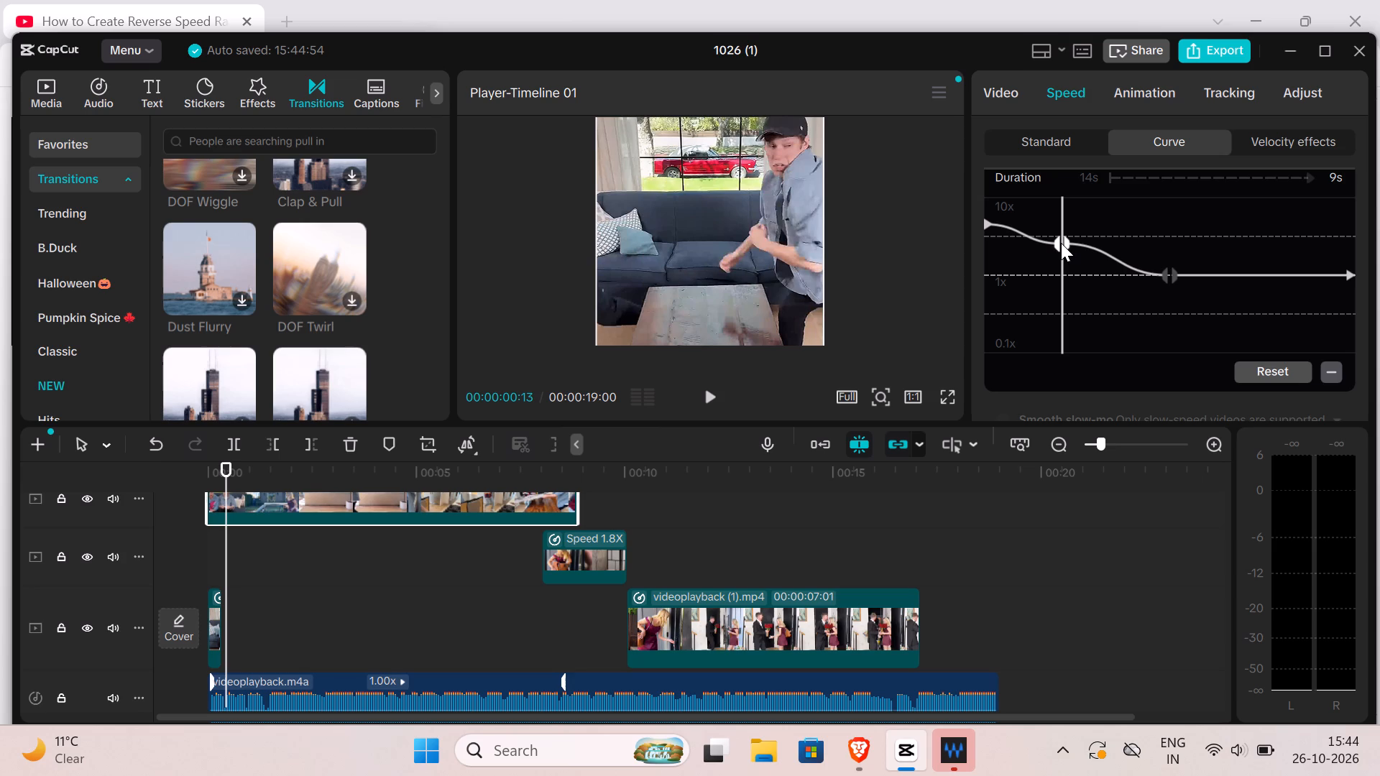
left_click_drag(1061, 243, 1061, 269)
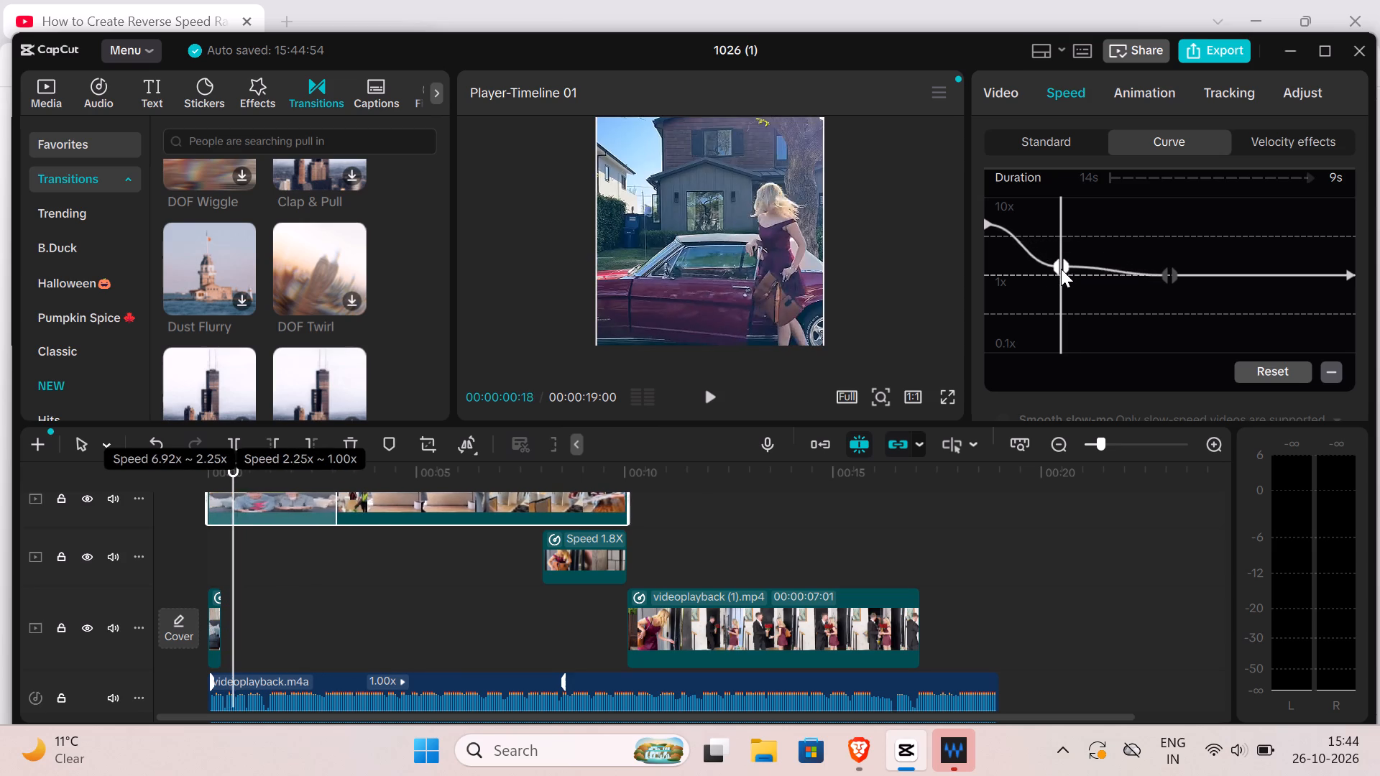
left_click_drag(1061, 269, 1066, 295)
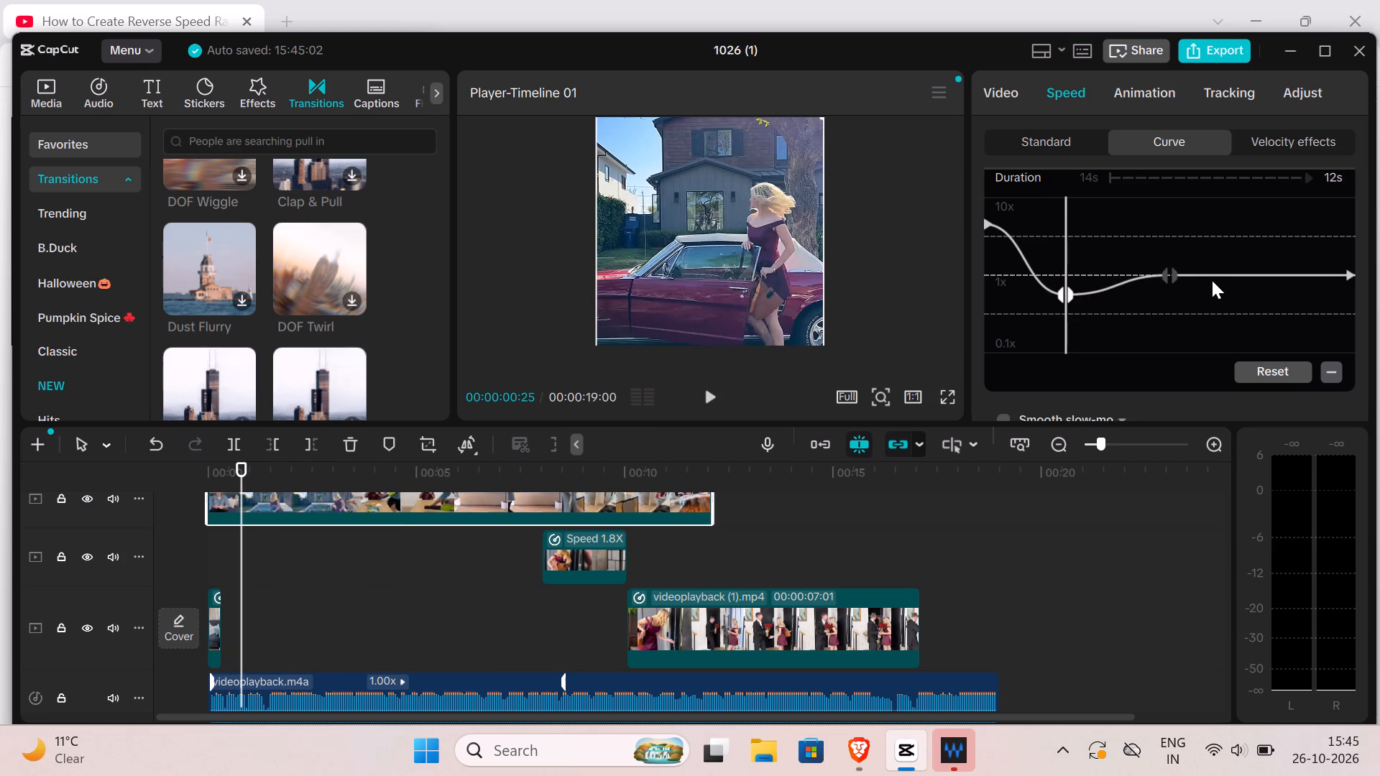
Lower the end point of the upper-track clip's speed curve below 1x so the clip lasts about 14 s.
left_click(1351, 269)
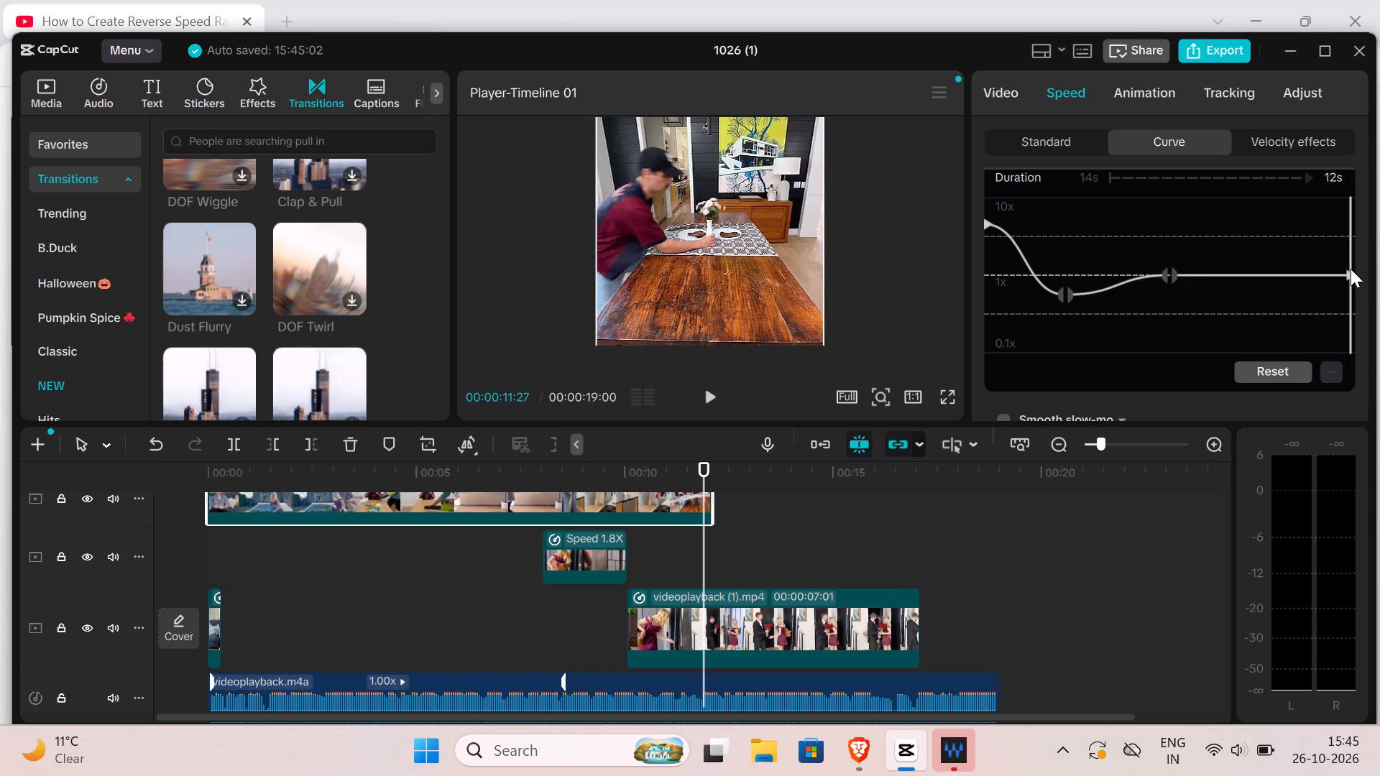
left_click_drag(1347, 270, 1346, 289)
left_click_drag(1346, 289, 1346, 307)
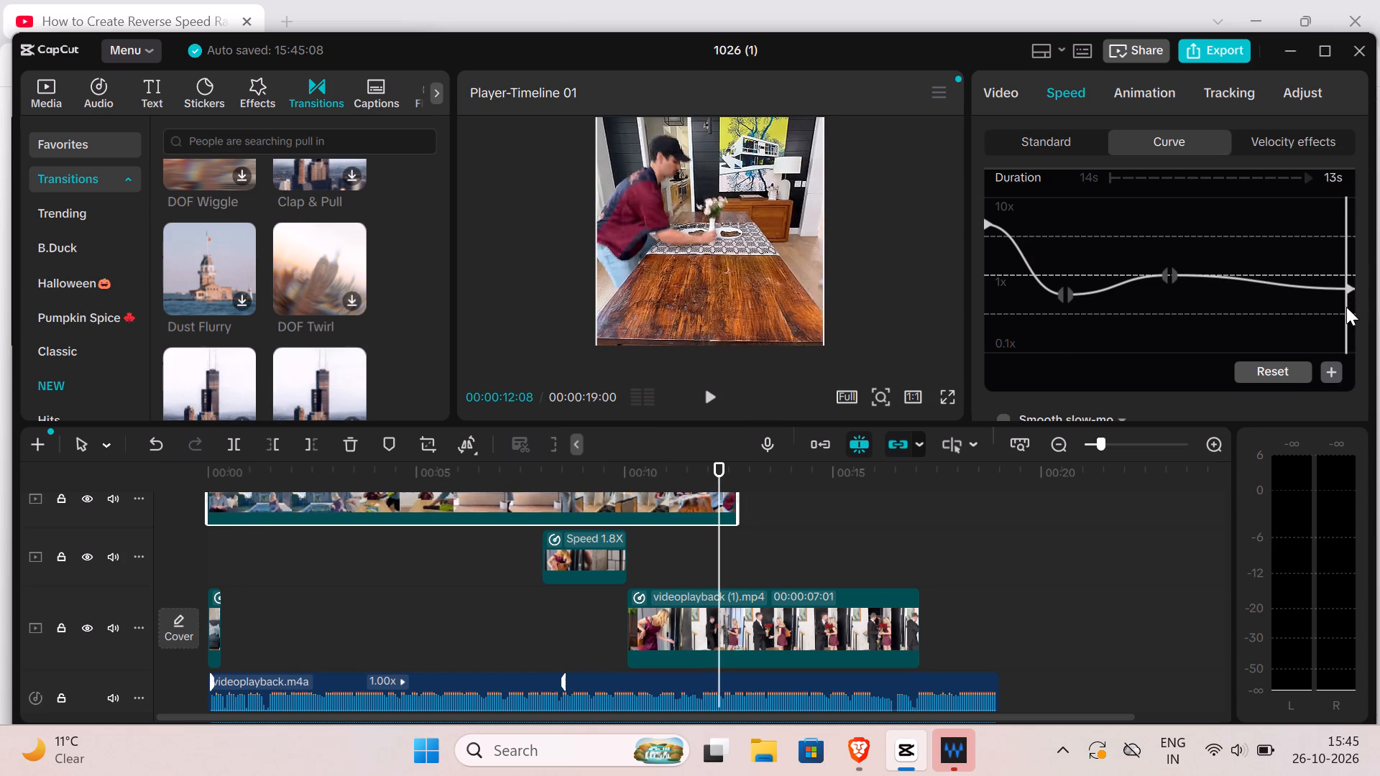
left_click_drag(1346, 307, 1347, 308)
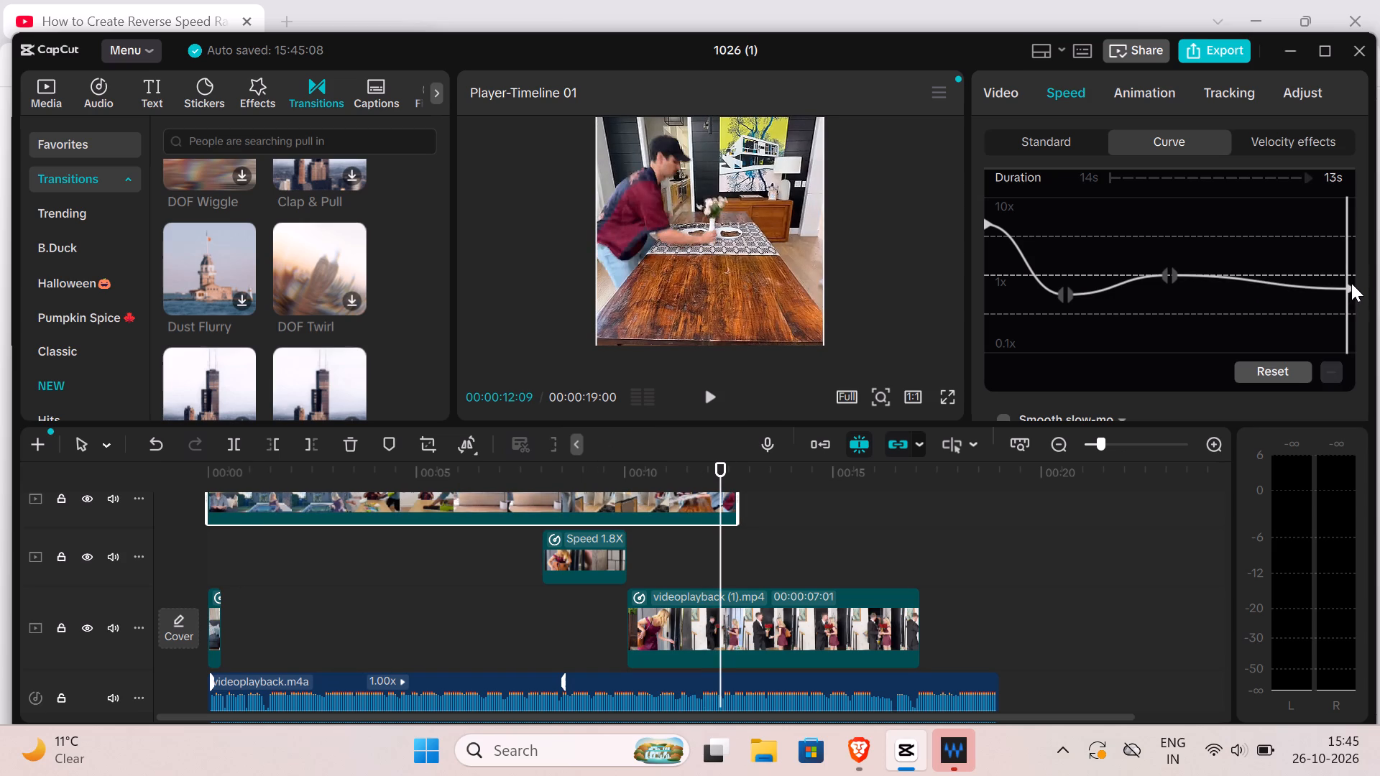
left_click(1351, 283)
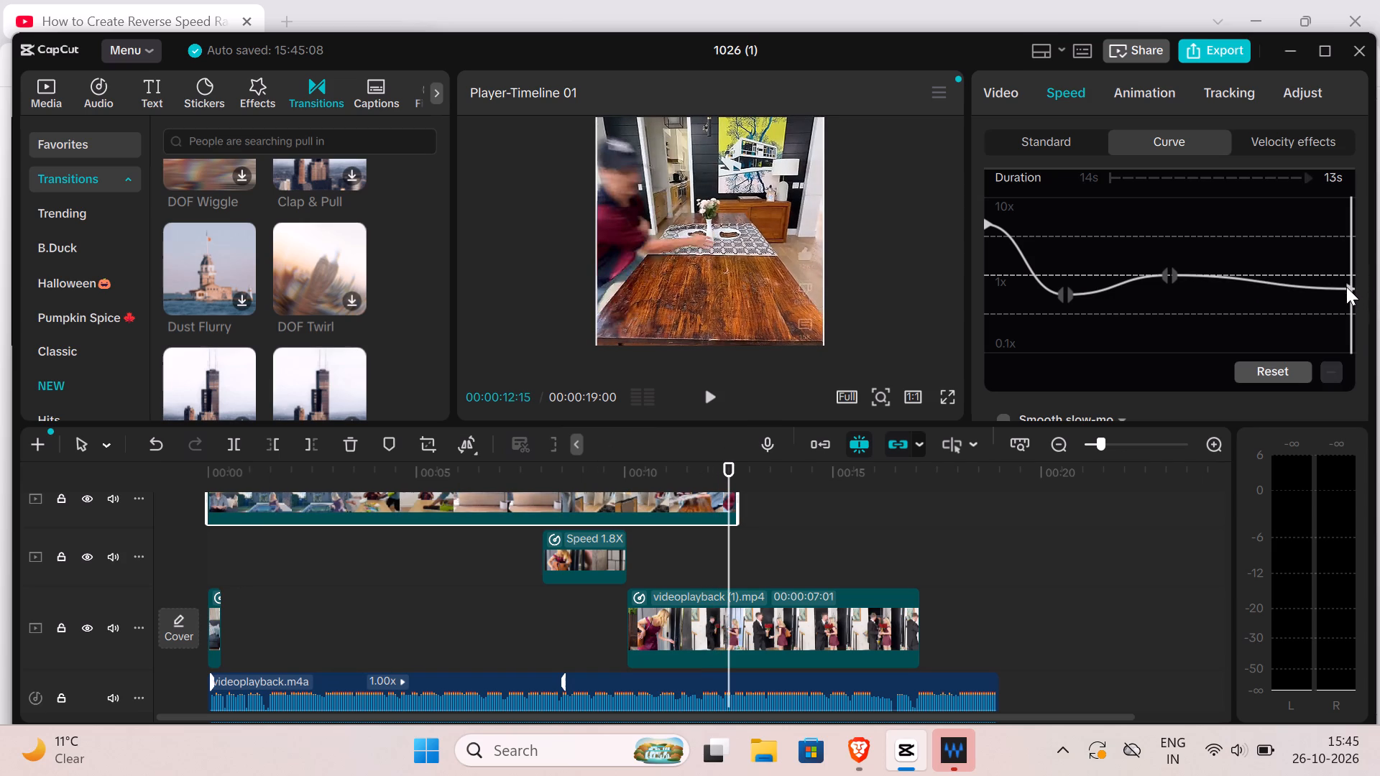
left_click_drag(1346, 287, 1351, 296)
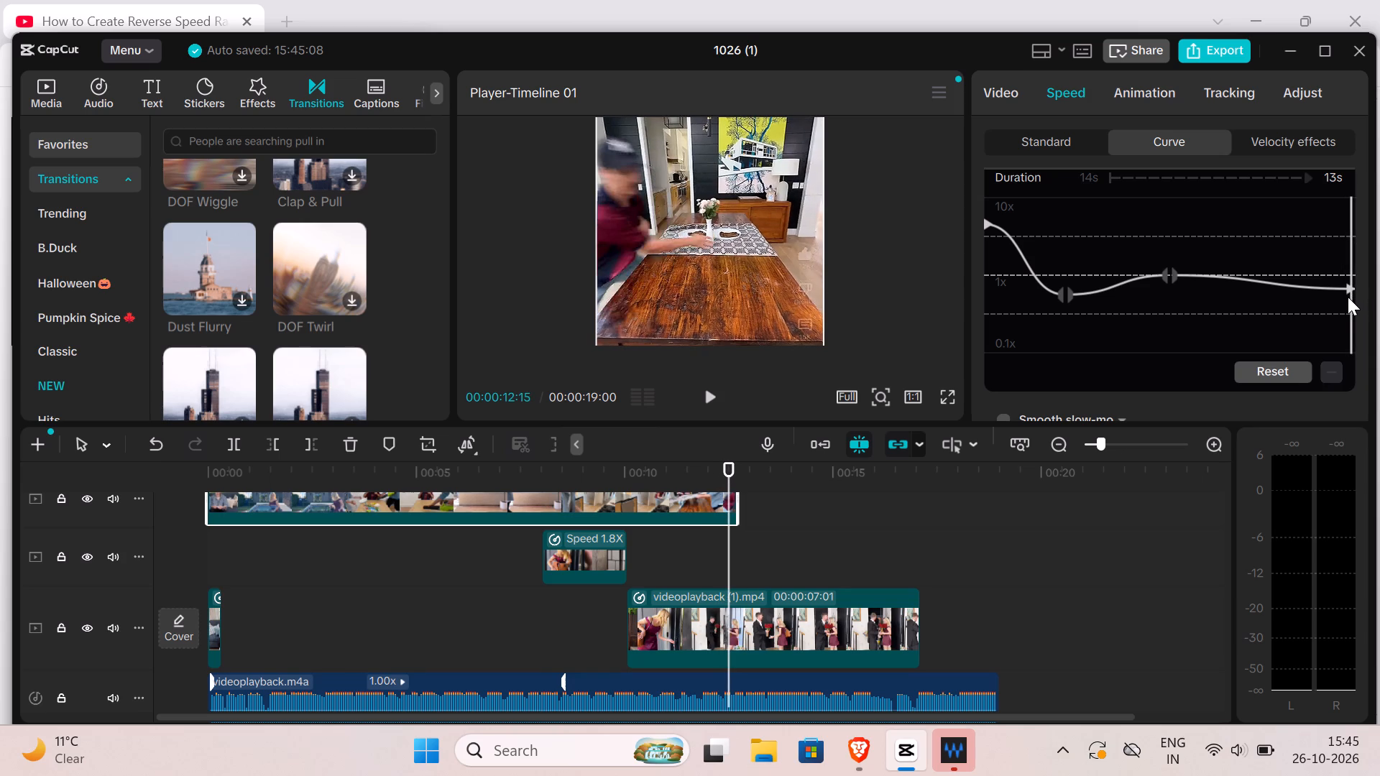
left_click(1345, 288)
left_click_drag(1347, 287, 1347, 307)
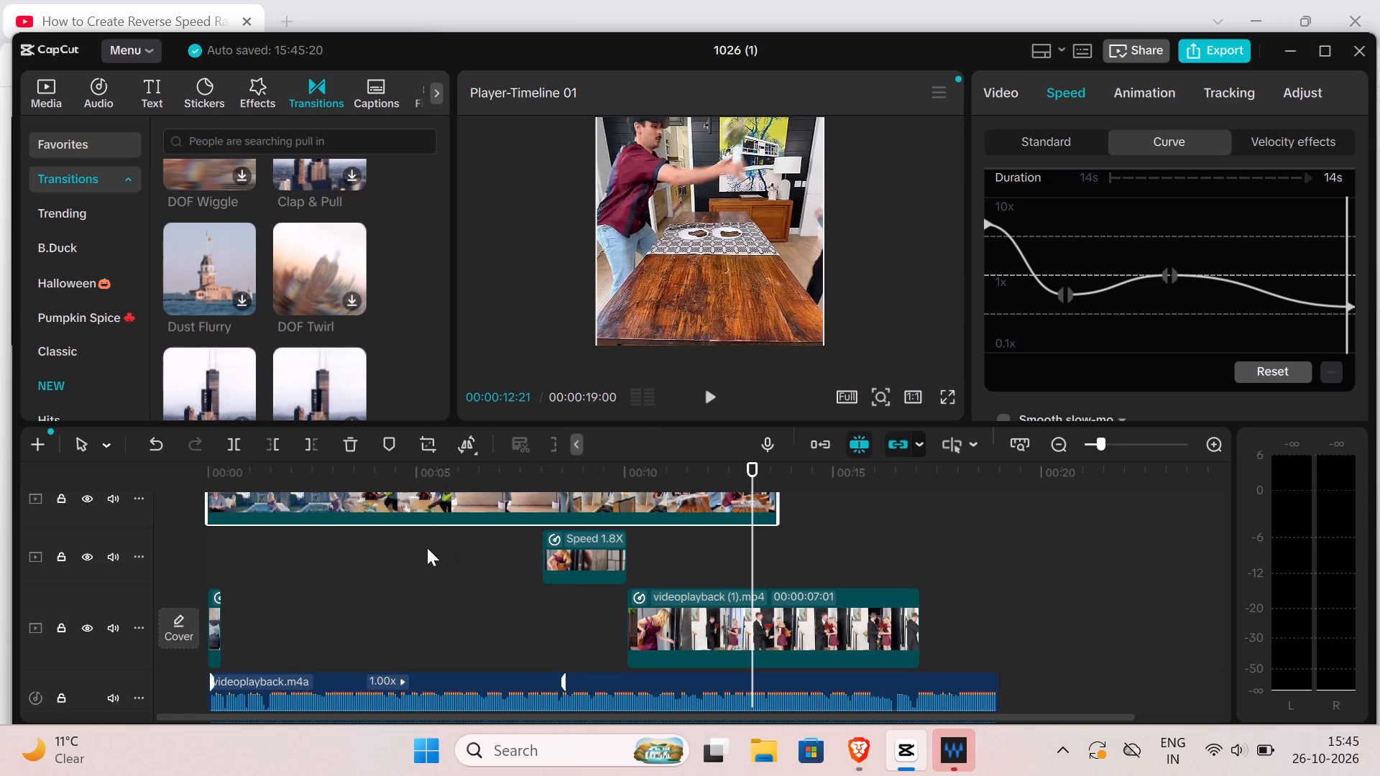
Play the timeline from 00:00:00:00 to the end to review the reshaped speed curve.
left_click(198, 491)
left_click(207, 472)
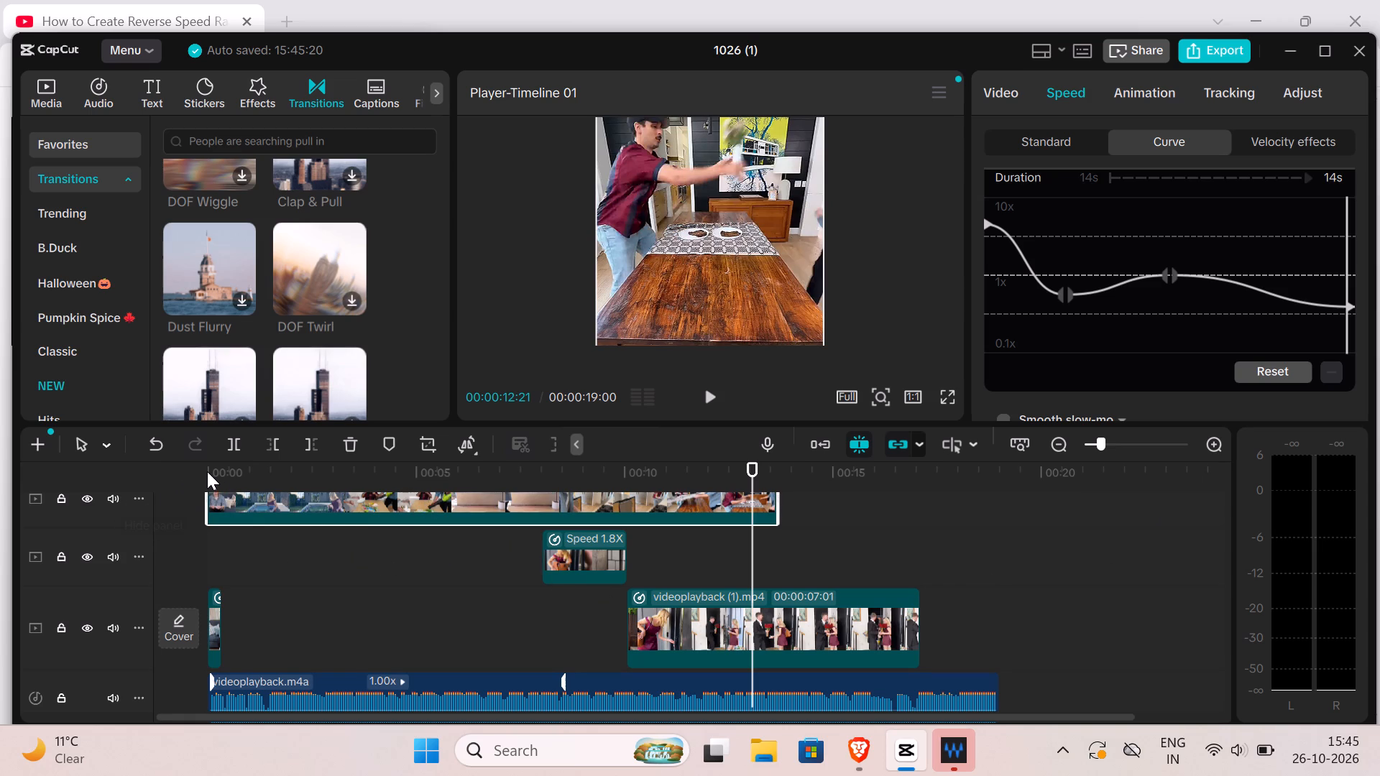
left_click(207, 471)
left_click(207, 467)
left_click(207, 466)
left_click_drag(336, 463, 237, 471)
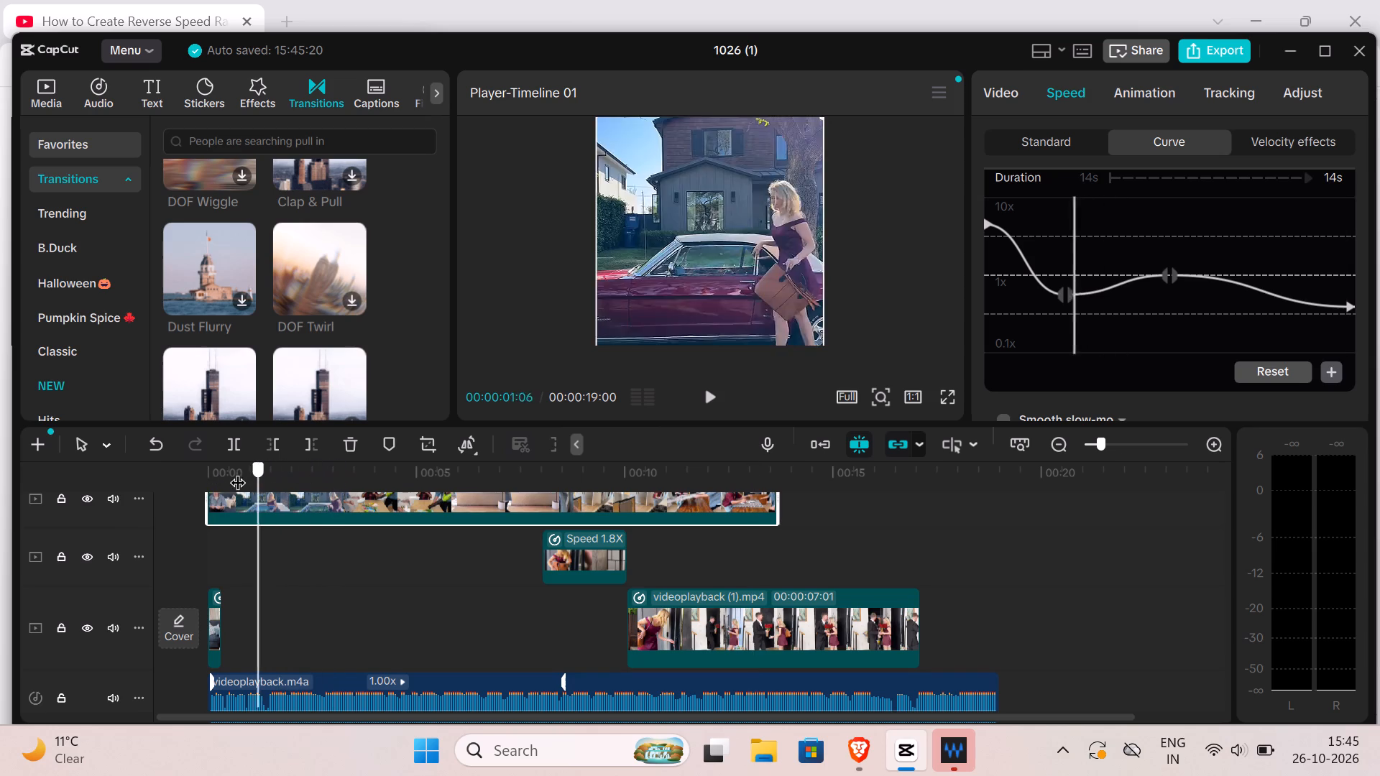
left_click_drag(237, 471, 193, 475)
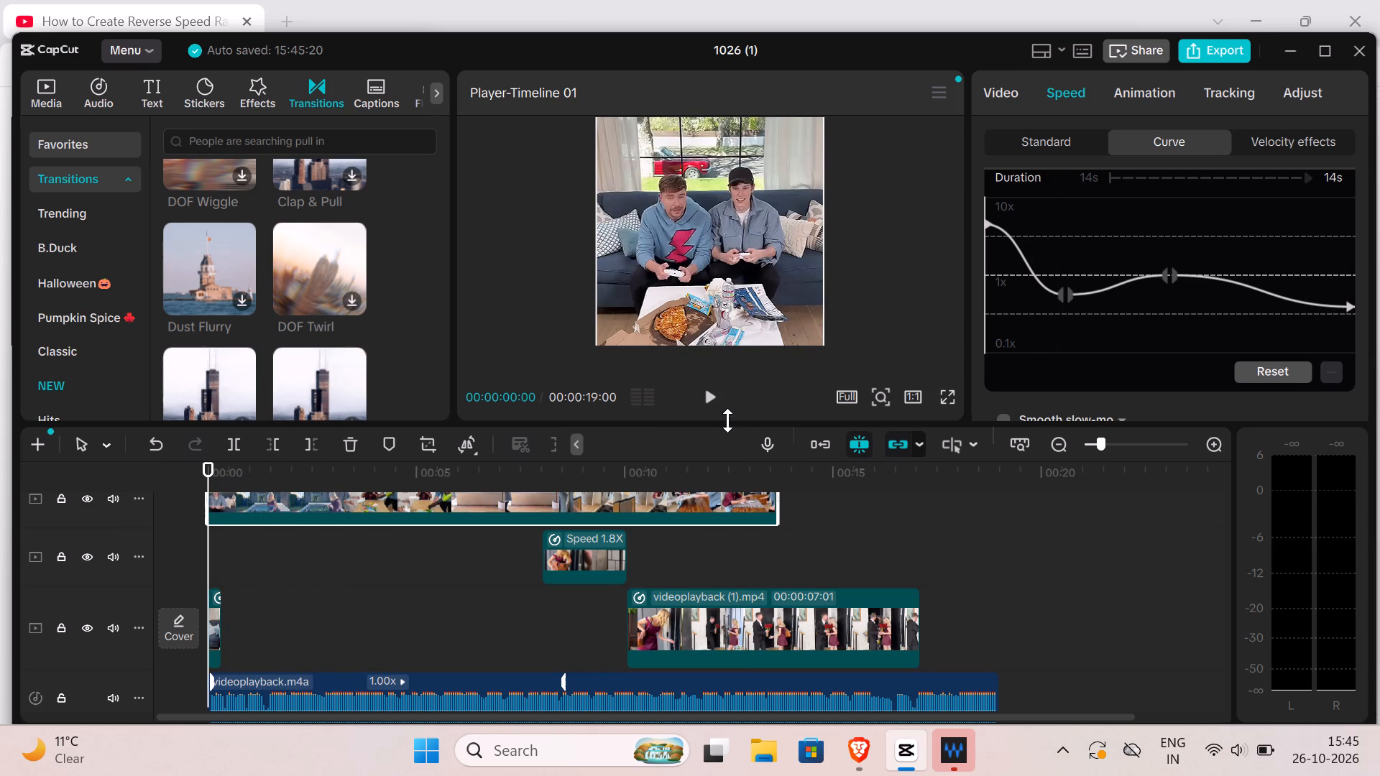
left_click(712, 397)
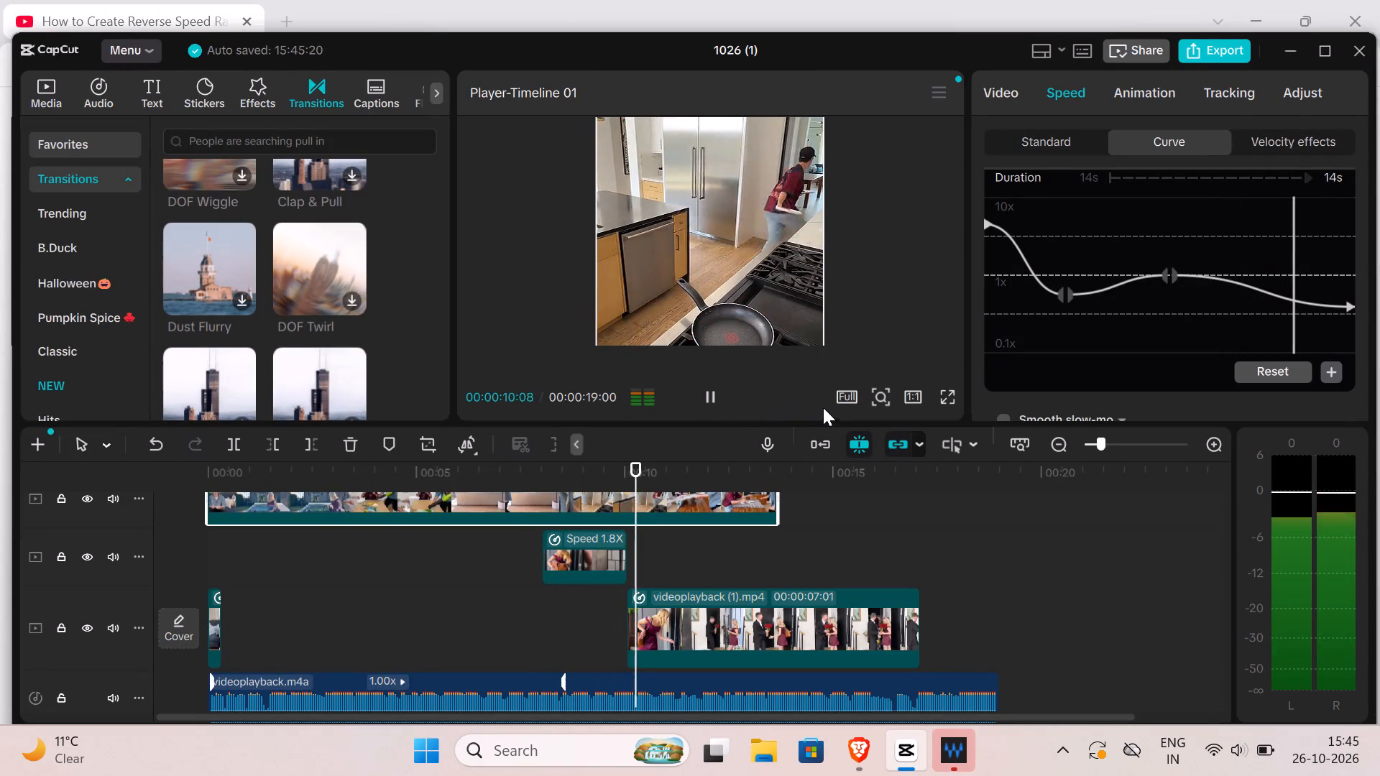
left_click(548, 504)
left_click(548, 504)
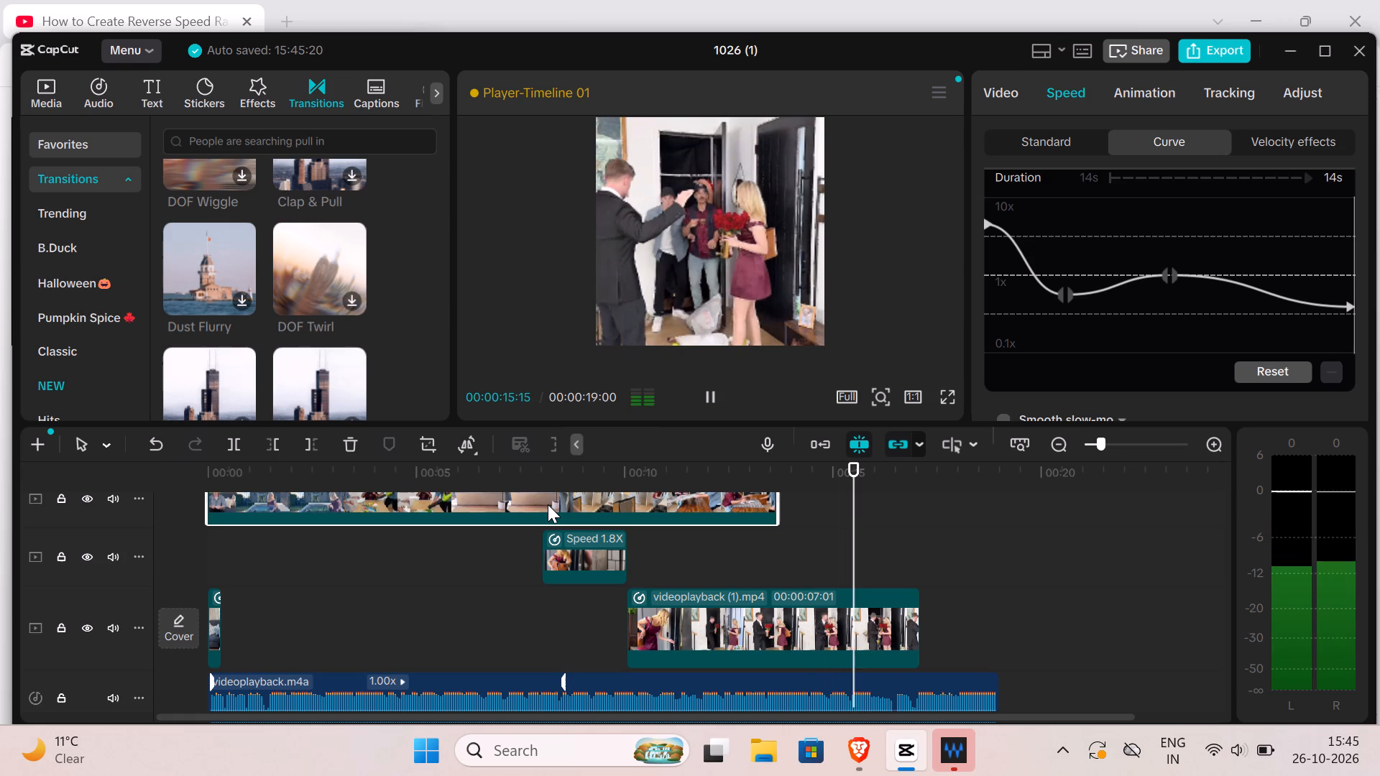
left_click(548, 504)
triple_click(537, 499)
left_click(537, 499)
left_click(535, 499)
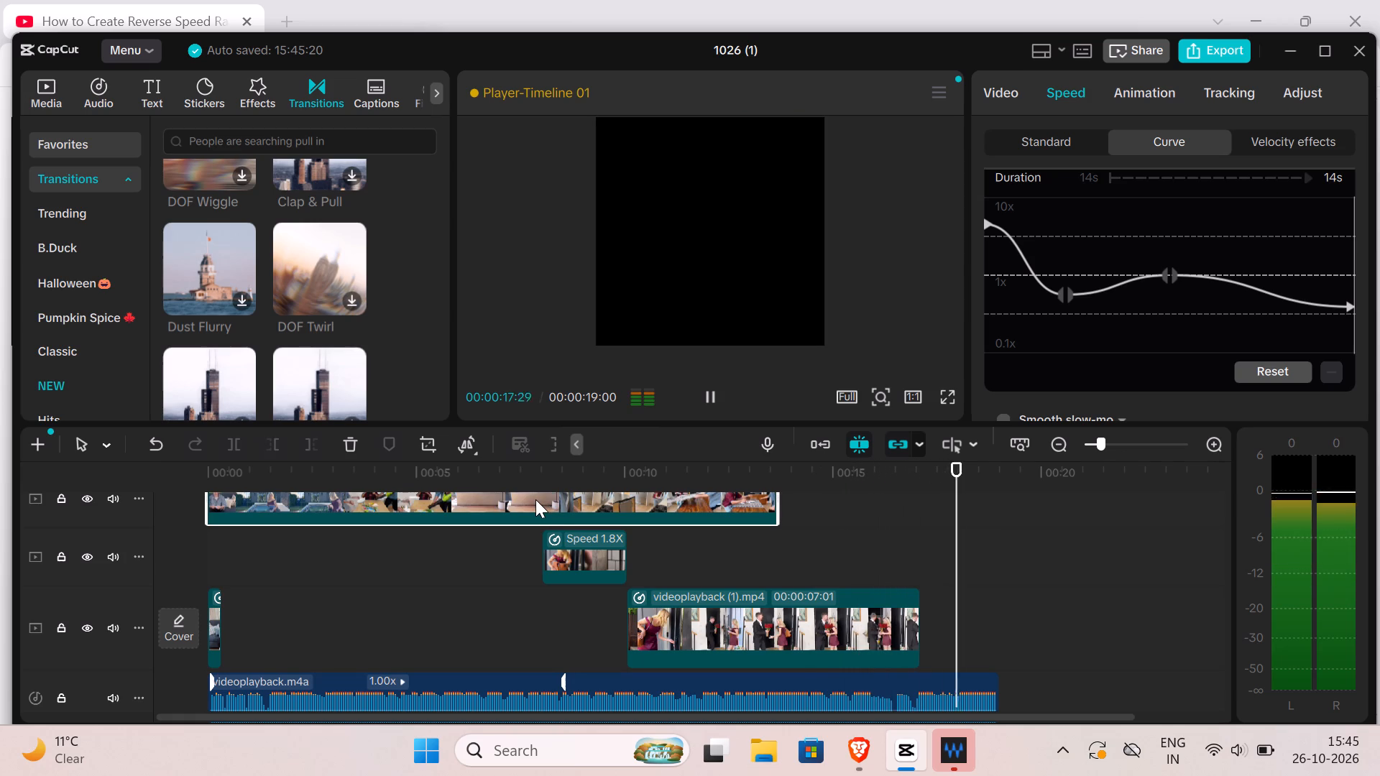
left_click(535, 499)
left_click(528, 493)
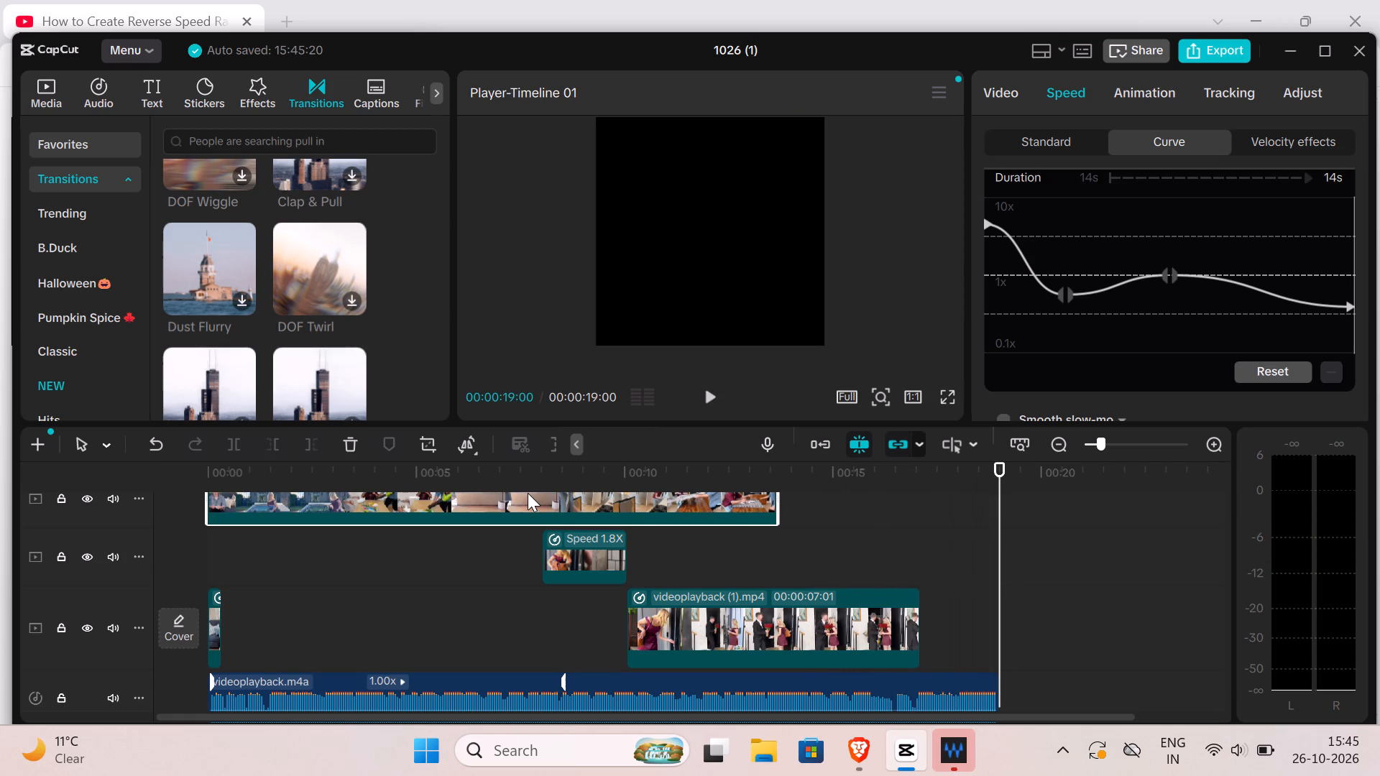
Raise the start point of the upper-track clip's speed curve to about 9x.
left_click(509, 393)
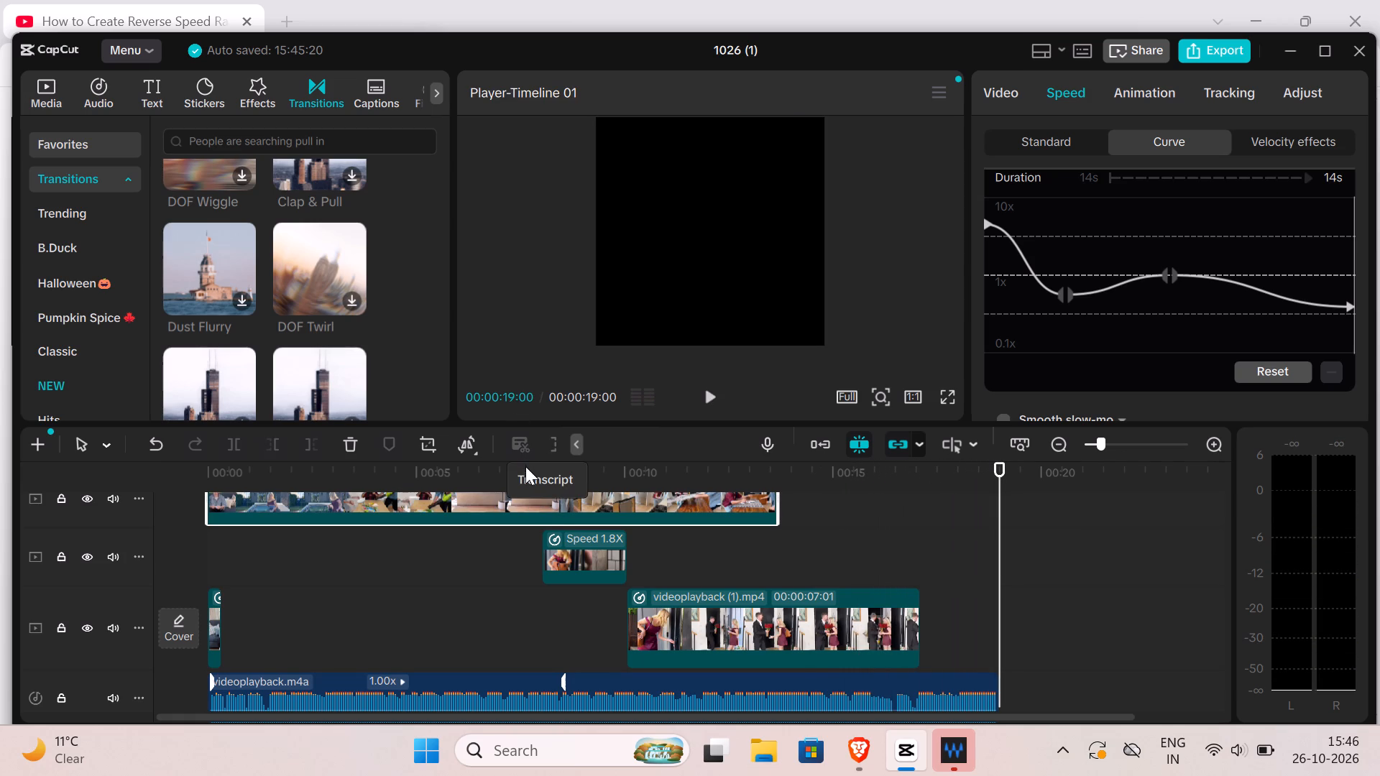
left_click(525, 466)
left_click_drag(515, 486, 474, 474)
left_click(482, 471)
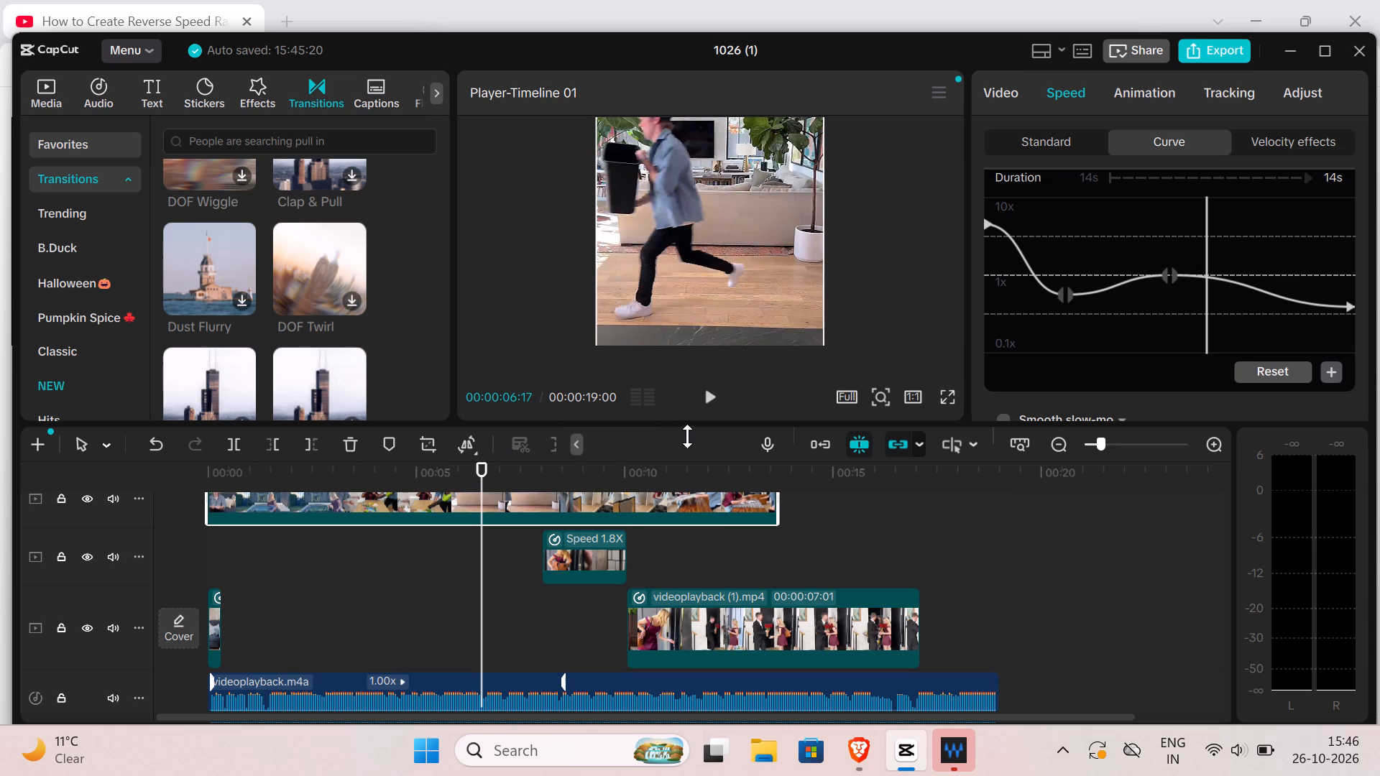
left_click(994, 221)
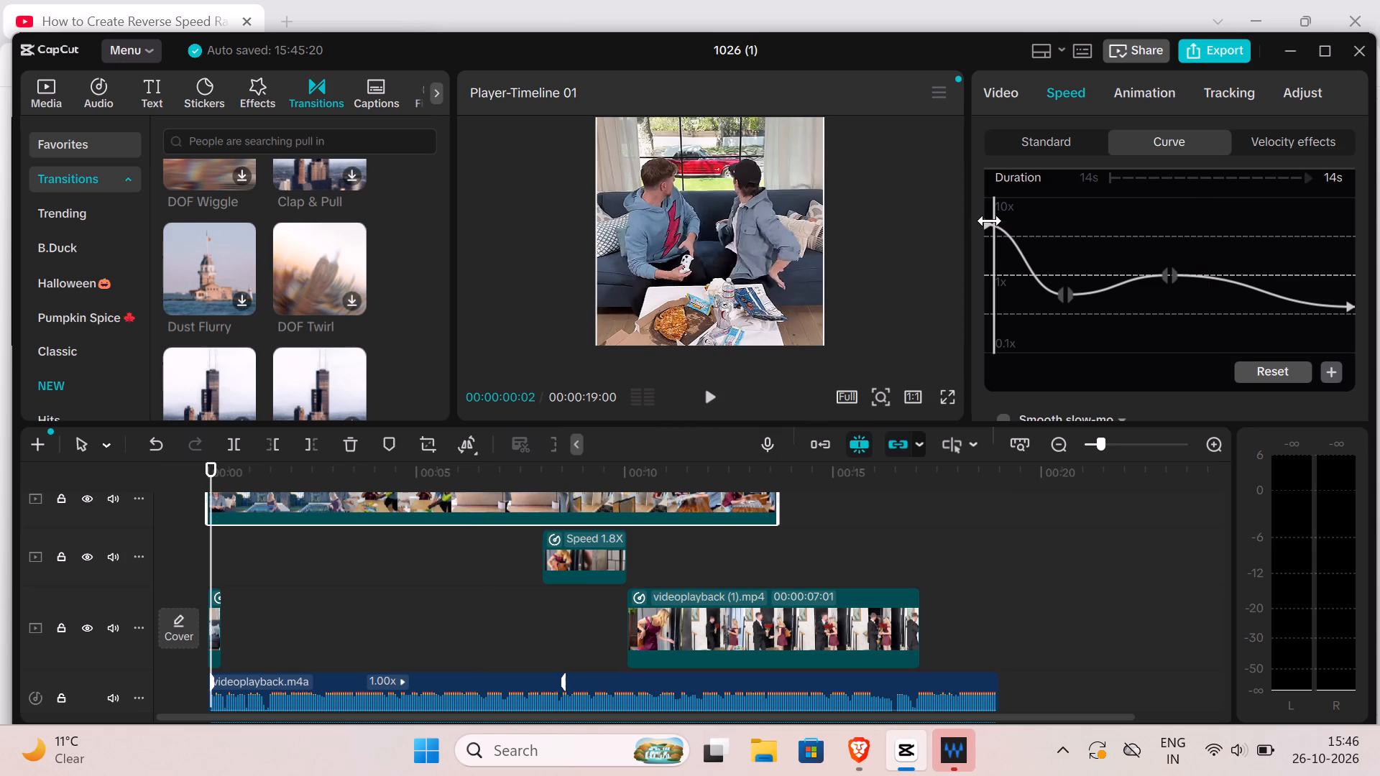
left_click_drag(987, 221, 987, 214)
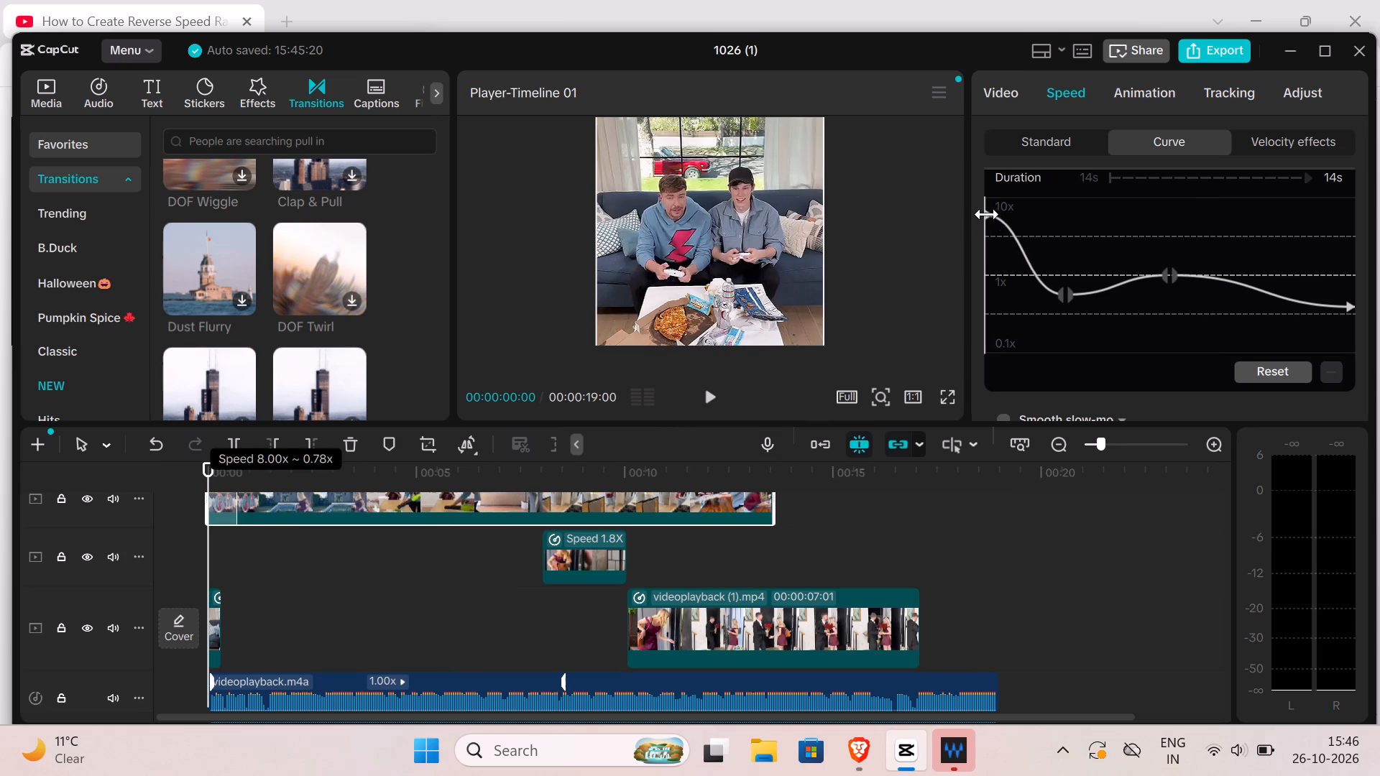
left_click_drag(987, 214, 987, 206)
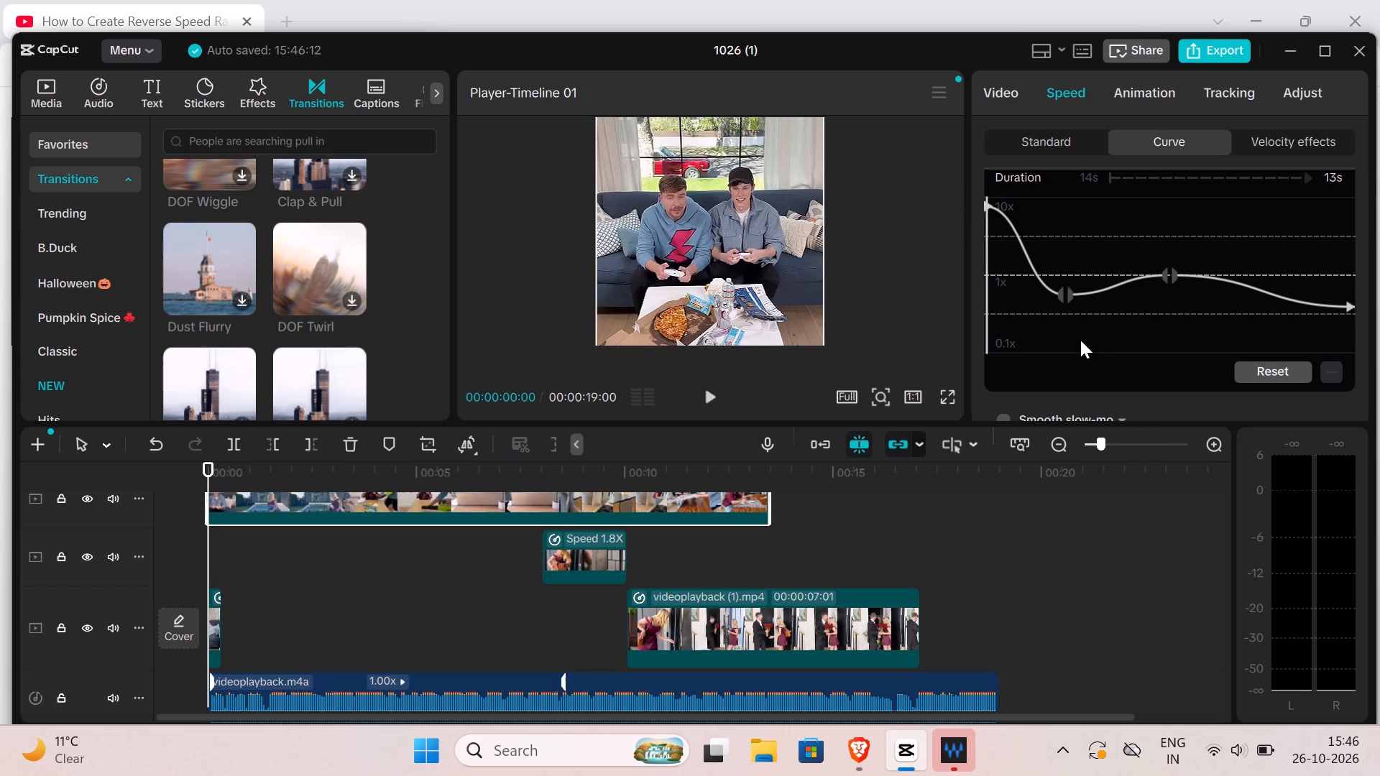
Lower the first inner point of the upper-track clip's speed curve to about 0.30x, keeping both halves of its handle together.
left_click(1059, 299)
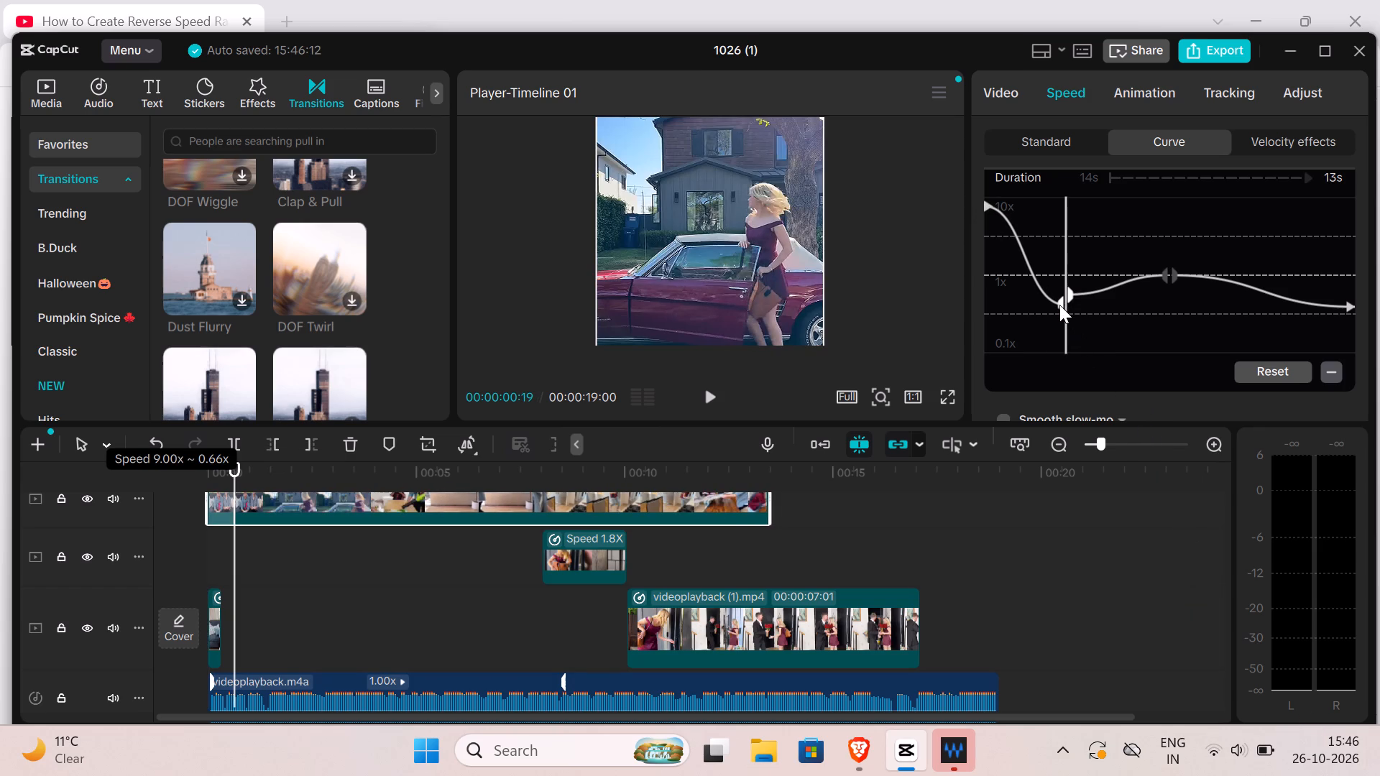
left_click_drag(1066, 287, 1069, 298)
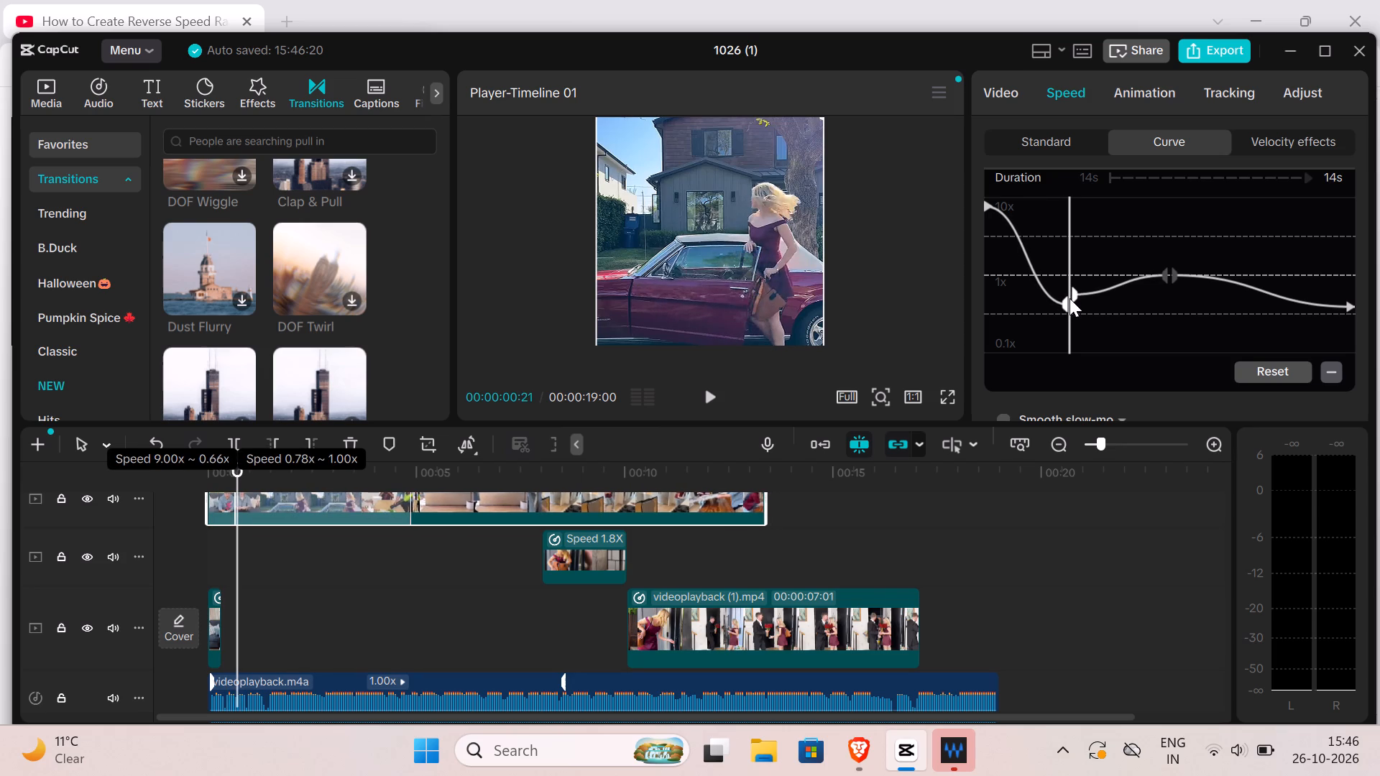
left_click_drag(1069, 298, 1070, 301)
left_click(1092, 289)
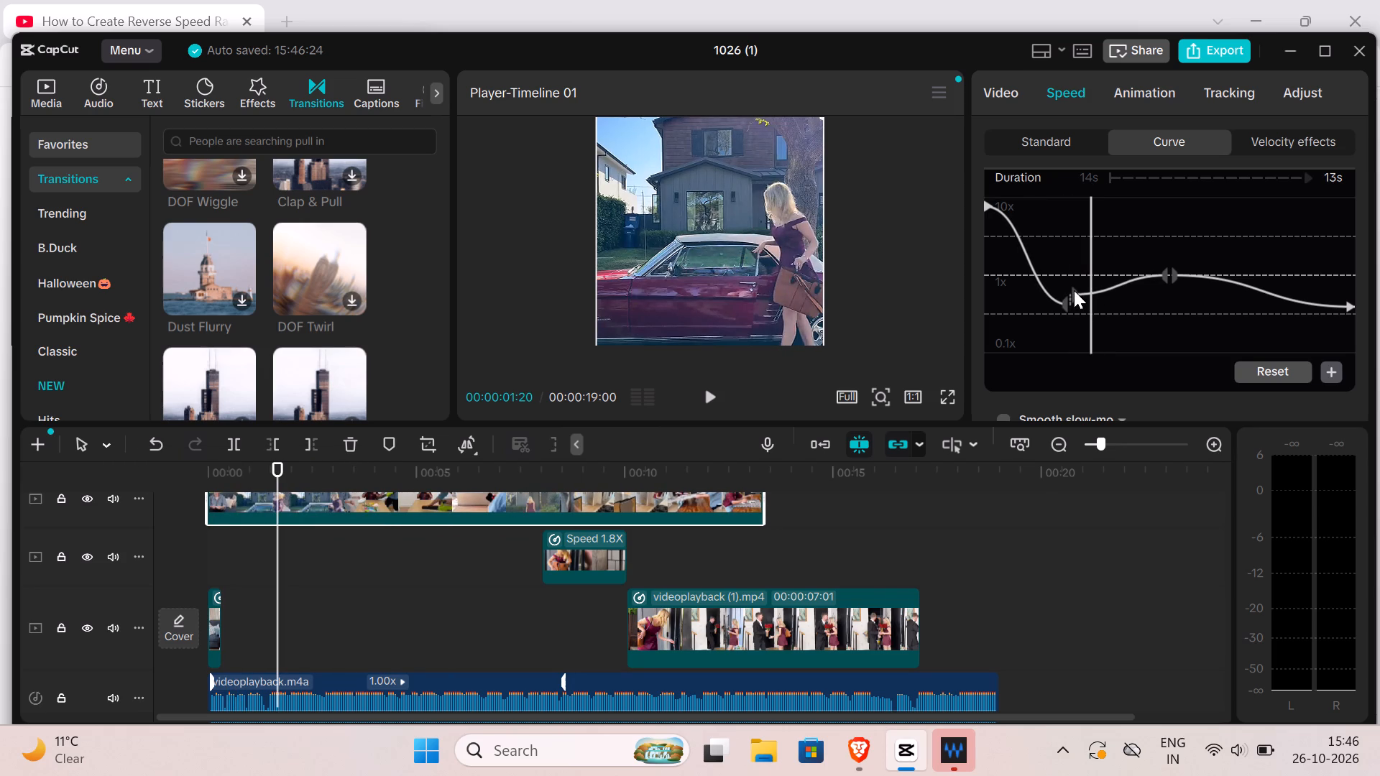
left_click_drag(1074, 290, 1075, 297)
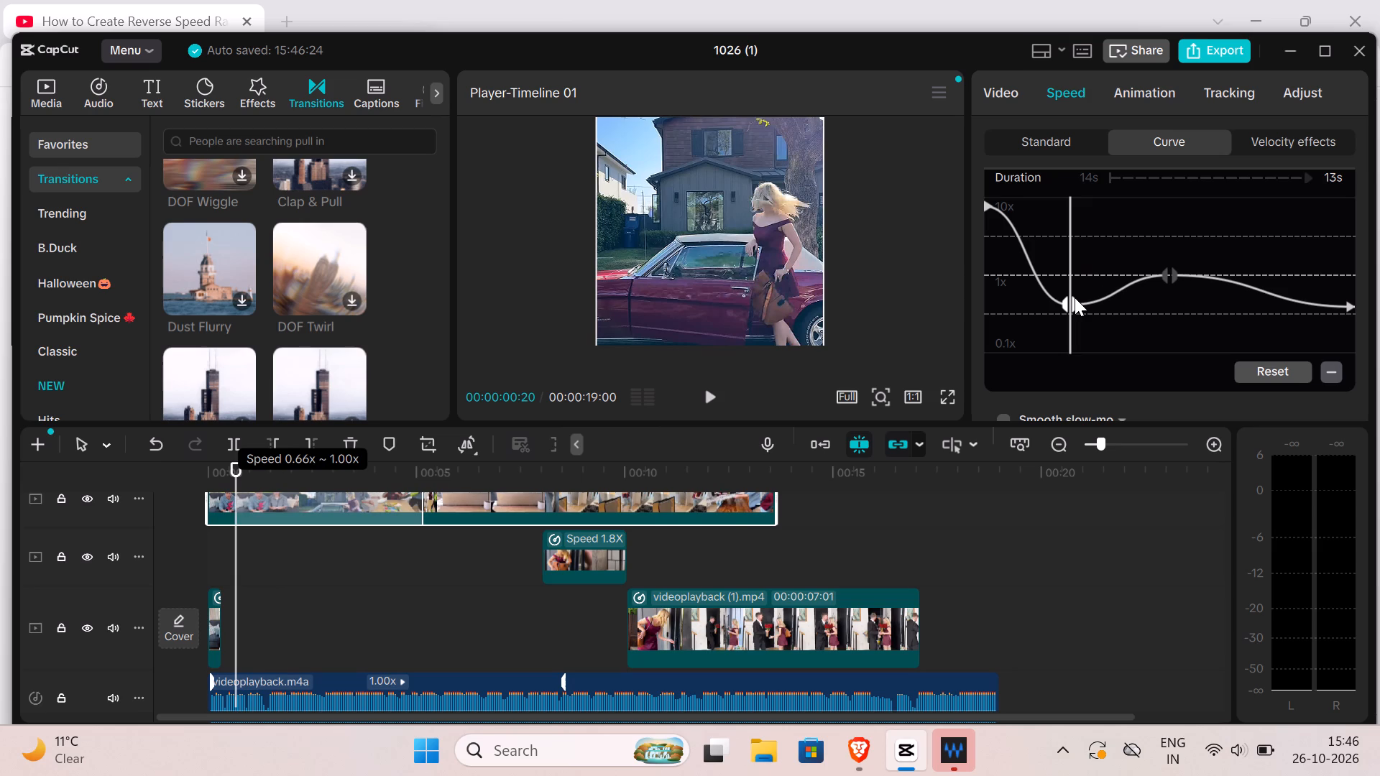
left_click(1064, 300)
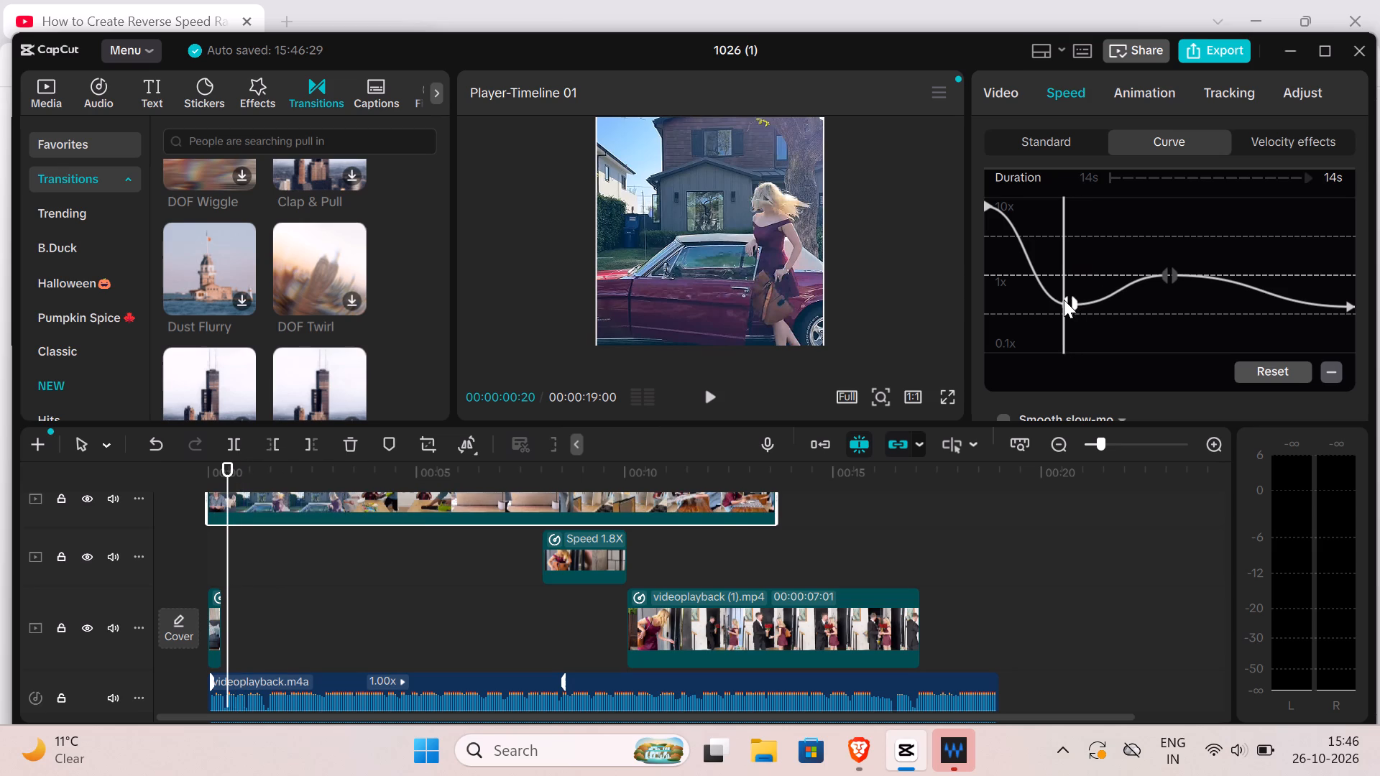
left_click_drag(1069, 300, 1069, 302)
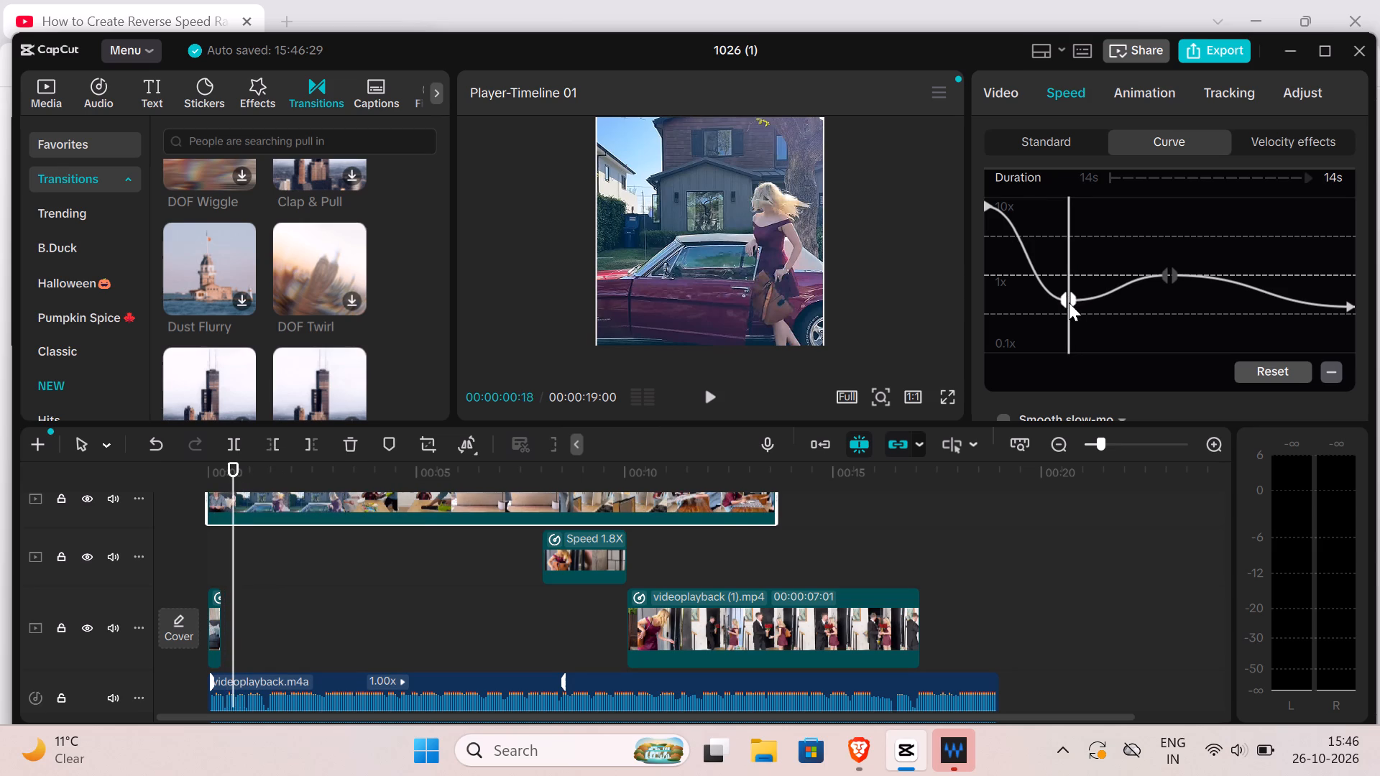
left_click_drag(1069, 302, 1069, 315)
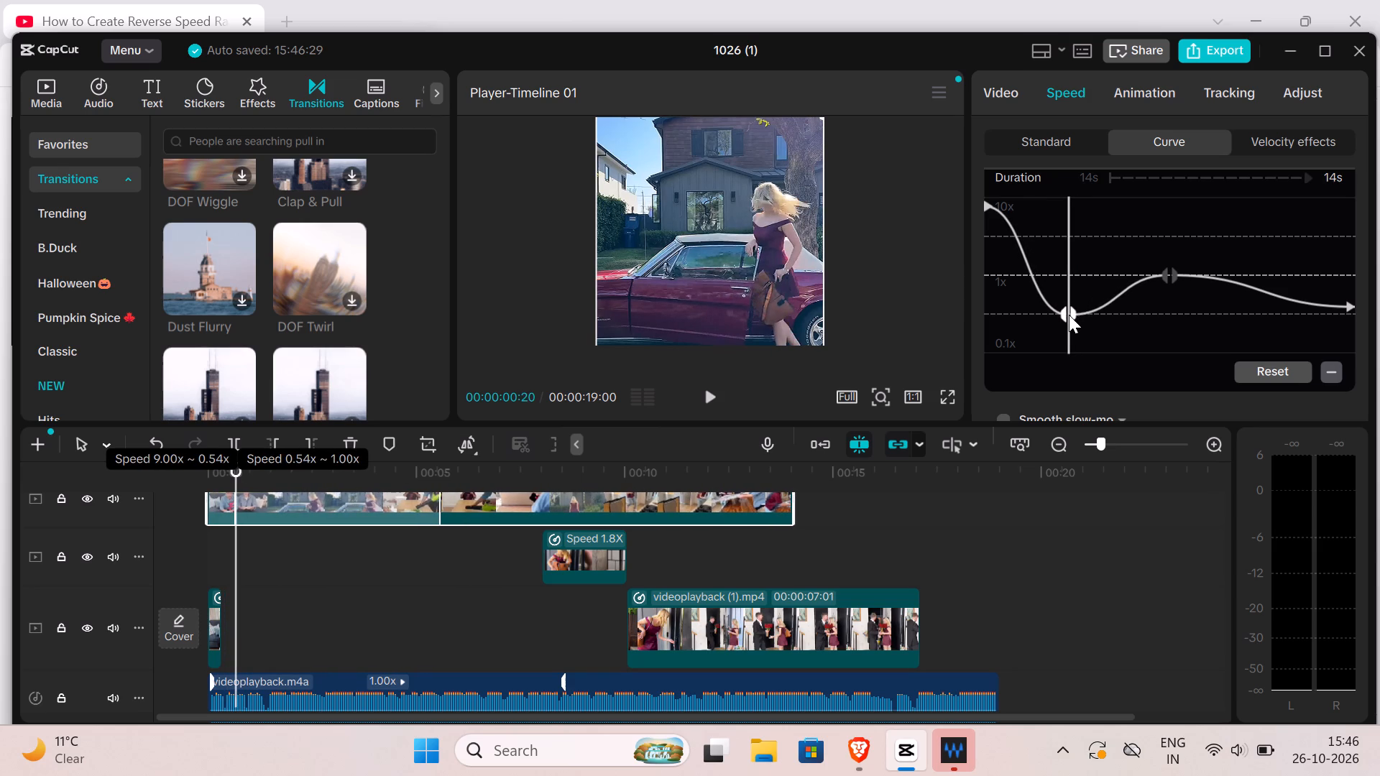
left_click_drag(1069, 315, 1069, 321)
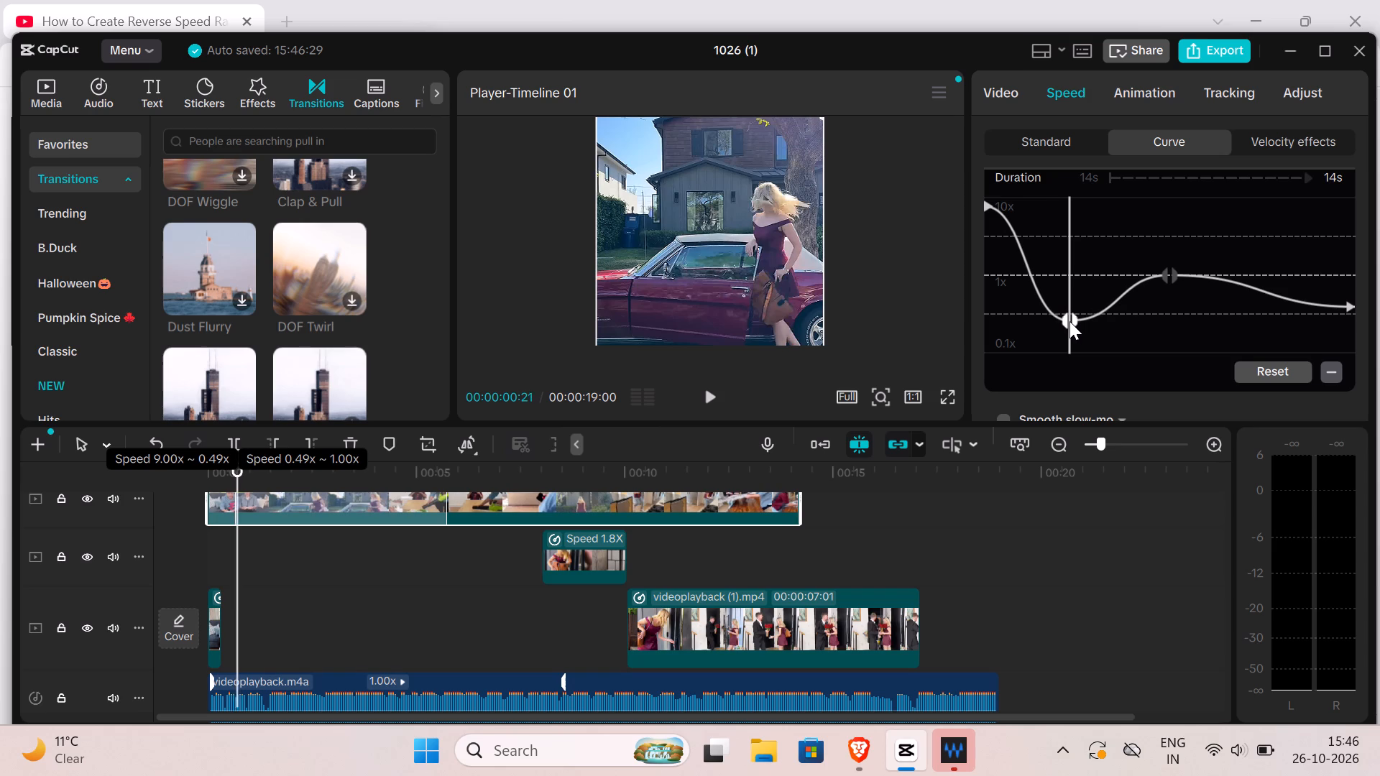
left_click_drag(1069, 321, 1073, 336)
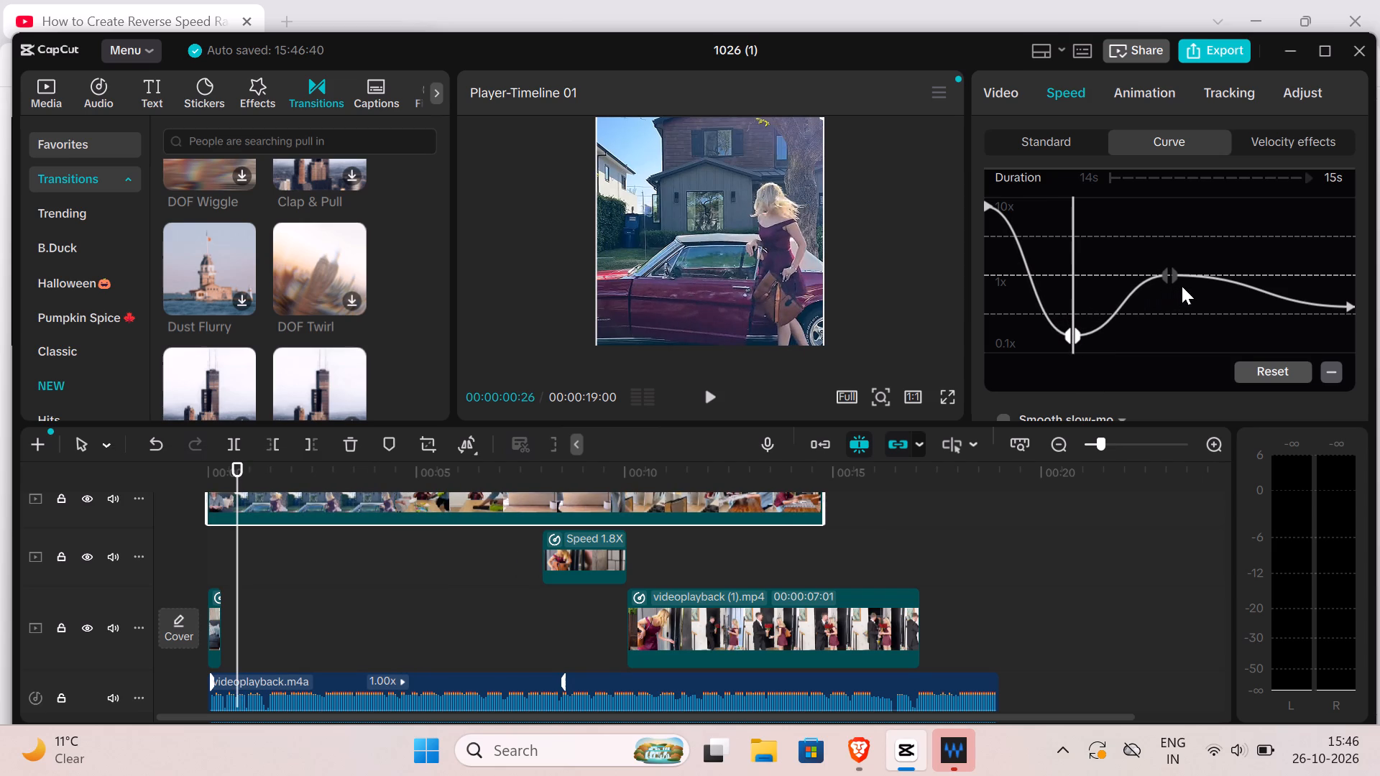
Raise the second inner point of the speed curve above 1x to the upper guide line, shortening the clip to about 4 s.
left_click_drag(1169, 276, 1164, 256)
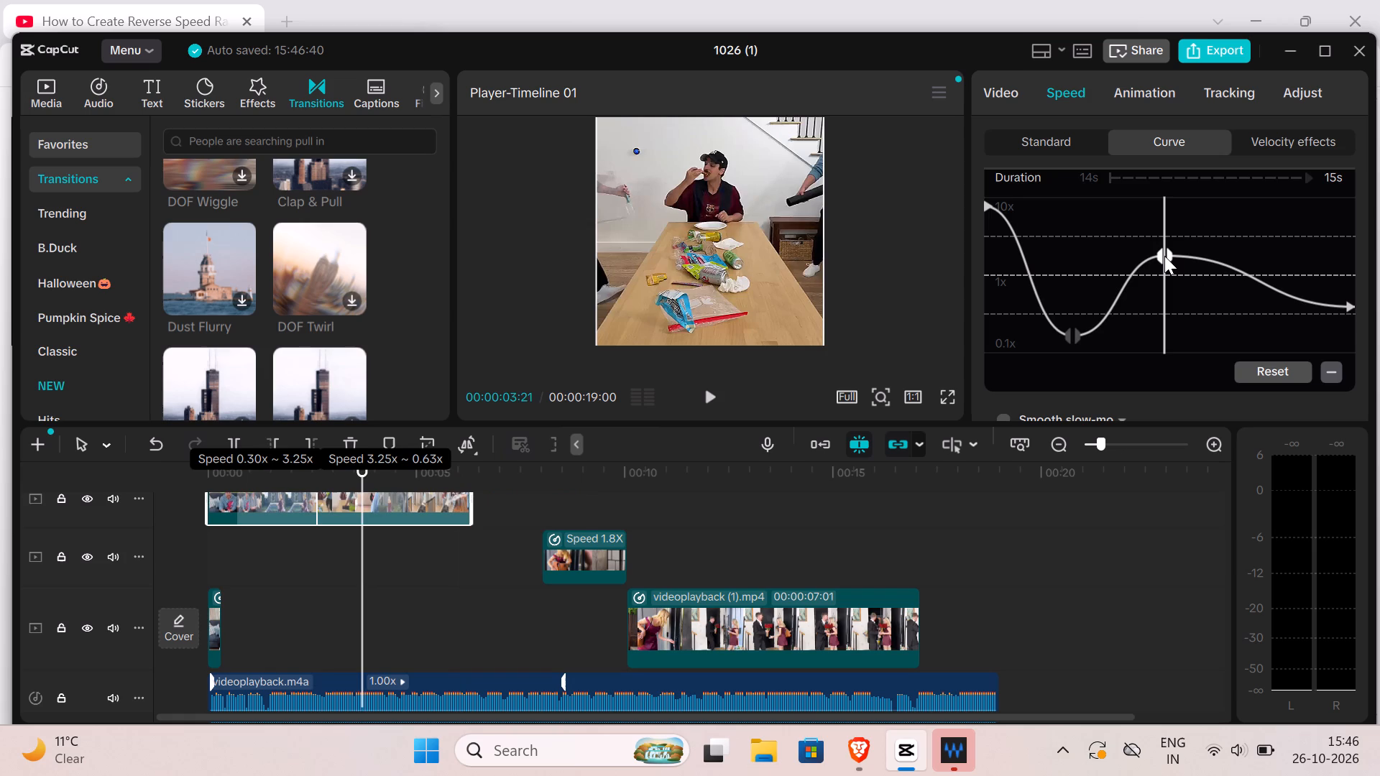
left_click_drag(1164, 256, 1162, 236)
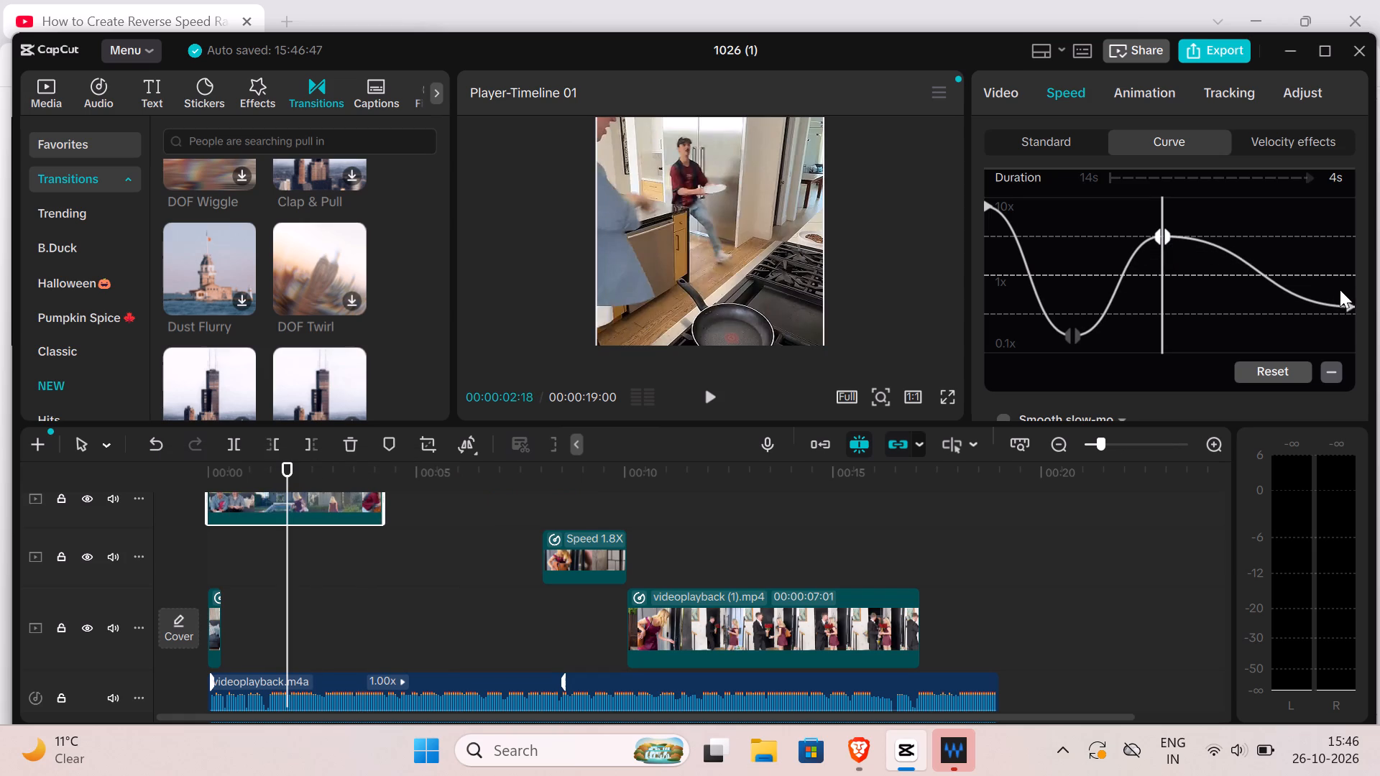
Raise the end point of the speed curve above 1x, just below the upper guide line, so the clip lasts about 3 s.
left_click_drag(1346, 301, 1345, 275)
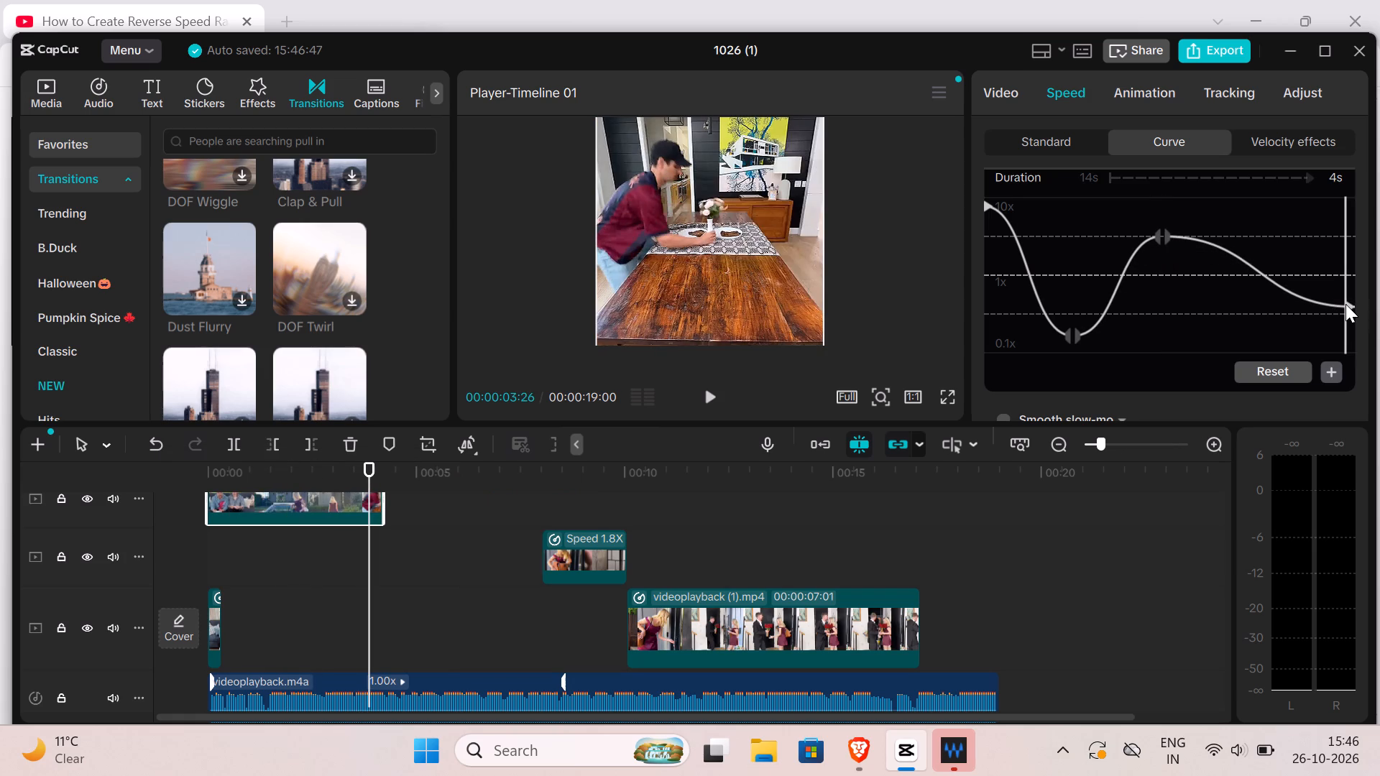
left_click_drag(1353, 300, 1345, 280)
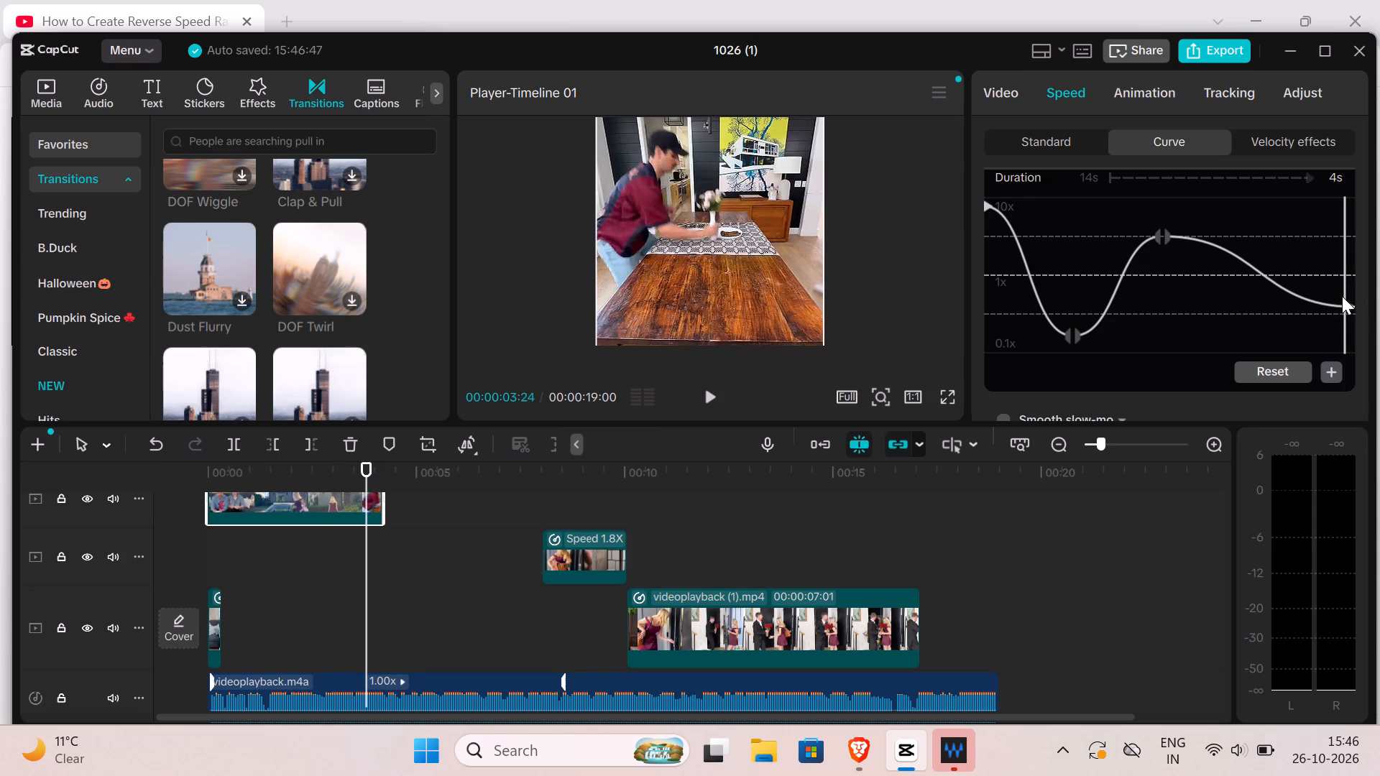
left_click_drag(1344, 303, 1345, 286)
left_click_drag(1345, 286, 1347, 281)
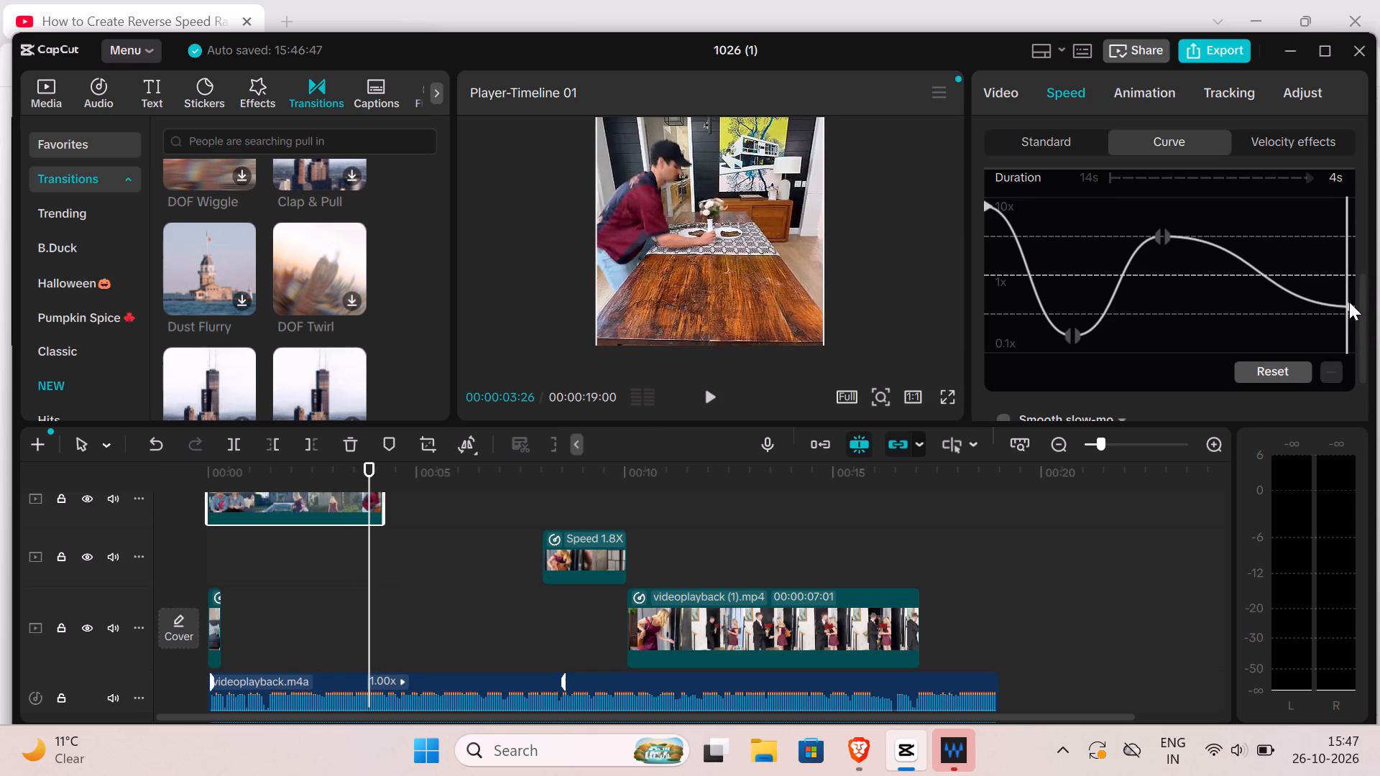
left_click_drag(1349, 302, 1328, 259)
left_click_drag(1338, 257, 1338, 251)
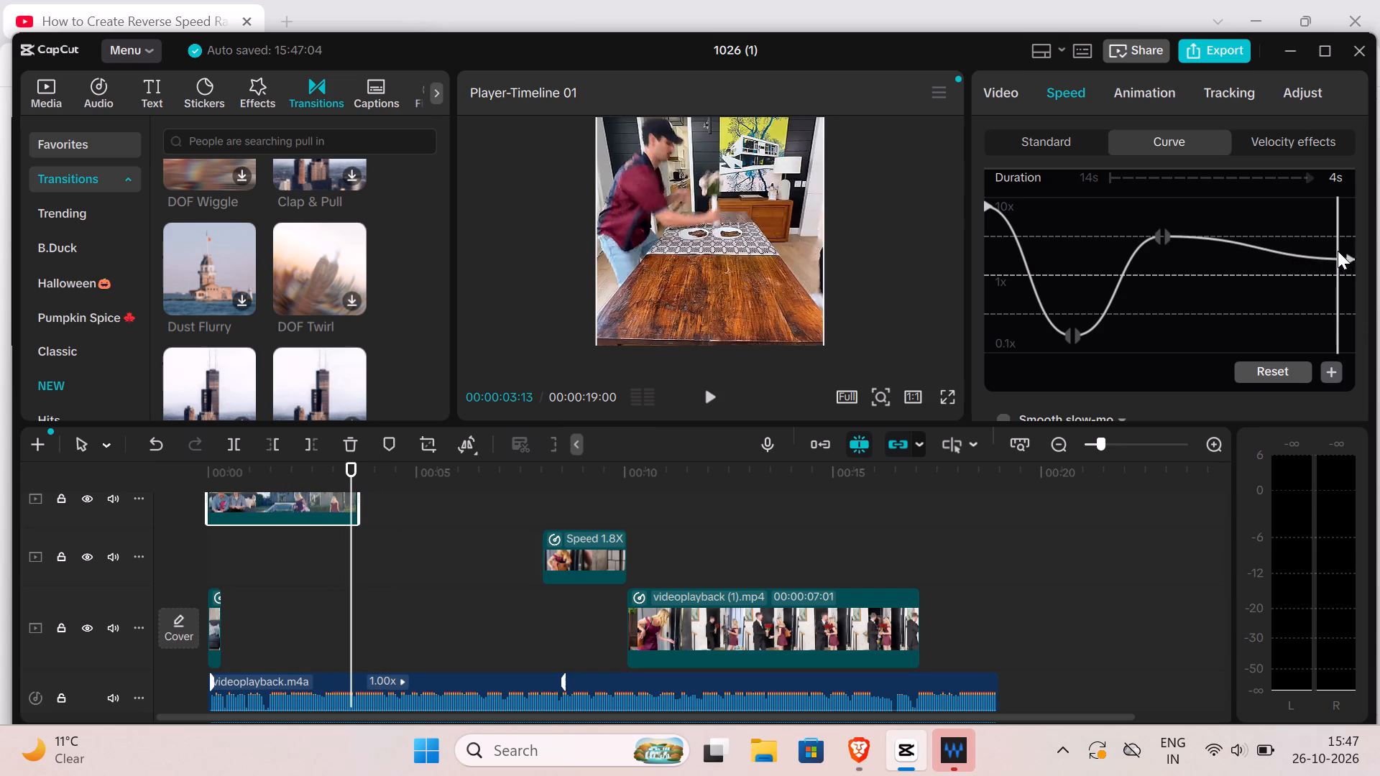
left_click_drag(1338, 251, 1336, 243)
left_click_drag(1351, 253, 1339, 236)
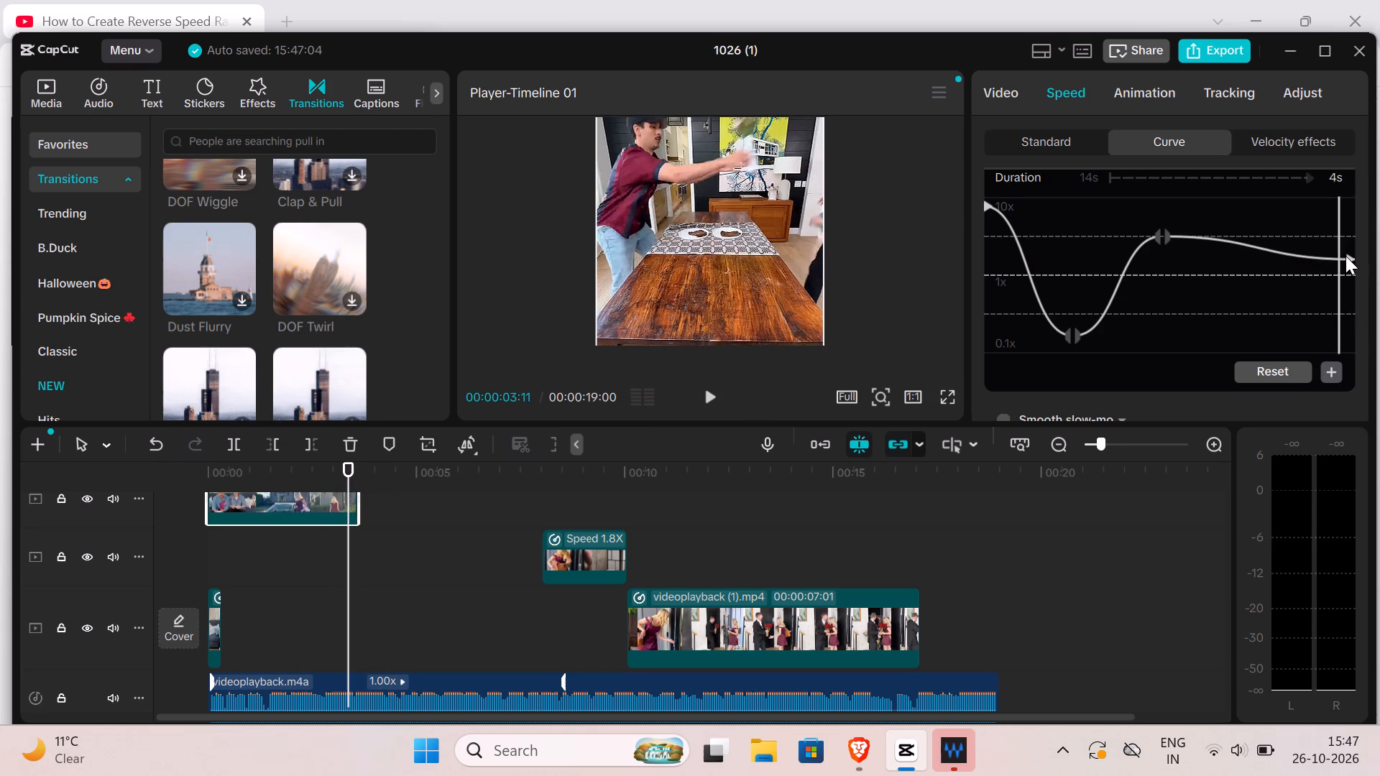
left_click_drag(1345, 255, 1344, 246)
left_click(1349, 253)
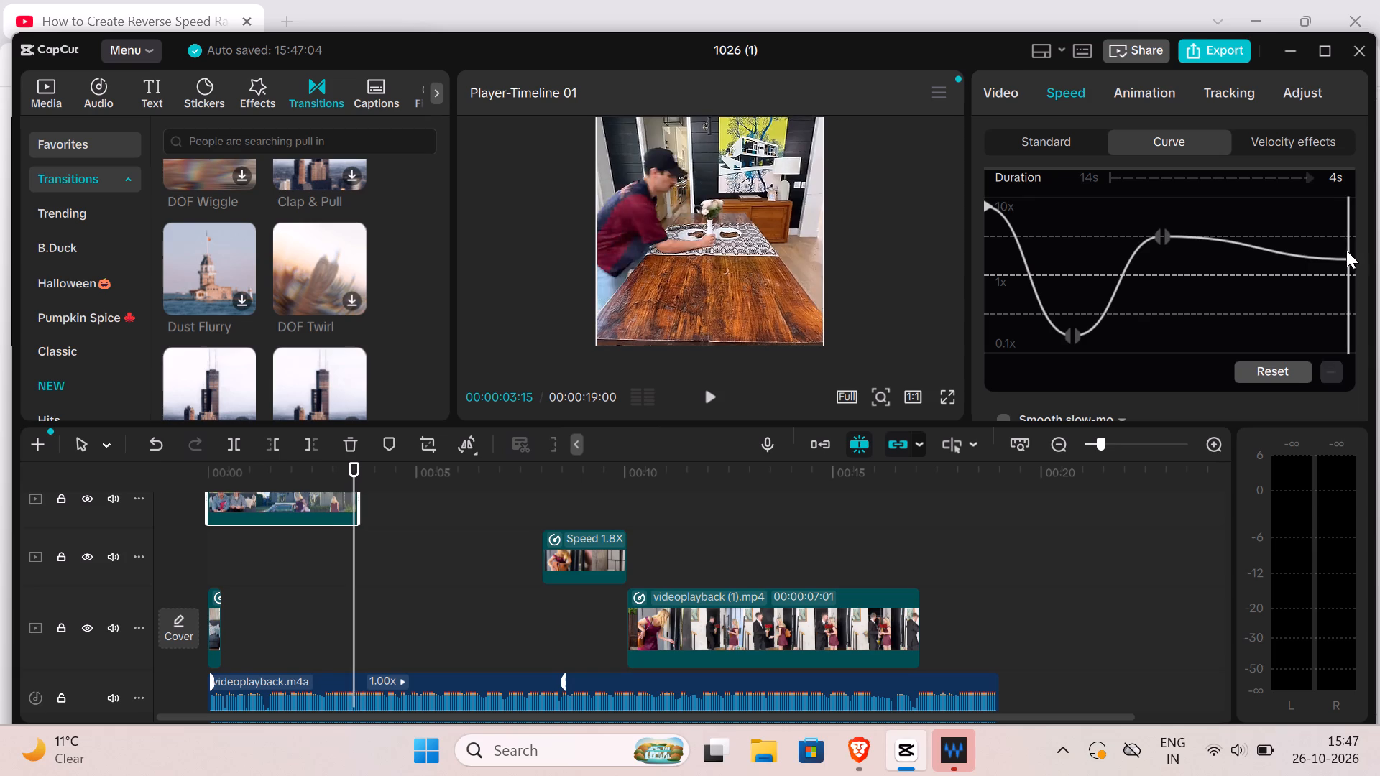
left_click(1343, 242)
left_click(1343, 240)
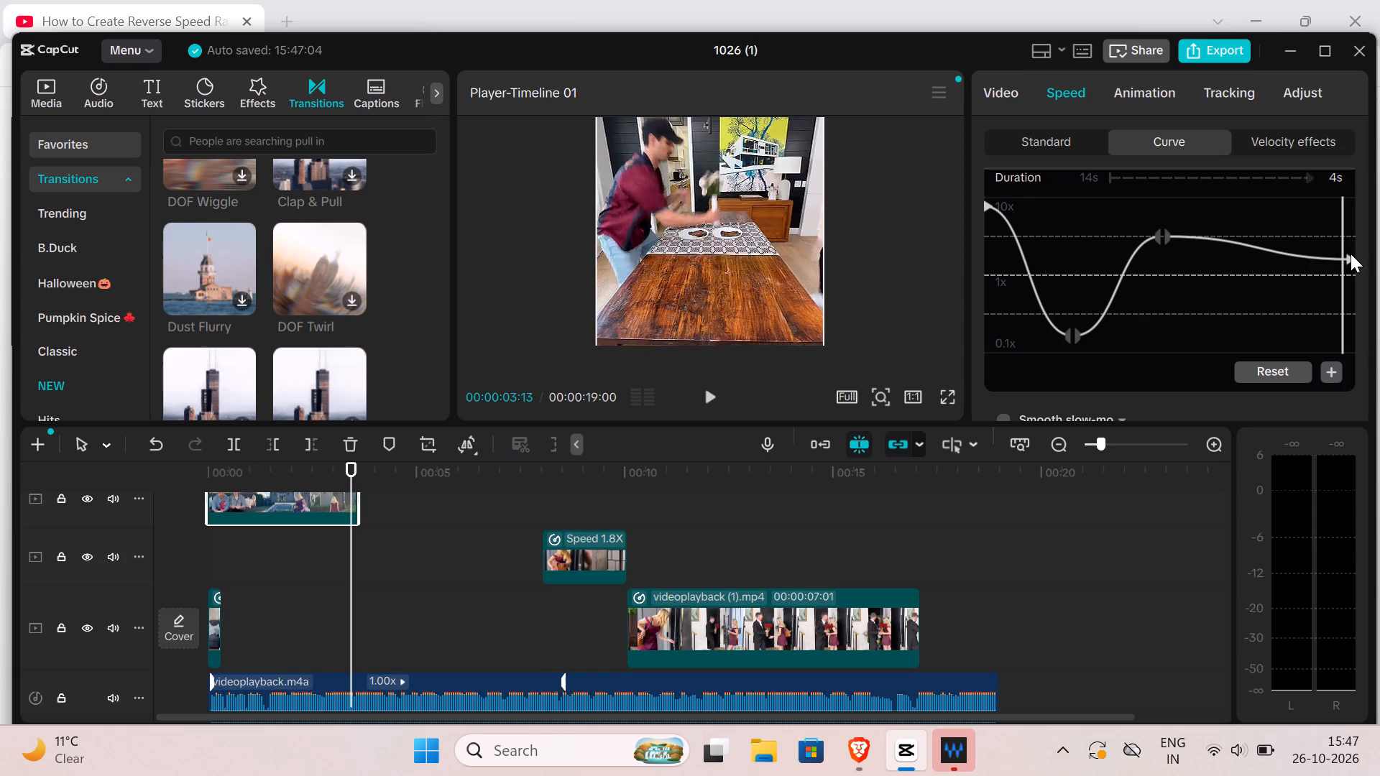
left_click_drag(1349, 256, 1345, 246)
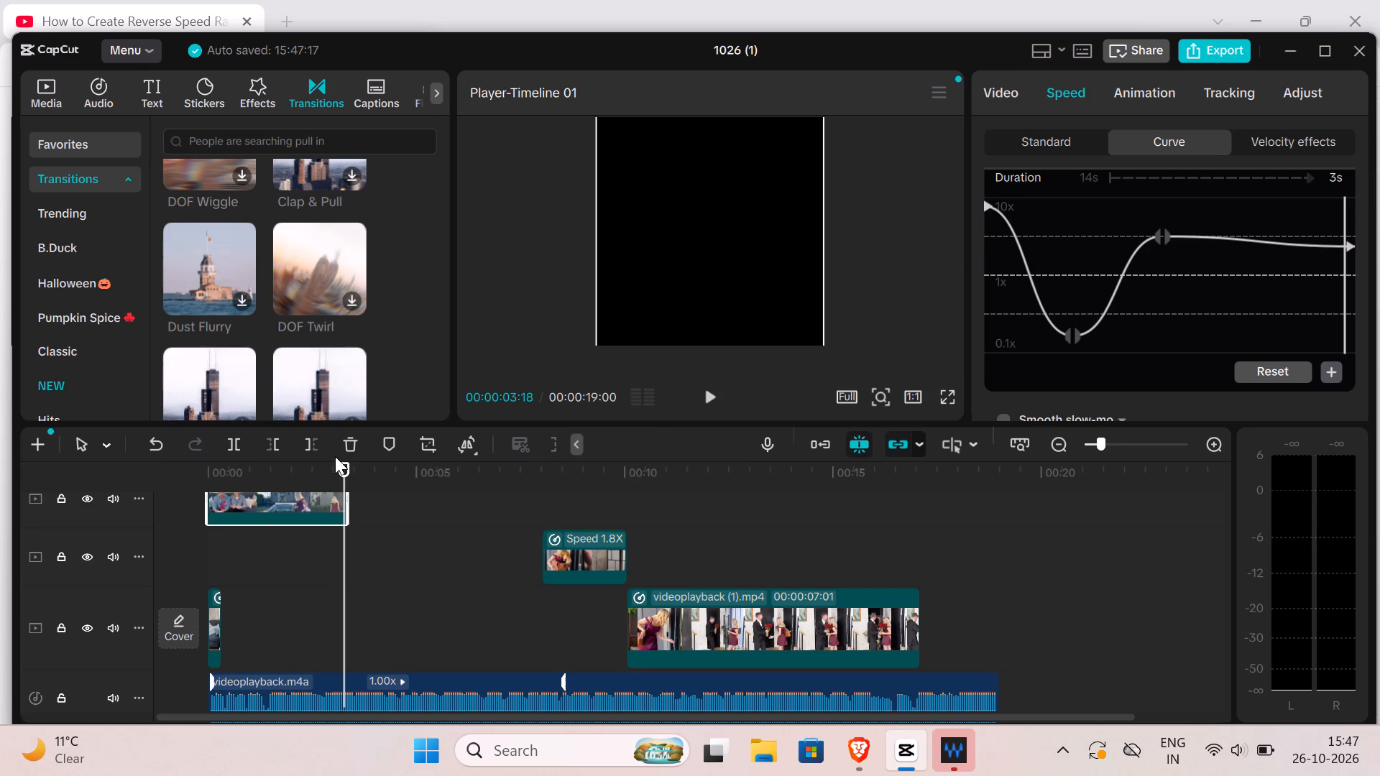
Play the timeline from 00:00:00:00 past the end of the upper-track clip to review the steeper speed curve.
left_click_drag(338, 457, 318, 457)
left_click_drag(318, 457, 306, 457)
left_click(306, 457)
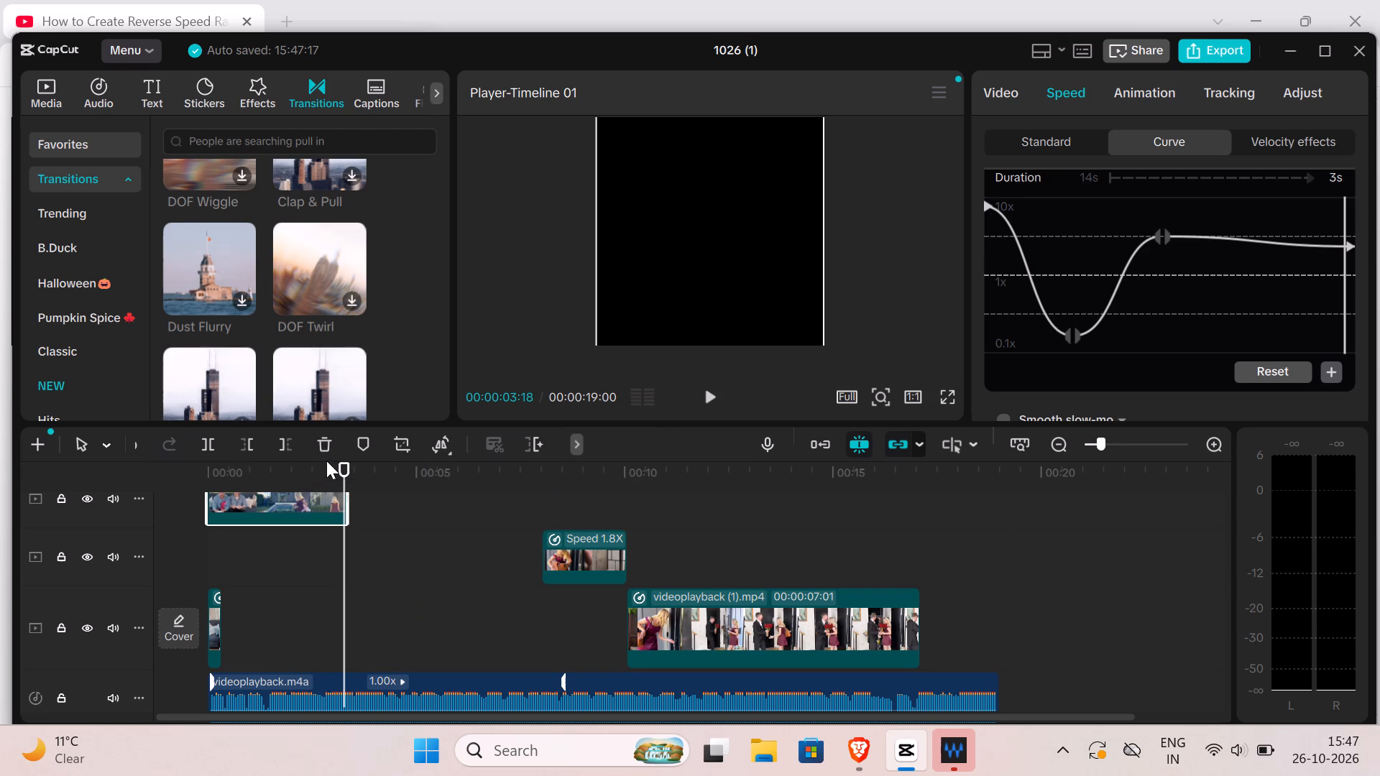
left_click_drag(348, 467, 164, 446)
right_click_drag(169, 434, 183, 435)
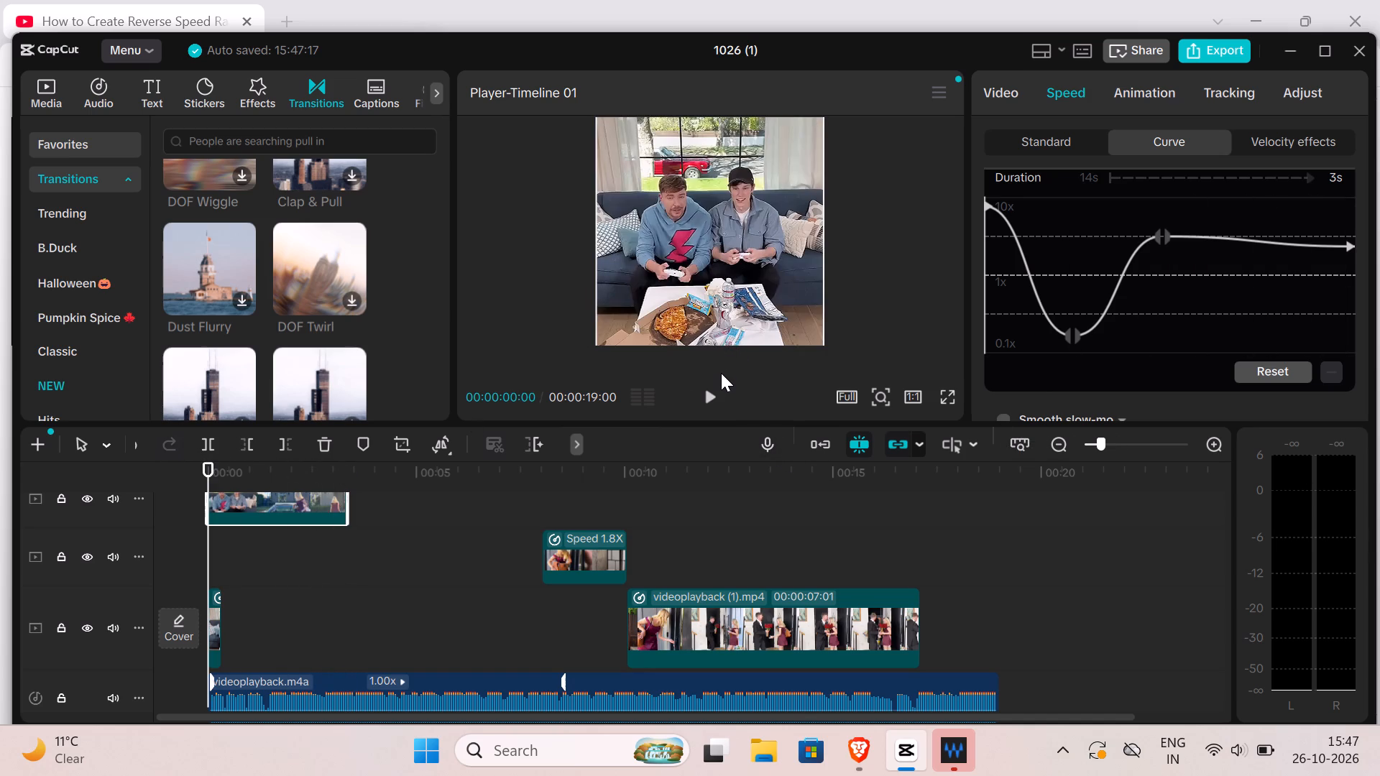
left_click(711, 398)
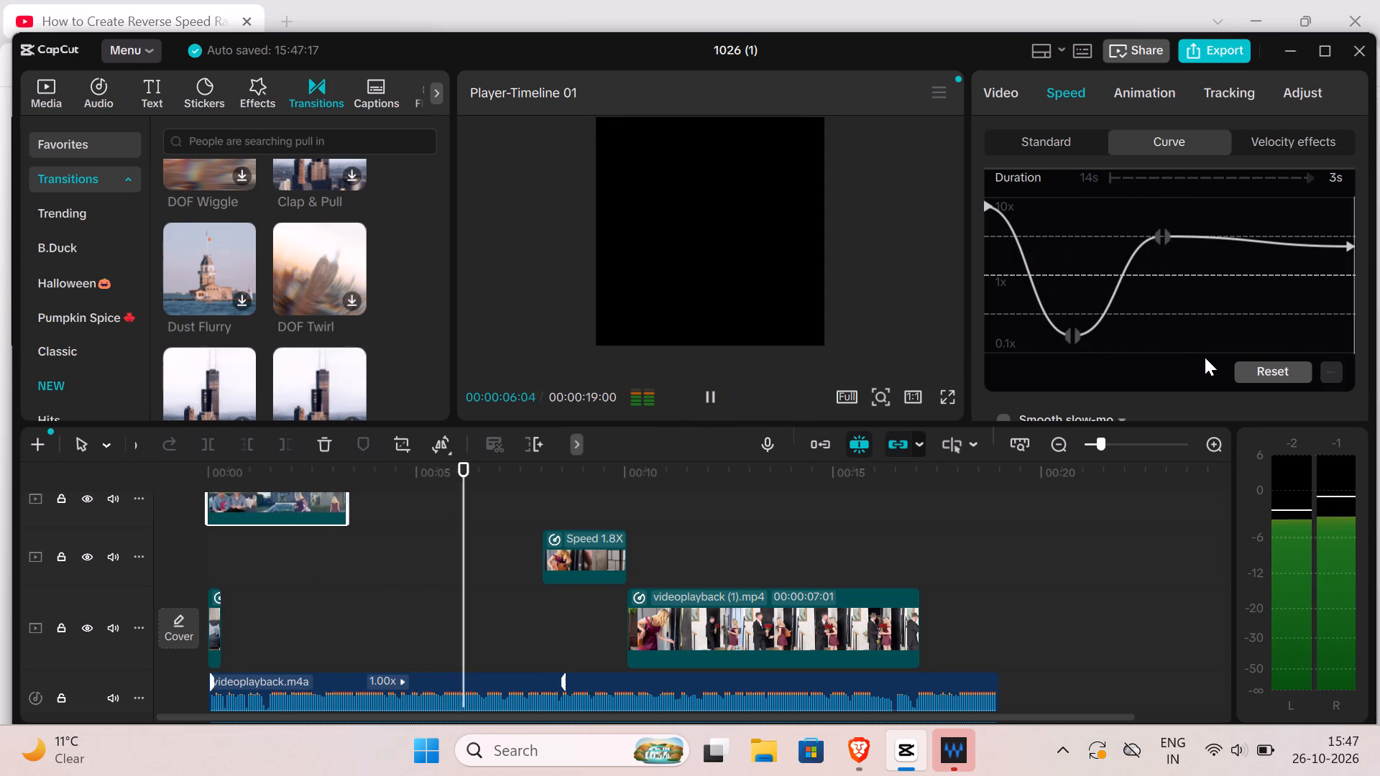
Lower the first inner point of the upper-track clip's speed curve to the 0.1x bottom of the graph.
left_click(1083, 346)
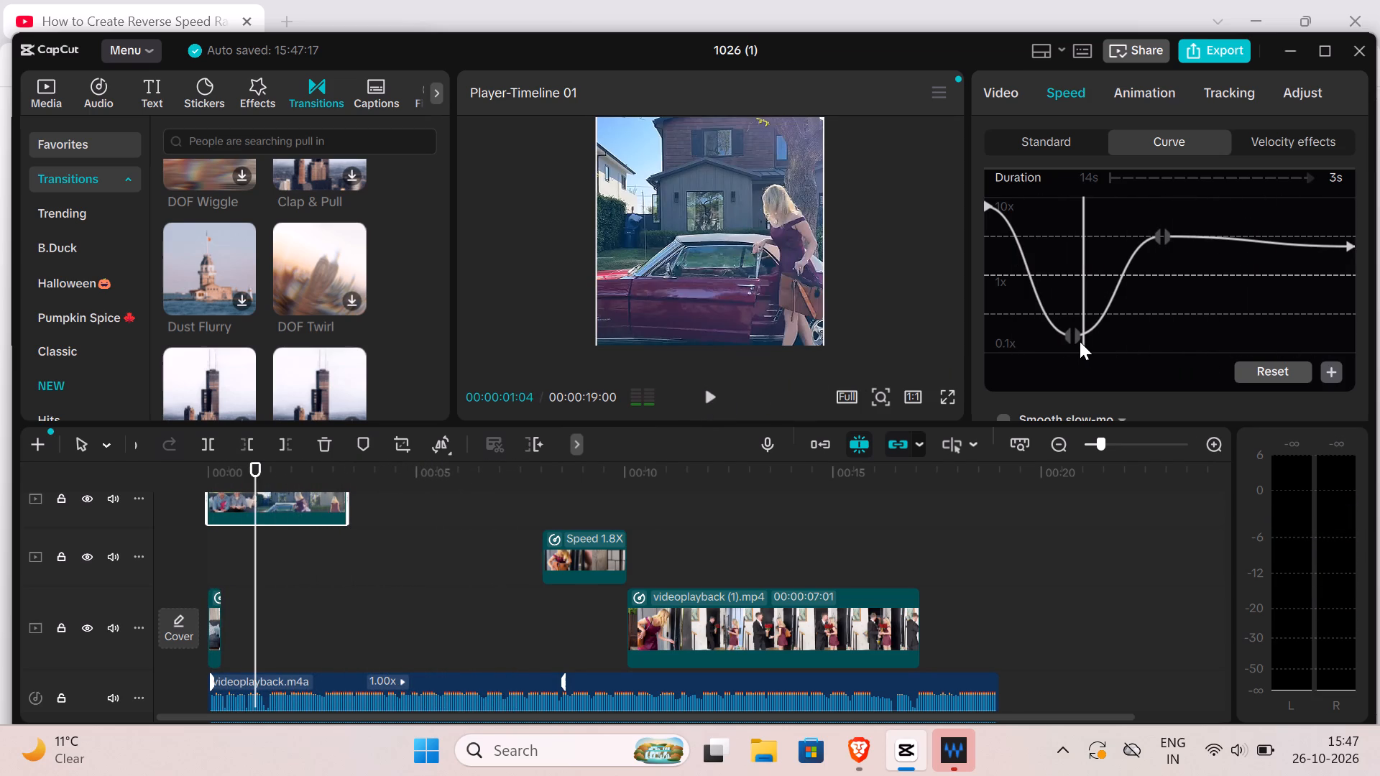
left_click(1077, 337)
left_click_drag(1072, 335, 1077, 362)
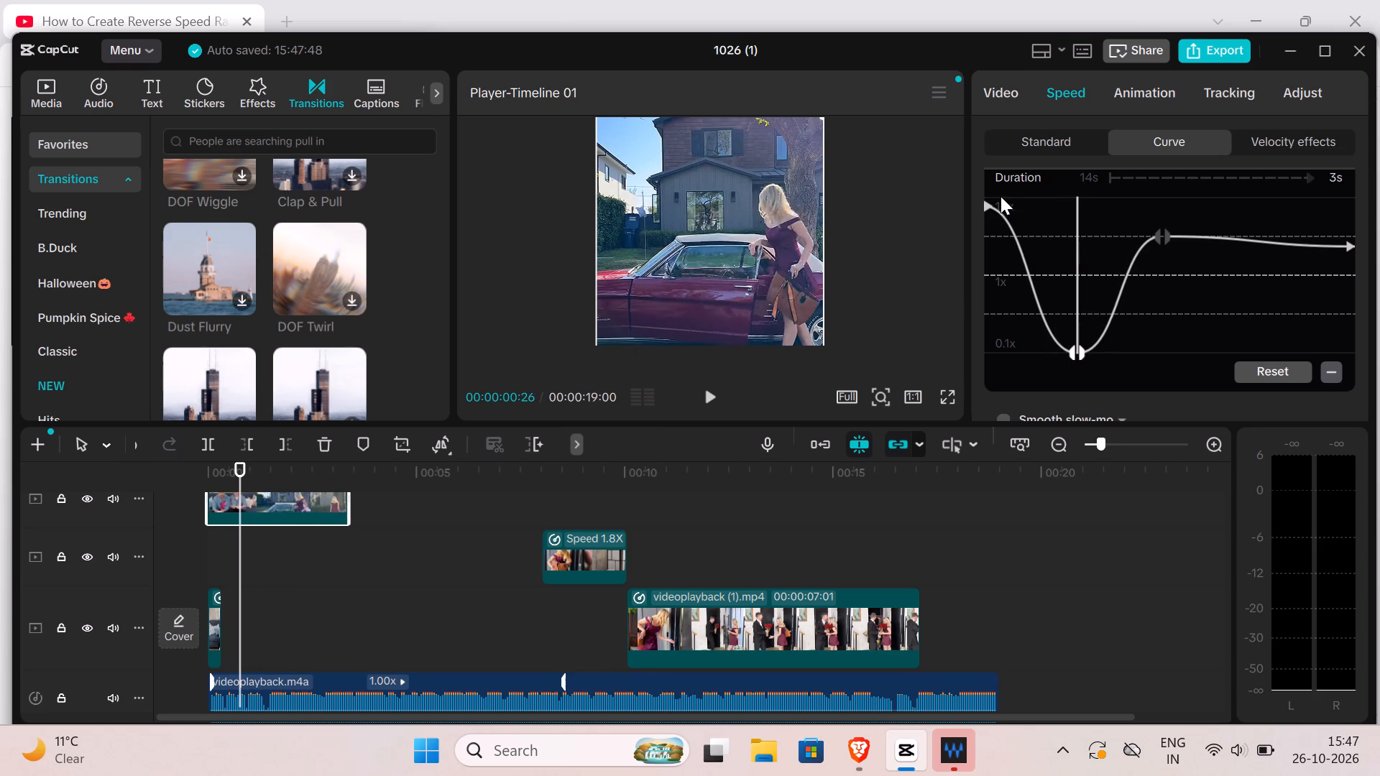
Lower the start point of the speed curve to just above the upper guide line so the clip lasts about 4 s.
left_click_drag(990, 205, 1005, 232)
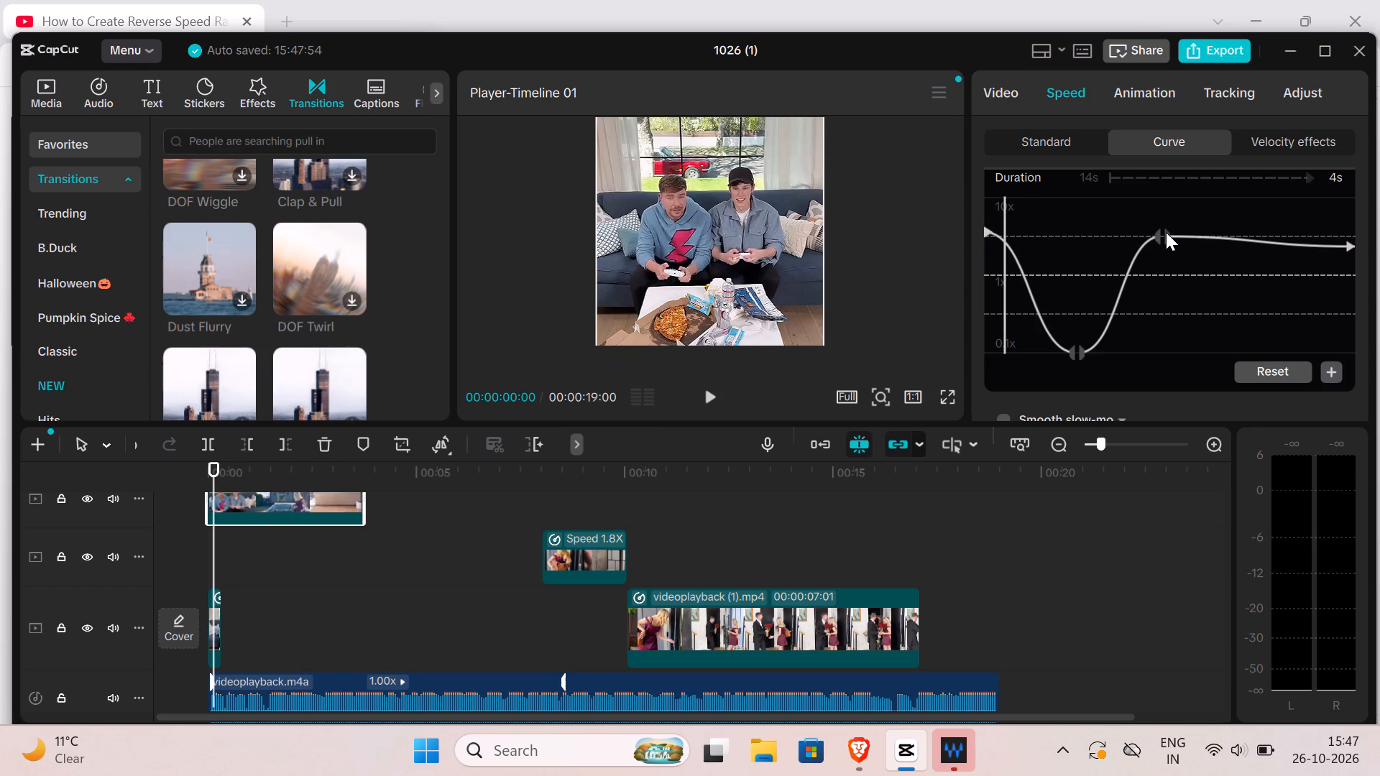
Lower the second inner point of the speed curve level with the end point, leaving a flat final section.
left_click_drag(1166, 232, 1177, 247)
left_click_drag(1172, 230, 1174, 236)
left_click(1174, 236)
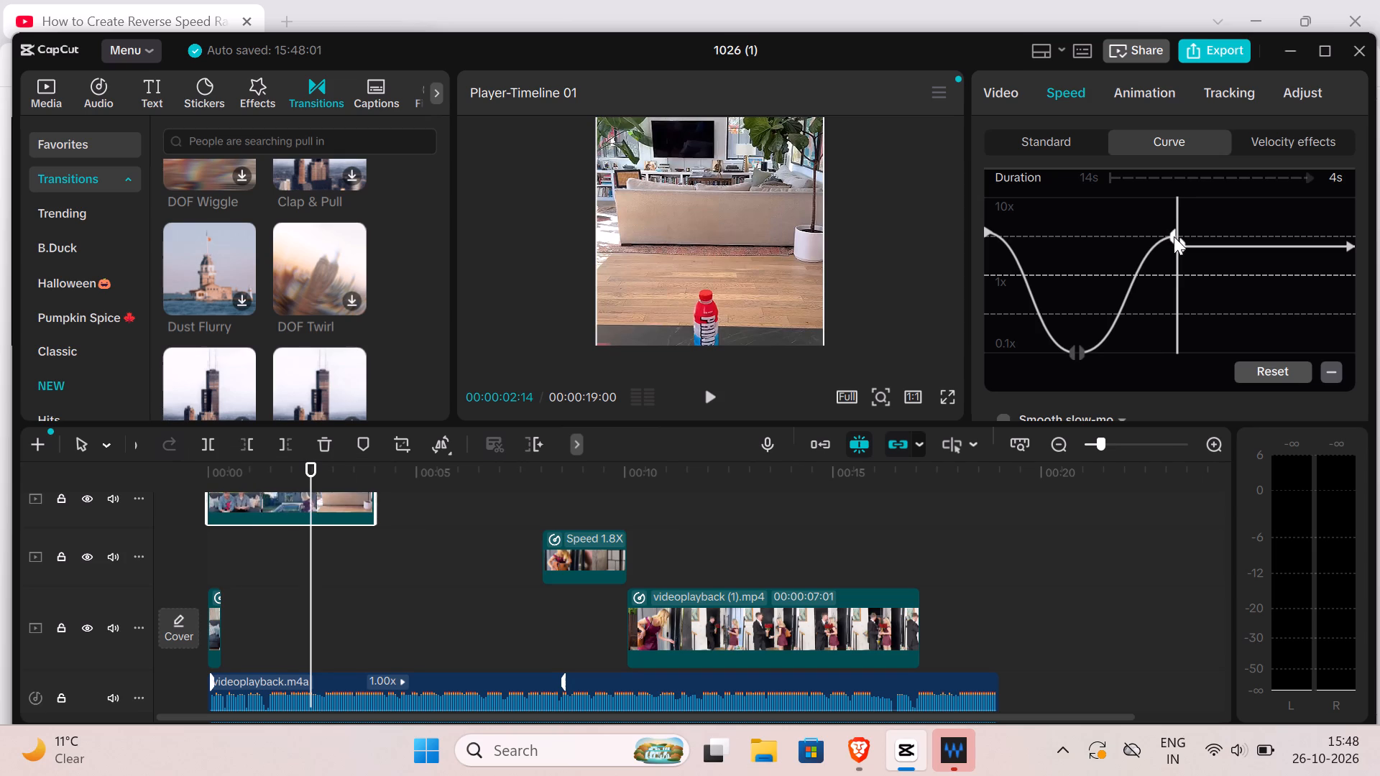
Lower the end point of the upper-track clip's speed curve to the 1x line so the clip lasts about 5 s.
left_click(1348, 238)
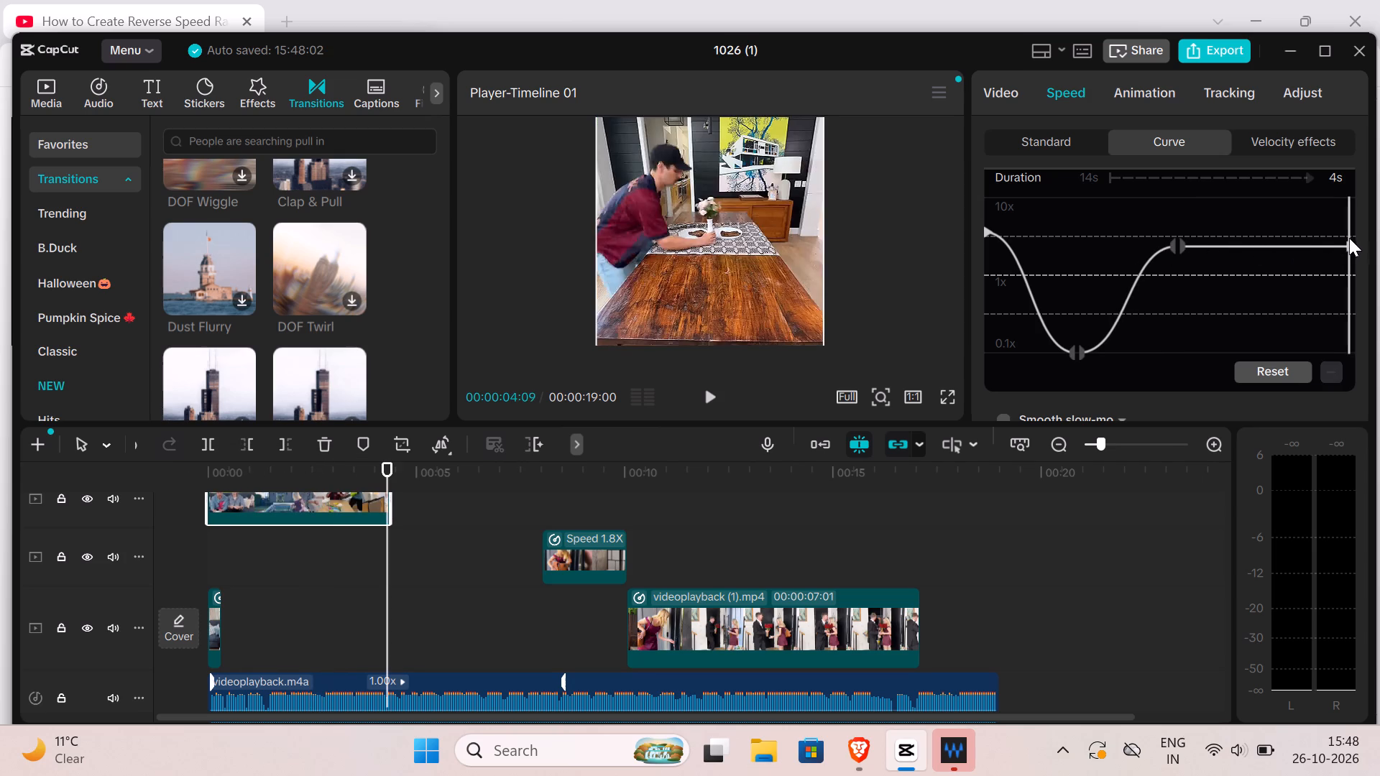
left_click_drag(1345, 234, 1348, 241)
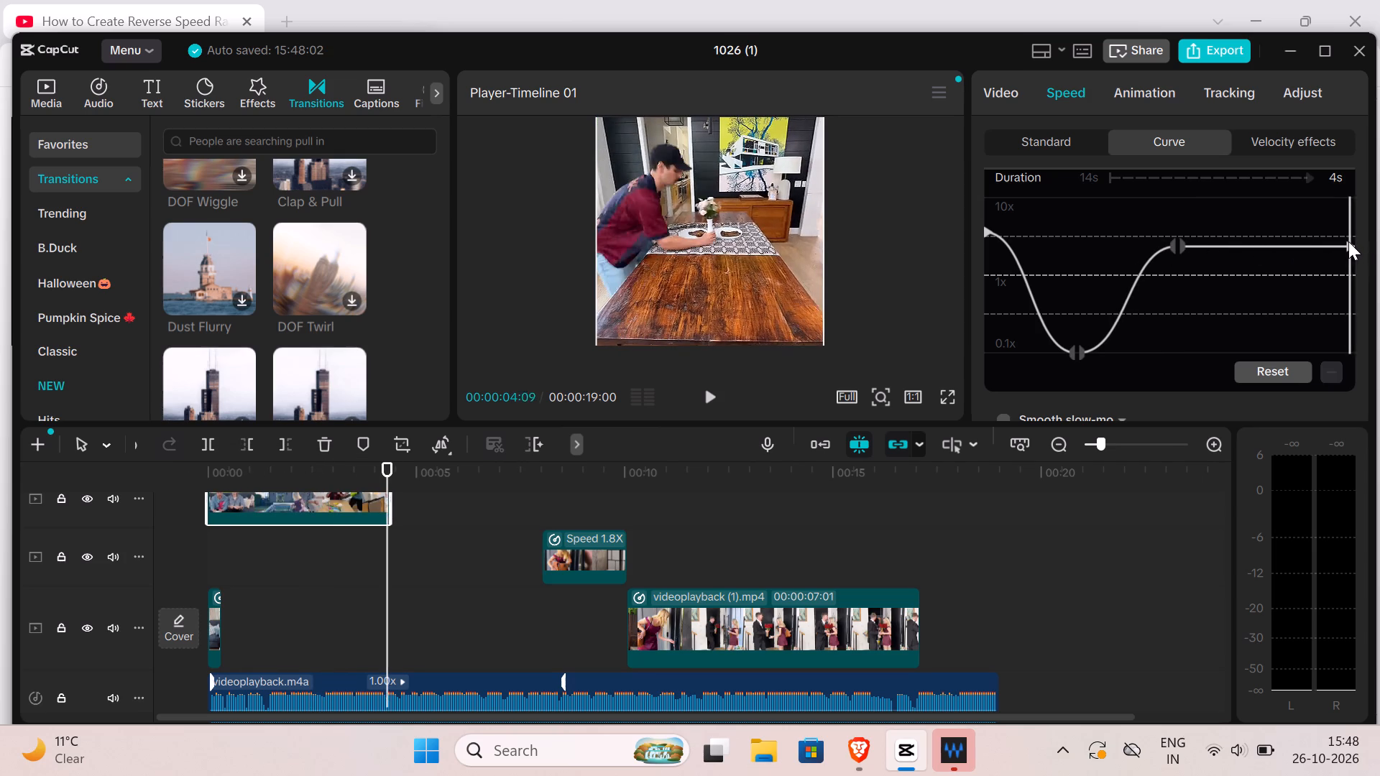
left_click(1348, 241)
left_click_drag(1345, 237, 1347, 249)
left_click_drag(1344, 243, 1344, 246)
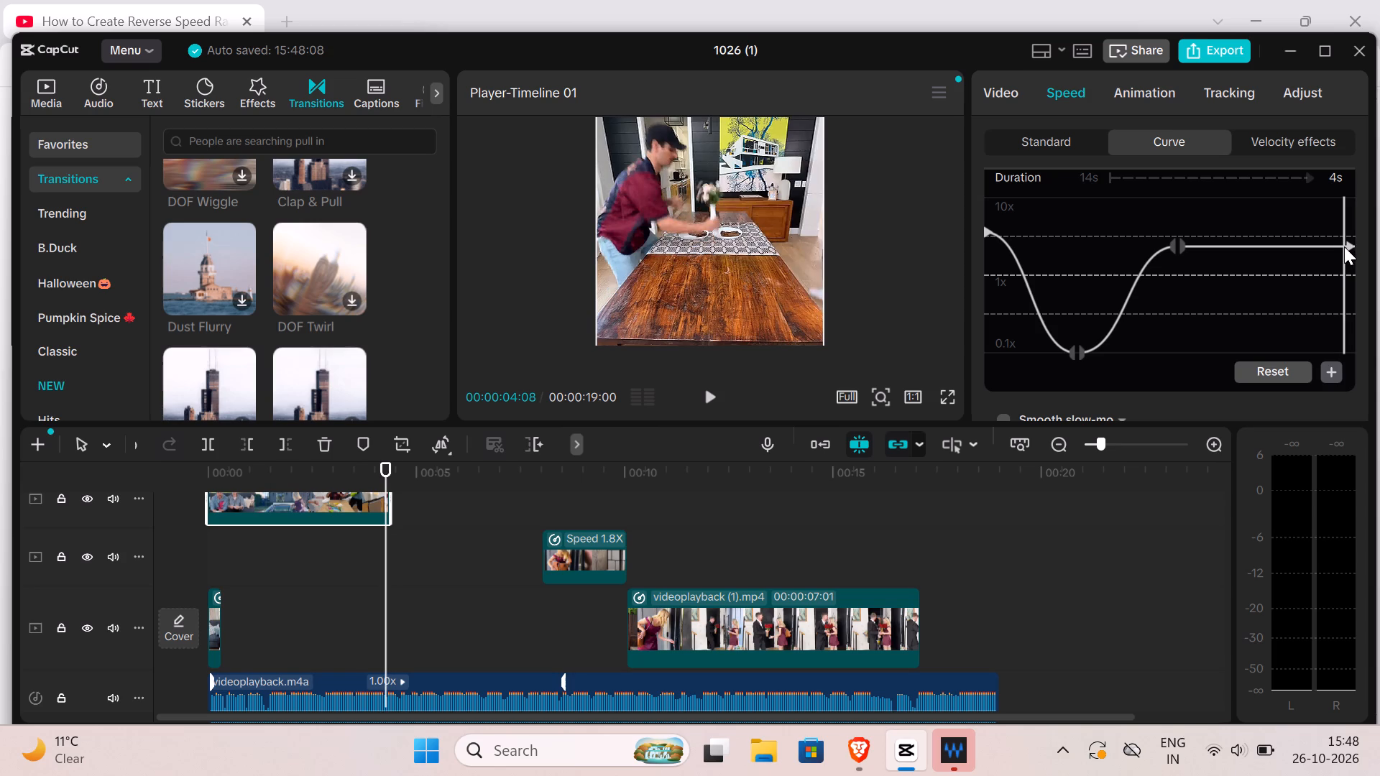
left_click_drag(1344, 246, 1343, 266)
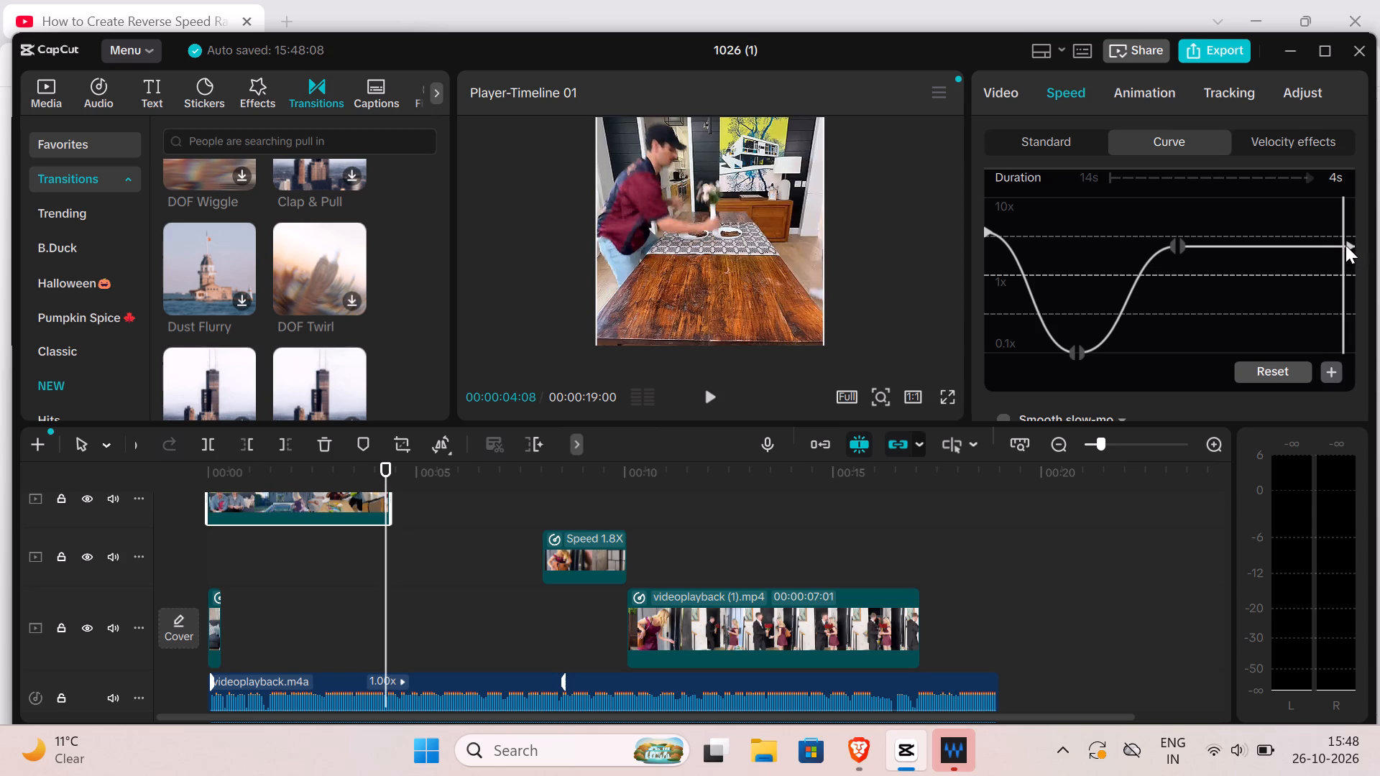
left_click_drag(1345, 245, 1346, 253)
left_click(1338, 241)
left_click_drag(1347, 242, 1347, 246)
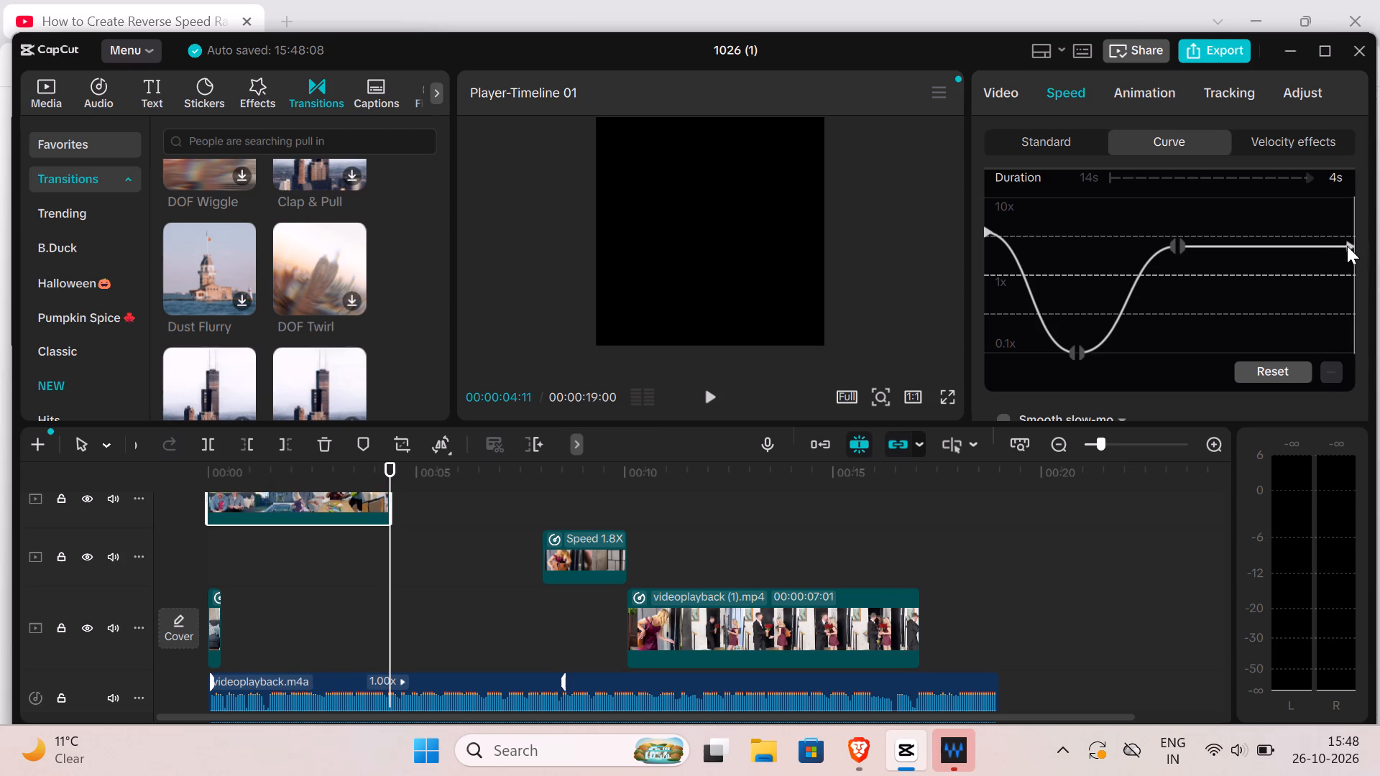
left_click_drag(1347, 246, 1344, 255)
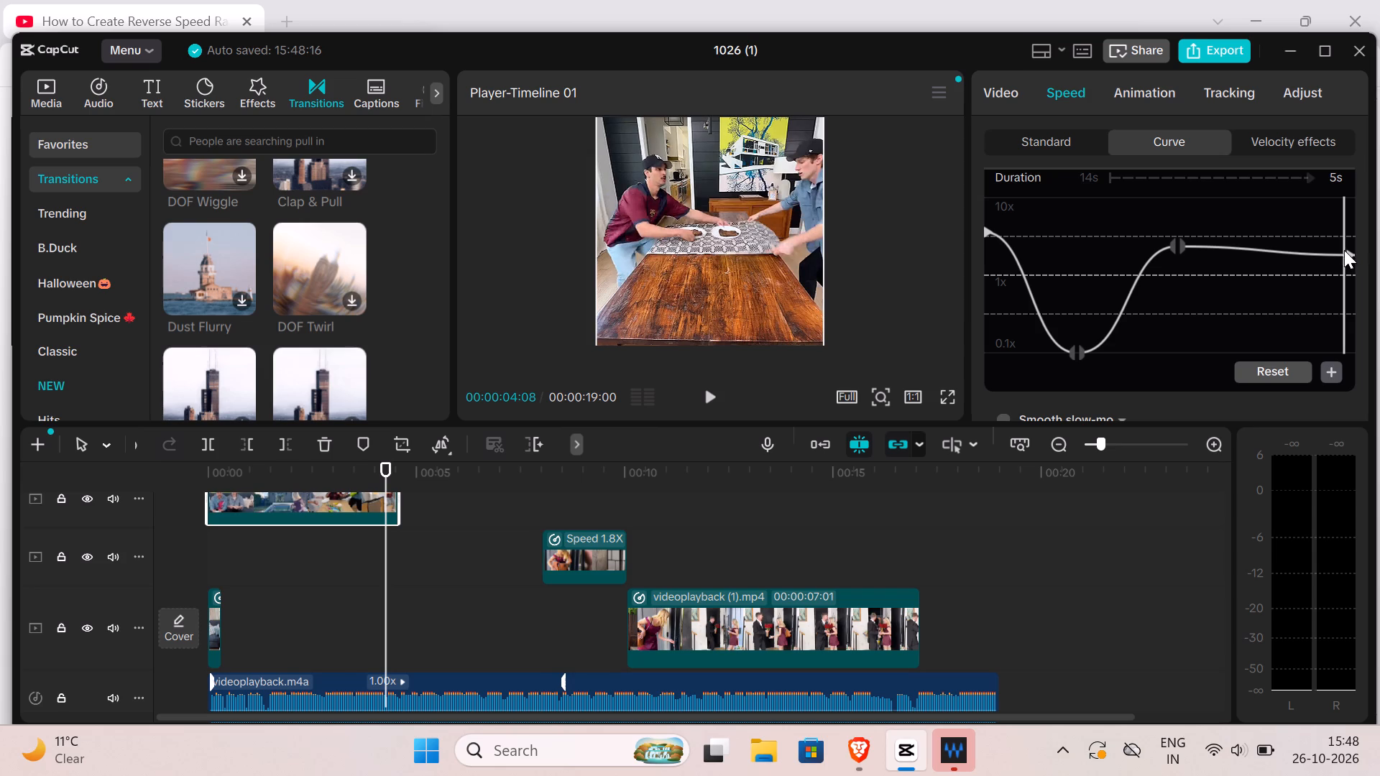
left_click_drag(1345, 251, 1345, 267)
left_click_drag(1345, 255, 1346, 269)
left_click_drag(1347, 251, 1346, 253)
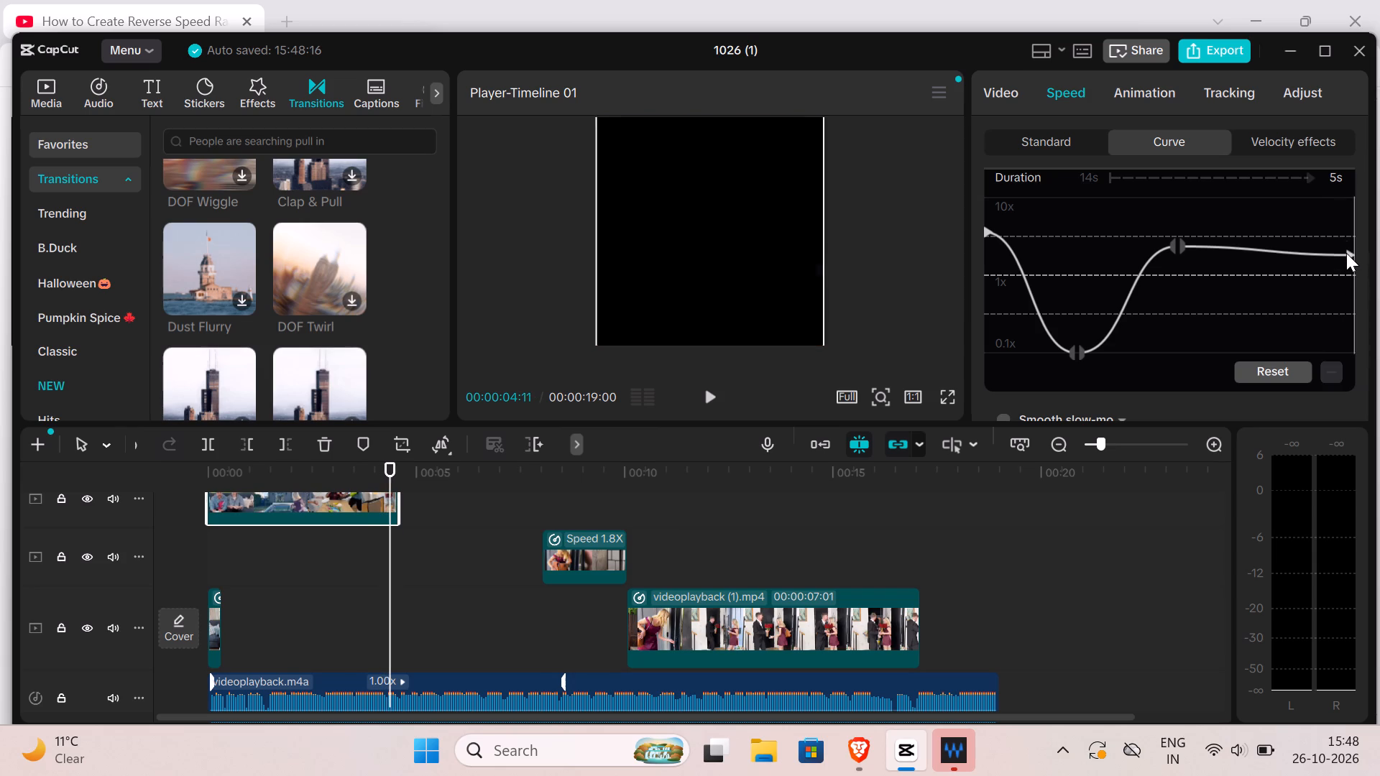
left_click_drag(1346, 253, 1342, 277)
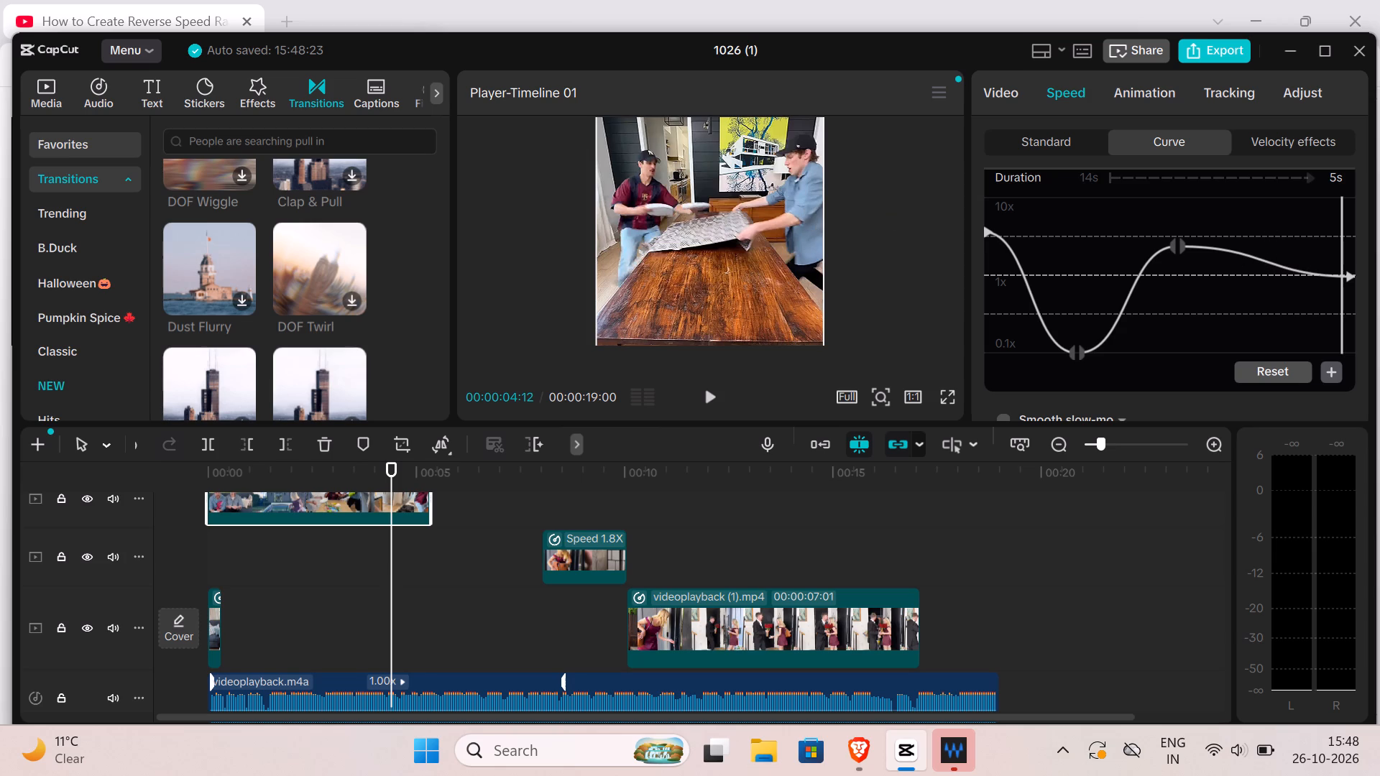
Play the timeline from 00:00:00:00 past the end of the upper-track clip to review its slower ending.
left_click(210, 466)
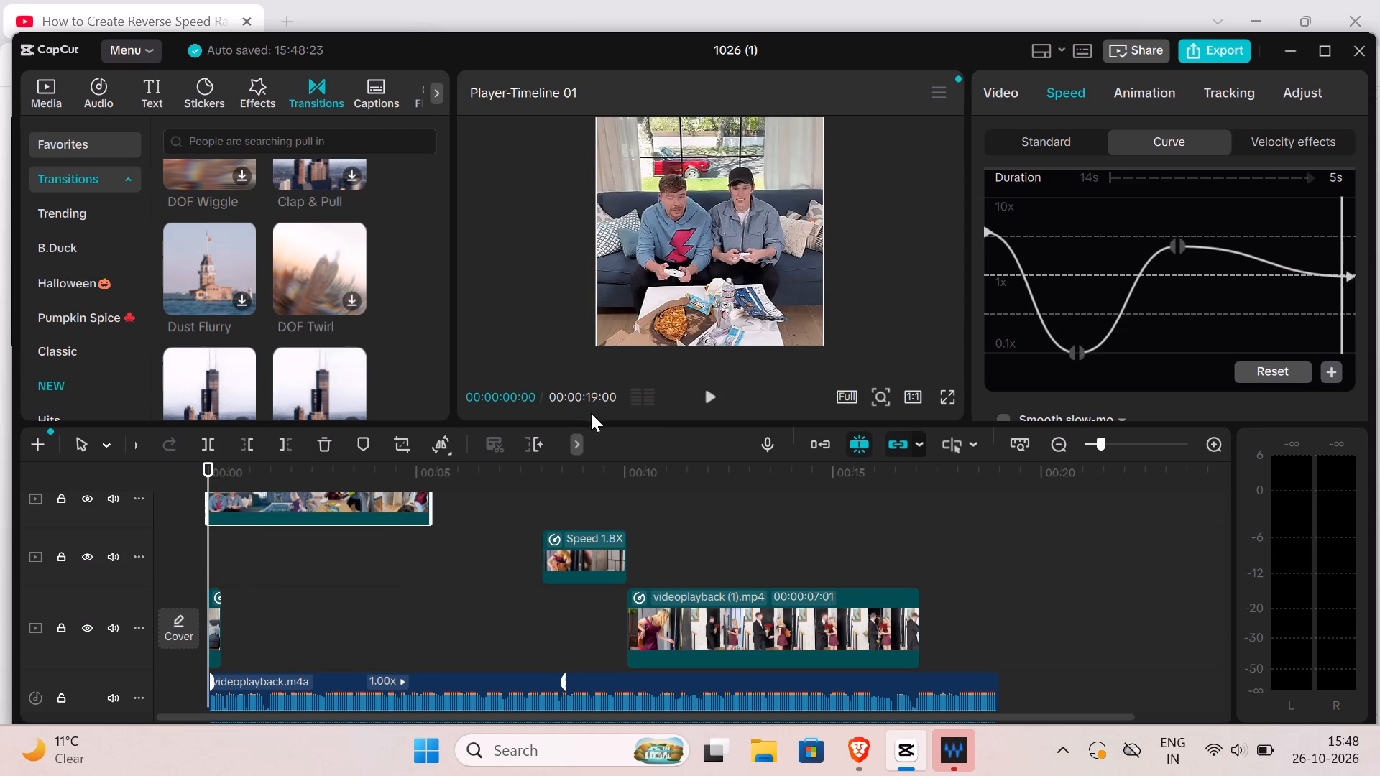
left_click(714, 384)
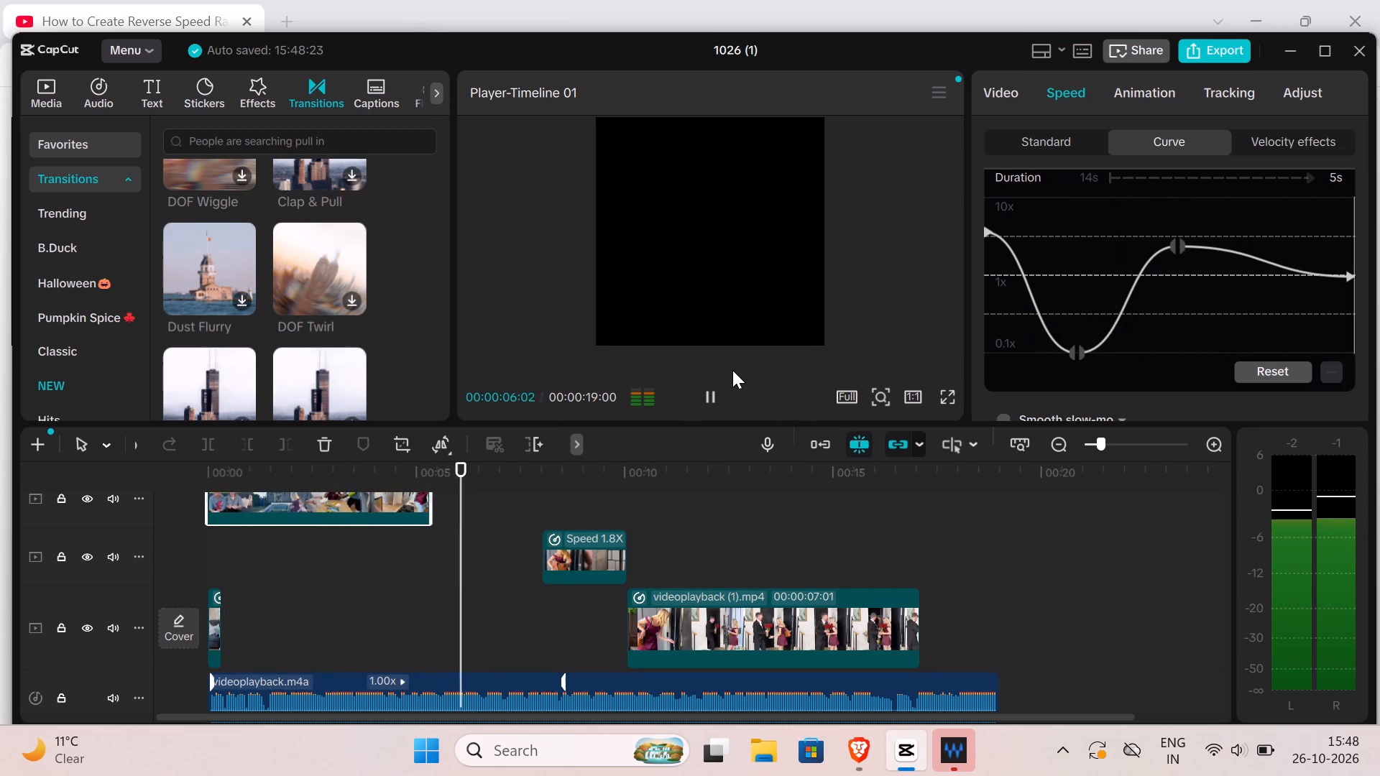
Lower both sides of the curve's second inner point to midway between the upper guide line and 1x, extending the clip to about 7 s.
left_click(1132, 327)
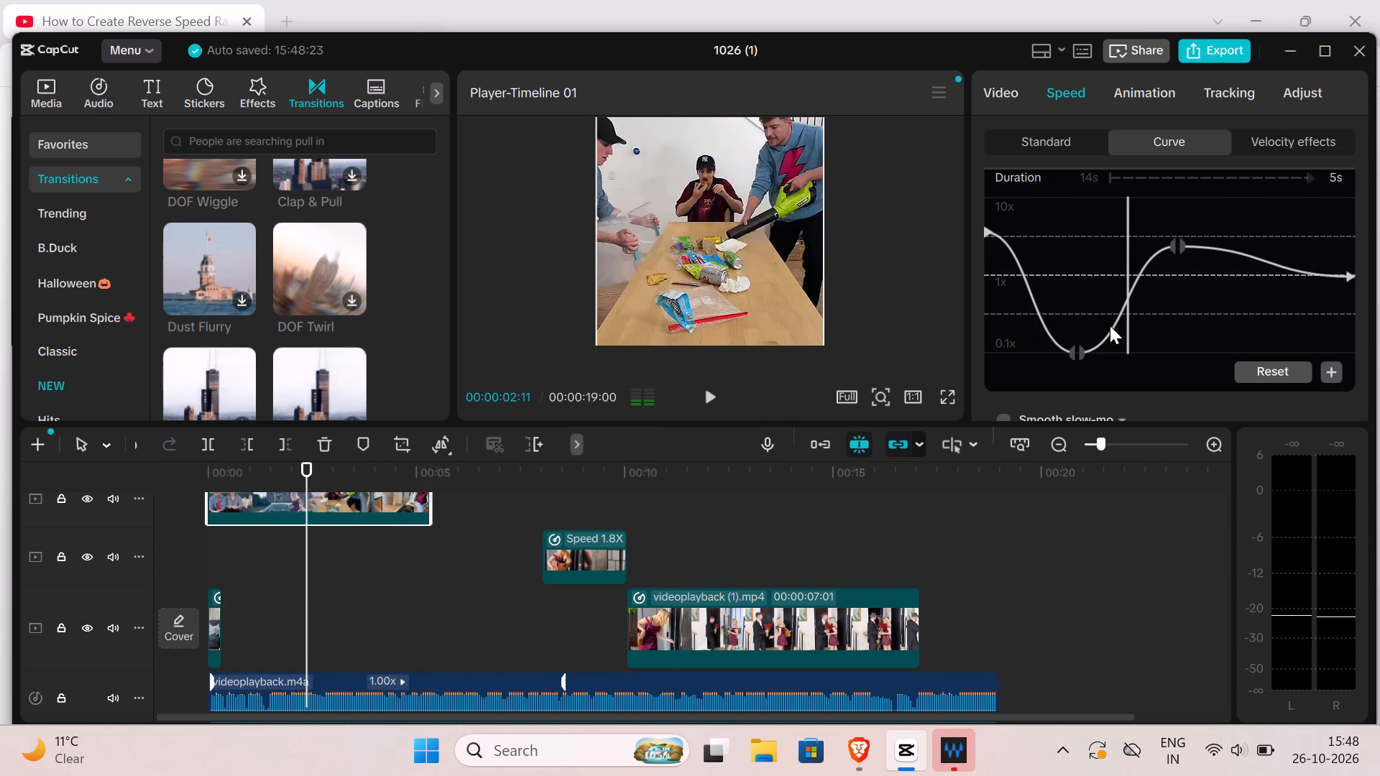
left_click_drag(1110, 325, 1115, 338)
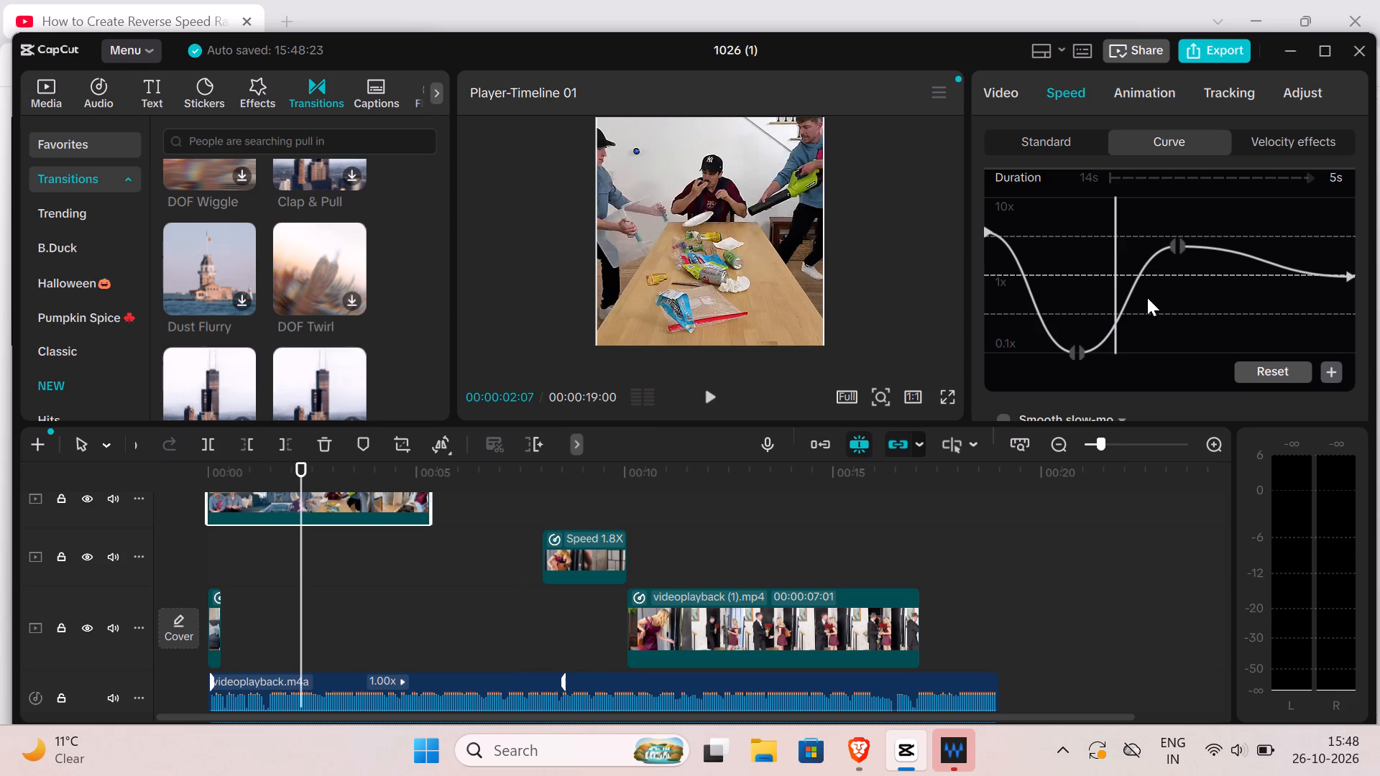
left_click_drag(1072, 346, 1075, 366)
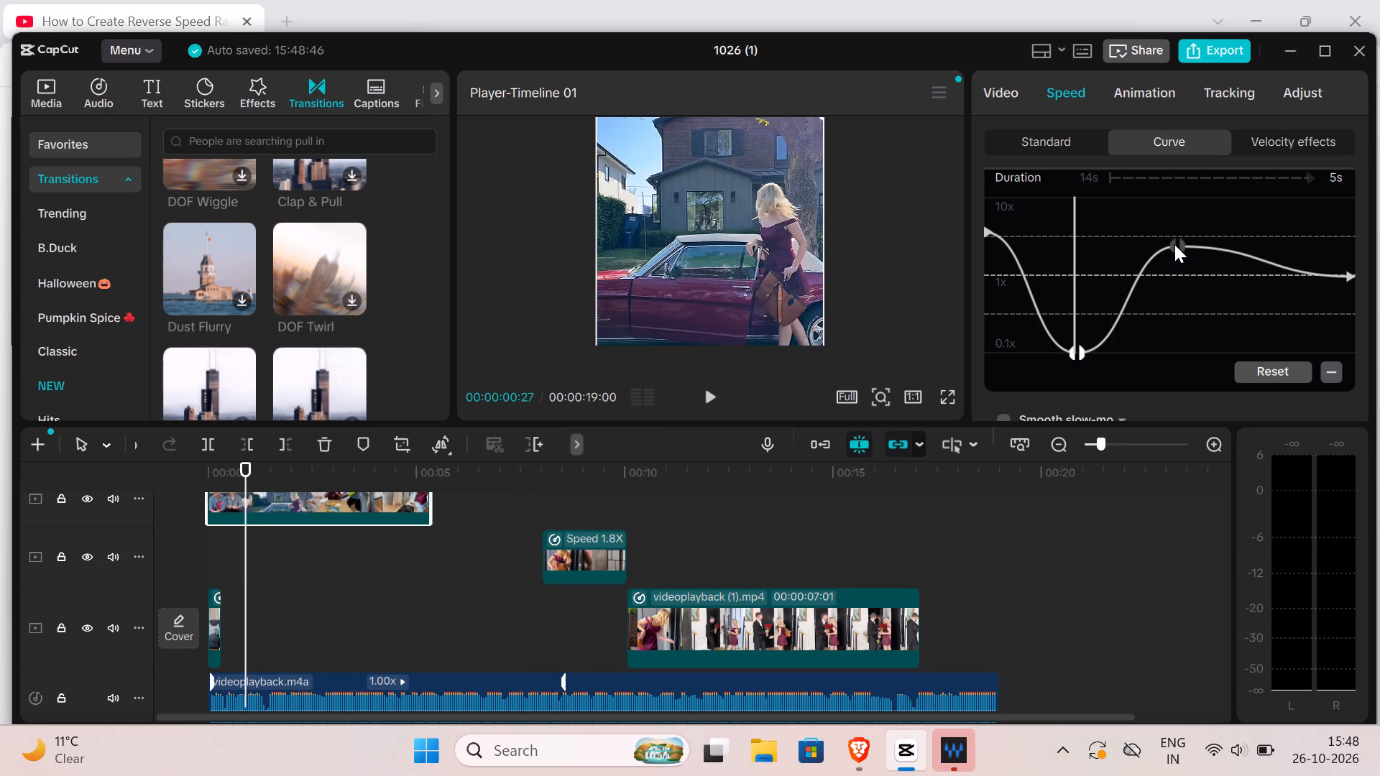
left_click_drag(1174, 244, 1177, 257)
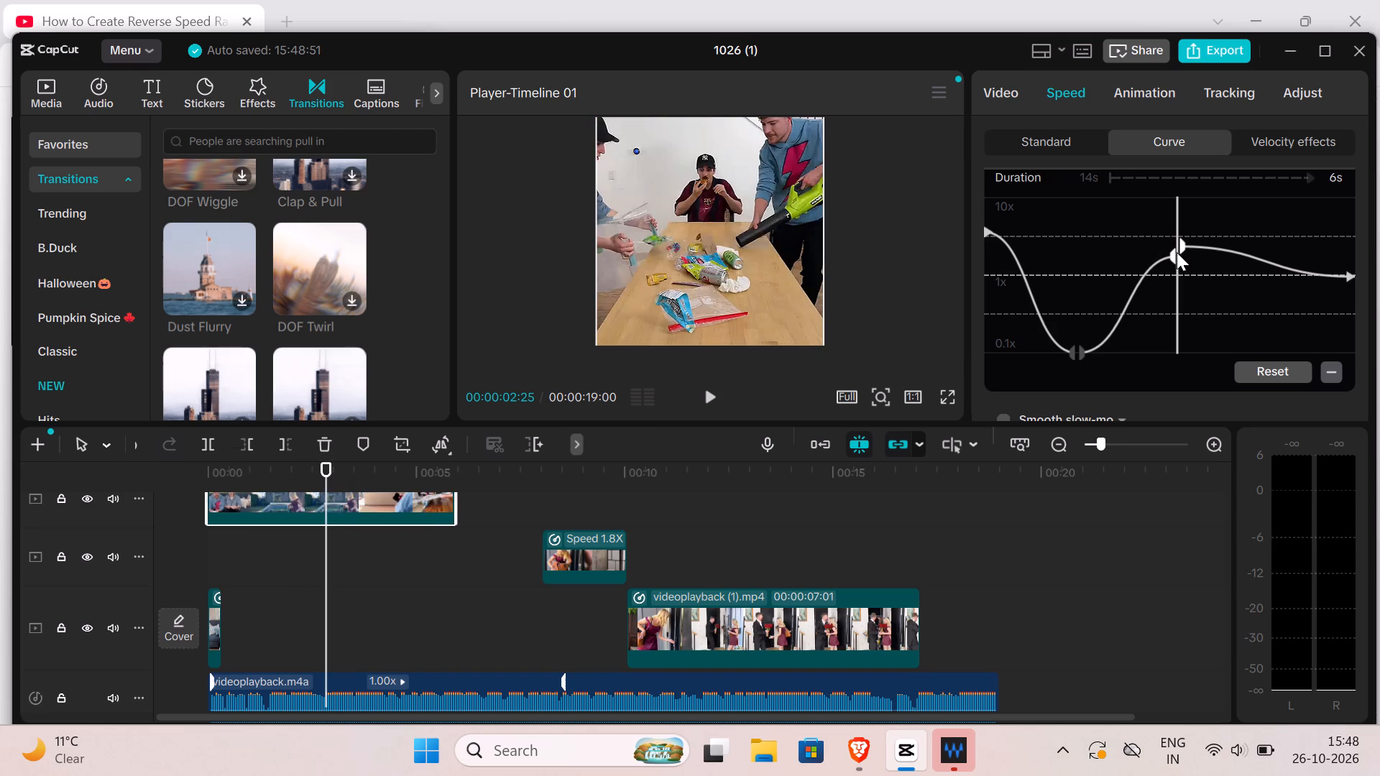
left_click_drag(1179, 240, 1179, 251)
left_click_drag(1173, 251, 1173, 254)
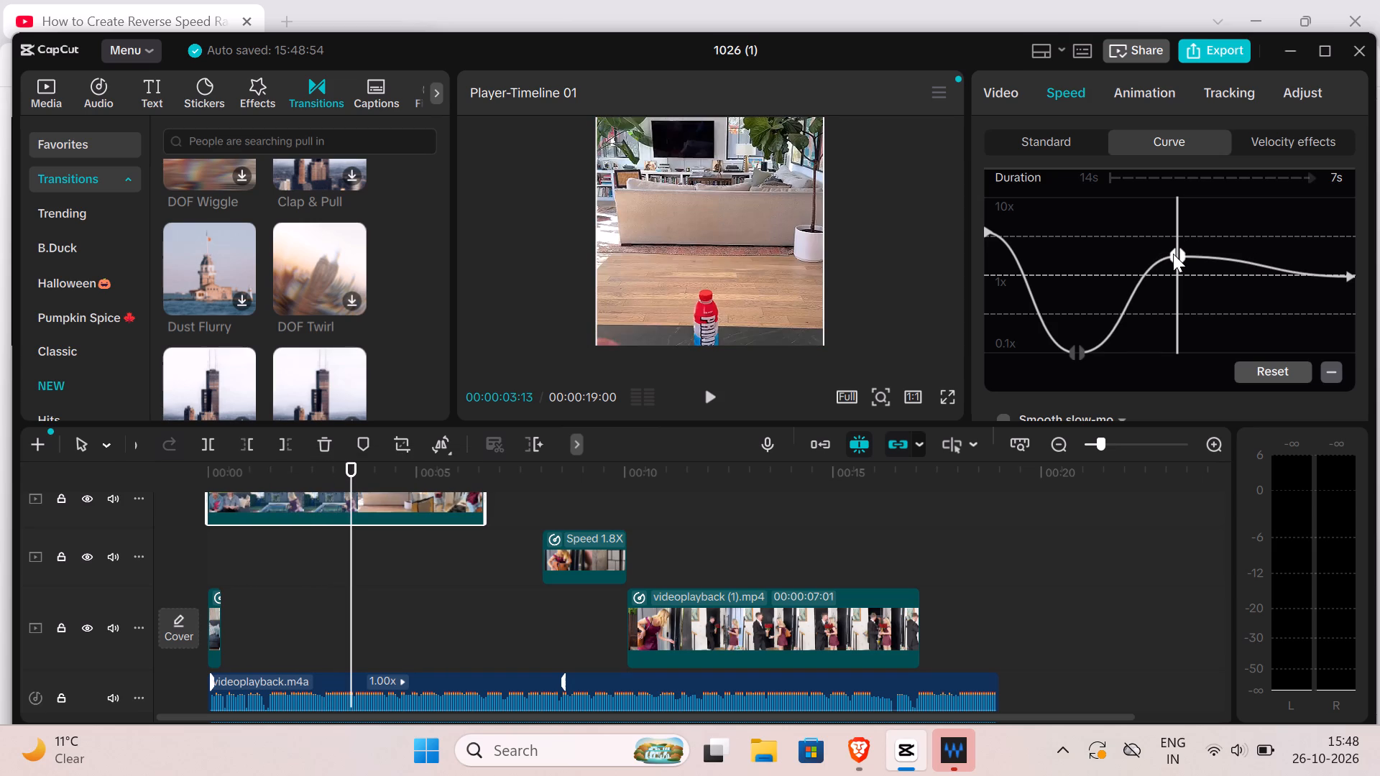
left_click_drag(1173, 254, 1175, 262)
left_click_drag(1174, 252, 1174, 264)
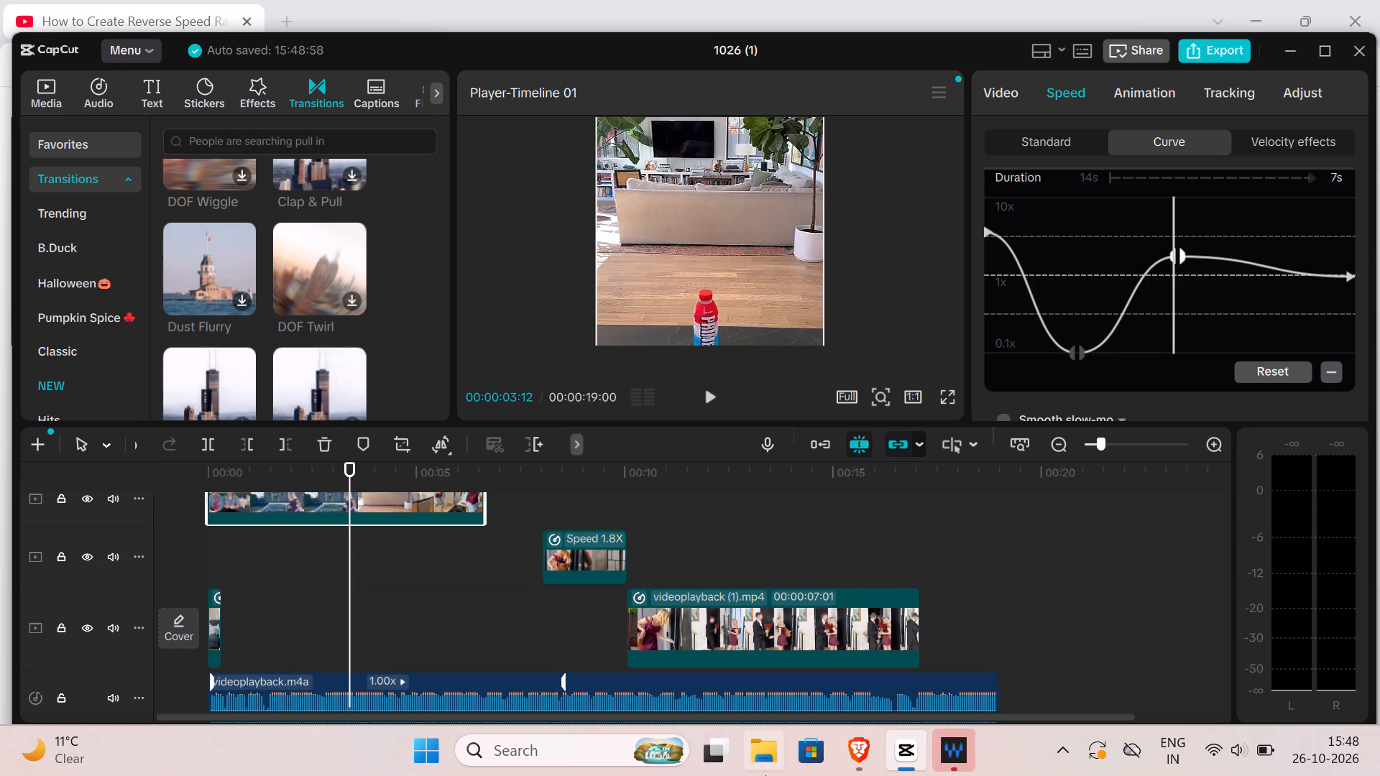
Move the 1.8X speed clip earlier so it starts where the upper-track clip ends.
left_click(573, 552)
left_click_drag(569, 550, 569, 550)
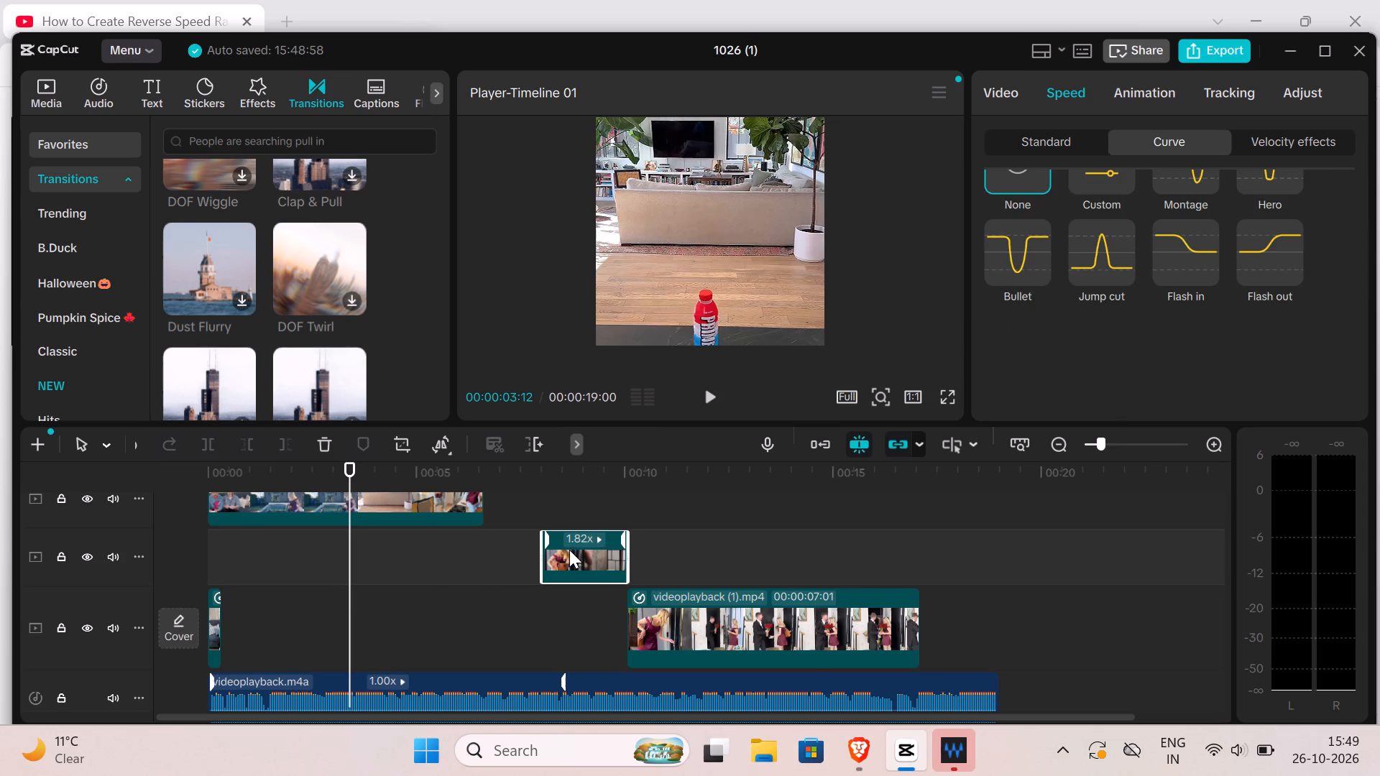
left_click_drag(569, 550, 507, 545)
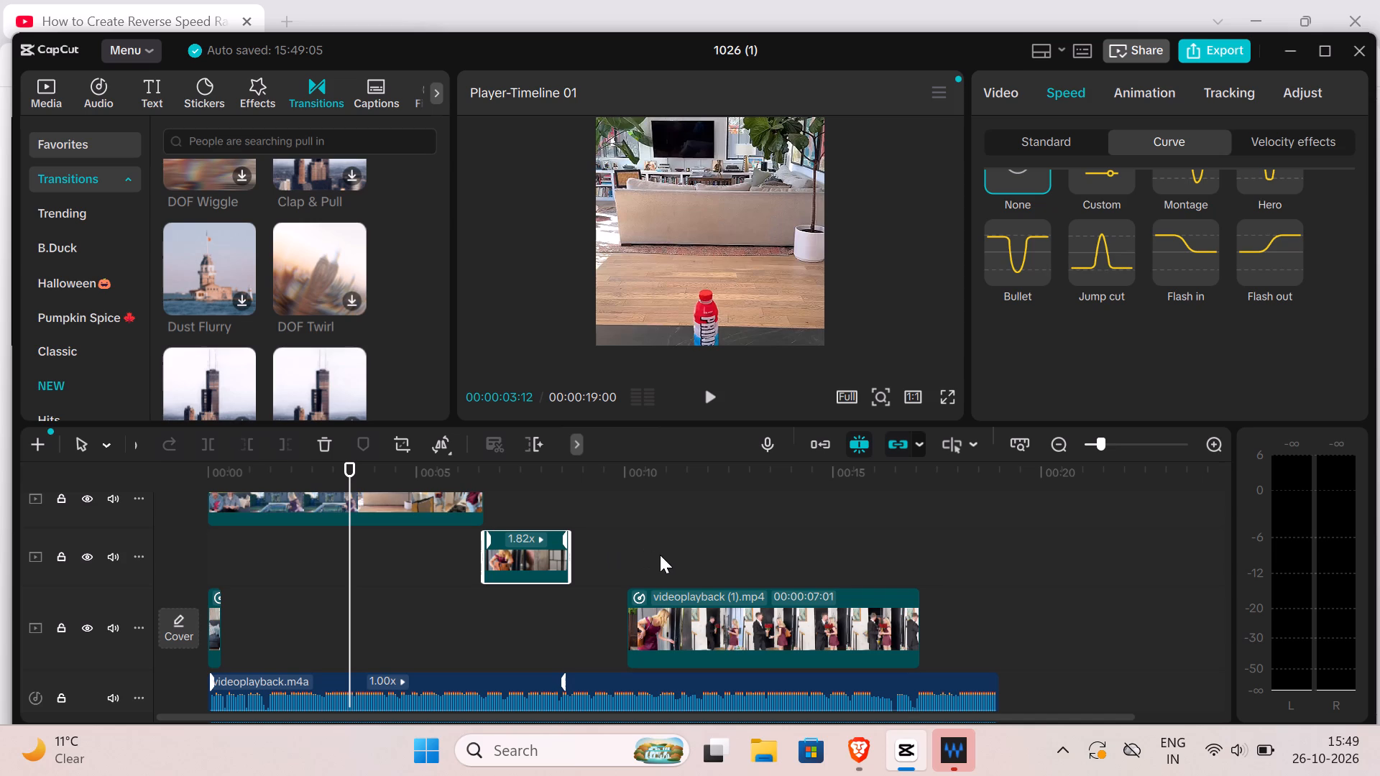
Move the long videoplayback (1).mp4 clip on the main track earlier so it starts where the 1.8X clip ends.
left_click_drag(676, 624, 672, 624)
left_click_drag(672, 624, 638, 620)
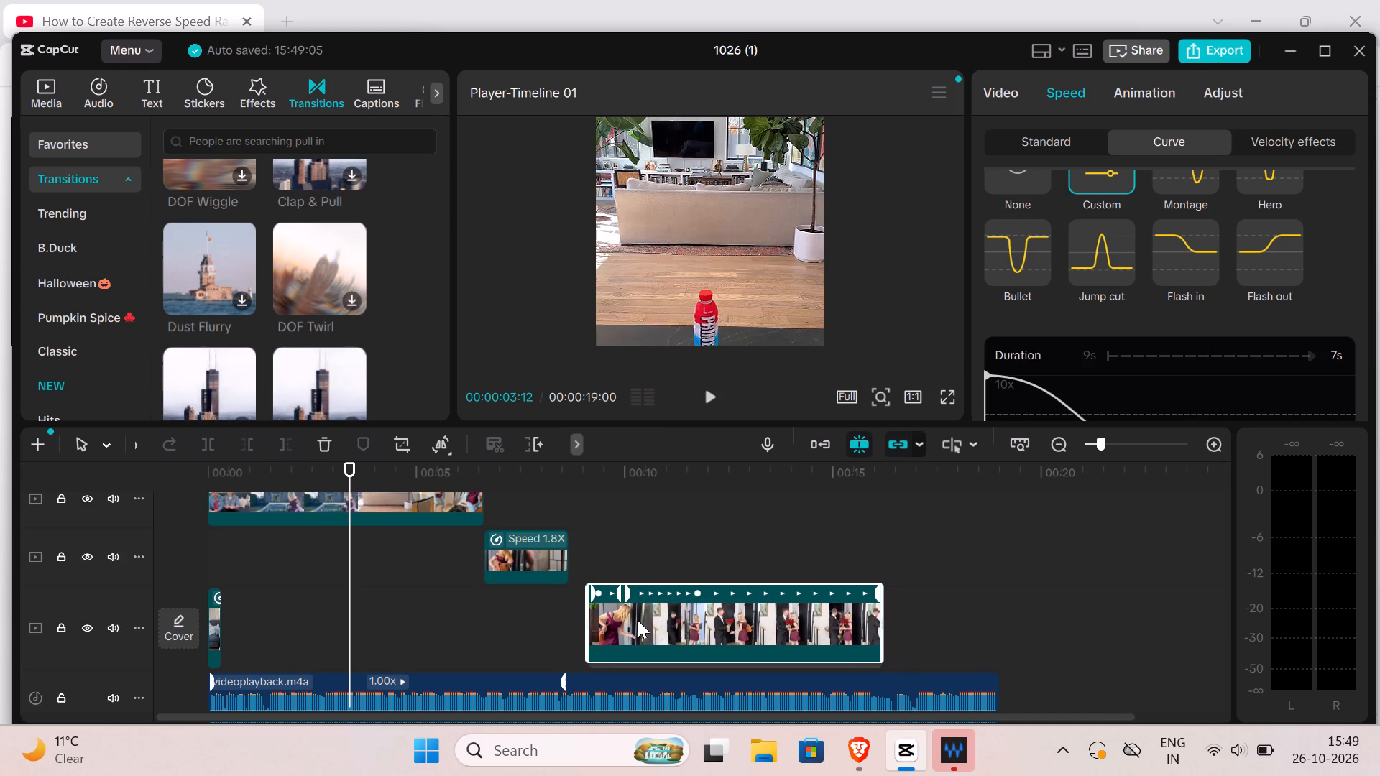
left_click_drag(638, 620, 622, 621)
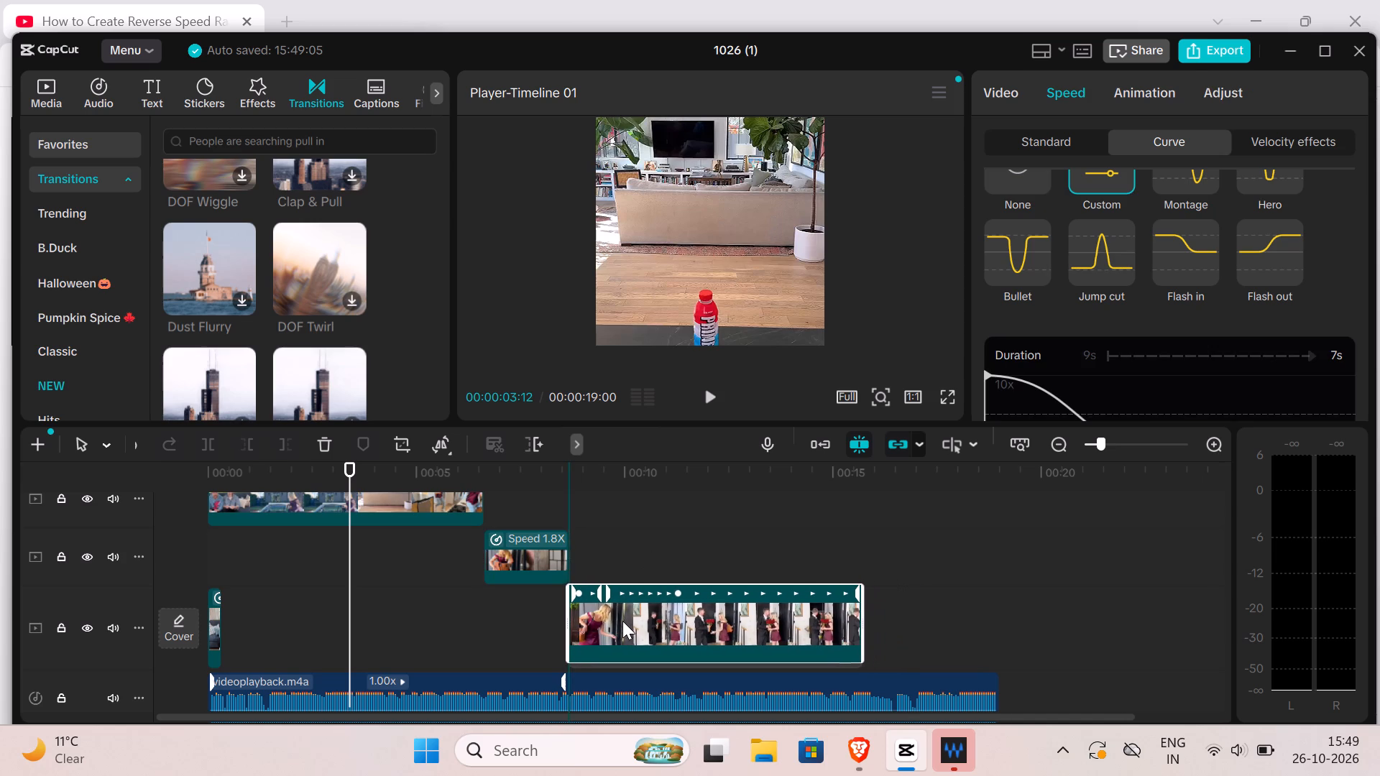
left_click_drag(622, 621, 621, 621)
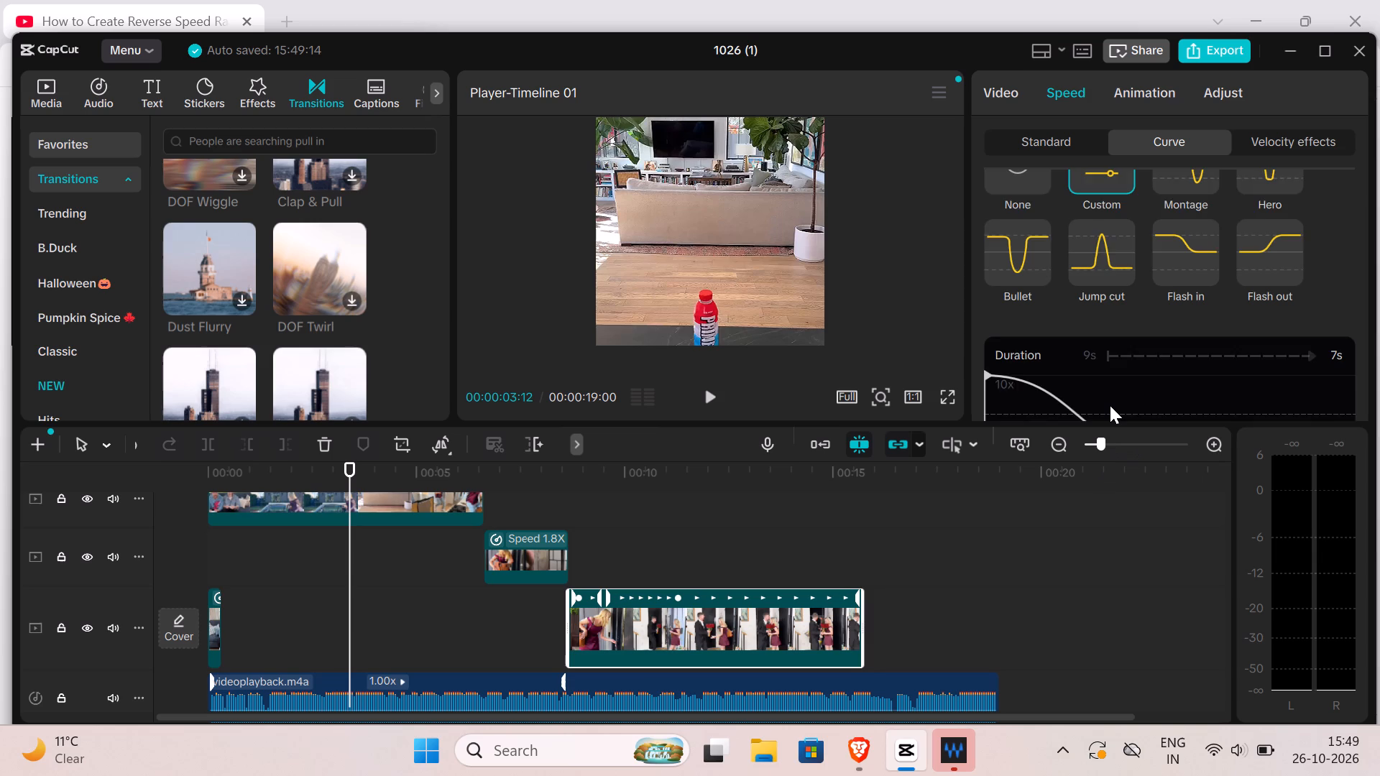
Lower the start point of the main-track clip's speed curve to the upper guide line so the clip lasts about 8 s.
scroll(1114, 405, "down", 2)
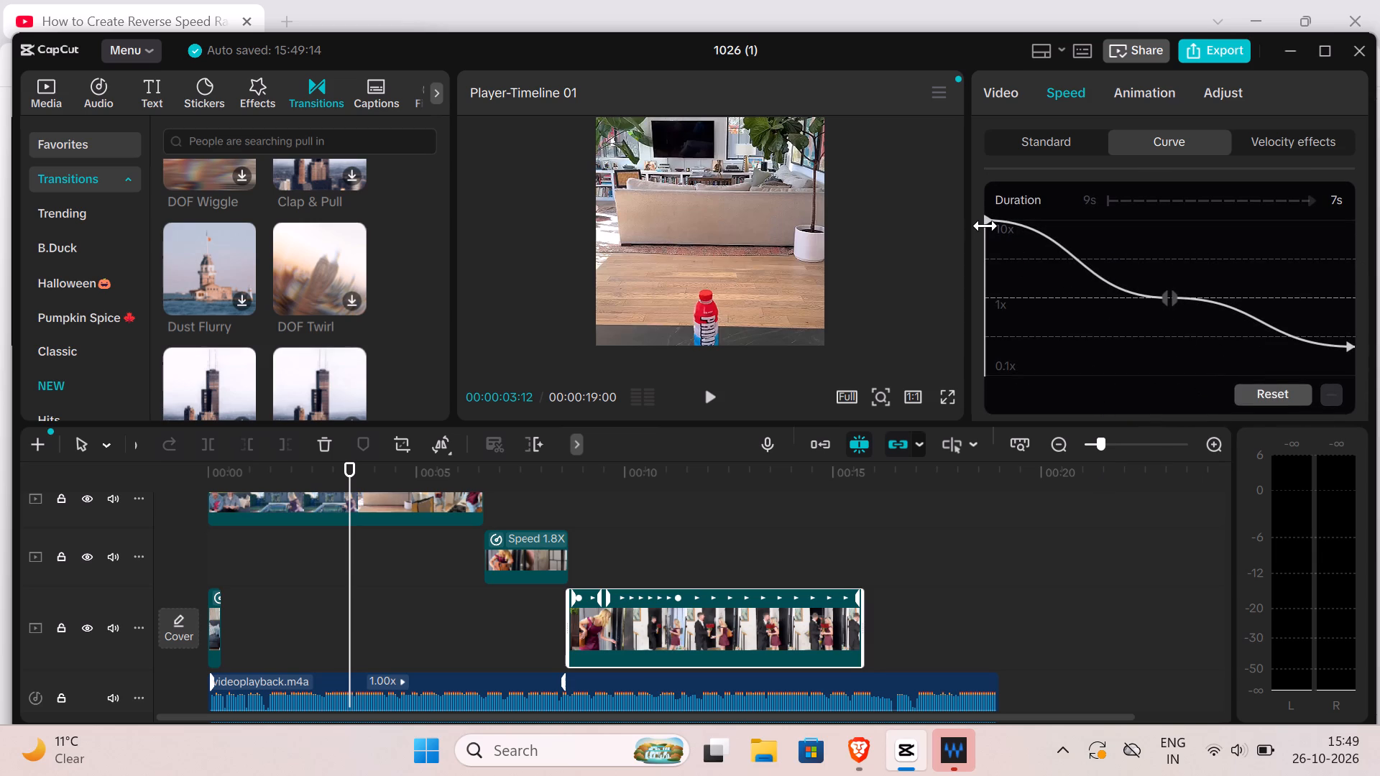
left_click_drag(985, 224, 987, 250)
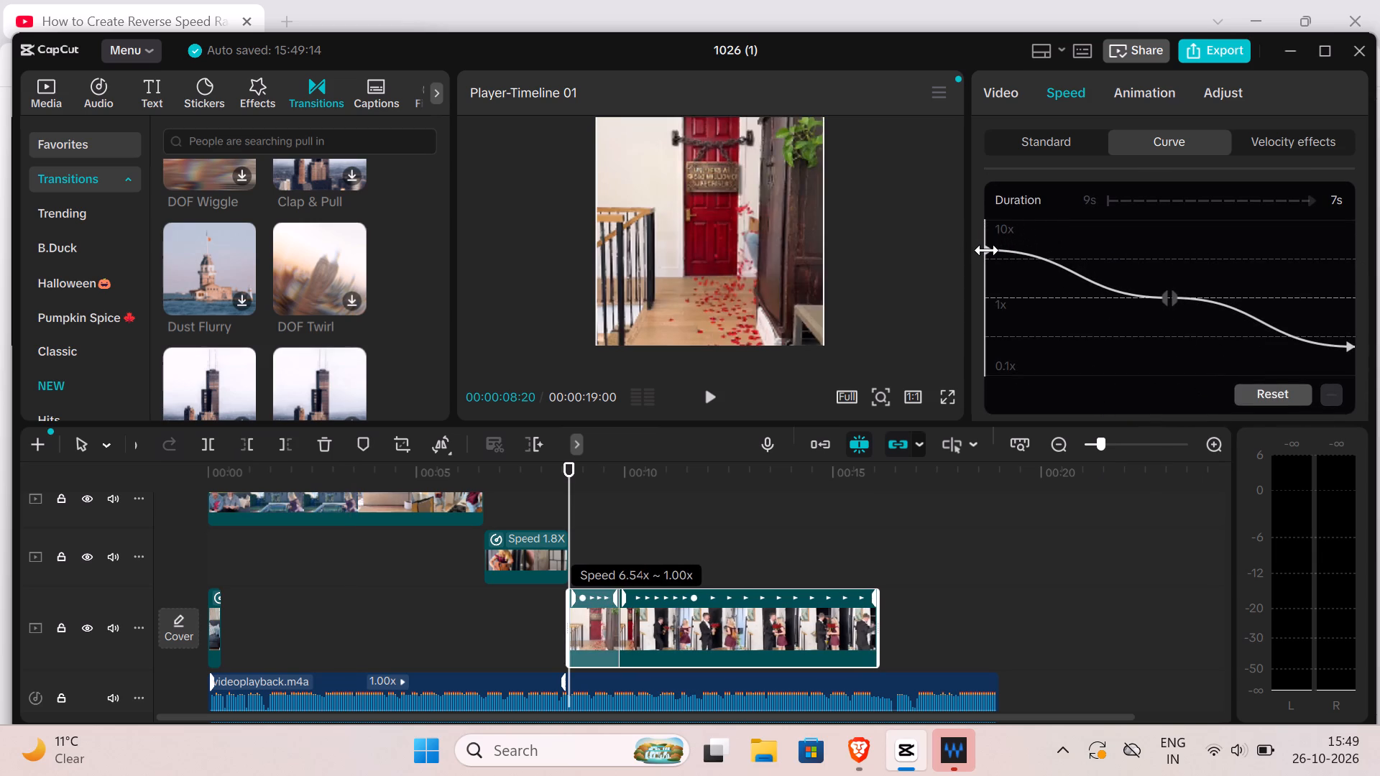
left_click_drag(987, 250, 988, 257)
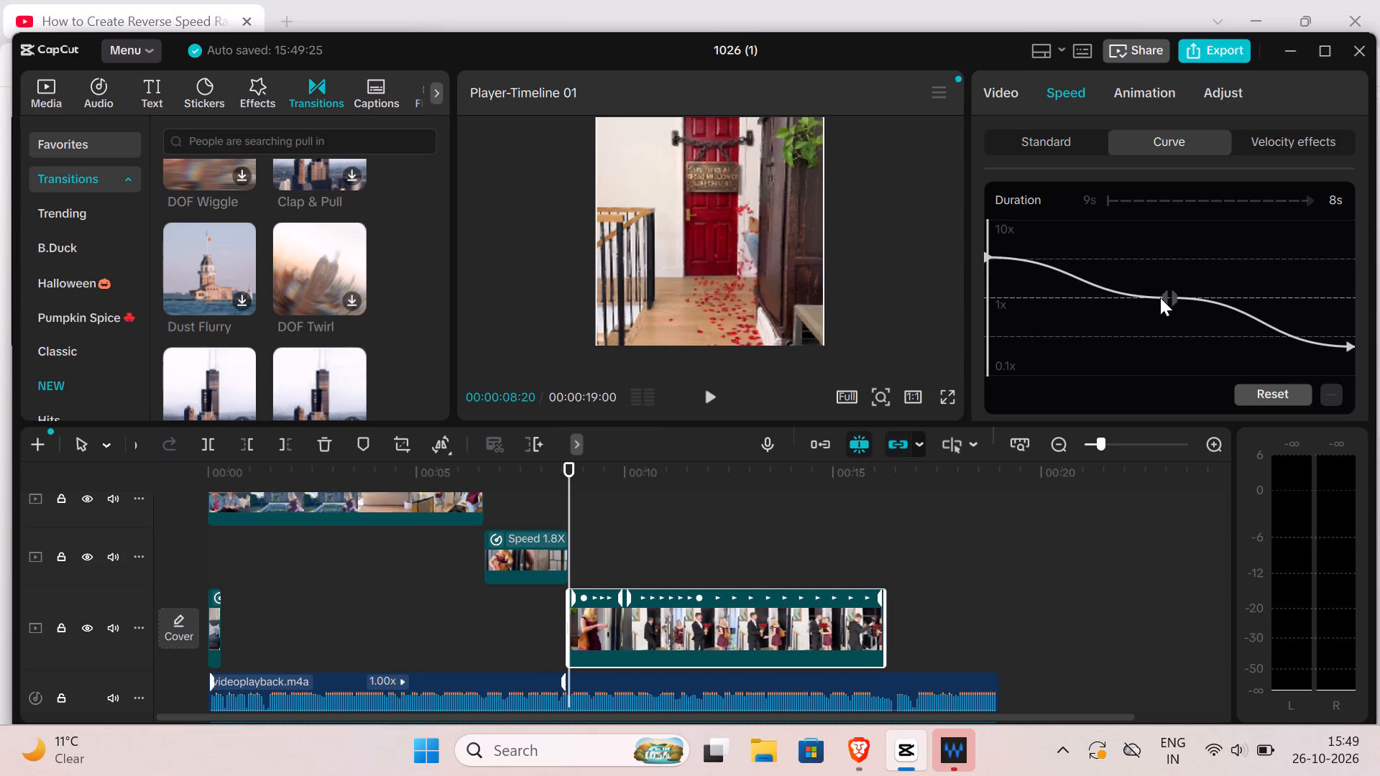
Raise the curve's middle point to just above 1x and its end point to just below 1x, shortening the clip to about 4 s.
left_click_drag(1170, 295, 1169, 289)
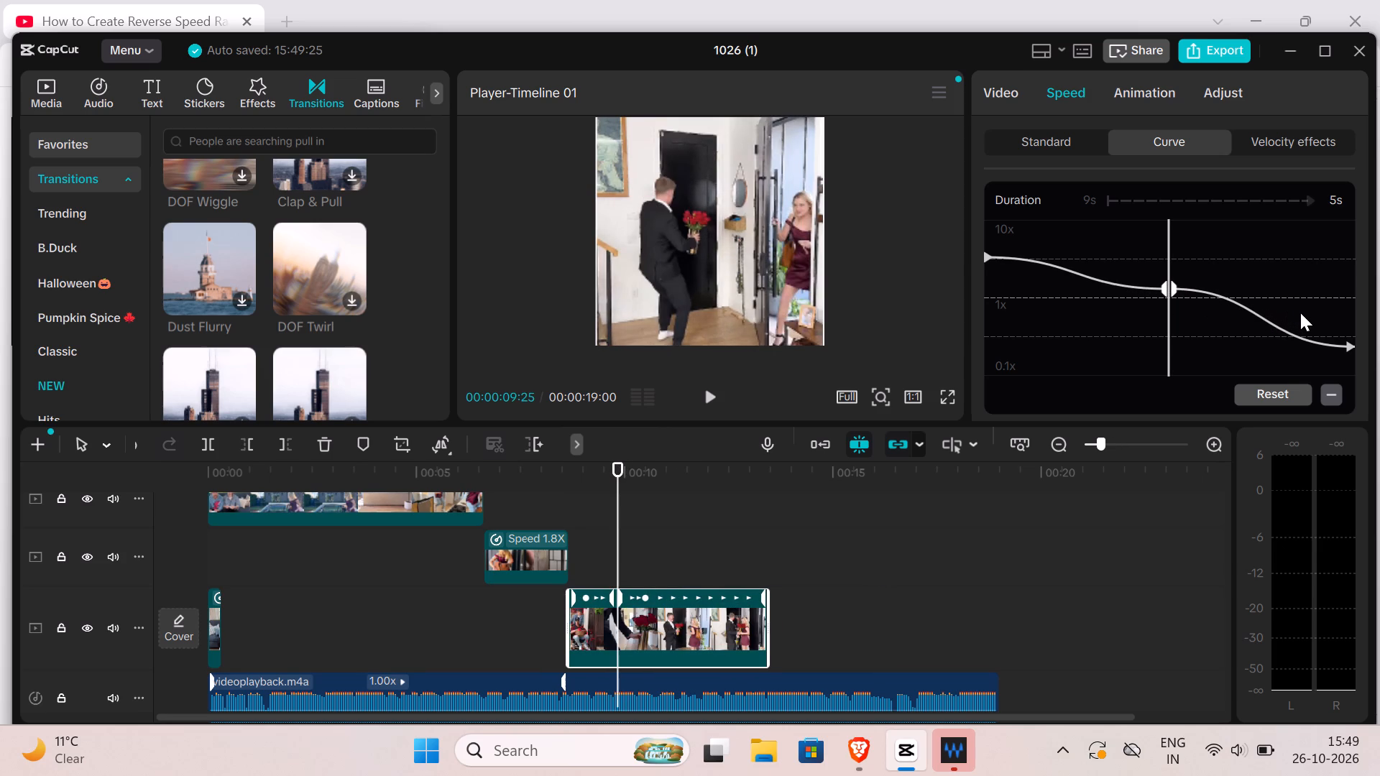
left_click_drag(1304, 311, 1310, 336)
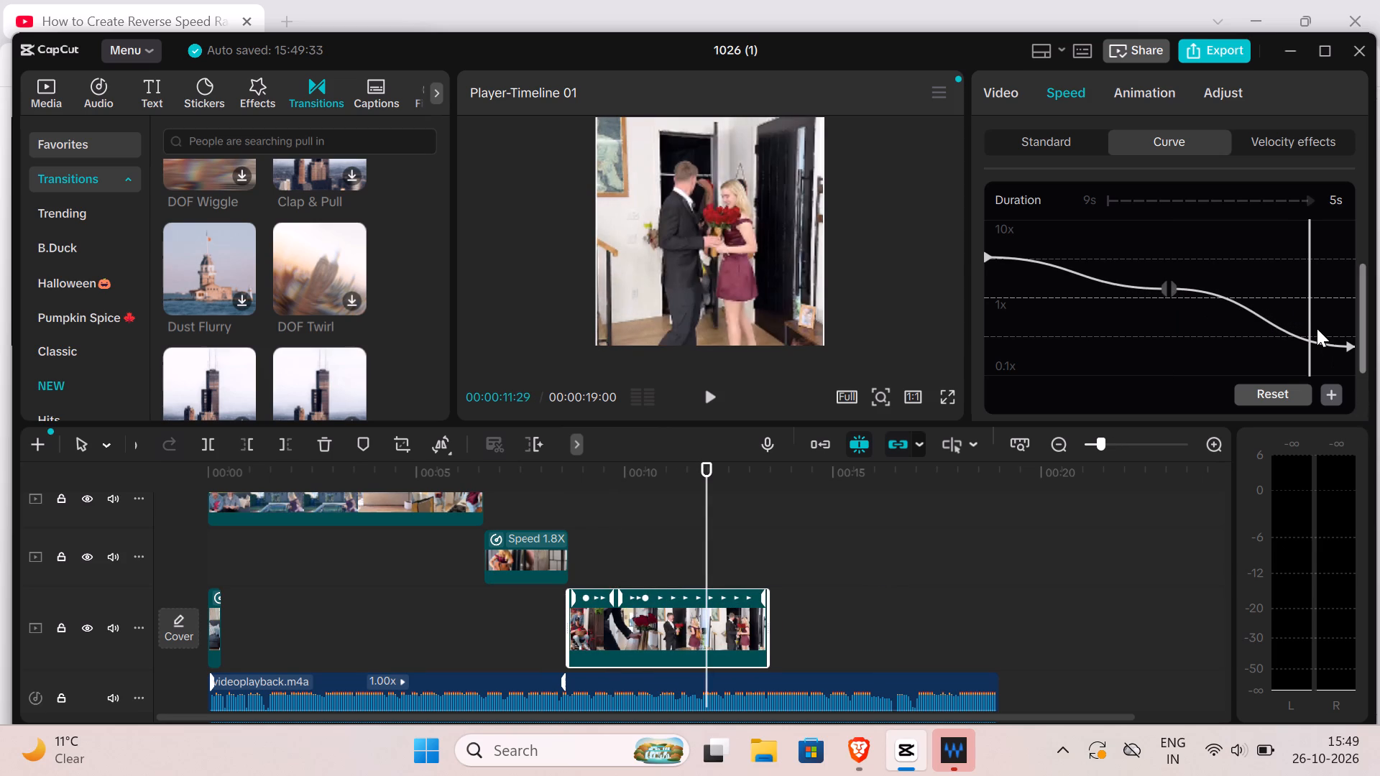
left_click_drag(1347, 343, 1336, 310)
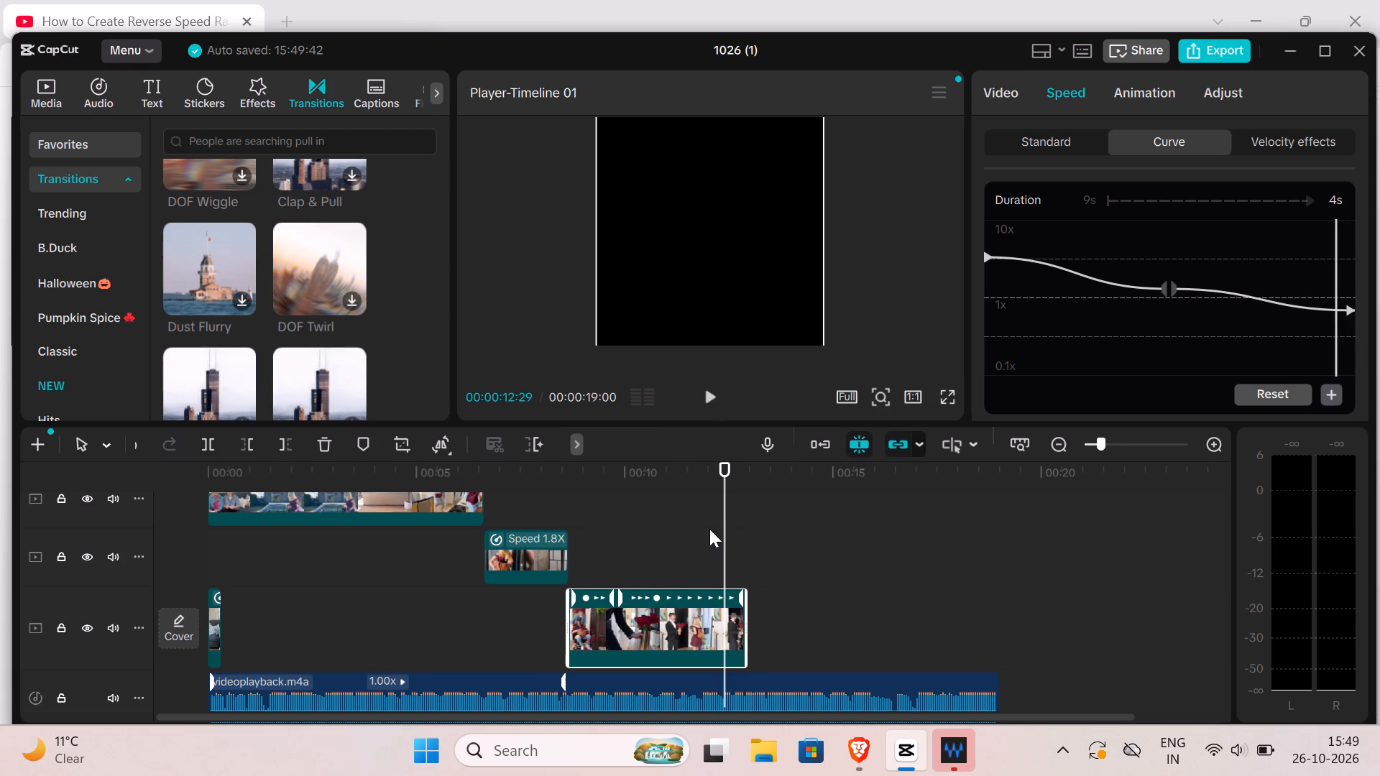
Play the timeline from the start of the main-track clip past its end to review the new speed curve.
left_click_drag(724, 481, 650, 476)
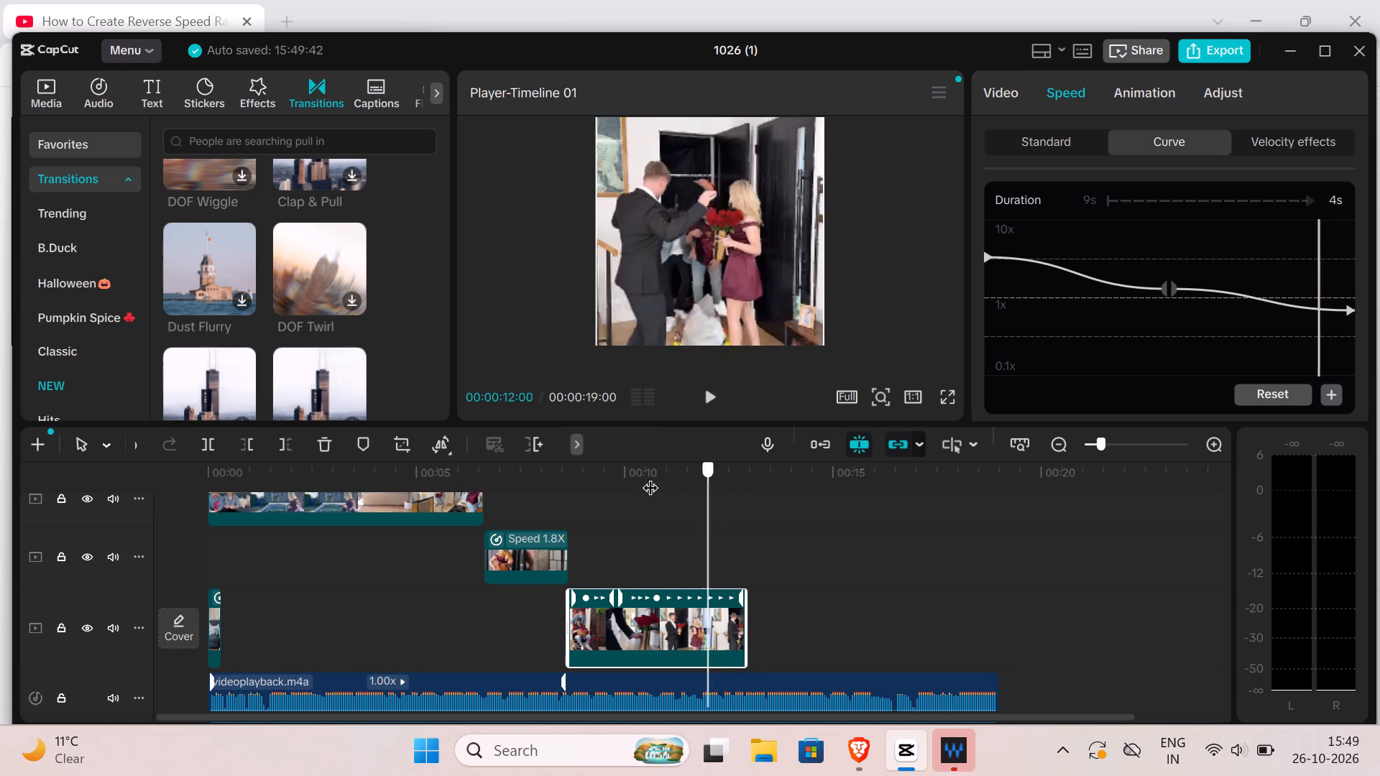
left_click_drag(650, 476, 571, 474)
left_click(704, 392)
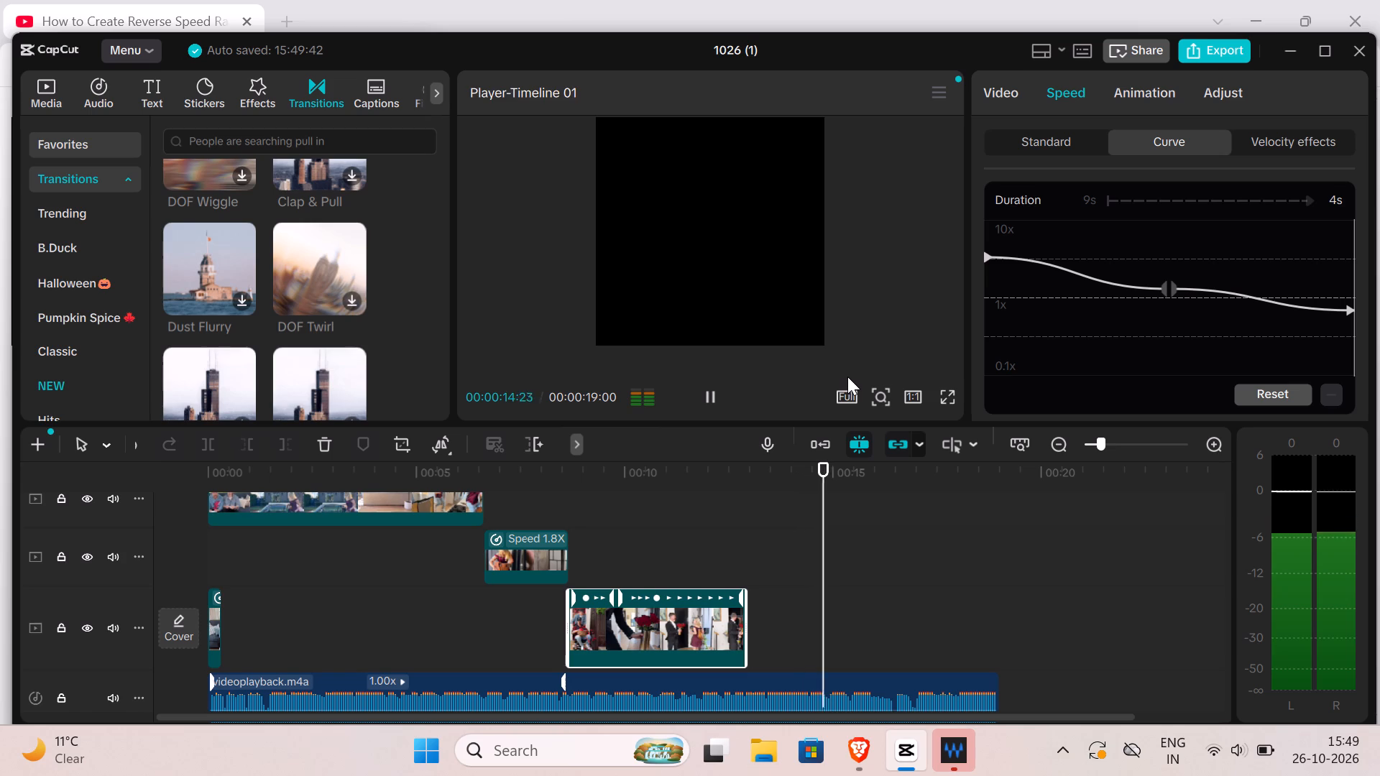
Lower the end point of the main-track clip's speed curve slightly, to about midway between 1x and the lower guide line.
left_click(1349, 314)
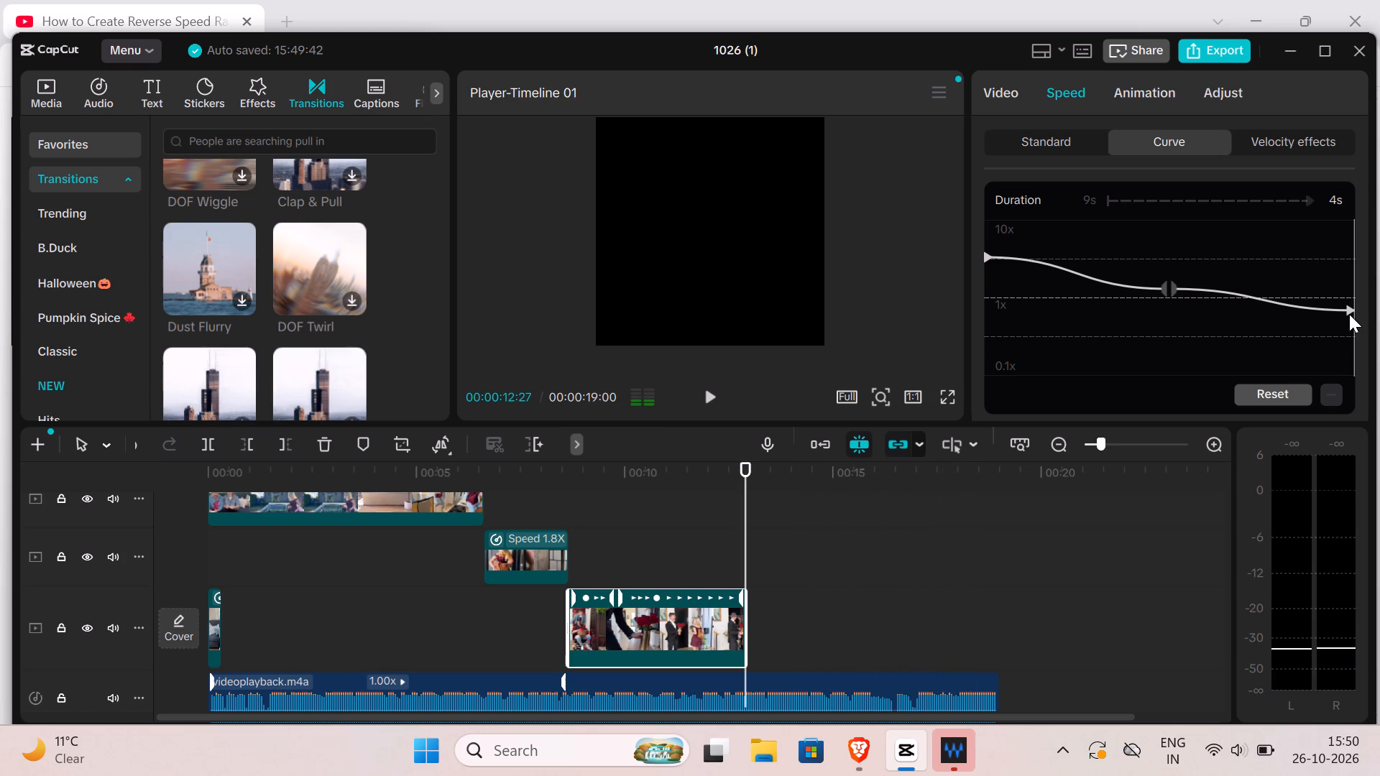
left_click_drag(1349, 314, 1348, 318)
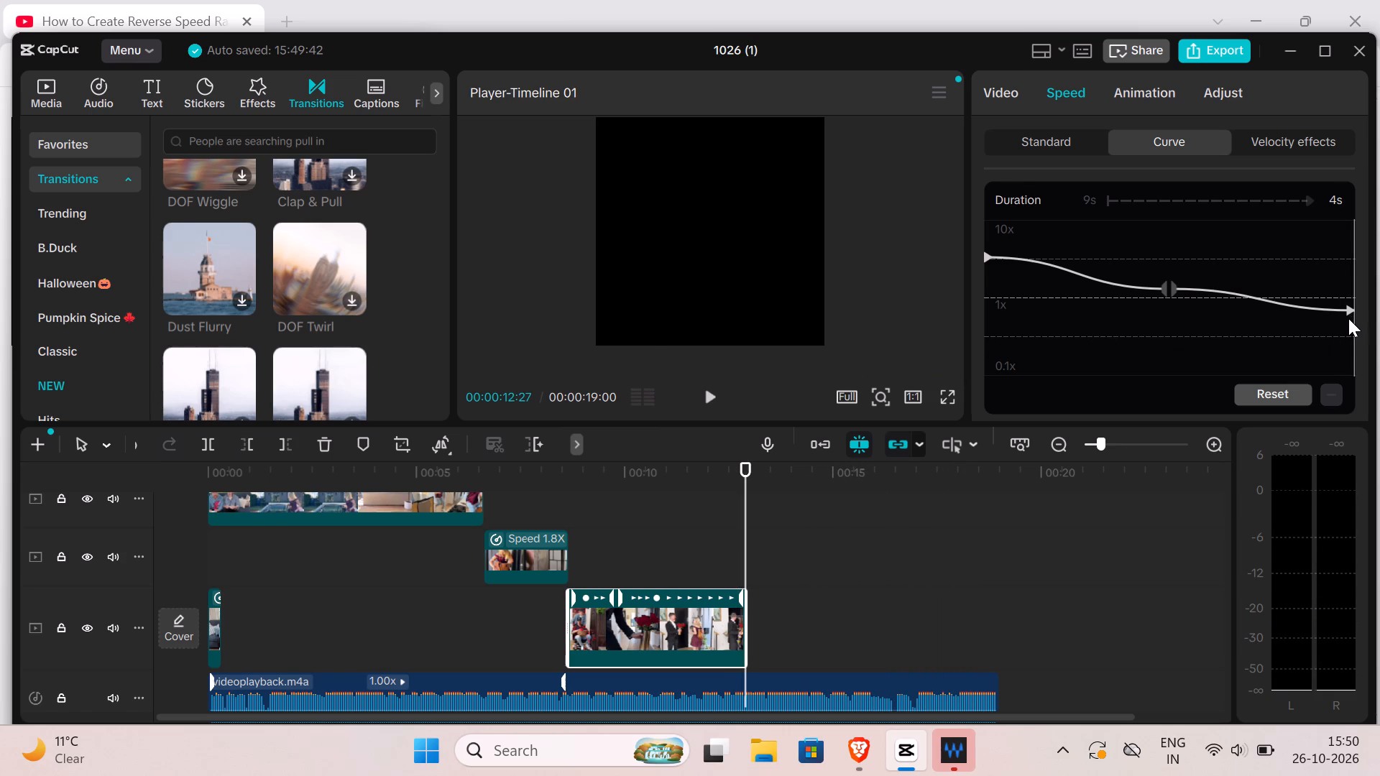
left_click_drag(1348, 318, 1348, 321)
left_click(1345, 316)
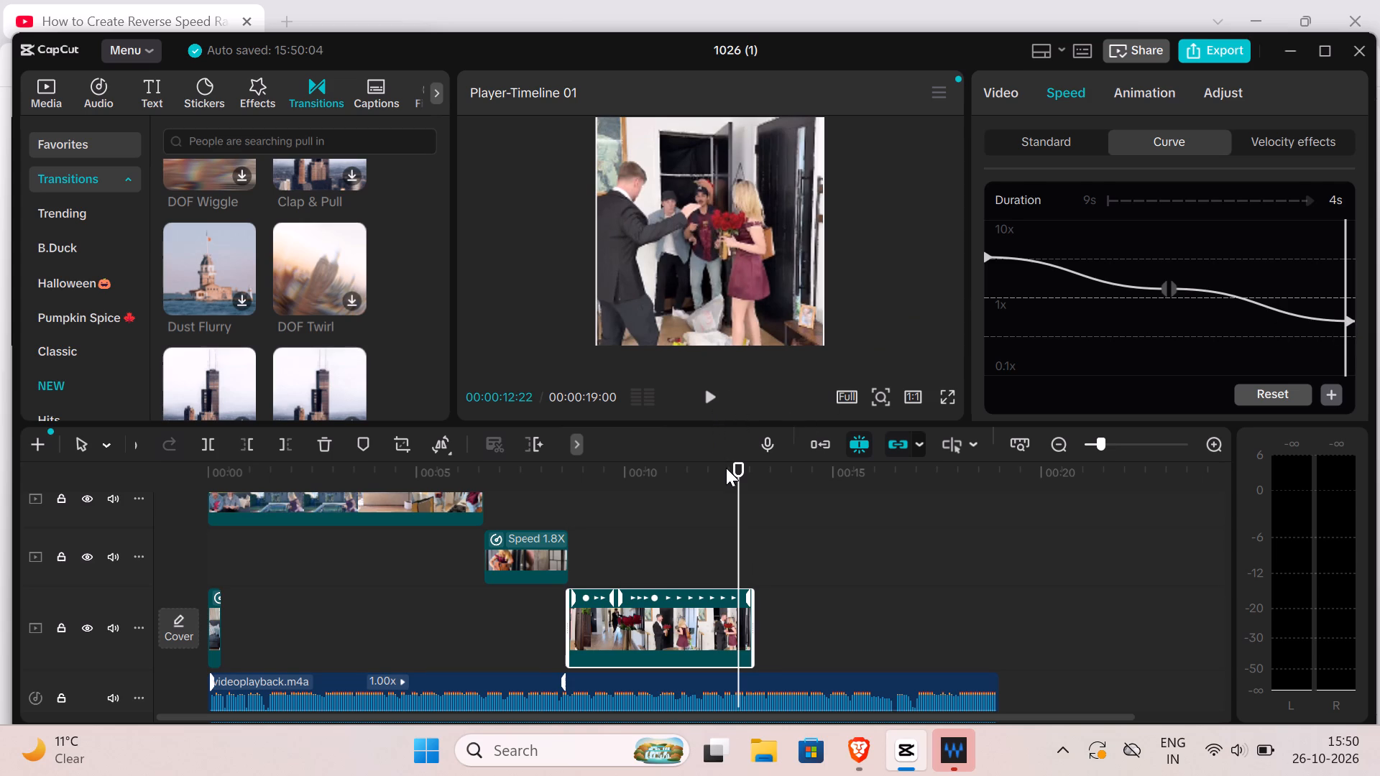
Play back the main-track clip with its new speed curve, and play the whole timeline from start to end.
left_click_drag(739, 461, 638, 468)
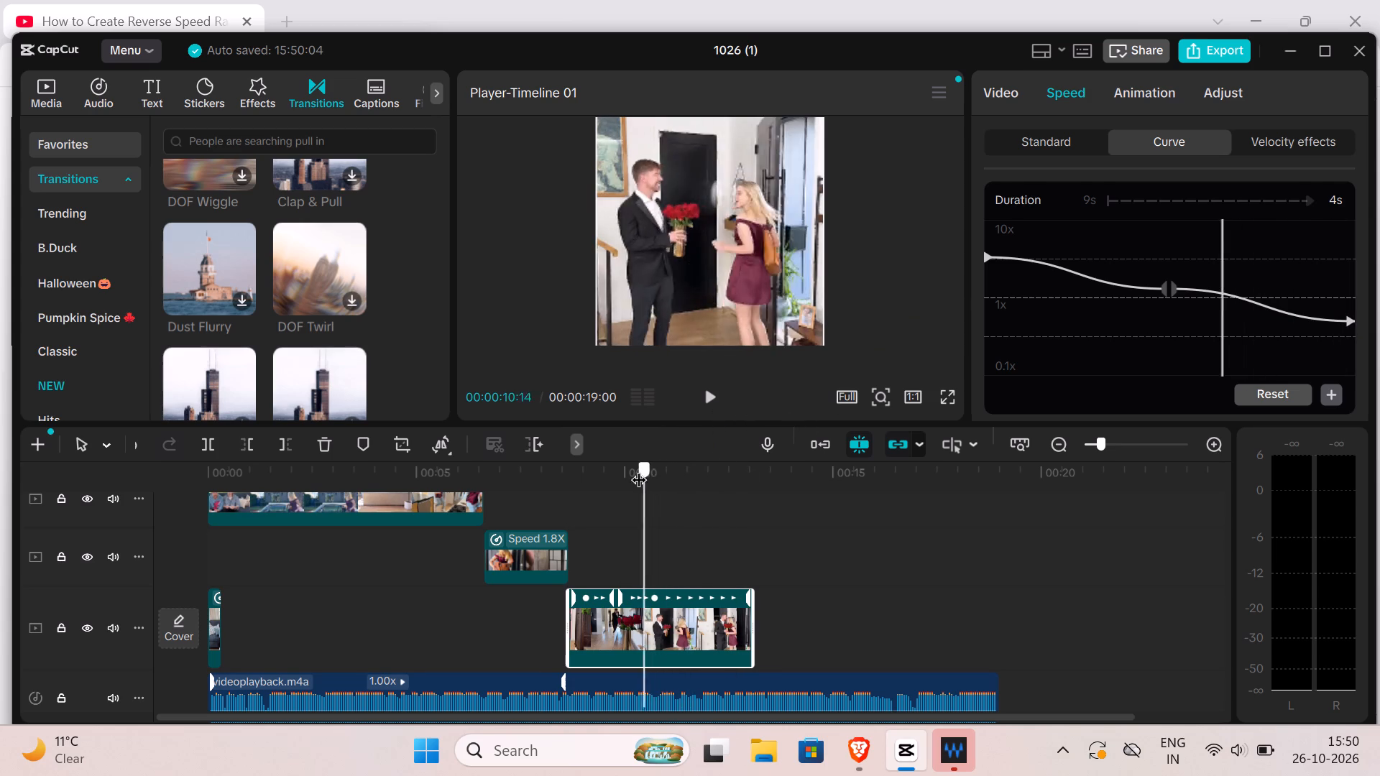
left_click_drag(638, 468, 709, 439)
left_click_drag(737, 423, 733, 416)
left_click(706, 398)
left_click_drag(705, 398, 716, 428)
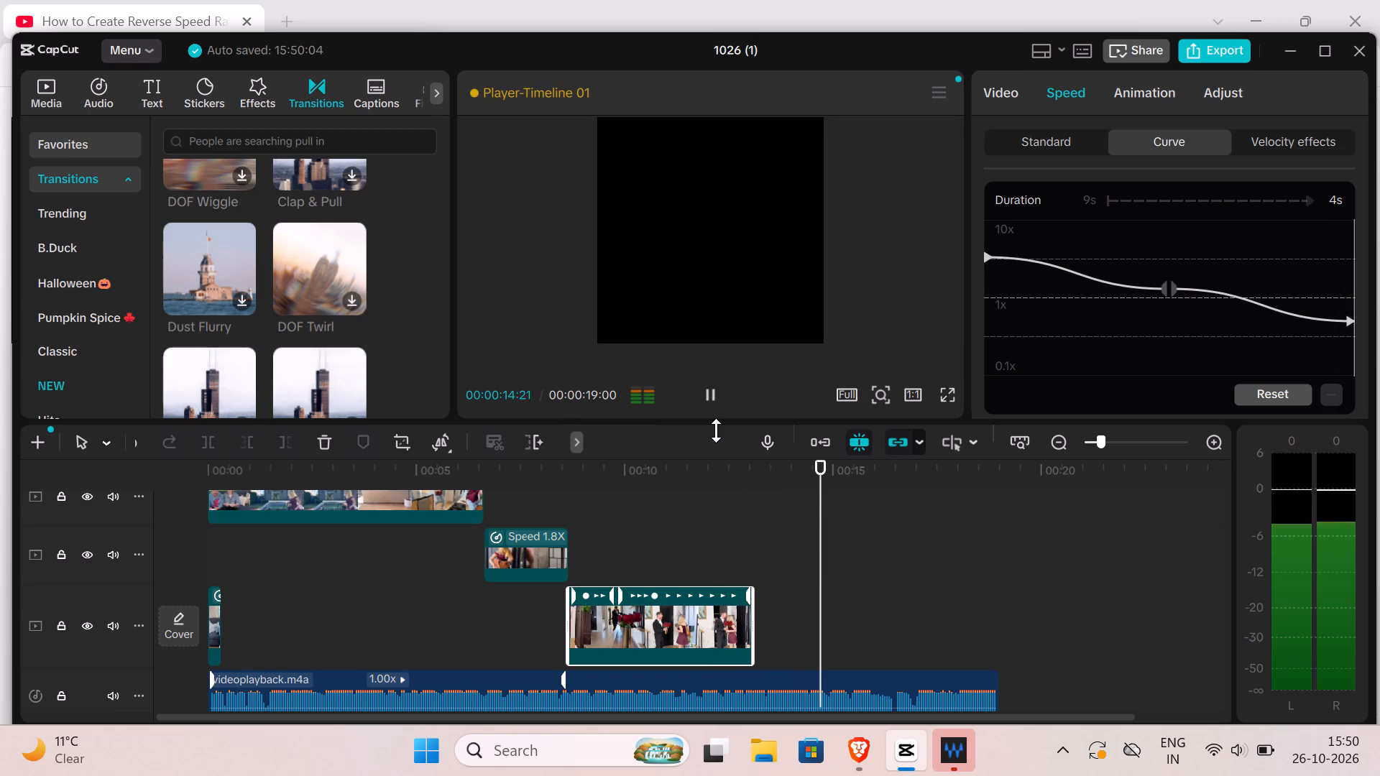
left_click(305, 571)
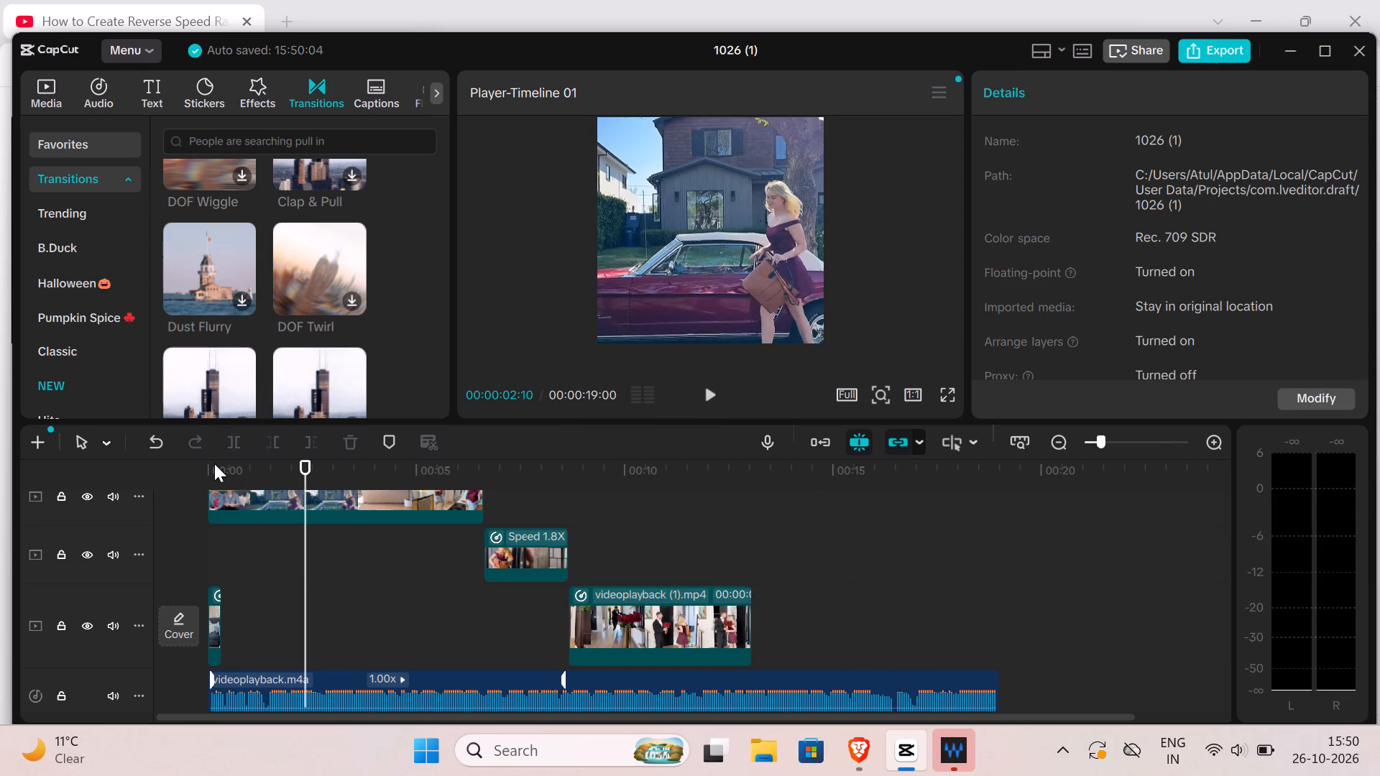
left_click(214, 463)
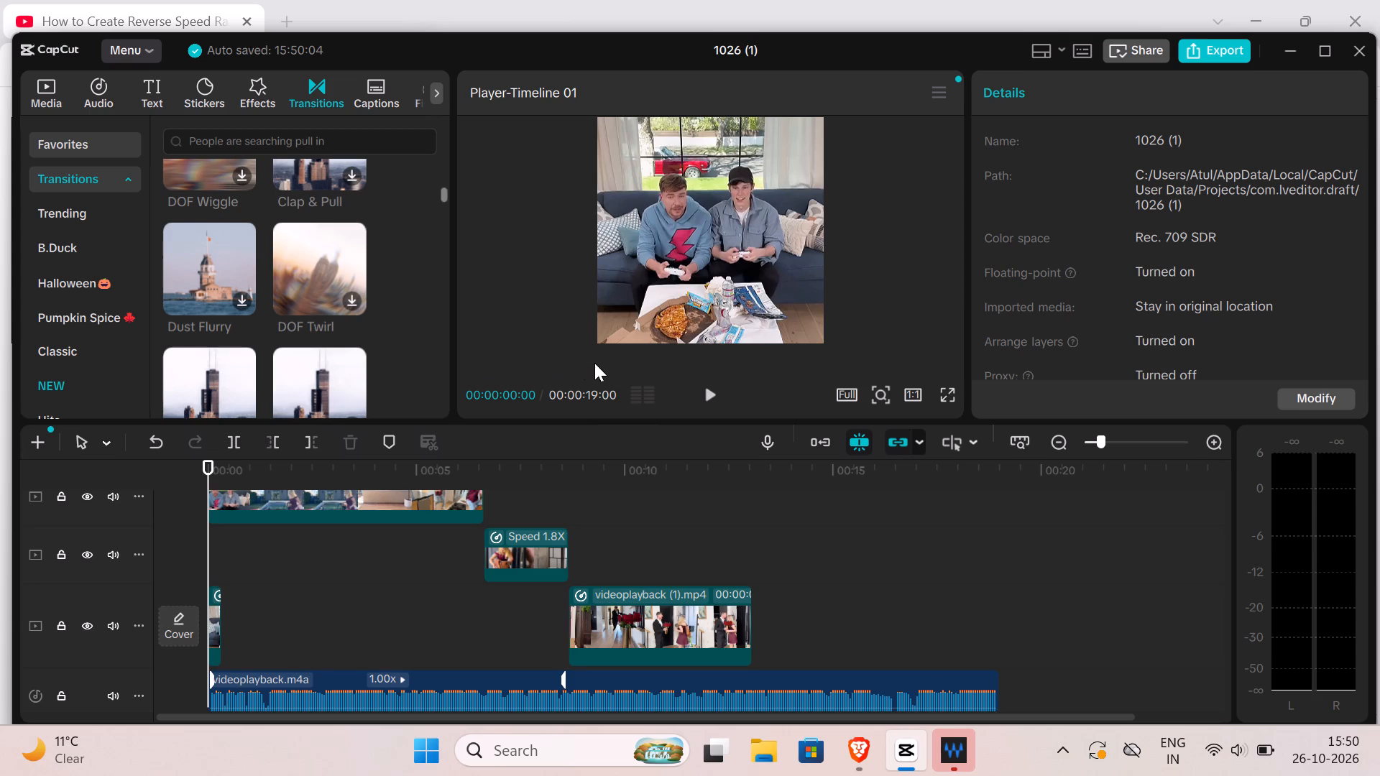
left_click(705, 382)
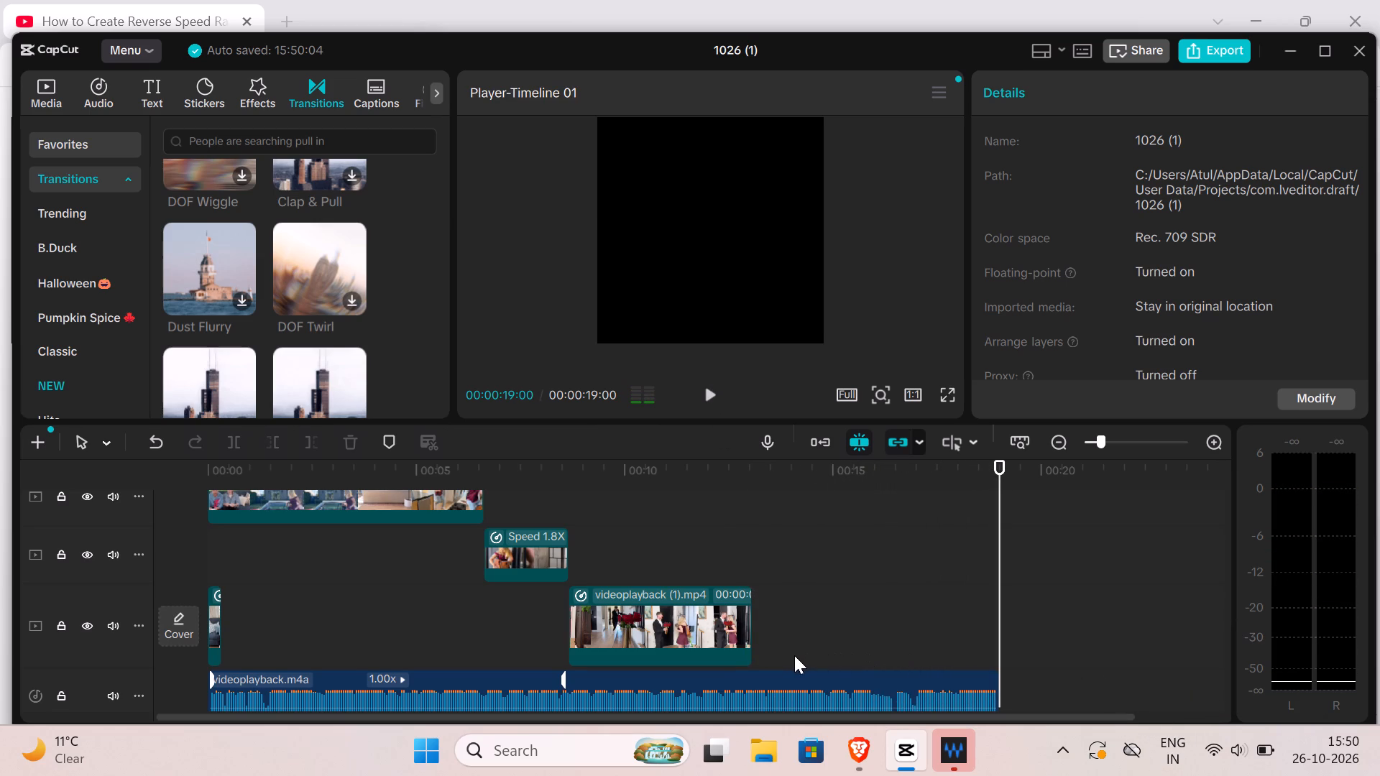
Find the beat change in the music past the last video clip and split the audio there at 00:00:16:16.
left_click(896, 701)
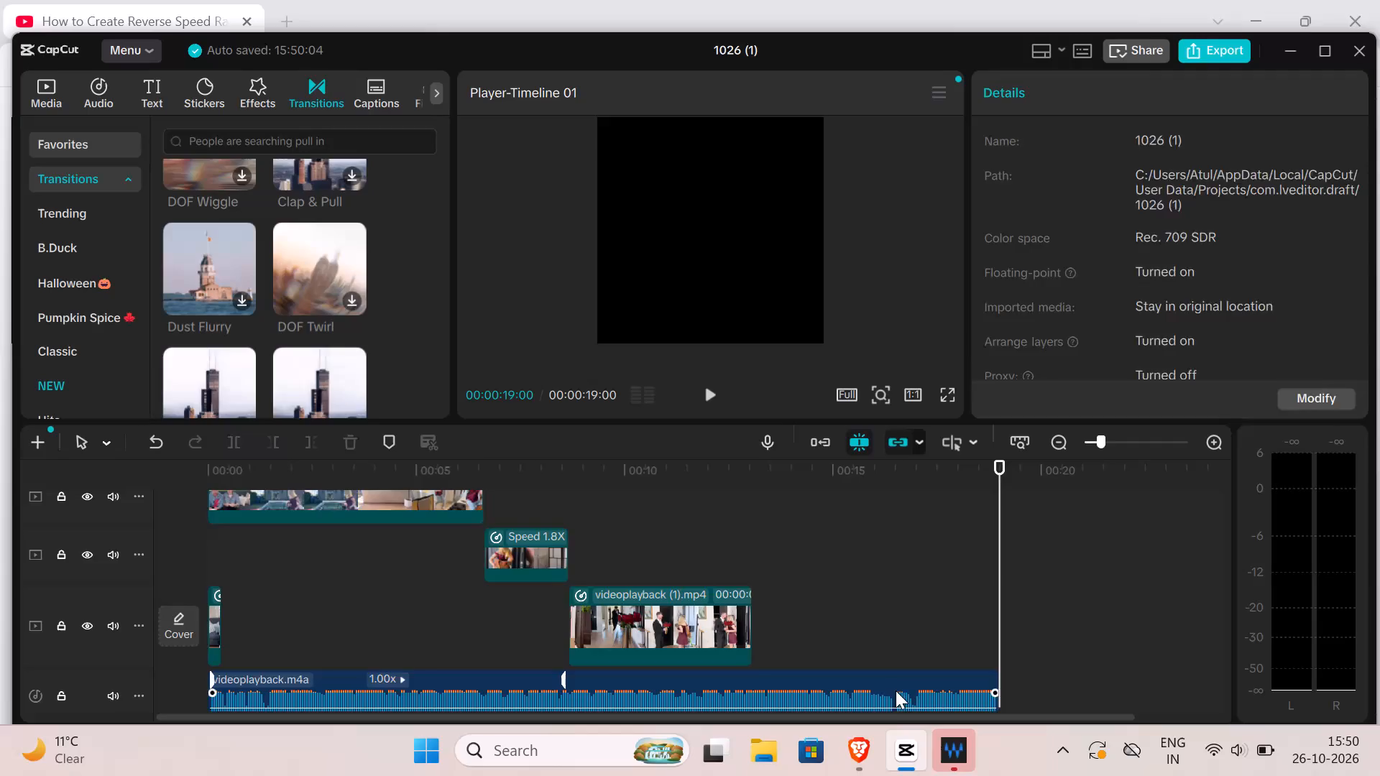
left_click(895, 687)
double_click(895, 687)
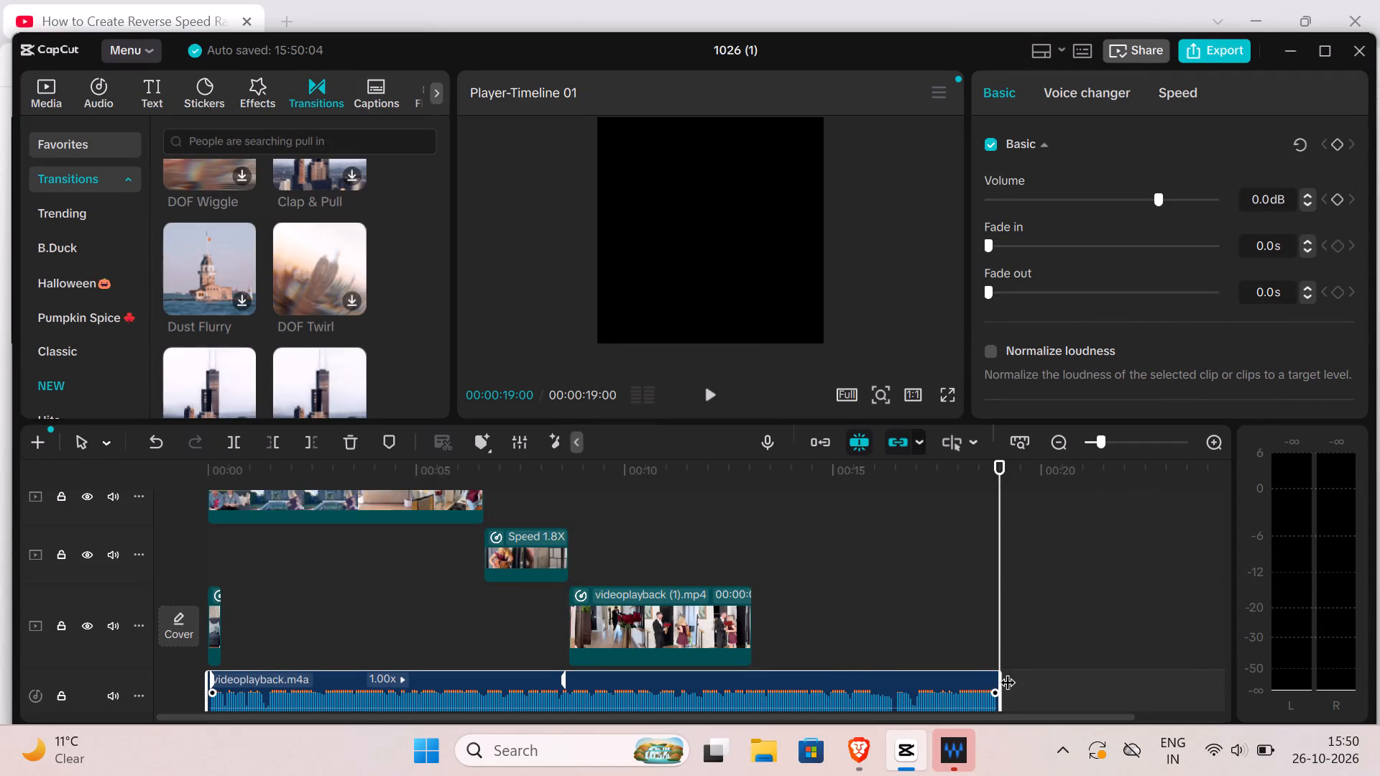
left_click_drag(1003, 647, 977, 642)
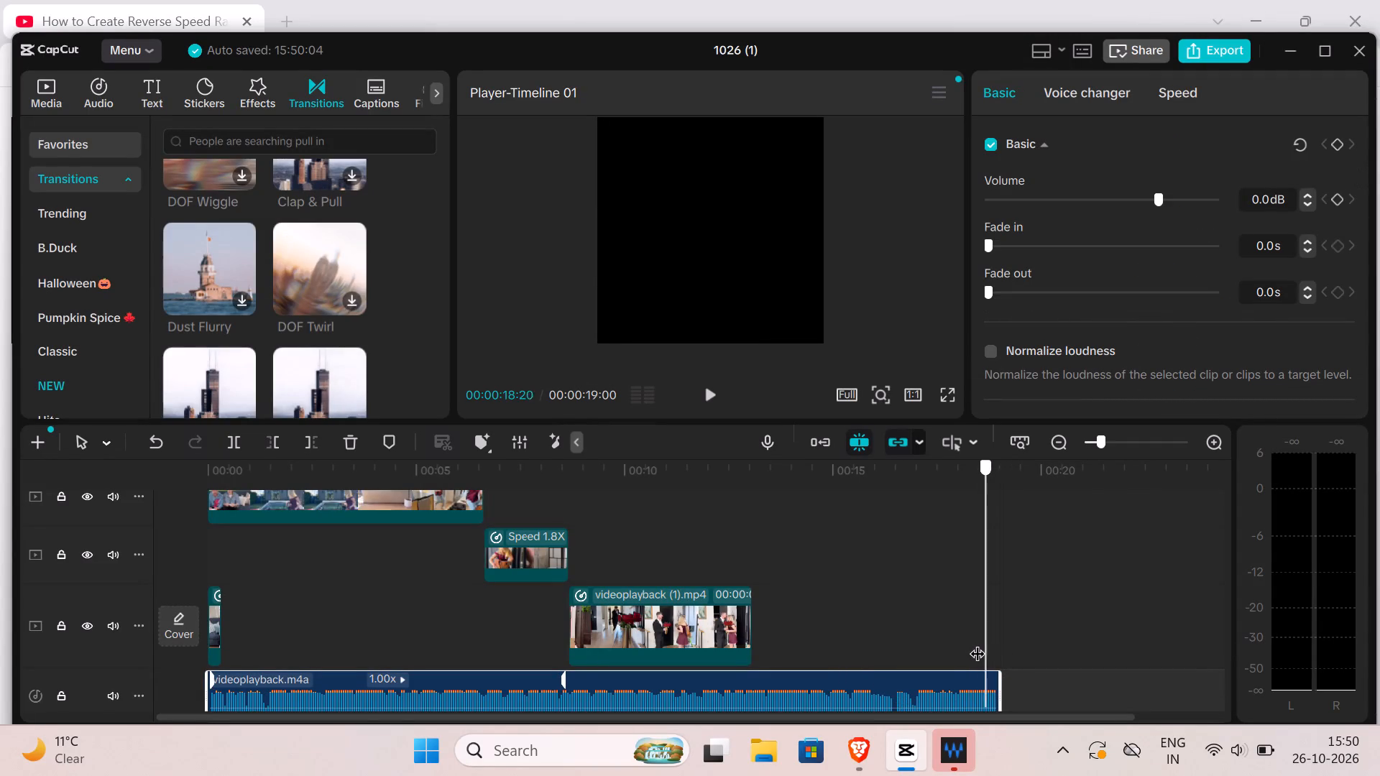
left_click_drag(977, 642, 760, 637)
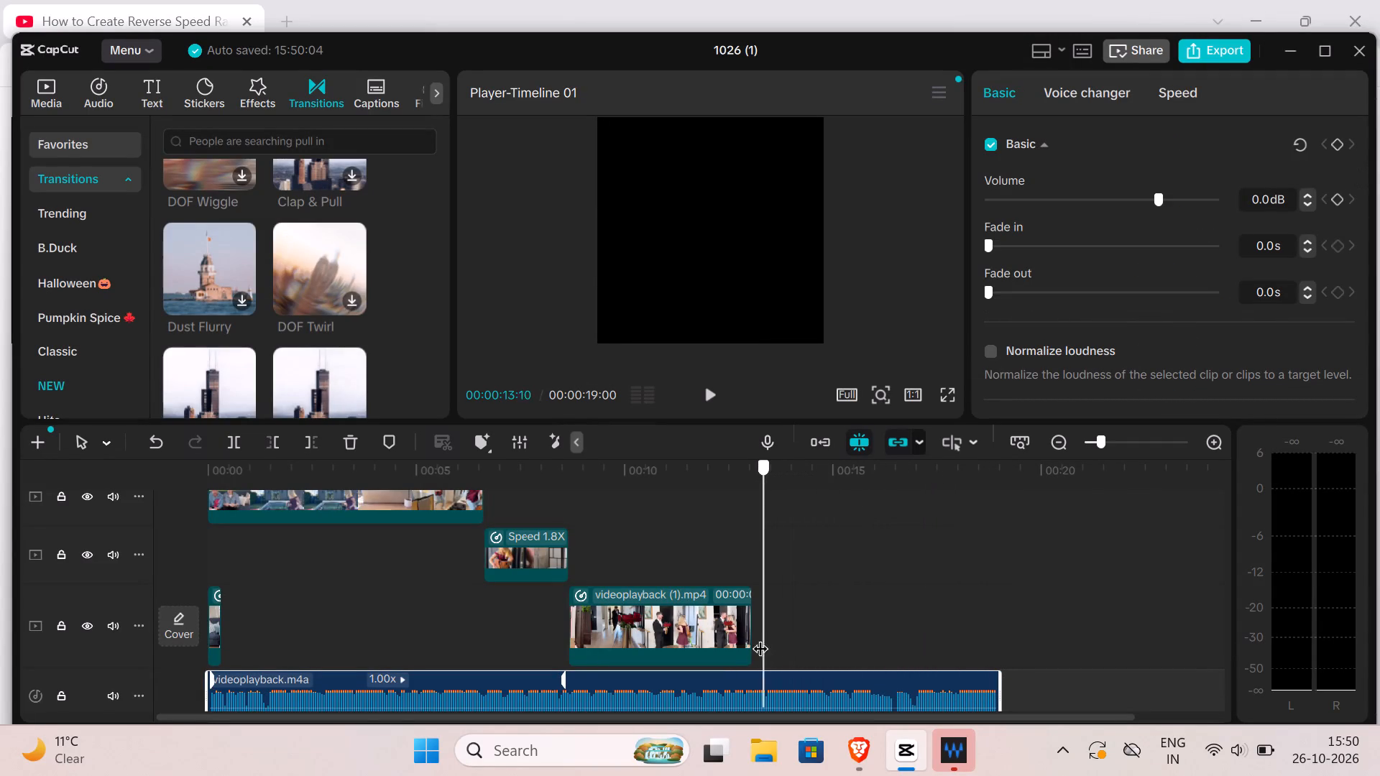
left_click_drag(760, 637, 751, 637)
left_click(710, 389)
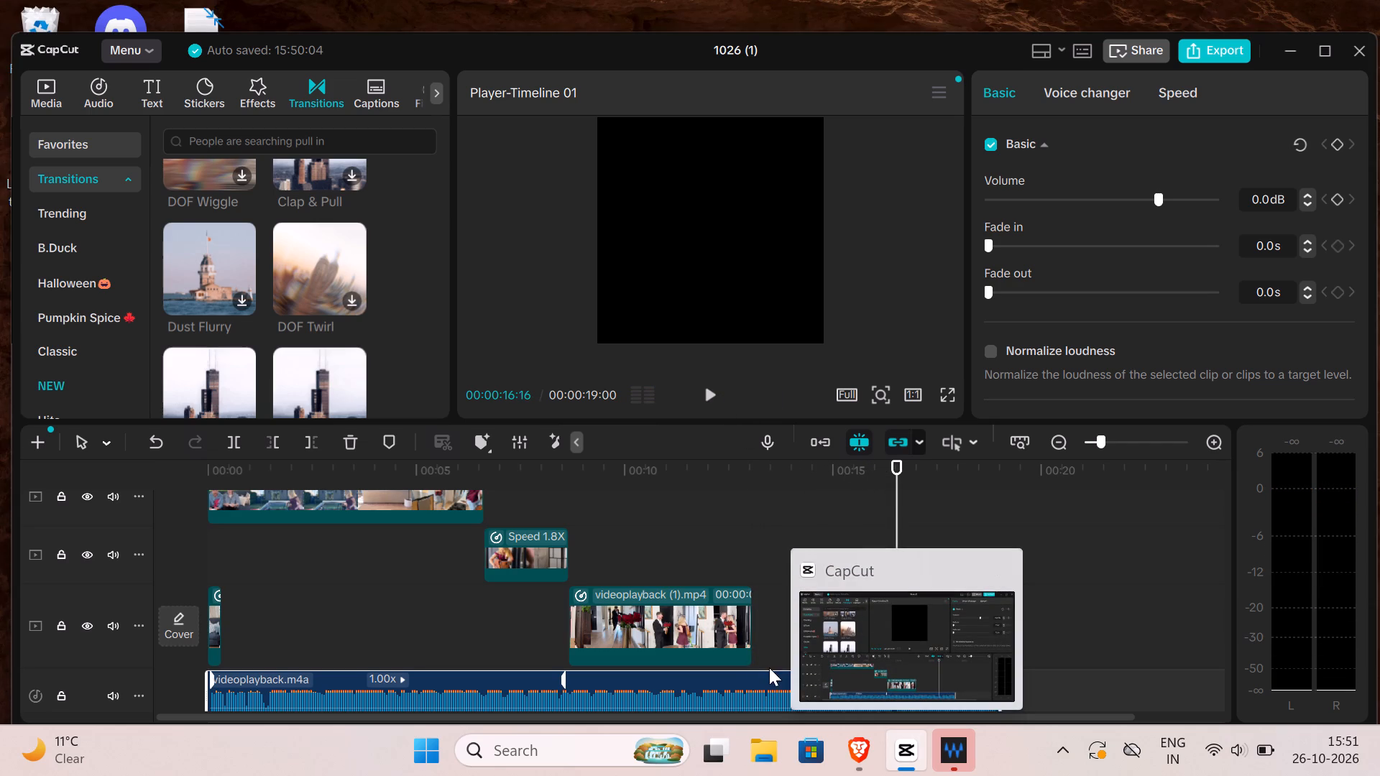
left_click(757, 686)
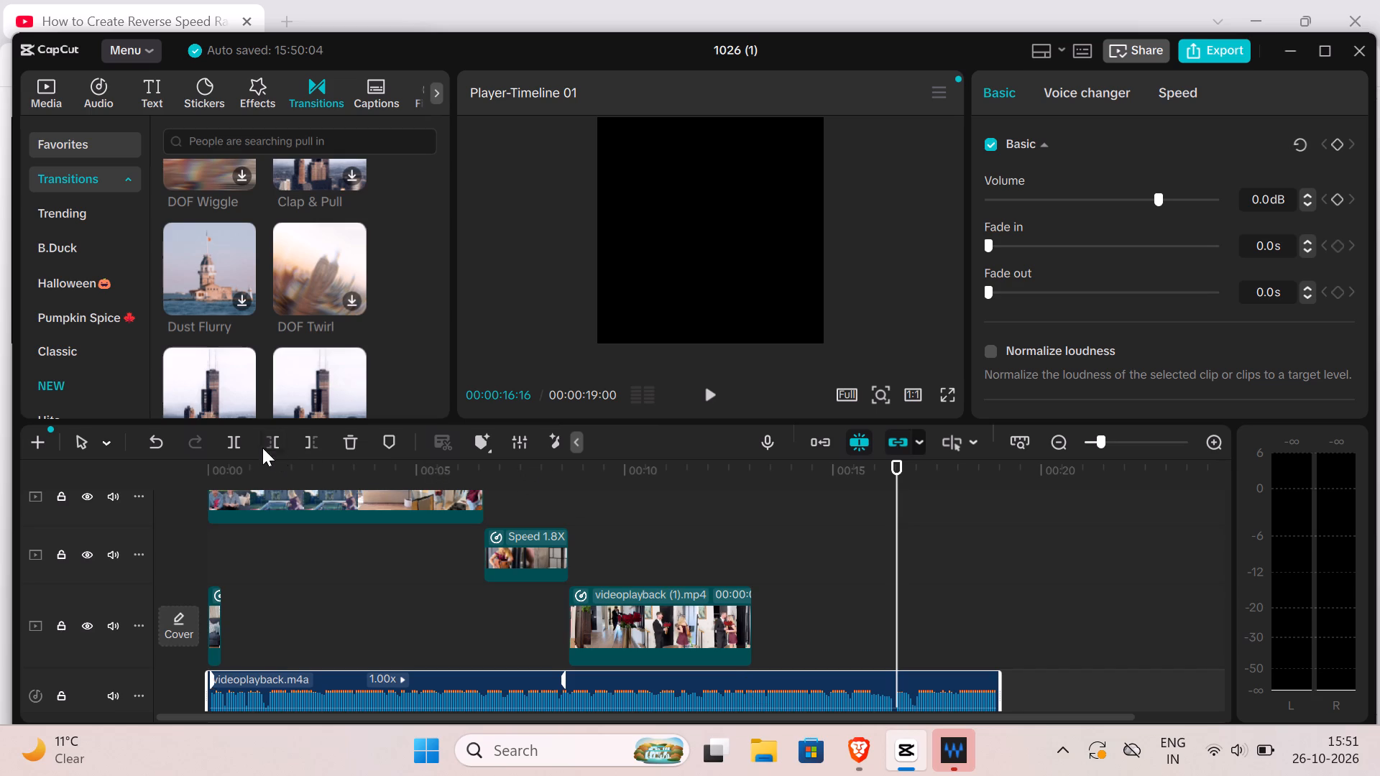
left_click(230, 435)
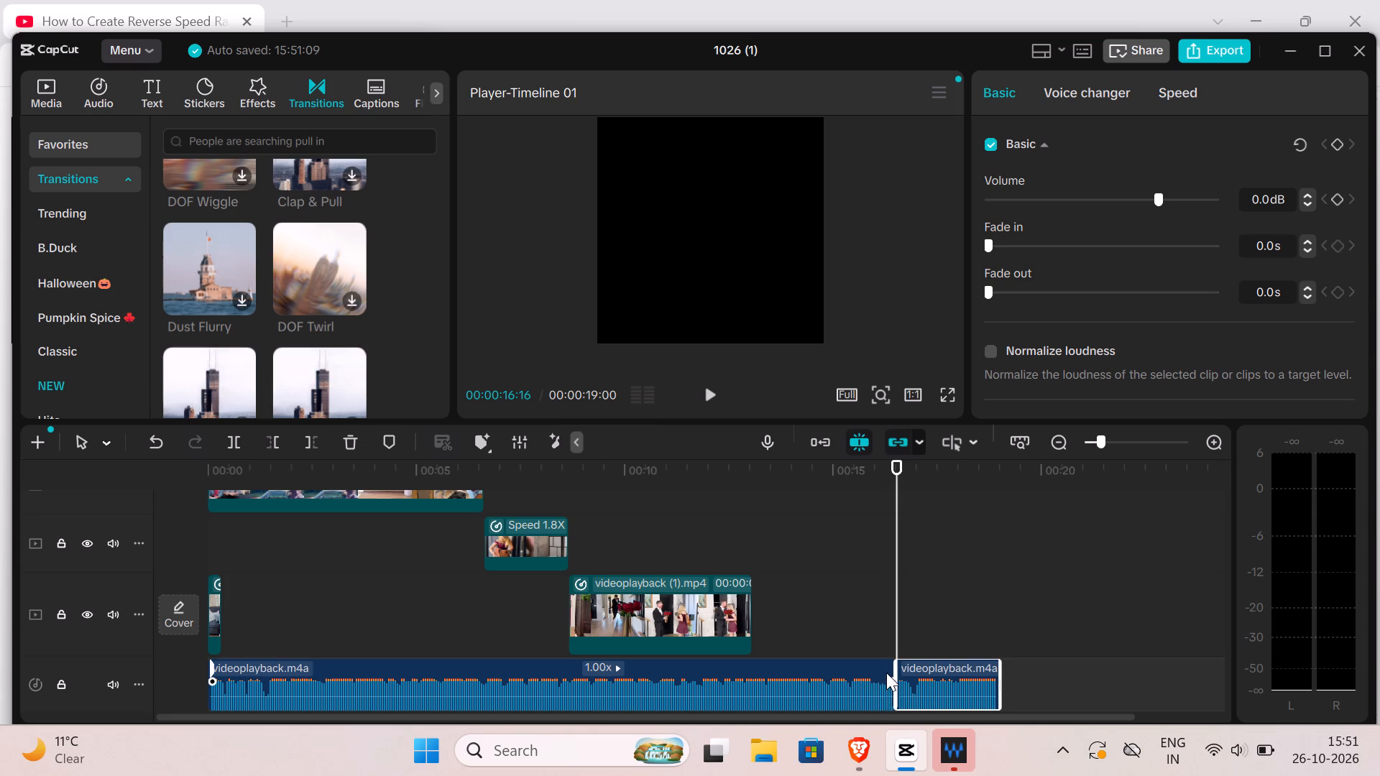
Delete the music segment before the split, keeping only the short final segment.
left_click(760, 677)
left_click(760, 677)
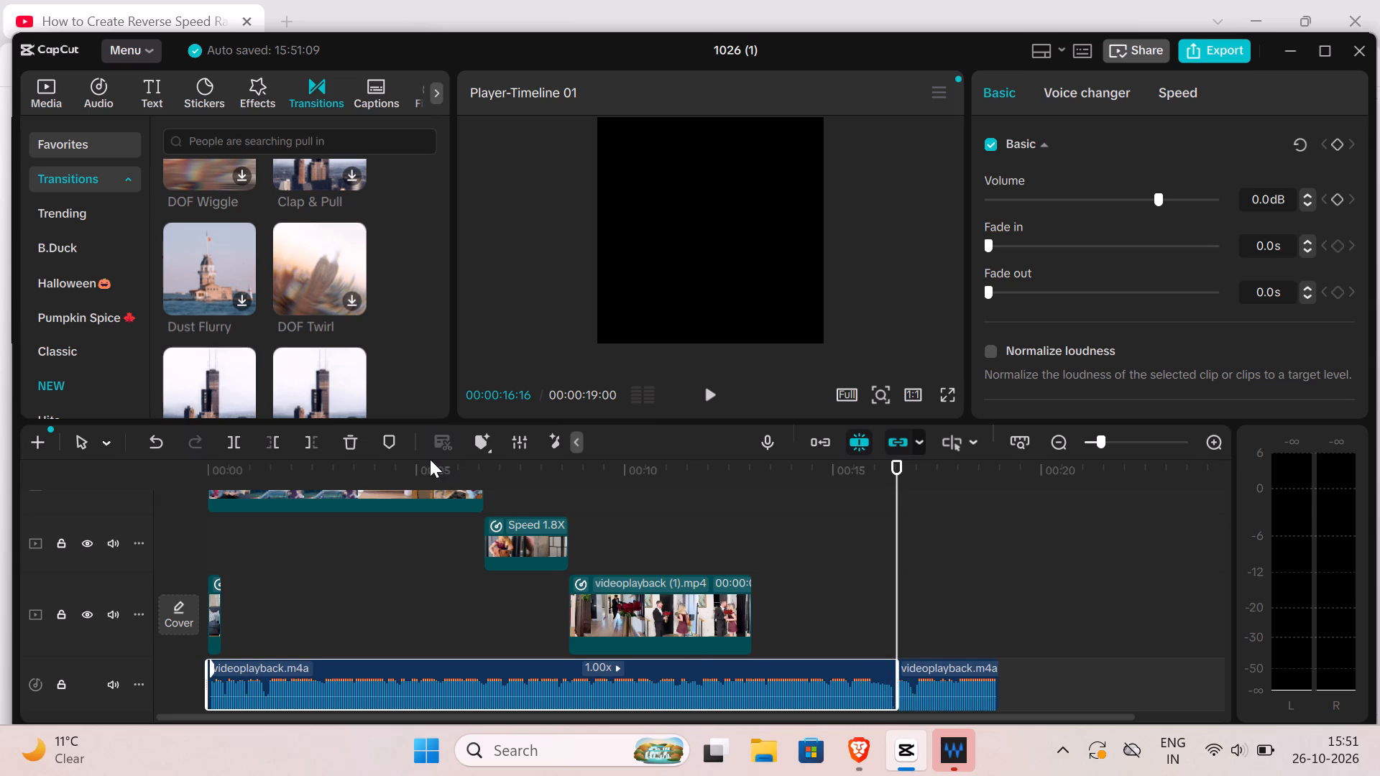
left_click(357, 436)
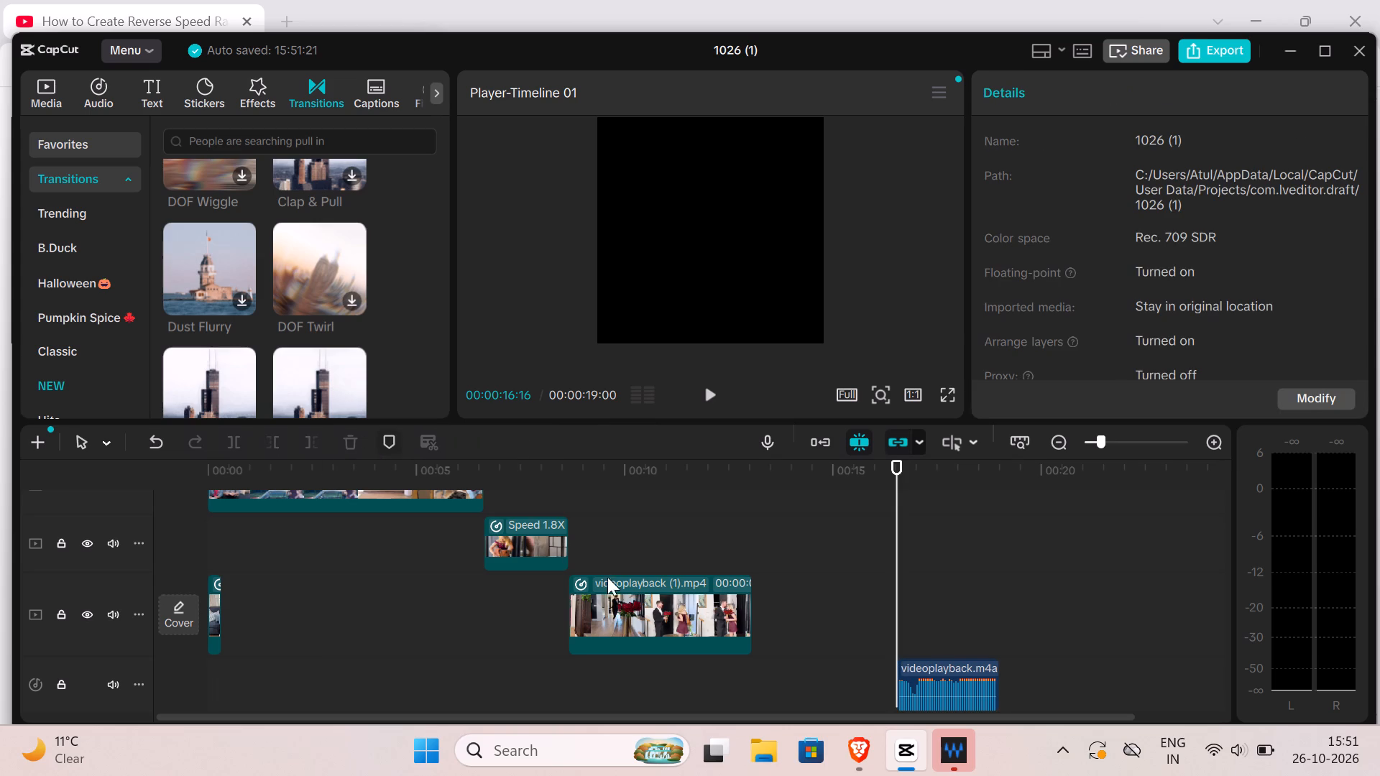
Move the remaining music segment earlier so it starts at about 6 s and ends where the second main-track clip begins.
left_click_drag(957, 676, 728, 681)
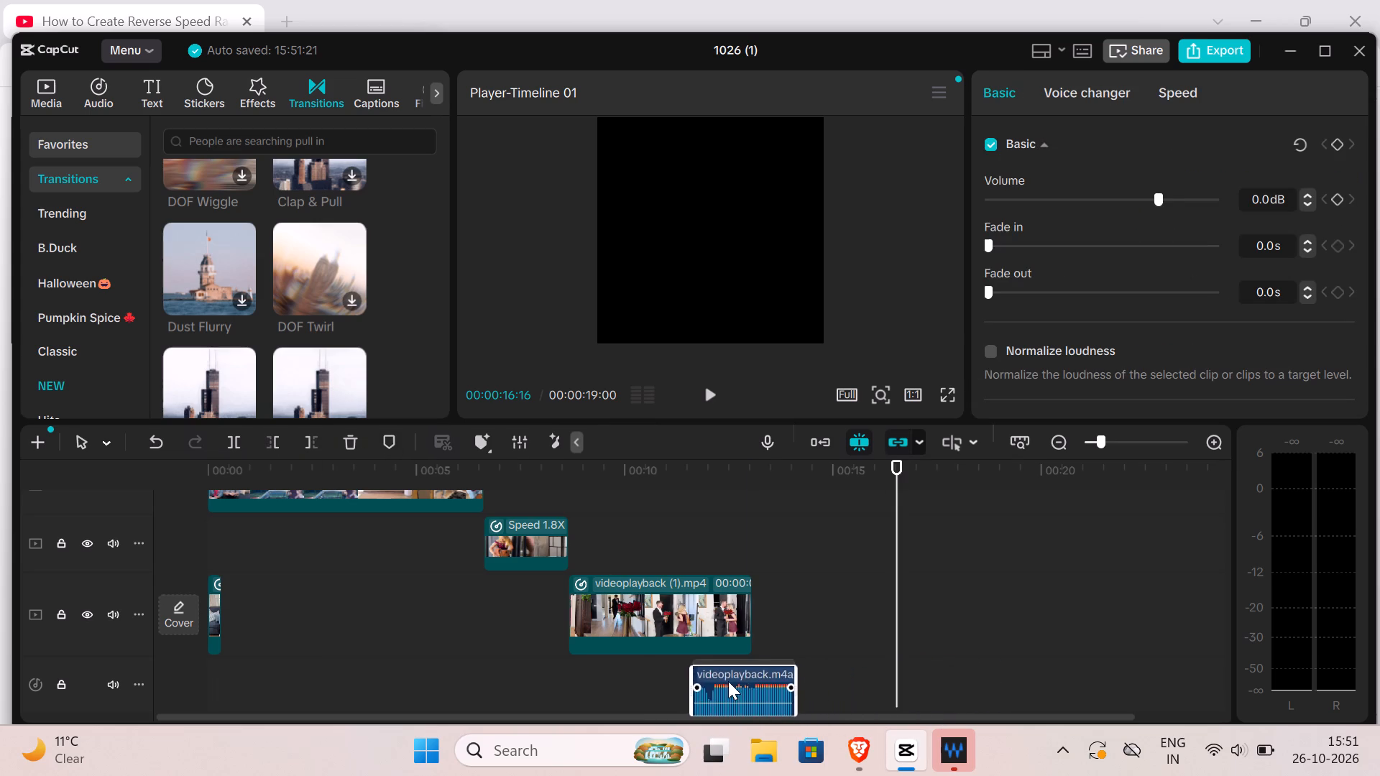
left_click_drag(728, 681, 710, 678)
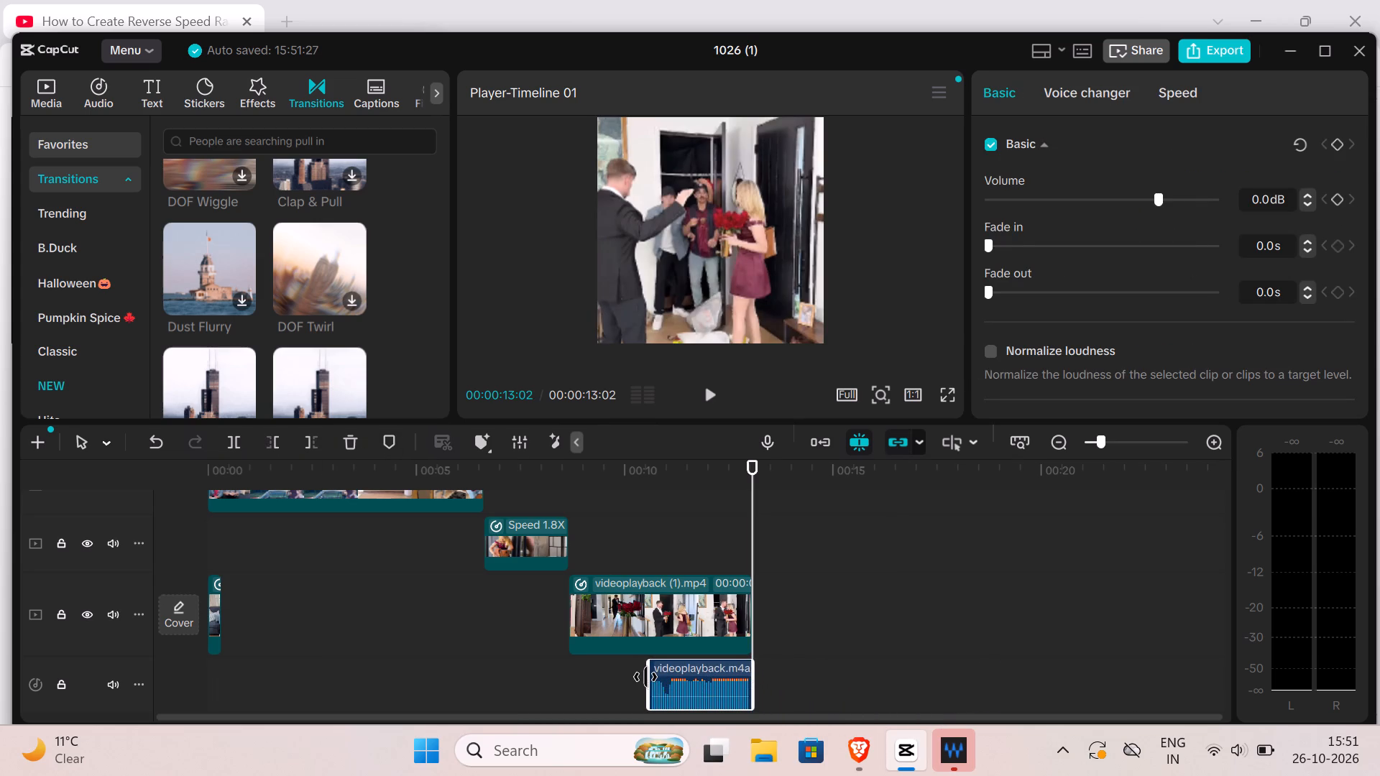
left_click(645, 677)
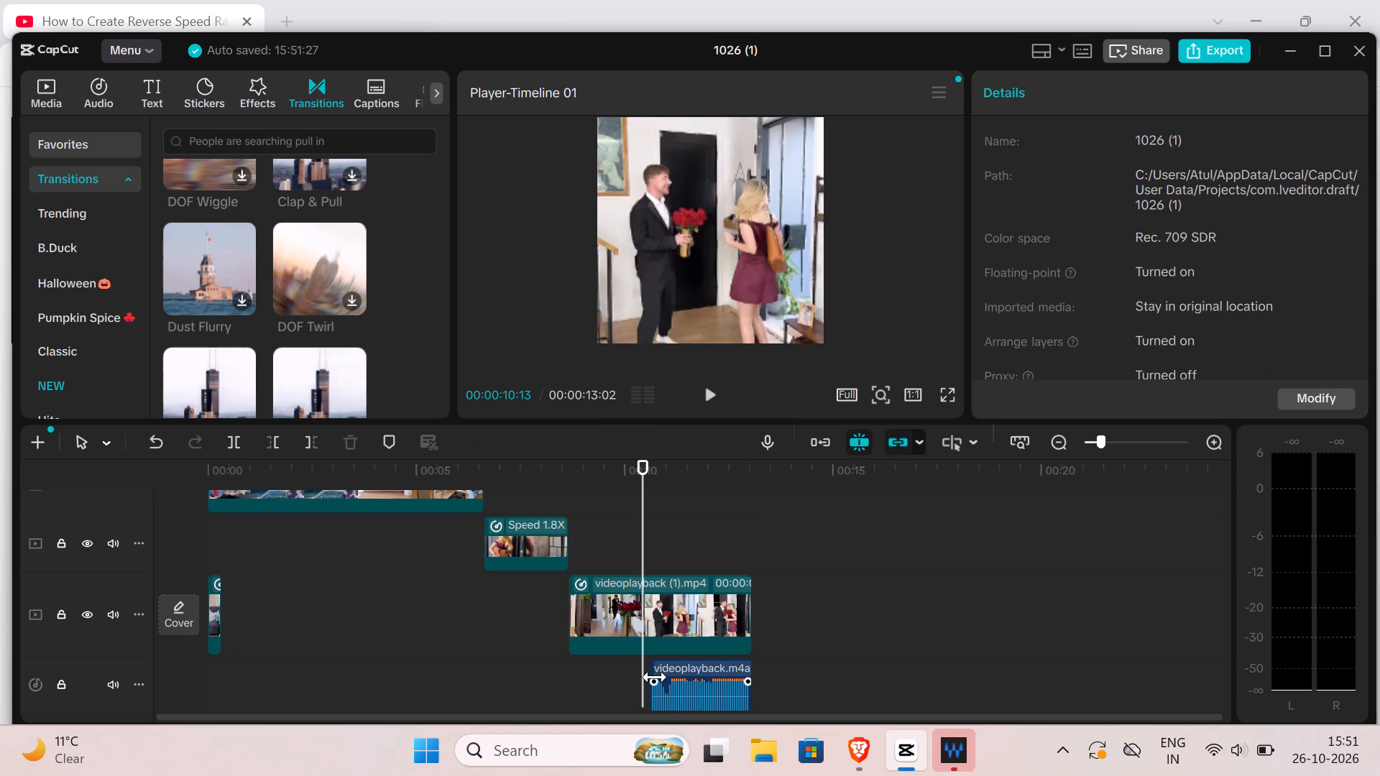
left_click_drag(689, 677, 654, 675)
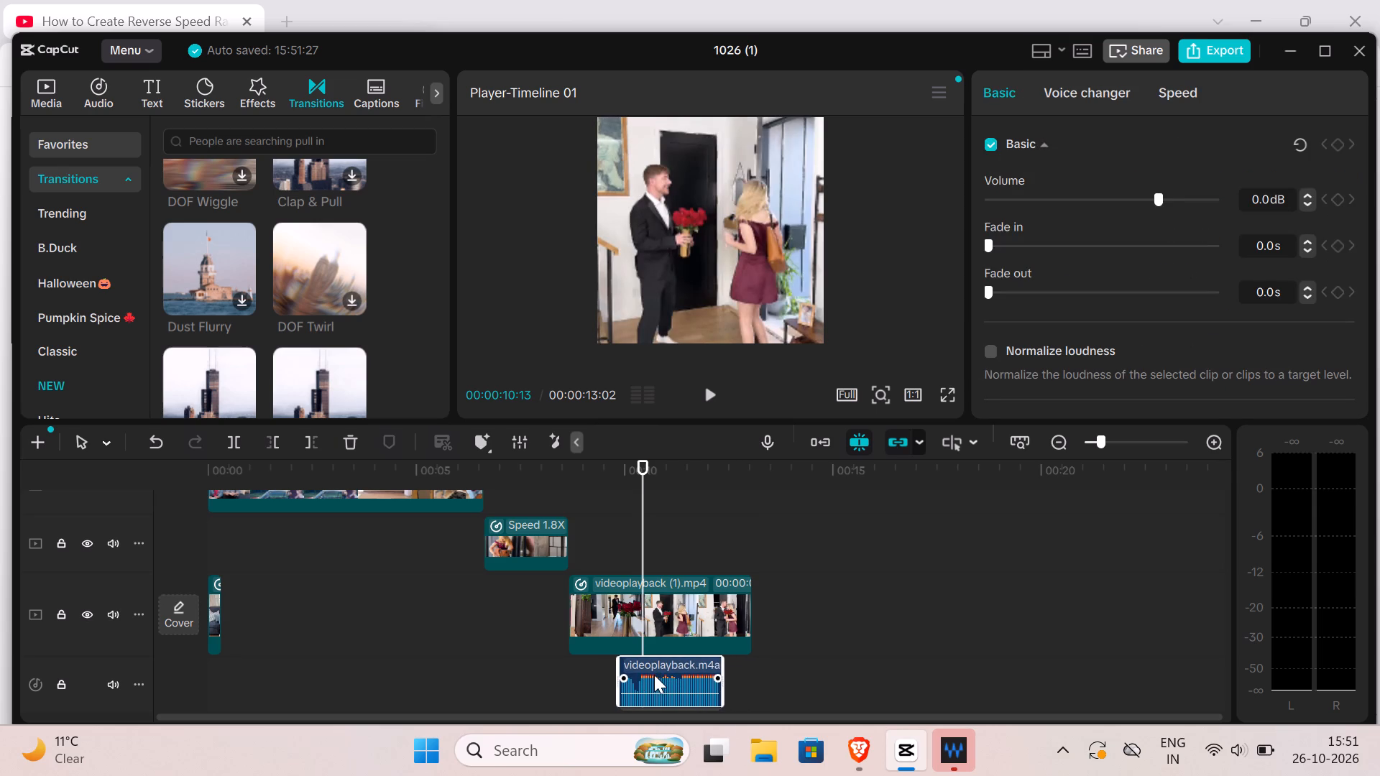
left_click_drag(654, 675, 565, 679)
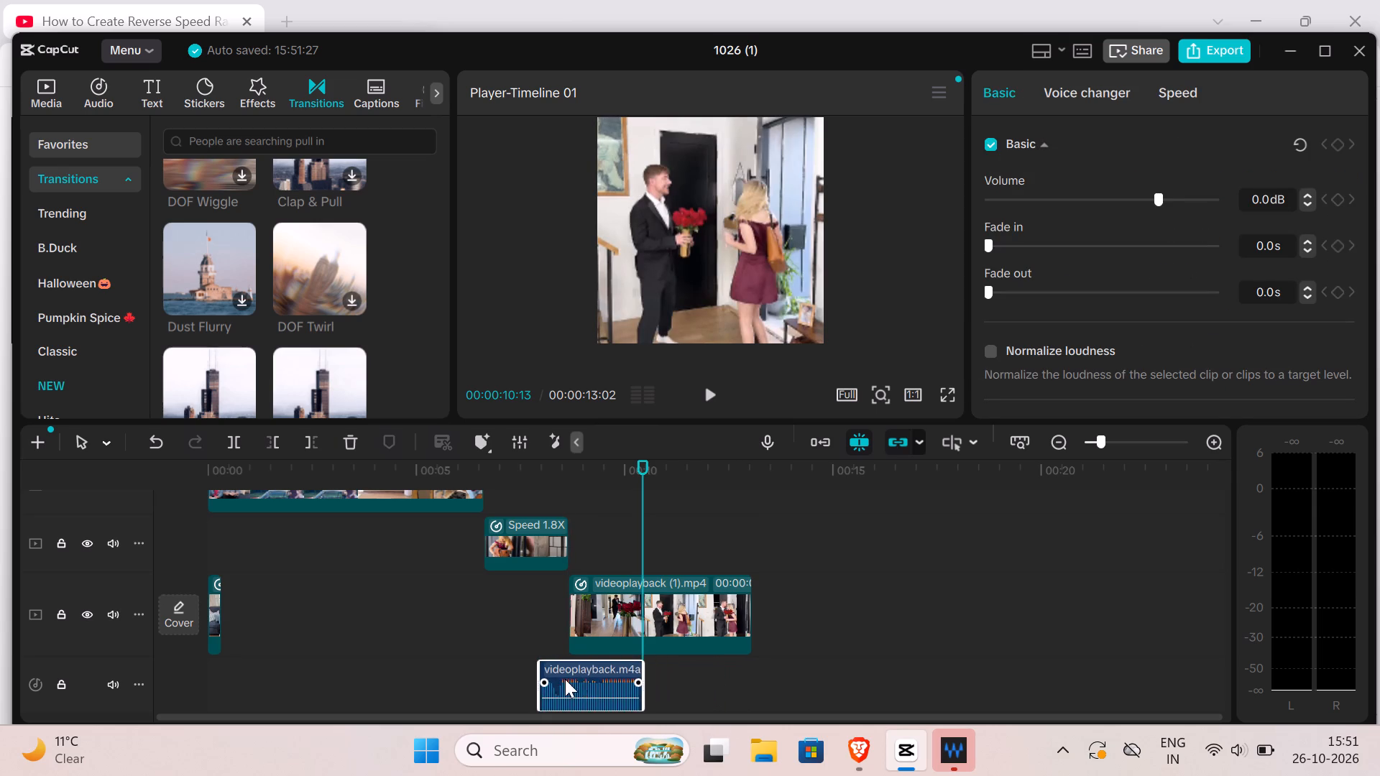
left_click_drag(565, 679, 550, 679)
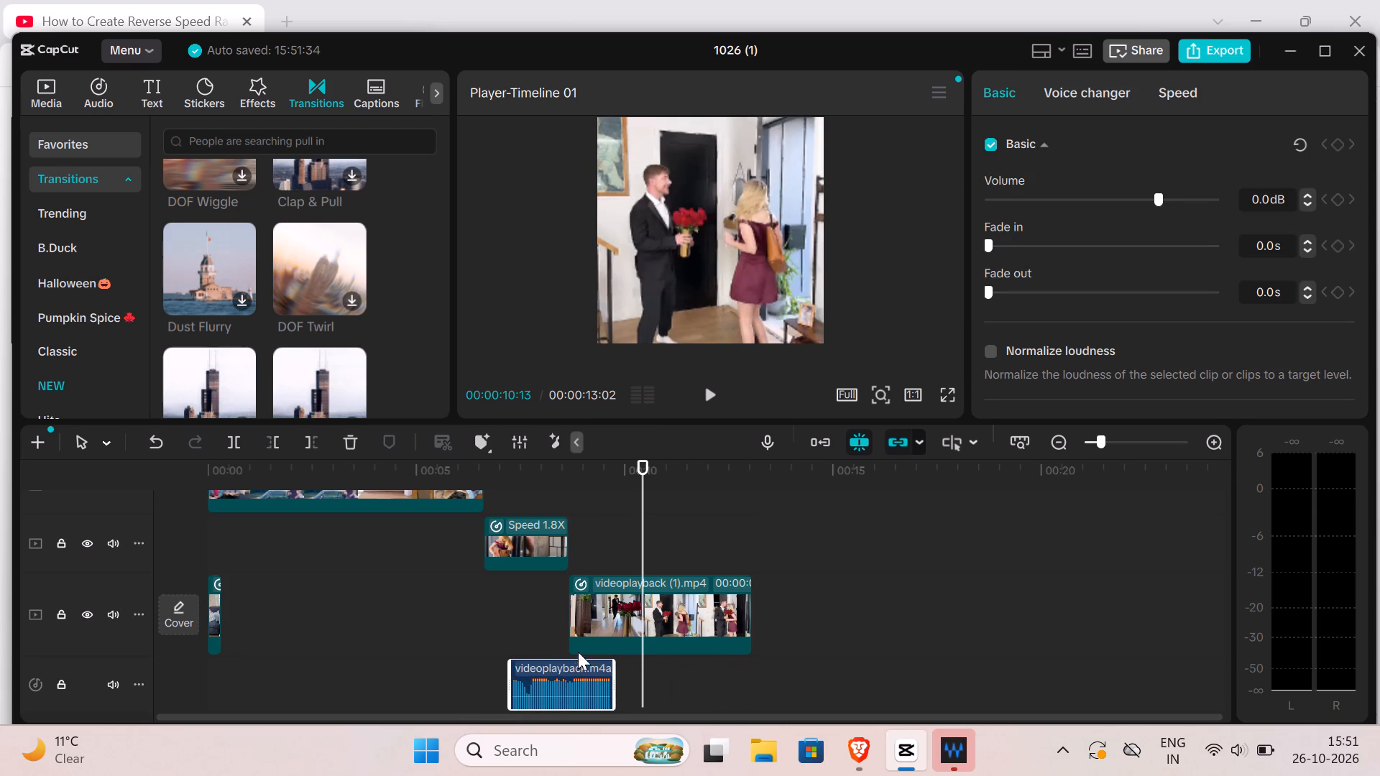
left_click_drag(593, 687, 586, 673)
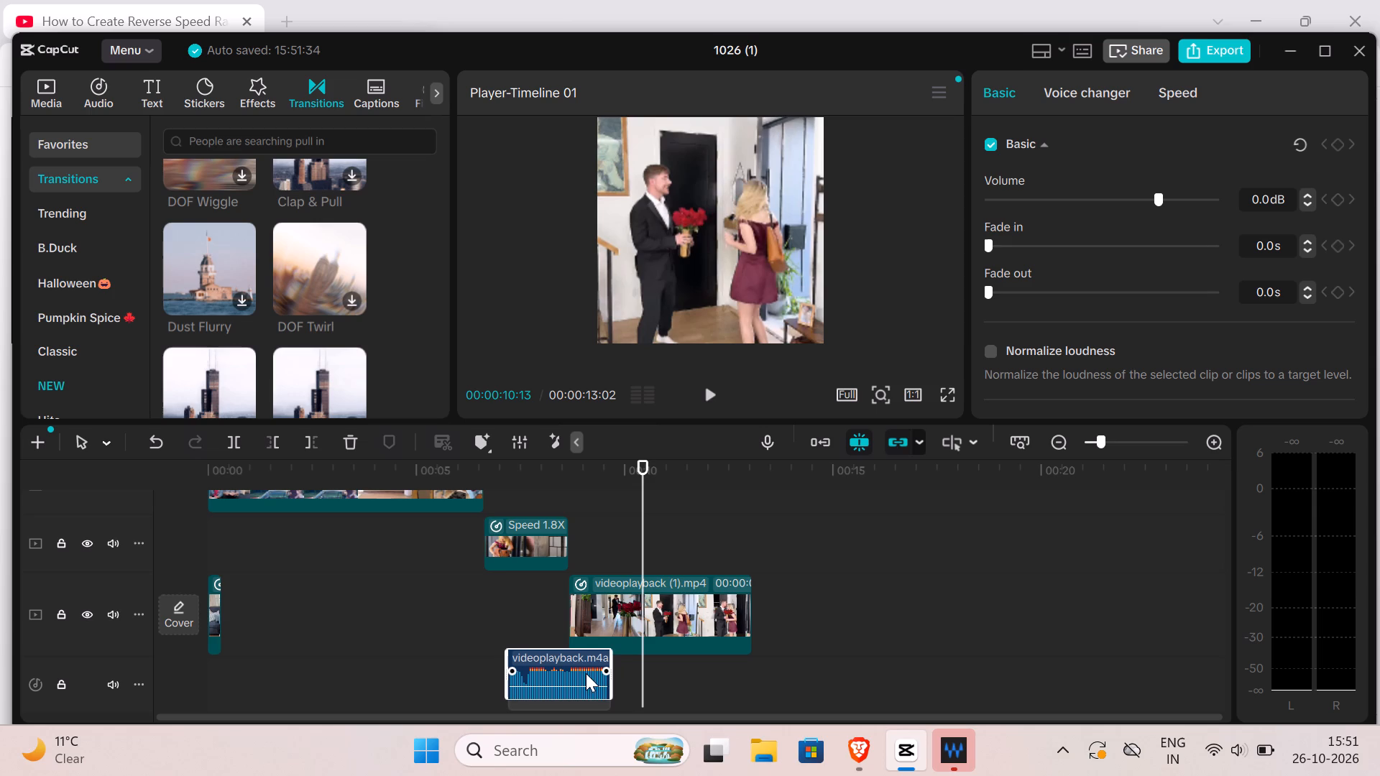
left_click_drag(586, 673, 550, 685)
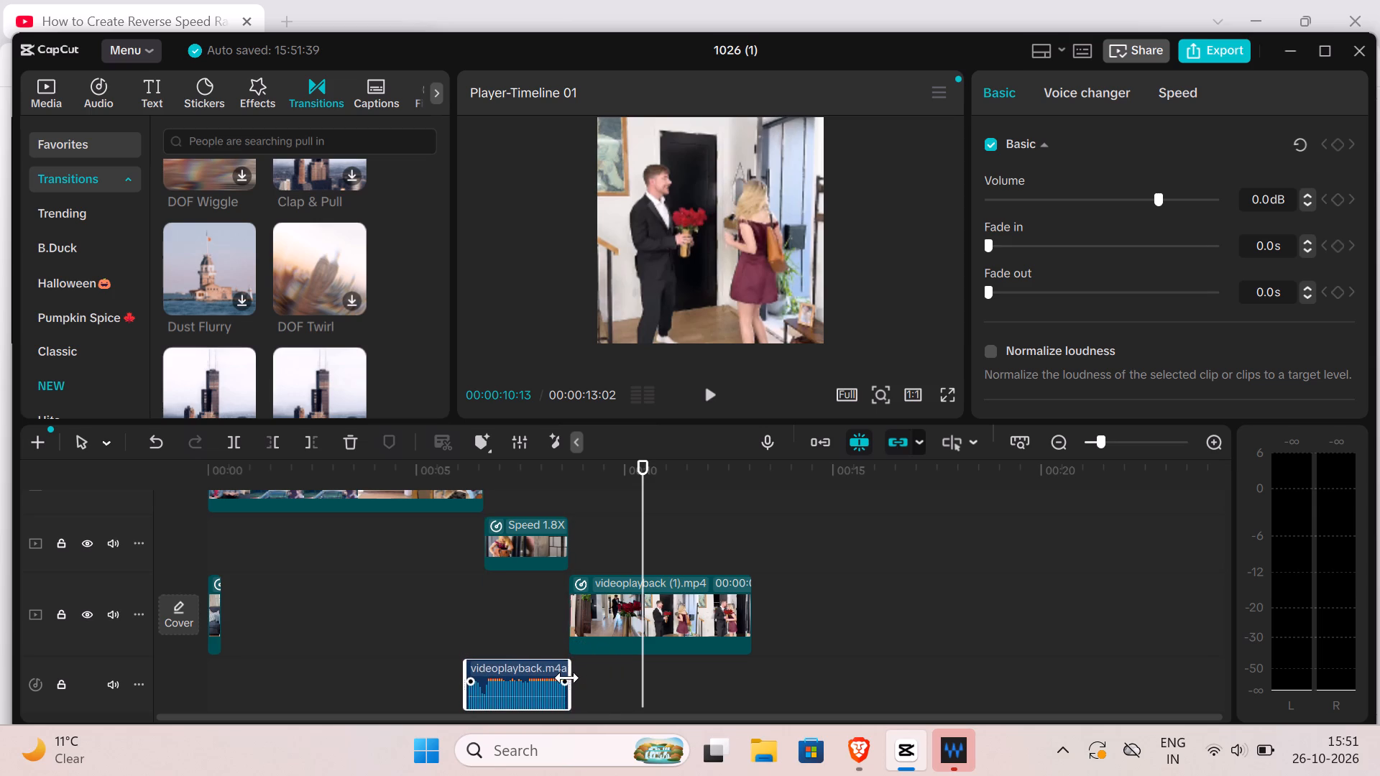
Extend the end of the music segment to the end of the last main-track clip at about 13 s.
left_click_drag(565, 678, 586, 680)
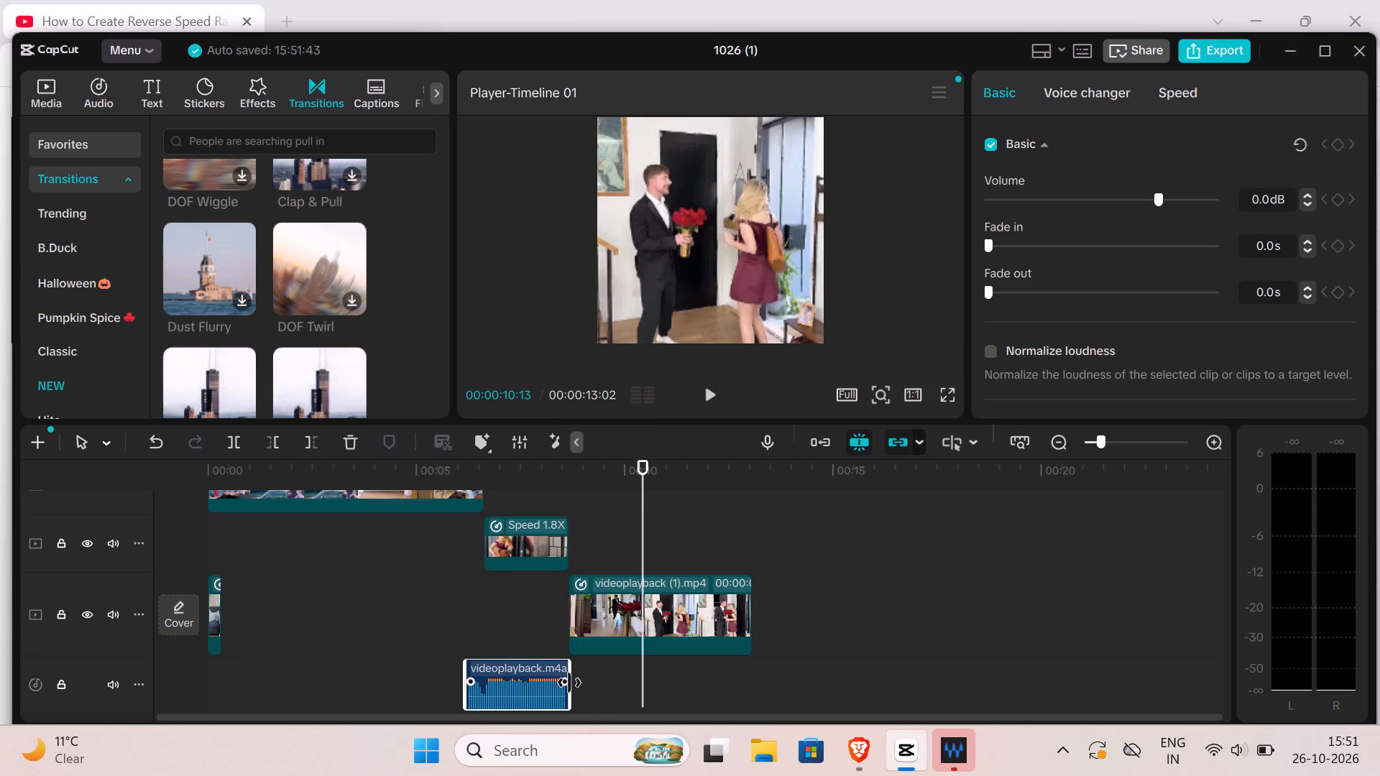
left_click(569, 683)
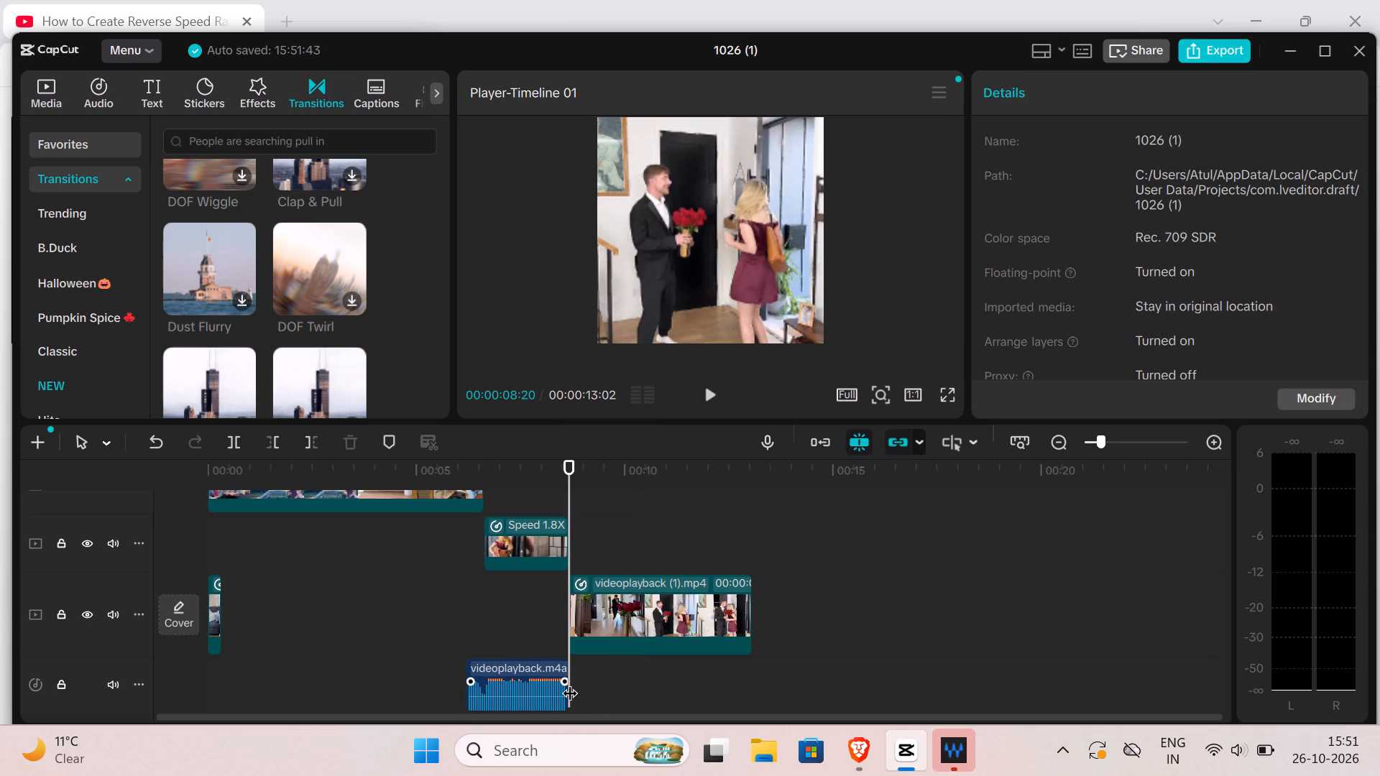
left_click(565, 682)
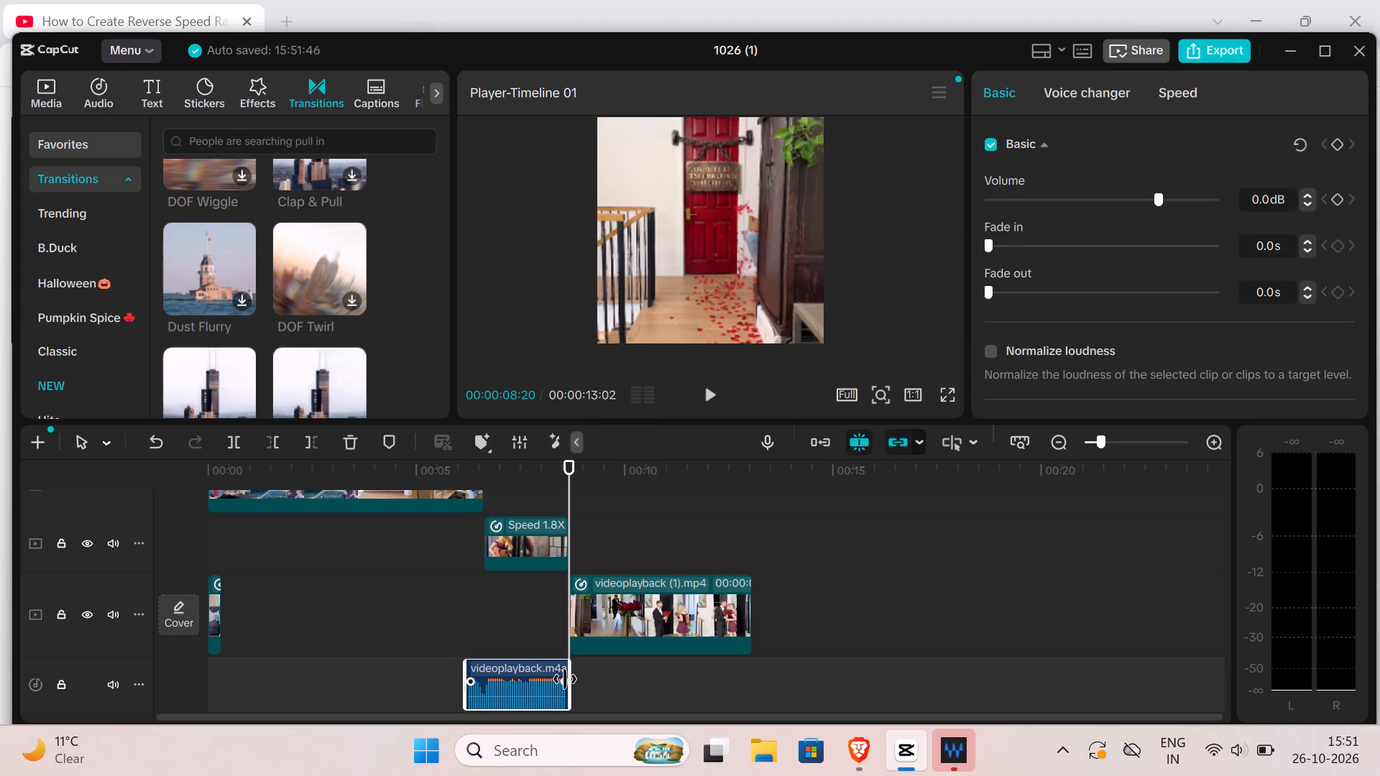
left_click_drag(565, 679, 576, 678)
left_click_drag(576, 678, 589, 678)
left_click_drag(569, 675, 579, 678)
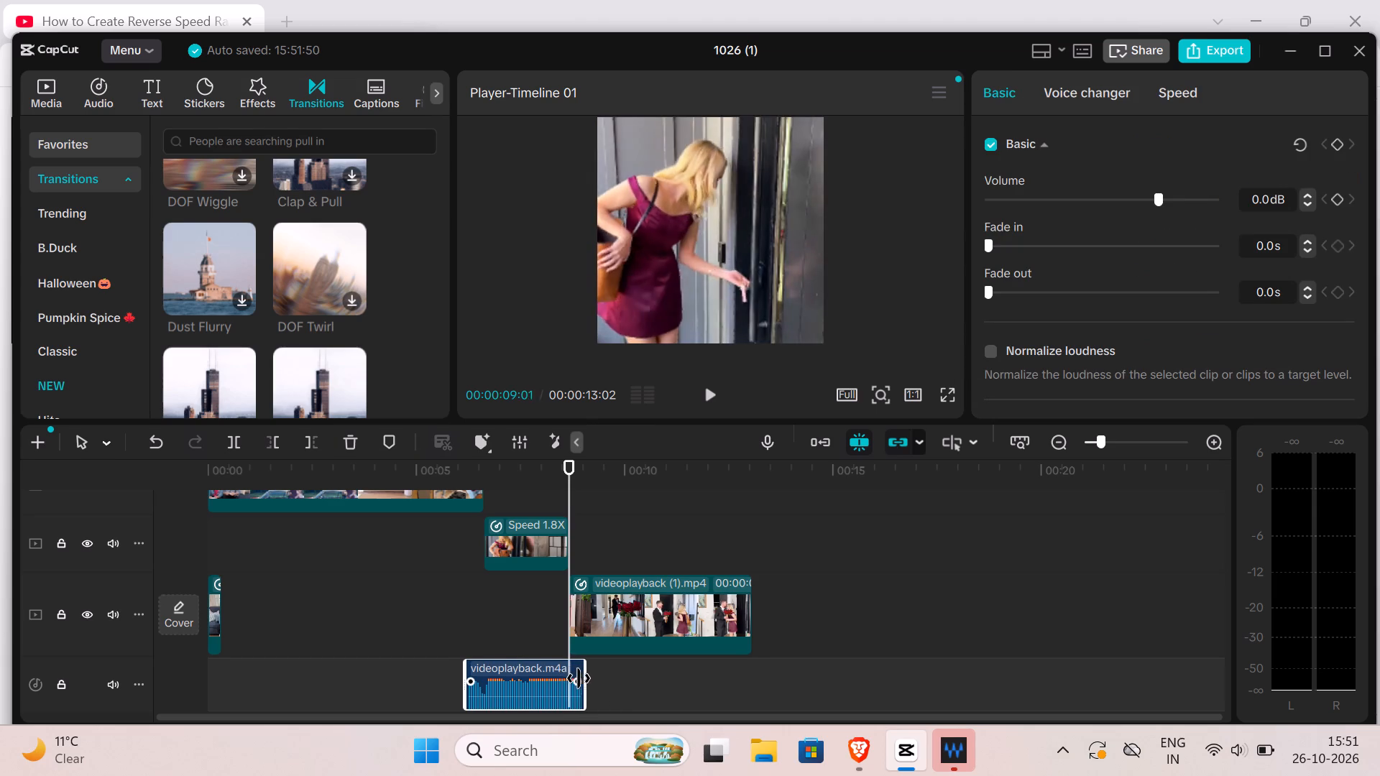
left_click_drag(579, 678, 728, 695)
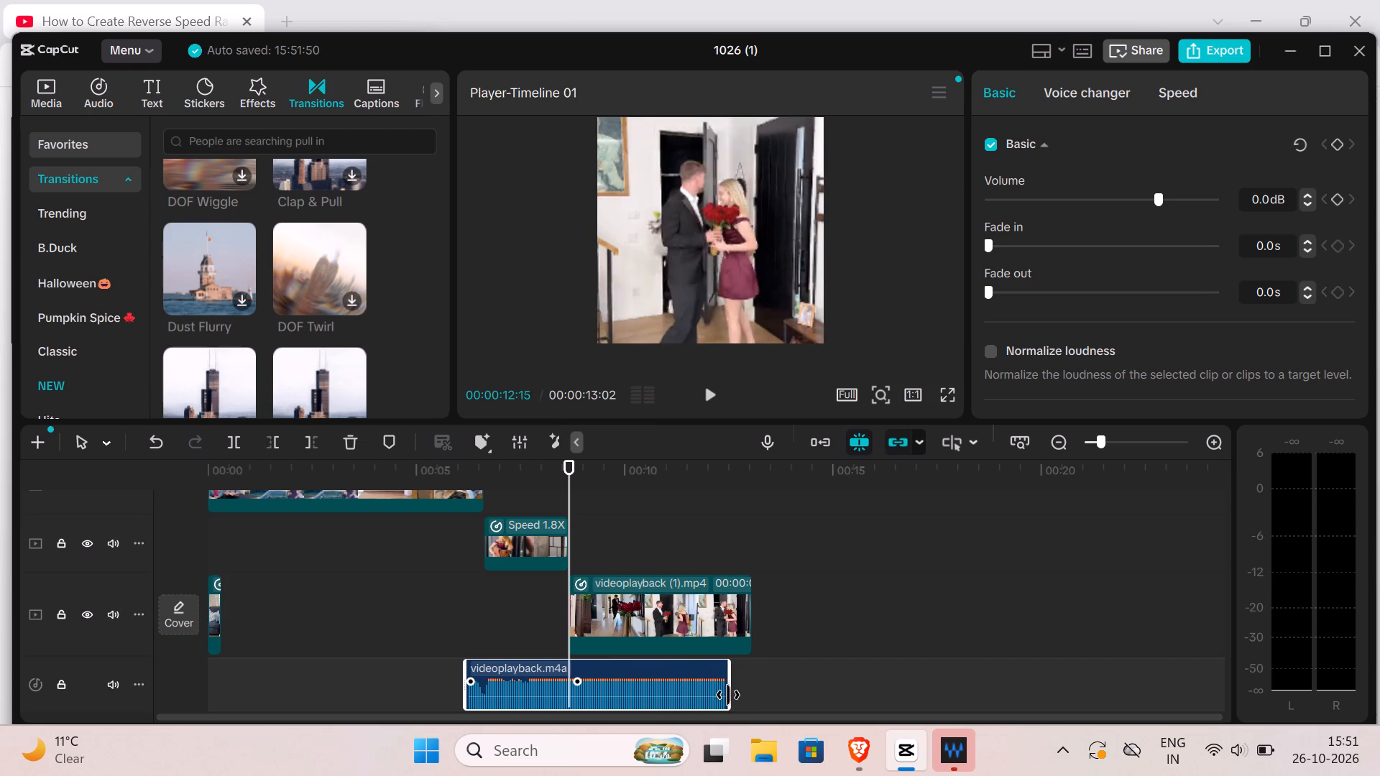
left_click_drag(728, 695, 740, 693)
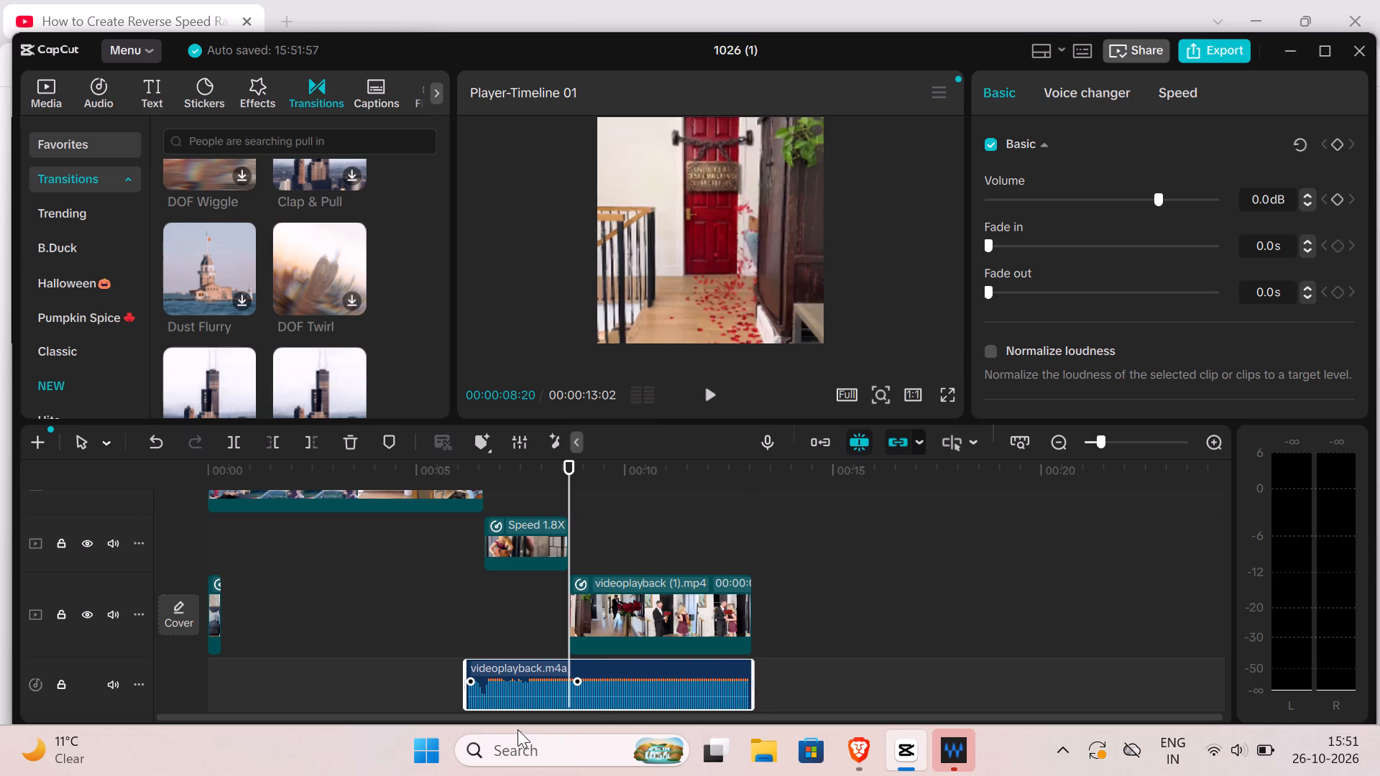
Extend the start of the music segment back to the beginning of the timeline at 00:00.
left_click(464, 676)
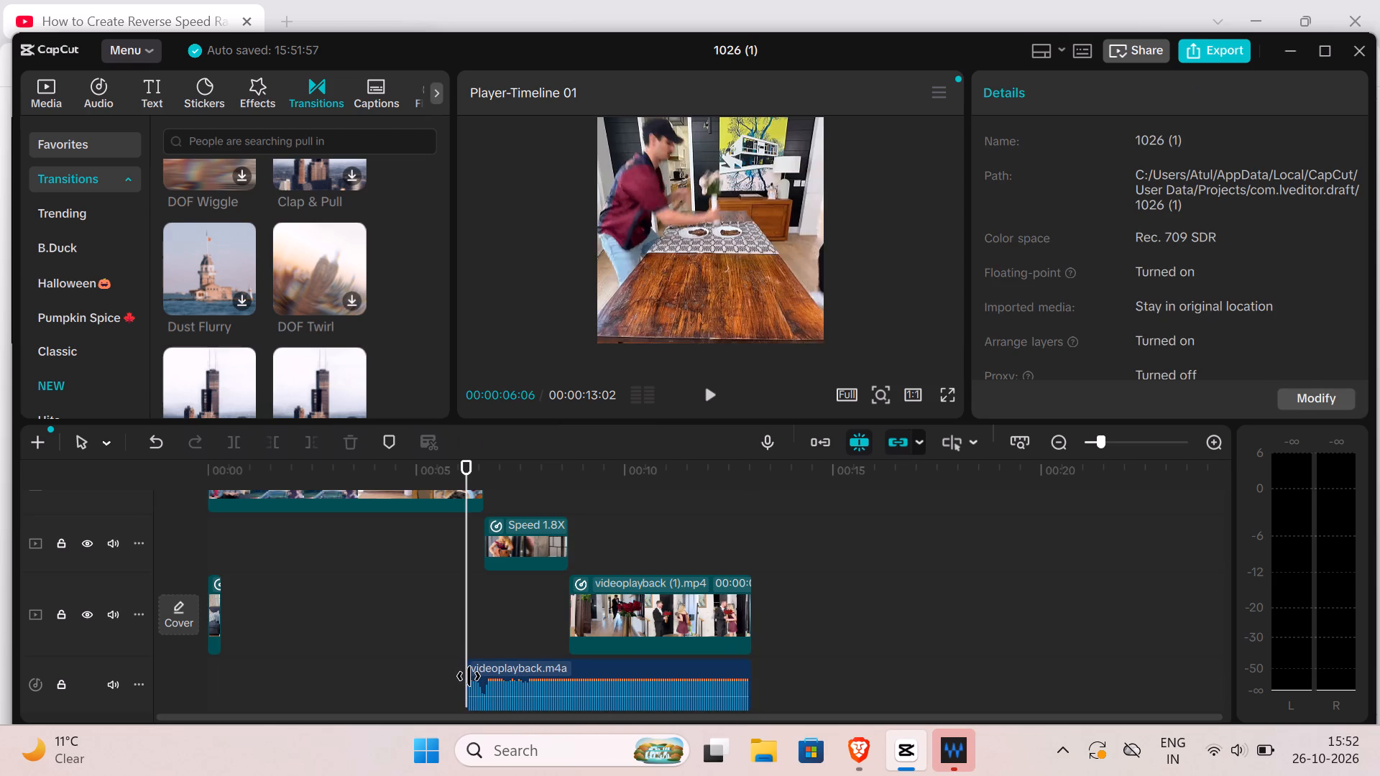
left_click(469, 676)
left_click_drag(466, 676, 460, 675)
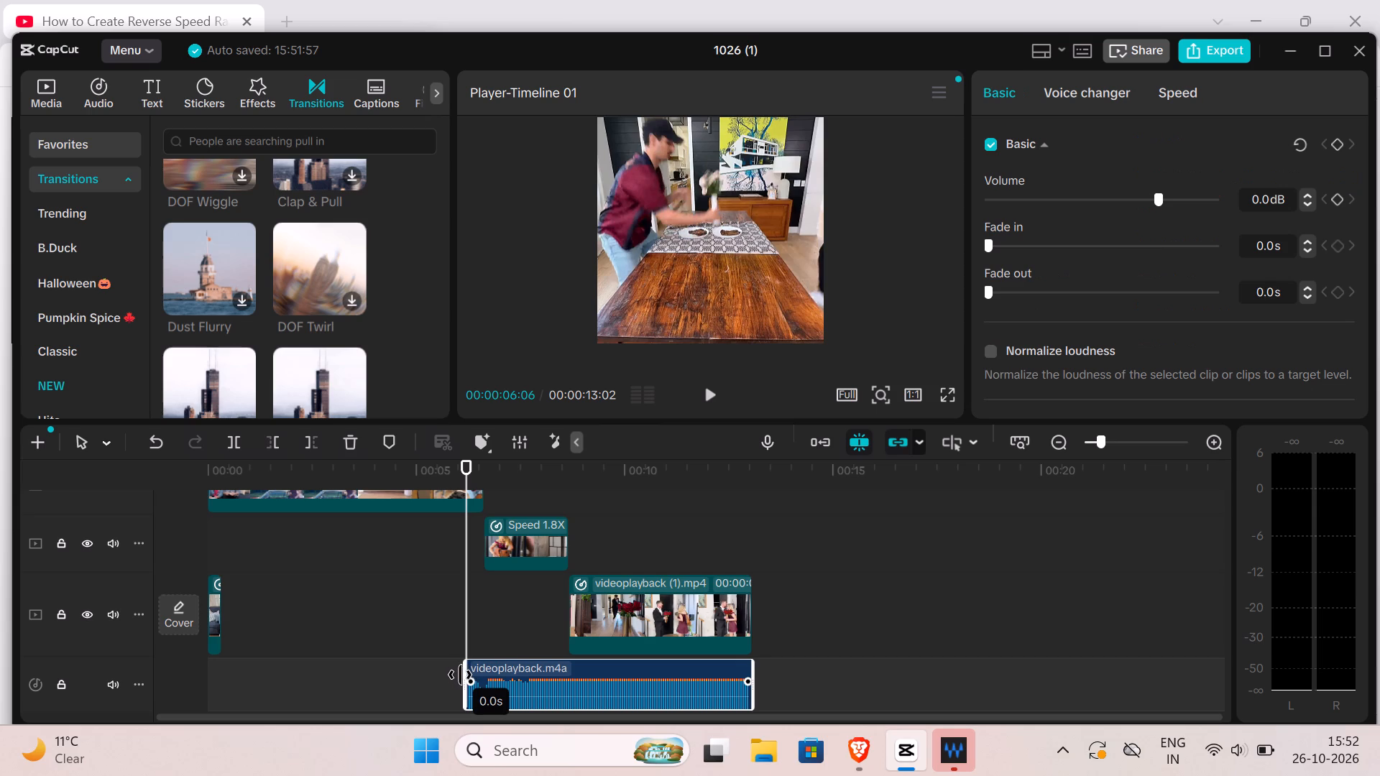
left_click_drag(460, 675, 441, 673)
left_click_drag(464, 675, 455, 675)
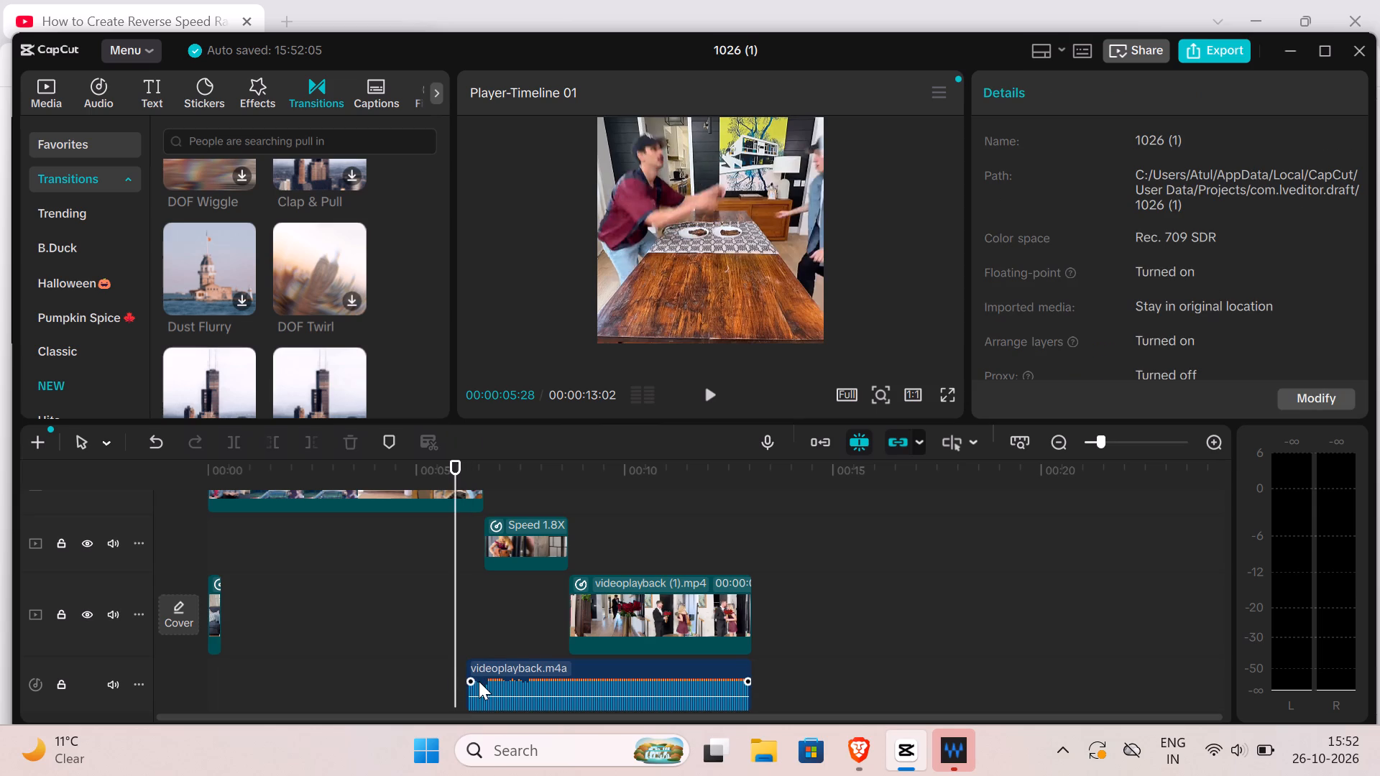
left_click(479, 681)
left_click_drag(467, 680, 459, 671)
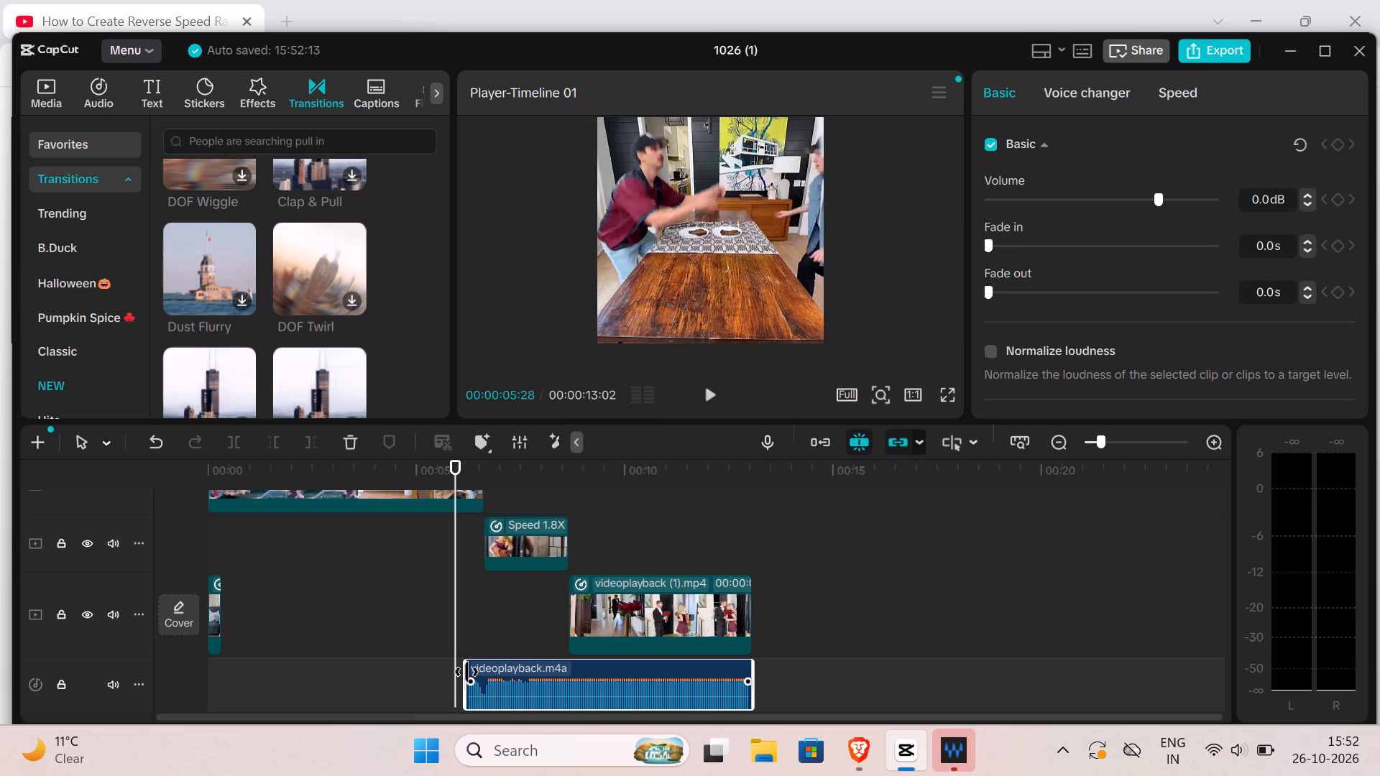
left_click_drag(466, 672, 457, 668)
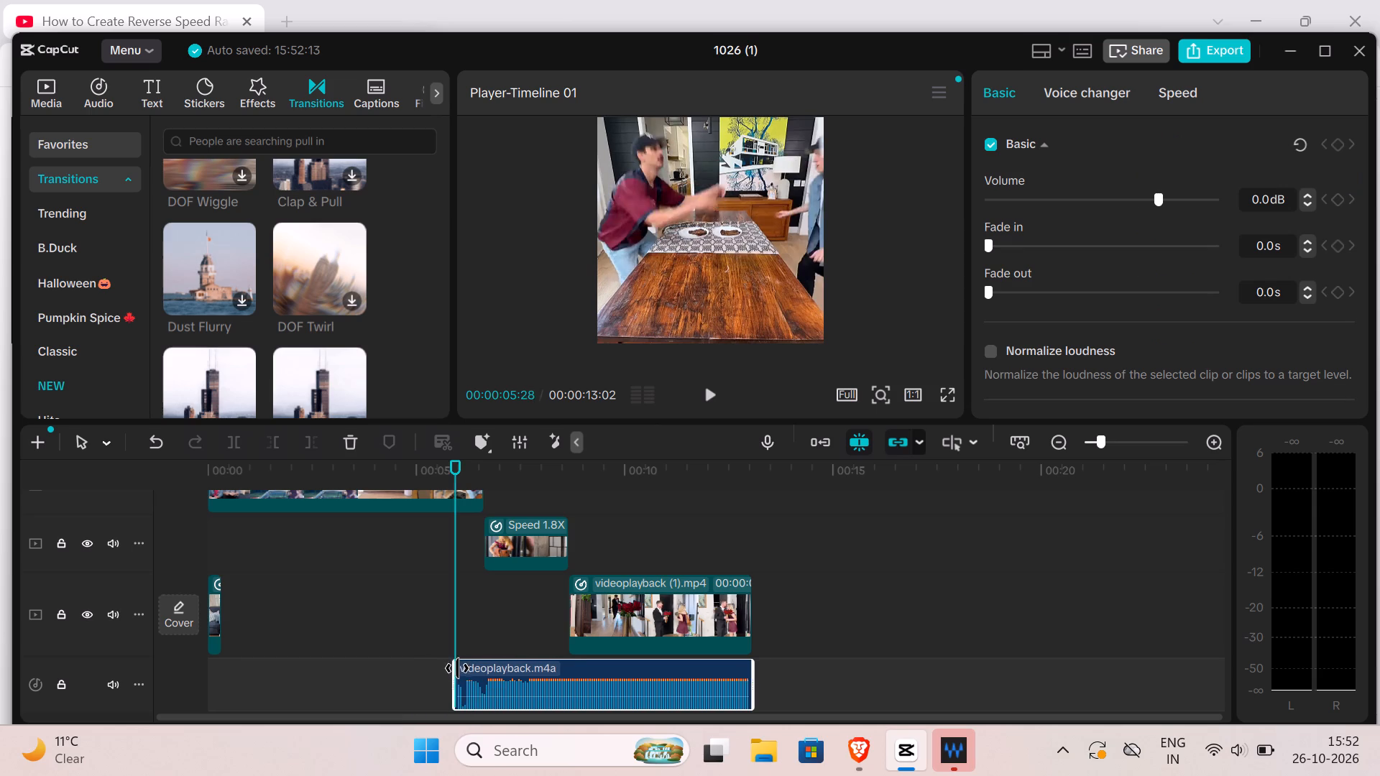
left_click_drag(457, 668, 105, 604)
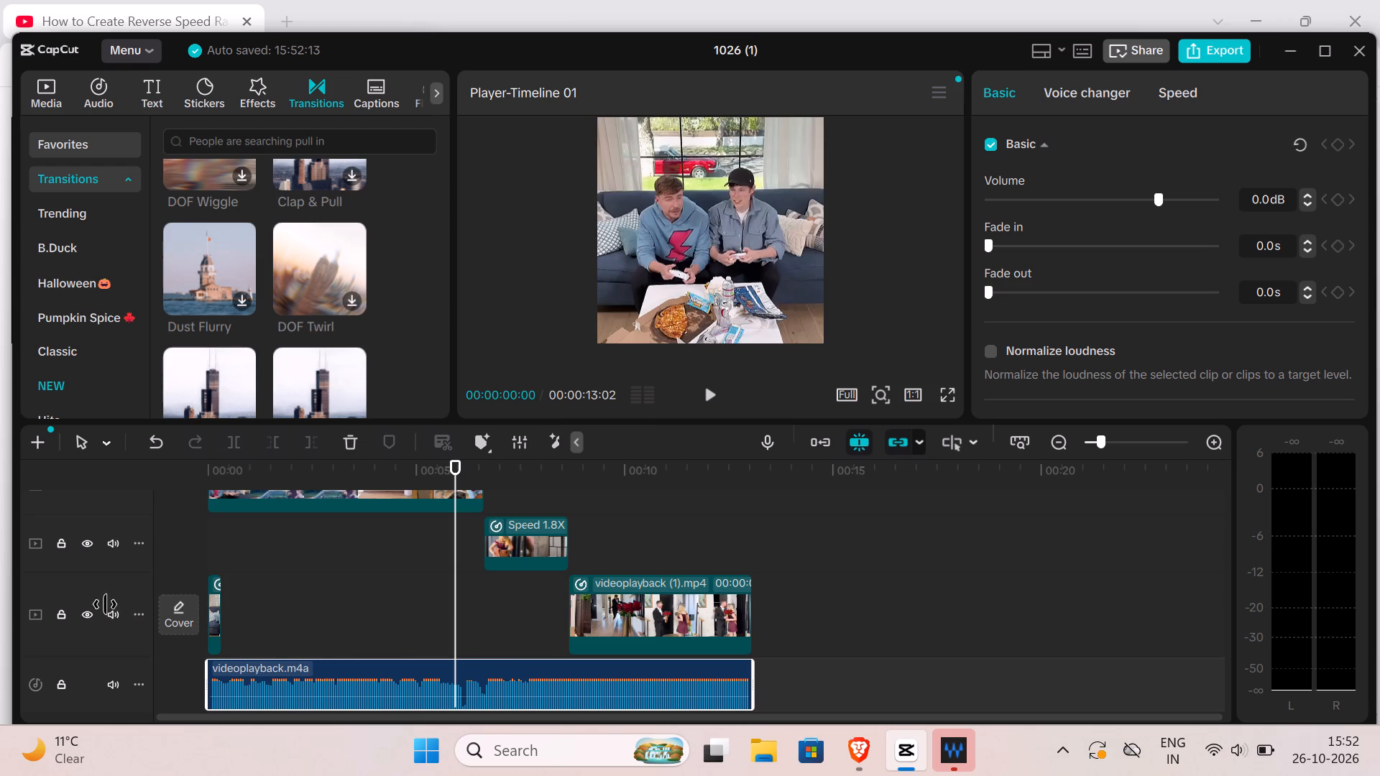
left_click_drag(105, 604, 70, 603)
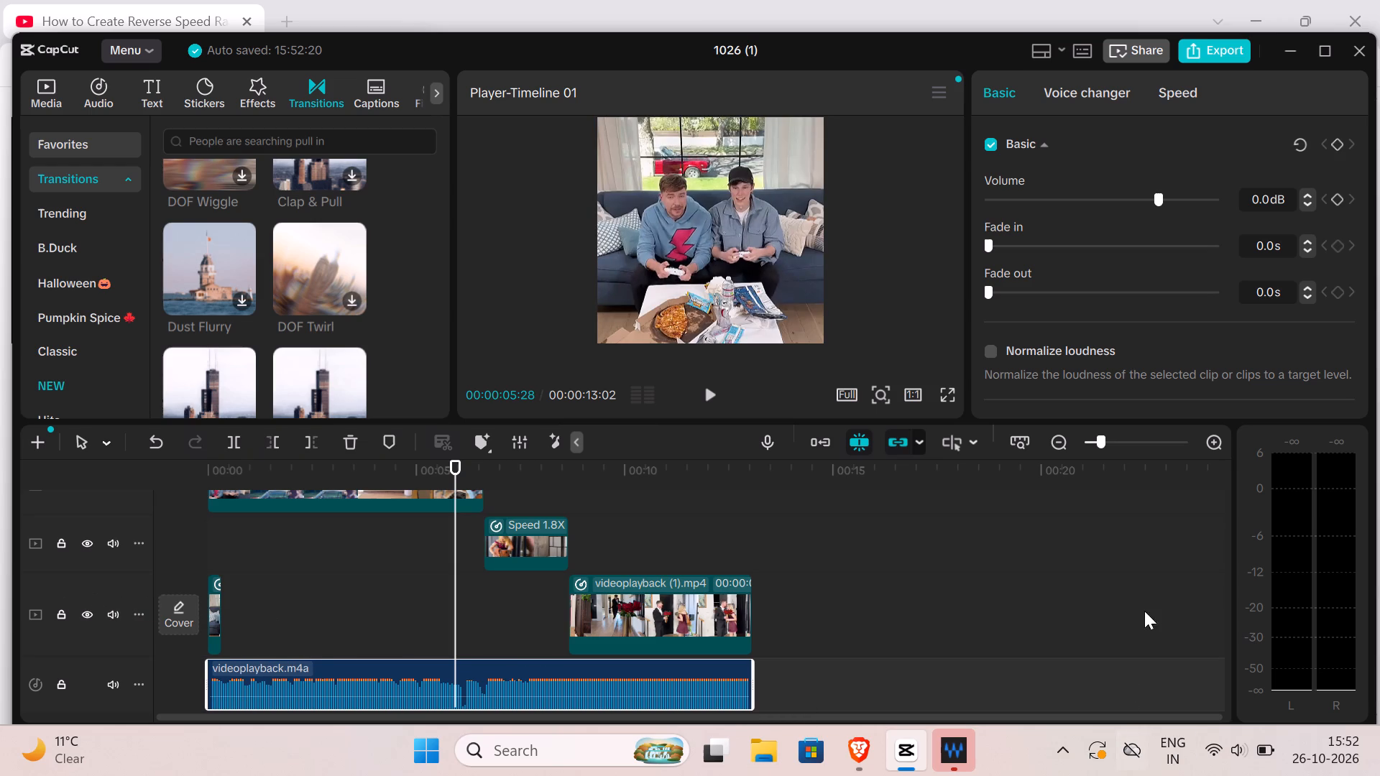
Play back the edit with the extended music and review how the ending fits the last main-track clip.
left_click(715, 405)
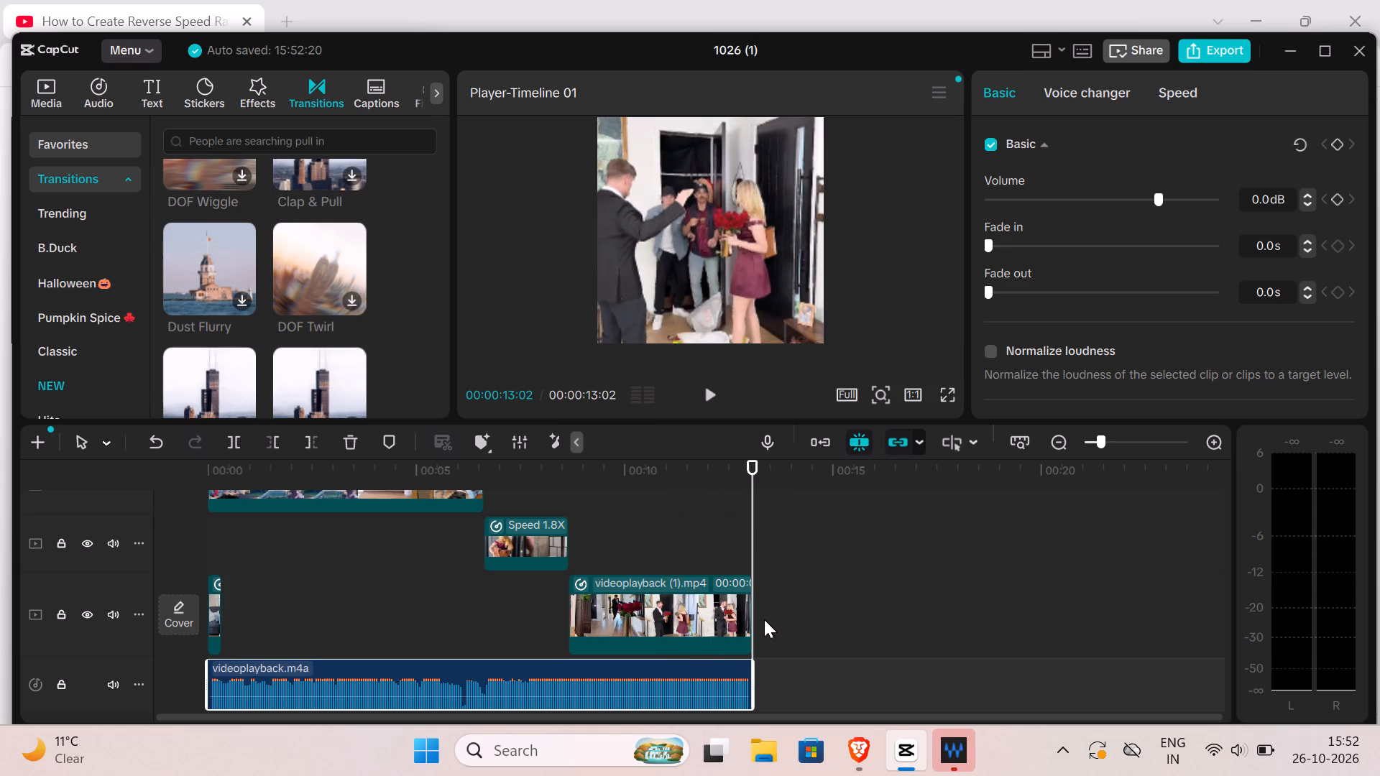
left_click(657, 680)
left_click(679, 433)
left_click(701, 474)
left_click(701, 475)
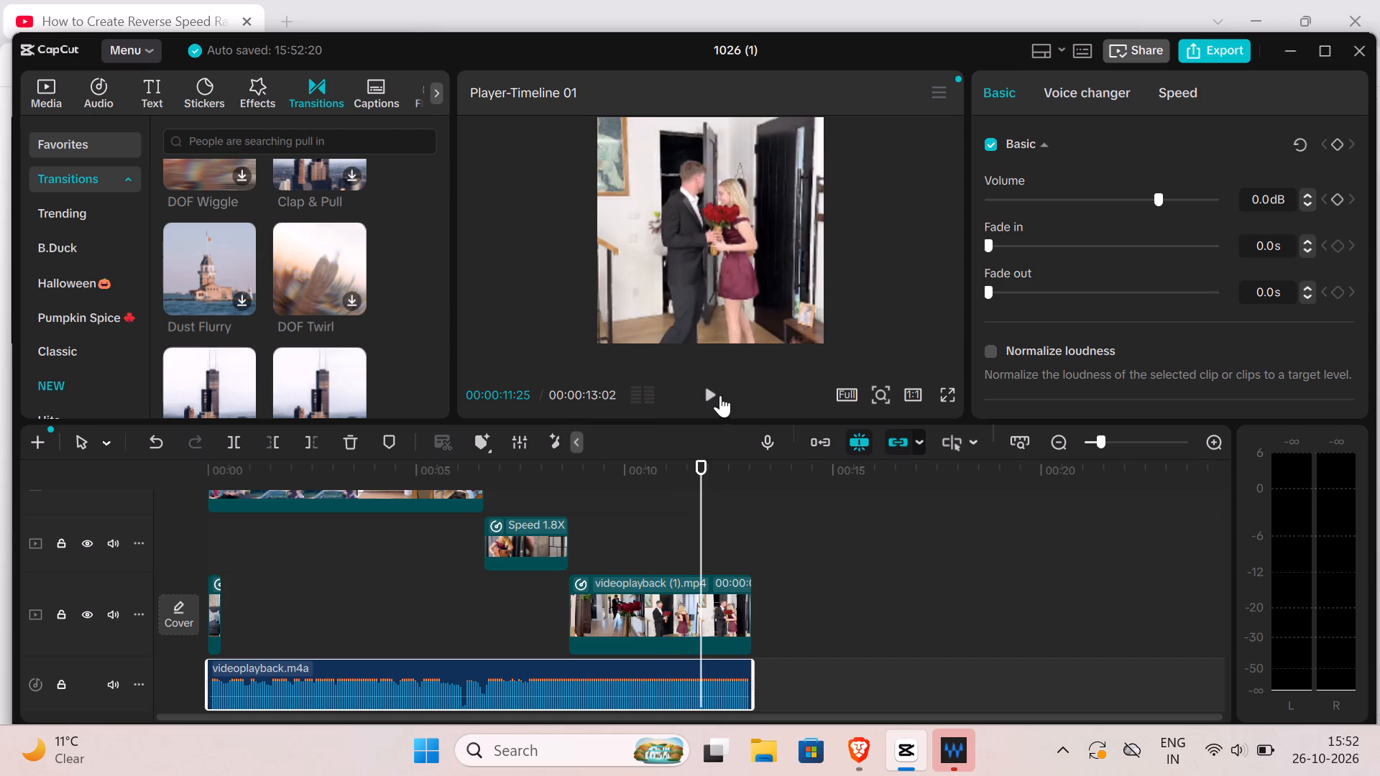
left_click(709, 392)
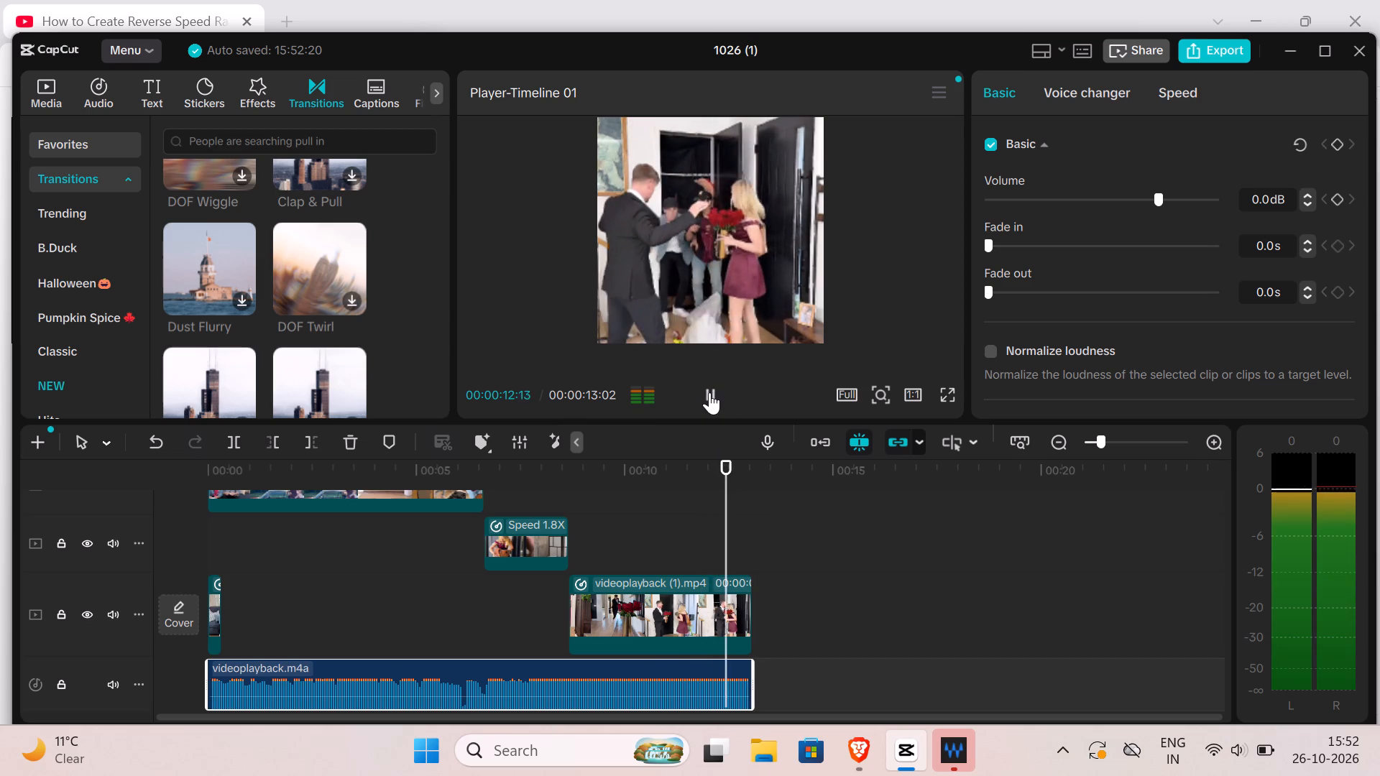
left_click(709, 392)
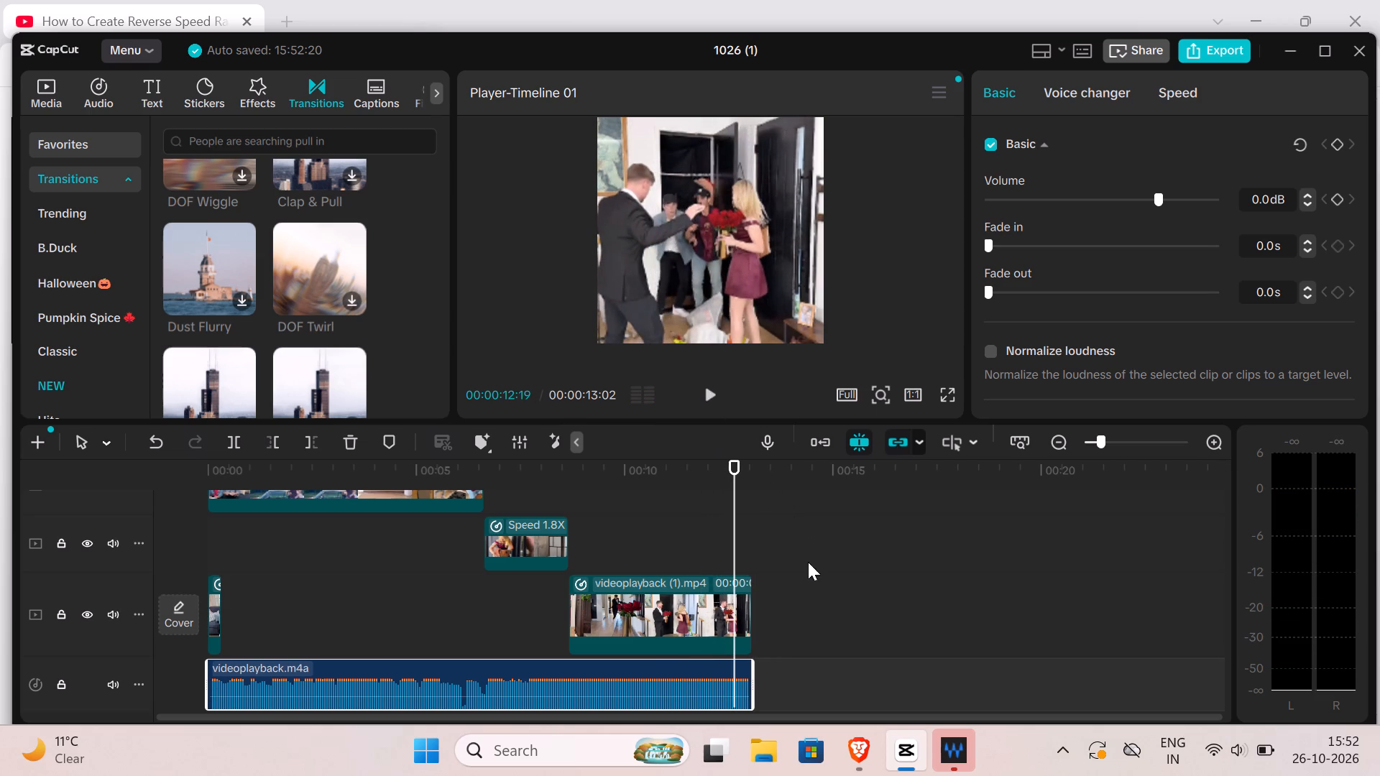
left_click(749, 674)
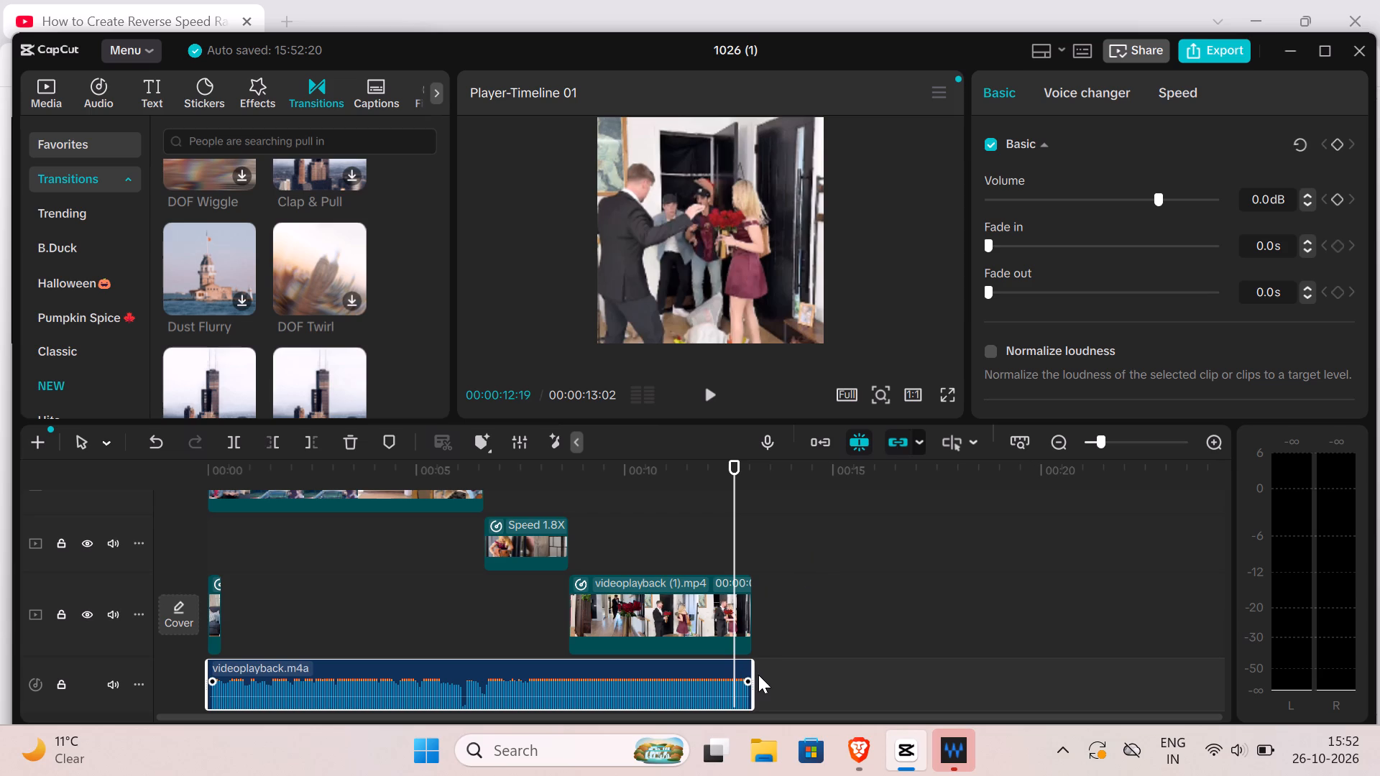
left_click(754, 675)
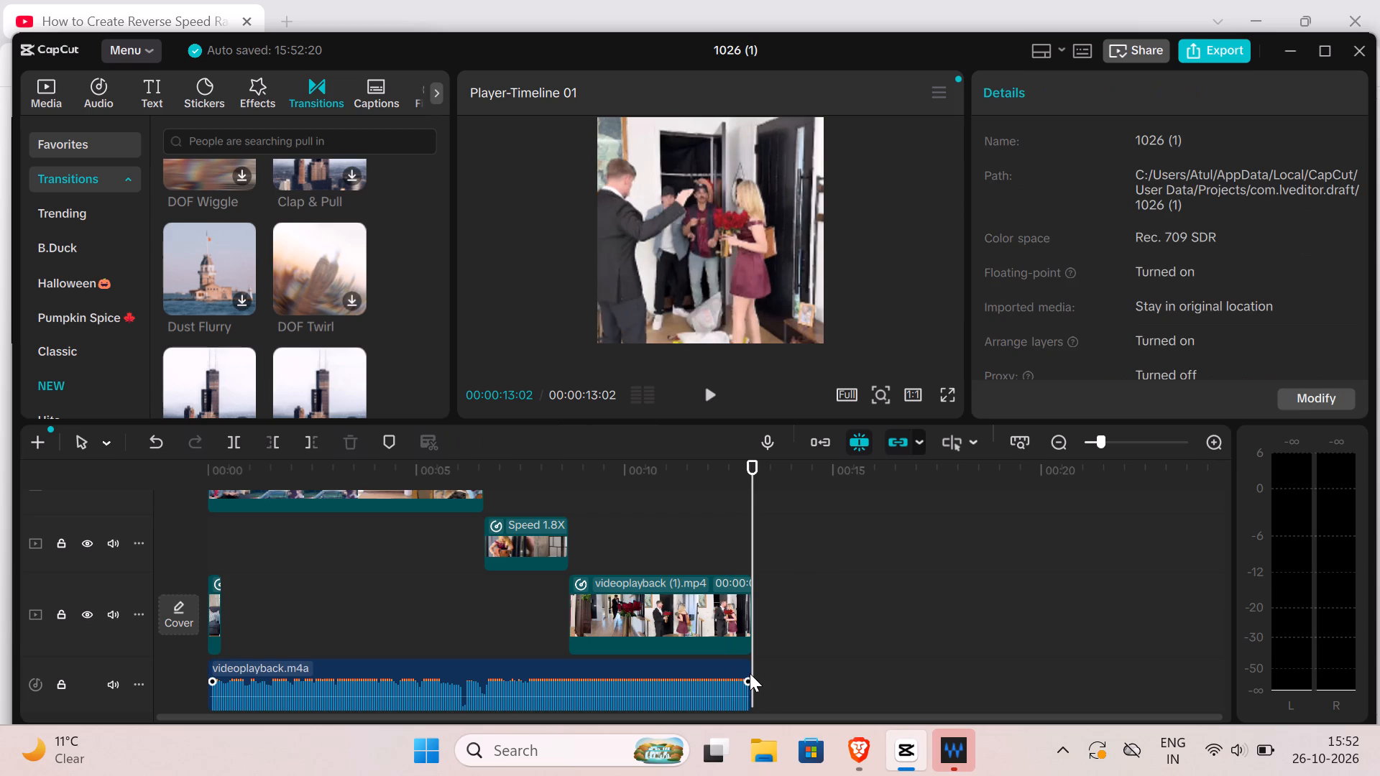
left_click(740, 672)
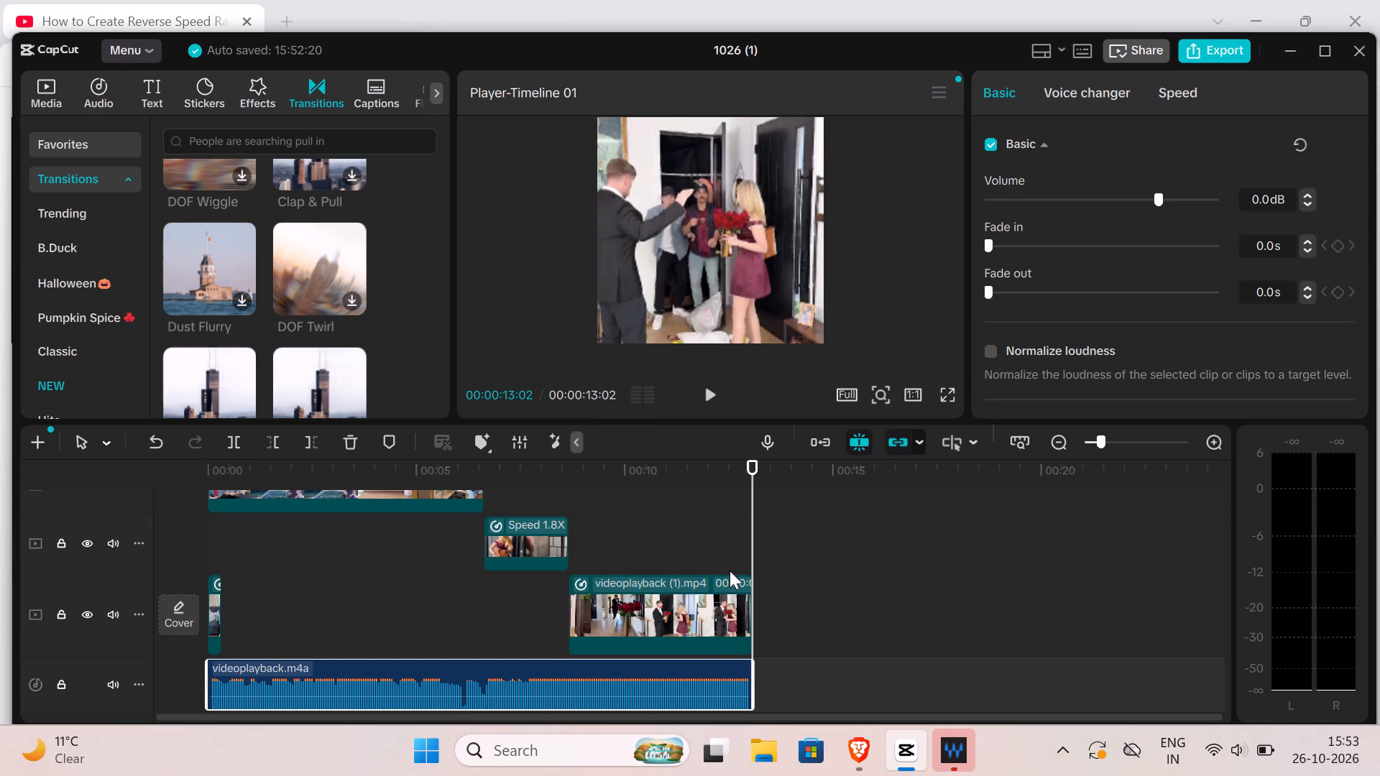
Find the music's cut point near the end, split the audio at 00:00:11:26 and delete the part after the split.
left_click(707, 387)
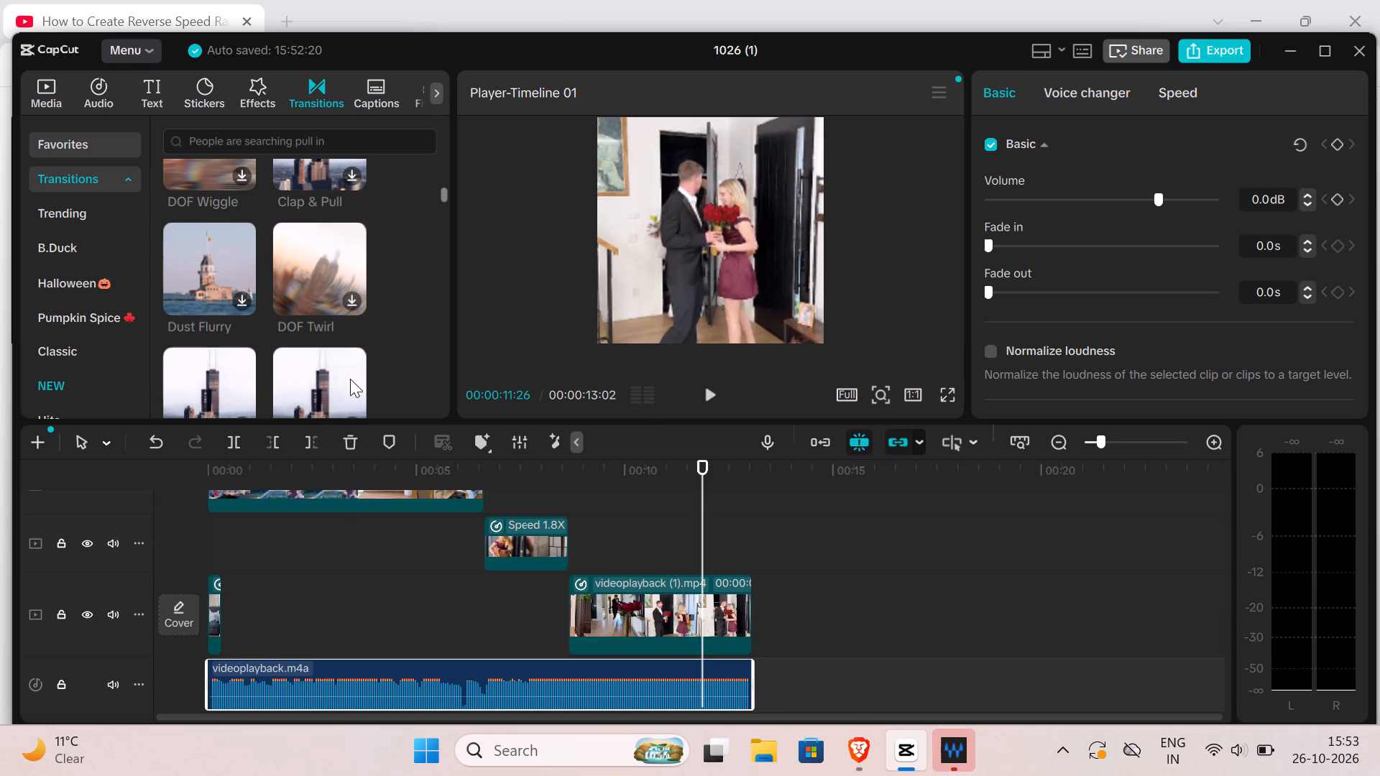
left_click(334, 690)
left_click(231, 442)
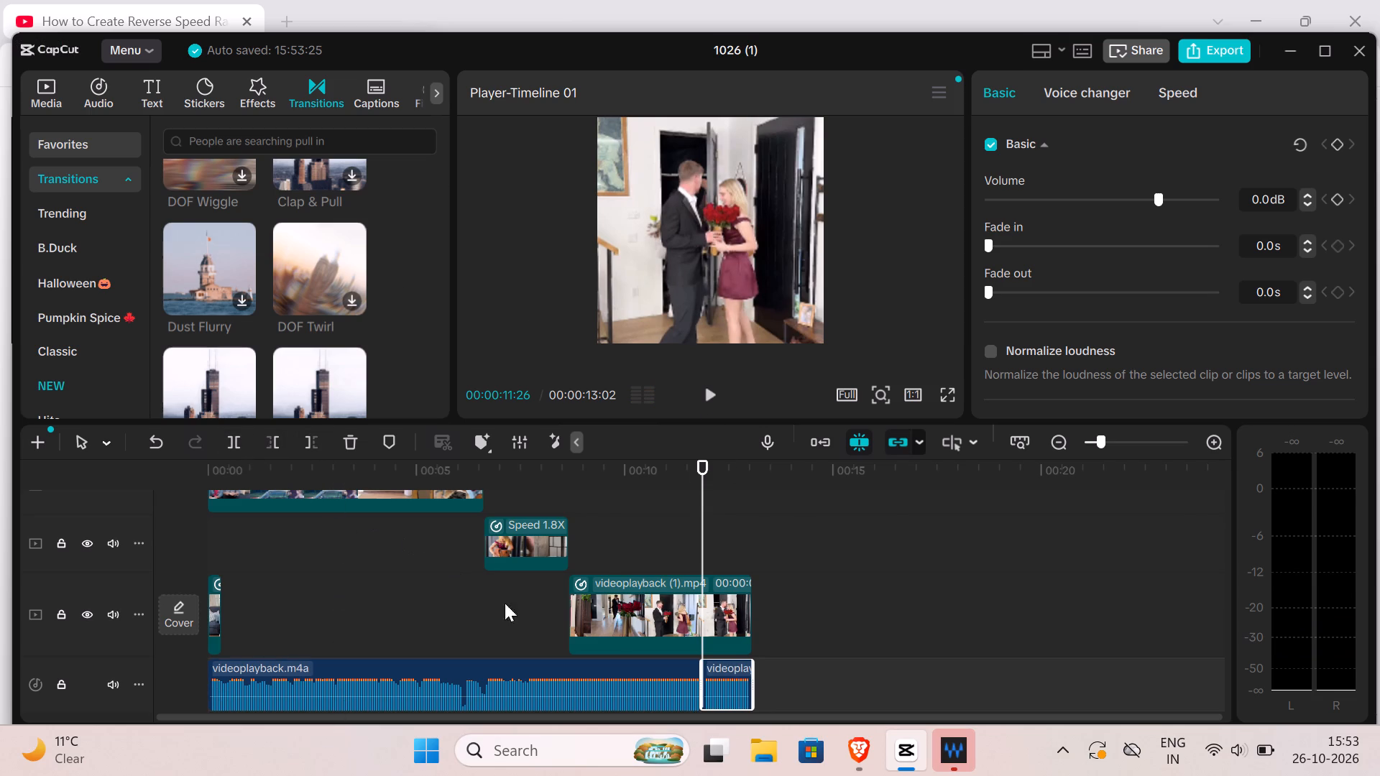
left_click(348, 442)
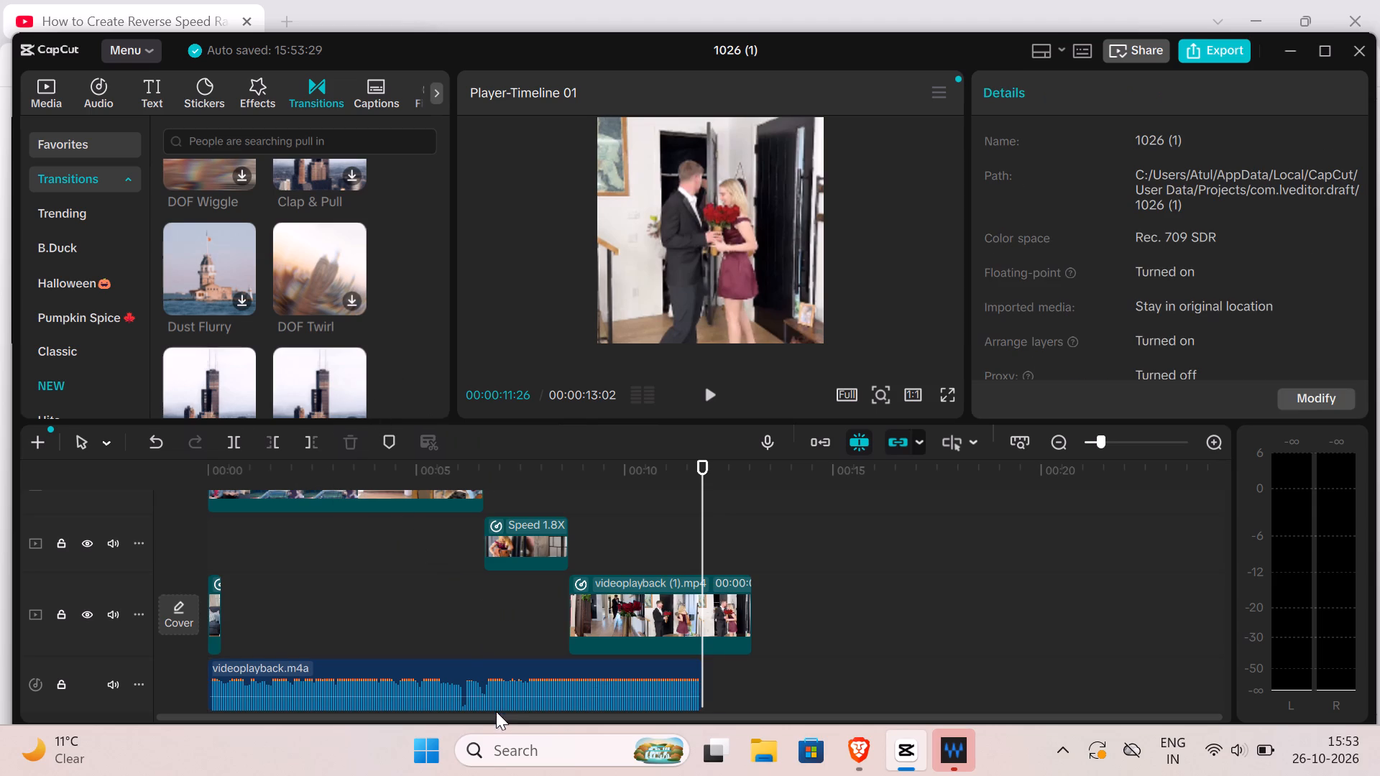
Move the music segment later so it ends with the last main-track clip at about 13 s.
left_click_drag(498, 685, 535, 690)
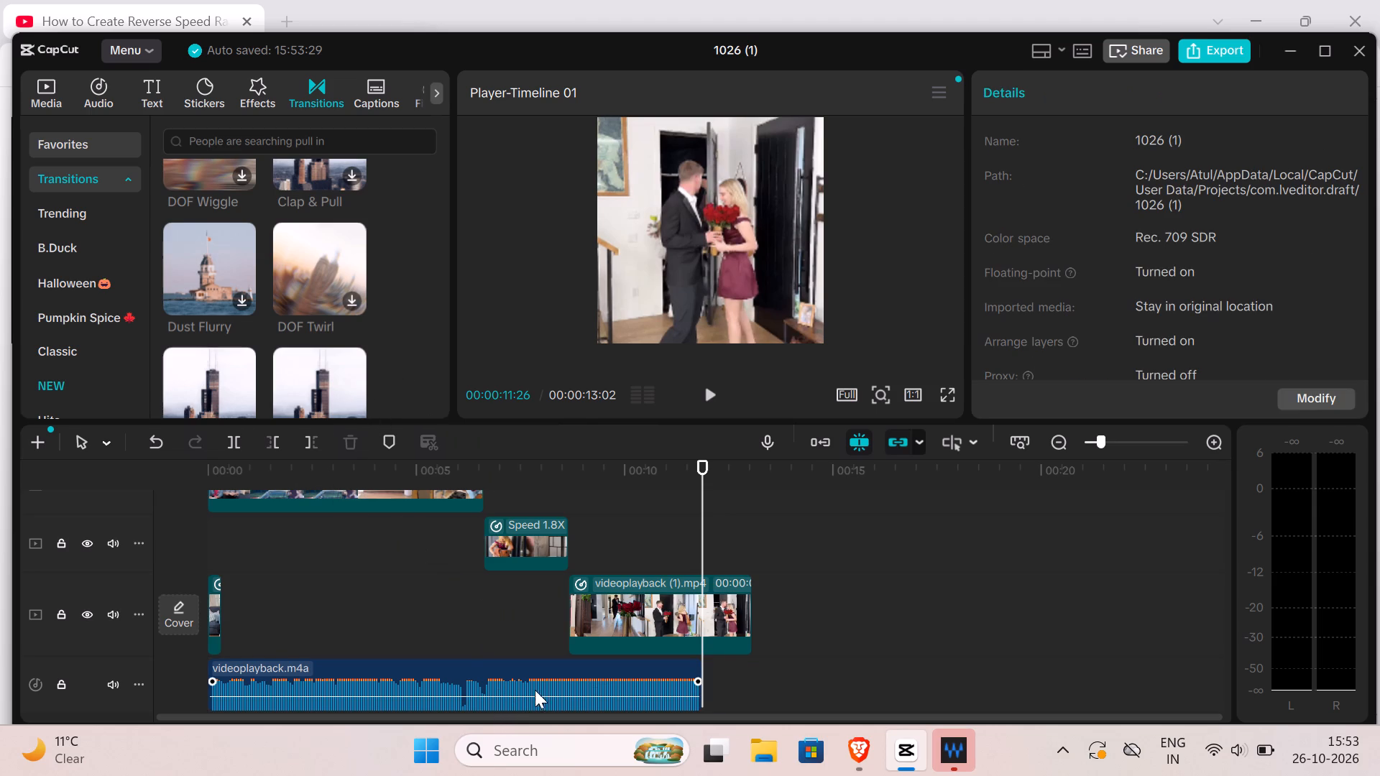
left_click_drag(535, 690, 552, 694)
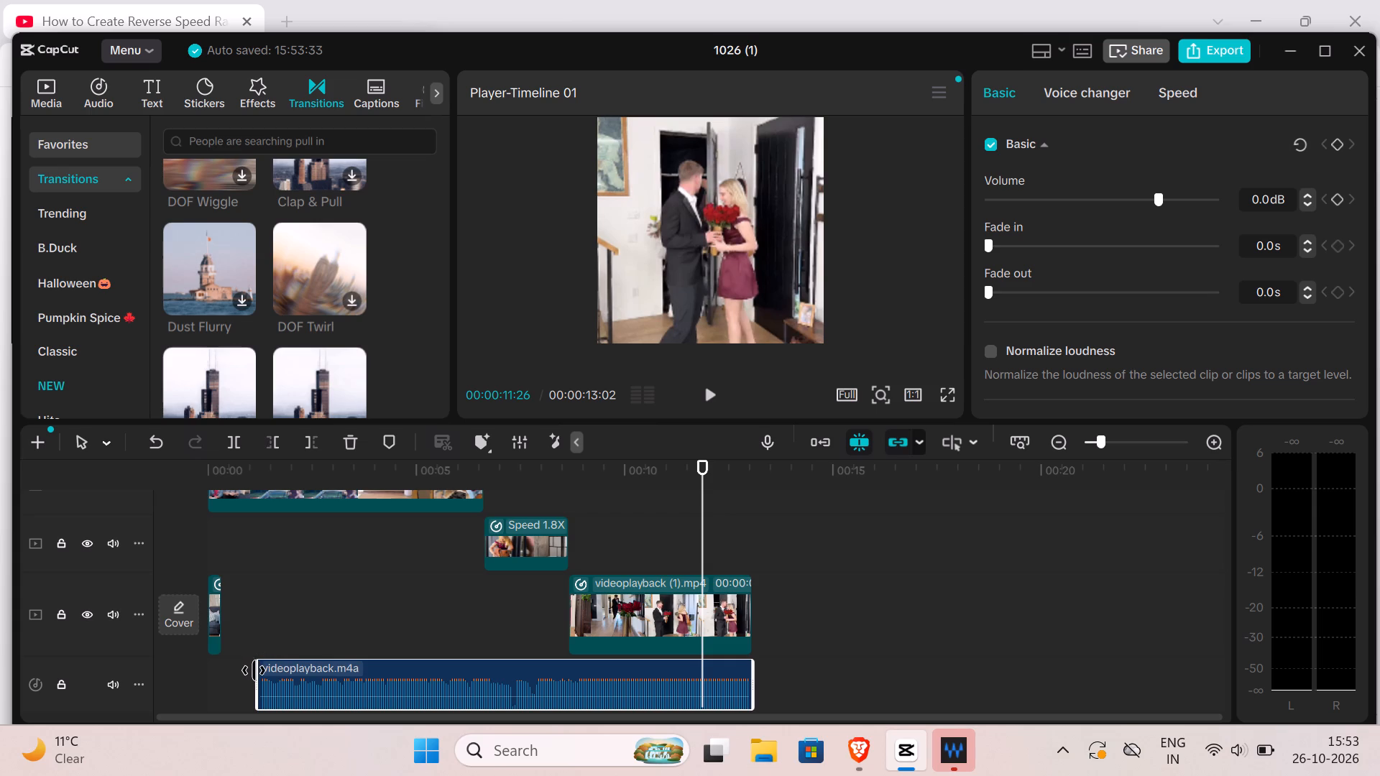
Extend the start of the moved music segment back to 00:00 to fill the gap at the beginning.
left_click_drag(258, 673, 191, 660)
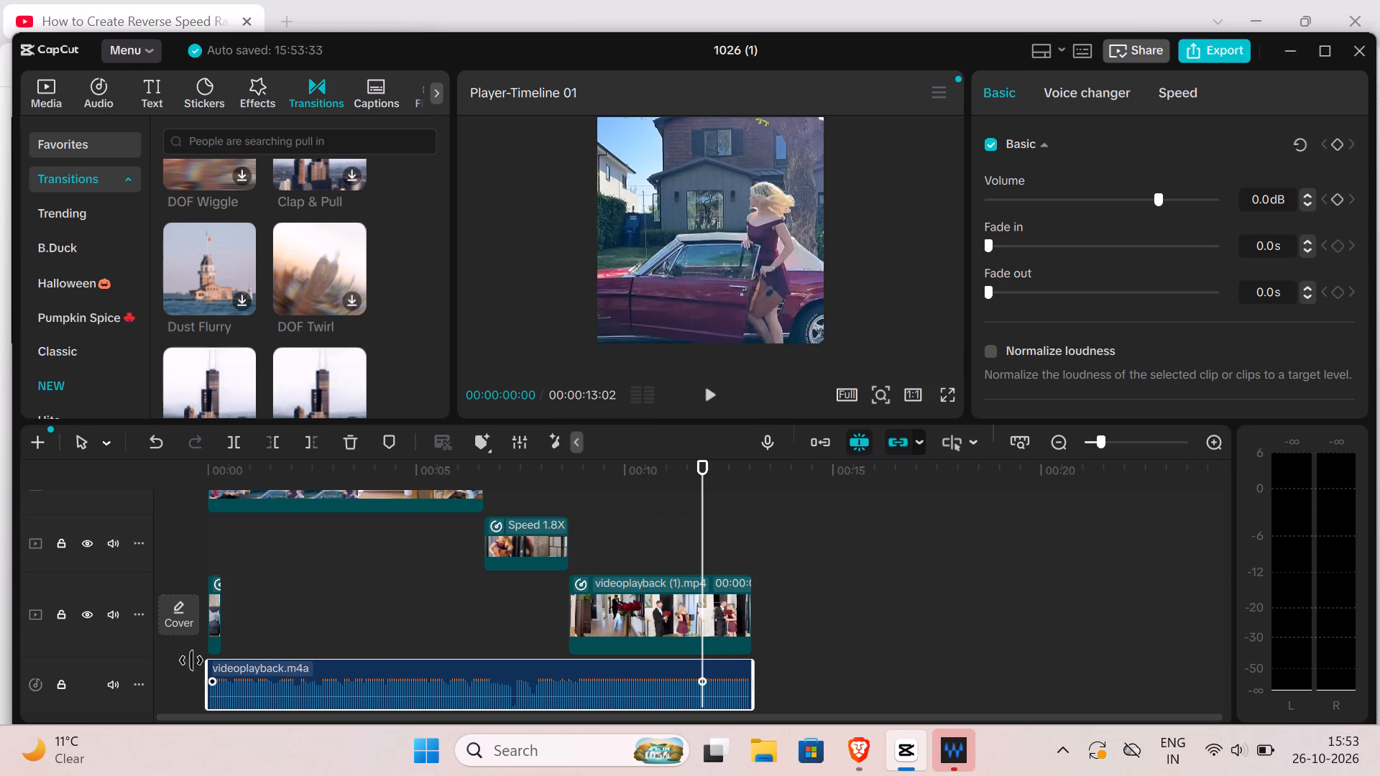
left_click_drag(191, 660, 178, 659)
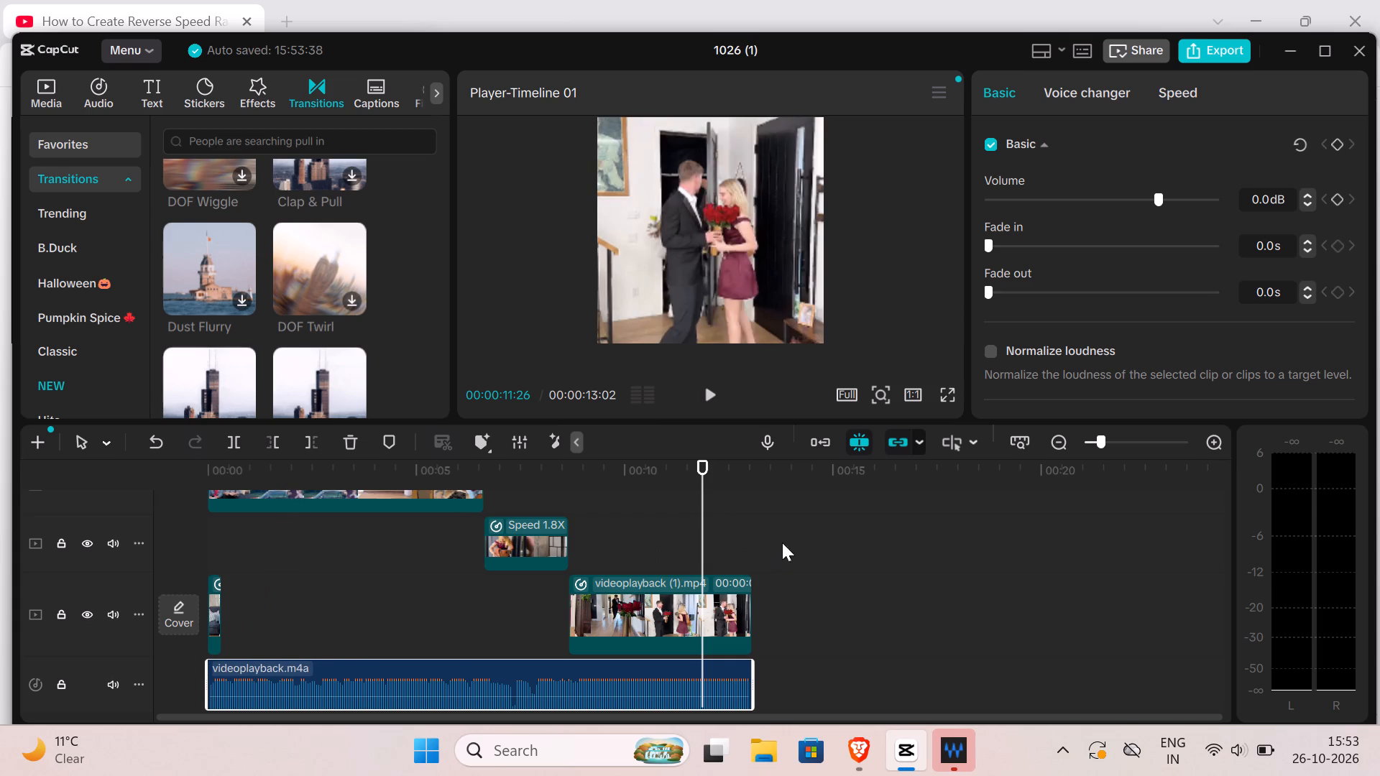
Play the ending, add a 0.9 s fade-out to the end of the music segment, and play it again to check.
left_click(720, 399)
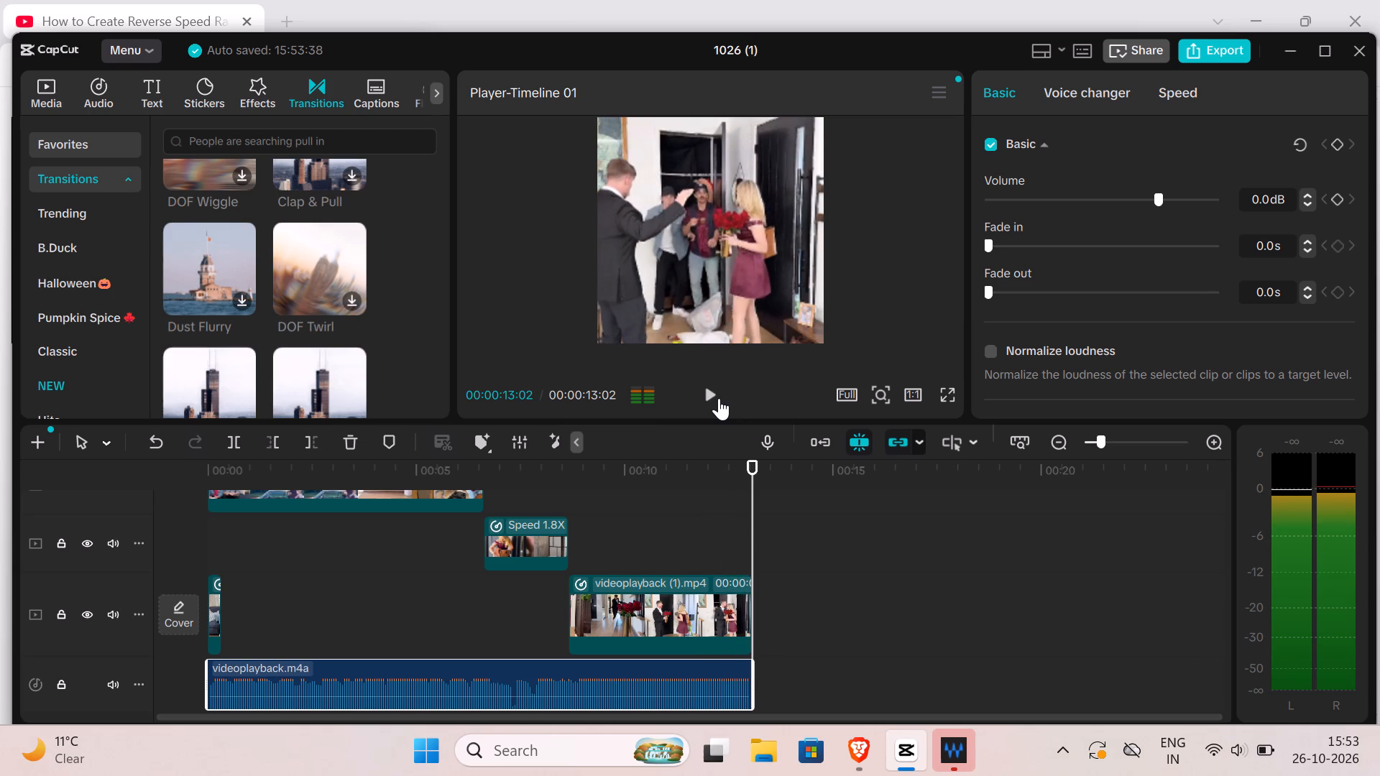
left_click(720, 382)
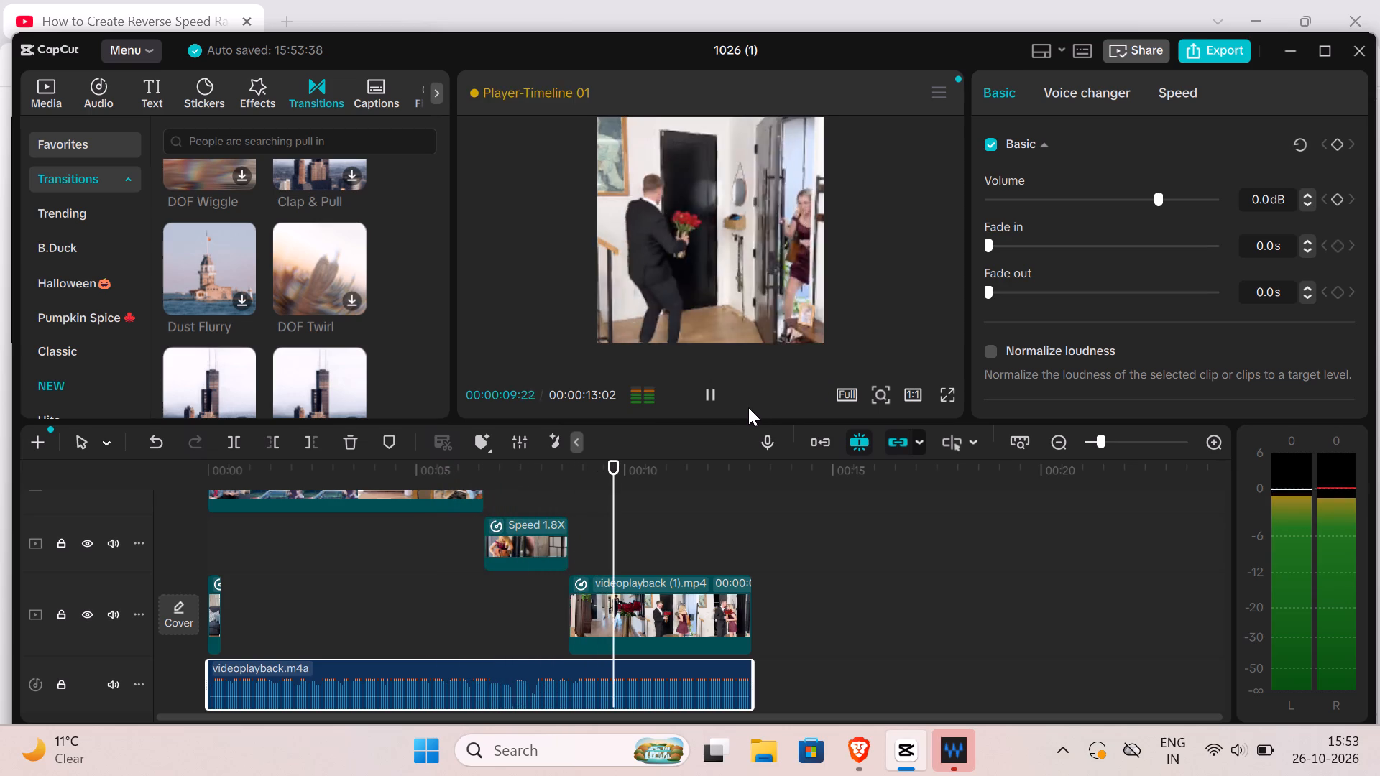
left_click(708, 387)
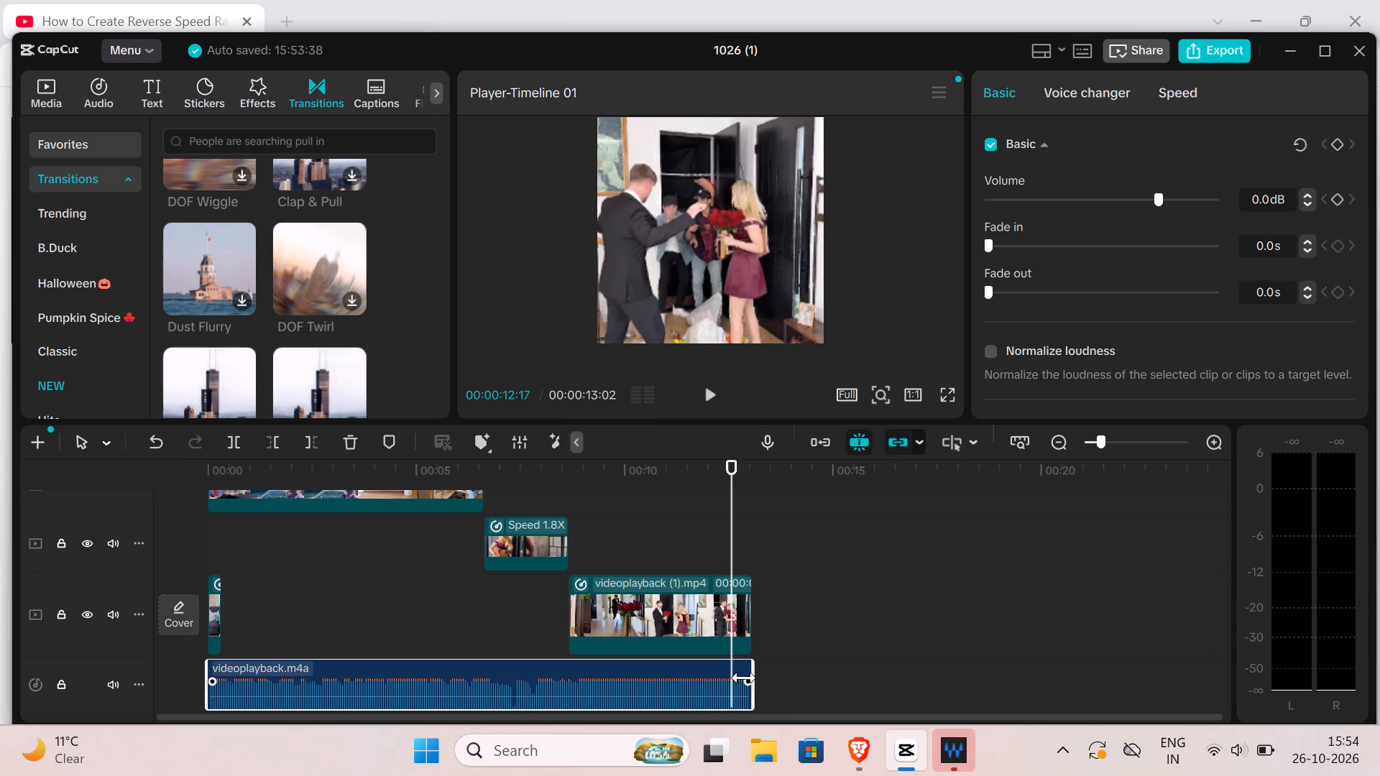
left_click_drag(744, 678, 732, 676)
left_click_drag(732, 676, 720, 674)
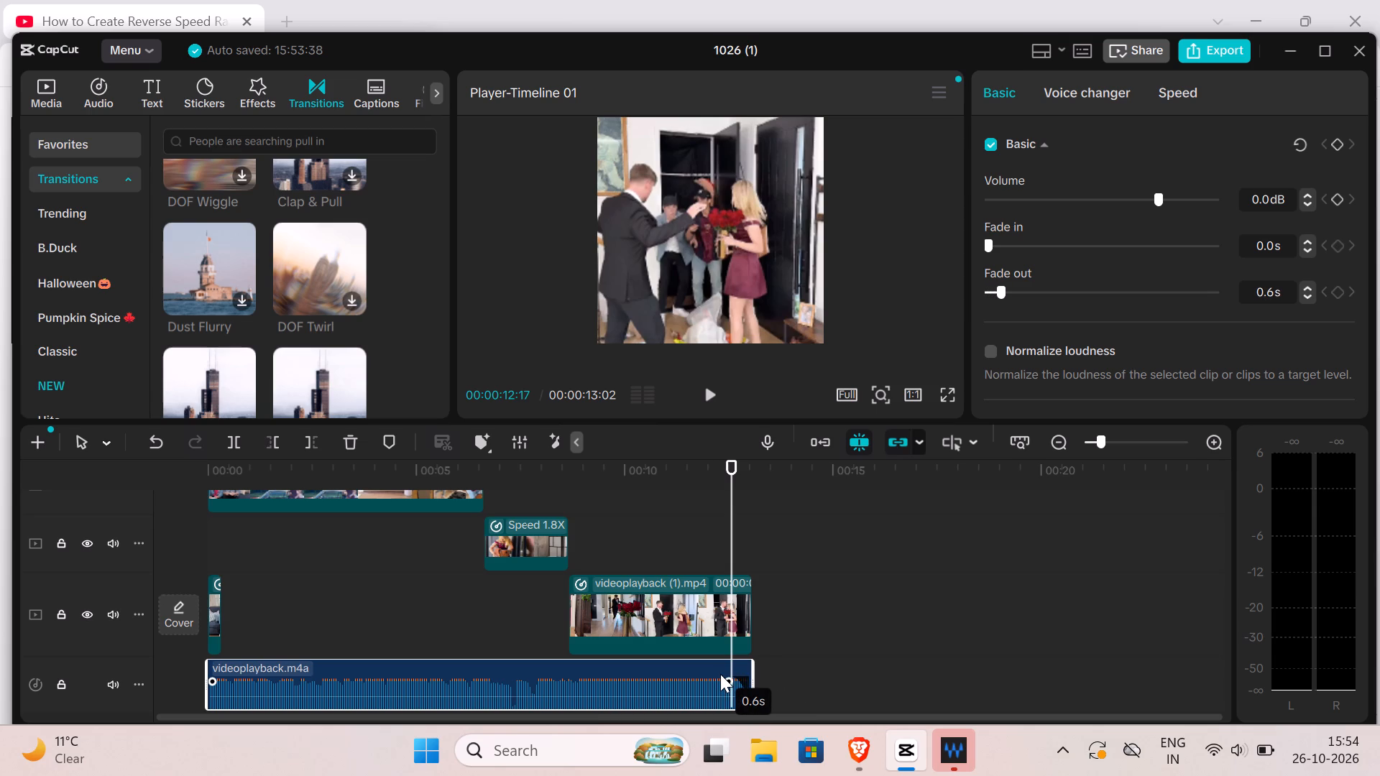
left_click_drag(720, 674, 707, 674)
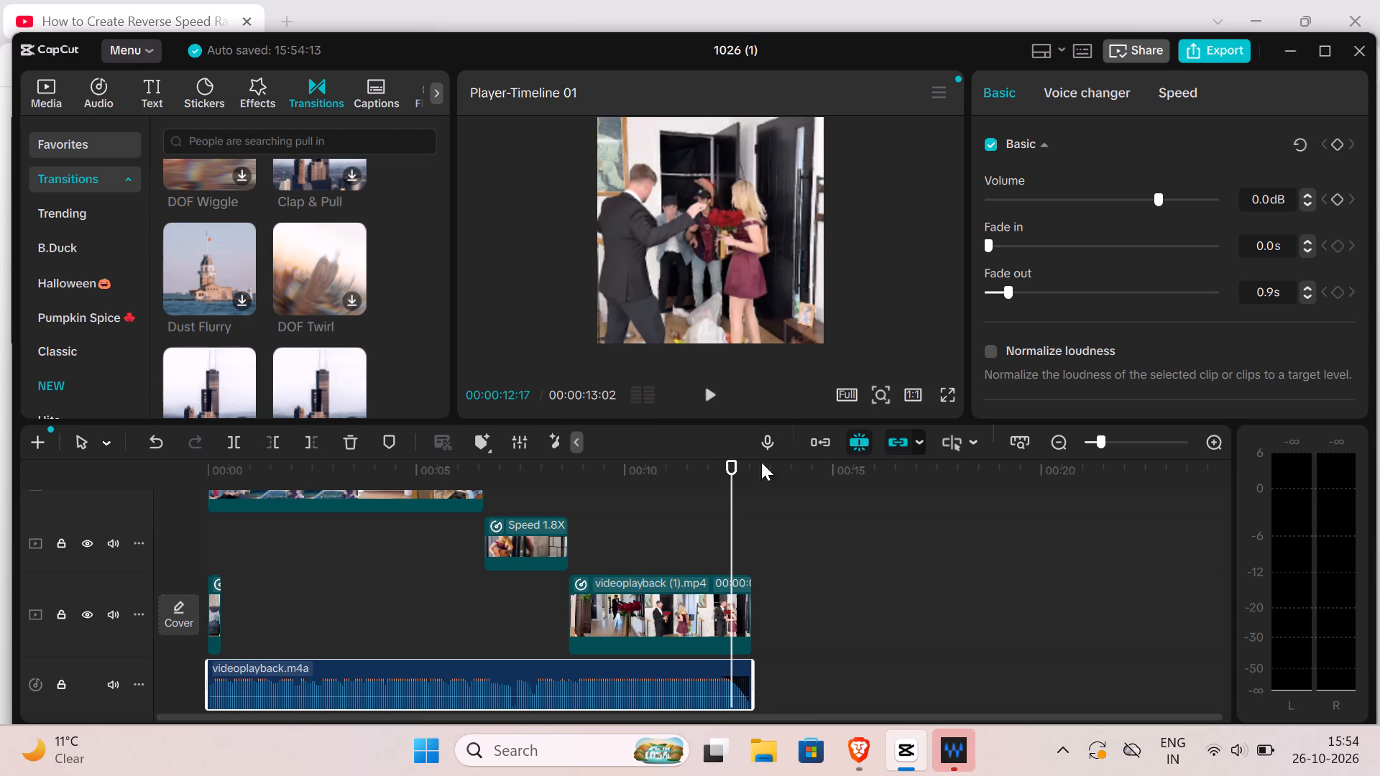
left_click(707, 402)
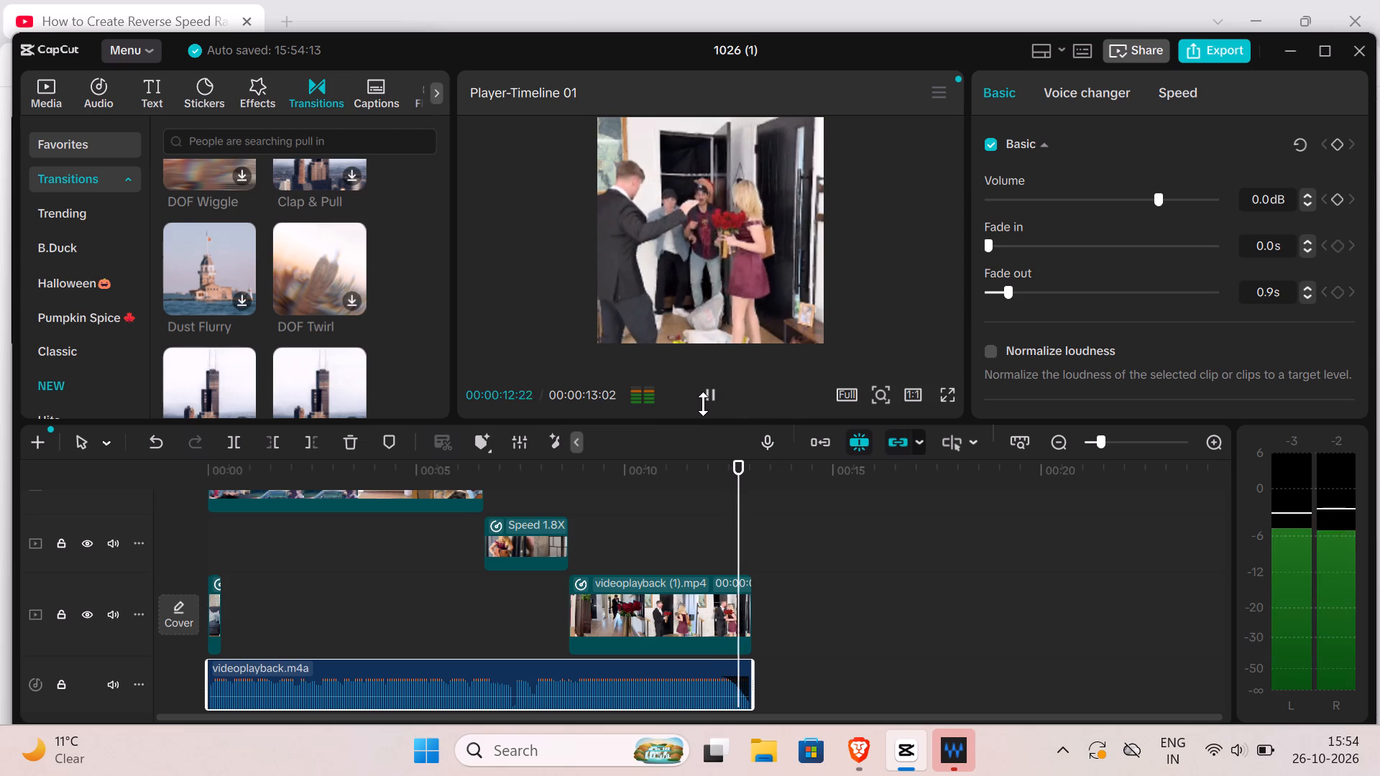
left_click(703, 404)
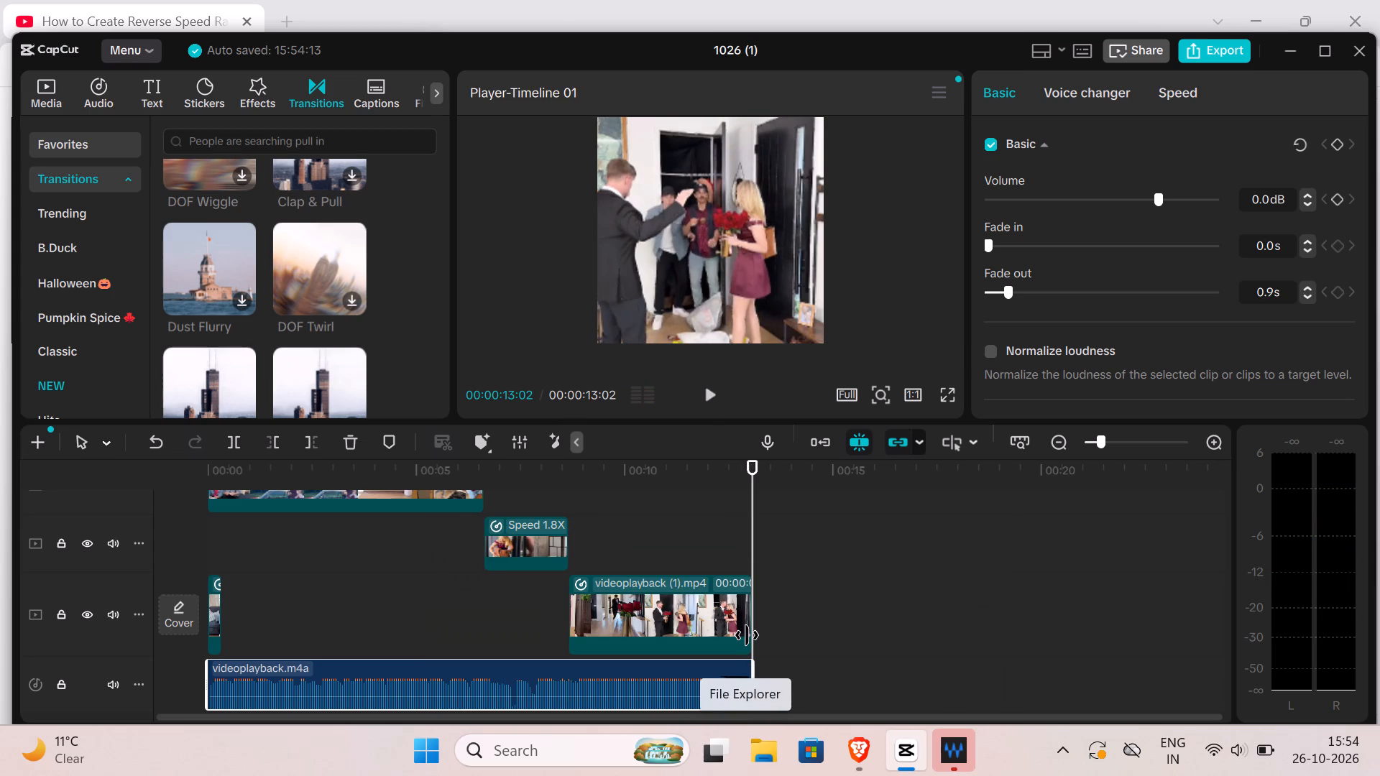
Trim the end of the last main-track clip slightly so it stops just before the end of the music.
left_click(747, 635)
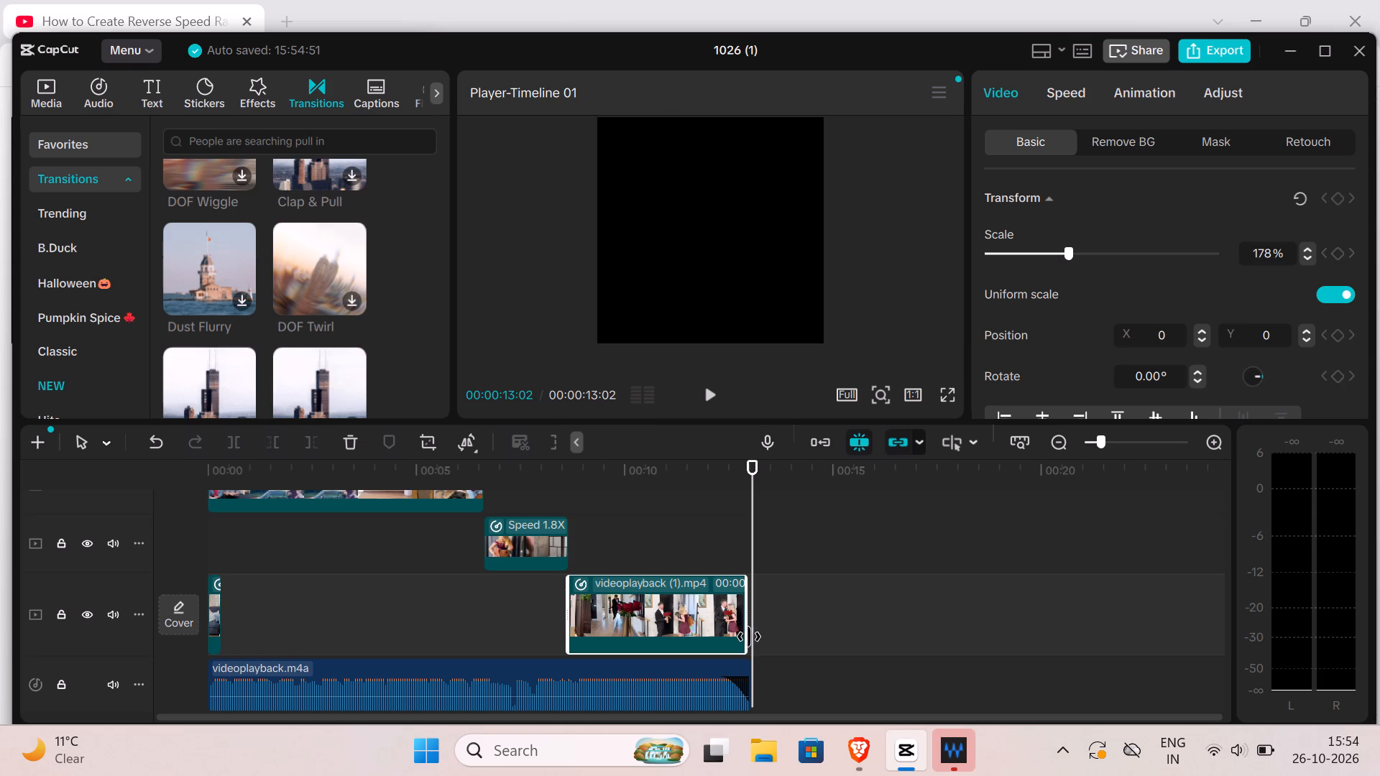
left_click_drag(748, 639, 742, 639)
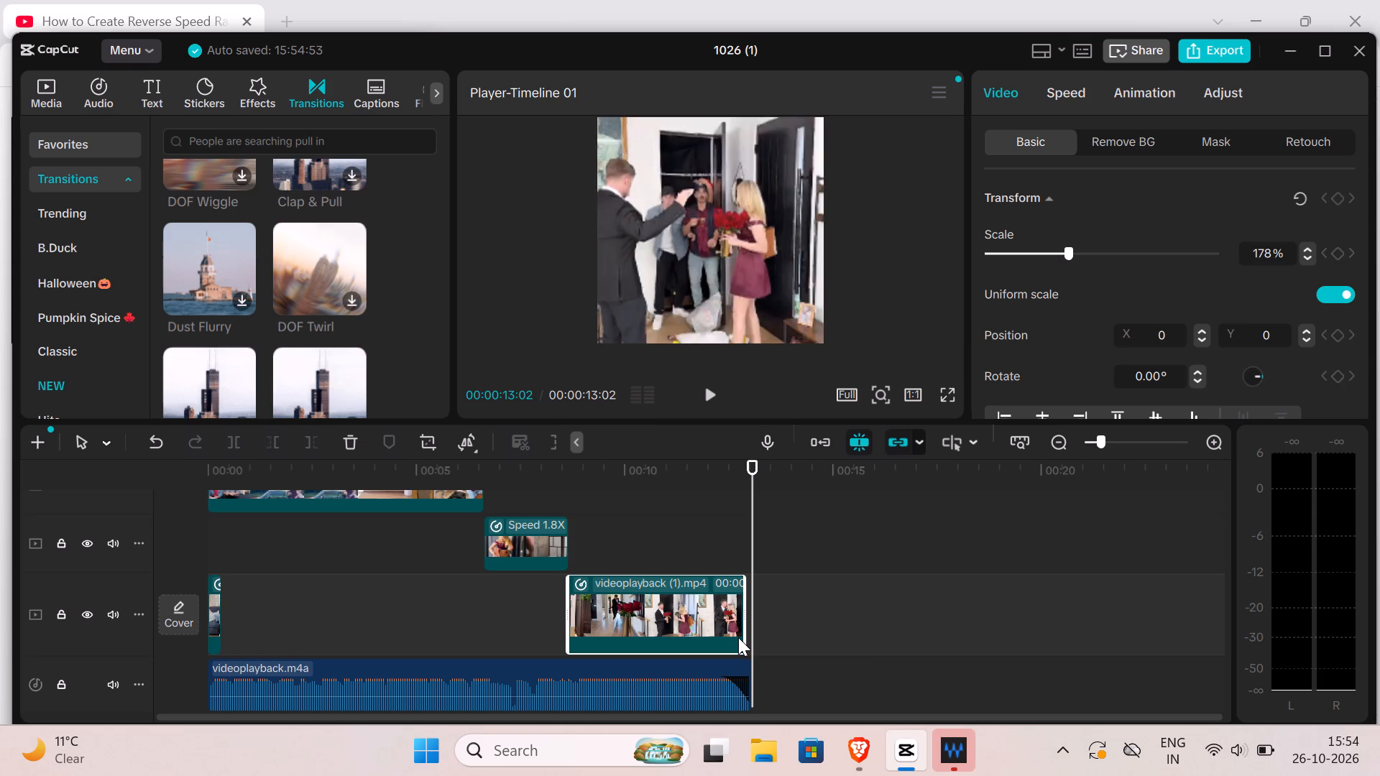
left_click(738, 637)
left_click(740, 641)
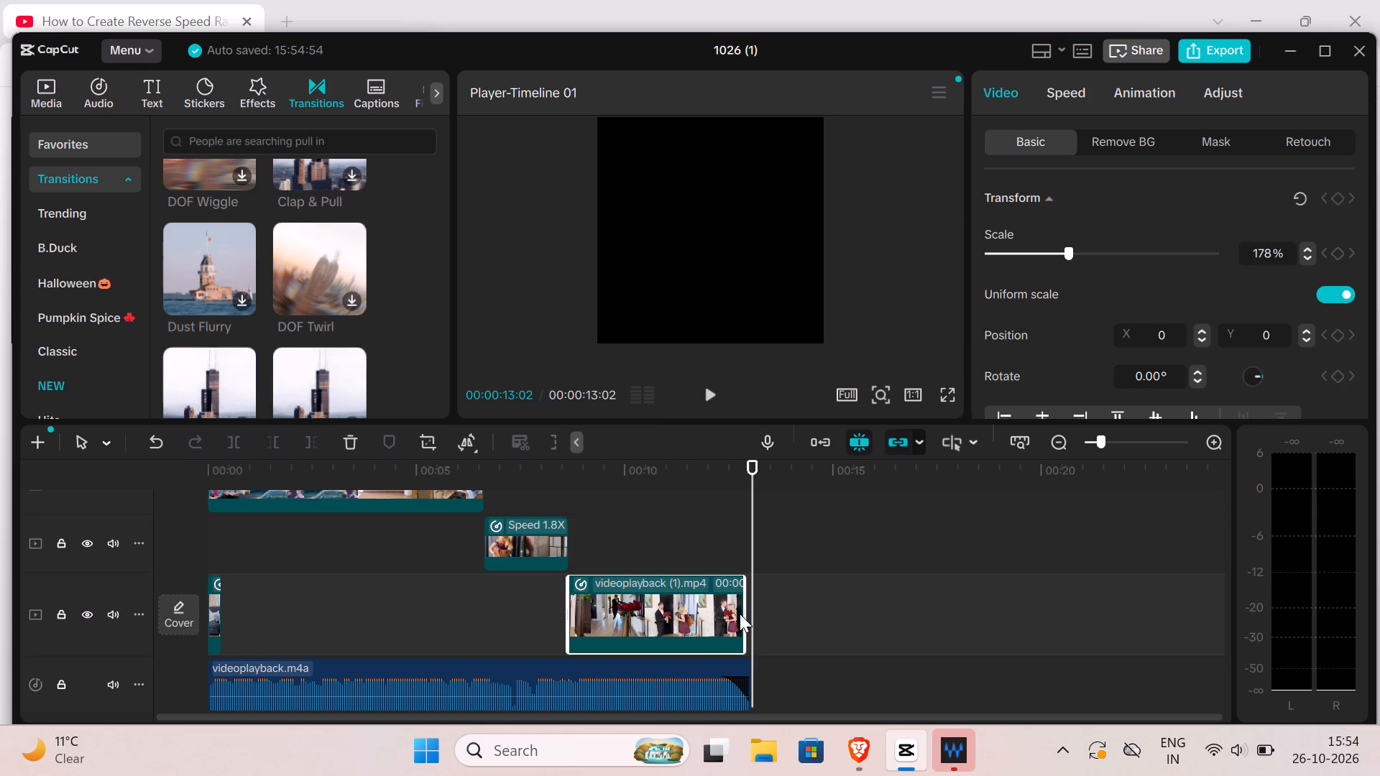
Shorten the fade-out at the end of the music segment to 0.5 s.
left_click(745, 549)
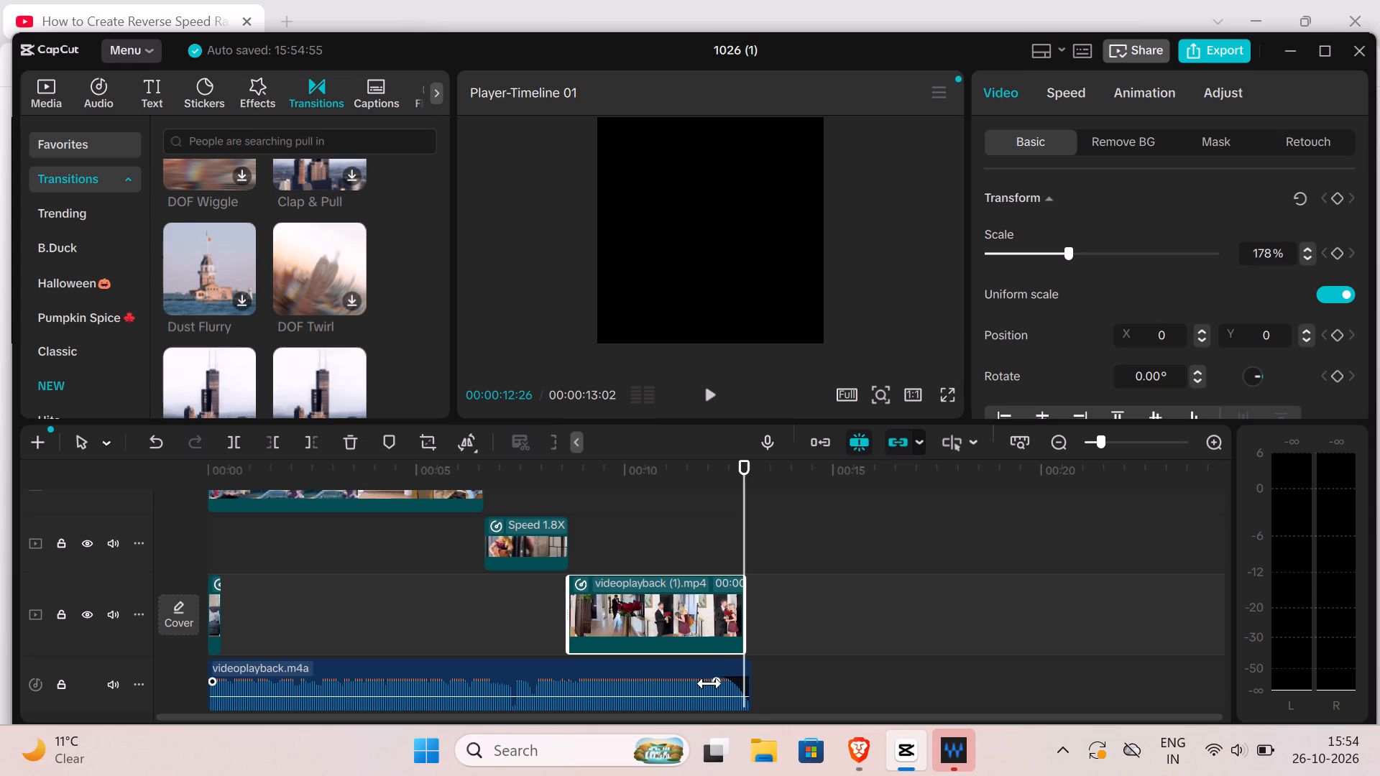
left_click_drag(709, 683, 720, 684)
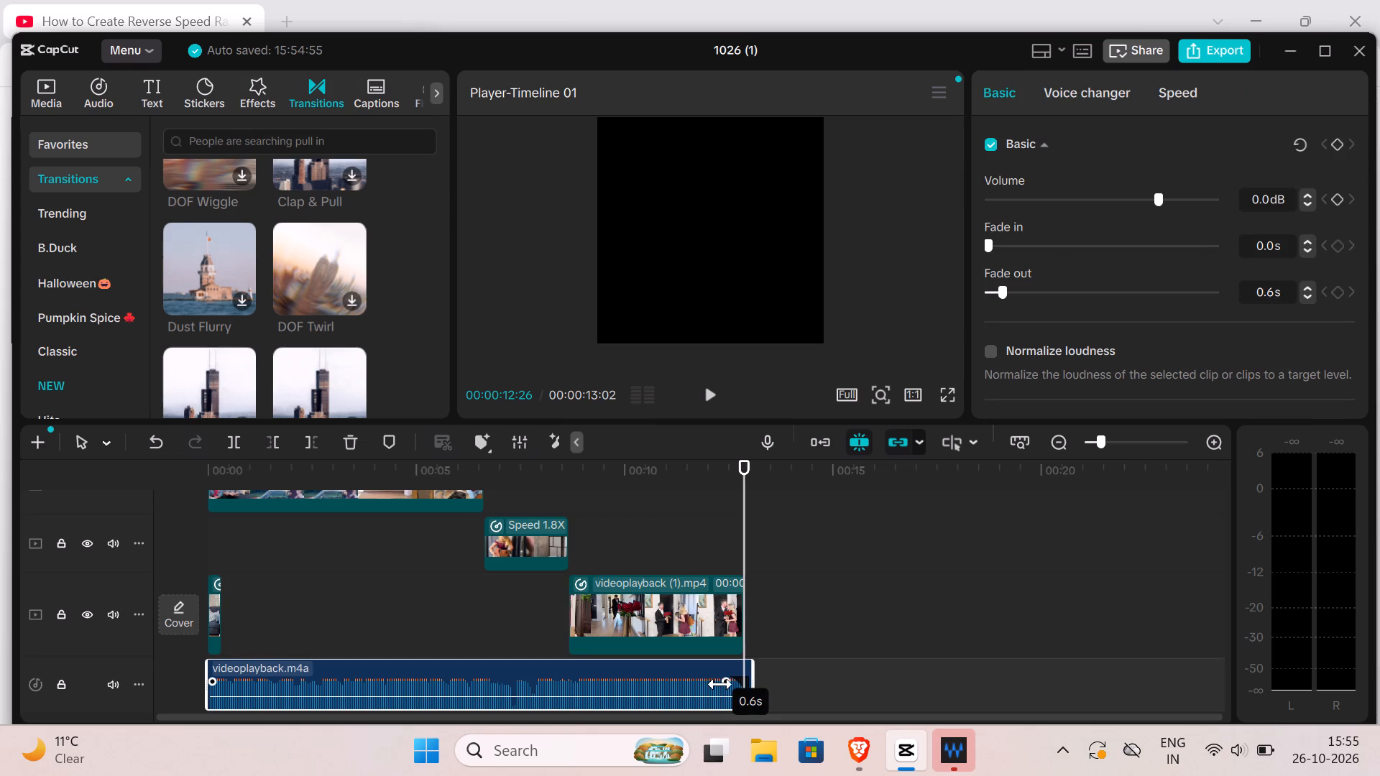
left_click_drag(720, 684, 725, 684)
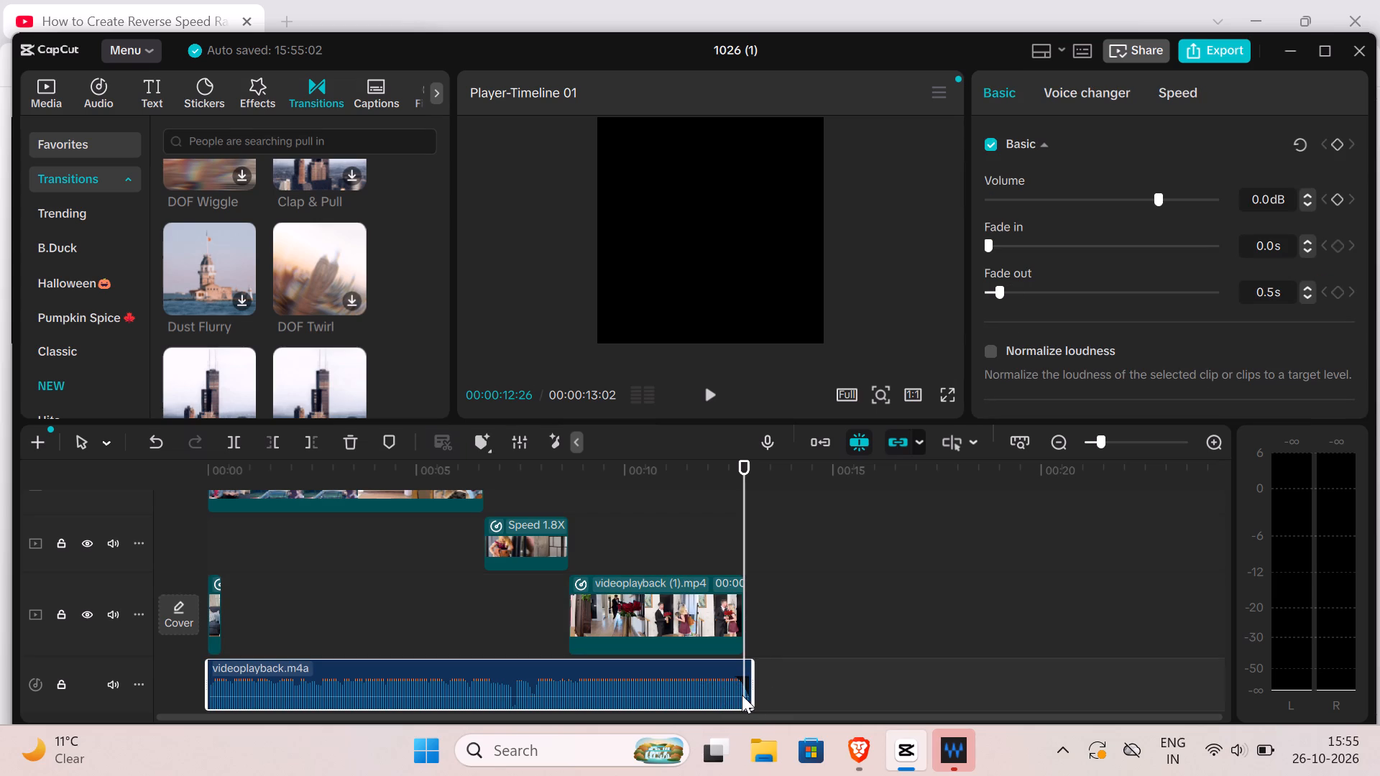
Trim the end of the music segment to line up with the end of the last main-track clip at 00:00:12:26.
left_click_drag(753, 683, 759, 682)
left_click_drag(759, 682, 740, 677)
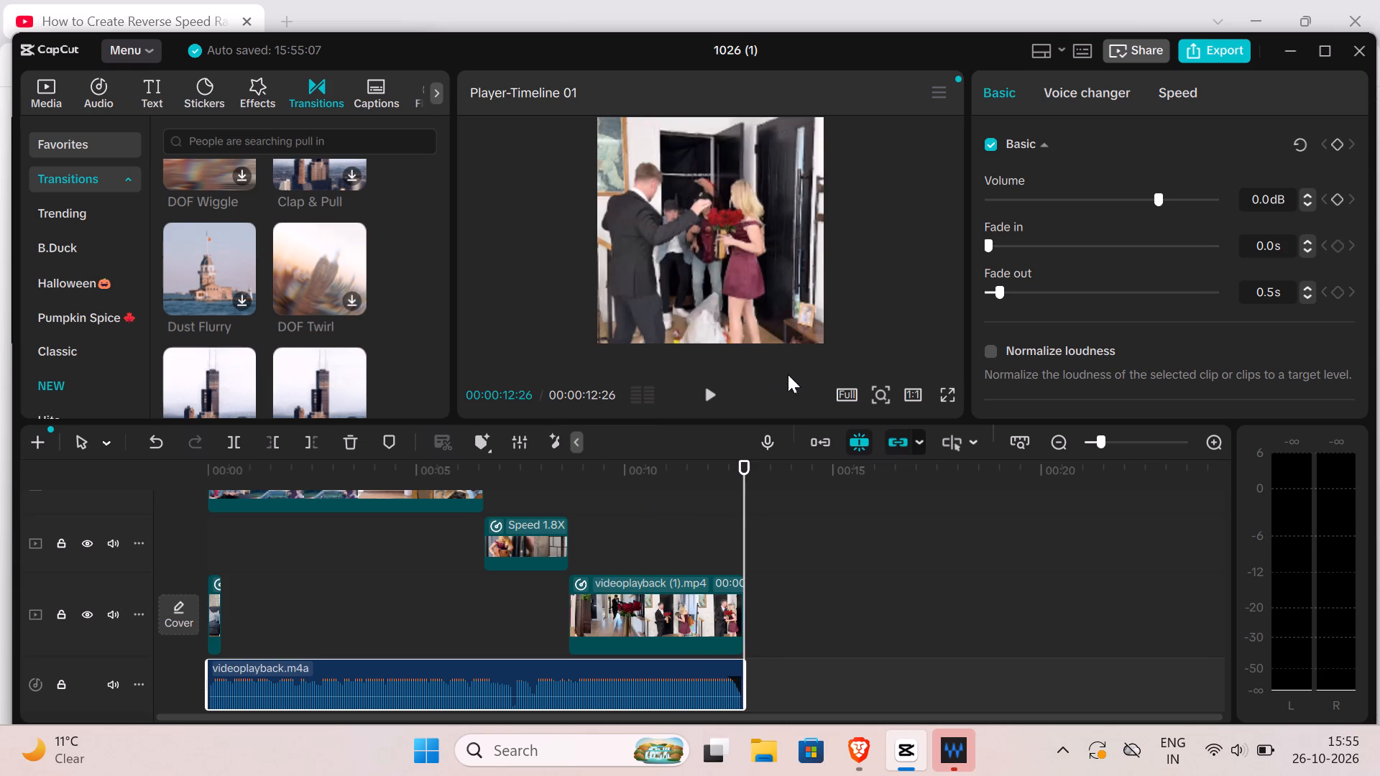
Switch the workspace layout from Default to Vertical.
left_click(1038, 57)
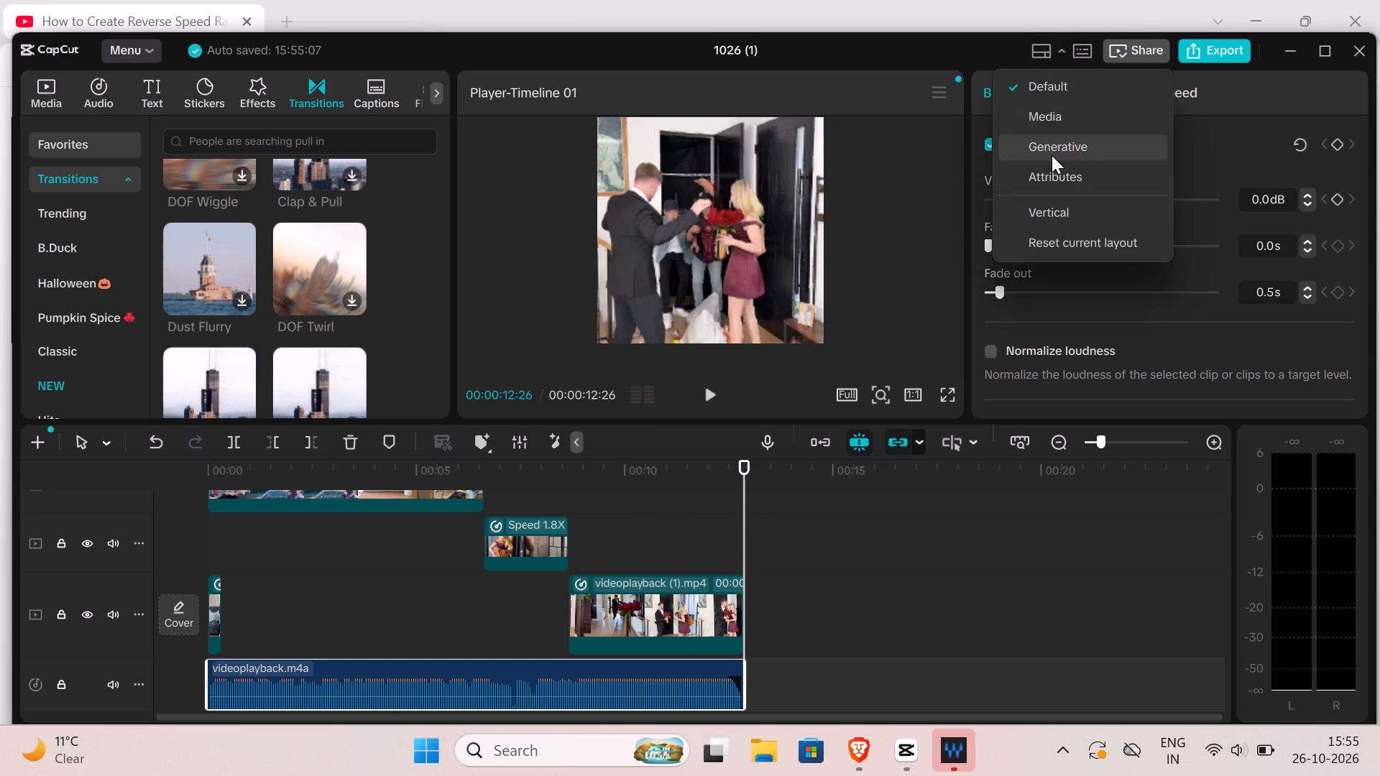
left_click(1067, 199)
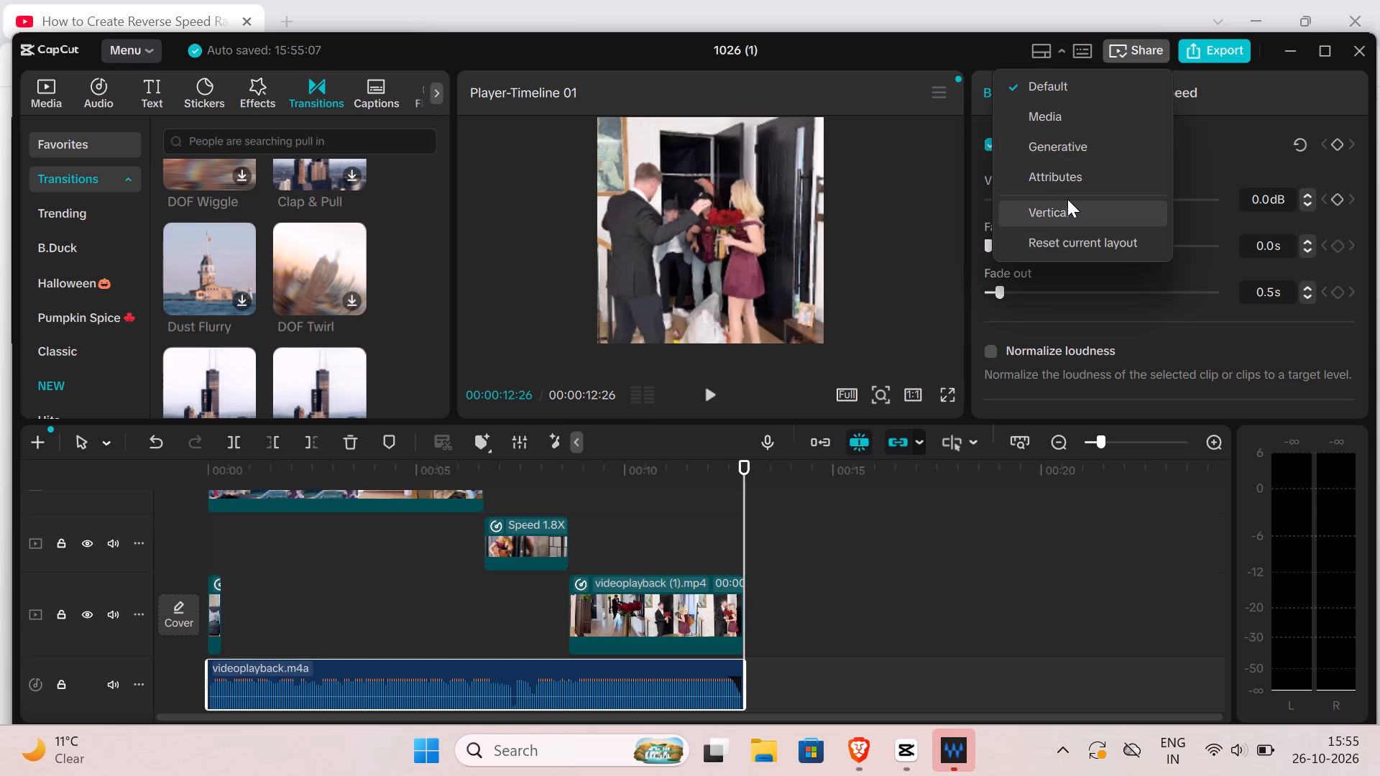
left_click(1063, 213)
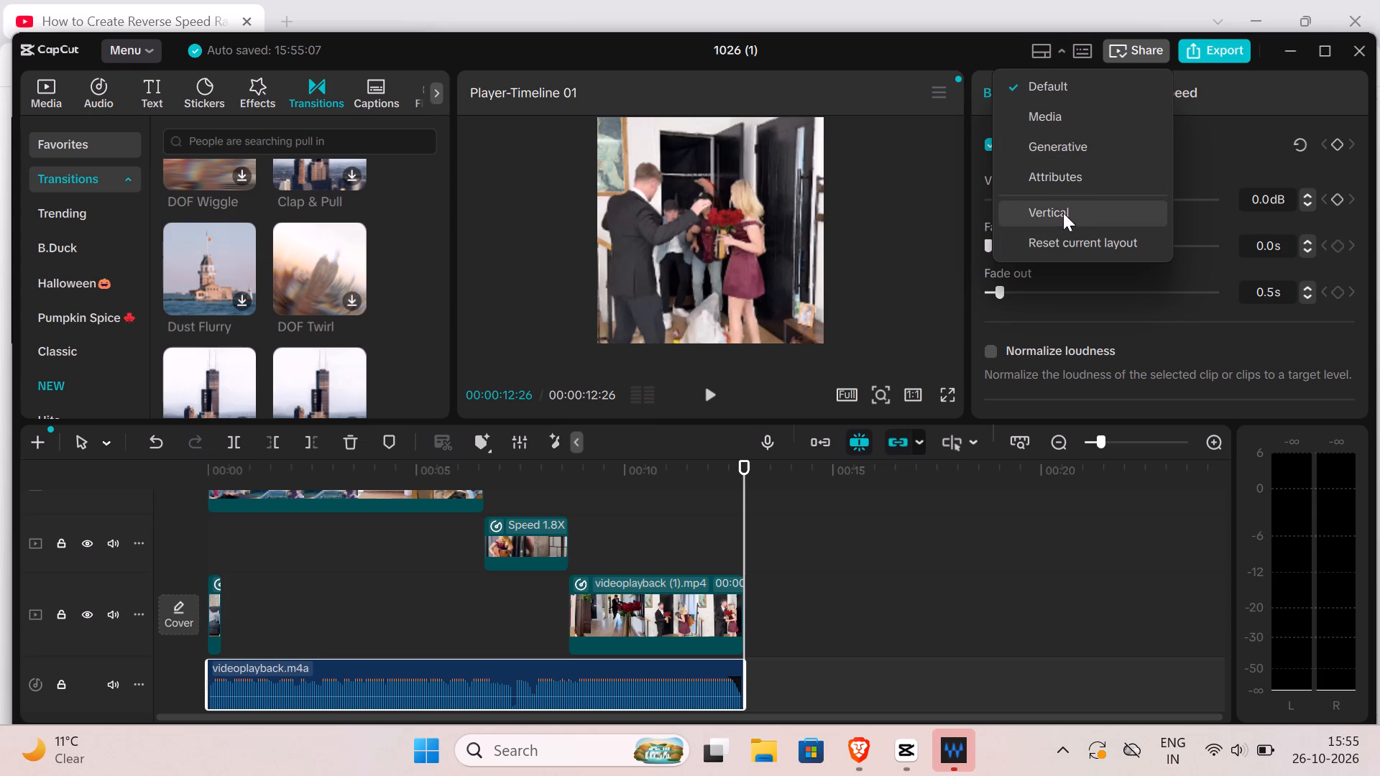
double_click(1063, 213)
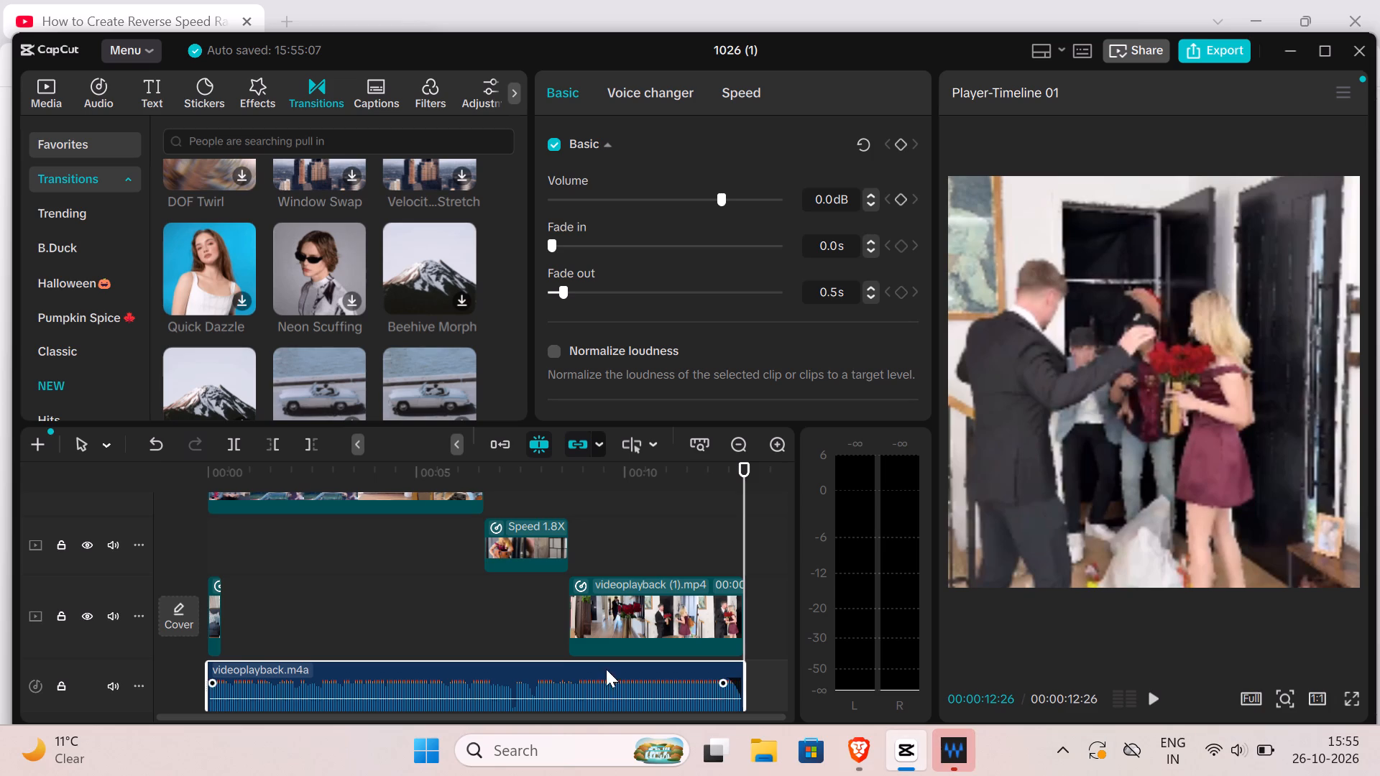
Look over the timeline tracks and play the whole edit from the beginning in the enlarged preview.
scroll(596, 642, "down", 1)
scroll(596, 642, "up", 3)
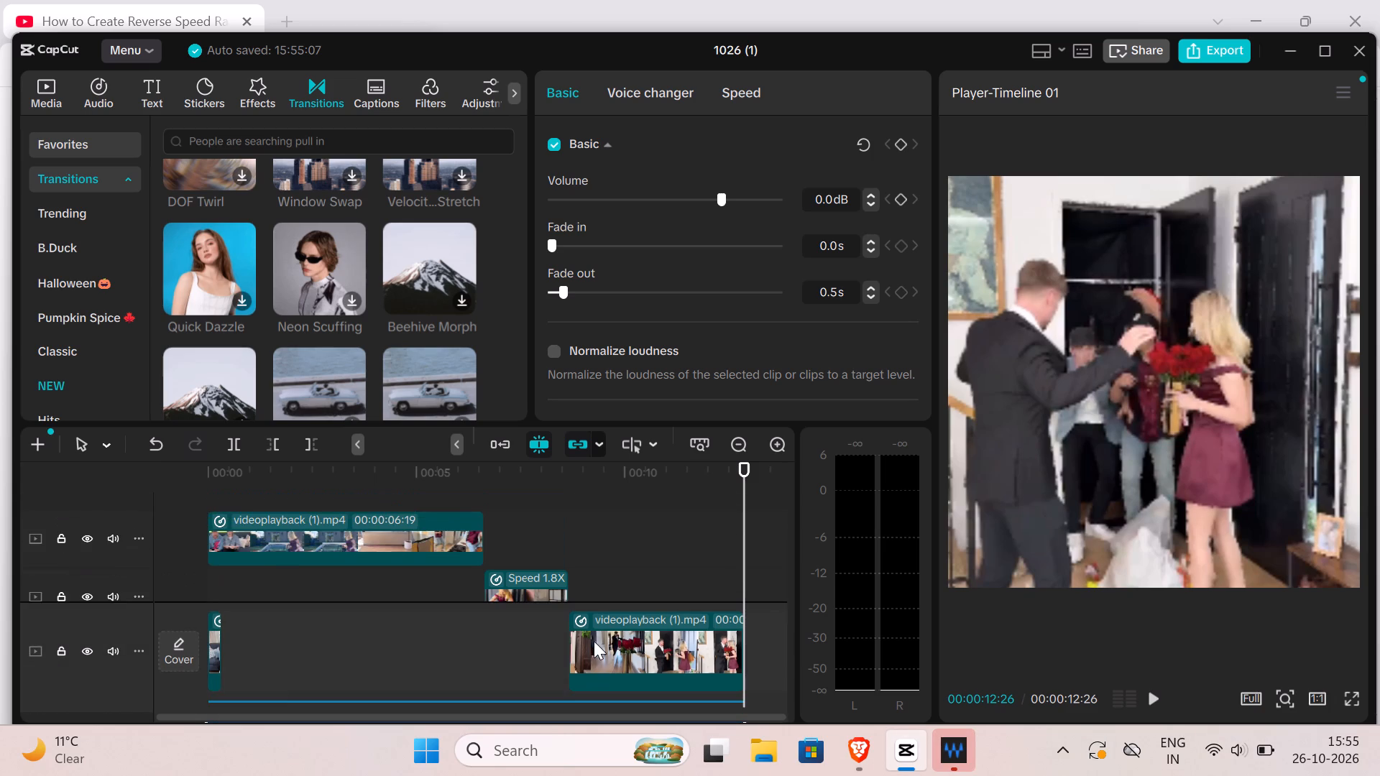
scroll(594, 640, "down", 2)
scroll(594, 640, "up", 2)
scroll(594, 640, "down", 2)
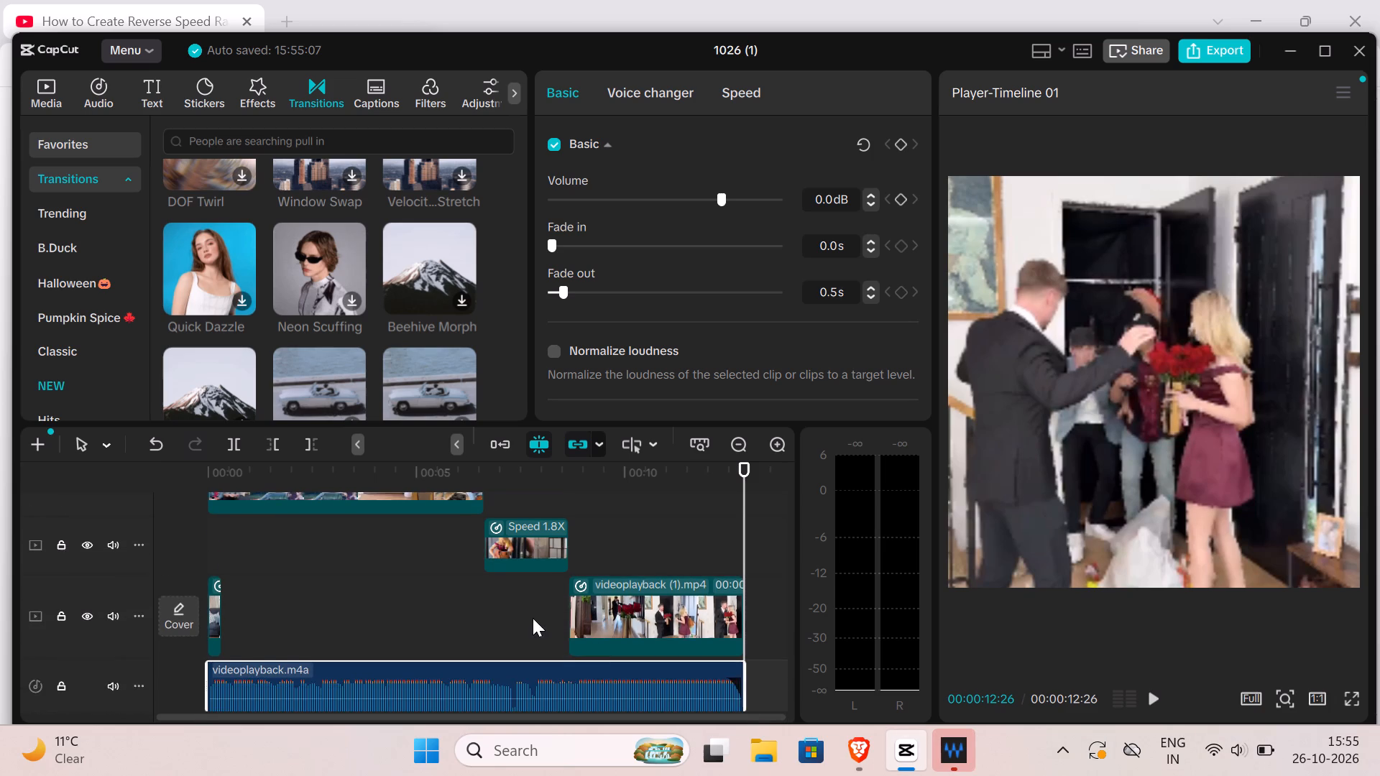
scroll(554, 590, "up", 2)
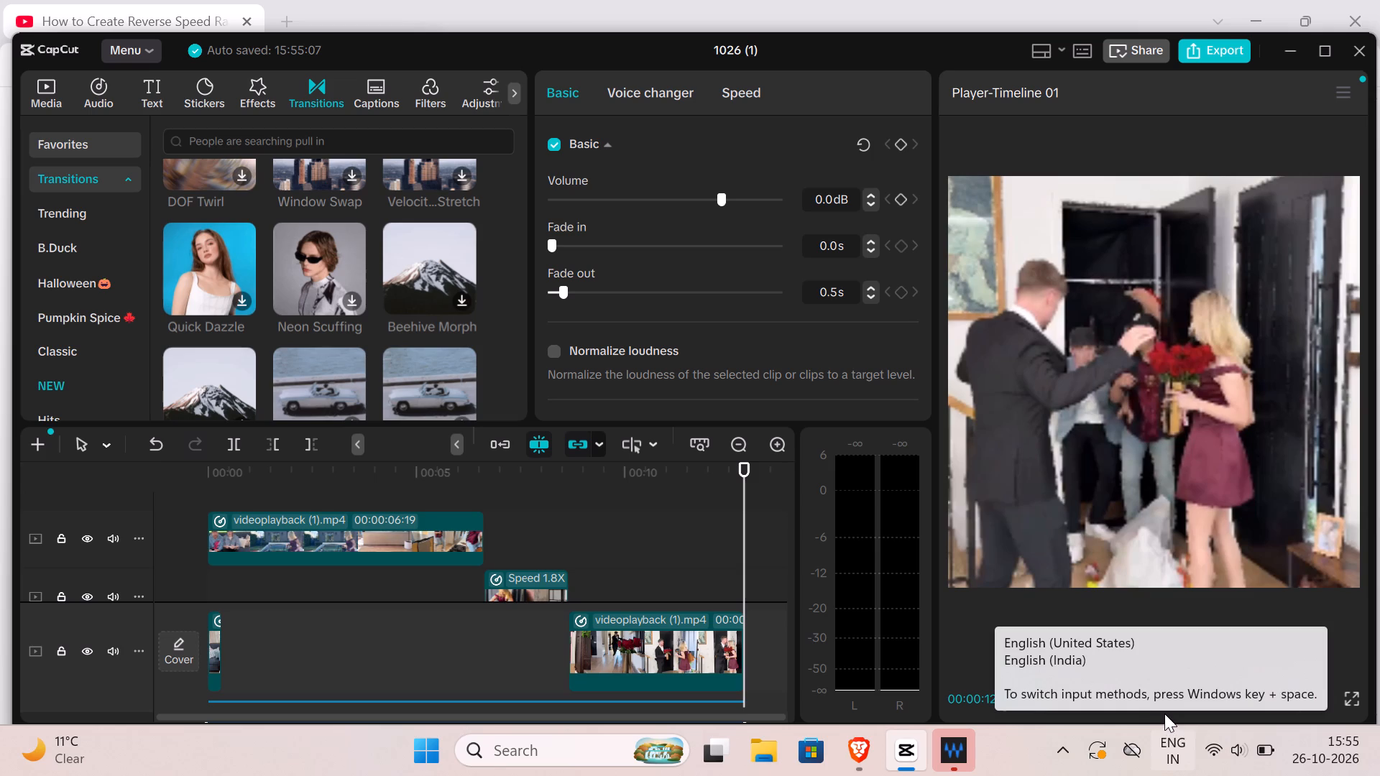
left_click(1152, 588)
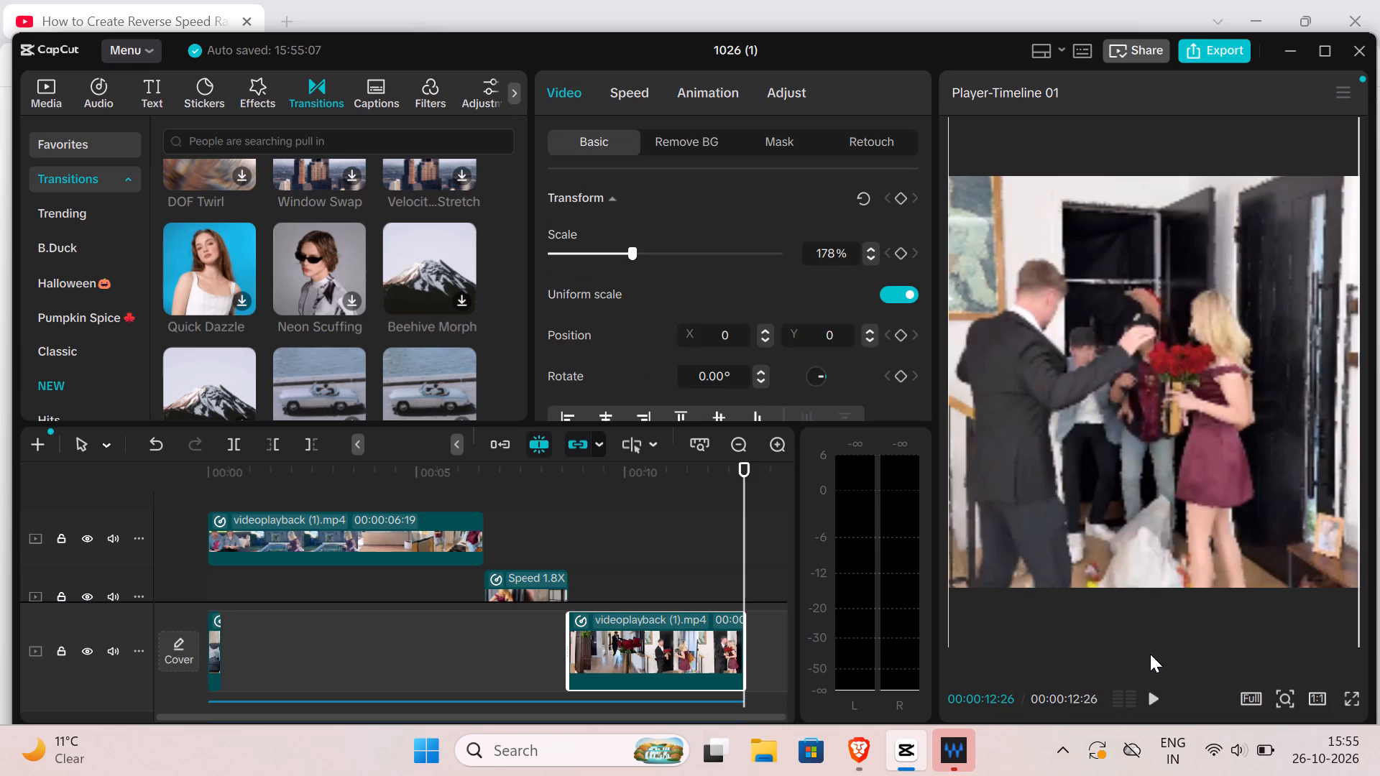
left_click(1157, 690)
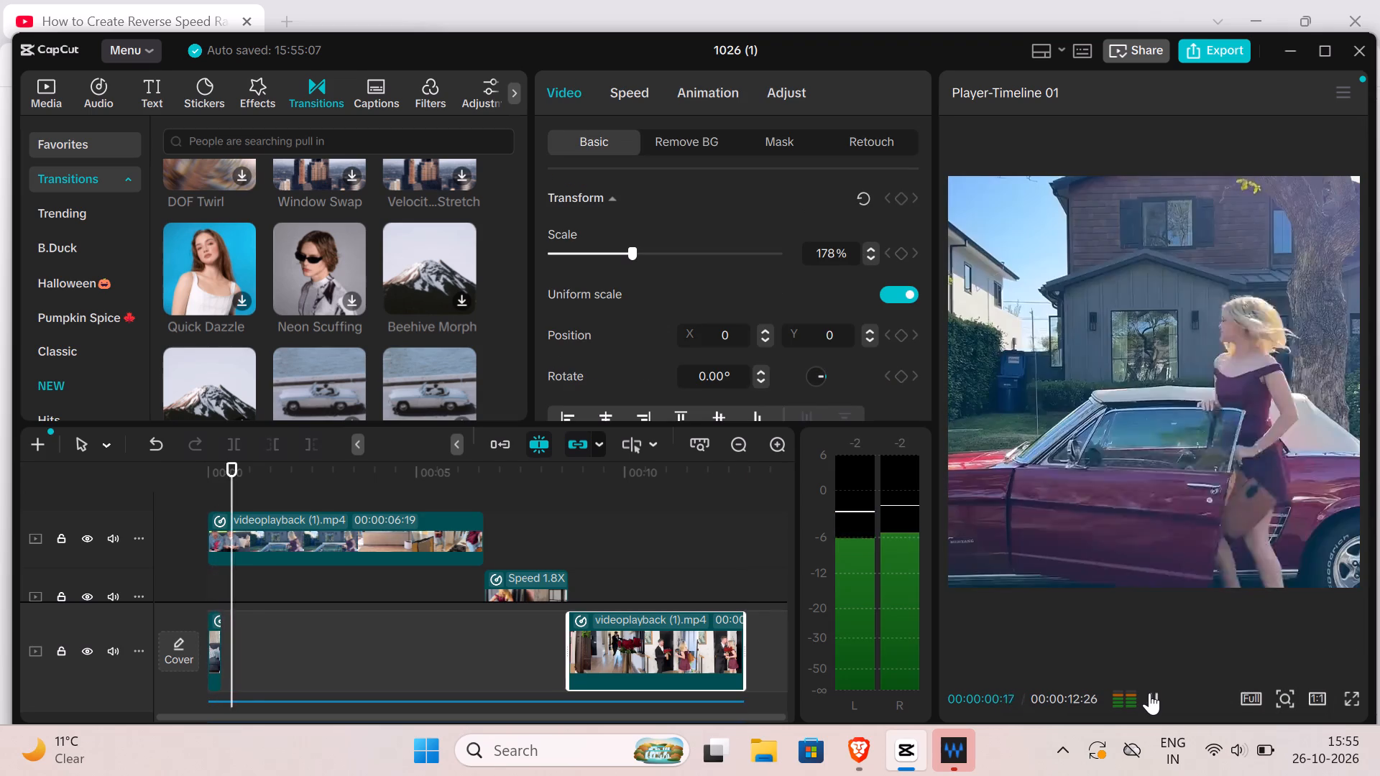
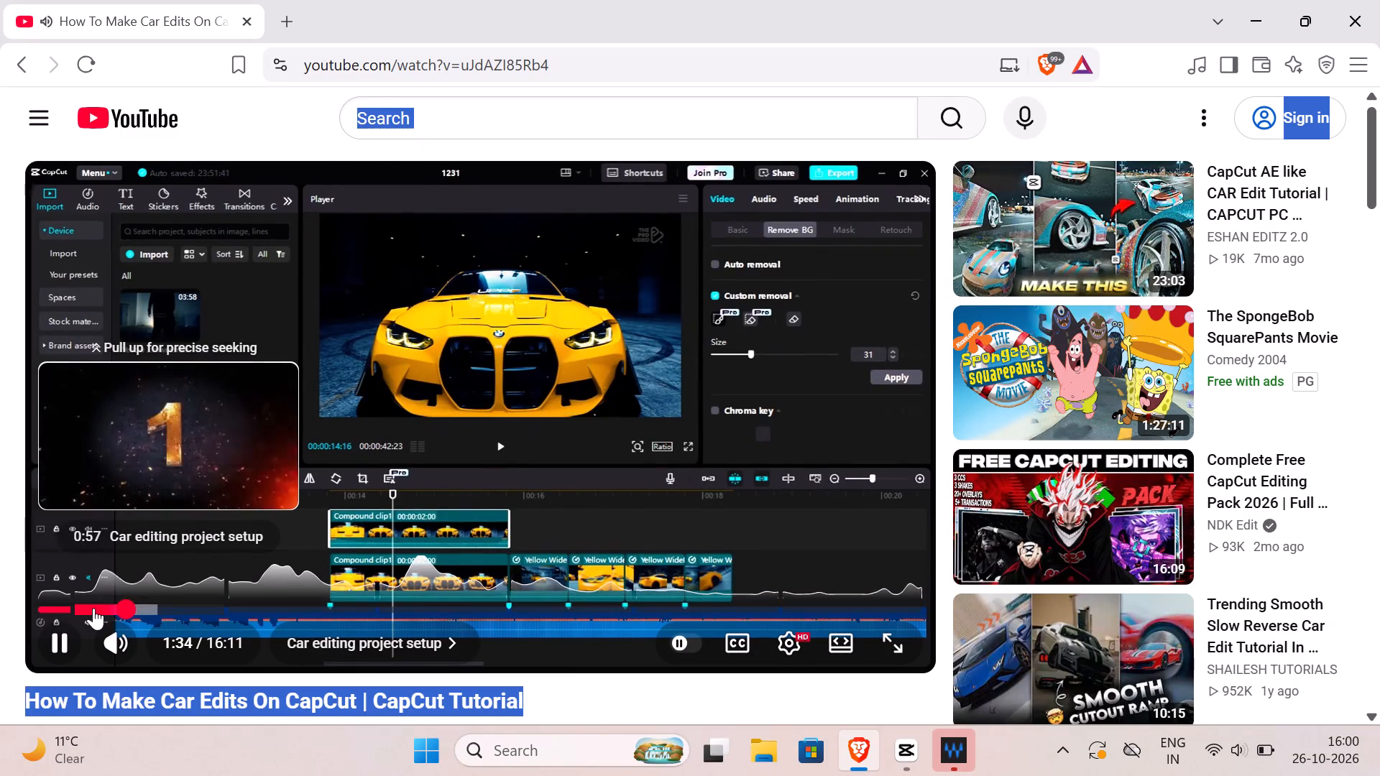
Rewind the tutorial to about 0:59 in the car editing project setup chapter, rewatch that part and pause it.
left_click(110, 608)
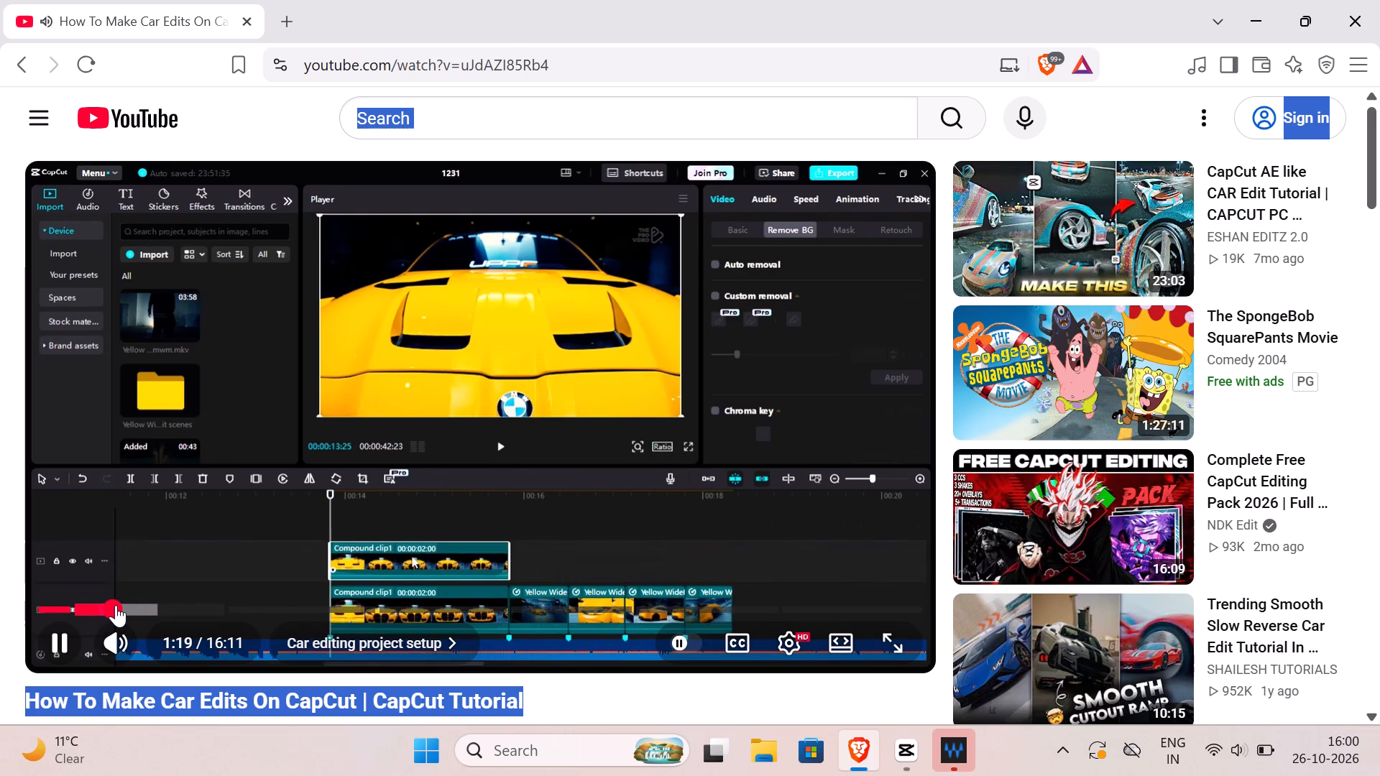
left_click(96, 604)
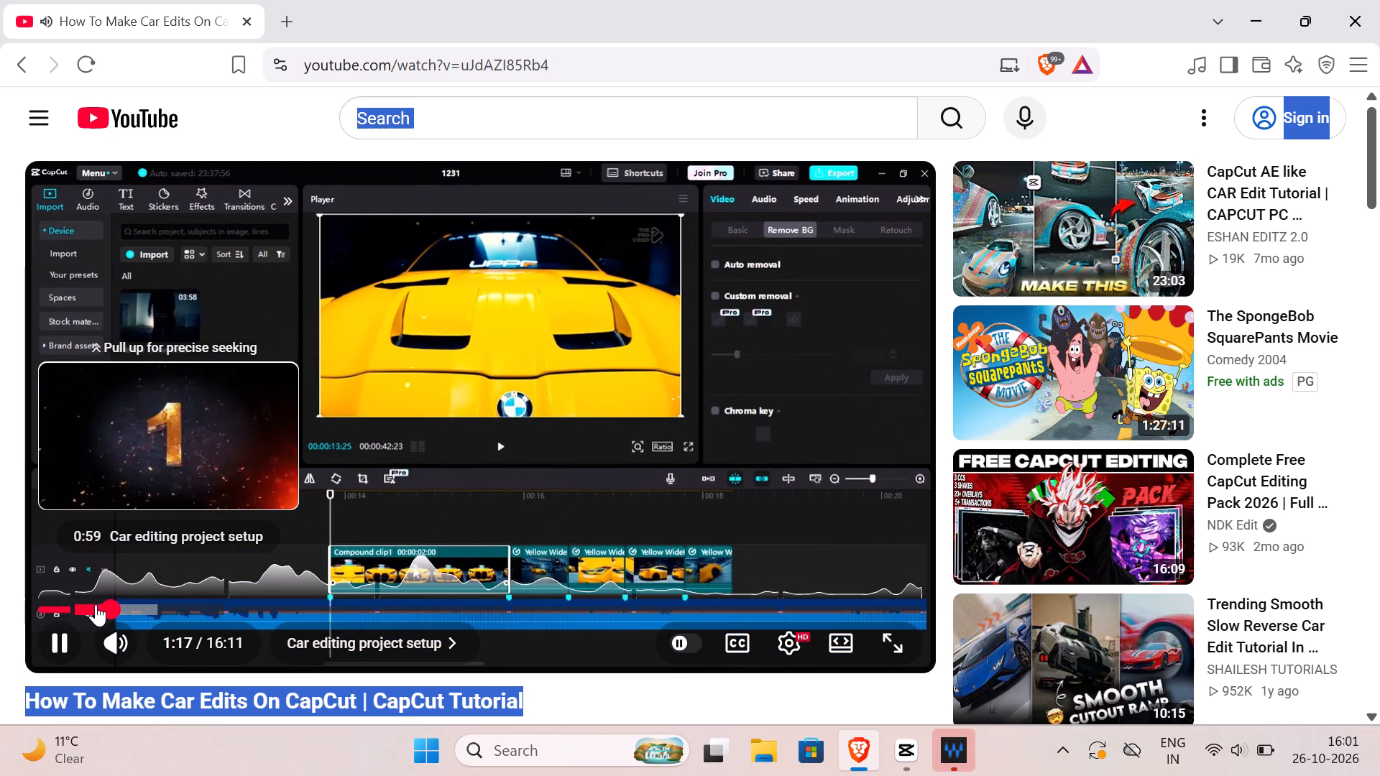
left_click(272, 532)
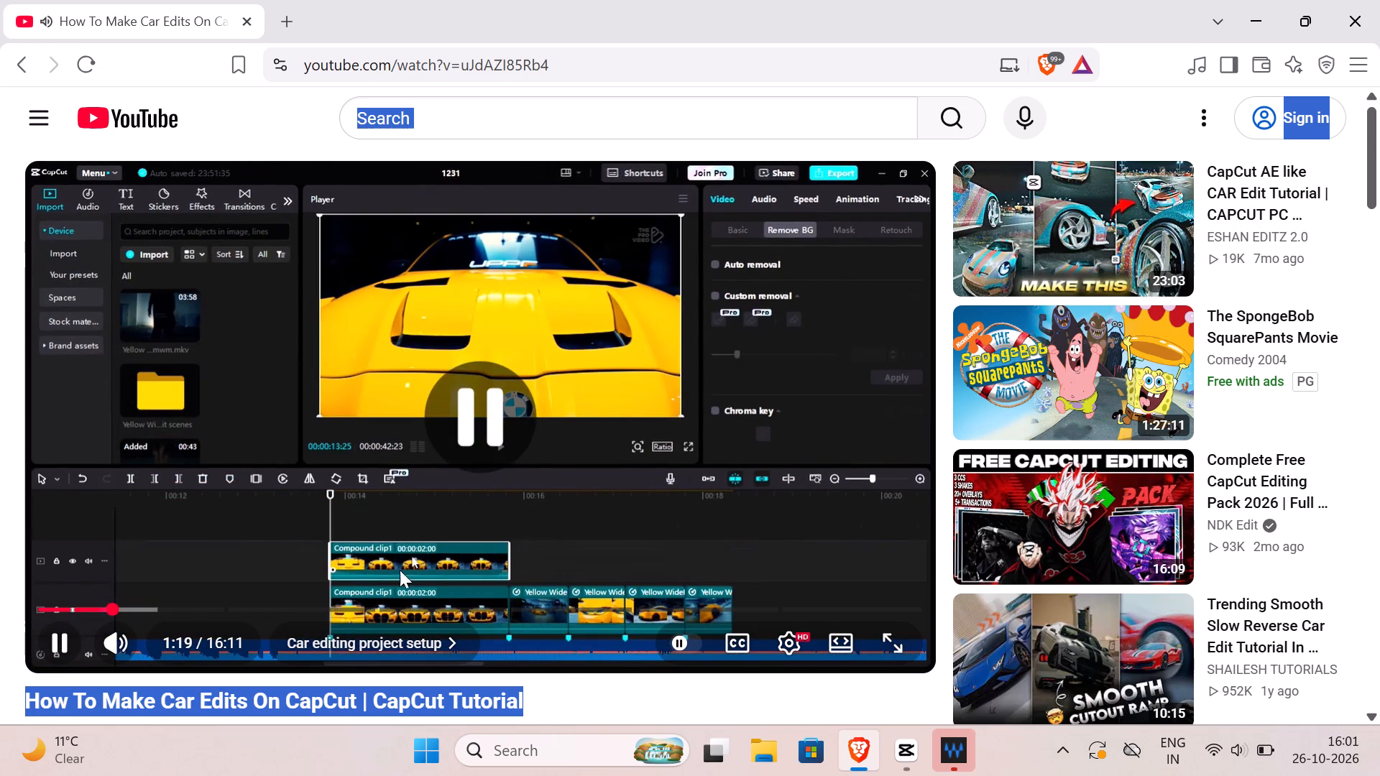
Switch to CapCut and dismiss the playback lag notice covering the preview.
left_click(916, 744)
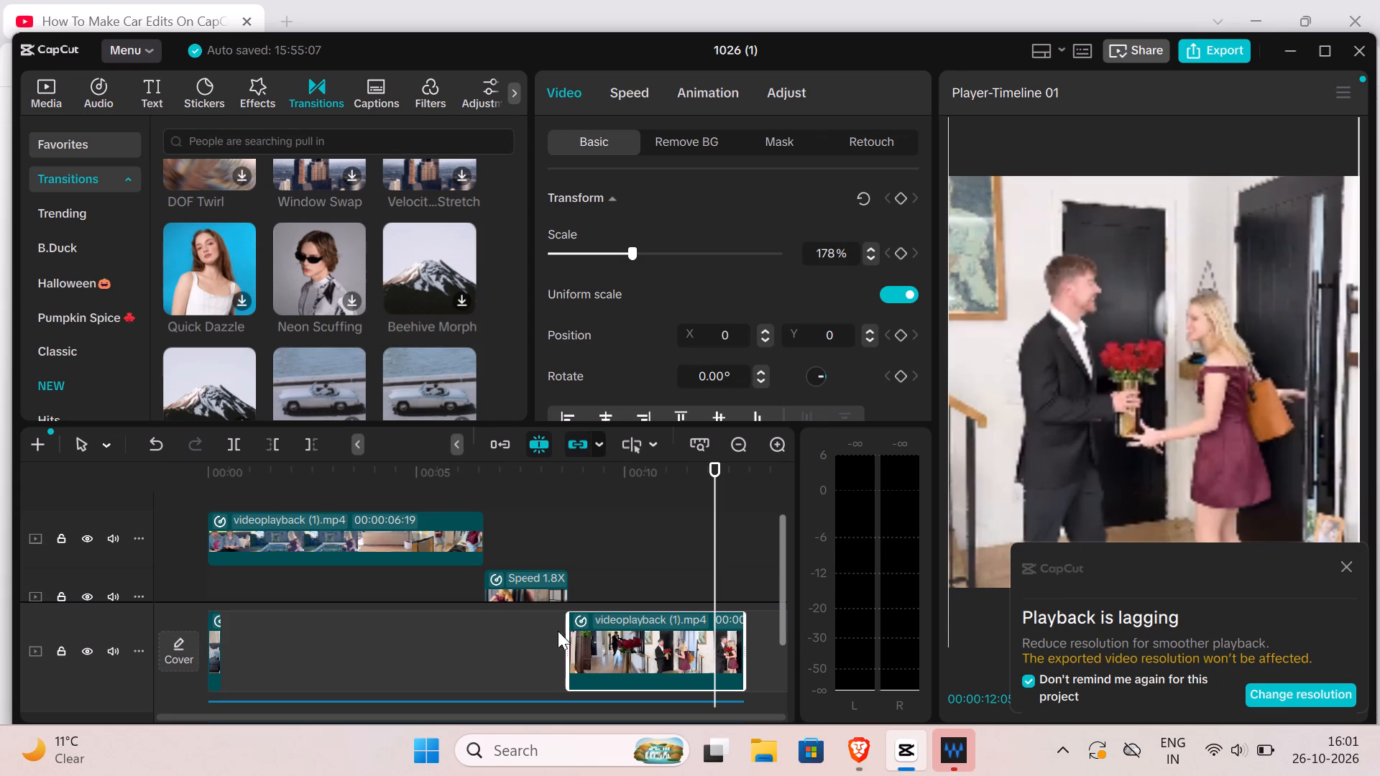
left_click(484, 573)
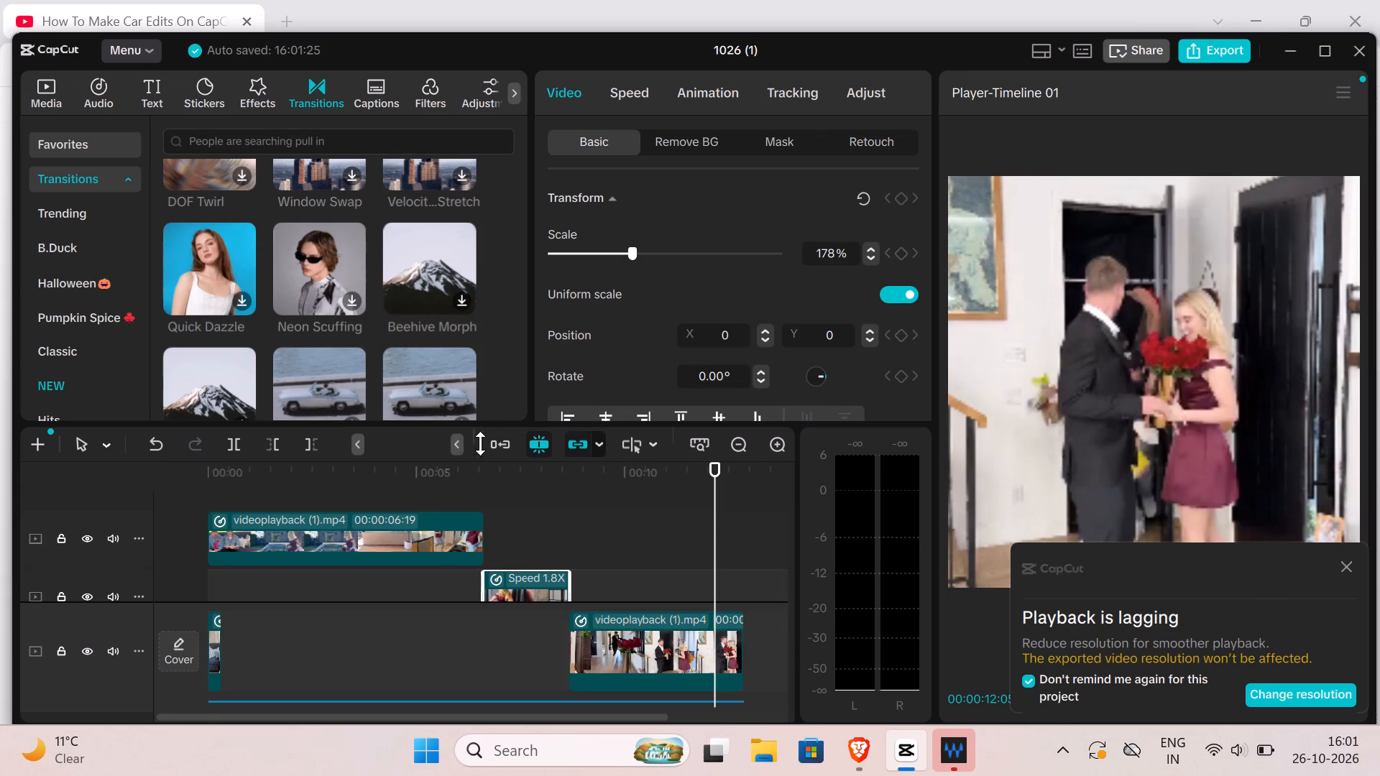
left_click(1313, 560)
left_click(1349, 560)
left_click(1343, 565)
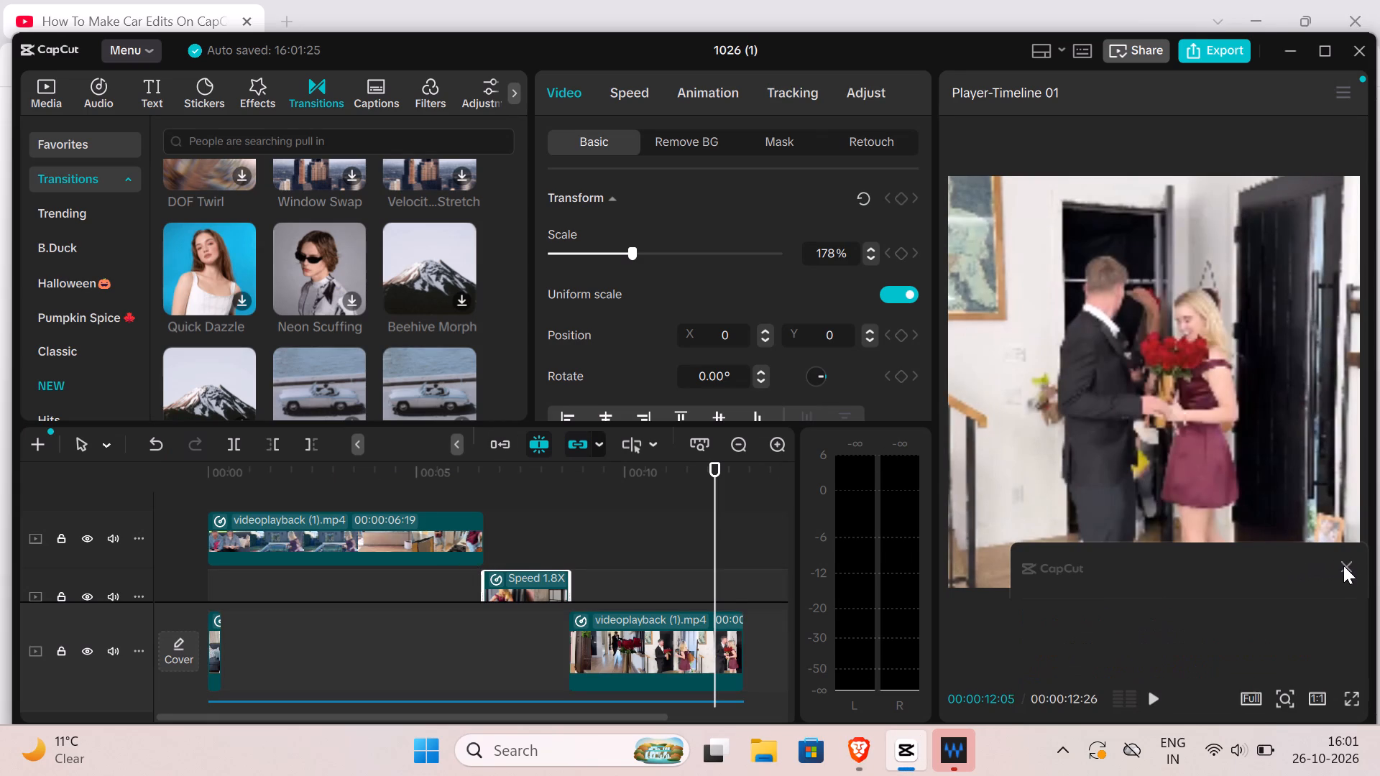
Play back the edit, including from the start of the timeline, to review the opening clips.
left_click(1155, 691)
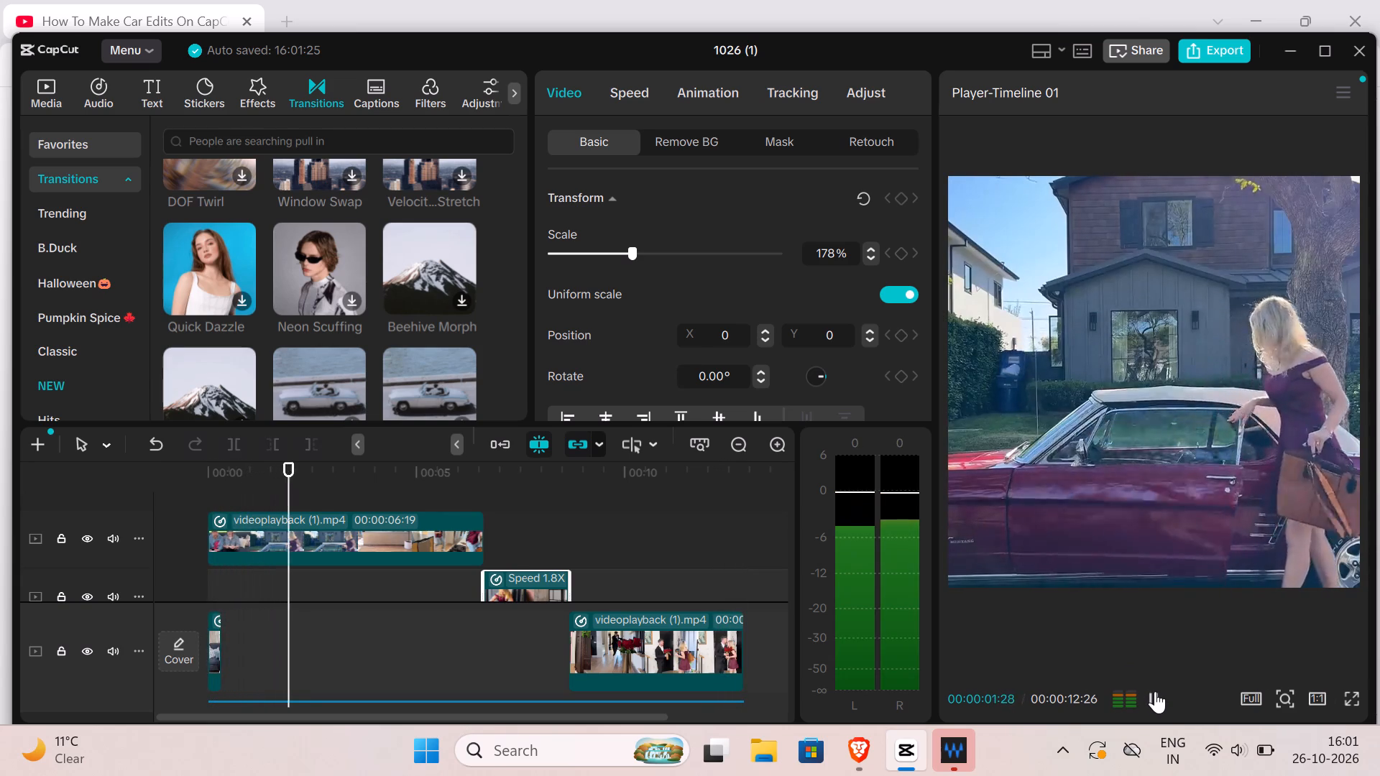
left_click(1155, 691)
scroll(698, 640, "down", 2)
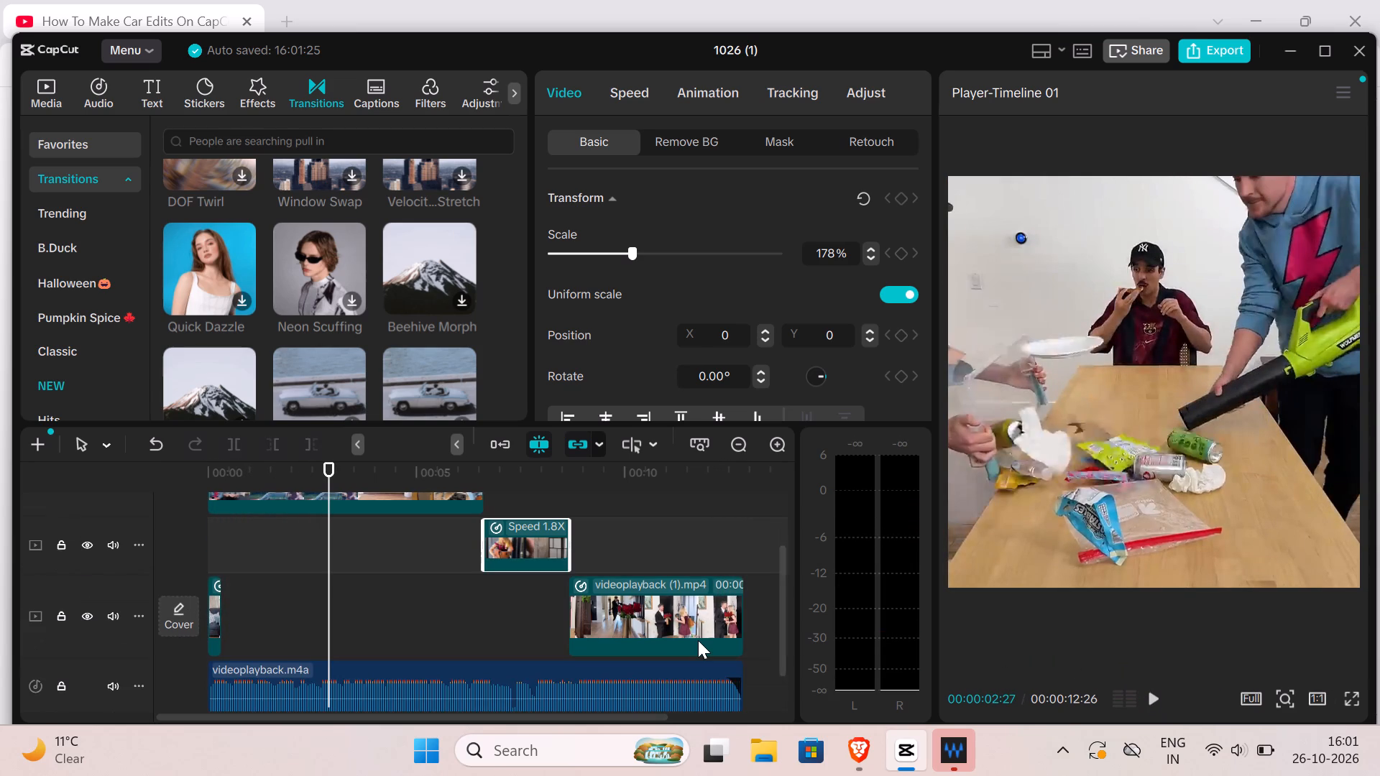
scroll(698, 640, "up", 3)
scroll(698, 640, "down", 2)
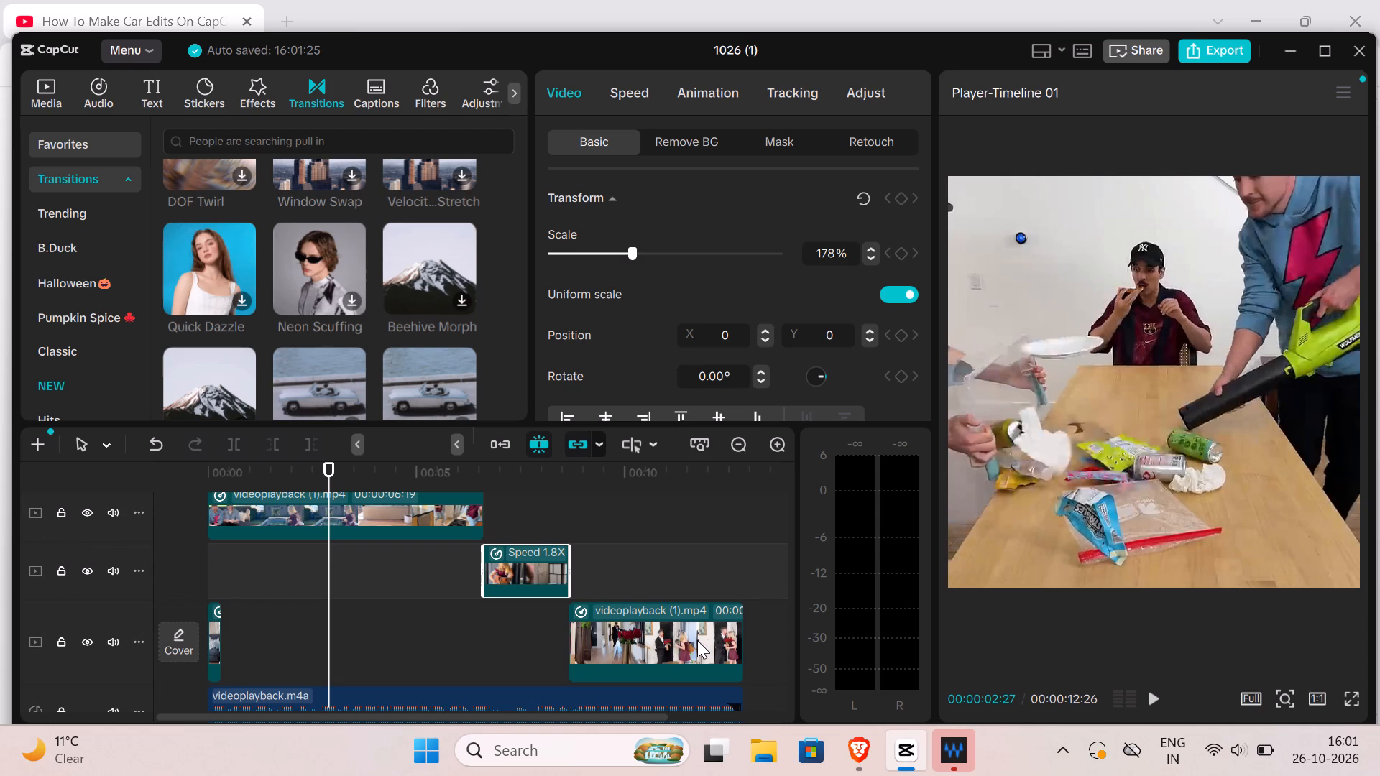
left_click_drag(317, 583, 252, 514)
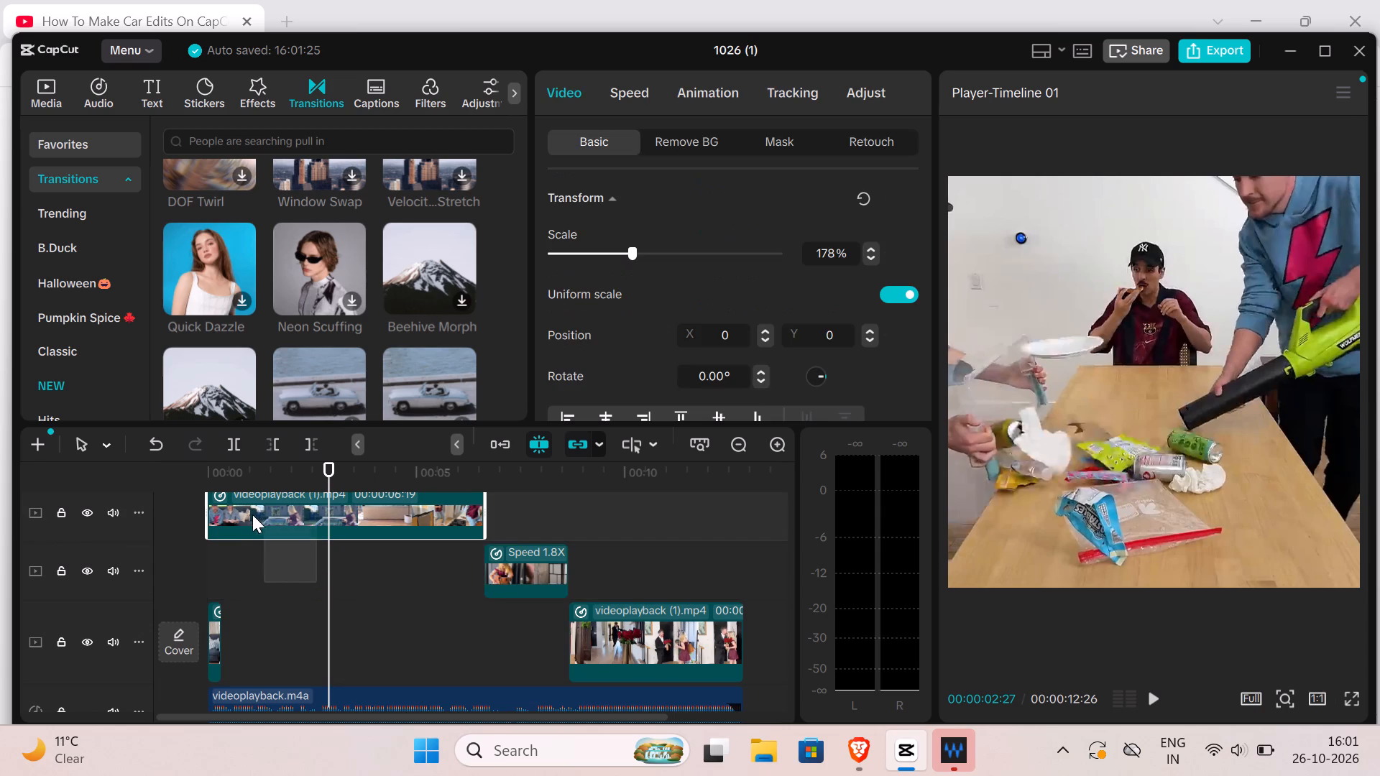
left_click_drag(252, 514, 250, 514)
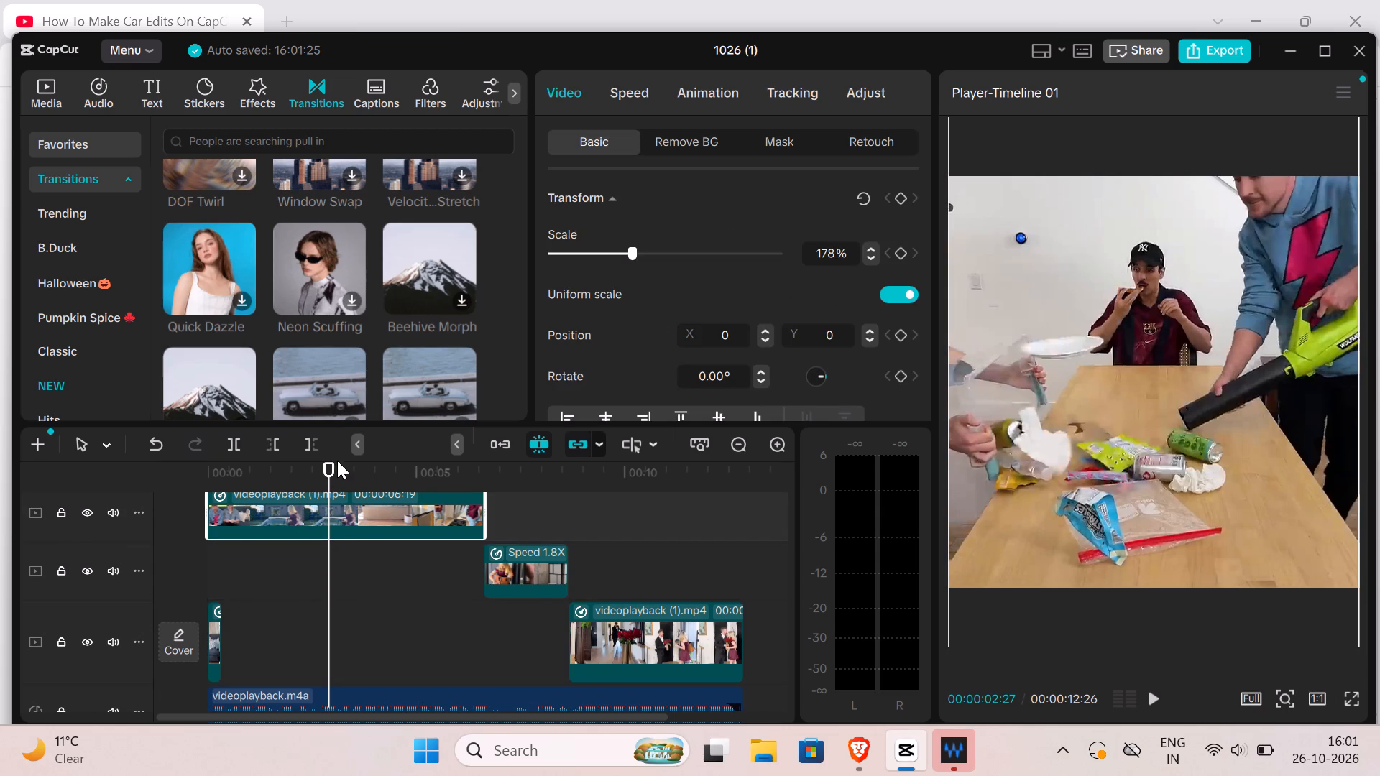
left_click_drag(337, 461, 201, 450)
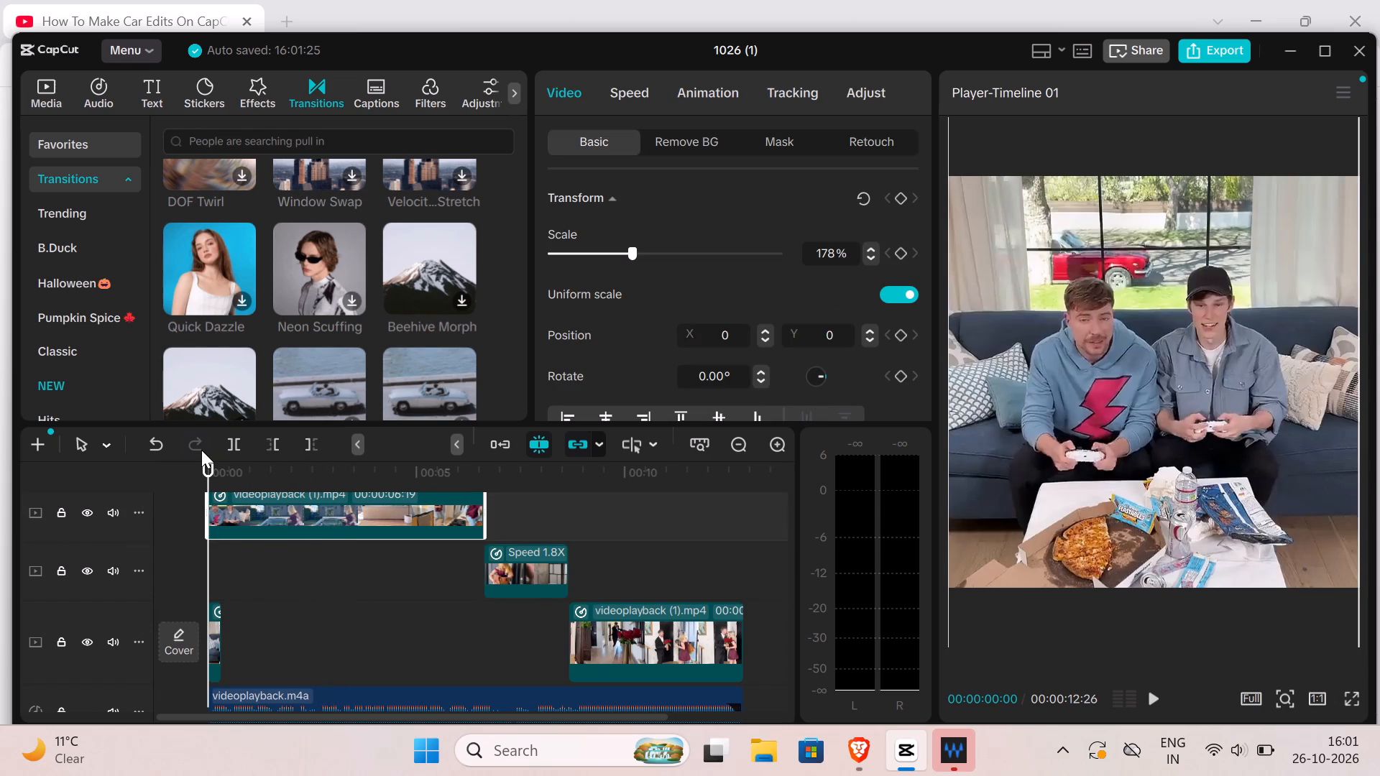
left_click(201, 450)
double_click(201, 450)
left_click(1151, 696)
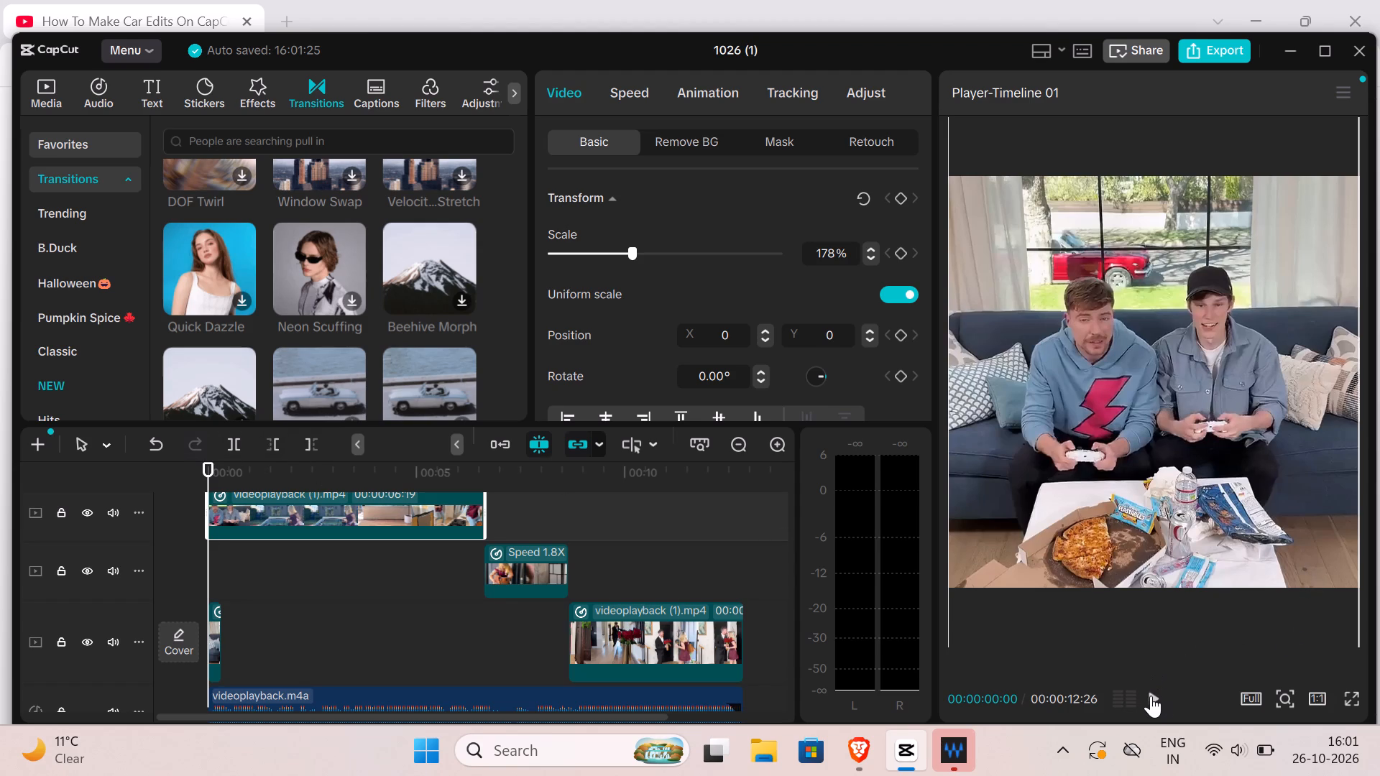
left_click(1151, 696)
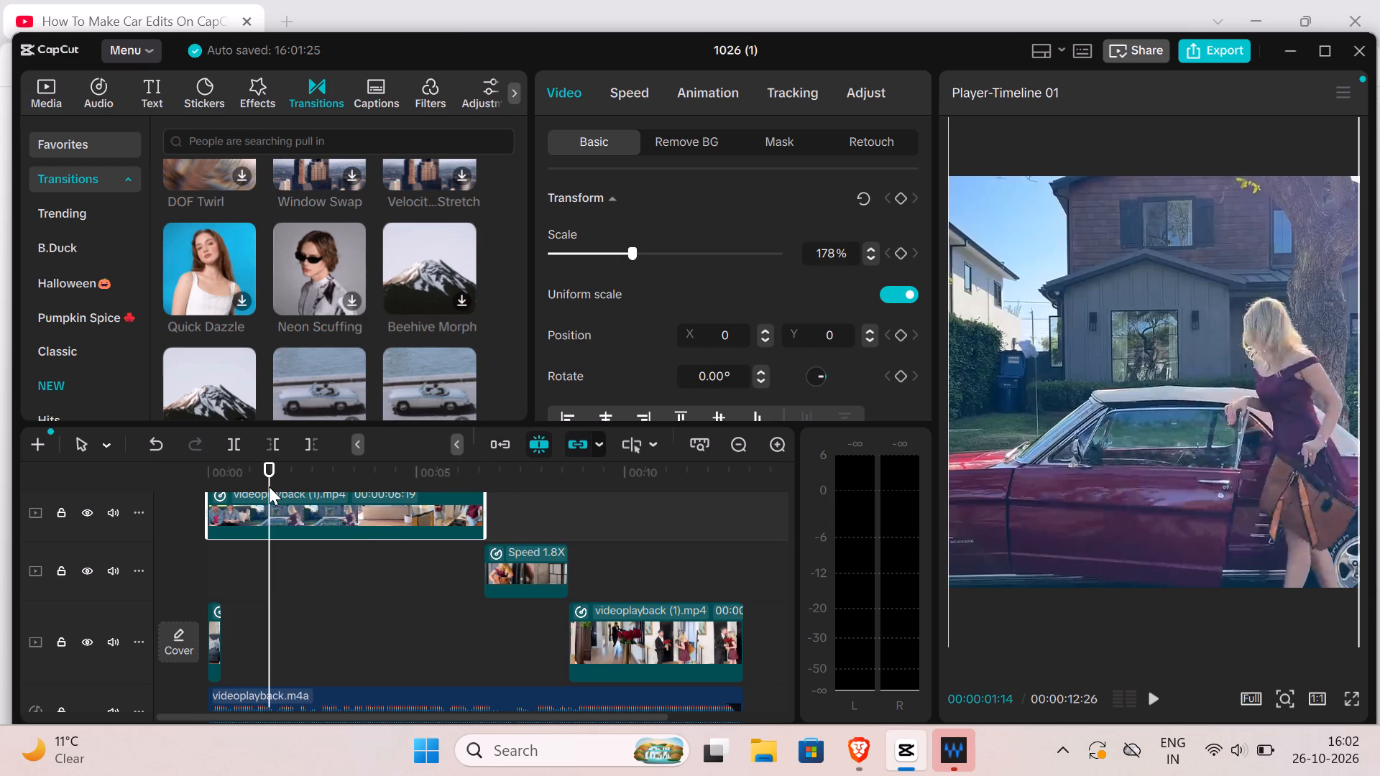
Split the long upper-track clip at 00:00:00:17, just after the cut to the woman beside the red car.
left_click_drag(269, 486, 262, 483)
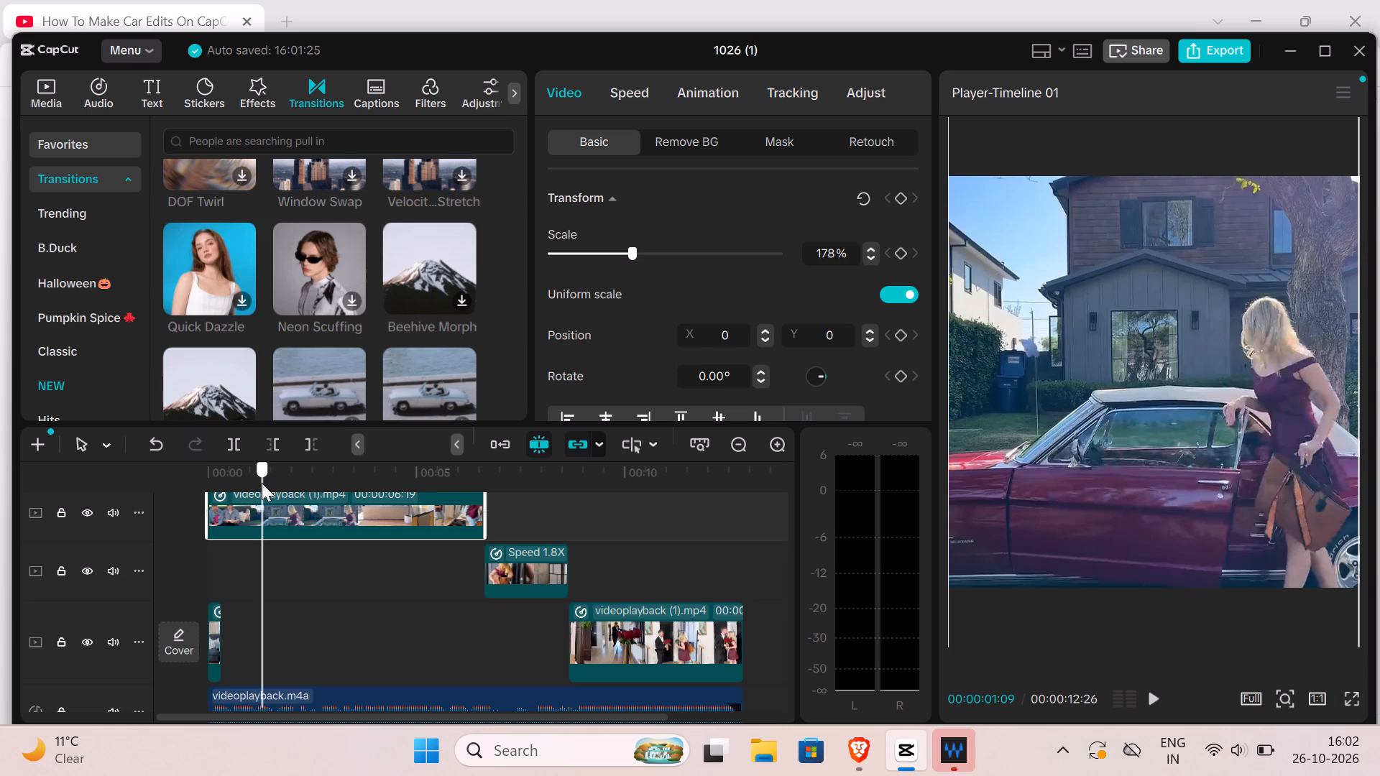
left_click_drag(262, 483, 257, 479)
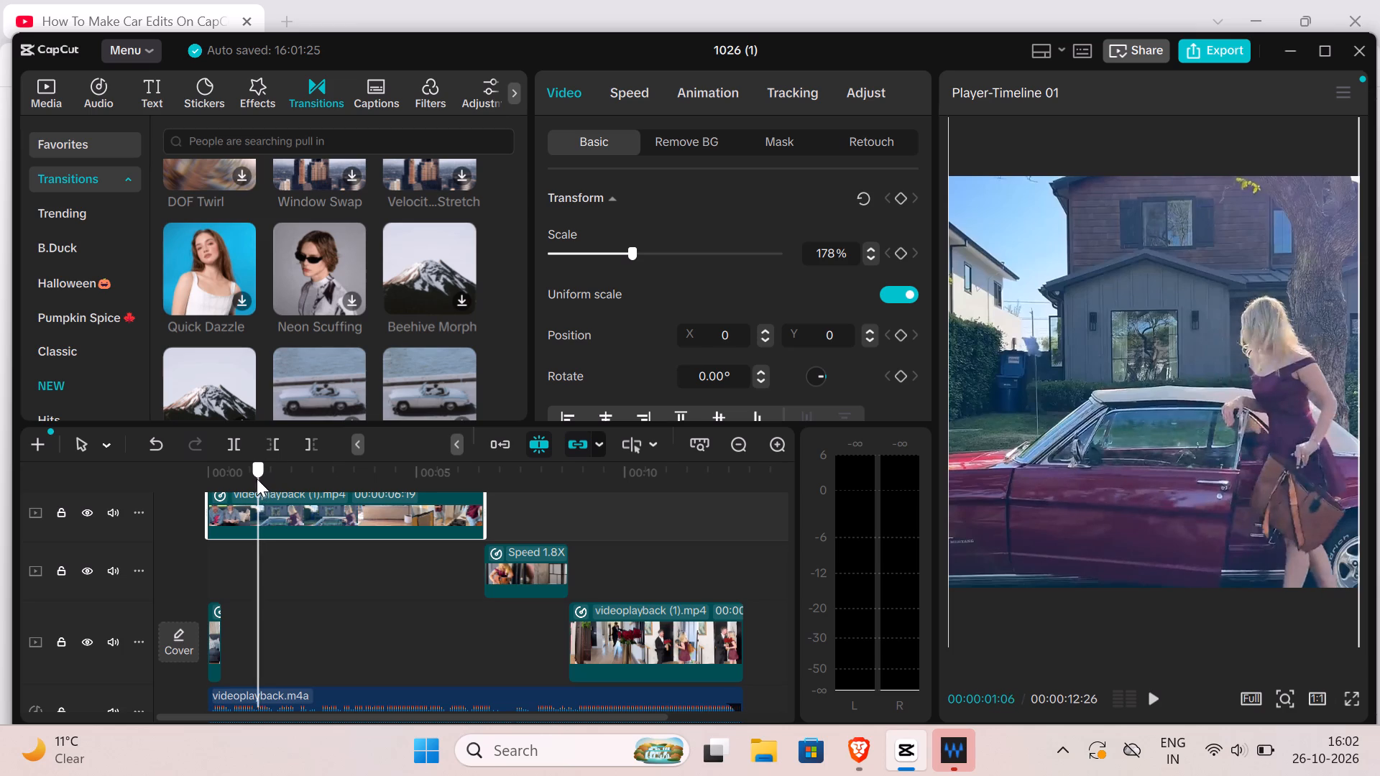
left_click_drag(257, 479, 252, 471)
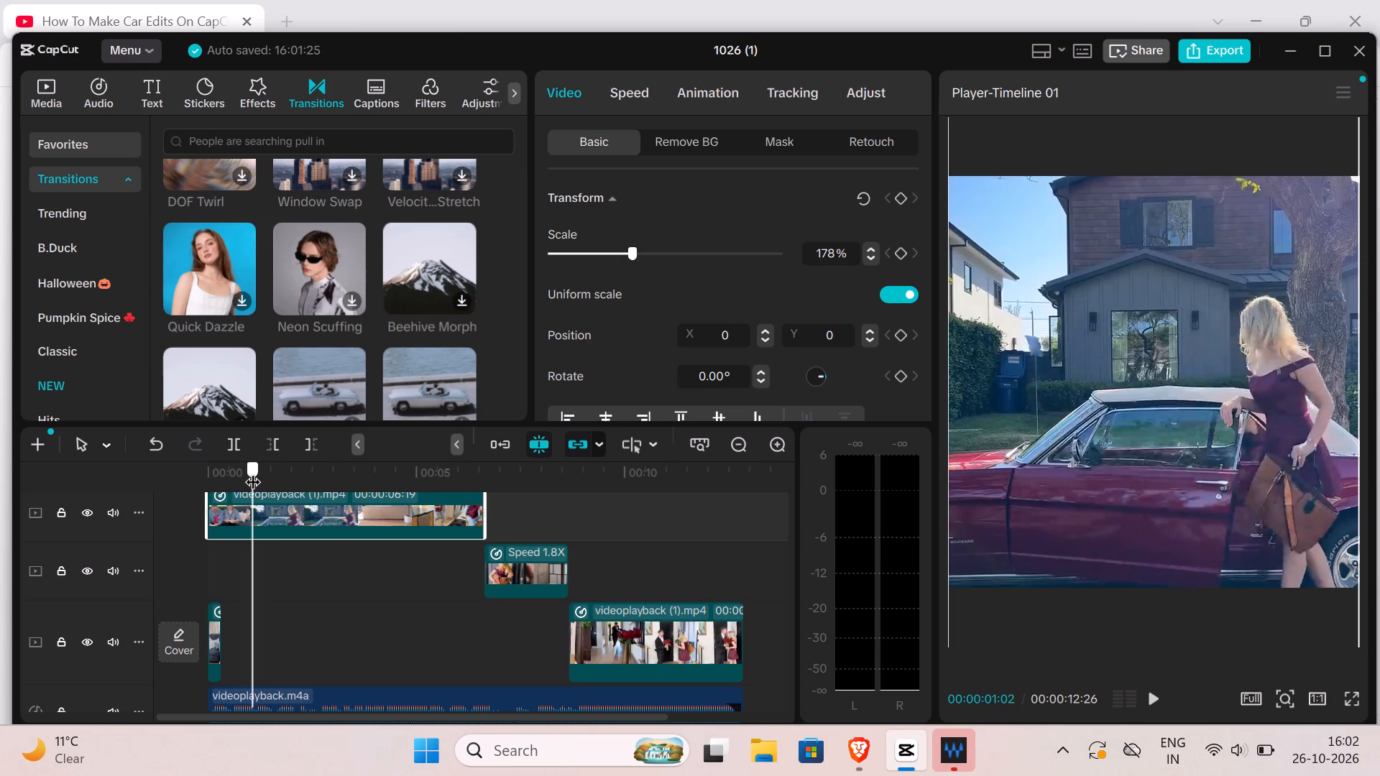
left_click_drag(252, 471, 249, 466)
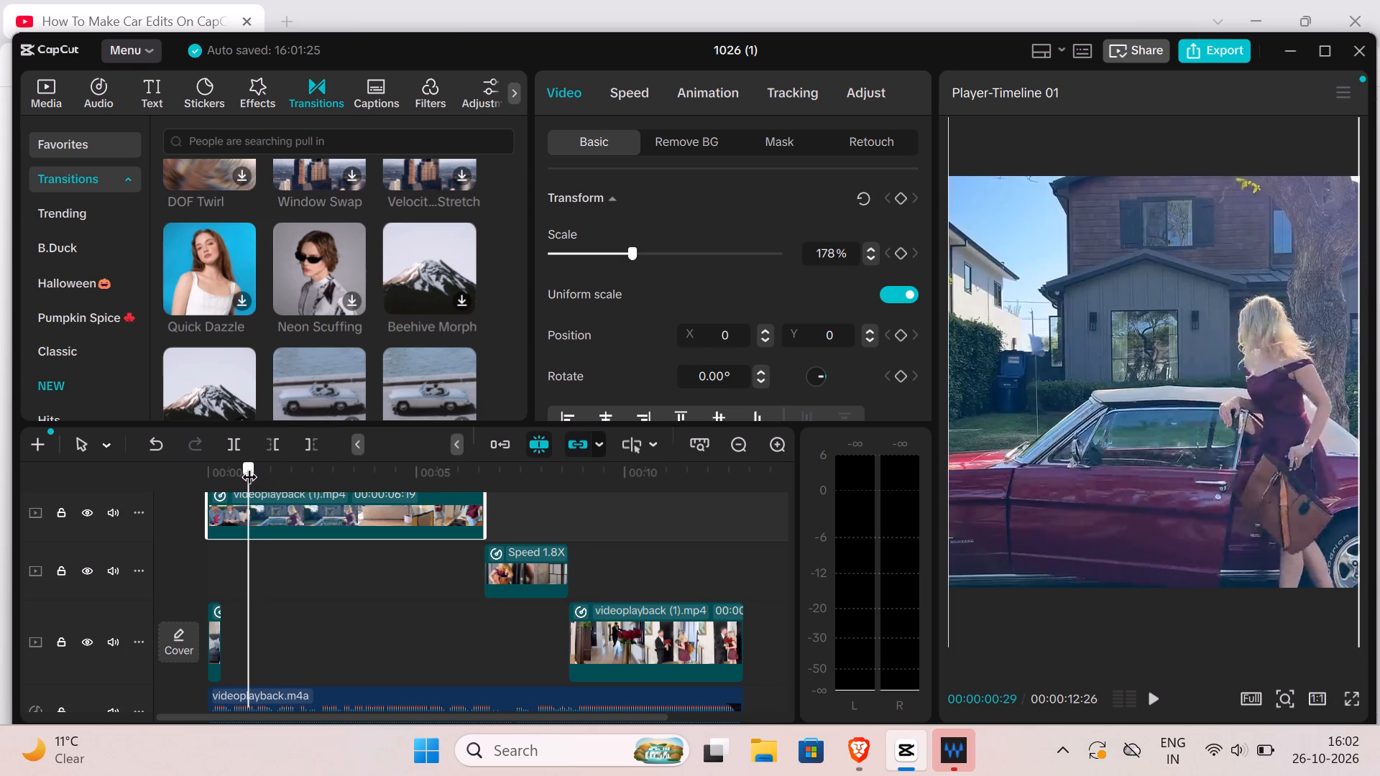
left_click_drag(249, 466, 239, 456)
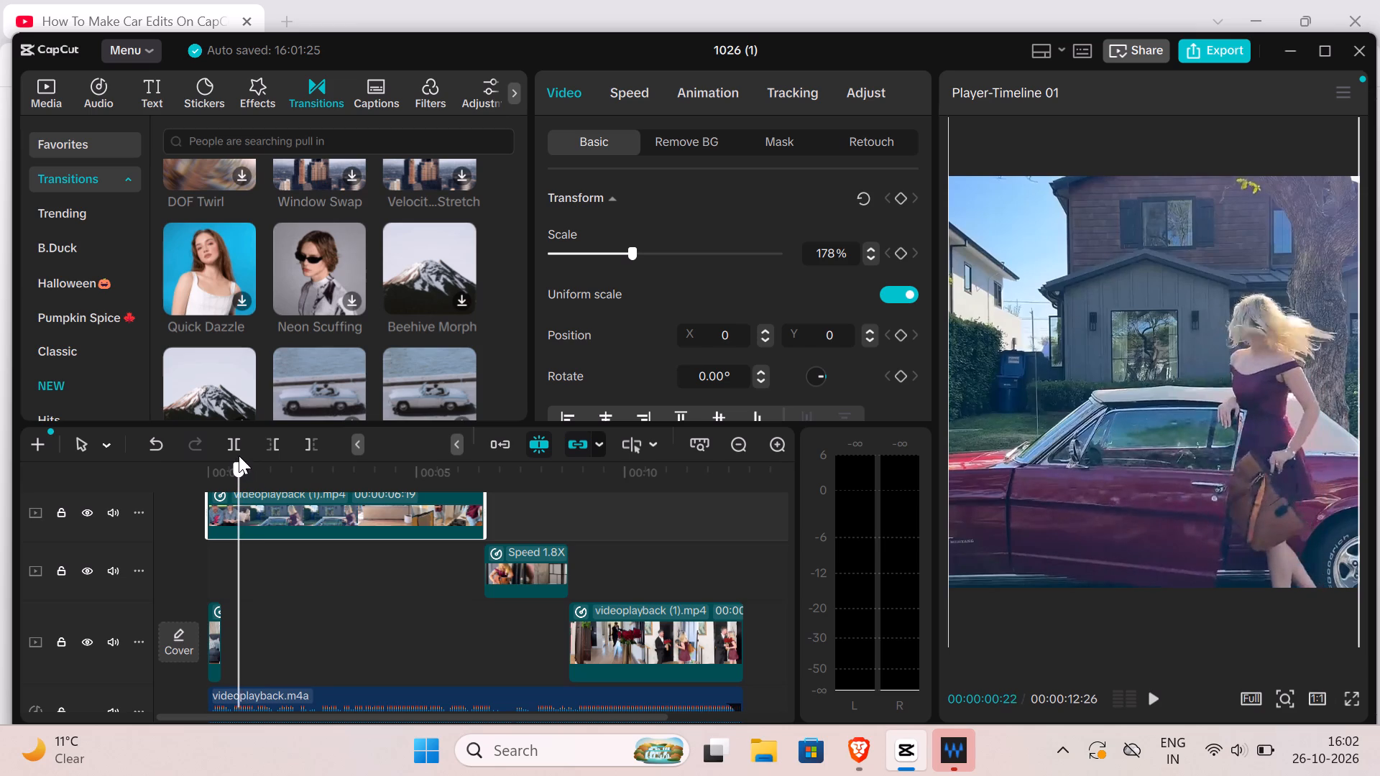
left_click_drag(239, 456, 234, 451)
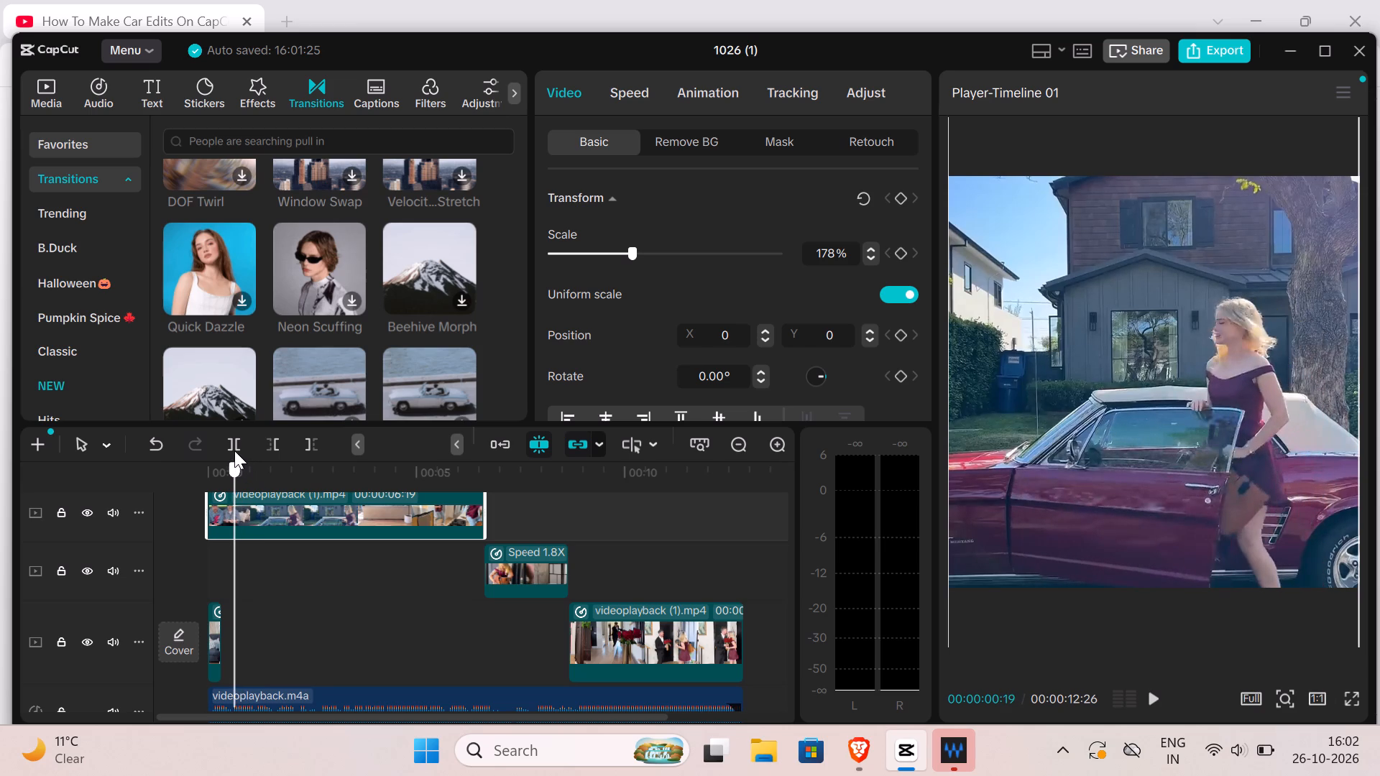
left_click_drag(234, 451, 231, 447)
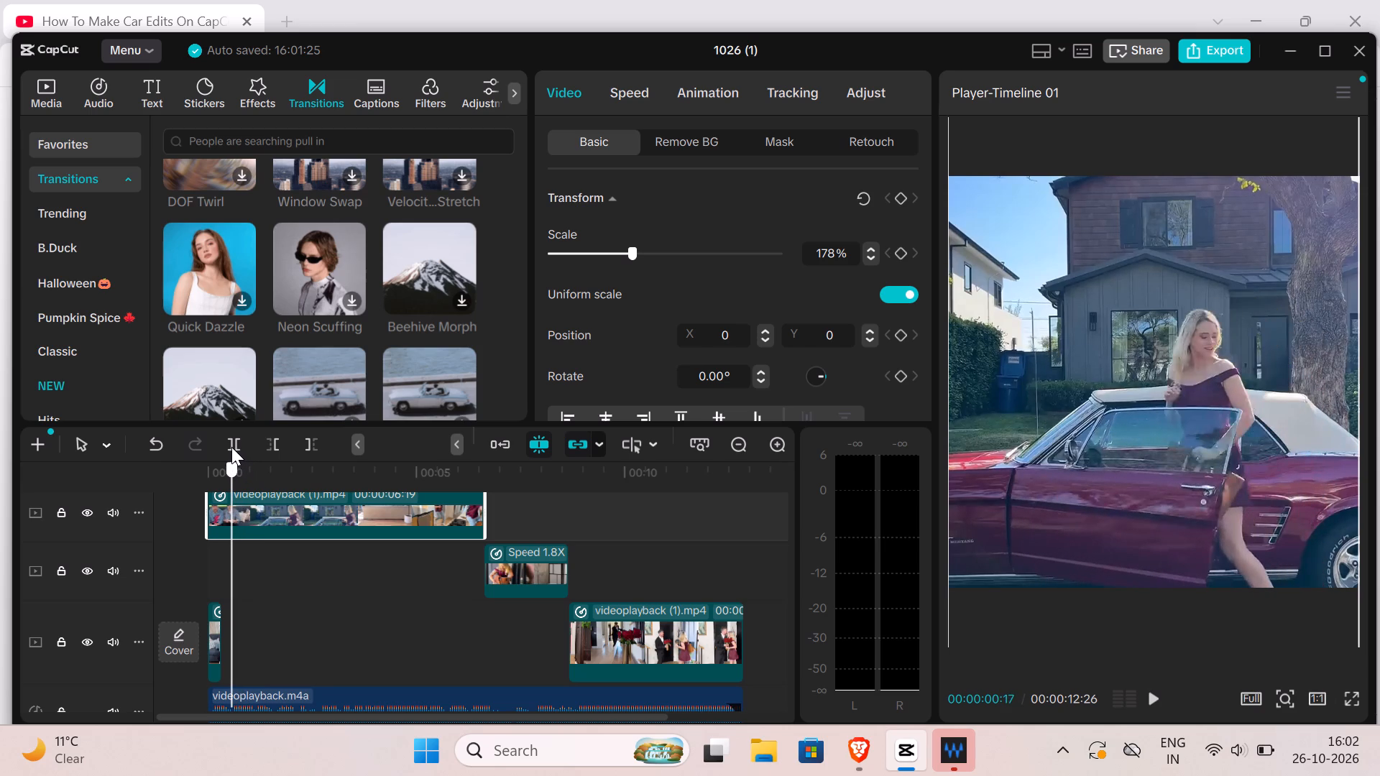
left_click_drag(231, 447, 231, 445)
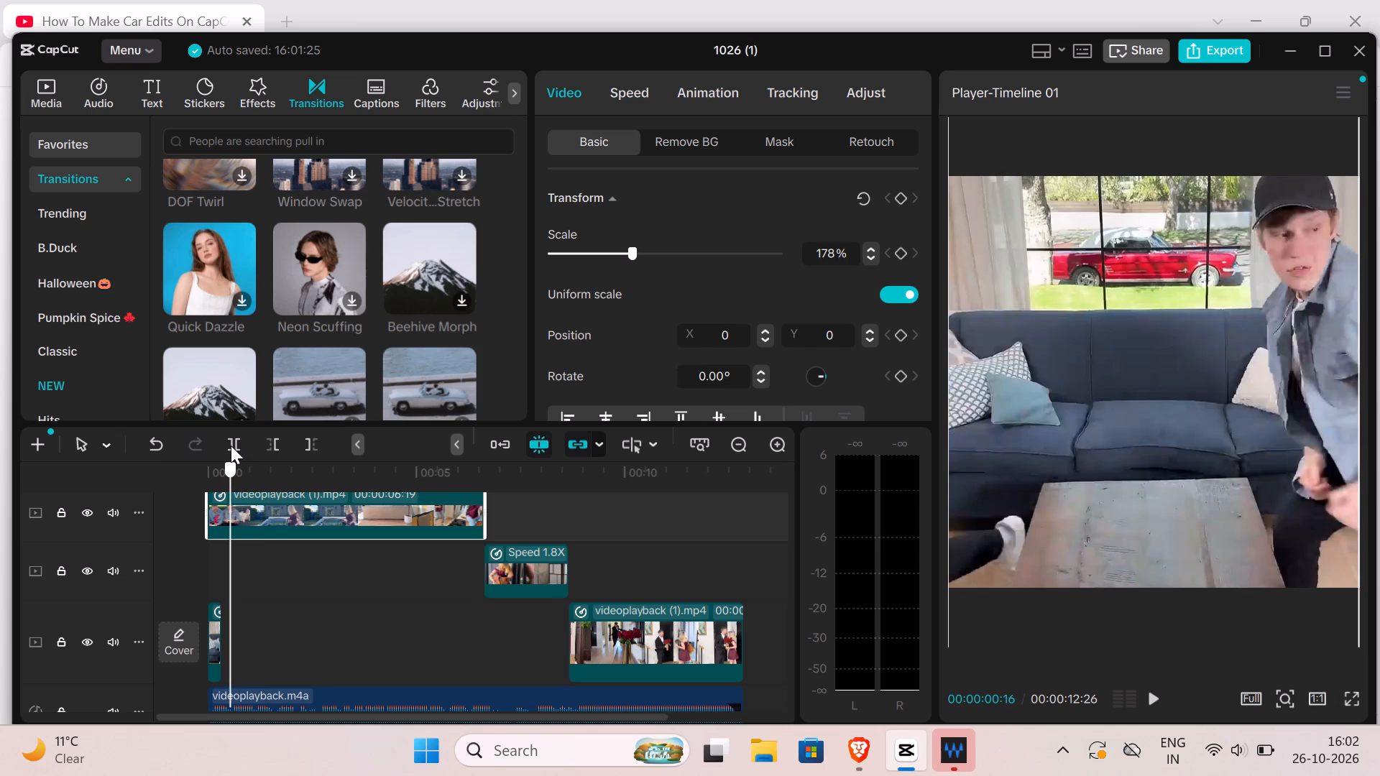
left_click_drag(231, 445, 236, 448)
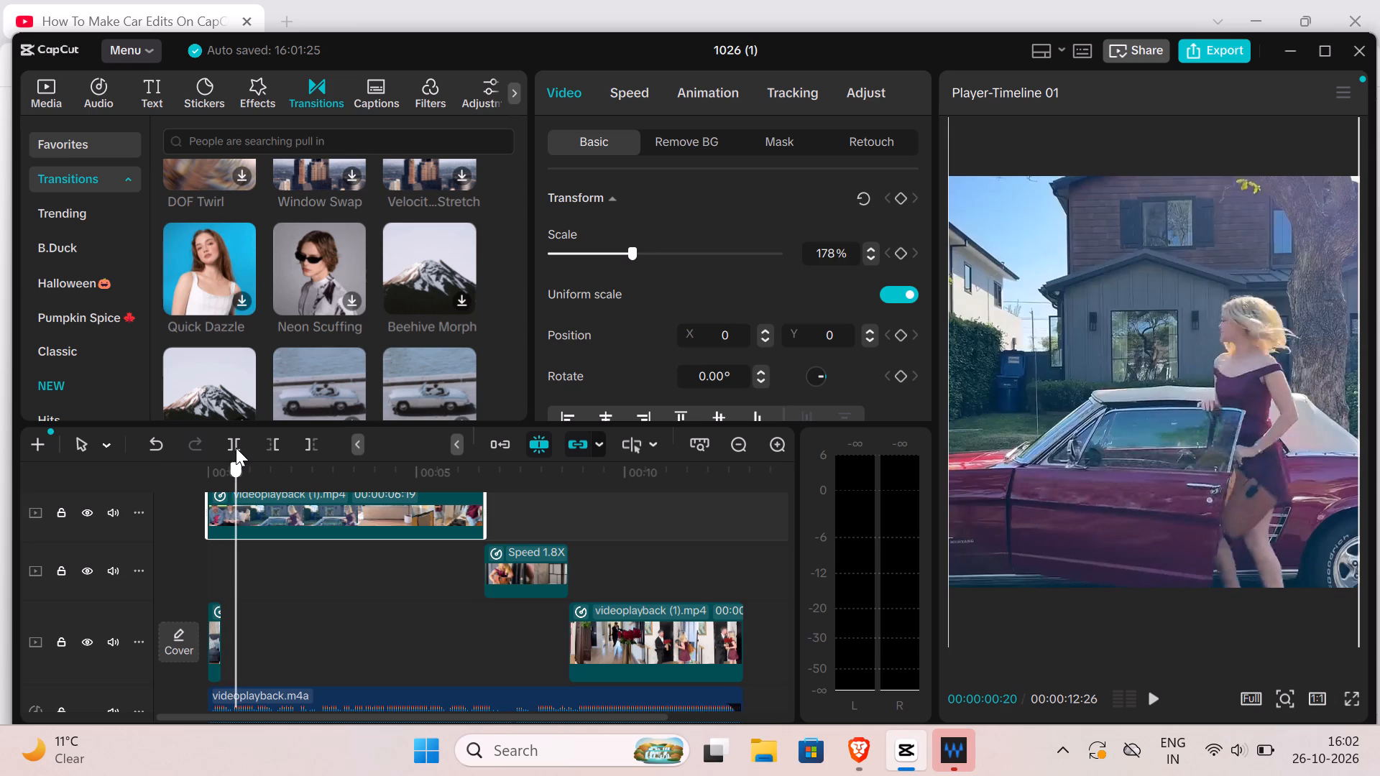
left_click_drag(236, 448, 235, 446)
left_click(235, 445)
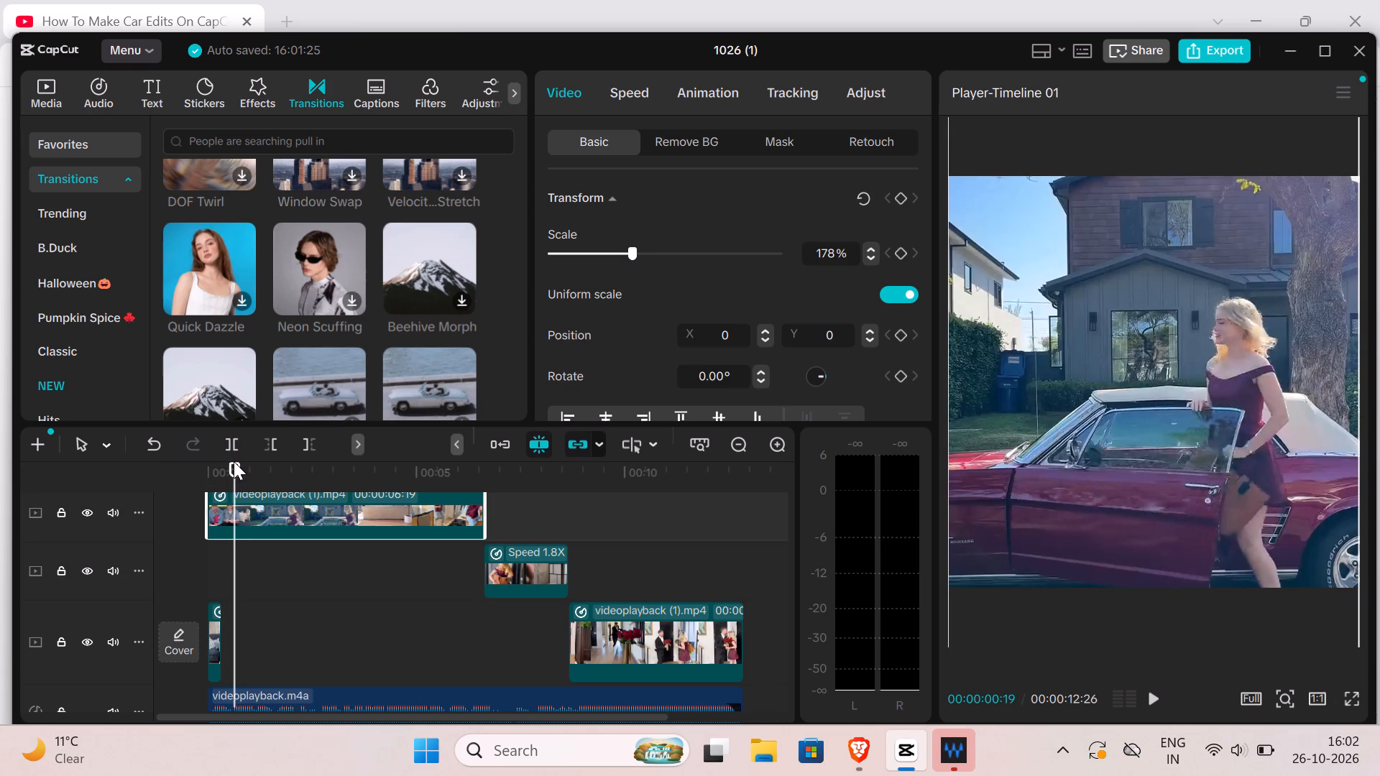
left_click_drag(234, 461, 234, 459)
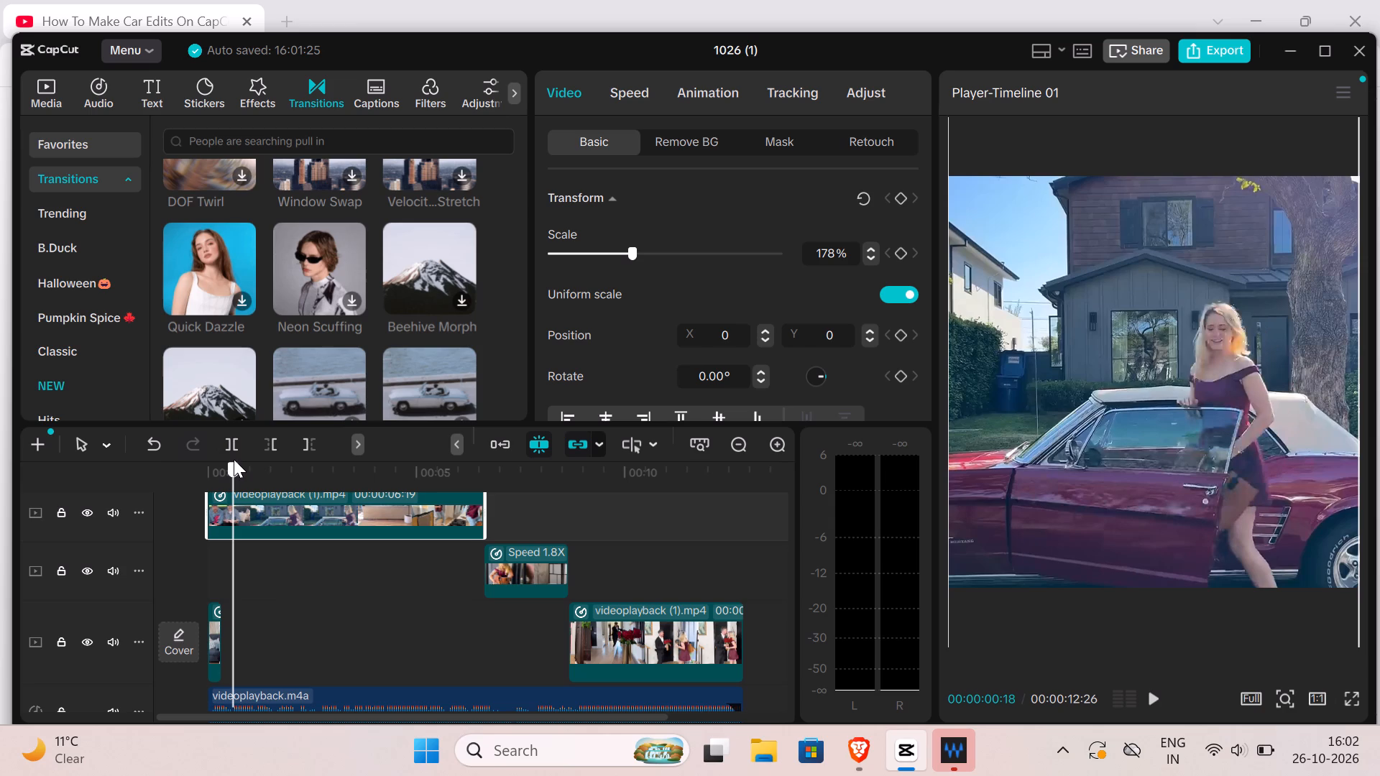
left_click_drag(234, 459, 236, 453)
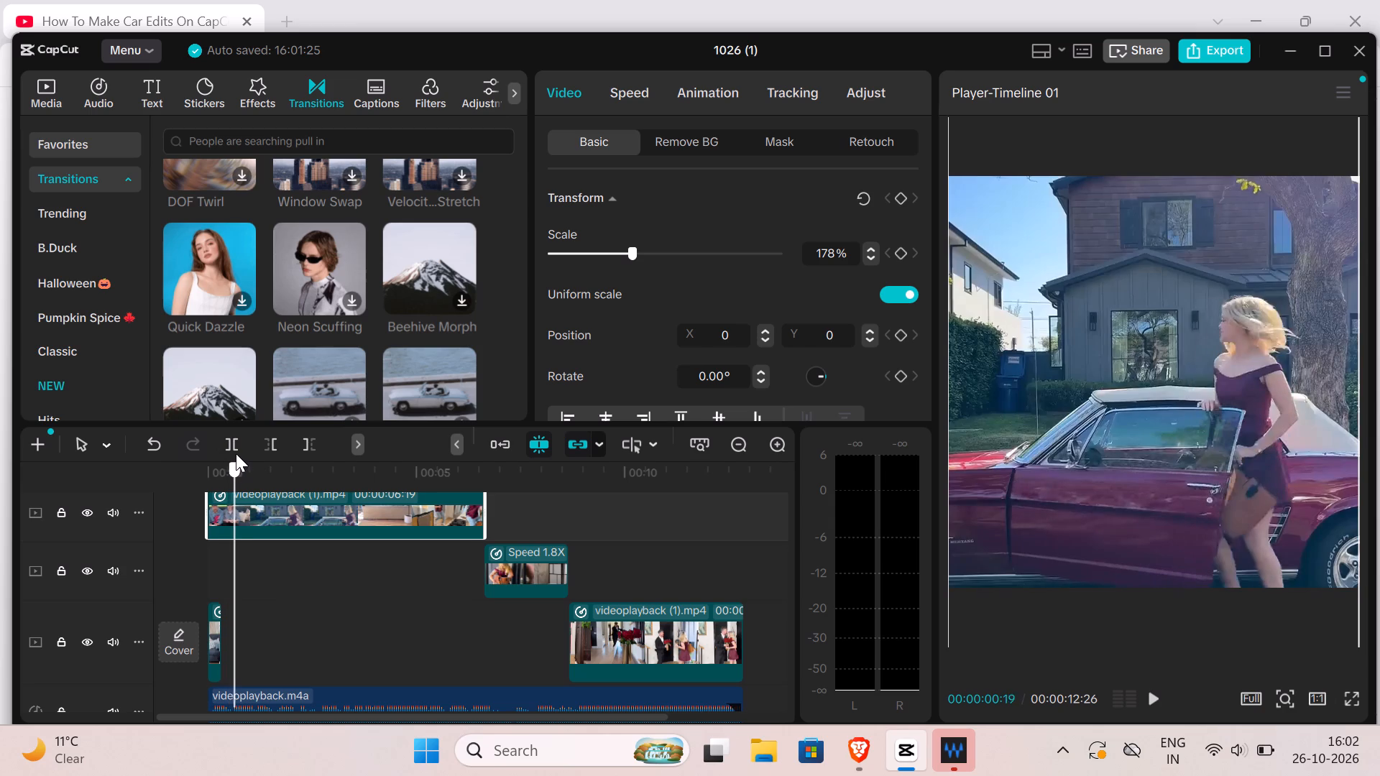
left_click_drag(236, 453, 234, 451)
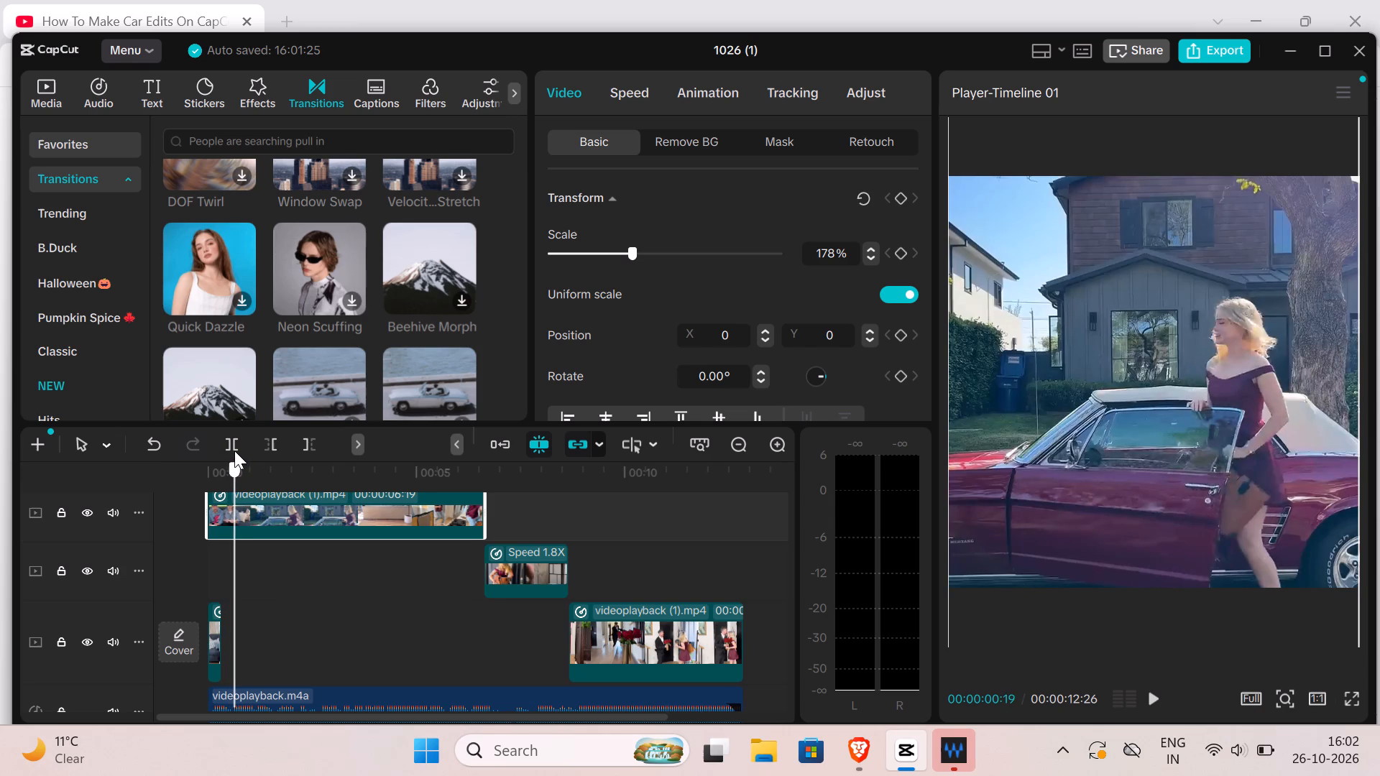
left_click_drag(234, 451, 233, 448)
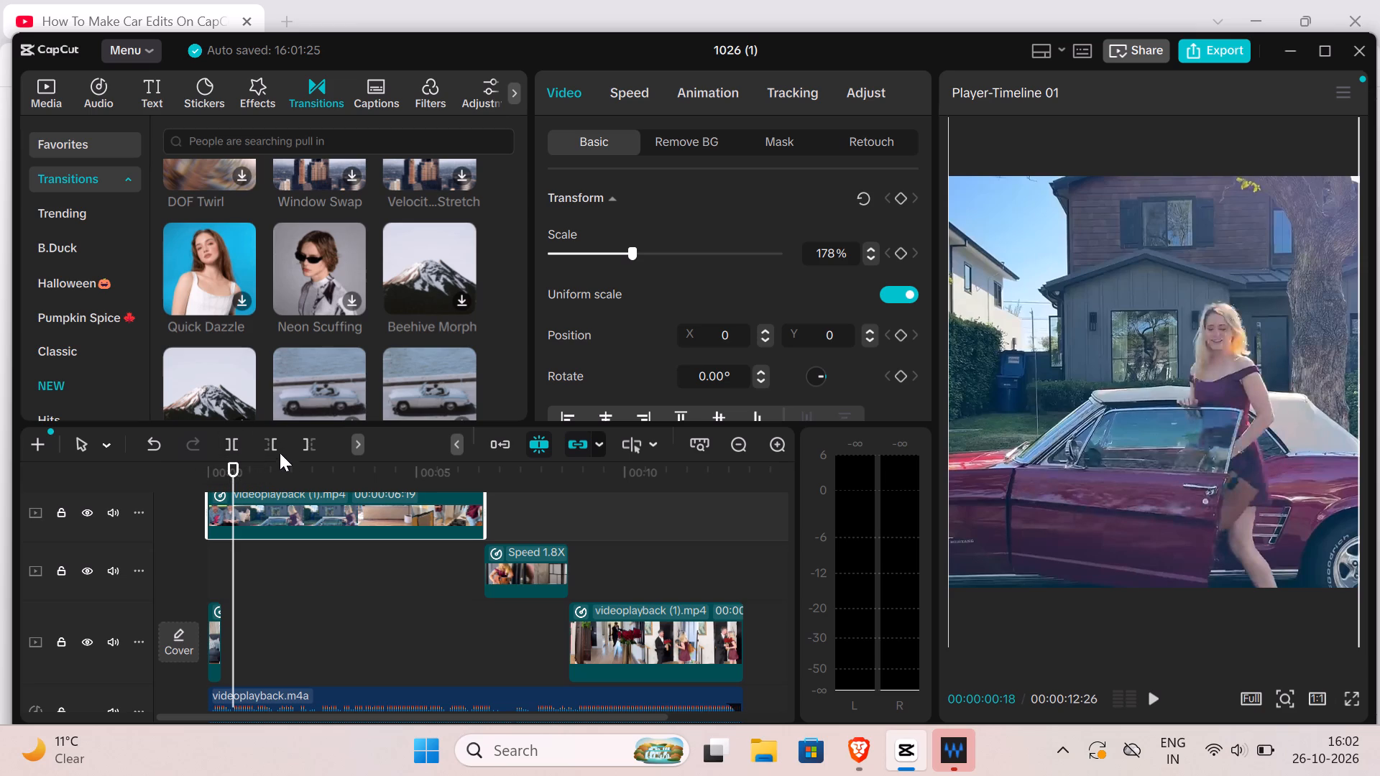
left_click(231, 463)
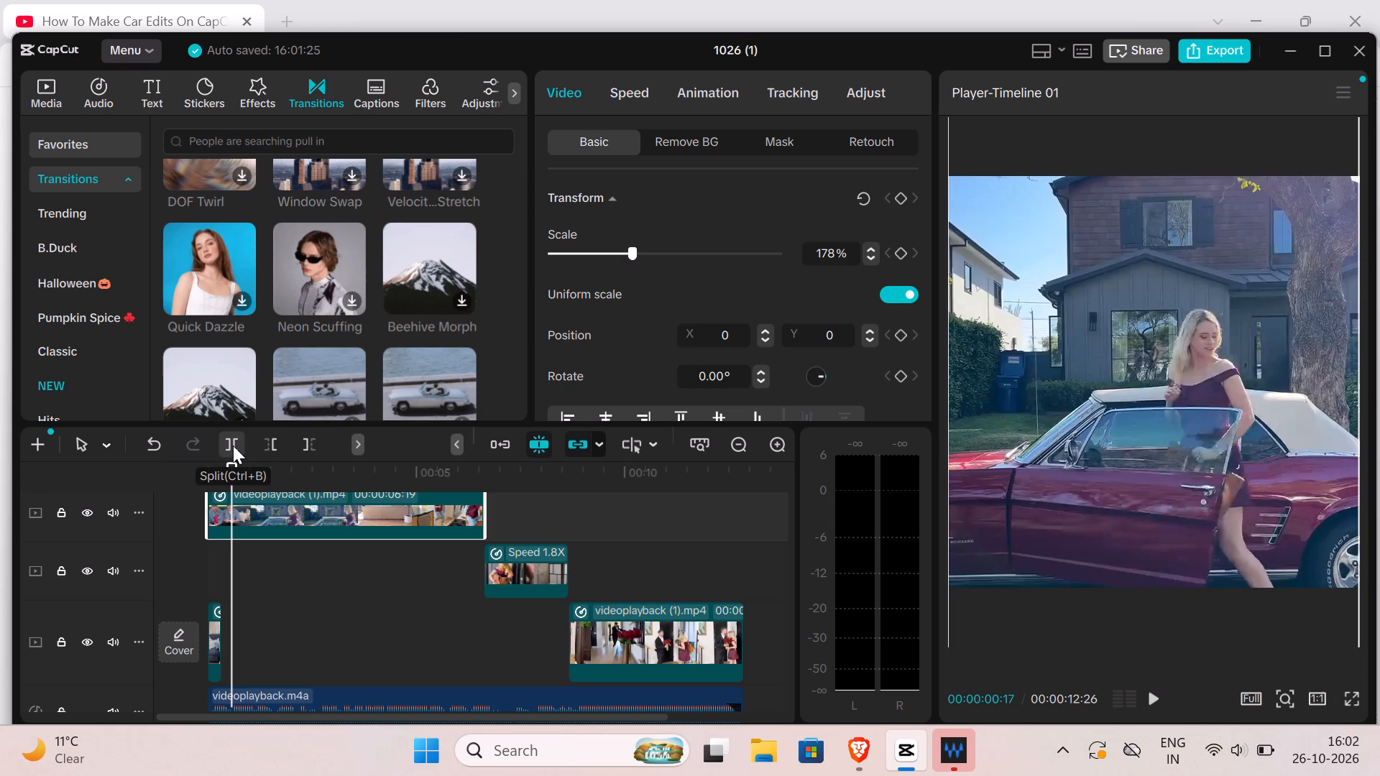
left_click(233, 445)
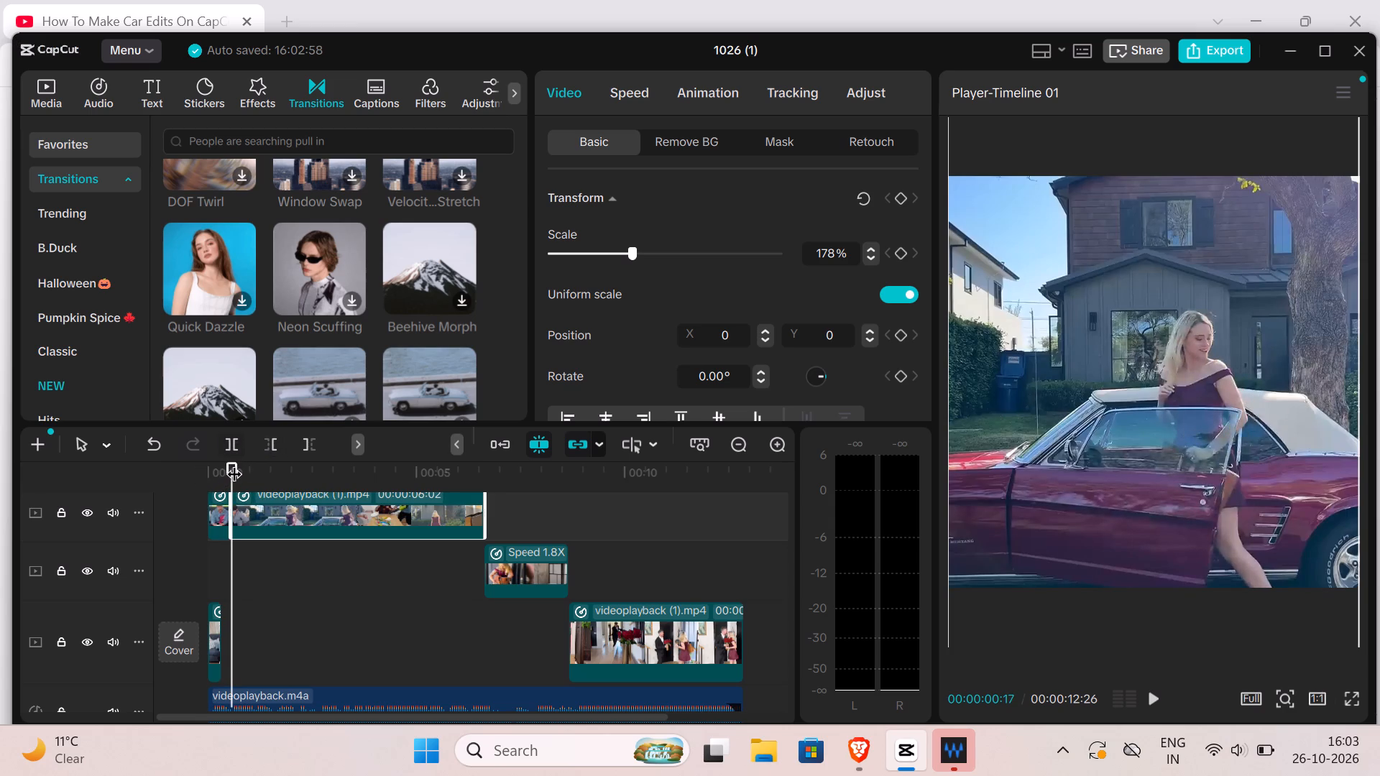
Split the selected upper-track clip at 00:00:03:07, where the woman walks along the red car carrying the bag.
left_click_drag(234, 462, 238, 464)
left_click_drag(238, 464, 255, 474)
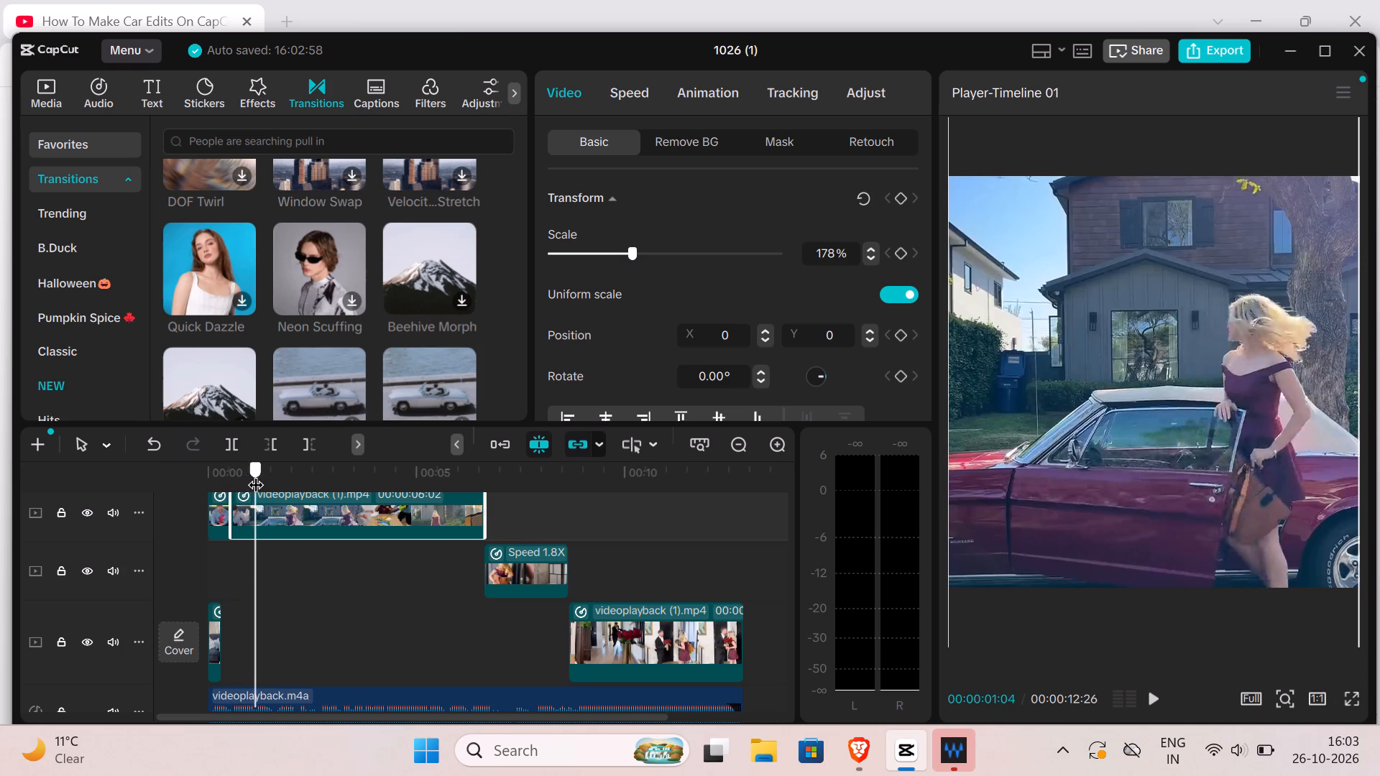
left_click_drag(255, 474, 268, 483)
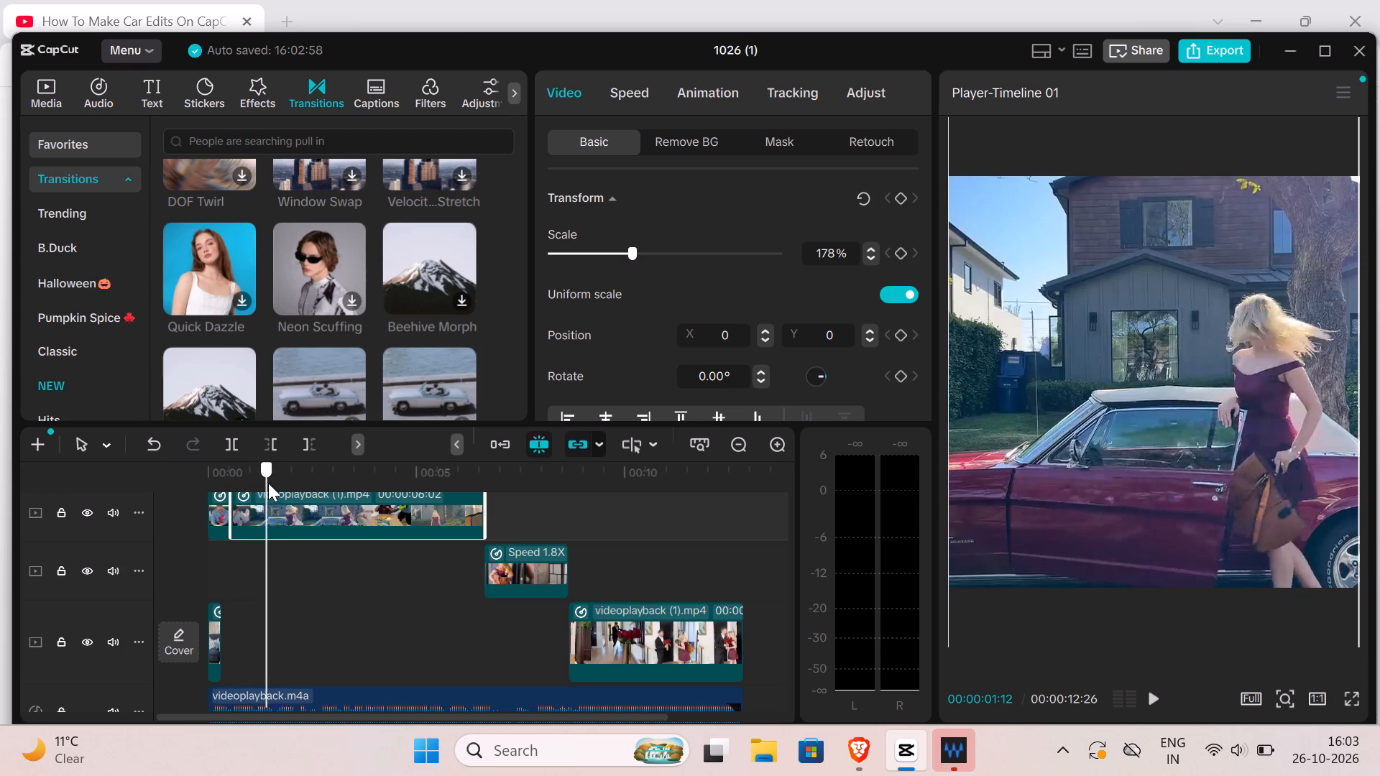
left_click_drag(268, 483, 295, 494)
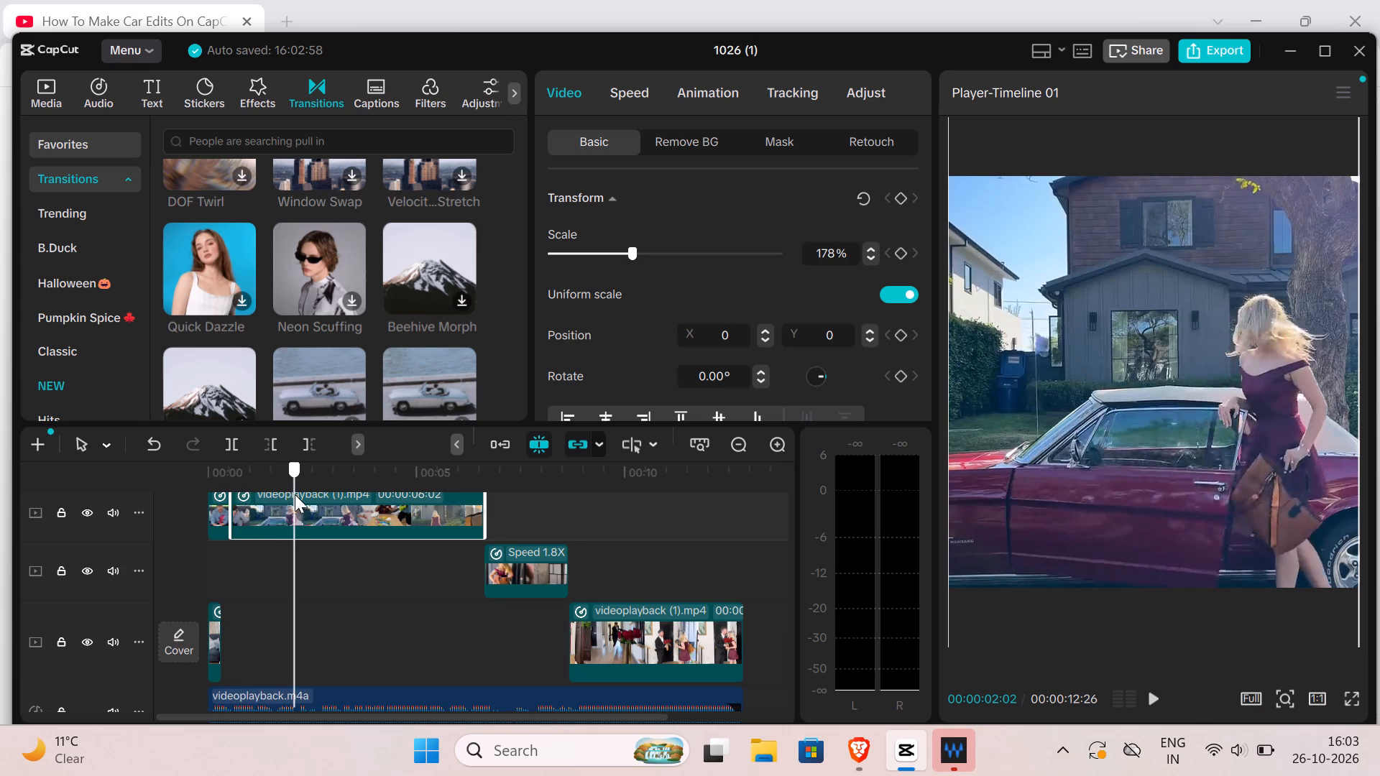
left_click_drag(295, 494, 316, 506)
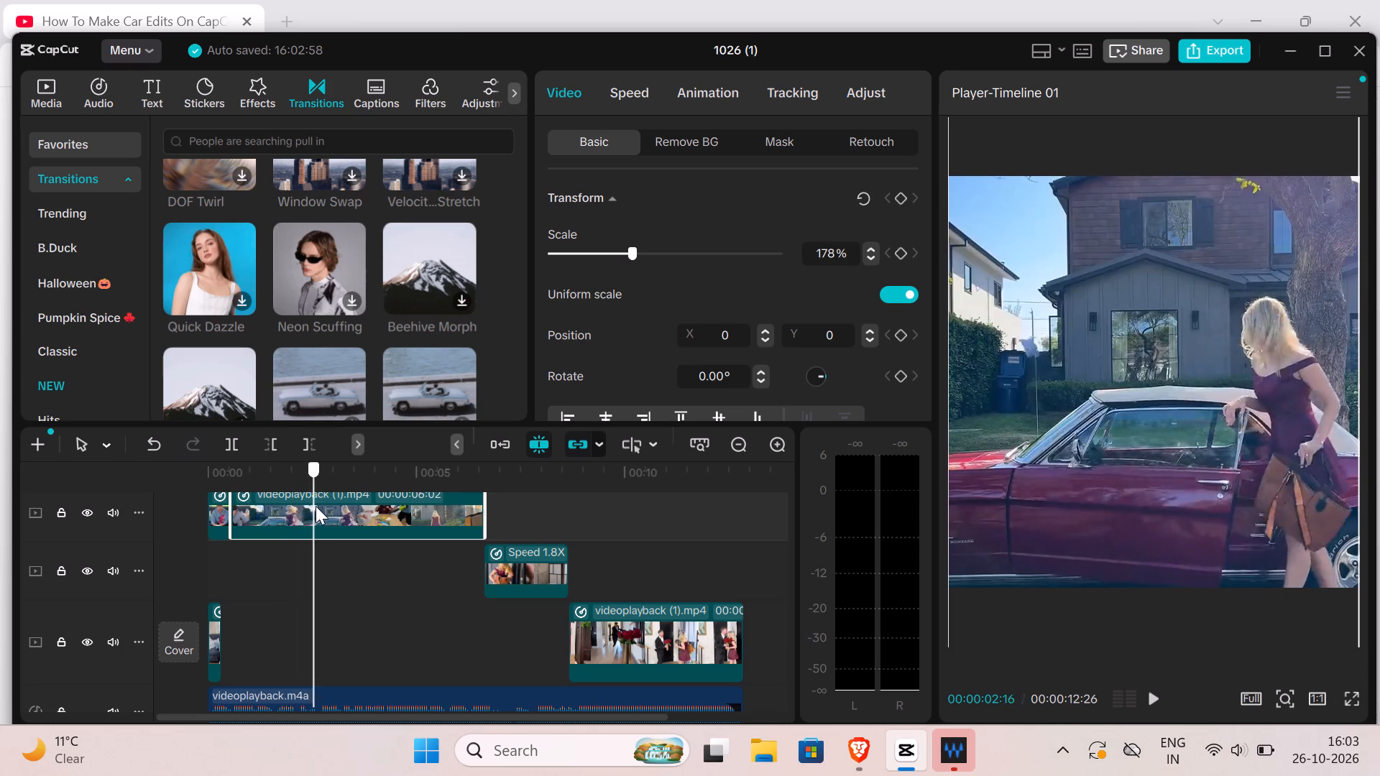
left_click_drag(316, 506, 338, 518)
left_click(334, 515)
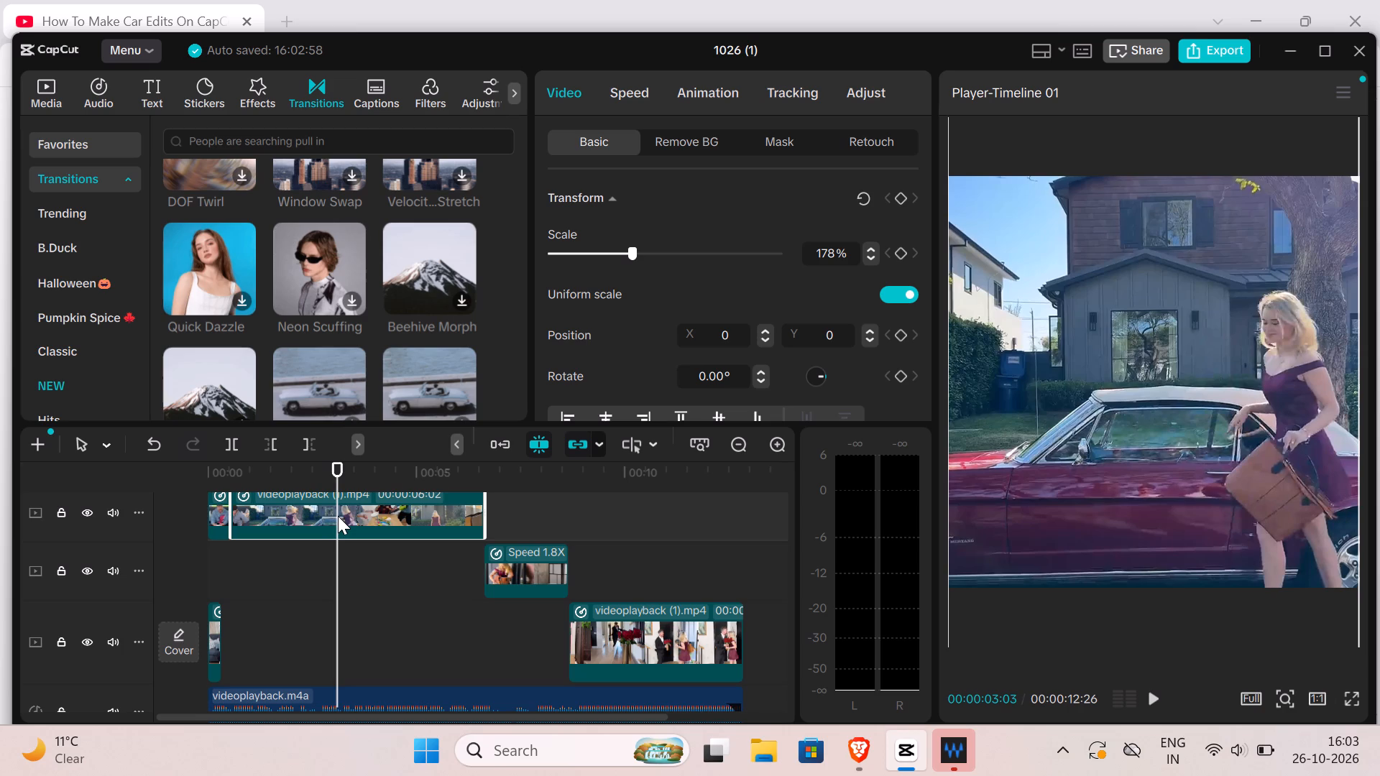
left_click(339, 468)
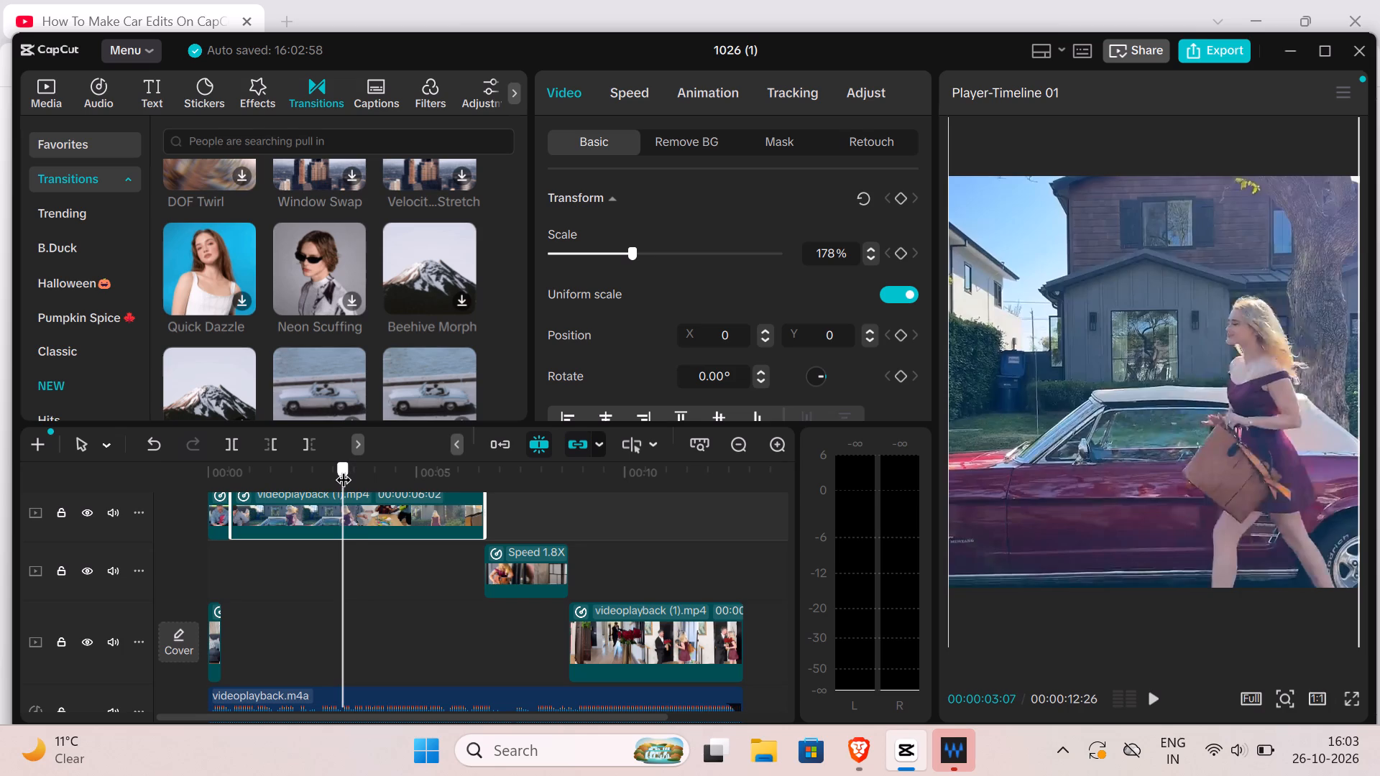
left_click(234, 443)
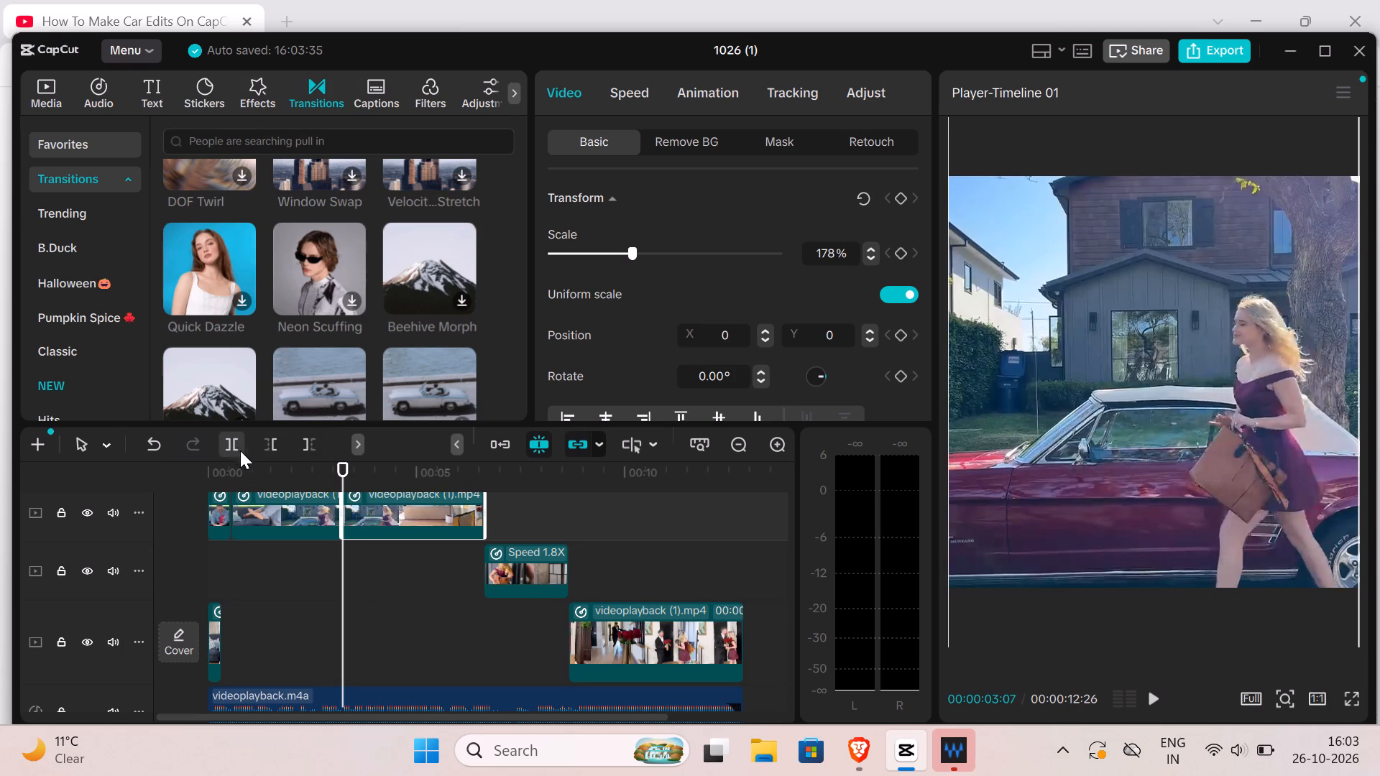
Move the clip segment from 00:00:00:17 to 00:00:03:07 down onto the track holding the Speed 1.8X clip, at the same time position.
left_click_drag(281, 509, 275, 562)
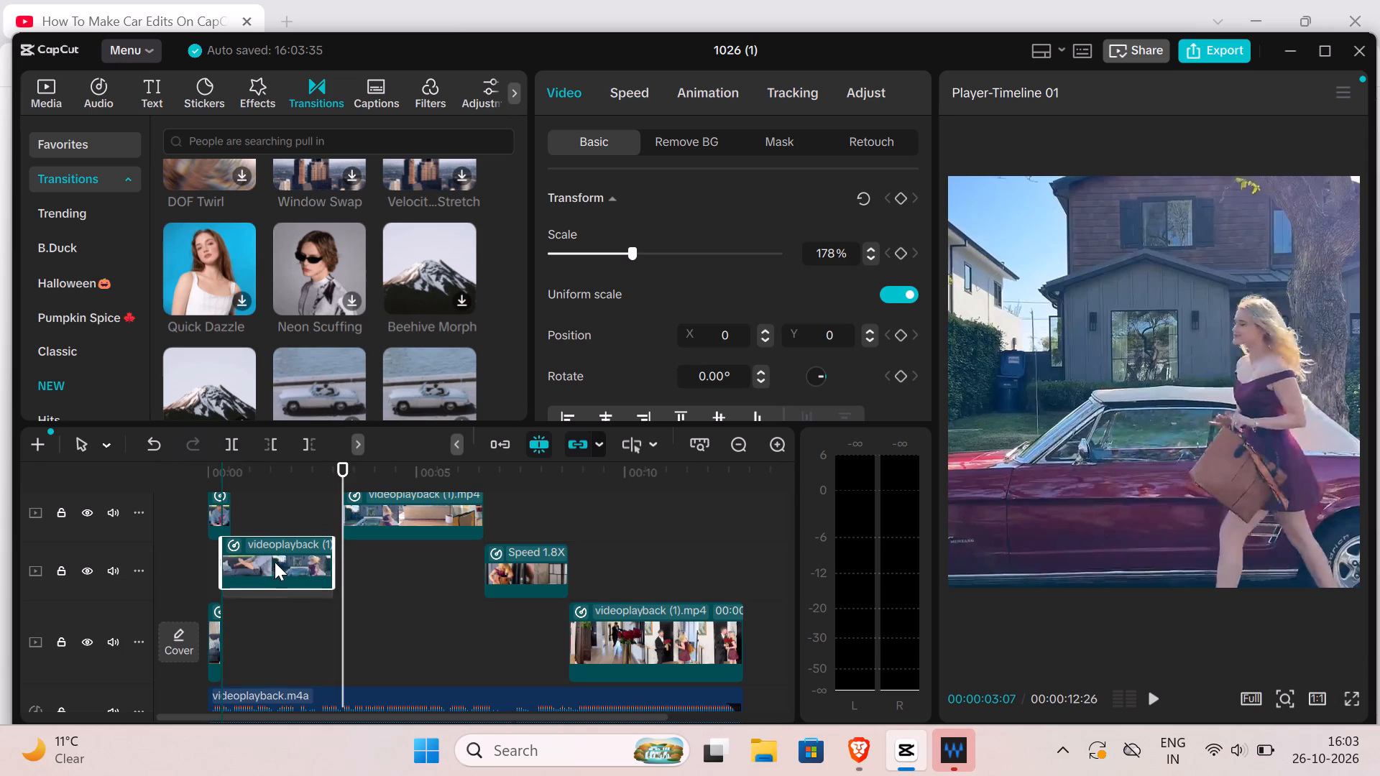
left_click_drag(275, 562, 282, 568)
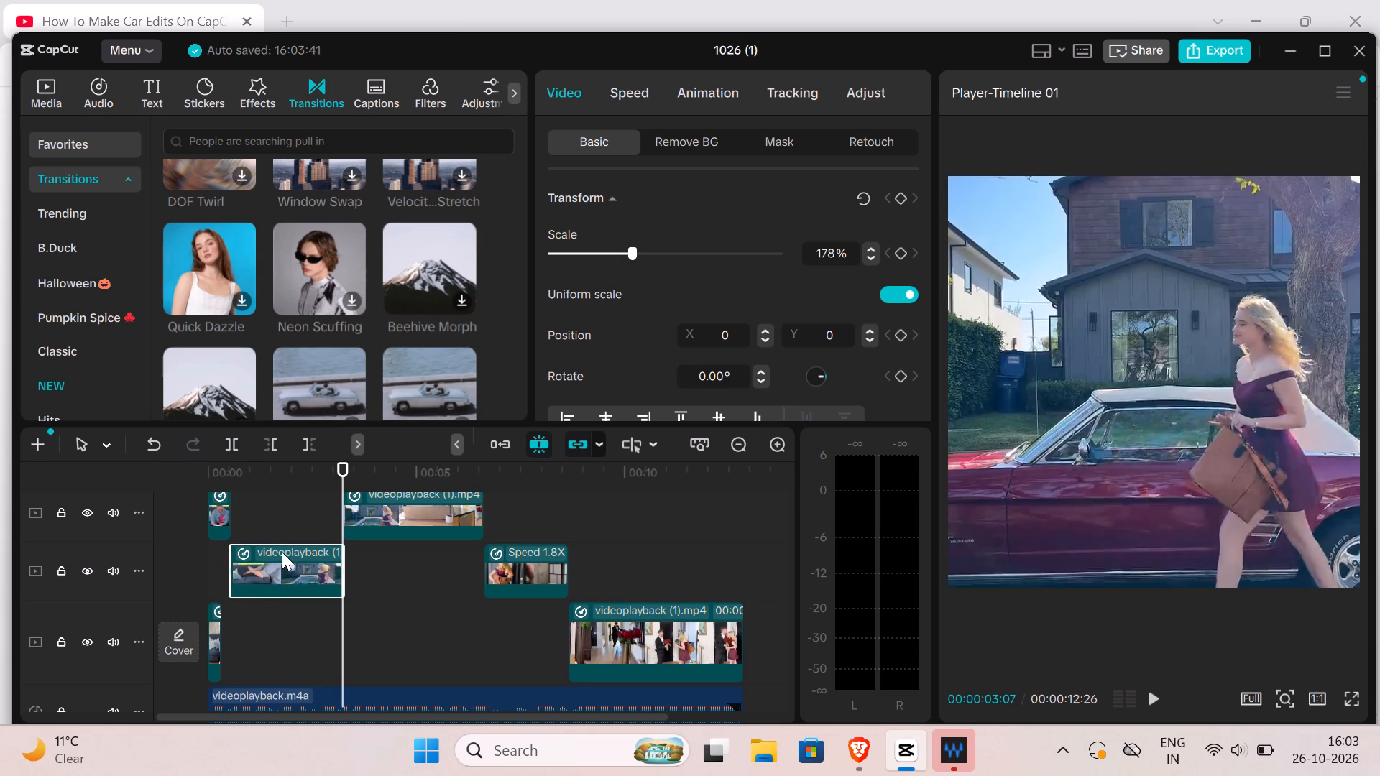
left_click(256, 552)
Scrub through the moved segment from 00:00:00:17 to 00:00:03:07 and look over its background removal options.
left_click(229, 479)
left_click_drag(229, 479, 230, 479)
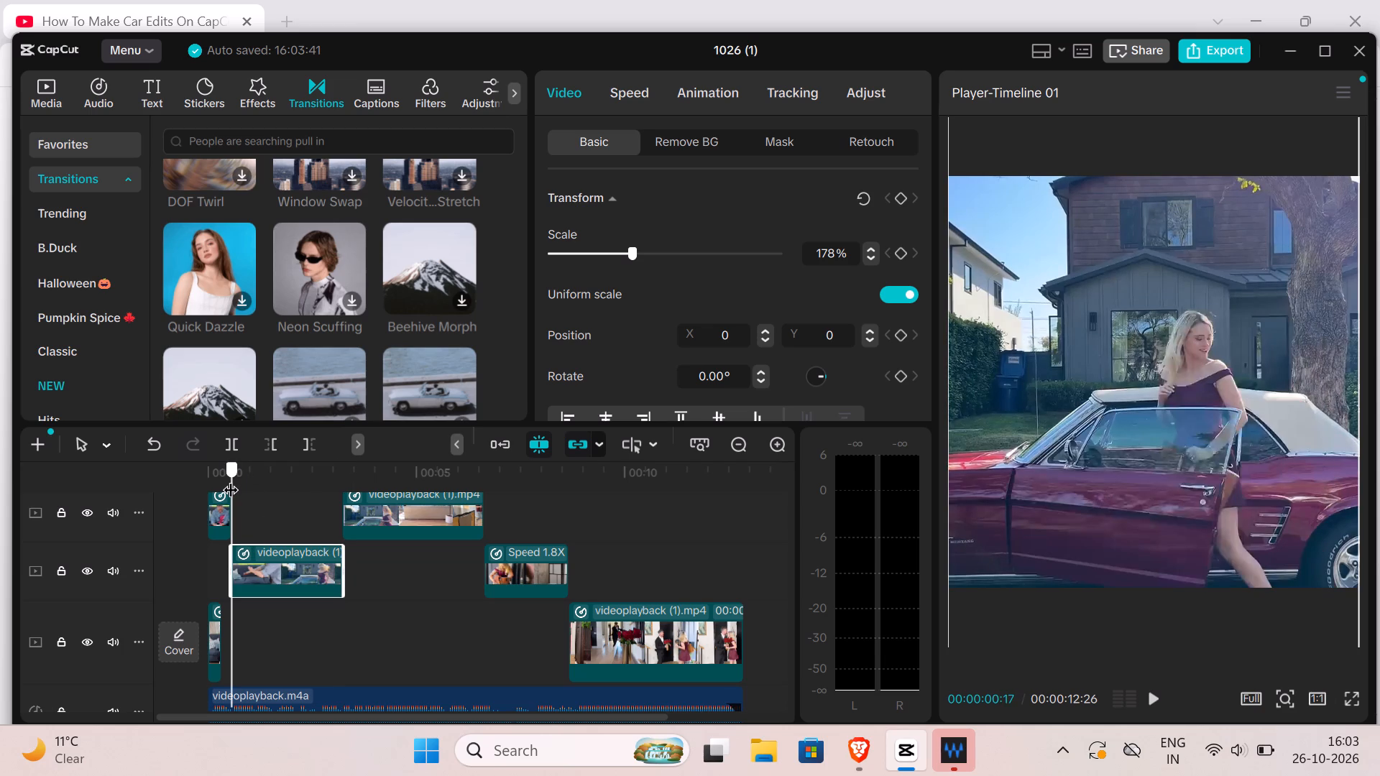
left_click_drag(230, 479, 297, 519)
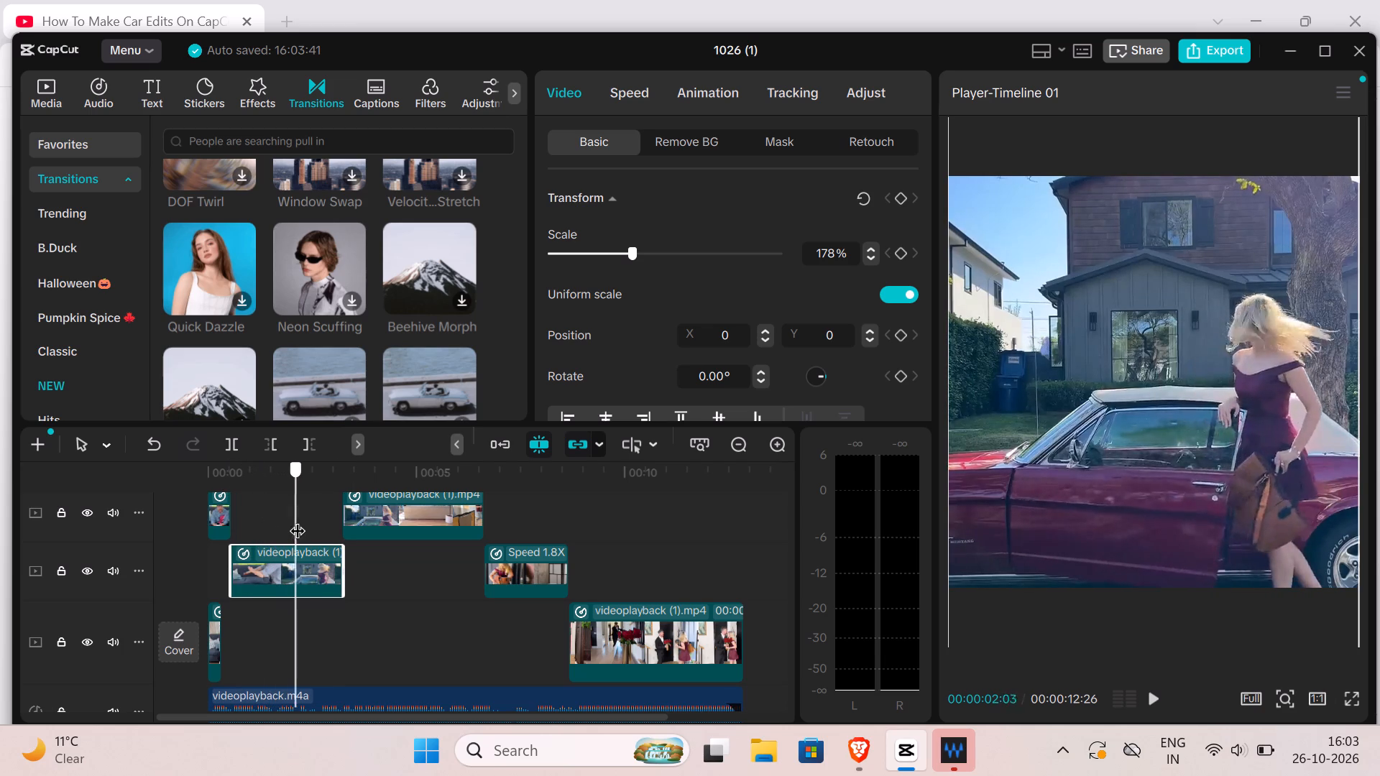
left_click_drag(297, 519, 338, 539)
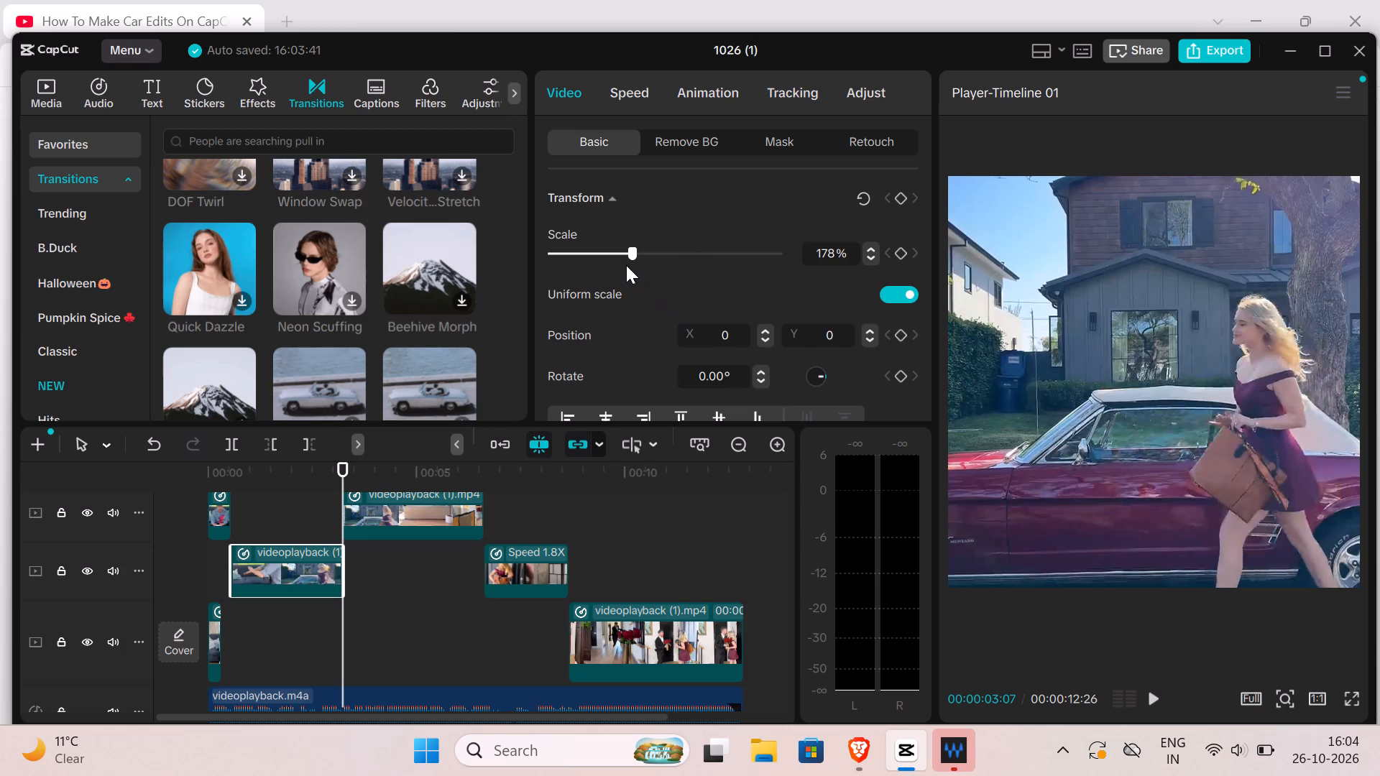
left_click(713, 131)
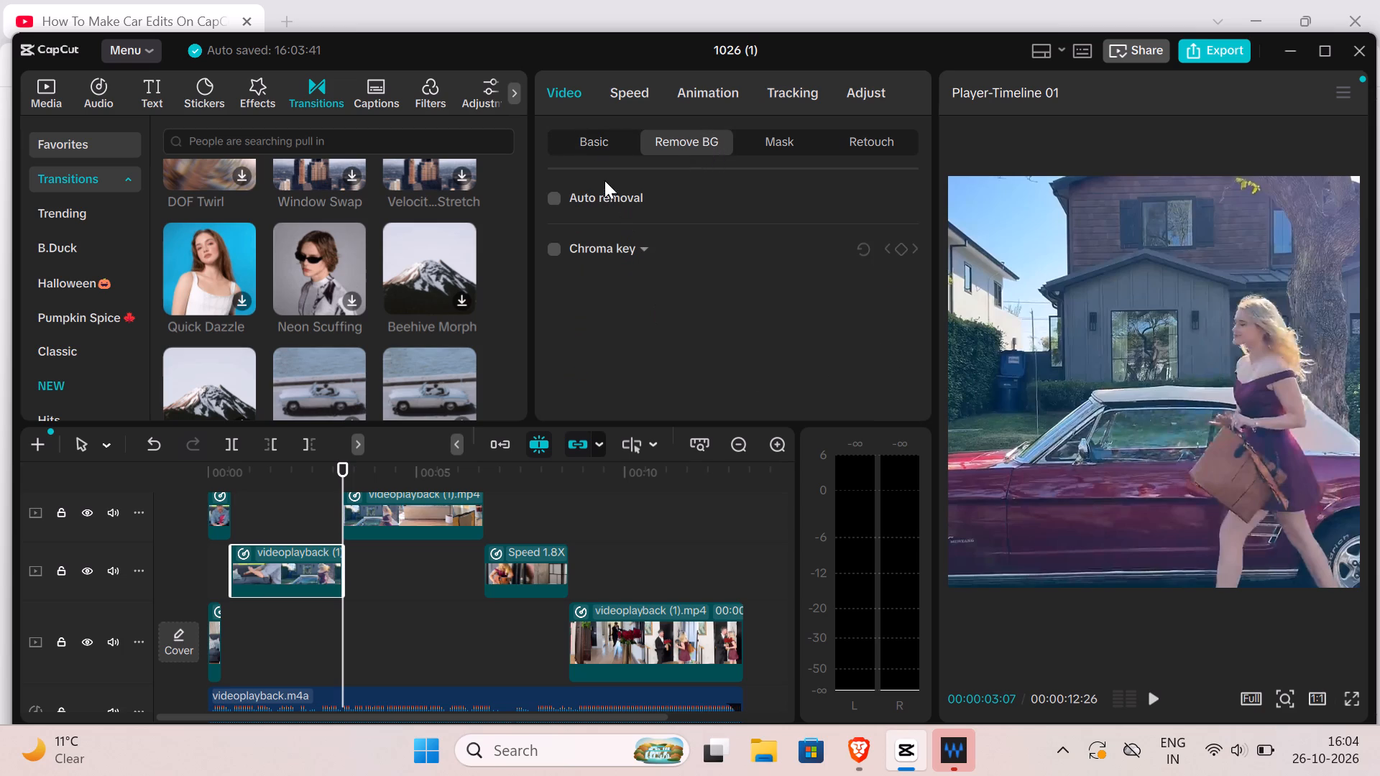
left_click(599, 136)
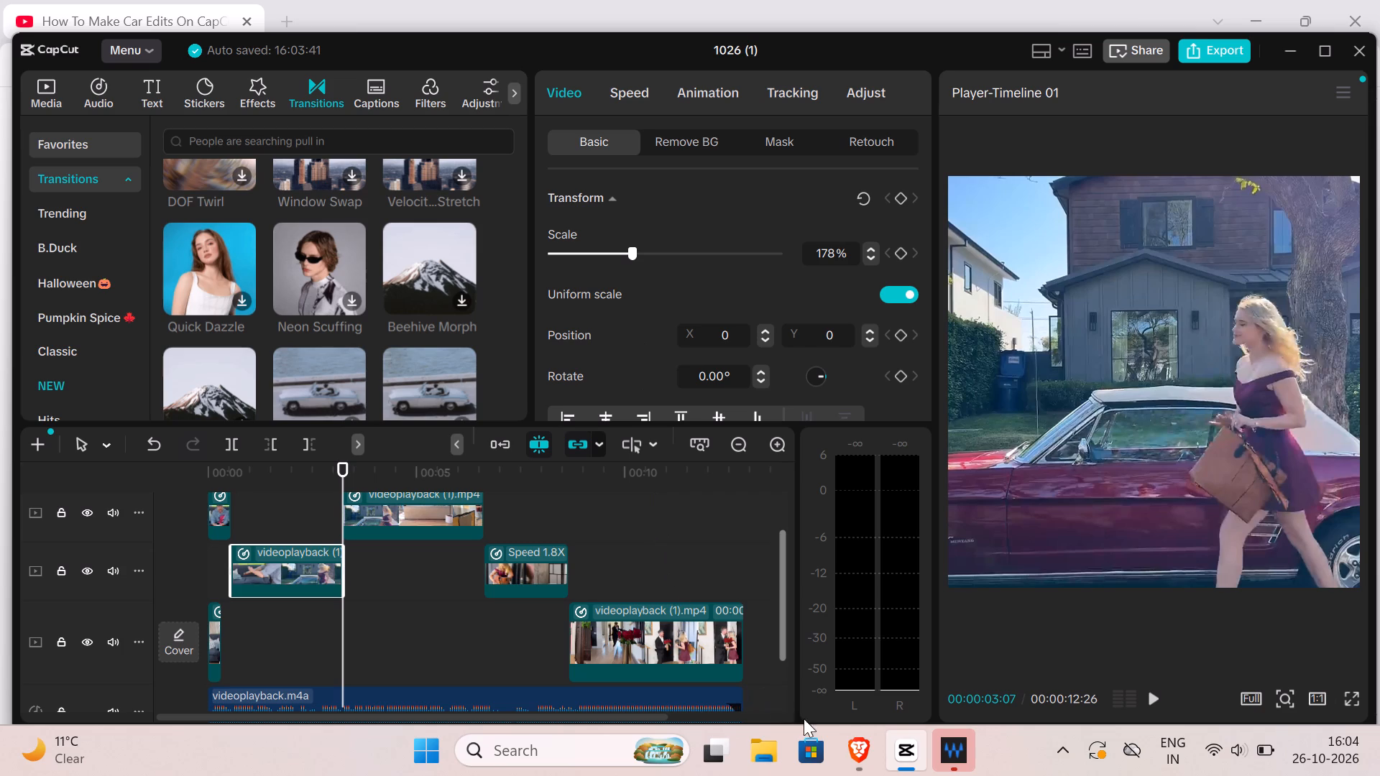
Switch to the tutorial in Brave and watch the custom background removal part, replaying it from about 1:21.
left_click(847, 746)
left_click(694, 468)
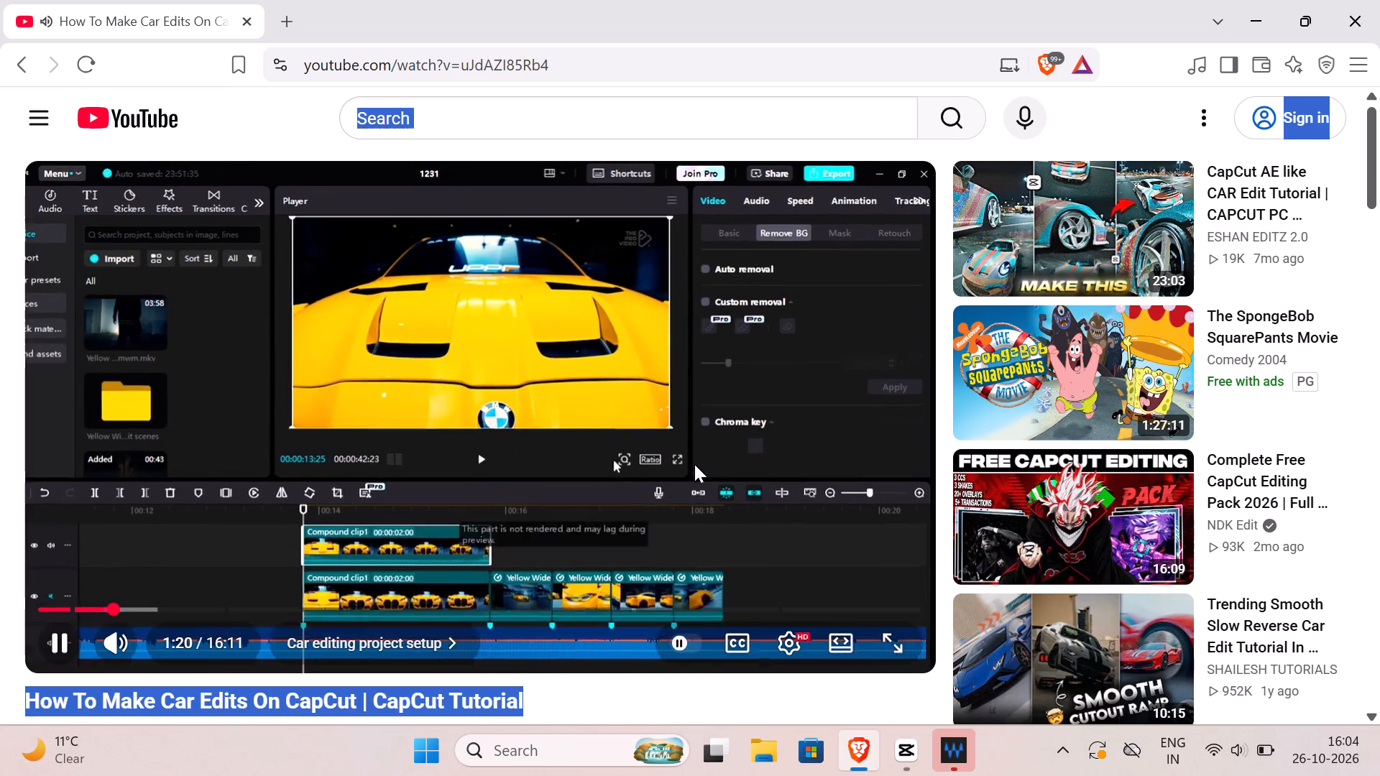
left_click(687, 453)
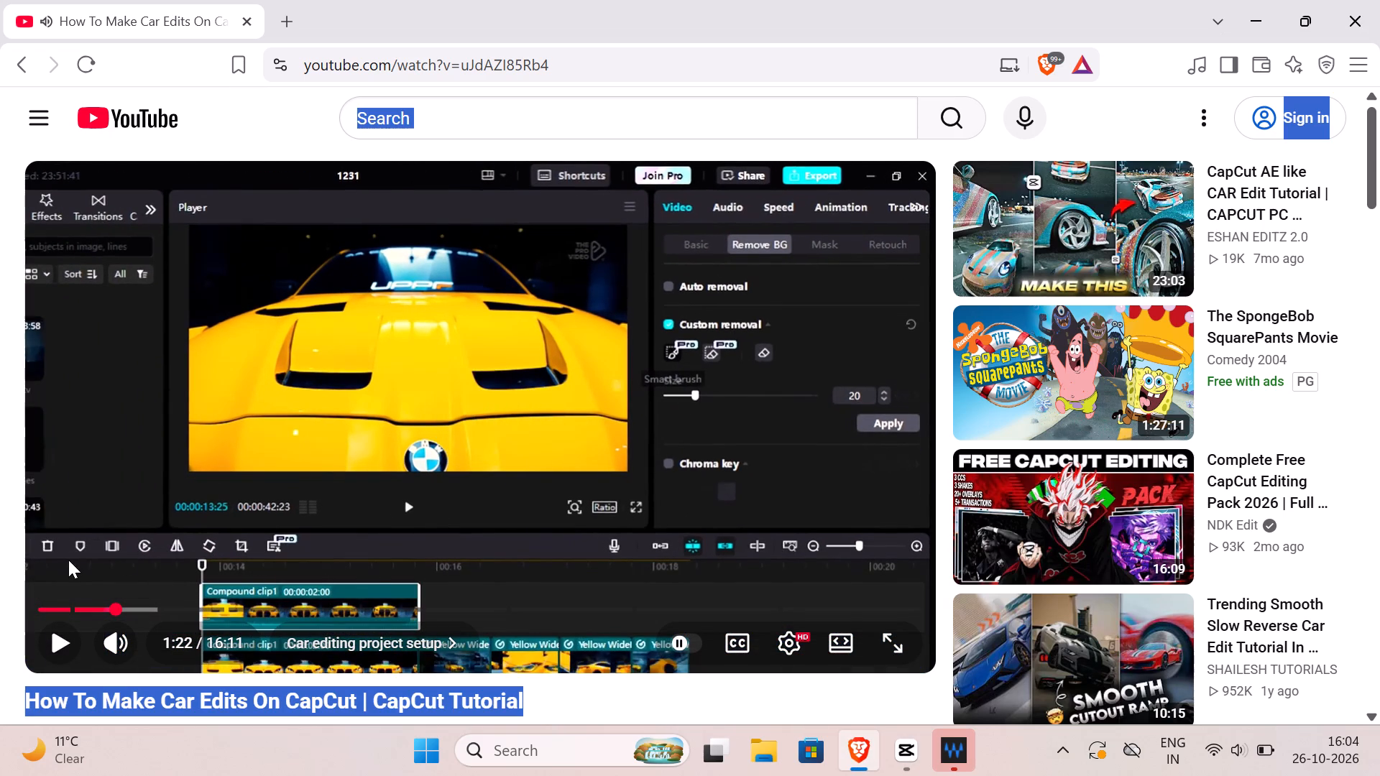
left_click(109, 614)
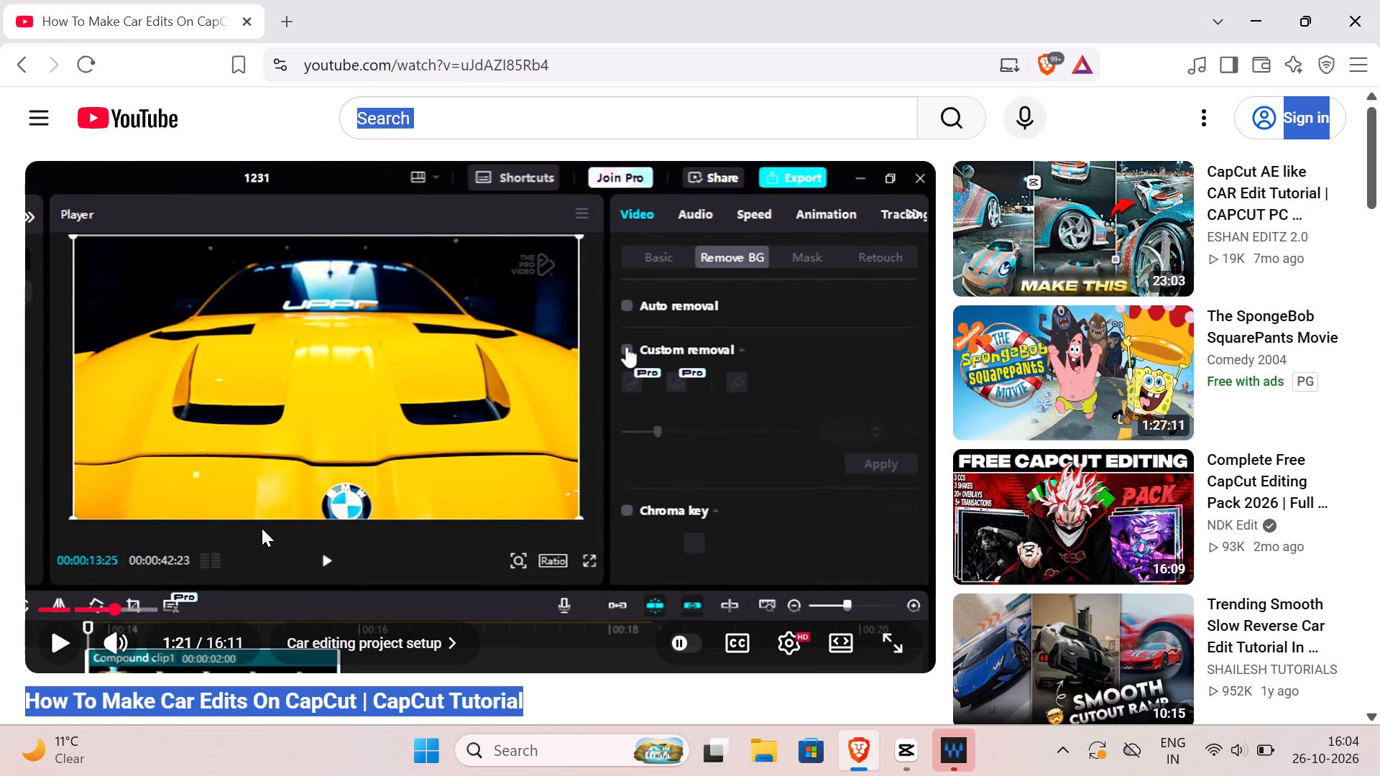
left_click(272, 488)
left_click(272, 486)
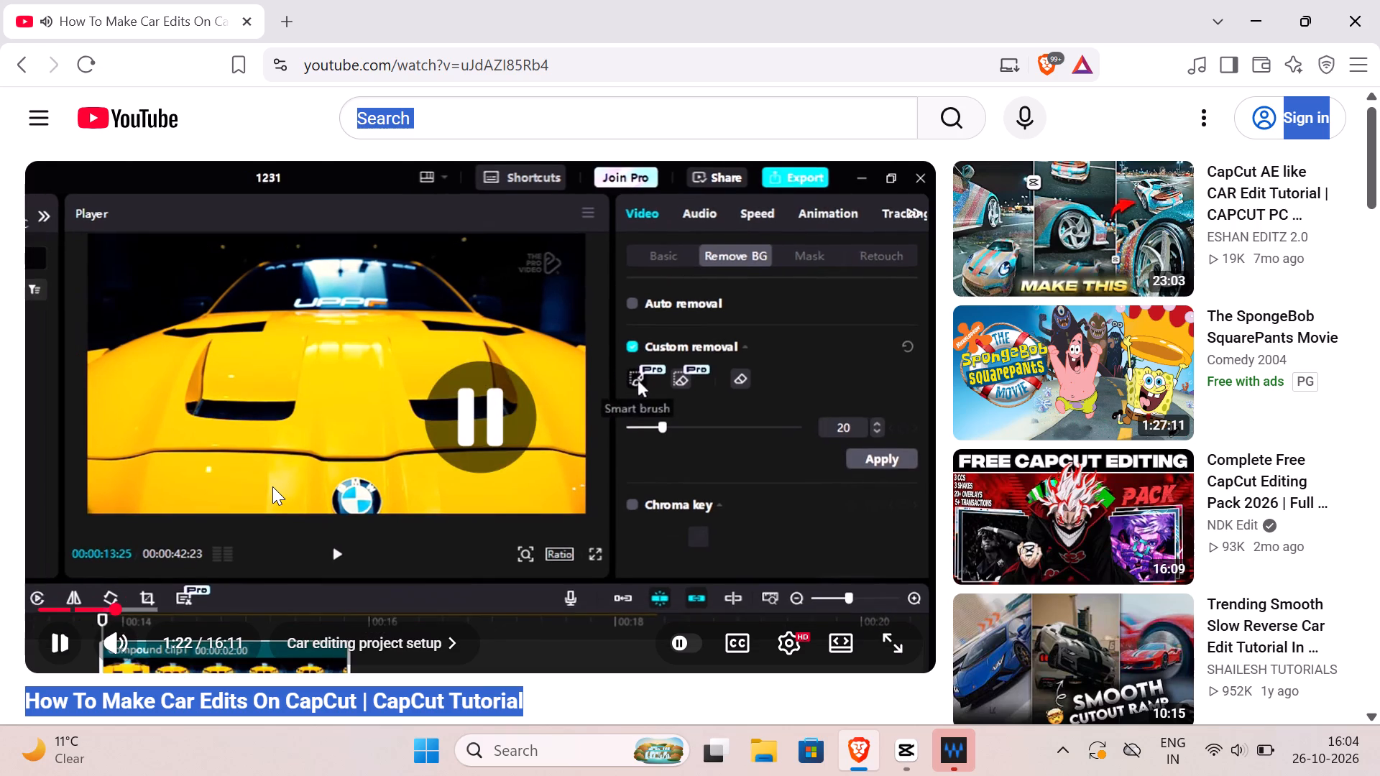
left_click(272, 486)
left_click(272, 486)
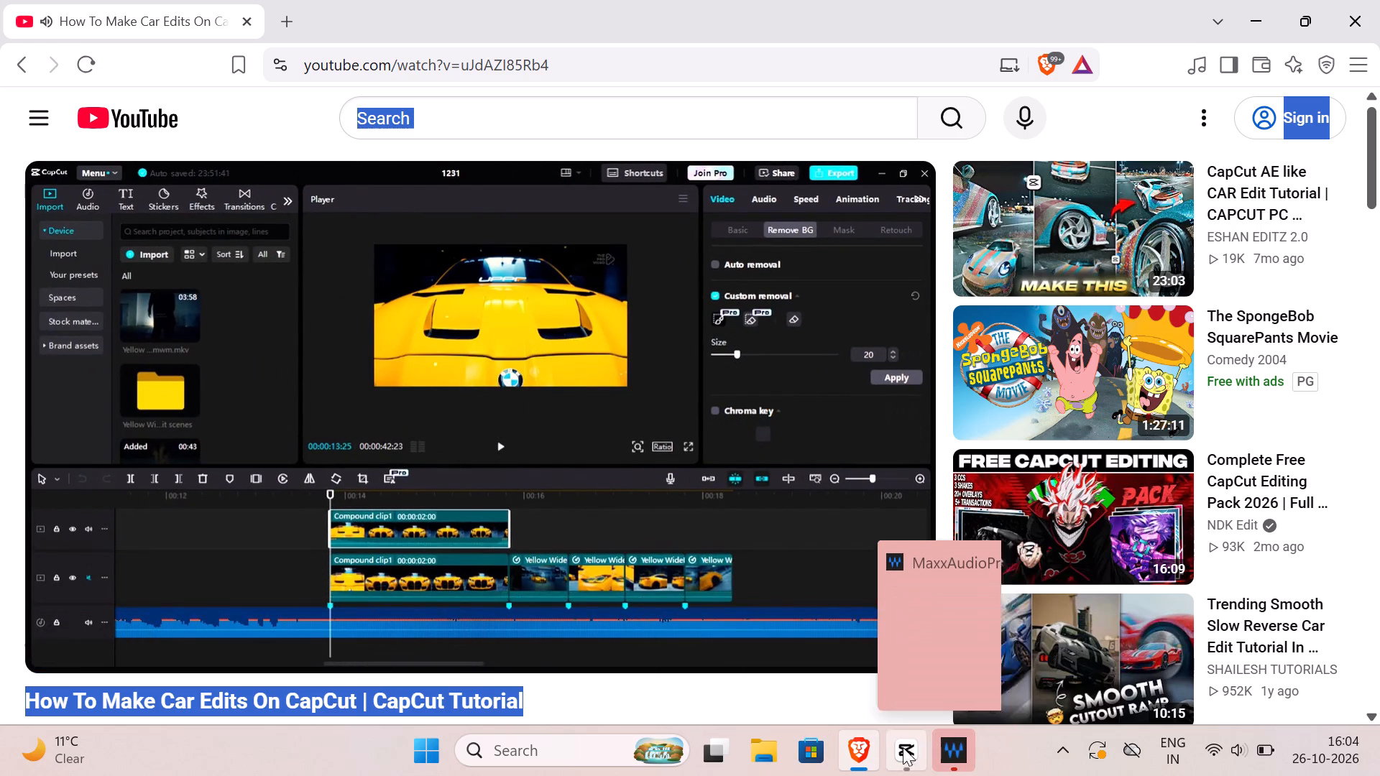
Return to CapCut and turn on automatic background removal for the selected red car segment.
left_click_drag(898, 757, 906, 759)
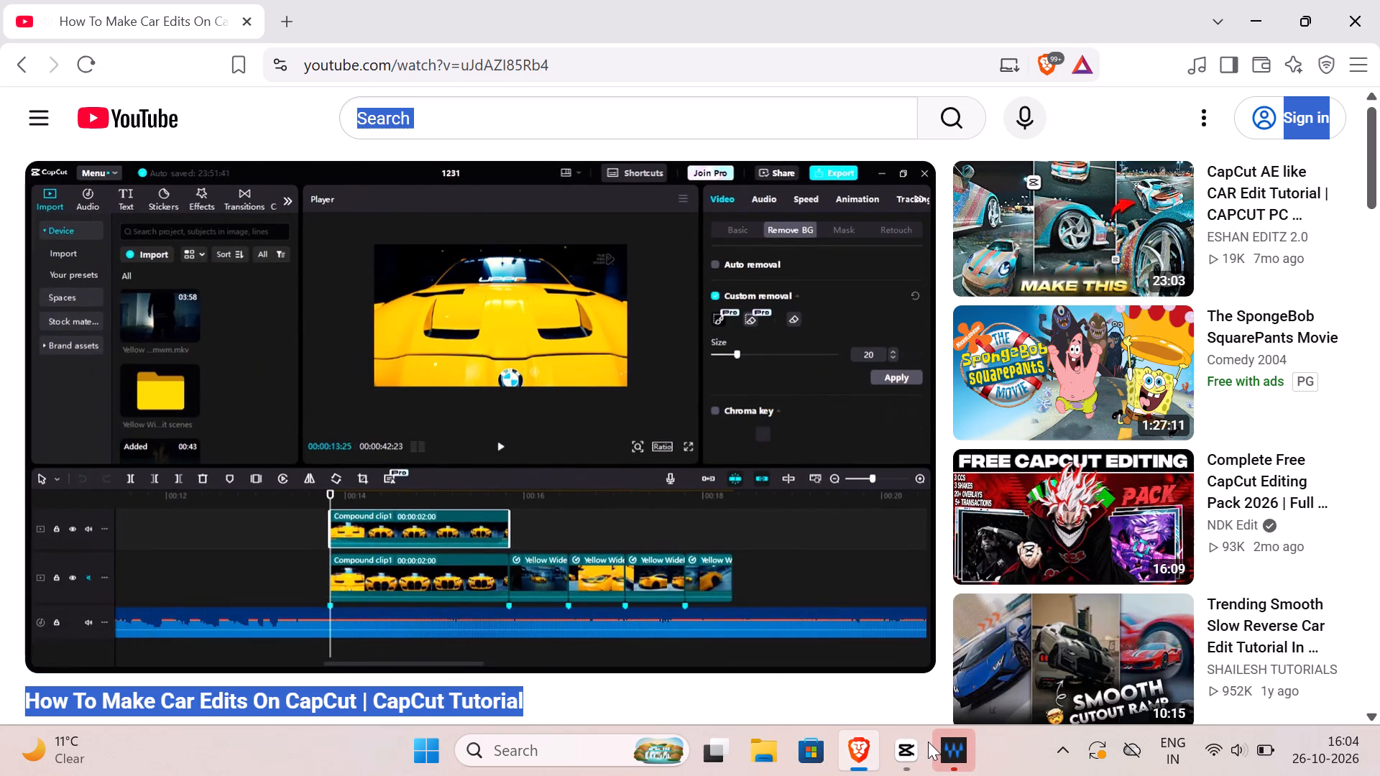
left_click(906, 744)
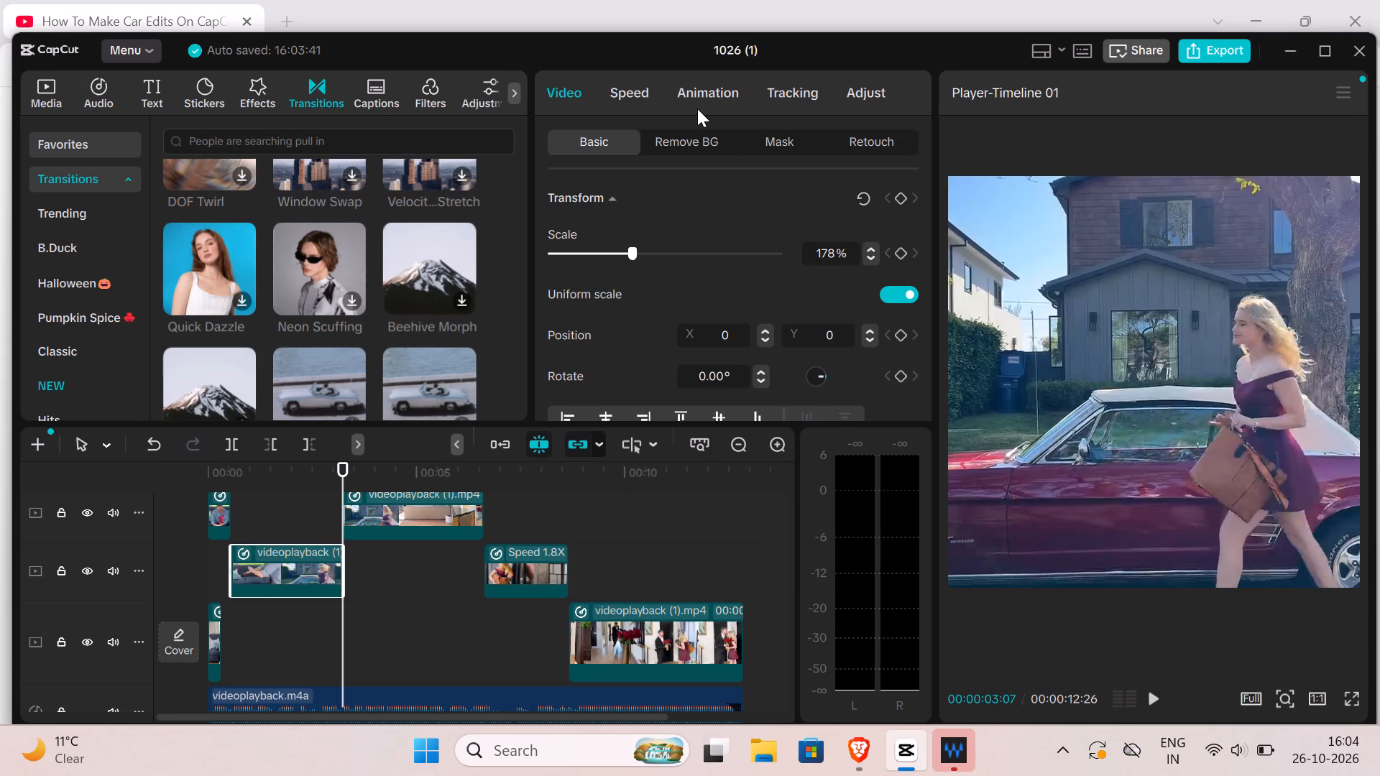
left_click(697, 147)
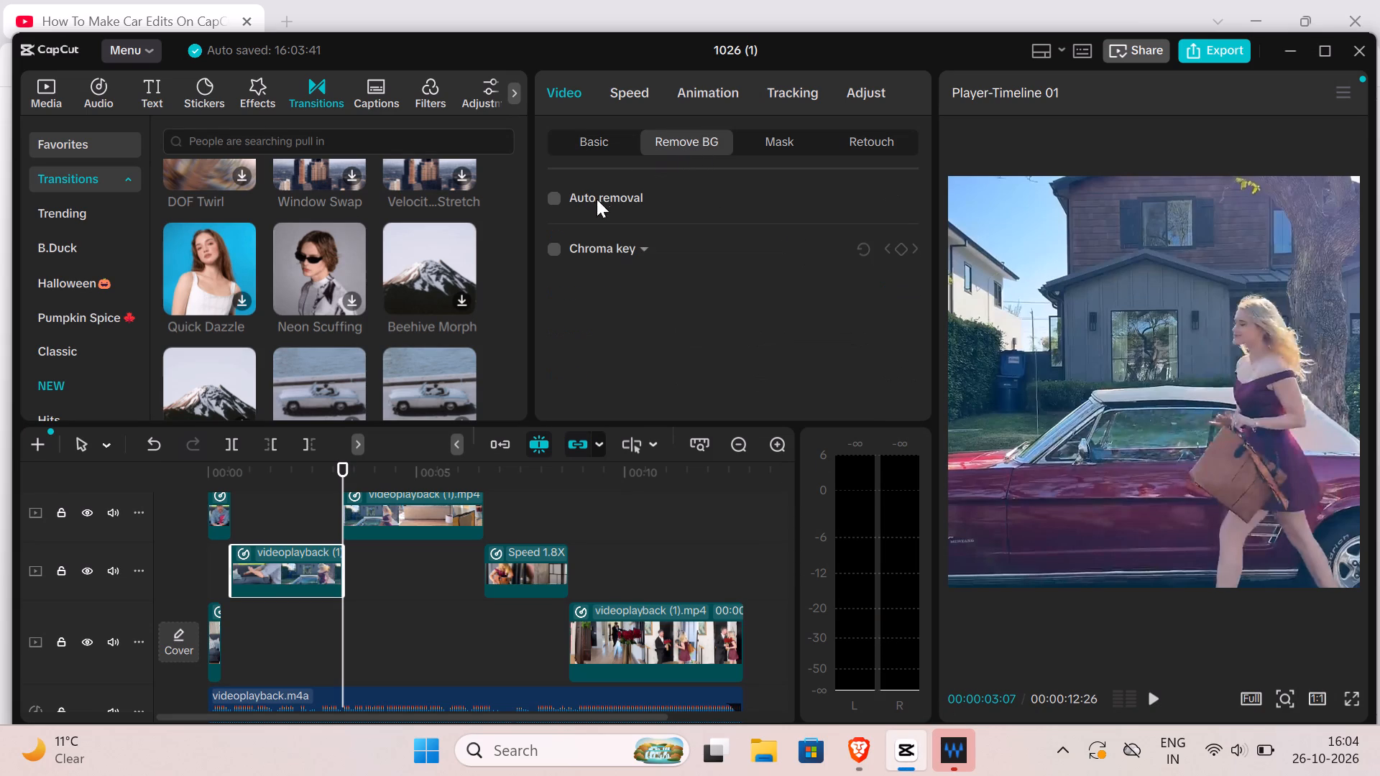
left_click(558, 201)
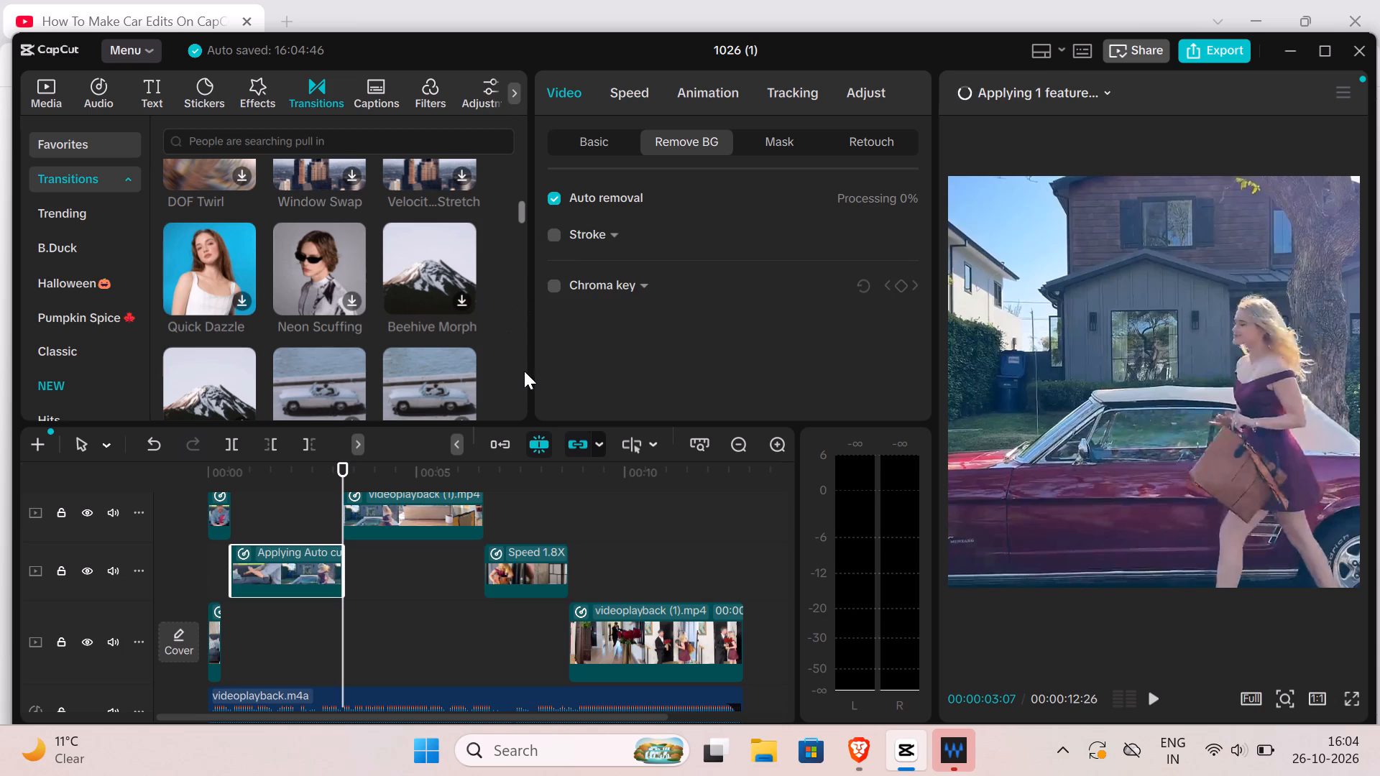
Move the red car segment onto its own track directly above the main track, starting at 00:00:00:17.
left_click_drag(298, 569, 282, 608)
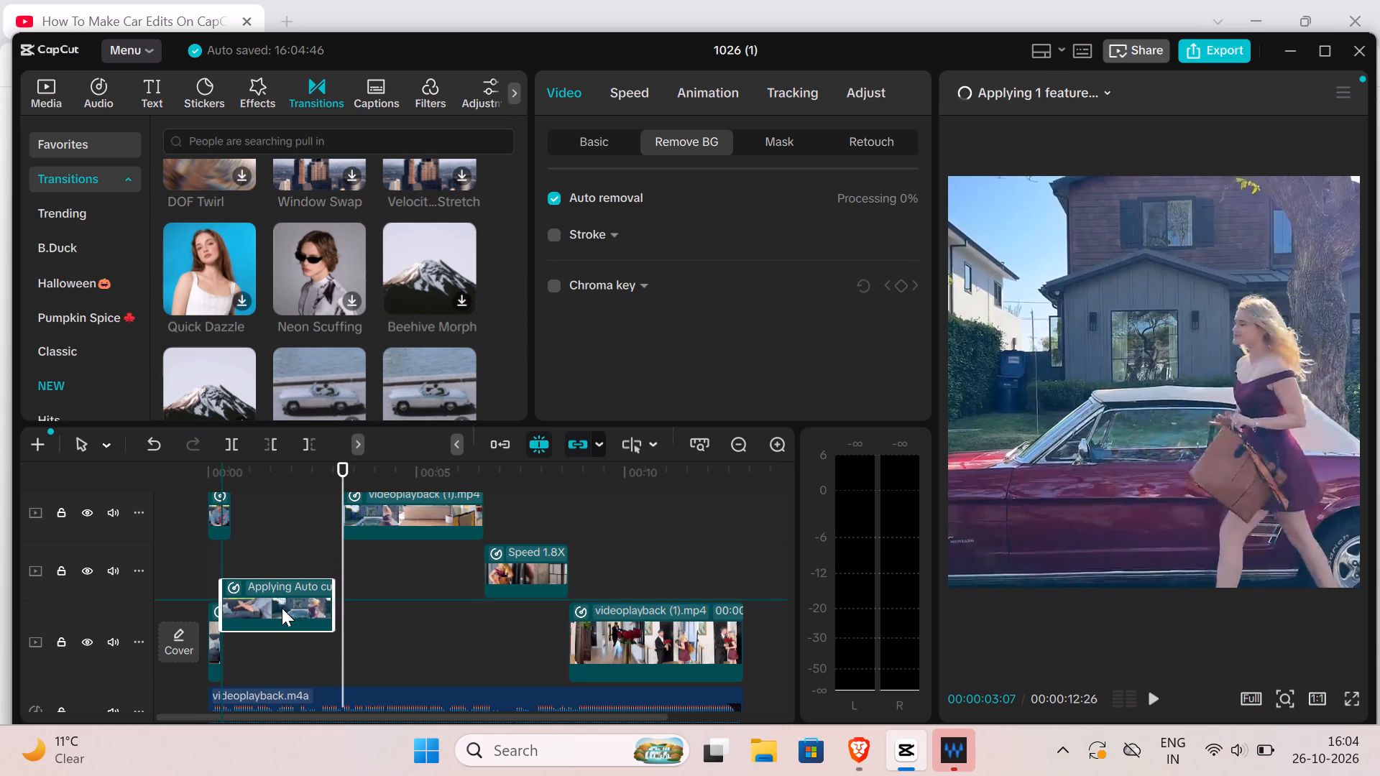
left_click_drag(282, 608, 276, 627)
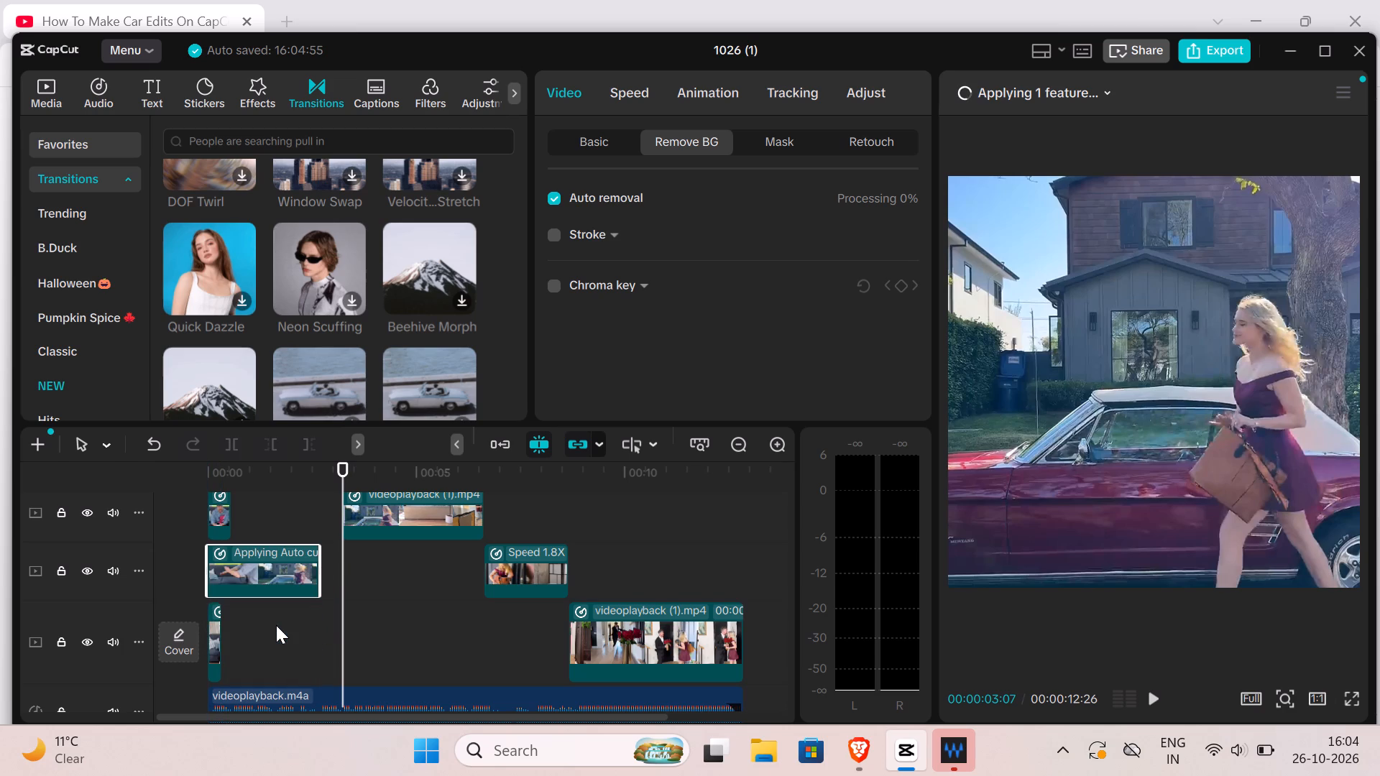
left_click_drag(285, 593, 293, 594)
left_click_drag(293, 594, 296, 594)
left_click_drag(298, 594, 297, 594)
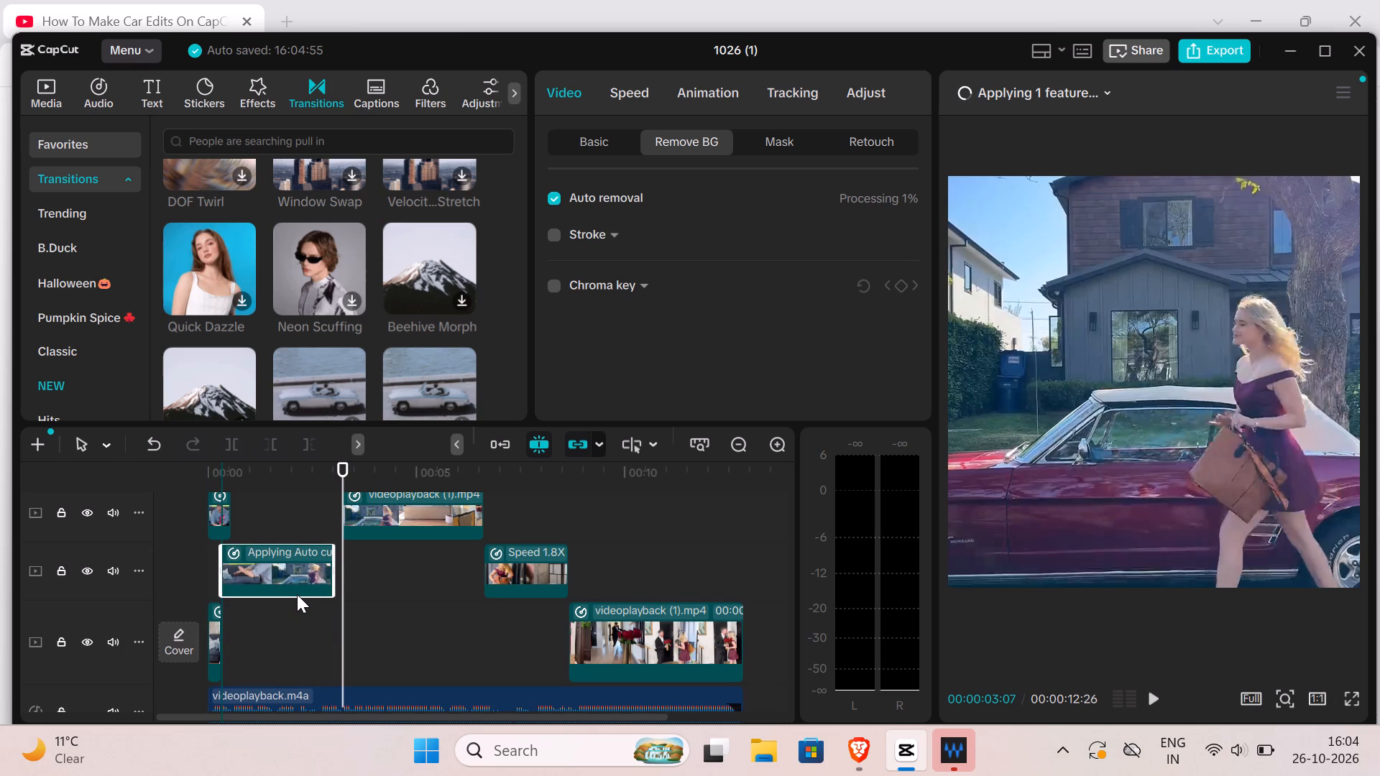
left_click_drag(297, 594, 308, 597)
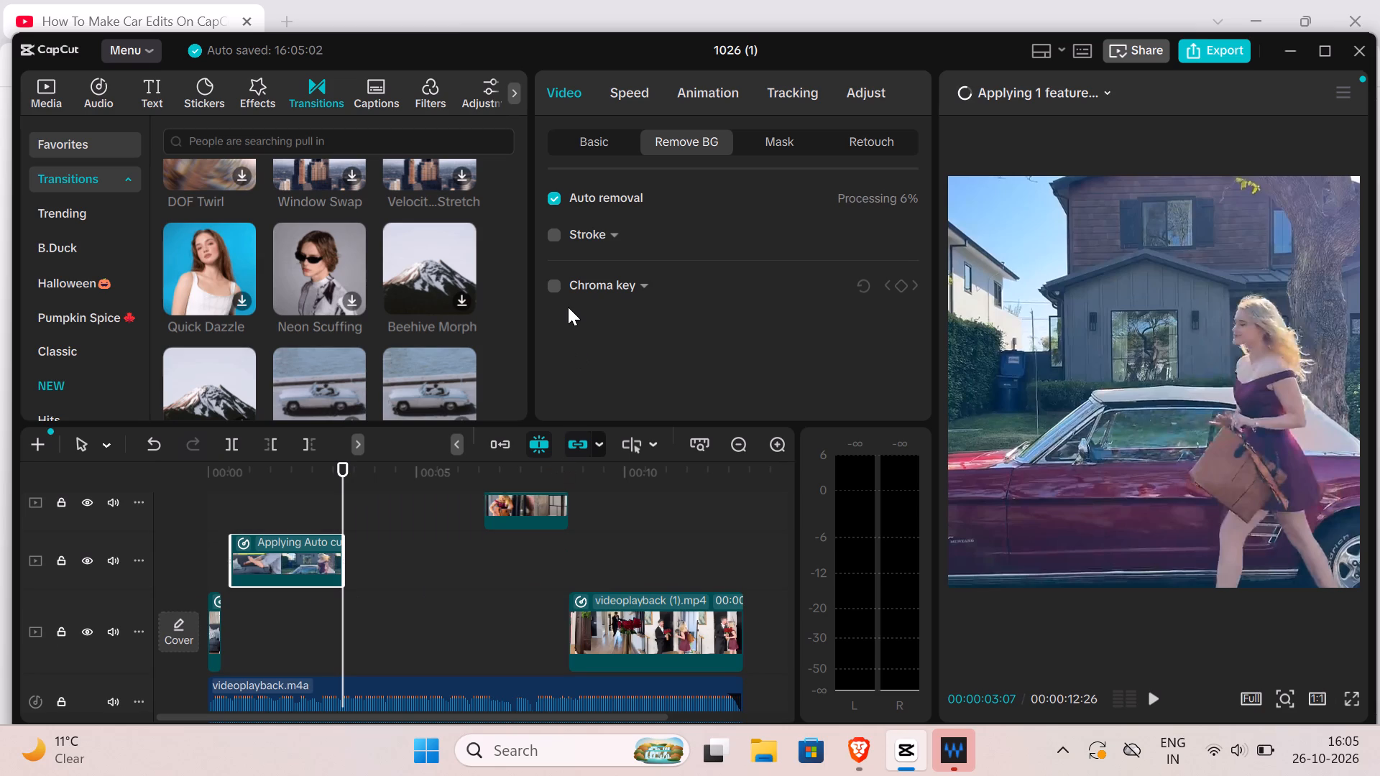
Enable Chroma key for the red car segment.
left_click(553, 282)
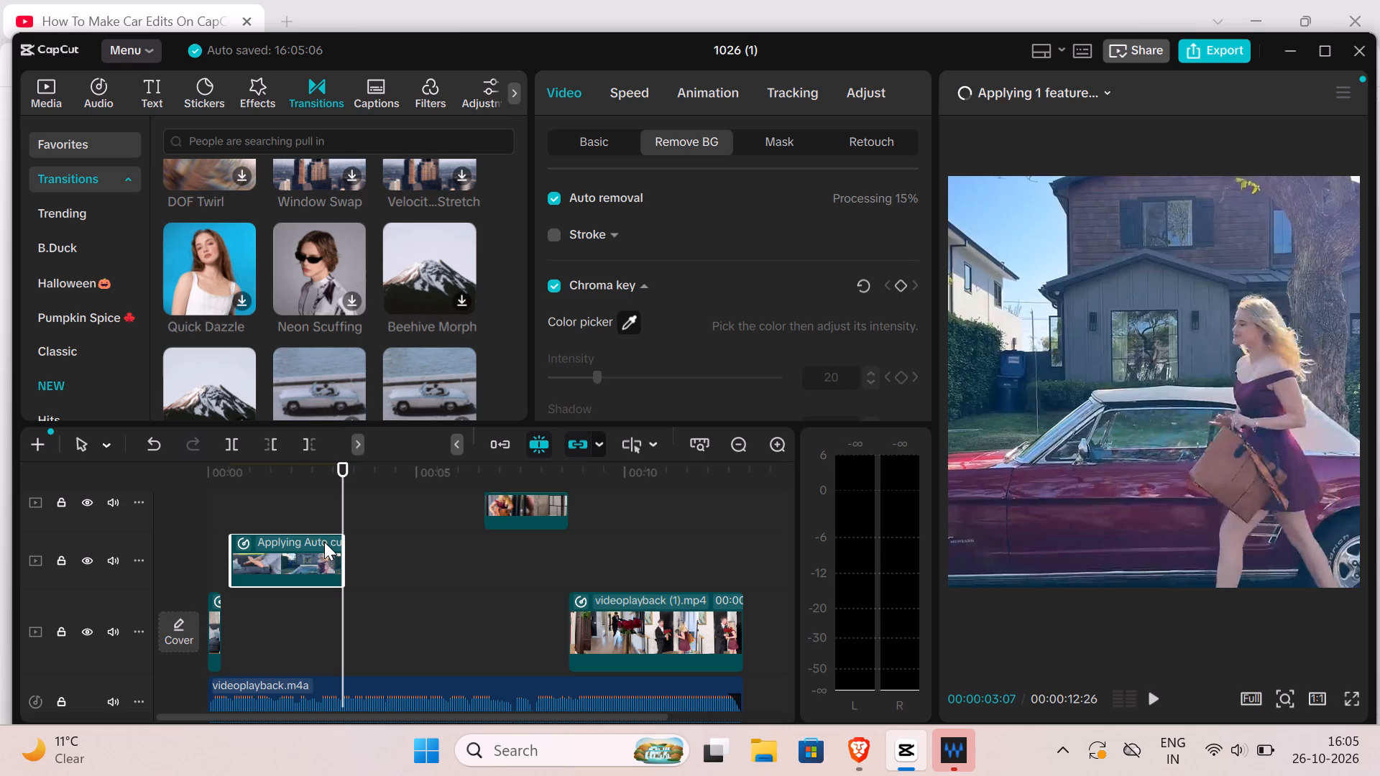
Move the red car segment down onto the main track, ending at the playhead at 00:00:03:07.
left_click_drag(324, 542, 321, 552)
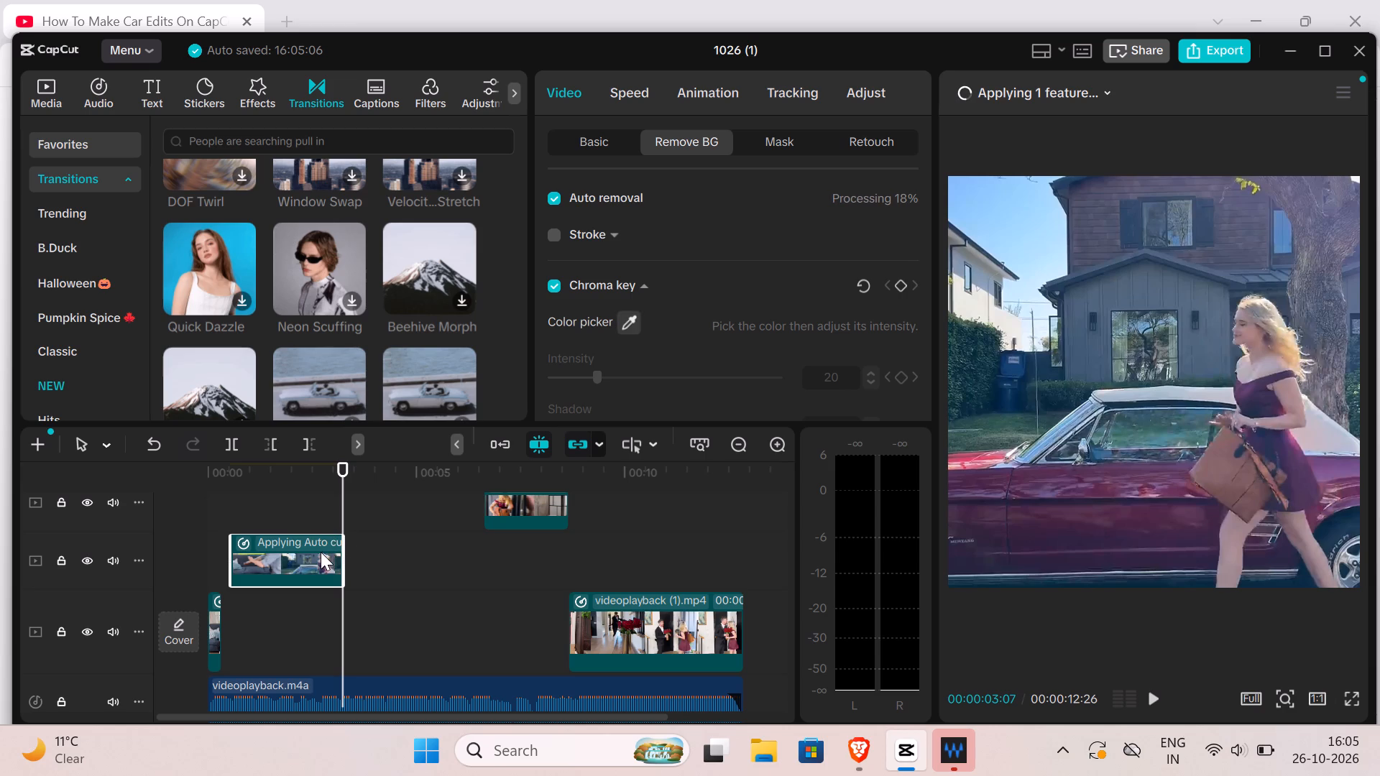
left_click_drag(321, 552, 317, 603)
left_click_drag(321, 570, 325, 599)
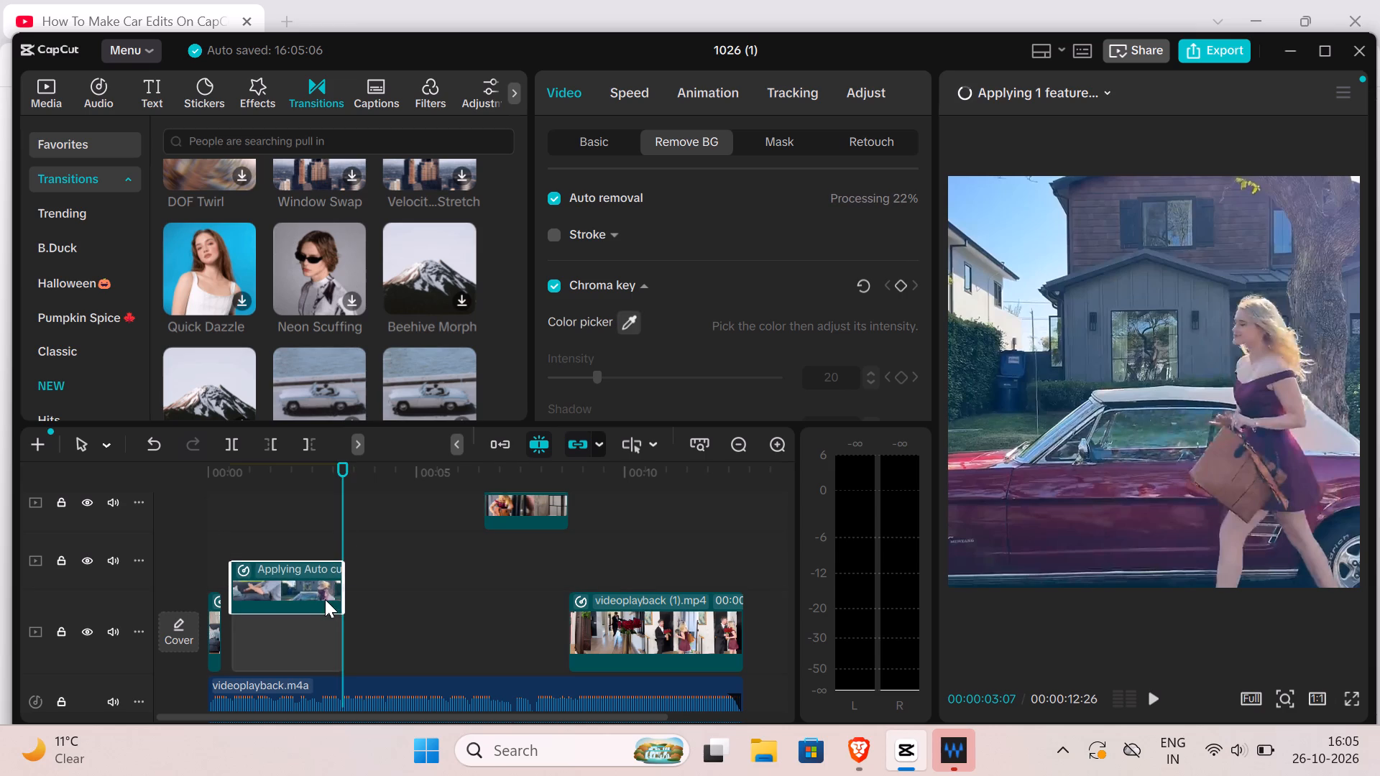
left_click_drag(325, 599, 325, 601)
Place the red car segment on its own track just above the main track, starting slightly after 00:00:00:17.
left_click_drag(325, 591, 336, 560)
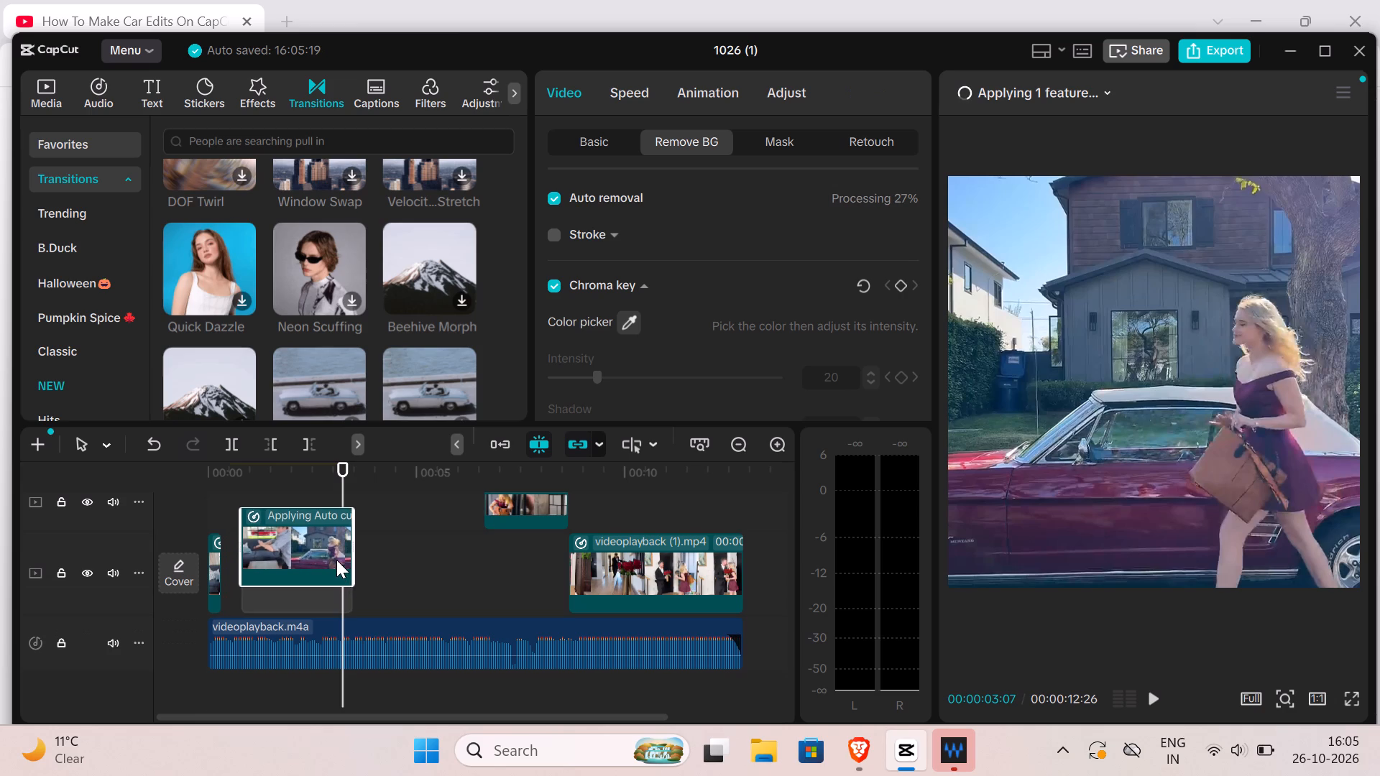
left_click_drag(336, 560, 339, 529)
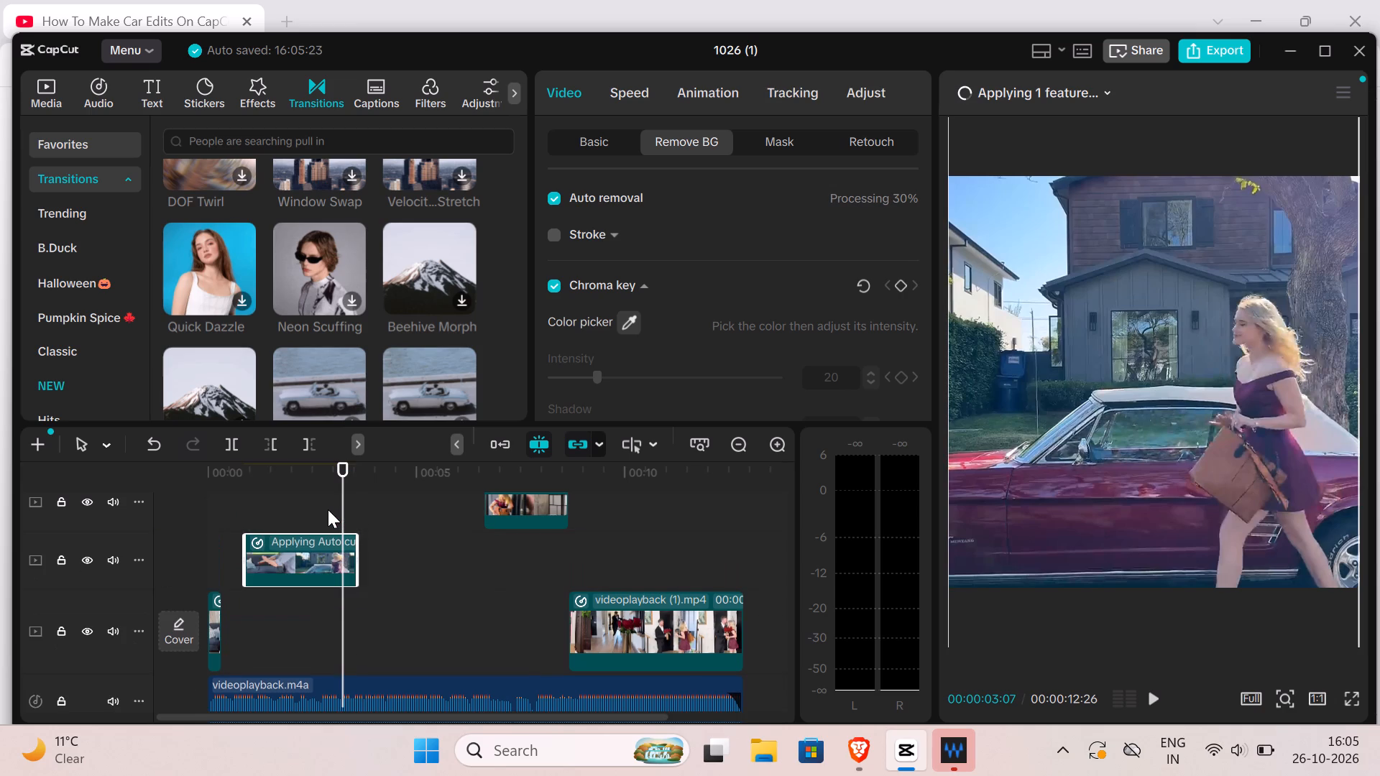
Set the playhead to 00:00:02:11 and move the red car segment up onto the track holding the 1.8X speed clip.
scroll(323, 503, "down", 2)
scroll(321, 503, "up", 7)
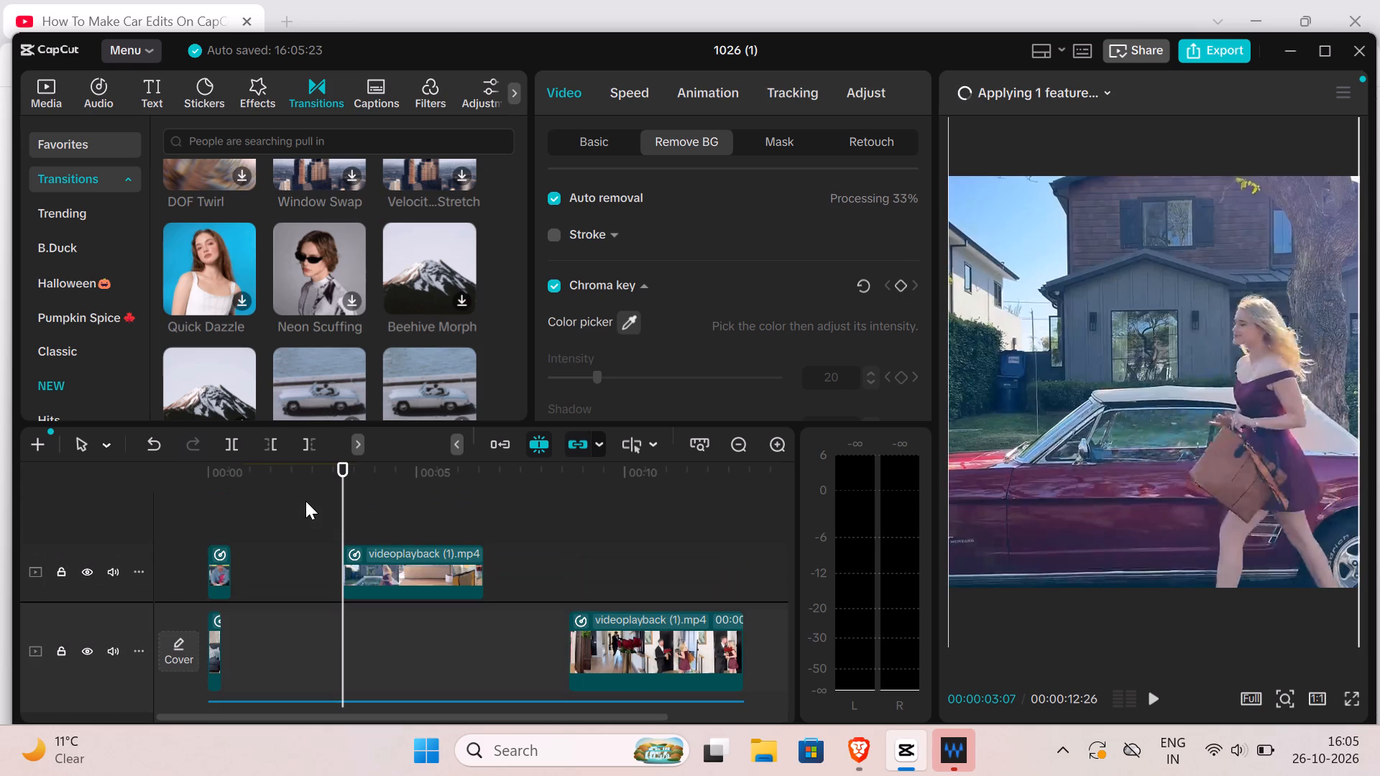
scroll(305, 501, "down", 4)
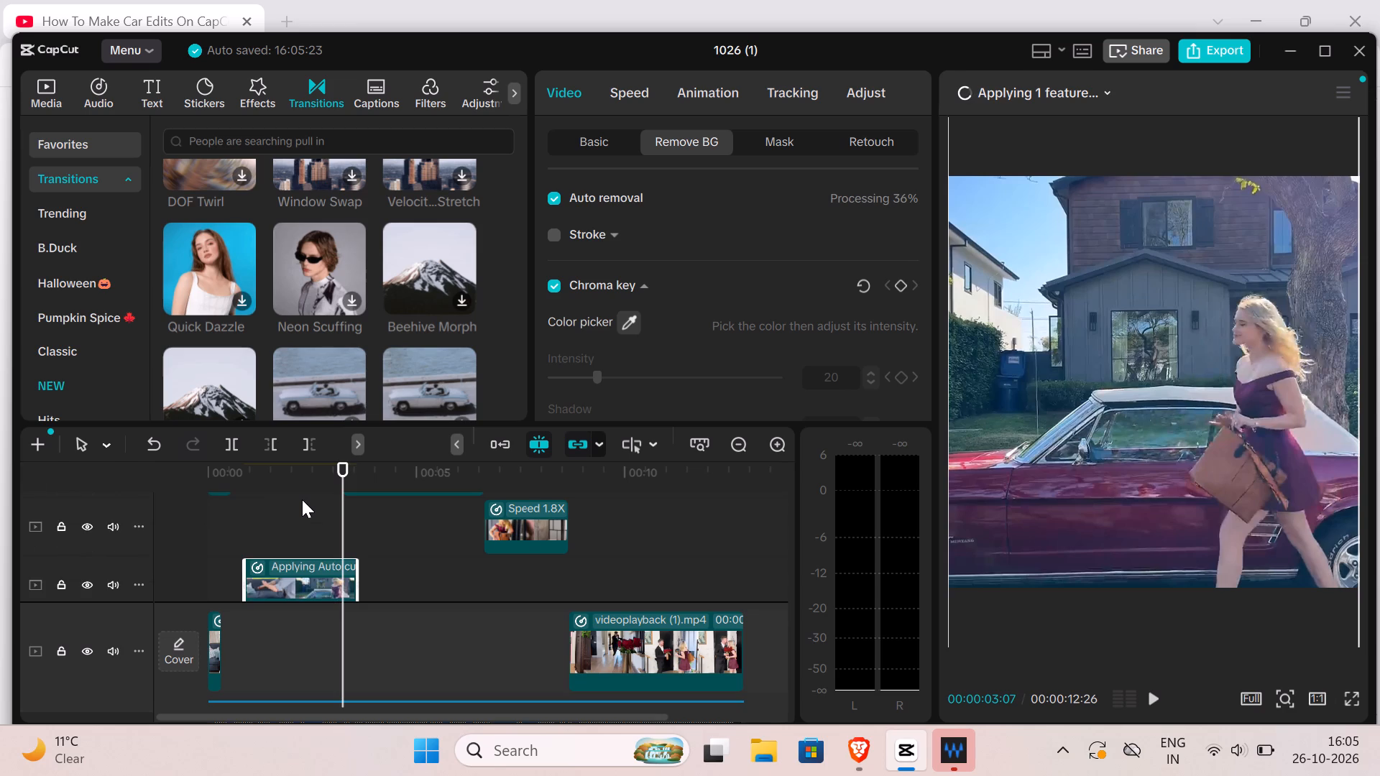
scroll(302, 499, "down", 1)
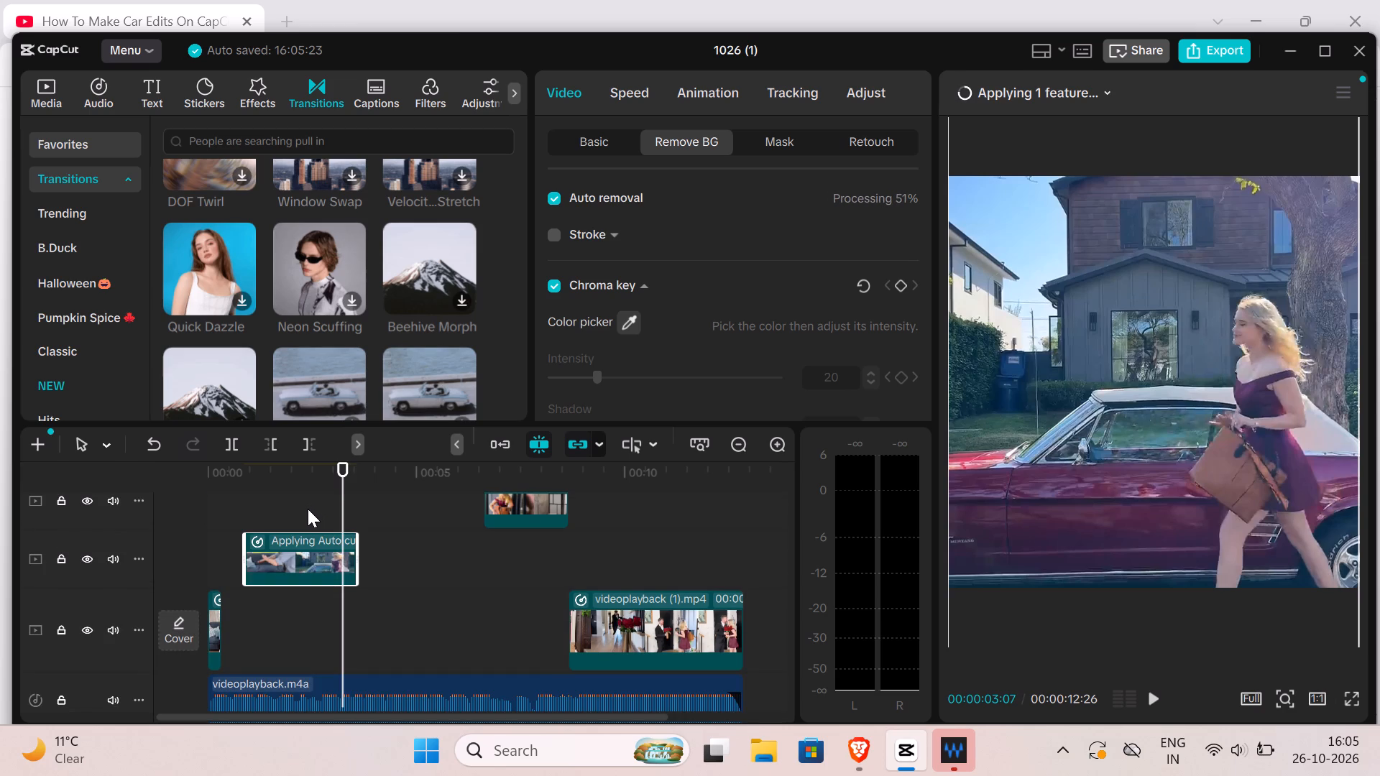
scroll(307, 509, "up", 1)
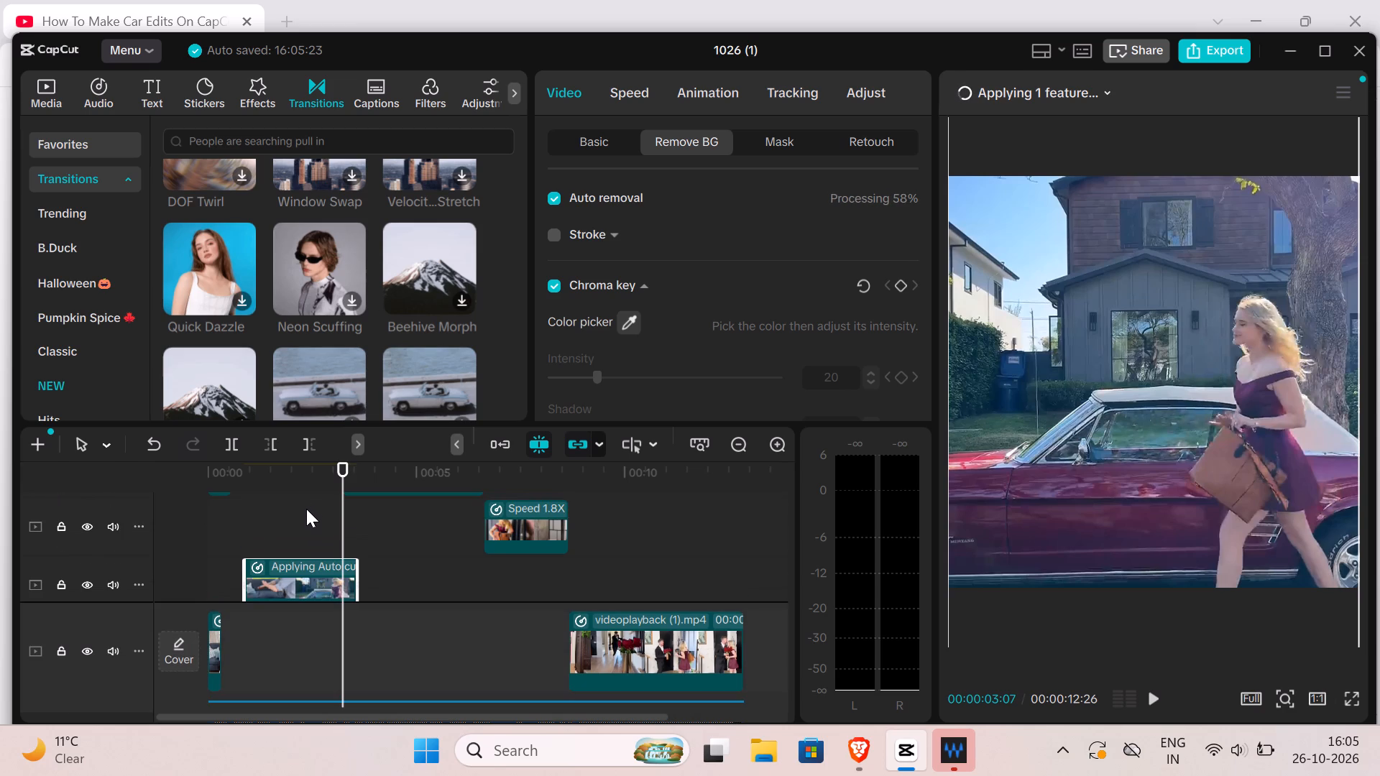
double_click(306, 509)
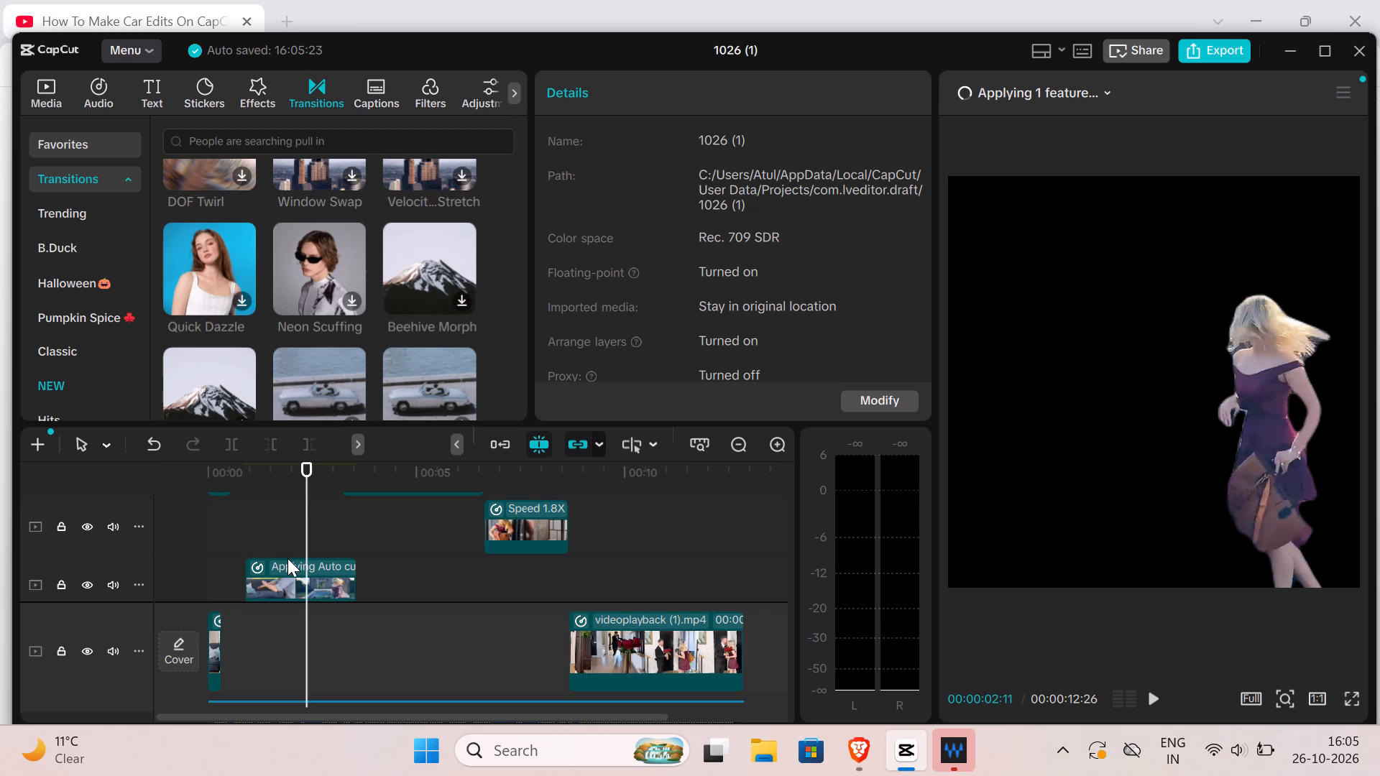
left_click_drag(288, 558, 292, 553)
left_click_drag(292, 553, 295, 536)
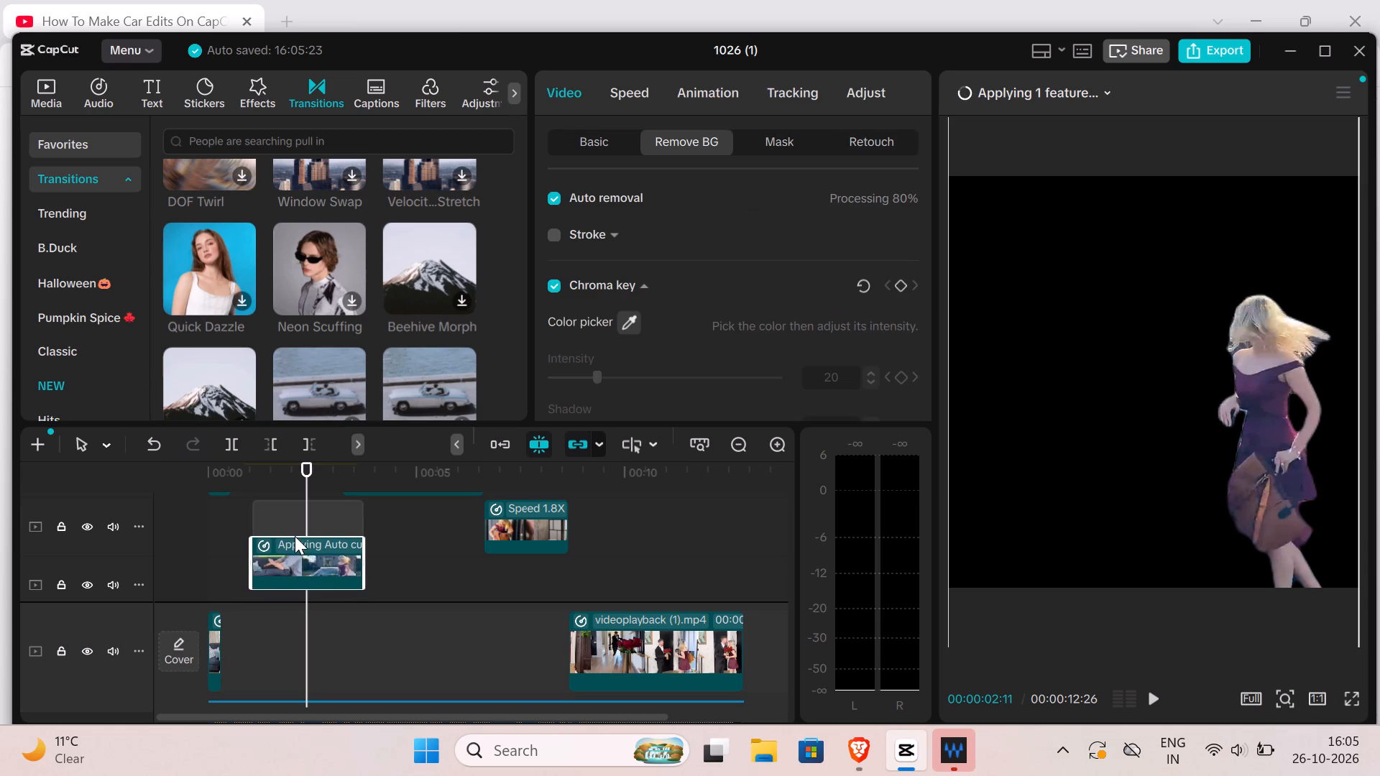
left_click_drag(295, 536, 283, 513)
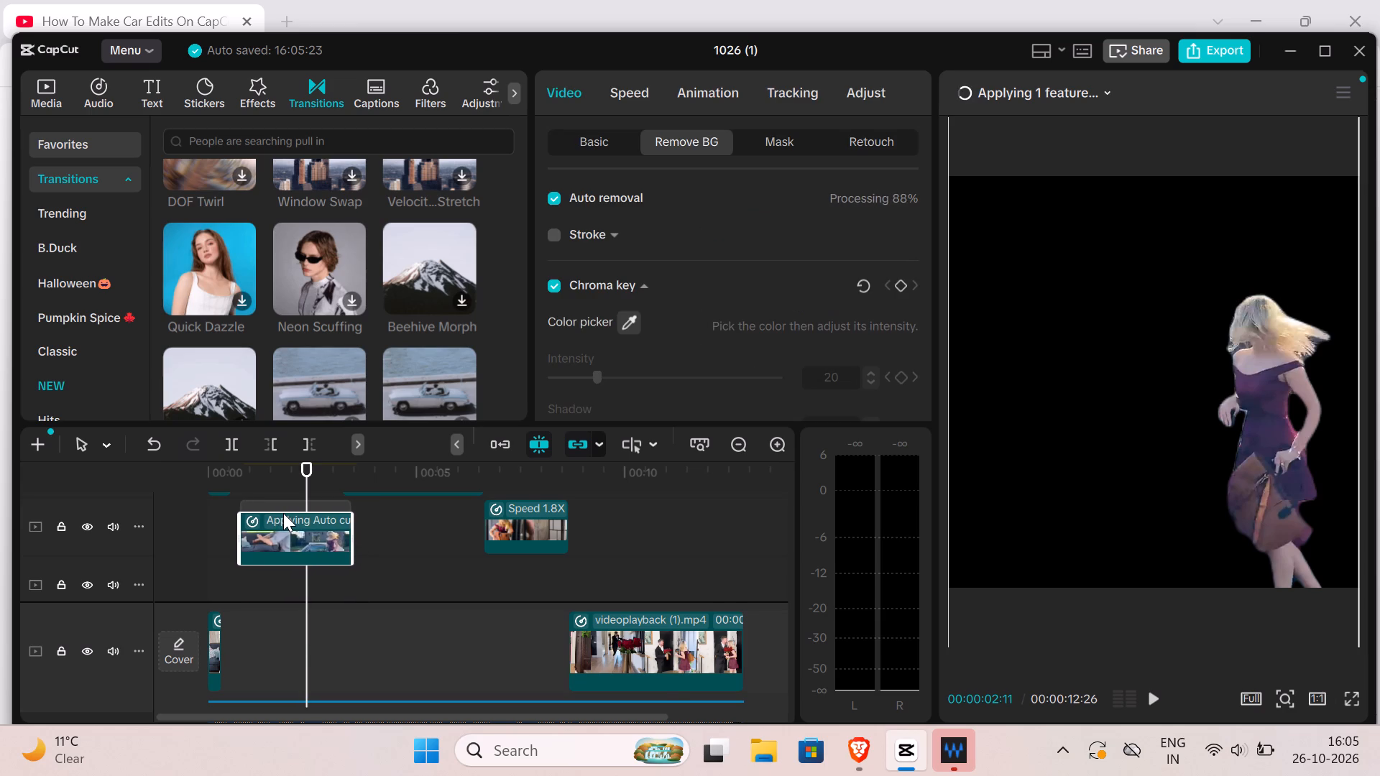
left_click_drag(283, 513, 281, 509)
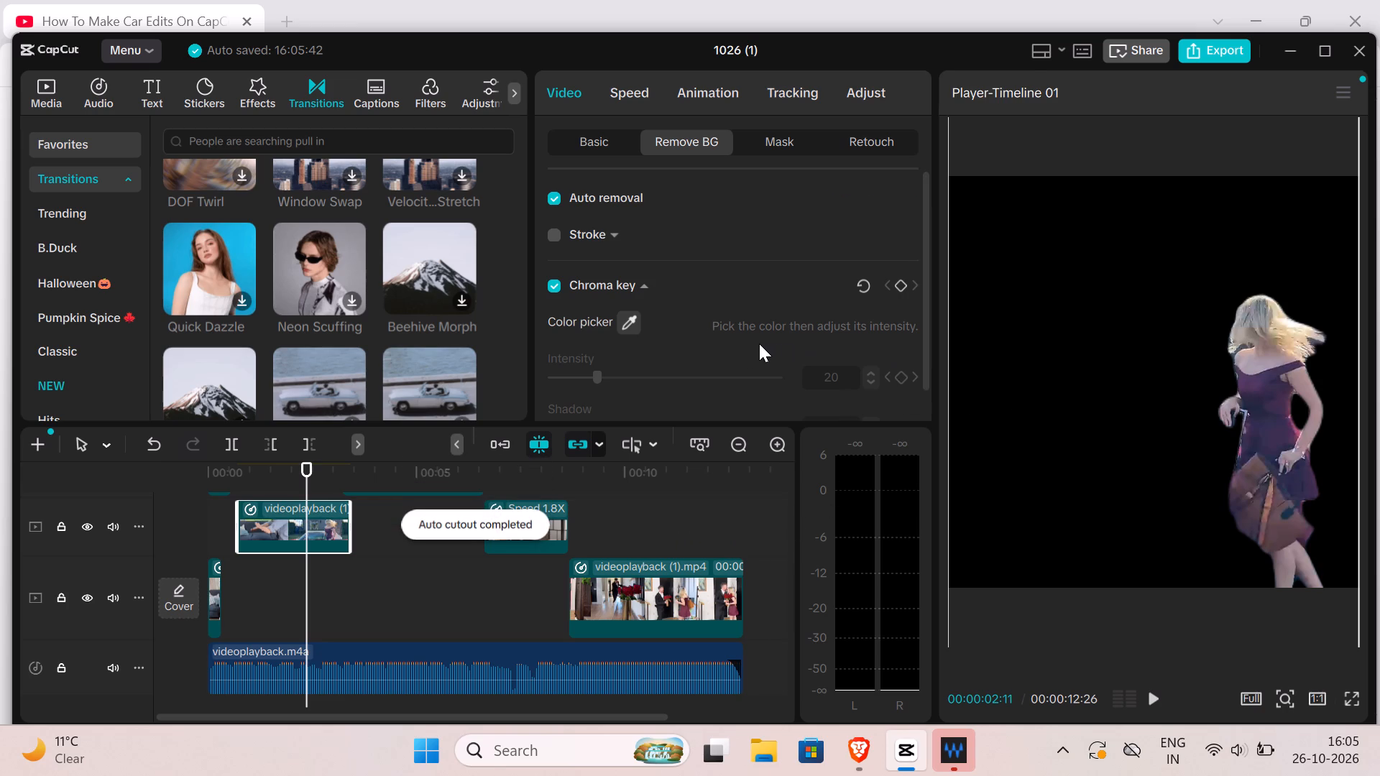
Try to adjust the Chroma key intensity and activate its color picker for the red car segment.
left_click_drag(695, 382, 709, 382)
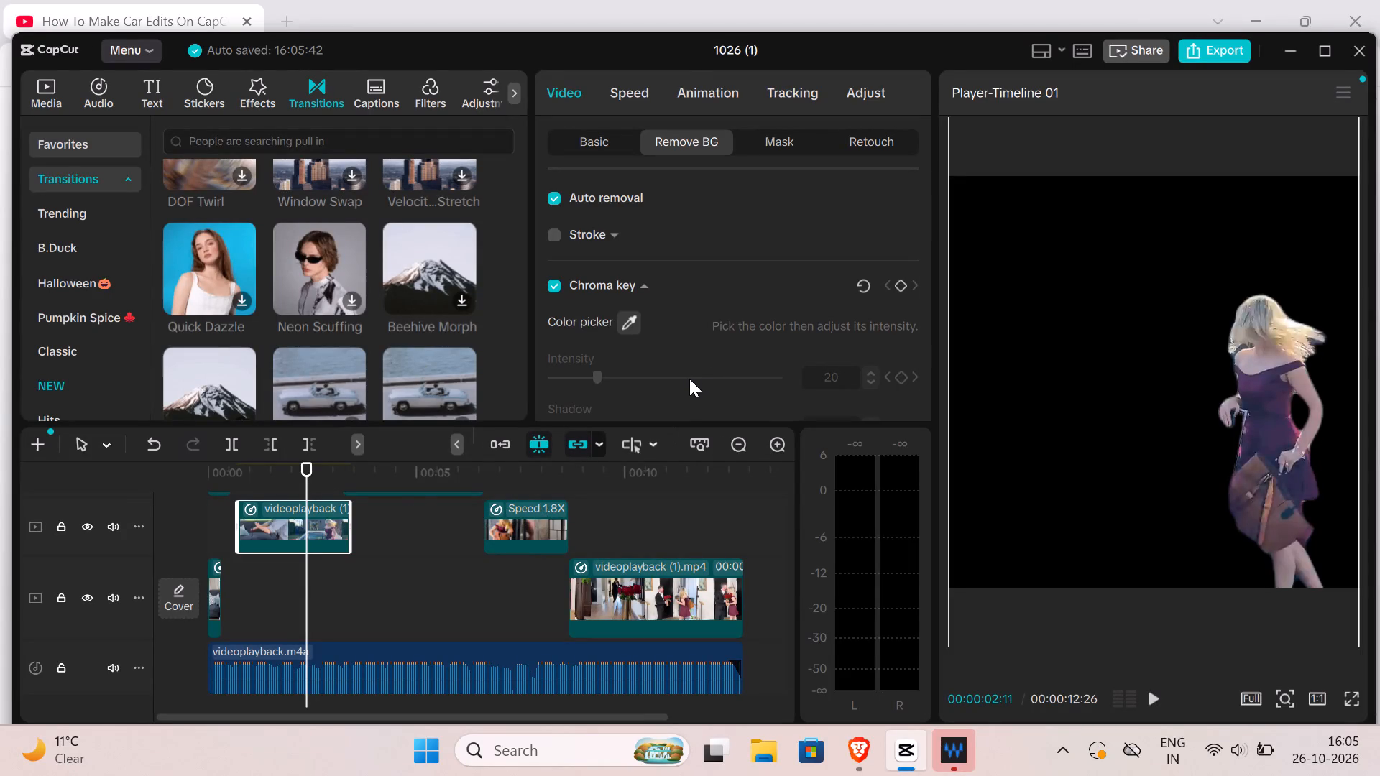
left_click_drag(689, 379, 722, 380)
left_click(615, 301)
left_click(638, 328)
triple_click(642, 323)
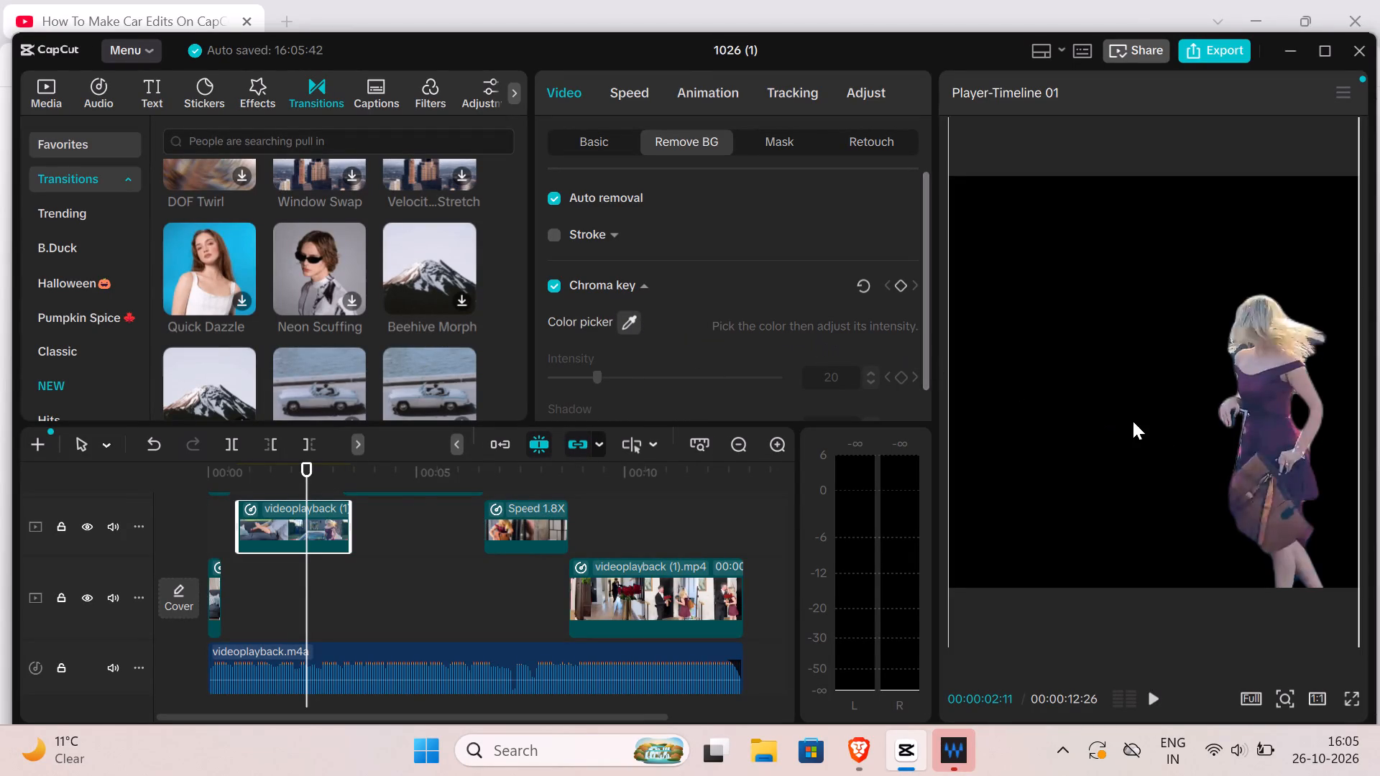
Reposition the cut-out woman near the middle of the preview frame, high enough to fit her from head to feet.
left_click_drag(1233, 449, 1178, 445)
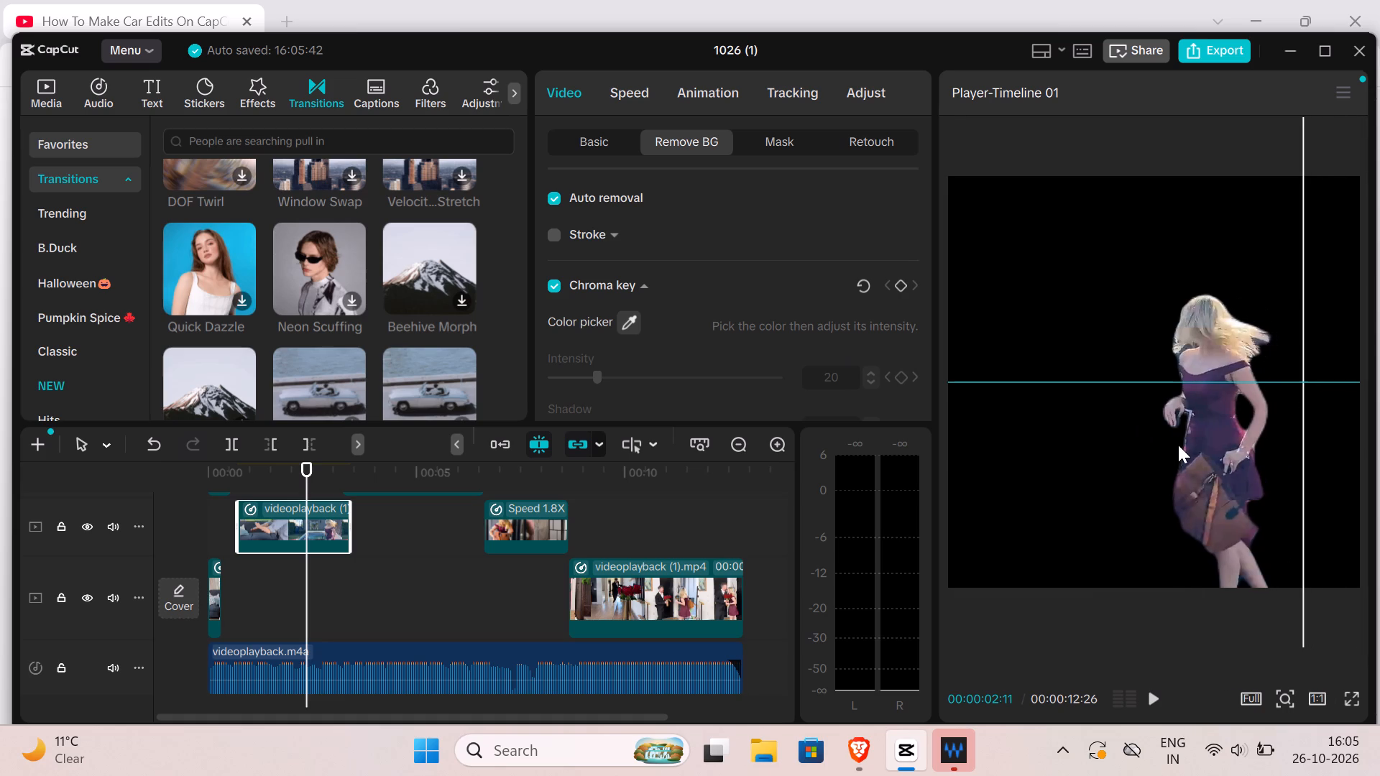
left_click_drag(1178, 445, 1124, 456)
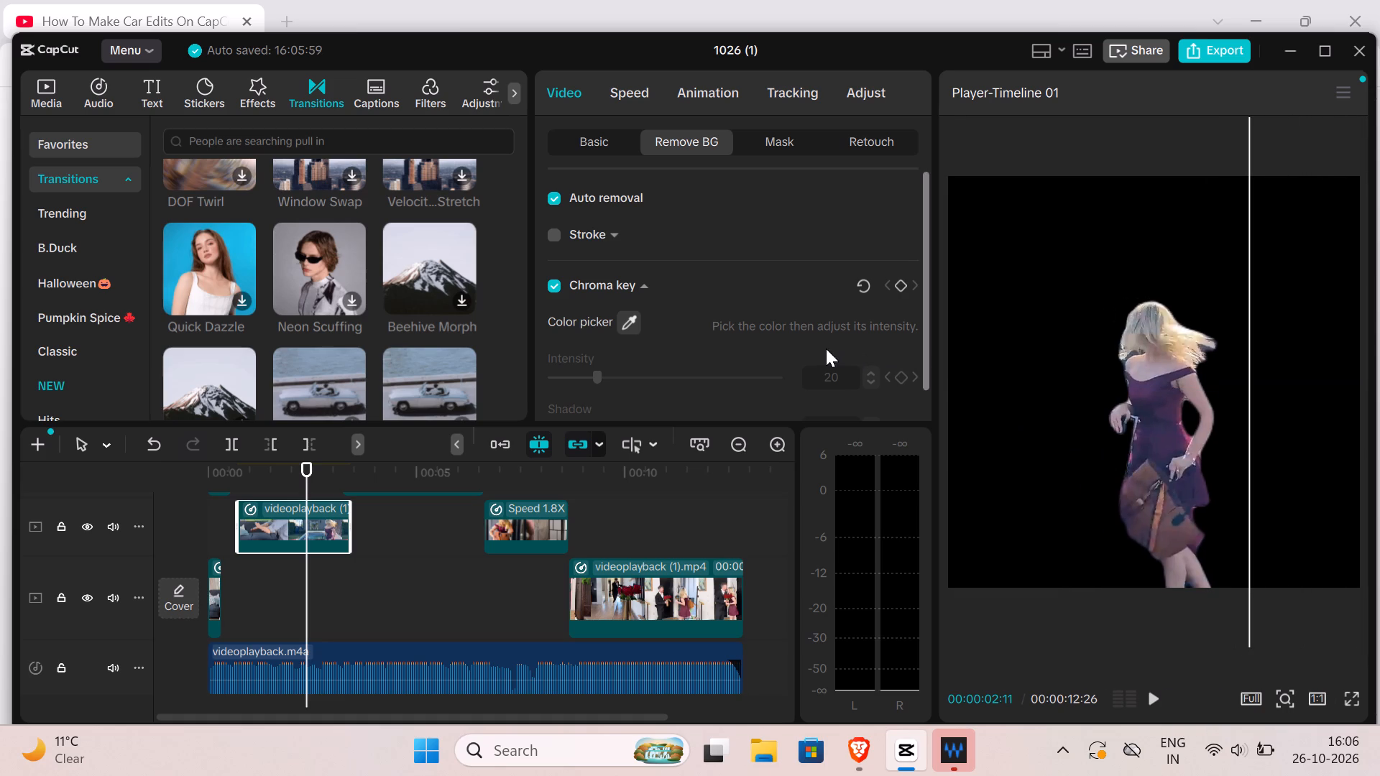
left_click_drag(1159, 491, 1174, 409)
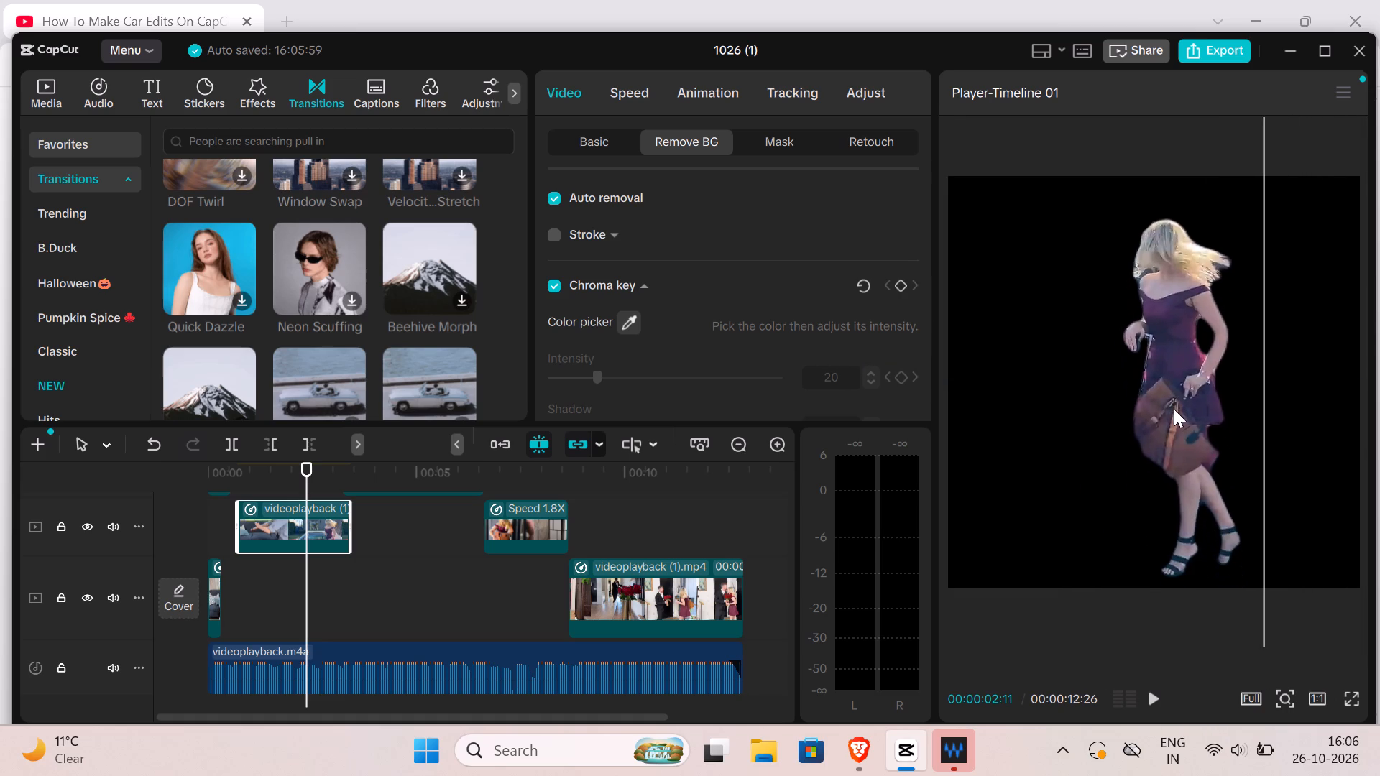
left_click_drag(1174, 409, 1173, 408)
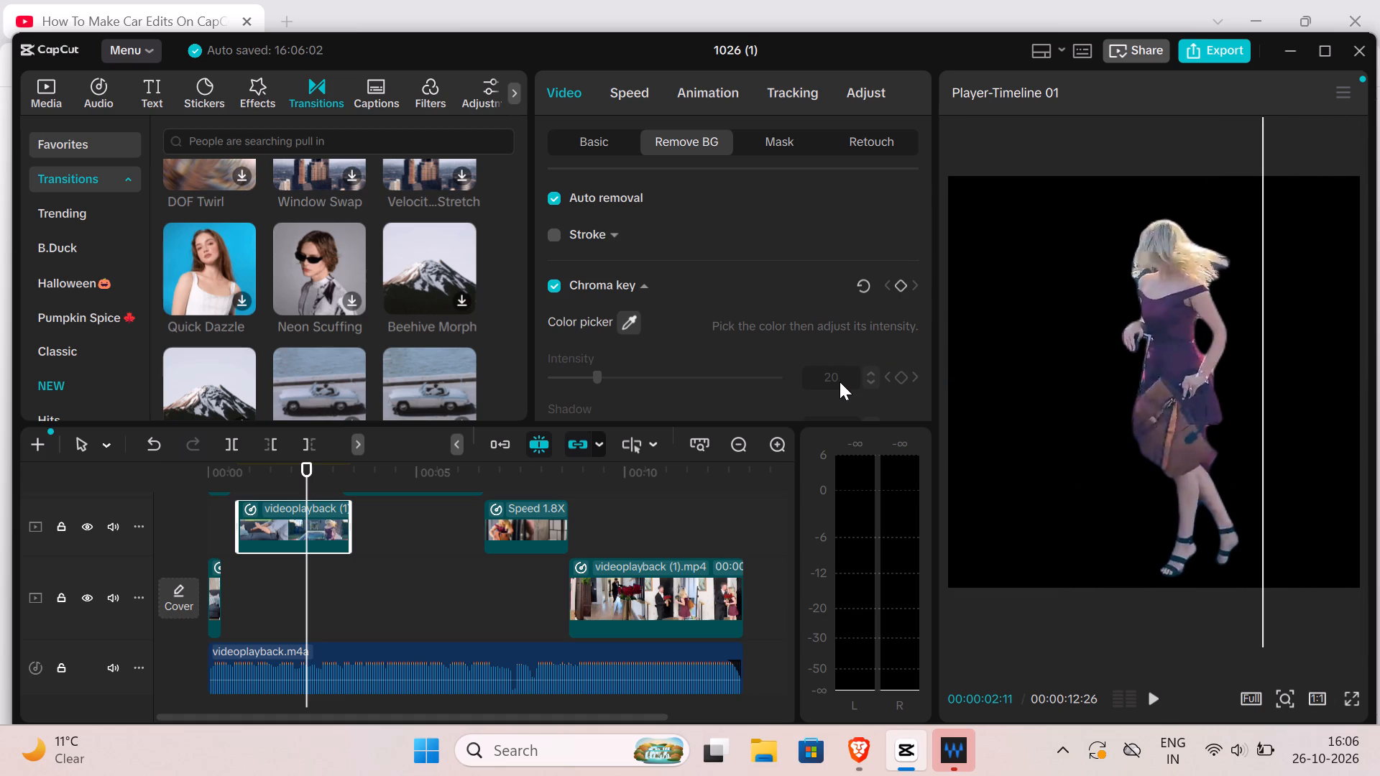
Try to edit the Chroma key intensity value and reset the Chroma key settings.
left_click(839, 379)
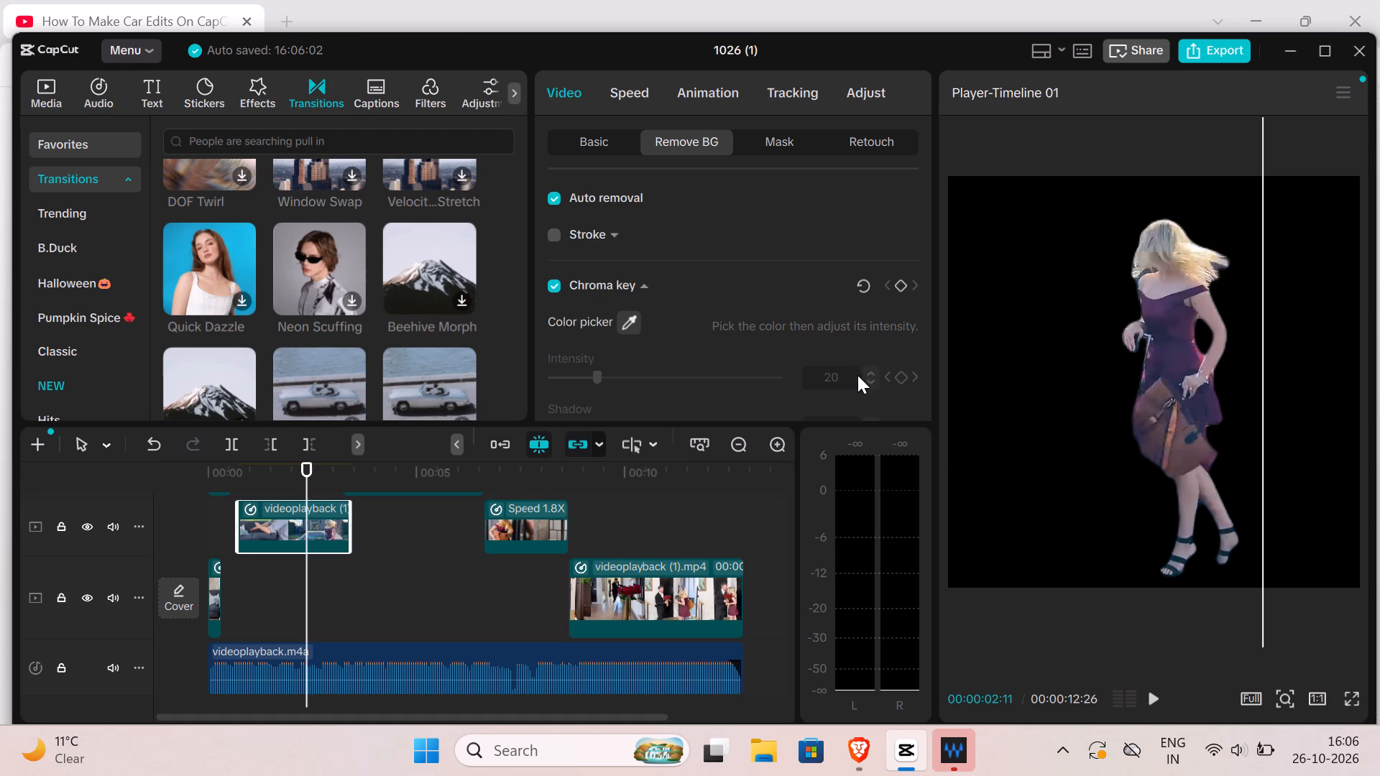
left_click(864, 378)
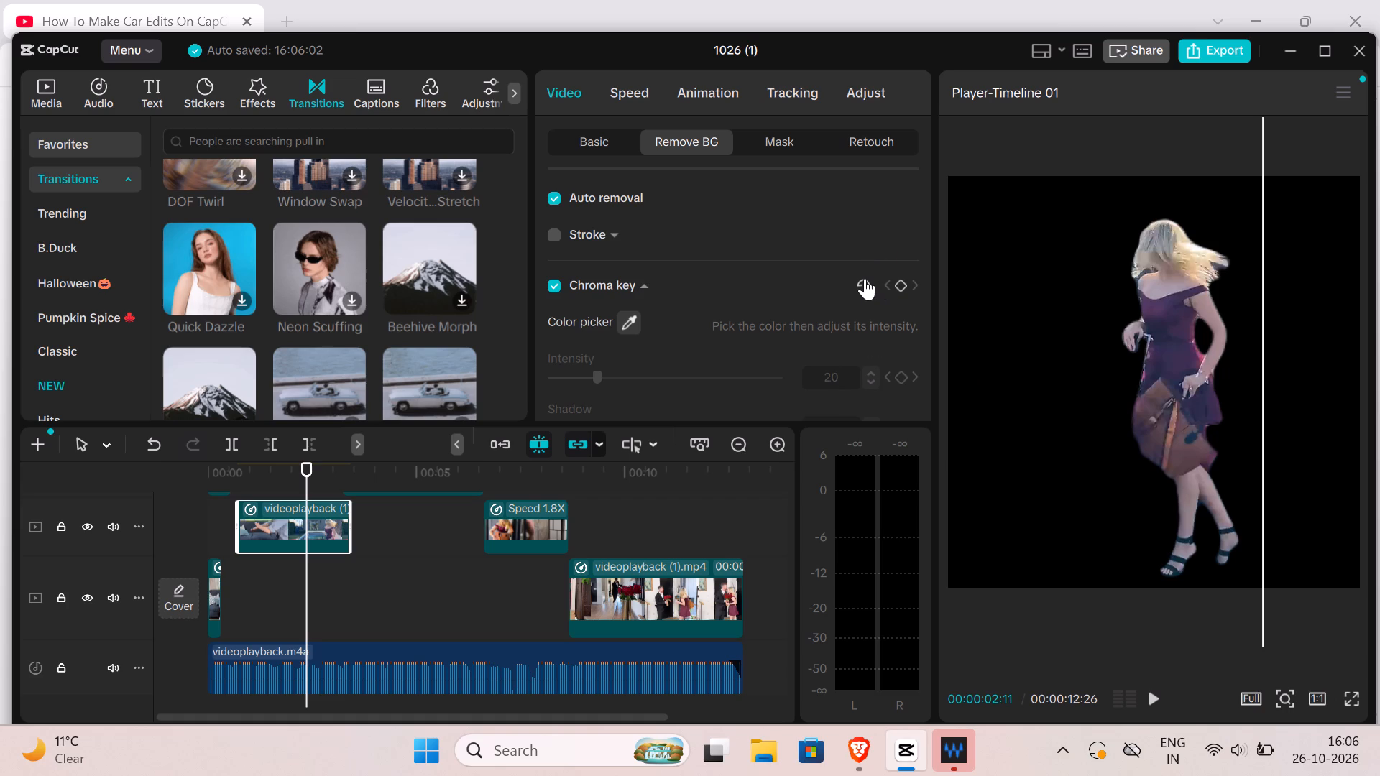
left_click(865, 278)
Switch to the browser to watch the YouTube tutorial's Custom removal part, and return to CapCut.
left_click(857, 746)
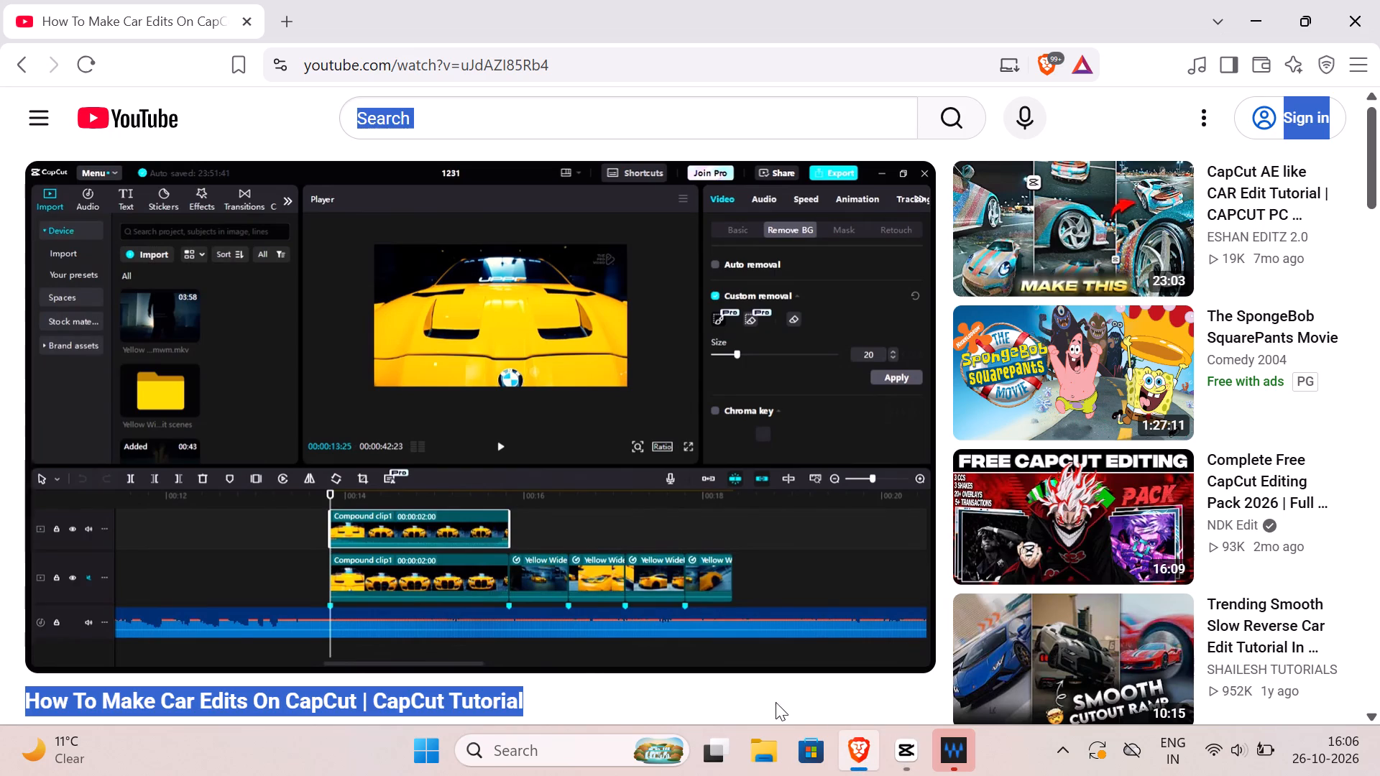
left_click(709, 461)
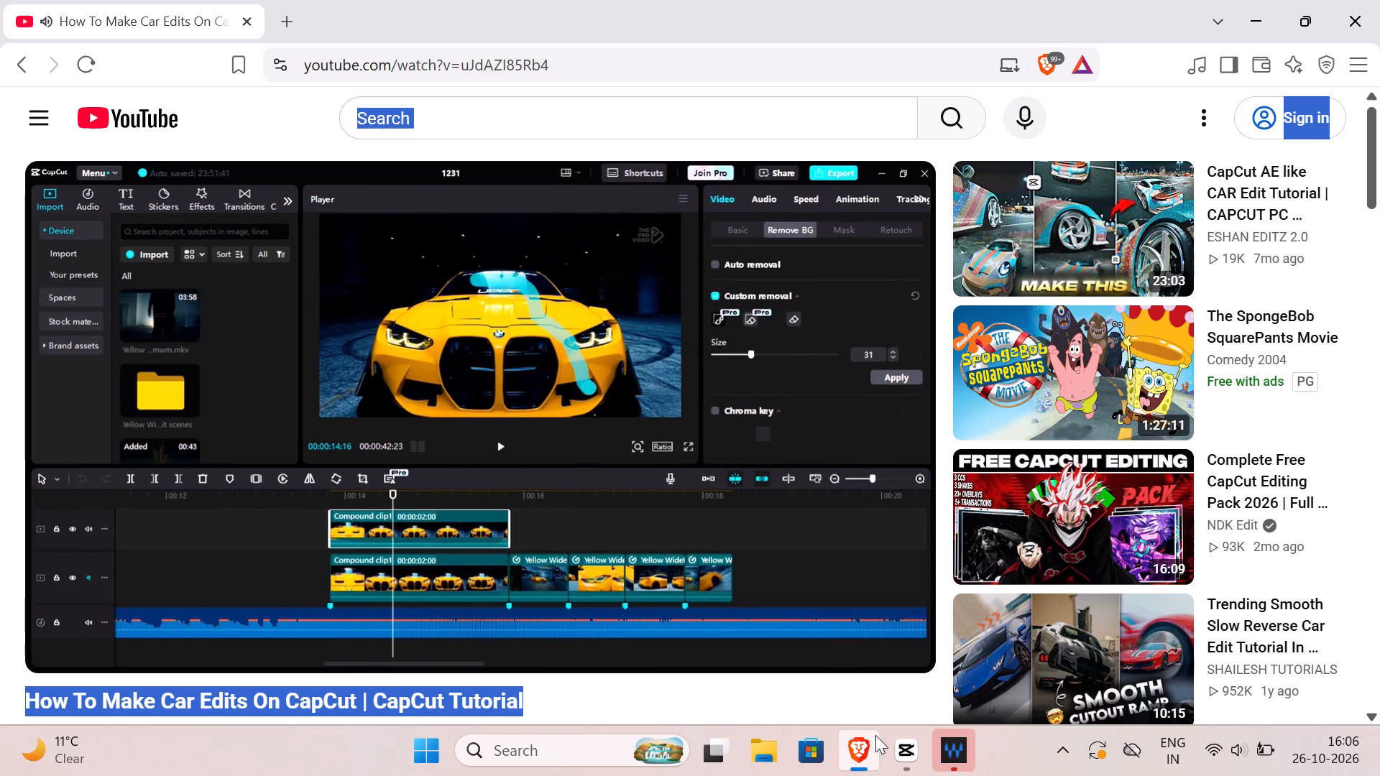
left_click(924, 775)
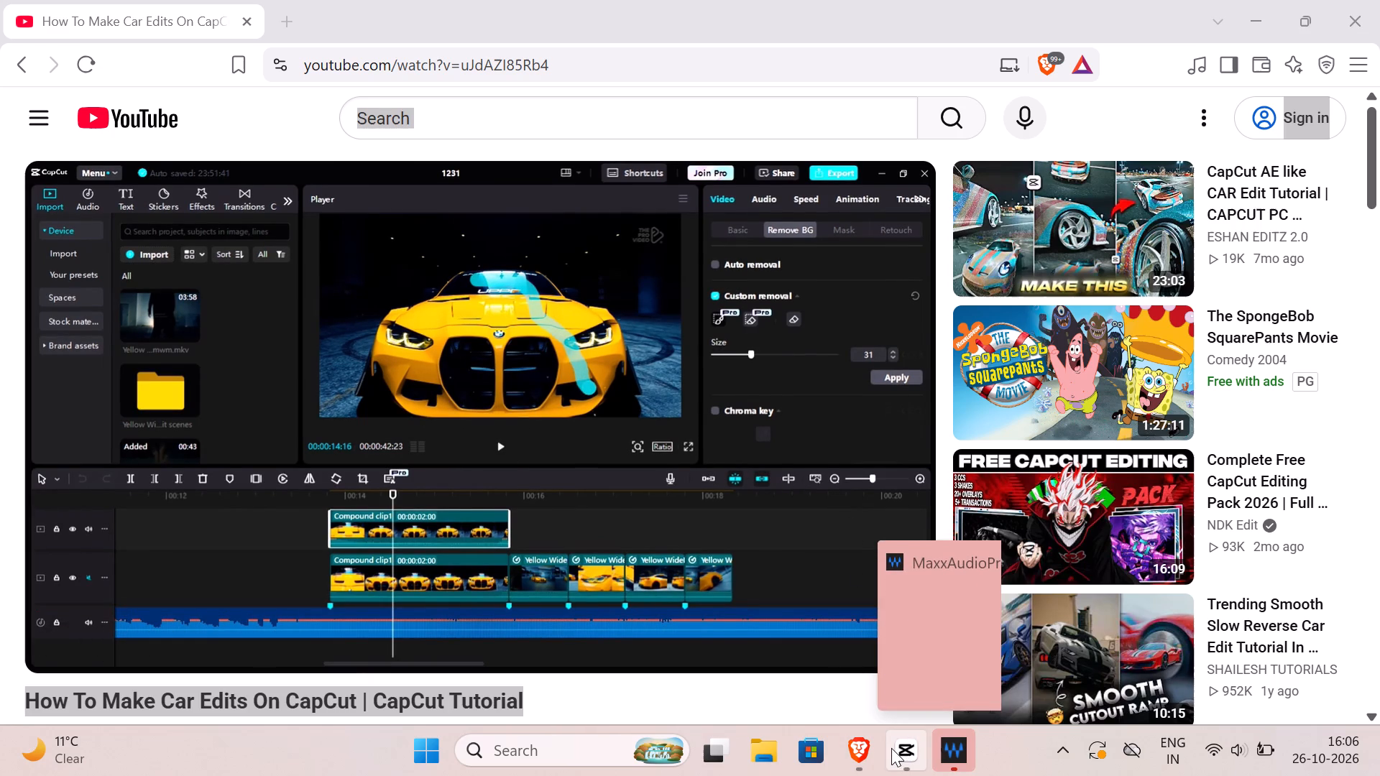
left_click(896, 748)
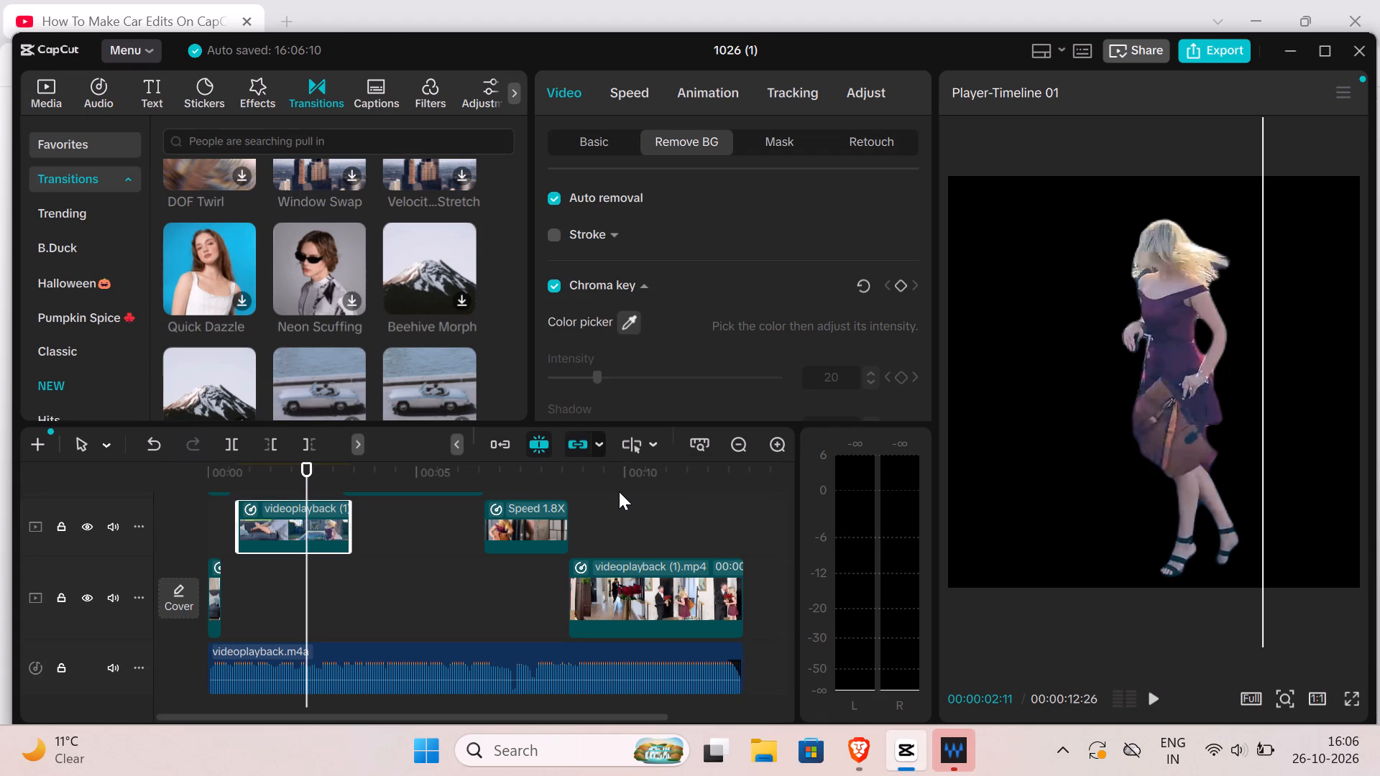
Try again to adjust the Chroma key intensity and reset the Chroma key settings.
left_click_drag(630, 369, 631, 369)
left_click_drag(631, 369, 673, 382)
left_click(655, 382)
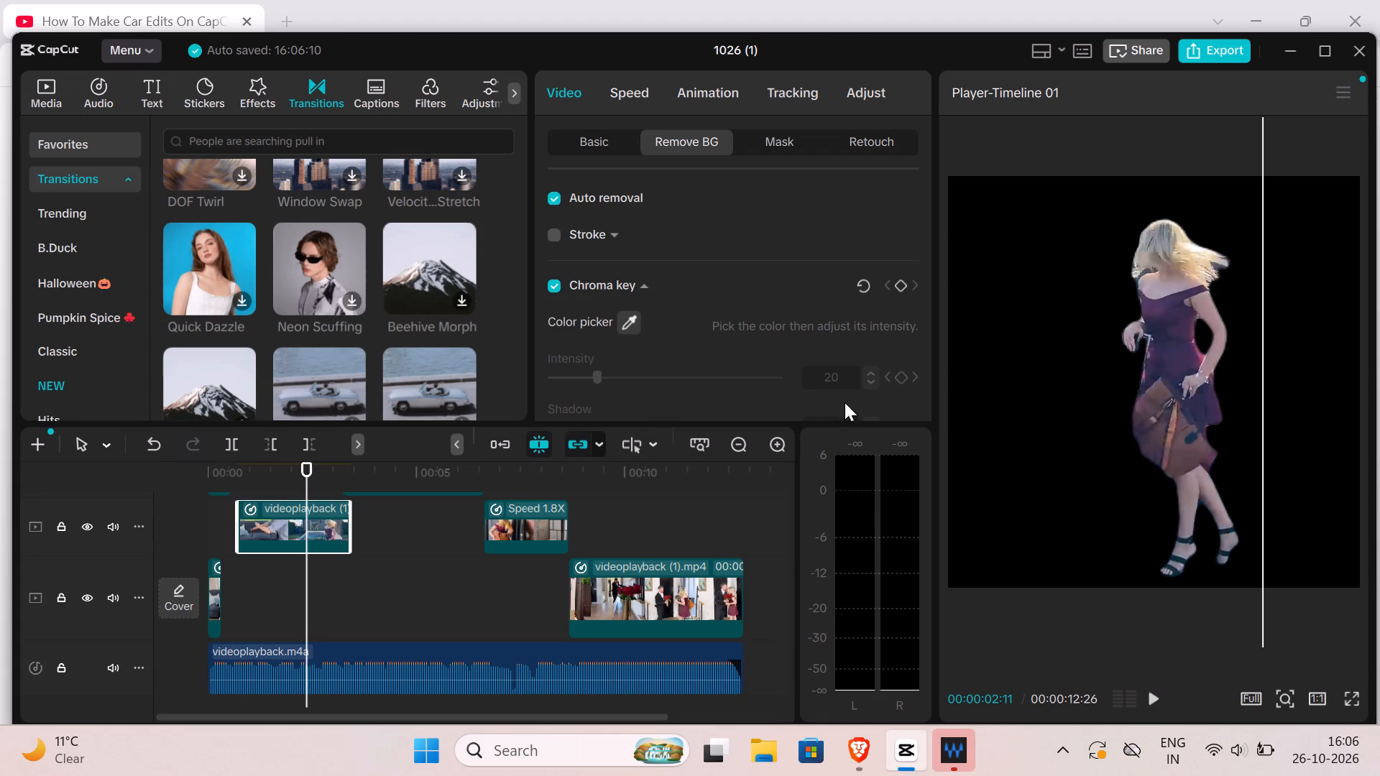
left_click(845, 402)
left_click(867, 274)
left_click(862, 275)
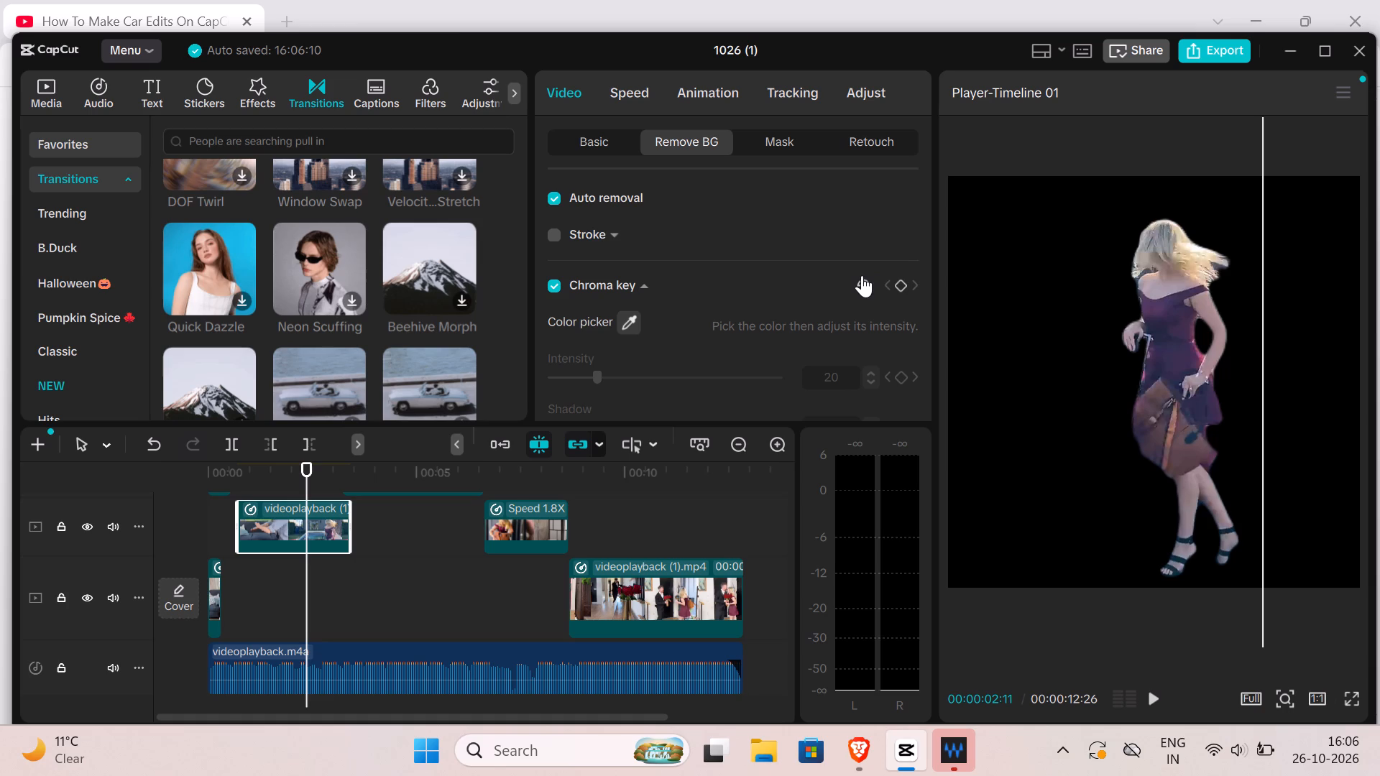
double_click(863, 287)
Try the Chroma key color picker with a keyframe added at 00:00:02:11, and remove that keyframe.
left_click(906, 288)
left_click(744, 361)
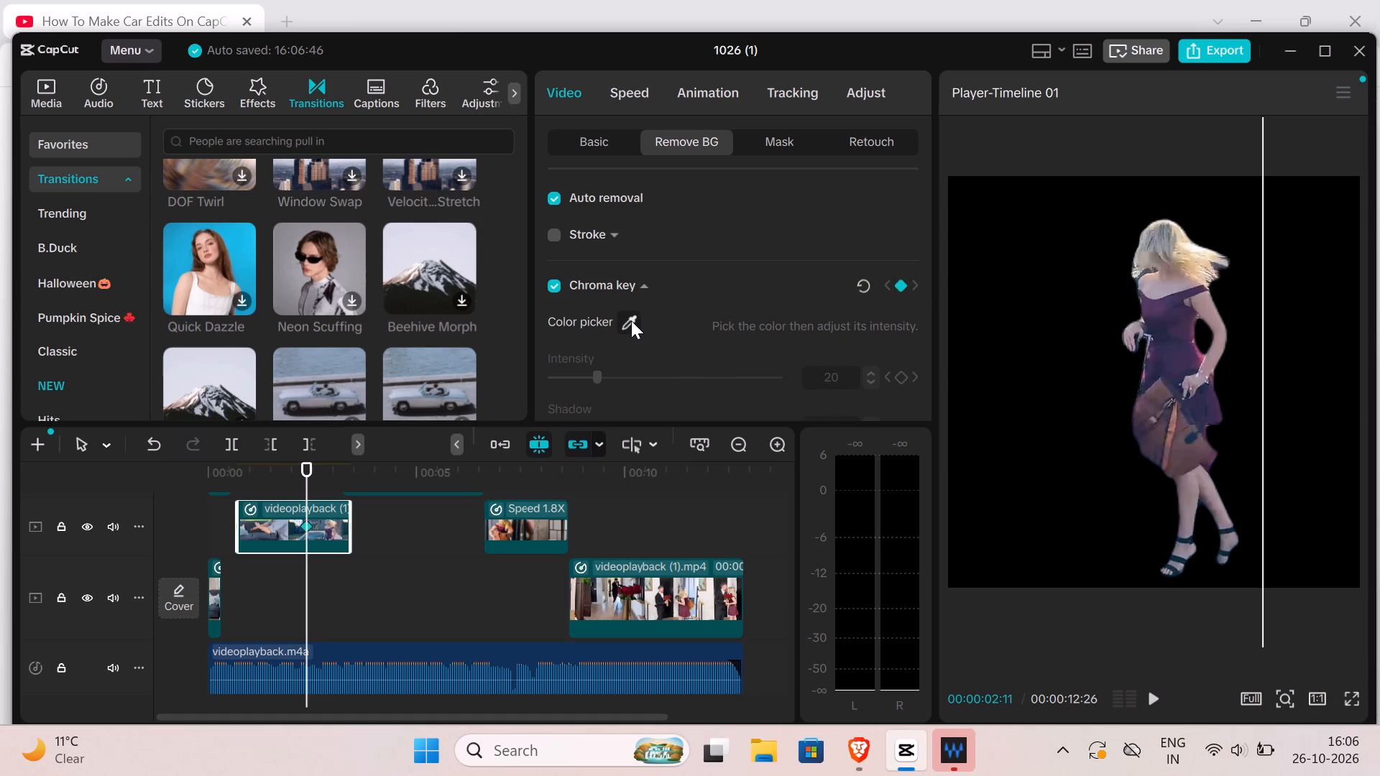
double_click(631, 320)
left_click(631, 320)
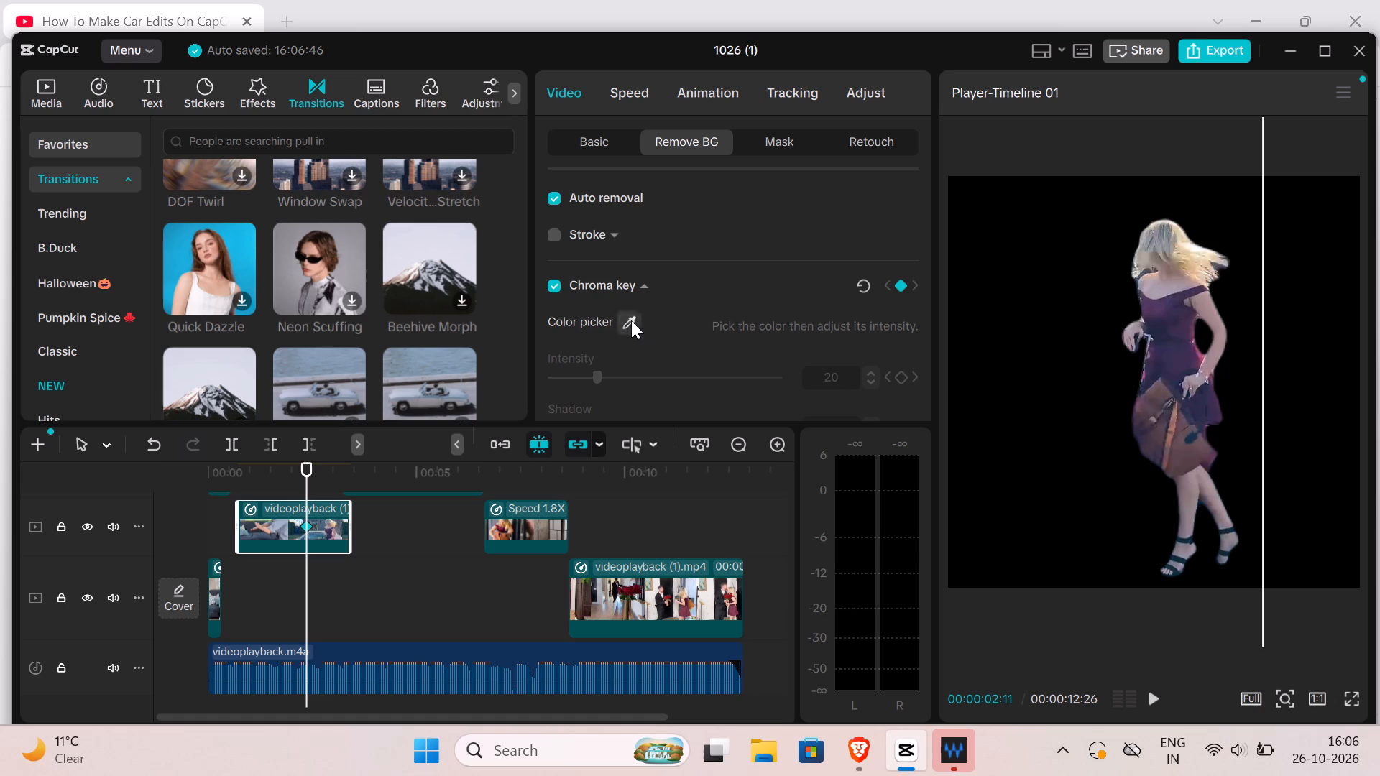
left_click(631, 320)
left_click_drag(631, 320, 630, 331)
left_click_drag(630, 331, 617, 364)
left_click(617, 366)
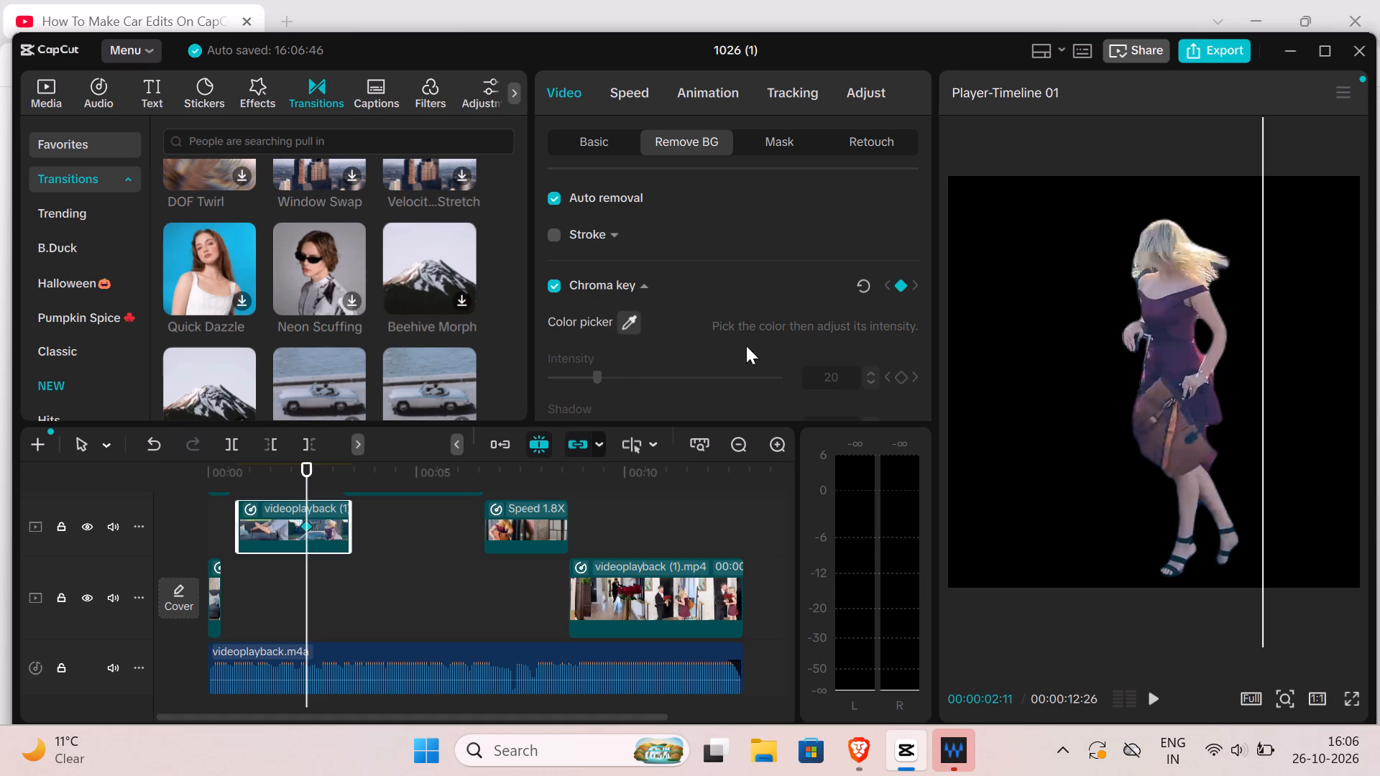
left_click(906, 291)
Enable Stroke on the cut-out woman and apply the straight stroke style.
left_click(560, 242)
left_click(558, 227)
double_click(554, 232)
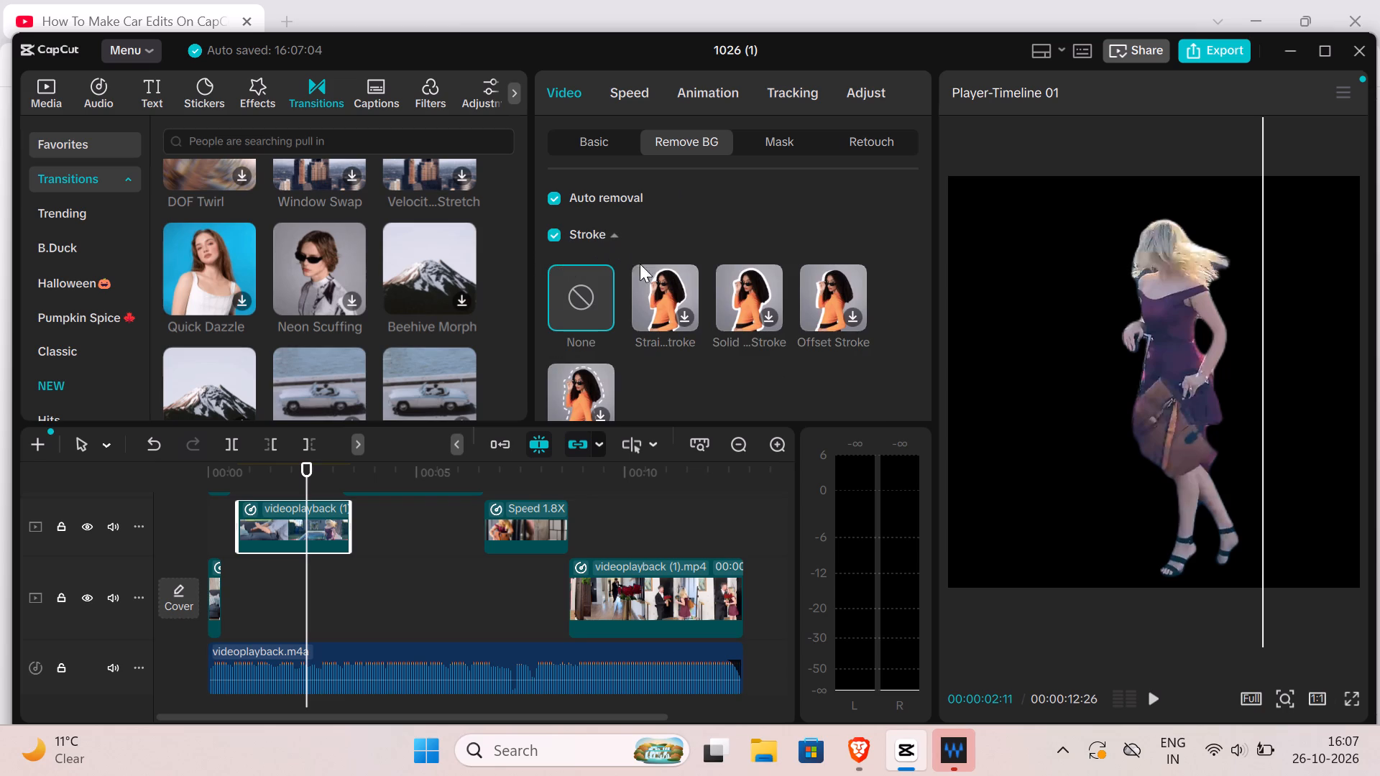
left_click(650, 295)
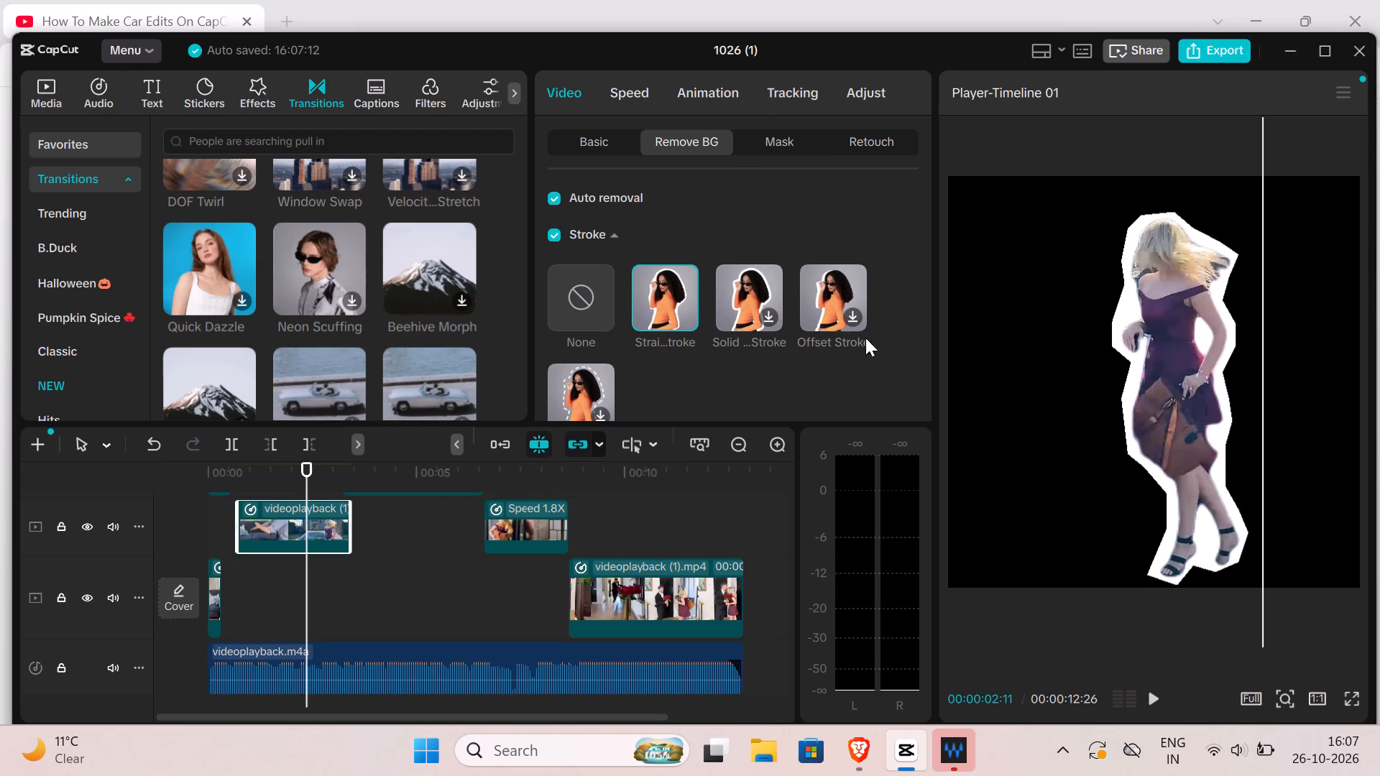
Reposition the outlined cut-out woman to the right of the frame's center in the preview.
left_click_drag(1177, 297, 1152, 291)
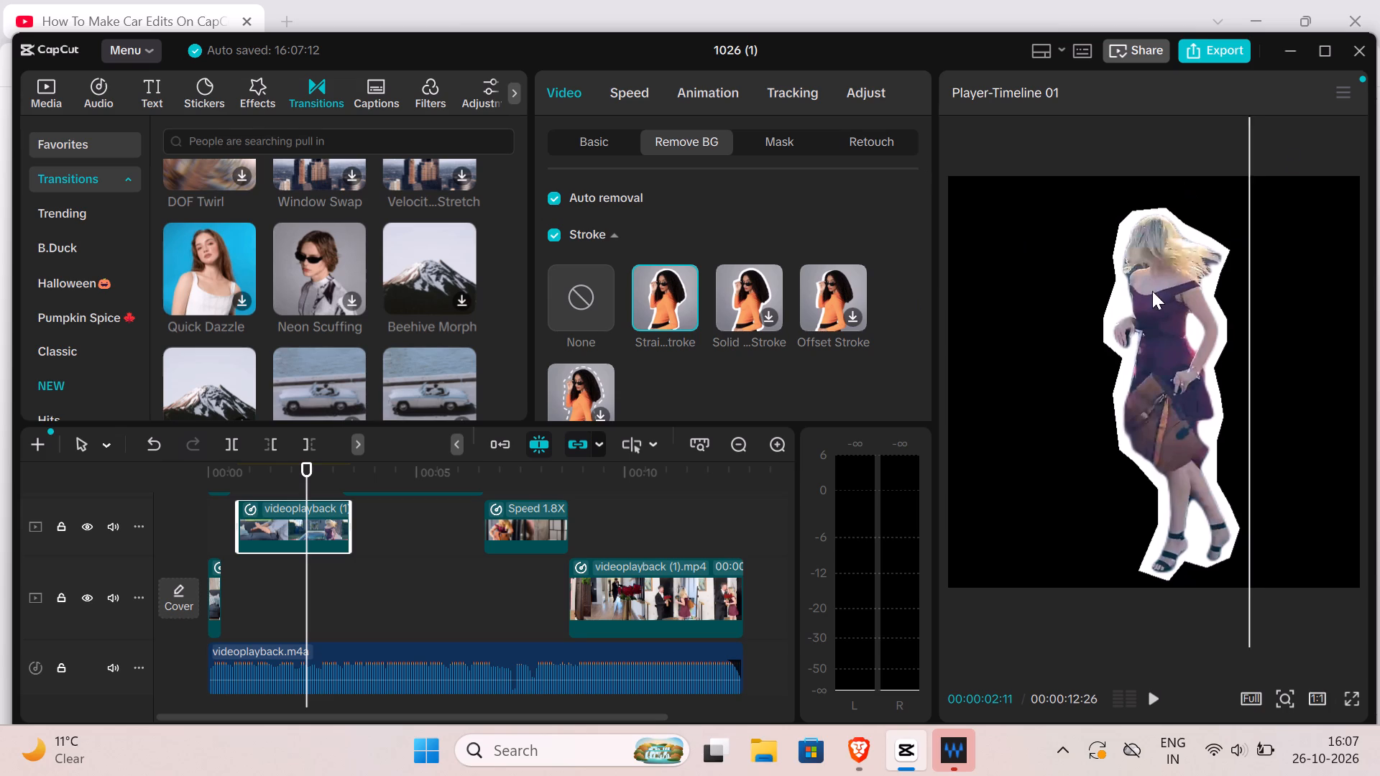
left_click_drag(1152, 291, 1248, 314)
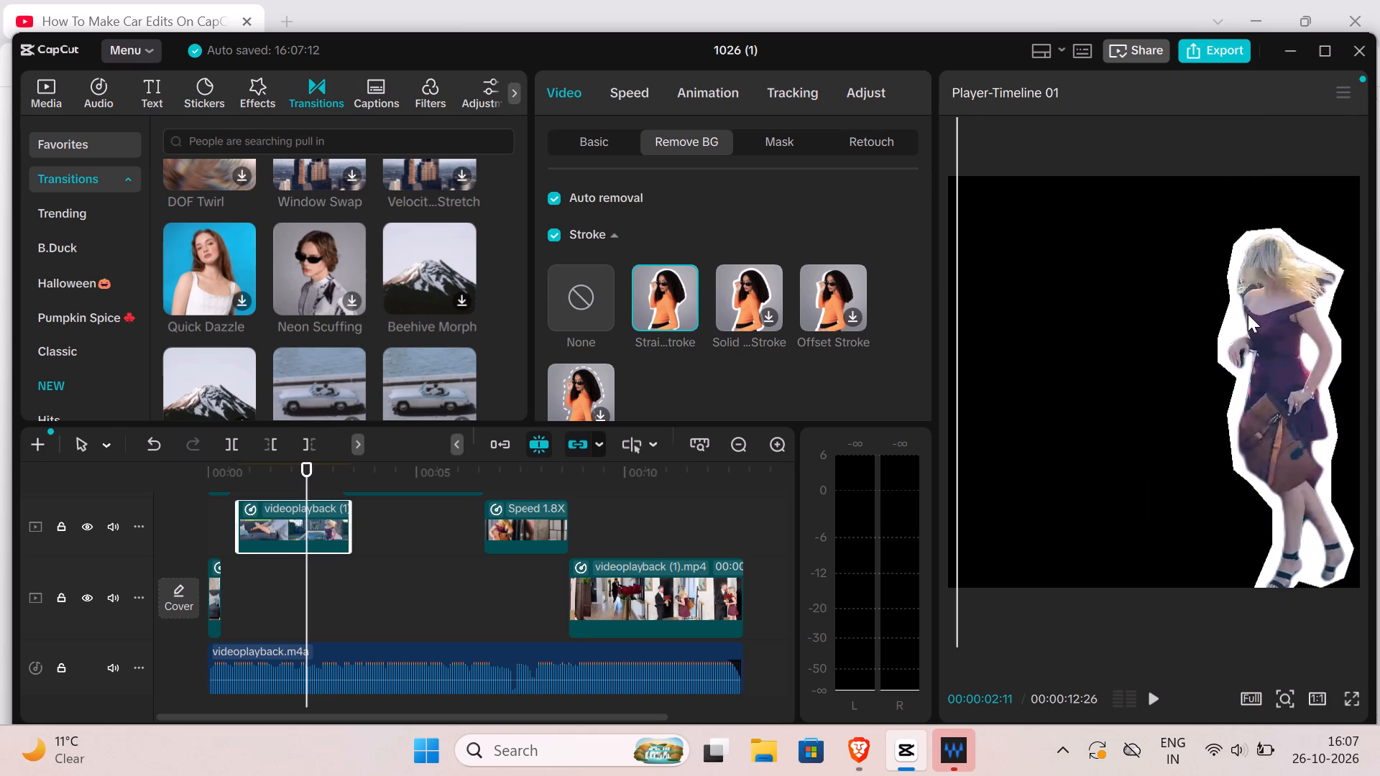
left_click_drag(1248, 314, 1227, 310)
left_click(1227, 310)
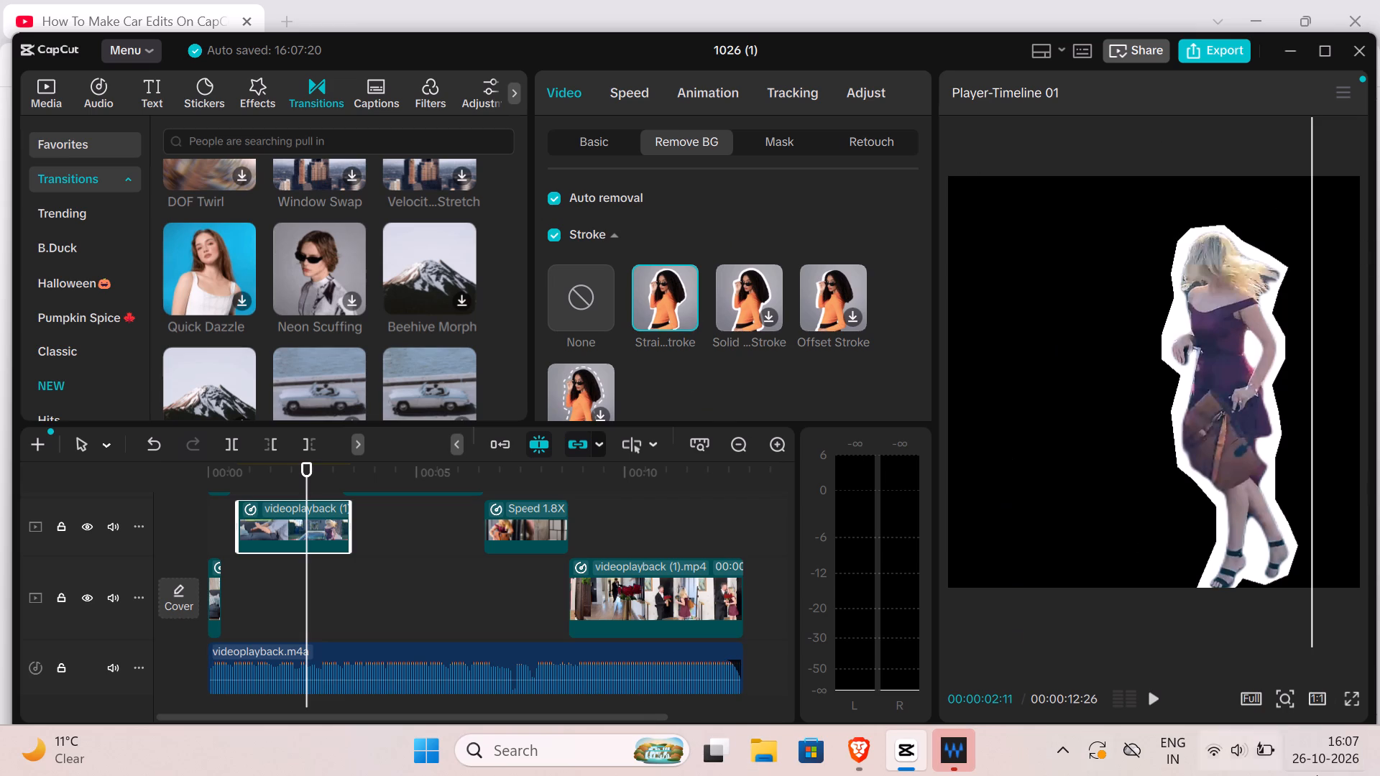
Play the video onward from the current frame and again from the beginning to check the outlined cut-out, stopping at 00:00:01:10.
left_click(1137, 701)
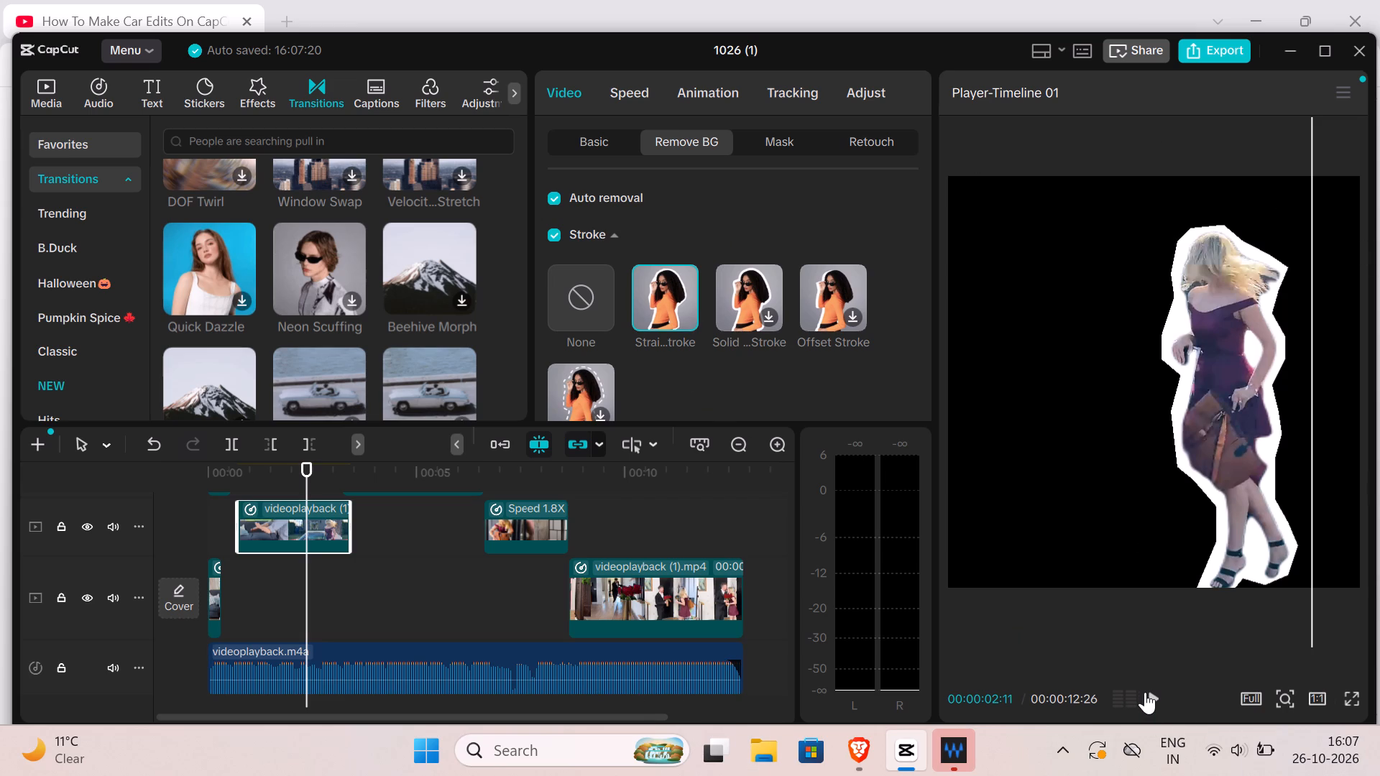
left_click(1145, 692)
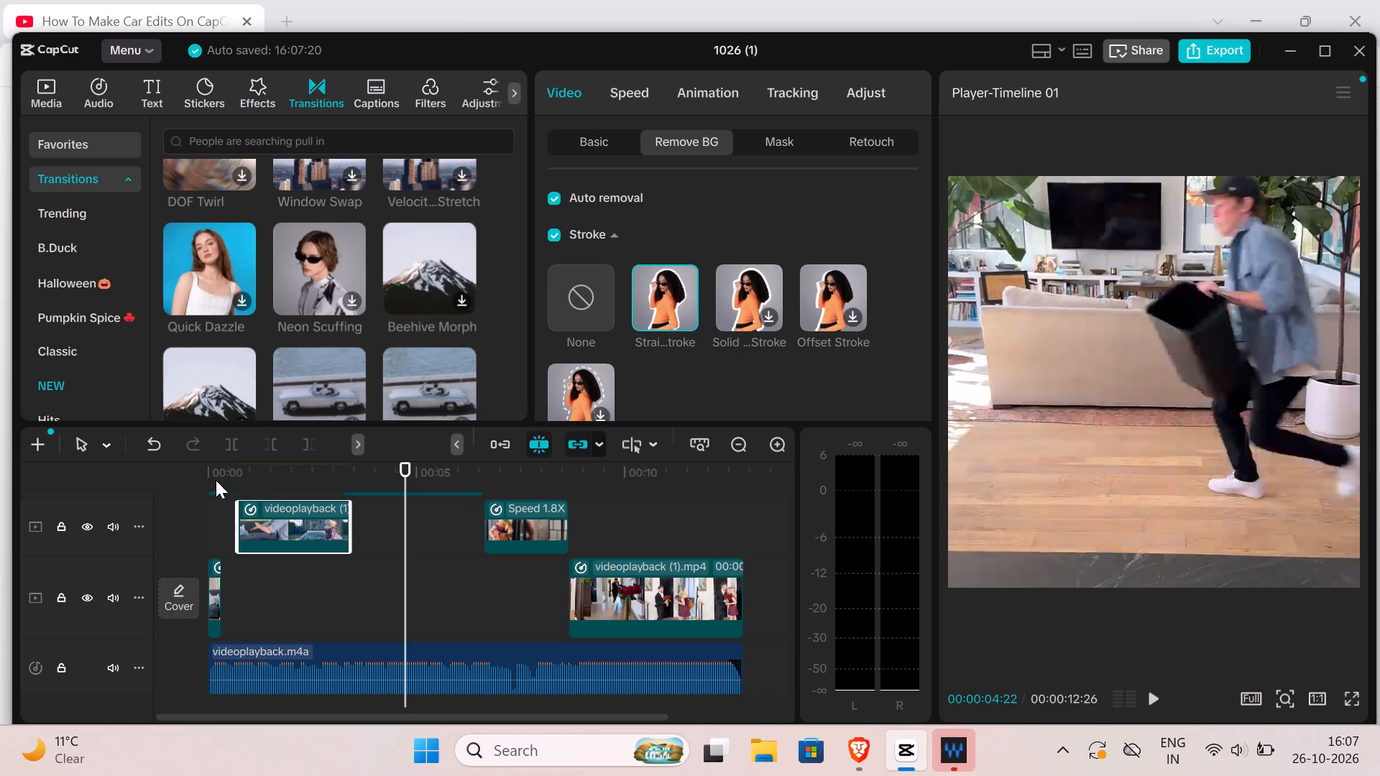
left_click(243, 443)
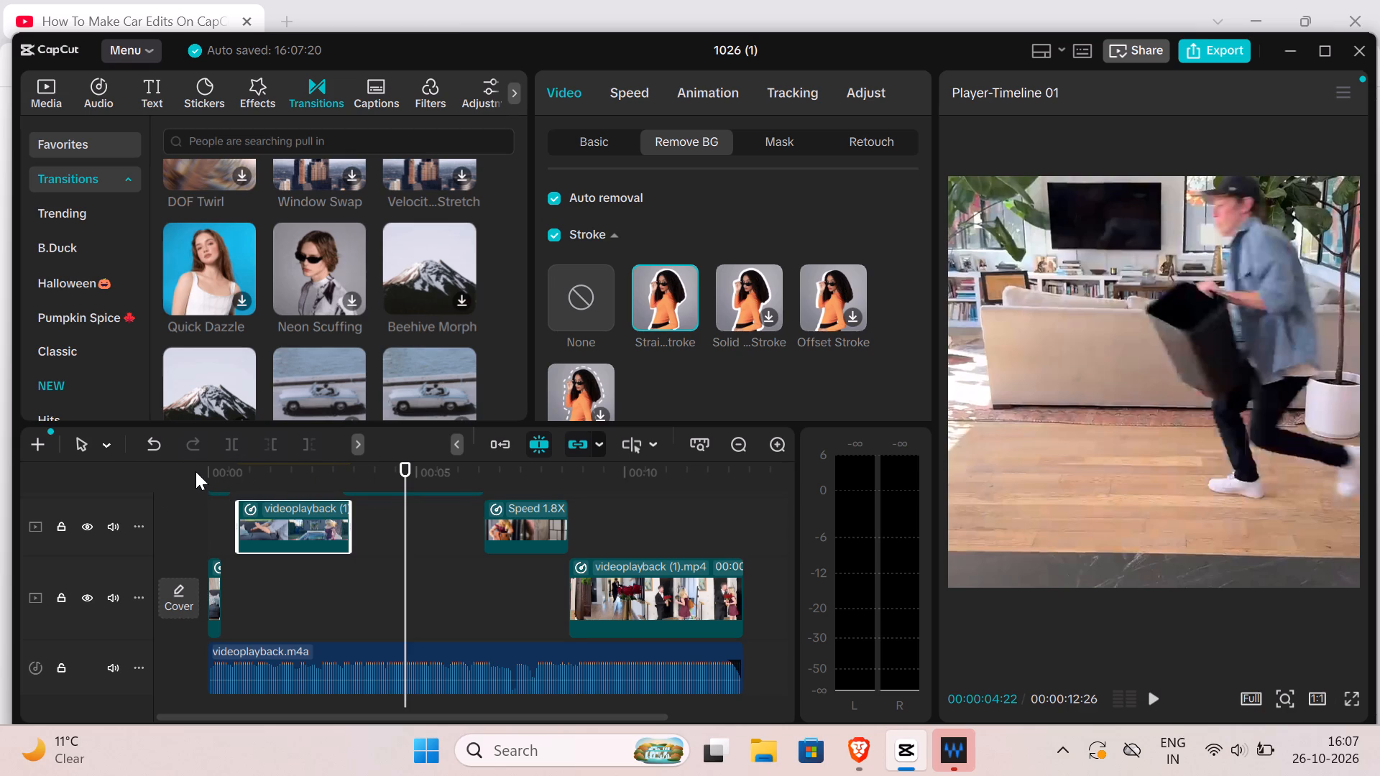
left_click(205, 478)
left_click(206, 476)
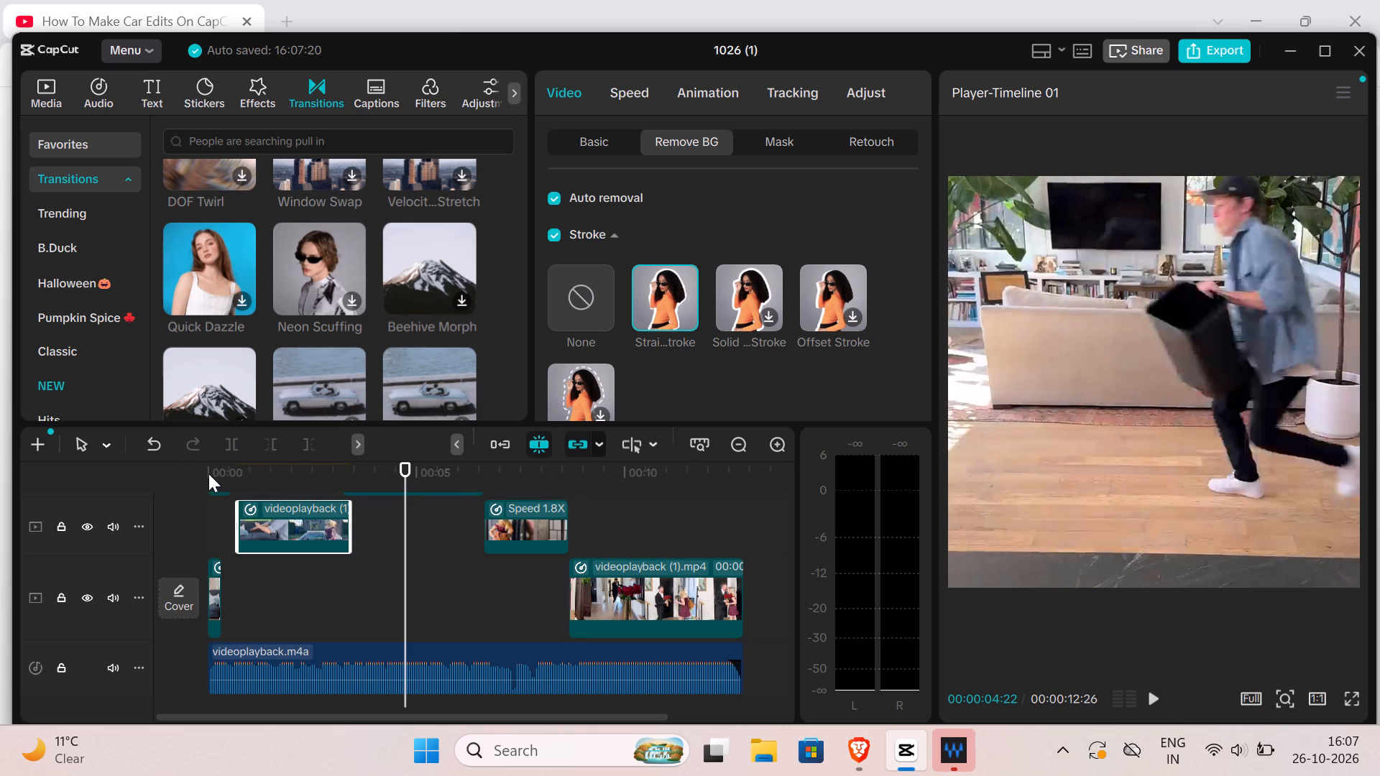
left_click(208, 474)
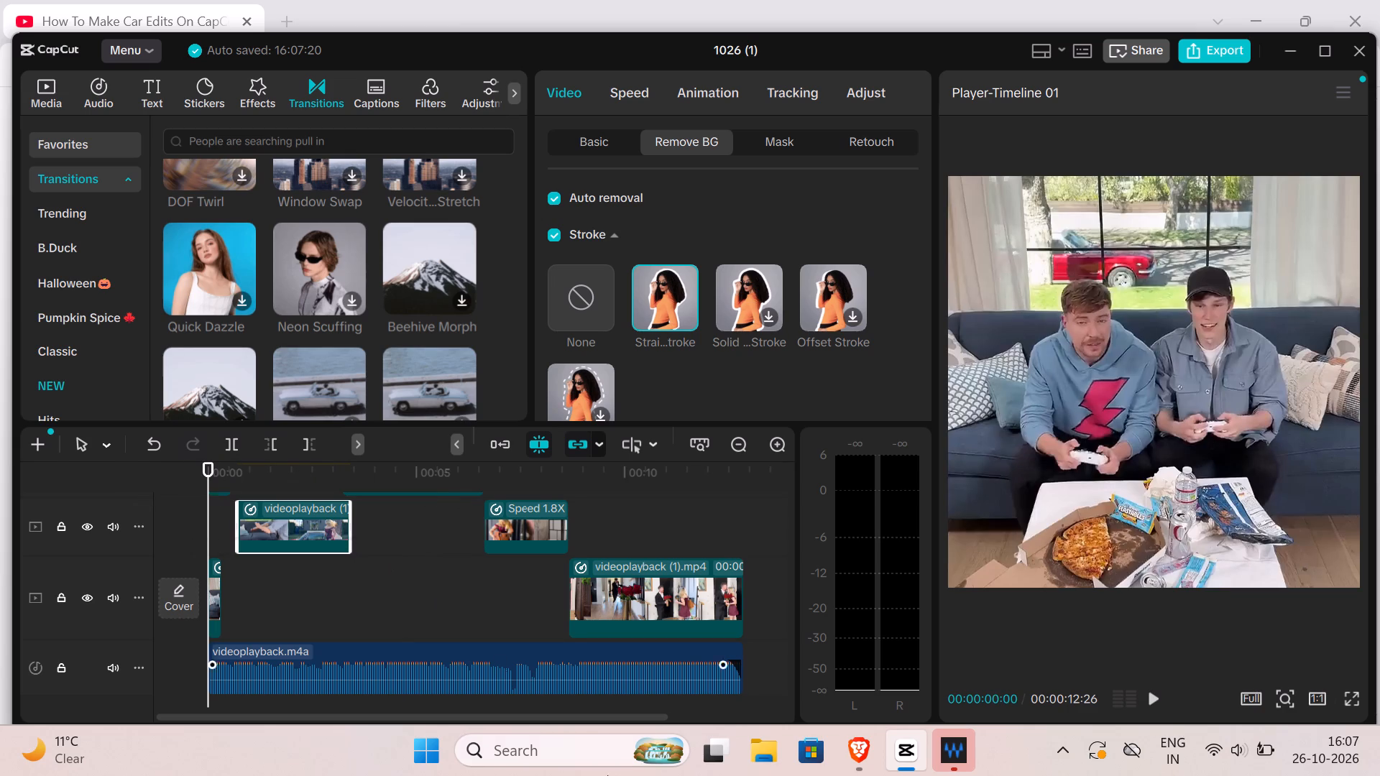
left_click(1082, 706)
left_click(1155, 696)
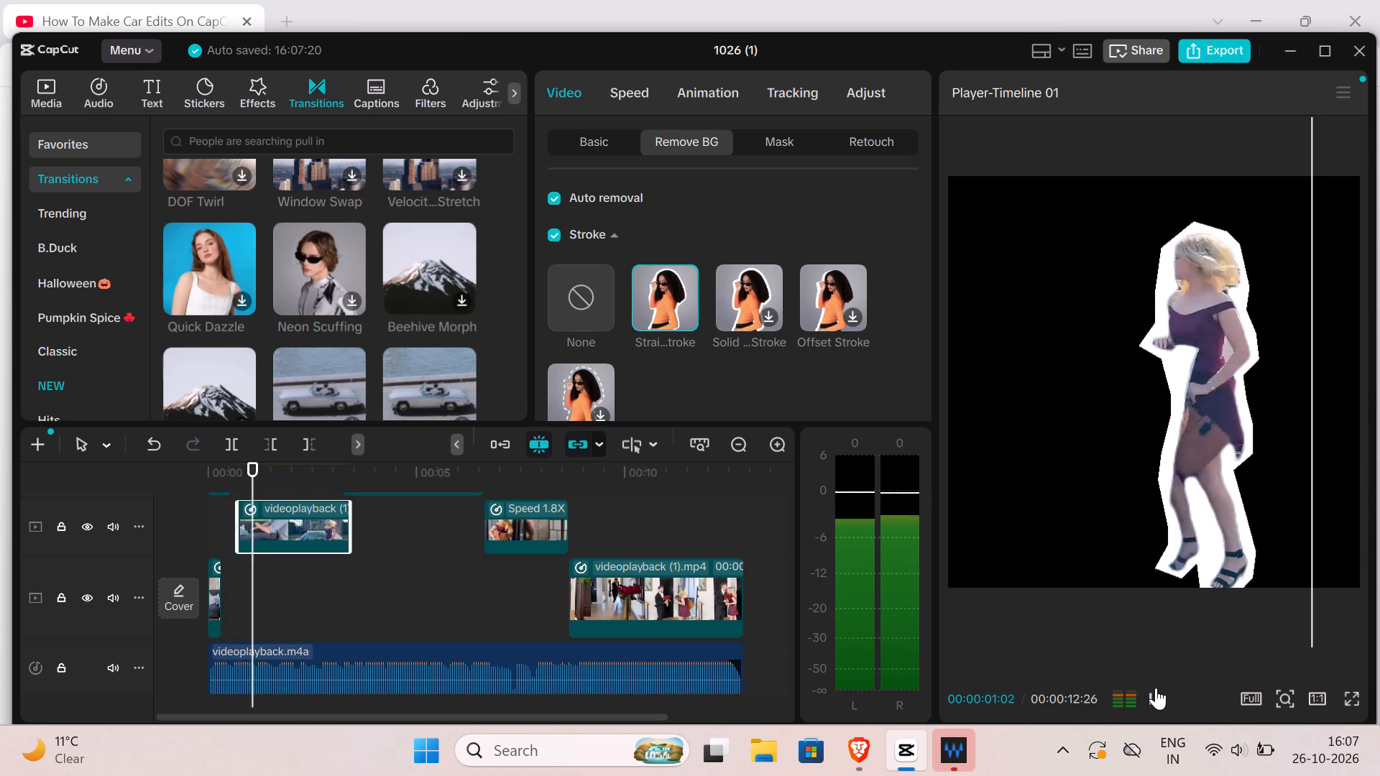
left_click(1156, 688)
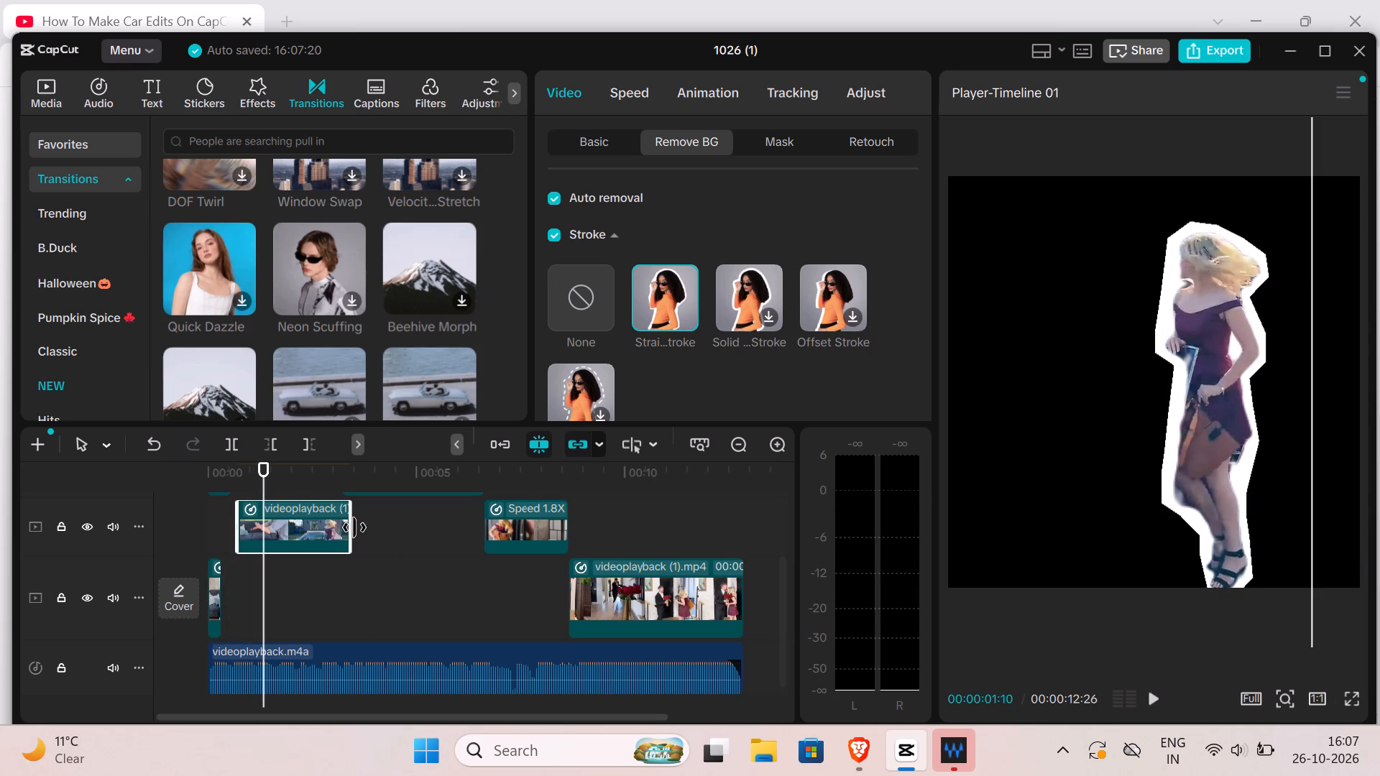
Turn off Auto removal on the clip of the woman beside the car.
left_click(552, 195)
left_click(548, 195)
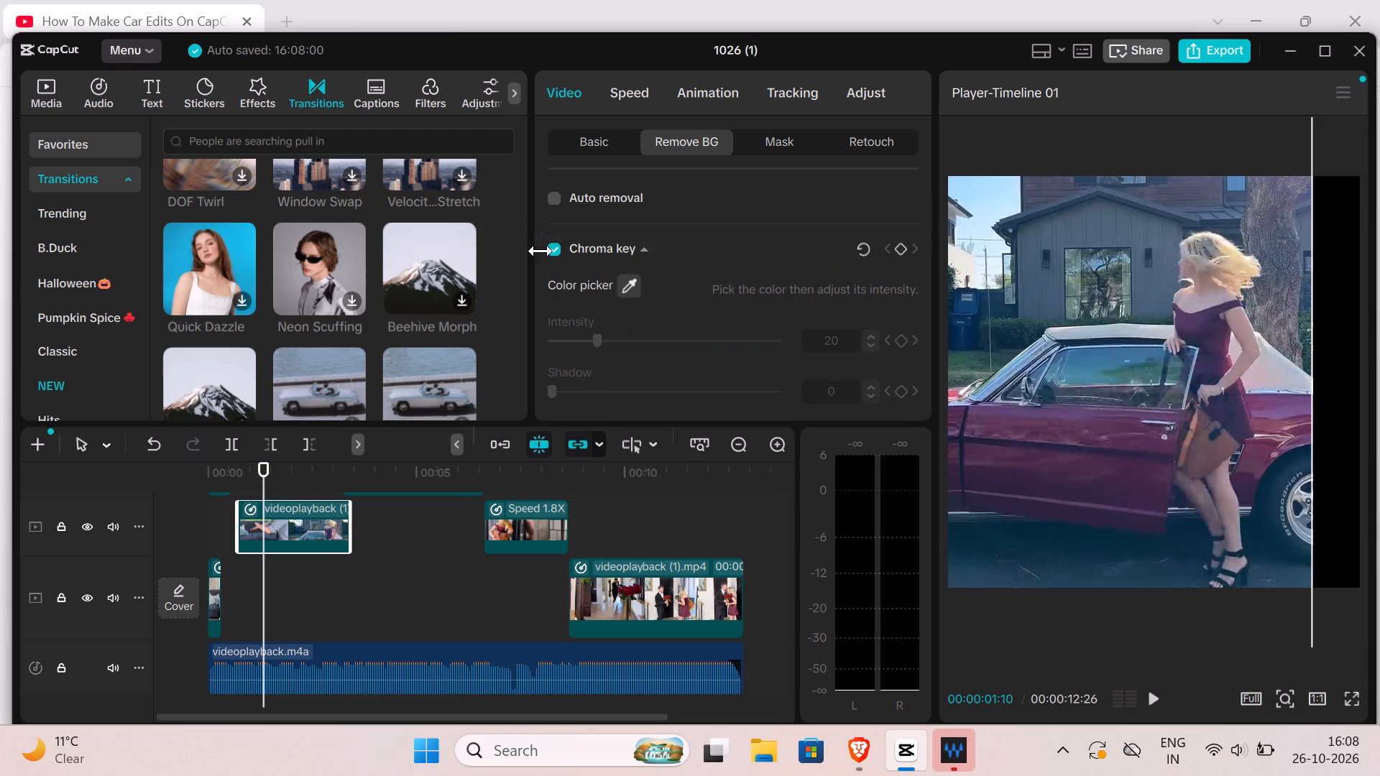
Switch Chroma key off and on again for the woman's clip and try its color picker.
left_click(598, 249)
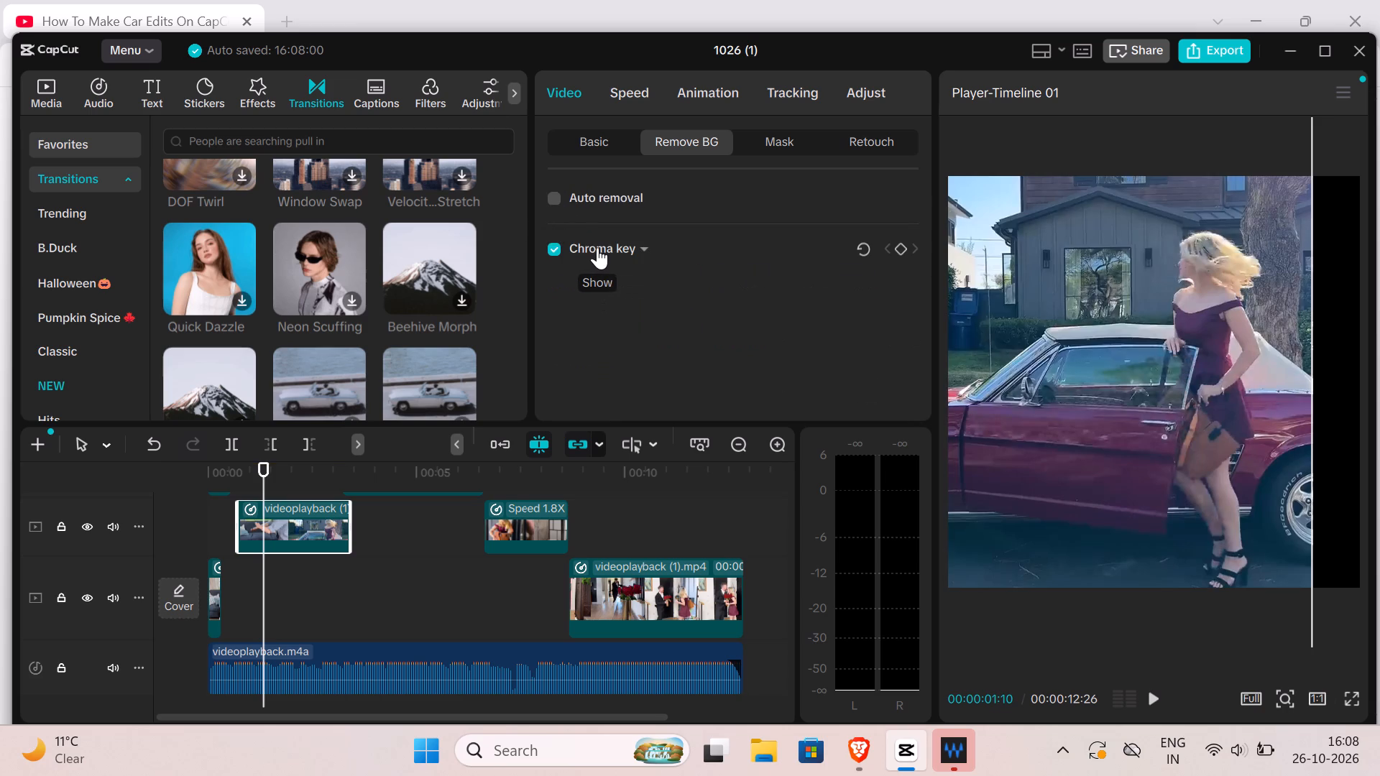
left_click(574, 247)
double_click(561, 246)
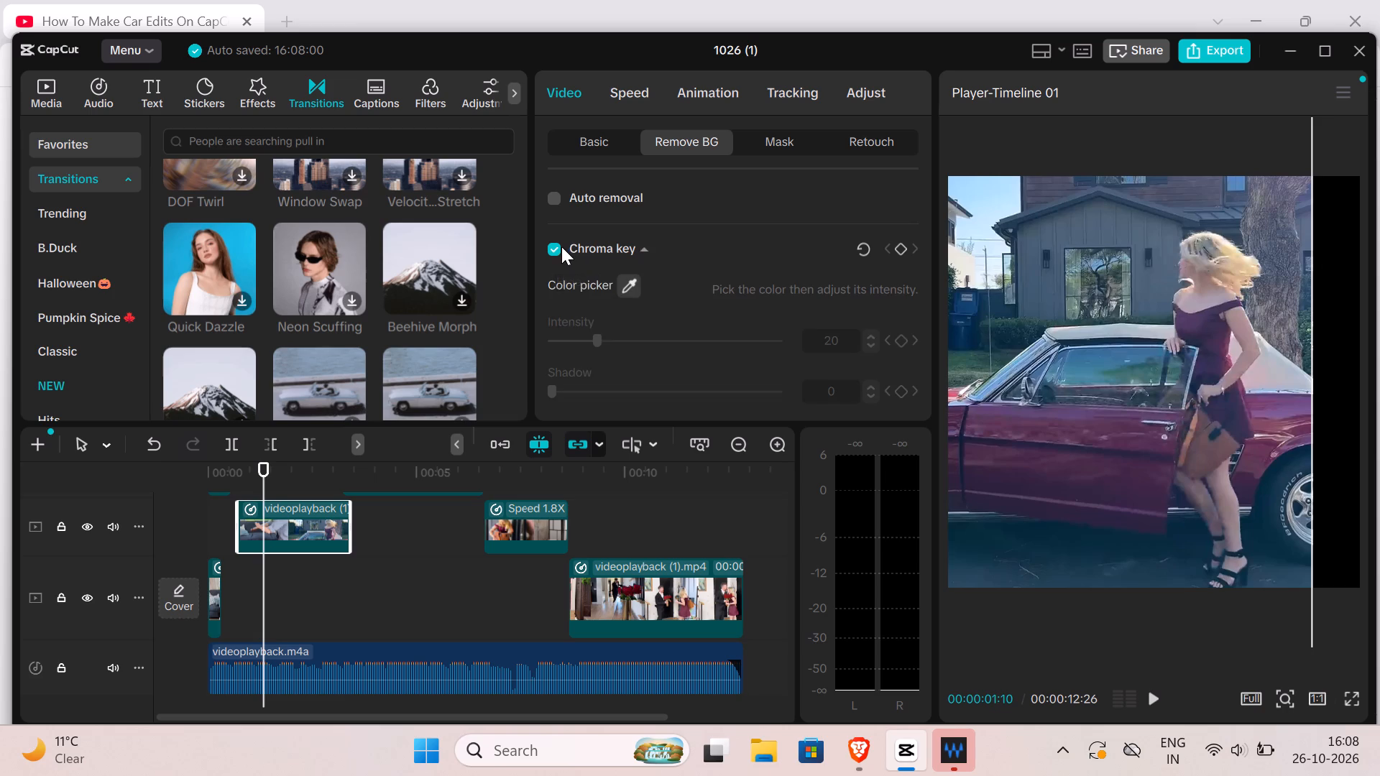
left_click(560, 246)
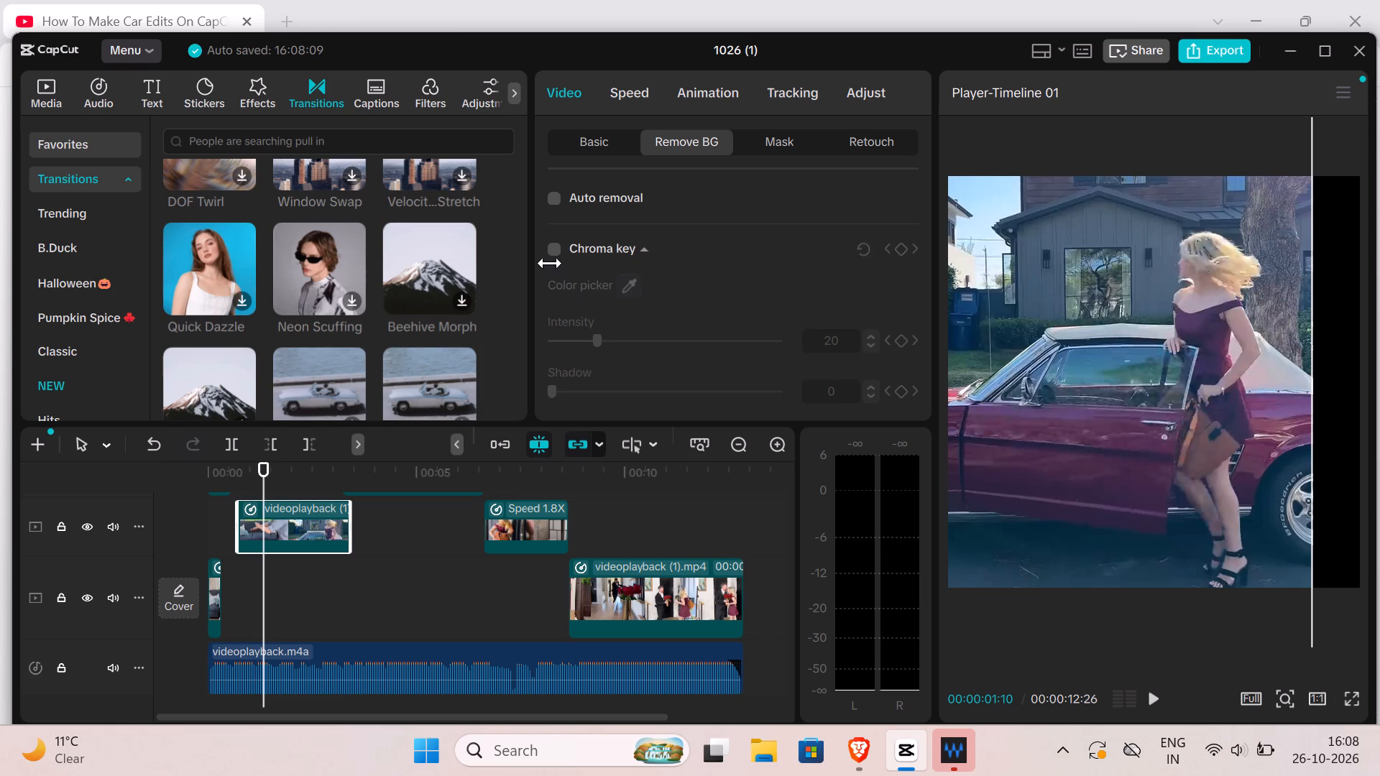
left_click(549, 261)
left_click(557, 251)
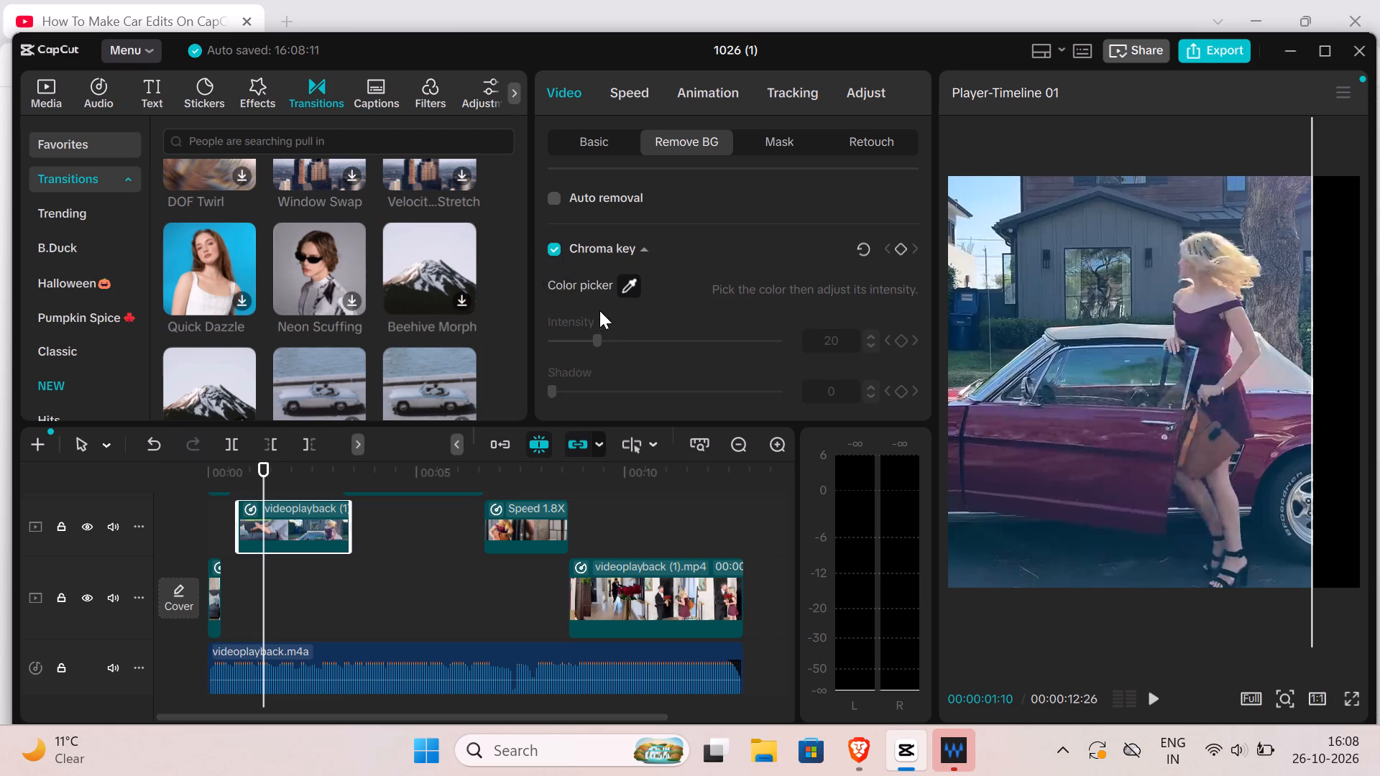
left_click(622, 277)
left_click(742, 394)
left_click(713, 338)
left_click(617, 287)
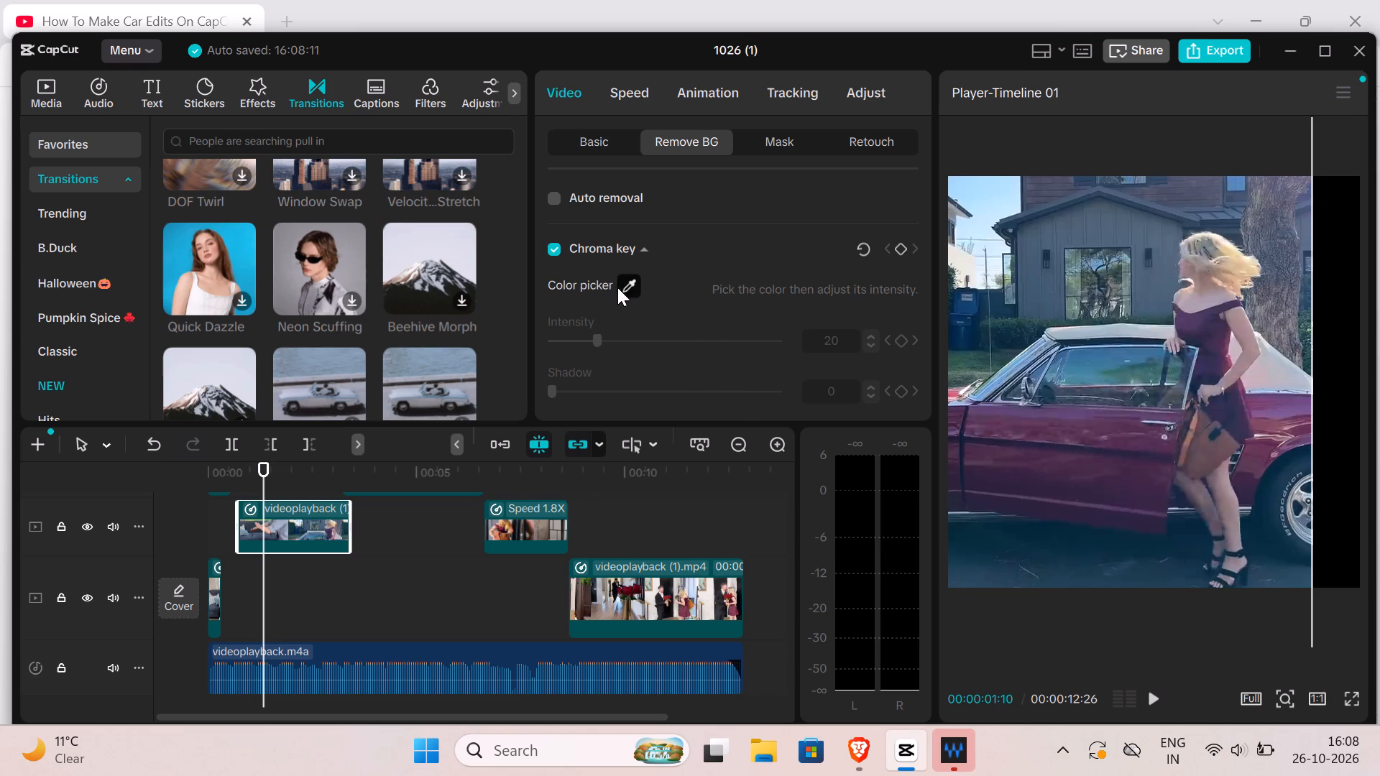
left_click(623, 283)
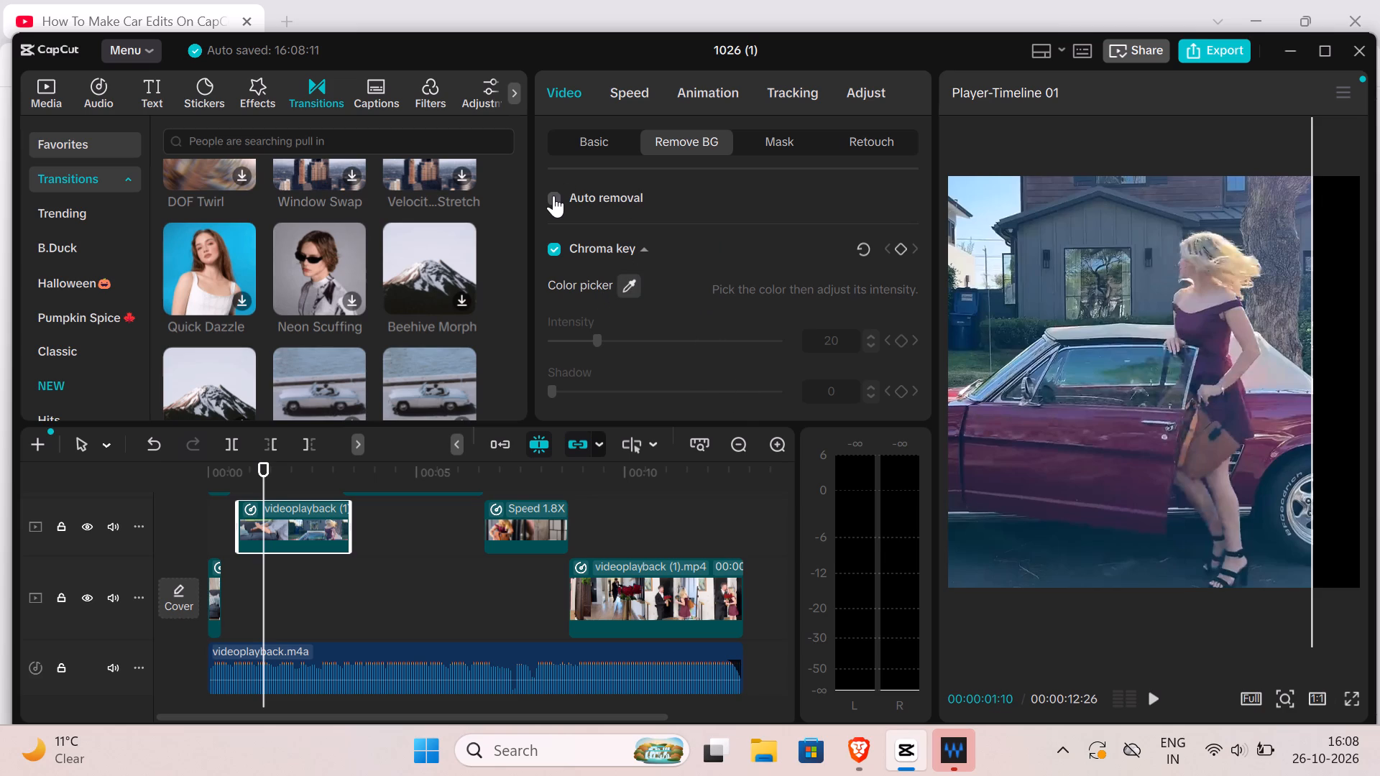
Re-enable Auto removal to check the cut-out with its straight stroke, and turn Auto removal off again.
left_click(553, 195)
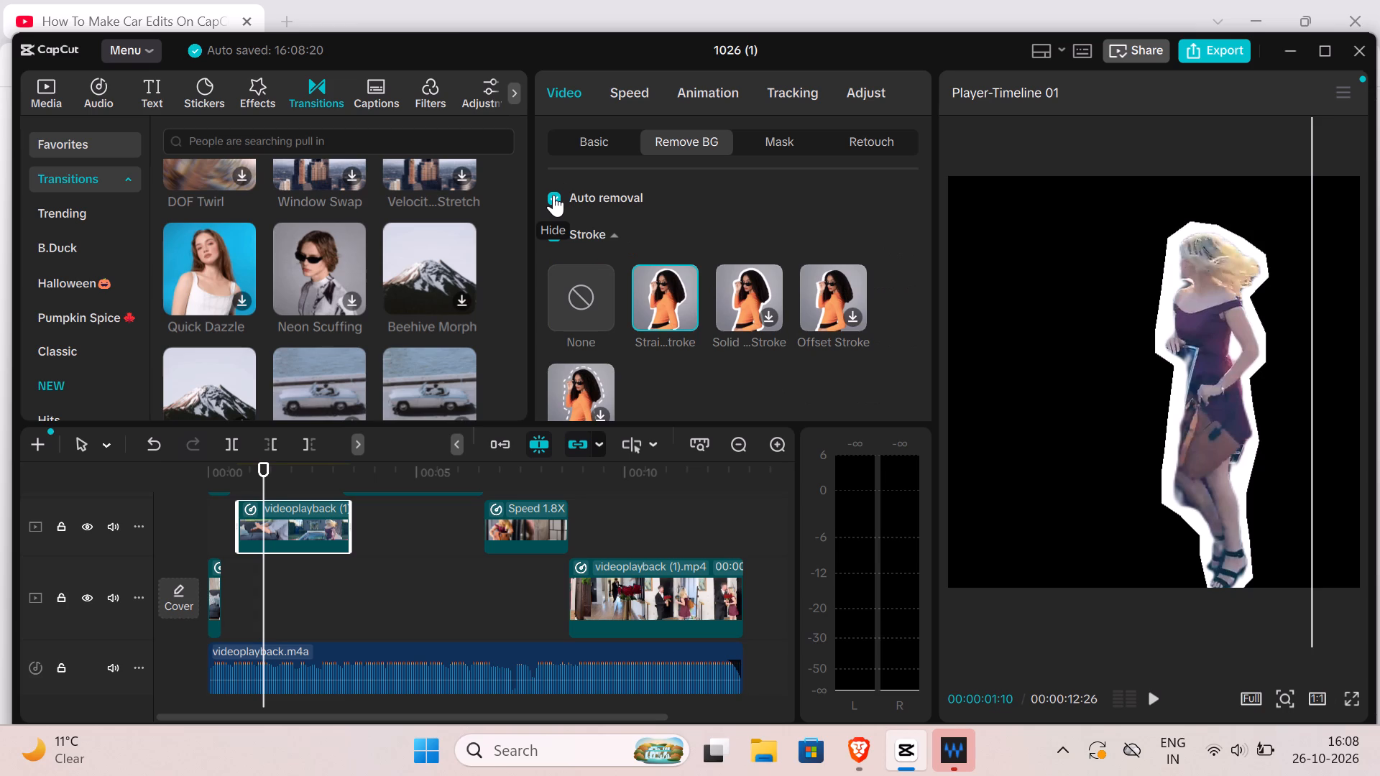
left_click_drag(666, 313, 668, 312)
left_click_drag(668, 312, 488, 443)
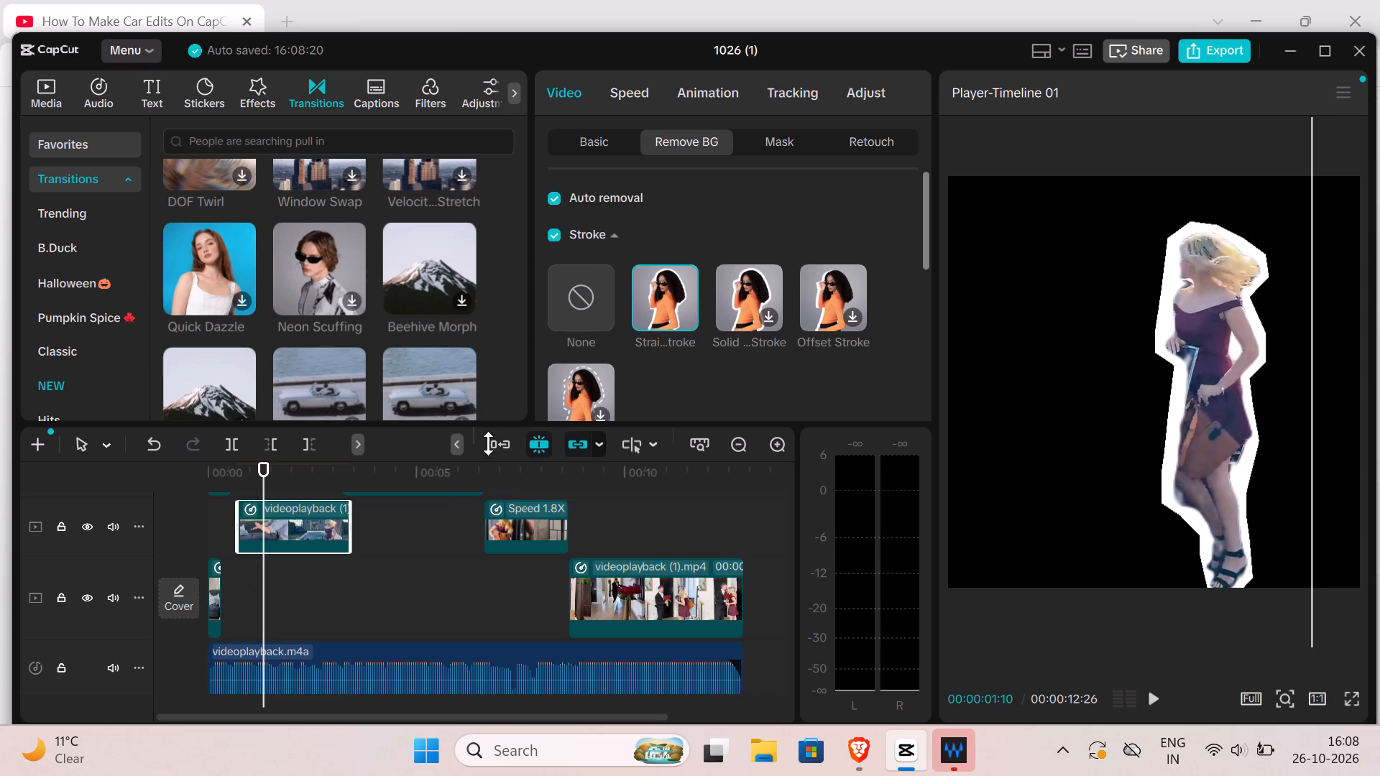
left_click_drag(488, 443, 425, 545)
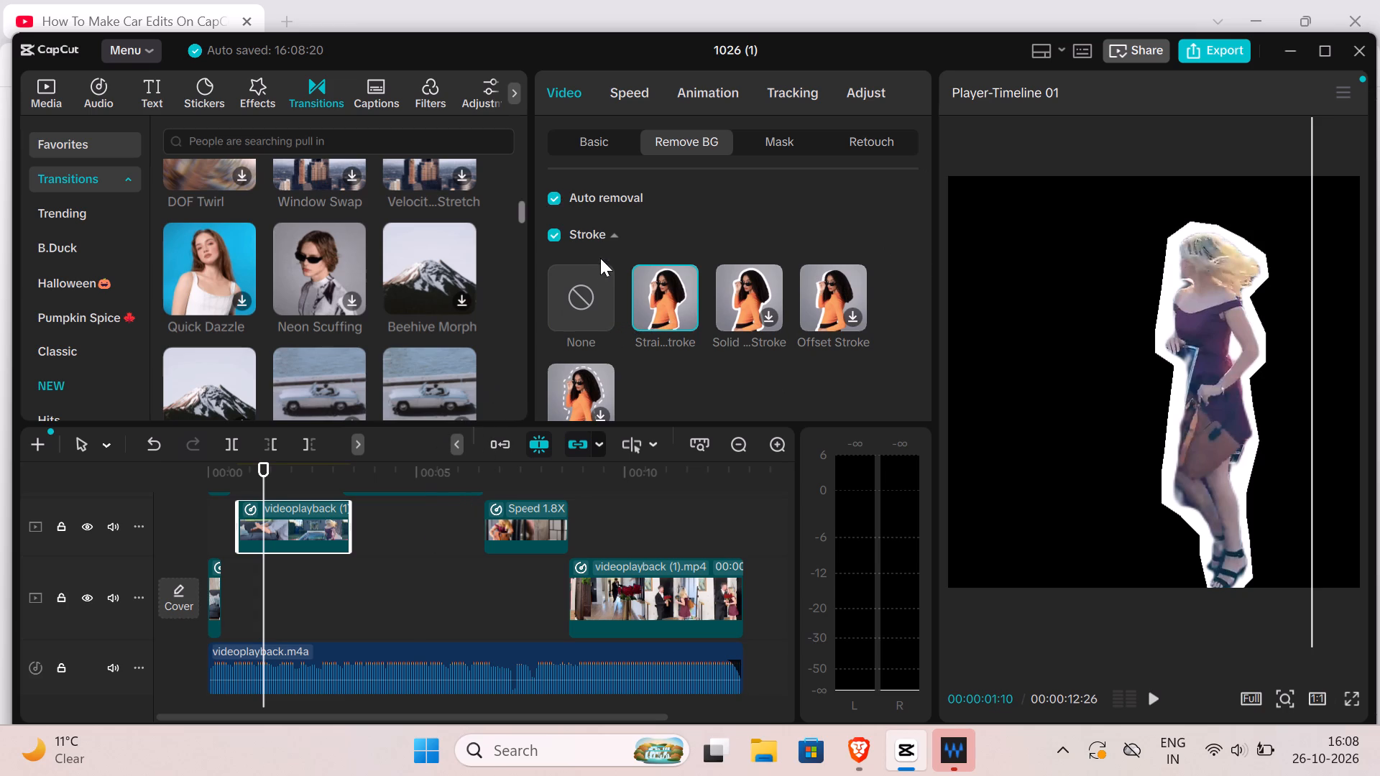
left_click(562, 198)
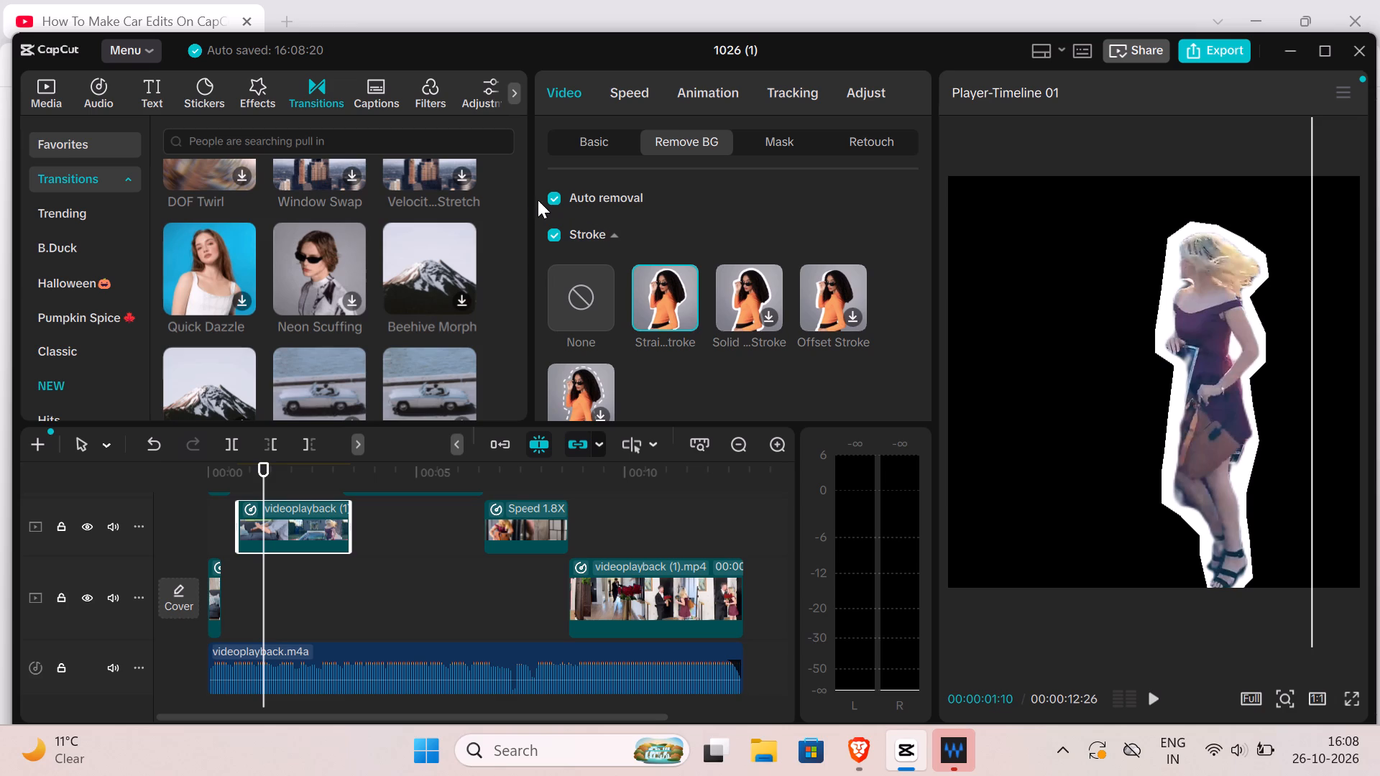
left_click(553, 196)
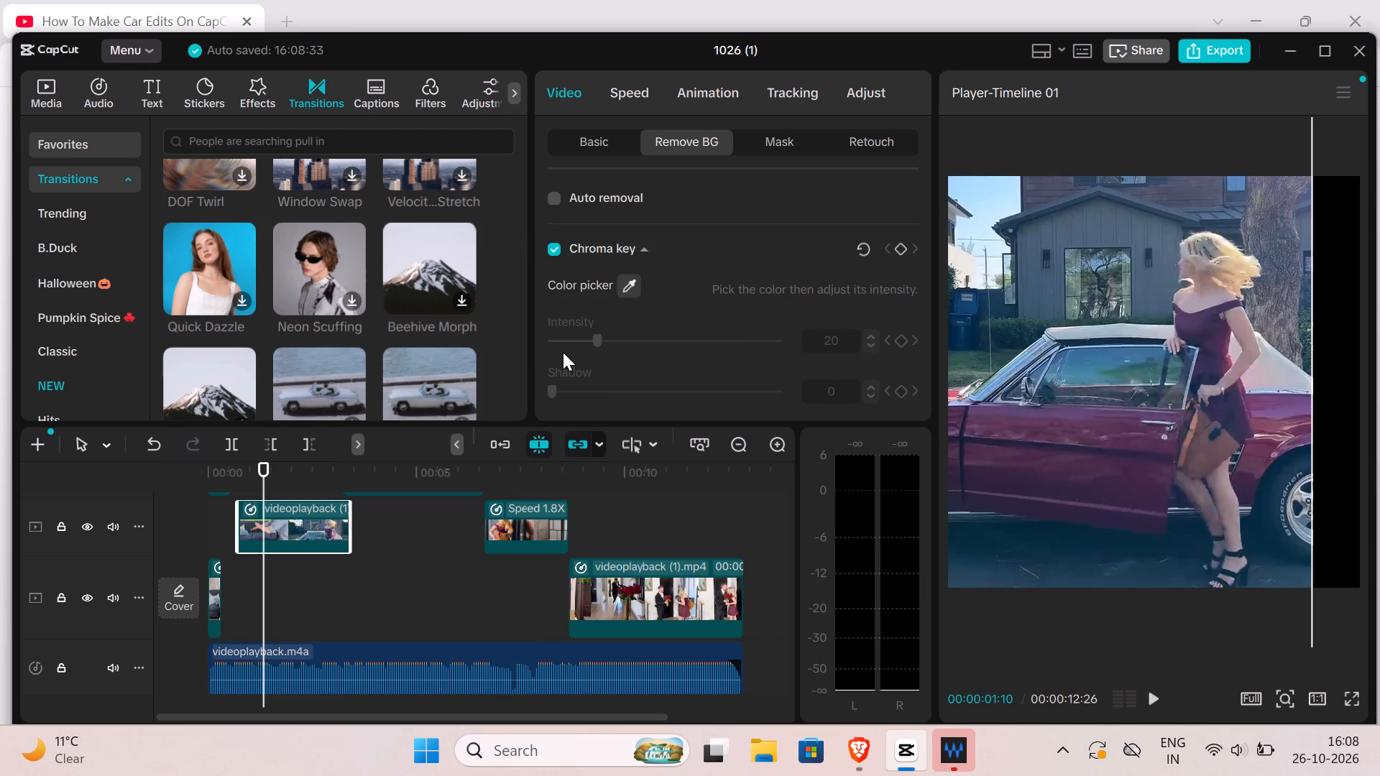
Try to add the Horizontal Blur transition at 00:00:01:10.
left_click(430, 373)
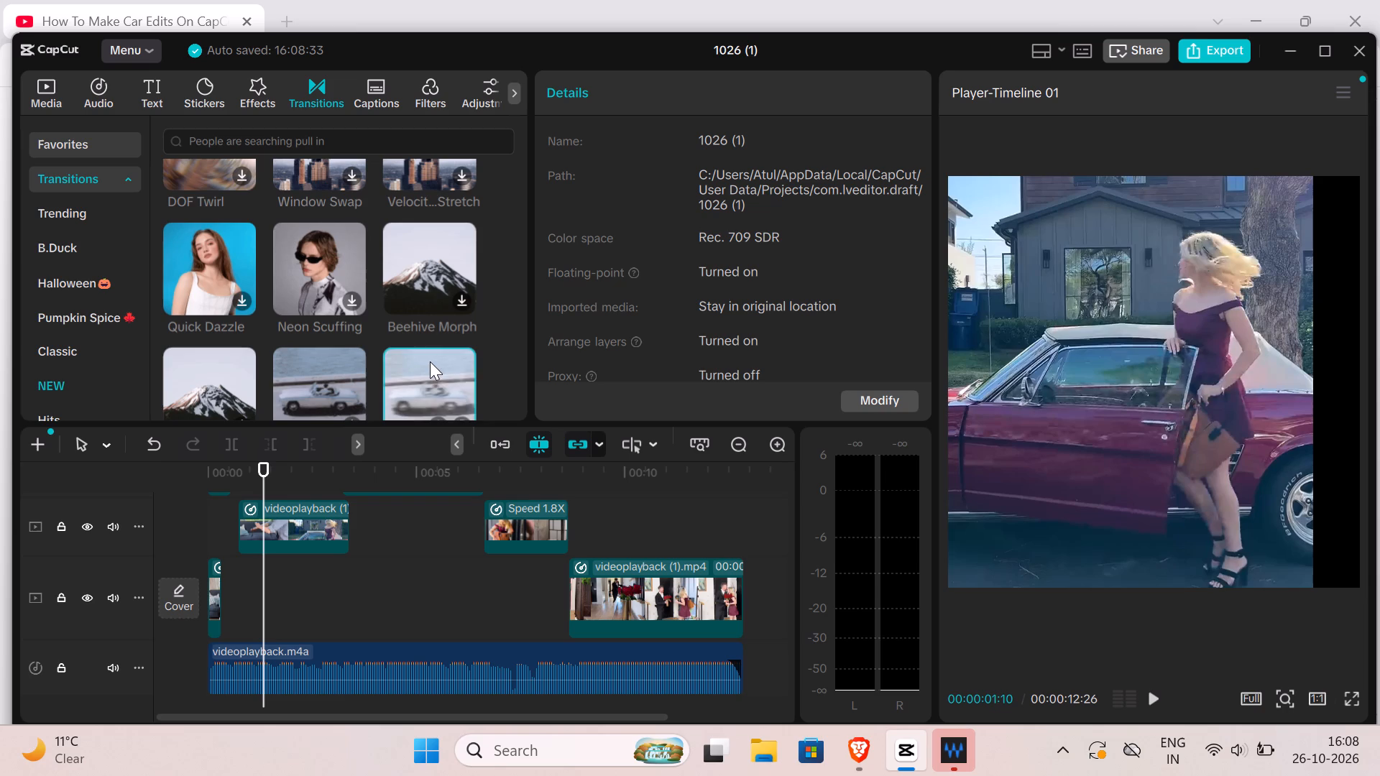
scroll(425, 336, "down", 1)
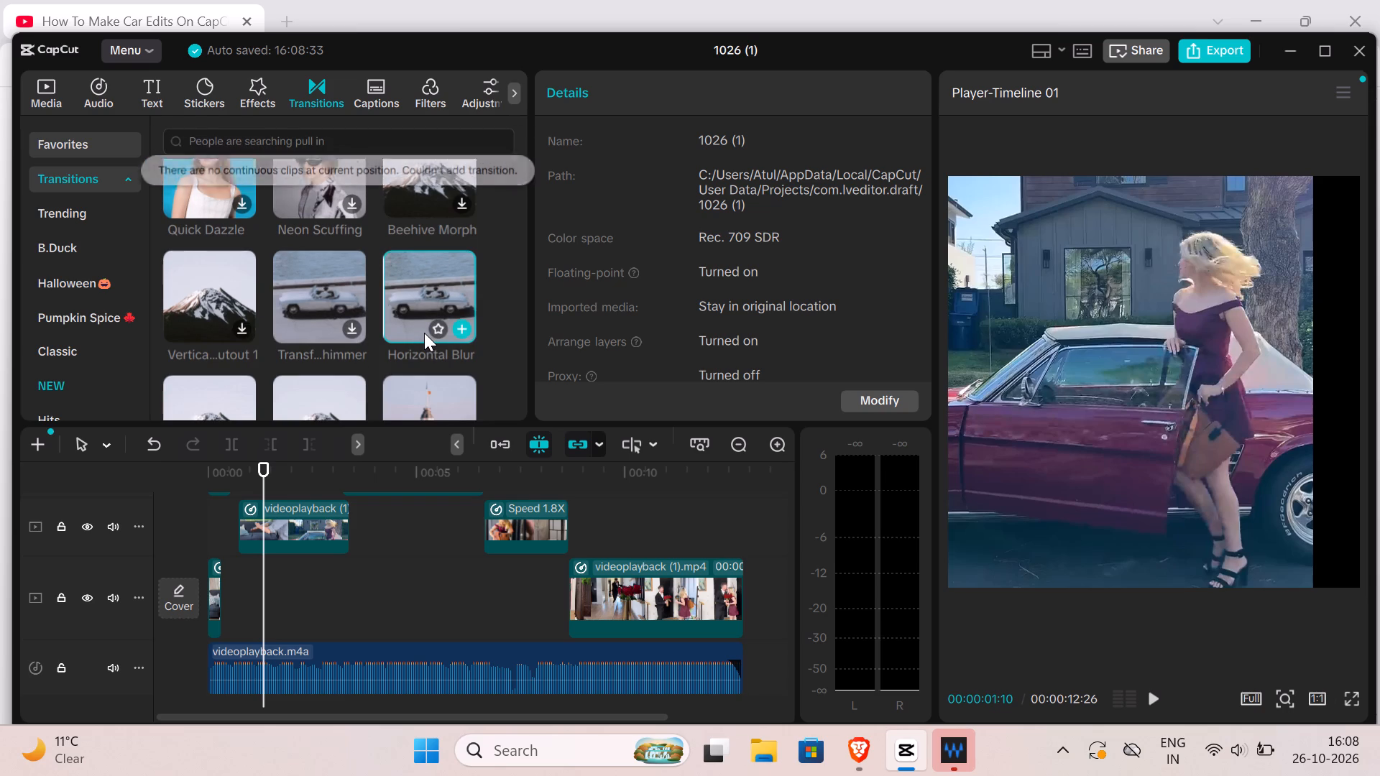
Add the Grid Taps effect from the trending video effects twice at 00:00:01:10.
left_click(263, 77)
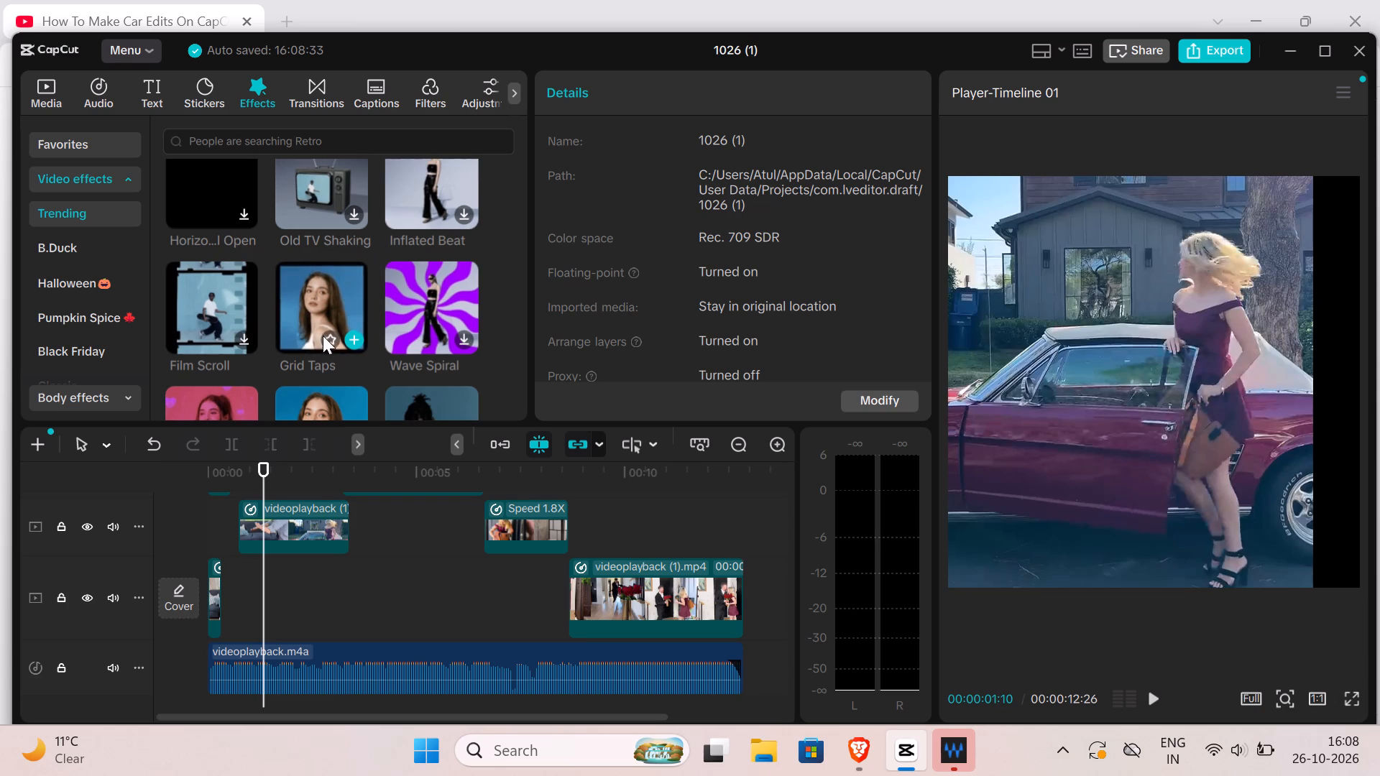
left_click(349, 338)
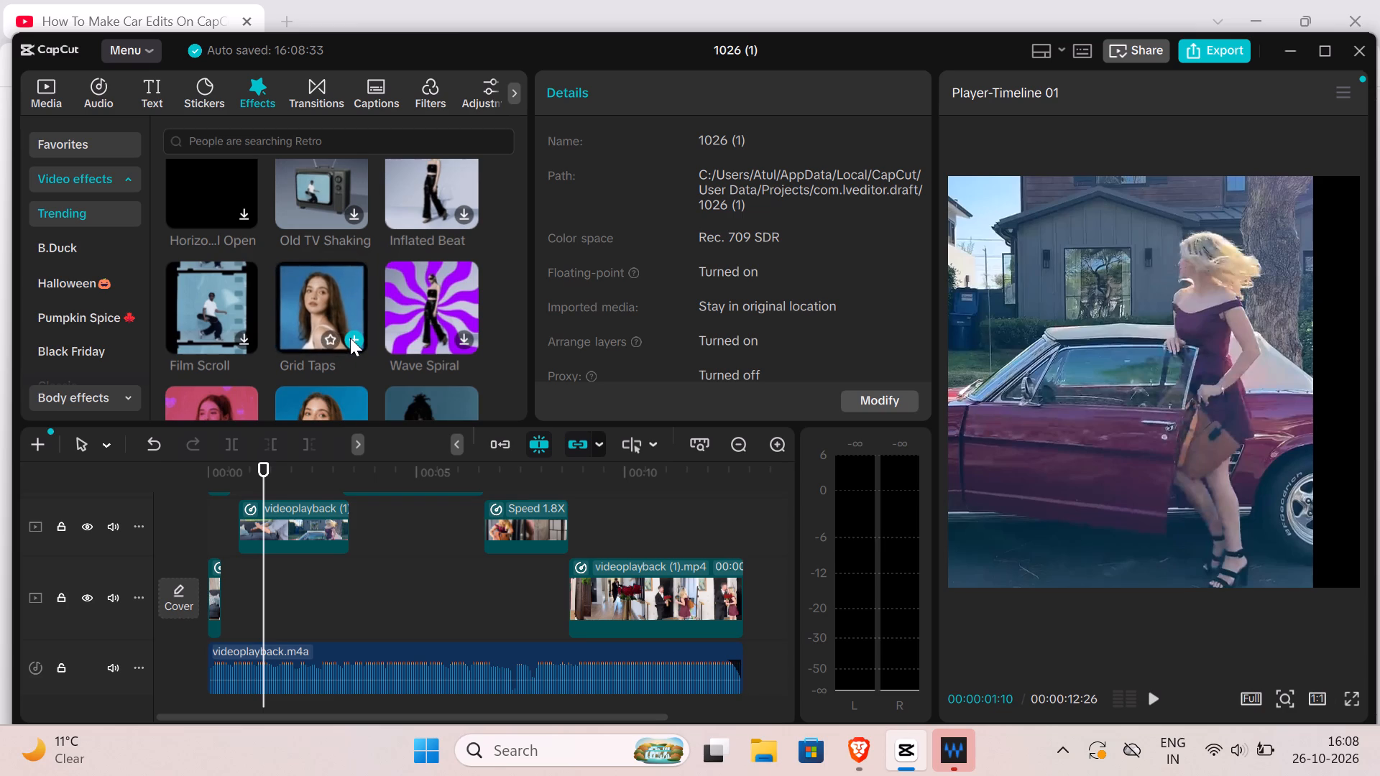
left_click(350, 338)
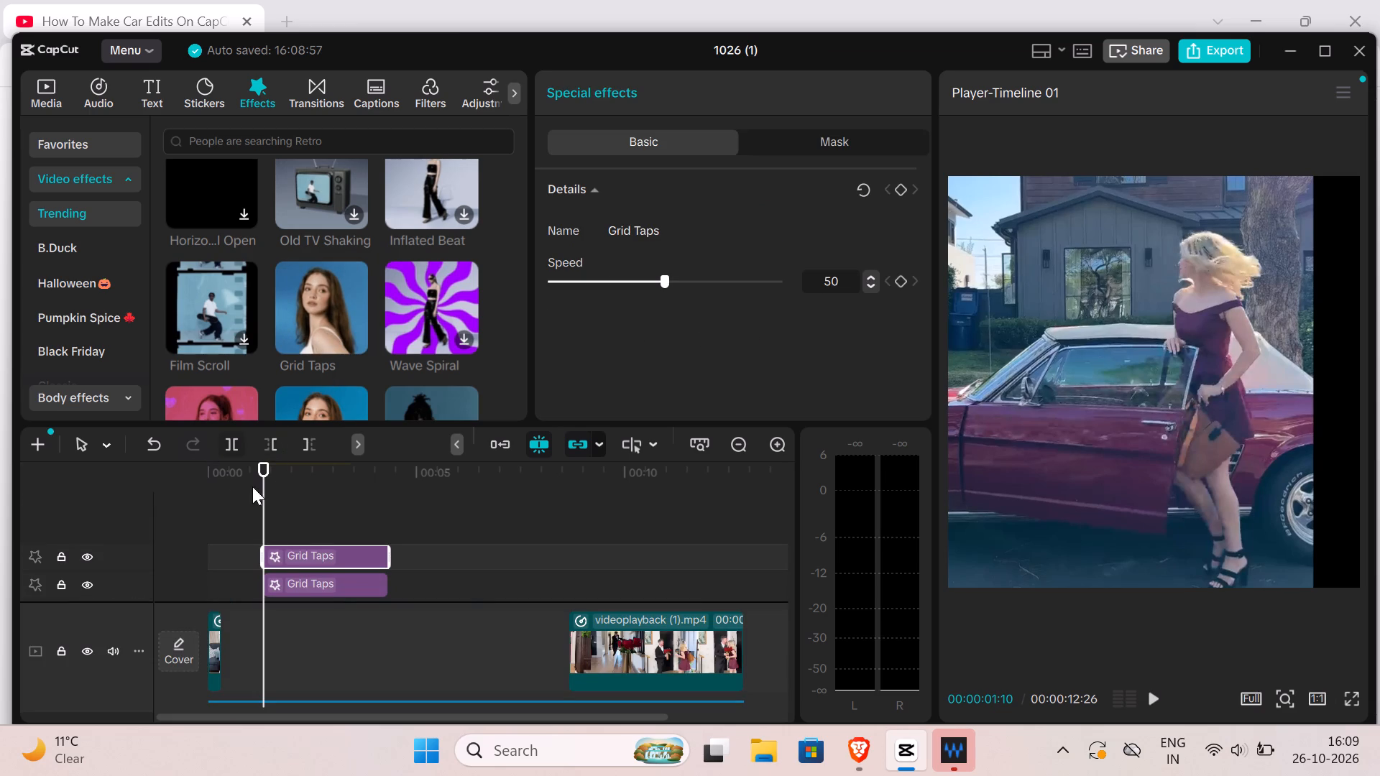
Delete the upper of the two Grid Taps effects from the timeline.
left_click(288, 553)
left_click(362, 445)
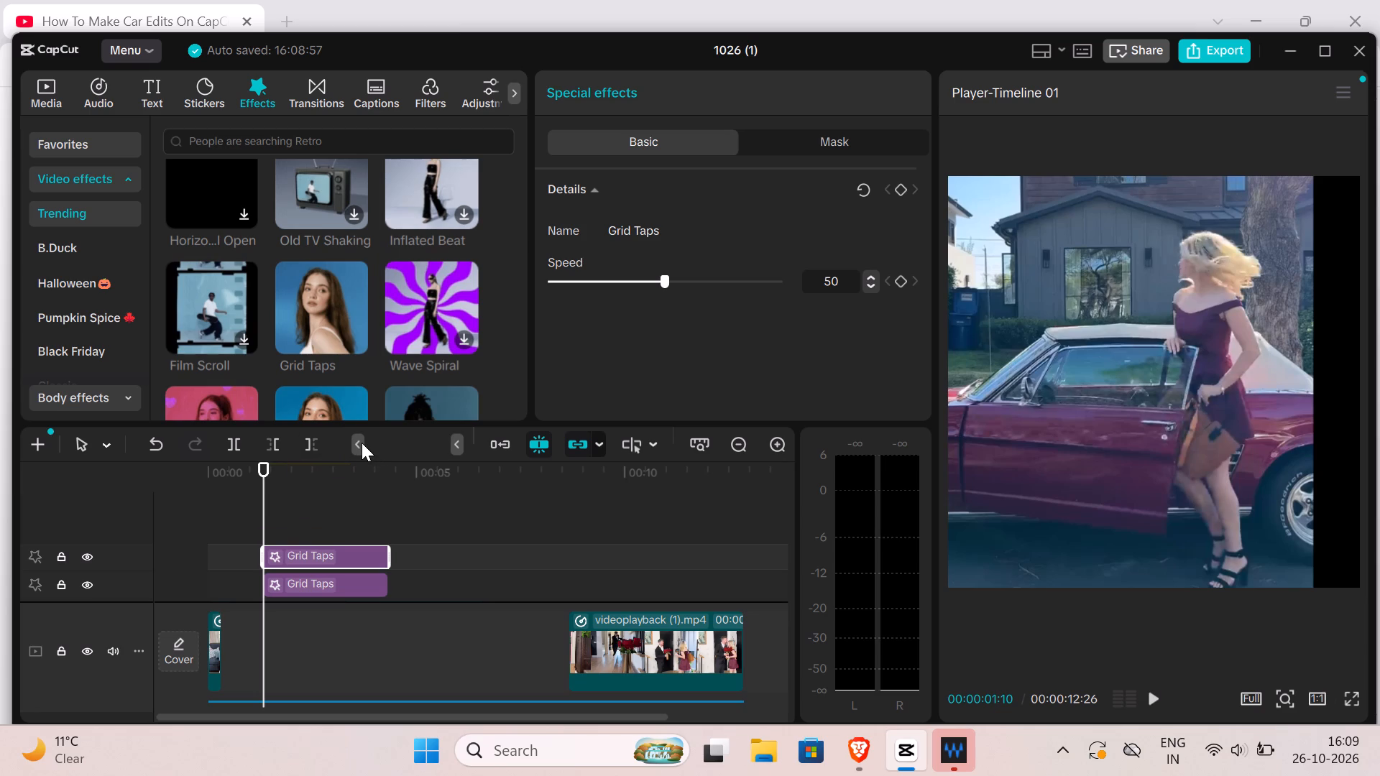
left_click(361, 439)
left_click(337, 439)
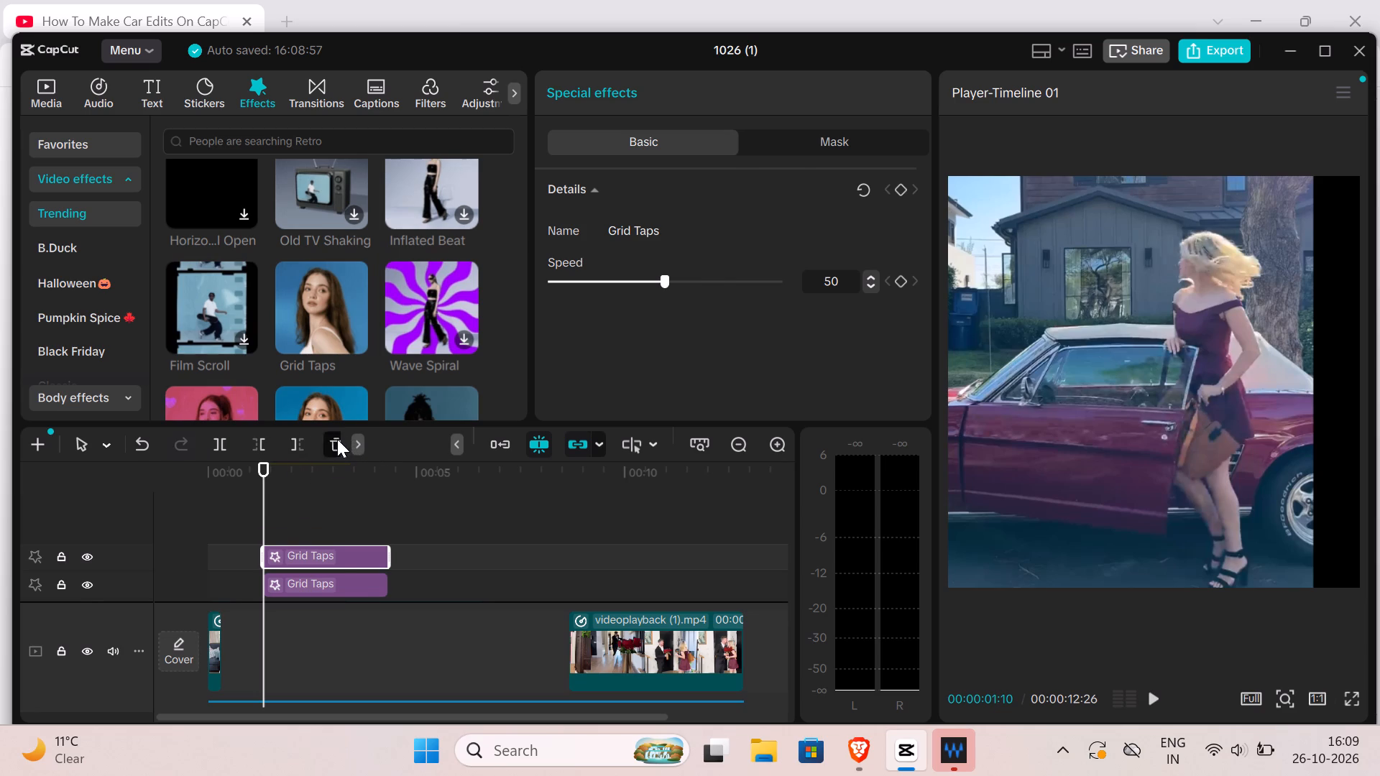
Look through the trending video effects and review the clips on the timeline tracks.
scroll(372, 397, "down", 1)
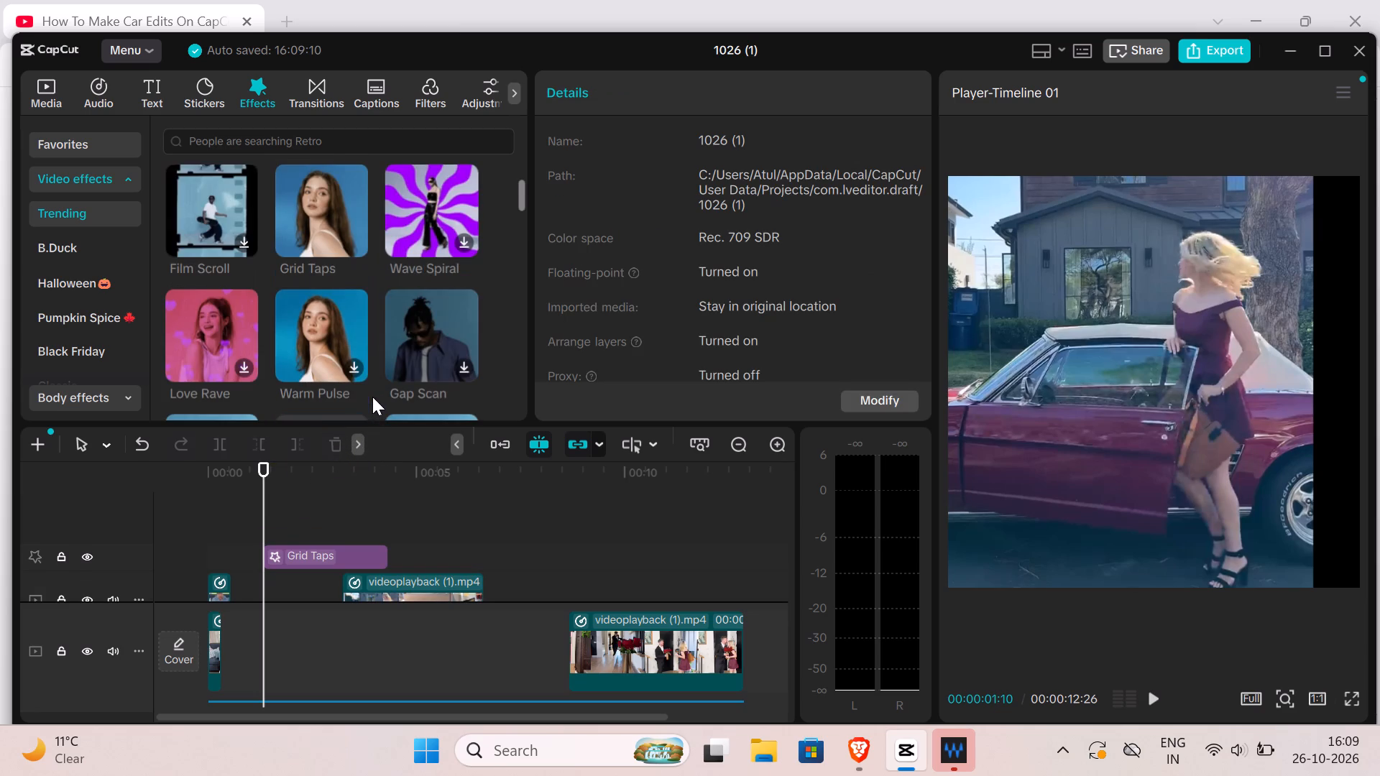
scroll(372, 397, "down", 1)
scroll(401, 497, "down", 2)
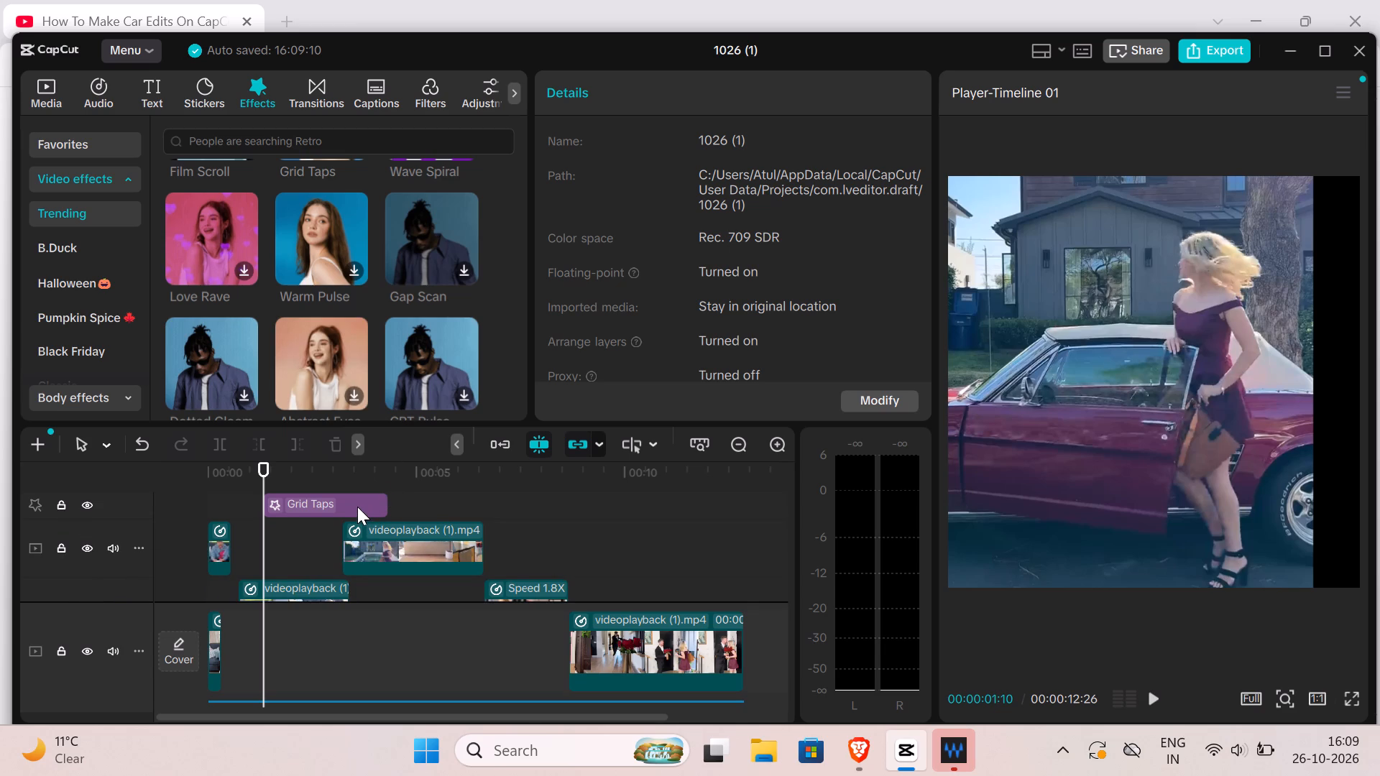
scroll(356, 506, "down", 1)
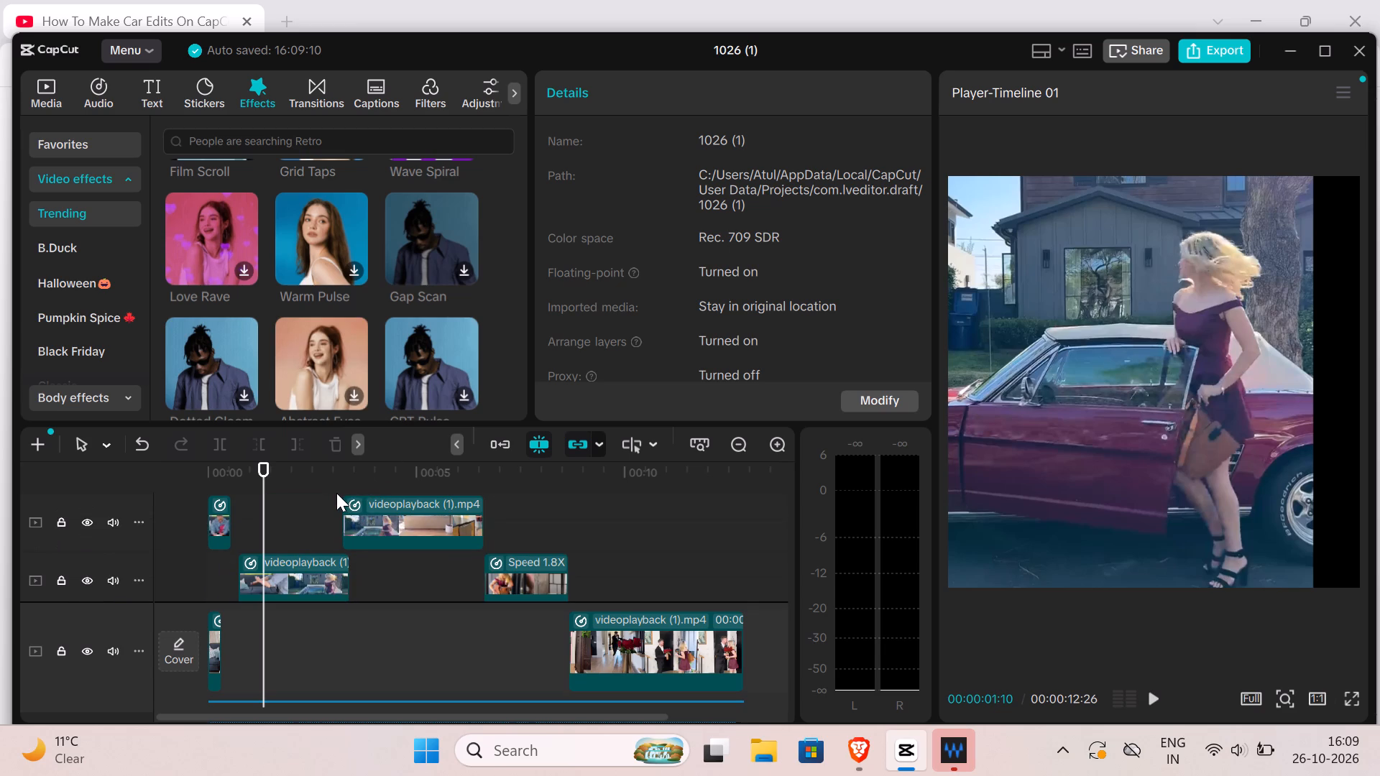
scroll(336, 492, "up", 6)
scroll(329, 490, "down", 2)
scroll(329, 490, "up", 4)
scroll(329, 490, "down", 9)
scroll(356, 389, "down", 1)
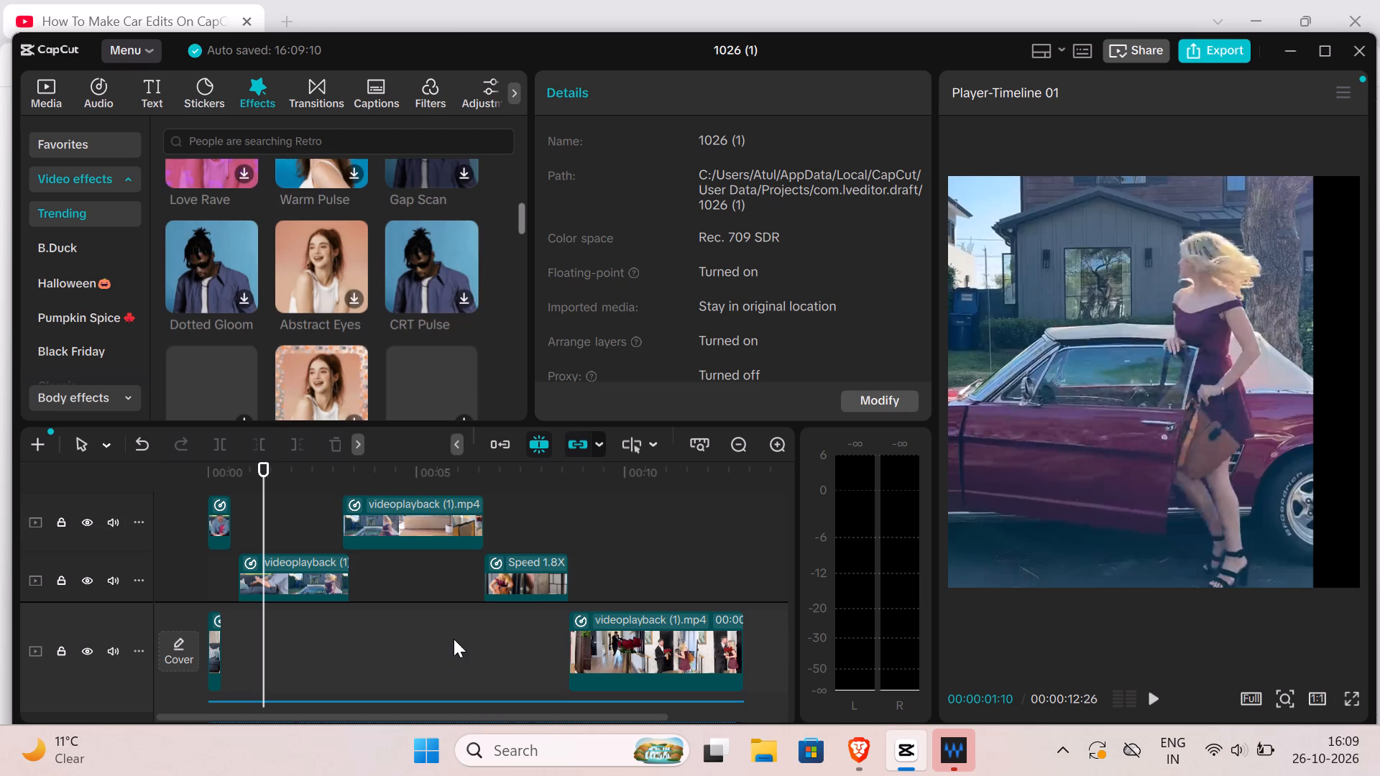
scroll(454, 639, "down", 3)
scroll(454, 639, "up", 5)
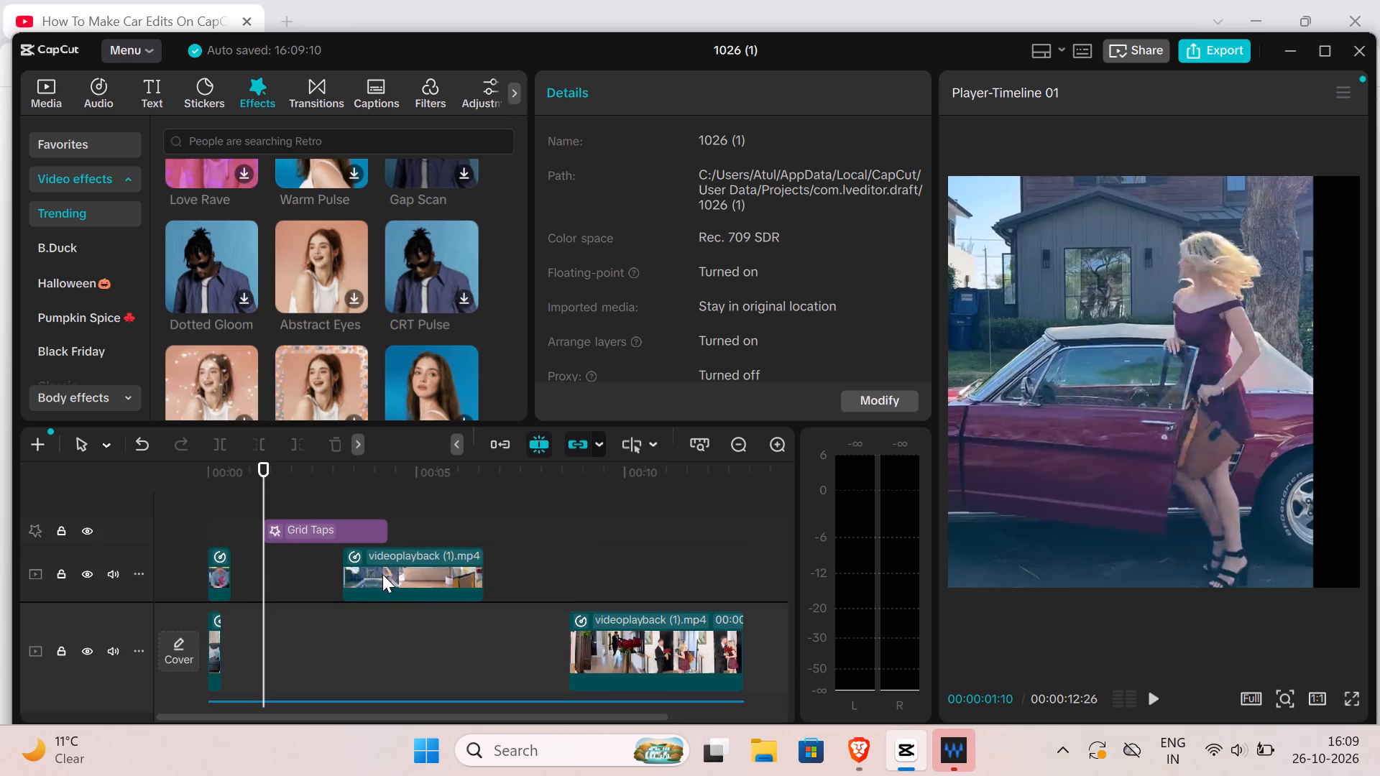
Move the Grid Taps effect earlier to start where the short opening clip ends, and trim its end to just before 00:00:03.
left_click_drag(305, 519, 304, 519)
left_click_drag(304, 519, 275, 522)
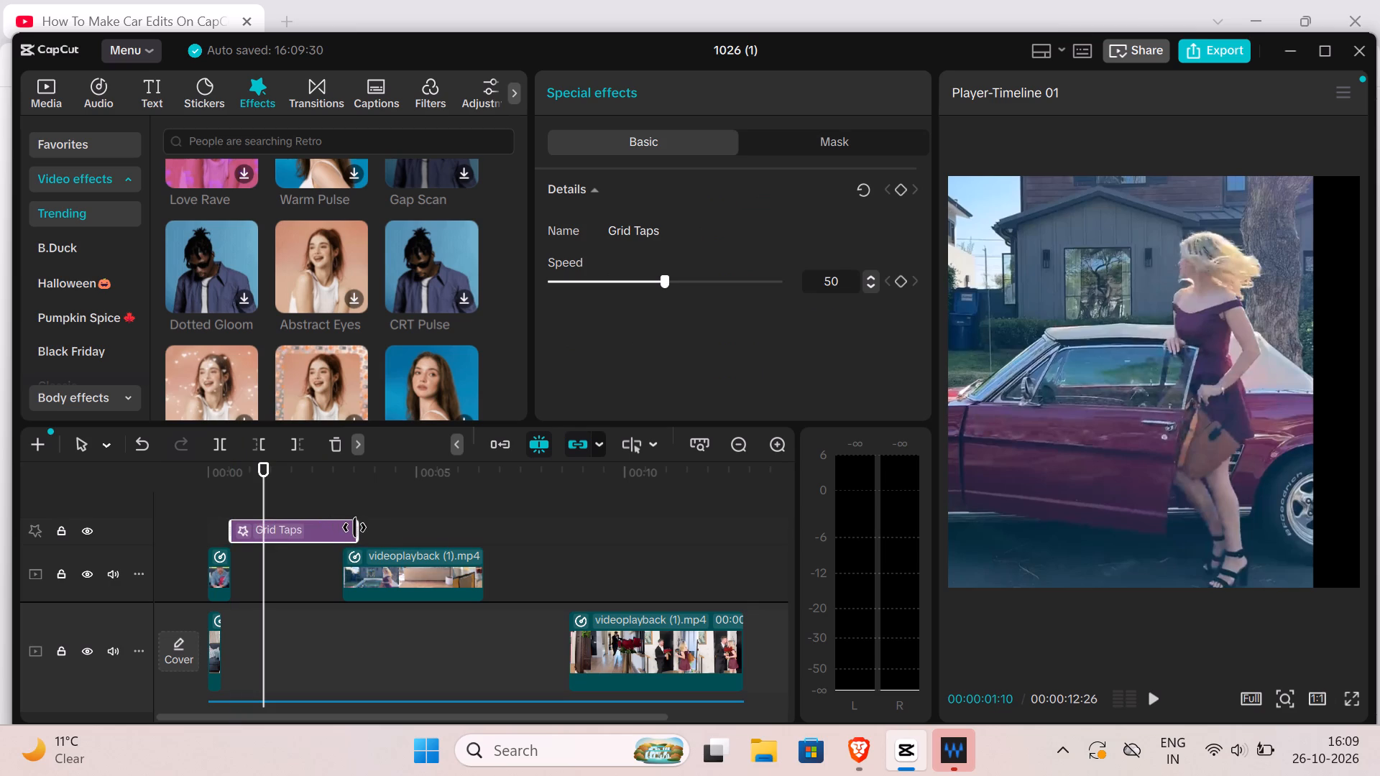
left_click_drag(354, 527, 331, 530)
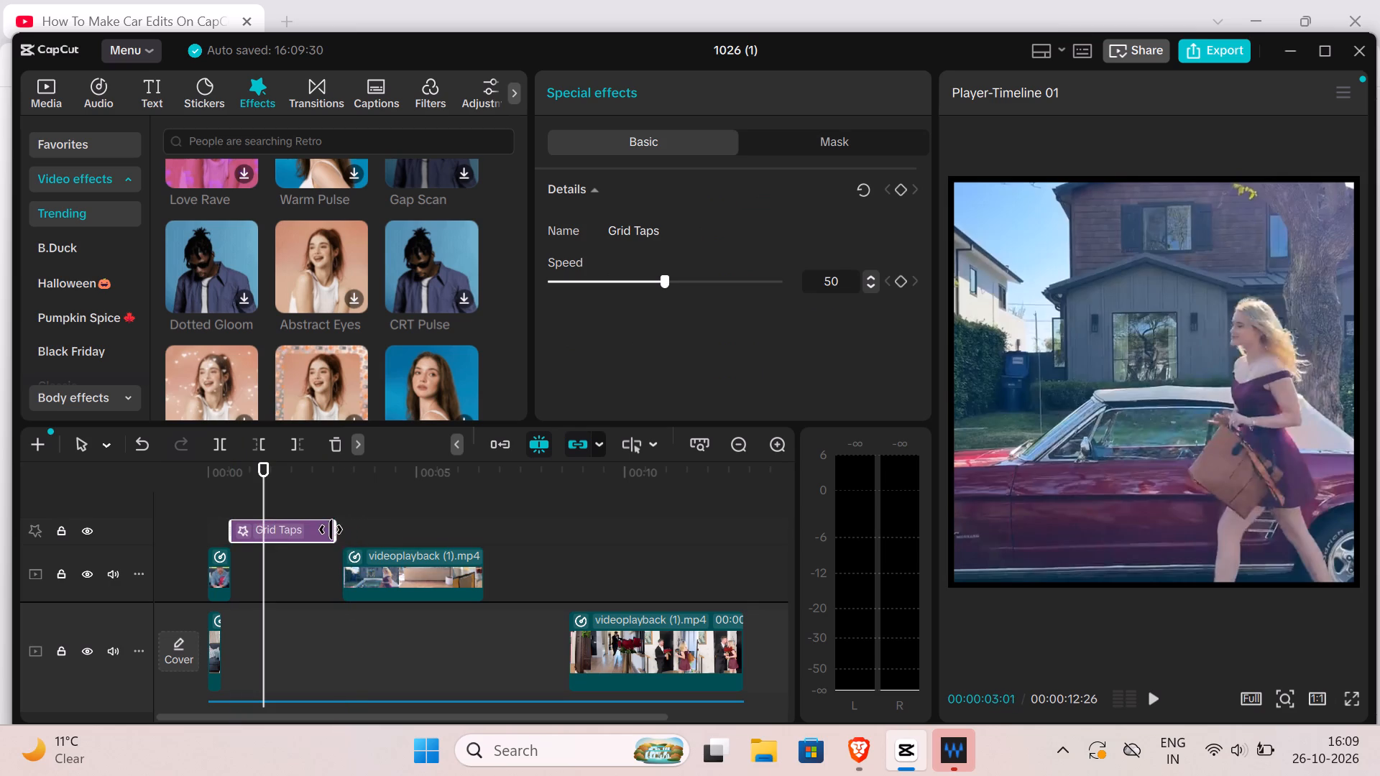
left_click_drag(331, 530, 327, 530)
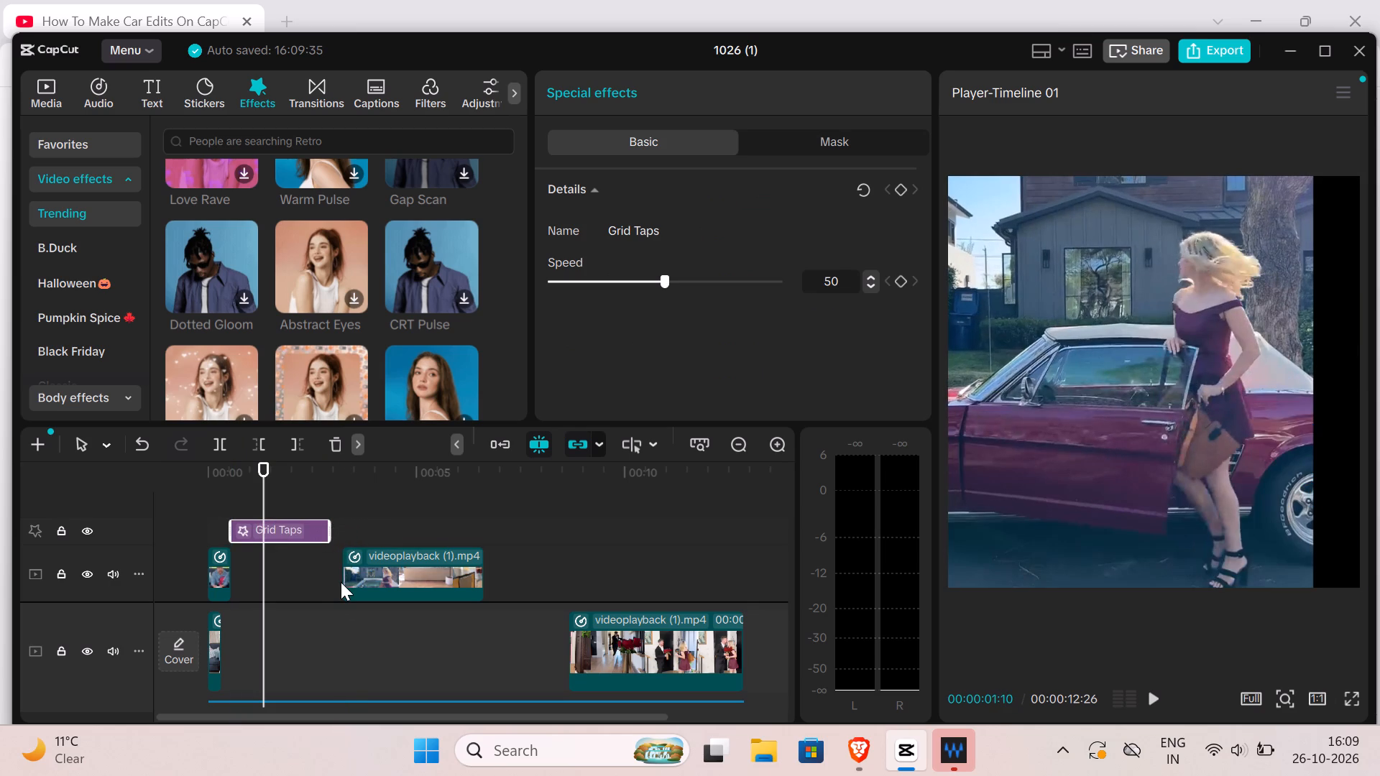
Reposition the clip of the woman and red car horizontally to X 0 so it fills the frame's width.
scroll(335, 559, "down", 1)
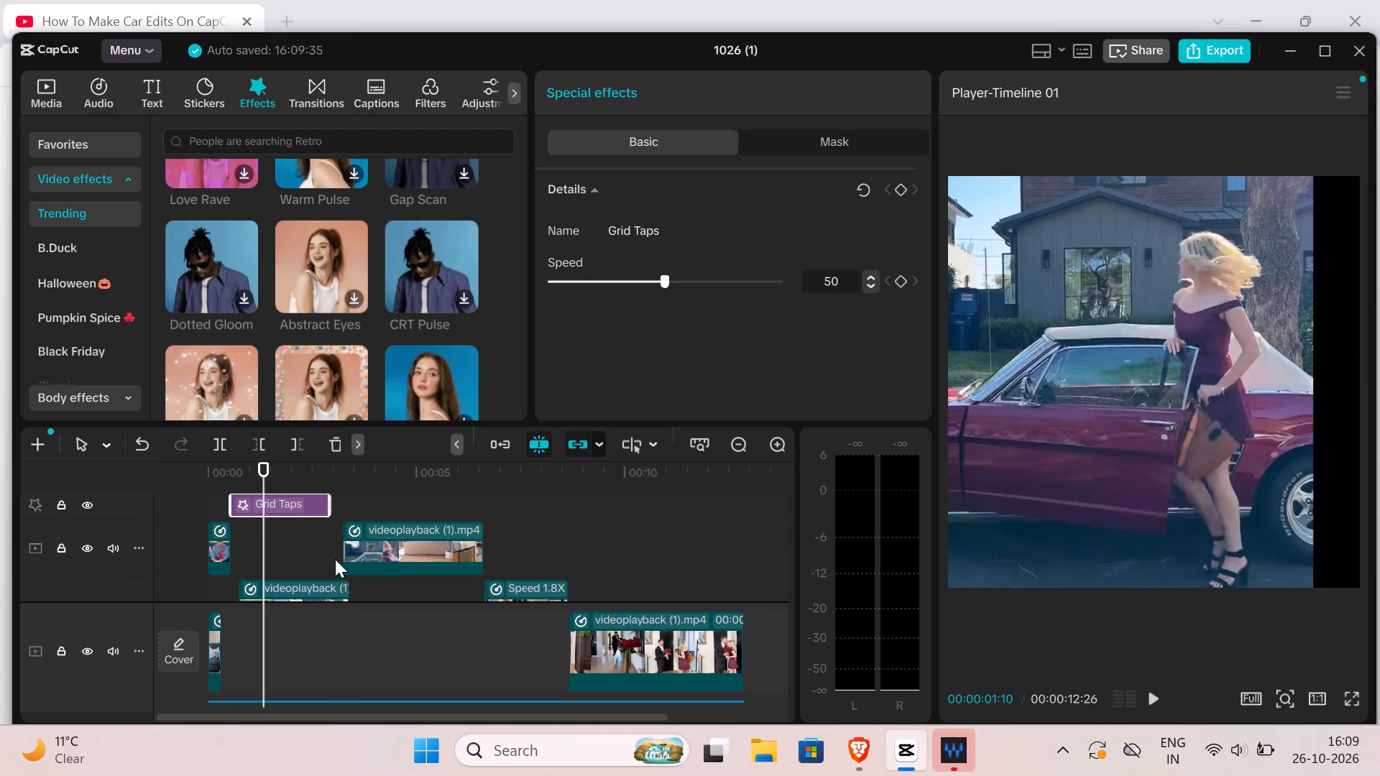
left_click_drag(1252, 428, 1297, 425)
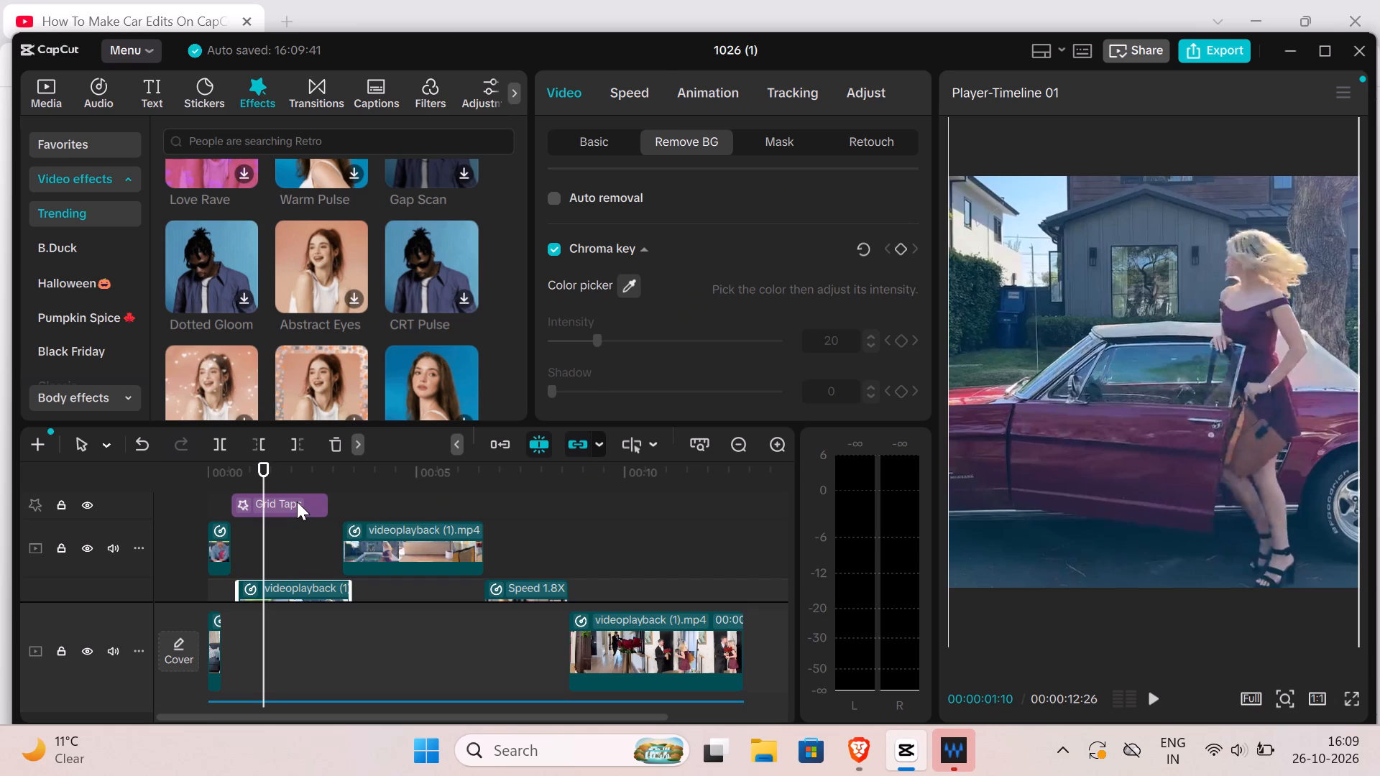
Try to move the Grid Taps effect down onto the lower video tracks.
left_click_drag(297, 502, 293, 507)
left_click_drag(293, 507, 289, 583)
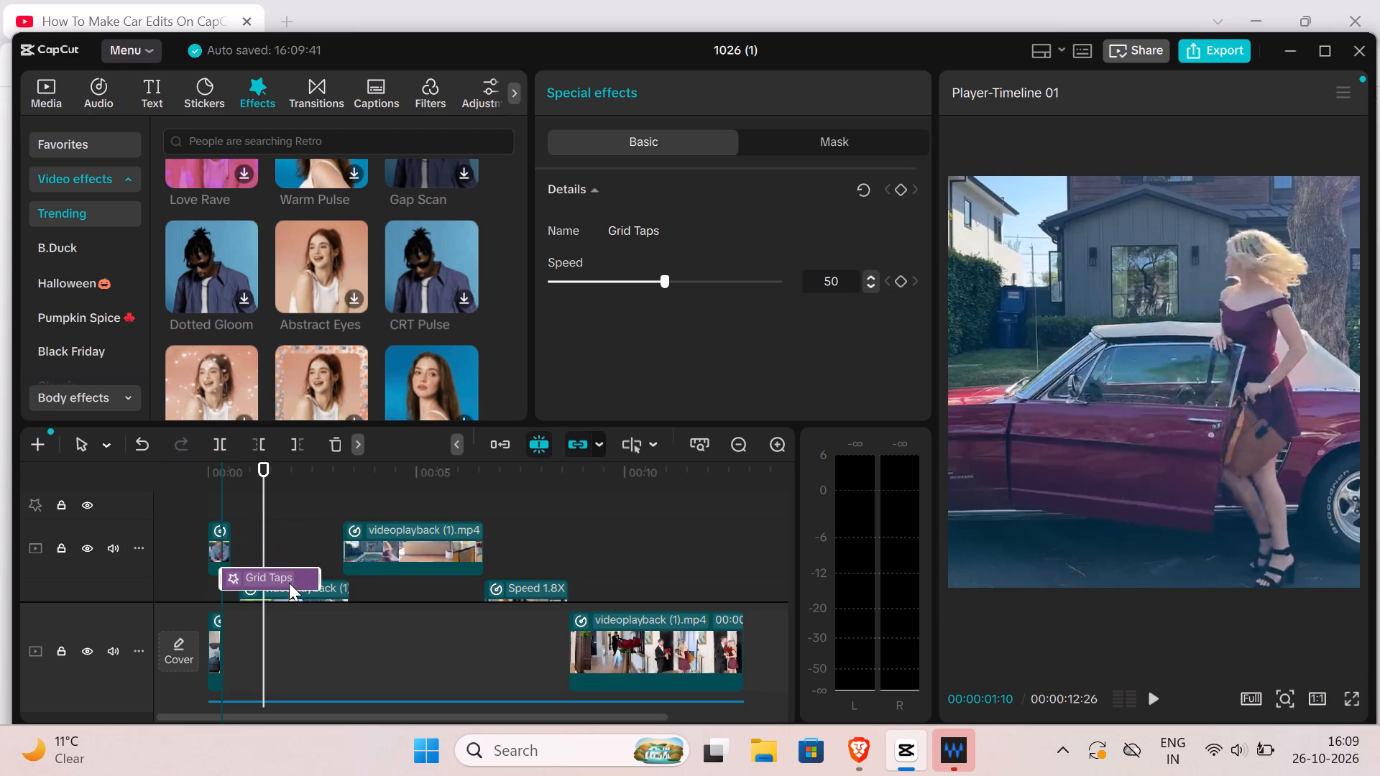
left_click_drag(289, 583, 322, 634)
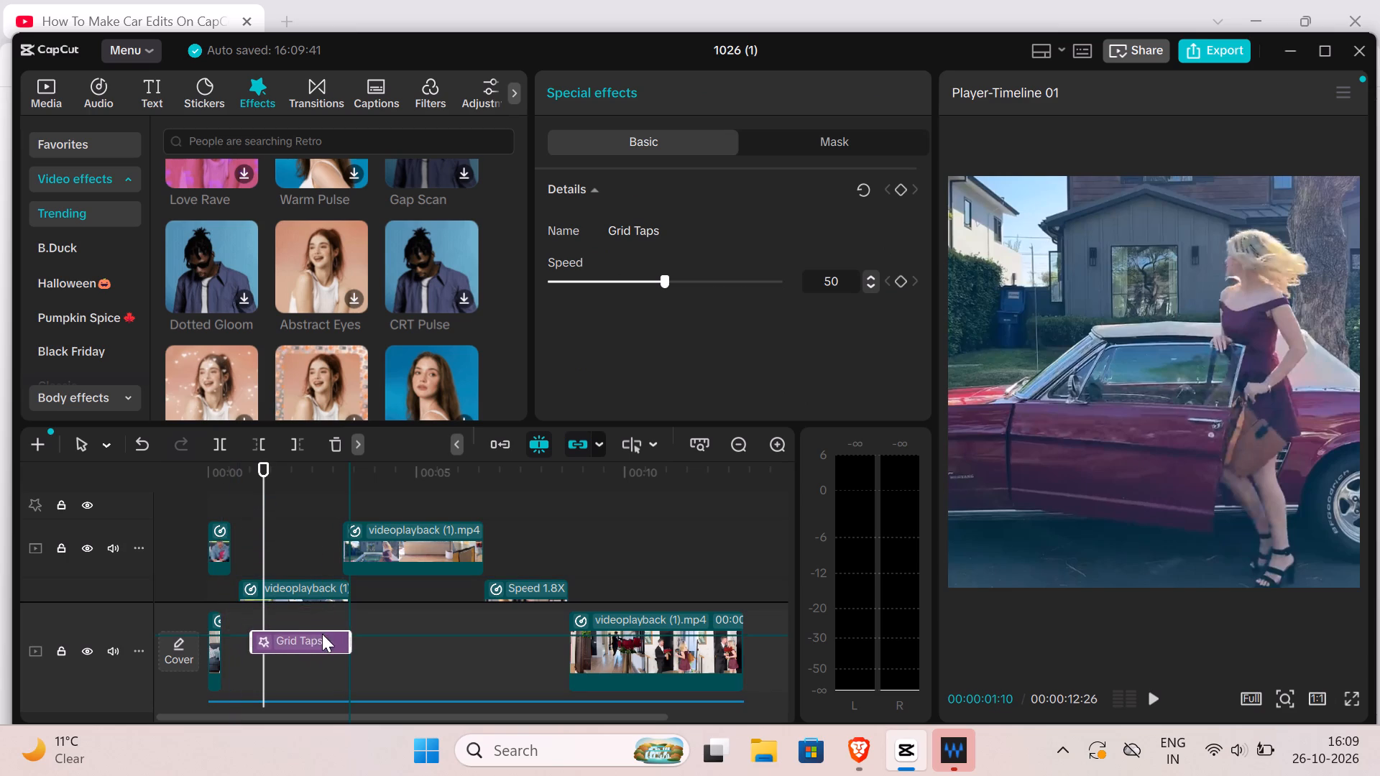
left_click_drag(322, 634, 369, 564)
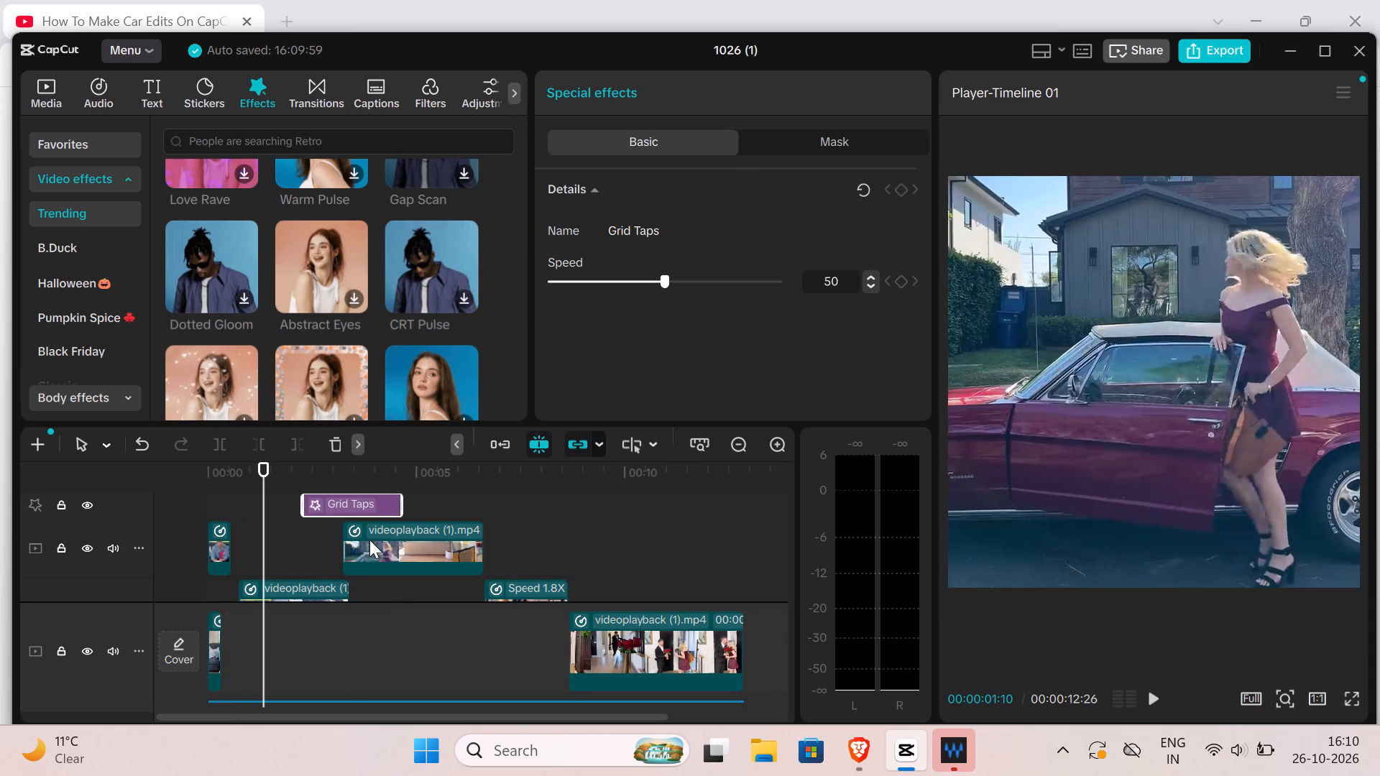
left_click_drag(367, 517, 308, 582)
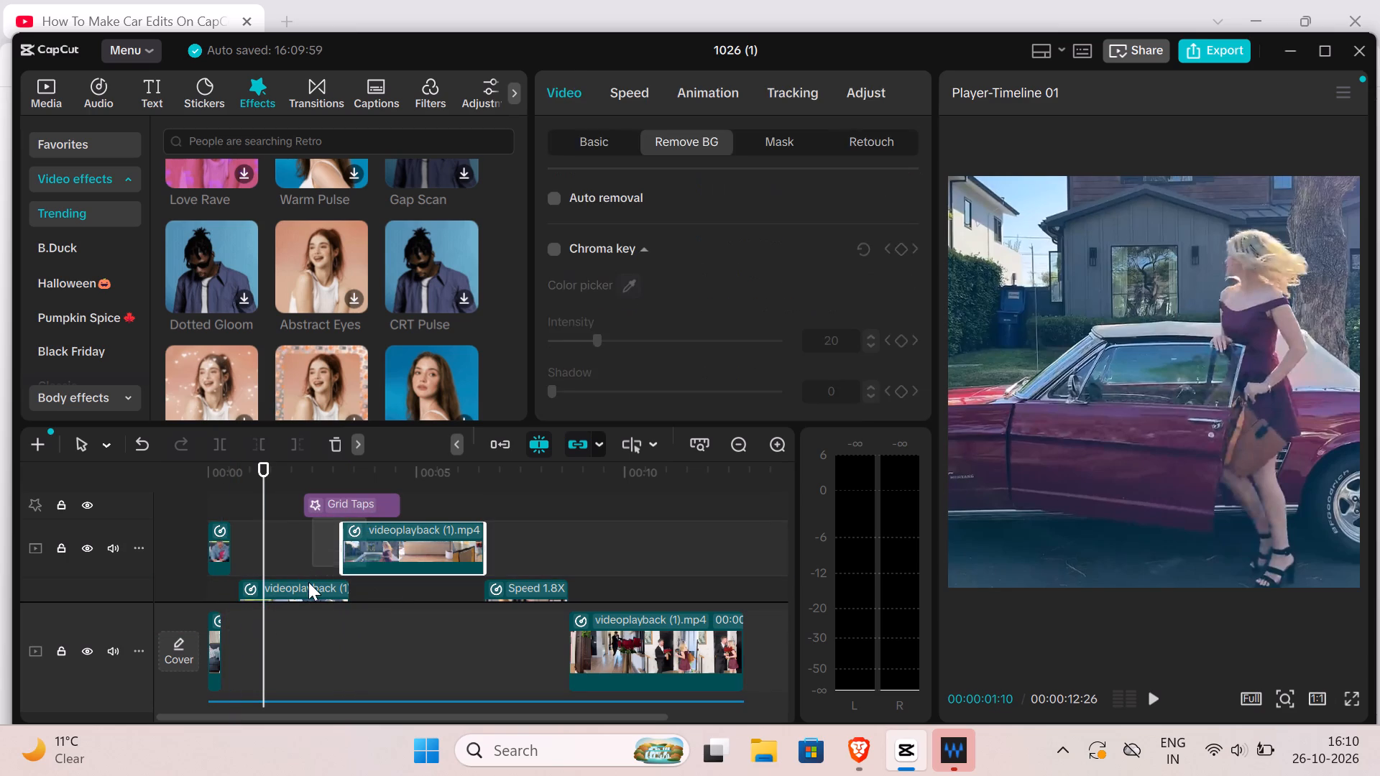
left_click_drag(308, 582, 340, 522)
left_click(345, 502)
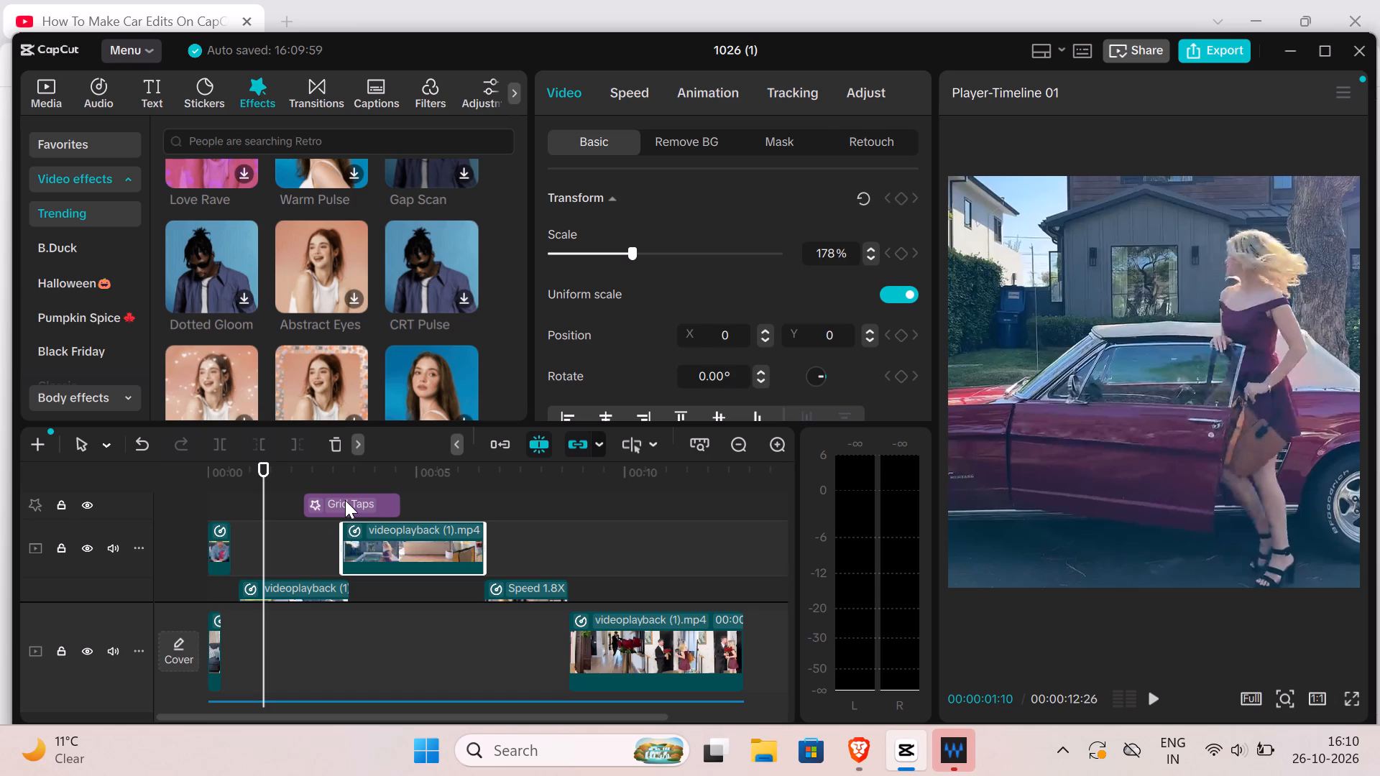
Move the Grid Taps effect to its own track directly below the woman-and-car clip, aligned with that clip's start.
left_click_drag(345, 500, 345, 502)
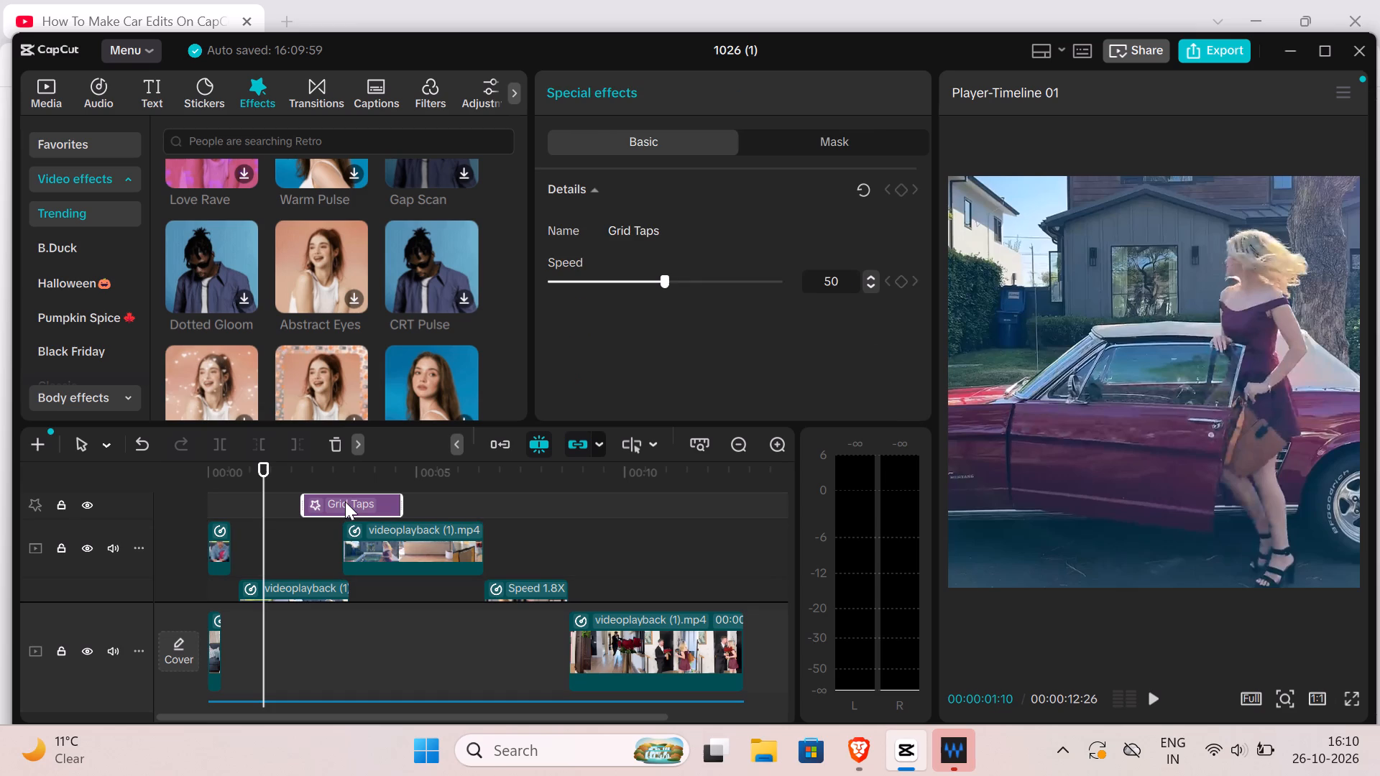
left_click_drag(345, 502, 264, 671)
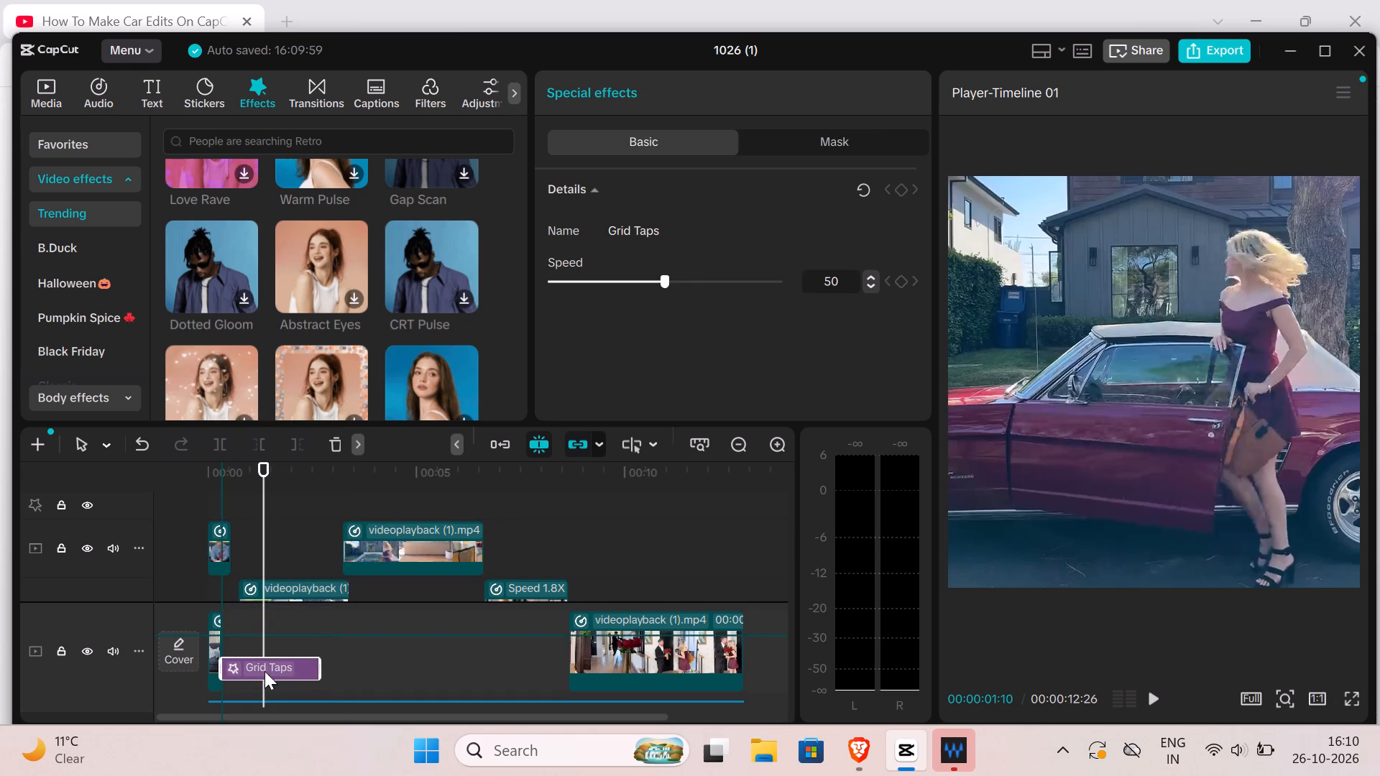
left_click_drag(264, 671, 280, 668)
scroll(279, 640, "up", 2)
scroll(278, 640, "down", 2)
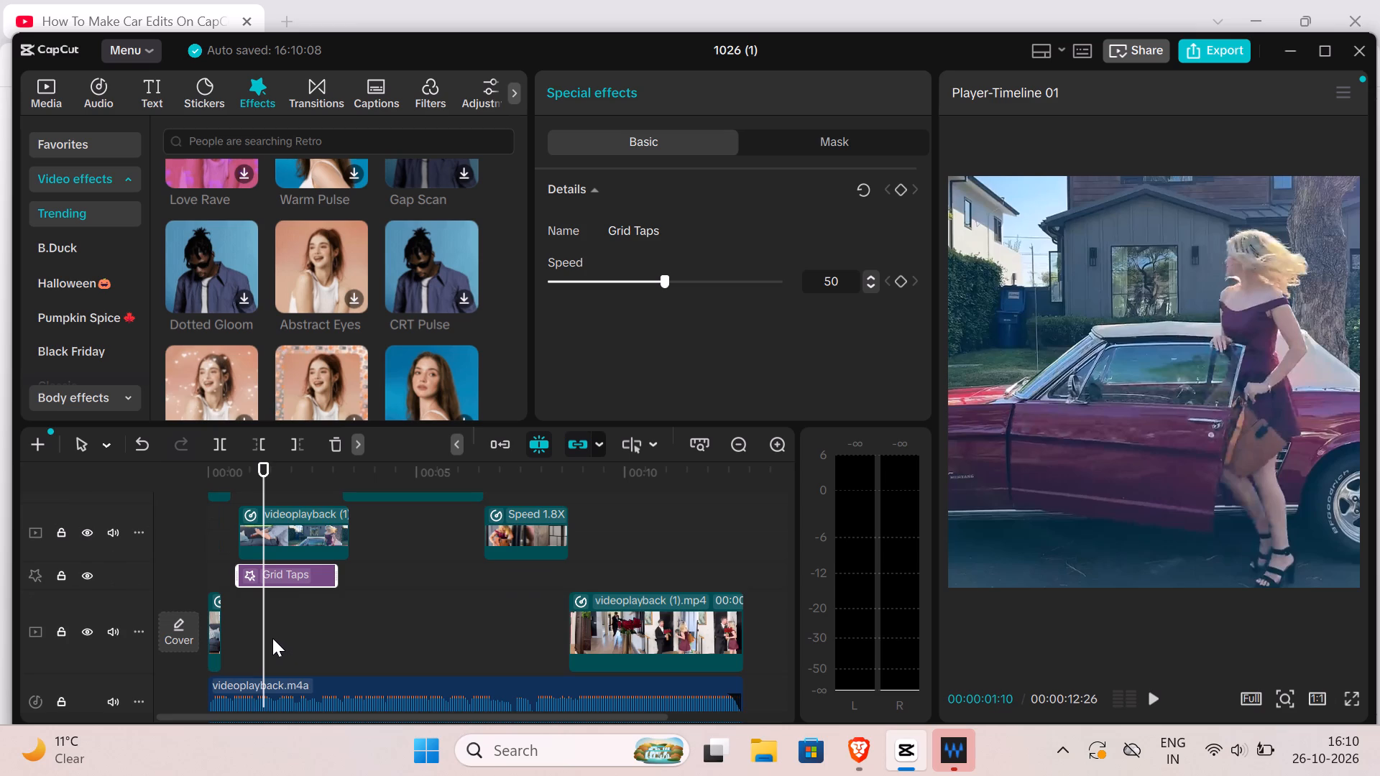
scroll(271, 638, "down", 1)
scroll(269, 635, "up", 2)
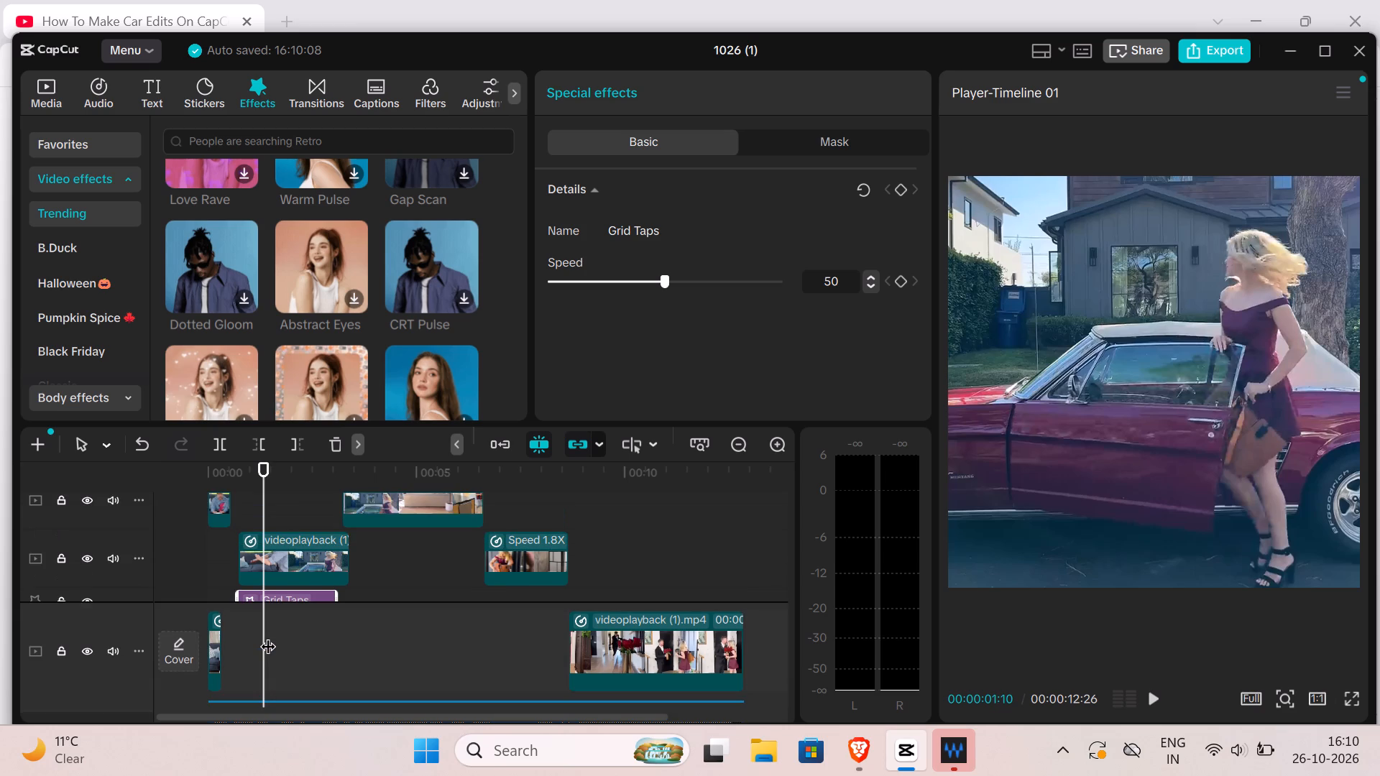
scroll(267, 635, "down", 1)
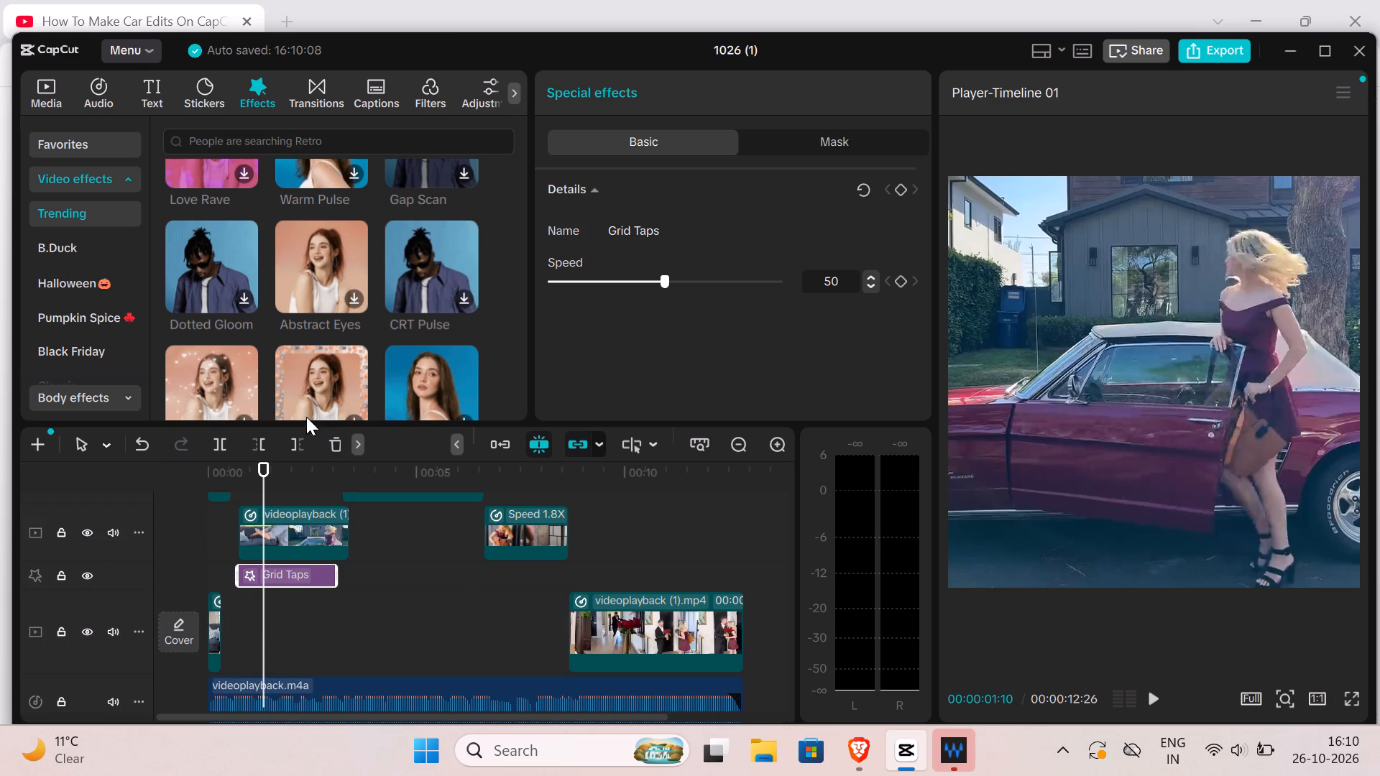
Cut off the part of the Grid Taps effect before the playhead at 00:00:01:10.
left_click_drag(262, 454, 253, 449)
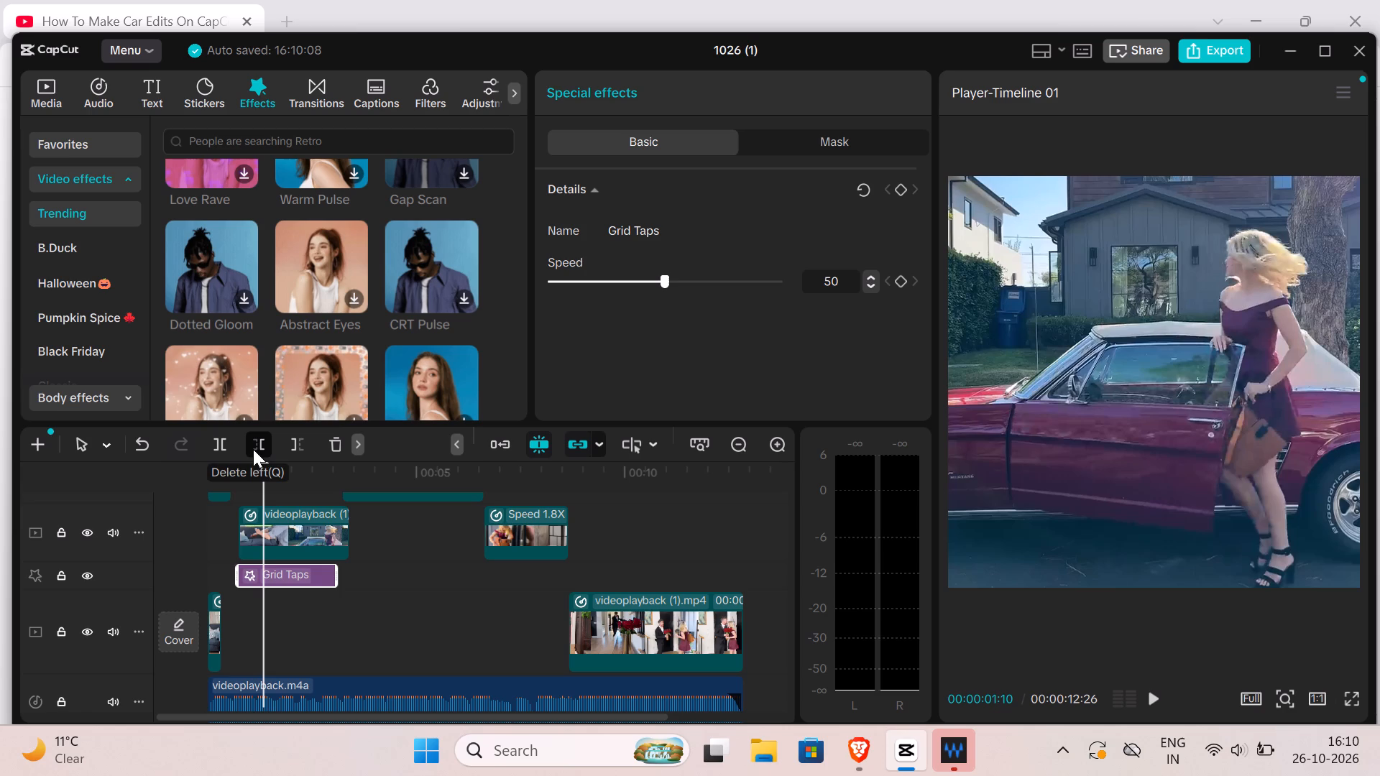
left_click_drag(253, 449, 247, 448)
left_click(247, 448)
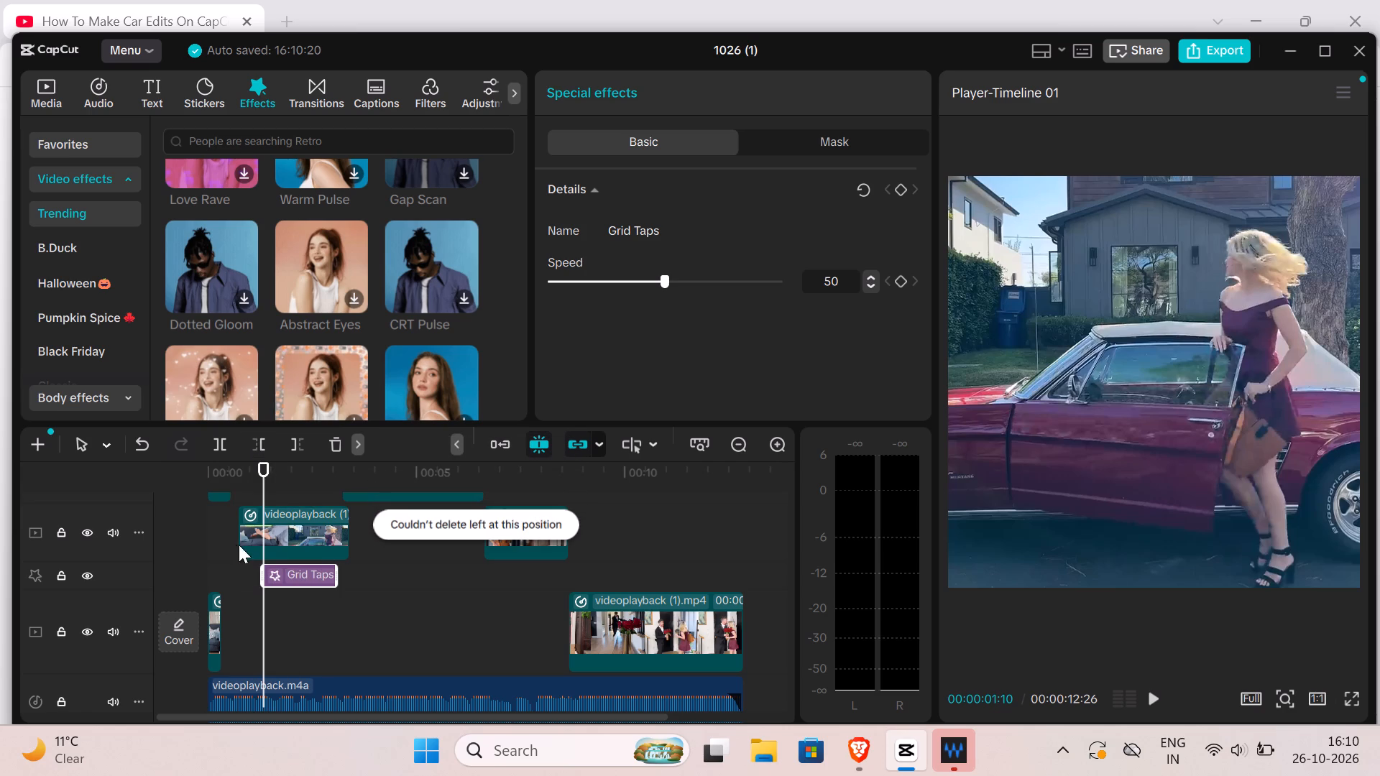
Extend the Grid Taps effect's start back to 00:00:00:22 and its end to just short of the woman-and-car clip's end.
left_click_drag(257, 569, 243, 566)
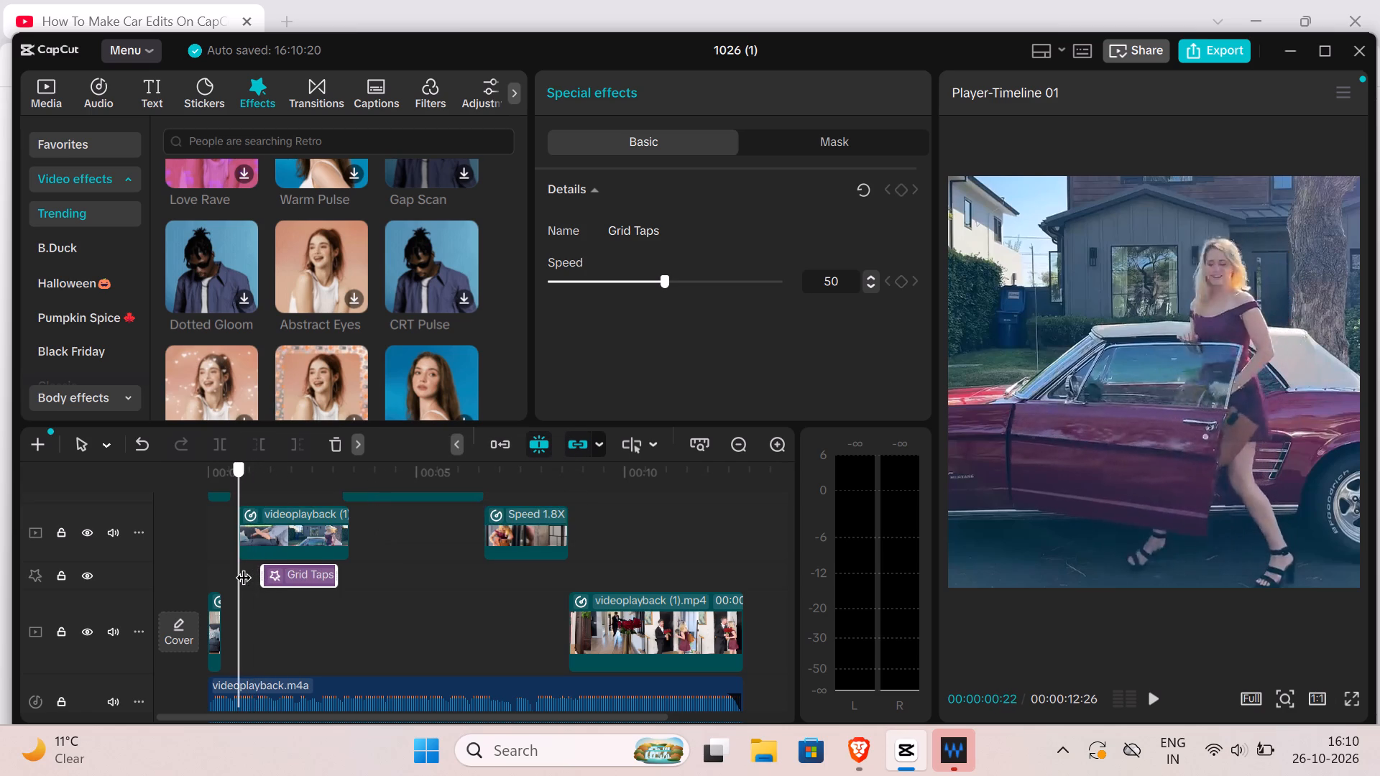
left_click_drag(243, 566, 242, 566)
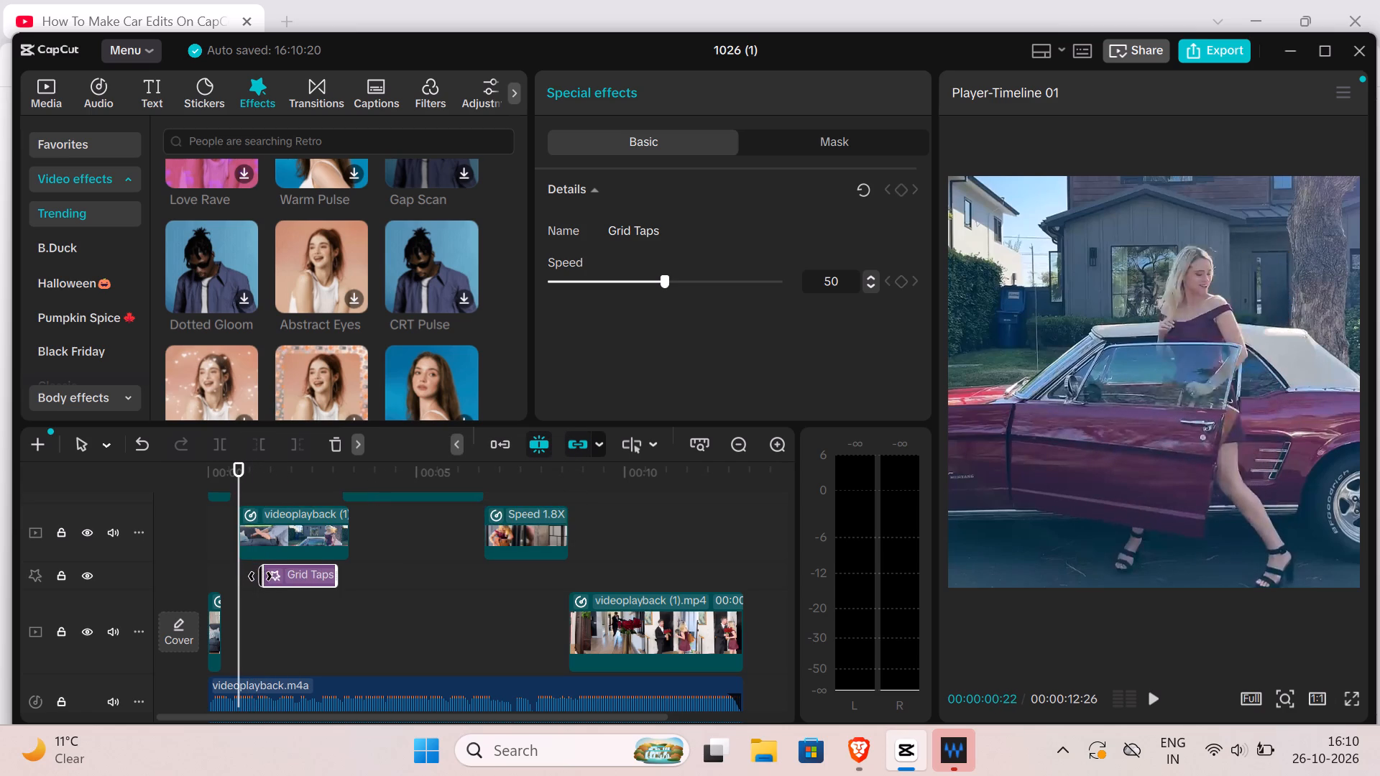
left_click_drag(260, 576, 245, 572)
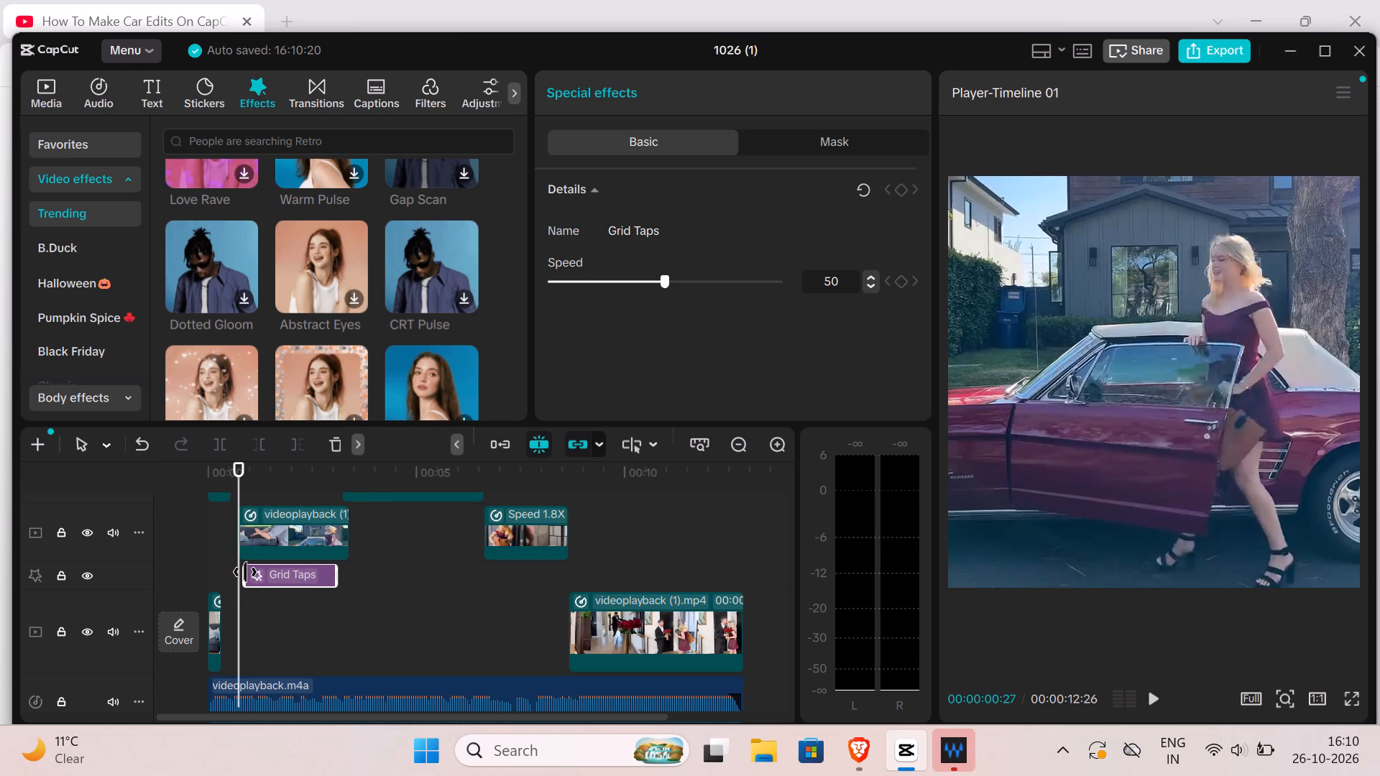
left_click_drag(245, 572, 240, 568)
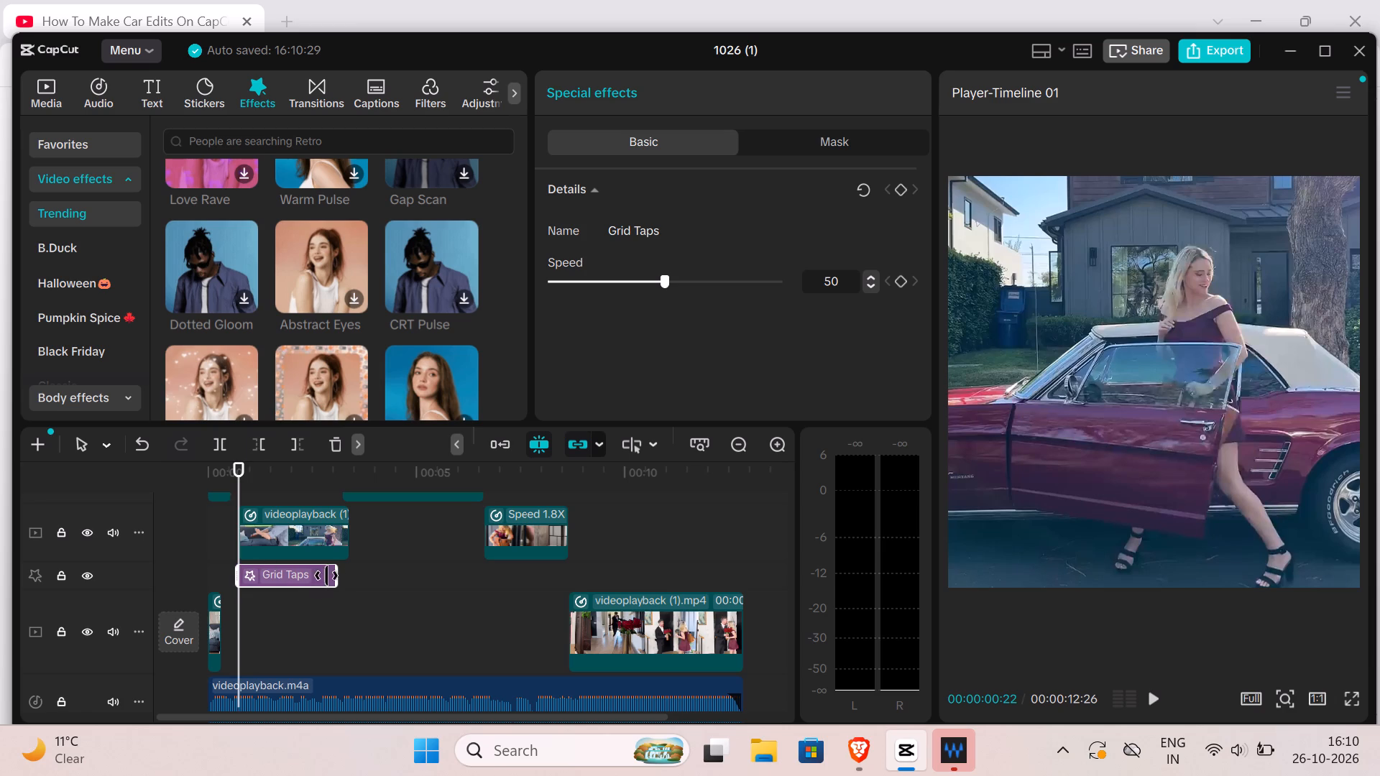
left_click_drag(336, 571, 343, 575)
left_click_drag(346, 573, 346, 573)
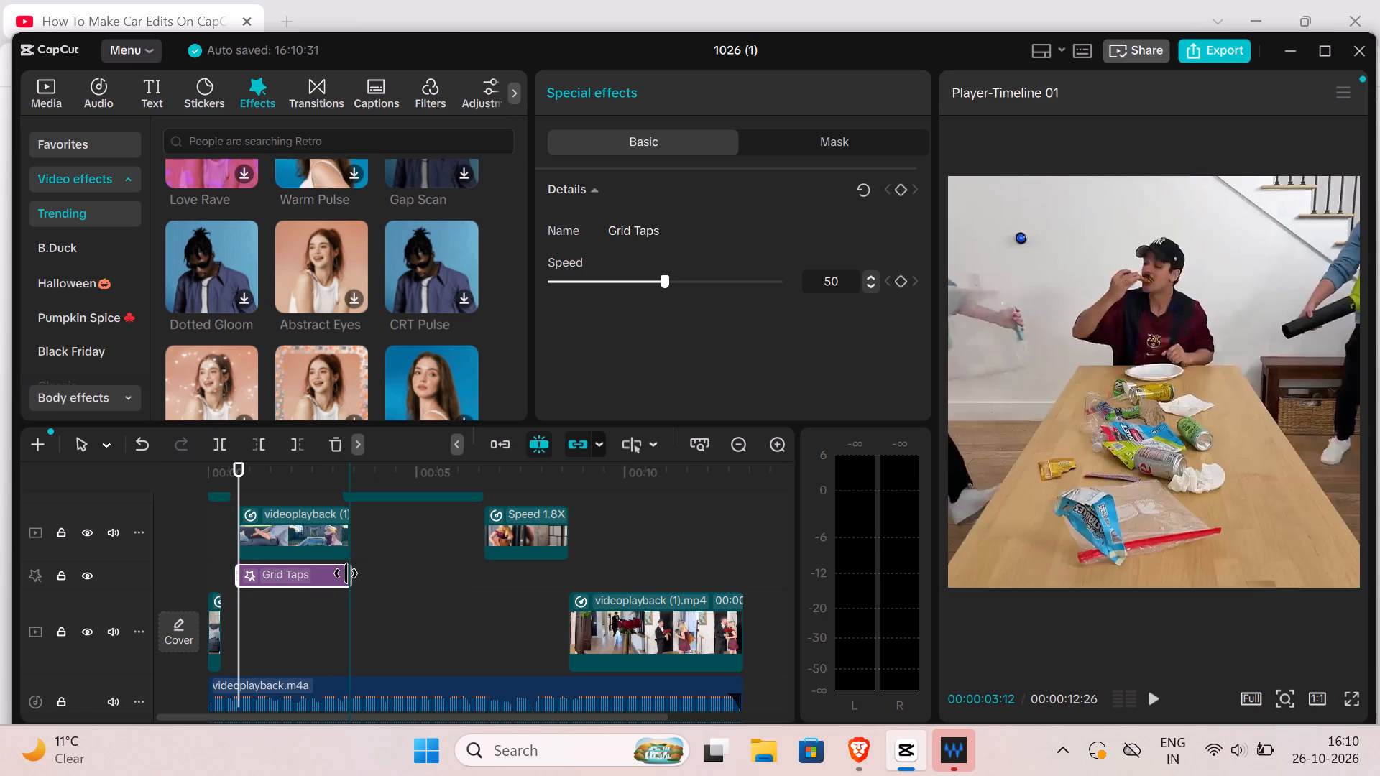
left_click_drag(346, 573, 342, 573)
left_click_drag(342, 573, 337, 570)
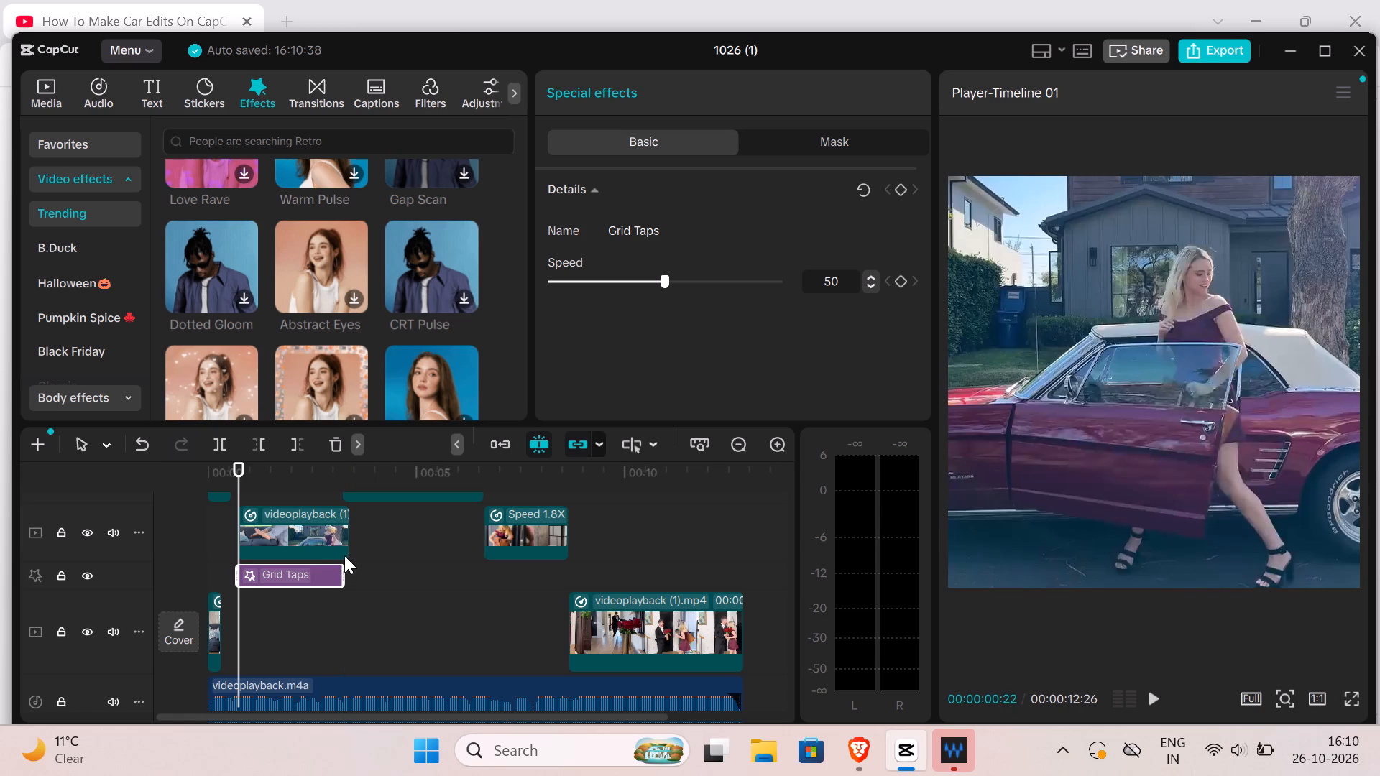
Select the woman-and-car clip above Grid Taps and place the playhead at 00:00:02:21.
left_click(343, 542)
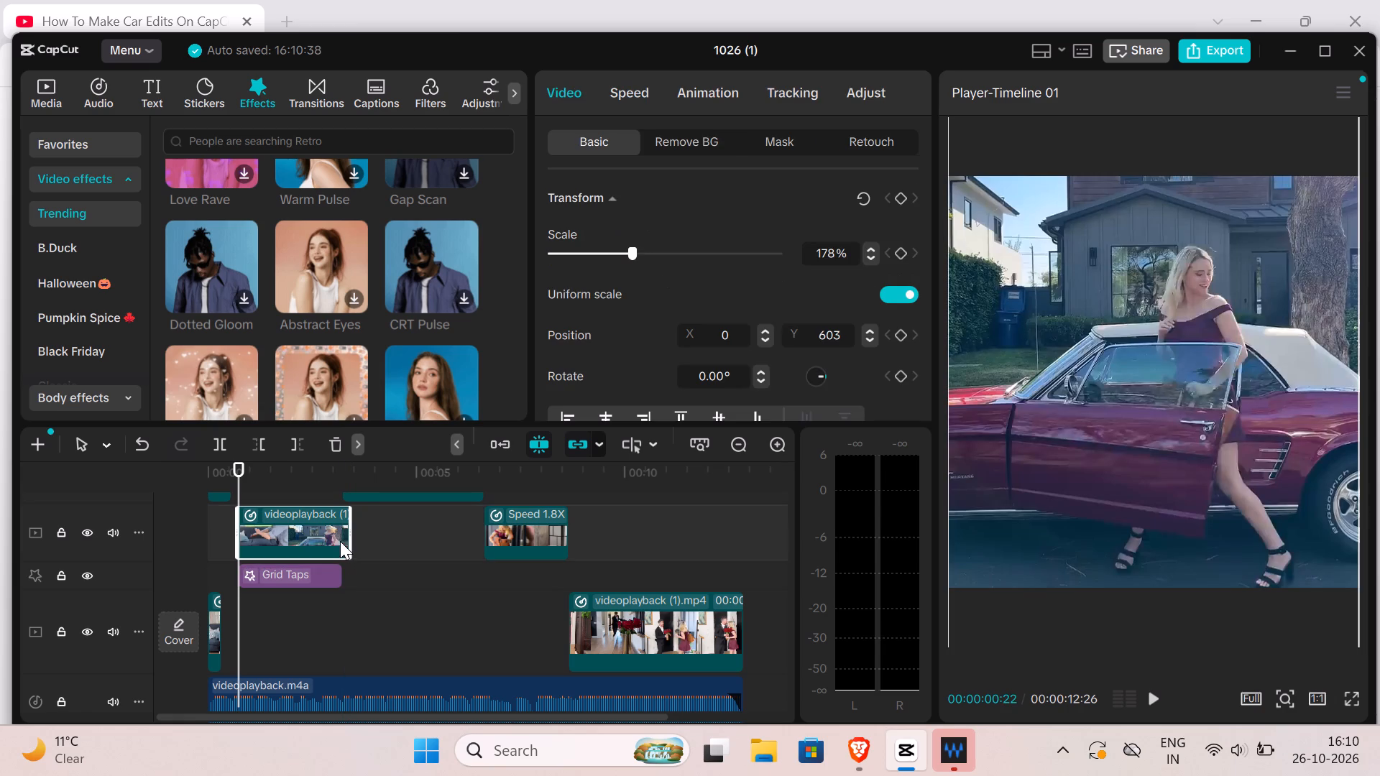
left_click(310, 476)
left_click(321, 471)
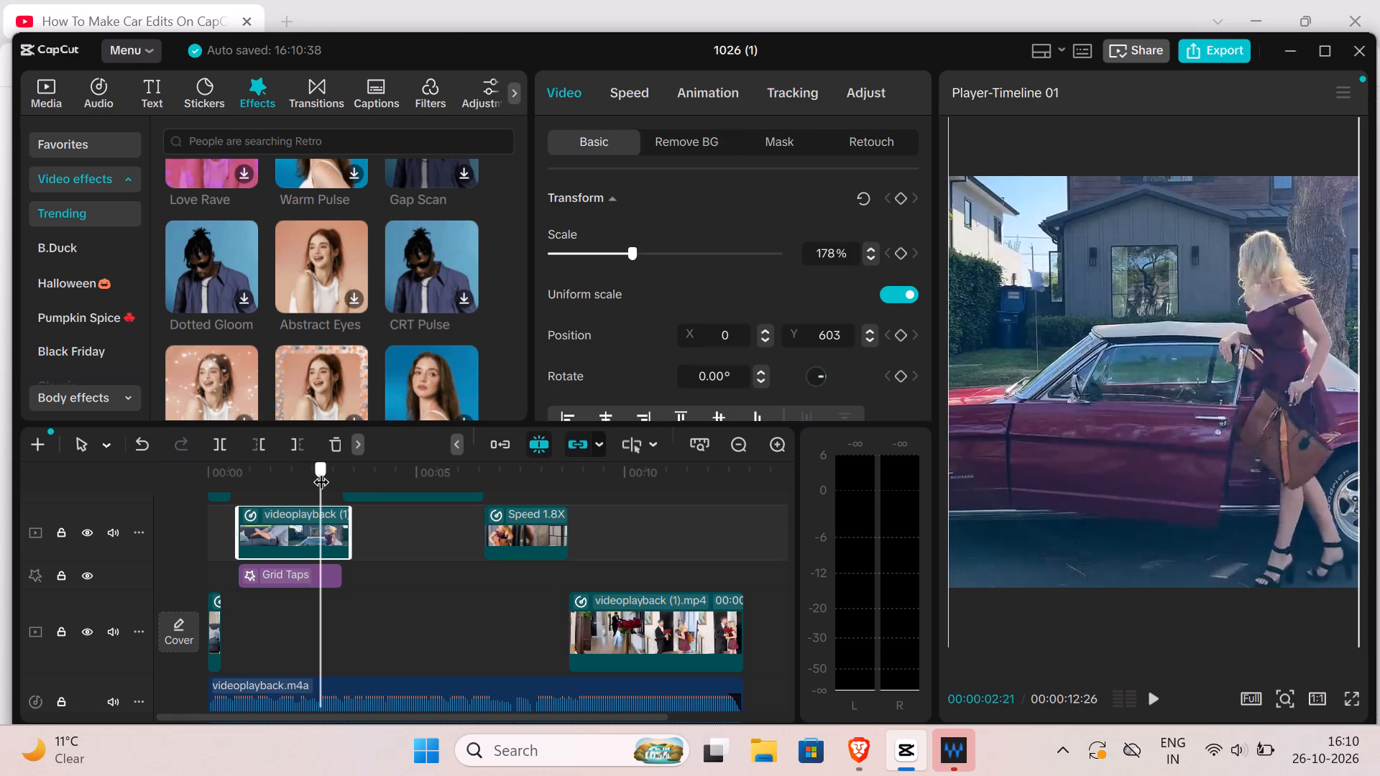
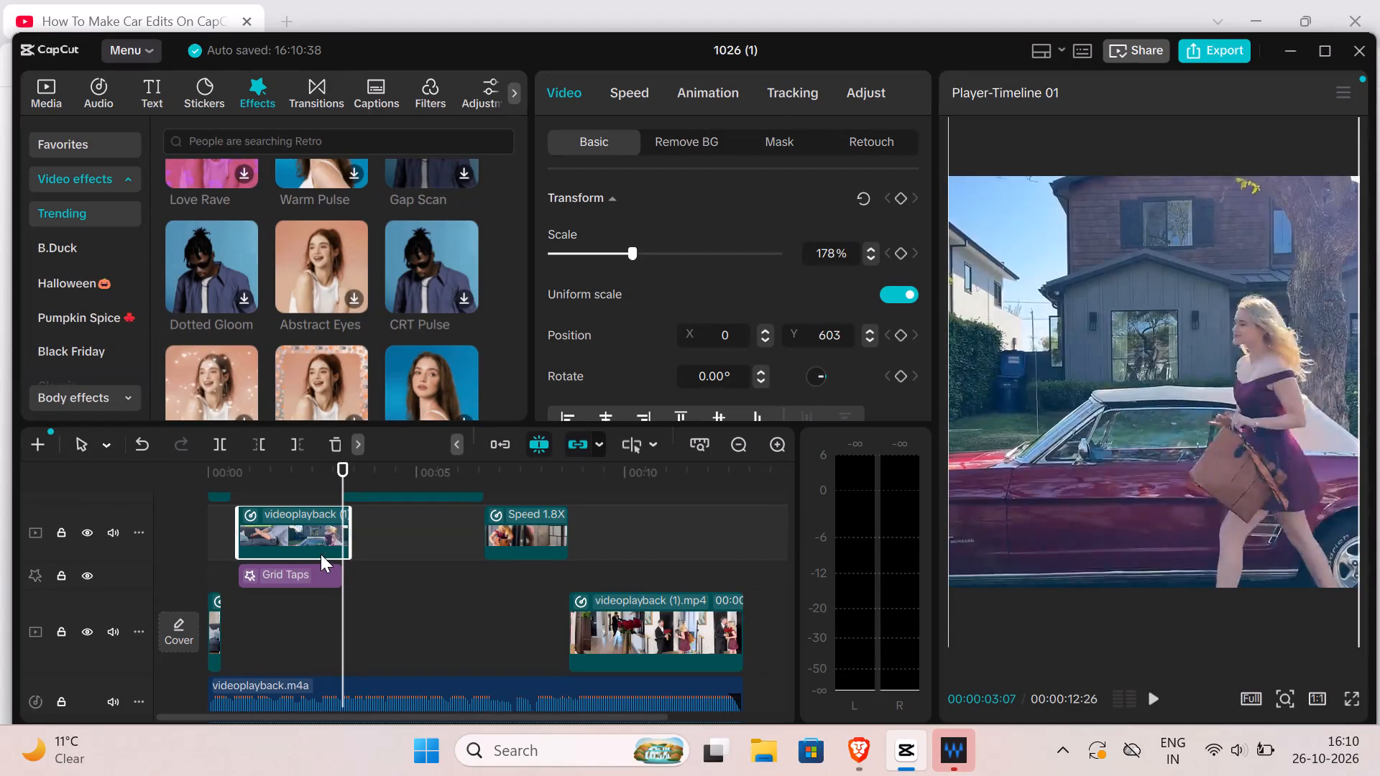
Play the edit from 00:00:00:00 through to the end to review it with the Grid Taps effect.
left_click(336, 576)
left_click(336, 576)
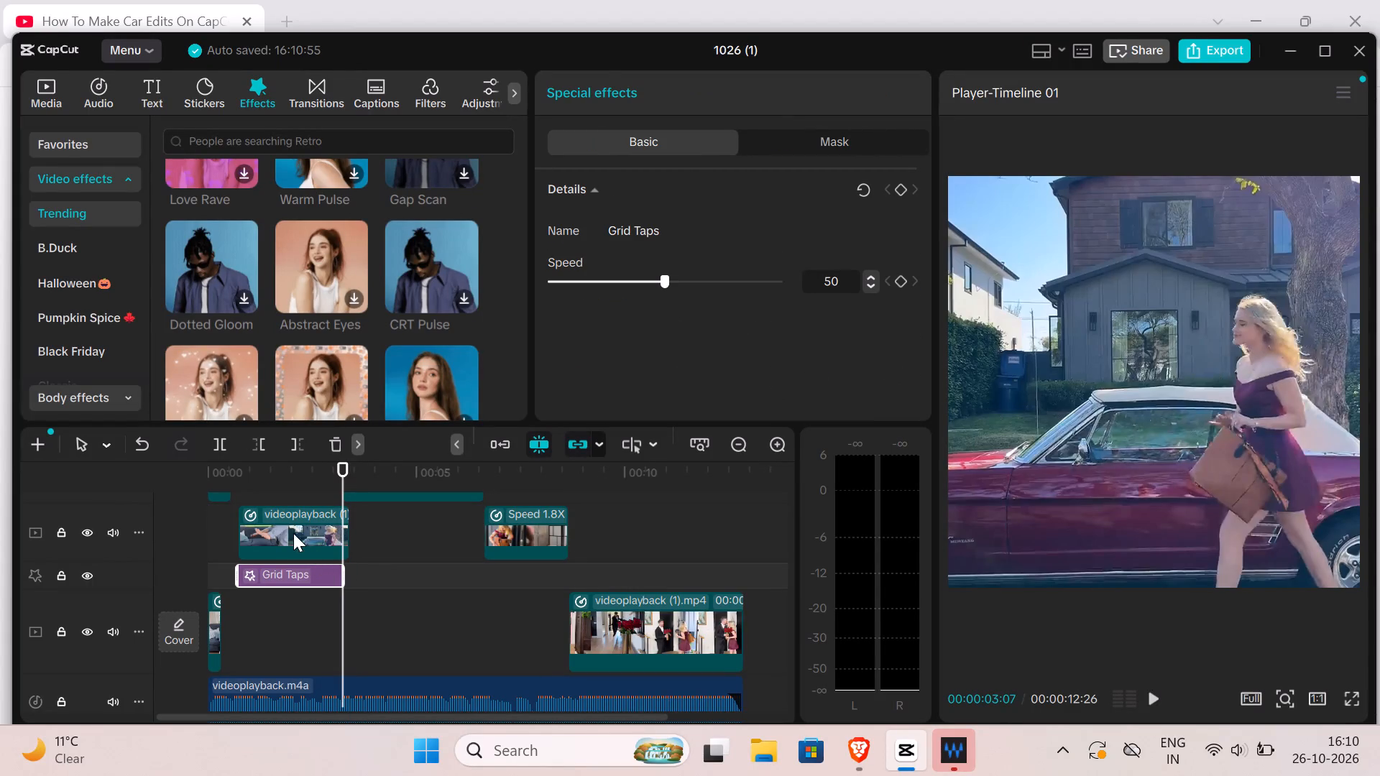
left_click(234, 471)
left_click(206, 458)
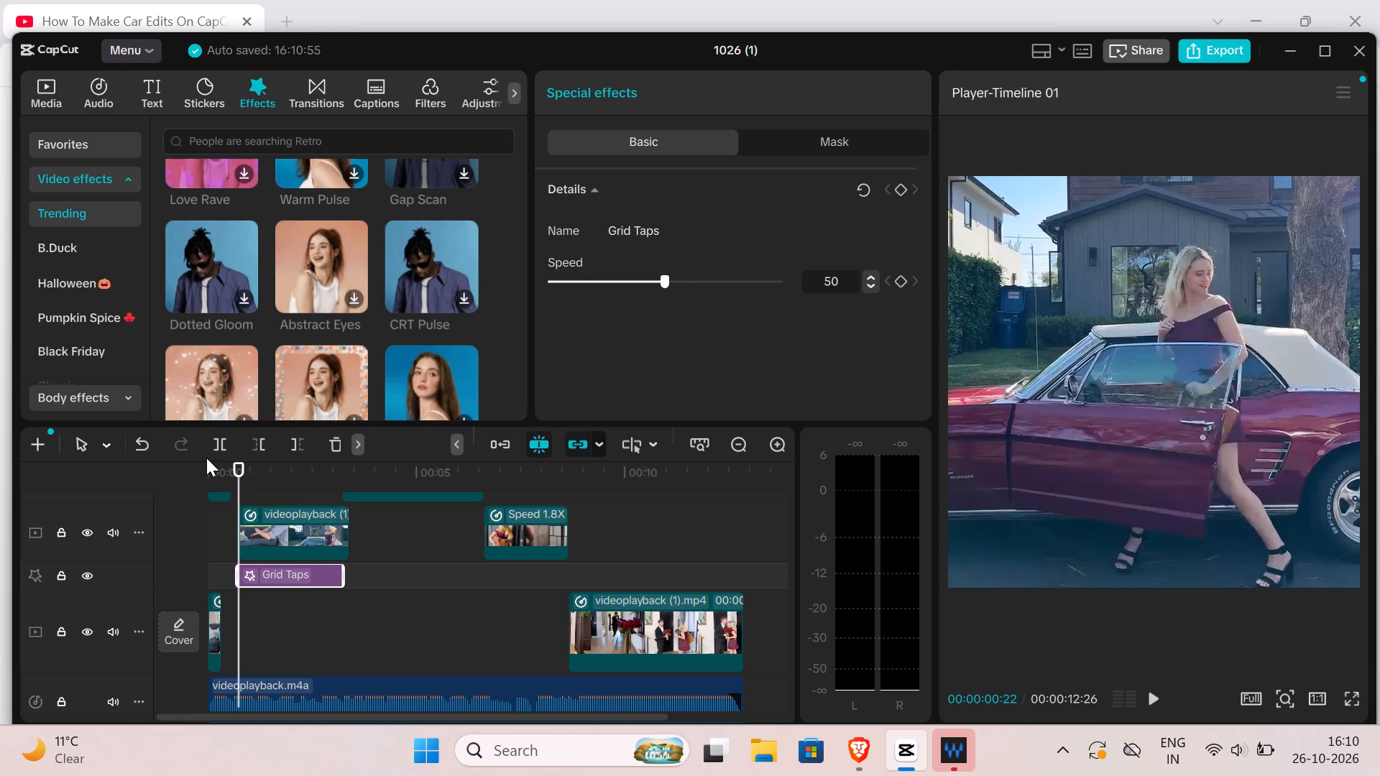
left_click(208, 473)
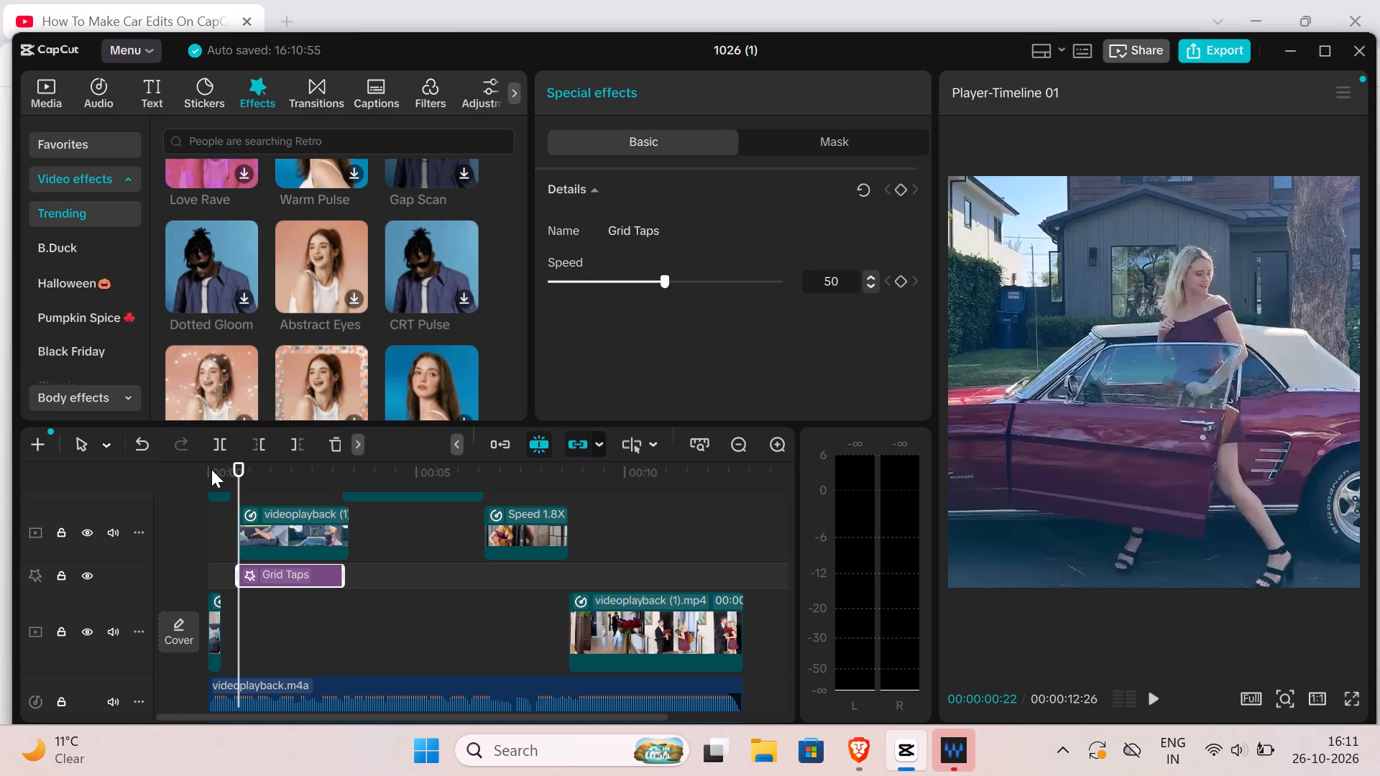
left_click(211, 469)
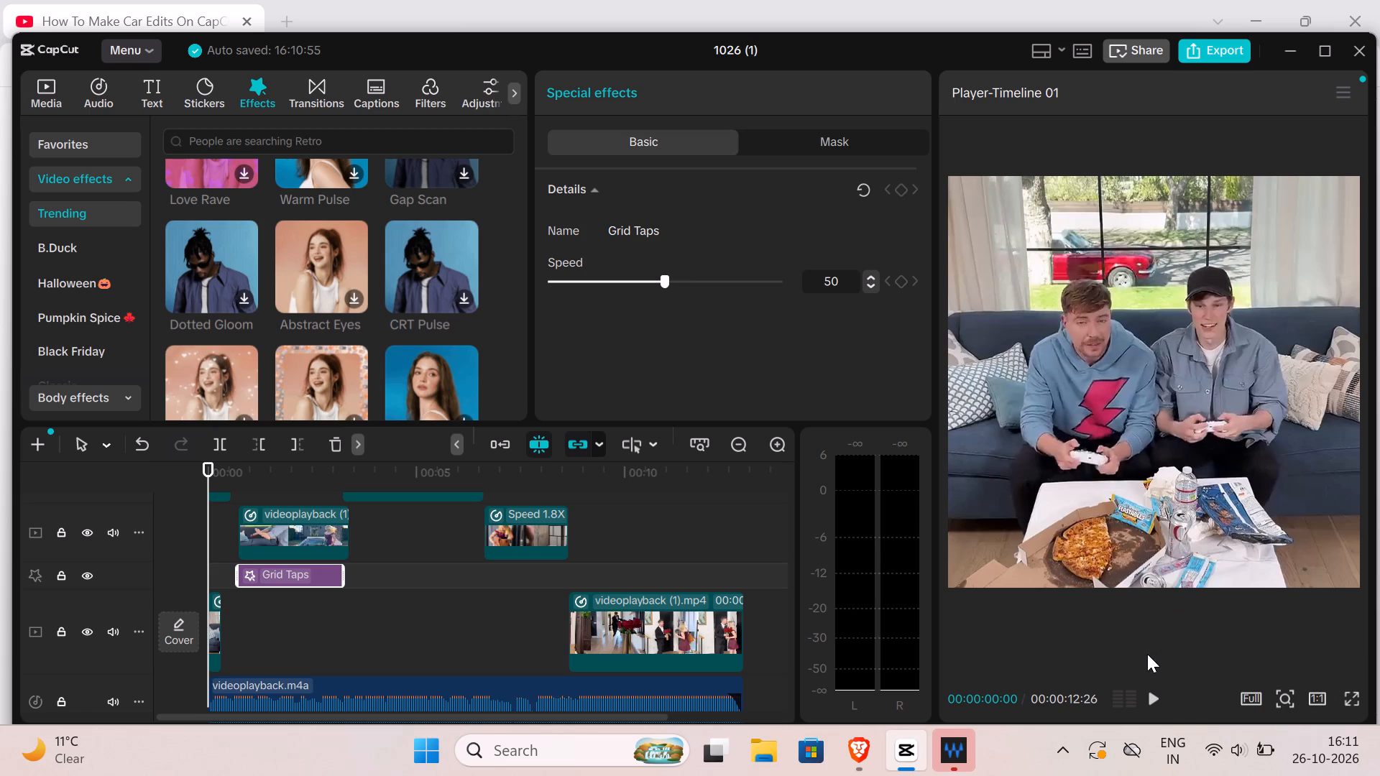
left_click(1149, 688)
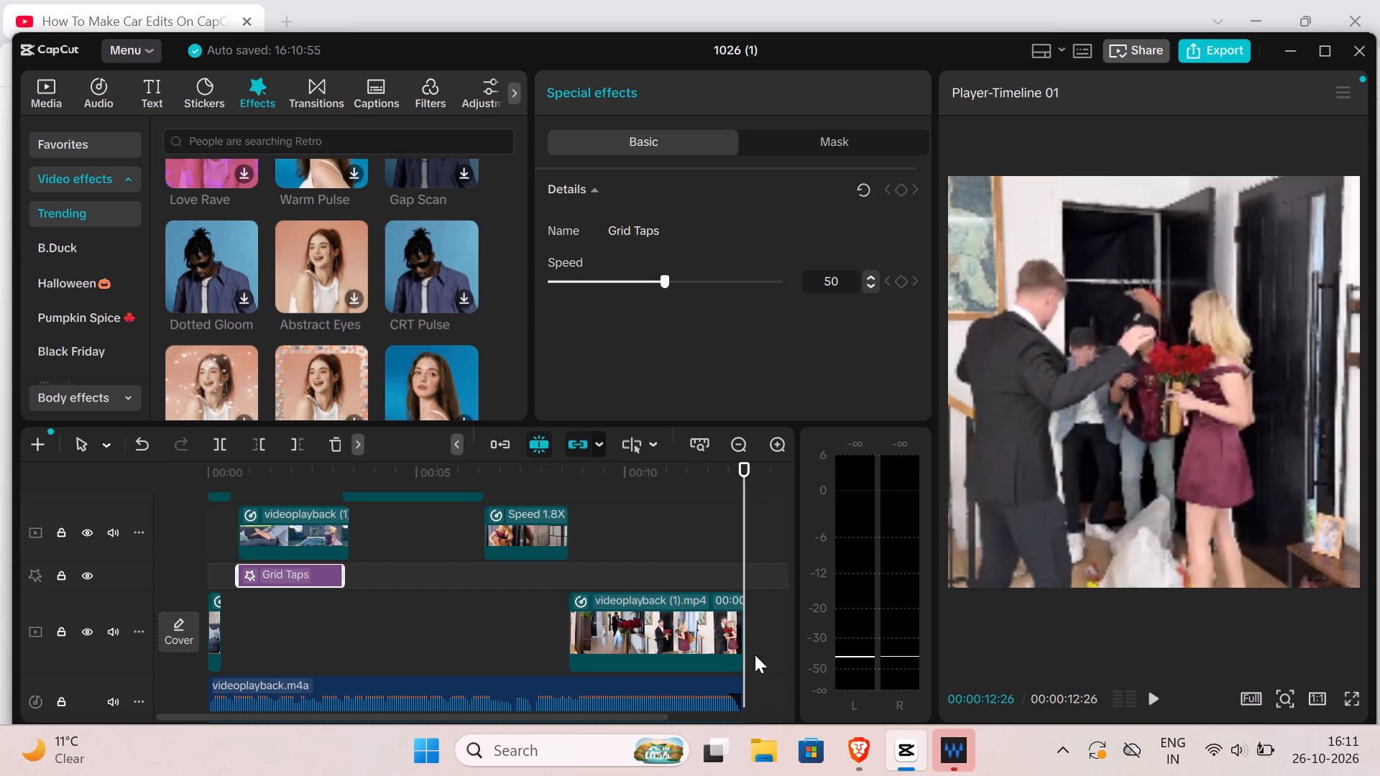
Remove the fade-out at the end of the videoplayback.m4a audio clip, keeping the clip aligned with the timeline start.
left_click_drag(723, 690, 738, 703)
left_click_drag(738, 703, 732, 685)
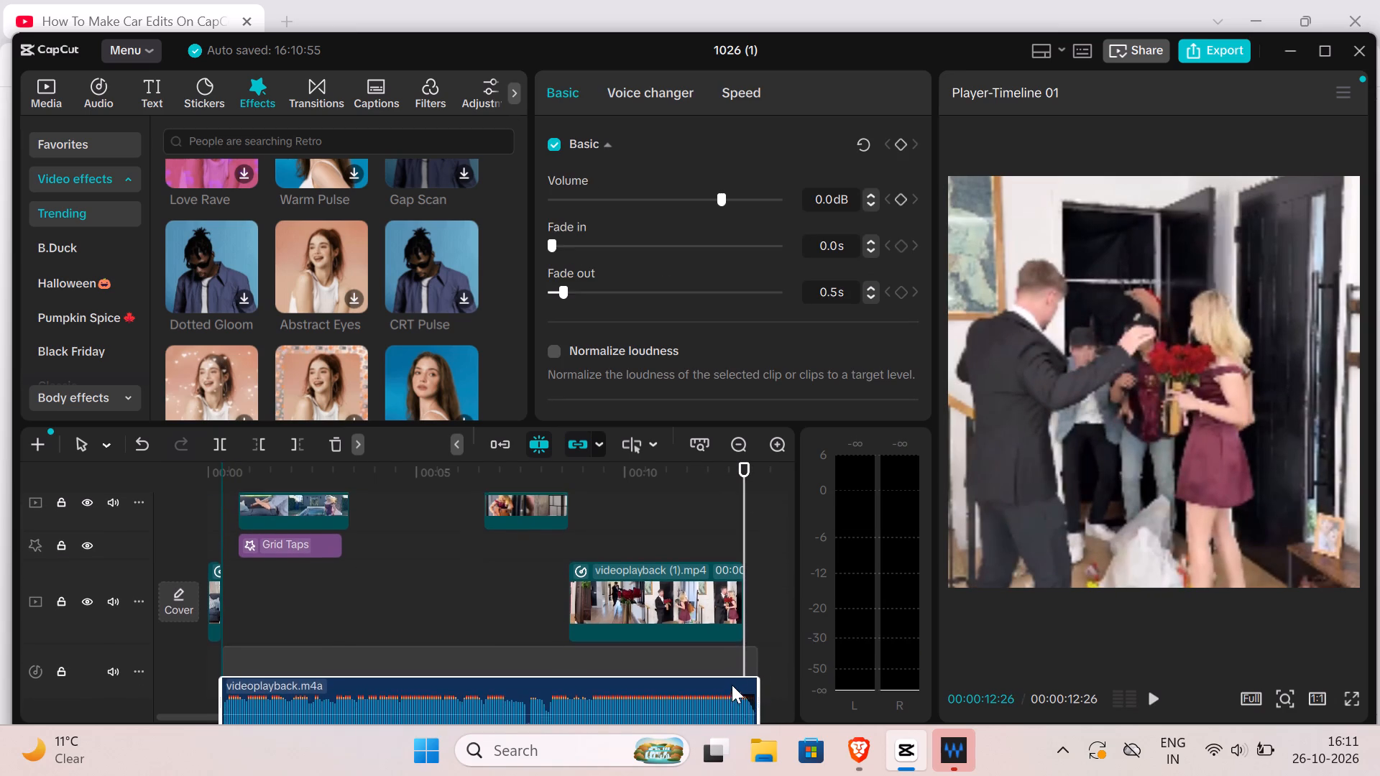
left_click_drag(732, 685, 723, 645)
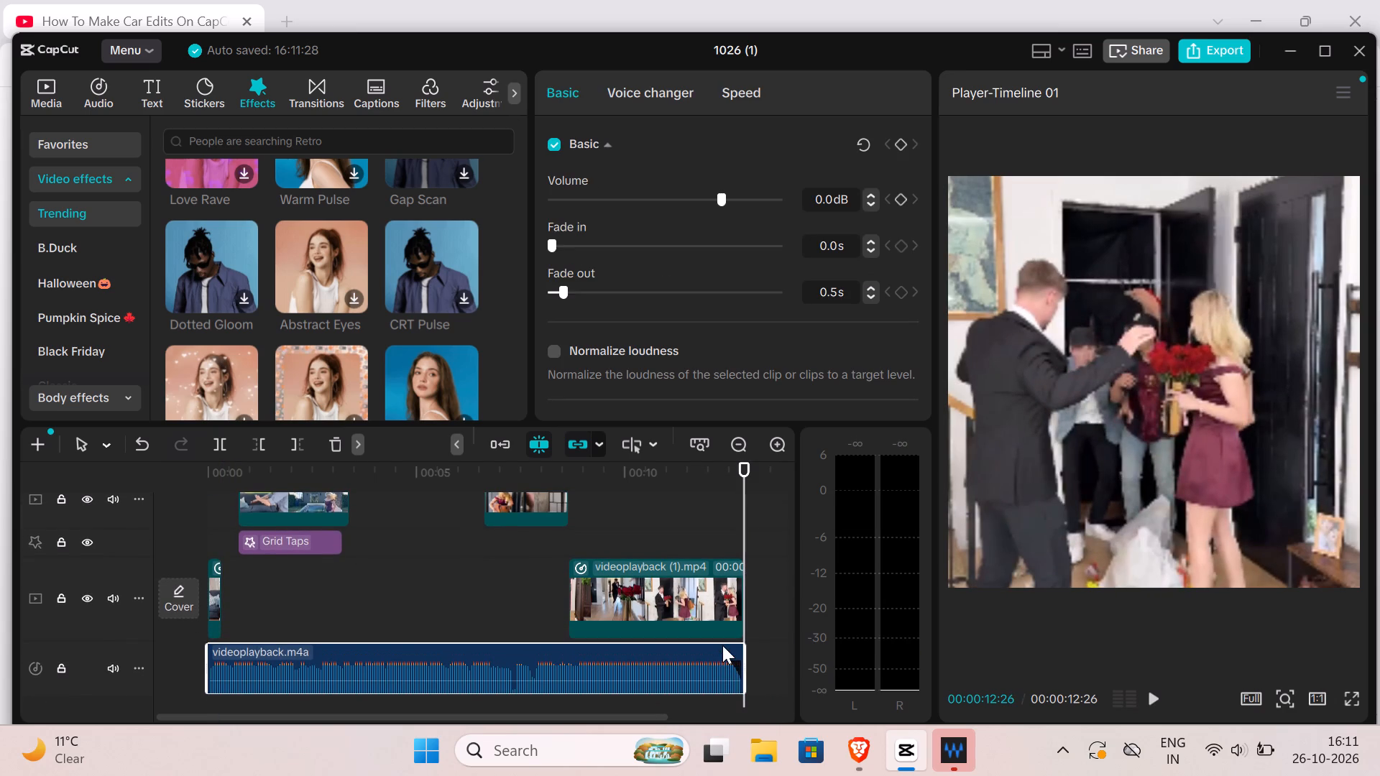
left_click(720, 661)
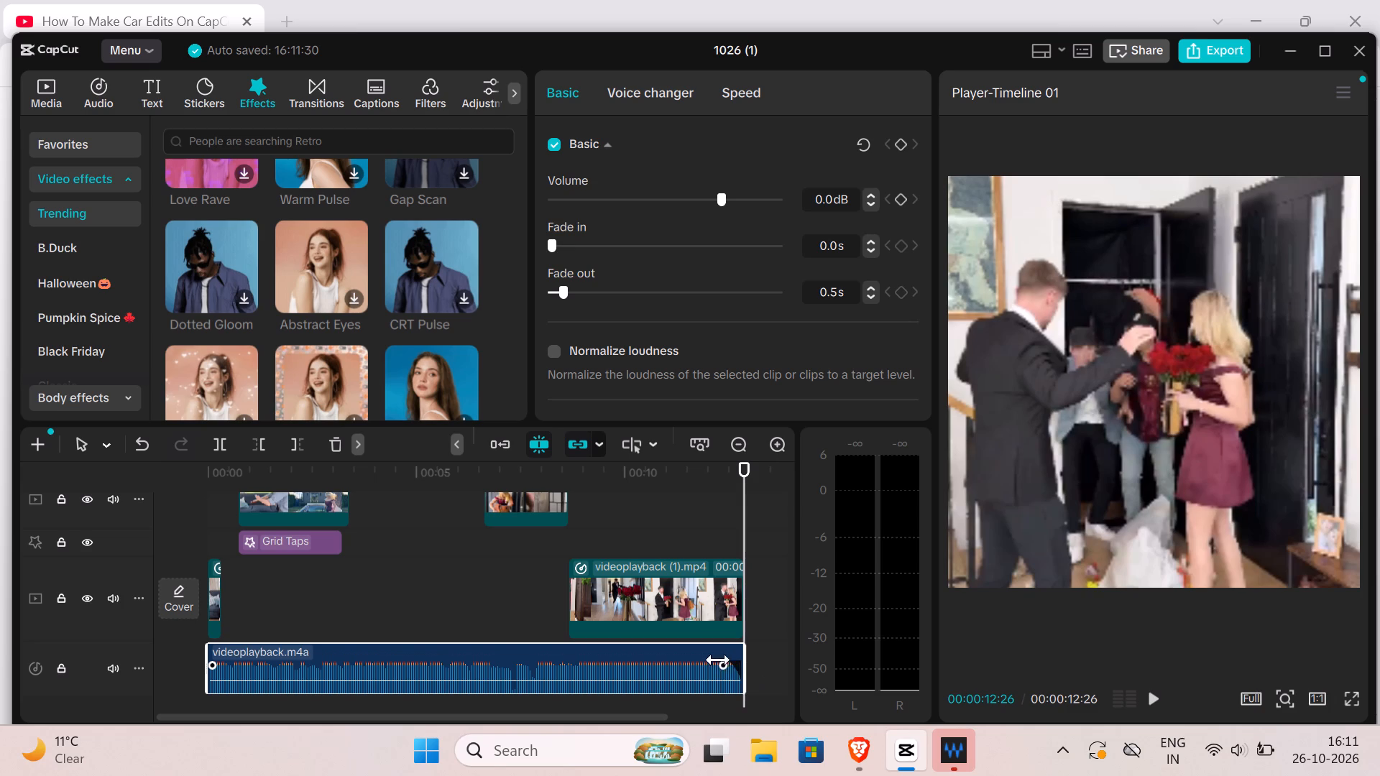
left_click_drag(720, 662, 742, 680)
left_click_drag(742, 680, 753, 685)
Delete the Grid Taps effect from the timeline.
left_click(642, 550)
left_click_drag(615, 502, 535, 452)
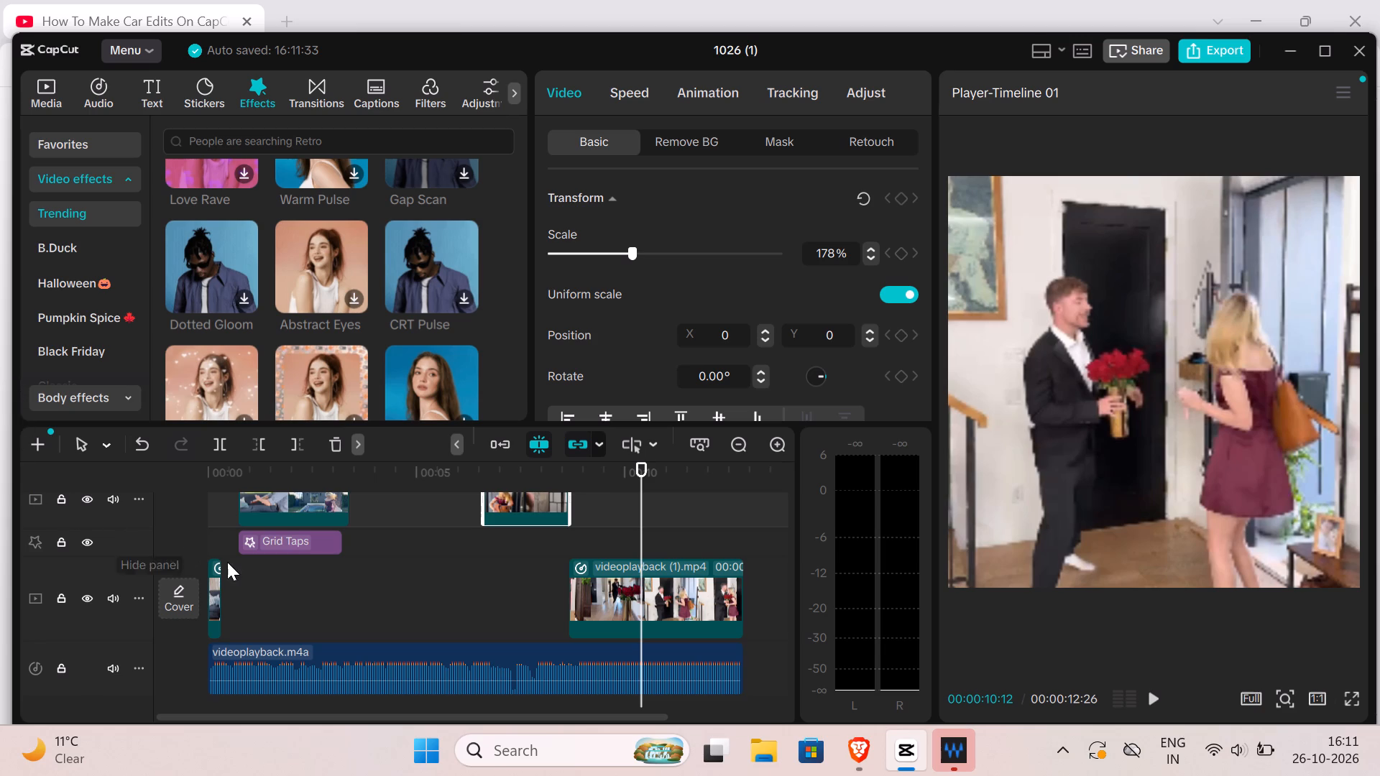
left_click(280, 537)
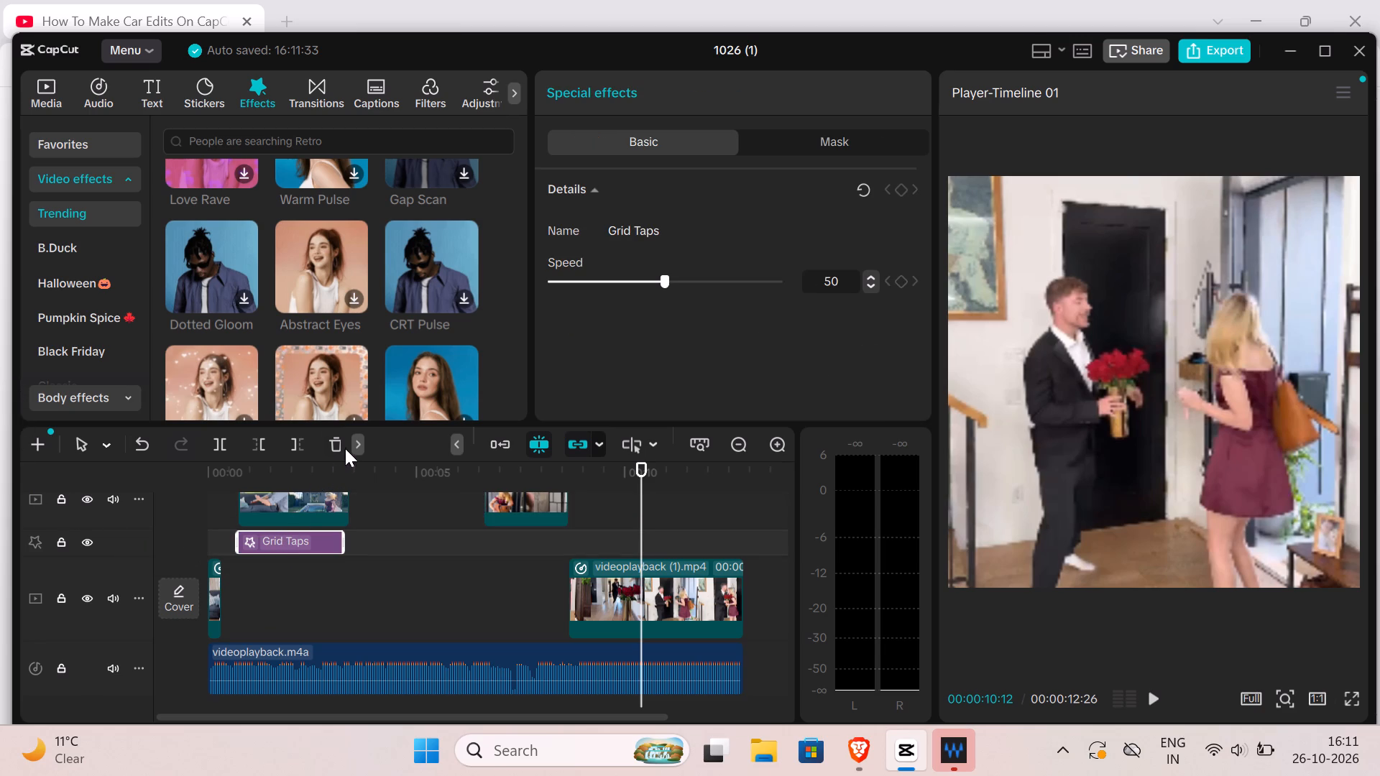
left_click(329, 436)
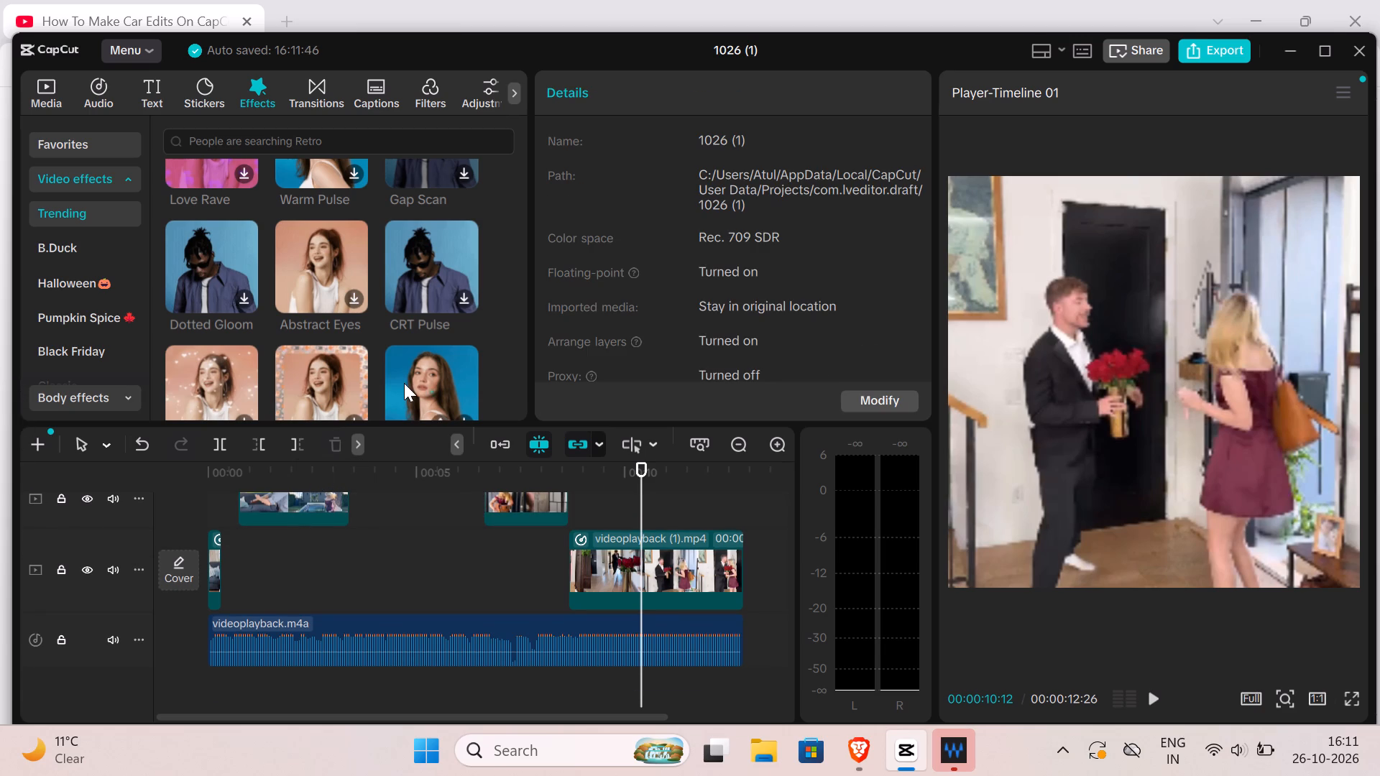
Browse the Trending video effects and preview the Unfolding Grid effect.
scroll(430, 349, "down", 1)
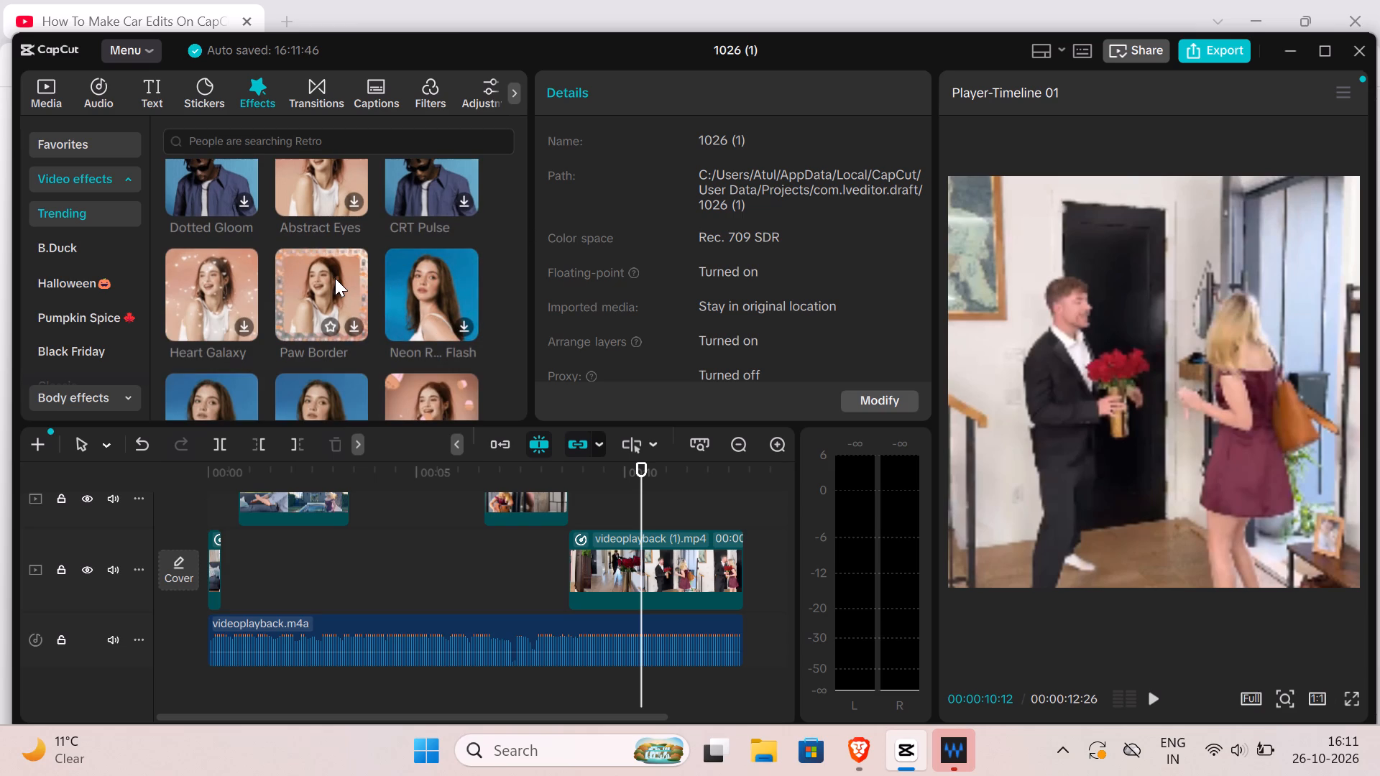
scroll(337, 277, "down", 1)
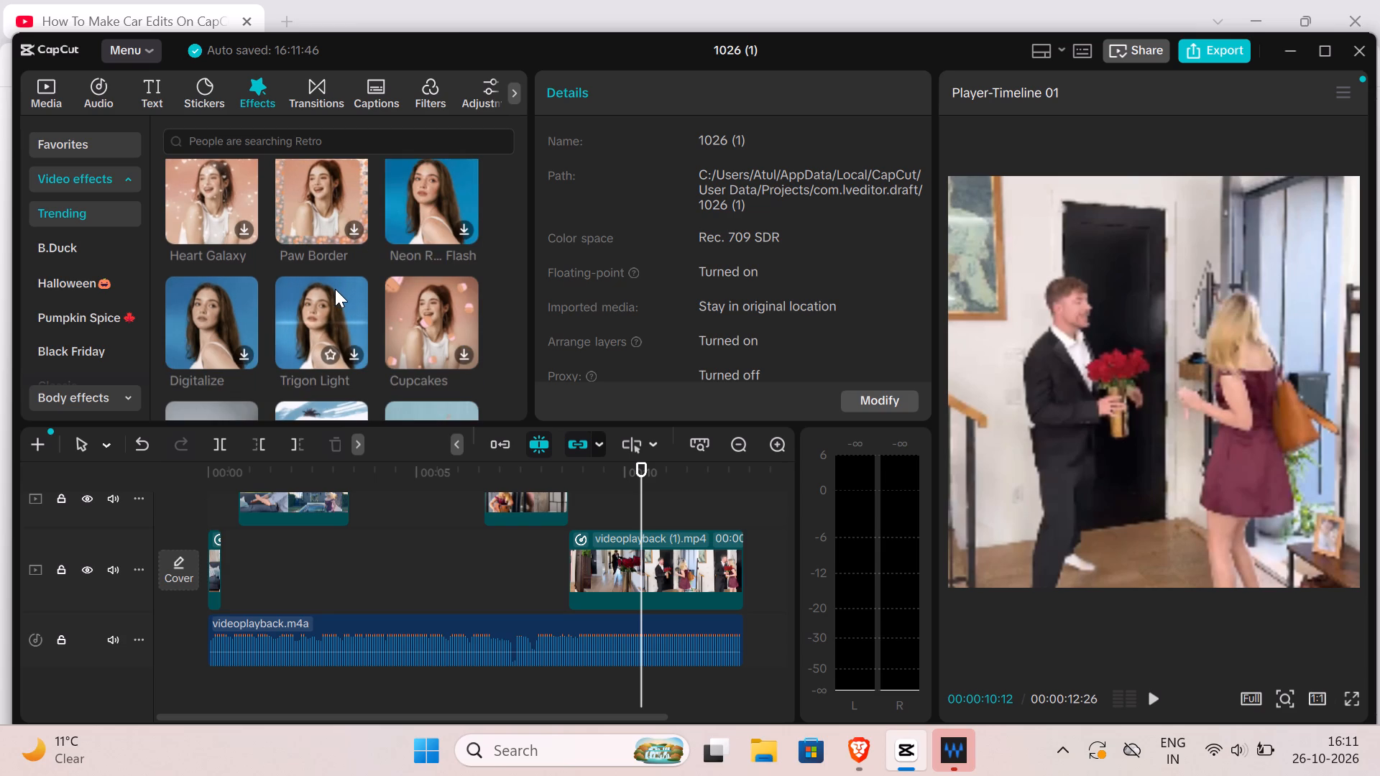
scroll(335, 290, "down", 1)
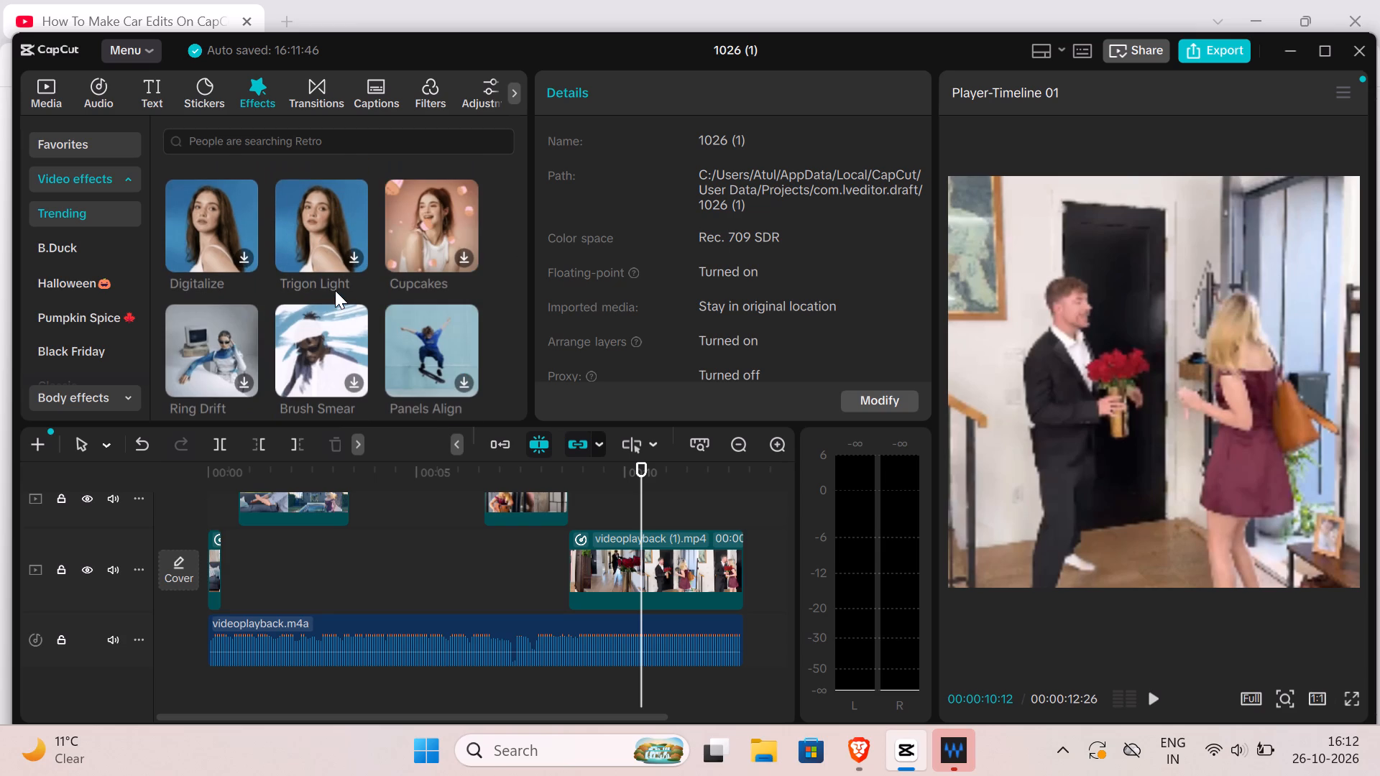
scroll(335, 290, "down", 1)
scroll(335, 300, "up", 1)
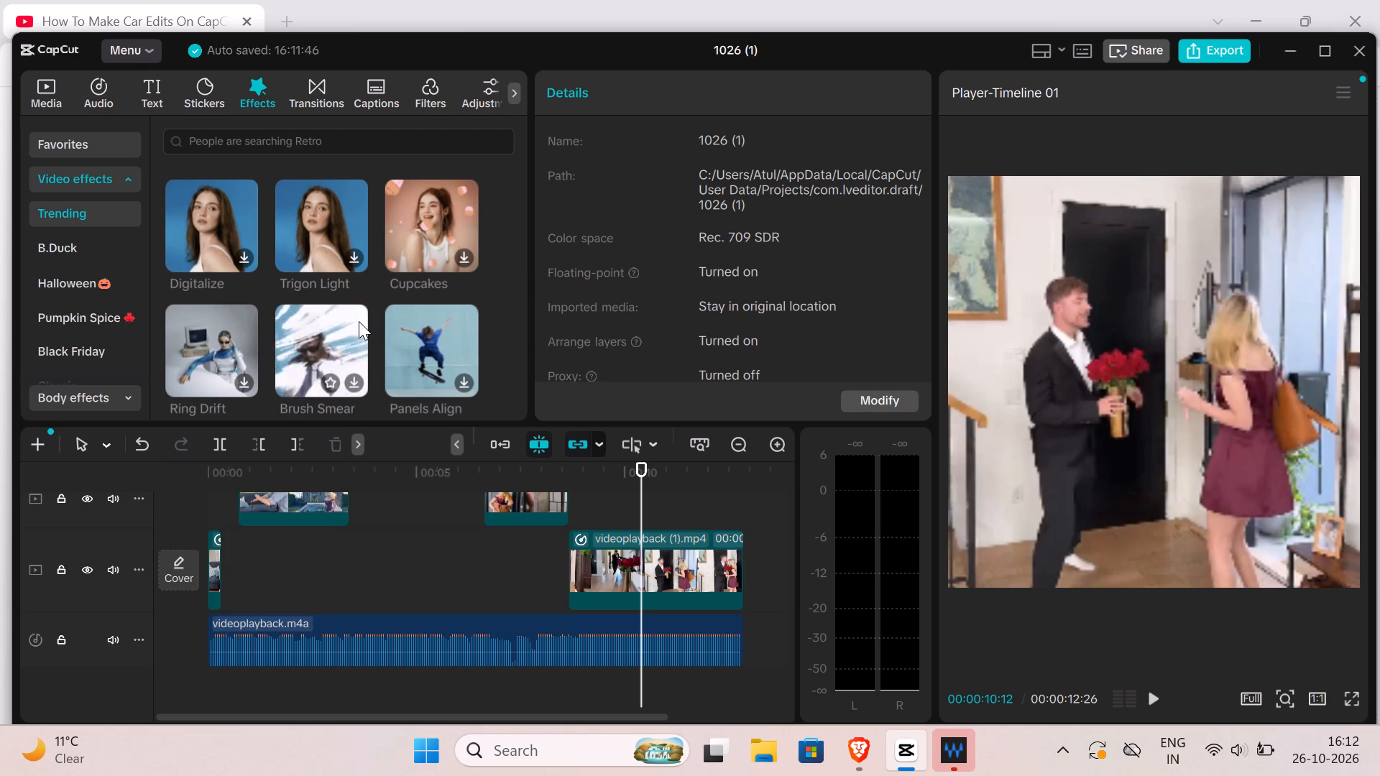
scroll(354, 315, "down", 2)
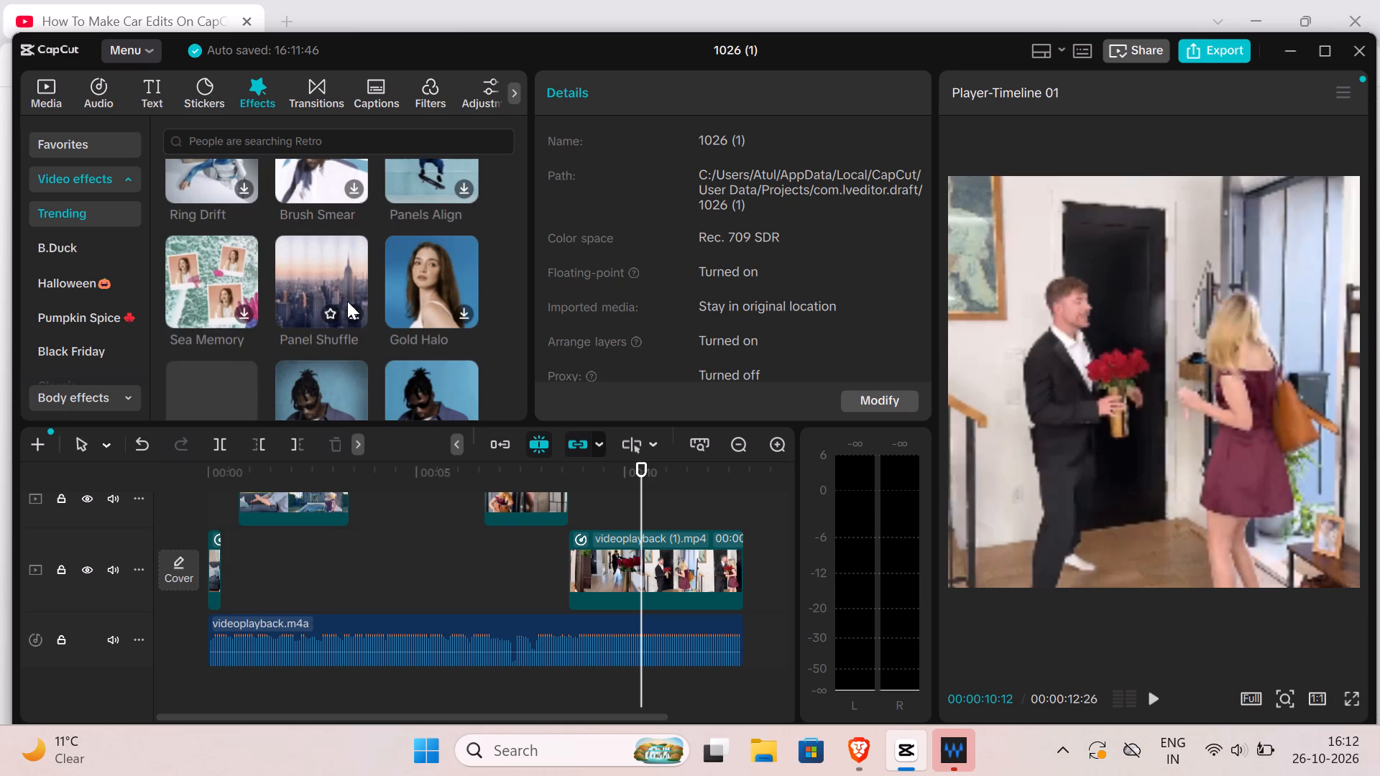
scroll(347, 301, "down", 1)
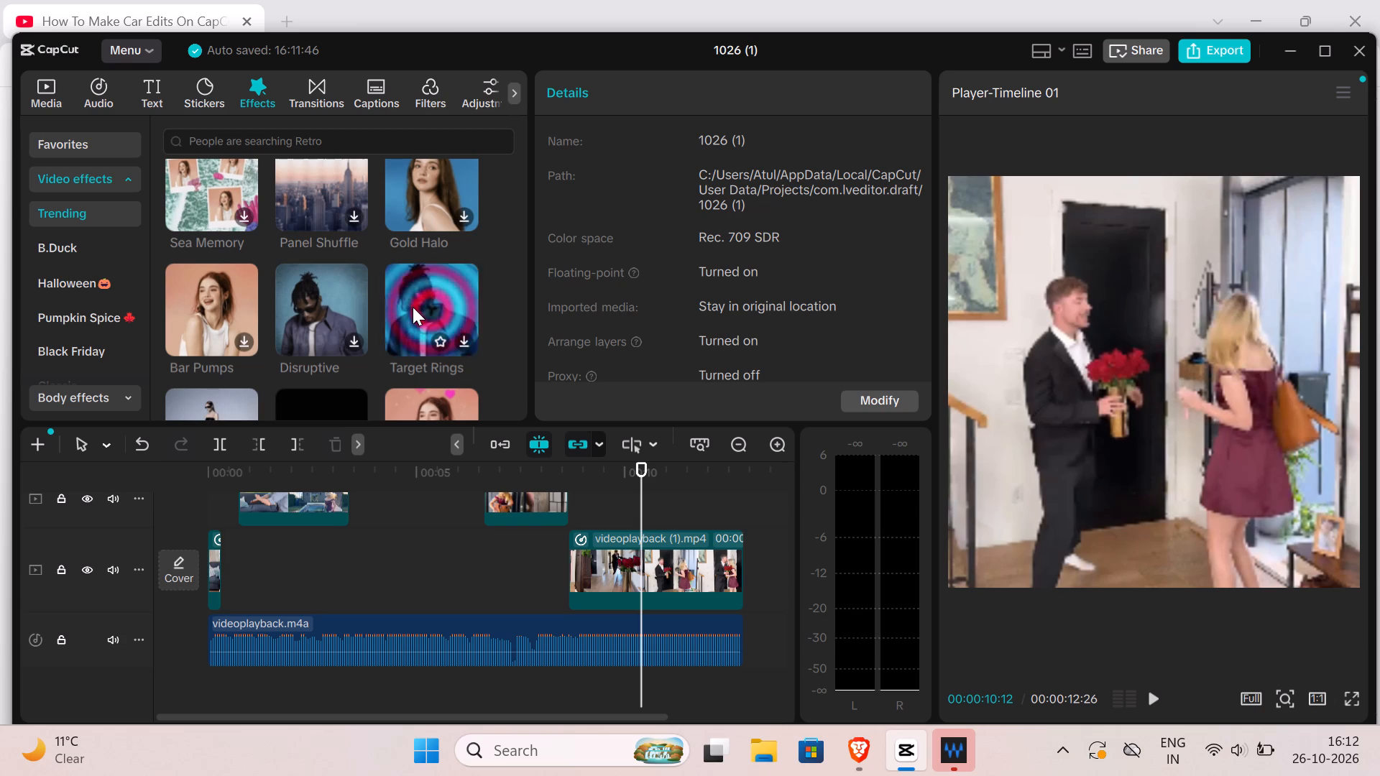
scroll(408, 307, "down", 1)
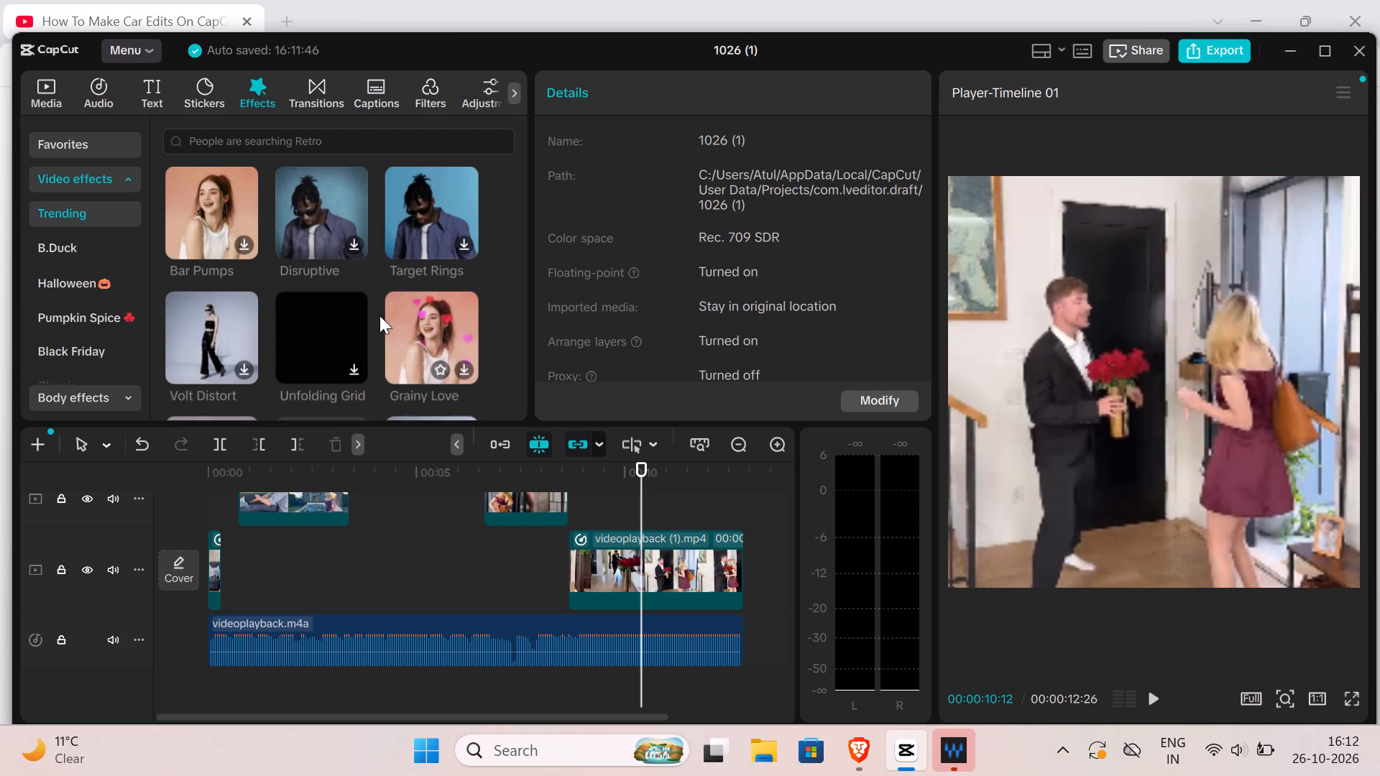
left_click(354, 359)
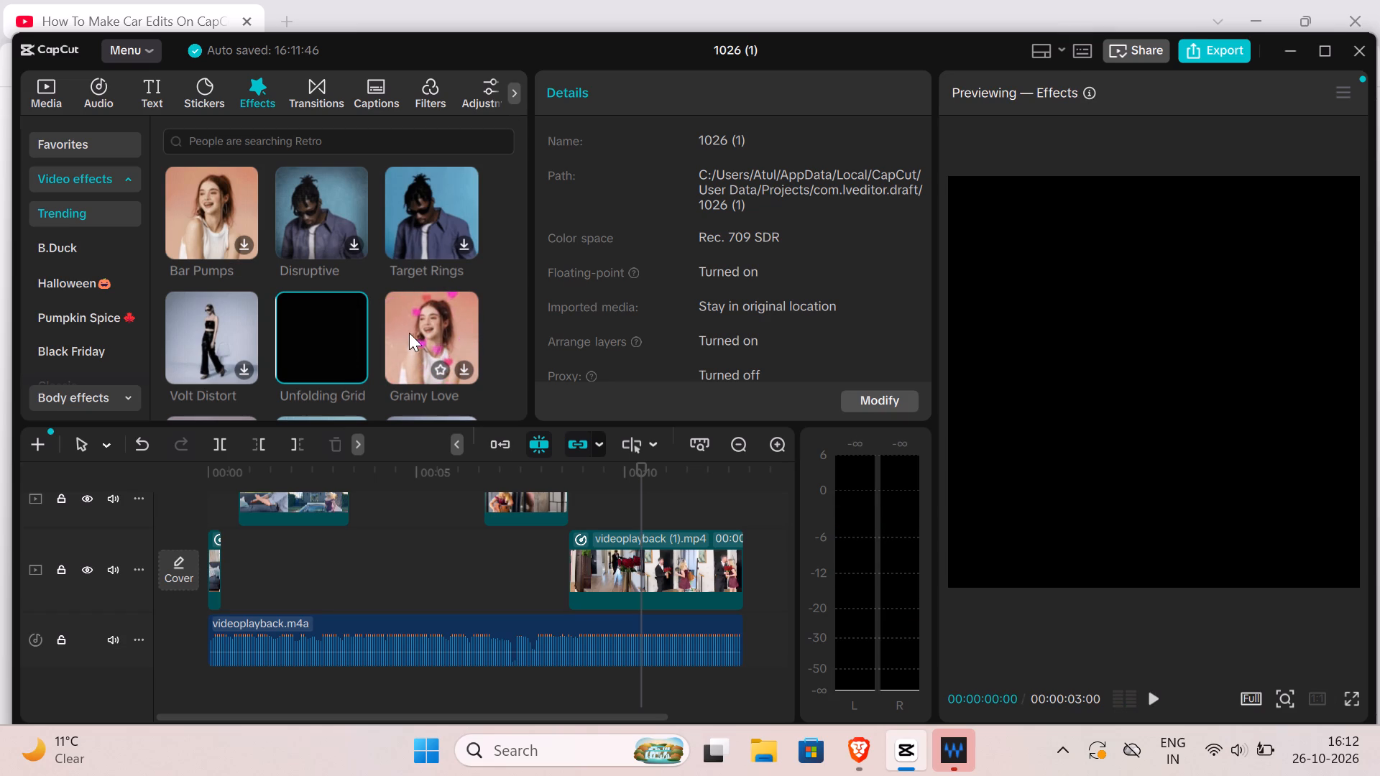
left_click(319, 310)
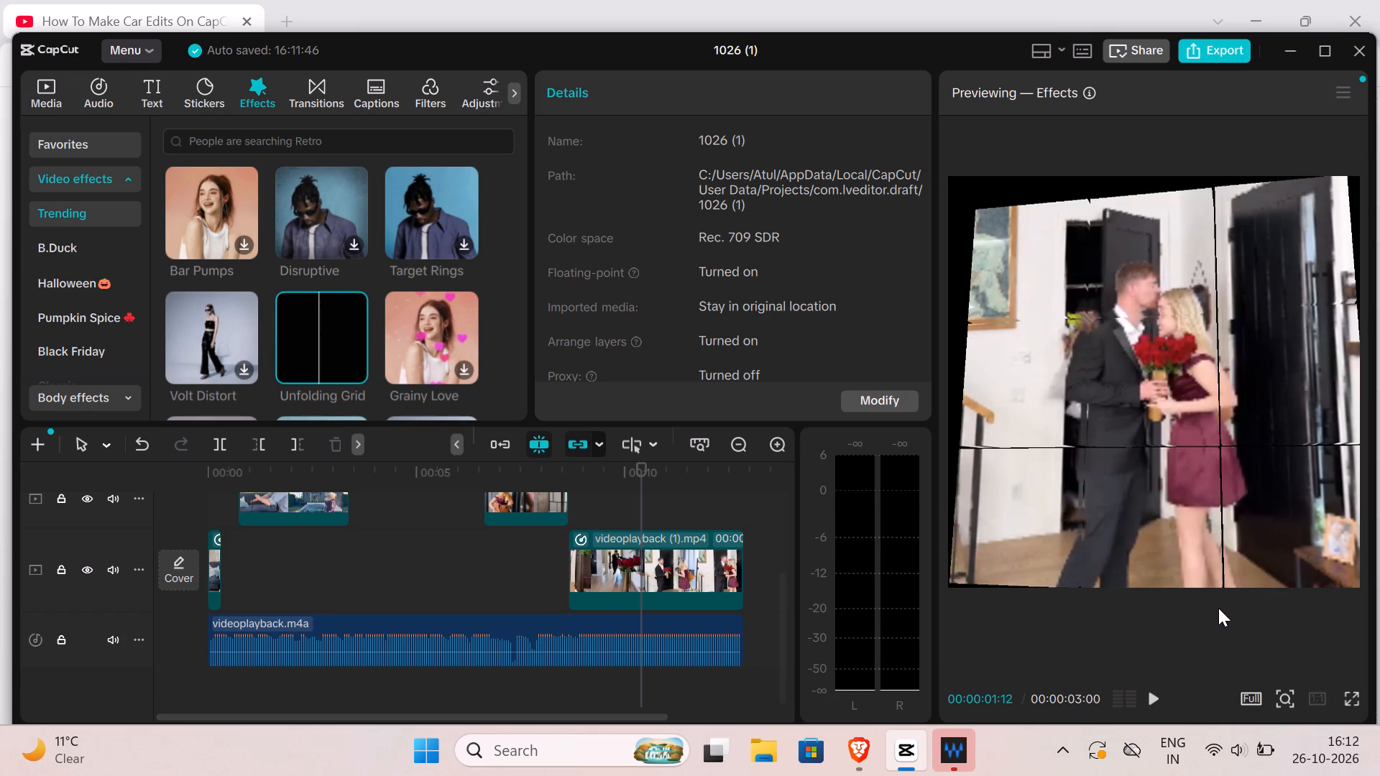
left_click(1154, 692)
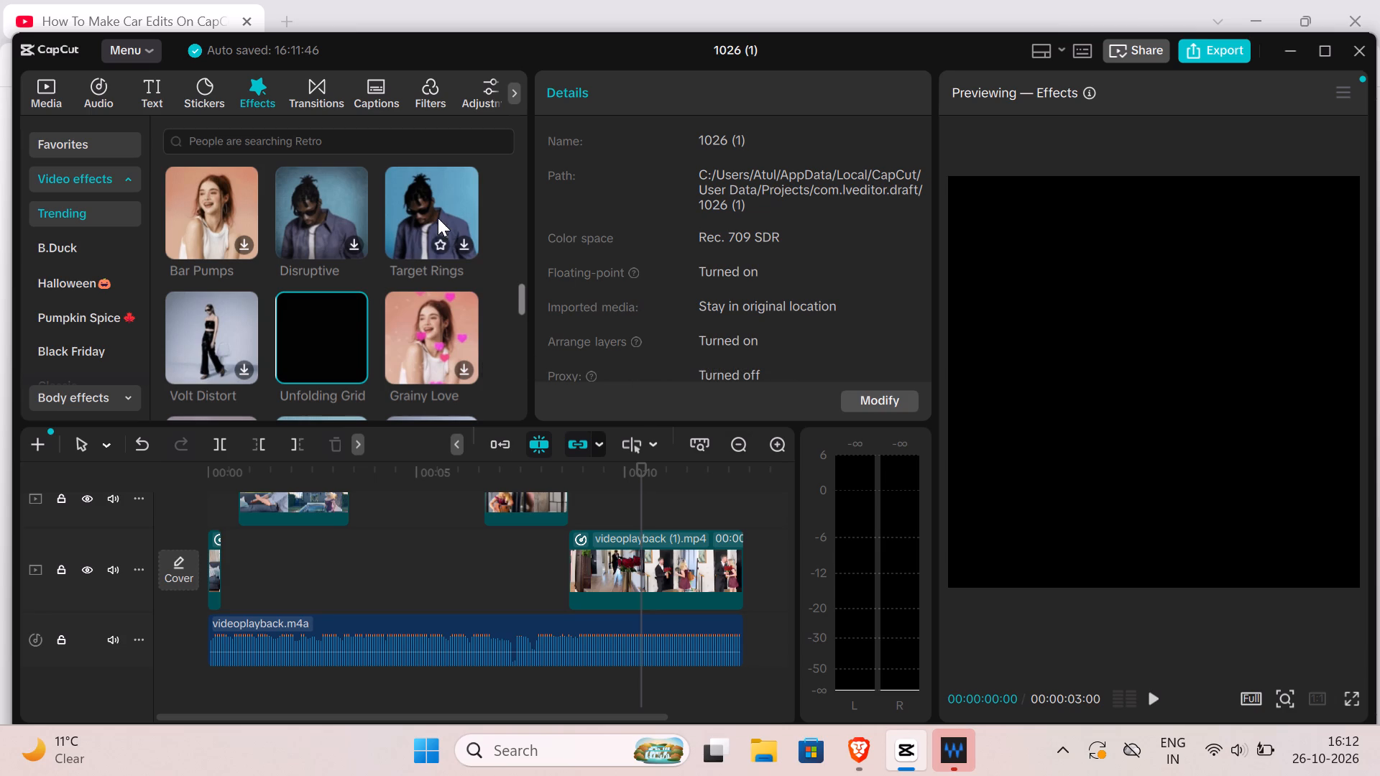
Add the Unfolding Grid effect to the timeline over the final flower-giving clip, starting just after 00:00:10.
left_click_drag(332, 349, 341, 348)
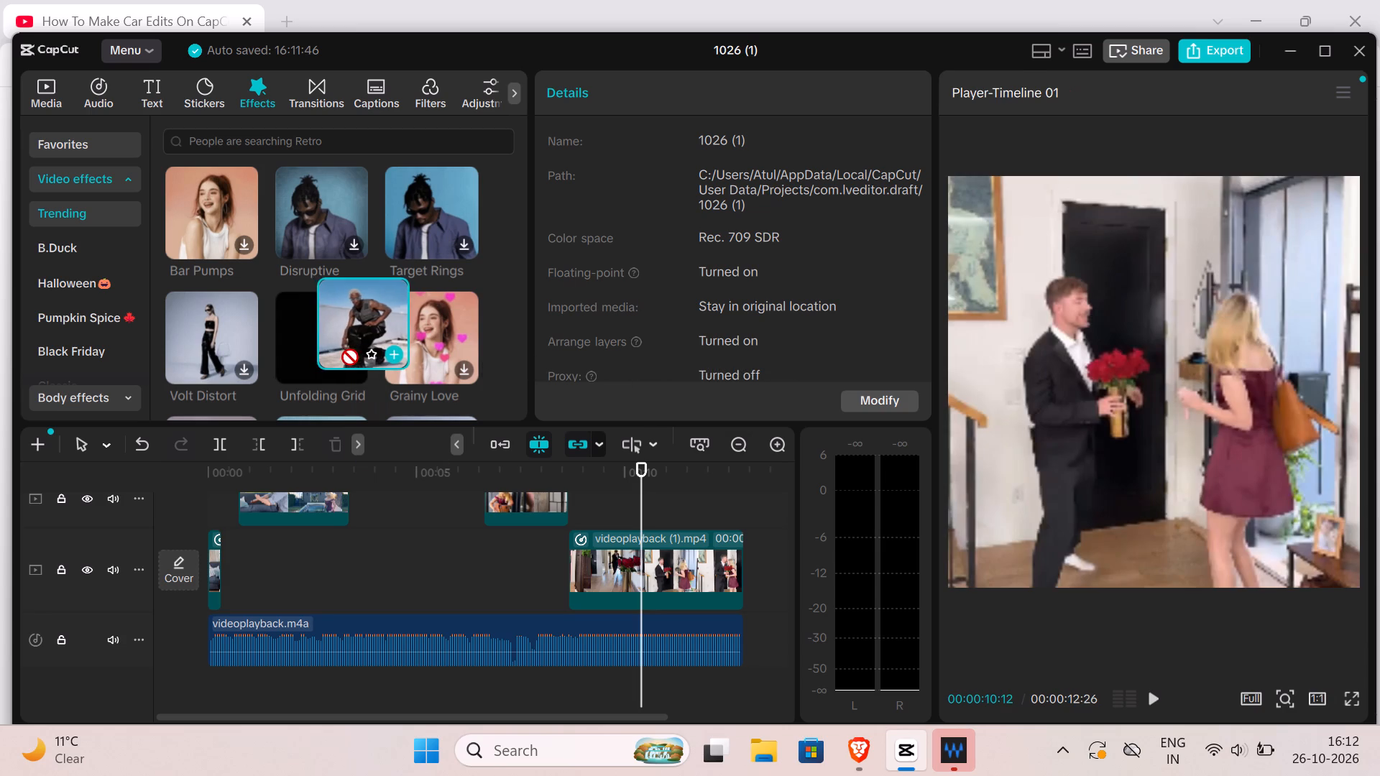
left_click_drag(341, 348, 691, 611)
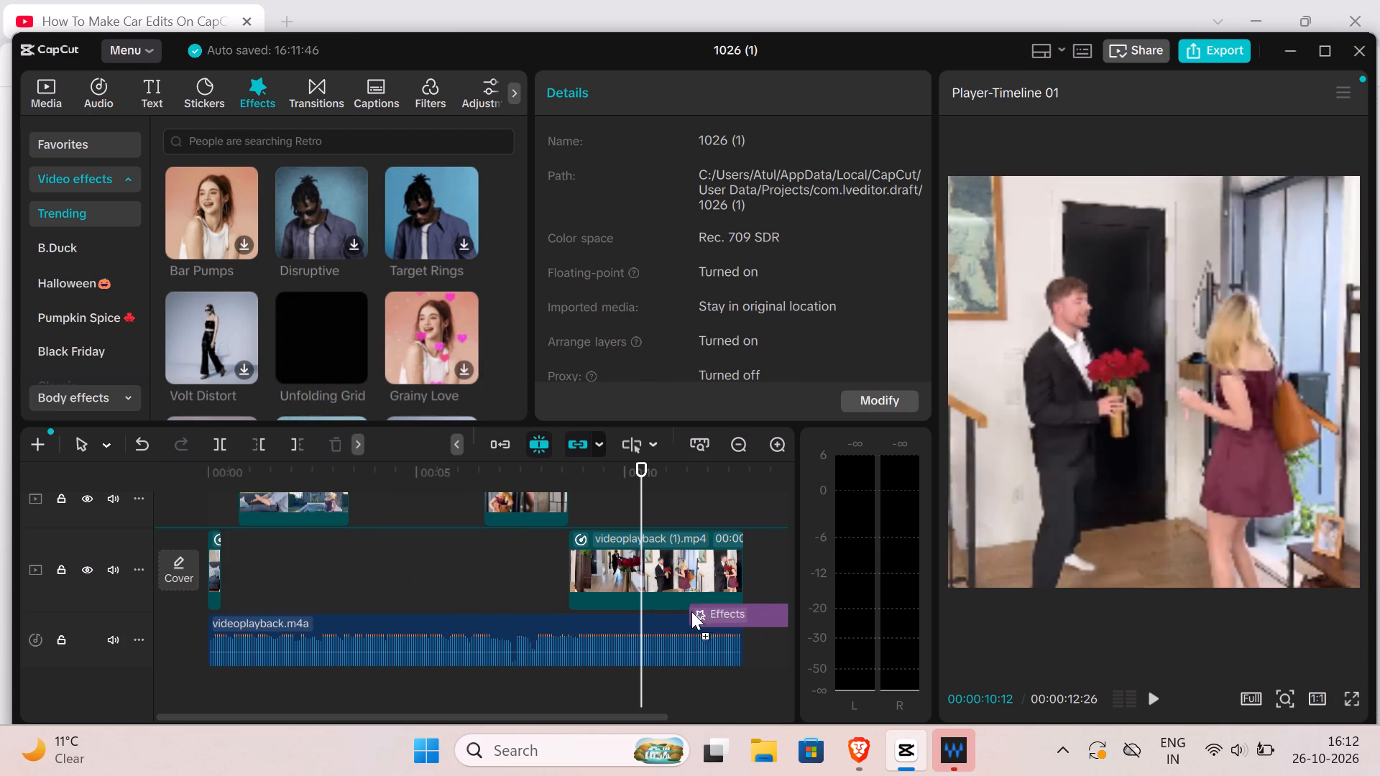
left_click_drag(691, 611, 659, 494)
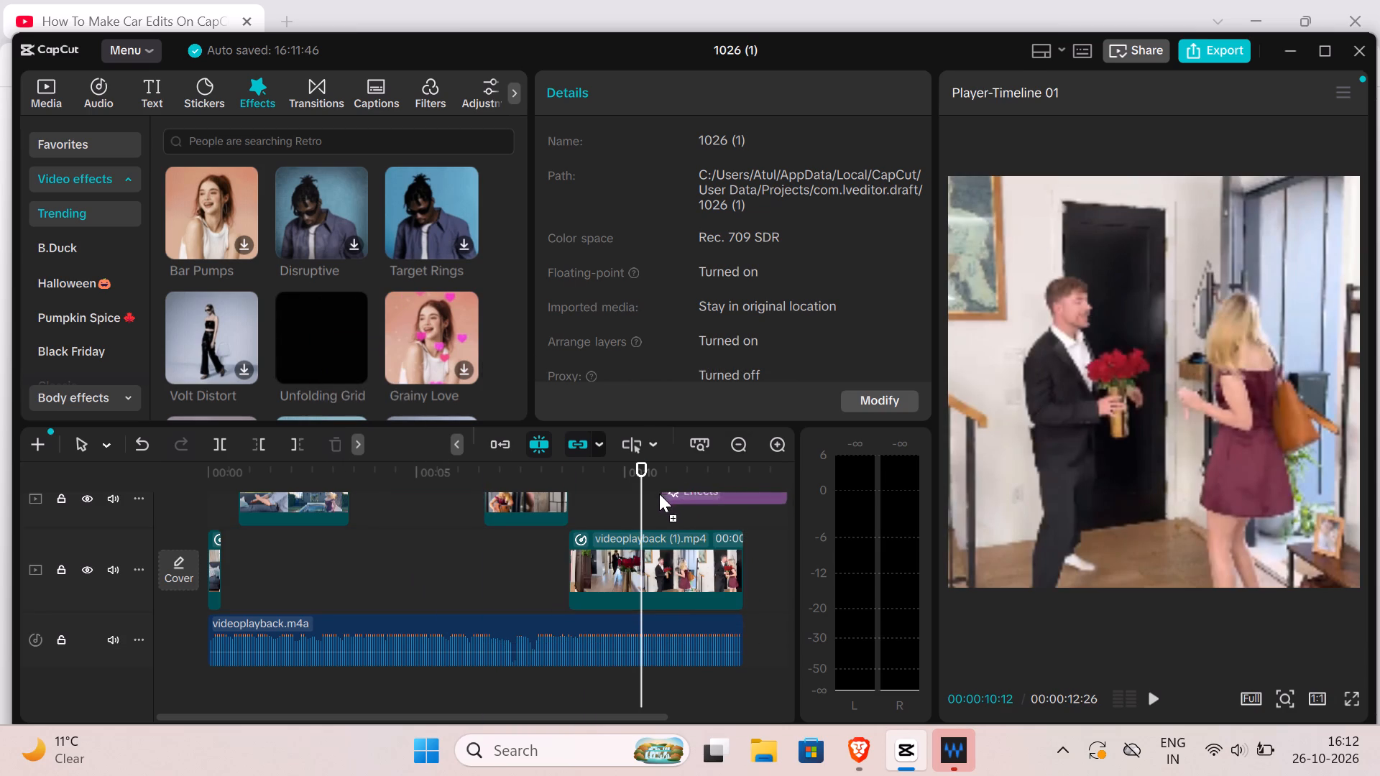
left_click_drag(659, 494, 632, 515)
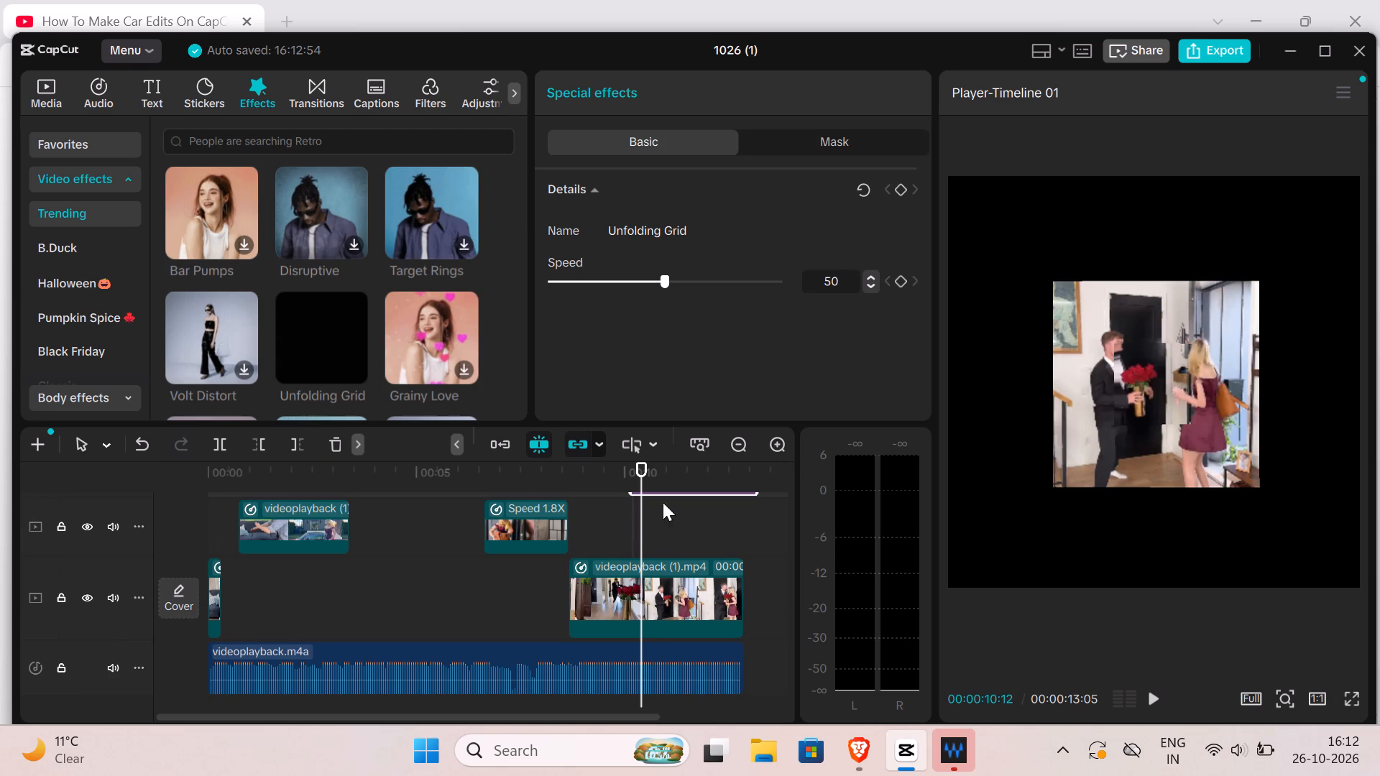
Move the Unfolding Grid effect slightly earlier so that its end lines up with the end of the final flower-giving clip.
left_click_drag(675, 489, 671, 502)
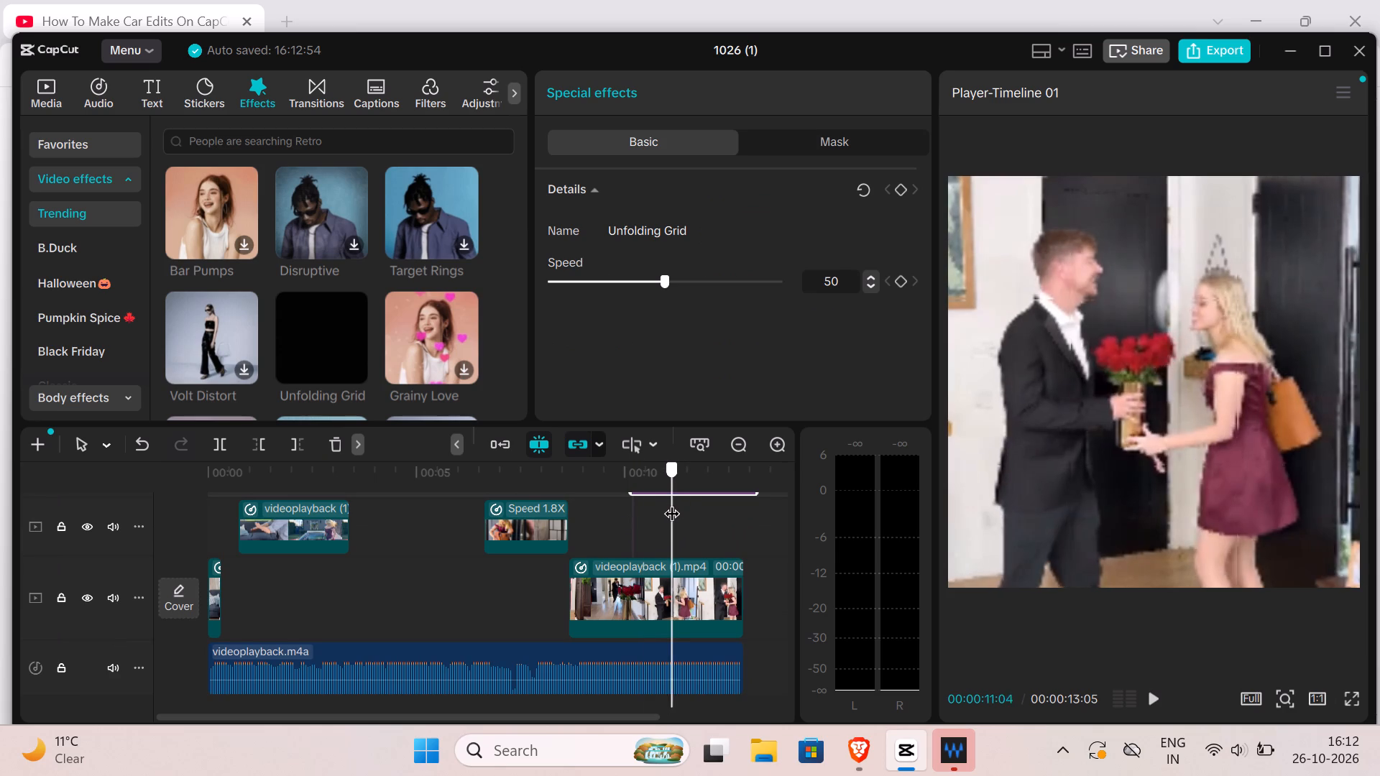
left_click_drag(671, 502, 669, 507)
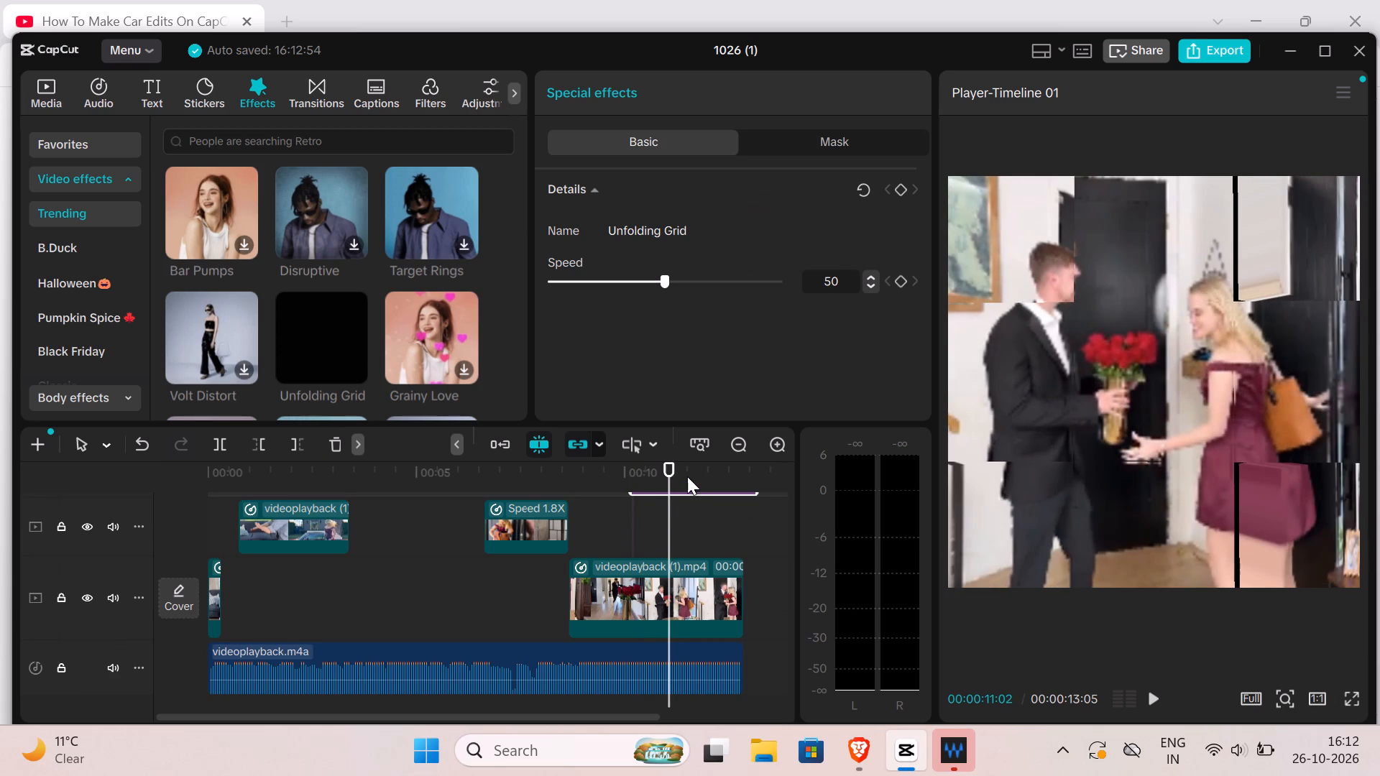
scroll(689, 474, "down", 5)
scroll(674, 491, "up", 3)
scroll(665, 494, "down", 5)
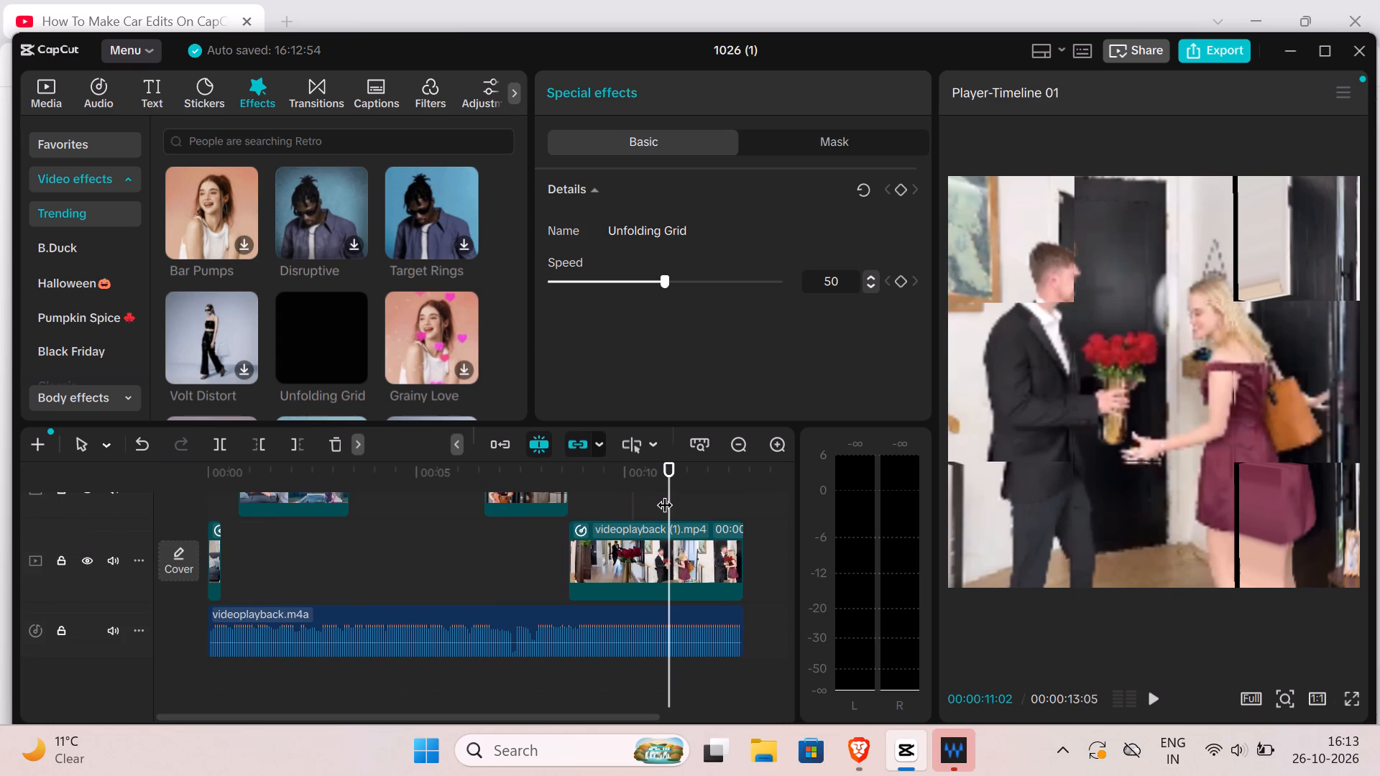
scroll(664, 494, "up", 5)
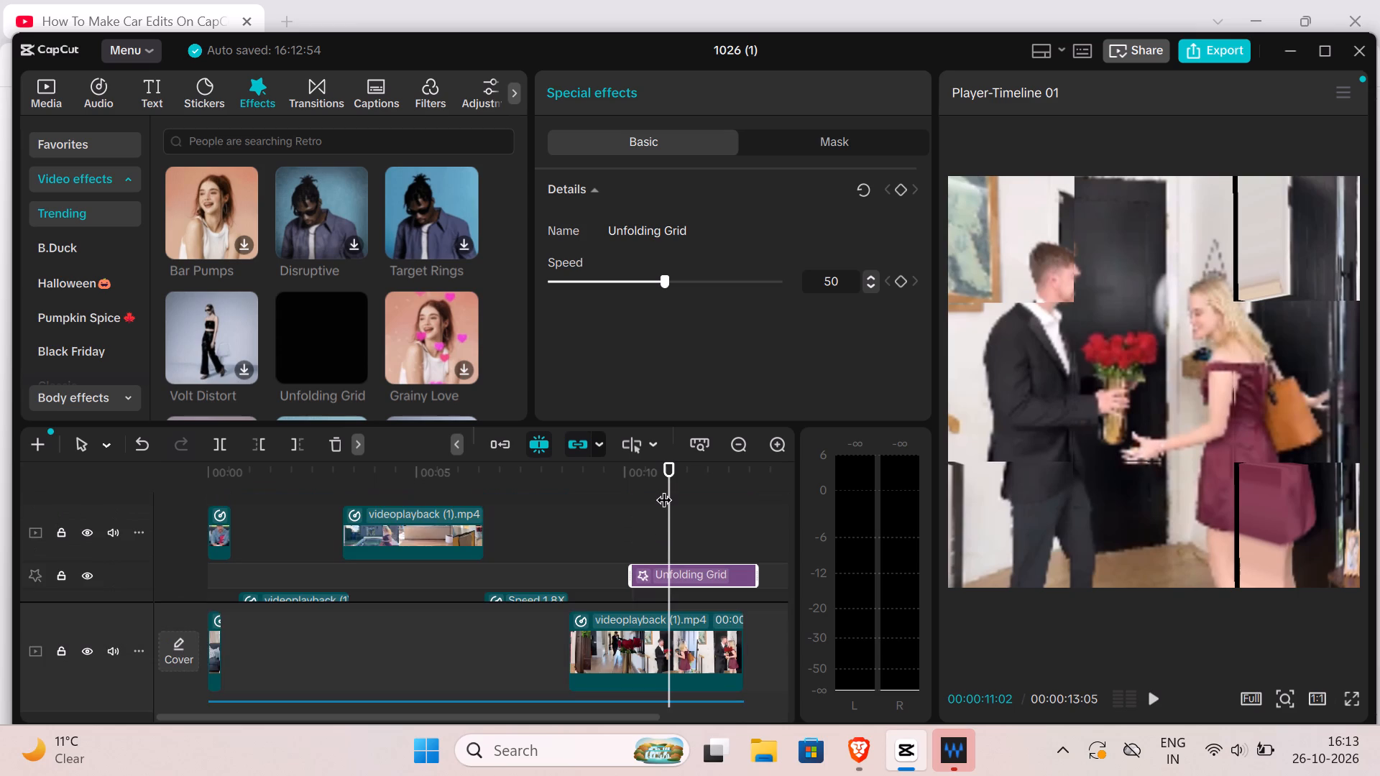
scroll(663, 489, "up", 2)
scroll(663, 488, "down", 9)
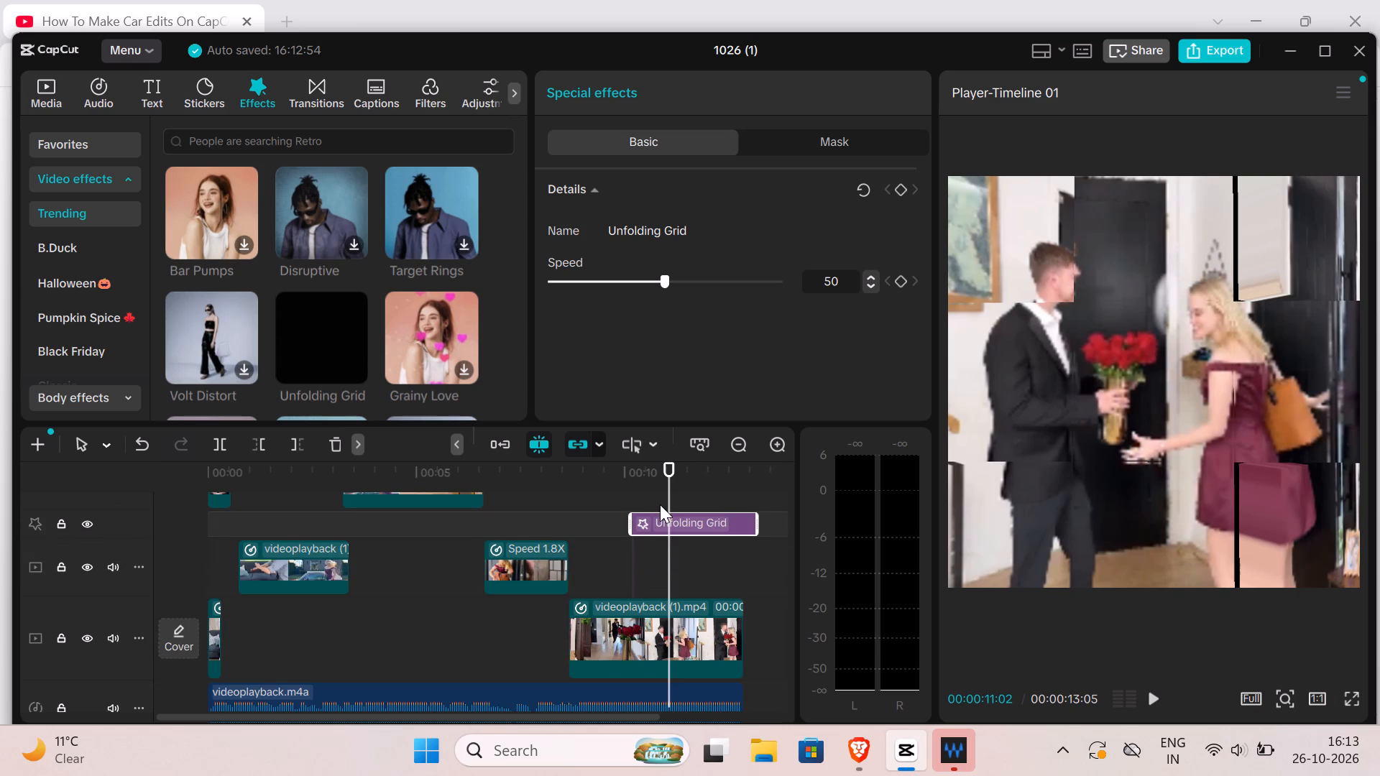
left_click_drag(653, 527, 629, 593)
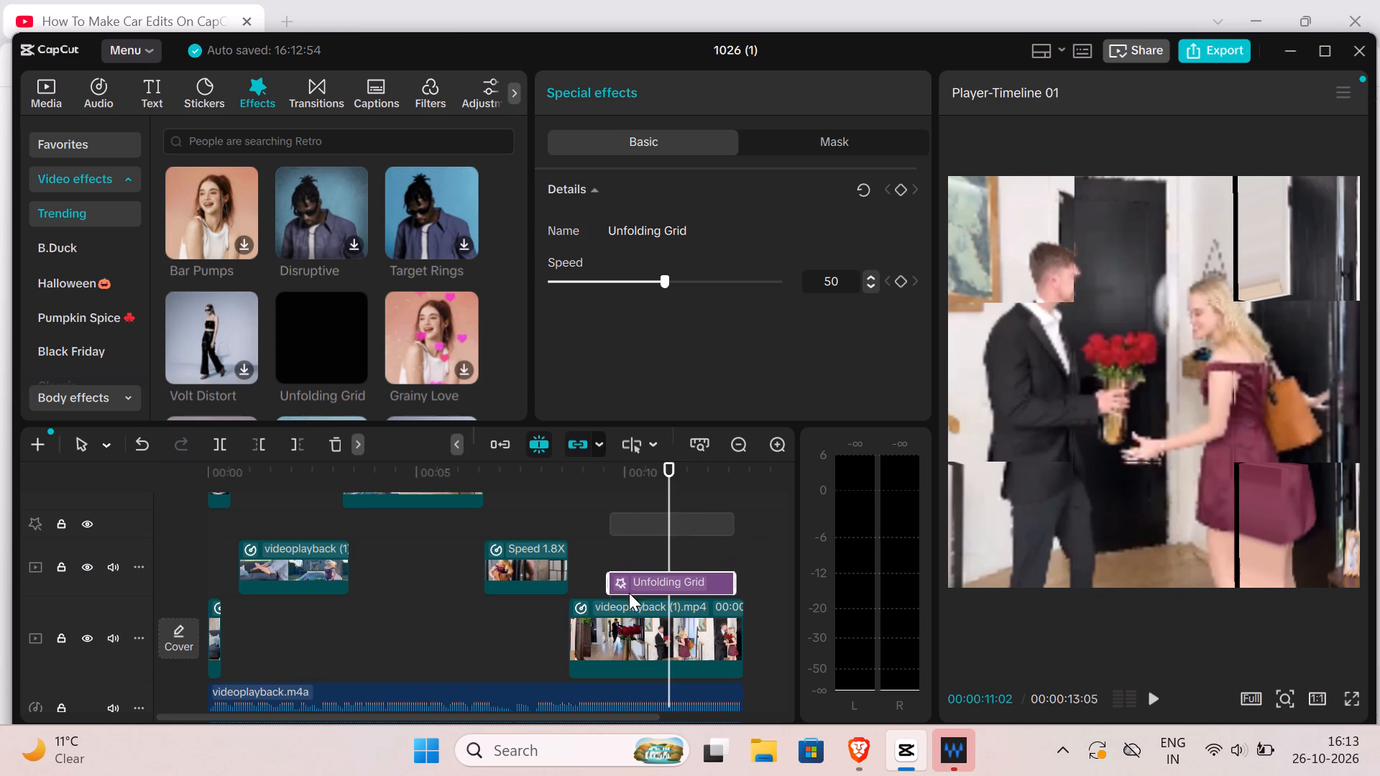
left_click_drag(629, 593, 645, 593)
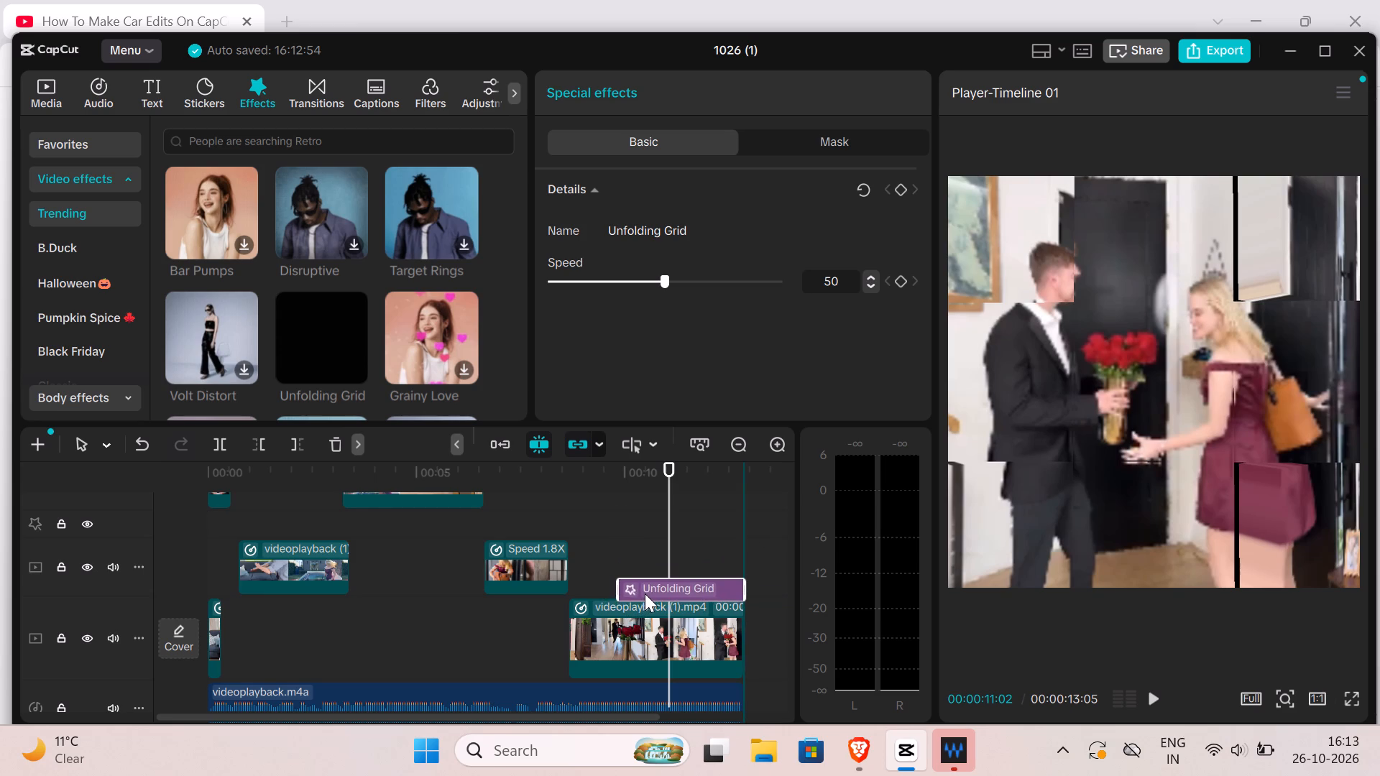
left_click_drag(645, 593, 641, 590)
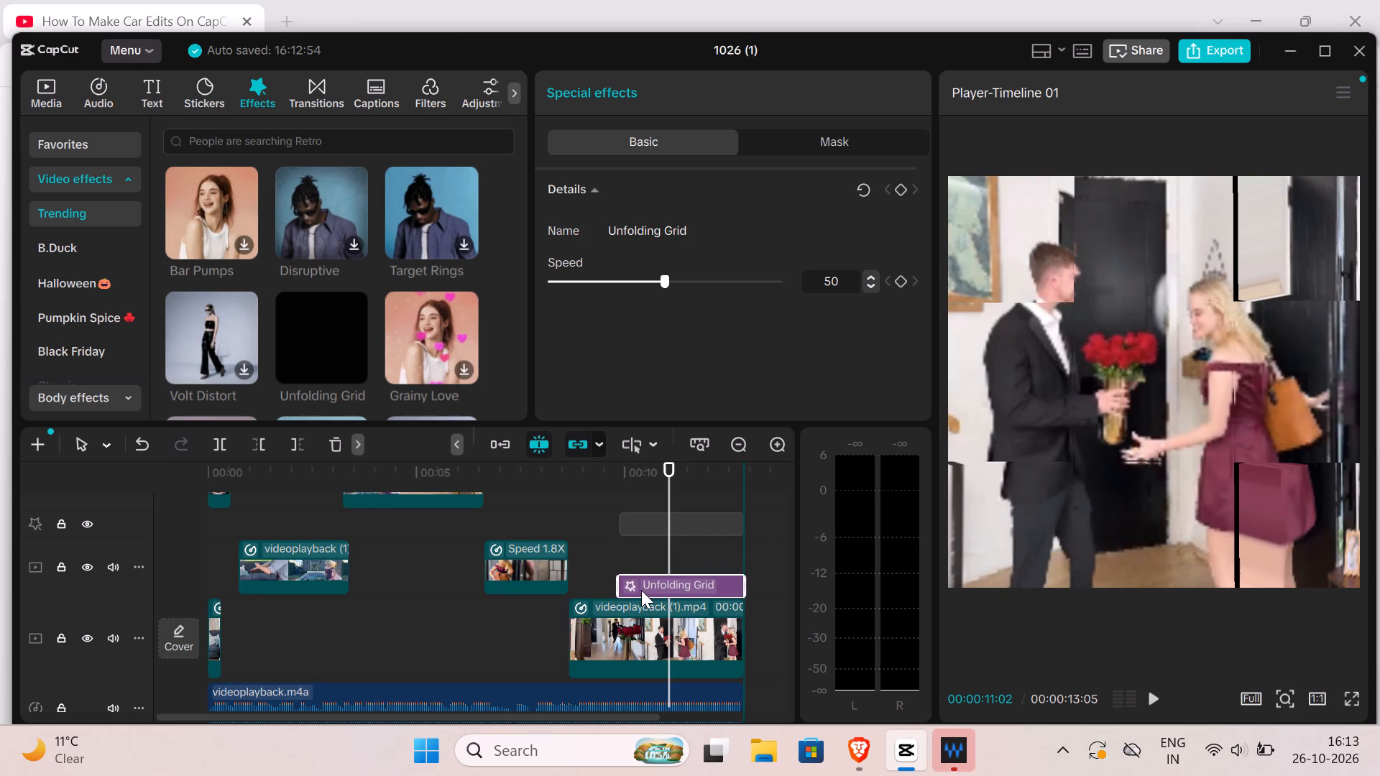
left_click_drag(641, 590, 638, 590)
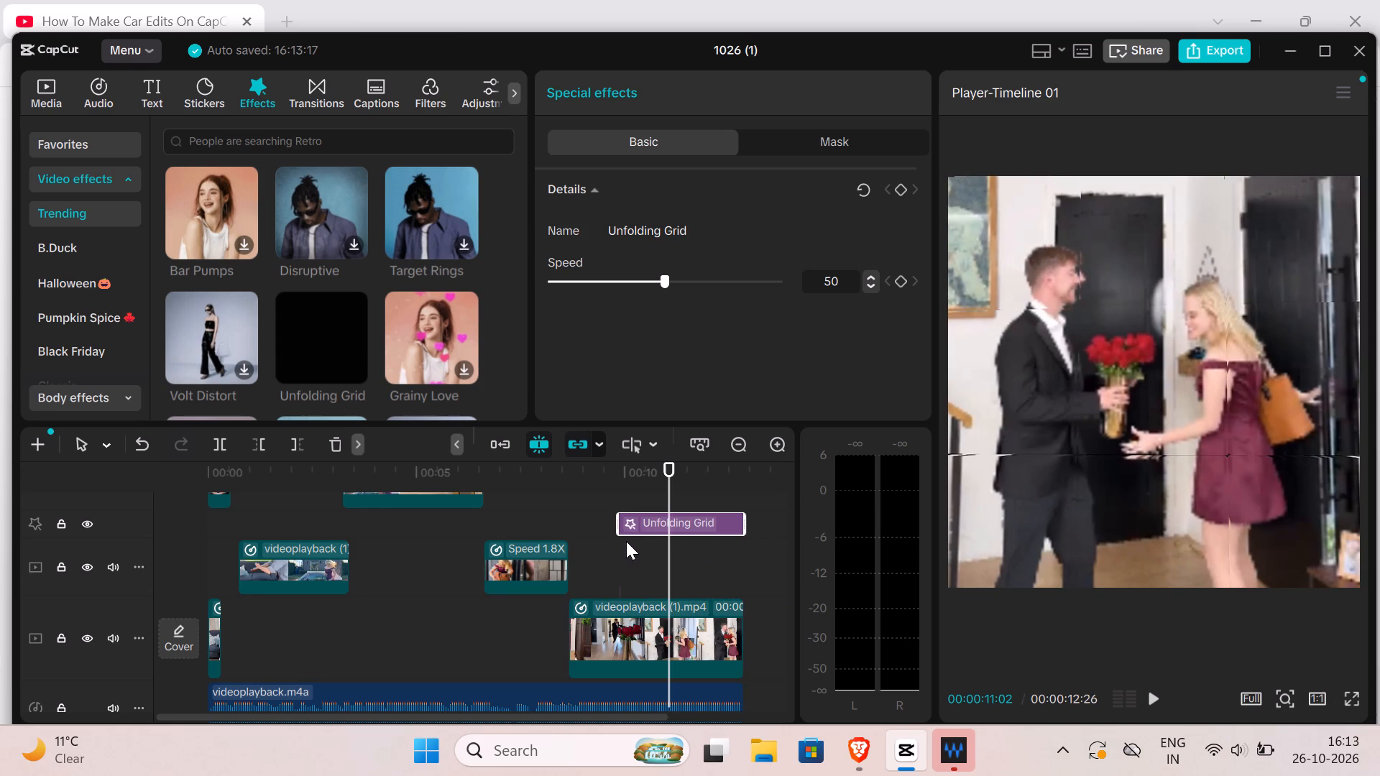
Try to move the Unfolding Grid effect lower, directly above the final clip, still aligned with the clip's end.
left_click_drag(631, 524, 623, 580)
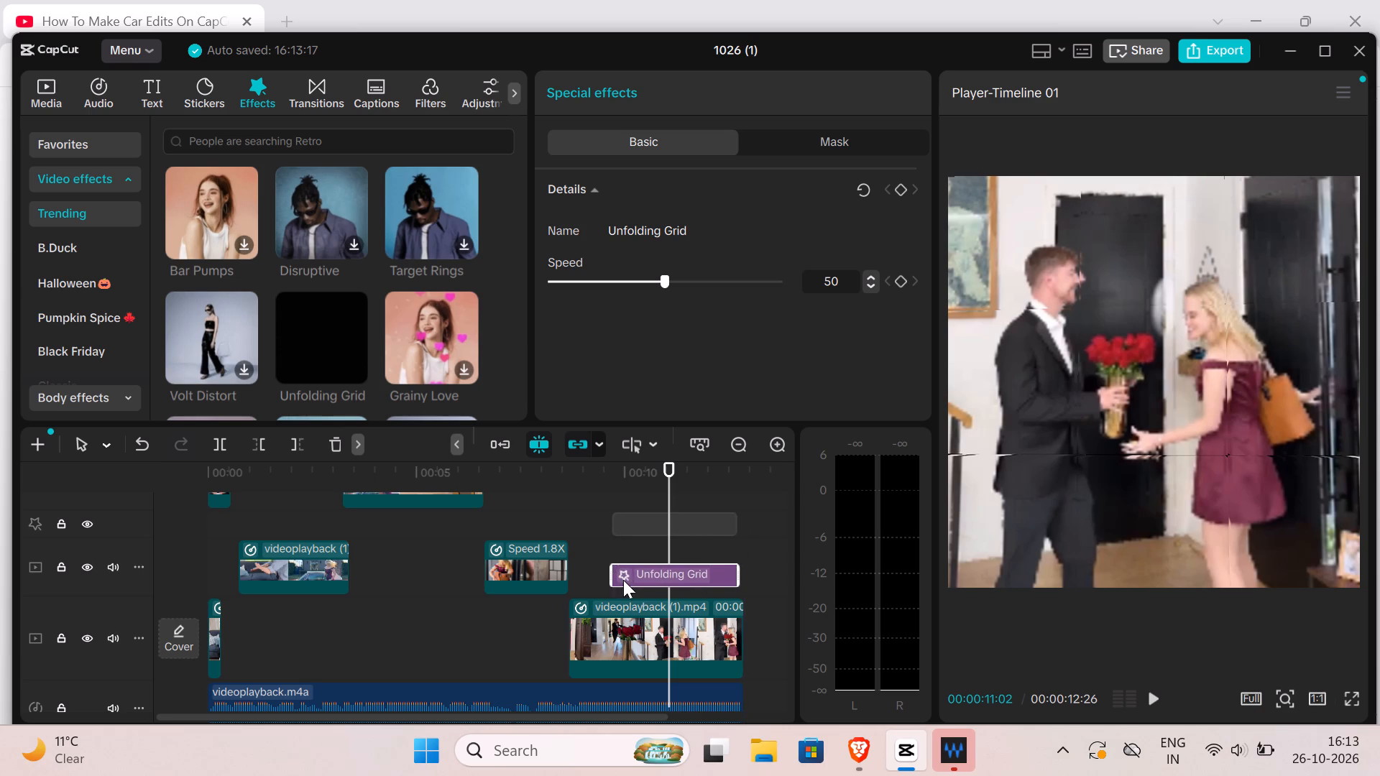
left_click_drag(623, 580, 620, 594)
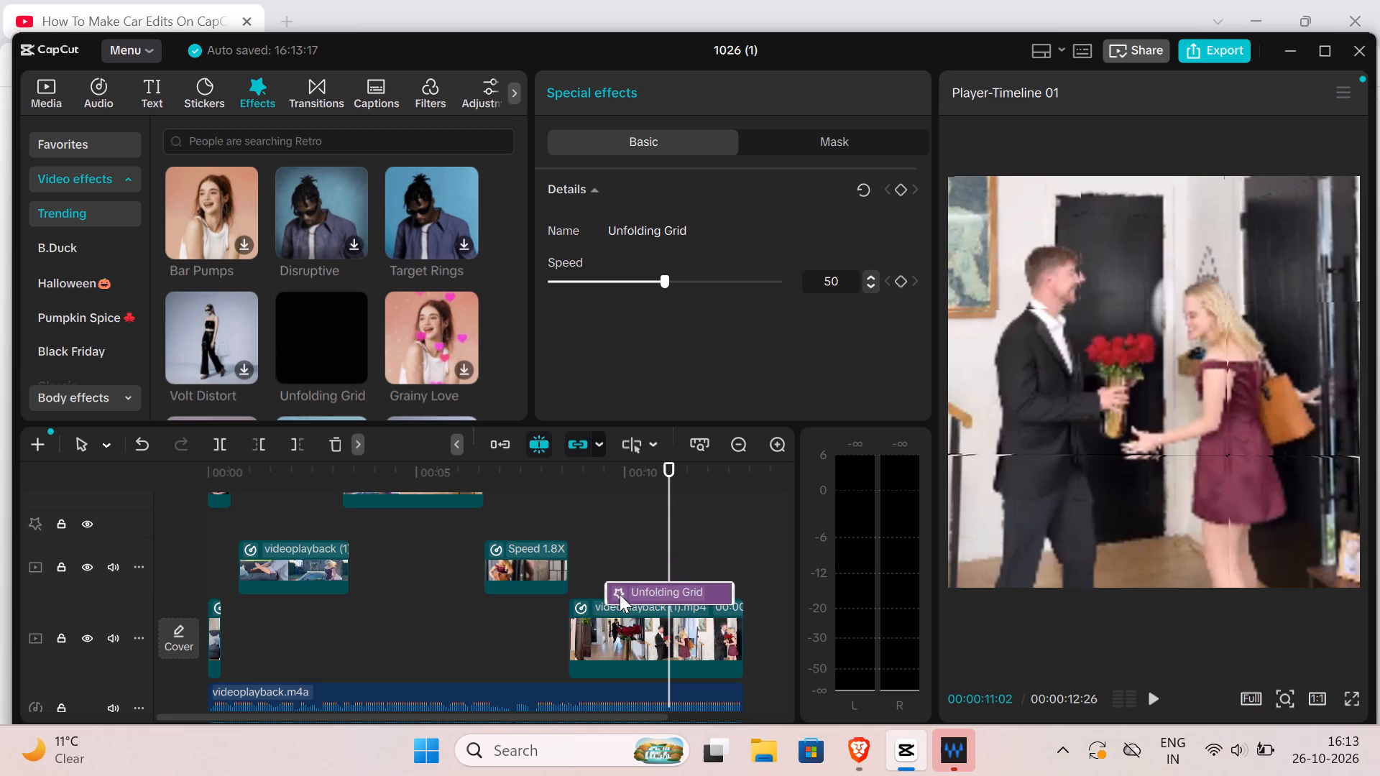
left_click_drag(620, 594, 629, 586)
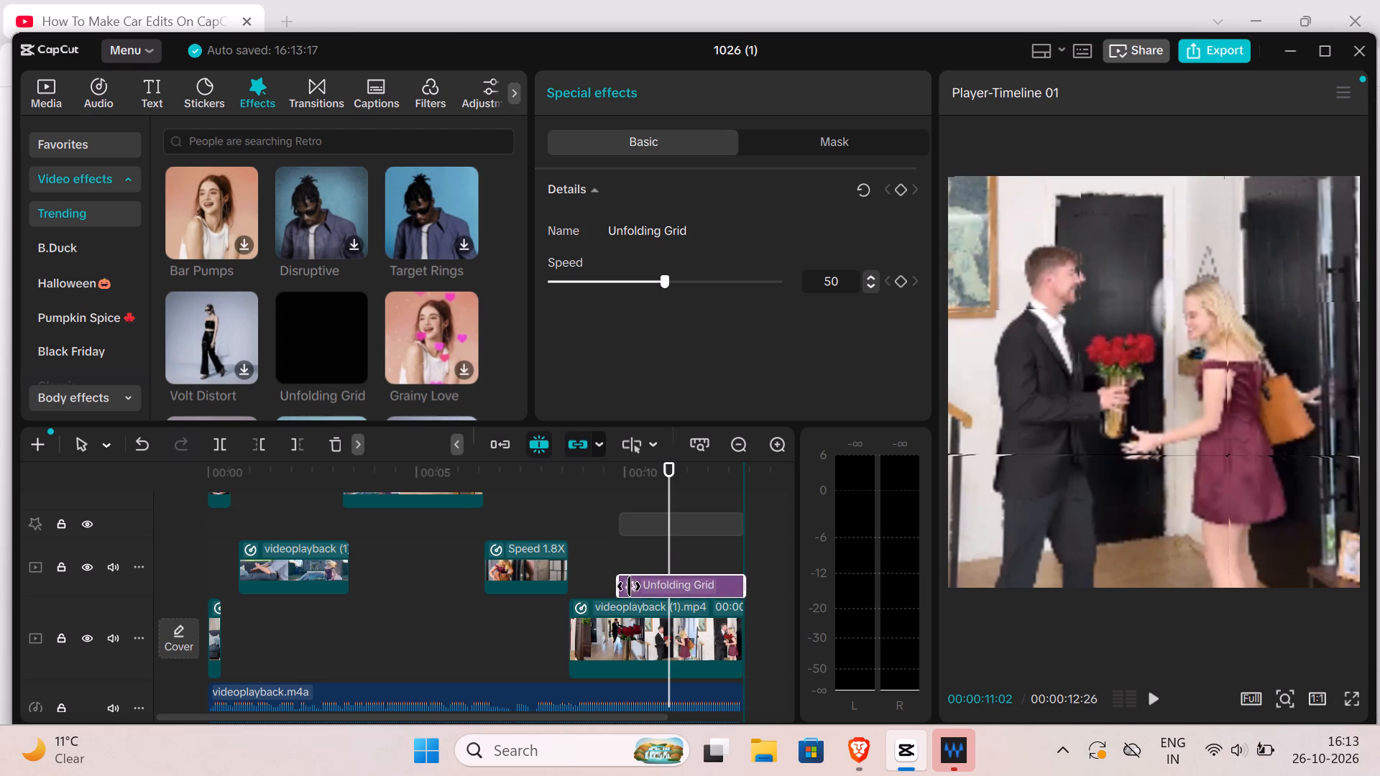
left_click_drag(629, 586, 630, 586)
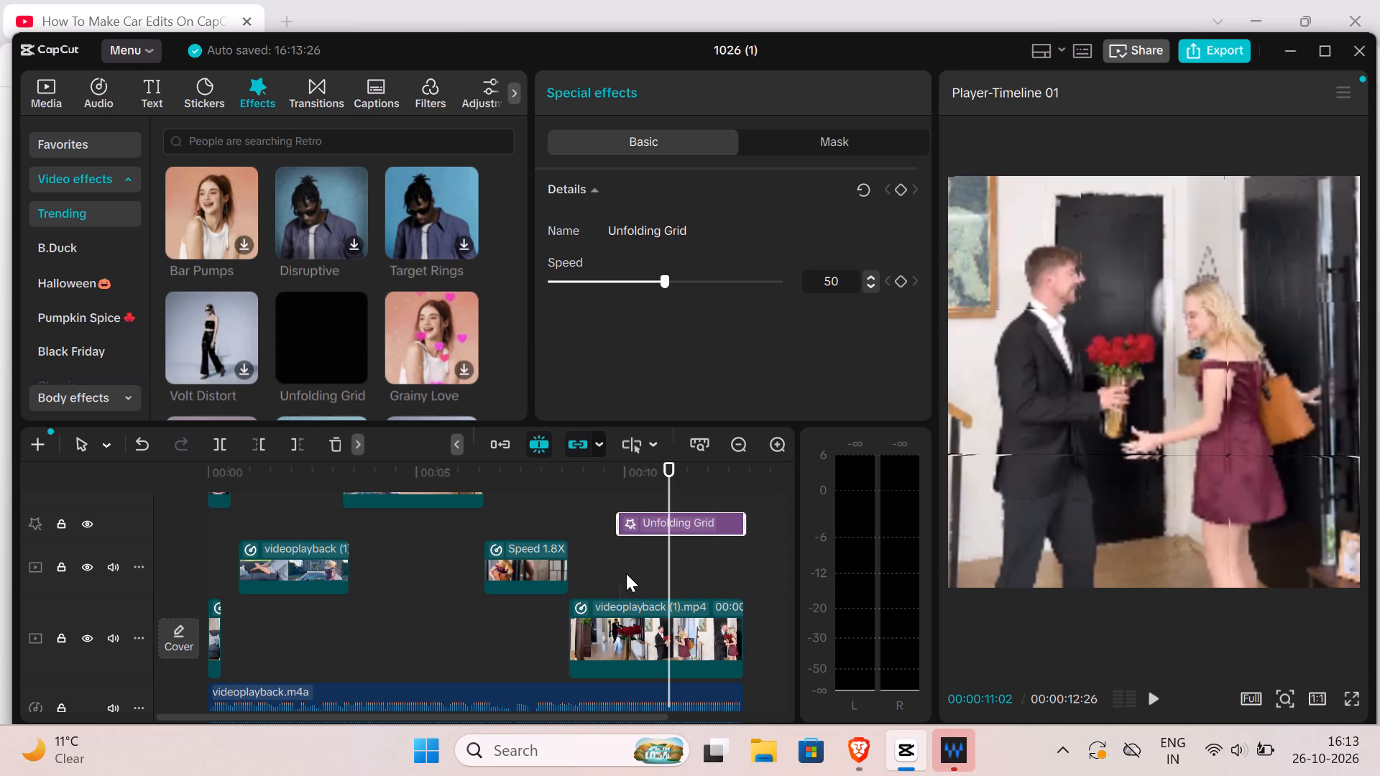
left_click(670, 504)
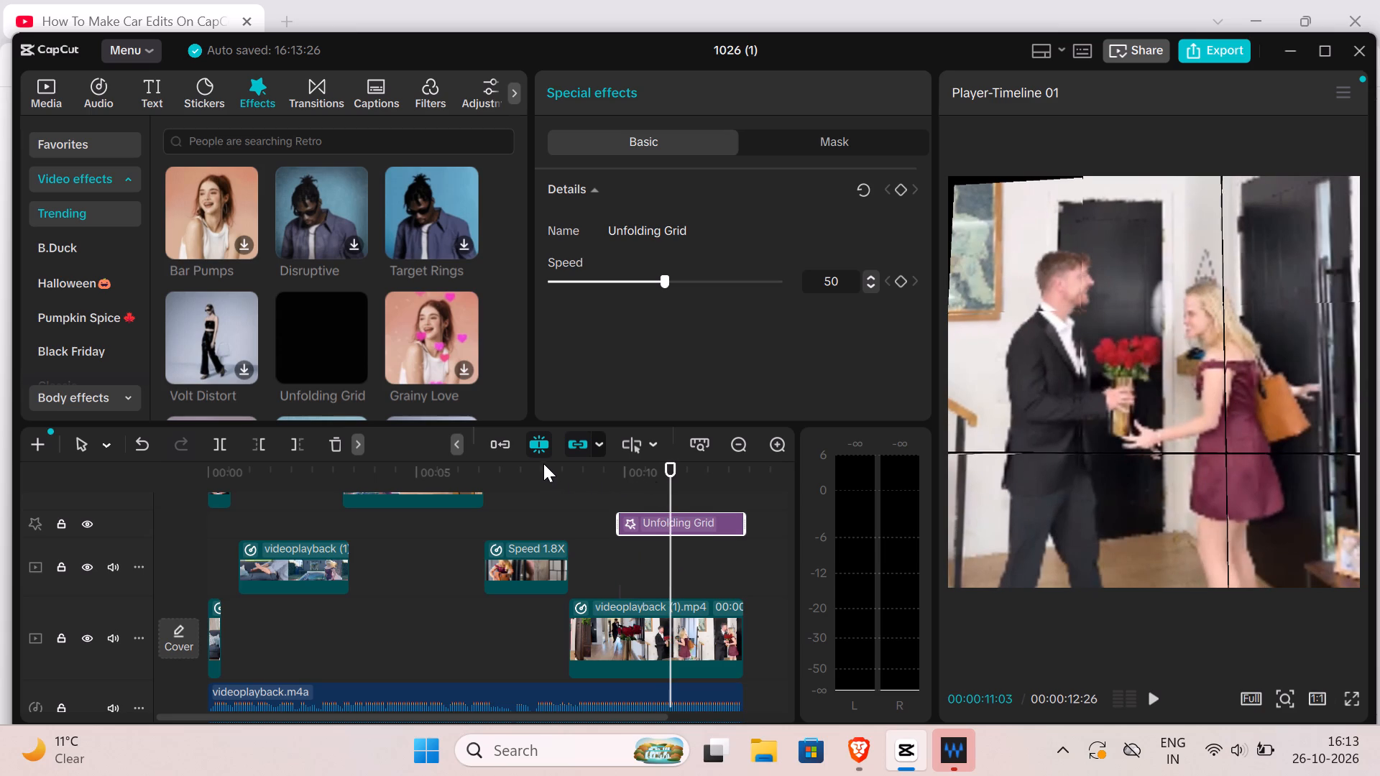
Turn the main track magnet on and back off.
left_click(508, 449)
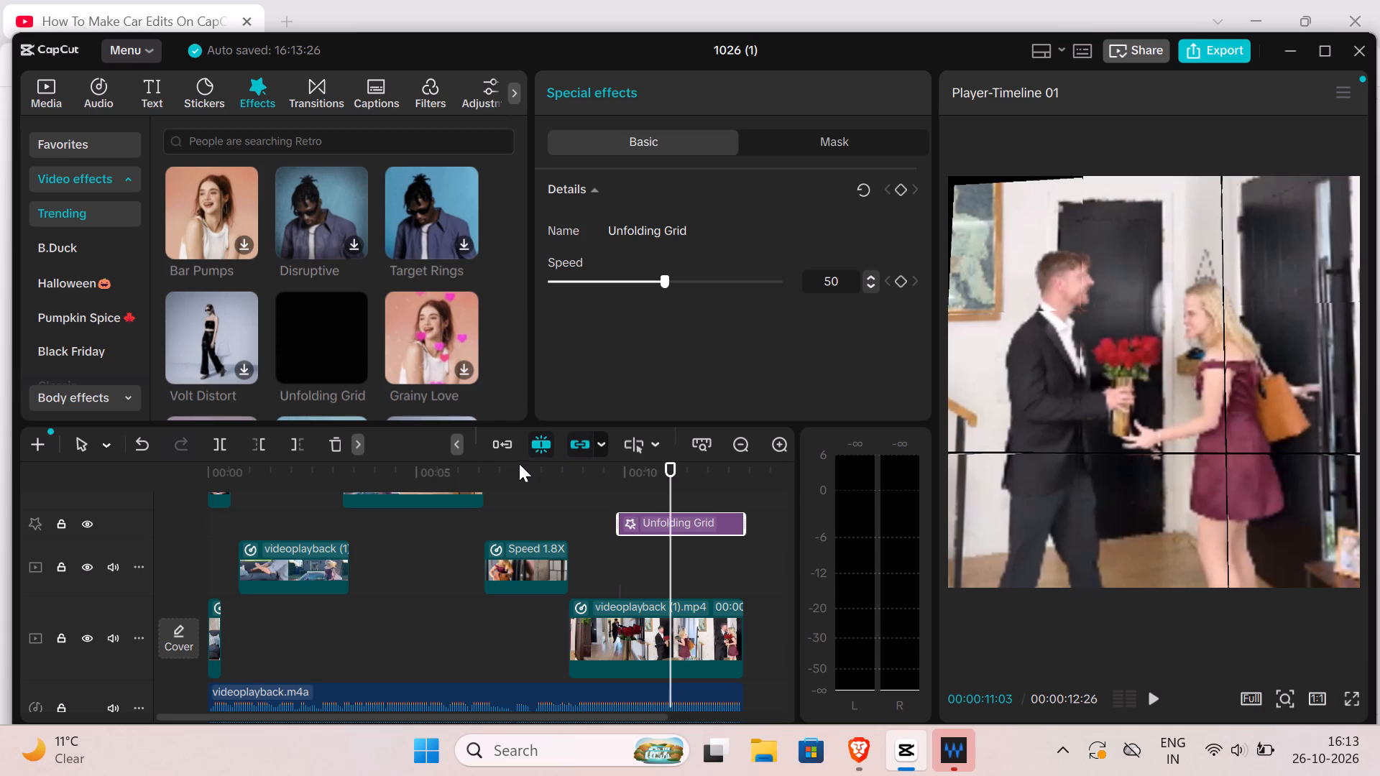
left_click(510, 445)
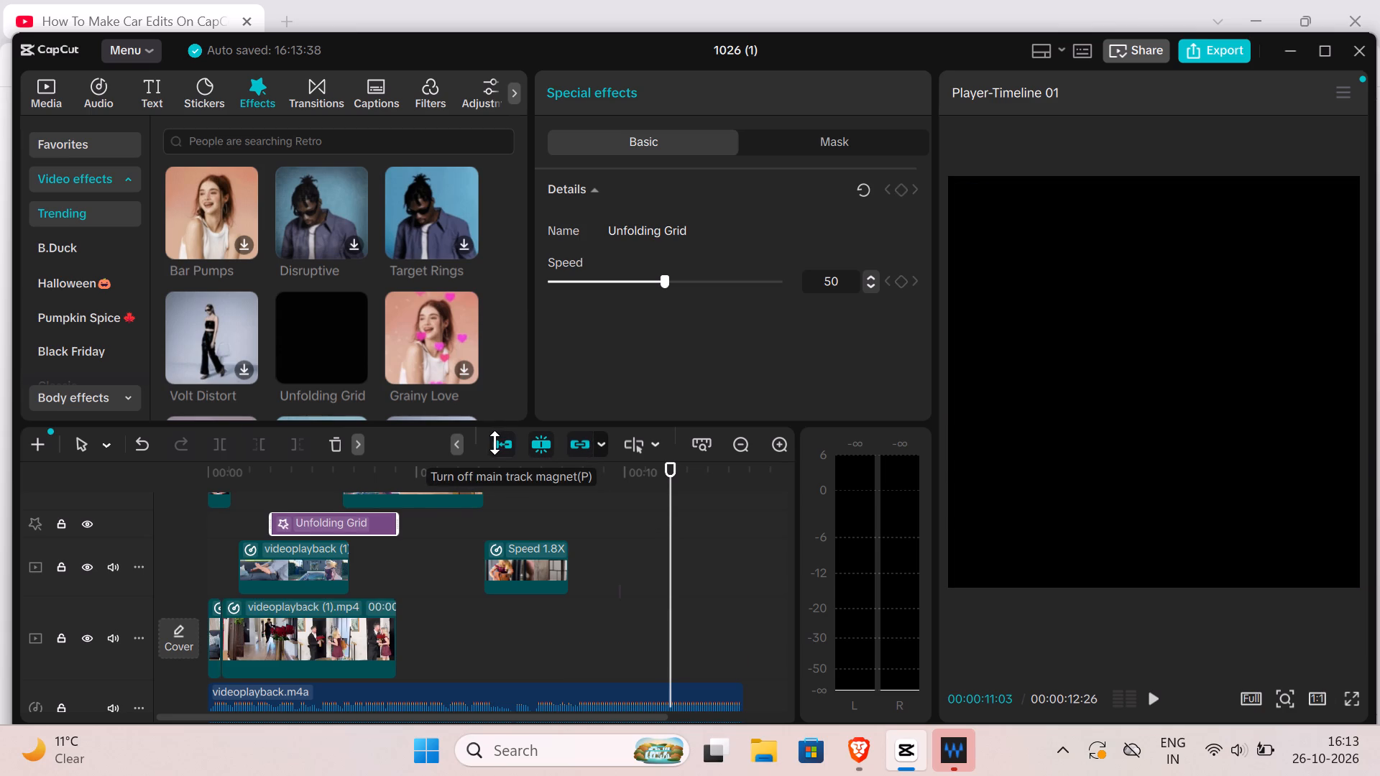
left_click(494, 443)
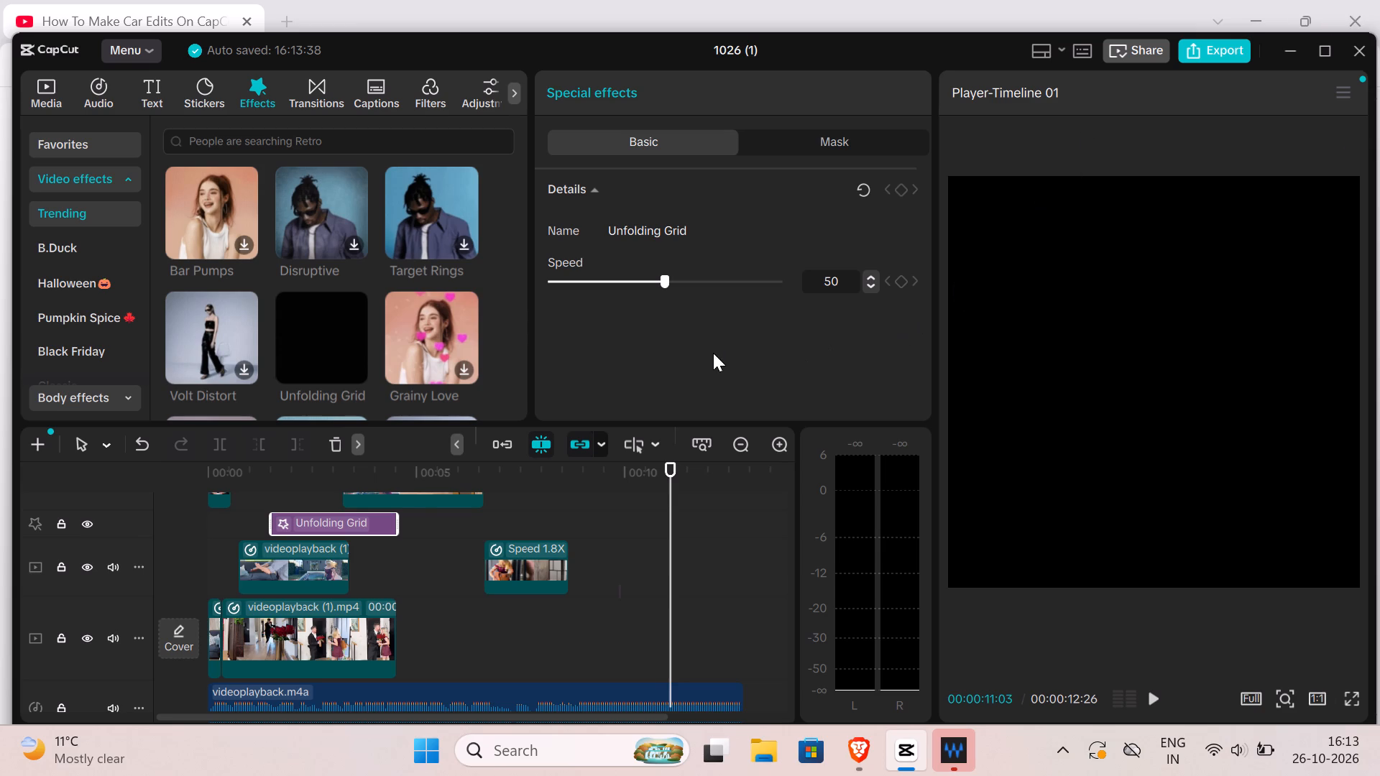
Trim away the part of the upper-track kitchen clip that lies before about 00:00:06:02.
left_click_drag(631, 556, 621, 555)
left_click(461, 486)
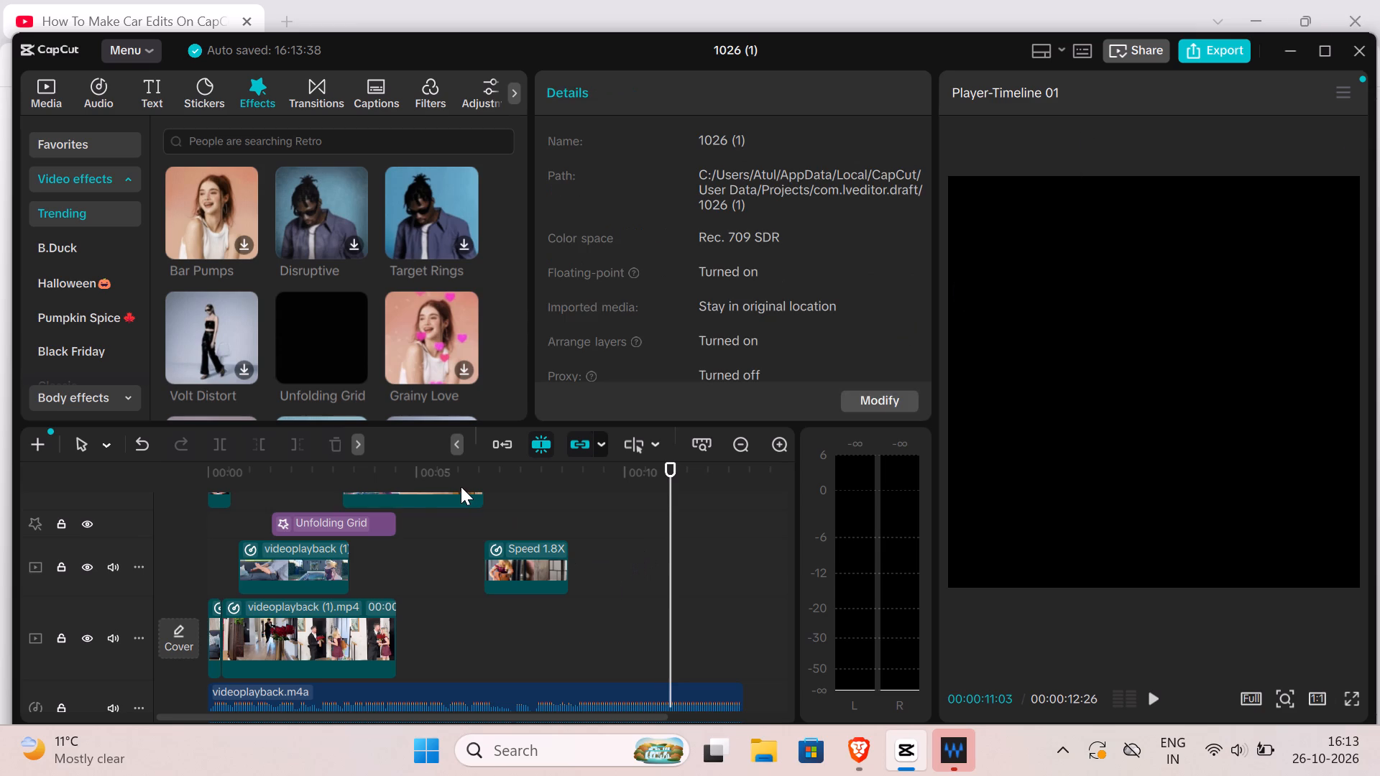
left_click(409, 502)
left_click(256, 451)
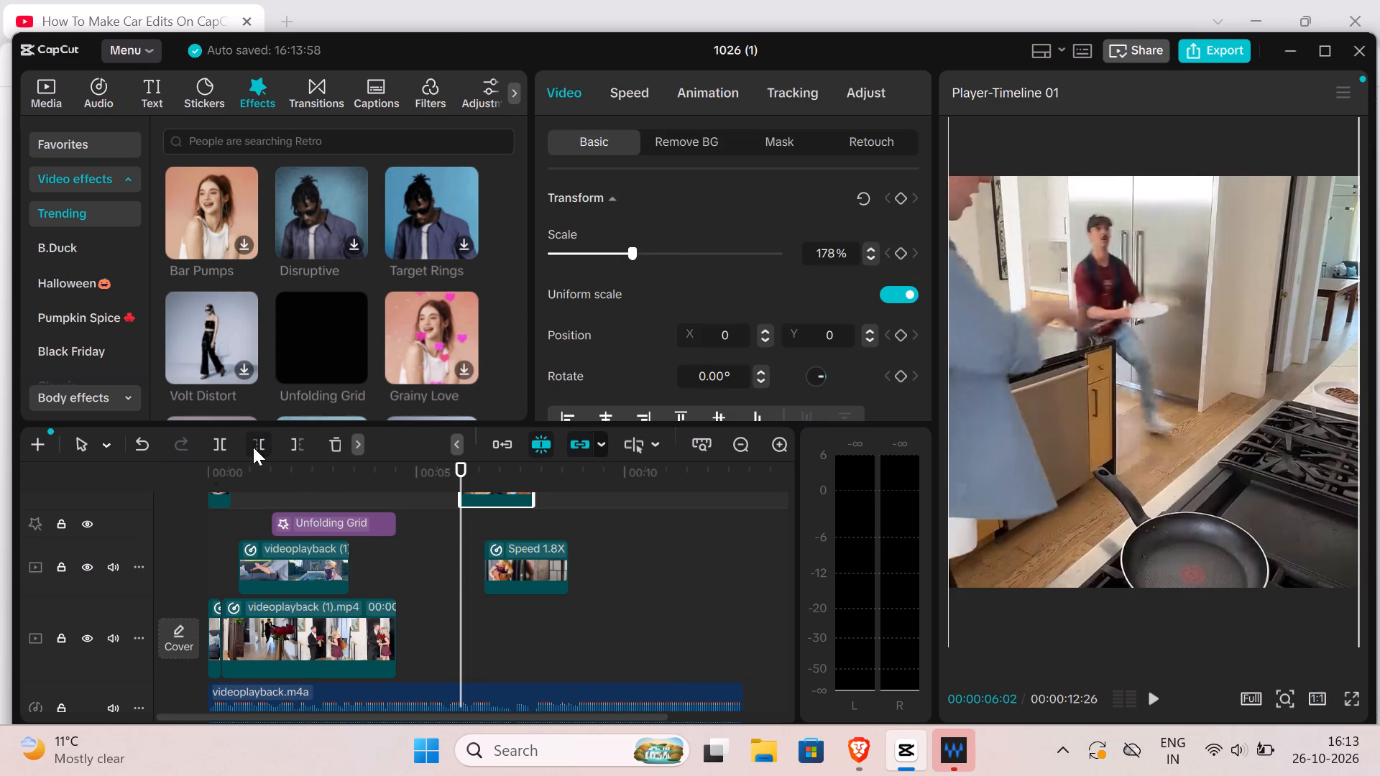
Shift the trimmed kitchen clip slightly earlier so that it starts just before 00:00:06.
left_click_drag(509, 504, 498, 491)
left_click_drag(490, 486, 480, 486)
left_click_drag(456, 484, 438, 481)
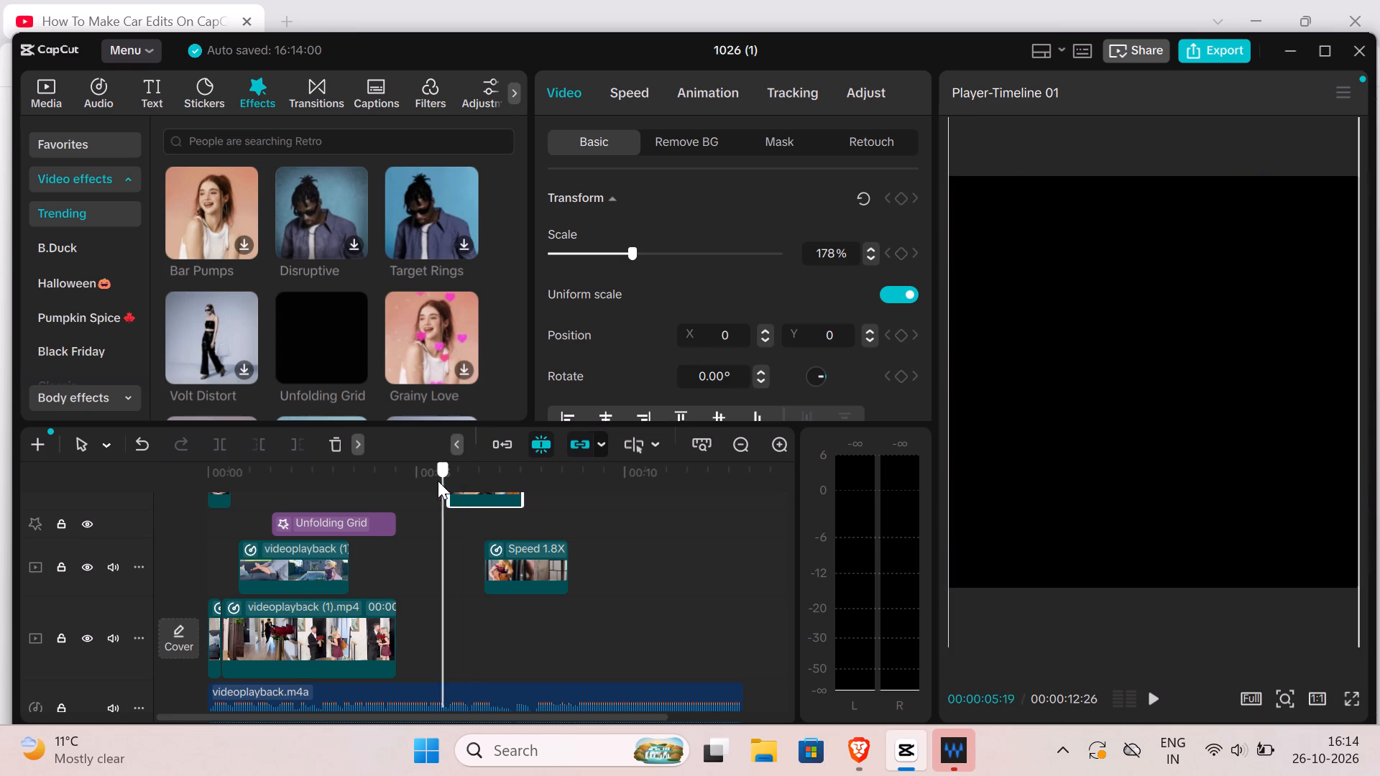
left_click_drag(438, 481, 431, 481)
left_click(347, 502)
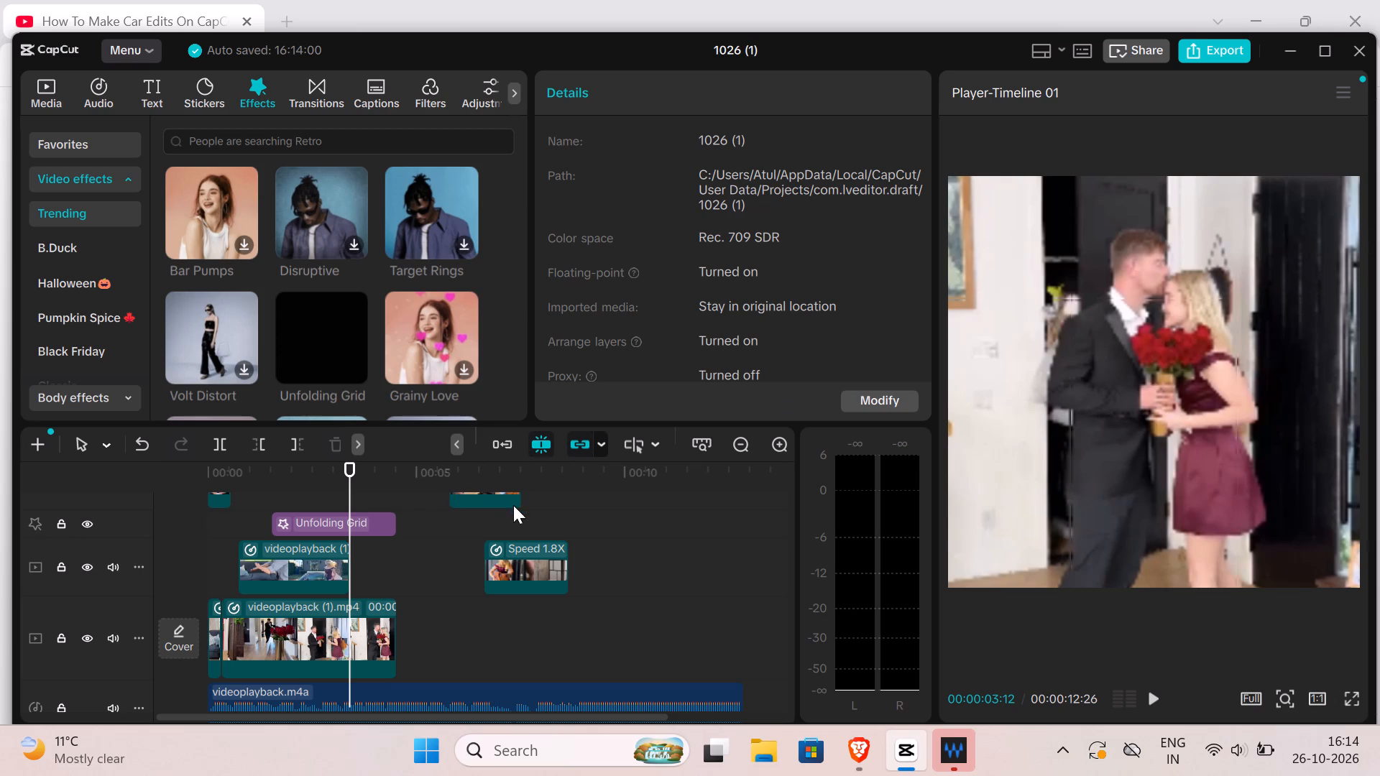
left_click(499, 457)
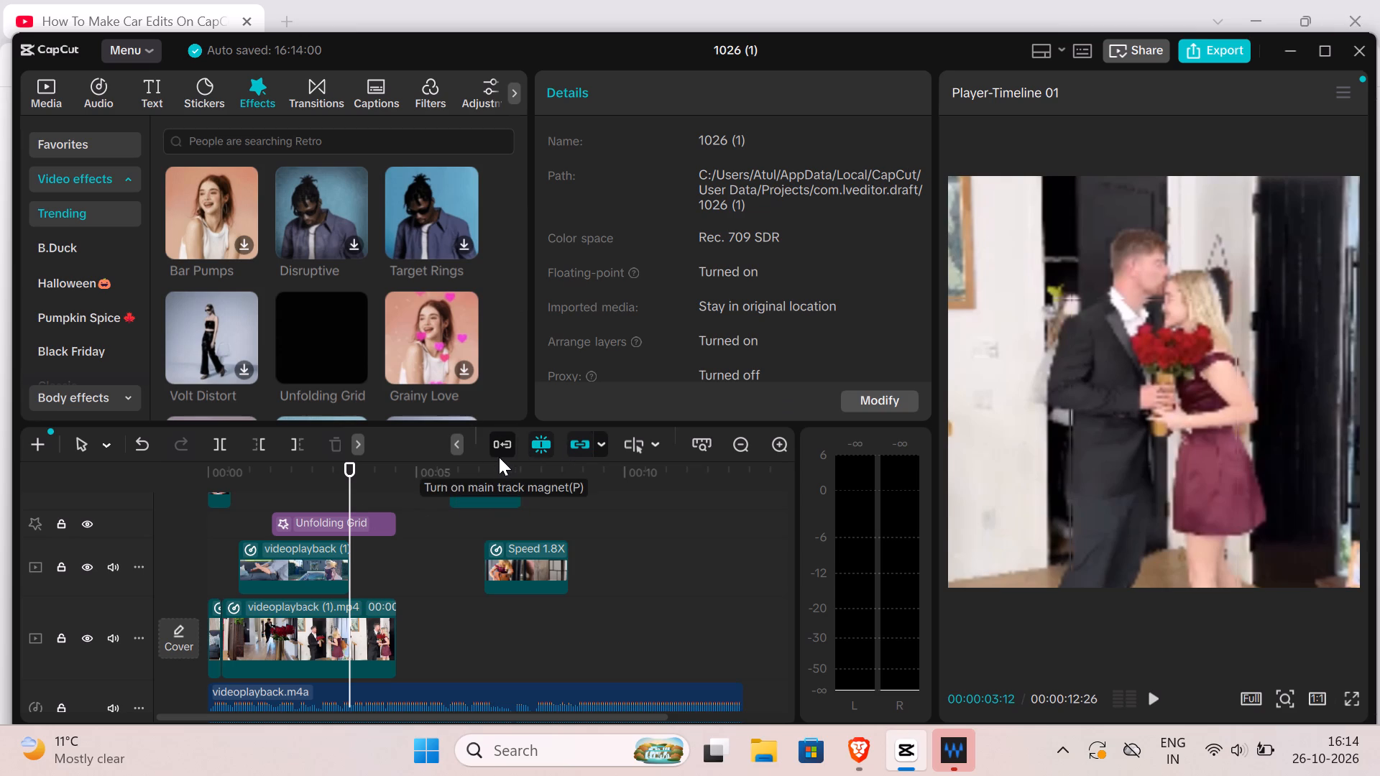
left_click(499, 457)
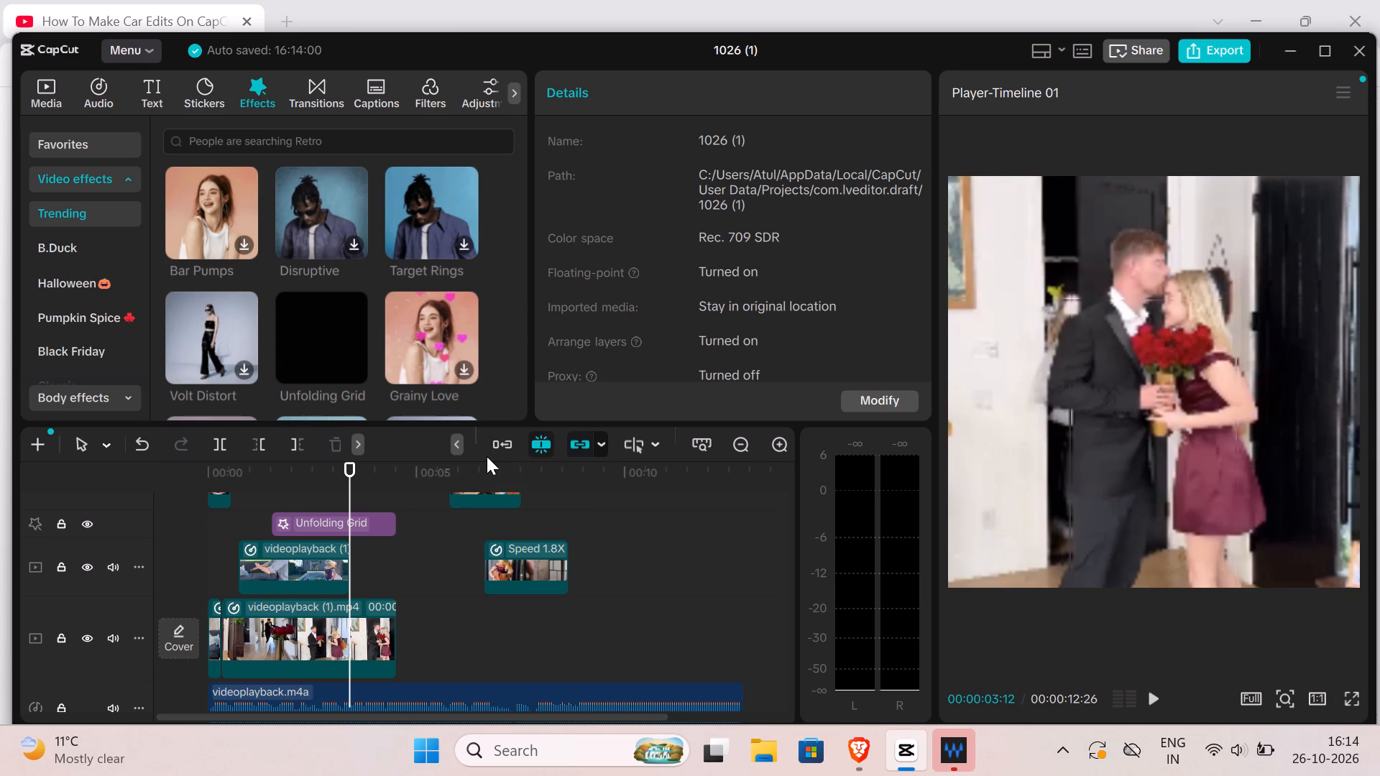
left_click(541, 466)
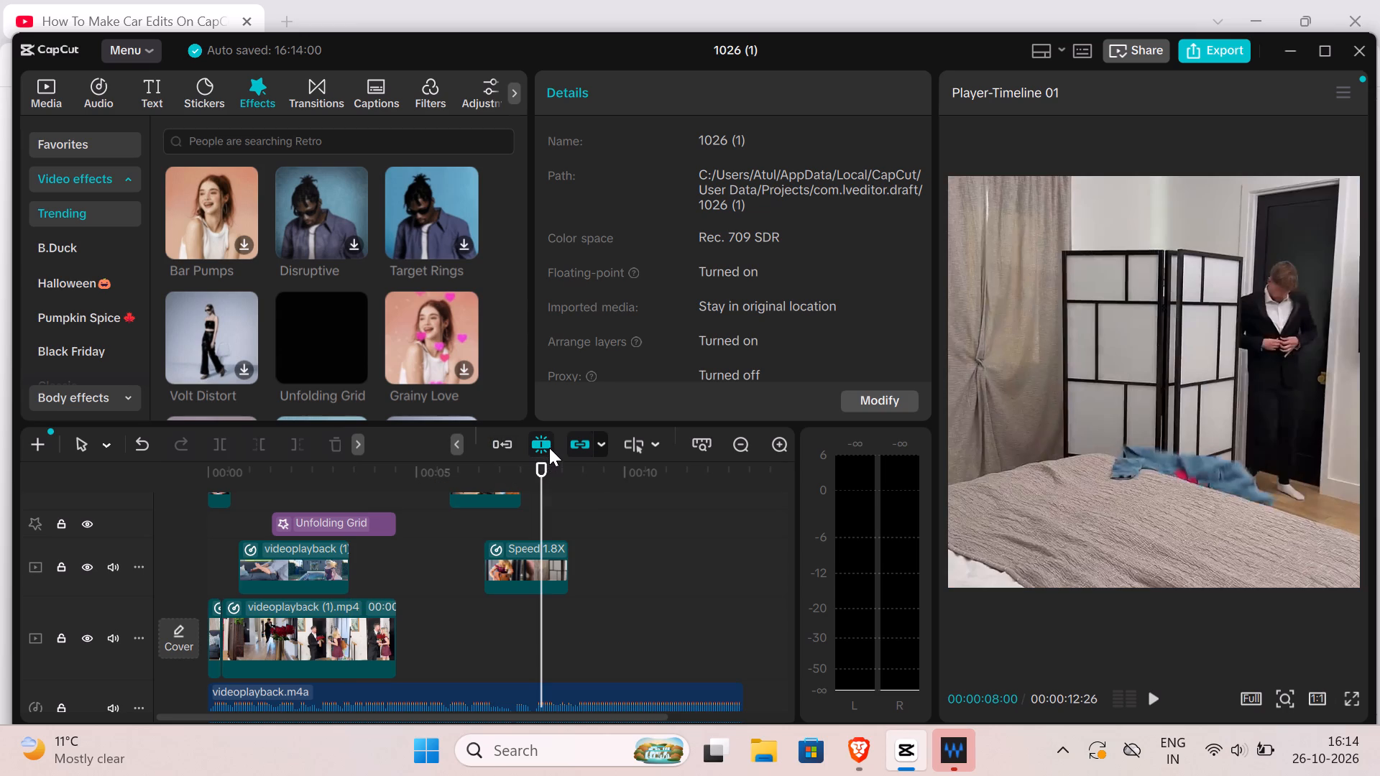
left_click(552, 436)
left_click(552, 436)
Move the flower-giving clip with its Unfolding Grid effect along the main track to start where the Speed 1.8X clip ends.
left_click_drag(313, 612, 465, 701)
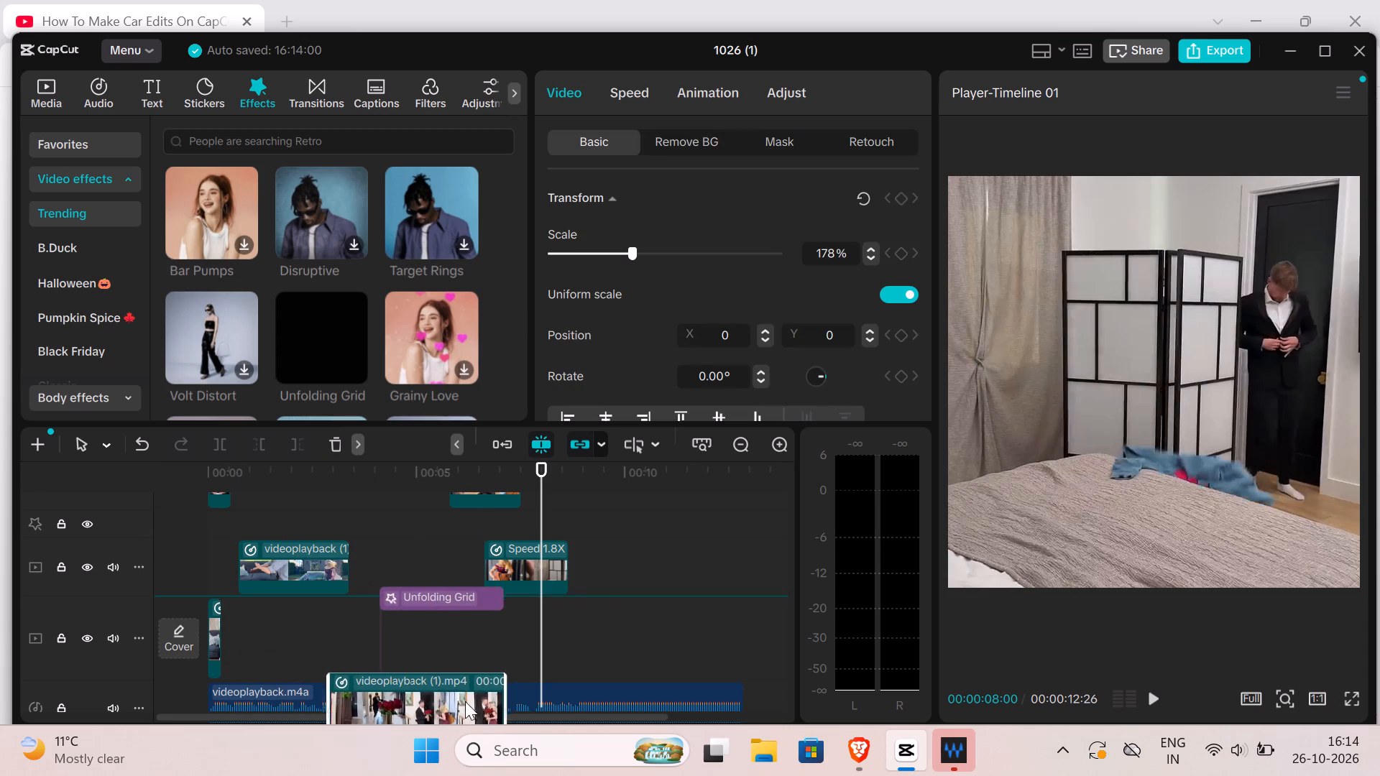
left_click_drag(465, 701, 663, 622)
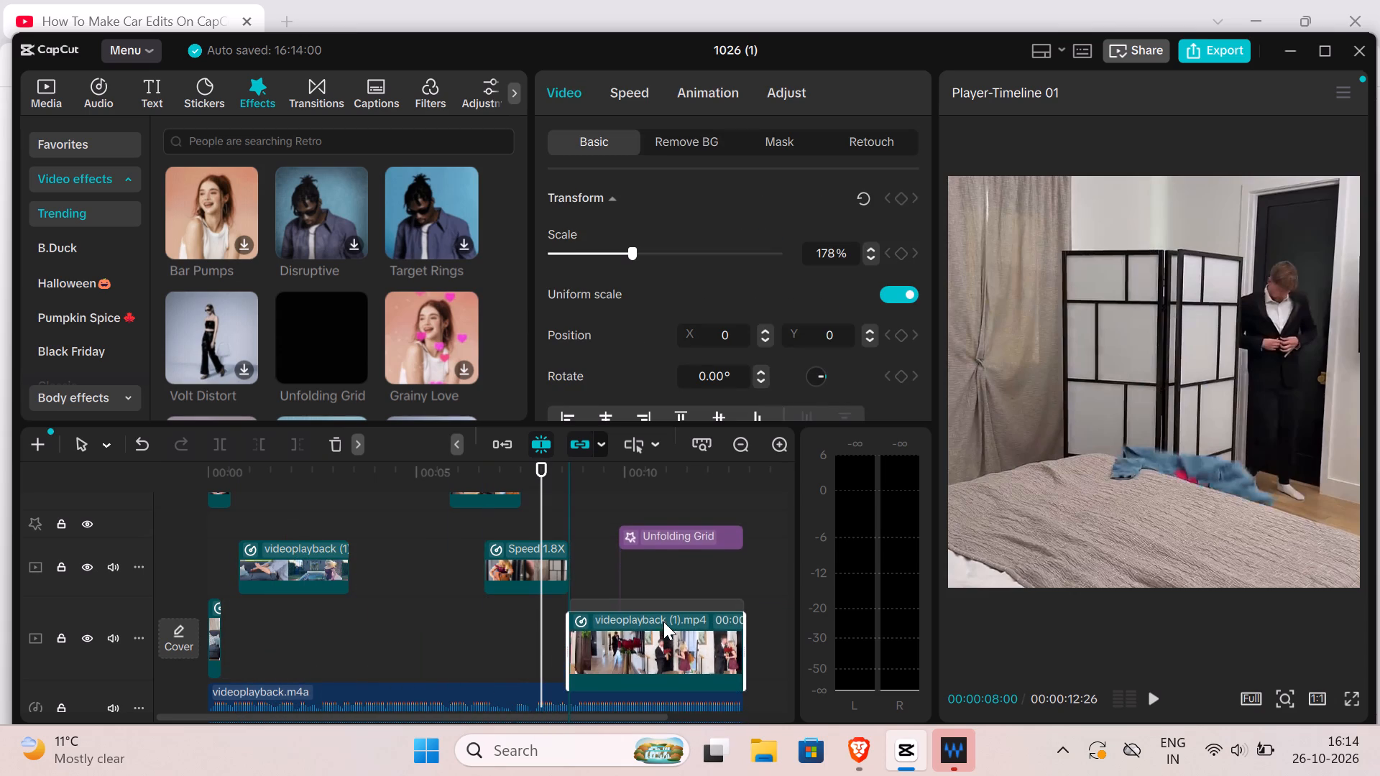
left_click_drag(663, 622, 663, 619)
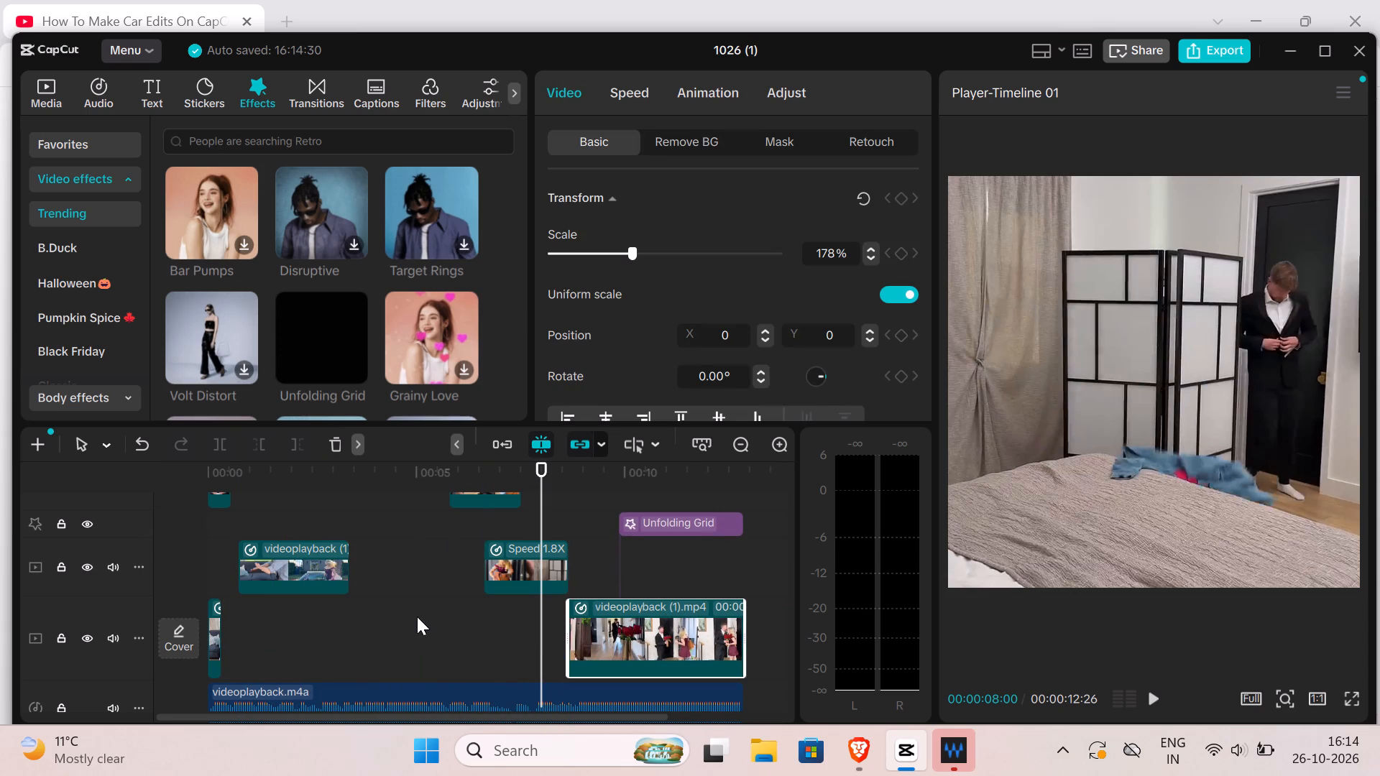
Play the timeline from 00:00:00:00 to review the clip sequence and the Unfolding Grid effect against the audio.
scroll(439, 565, "down", 1)
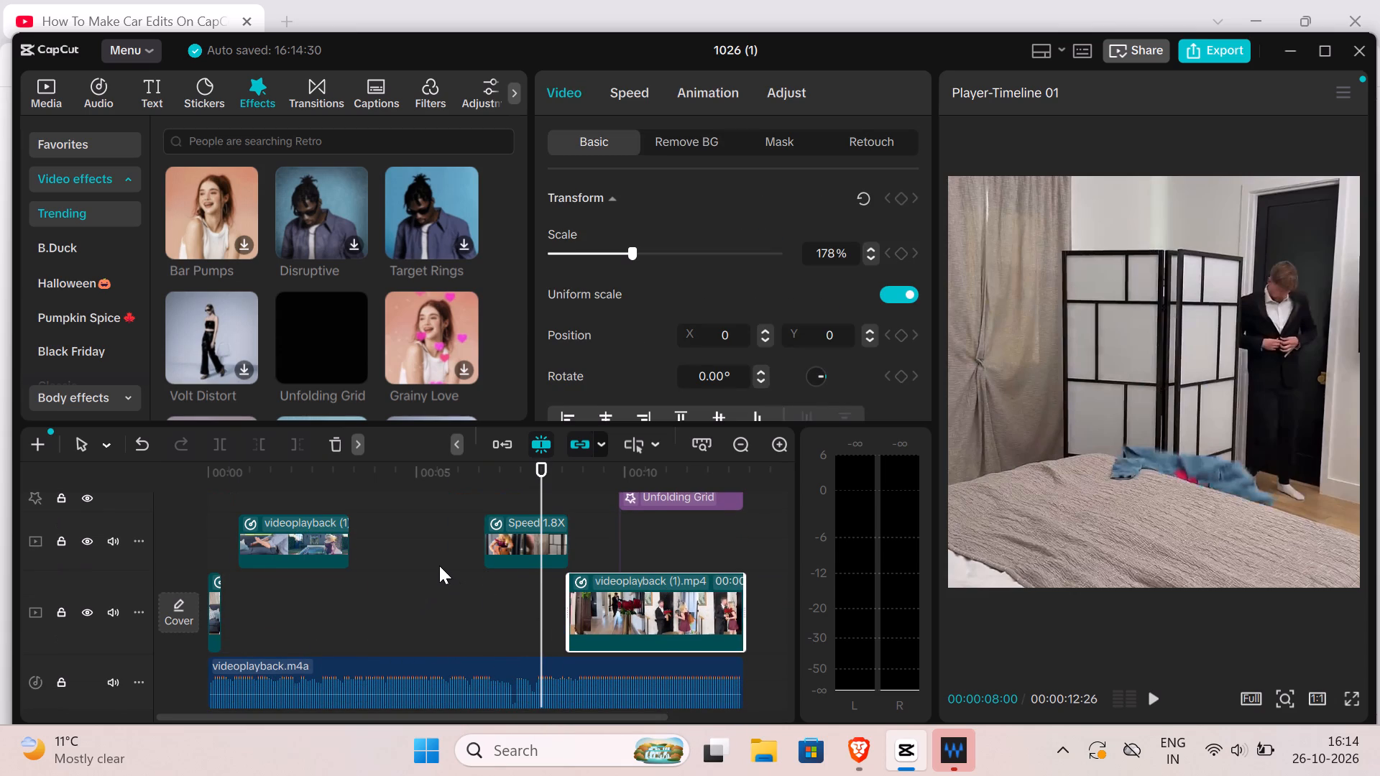
scroll(439, 565, "up", 1)
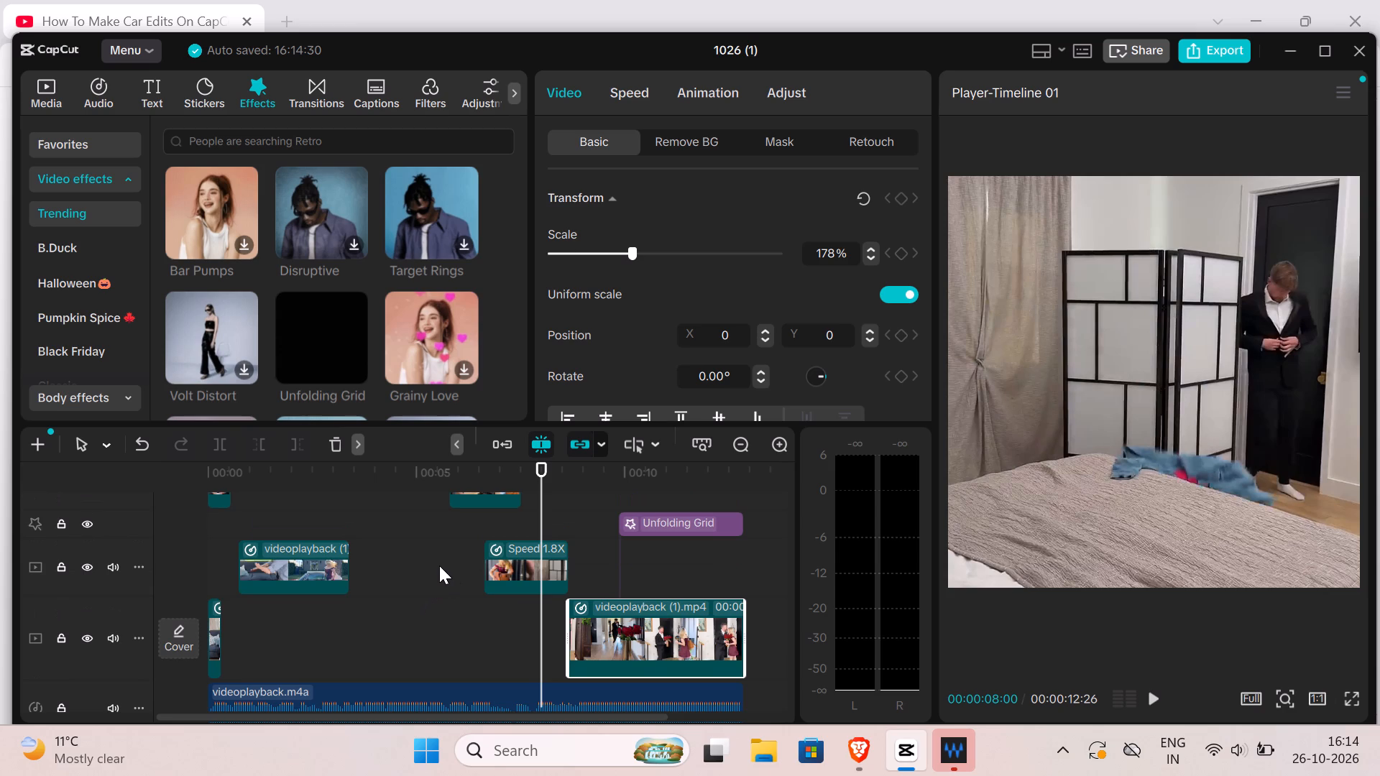
scroll(439, 565, "up", 2)
scroll(439, 565, "down", 1)
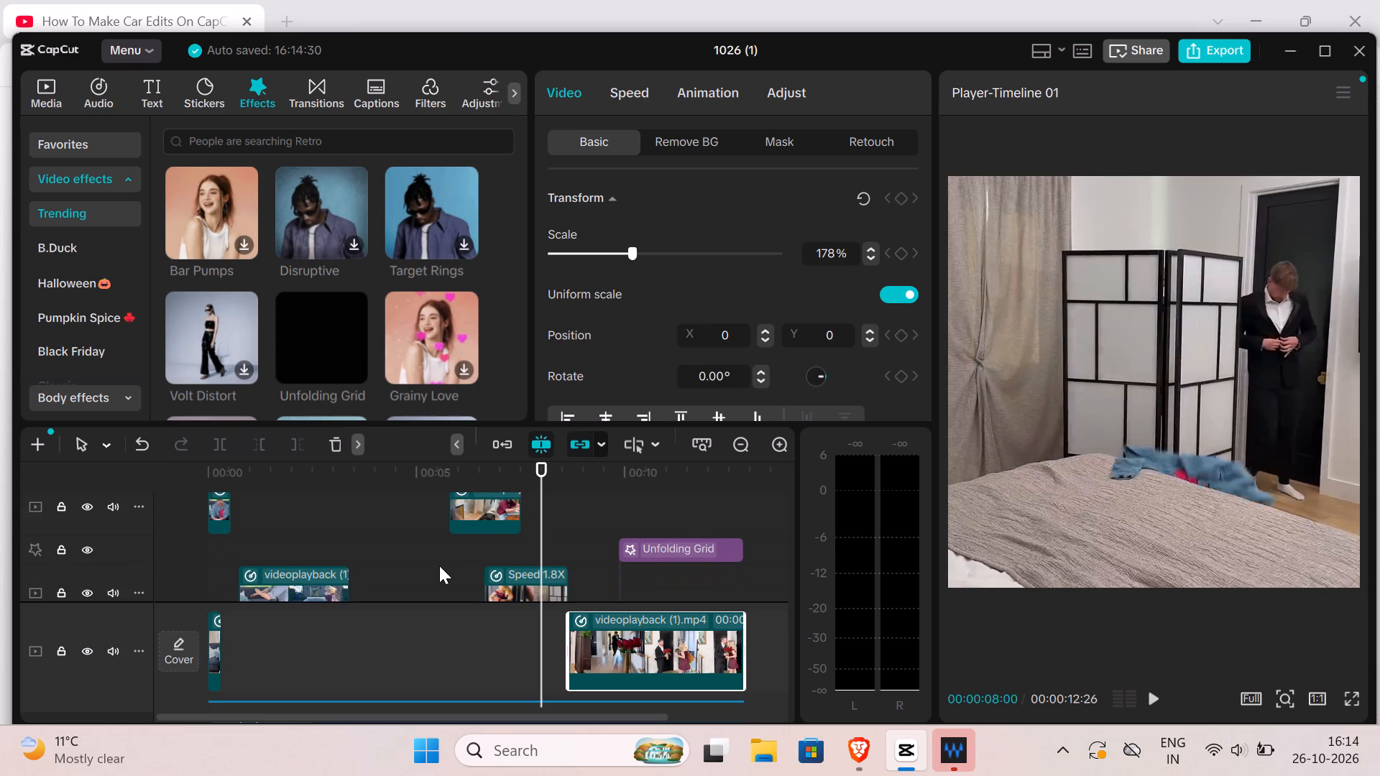
scroll(439, 565, "up", 1)
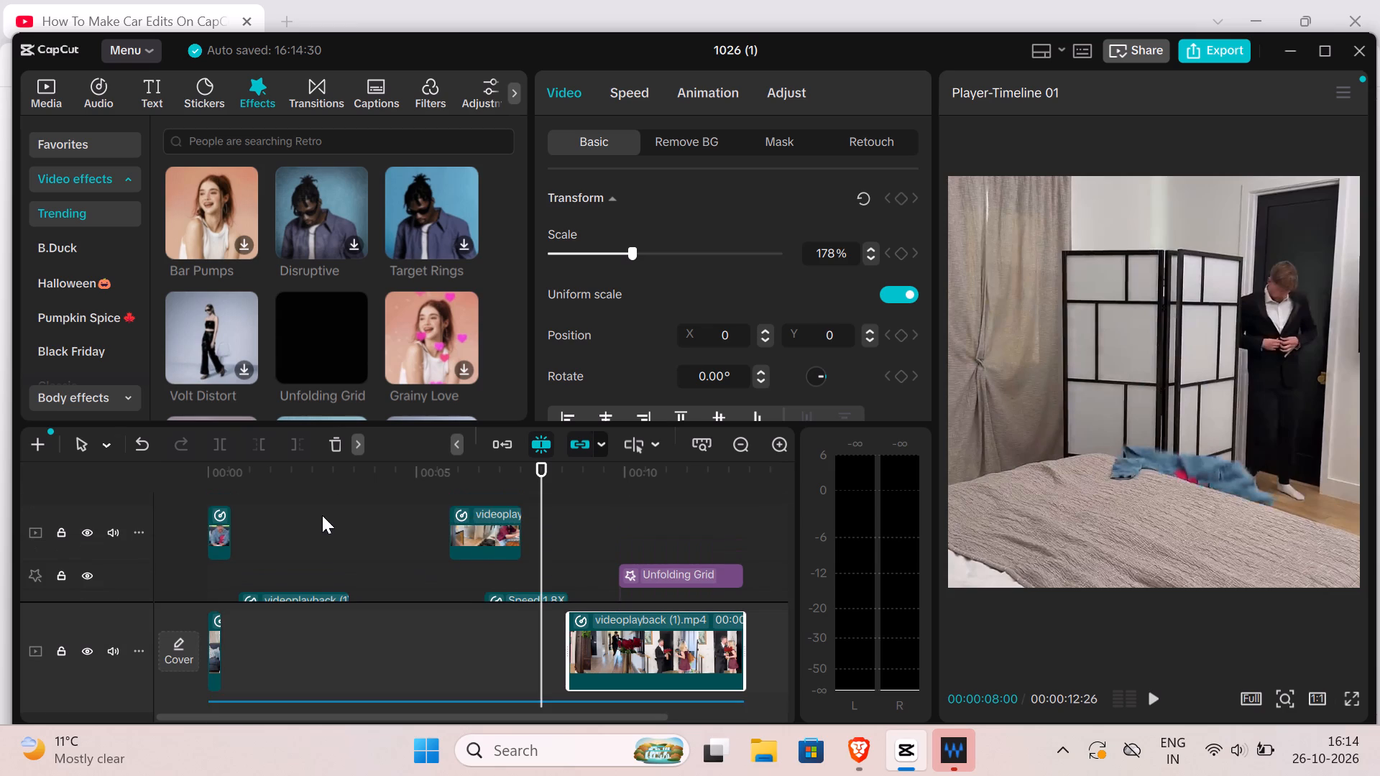
left_click(220, 526)
scroll(218, 522, "up", 1)
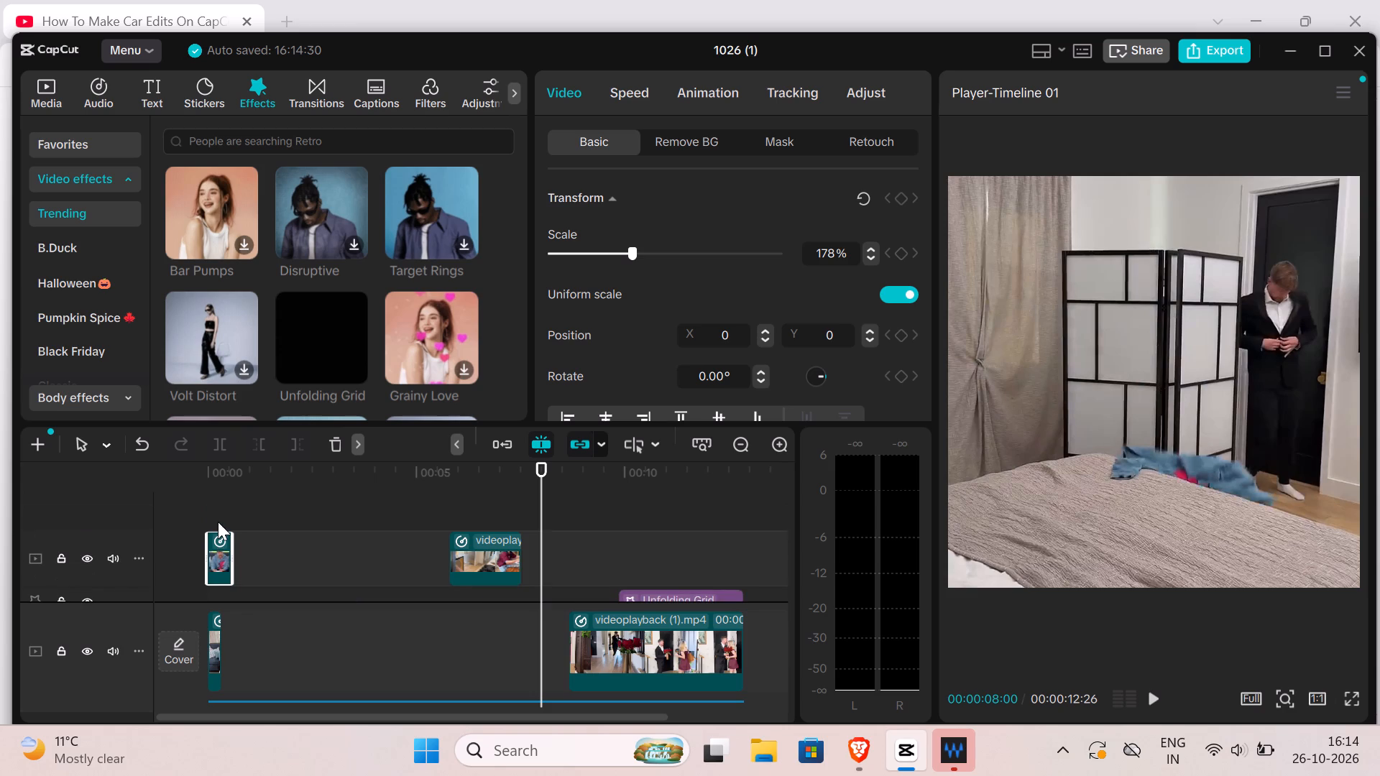
left_click(212, 486)
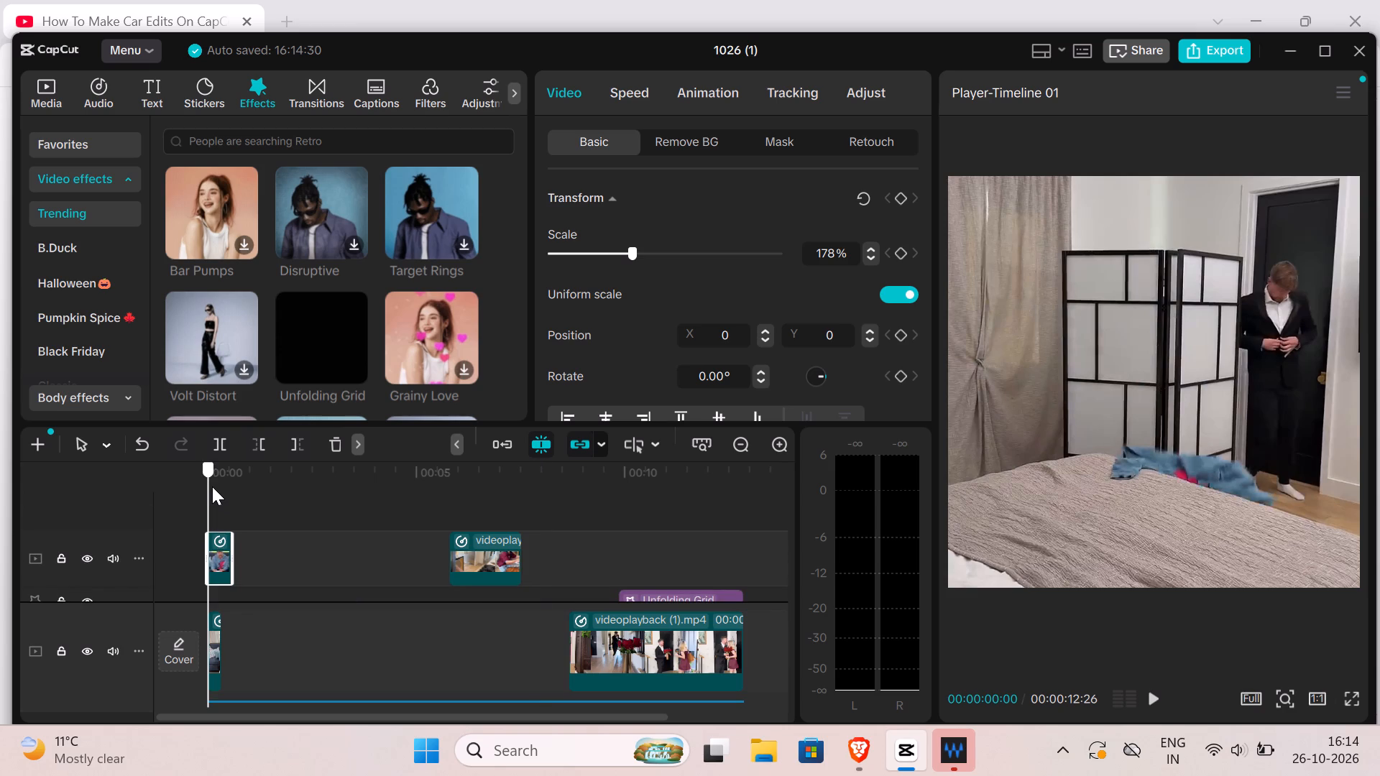
scroll(180, 504, "down", 1)
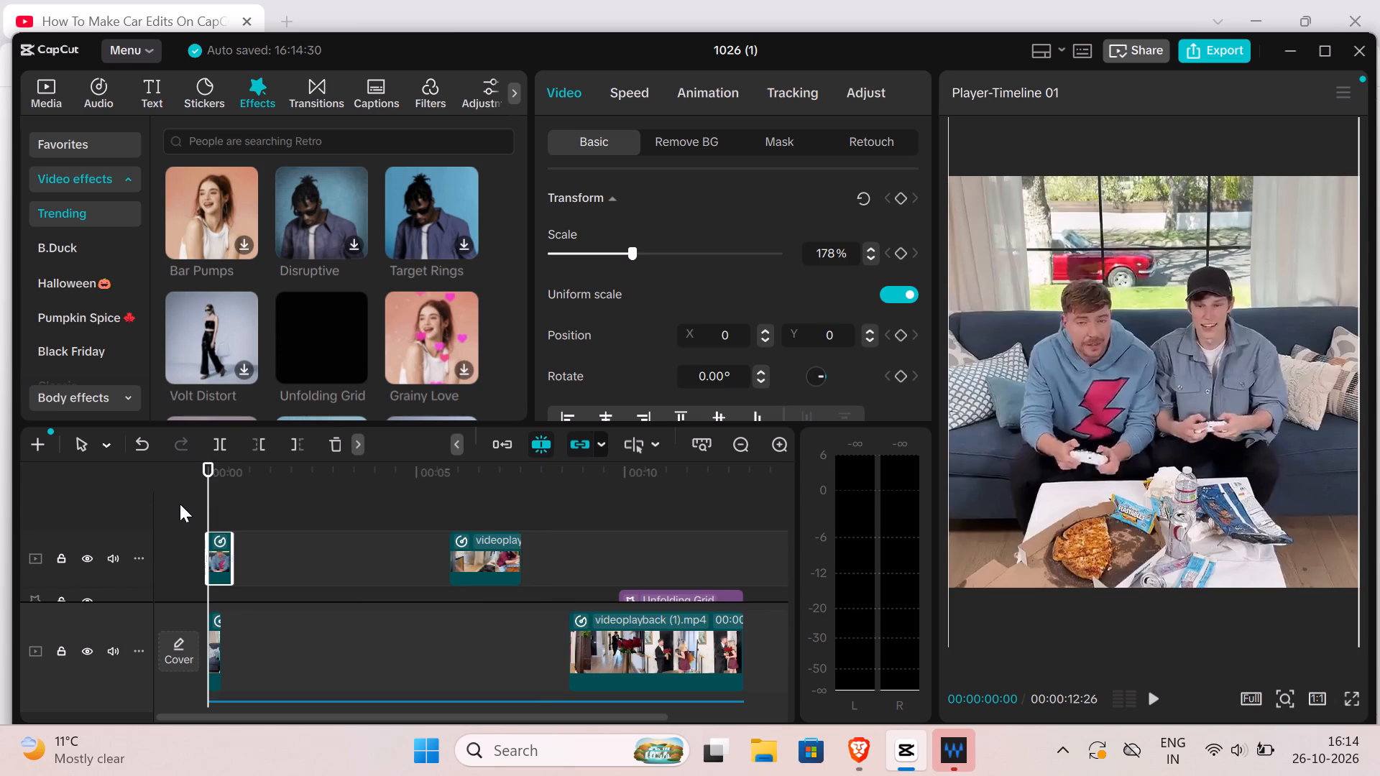
scroll(180, 504, "down", 3)
left_click(1148, 686)
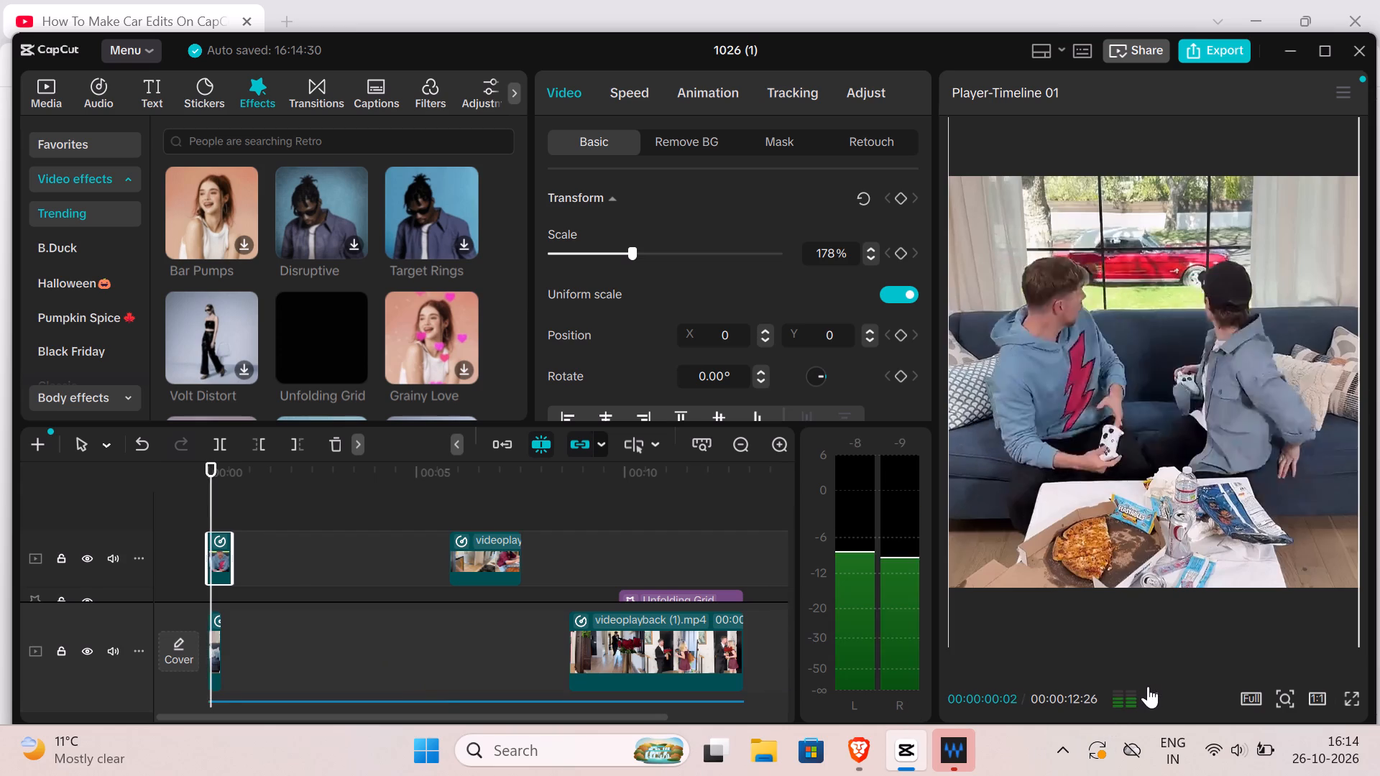
left_click(1148, 686)
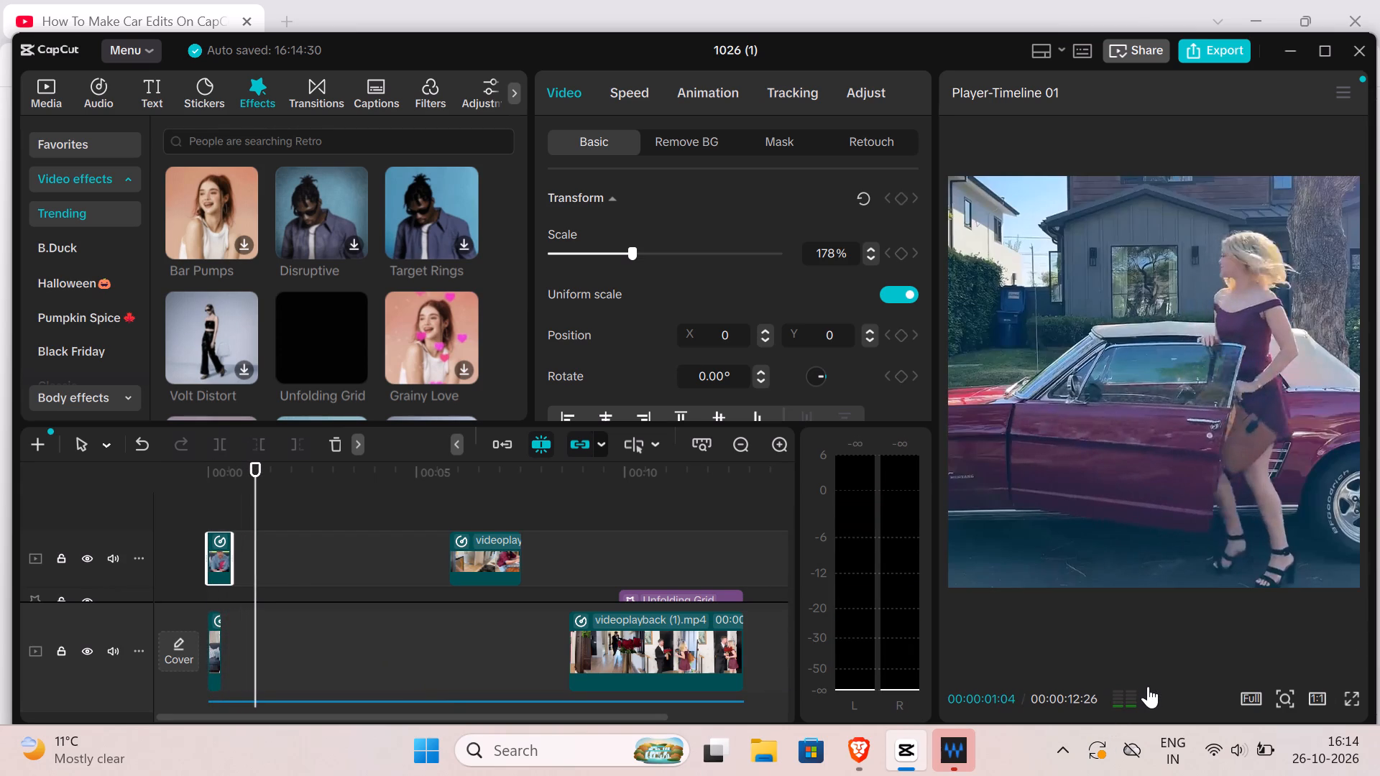
left_click(1148, 686)
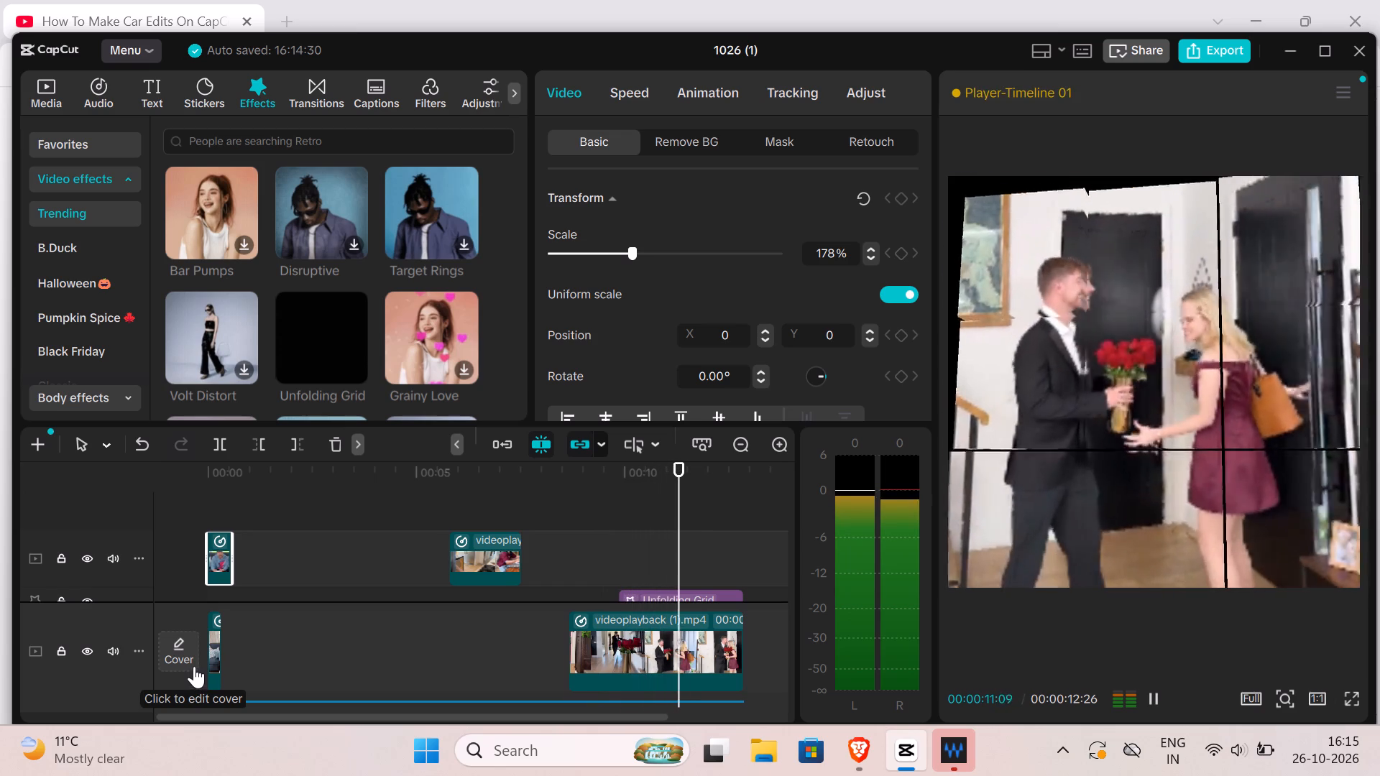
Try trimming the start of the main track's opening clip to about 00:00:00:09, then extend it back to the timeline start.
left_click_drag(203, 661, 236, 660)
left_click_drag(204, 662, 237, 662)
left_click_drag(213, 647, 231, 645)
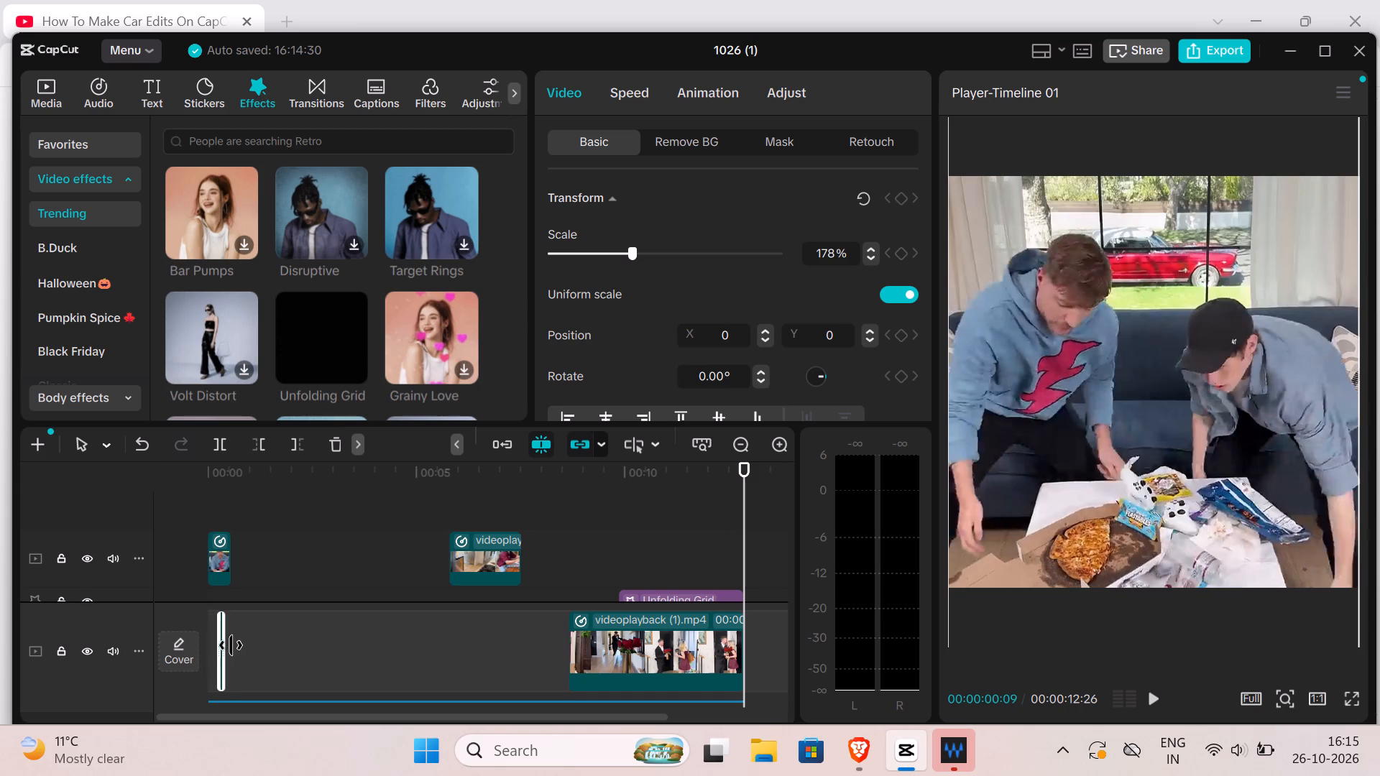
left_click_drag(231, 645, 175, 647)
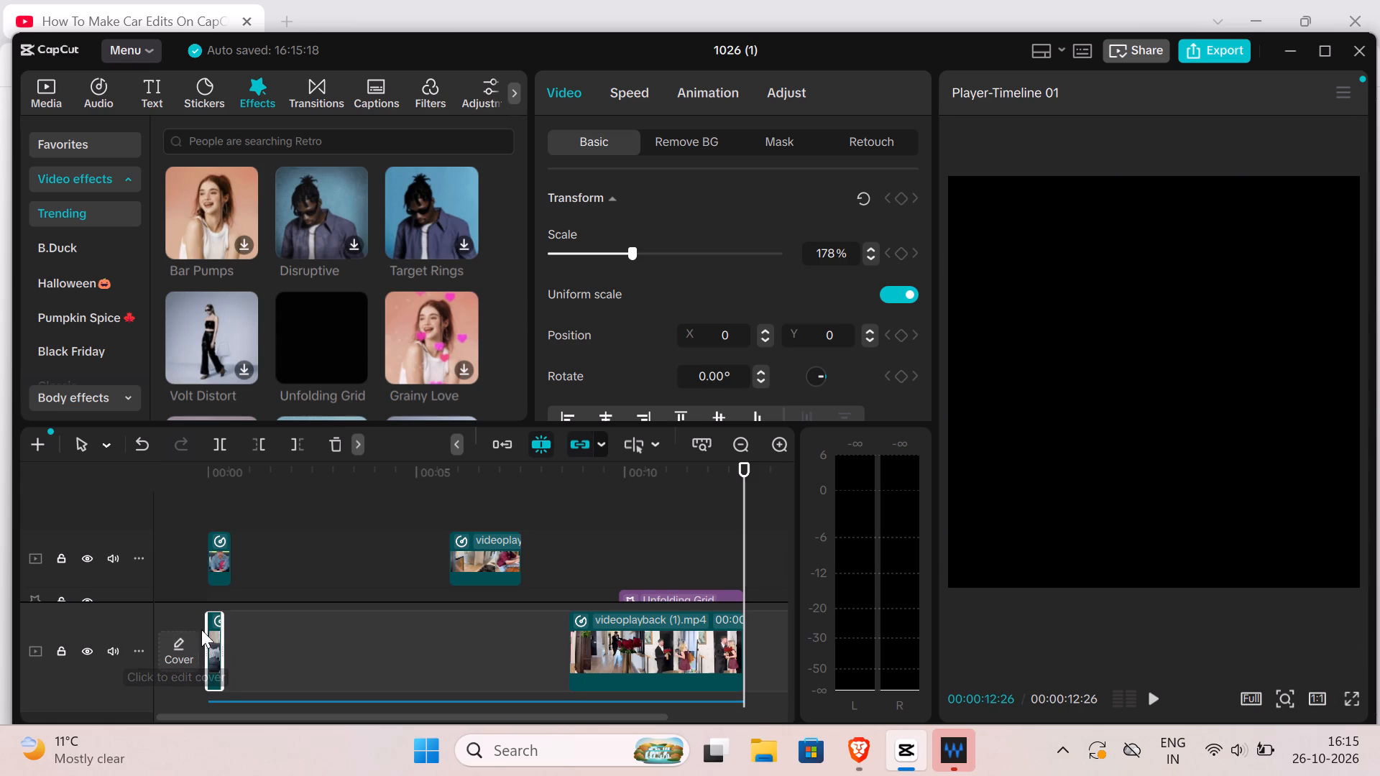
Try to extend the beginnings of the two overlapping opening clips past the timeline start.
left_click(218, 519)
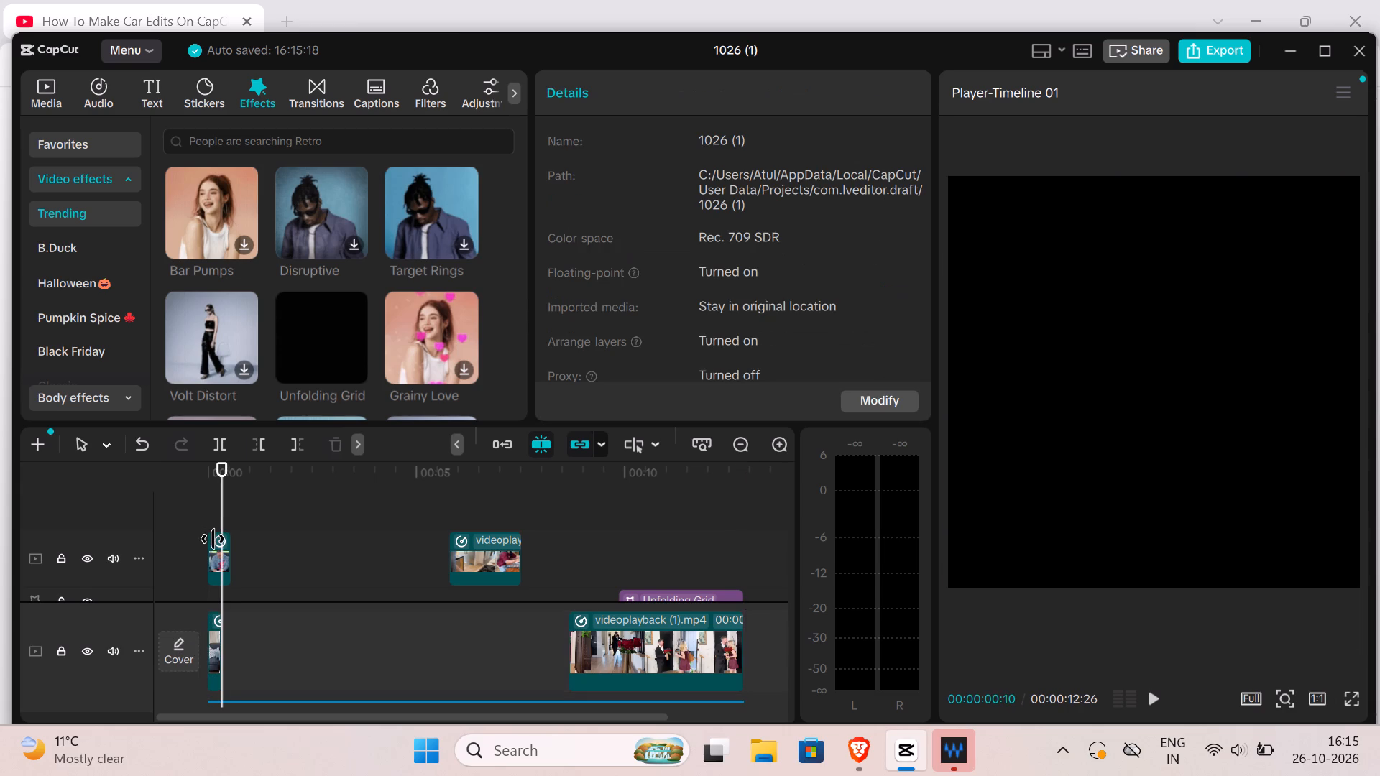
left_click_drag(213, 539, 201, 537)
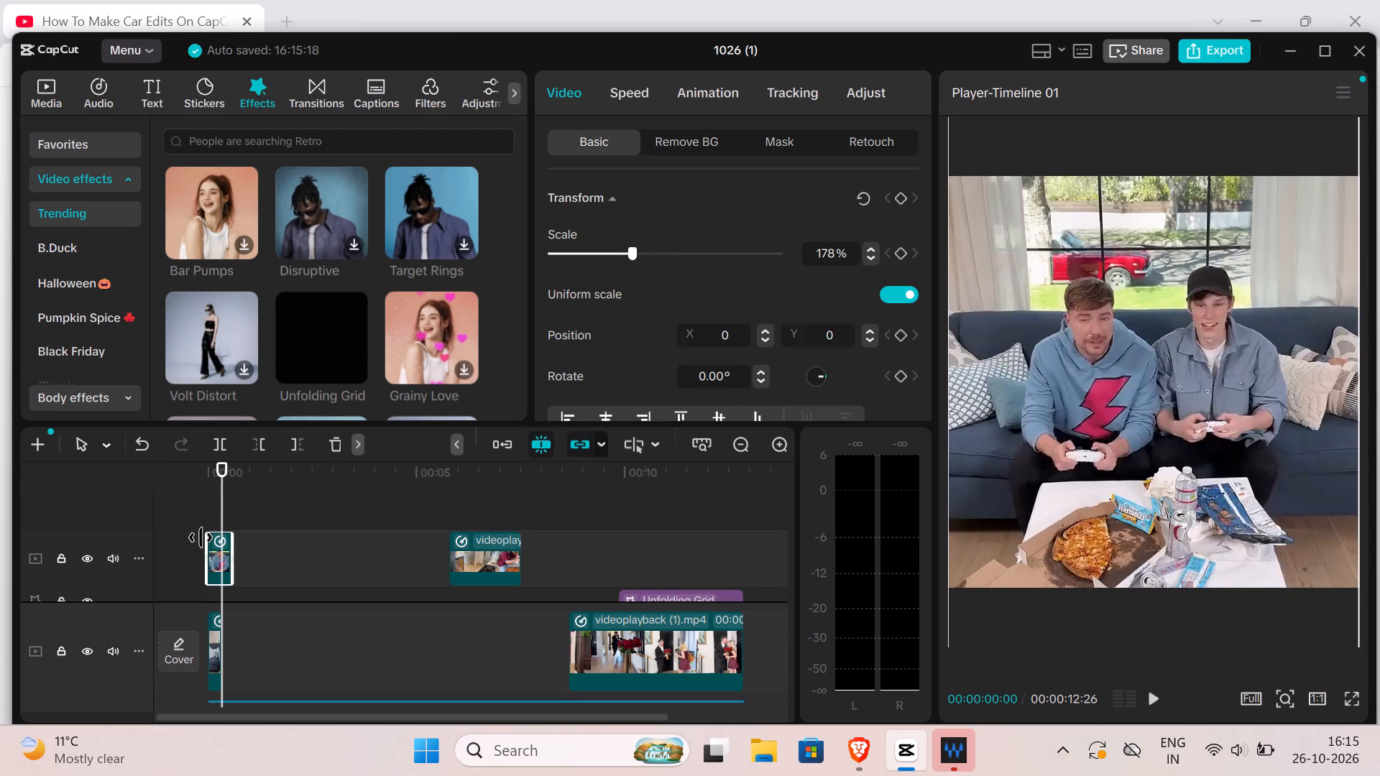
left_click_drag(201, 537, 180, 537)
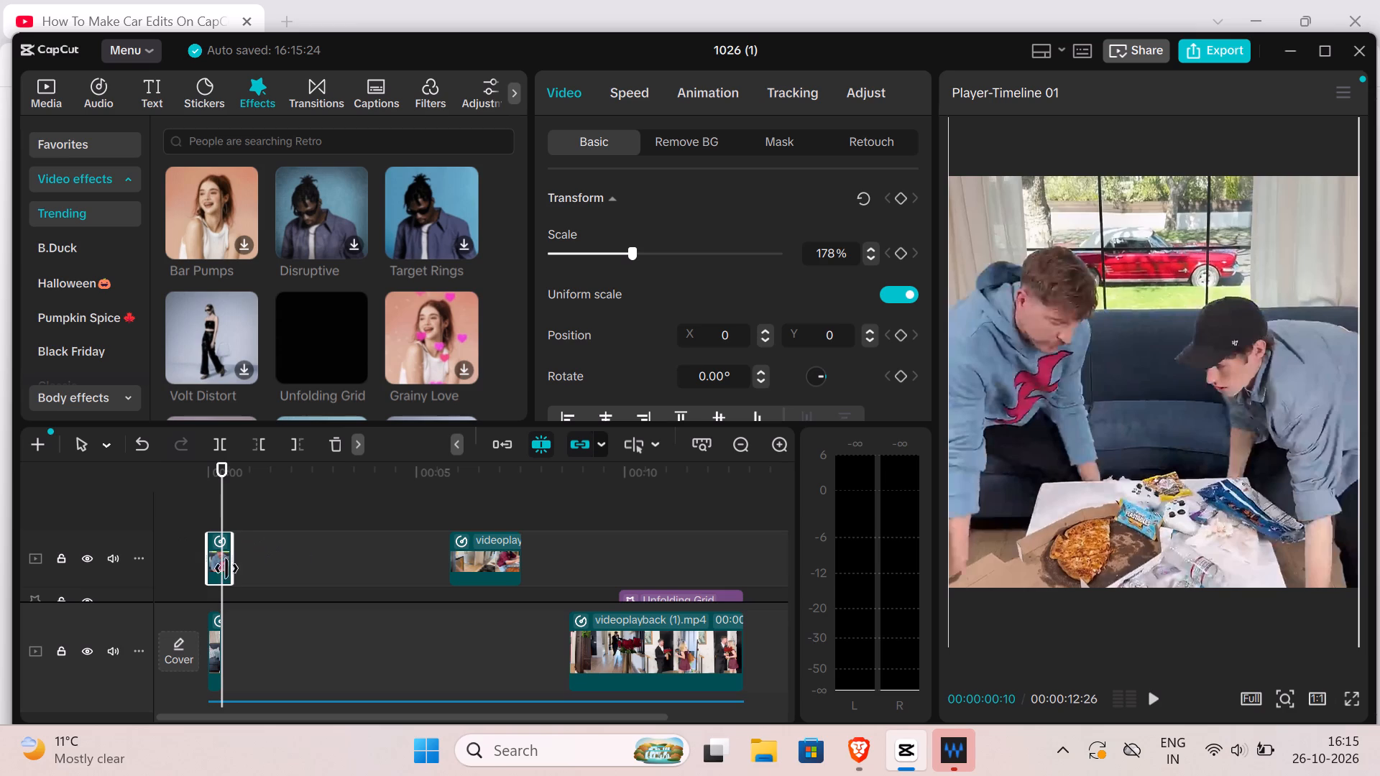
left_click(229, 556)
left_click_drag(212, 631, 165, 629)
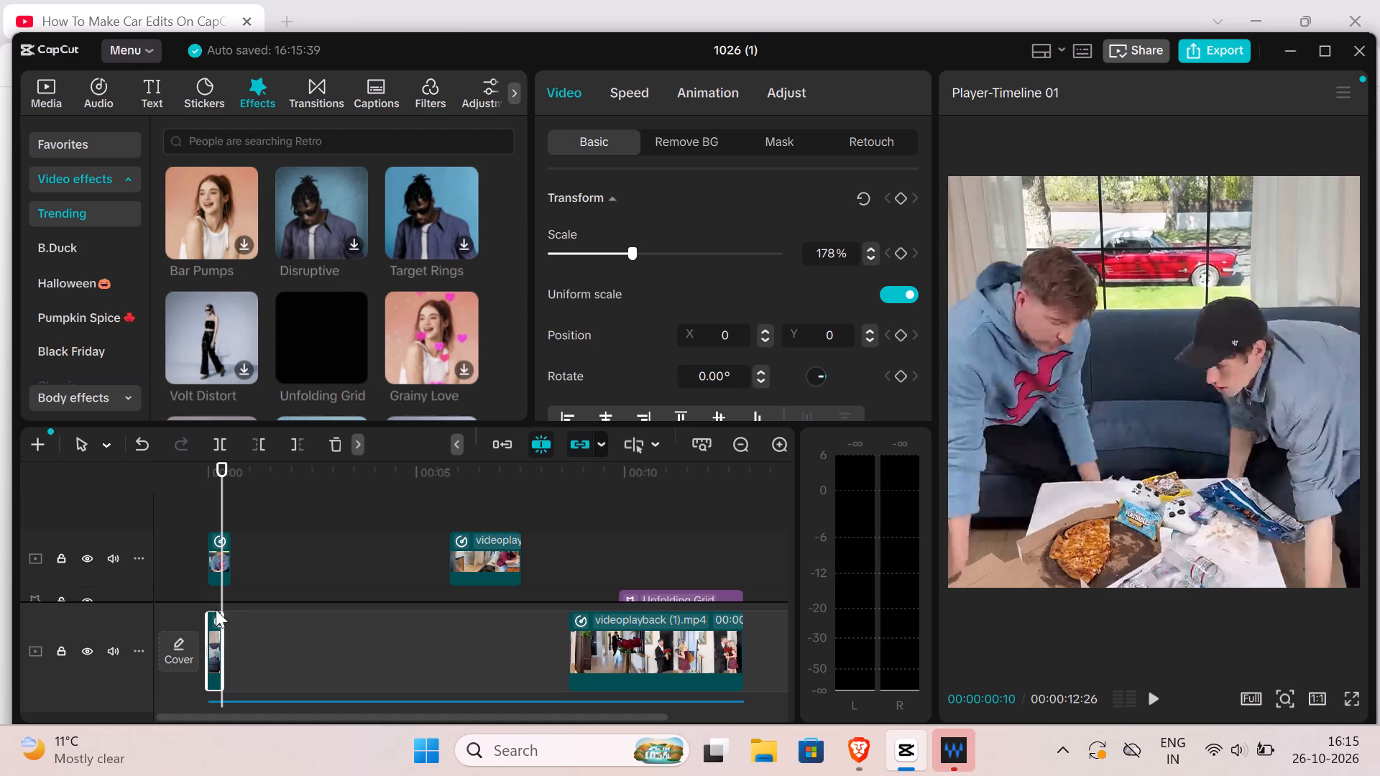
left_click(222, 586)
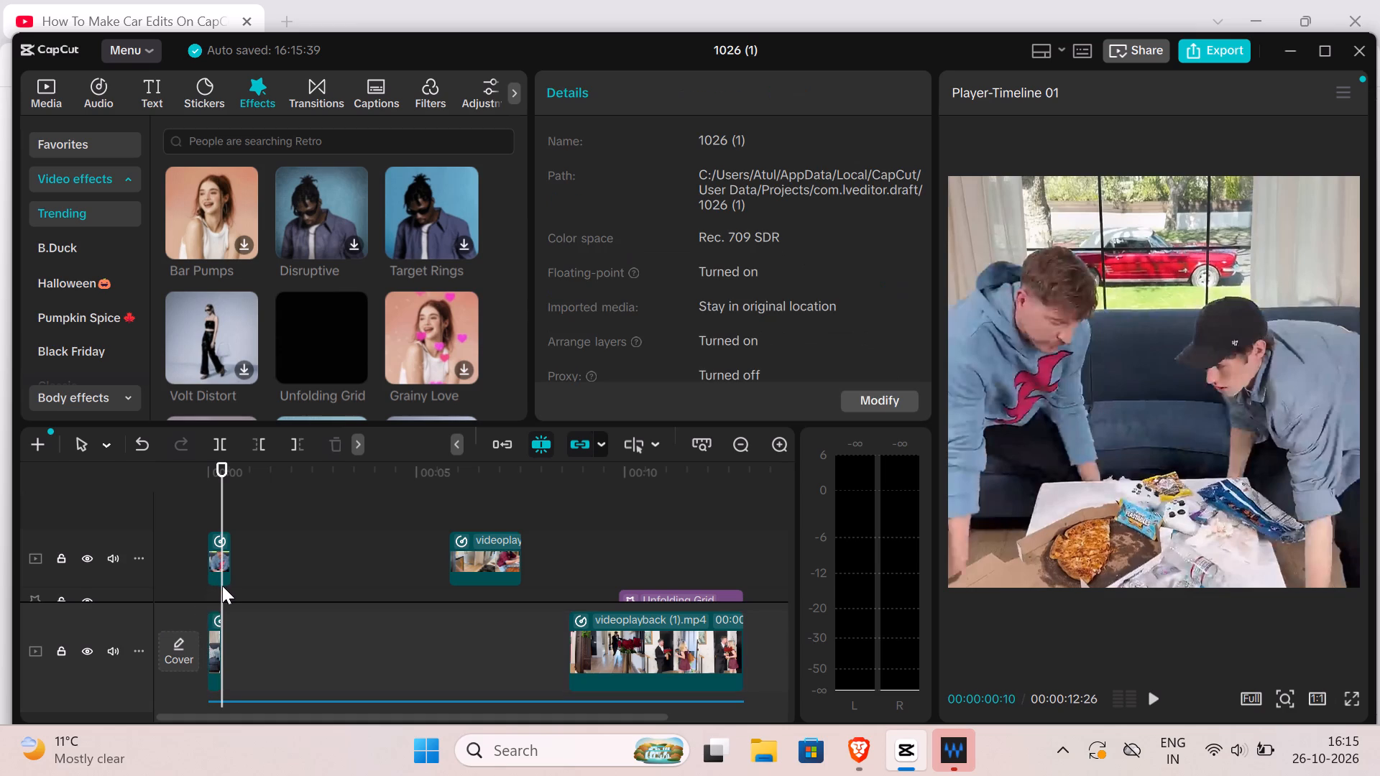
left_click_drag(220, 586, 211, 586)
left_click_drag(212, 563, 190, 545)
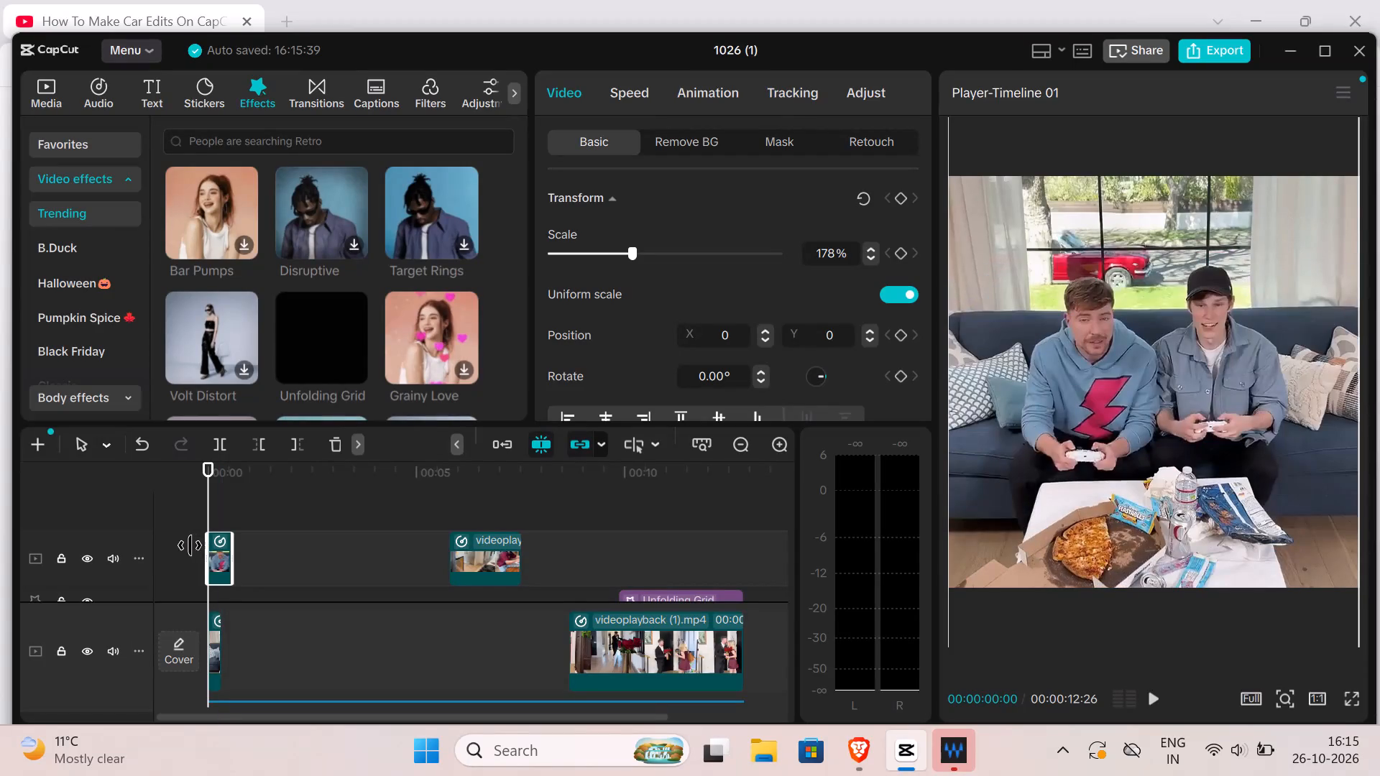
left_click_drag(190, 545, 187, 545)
Move the upper-track couch clip so it starts at about 00:00:00:10, where the main track's opening clip ends.
left_click_drag(218, 548, 294, 545)
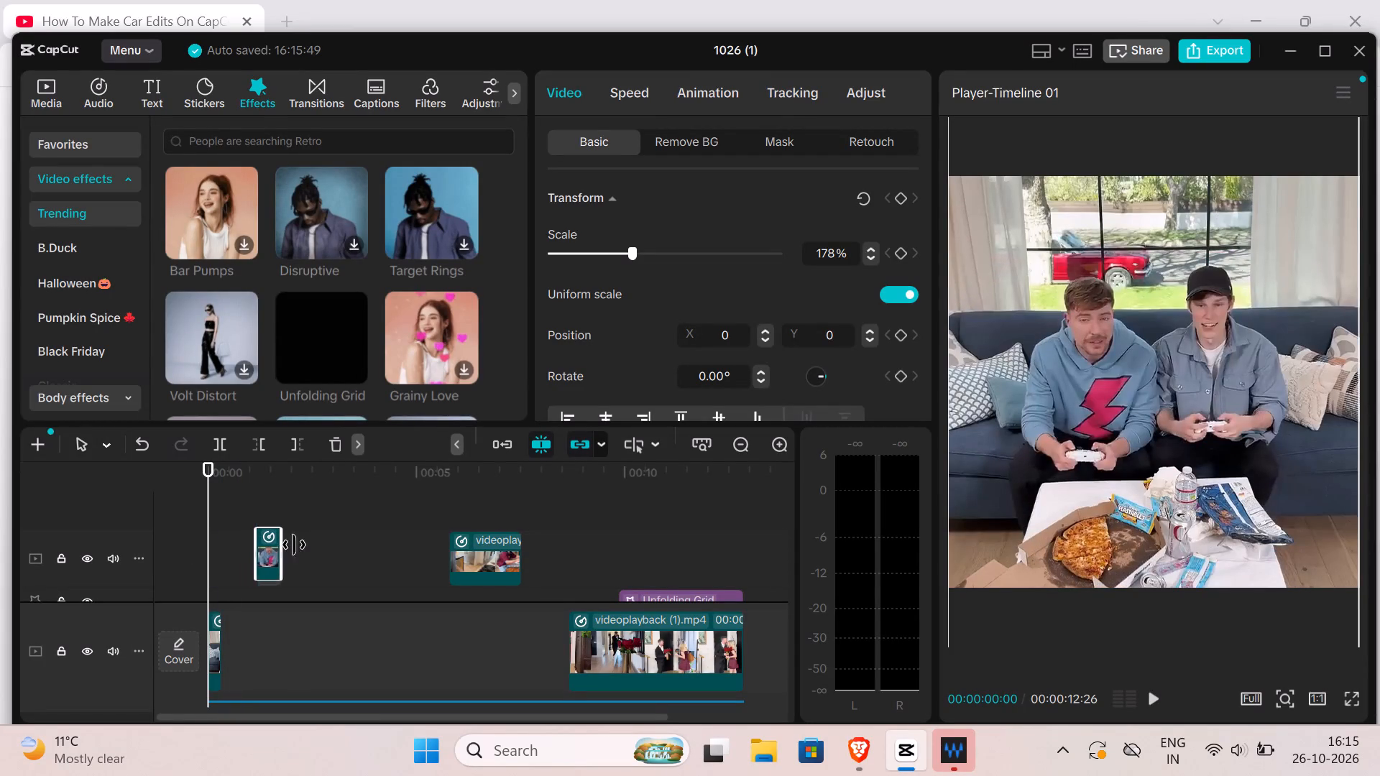
left_click_drag(294, 545, 302, 548)
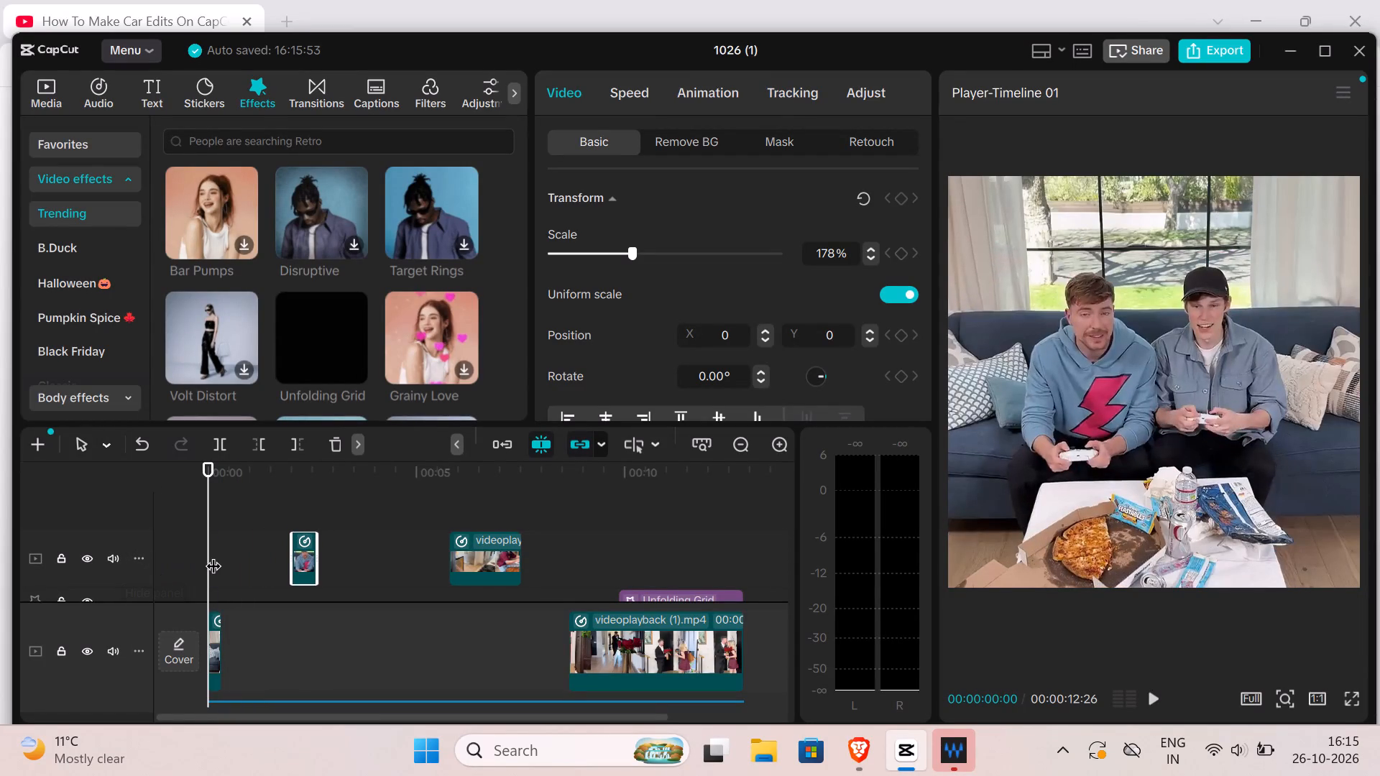
left_click_drag(210, 553, 223, 558)
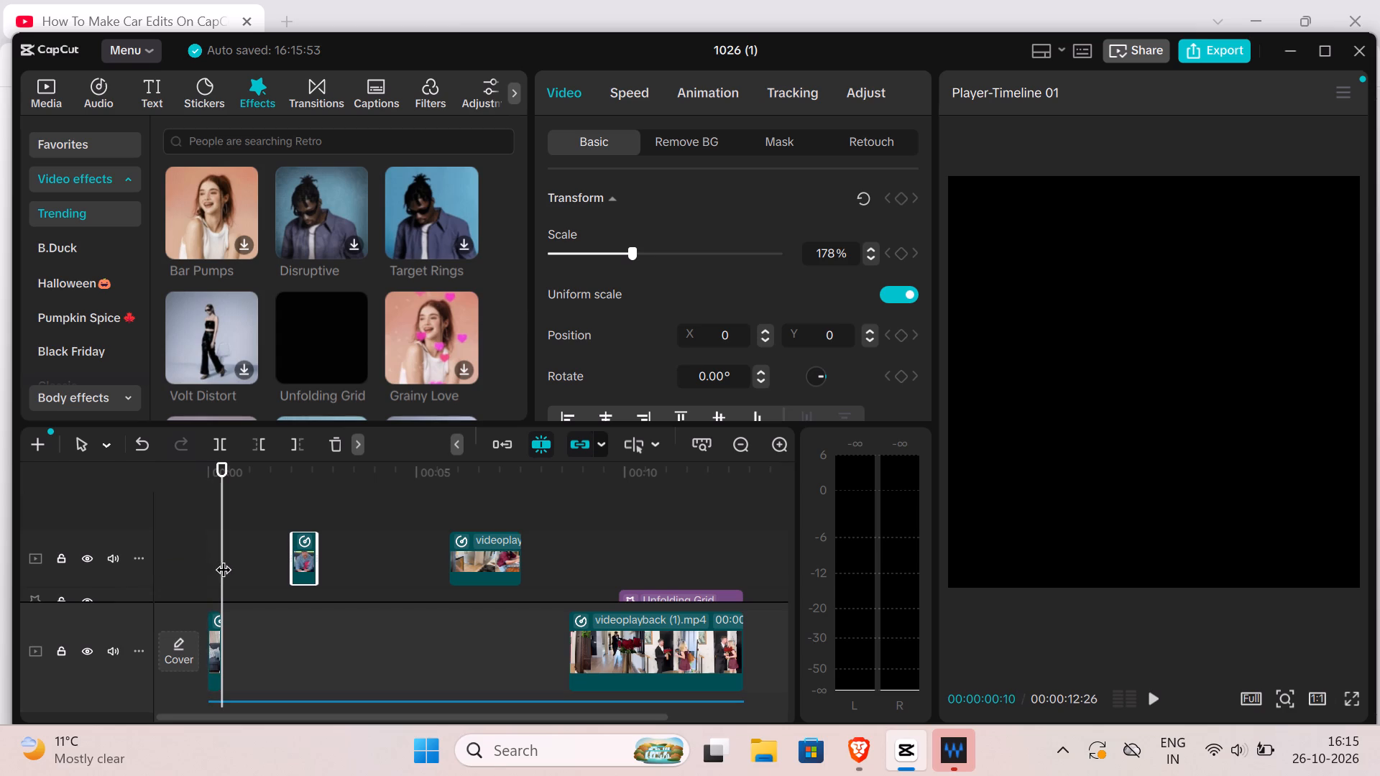
left_click_drag(303, 566, 240, 583)
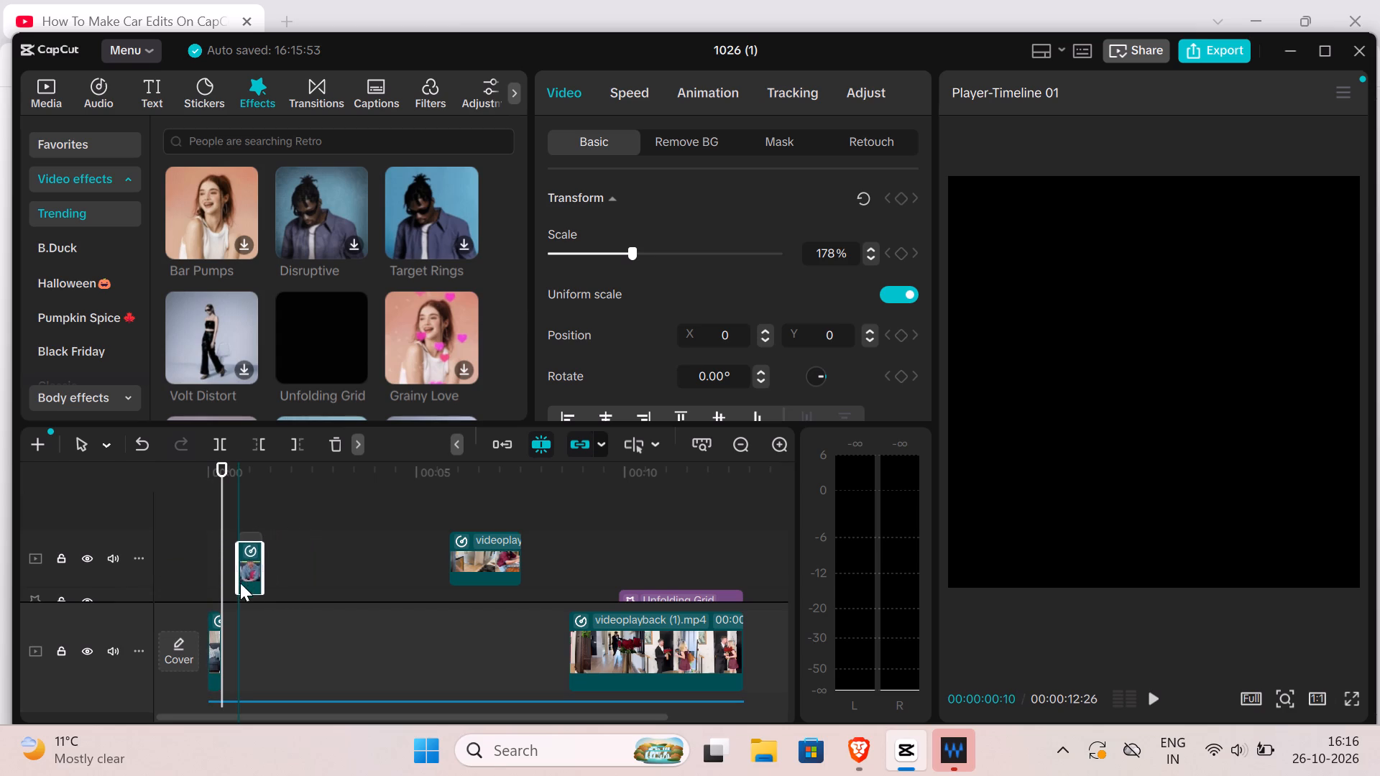
left_click_drag(240, 583, 234, 586)
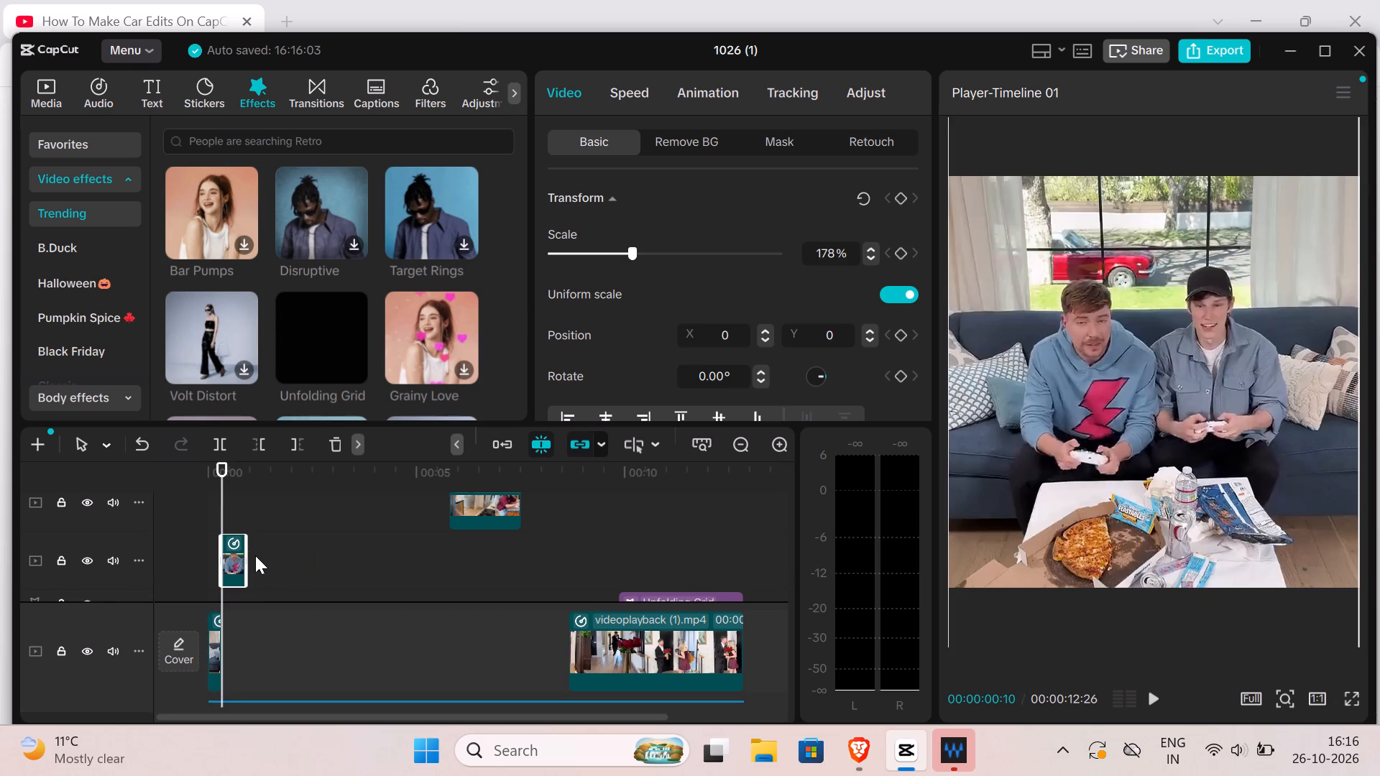
Trim the end of the moved couch clip to about 00:00:00:22, where the red car clip begins.
left_click_drag(250, 559, 259, 563)
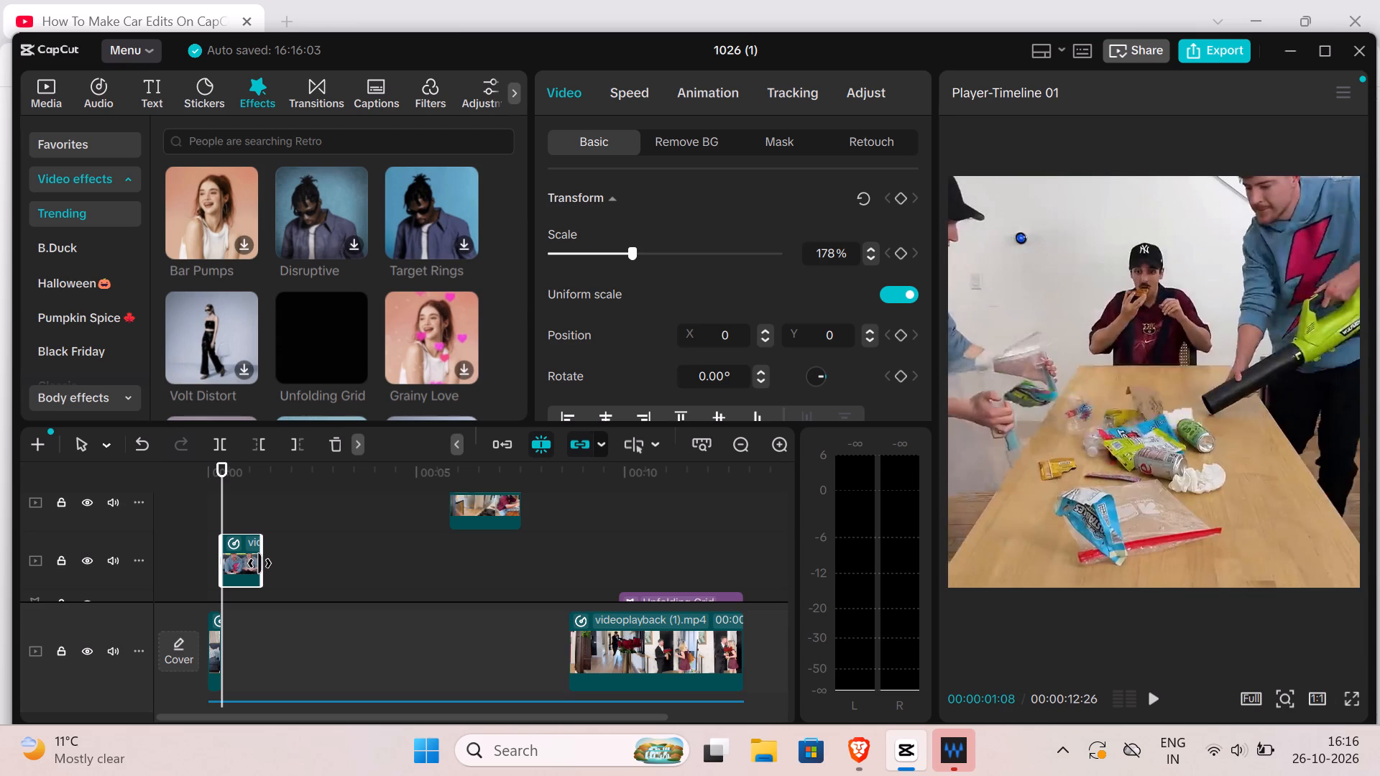
left_click_drag(259, 563, 250, 563)
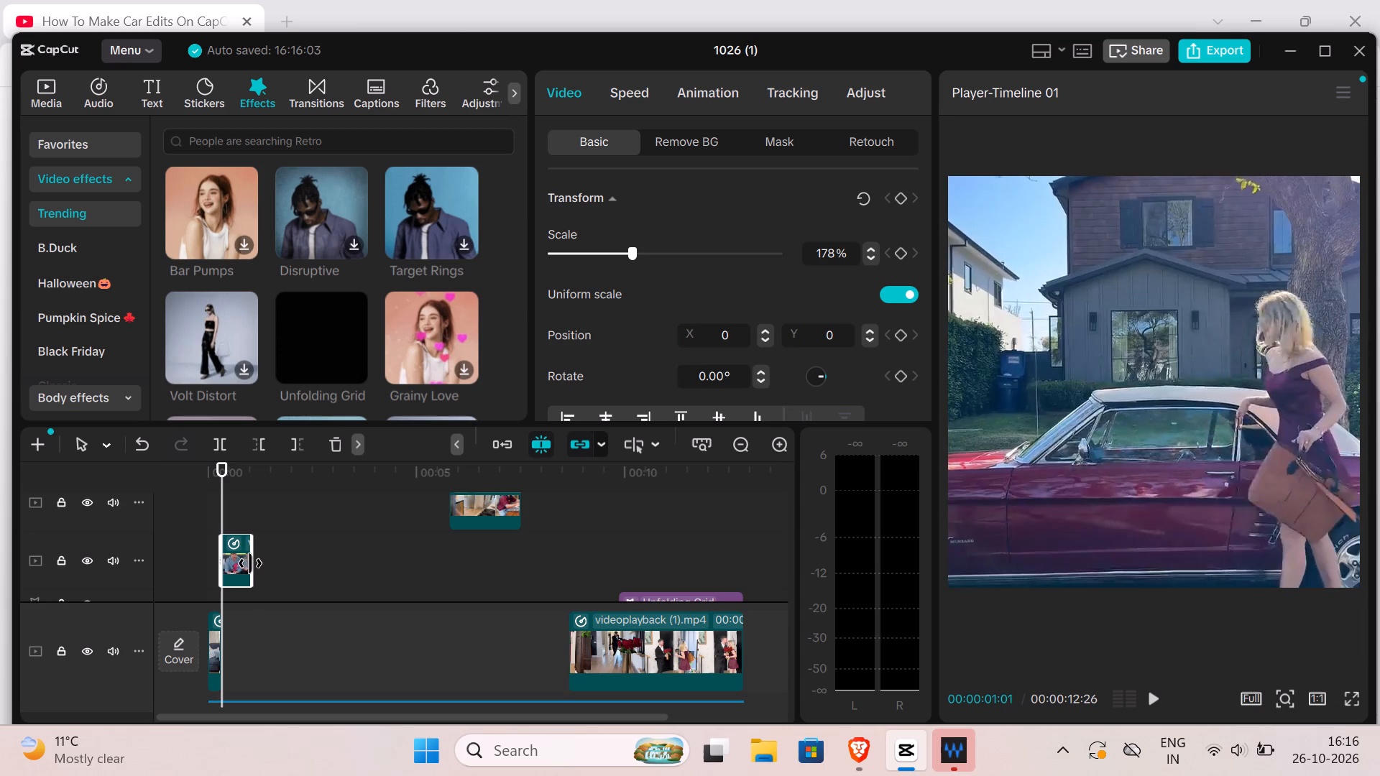
left_click_drag(250, 563, 241, 561)
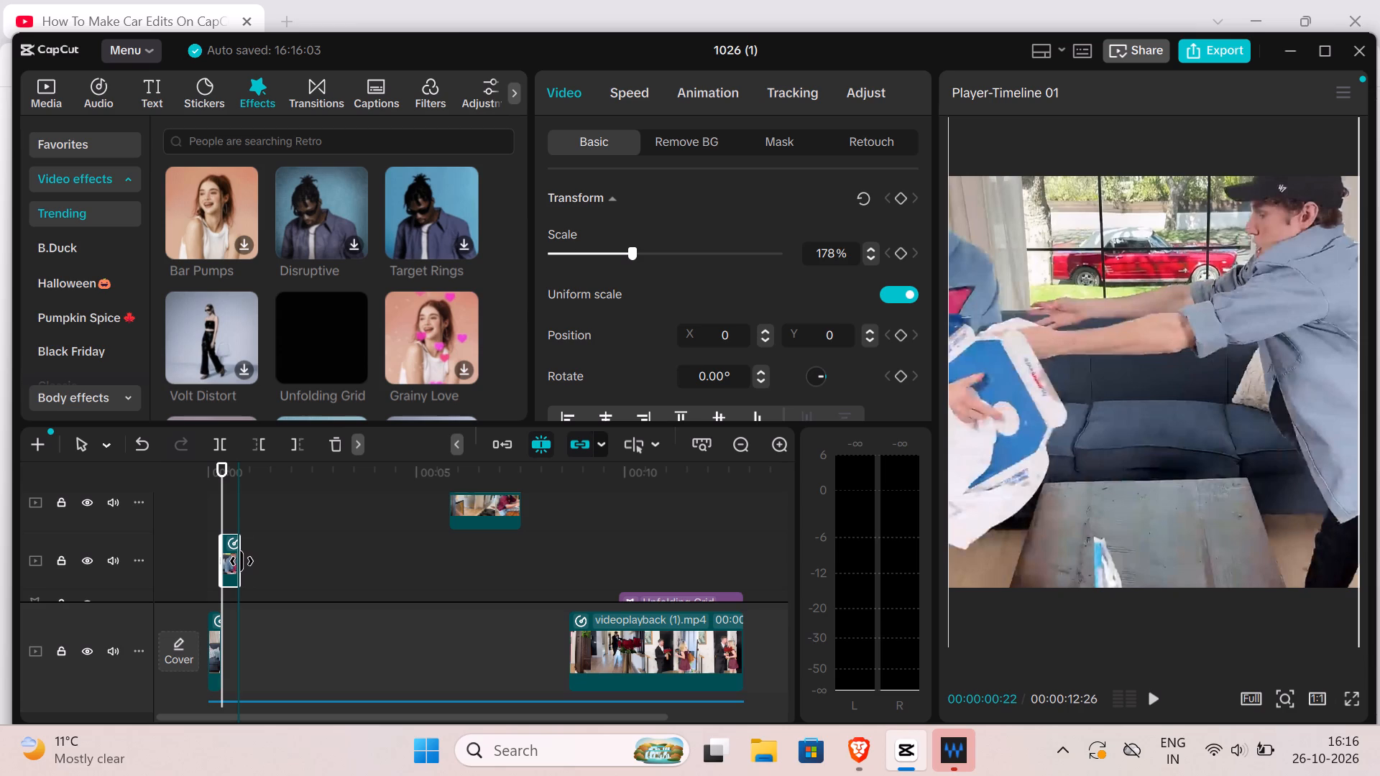
left_click_drag(241, 561, 259, 569)
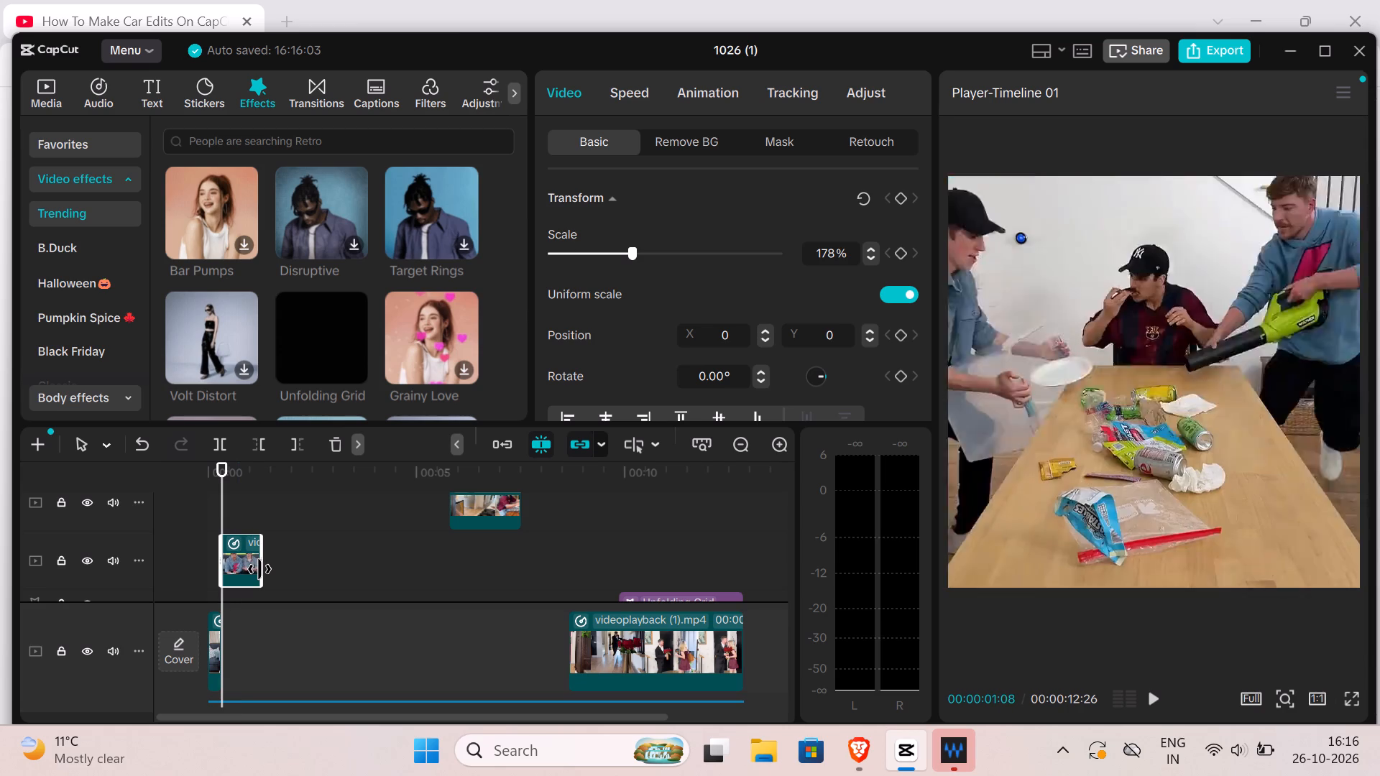
left_click_drag(259, 569, 249, 564)
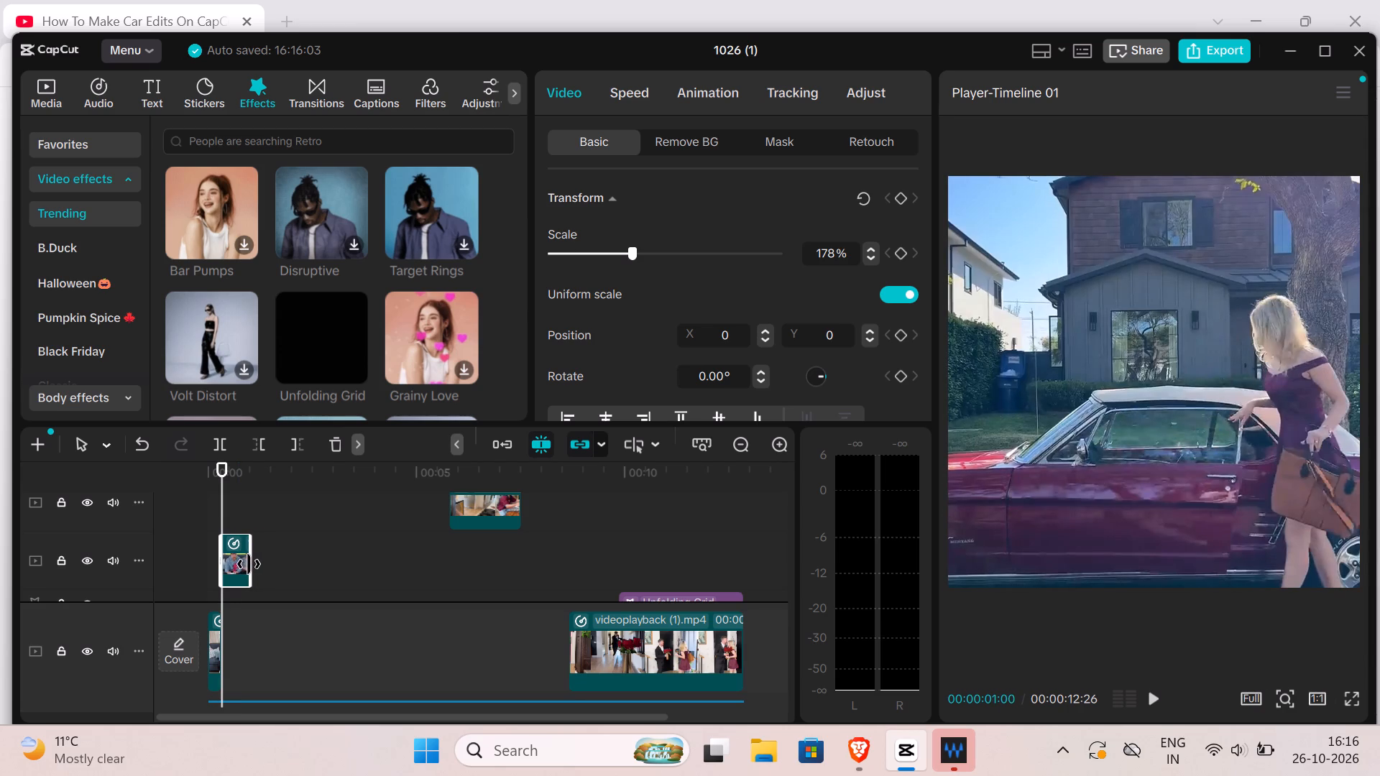
left_click_drag(249, 564, 248, 564)
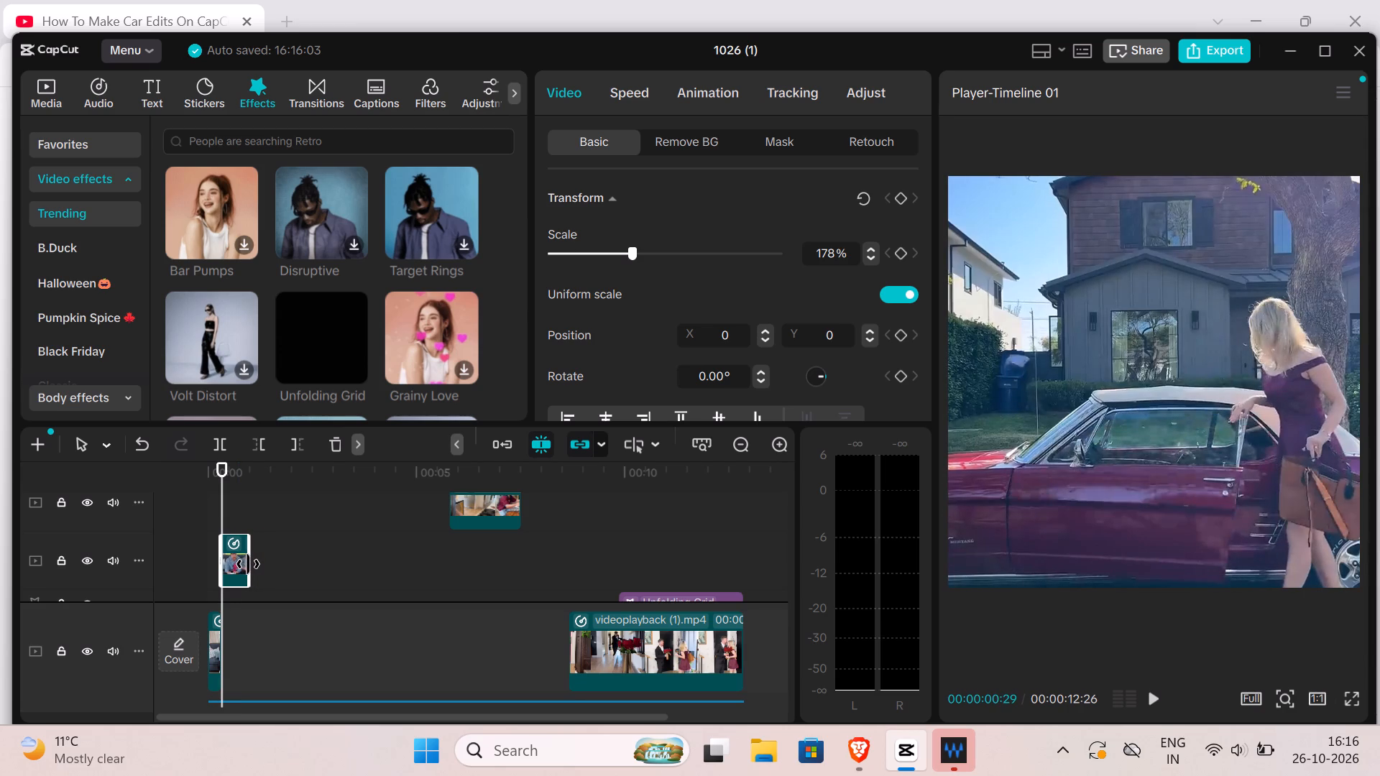
left_click_drag(248, 564, 241, 562)
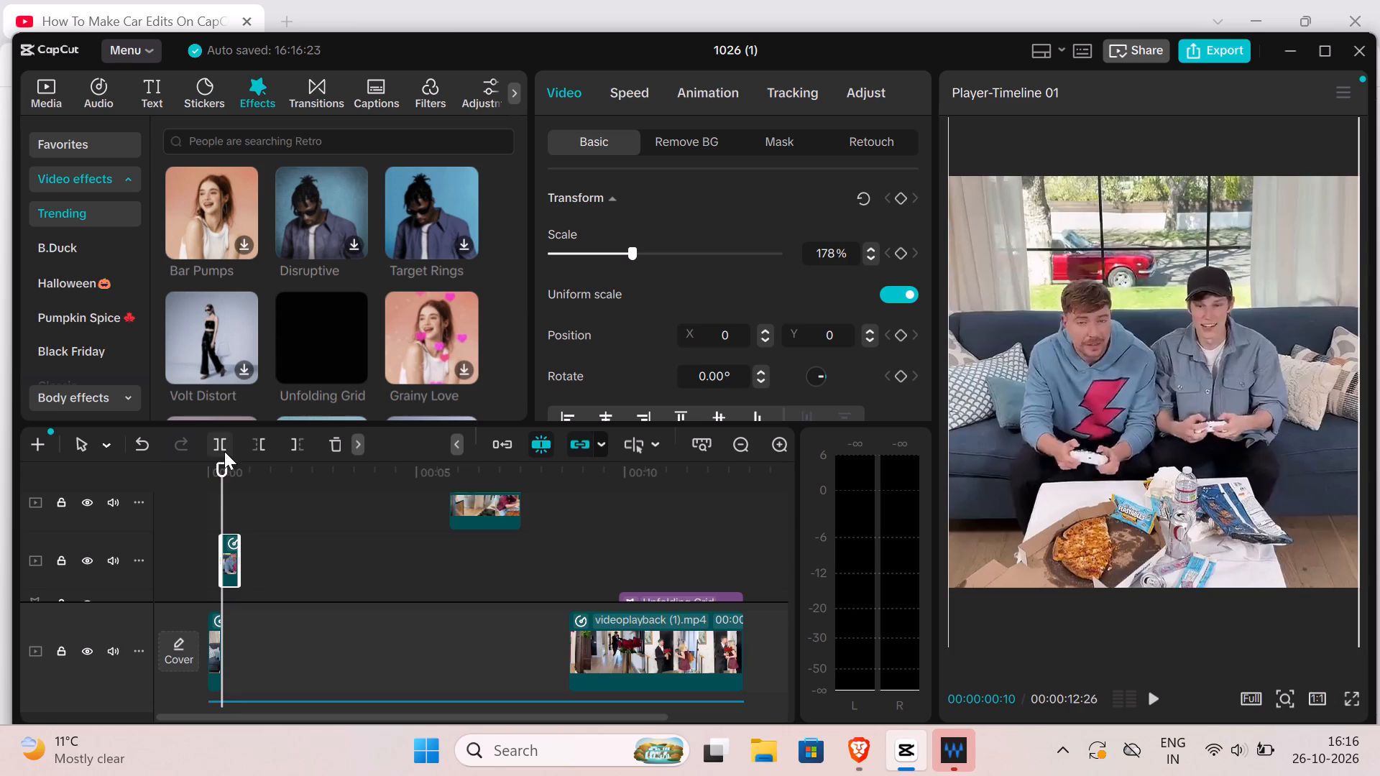
Play the edit from 00:00:00:00 to review the adjusted opening clips and the rest of the sequence.
left_click_drag(221, 466, 178, 460)
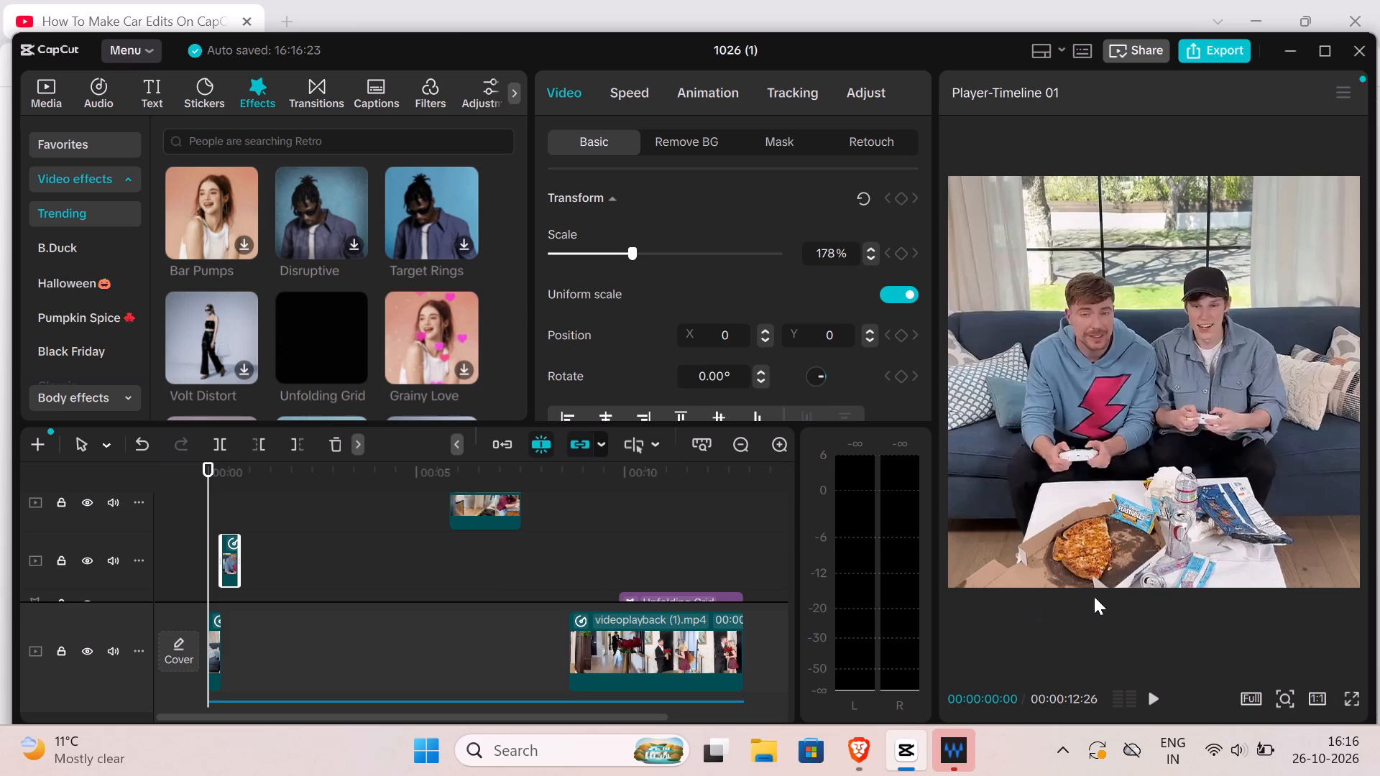
left_click(1155, 696)
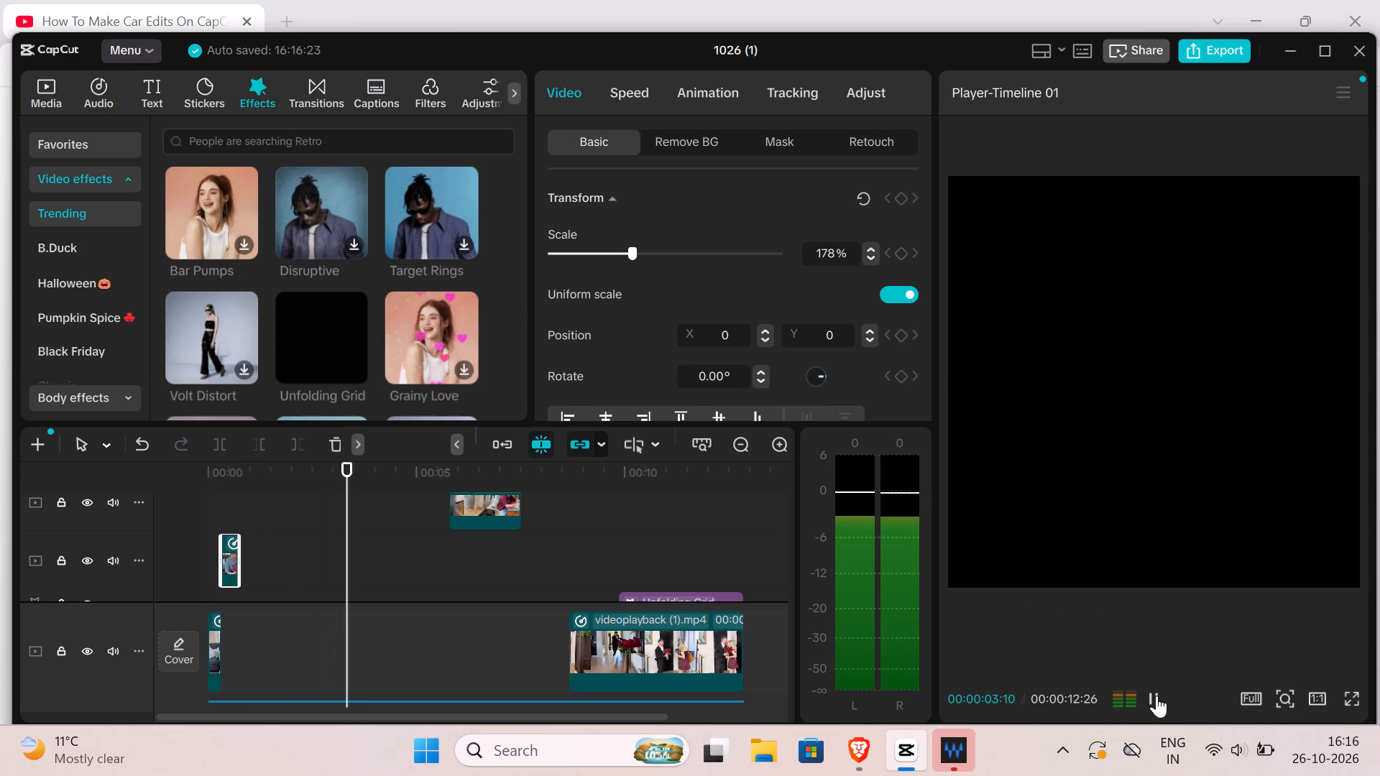
left_click(1155, 696)
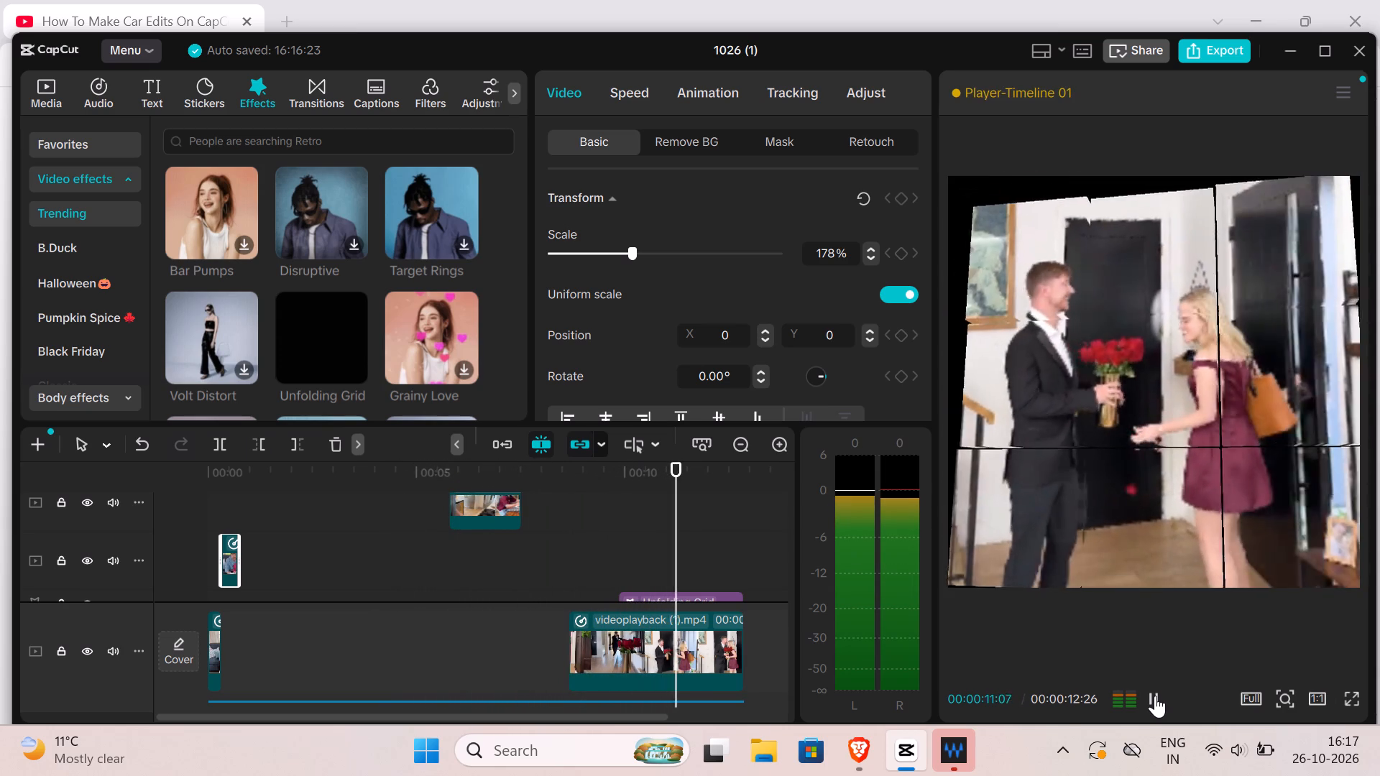
Stop the playback and examine how the clips, the effect and the audio are arranged across the timeline tracks.
left_click(1155, 696)
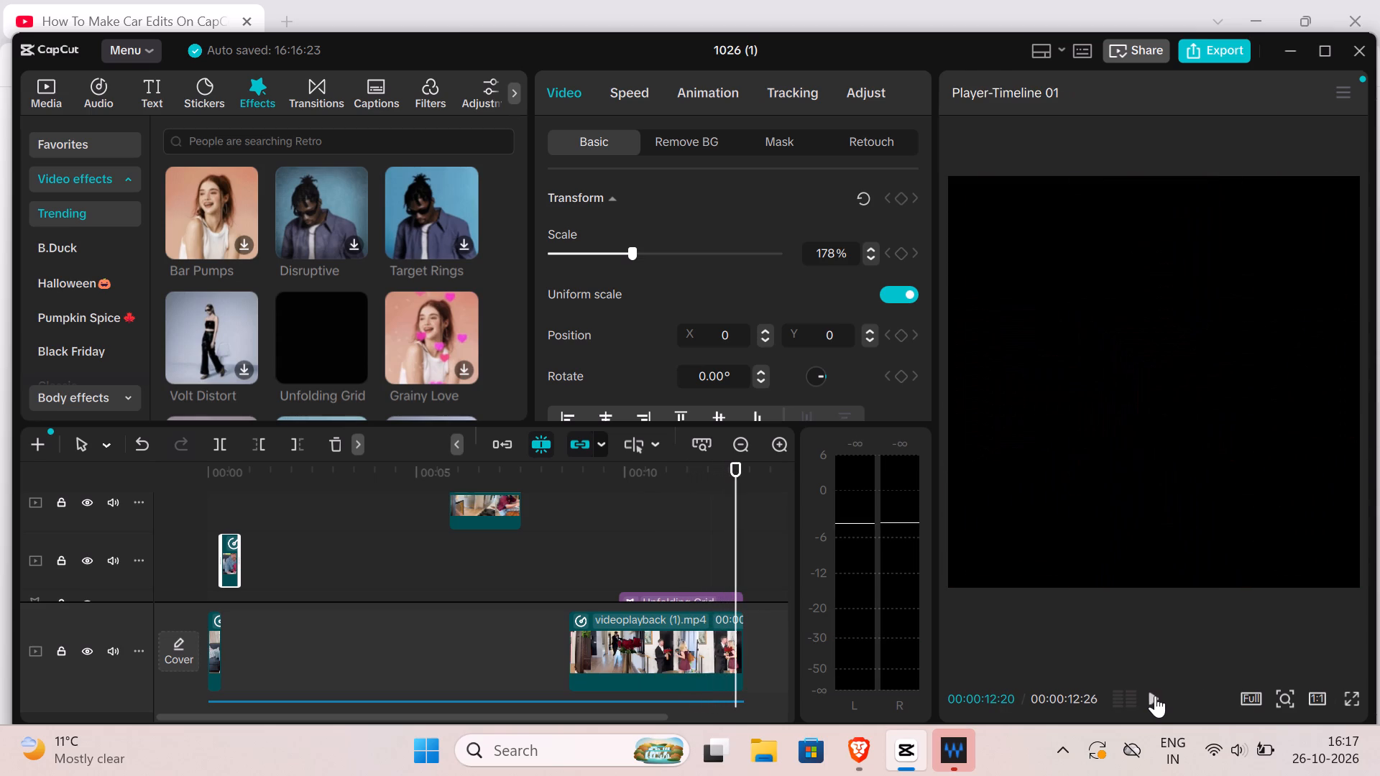
scroll(533, 641, "down", 2)
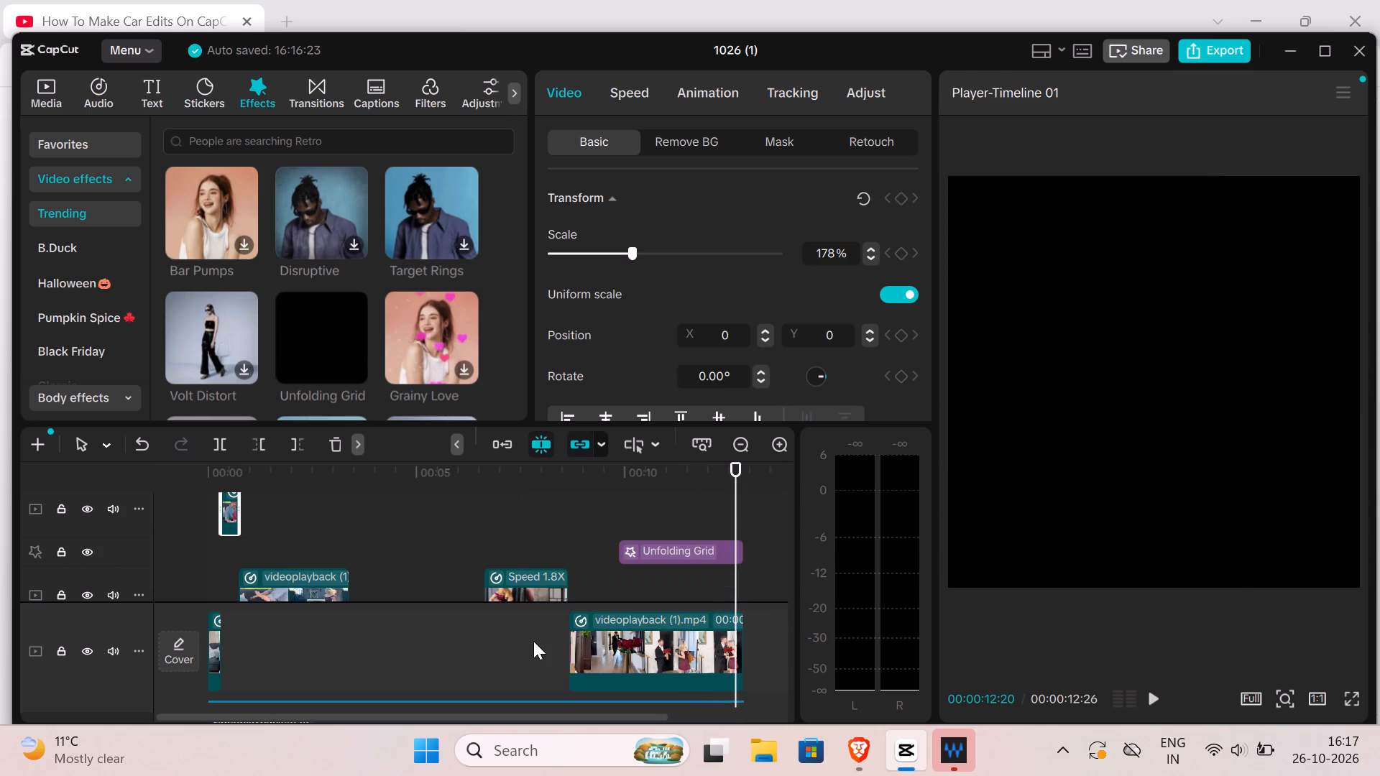
scroll(533, 641, "down", 1)
scroll(533, 641, "up", 2)
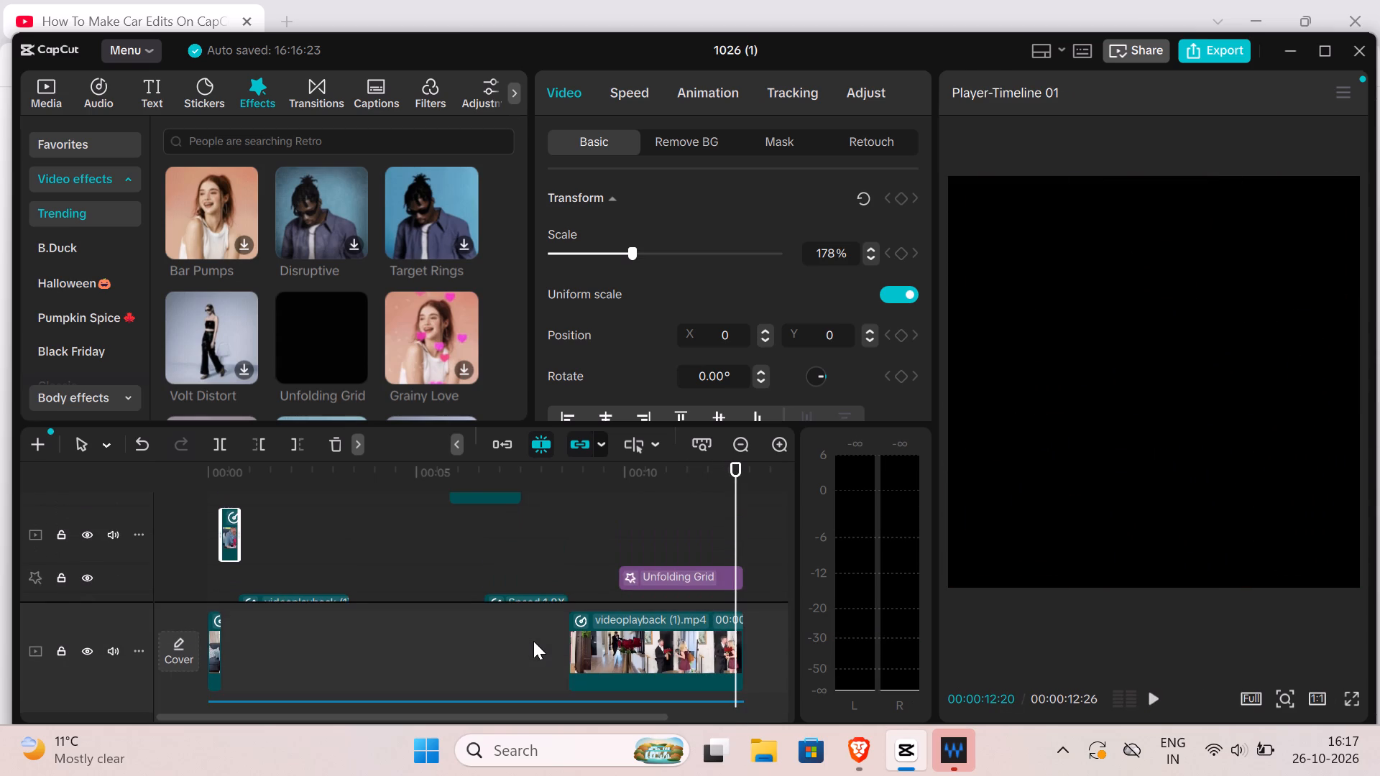
scroll(533, 641, "up", 1)
scroll(533, 641, "down", 3)
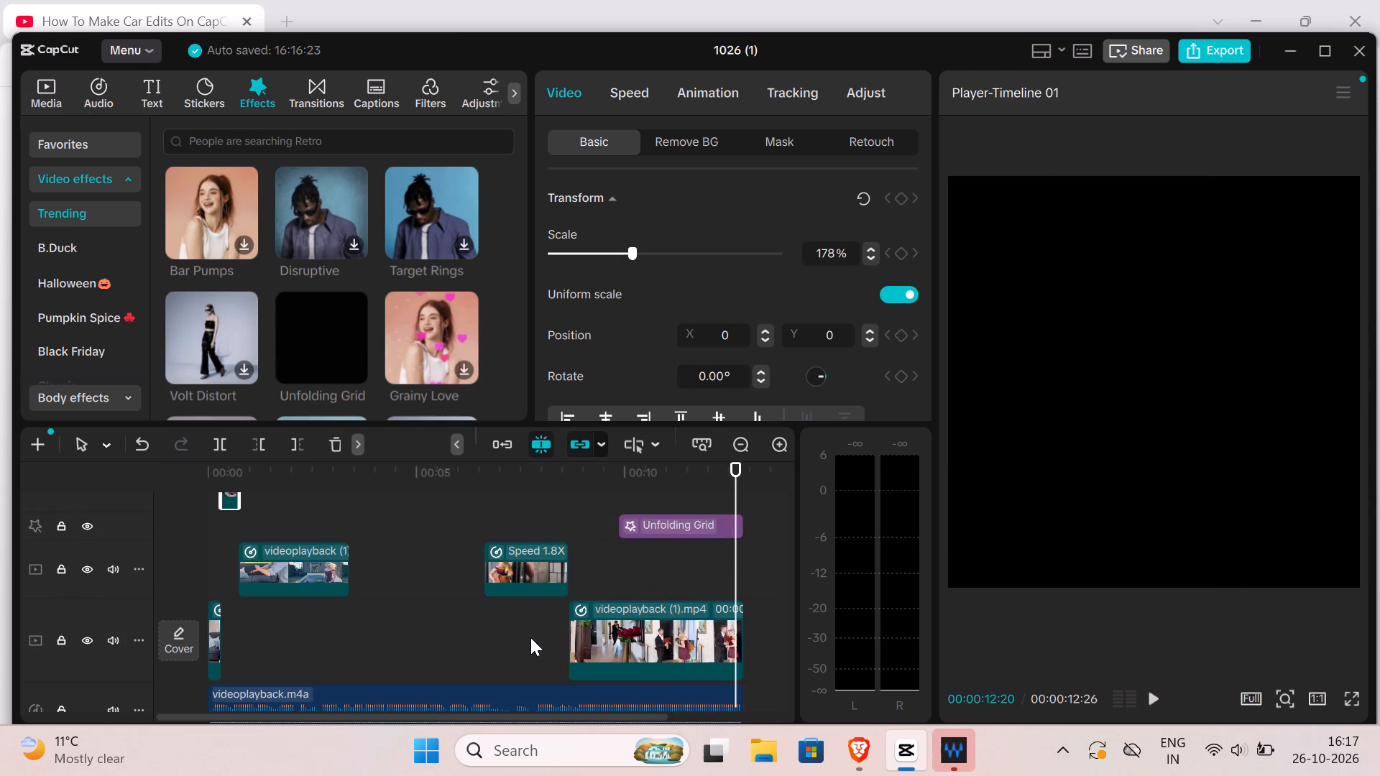
left_click(221, 486)
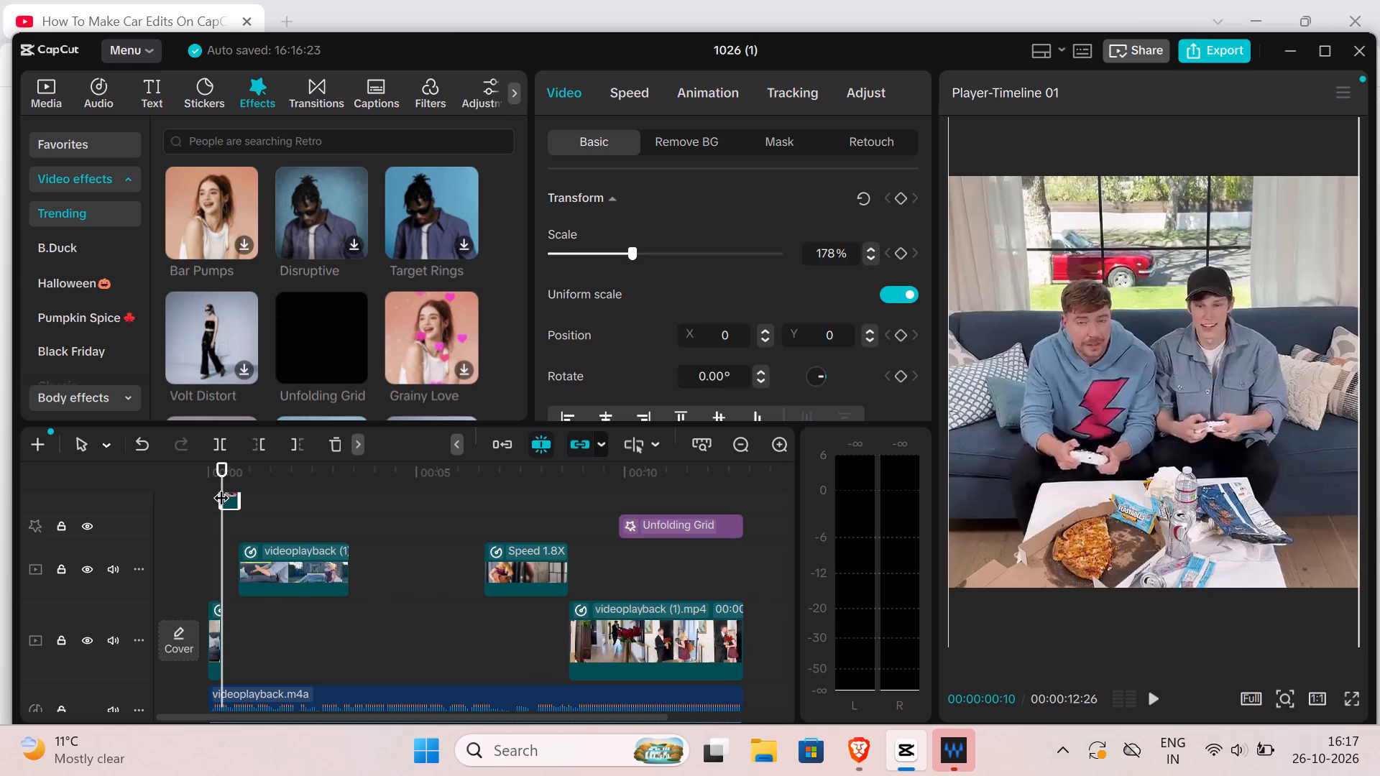
scroll(267, 481, "down", 8)
scroll(407, 458, "down", 10)
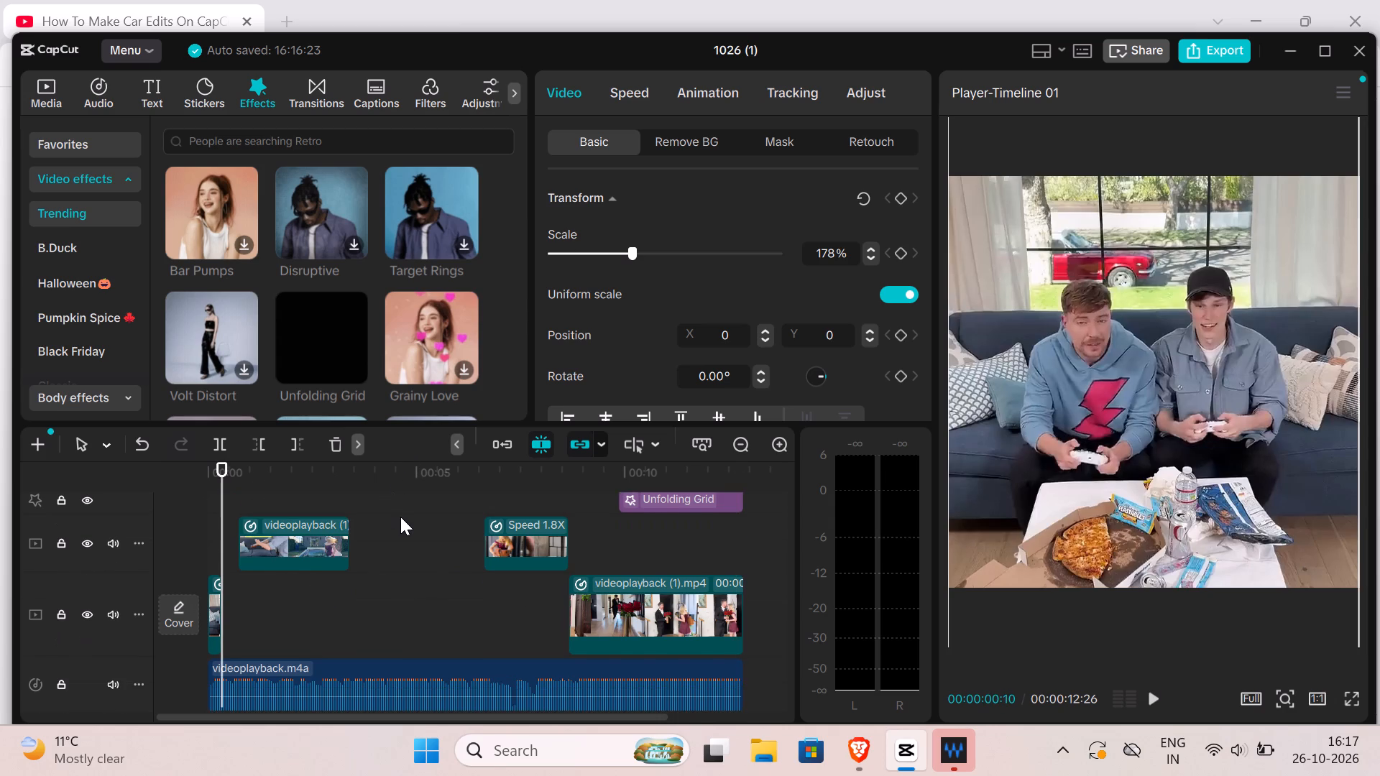
scroll(400, 517, "down", 1)
scroll(400, 517, "up", 4)
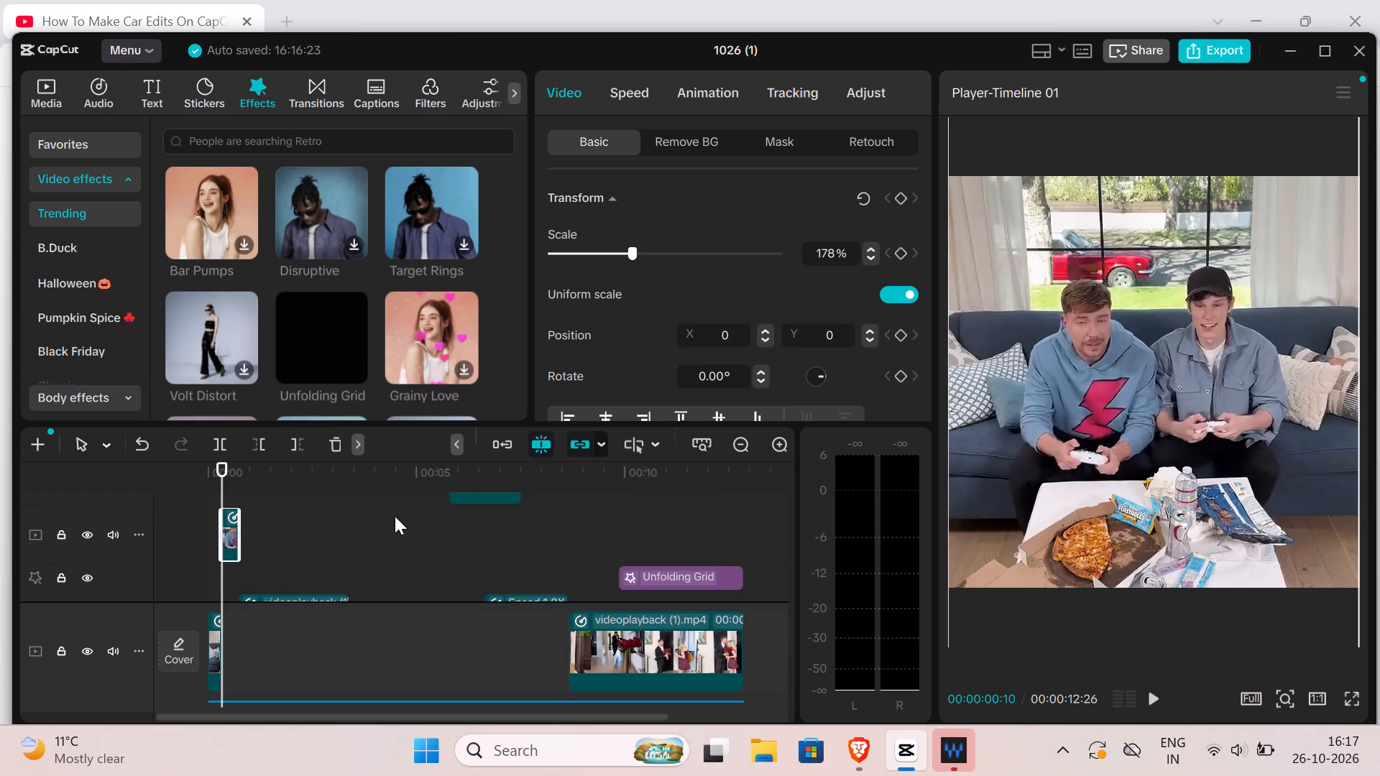
scroll(395, 516, "up", 2)
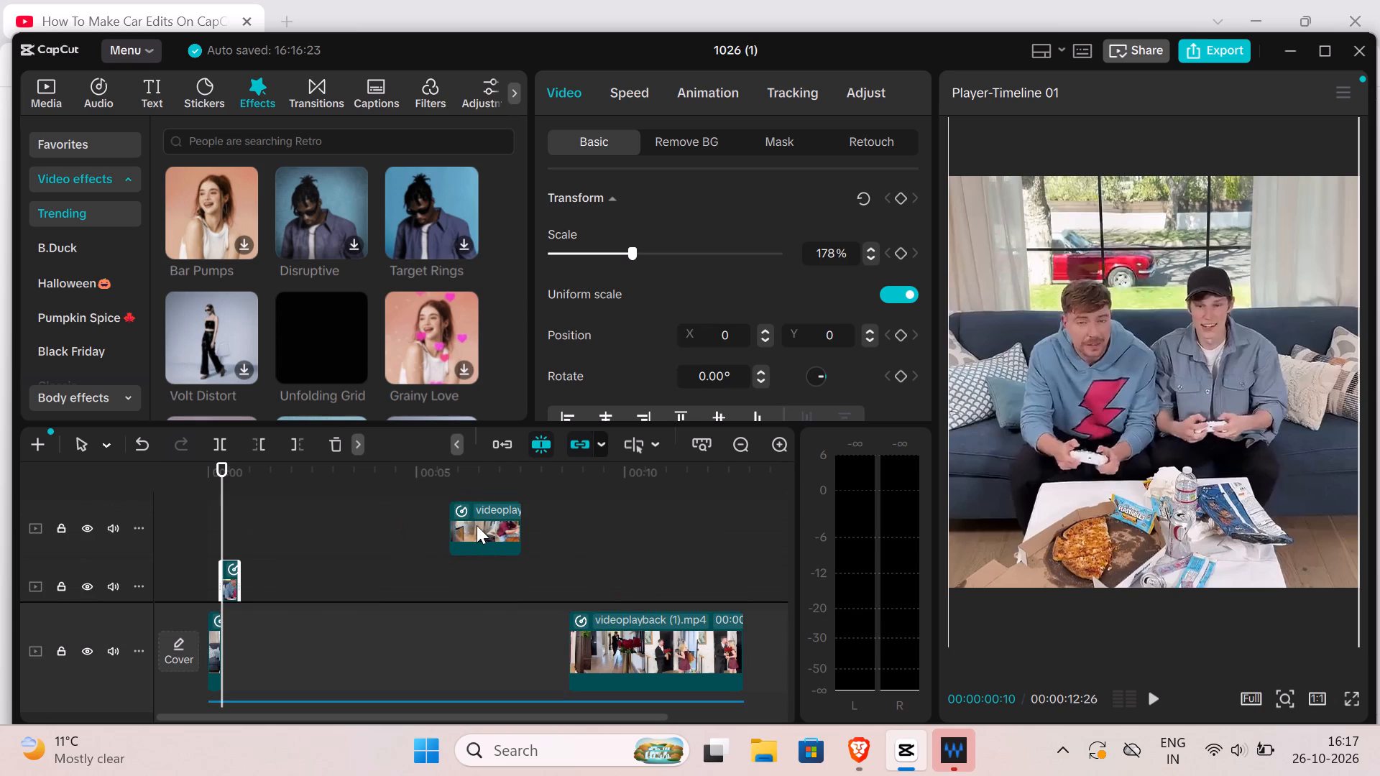
Move the uppermost-track clip near 00:06 earlier so it starts at about 3.6 seconds, shortly after the red car clip ends.
left_click_drag(477, 524, 466, 556)
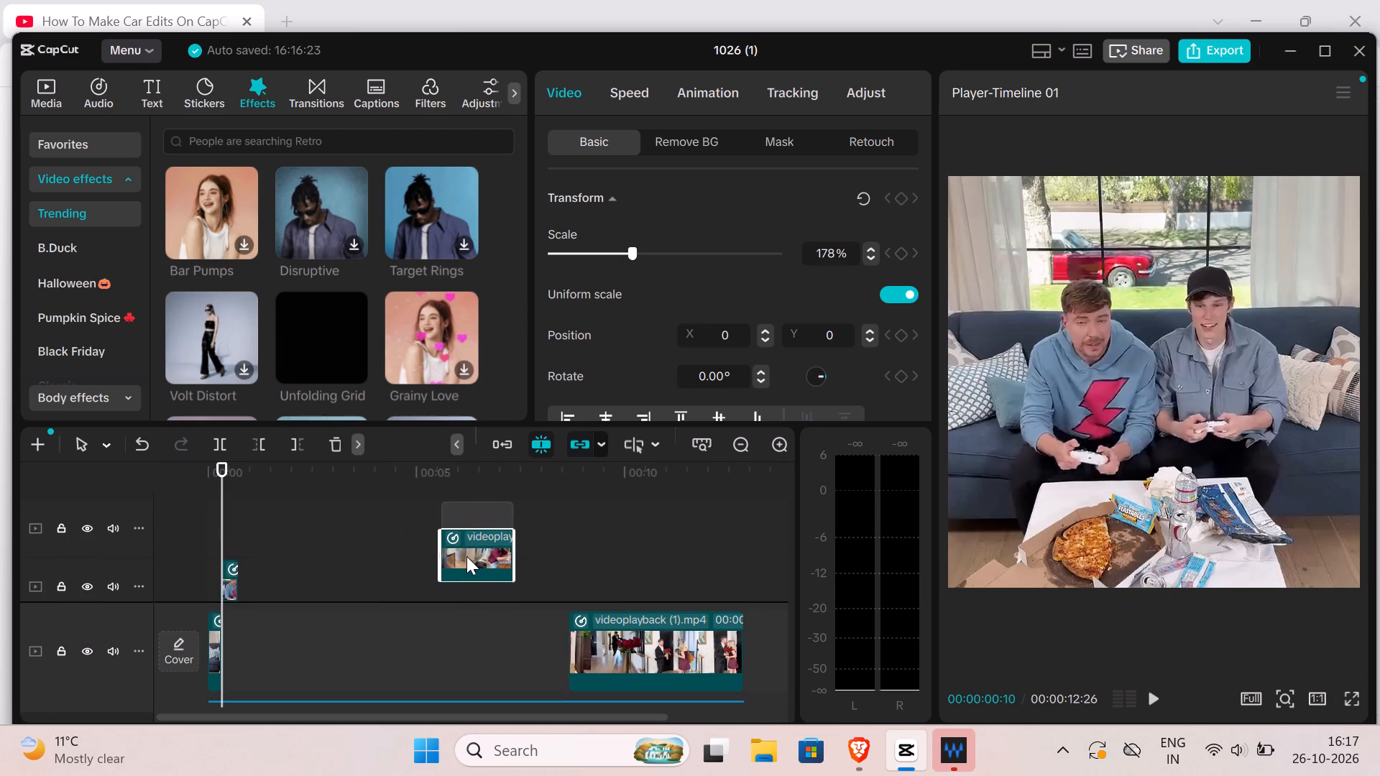
left_click_drag(466, 556, 447, 569)
scroll(446, 568, "down", 1)
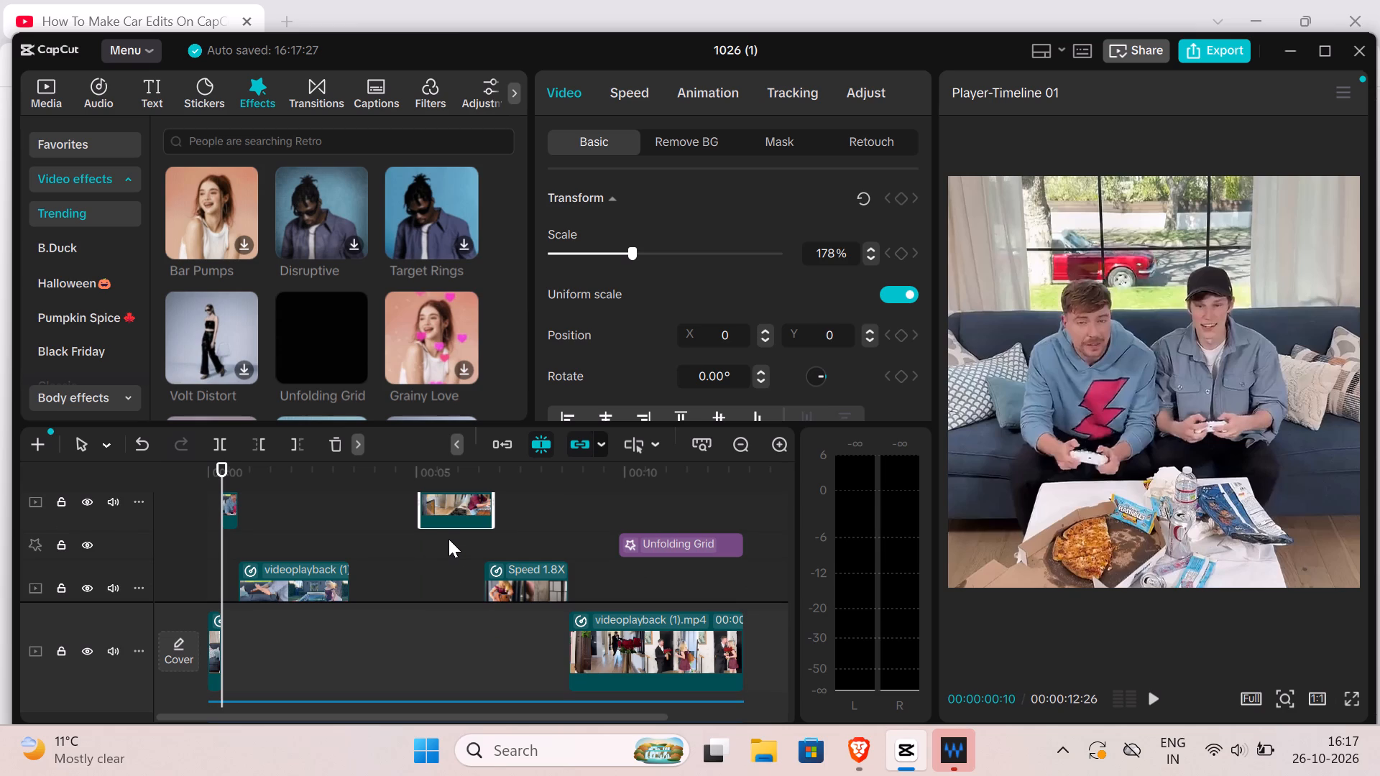
left_click_drag(441, 514, 436, 528)
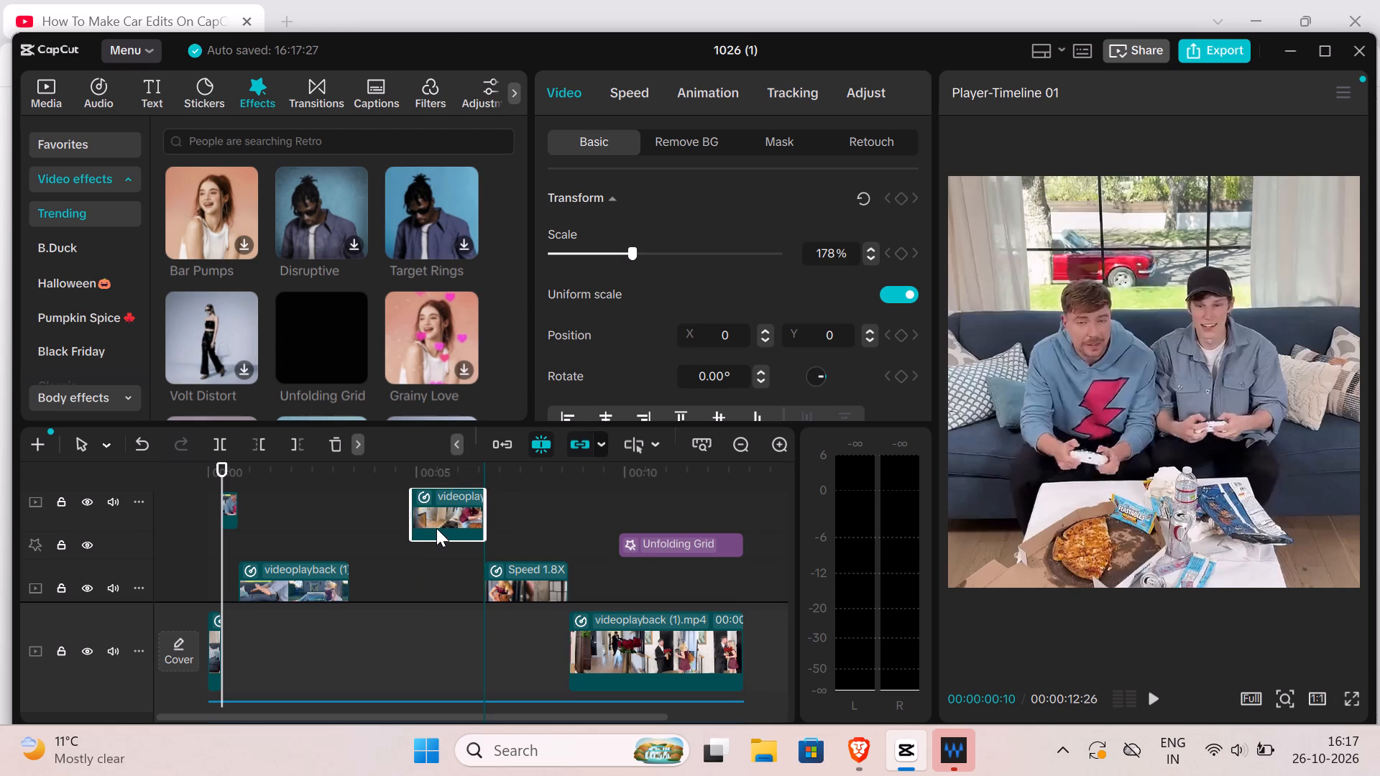
left_click_drag(436, 528, 410, 546)
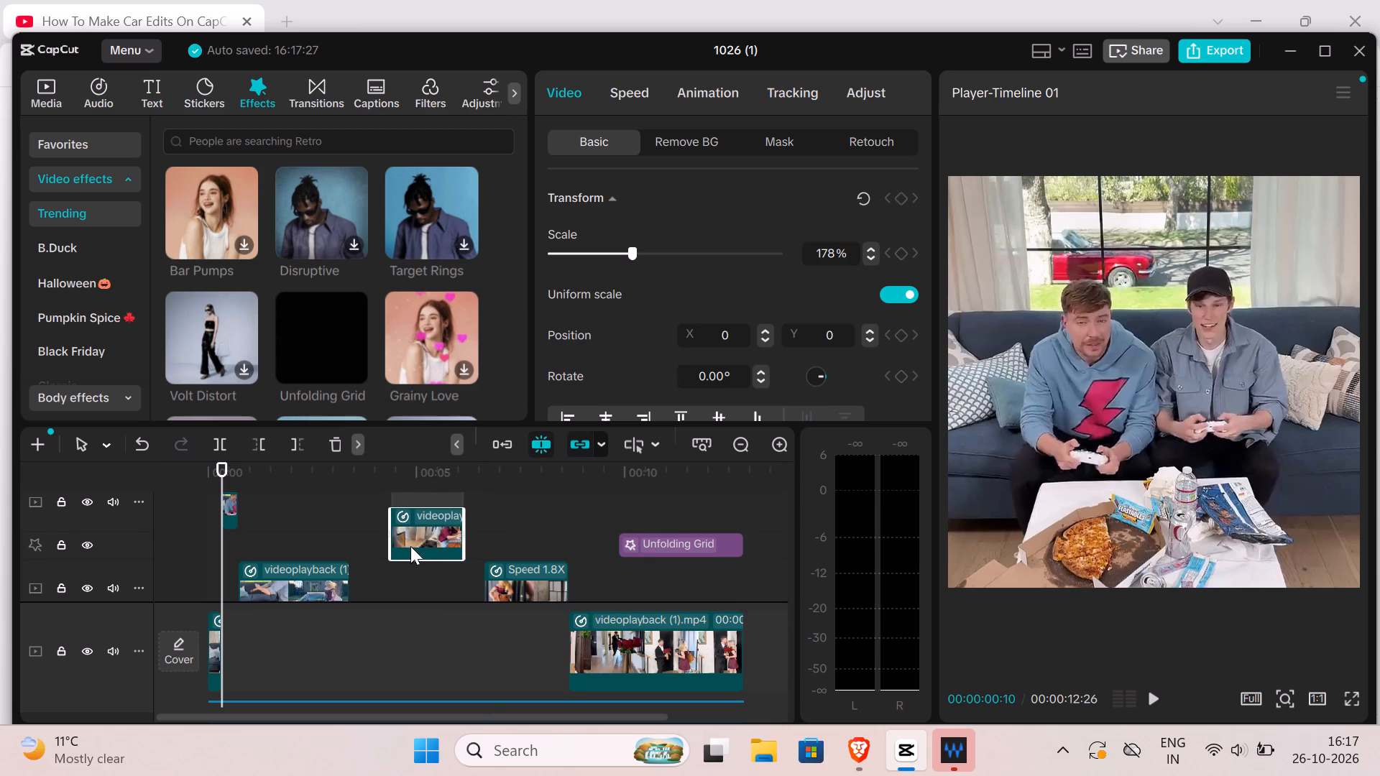
left_click_drag(410, 546, 374, 542)
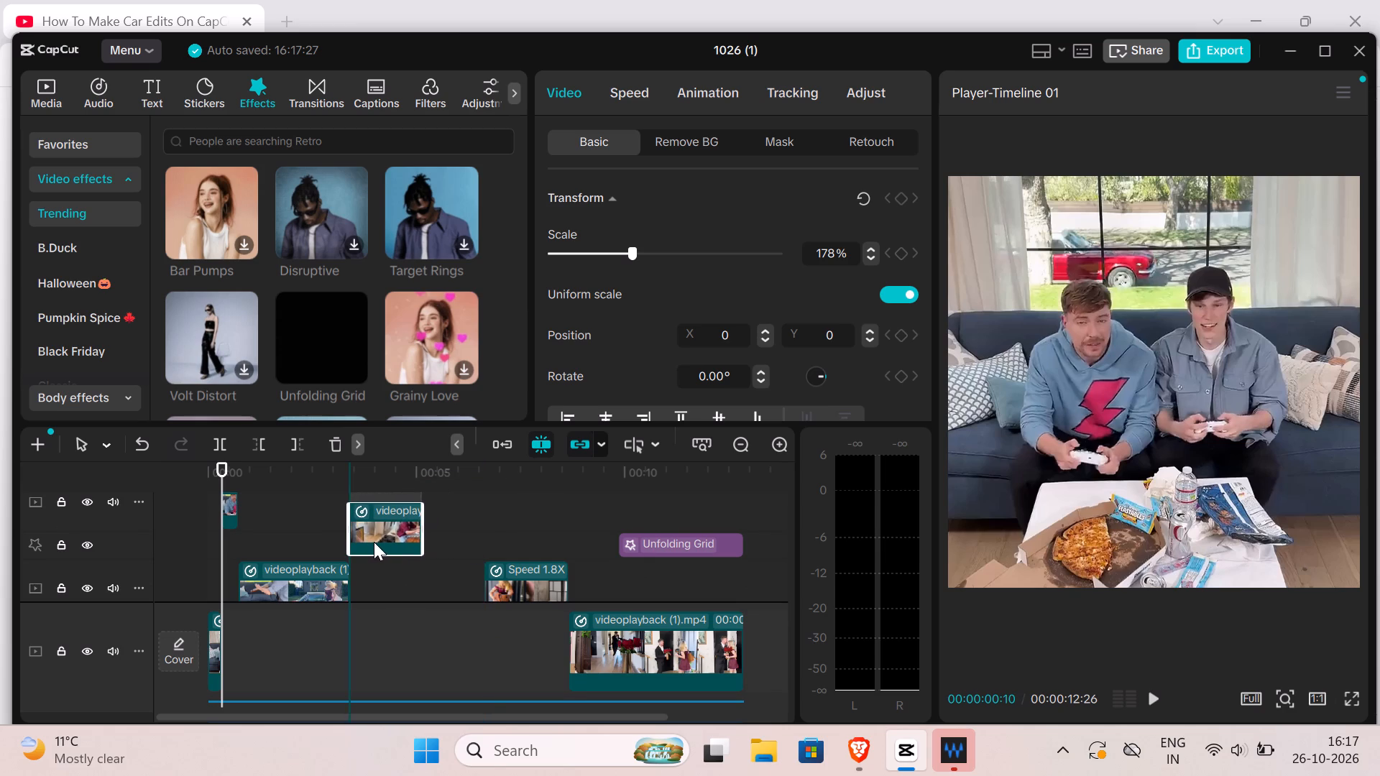
left_click_drag(376, 507, 377, 547)
left_click_drag(369, 506, 383, 519)
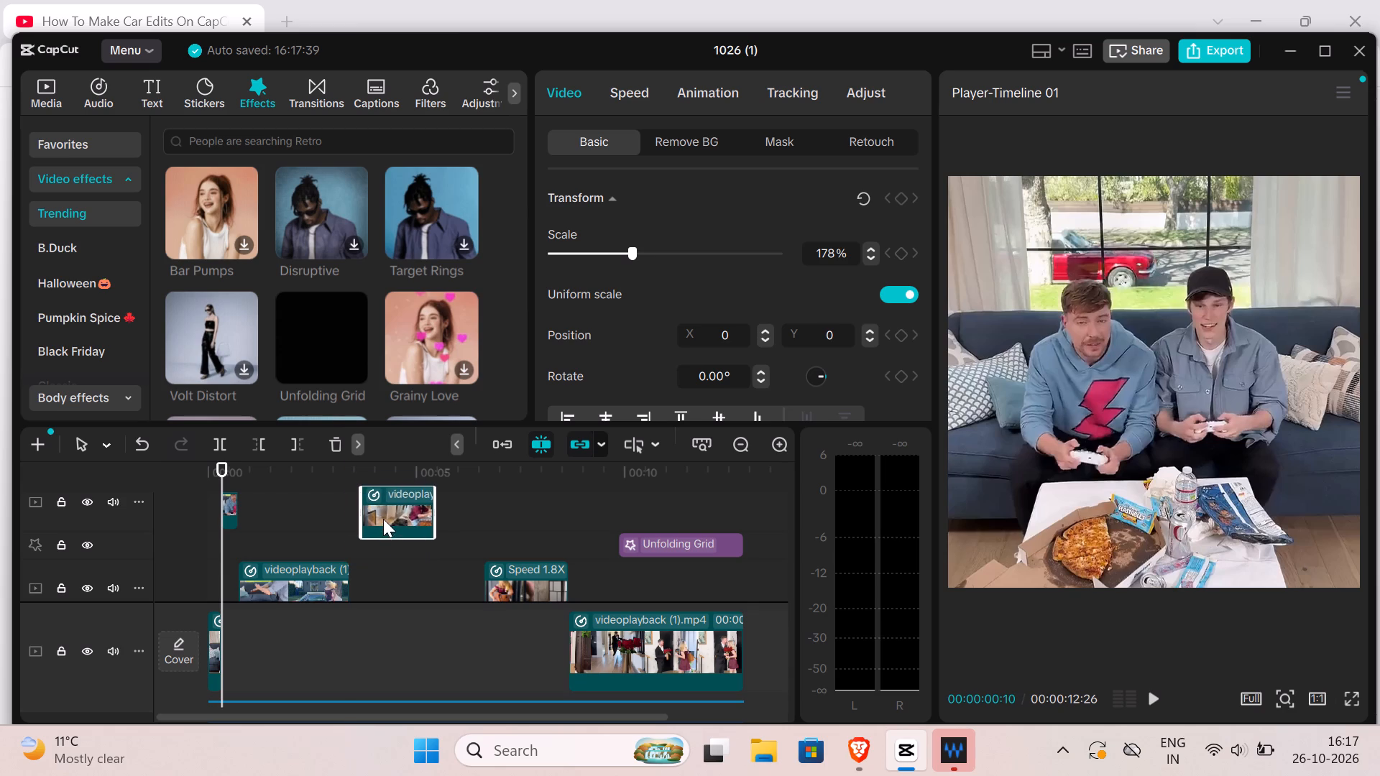
left_click_drag(383, 519, 379, 533)
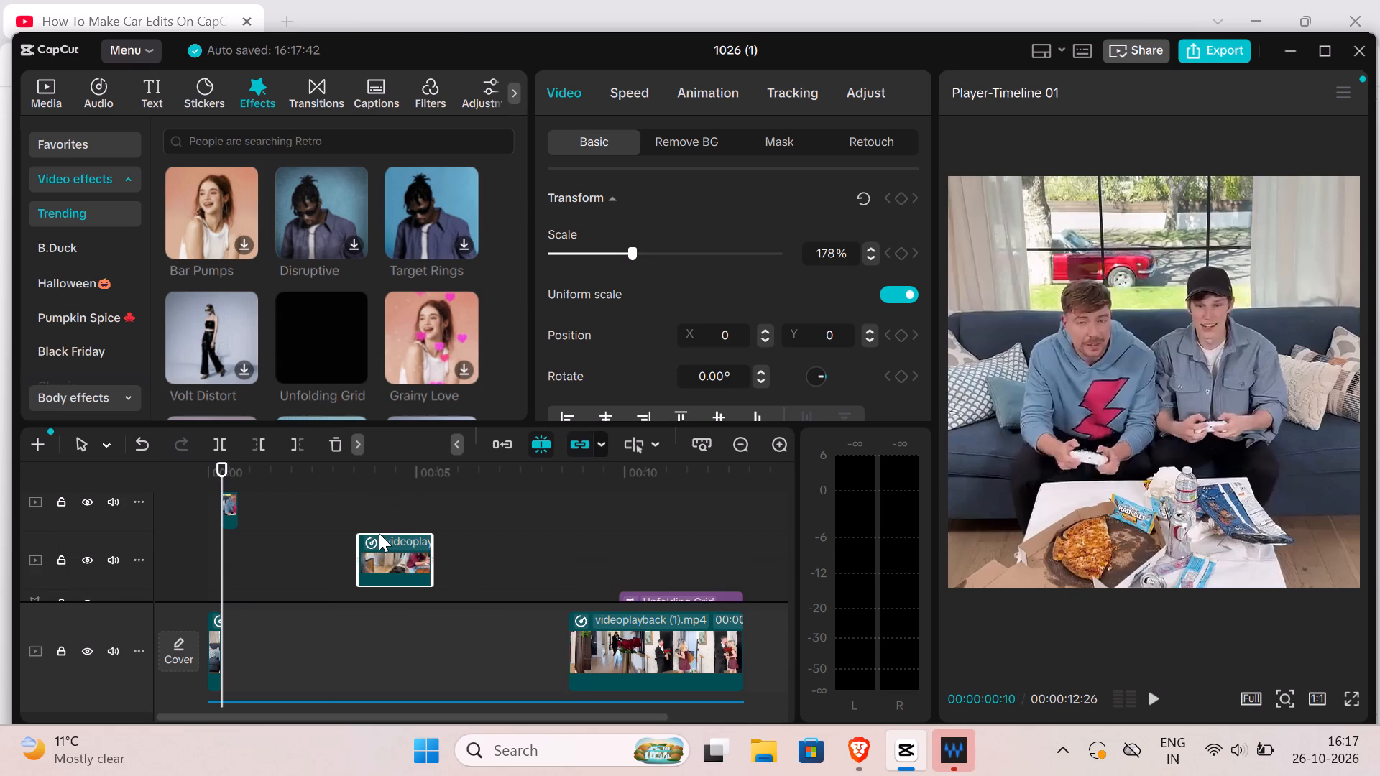
Check the moved clip's placement against the clips, effect and audio on the other timeline tracks.
scroll(379, 533, "down", 3)
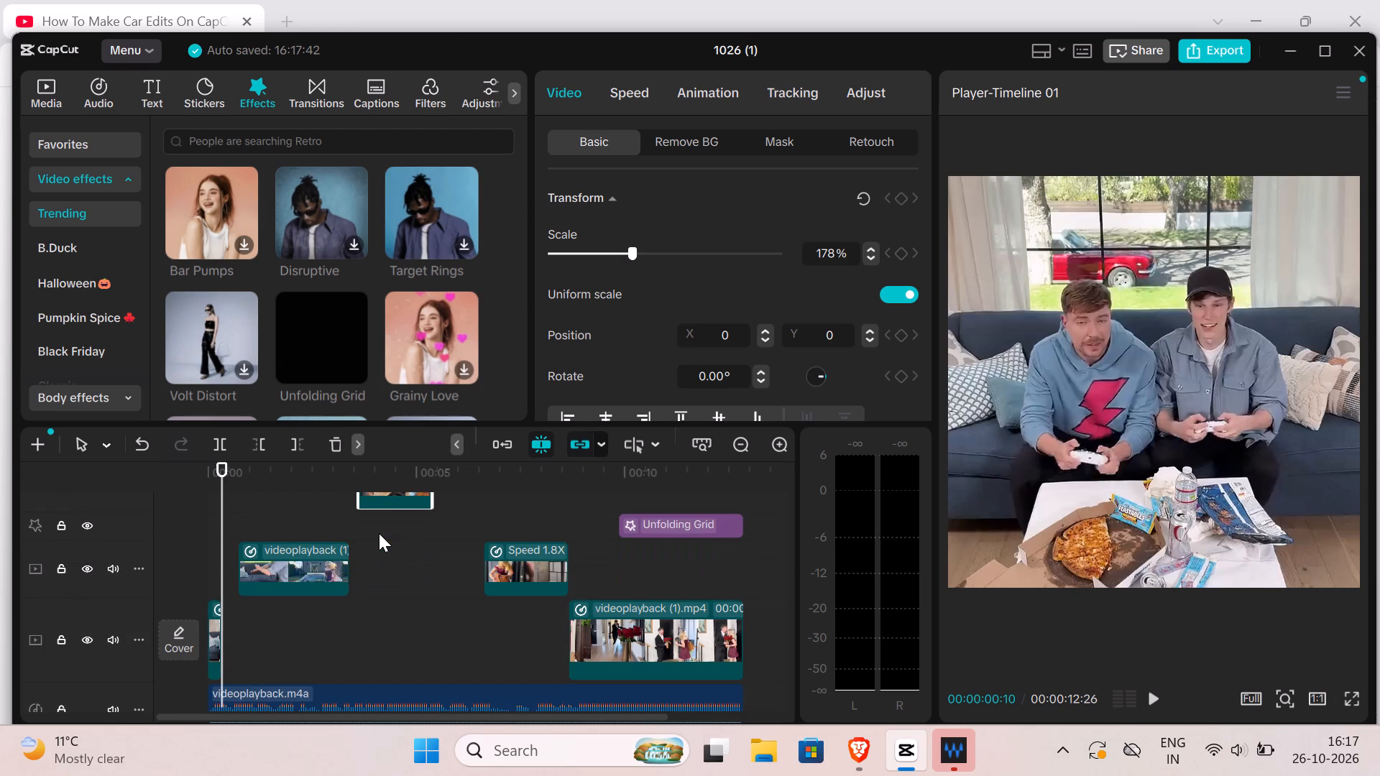
scroll(379, 533, "up", 2)
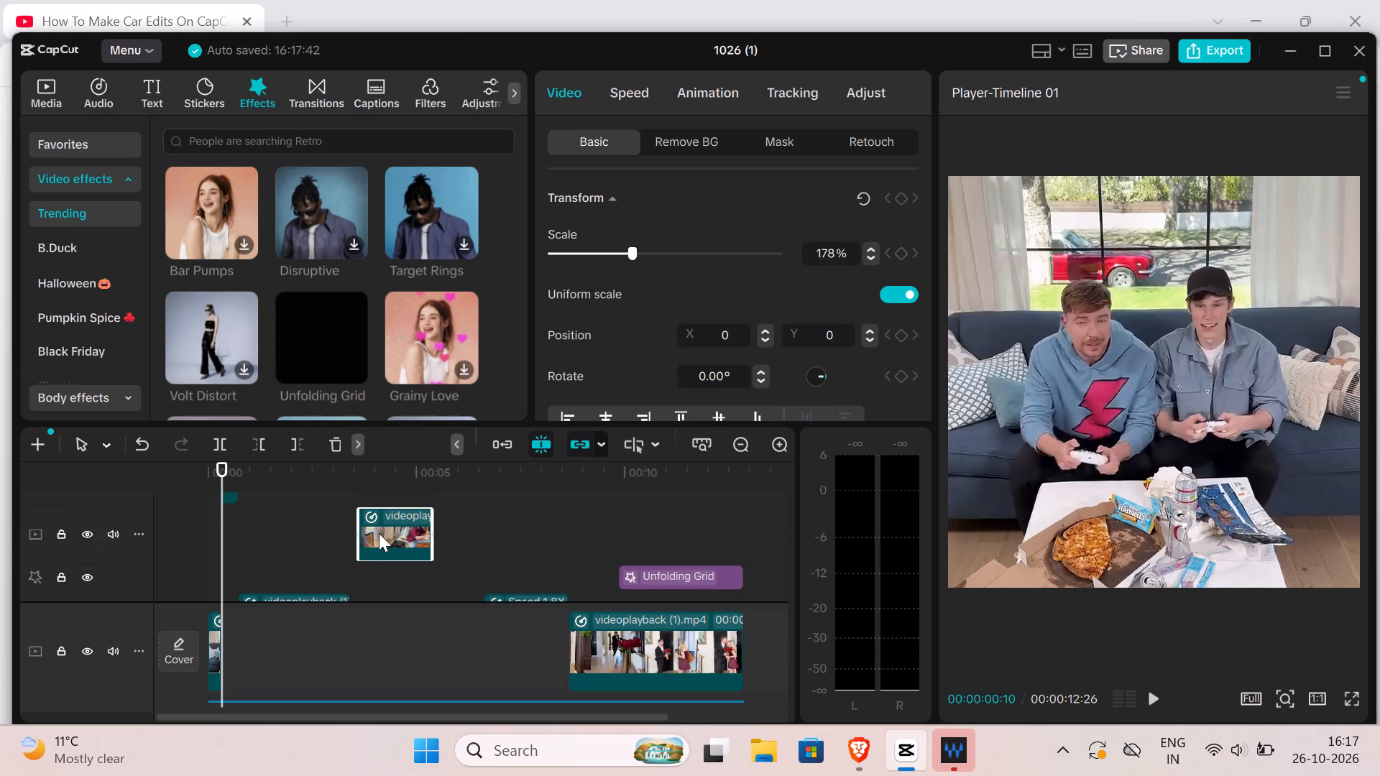
scroll(379, 533, "up", 1)
scroll(378, 533, "down", 5)
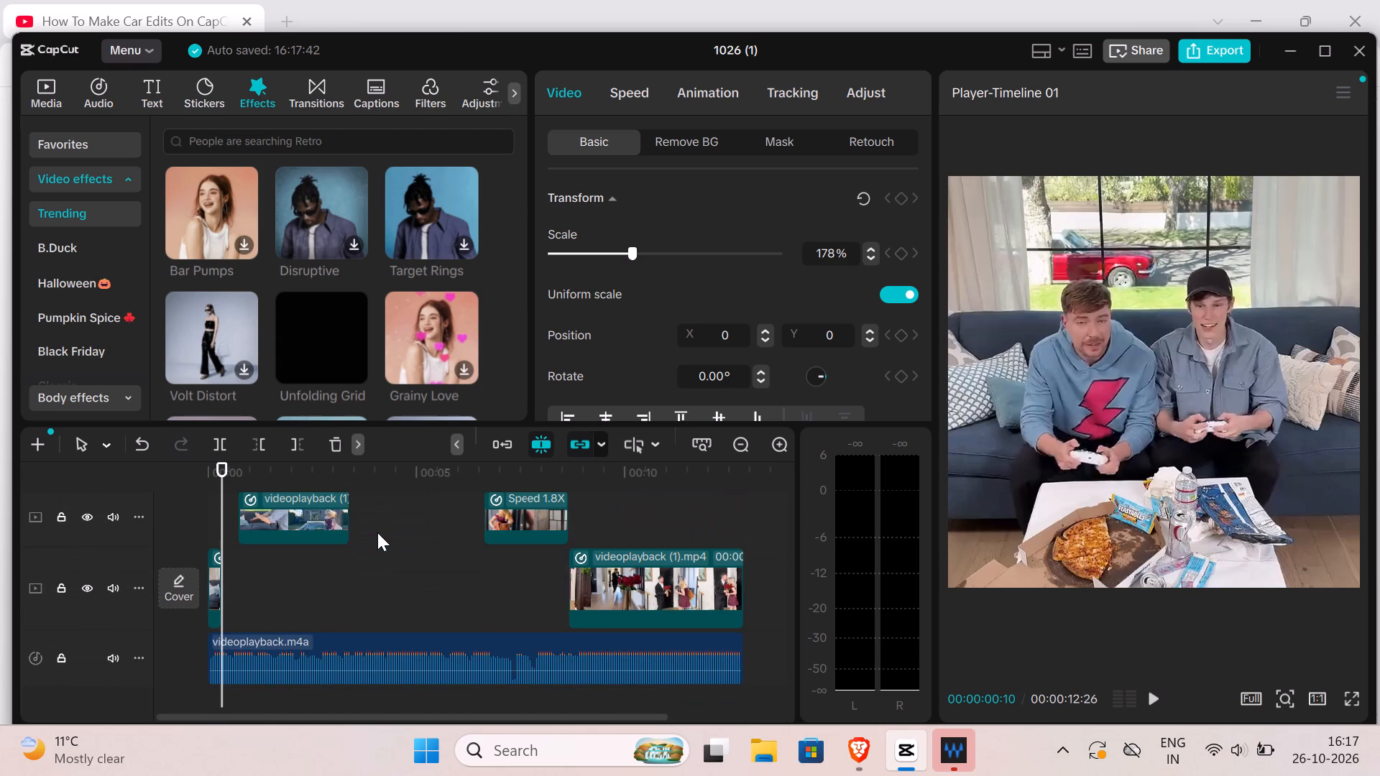
scroll(377, 532, "up", 4)
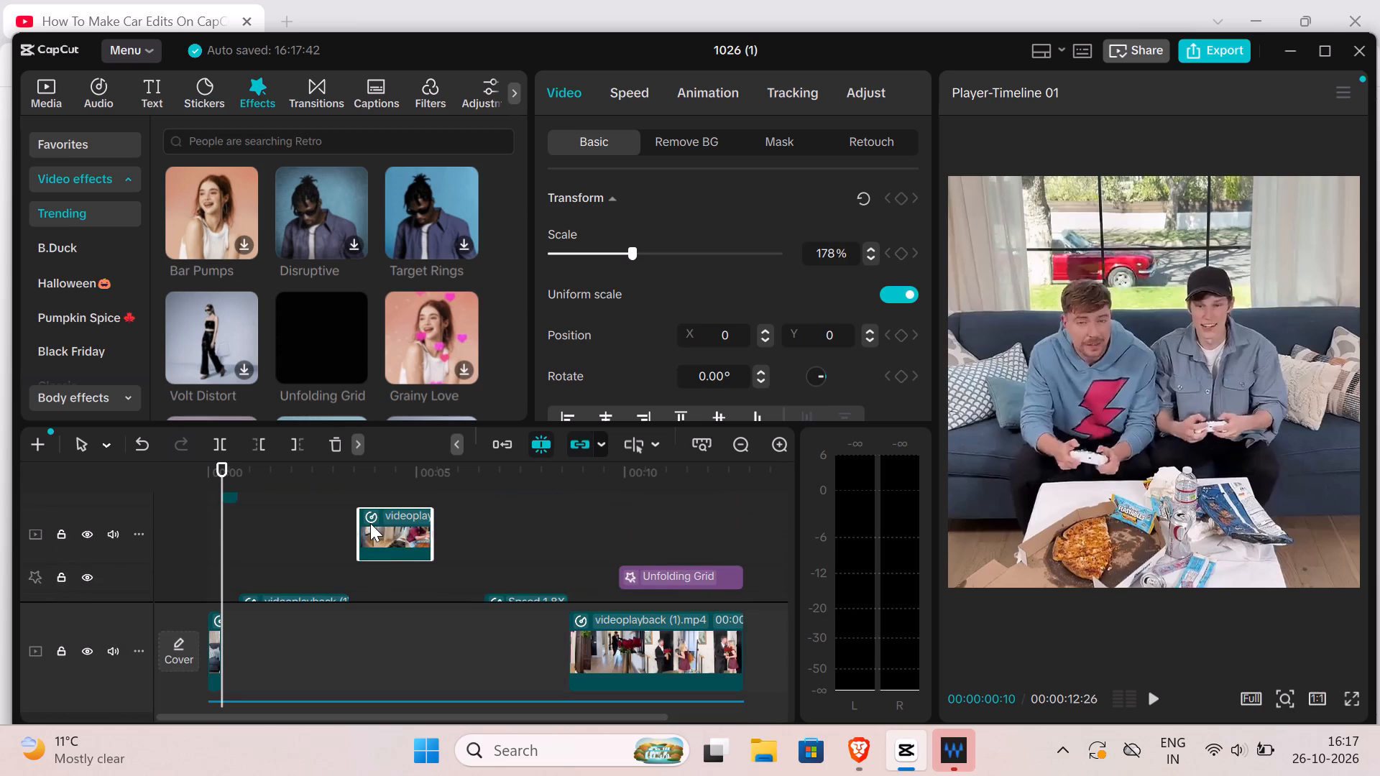
scroll(367, 521, "up", 1)
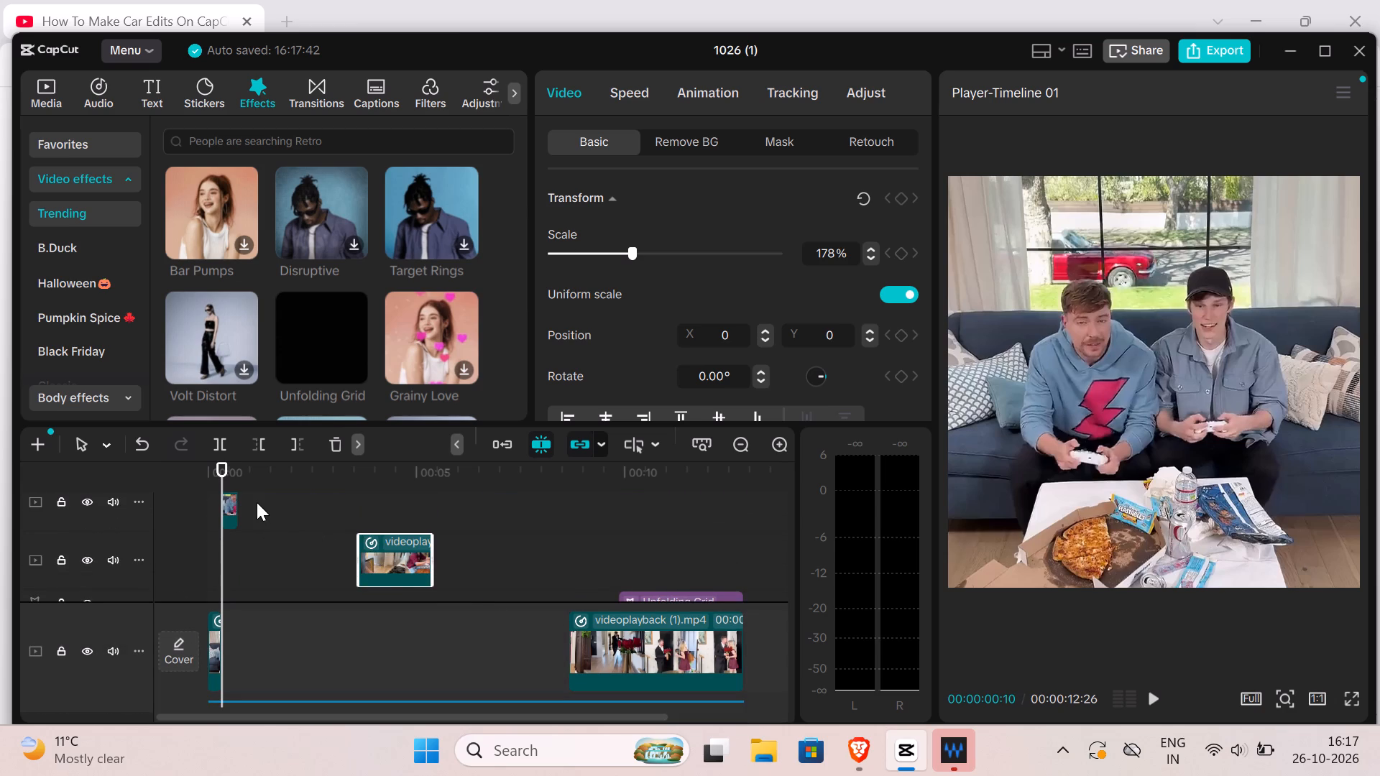
Adjust the beginning of the couch clip so it starts slightly earlier than the end of the main track's opening clip.
left_click_drag(227, 508, 233, 537)
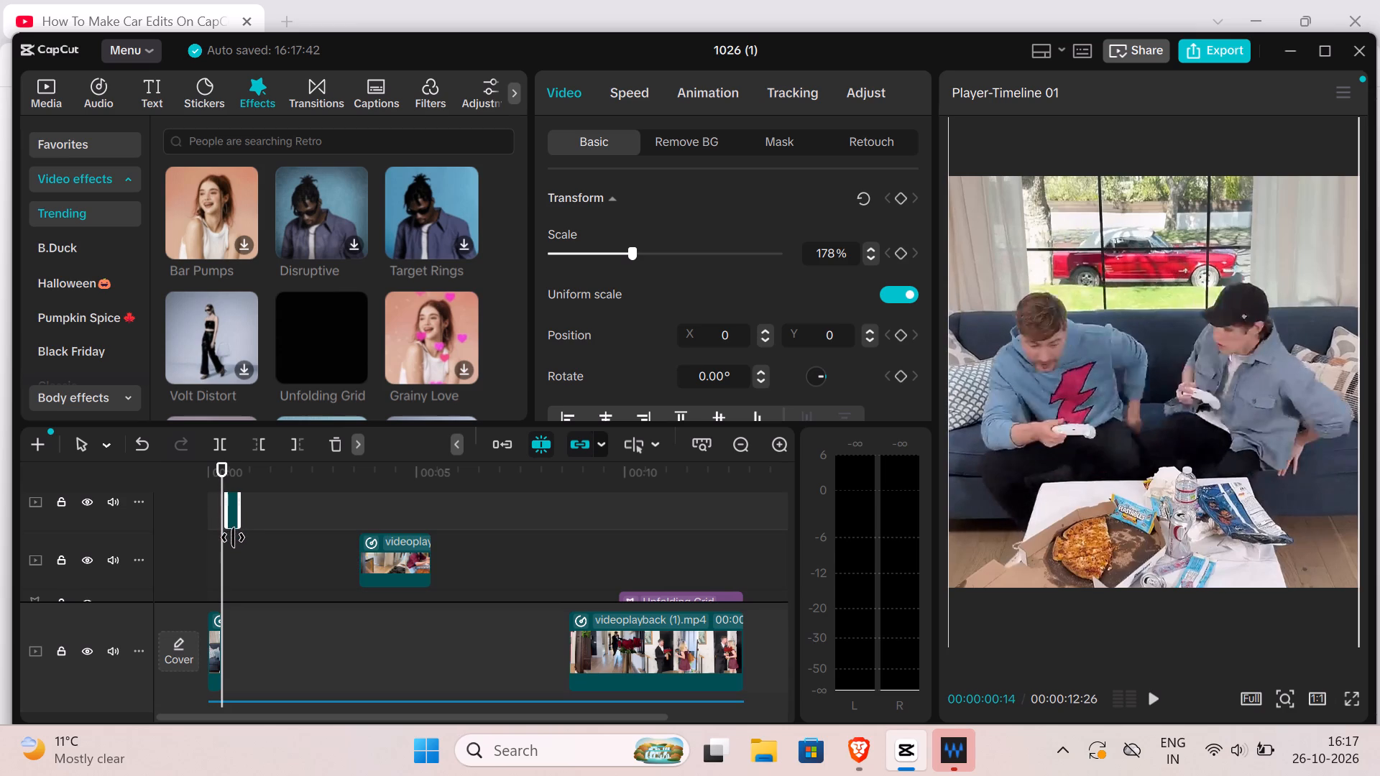
left_click_drag(233, 537, 218, 528)
double_click(218, 528)
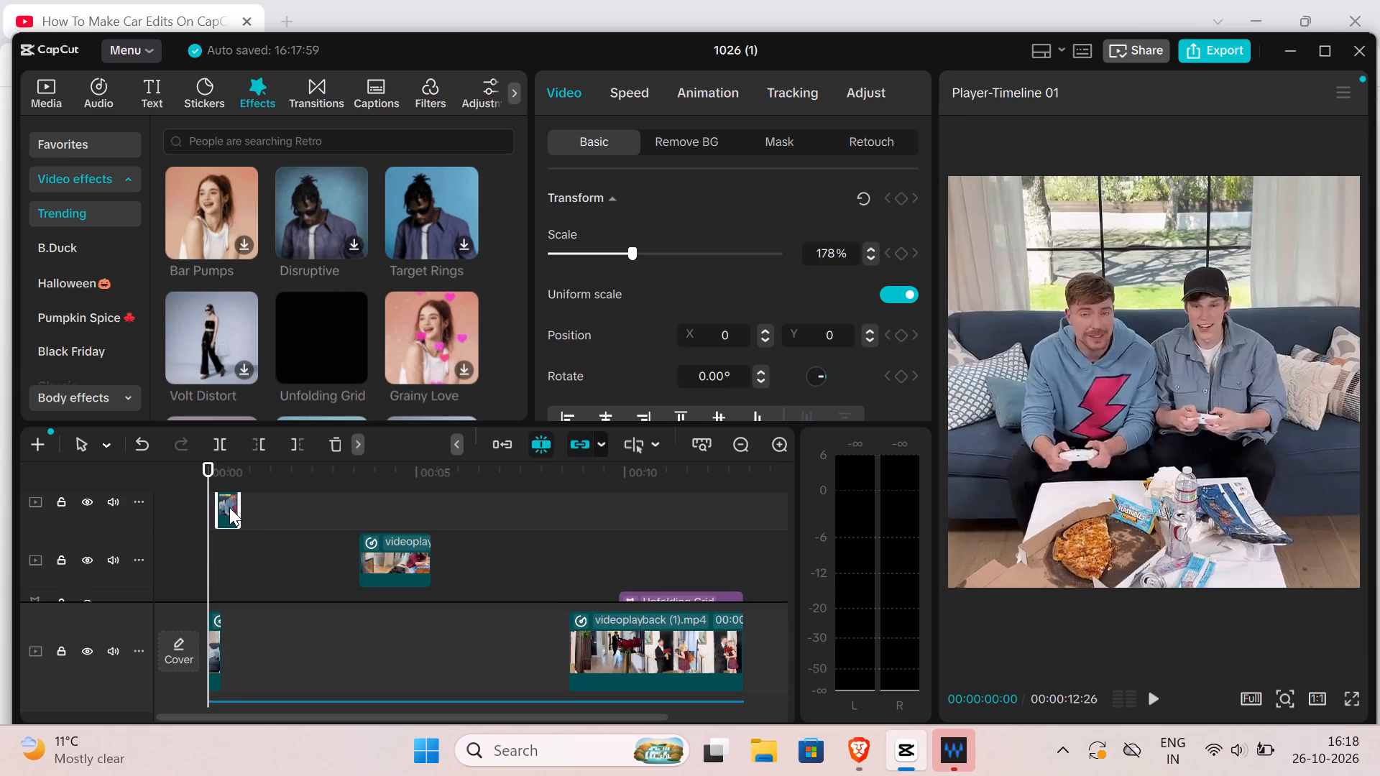
Move the couch clip to the track below, starting where the main track's opening clip ends at about 00:00:00:10.
left_click_drag(229, 507, 229, 516)
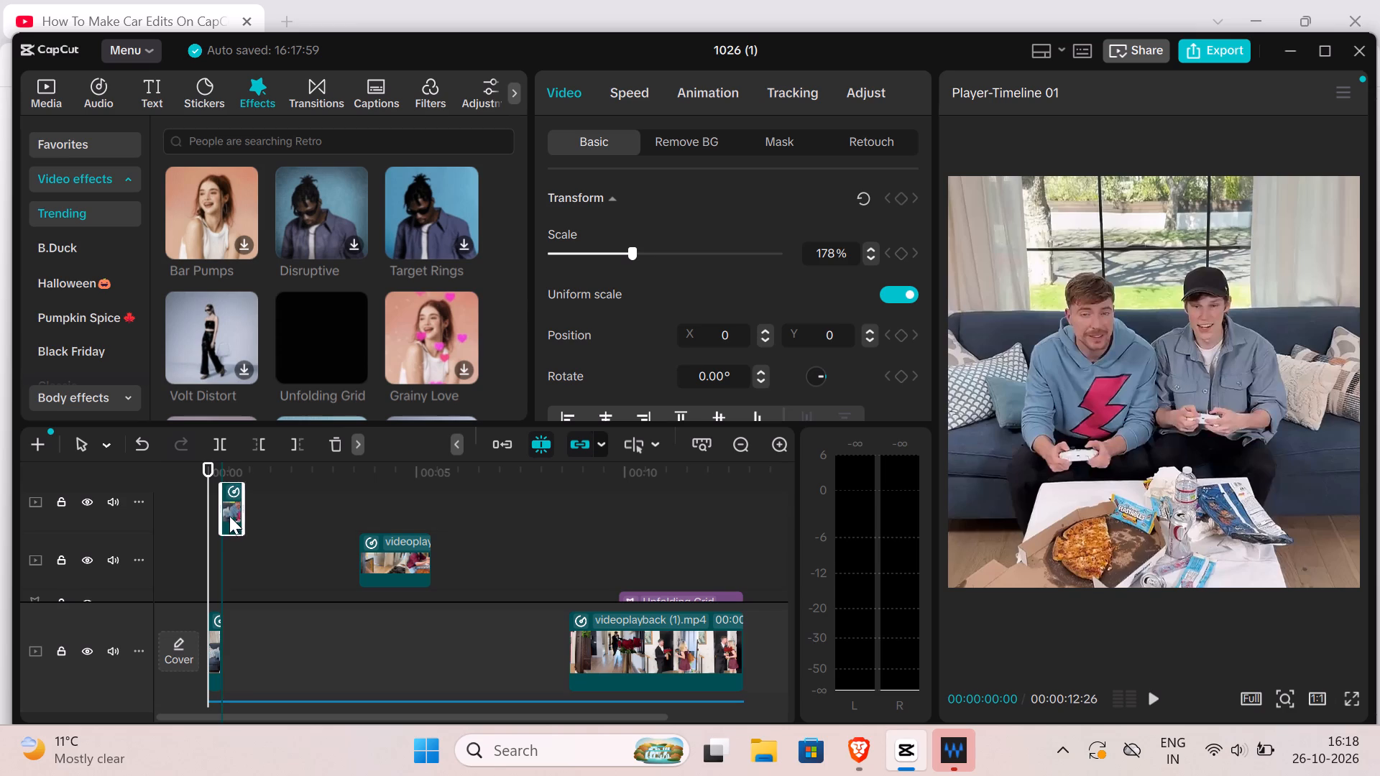
left_click_drag(229, 516, 223, 585)
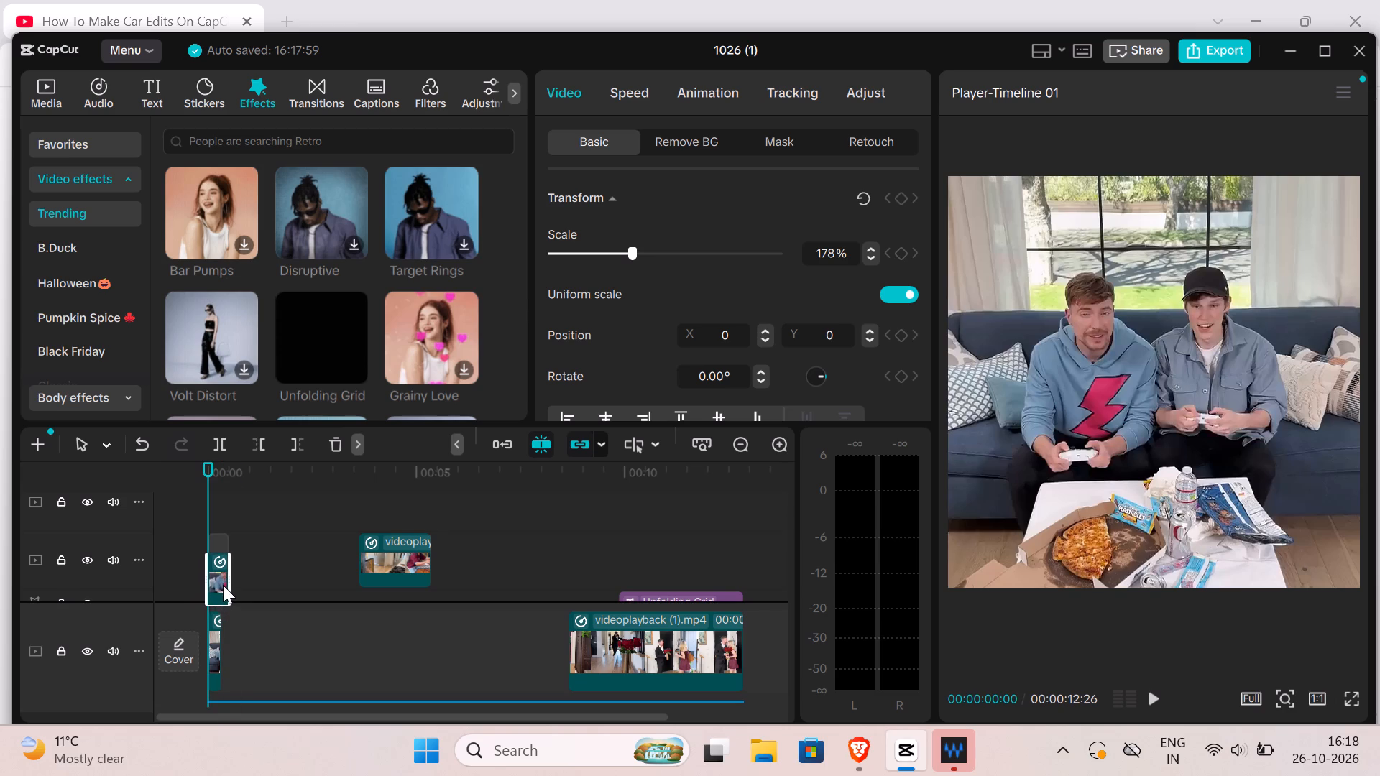
left_click_drag(223, 585, 229, 586)
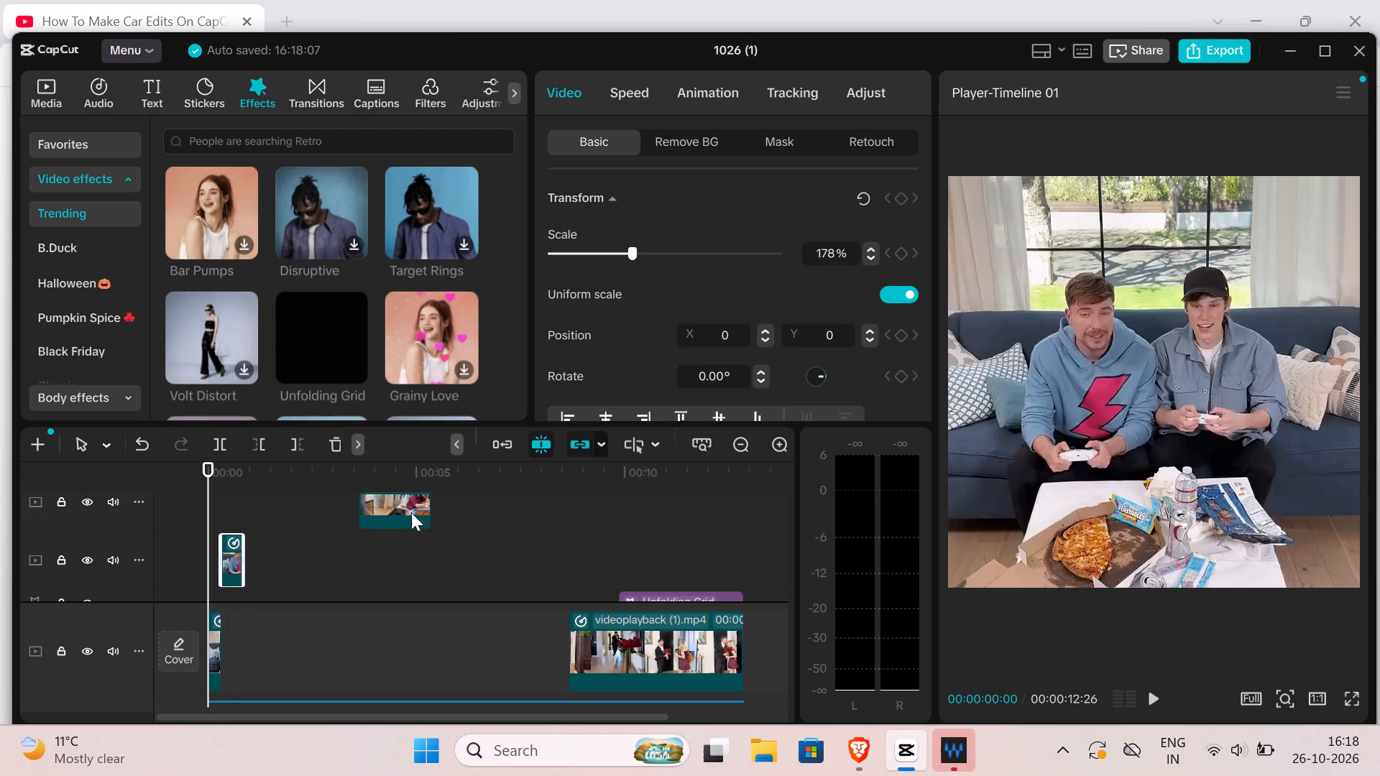
Move the clip at about 3.7 seconds down onto the same track as the couch clip.
left_click_drag(408, 519, 412, 577)
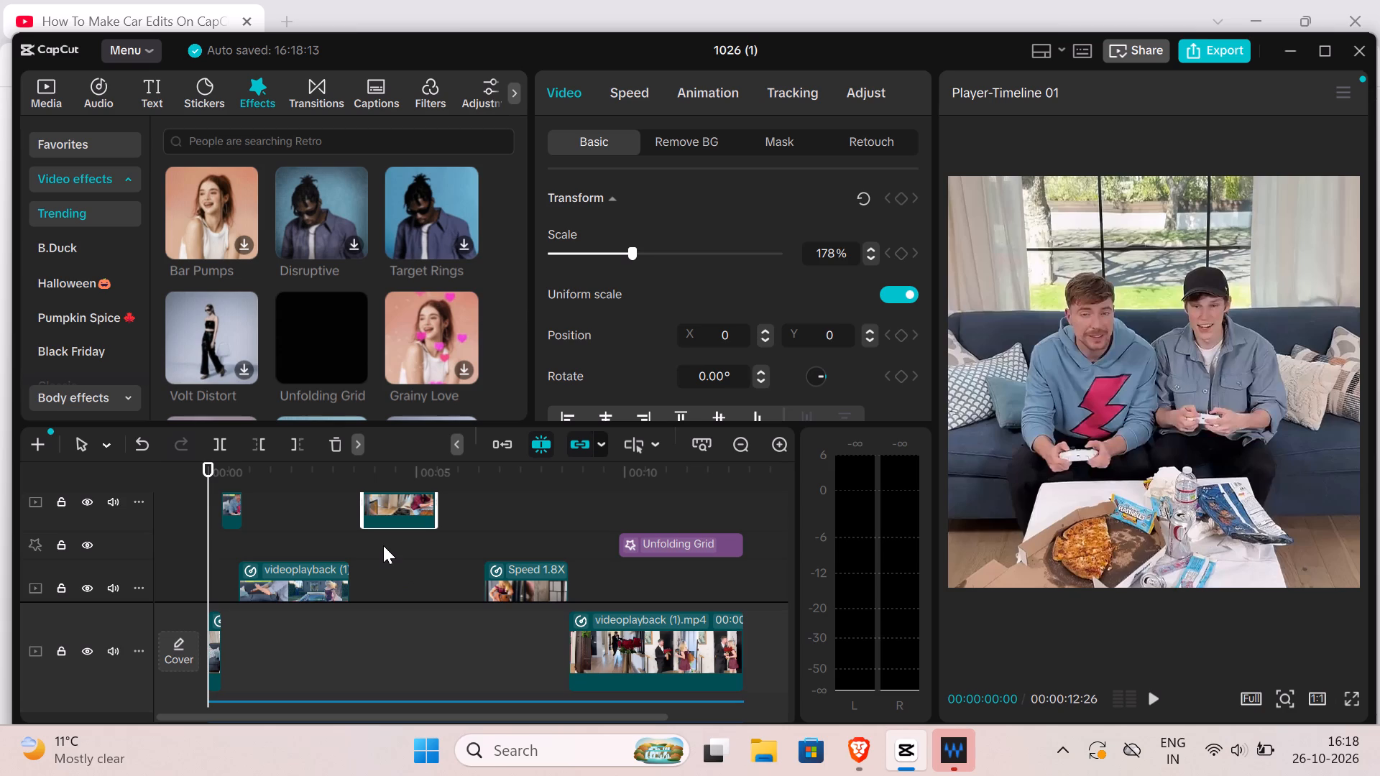
left_click(377, 517)
scroll(377, 517, "down", 2)
scroll(377, 517, "up", 1)
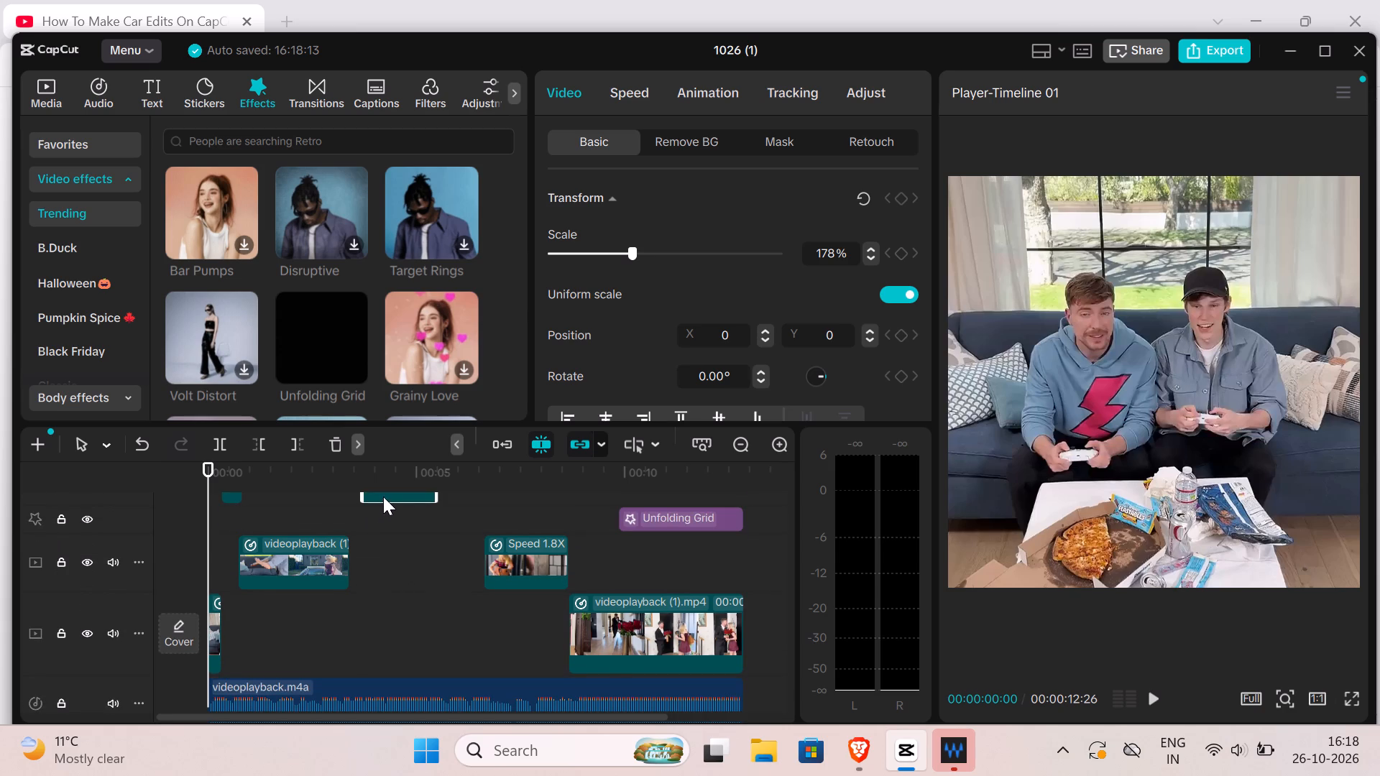
left_click(385, 494)
Move the short couch clip onto its own track beneath the Unfolding Grid effect, starting where the main track's opening clip ends.
left_click_drag(226, 498, 238, 520)
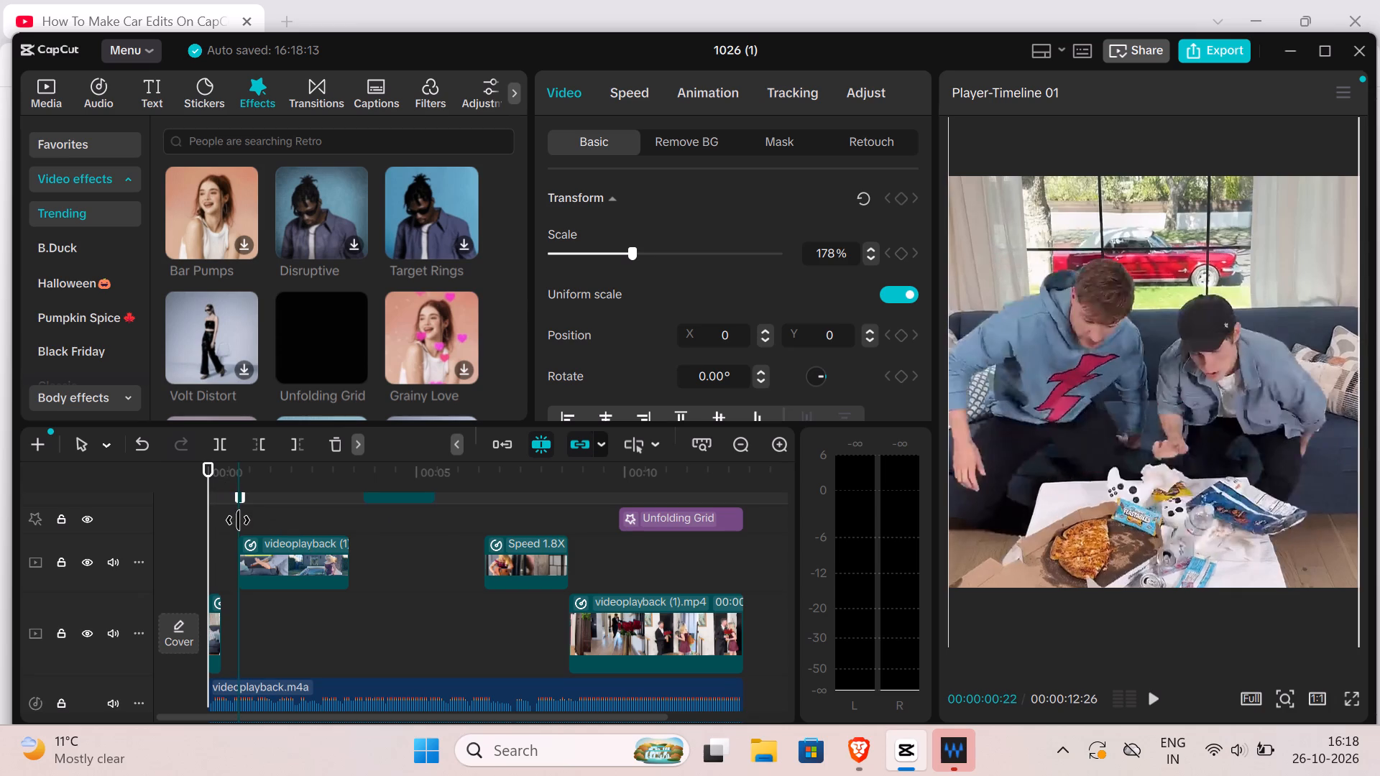
left_click_drag(238, 520, 208, 525)
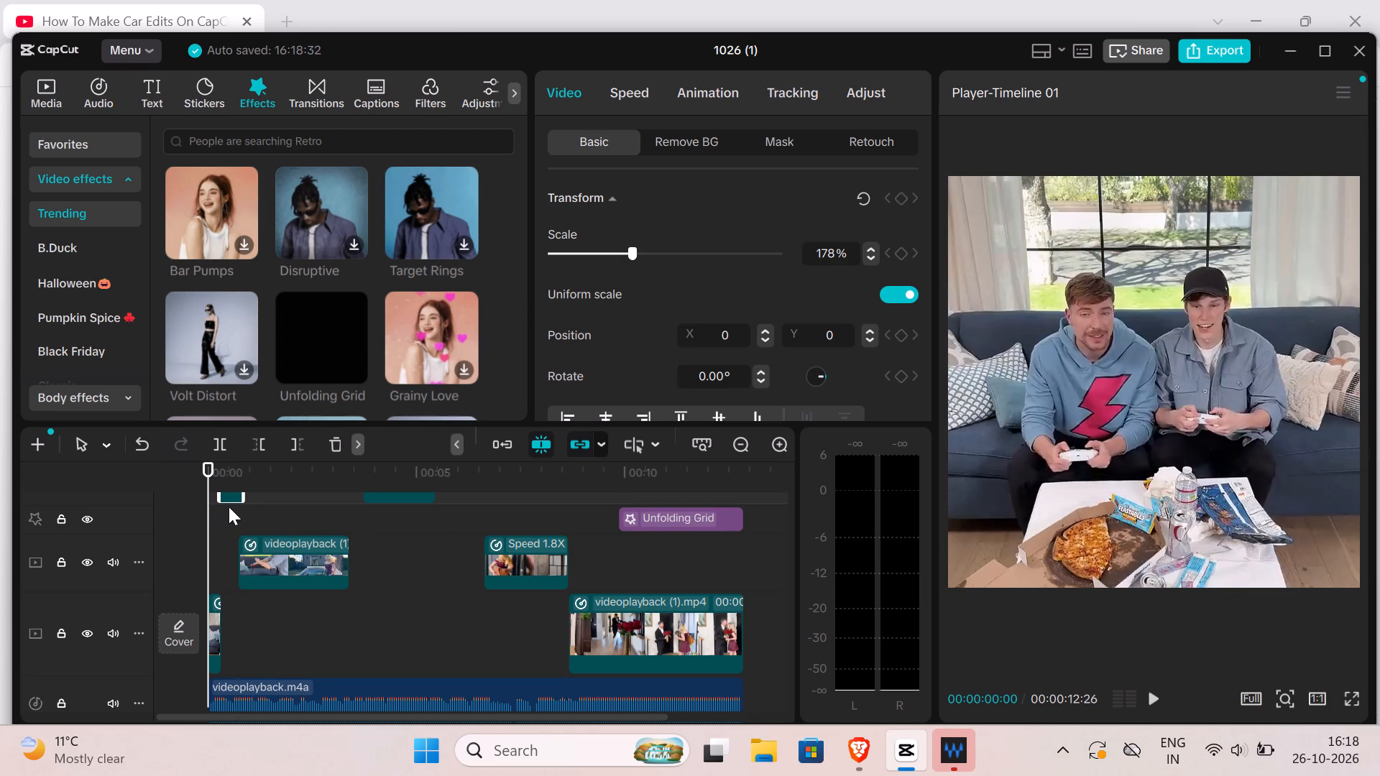
left_click_drag(235, 497, 243, 525)
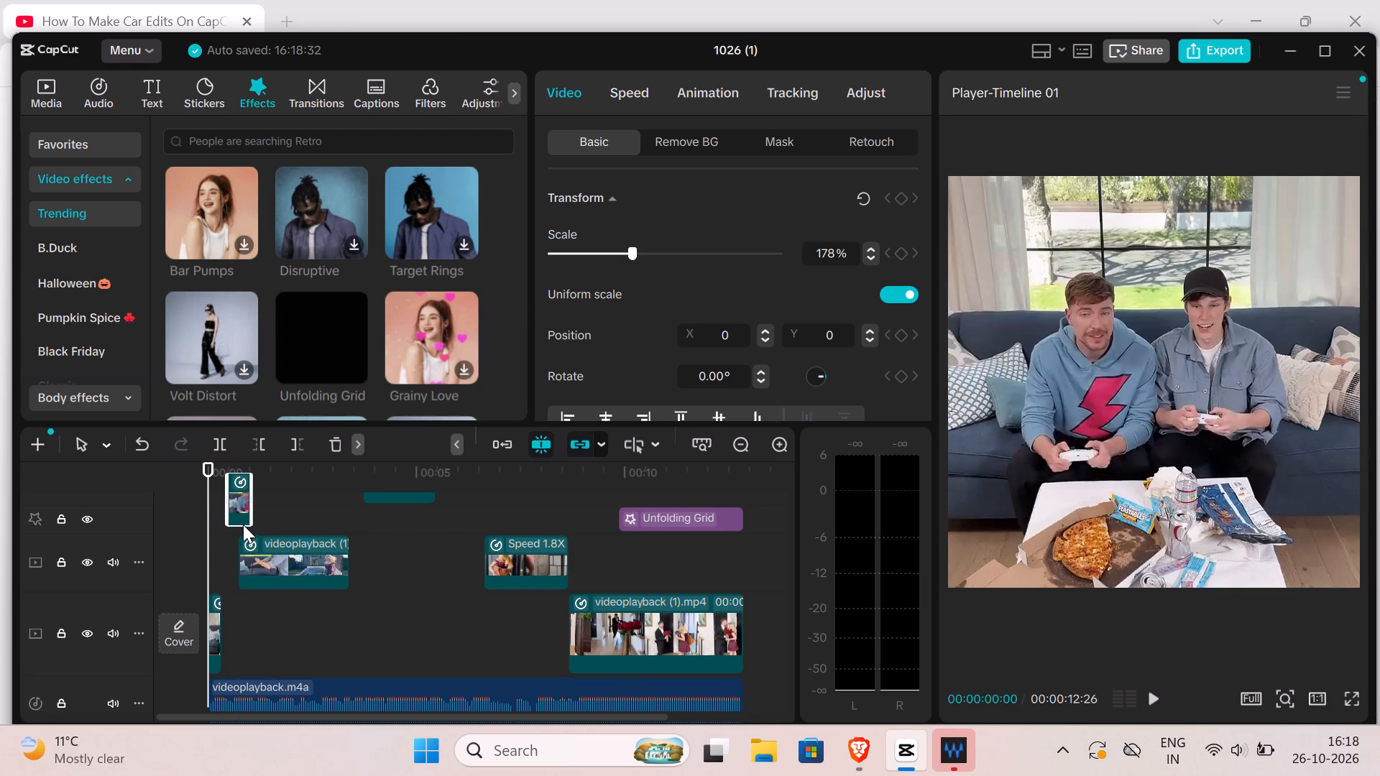
left_click_drag(243, 525, 229, 524)
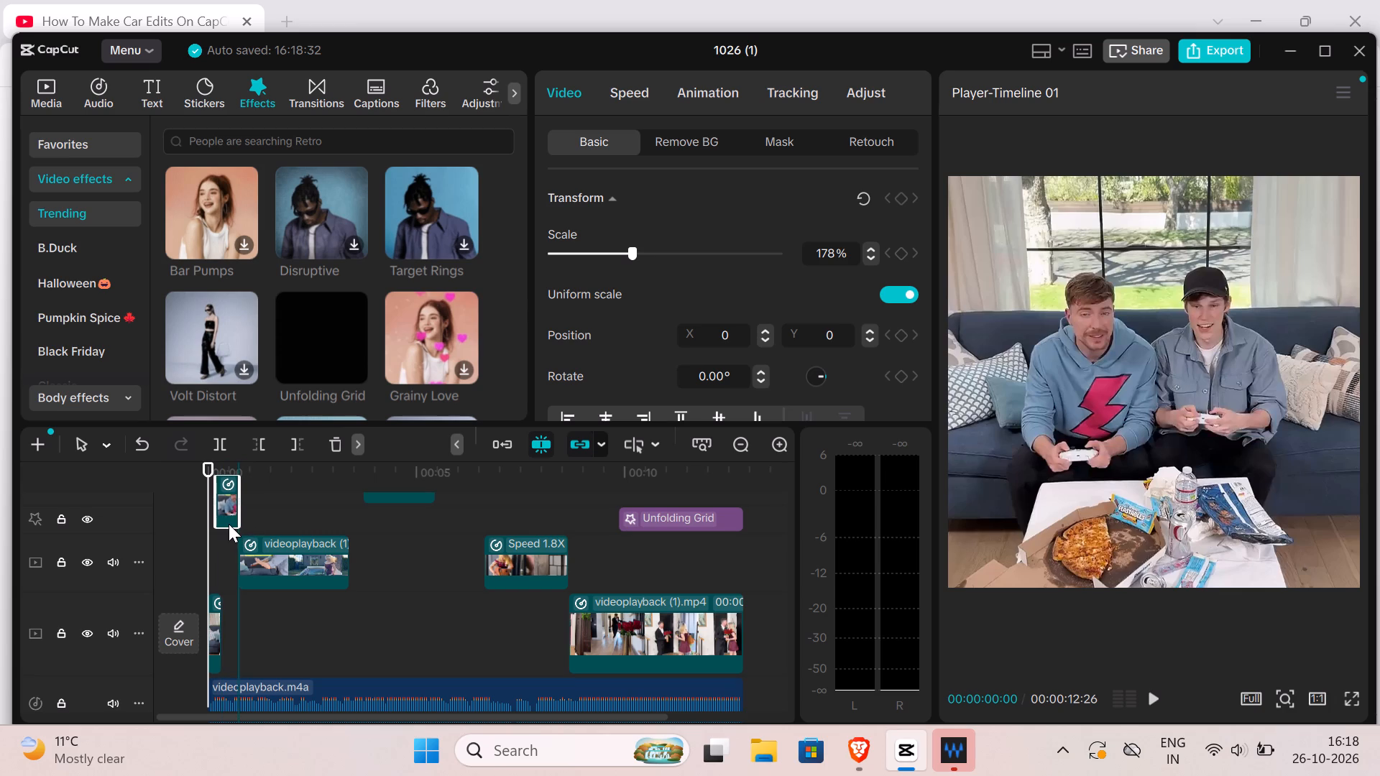
left_click_drag(229, 524, 233, 535)
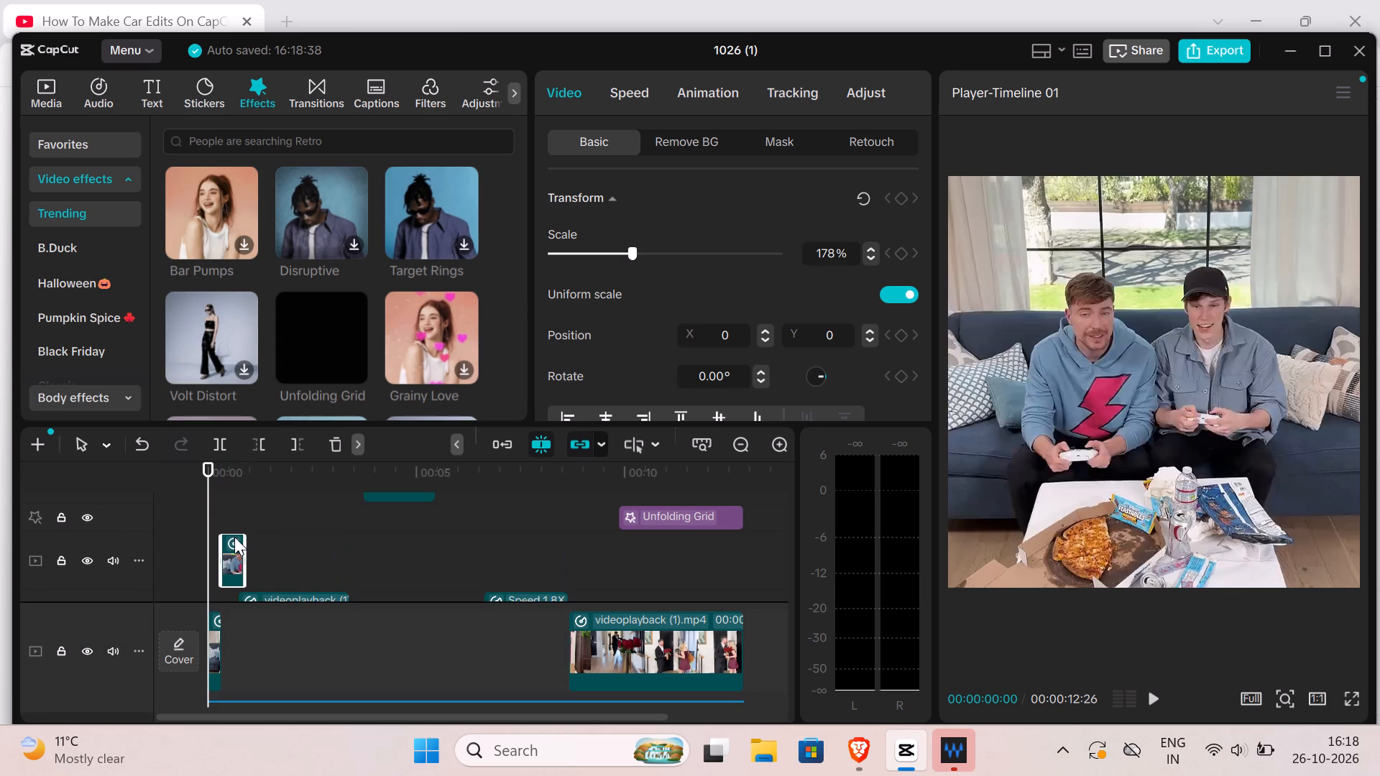
Move the kitchen clip at about 3.7 seconds down onto the couch clip's track, starting at about 3.4 seconds where the lower clip ends.
left_click(381, 491)
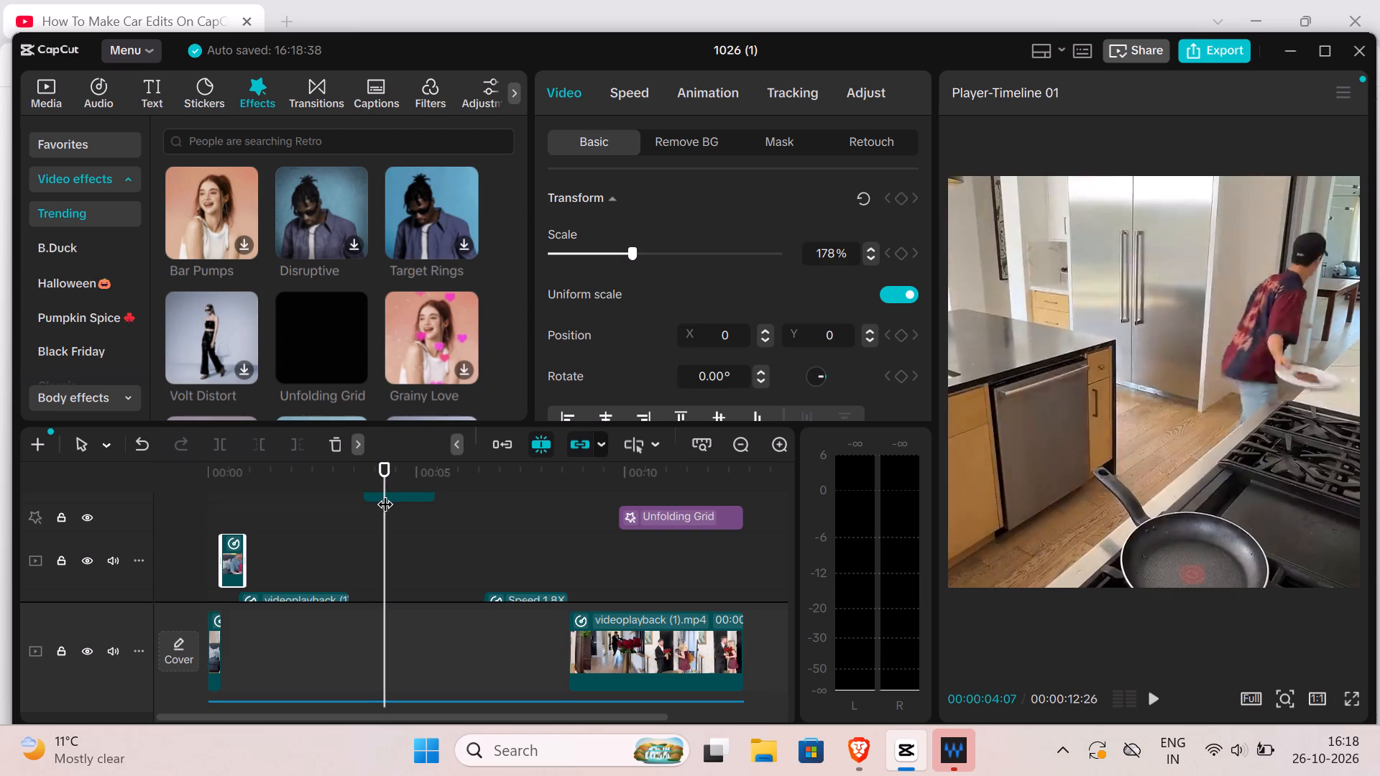
left_click_drag(399, 494, 399, 498)
left_click_drag(399, 498, 383, 563)
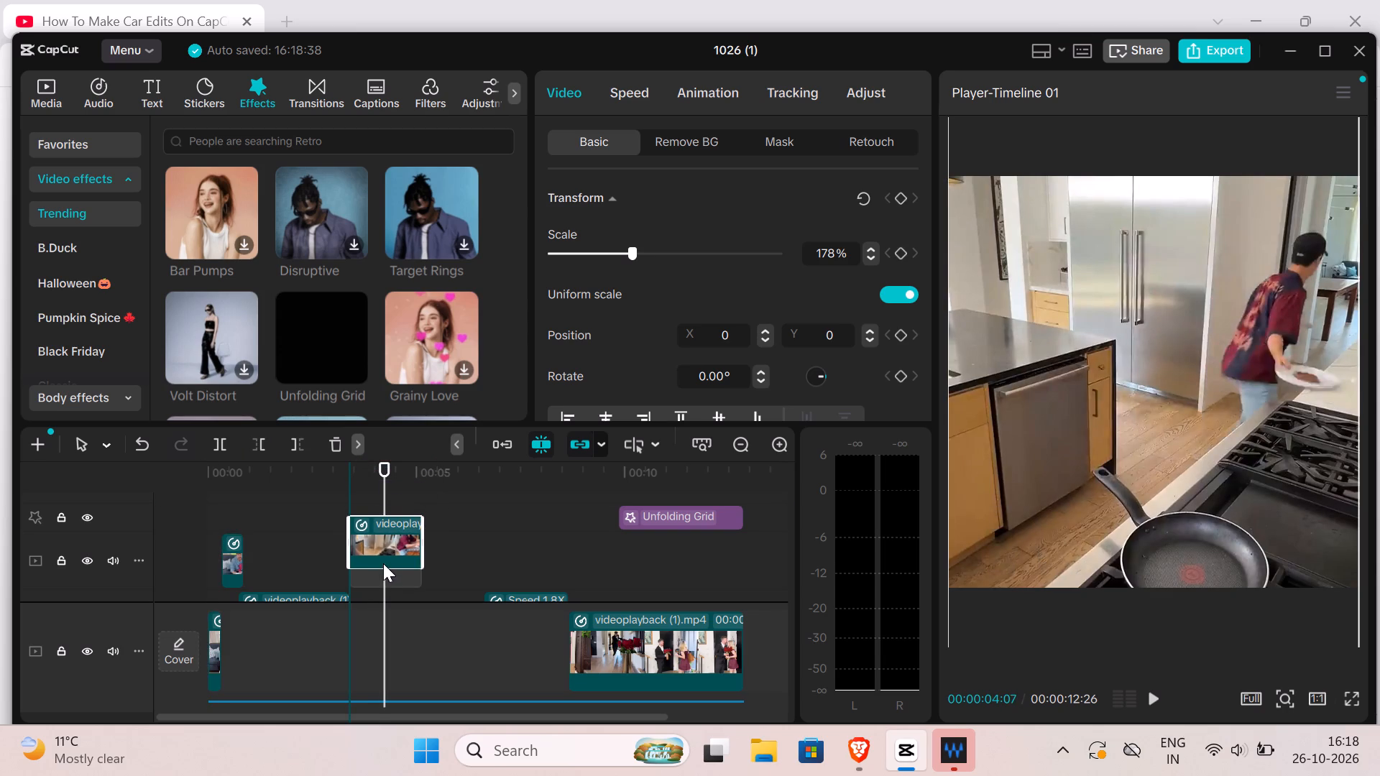
left_click_drag(383, 563, 383, 581)
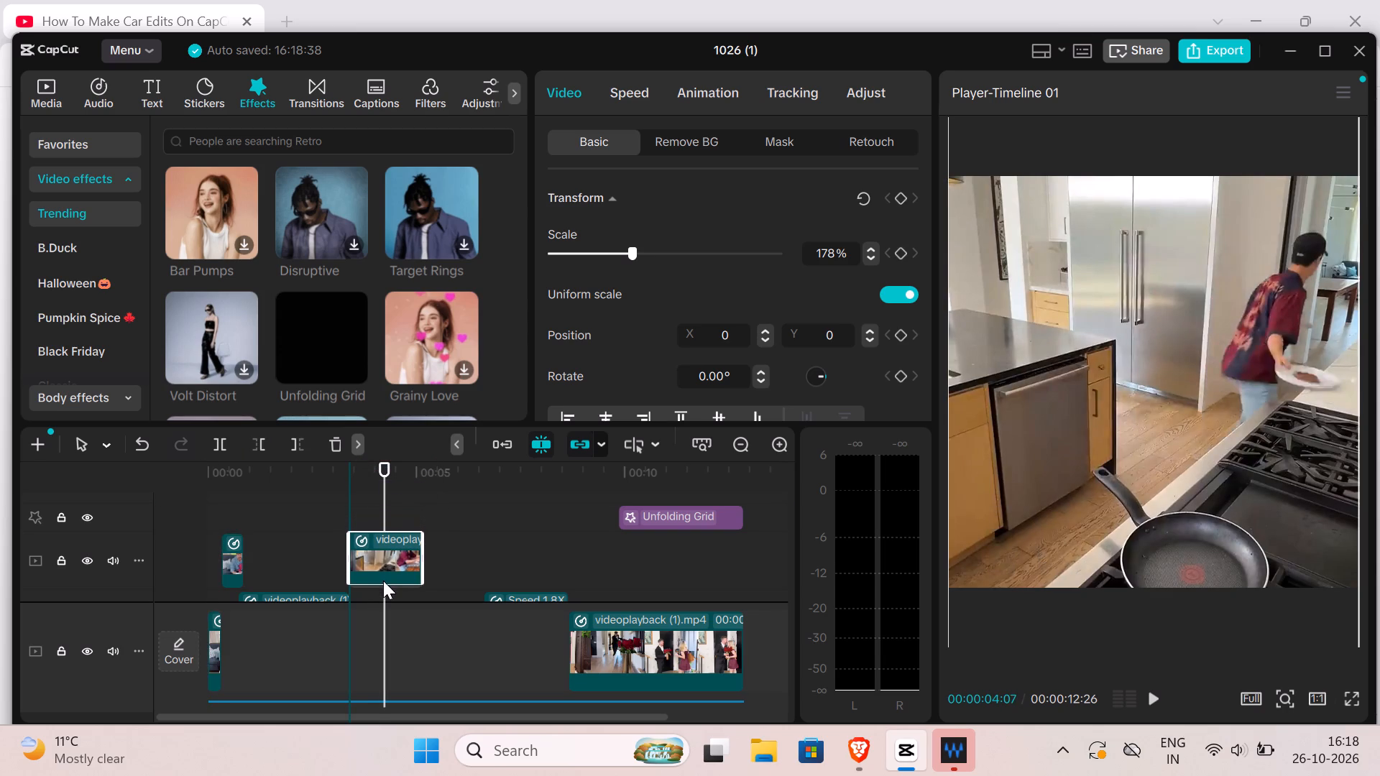
left_click_drag(383, 581, 383, 583)
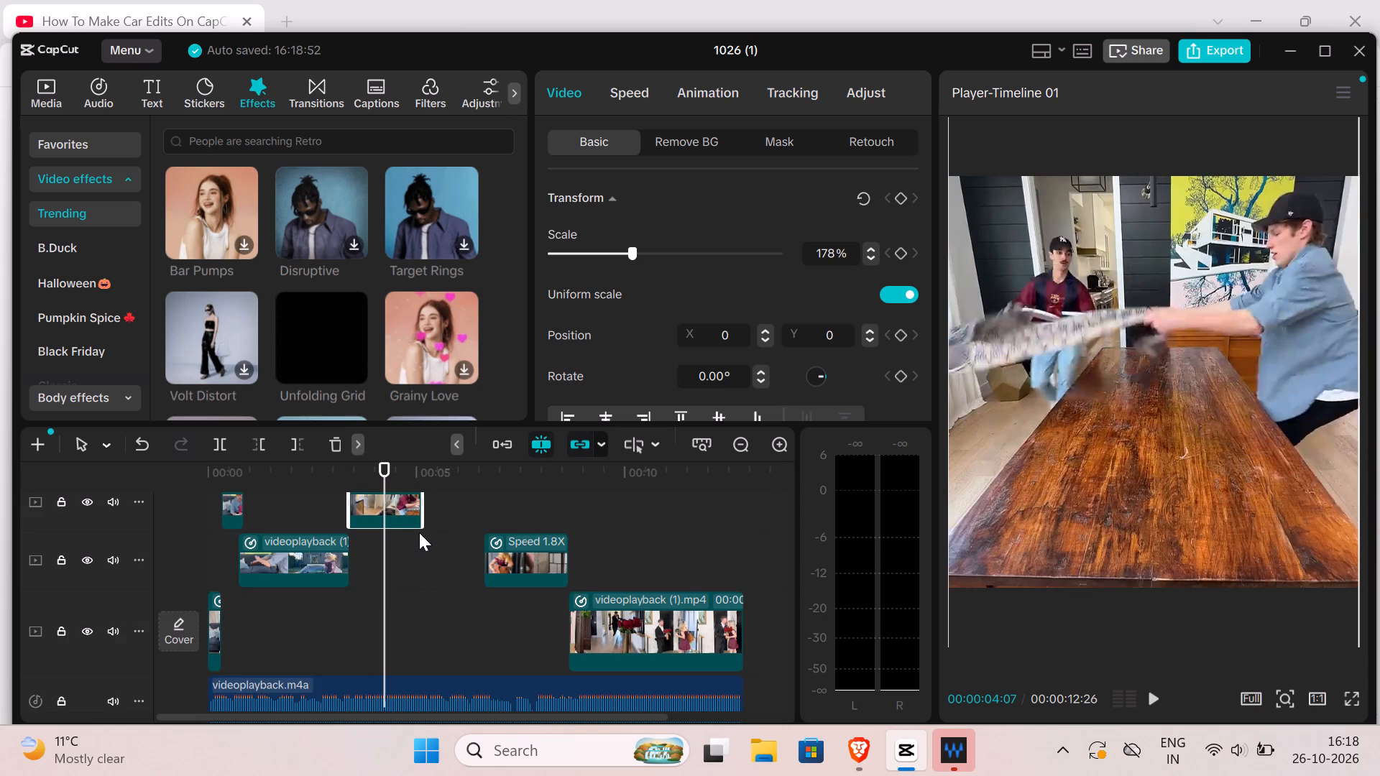
Move the Unfolding Grid effect to a track beneath the couch and kitchen clips.
scroll(419, 524, "down", 2)
scroll(424, 522, "up", 4)
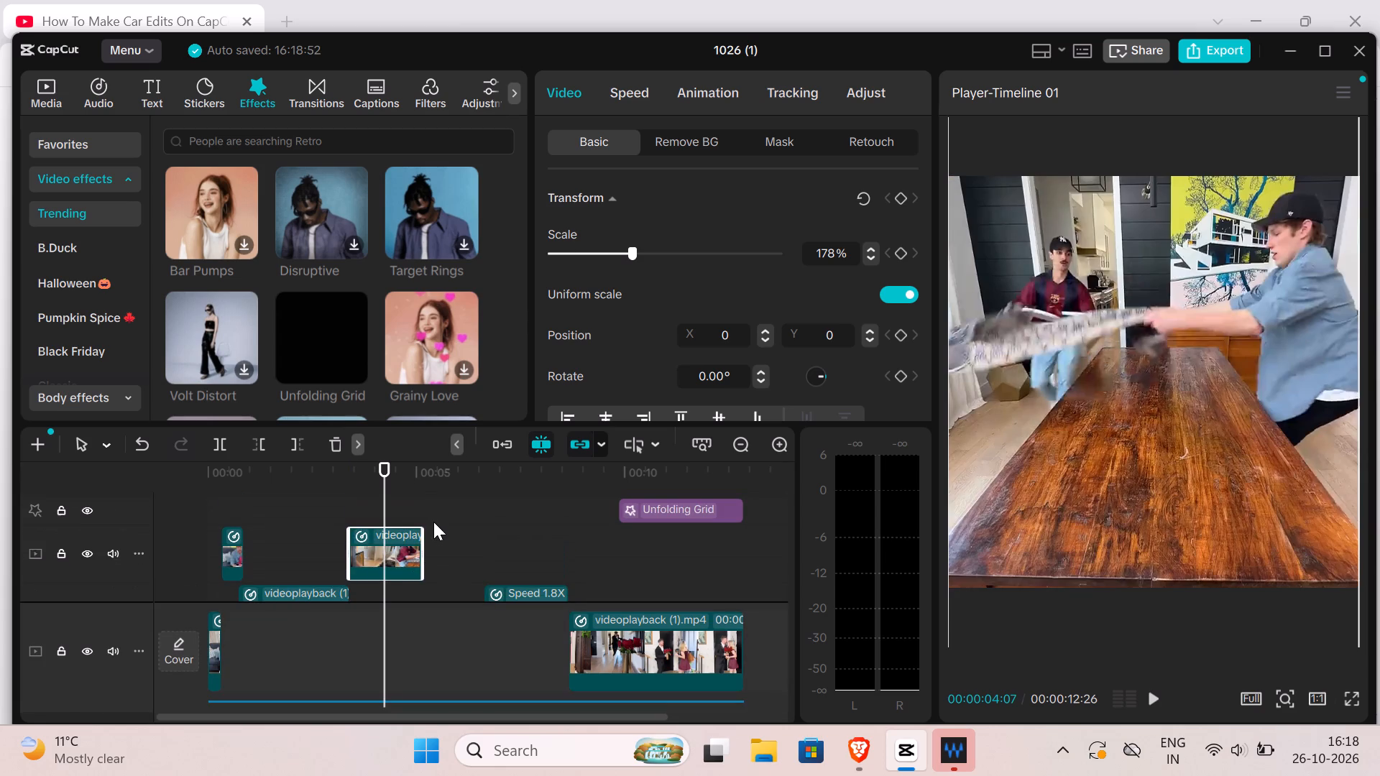
left_click_drag(664, 508, 665, 508)
left_click_drag(665, 508, 668, 579)
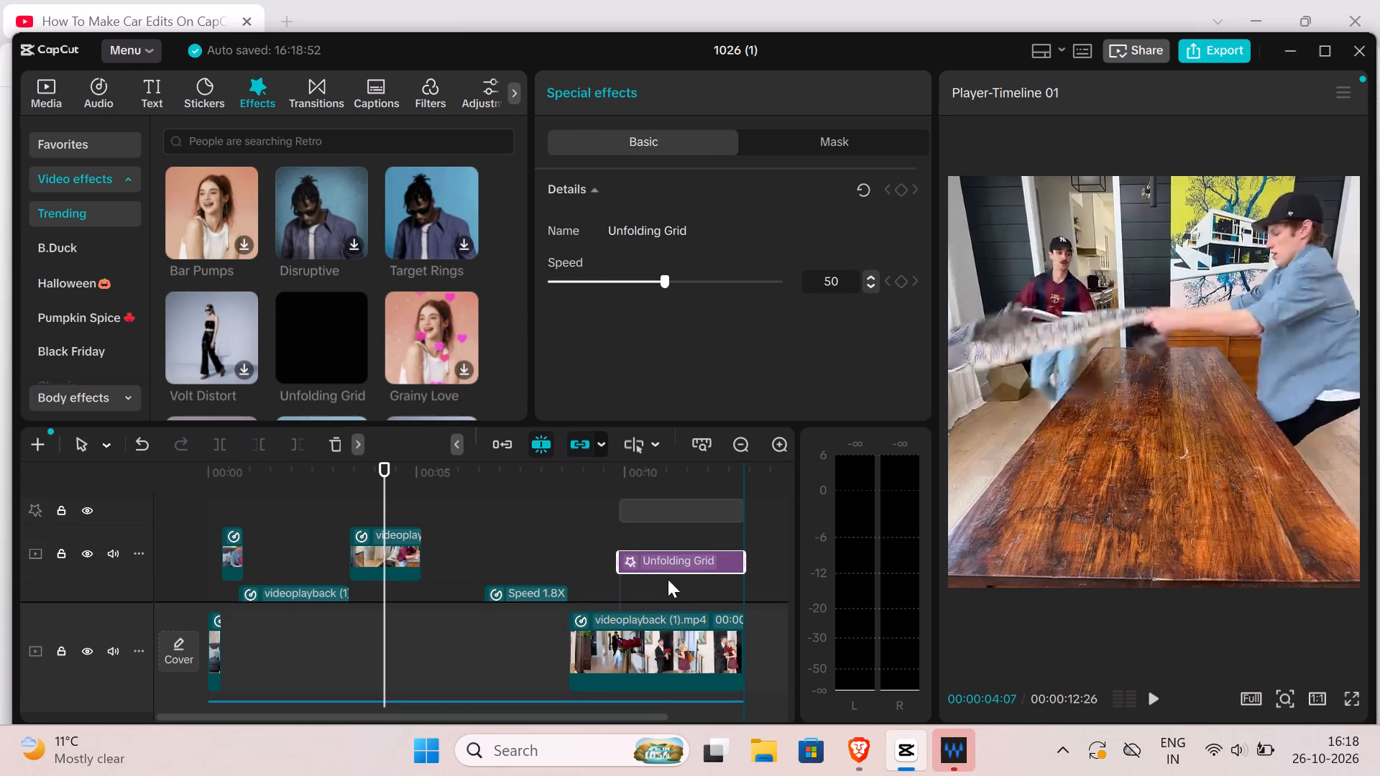
left_click_drag(668, 579, 669, 596)
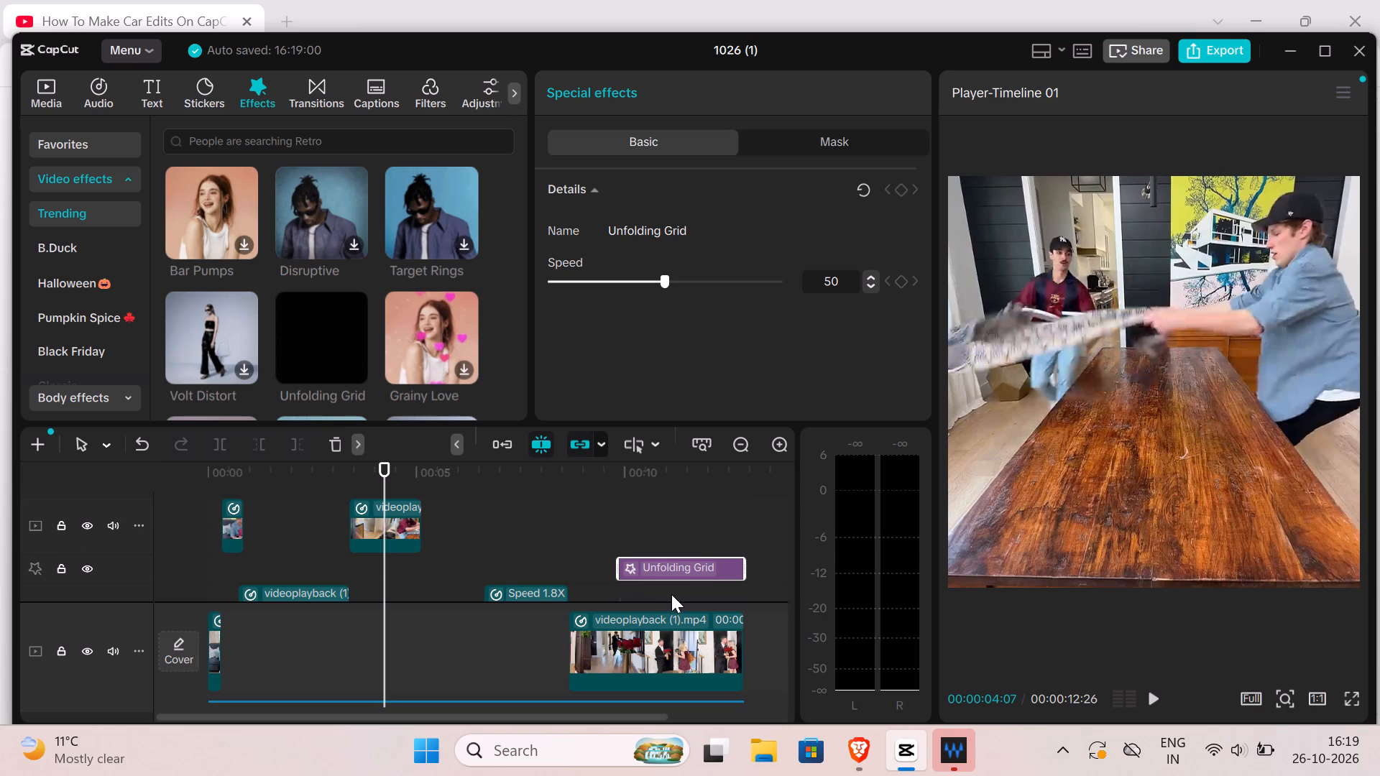
Shift the Unfolding Grid effect slightly earlier on its track, starting at about 9.6 seconds.
scroll(671, 594, "down", 2)
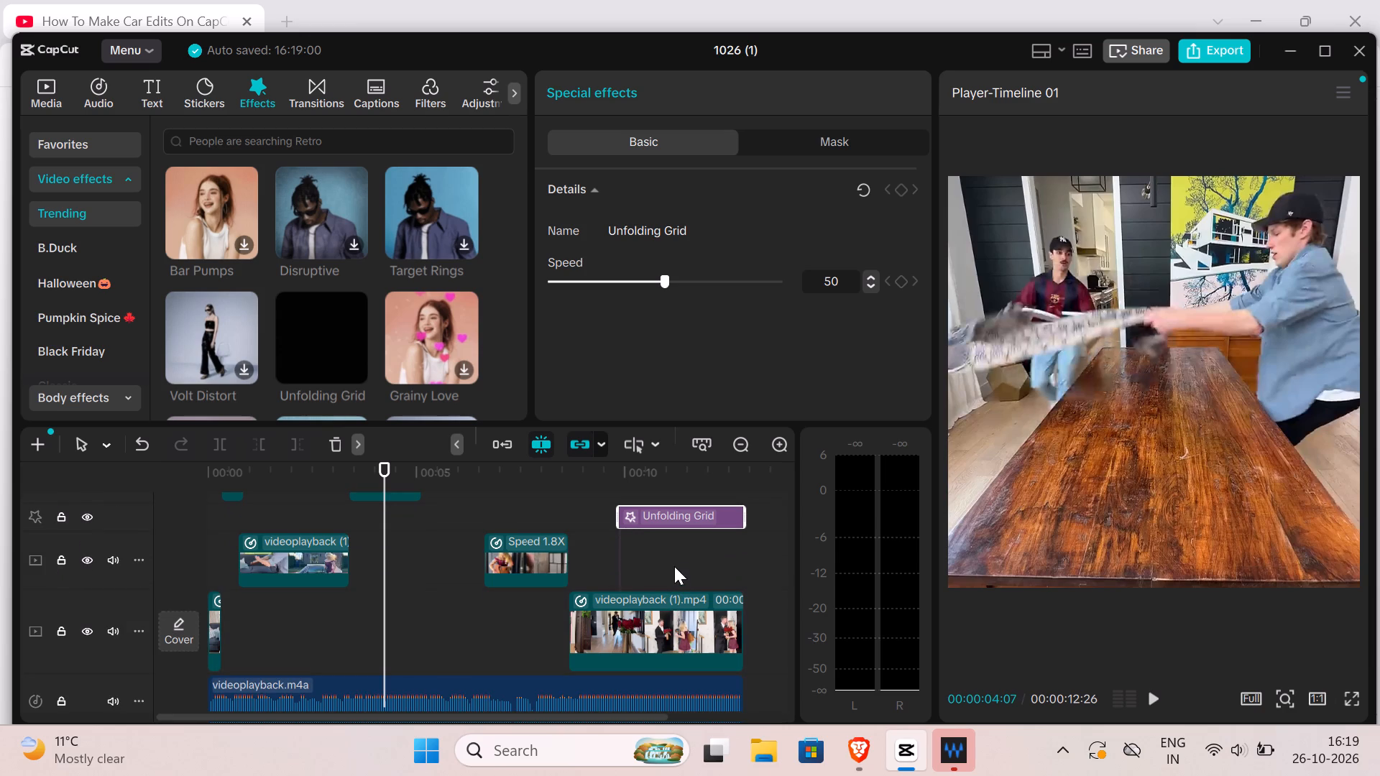
left_click_drag(671, 518, 672, 583)
left_click_drag(661, 509, 662, 516)
left_click_drag(662, 516, 663, 567)
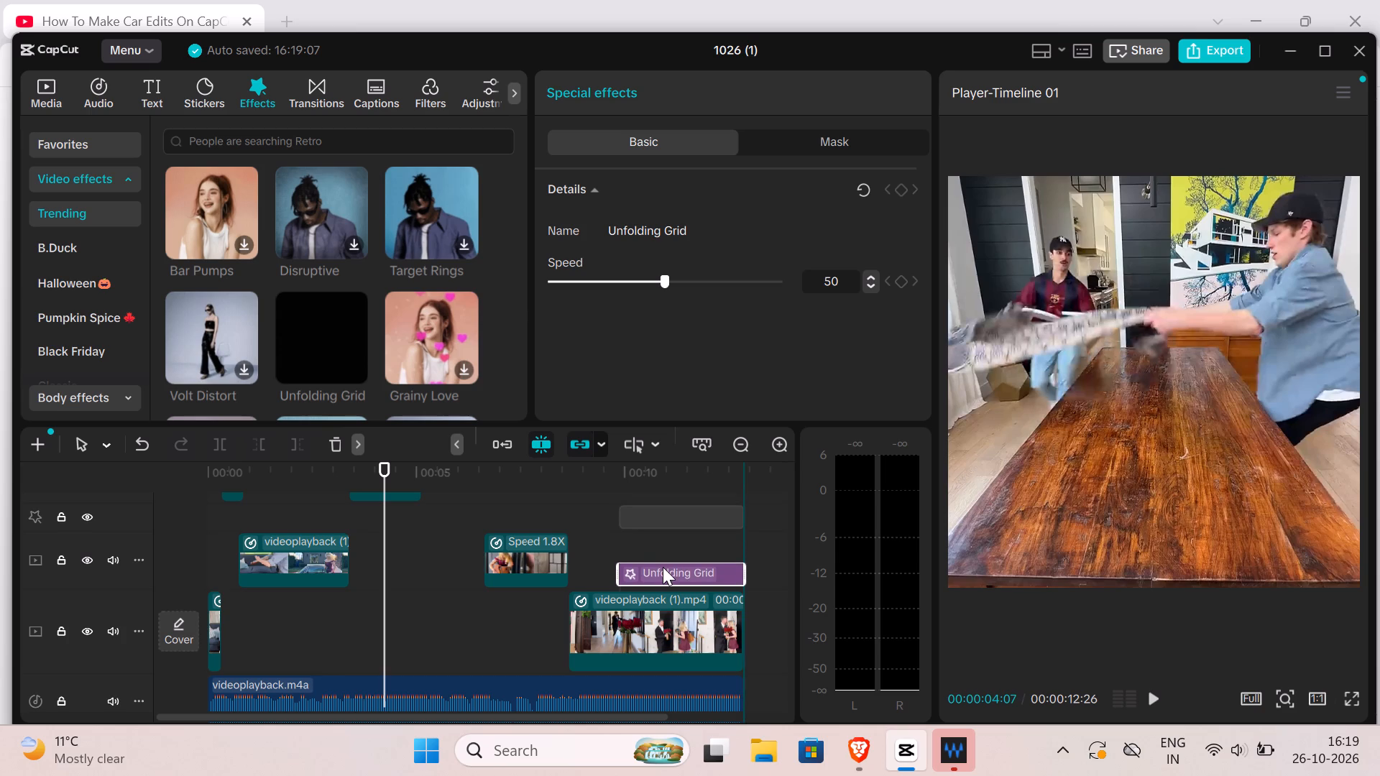
left_click_drag(663, 567, 649, 567)
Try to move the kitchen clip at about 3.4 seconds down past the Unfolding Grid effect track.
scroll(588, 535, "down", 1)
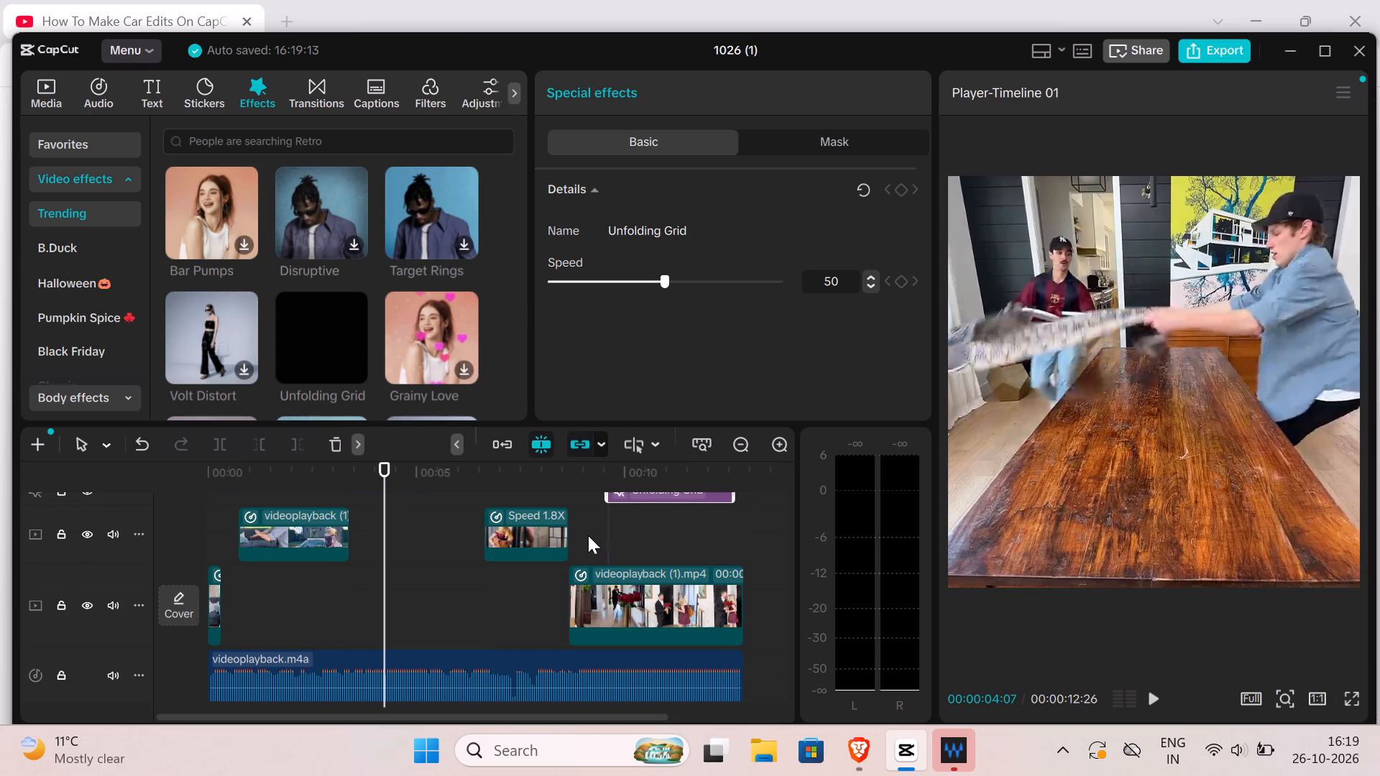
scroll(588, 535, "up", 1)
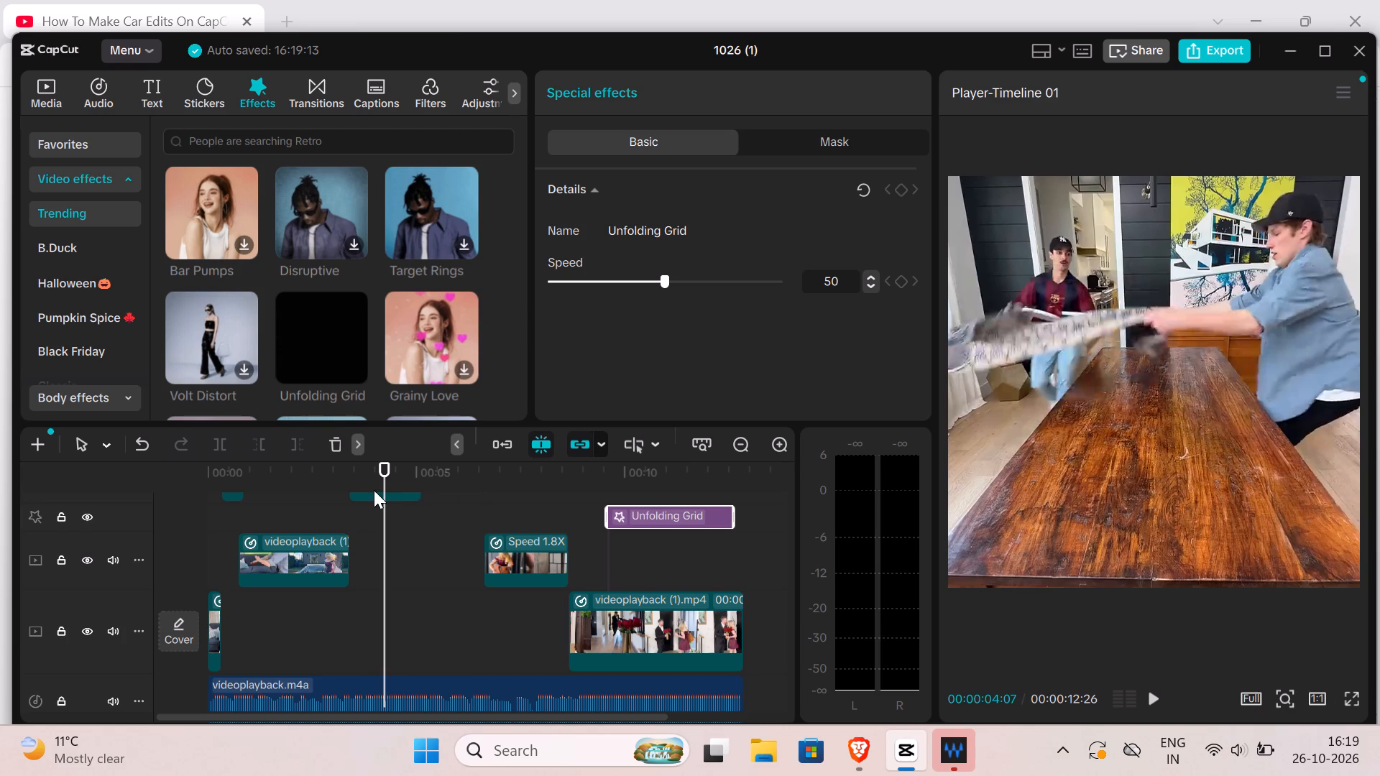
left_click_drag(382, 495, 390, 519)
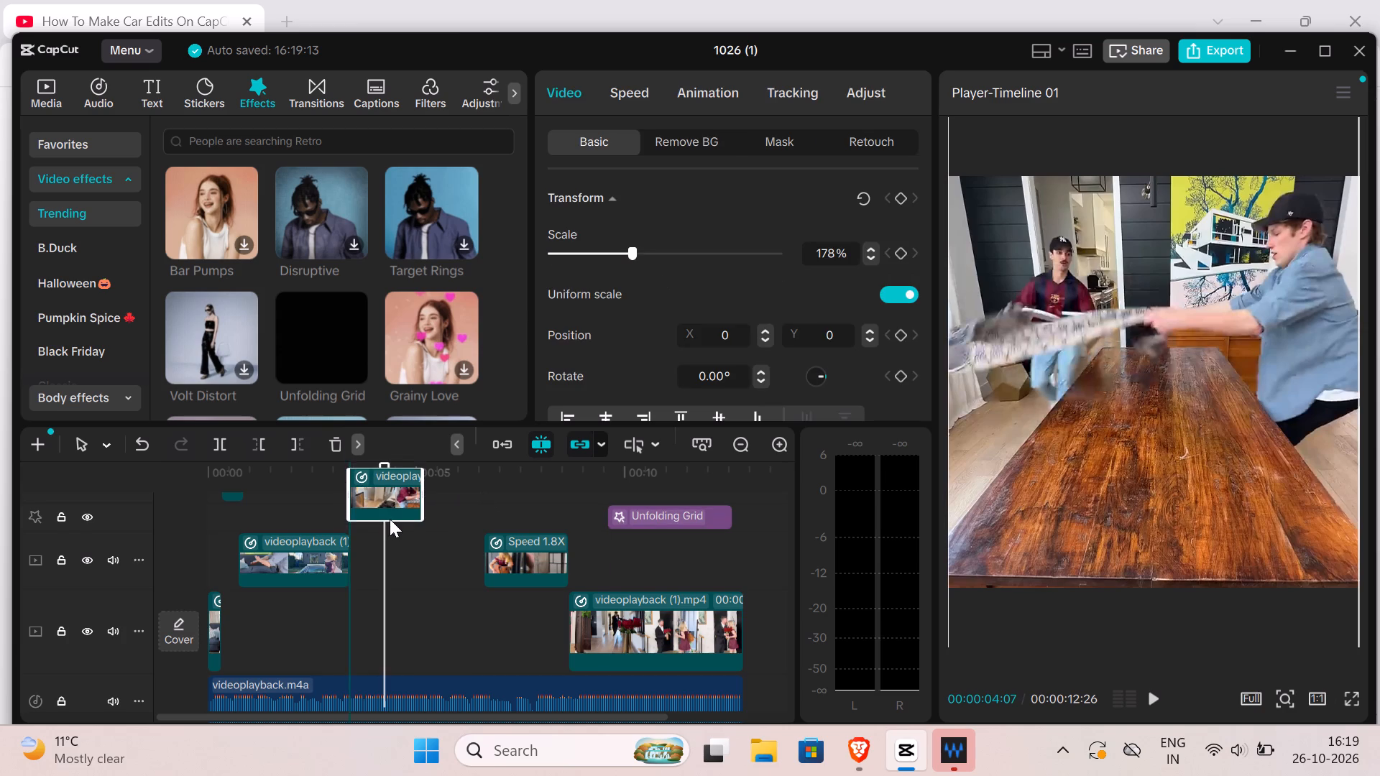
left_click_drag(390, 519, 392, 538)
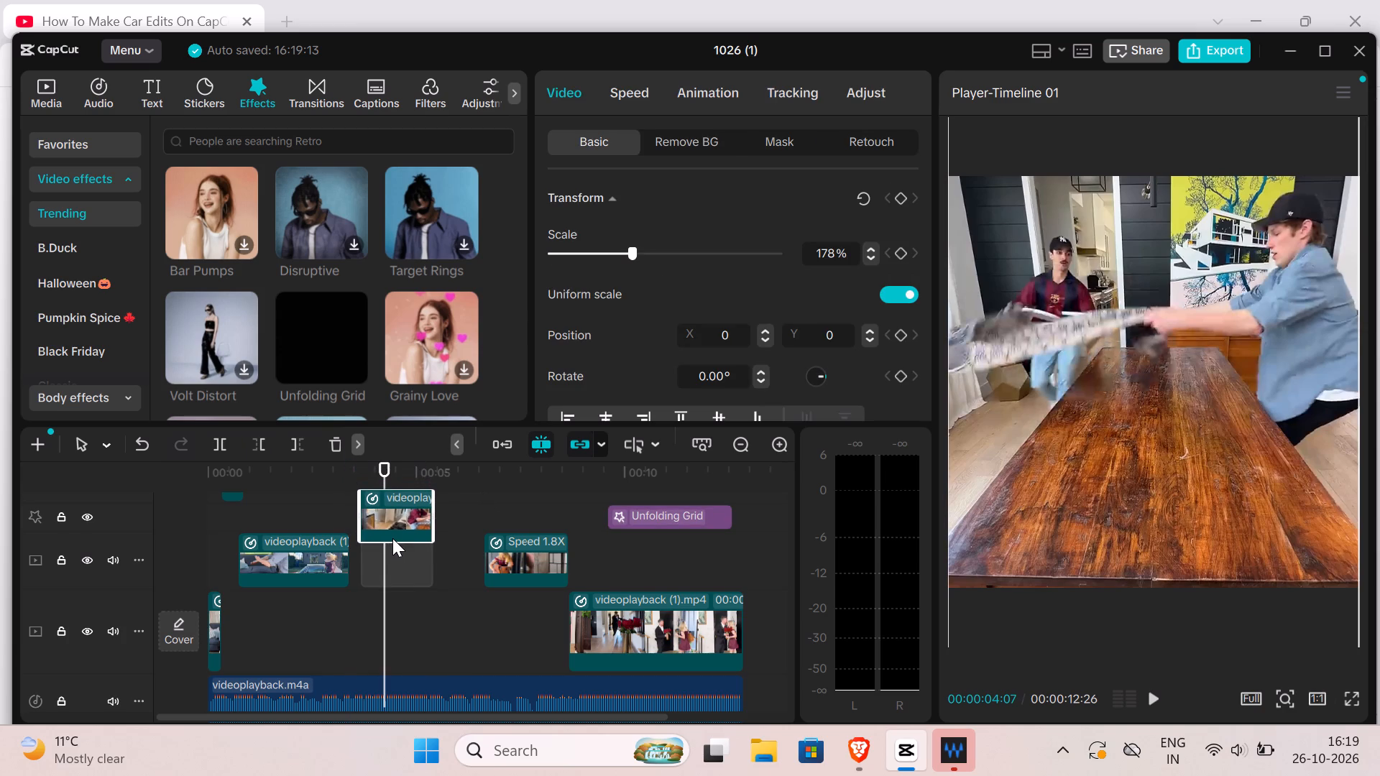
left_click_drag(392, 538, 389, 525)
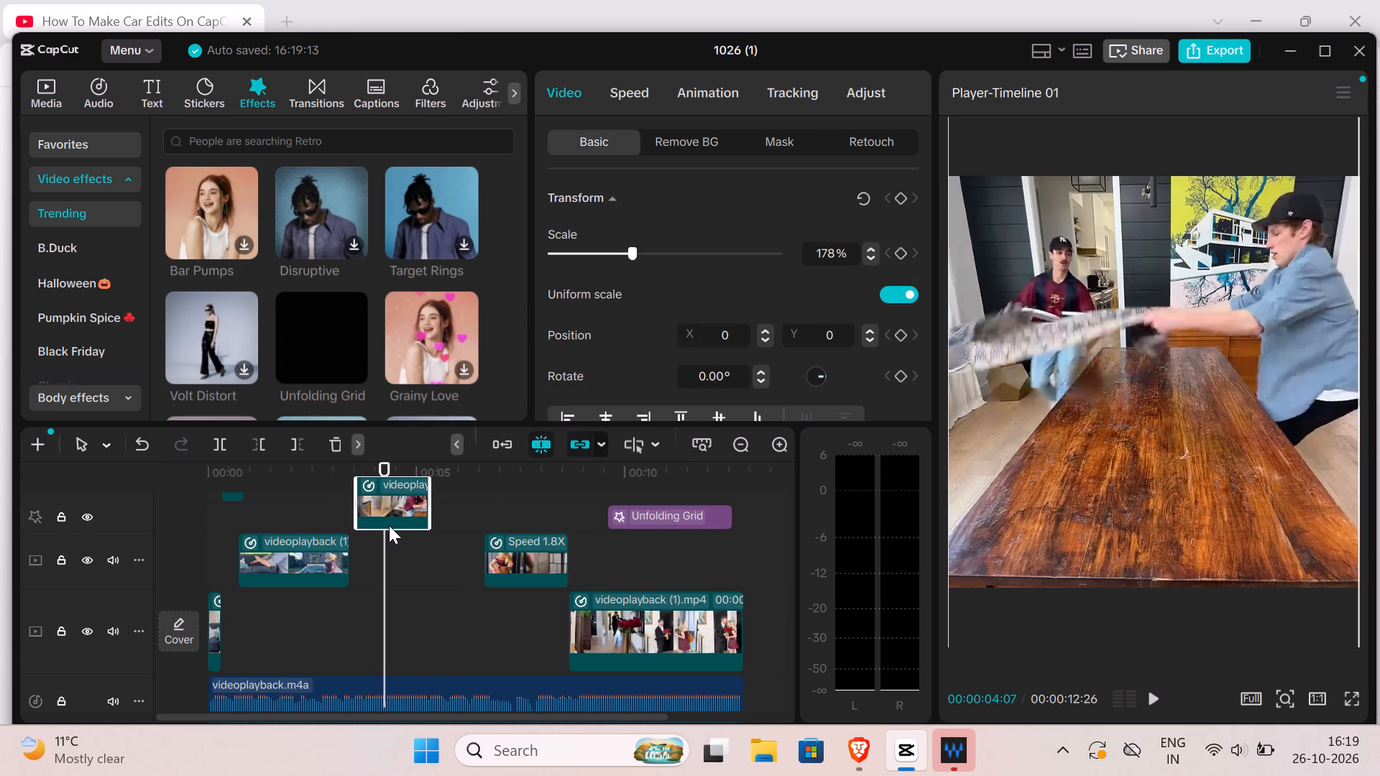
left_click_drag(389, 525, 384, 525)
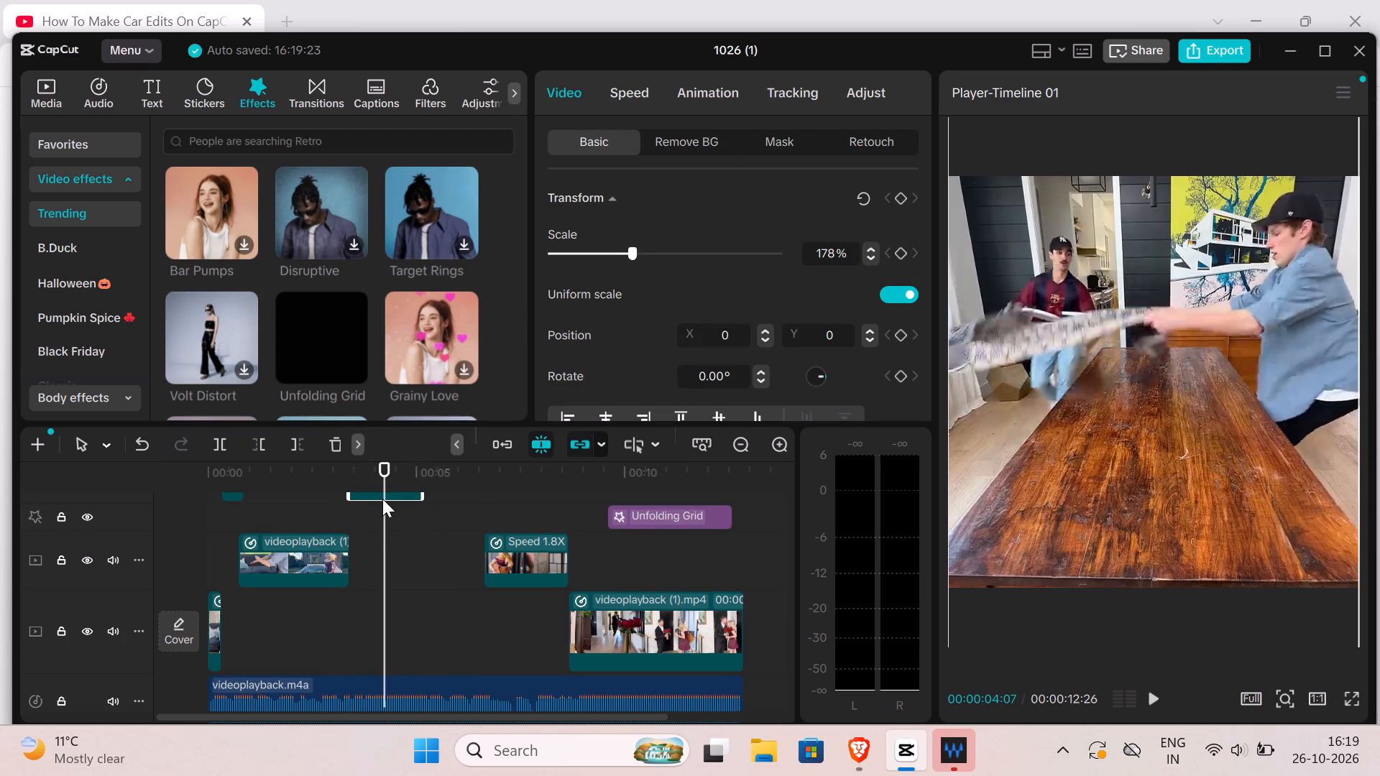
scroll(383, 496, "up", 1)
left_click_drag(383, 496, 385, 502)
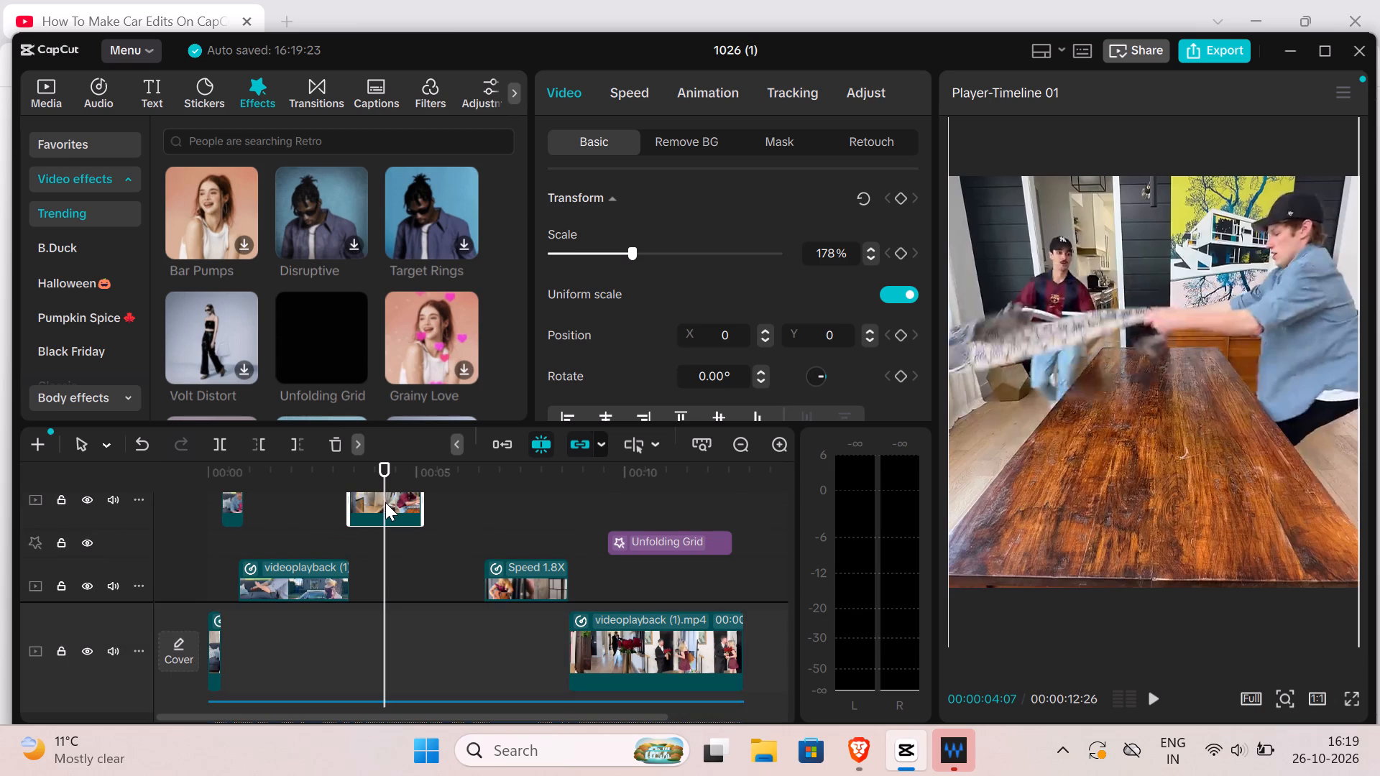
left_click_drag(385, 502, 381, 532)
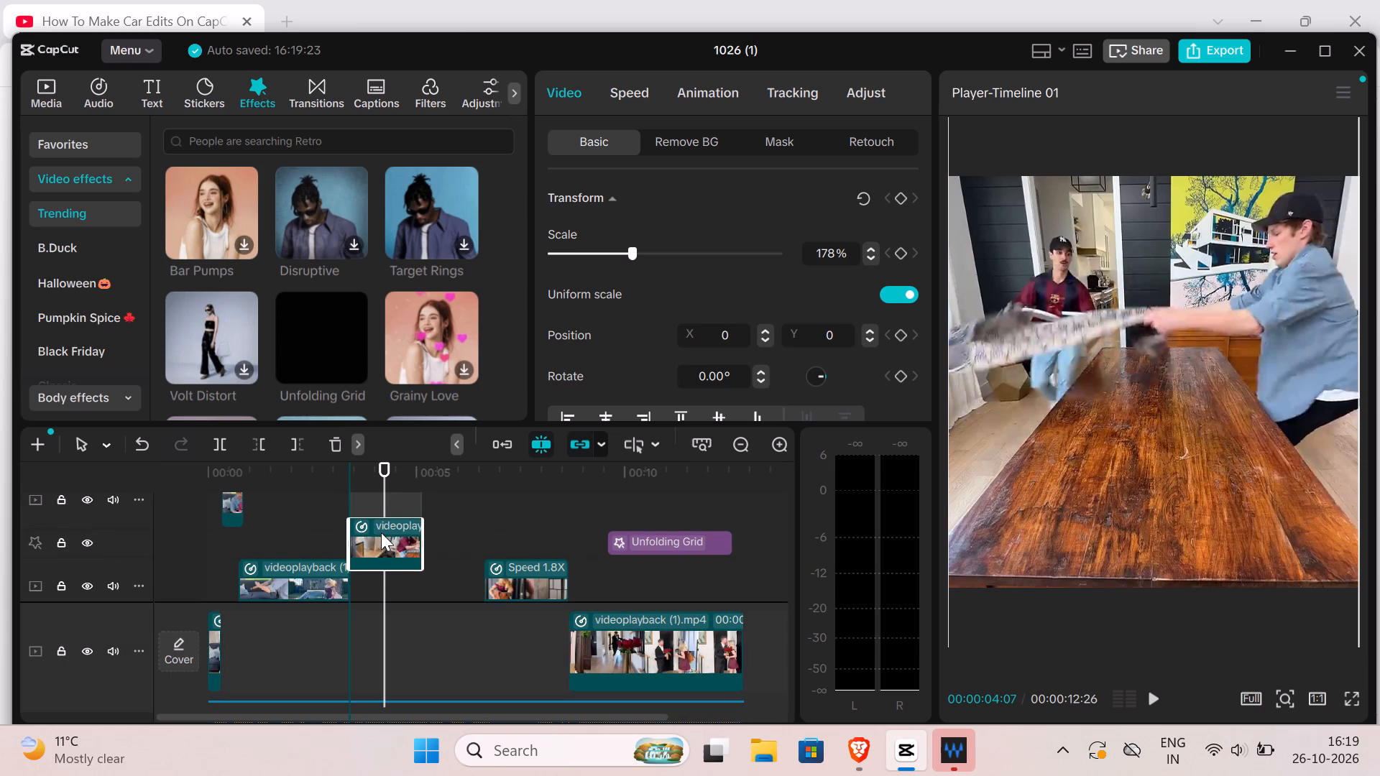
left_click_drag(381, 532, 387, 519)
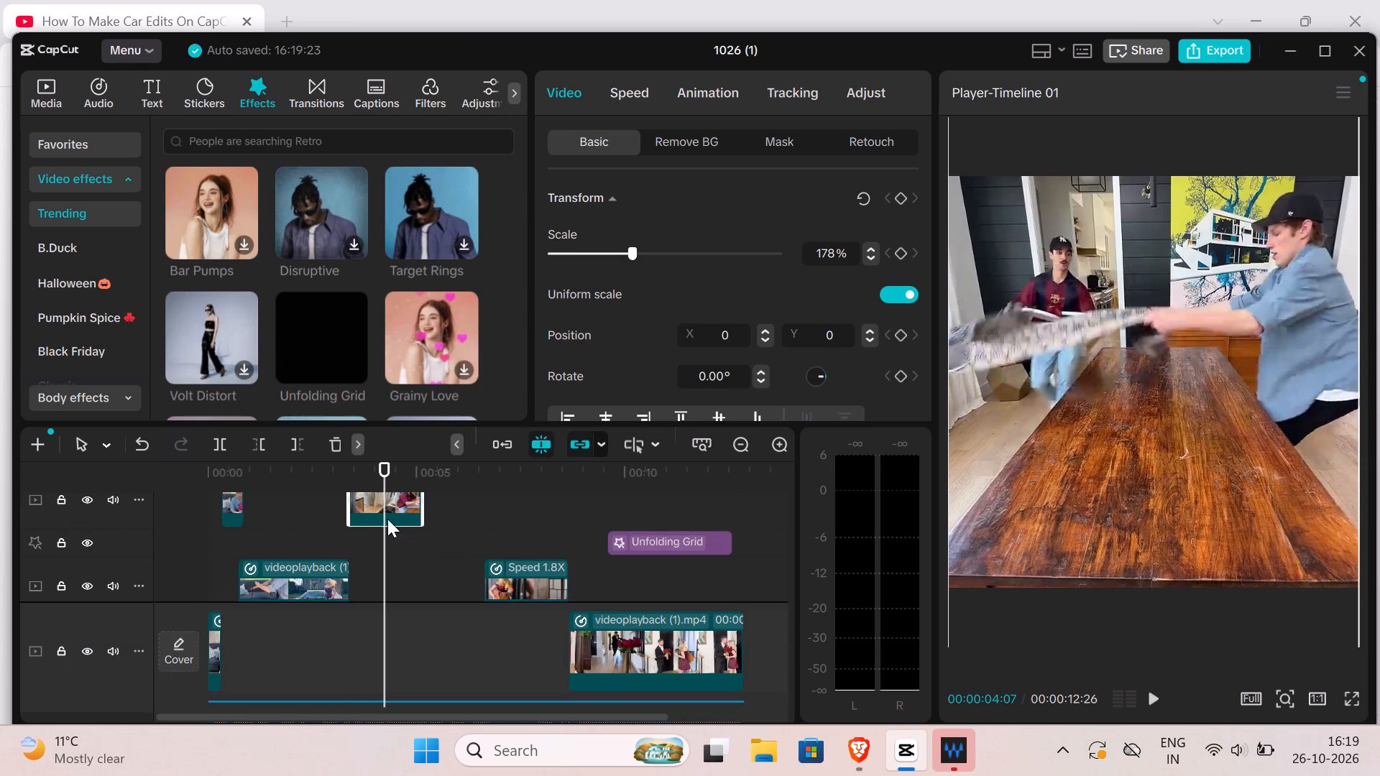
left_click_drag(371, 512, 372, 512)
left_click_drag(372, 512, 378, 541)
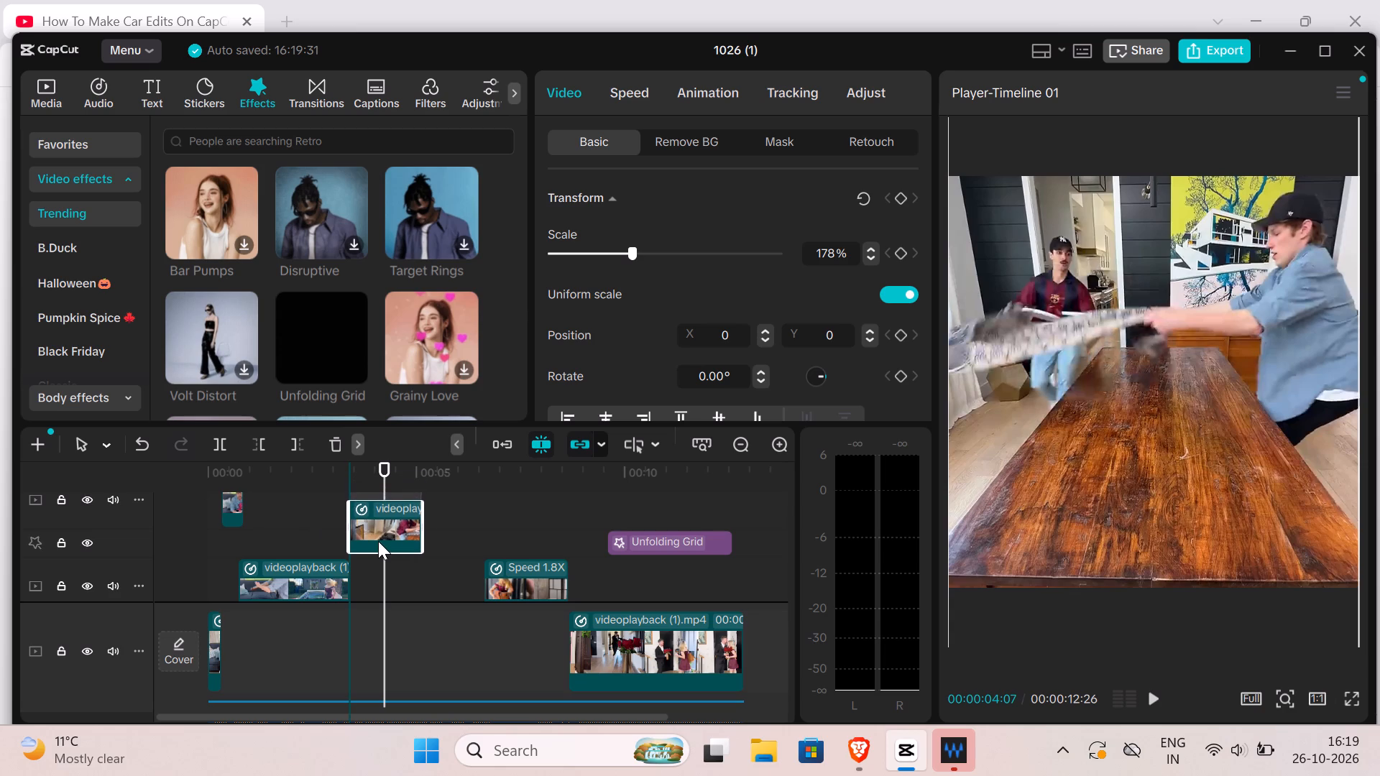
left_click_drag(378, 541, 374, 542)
Check how the clips, effect and audio are arranged across all the timeline tracks.
scroll(353, 522, "up", 2)
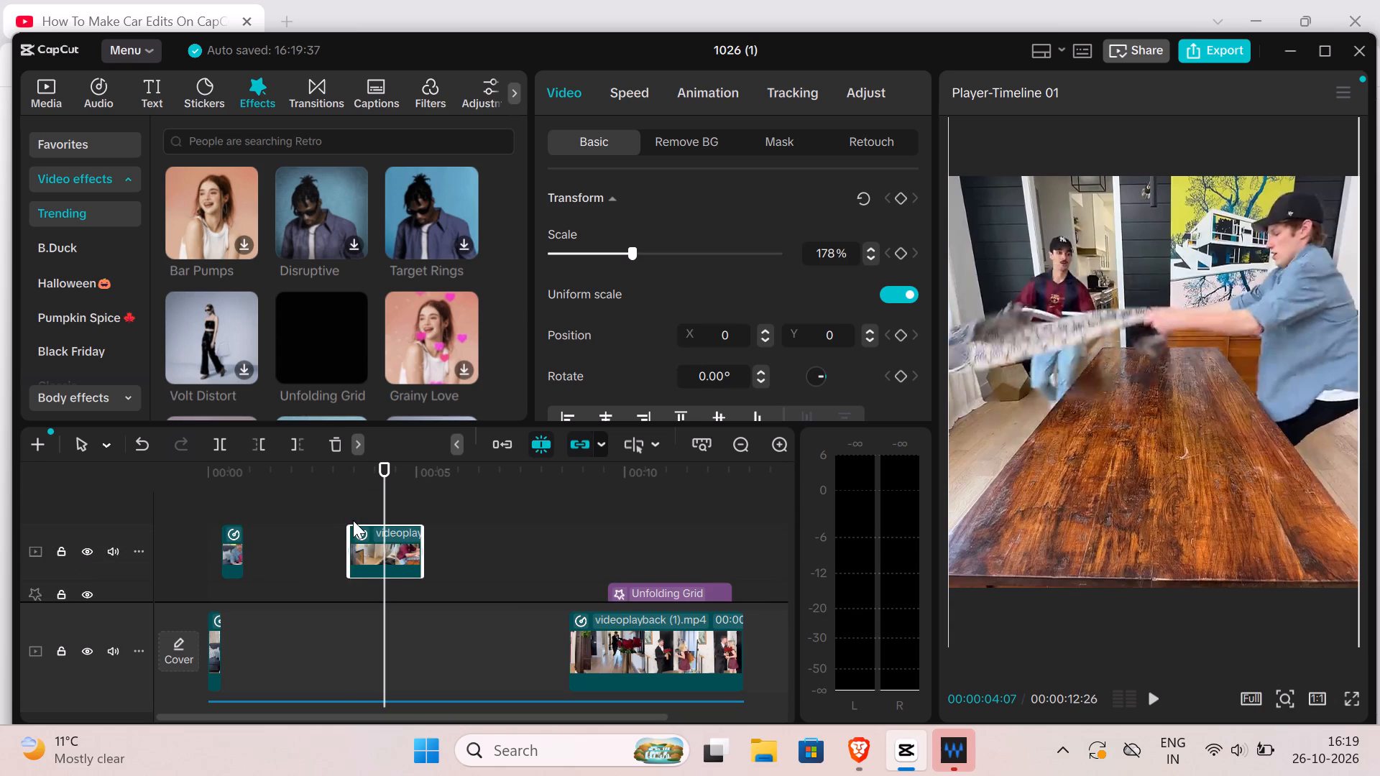
scroll(353, 520, "down", 7)
scroll(353, 520, "up", 4)
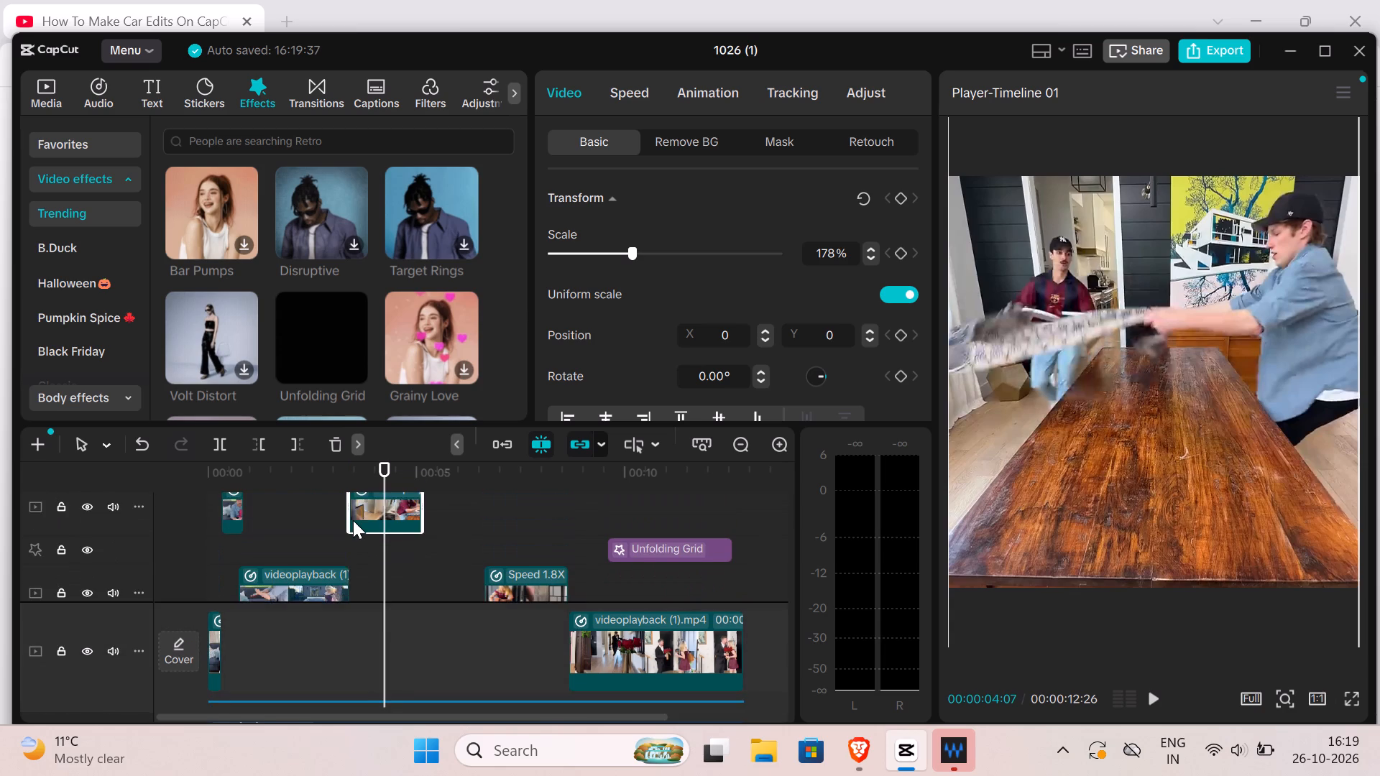
scroll(353, 520, "down", 2)
scroll(353, 520, "up", 6)
scroll(353, 520, "down", 8)
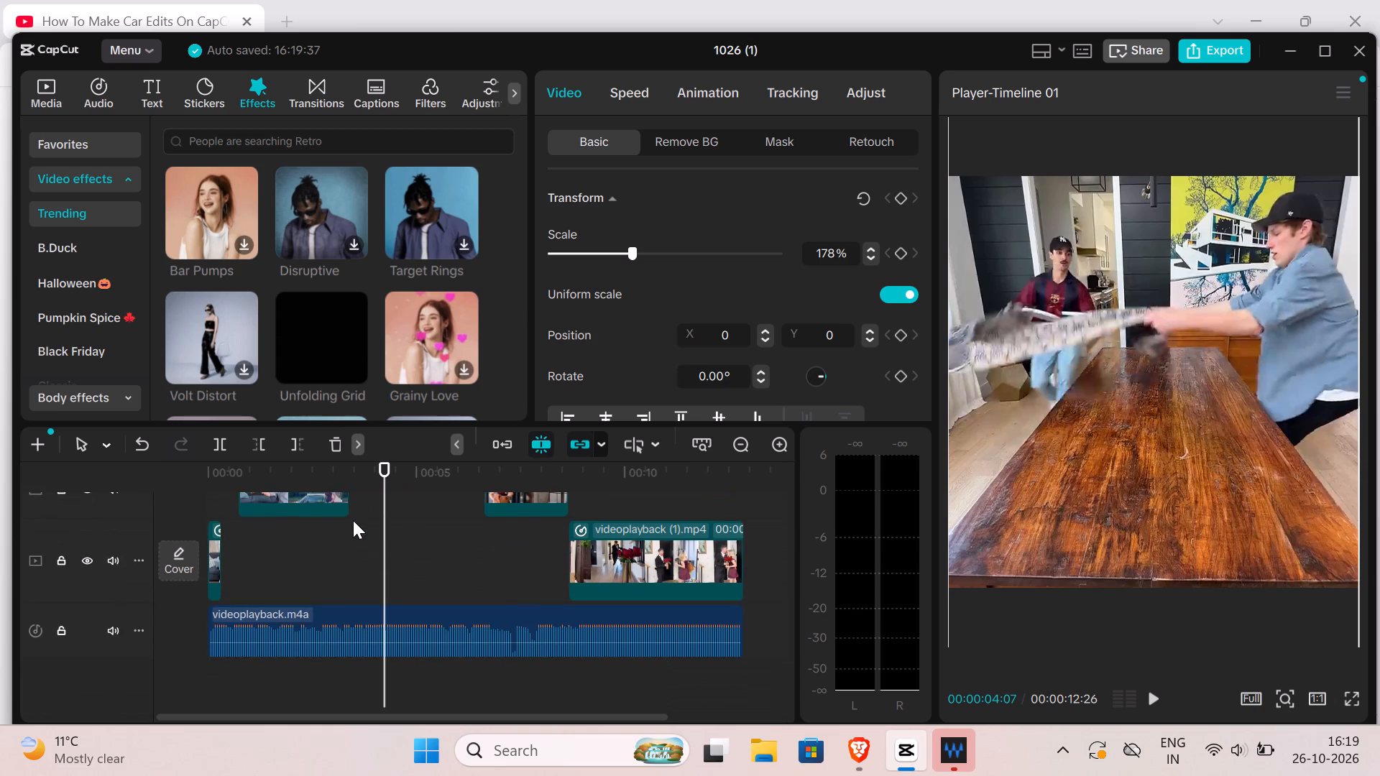
scroll(353, 520, "up", 2)
Deselect the kitchen clip and move the playhead to 00:00:05:06 to preview the gap before the Speed 1.8X clip.
left_click_drag(456, 497, 443, 479)
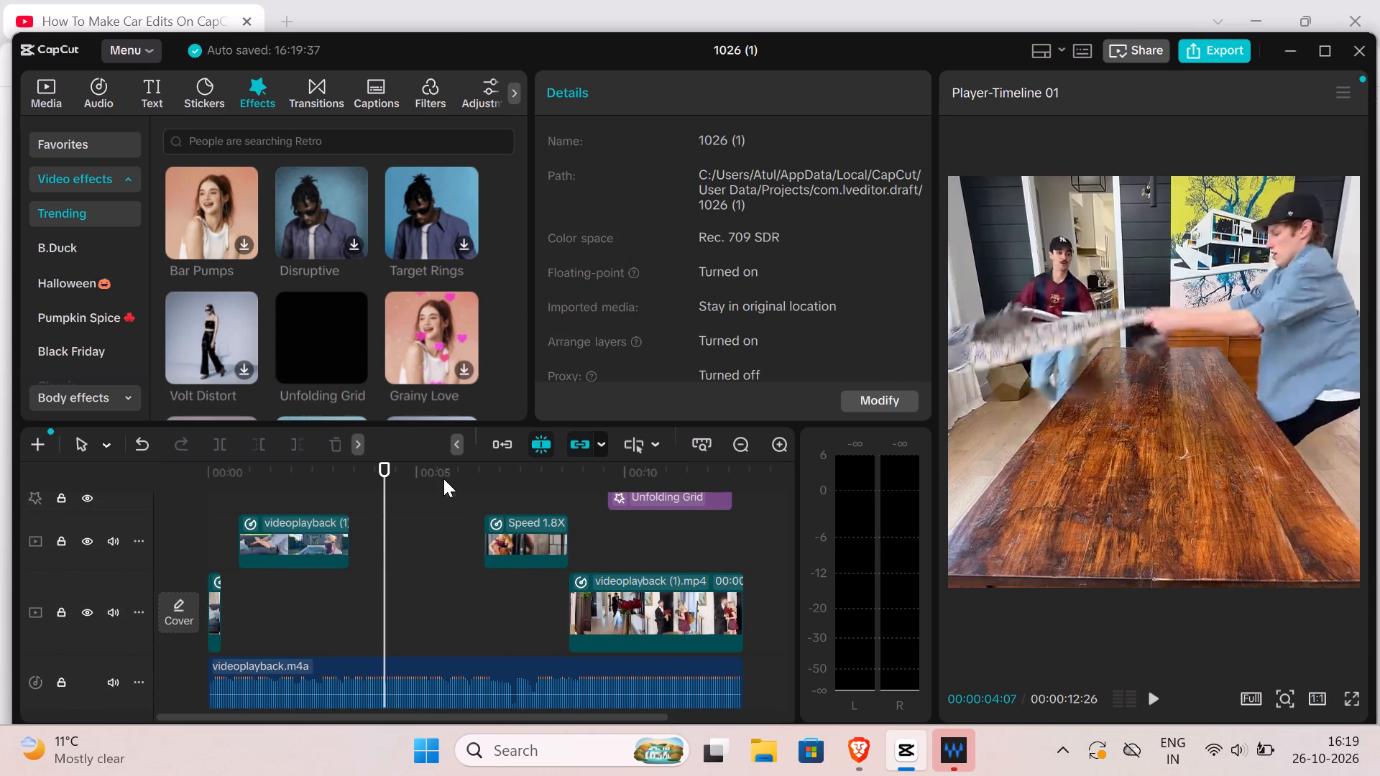
left_click_drag(443, 479, 433, 456)
left_click_drag(436, 484, 424, 437)
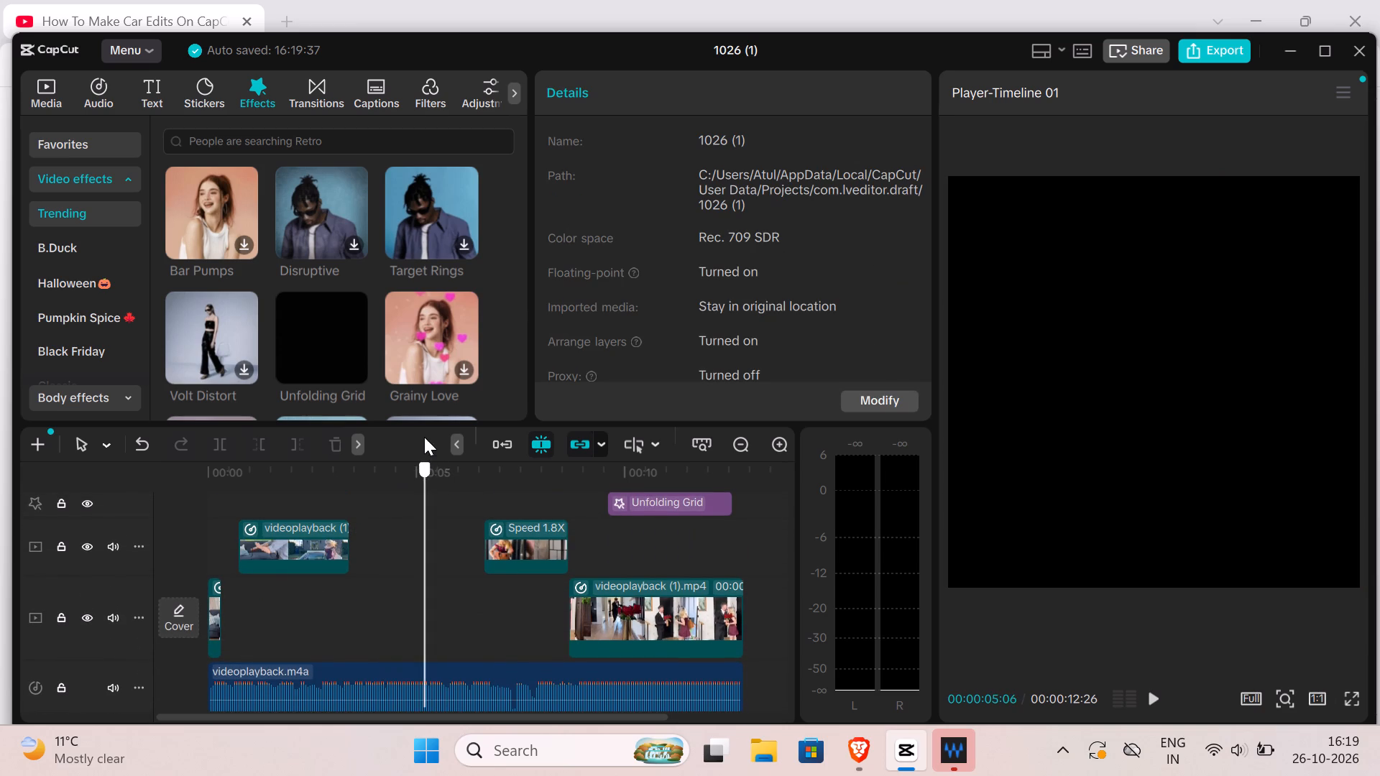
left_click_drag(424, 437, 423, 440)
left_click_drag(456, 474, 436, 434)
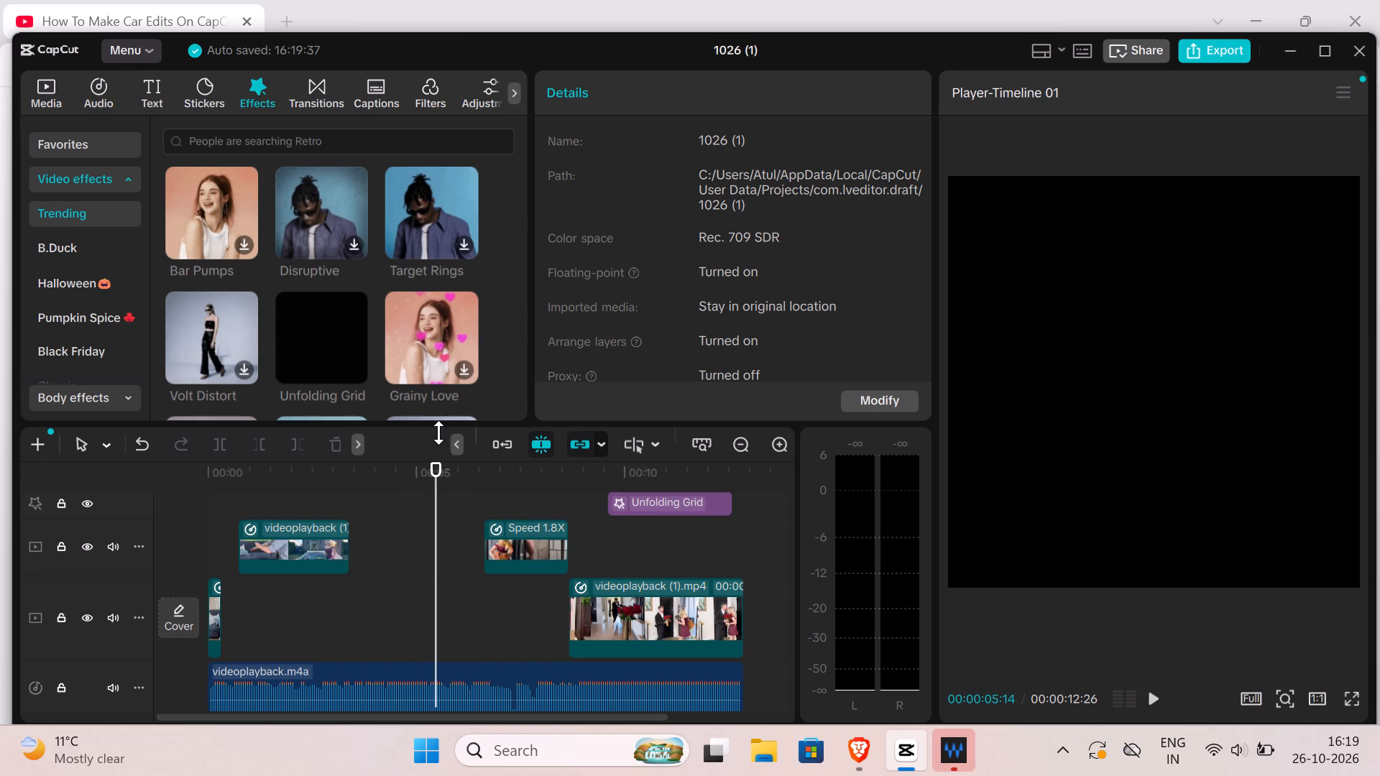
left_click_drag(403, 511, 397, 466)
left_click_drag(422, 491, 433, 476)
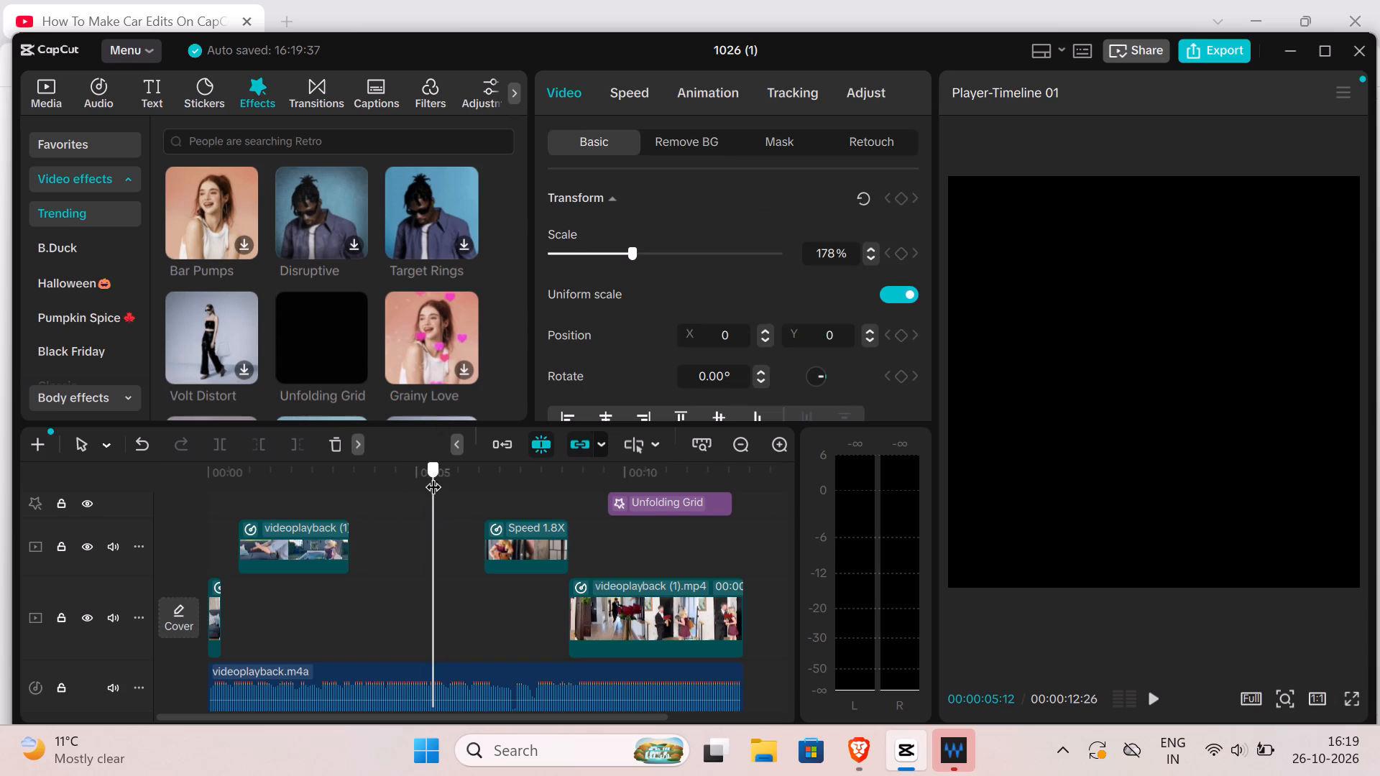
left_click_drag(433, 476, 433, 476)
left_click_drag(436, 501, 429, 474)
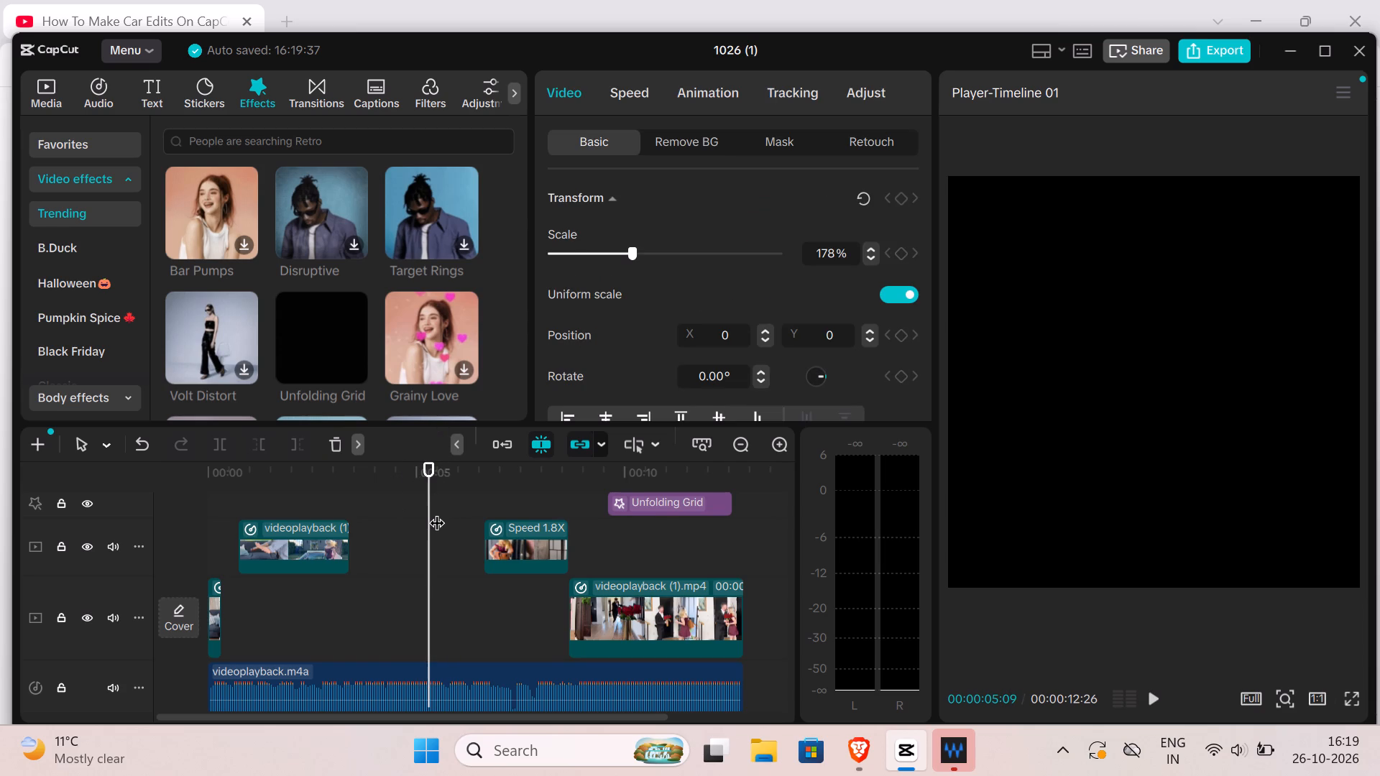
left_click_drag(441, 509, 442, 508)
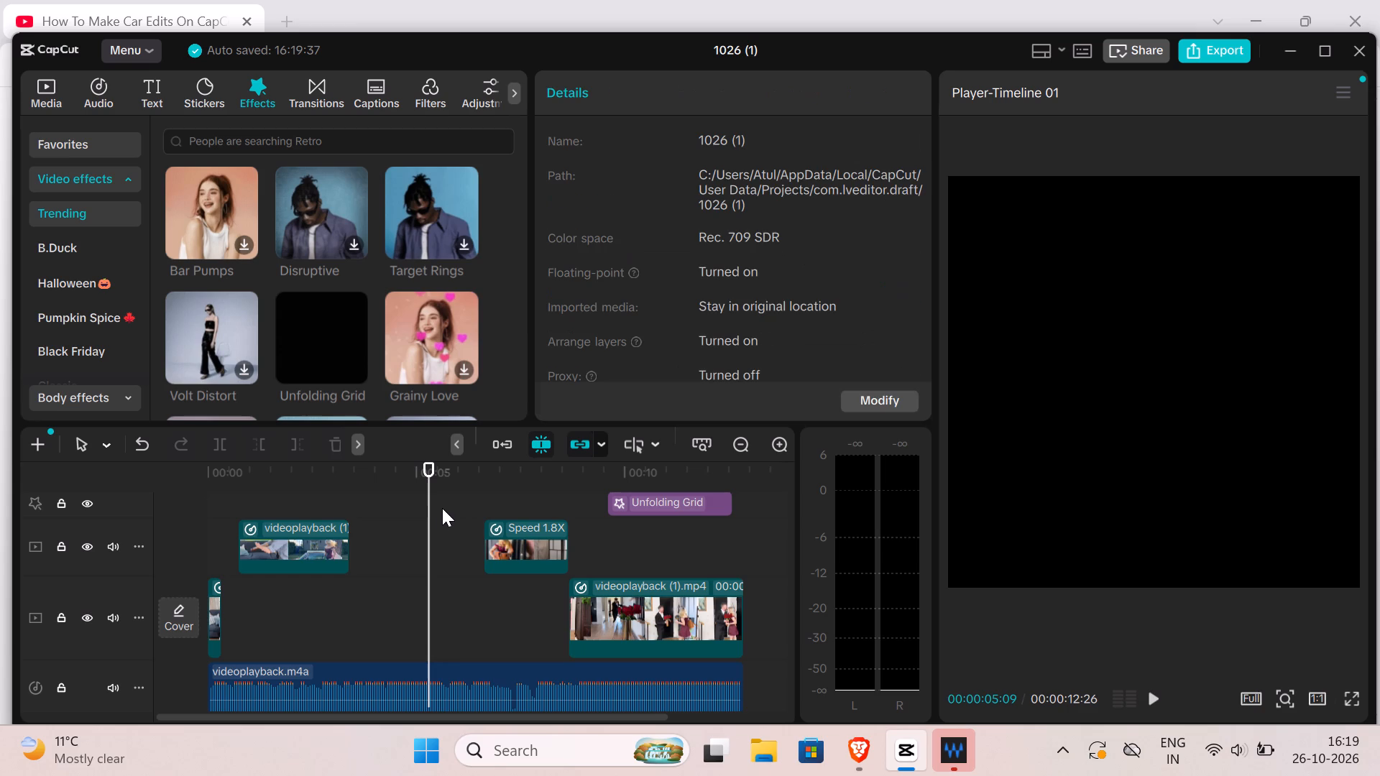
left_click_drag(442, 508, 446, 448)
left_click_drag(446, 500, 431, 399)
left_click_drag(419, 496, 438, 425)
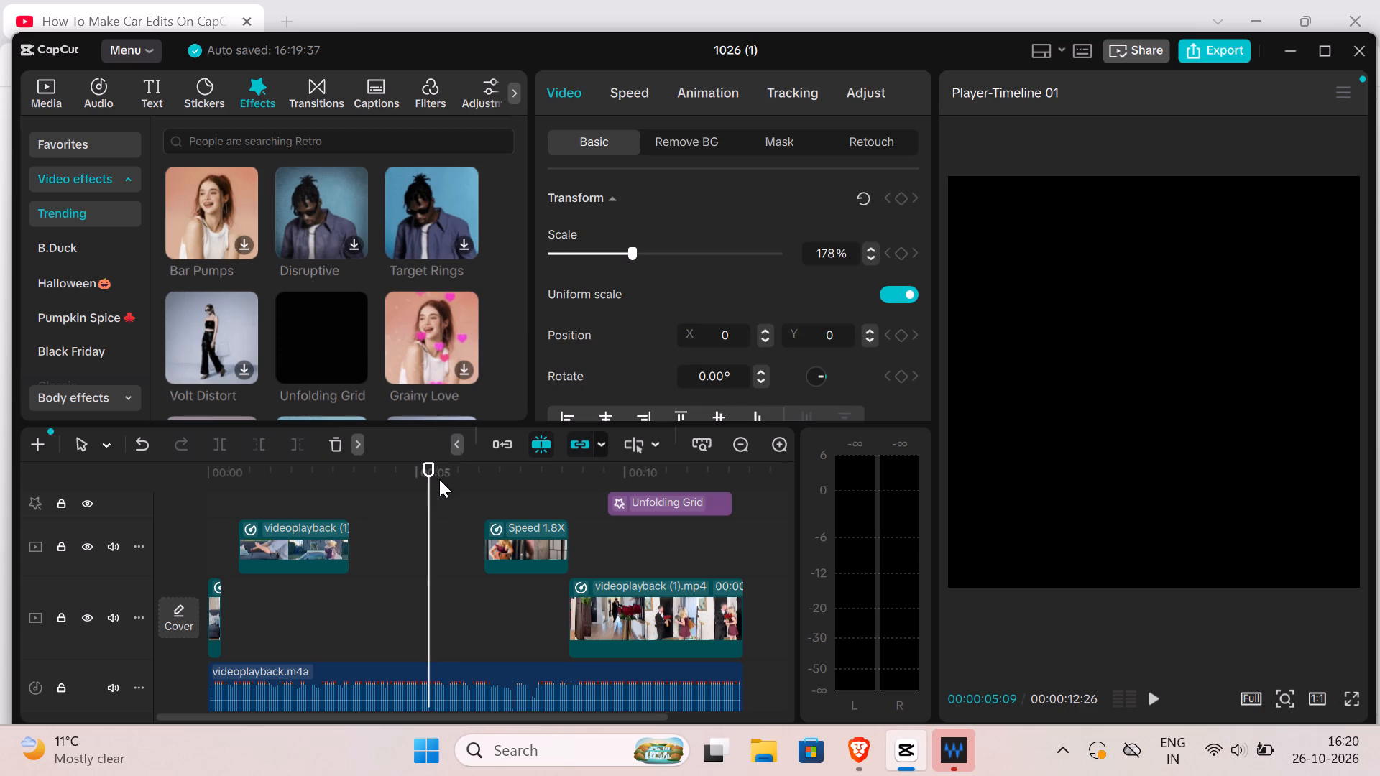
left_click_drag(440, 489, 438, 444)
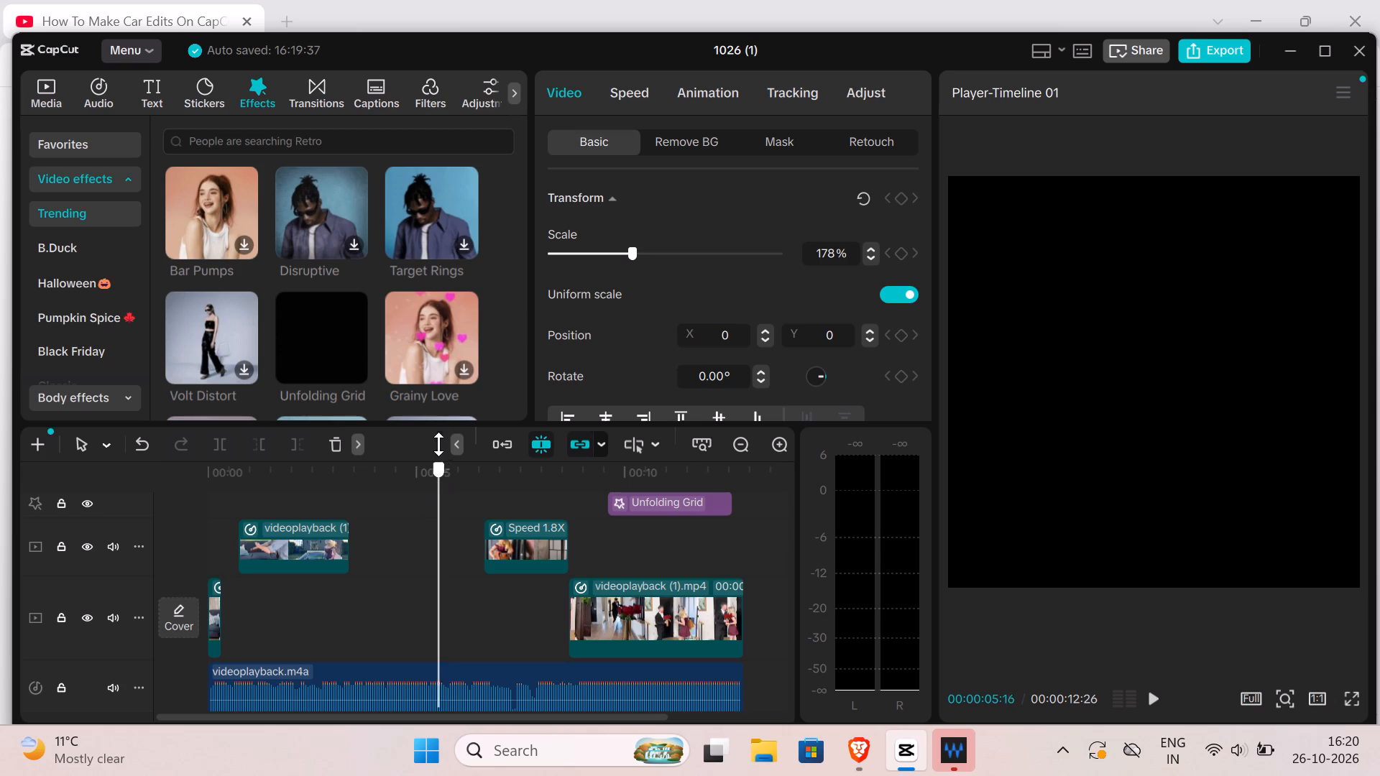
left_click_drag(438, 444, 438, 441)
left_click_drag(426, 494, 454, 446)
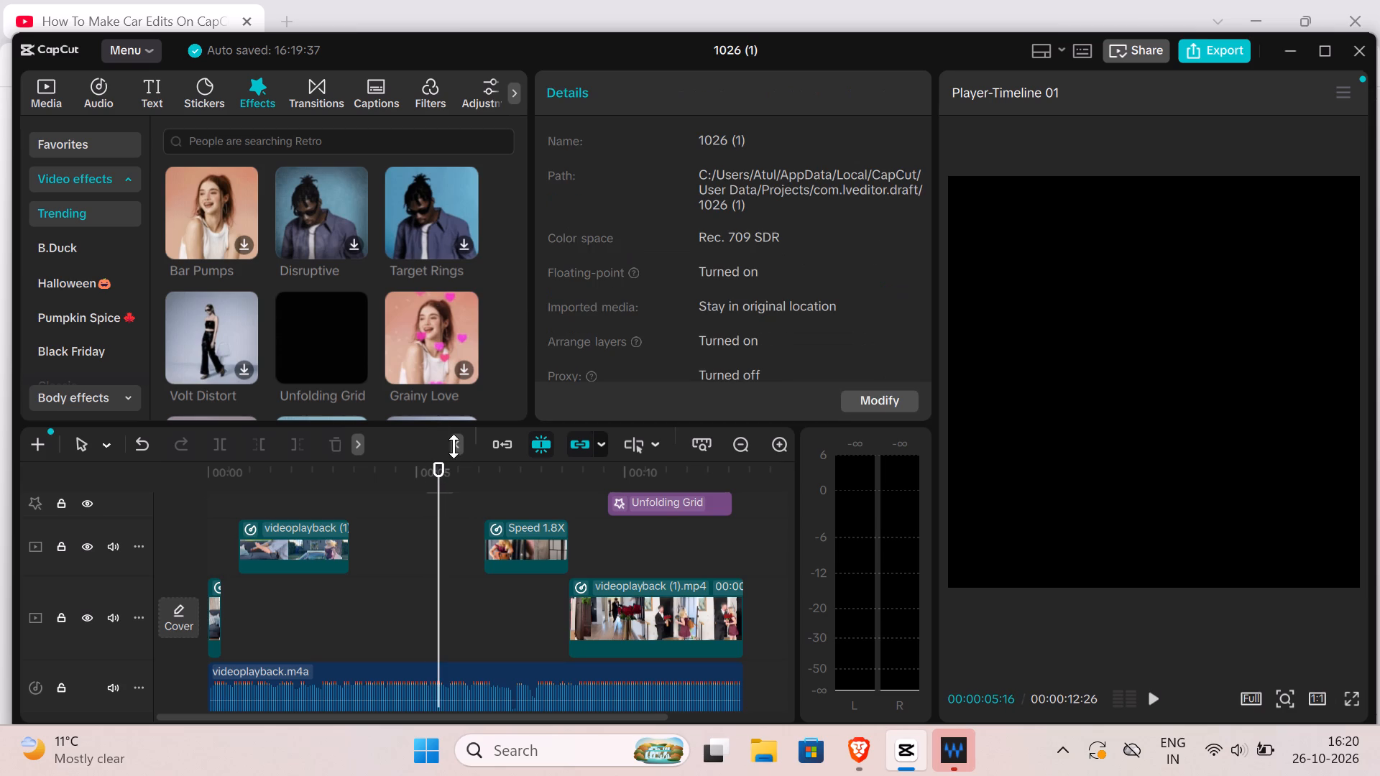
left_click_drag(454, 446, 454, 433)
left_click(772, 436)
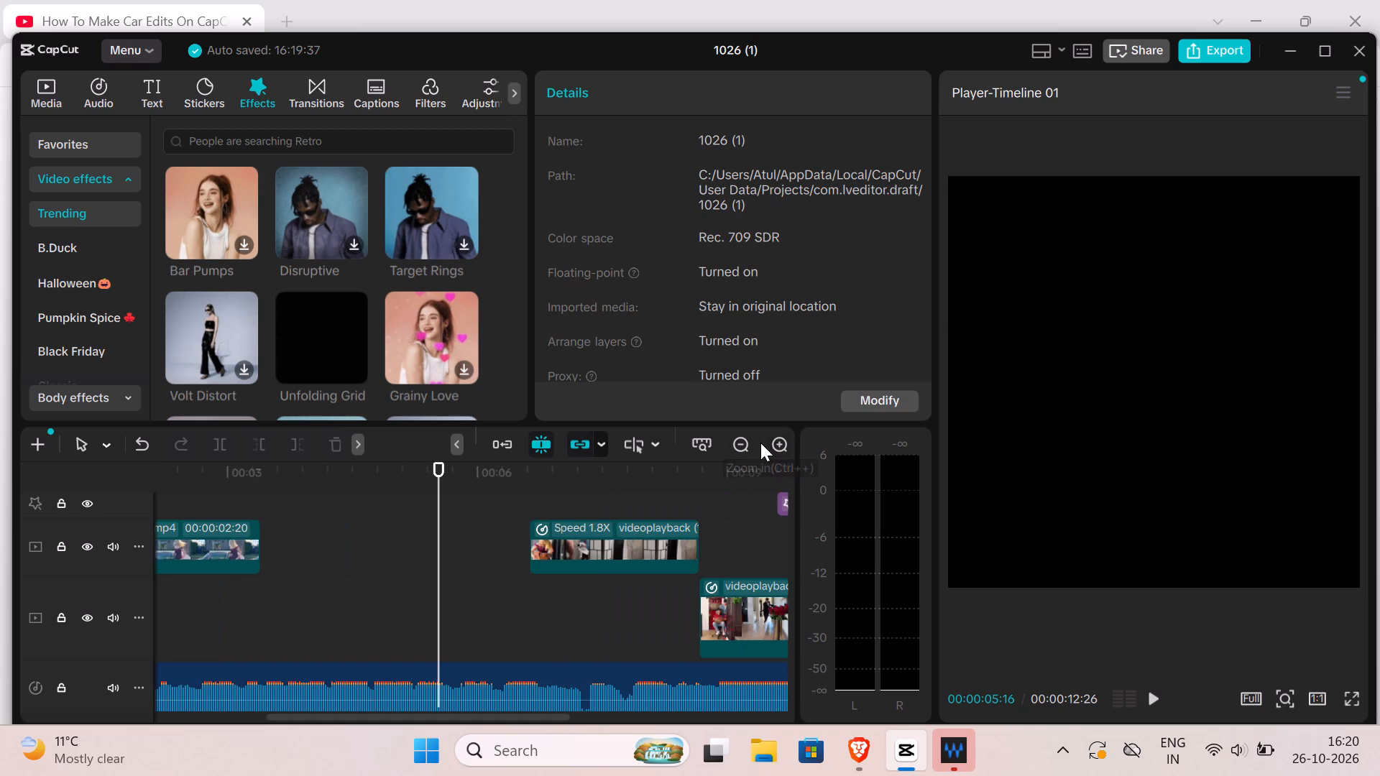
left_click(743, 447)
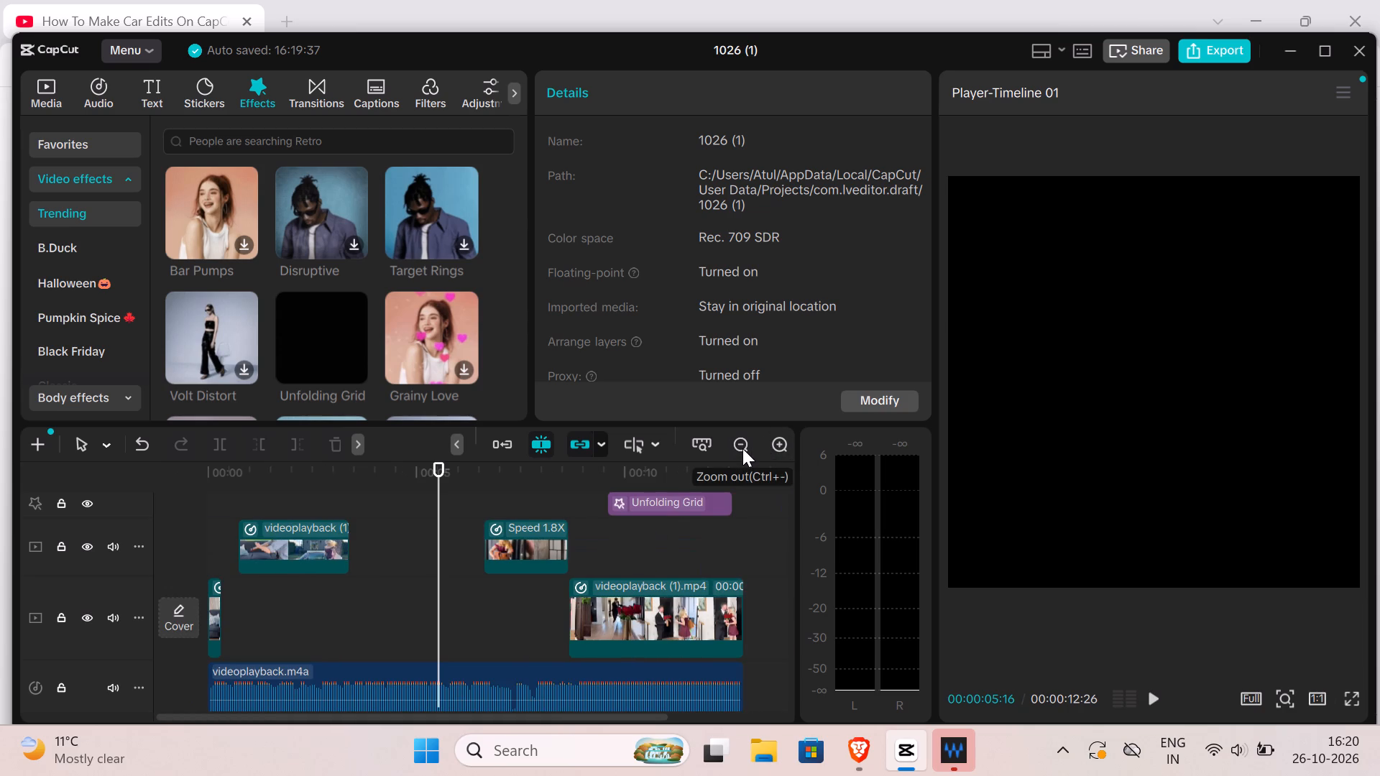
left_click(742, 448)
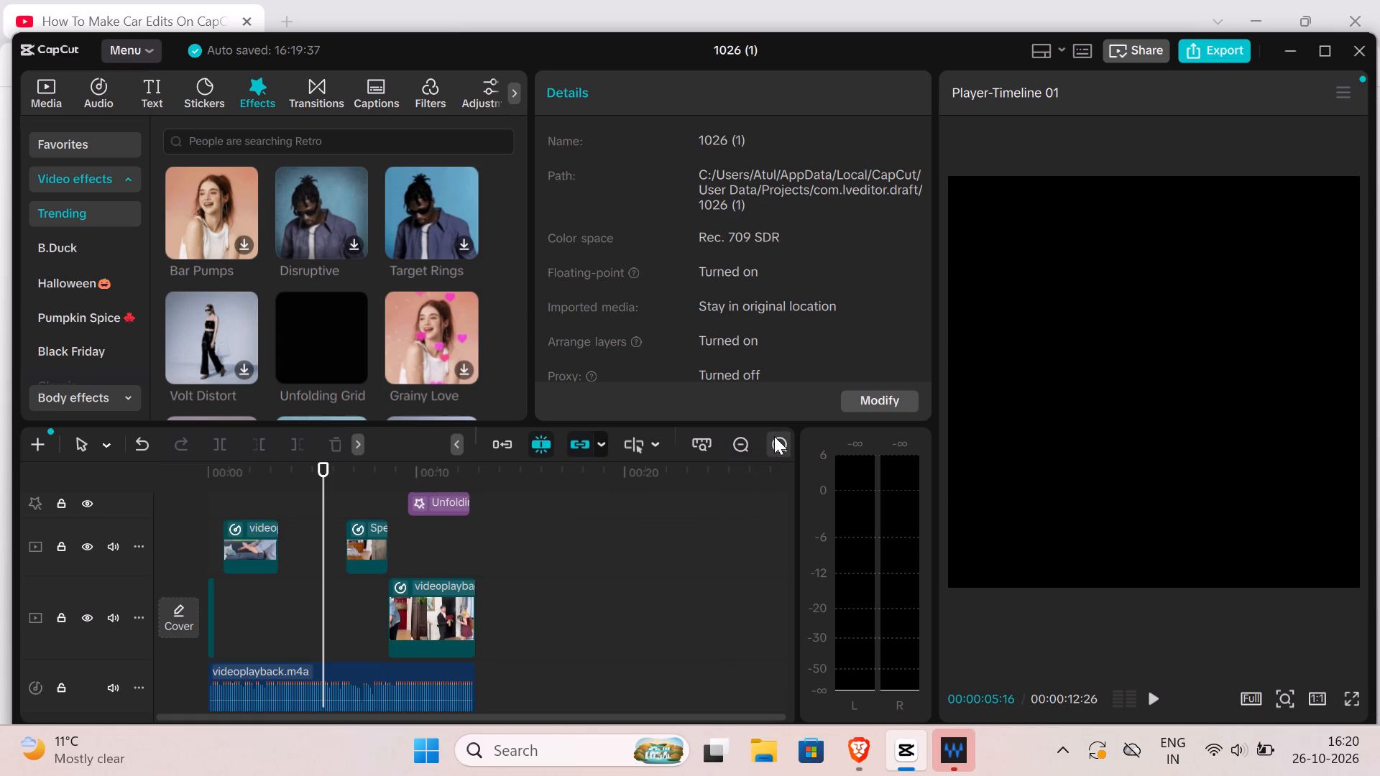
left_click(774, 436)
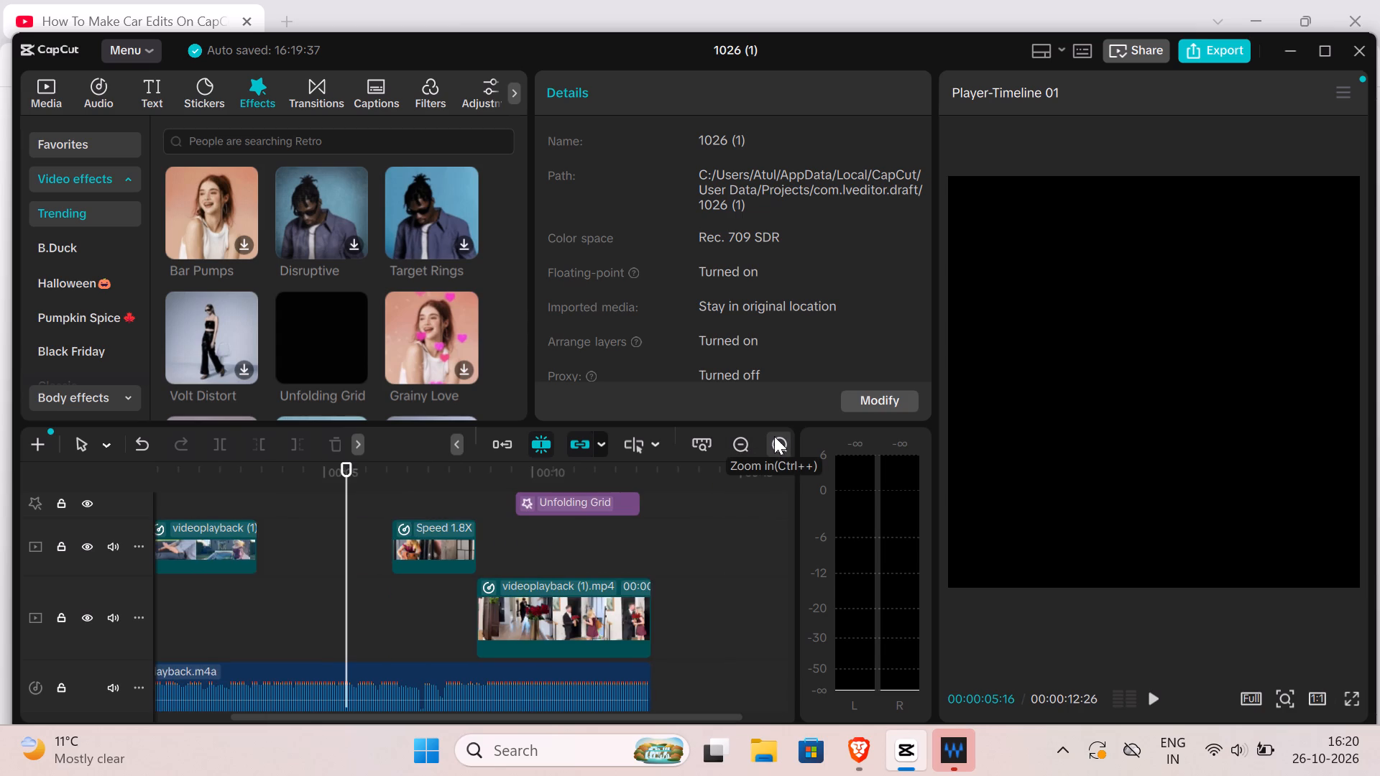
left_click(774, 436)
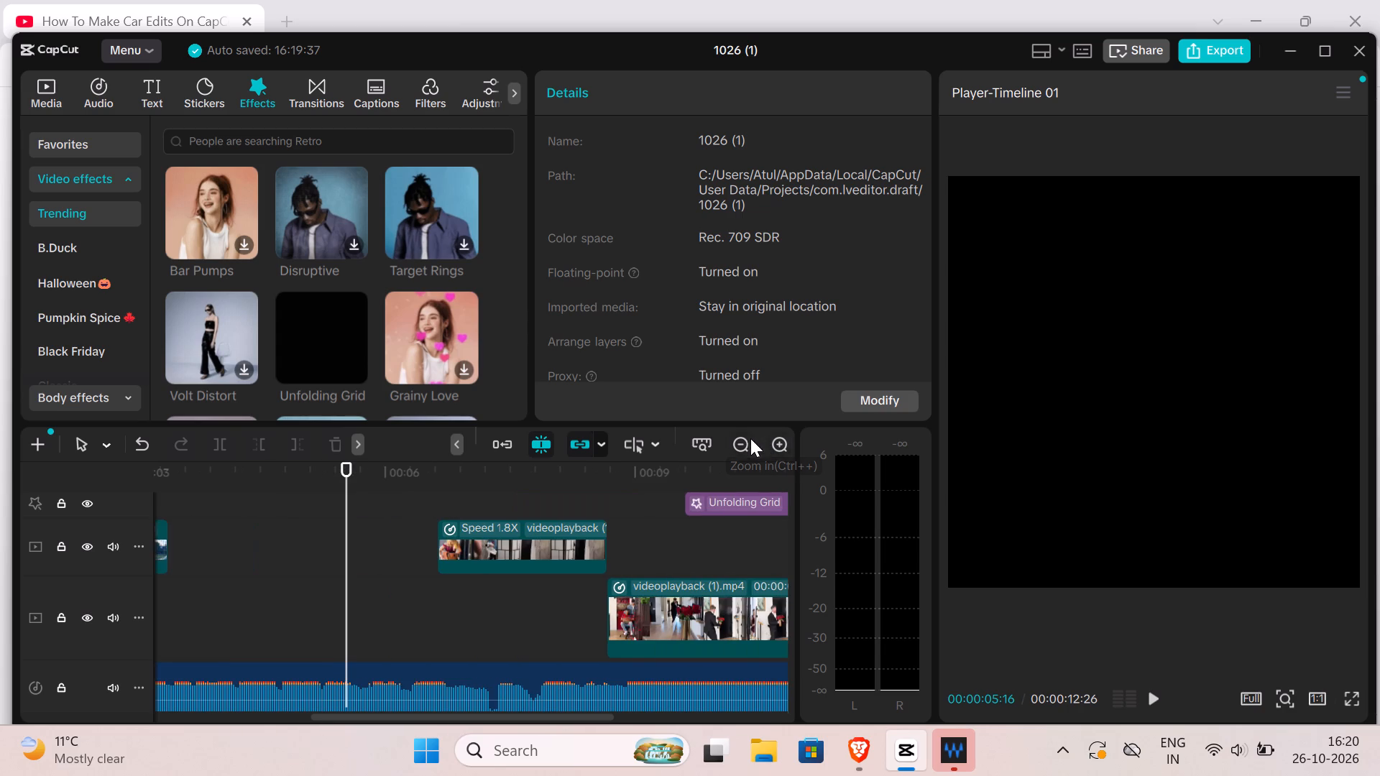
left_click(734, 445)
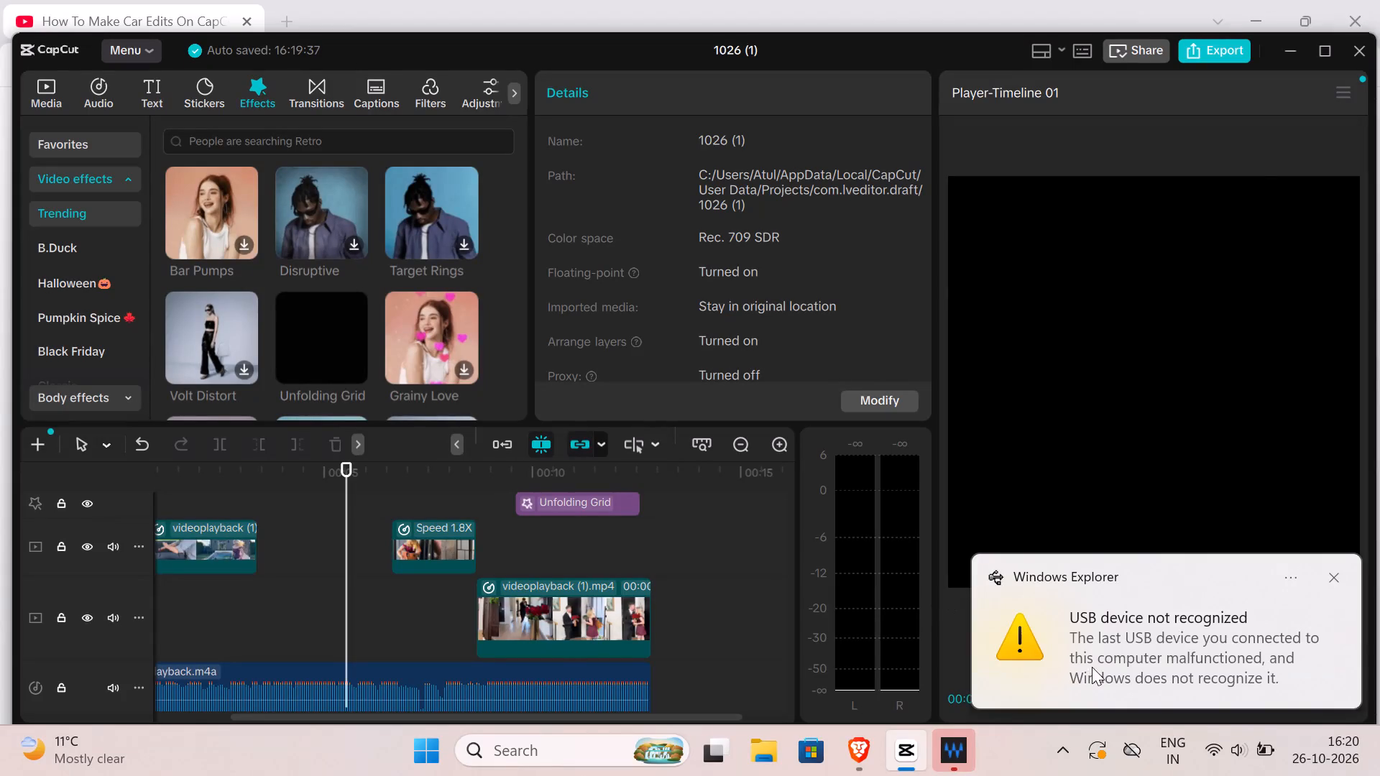
Dismiss the Windows Explorer notification about the USB device.
left_click(1338, 577)
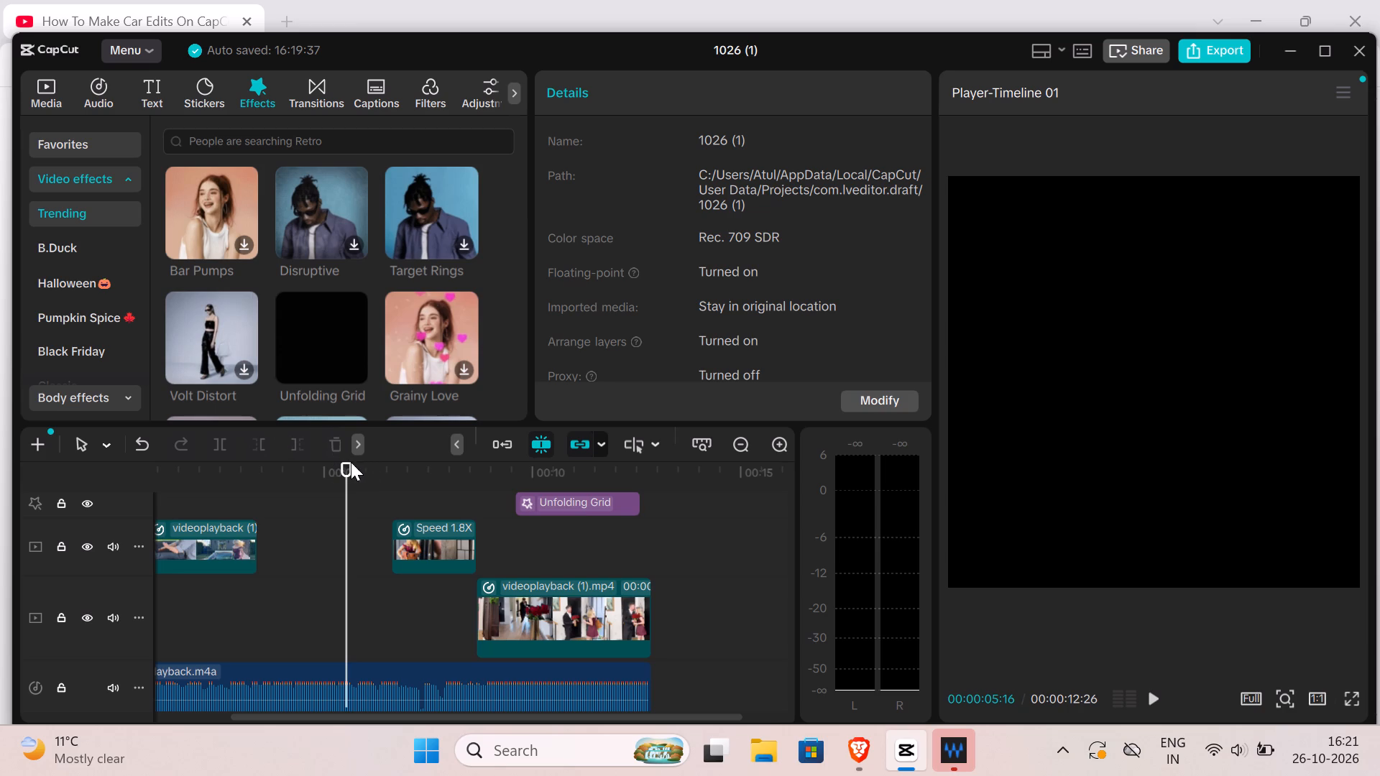
Return the playhead to 00:00:00:00 and check the clips on the upper video track.
left_click_drag(344, 463, 132, 548)
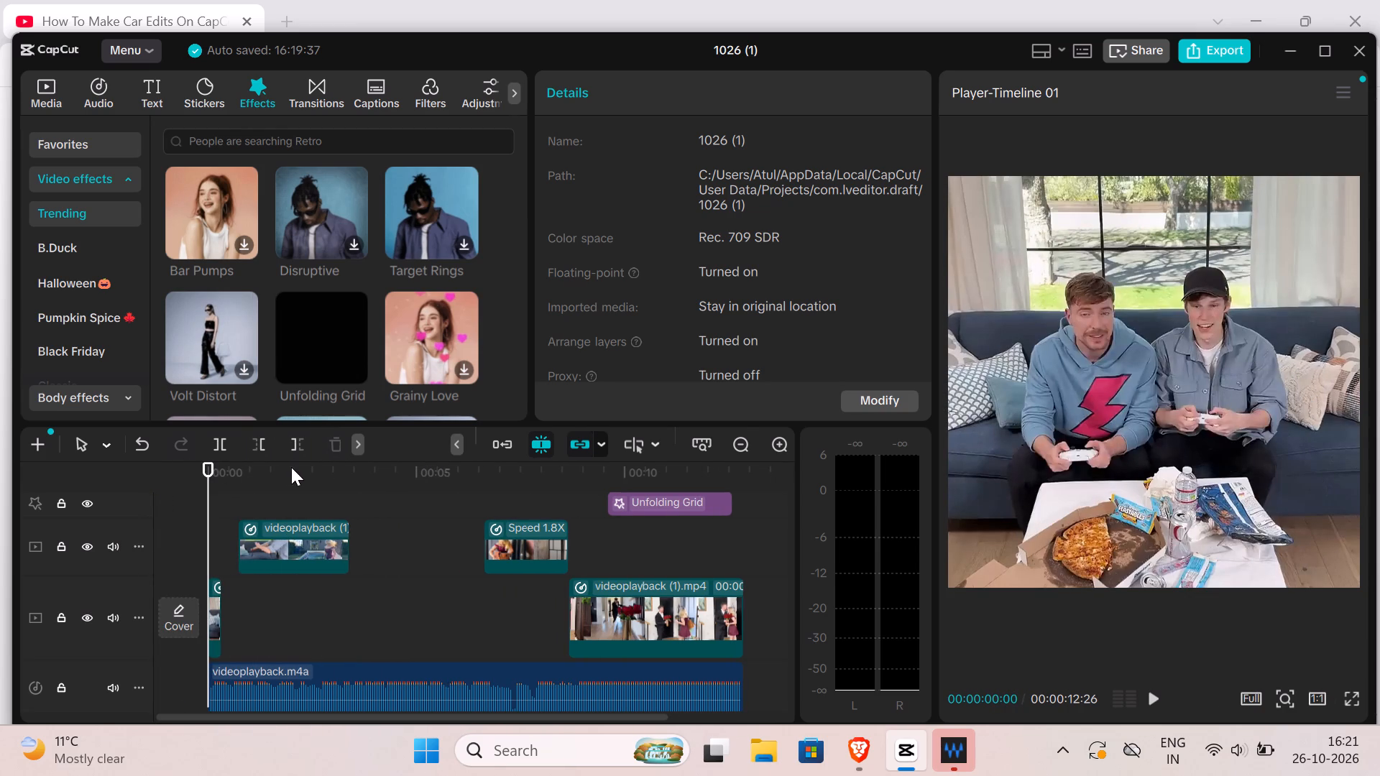
scroll(291, 467, "down", 8)
scroll(303, 516, "up", 3)
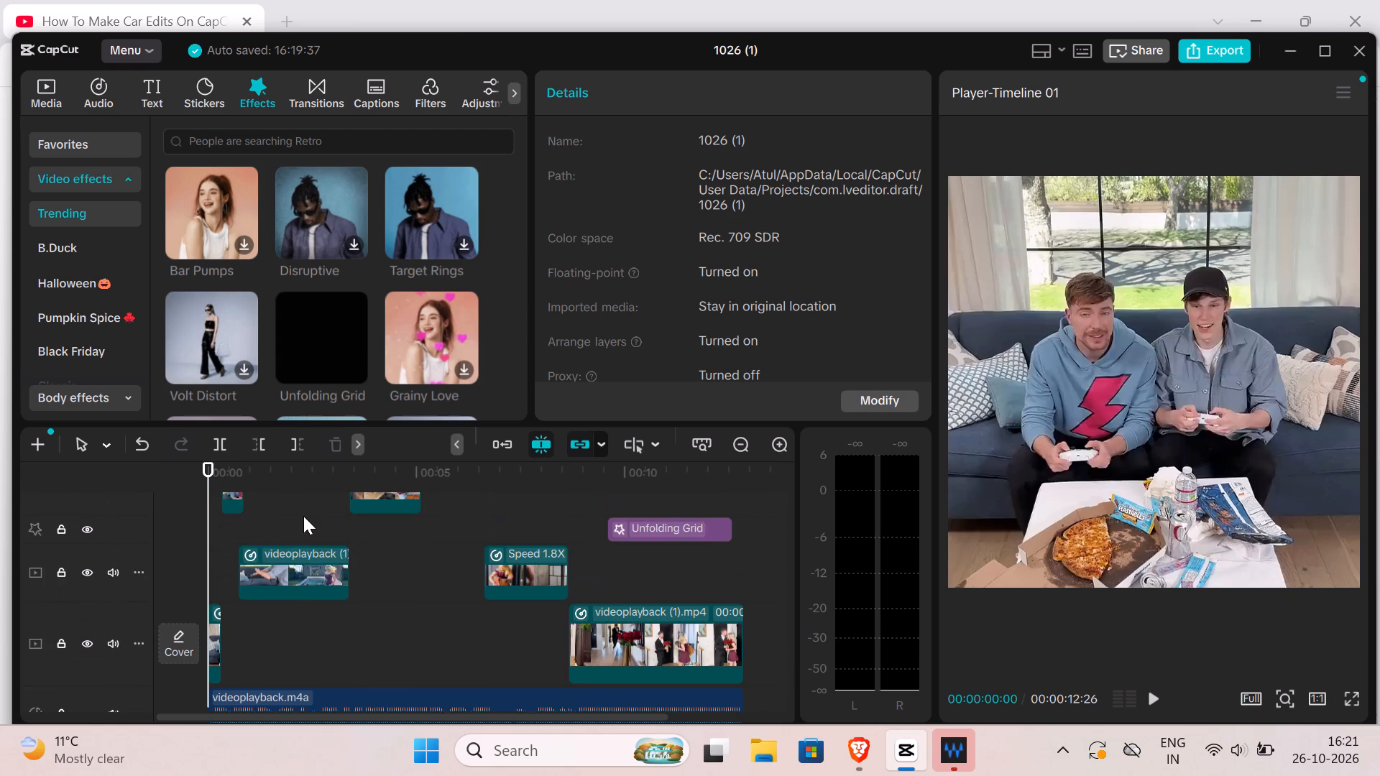
scroll(303, 516, "up", 2)
scroll(303, 516, "down", 2)
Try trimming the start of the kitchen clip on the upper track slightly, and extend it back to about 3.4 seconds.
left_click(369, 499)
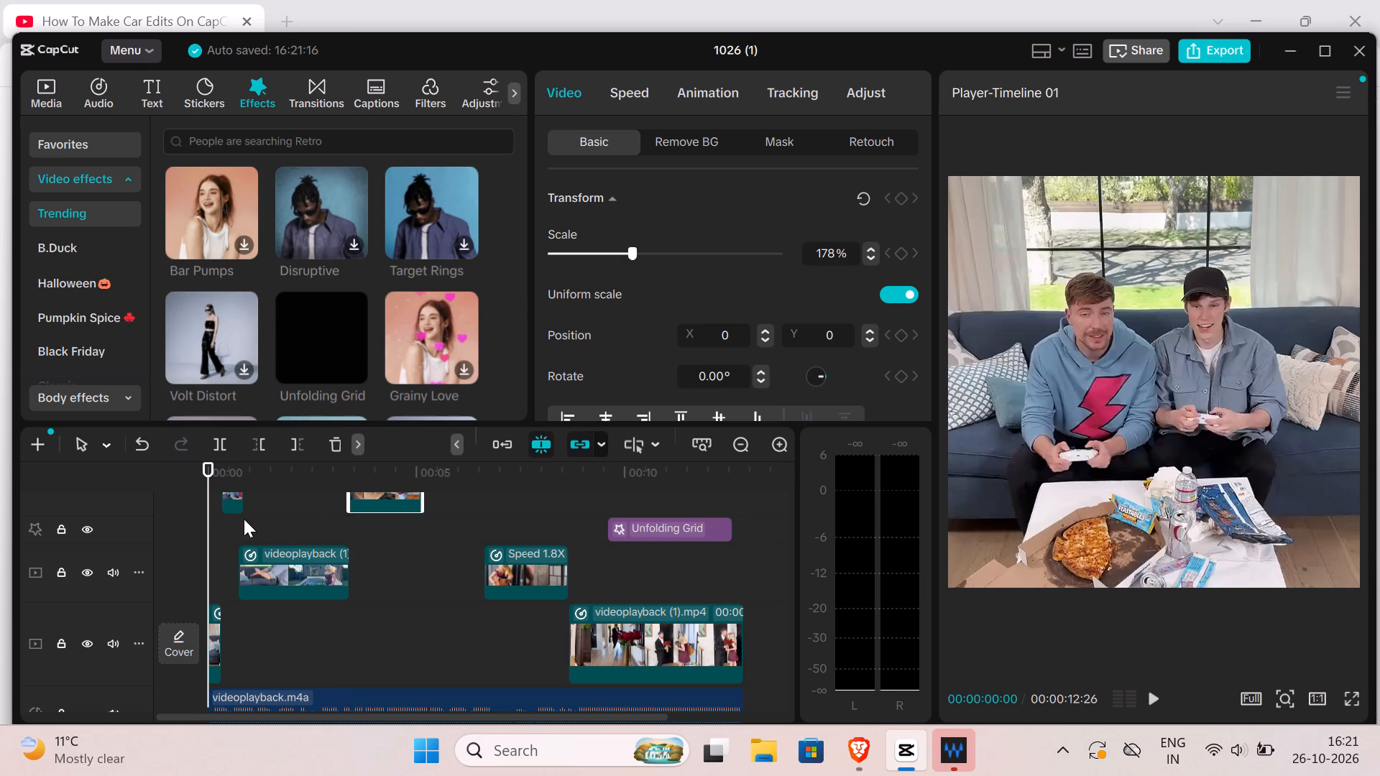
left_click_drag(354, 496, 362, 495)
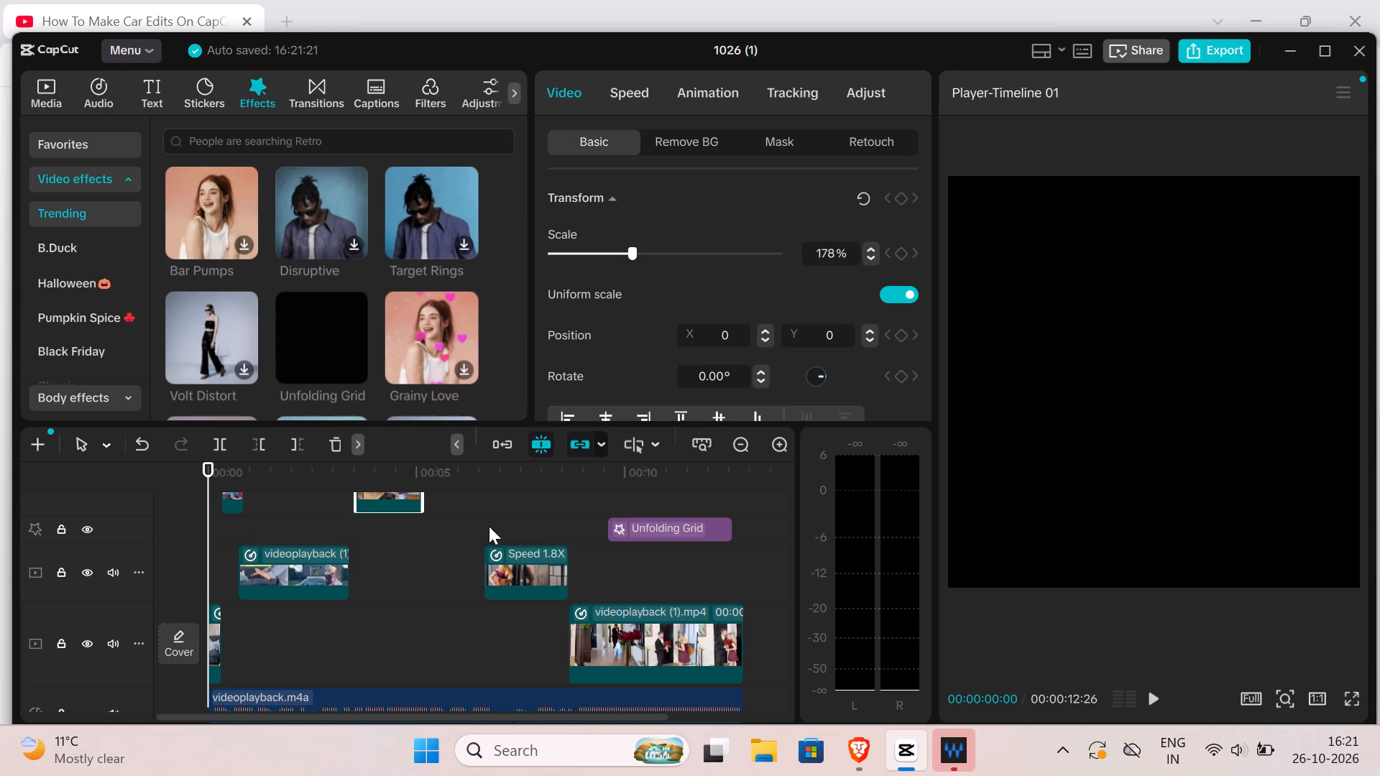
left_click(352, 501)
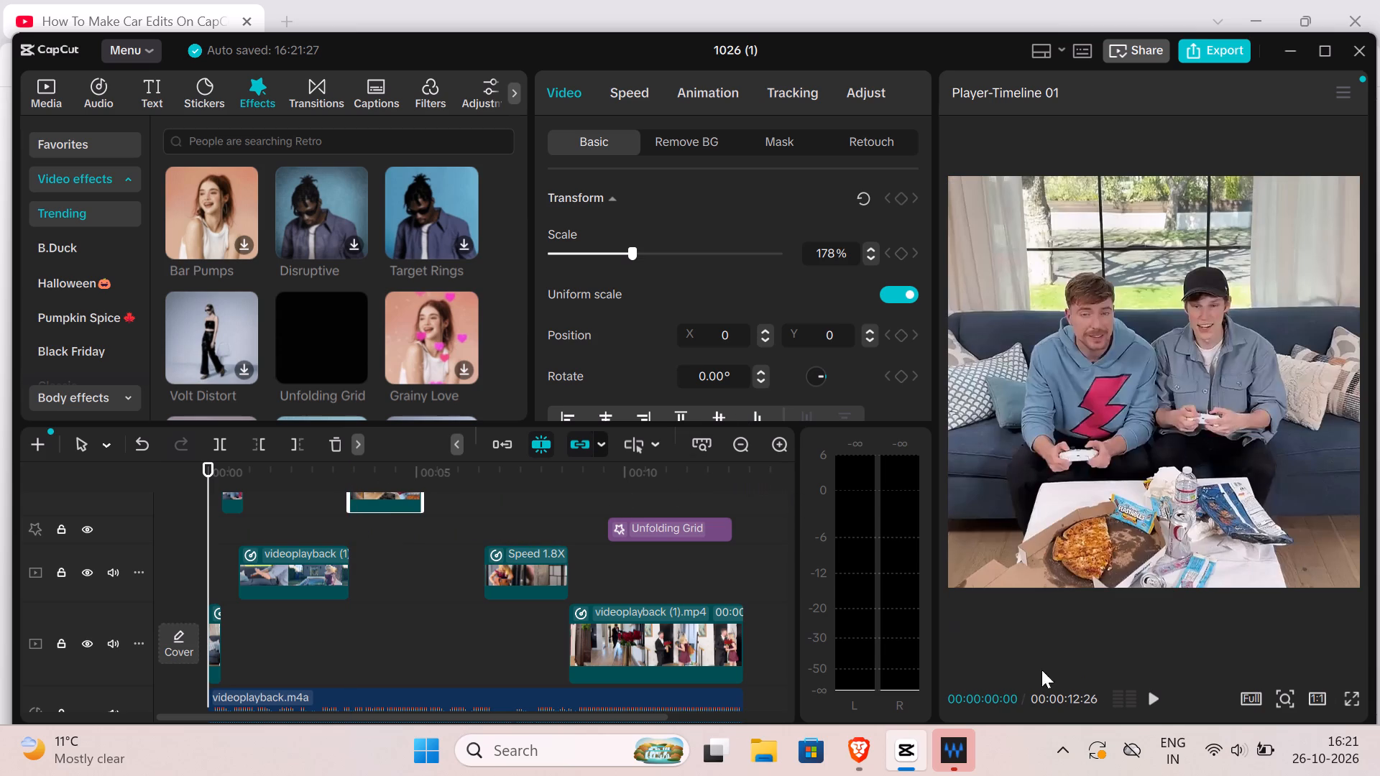
Play the edit from the beginning to review the gap and clip order, pausing at 00:00:12:18.
left_click(1149, 695)
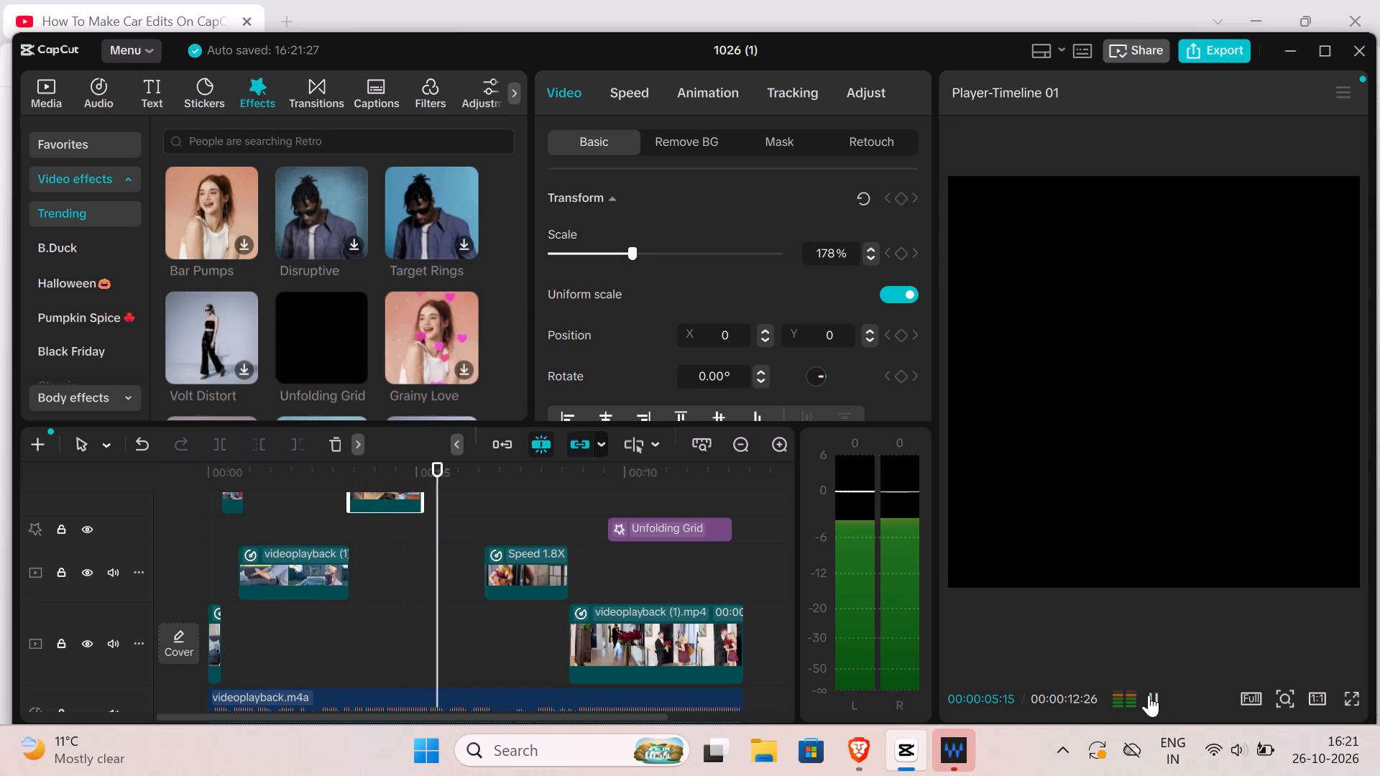
left_click(1149, 695)
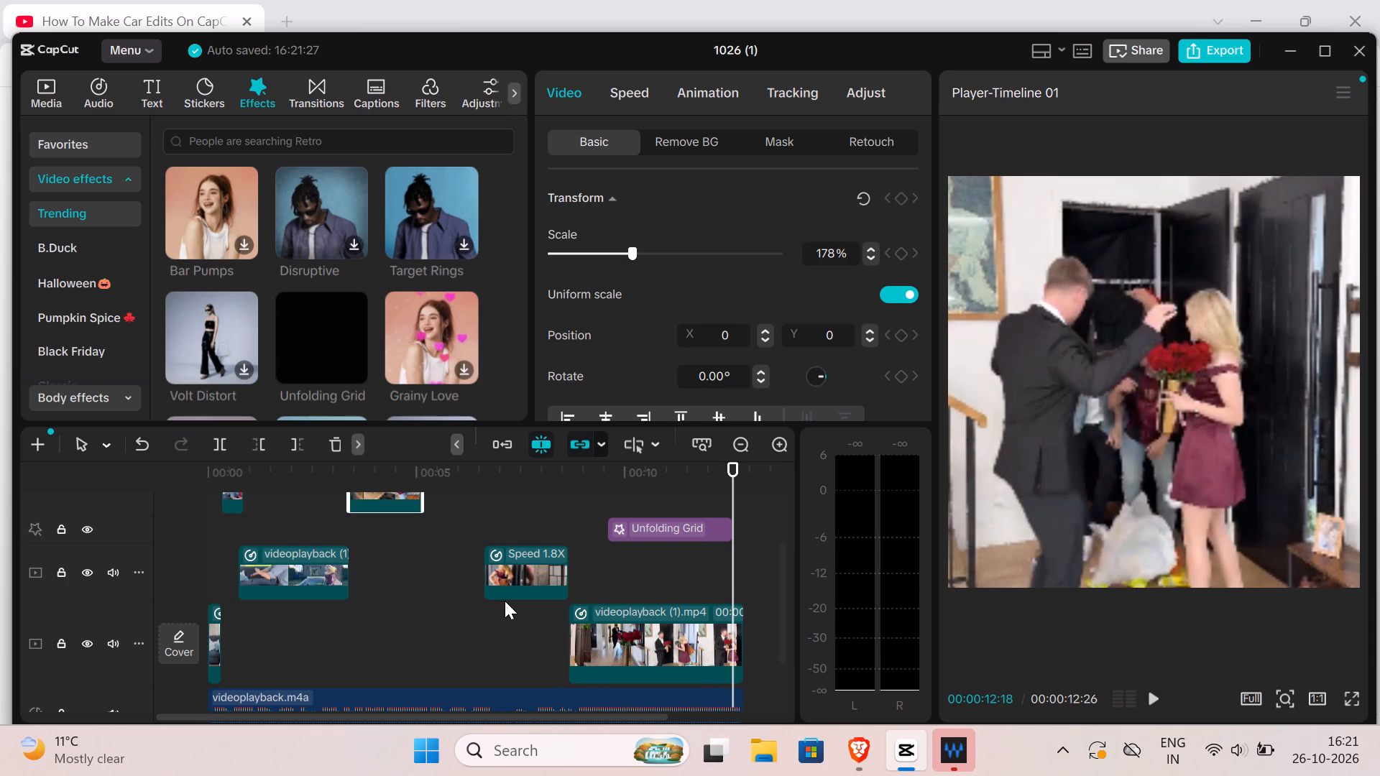
Move the Speed 1.8X clip earlier on its track so it starts at about 5.3 seconds.
left_click_drag(502, 572, 480, 571)
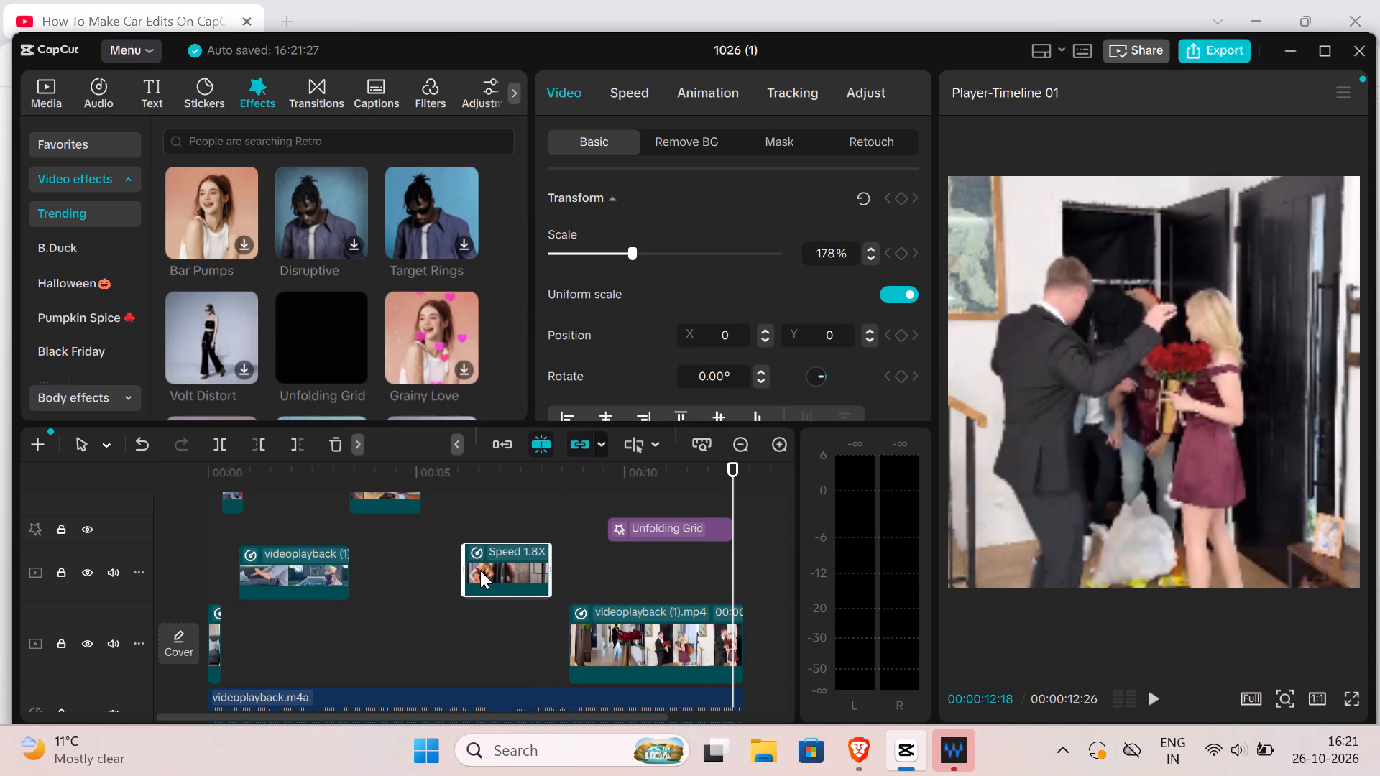
left_click_drag(480, 571, 451, 576)
left_click(432, 563)
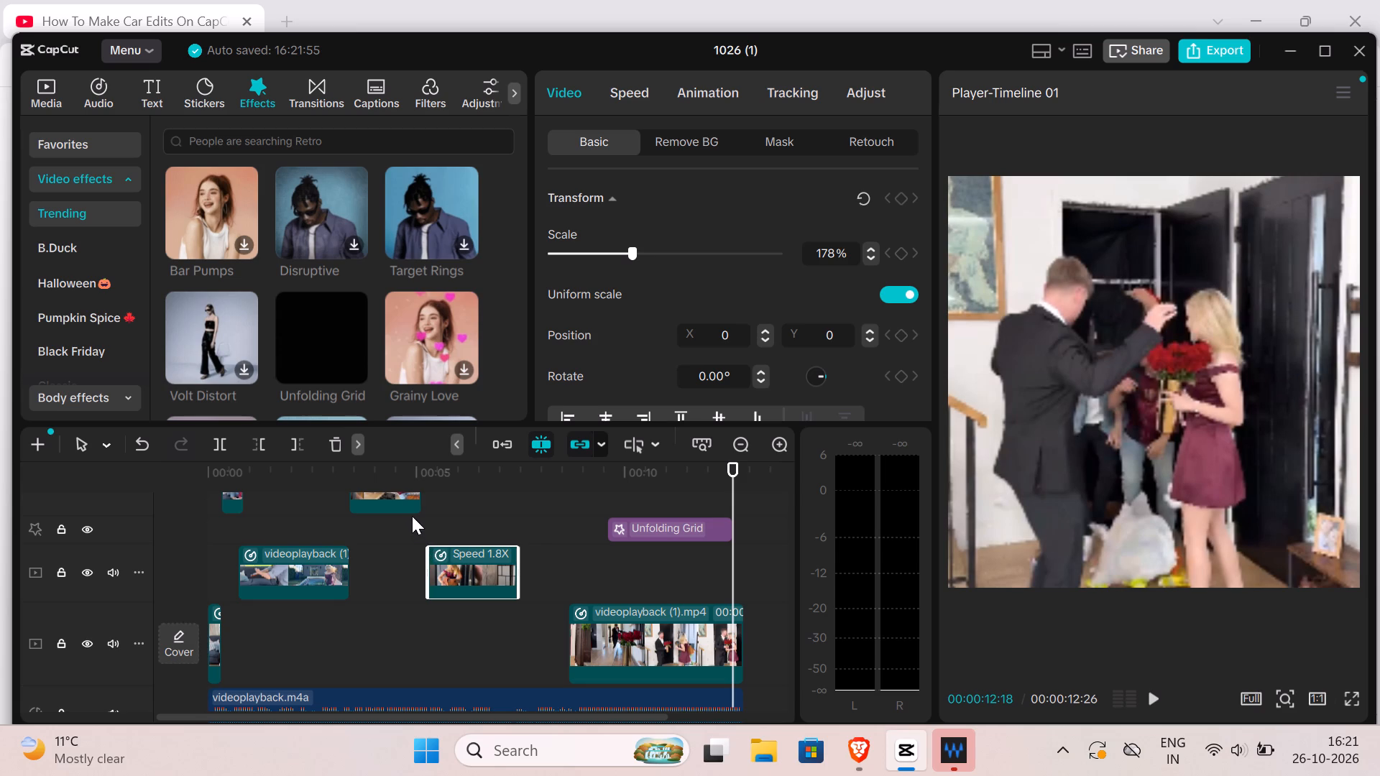
Extend the end of the kitchen clip to the start of the Speed 1.8X clip and check the cut at 00:00:05:09.
left_click(421, 508)
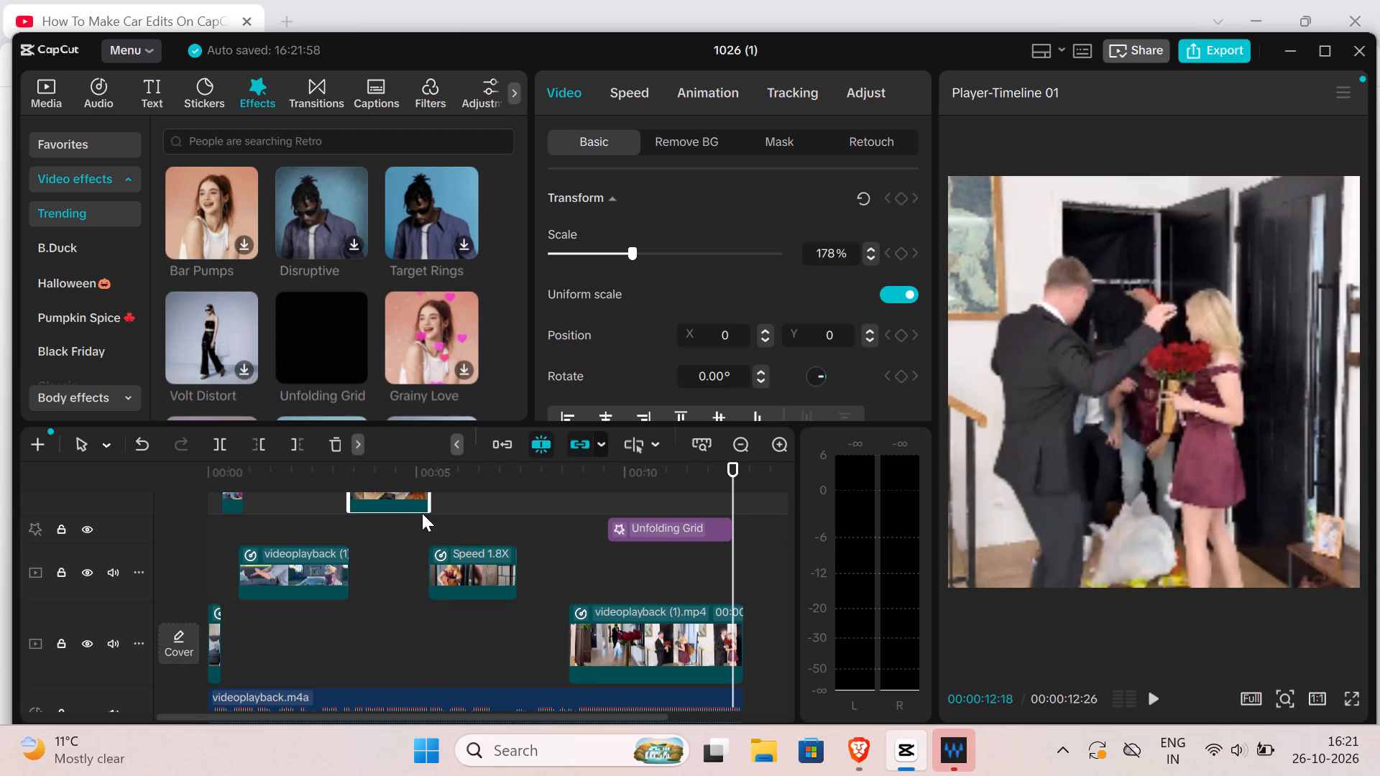
left_click(422, 513)
left_click(423, 523)
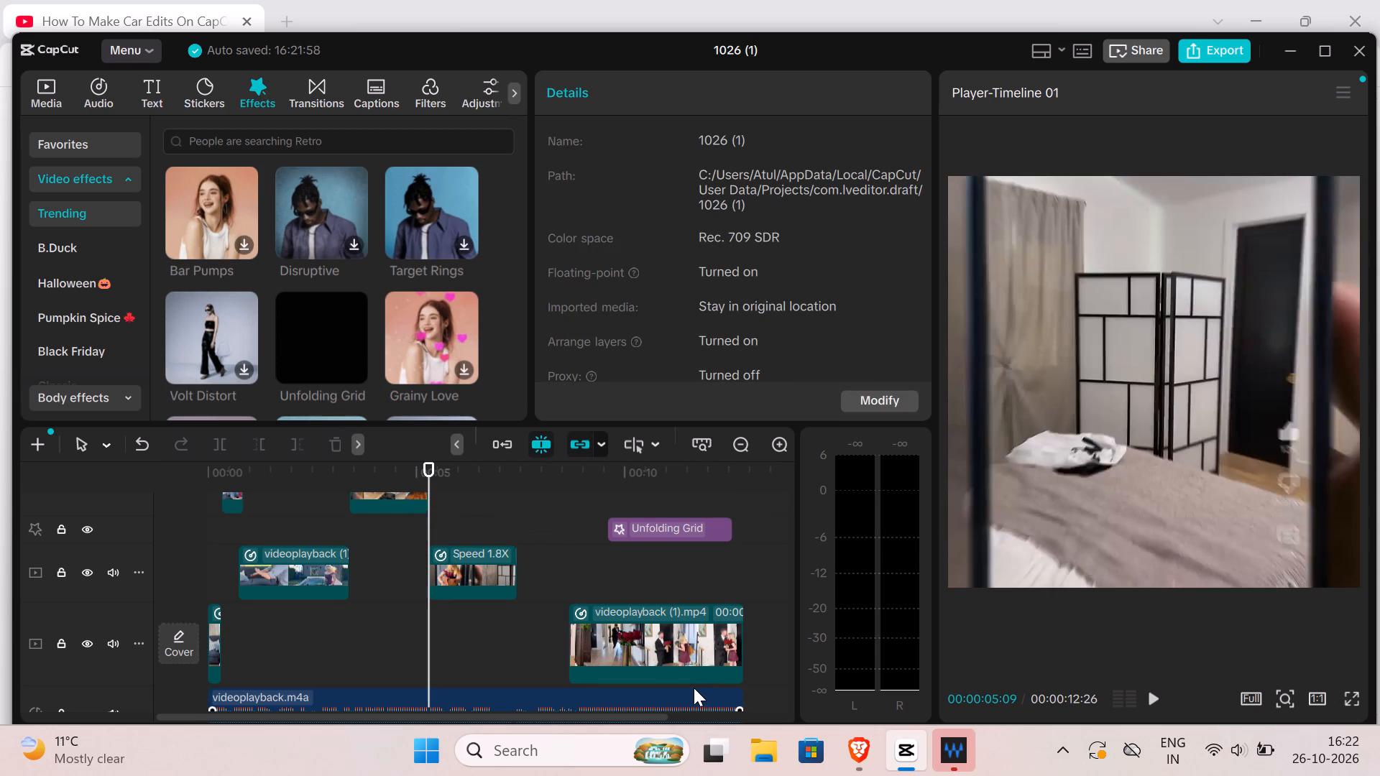
Move the last main-track clip, with its linked Unfolding Grid effect, earlier to start at the Speed 1.8X clip's end, about 7.4 seconds.
left_click_drag(689, 675, 662, 660)
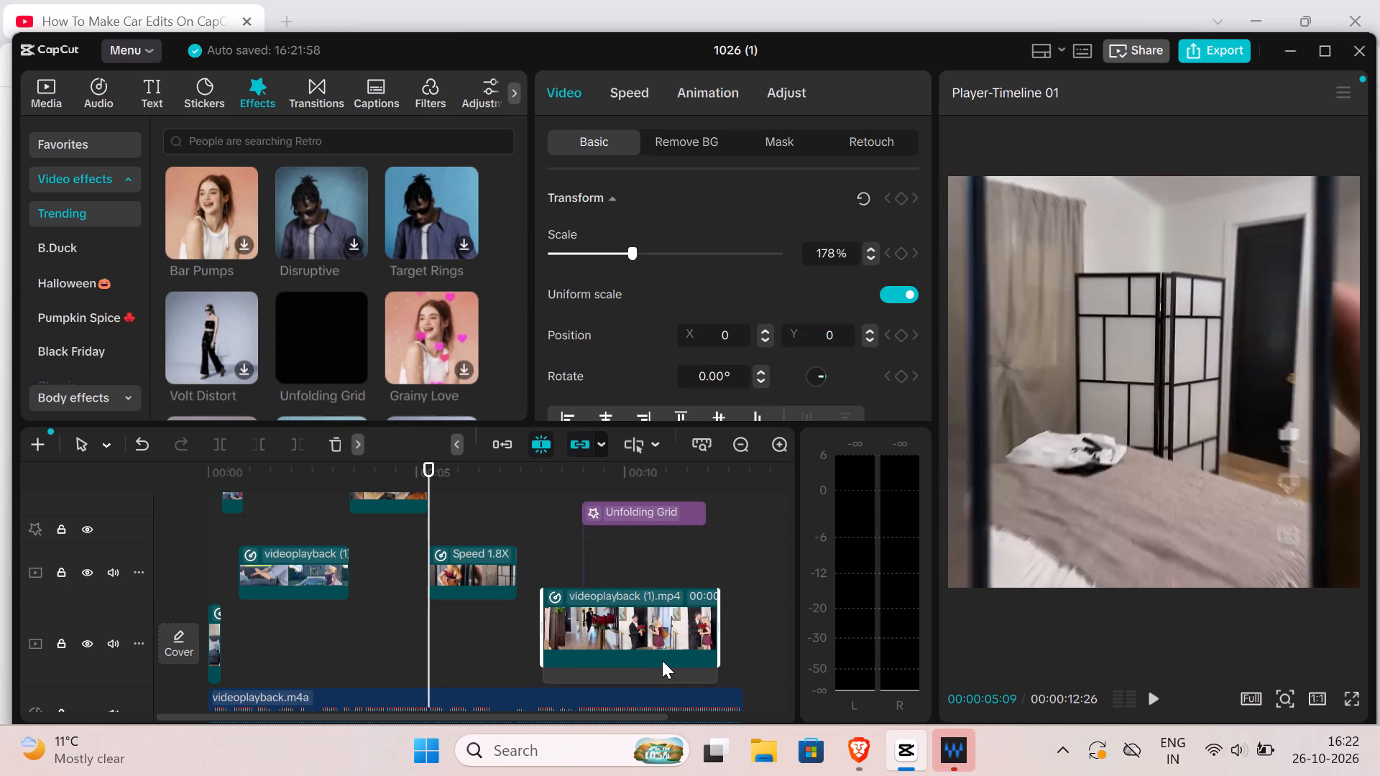
left_click_drag(662, 660, 641, 664)
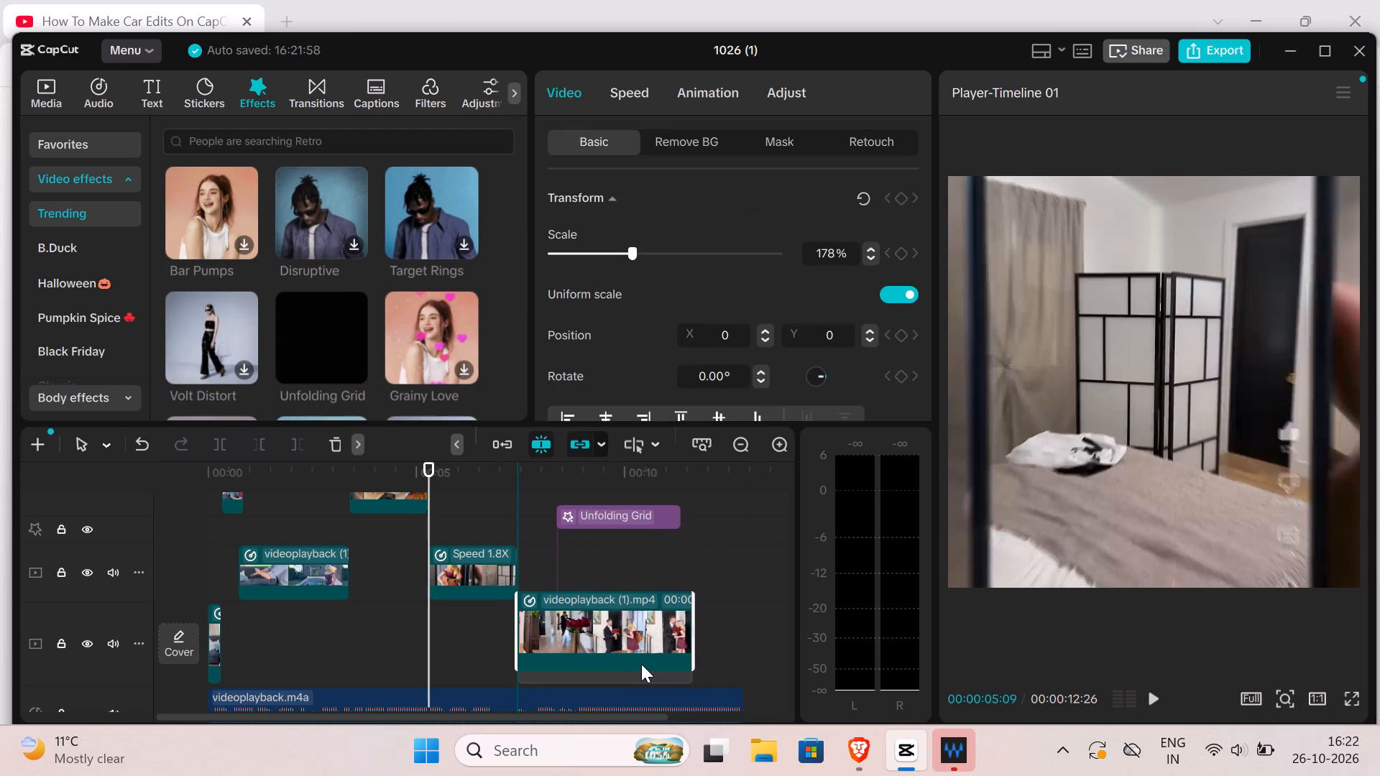
left_click_drag(641, 664, 638, 673)
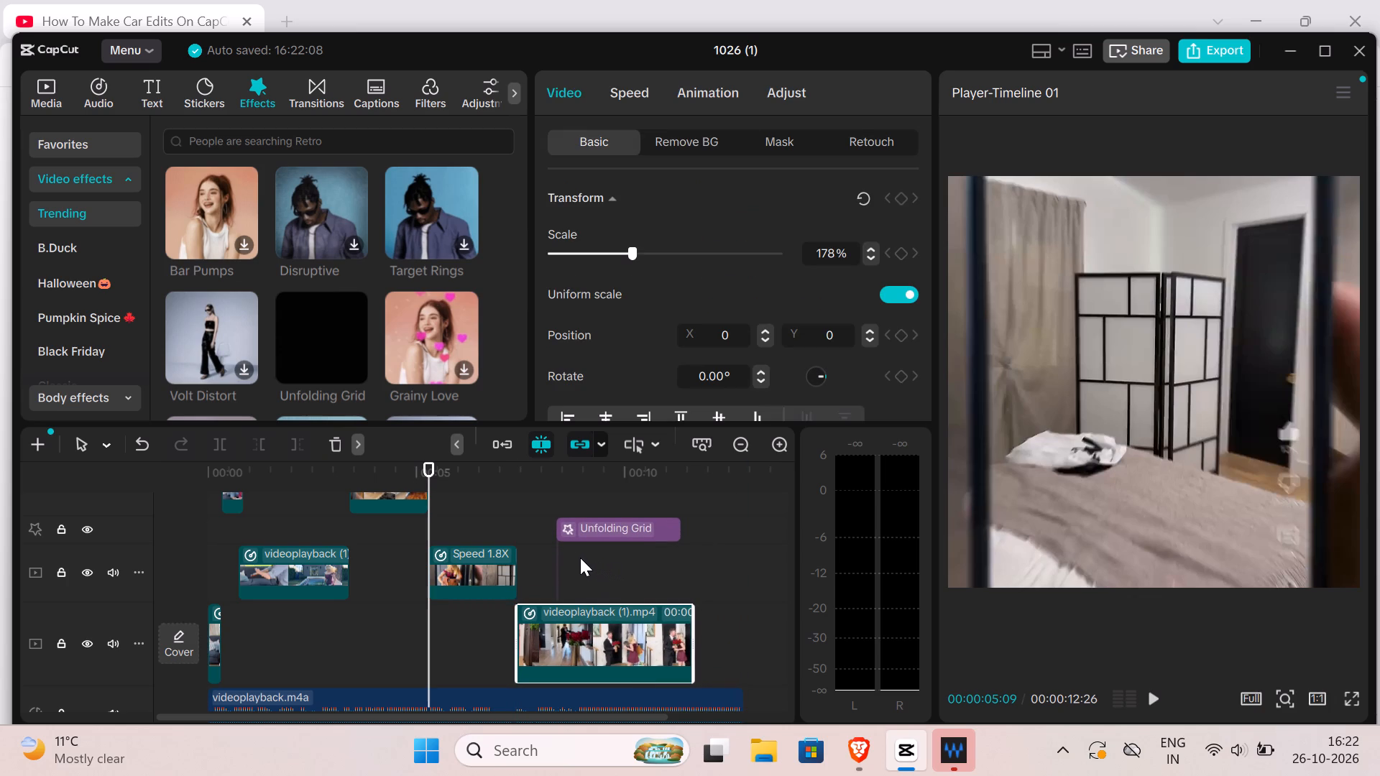
Trim the start of the Unfolding Grid effect so it begins at about 8.7 seconds.
left_click(591, 527)
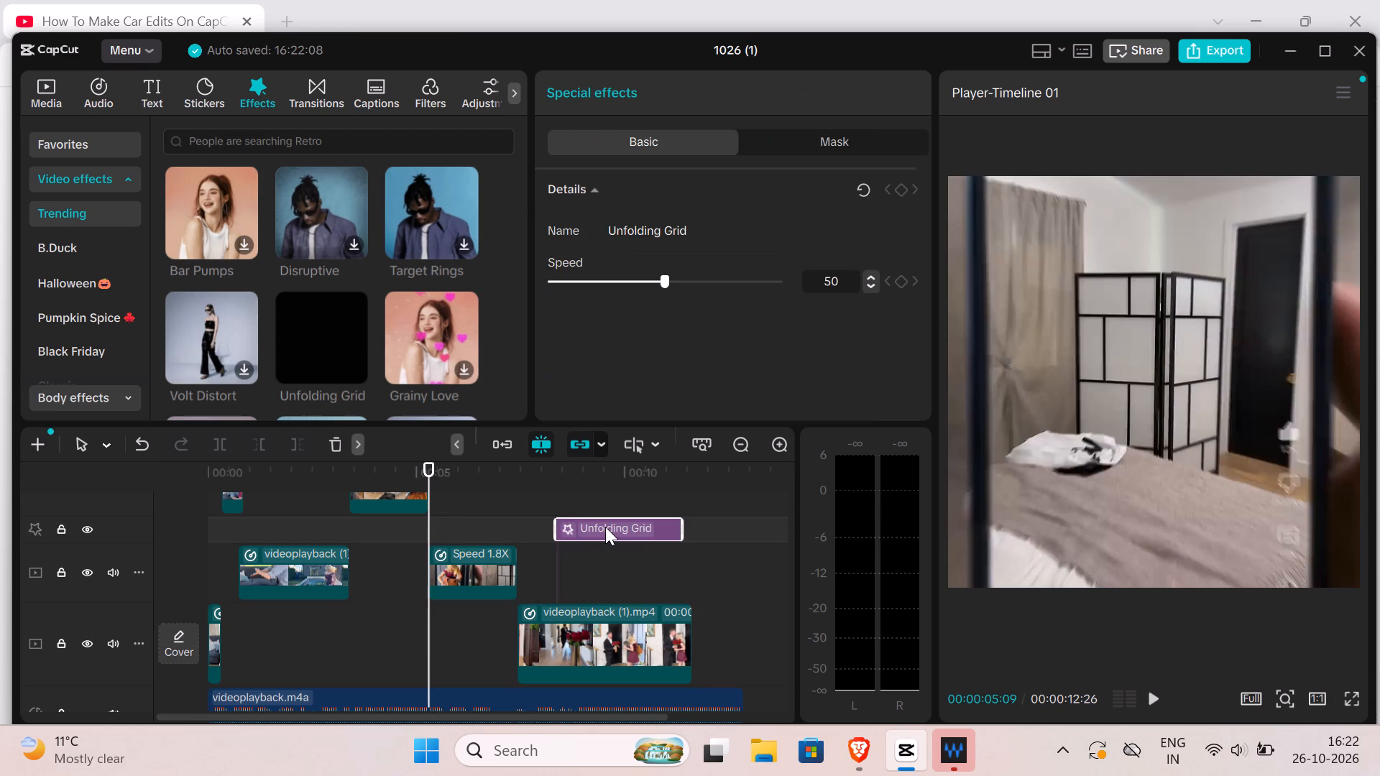
left_click(643, 520)
left_click(553, 520)
left_click_drag(554, 521, 552, 514)
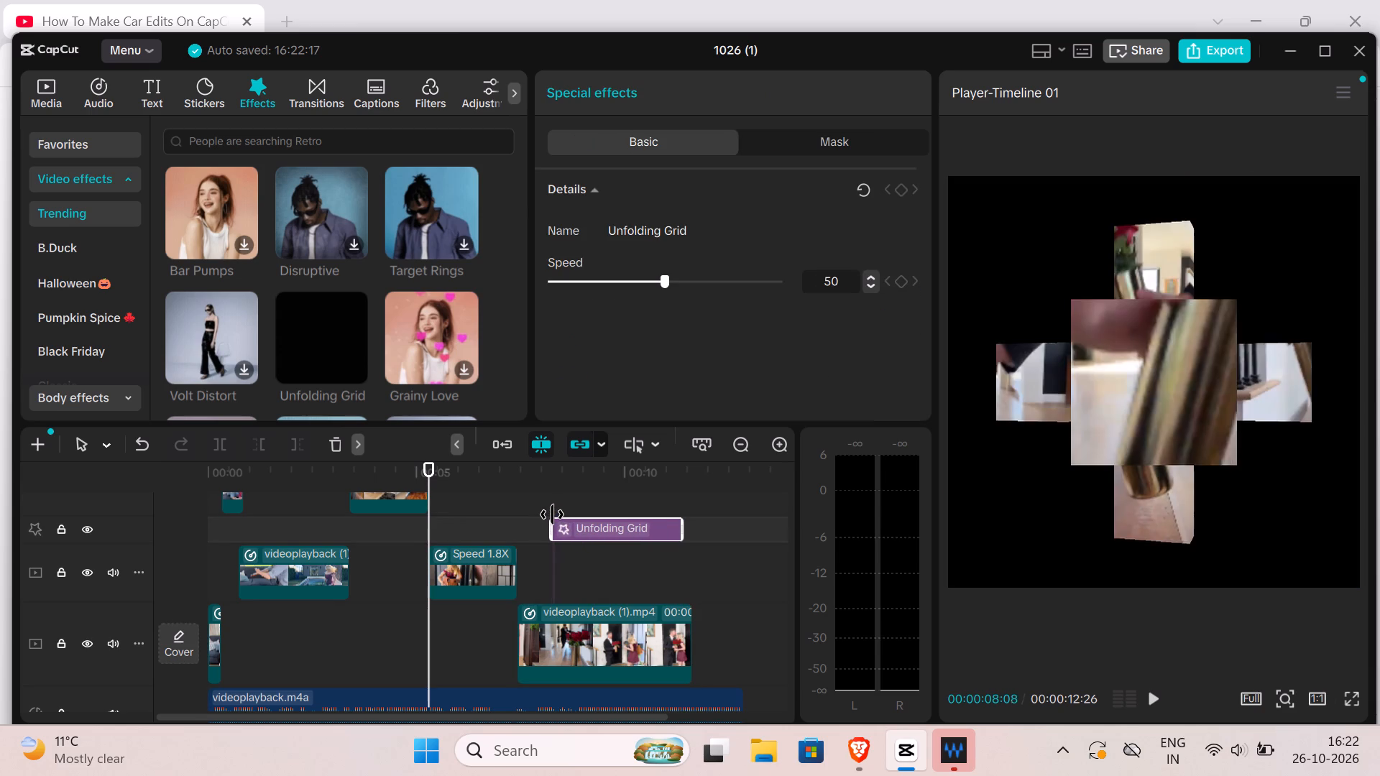
left_click_drag(552, 514, 535, 513)
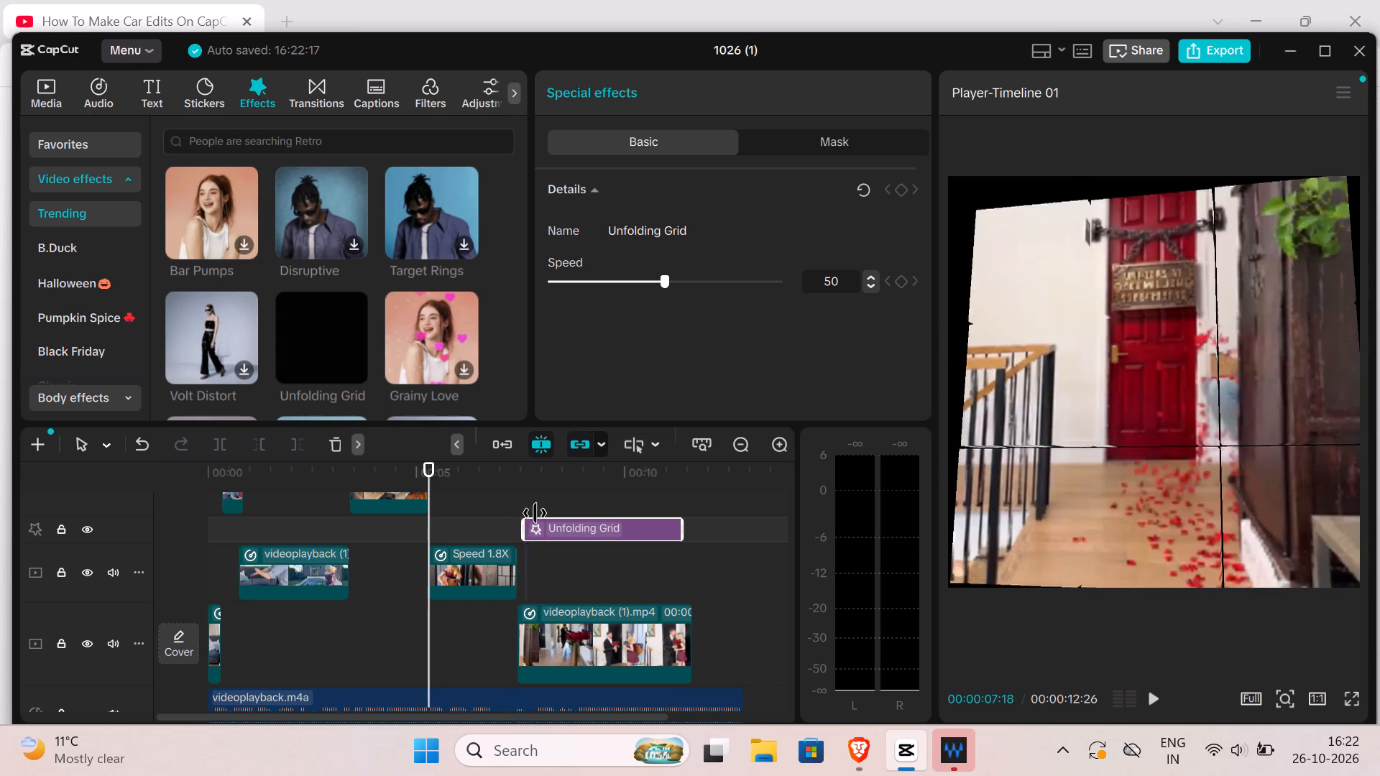
left_click_drag(535, 513, 557, 509)
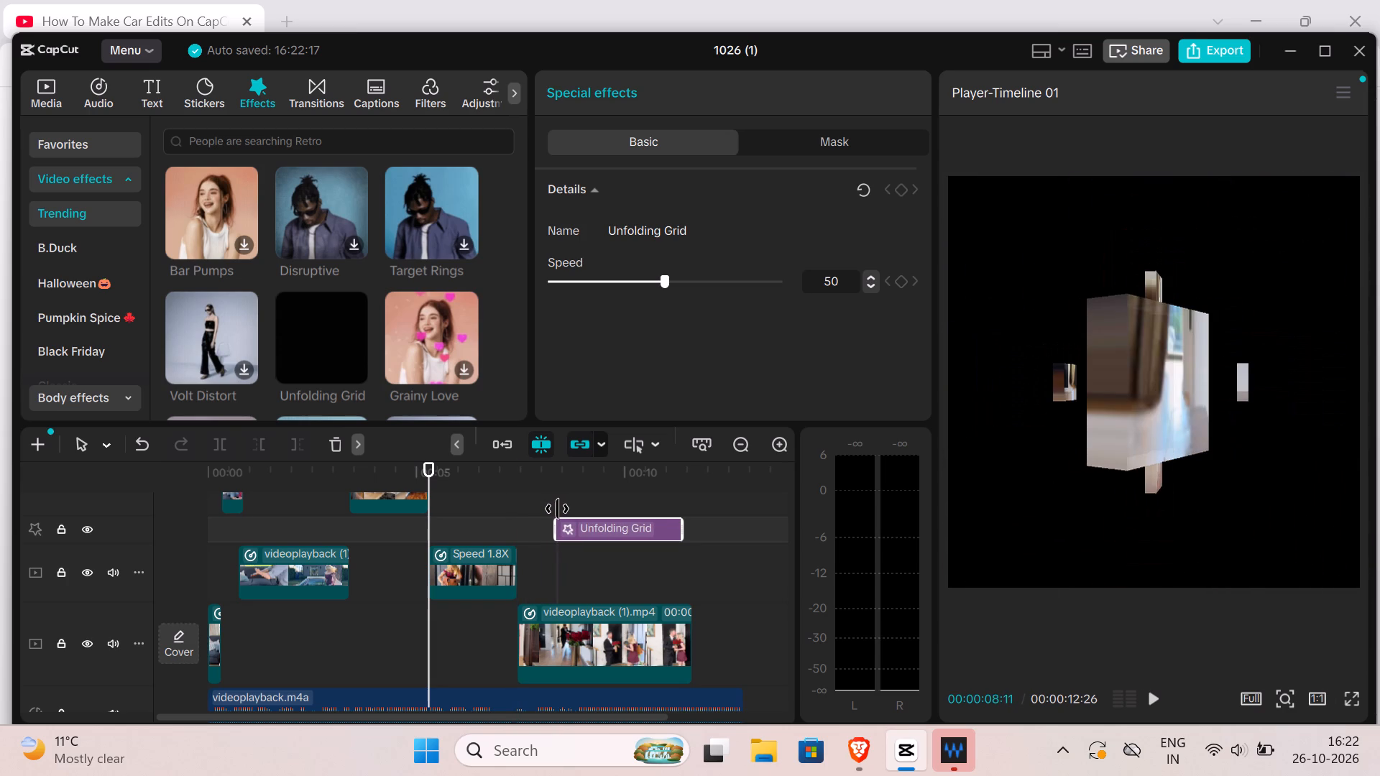
left_click_drag(557, 509, 566, 507)
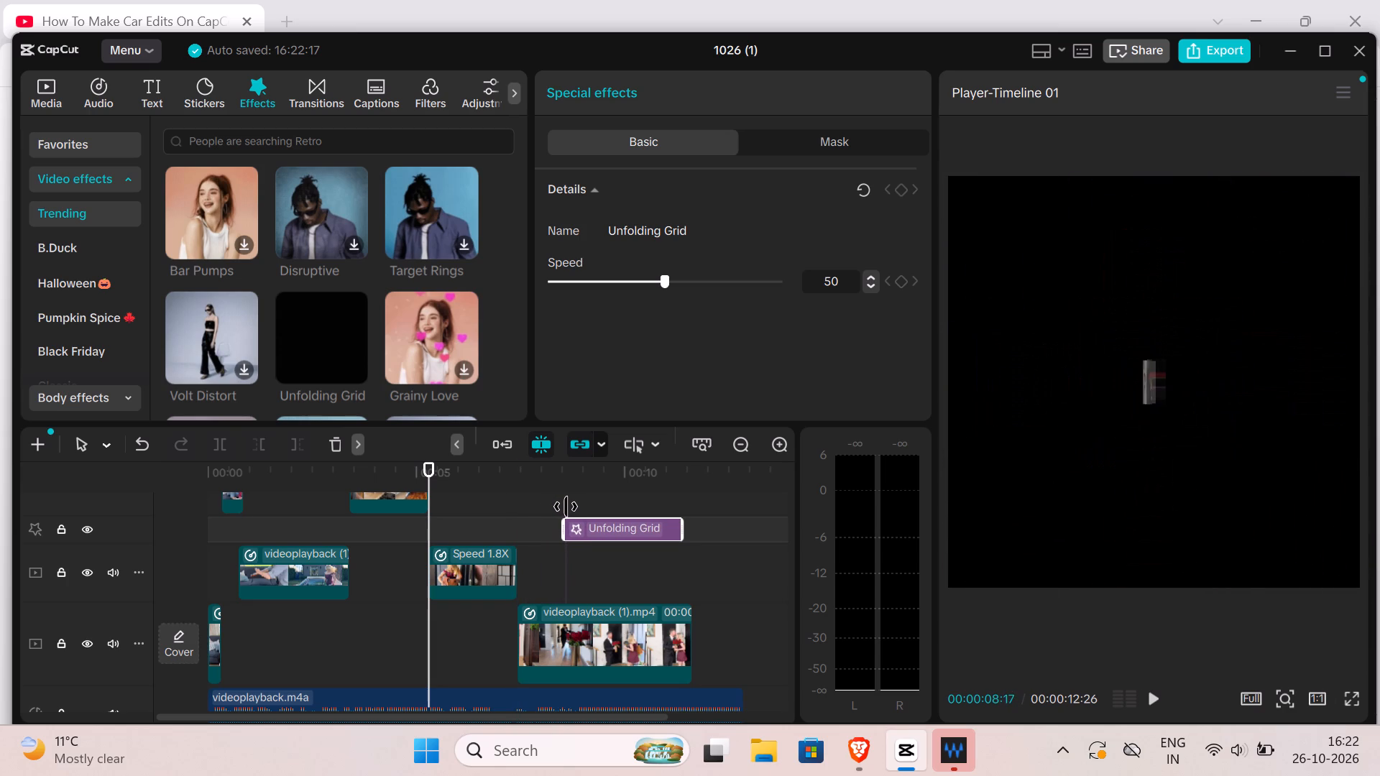
left_click_drag(566, 507, 572, 504)
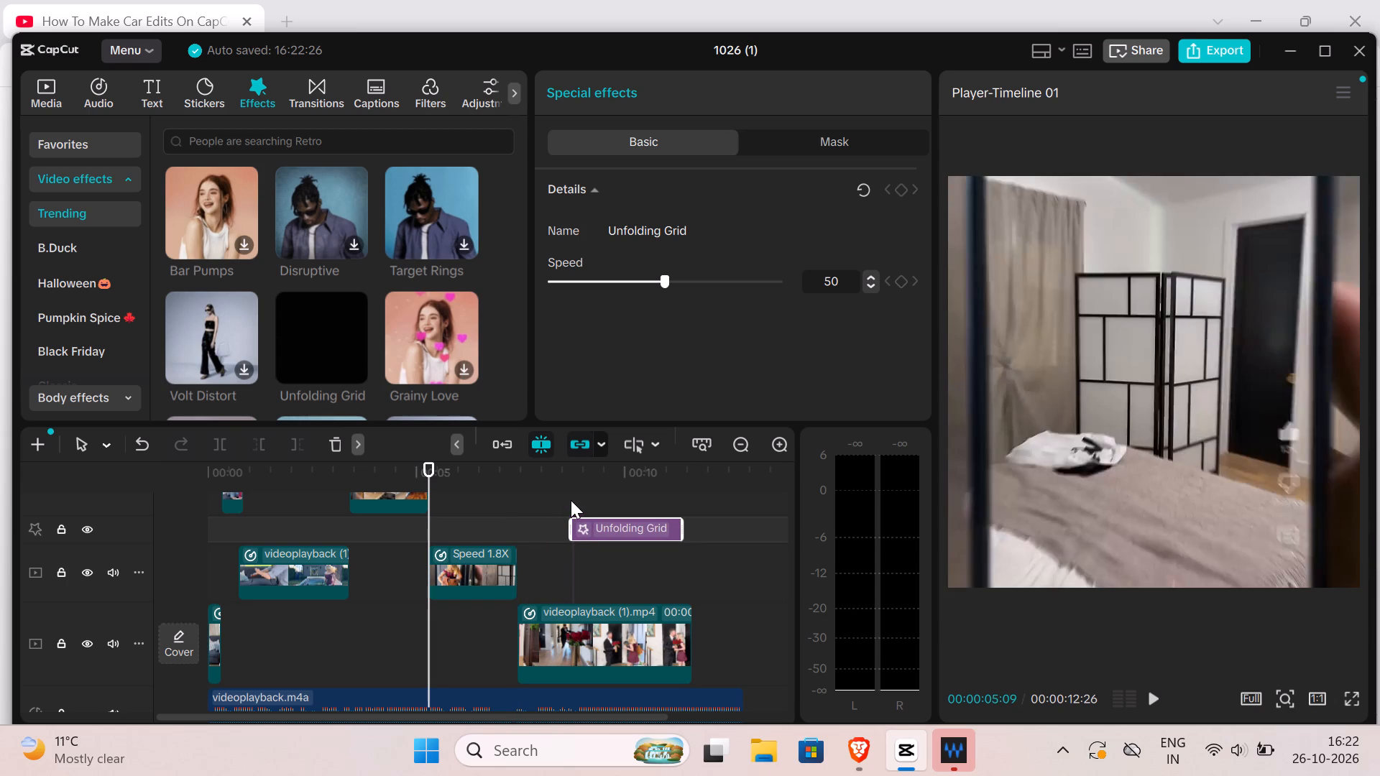
Extend the end of the Unfolding Grid effect to the end of the last main-track clip, at 00:00:11:19.
left_click(558, 480)
left_click_drag(565, 471, 574, 469)
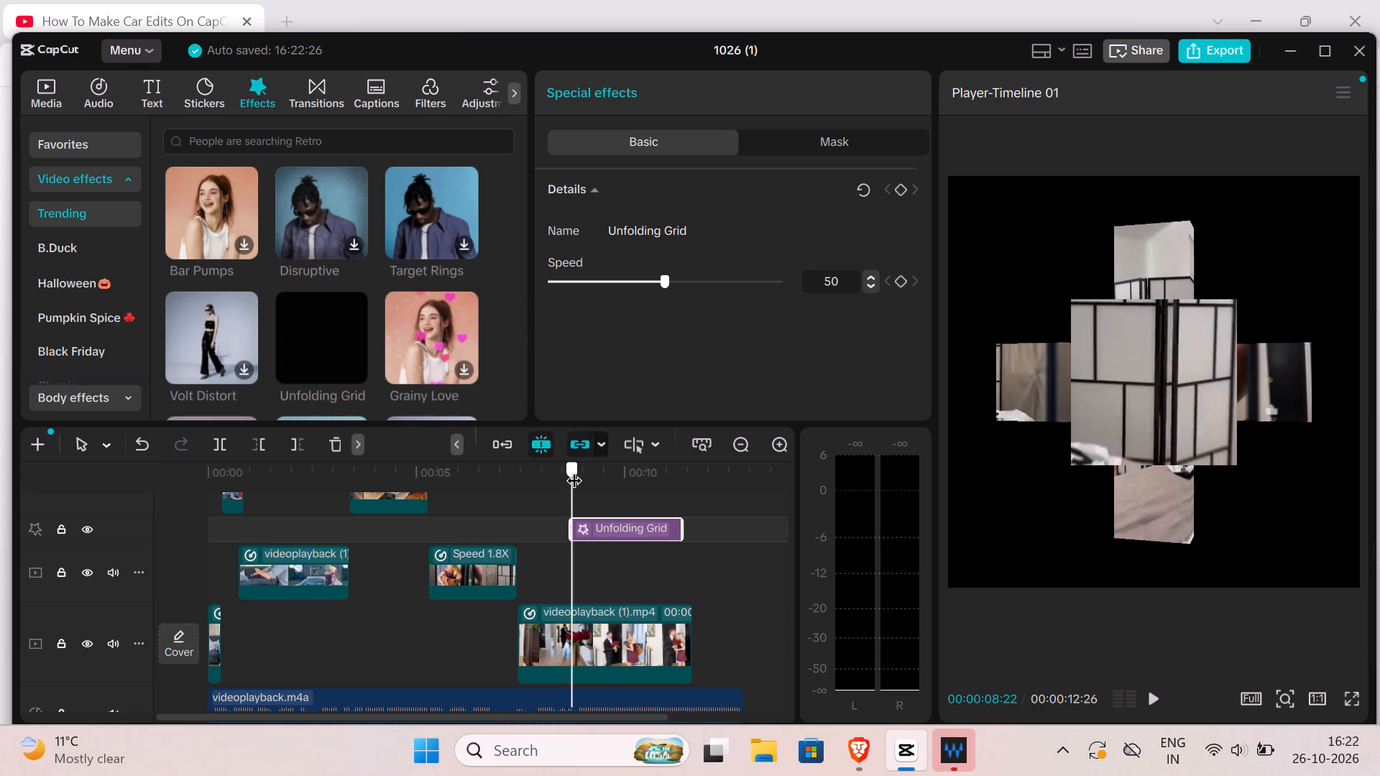
left_click_drag(574, 469, 618, 457)
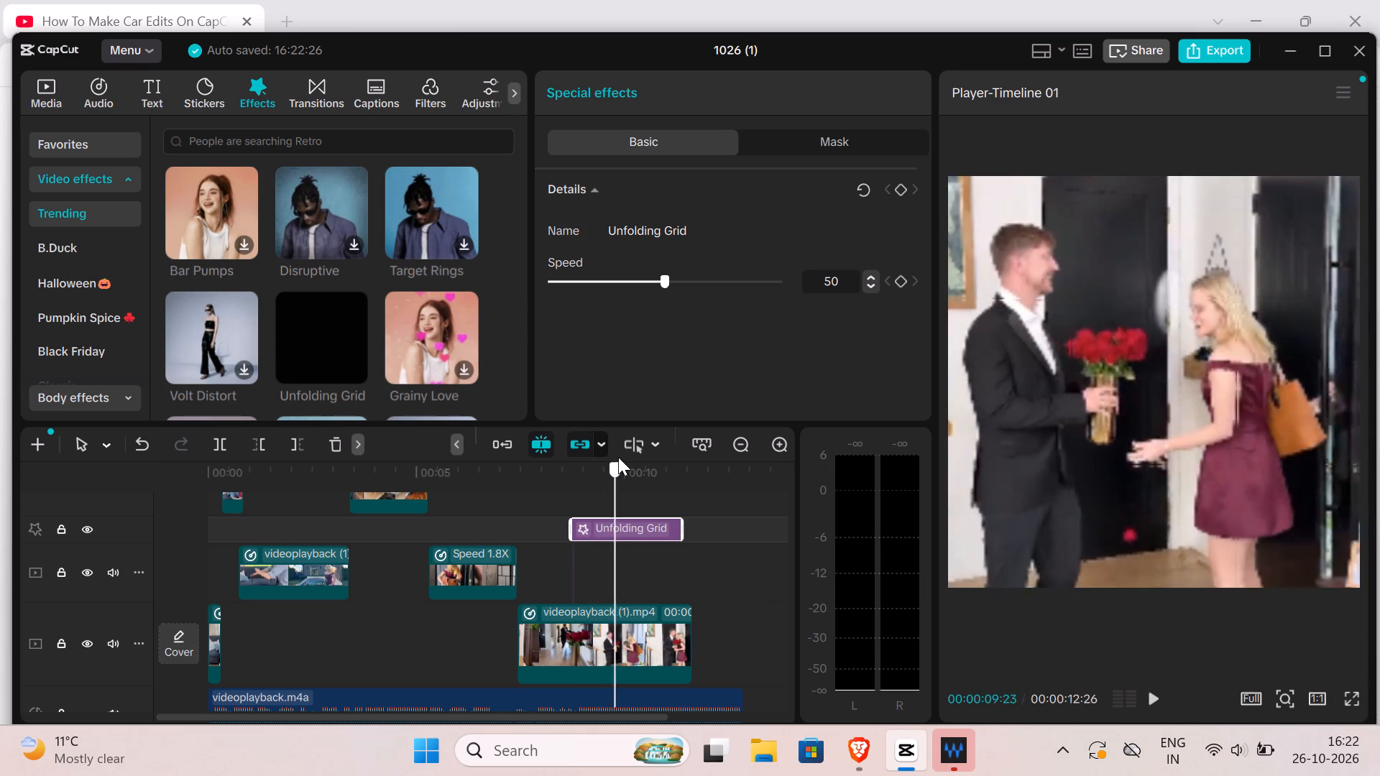
left_click_drag(618, 457, 689, 391)
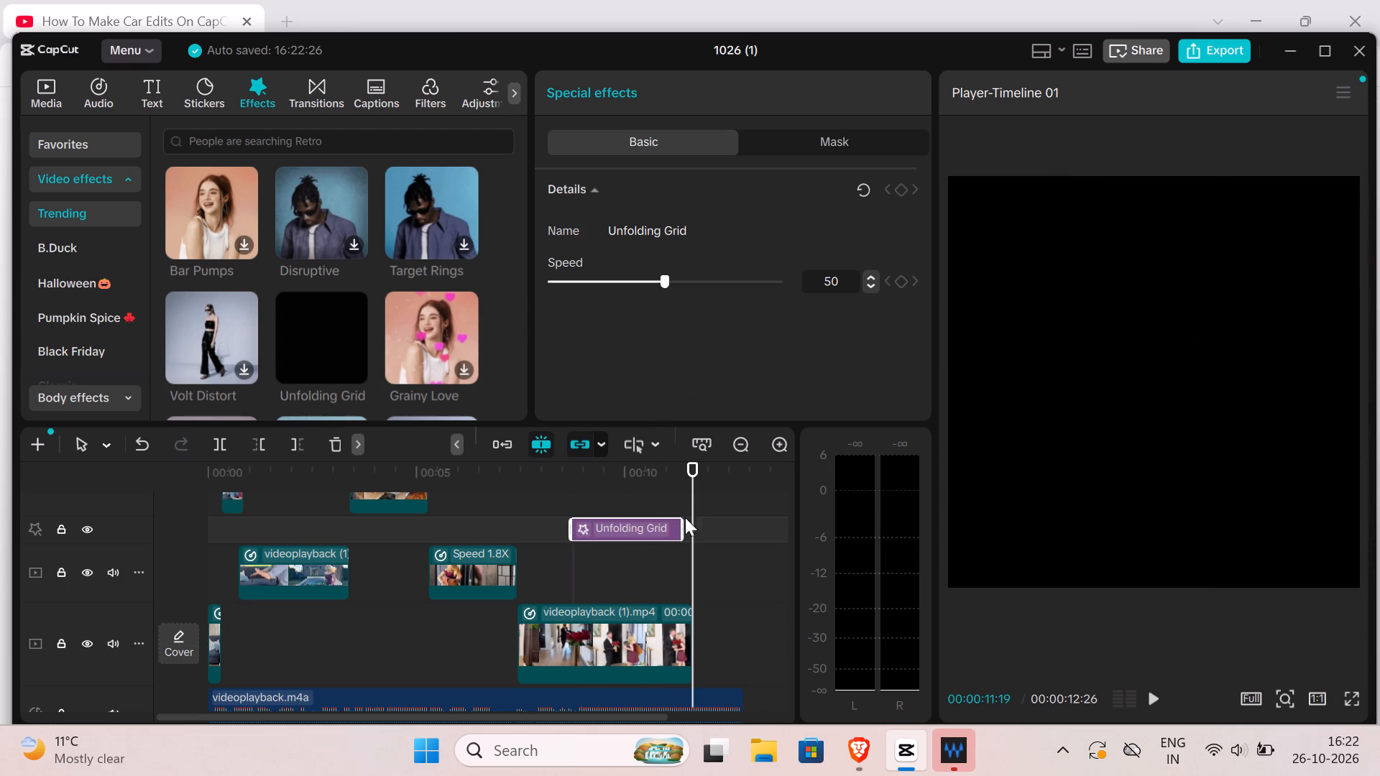
left_click_drag(681, 523, 695, 519)
left_click_drag(698, 513, 692, 522)
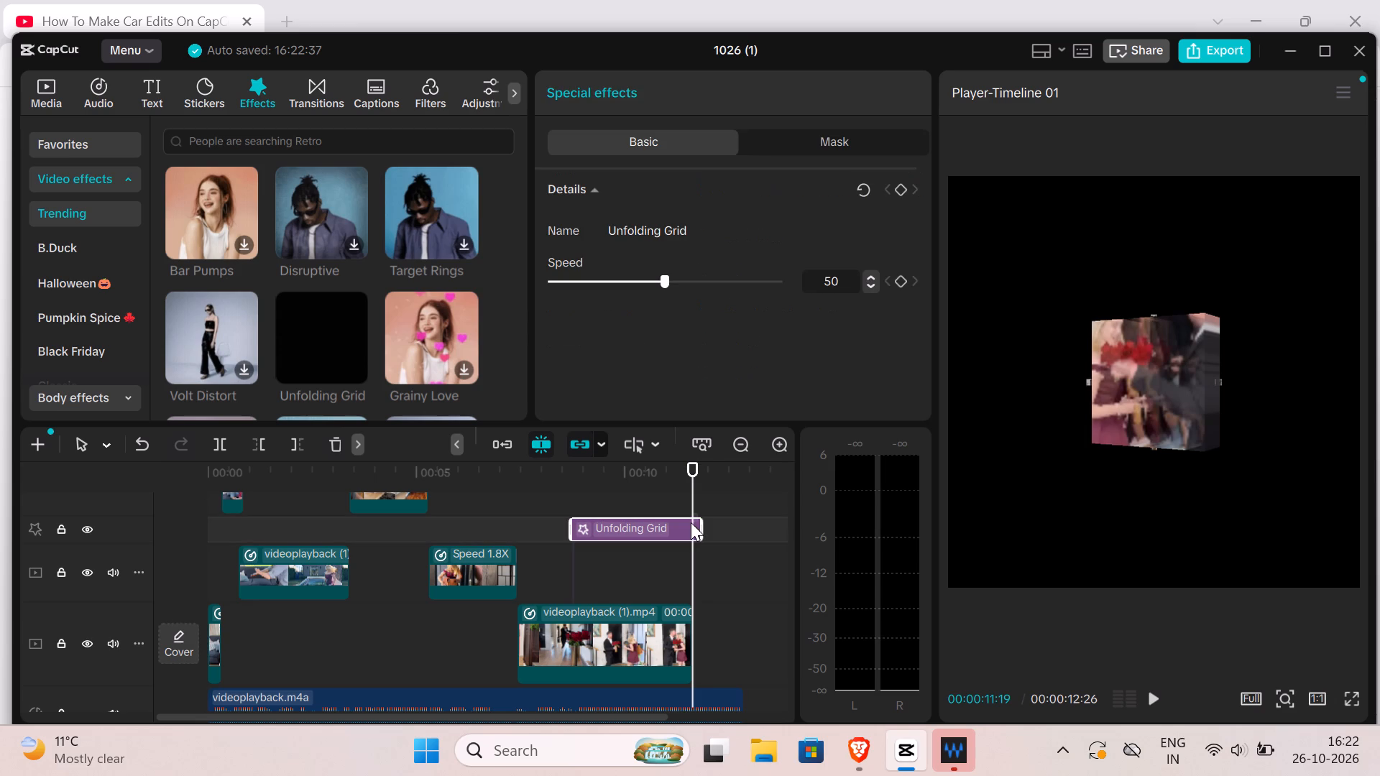
left_click_drag(700, 520, 689, 531)
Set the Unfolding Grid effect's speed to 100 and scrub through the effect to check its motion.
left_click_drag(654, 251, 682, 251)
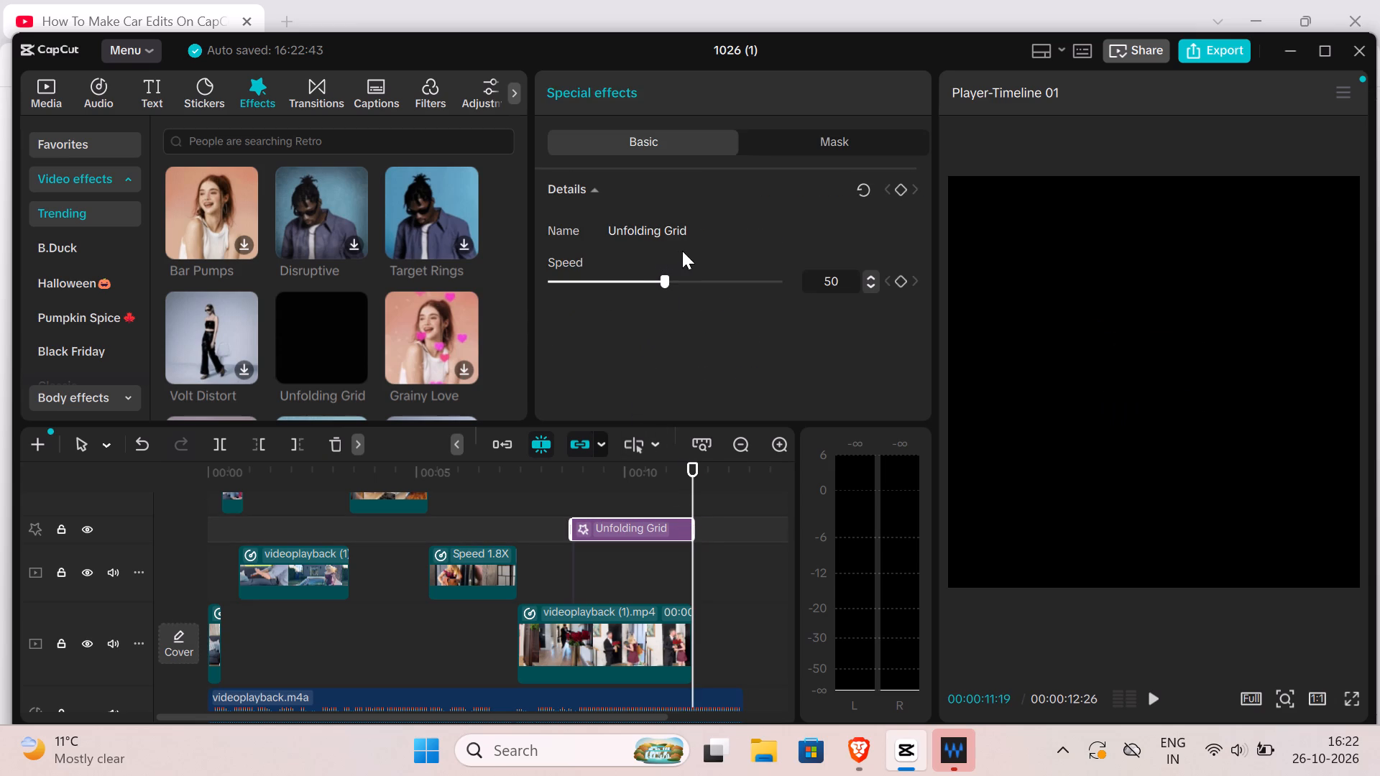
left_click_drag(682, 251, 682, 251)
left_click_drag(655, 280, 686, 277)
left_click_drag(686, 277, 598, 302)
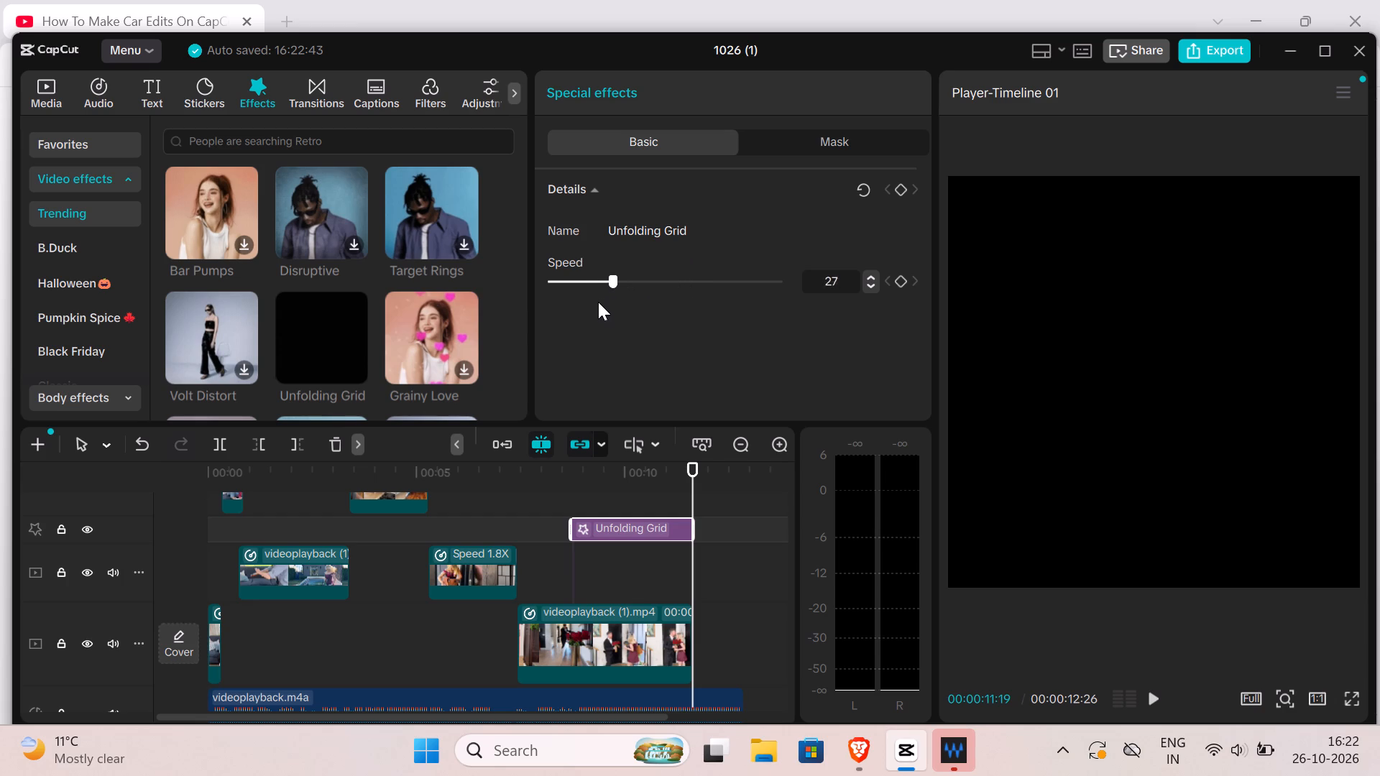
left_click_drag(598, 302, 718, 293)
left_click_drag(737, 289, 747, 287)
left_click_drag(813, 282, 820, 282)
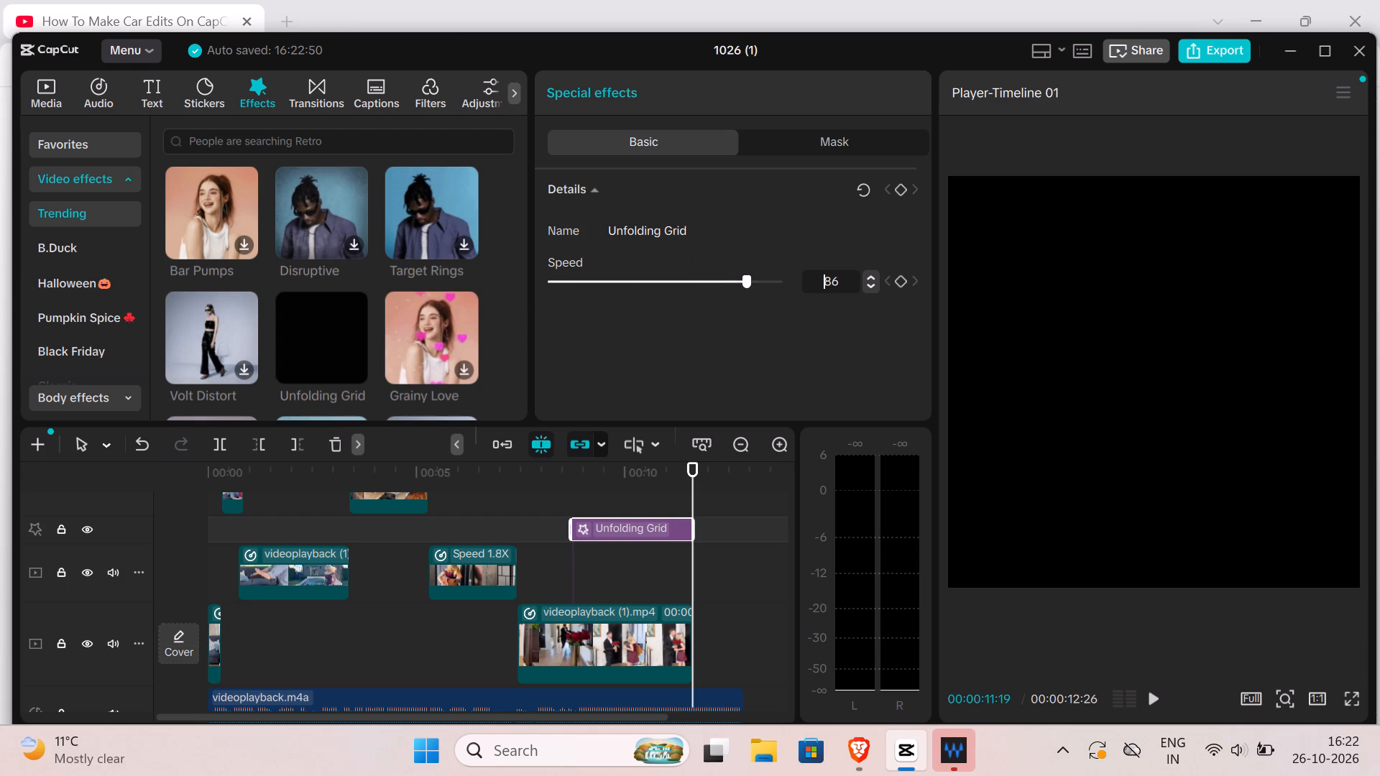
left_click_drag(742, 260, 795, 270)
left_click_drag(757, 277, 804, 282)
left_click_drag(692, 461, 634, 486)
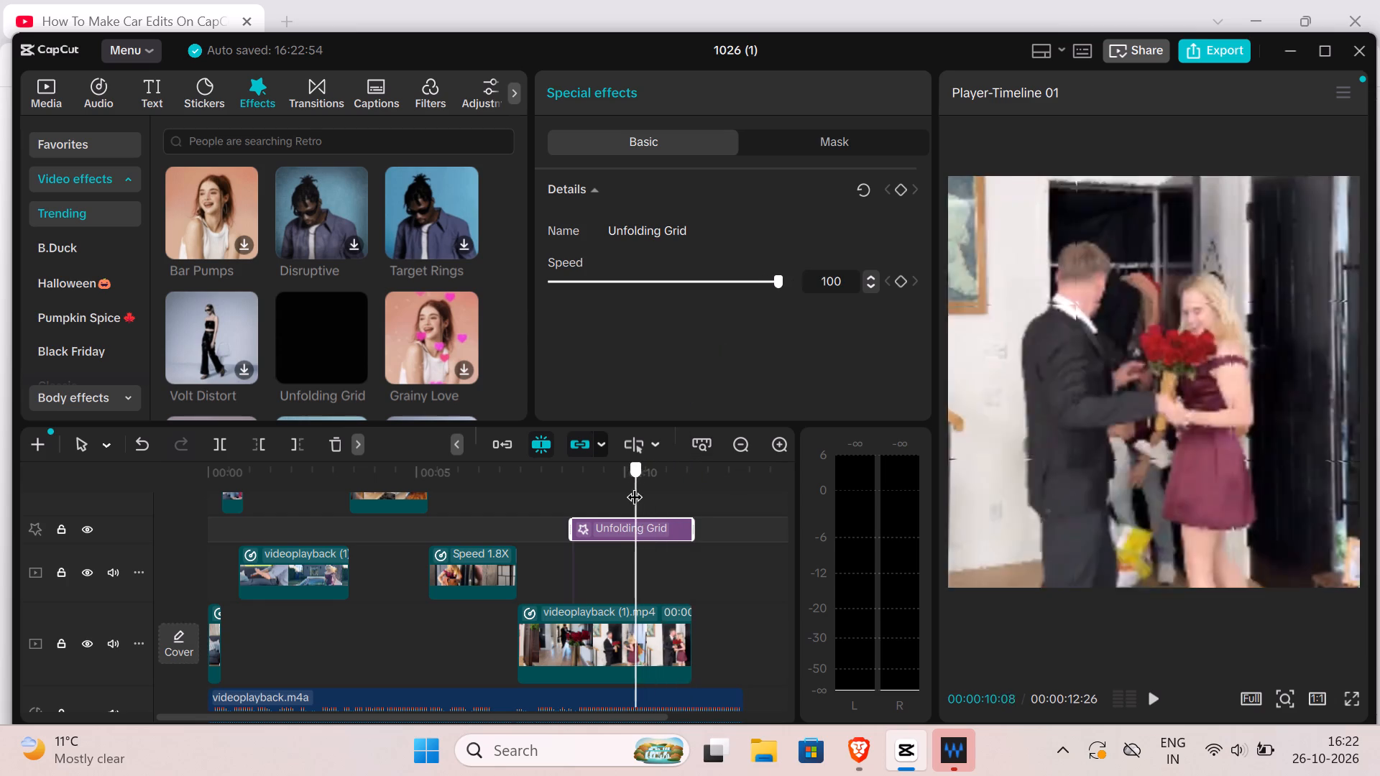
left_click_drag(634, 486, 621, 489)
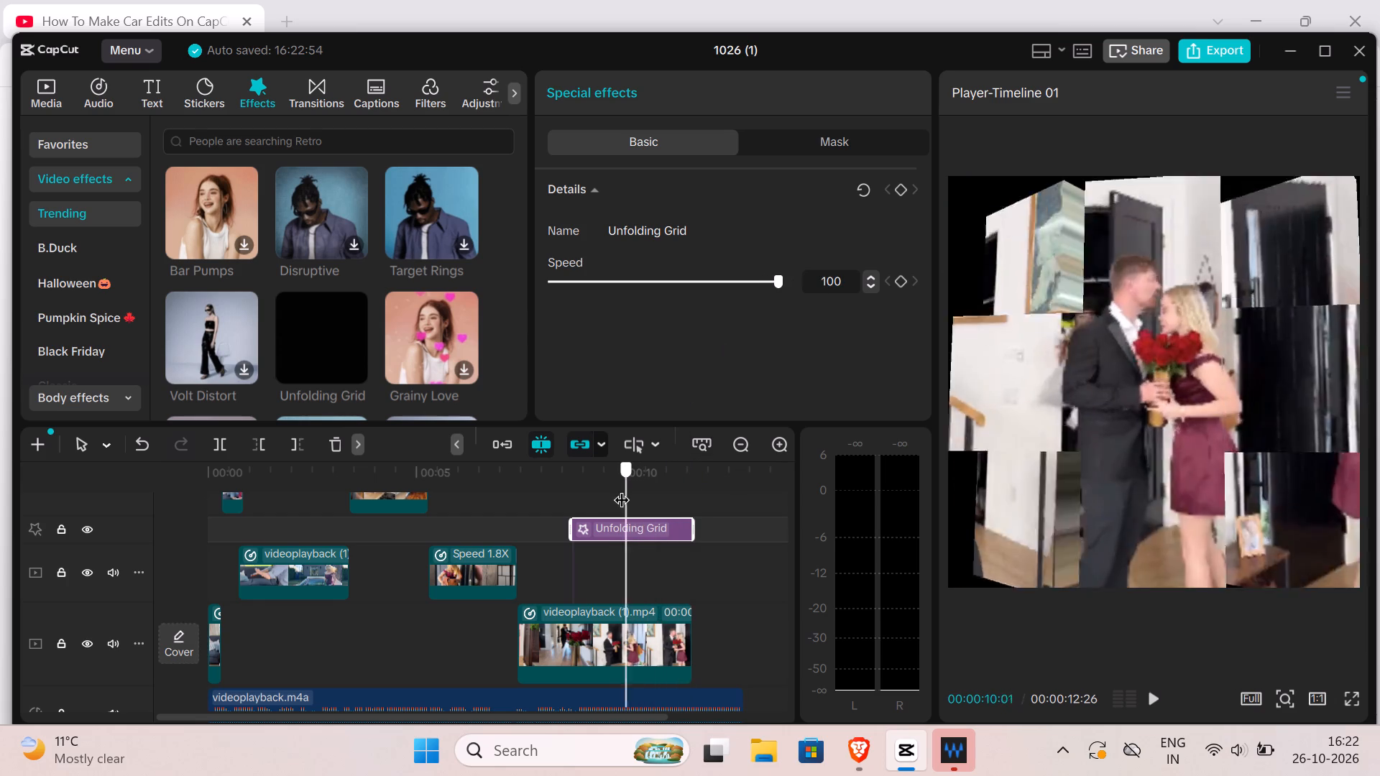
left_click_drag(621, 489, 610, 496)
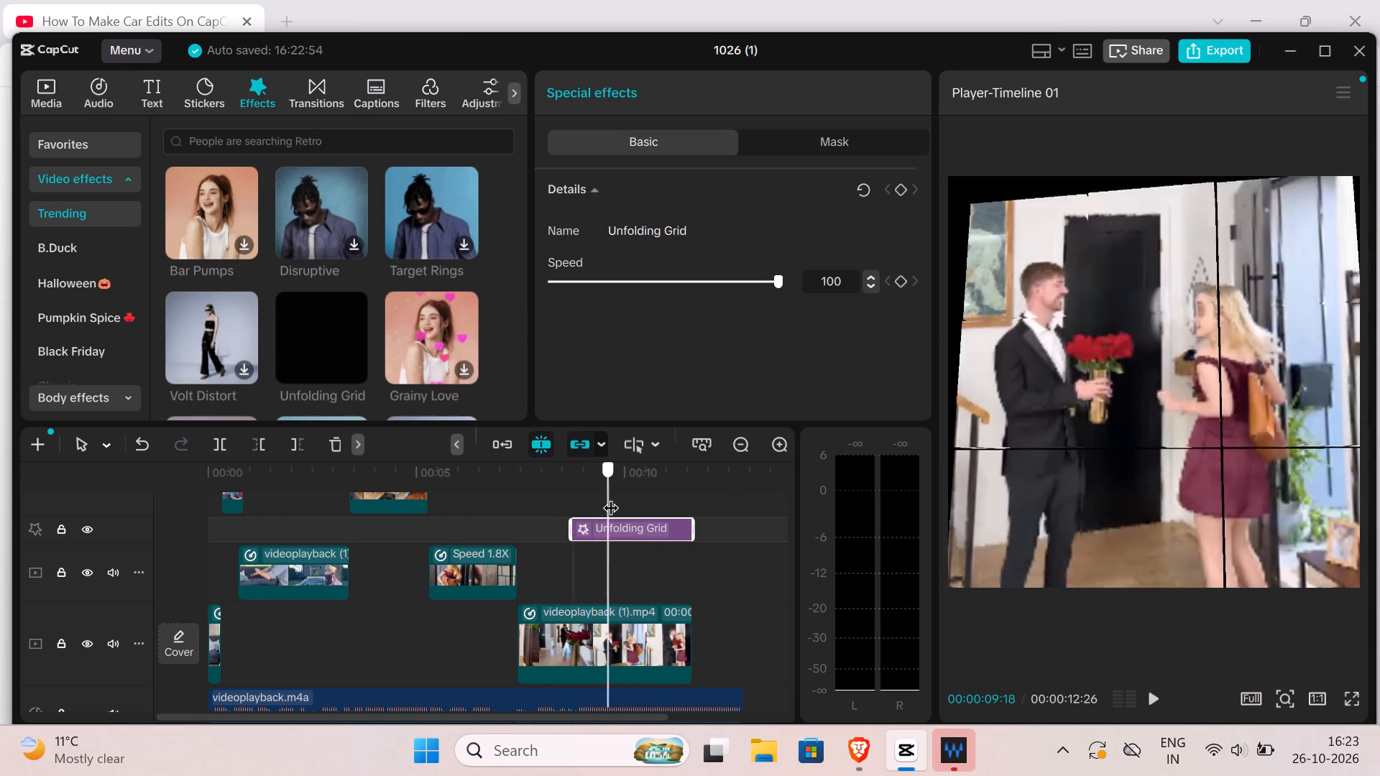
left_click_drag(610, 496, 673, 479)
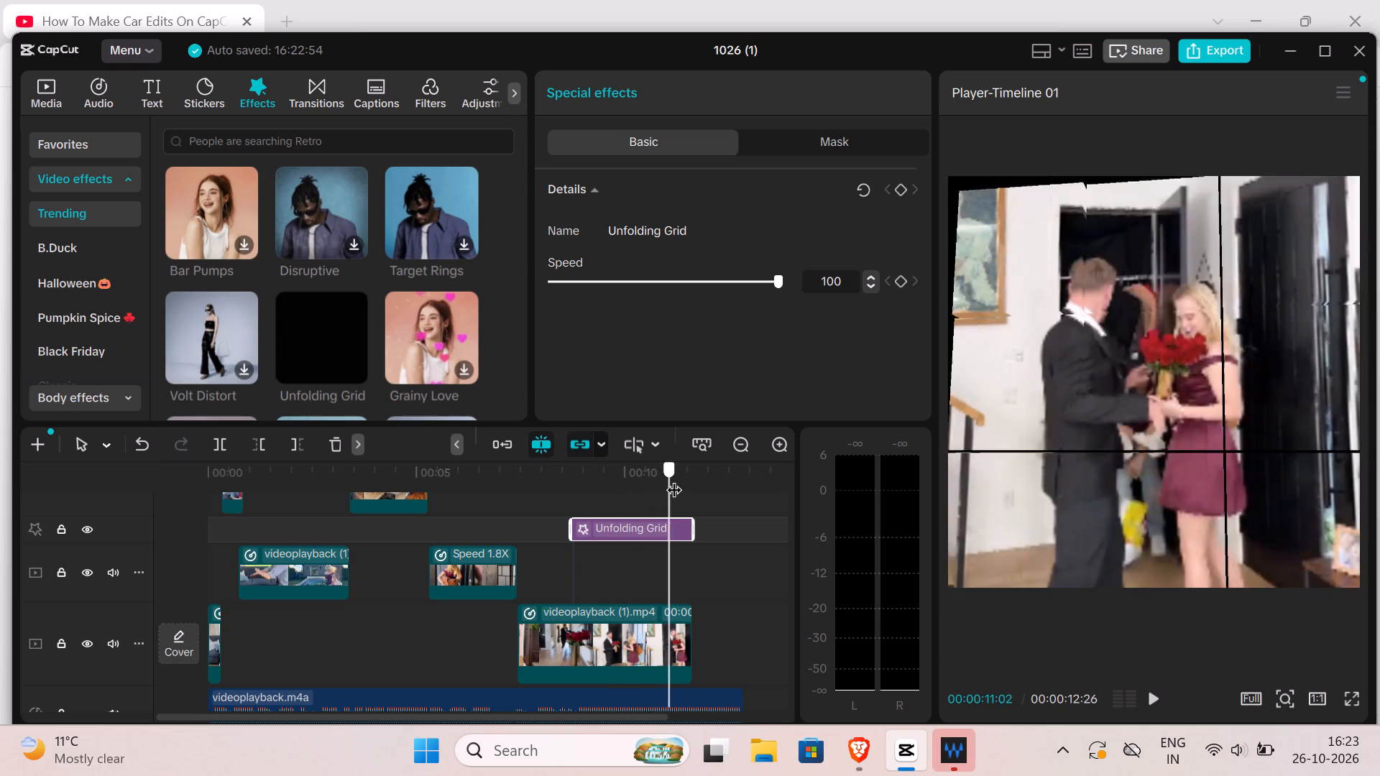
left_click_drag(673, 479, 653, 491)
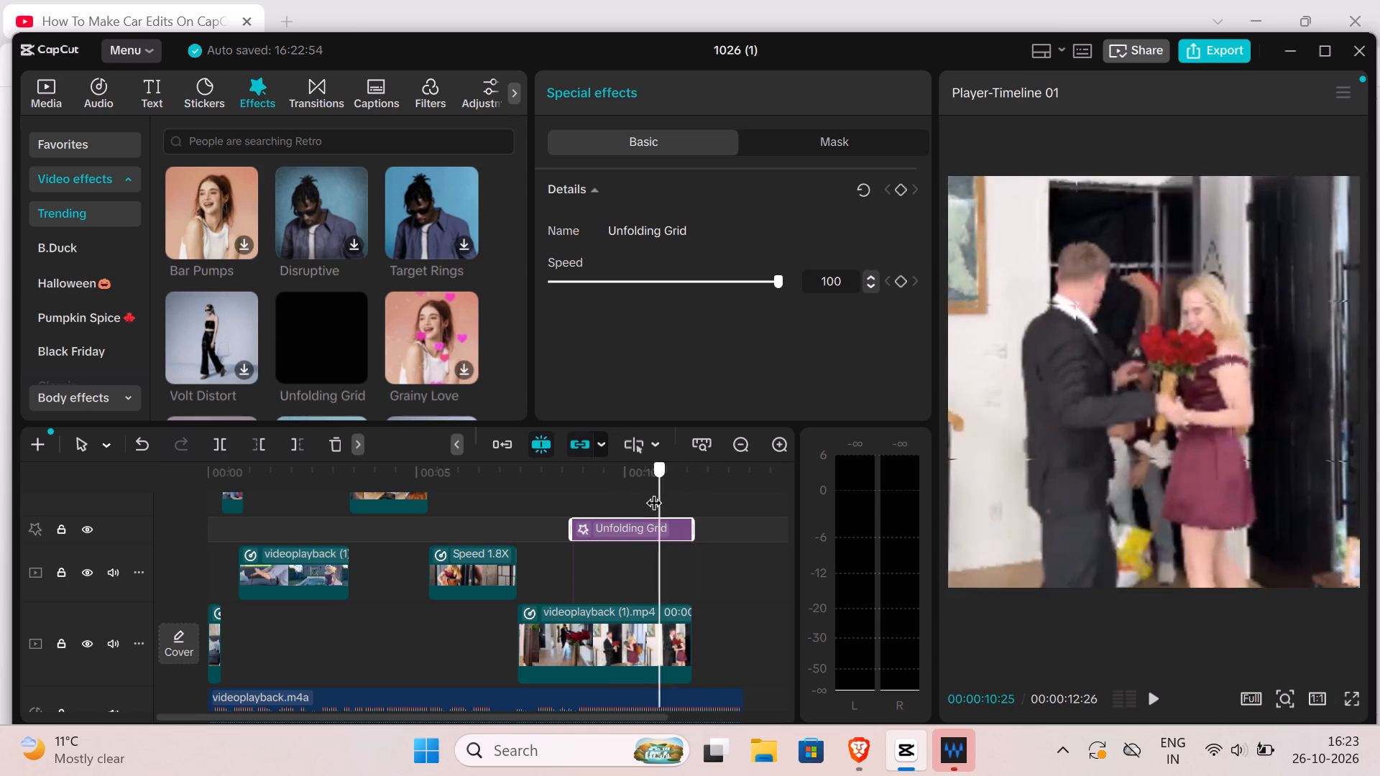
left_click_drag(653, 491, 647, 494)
Set the Unfolding Grid effect's speed to 34.
left_click(628, 274)
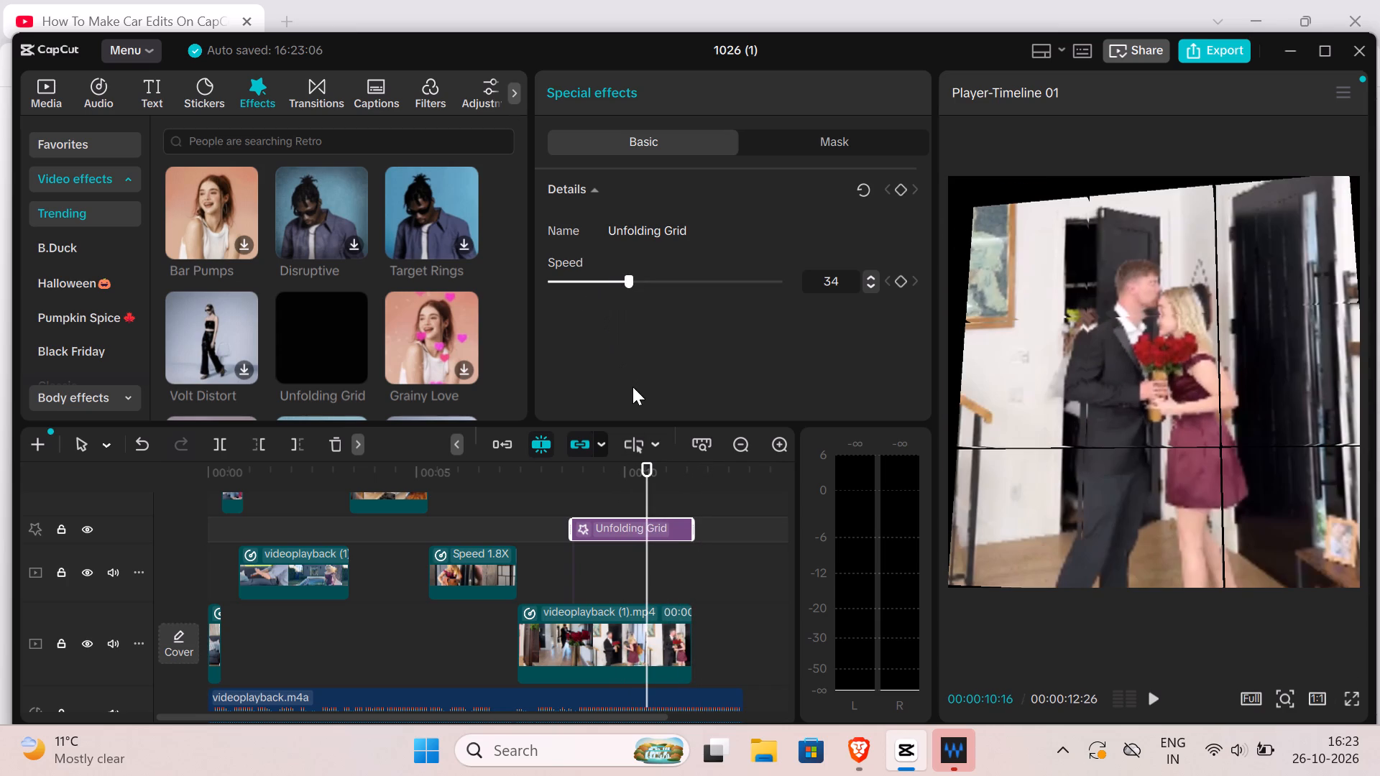
Scrub back and forth through the Unfolding Grid effect to review its motion, stopping past its end at 00:00:12:06.
left_click_drag(642, 461, 601, 473)
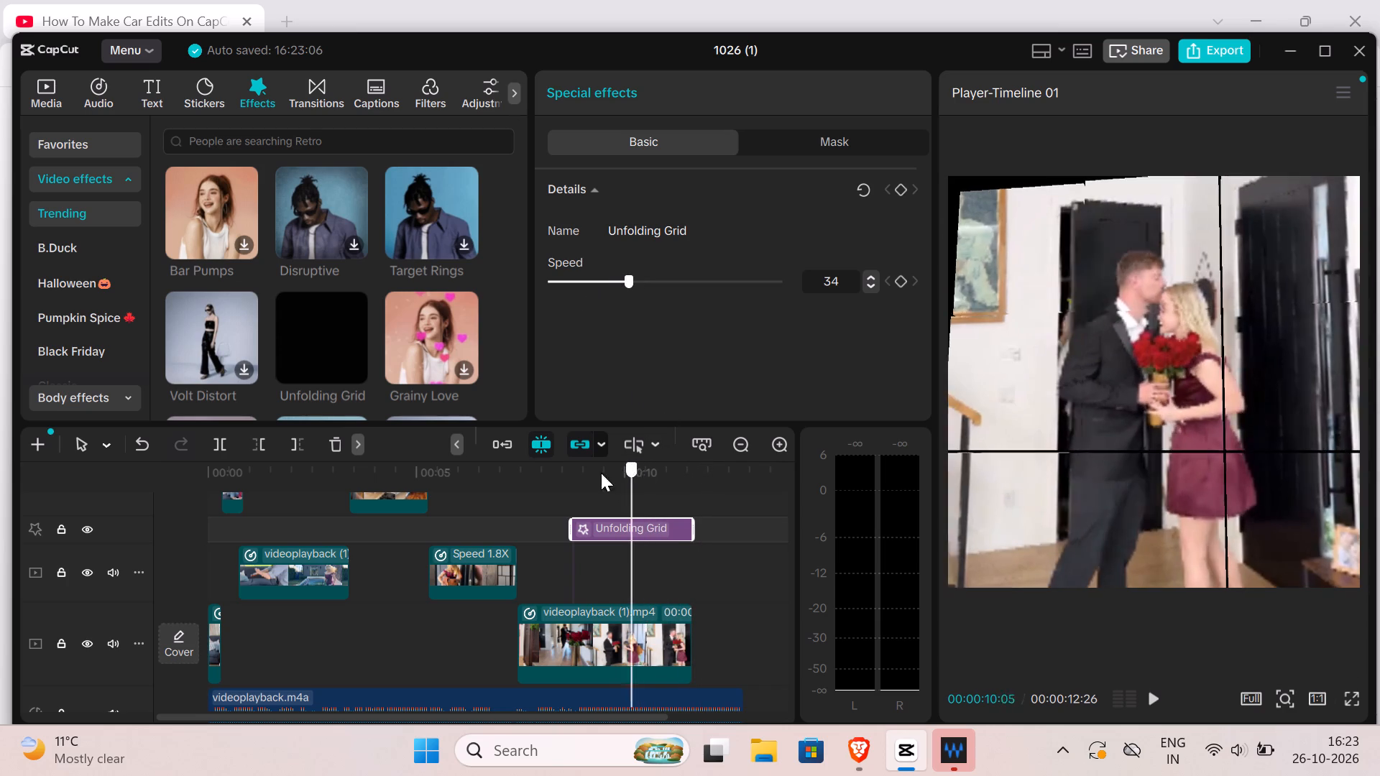
left_click_drag(601, 473, 587, 479)
left_click(589, 479)
left_click_drag(589, 479, 607, 473)
left_click_drag(609, 472, 635, 466)
left_click(636, 466)
left_click_drag(641, 466, 653, 462)
left_click(656, 461)
left_click_drag(661, 460, 675, 456)
left_click_drag(678, 455, 699, 450)
left_click(699, 450)
left_click_drag(660, 469, 716, 457)
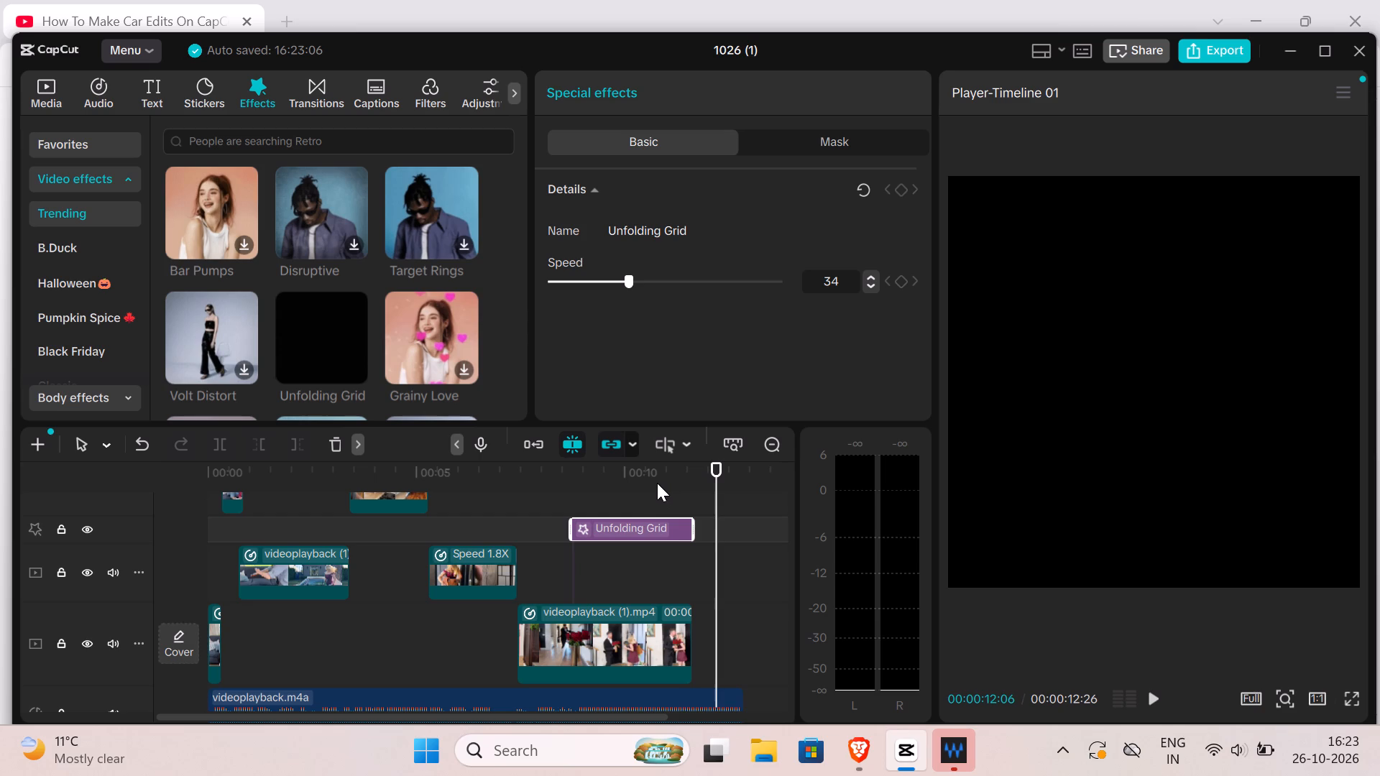
Add the Grainy Love effect on a new track directly below the overlay clip that starts near 00:00:01, with the playhead at 00:00:01:27.
left_click(342, 588)
left_click(385, 556)
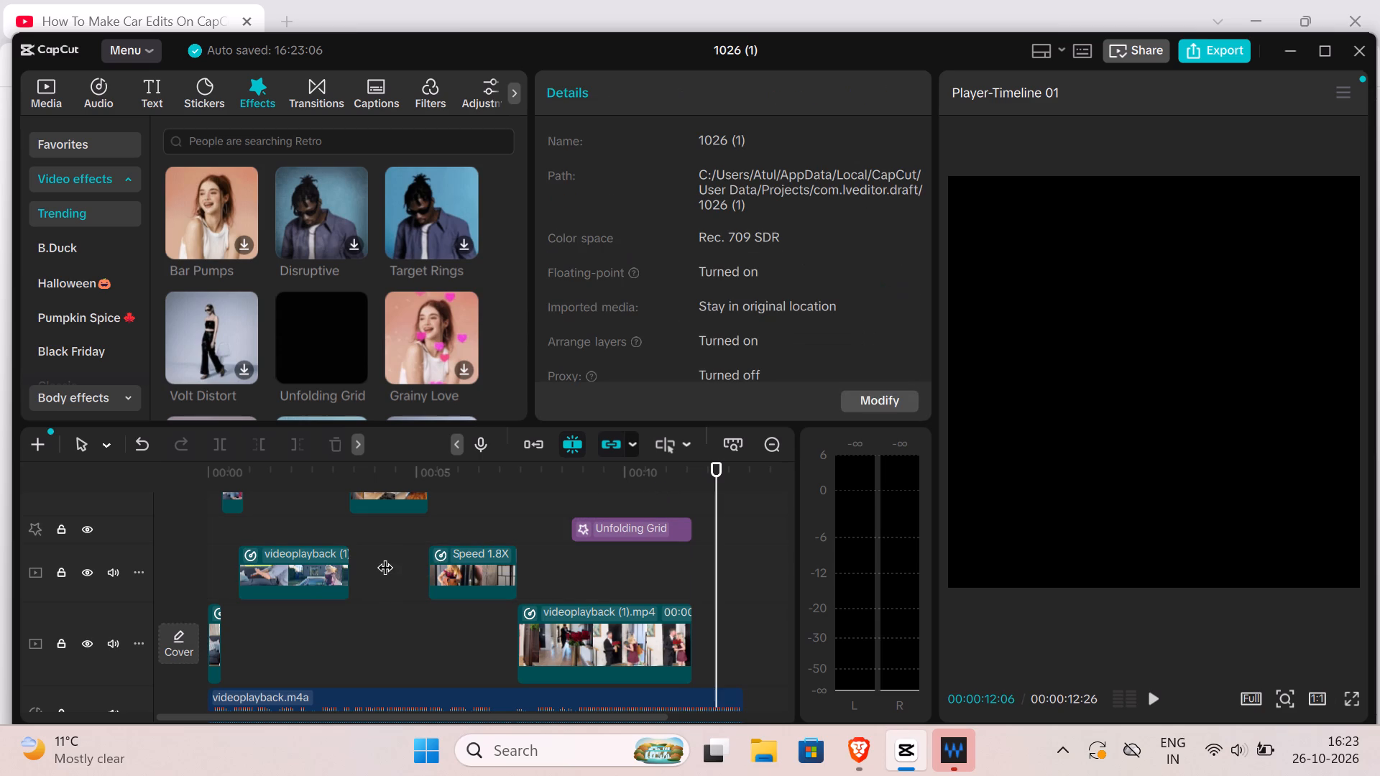
left_click(326, 558)
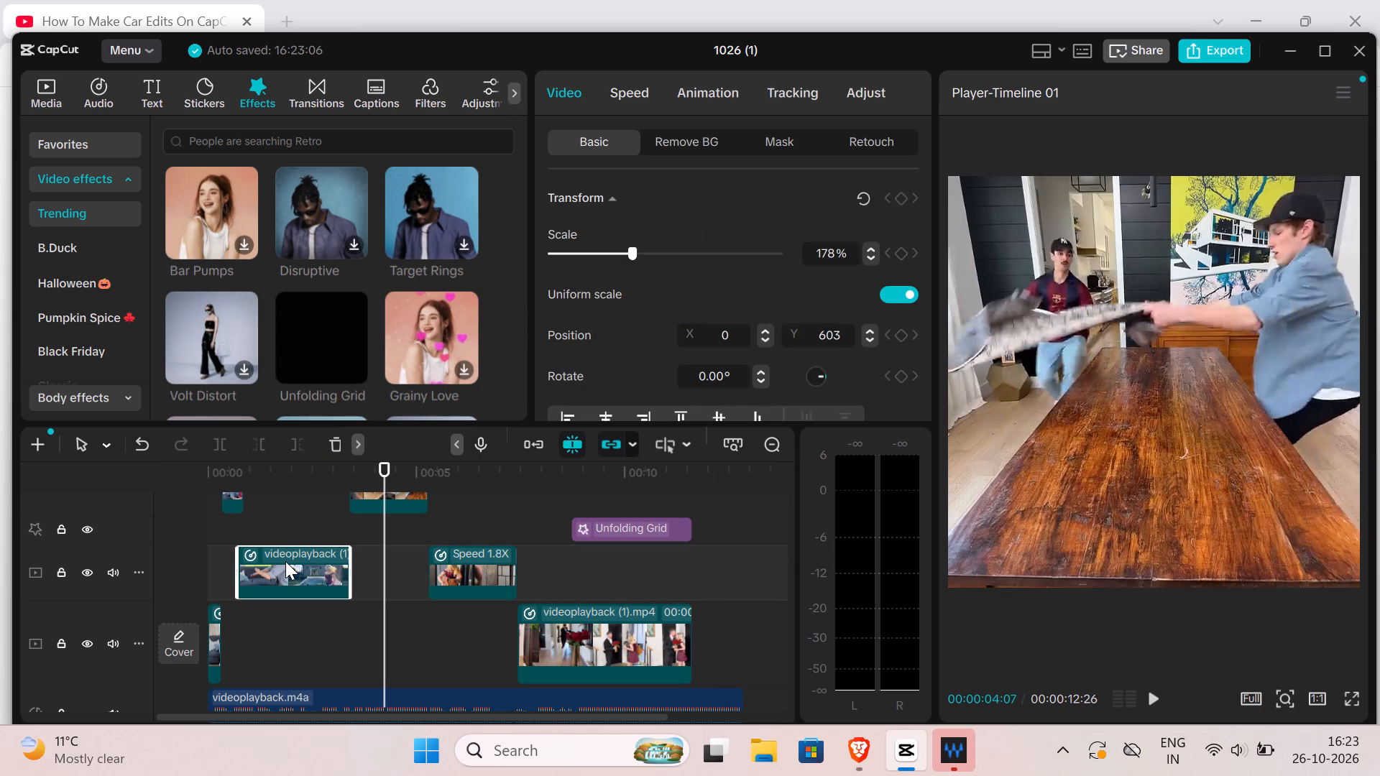
left_click(285, 561)
left_click_drag(386, 516, 376, 512)
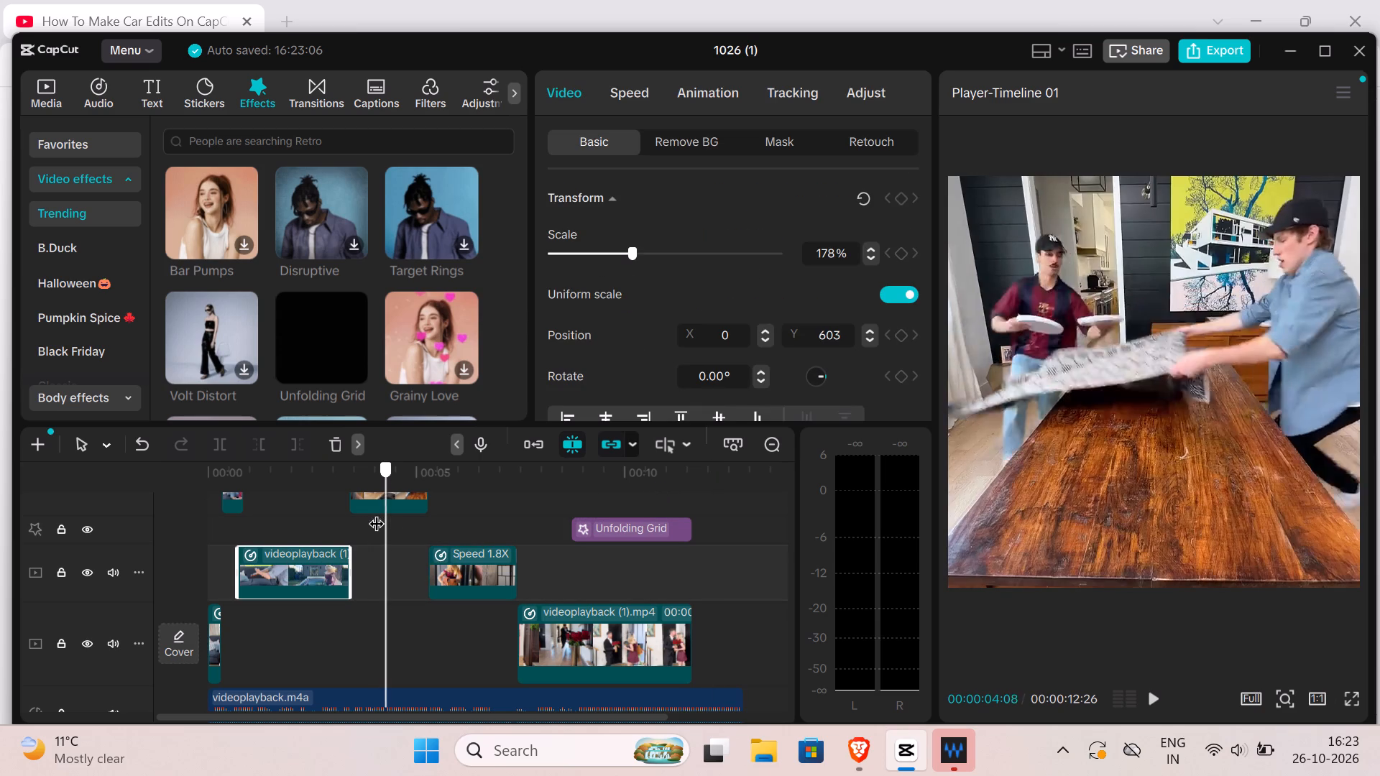
left_click_drag(376, 512, 287, 535)
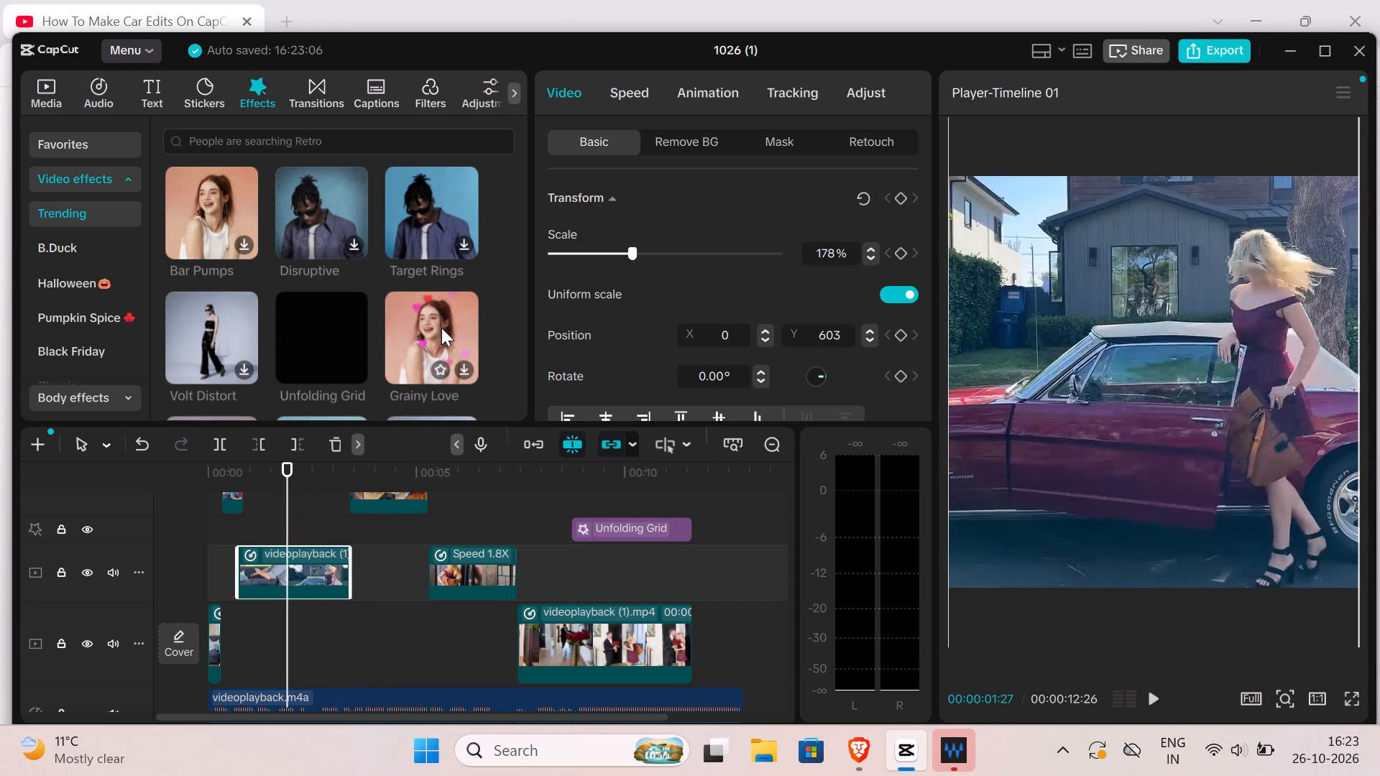
scroll(441, 328, "down", 1)
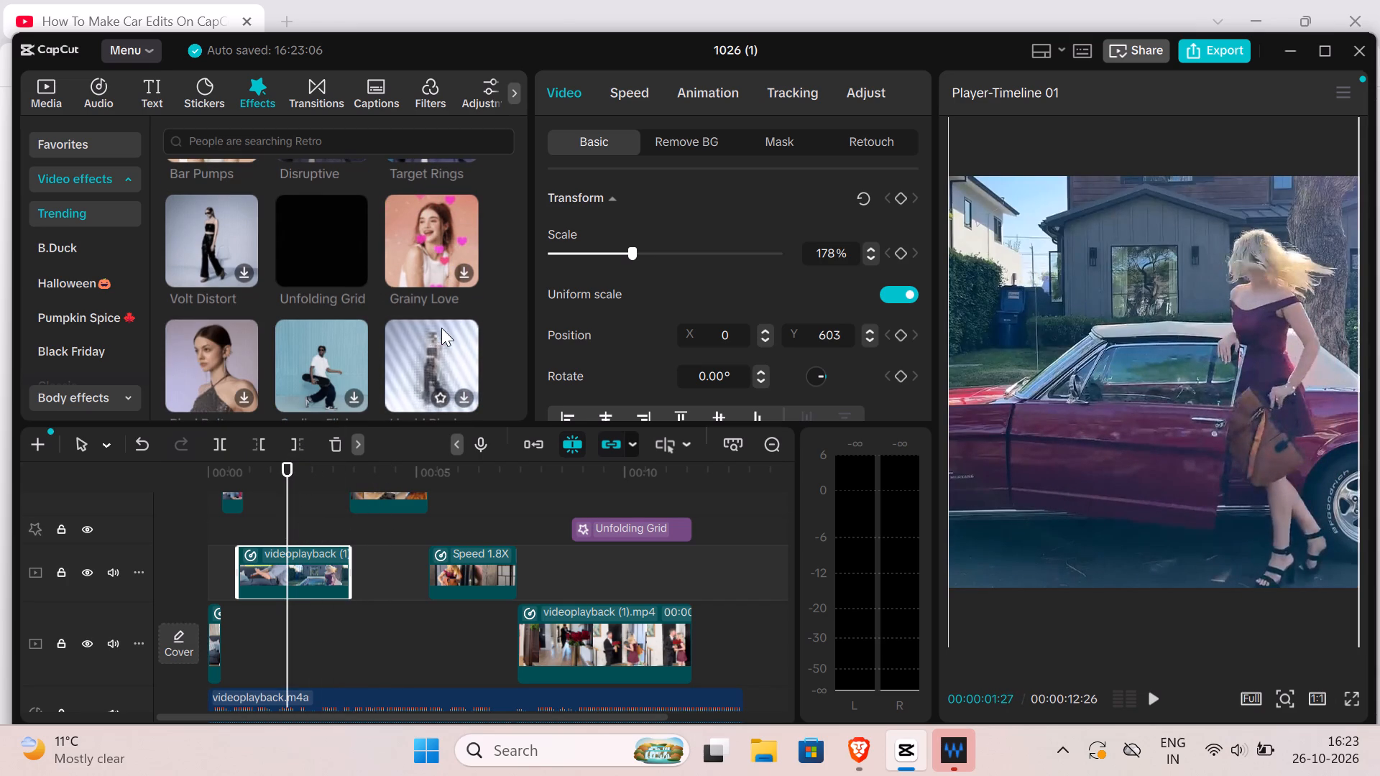
left_click(462, 270)
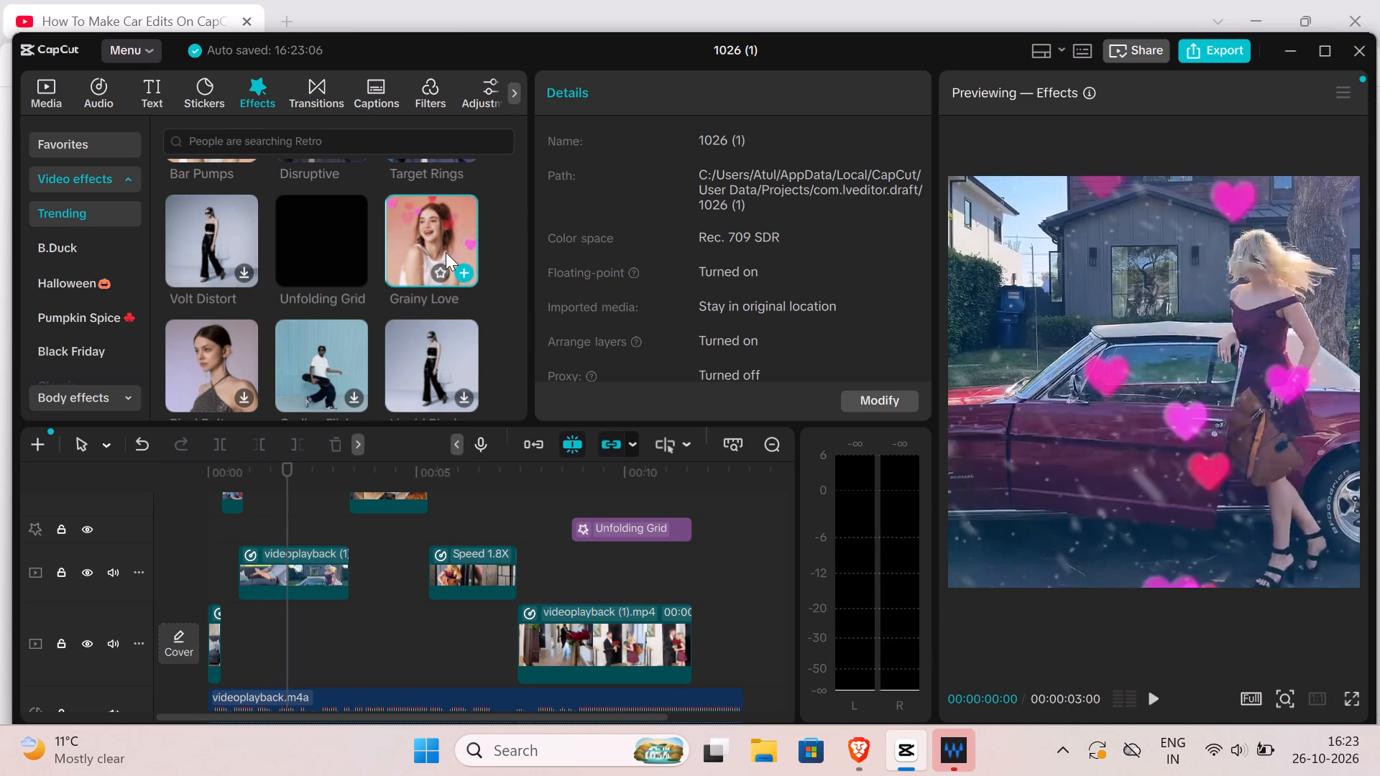
left_click_drag(438, 245, 359, 615)
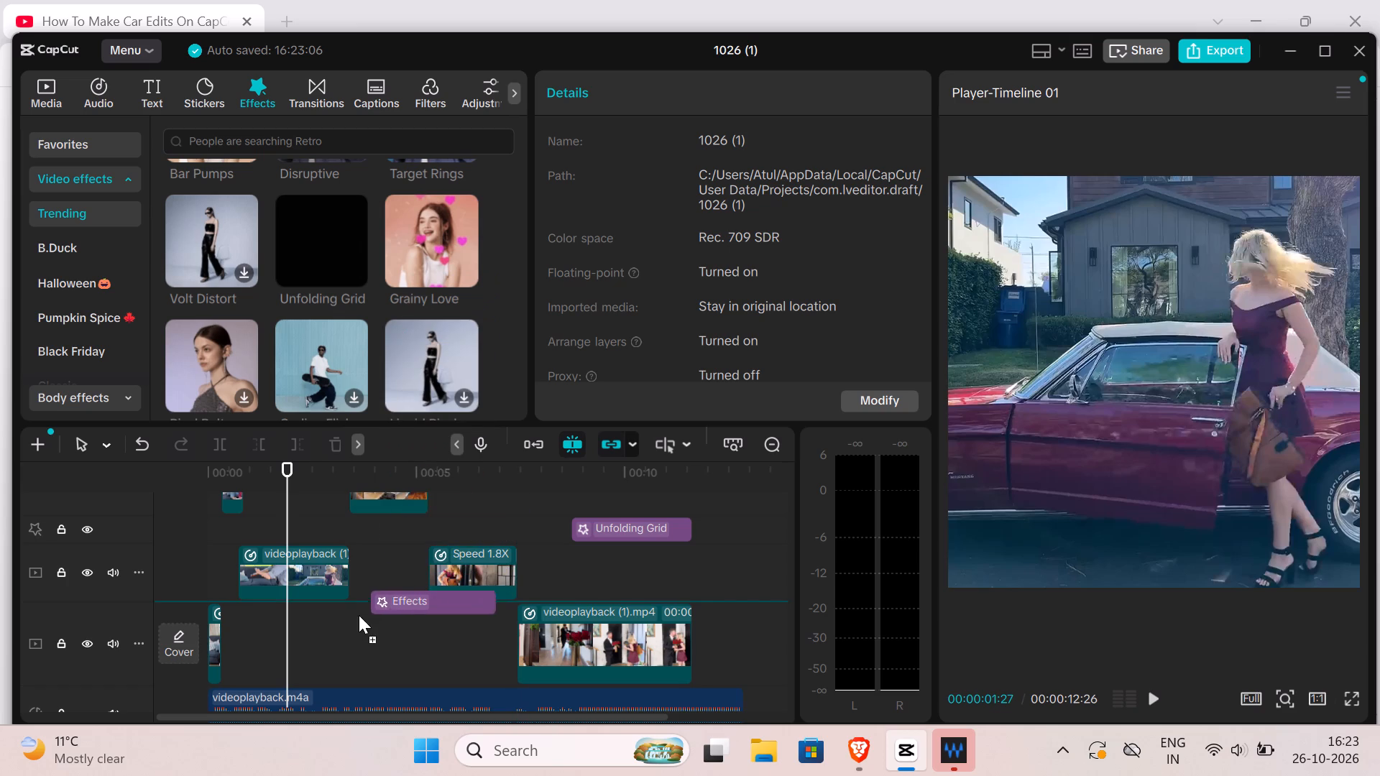
left_click_drag(359, 615, 262, 631)
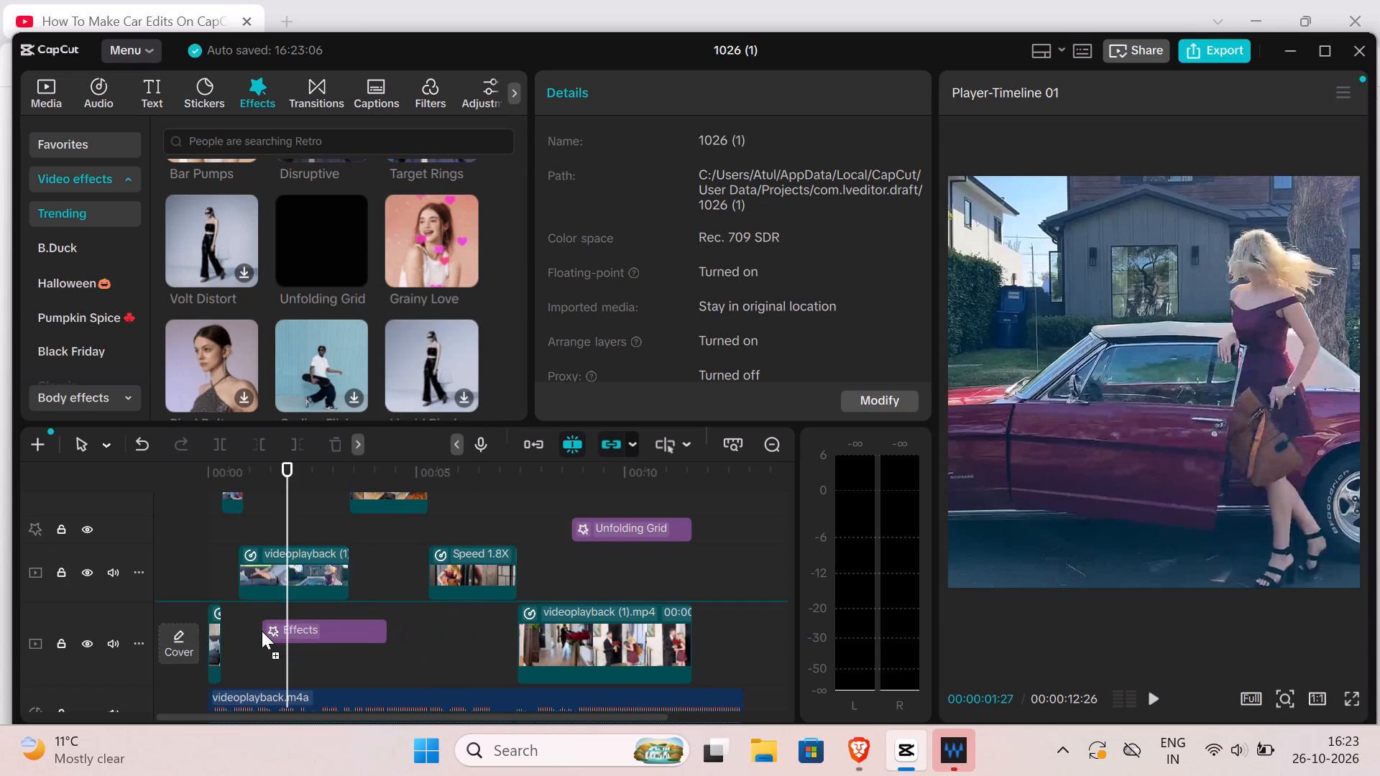
left_click_drag(262, 631, 227, 629)
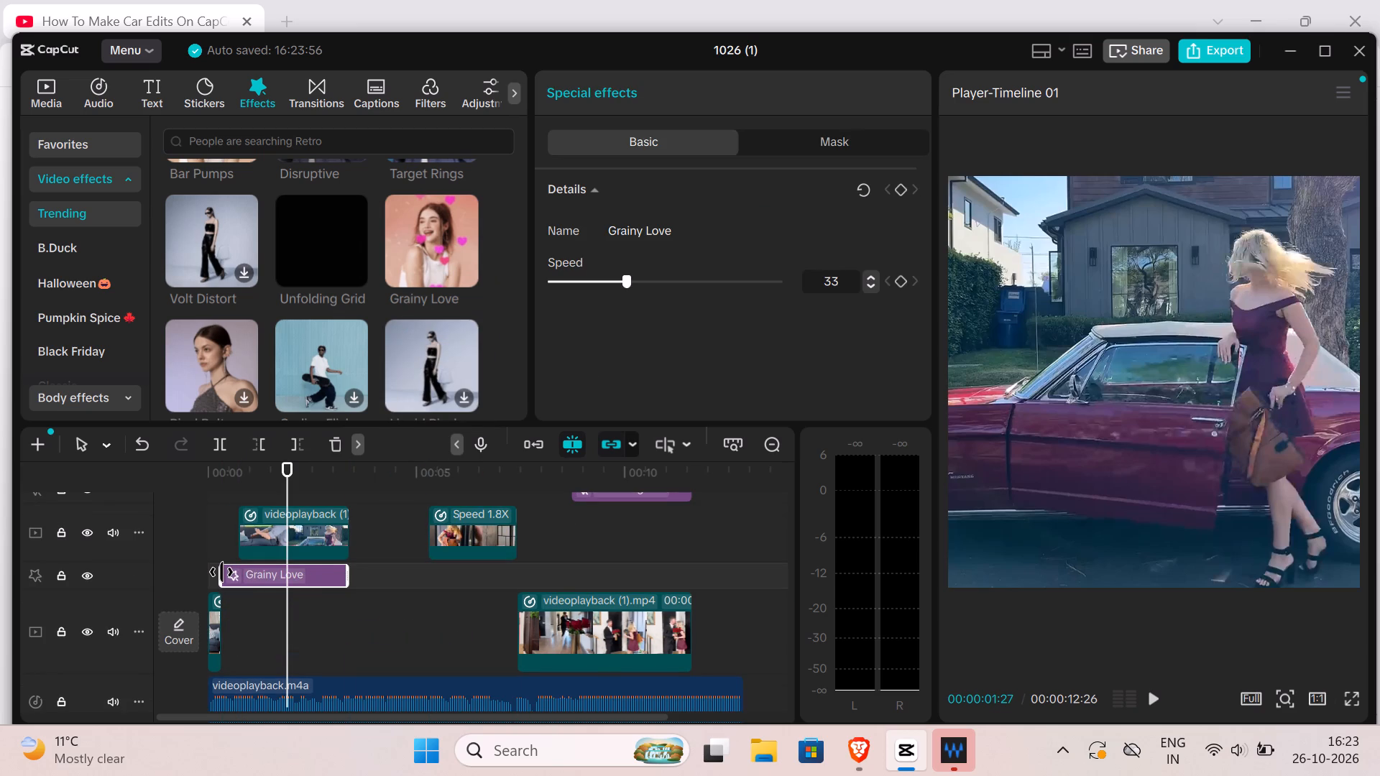
Trim the start of the Grainy Love effect to align with the start of the overlay clip above it.
left_click_drag(218, 572, 229, 572)
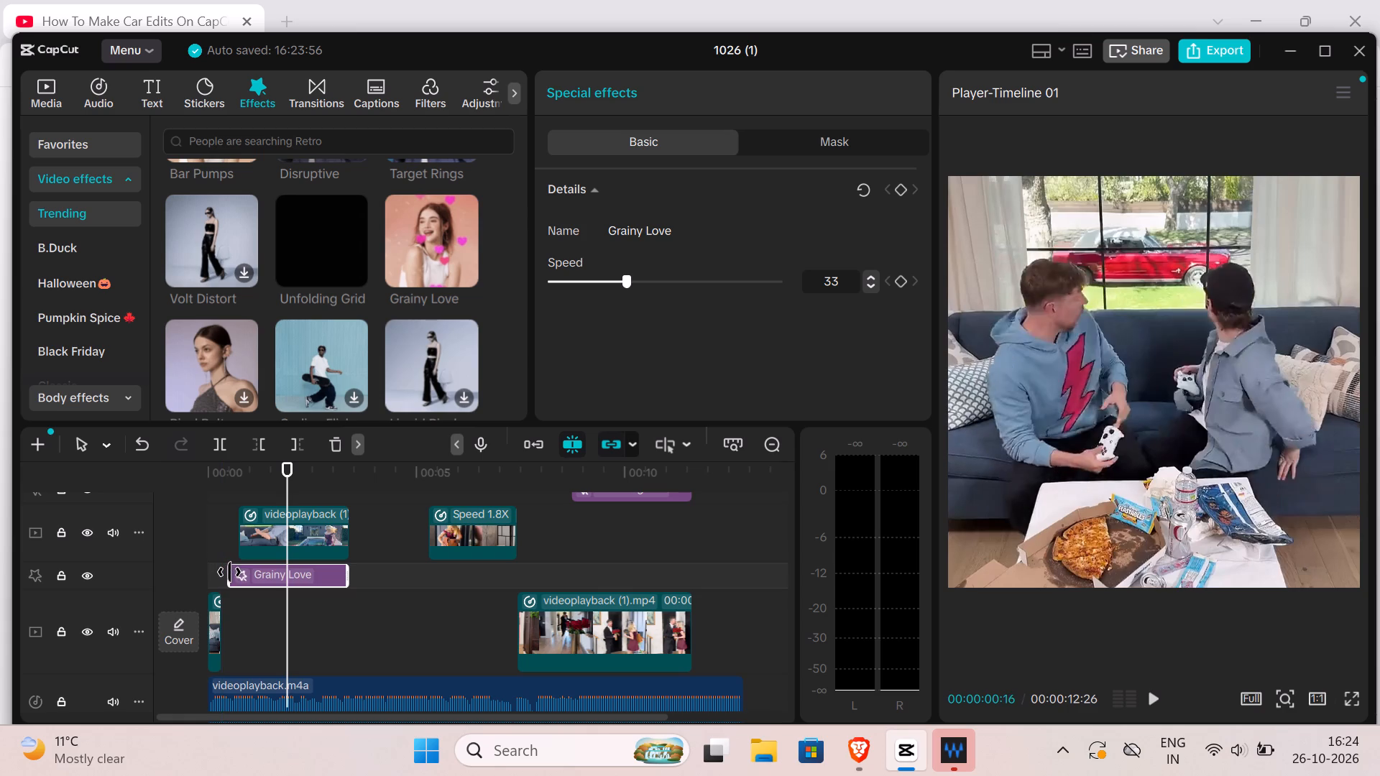
left_click_drag(229, 572, 239, 570)
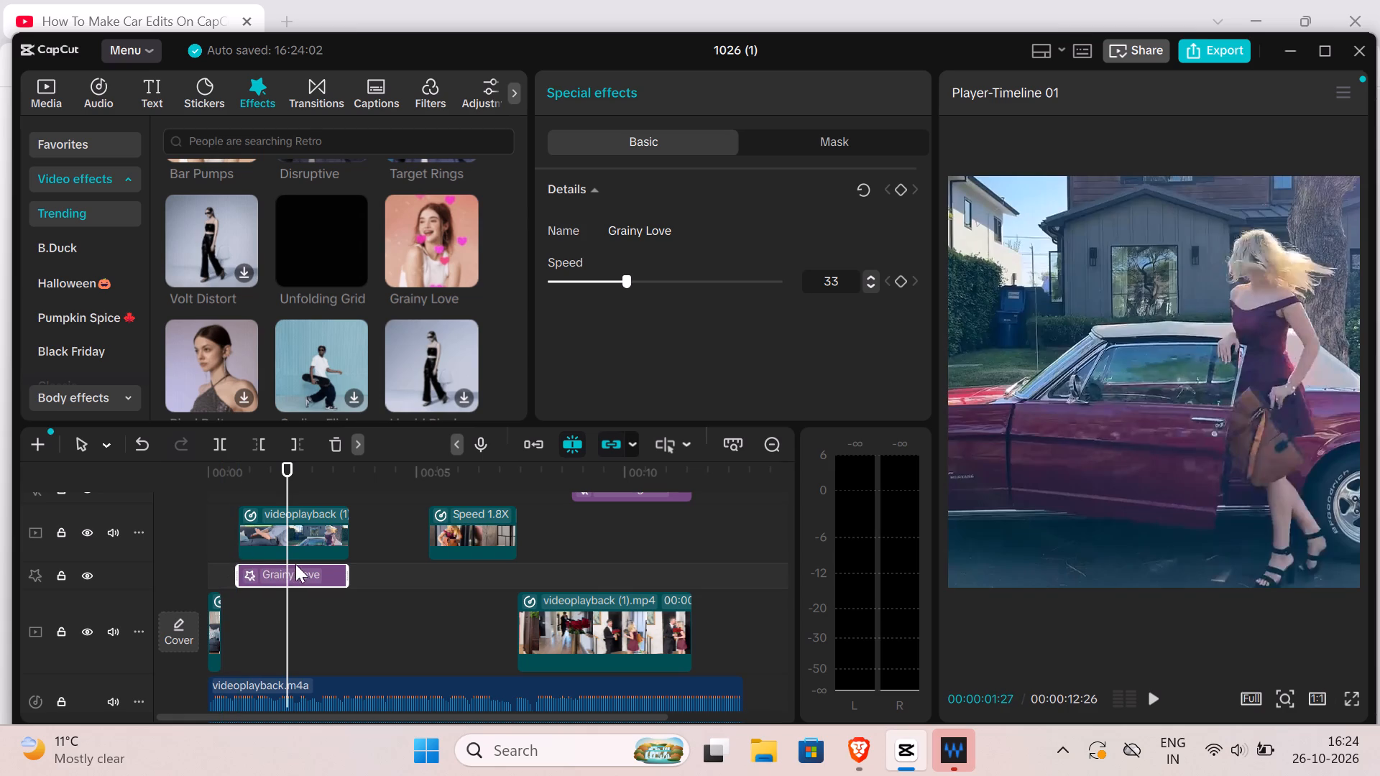
Scrub through the overlay clip above Grainy Love, return to 00:00:00:00, and play the timeline from the start.
left_click(323, 553)
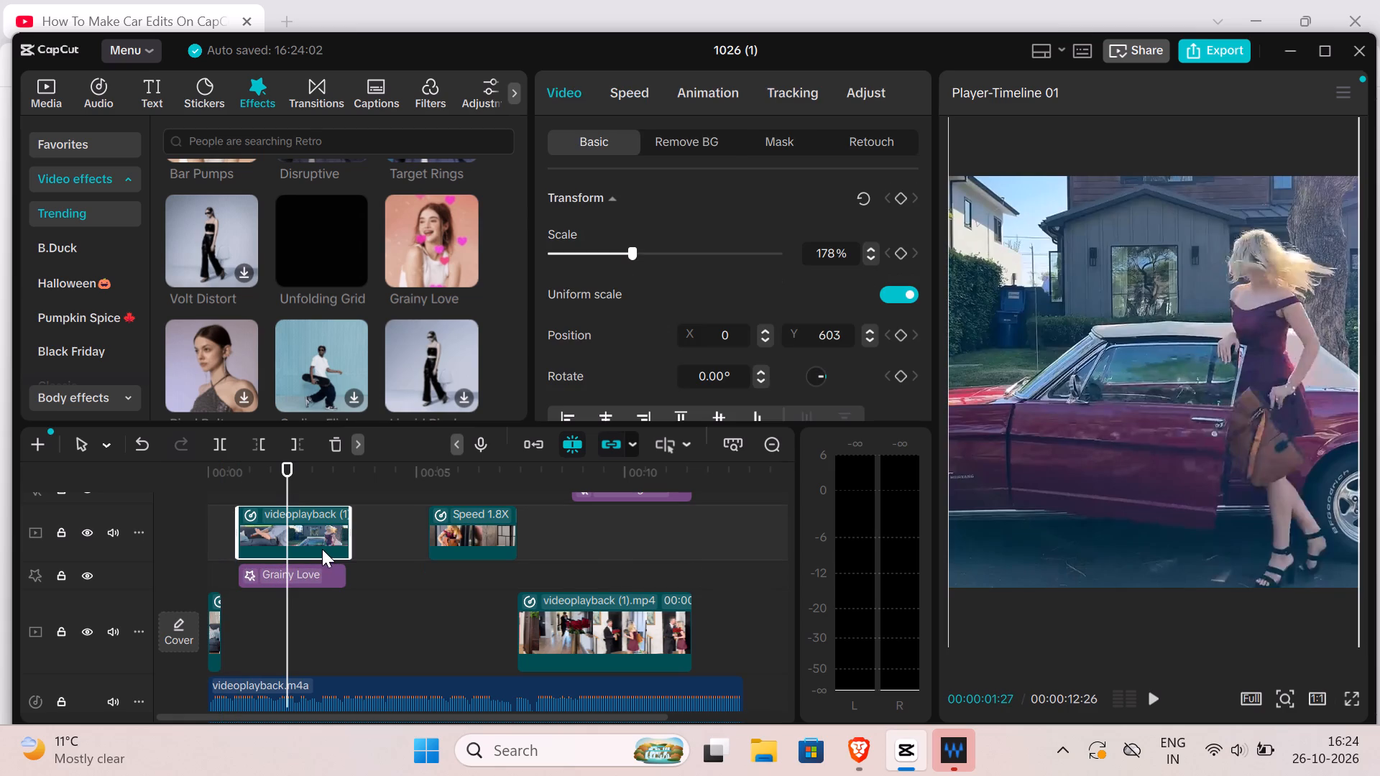
left_click_drag(281, 487, 309, 484)
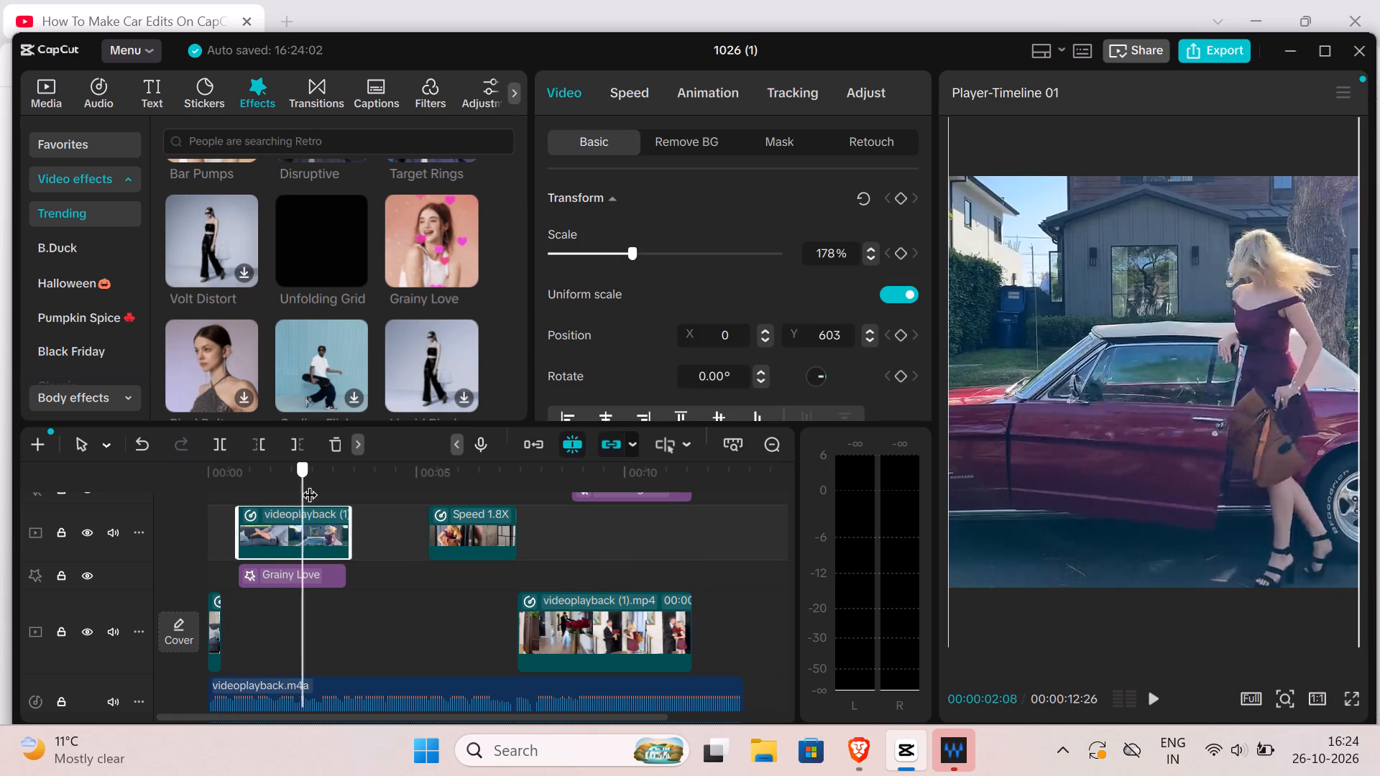
left_click_drag(309, 484, 341, 481)
left_click_drag(333, 481, 336, 480)
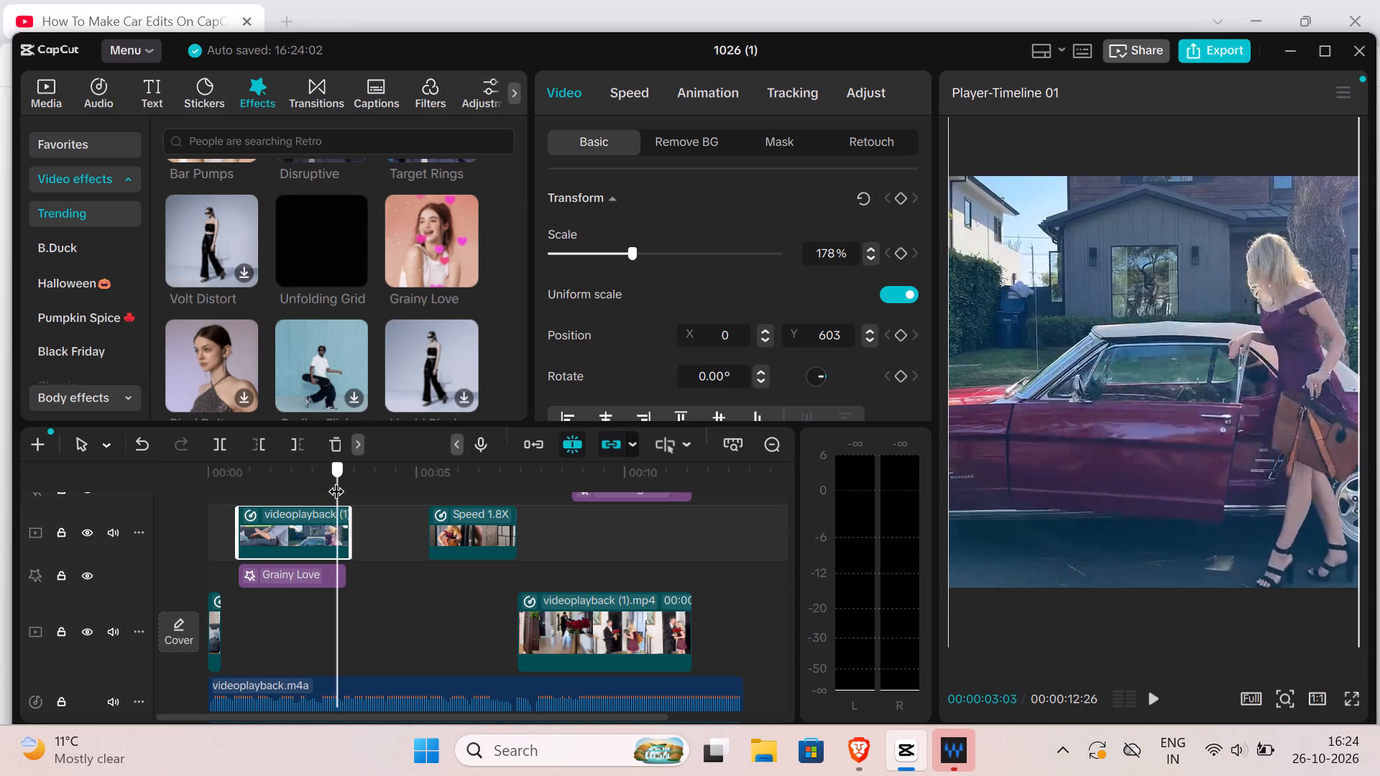
left_click_drag(336, 480, 152, 516)
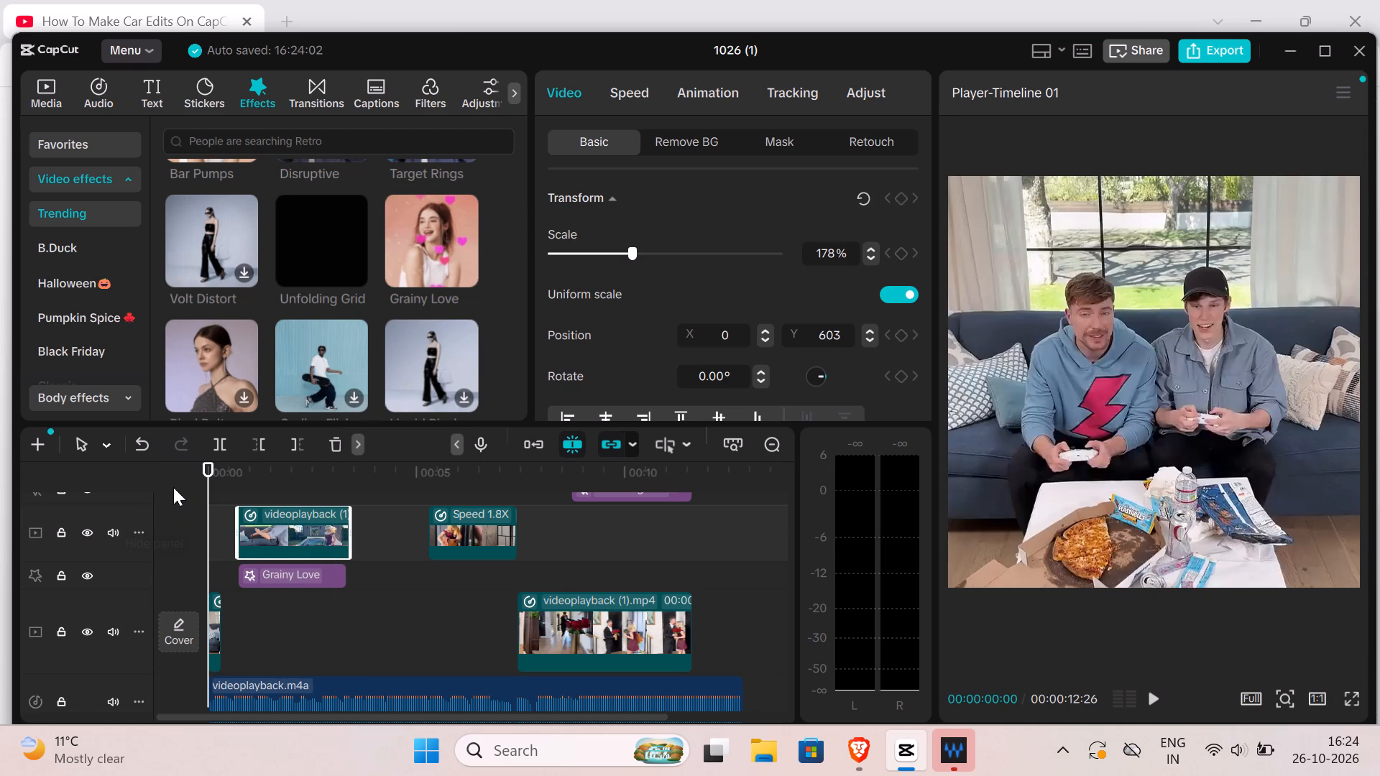
left_click_drag(190, 462, 211, 459)
left_click(1153, 696)
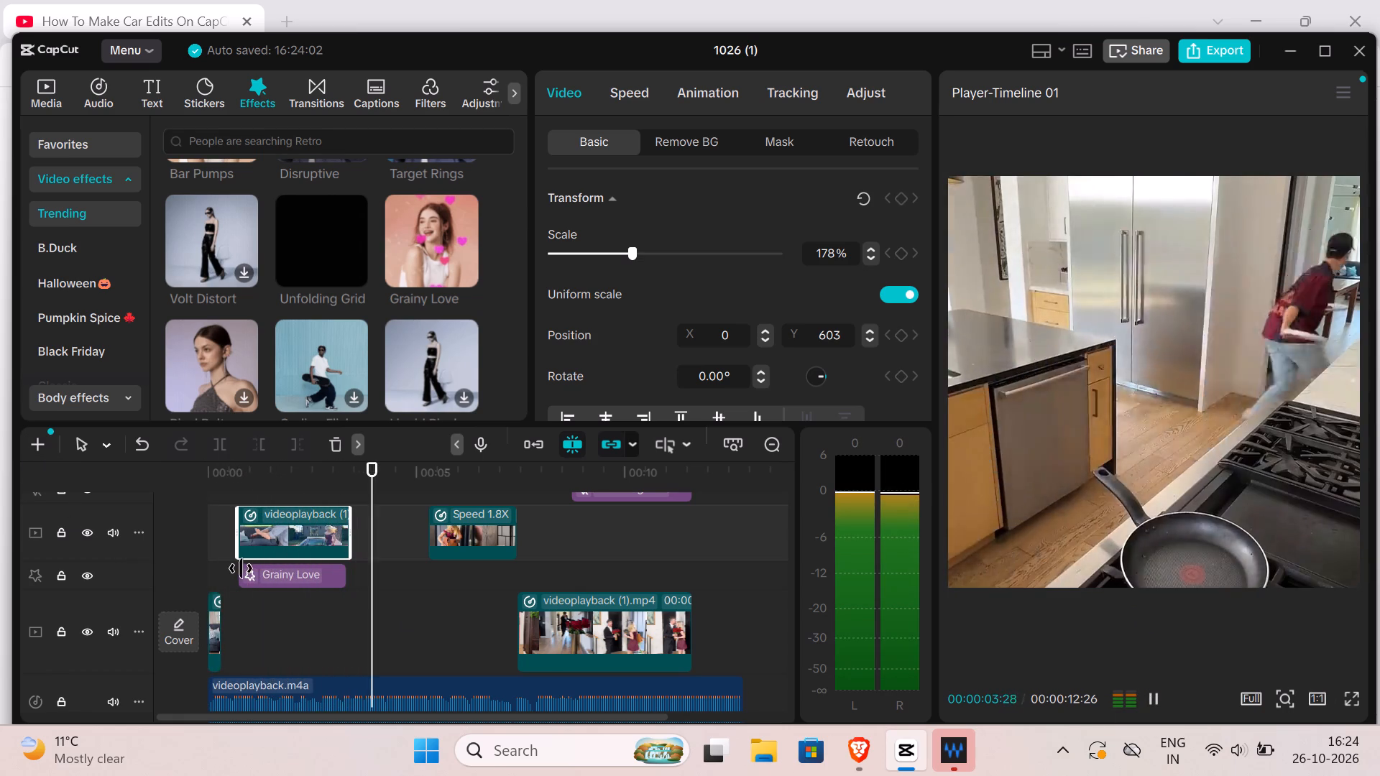
Select the Grainy Love effect on the timeline and preview Grainy Love from the effects library.
left_click(262, 579)
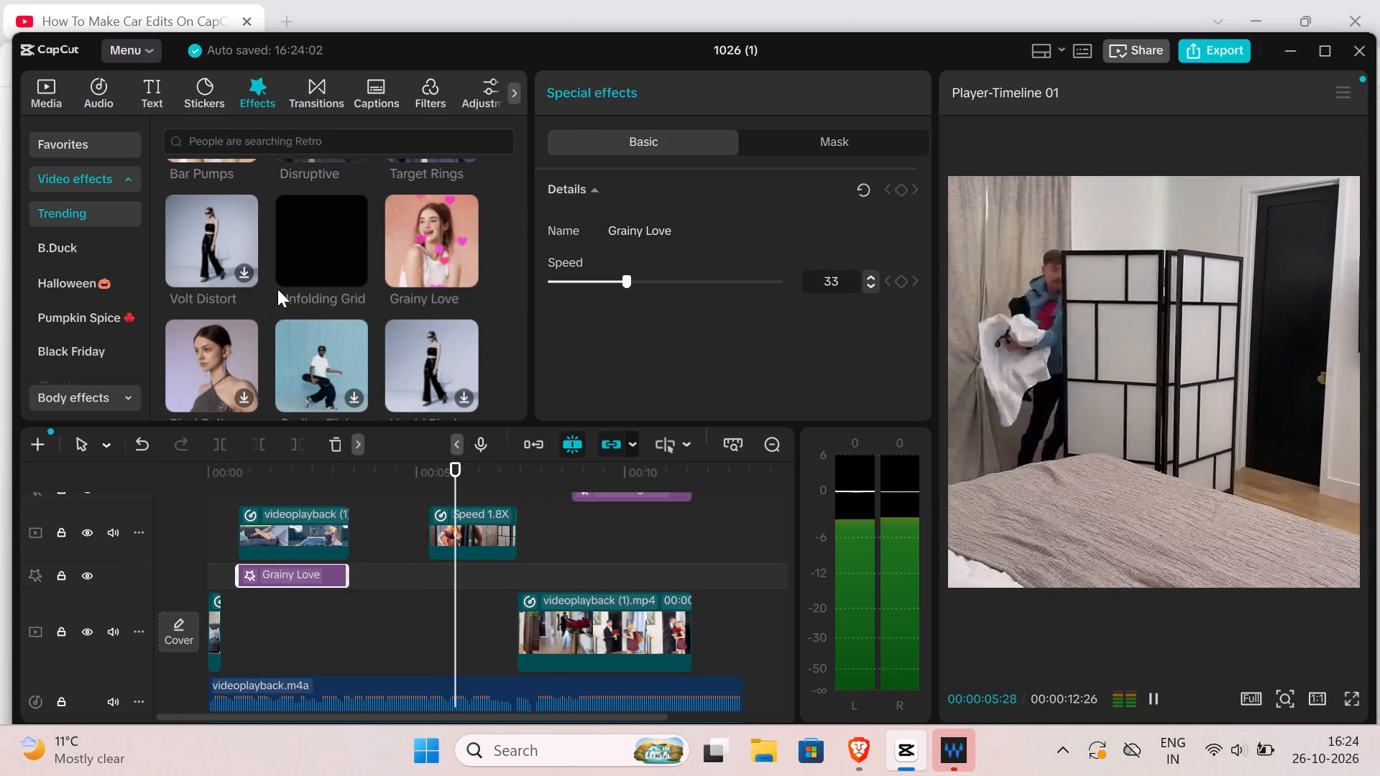
left_click_drag(411, 242, 399, 236)
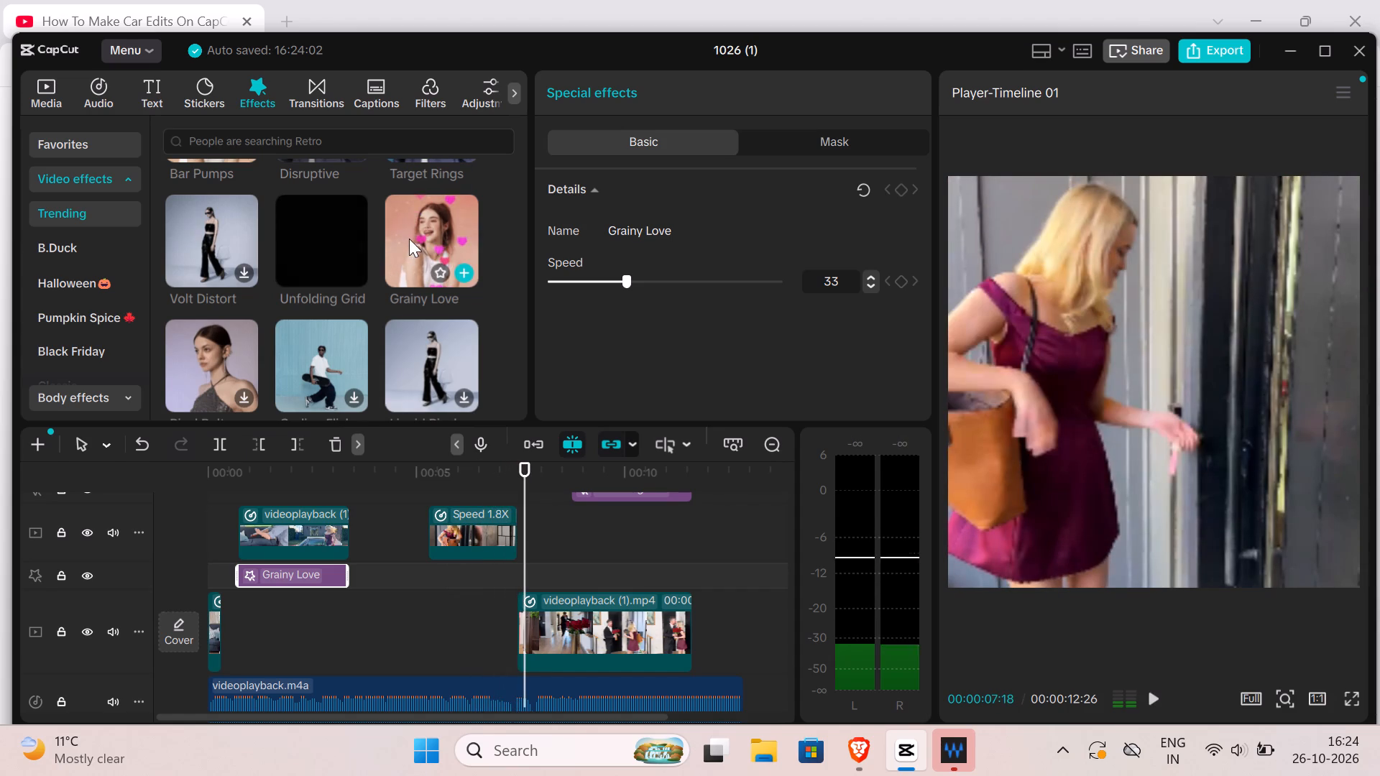
left_click(425, 247)
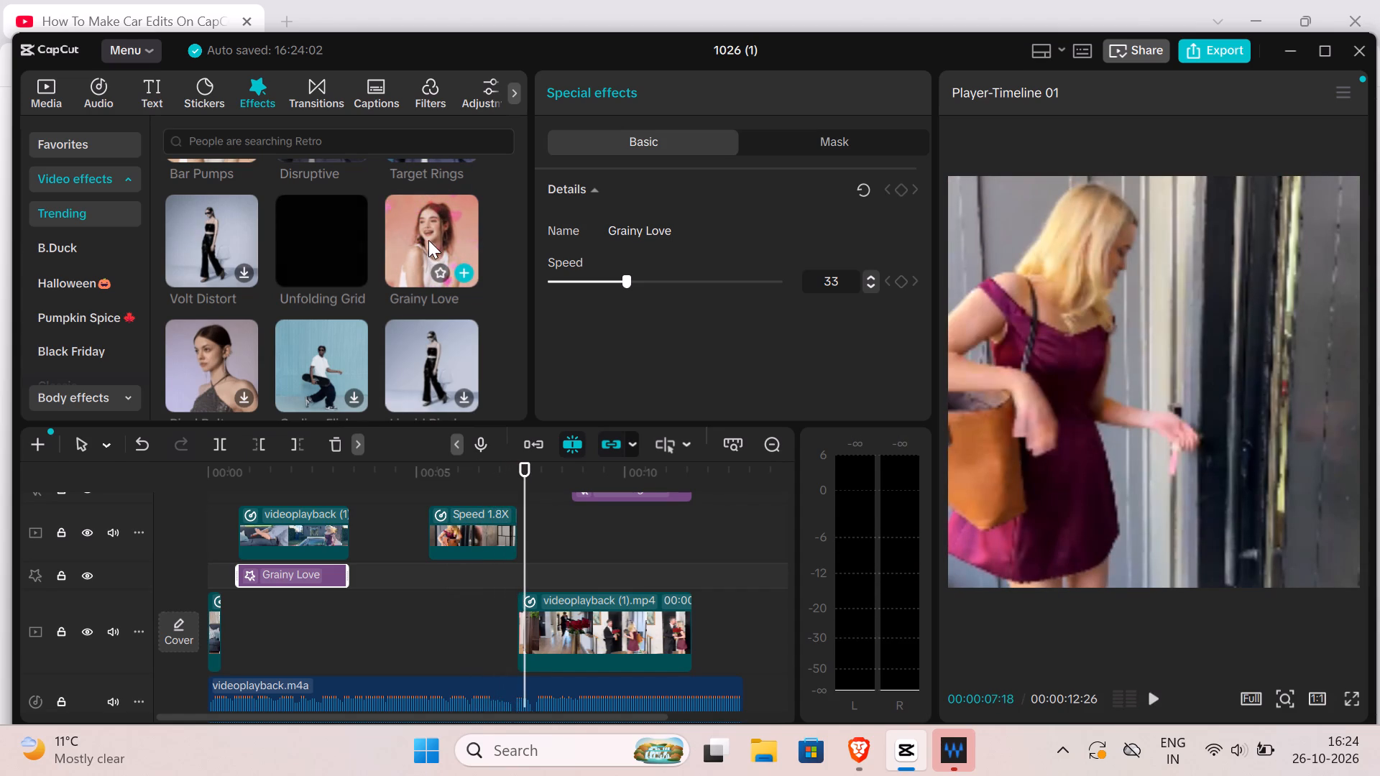
double_click(430, 240)
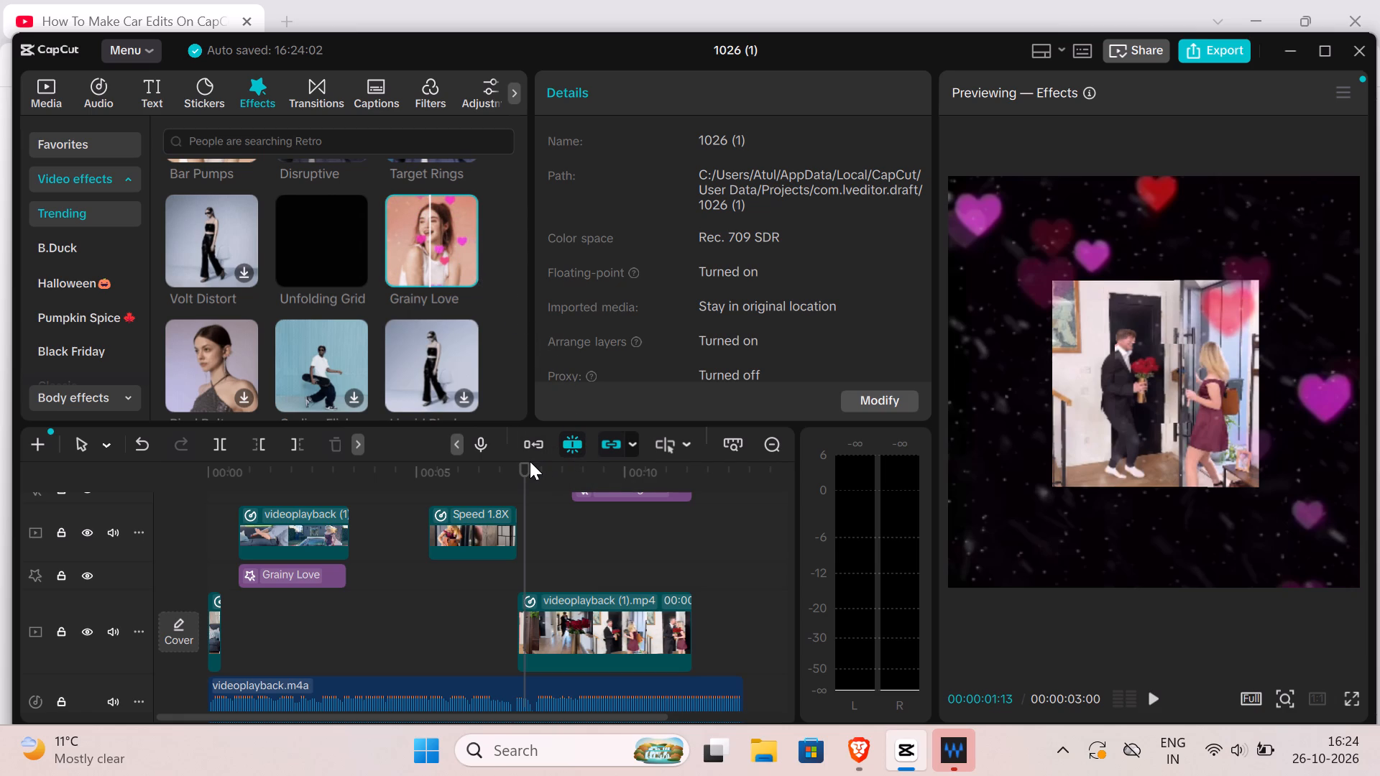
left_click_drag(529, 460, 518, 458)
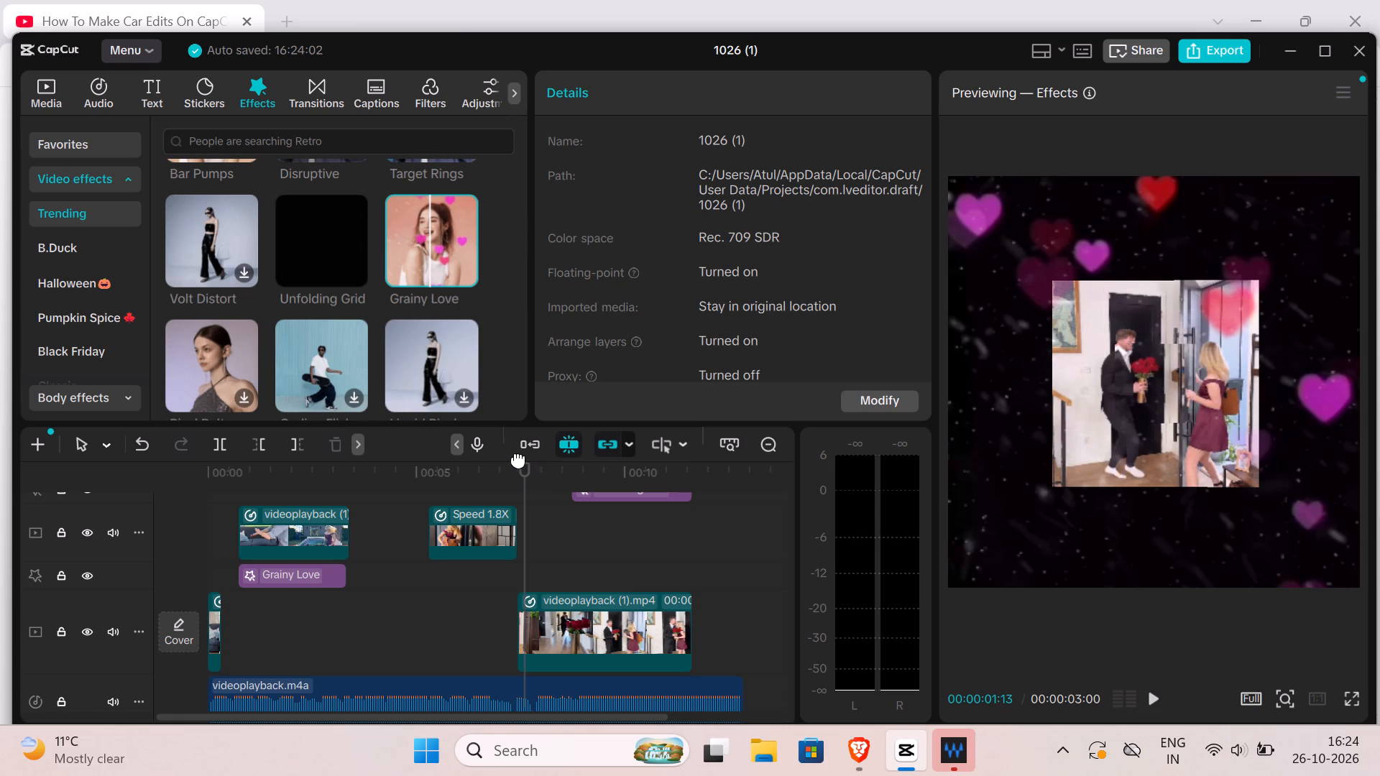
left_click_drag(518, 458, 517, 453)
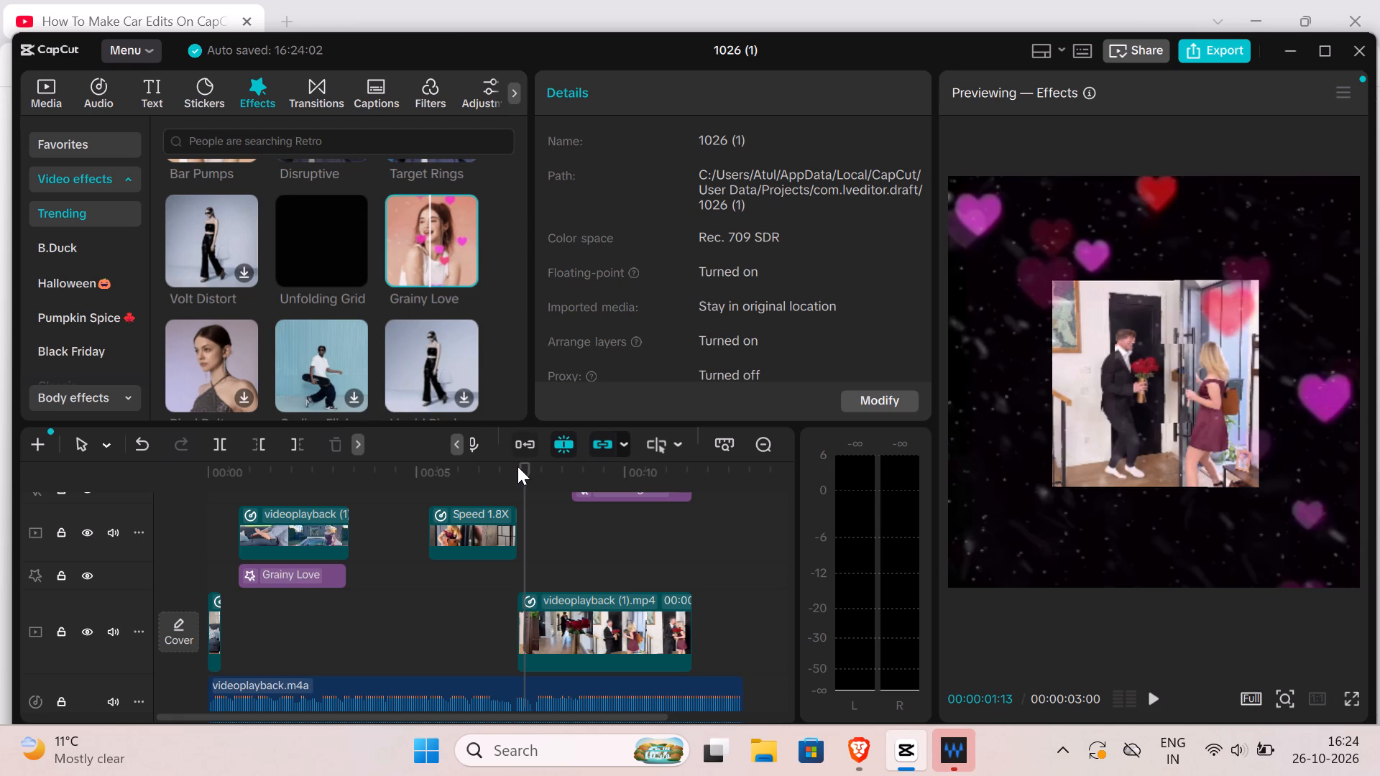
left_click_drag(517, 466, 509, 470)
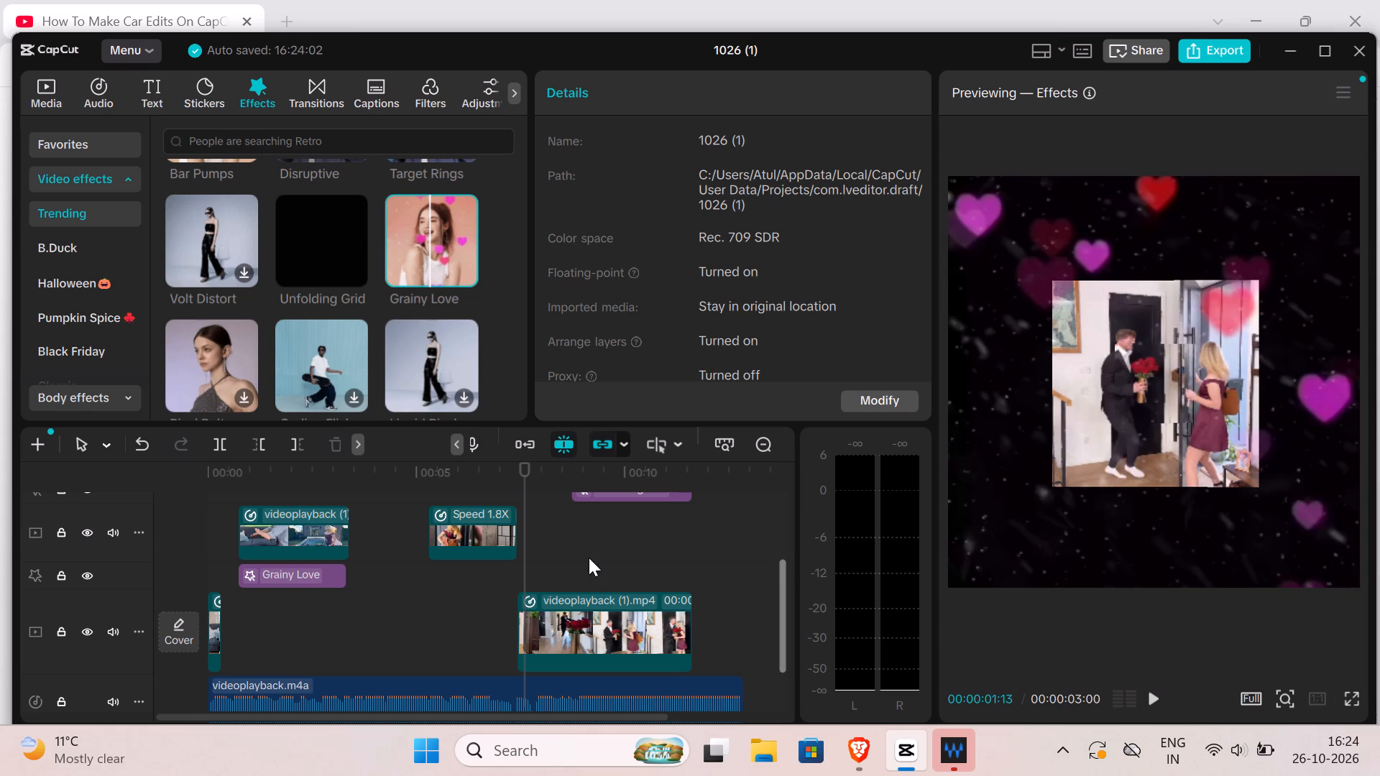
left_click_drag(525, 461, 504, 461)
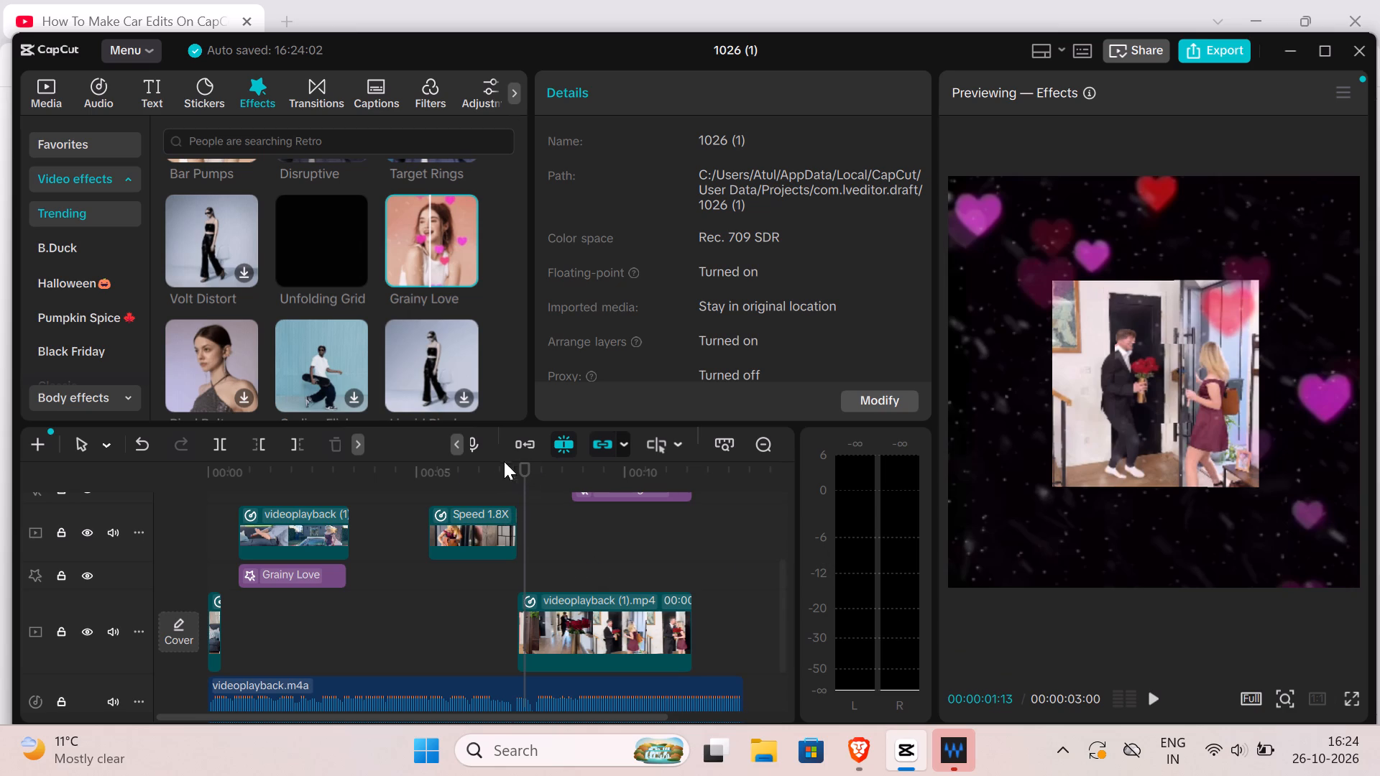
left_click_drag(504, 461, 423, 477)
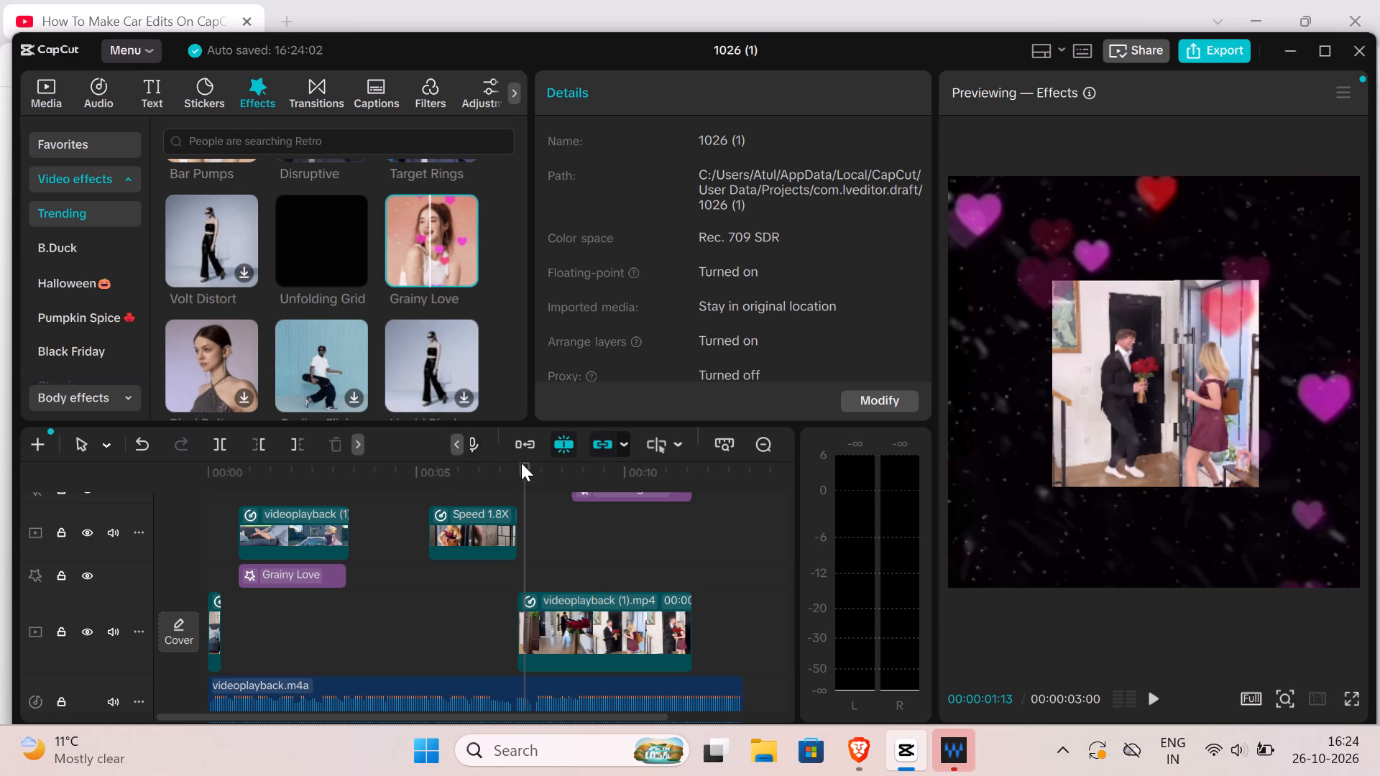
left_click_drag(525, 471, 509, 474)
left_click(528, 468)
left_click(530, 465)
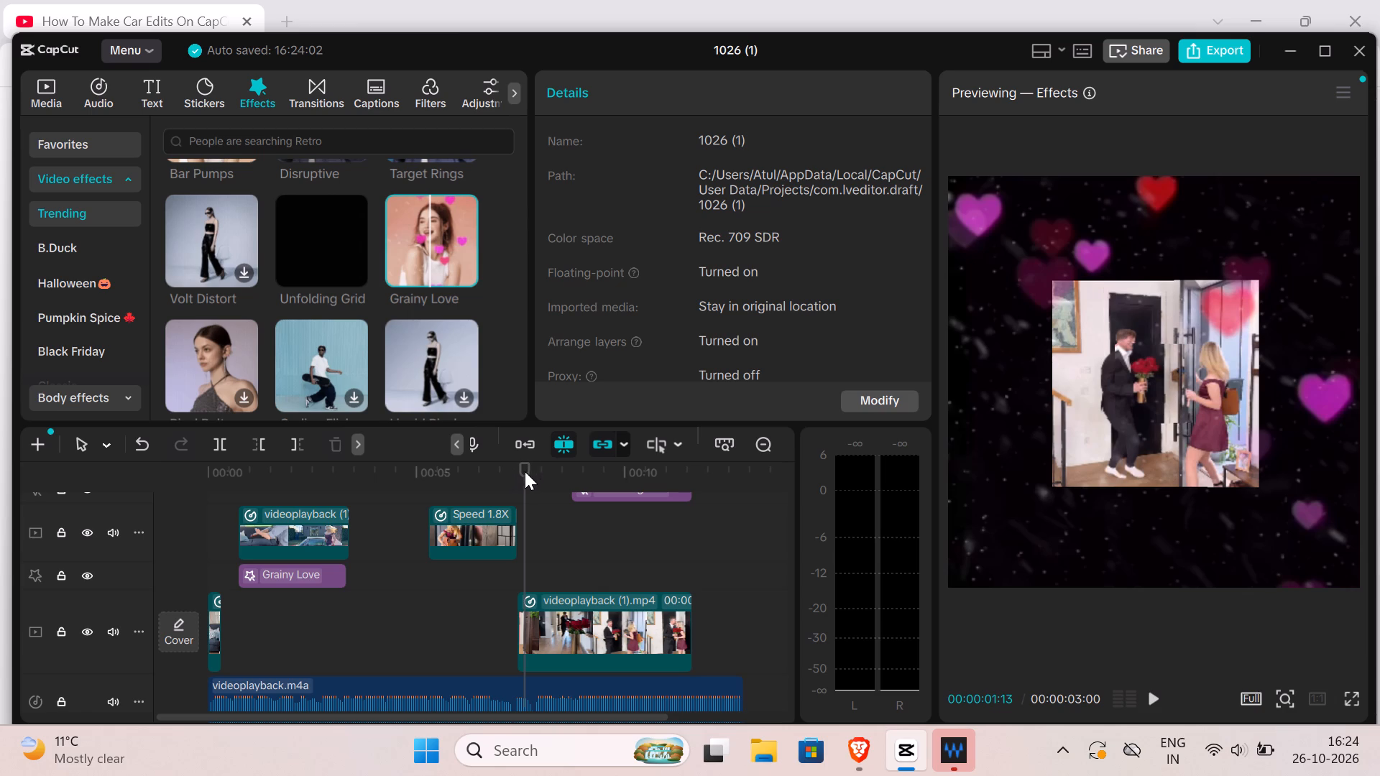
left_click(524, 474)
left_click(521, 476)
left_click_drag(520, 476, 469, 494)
Play the Grainy Love effect preview in the player from 00:00:01:13.
left_click(1148, 695)
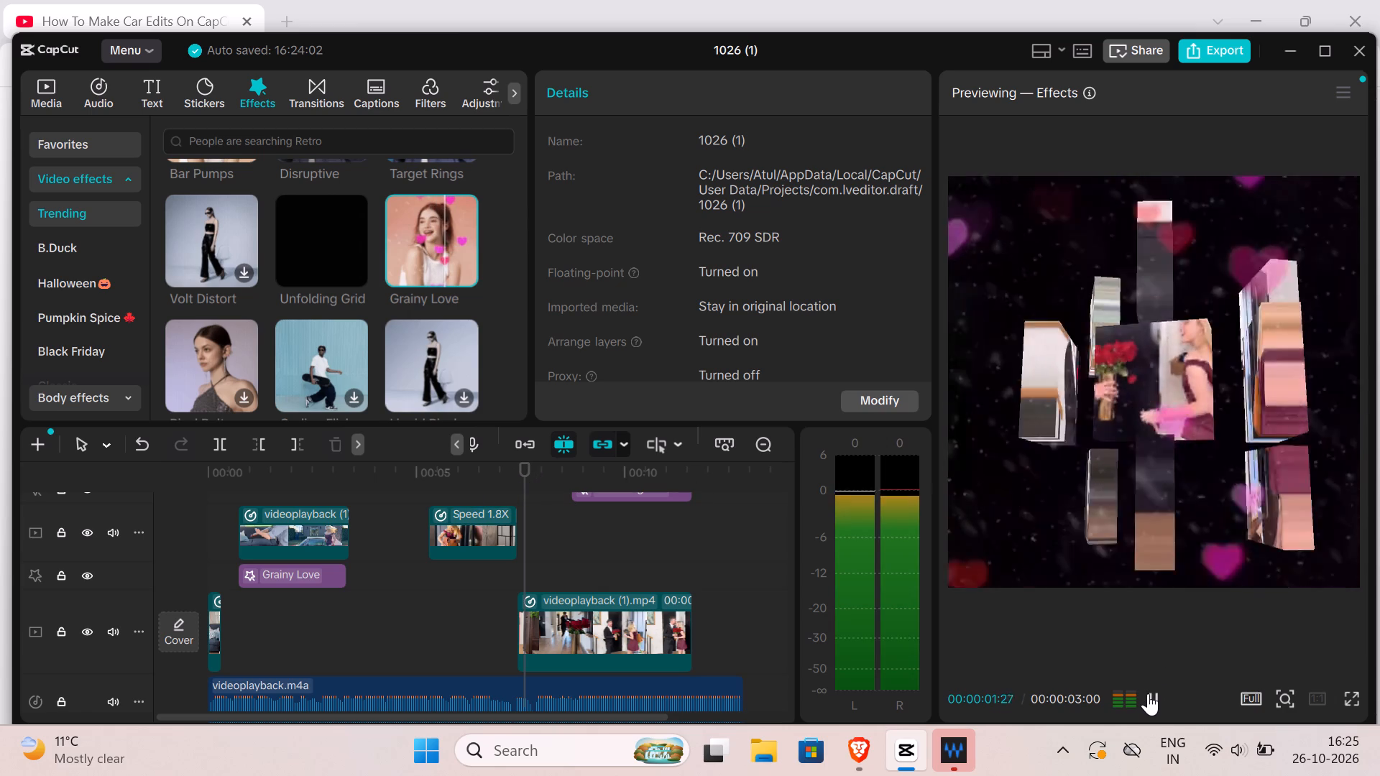
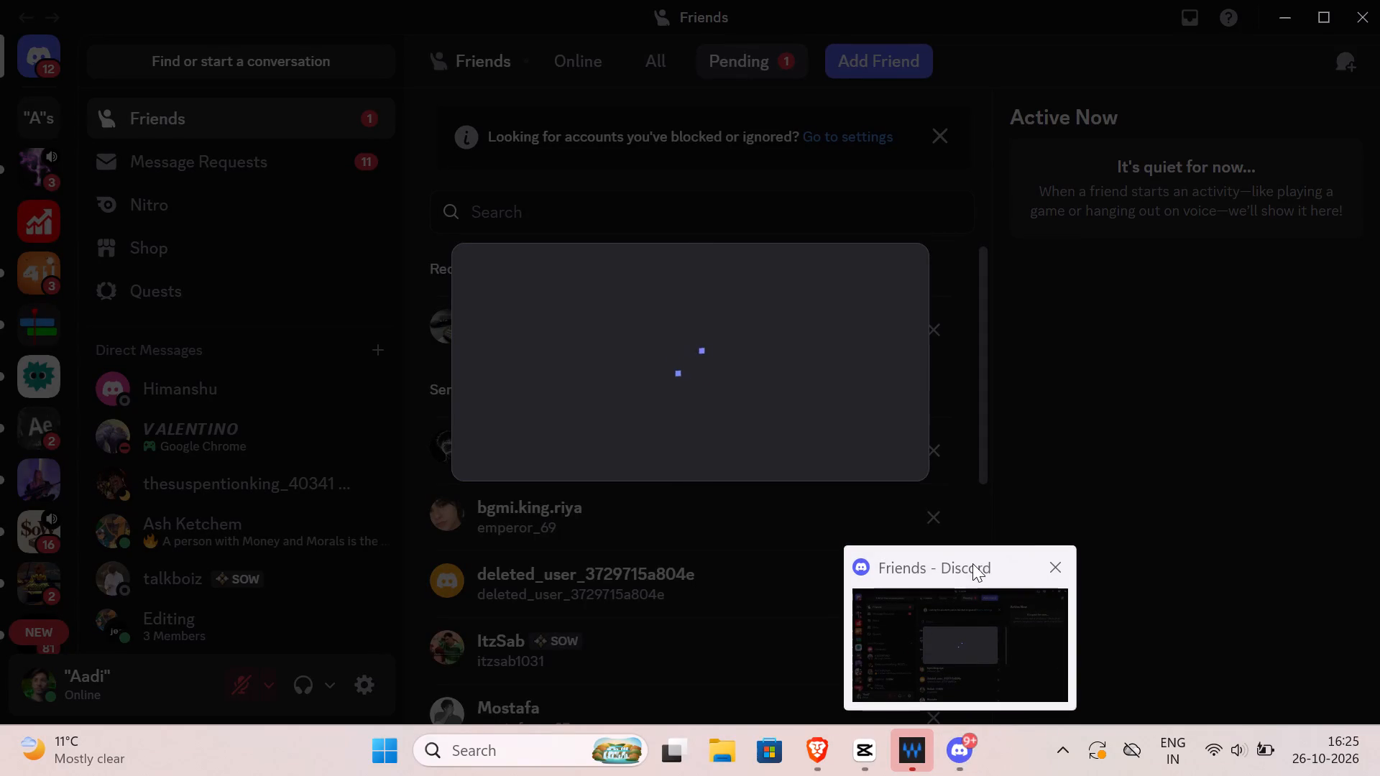
Close the Discord window and return to the CapCut project.
left_click(1051, 561)
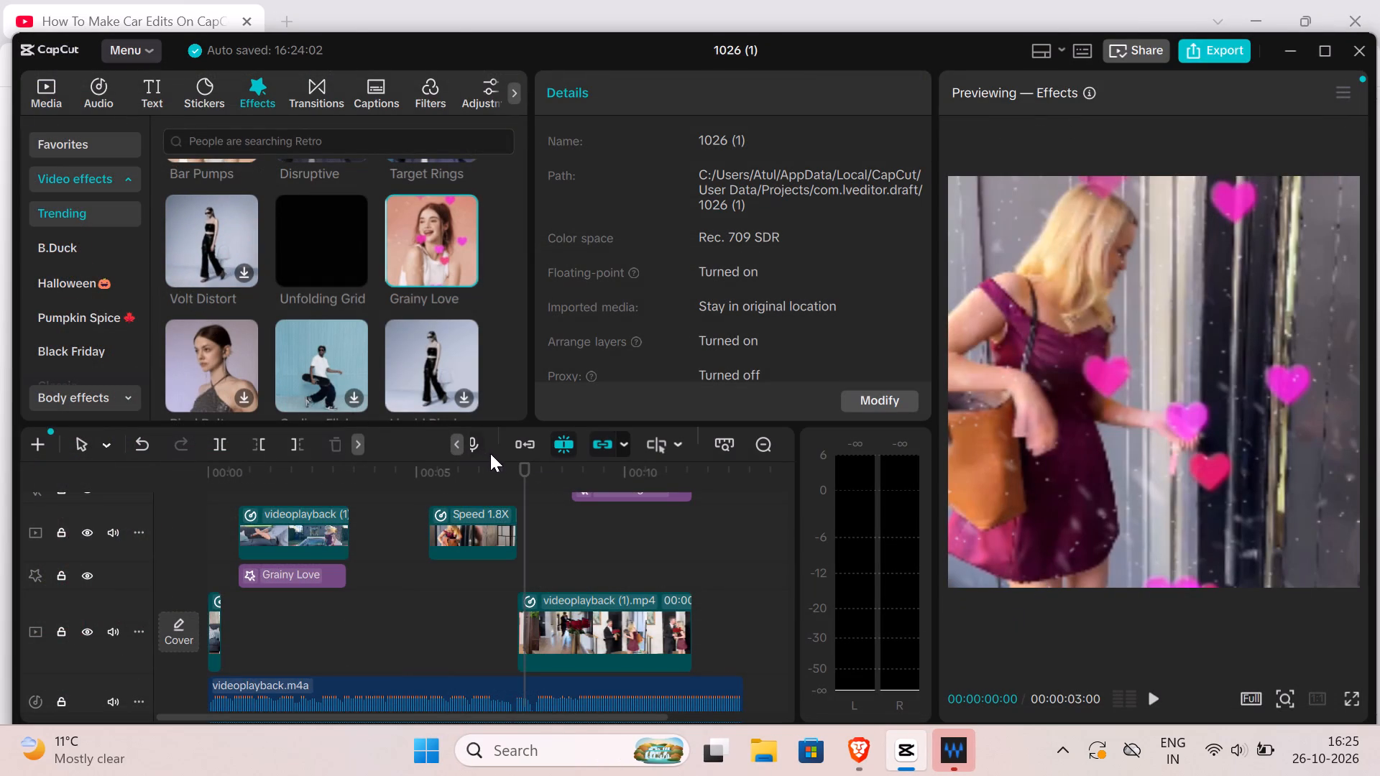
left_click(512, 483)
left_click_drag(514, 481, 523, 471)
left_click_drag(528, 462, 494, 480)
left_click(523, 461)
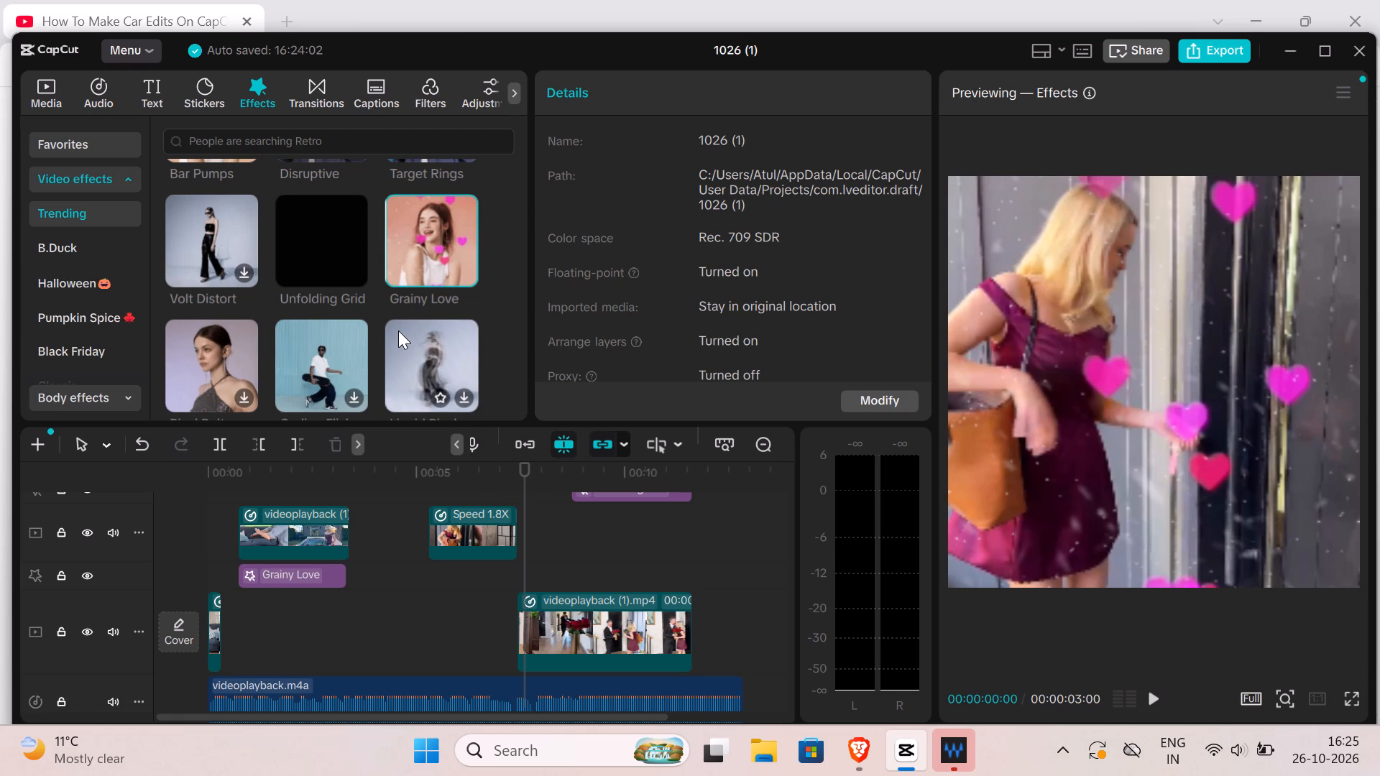
Load the Liquid Pixel effect from the trending video effects for preview.
left_click(397, 329)
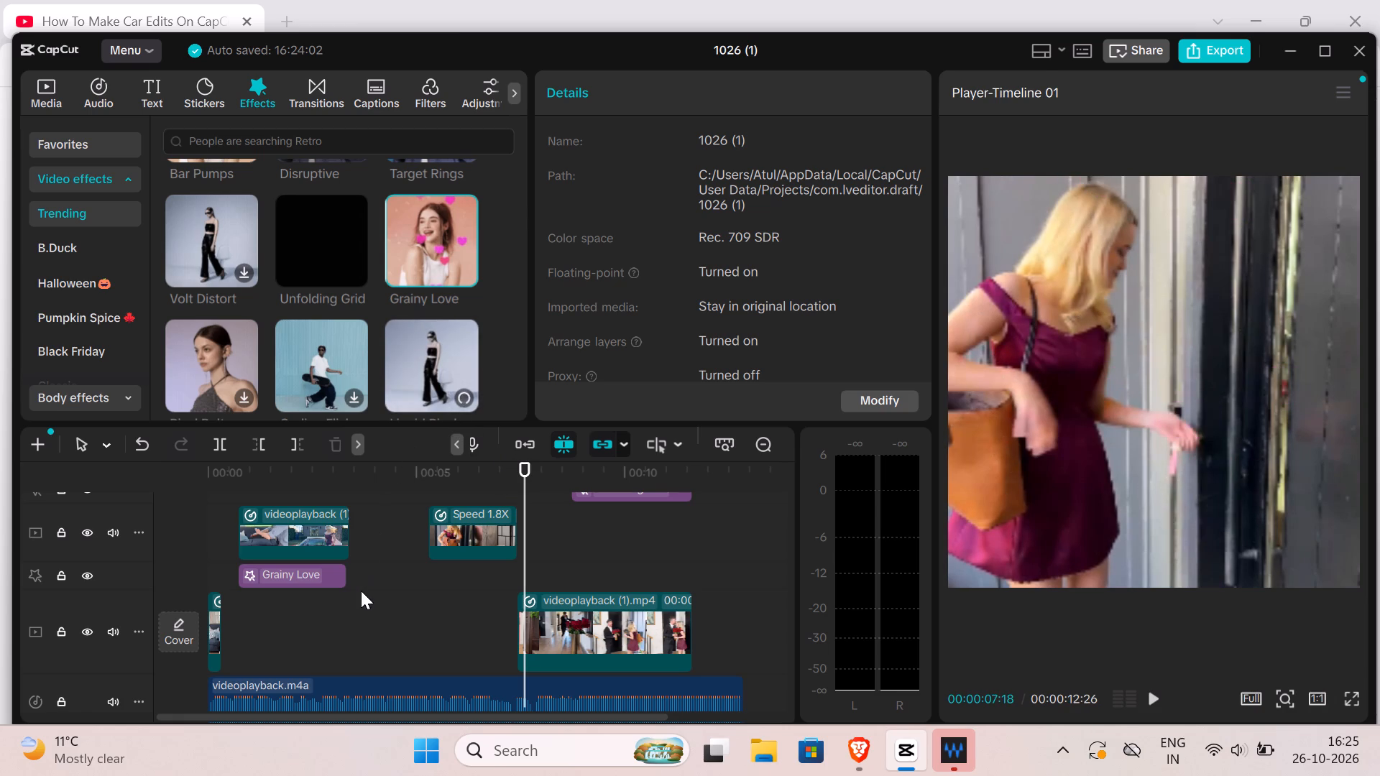
Delete the separate Grainy Love effect segment from the track below the first overlay clip.
left_click(326, 574)
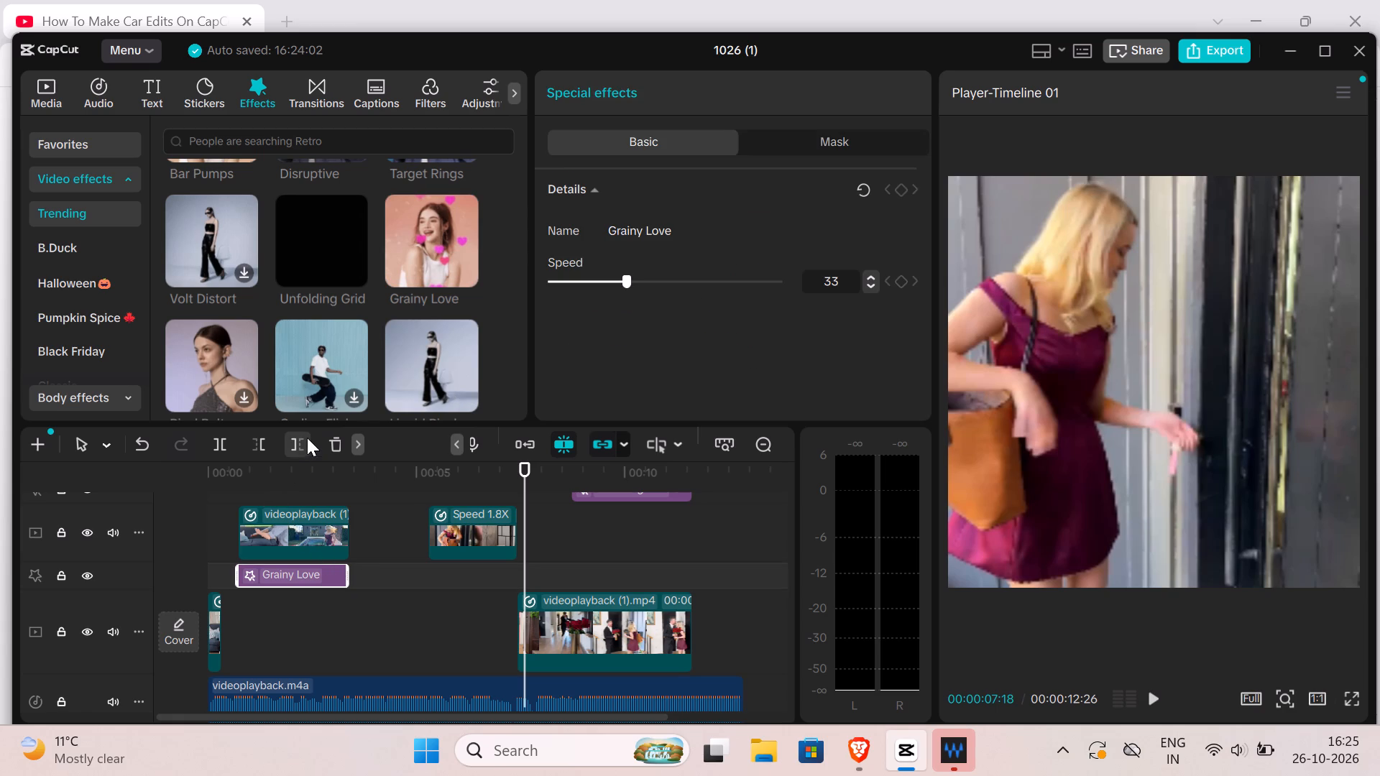
left_click(337, 433)
Preview Grainy Love at 00:00:01:03 and apply it directly onto the first overlay clip on the timeline.
left_click(301, 533)
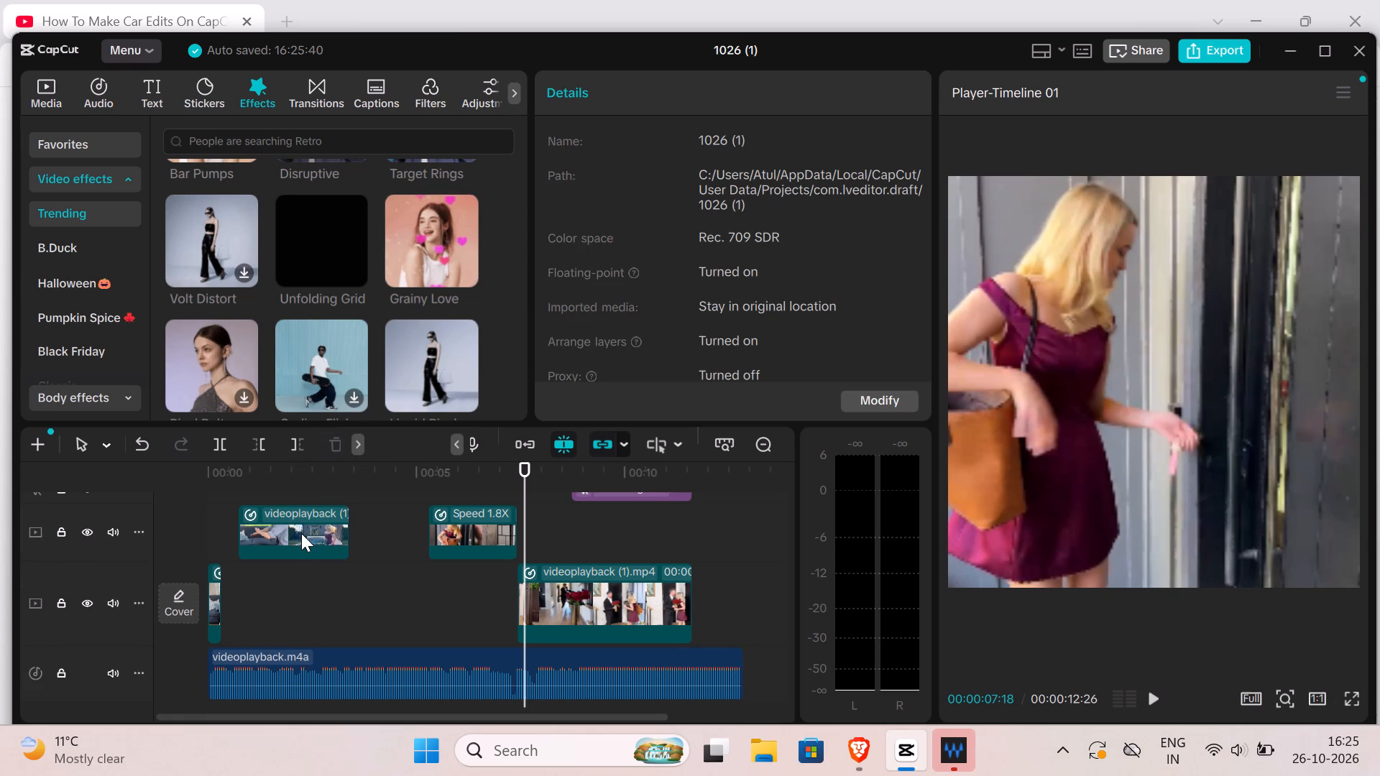
left_click(293, 535)
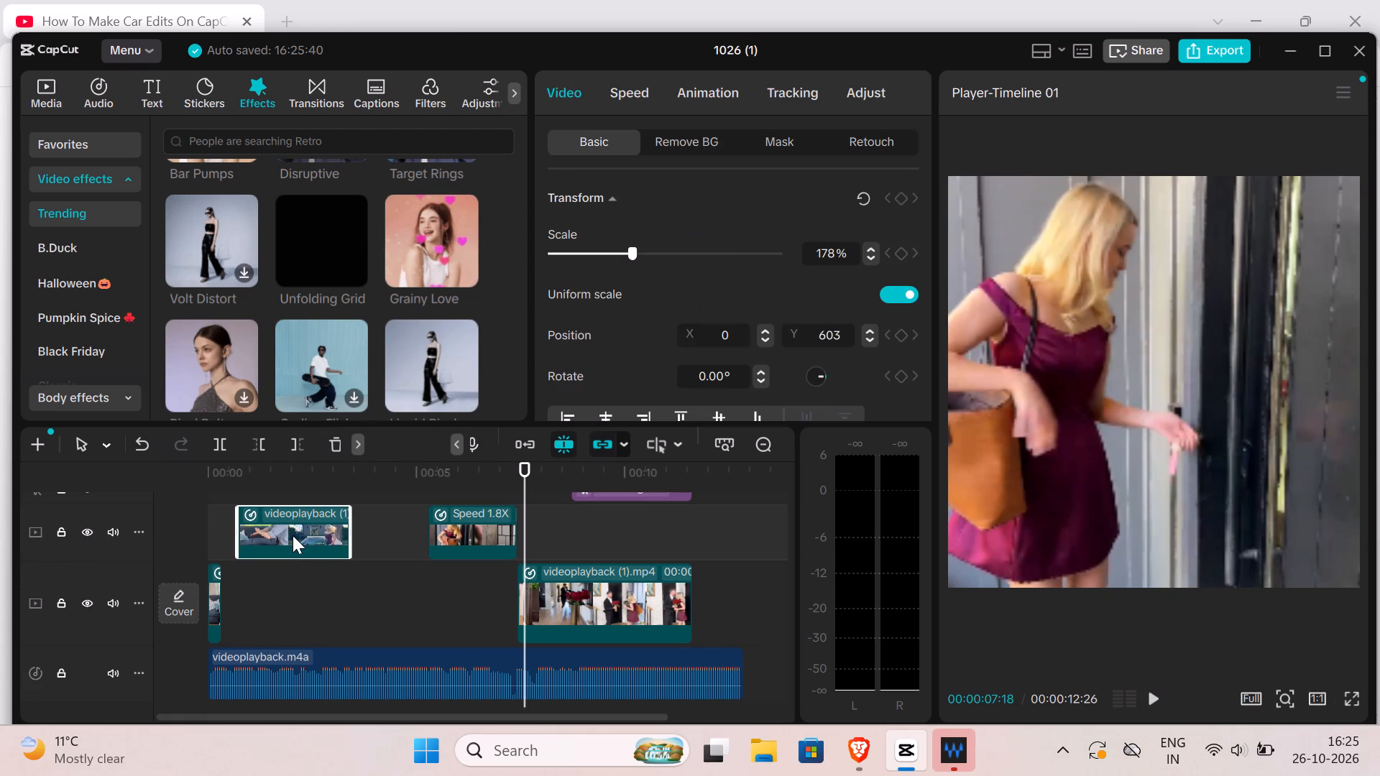
left_click(334, 532)
left_click_drag(459, 475, 471, 482)
left_click_drag(482, 479, 266, 515)
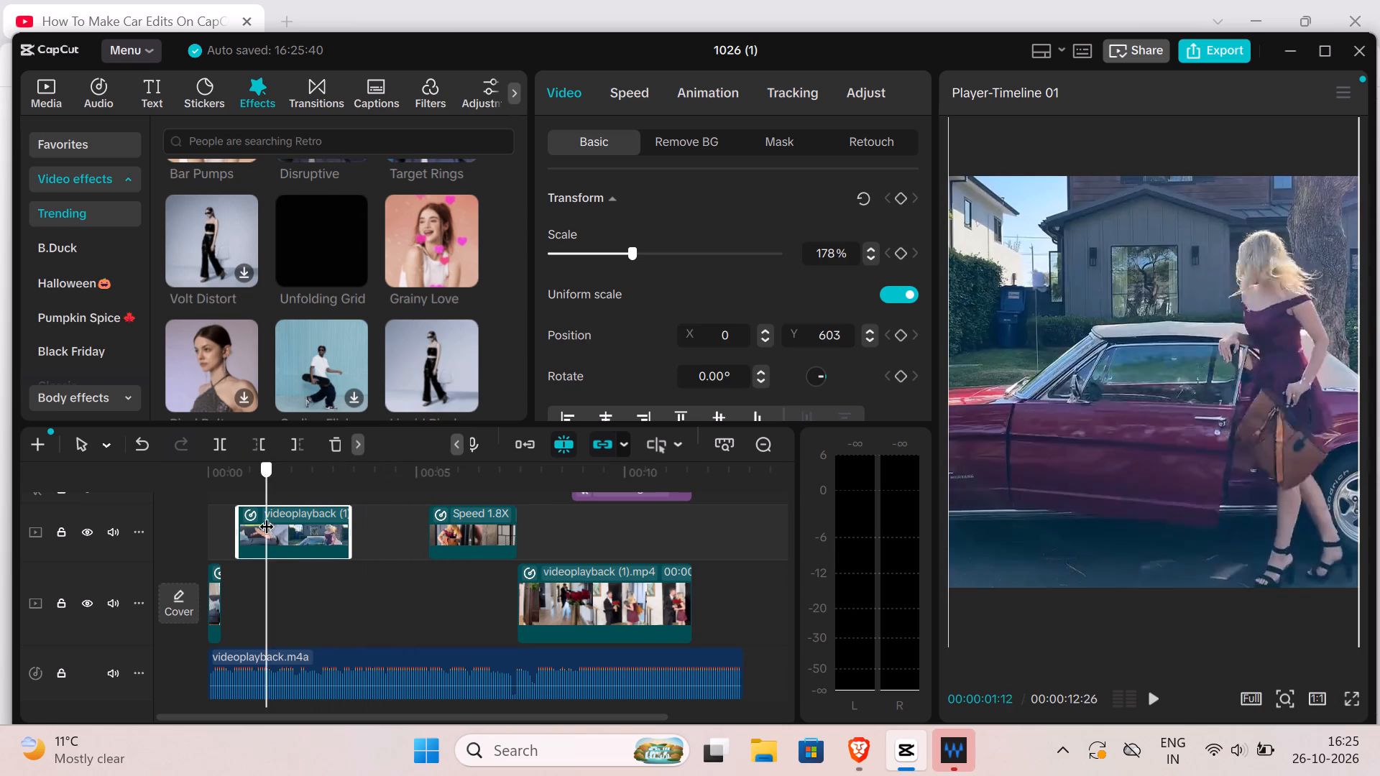
left_click_drag(266, 515, 254, 518)
left_click(389, 230)
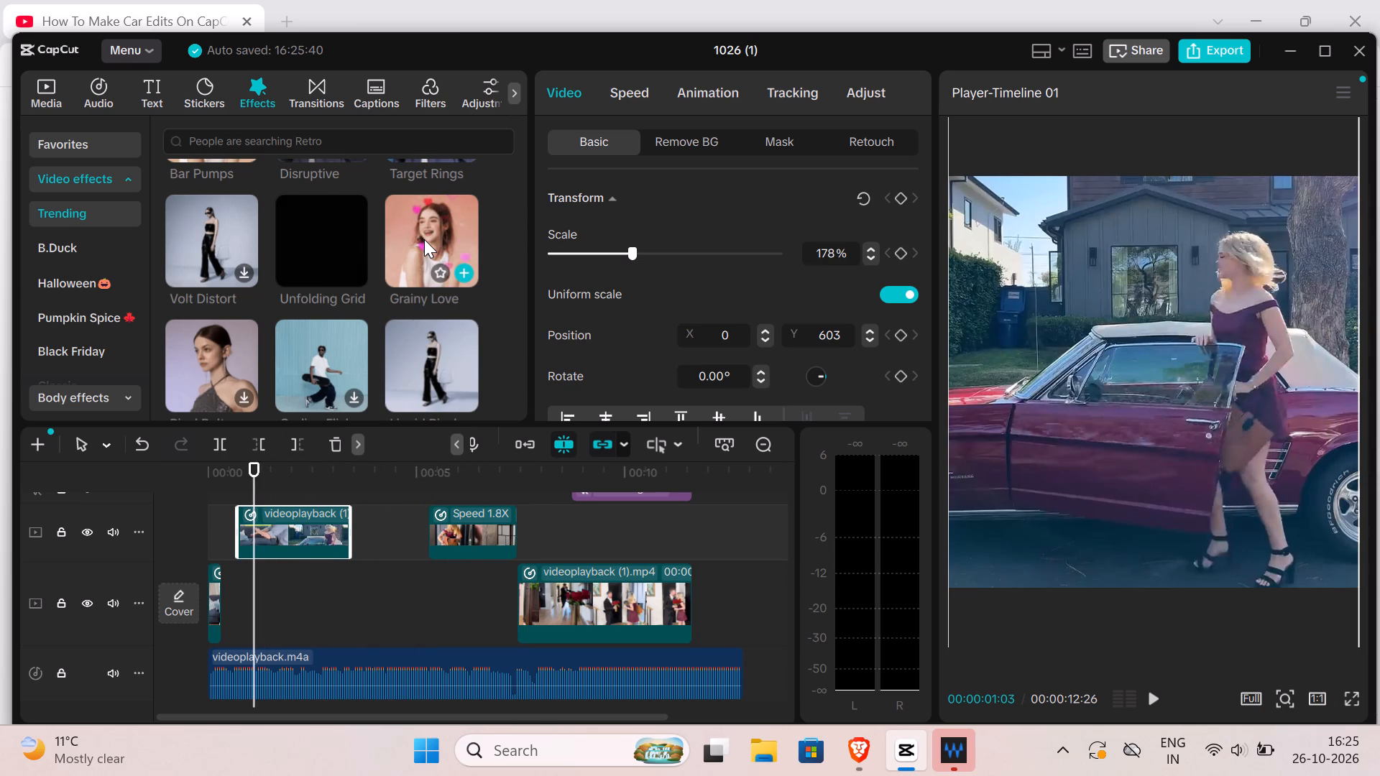
left_click(424, 239)
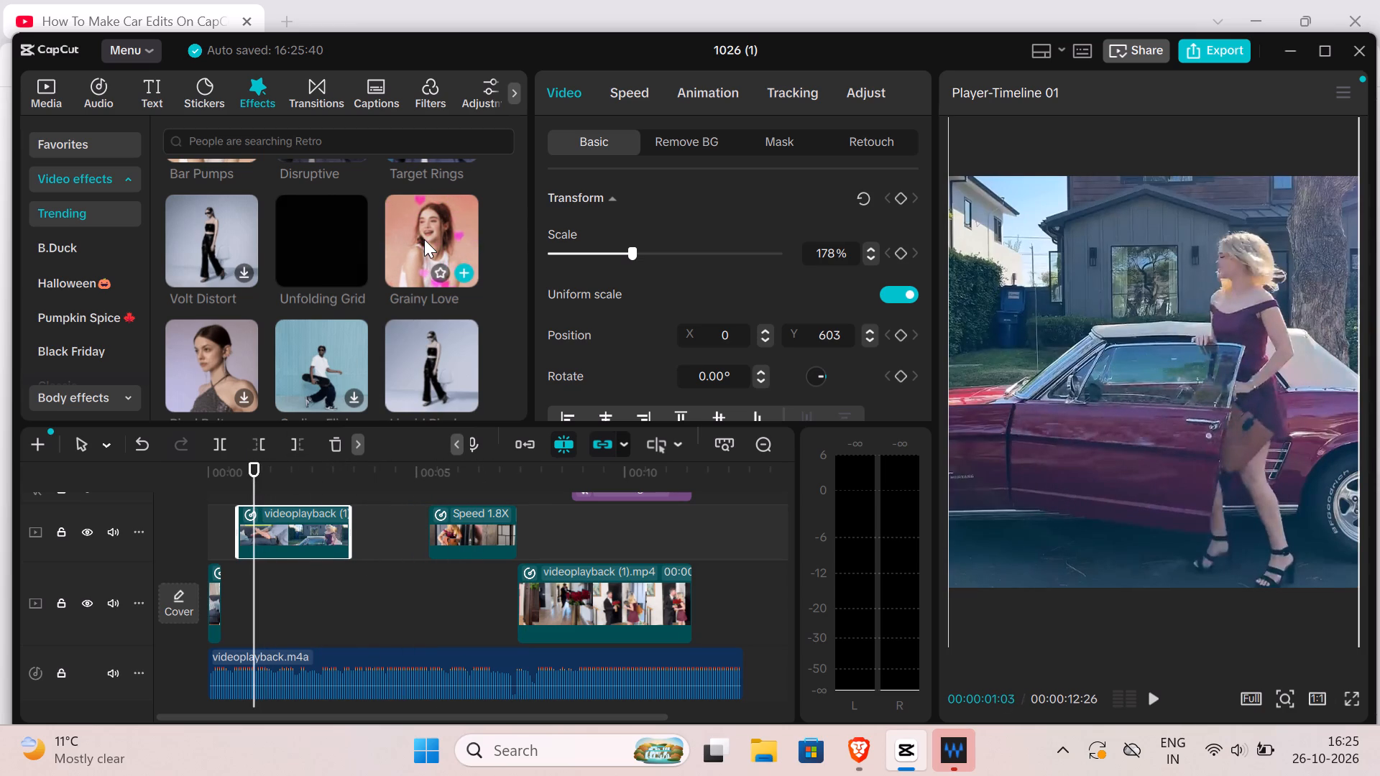
left_click(424, 239)
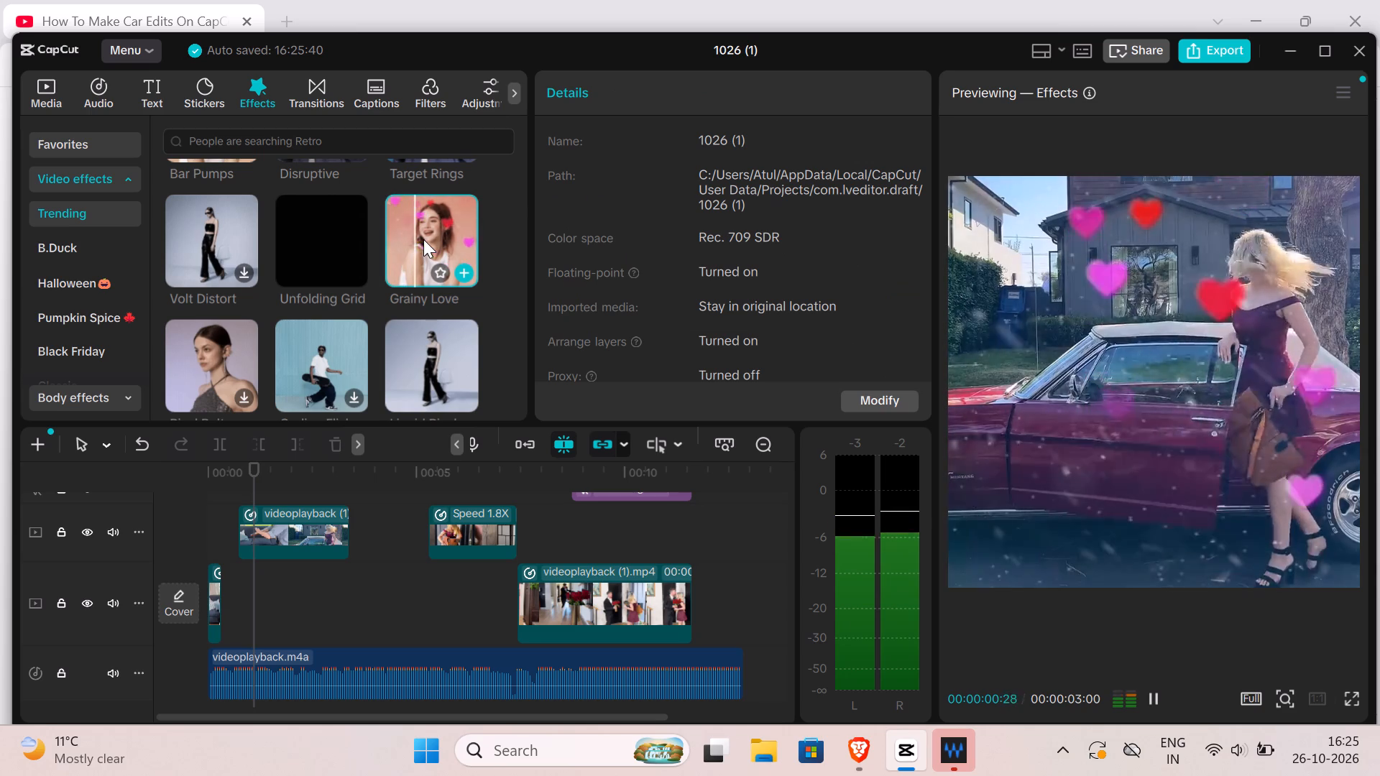
left_click_drag(425, 239, 298, 534)
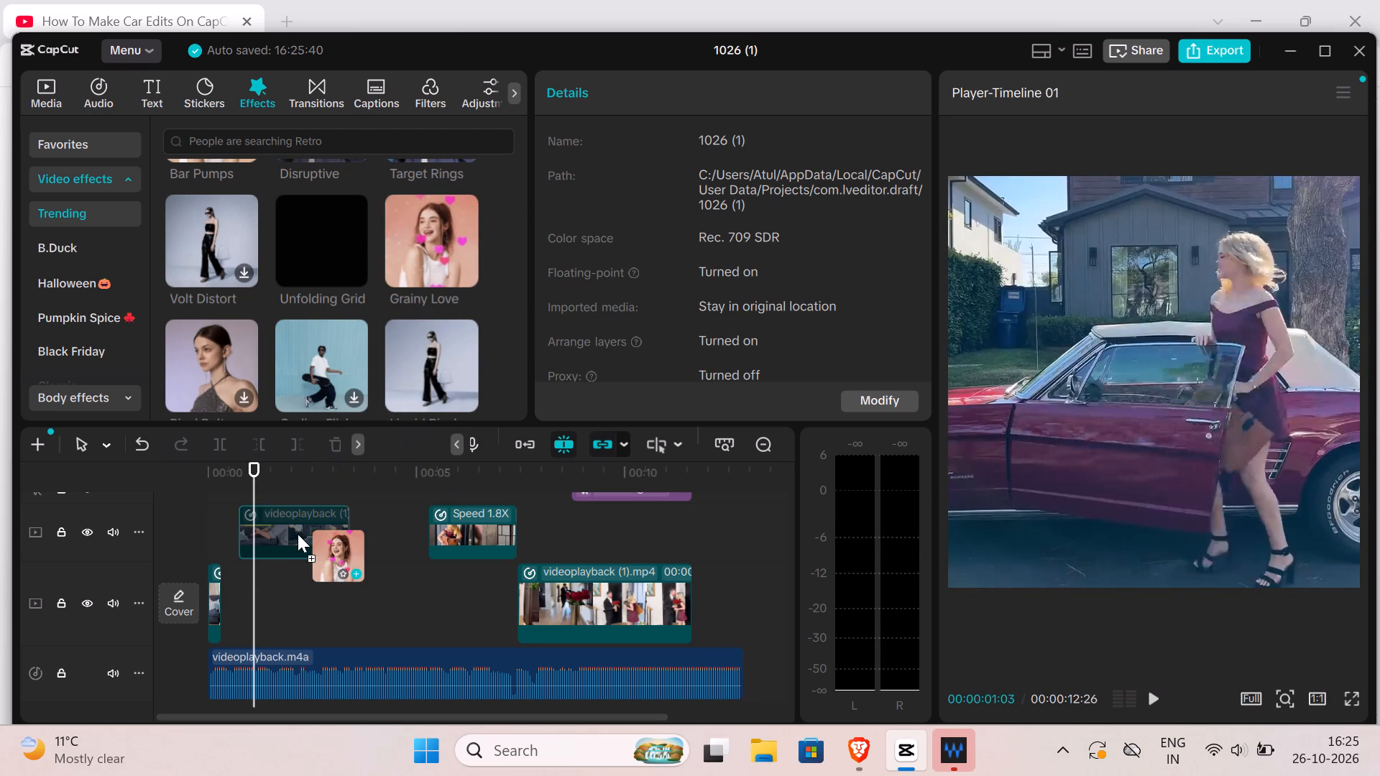
left_click_drag(298, 534, 282, 514)
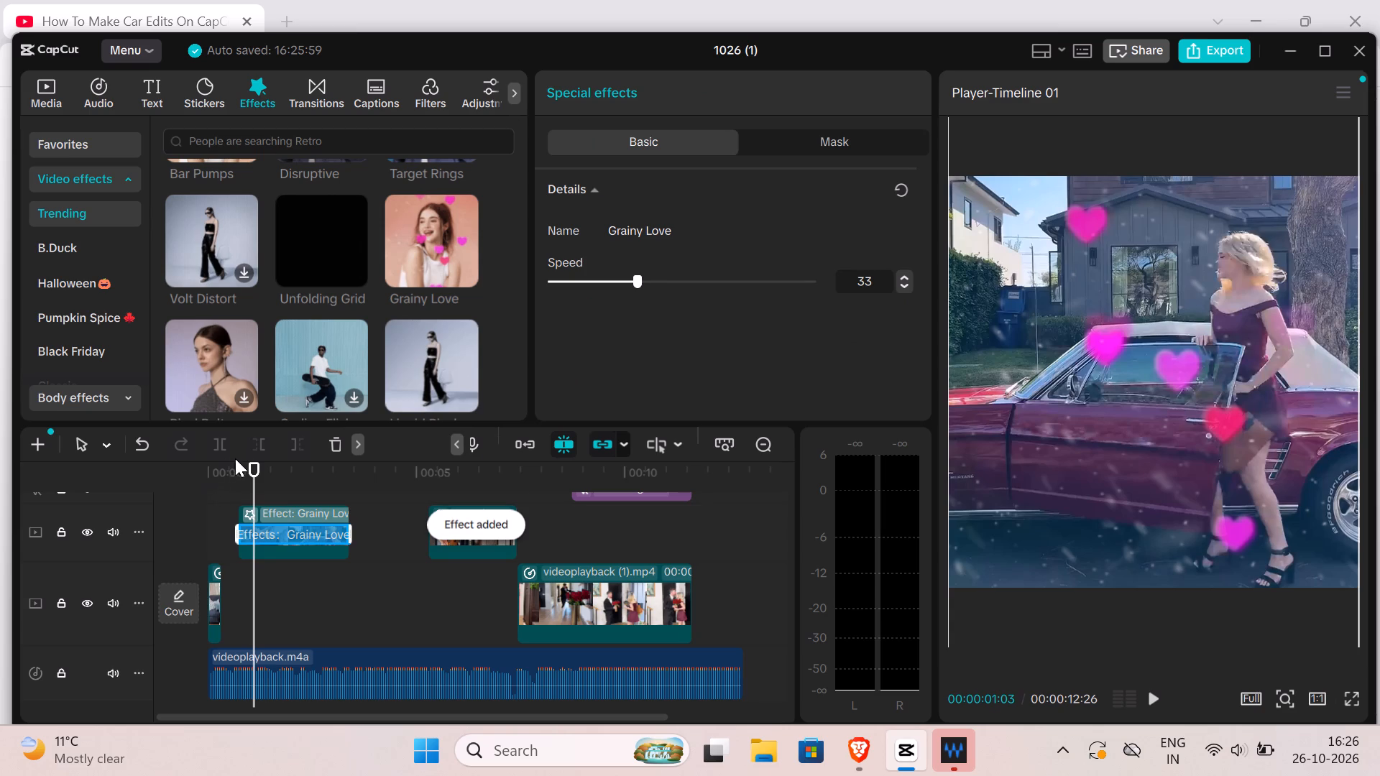
Return the playhead to 00:00:00:00, play the edit to check Grainy Love on the clip, and pause at 00:00:08:18.
left_click_drag(245, 457, 211, 457)
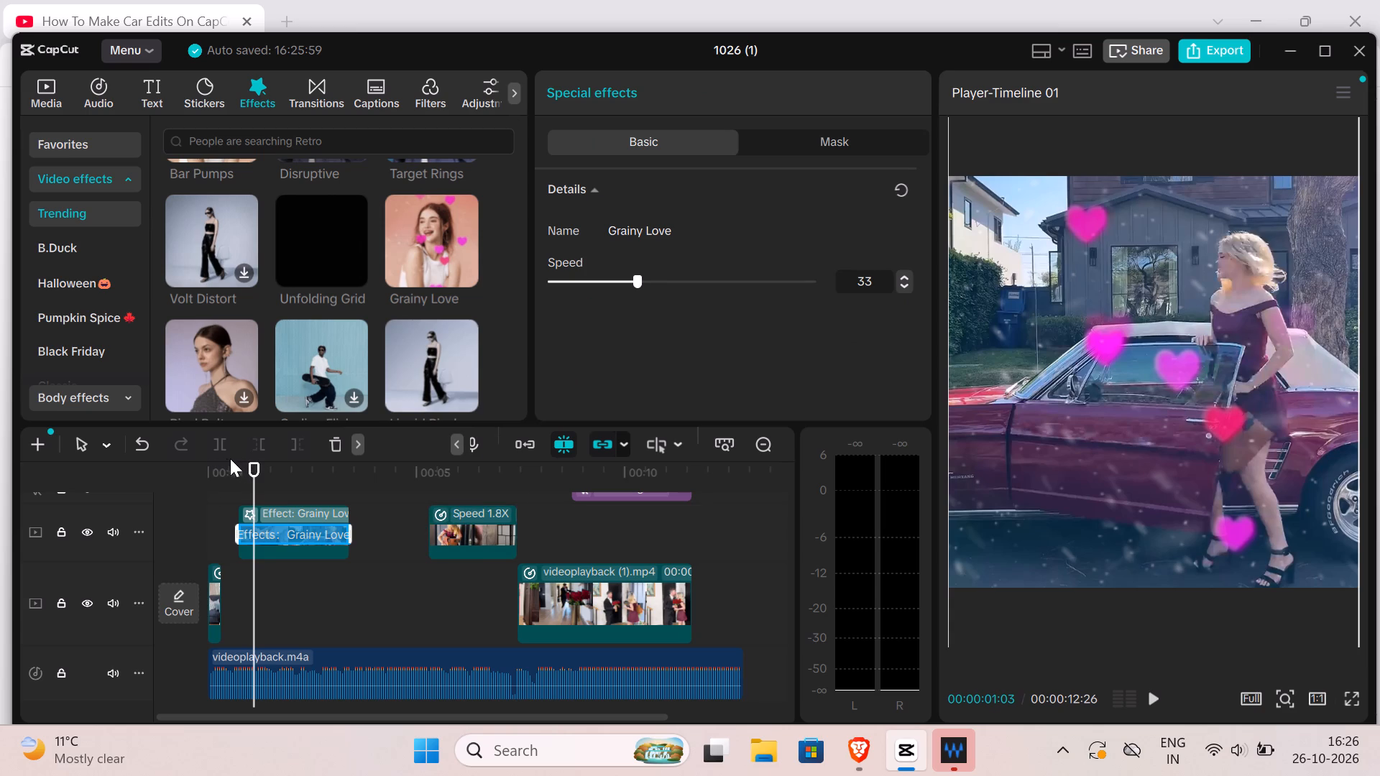
left_click(231, 458)
left_click_drag(257, 467, 195, 459)
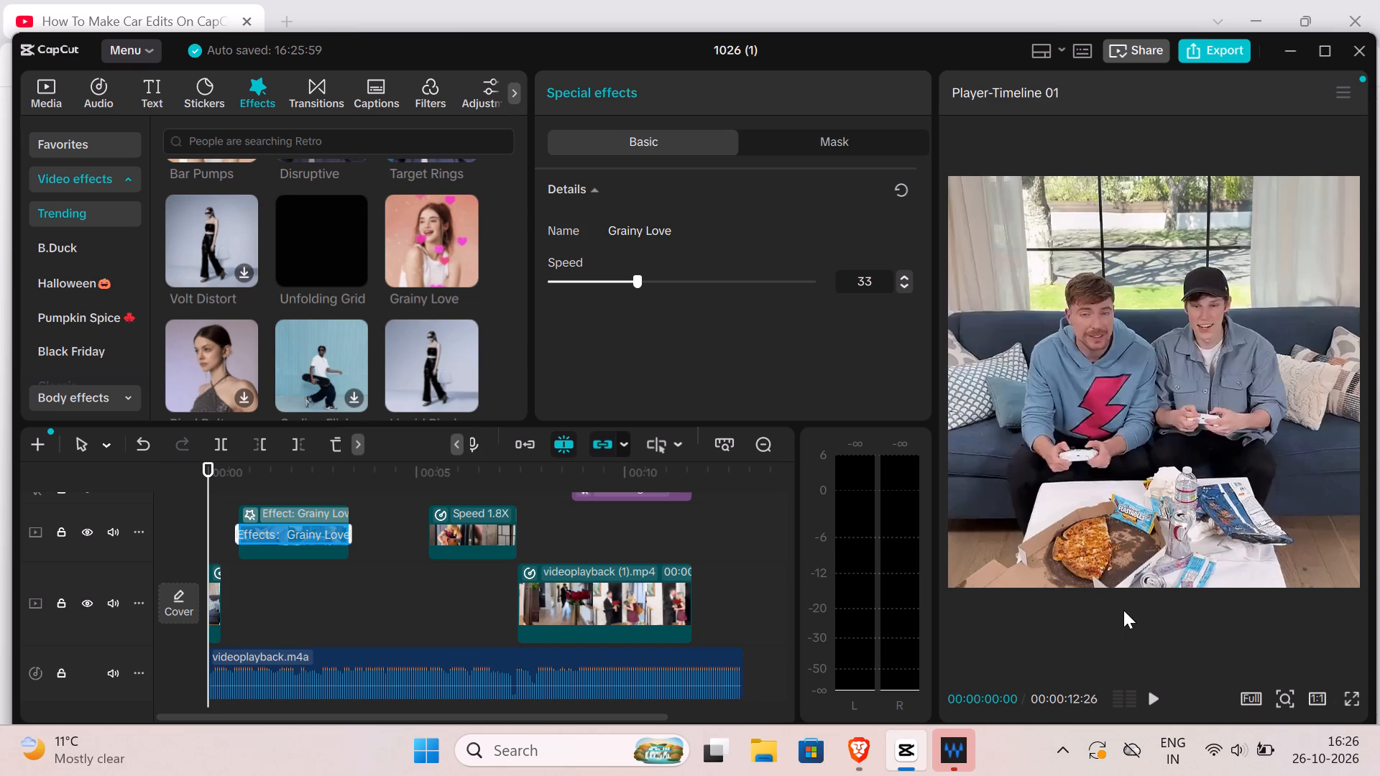
left_click(1153, 703)
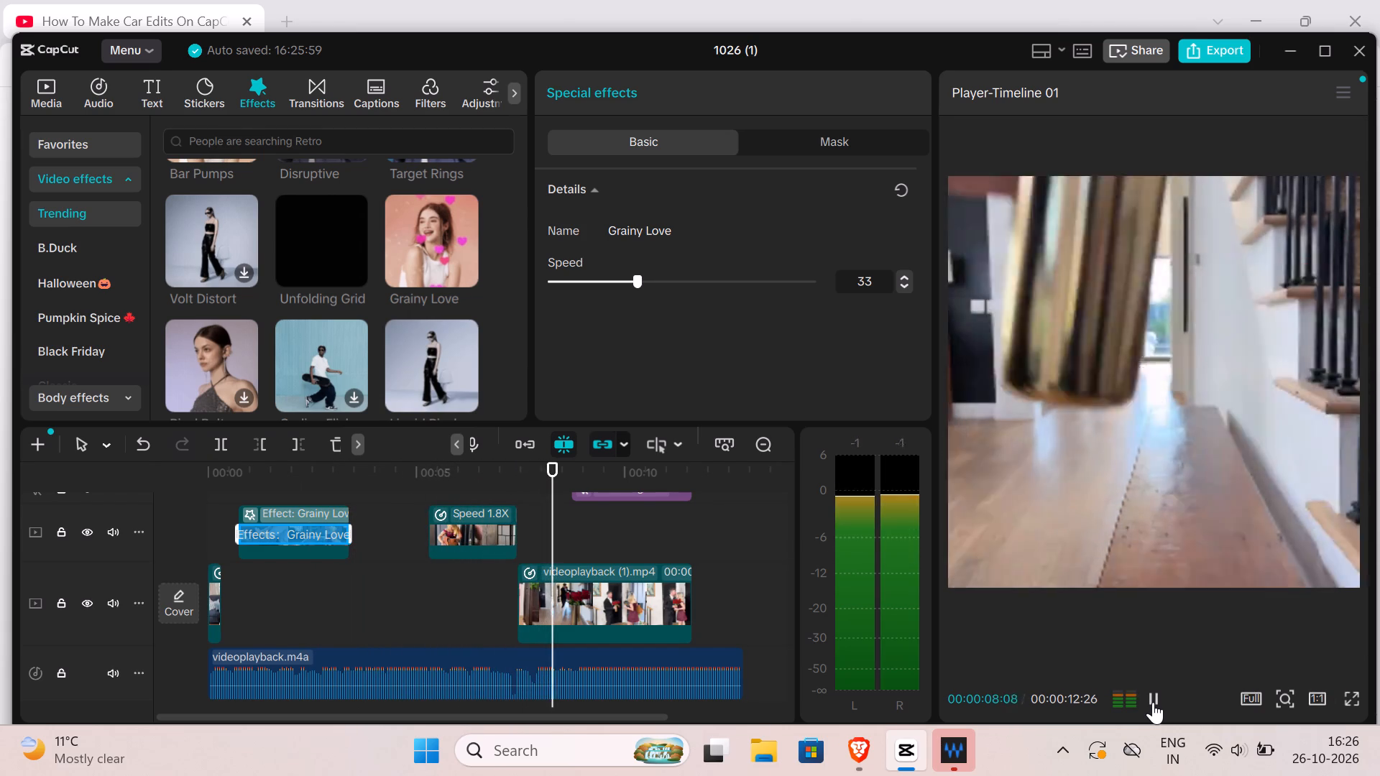
left_click(1153, 702)
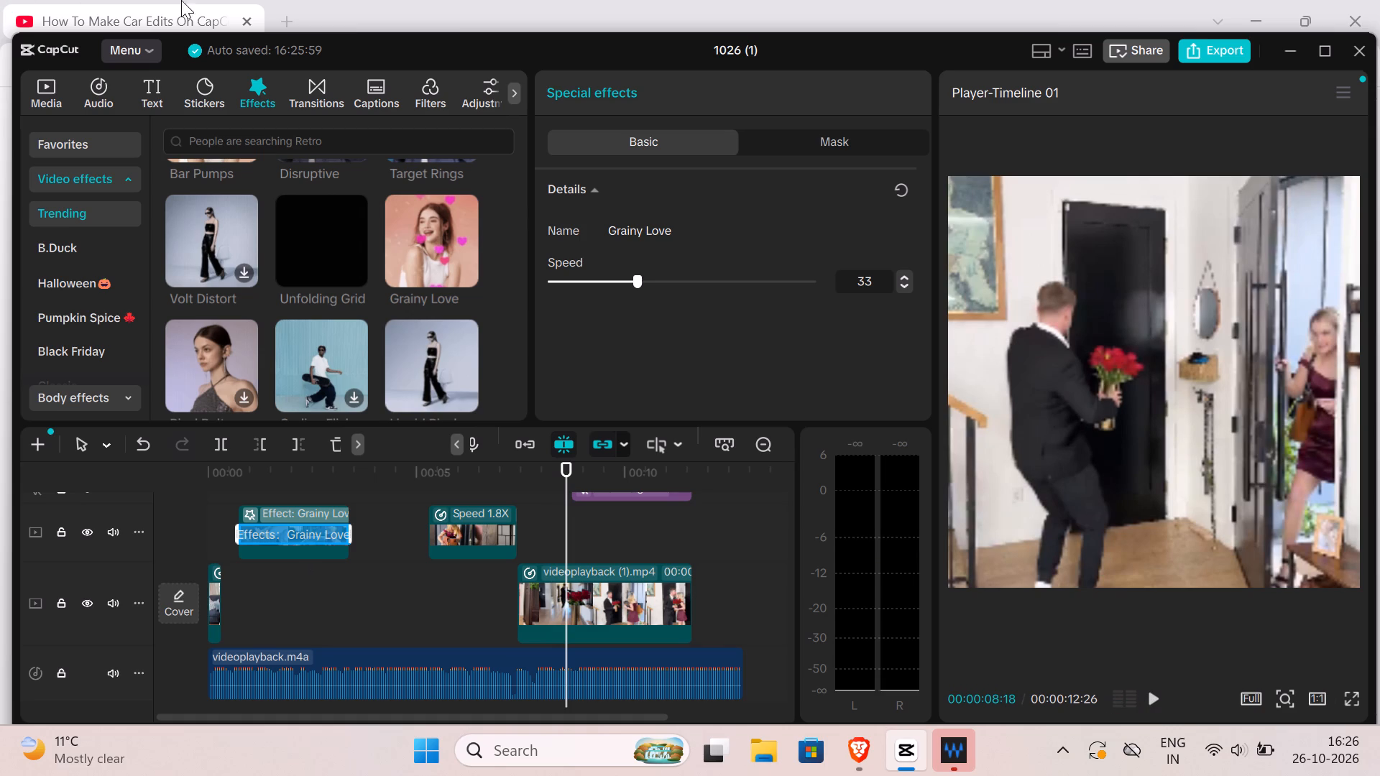
Browse the trending video effects, comparing the thumbnails around and beyond Grainy Love for another effect to use in the edit.
scroll(319, 257, "down", 1)
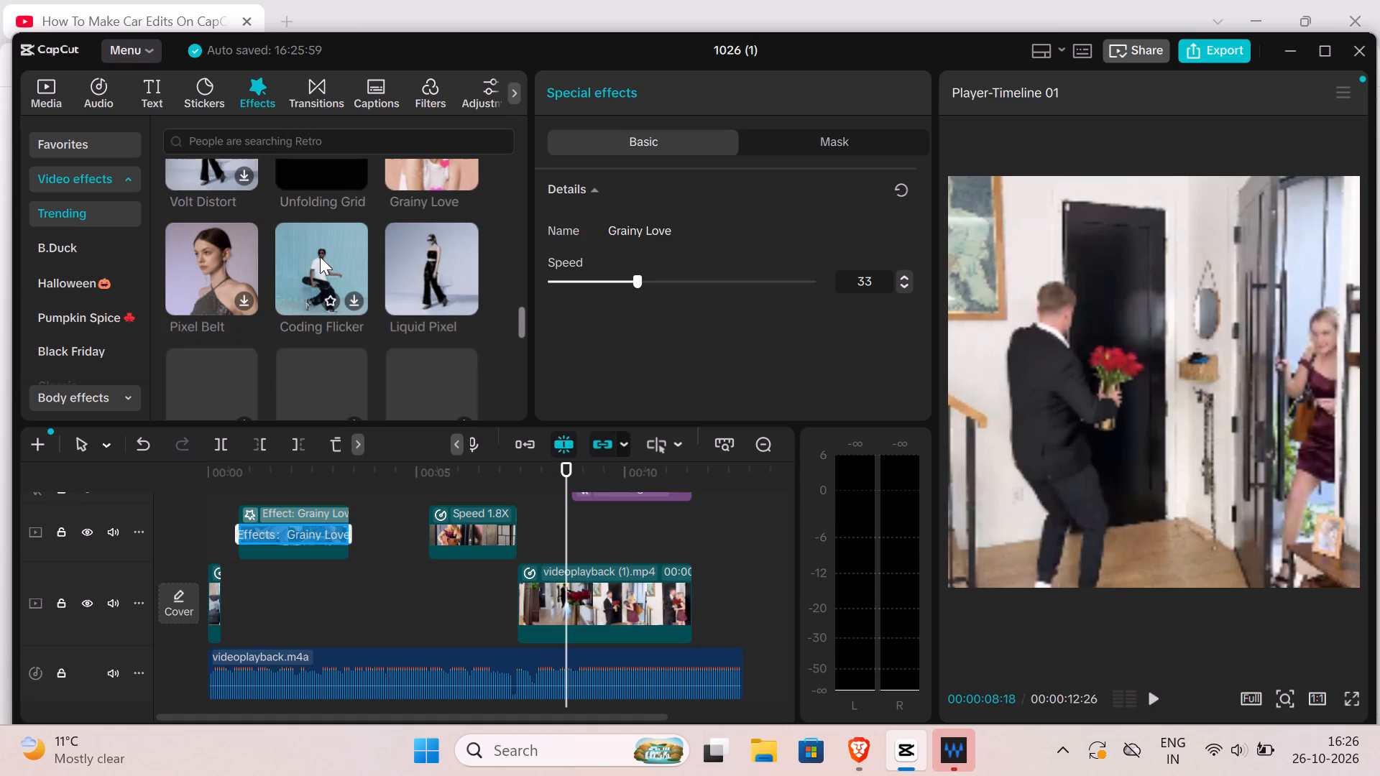
scroll(320, 257, "up", 1)
scroll(320, 257, "down", 2)
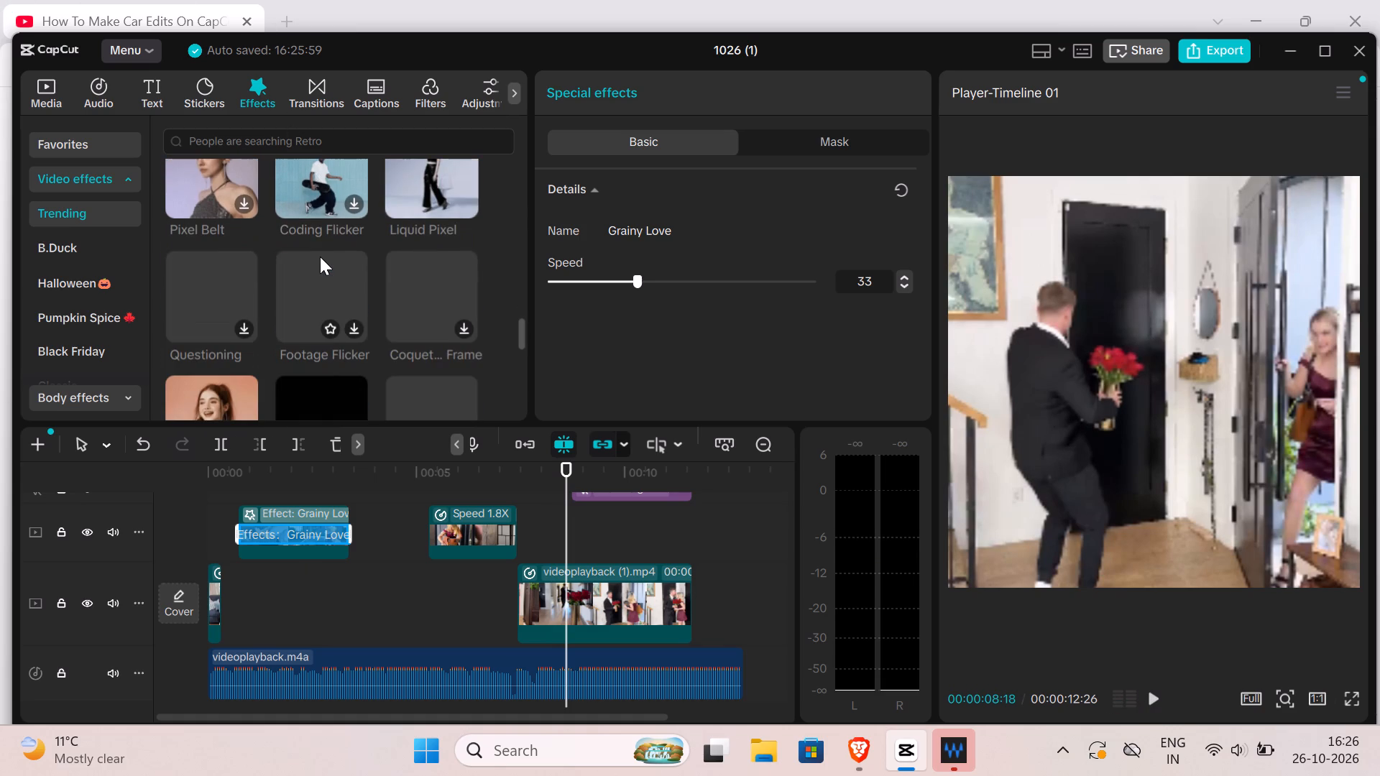
scroll(320, 257, "down", 1)
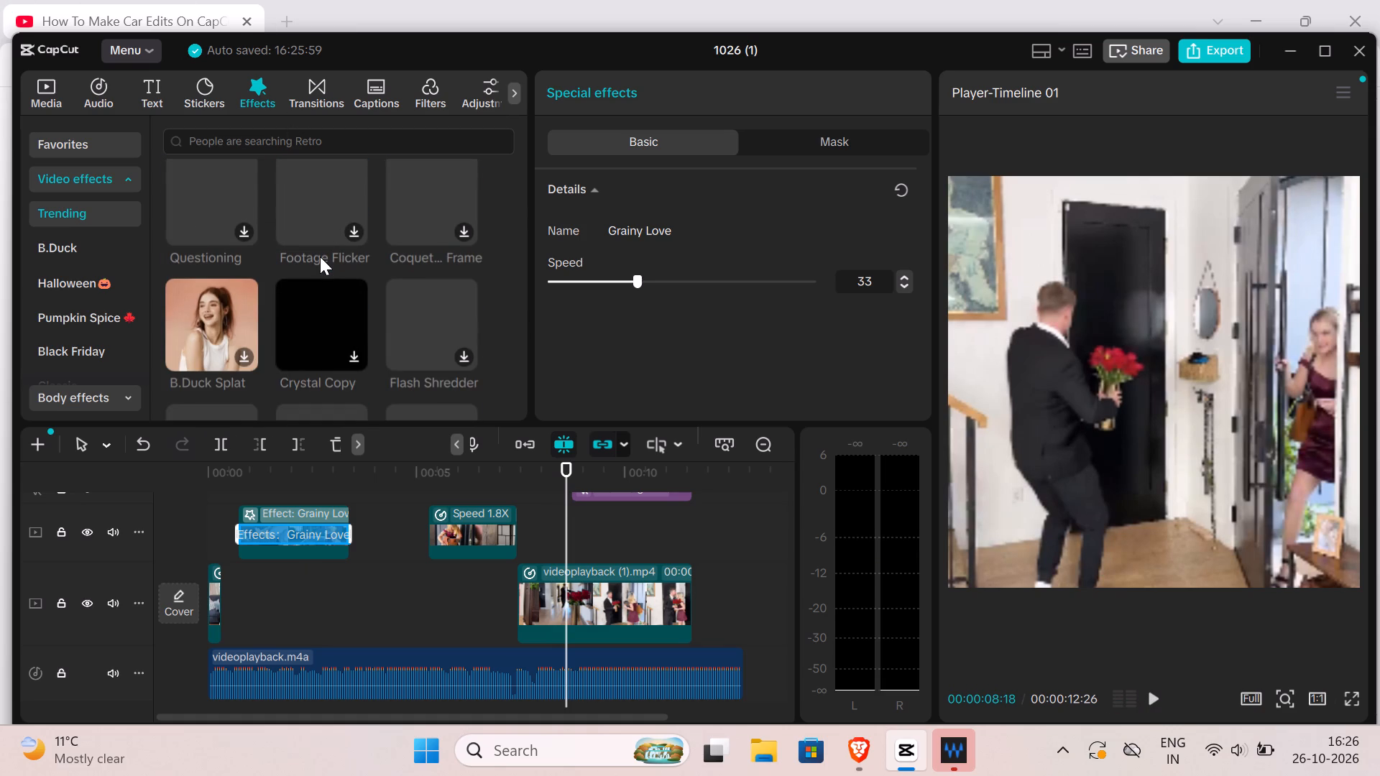
scroll(320, 257, "up", 9)
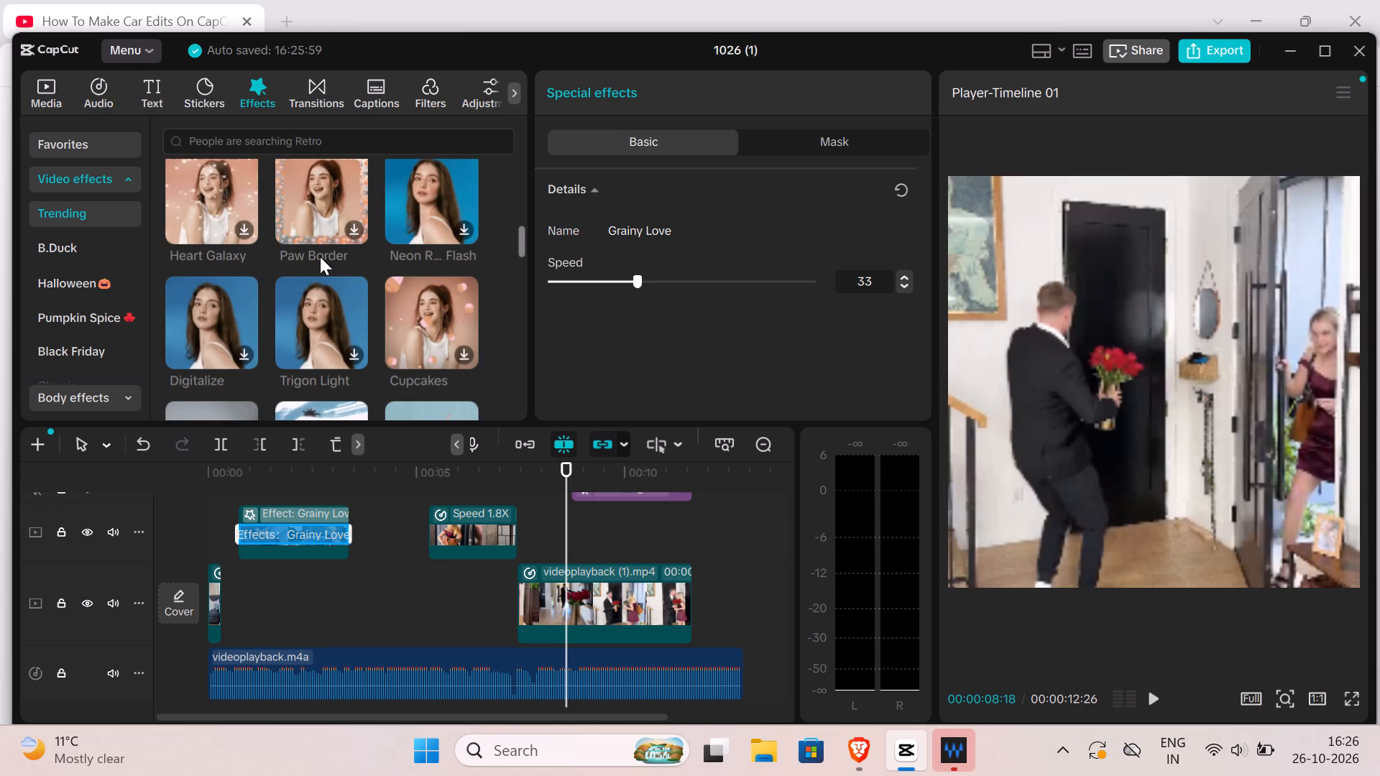
scroll(320, 257, "up", 5)
scroll(320, 257, "down", 4)
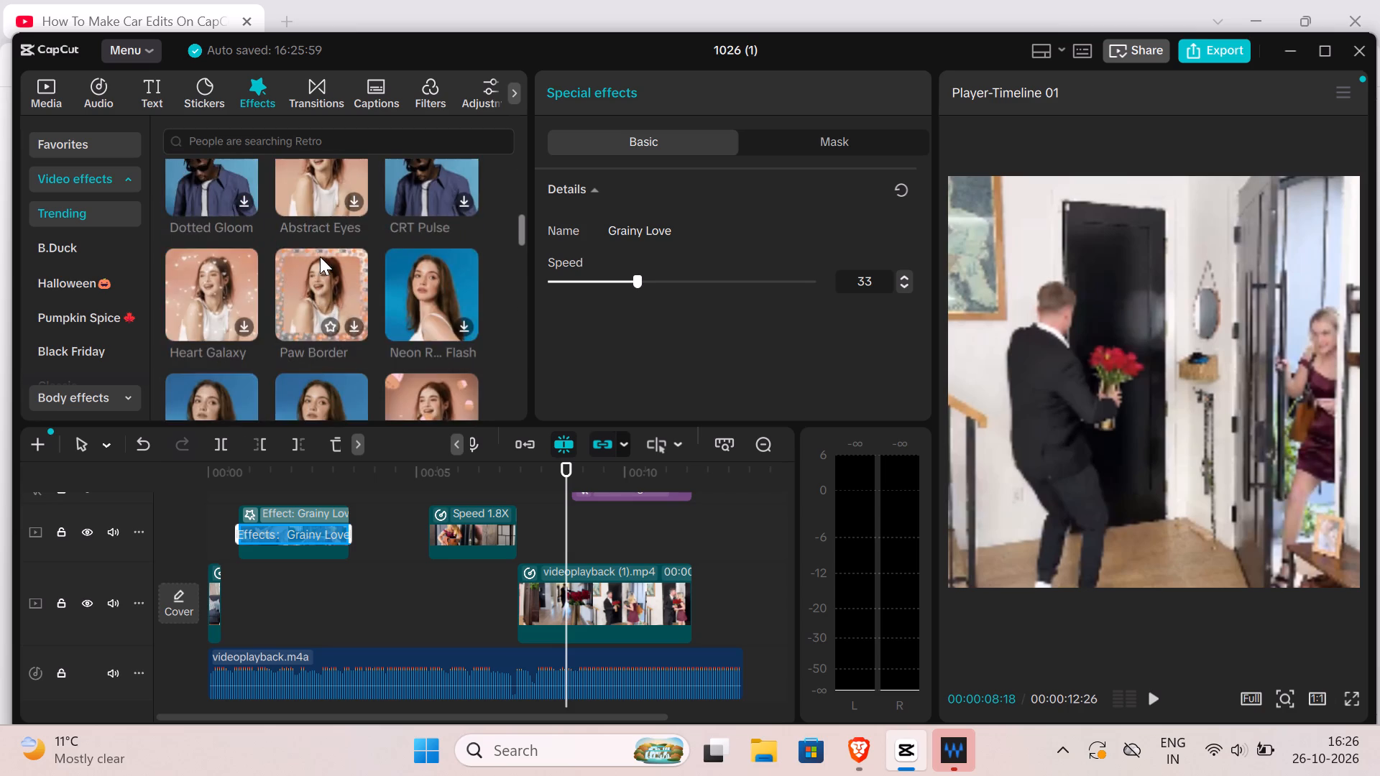
scroll(320, 257, "down", 6)
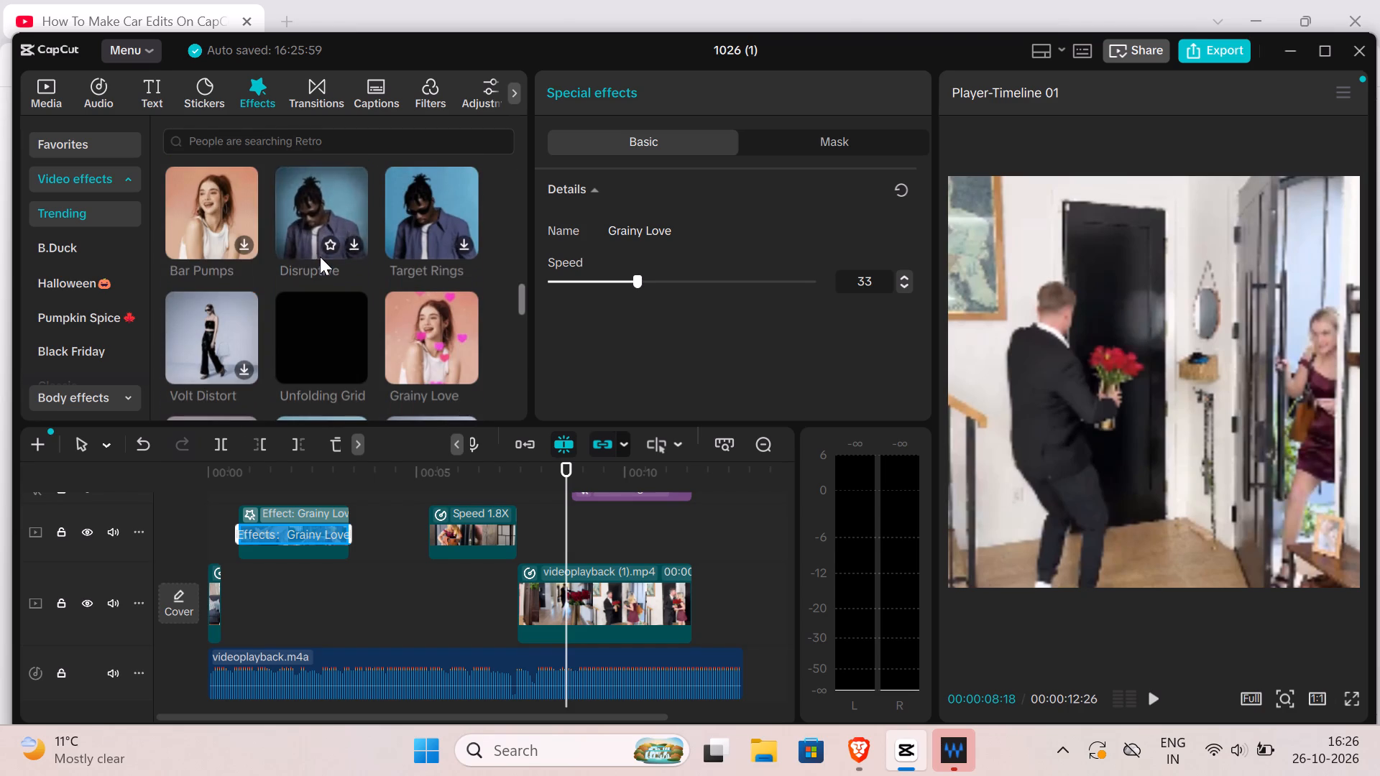
scroll(320, 257, "down", 3)
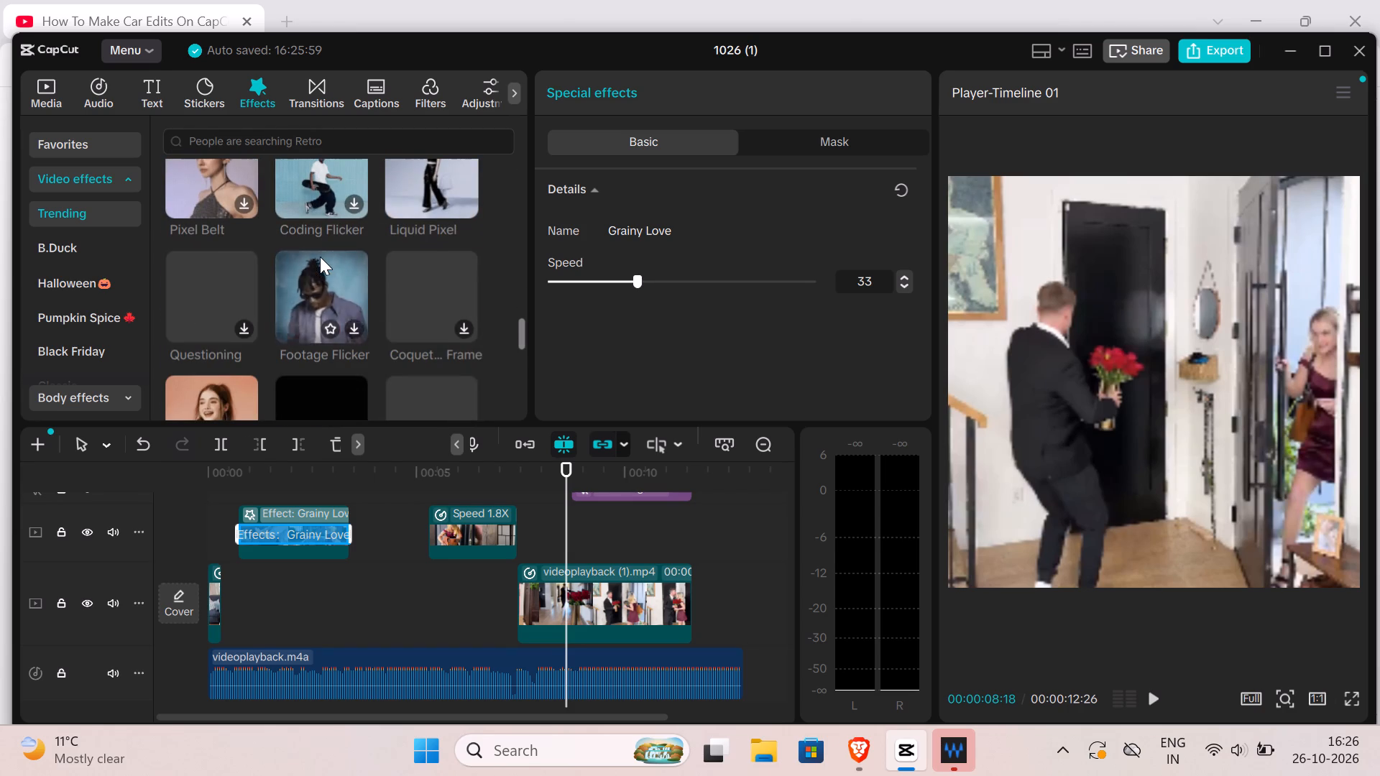
scroll(320, 257, "down", 2)
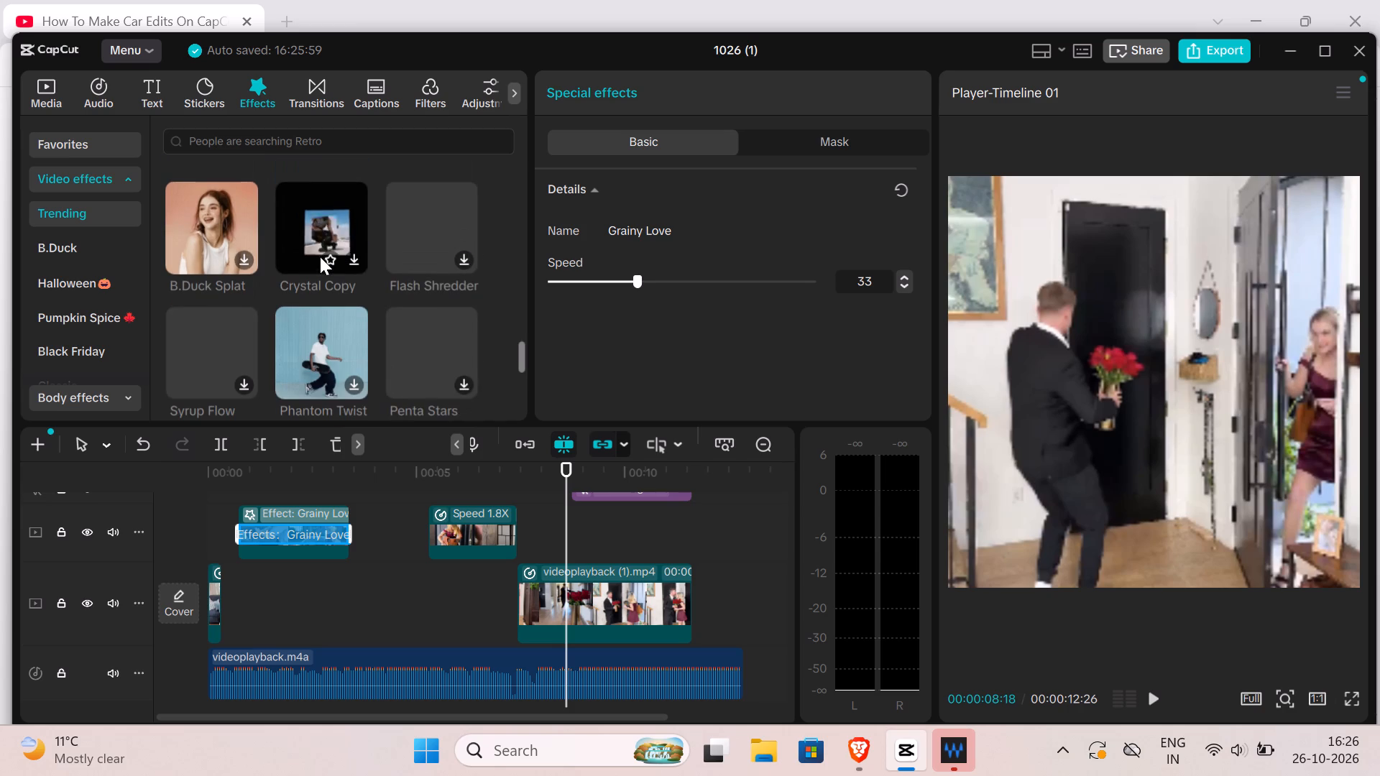
scroll(320, 257, "down", 2)
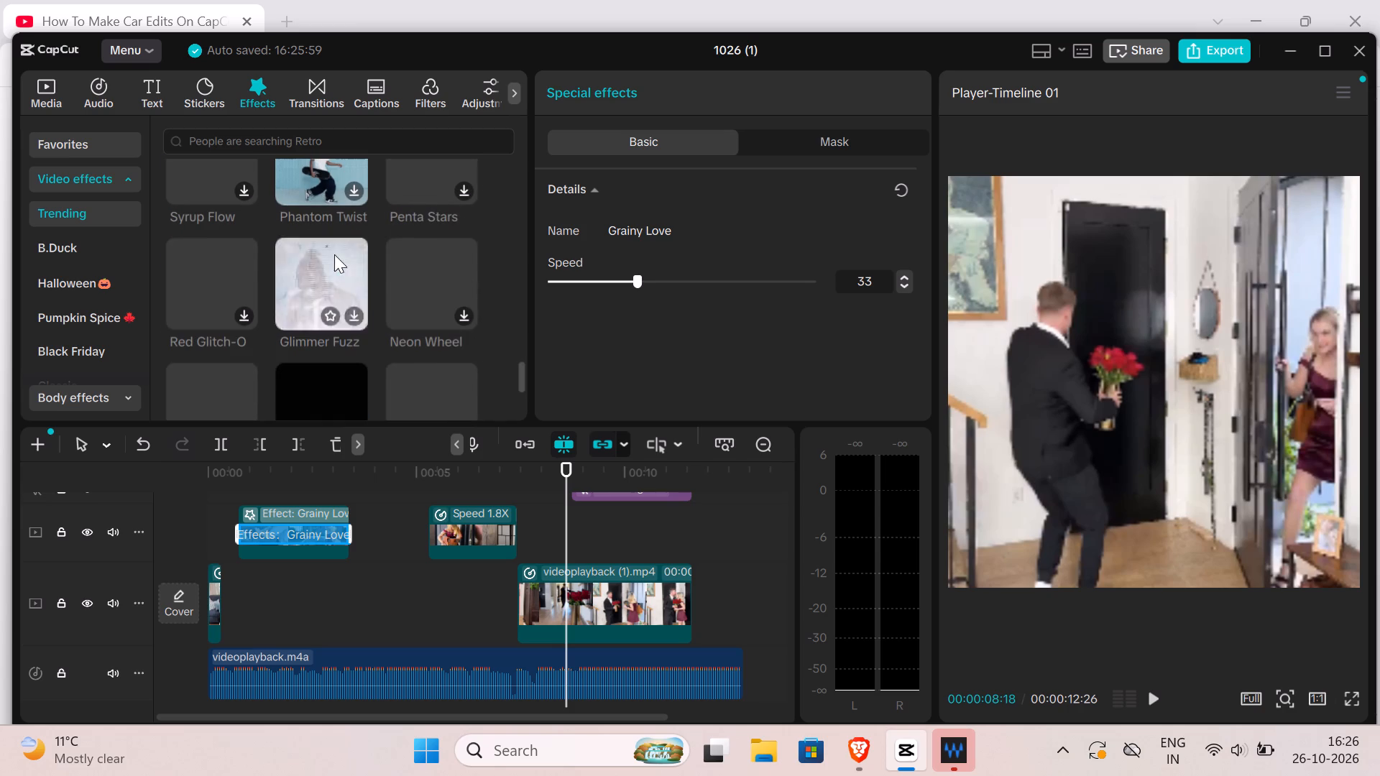
scroll(336, 254, "down", 2)
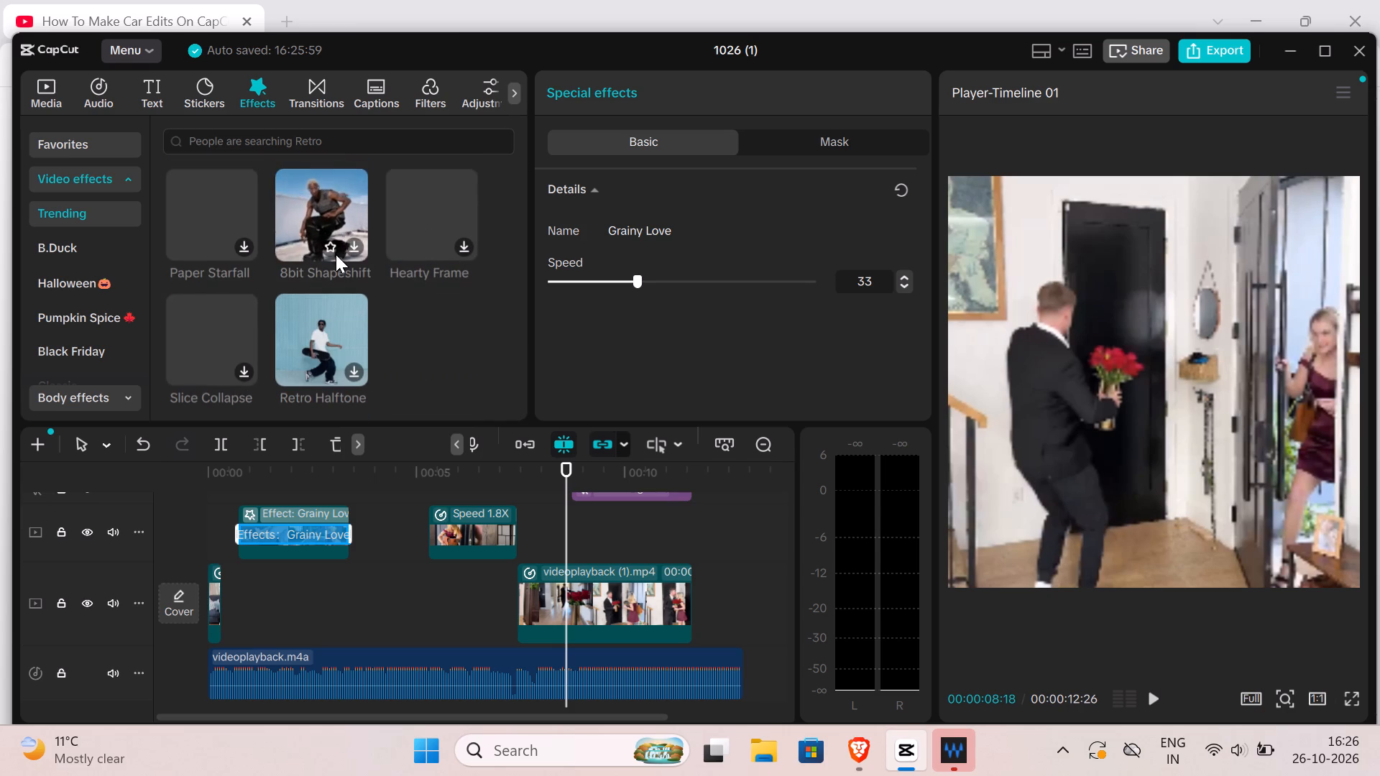
scroll(336, 254, "down", 6)
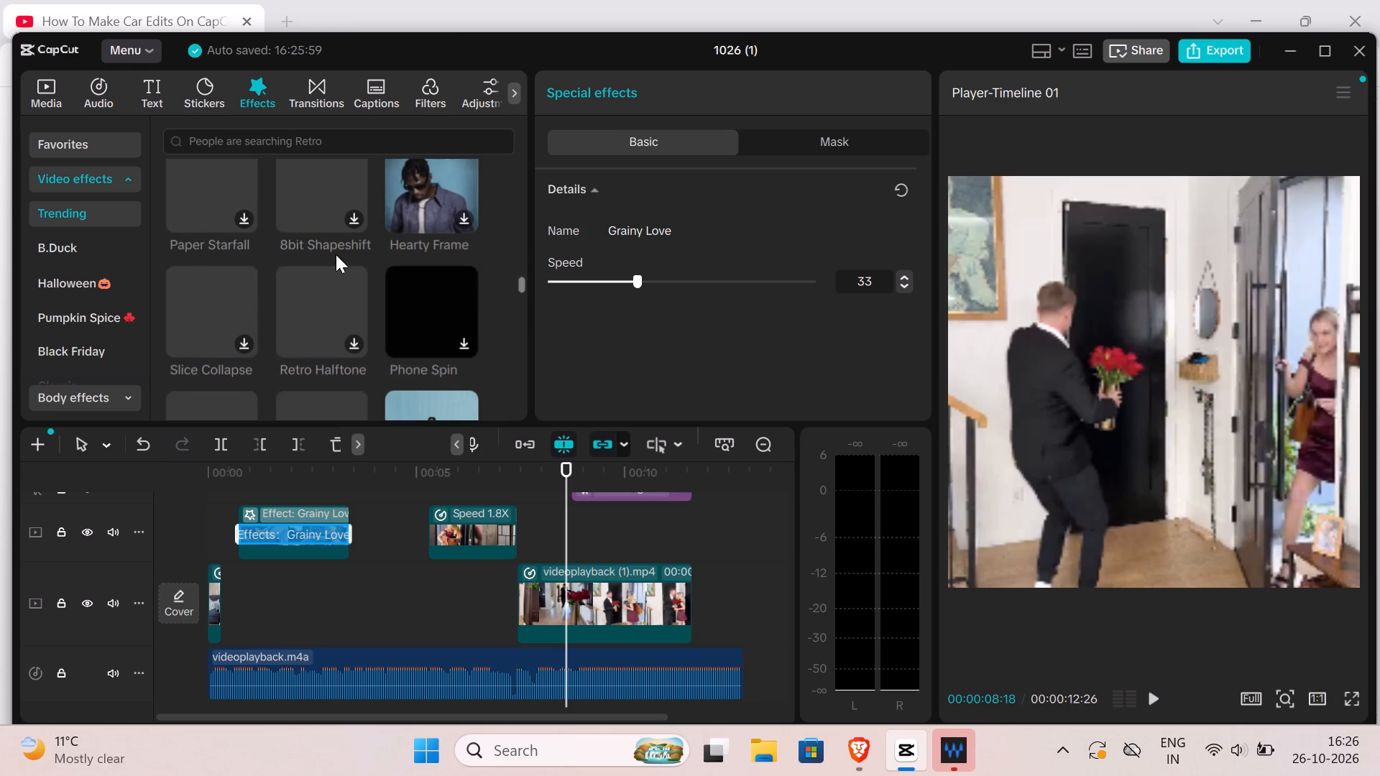
scroll(336, 254, "down", 4)
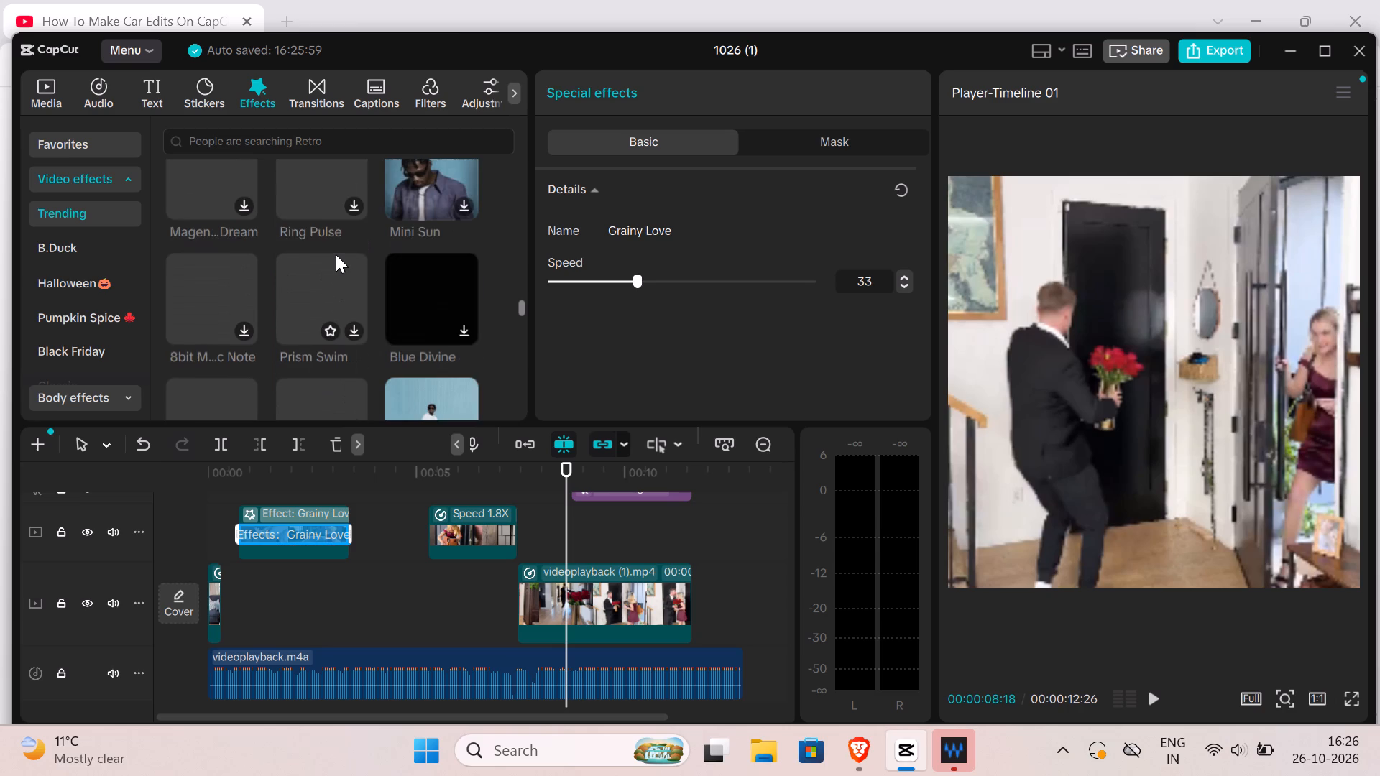
scroll(336, 254, "up", 11)
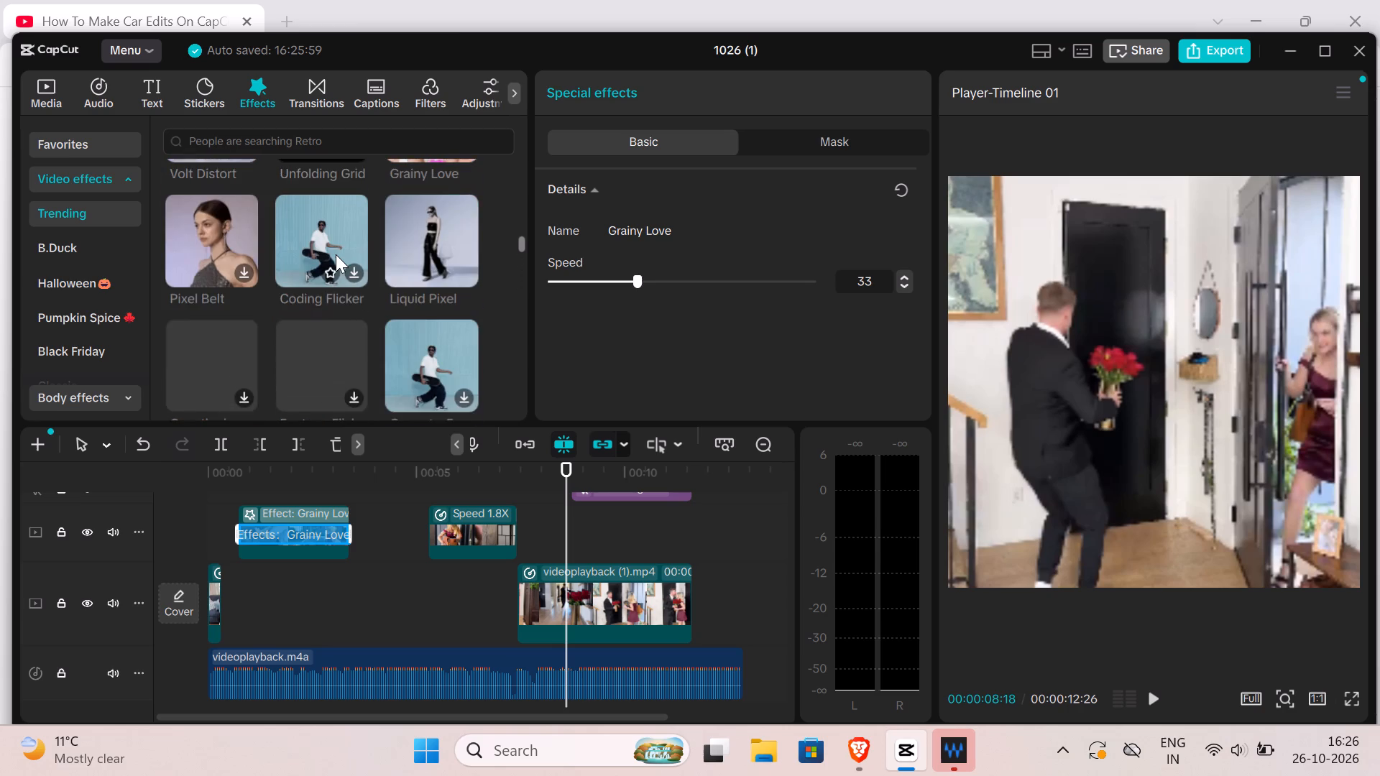
scroll(336, 254, "up", 2)
scroll(336, 254, "down", 1)
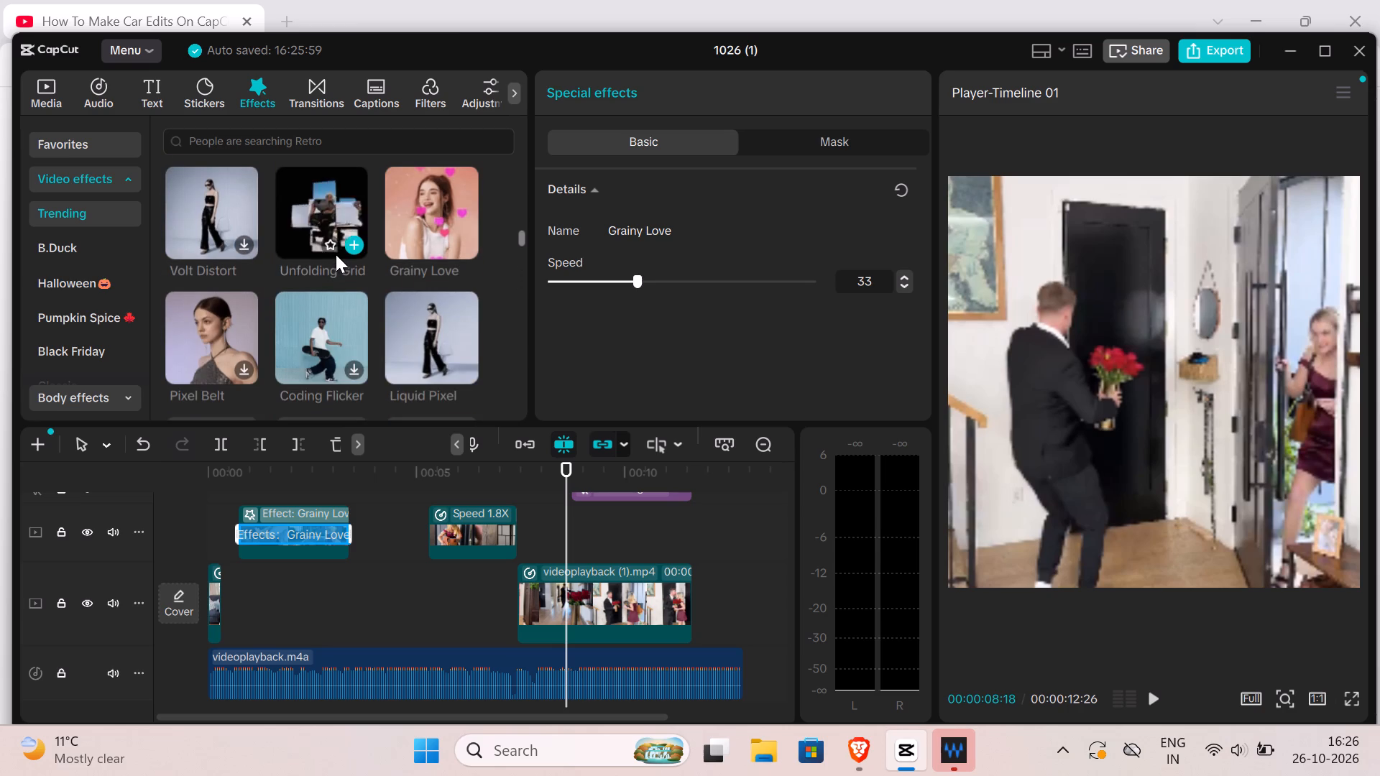
scroll(336, 254, "down", 1)
scroll(336, 254, "up", 5)
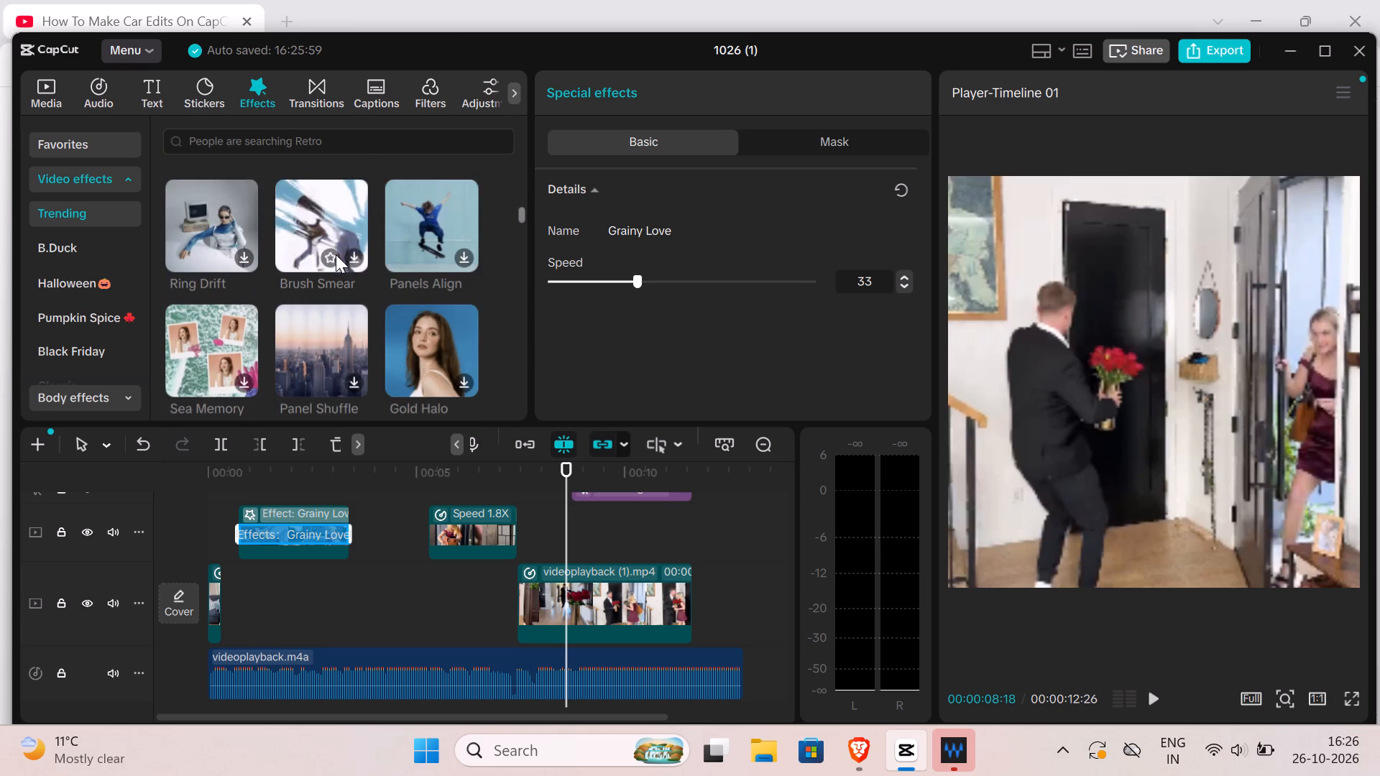
scroll(336, 254, "down", 1)
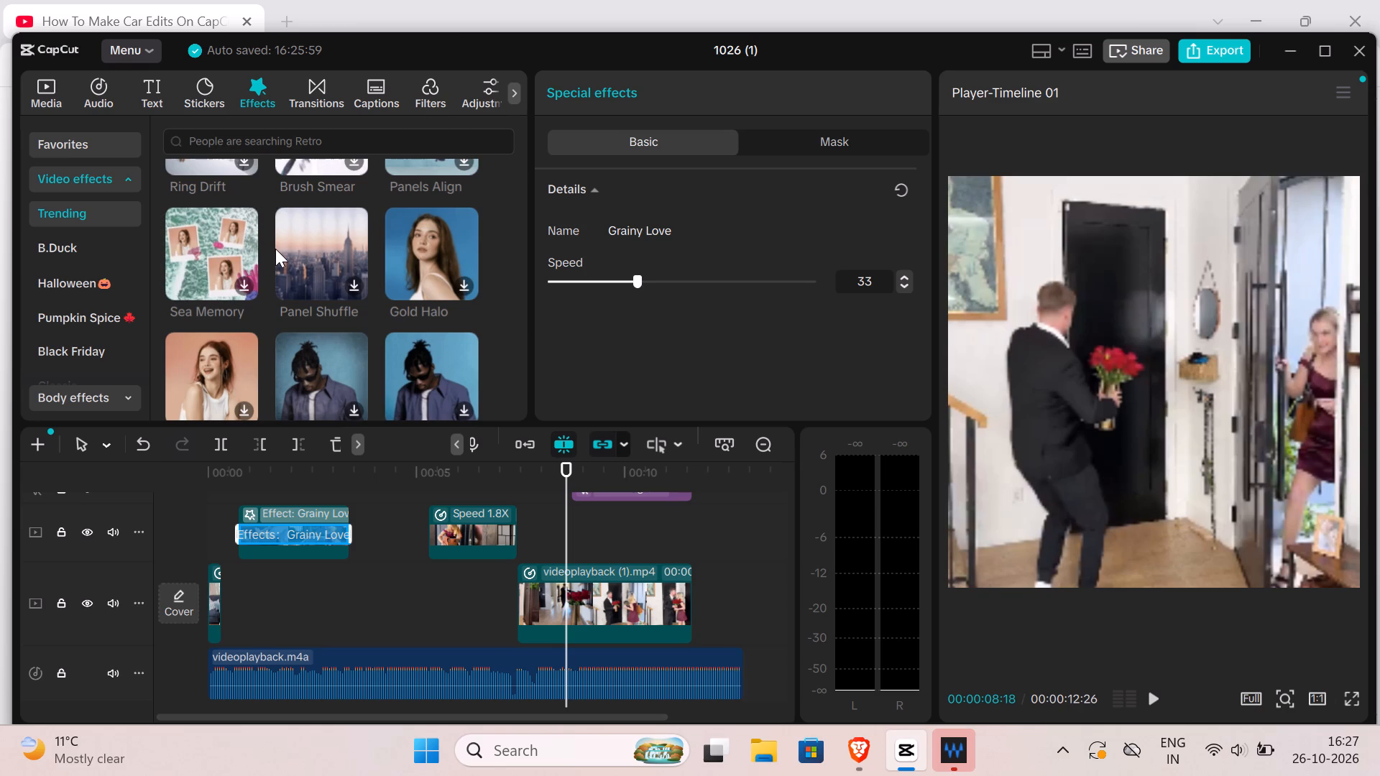
scroll(276, 249, "down", 6)
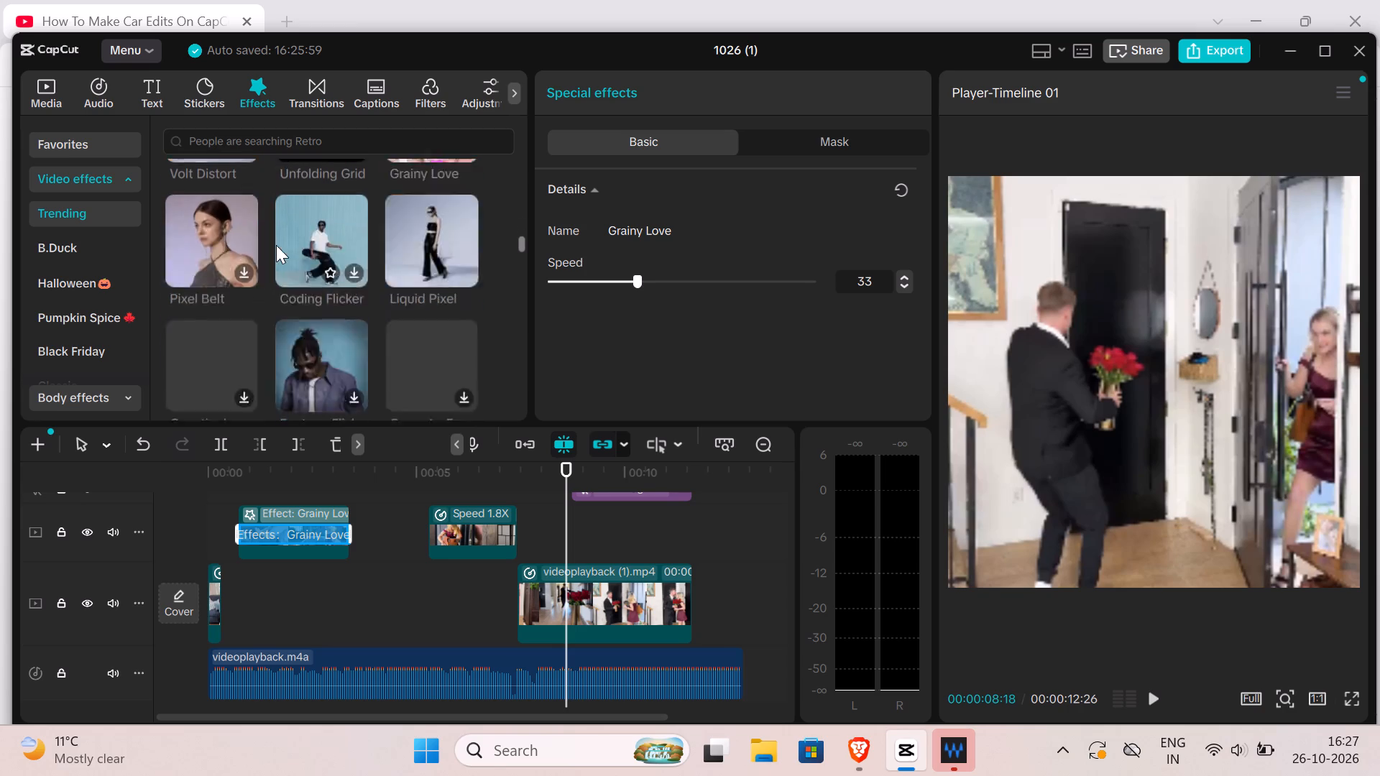
scroll(277, 241, "down", 11)
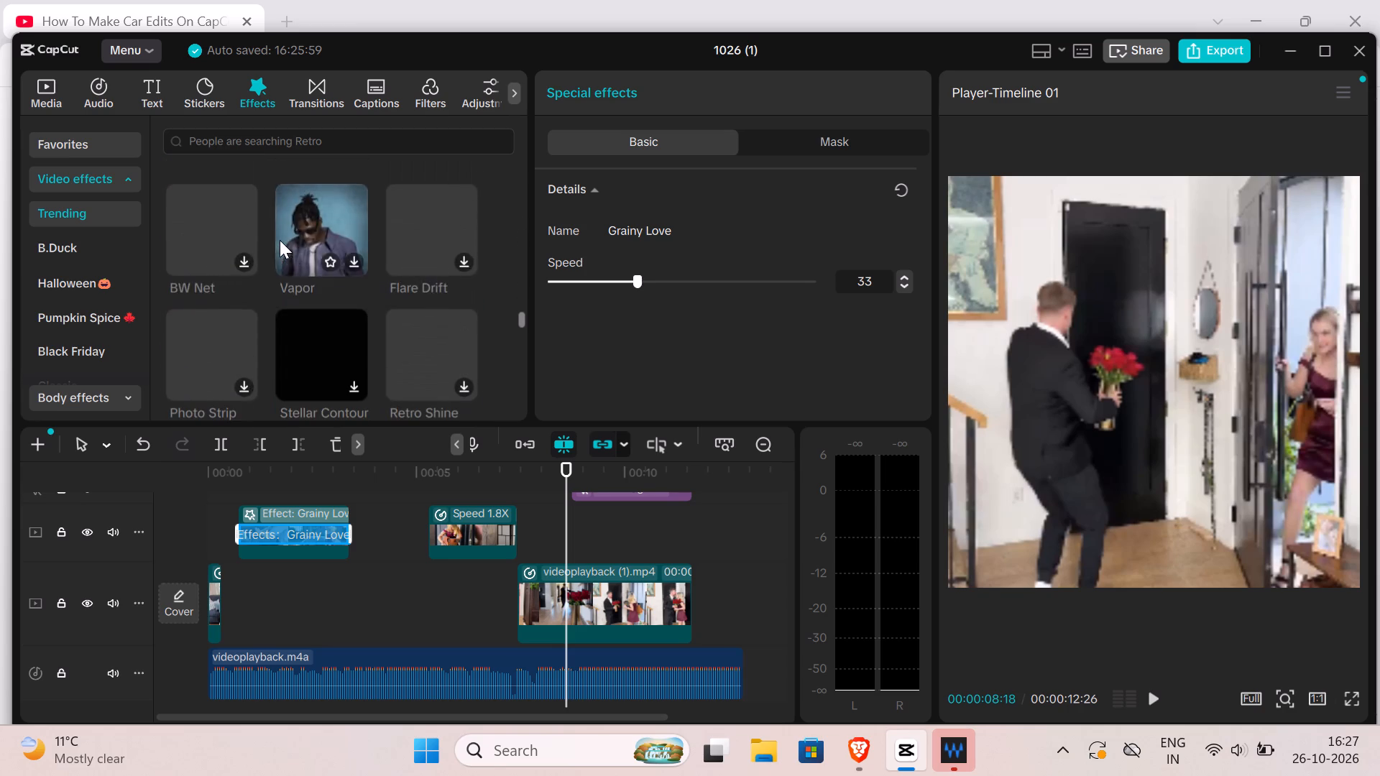
scroll(280, 240, "down", 17)
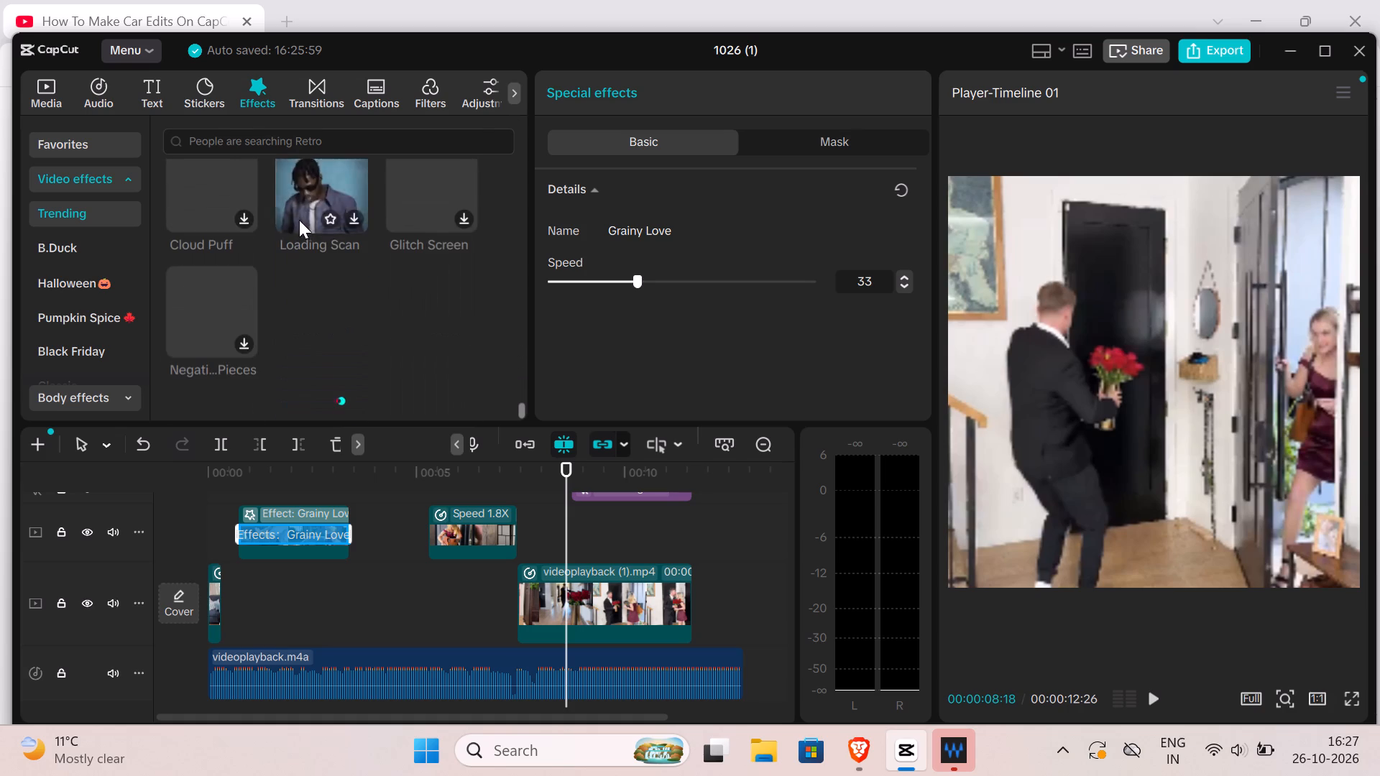
scroll(302, 215, "down", 8)
scroll(305, 151, "down", 1)
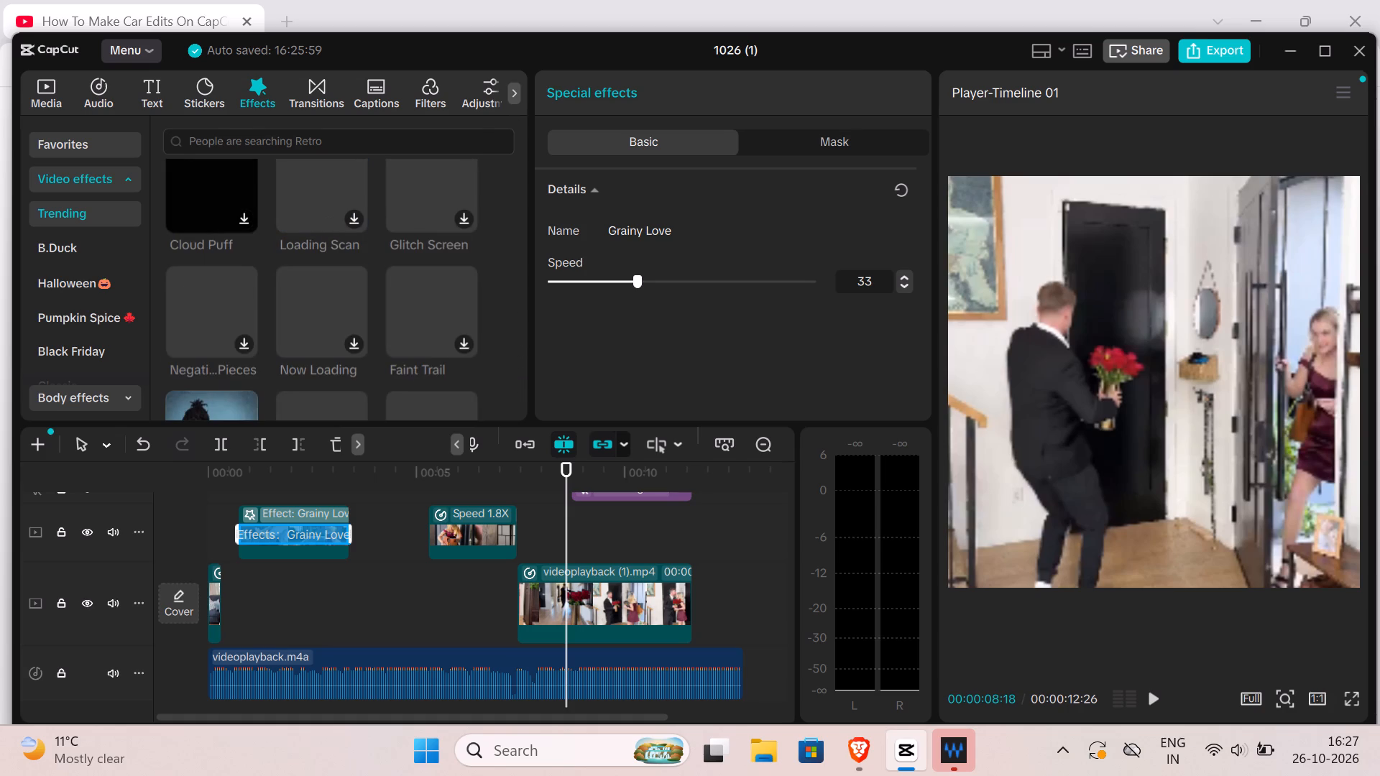
scroll(305, 151, "down", 2)
scroll(283, 170, "up", 2)
scroll(283, 170, "down", 6)
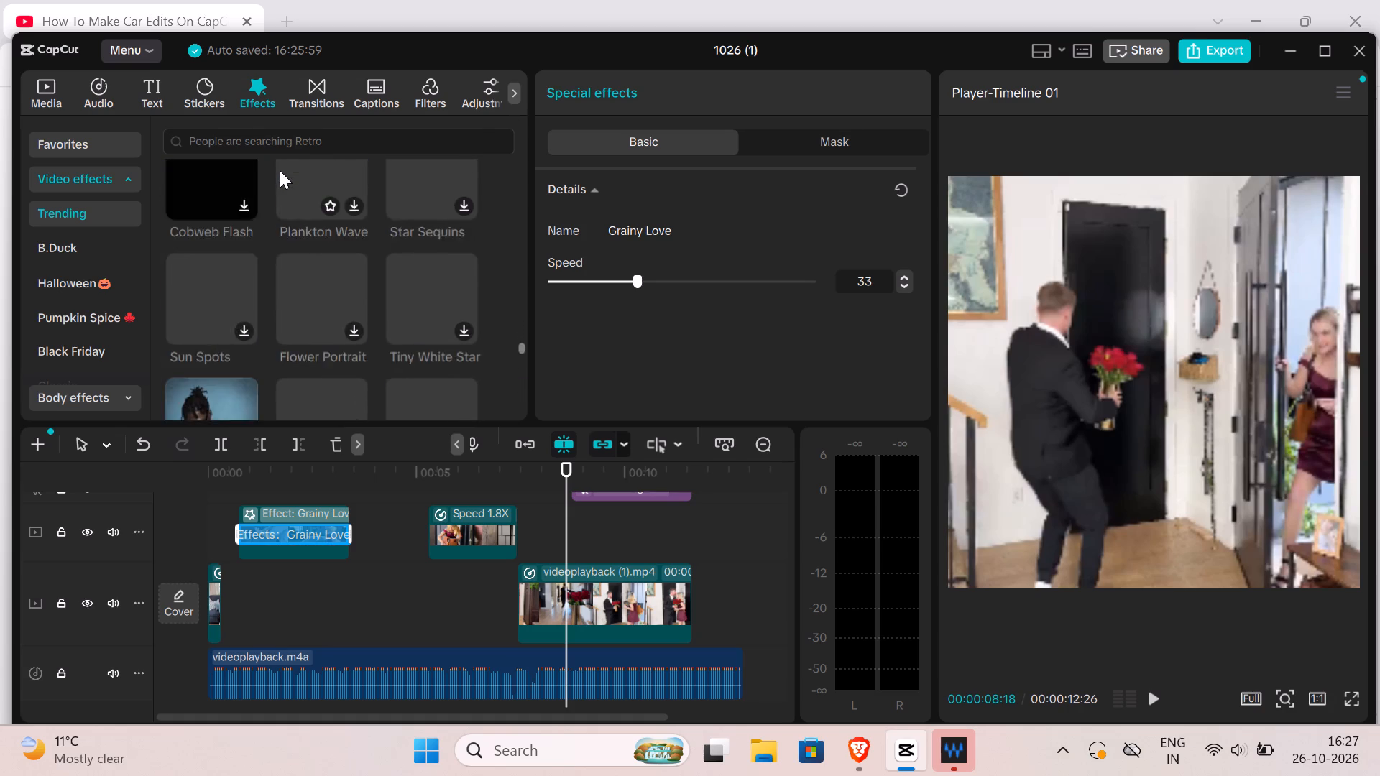
scroll(280, 170, "down", 7)
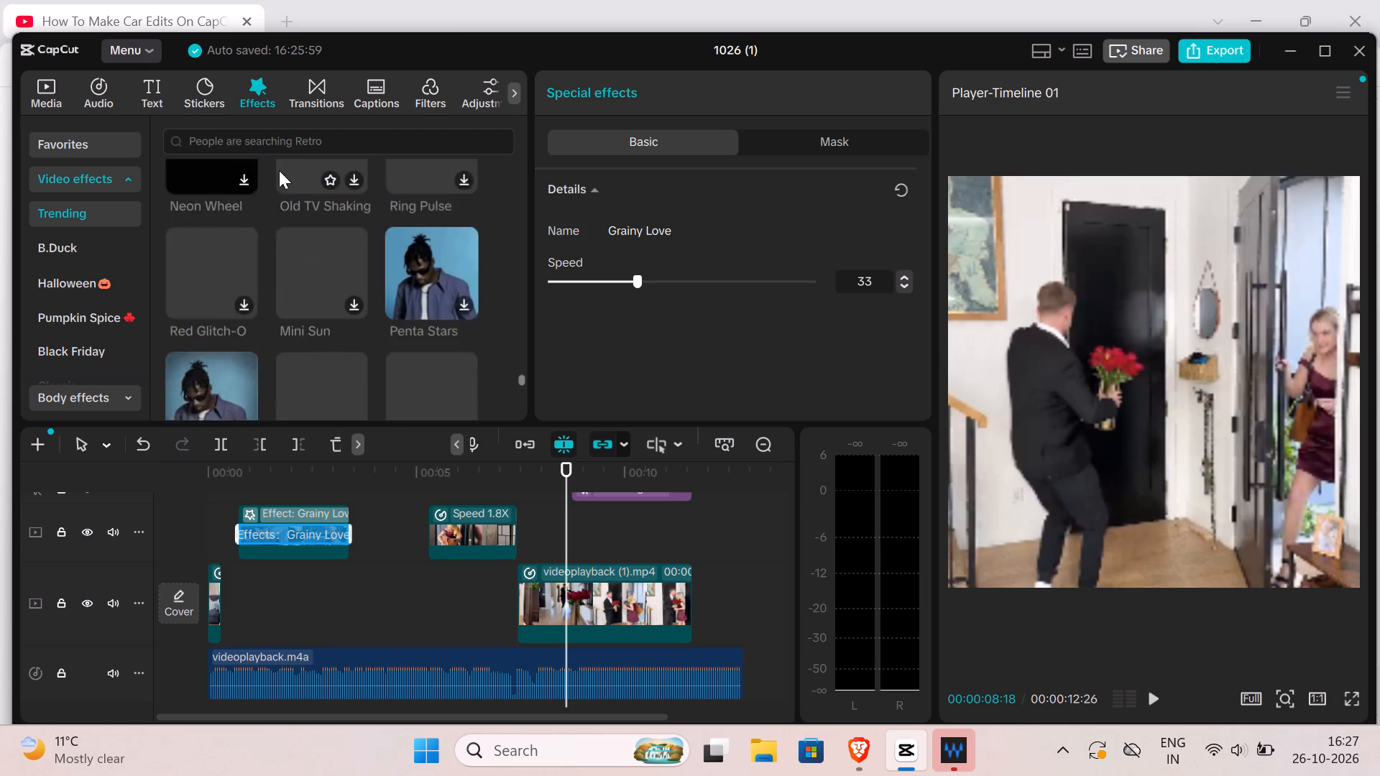
scroll(279, 170, "down", 8)
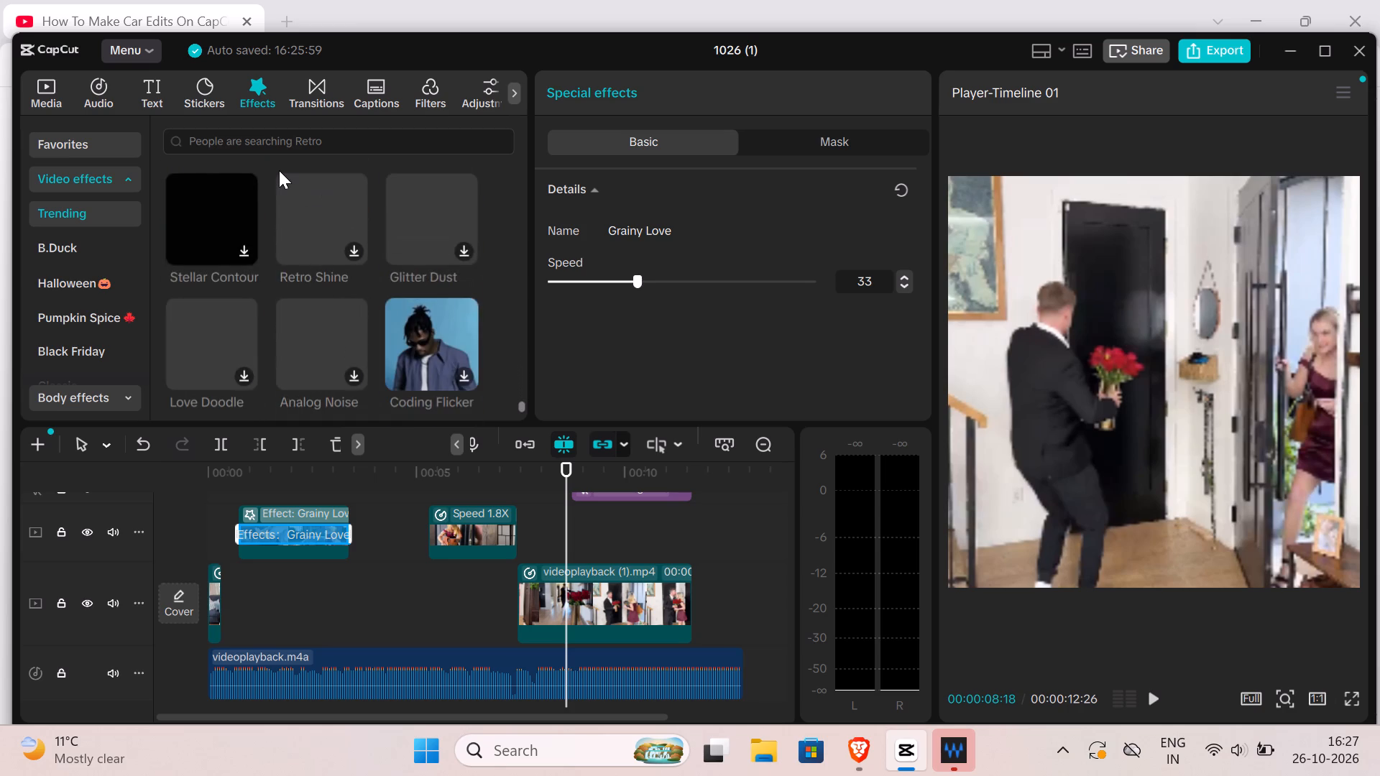
scroll(279, 170, "up", 1)
scroll(279, 170, "down", 6)
scroll(279, 170, "up", 3)
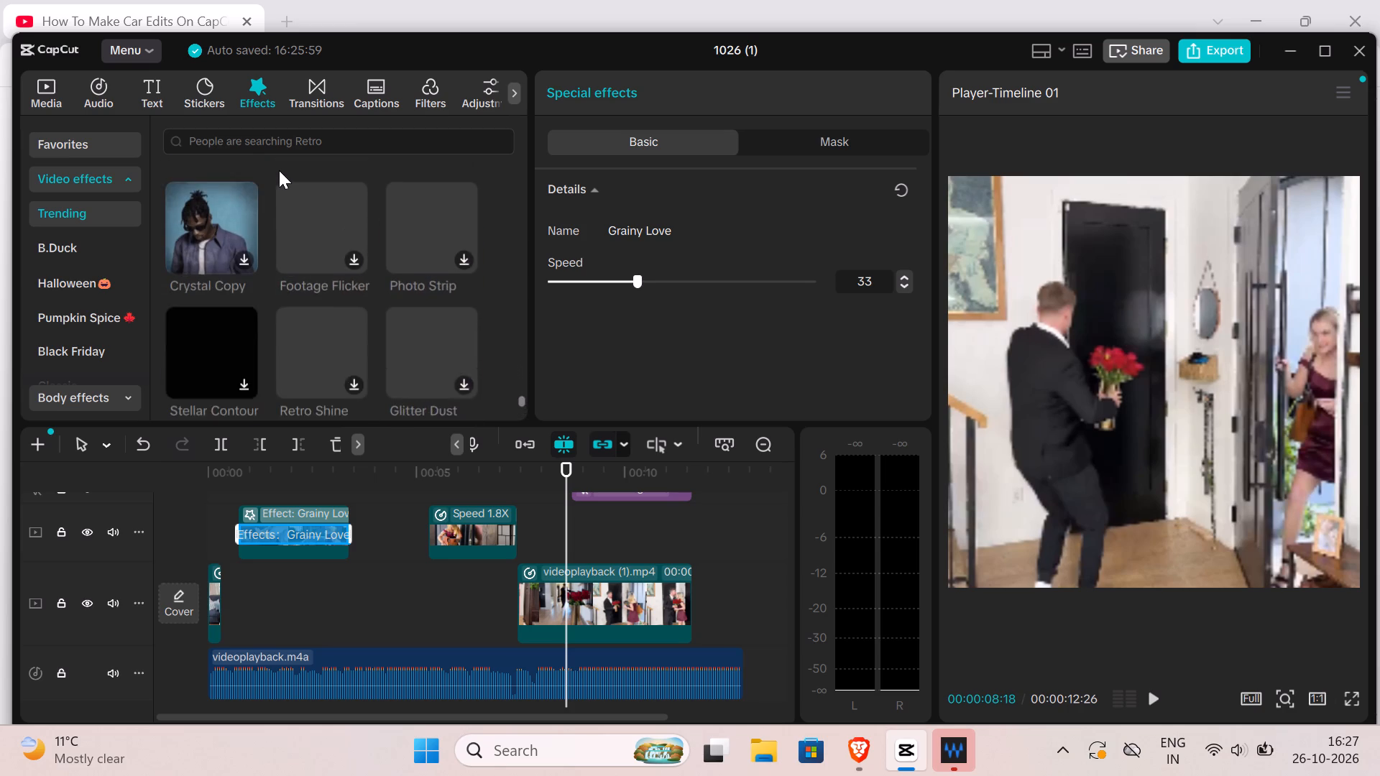
scroll(279, 170, "up", 20)
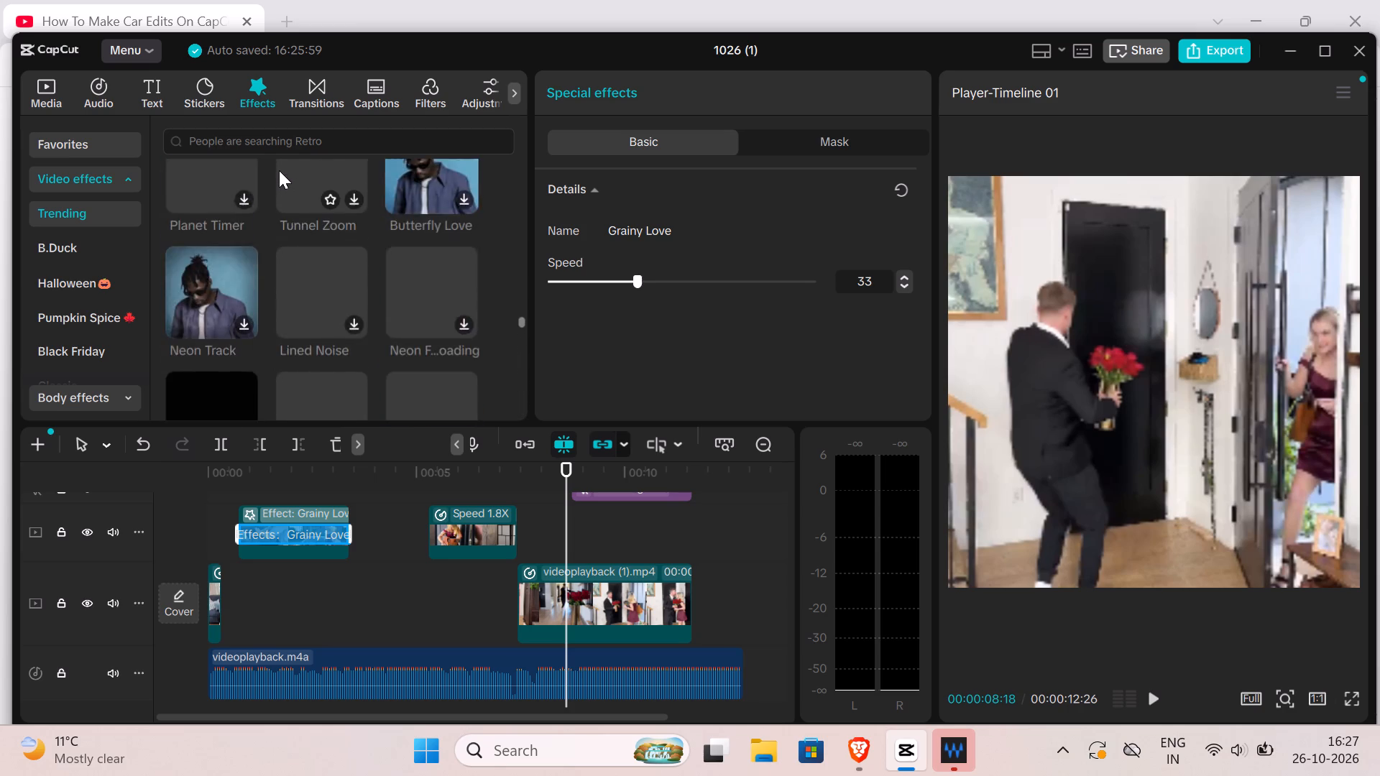
scroll(279, 170, "up", 19)
scroll(279, 170, "up", 2)
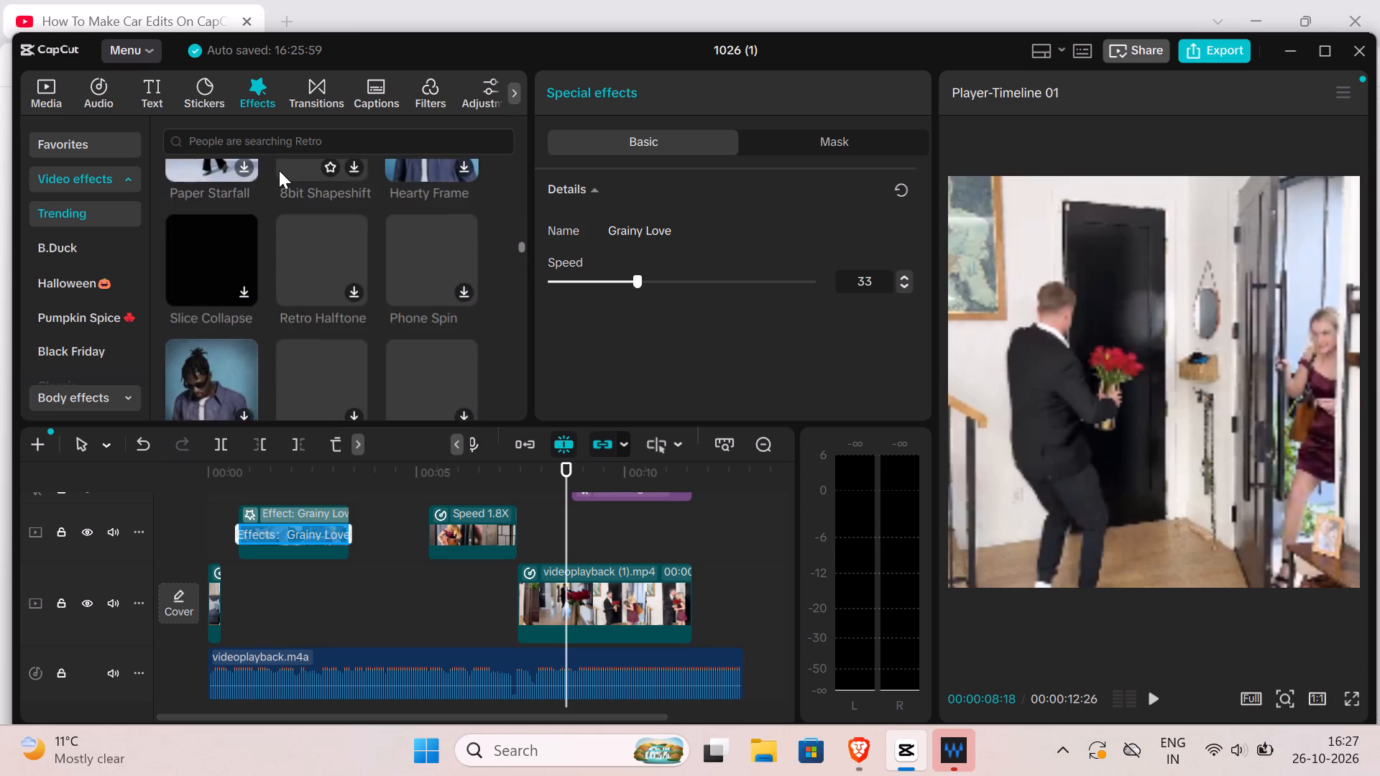
scroll(279, 170, "up", 5)
scroll(279, 170, "down", 2)
scroll(279, 170, "up", 2)
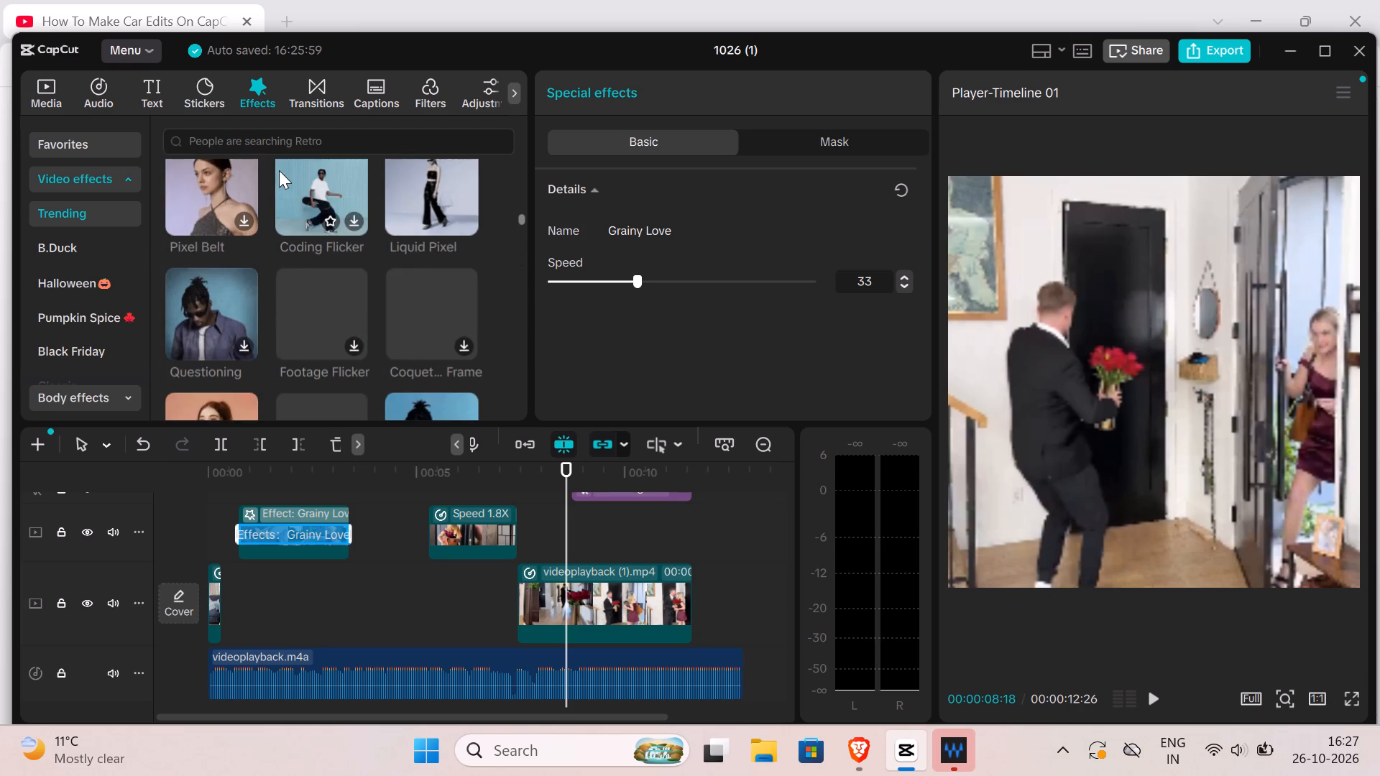
scroll(279, 170, "up", 3)
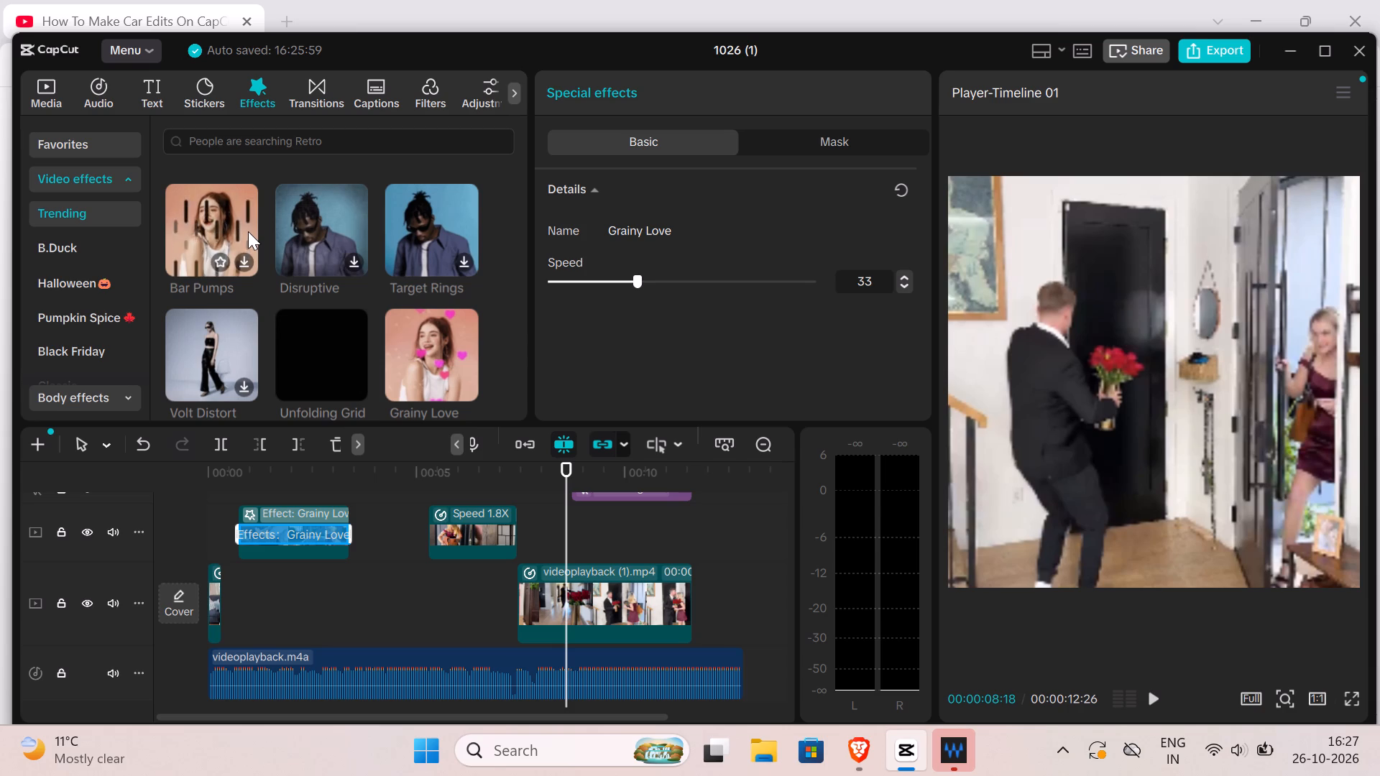
scroll(241, 229, "up", 1)
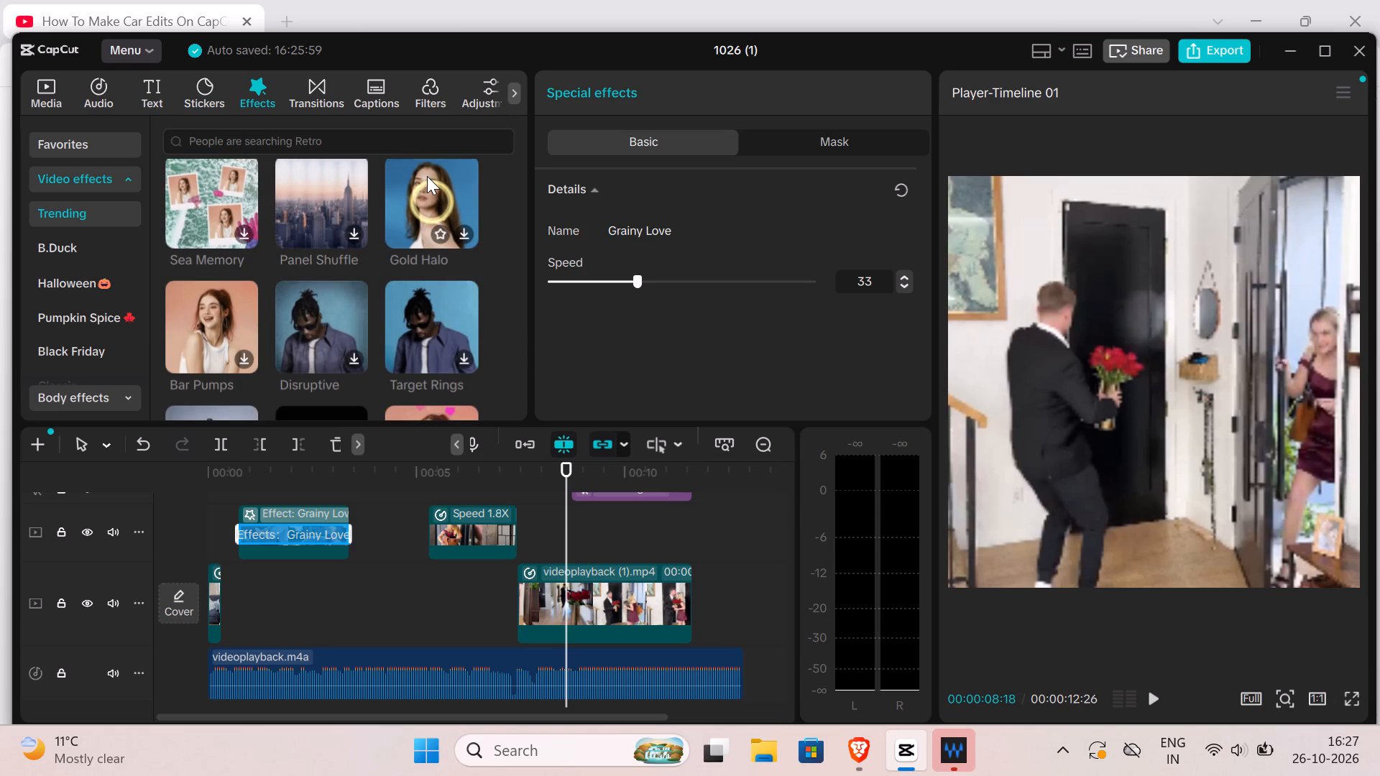
scroll(427, 176, "up", 1)
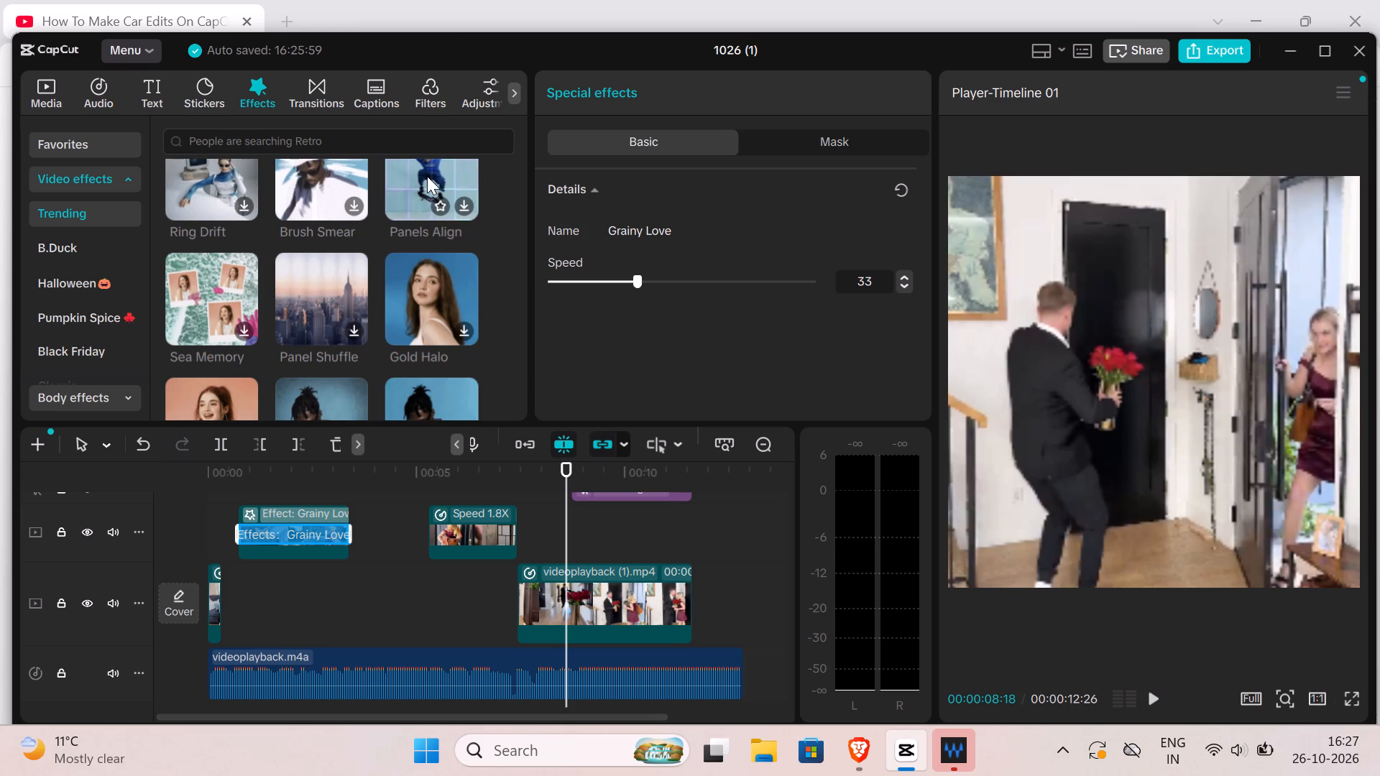
scroll(427, 176, "down", 3)
scroll(427, 176, "up", 1)
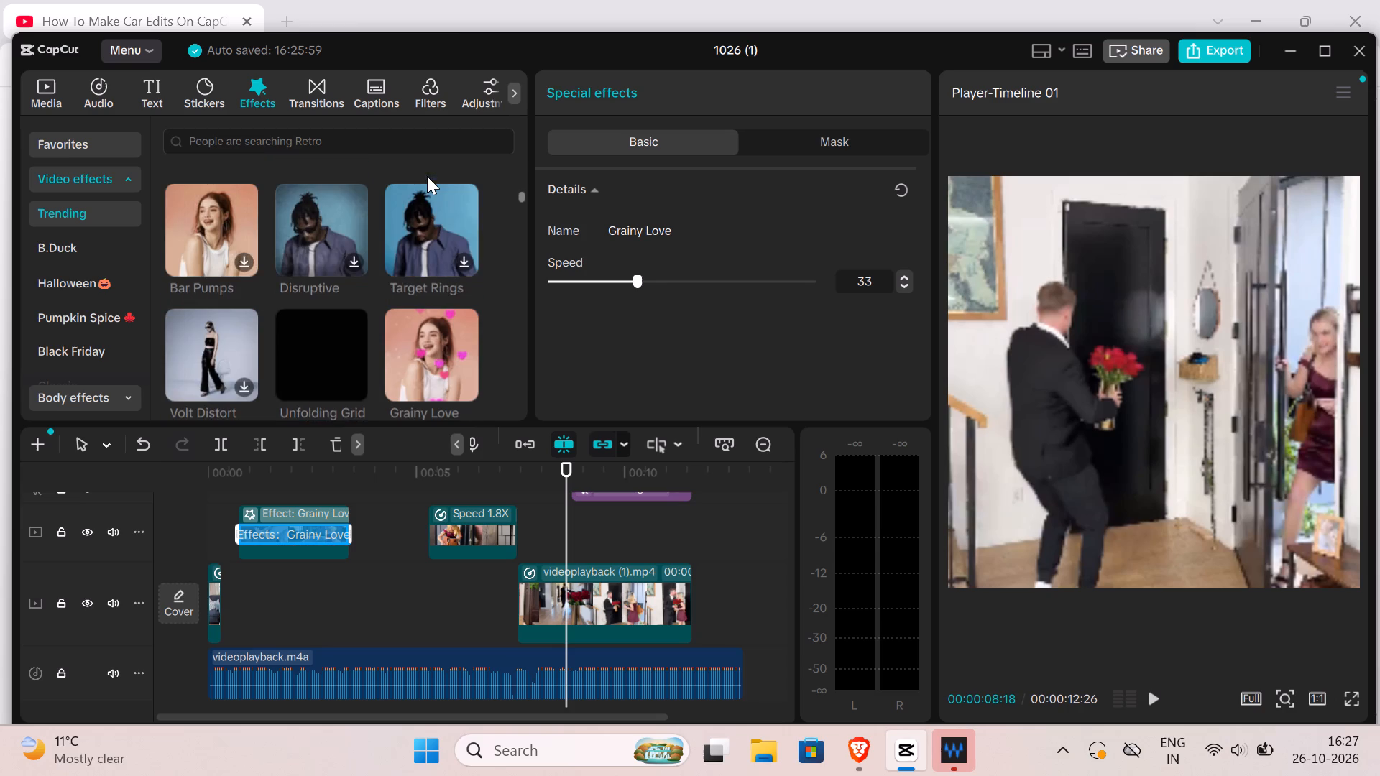
scroll(427, 176, "up", 2)
scroll(427, 176, "down", 1)
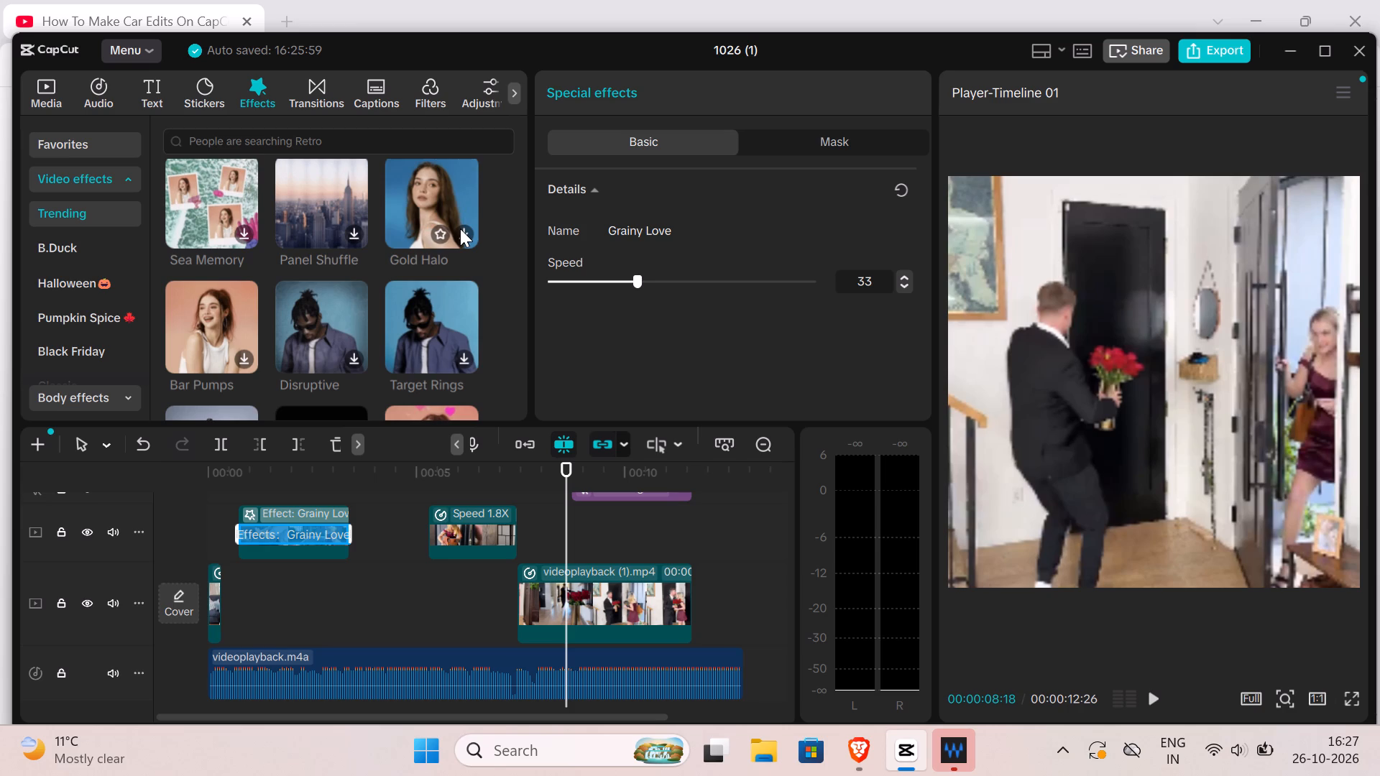
scroll(443, 205, "up", 1)
scroll(443, 205, "down", 3)
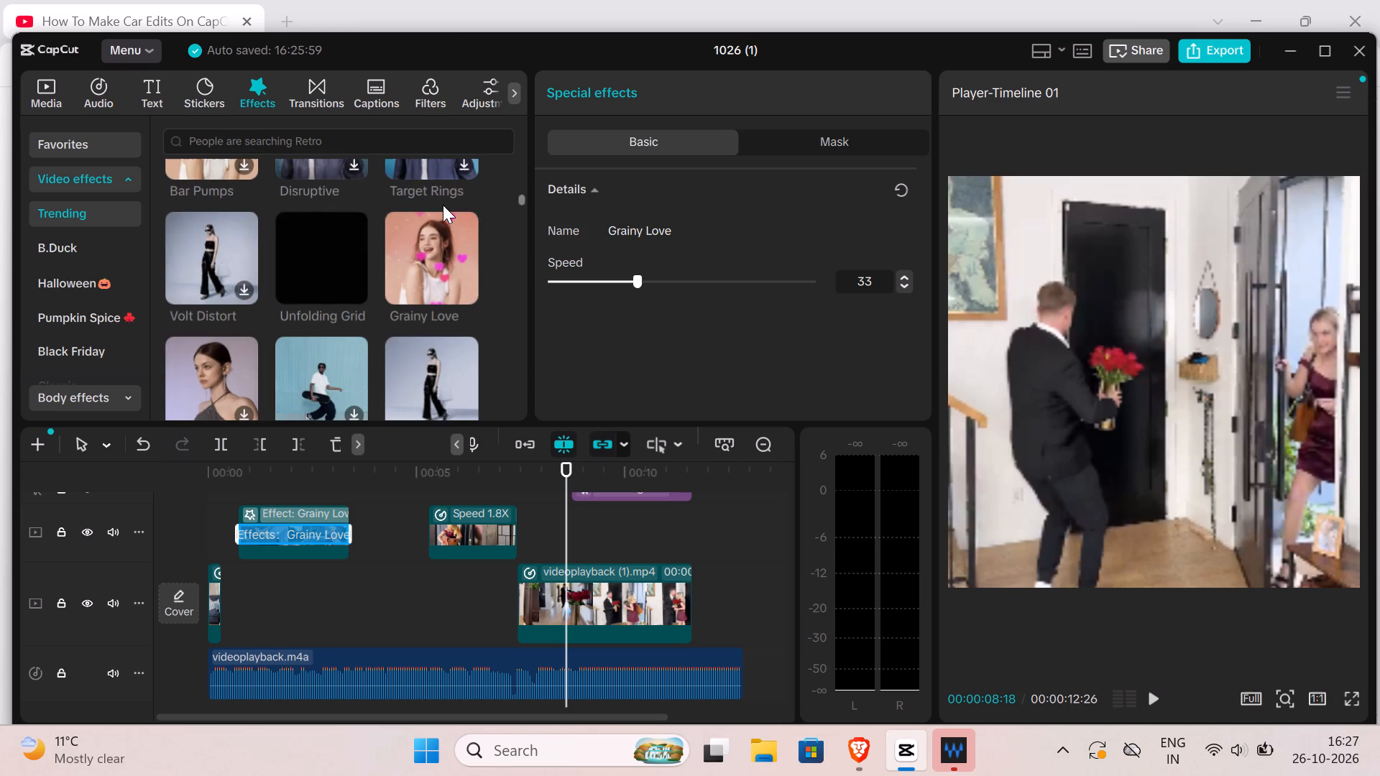
scroll(443, 205, "down", 1)
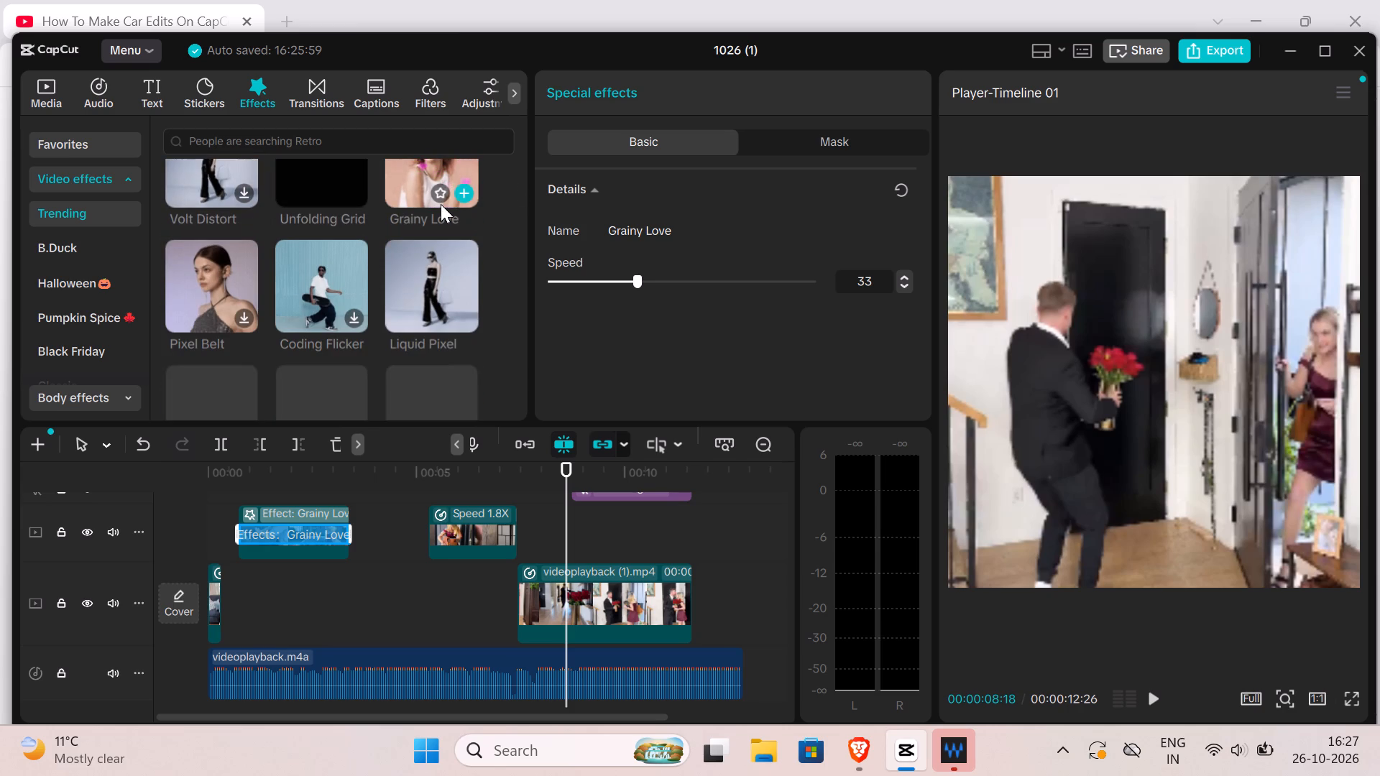
Find the trending Hearty Frame effect, download and preview it, and apply it directly onto the last clip on the main track.
scroll(441, 204, "down", 1)
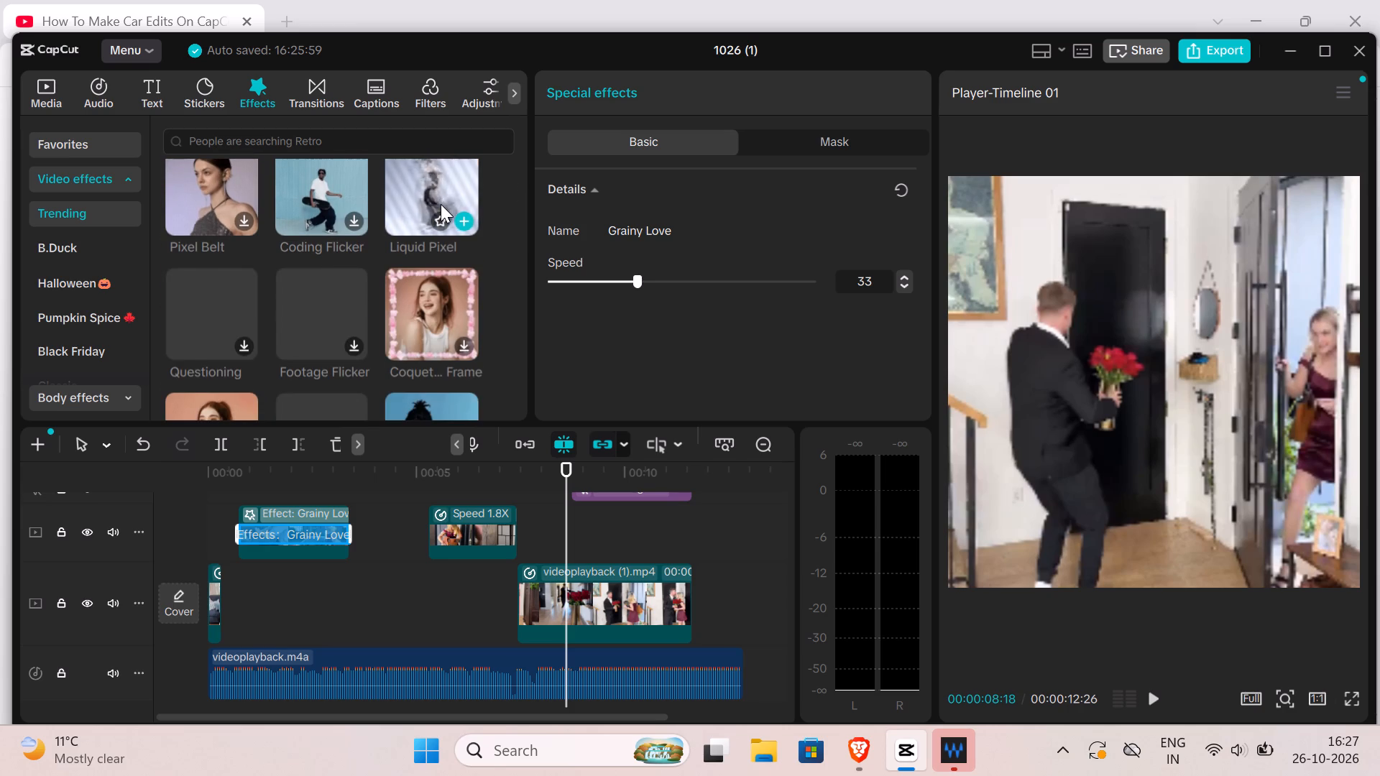
scroll(441, 204, "down", 1)
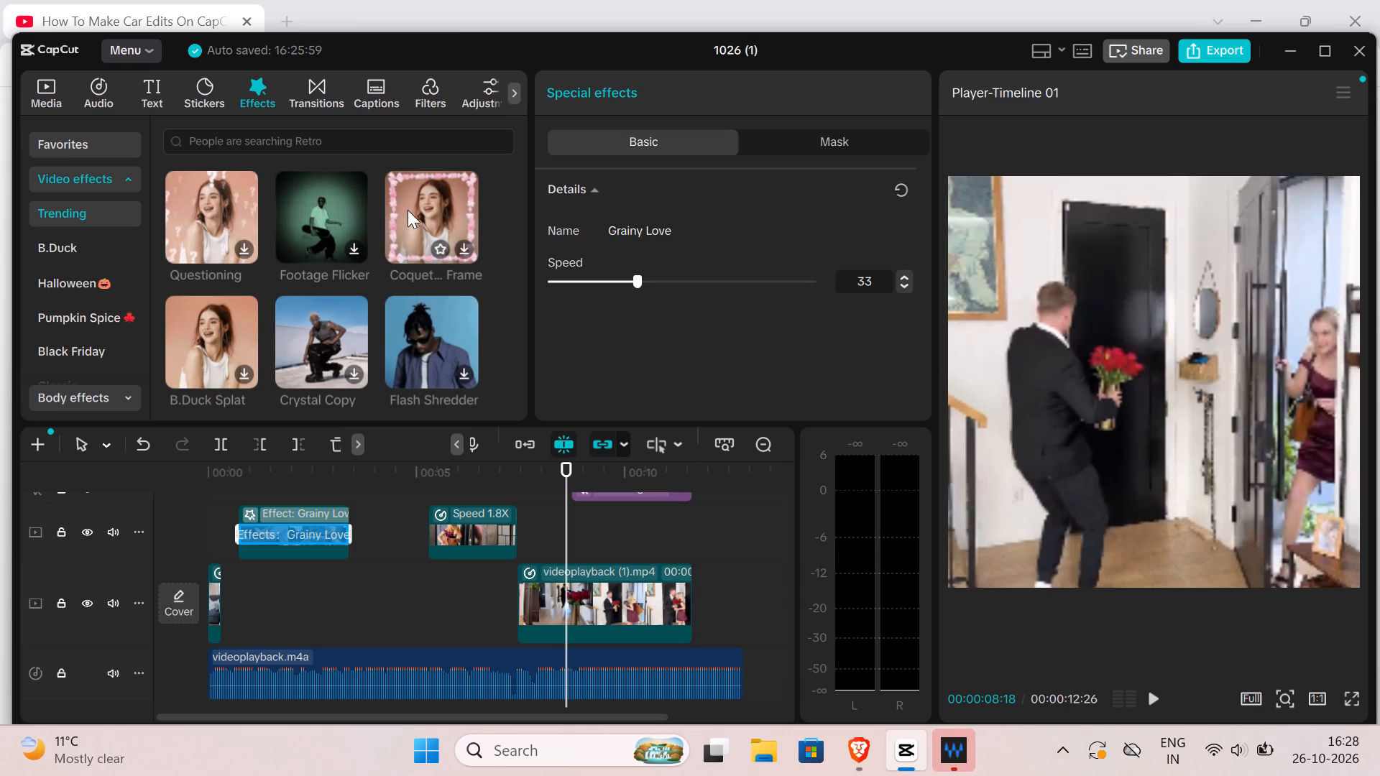
scroll(408, 208, "down", 2)
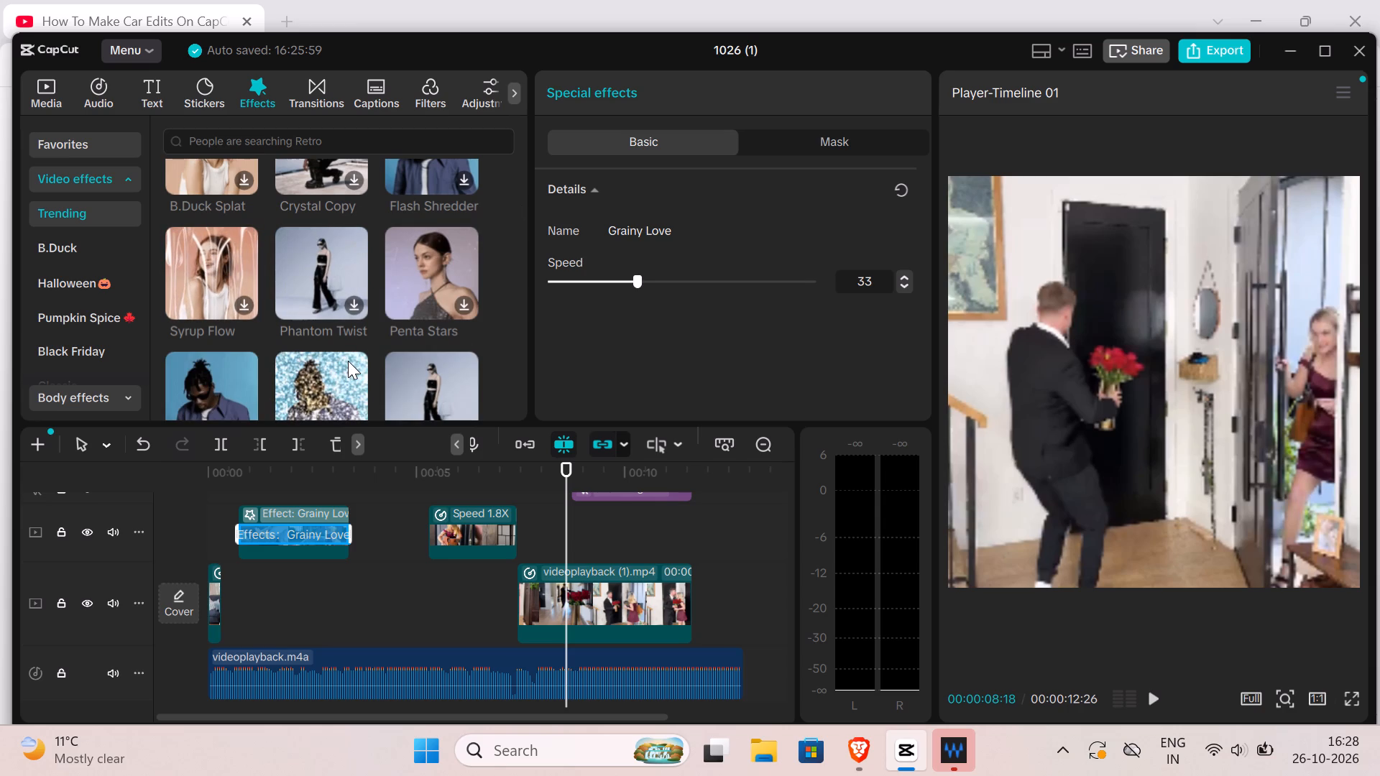
scroll(296, 239, "down", 1)
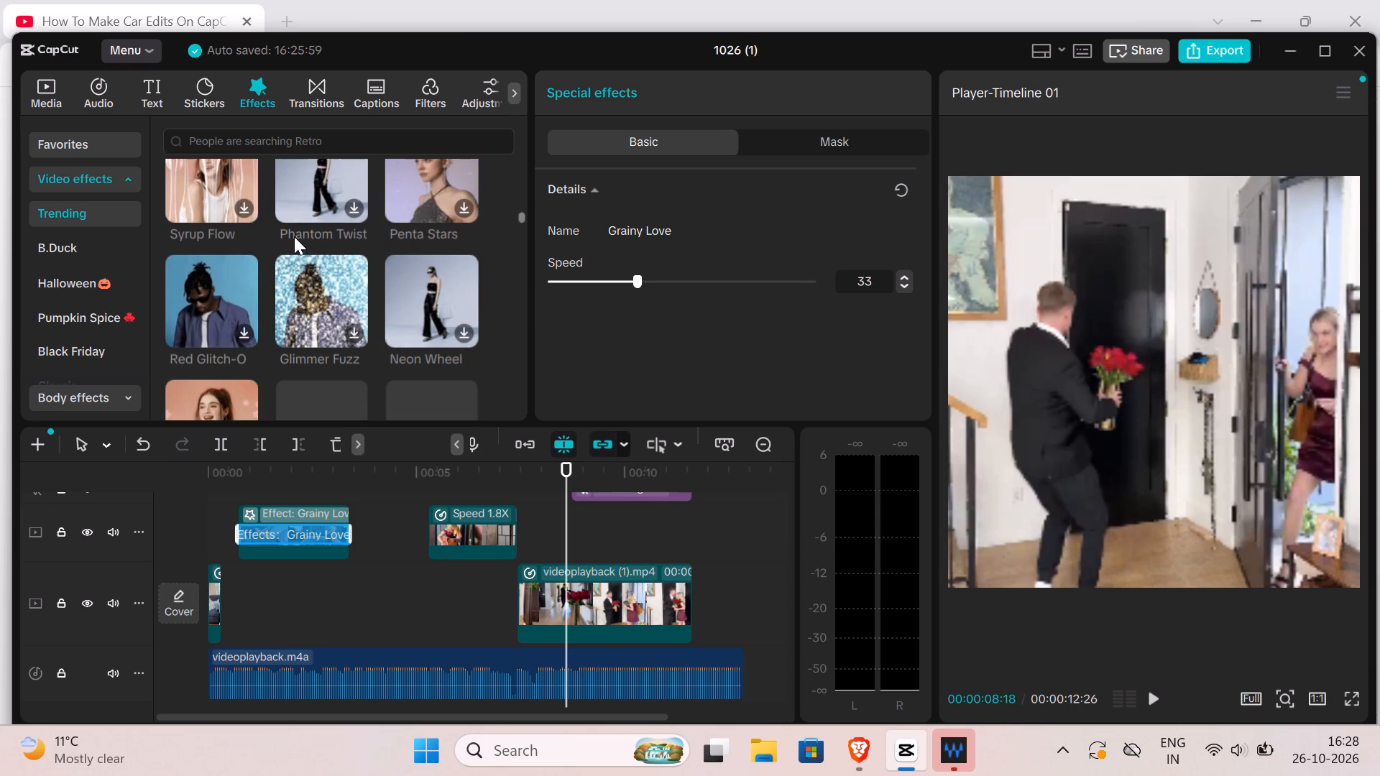
scroll(287, 223, "down", 2)
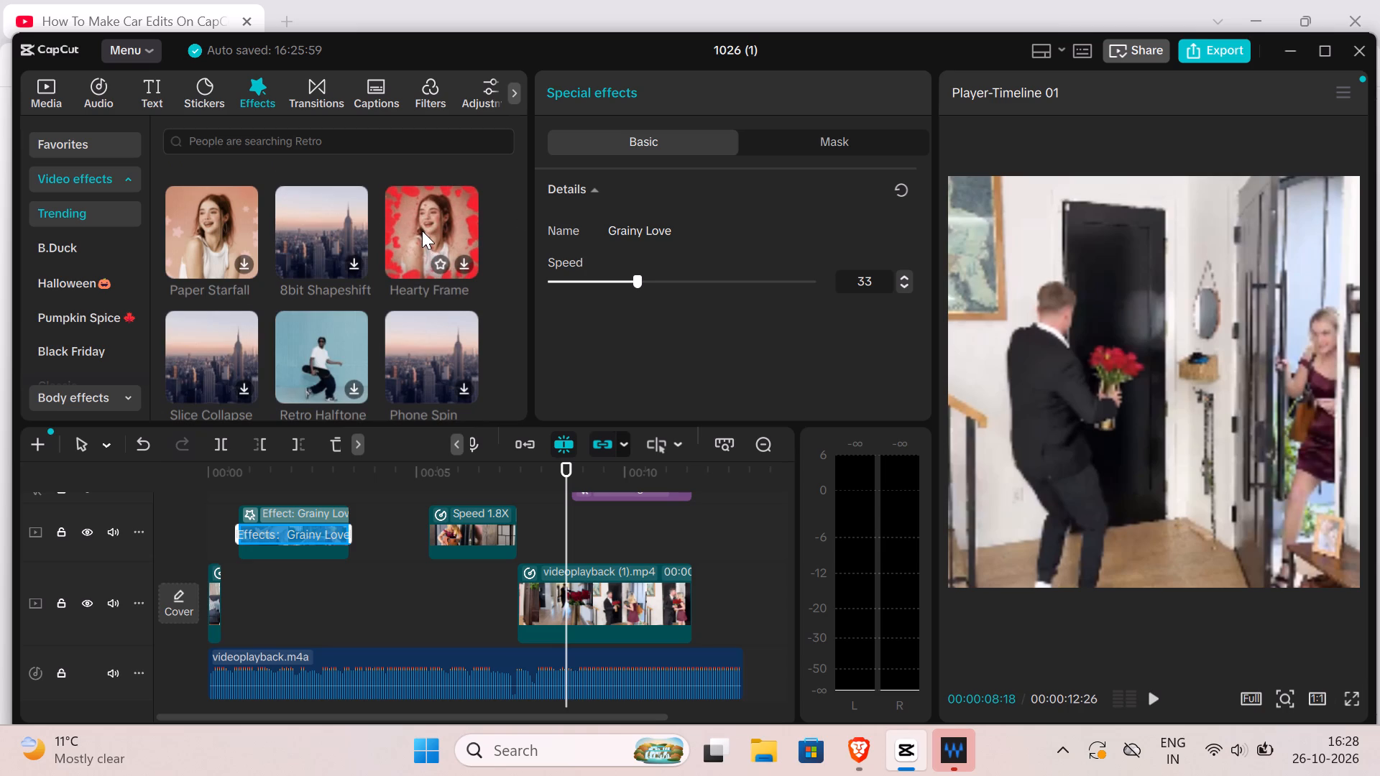
left_click(465, 262)
left_click(456, 249)
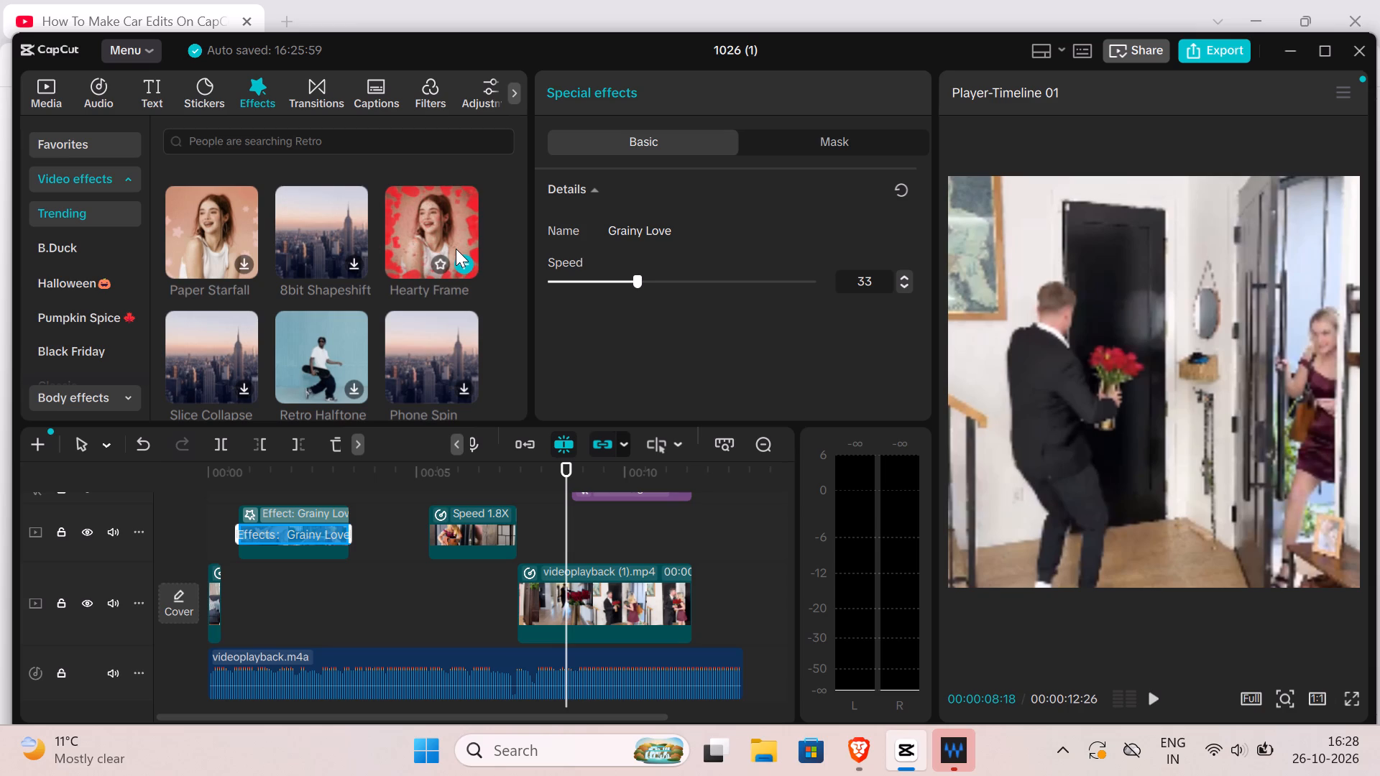
left_click(443, 236)
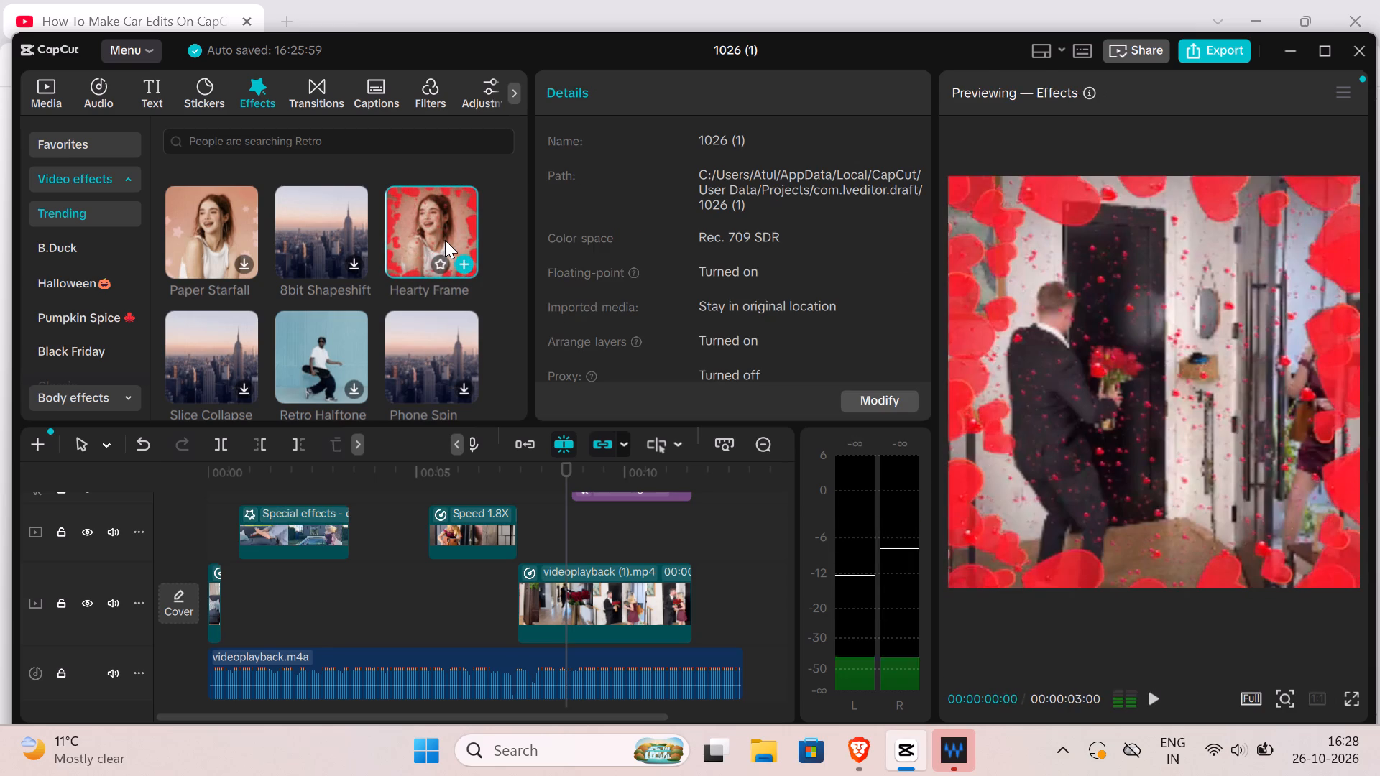
left_click_drag(424, 235, 581, 561)
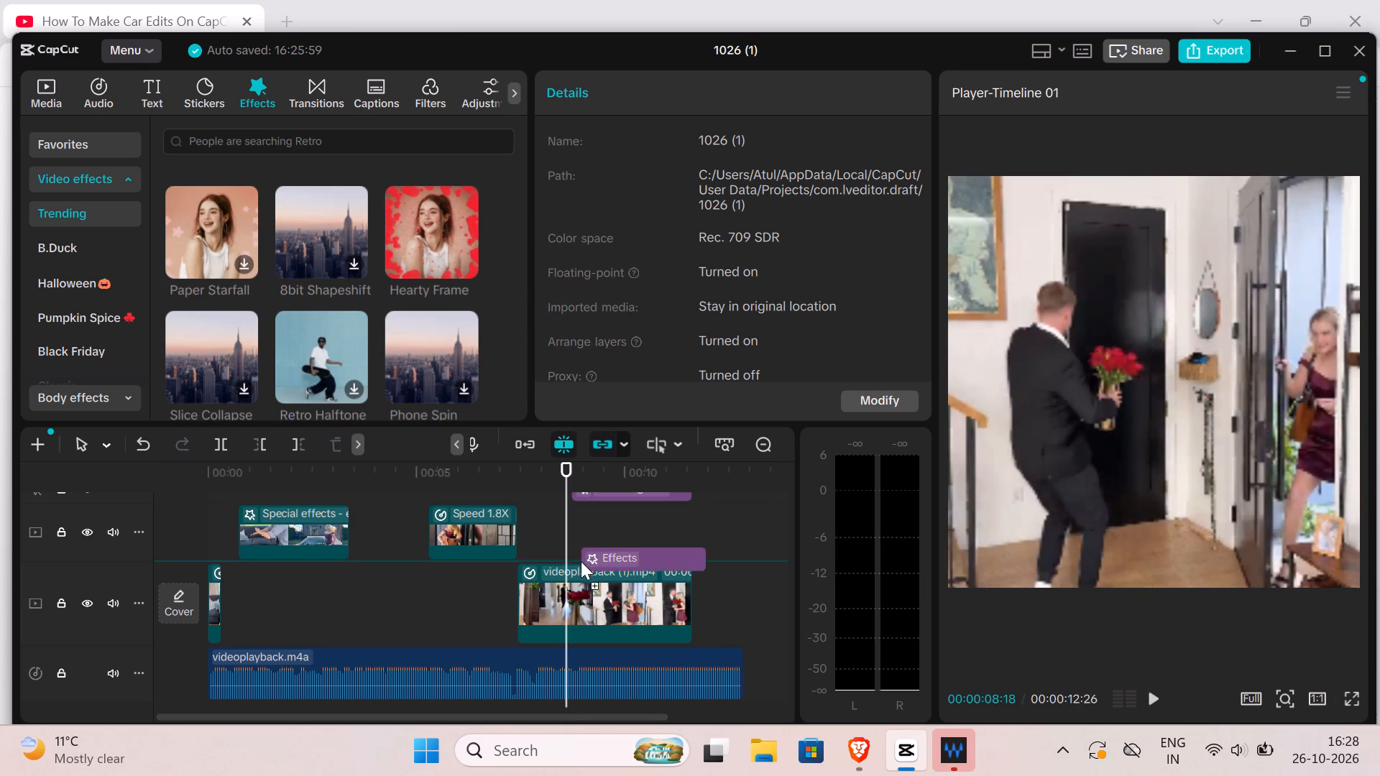
left_click_drag(581, 561, 567, 578)
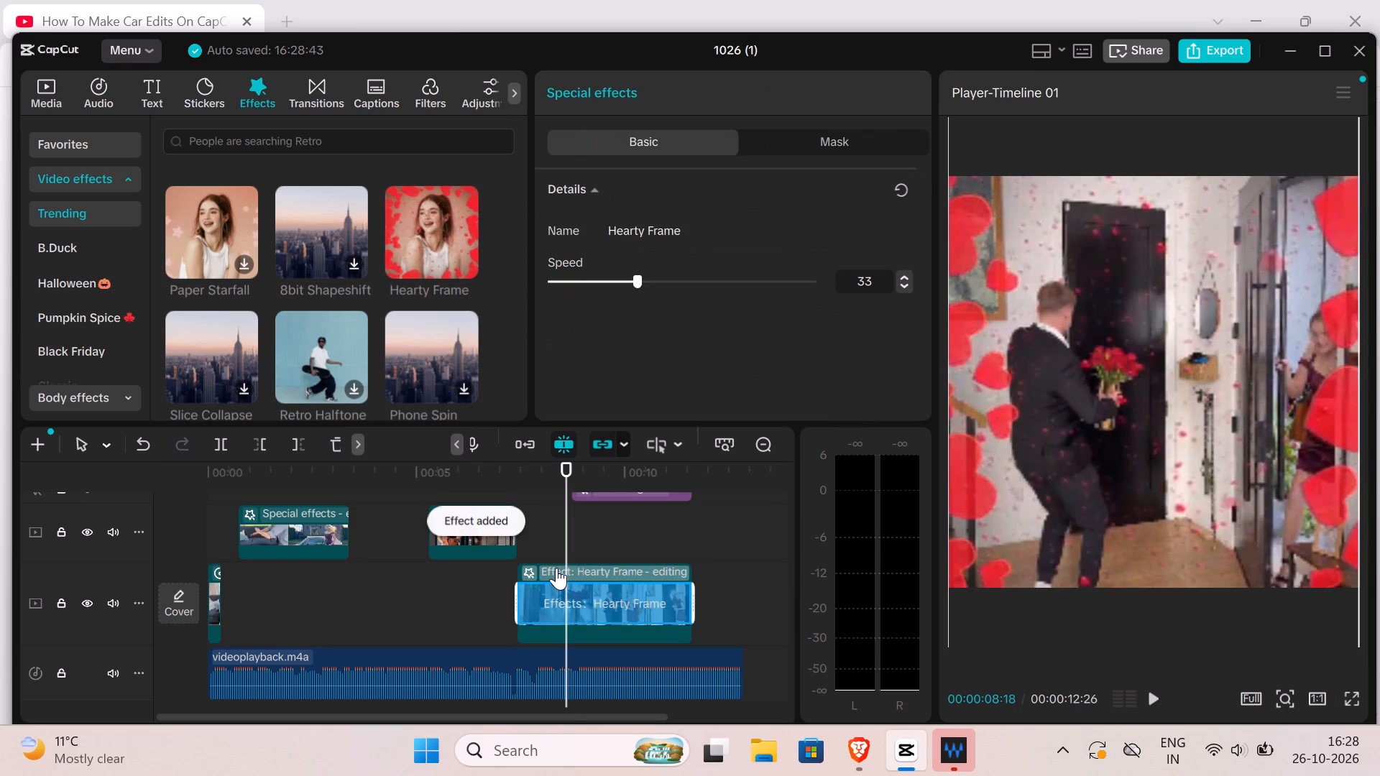
Play the edit from 00:00:07:19 to its end to check Hearty Frame on the last clip.
left_click(525, 526)
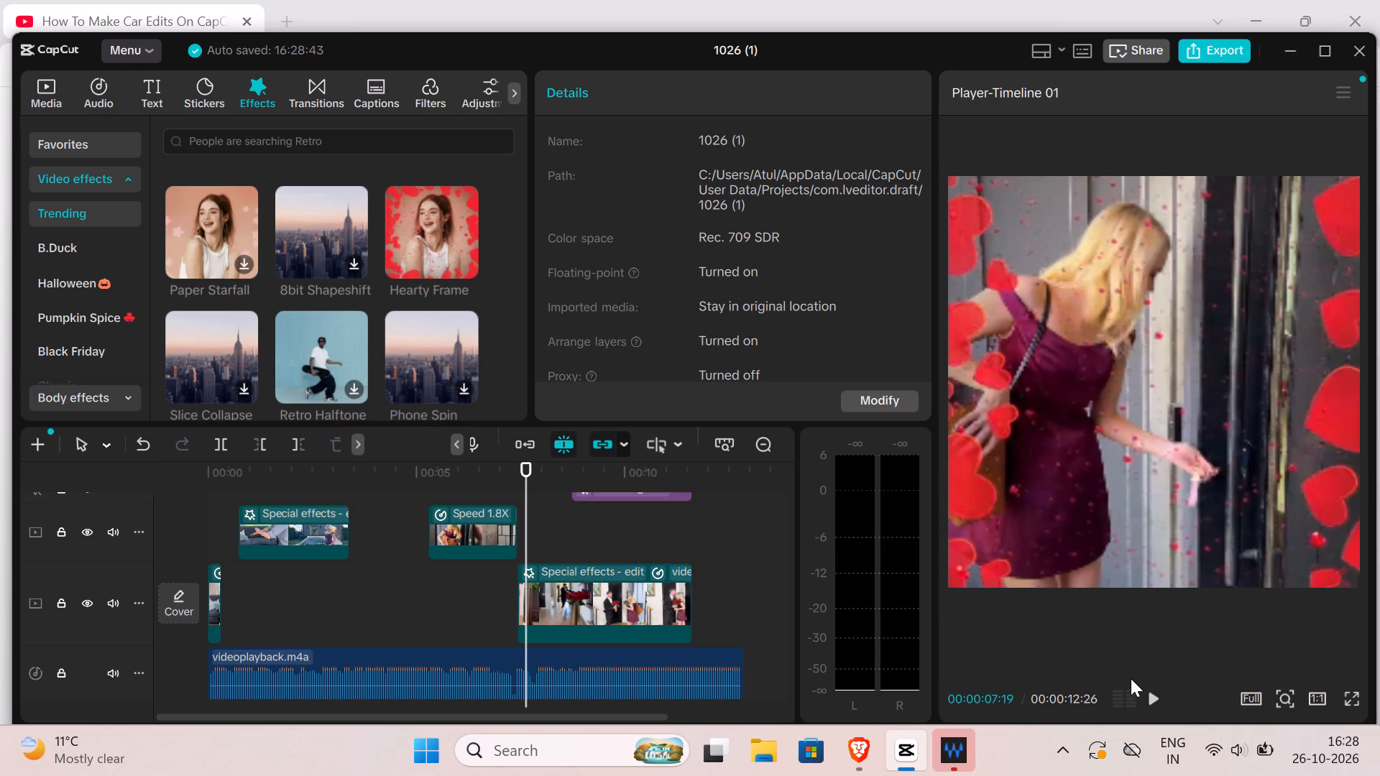
left_click(1148, 690)
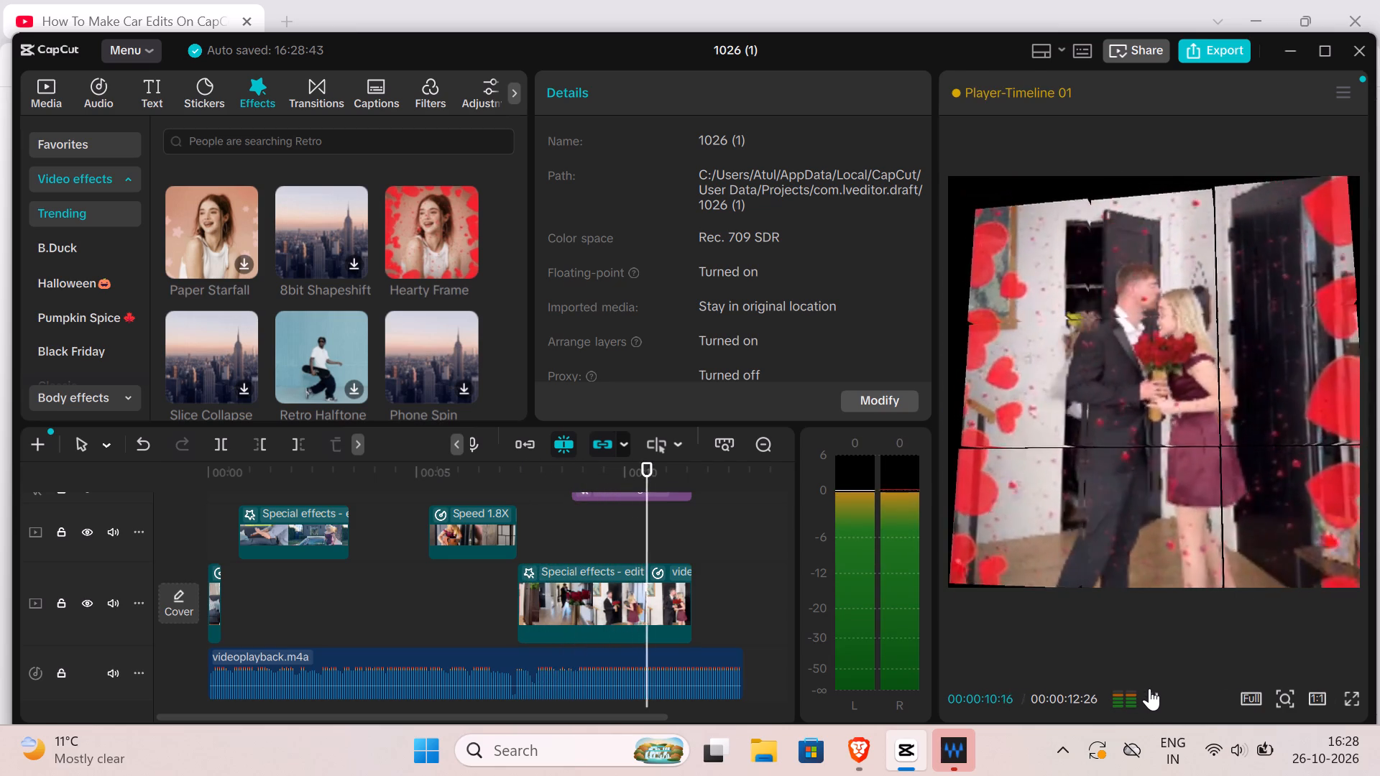
left_click(1149, 688)
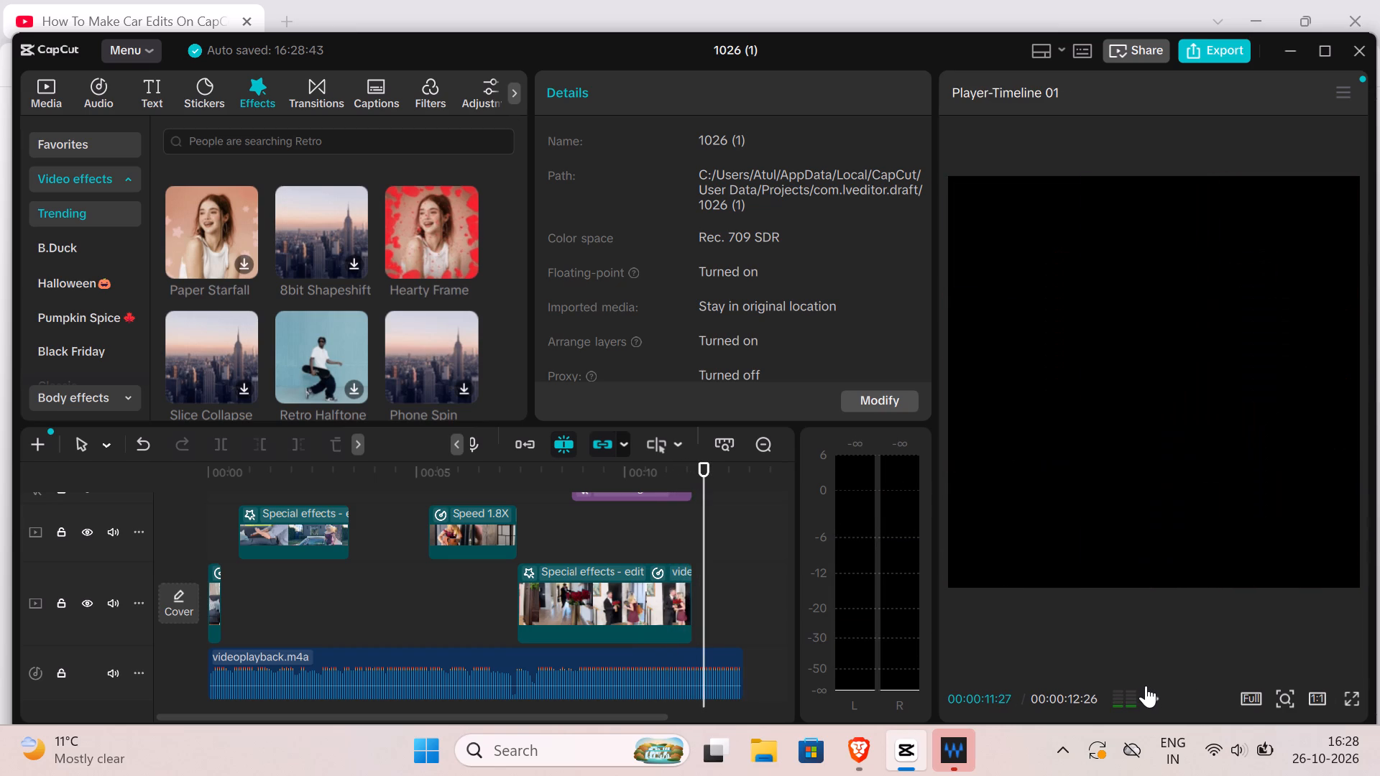
left_click(1145, 685)
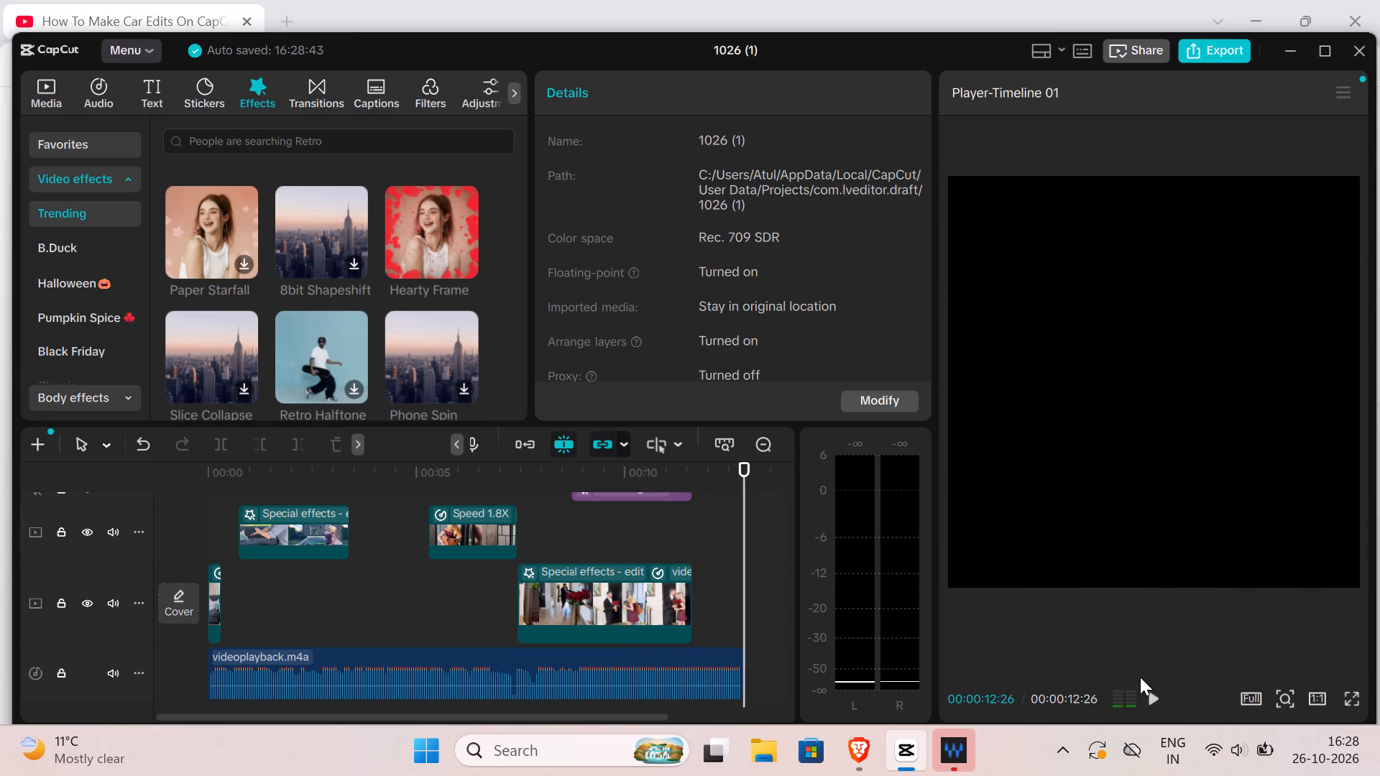
left_click(1140, 677)
Select the last main-track clip and play the Hearty Frame effect preview again.
left_click(681, 642)
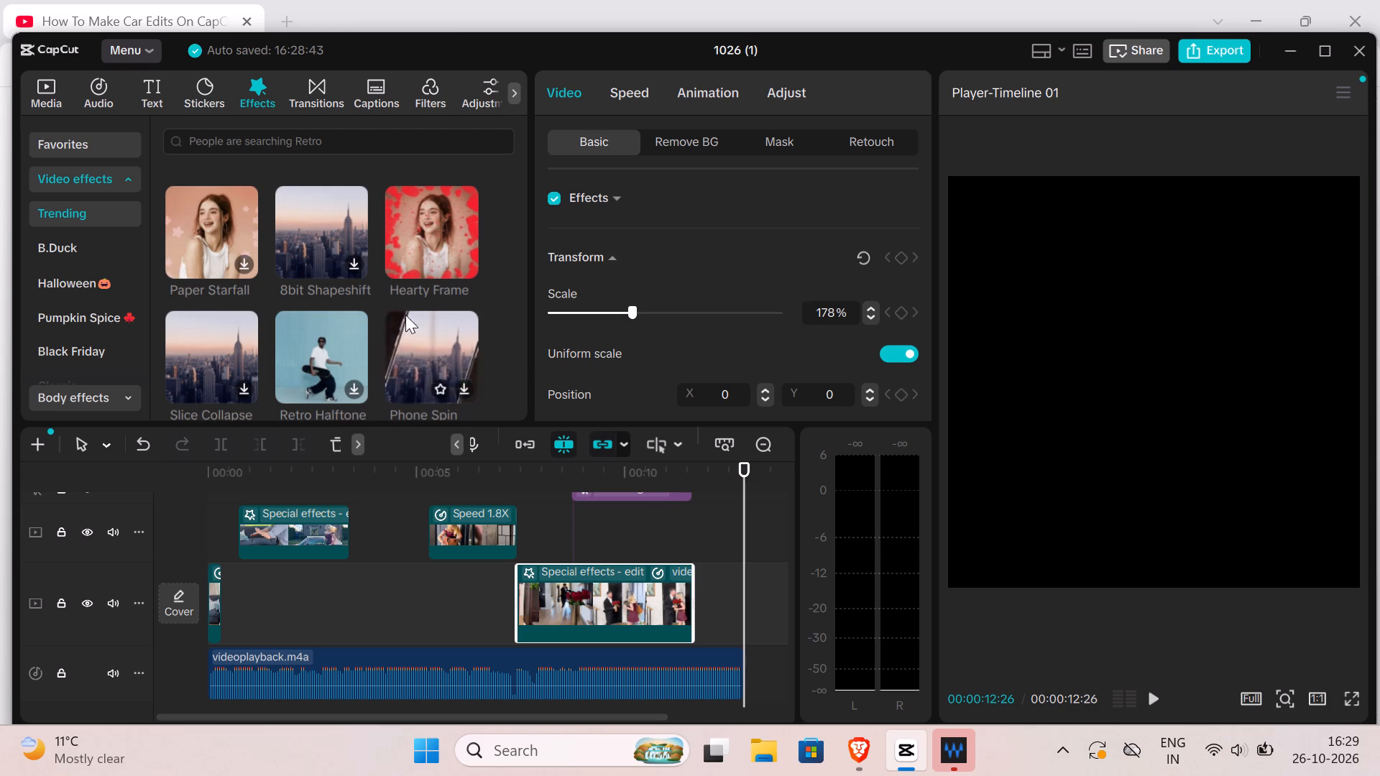
left_click(396, 246)
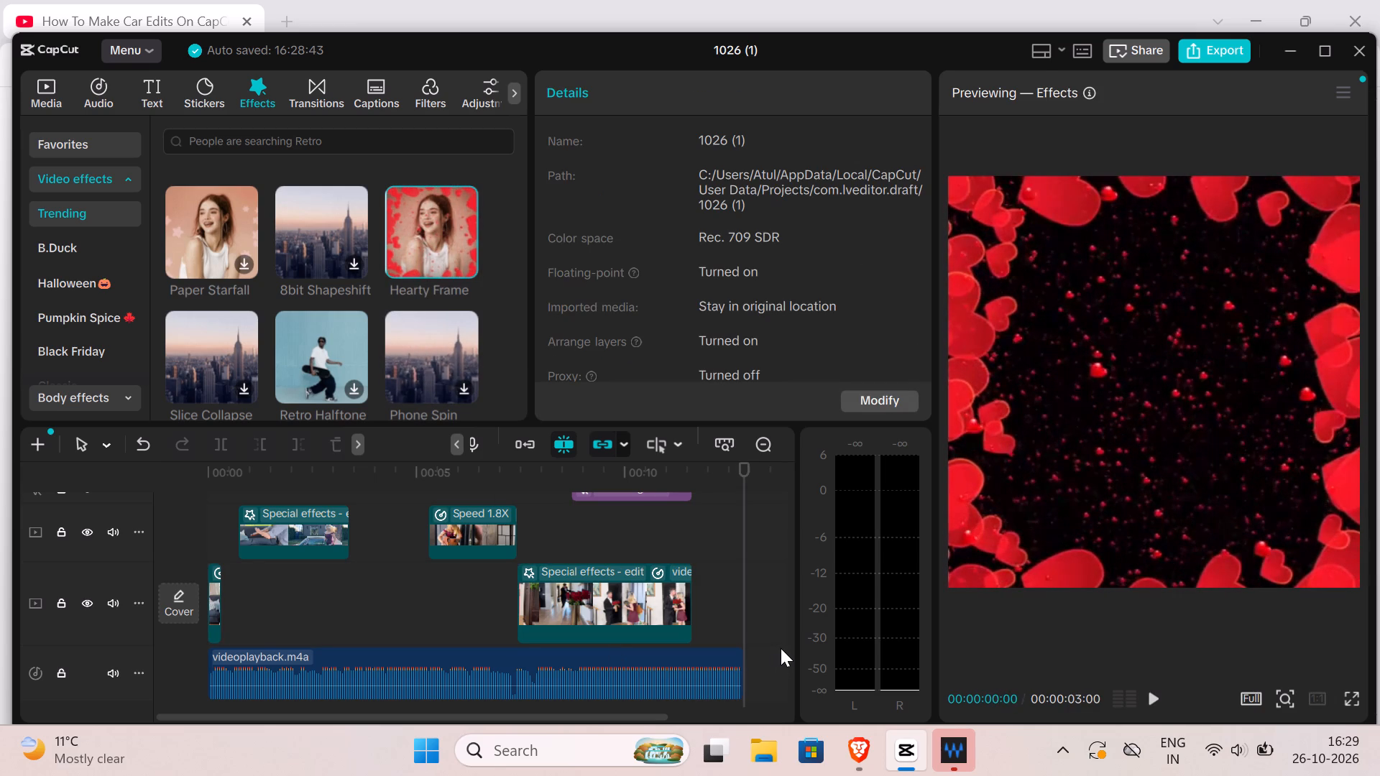
left_click(1155, 698)
left_click(1155, 698)
left_click(1154, 697)
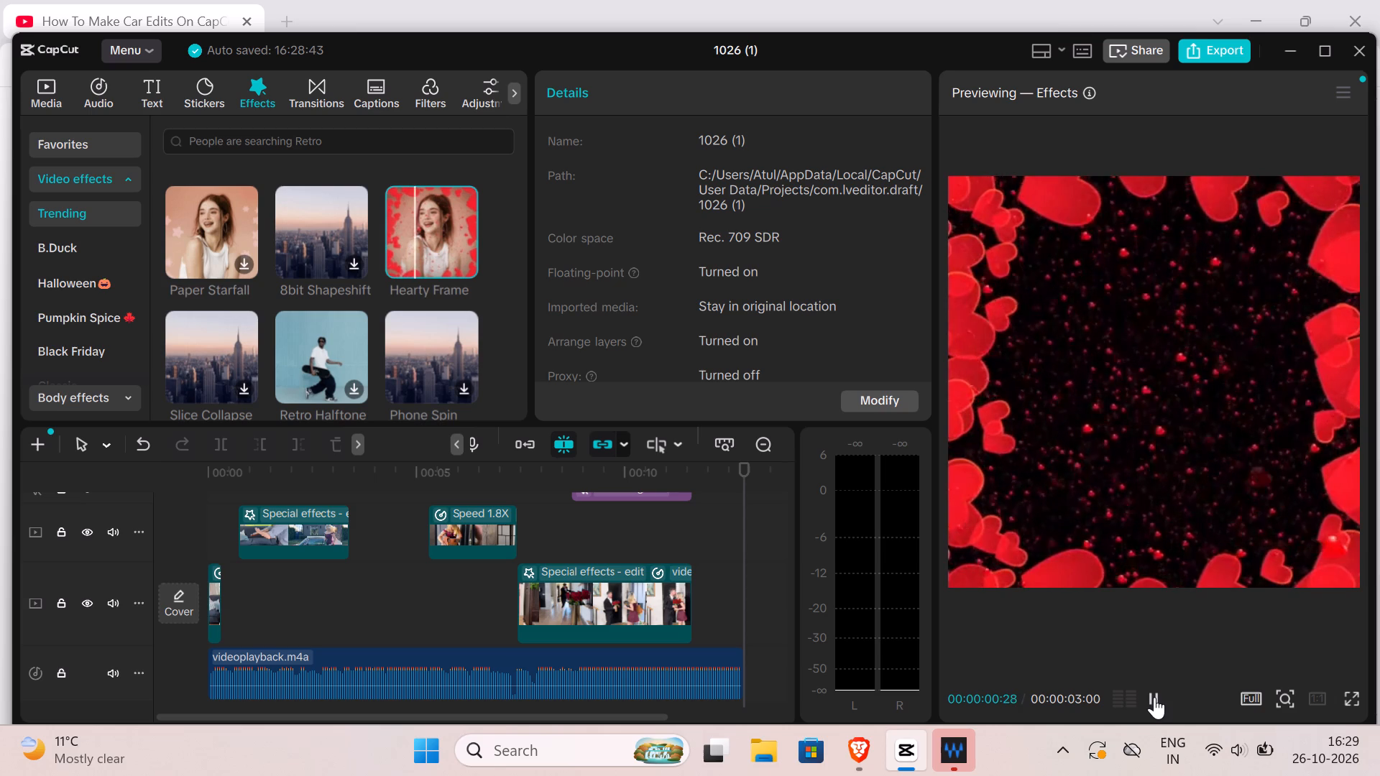
Return to the timeline by selecting the last clip, and replay the whole edit to review all clips and effects.
left_click(592, 616)
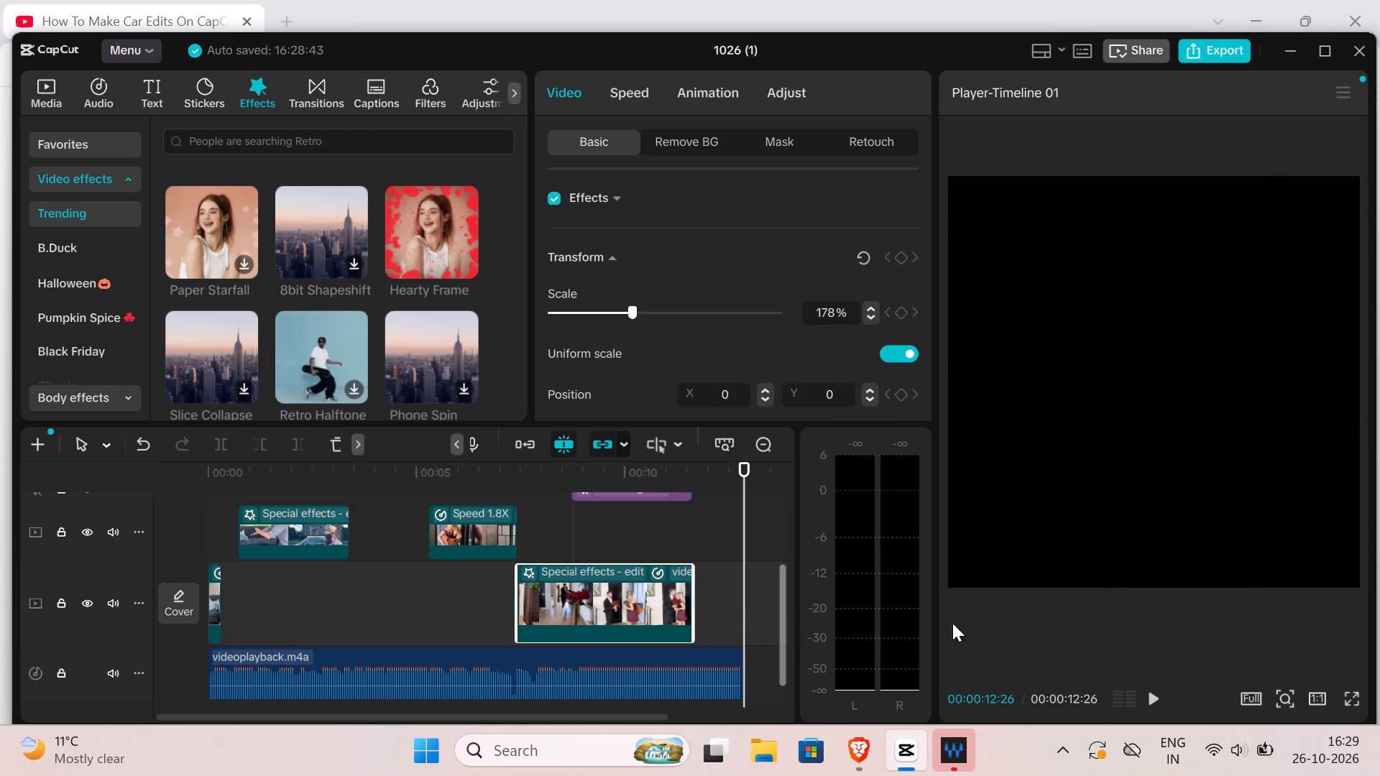
left_click(1143, 684)
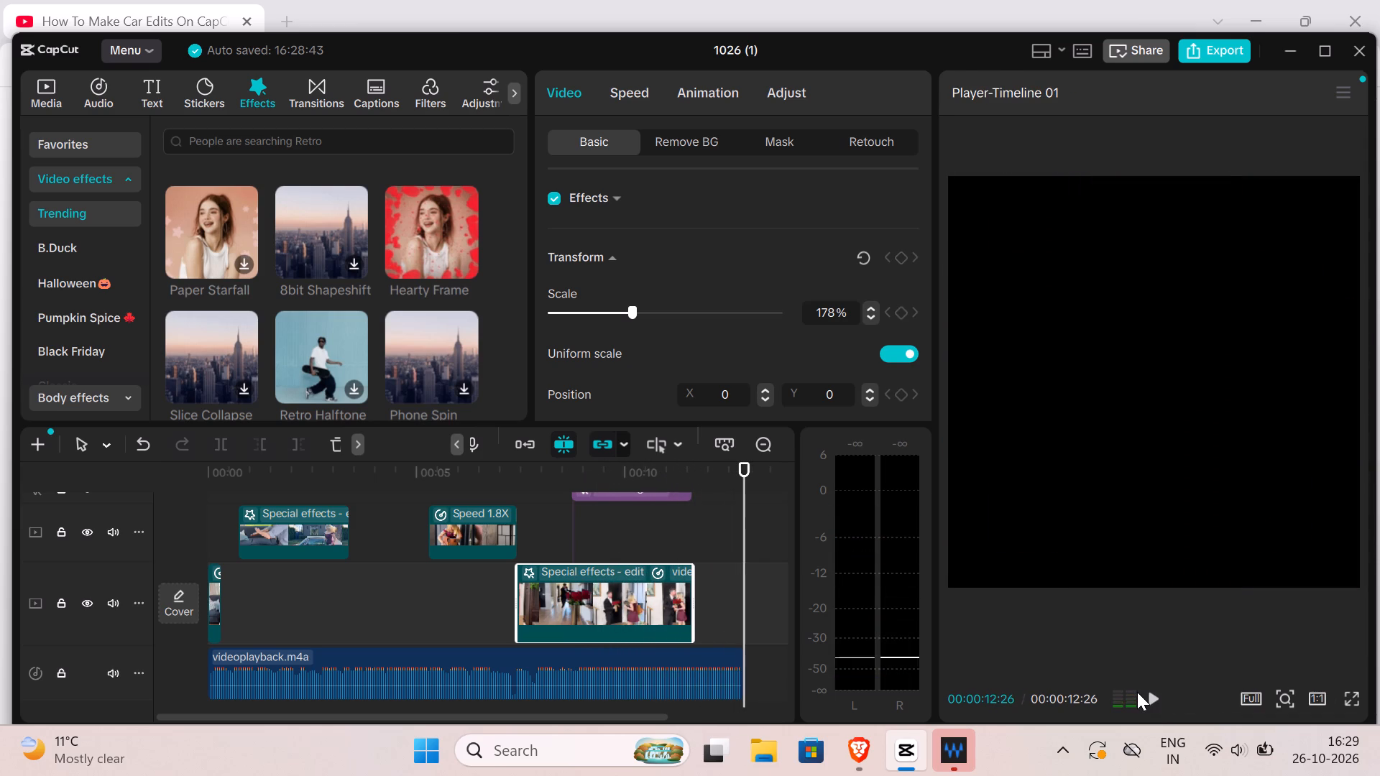
left_click(1158, 692)
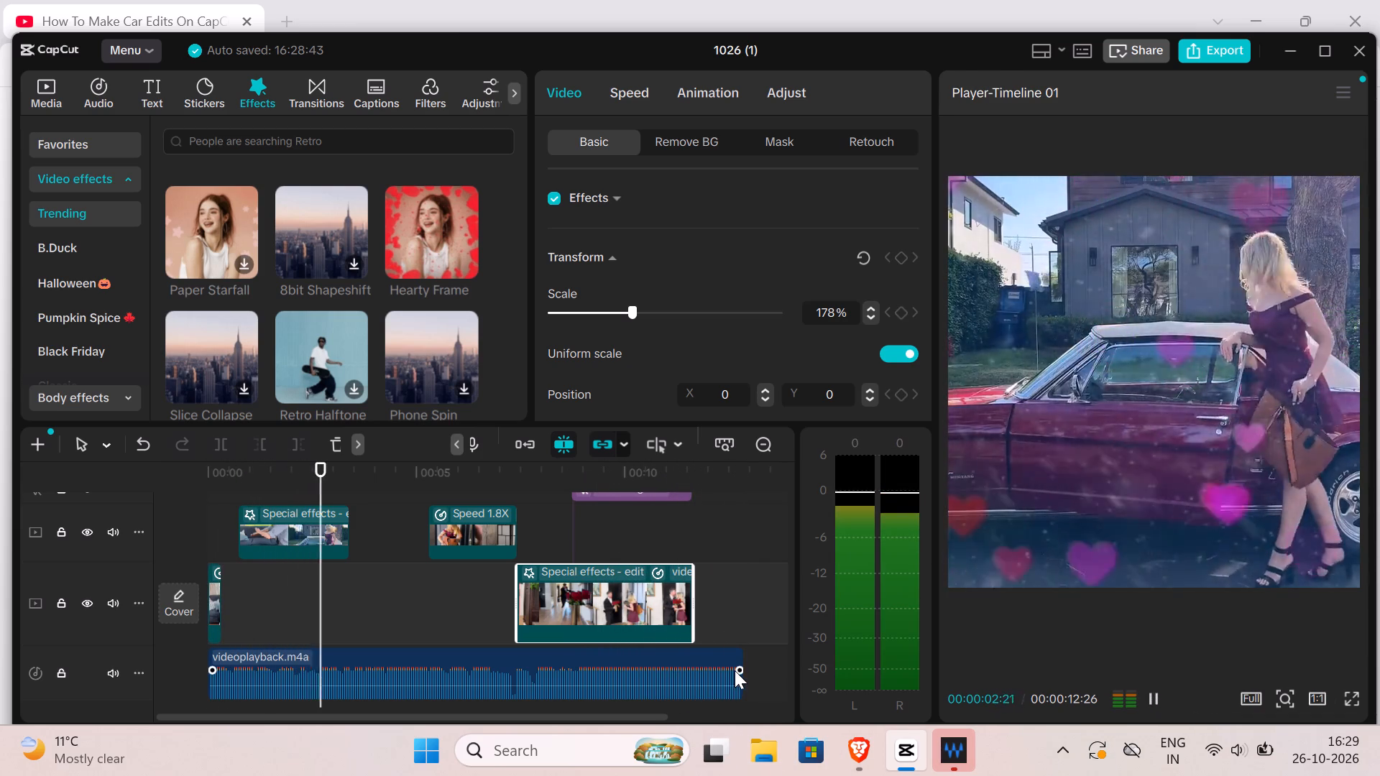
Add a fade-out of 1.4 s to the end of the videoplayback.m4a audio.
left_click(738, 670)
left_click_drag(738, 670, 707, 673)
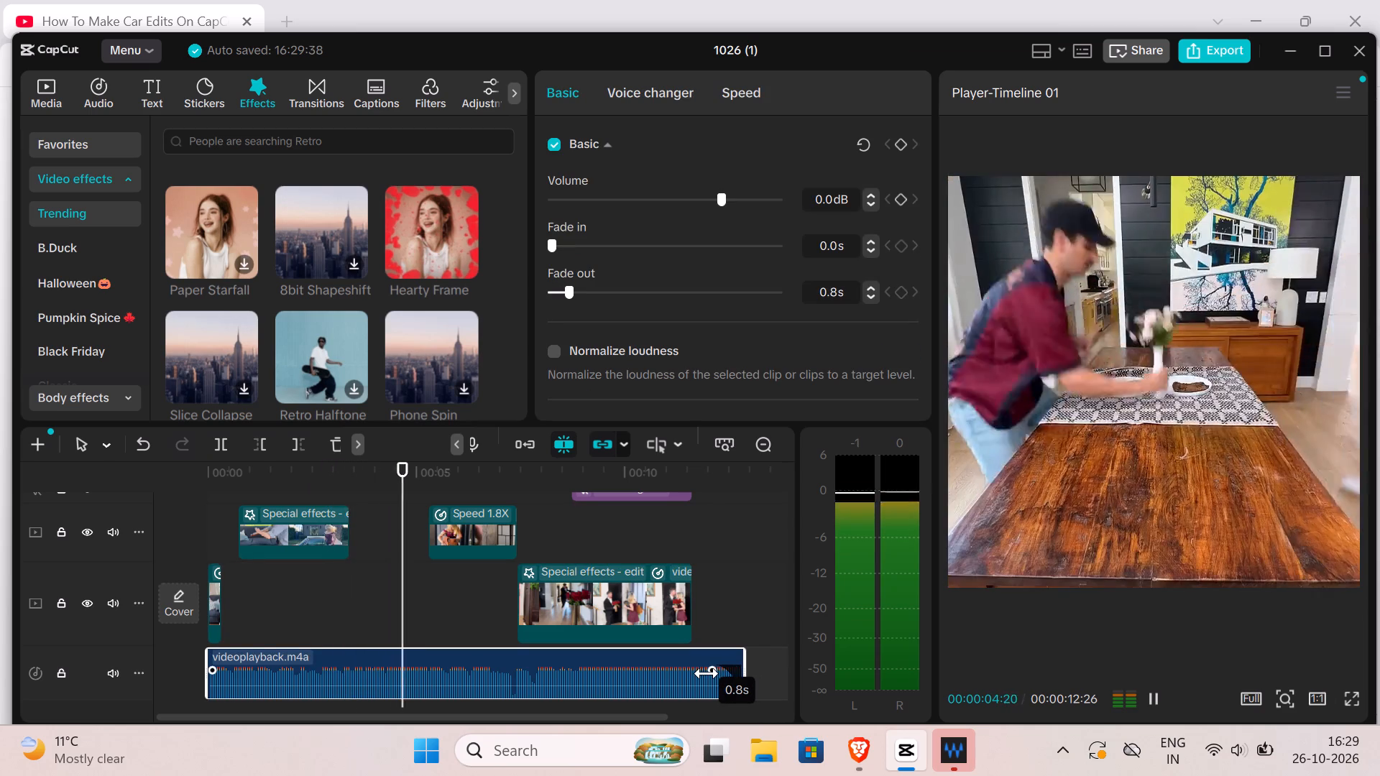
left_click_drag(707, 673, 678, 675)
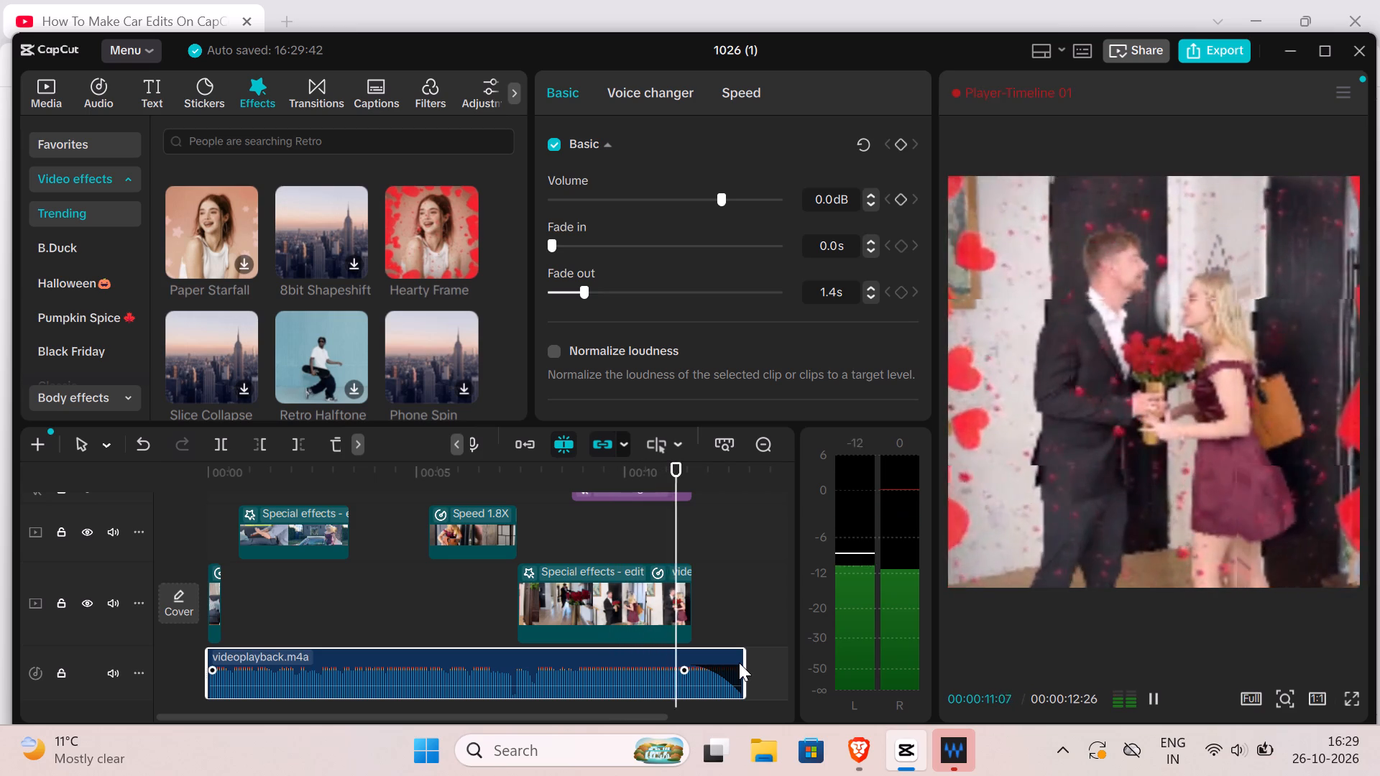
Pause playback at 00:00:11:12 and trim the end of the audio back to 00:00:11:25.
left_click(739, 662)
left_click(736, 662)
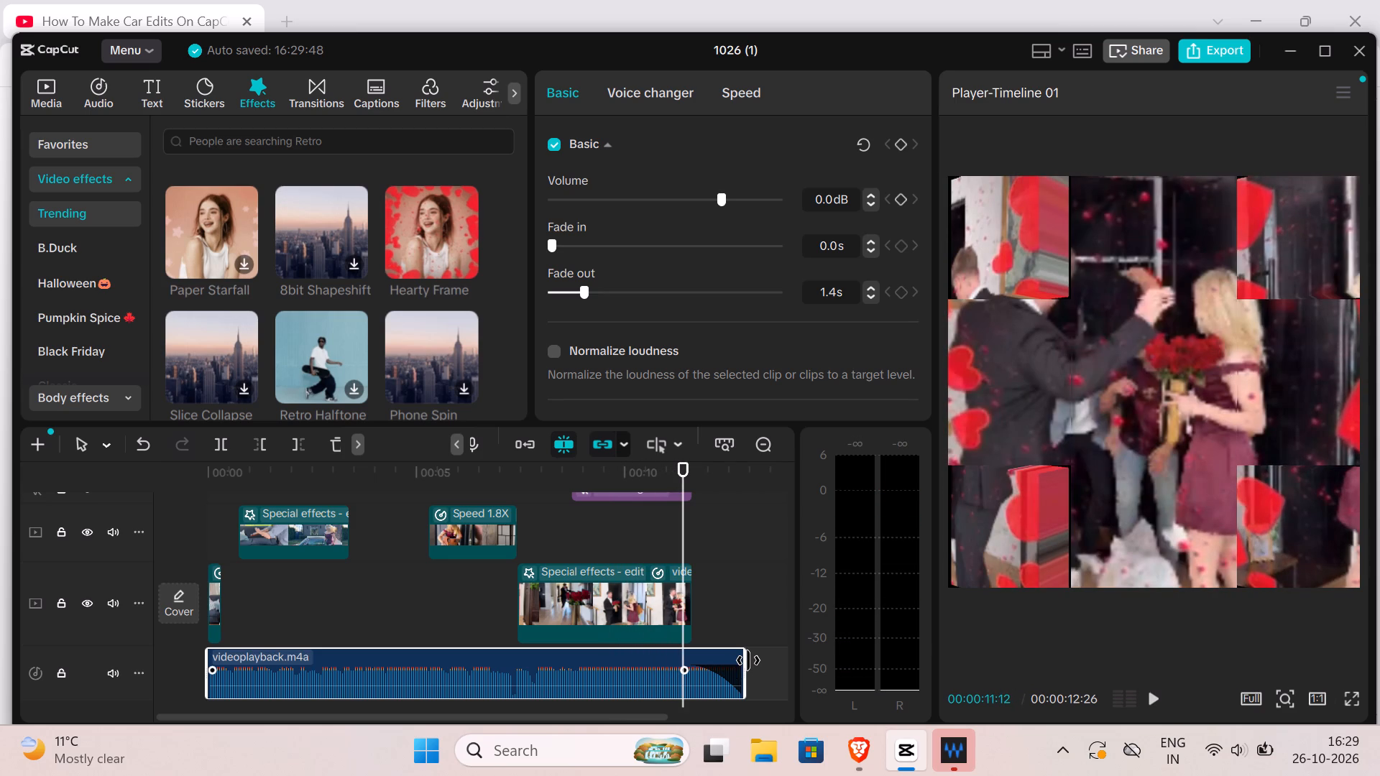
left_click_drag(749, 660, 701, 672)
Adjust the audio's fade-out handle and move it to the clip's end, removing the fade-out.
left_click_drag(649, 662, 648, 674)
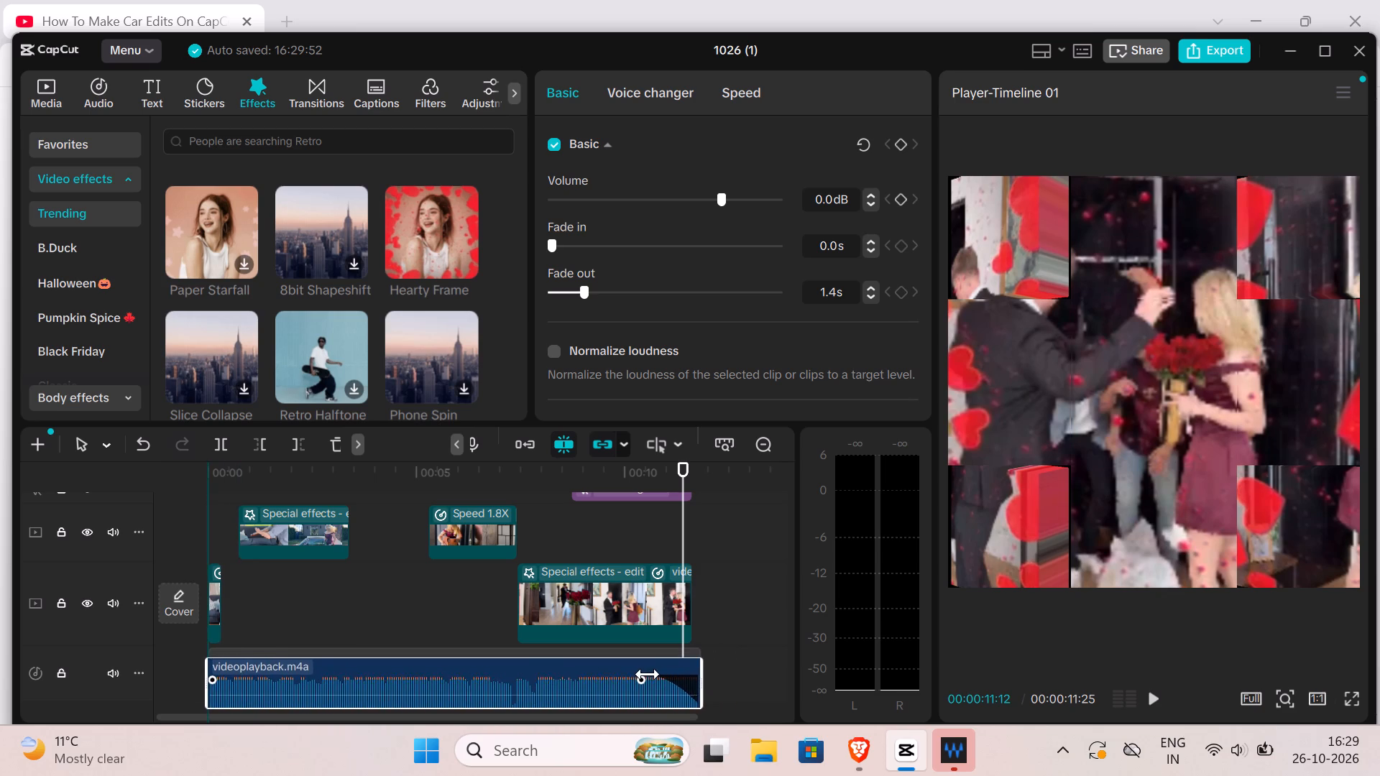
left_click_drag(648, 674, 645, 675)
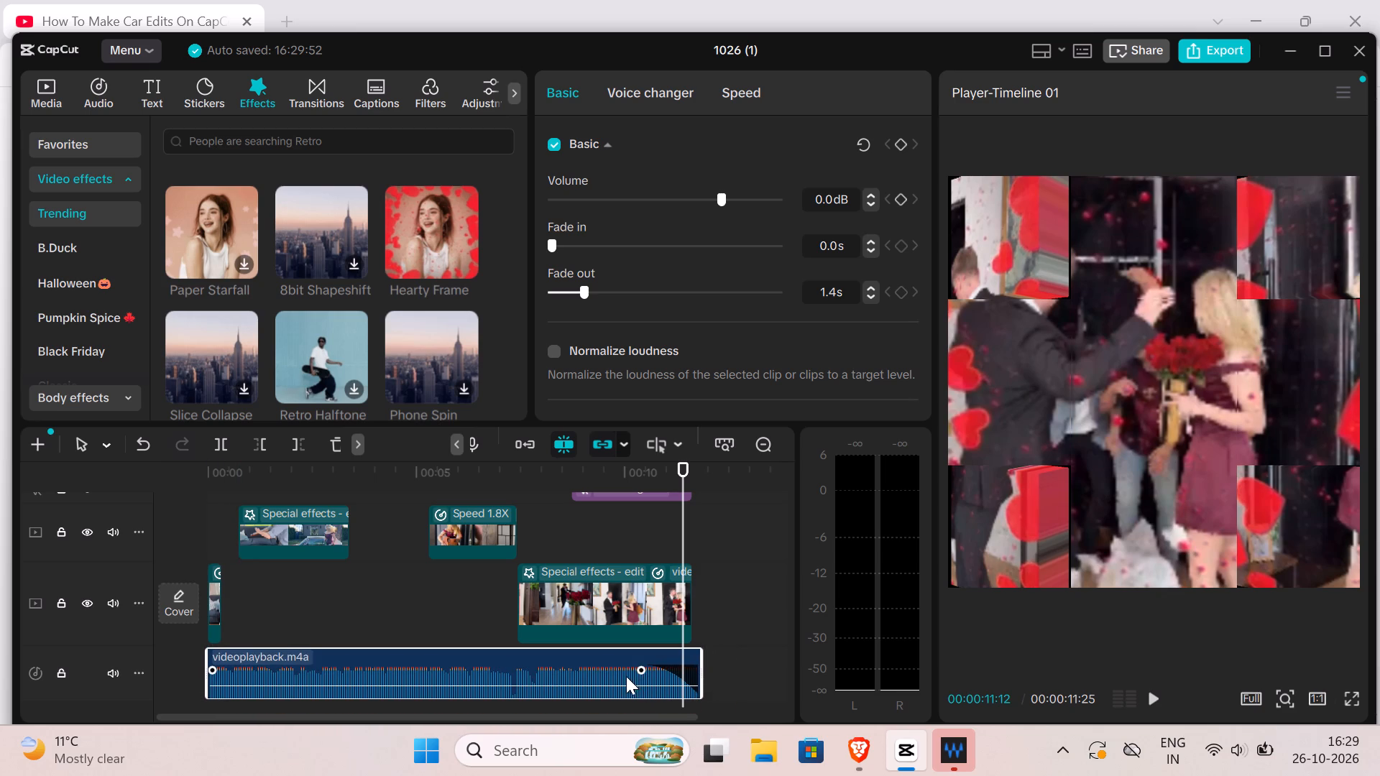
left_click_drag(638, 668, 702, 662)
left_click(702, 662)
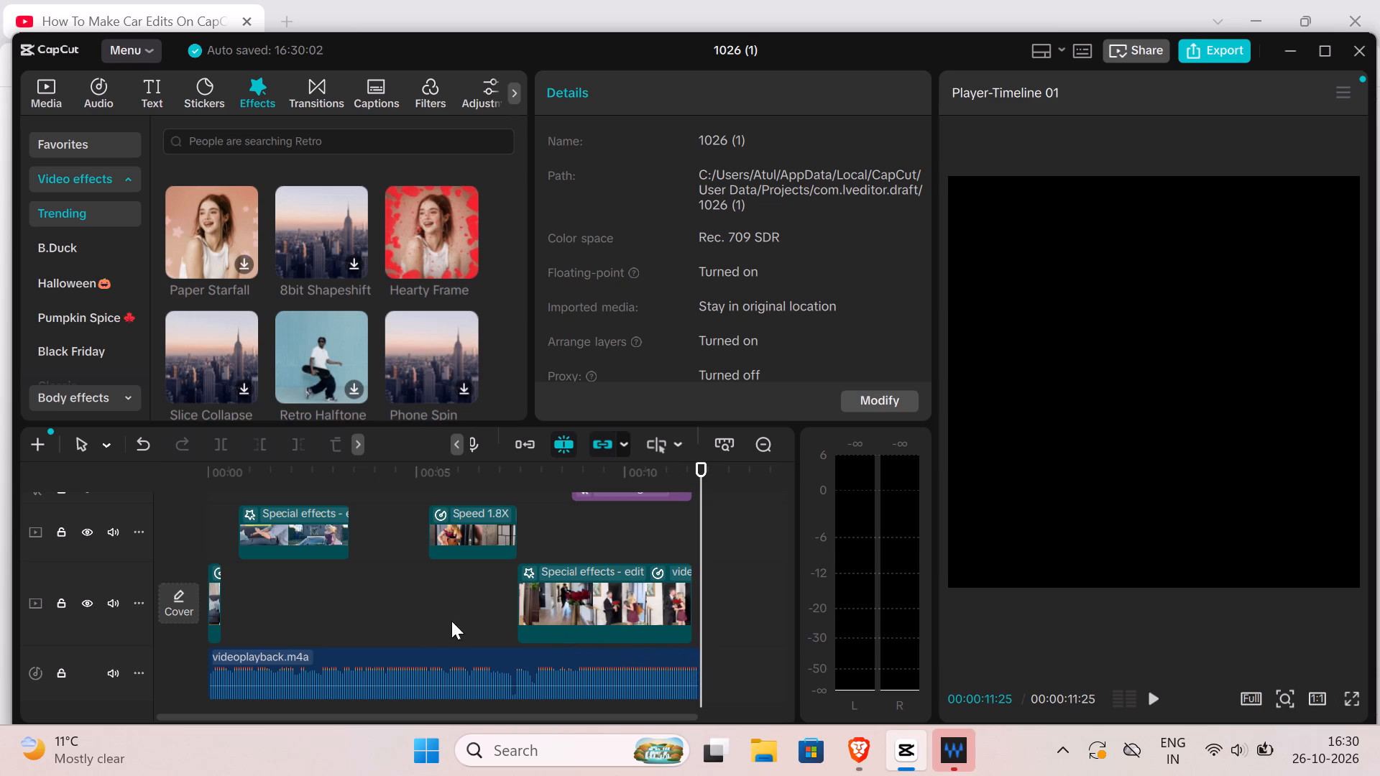
Return the playhead to 00:00:00:00 and play the whole edit to check the shortened audio.
left_click(204, 465)
left_click(210, 477)
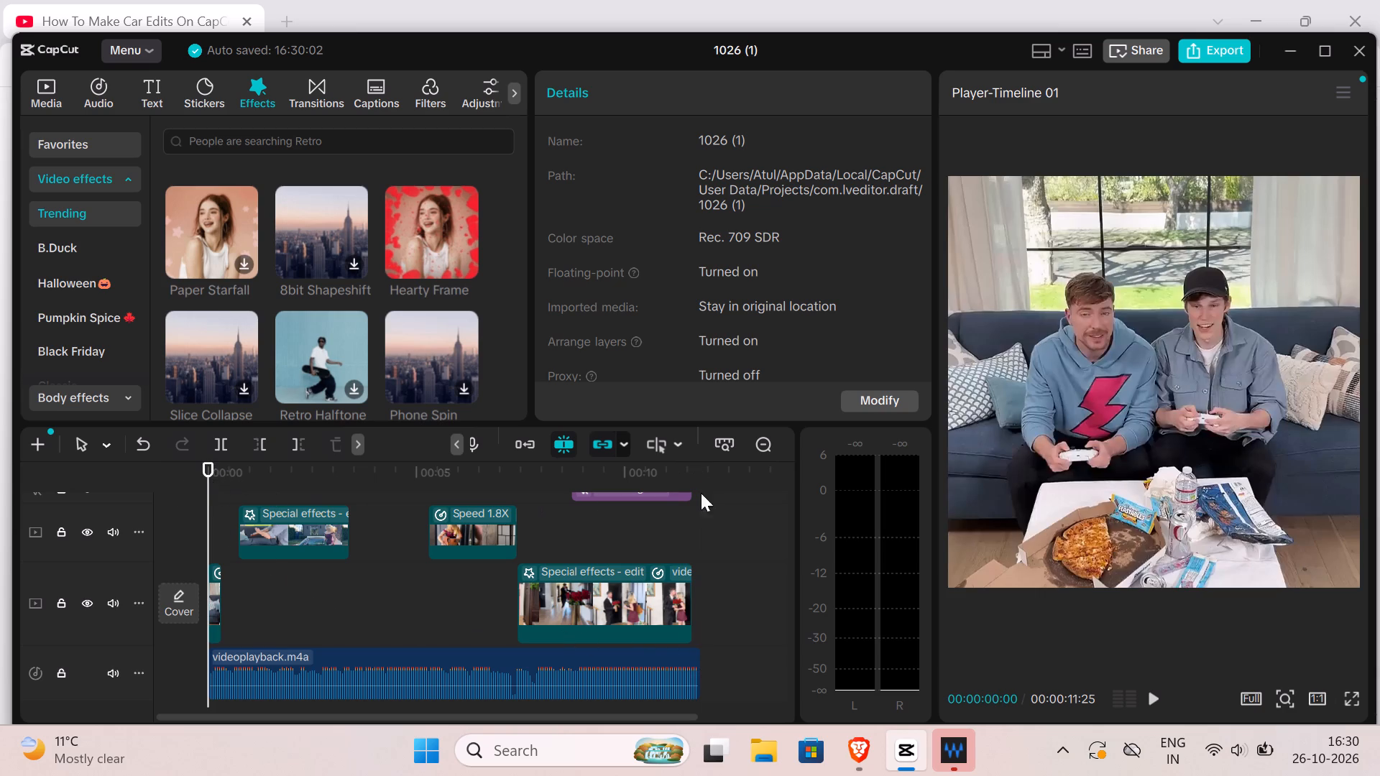
left_click(1157, 695)
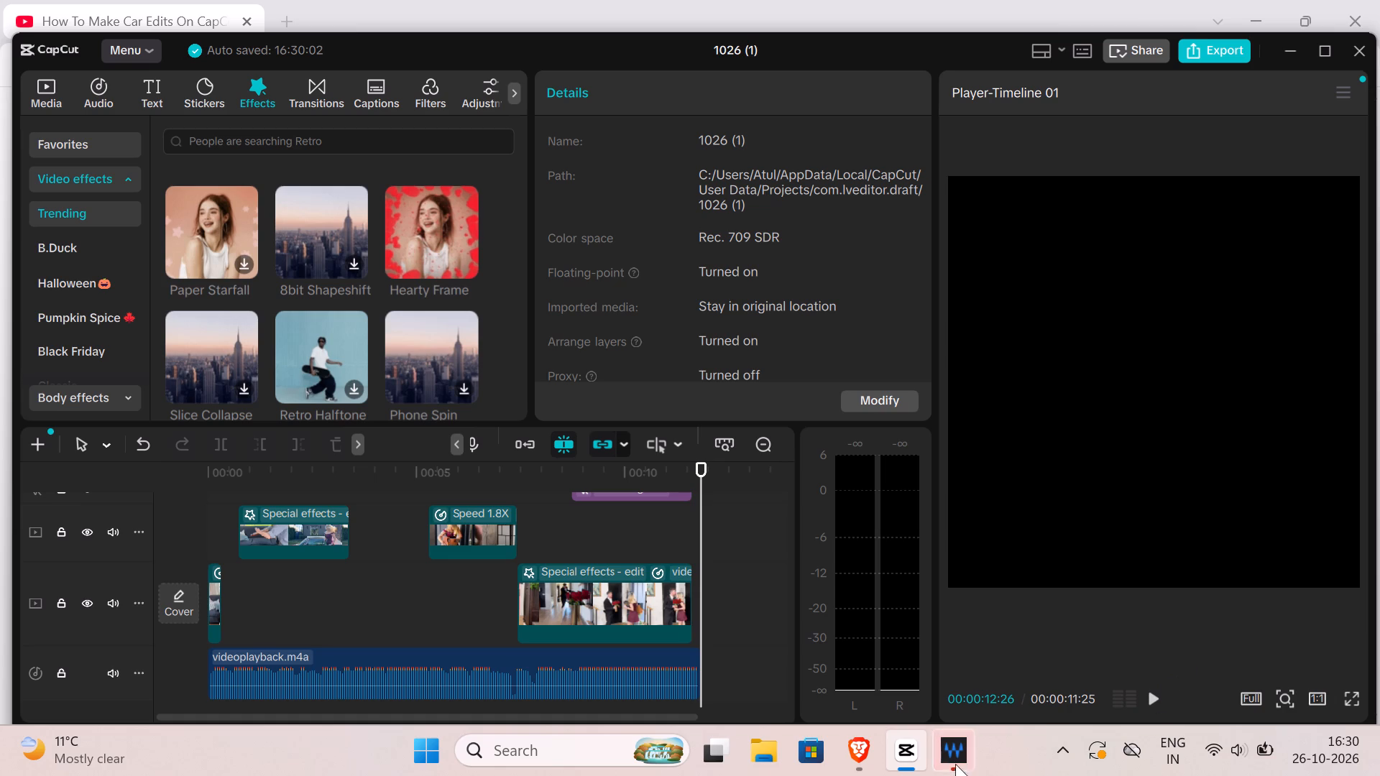
Trim the end of the audio to 00:00:11:19, flush with the end of the last video clip, keeping the fade-out at 0.0 s.
left_click_drag(698, 673, 689, 673)
left_click(689, 673)
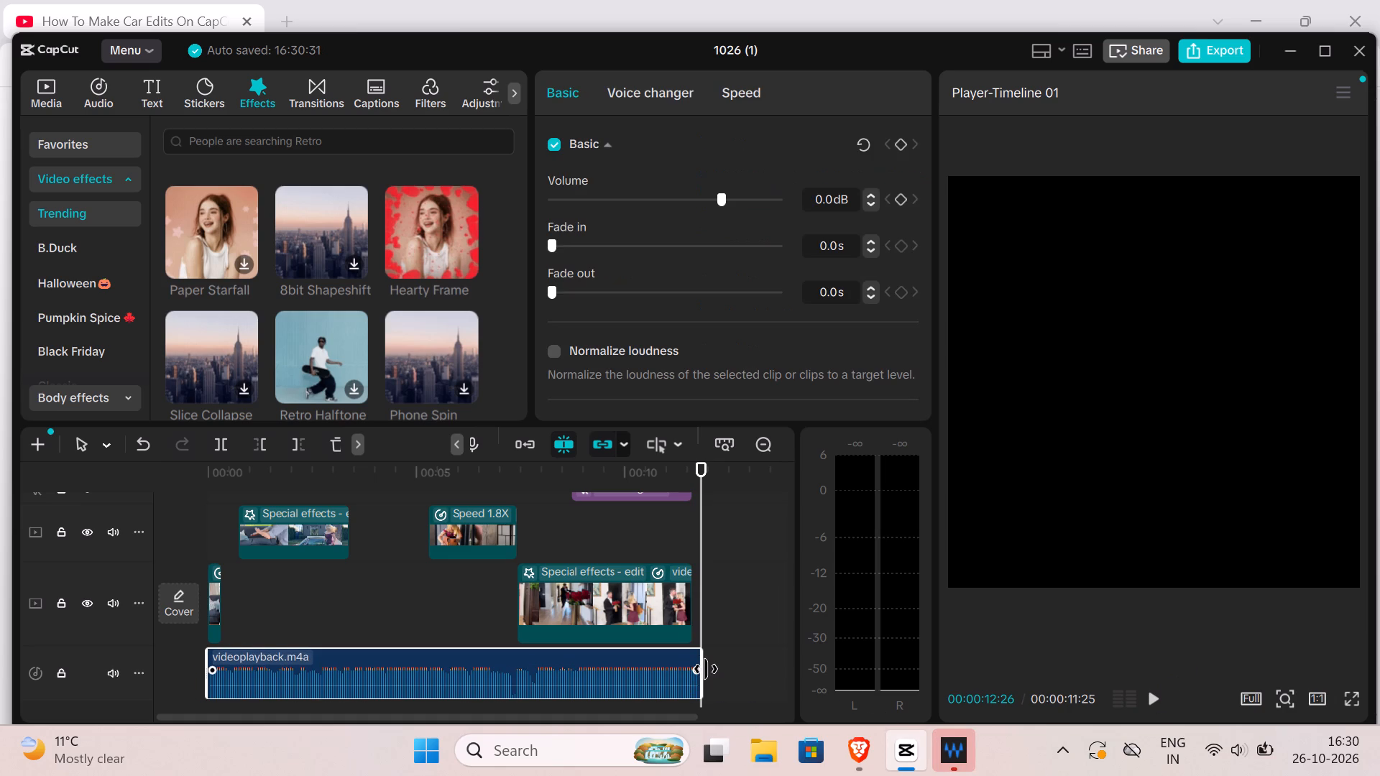
left_click(706, 669)
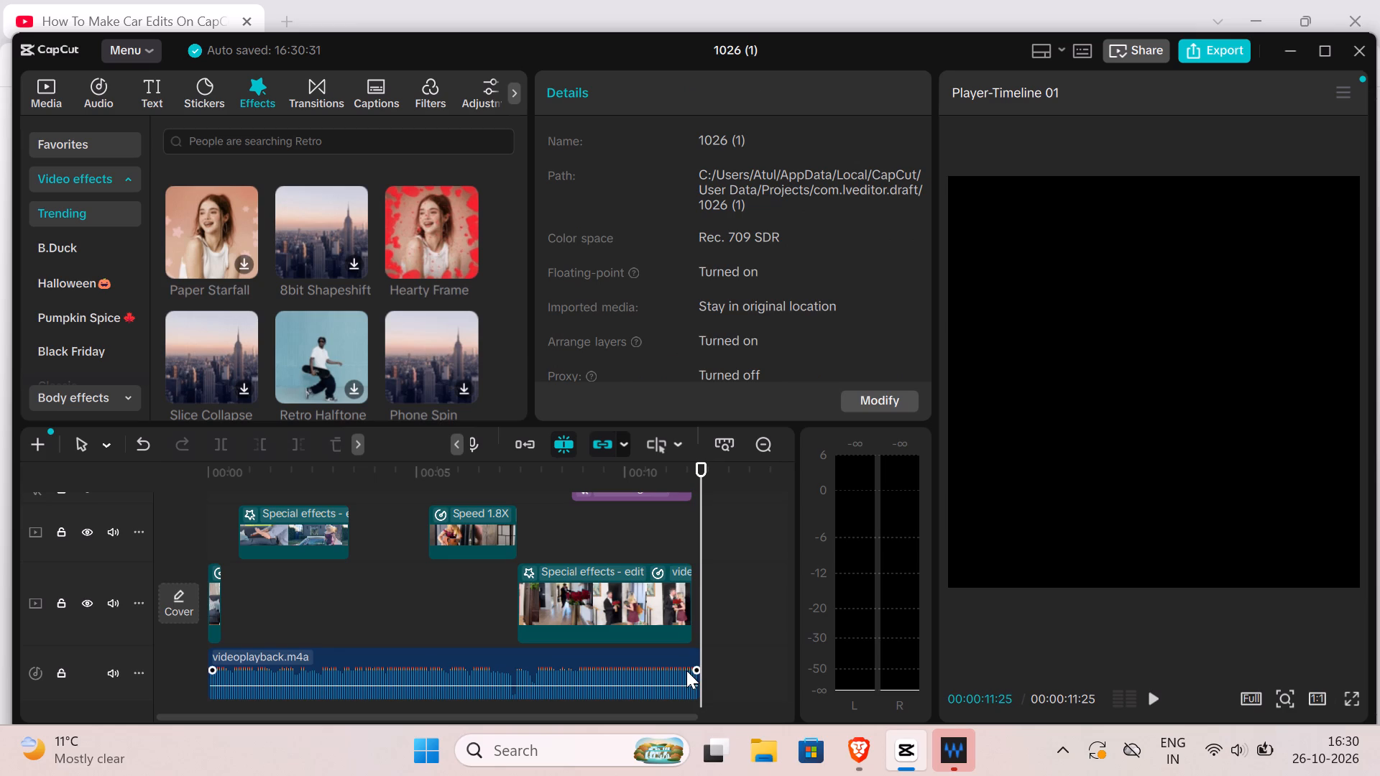
left_click(686, 670)
left_click_drag(704, 668, 696, 668)
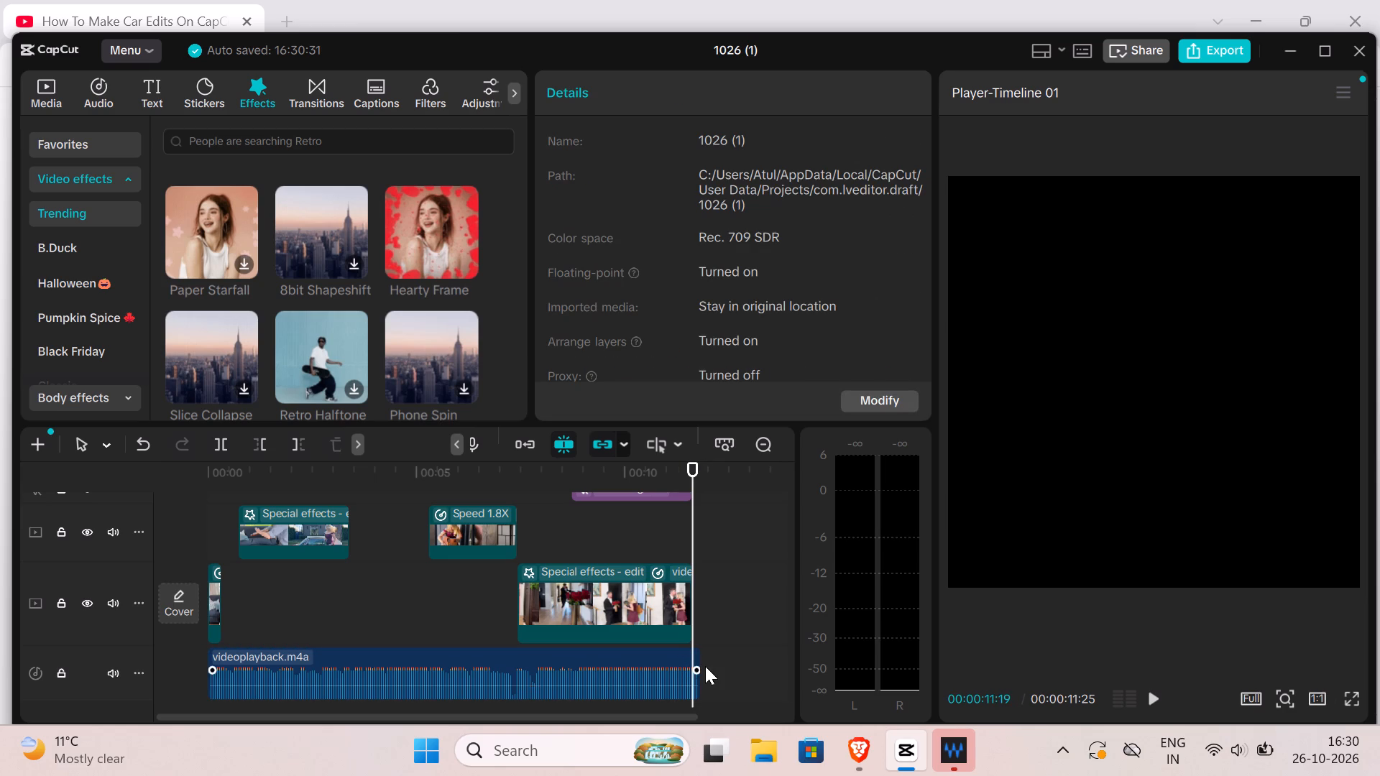
left_click(705, 666)
left_click(689, 668)
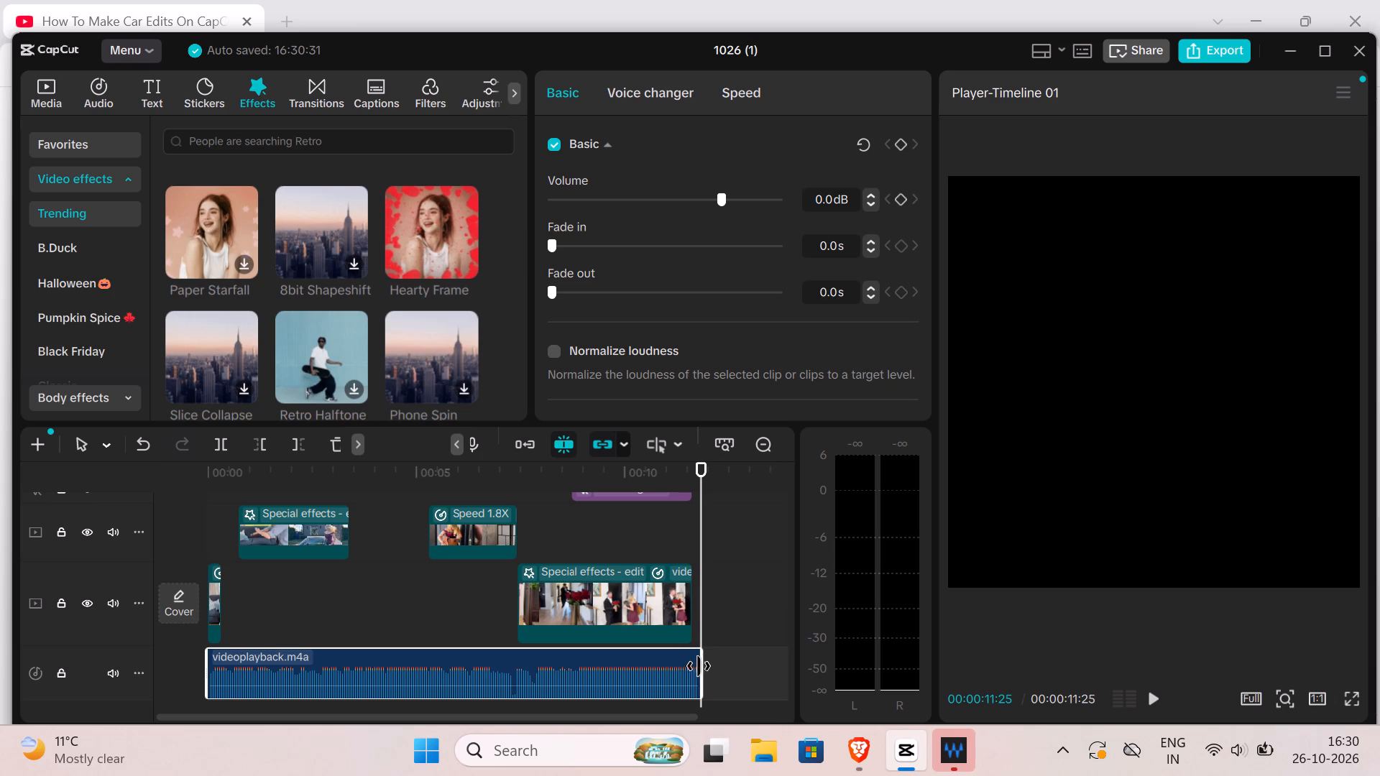
left_click_drag(703, 660, 690, 658)
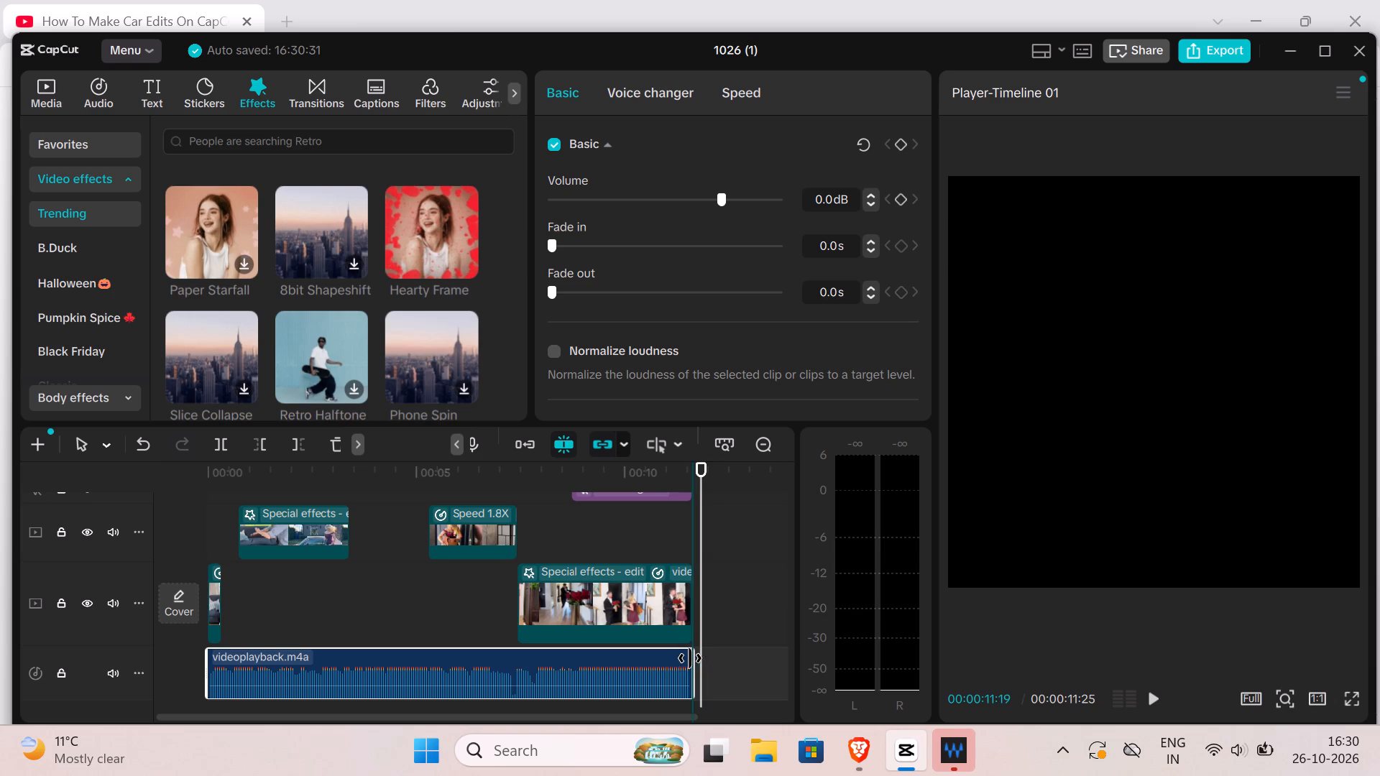
left_click_drag(690, 658, 689, 658)
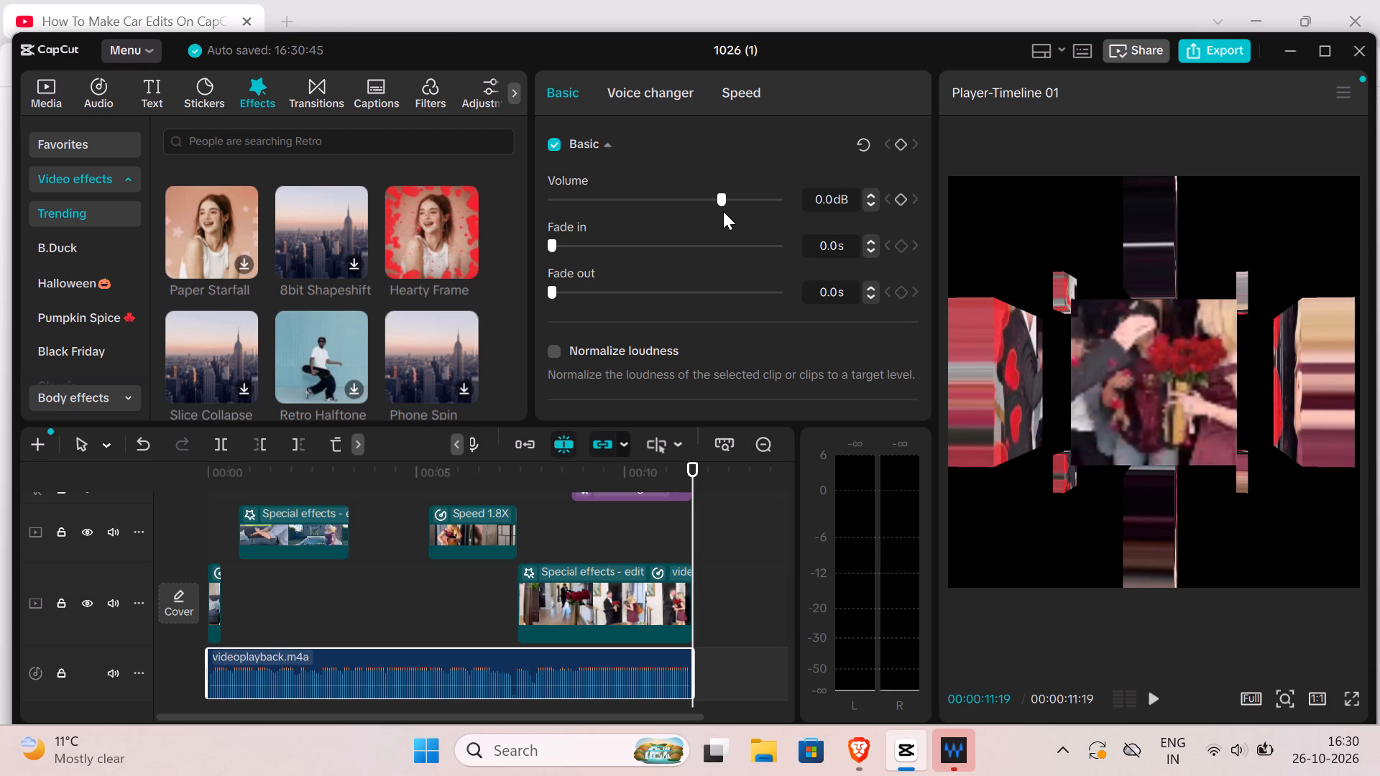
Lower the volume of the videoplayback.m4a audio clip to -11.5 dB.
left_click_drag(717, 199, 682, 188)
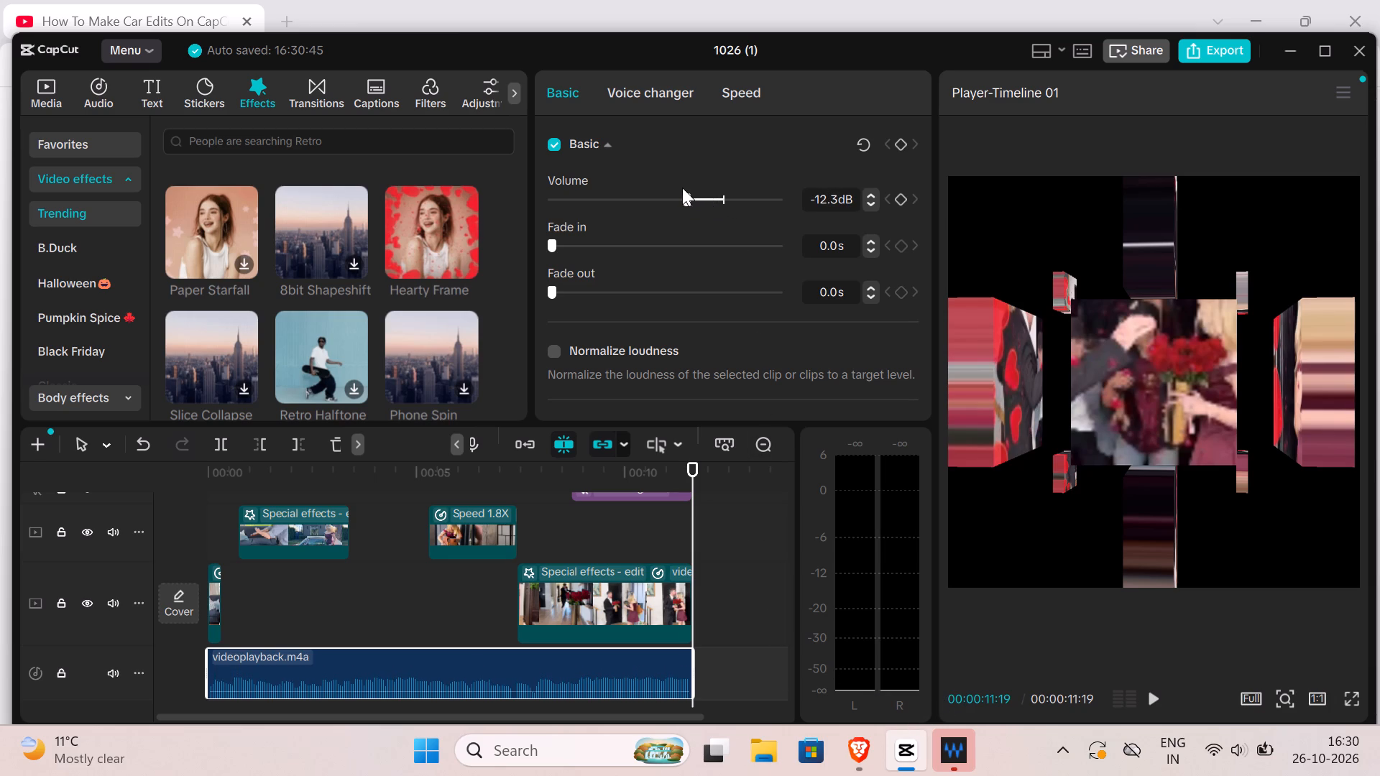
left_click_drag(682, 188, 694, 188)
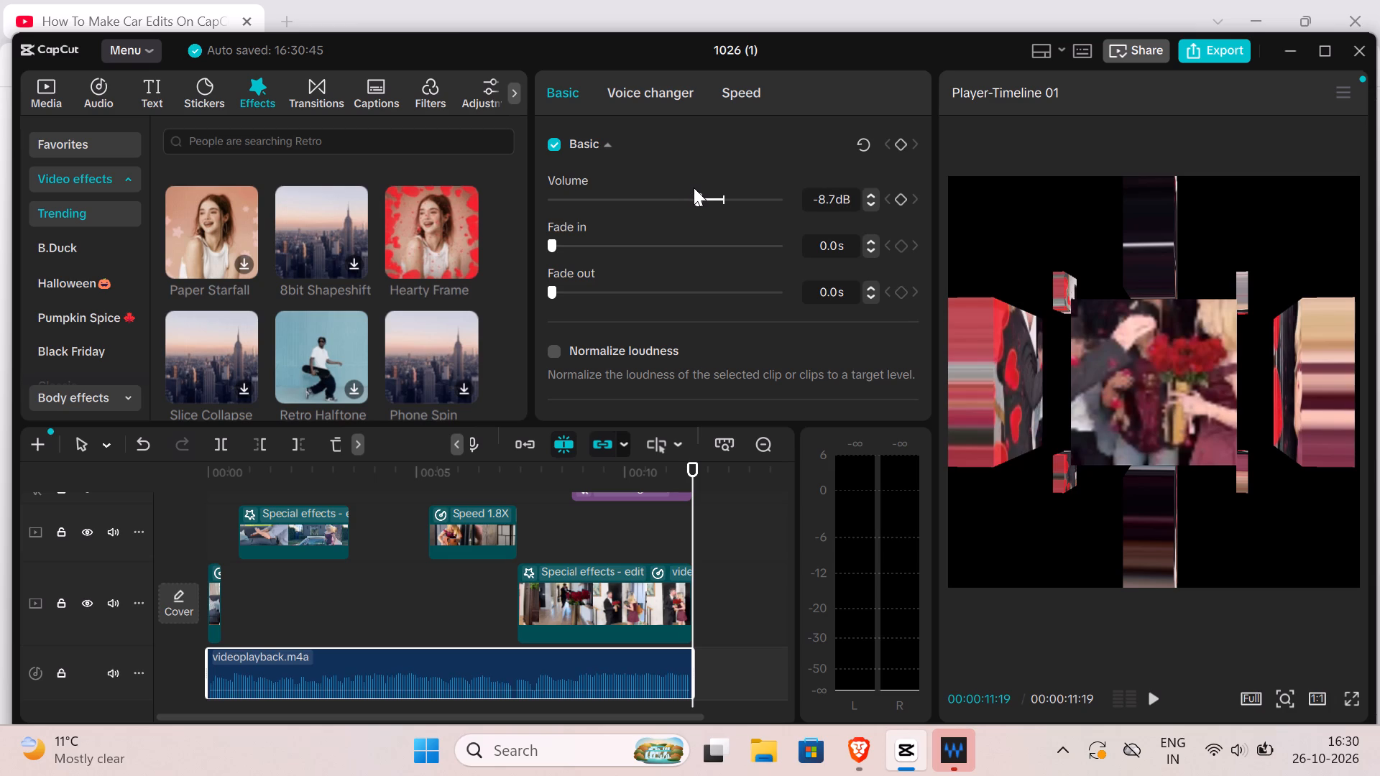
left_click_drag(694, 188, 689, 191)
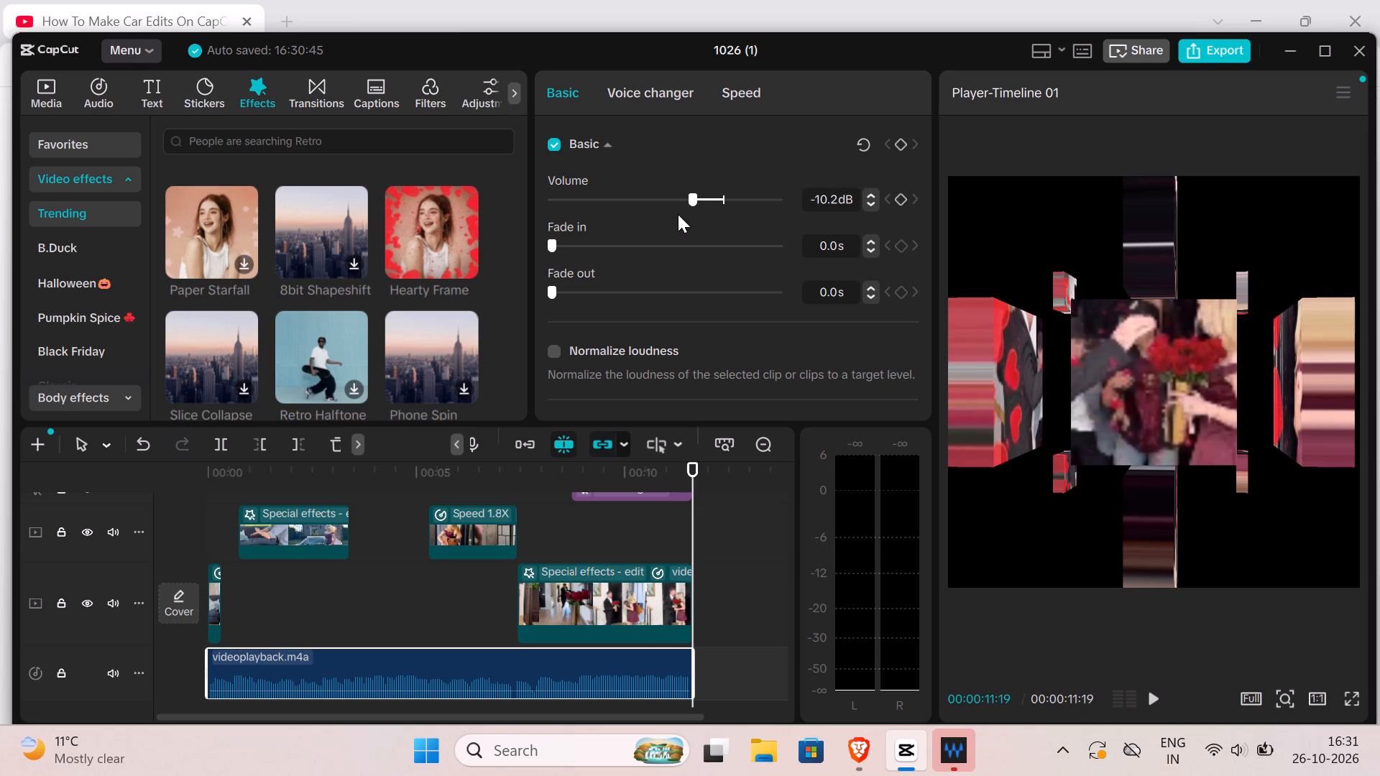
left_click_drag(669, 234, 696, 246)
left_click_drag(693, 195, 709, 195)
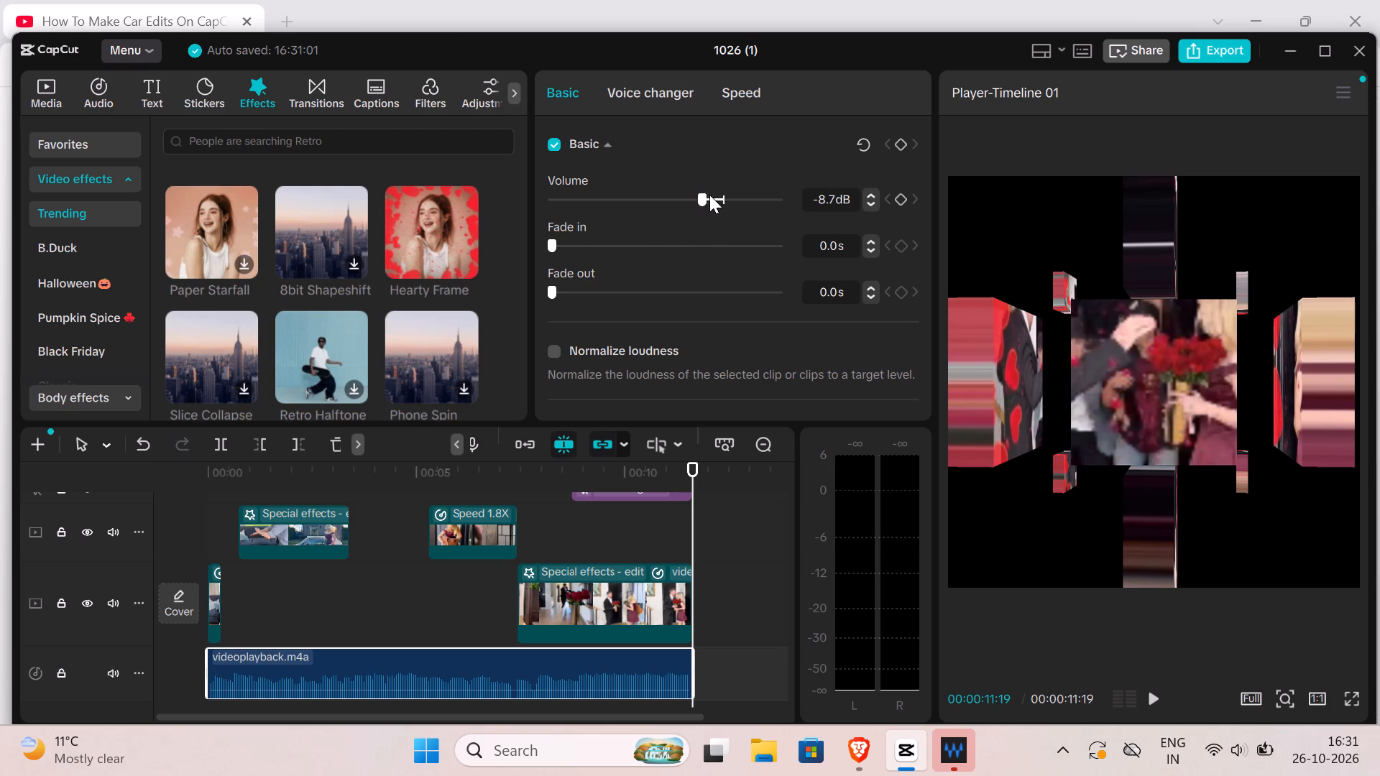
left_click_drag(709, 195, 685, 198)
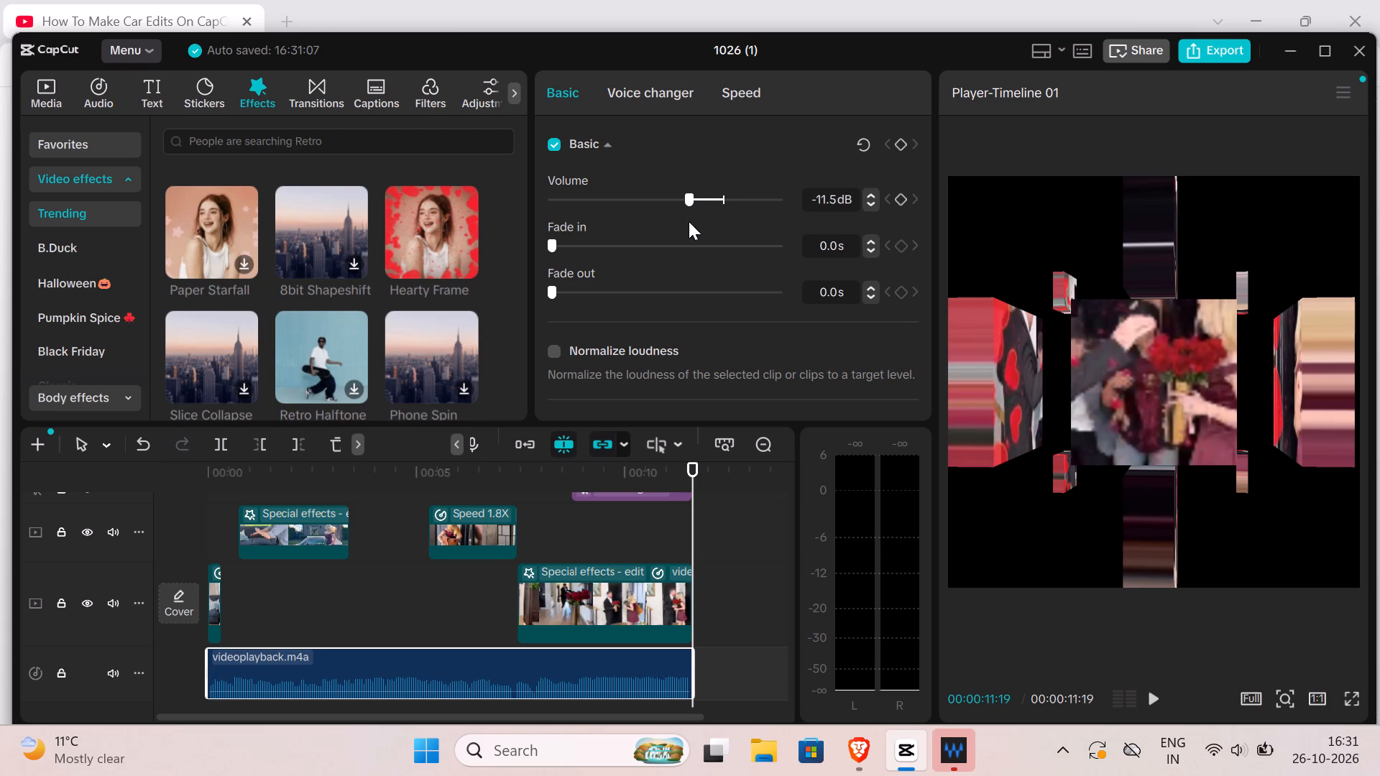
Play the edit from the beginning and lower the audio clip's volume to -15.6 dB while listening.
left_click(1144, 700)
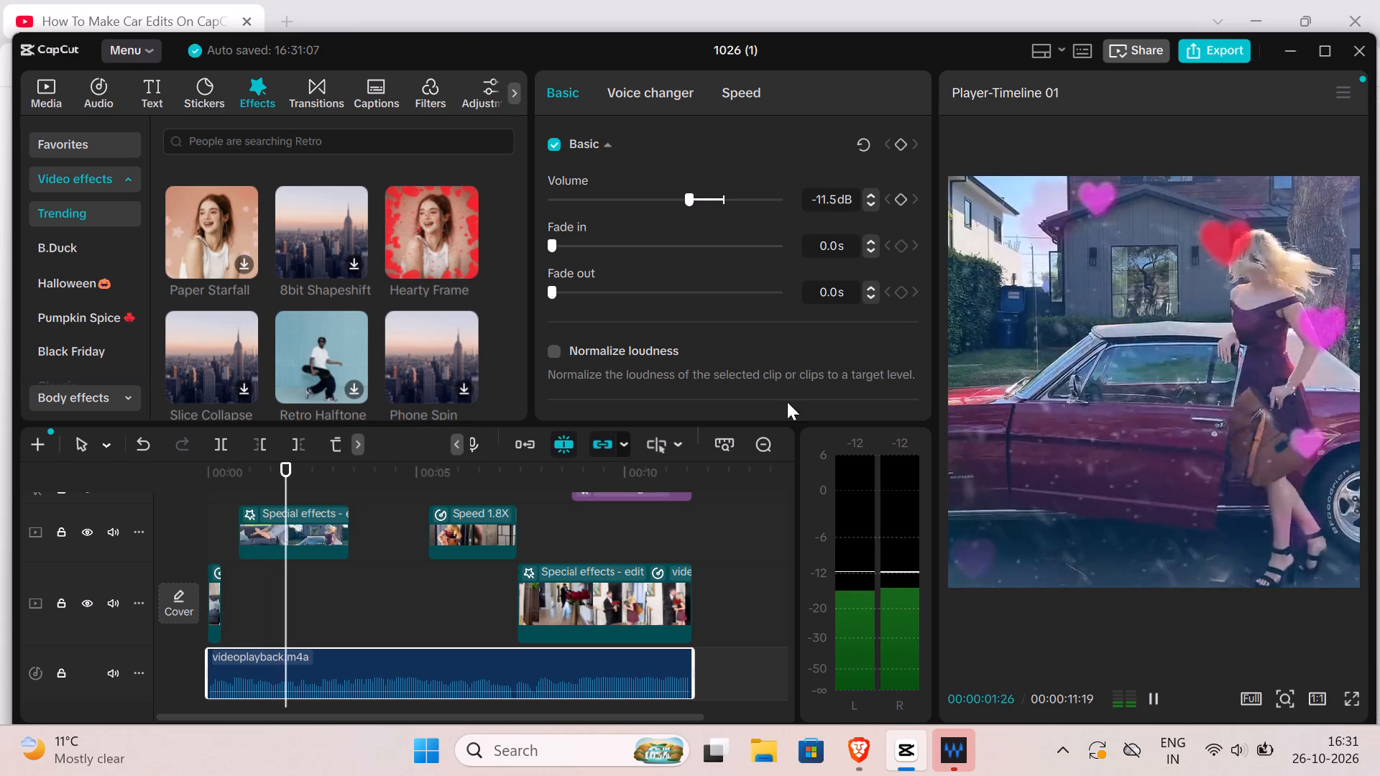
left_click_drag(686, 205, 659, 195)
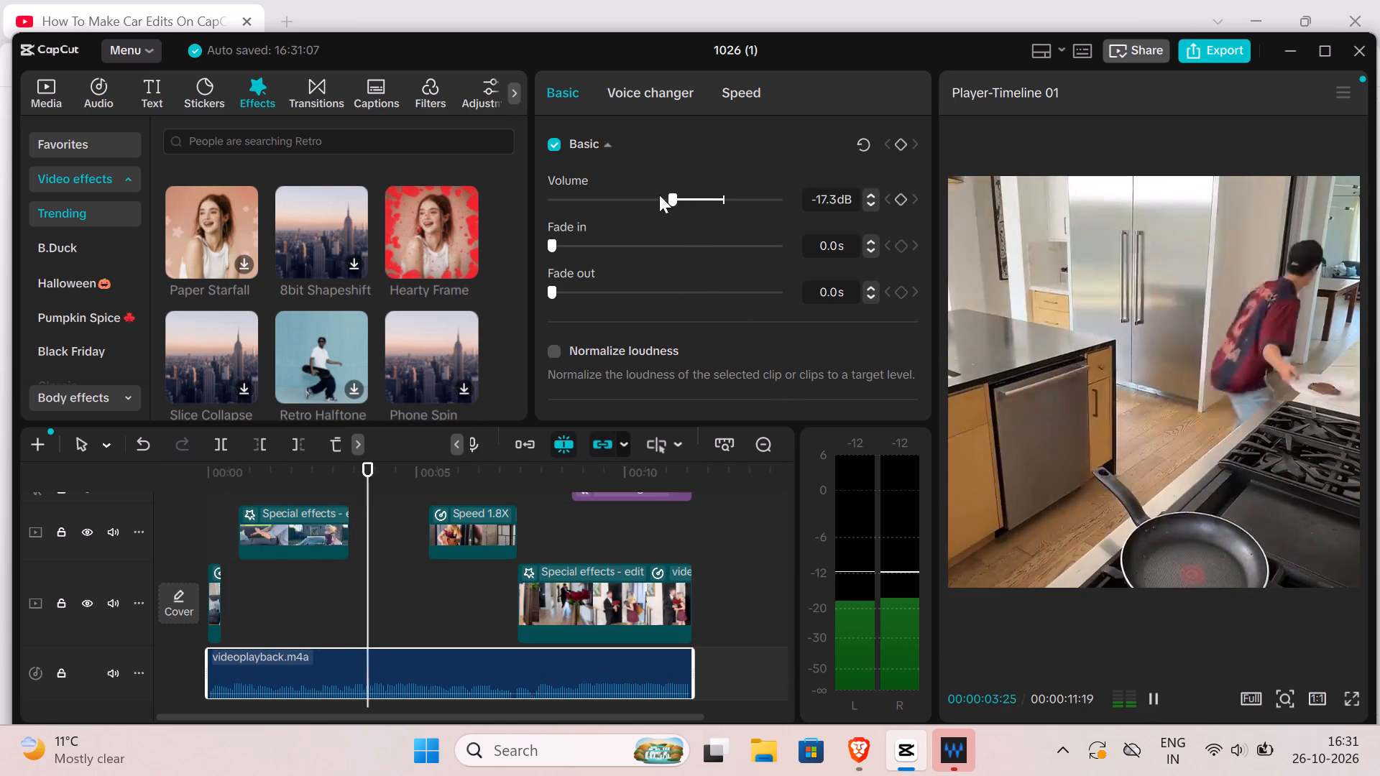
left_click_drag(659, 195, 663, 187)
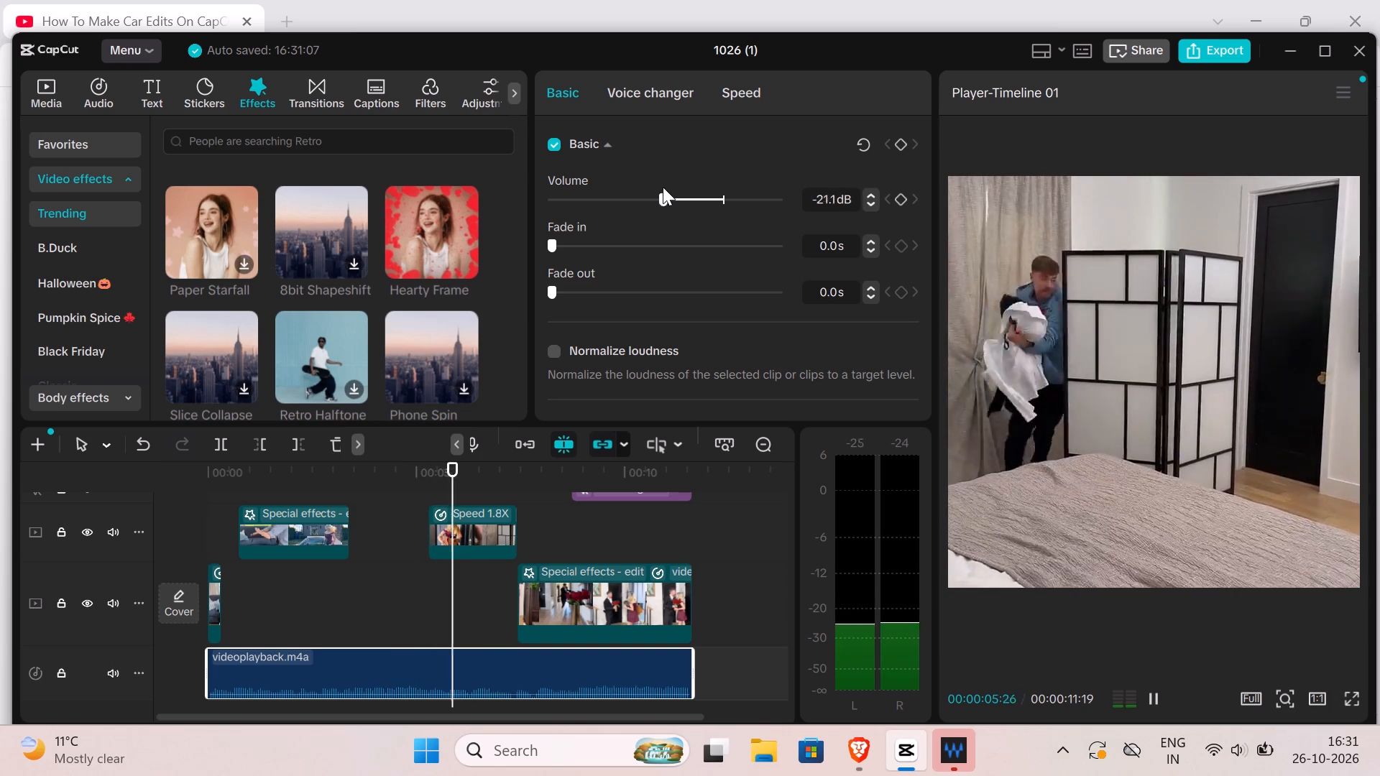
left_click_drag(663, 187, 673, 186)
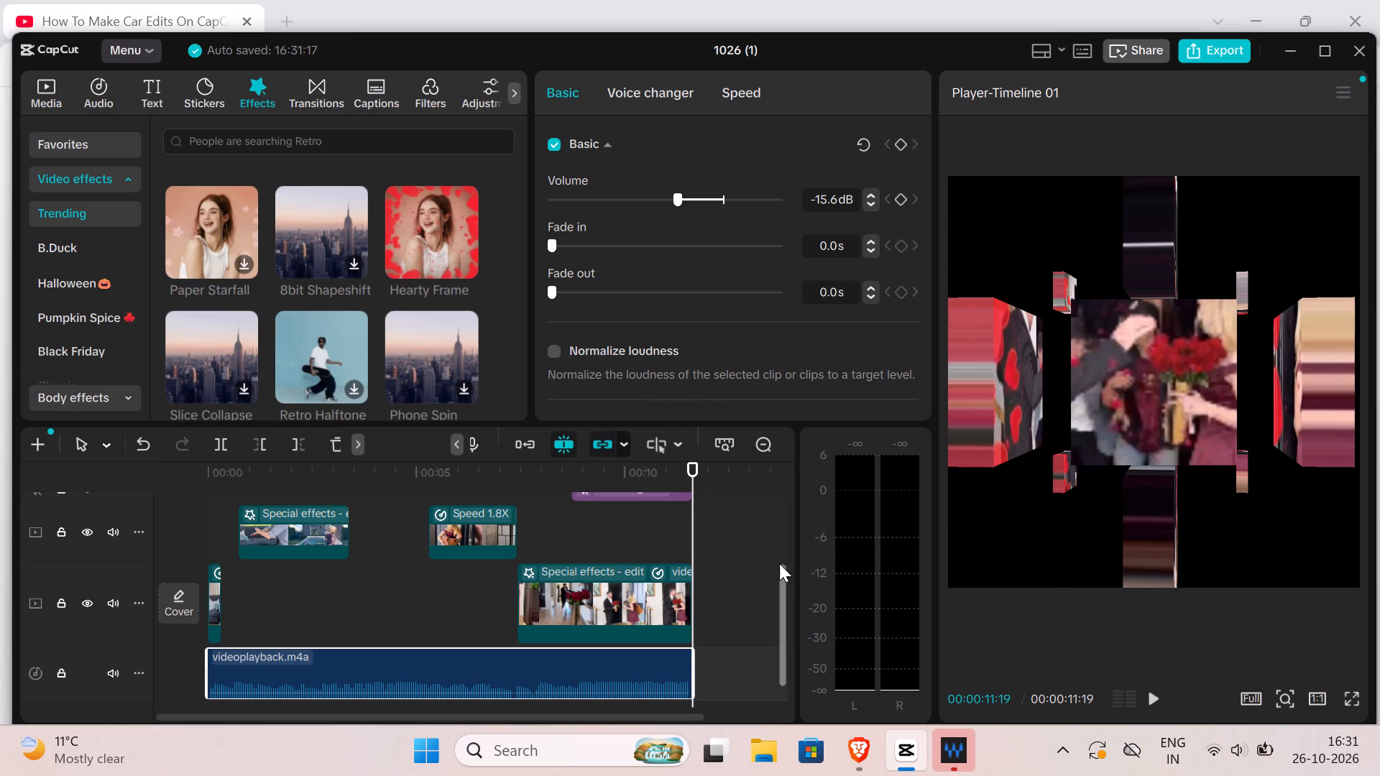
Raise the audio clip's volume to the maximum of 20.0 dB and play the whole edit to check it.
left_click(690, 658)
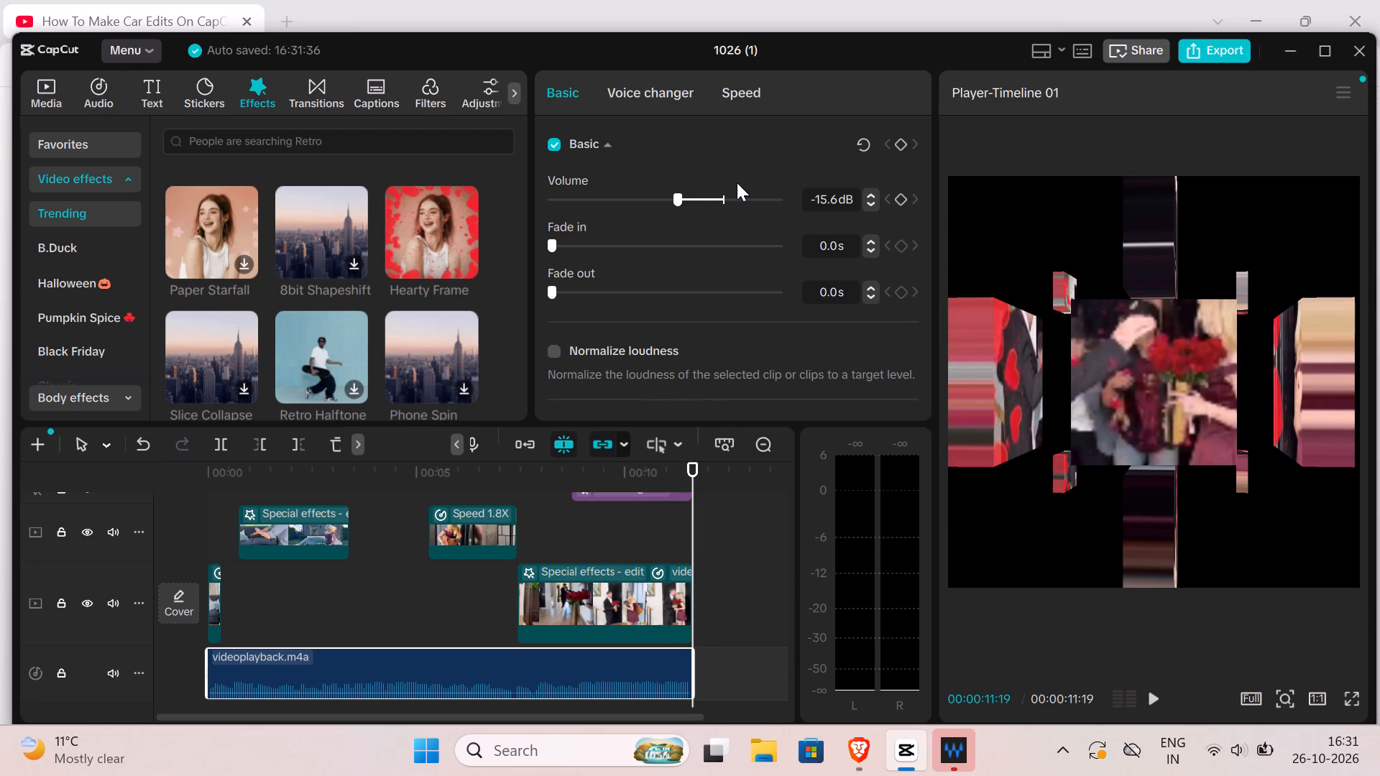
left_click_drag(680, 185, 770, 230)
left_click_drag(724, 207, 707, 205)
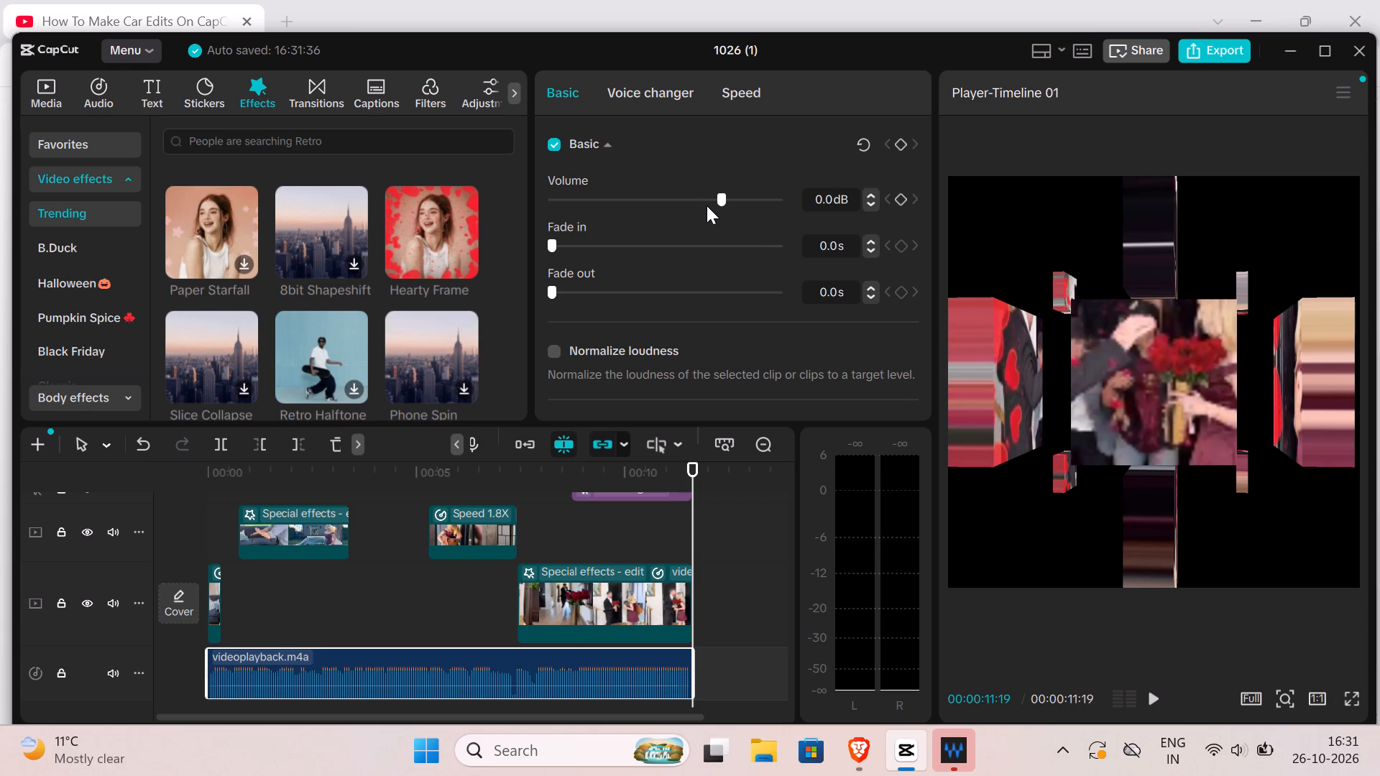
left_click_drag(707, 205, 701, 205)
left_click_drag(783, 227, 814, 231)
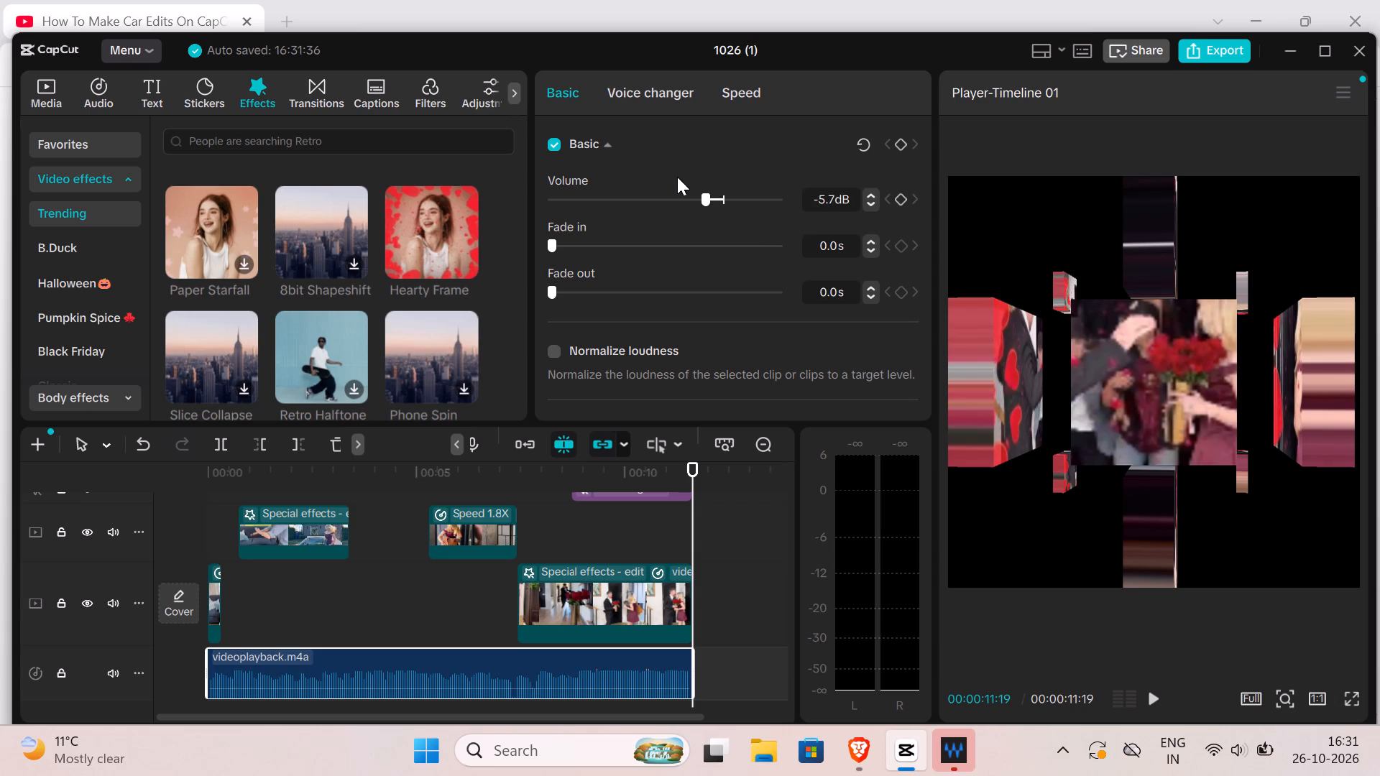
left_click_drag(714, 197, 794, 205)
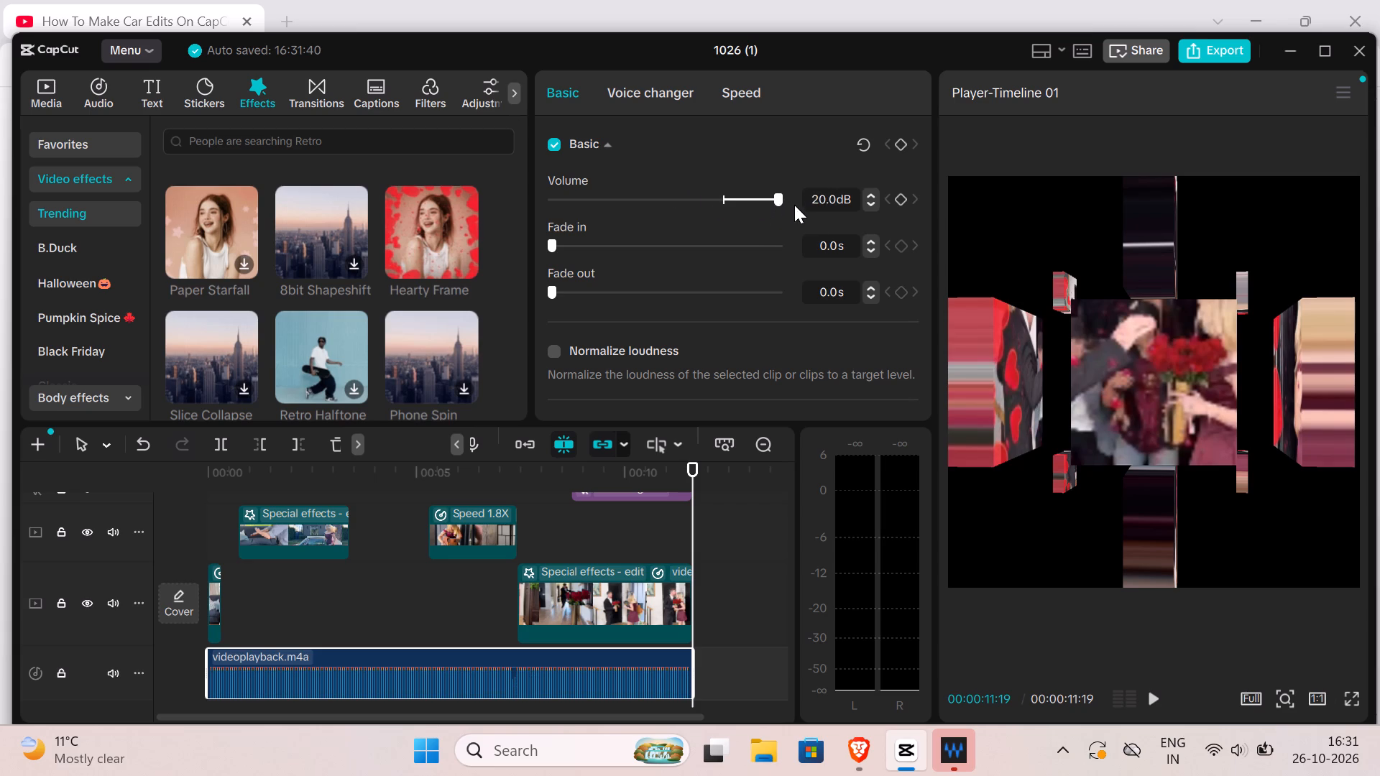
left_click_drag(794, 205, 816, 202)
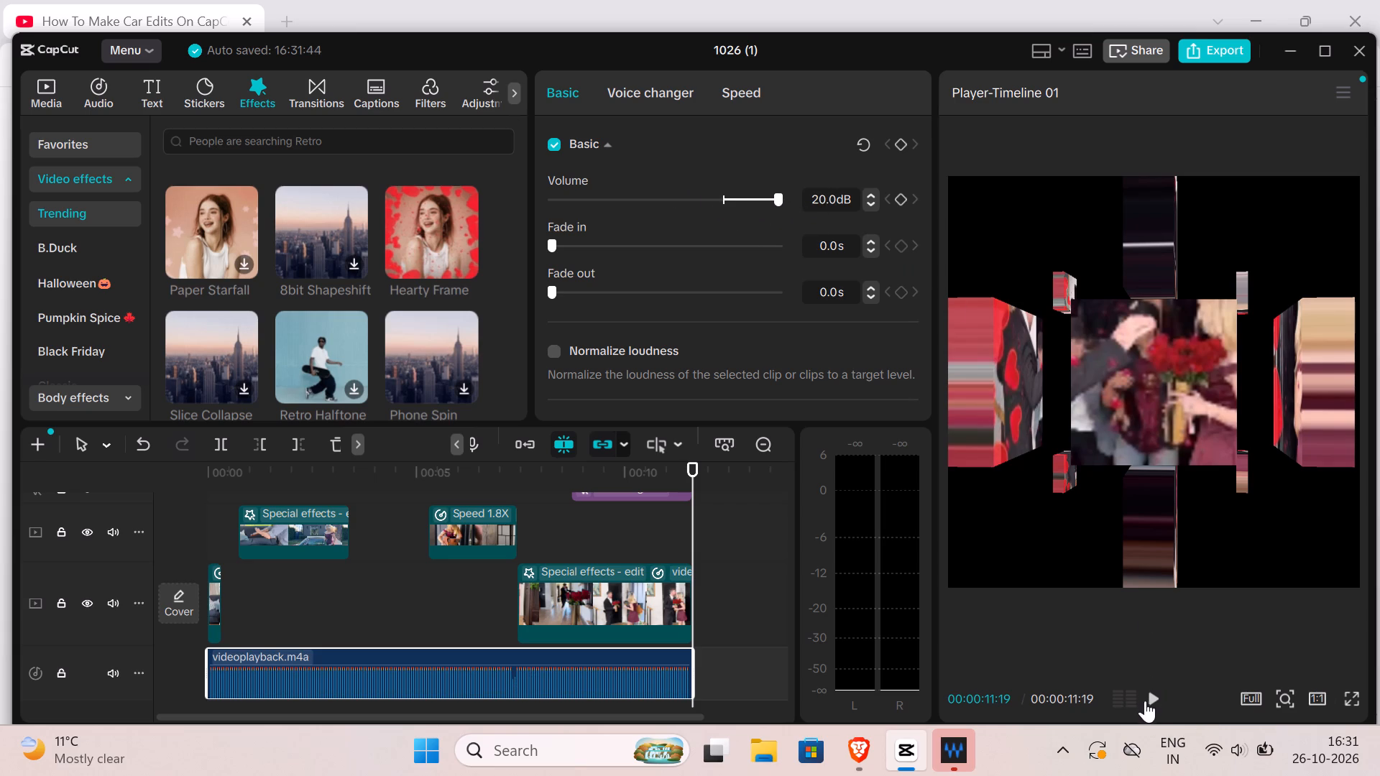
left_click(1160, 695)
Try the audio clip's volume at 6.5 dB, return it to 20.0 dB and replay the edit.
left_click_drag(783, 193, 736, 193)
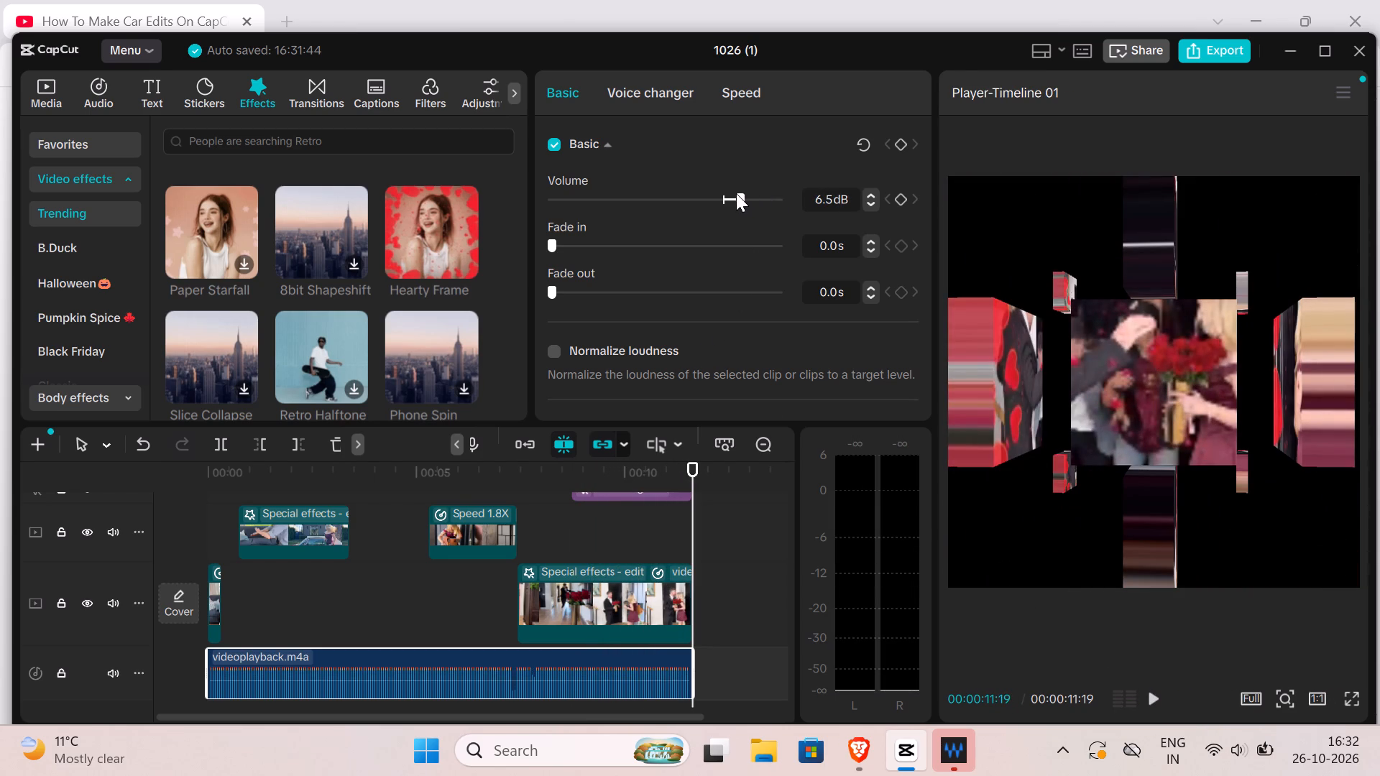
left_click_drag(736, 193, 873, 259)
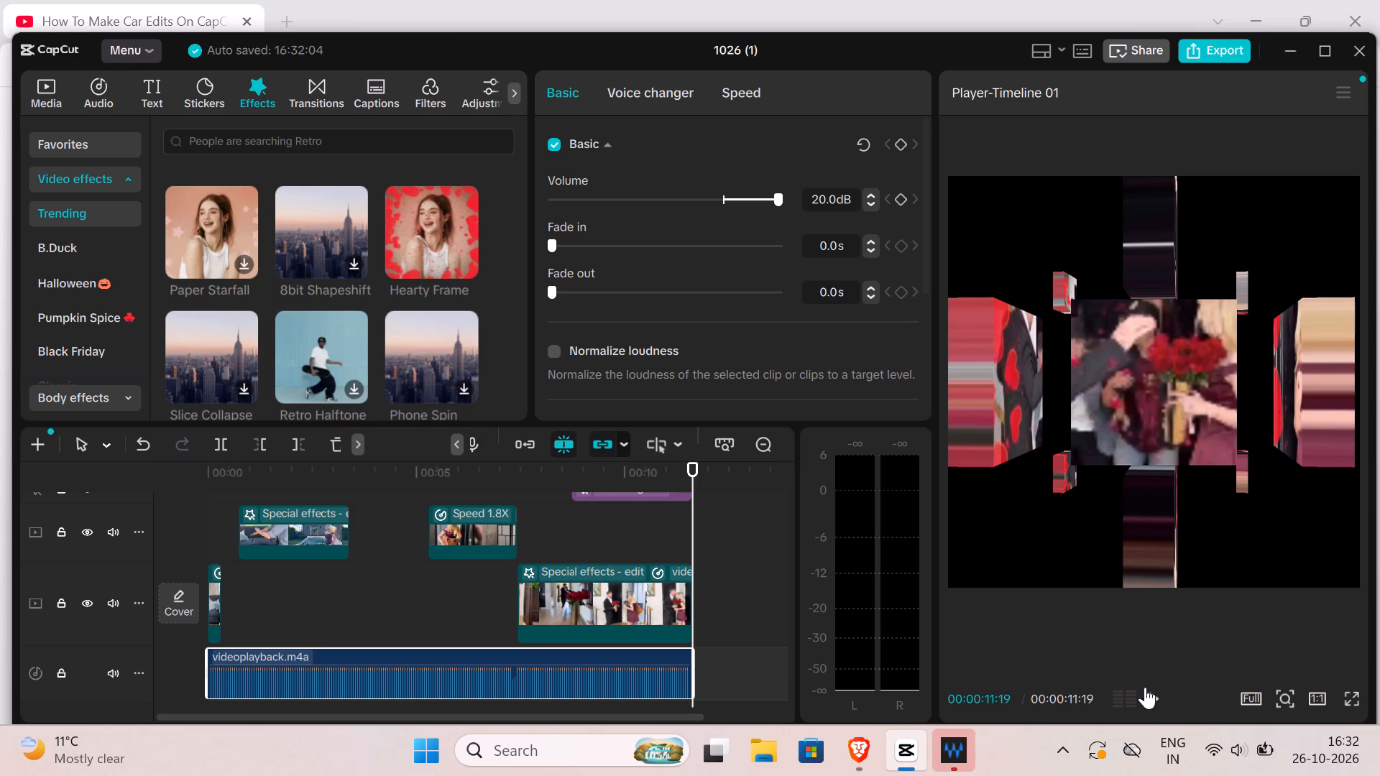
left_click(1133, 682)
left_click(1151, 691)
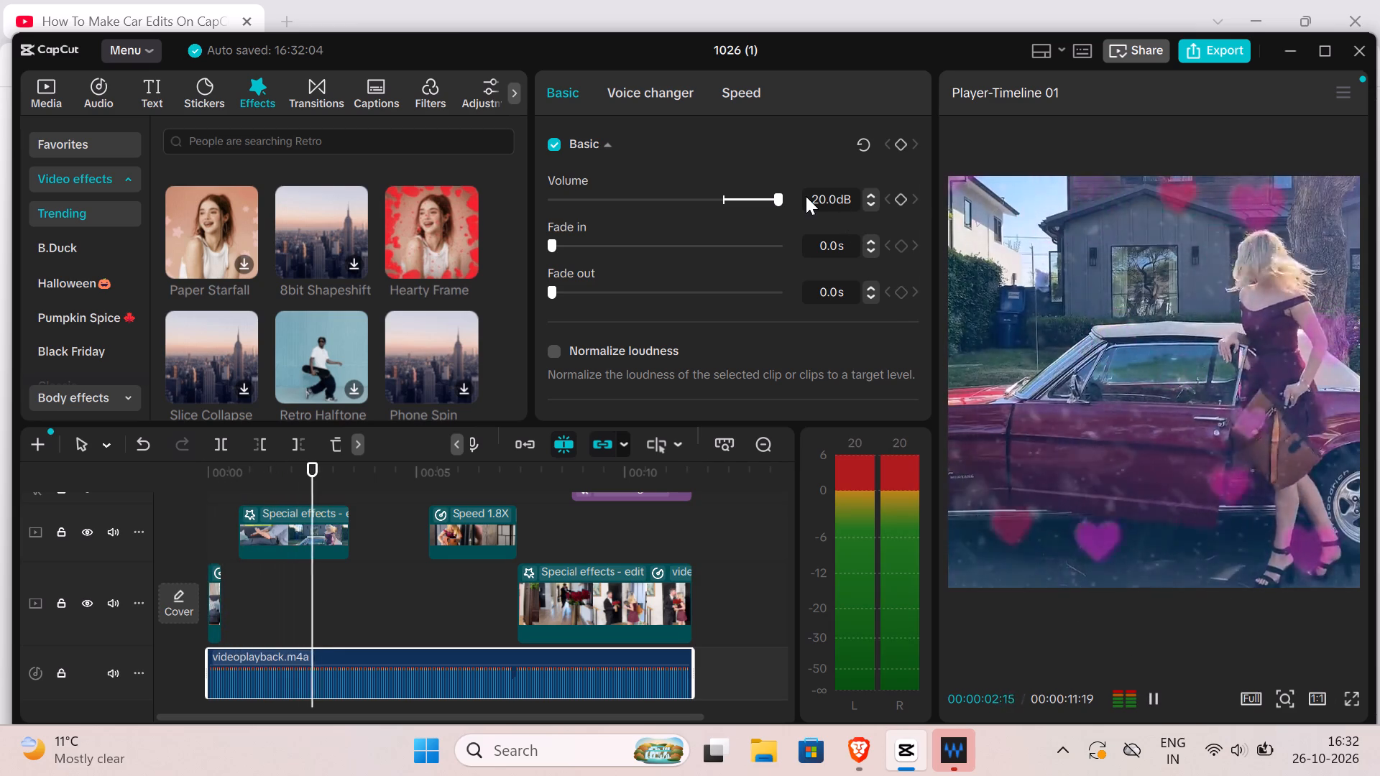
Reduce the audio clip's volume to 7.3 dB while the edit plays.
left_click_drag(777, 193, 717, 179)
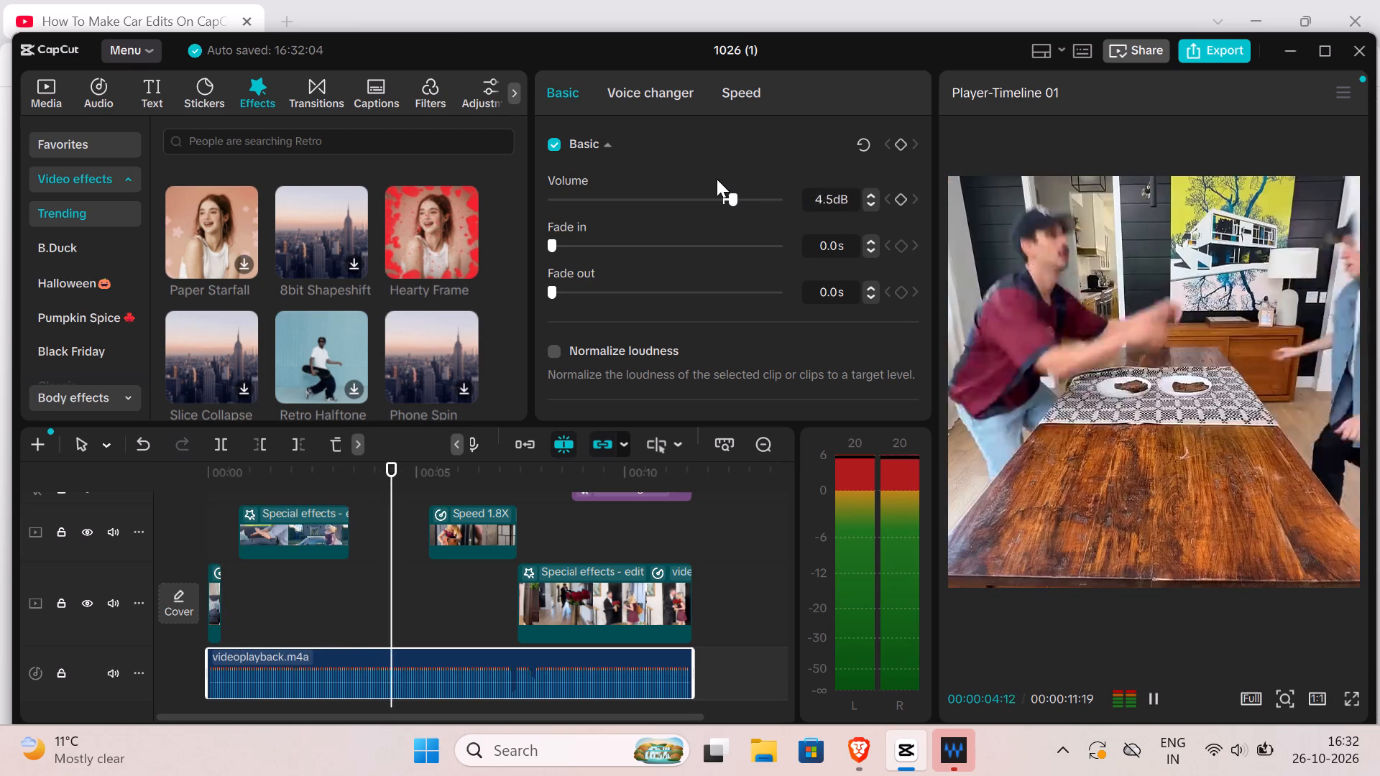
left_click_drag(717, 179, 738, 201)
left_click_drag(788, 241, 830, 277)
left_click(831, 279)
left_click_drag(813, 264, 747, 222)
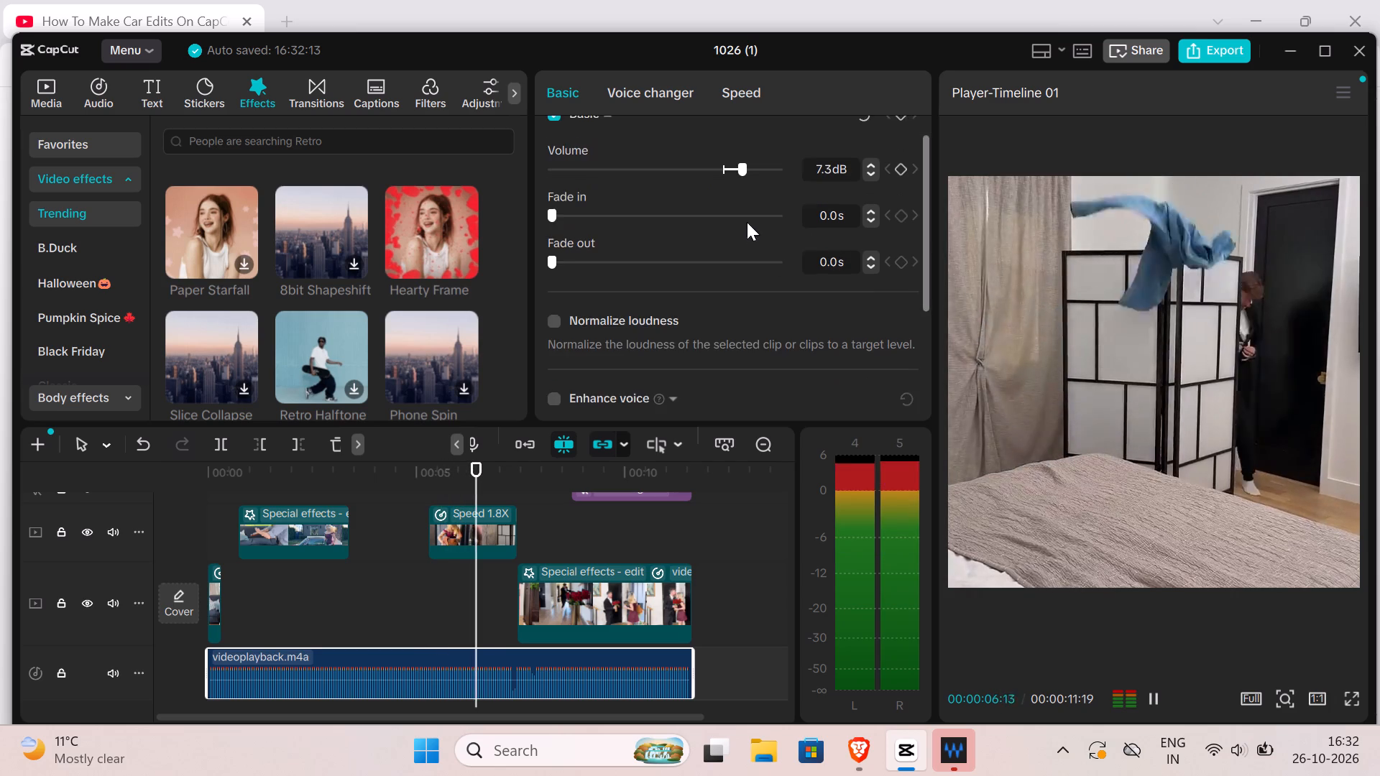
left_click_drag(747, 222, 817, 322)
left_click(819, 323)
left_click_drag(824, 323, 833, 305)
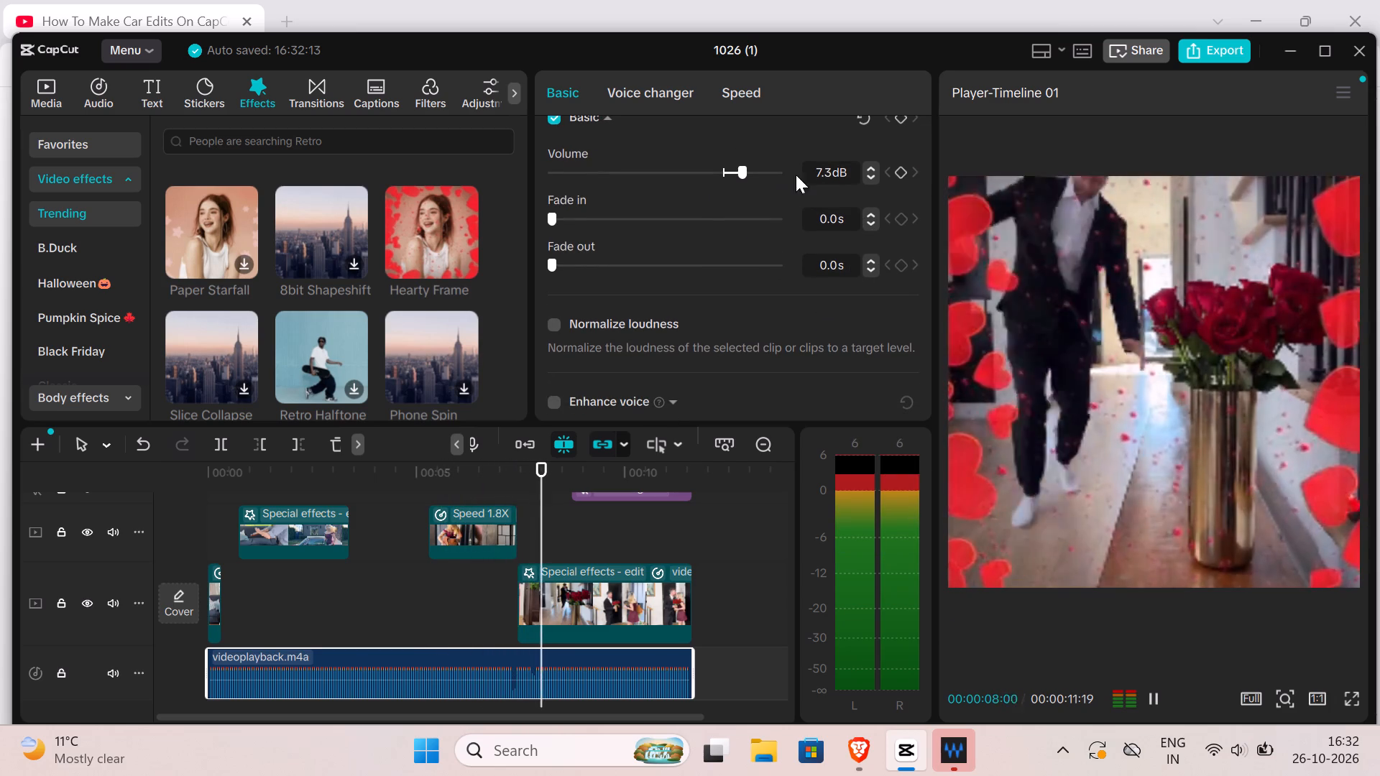
Set the audio clip's volume to -5.1 dB.
left_click_drag(741, 170, 742, 170)
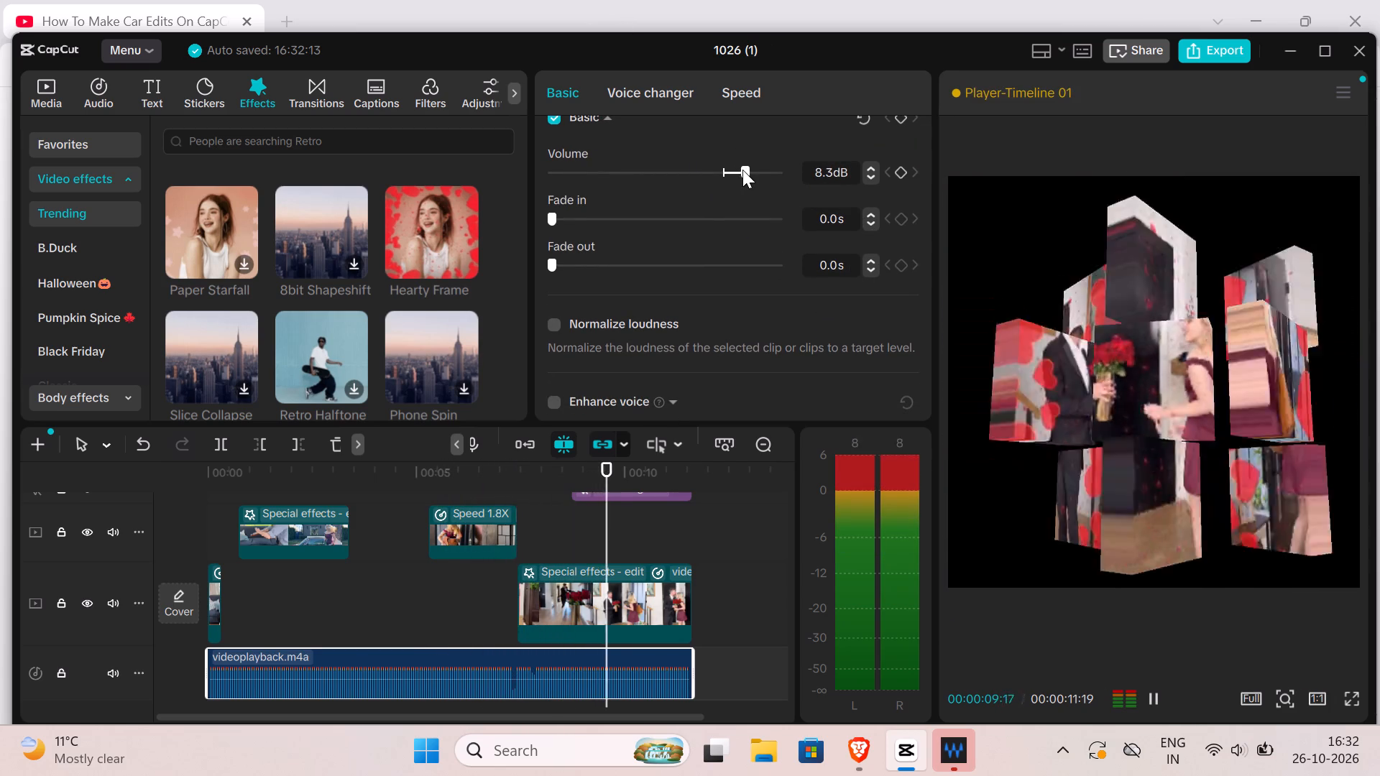
left_click_drag(742, 170, 709, 165)
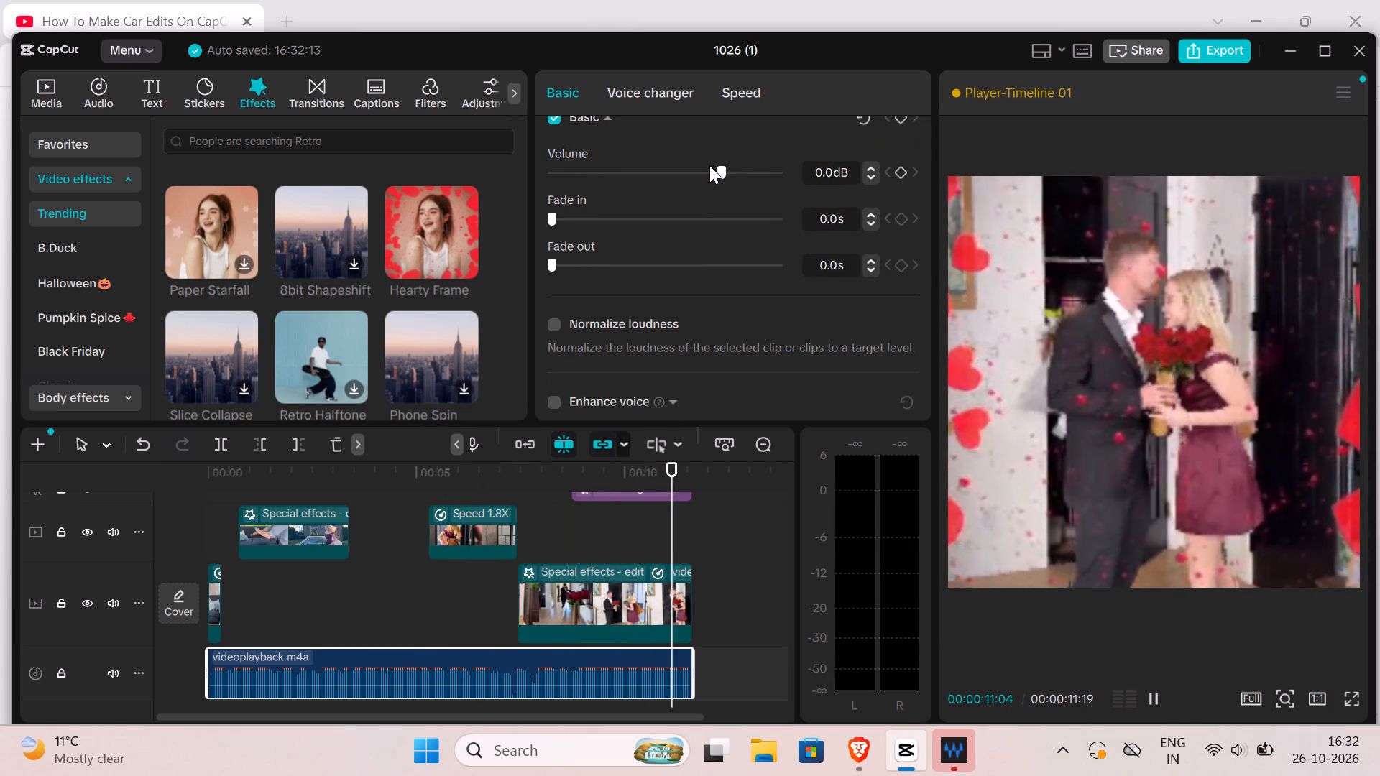
left_click_drag(709, 165, 703, 165)
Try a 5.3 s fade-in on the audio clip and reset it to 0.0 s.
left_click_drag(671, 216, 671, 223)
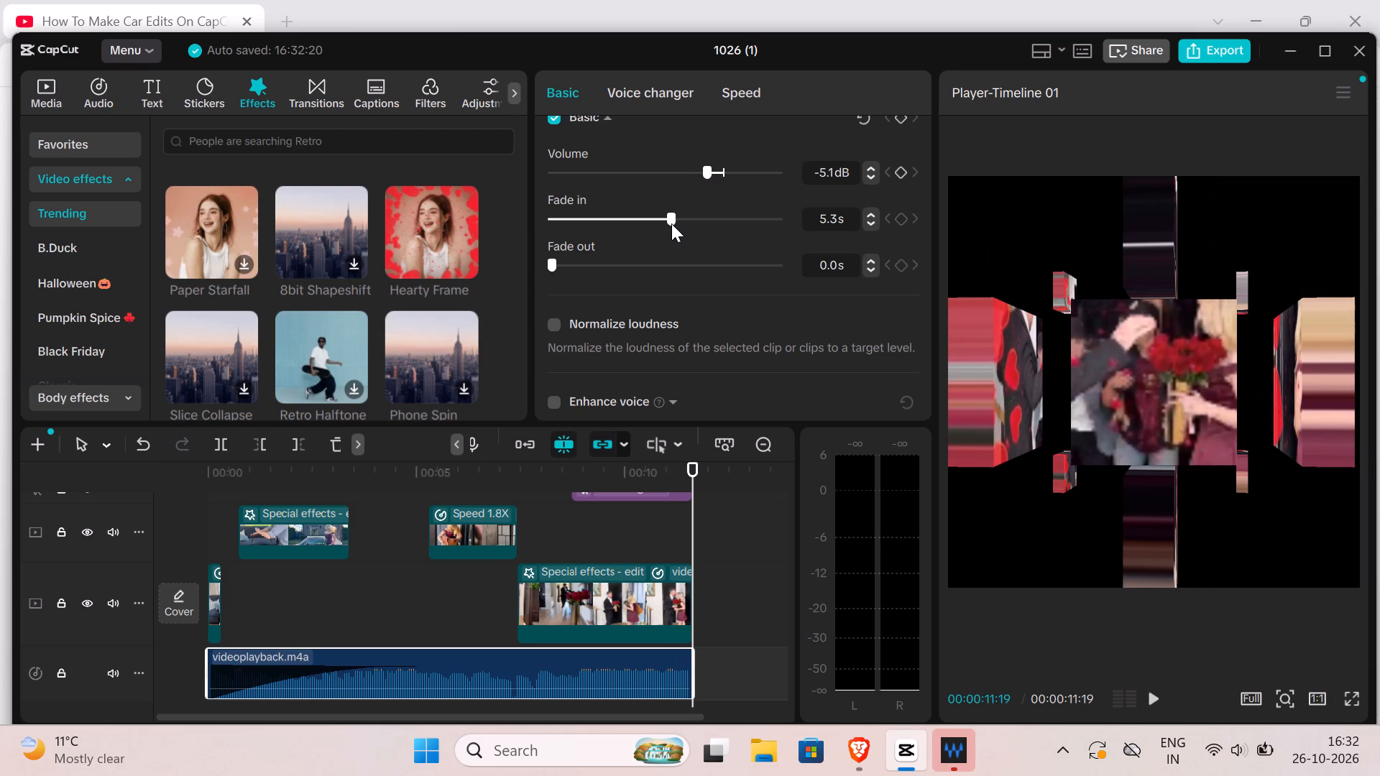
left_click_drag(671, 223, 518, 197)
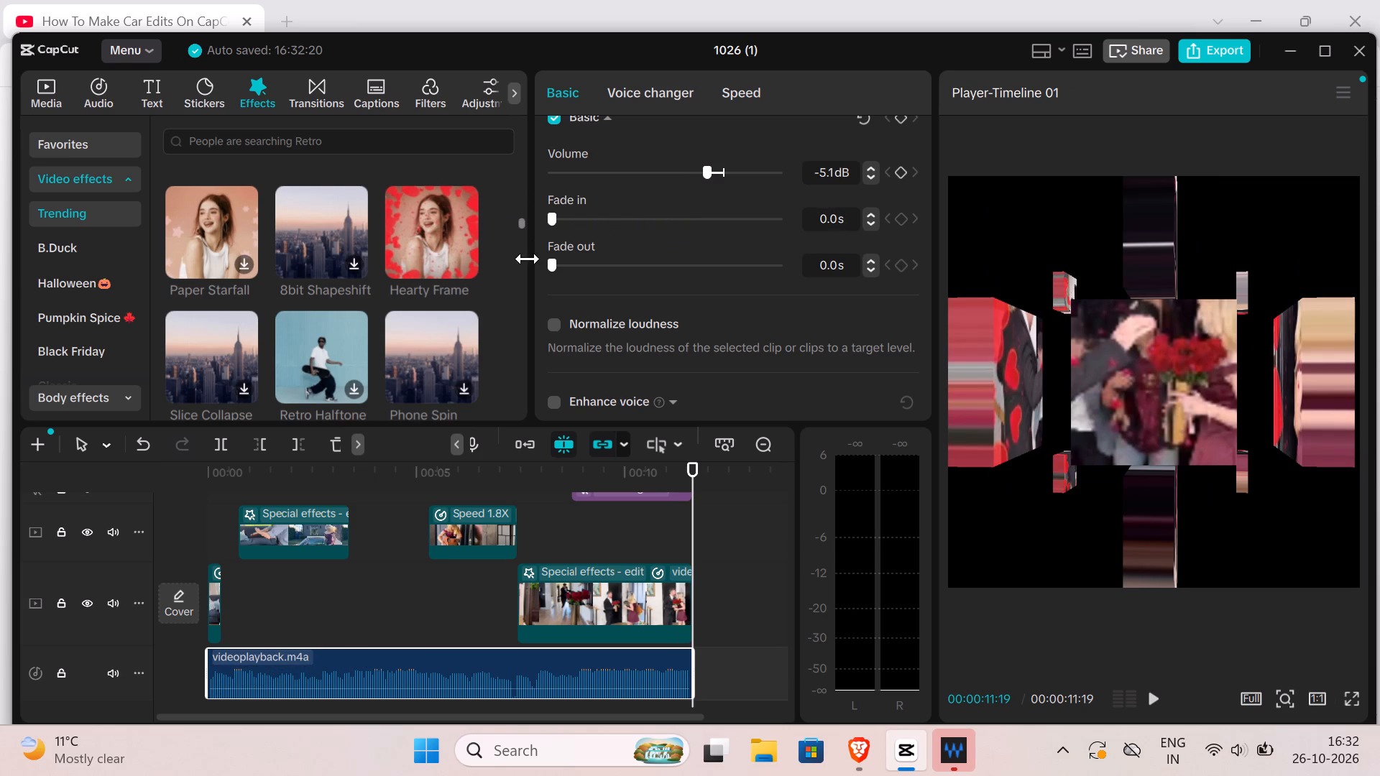
Set the audio clip's fade-out to 1.2 s.
left_click_drag(547, 270, 557, 264)
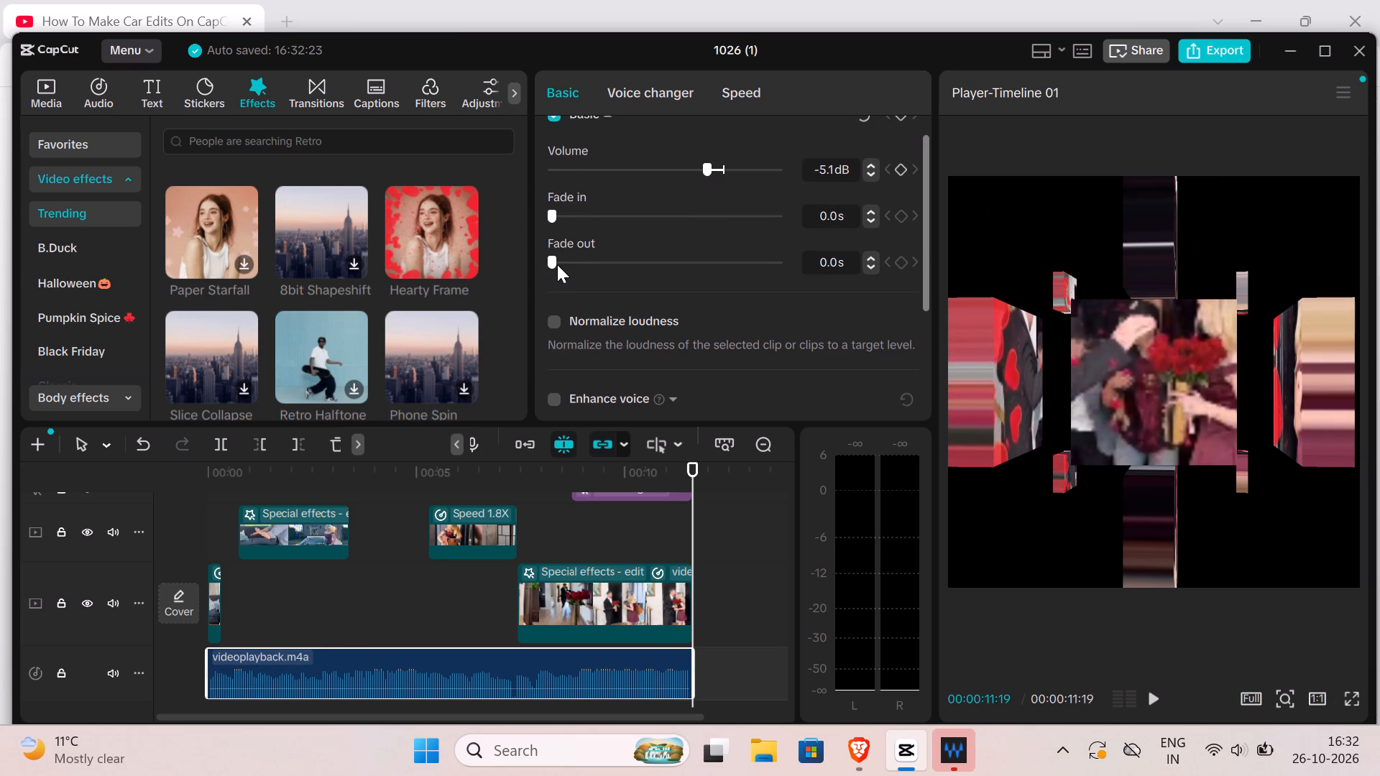
left_click_drag(557, 264, 557, 257)
left_click(556, 255)
left_click_drag(554, 249, 562, 248)
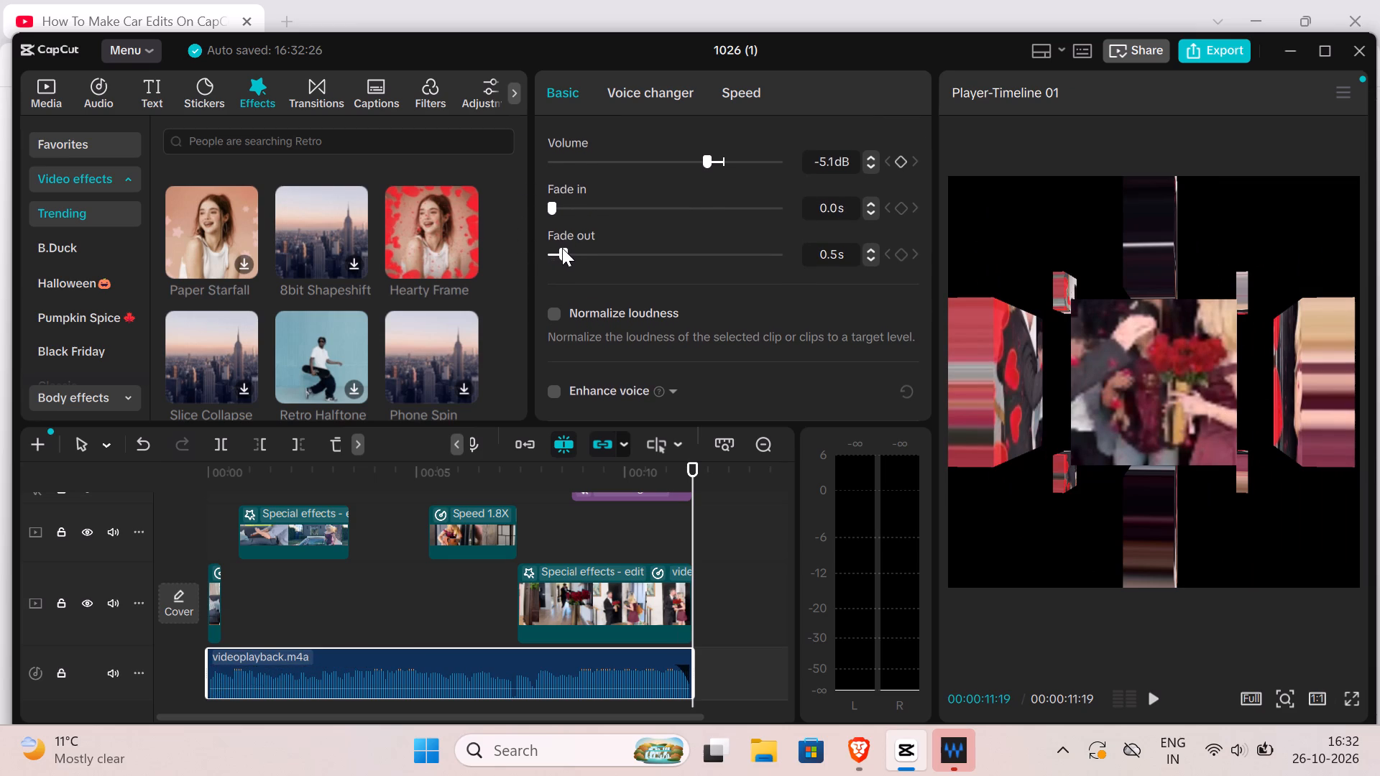
left_click_drag(562, 248, 574, 249)
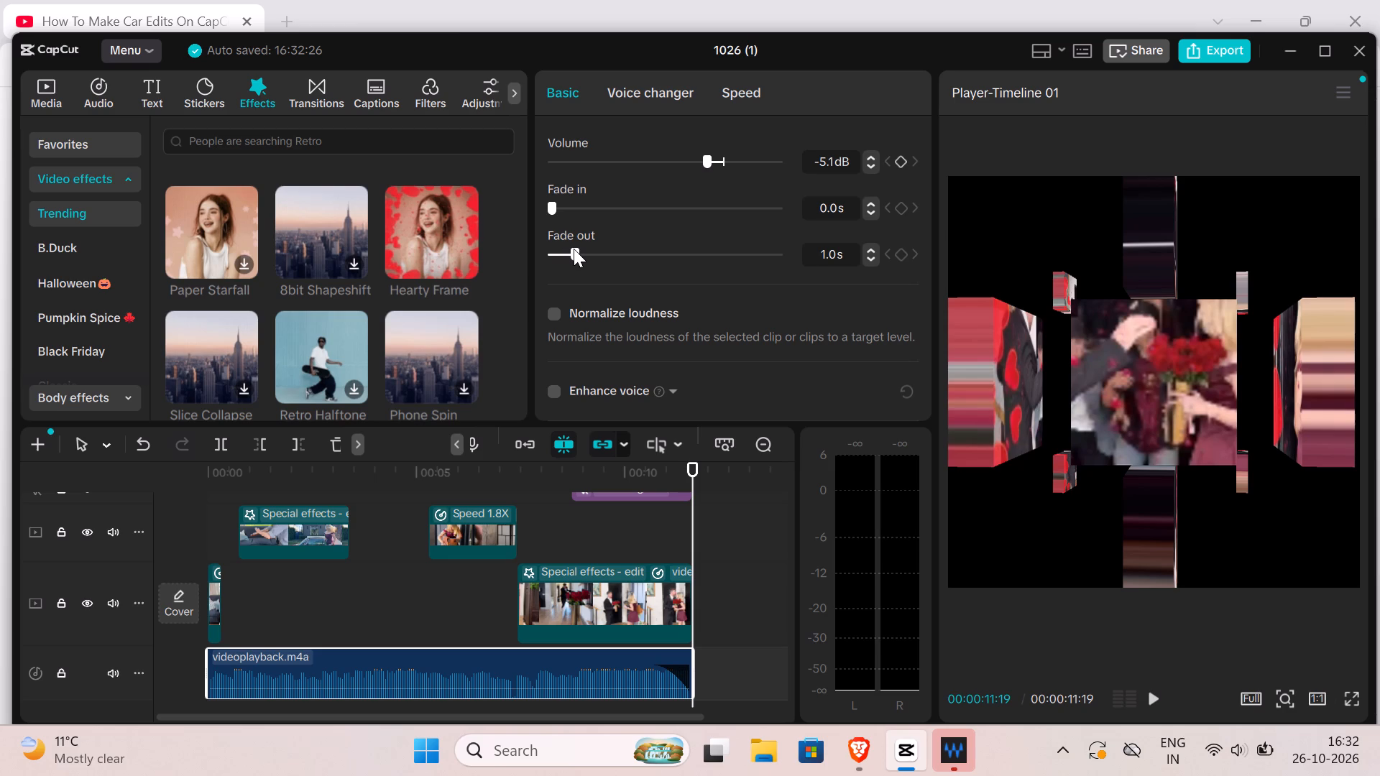
left_click_drag(574, 249, 577, 250)
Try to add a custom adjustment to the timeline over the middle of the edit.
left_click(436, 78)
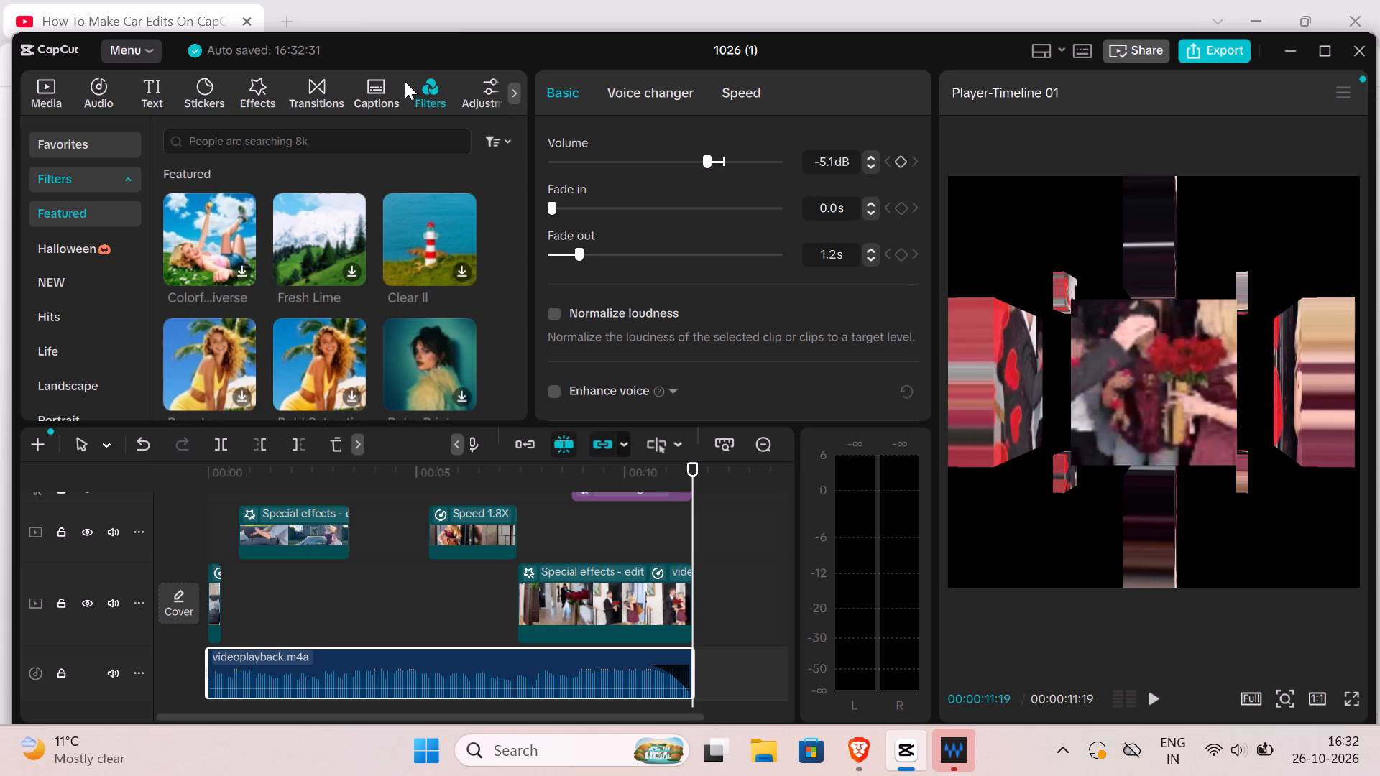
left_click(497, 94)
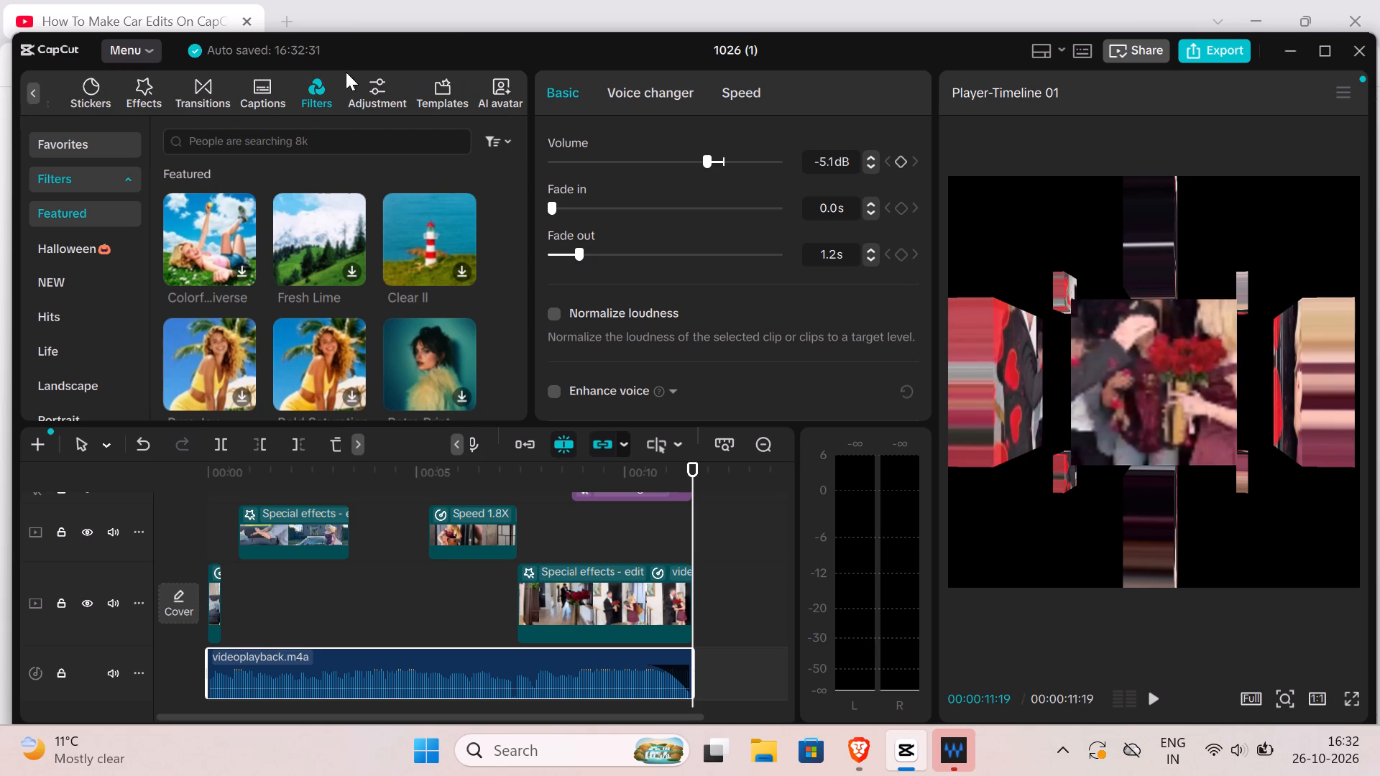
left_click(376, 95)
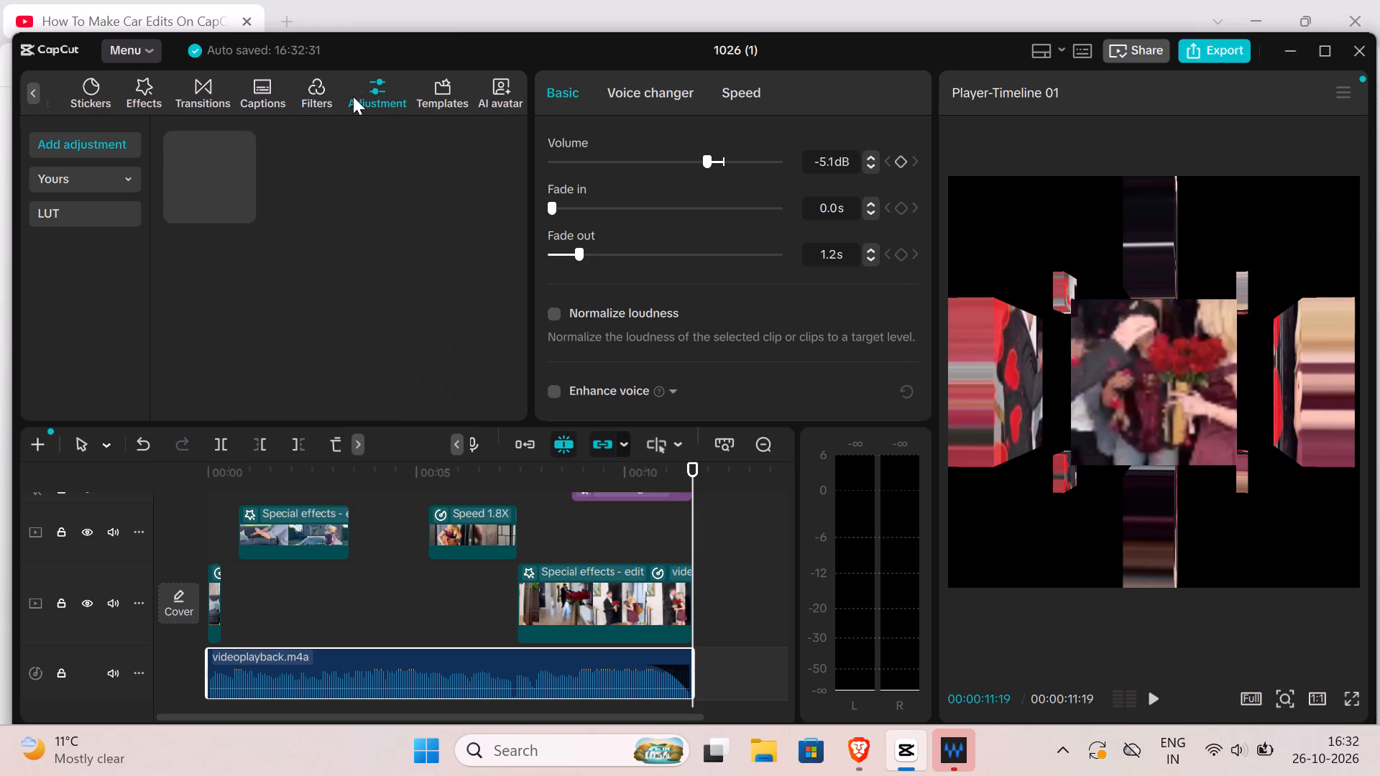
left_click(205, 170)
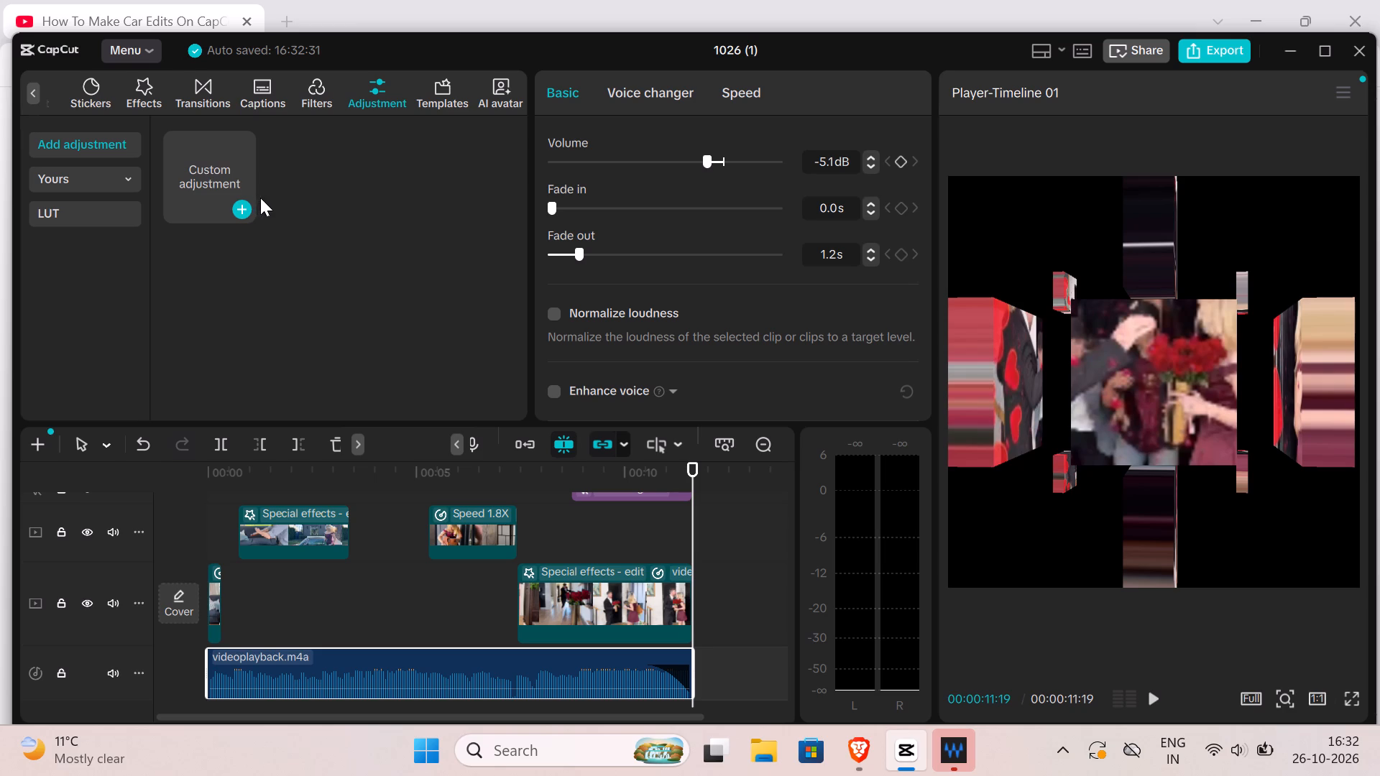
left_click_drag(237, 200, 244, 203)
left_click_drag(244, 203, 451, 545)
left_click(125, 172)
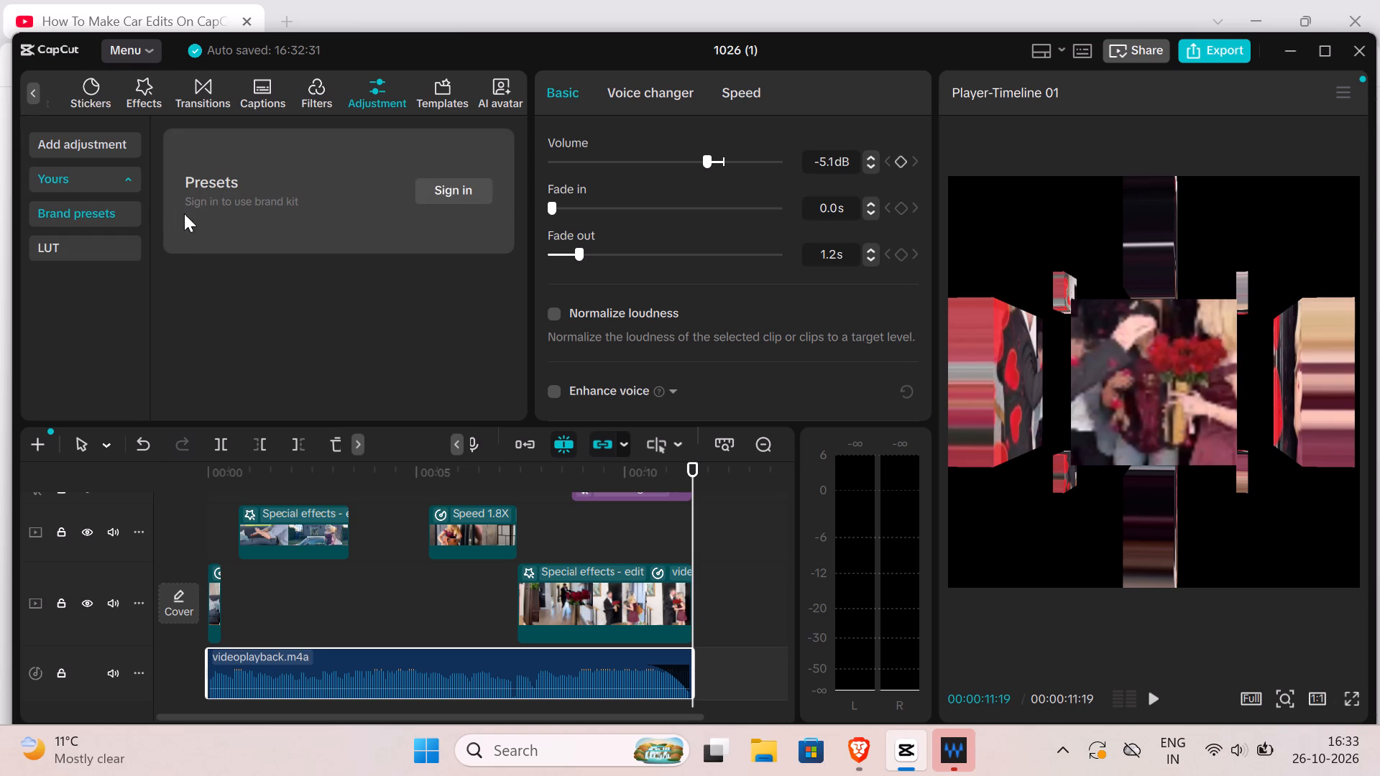
Browse the For You templates for one to use in the edit.
left_click_drag(461, 98, 477, 99)
left_click(477, 99)
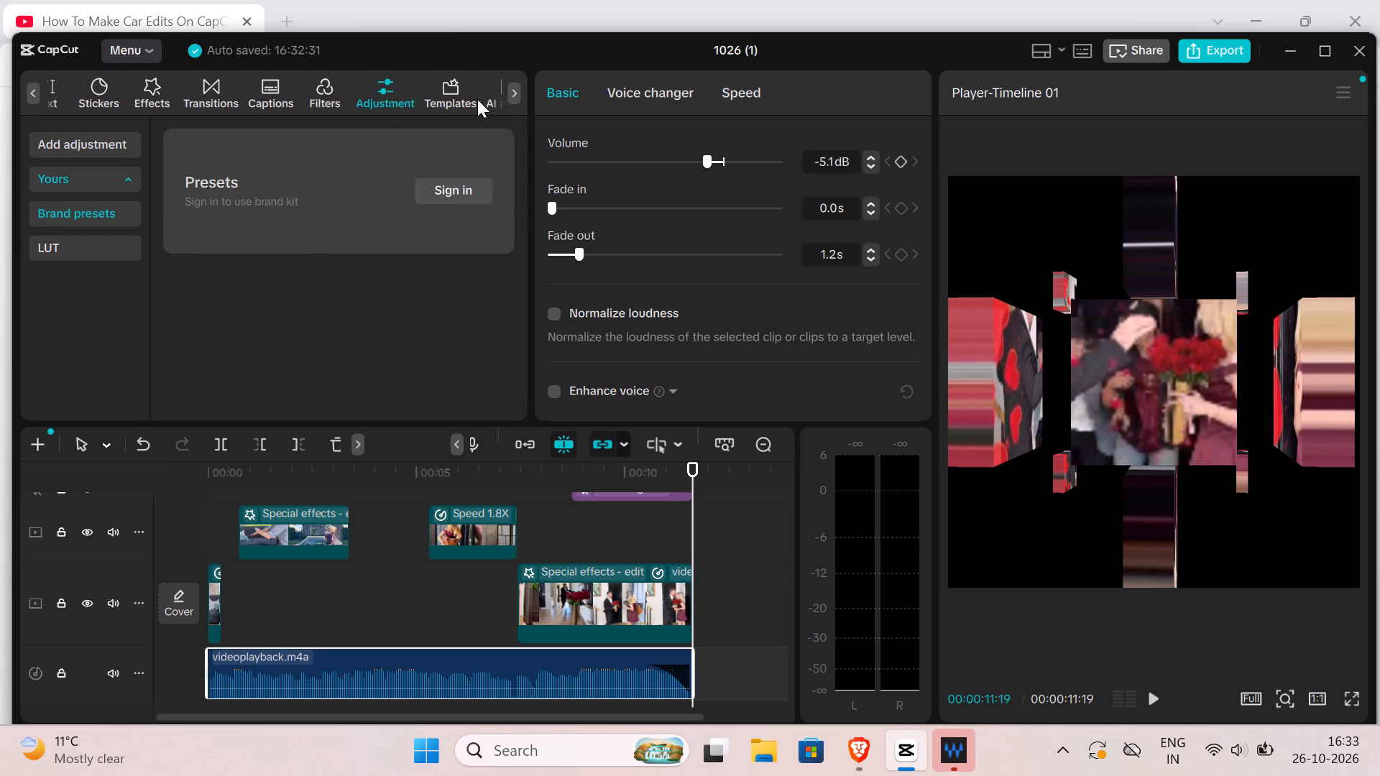
left_click(460, 88)
left_click(400, 66)
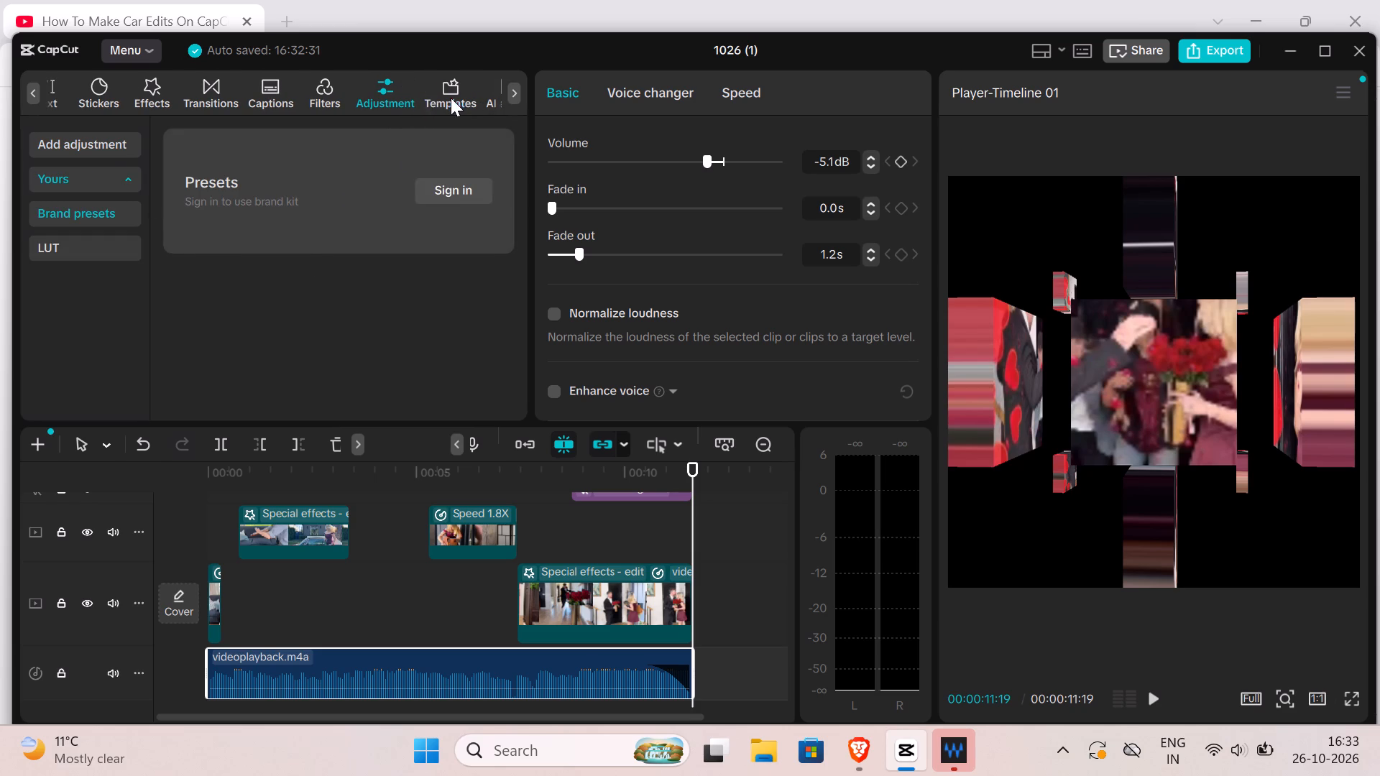
left_click(451, 98)
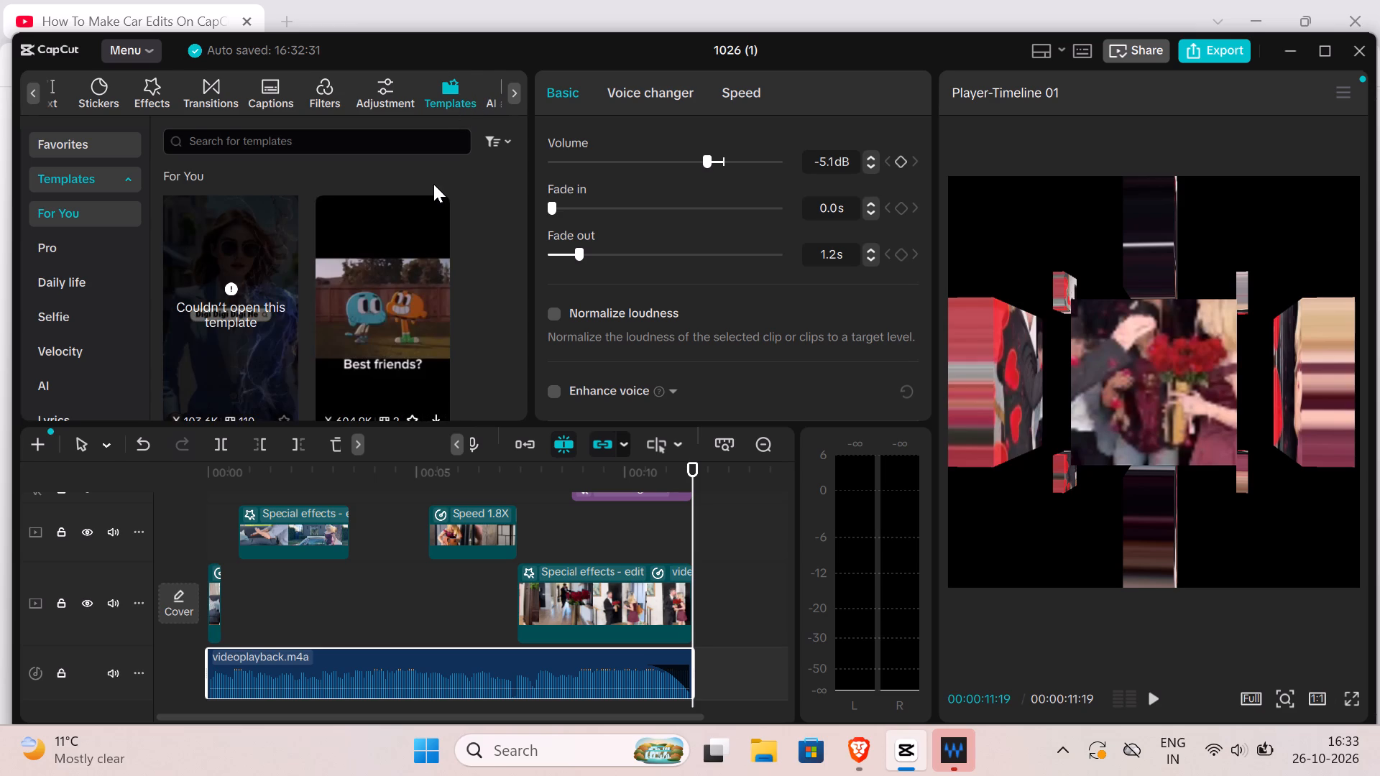
scroll(433, 184, "down", 2)
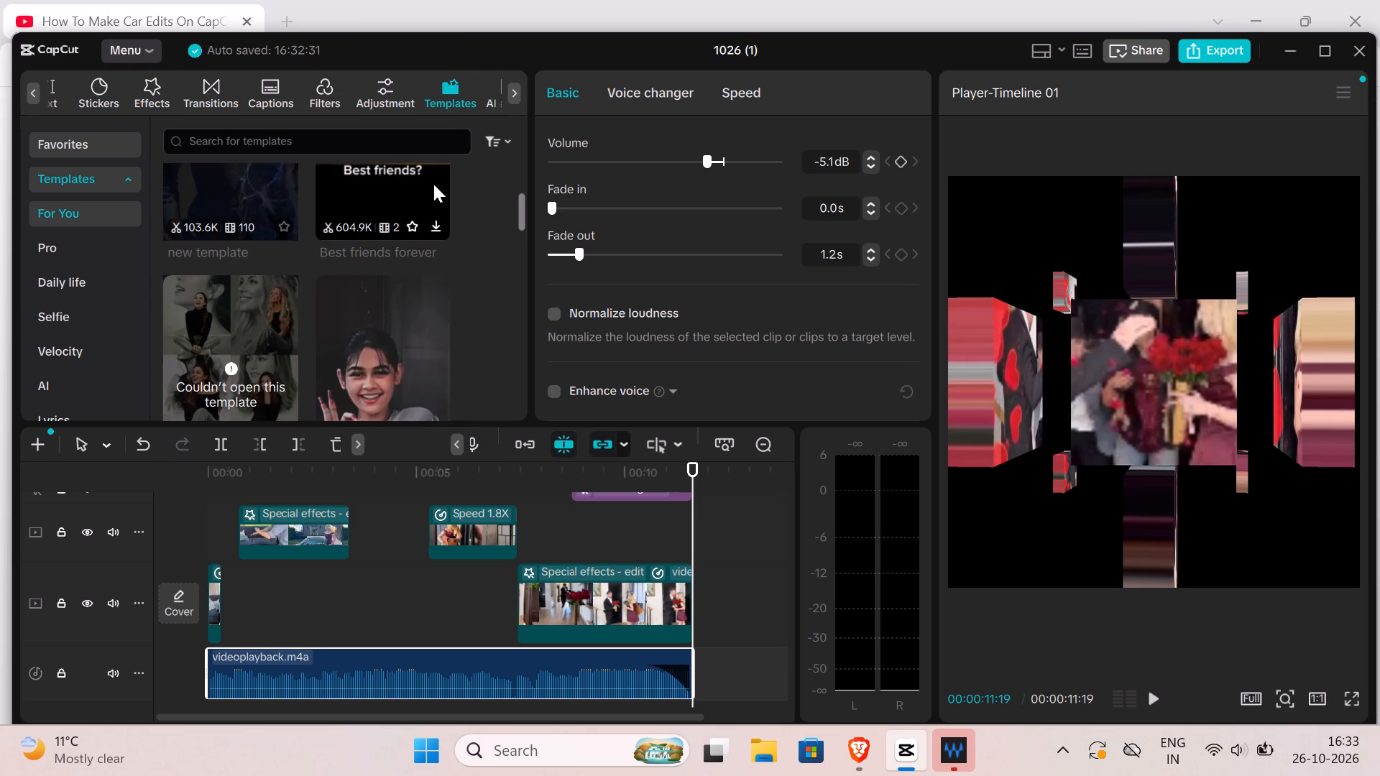
scroll(433, 184, "down", 2)
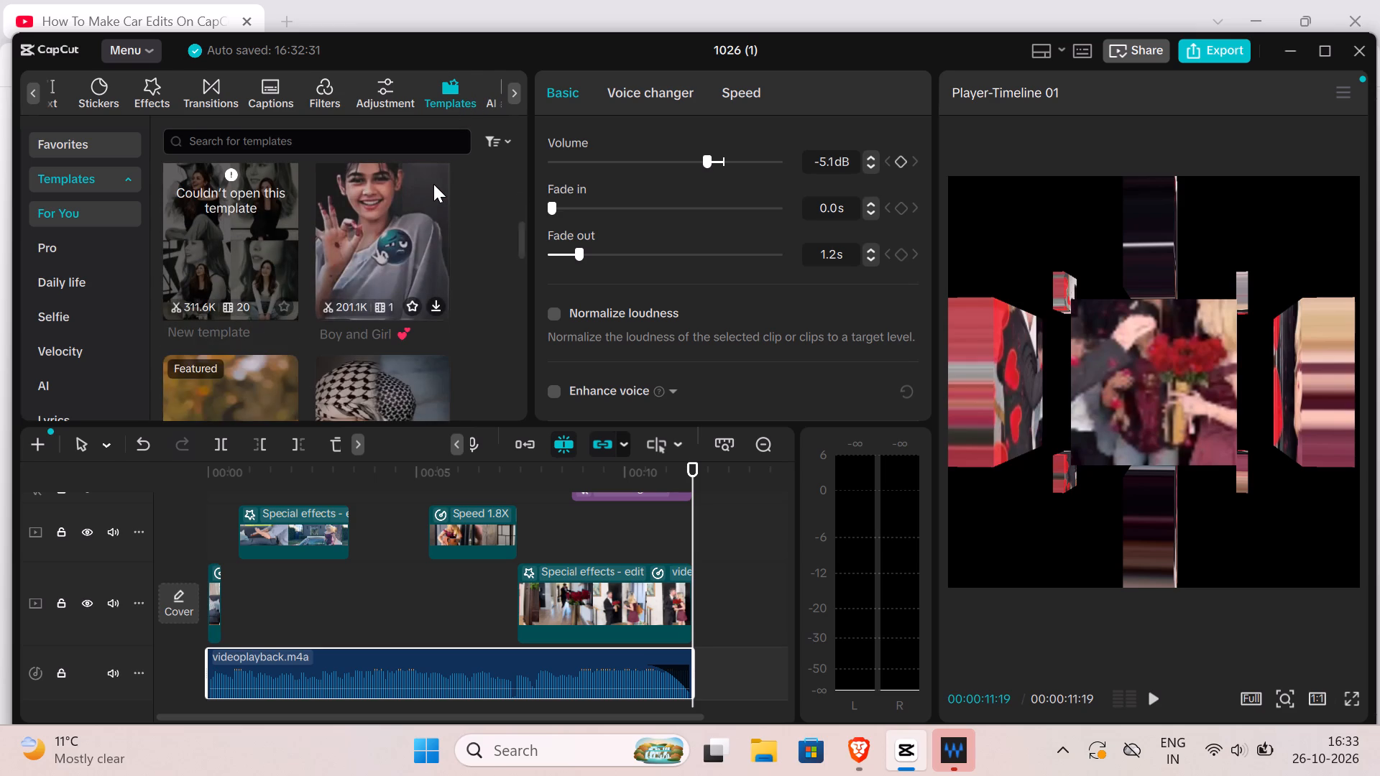
scroll(433, 184, "down", 1)
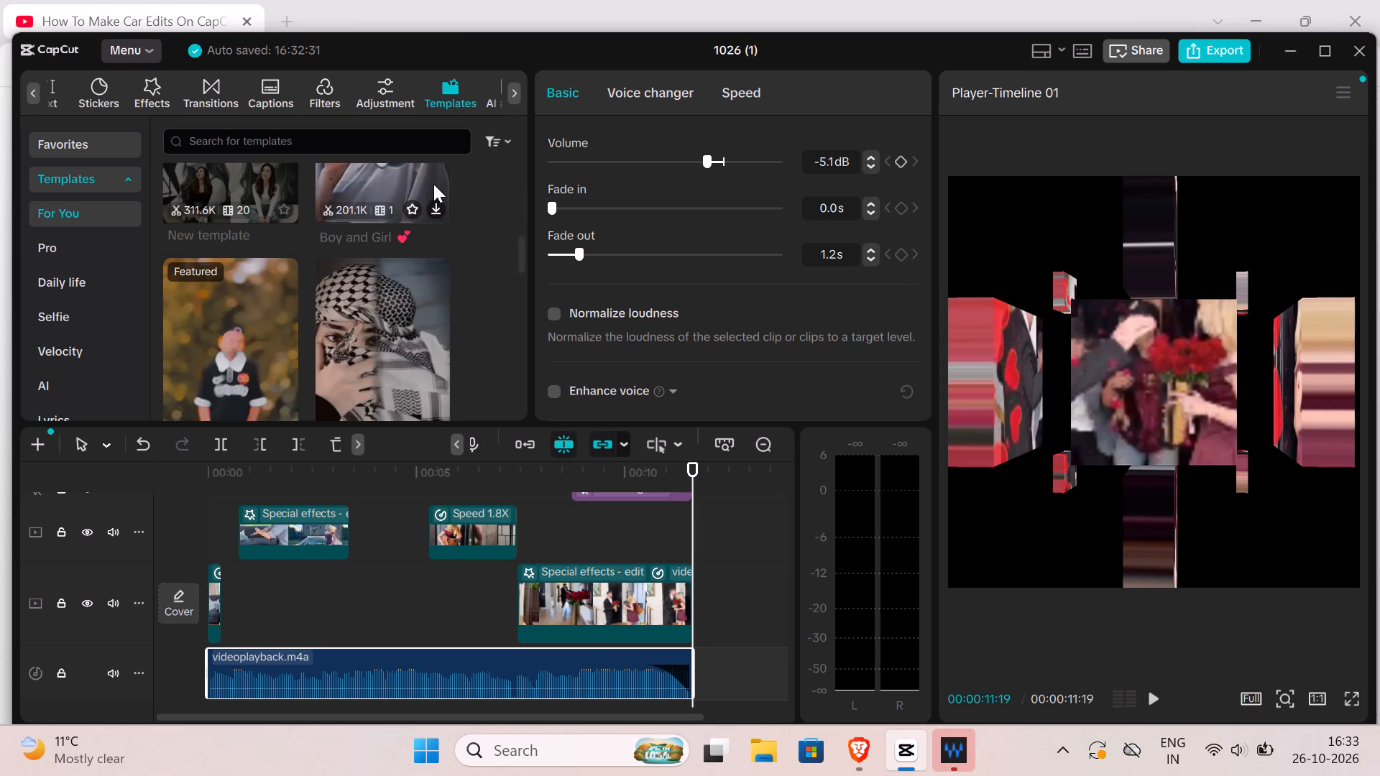
scroll(433, 184, "down", 4)
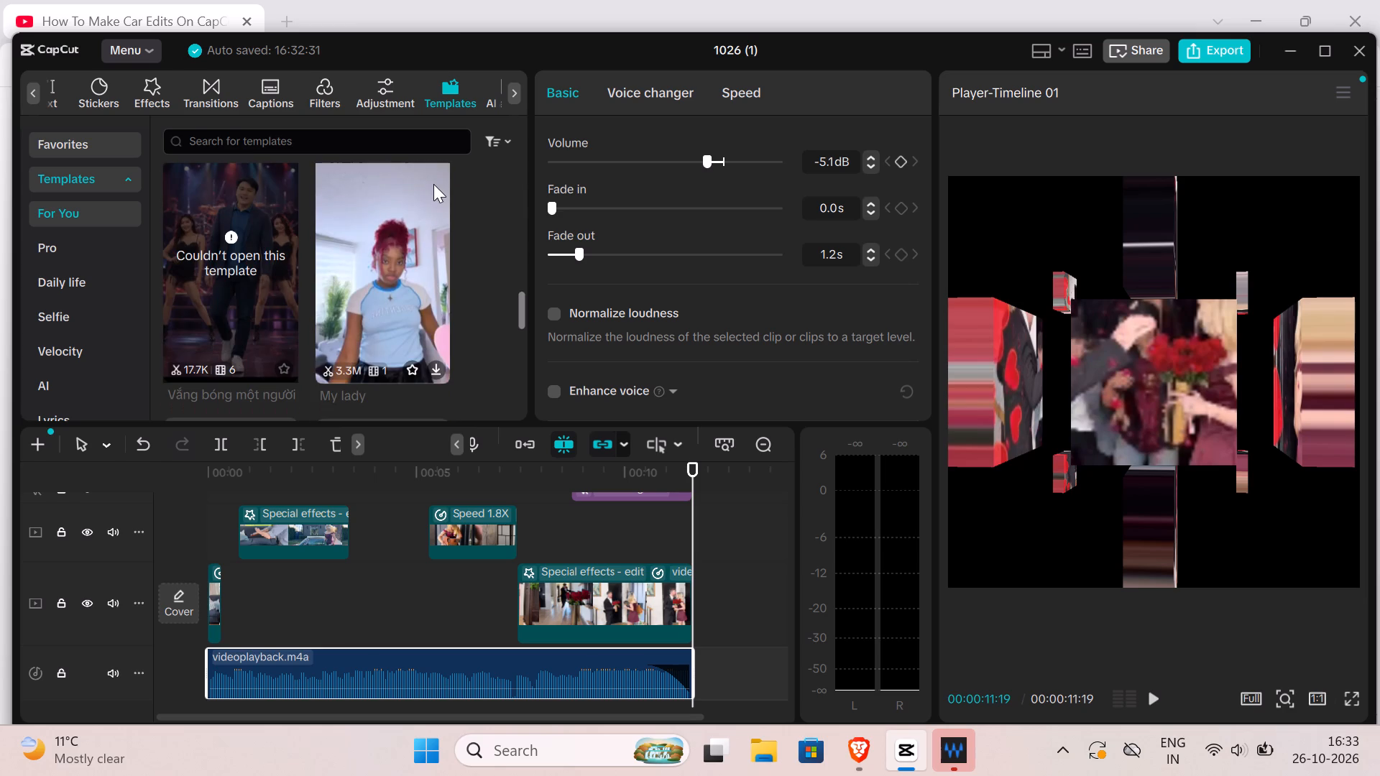
scroll(433, 184, "down", 4)
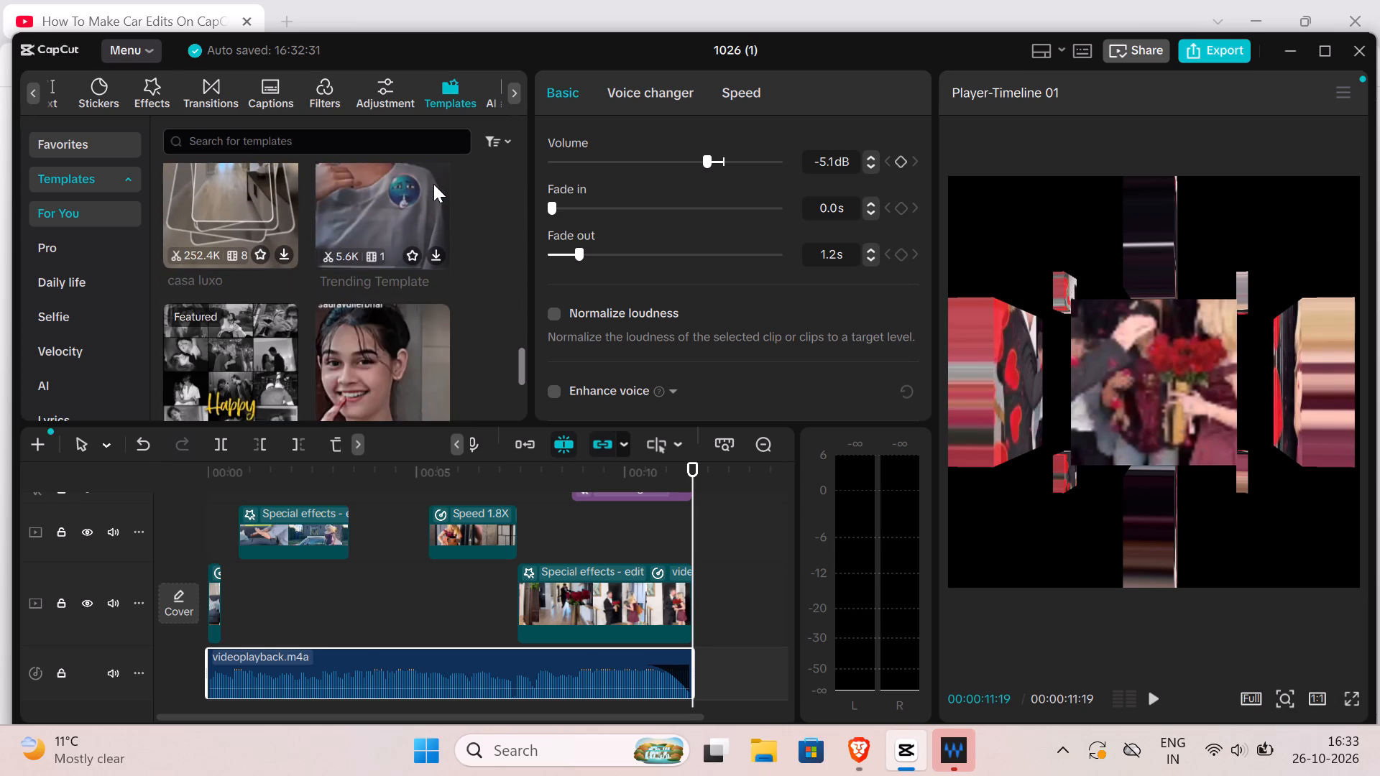
scroll(433, 184, "down", 4)
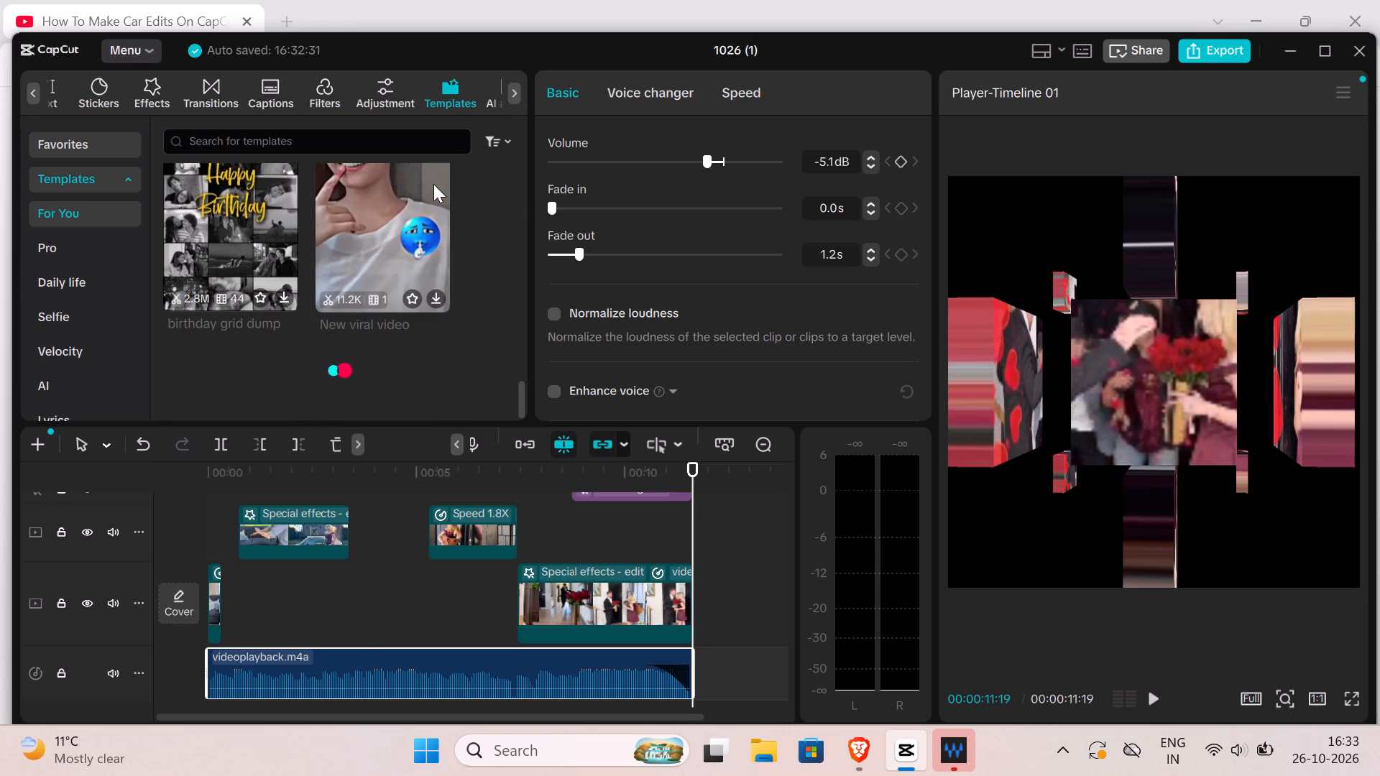
scroll(433, 184, "down", 6)
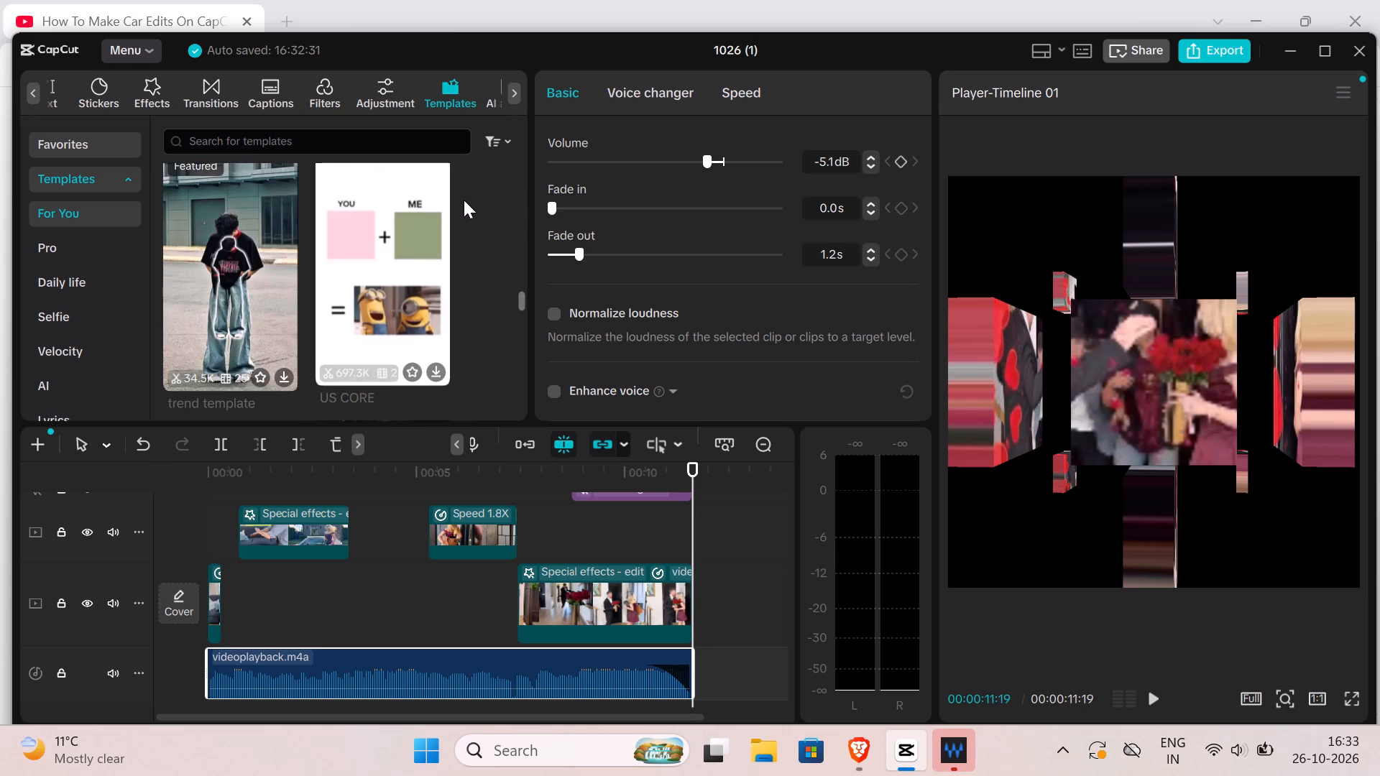
scroll(464, 200, "up", 1)
scroll(464, 200, "down", 2)
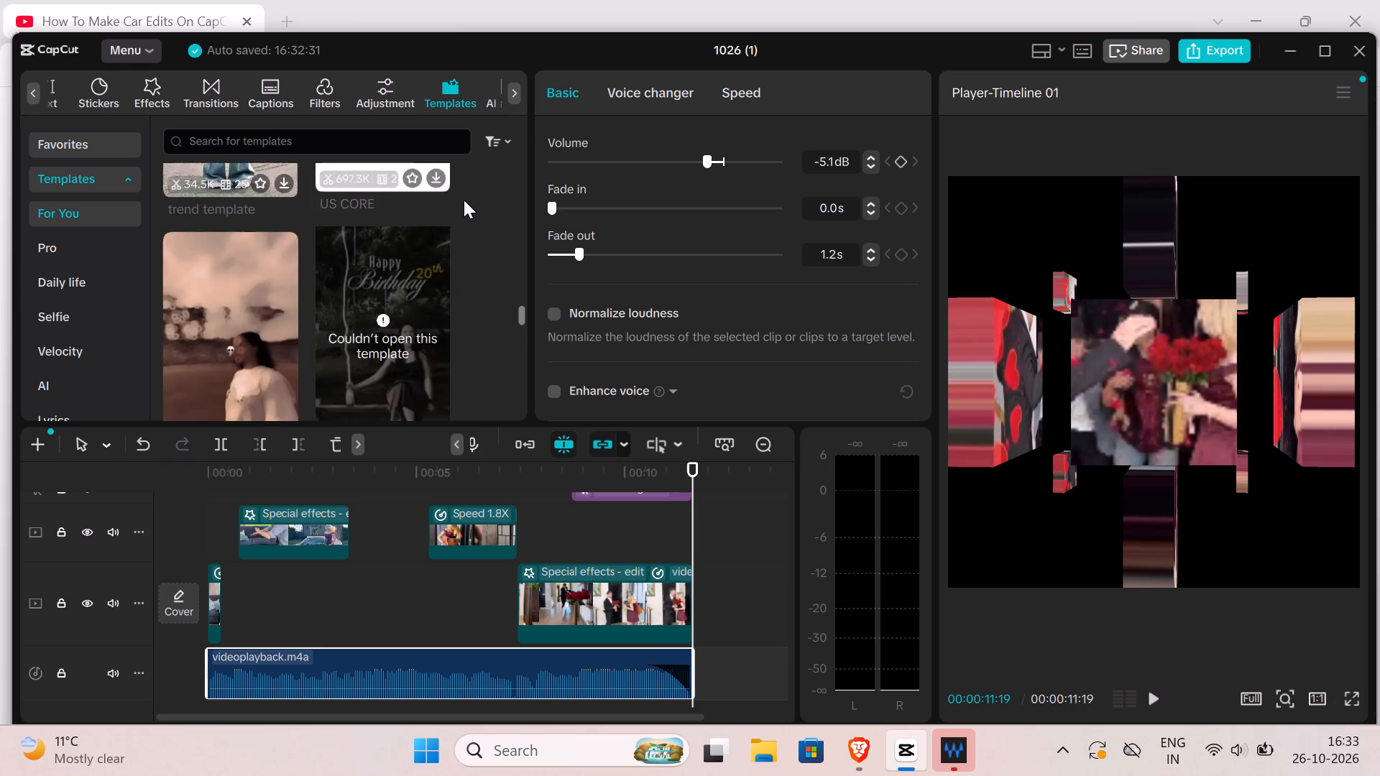
scroll(464, 200, "down", 2)
scroll(464, 200, "up", 4)
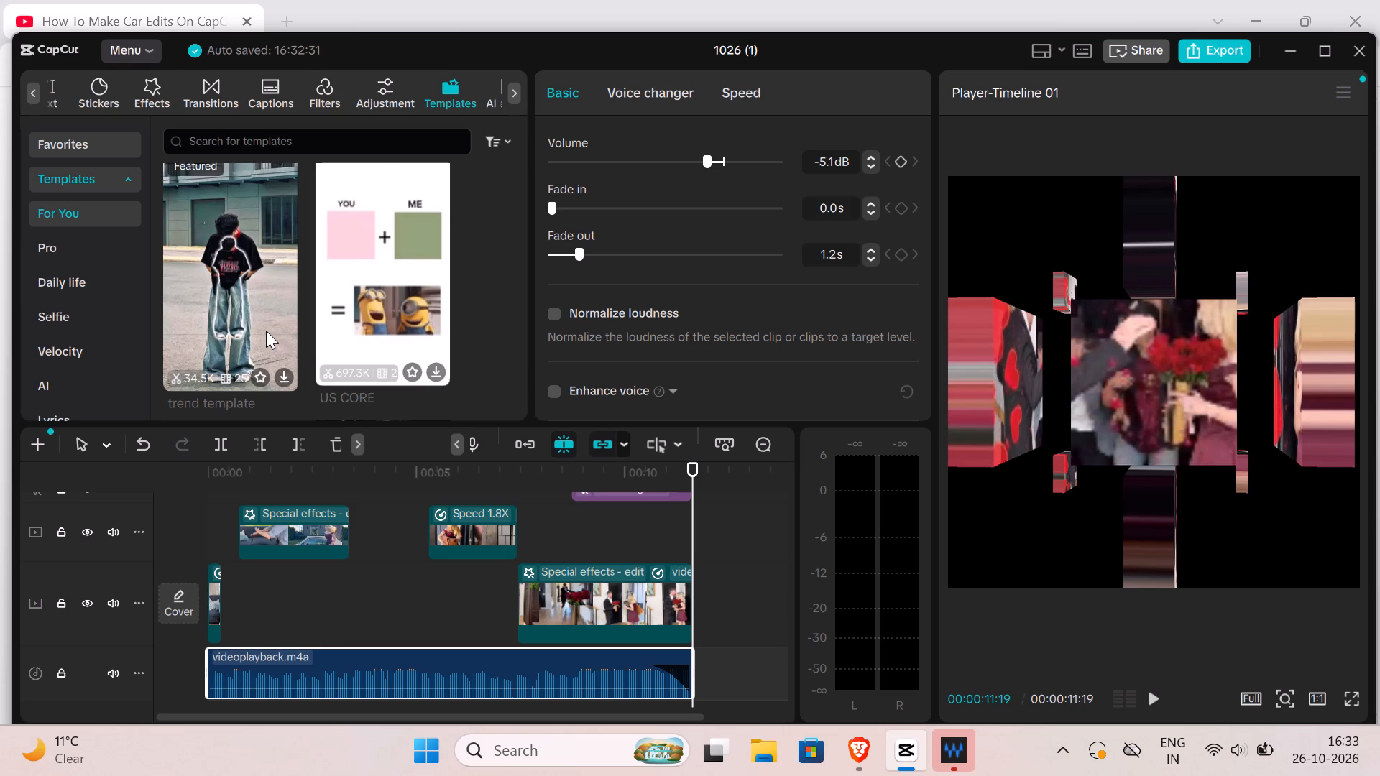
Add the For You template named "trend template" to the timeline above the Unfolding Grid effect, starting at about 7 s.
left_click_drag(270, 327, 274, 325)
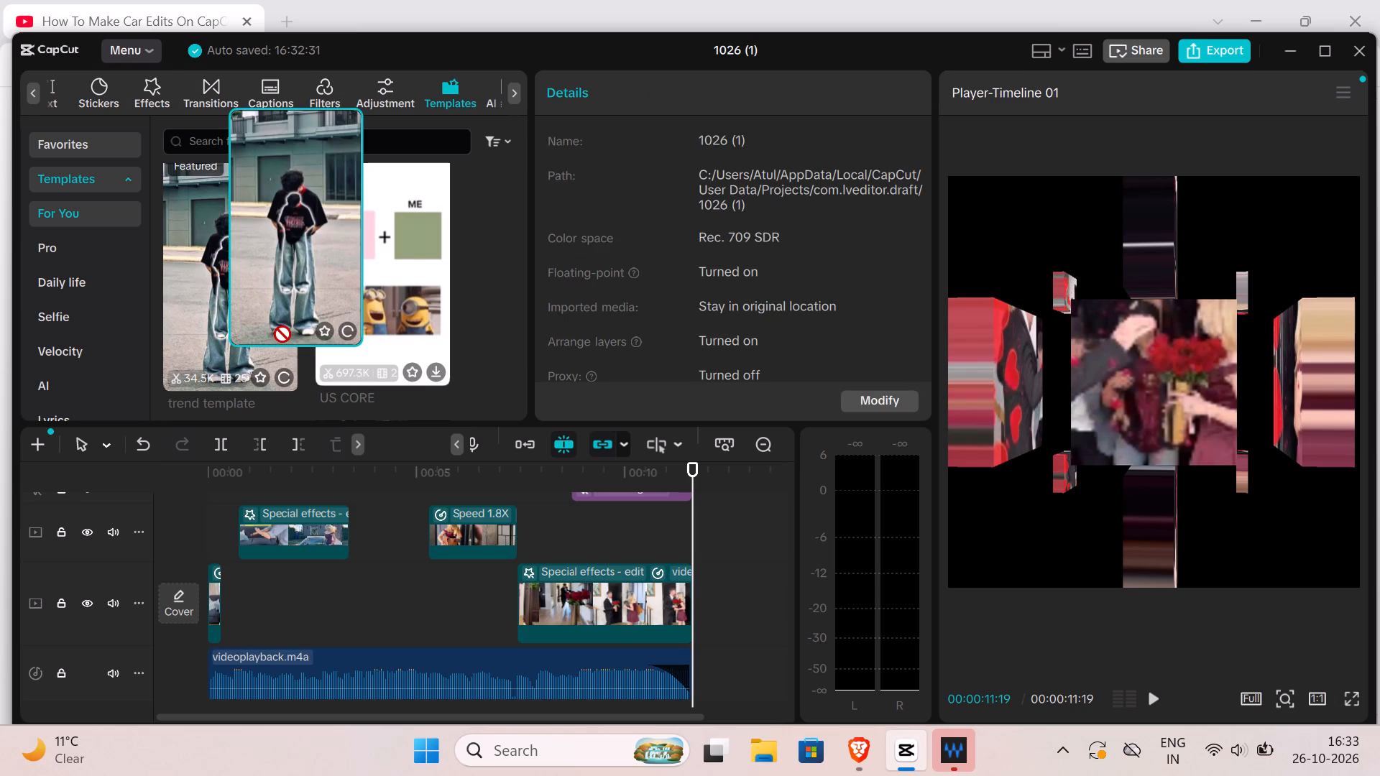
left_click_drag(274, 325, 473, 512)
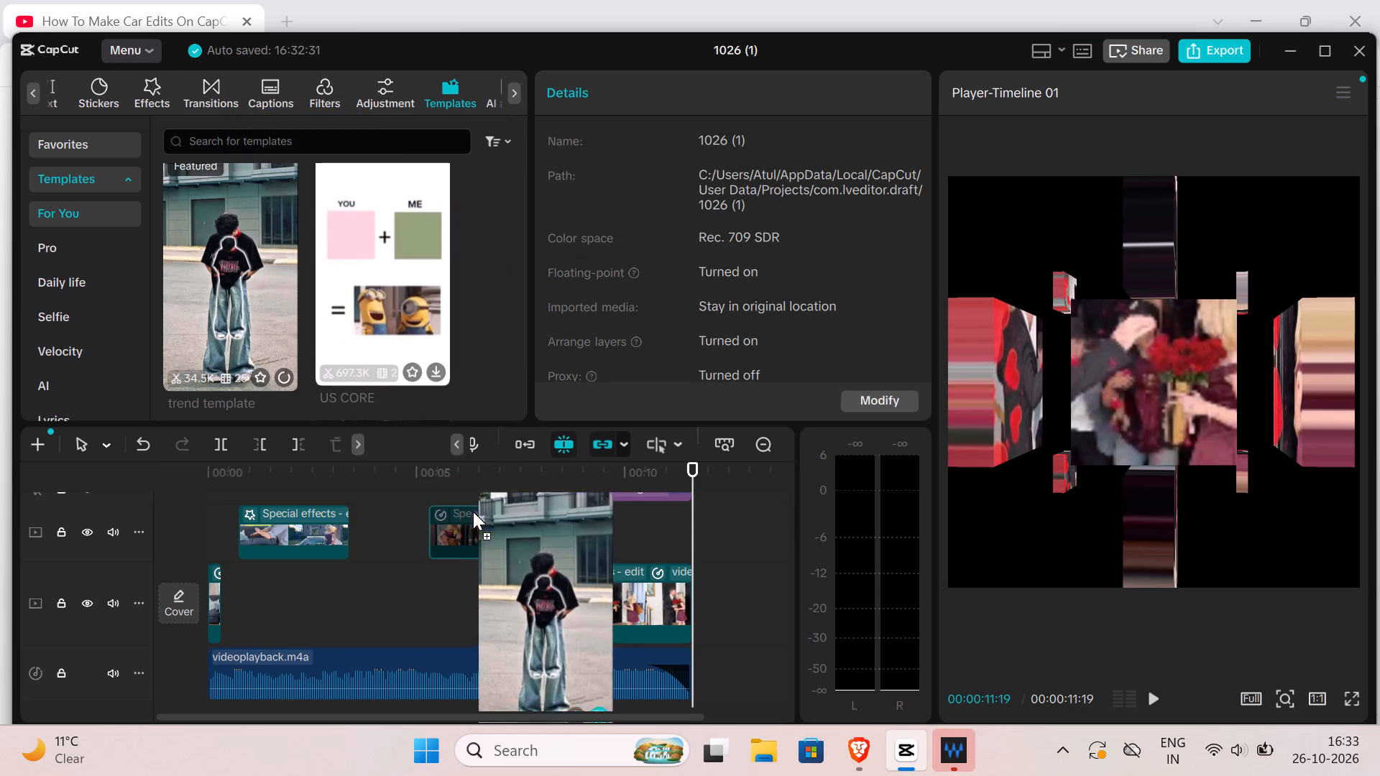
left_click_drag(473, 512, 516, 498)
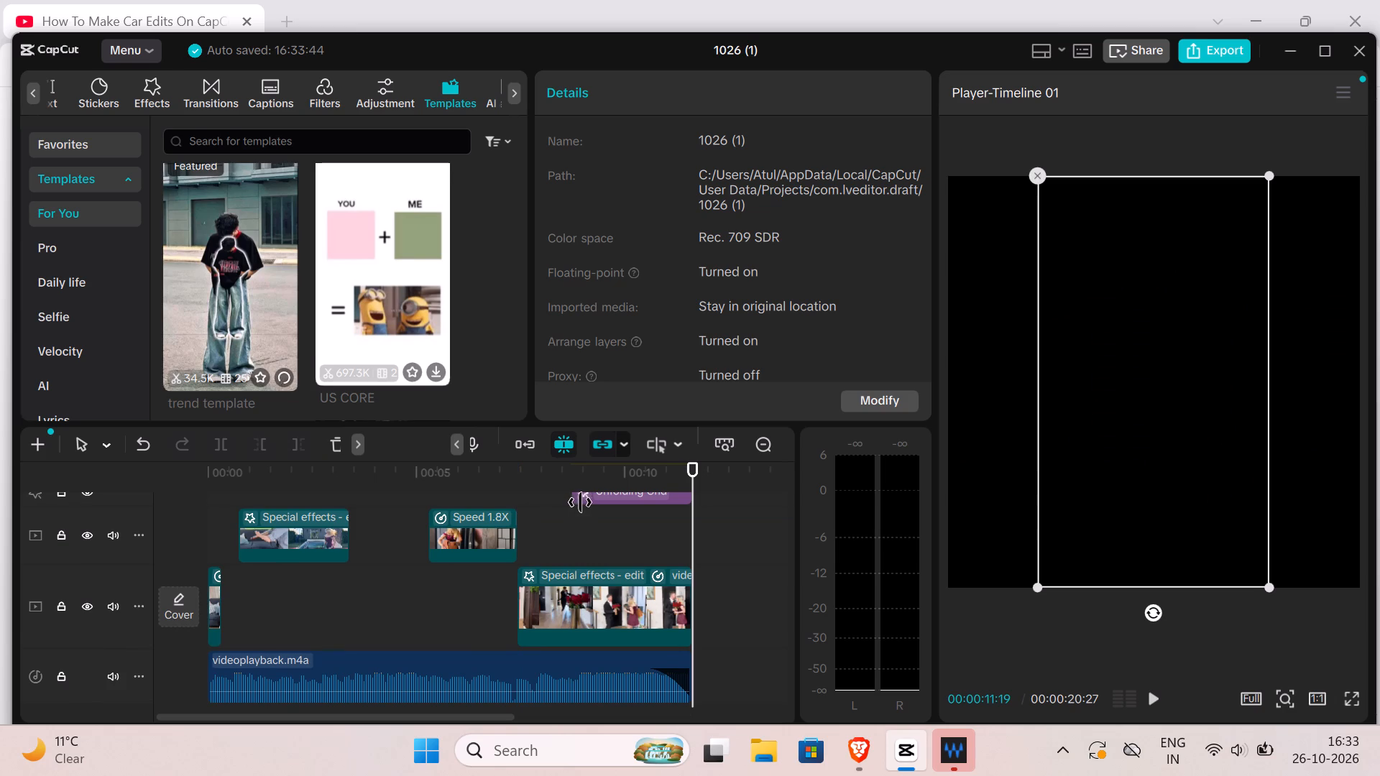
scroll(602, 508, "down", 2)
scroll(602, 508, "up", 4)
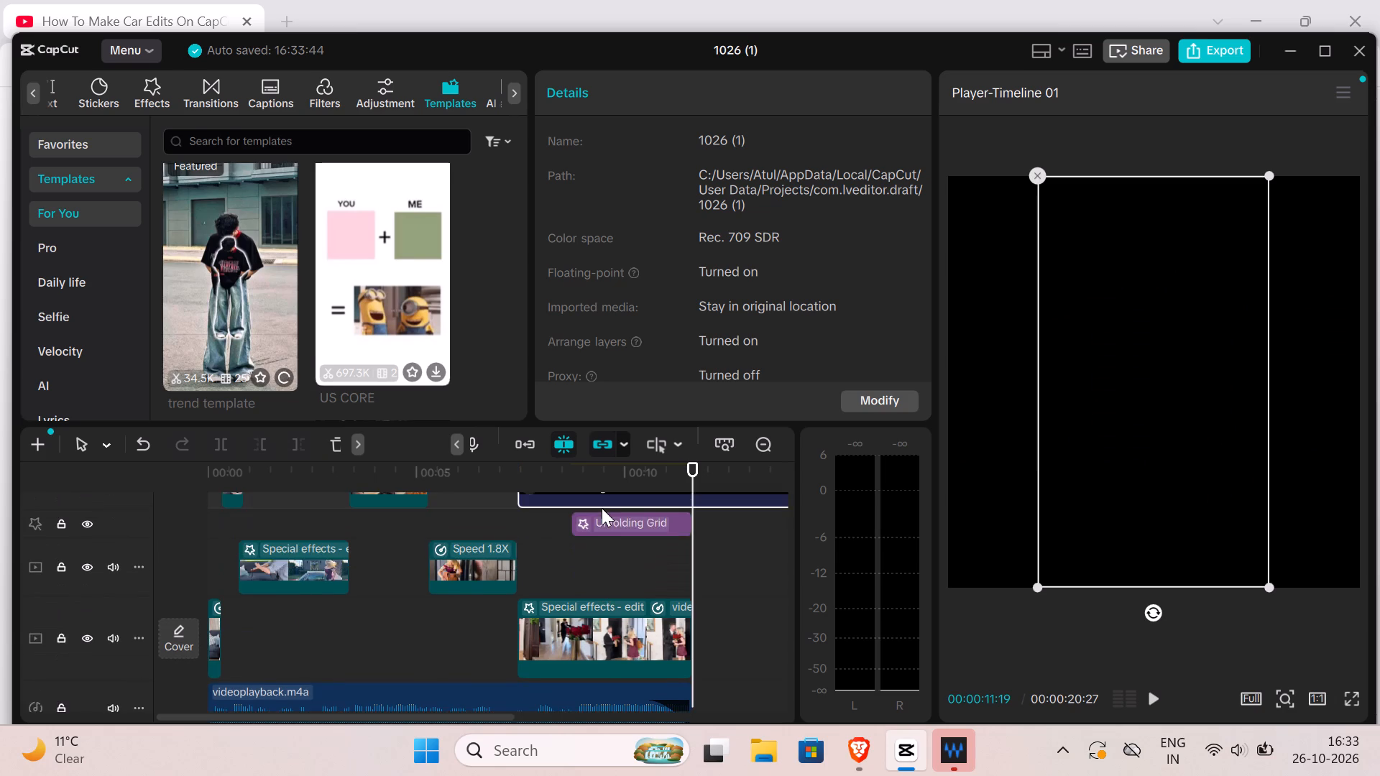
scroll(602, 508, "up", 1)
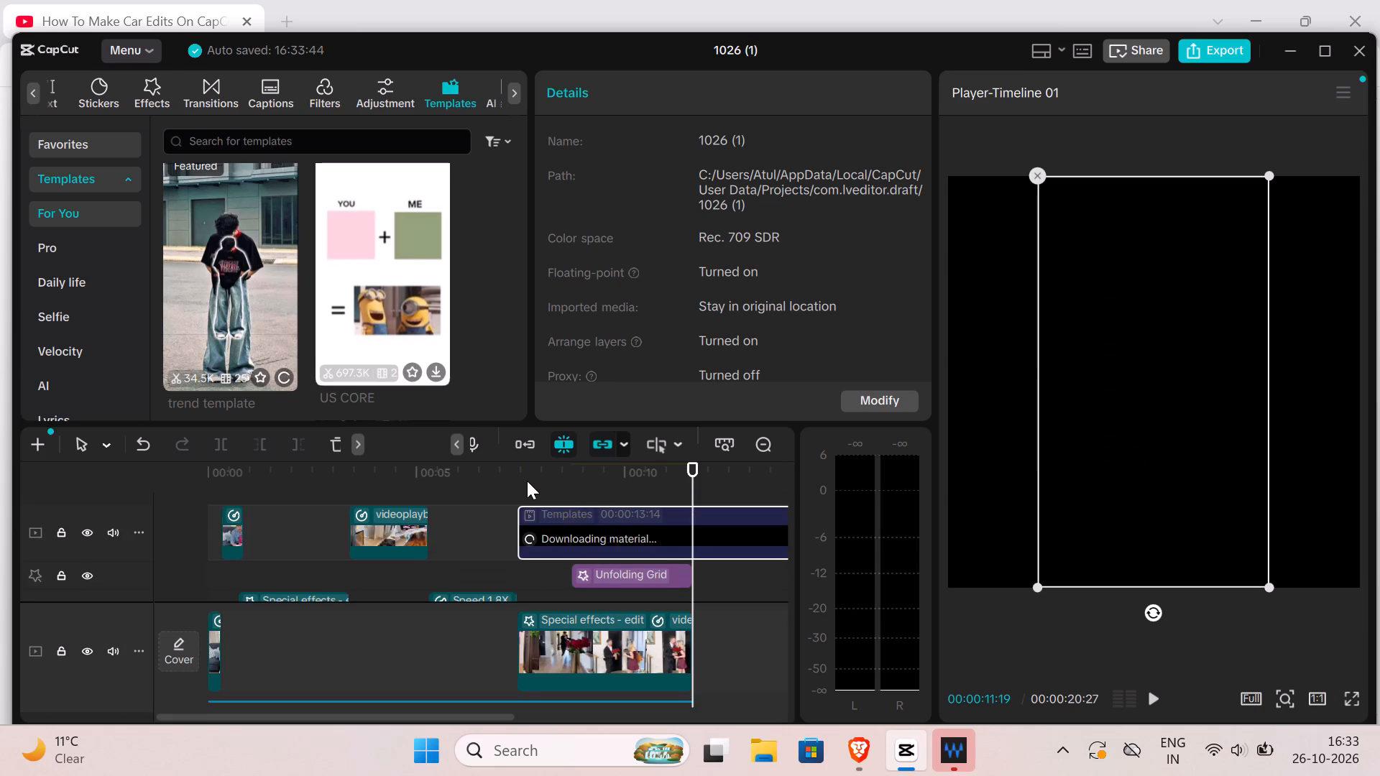
Scrub and play the part of the edit covered by the inserted template to preview it.
left_click(527, 481)
left_click(527, 481)
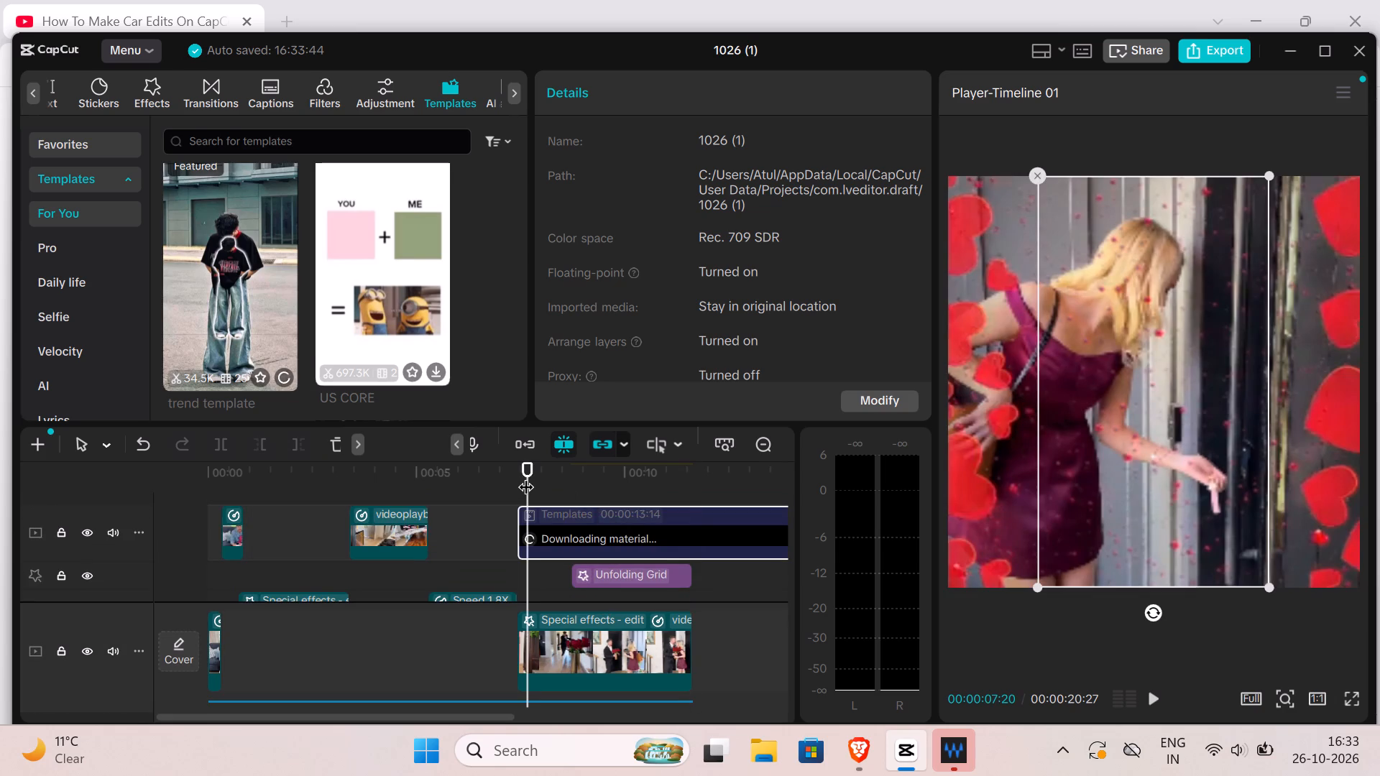
left_click_drag(521, 469, 612, 489)
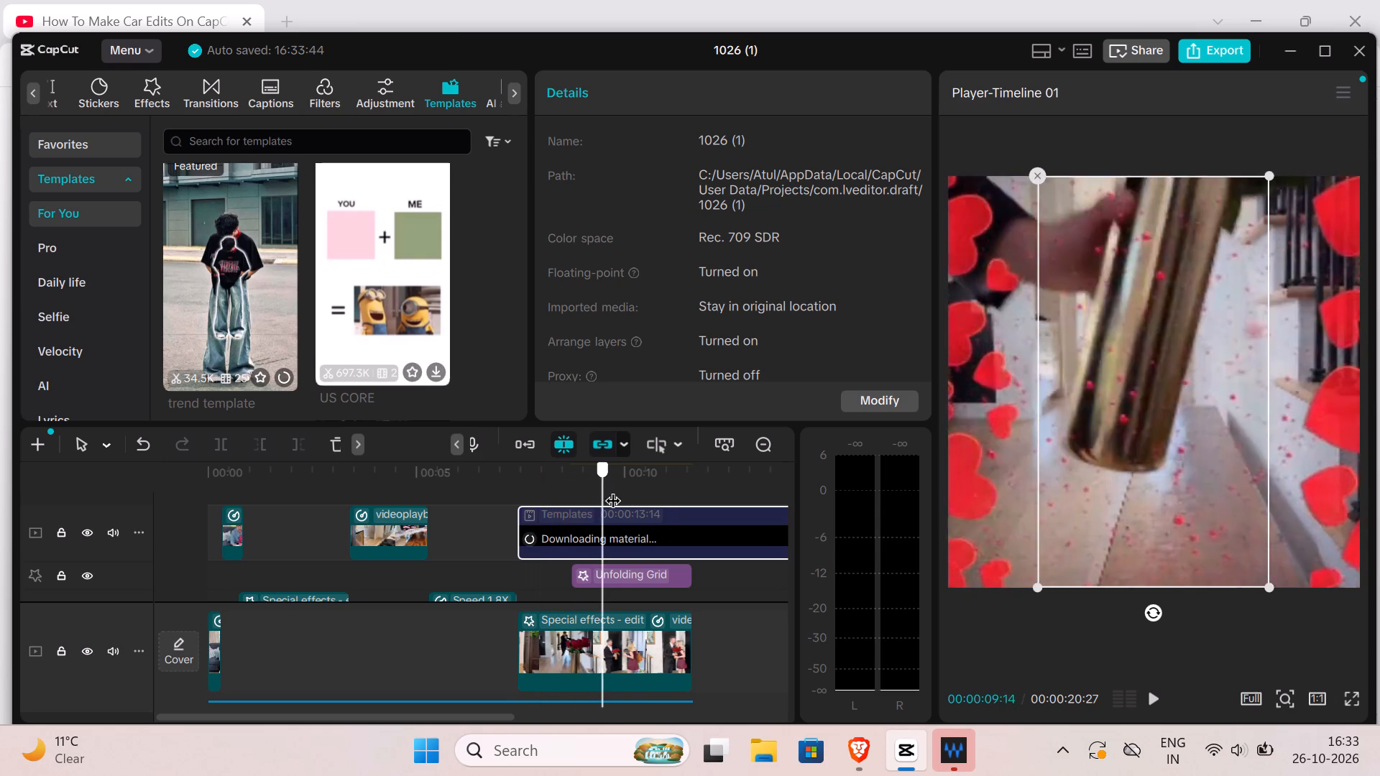
left_click_drag(612, 489, 661, 509)
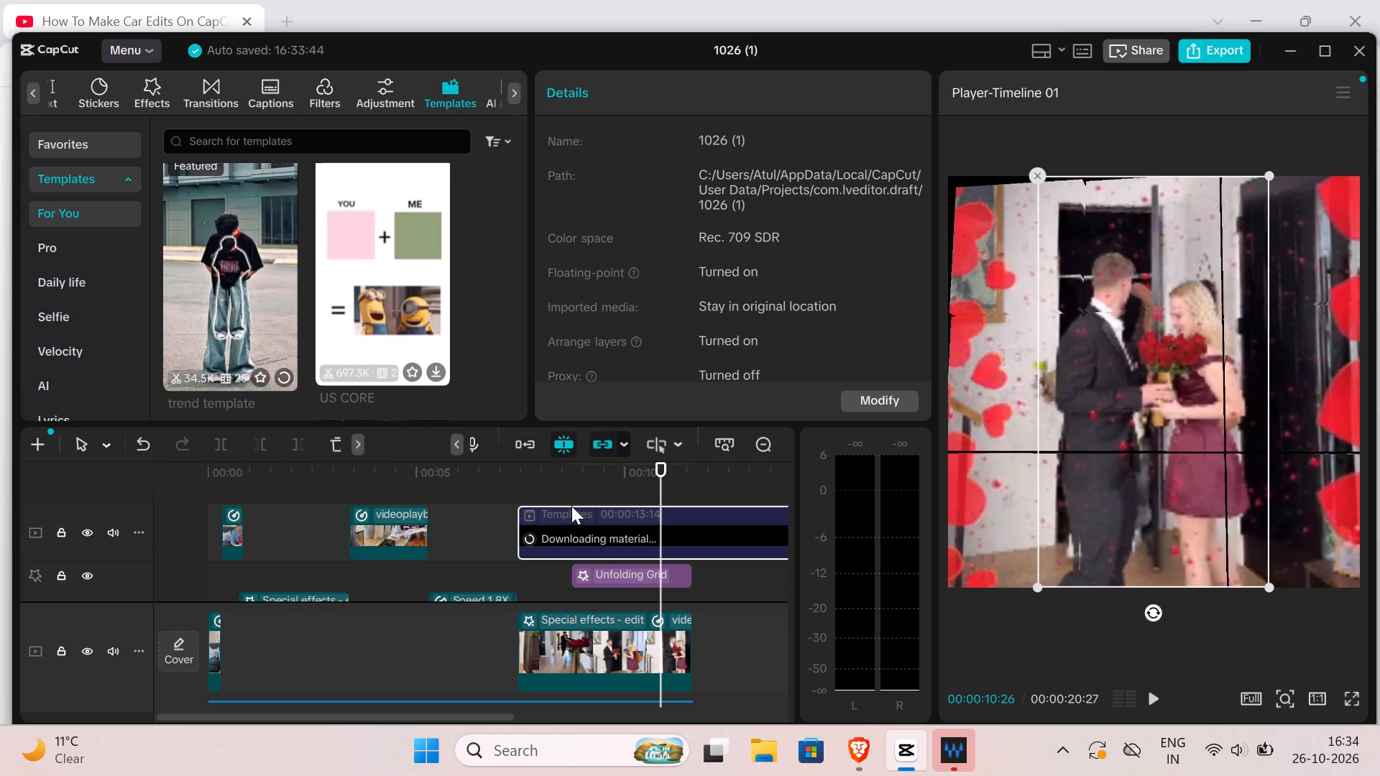
left_click_drag(1379, 0, 662, 9)
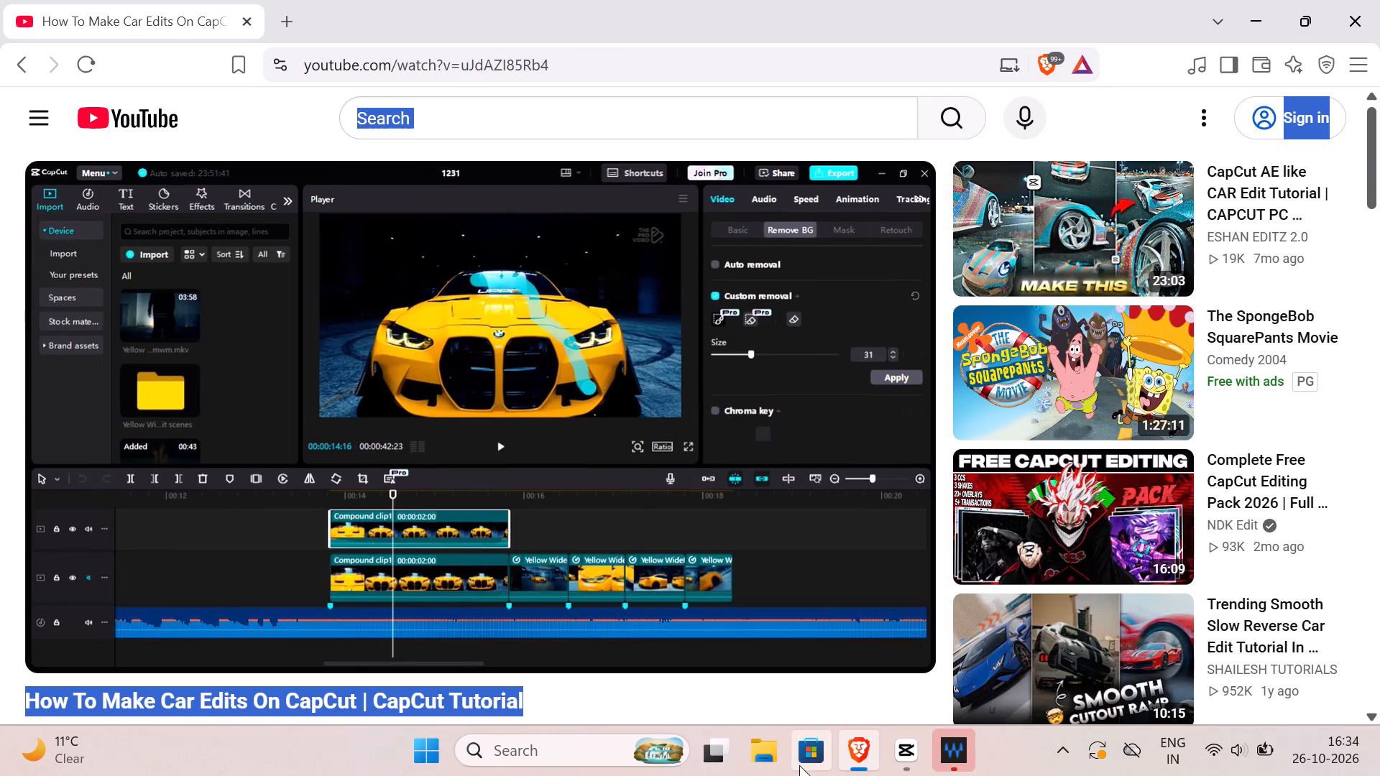
left_click(909, 747)
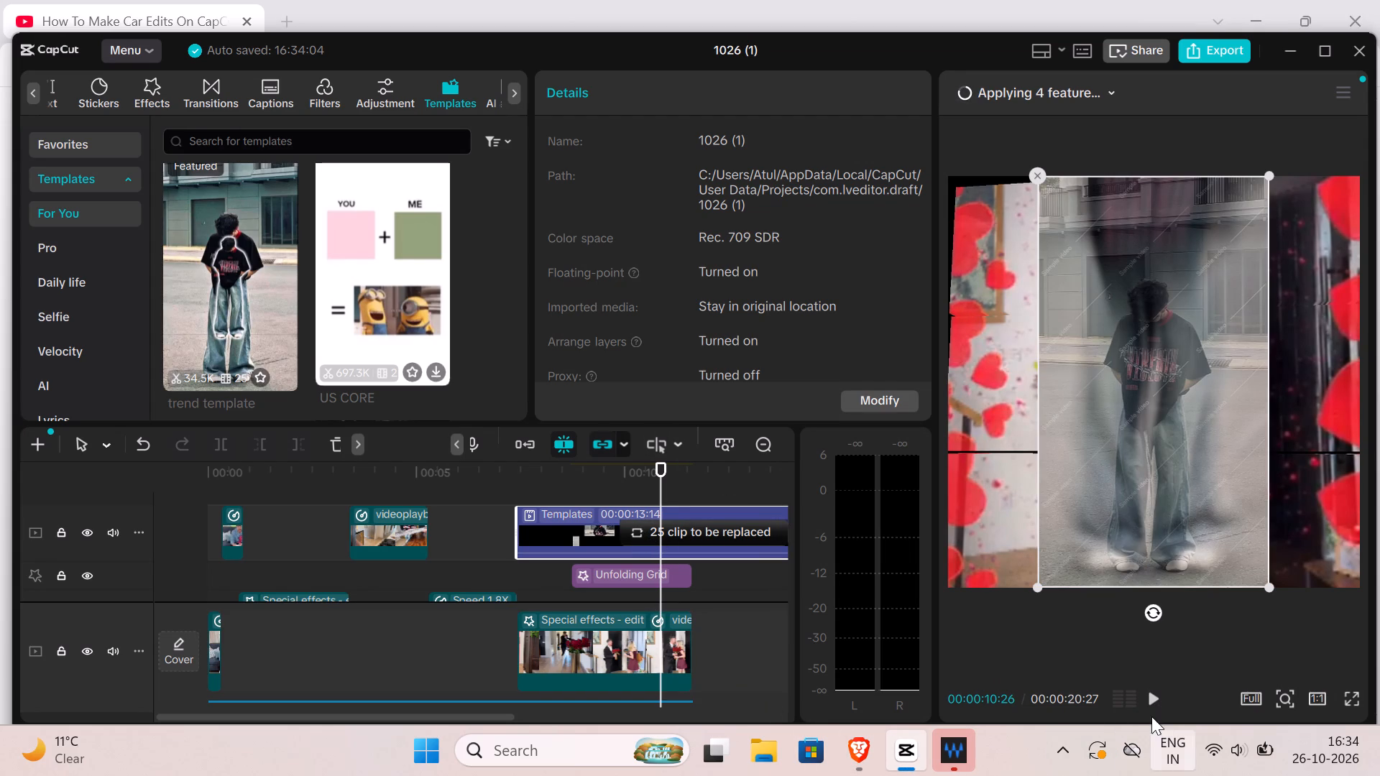
left_click(1144, 698)
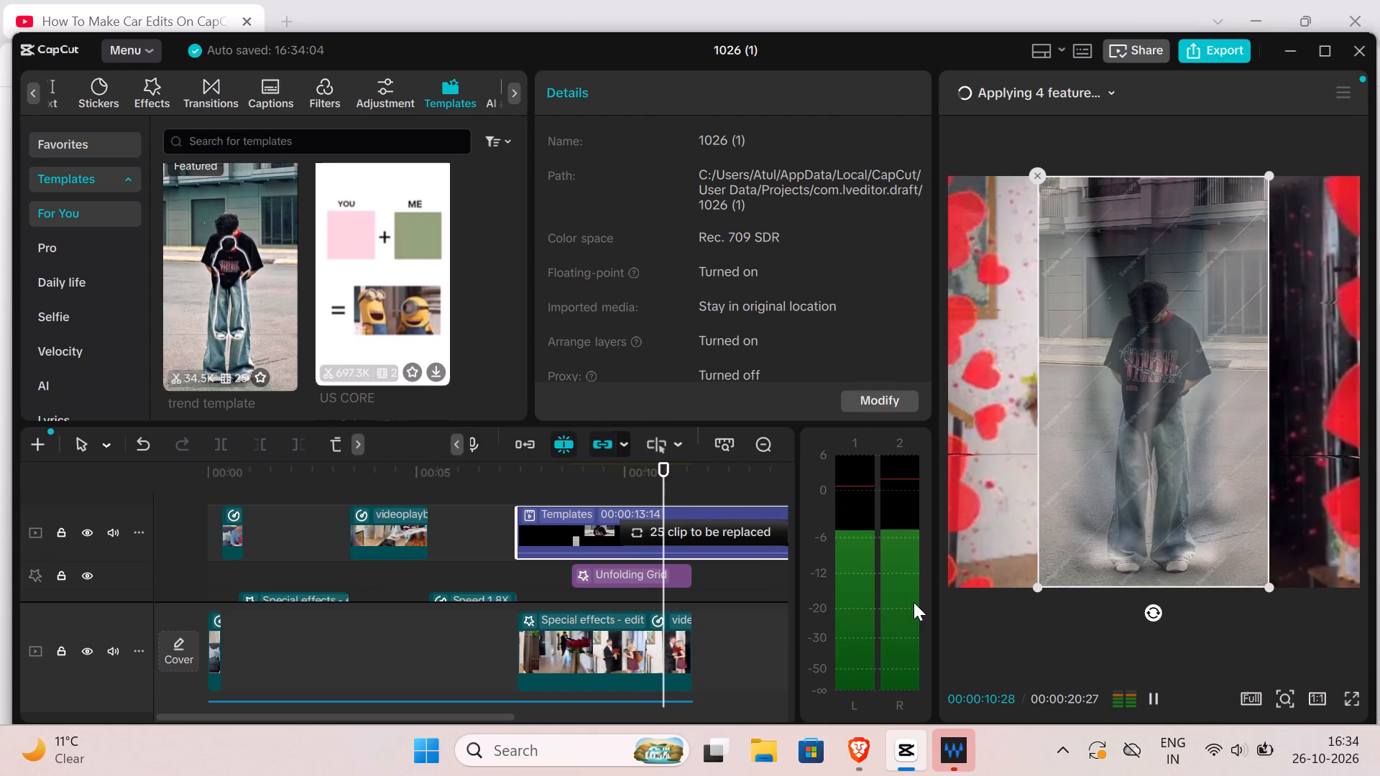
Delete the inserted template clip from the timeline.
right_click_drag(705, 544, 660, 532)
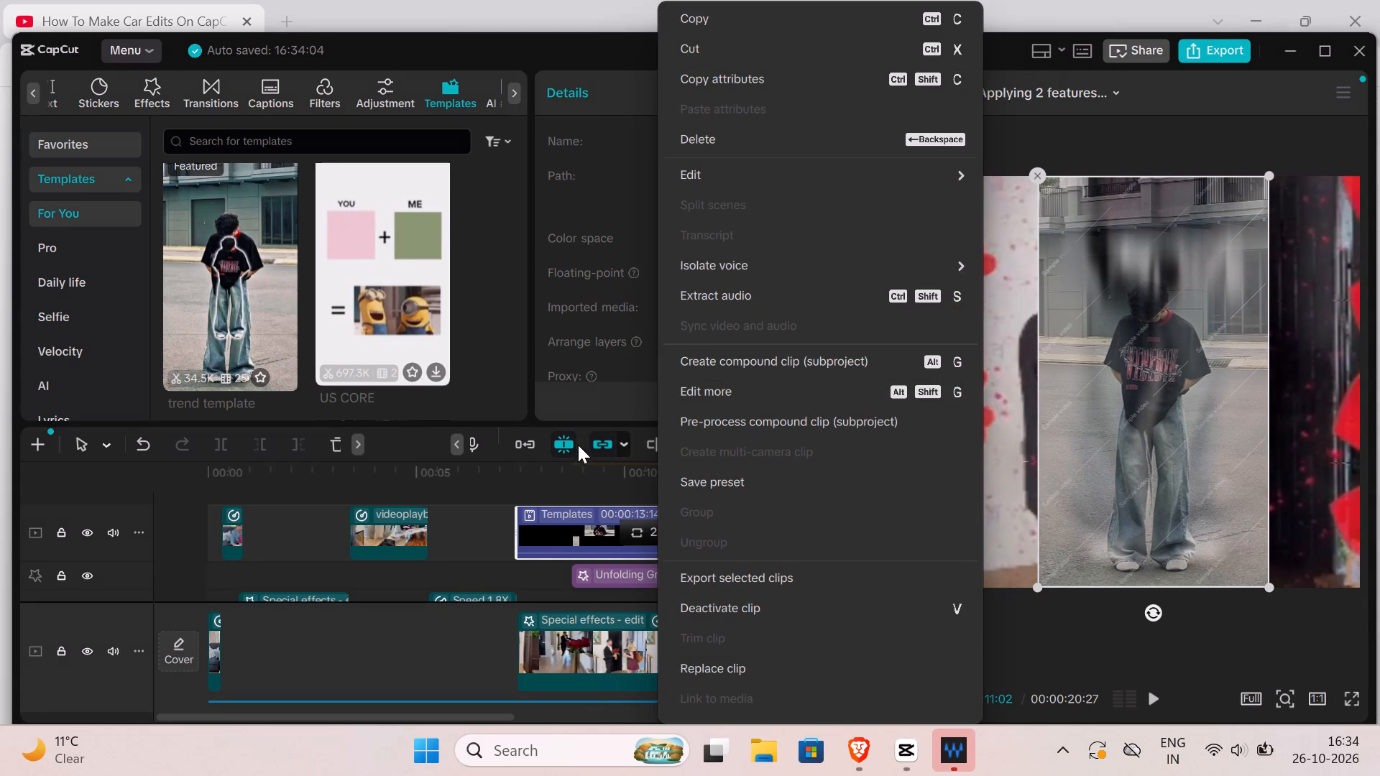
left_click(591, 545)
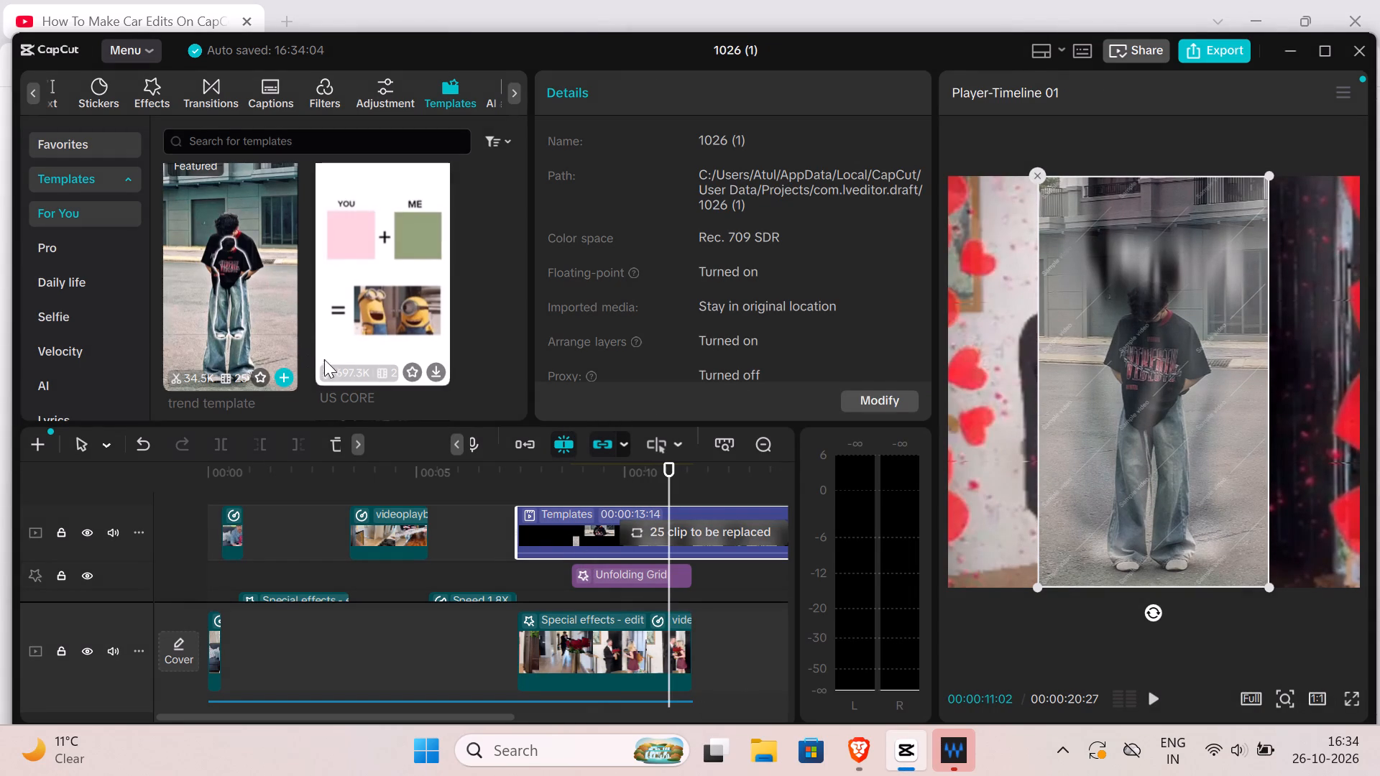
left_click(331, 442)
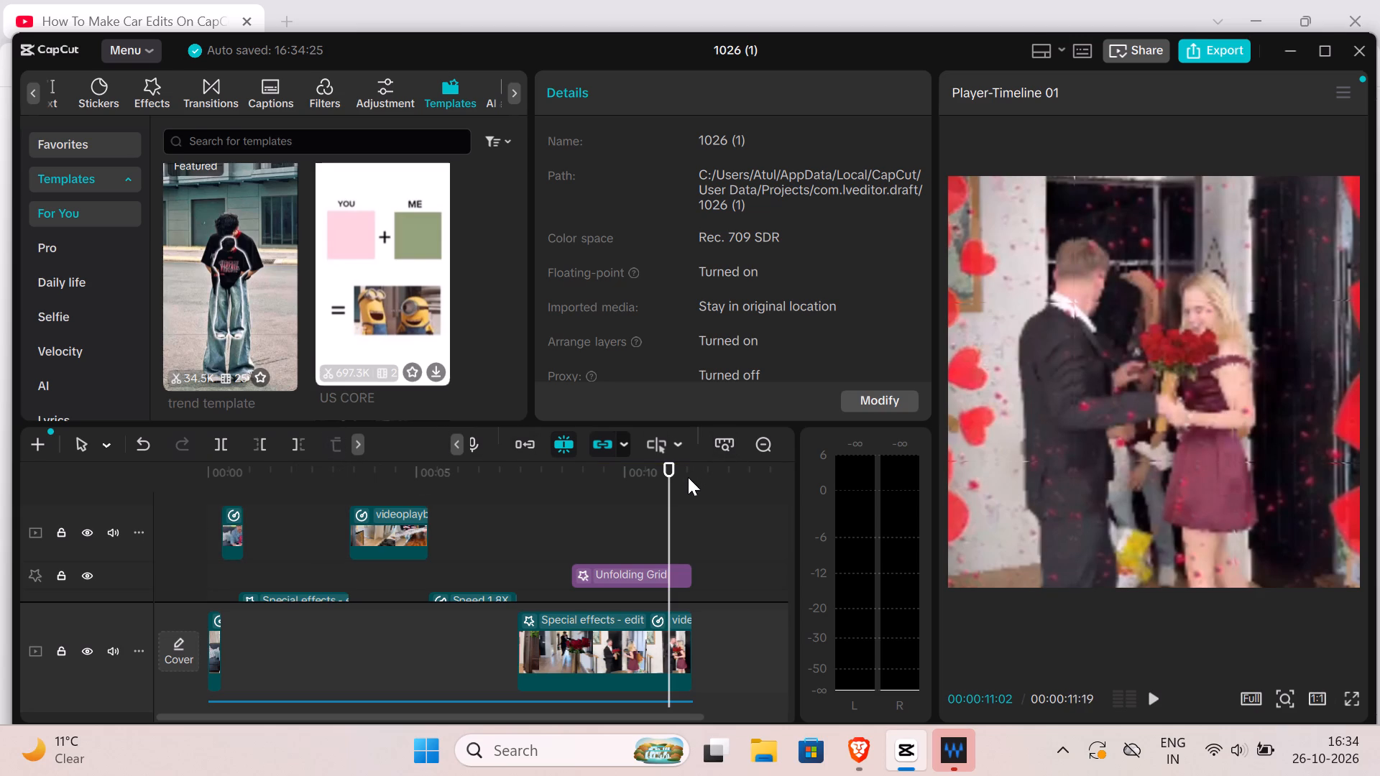
Return the playhead to the start of the timeline at 00:00:00:00.
left_click_drag(684, 471, 81, 361)
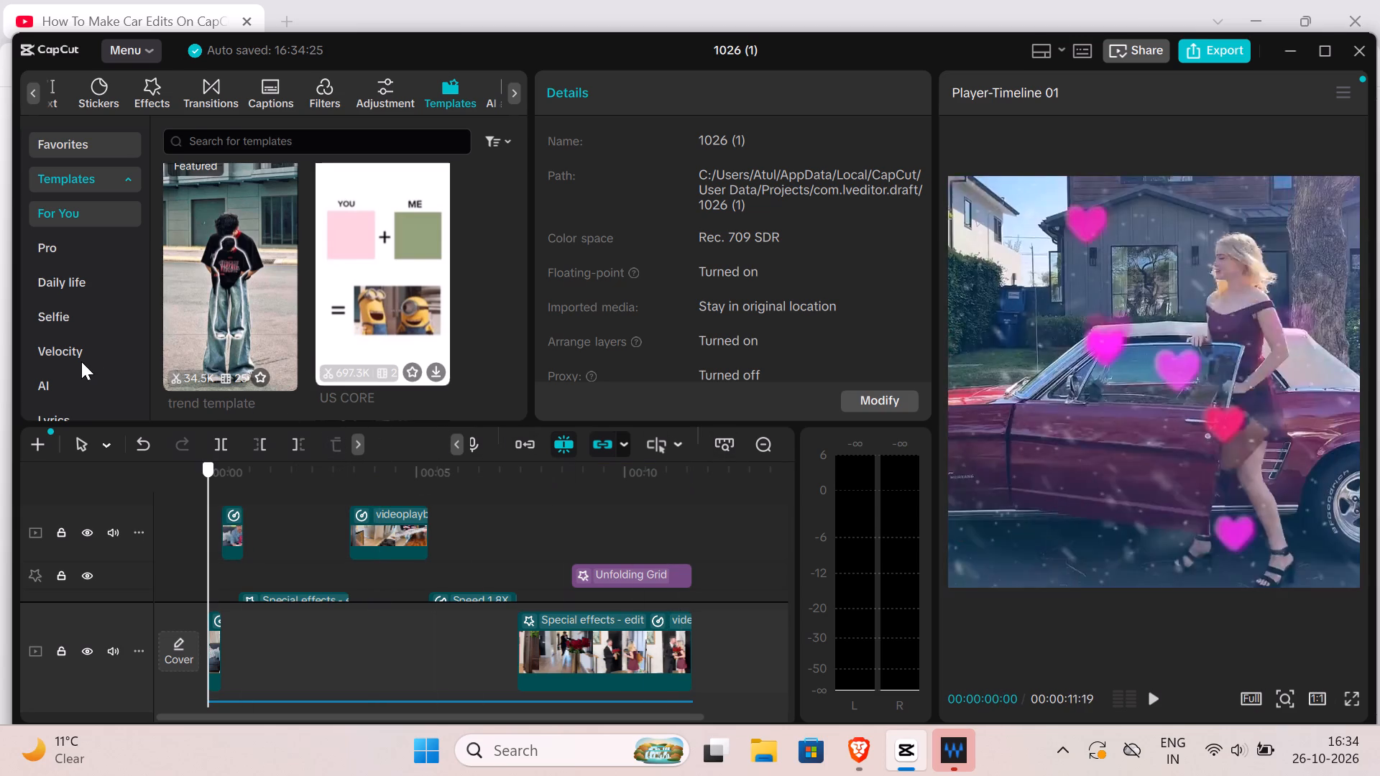
left_click_drag(81, 361, 82, 361)
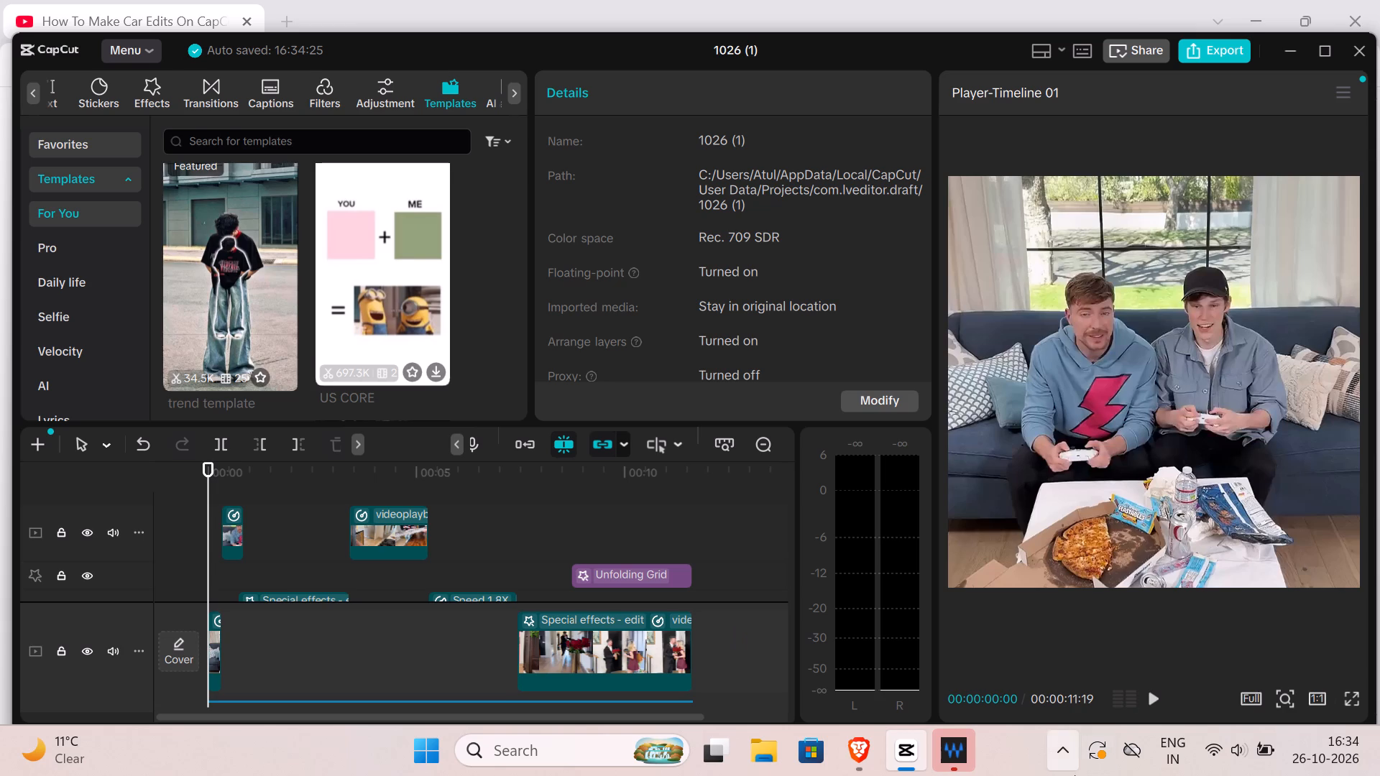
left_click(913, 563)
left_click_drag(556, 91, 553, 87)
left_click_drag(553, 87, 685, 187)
Switch to Brave, play a few seconds of the CapCut car-edit tutorial, and close the browser to return to CapCut.
left_click(855, 754)
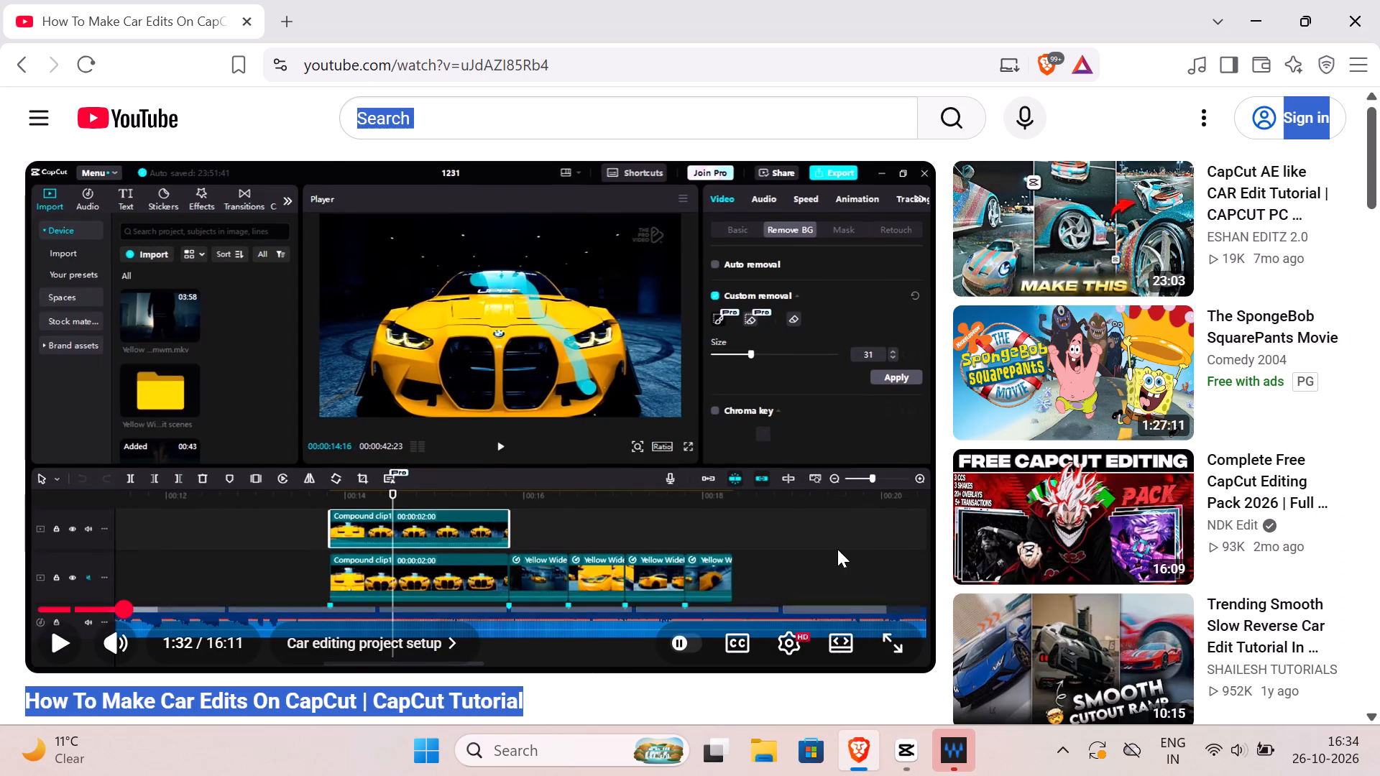
left_click(836, 545)
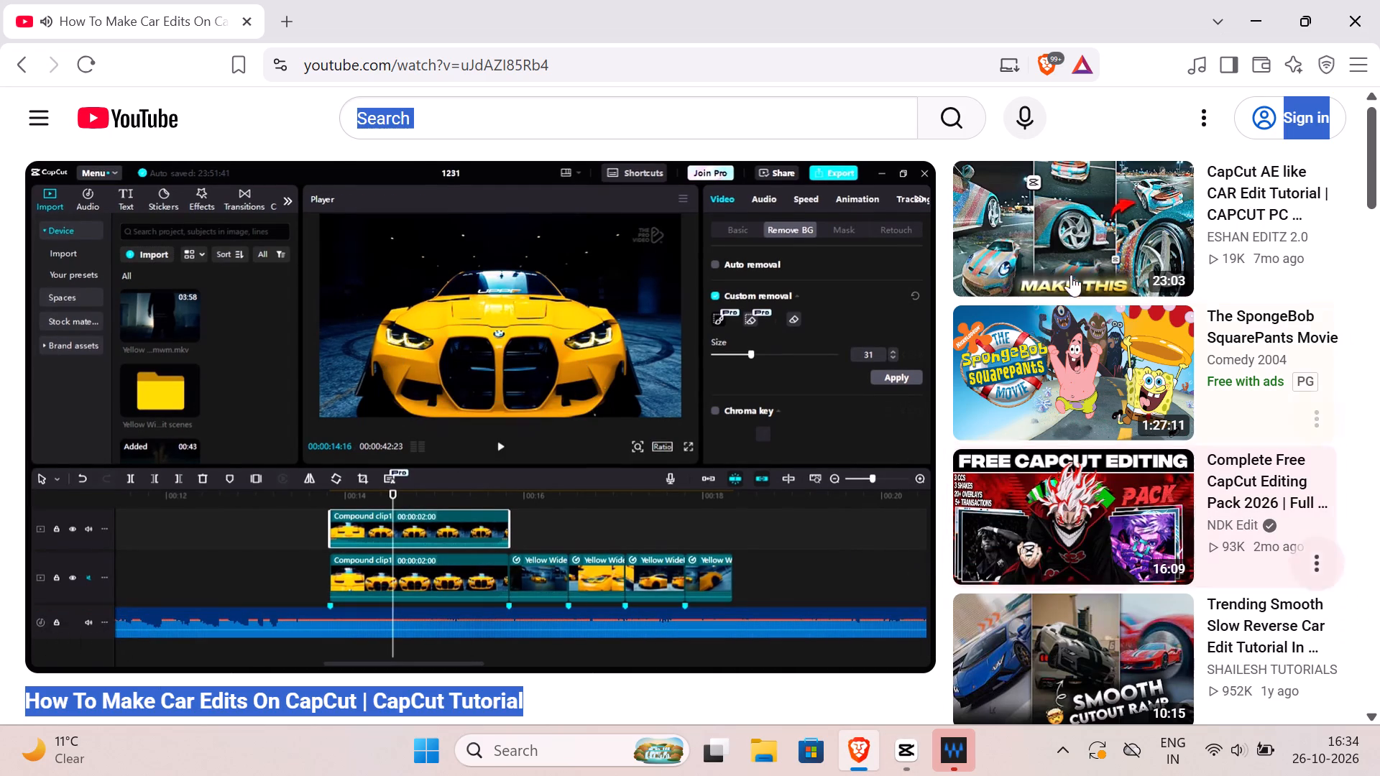
left_click(875, 114)
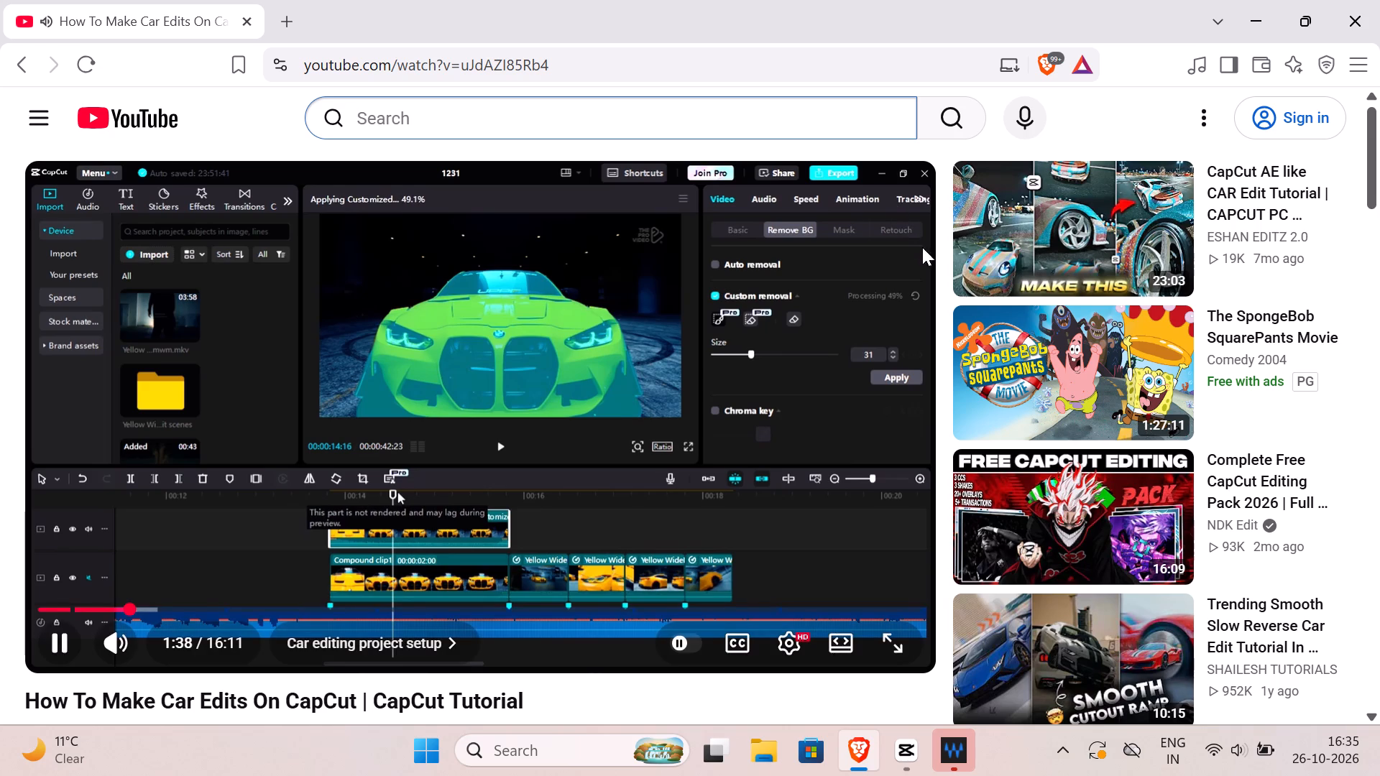
left_click(1371, 9)
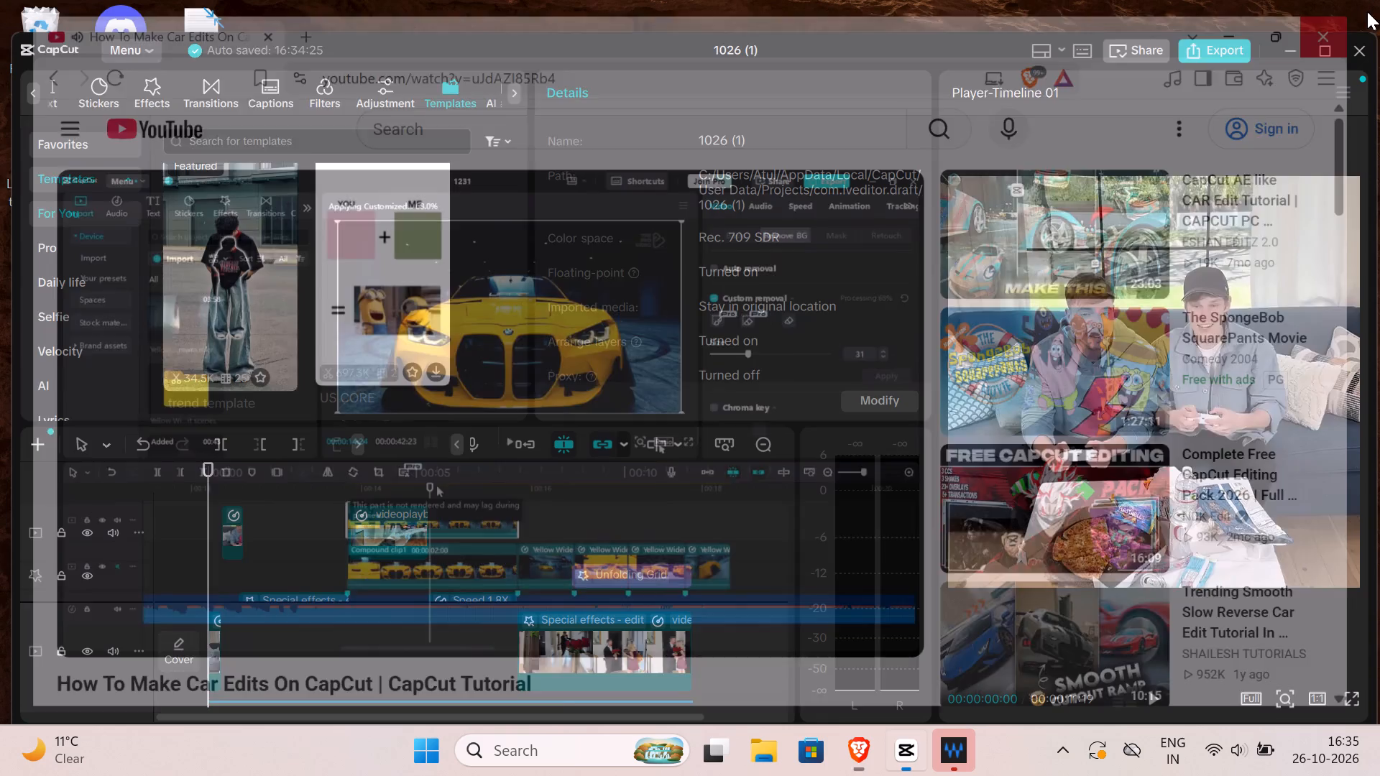
Reposition the first main-track clip in the preview frame, raising it to position X 0, Y 633.
left_click_drag(1057, 453, 1056, 448)
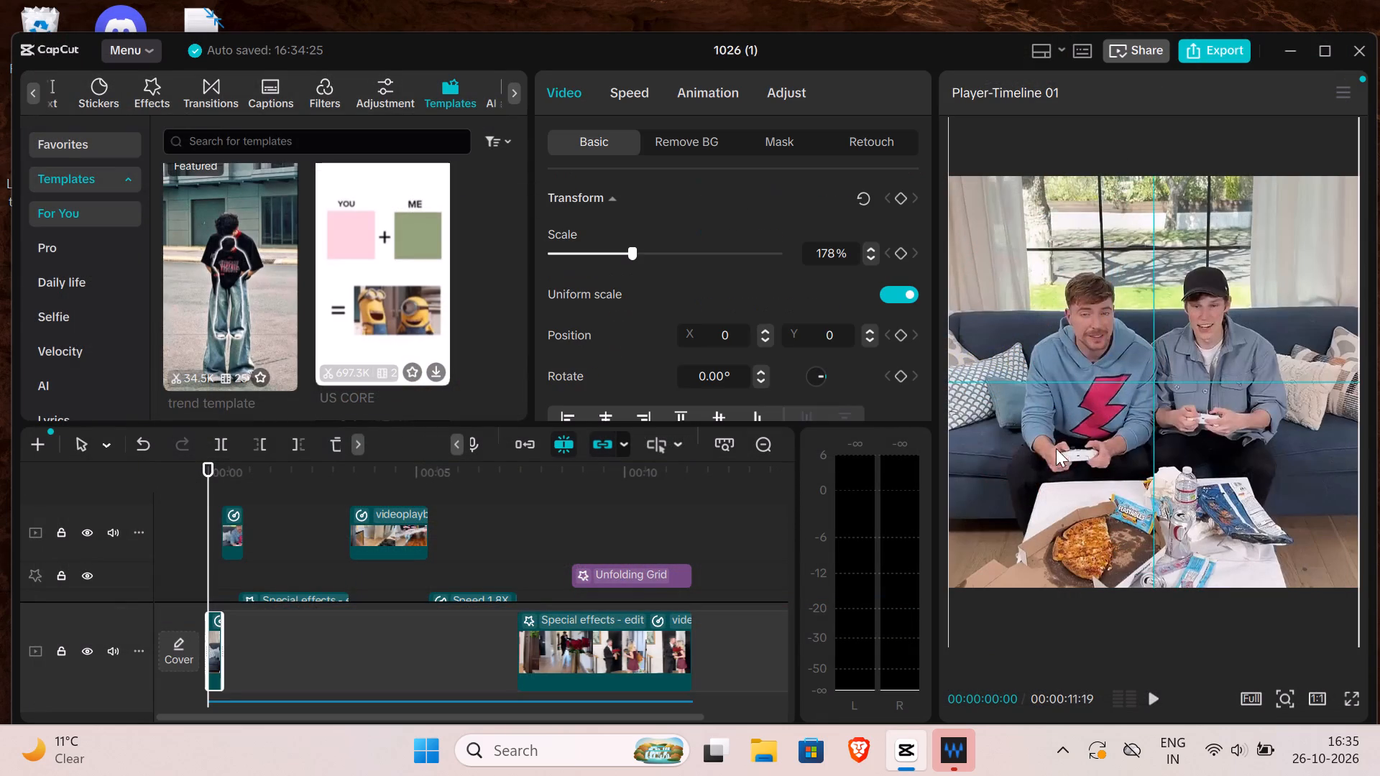
left_click_drag(1056, 448, 1037, 335)
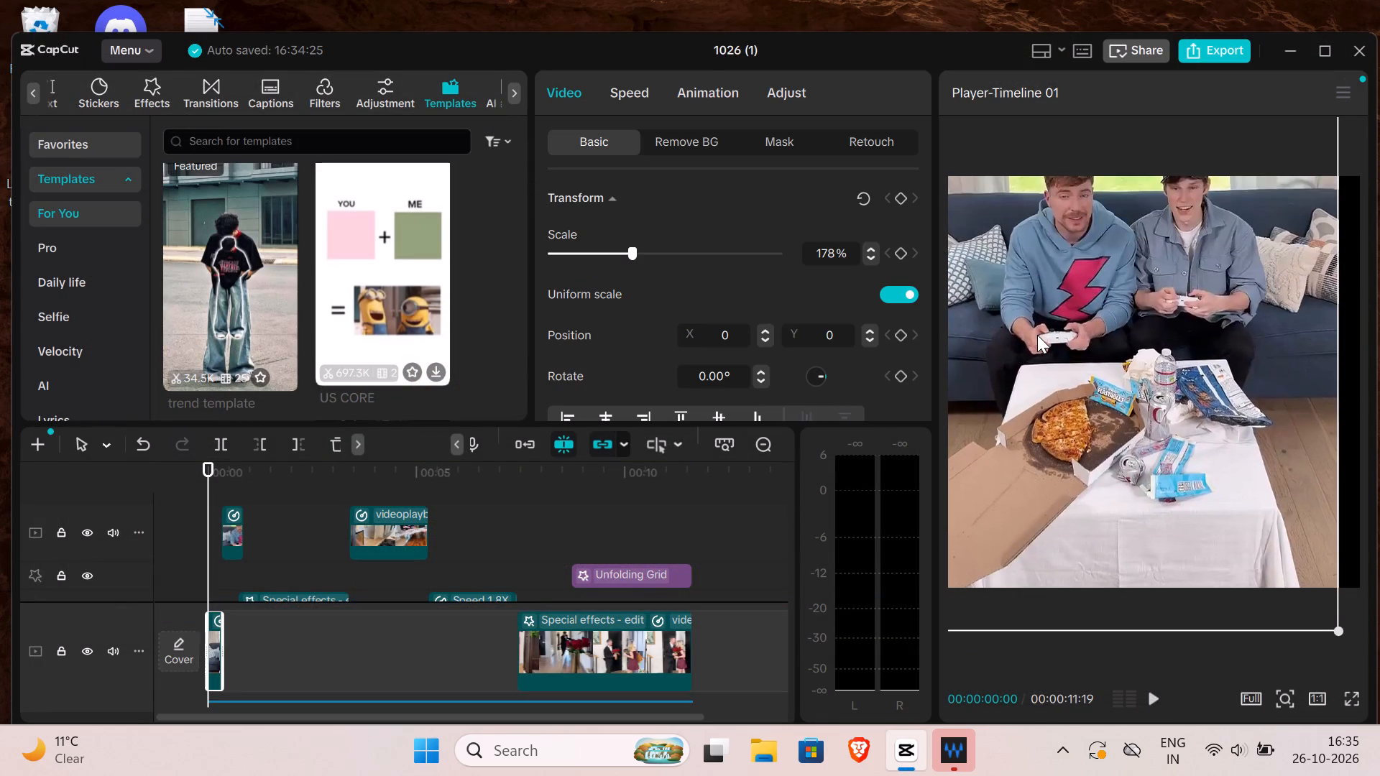
left_click_drag(1037, 335, 1049, 428)
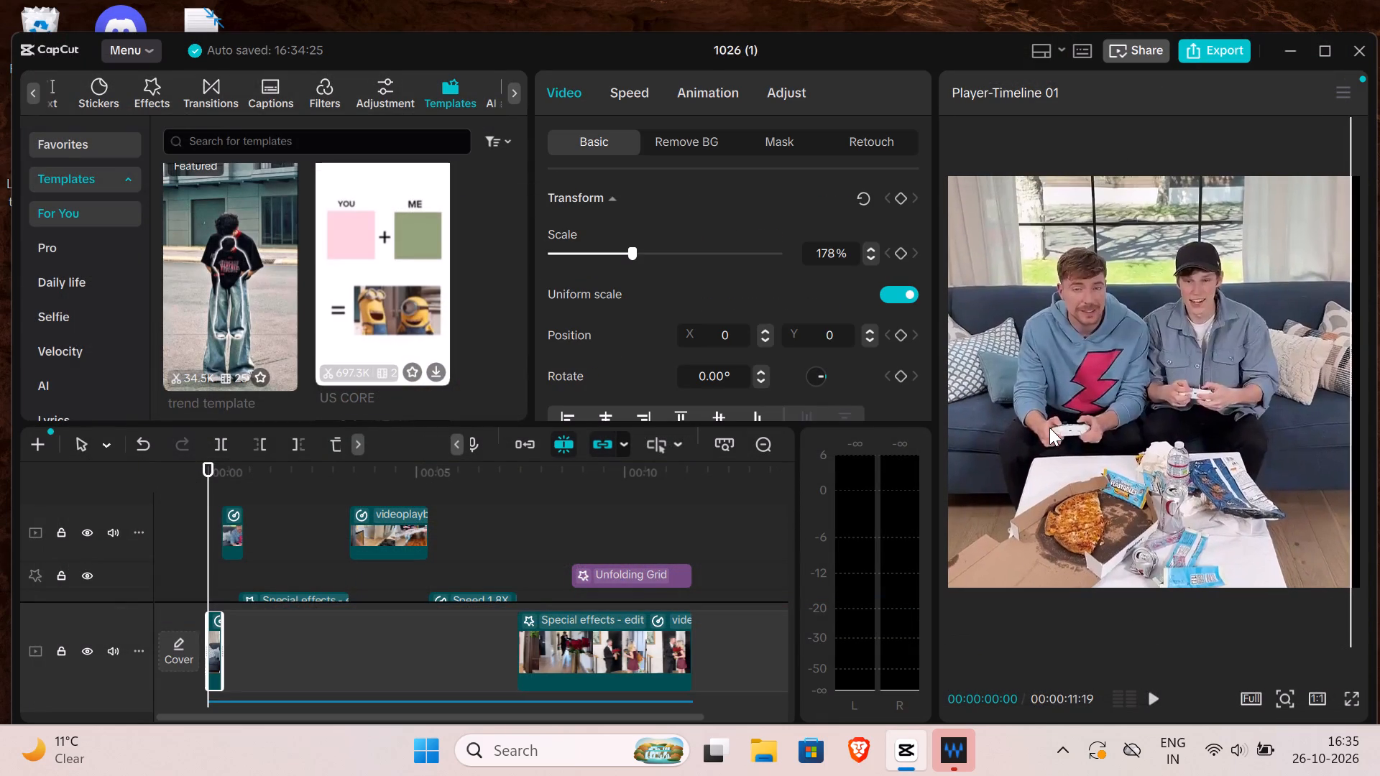
left_click_drag(1049, 428, 1057, 428)
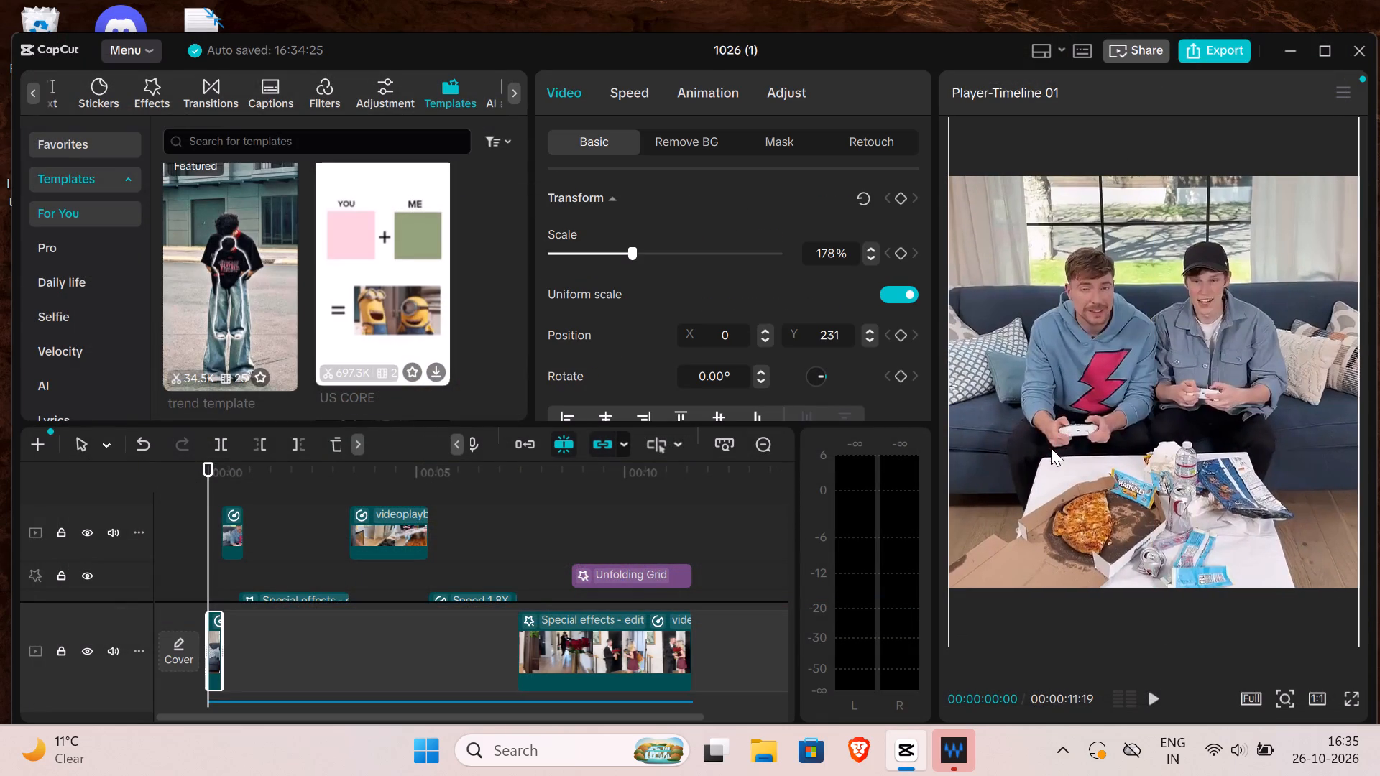
left_click_drag(1033, 450, 1124, 285)
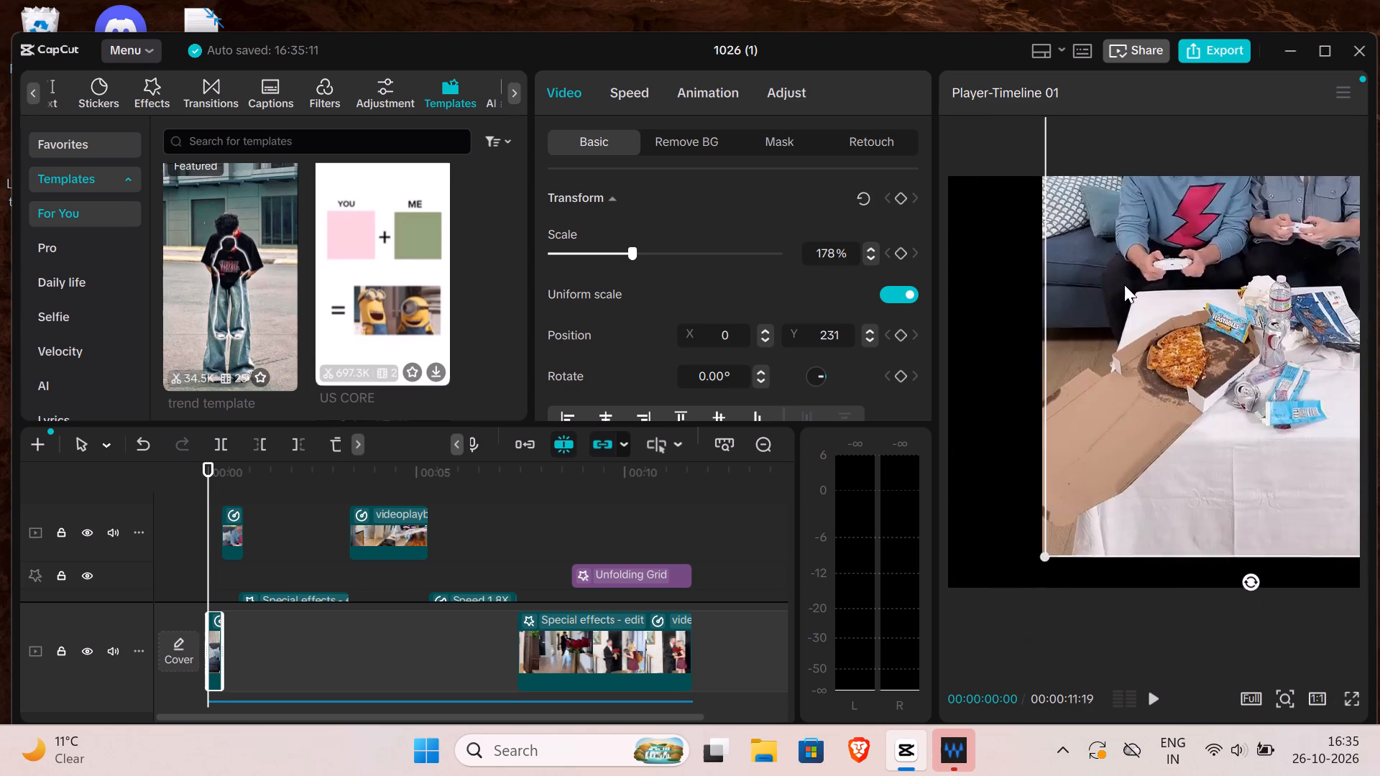
left_click_drag(1124, 285, 1077, 336)
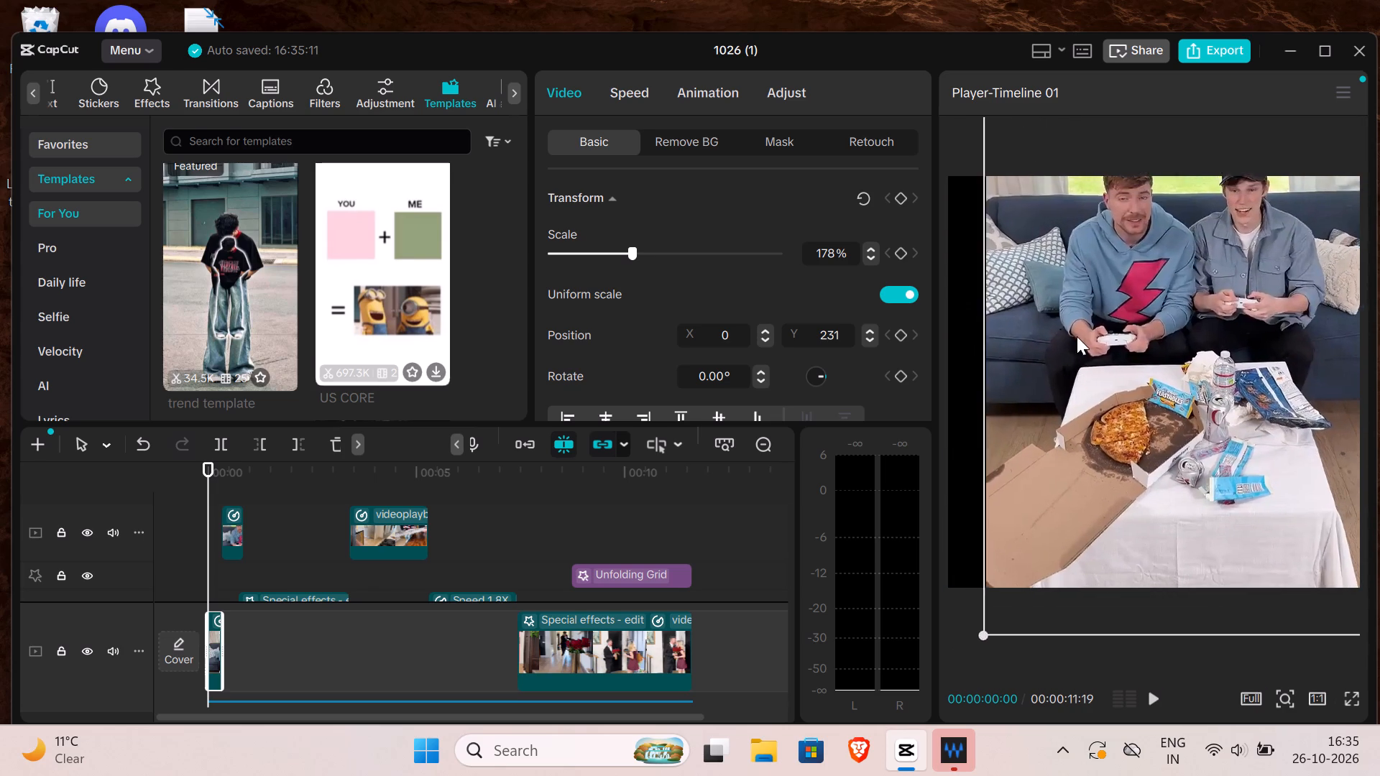
left_click_drag(1077, 336, 1044, 405)
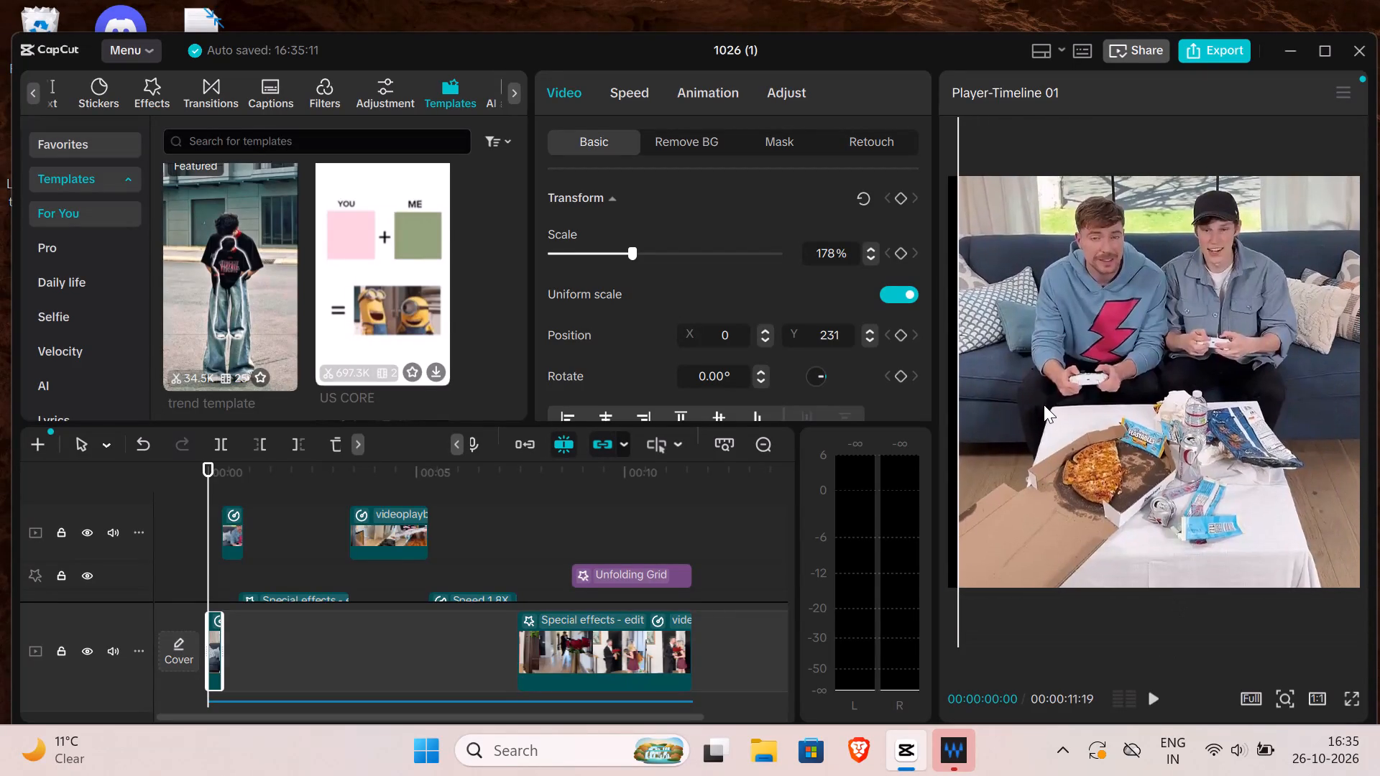
left_click_drag(1044, 405, 1044, 408)
left_click_drag(1057, 389, 1033, 385)
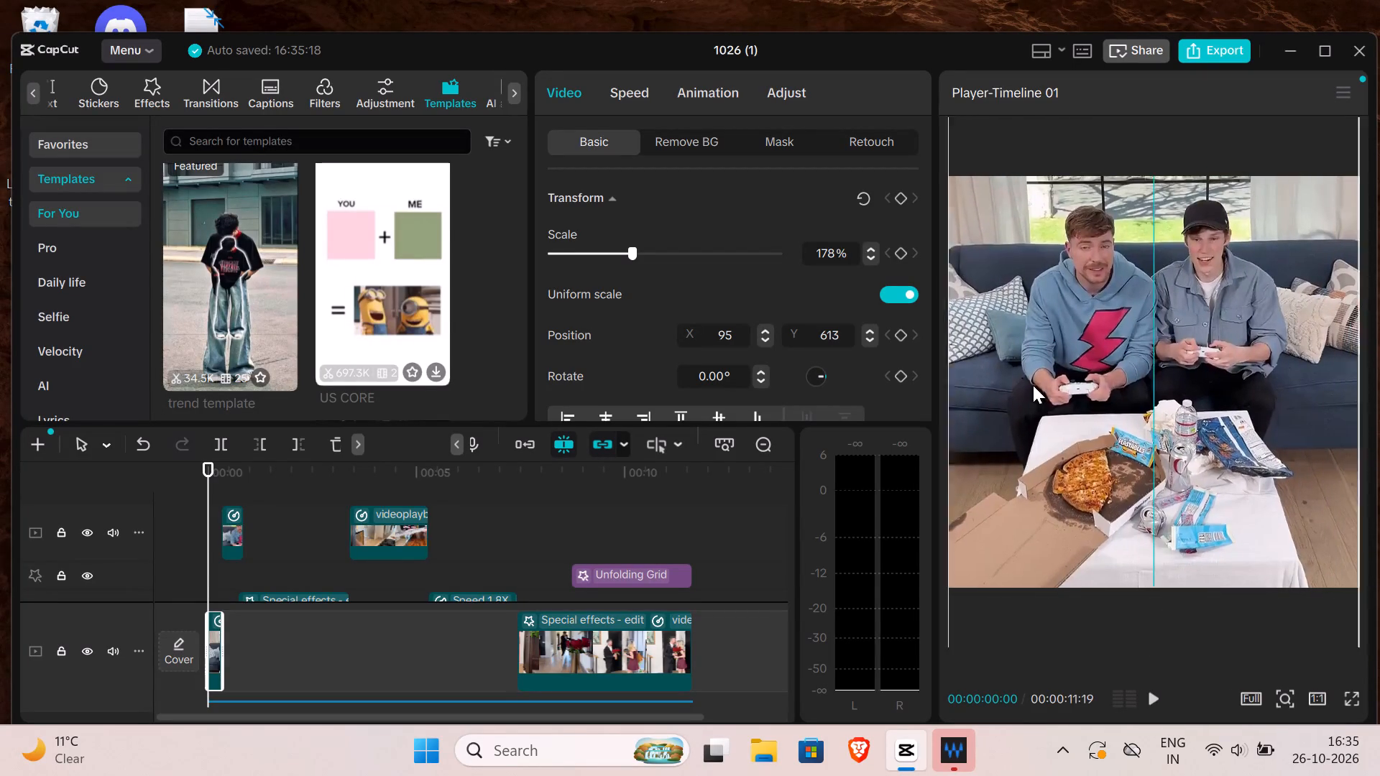
left_click_drag(1033, 385, 1038, 385)
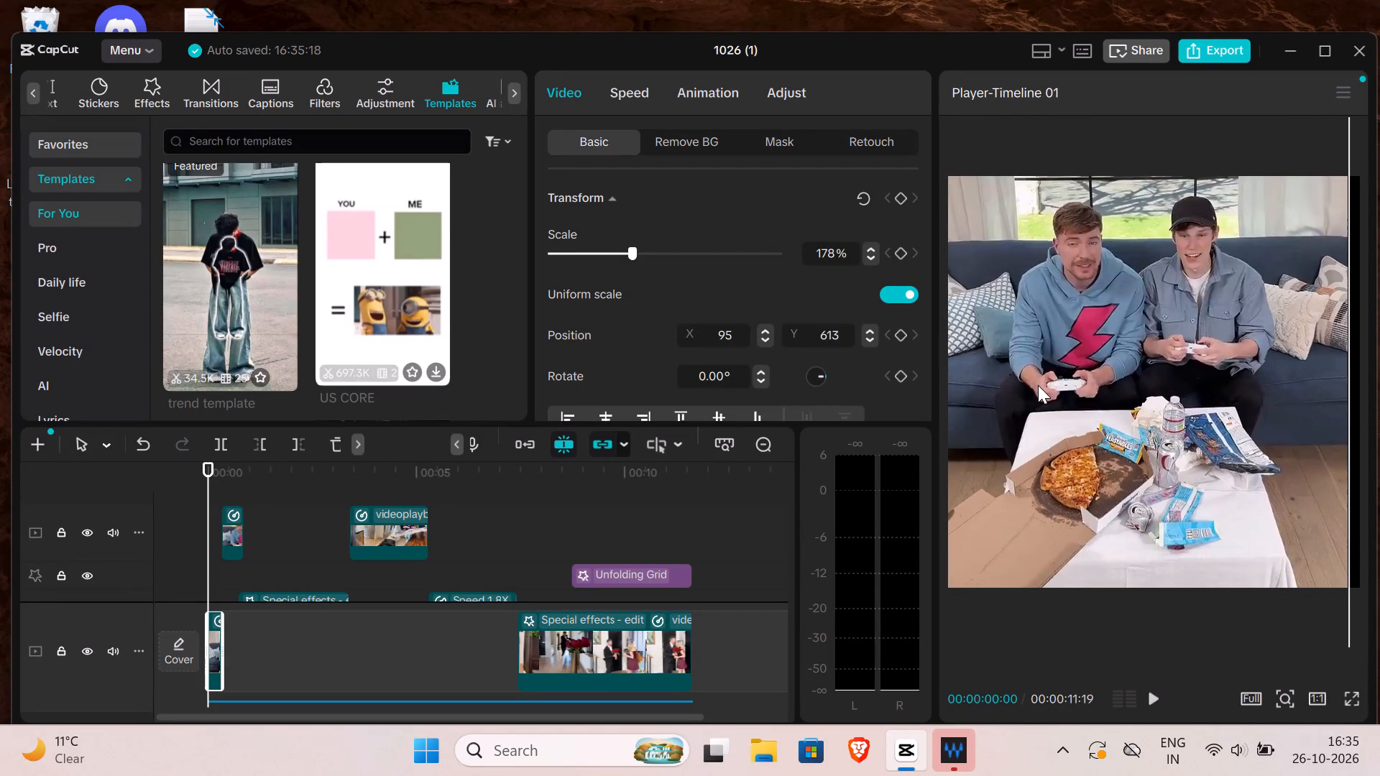
left_click_drag(1038, 385, 1043, 387)
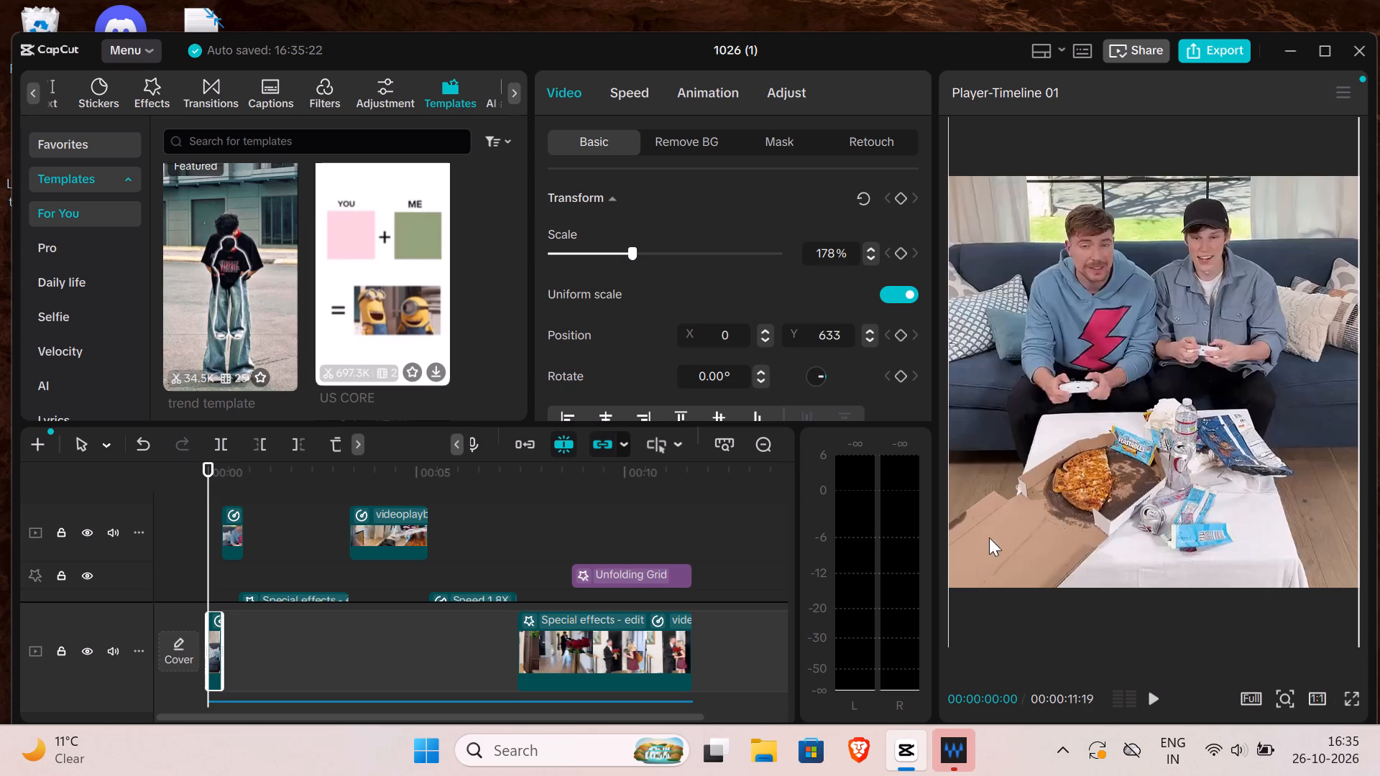
left_click(858, 751)
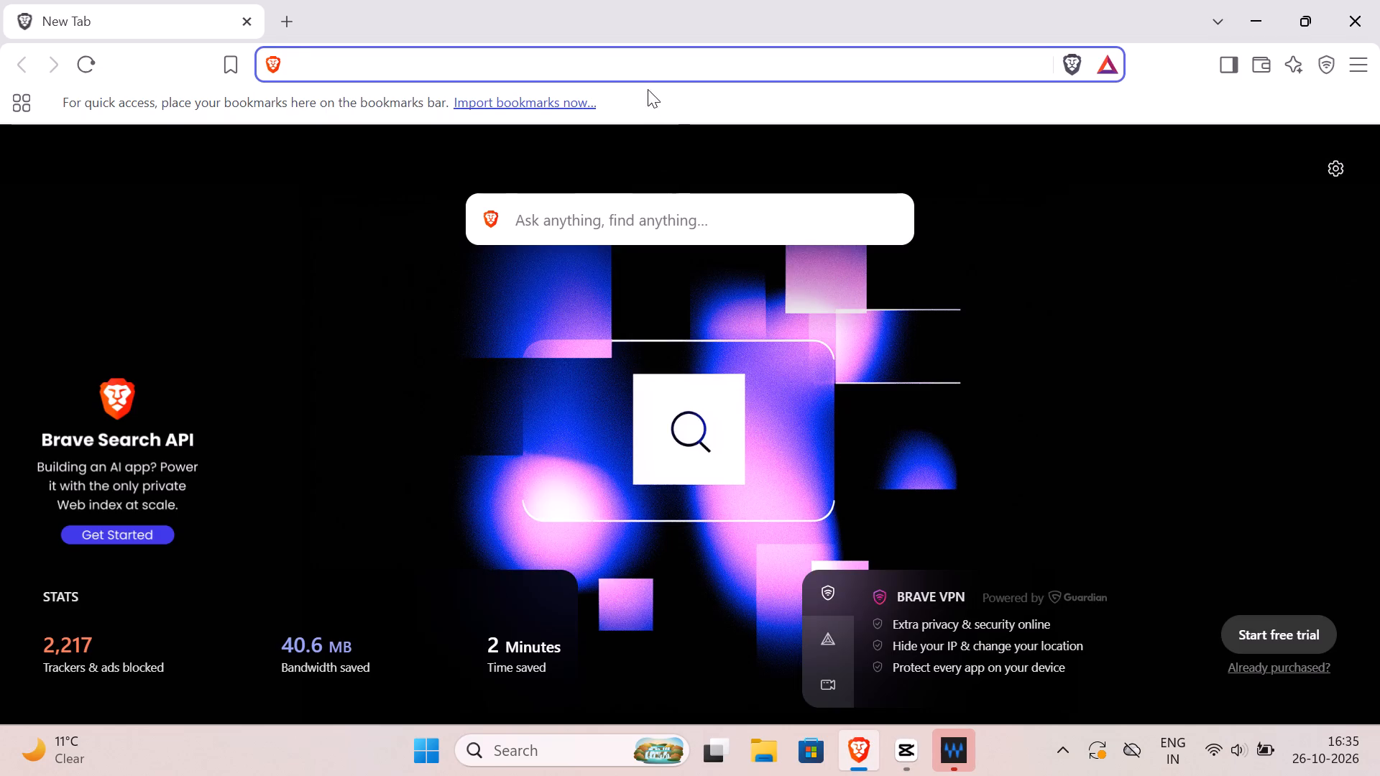
left_click(644, 75)
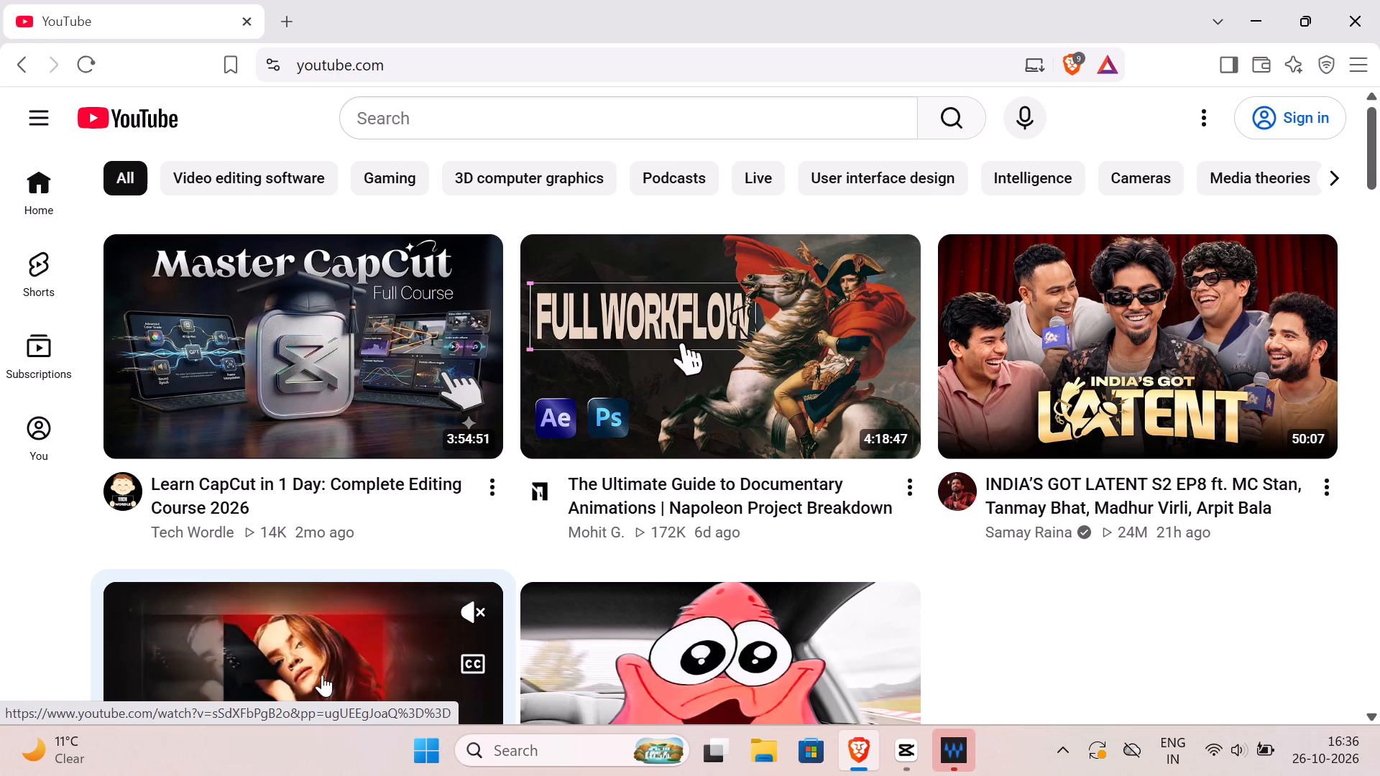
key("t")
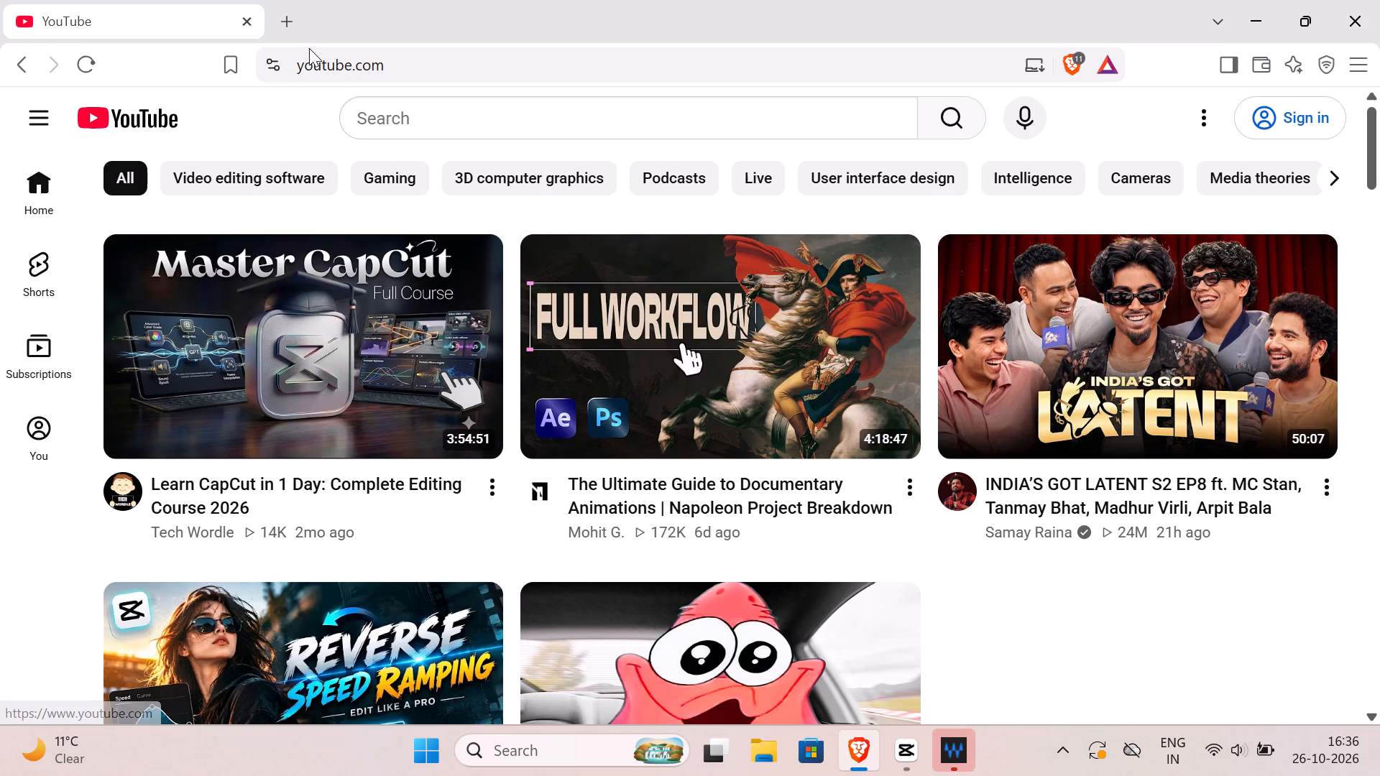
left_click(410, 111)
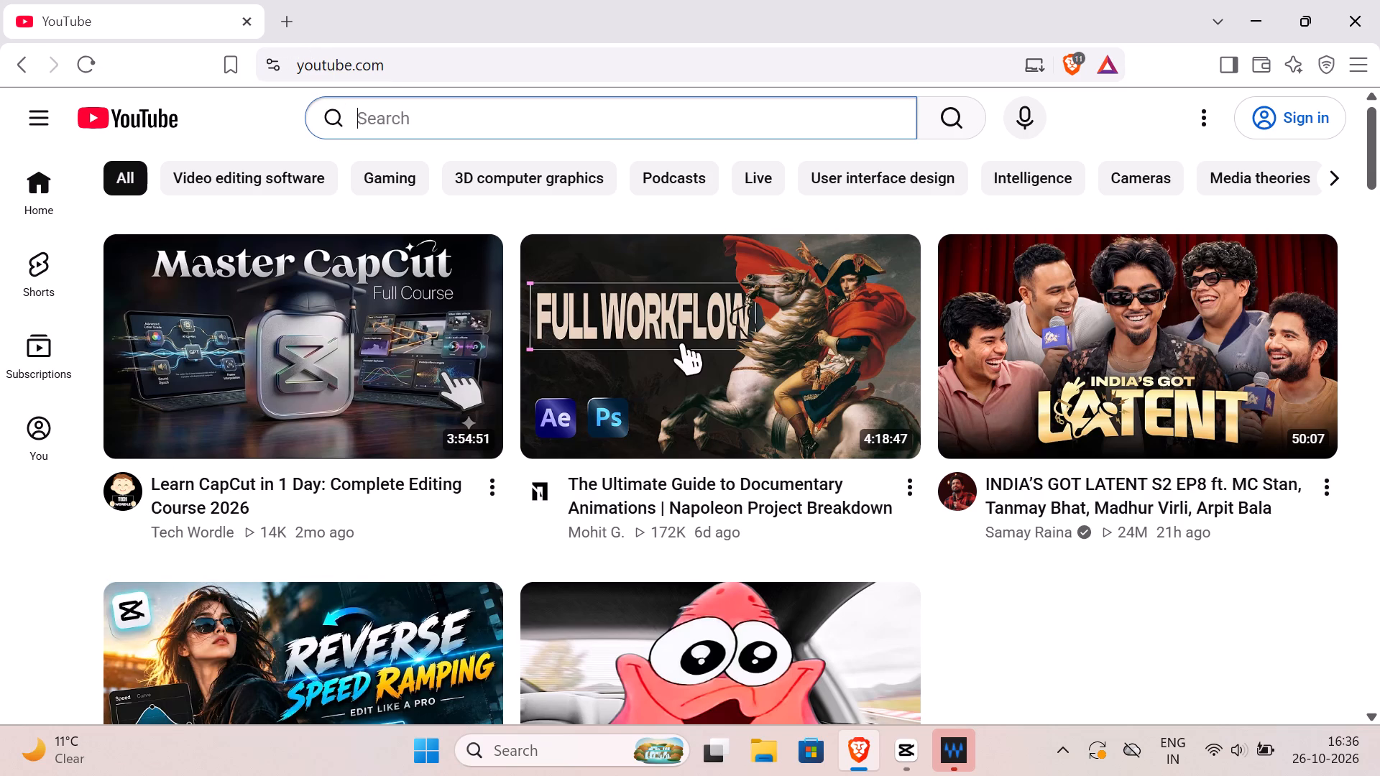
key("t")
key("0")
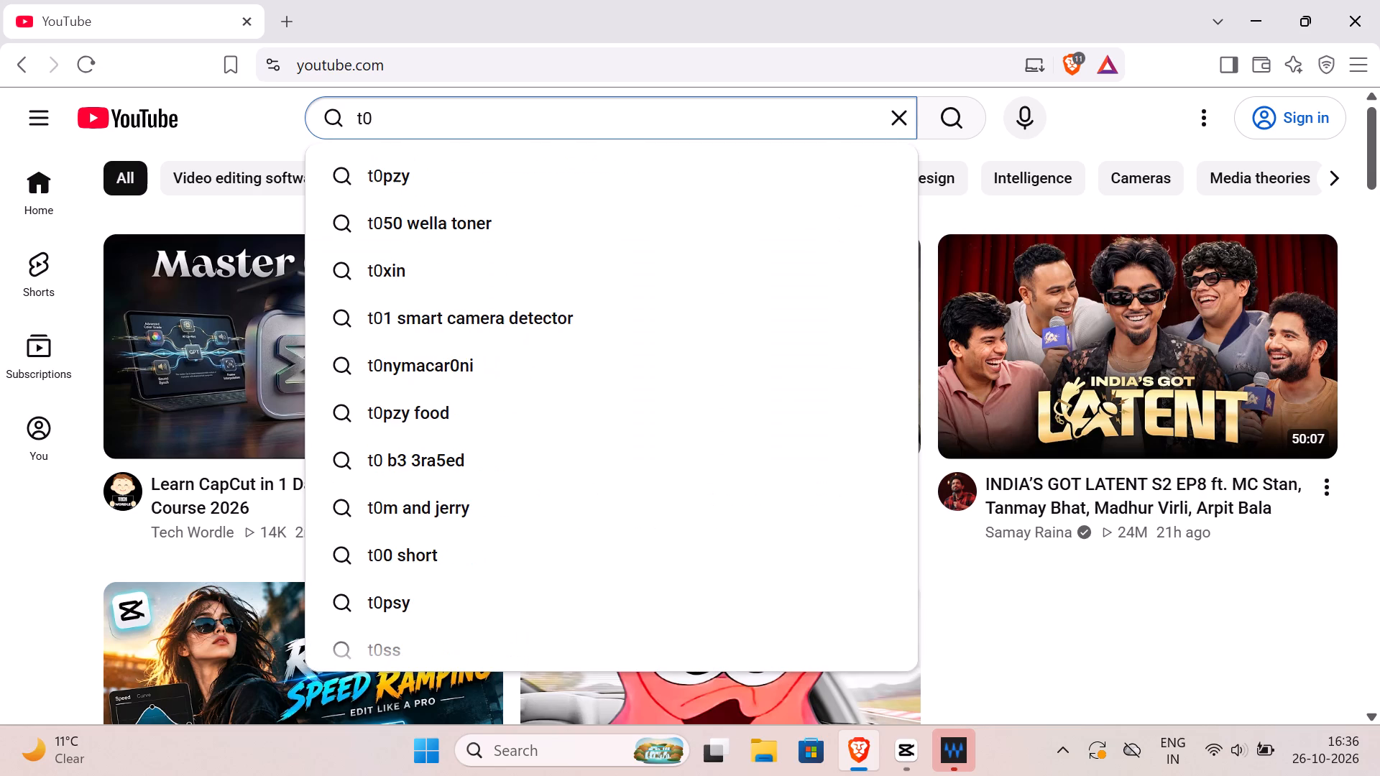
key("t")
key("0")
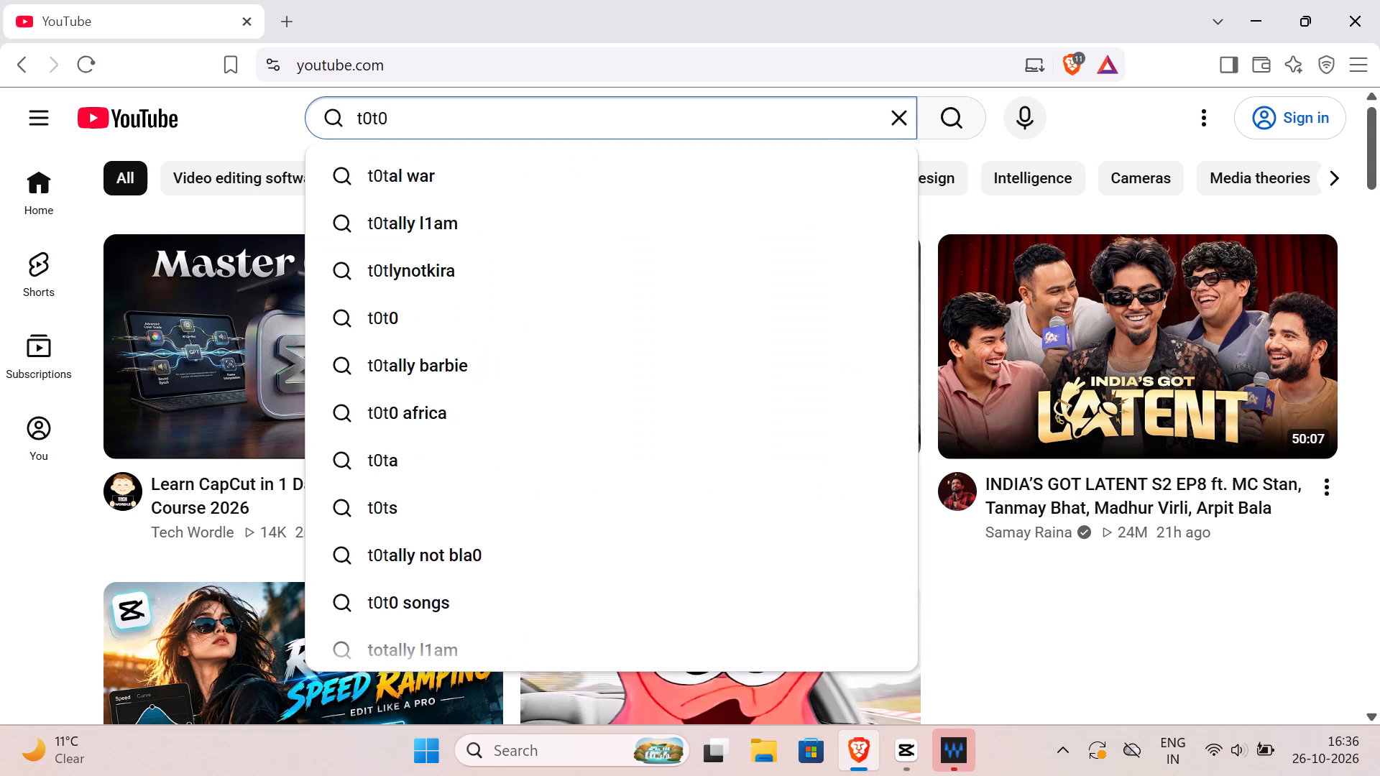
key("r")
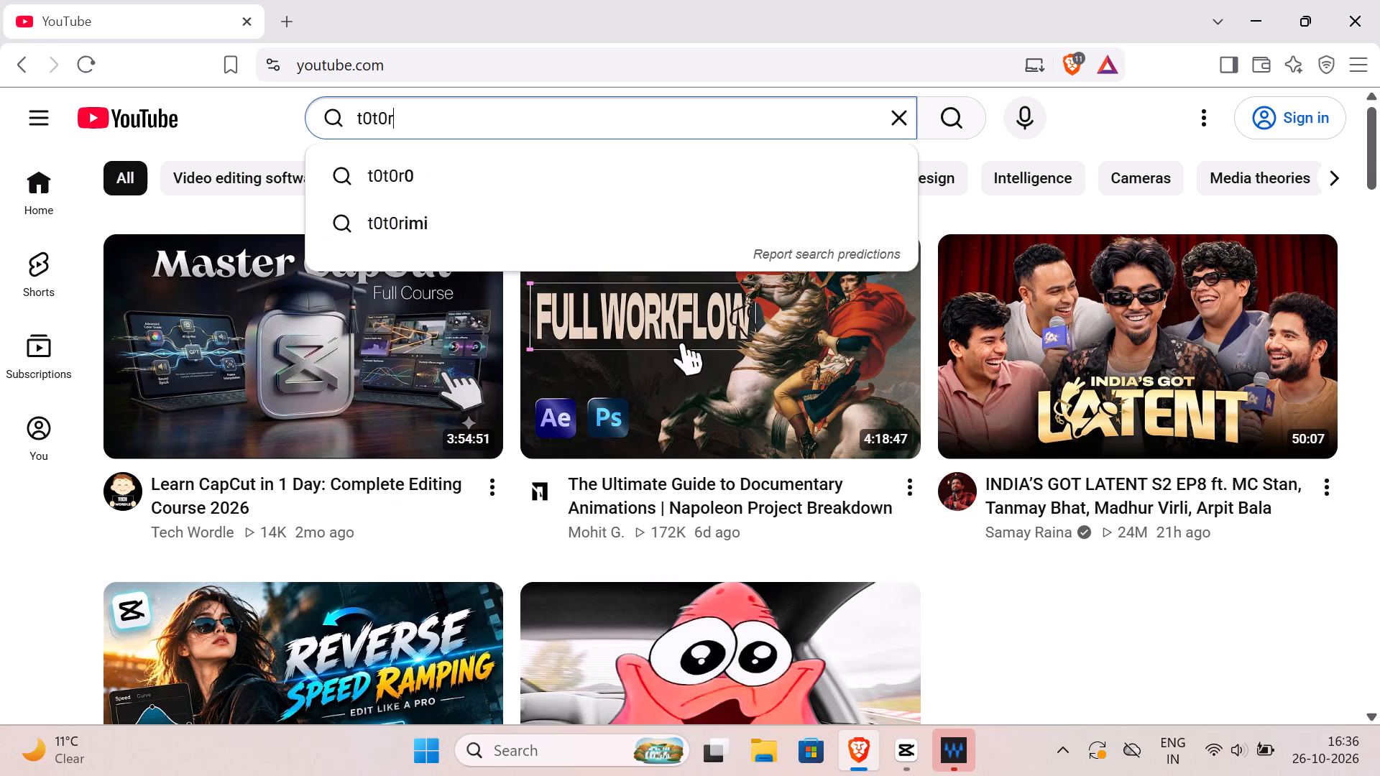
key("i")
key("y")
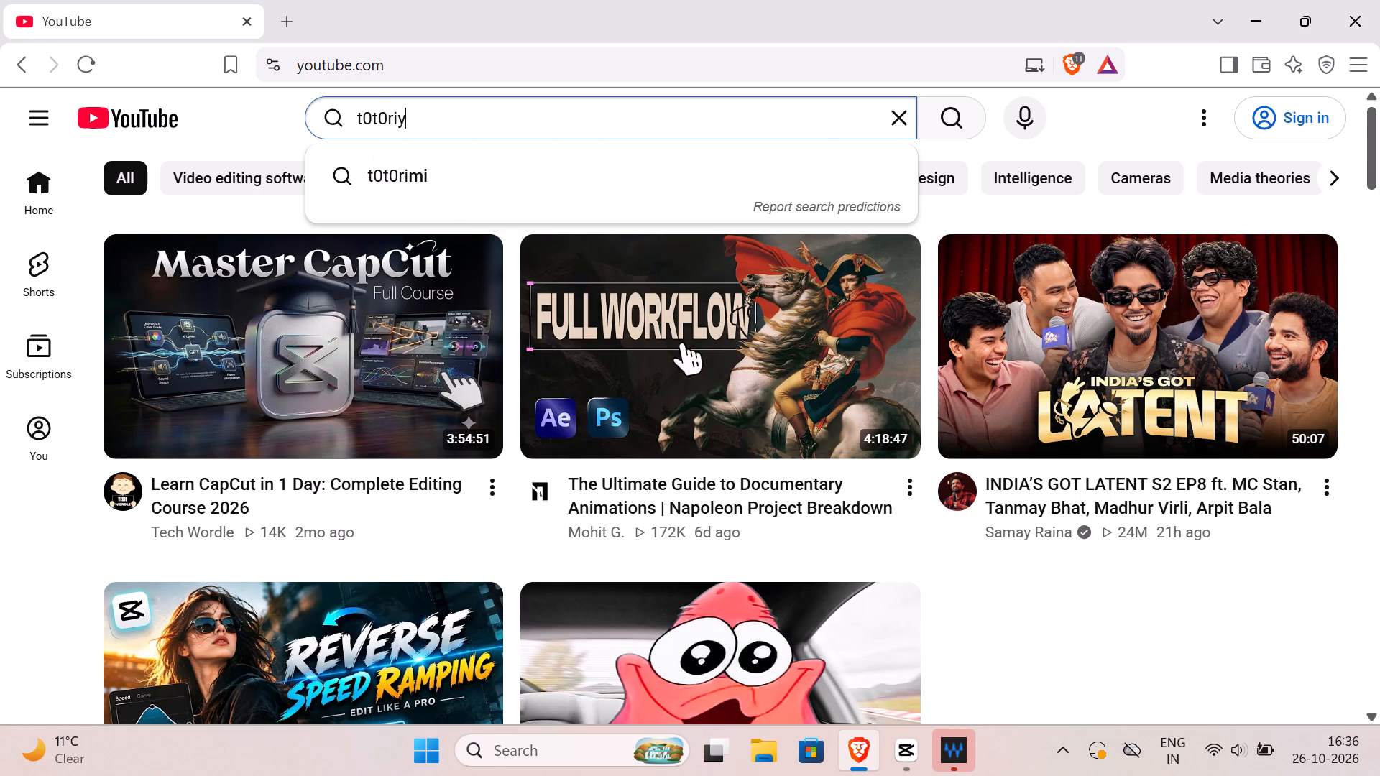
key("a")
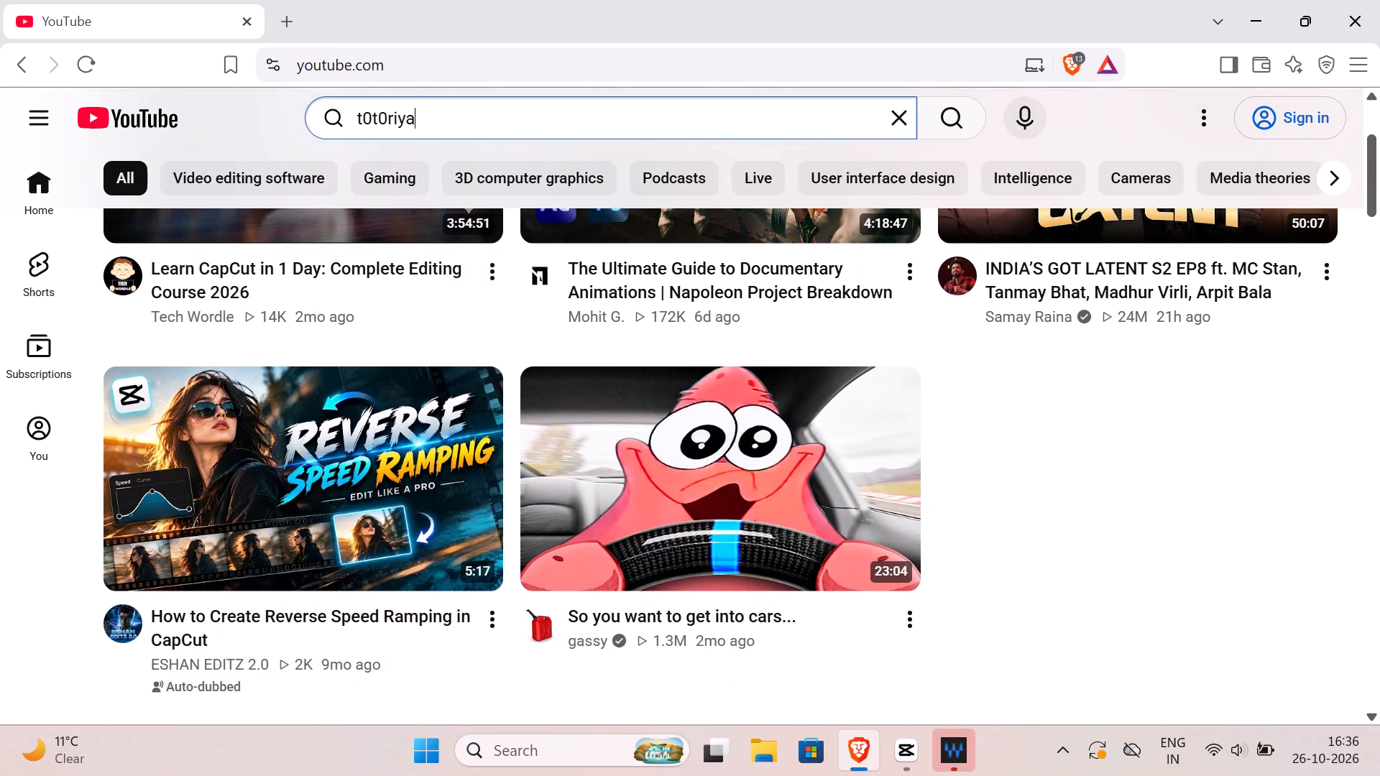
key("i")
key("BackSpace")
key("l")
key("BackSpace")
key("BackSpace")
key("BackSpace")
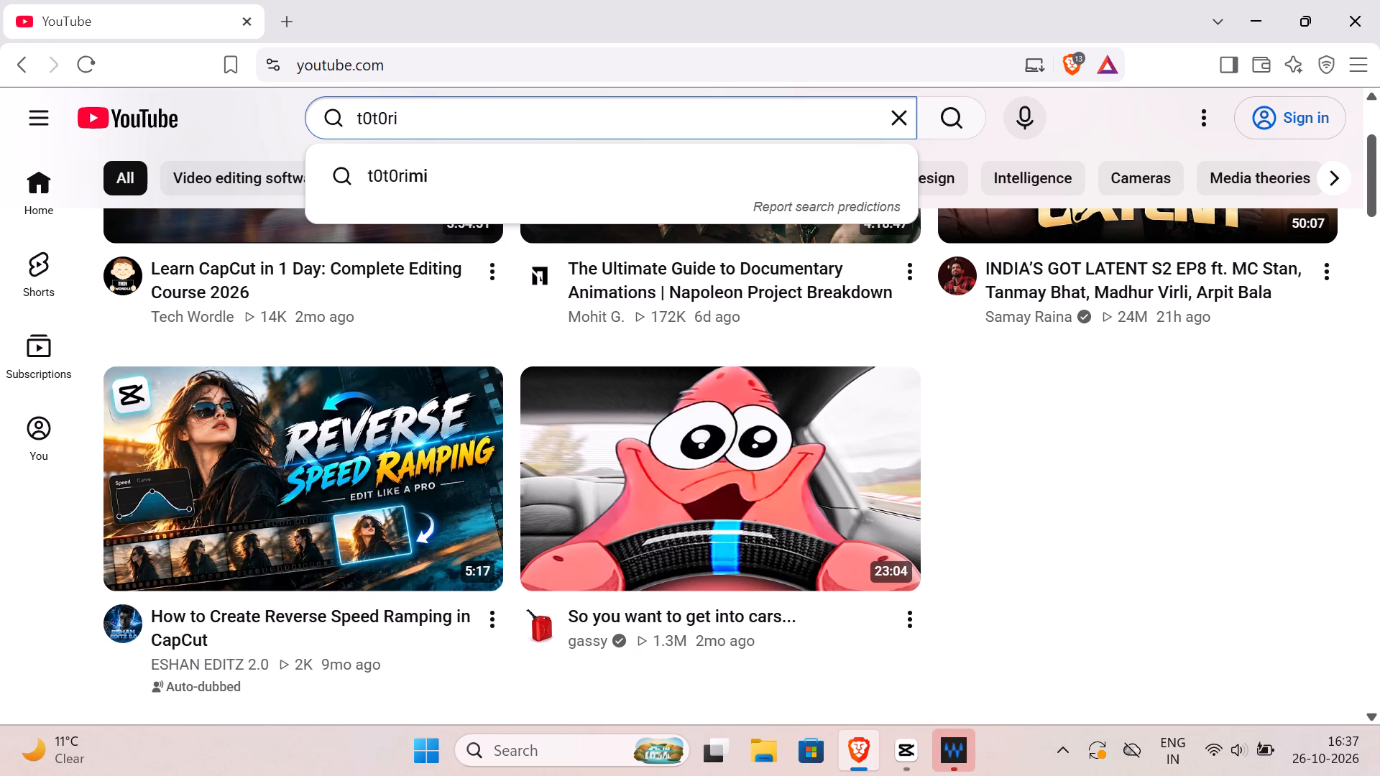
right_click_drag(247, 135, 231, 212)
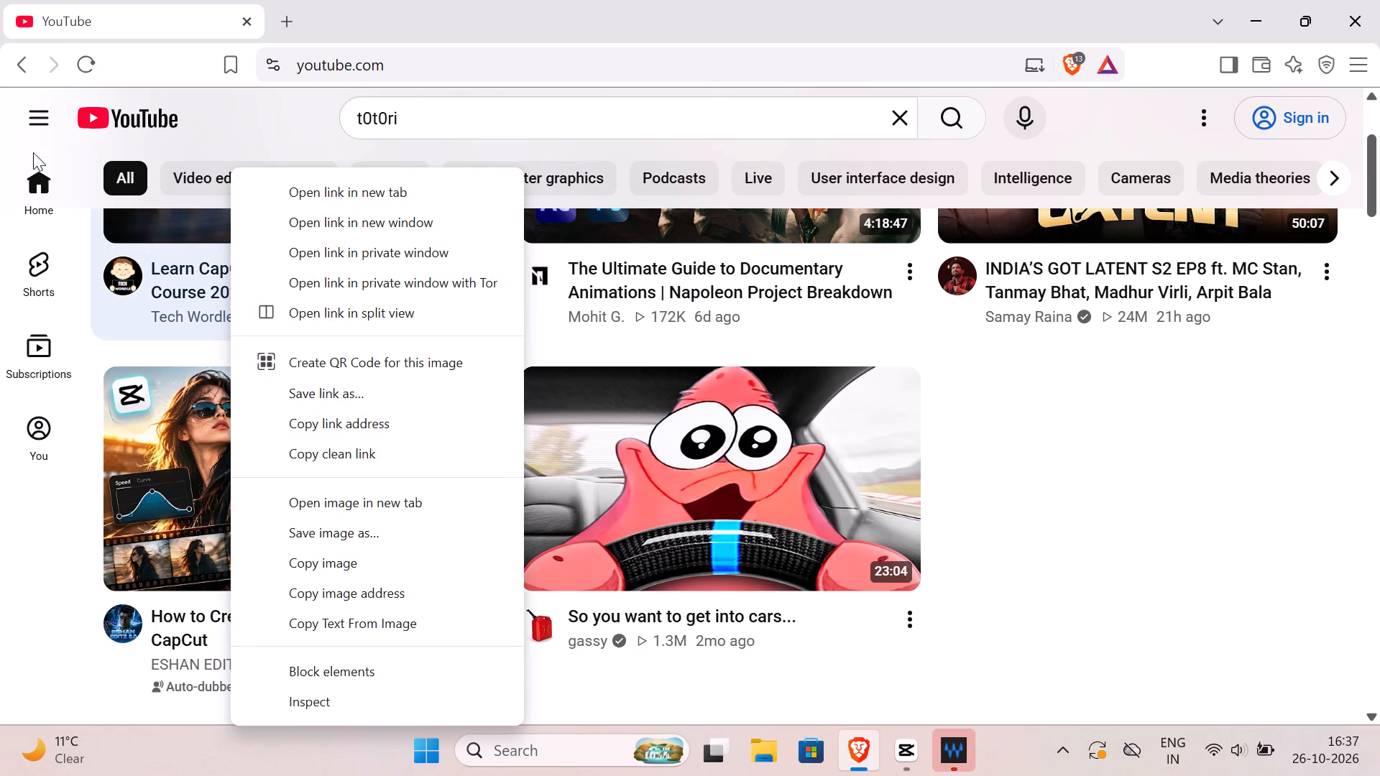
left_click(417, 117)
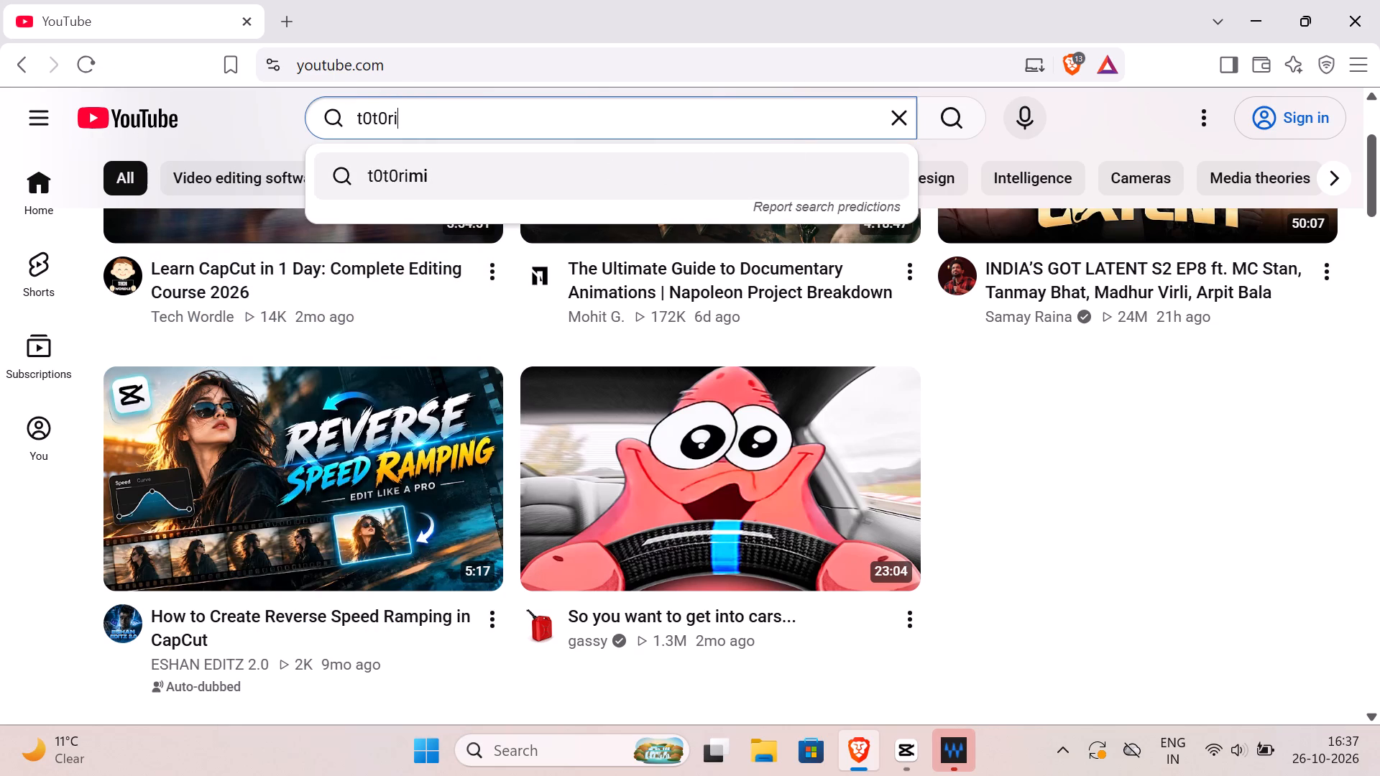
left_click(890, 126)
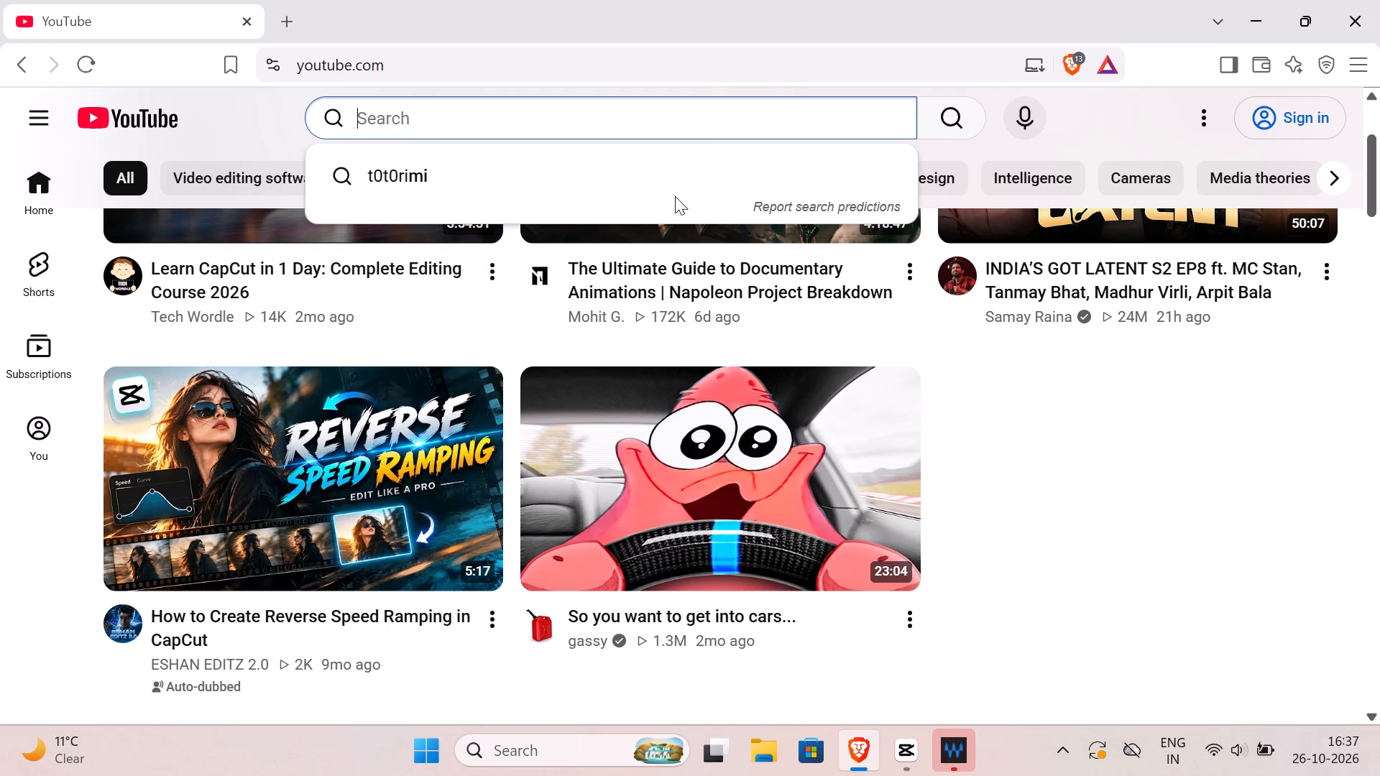
Open the "holding the door till the end" Short, skim through the following Shorts, and return to the YouTube home page.
scroll(562, 174, "down", 2)
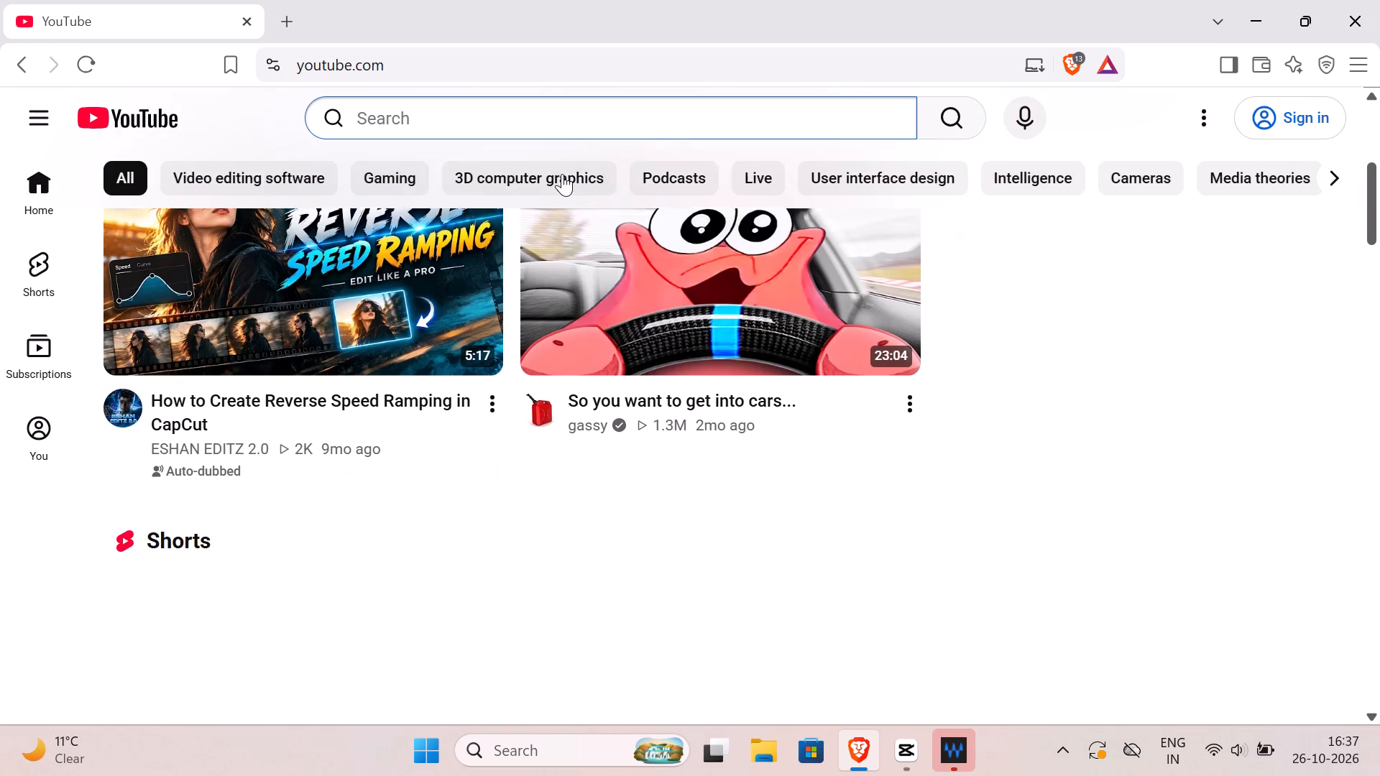
scroll(562, 174, "down", 4)
scroll(548, 188, "up", 1)
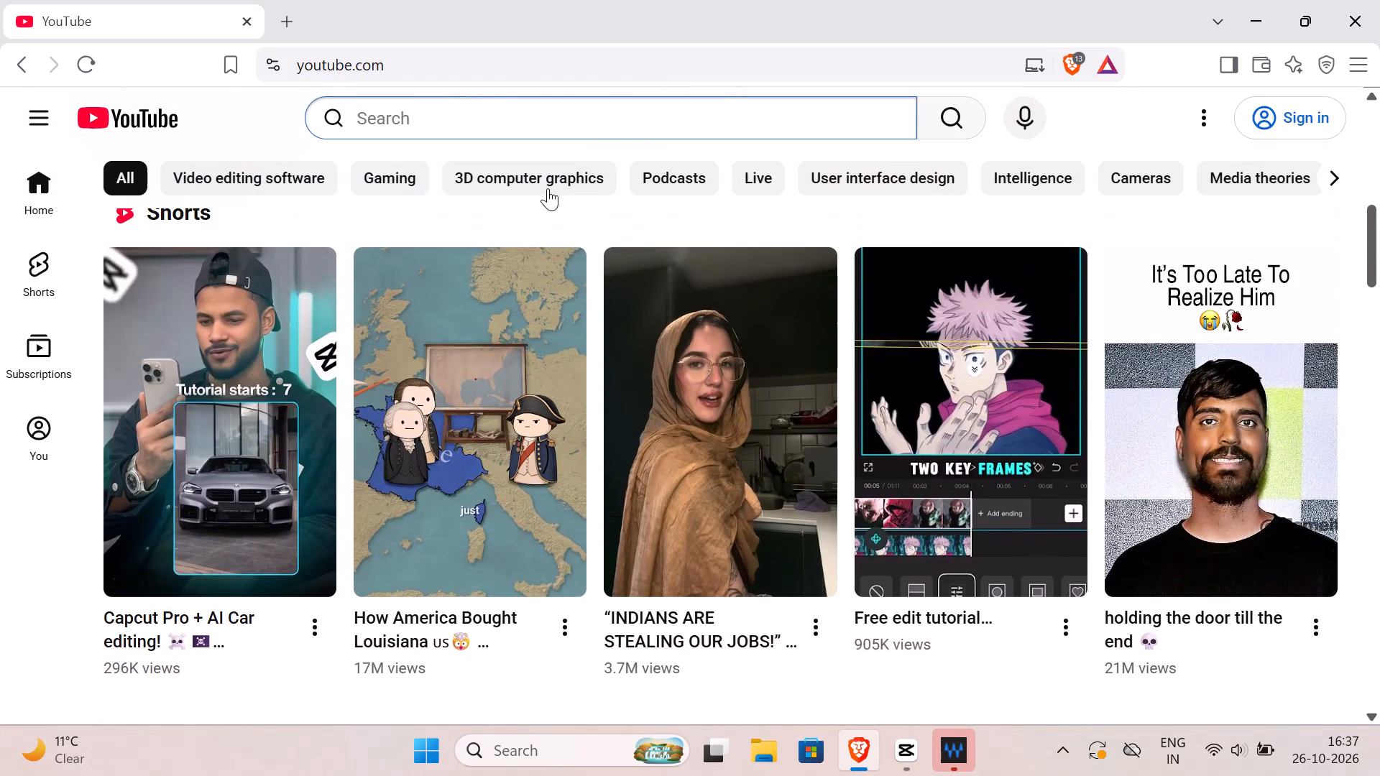
scroll(548, 188, "down", 1)
scroll(538, 188, "up", 1)
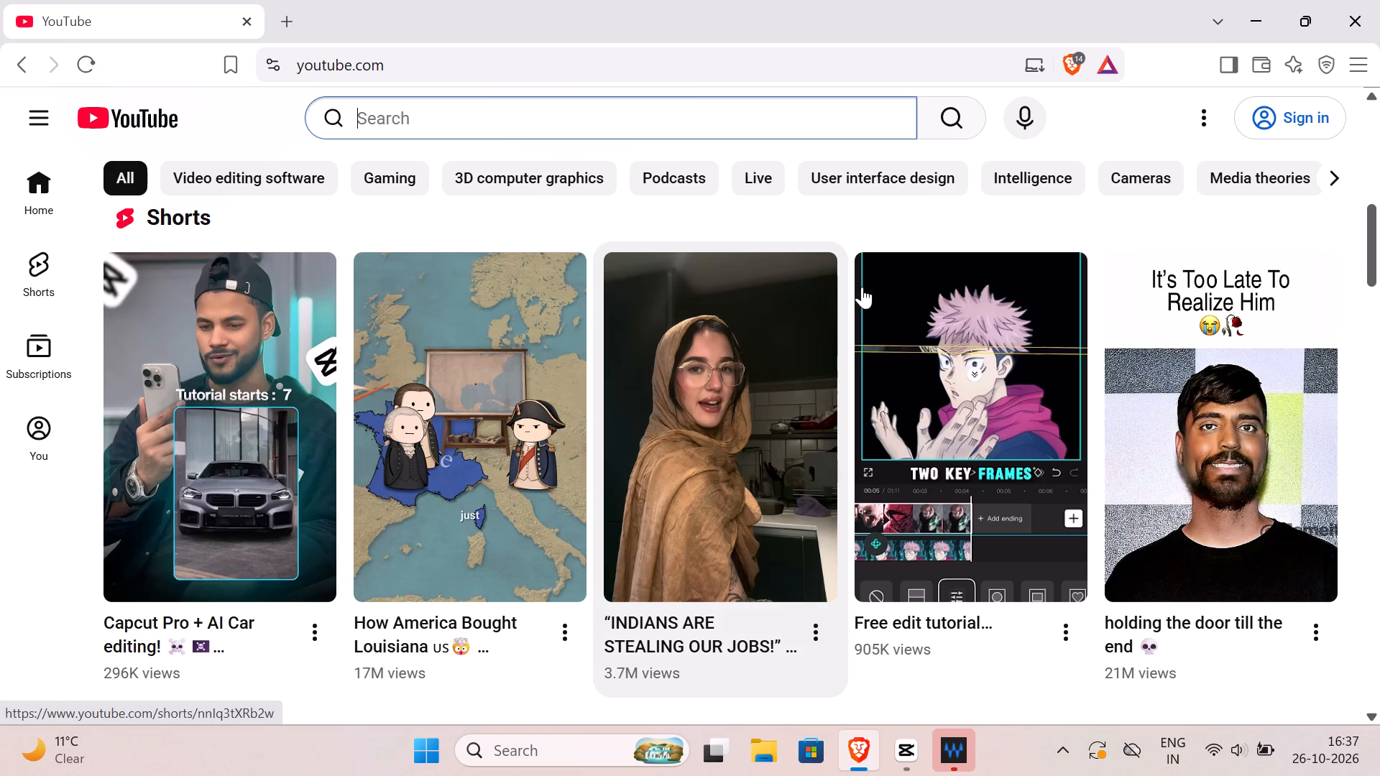
left_click(1210, 320)
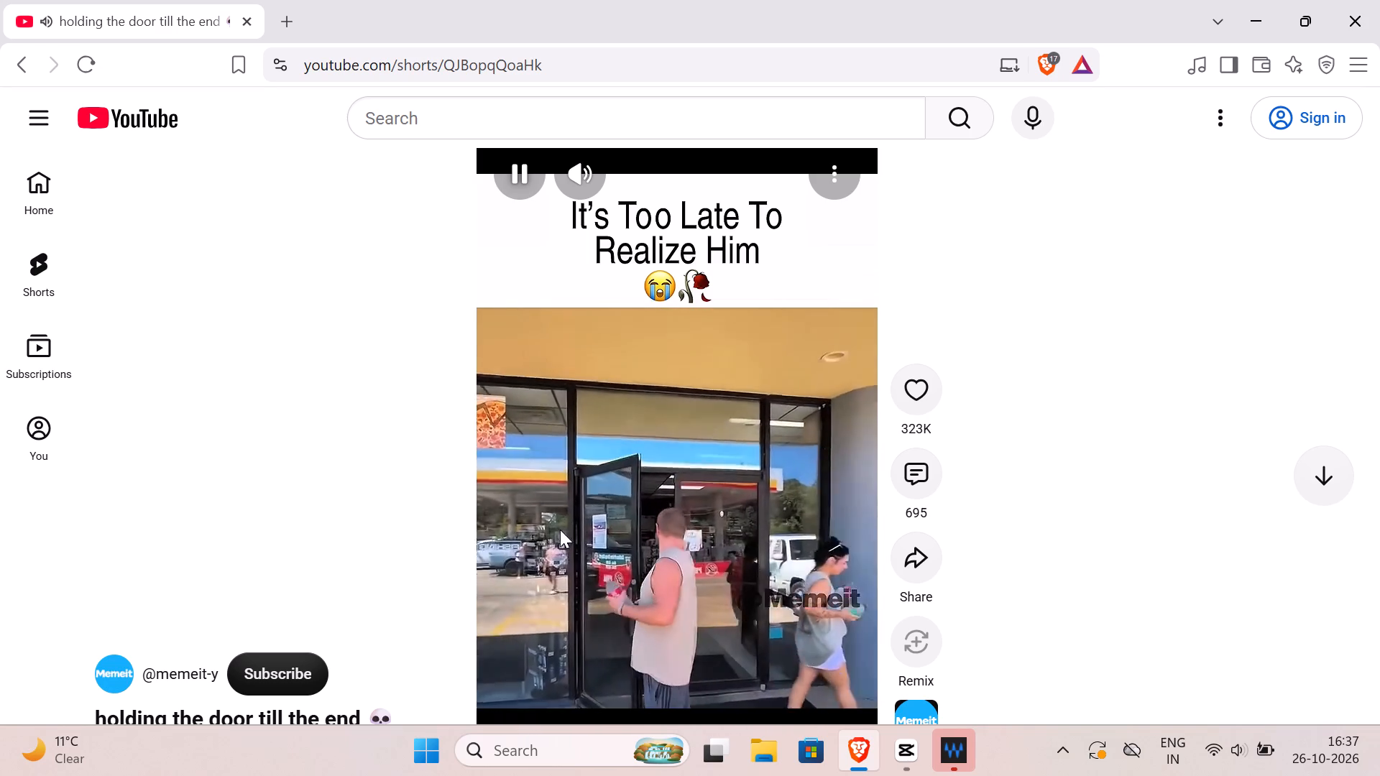
scroll(561, 525, "down", 2)
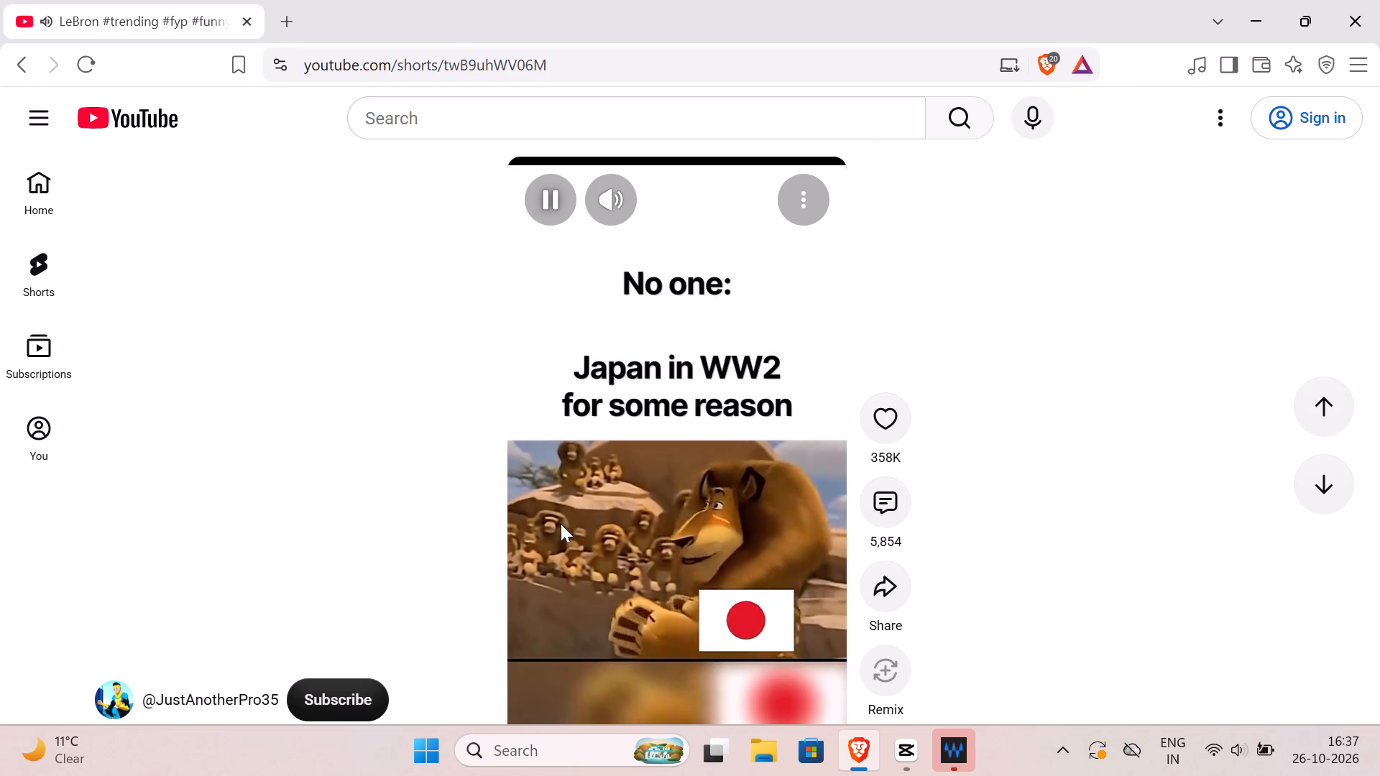
scroll(561, 524, "down", 3)
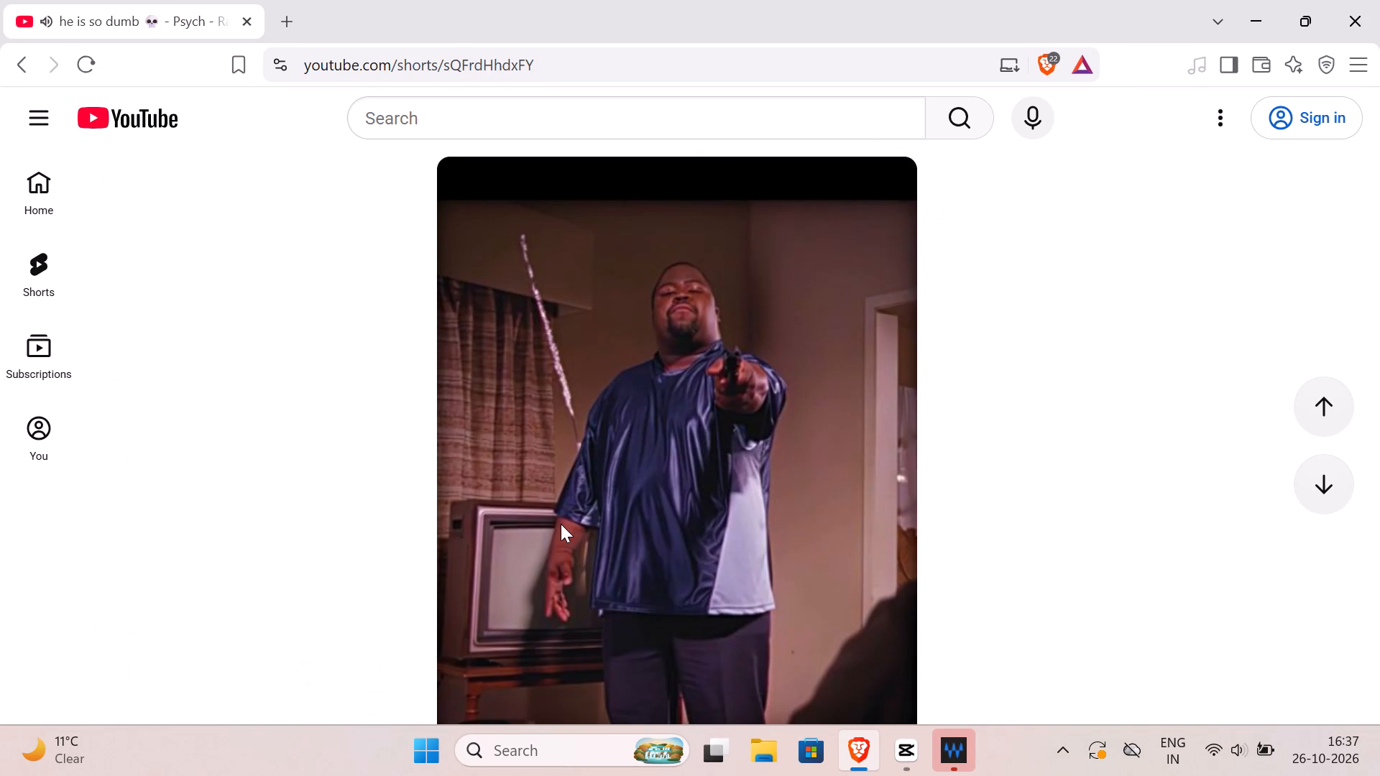
scroll(561, 517, "down", 4)
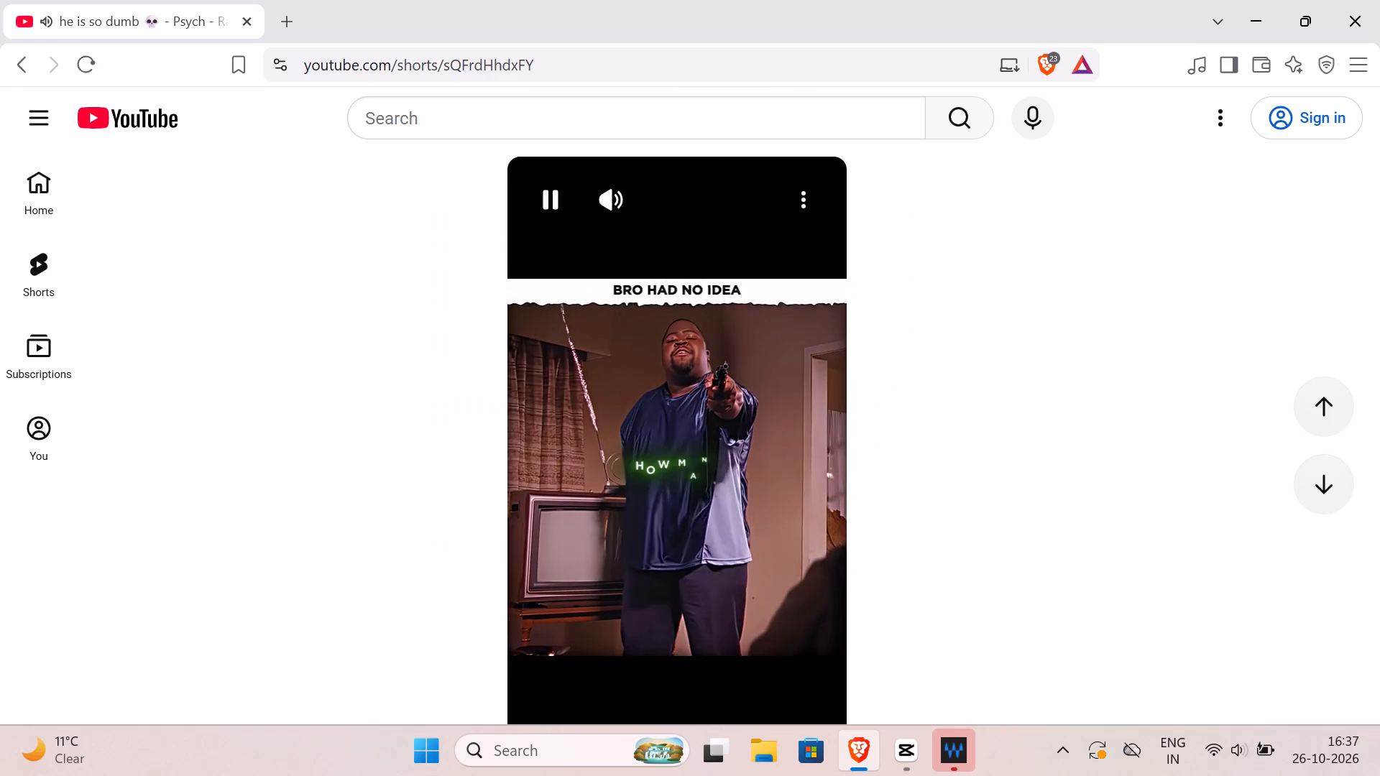
scroll(564, 501, "down", 5)
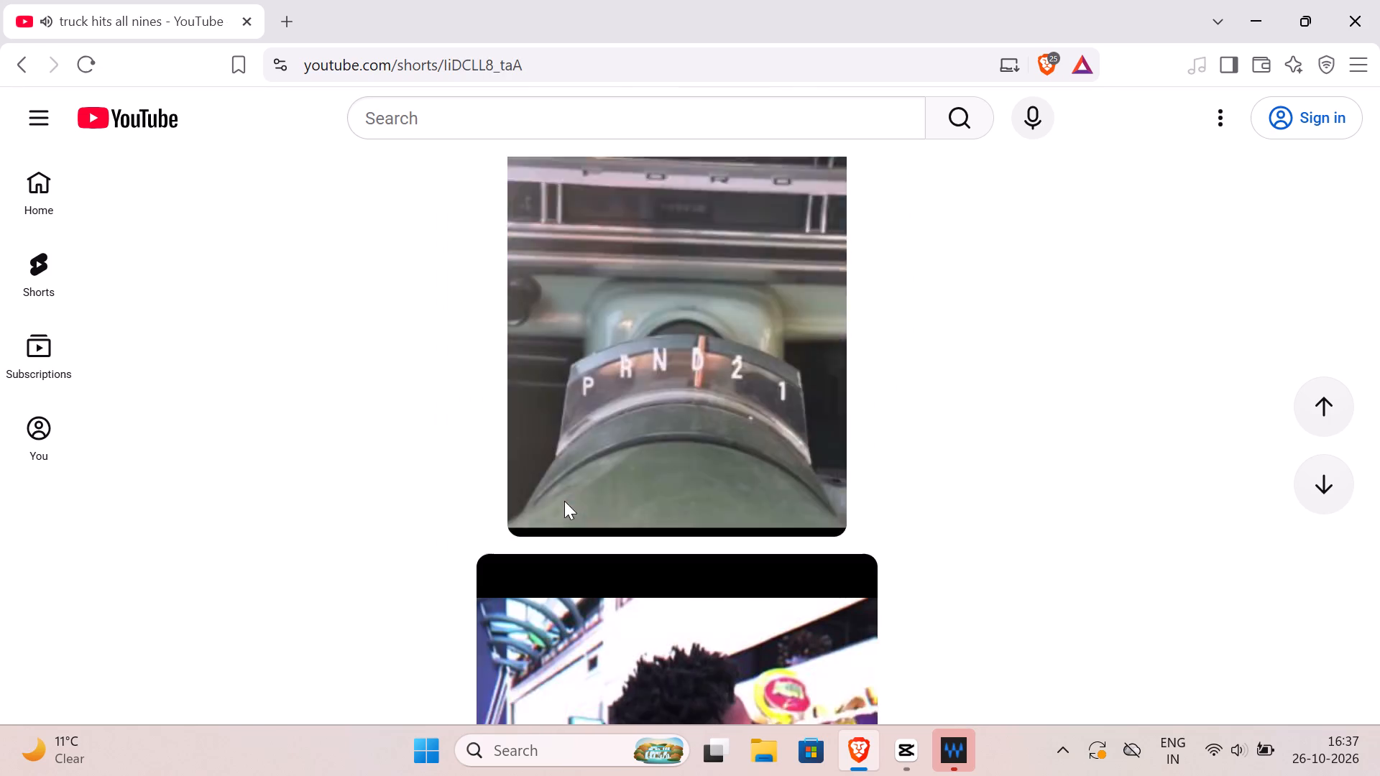
scroll(597, 441, "down", 3)
scroll(586, 289, "down", 2)
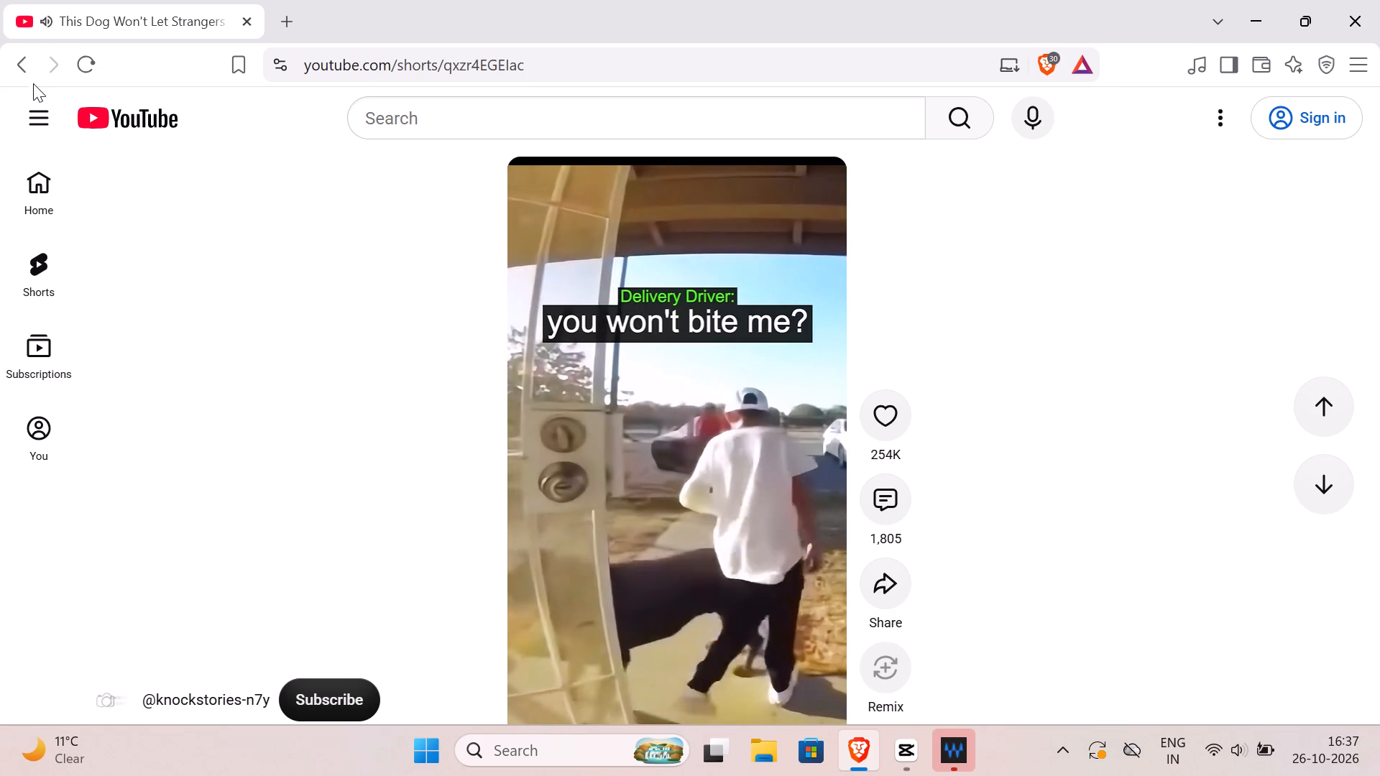
left_click(26, 70)
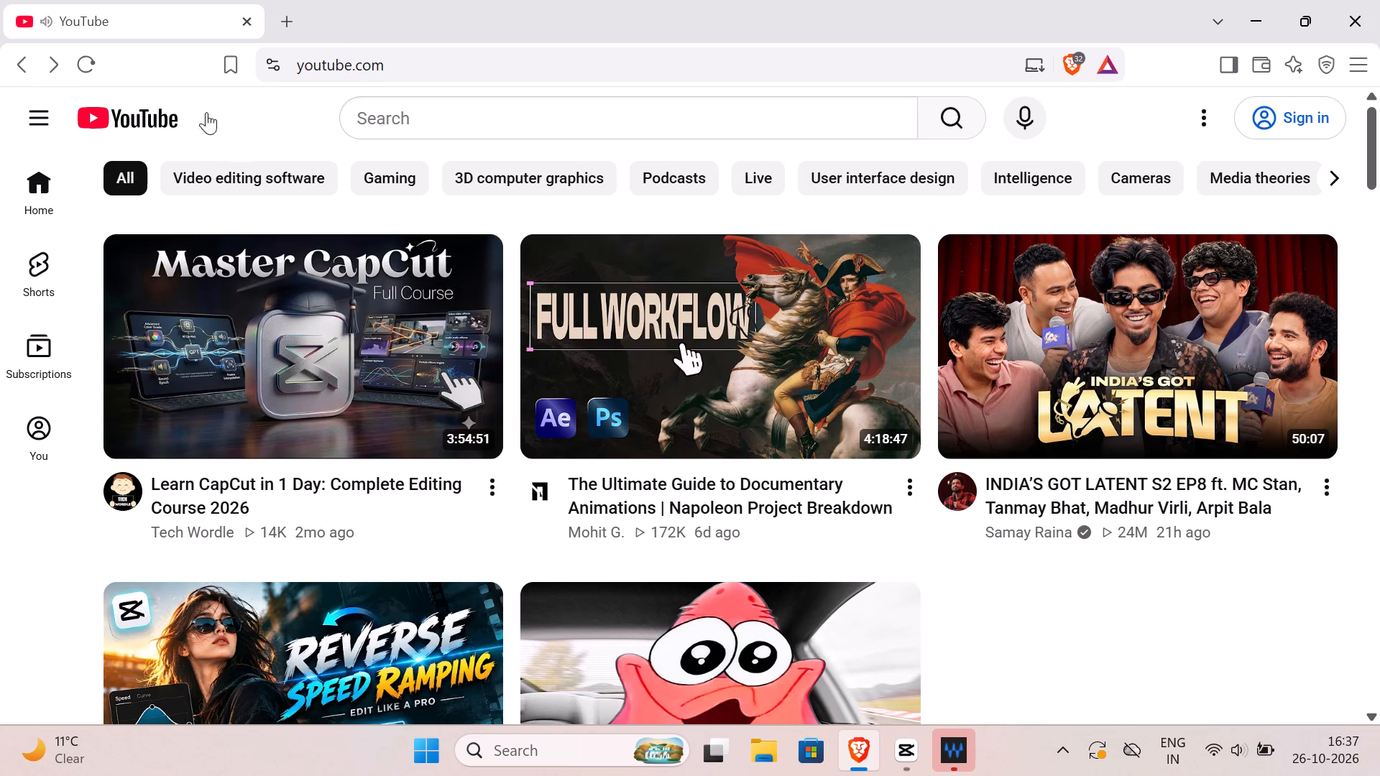
Browse the home feed, watch the "RAMAYANA: RISE OF A LEGEND - NEW TRAILER" Short and the one after it, and return to the home page.
scroll(351, 417, "down", 5)
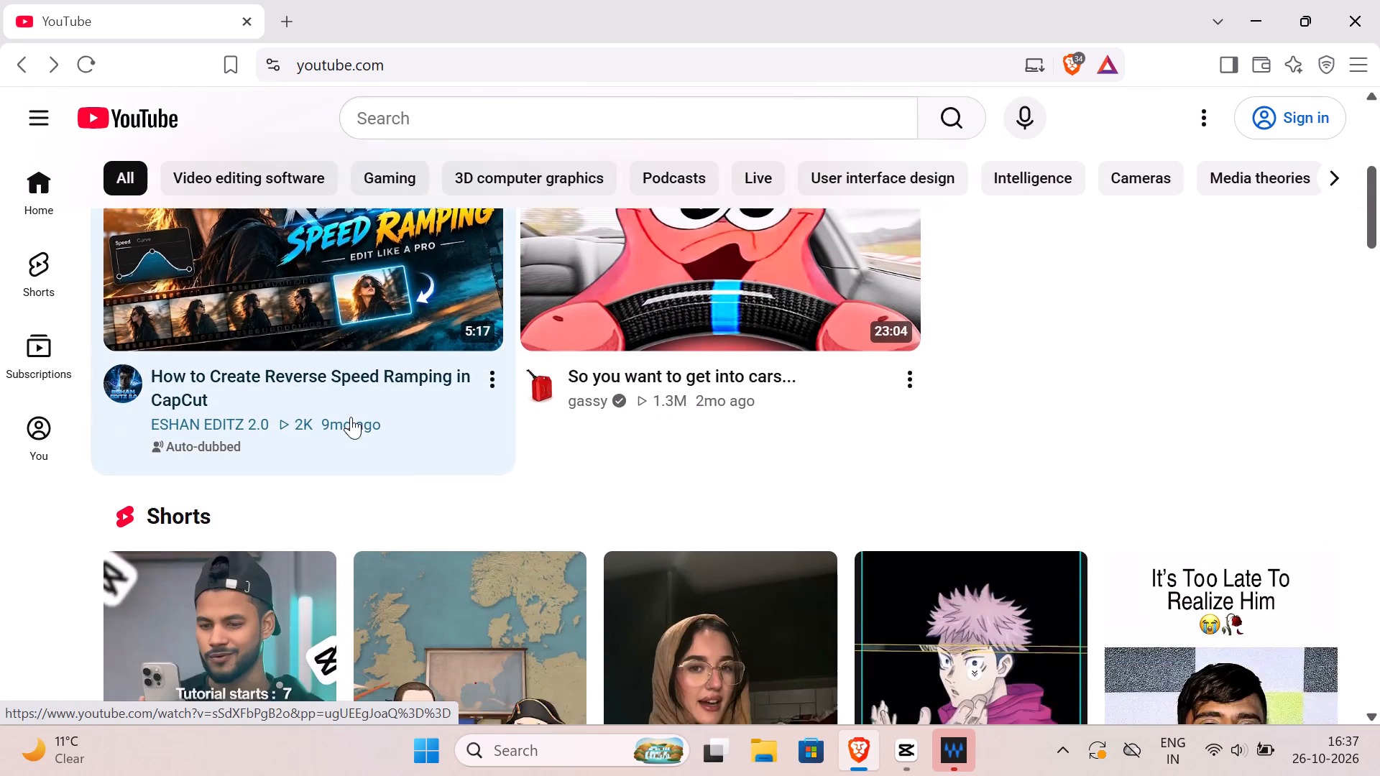
scroll(351, 417, "down", 6)
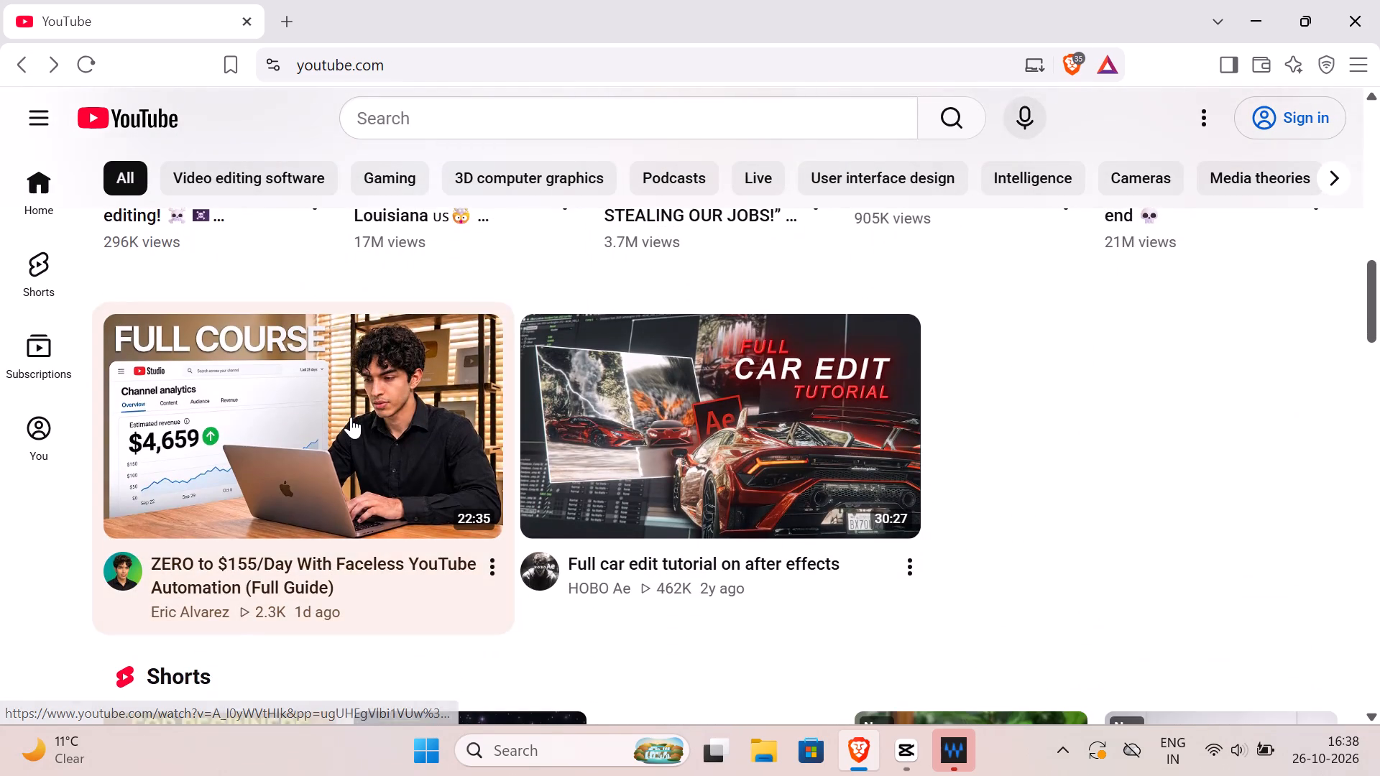
scroll(351, 417, "down", 3)
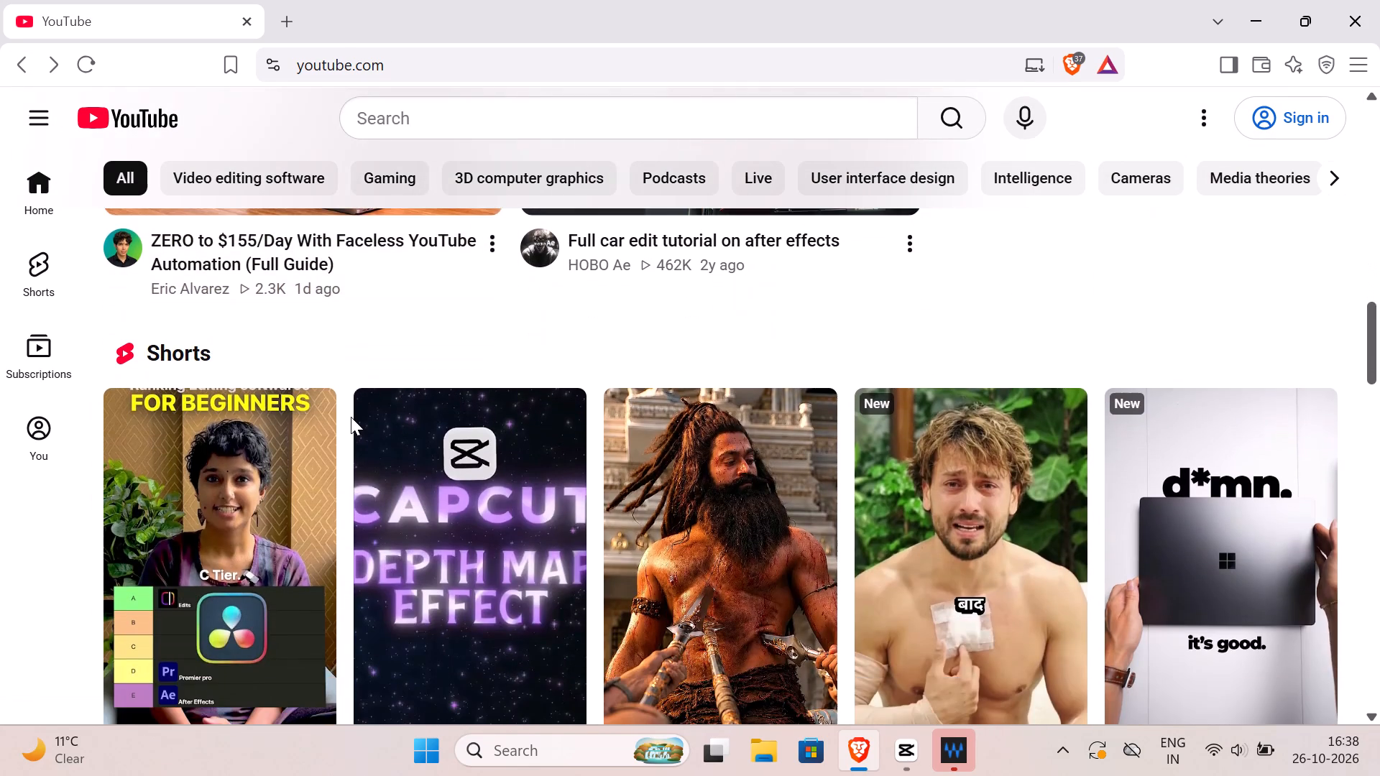
scroll(351, 417, "down", 2)
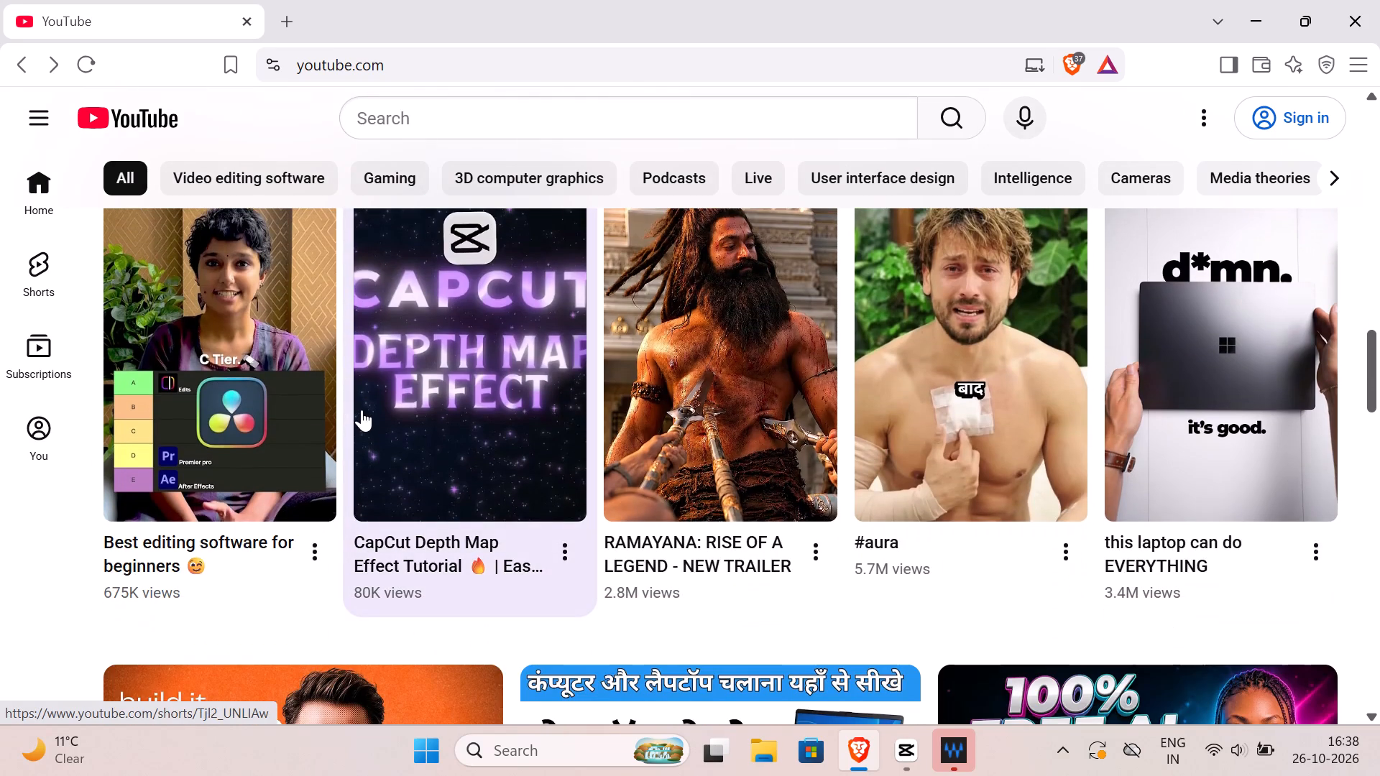
scroll(362, 410, "up", 1)
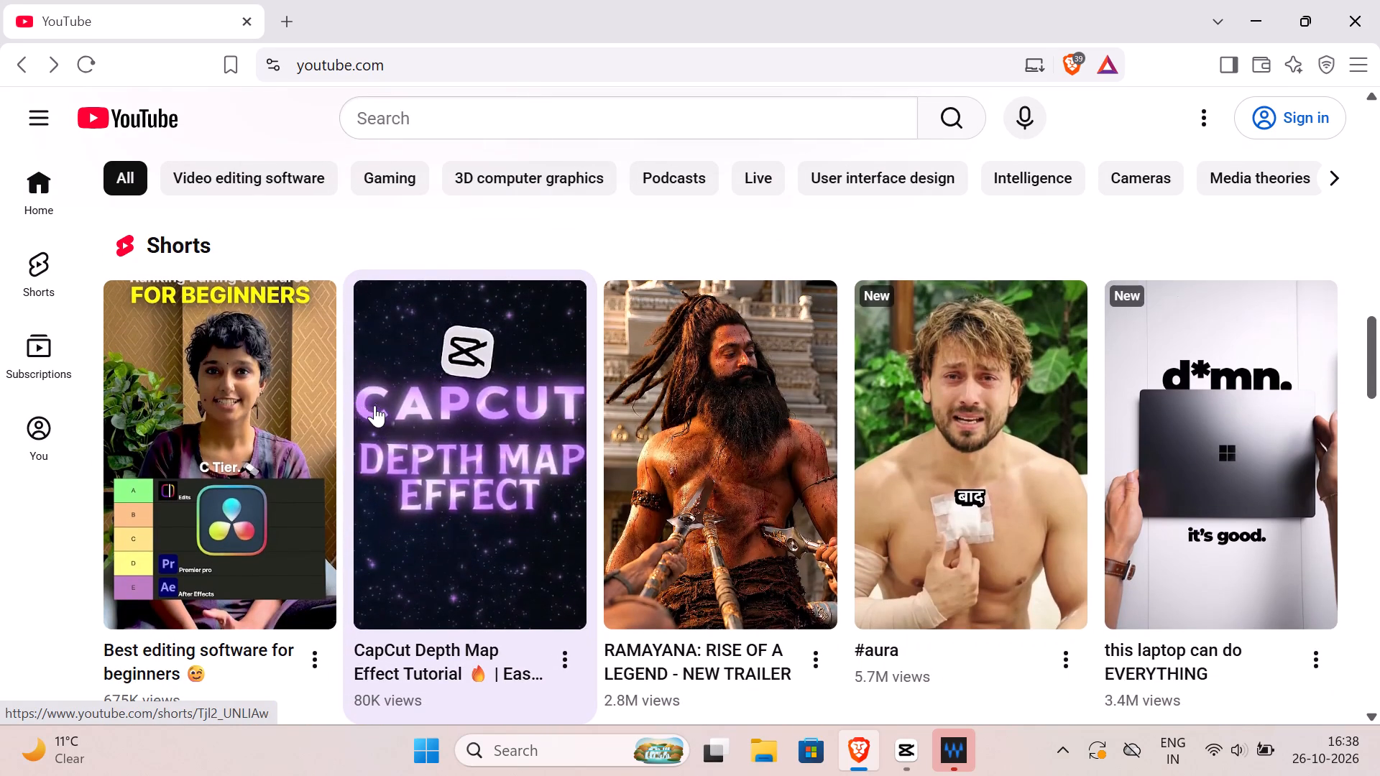
left_click(615, 405)
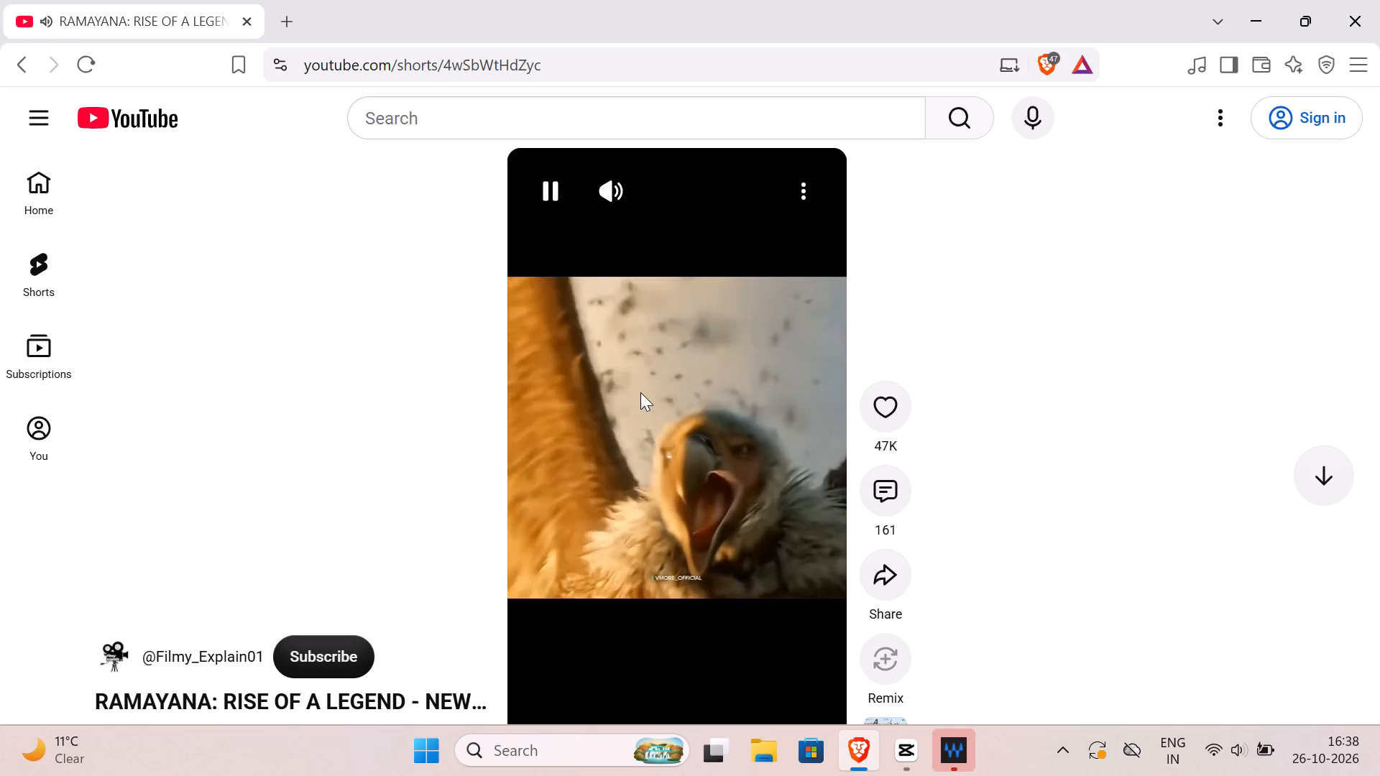
scroll(640, 389, "down", 1)
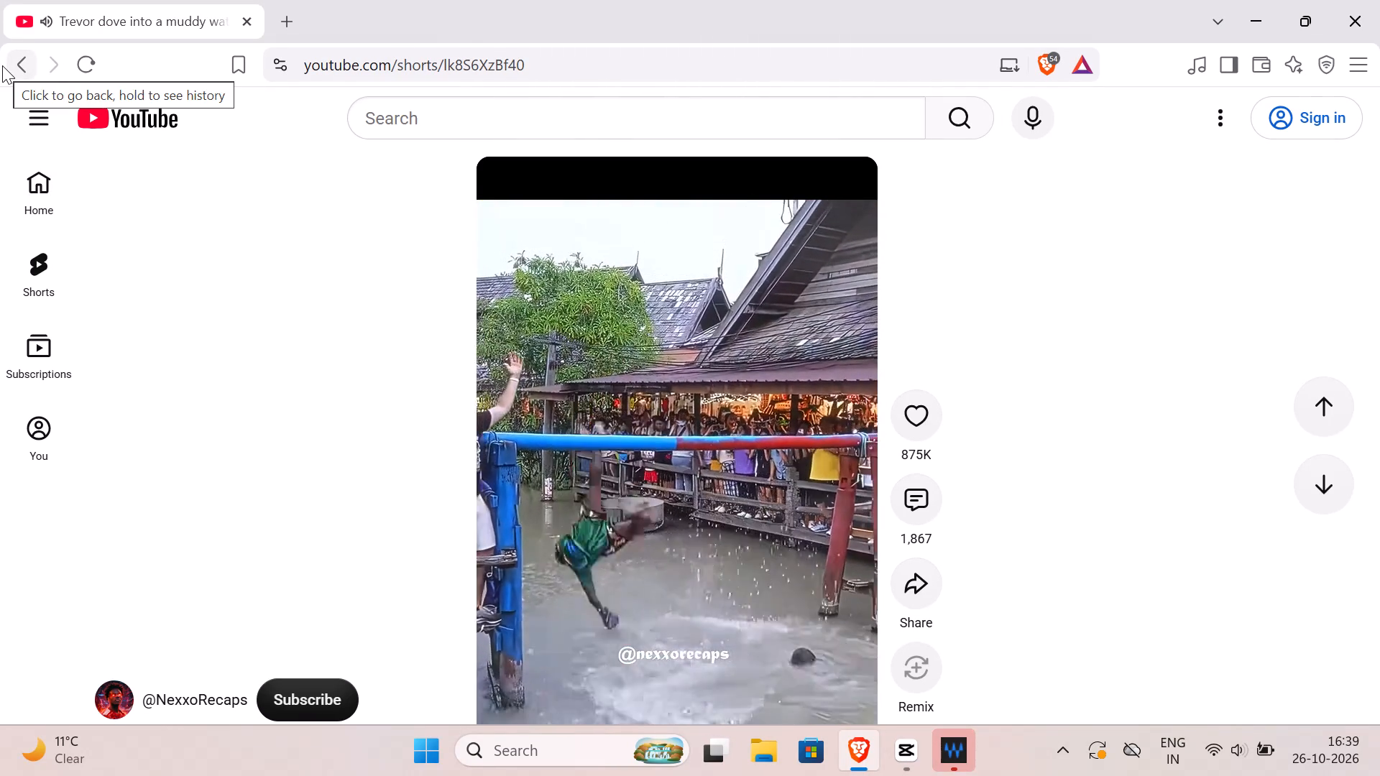
left_click(25, 63)
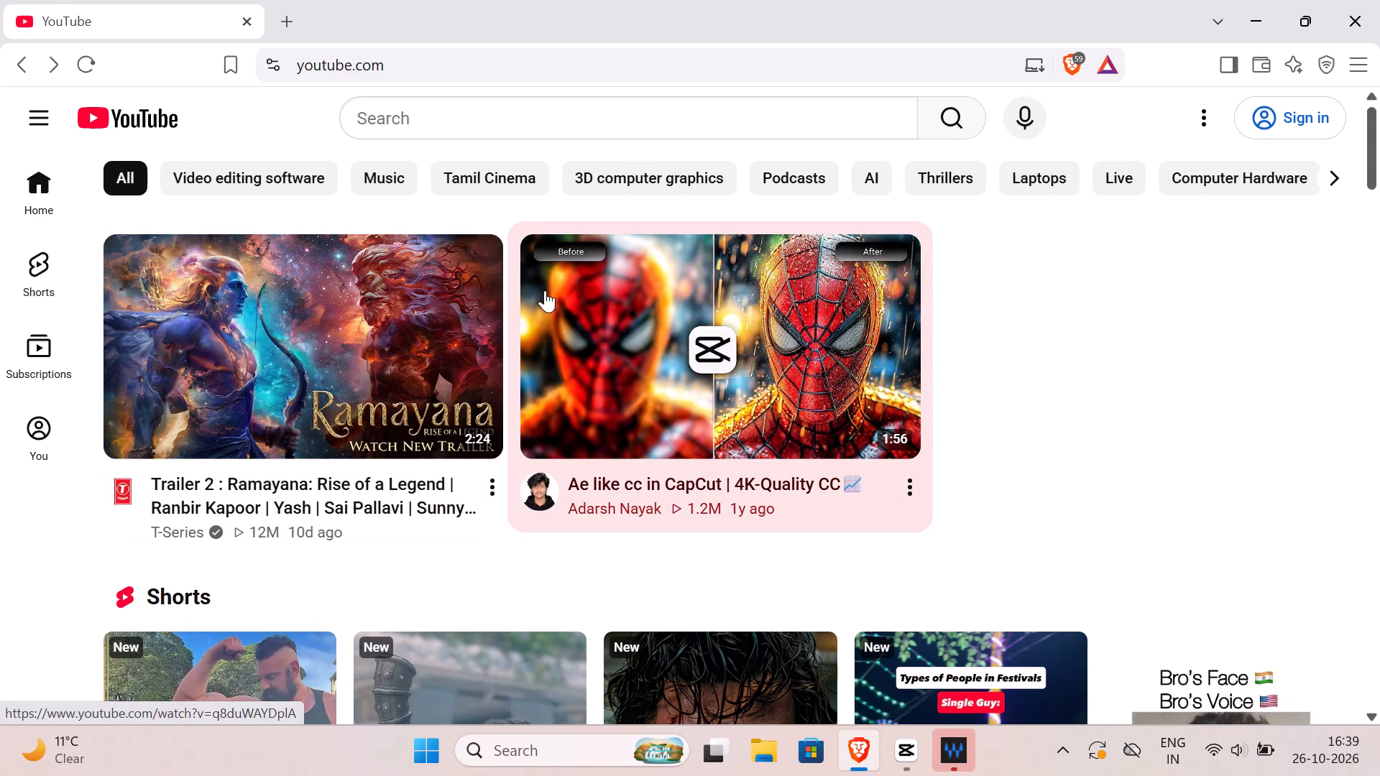
Open the "Ravana Tandav (Kannada)" Short from the home feed's Shorts row.
scroll(584, 290, "down", 2)
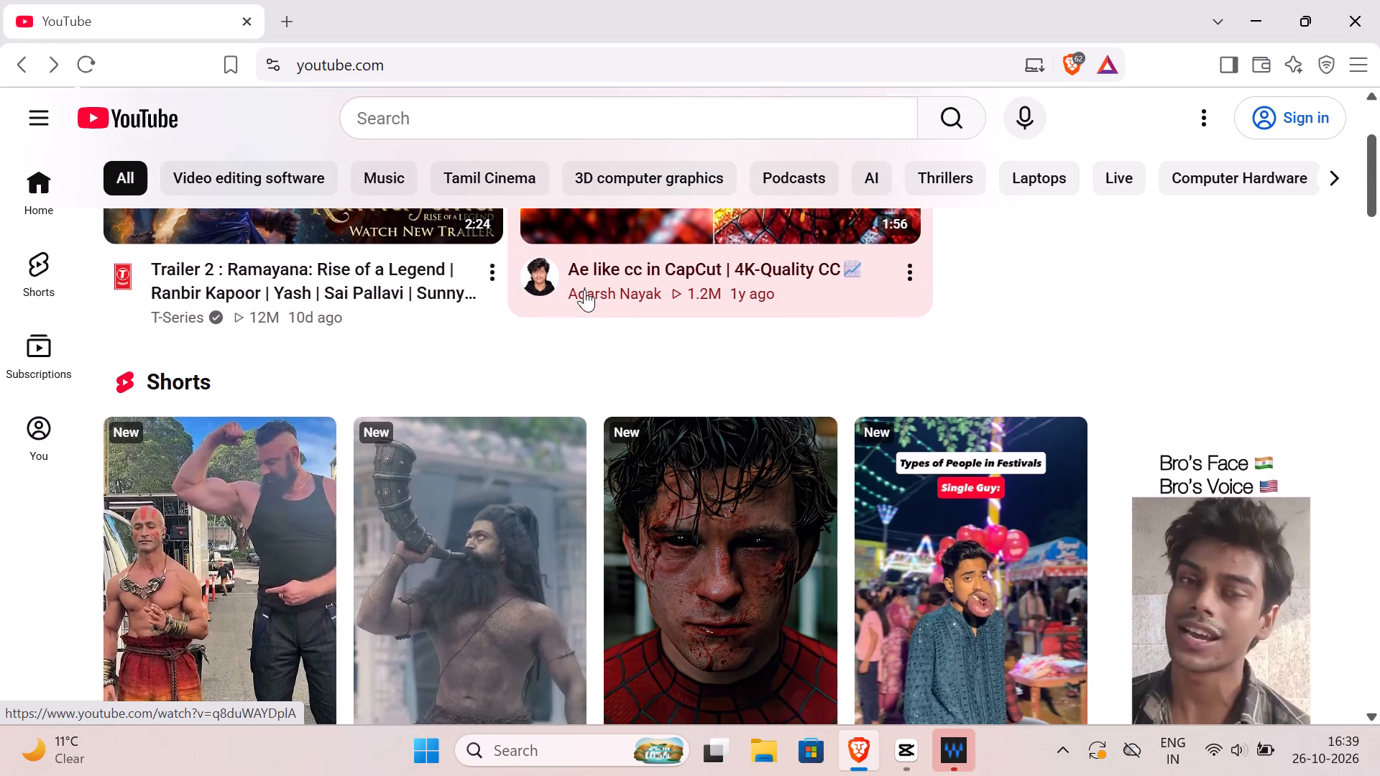
scroll(584, 290, "down", 2)
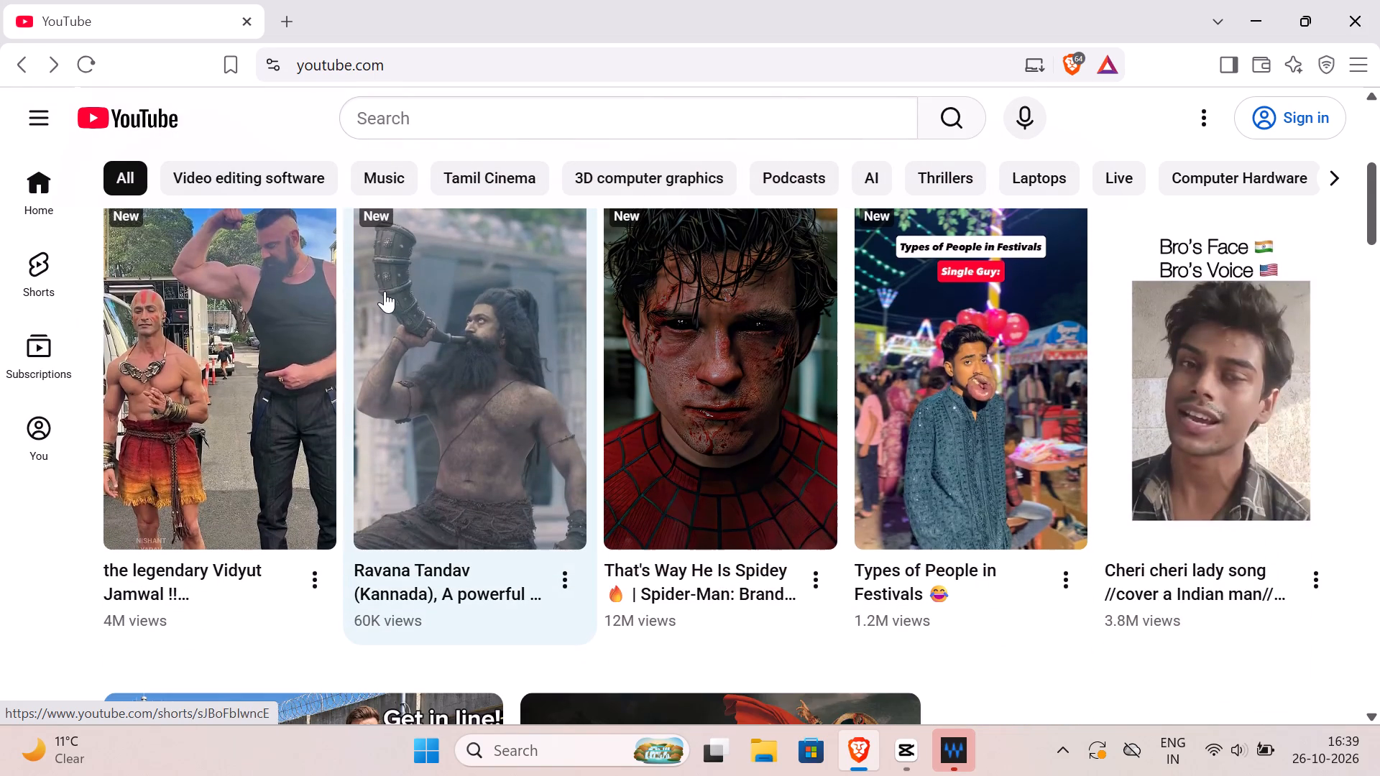
left_click(382, 292)
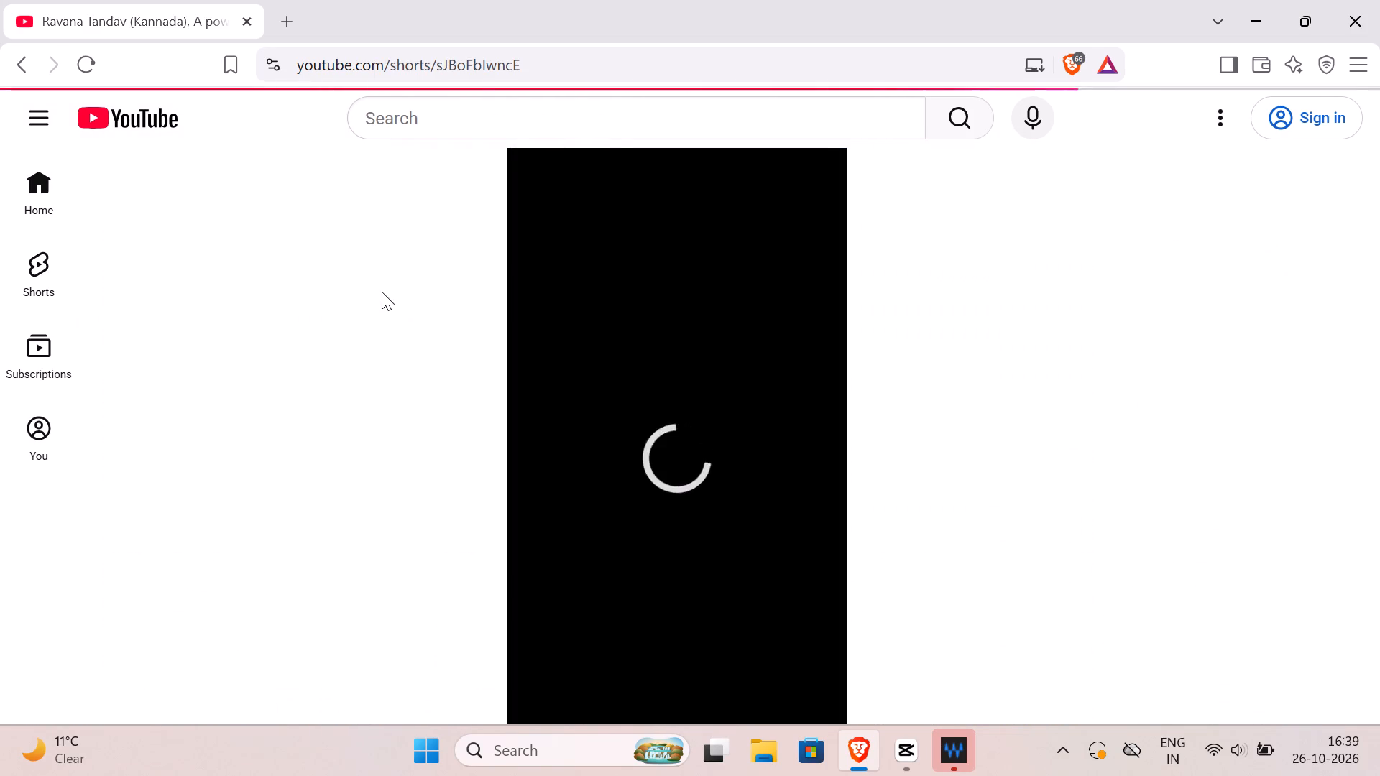
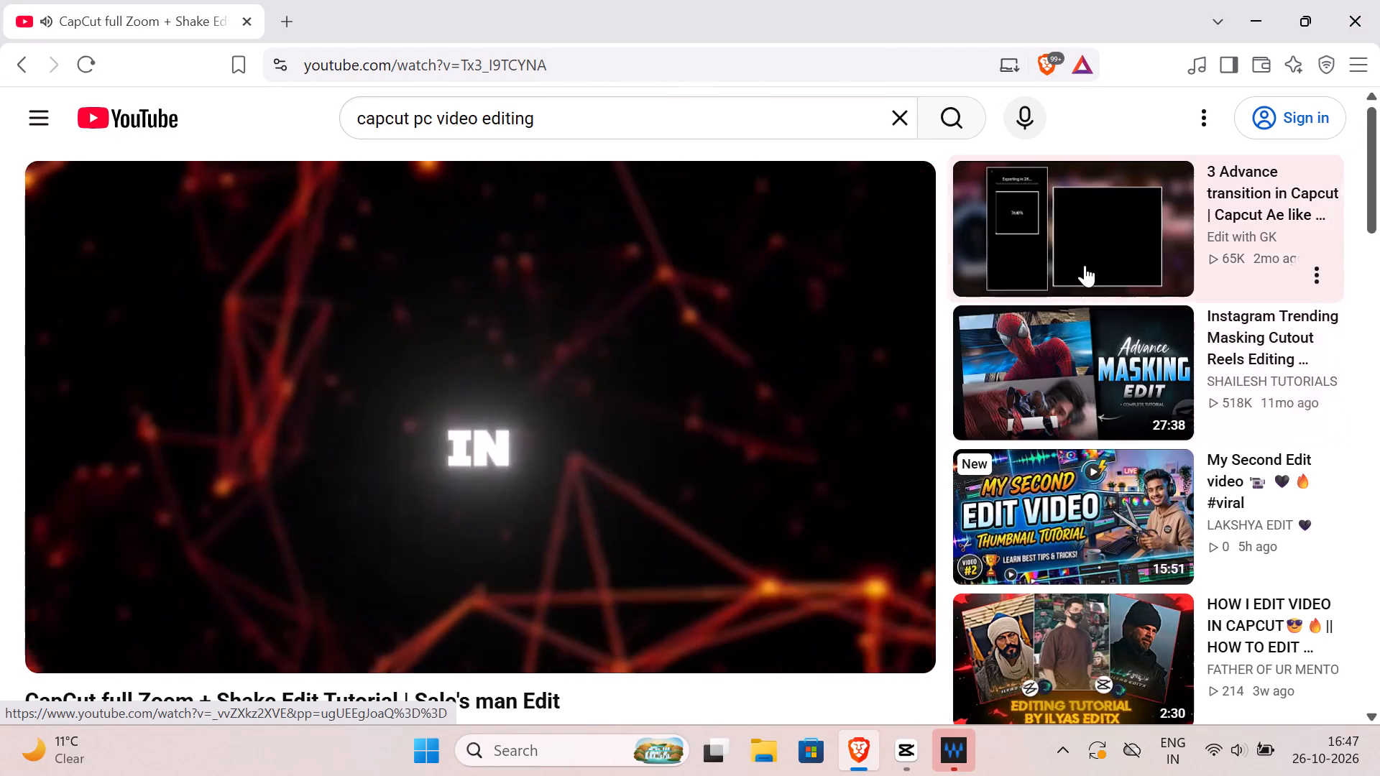
Browse the recommended videos listed alongside the "CapCut full Zoom + Shake Edit Tutorial" video for another editing video.
scroll(1107, 452, "down", 1)
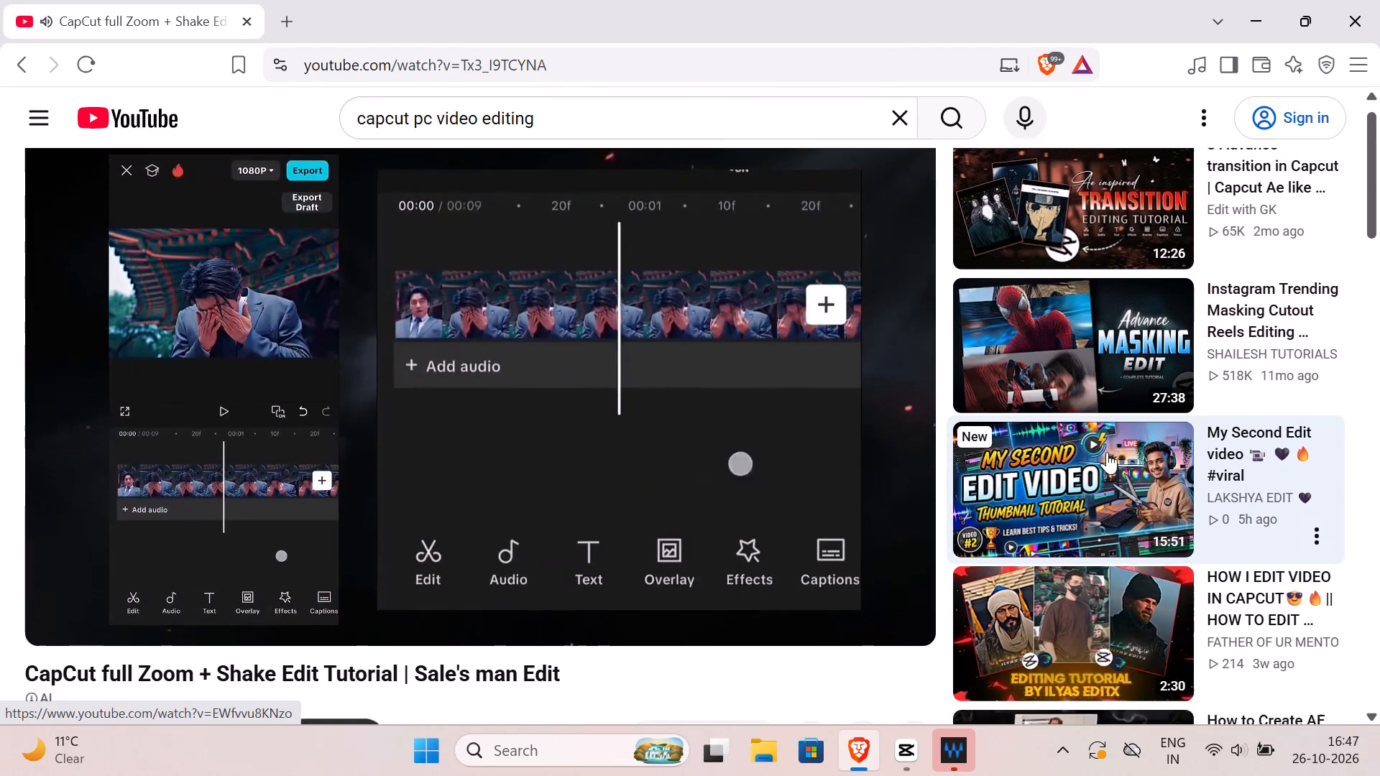
scroll(1105, 451, "down", 4)
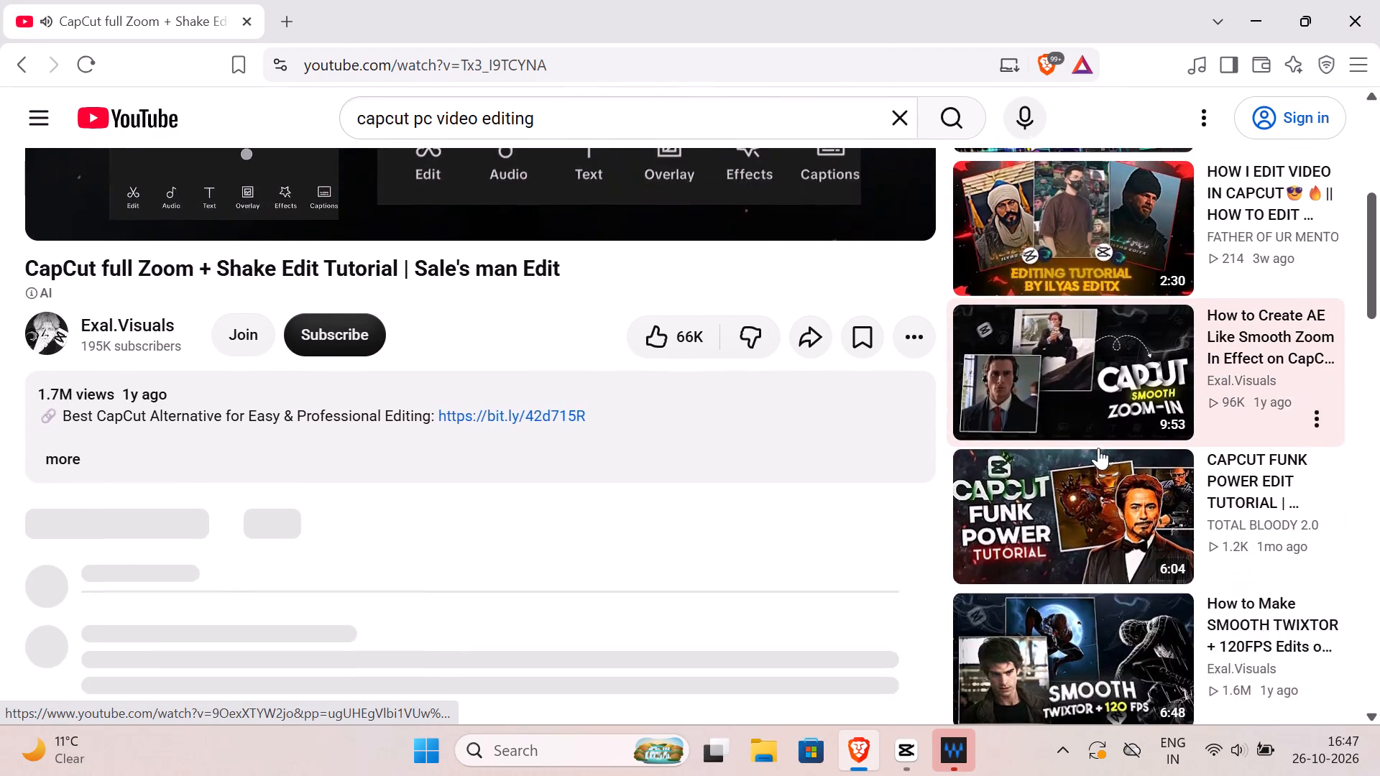
scroll(1098, 448, "down", 4)
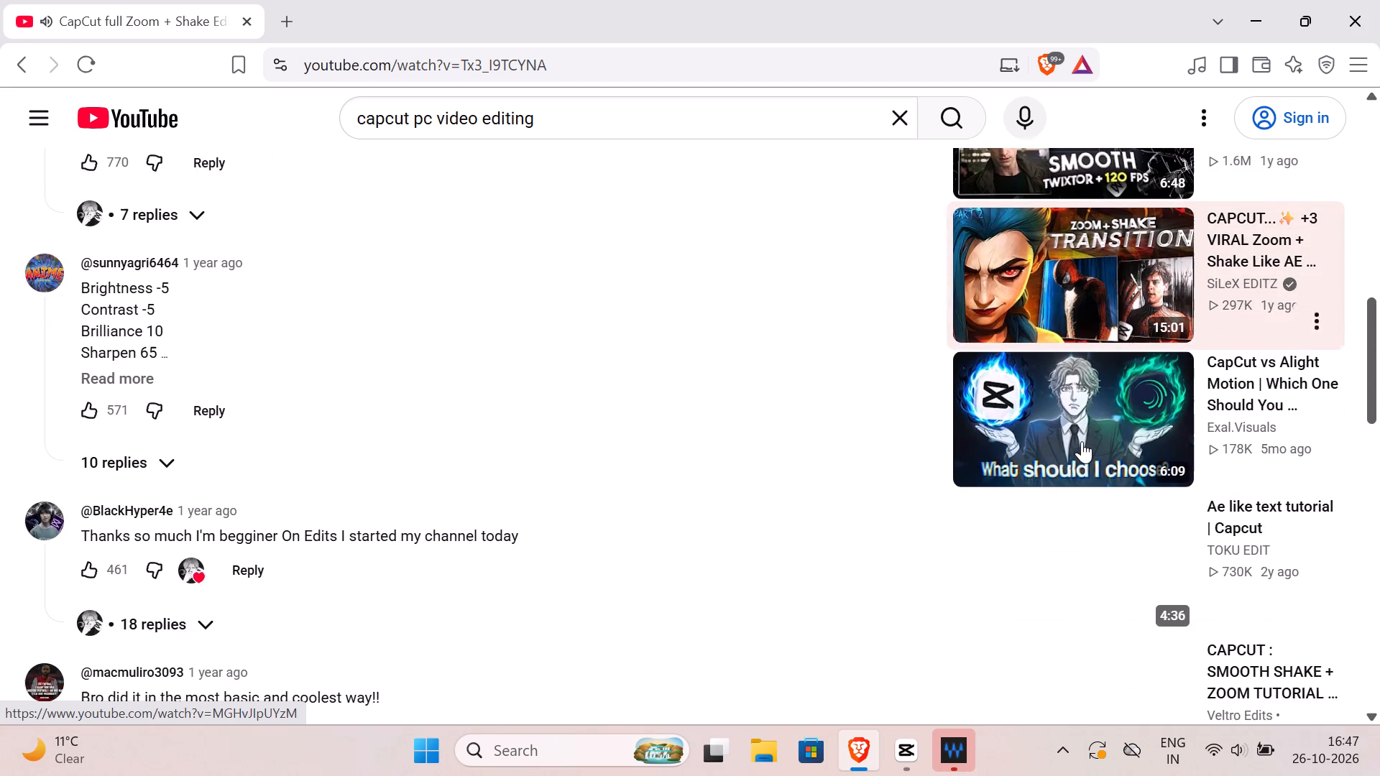
scroll(1079, 438, "down", 5)
scroll(1067, 435, "up", 3)
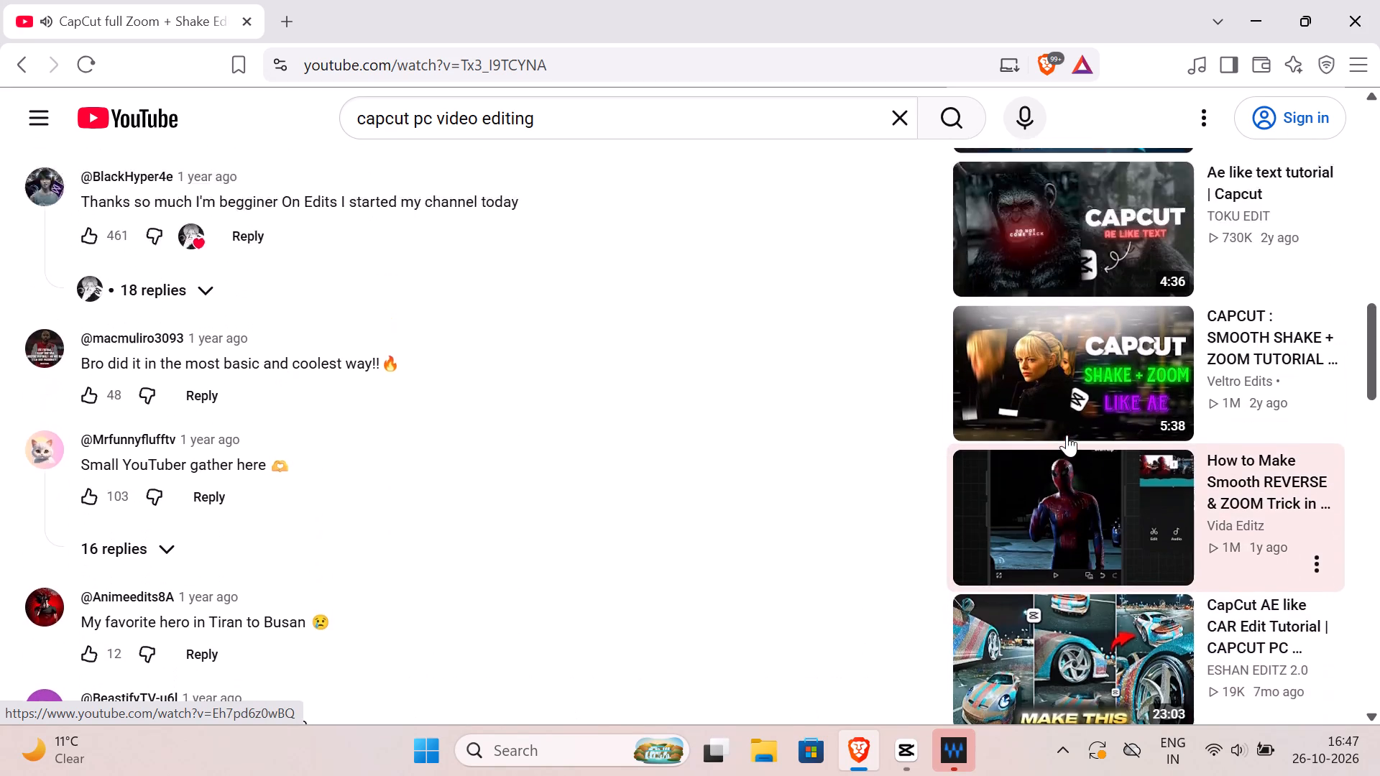
left_click_drag(1067, 435, 914, 368)
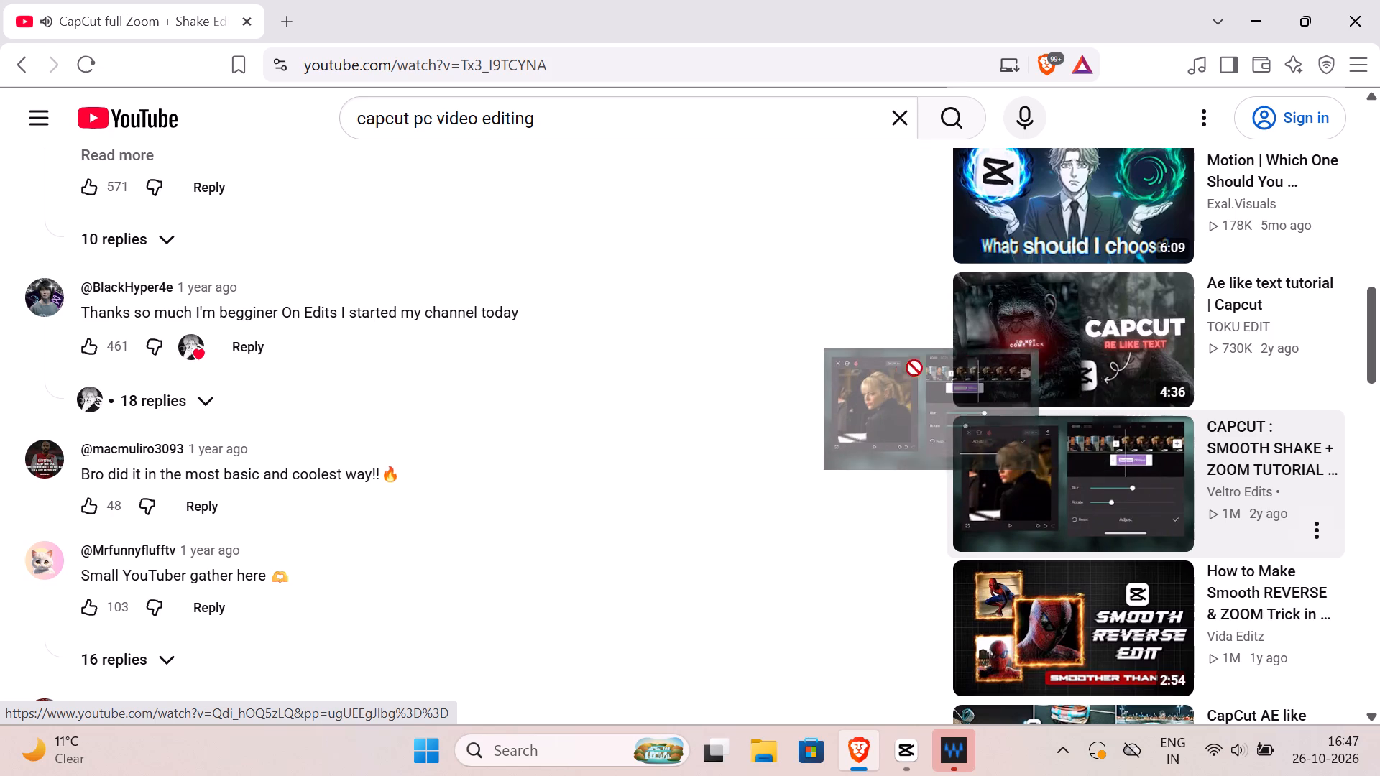
left_click_drag(914, 368, 794, 377)
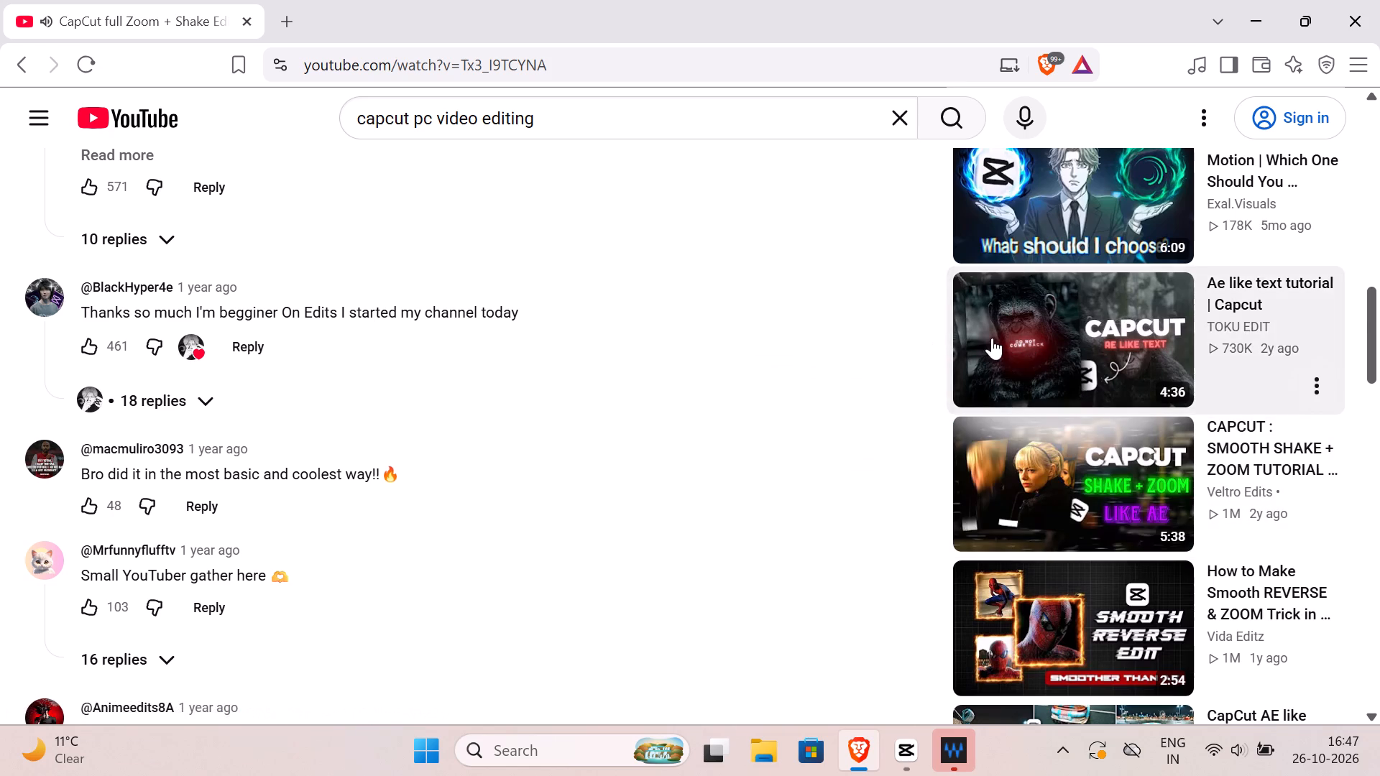
scroll(992, 338, "down", 6)
scroll(993, 336, "up", 4)
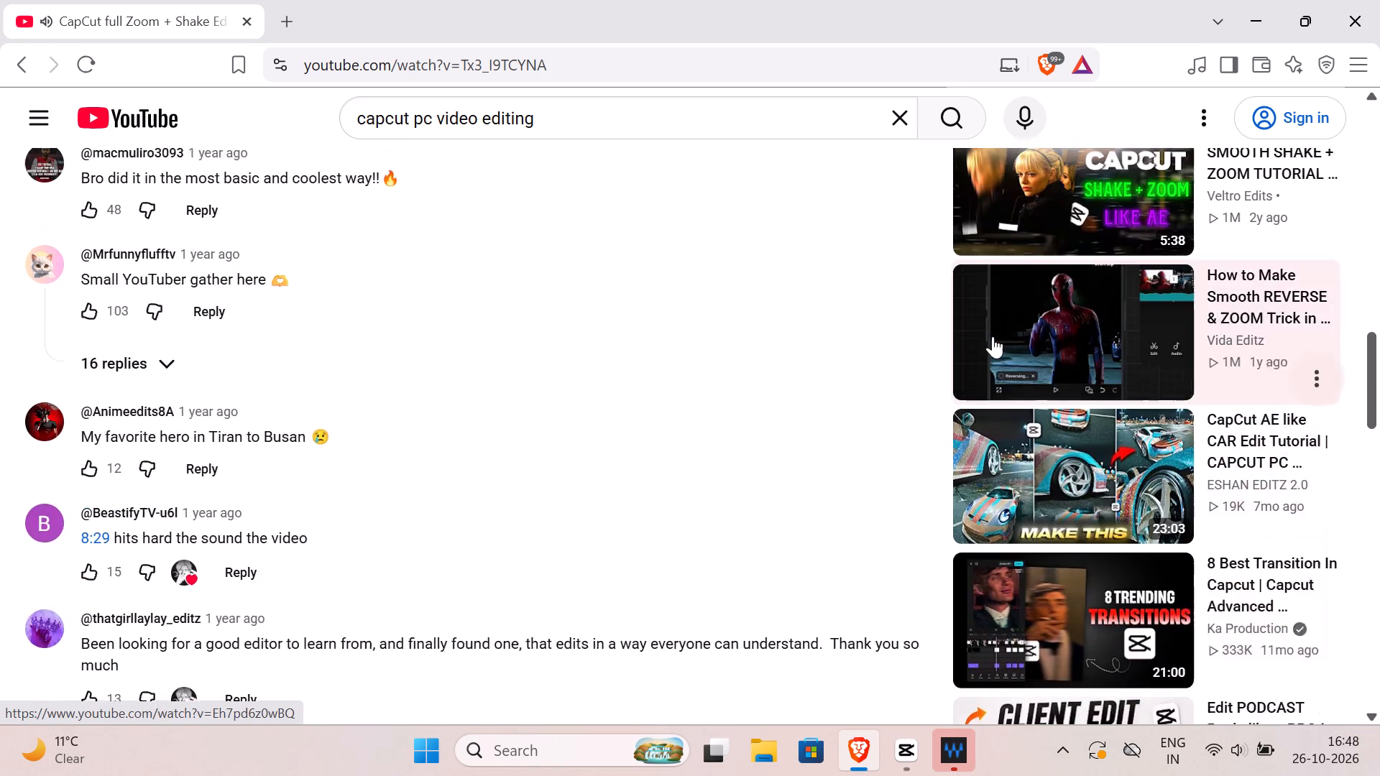
scroll(993, 336, "down", 1)
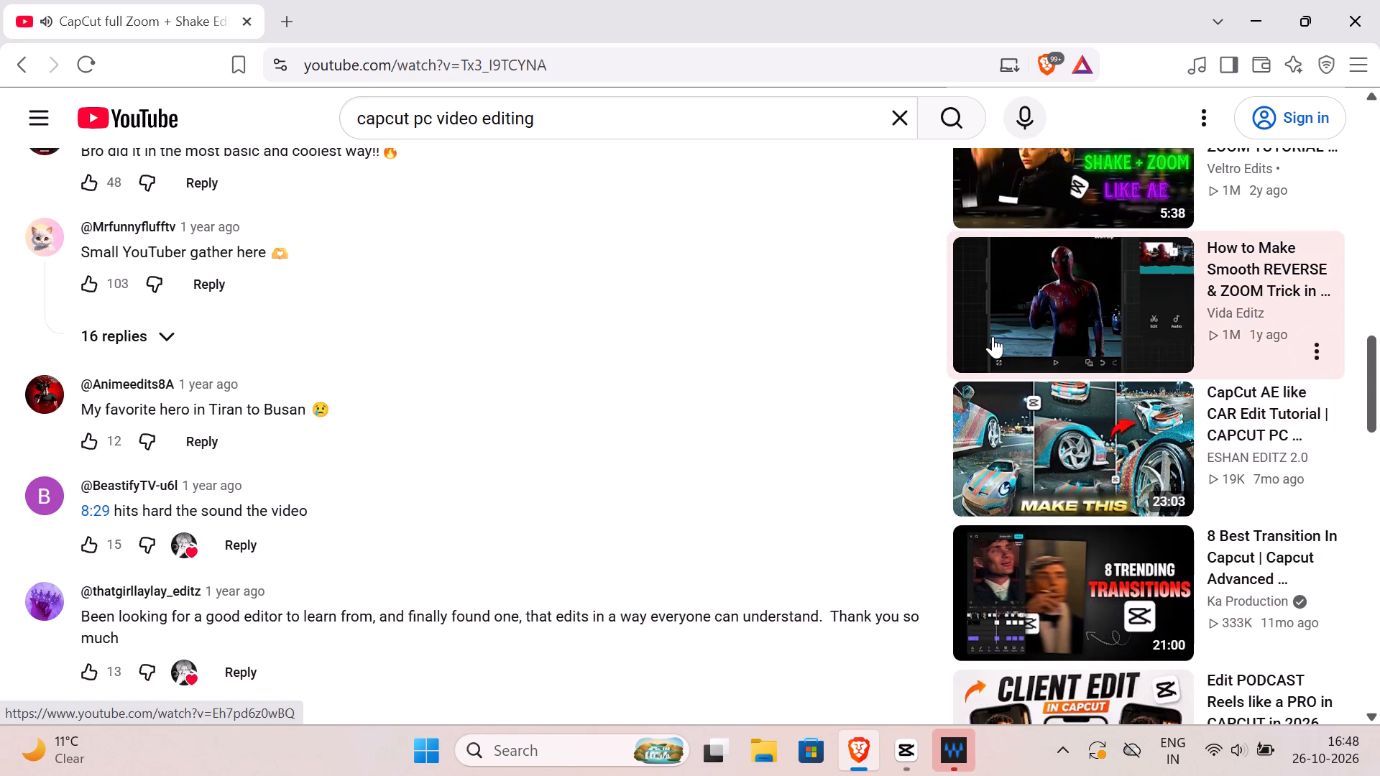
scroll(993, 336, "down", 6)
scroll(993, 336, "up", 2)
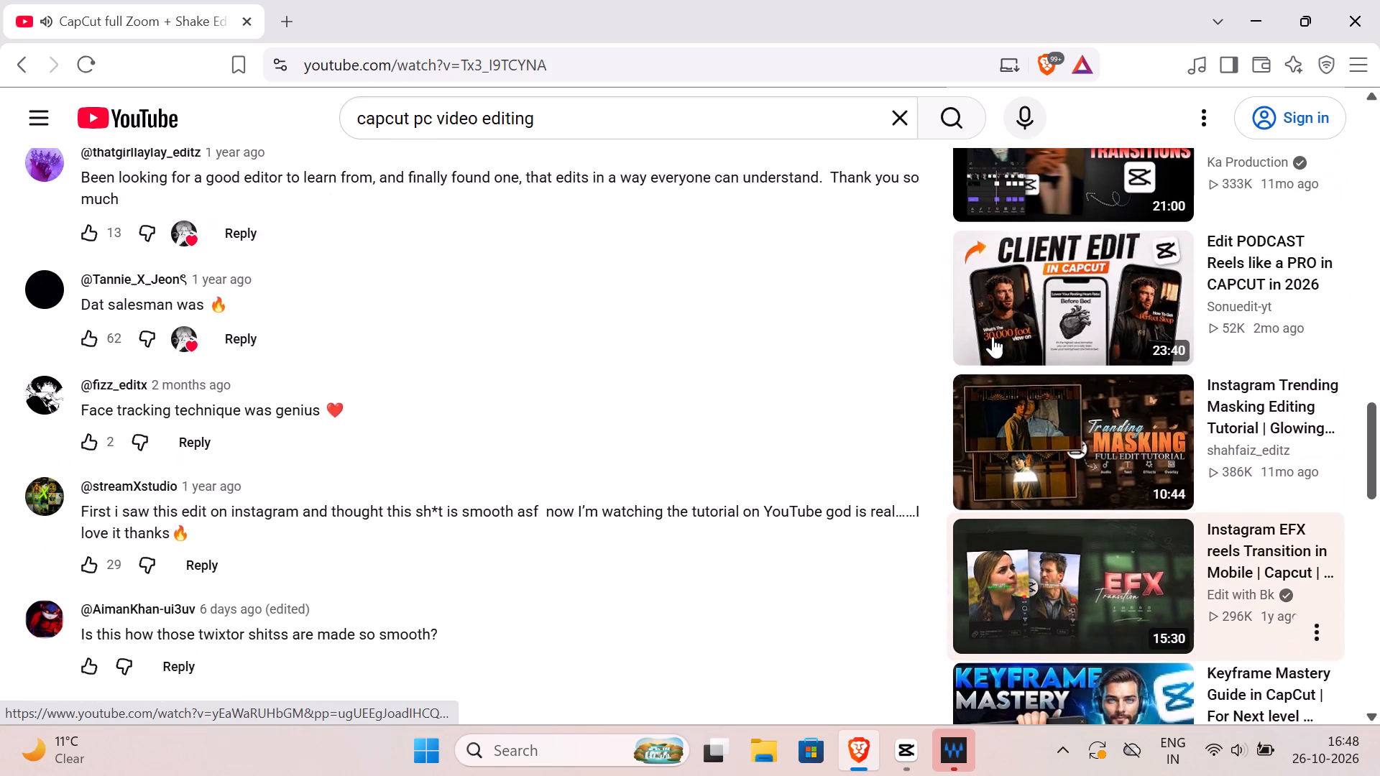
scroll(993, 336, "up", 1)
scroll(993, 336, "down", 1)
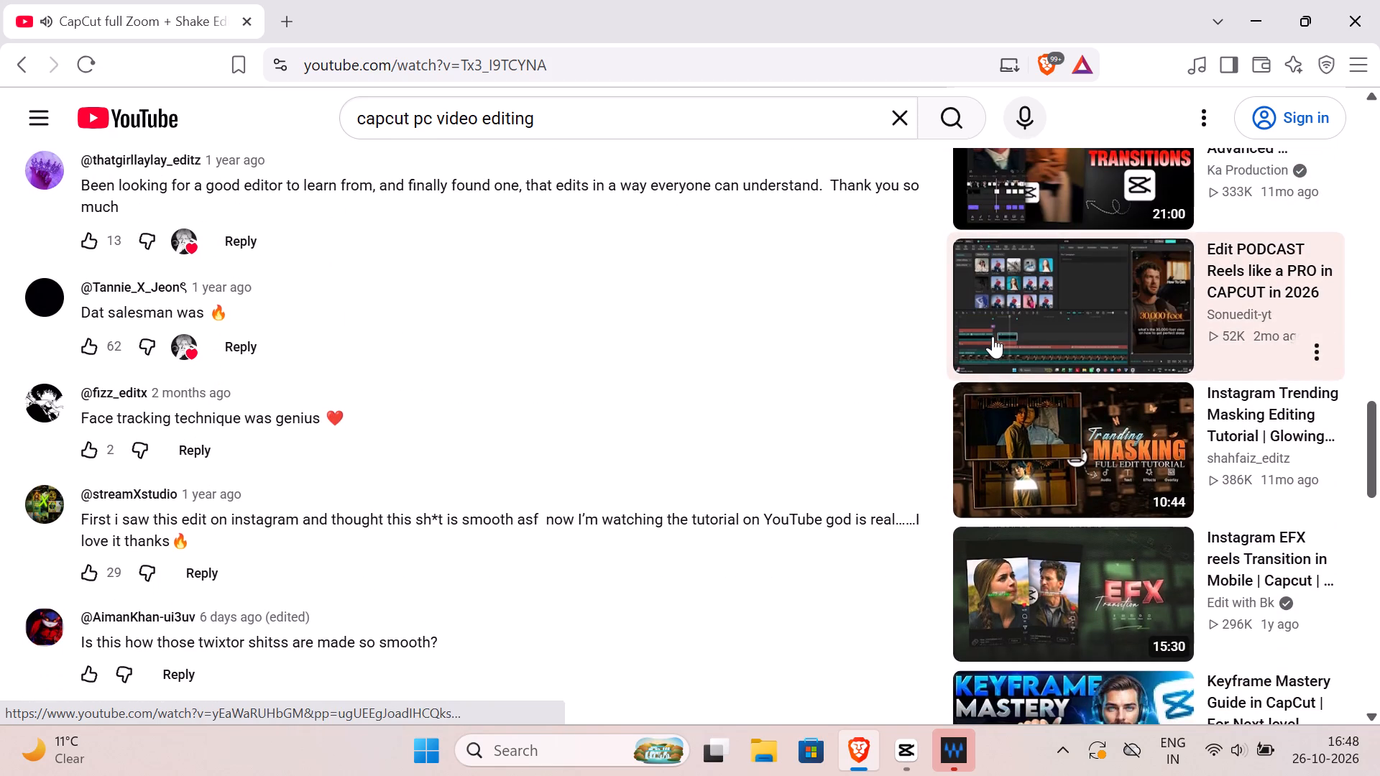
scroll(993, 336, "down", 3)
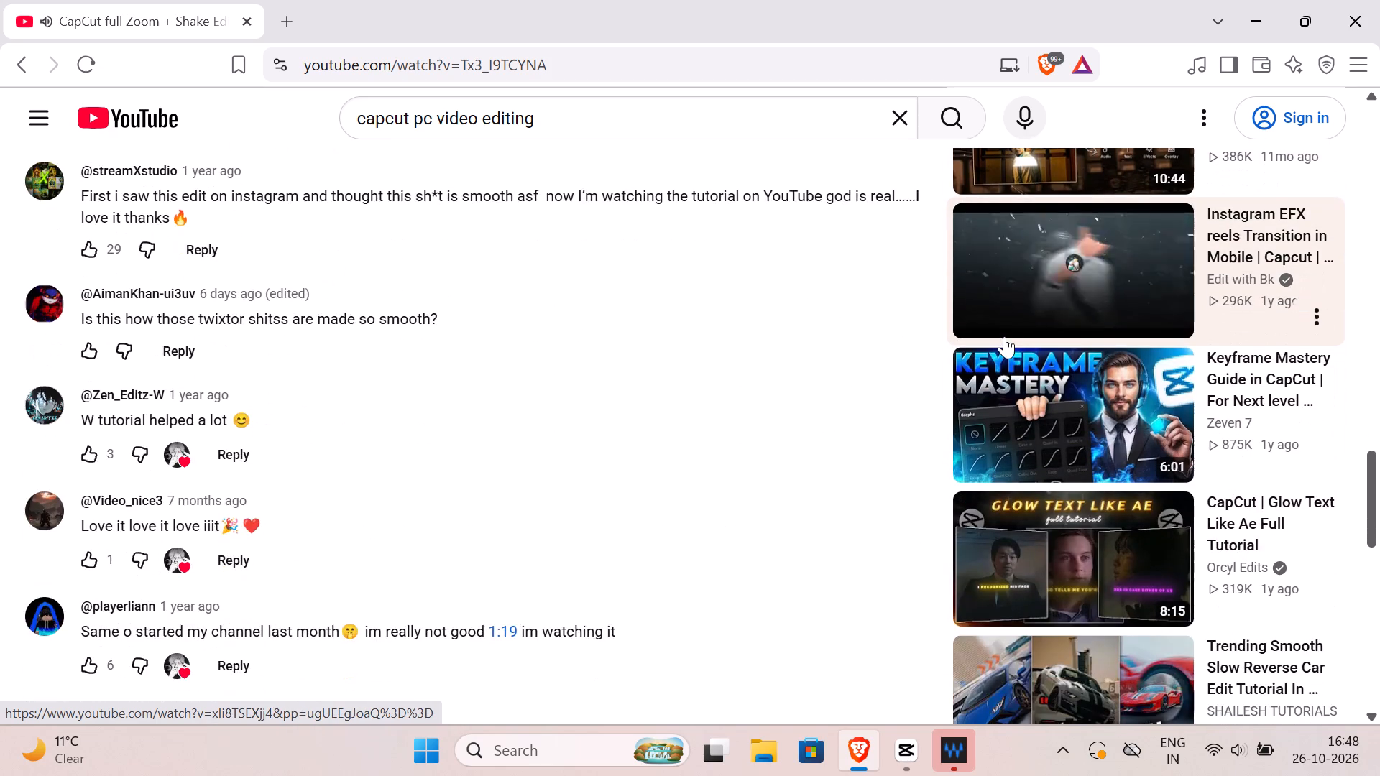
scroll(1004, 336, "down", 3)
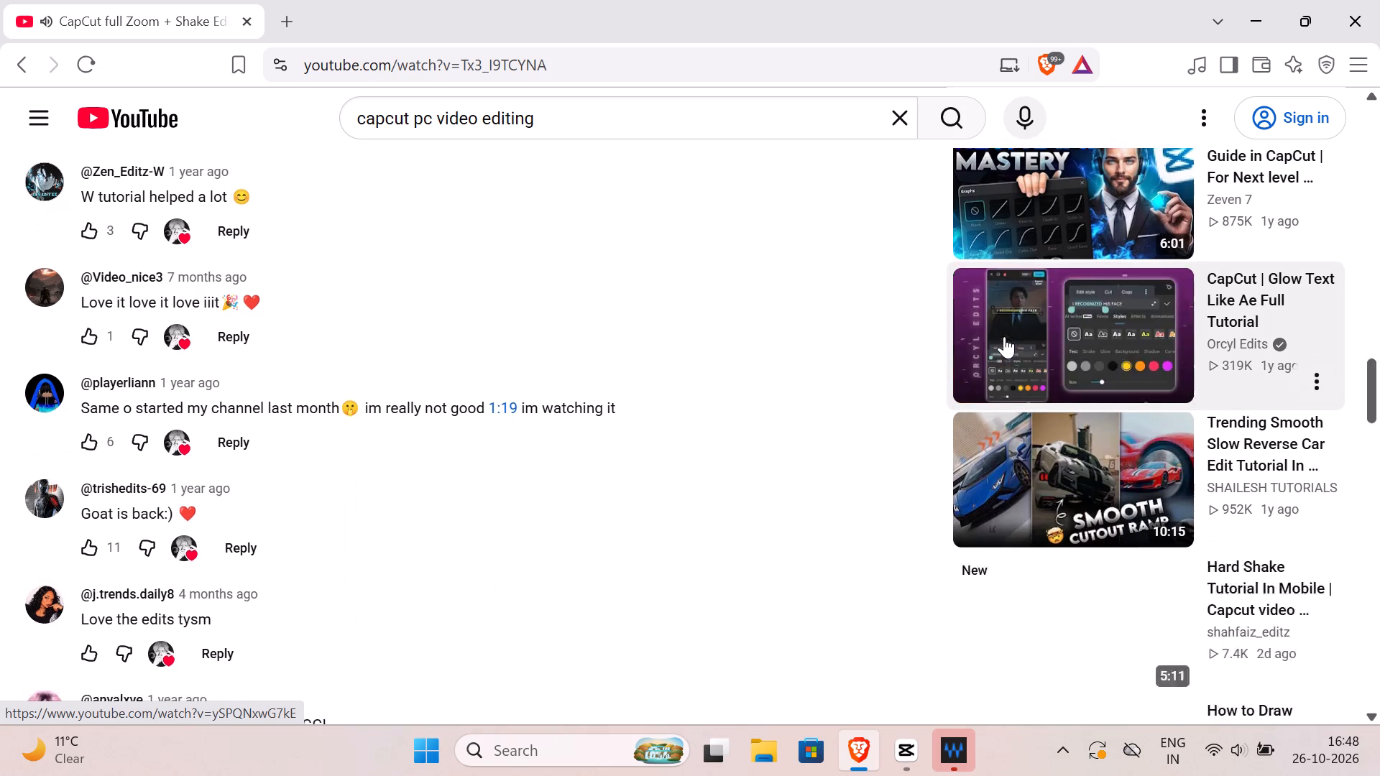
scroll(1004, 336, "down", 1)
scroll(1004, 336, "up", 2)
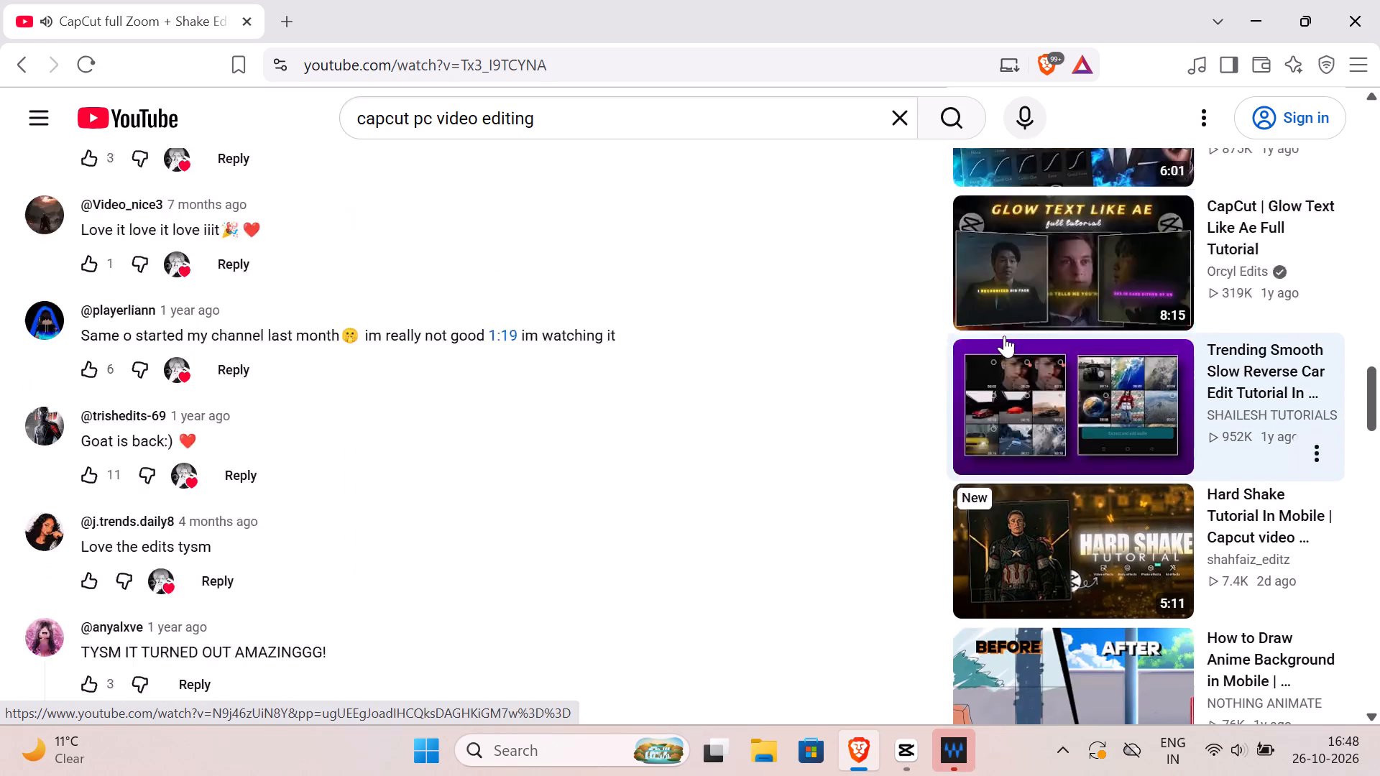
scroll(1004, 336, "down", 1)
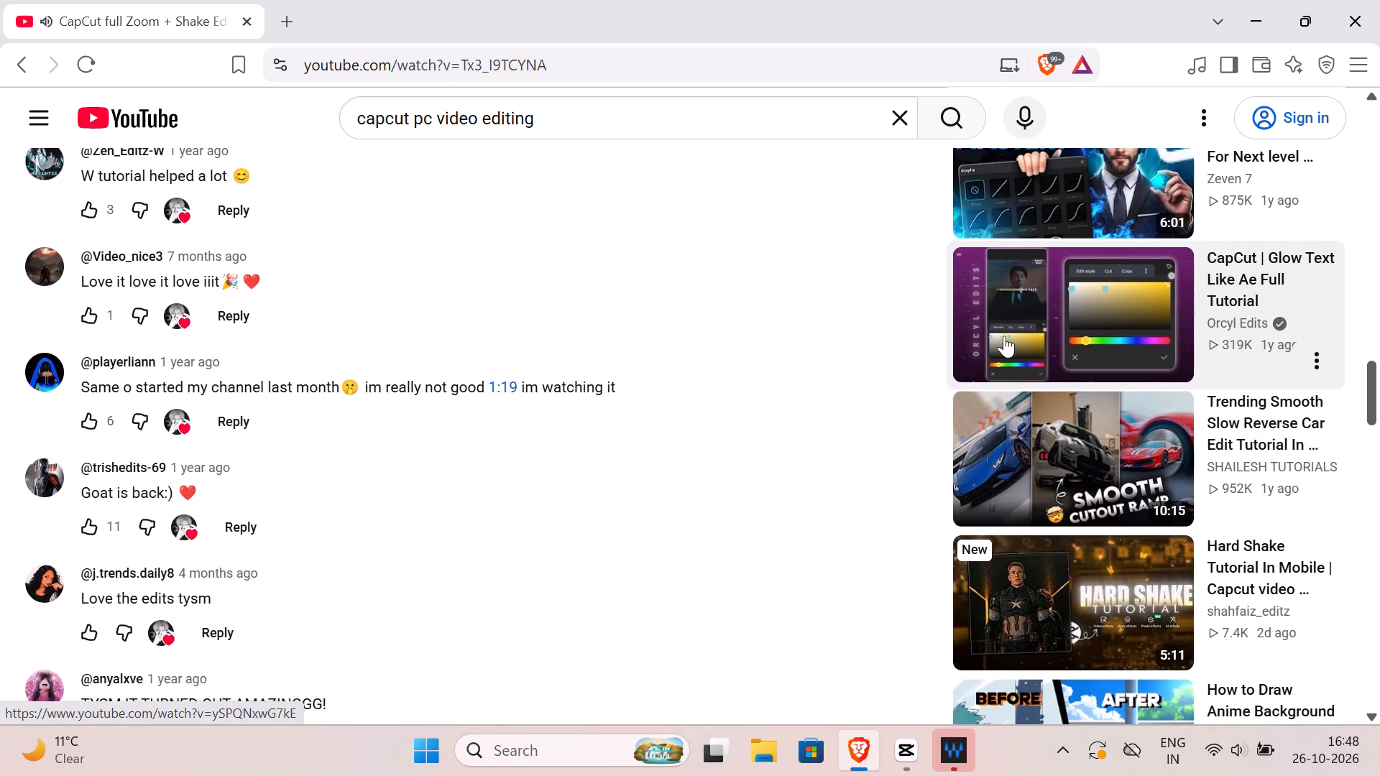
scroll(1004, 336, "down", 4)
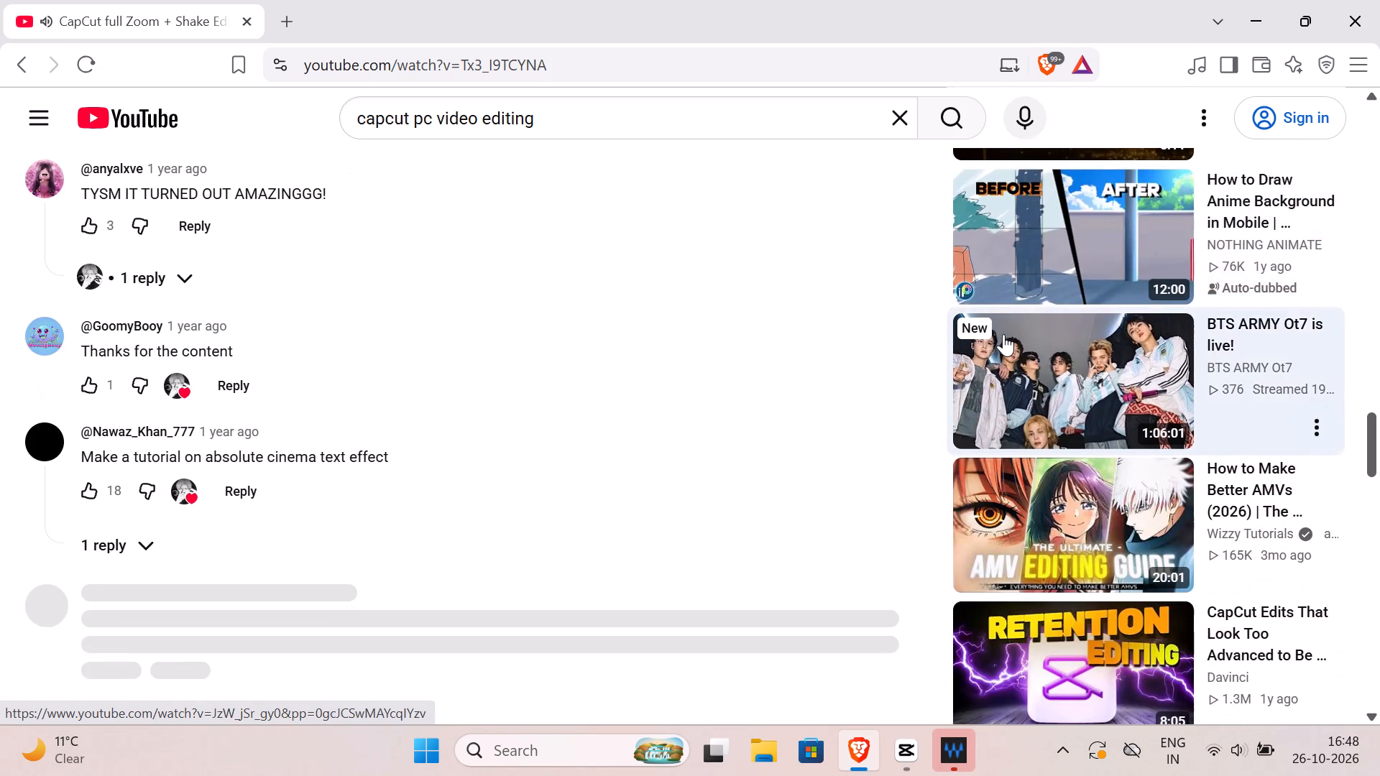
scroll(1003, 334, "down", 5)
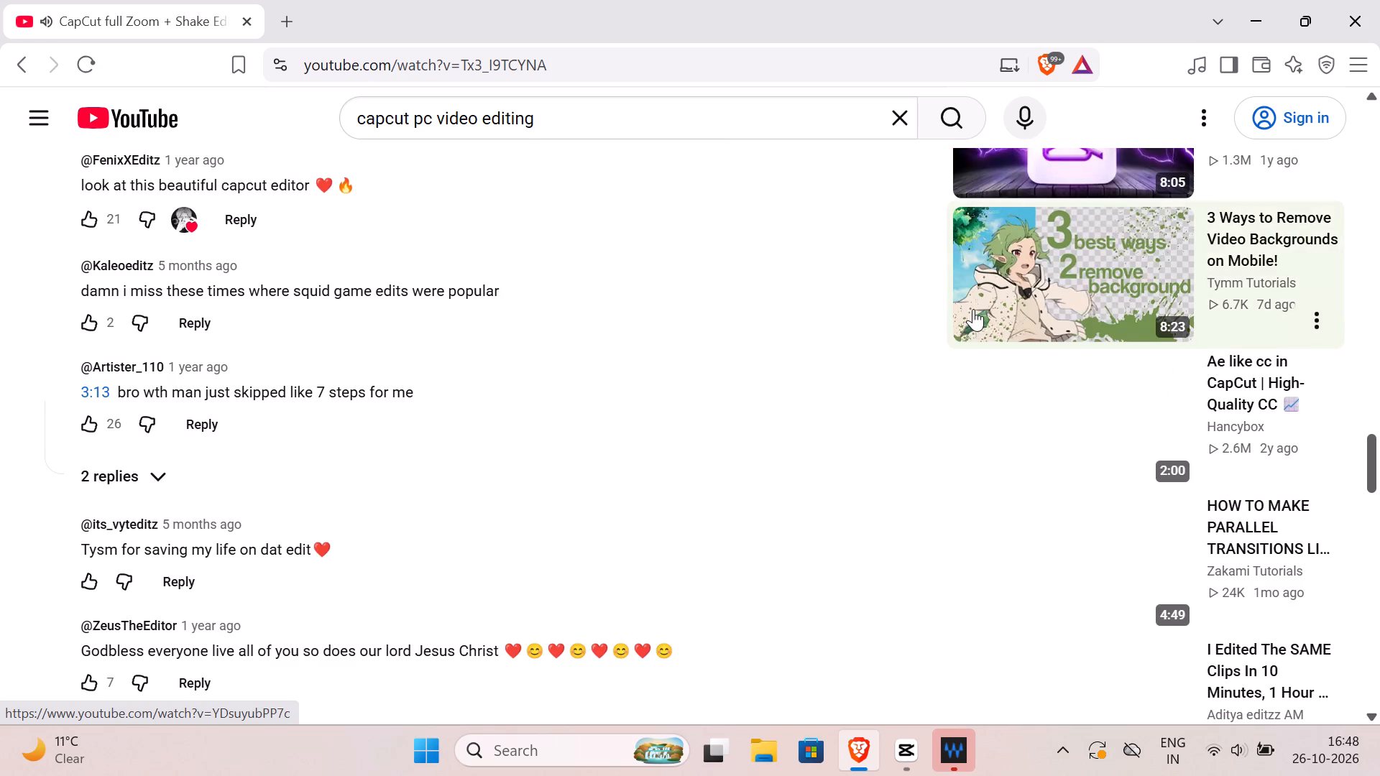
scroll(973, 309, "down", 2)
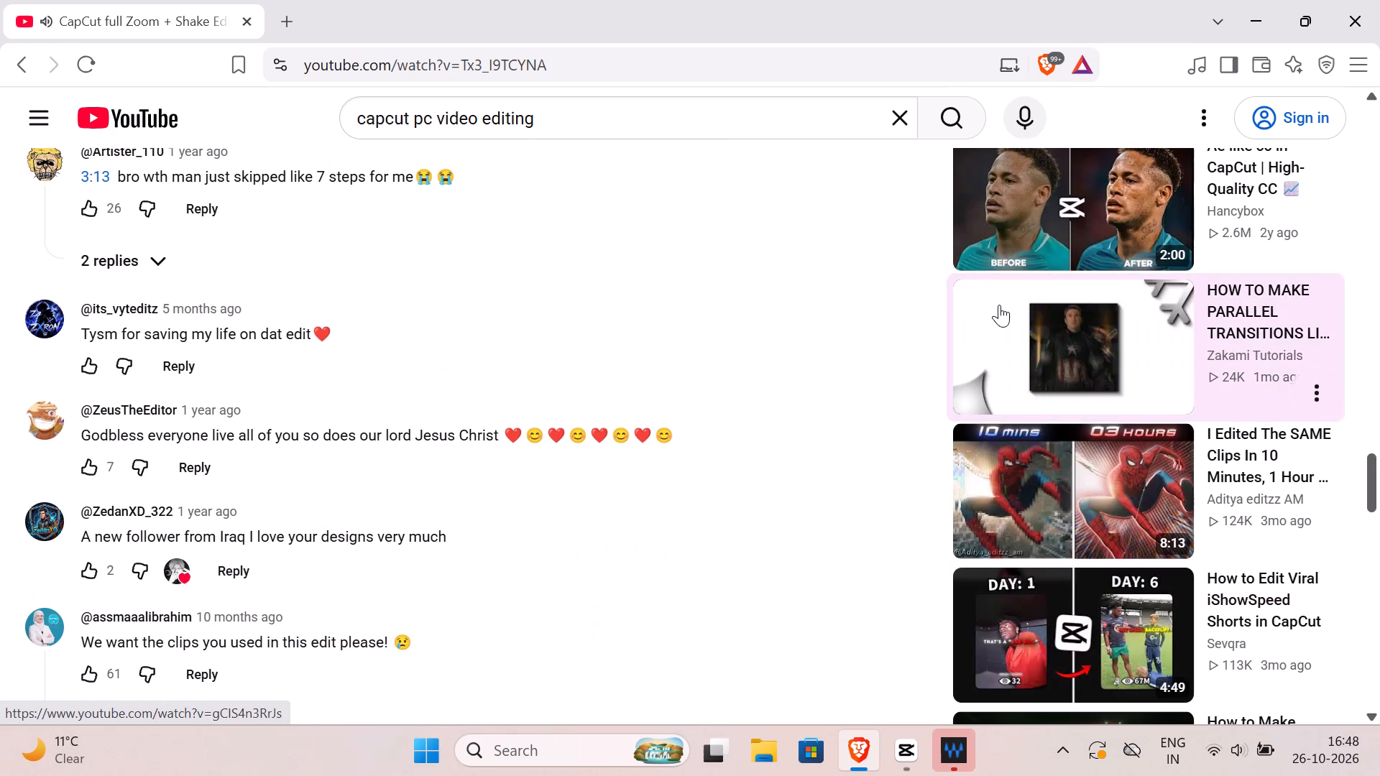
scroll(999, 305, "down", 2)
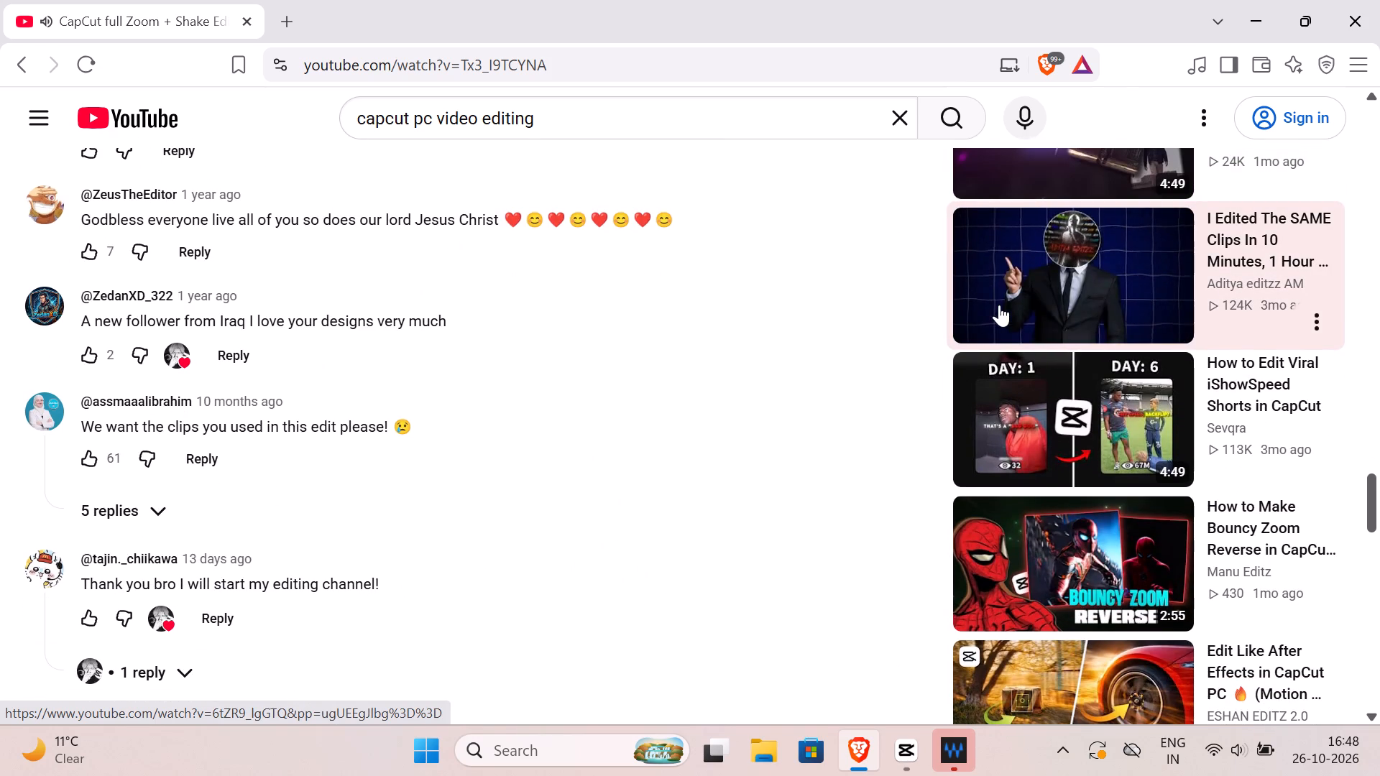
Open the recommended video "I Edited The SAME Clips In 10 Minutes, 1 Hour and 3 Hours" and dismiss the widgets board.
scroll(999, 305, "down", 2)
scroll(999, 305, "up", 2)
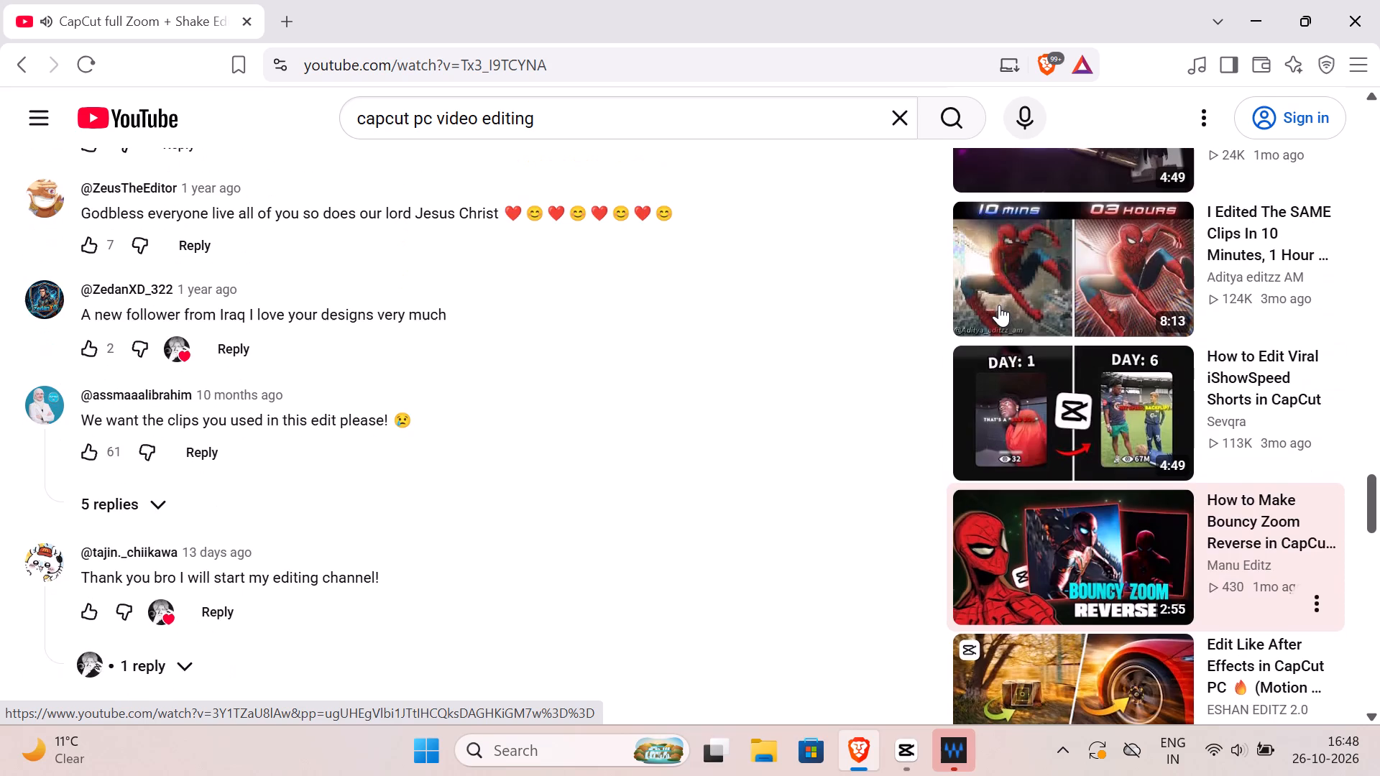
left_click(999, 305)
double_click(999, 304)
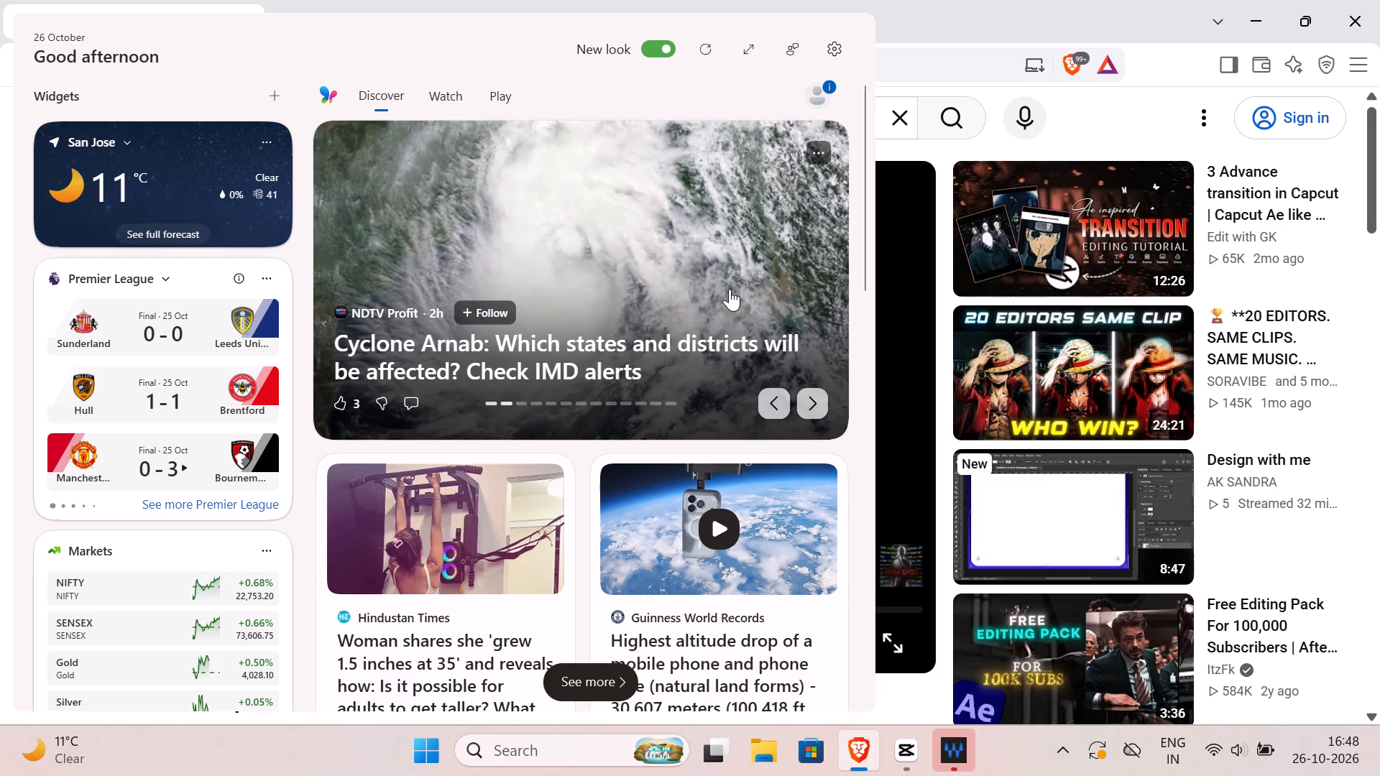
left_click(893, 237)
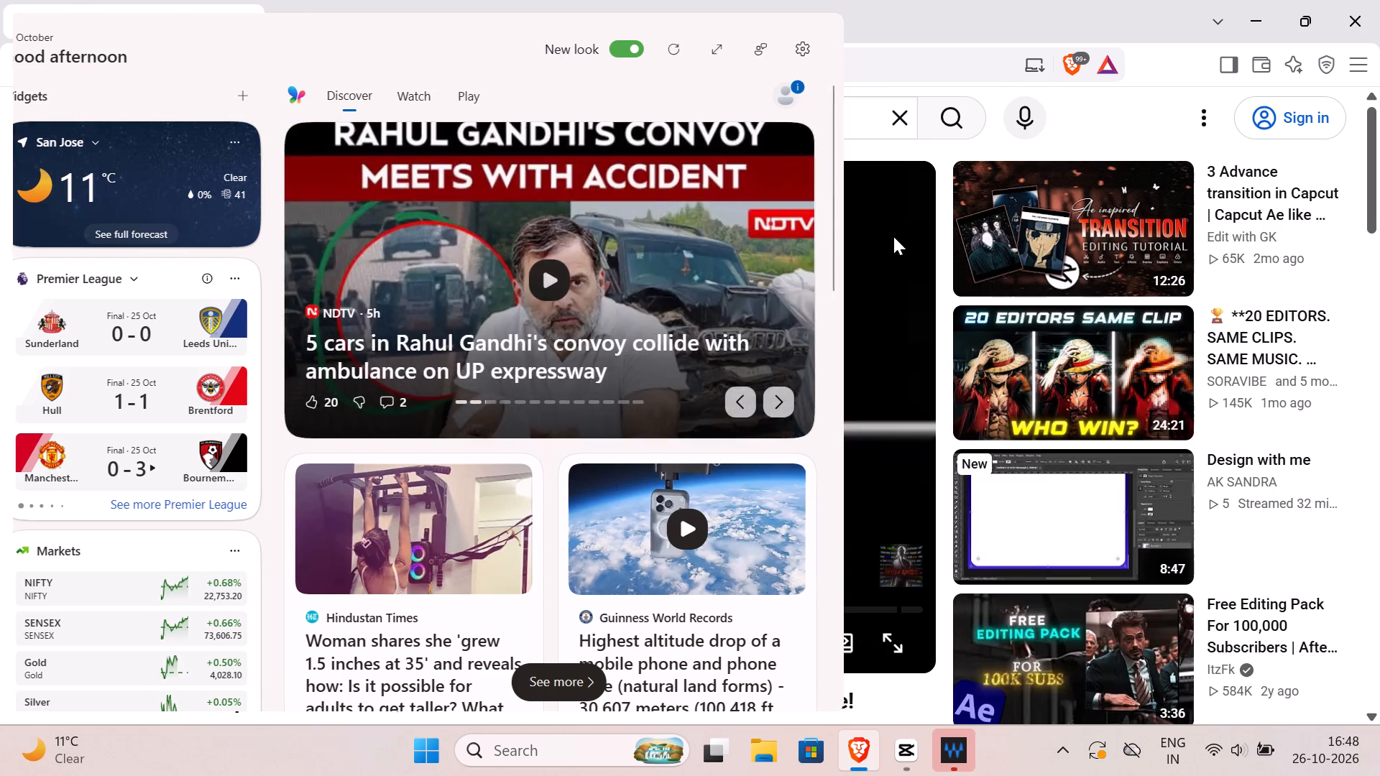
left_click(694, 362)
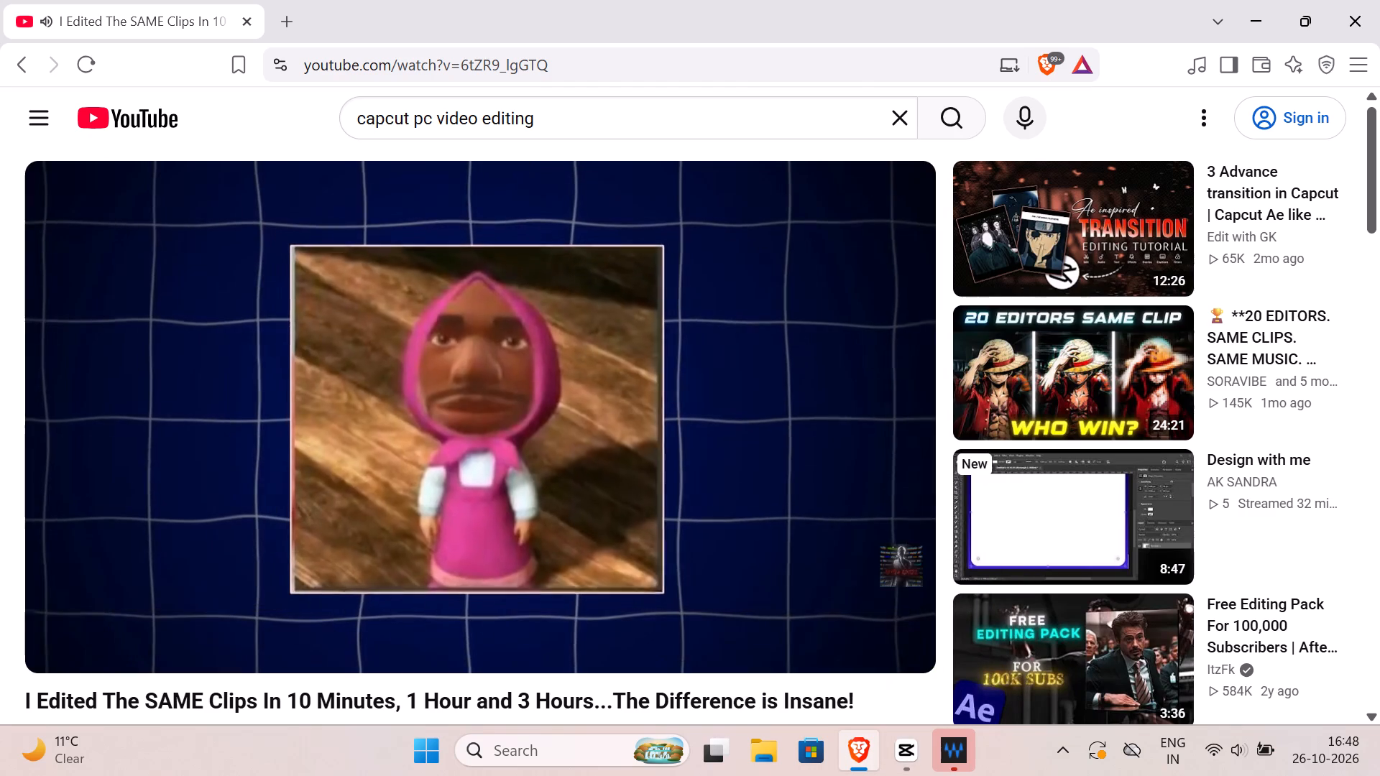
Replace the YouTube search text with "talbindr" and run the suggested search "talwinder songs".
left_click_drag(536, 121, 439, 134)
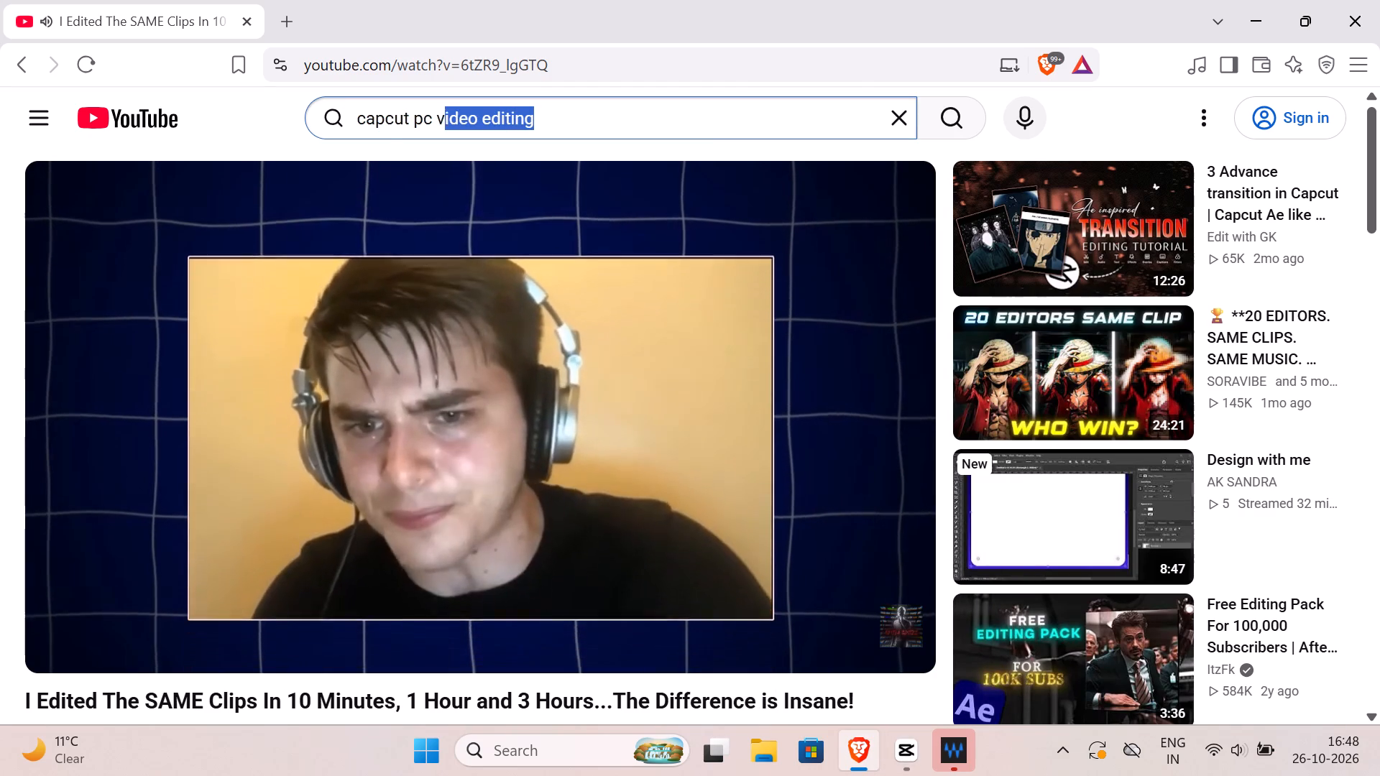
left_click_drag(439, 134, 340, 145)
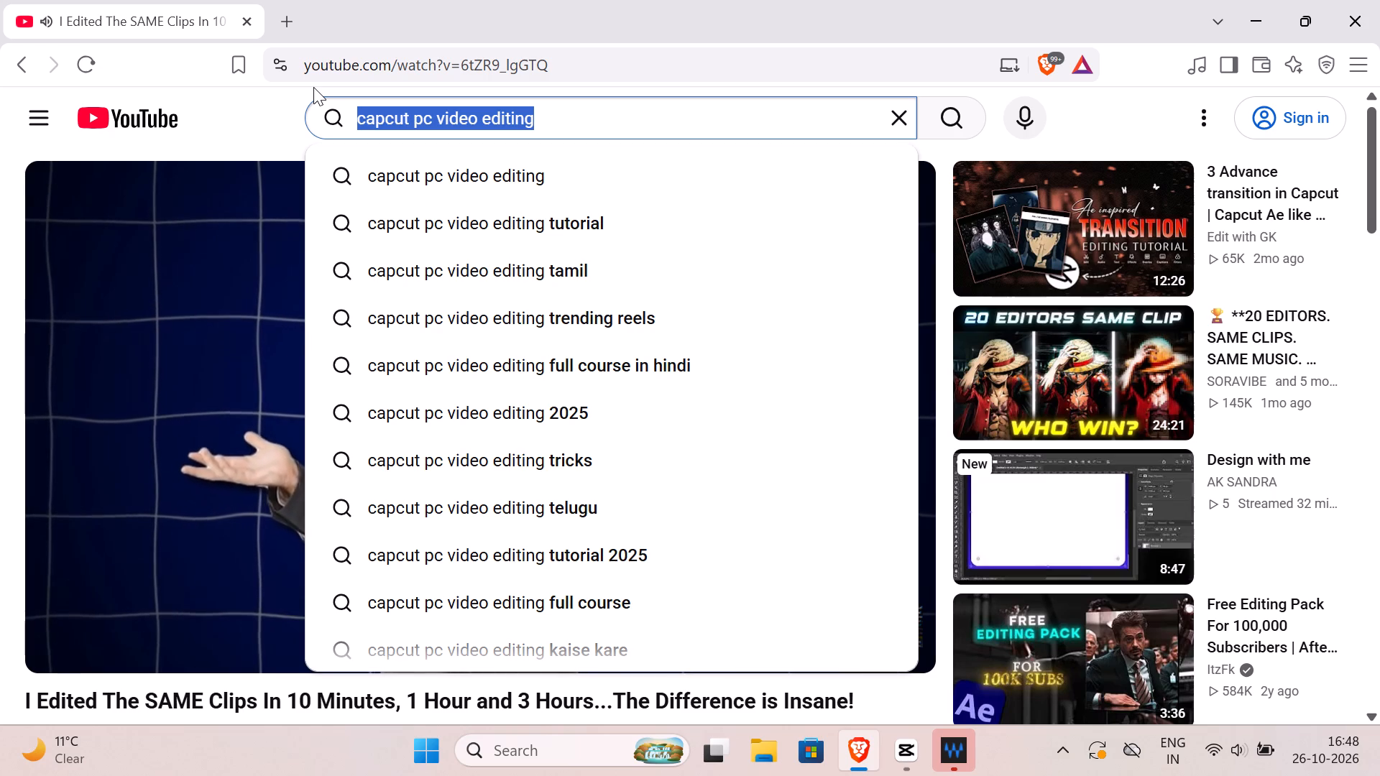
key("t")
key("a")
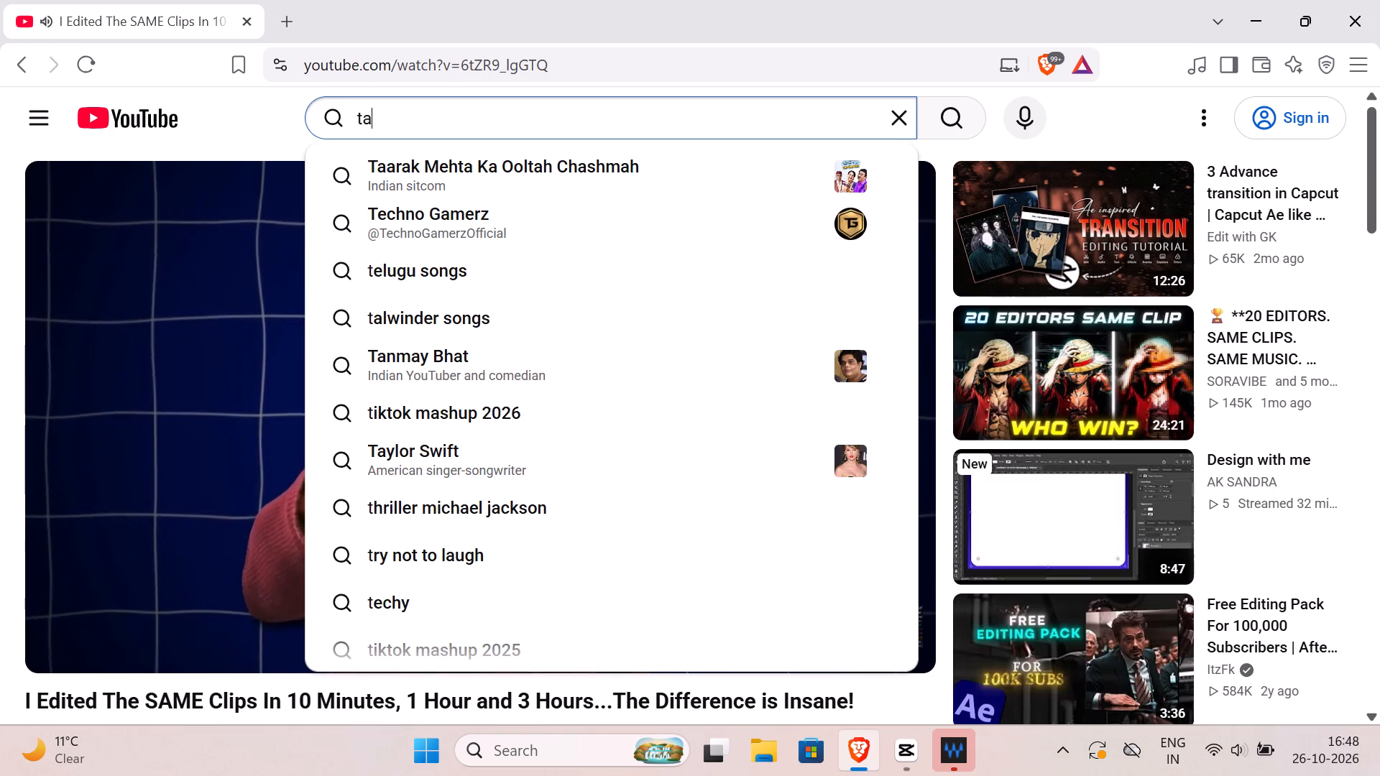
key("l")
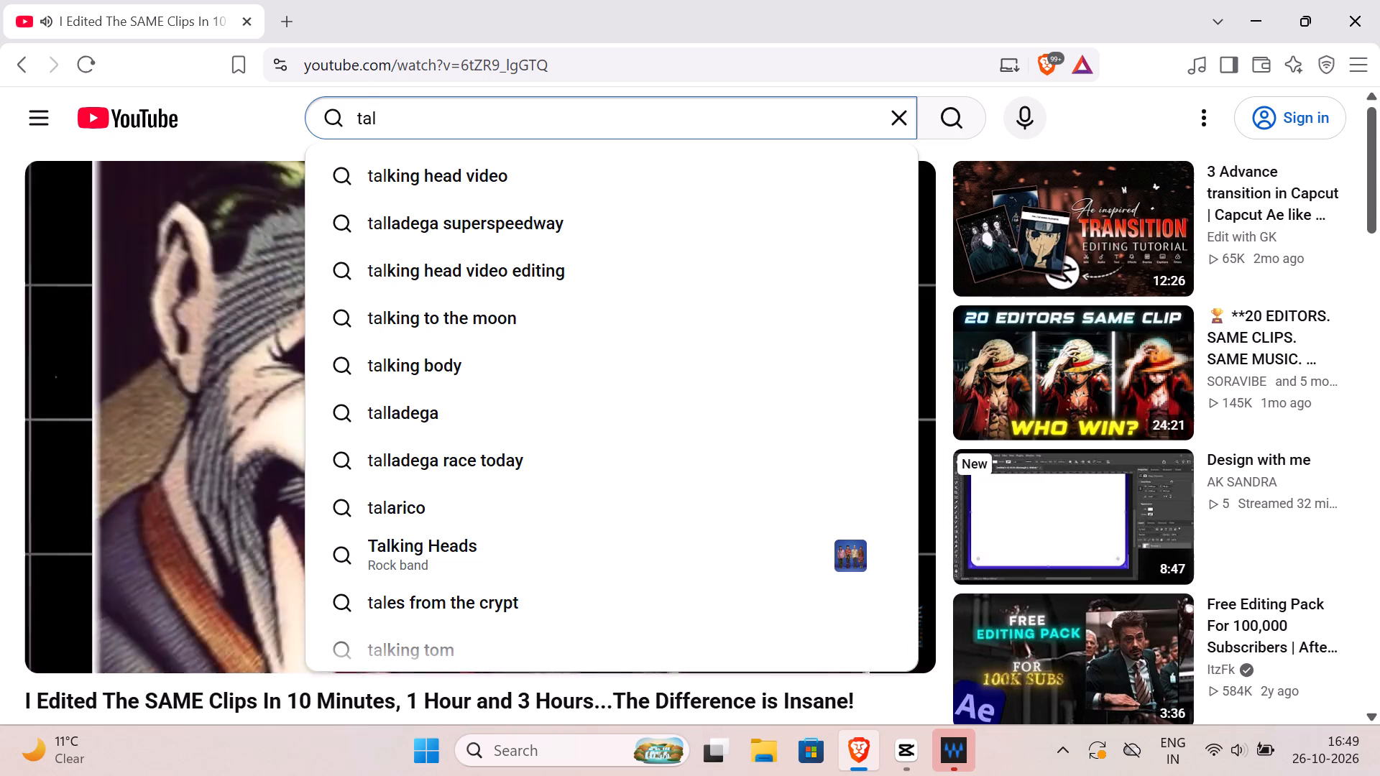
key("b")
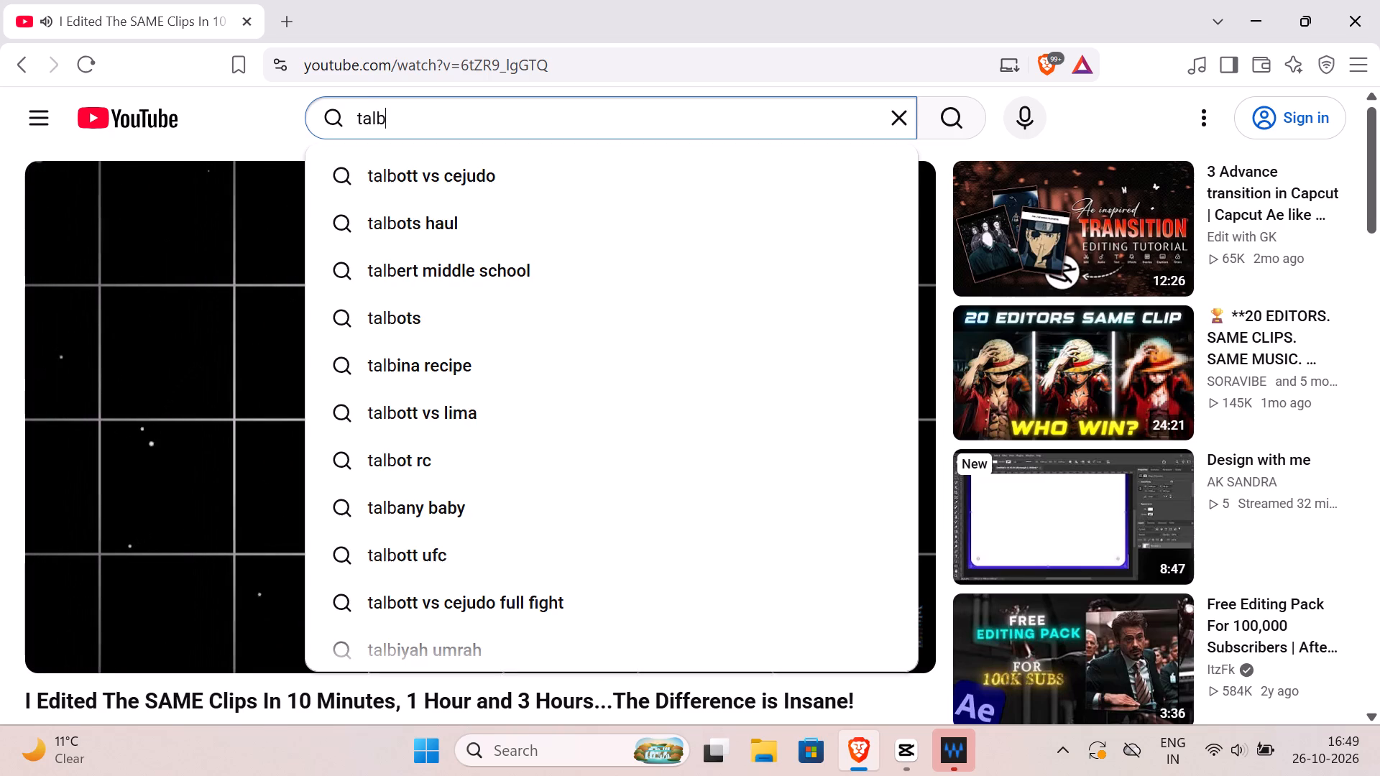
key("i")
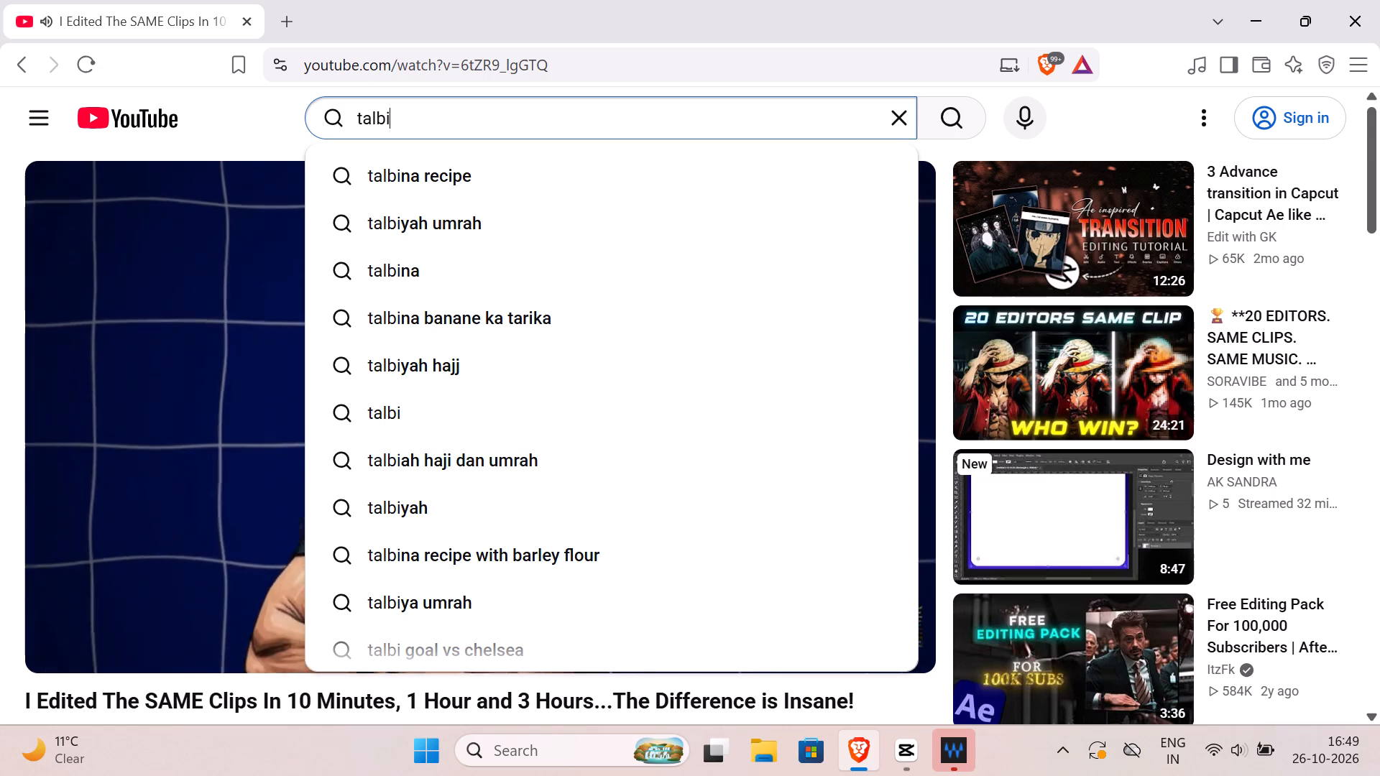
key("n")
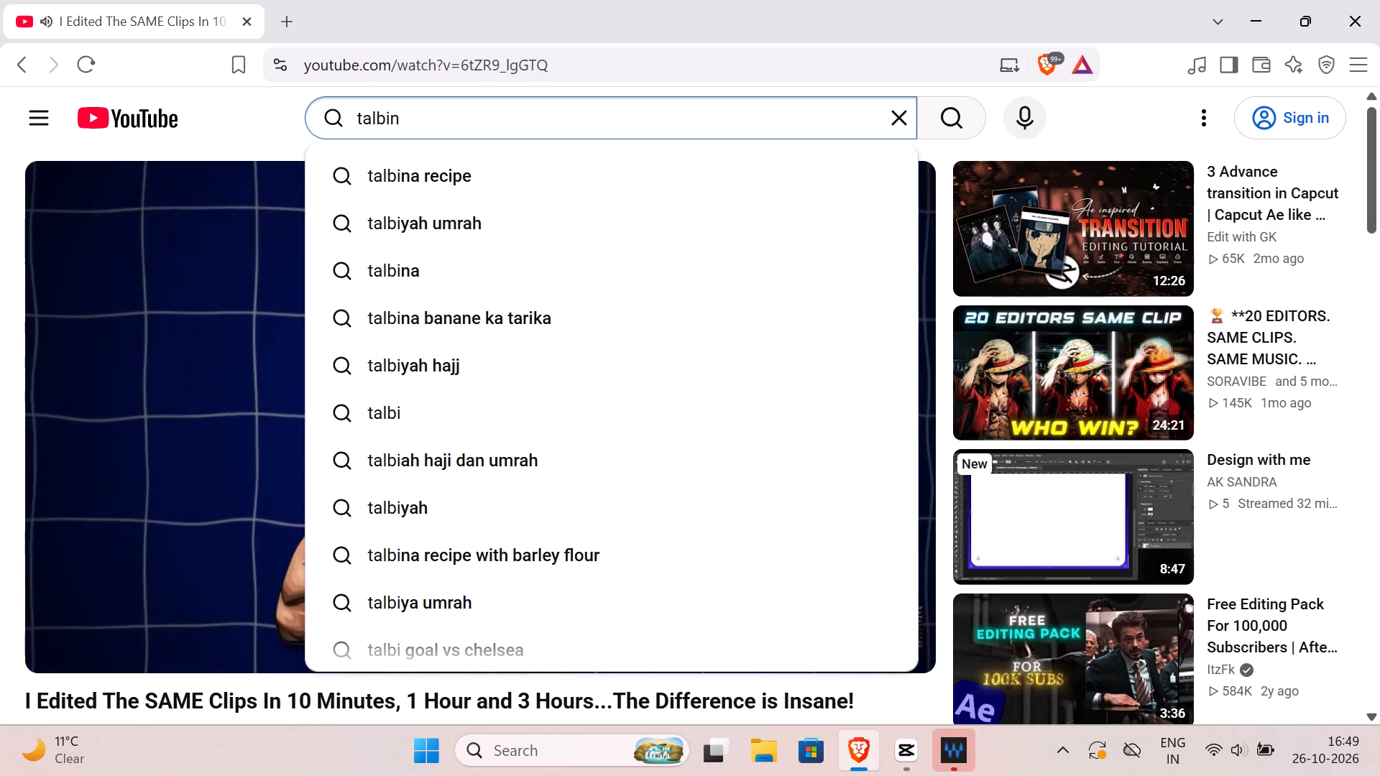
key("d")
key("r")
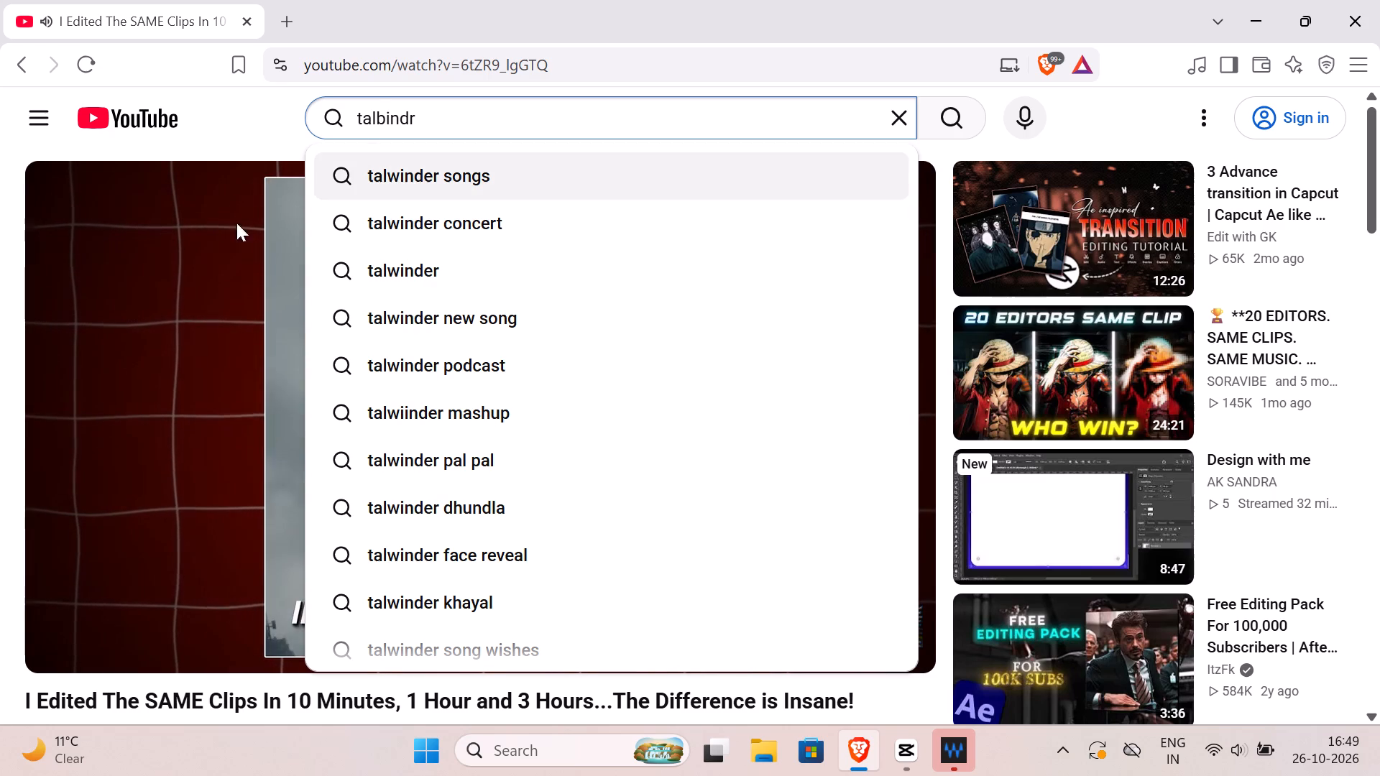
left_click(501, 187)
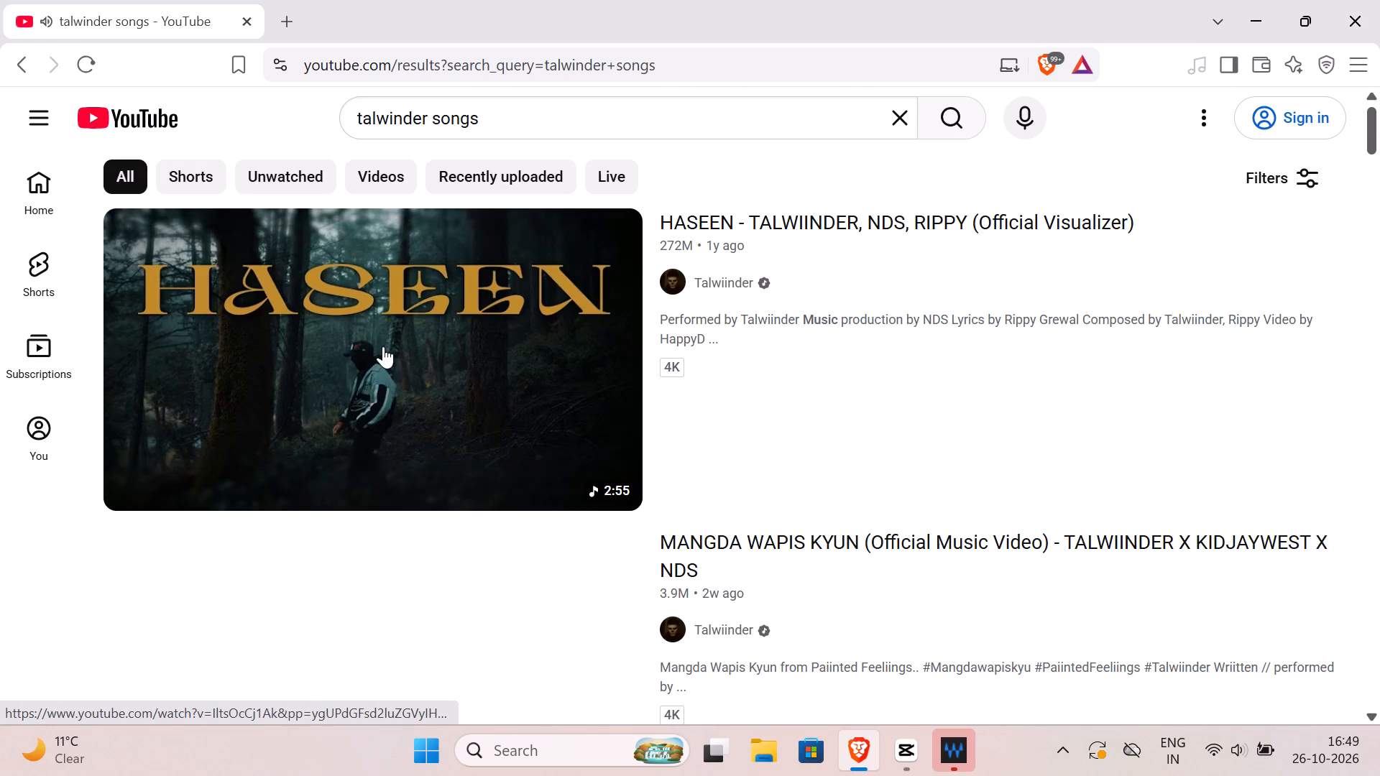
Browse the "talwinder songs" results and open "Talwiinder - KHAYAAL (prod. by NDS) | Official Music Video".
scroll(393, 348, "down", 4)
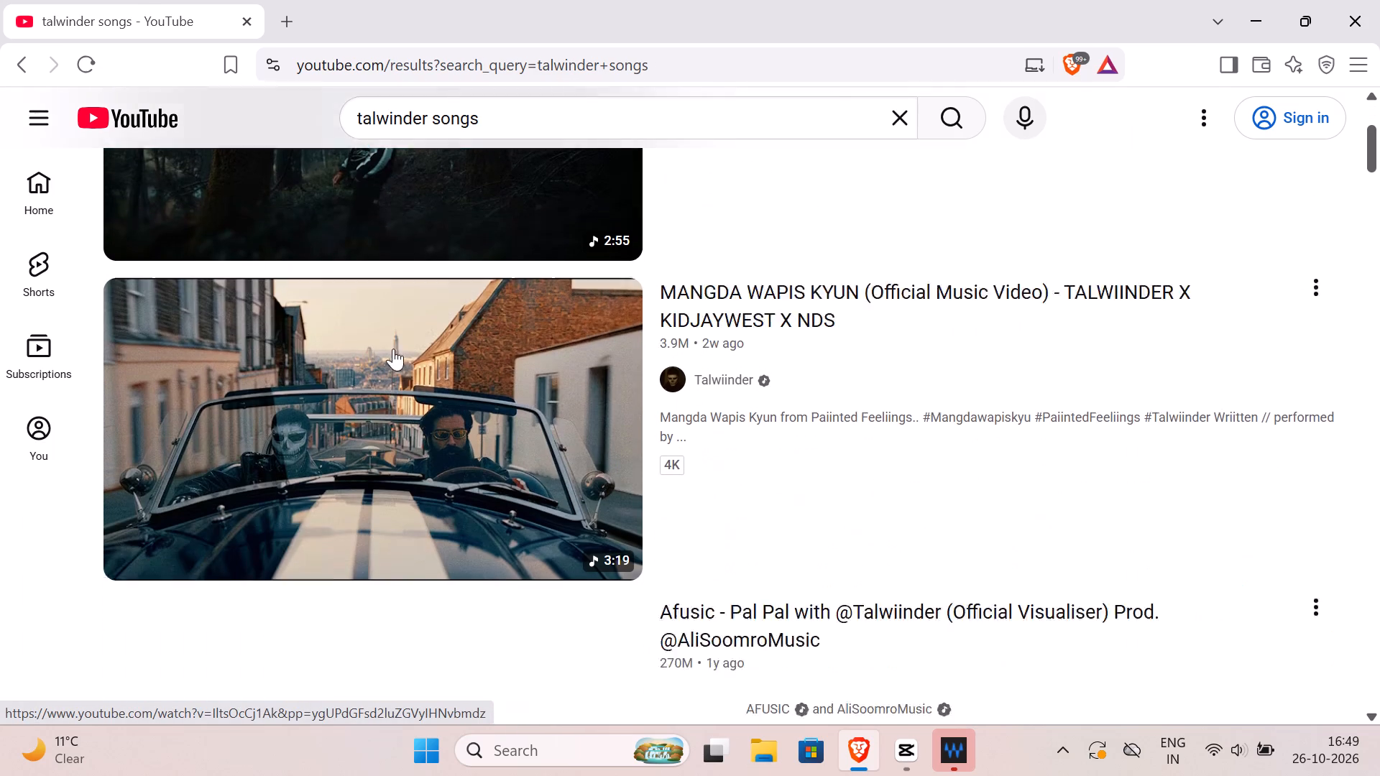
scroll(393, 348, "down", 4)
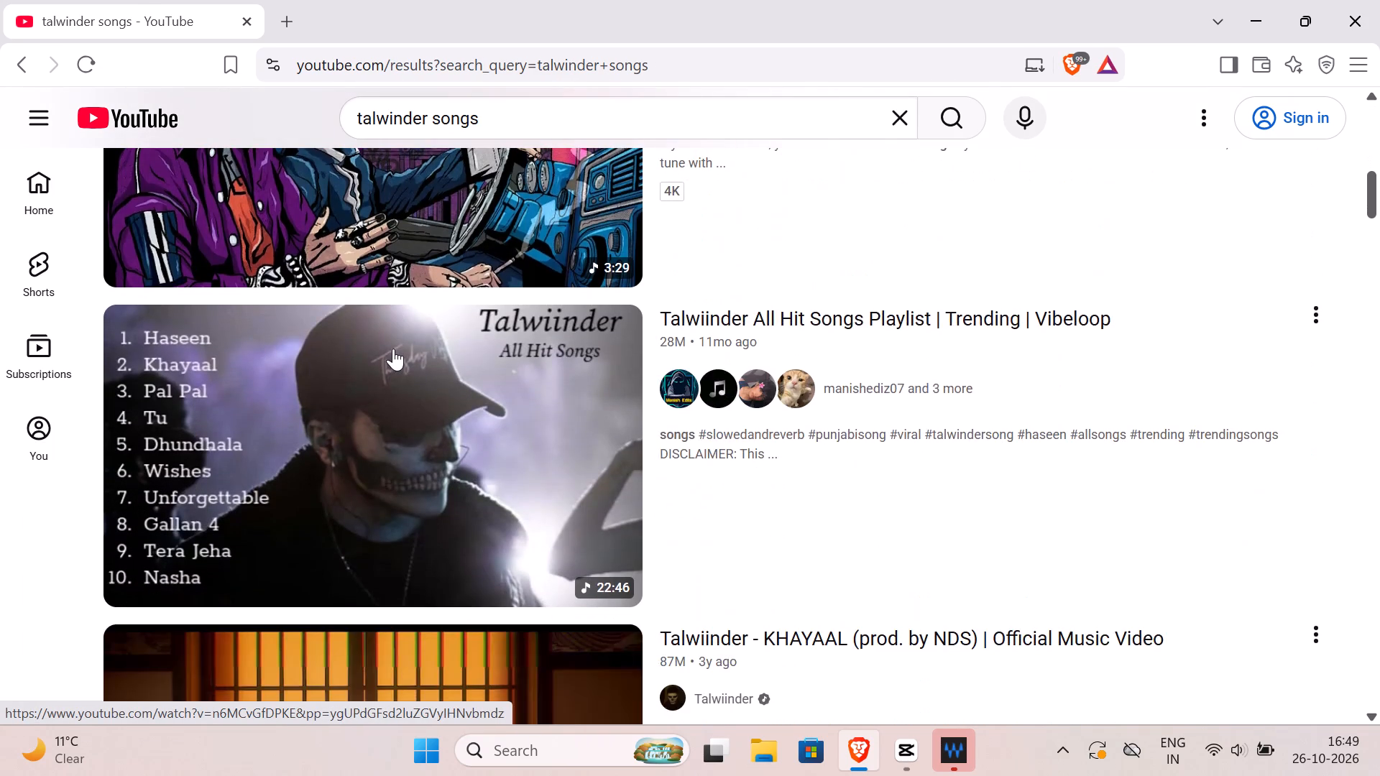
scroll(393, 348, "down", 6)
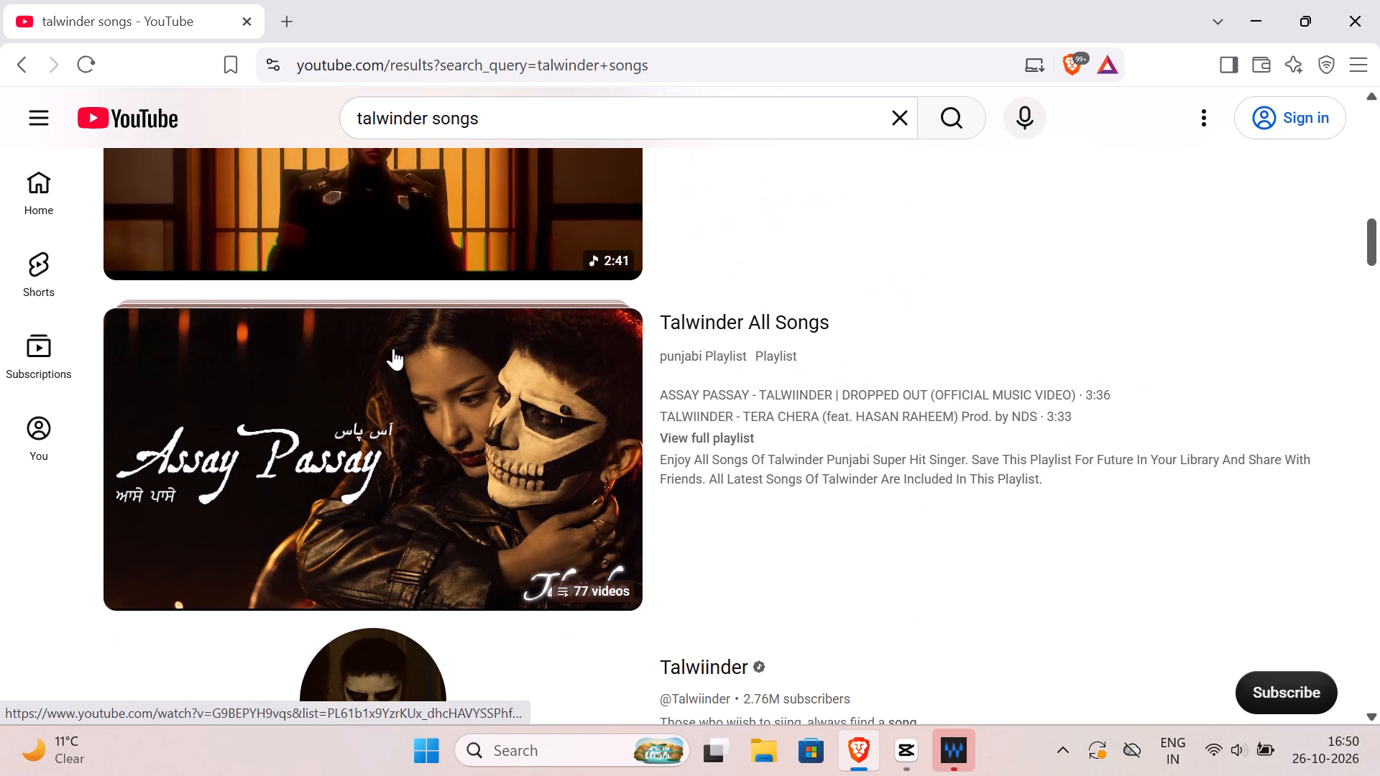
scroll(393, 348, "down", 3)
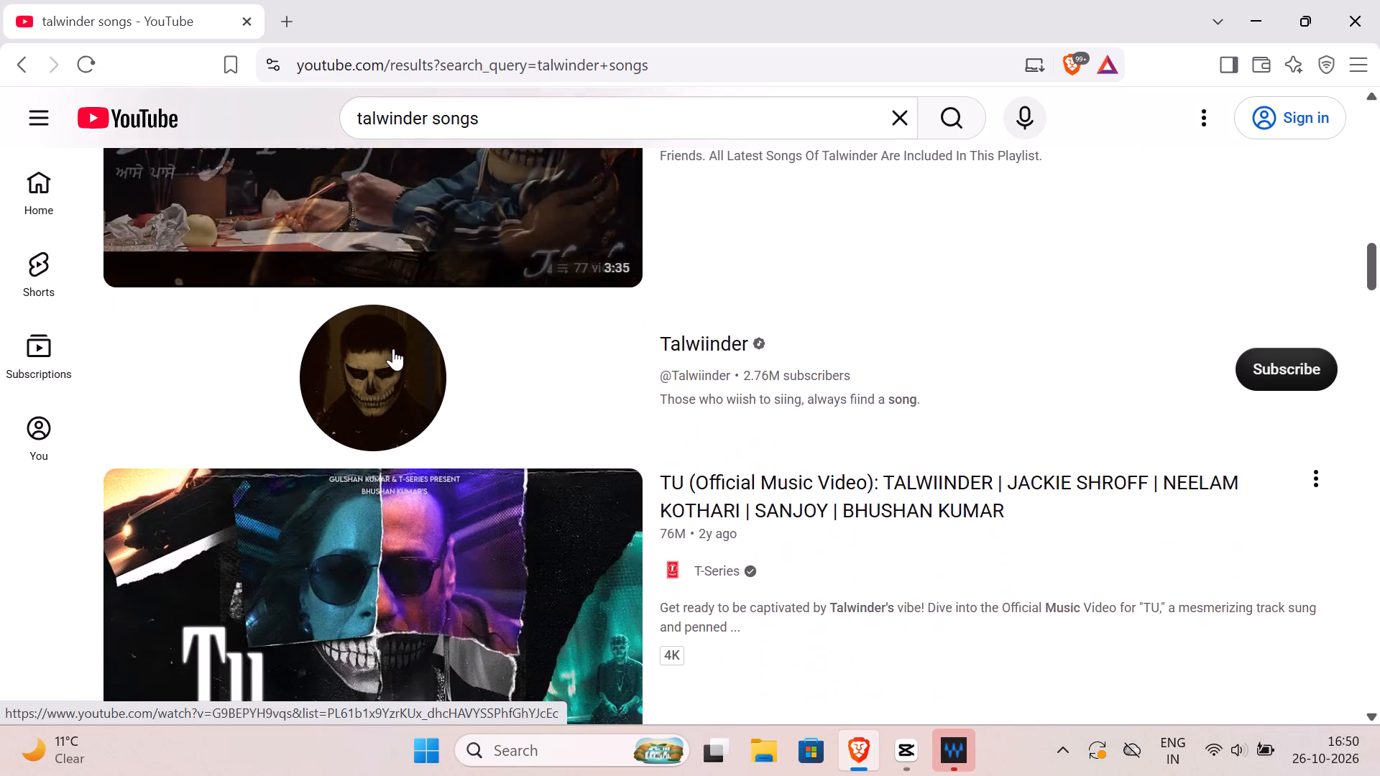
scroll(393, 348, "down", 1)
scroll(393, 348, "up", 4)
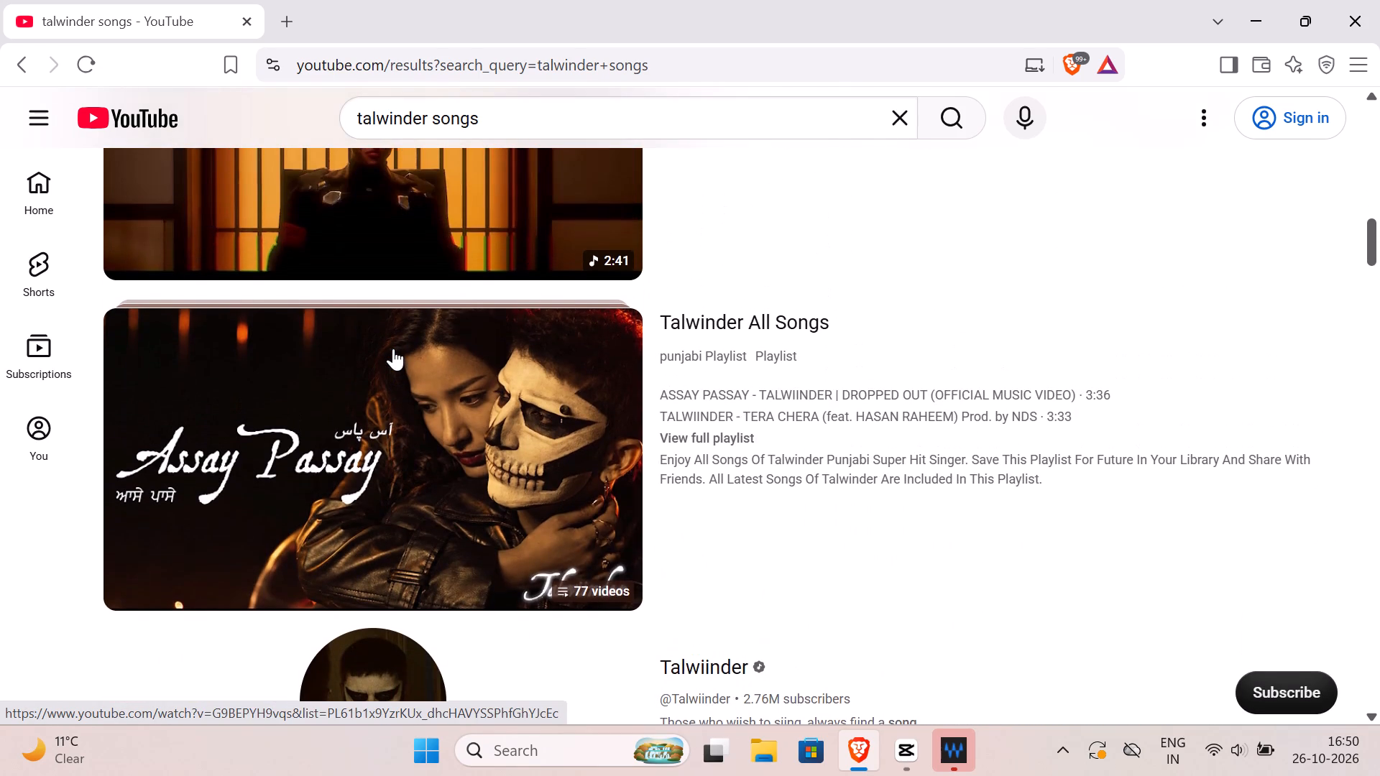
scroll(393, 348, "up", 3)
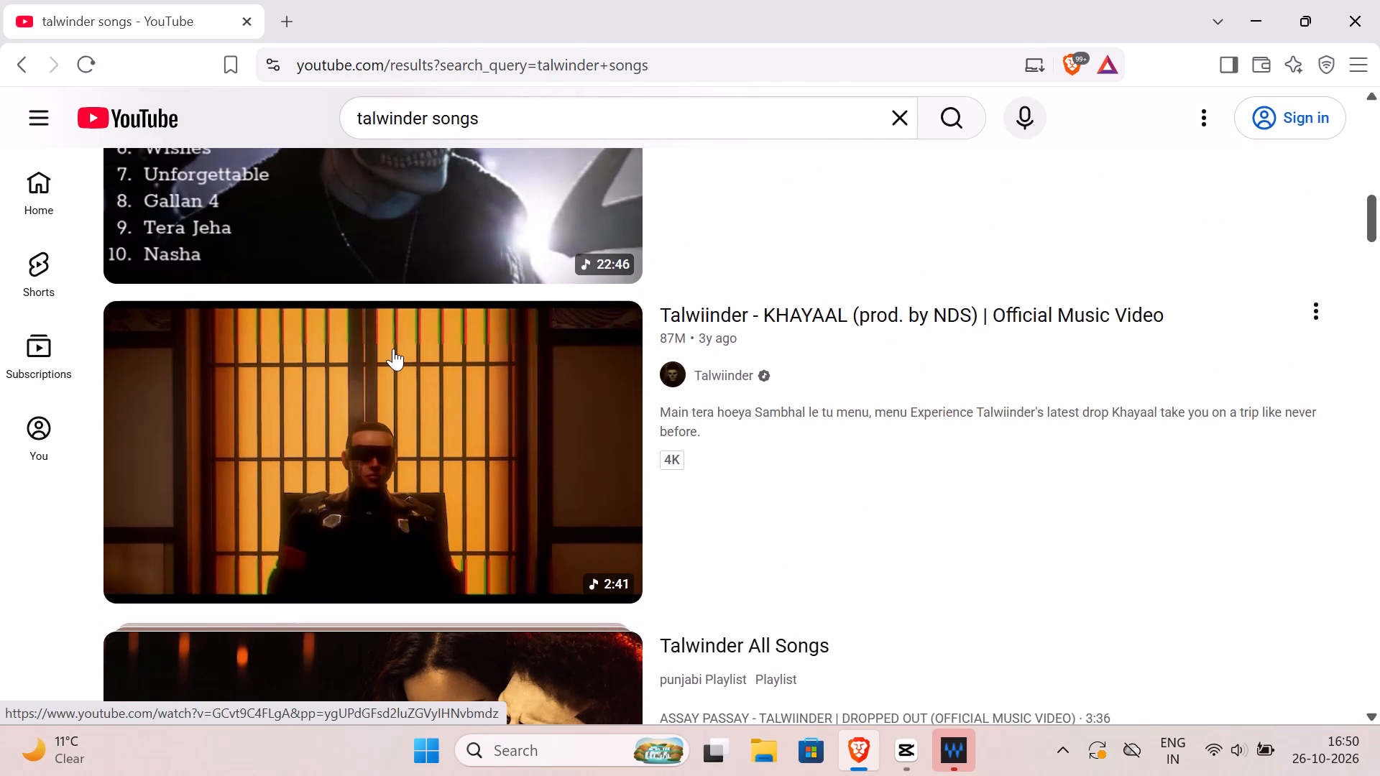
left_click(393, 348)
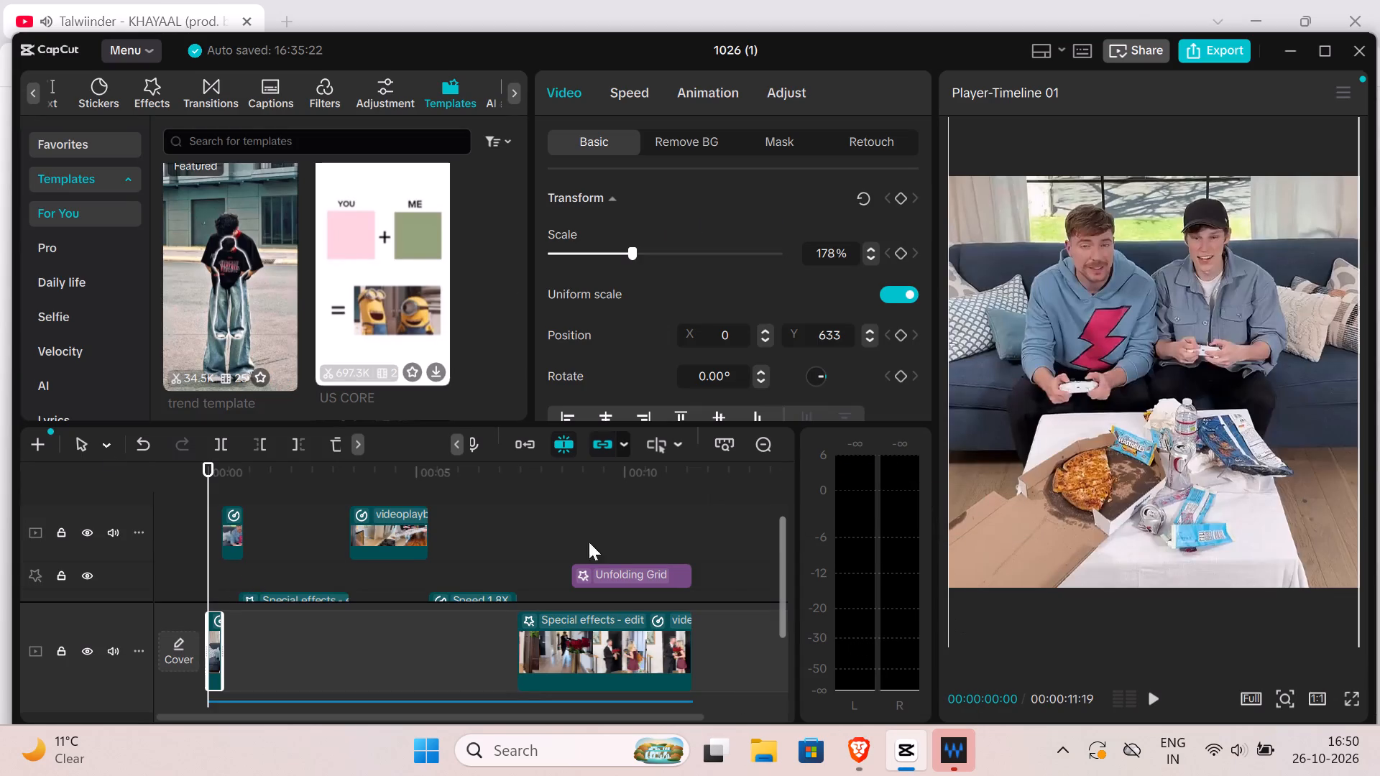
Switch to CapCut, scrub through the project, and delete the Unfolding Grid effect above the last clip.
left_click_drag(350, 452, 364, 461)
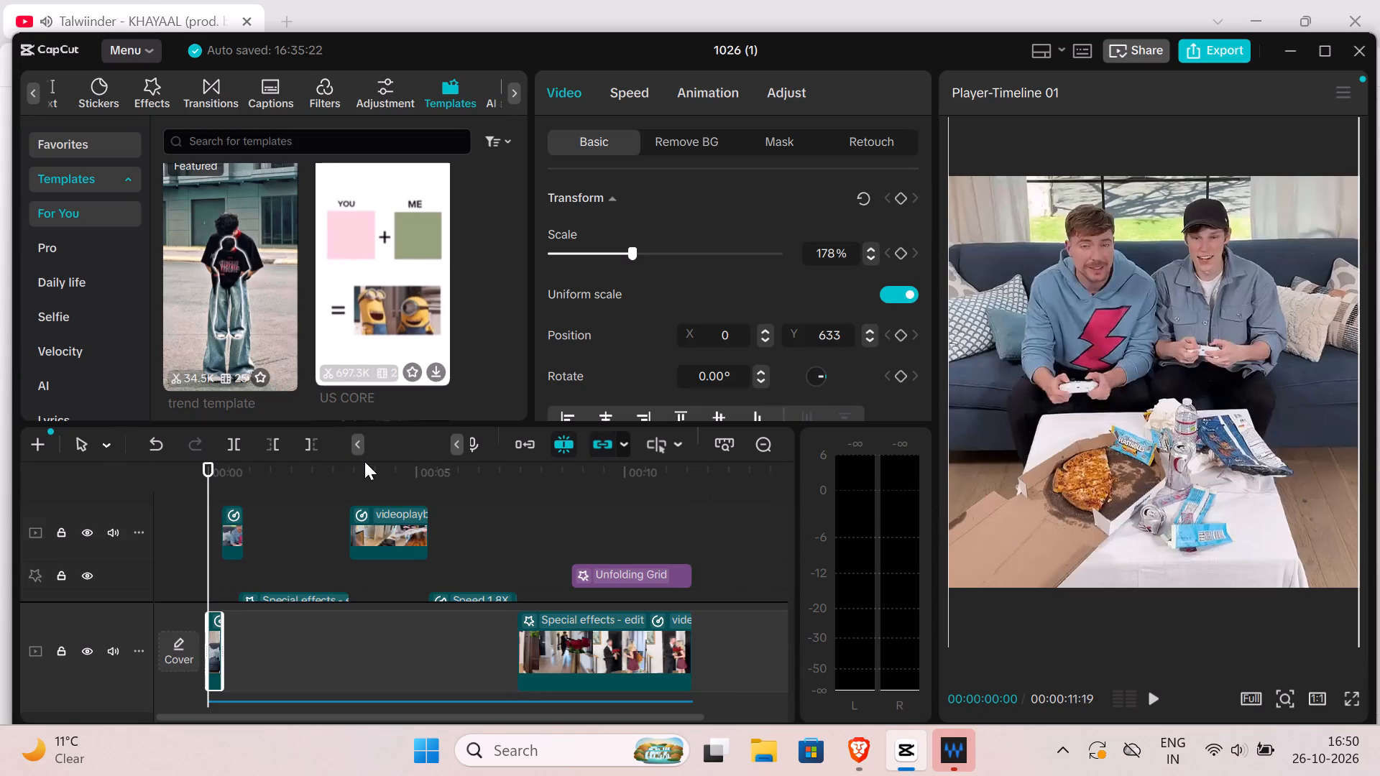
left_click_drag(321, 467, 382, 472)
left_click_drag(384, 472, 415, 476)
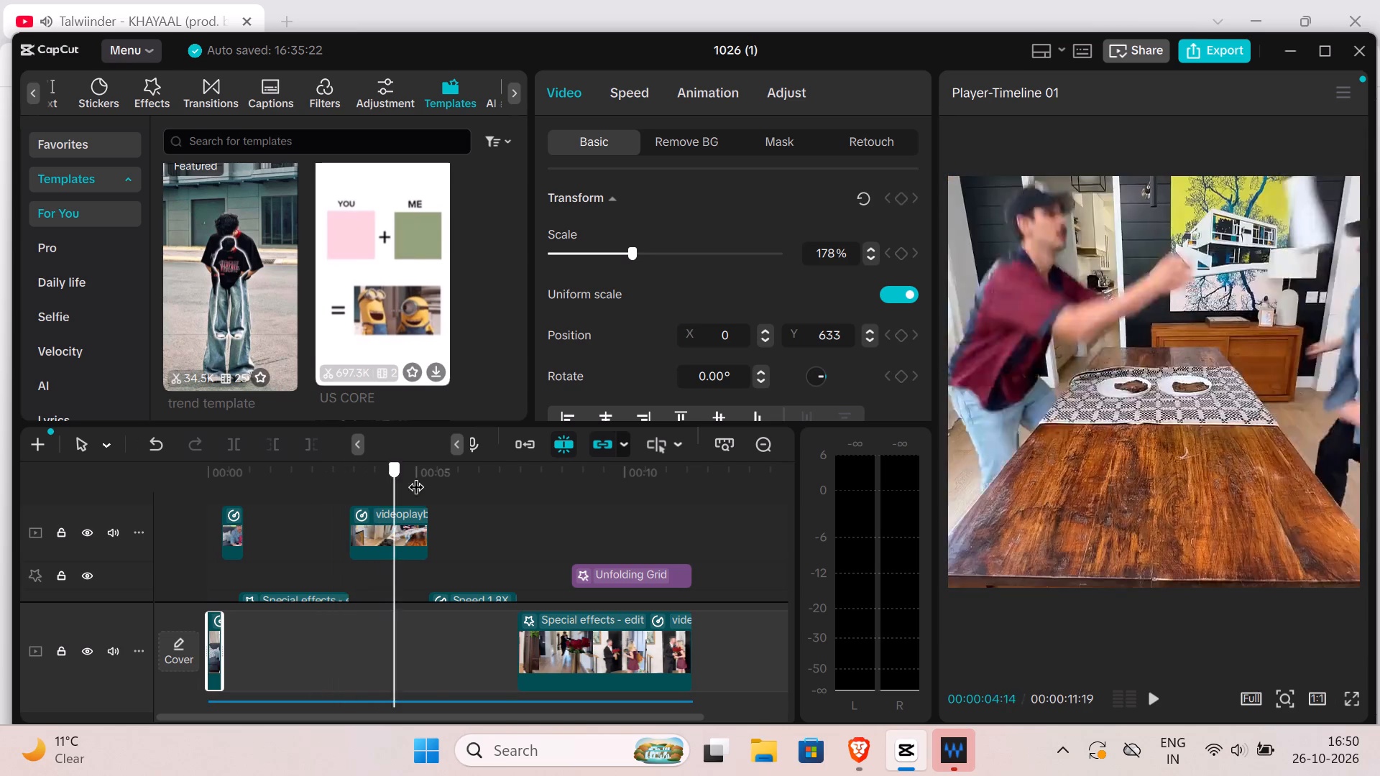
left_click_drag(415, 476, 671, 481)
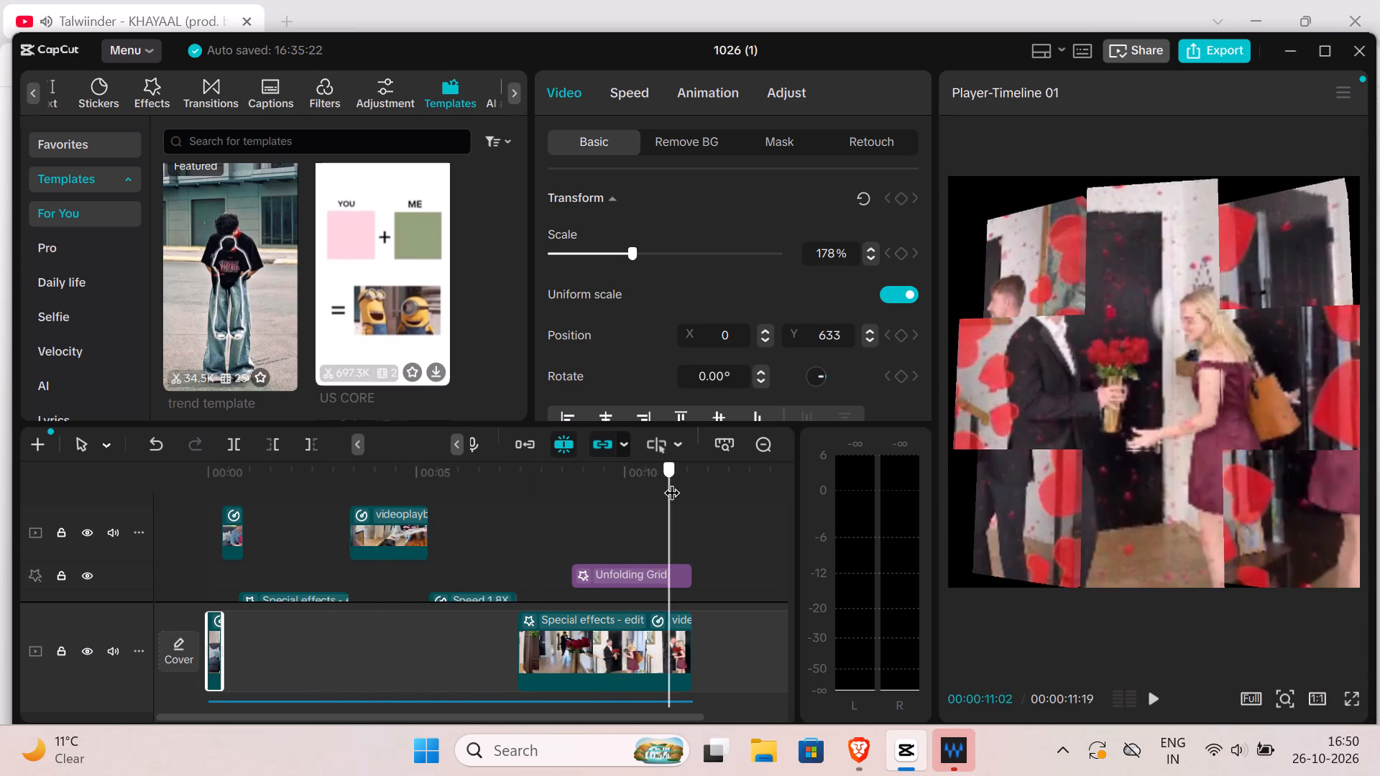
left_click_drag(671, 481, 591, 517)
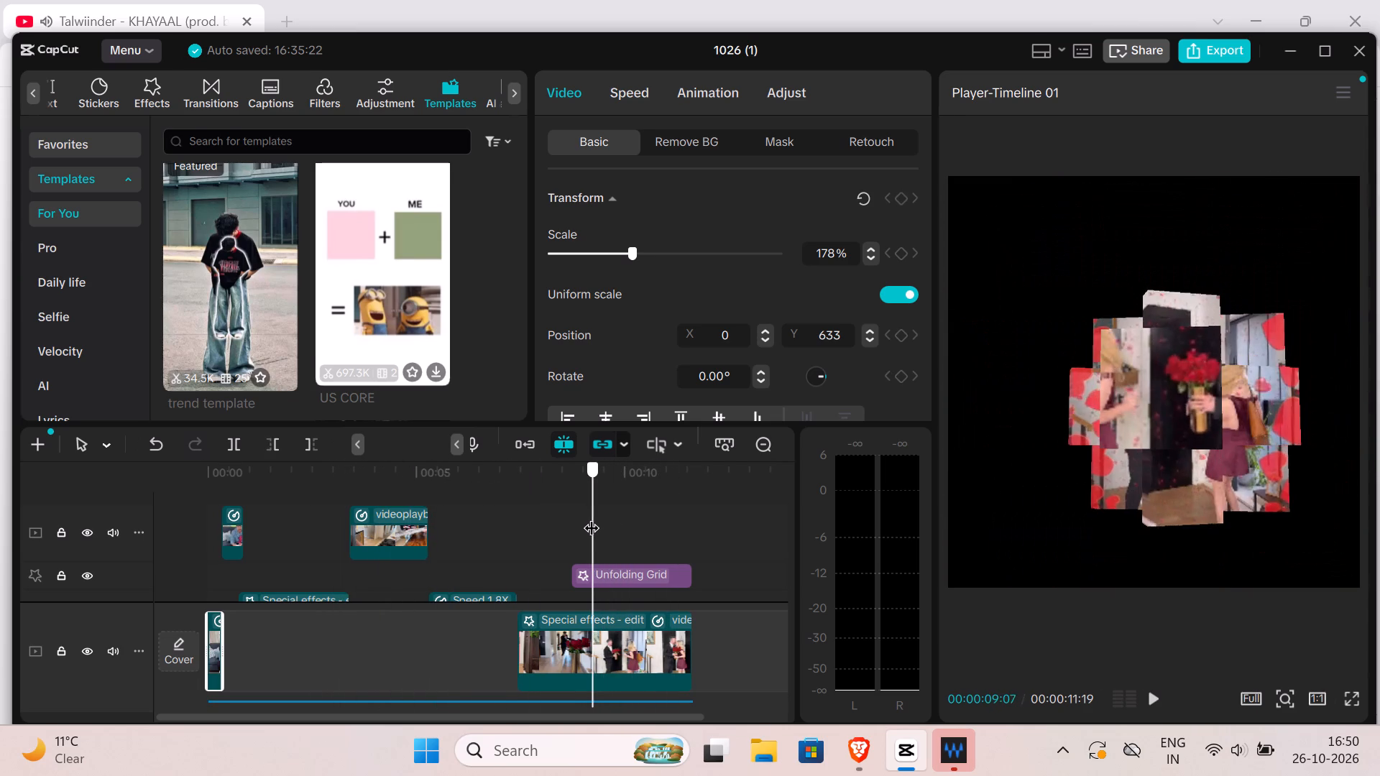
left_click_drag(591, 517, 586, 517)
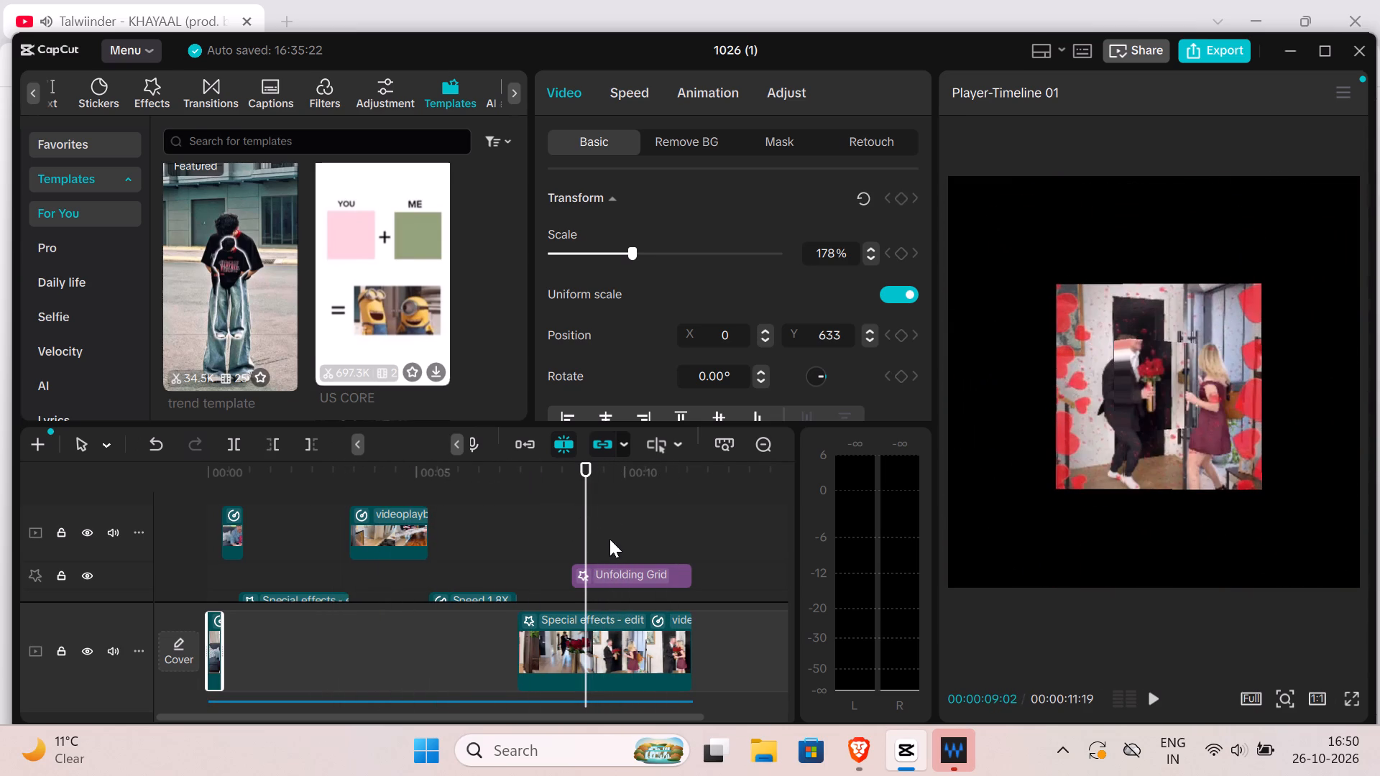
left_click(653, 567)
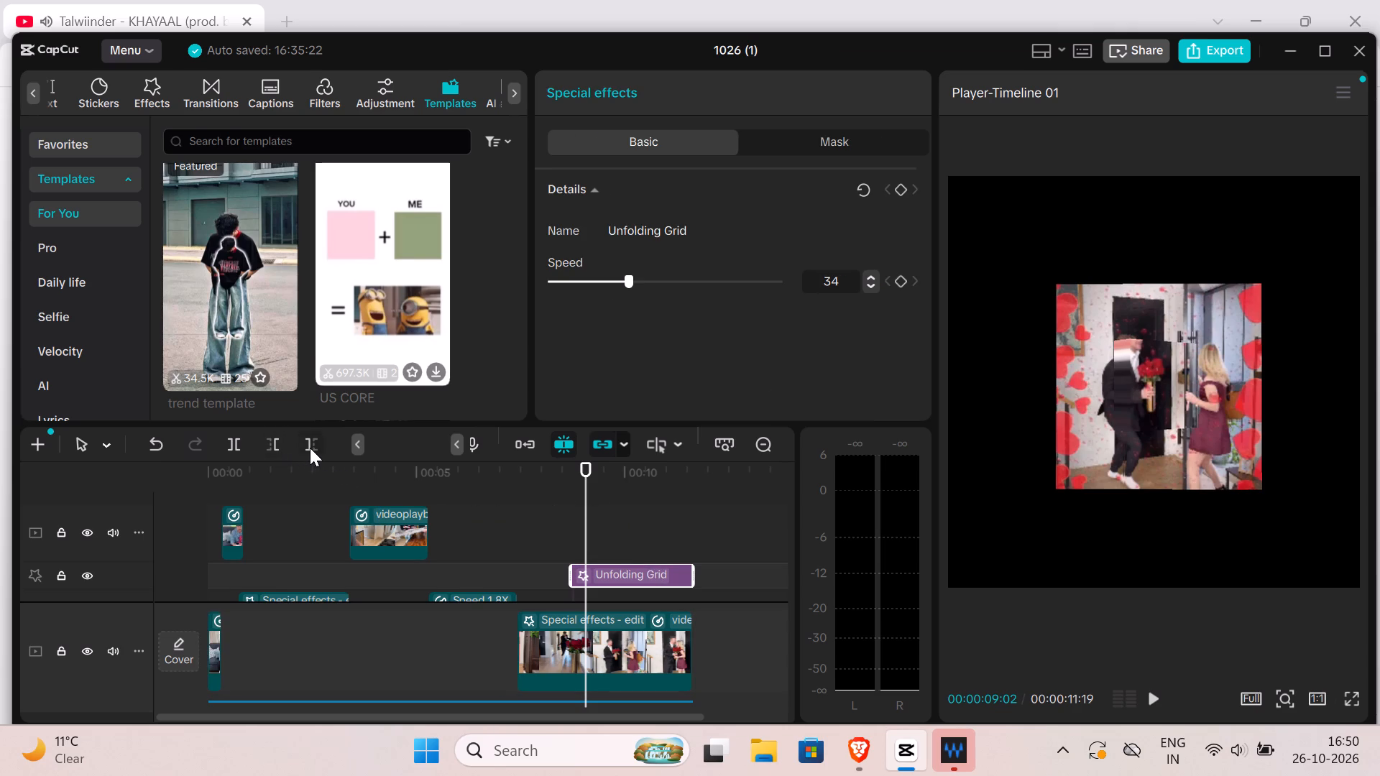
left_click(347, 440)
left_click(336, 448)
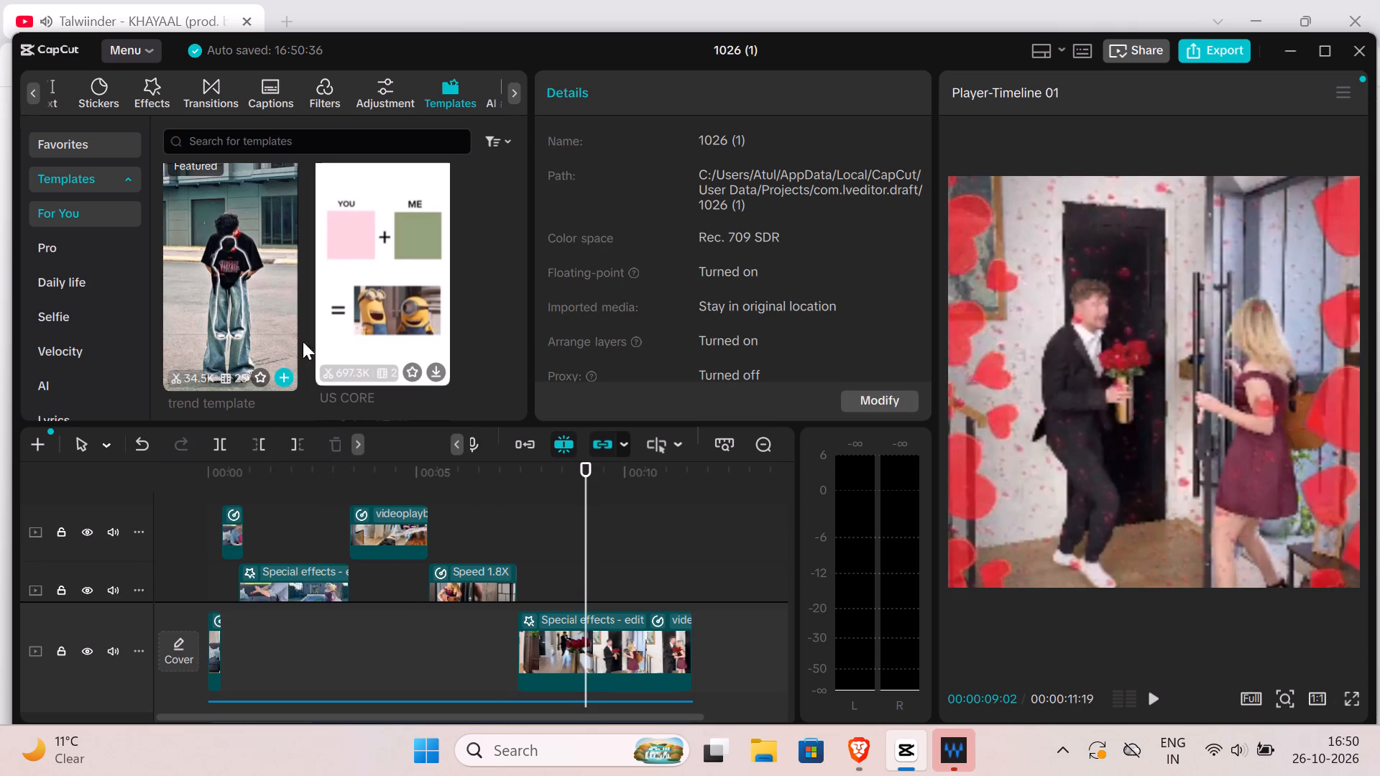
Add the trending Vortex Strokes video effect above the last clip, starting at about 00:00:07:27.
left_click(143, 101)
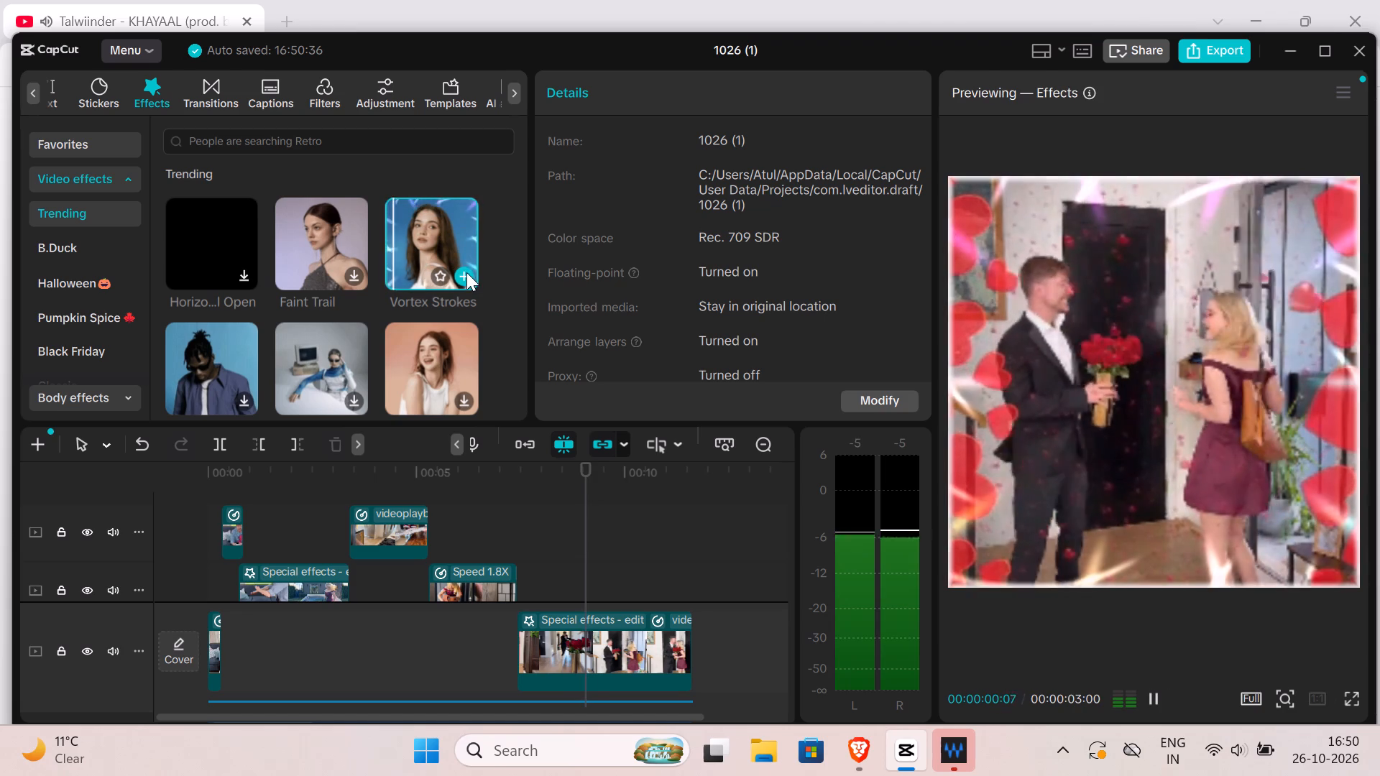
left_click_drag(464, 276, 539, 439)
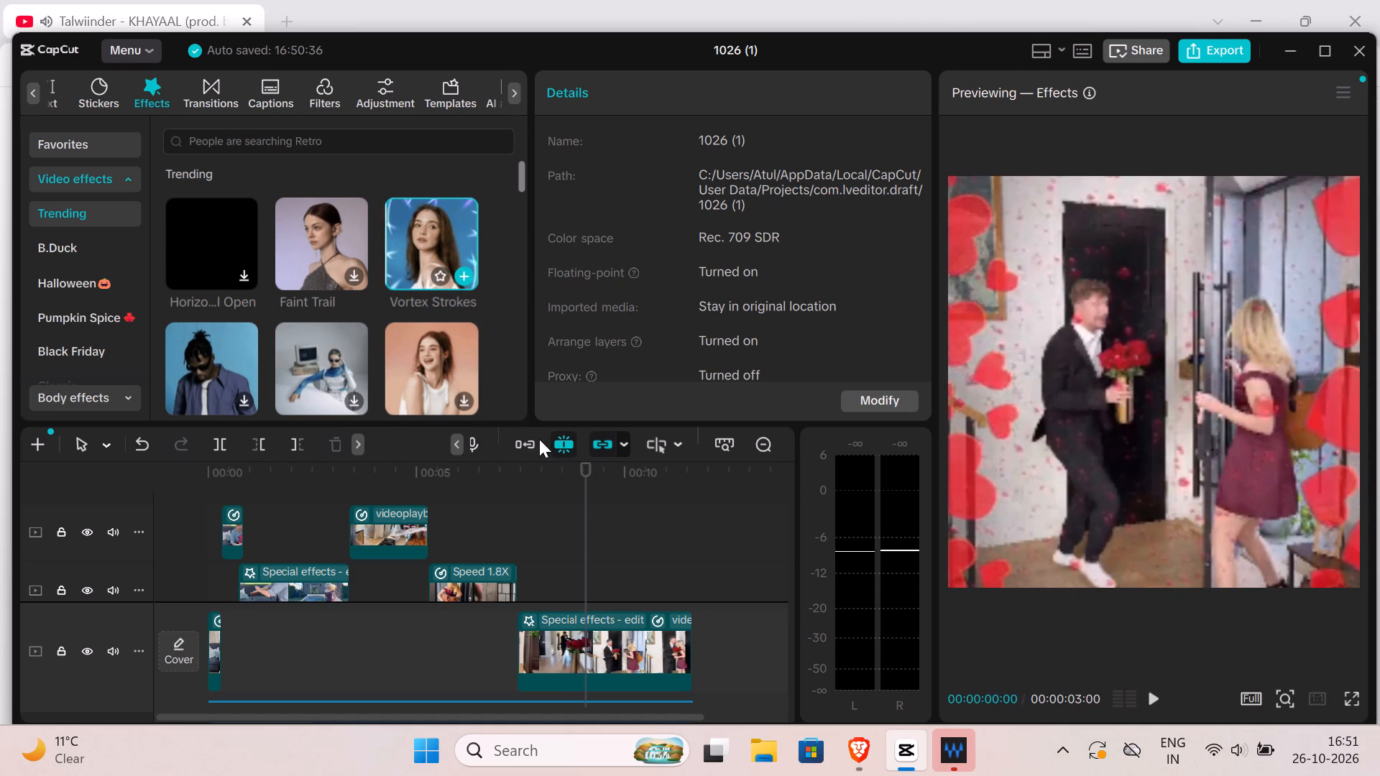
left_click_drag(539, 439, 547, 452)
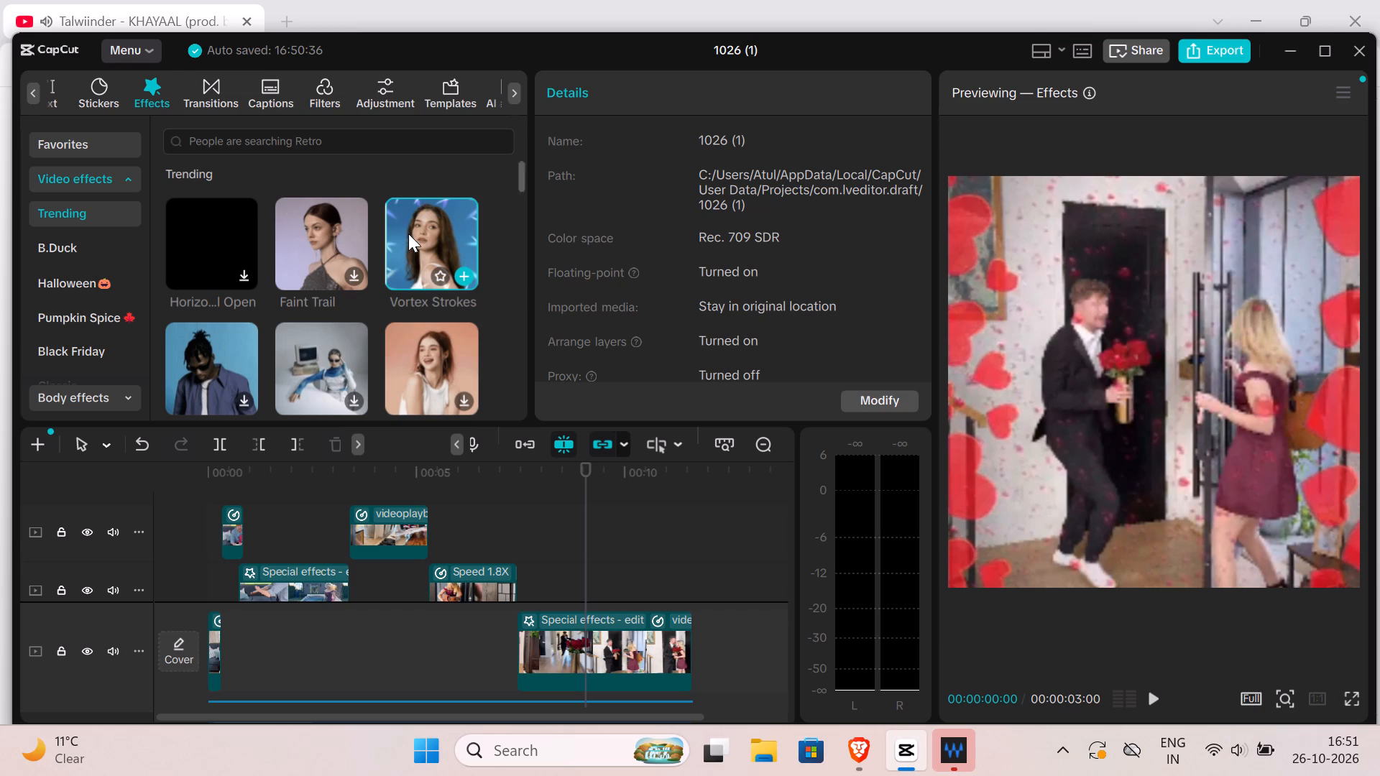
left_click_drag(428, 232, 502, 475)
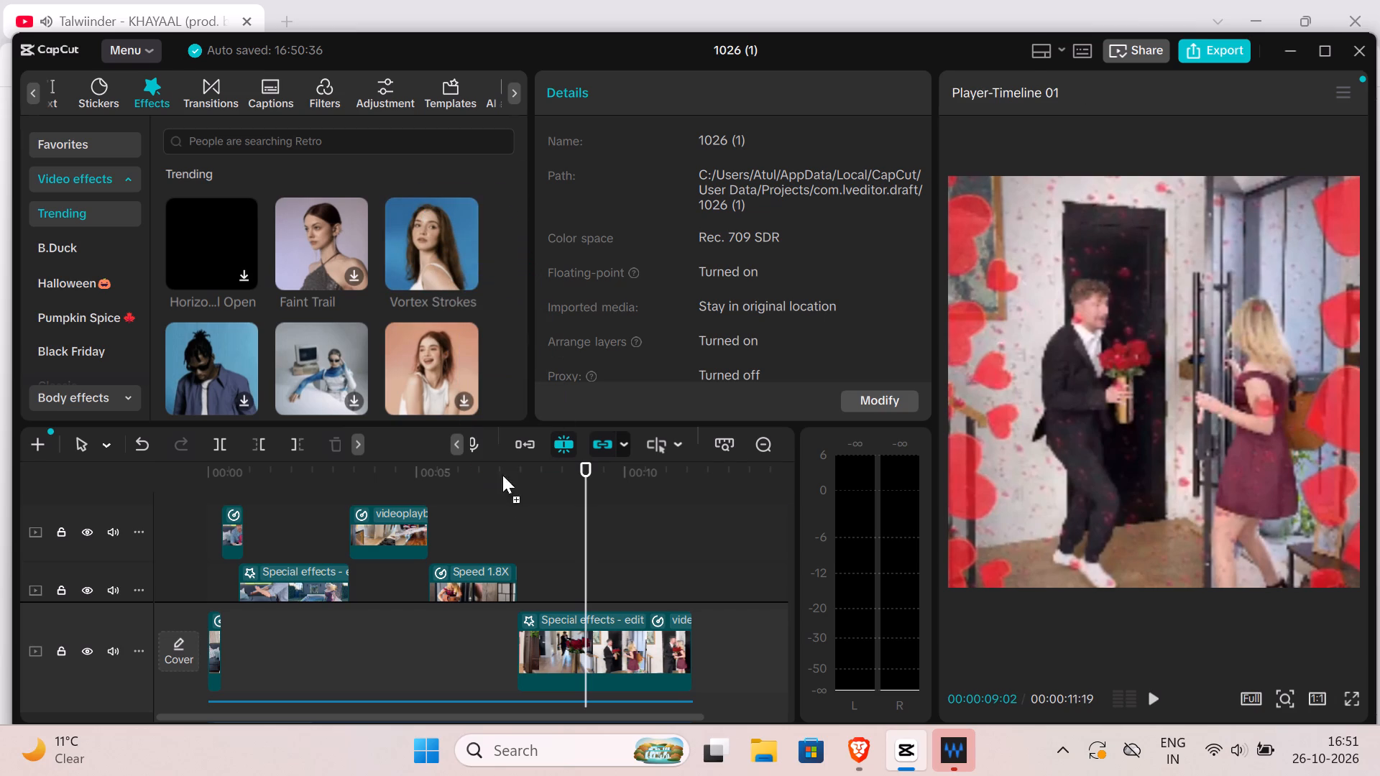
left_click_drag(502, 475, 543, 632)
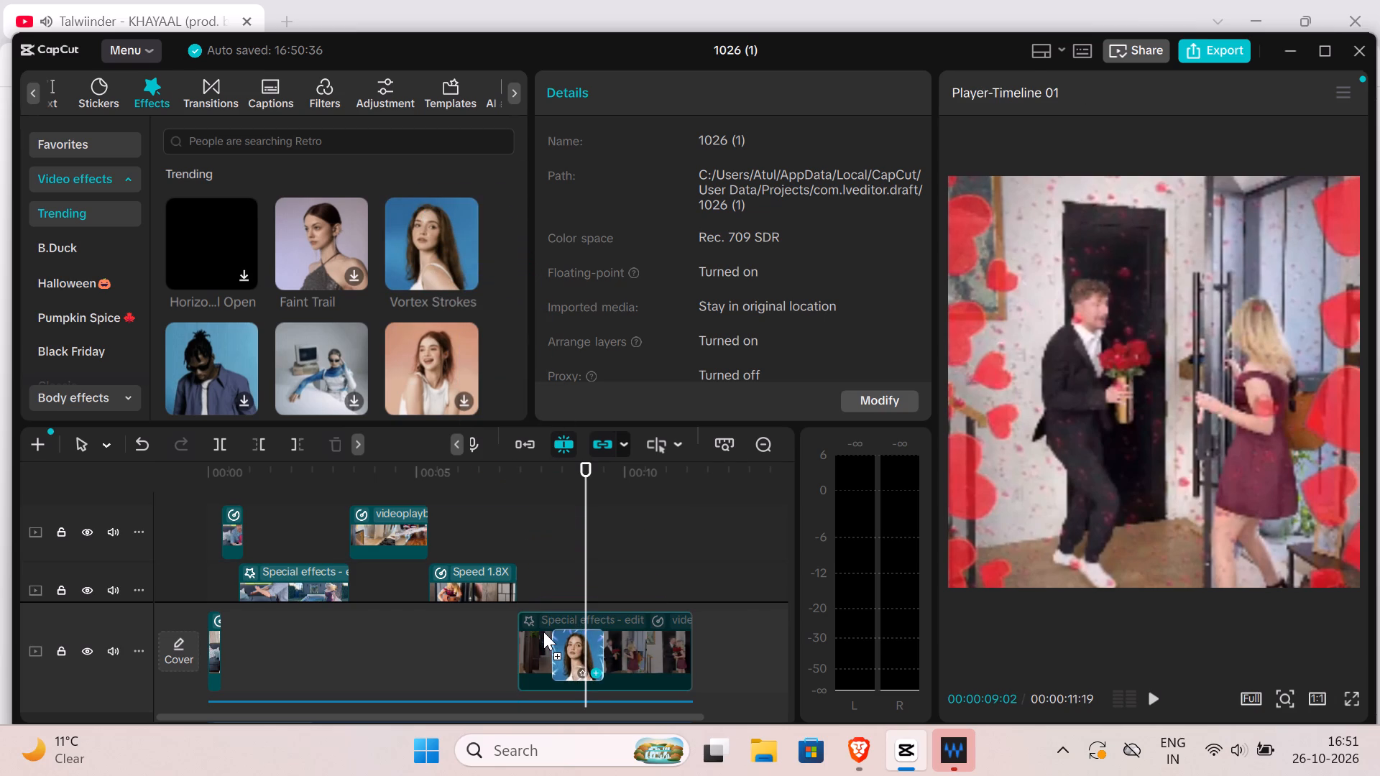
left_click_drag(543, 632, 537, 593)
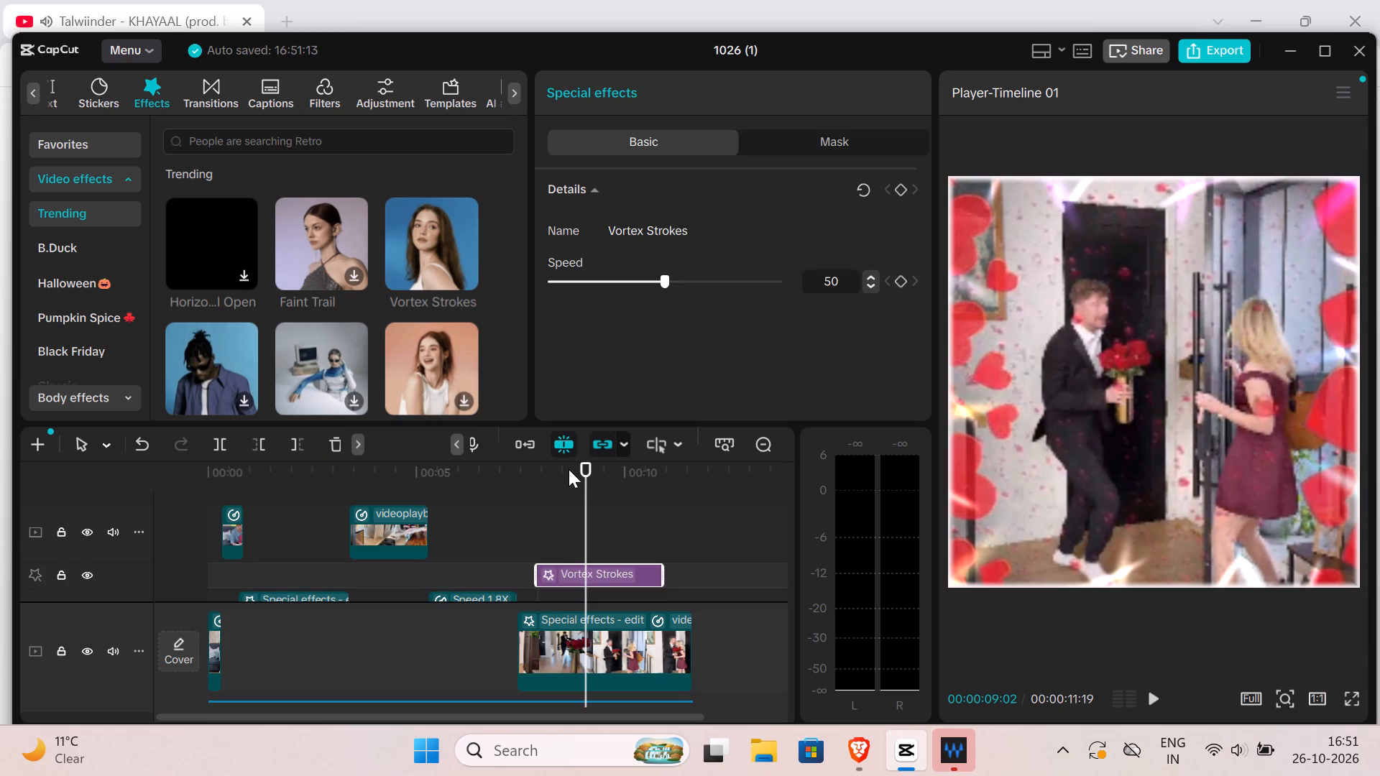
Check the footage around the start of Vortex Strokes and open the last clip's Hearty Frame effect for editing.
left_click_drag(575, 468, 551, 475)
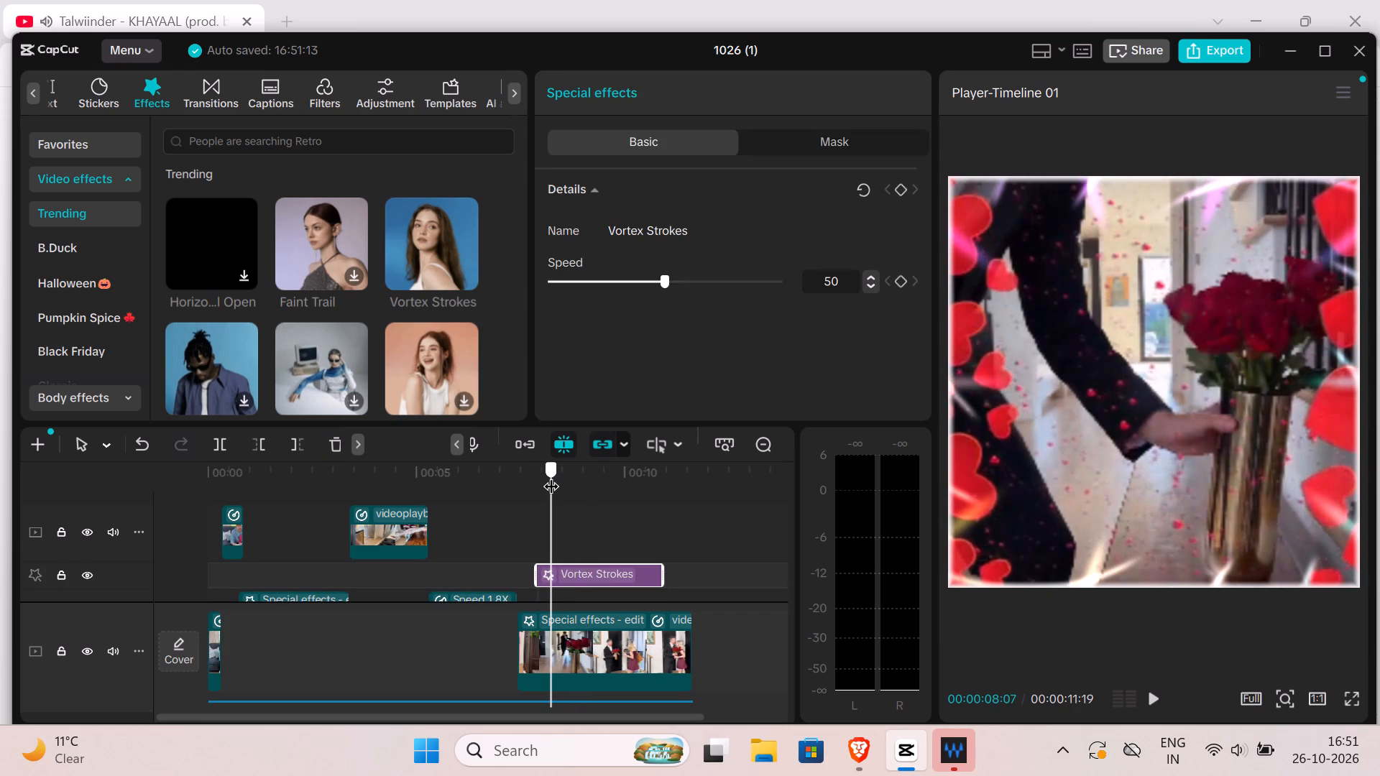
left_click_drag(551, 475, 542, 484)
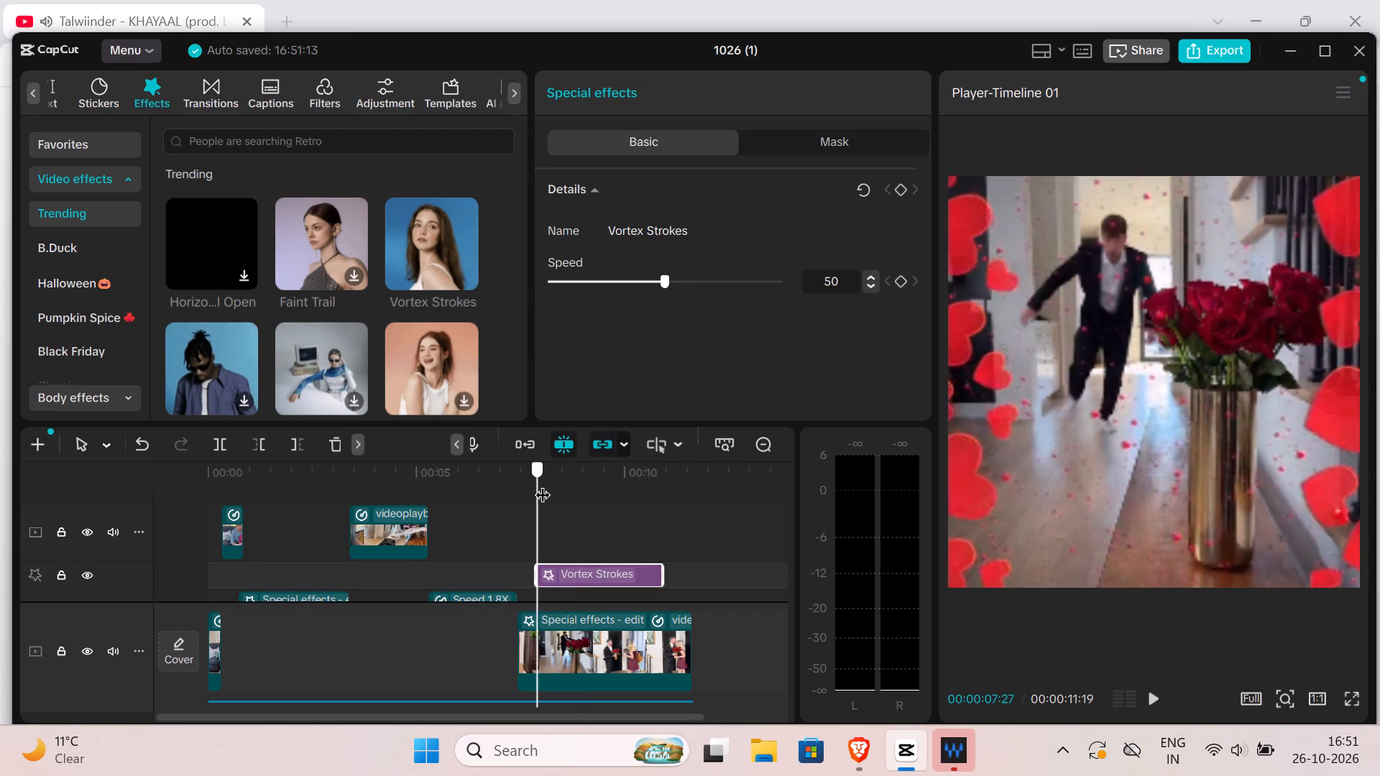
left_click_drag(542, 484, 531, 489)
left_click_drag(544, 512, 520, 514)
left_click_drag(520, 514, 520, 515)
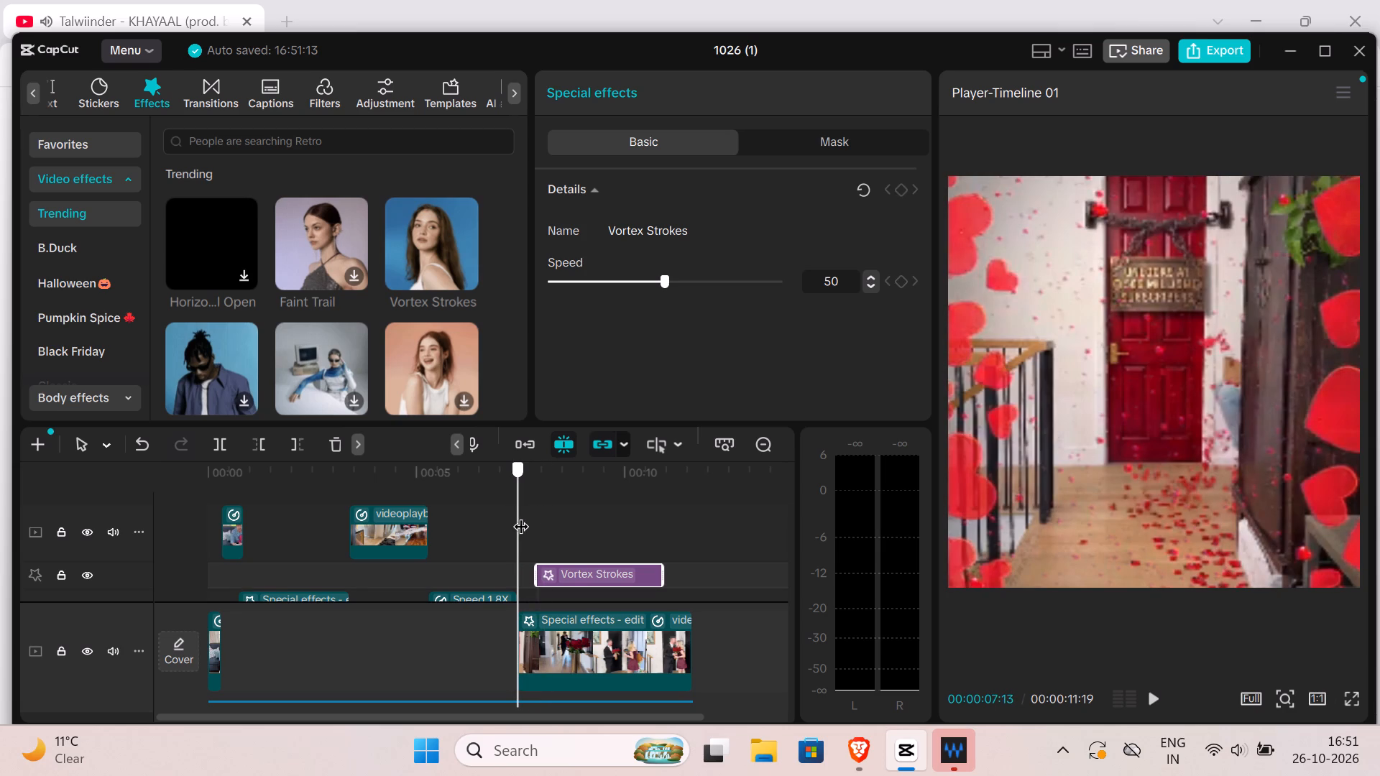
left_click_drag(520, 515, 526, 516)
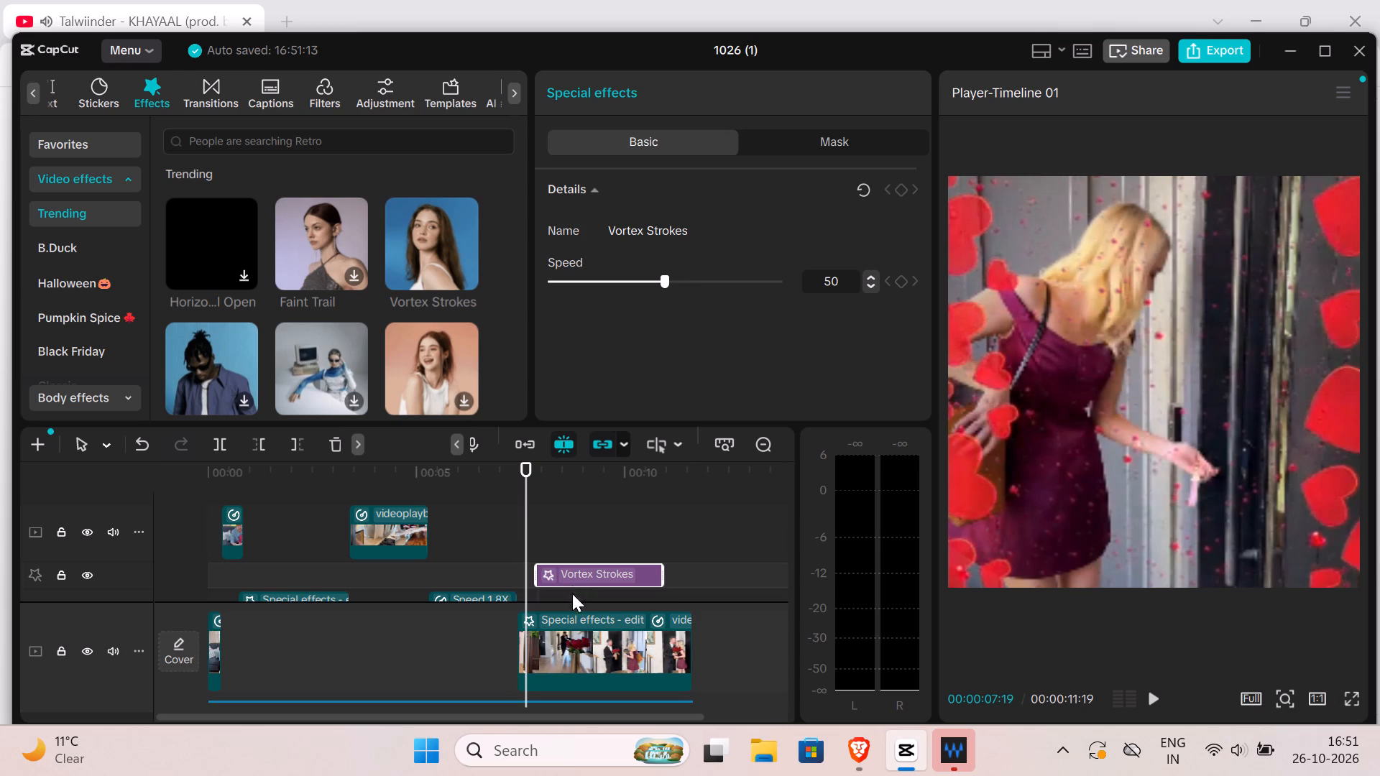
left_click(557, 658)
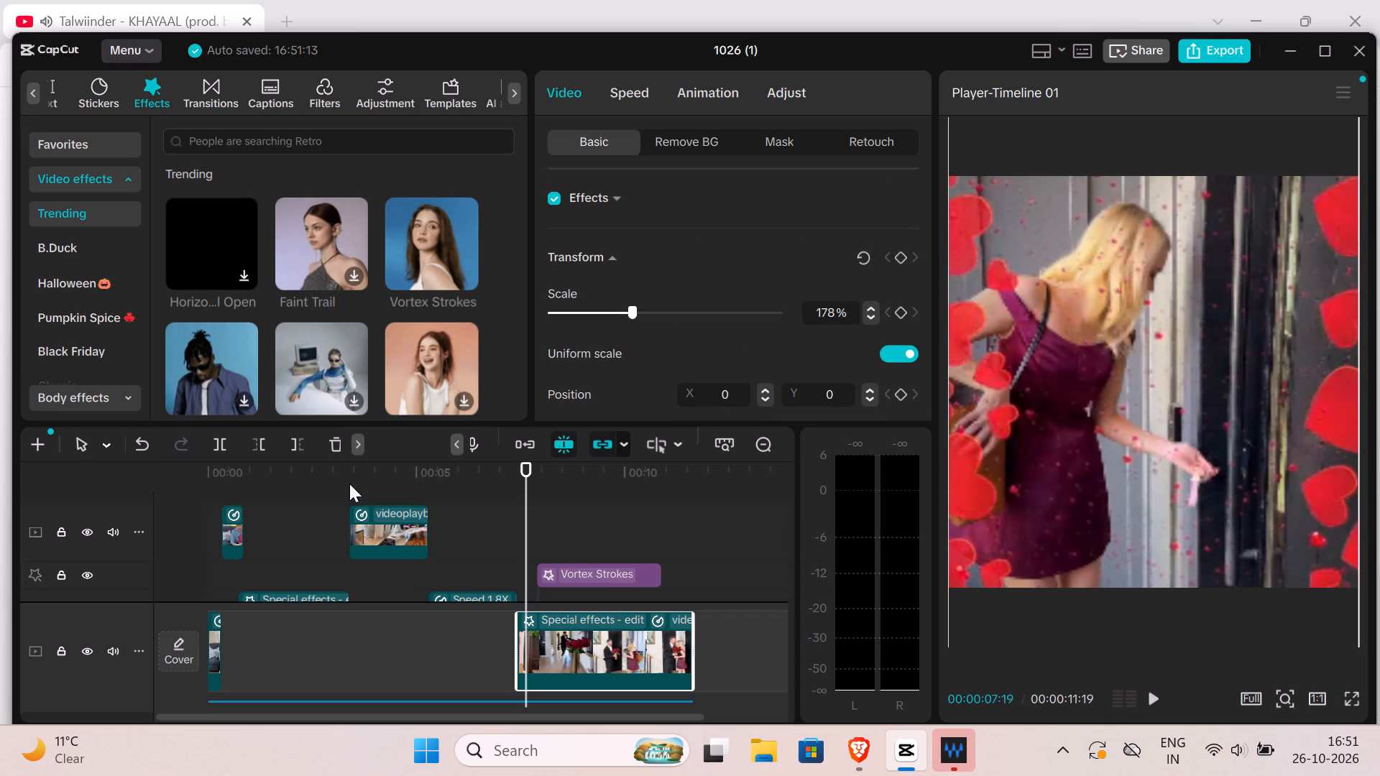
left_click(569, 617)
left_click(566, 614)
left_click_drag(561, 610, 562, 617)
left_click(563, 611)
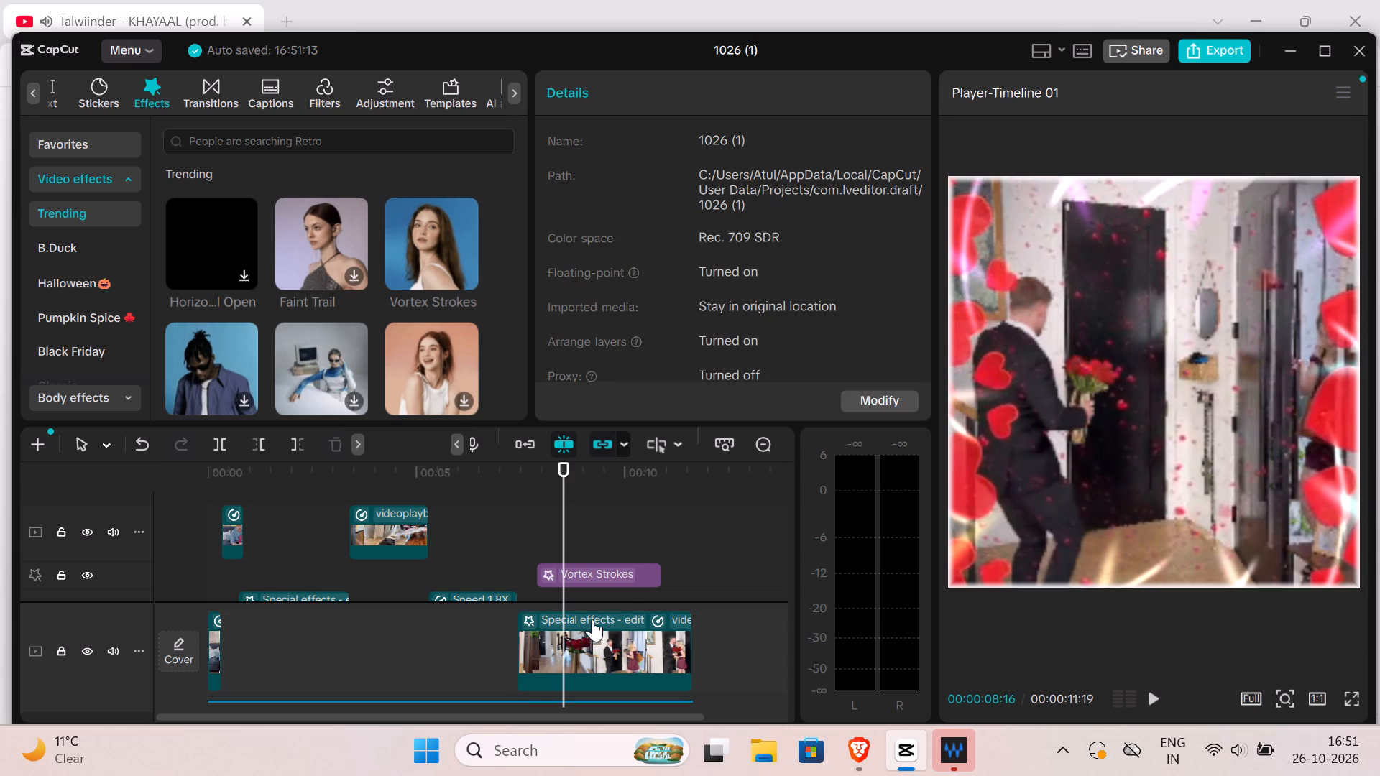
left_click(594, 627)
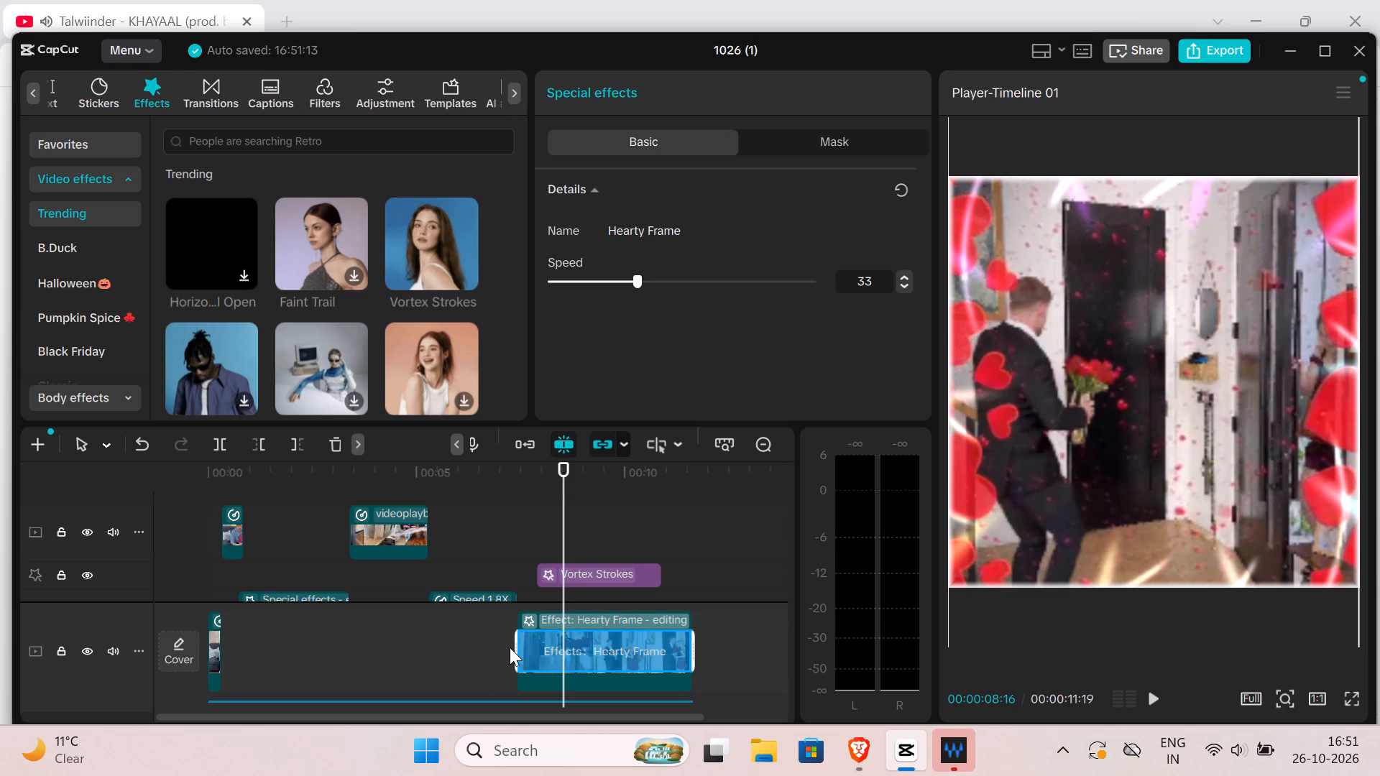
Trim the beginning of the last clip's Hearty Frame effect so it starts at about 00:00:08:09.
left_click_drag(514, 647, 526, 647)
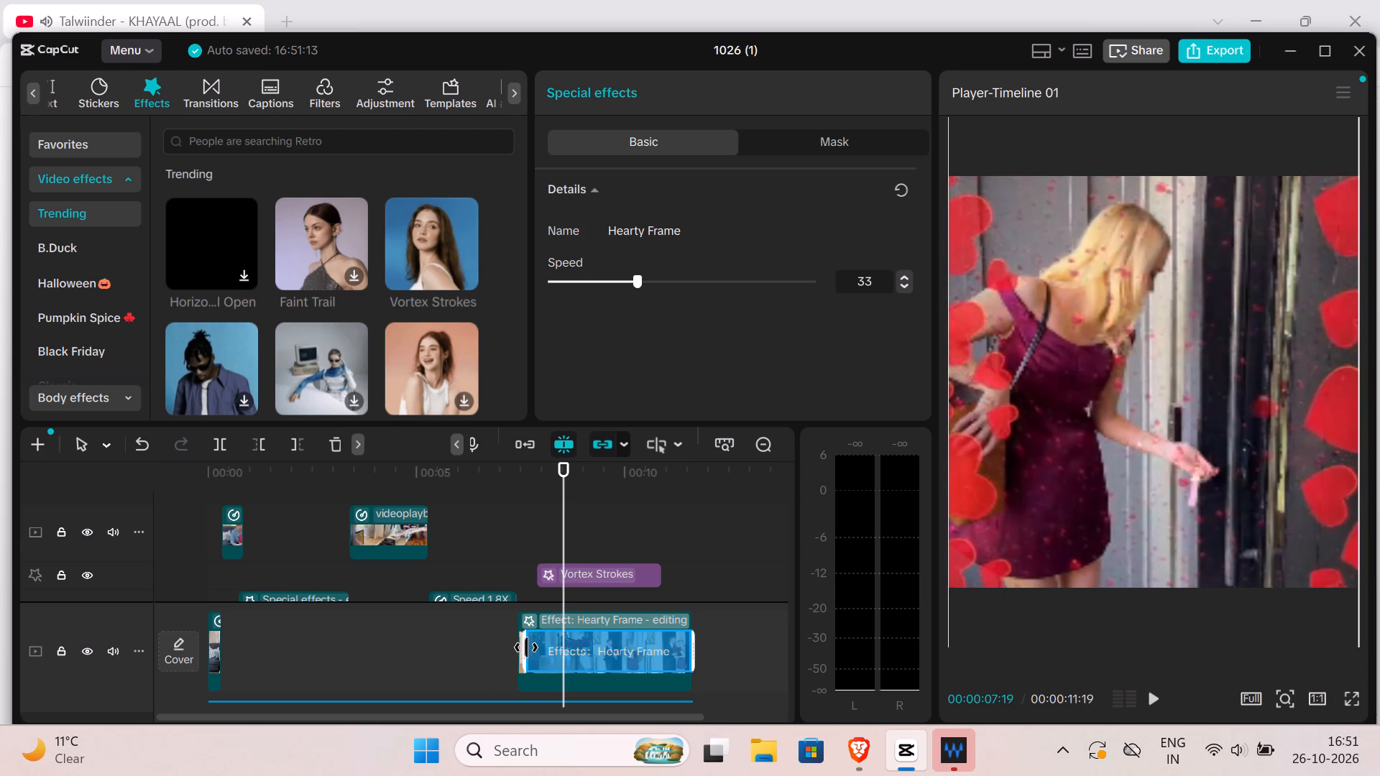
left_click_drag(526, 647, 535, 648)
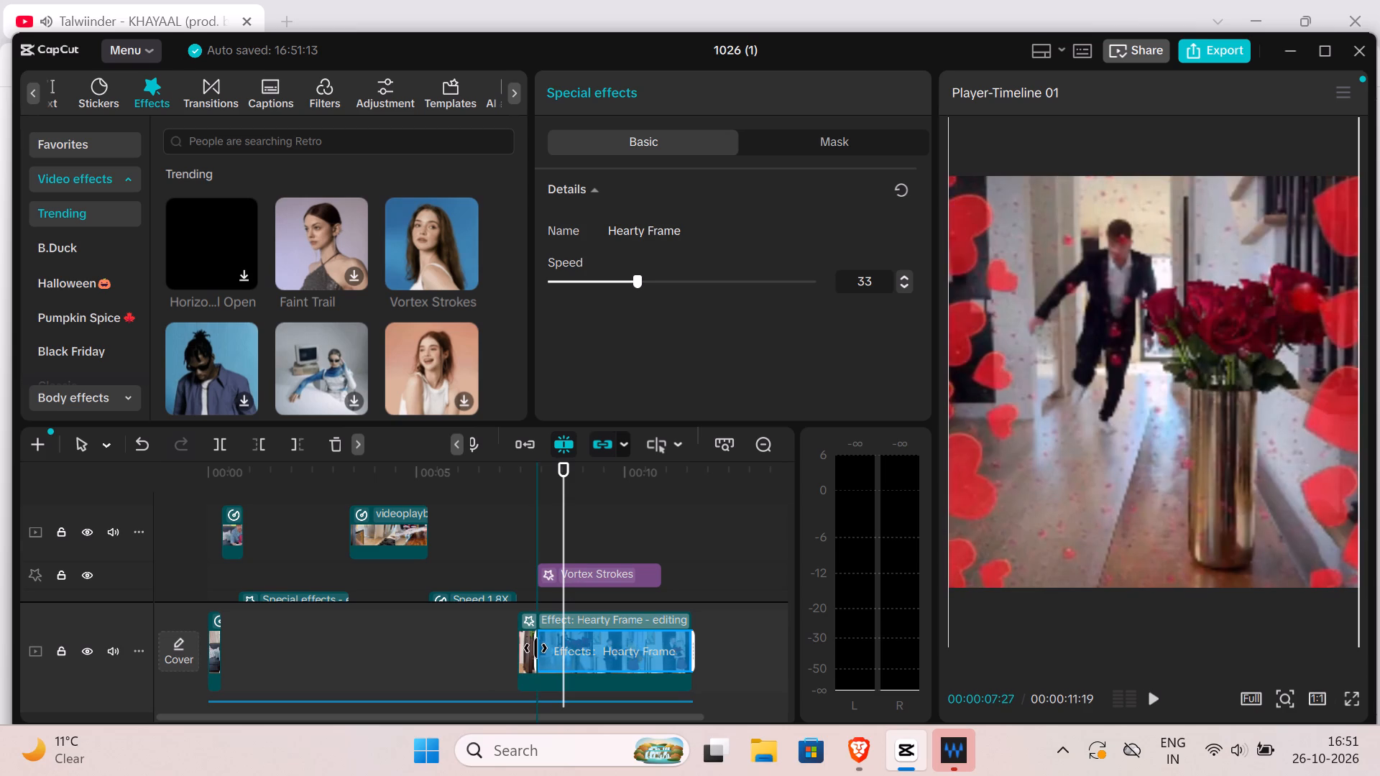
left_click_drag(535, 648, 553, 650)
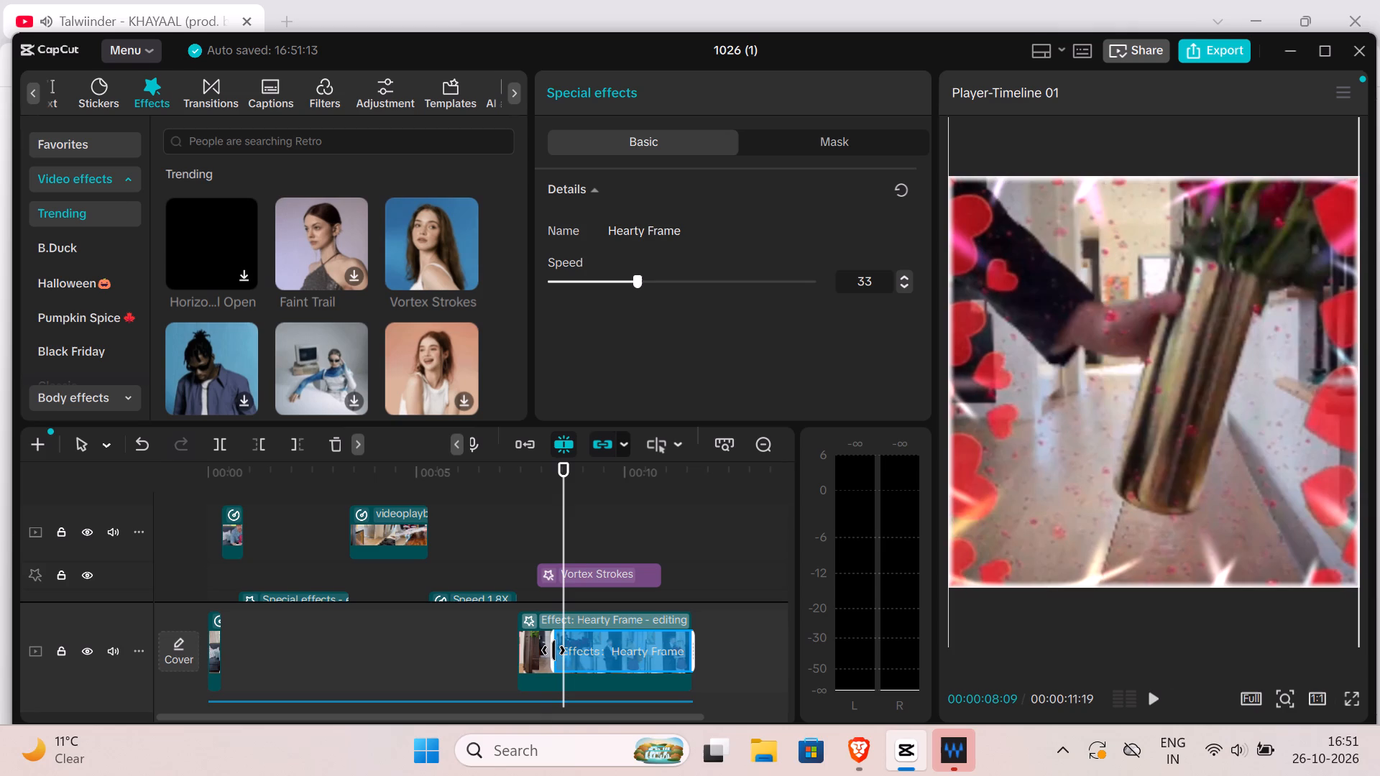
left_click_drag(553, 650, 556, 650)
left_click_drag(556, 650, 558, 650)
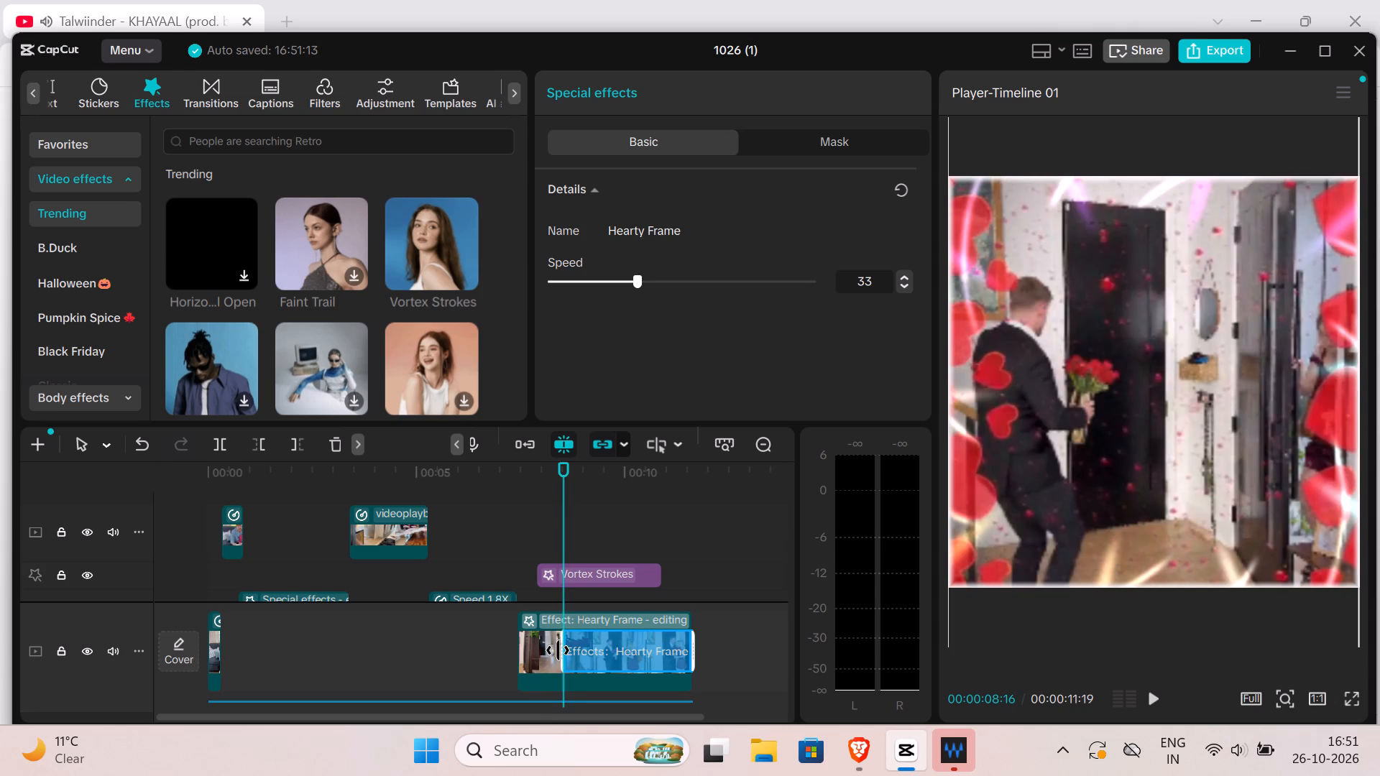
left_click_drag(558, 650, 553, 652)
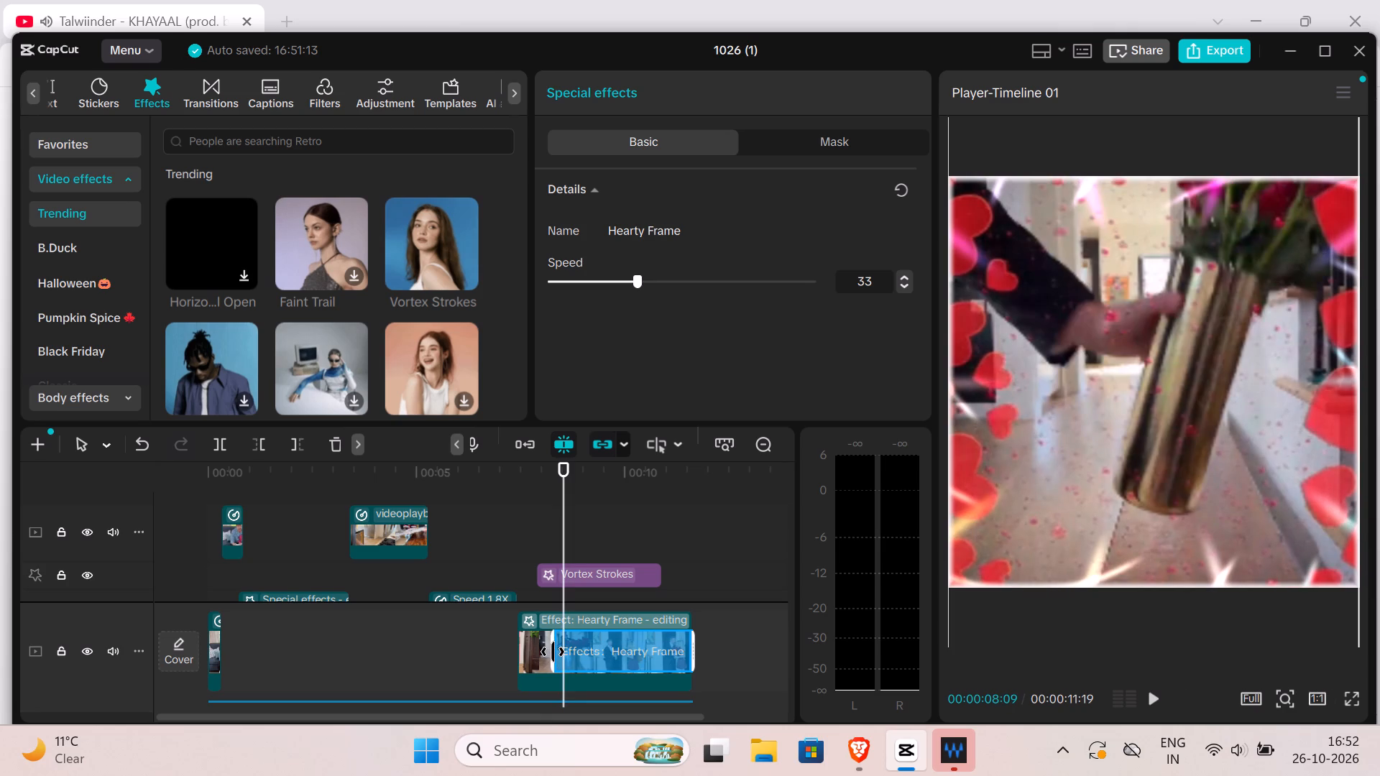
left_click_drag(553, 652, 552, 652)
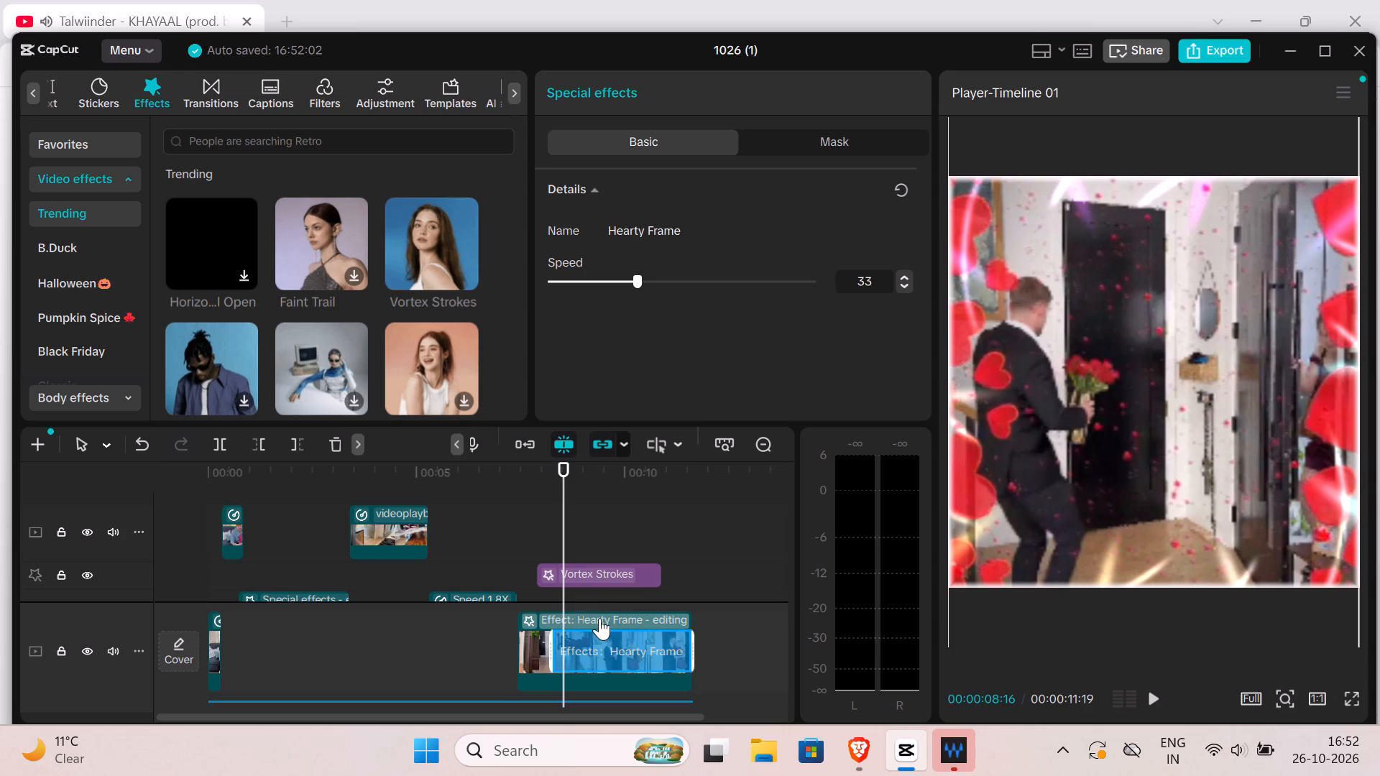
Trim the end of the last clip's Hearty Frame effect so it finishes at about 00:00:10:15.
left_click_drag(693, 639, 684, 647)
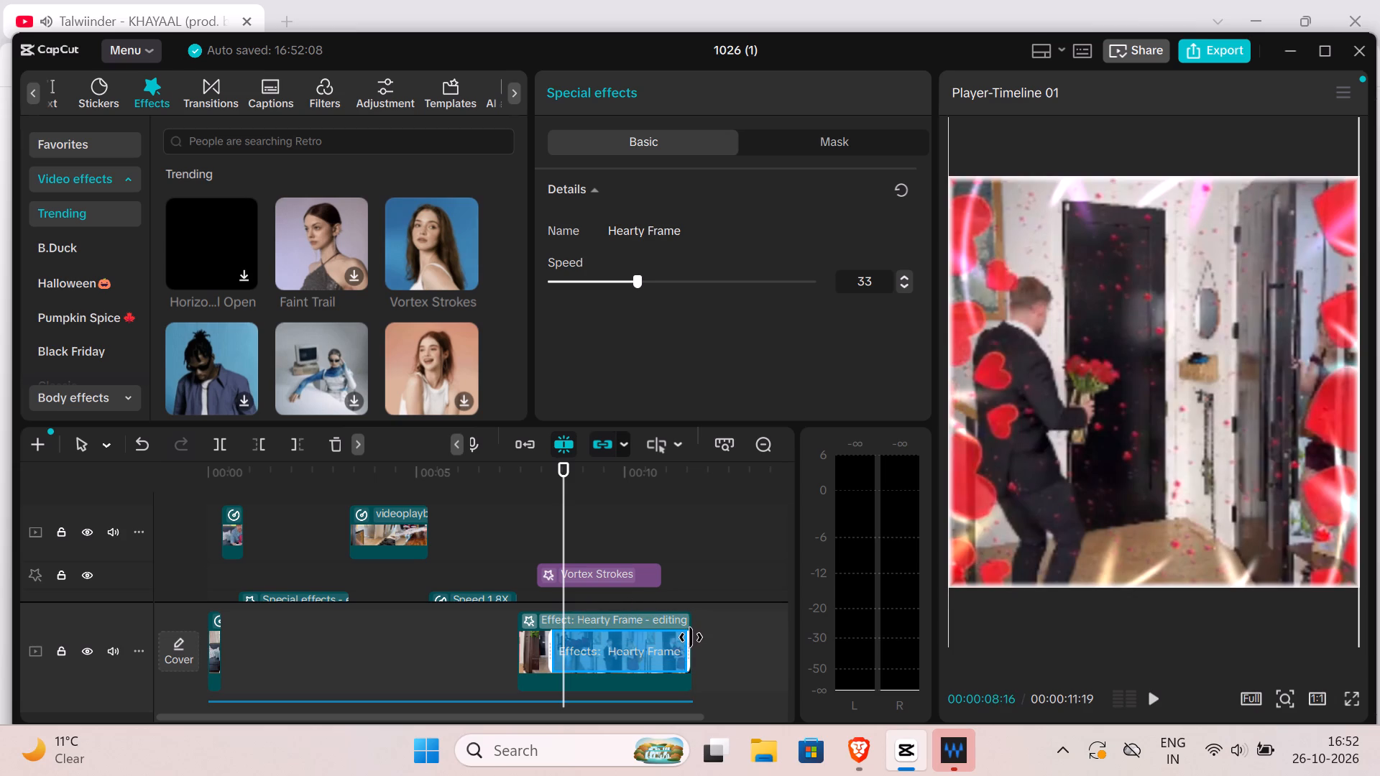
left_click_drag(691, 638, 685, 642)
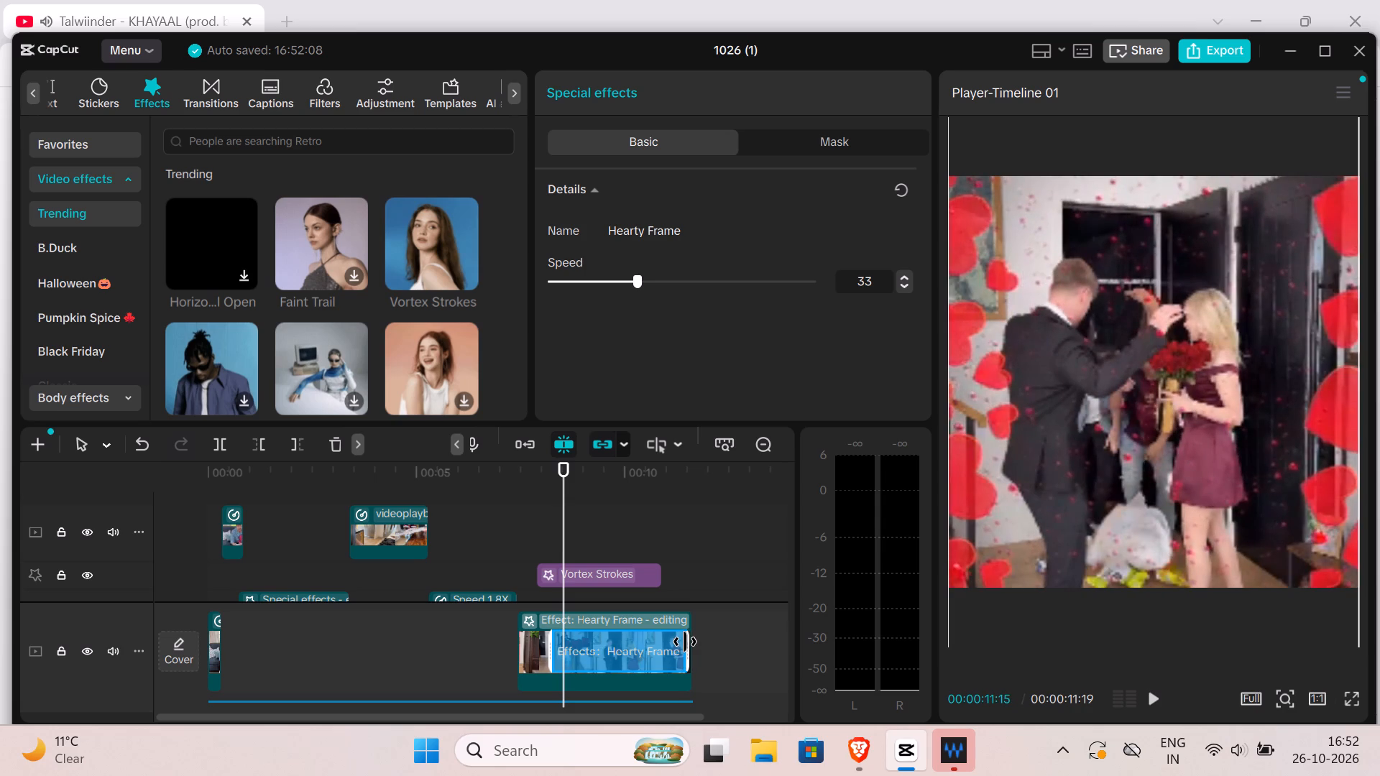
left_click_drag(685, 642, 679, 645)
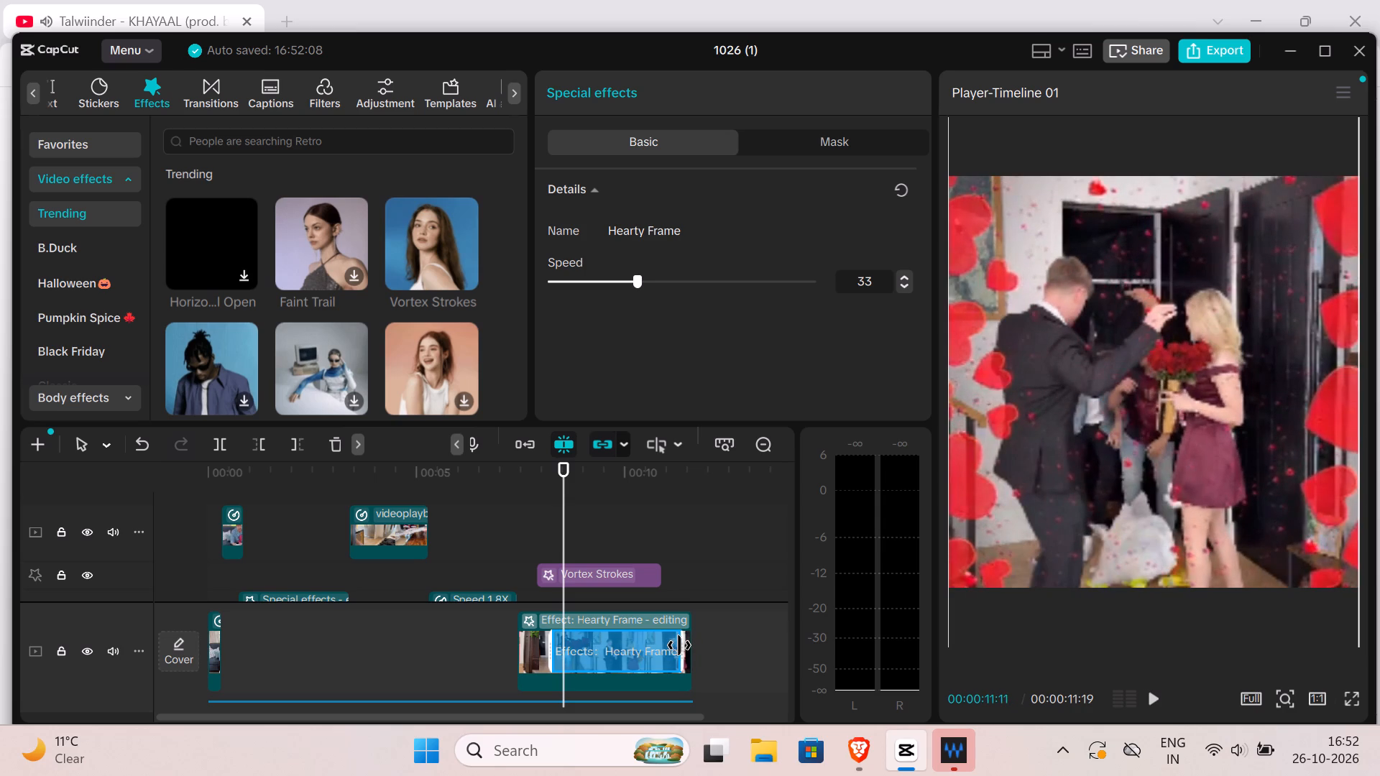
left_click_drag(679, 645, 676, 648)
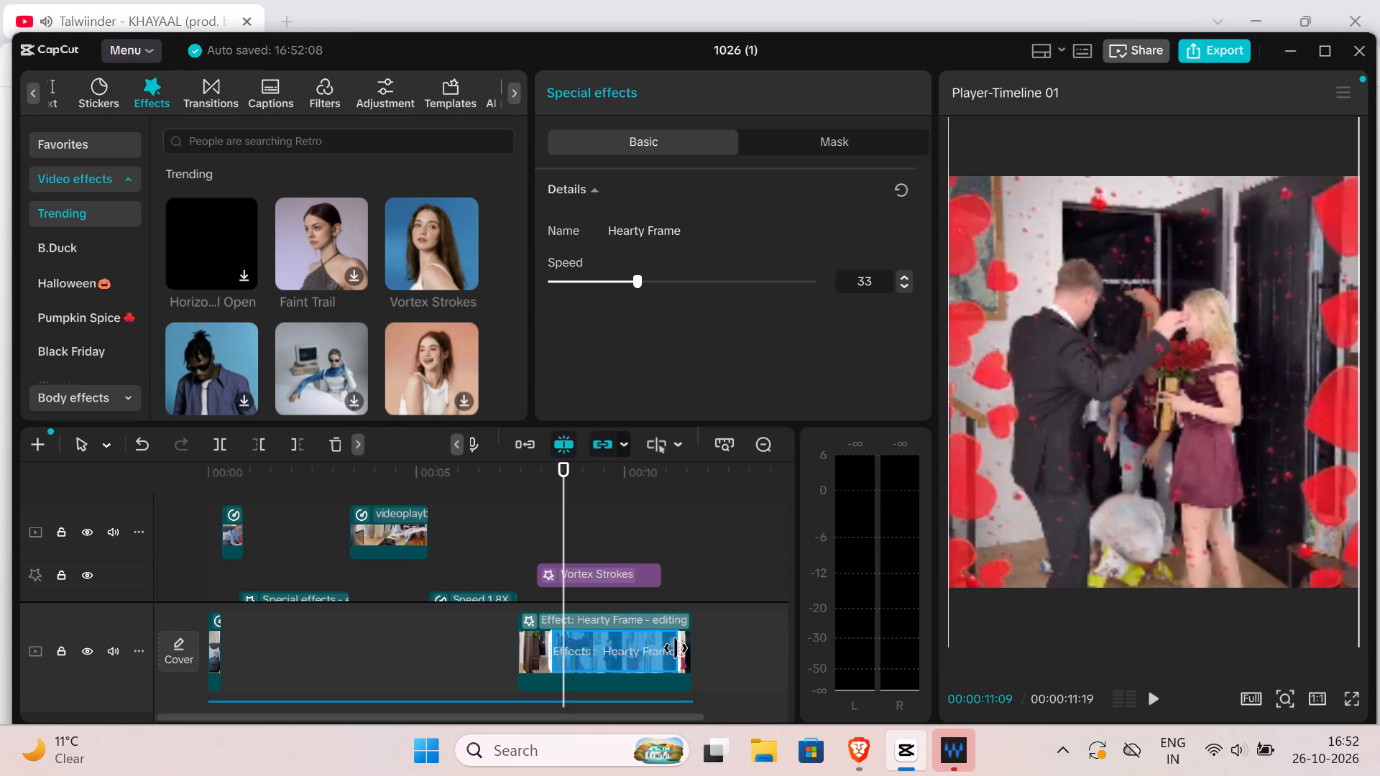
left_click_drag(676, 648, 666, 652)
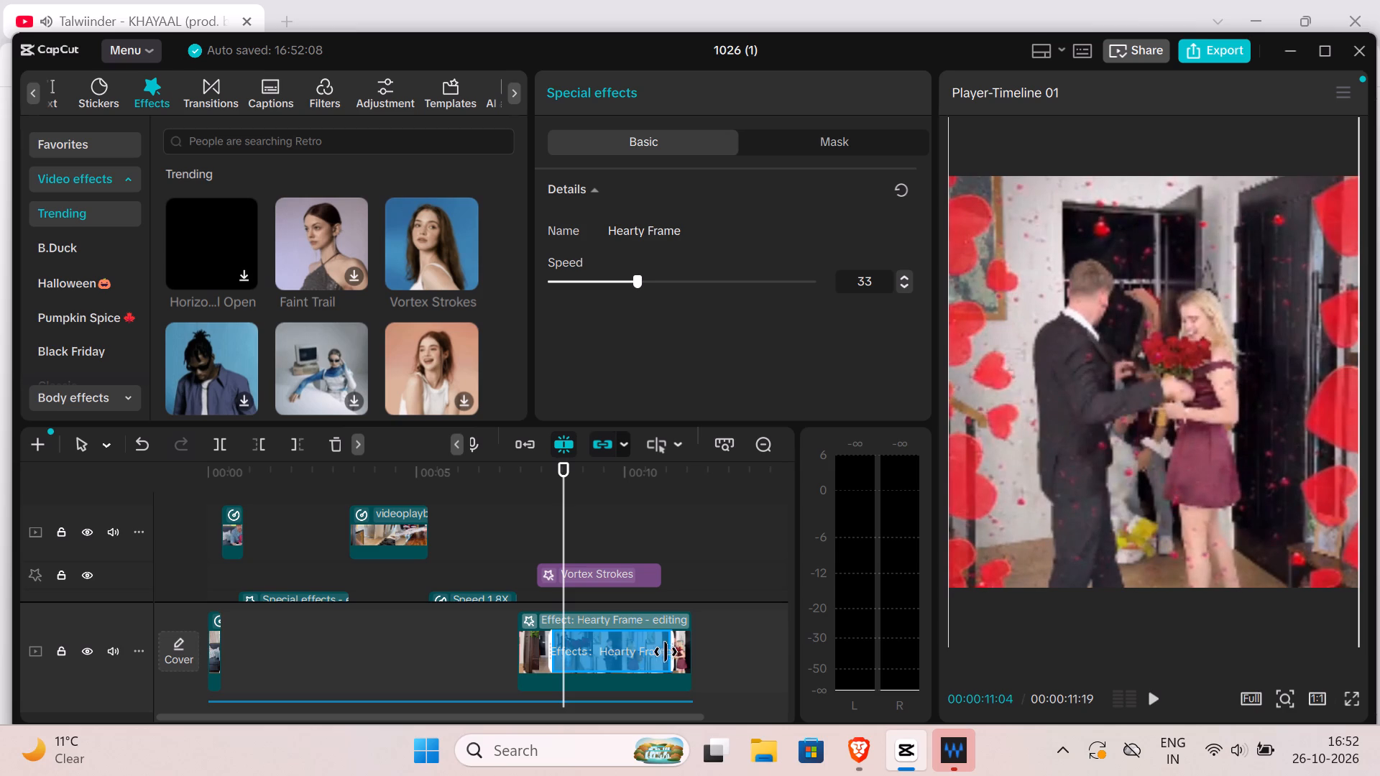
left_click_drag(666, 652, 655, 656)
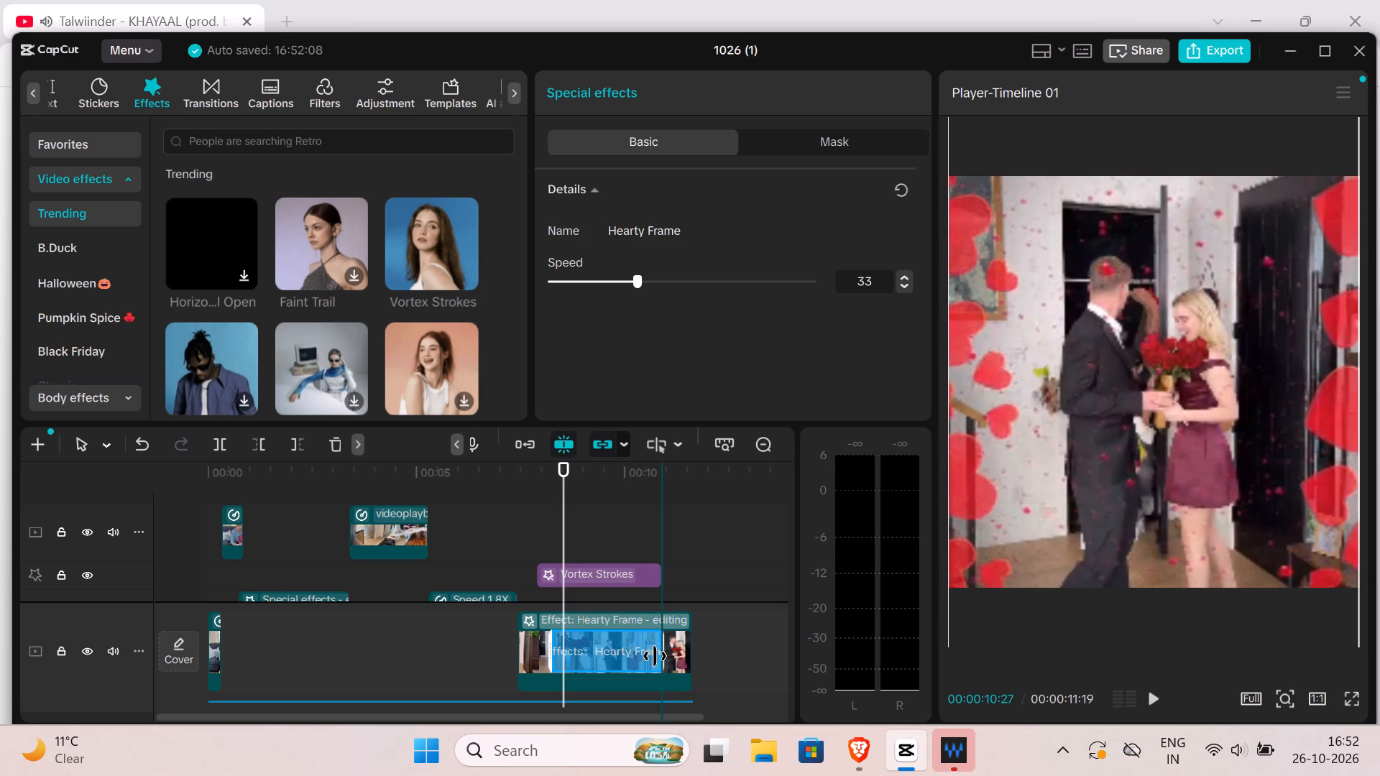
left_click_drag(655, 656, 645, 660)
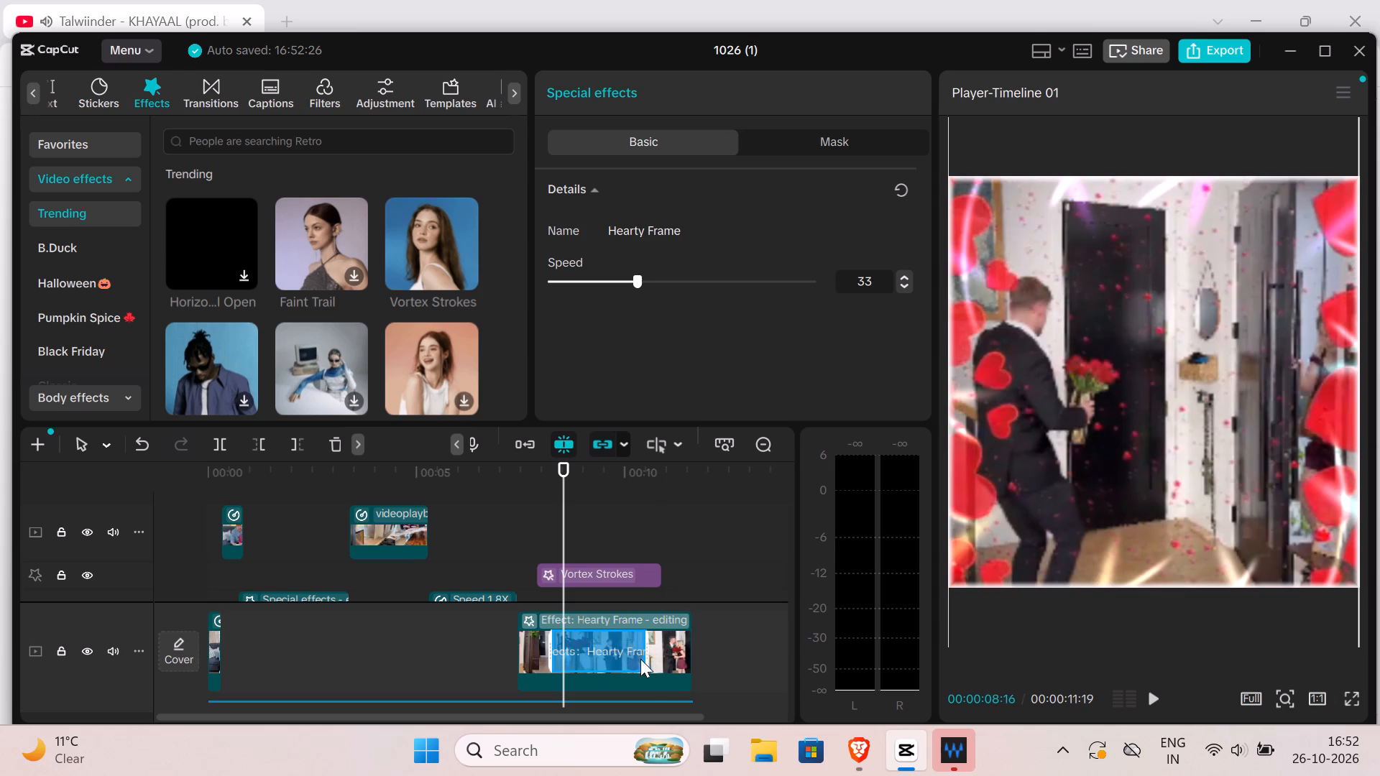
Check the footage near the end of Hearty Frame and trim the Vortex Strokes effect's end to about 00:00:10:15.
left_click(554, 522)
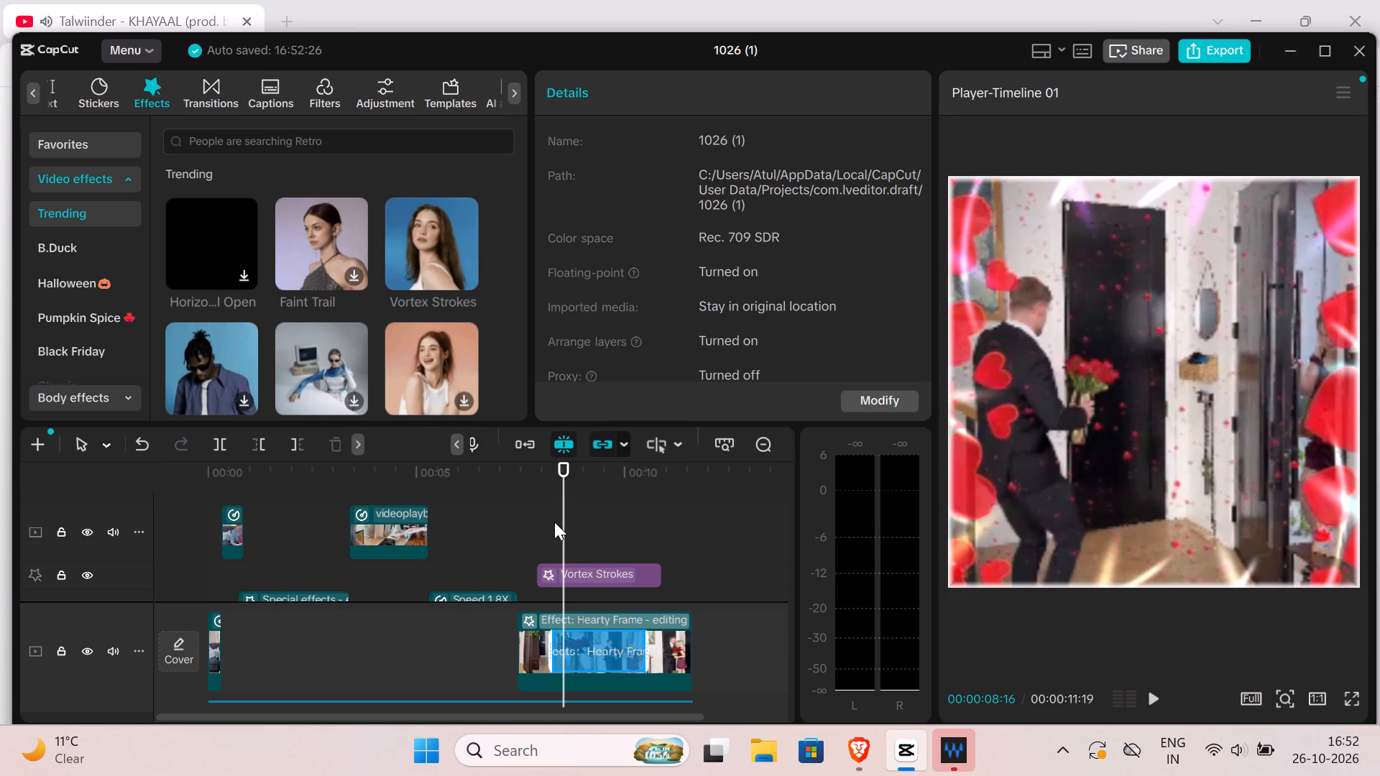
left_click_drag(528, 537, 568, 538)
left_click_drag(564, 538, 625, 538)
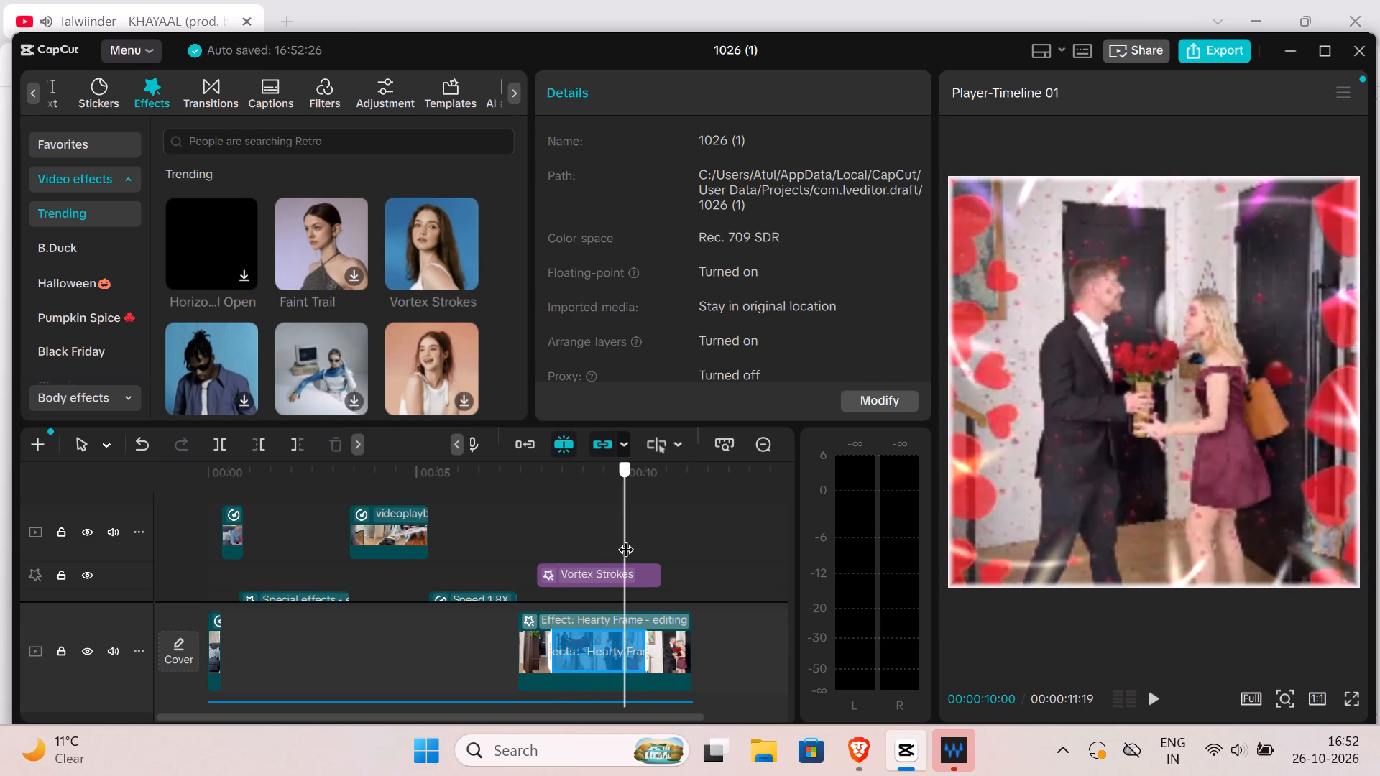
left_click_drag(625, 538, 644, 538)
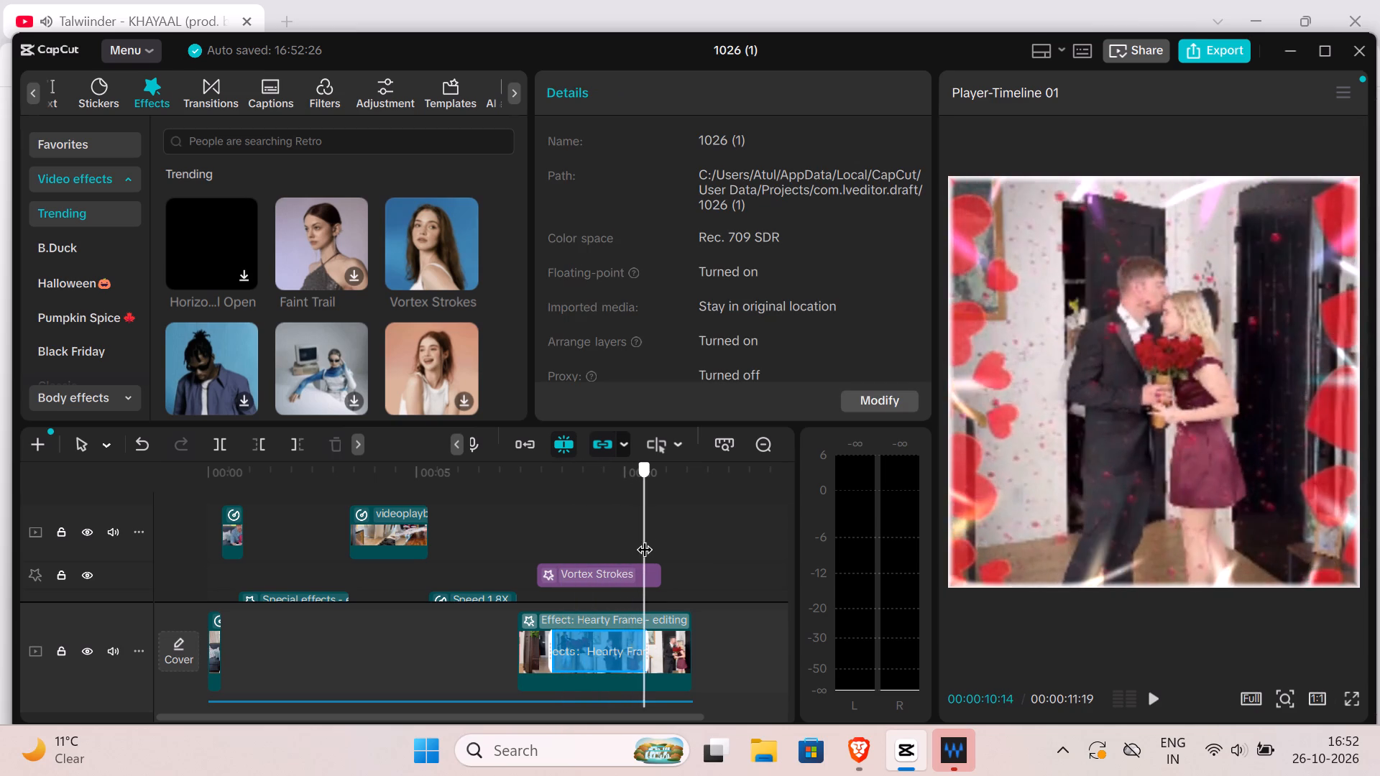
left_click_drag(644, 538, 663, 540)
left_click(658, 542)
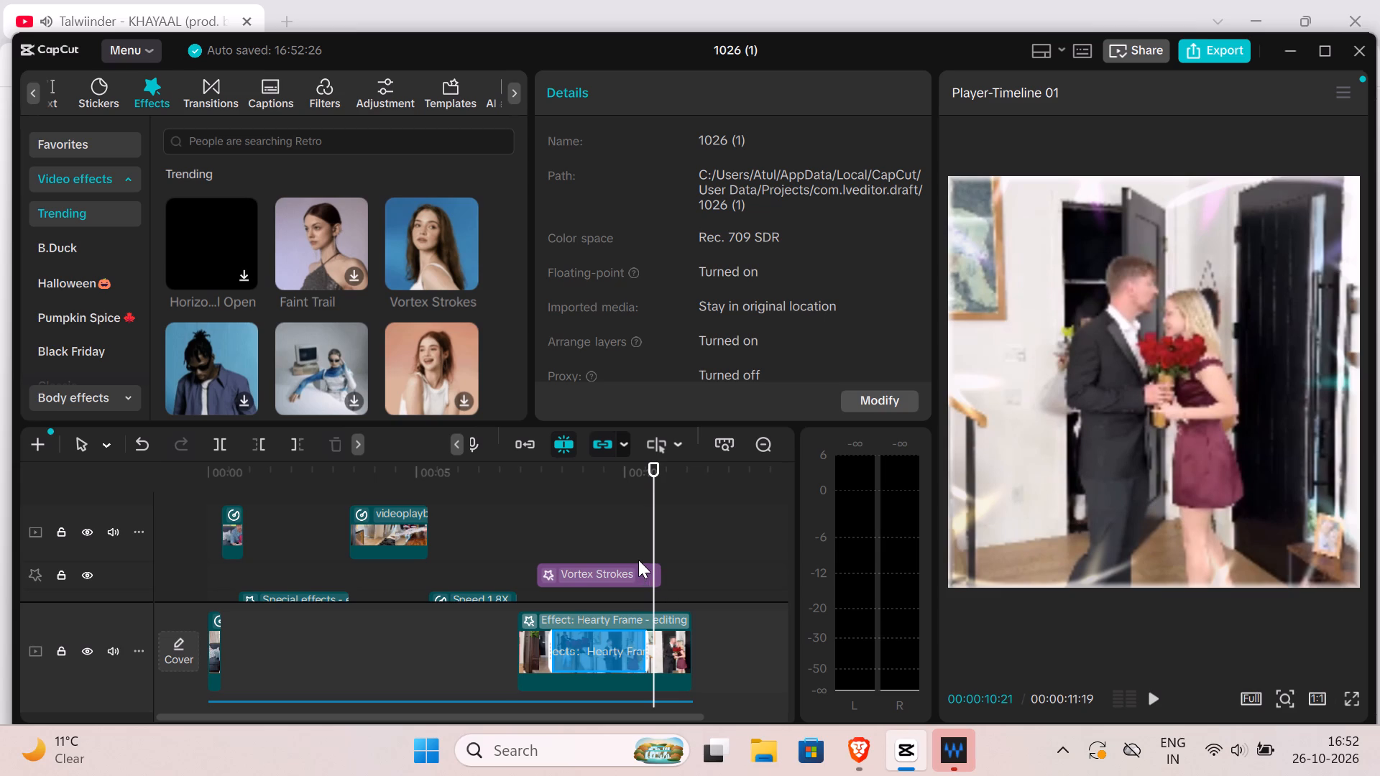
left_click_drag(645, 548, 638, 549)
left_click_drag(638, 538, 645, 537)
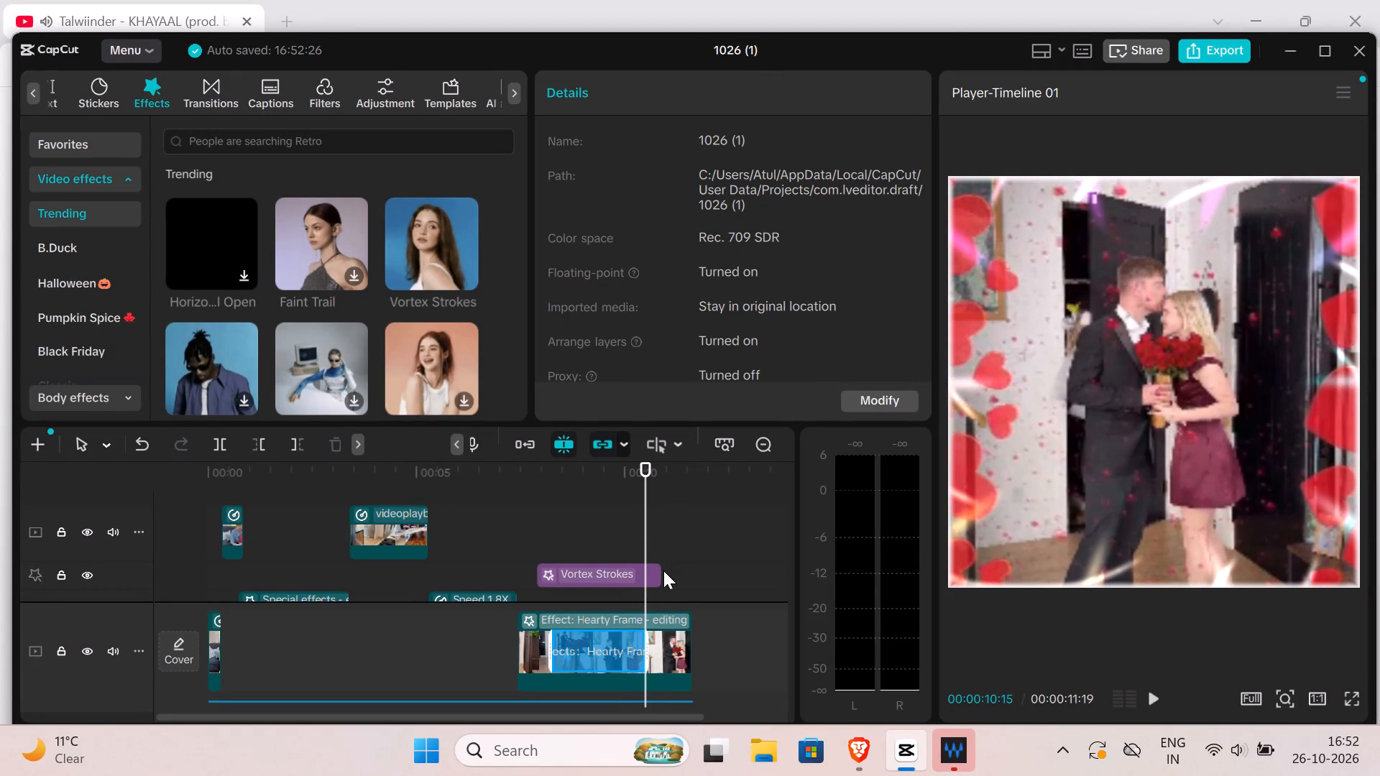
left_click(655, 573)
left_click_drag(663, 573, 656, 578)
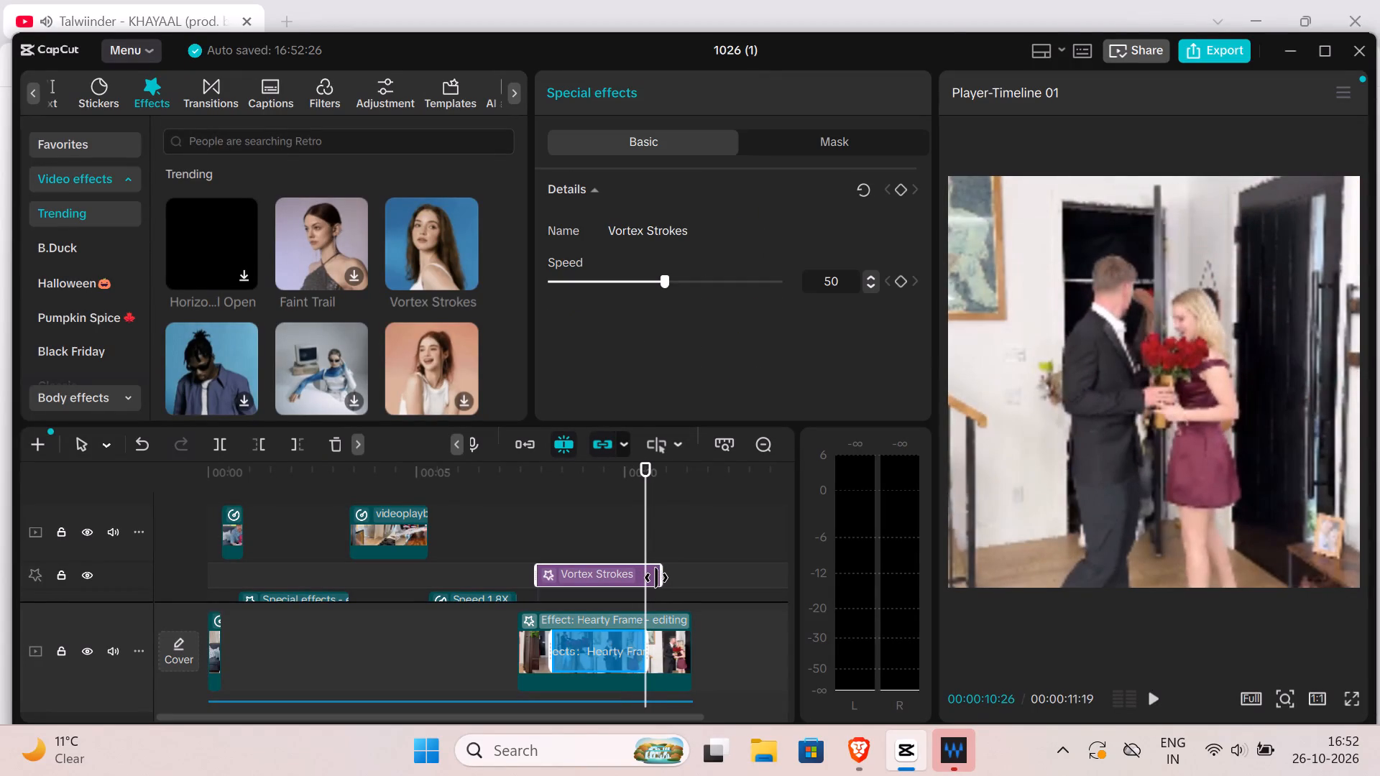
left_click_drag(656, 578, 648, 581)
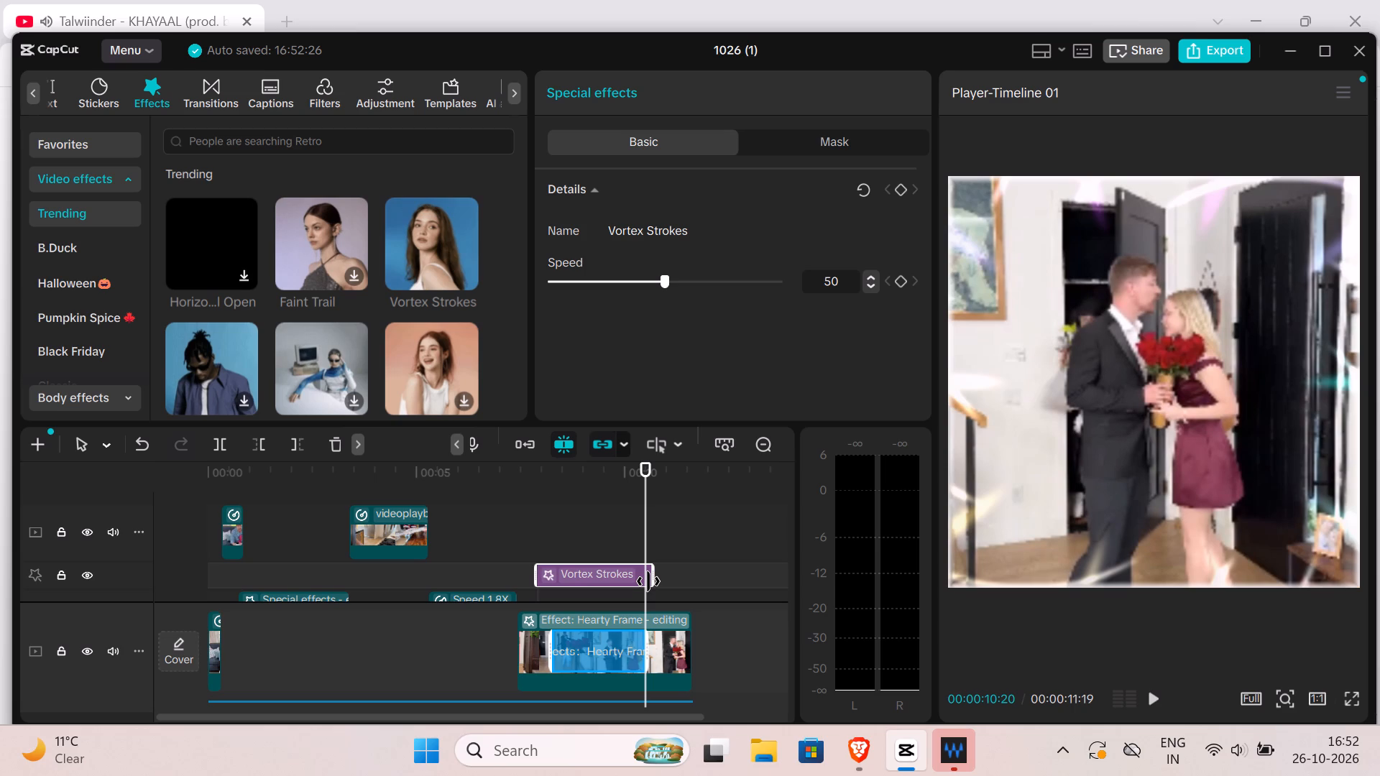
left_click_drag(648, 581, 645, 583)
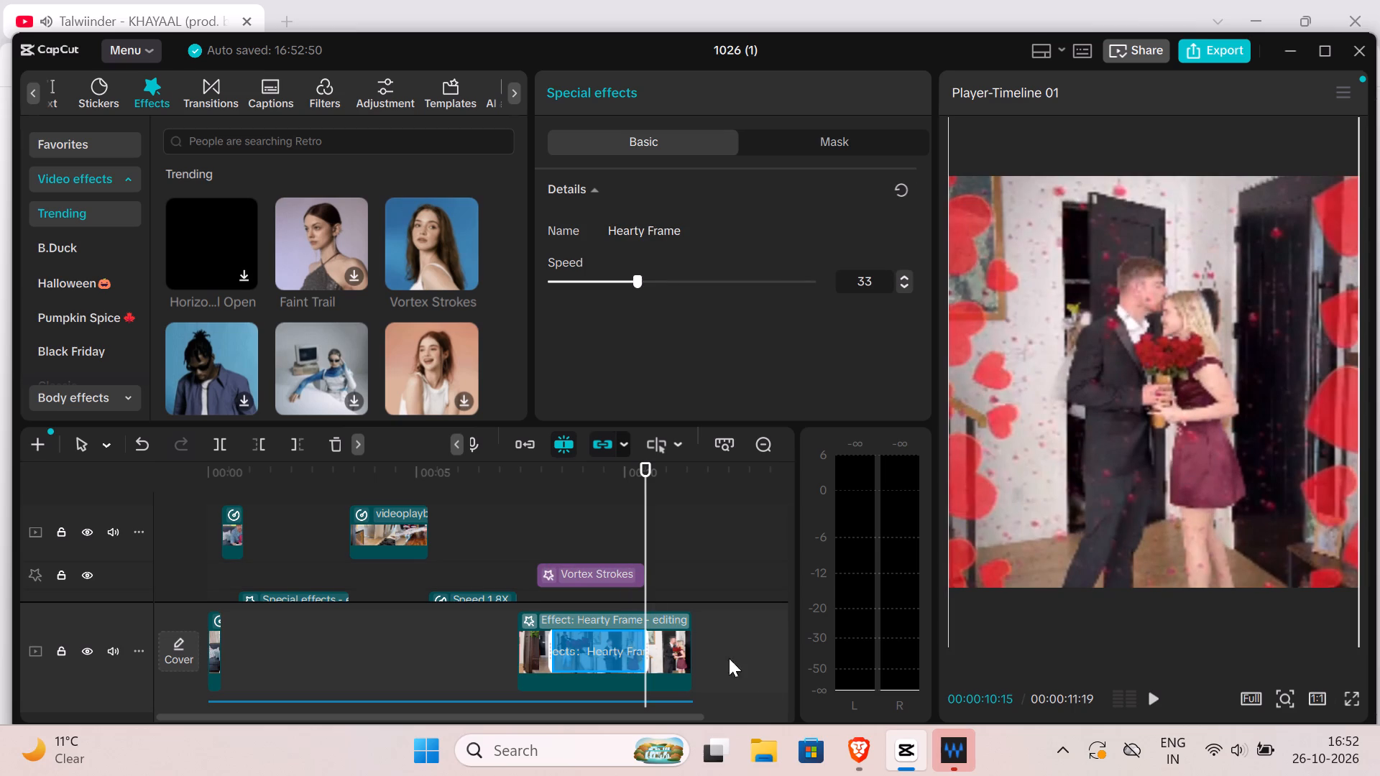
Switch to the Brave browser, play TALWIINDER - DIL MERA PT. 2 on YouTube and skip ahead in the song.
left_click_drag(843, 690, 859, 737)
left_click(863, 751)
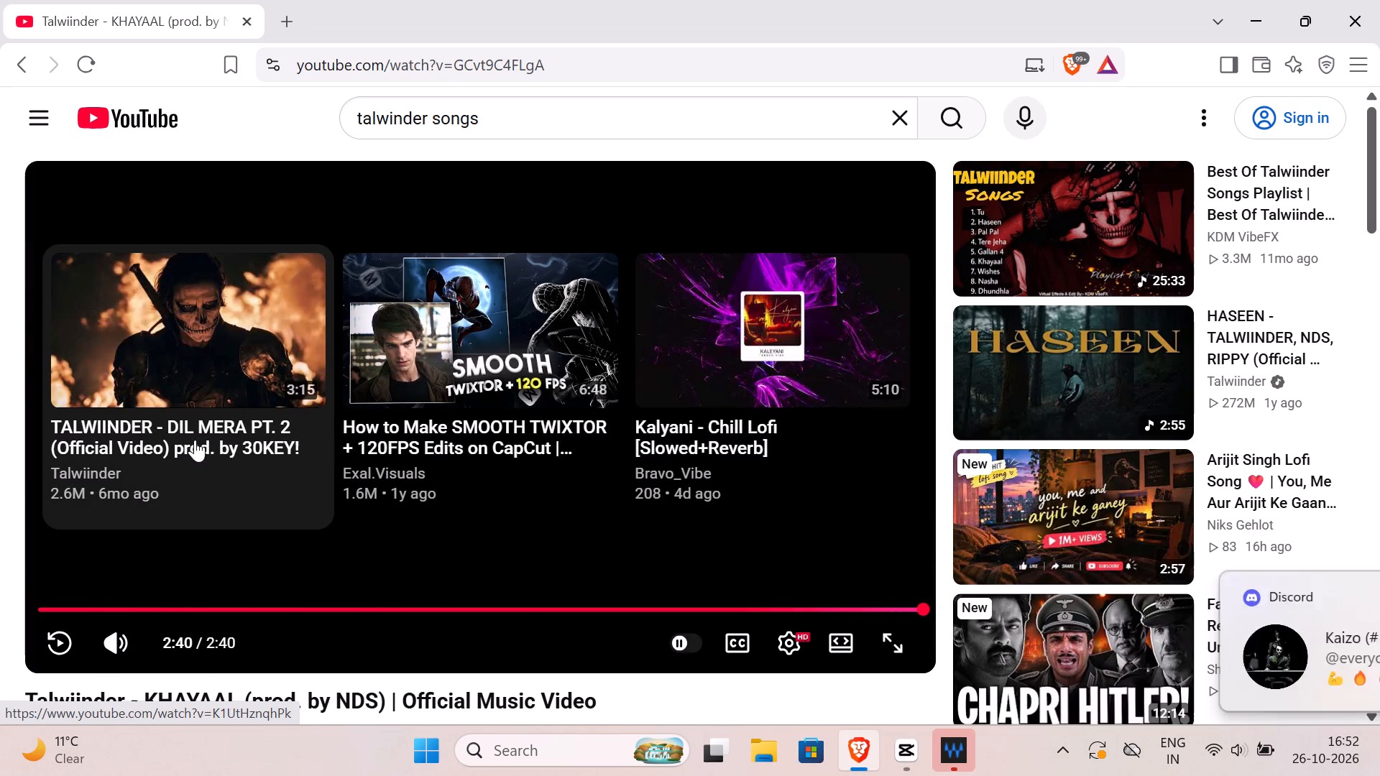
left_click(195, 440)
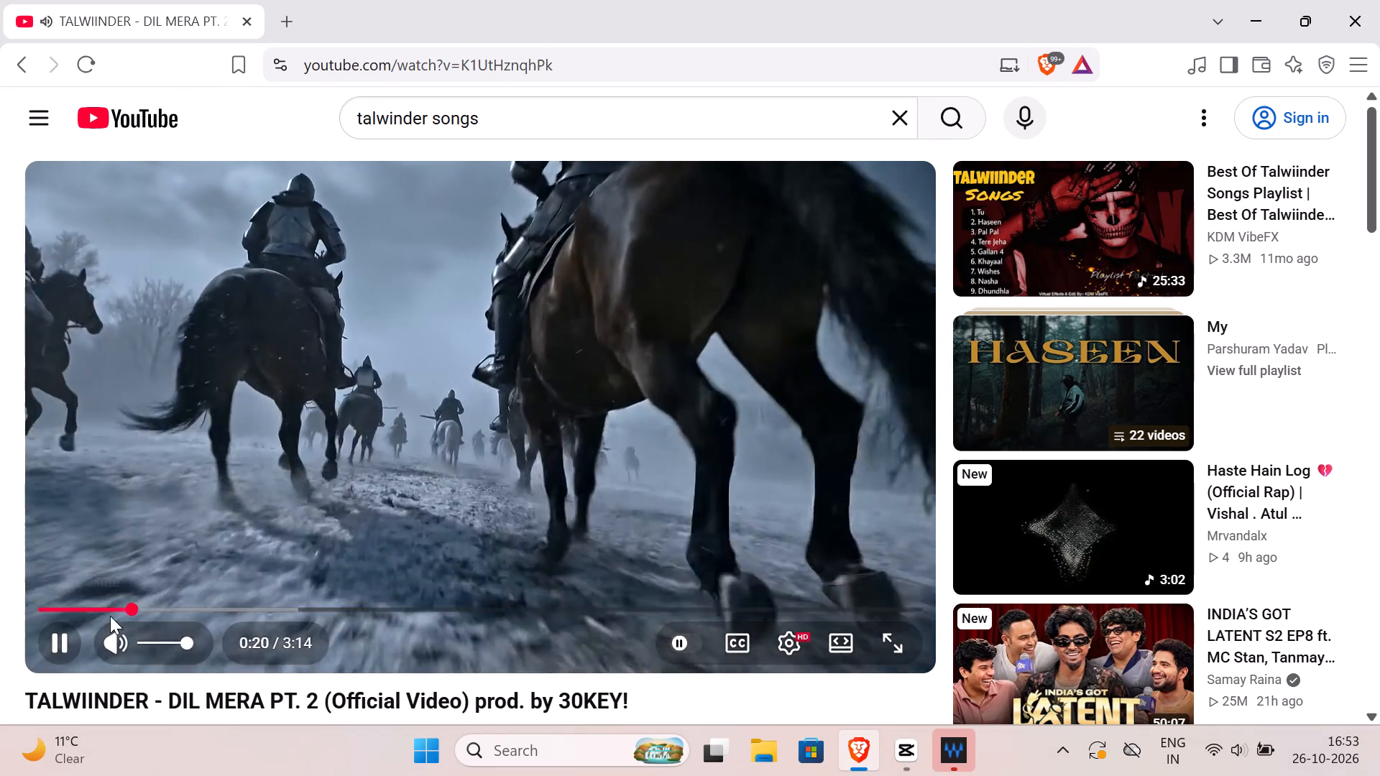
left_click(170, 599)
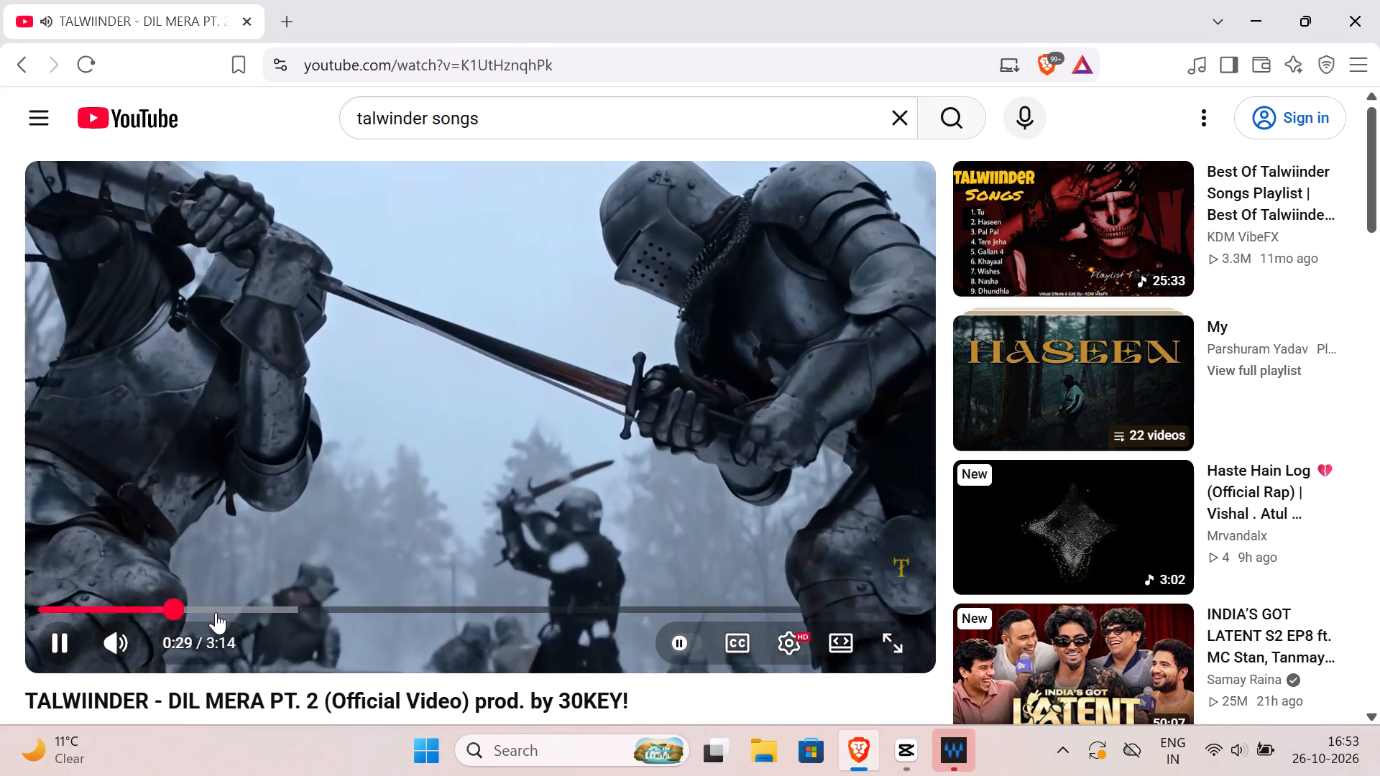
left_click(216, 612)
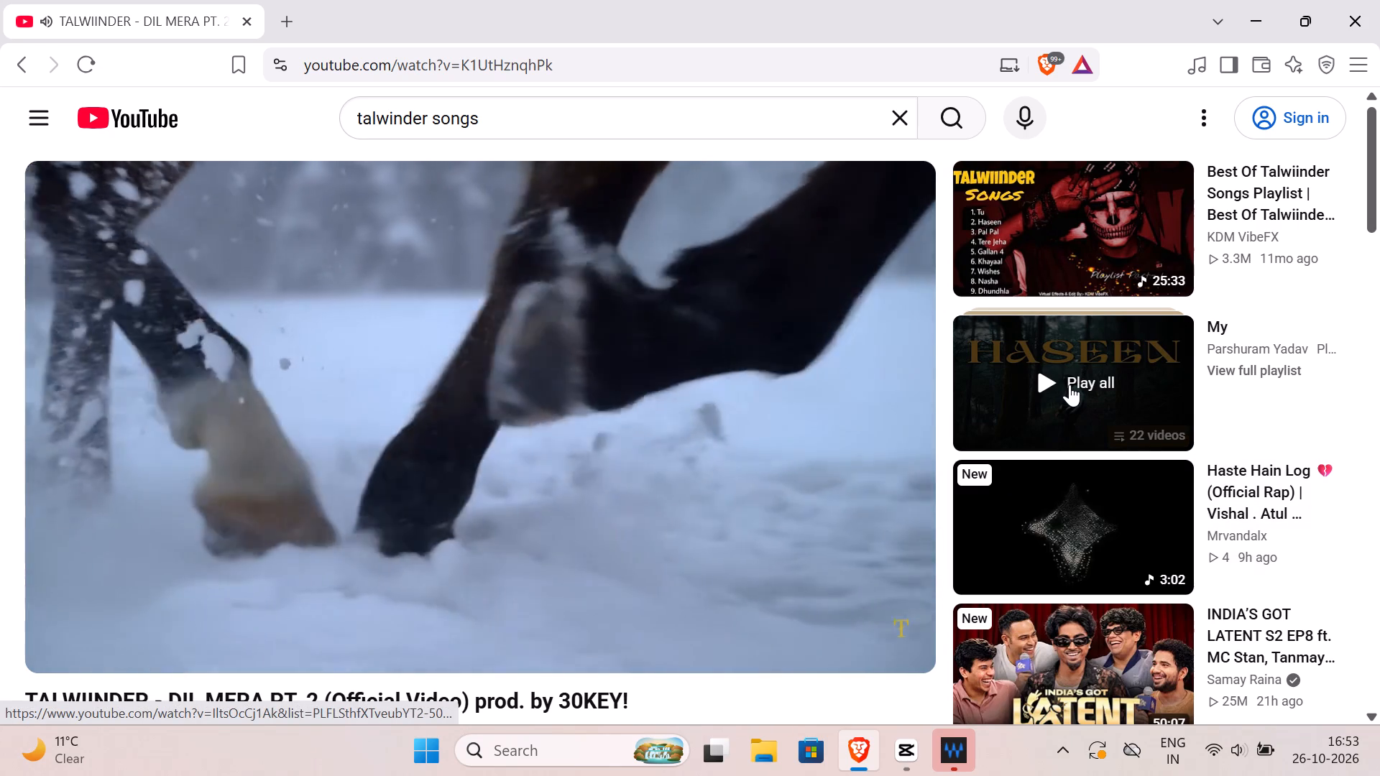
Find the Talwiinder Punjabi Mashup | Lost in Thought video among the recommendations, play it and skip ahead.
scroll(1069, 384, "down", 2)
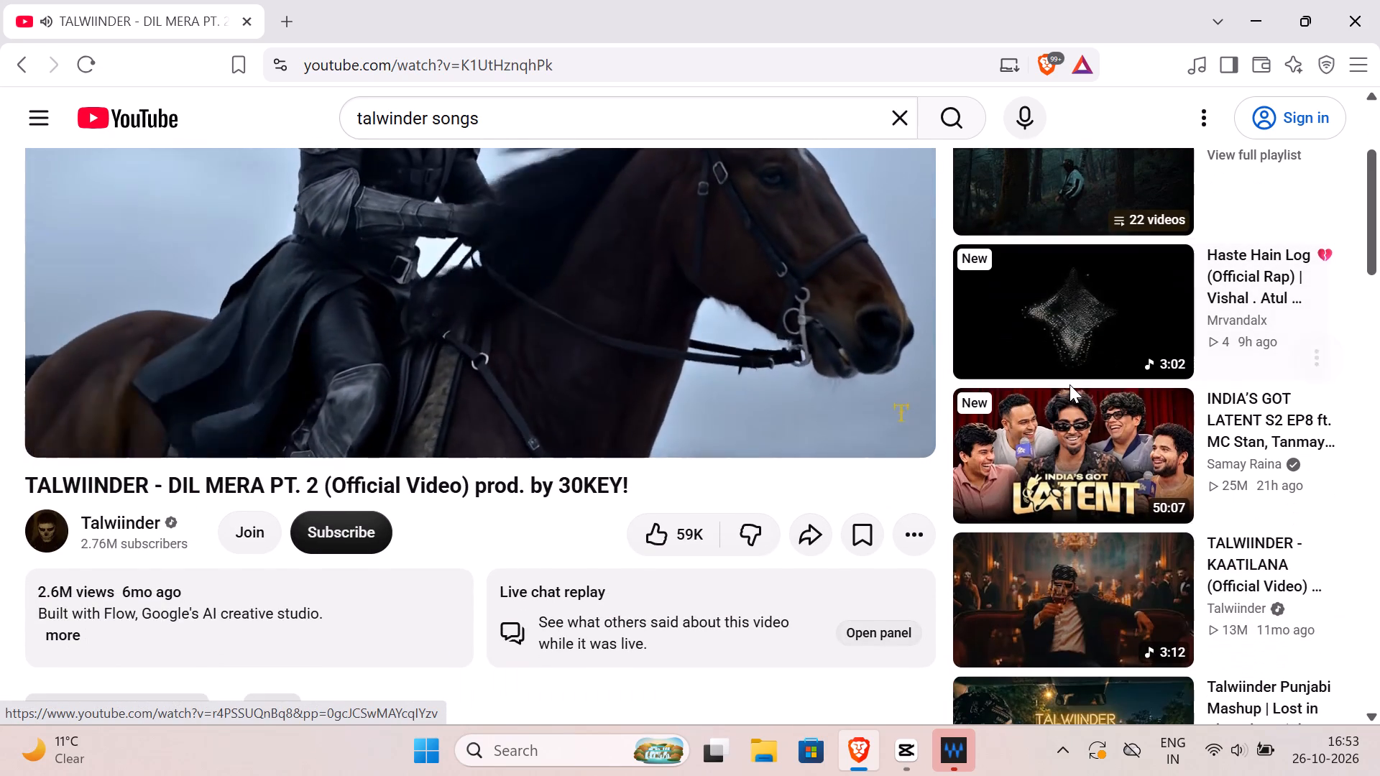
scroll(1069, 384, "down", 2)
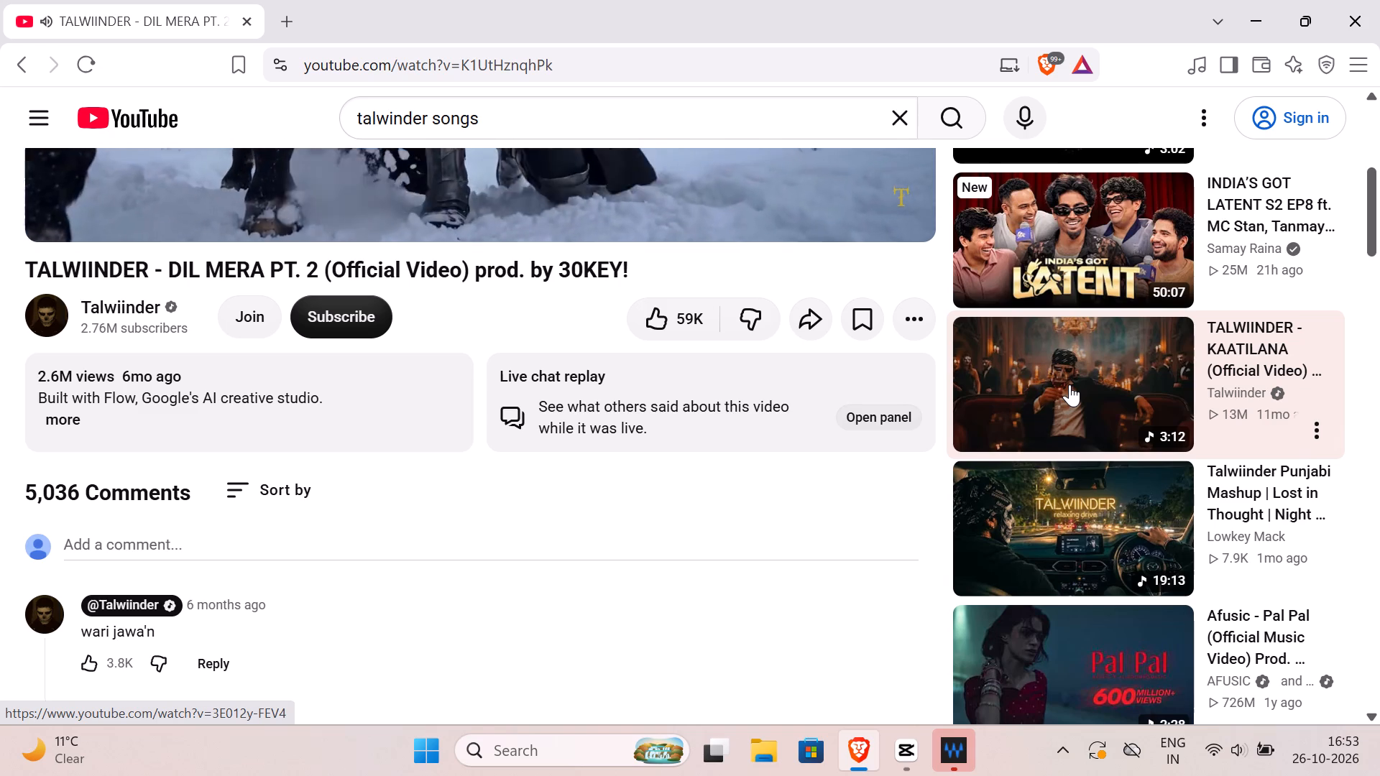
scroll(1069, 384, "down", 1)
left_click(1069, 384)
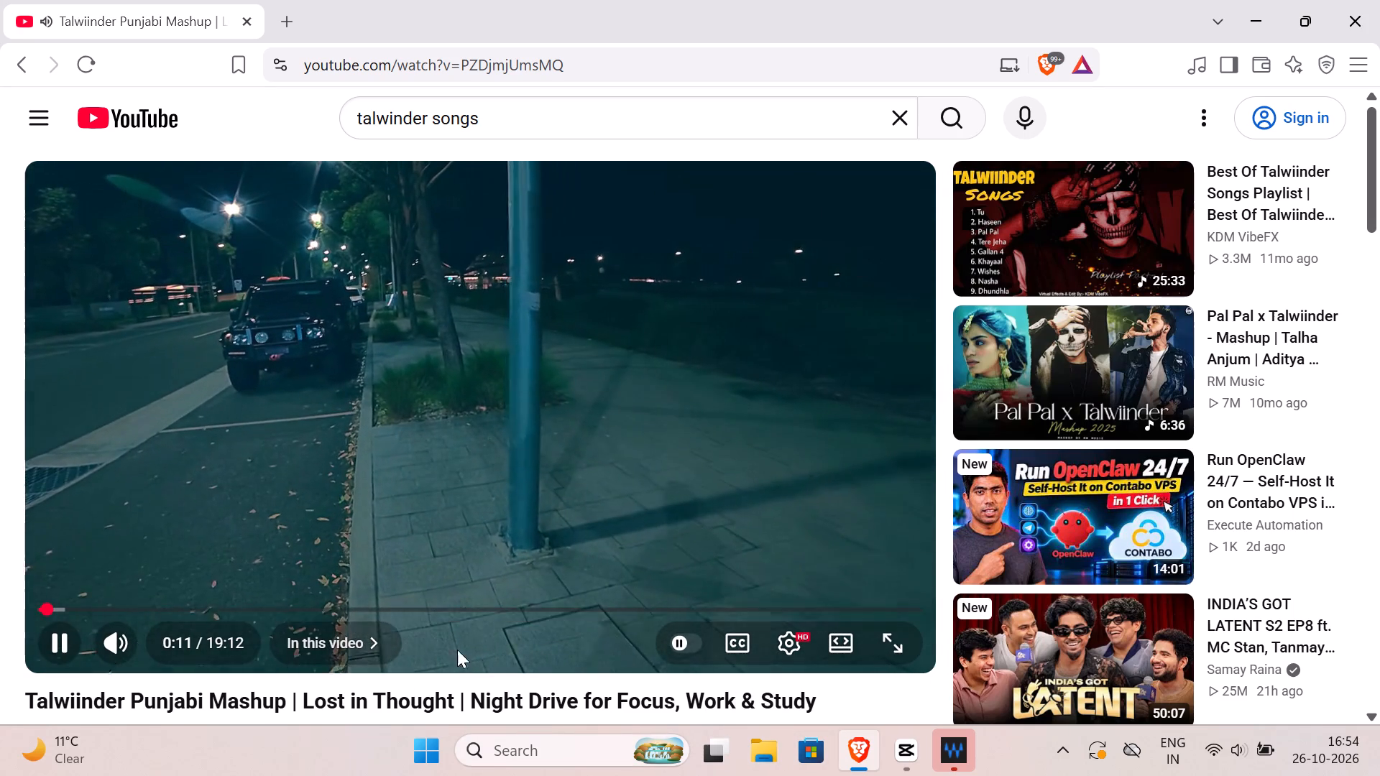
left_click(381, 601)
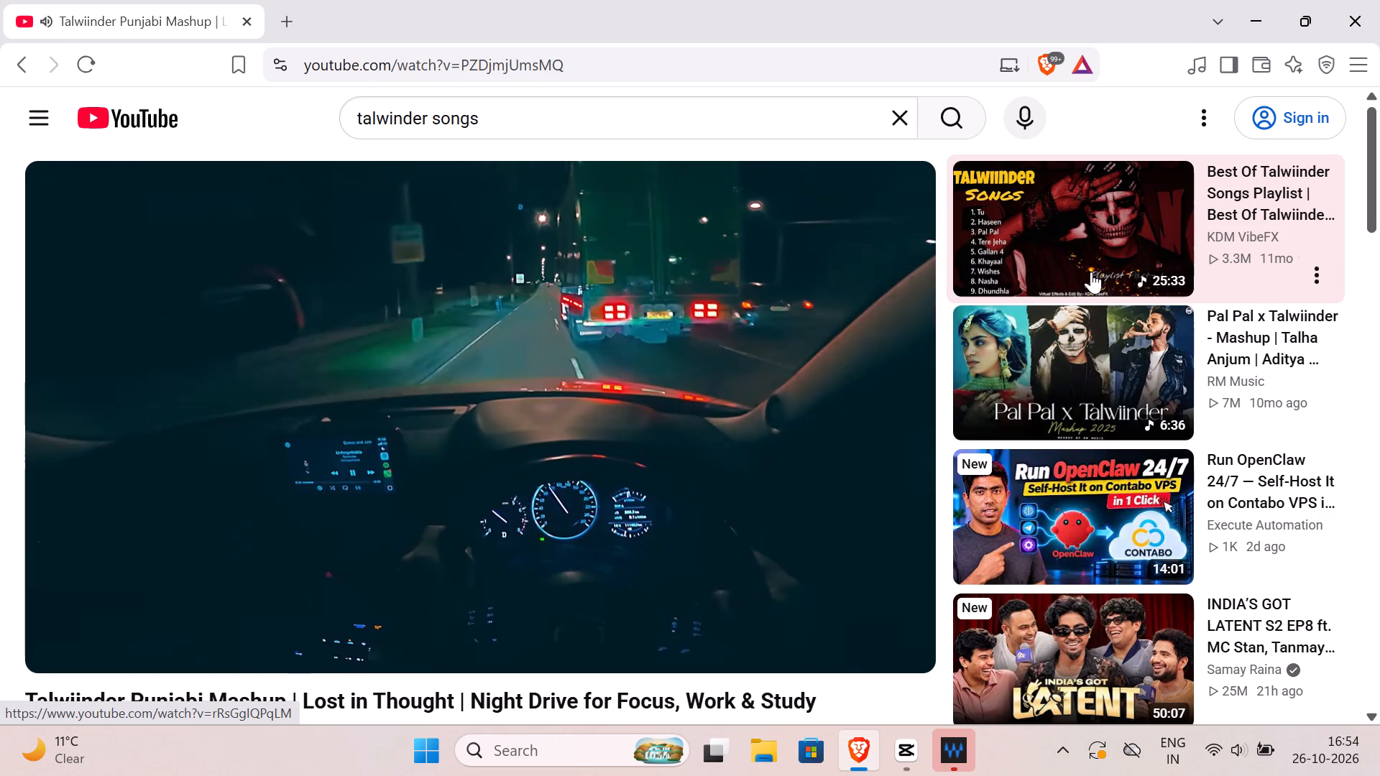
Play the recommended Best Of Talwiinder Songs Playlist video by KDM VibeFX.
left_click(1091, 272)
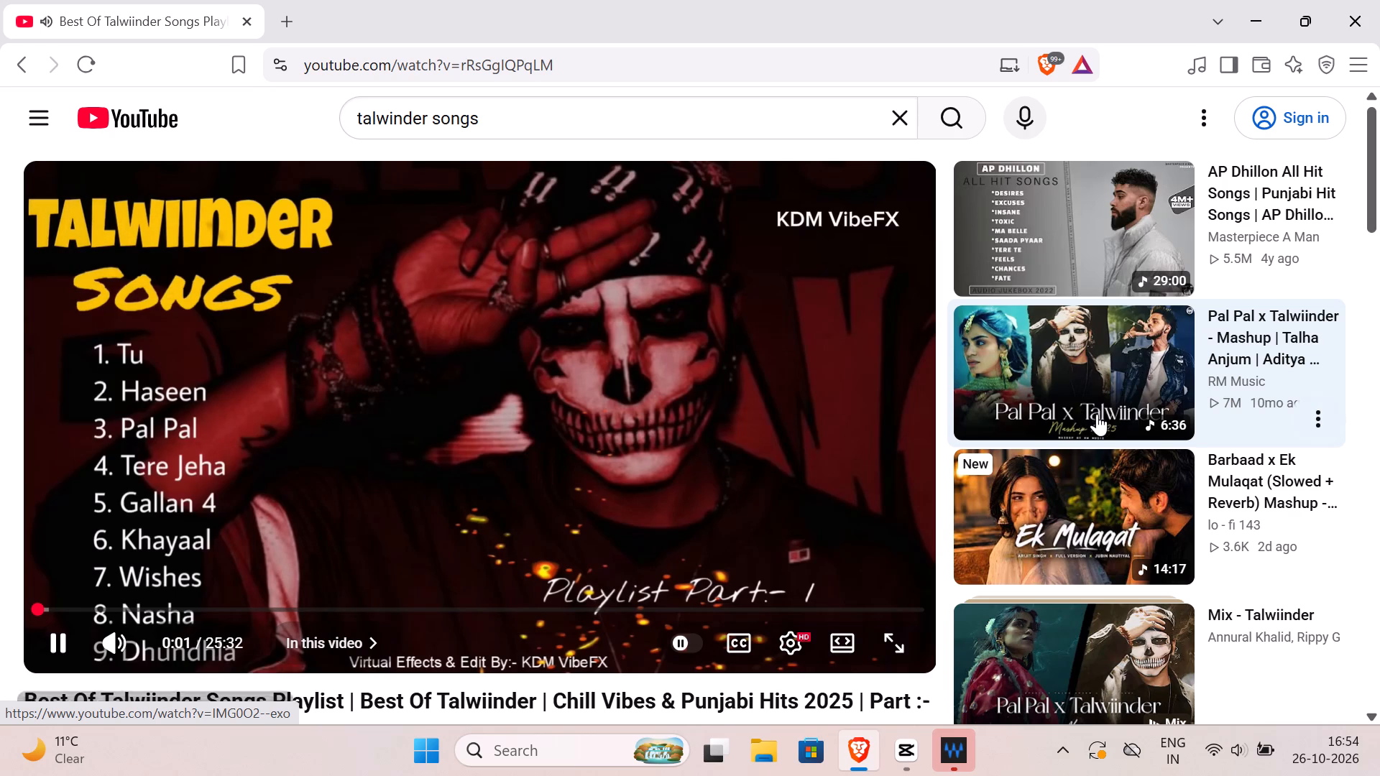
Switch to CapCut and trim the beginning of the Vortex Strokes effect so it starts at about 00:00:08:04.
left_click(908, 762)
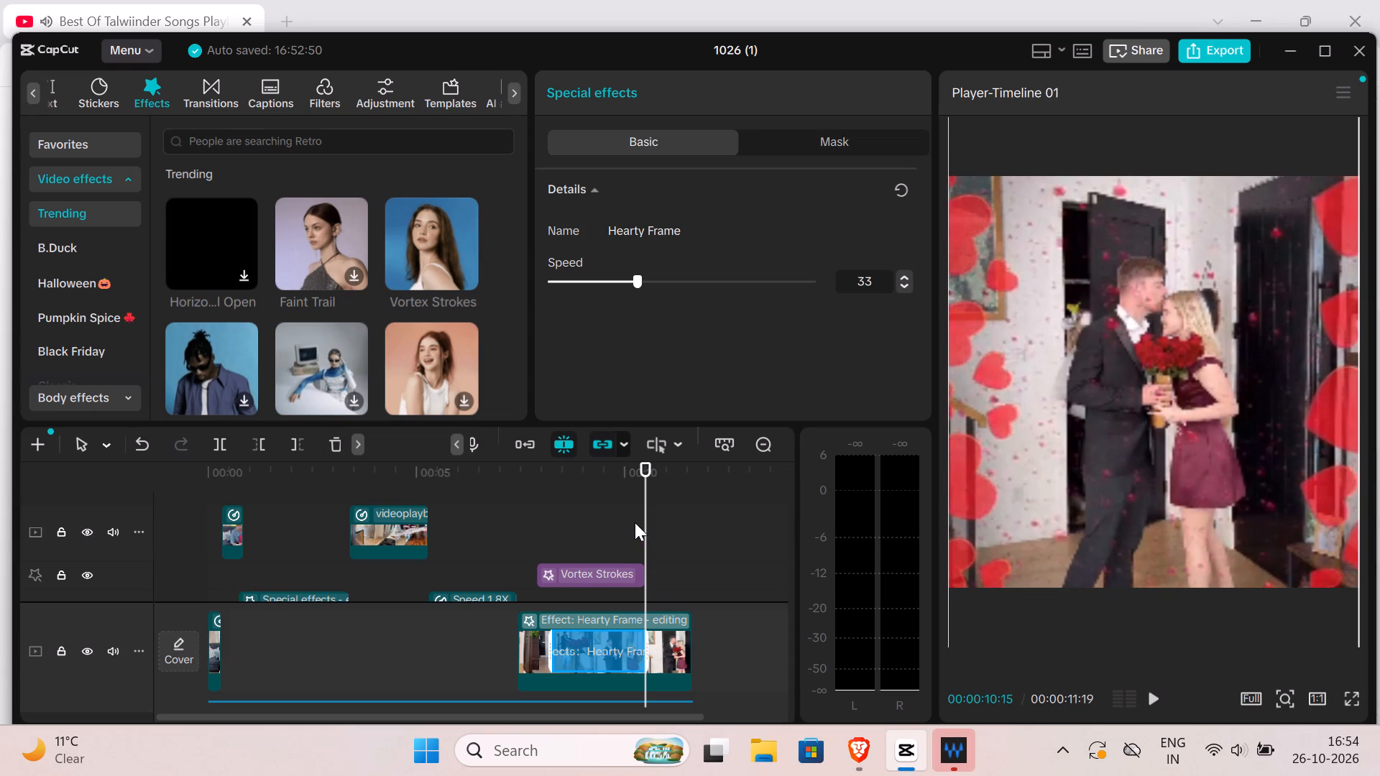
left_click_drag(643, 521, 569, 515)
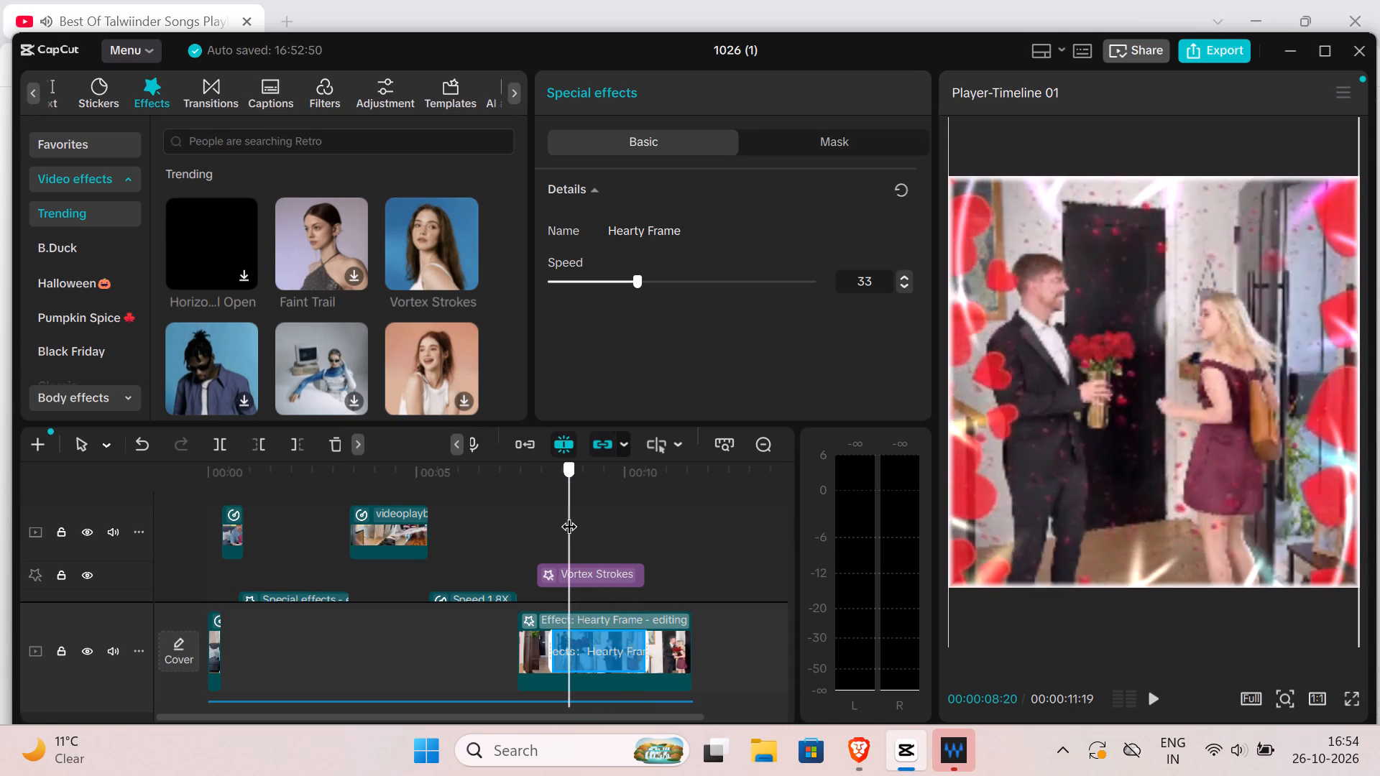
left_click_drag(569, 515, 546, 517)
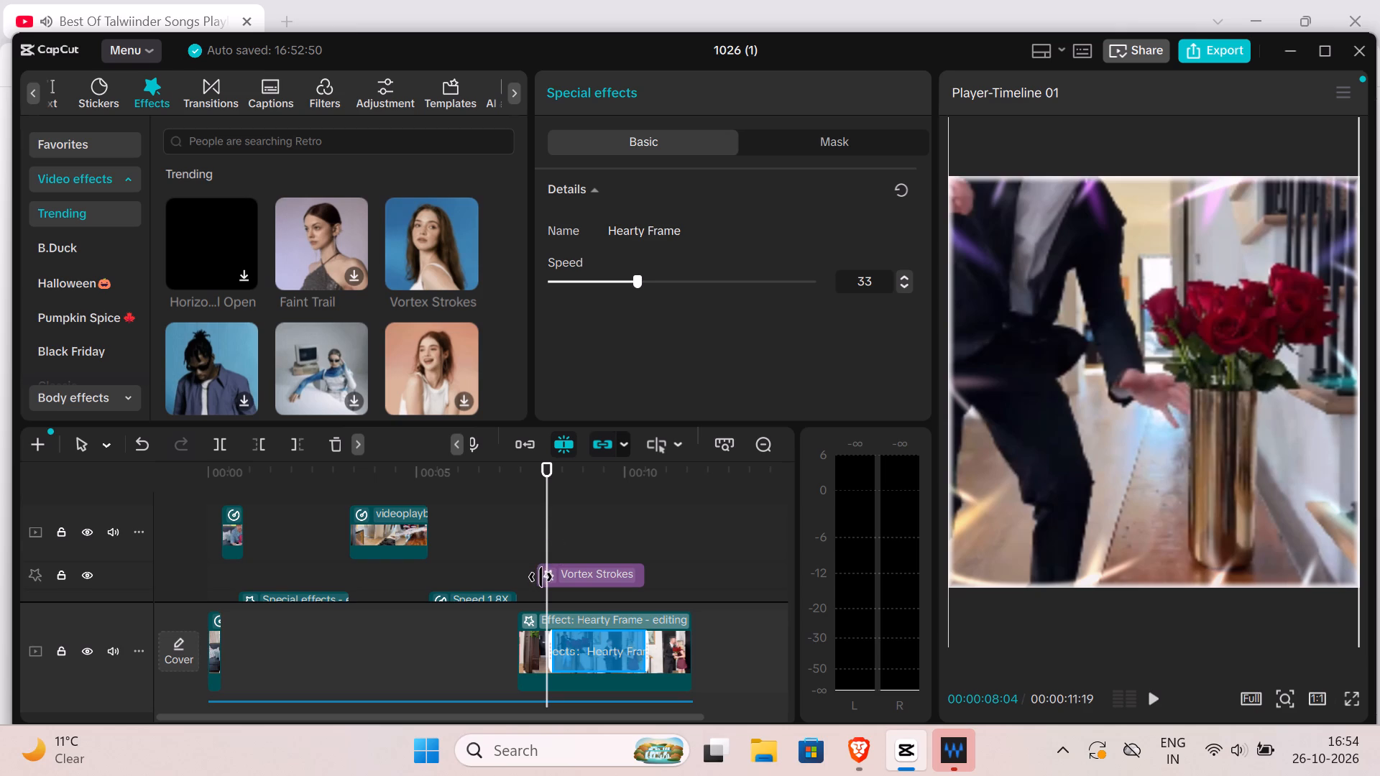
left_click(543, 577)
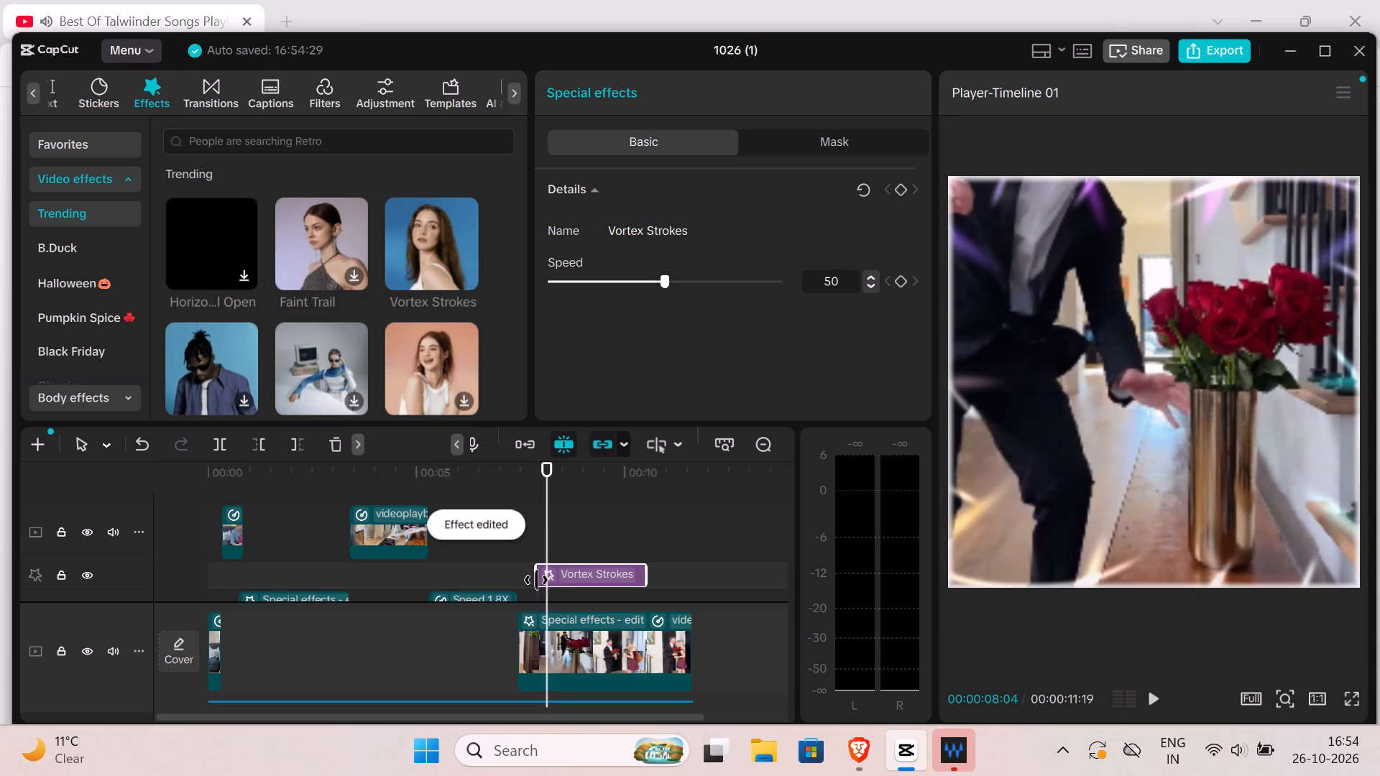
left_click_drag(536, 580, 545, 580)
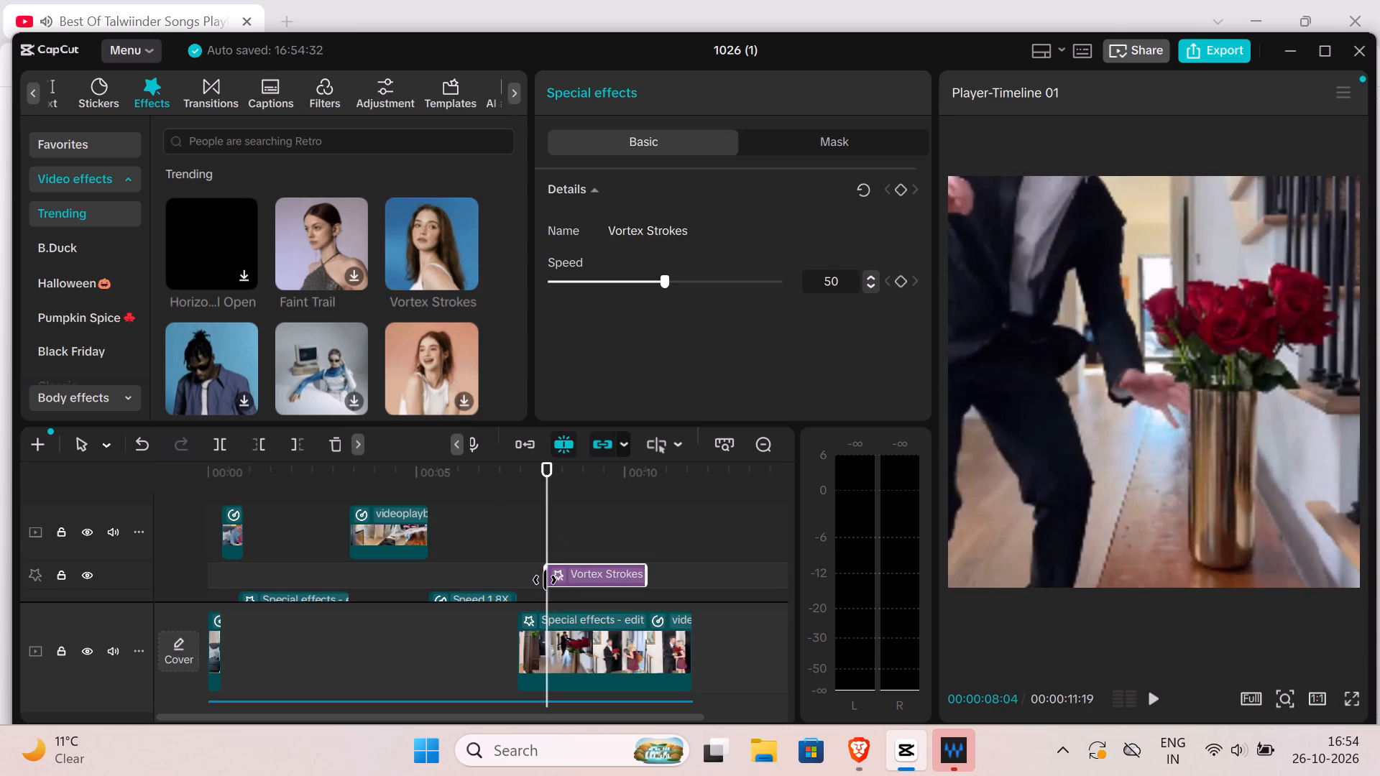
Add the trending Cross Glitch video effect above the first main-track clip, starting at 00:00:00:00.
left_click_drag(548, 482, 286, 488)
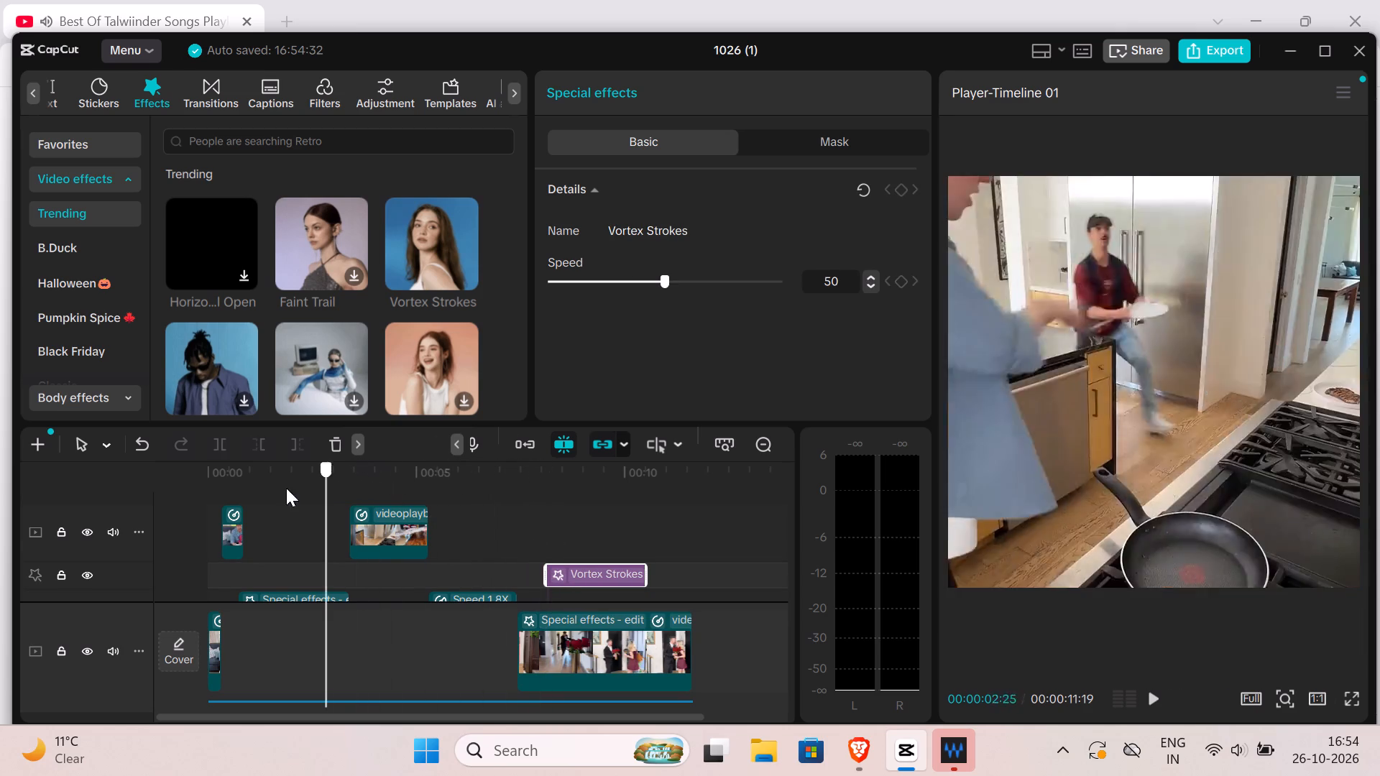
left_click_drag(286, 488, 180, 496)
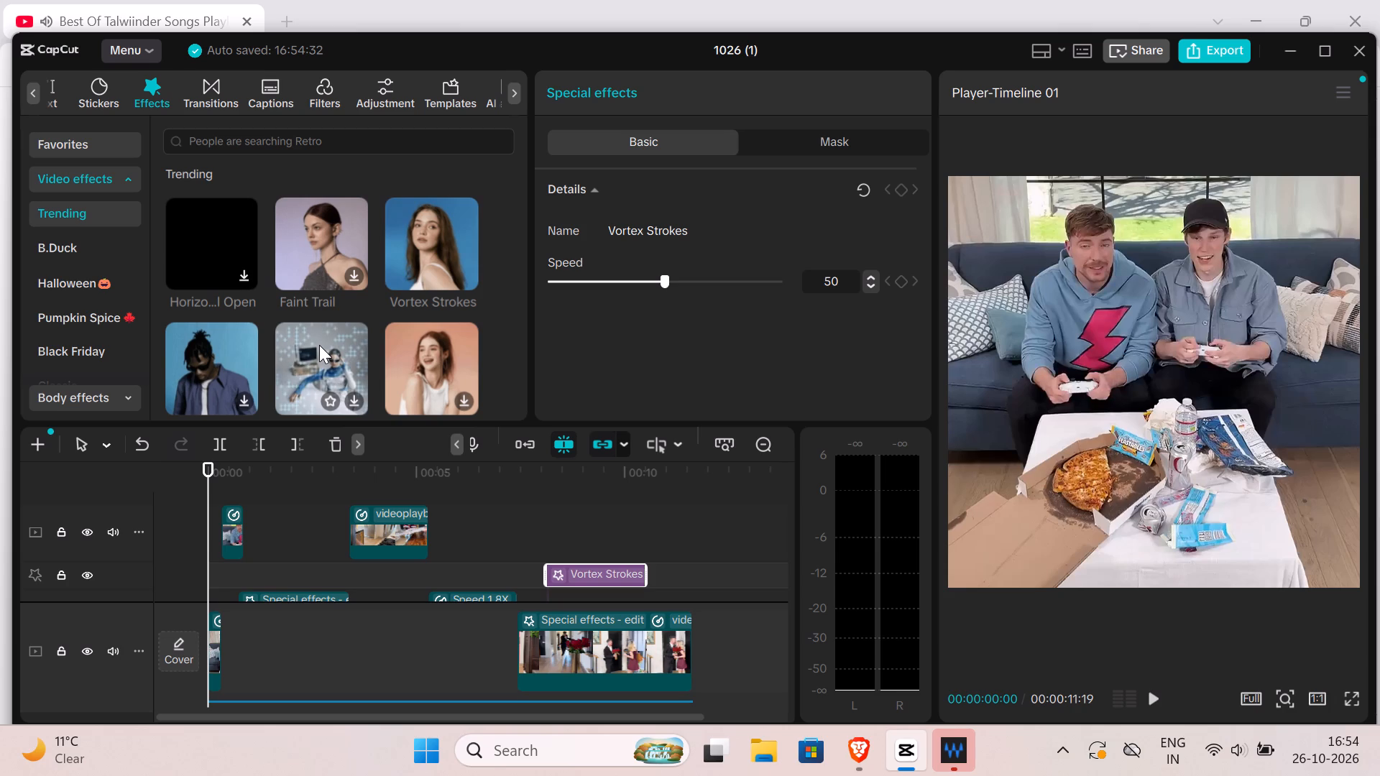
left_click_drag(325, 357, 226, 663)
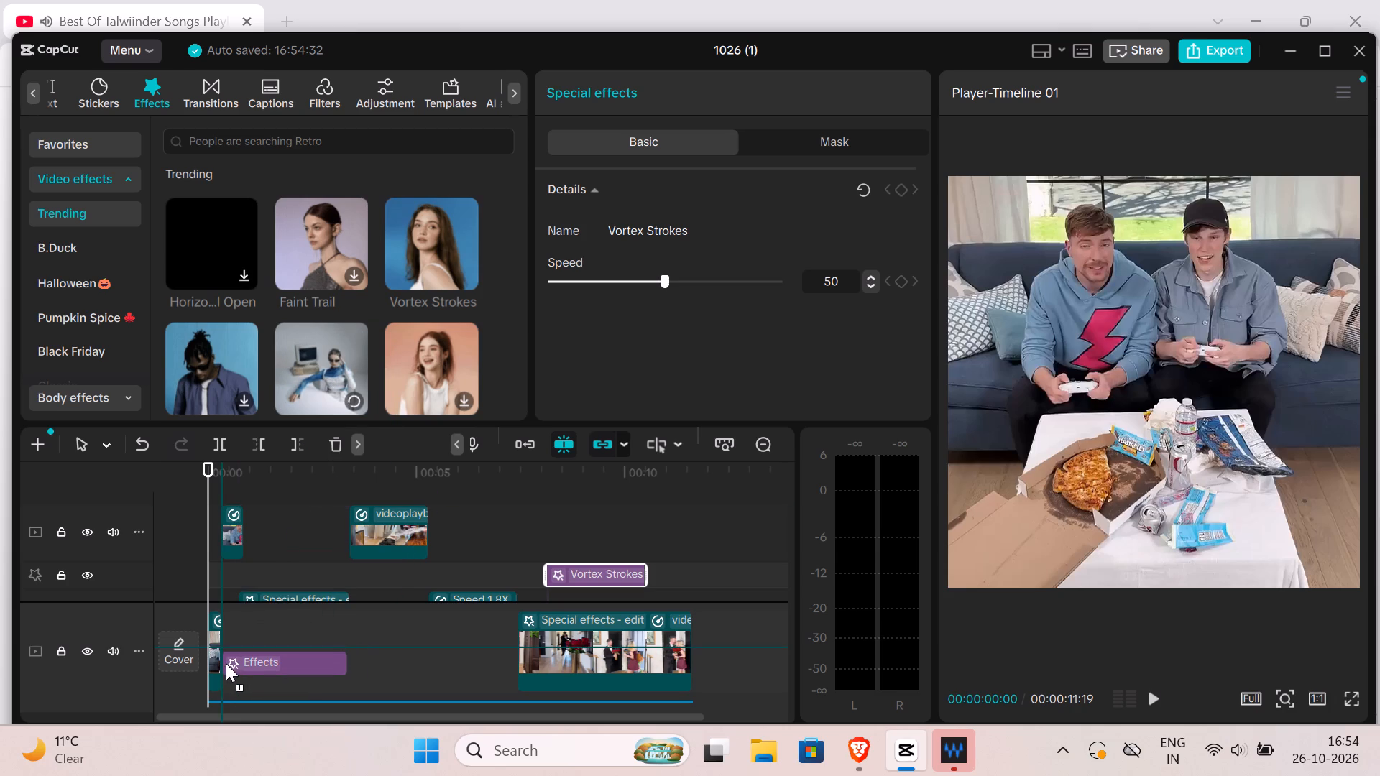
left_click_drag(226, 663, 213, 664)
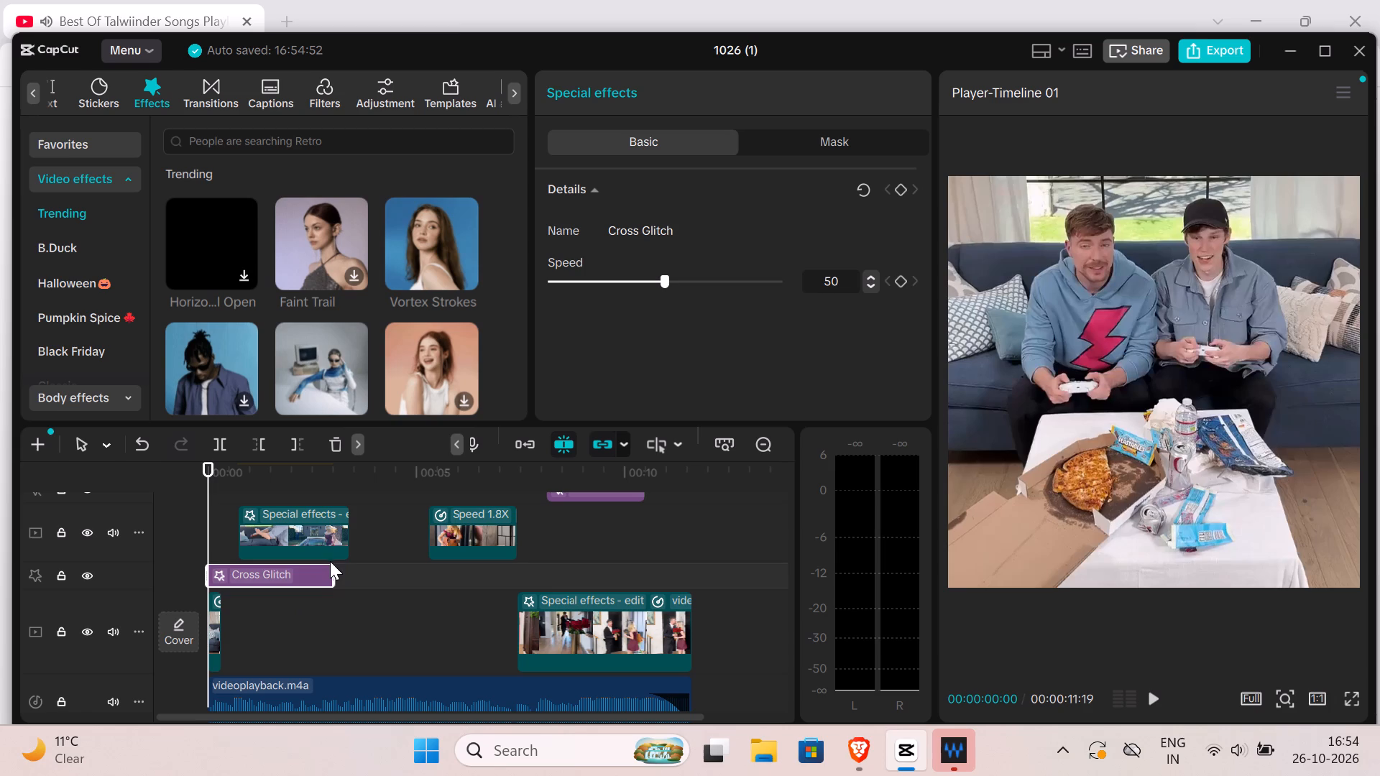
Shorten the Cross Glitch effect so it ends with the short first clip on the main track.
left_click_drag(335, 574, 248, 582)
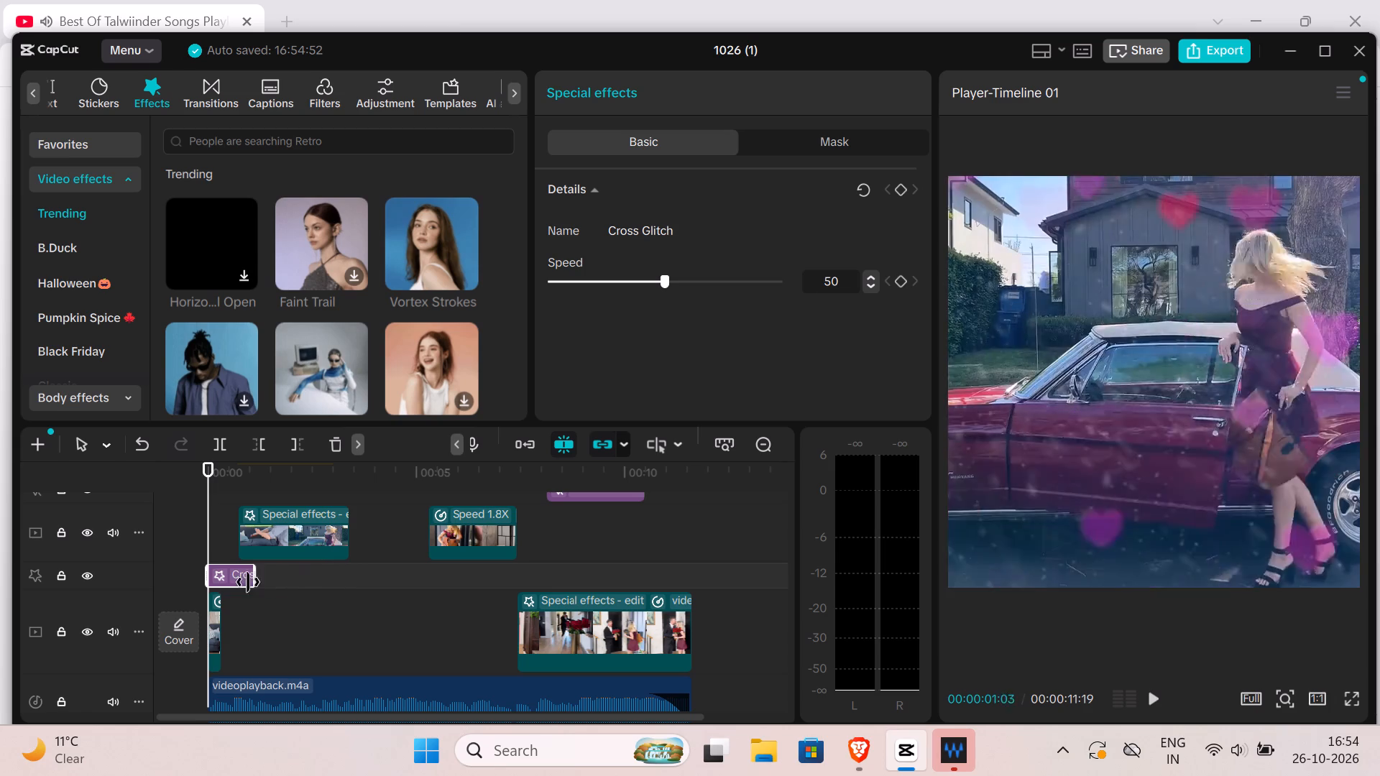
left_click_drag(248, 582, 224, 583)
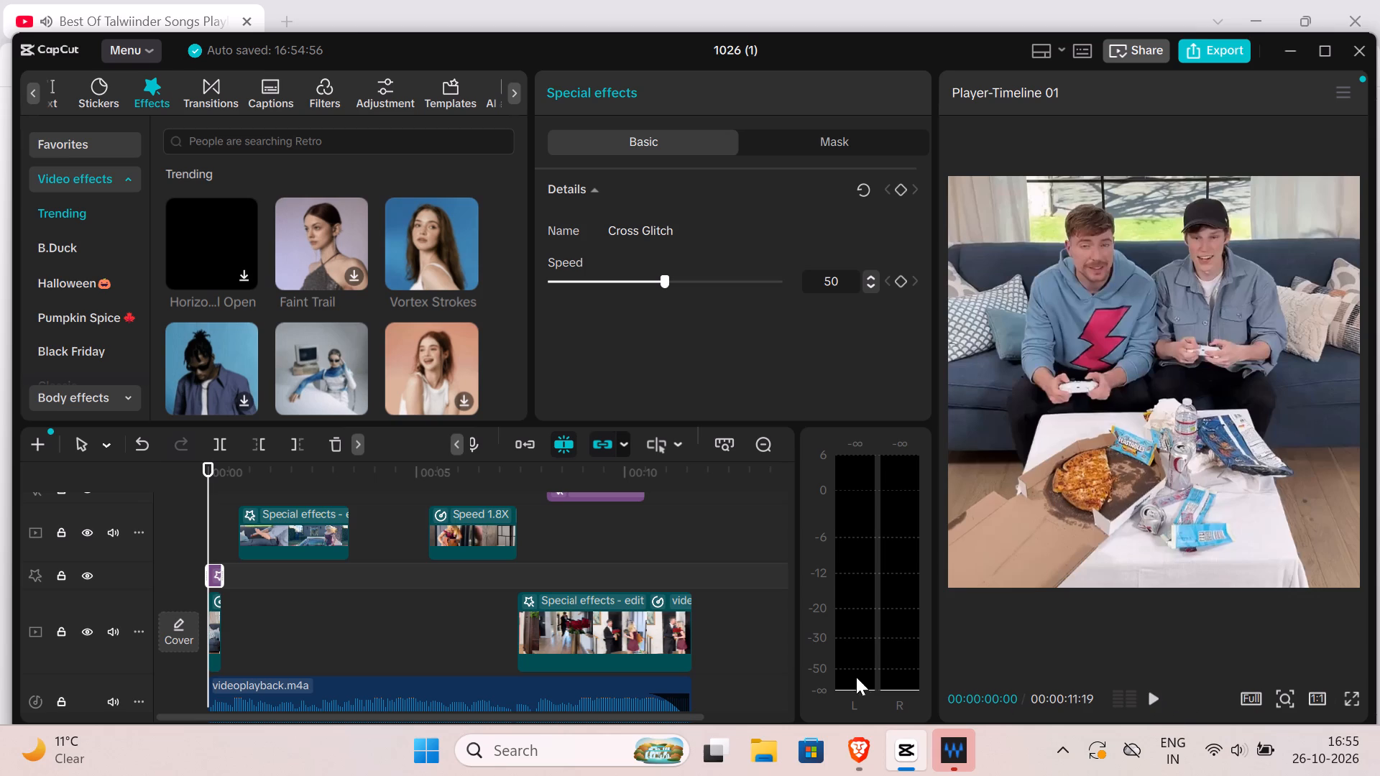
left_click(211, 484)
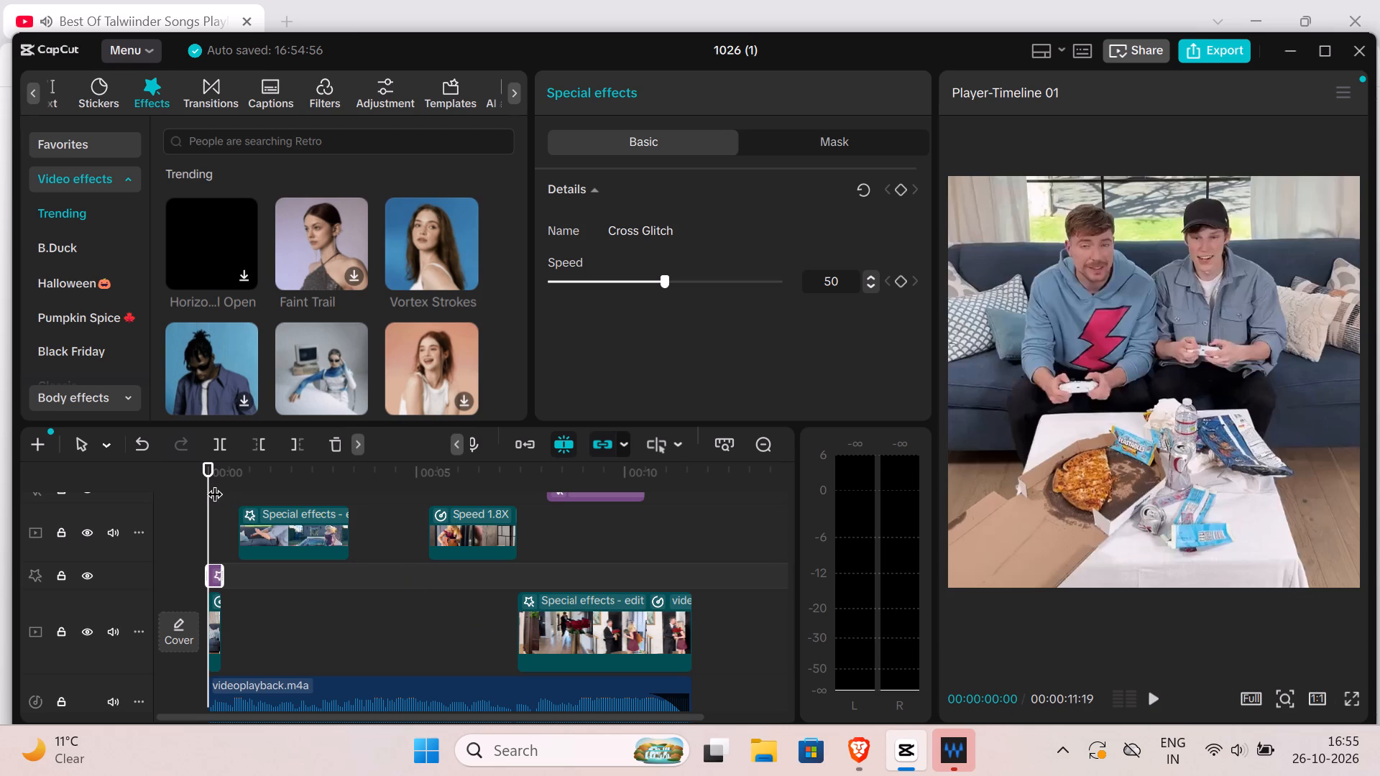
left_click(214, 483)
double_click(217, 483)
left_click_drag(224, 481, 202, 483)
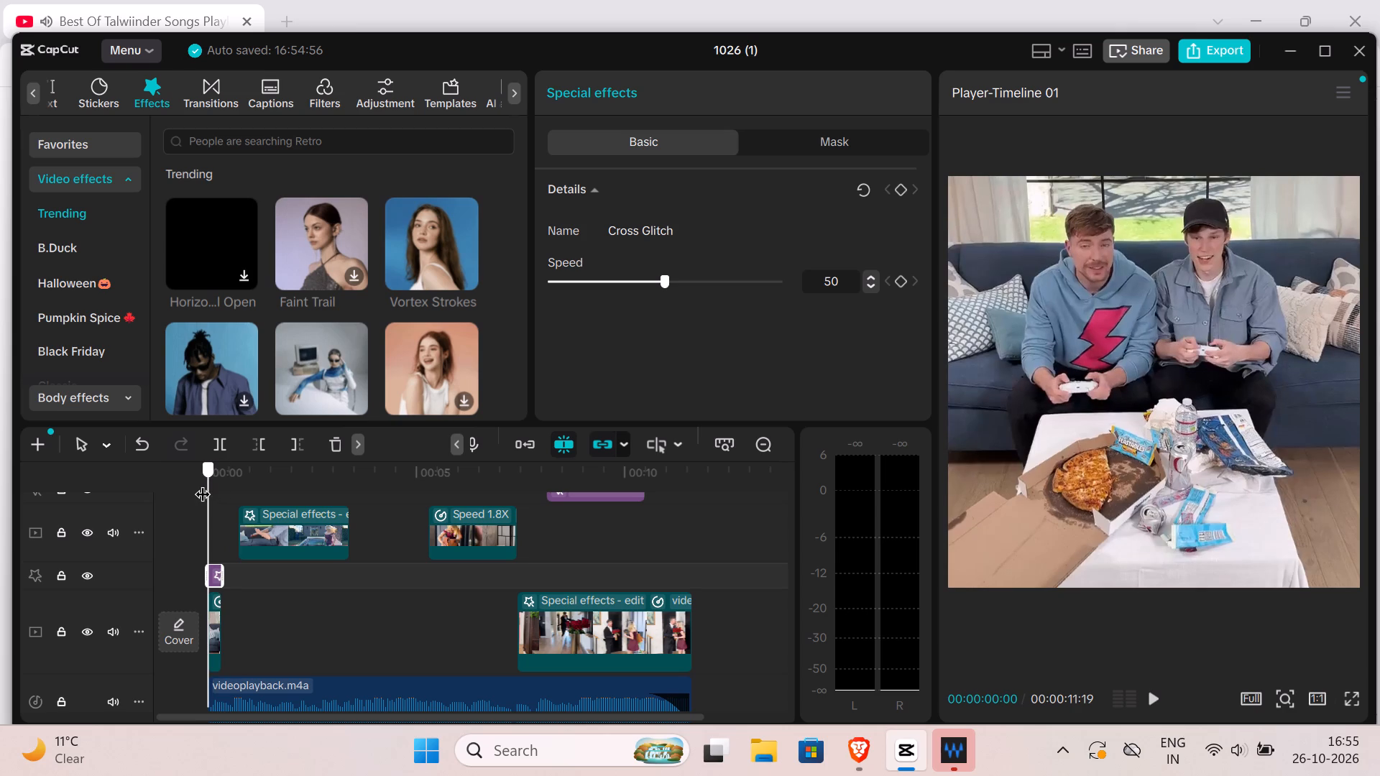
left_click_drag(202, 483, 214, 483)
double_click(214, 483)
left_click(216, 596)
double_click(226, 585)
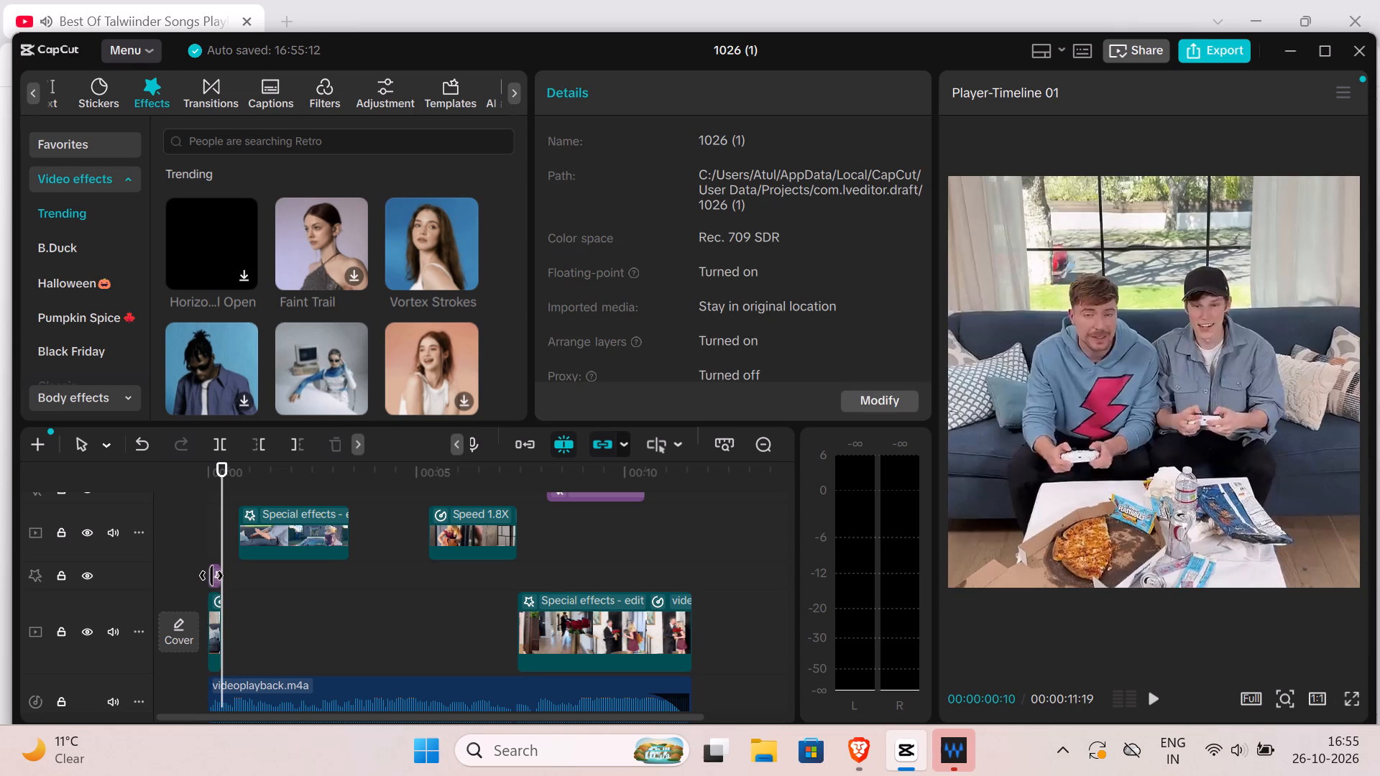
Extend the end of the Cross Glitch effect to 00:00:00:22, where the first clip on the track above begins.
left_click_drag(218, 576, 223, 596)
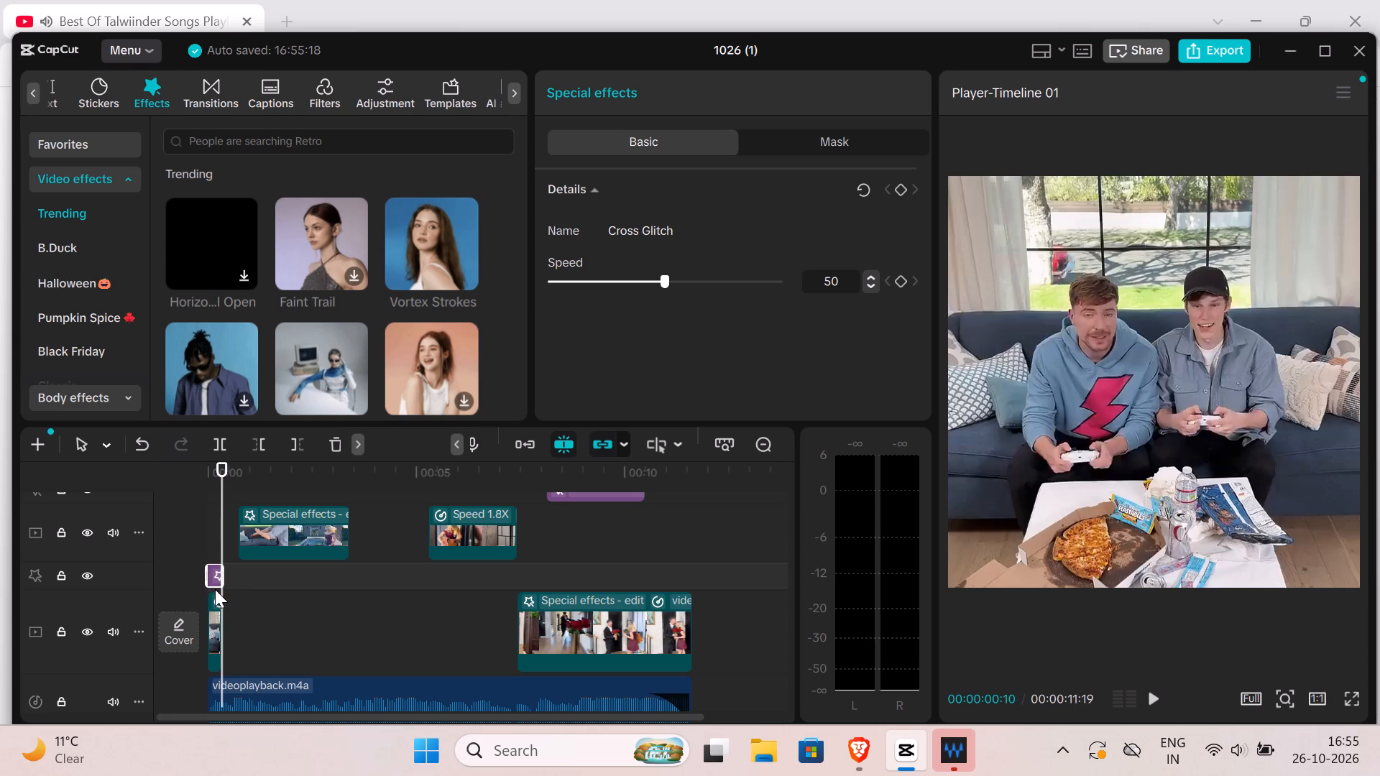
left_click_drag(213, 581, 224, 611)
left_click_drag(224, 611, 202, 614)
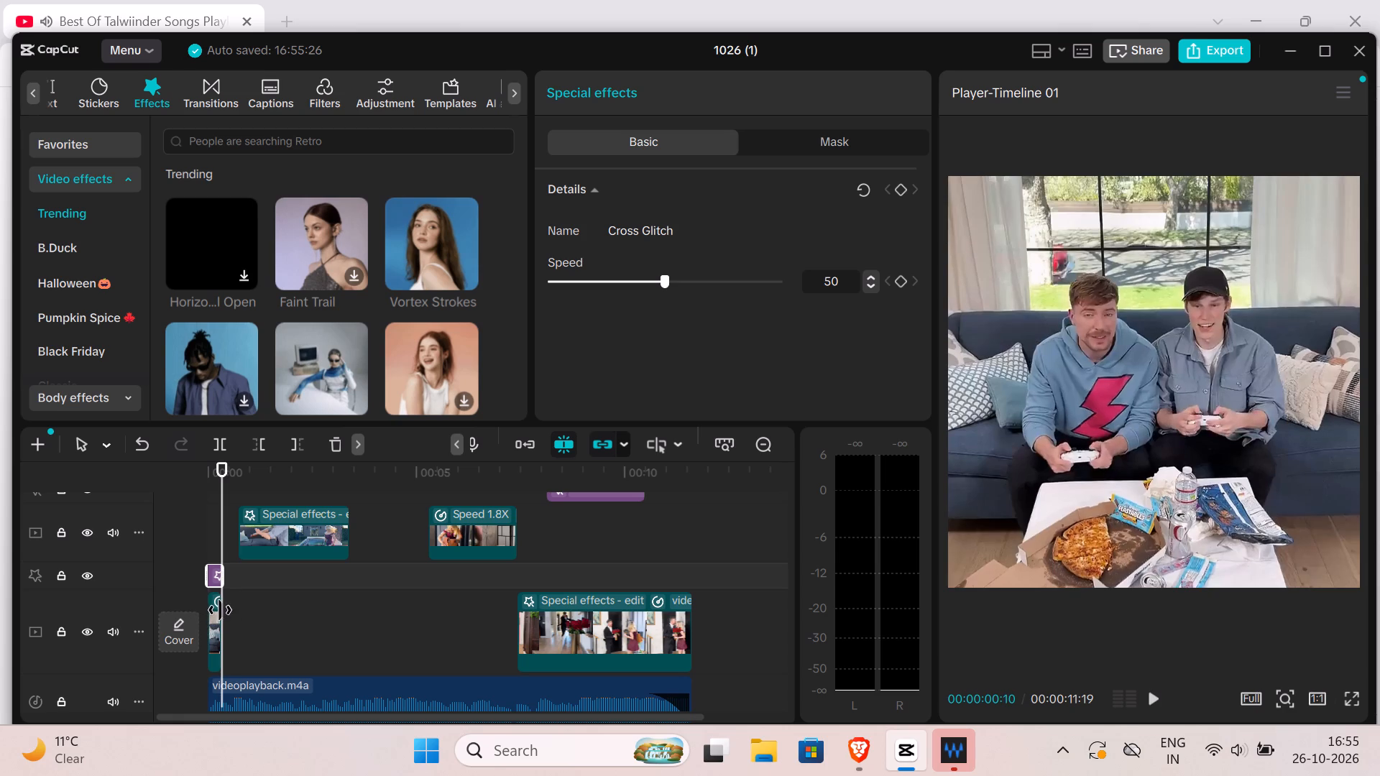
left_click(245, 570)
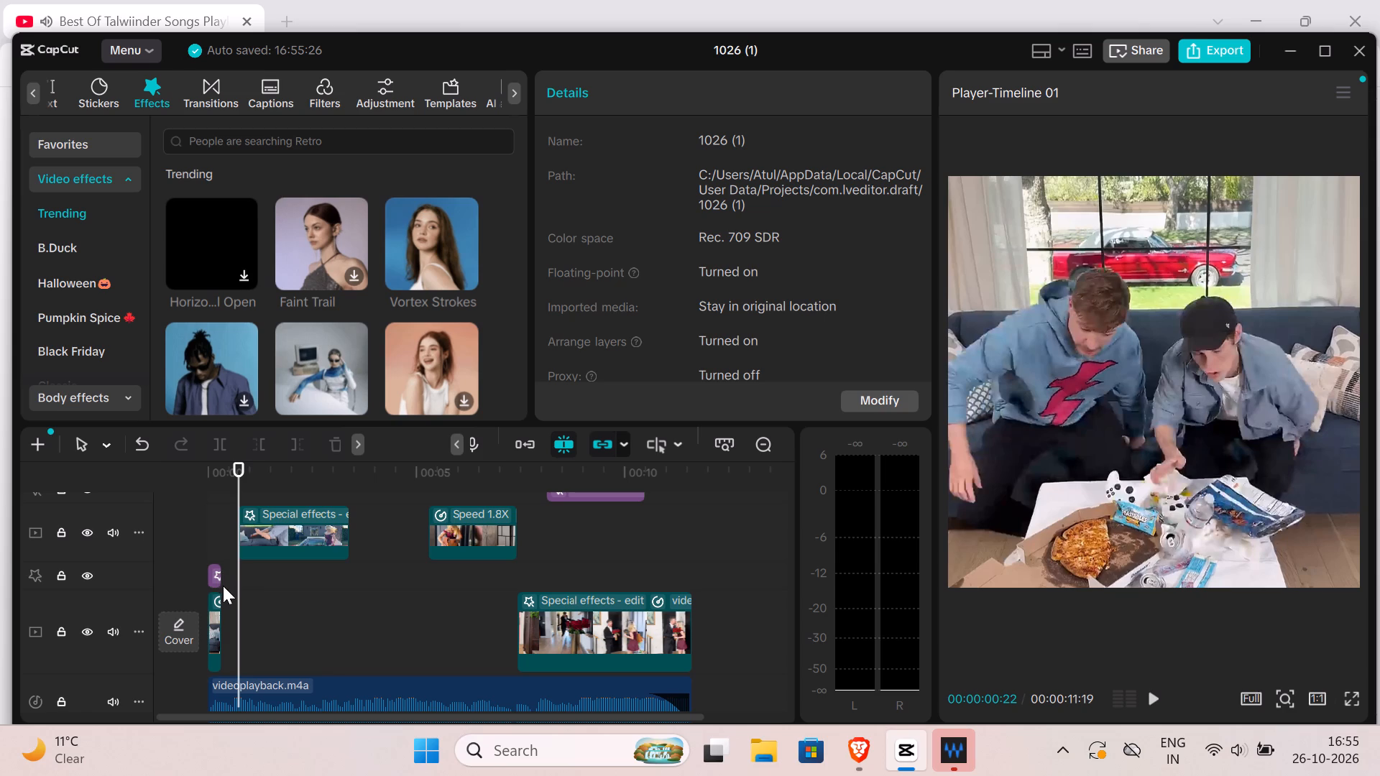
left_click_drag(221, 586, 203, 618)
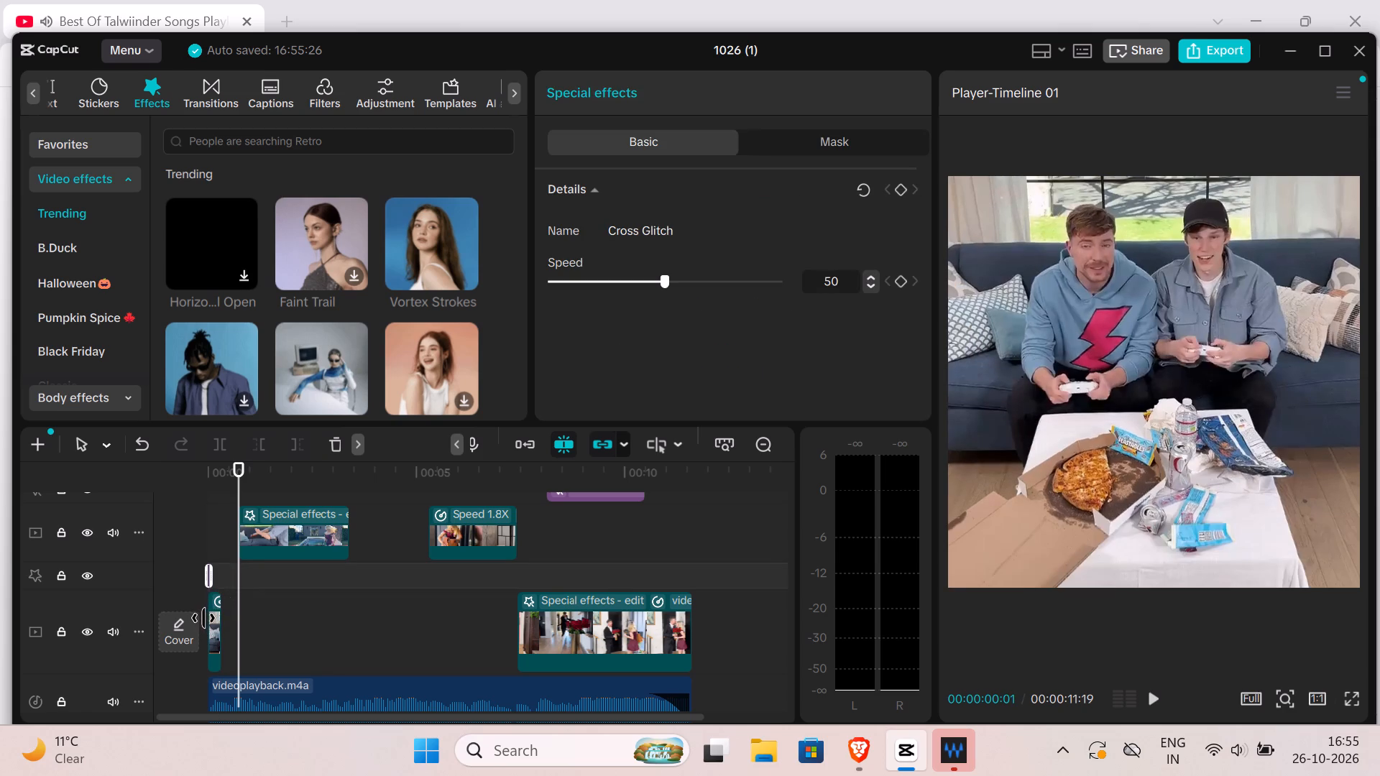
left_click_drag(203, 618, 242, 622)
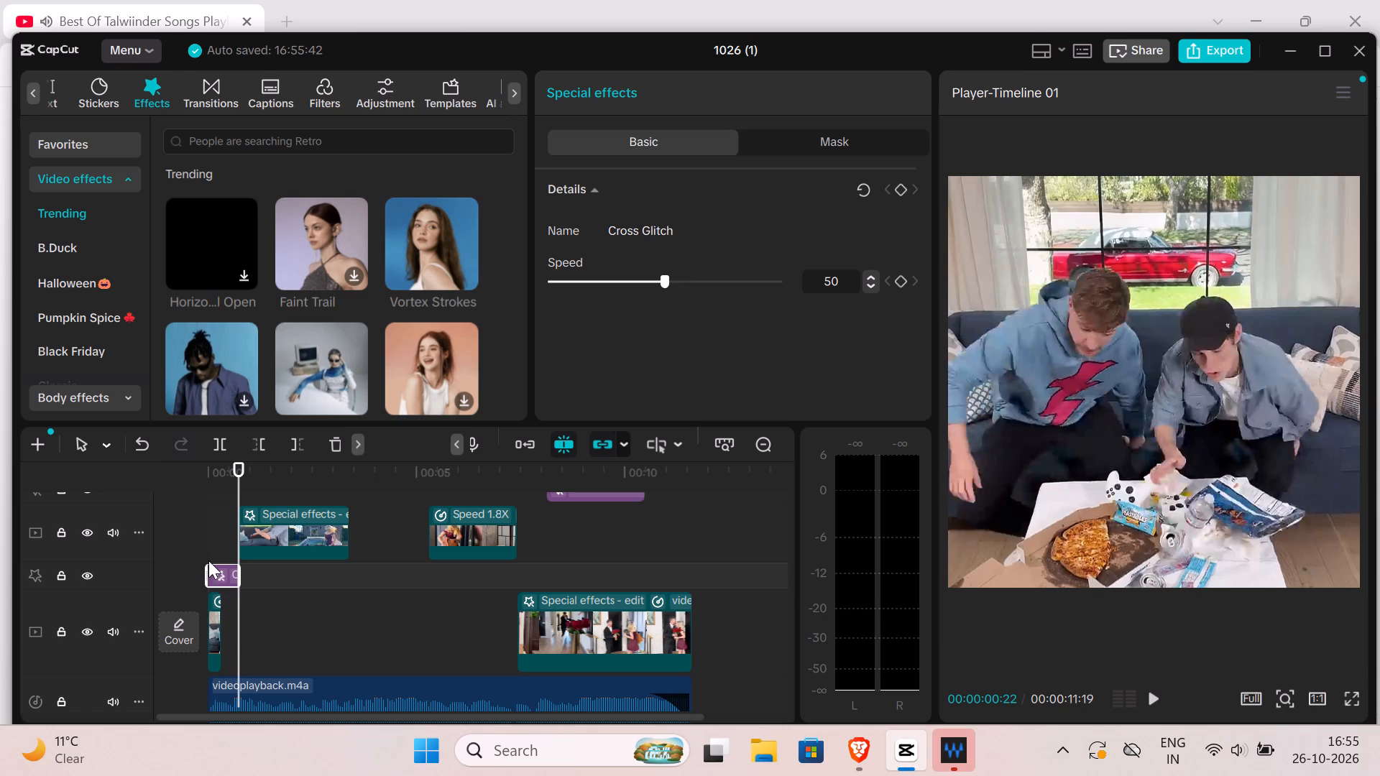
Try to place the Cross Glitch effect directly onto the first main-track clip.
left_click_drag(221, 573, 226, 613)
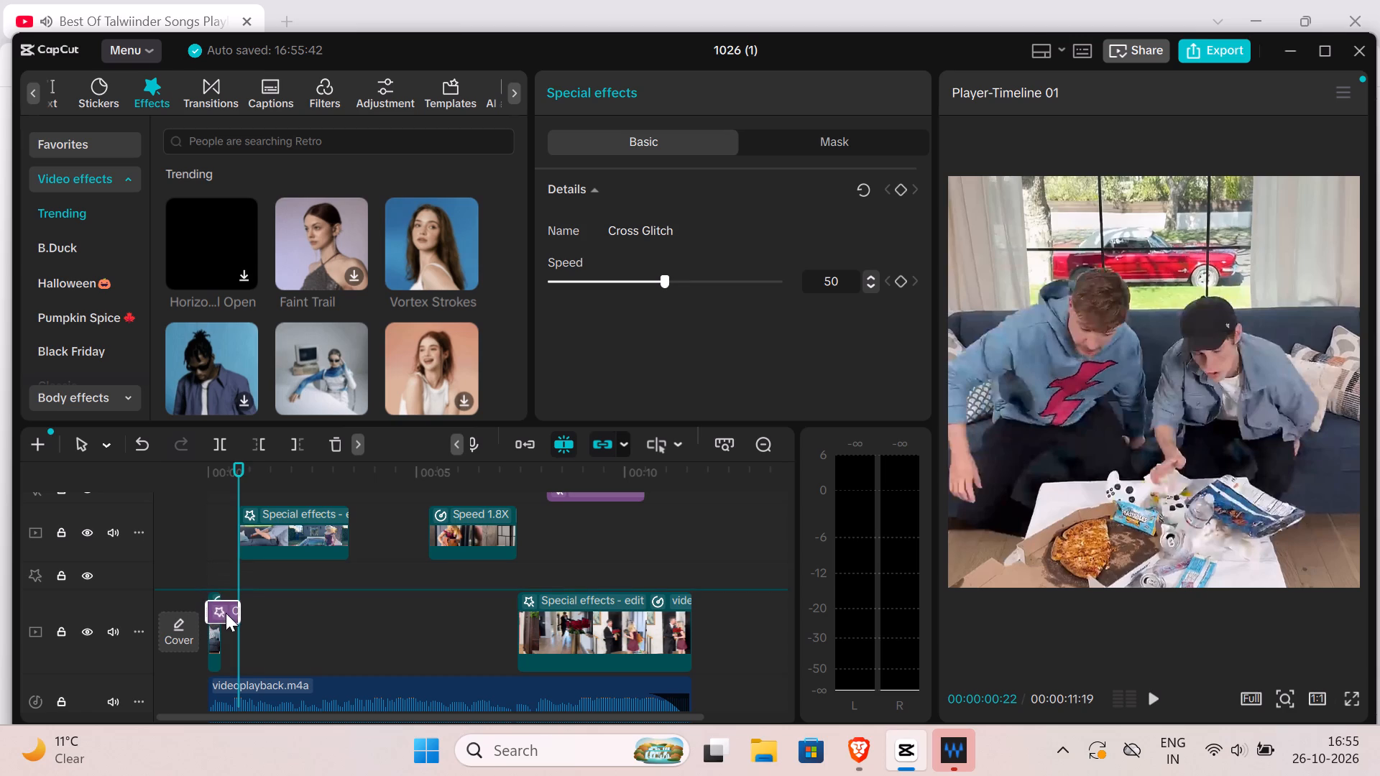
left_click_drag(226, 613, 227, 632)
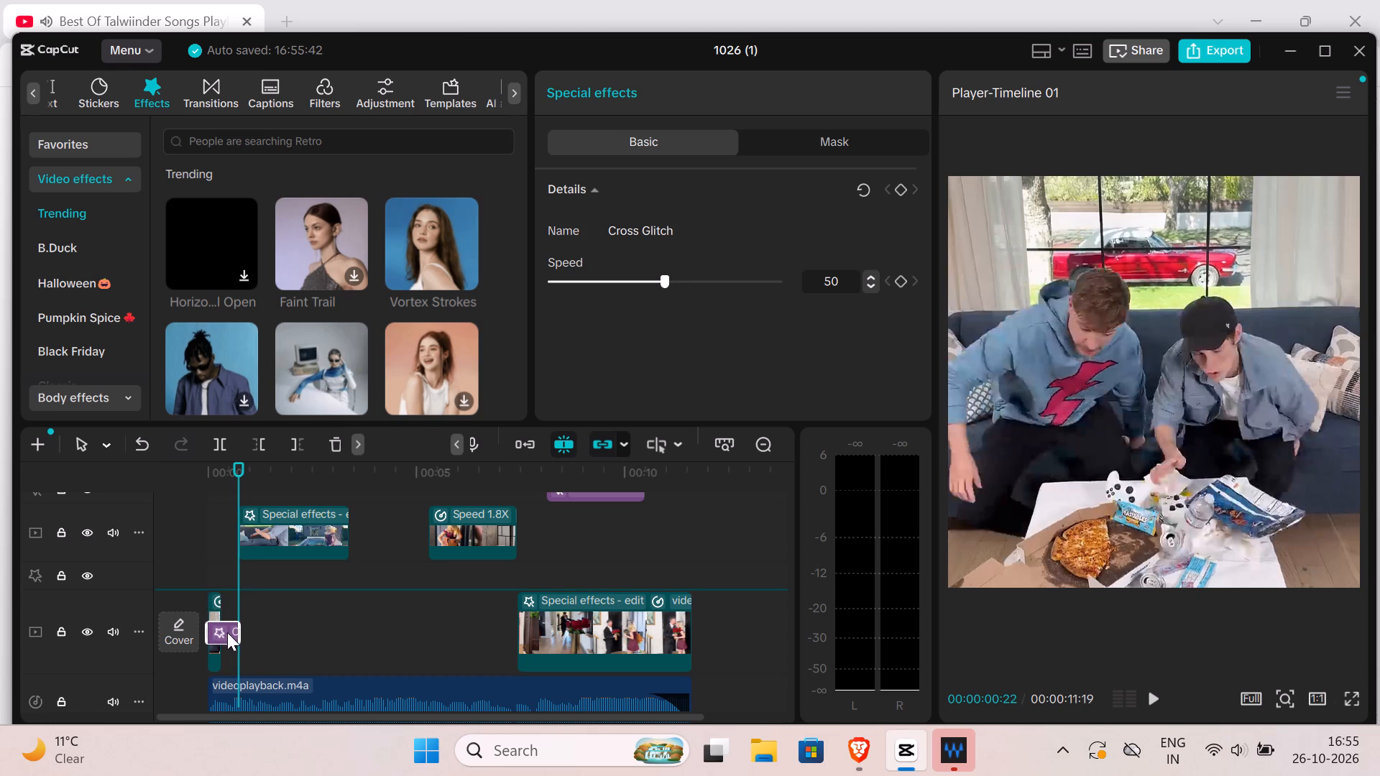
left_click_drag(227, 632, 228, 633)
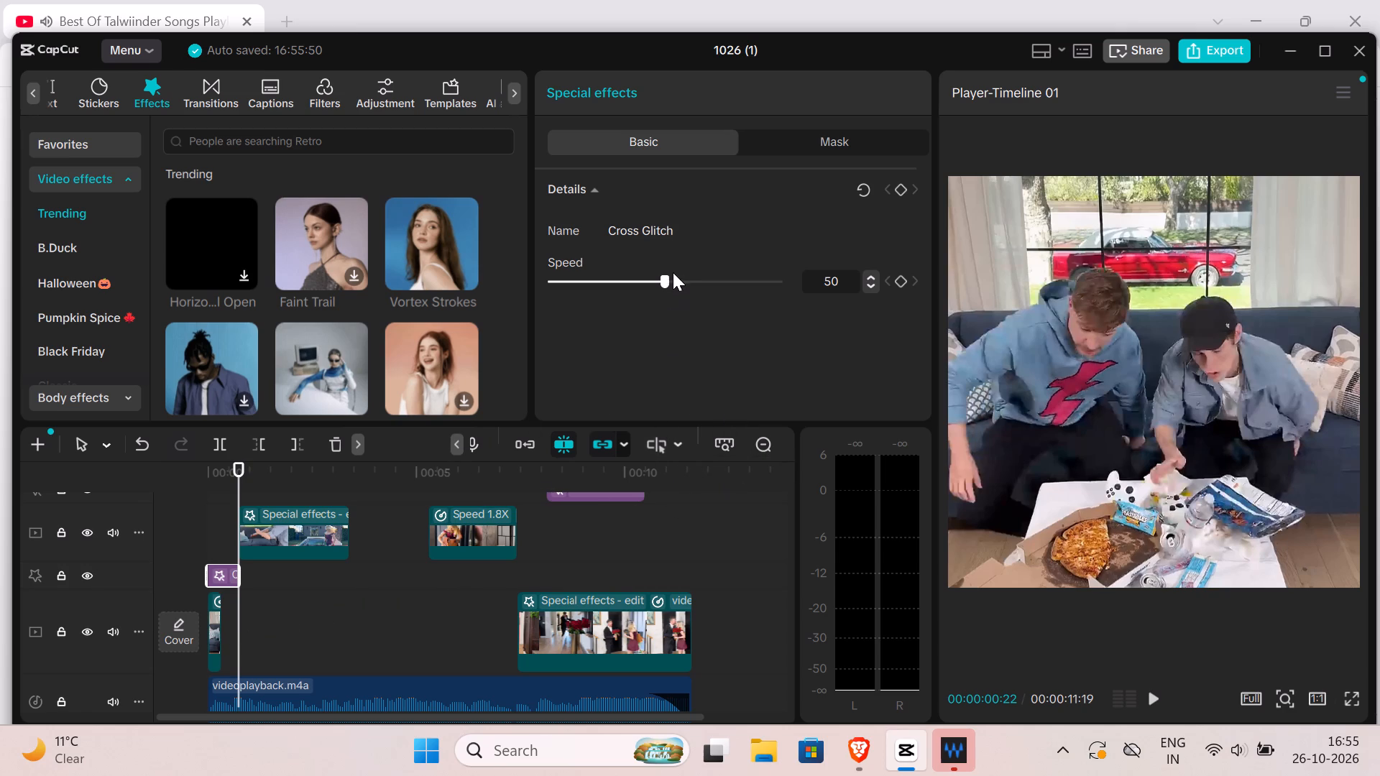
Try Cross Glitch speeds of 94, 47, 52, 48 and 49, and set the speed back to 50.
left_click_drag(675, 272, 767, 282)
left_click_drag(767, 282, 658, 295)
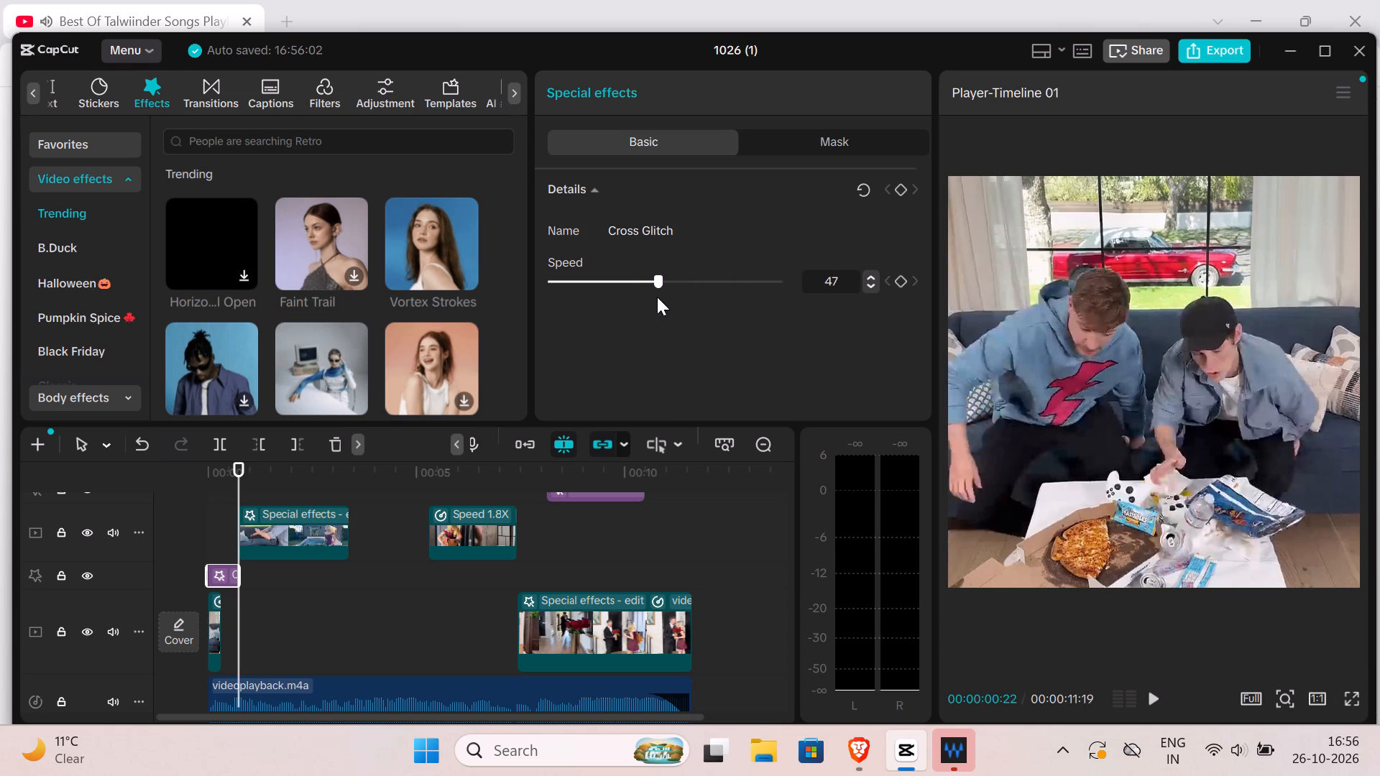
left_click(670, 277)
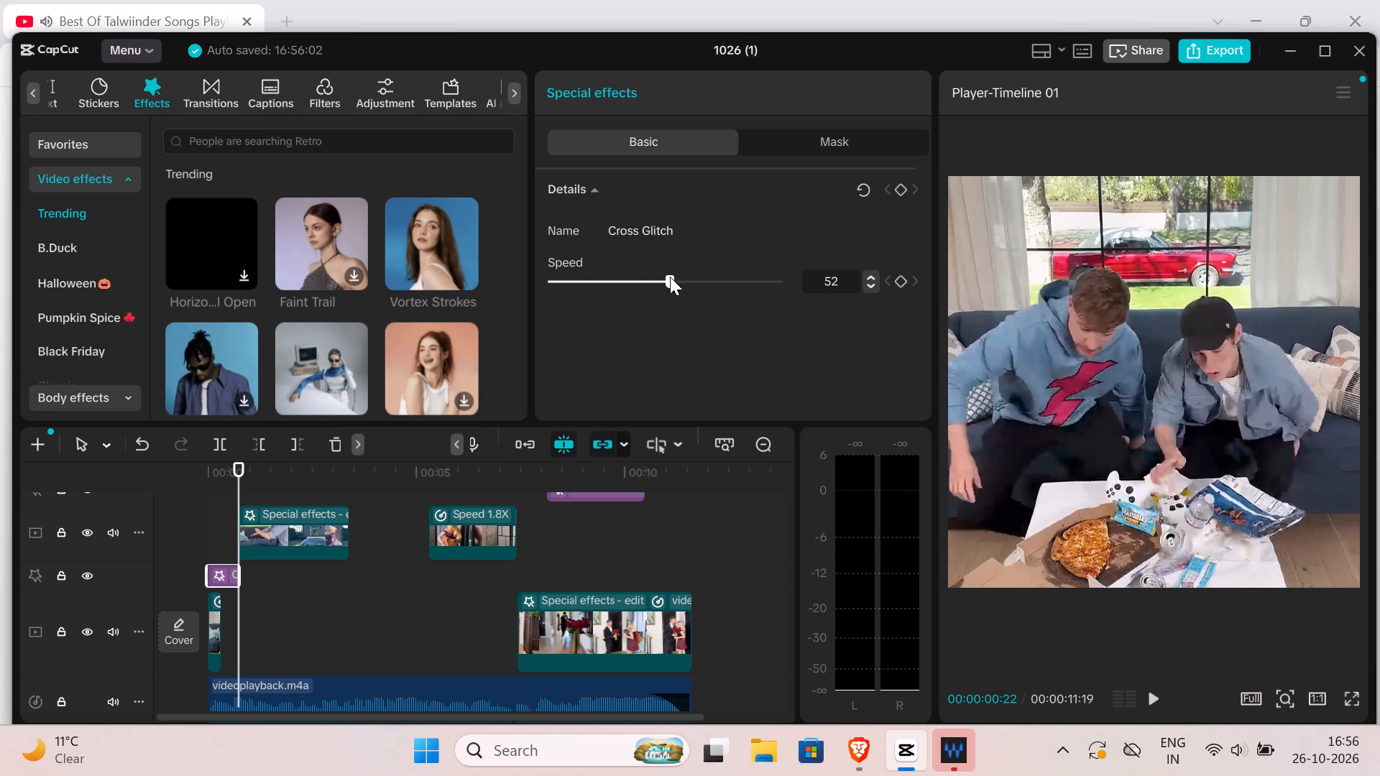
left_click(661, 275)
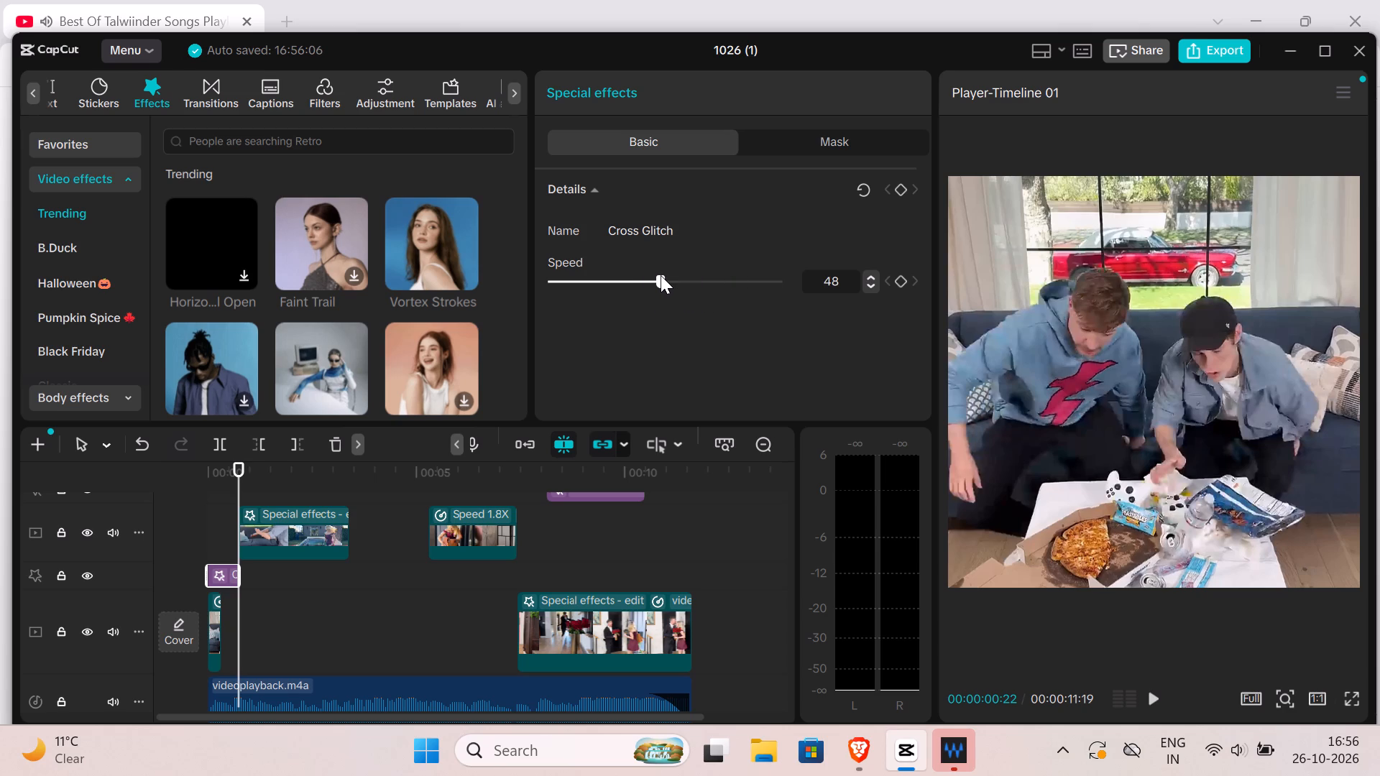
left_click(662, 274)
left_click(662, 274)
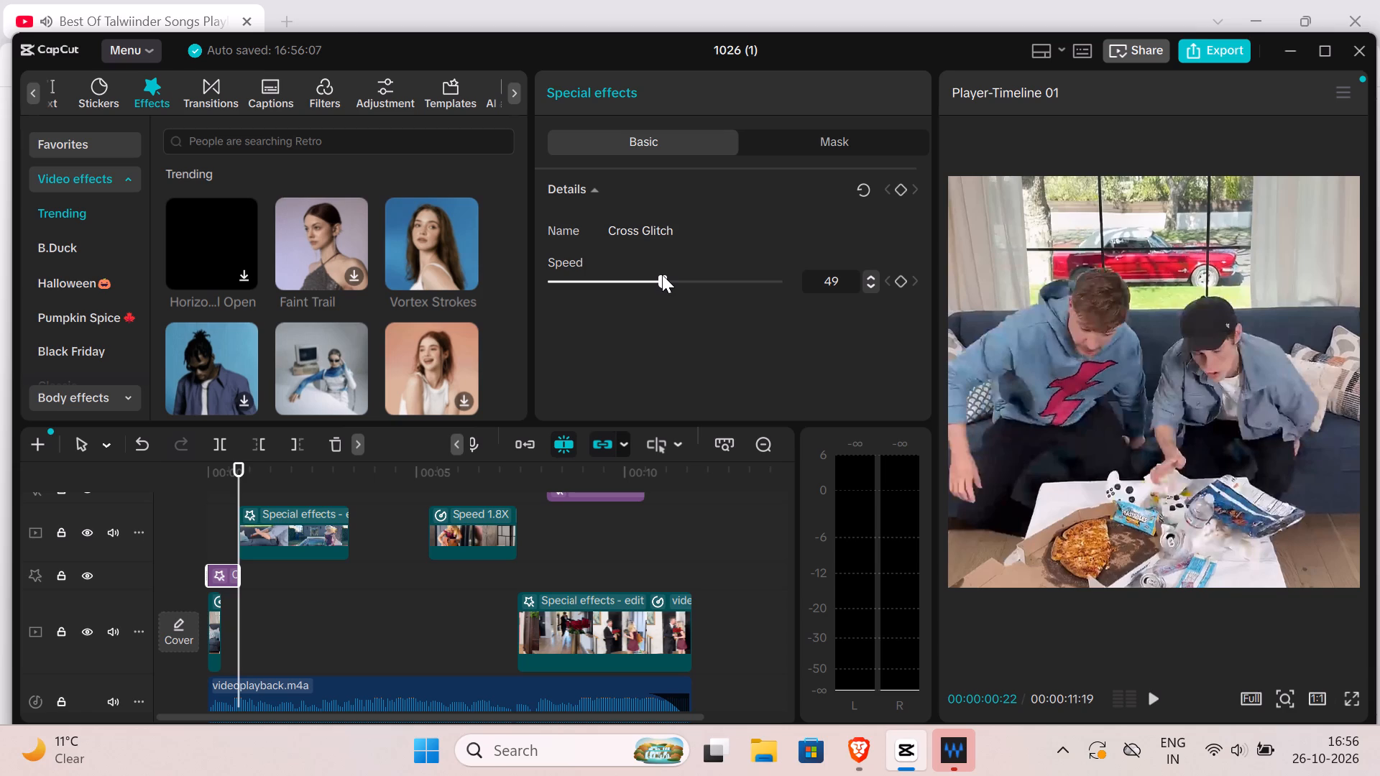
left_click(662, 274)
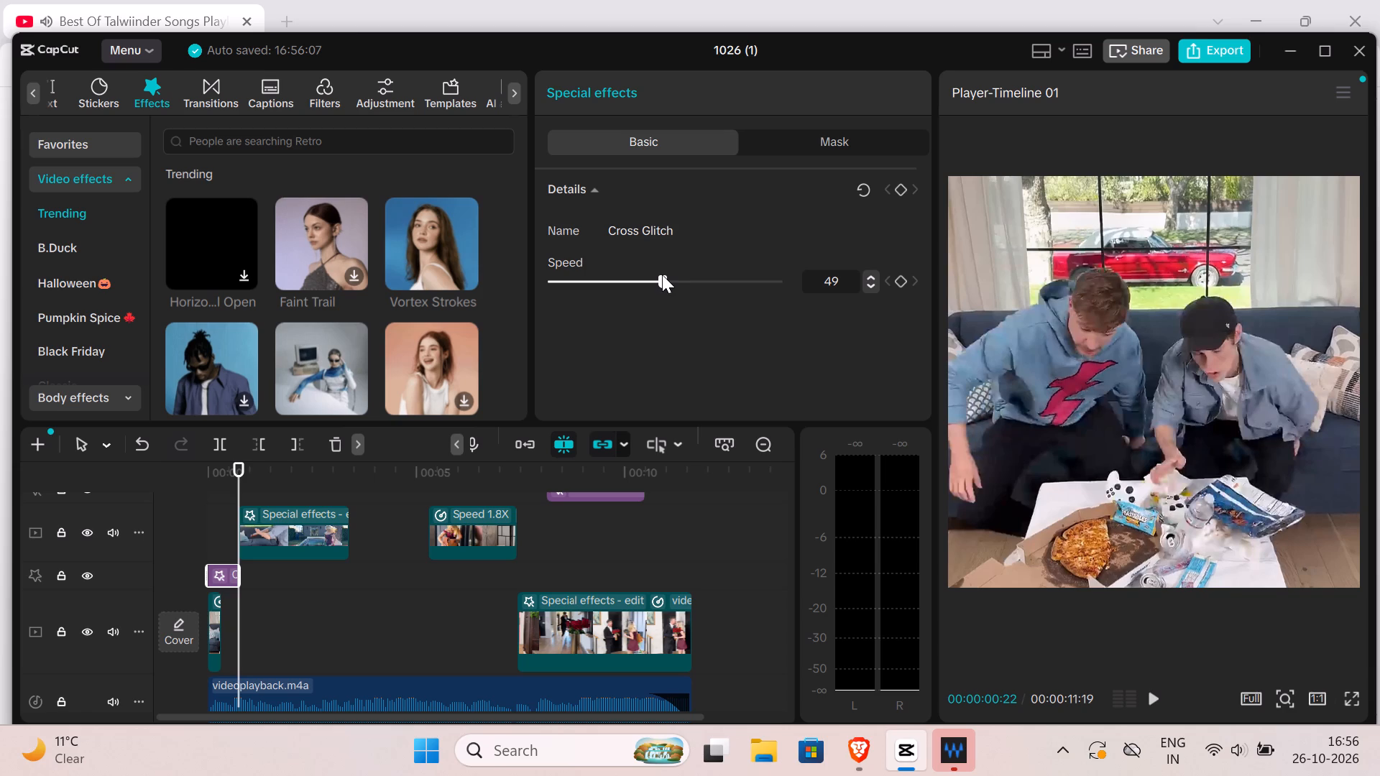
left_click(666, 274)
Shorten the Cross Glitch effect from its end so it finishes with the first main-track clip.
left_click(762, 440)
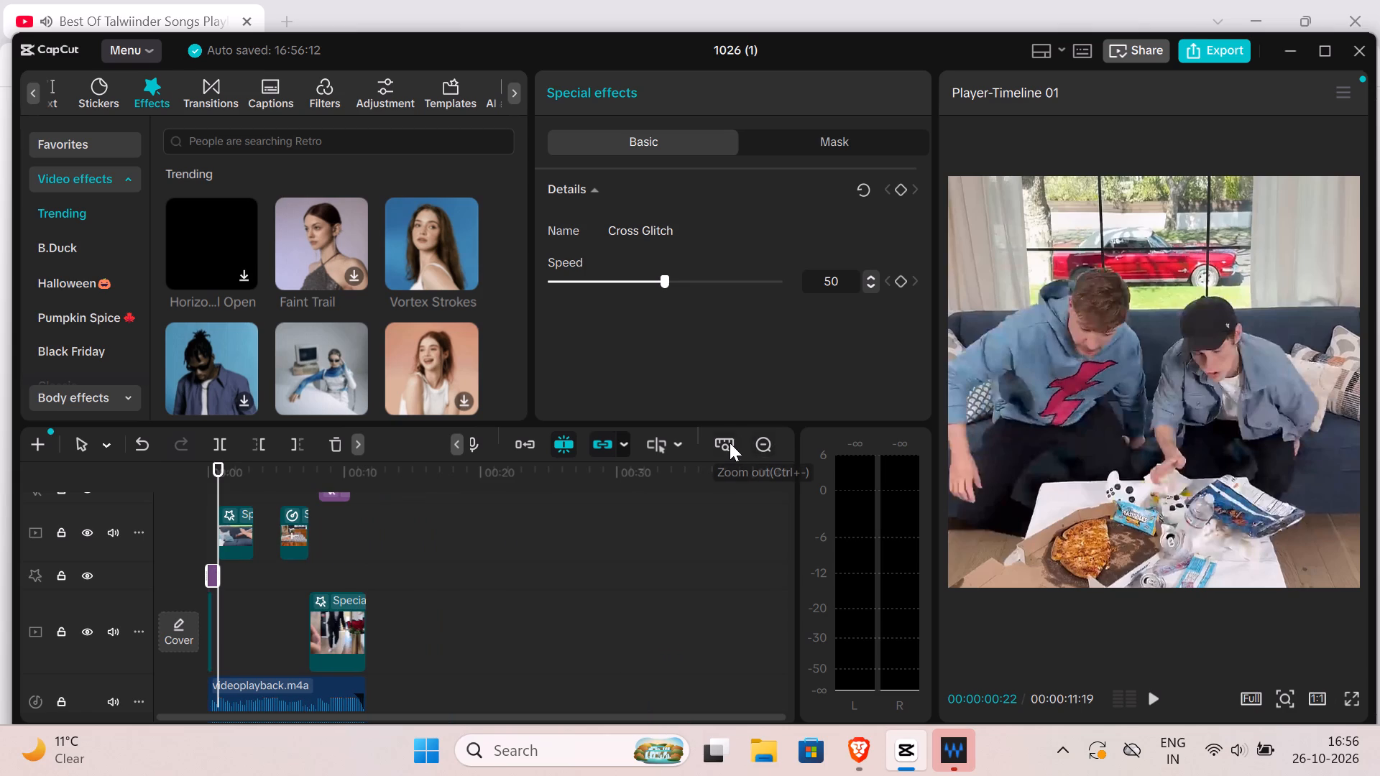
left_click_drag(760, 443, 701, 454)
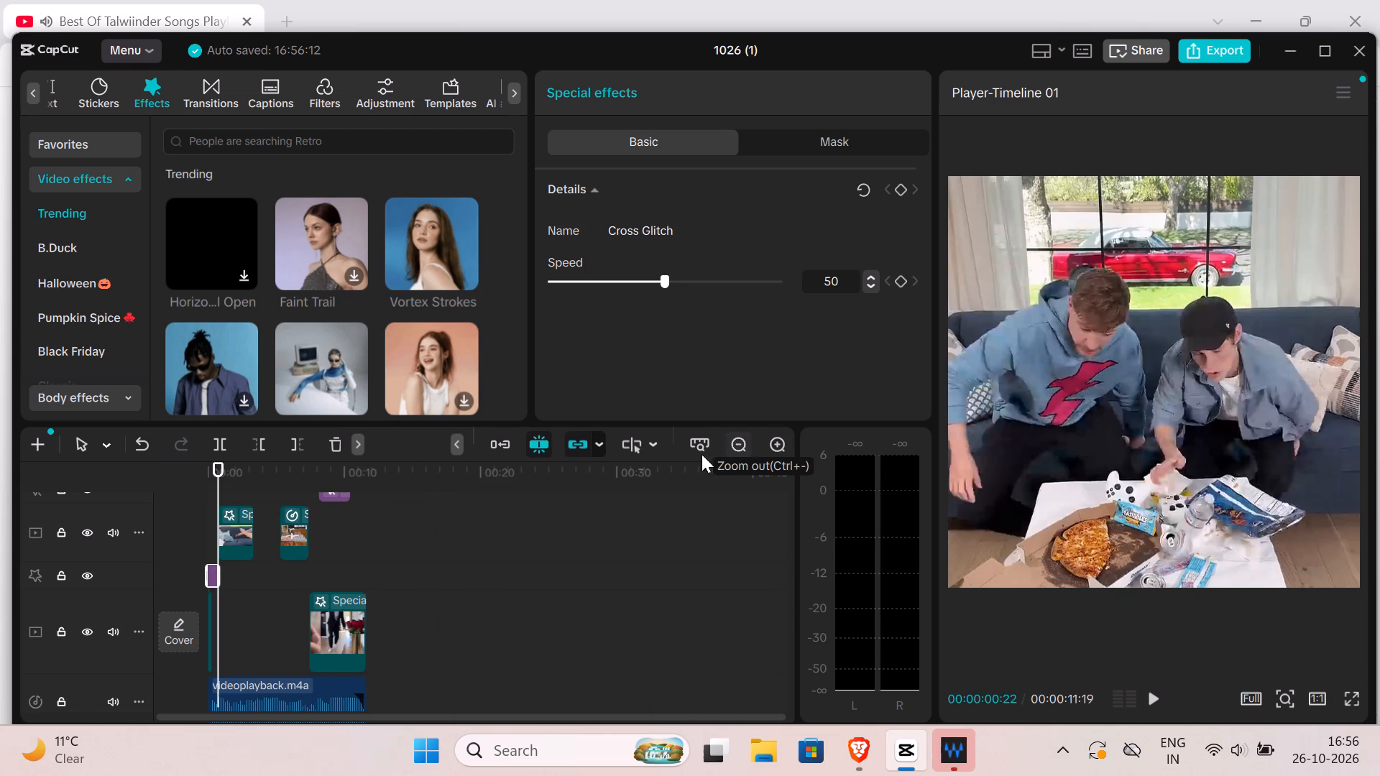
left_click_drag(701, 454, 661, 455)
left_click(787, 458)
left_click(775, 439)
left_click(775, 439)
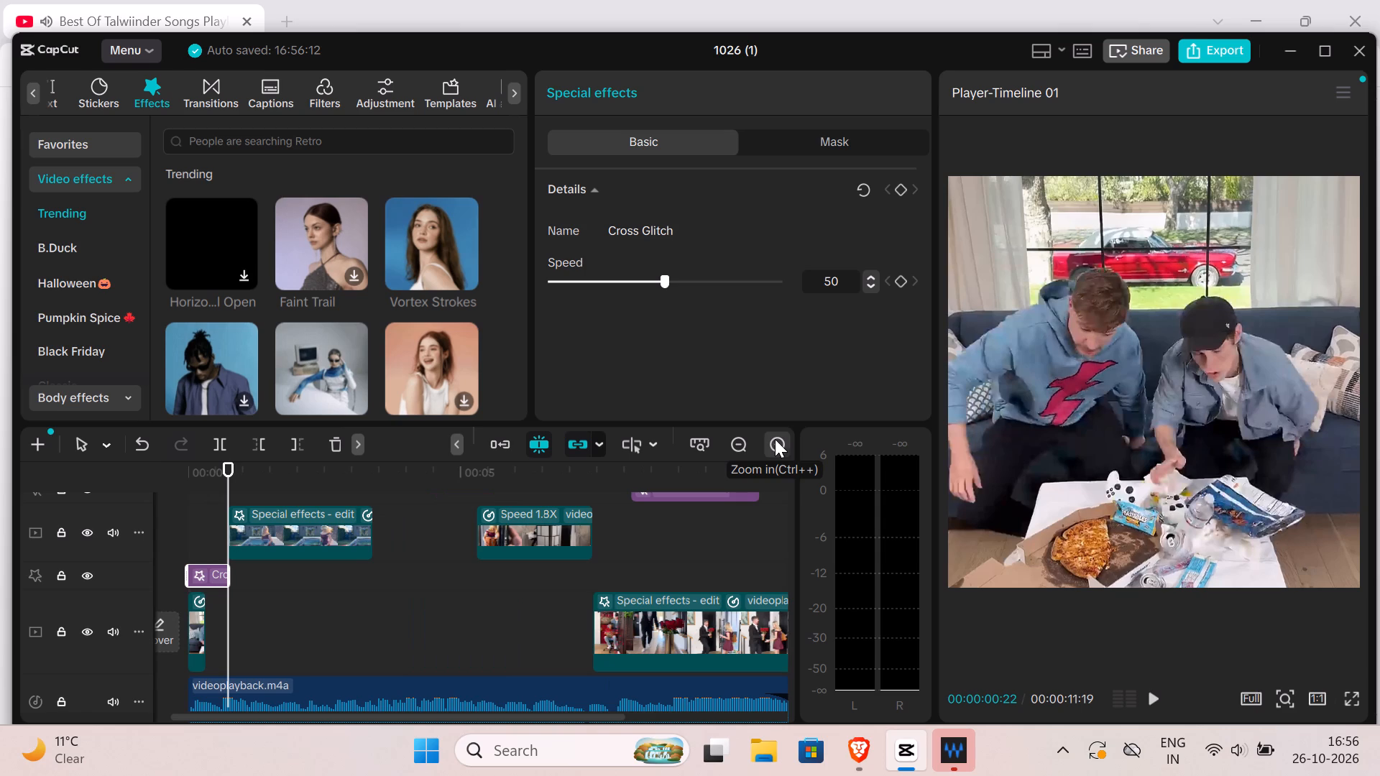
left_click(775, 439)
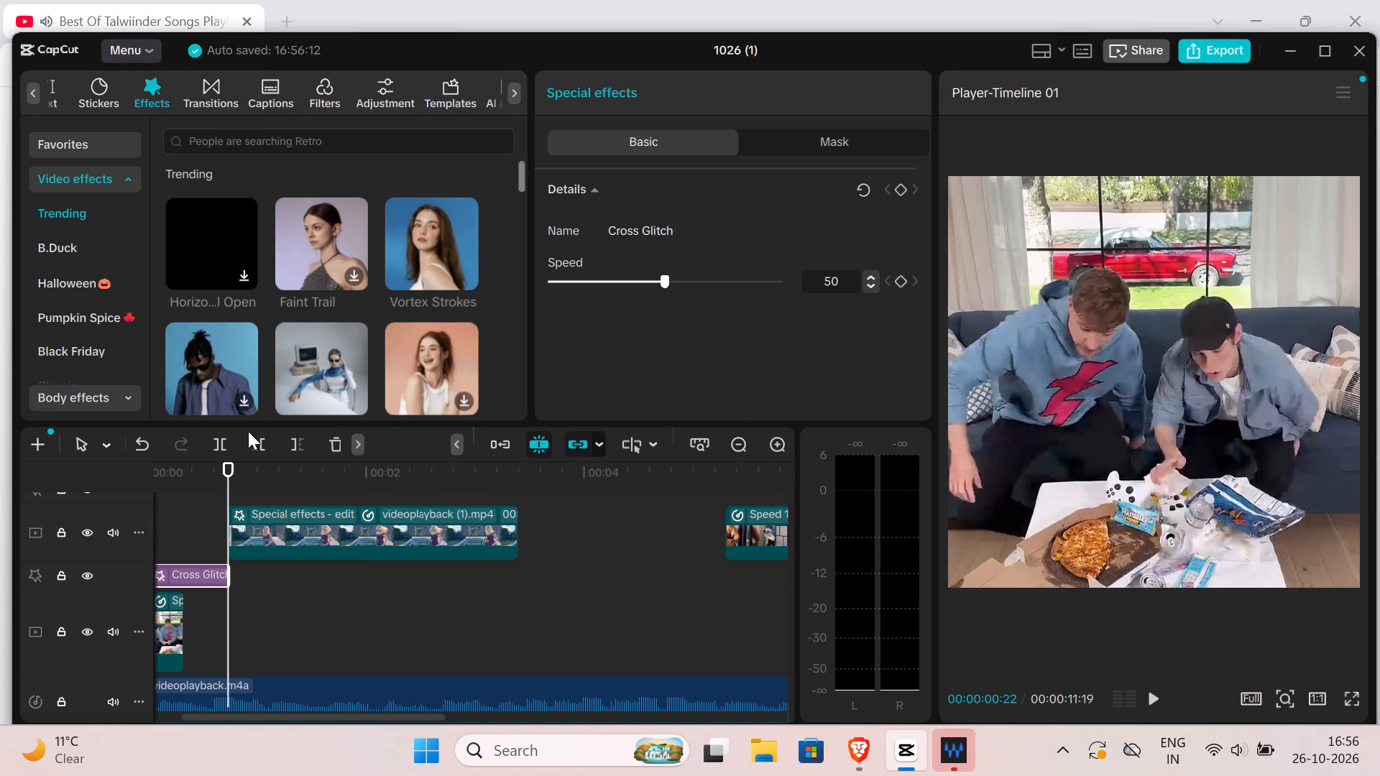
left_click_drag(230, 479, 195, 475)
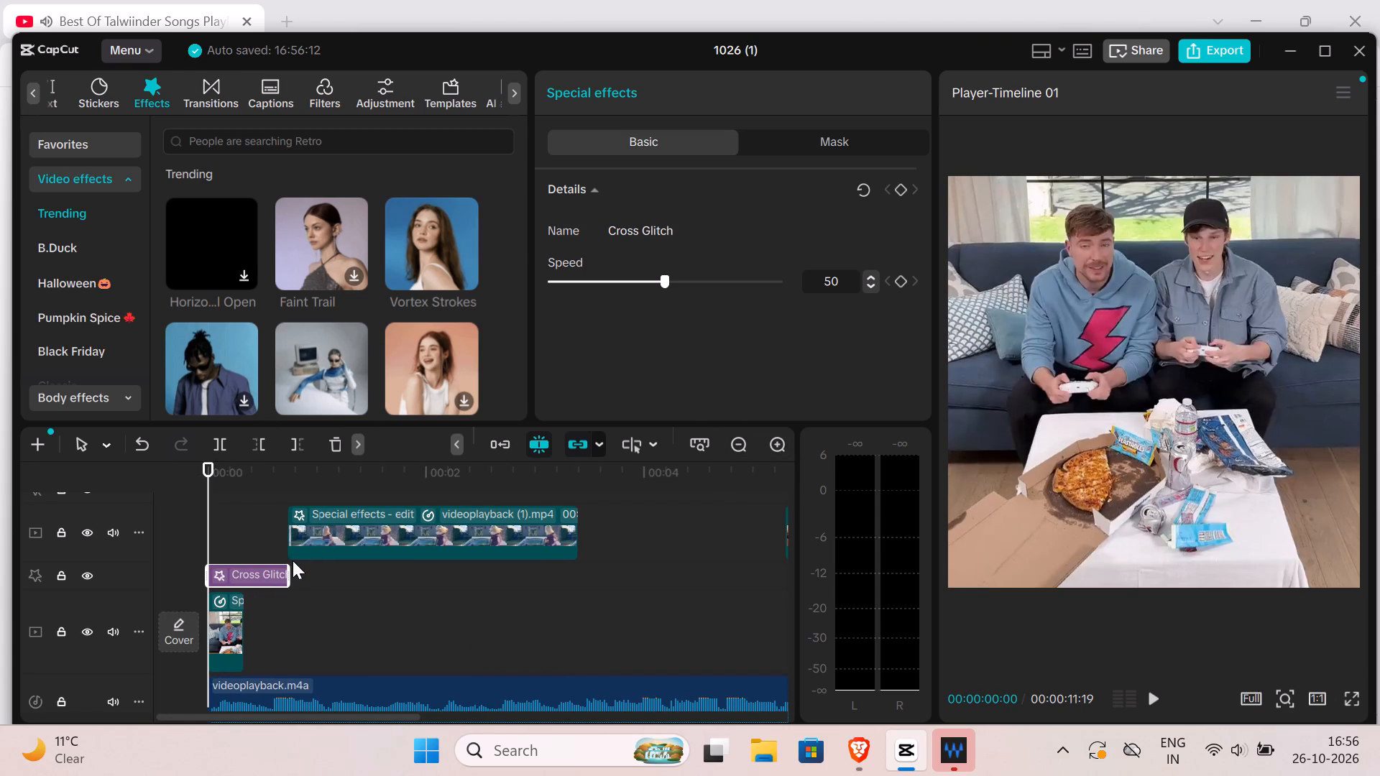
left_click_drag(288, 579, 273, 585)
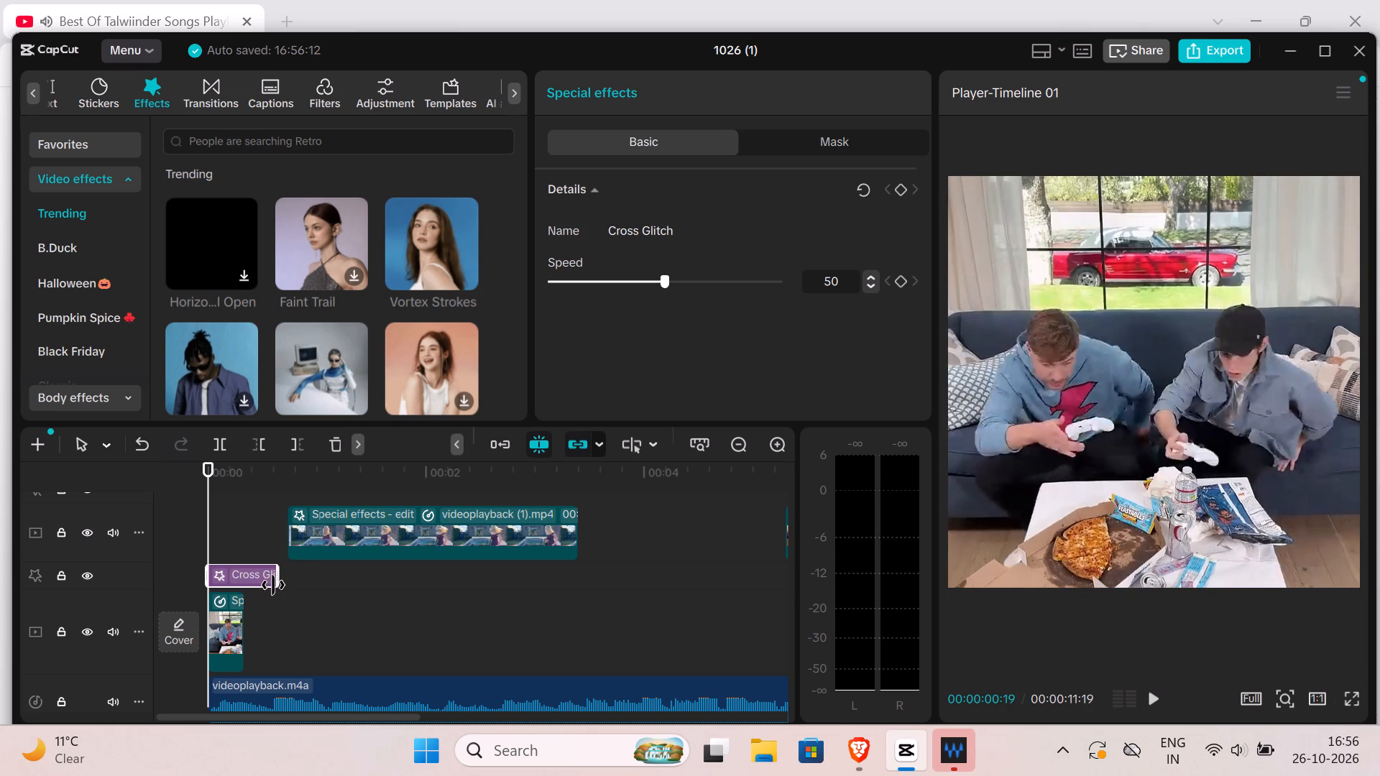
left_click_drag(273, 585, 243, 593)
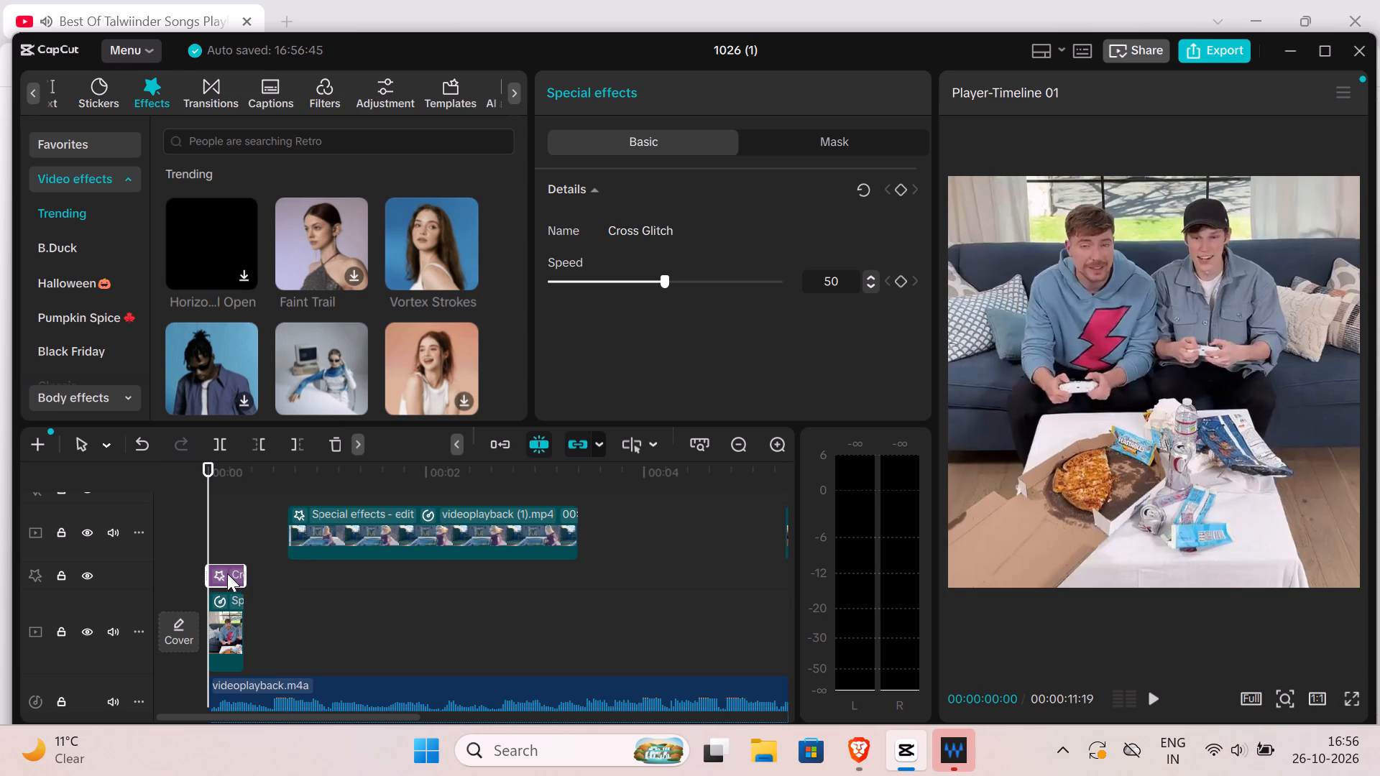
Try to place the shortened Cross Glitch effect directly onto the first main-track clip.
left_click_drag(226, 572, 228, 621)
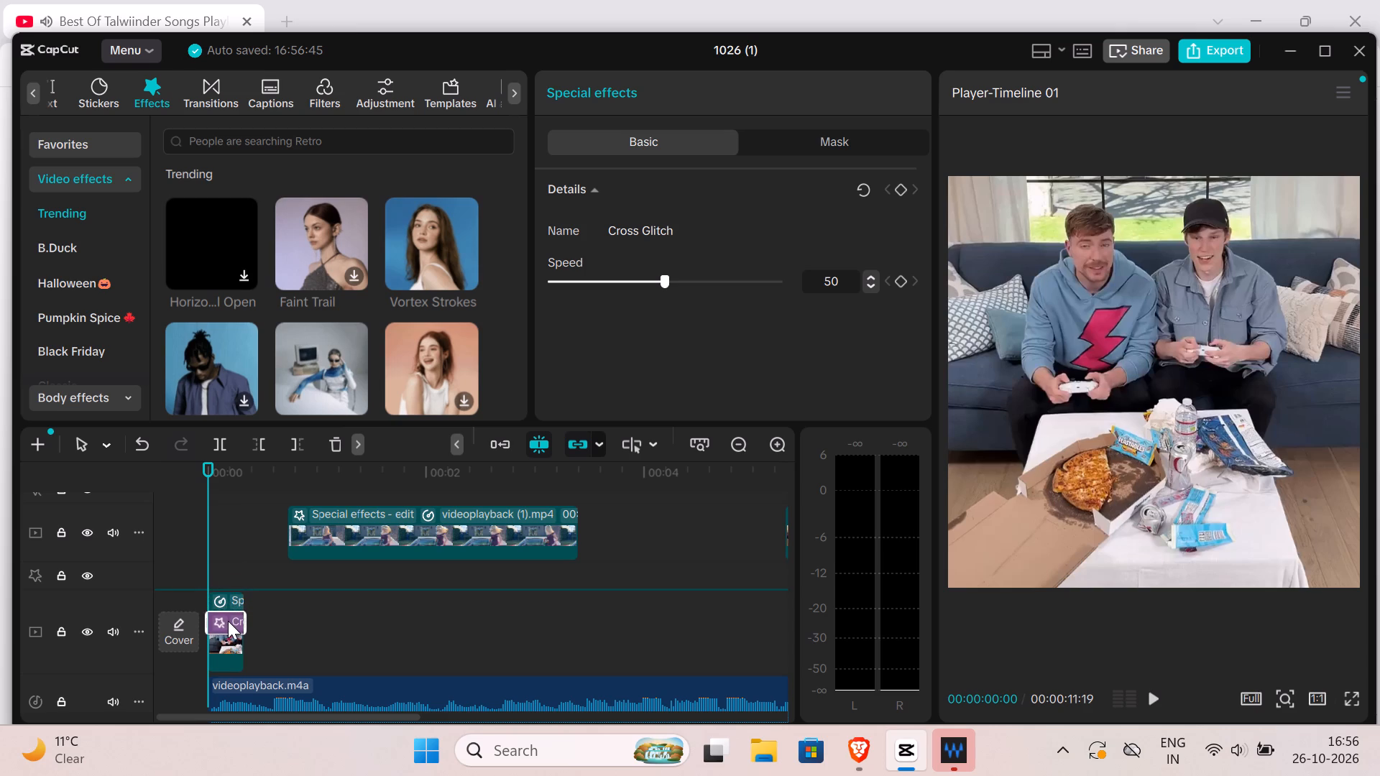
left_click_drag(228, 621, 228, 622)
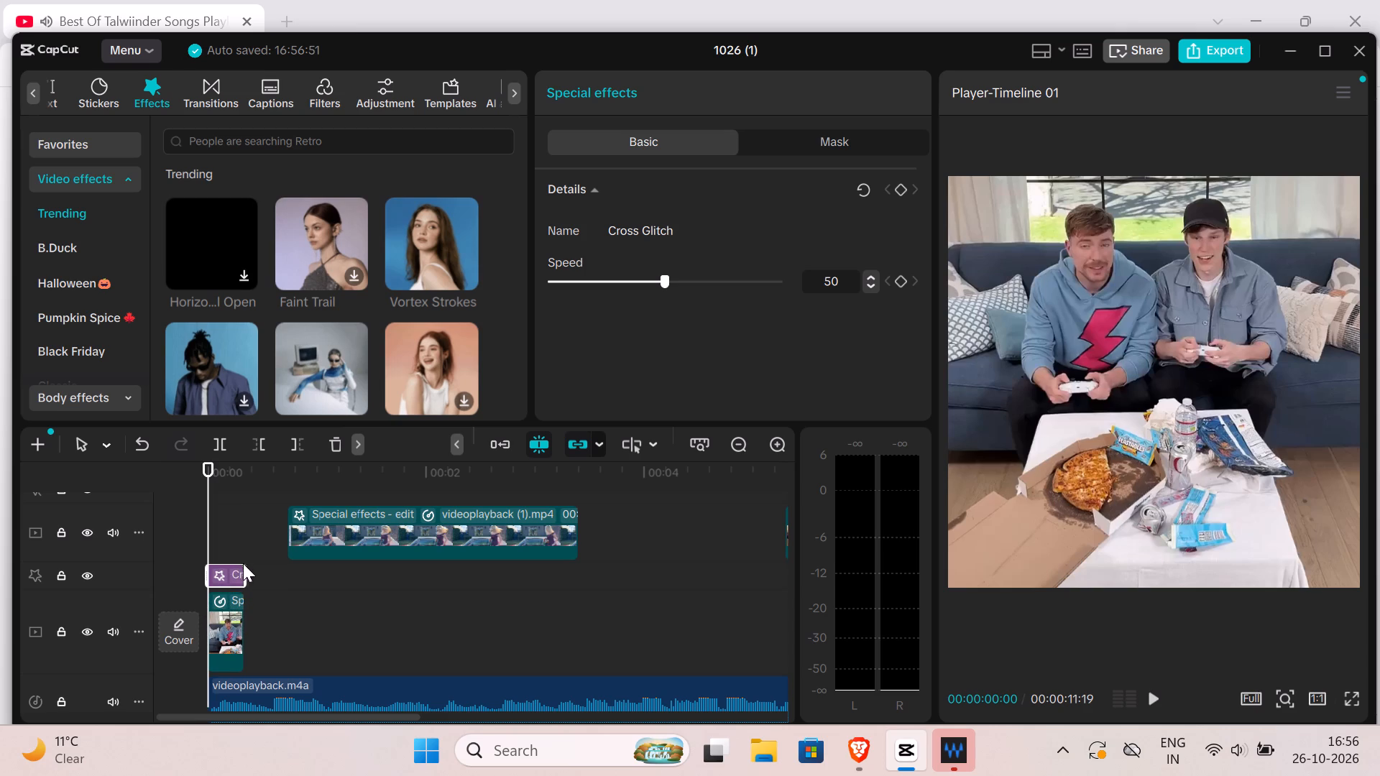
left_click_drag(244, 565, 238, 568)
Move the Cross Glitch effect to a higher track so it starts at about one second, keeping it selected.
left_click_drag(231, 568, 231, 593)
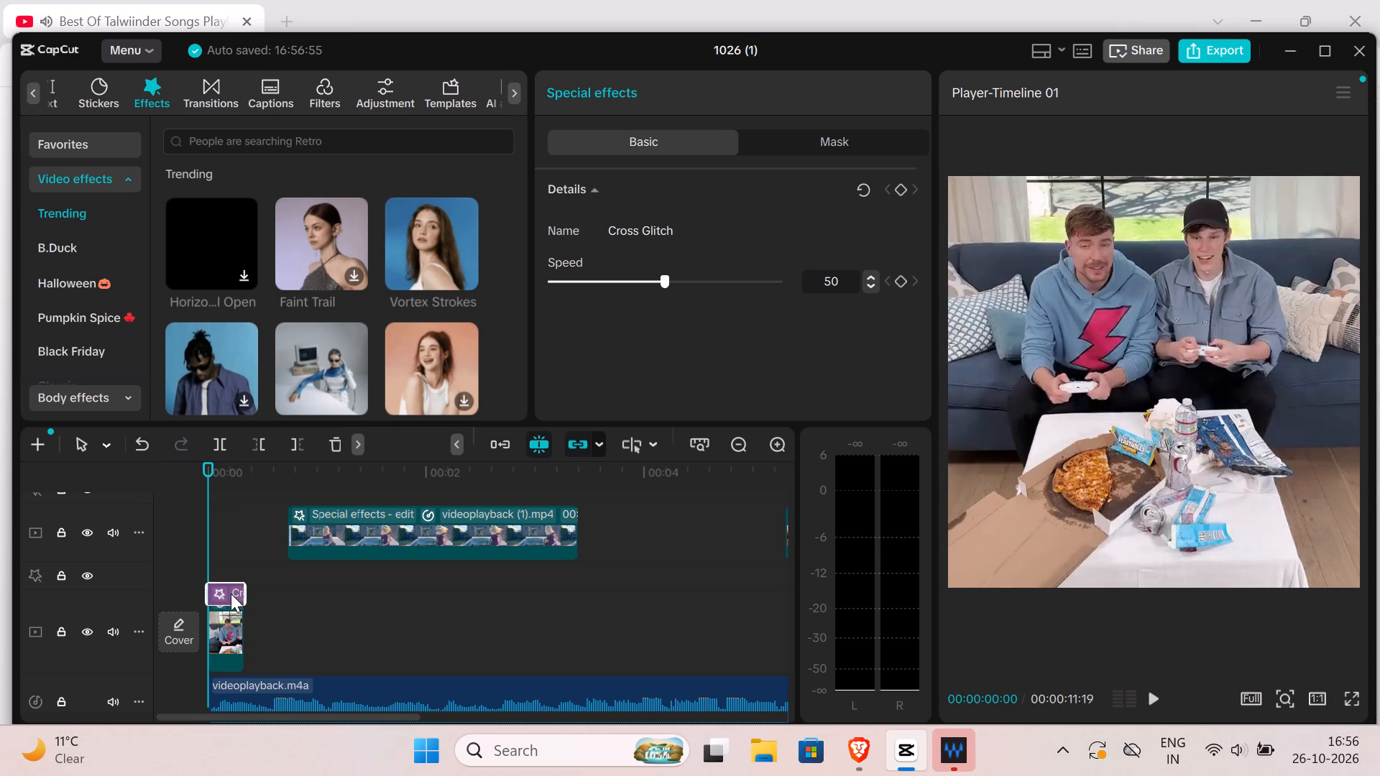
left_click_drag(231, 593, 249, 428)
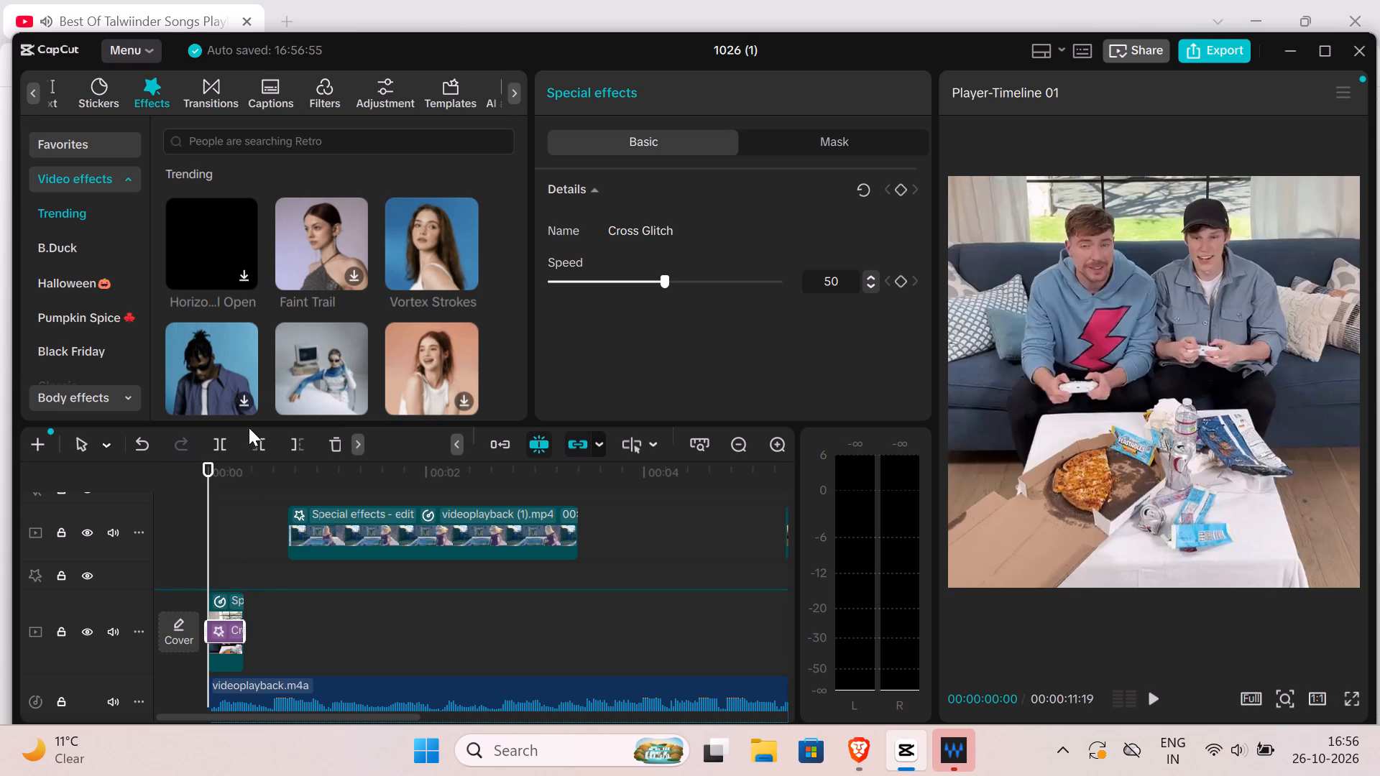
left_click_drag(249, 428, 336, 259)
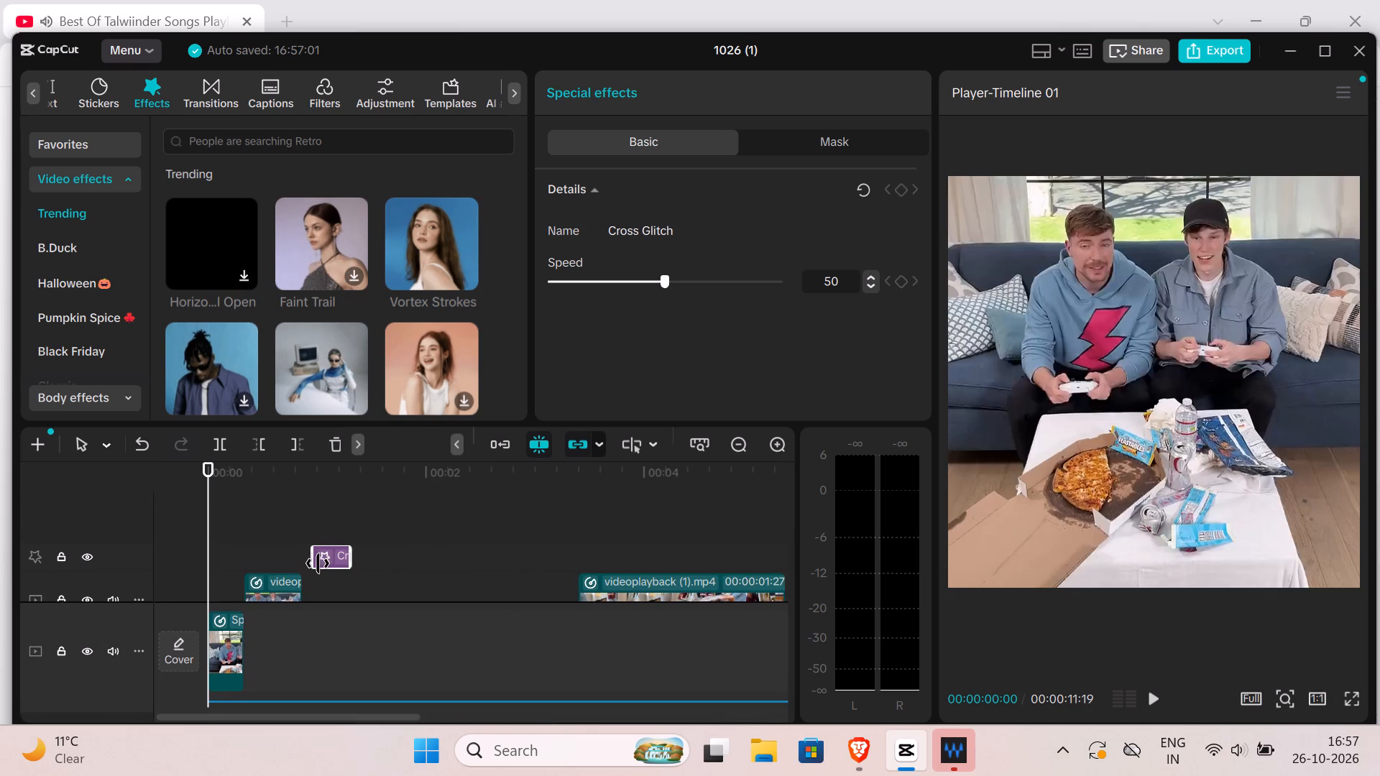
left_click(318, 564)
Delete the selected Cross Glitch effect from the timeline.
left_click(339, 441)
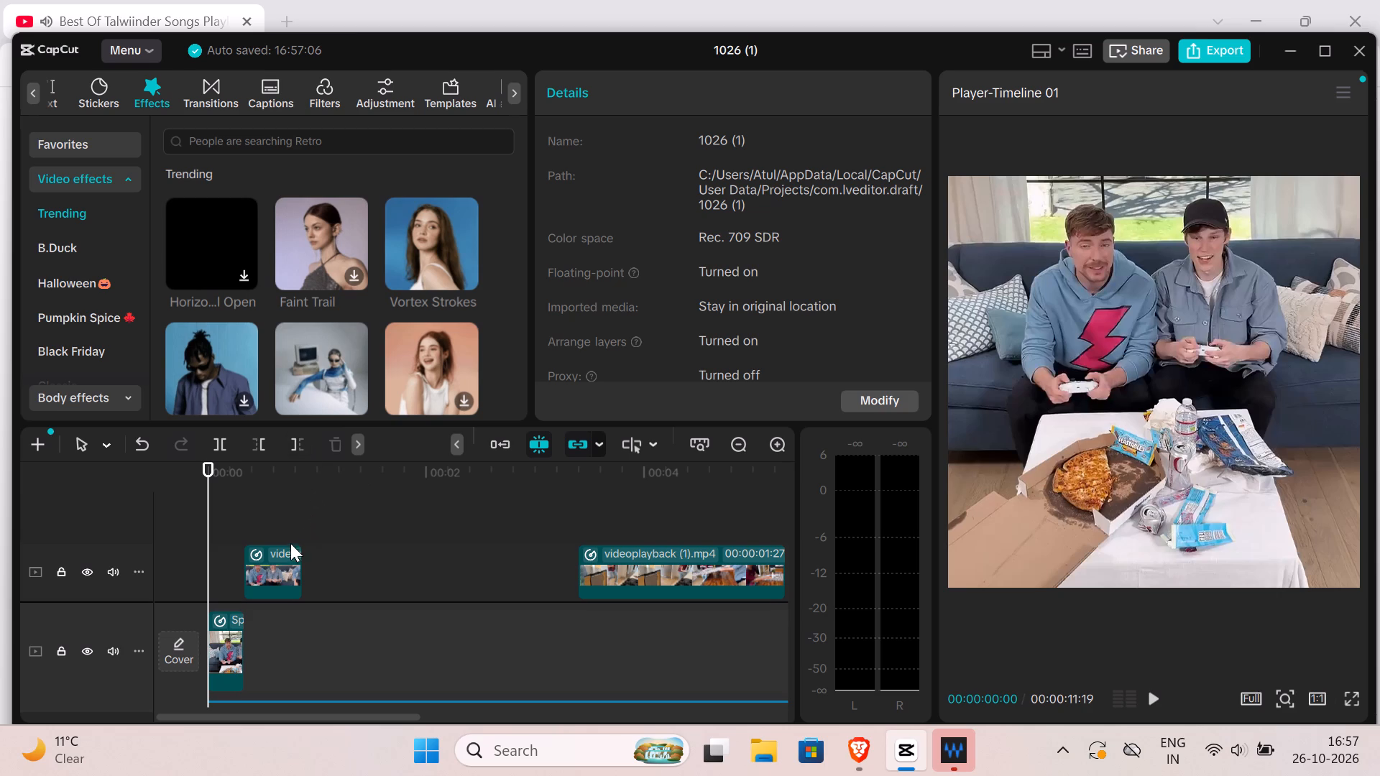
Download the LED Ripple 2 effect from the trending video effects.
scroll(280, 528, "down", 5)
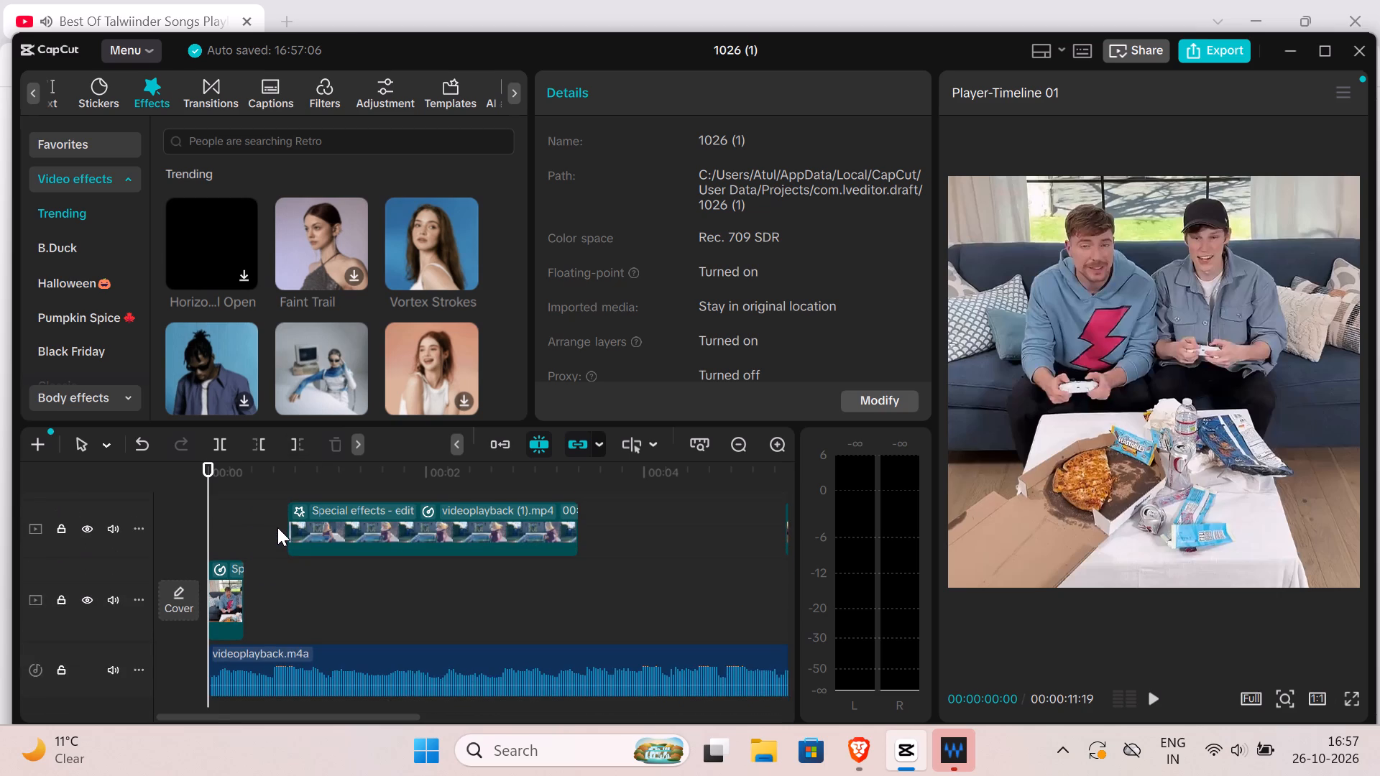
scroll(277, 527, "up", 1)
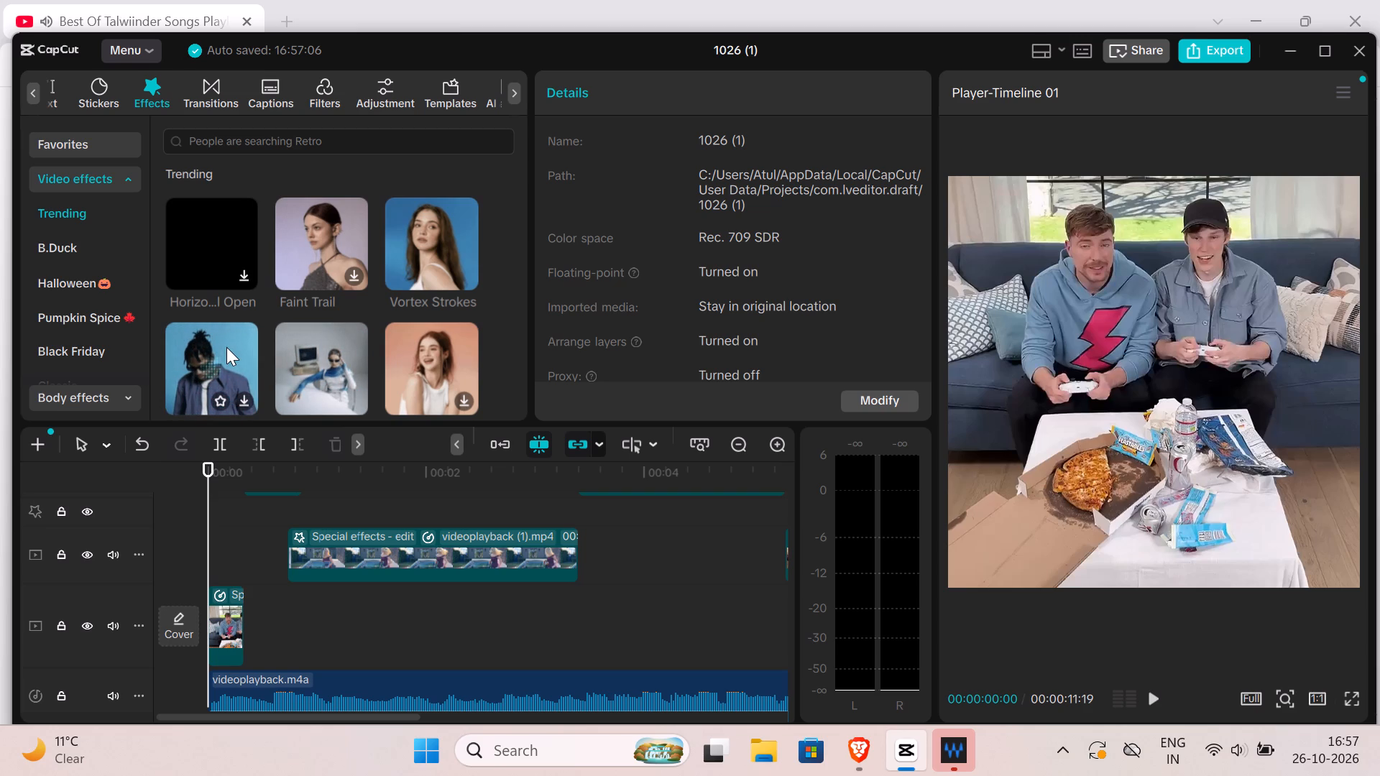
left_click(242, 403)
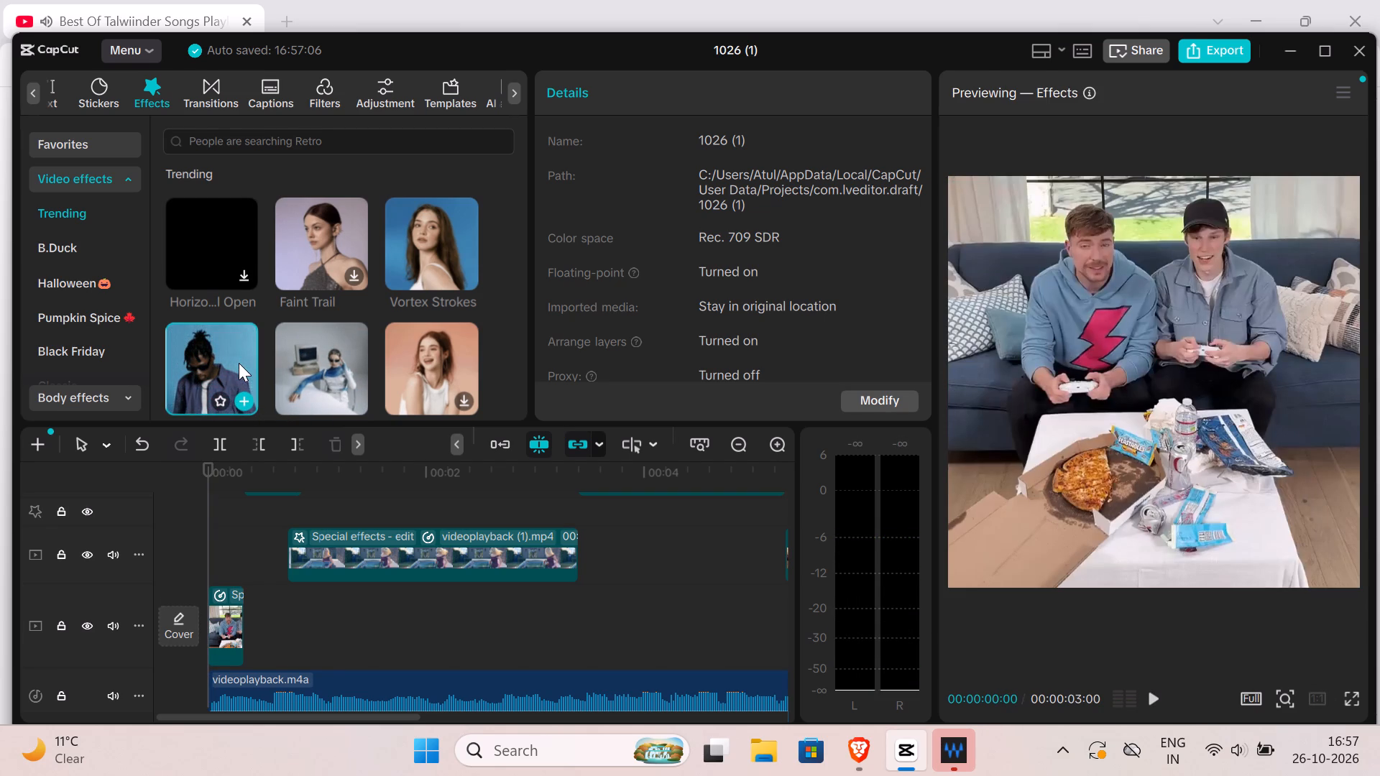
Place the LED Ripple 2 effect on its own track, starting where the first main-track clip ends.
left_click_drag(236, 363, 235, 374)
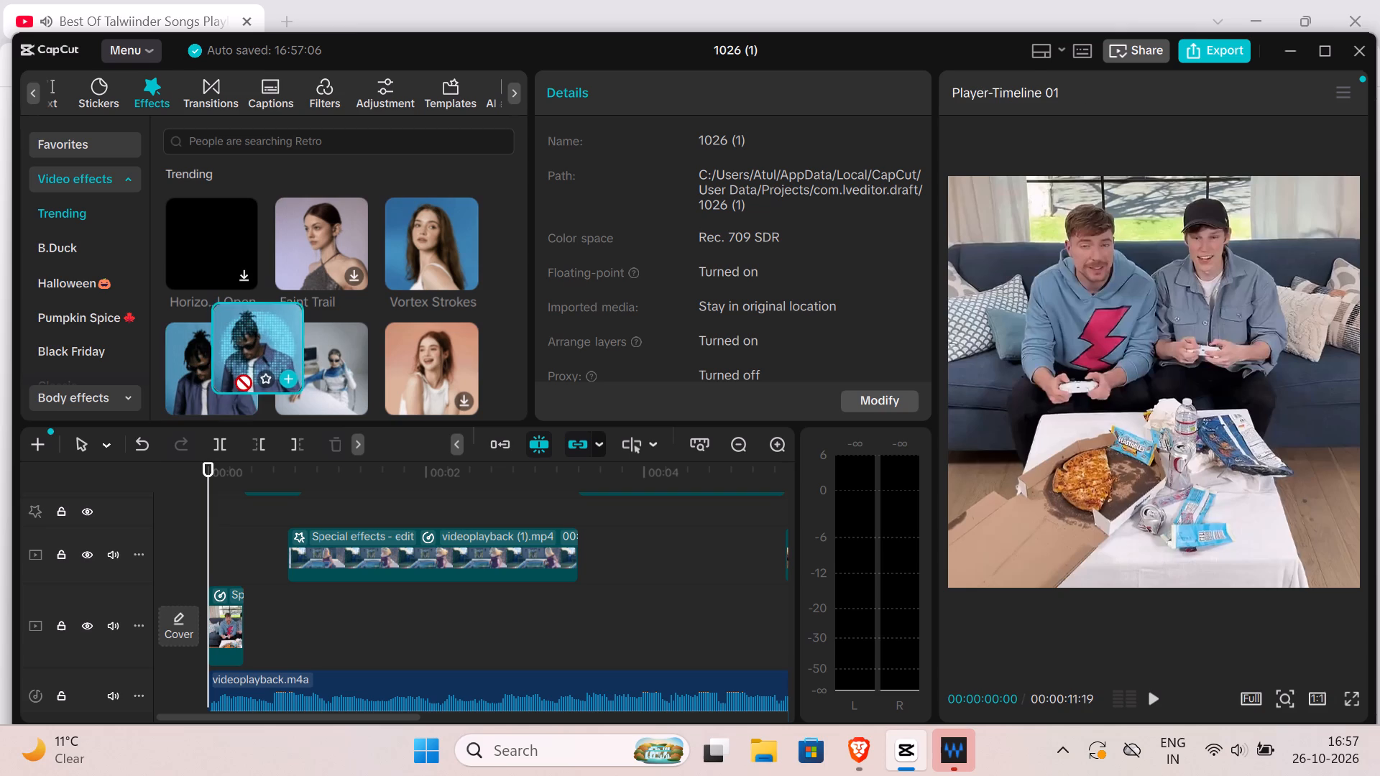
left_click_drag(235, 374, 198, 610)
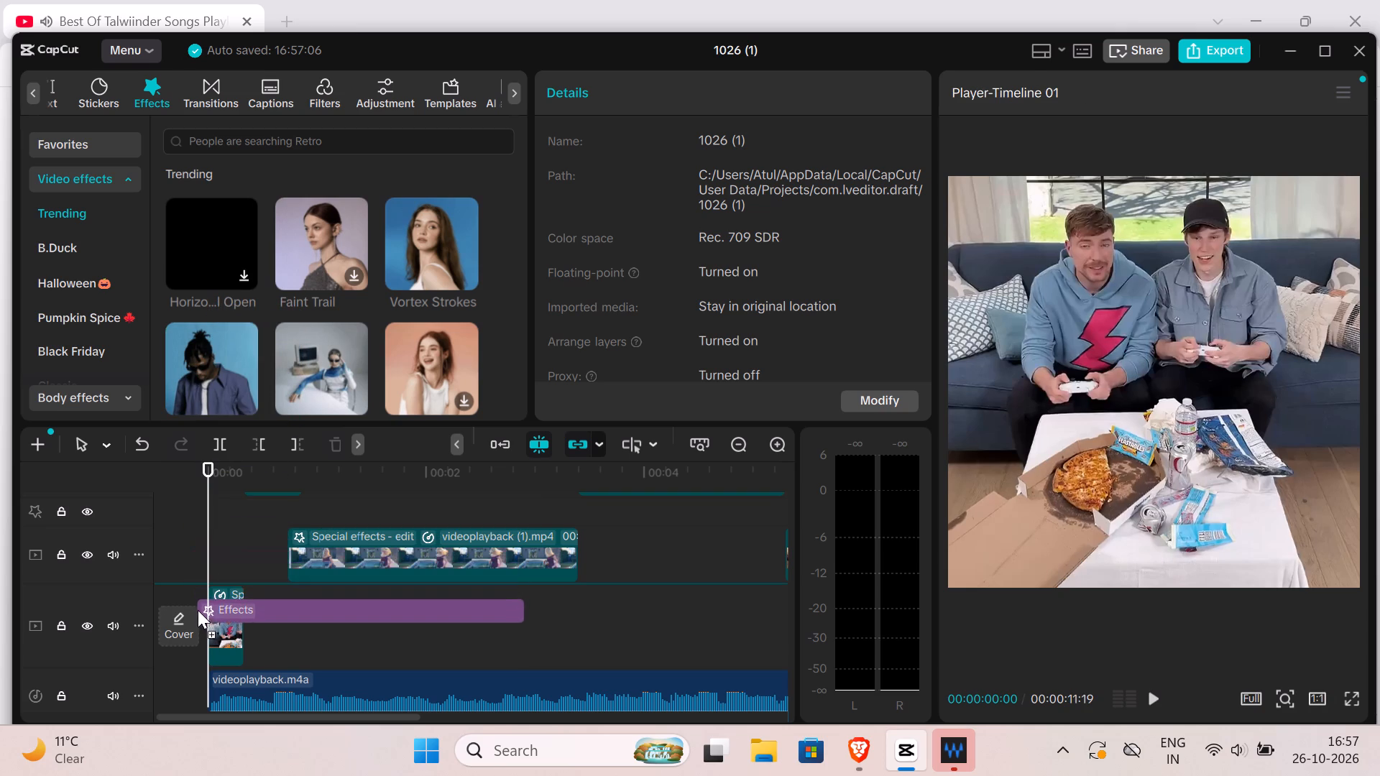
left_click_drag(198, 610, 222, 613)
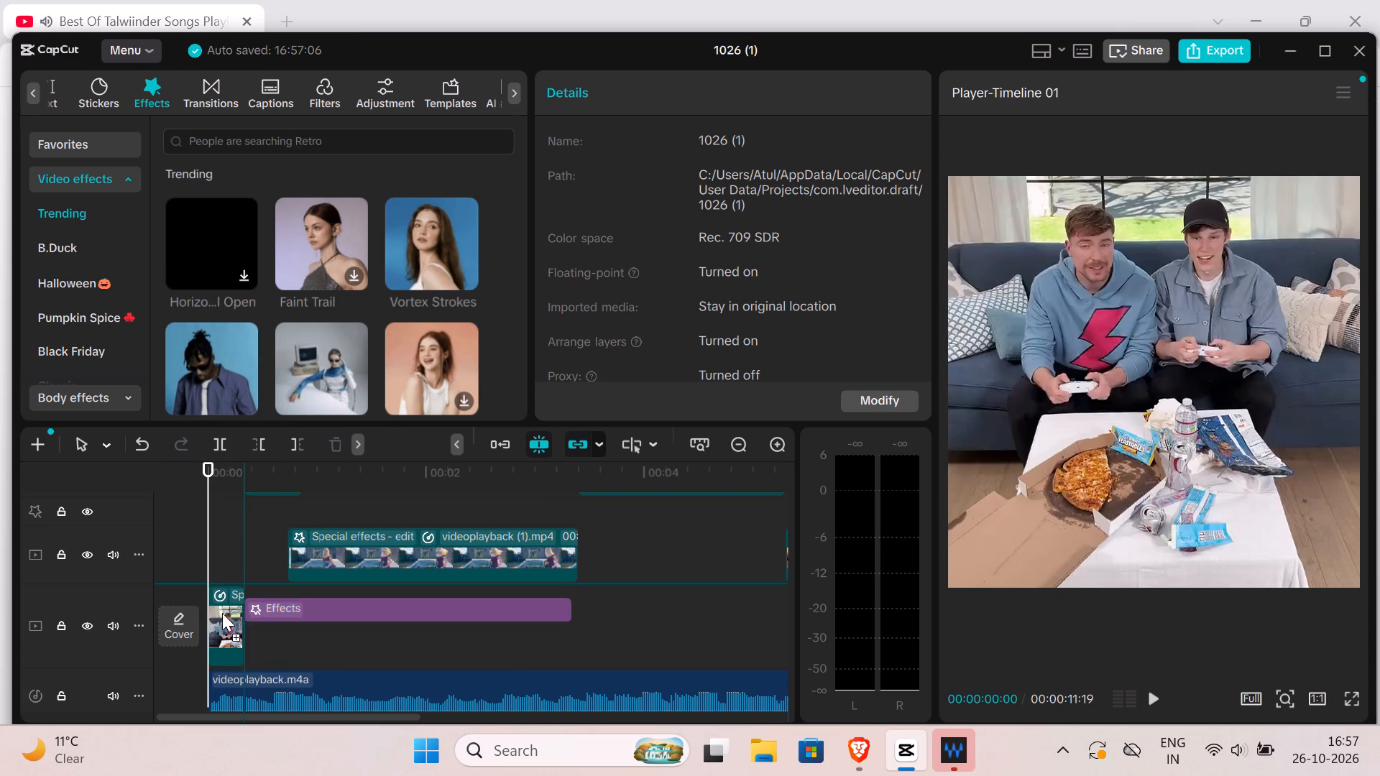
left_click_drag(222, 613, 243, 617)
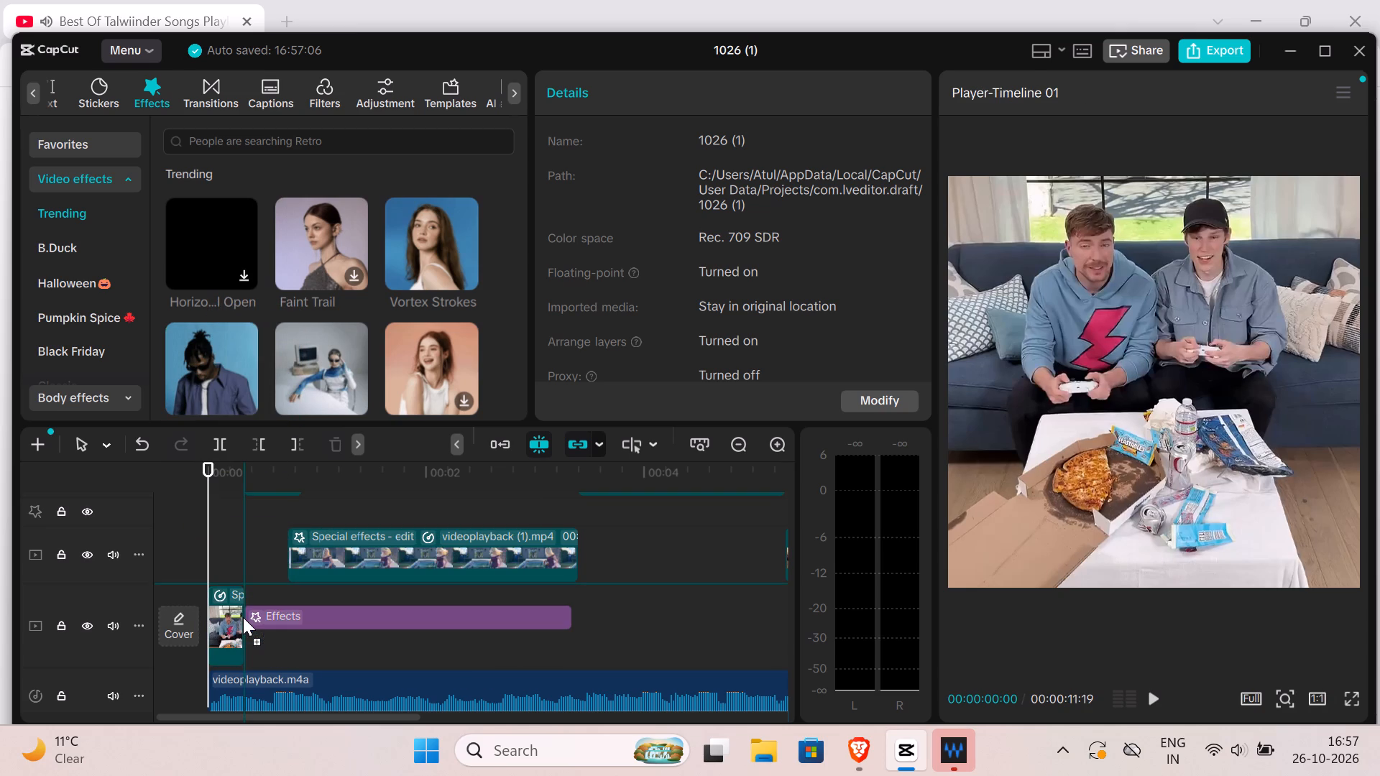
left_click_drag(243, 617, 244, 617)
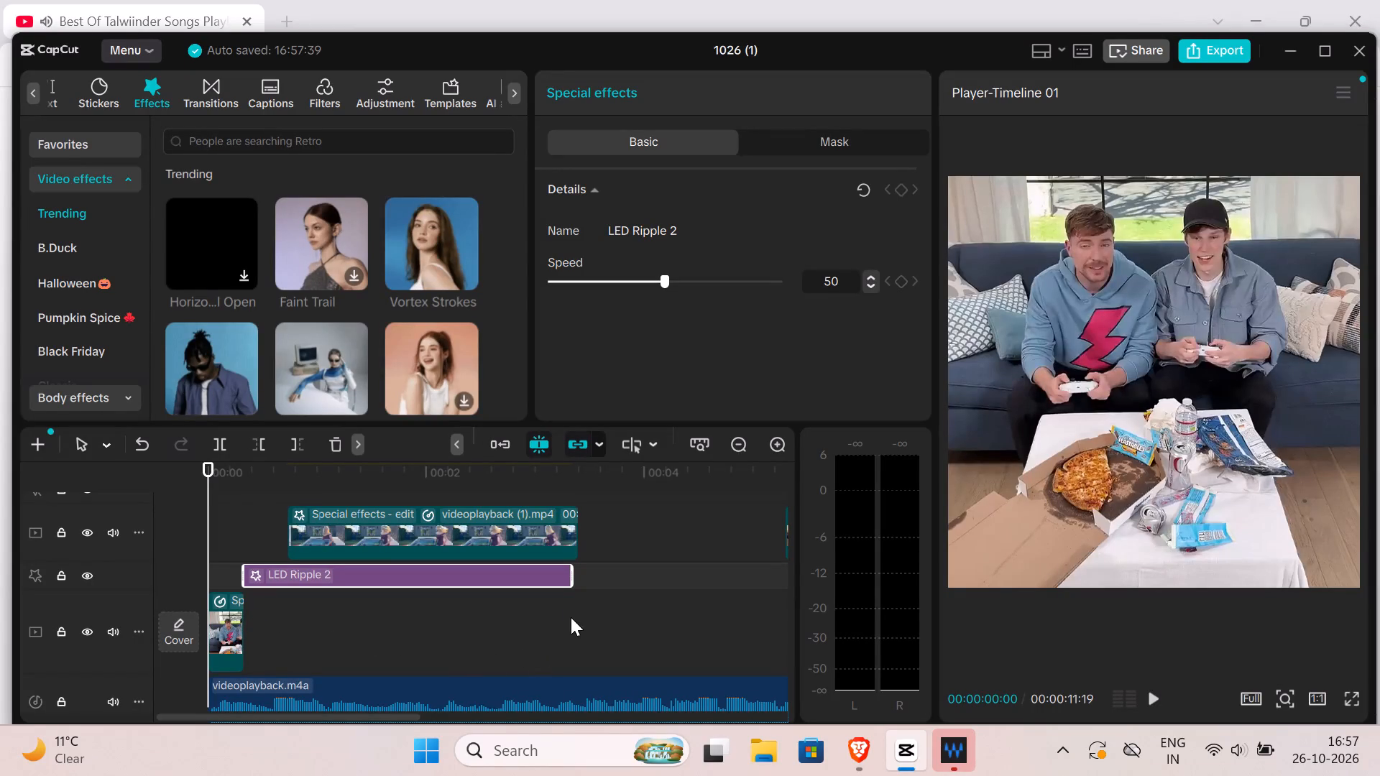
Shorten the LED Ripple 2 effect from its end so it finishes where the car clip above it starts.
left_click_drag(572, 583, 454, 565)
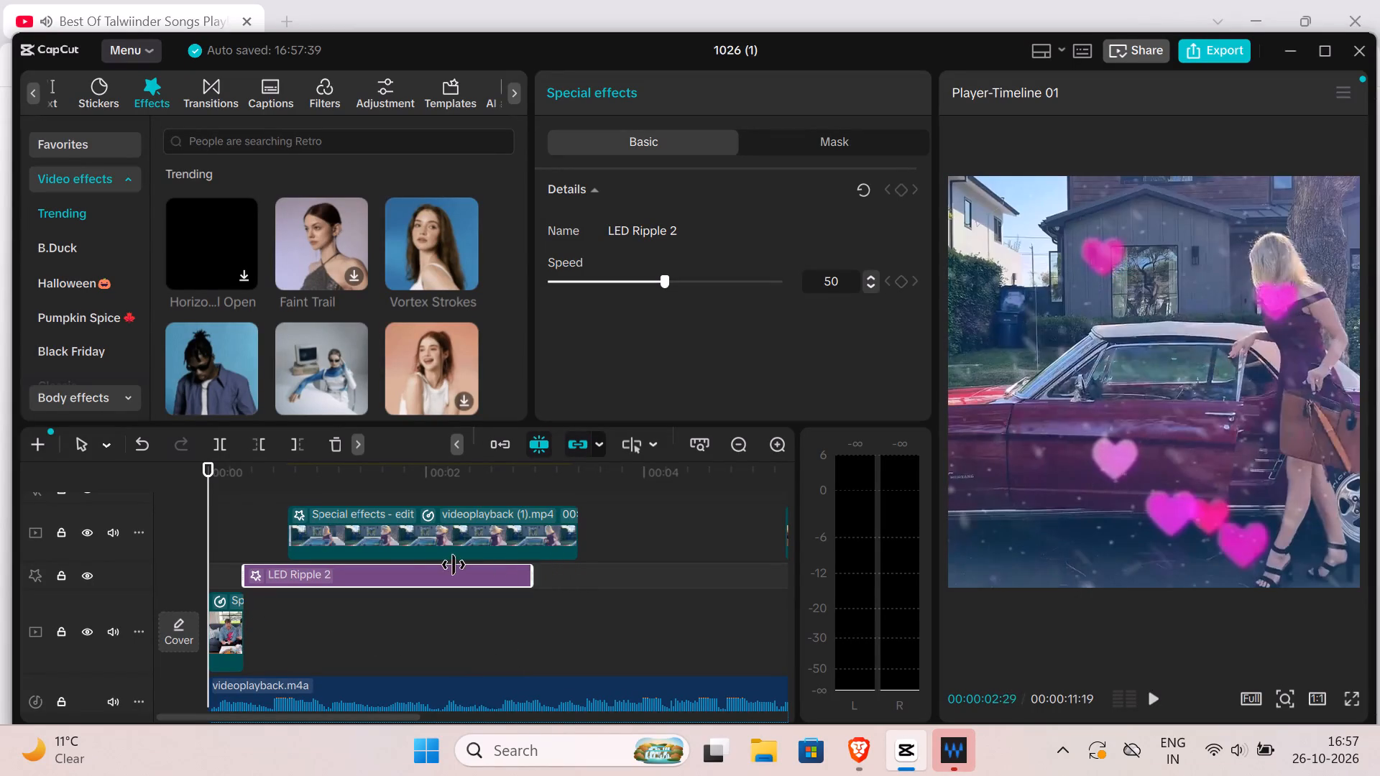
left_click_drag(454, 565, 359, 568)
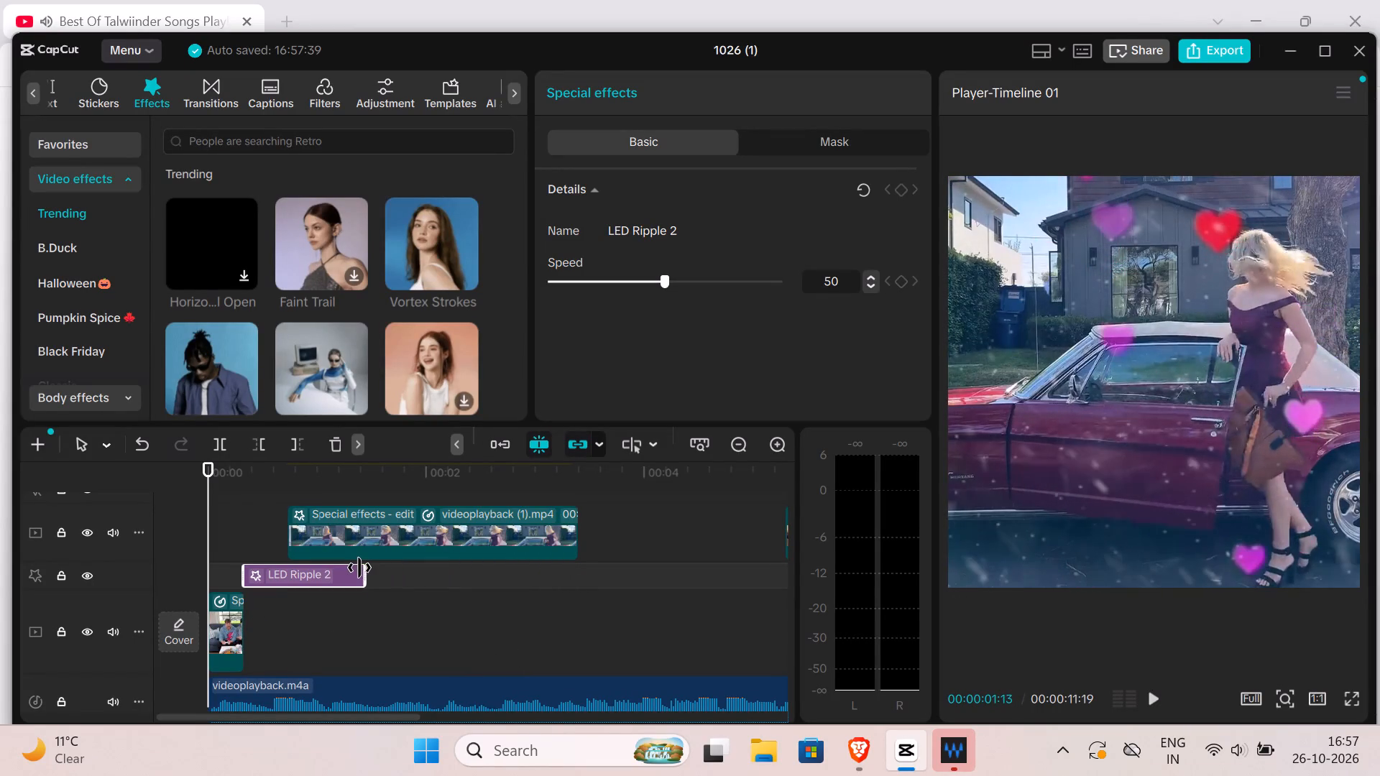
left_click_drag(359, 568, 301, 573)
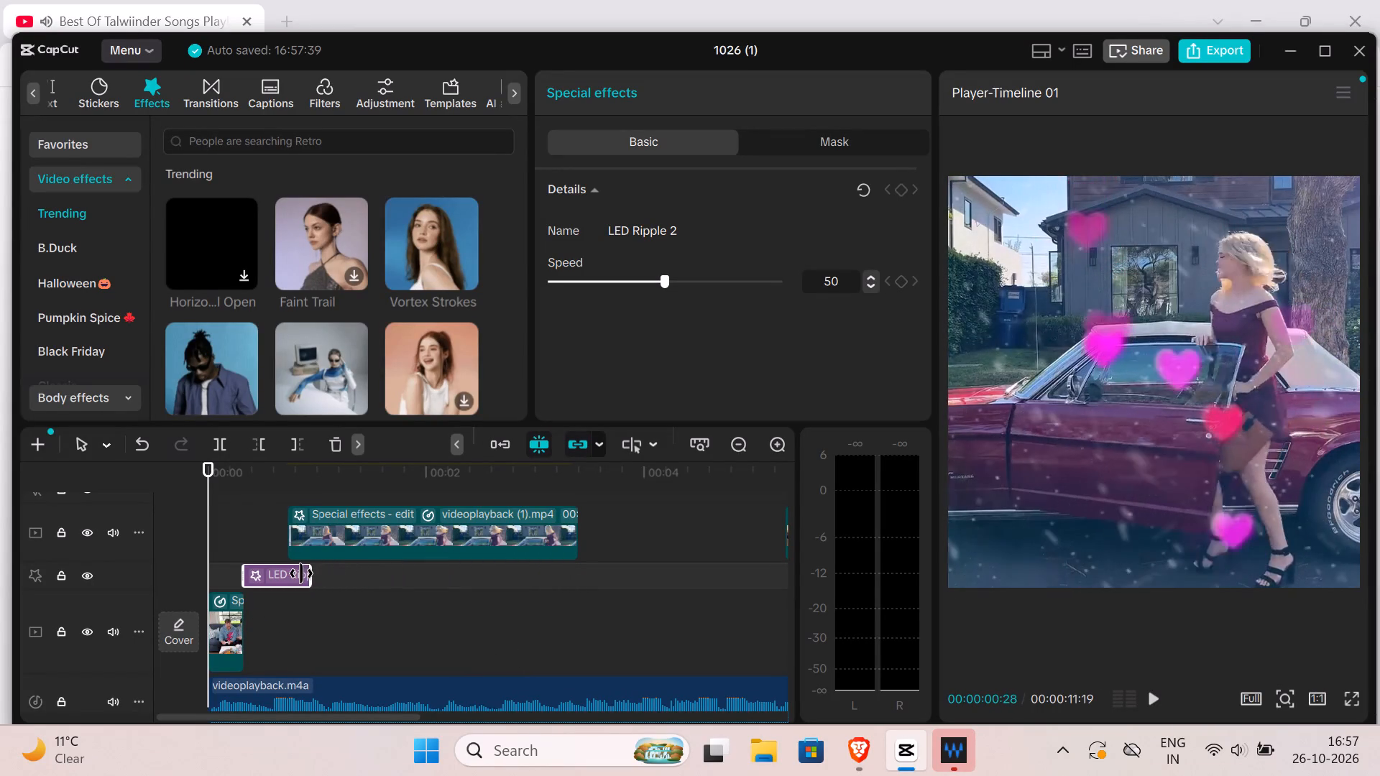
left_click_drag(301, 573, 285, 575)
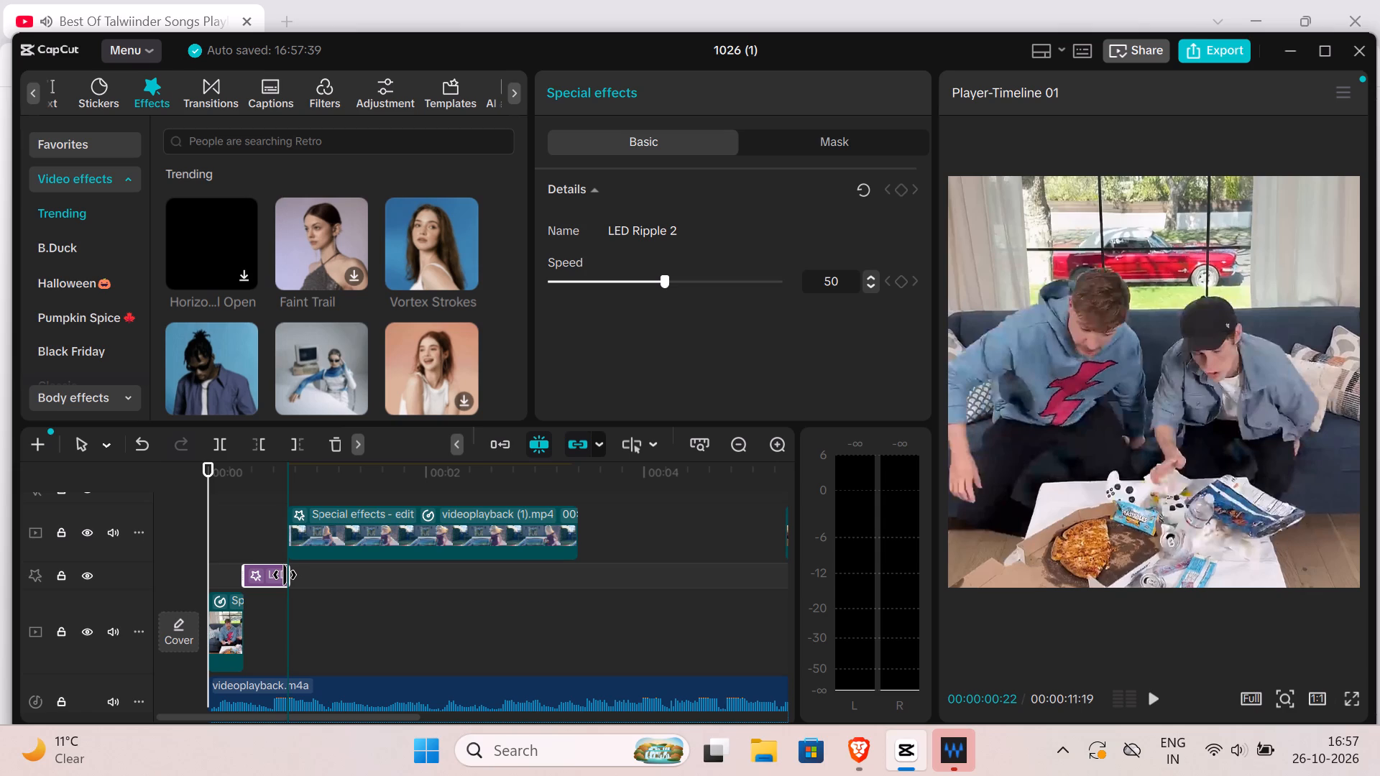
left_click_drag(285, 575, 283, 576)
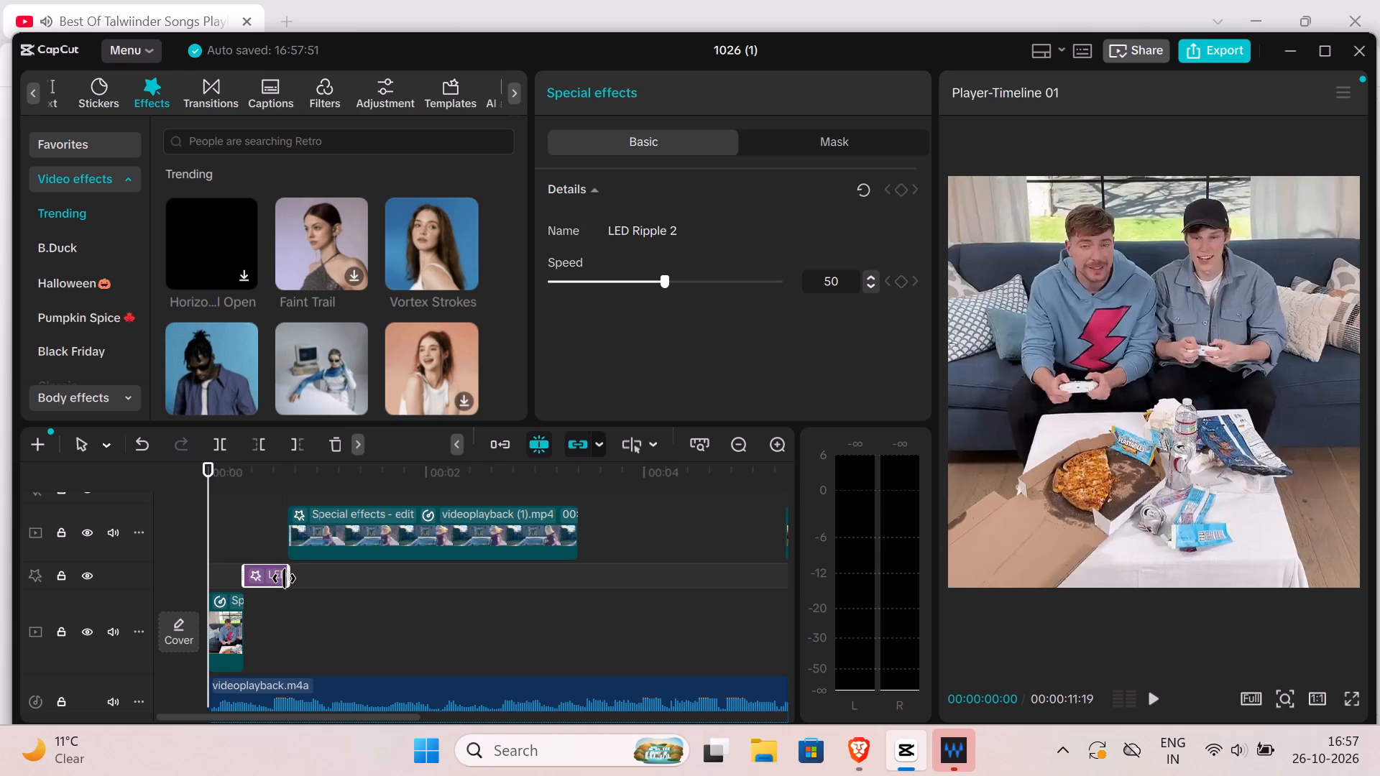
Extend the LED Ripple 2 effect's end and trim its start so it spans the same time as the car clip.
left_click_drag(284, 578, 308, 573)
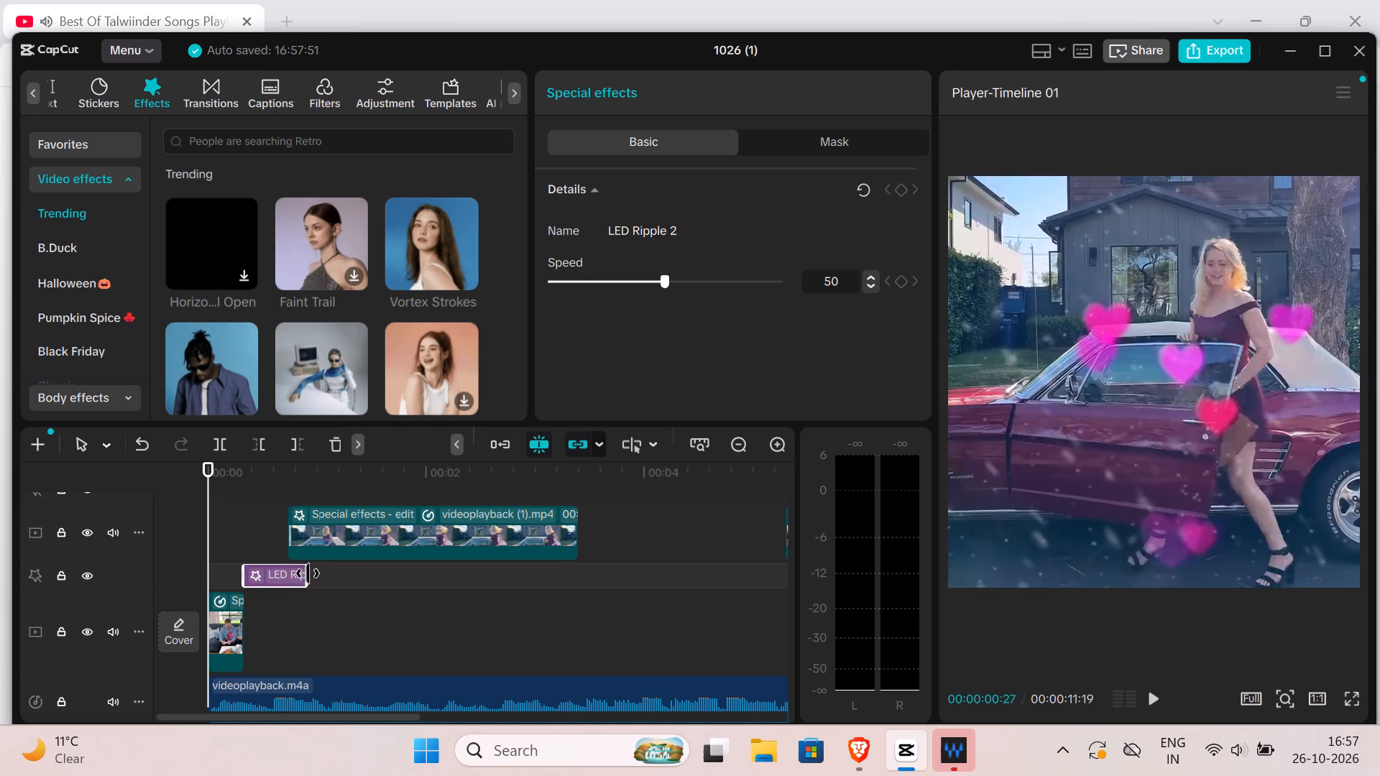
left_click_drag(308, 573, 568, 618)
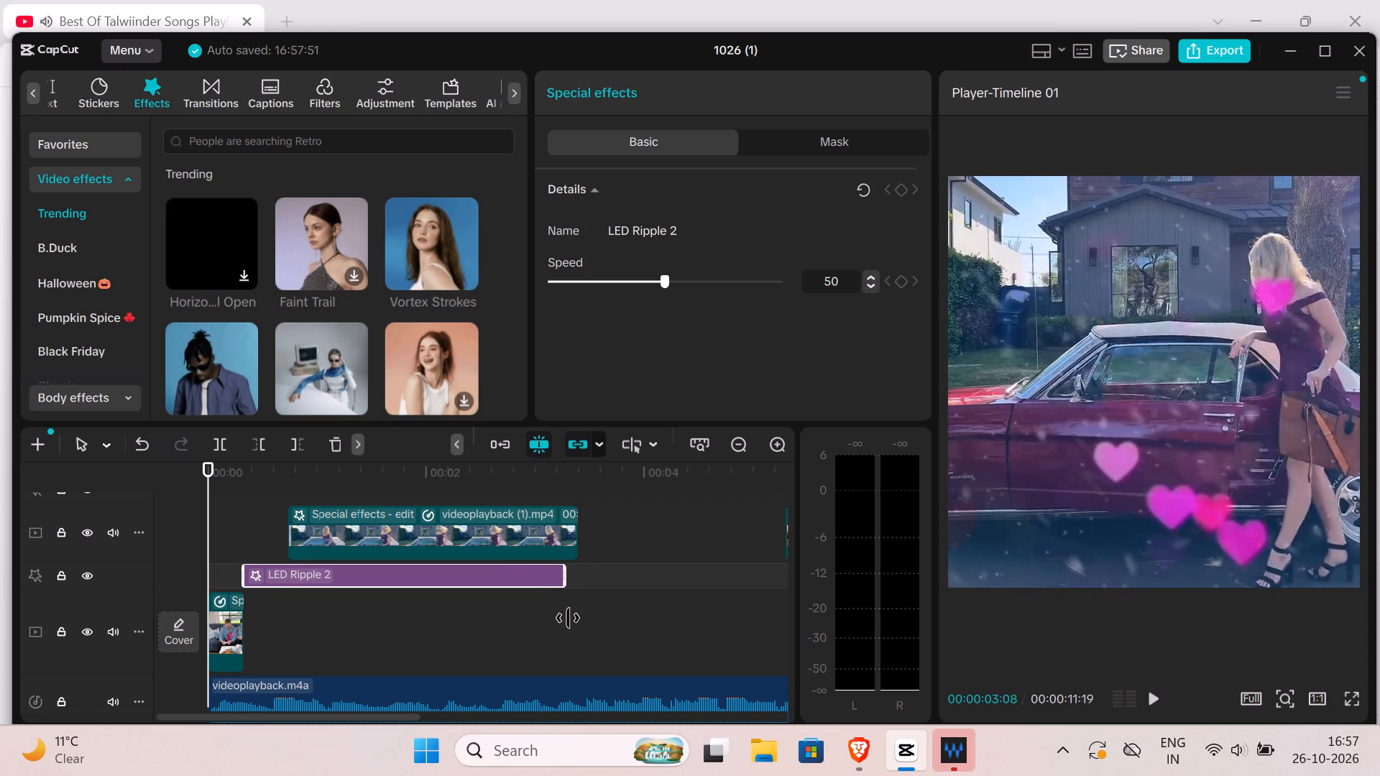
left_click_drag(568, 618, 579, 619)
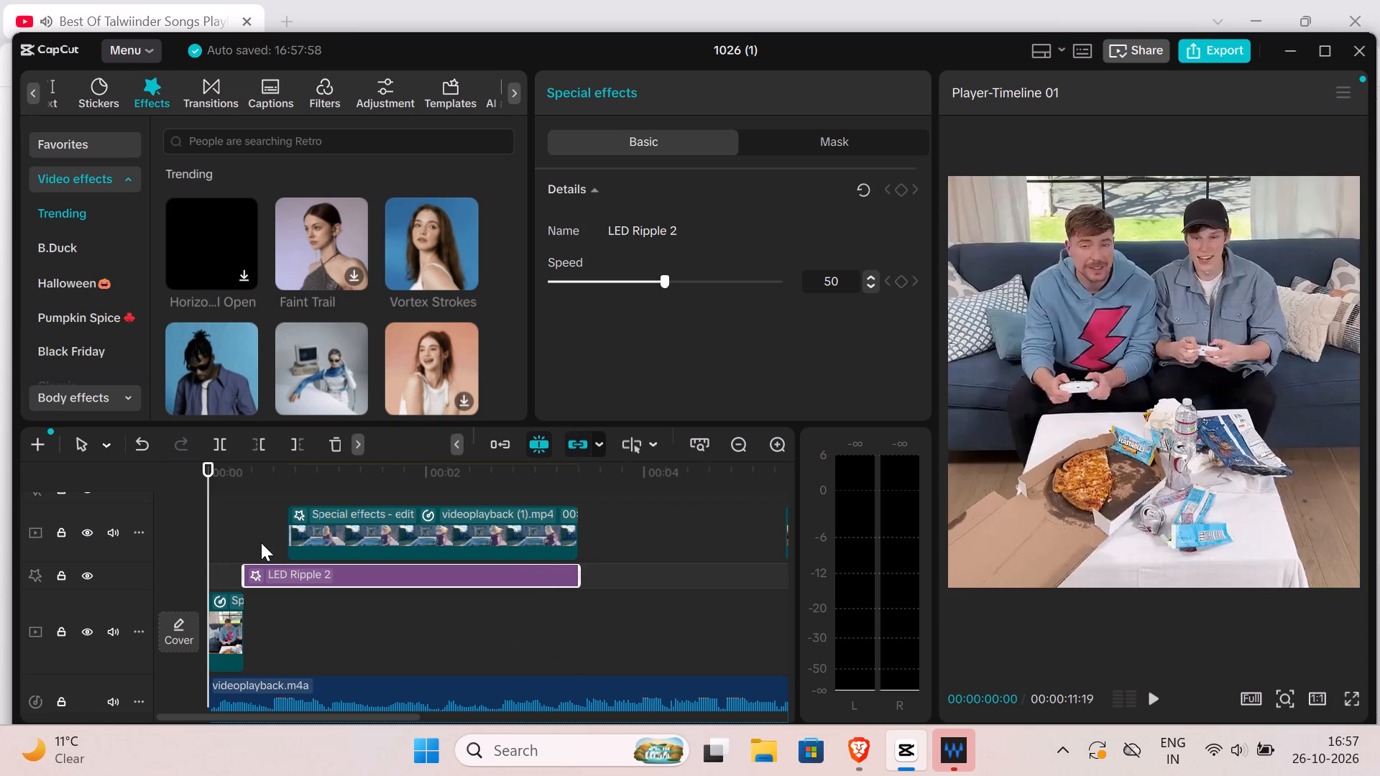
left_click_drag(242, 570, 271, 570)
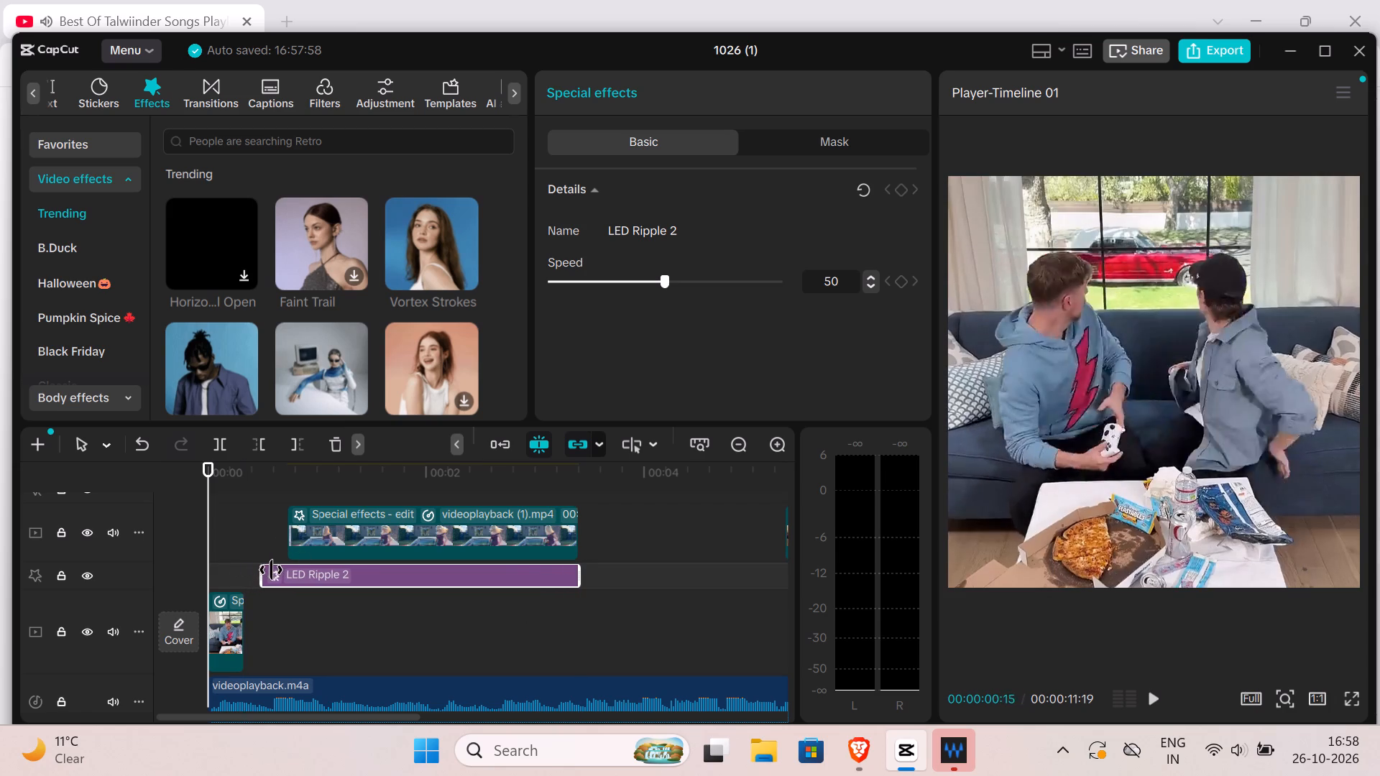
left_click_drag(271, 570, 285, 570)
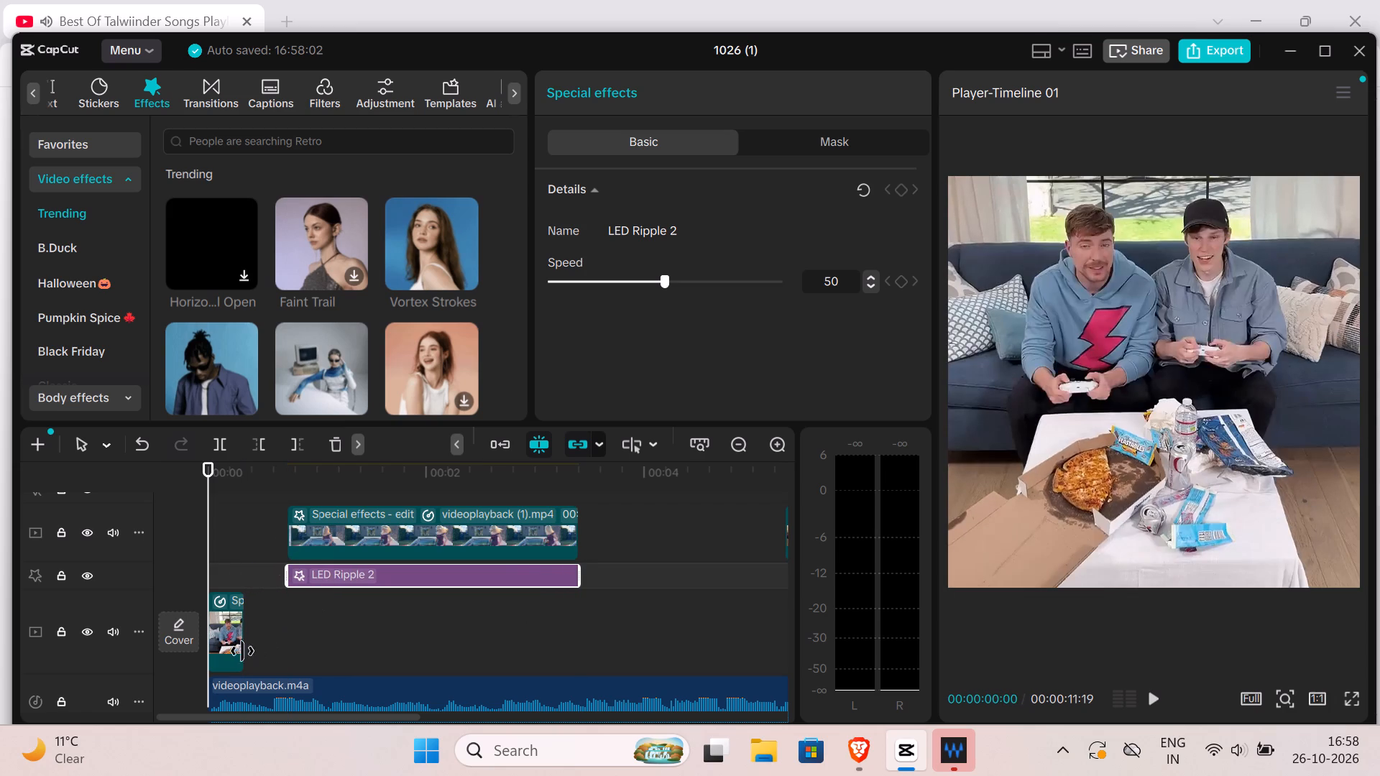
Preview the start of the car clip with the LED Ripple 2 effect, and return the playhead to the beginning.
left_click_drag(204, 472, 214, 471)
left_click_drag(214, 471, 344, 471)
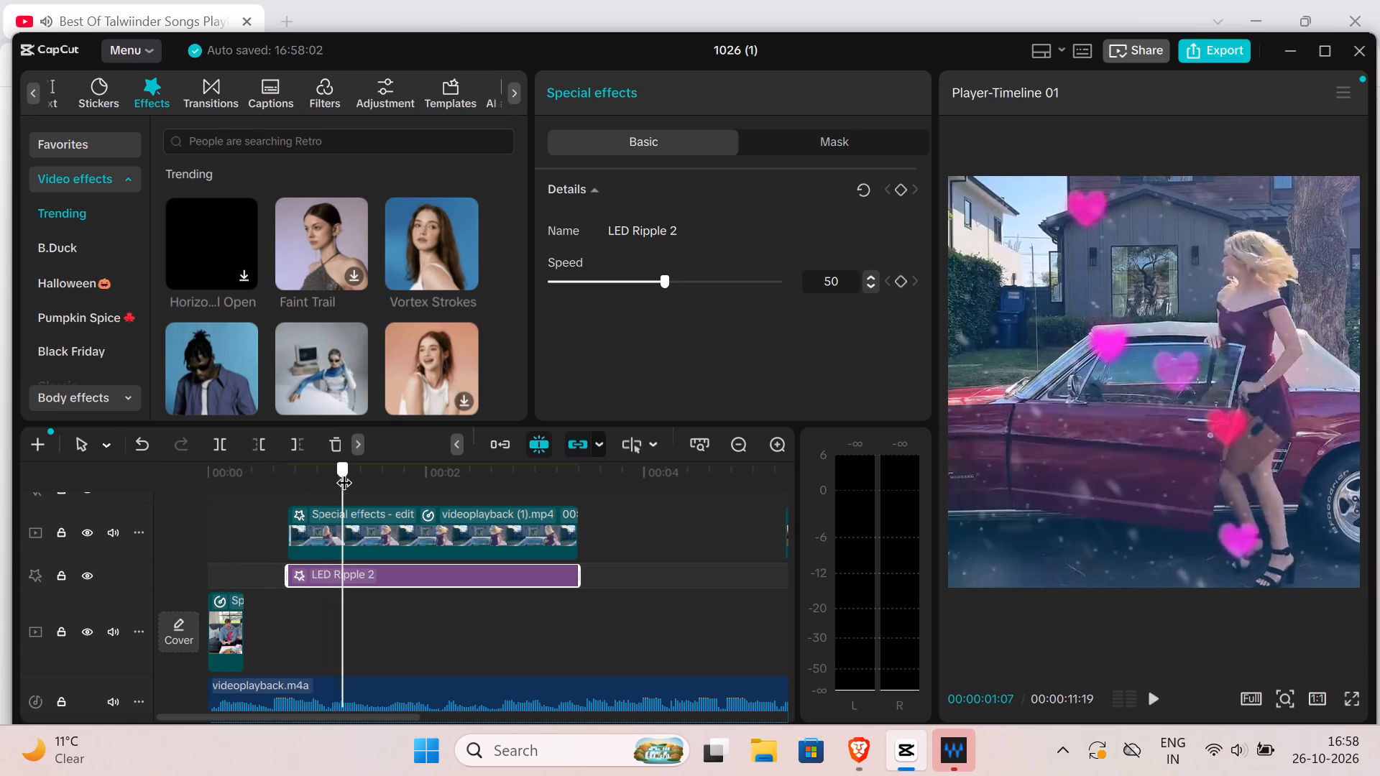
left_click_drag(344, 471, 261, 496)
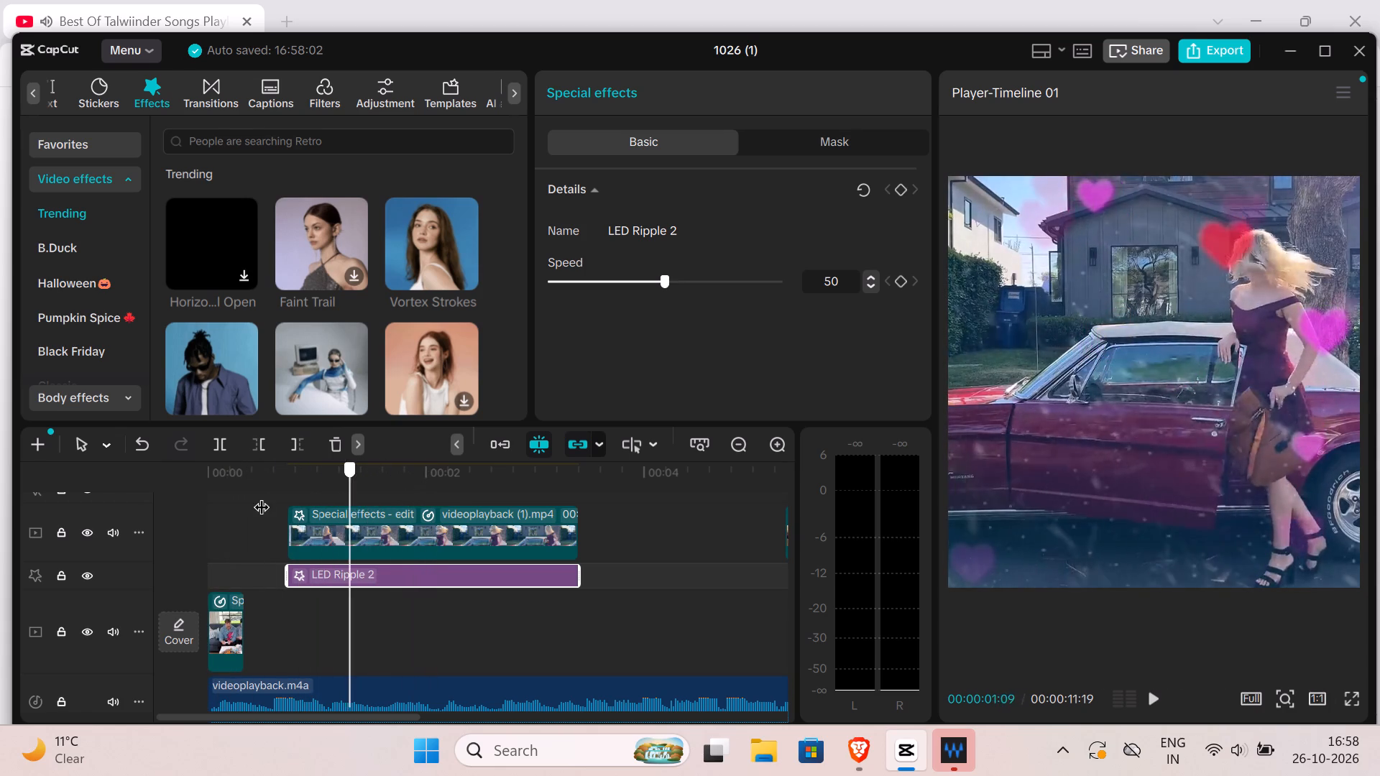
left_click_drag(261, 496, 141, 499)
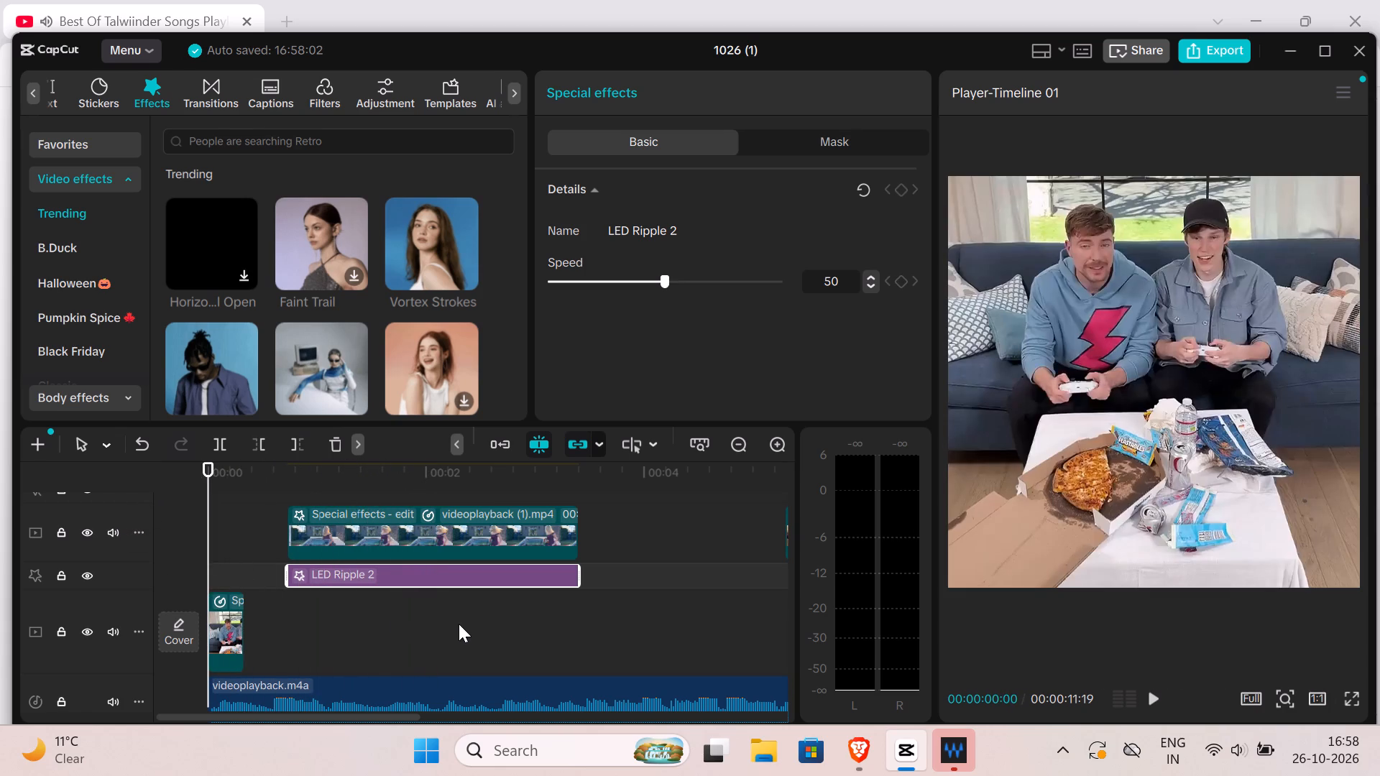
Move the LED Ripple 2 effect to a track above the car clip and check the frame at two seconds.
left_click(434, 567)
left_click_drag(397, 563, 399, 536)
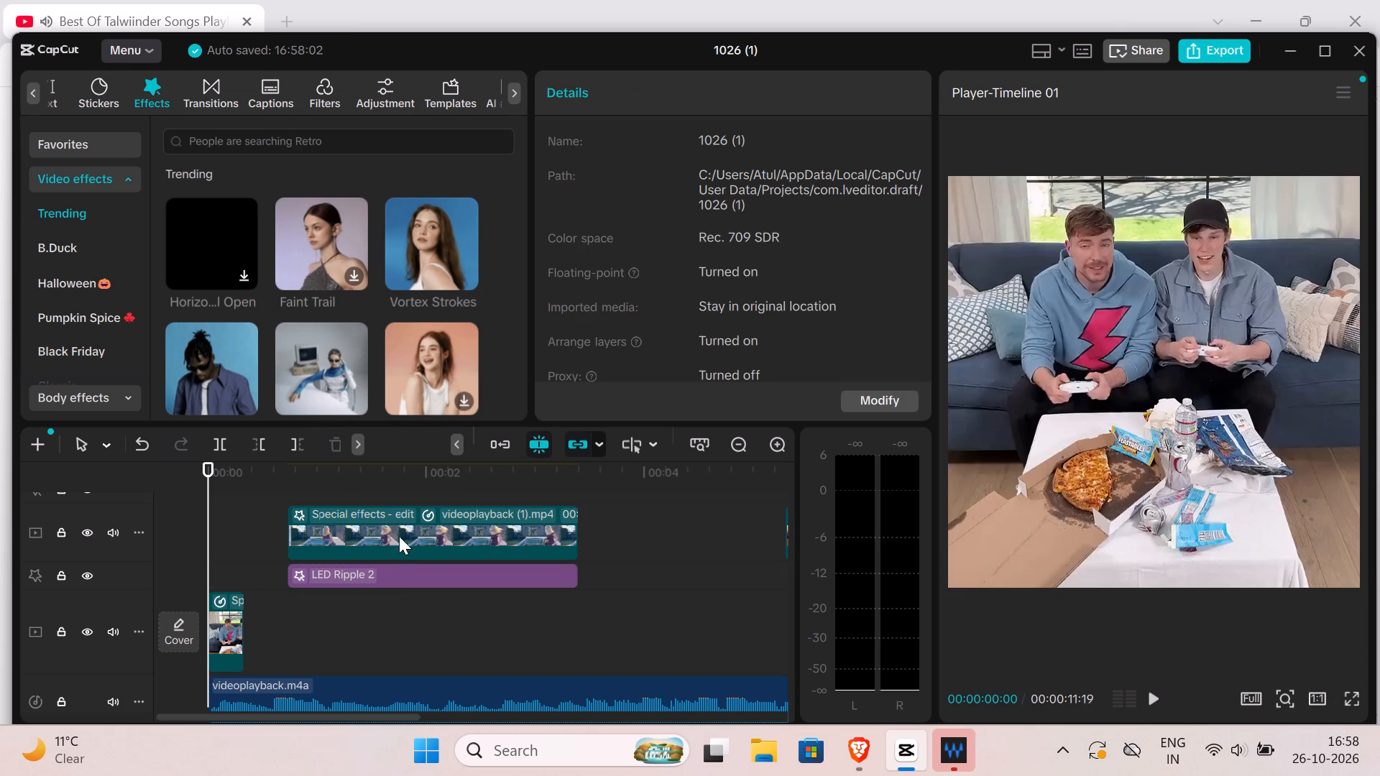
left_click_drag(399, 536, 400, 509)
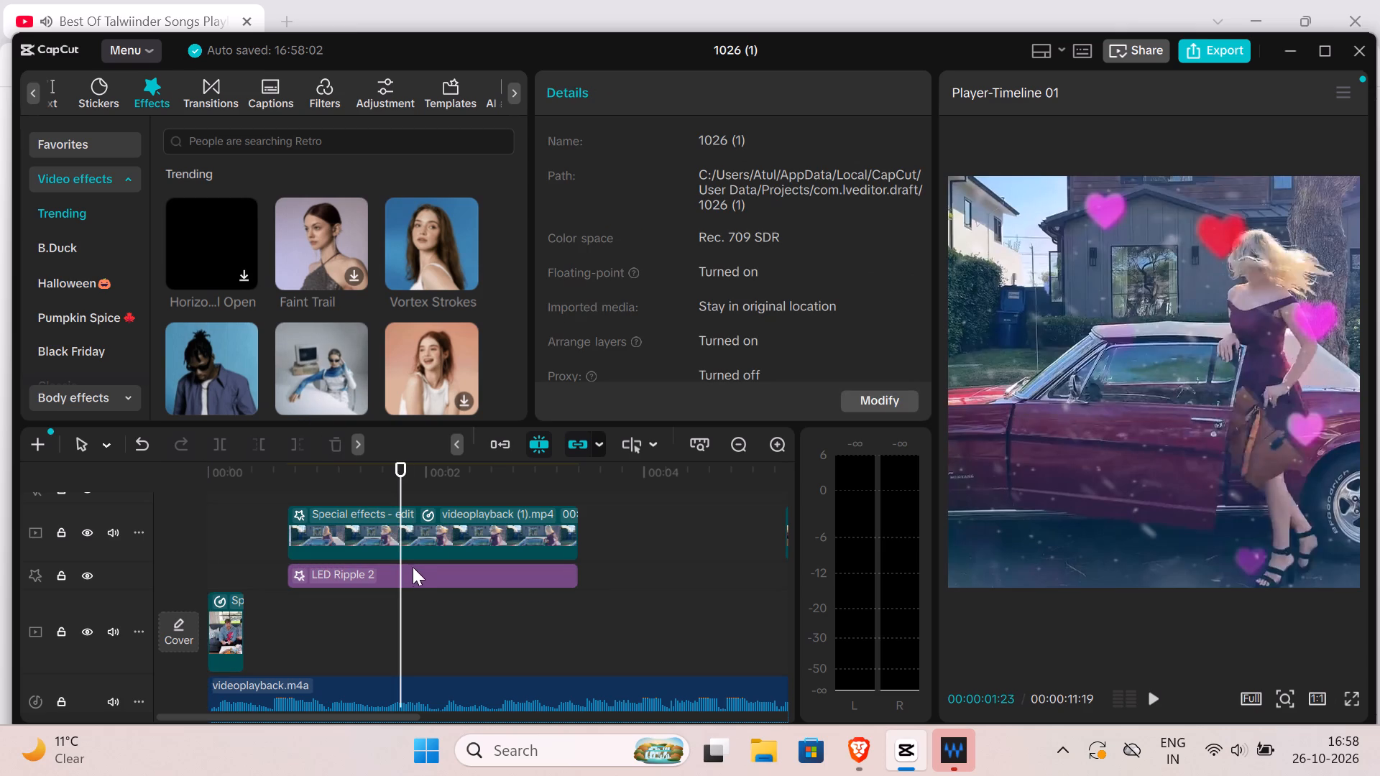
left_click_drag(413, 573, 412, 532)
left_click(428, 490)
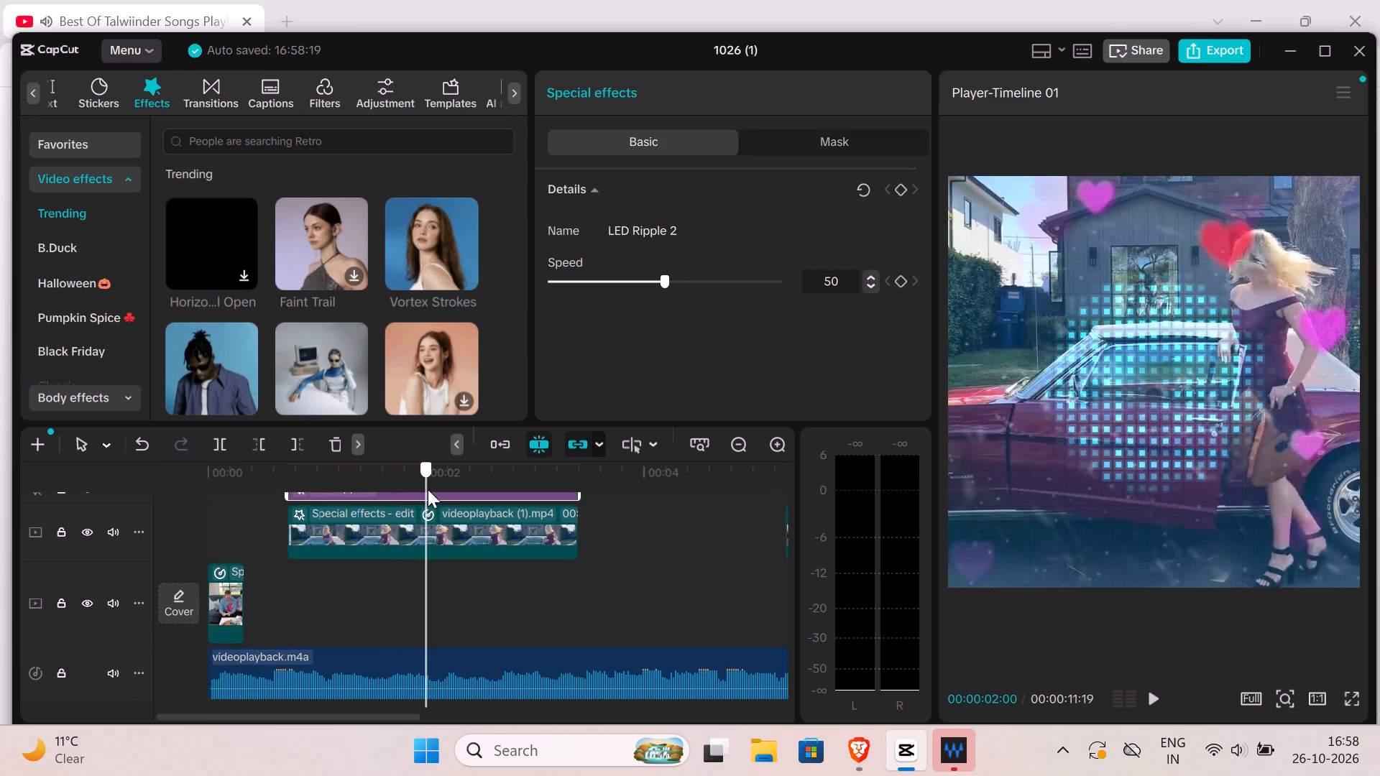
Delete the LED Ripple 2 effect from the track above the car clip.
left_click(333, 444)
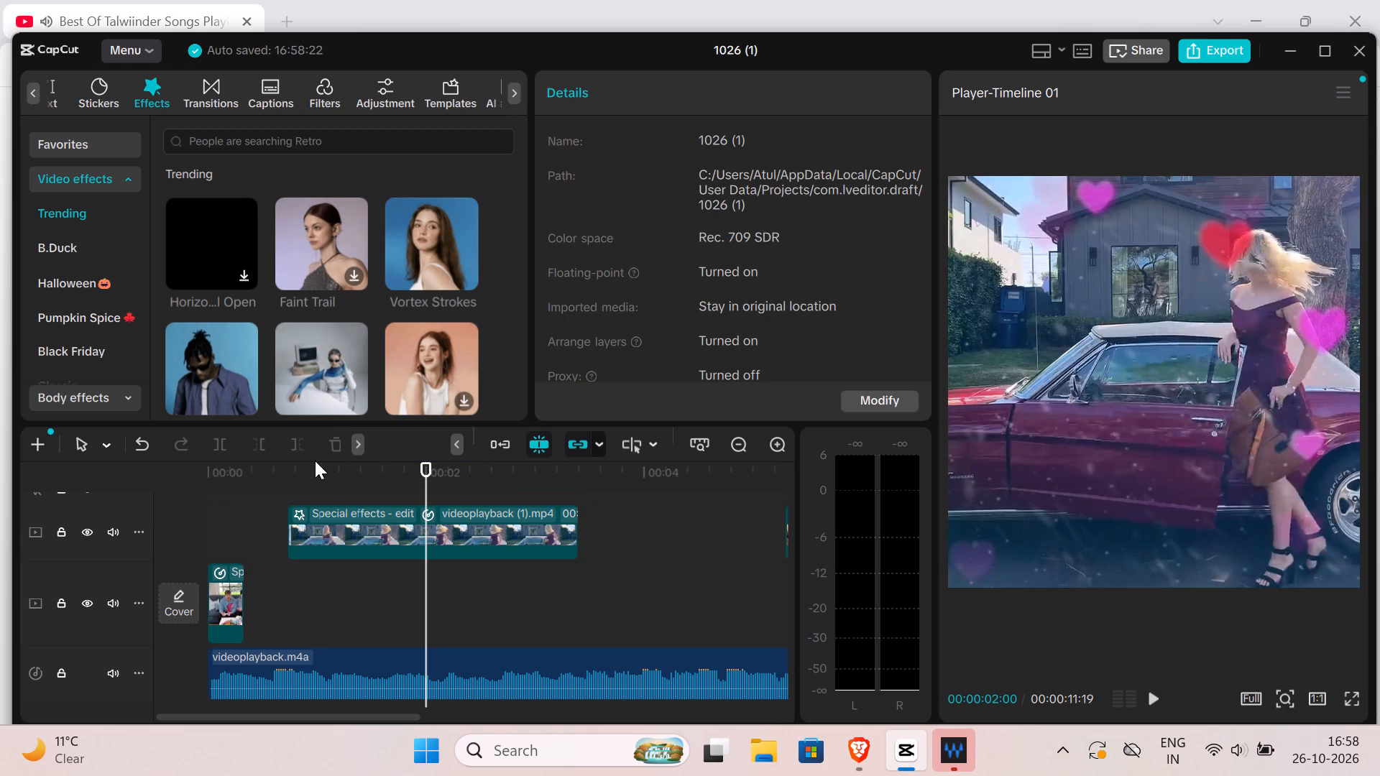
Apply the LED Ripple 2 video effect directly onto the car clip that starts at about 0.7 seconds.
left_click_drag(214, 341, 234, 364)
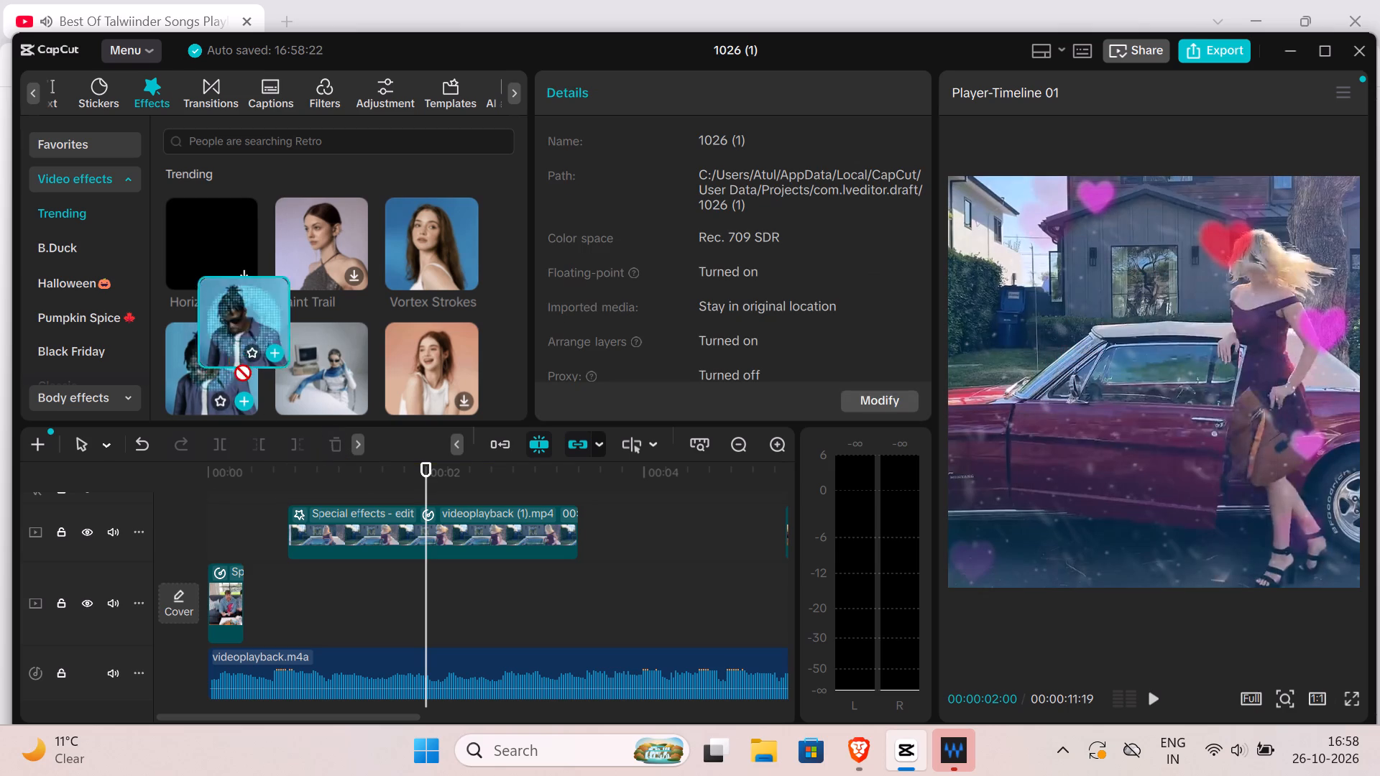
left_click_drag(234, 364, 352, 519)
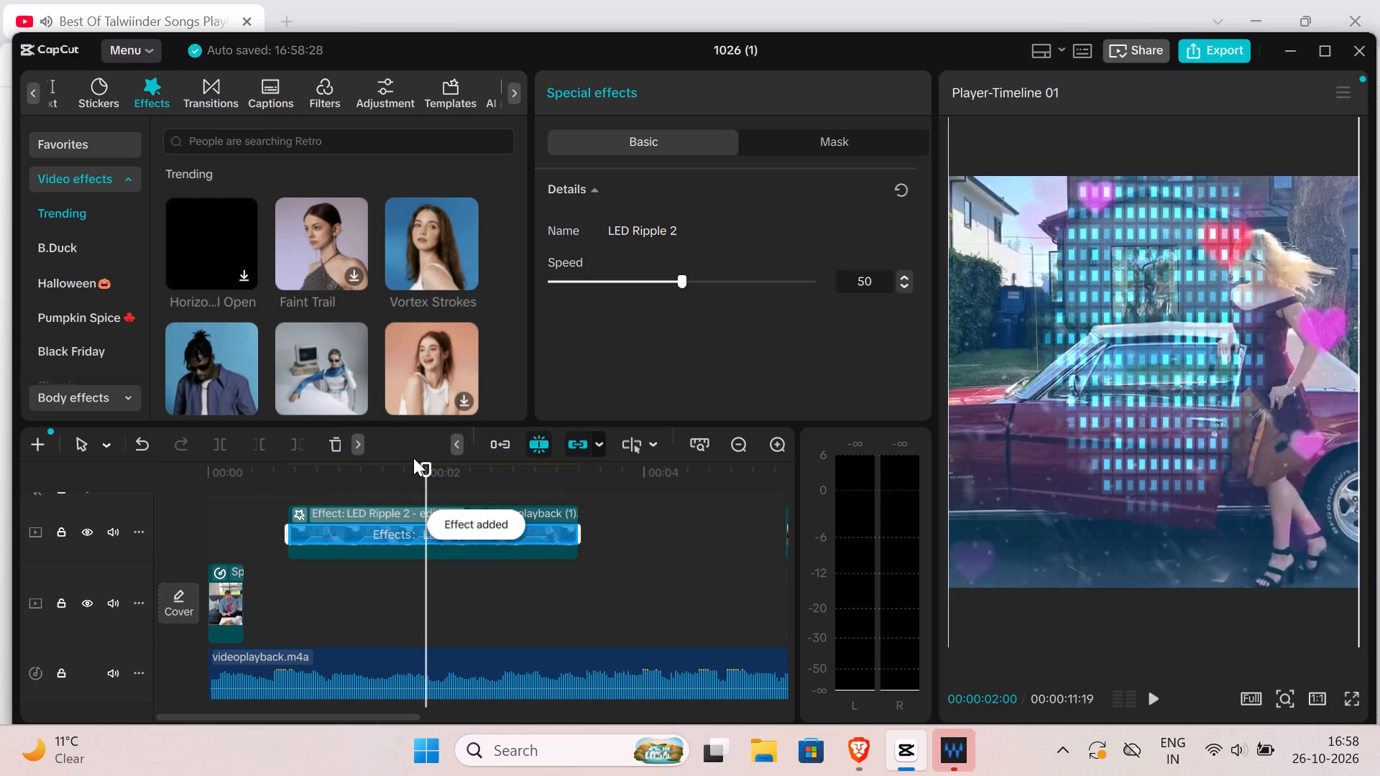
Preview the LED Ripple 2 effect across the car clip, from its start to about three seconds.
left_click_drag(422, 460, 356, 457)
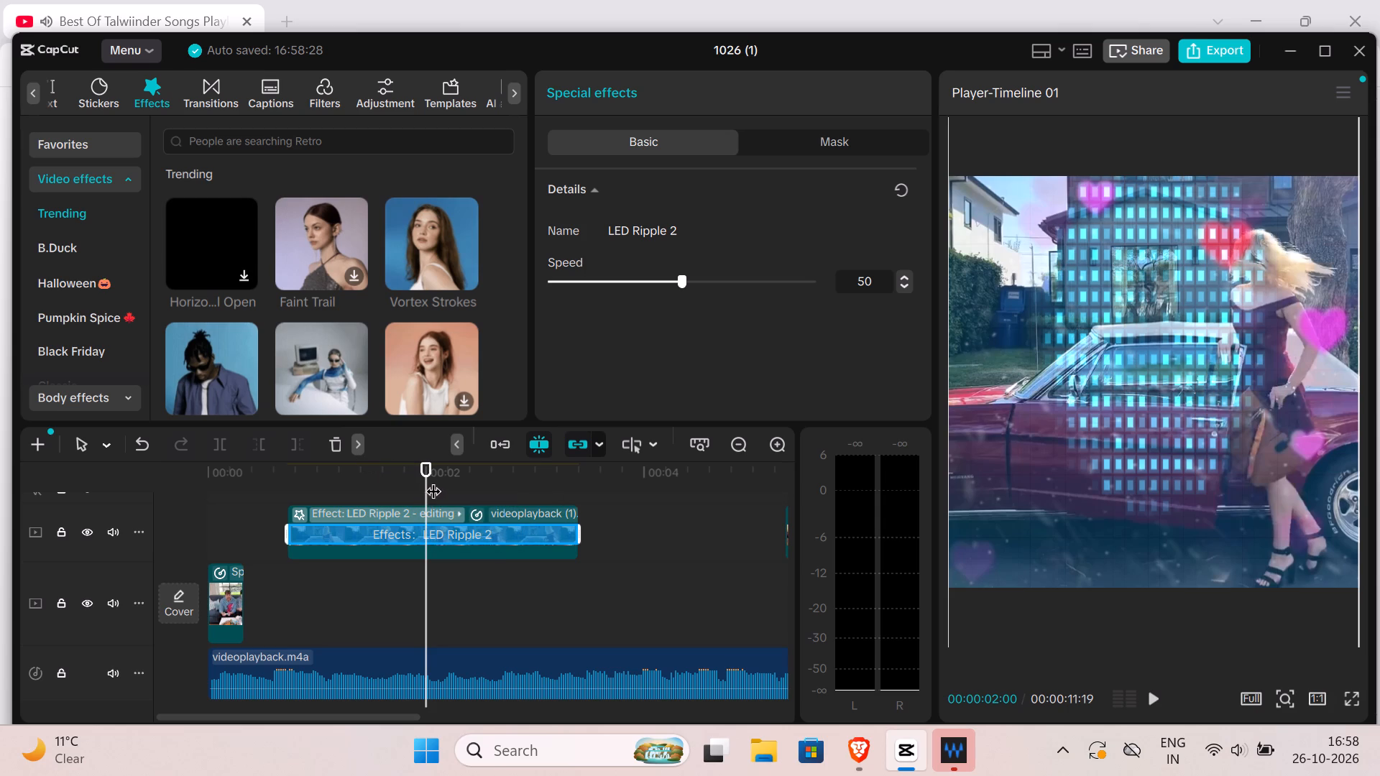
left_click_drag(423, 464, 349, 466)
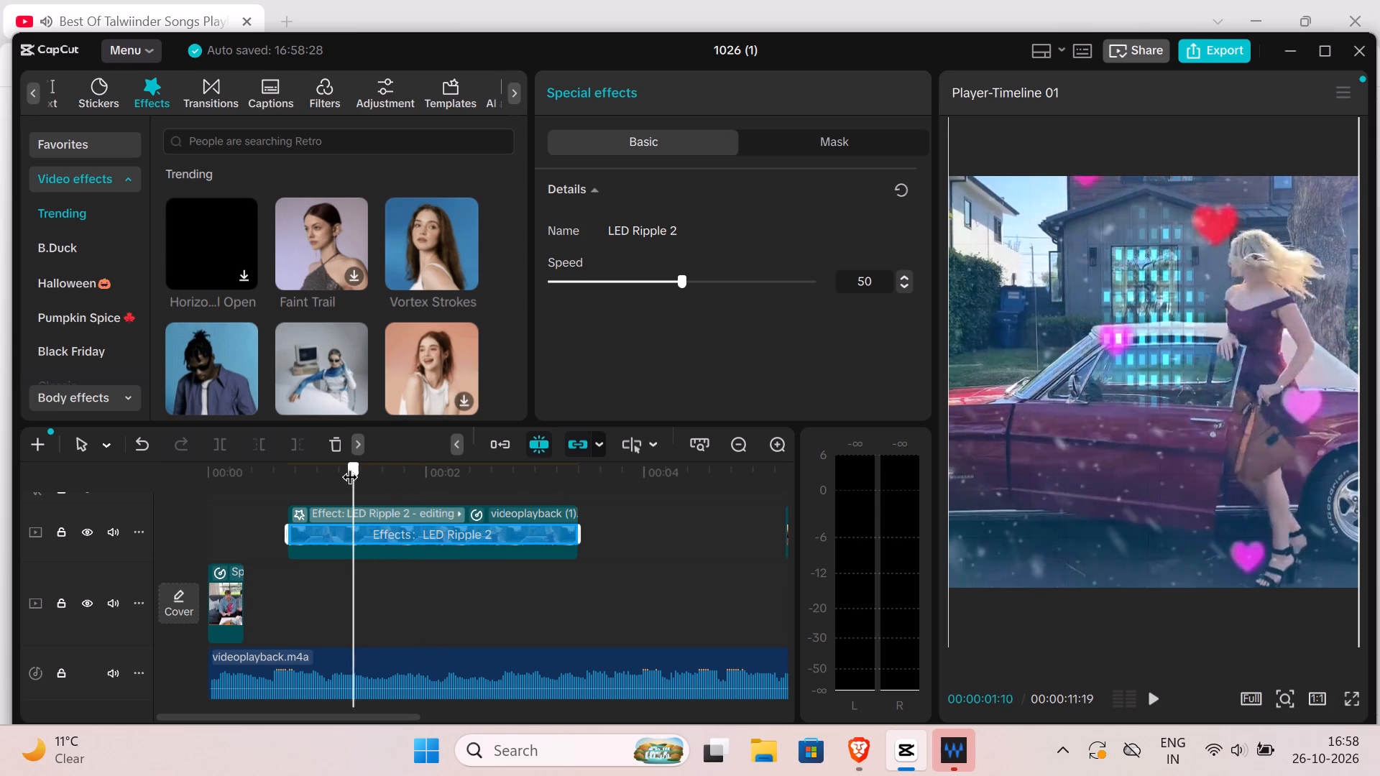
left_click_drag(349, 466, 296, 471)
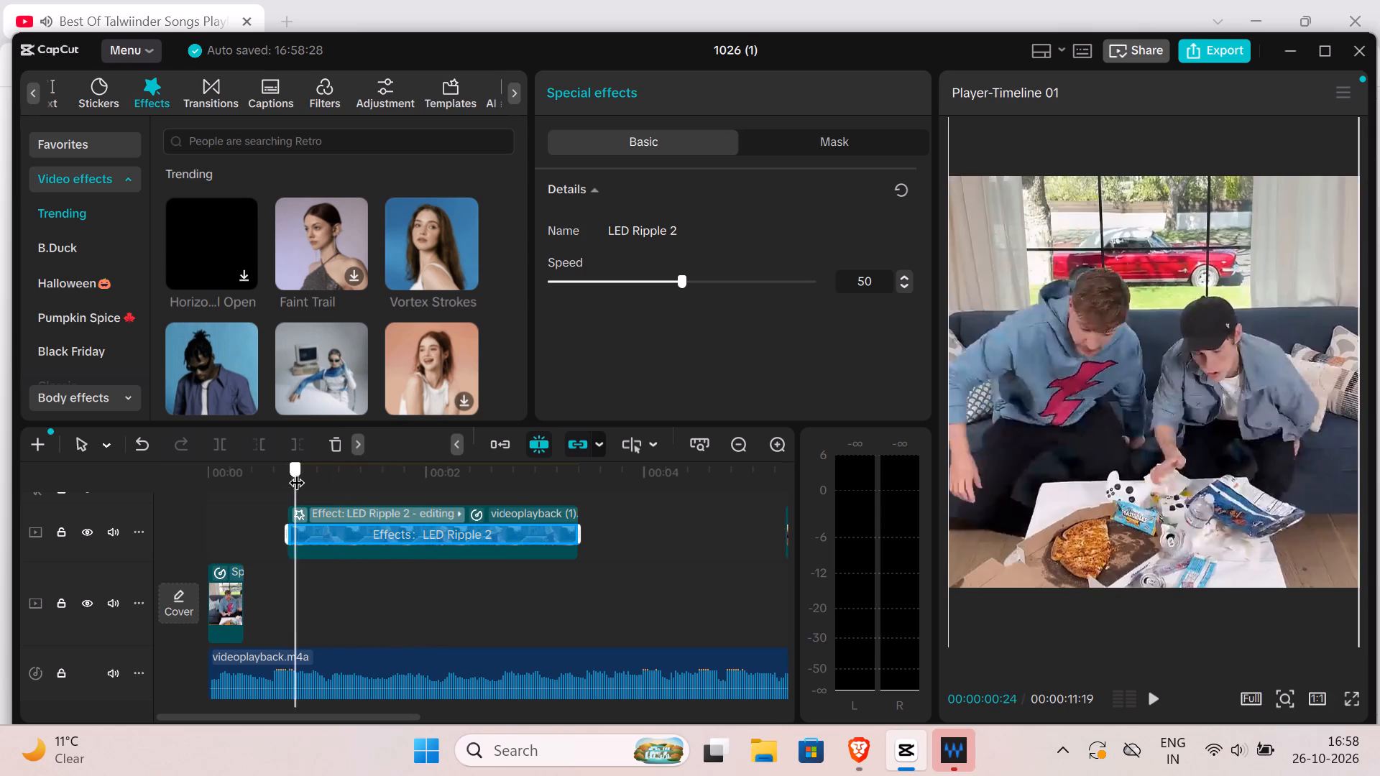
left_click_drag(296, 471, 494, 498)
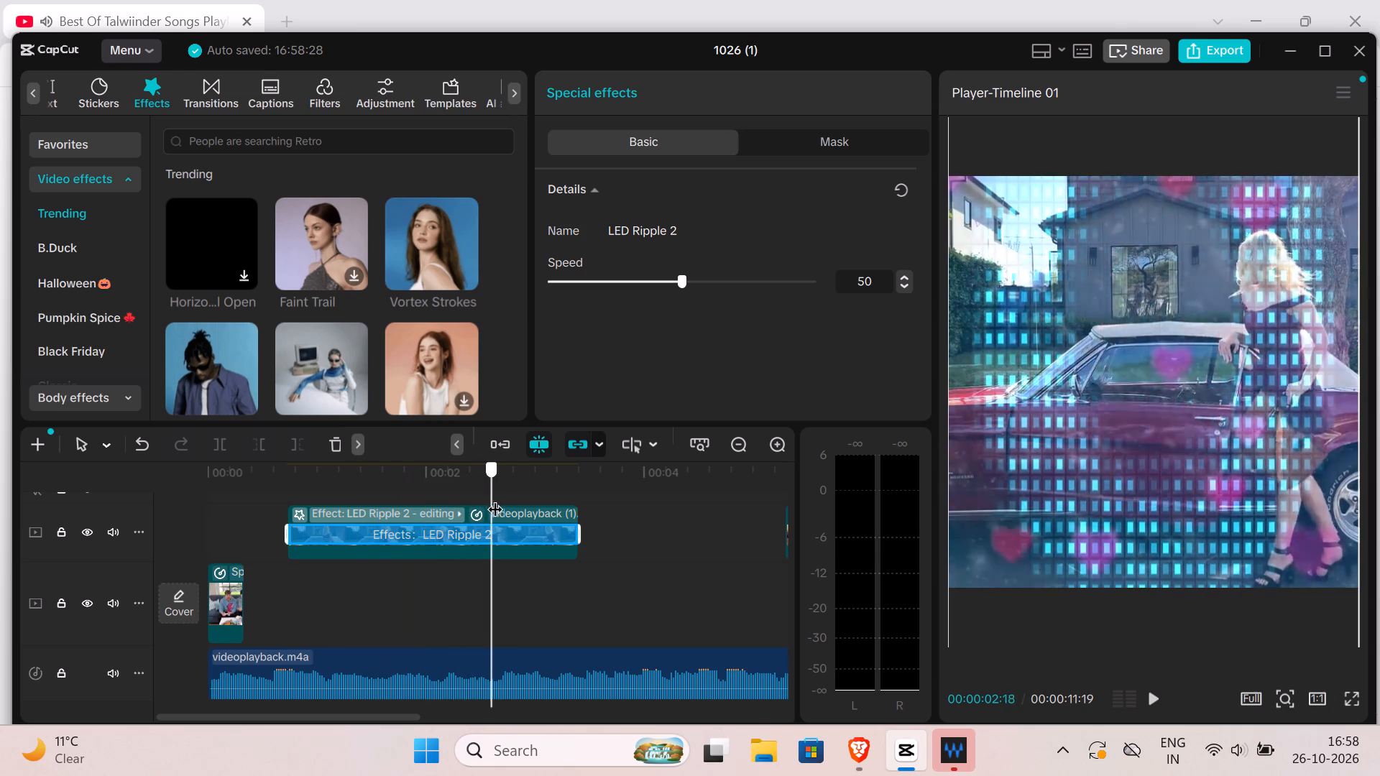
left_click_drag(494, 498, 556, 514)
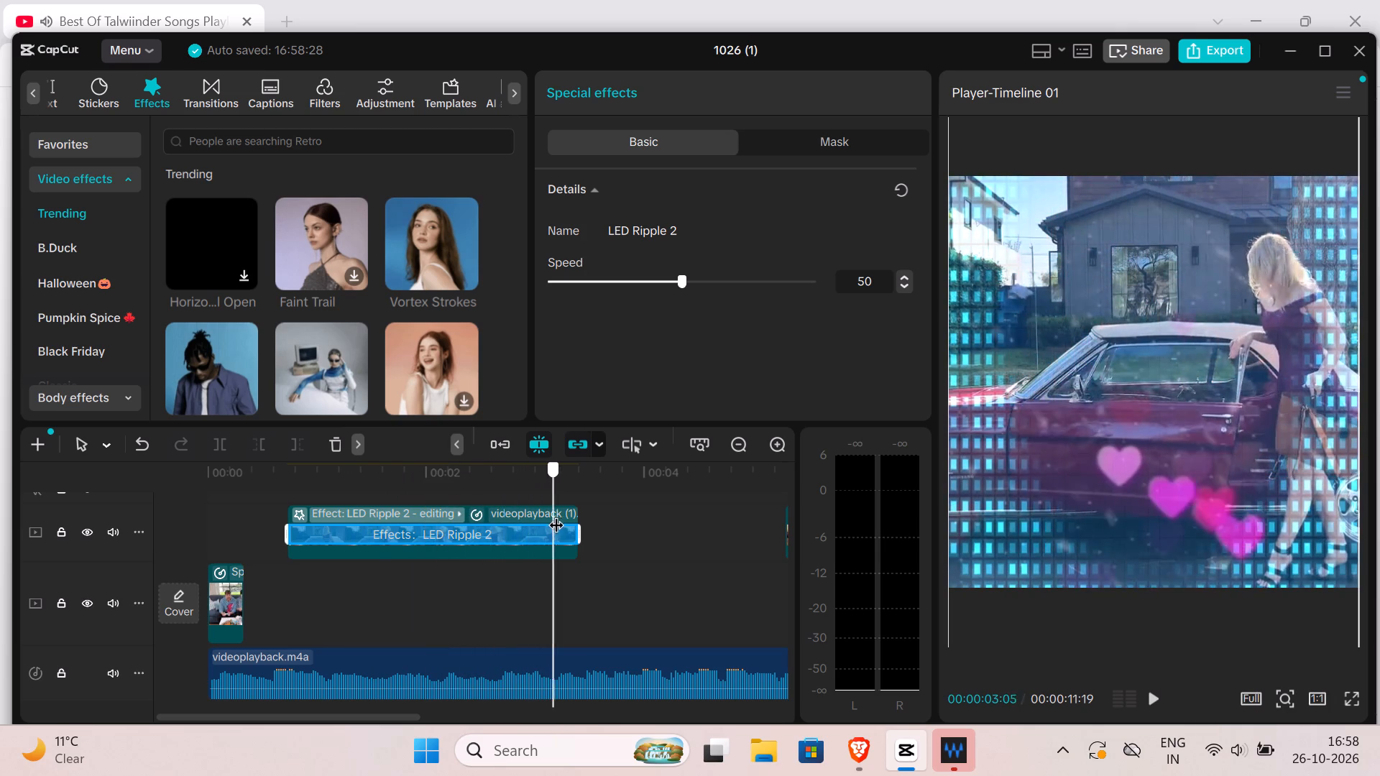
Check the frame at the end of the car clip, at 00:00:03:12, and dismiss the Discord notification.
left_click_drag(556, 514, 581, 514)
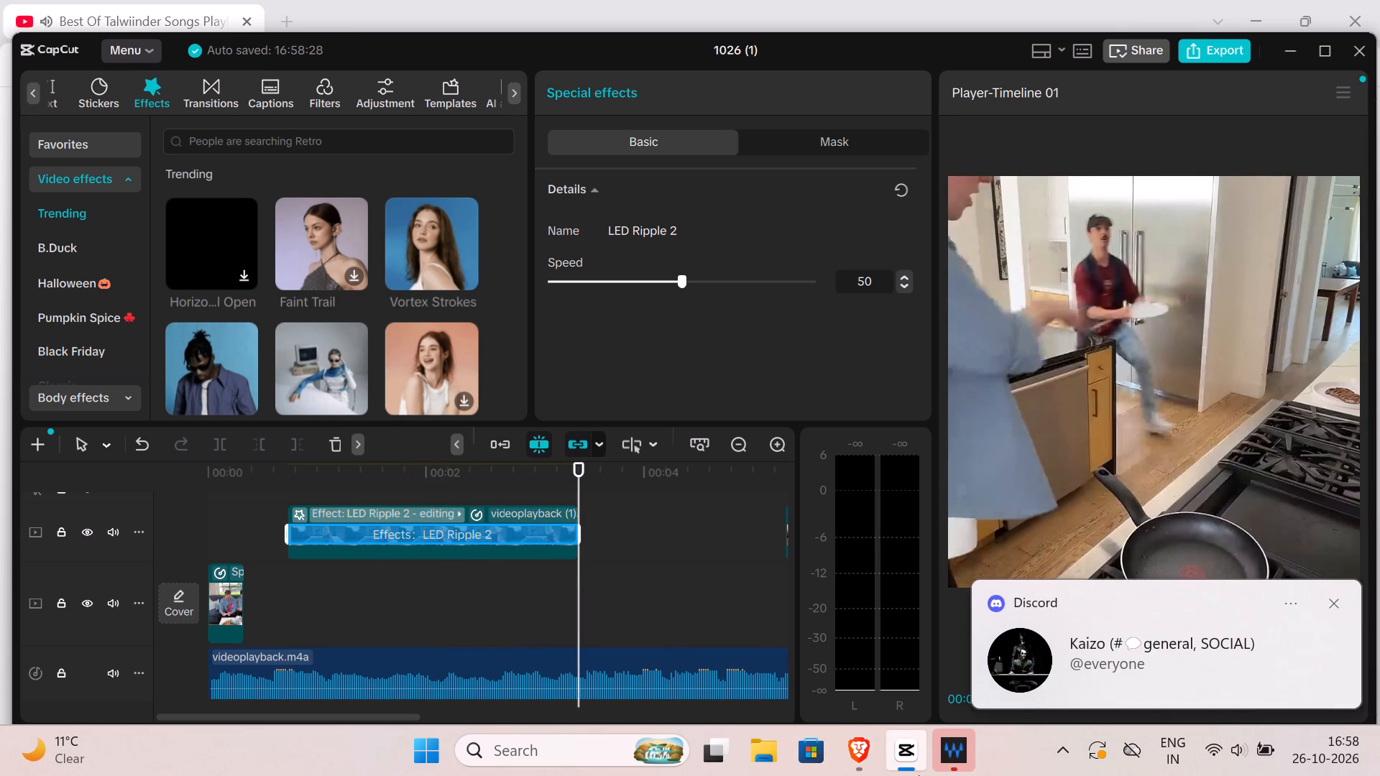
left_click(1345, 606)
Switch to the YouTube window in Brave and play the suggested Viral Chill Songs Playlist 2025 Part 13 video.
left_click(855, 752)
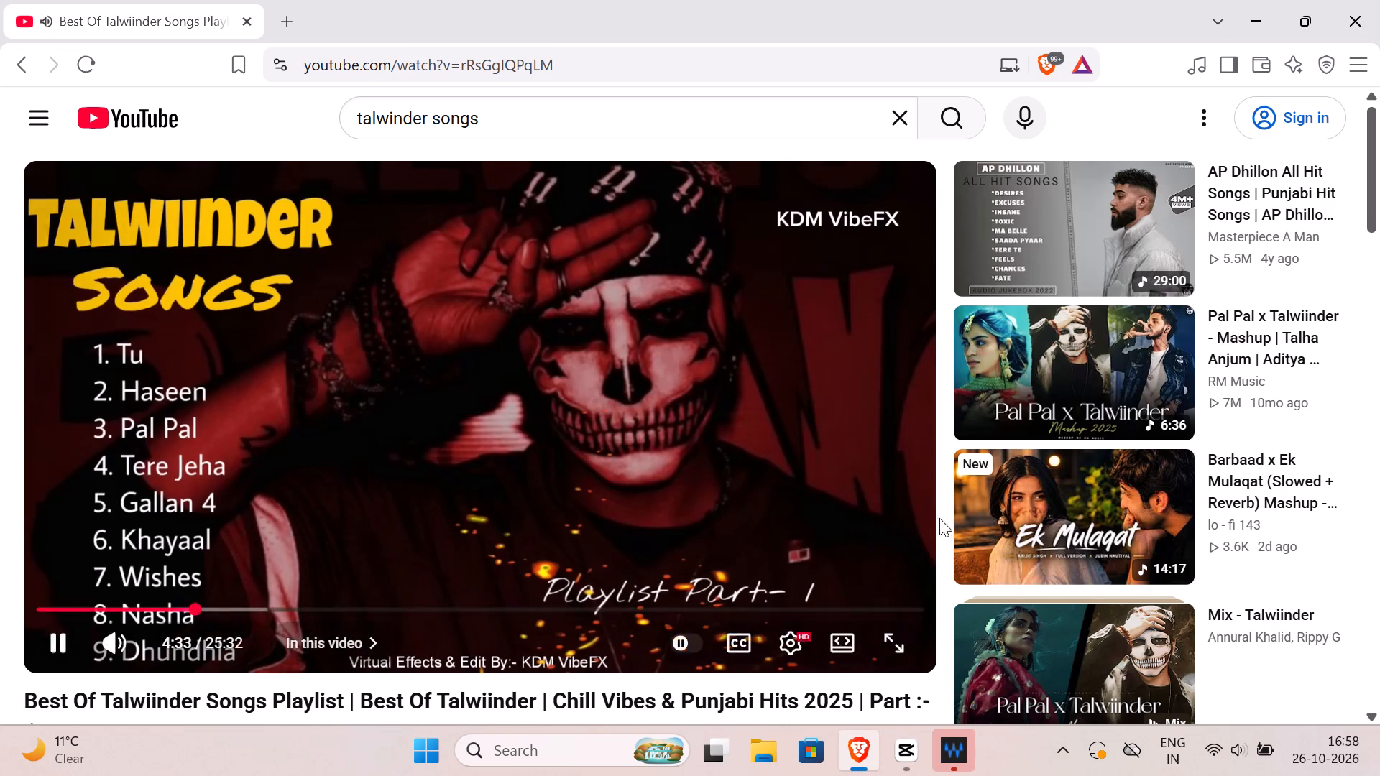
scroll(1118, 491, "down", 1)
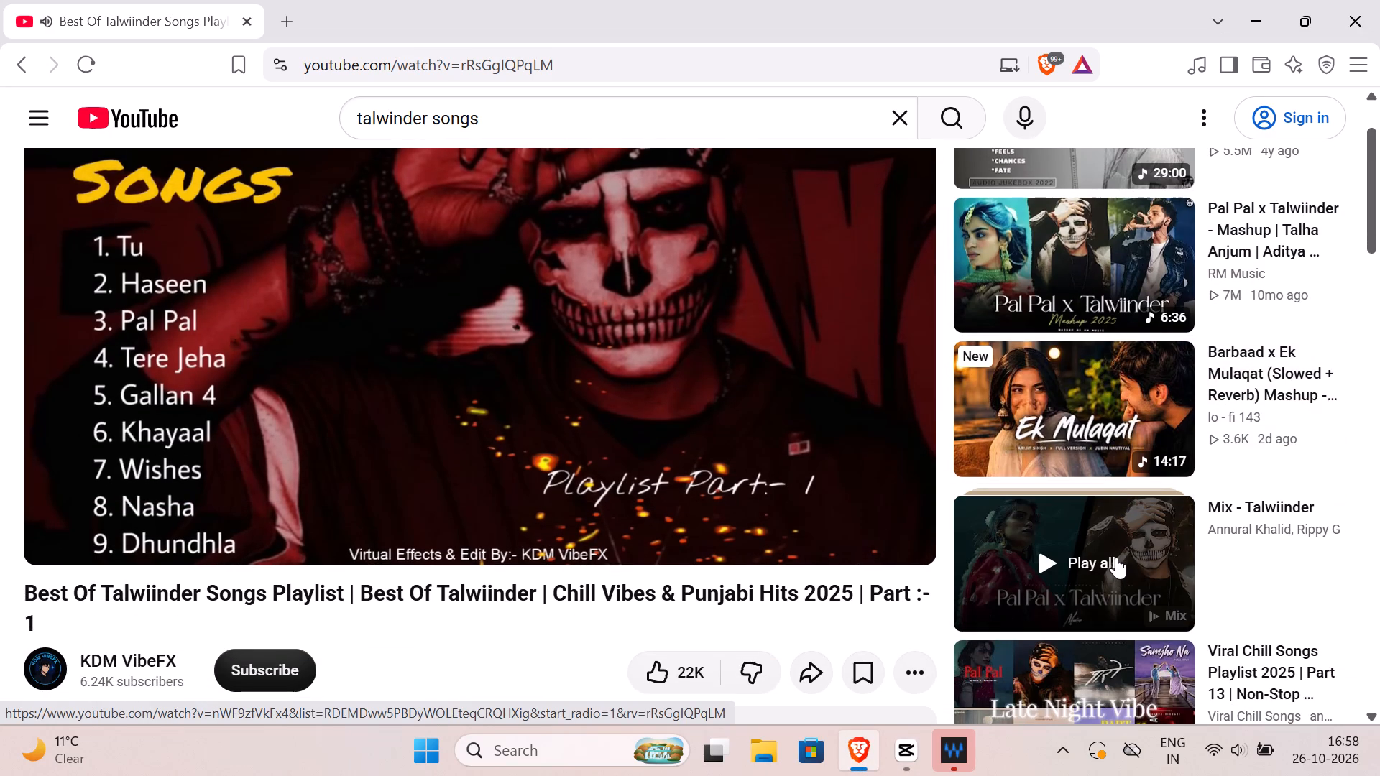
scroll(1119, 550, "down", 1)
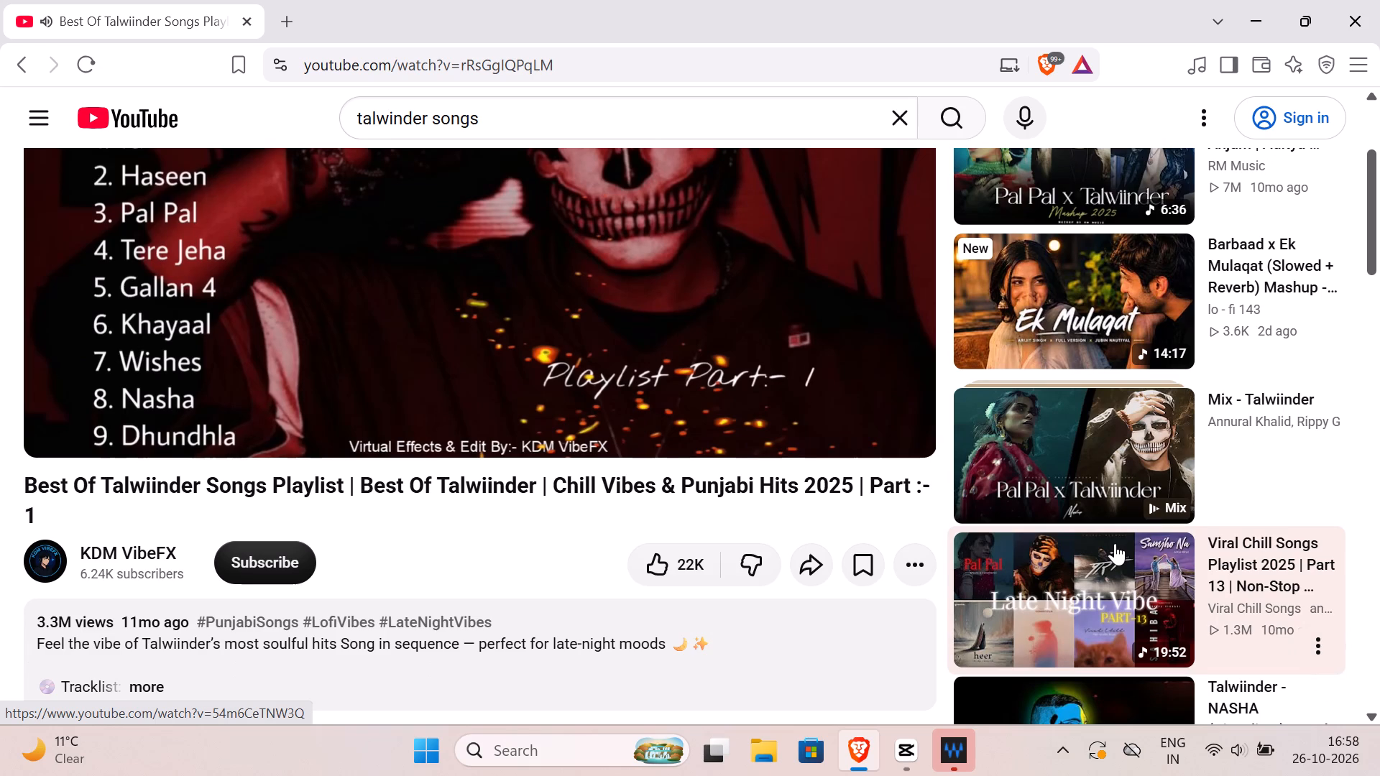
left_click(1114, 541)
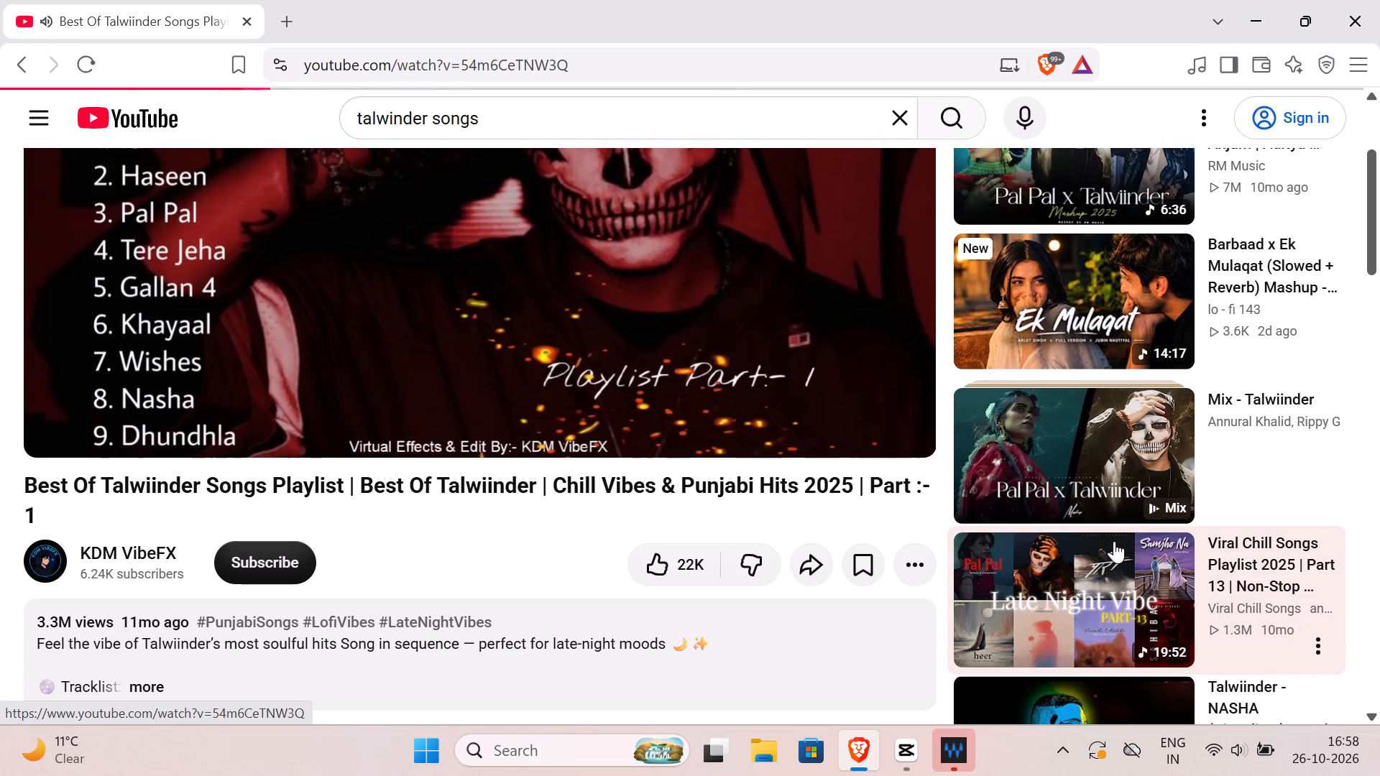
left_click(1085, 578)
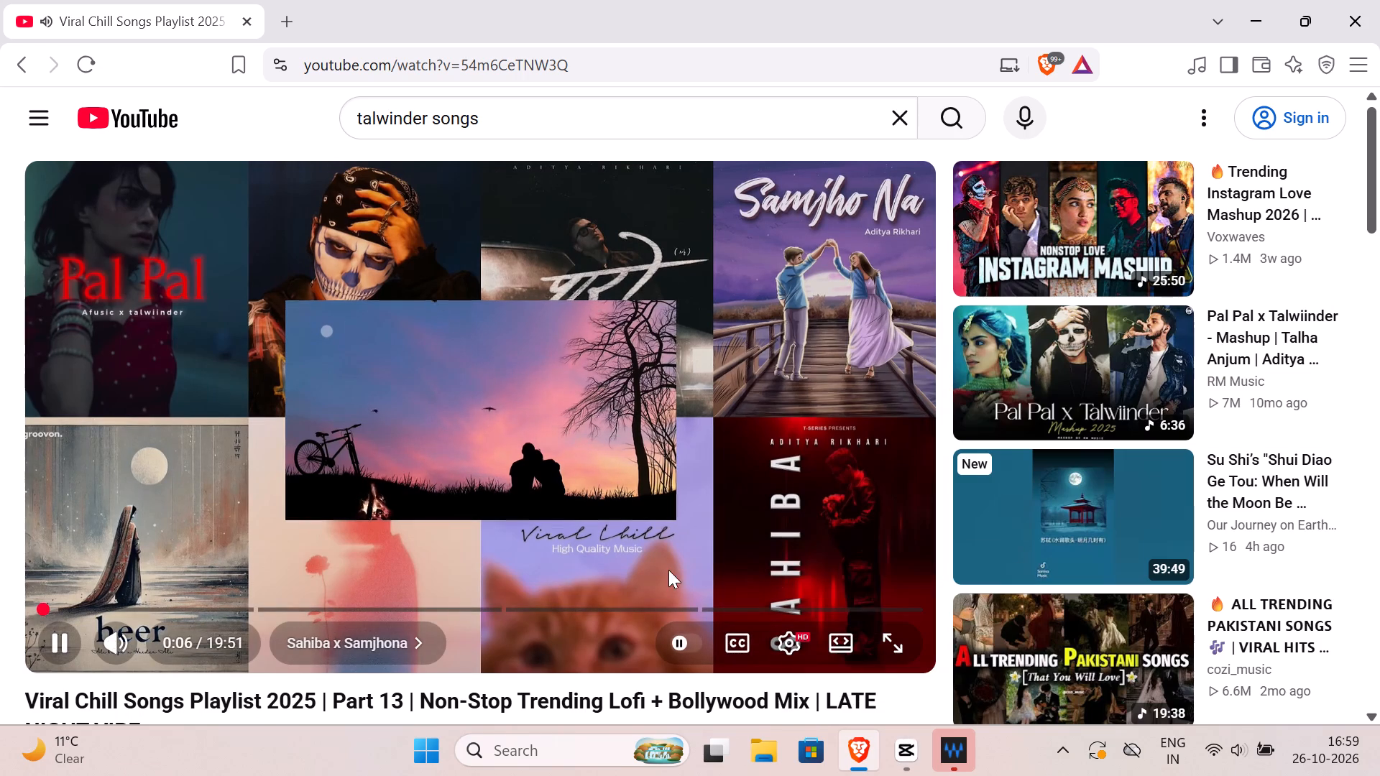
Sample the playlist video by skipping ahead in stages through its Sahiba x Samjhona section, past about 4:46.
left_click(680, 545)
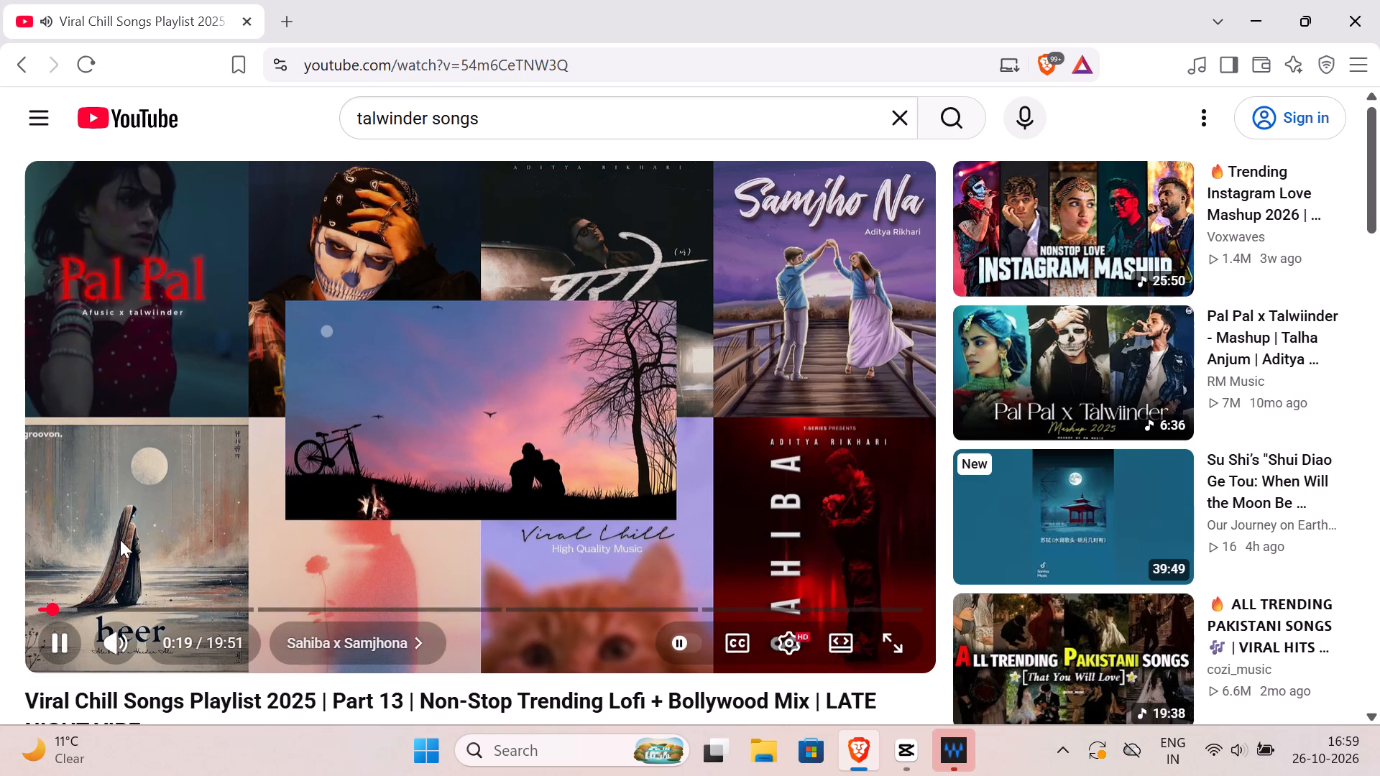
left_click_drag(111, 599, 112, 599)
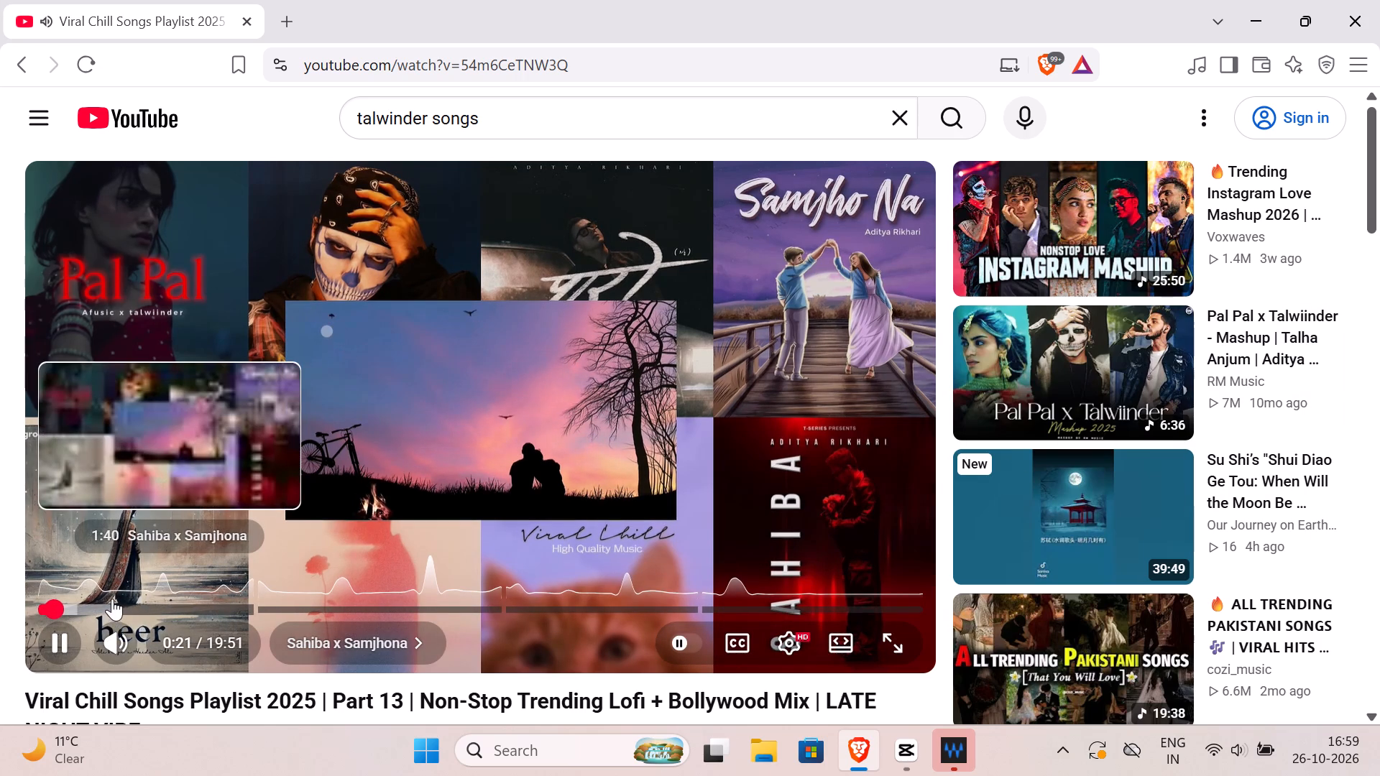
left_click_drag(112, 599, 114, 588)
left_click(114, 583)
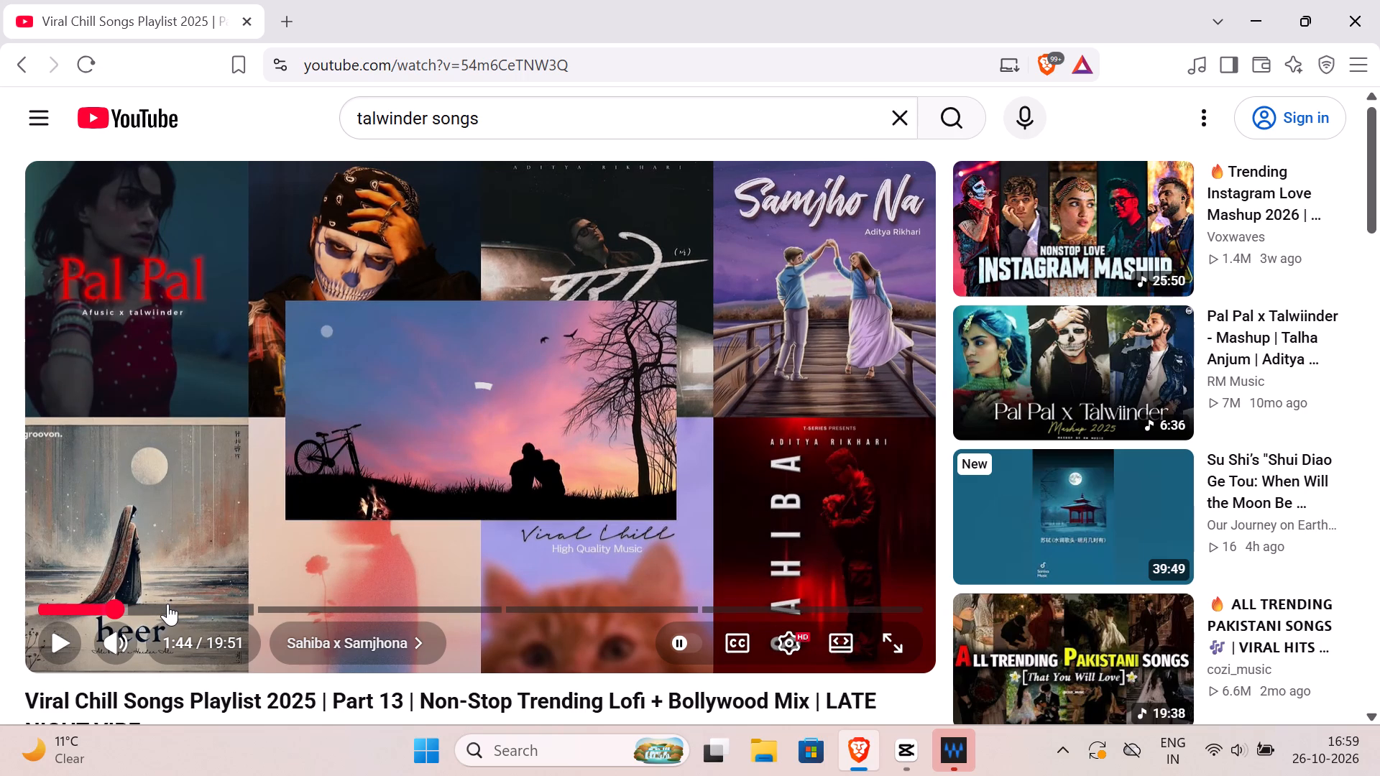
left_click(184, 568)
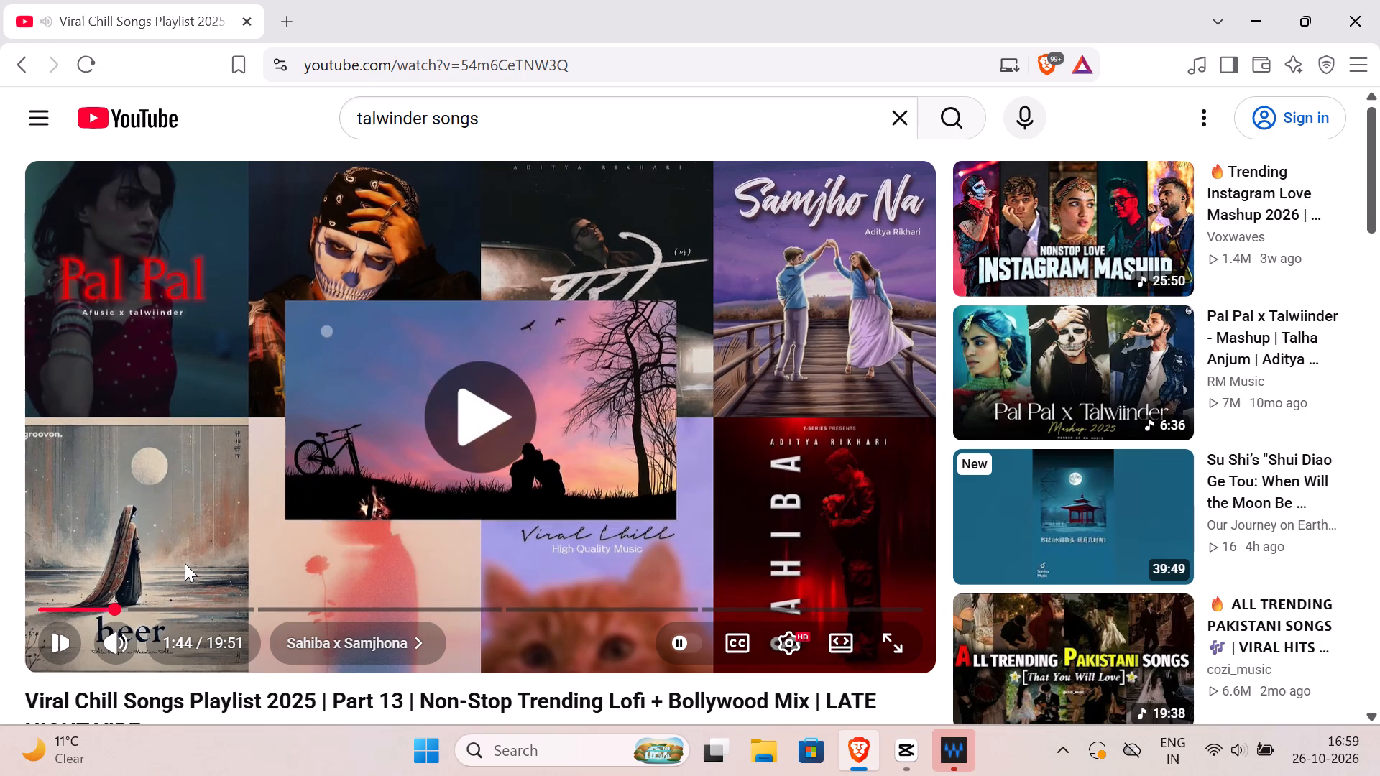
left_click(169, 595)
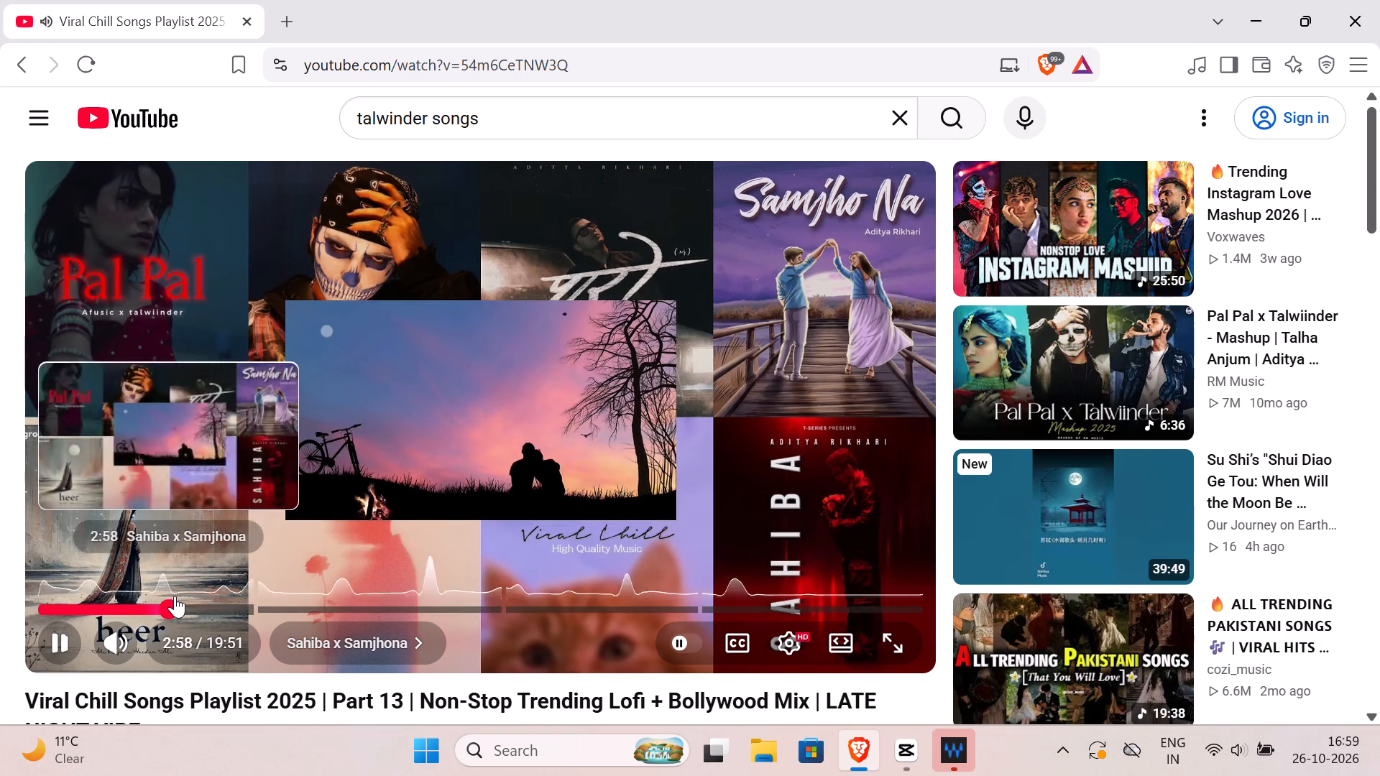
left_click_drag(230, 608, 236, 608)
left_click(247, 608)
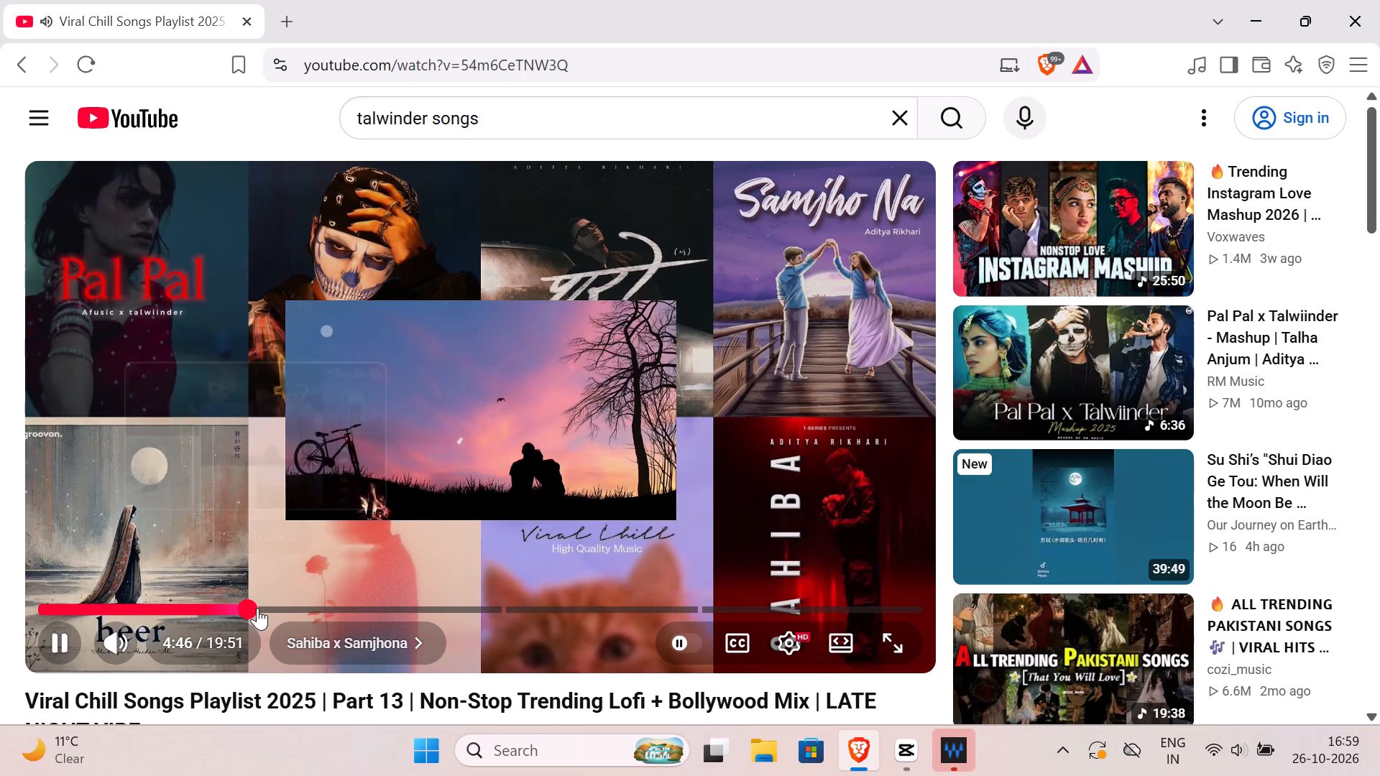
left_click(258, 608)
left_click(299, 553)
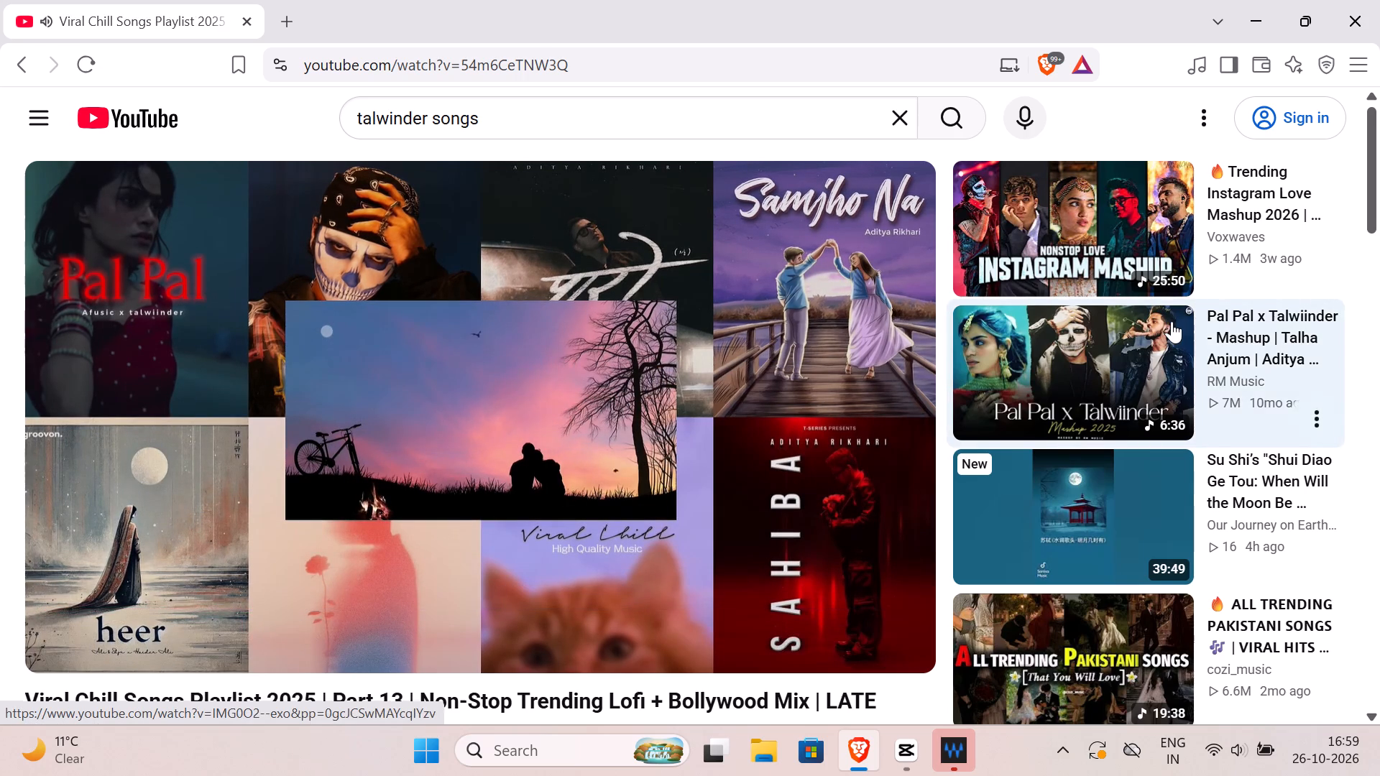
Play the suggested Slowed + Reverb Feel The Talwiinder Nonstop Mashup 2025 video instead.
scroll(1172, 321, "down", 4)
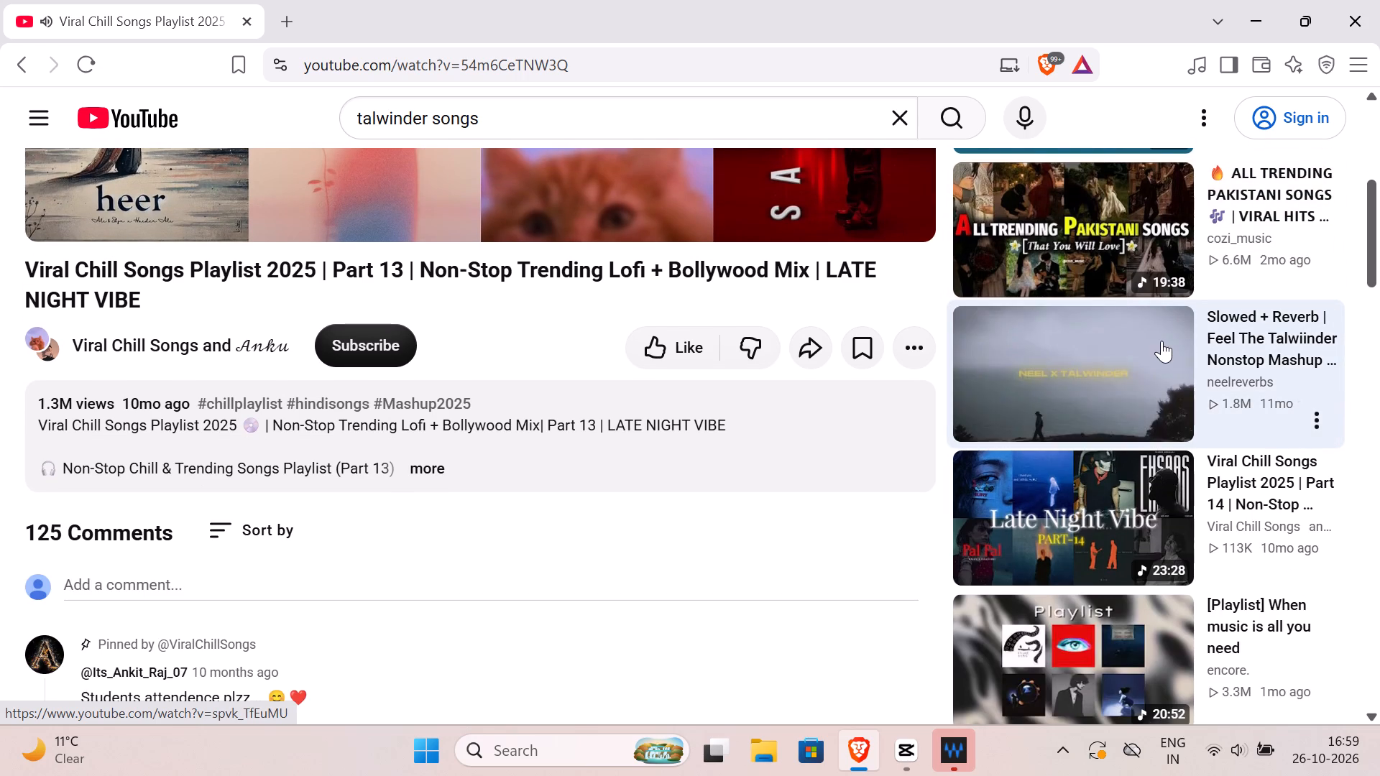
left_click(1161, 341)
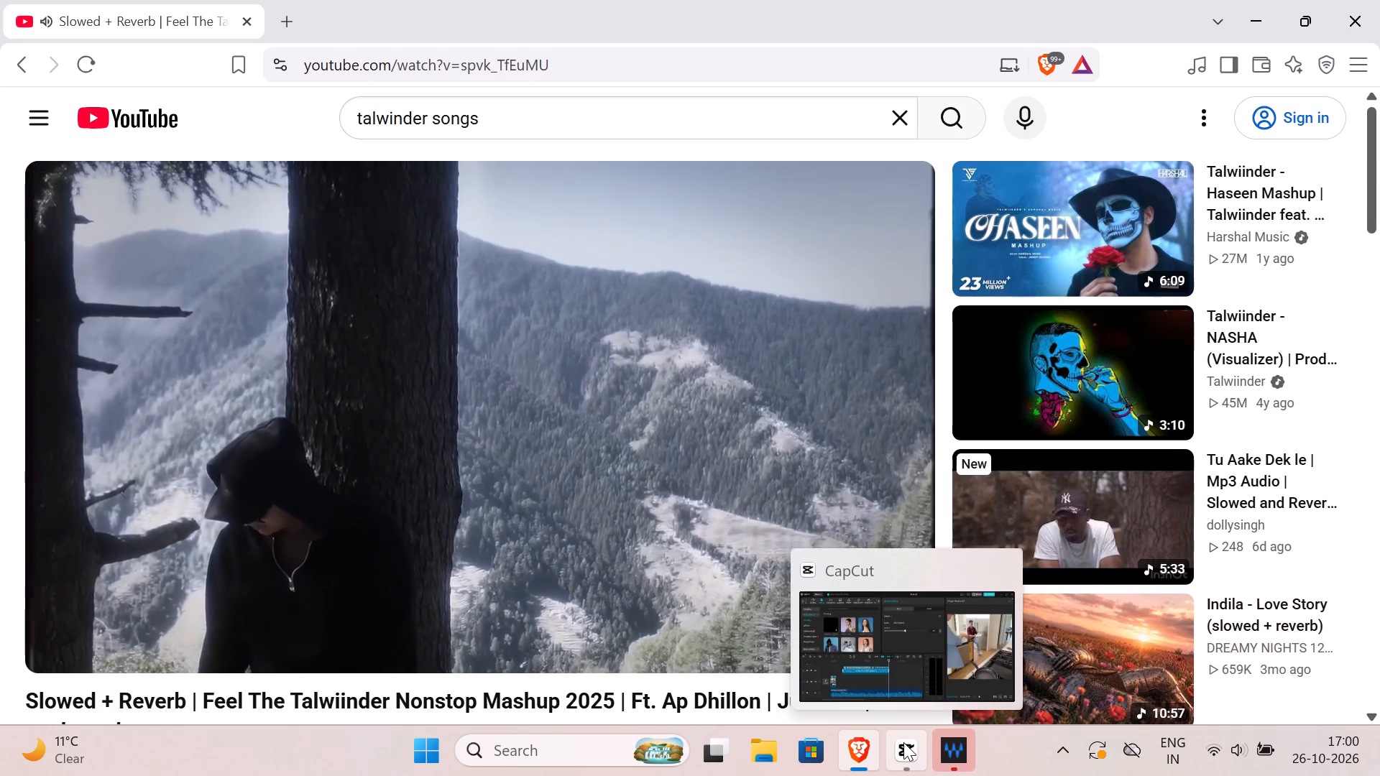
Switch to CapCut and review the frames from about three seconds to the video's end, then return to 00:00:05:07.
left_click(903, 742)
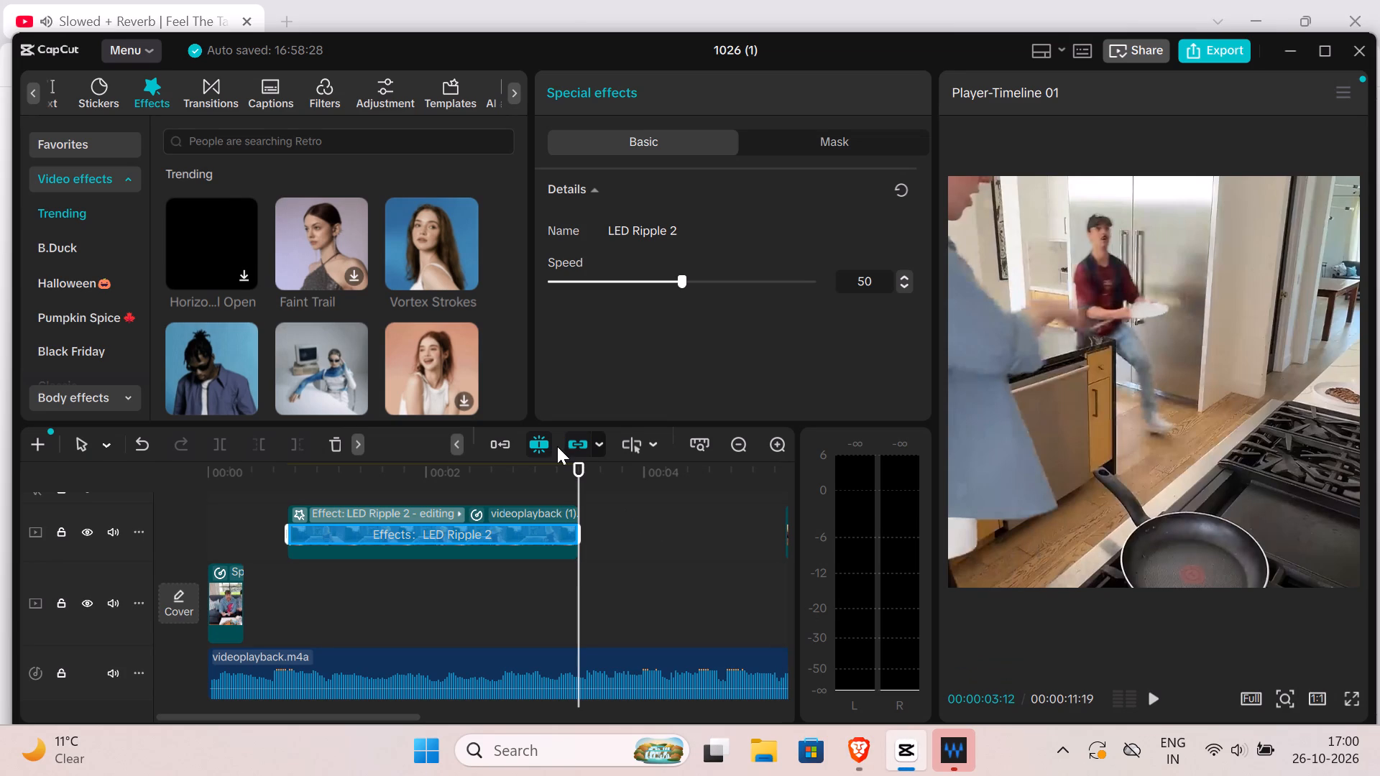
left_click_drag(570, 456, 530, 453)
left_click_drag(530, 453, 500, 456)
left_click_drag(583, 467, 592, 467)
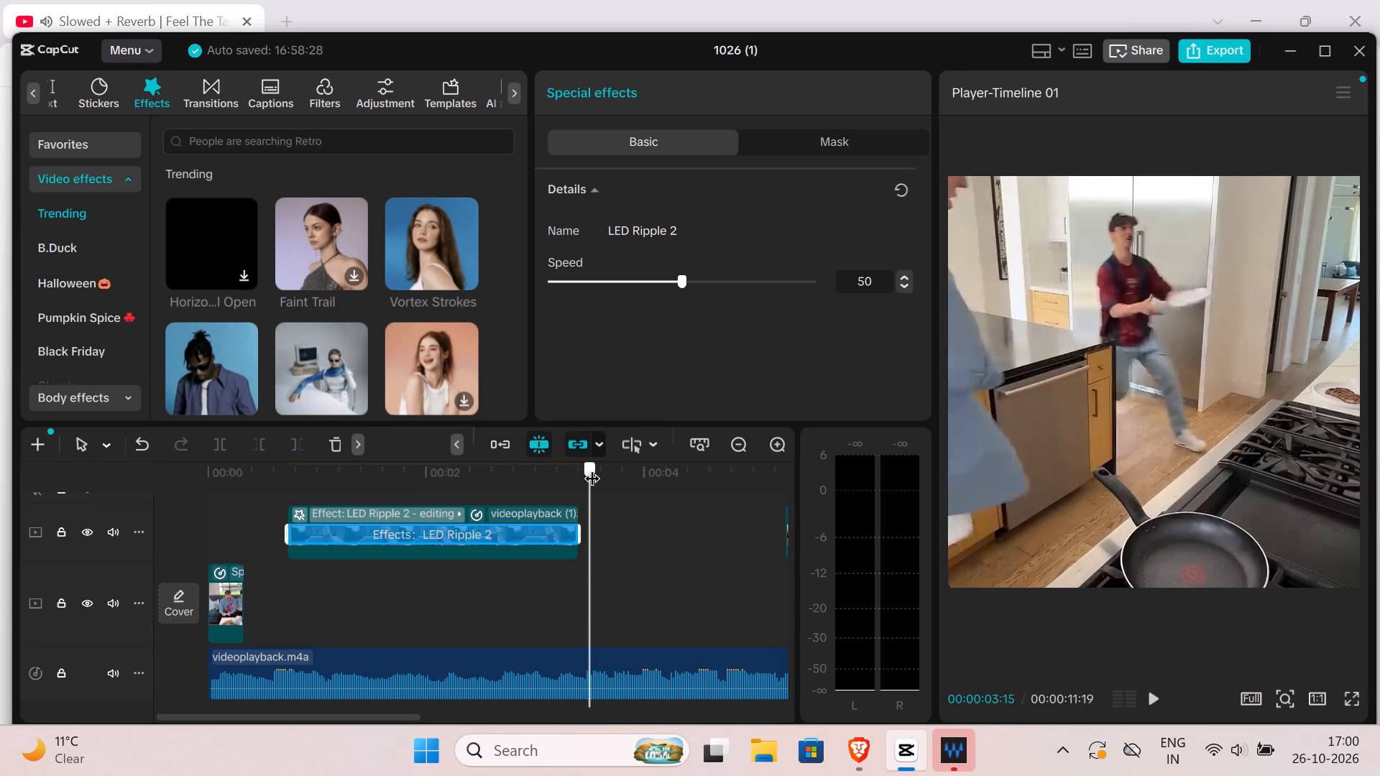
left_click_drag(592, 467, 700, 471)
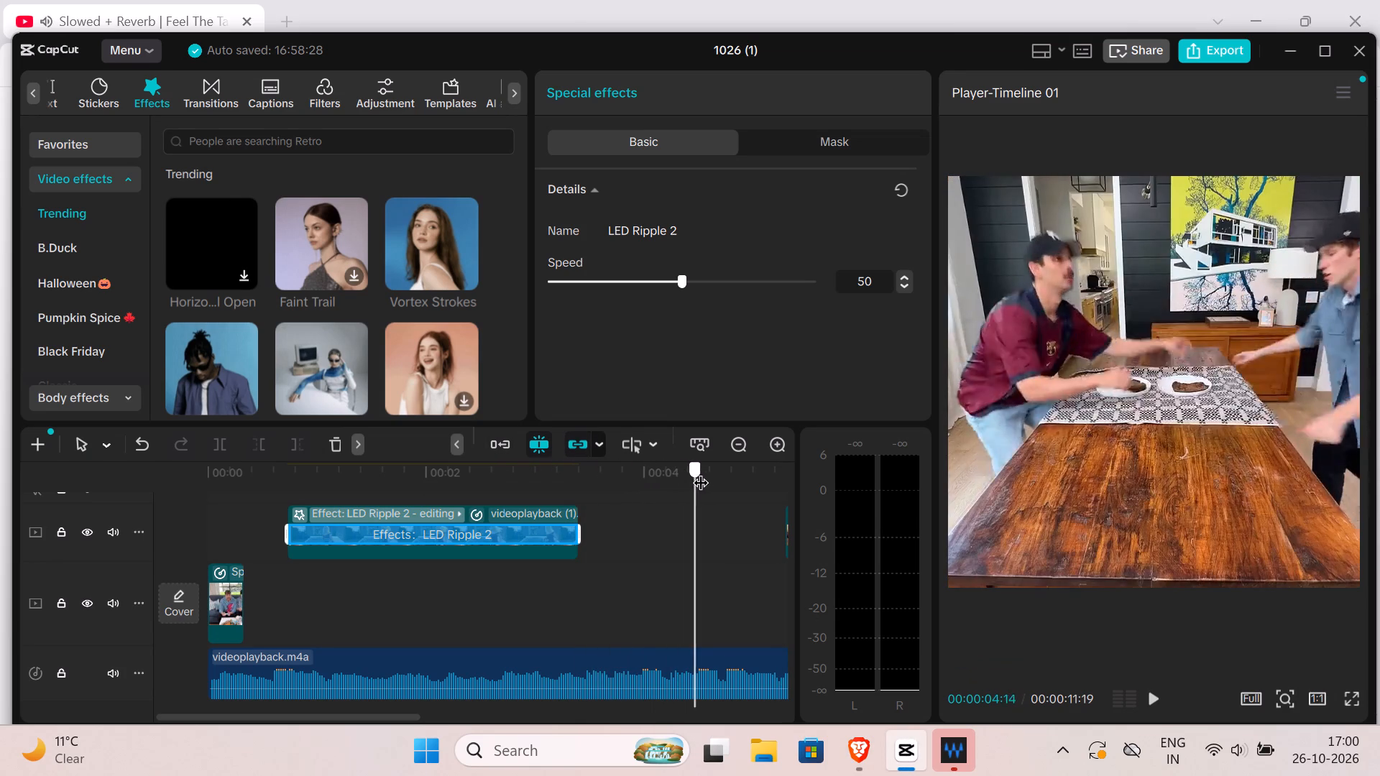
left_click_drag(700, 471, 781, 476)
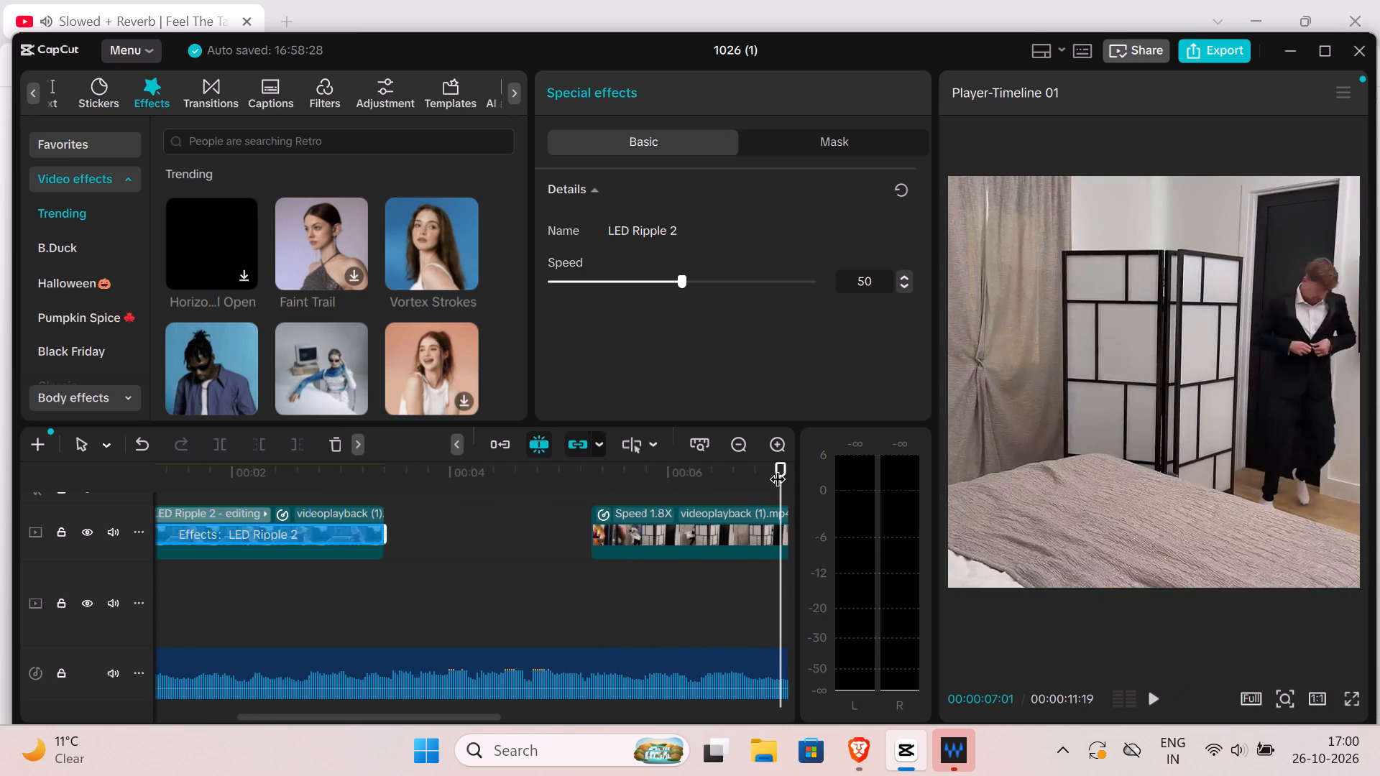
left_click(778, 464)
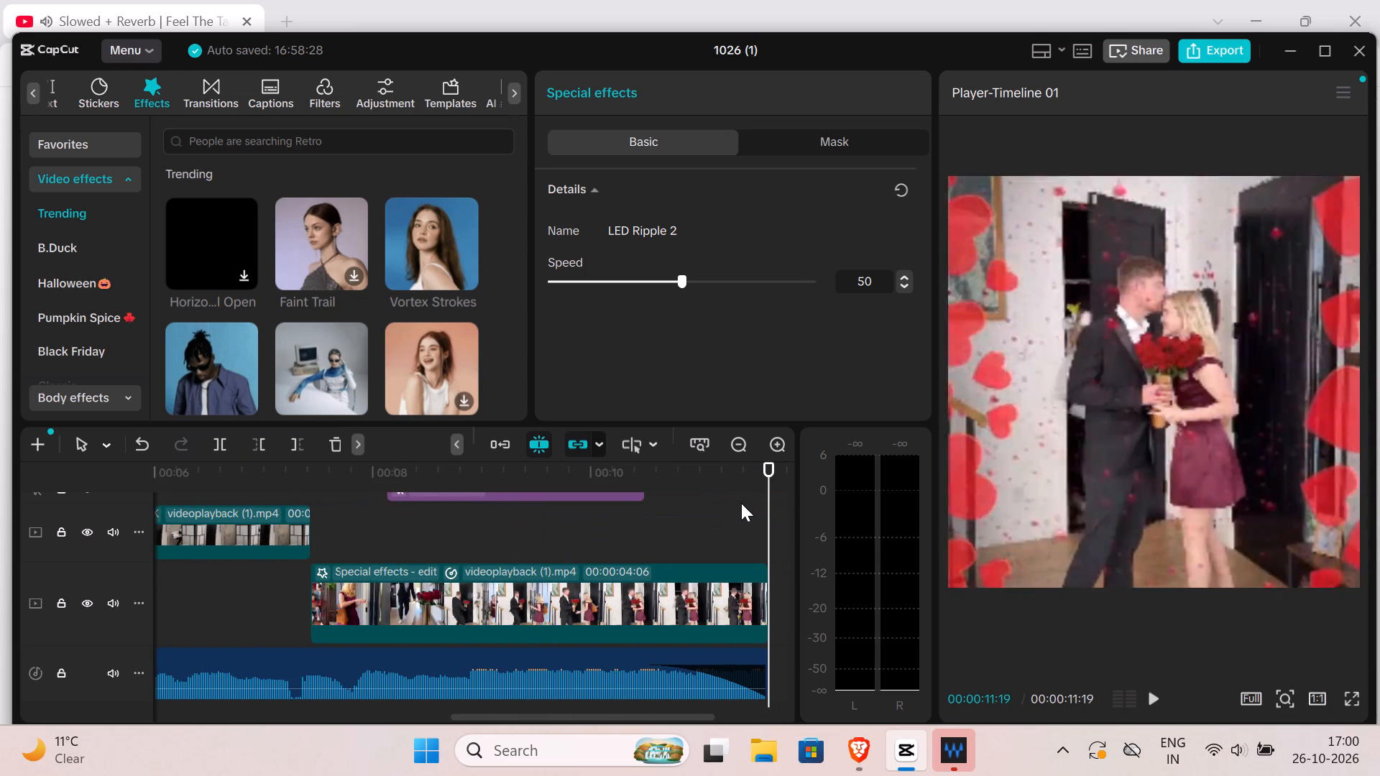
left_click_drag(768, 463, 434, 461)
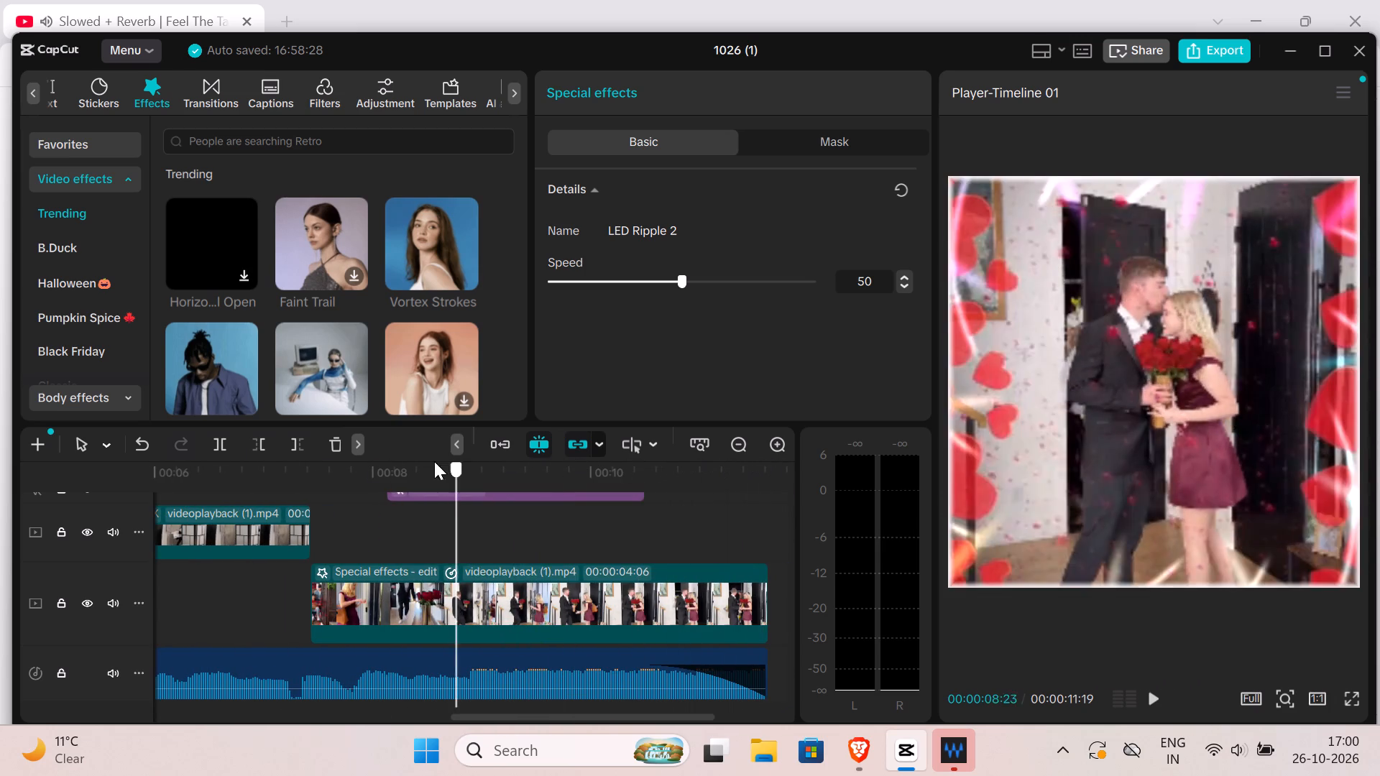
left_click_drag(434, 461, 187, 457)
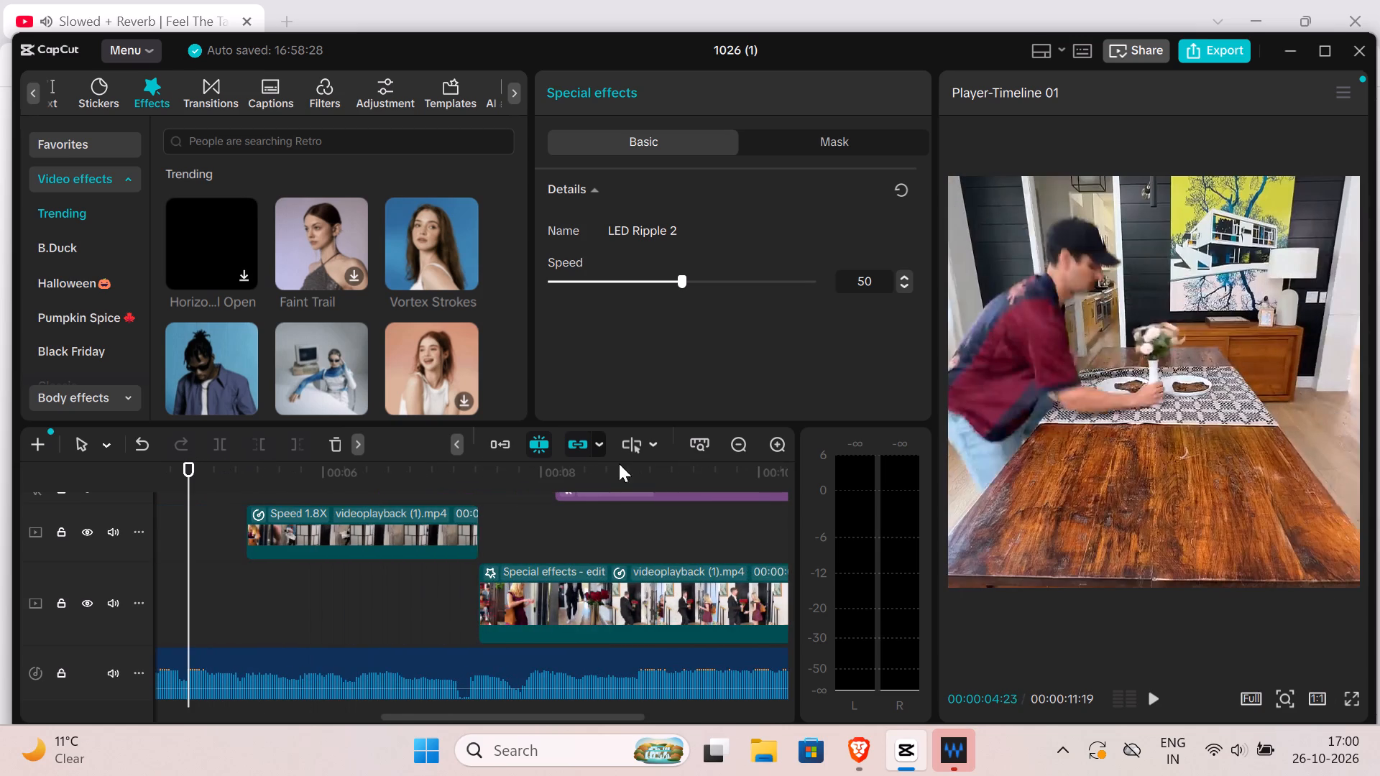
left_click_drag(190, 476, 216, 469)
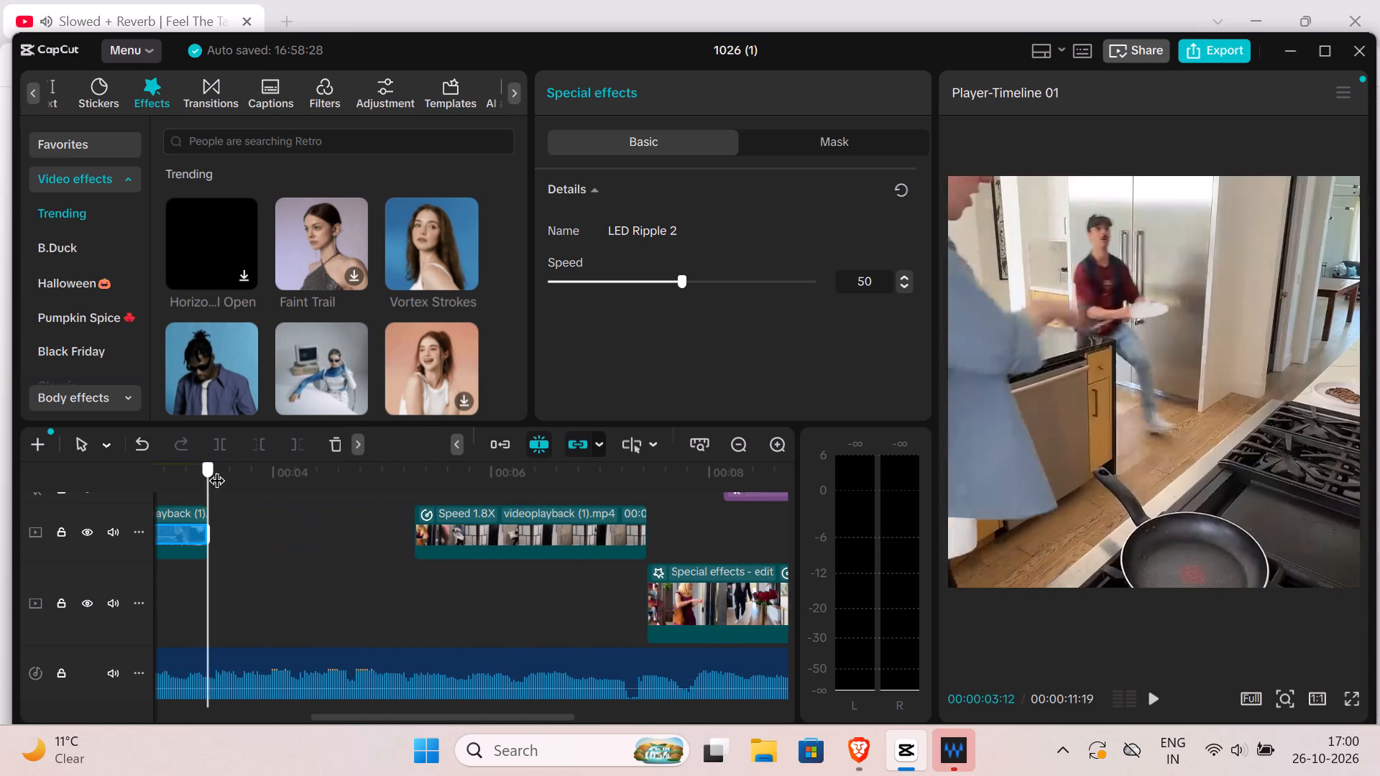
left_click_drag(216, 469, 505, 482)
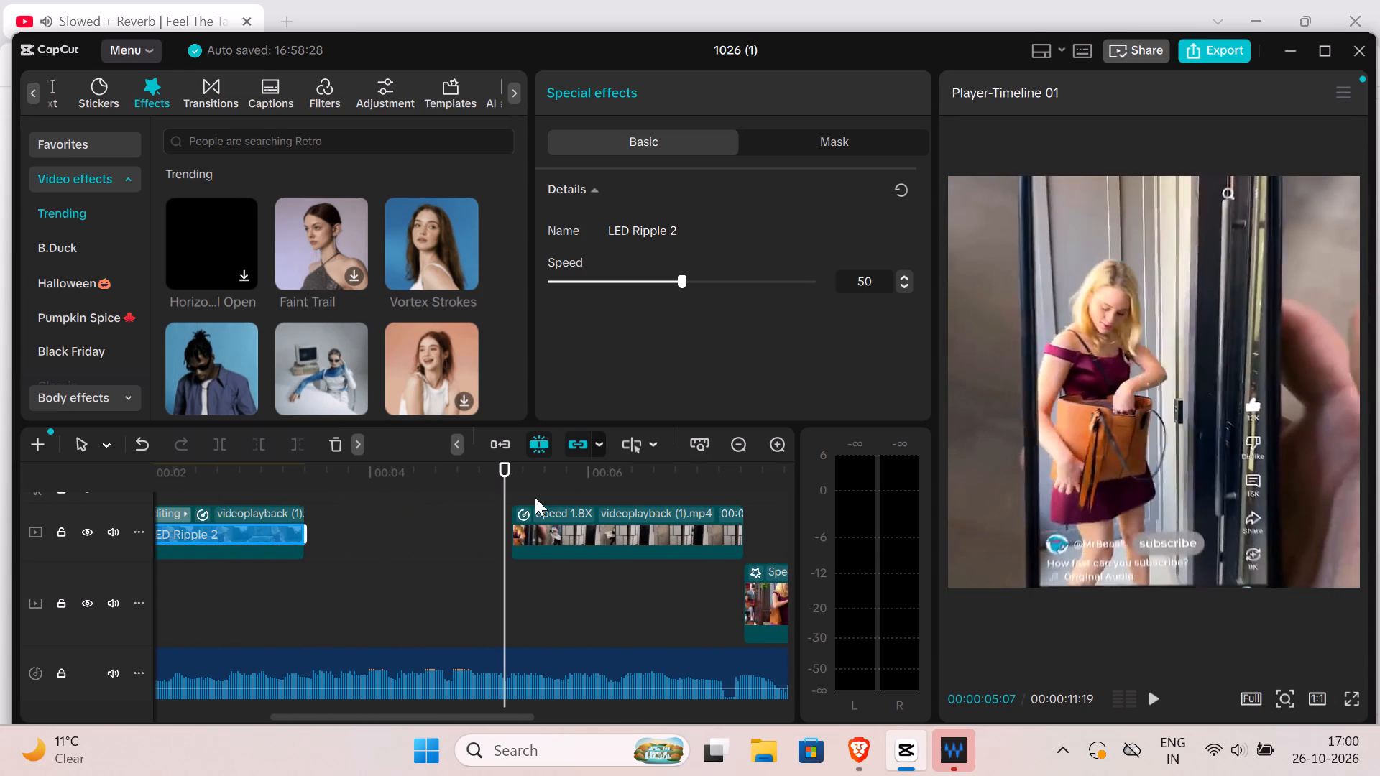
Browse the Trending, B.Duck and Halloween video effects for one to use on the clips.
left_click(95, 222)
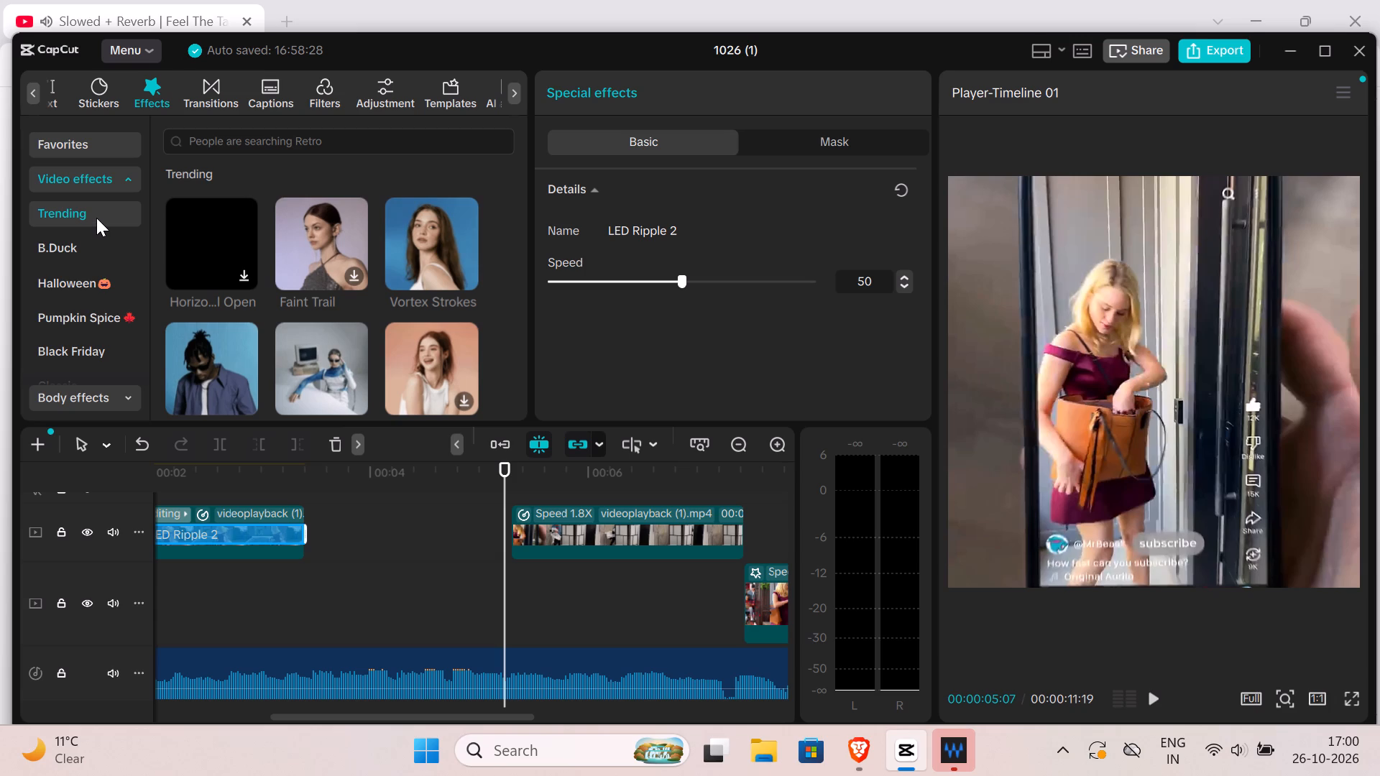
left_click(96, 216)
double_click(96, 209)
left_click(76, 246)
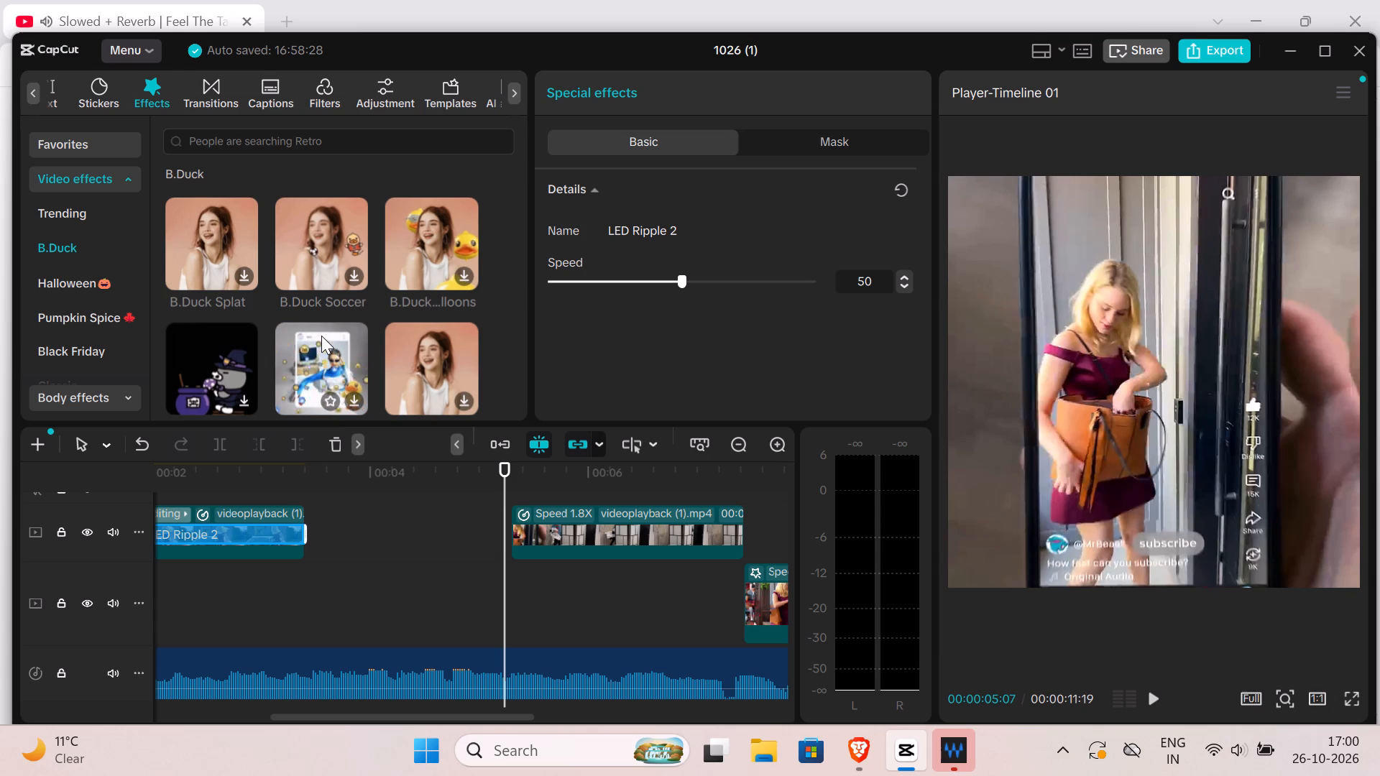
scroll(321, 334, "down", 1)
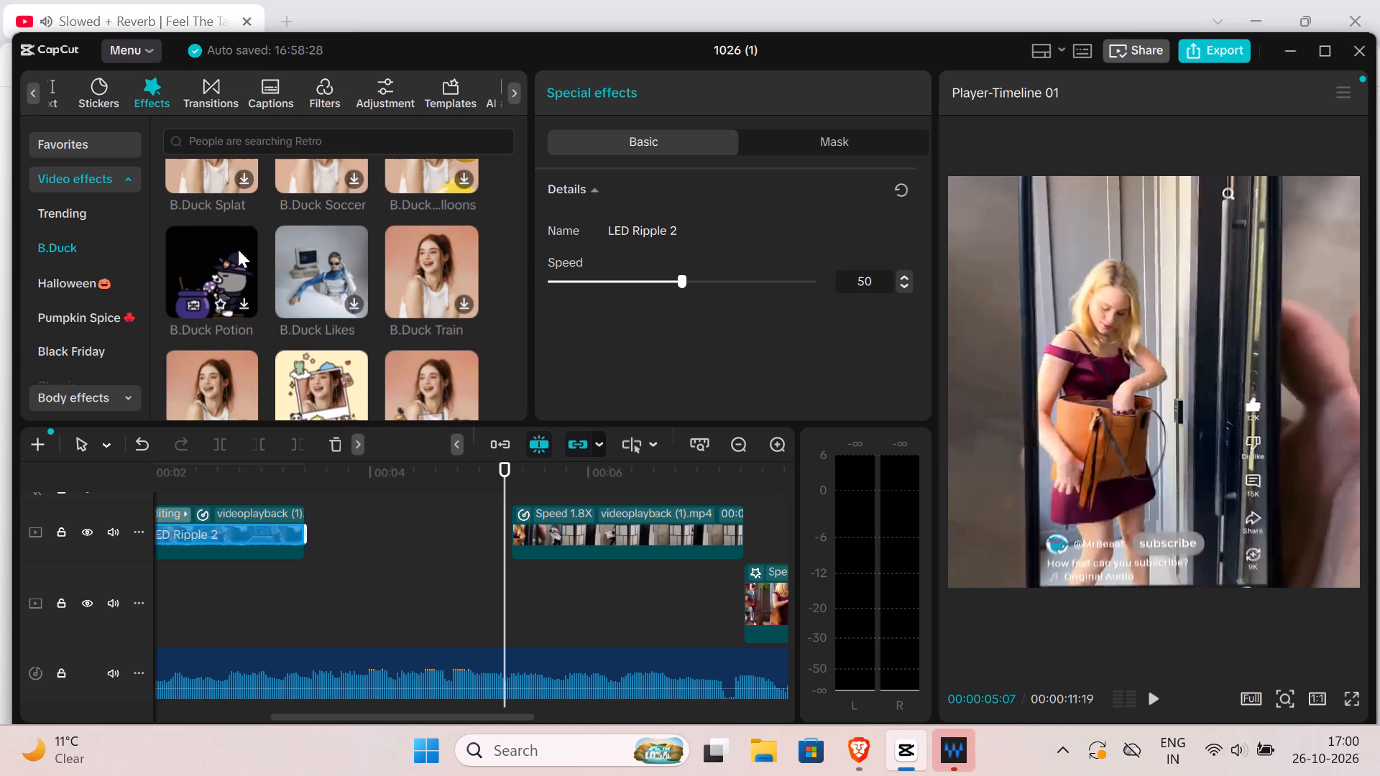
left_click(104, 272)
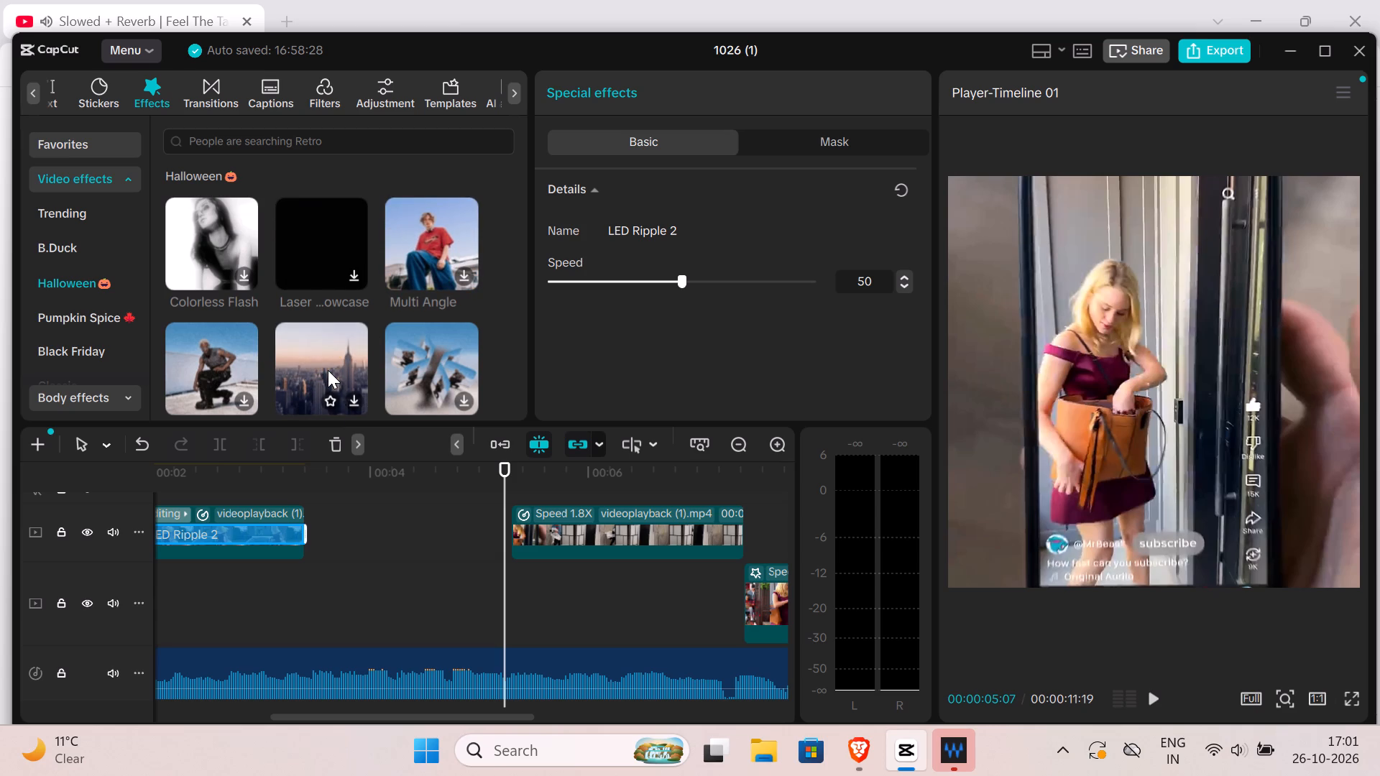
scroll(308, 351, "down", 1)
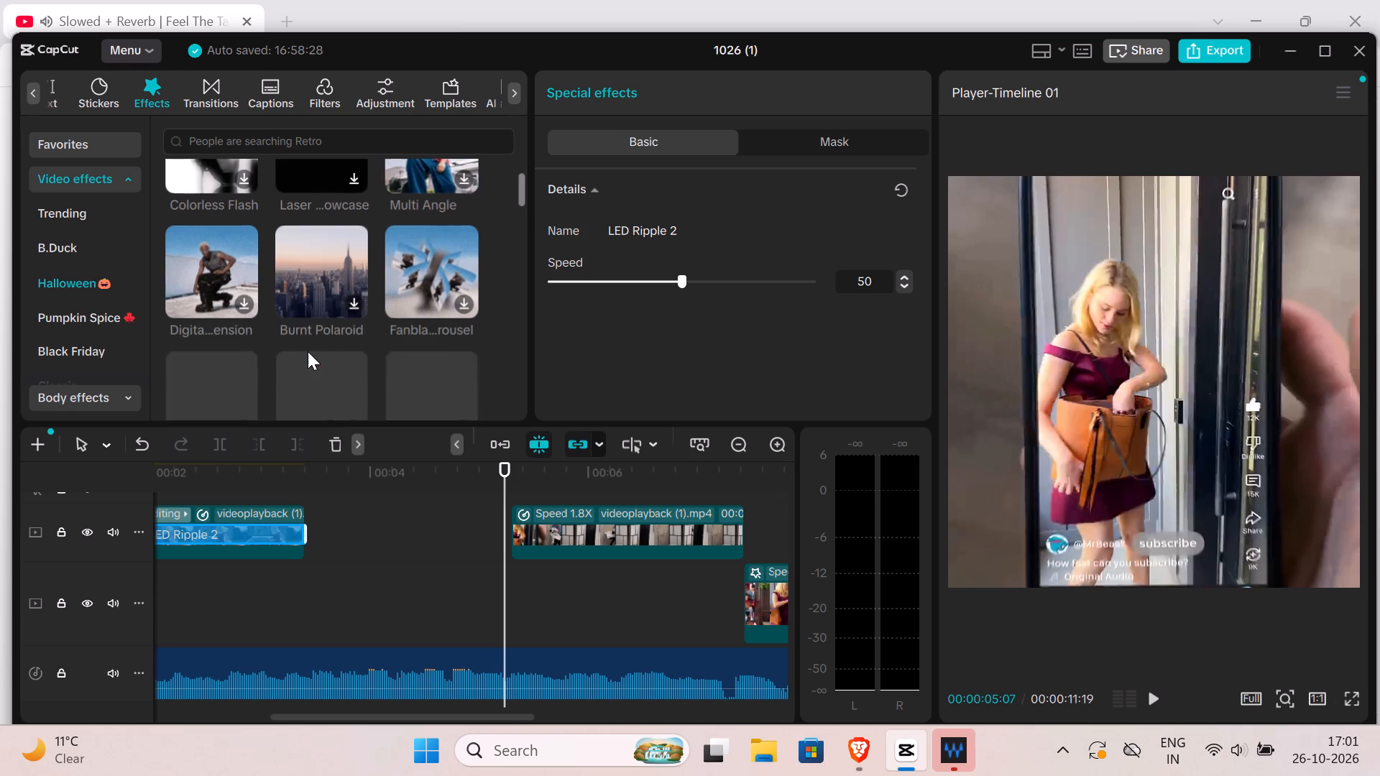
scroll(308, 351, "down", 1)
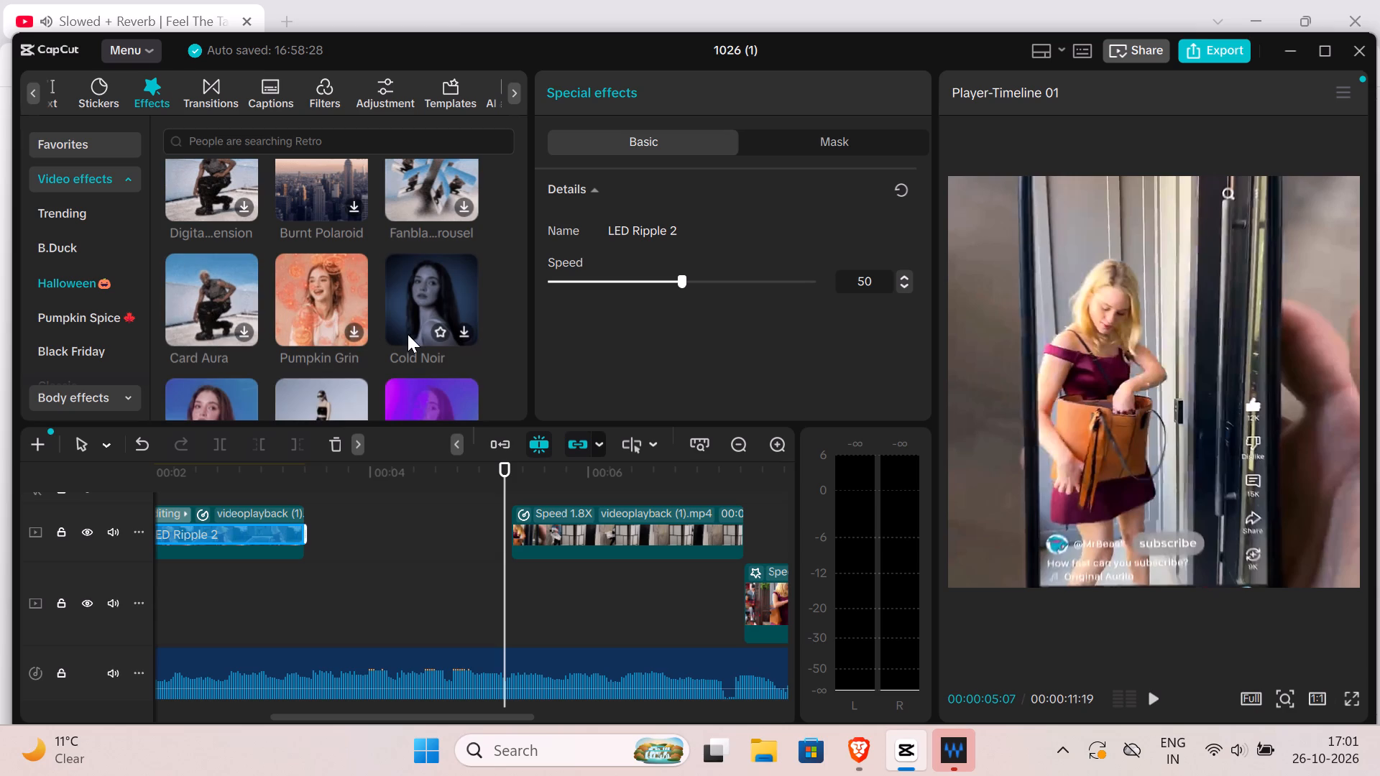
scroll(400, 331, "down", 1)
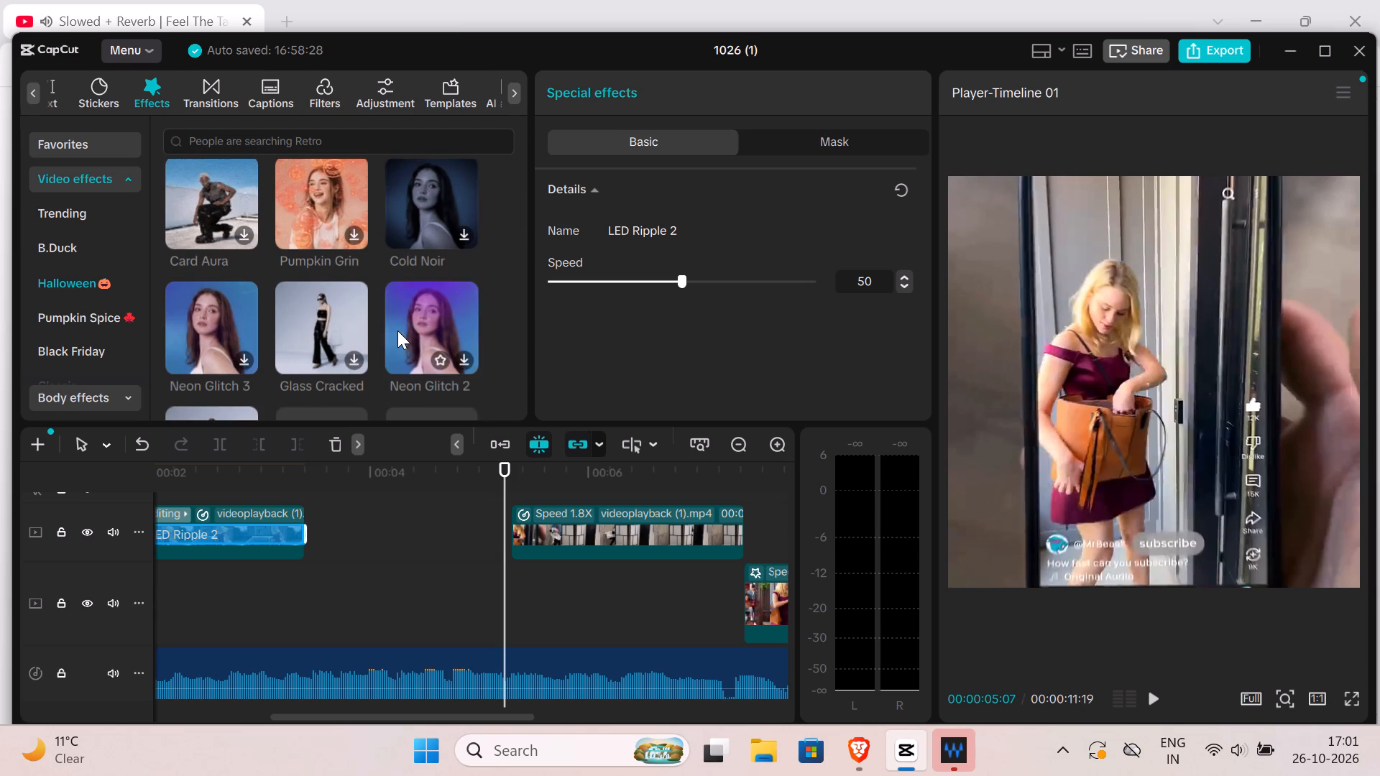
scroll(319, 320, "down", 1)
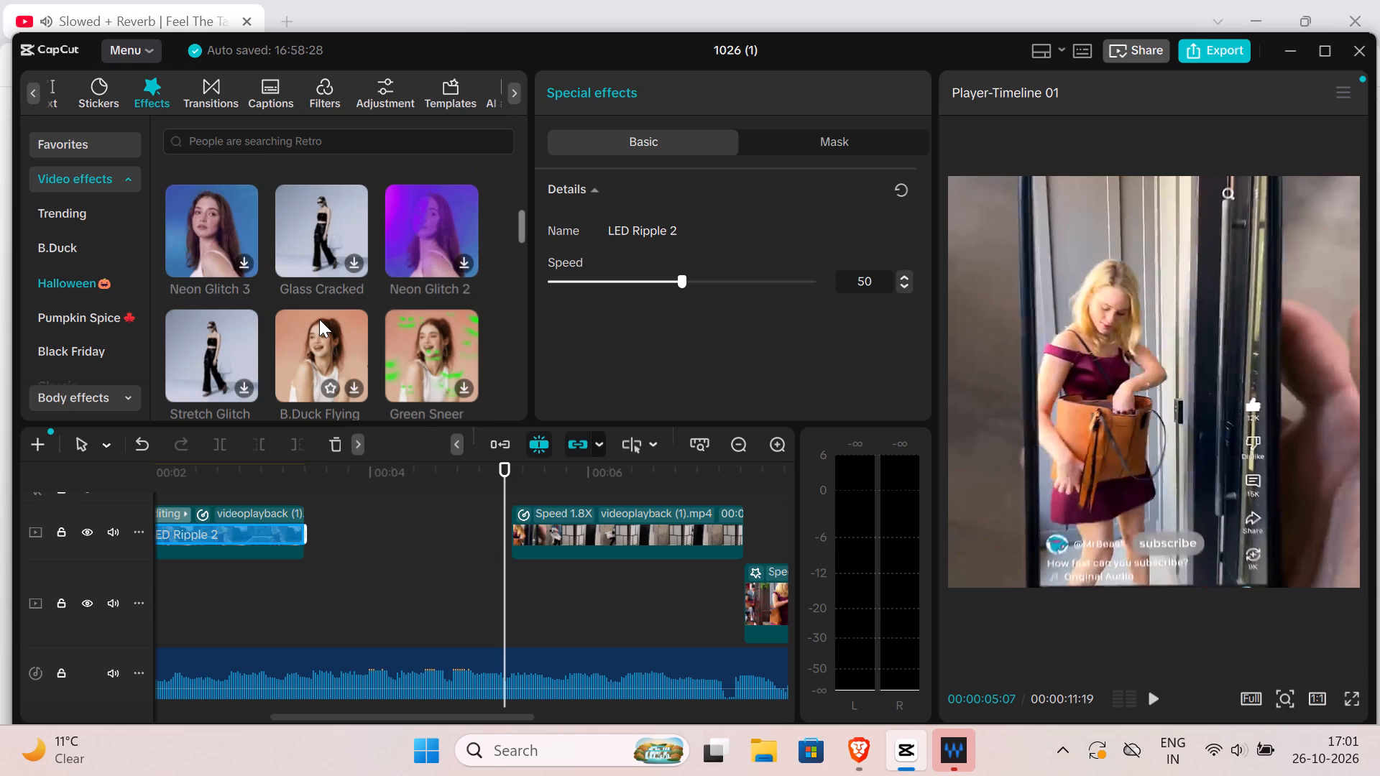
scroll(318, 317, "down", 1)
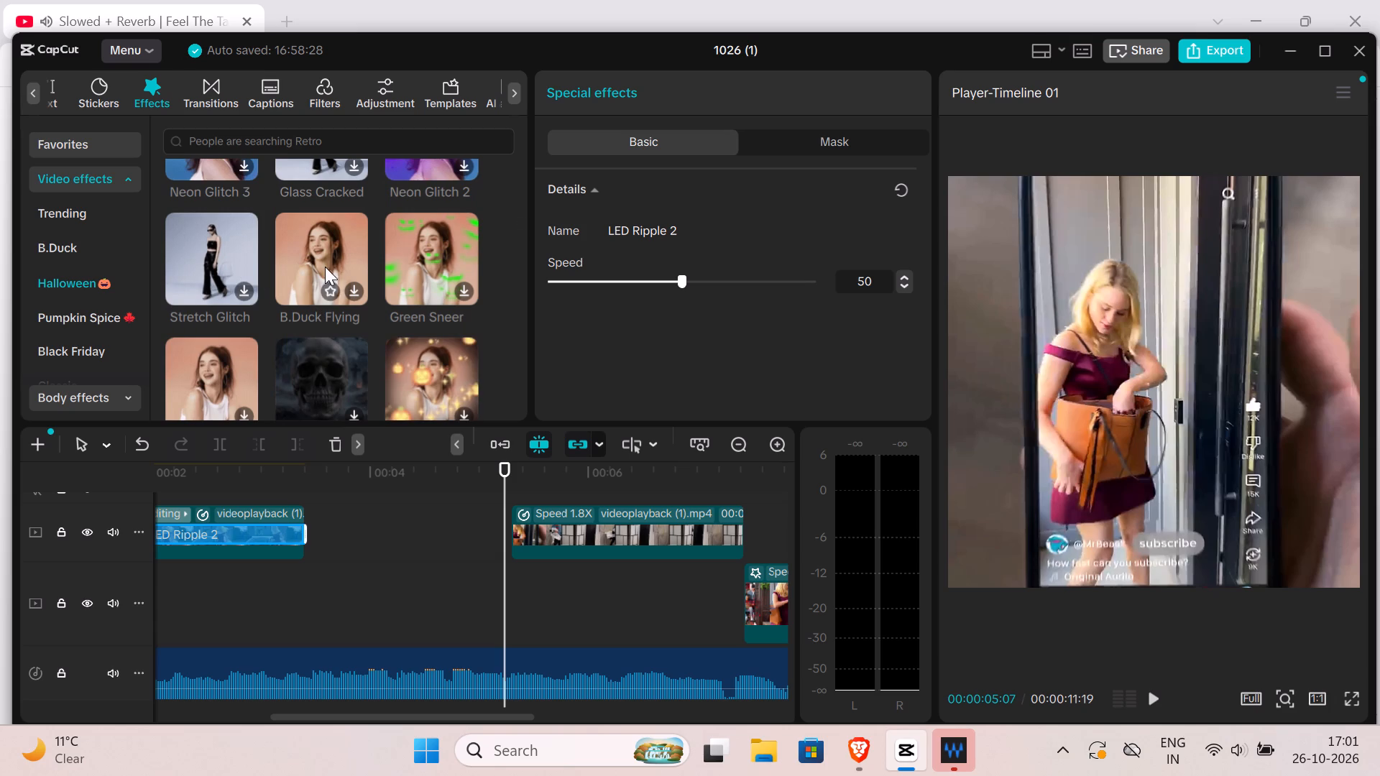
scroll(409, 298, "down", 2)
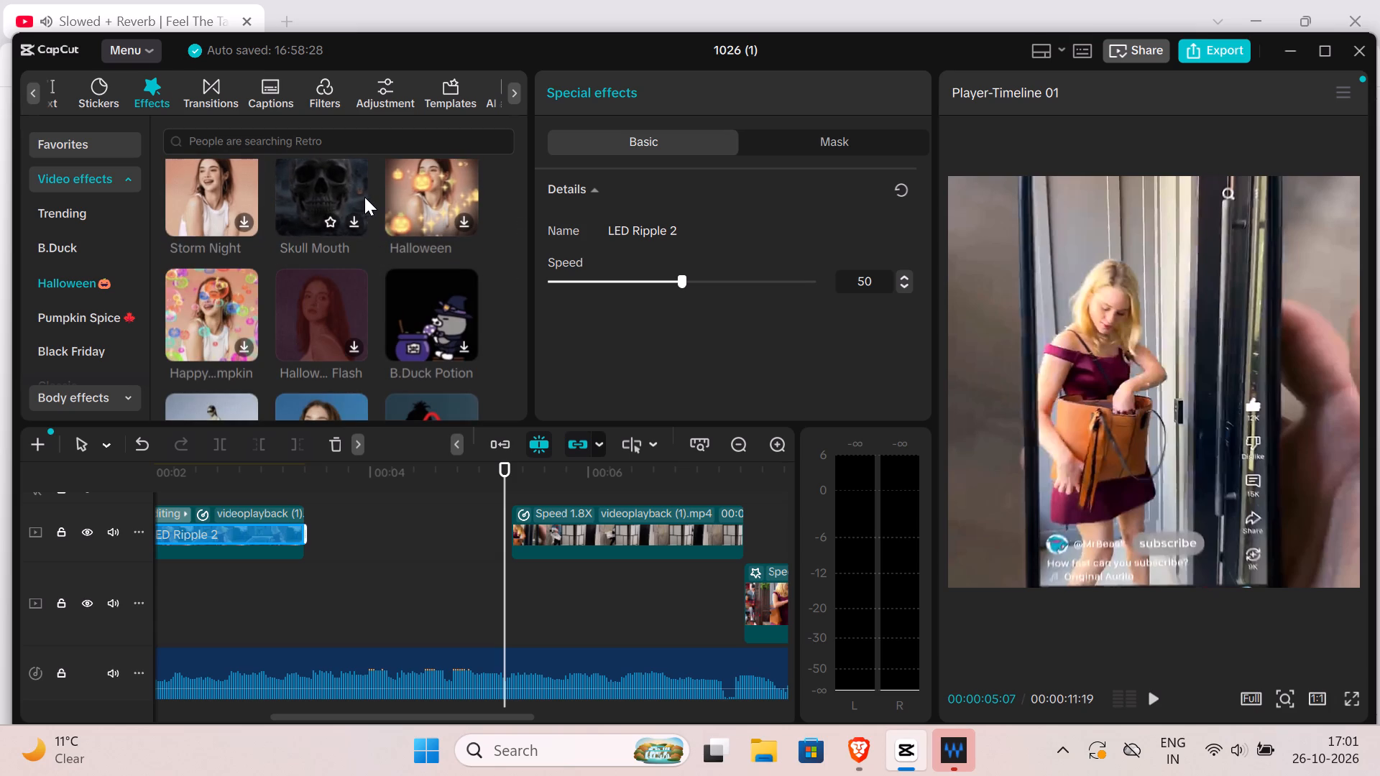
scroll(364, 197, "down", 4)
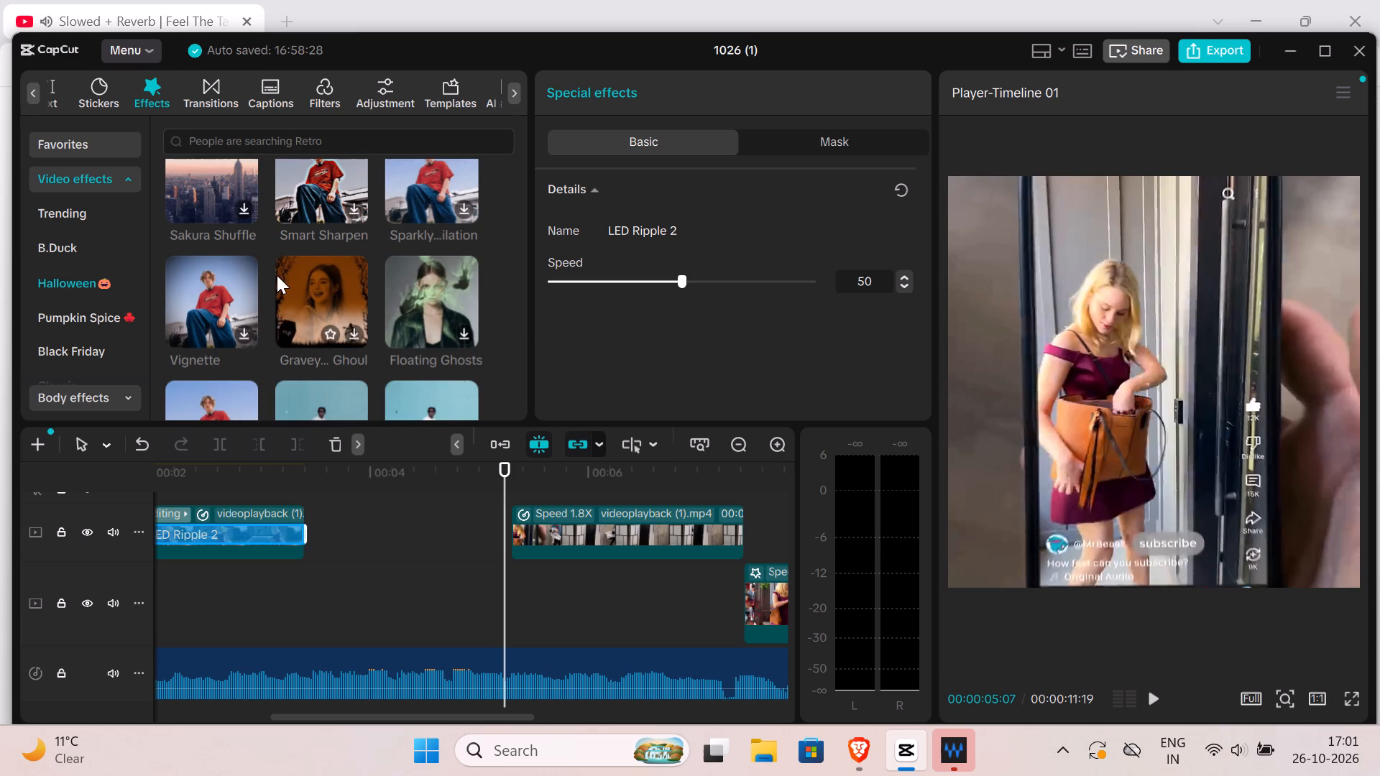
scroll(417, 311, "down", 1)
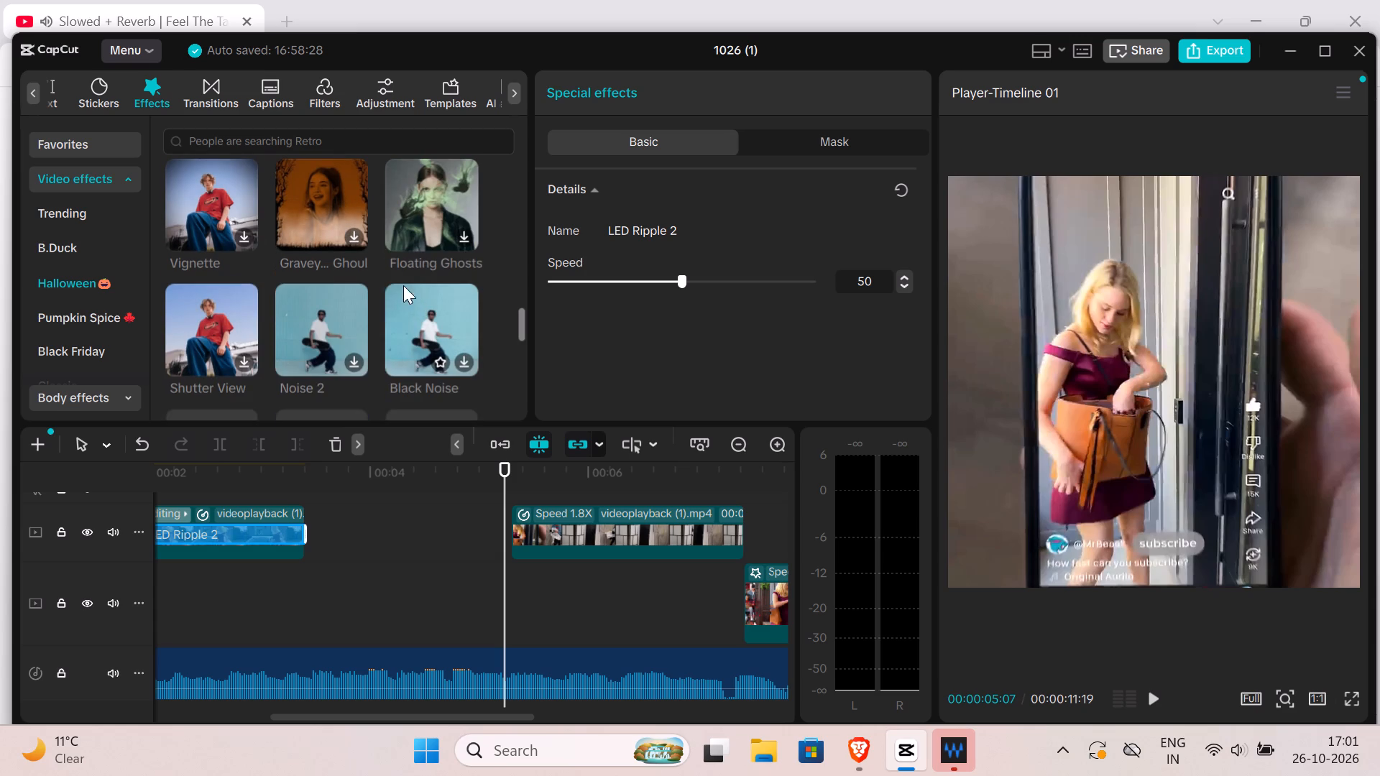
scroll(318, 302, "down", 2)
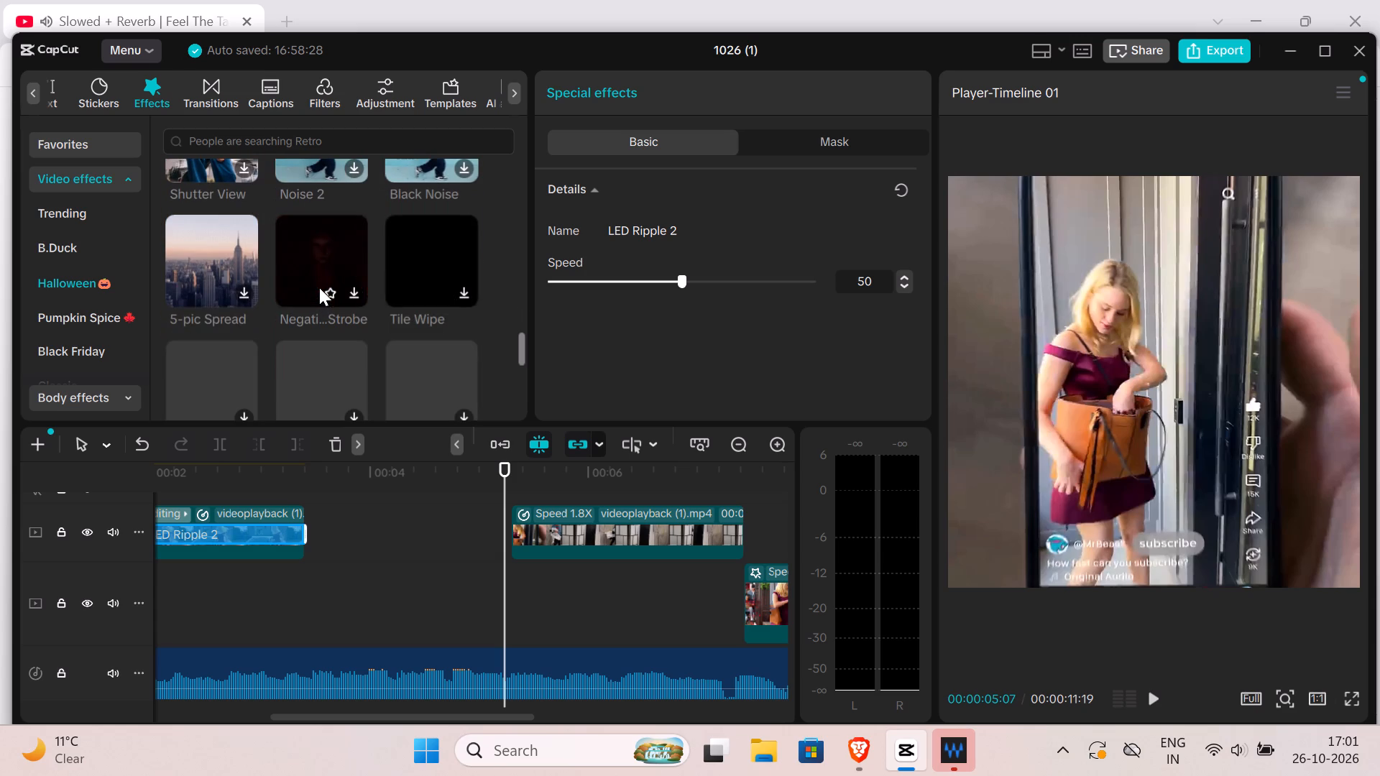
scroll(319, 280, "down", 3)
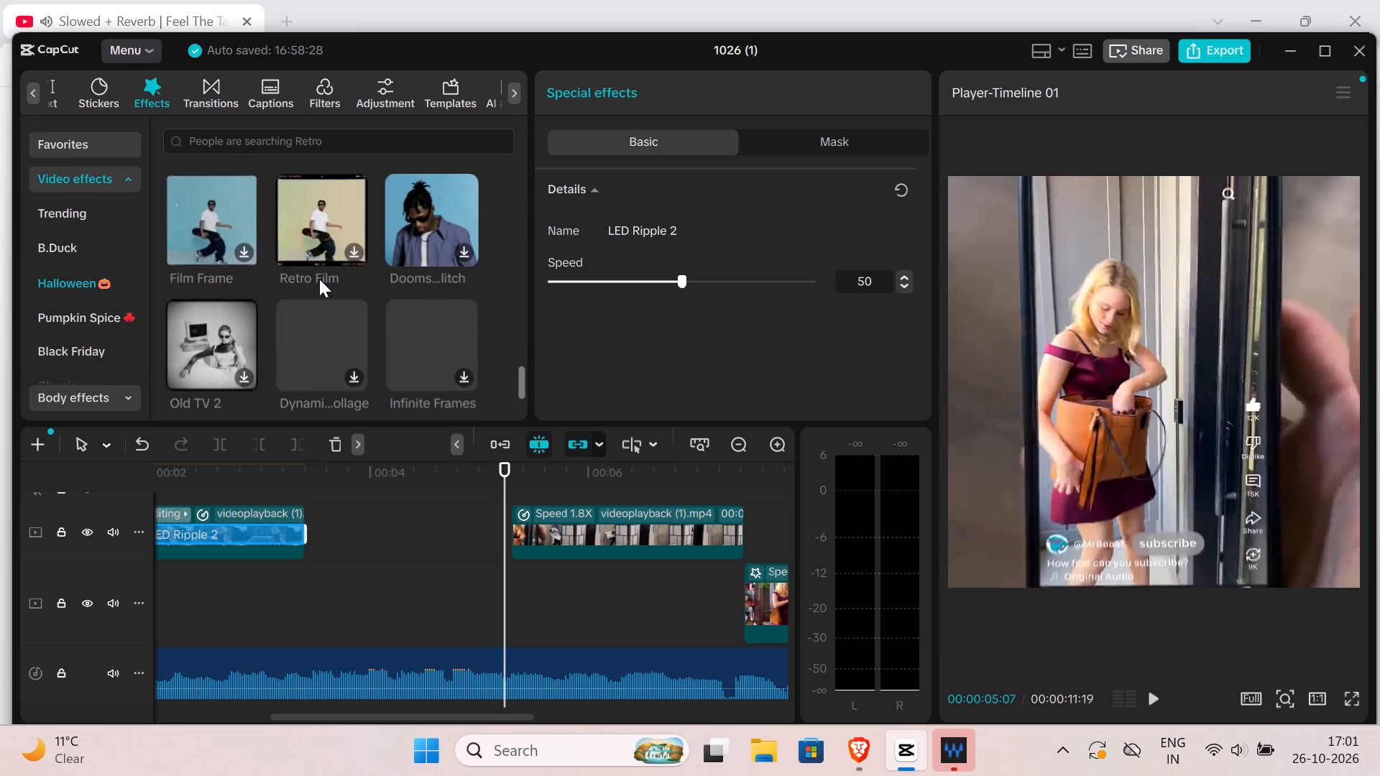
scroll(319, 279, "down", 2)
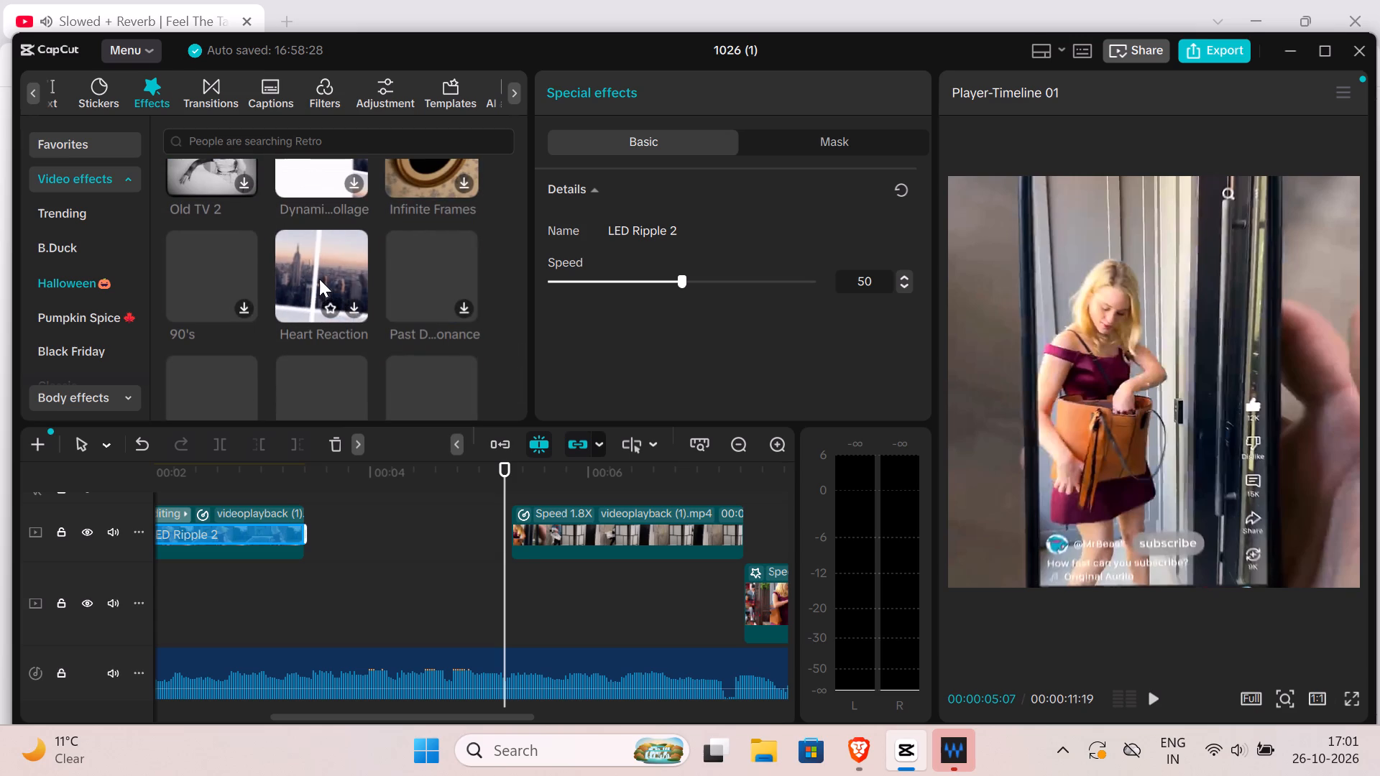
scroll(319, 279, "down", 2)
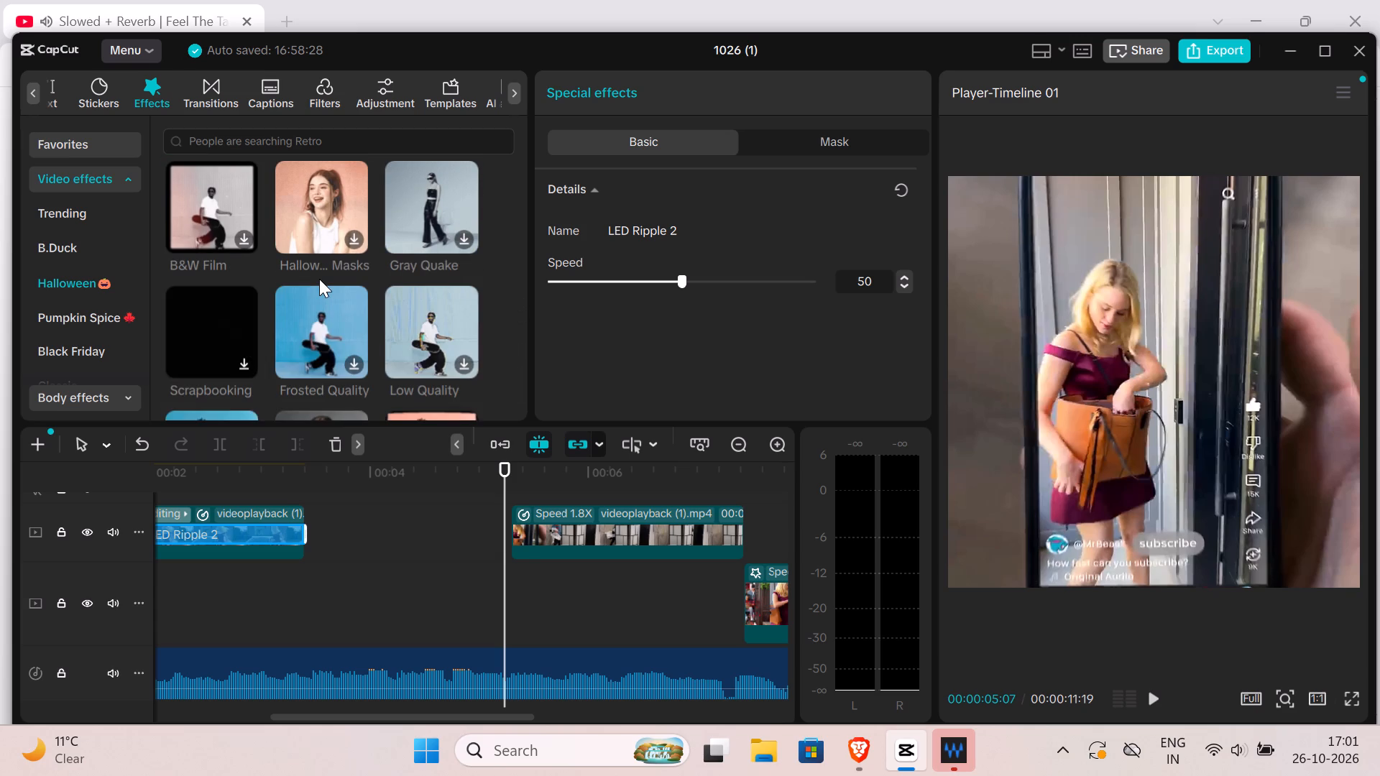
scroll(318, 277, "down", 2)
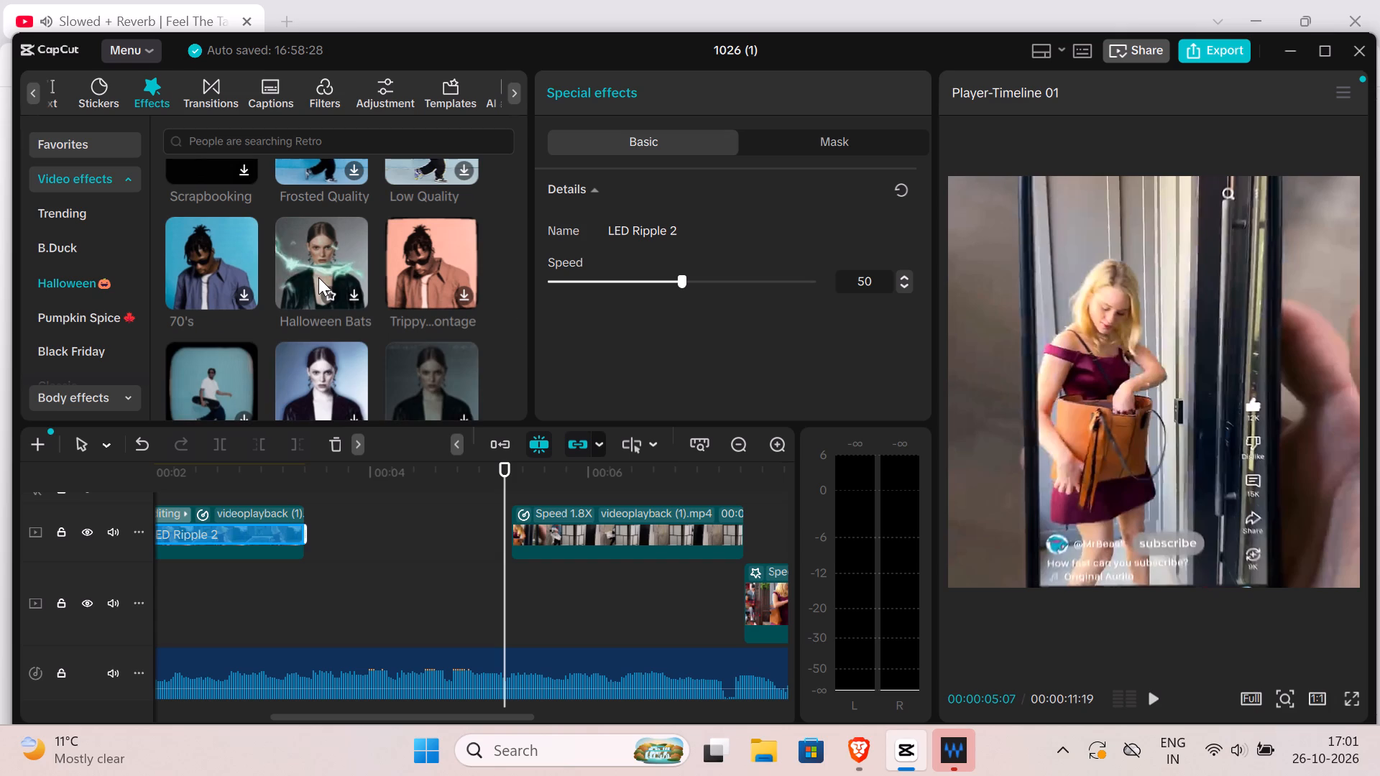
scroll(318, 277, "down", 1)
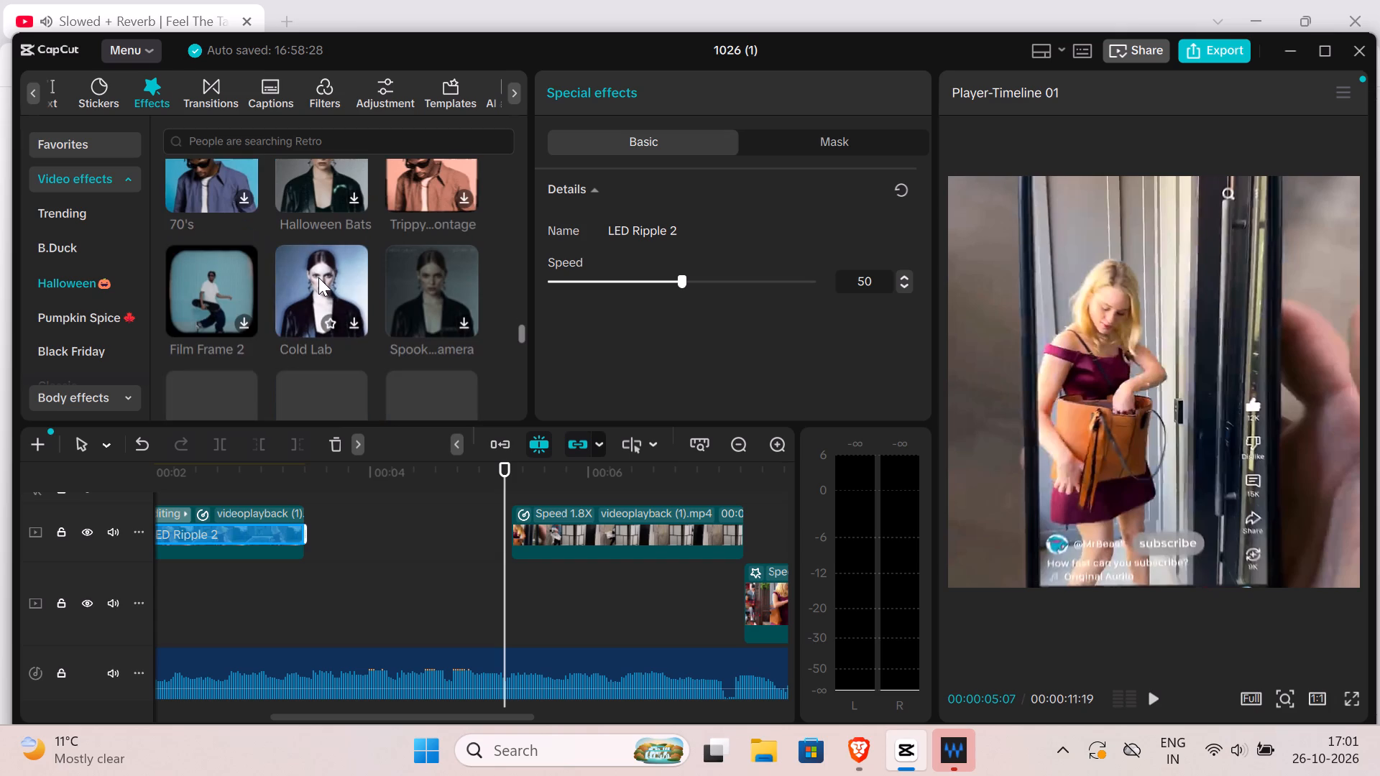
scroll(318, 277, "down", 1)
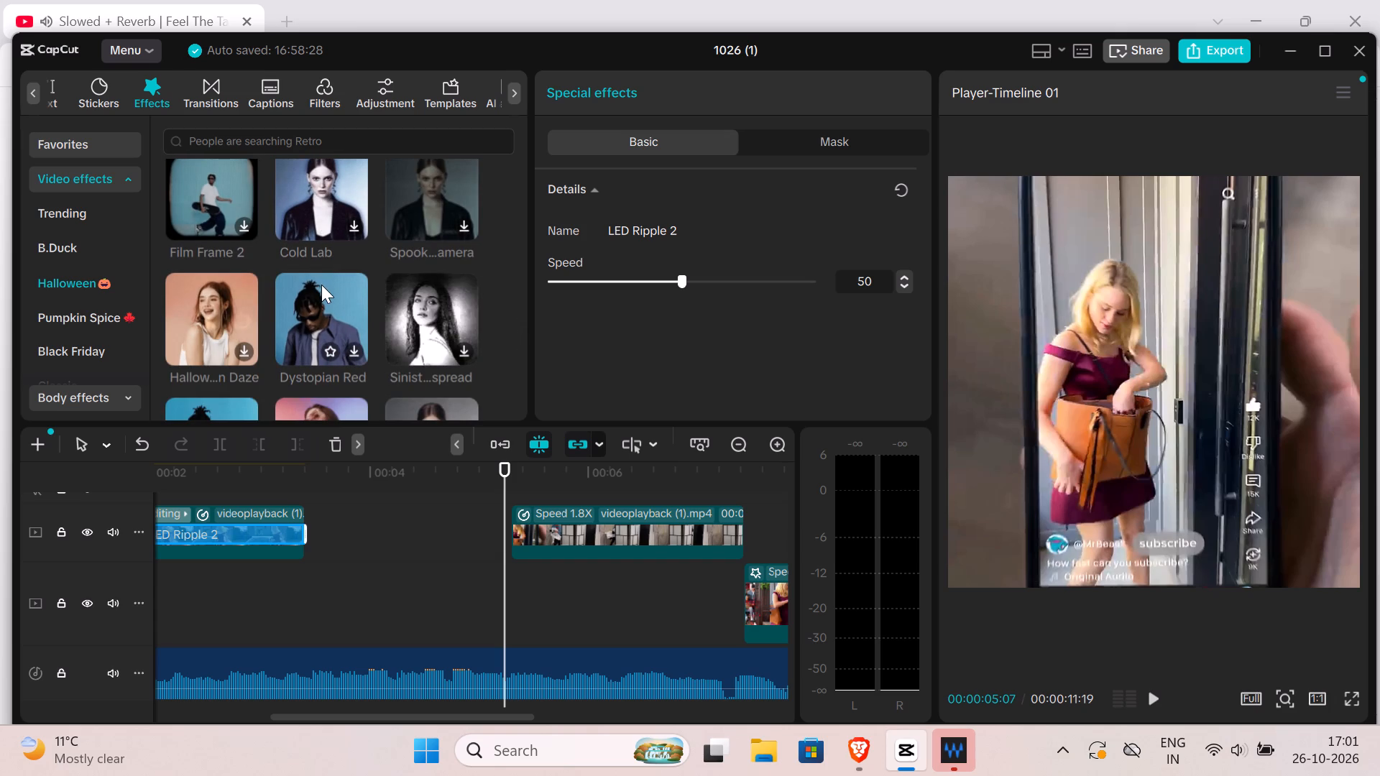
Download the Dystopian Red effect from the Halloween video effects.
left_click(321, 308)
left_click(352, 351)
Shift the videoplayback (1).mp4 clip on the upper video track slightly earlier so it ends at the playhead, 00:00:05:07.
scroll(497, 425, "down", 3)
scroll(535, 641, "down", 2)
scroll(503, 592, "up", 3)
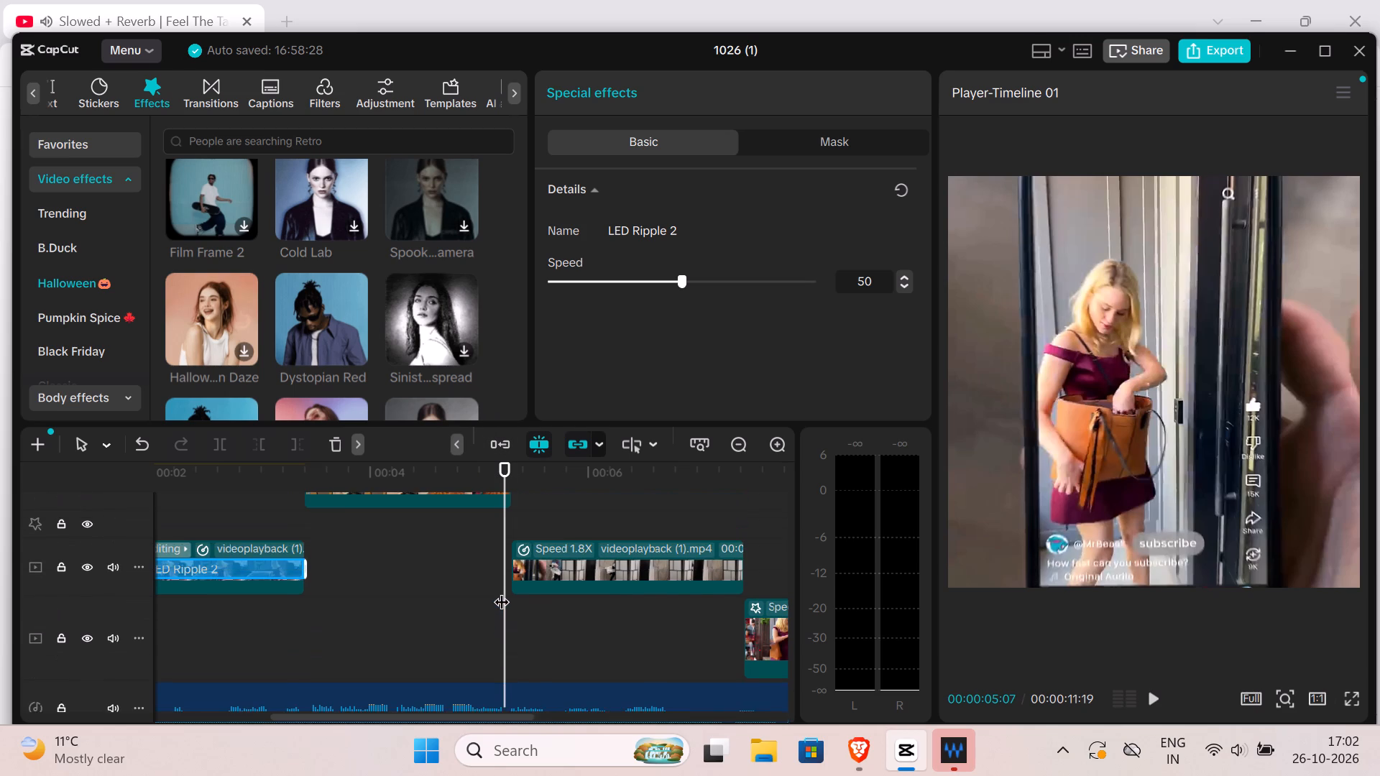
scroll(498, 588, "up", 2)
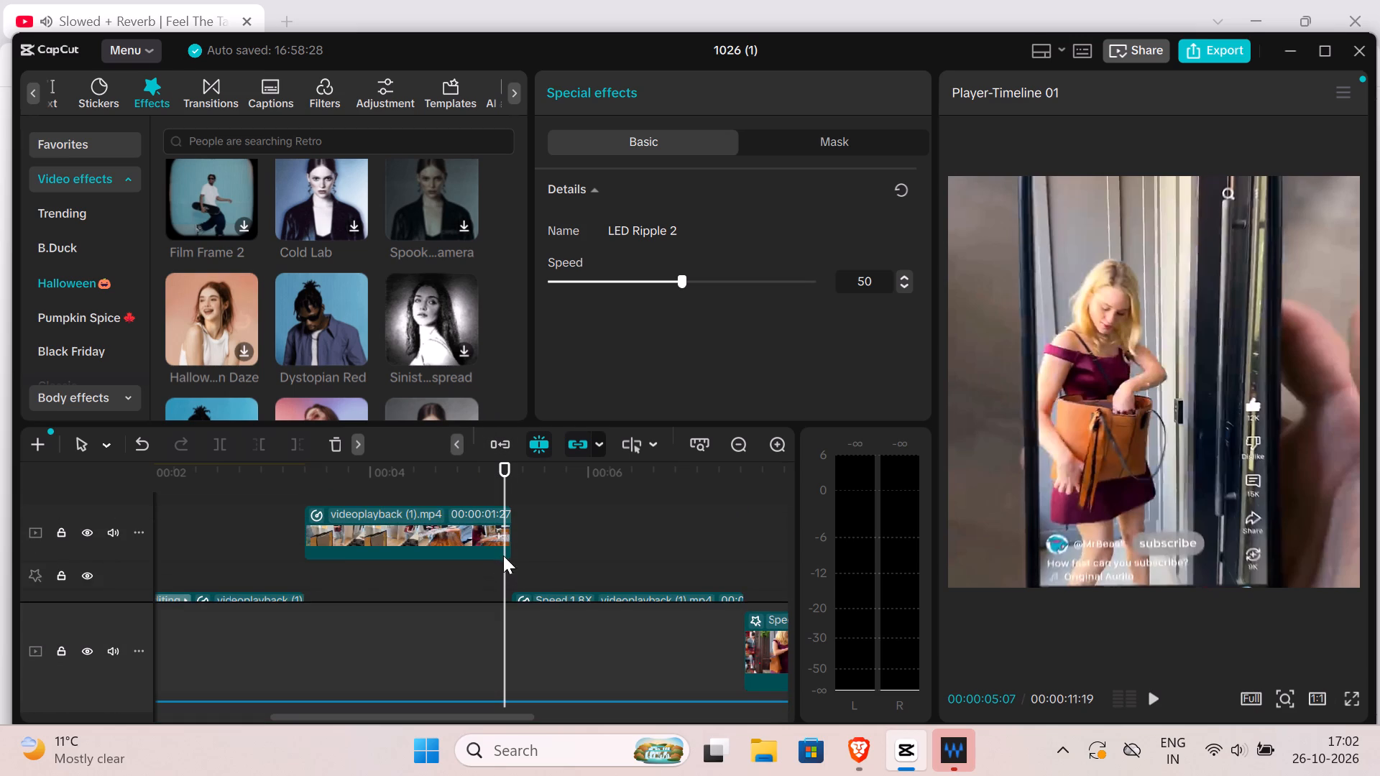
left_click(500, 541)
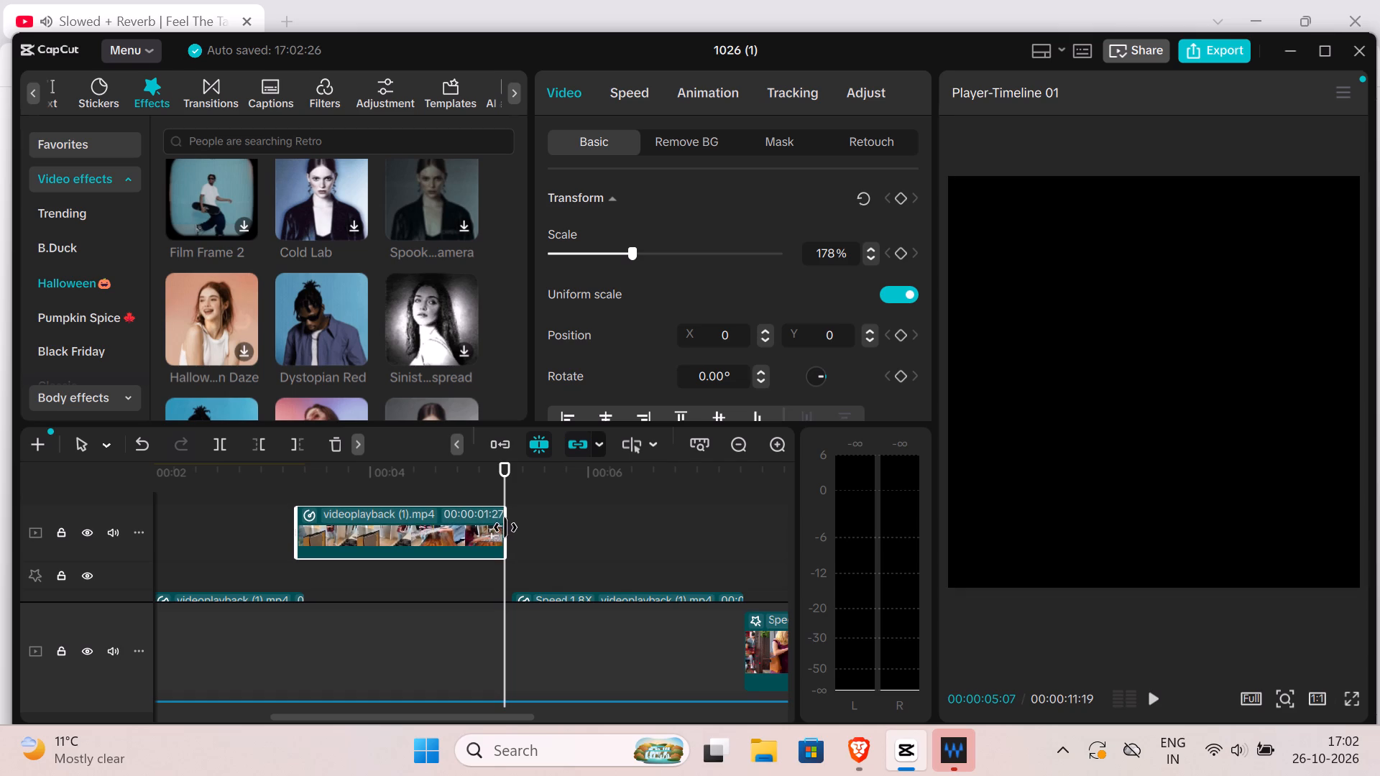
Find the cut point in the upper-track clip and trim the clip's end back to 00:00:04:28.
left_click(503, 491)
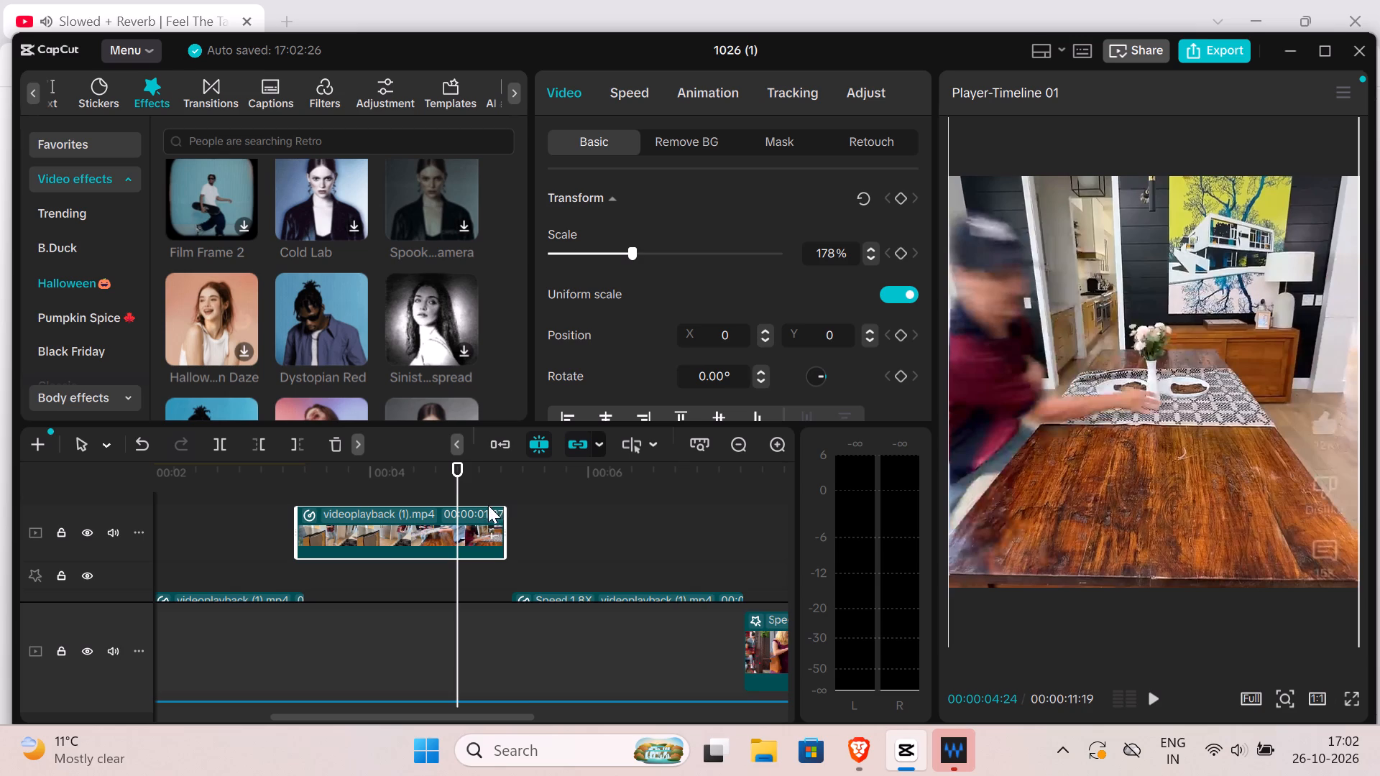
left_click_drag(453, 477, 461, 476)
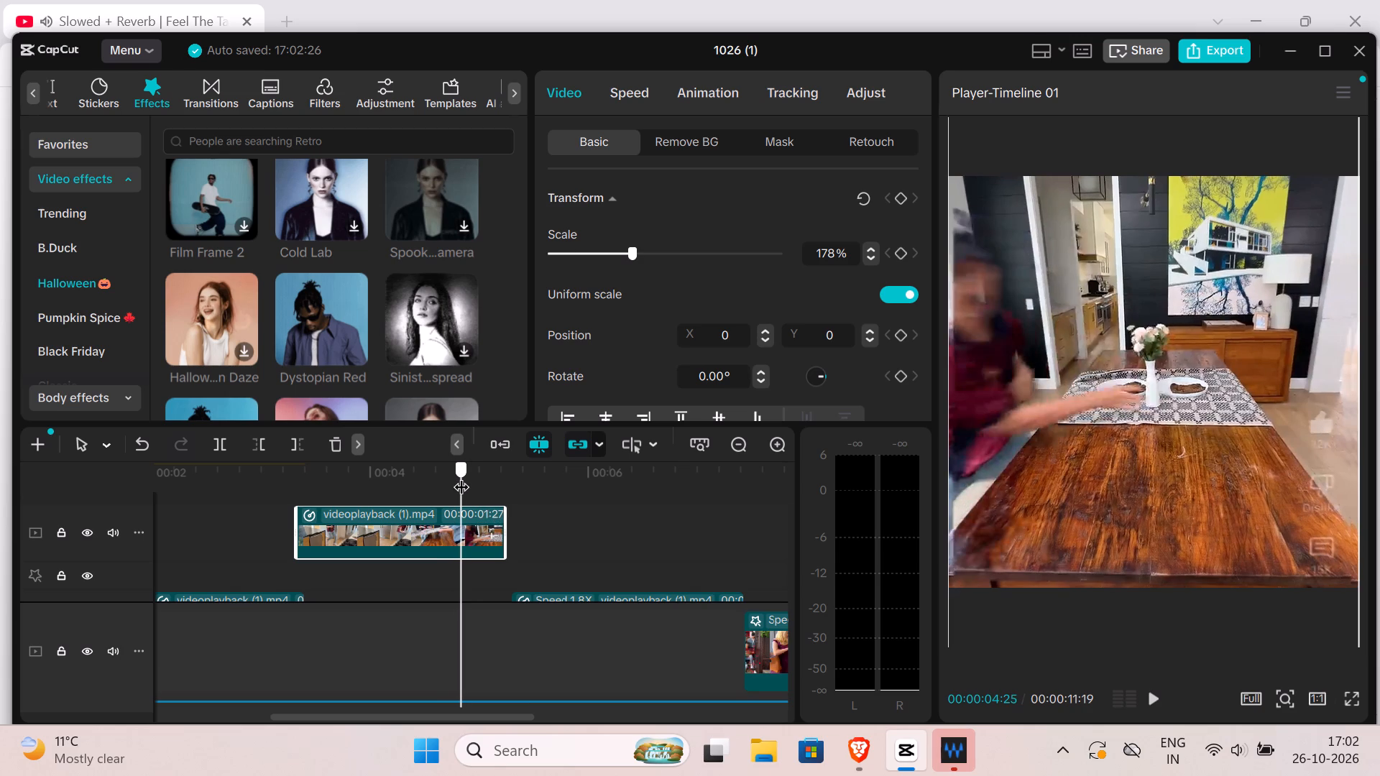
left_click_drag(461, 476, 464, 476)
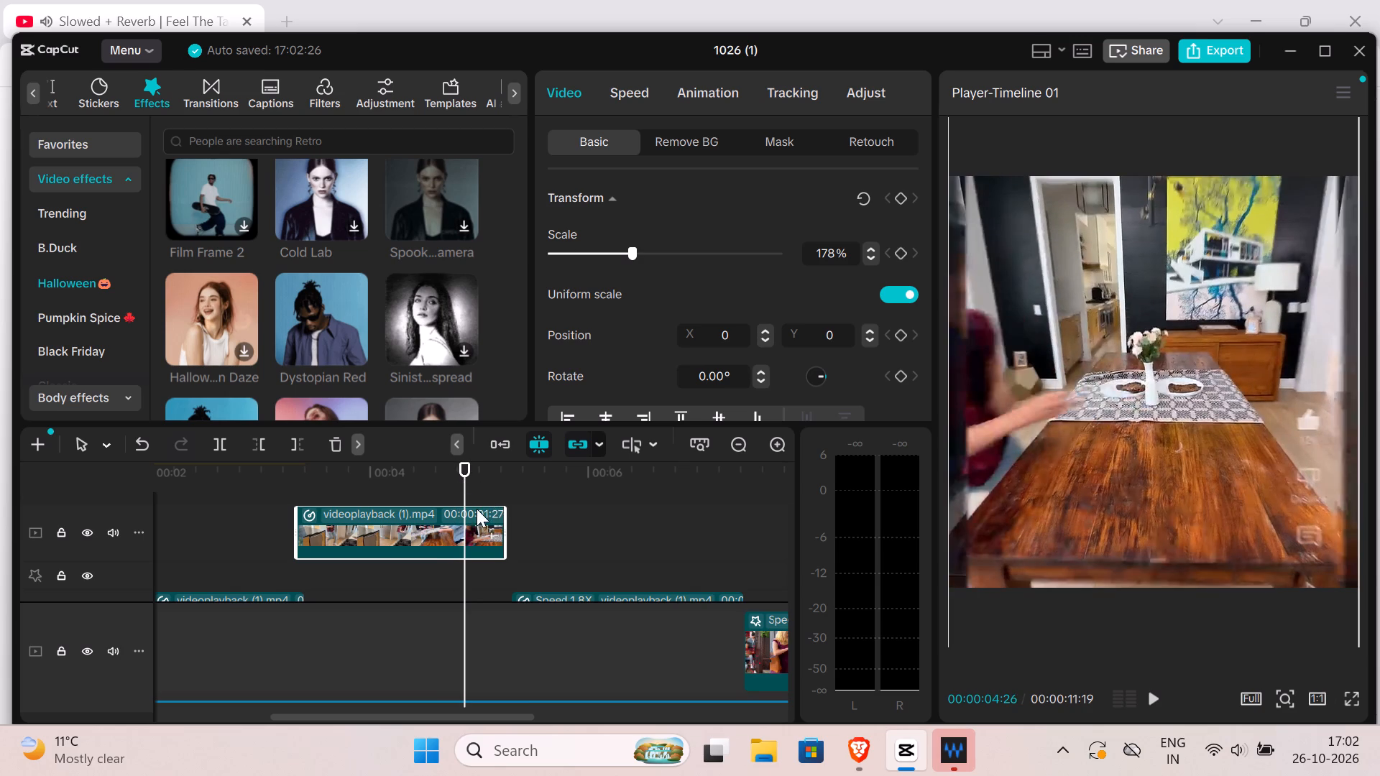
left_click(470, 479)
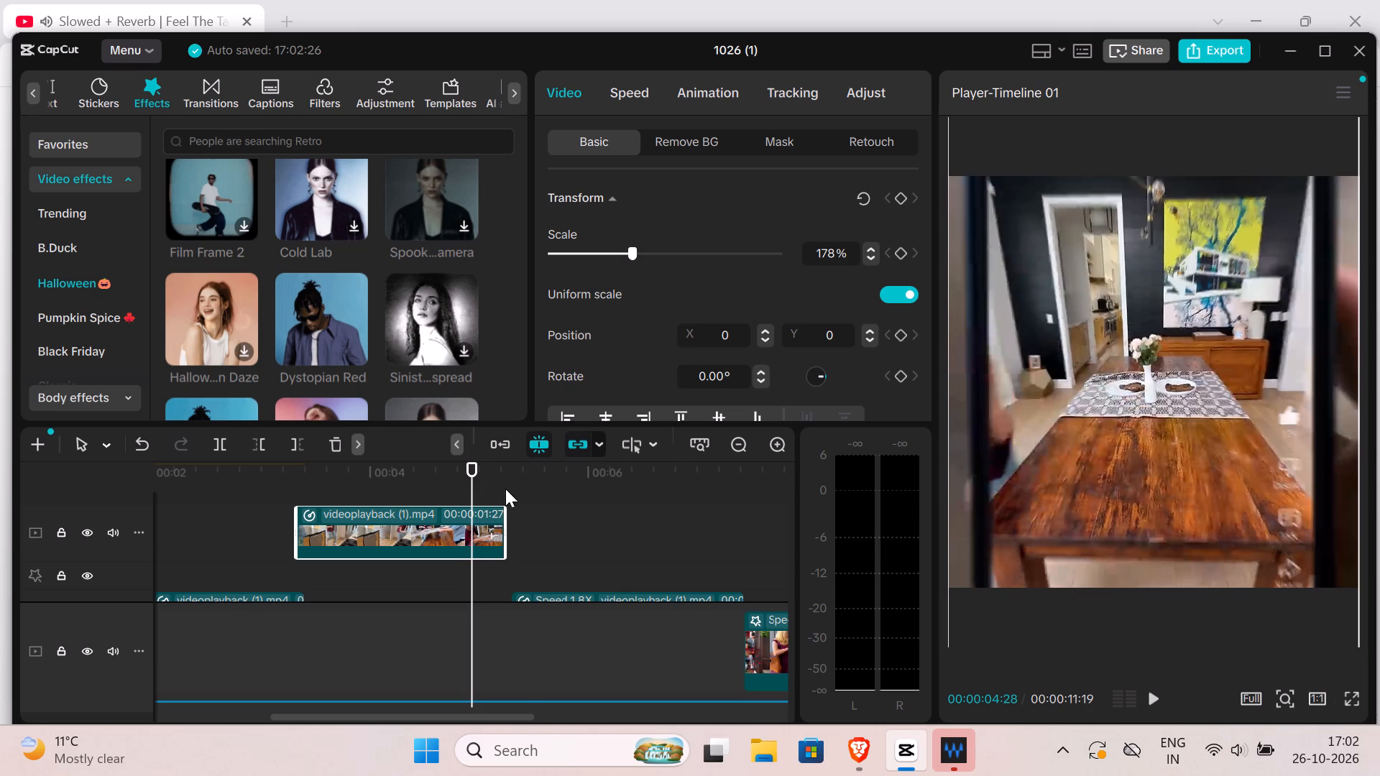
left_click_drag(505, 511, 501, 512)
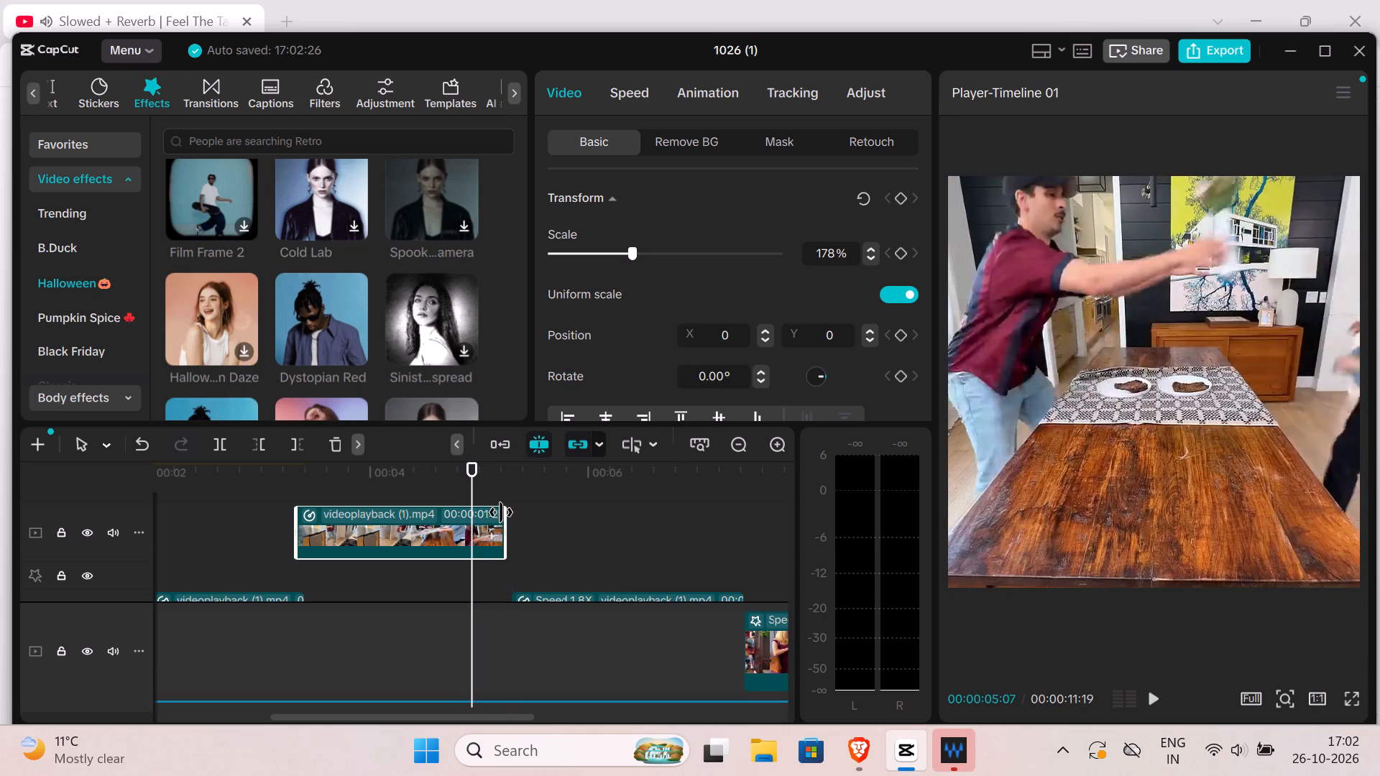
left_click_drag(501, 512, 477, 518)
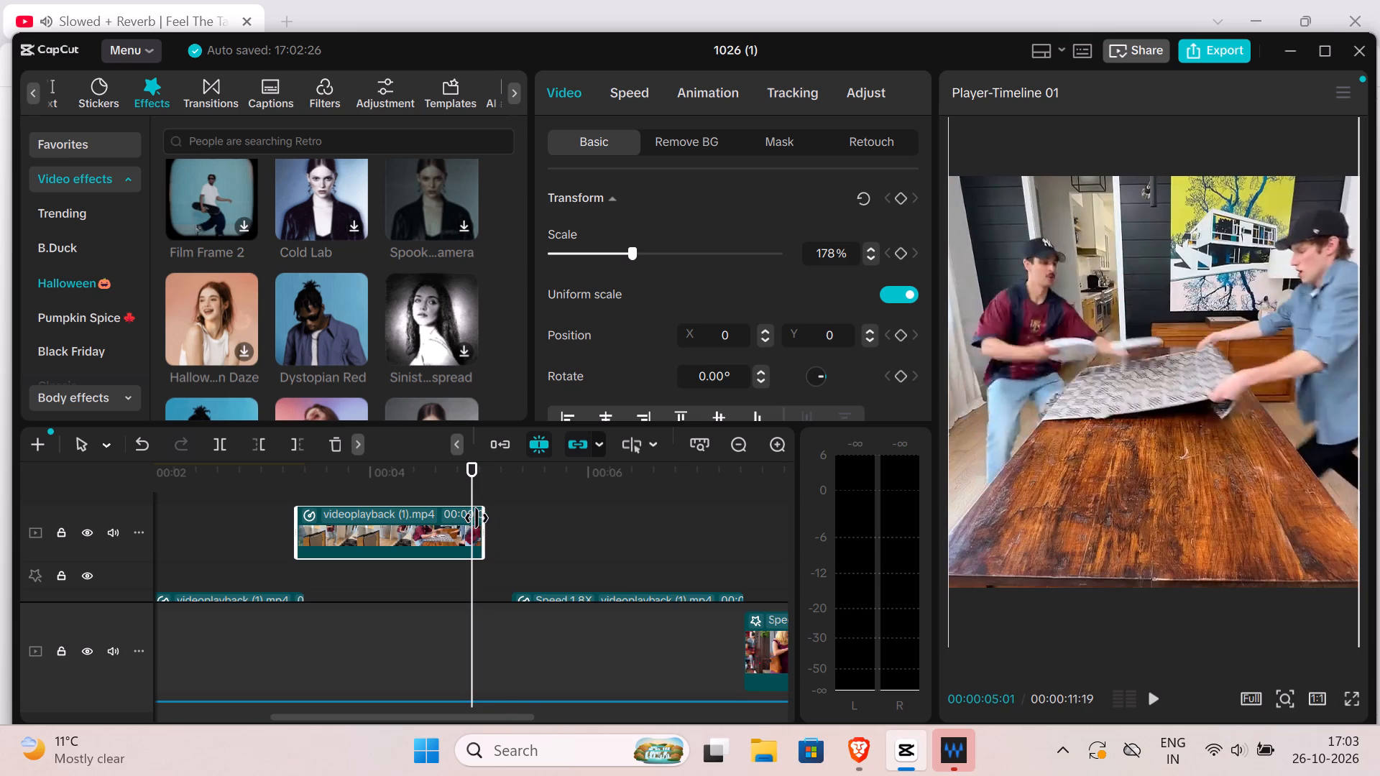
left_click_drag(477, 518, 469, 519)
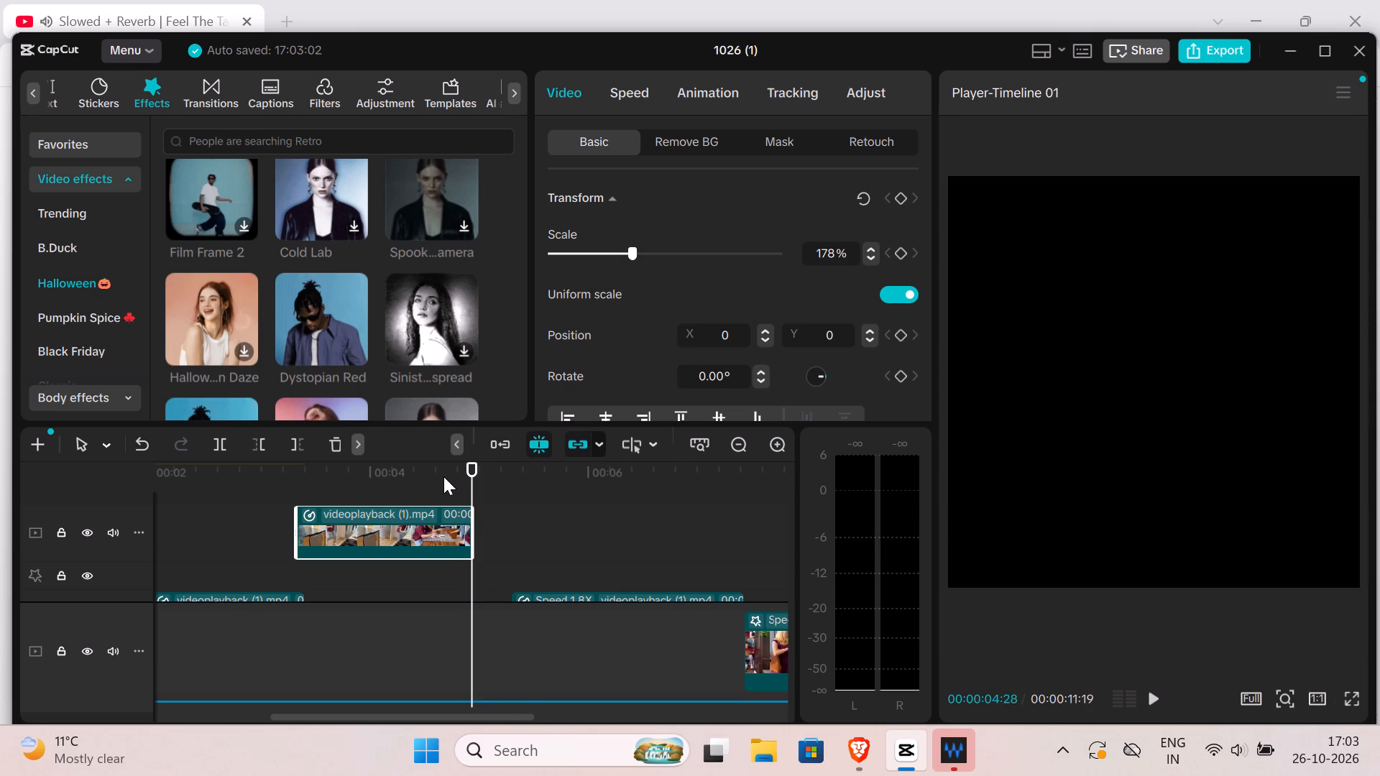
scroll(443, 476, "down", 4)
Shift the upper-track videoplayback (1).mp4 clip slightly later so it starts where the preceding clip on the track below ends.
scroll(433, 492, "down", 10)
scroll(362, 604, "down", 1)
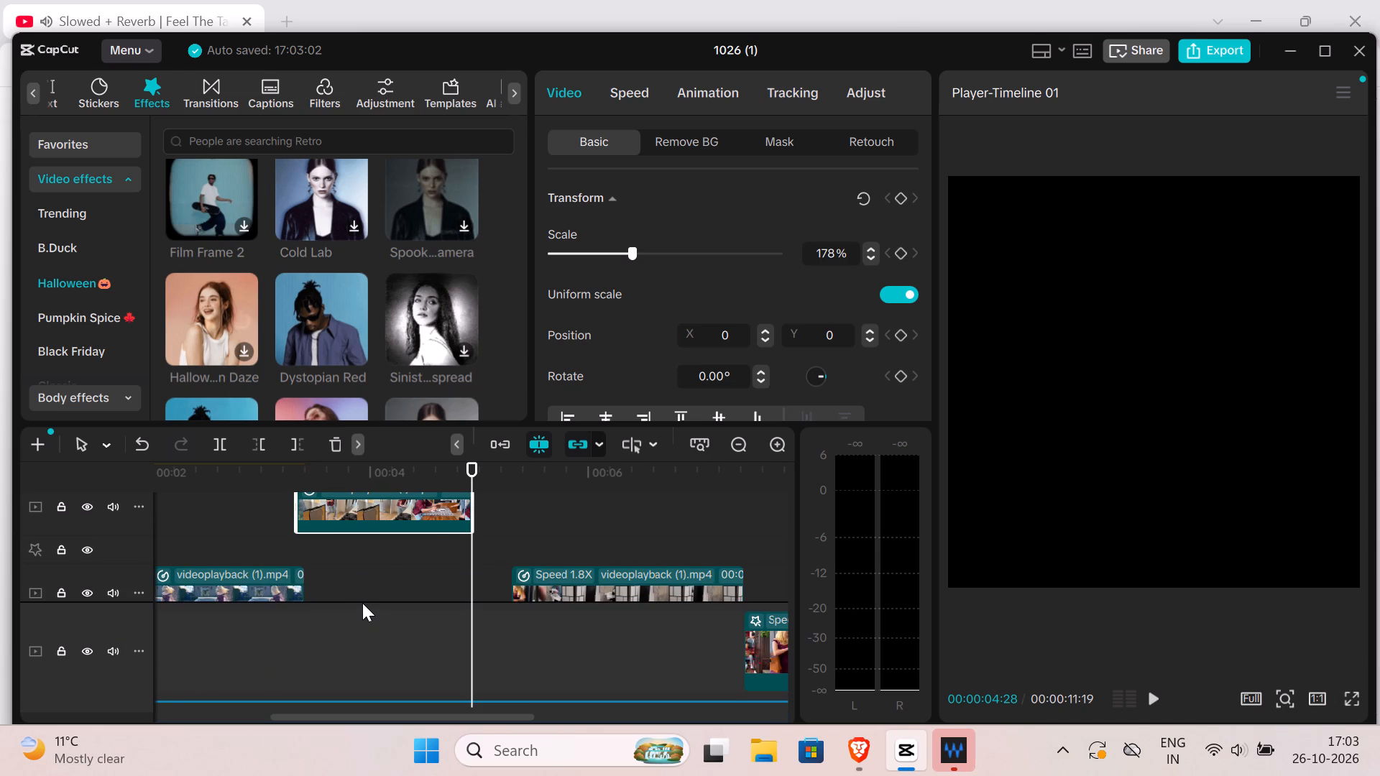
left_click_drag(388, 522, 392, 522)
left_click_drag(392, 522, 423, 522)
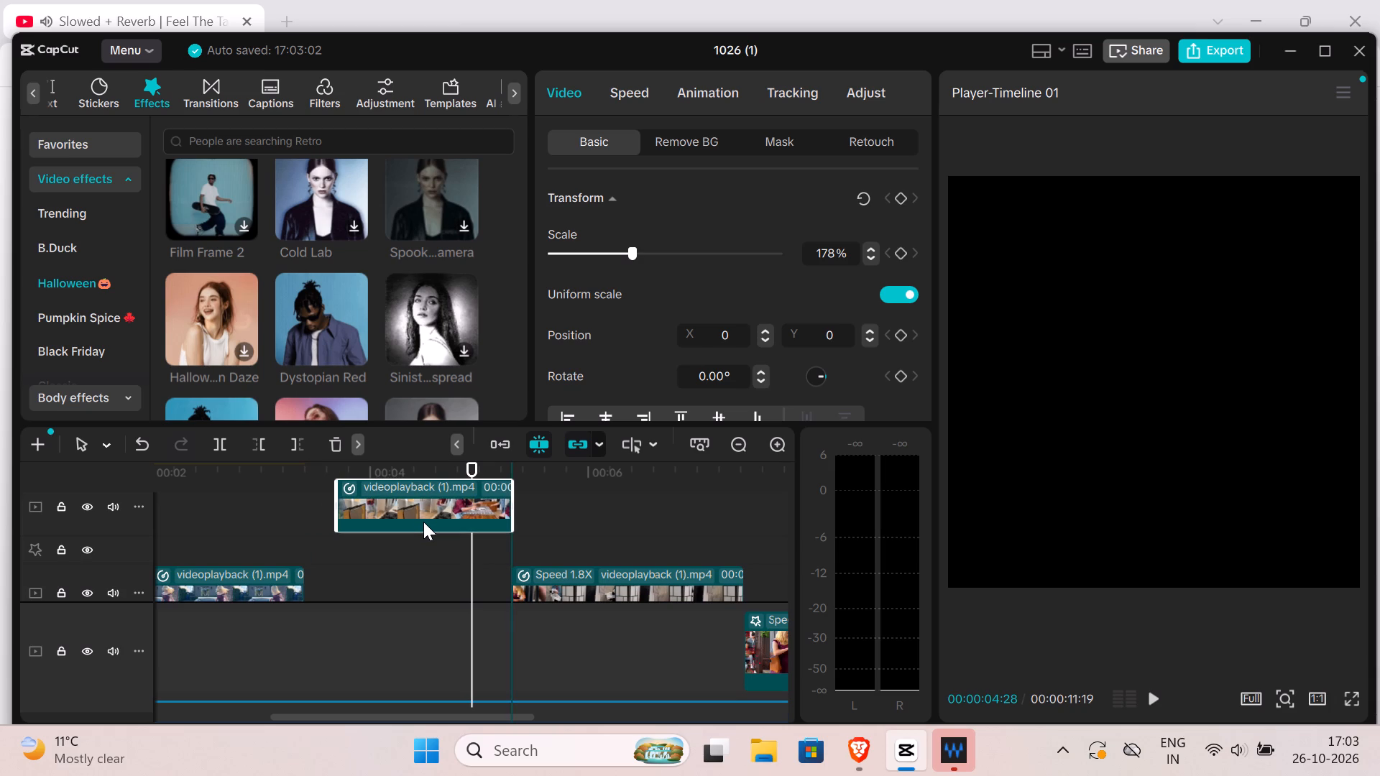
left_click_drag(423, 522, 400, 519)
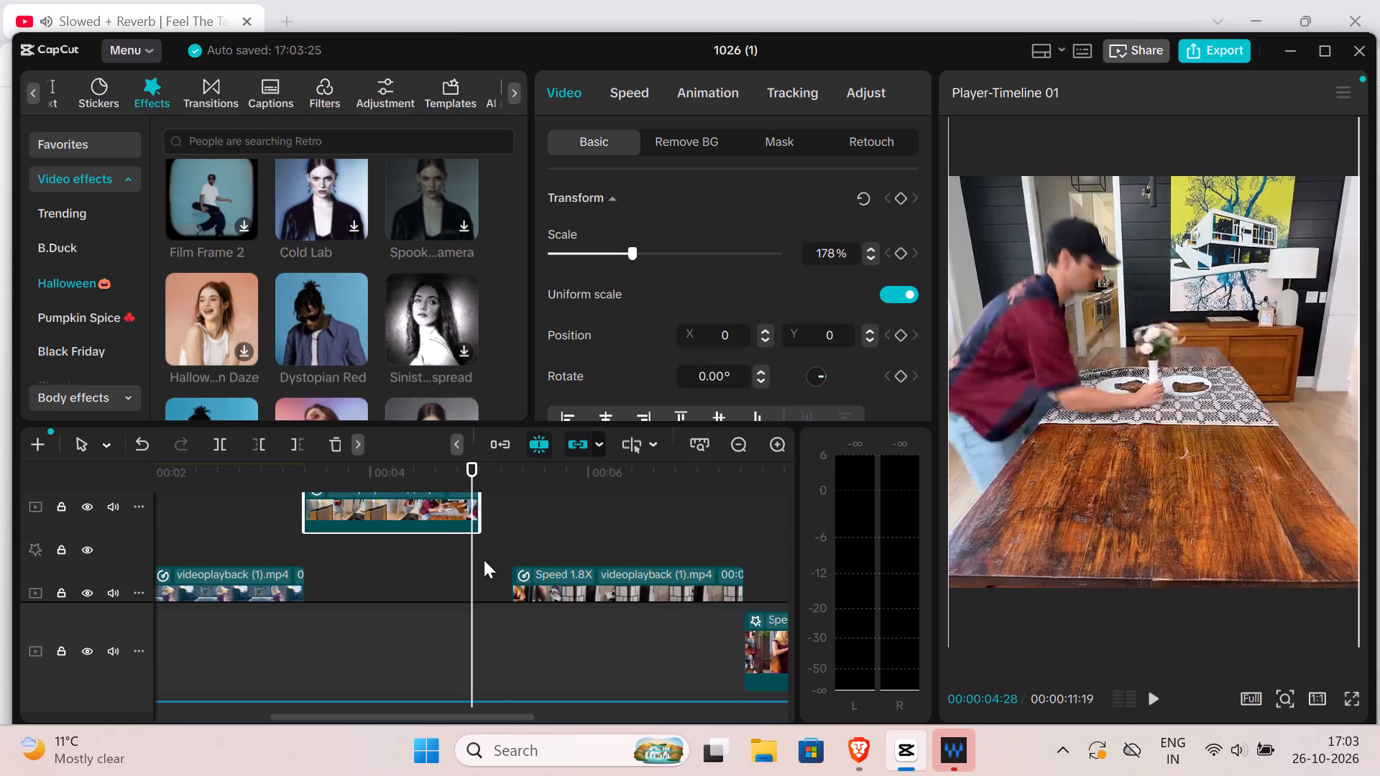
Move the Speed 1.8X clip earlier so it starts right at the end of the upper-track clip.
left_click_drag(592, 588, 580, 580)
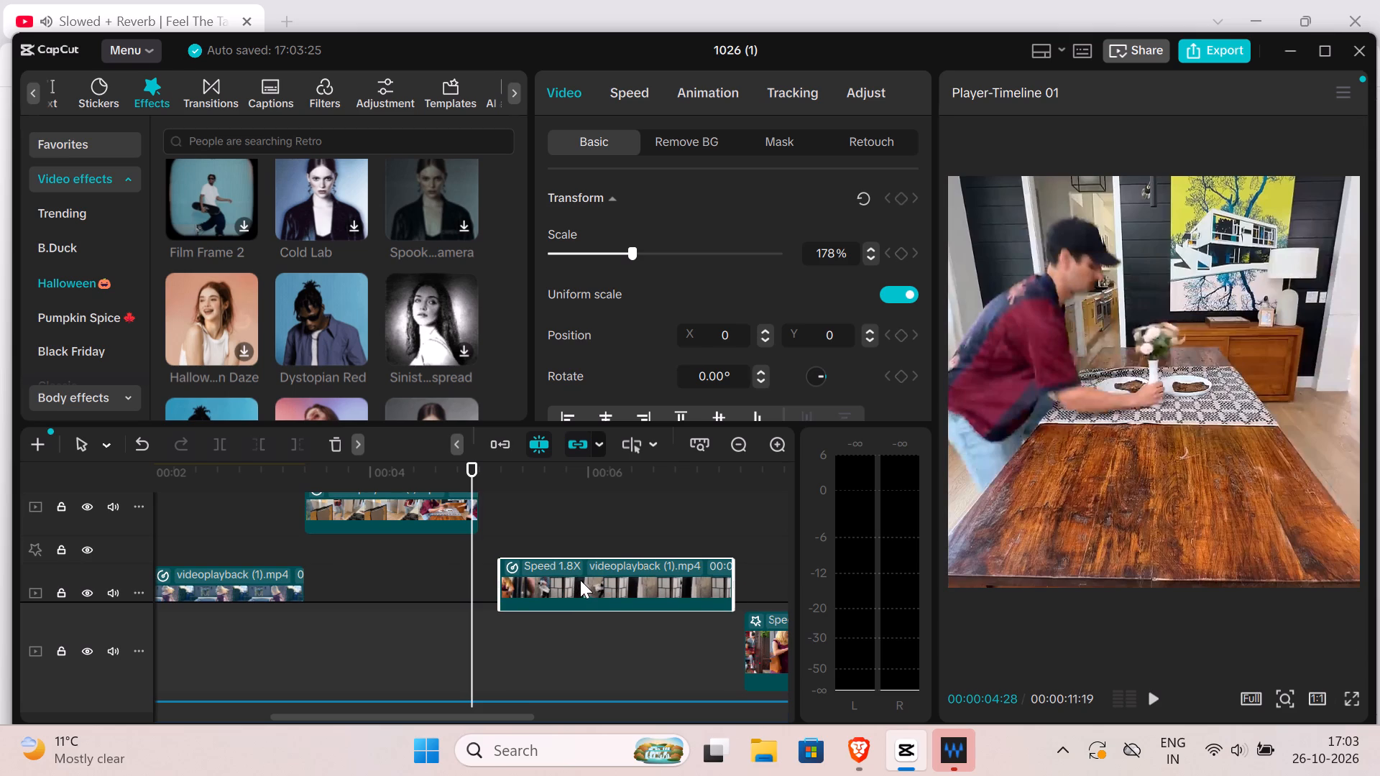
left_click_drag(580, 580, 566, 570)
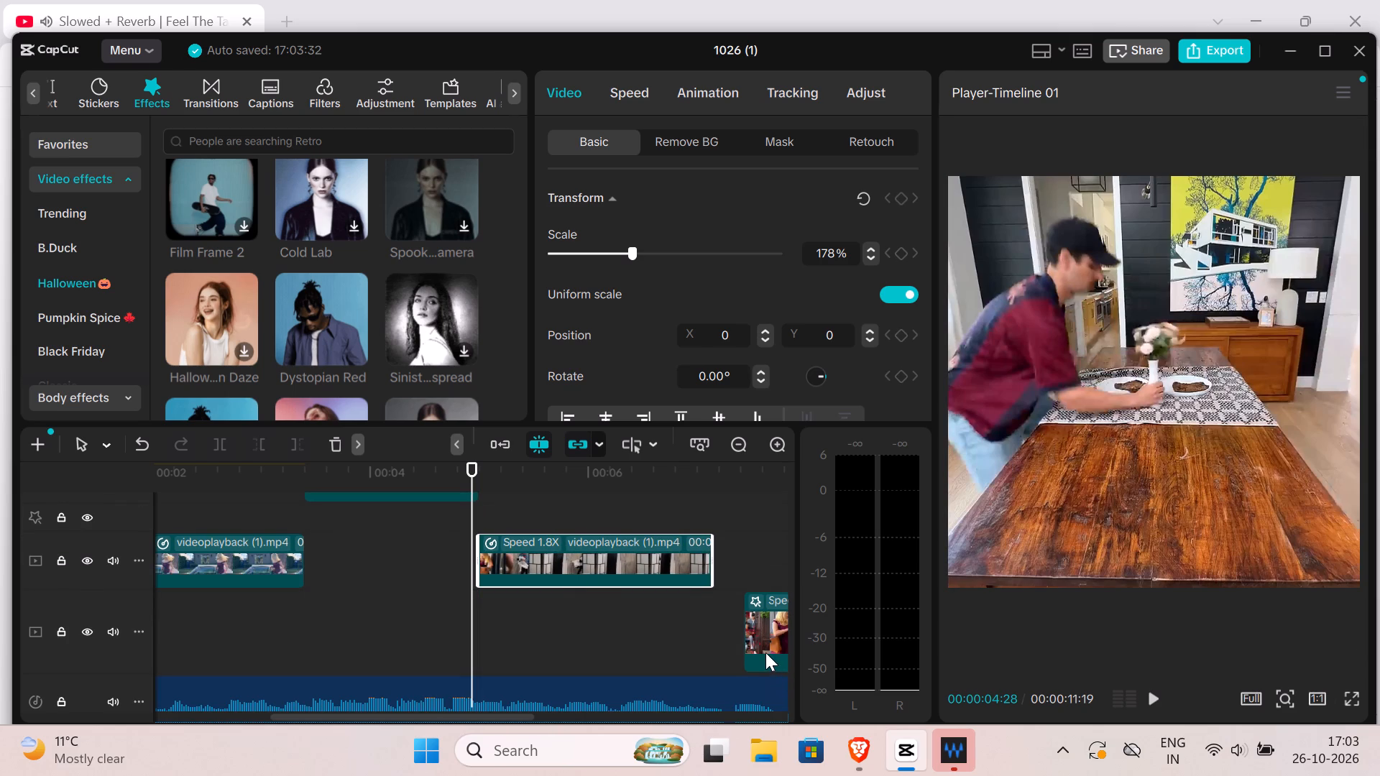
Move the last main-track clip, with its attached Vortex Strokes effect, earlier to start where the Speed 1.8X clip ends.
left_click_drag(765, 652, 762, 647)
left_click_drag(762, 647, 737, 646)
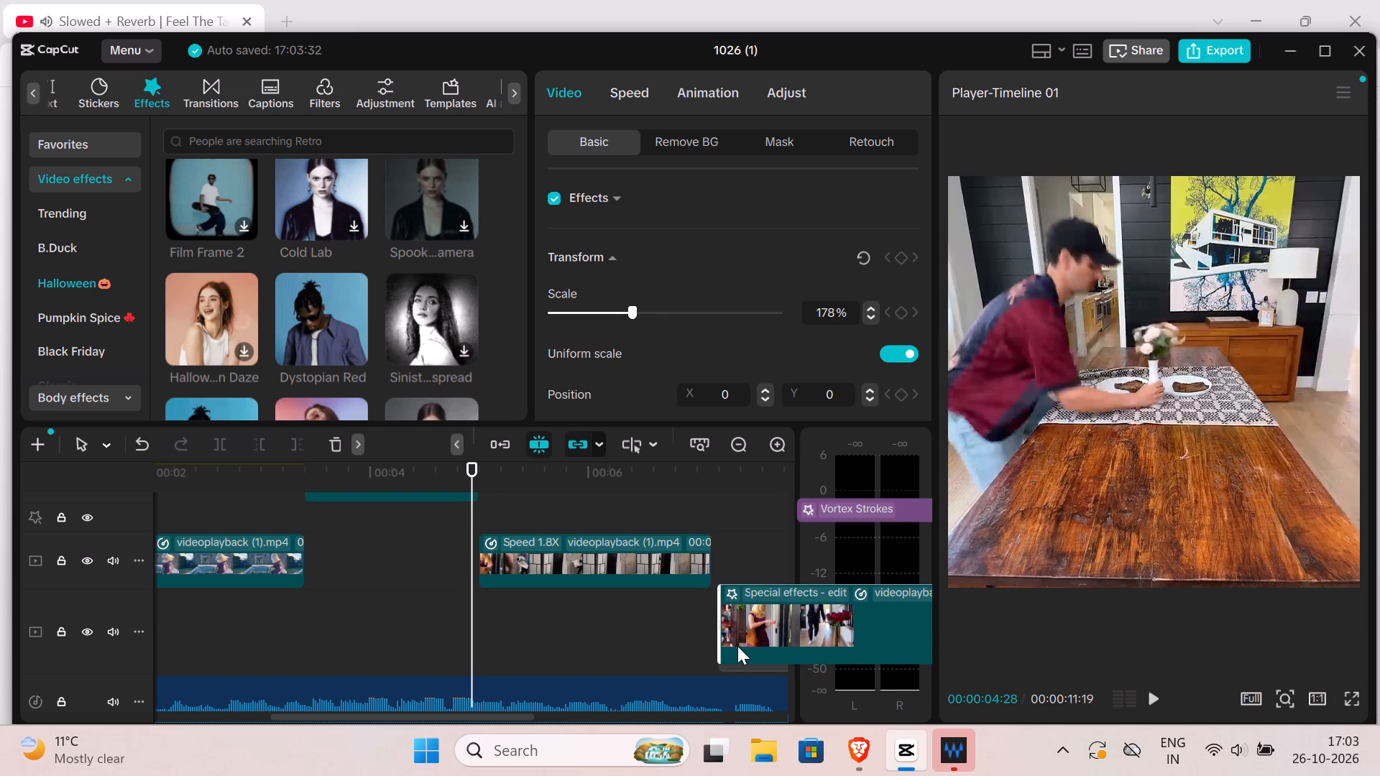
left_click_drag(737, 646, 733, 649)
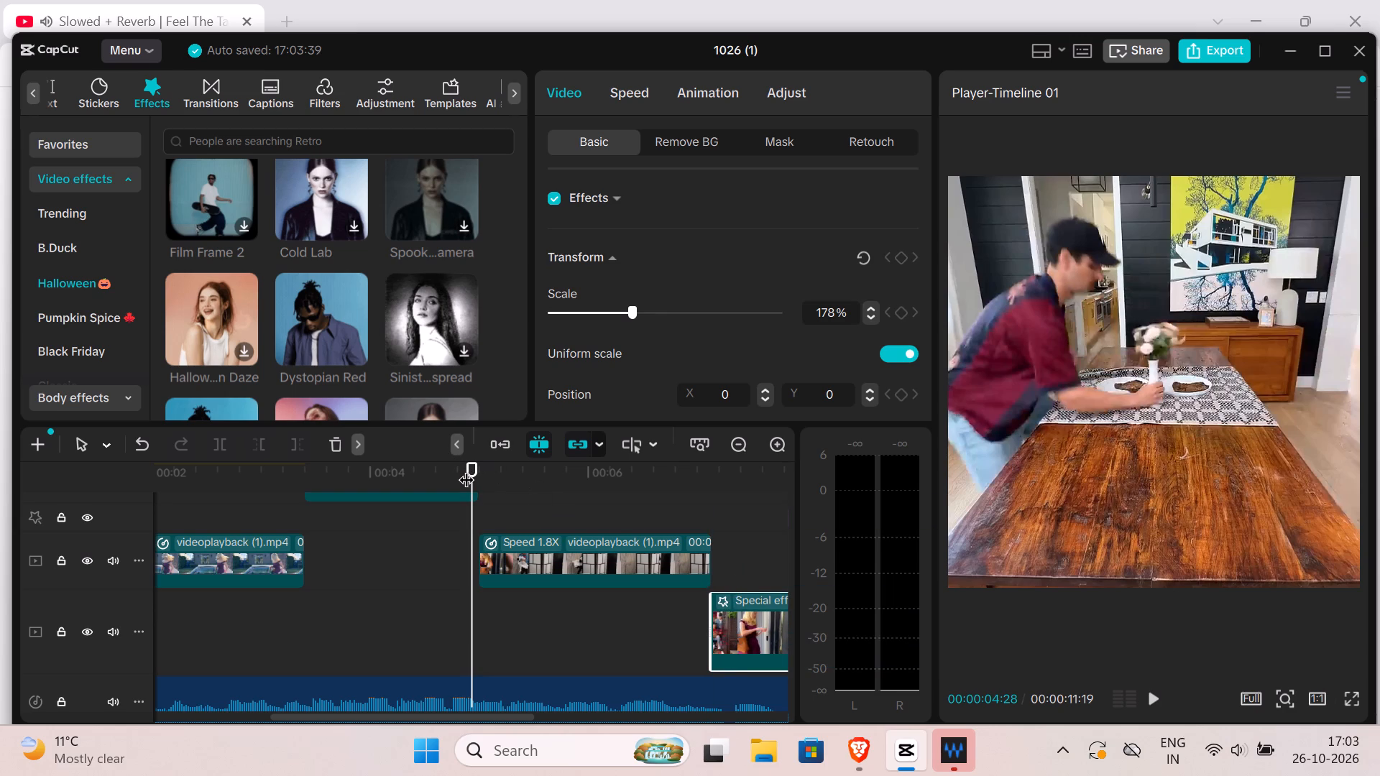
Trim the end of the audio clip back to 00:00:11:10 so it ends together with the last video clip.
left_click_drag(470, 471, 571, 487)
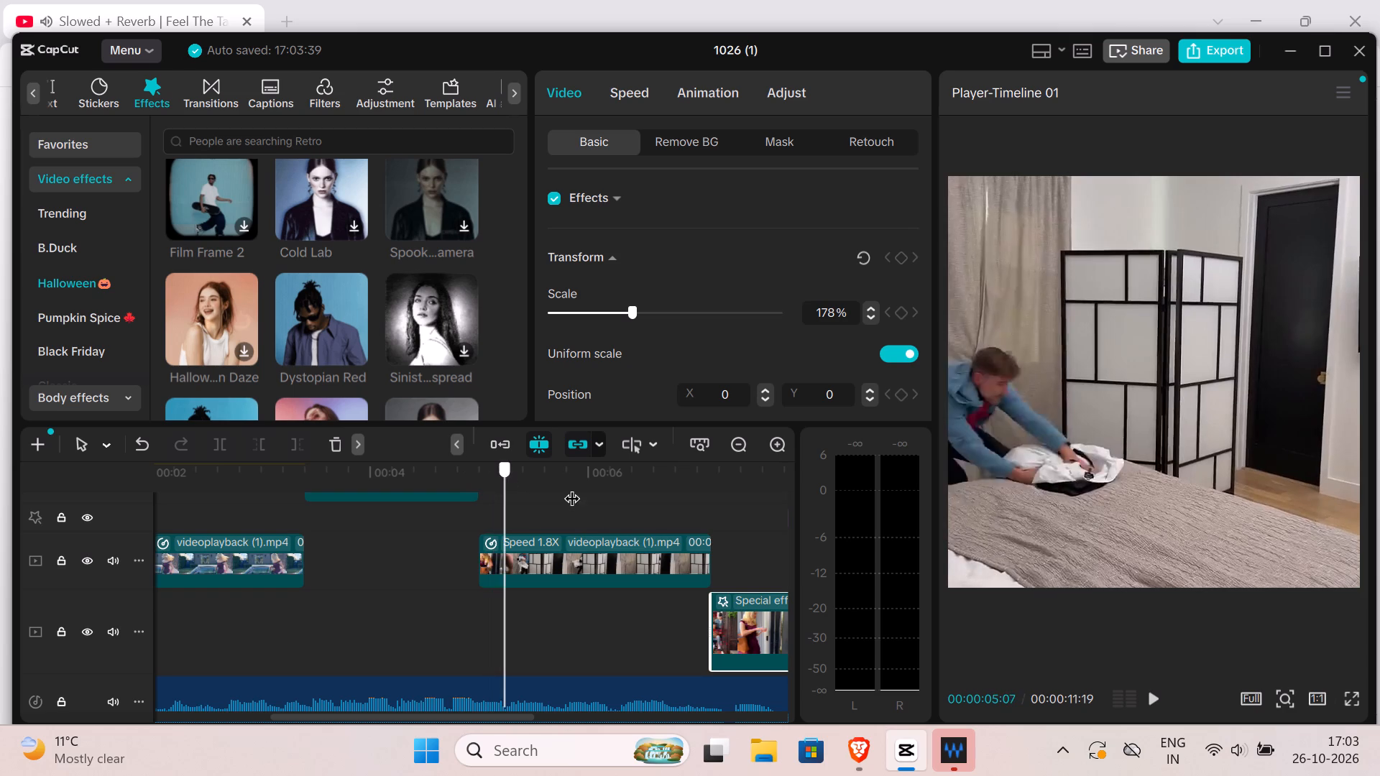
left_click_drag(571, 487, 744, 548)
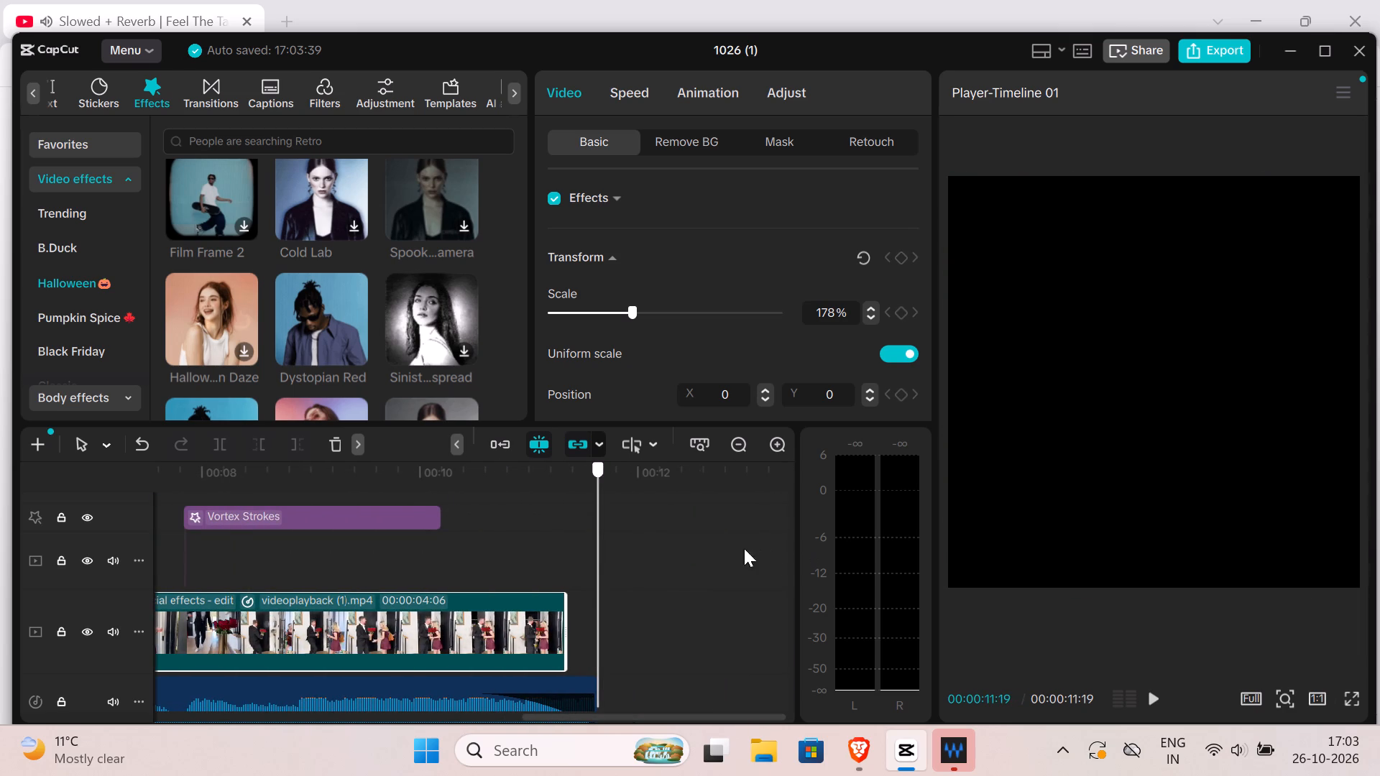
left_click_drag(744, 548, 627, 556)
left_click_drag(604, 560, 568, 565)
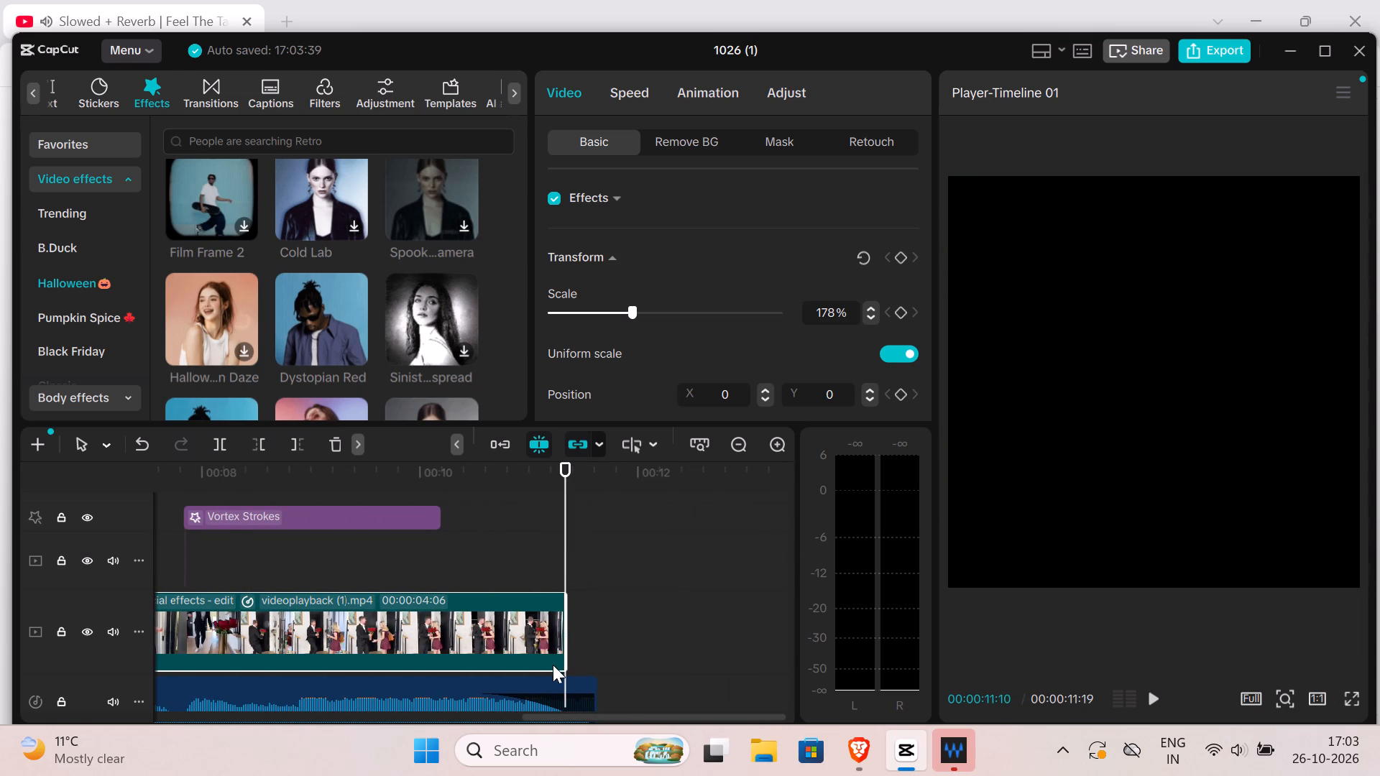
scroll(561, 678, "down", 2)
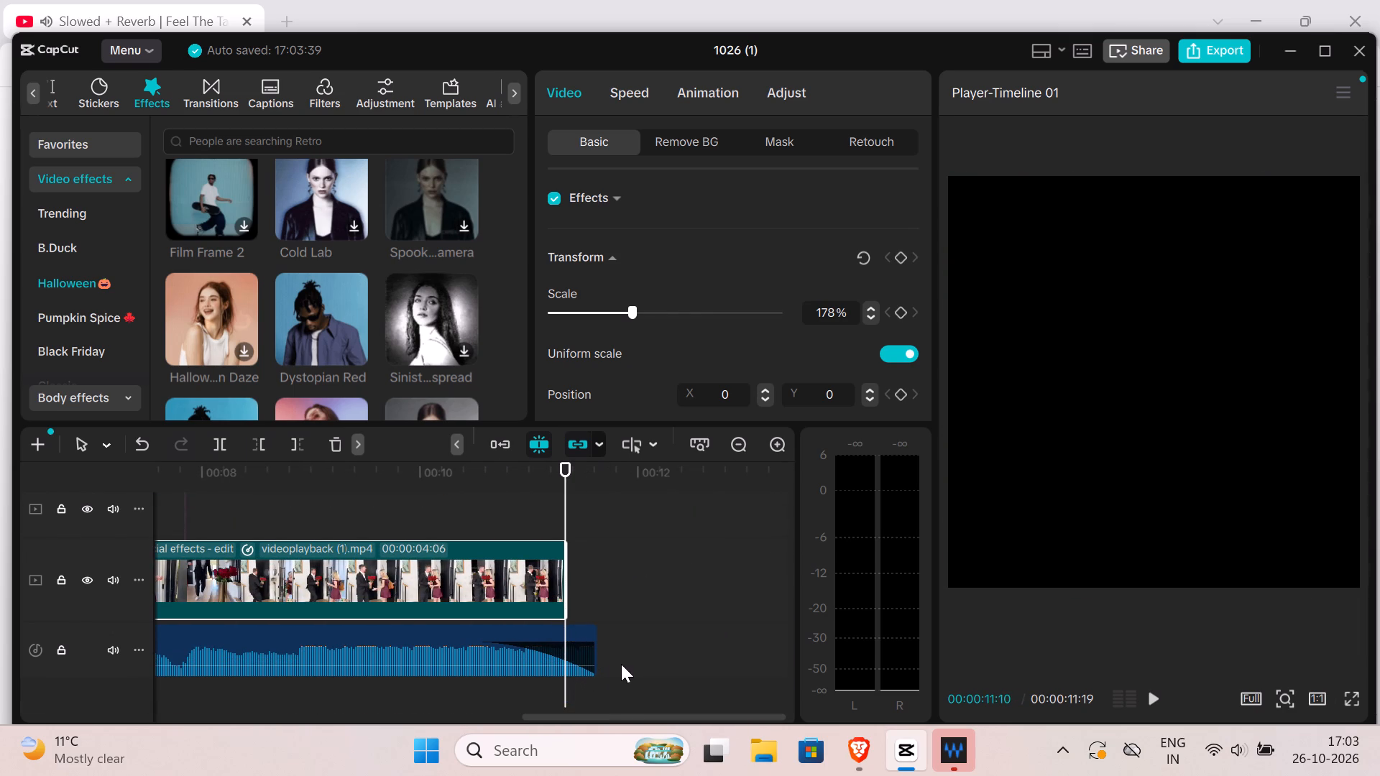
left_click(599, 661)
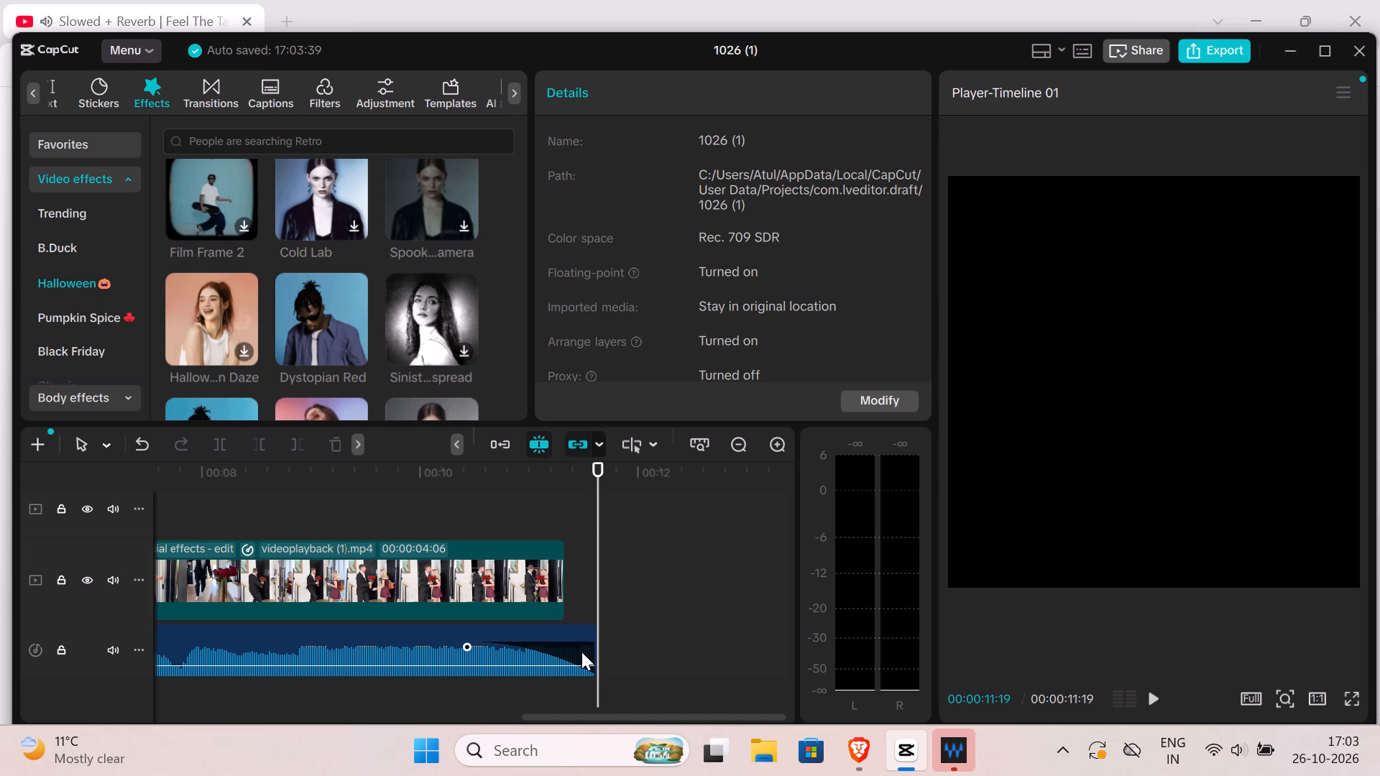
left_click(581, 652)
left_click_drag(599, 648, 594, 644)
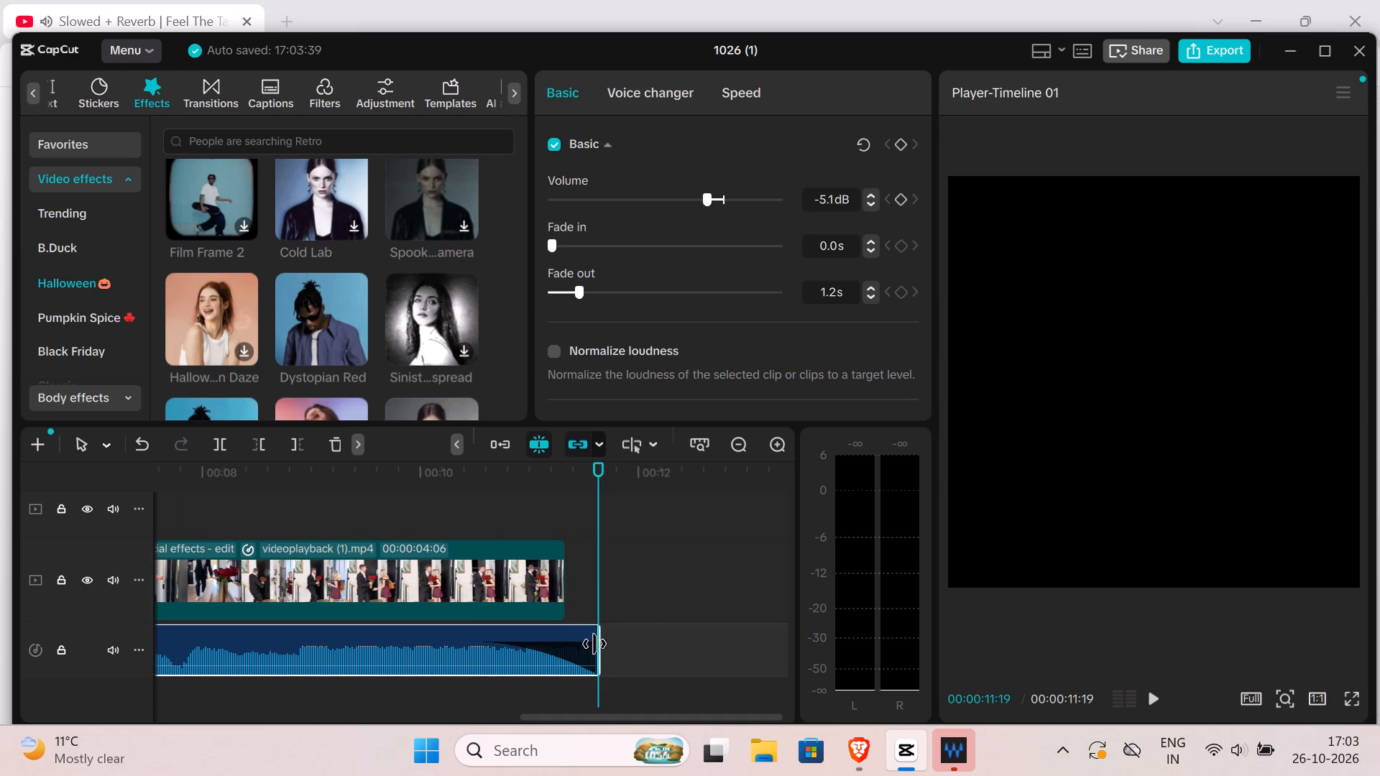
left_click_drag(594, 644, 566, 640)
Shorten the audio clip's fade-out to 0.4 s.
left_click(499, 637)
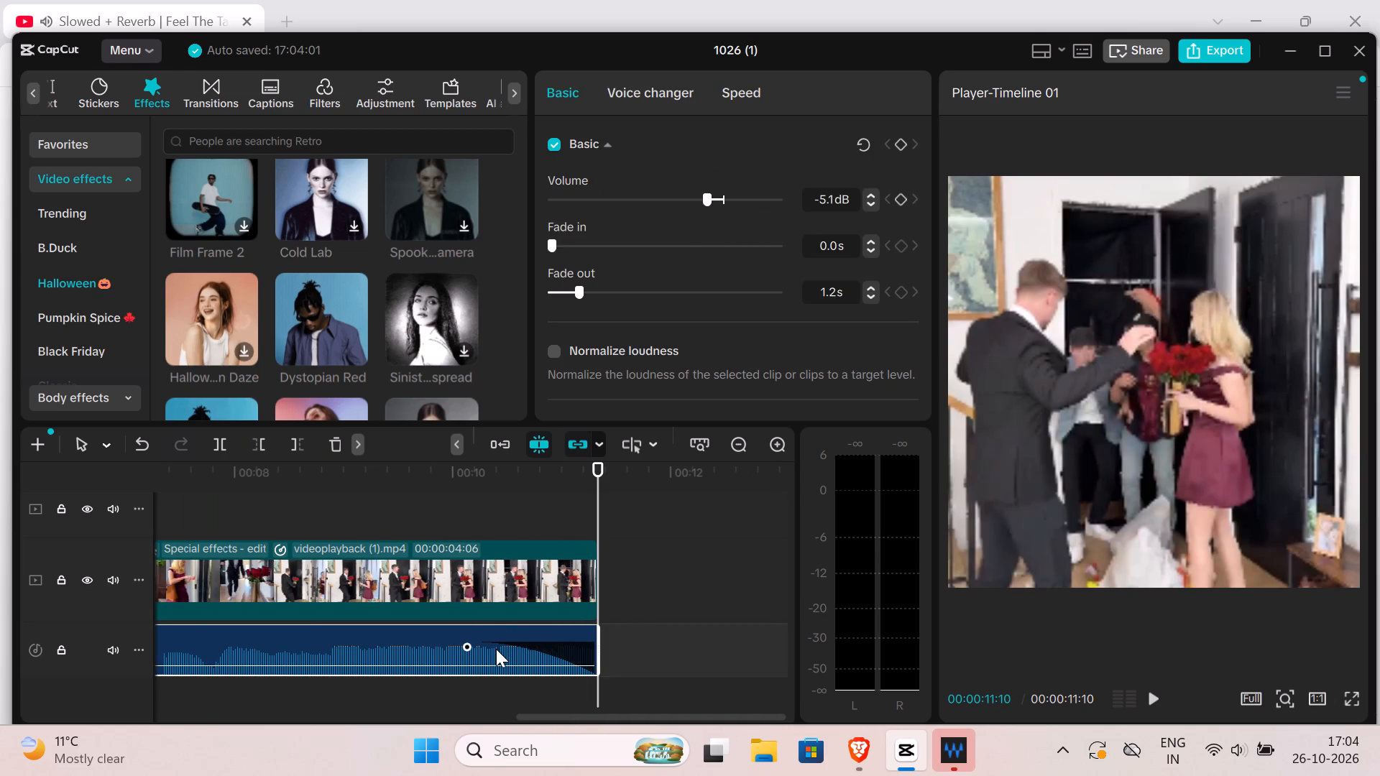
left_click_drag(464, 648, 539, 649)
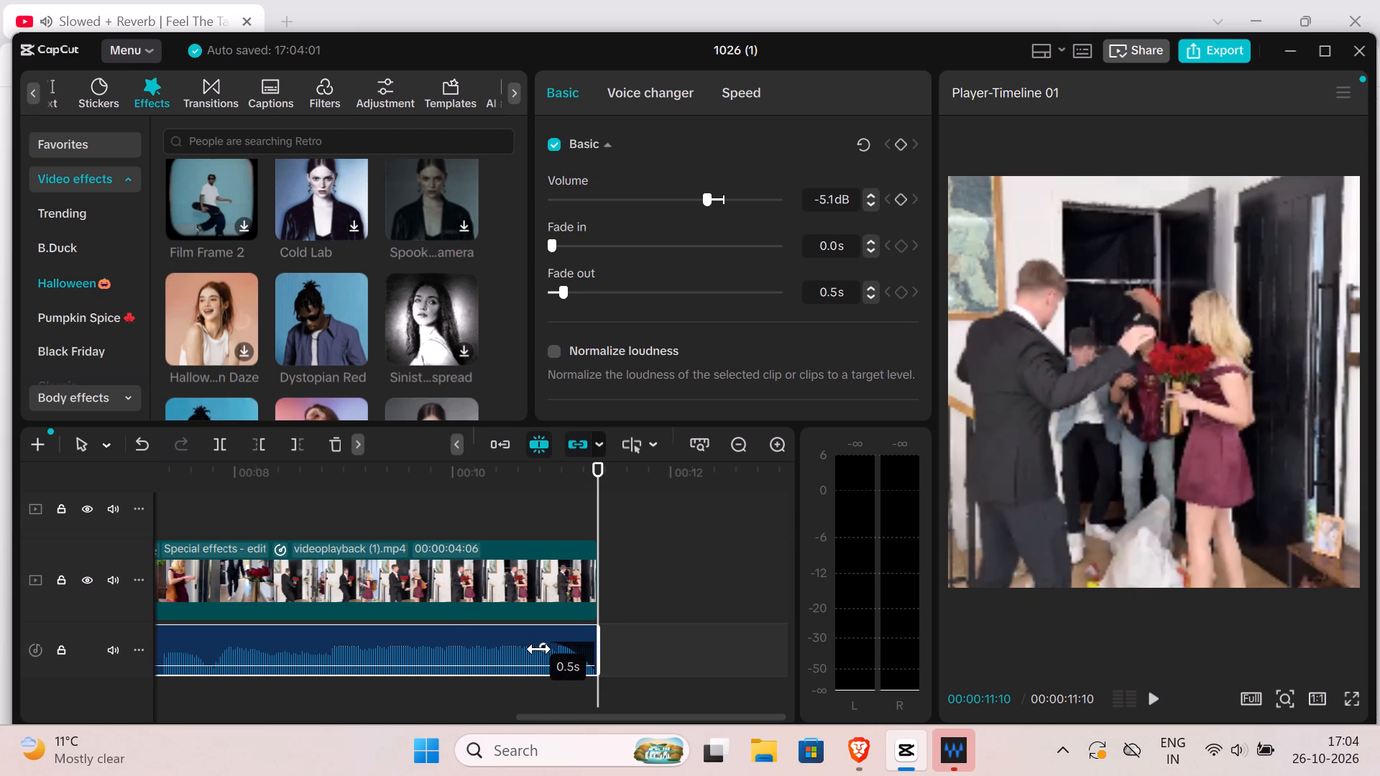
left_click_drag(539, 649, 553, 650)
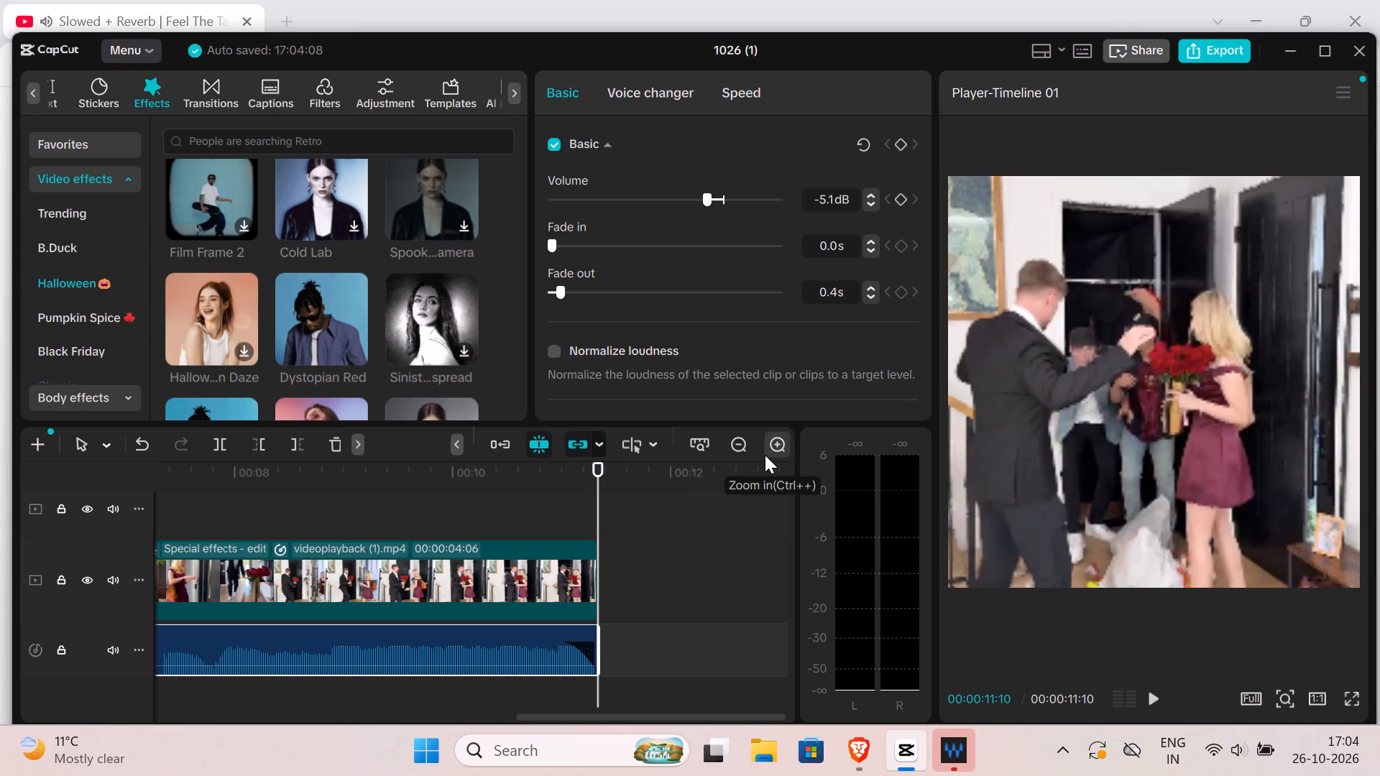
Review the rearranged timeline by scrubbing from the start through each clip and effect to the last clip.
left_click(740, 443)
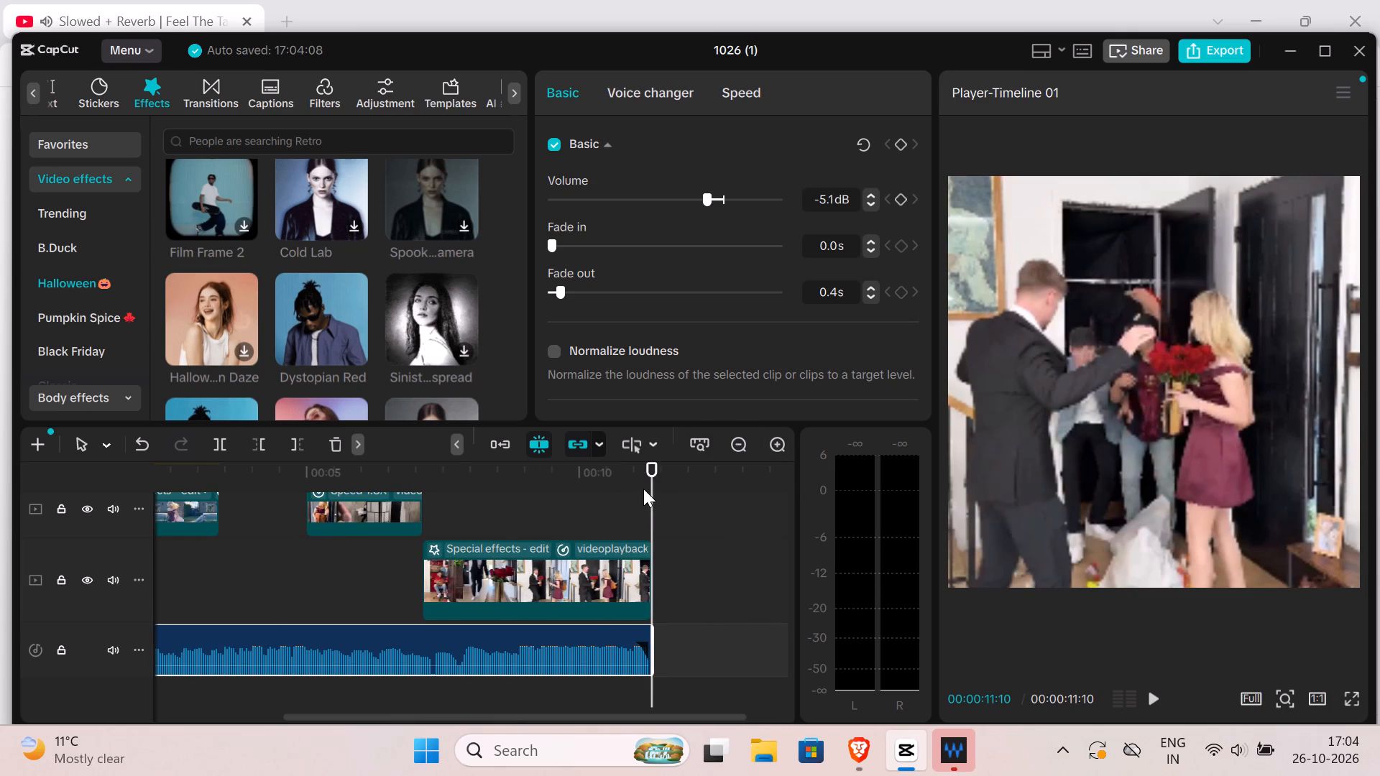
left_click_drag(650, 470, 491, 454)
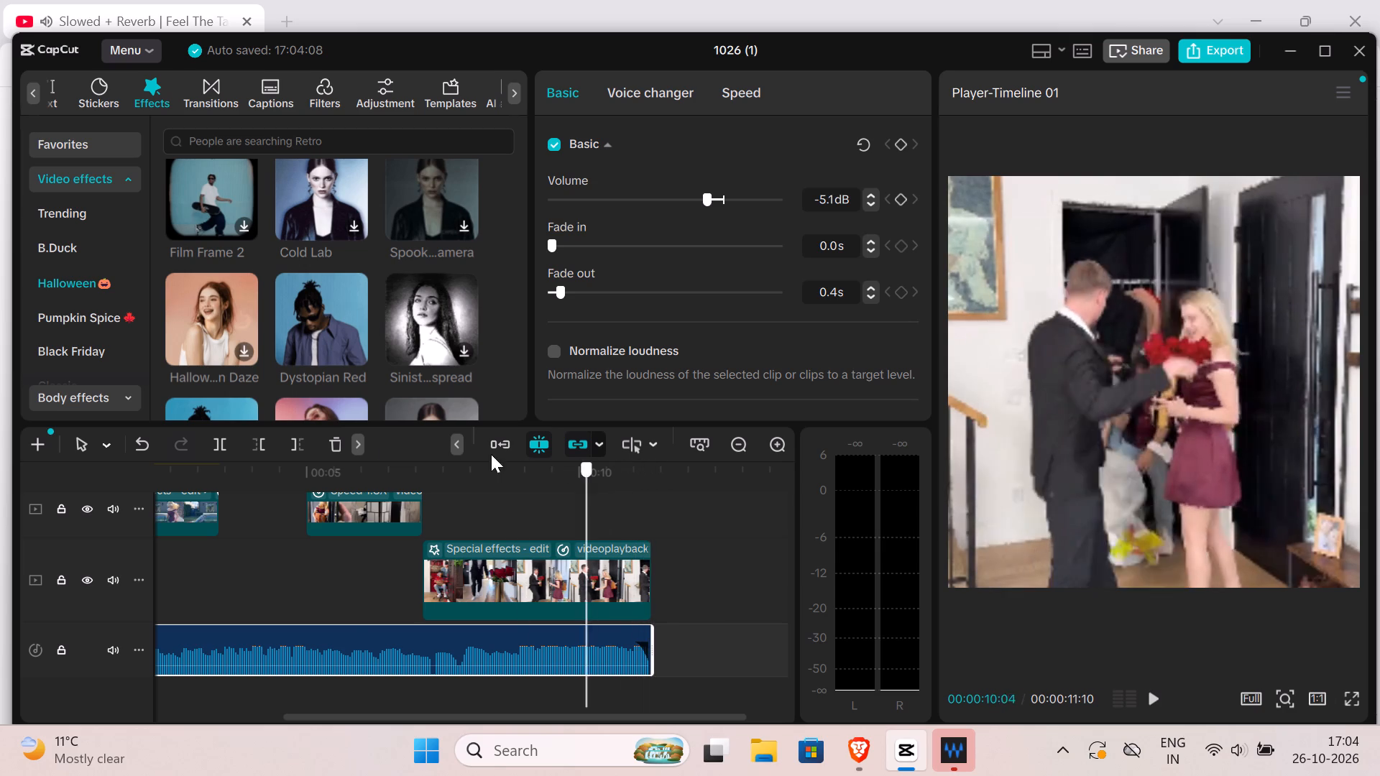
left_click_drag(491, 454, 91, 490)
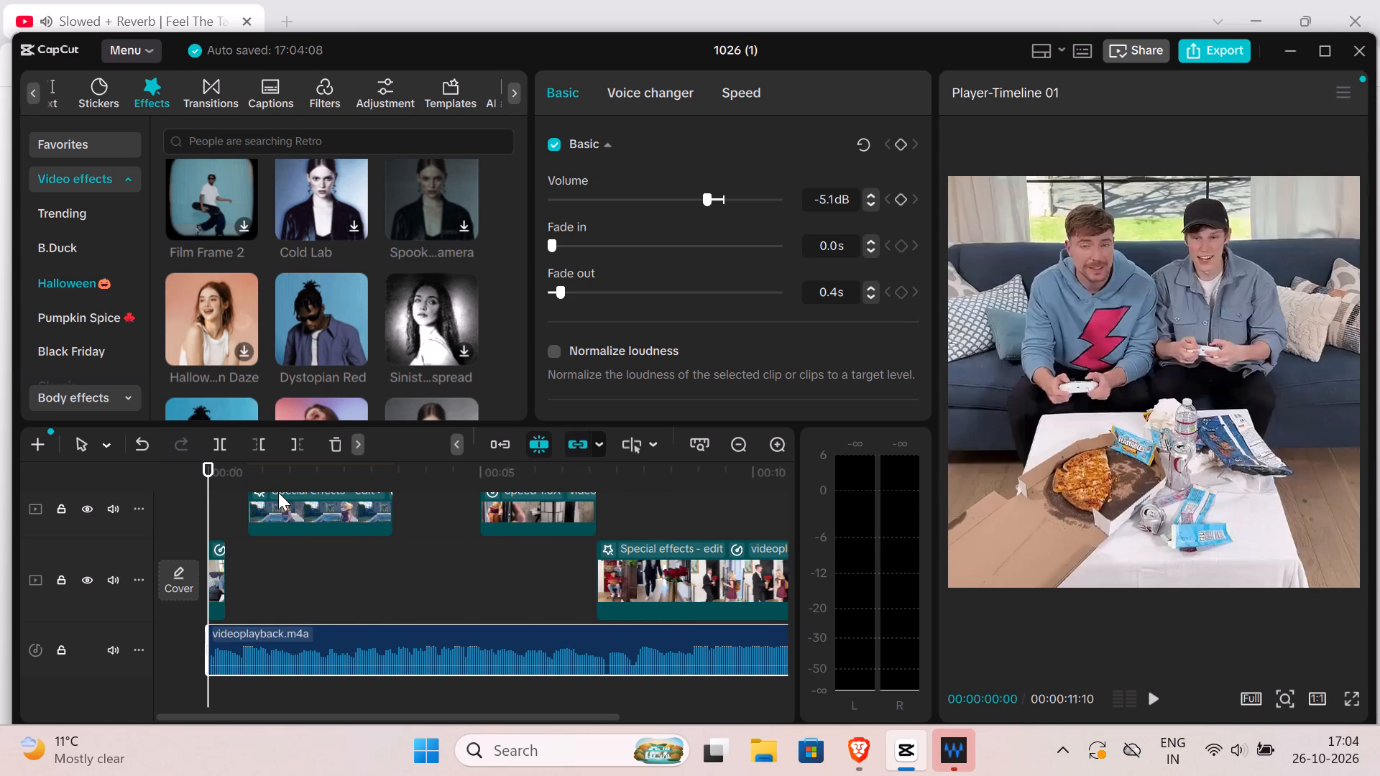
scroll(278, 492, "down", 2)
scroll(278, 492, "up", 6)
scroll(305, 566, "up", 6)
scroll(305, 566, "down", 2)
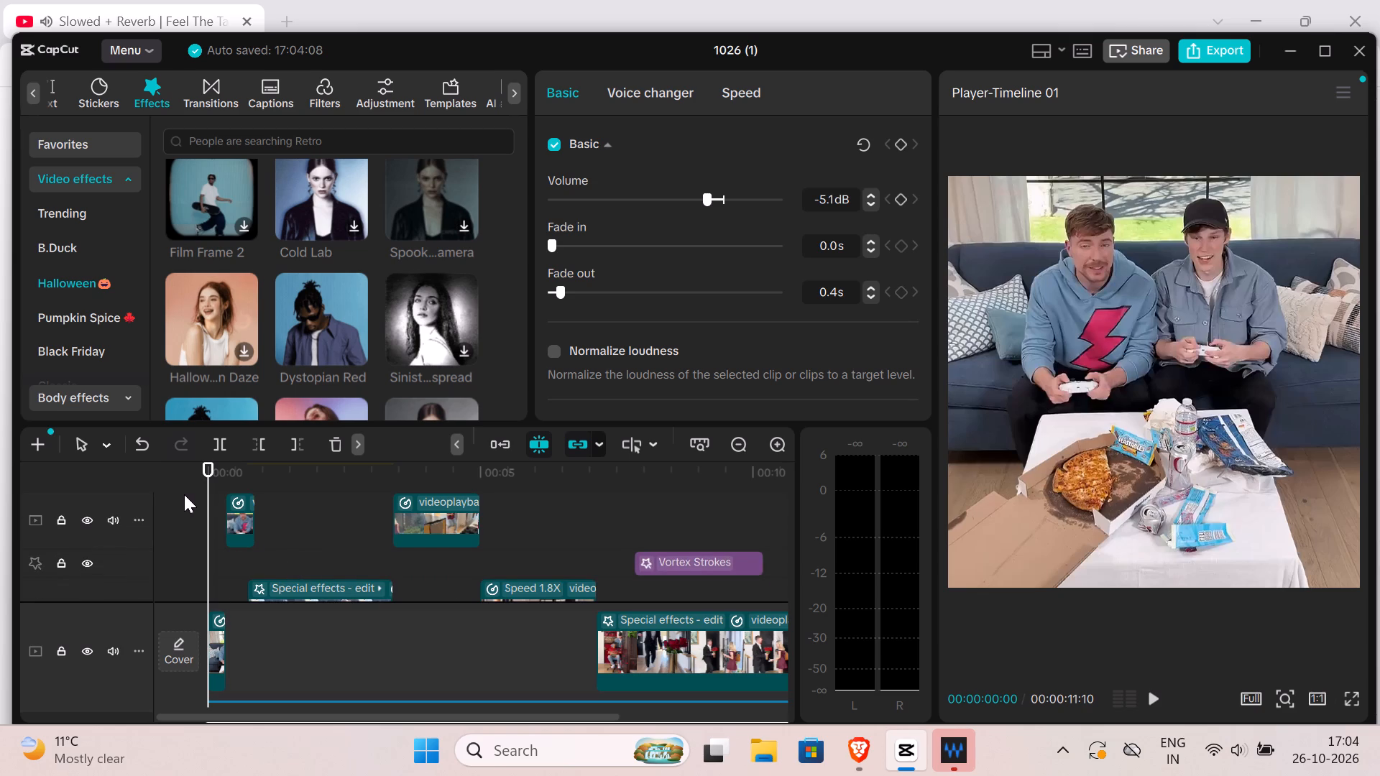
left_click_drag(203, 491, 223, 496)
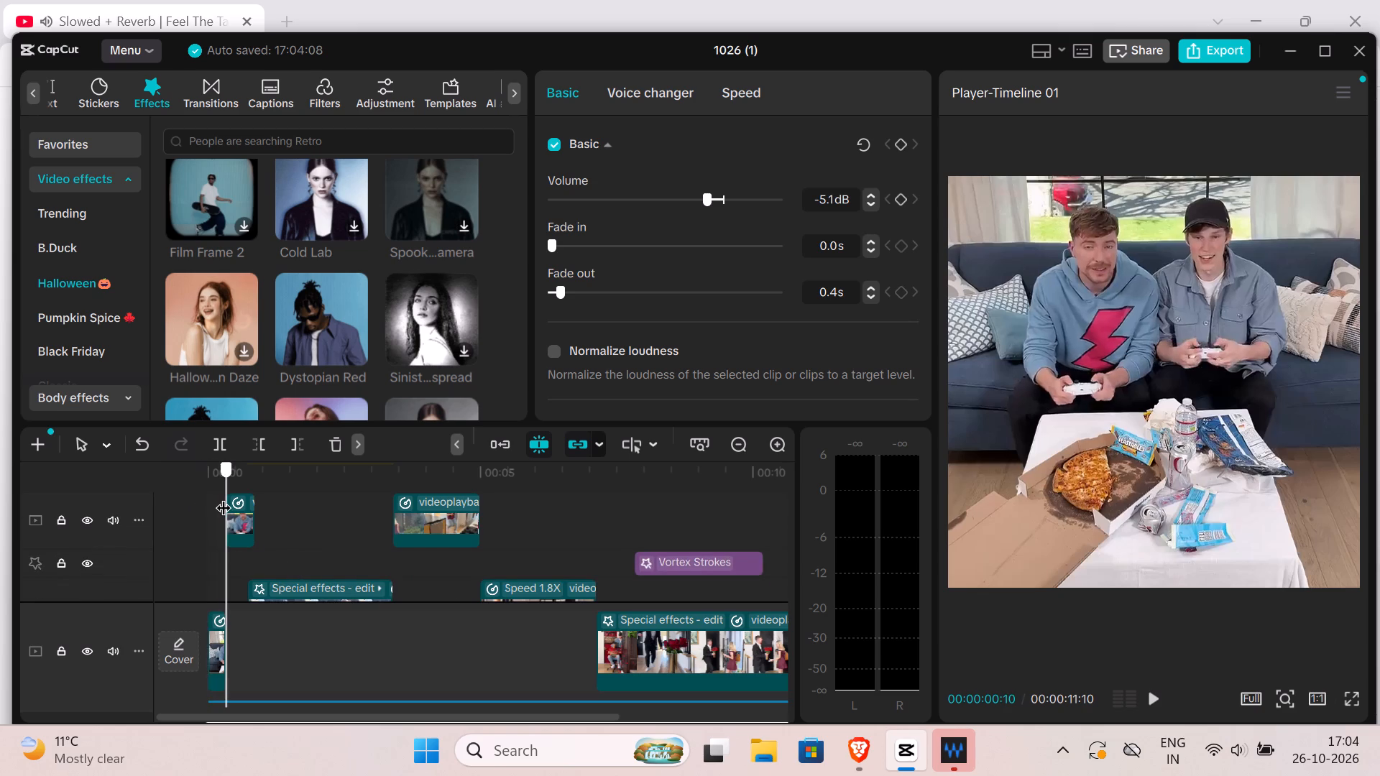
left_click_drag(223, 496, 290, 517)
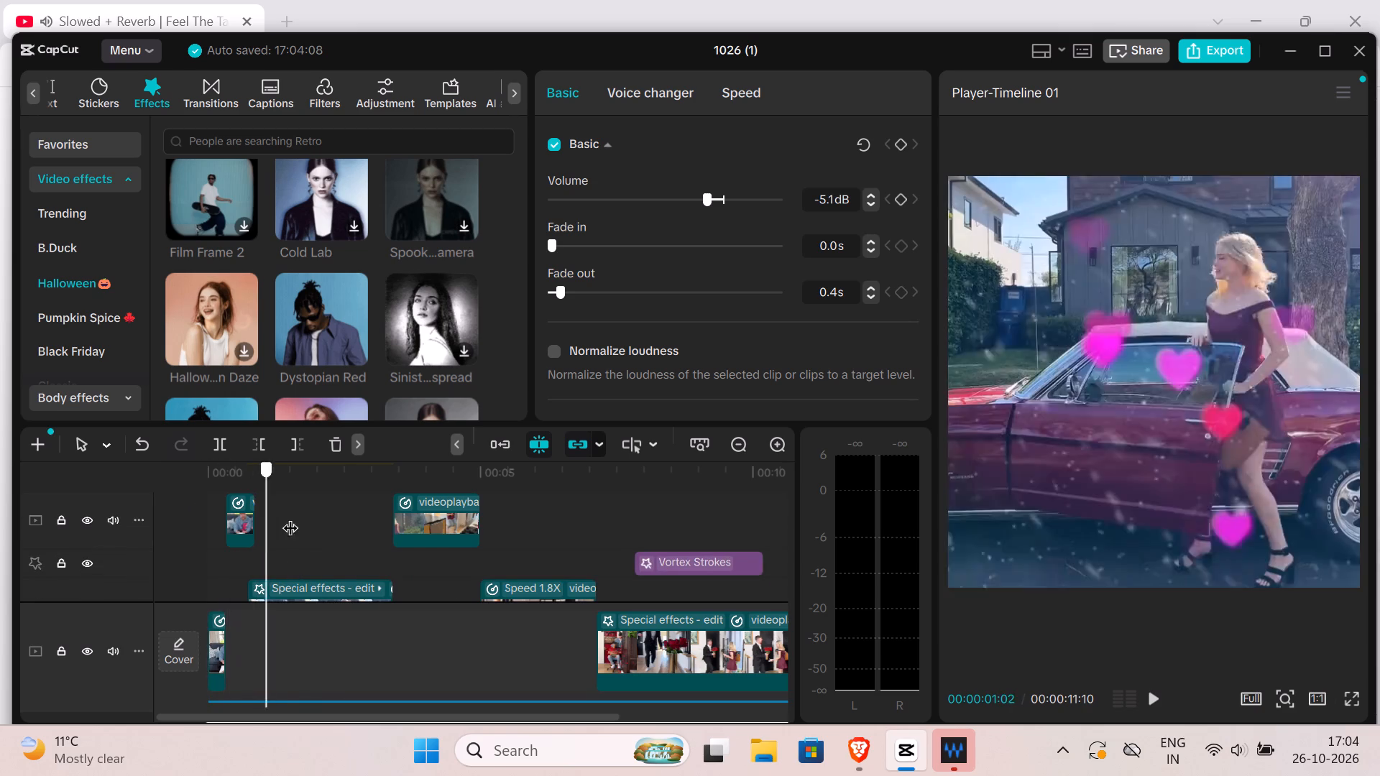
left_click_drag(290, 517, 378, 563)
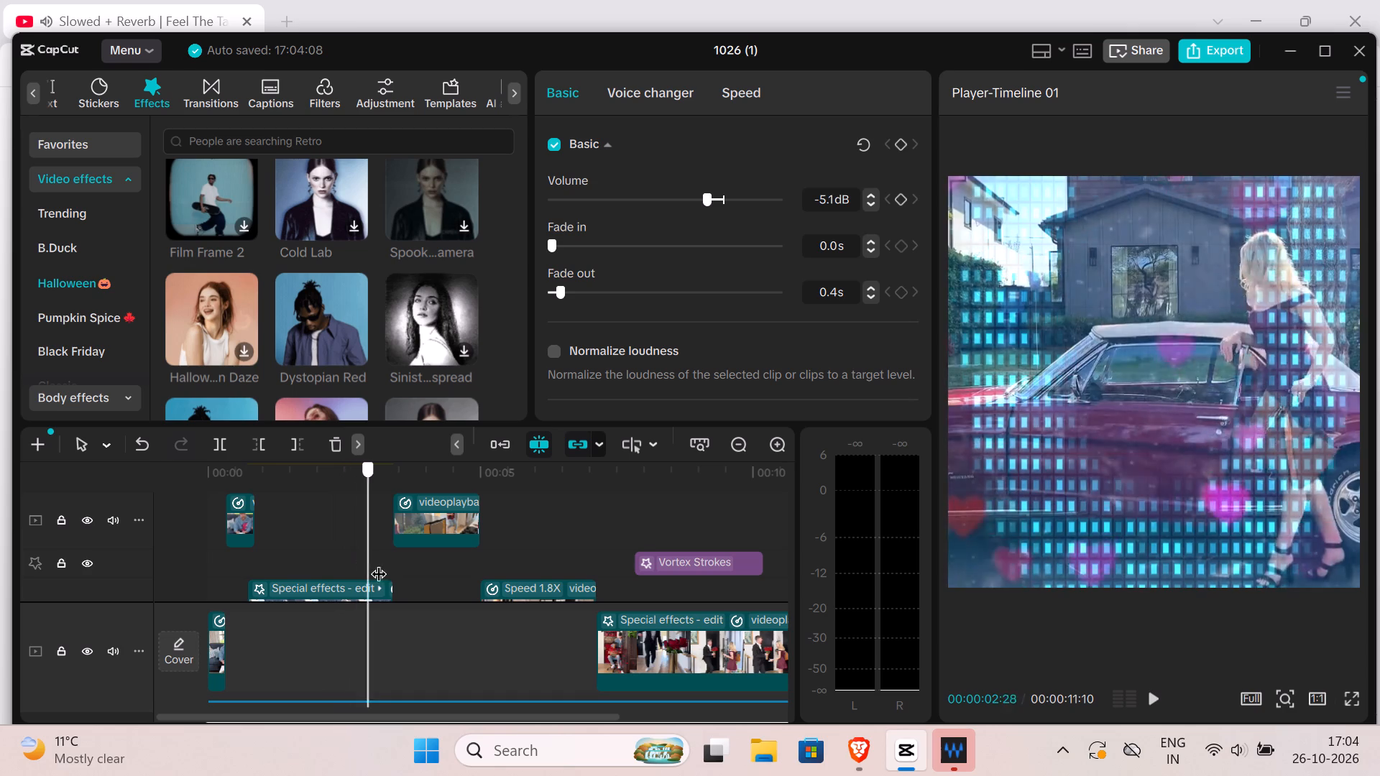
left_click_drag(378, 563, 459, 584)
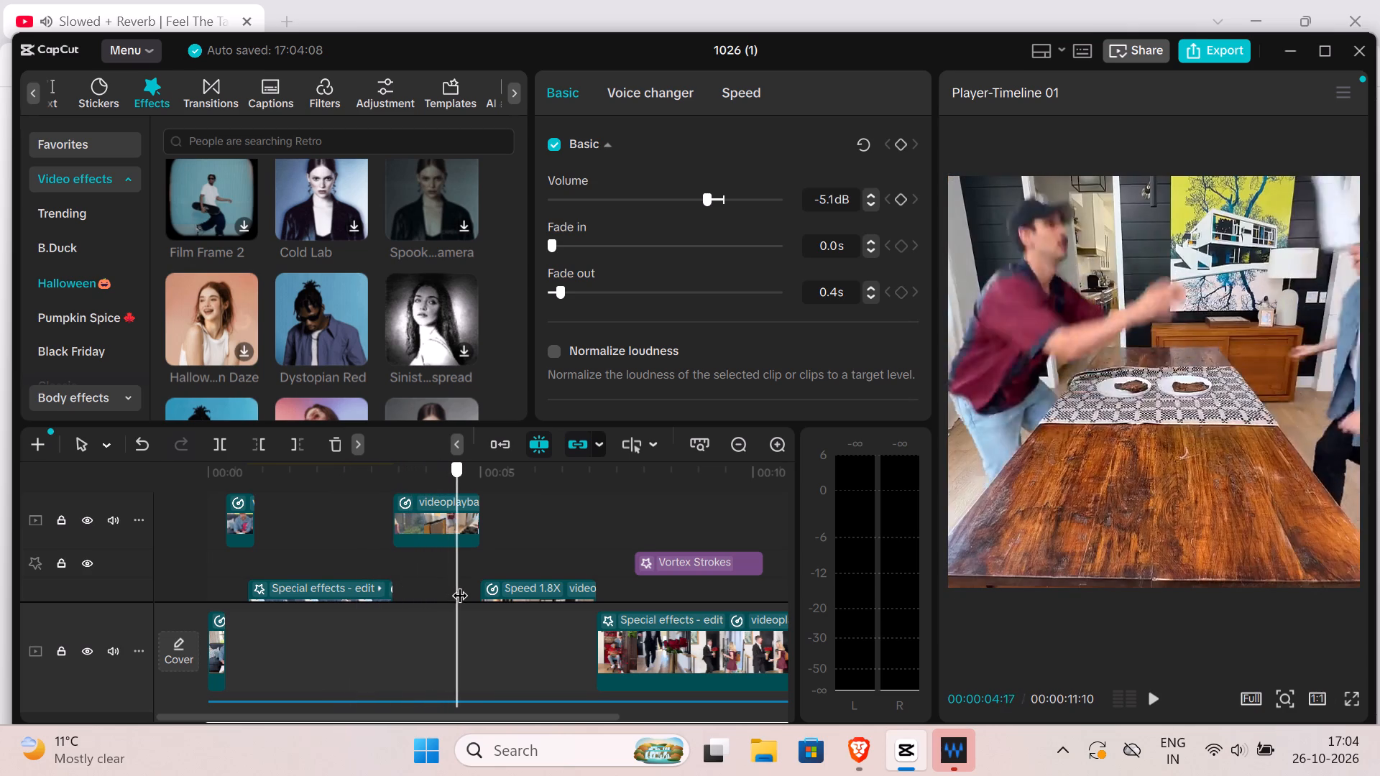
left_click_drag(459, 584, 488, 594)
scroll(488, 594, "down", 1)
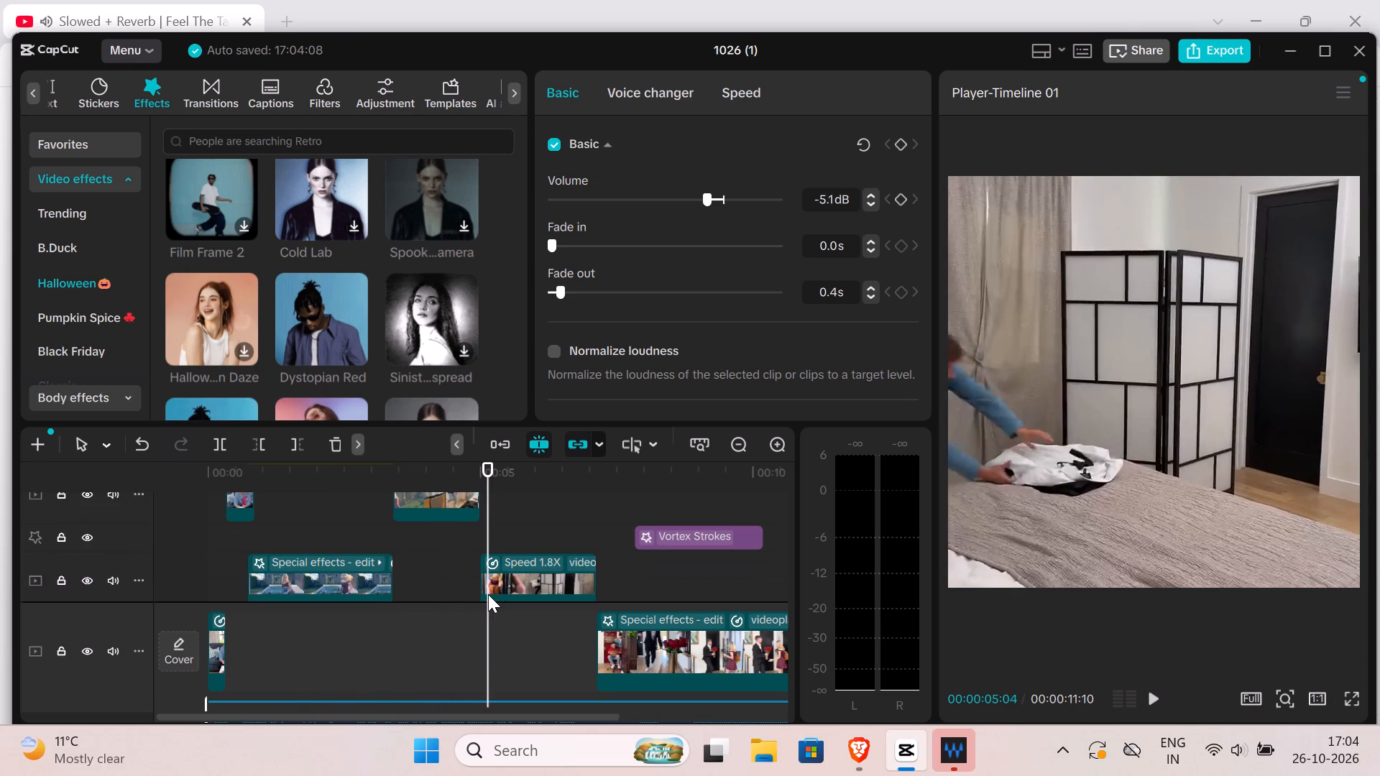
scroll(488, 594, "down", 1)
left_click_drag(488, 594, 575, 603)
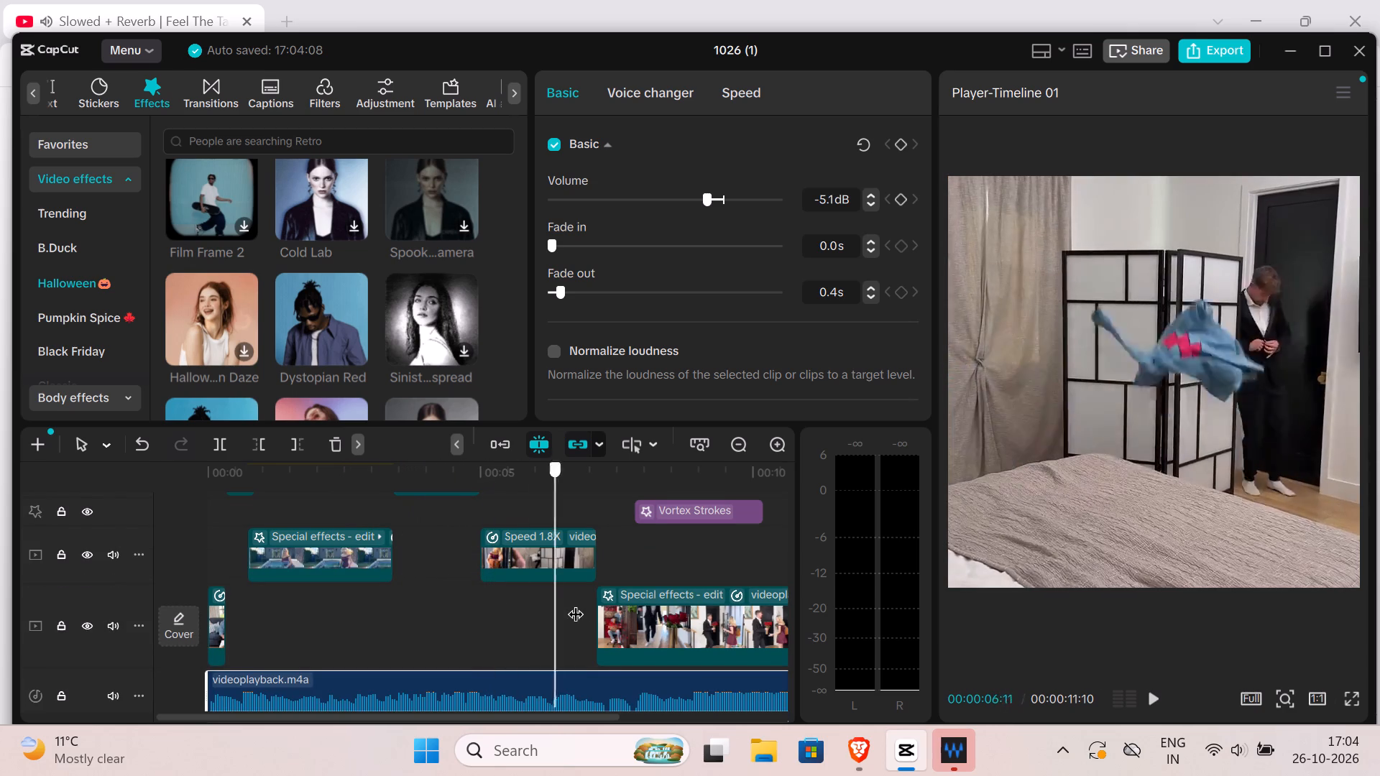
left_click_drag(575, 603, 630, 616)
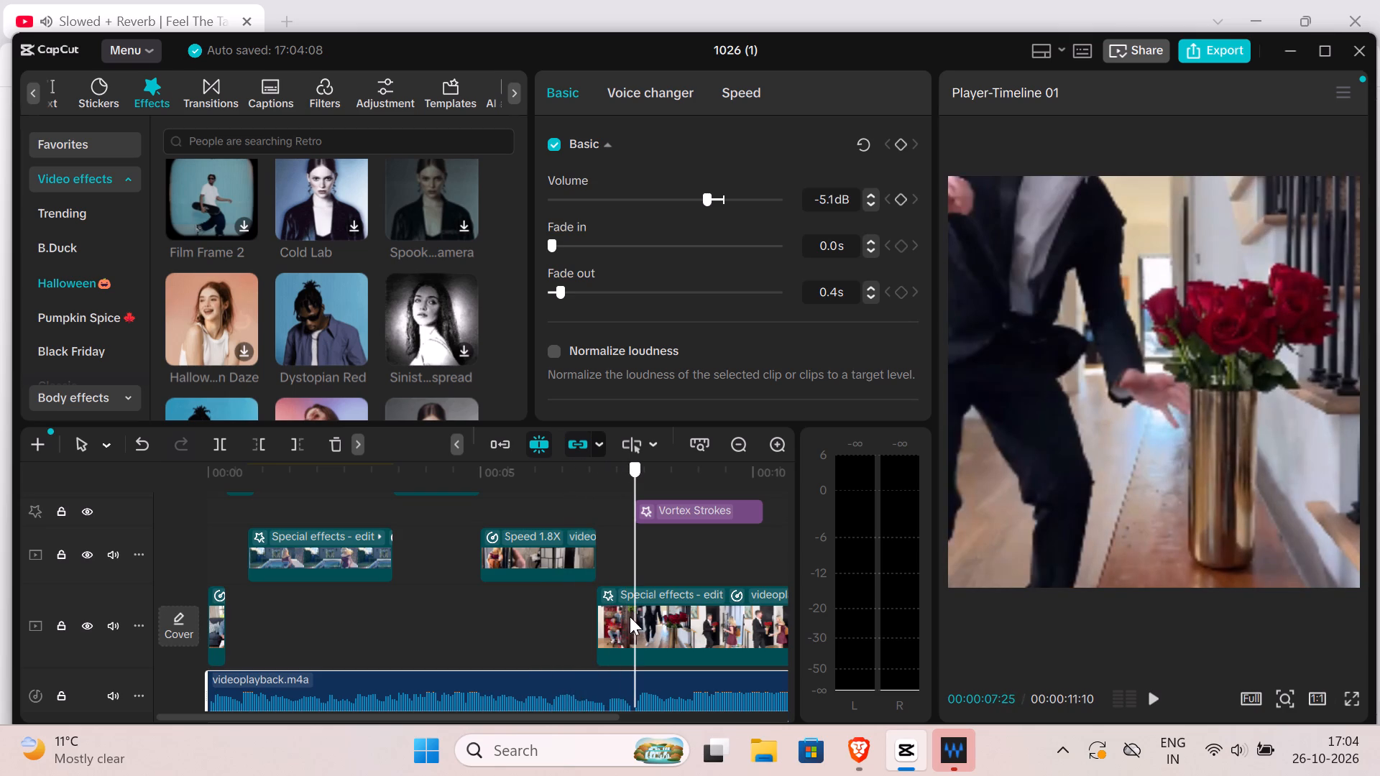
left_click_drag(630, 616, 671, 627)
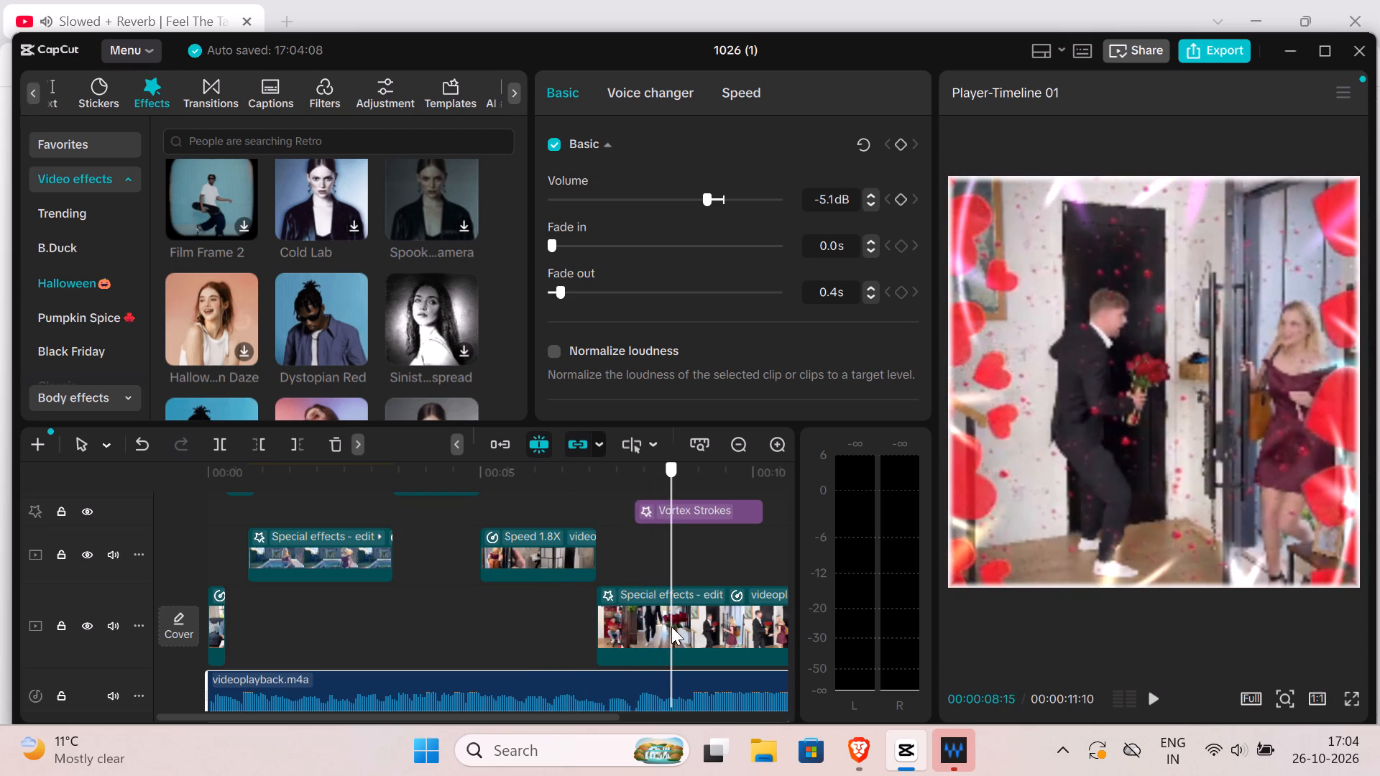
left_click_drag(671, 627, 611, 627)
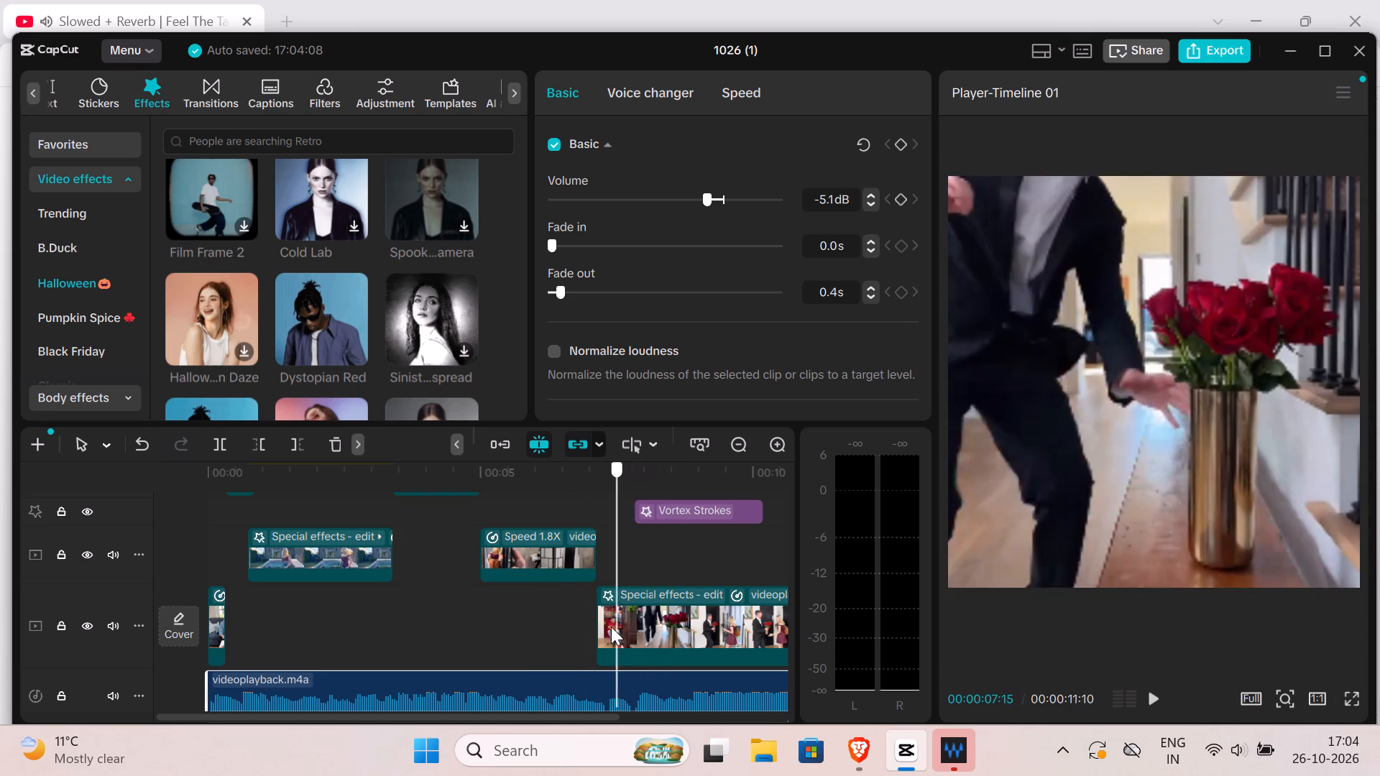
Add the Dystopian Red effect from the Halloween video effects to the Speed 1.8X clip starting at 00:00:05:00.
left_click_drag(611, 627, 474, 620)
scroll(352, 254, "down", 1)
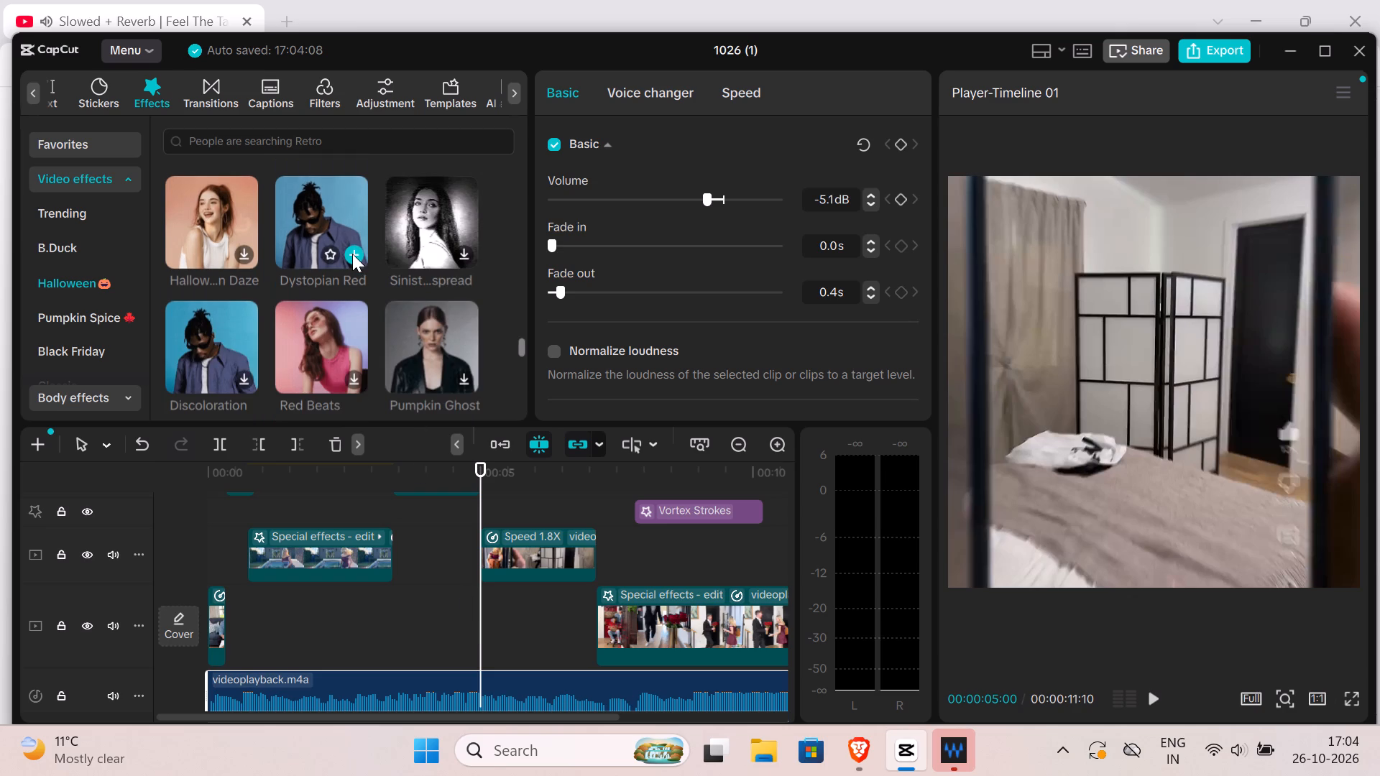
left_click_drag(352, 254, 381, 295)
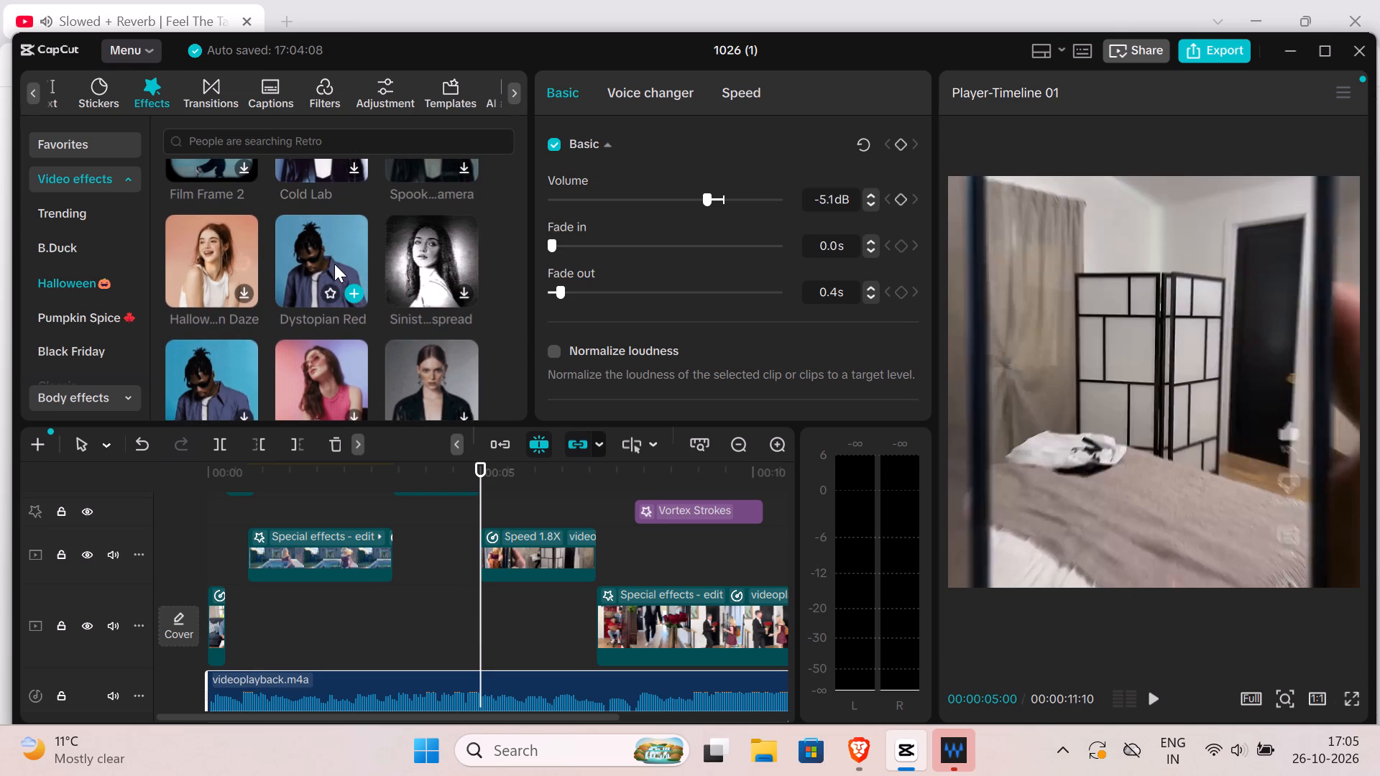
left_click_drag(330, 257, 372, 305)
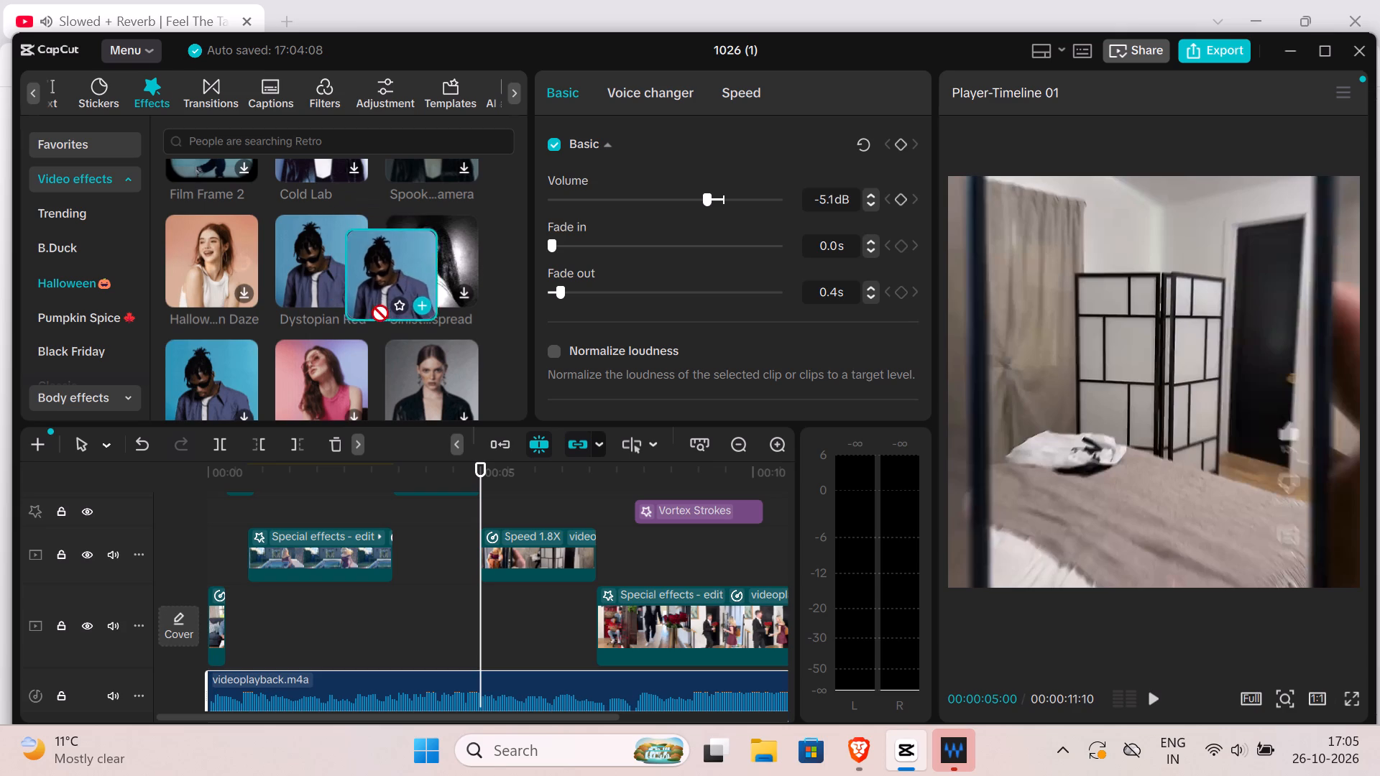
left_click_drag(372, 305, 503, 530)
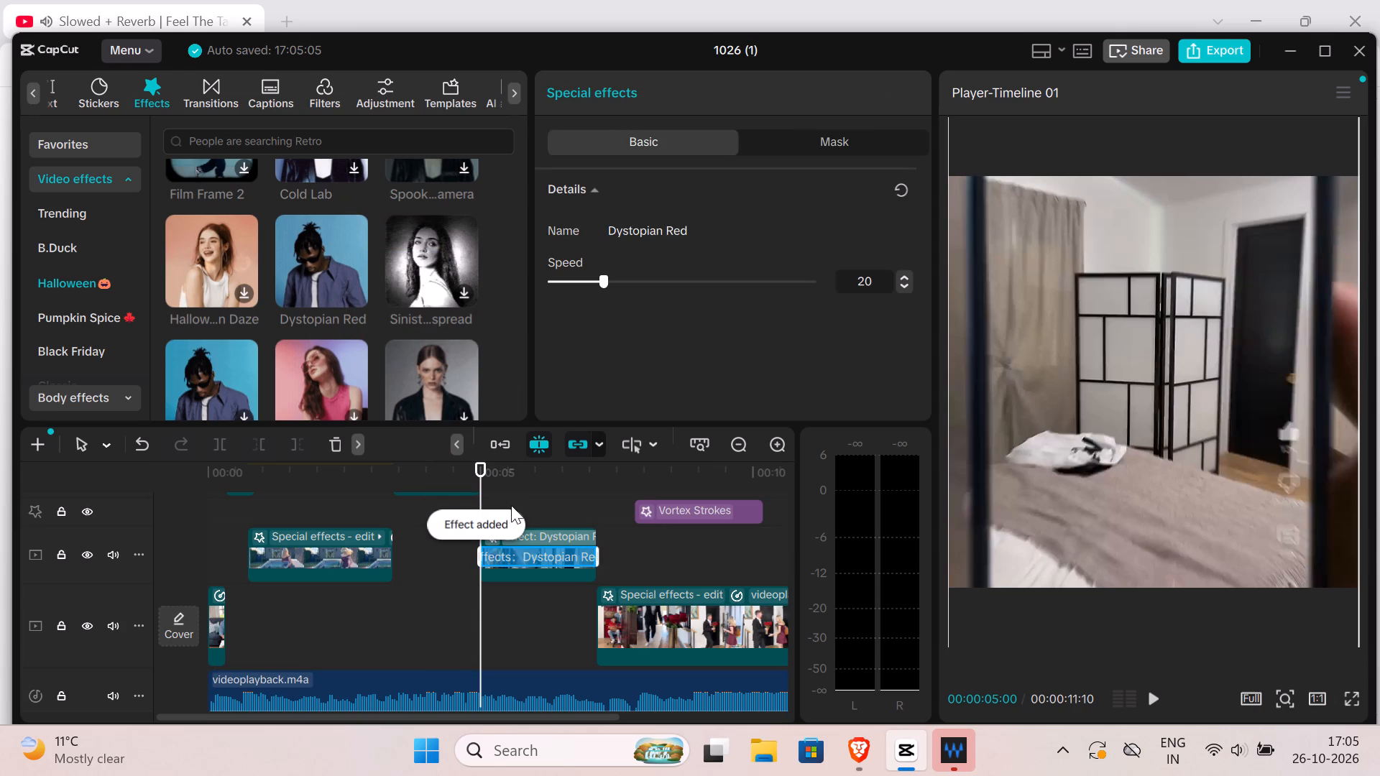
Scrub through the Speed 1.8X clip from its start to its end and back to examine the Dystopian Red effect.
left_click(471, 451)
left_click_drag(471, 451, 499, 460)
left_click_drag(469, 458, 480, 466)
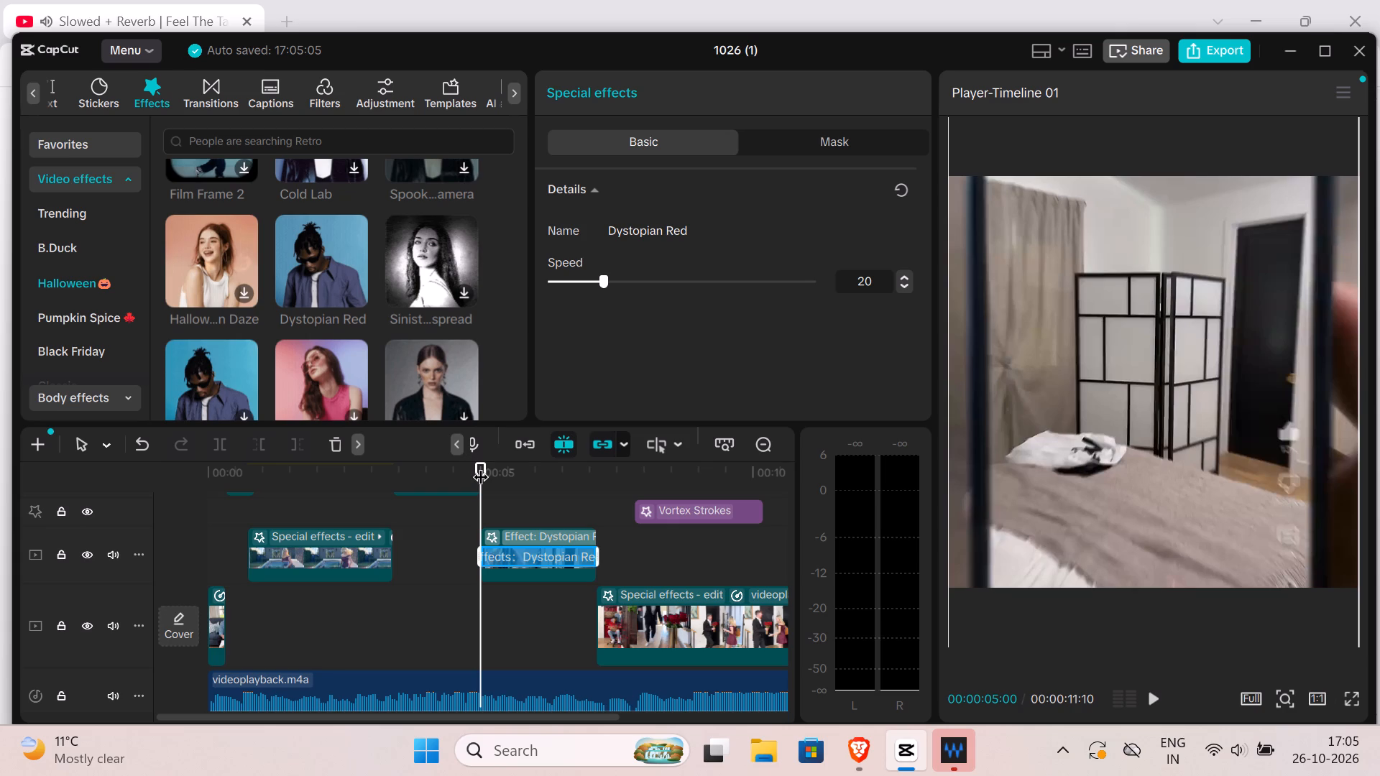
left_click_drag(480, 466, 504, 481)
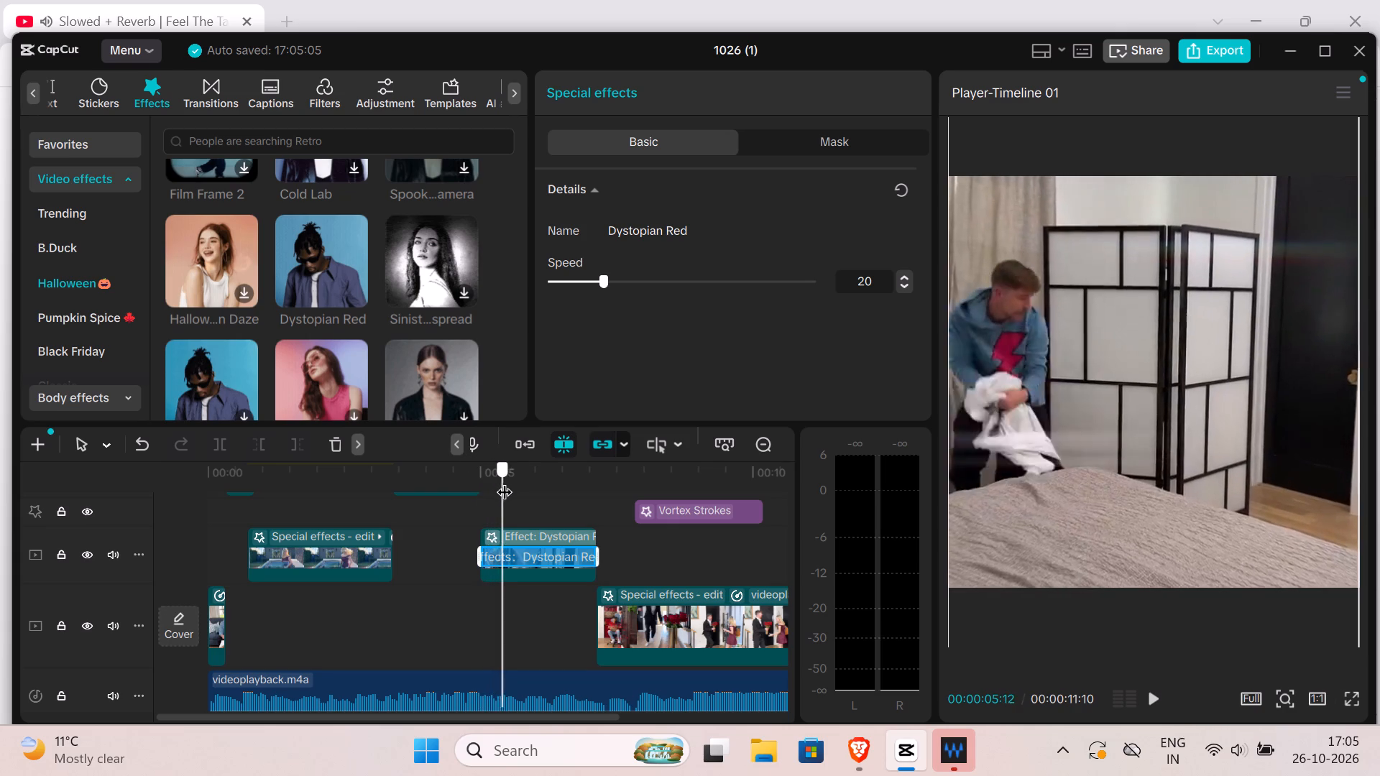
left_click_drag(504, 481, 545, 494)
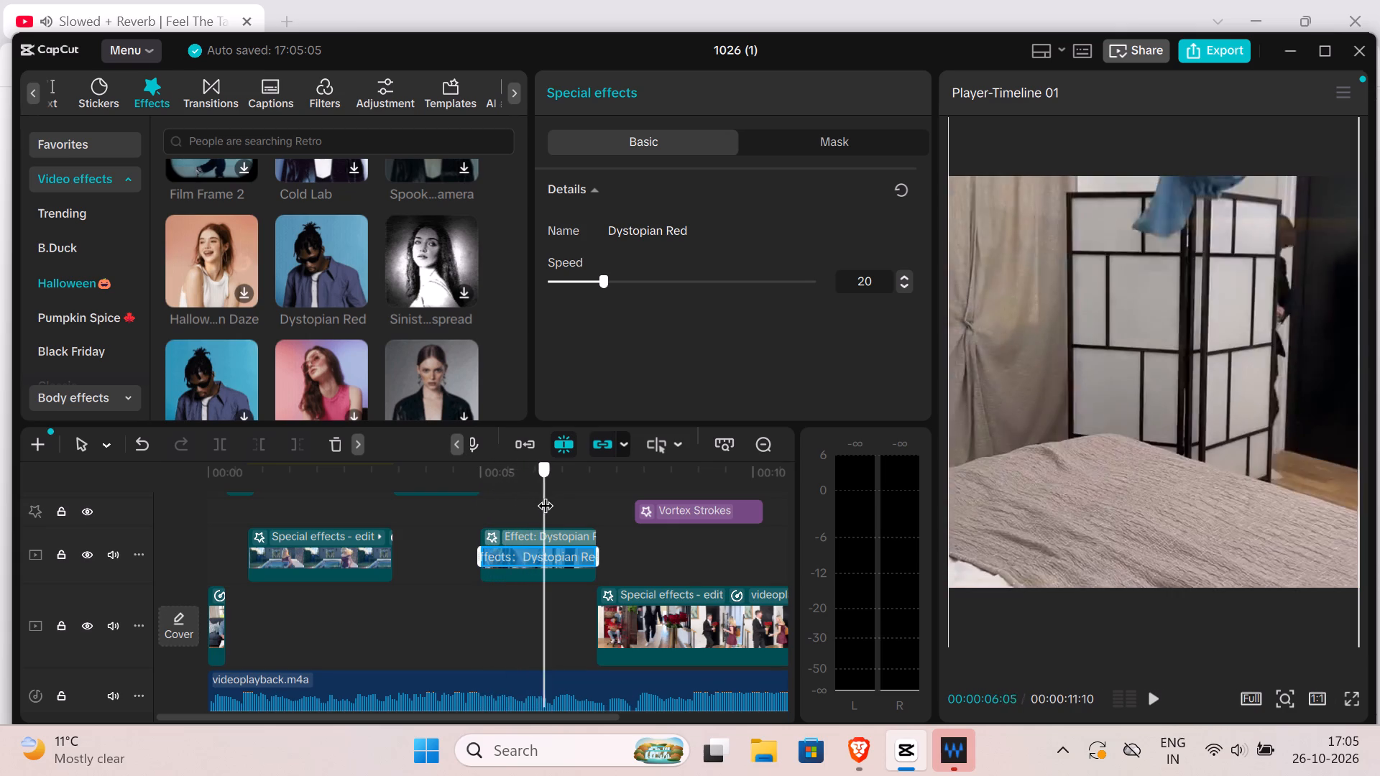
left_click_drag(545, 494, 578, 517)
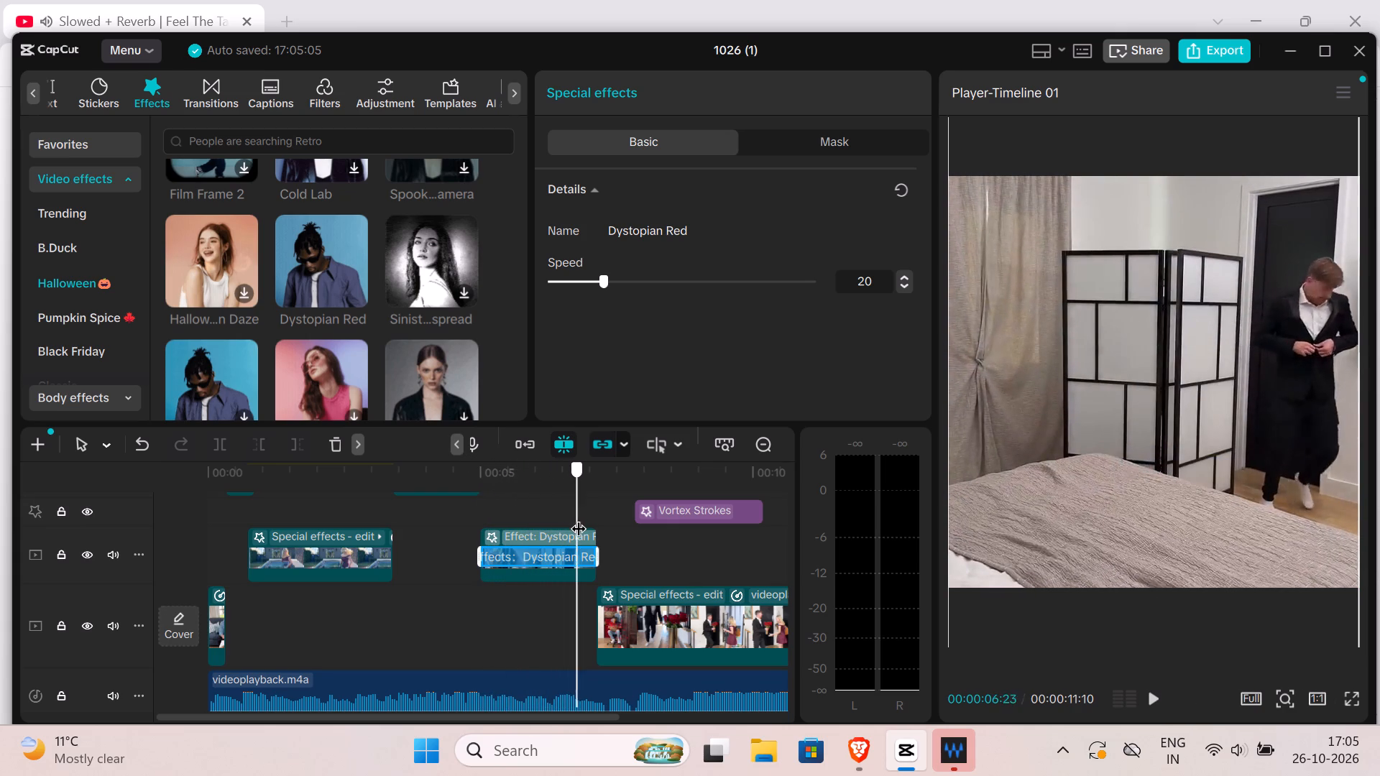
left_click_drag(578, 517, 592, 521)
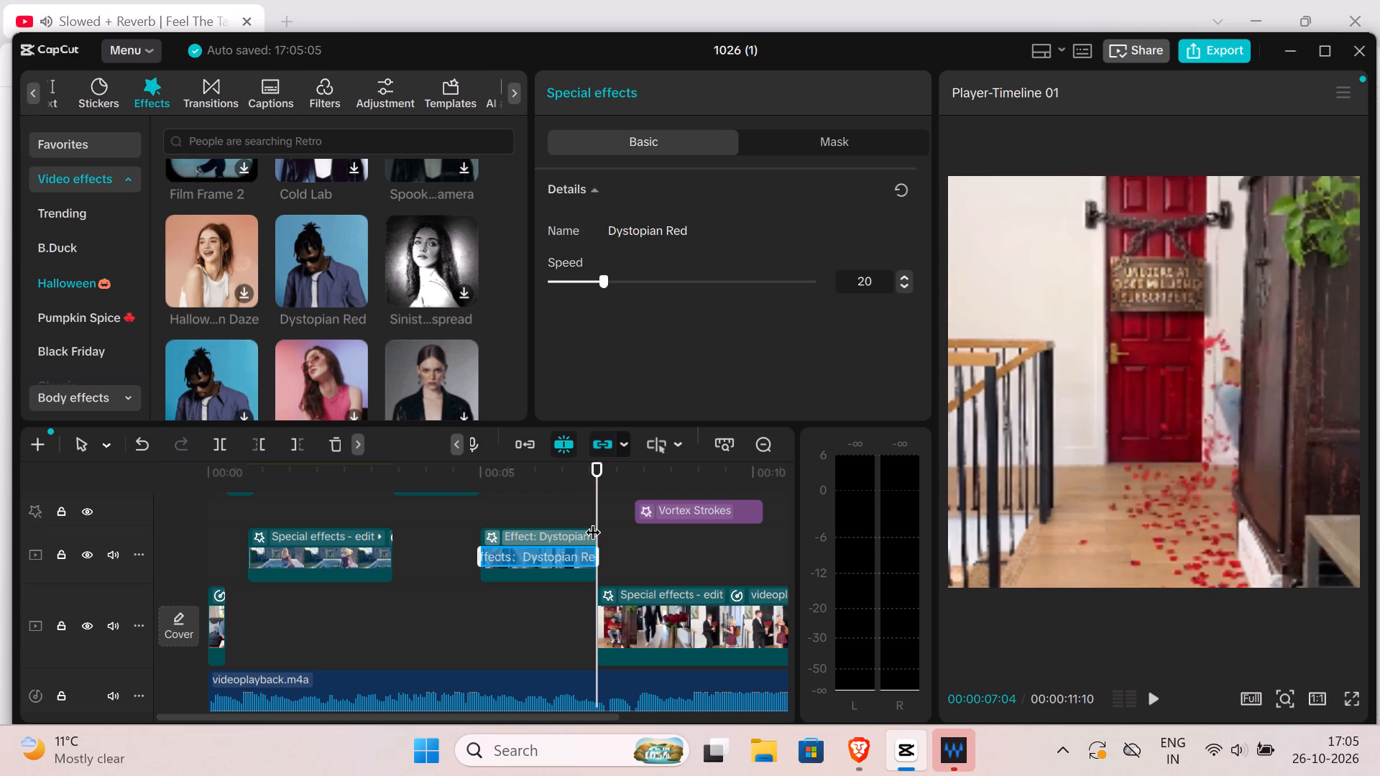
left_click_drag(599, 478, 589, 477)
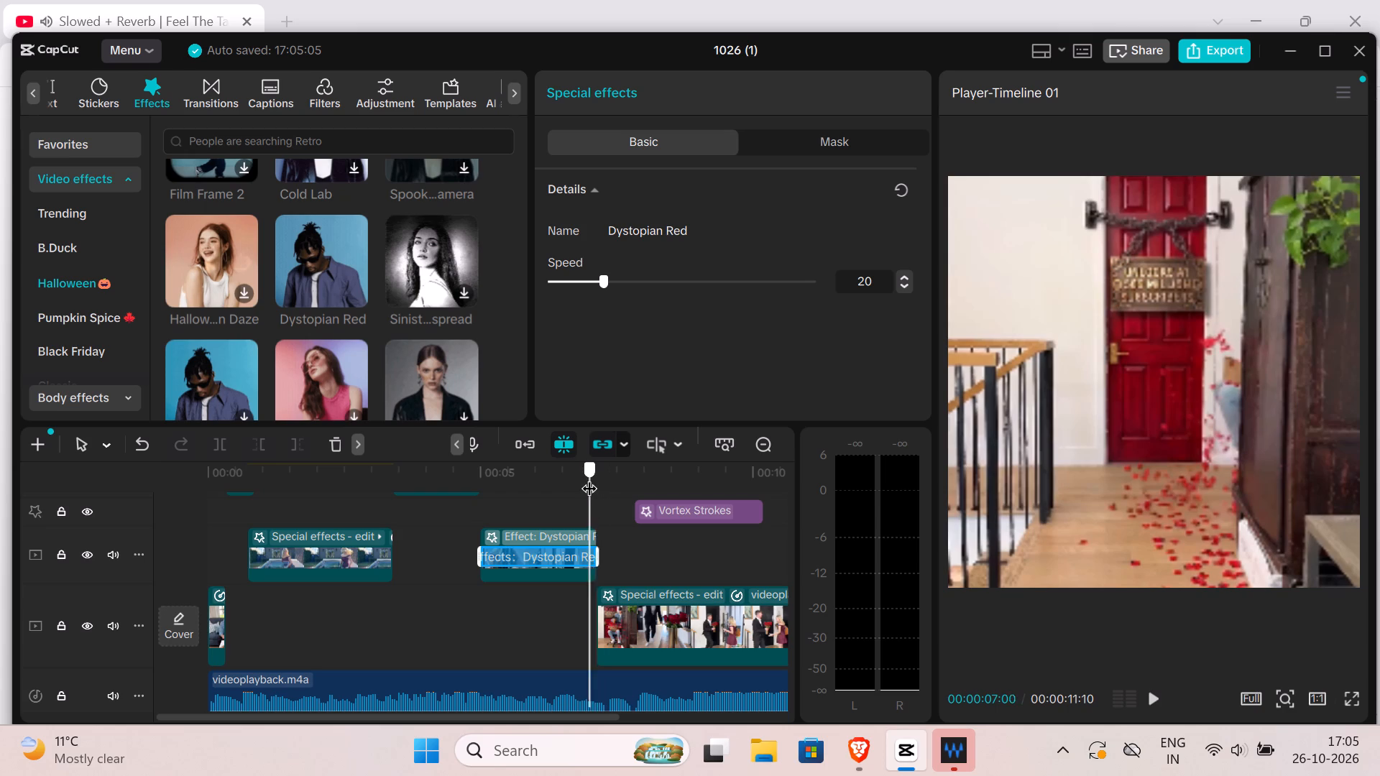
left_click_drag(589, 477, 525, 480)
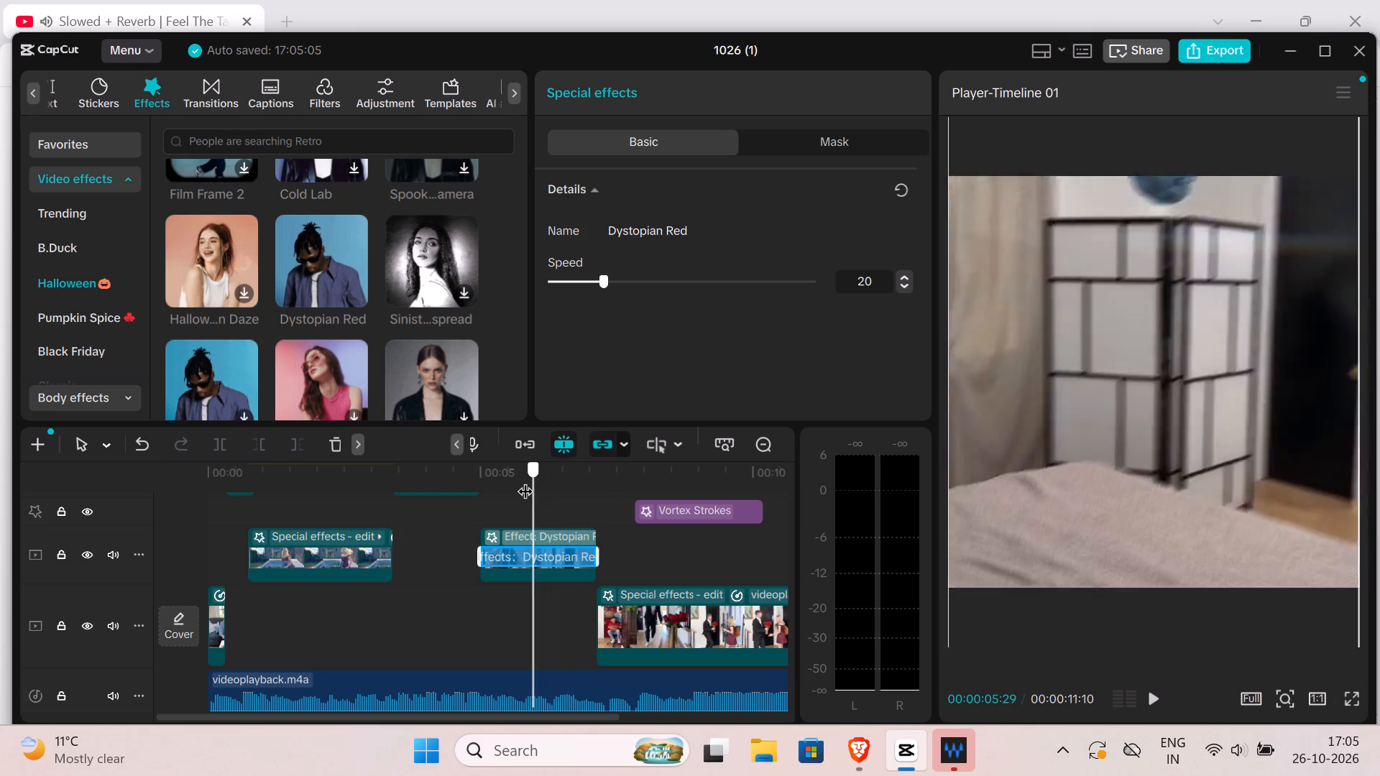
left_click_drag(525, 480, 492, 480)
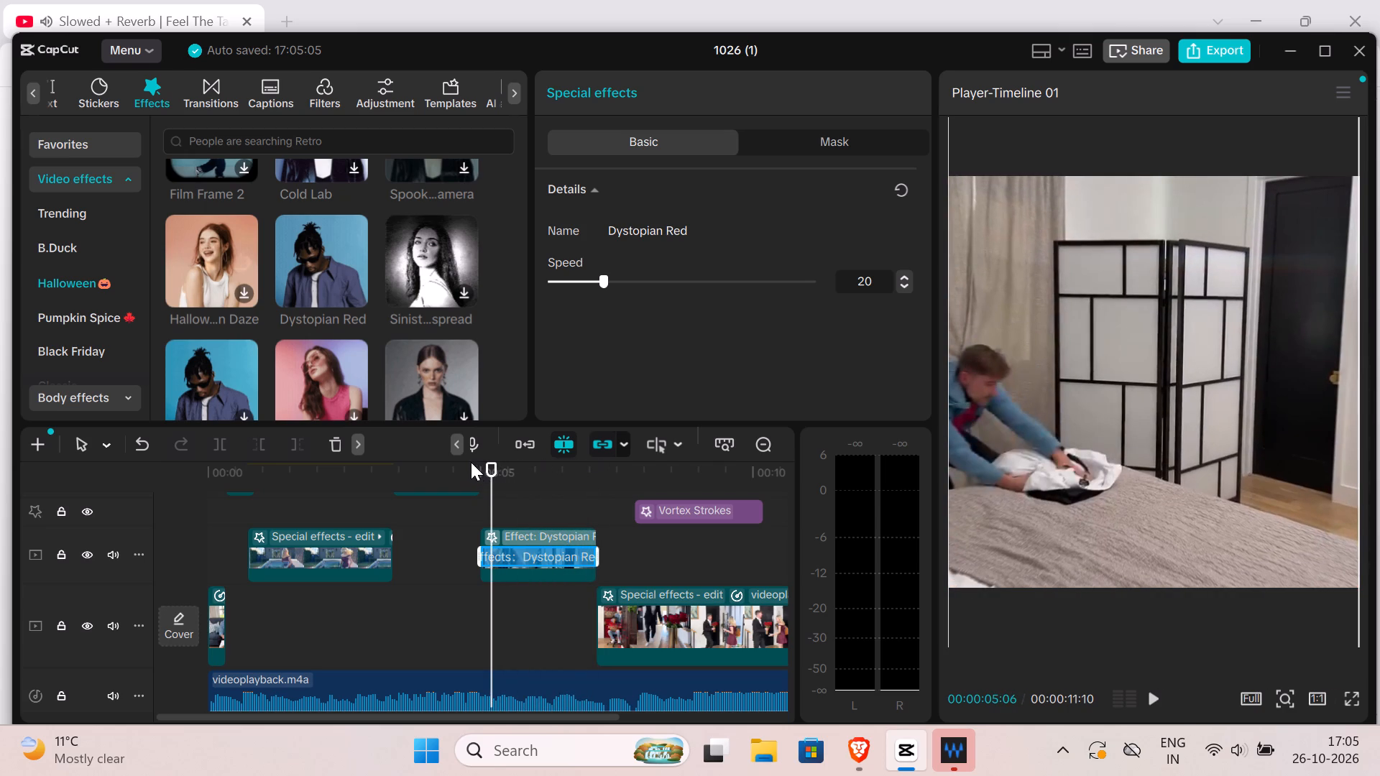
left_click_drag(494, 461, 483, 462)
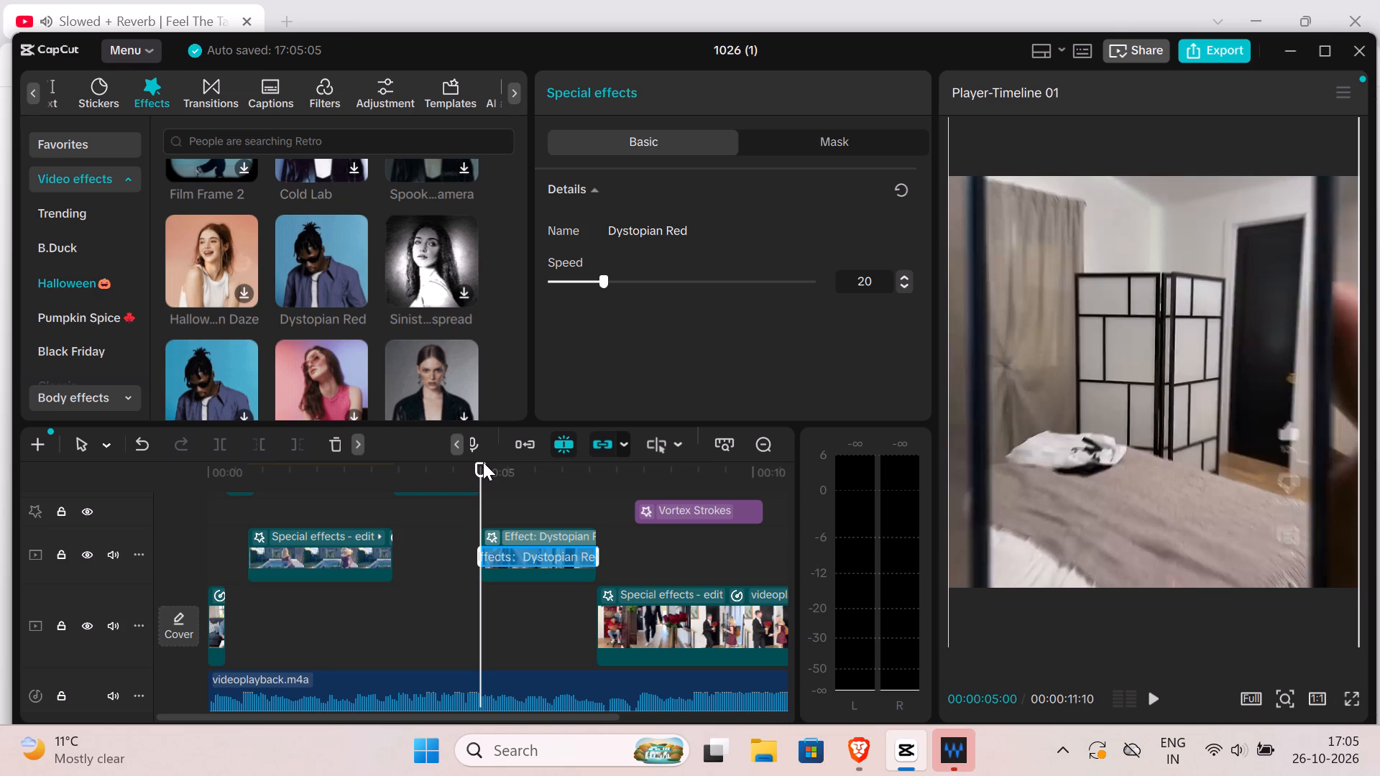
left_click_drag(483, 462, 496, 464)
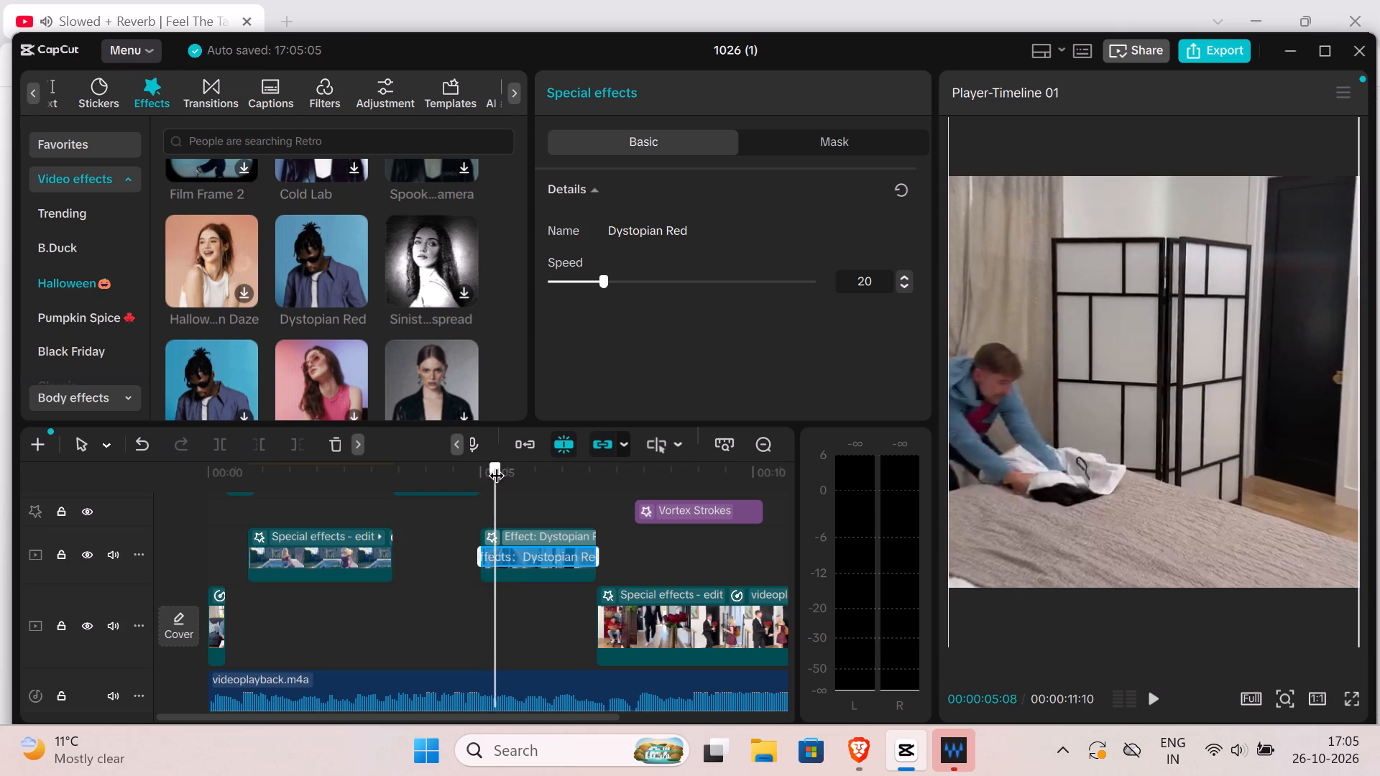
left_click_drag(496, 464, 508, 466)
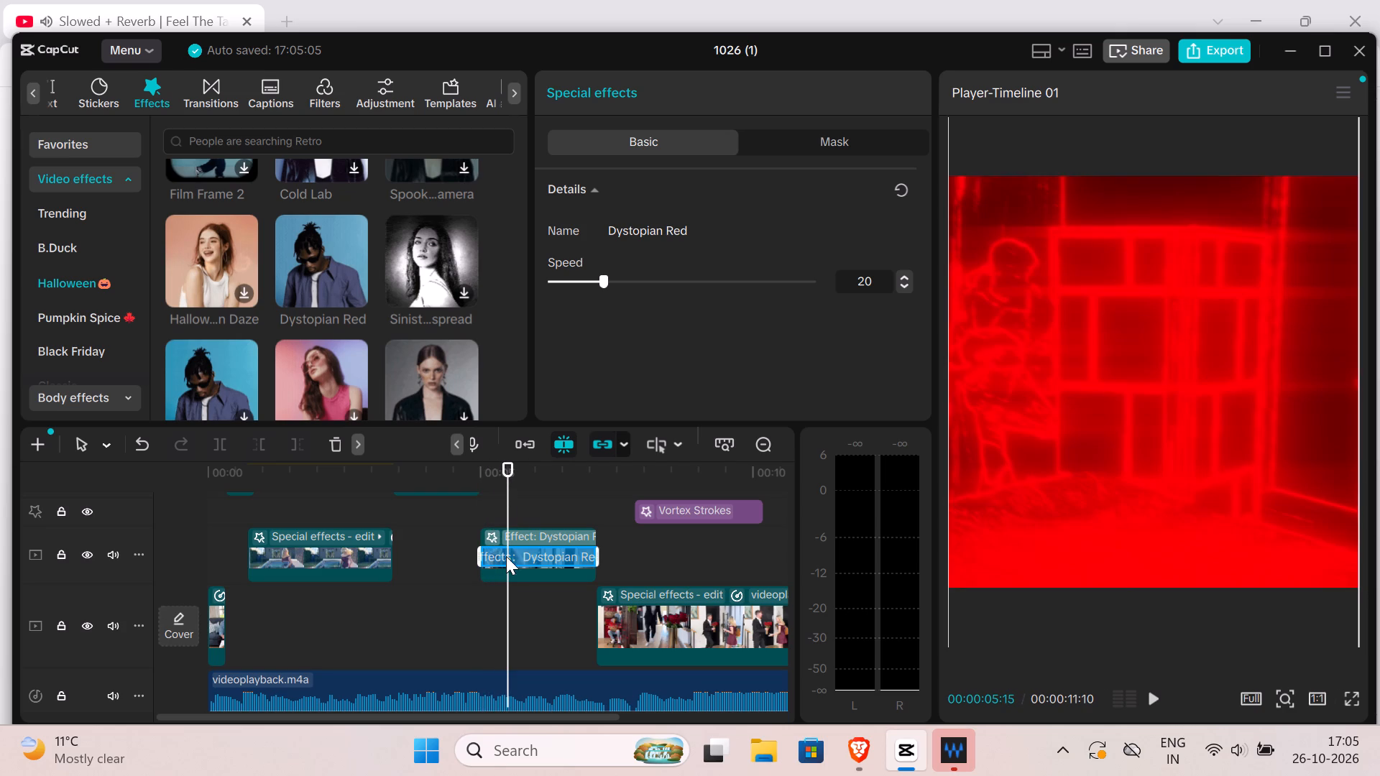
Trim the start of the clip's attached Dystopian Red effect so it begins shortly after the clip does.
left_click_drag(511, 559, 528, 556)
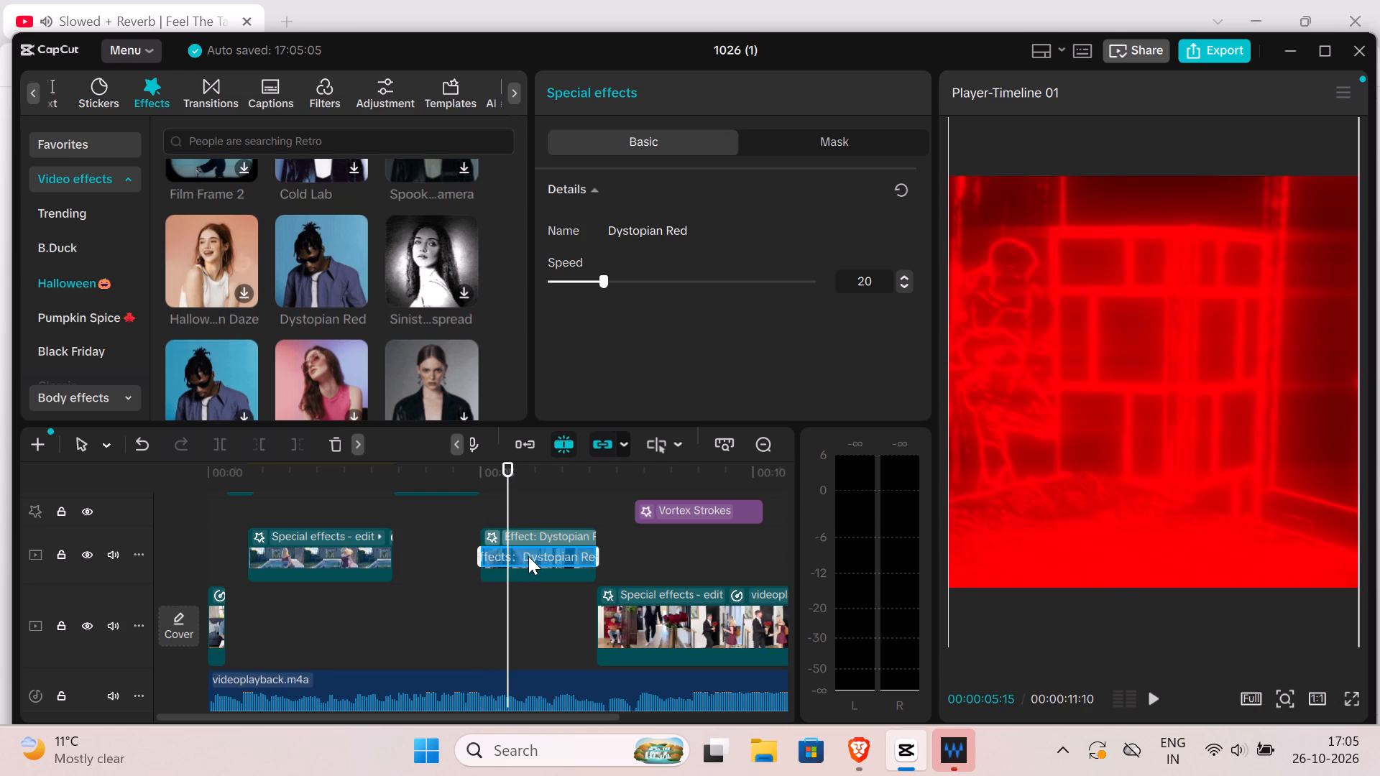
left_click_drag(528, 556, 536, 555)
left_click(537, 555)
left_click(497, 556)
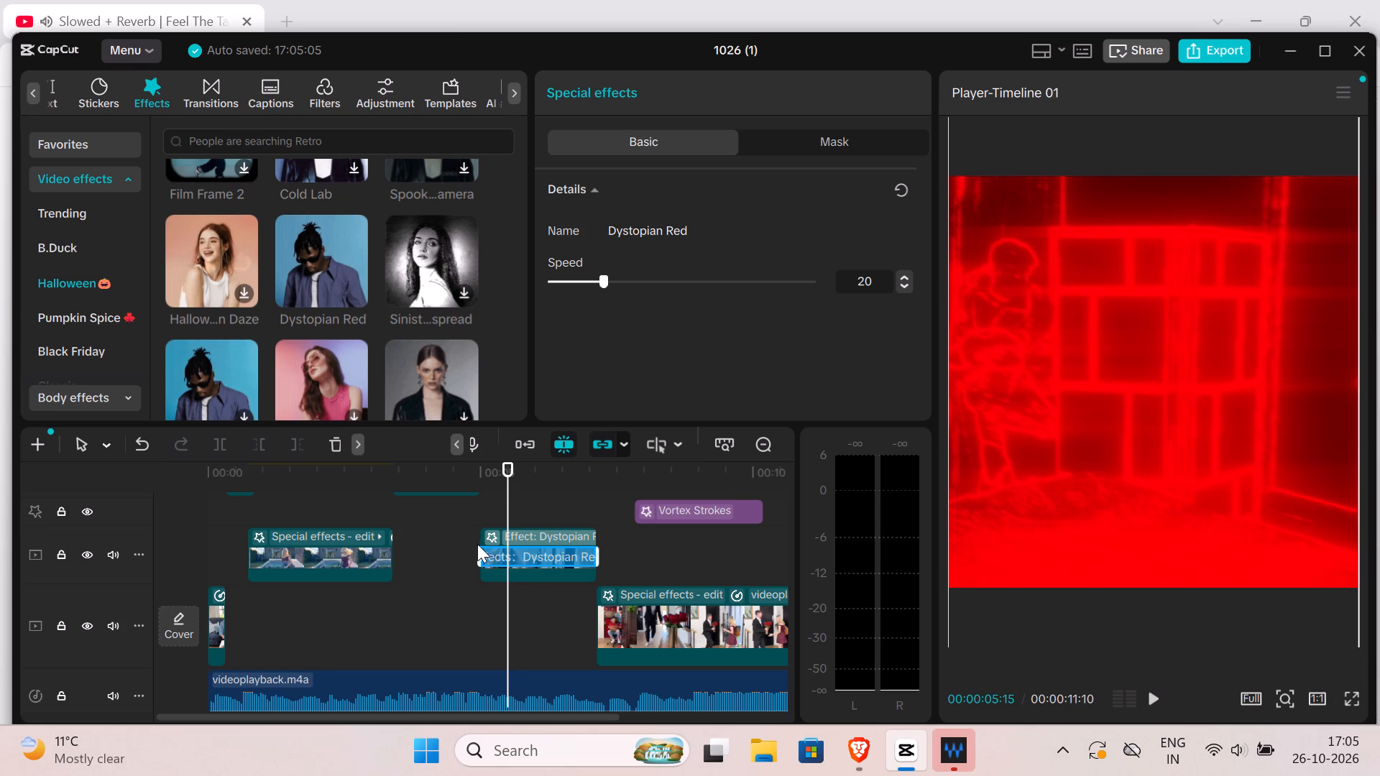
left_click(474, 550)
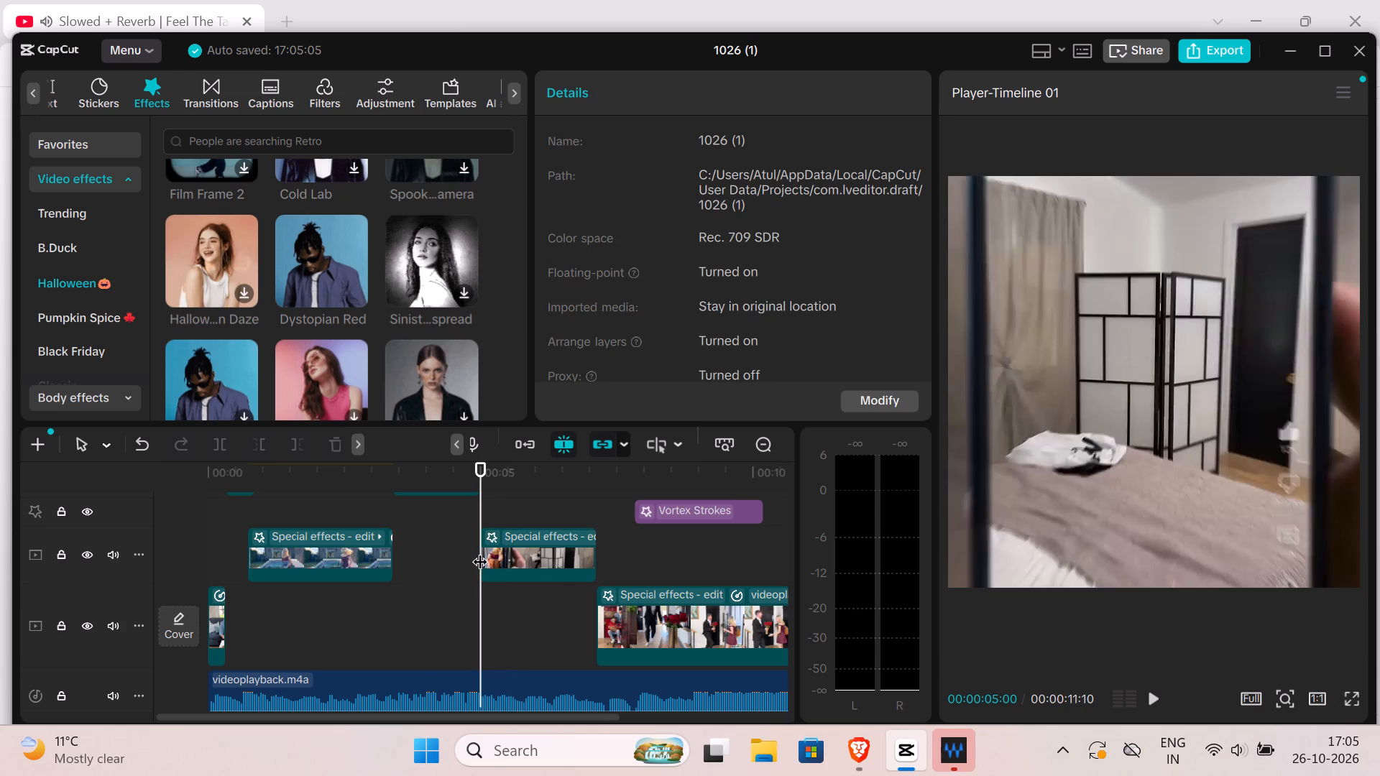
left_click(513, 548)
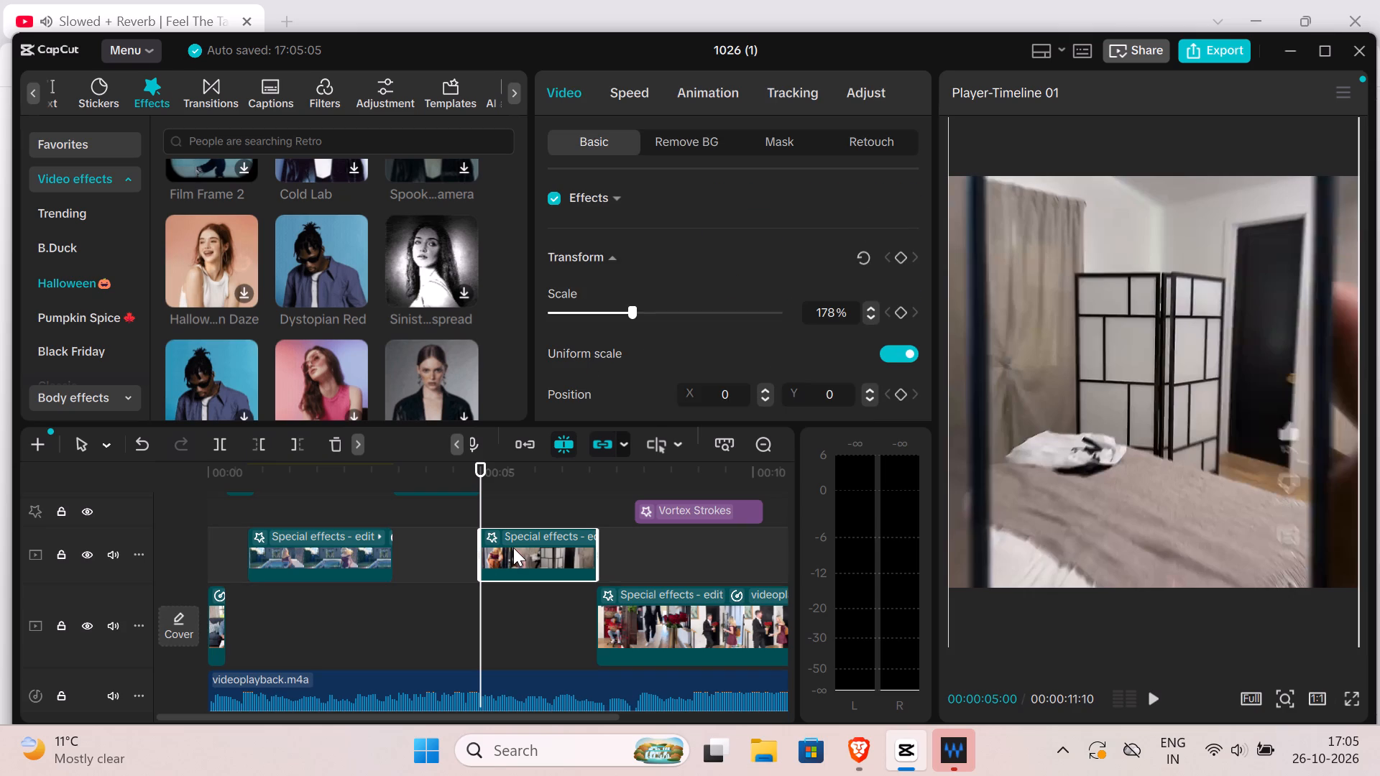
left_click(513, 548)
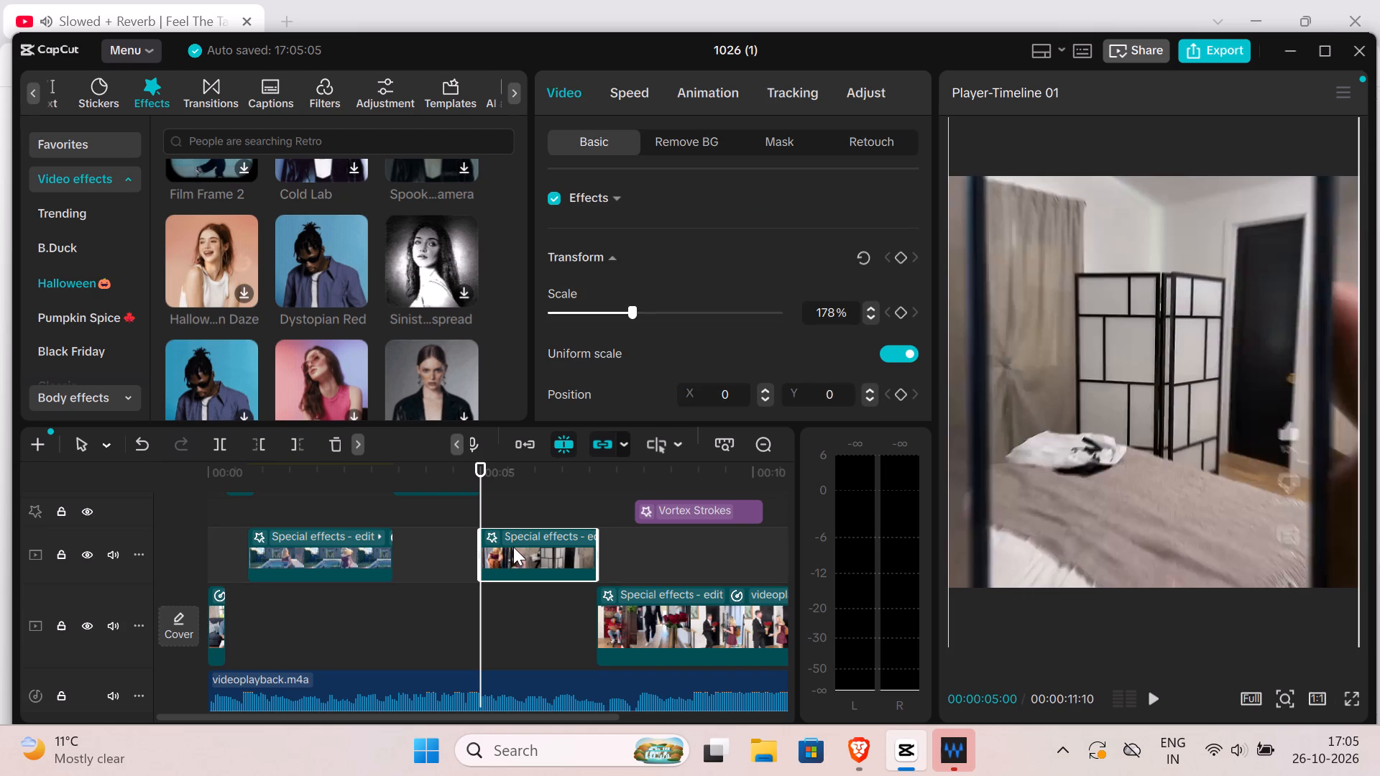
left_click(513, 547)
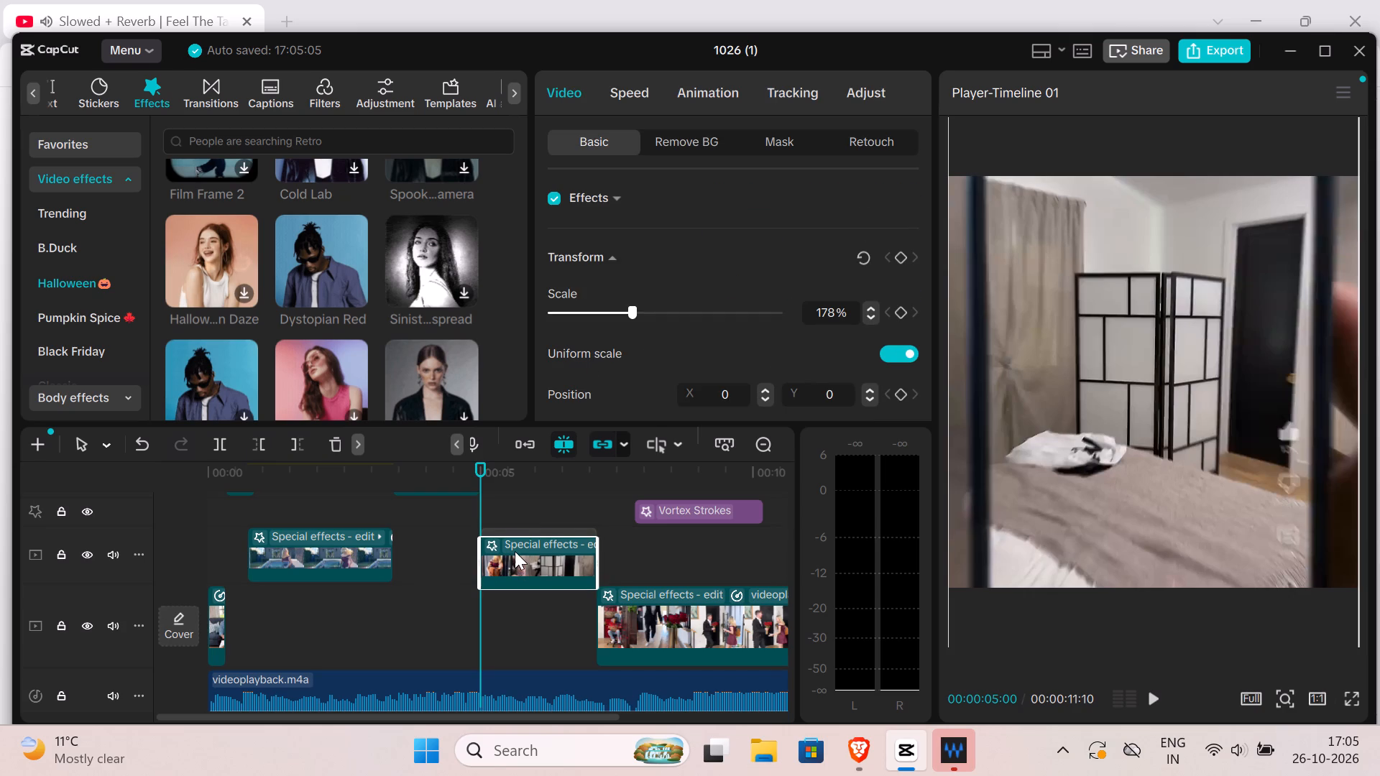
left_click(514, 548)
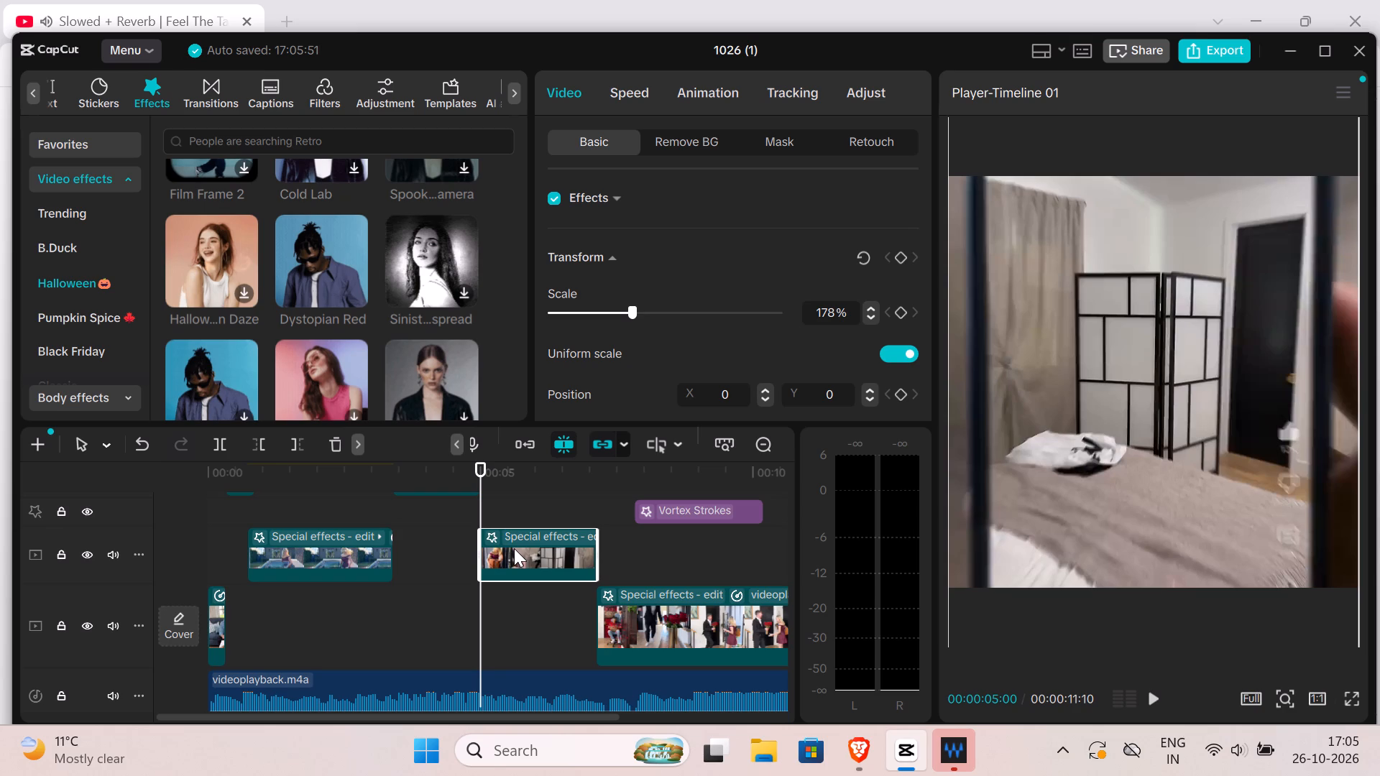
left_click(511, 539)
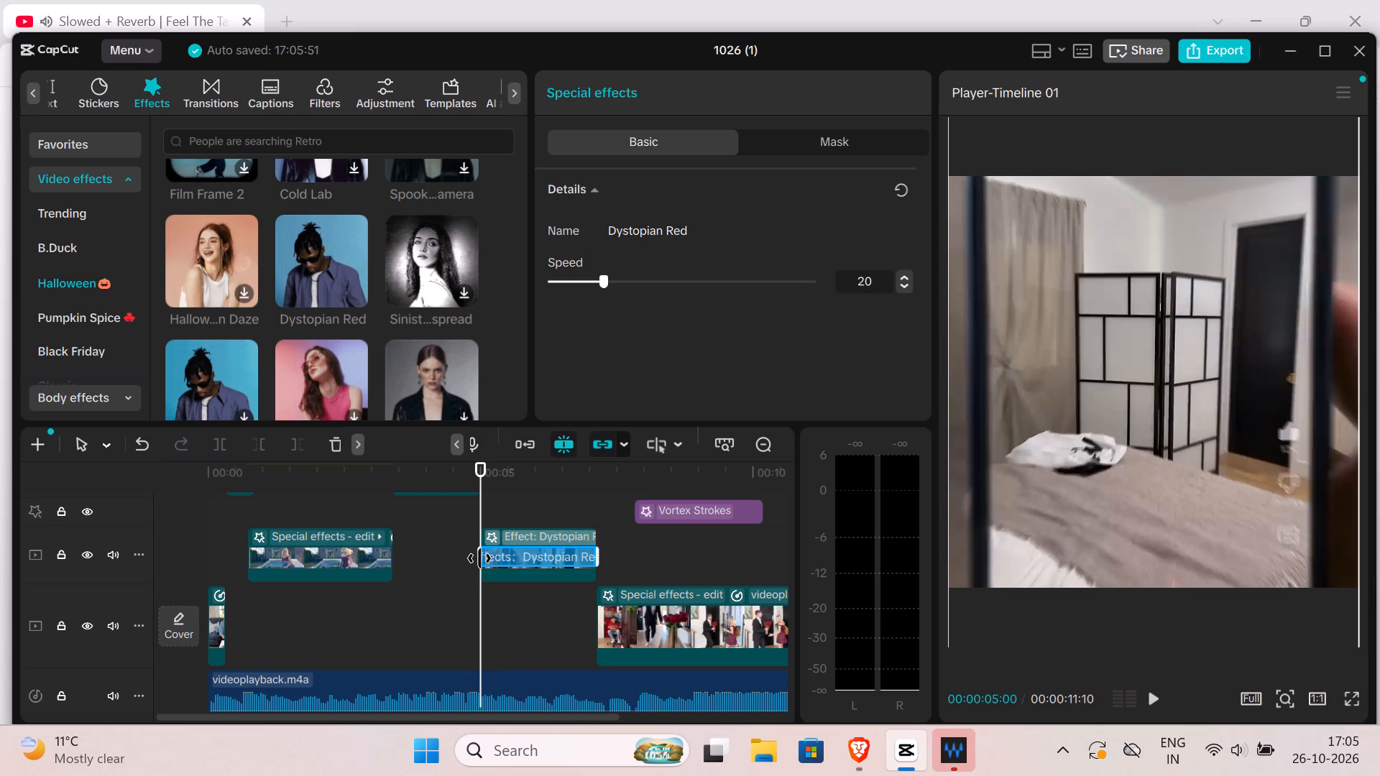
left_click_drag(479, 558, 502, 561)
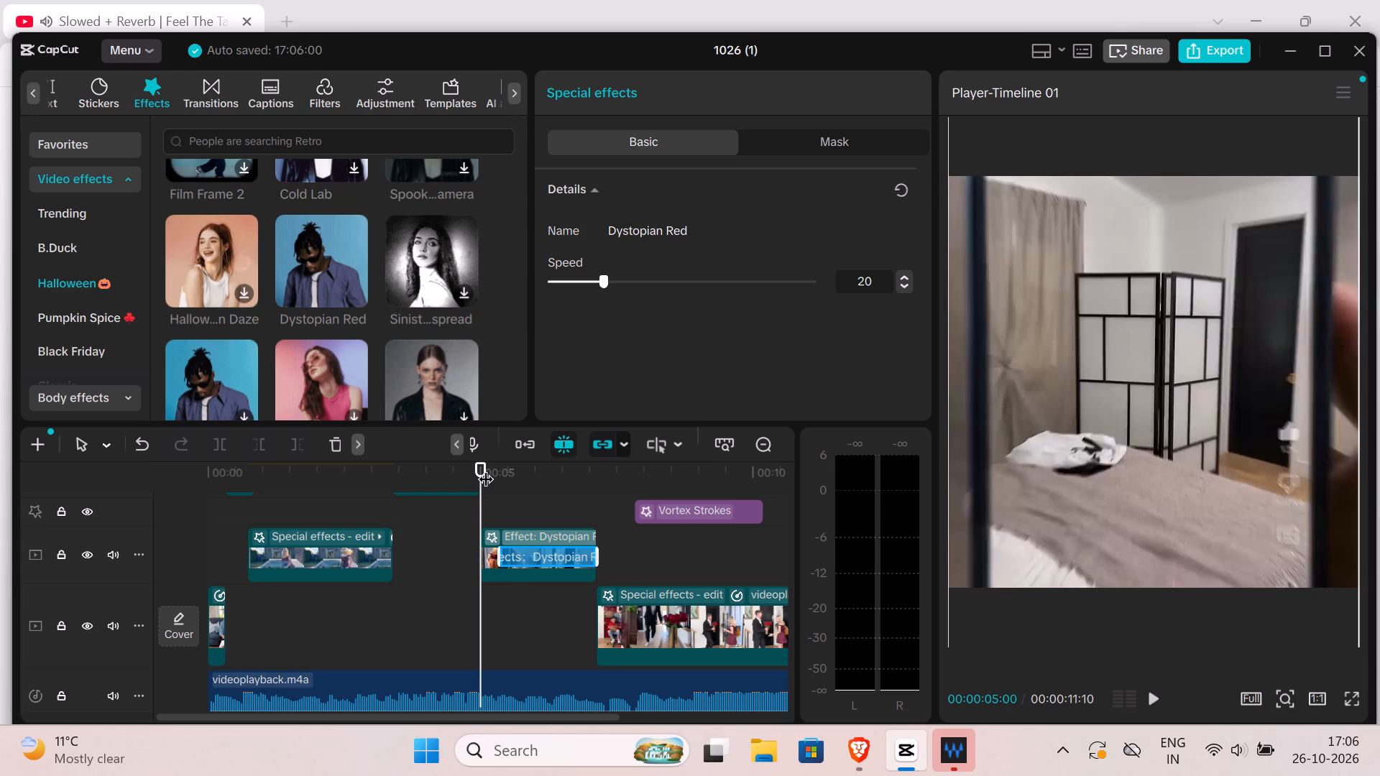
Check the trimmed Dystopian Red effect and extend its start slightly earlier, closer to the beginning of the clip.
left_click_drag(484, 466, 493, 466)
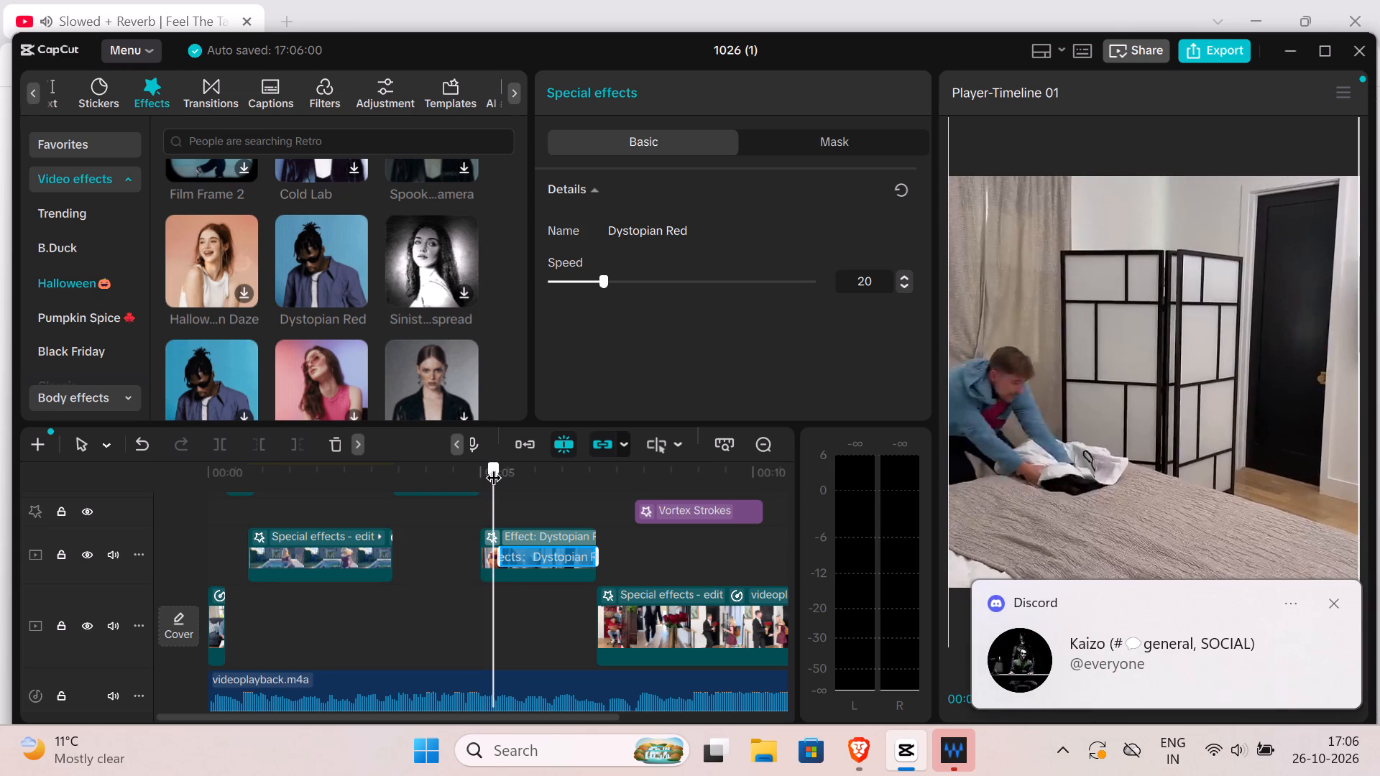
left_click_drag(493, 466, 503, 468)
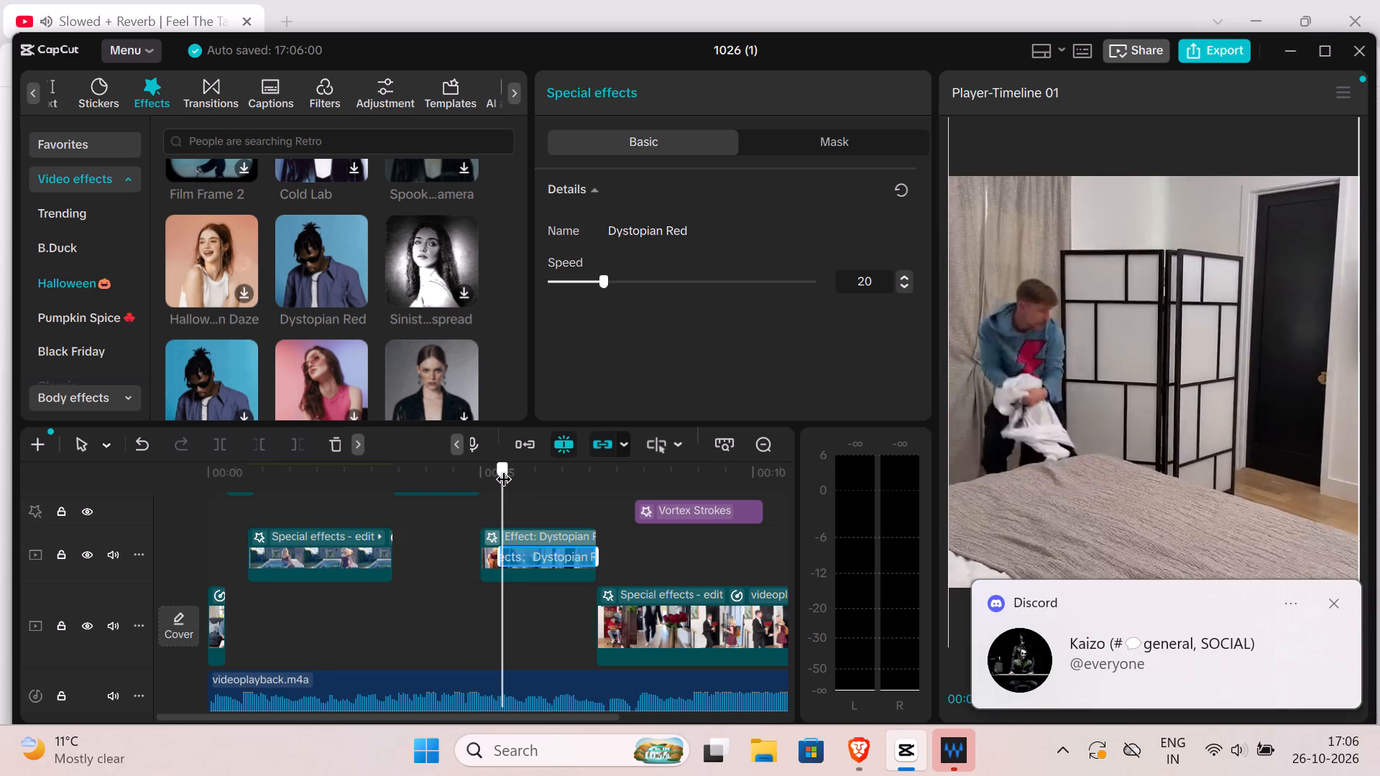
left_click_drag(503, 468, 516, 471)
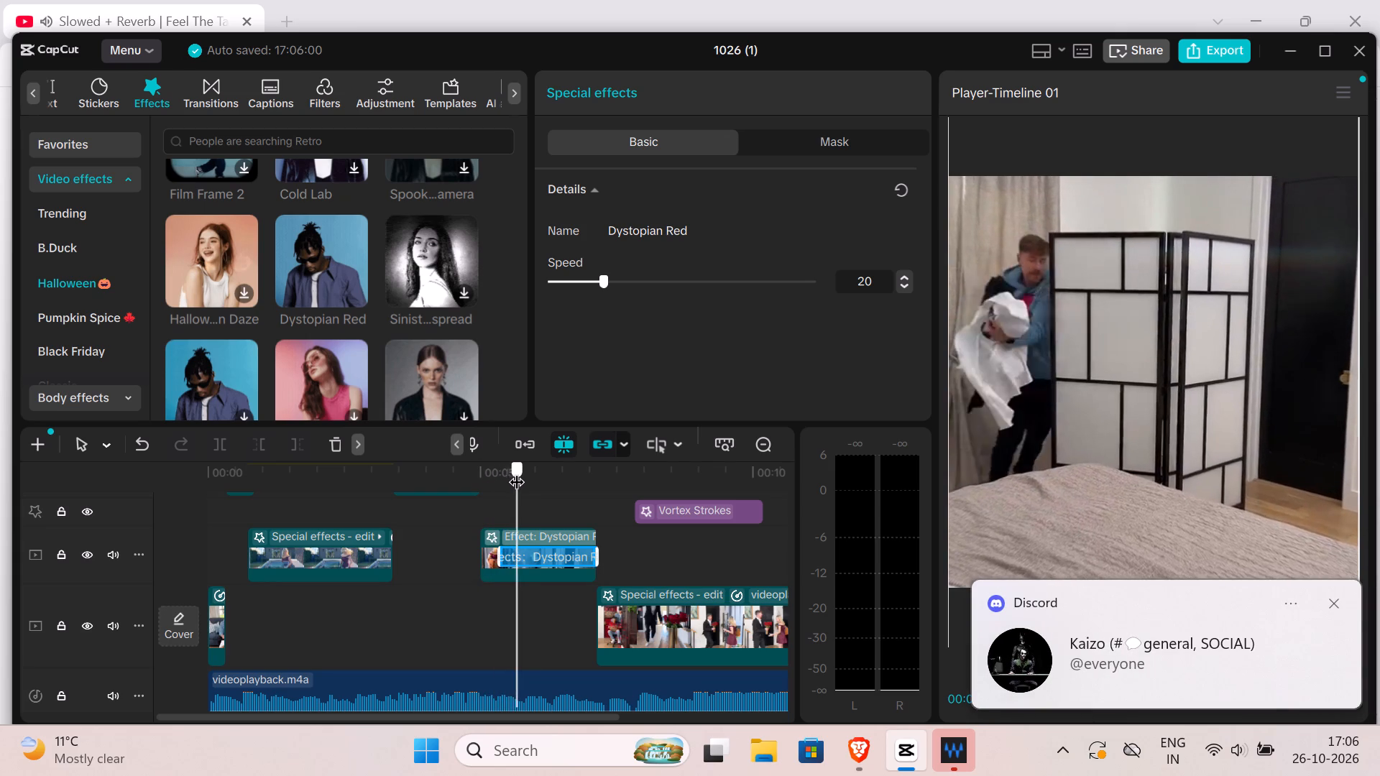
left_click_drag(516, 471, 528, 472)
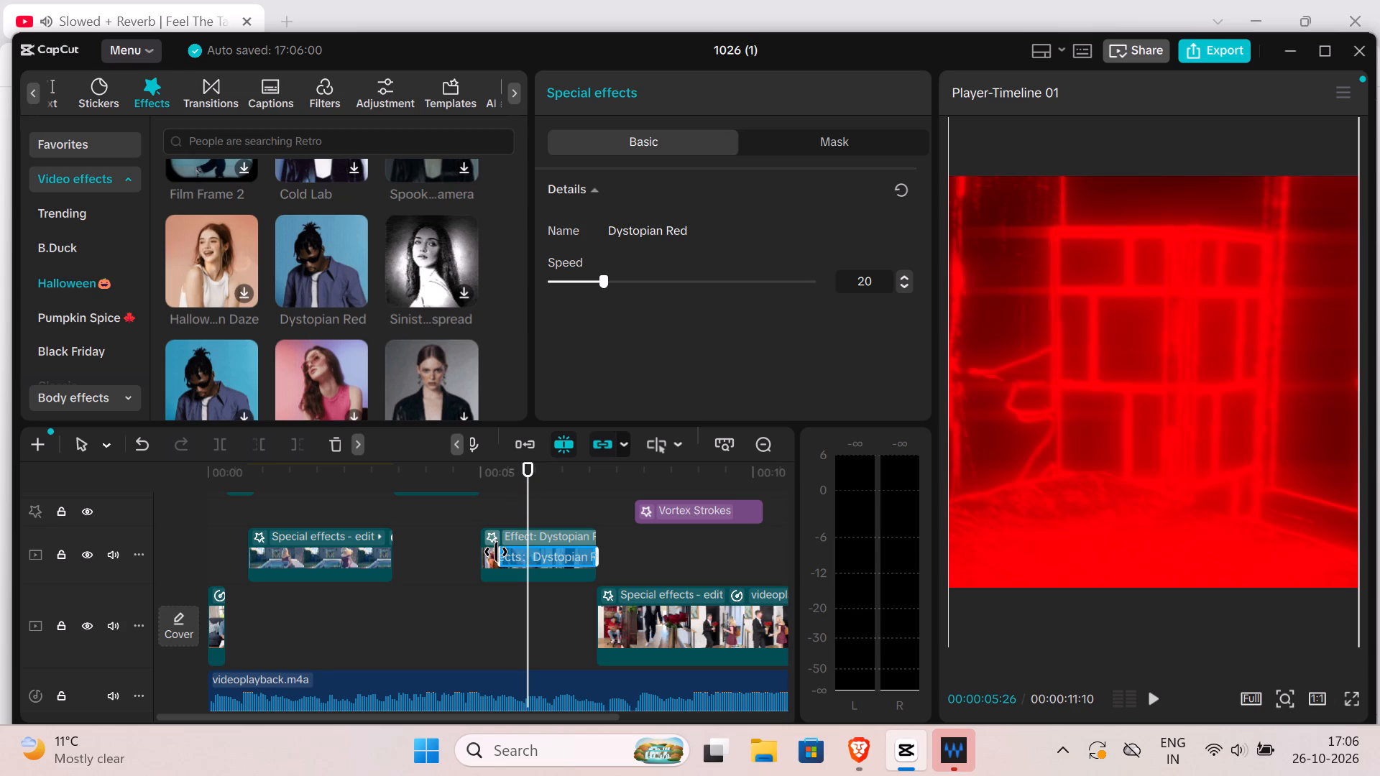
left_click_drag(497, 553, 493, 558)
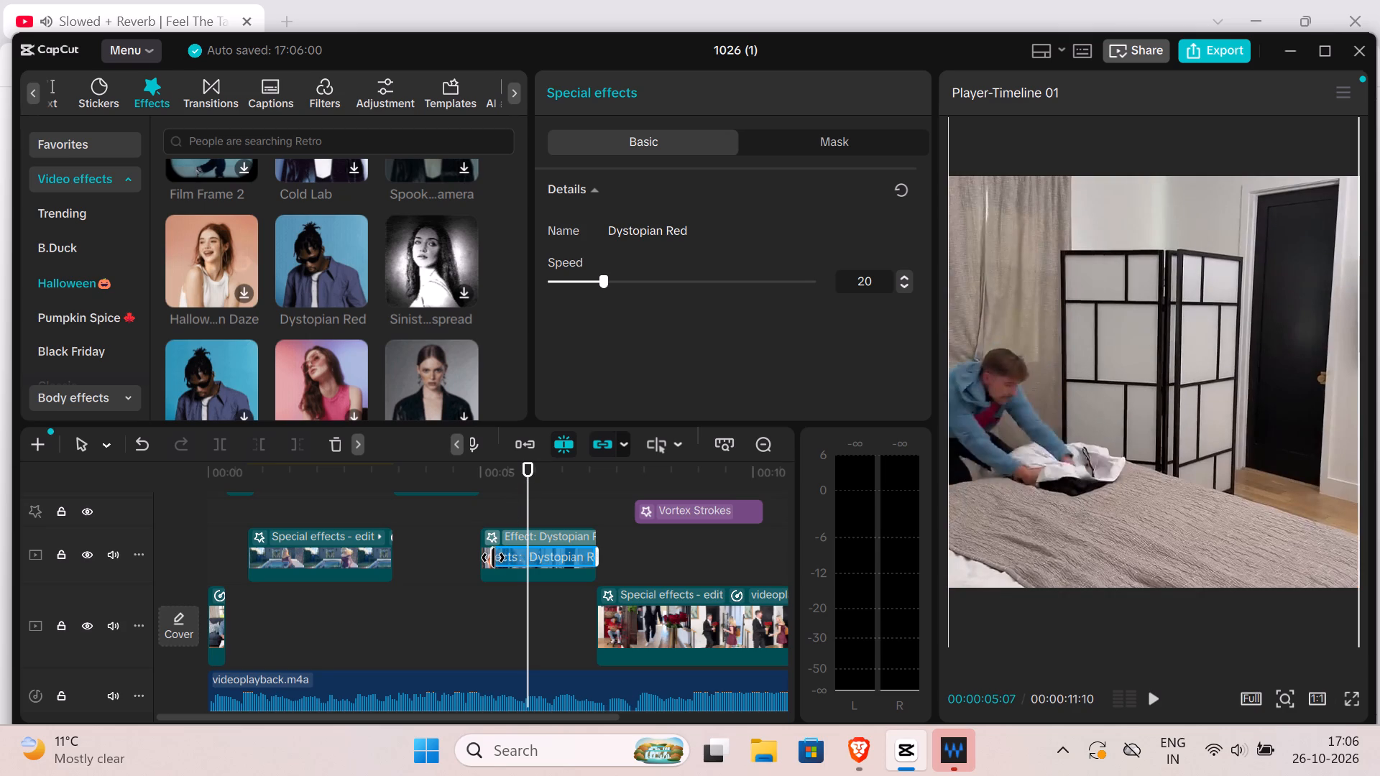
left_click_drag(493, 558, 489, 560)
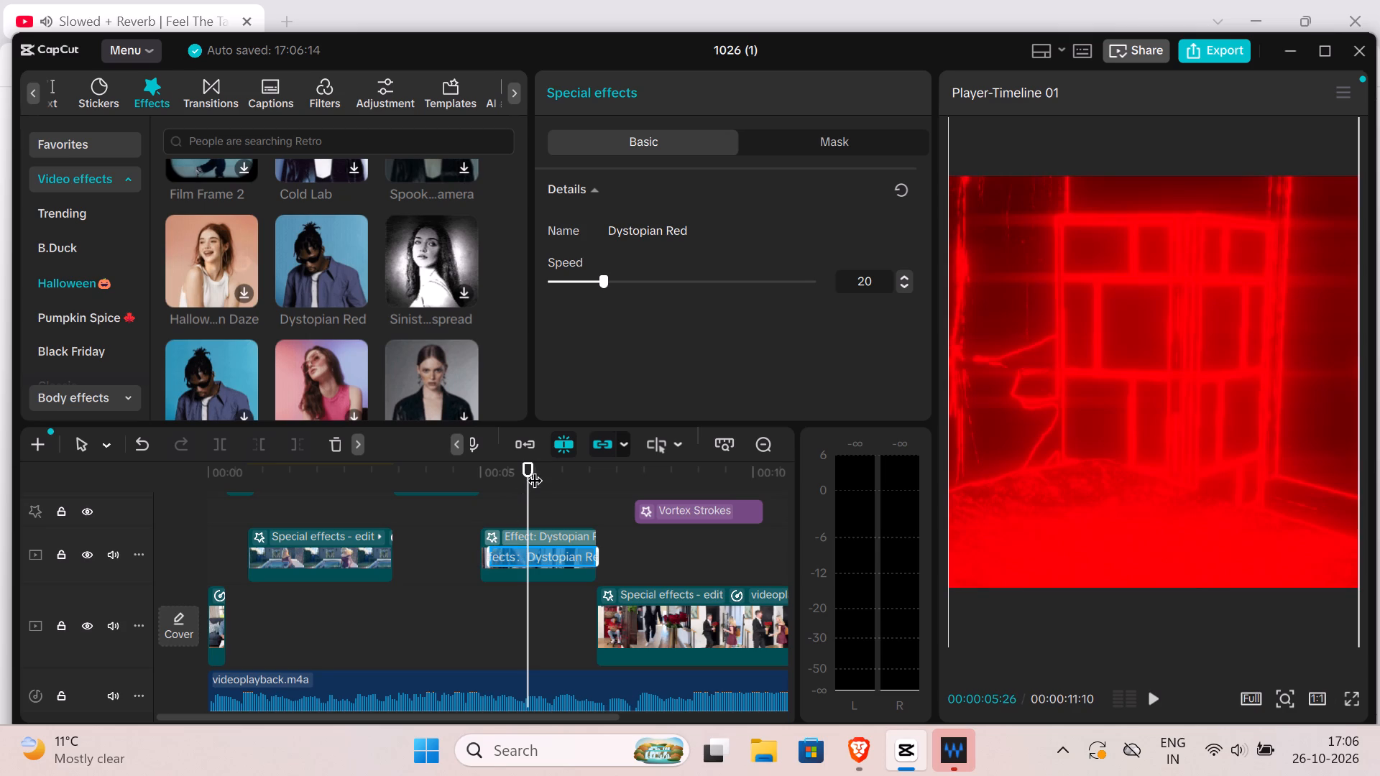
left_click_drag(528, 463, 492, 473)
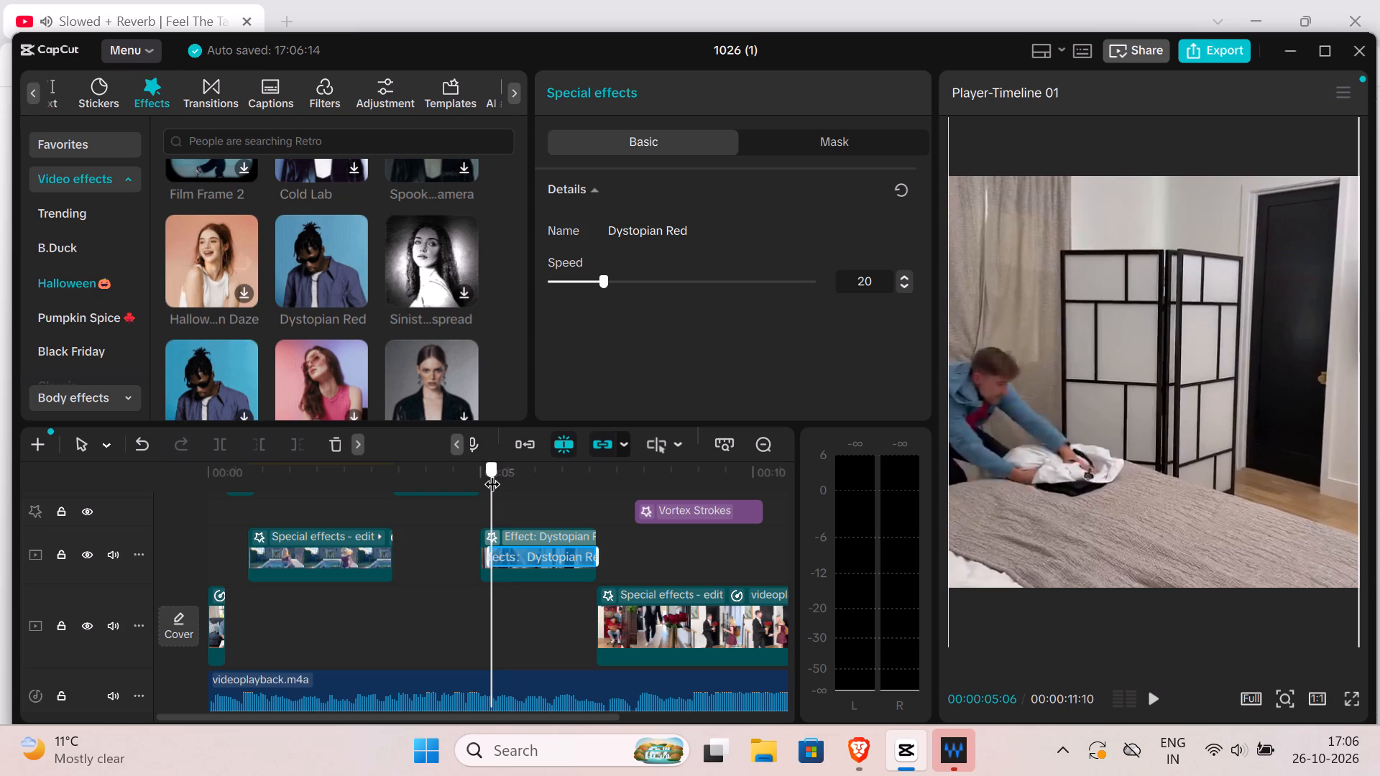
left_click_drag(492, 473, 491, 473)
left_click_drag(497, 467, 505, 468)
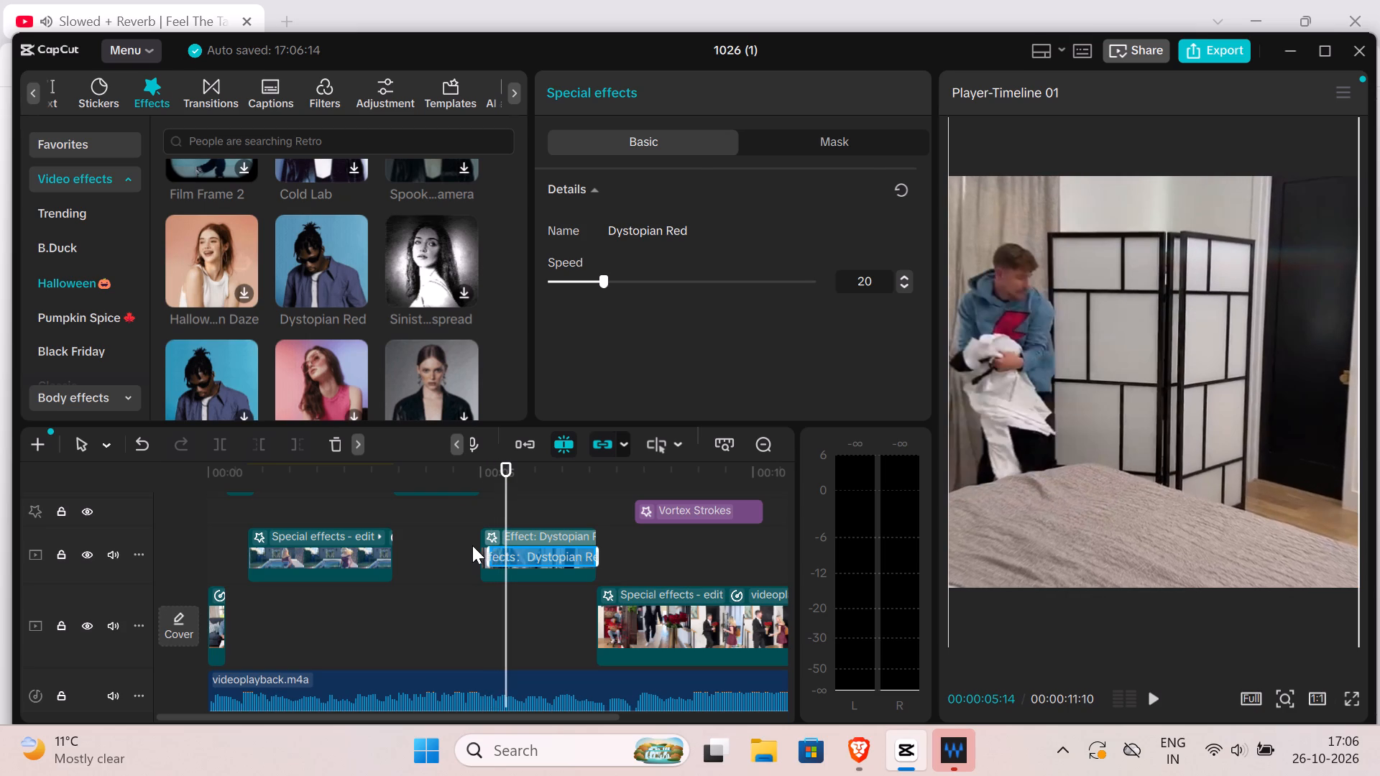
left_click(478, 548)
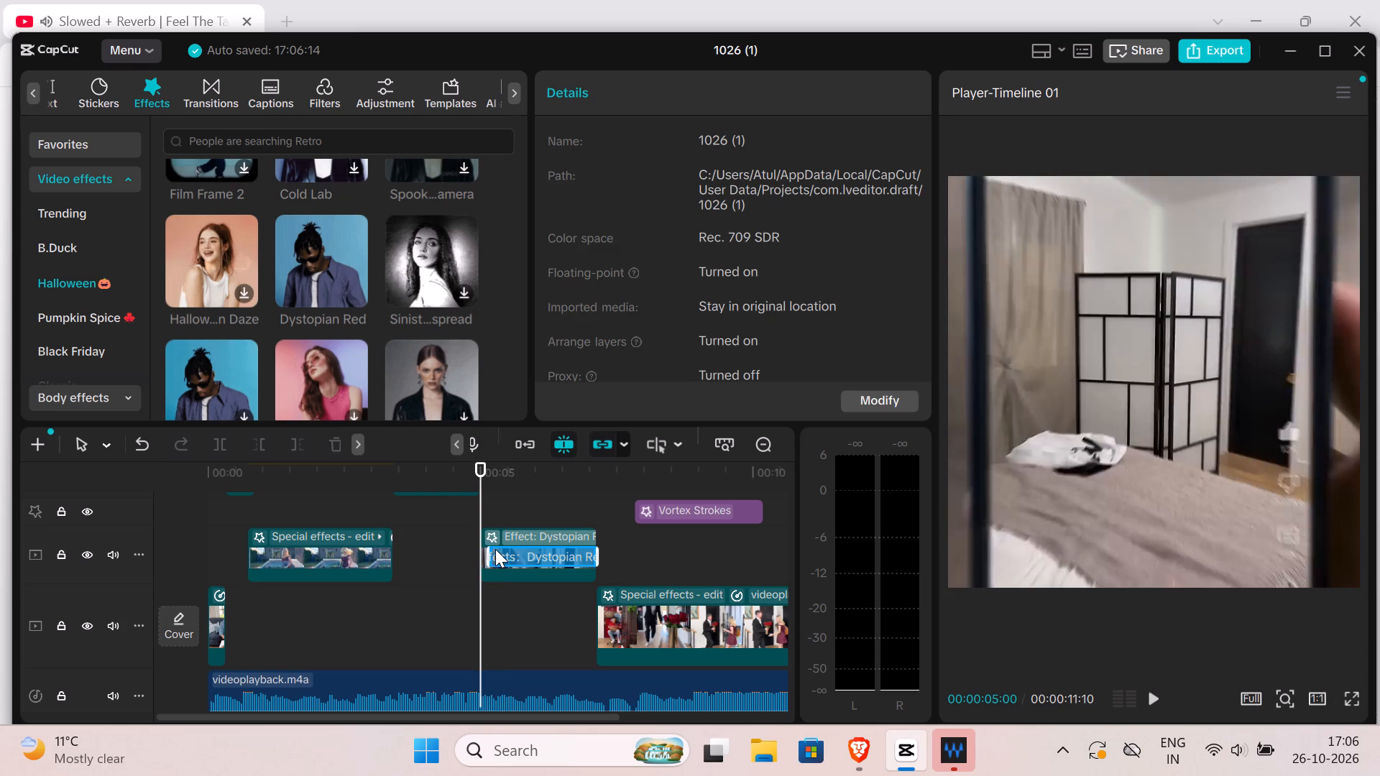
Extend the start of the Dystopian Red effect to the clip's beginning and preview from there to the end of the timeline.
left_click(487, 551)
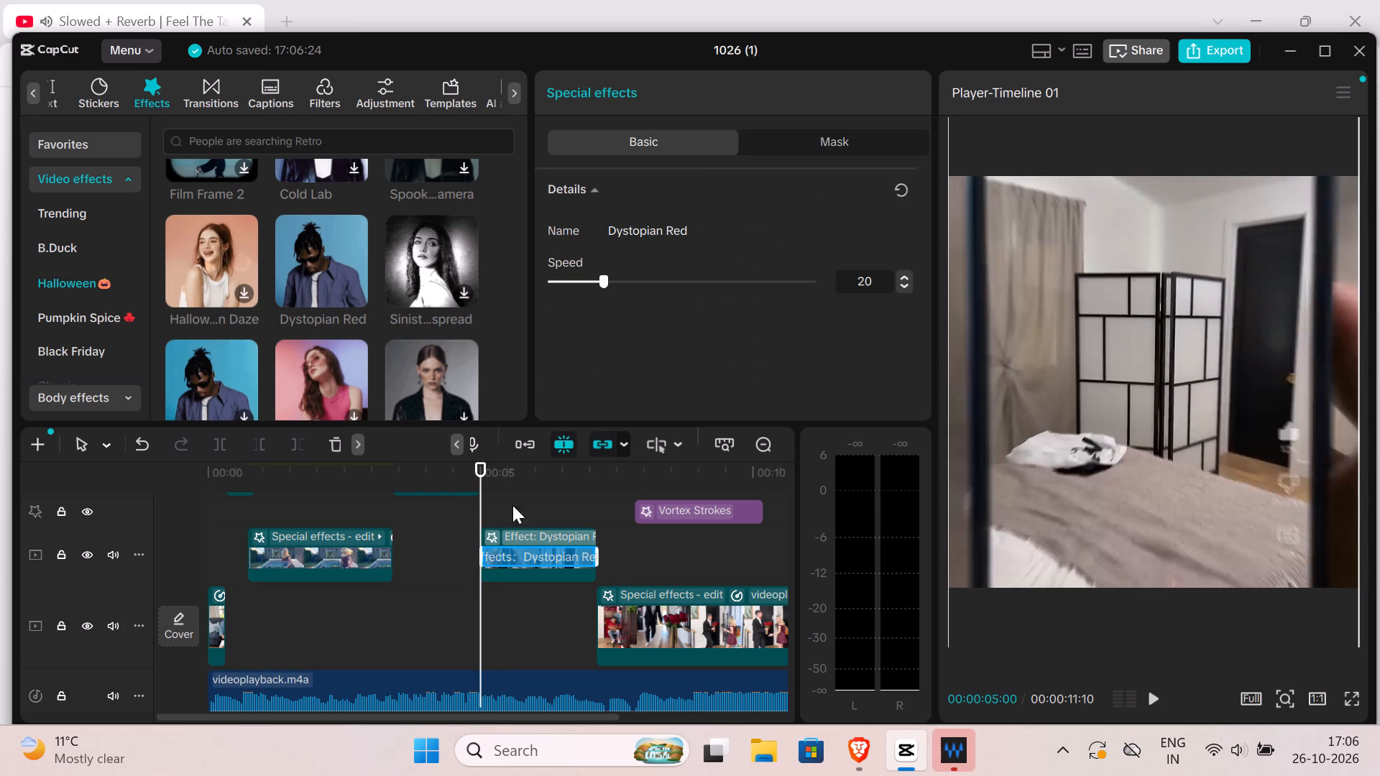
left_click_drag(483, 471, 484, 471)
left_click_drag(484, 471, 527, 474)
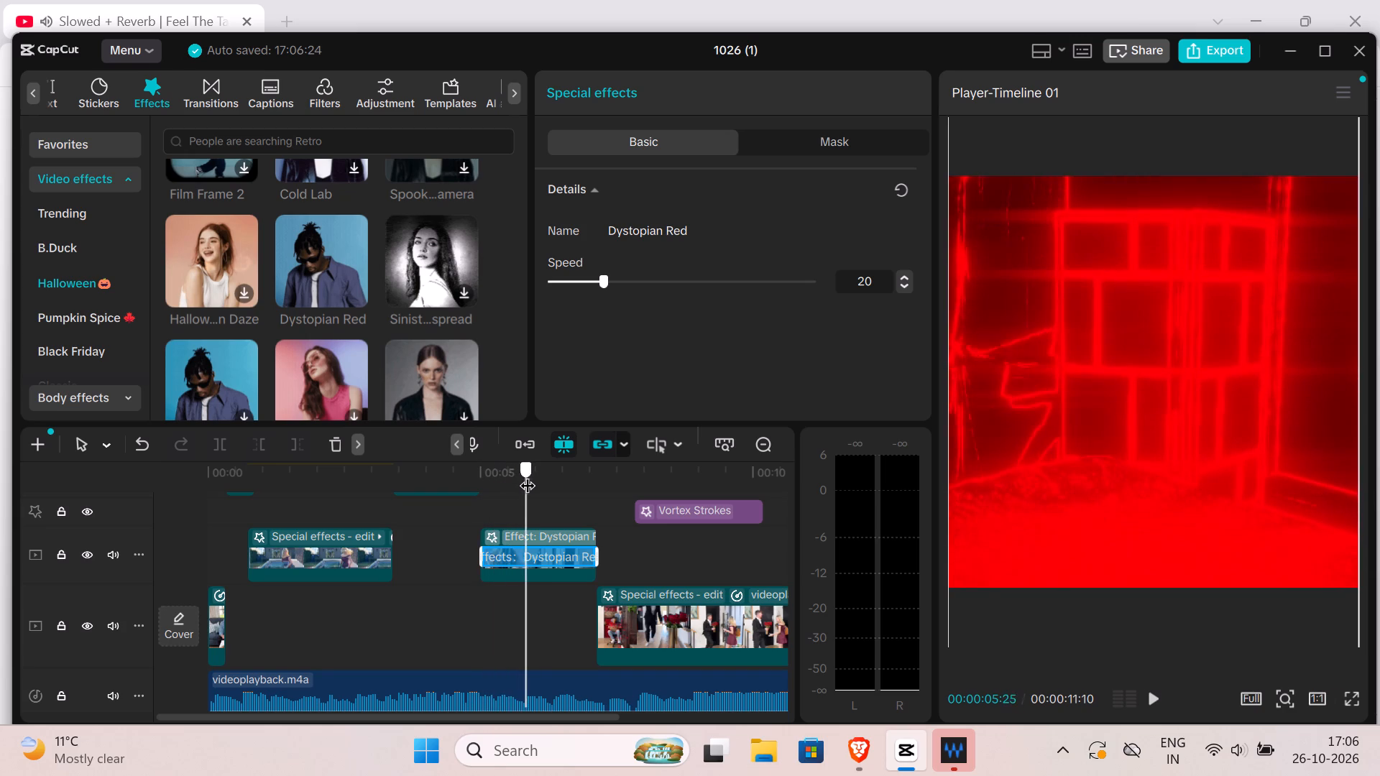
left_click_drag(527, 474, 589, 486)
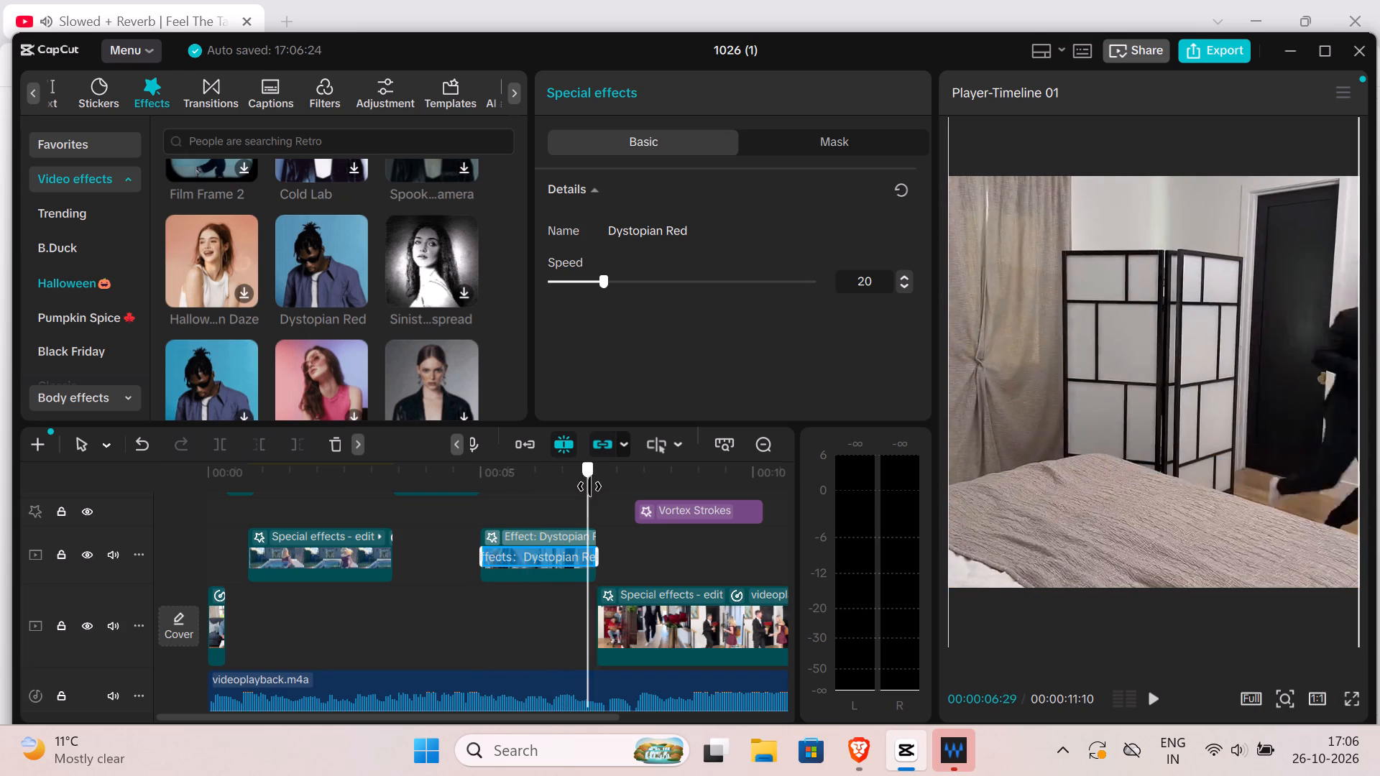
left_click_drag(589, 486, 709, 479)
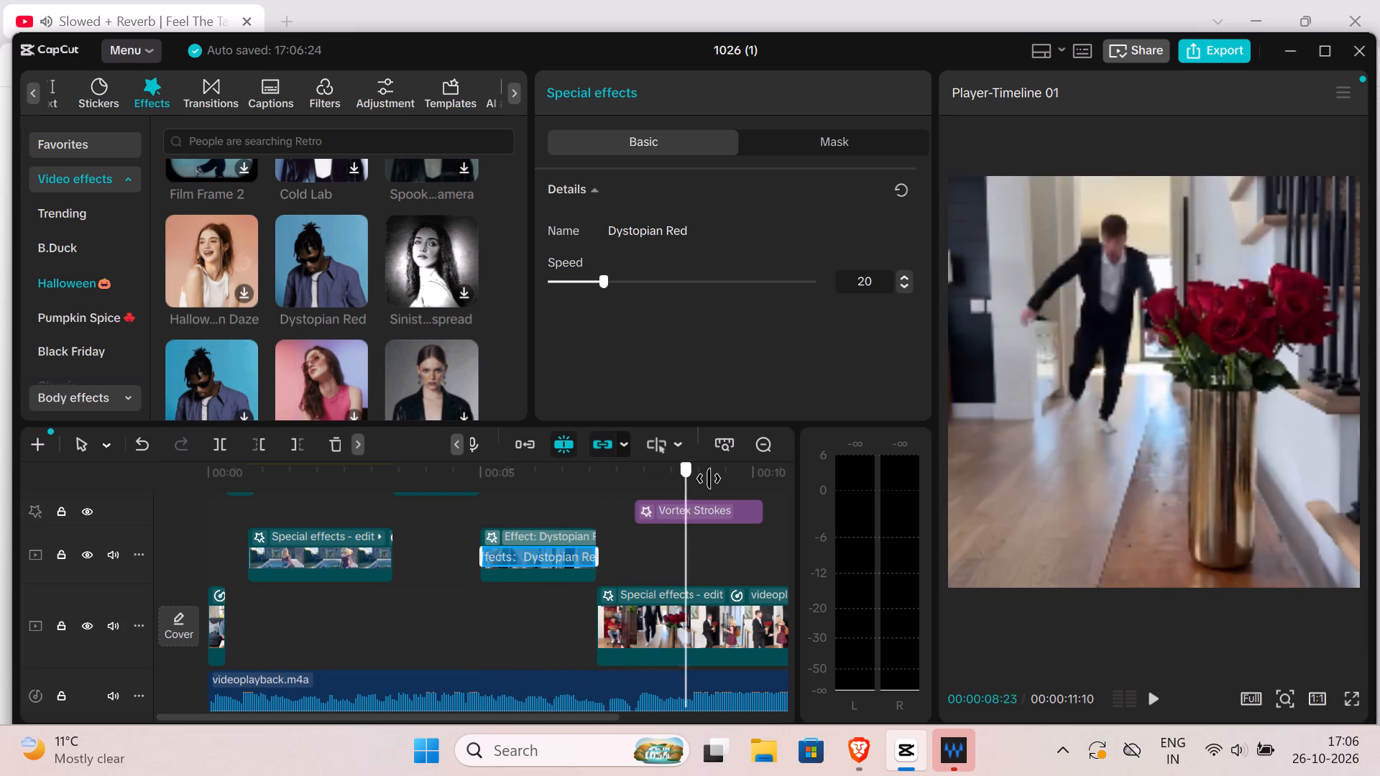
left_click_drag(709, 479, 824, 468)
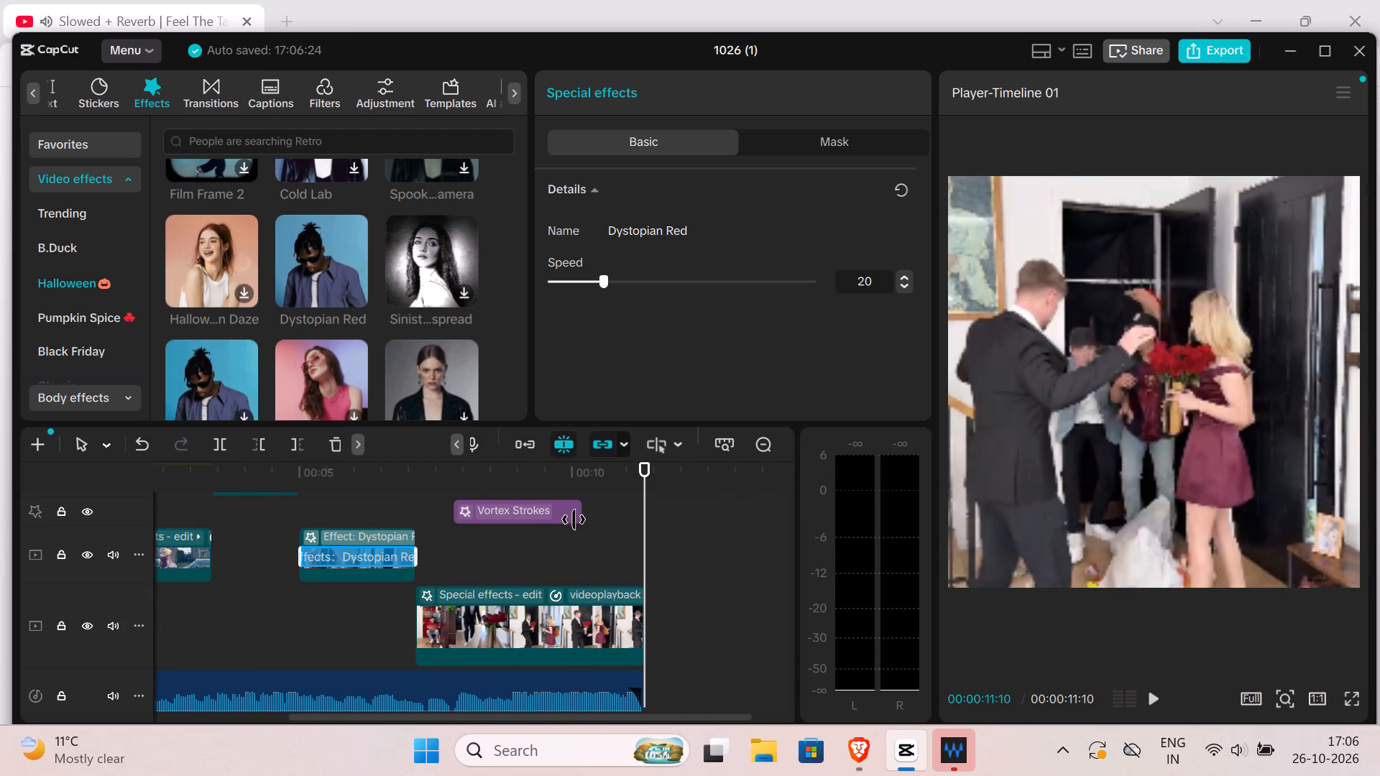
Add the Pumpkin Ghost effect from the Halloween video effects to the final clip on the main track.
left_click(418, 386)
left_click(461, 418)
scroll(459, 411, "down", 1)
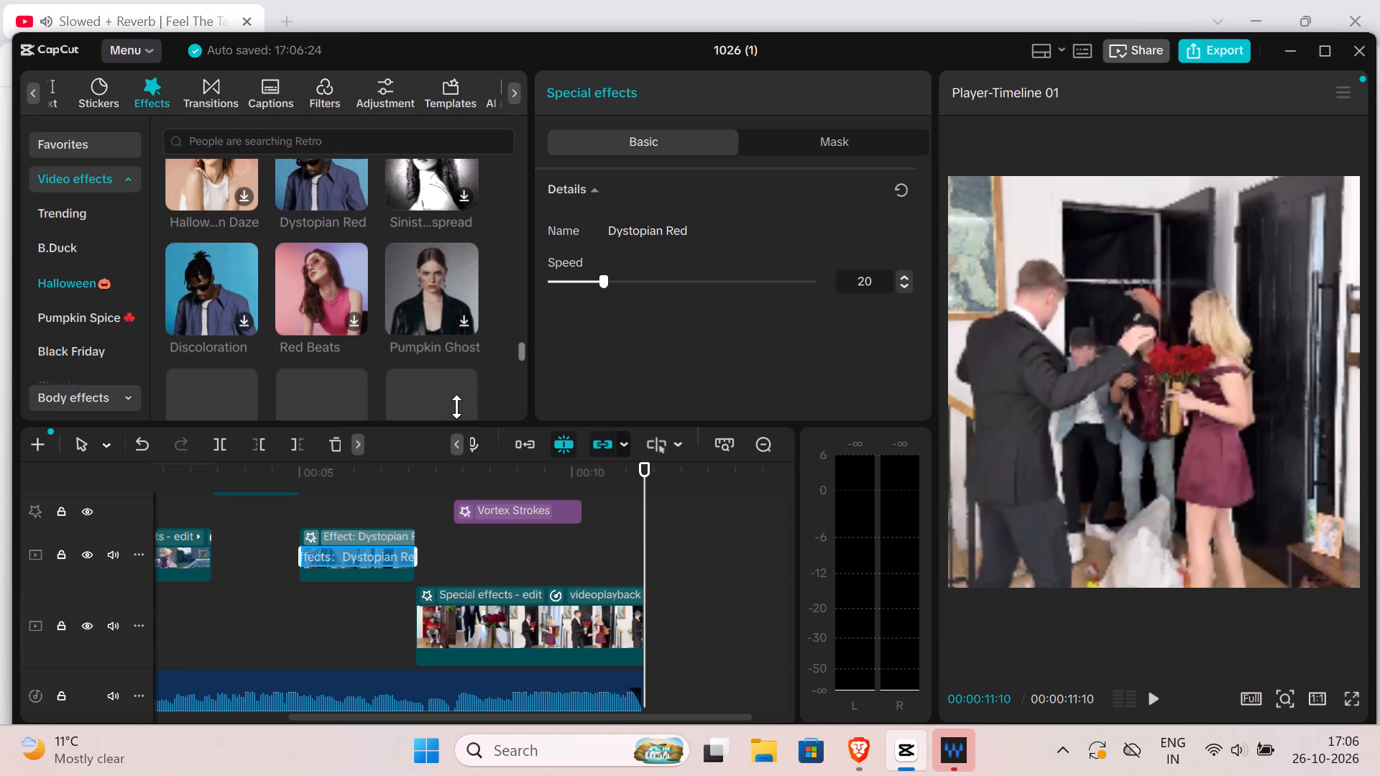
left_click(461, 317)
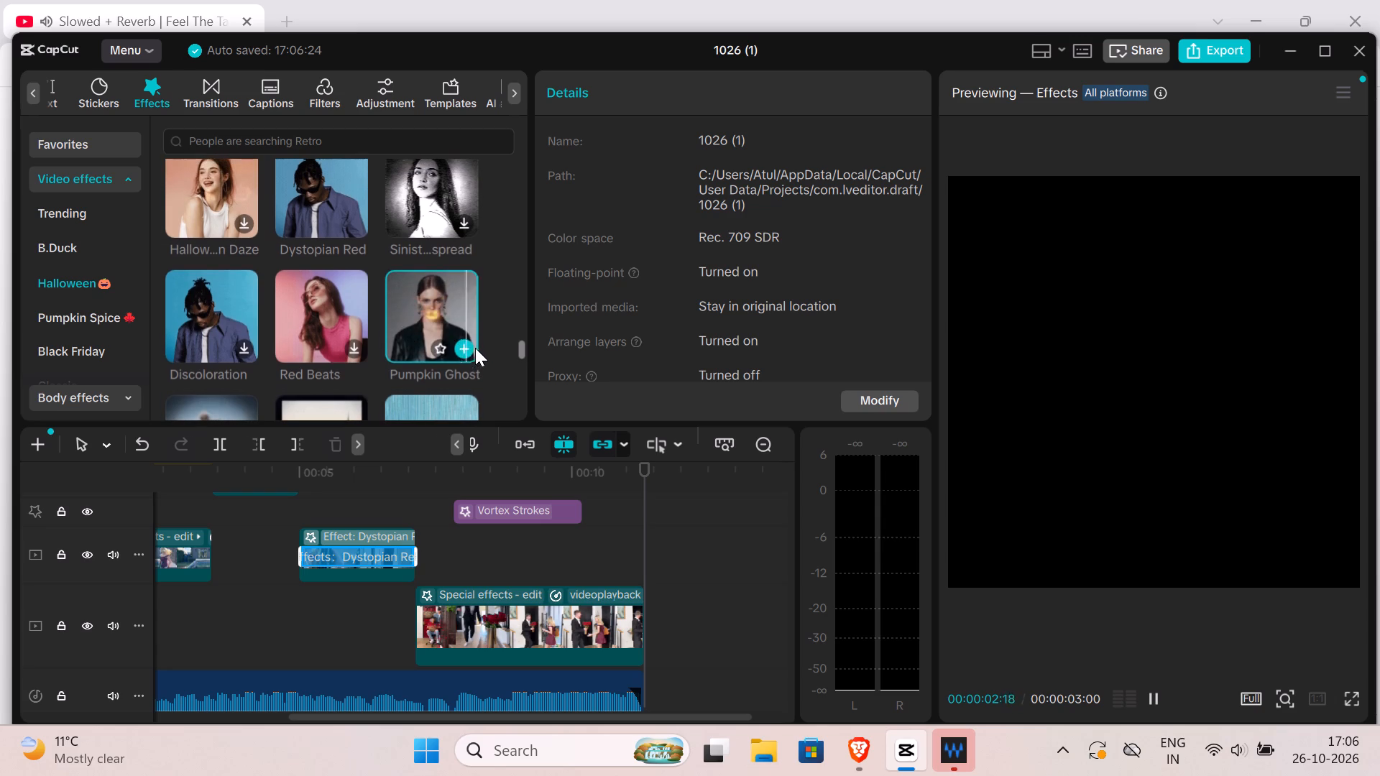
left_click_drag(432, 325, 544, 492)
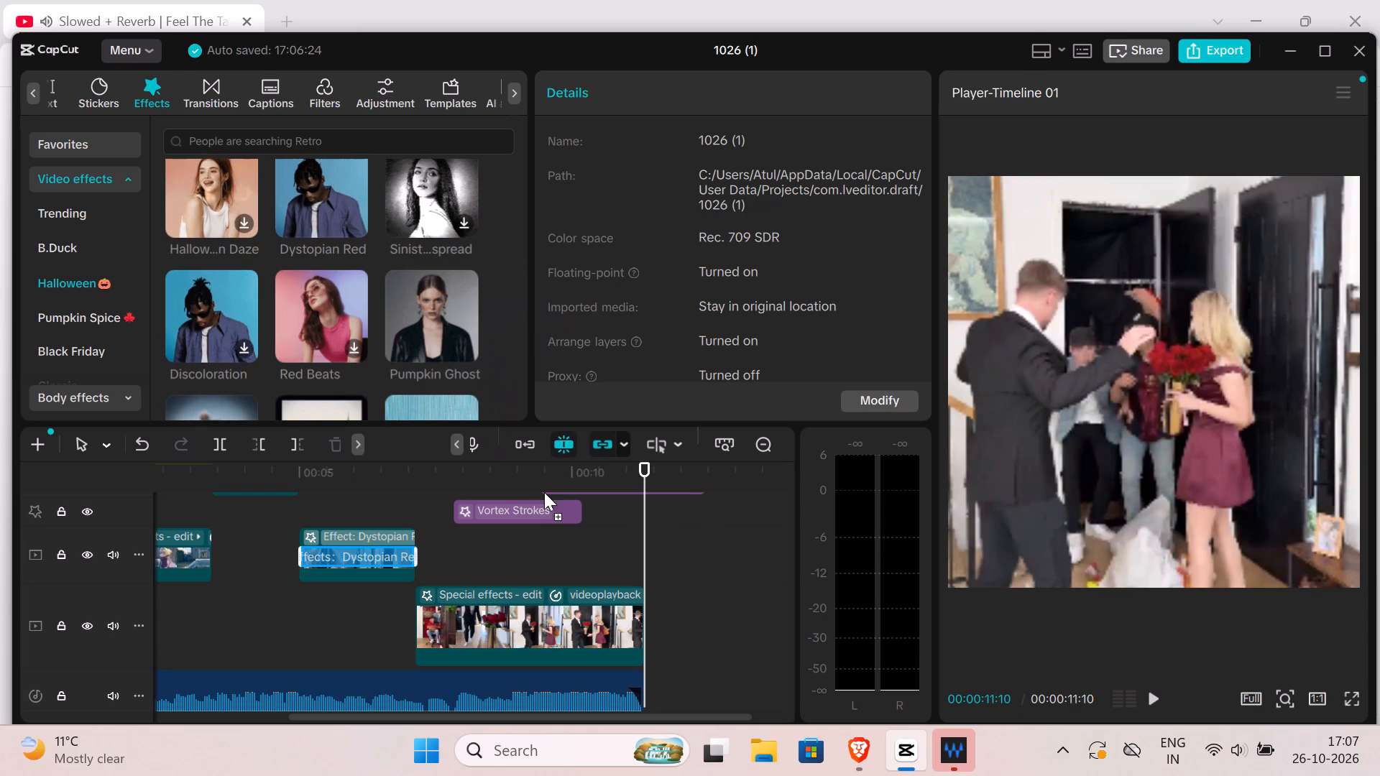
left_click_drag(544, 492, 556, 555)
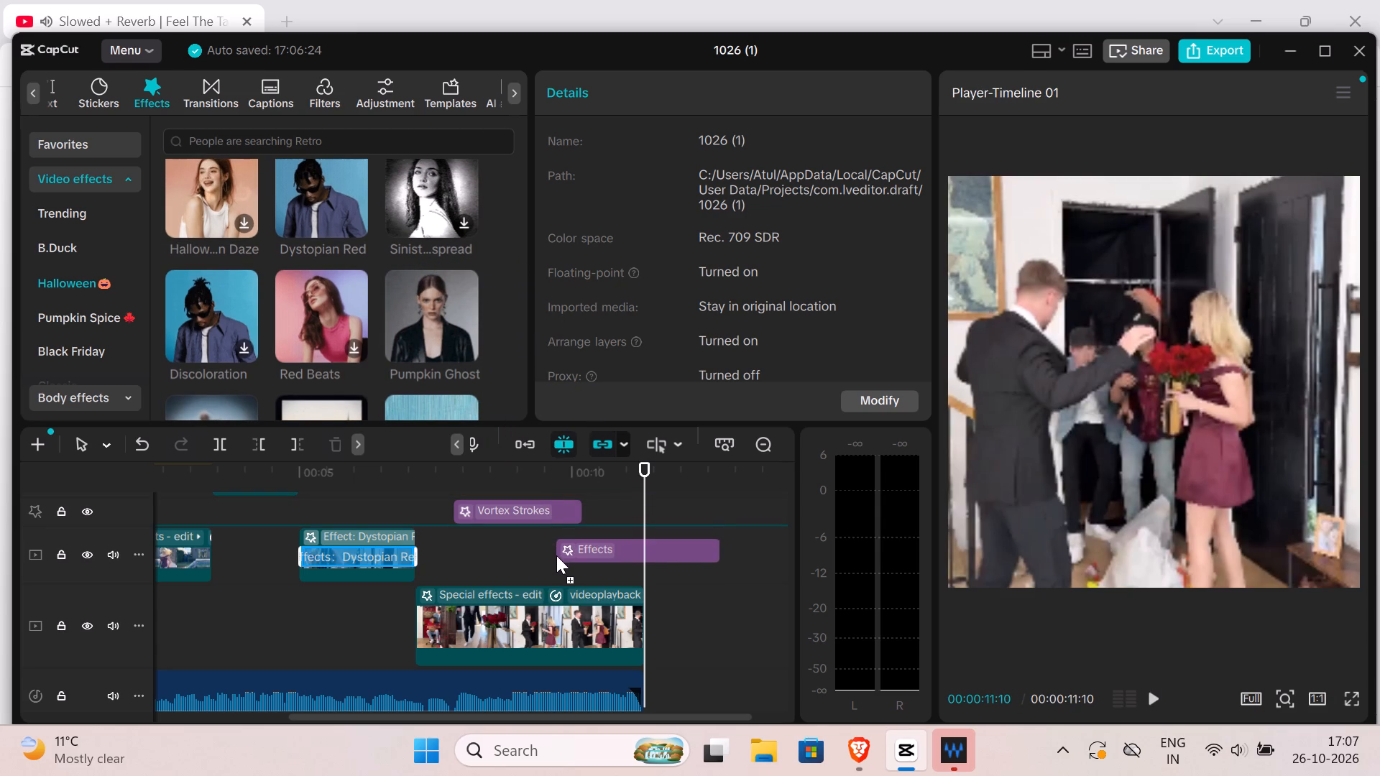
left_click_drag(556, 555, 548, 596)
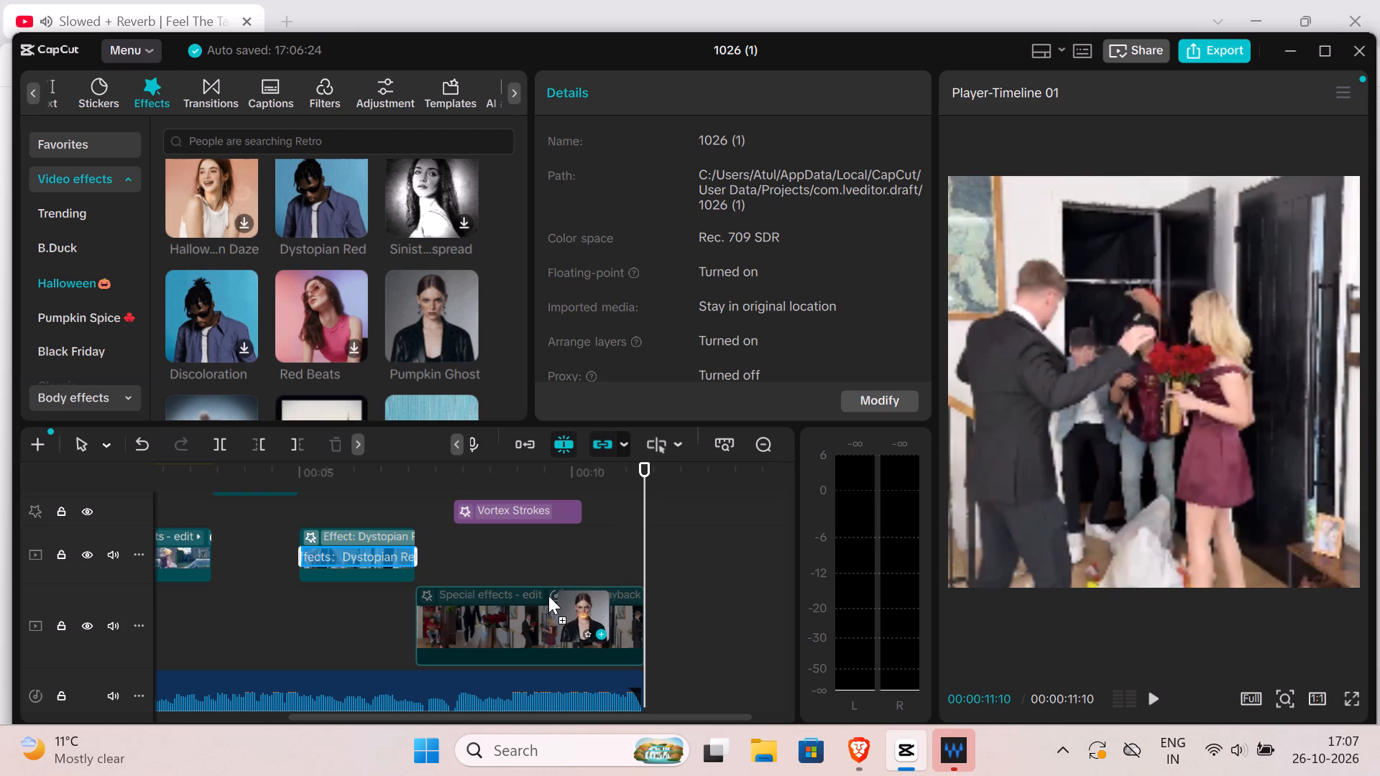
left_click_drag(548, 596, 579, 600)
left_click_drag(545, 558, 539, 567)
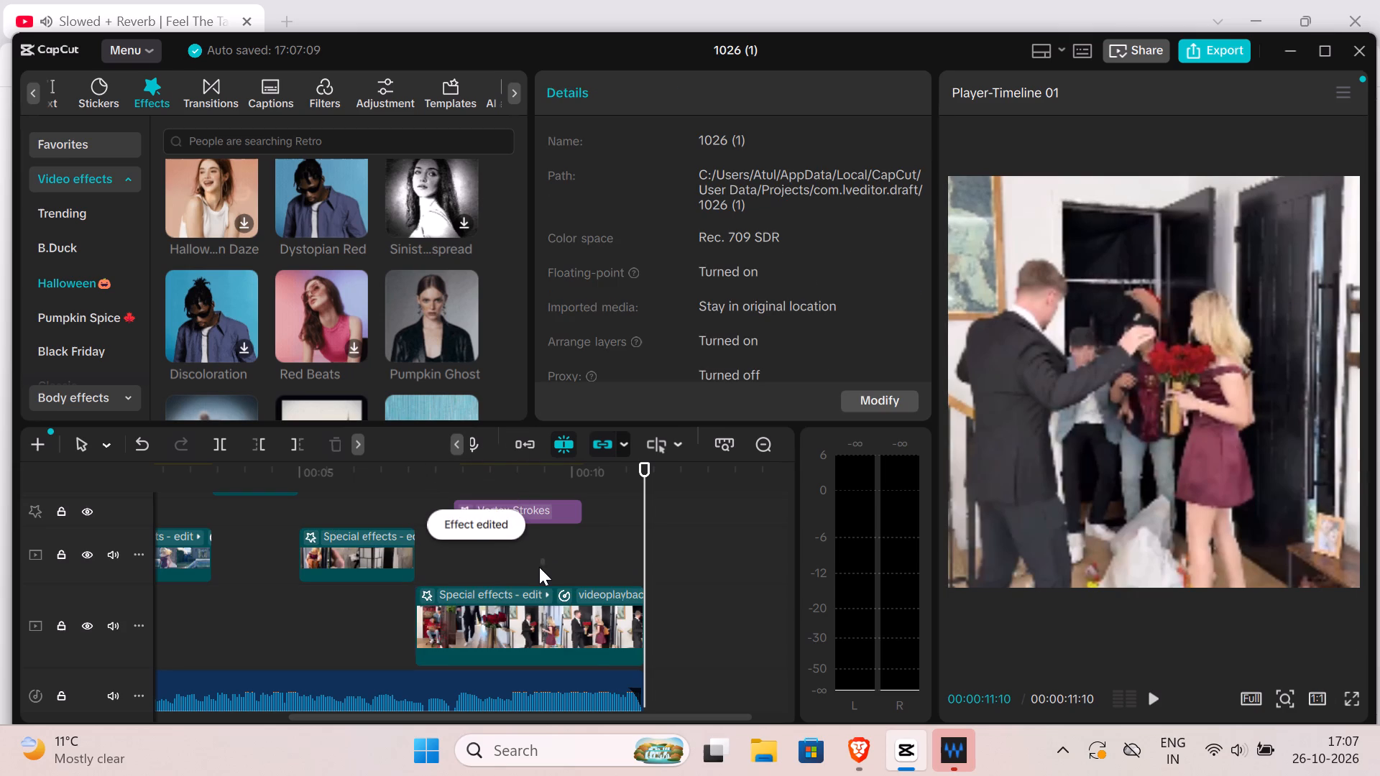
left_click_drag(539, 567, 538, 568)
Examine the list of effects attached to the final clip and the clip's basic video settings.
left_click(505, 625)
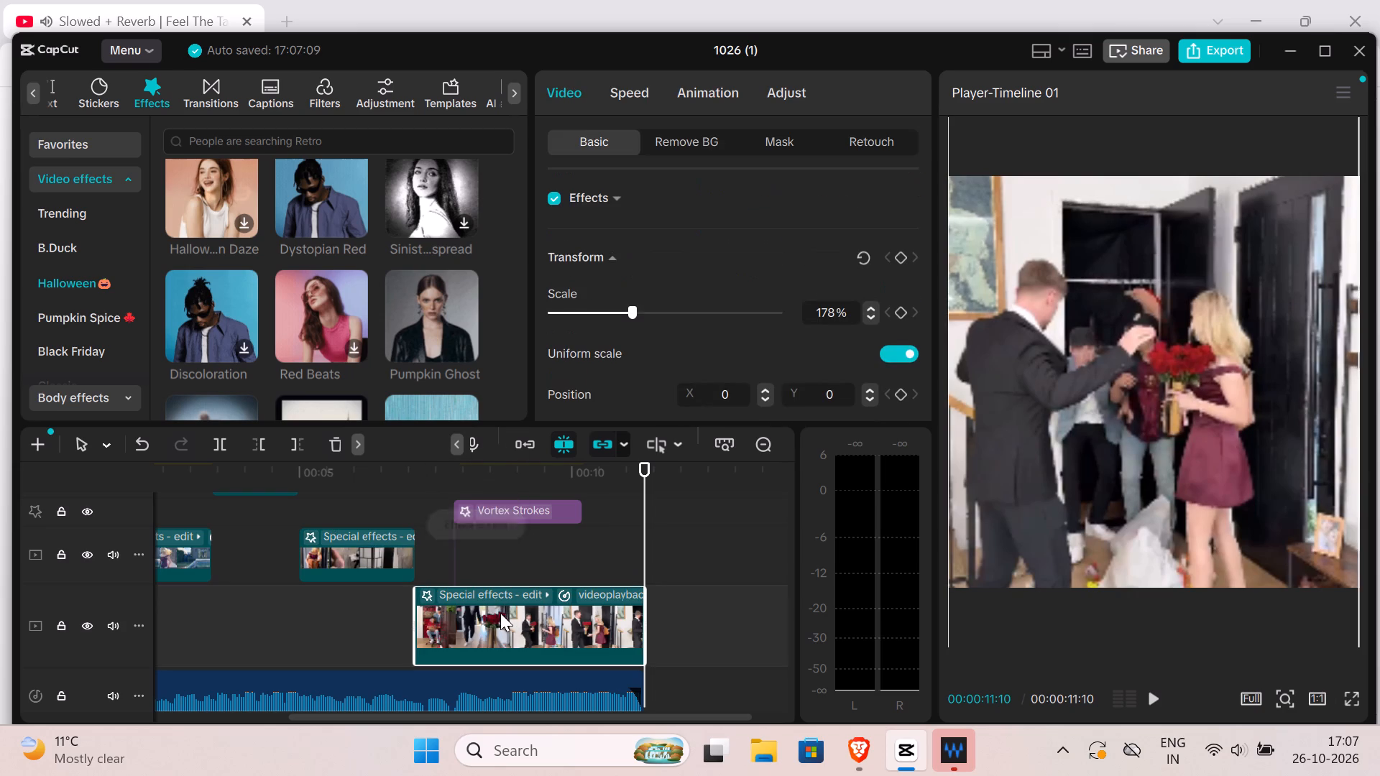
left_click(500, 613)
left_click(501, 611)
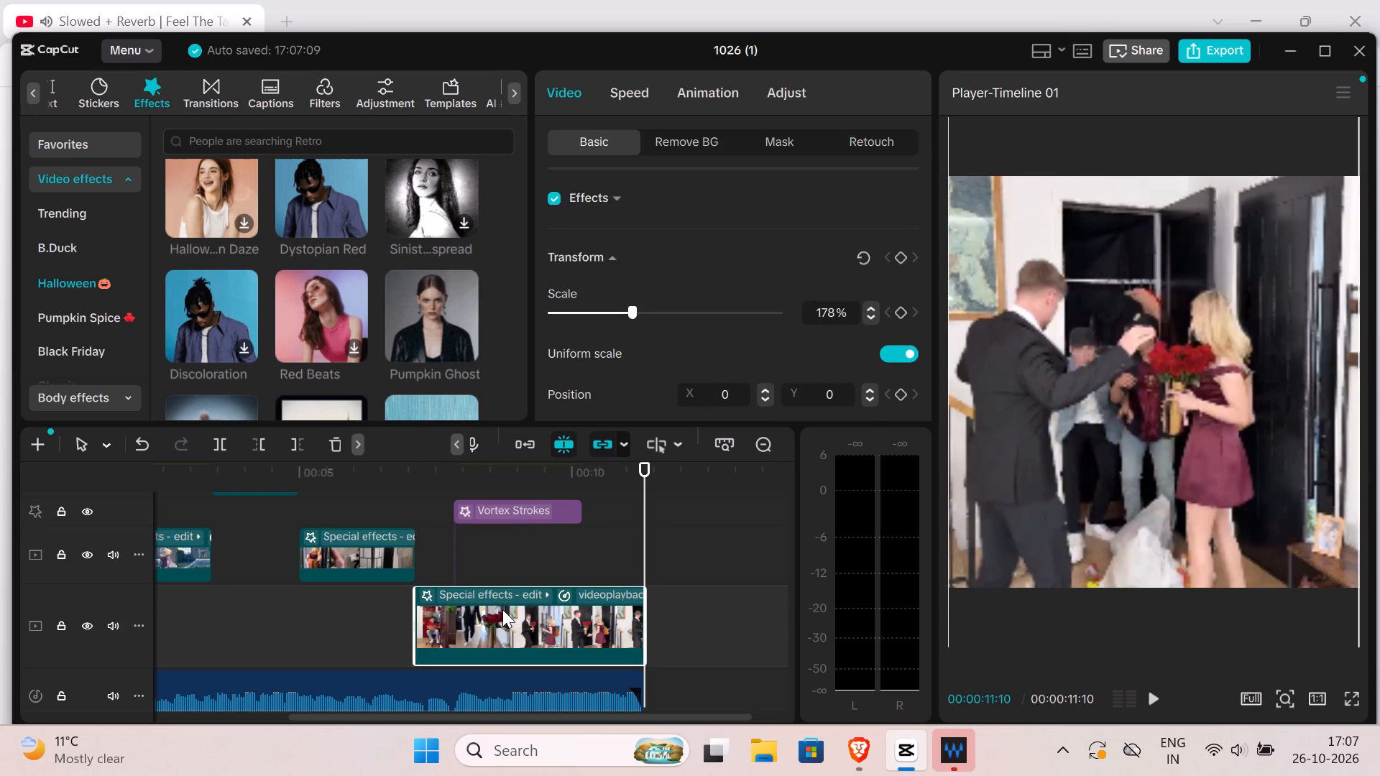
left_click(507, 601)
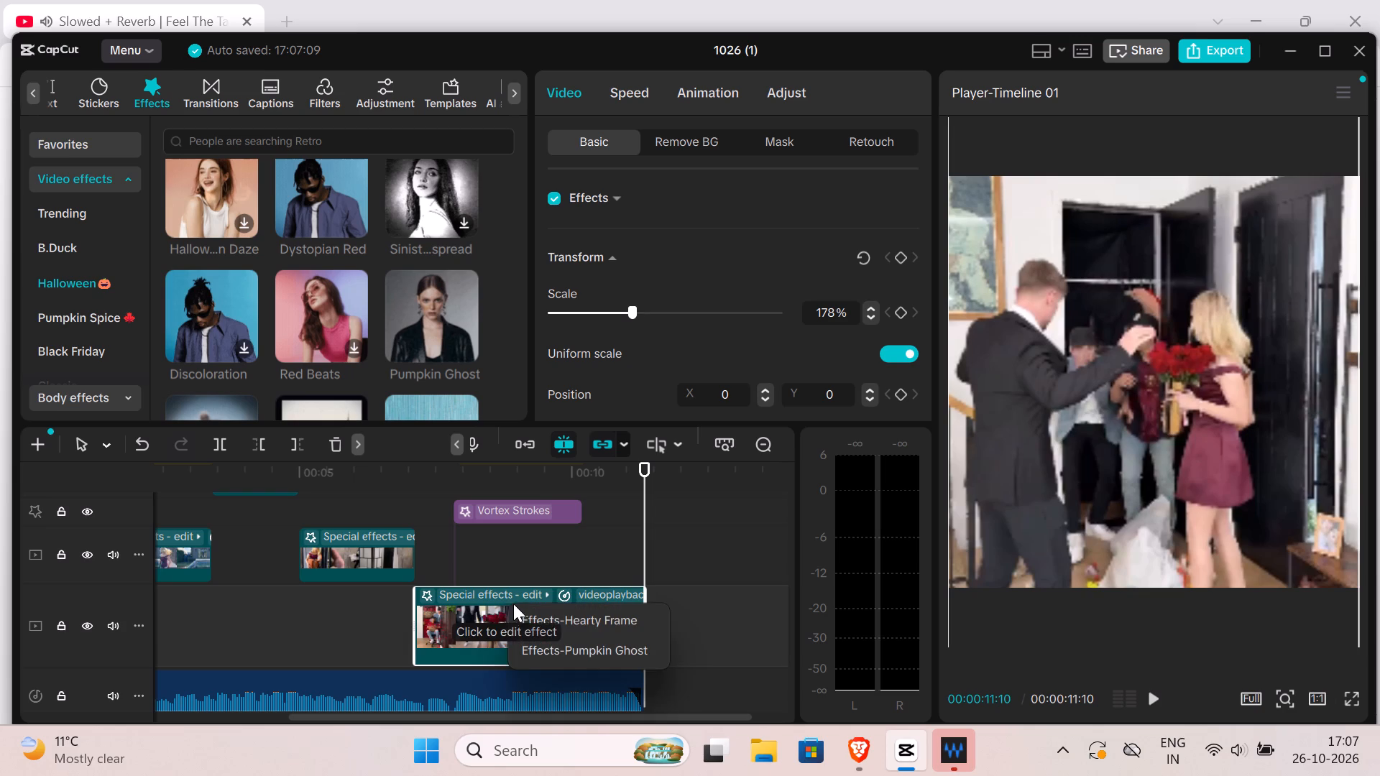
left_click(502, 634)
left_click(470, 618)
left_click(470, 618)
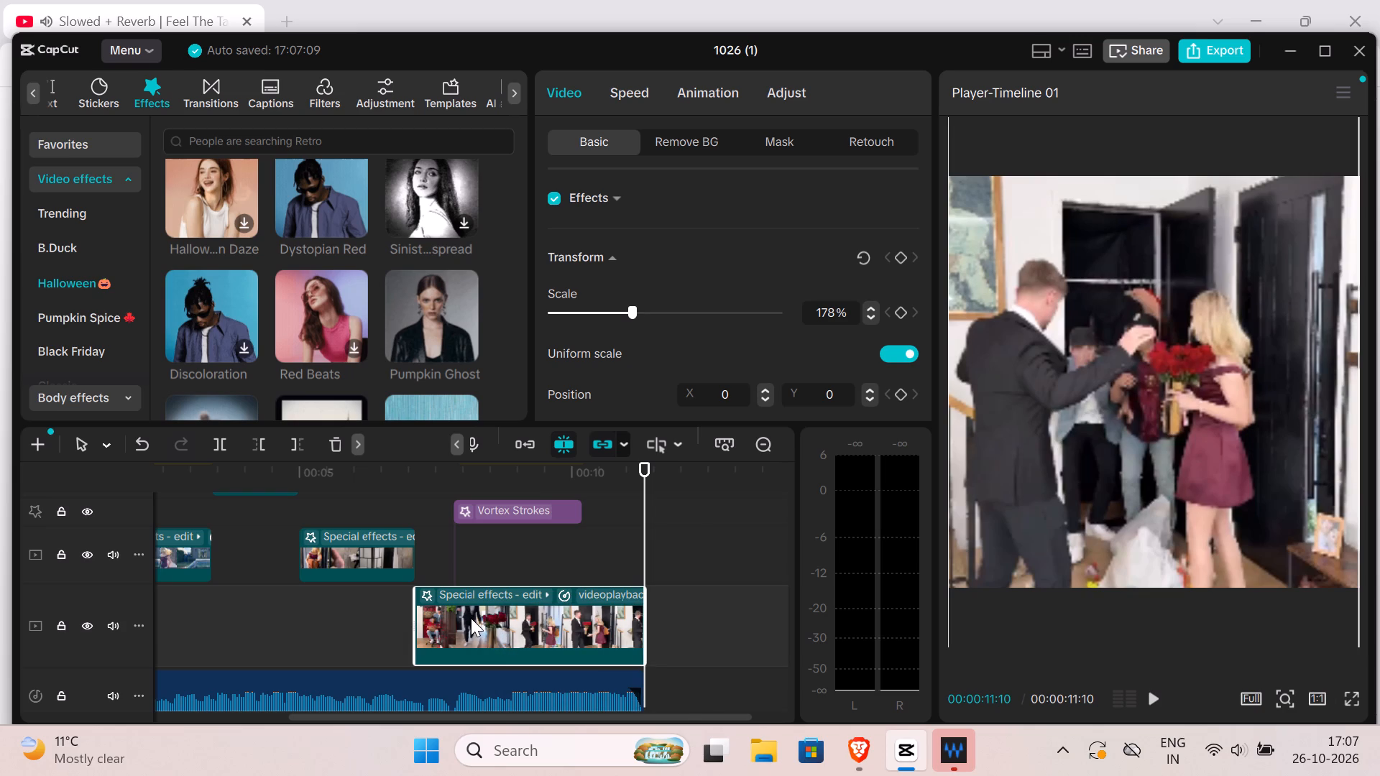
left_click(471, 618)
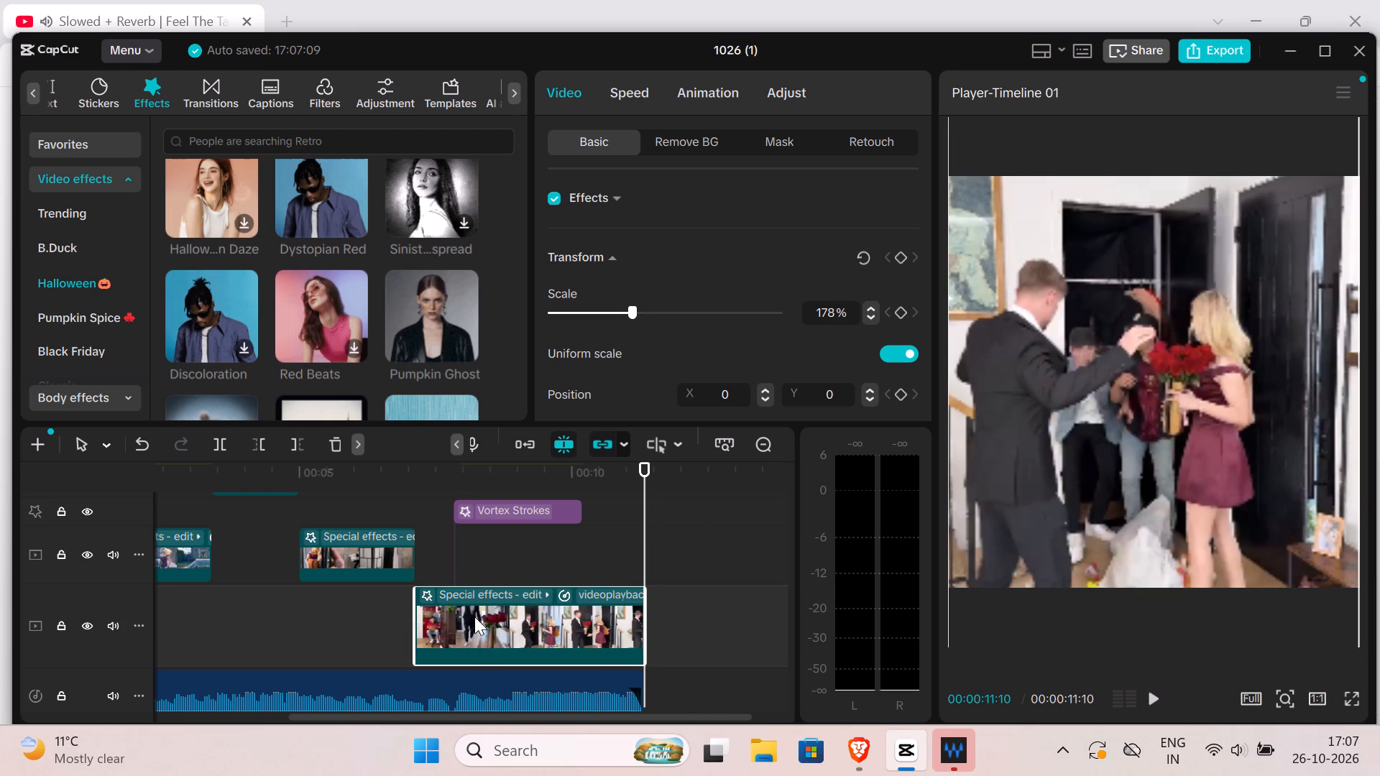
left_click(474, 616)
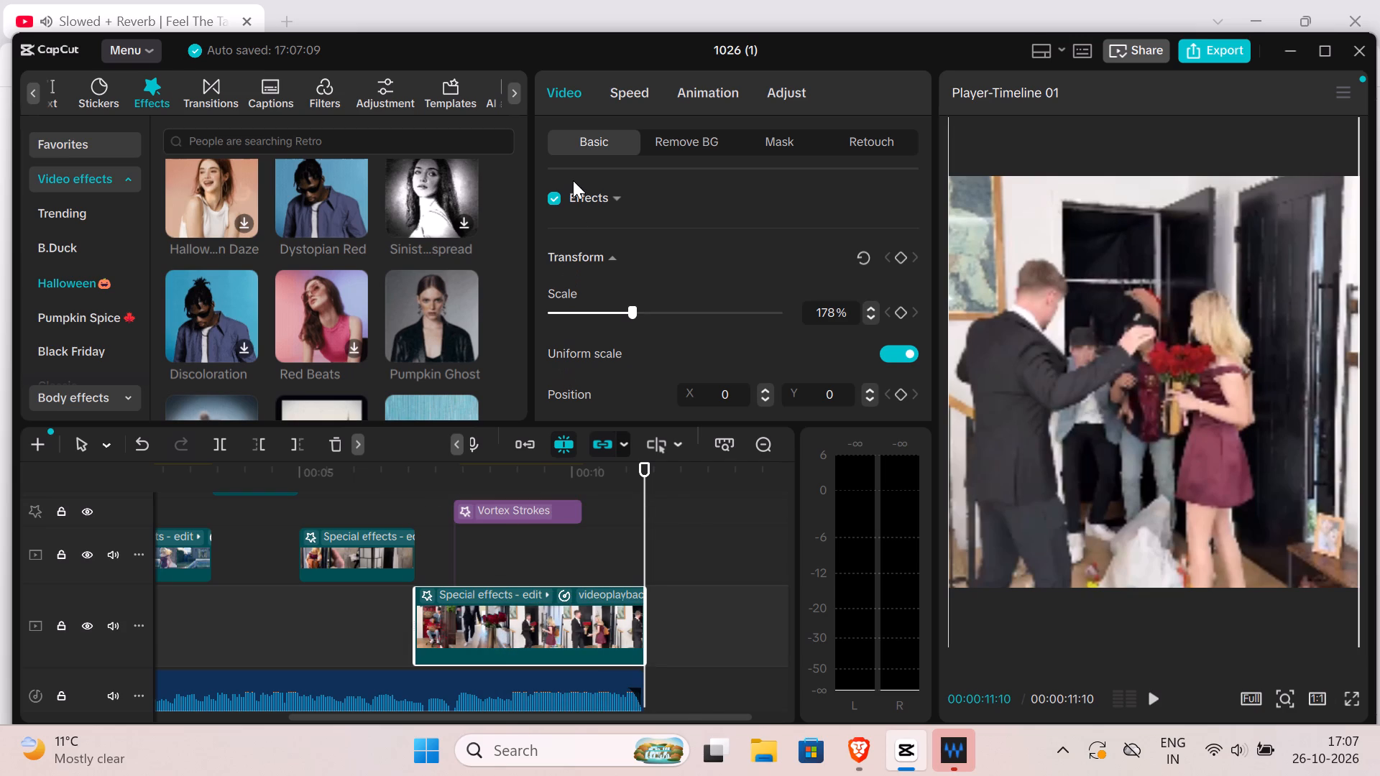
left_click(569, 177)
left_click_drag(569, 186, 561, 194)
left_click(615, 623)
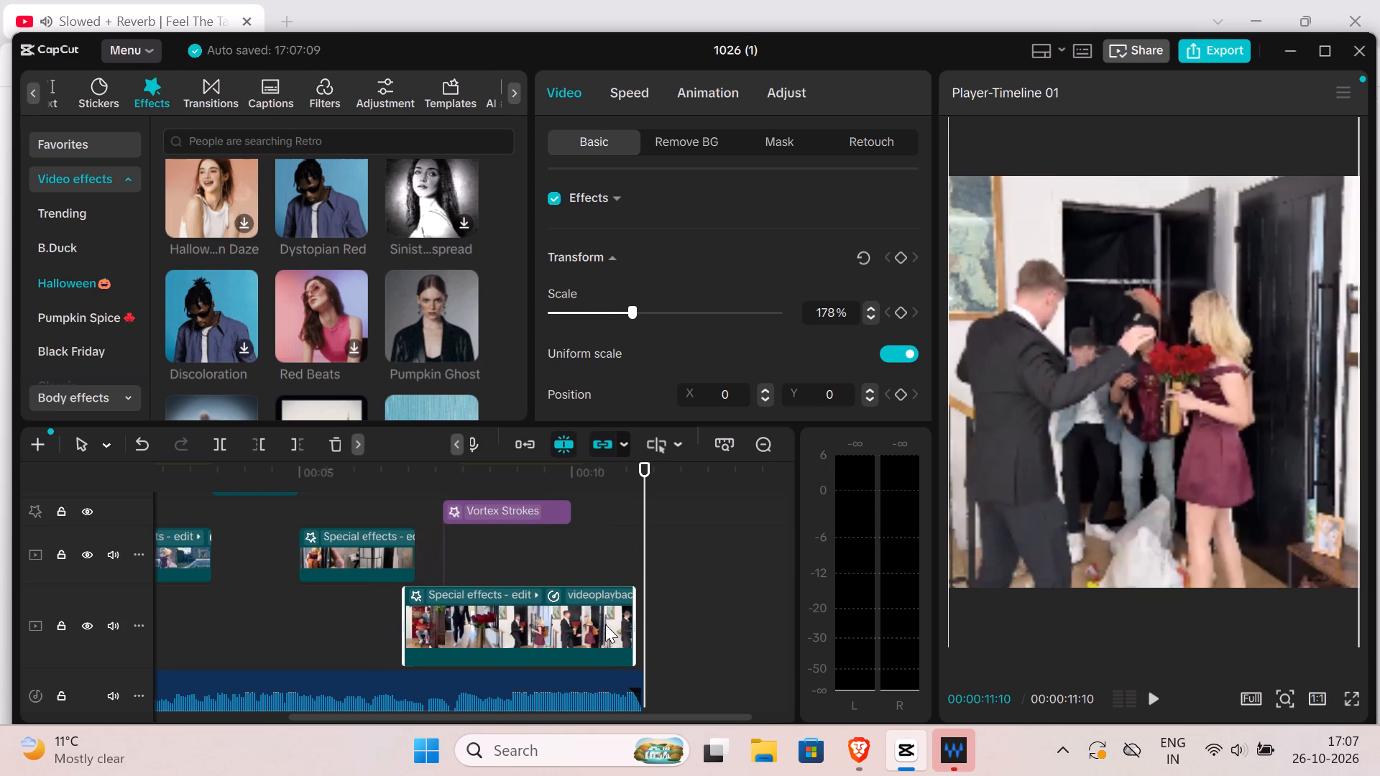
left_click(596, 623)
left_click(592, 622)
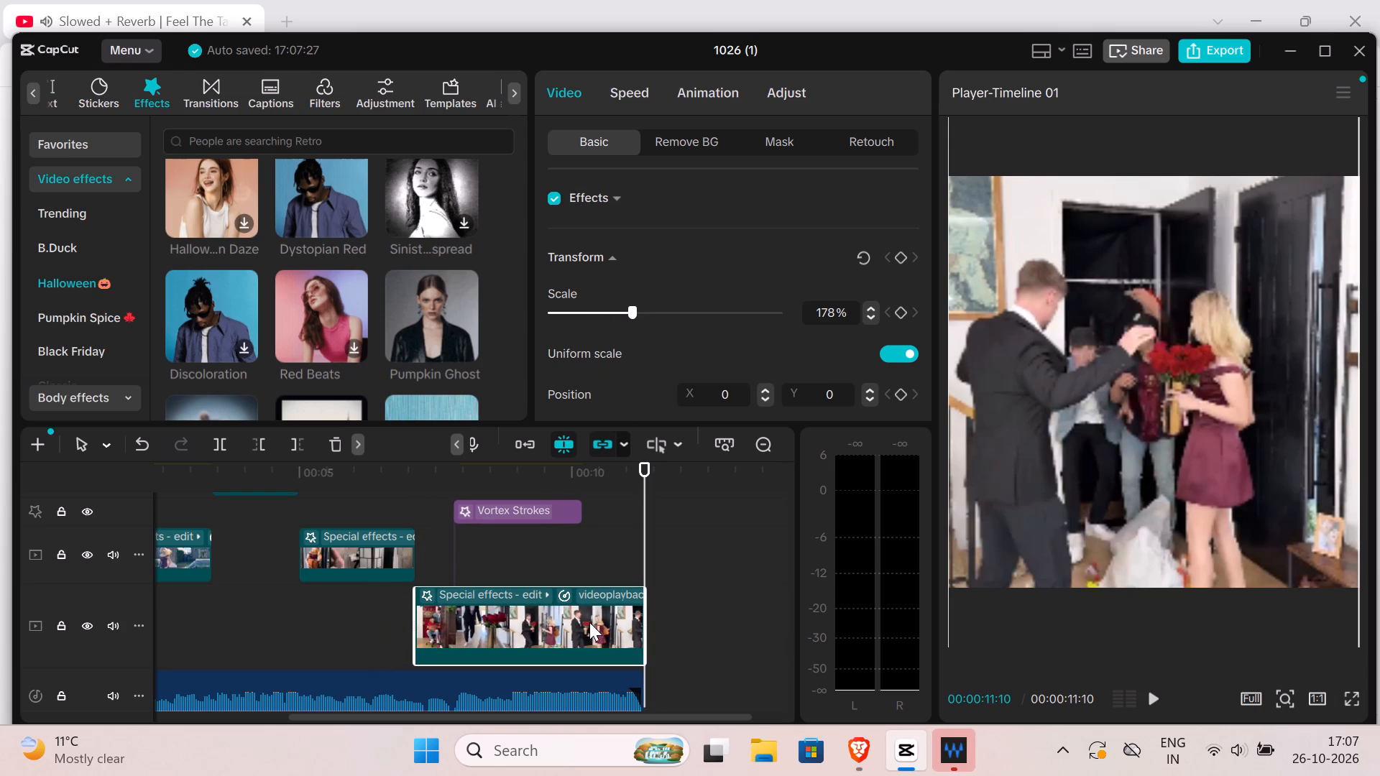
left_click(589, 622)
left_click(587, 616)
Preview the final clip backwards with its added effect and turn off all effects attached to the clip.
left_click_drag(640, 496, 607, 518)
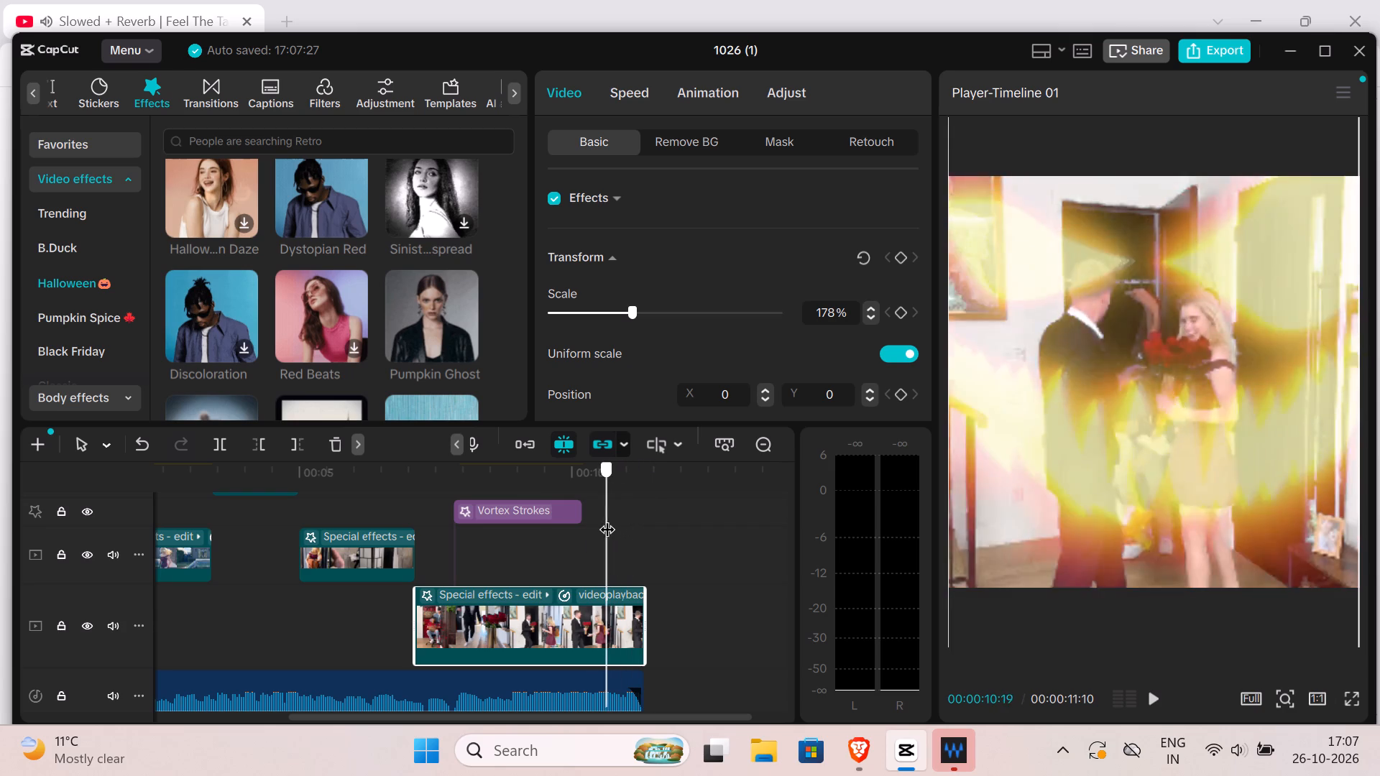
left_click_drag(607, 518, 539, 535)
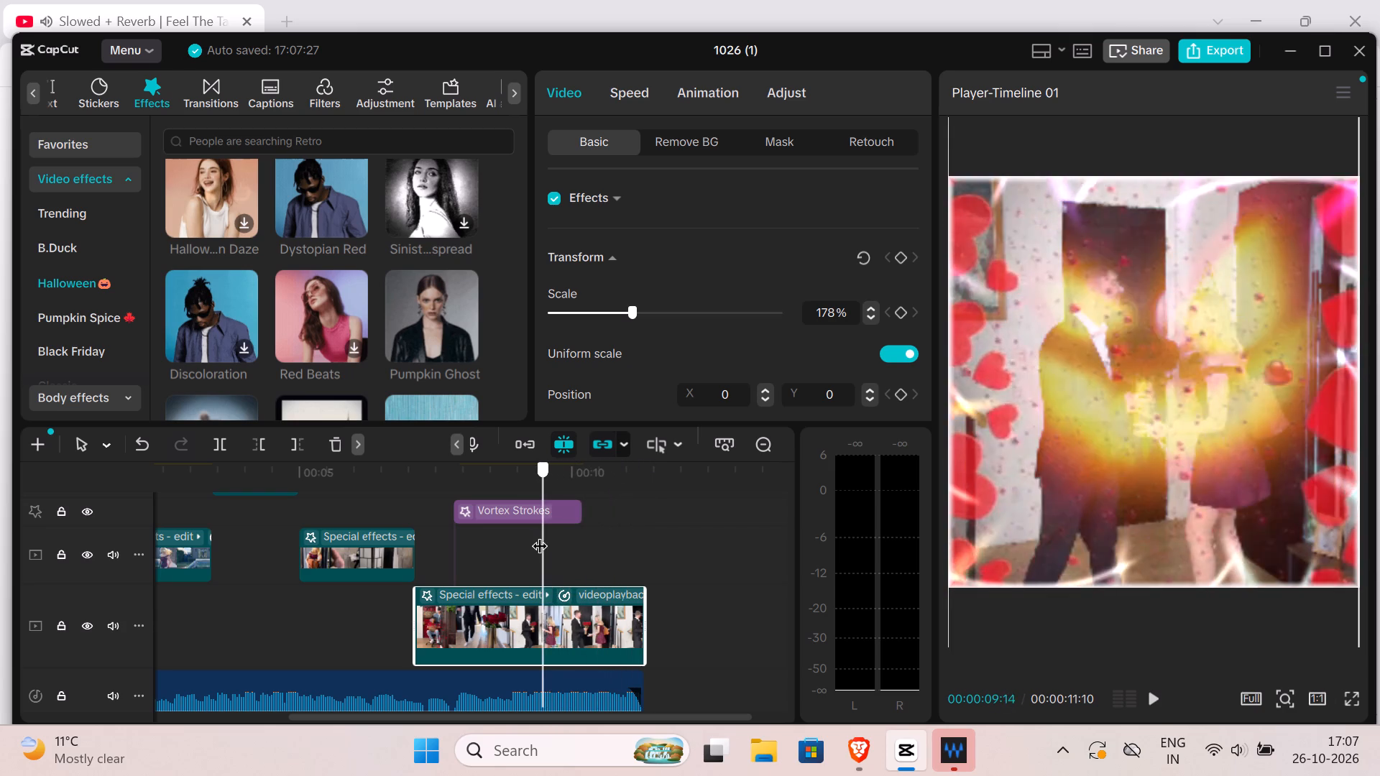
left_click_drag(539, 535, 438, 577)
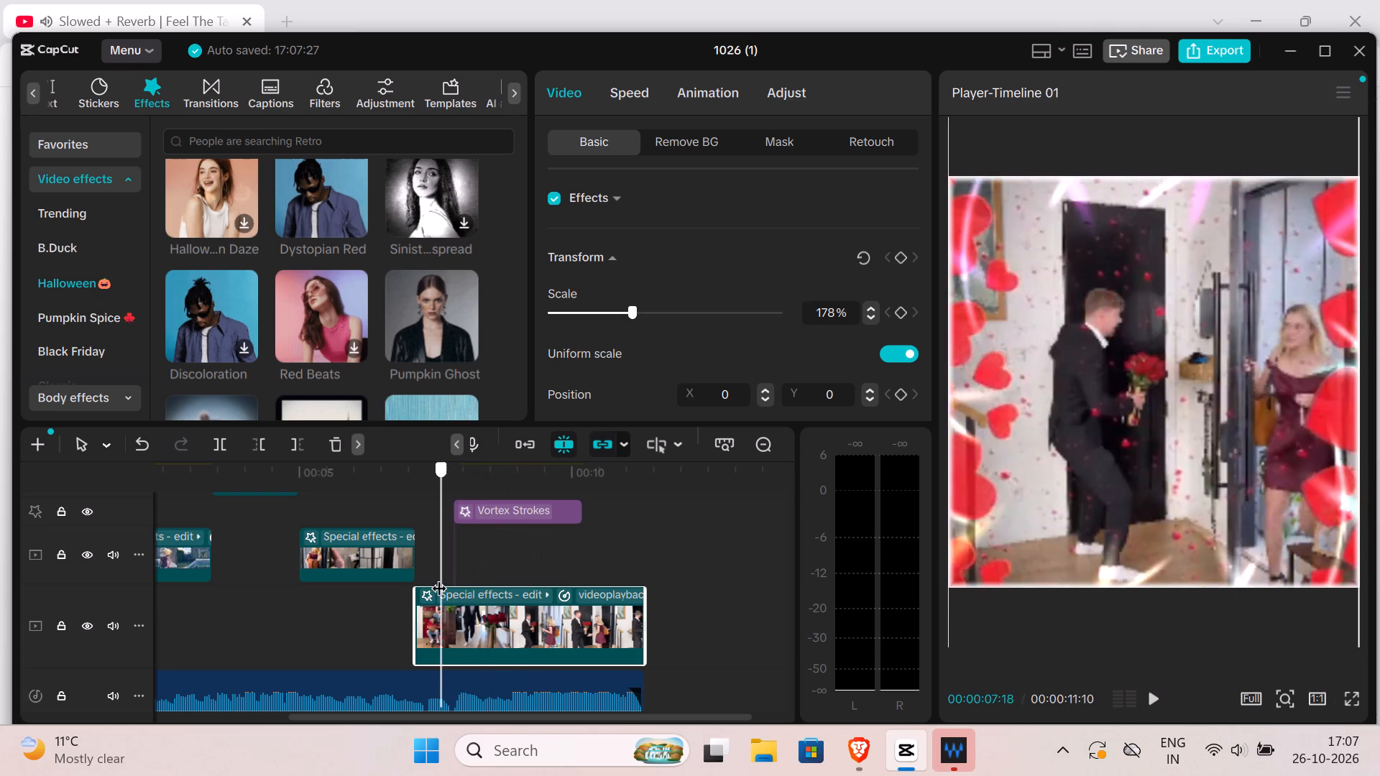
left_click(469, 635)
left_click(477, 632)
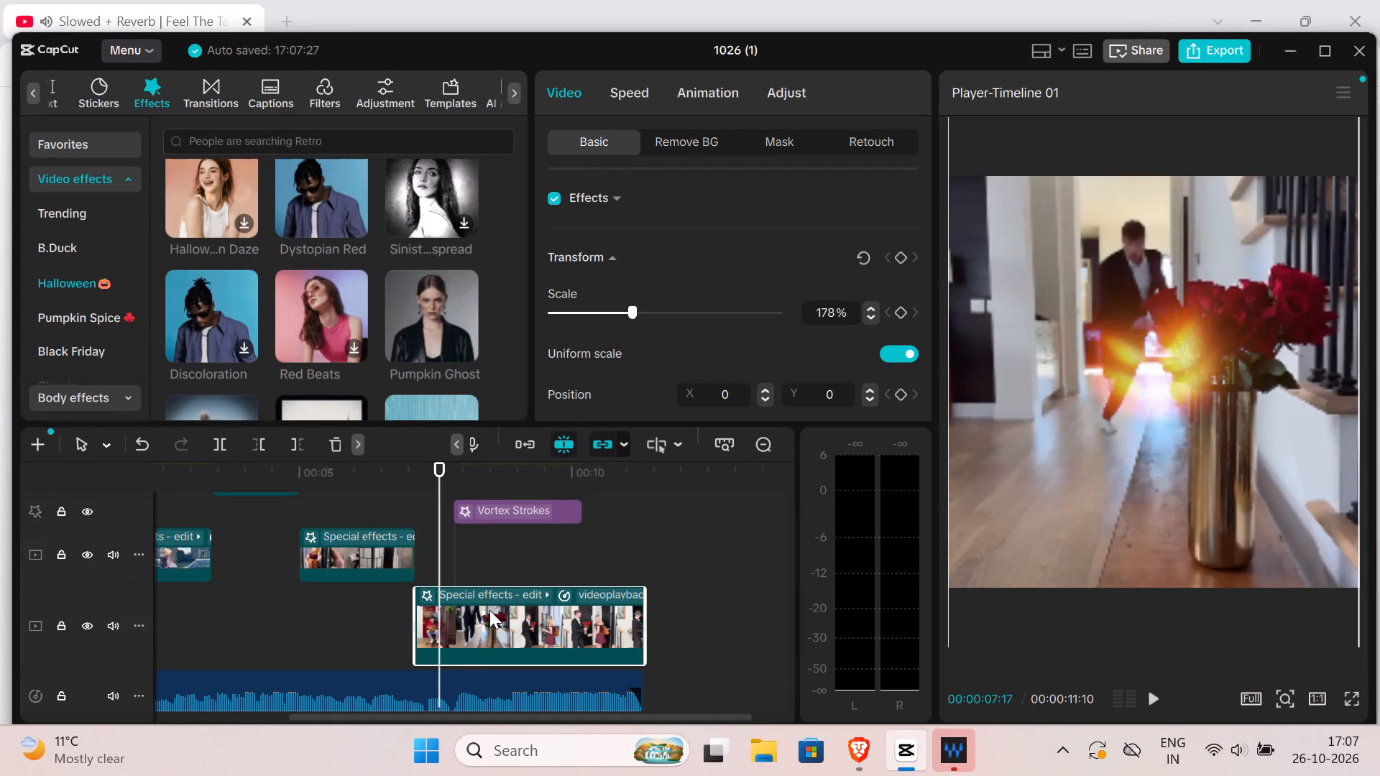
left_click(489, 610)
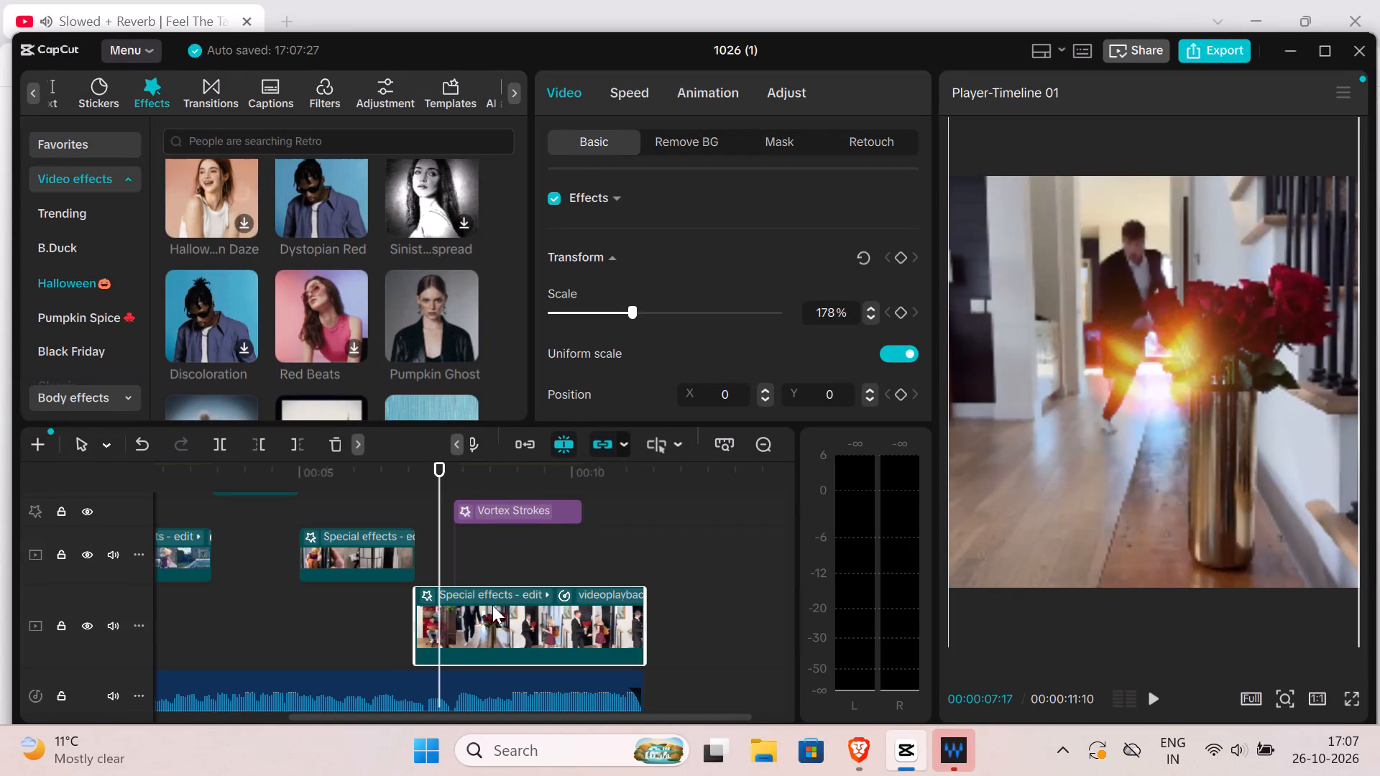
left_click(492, 605)
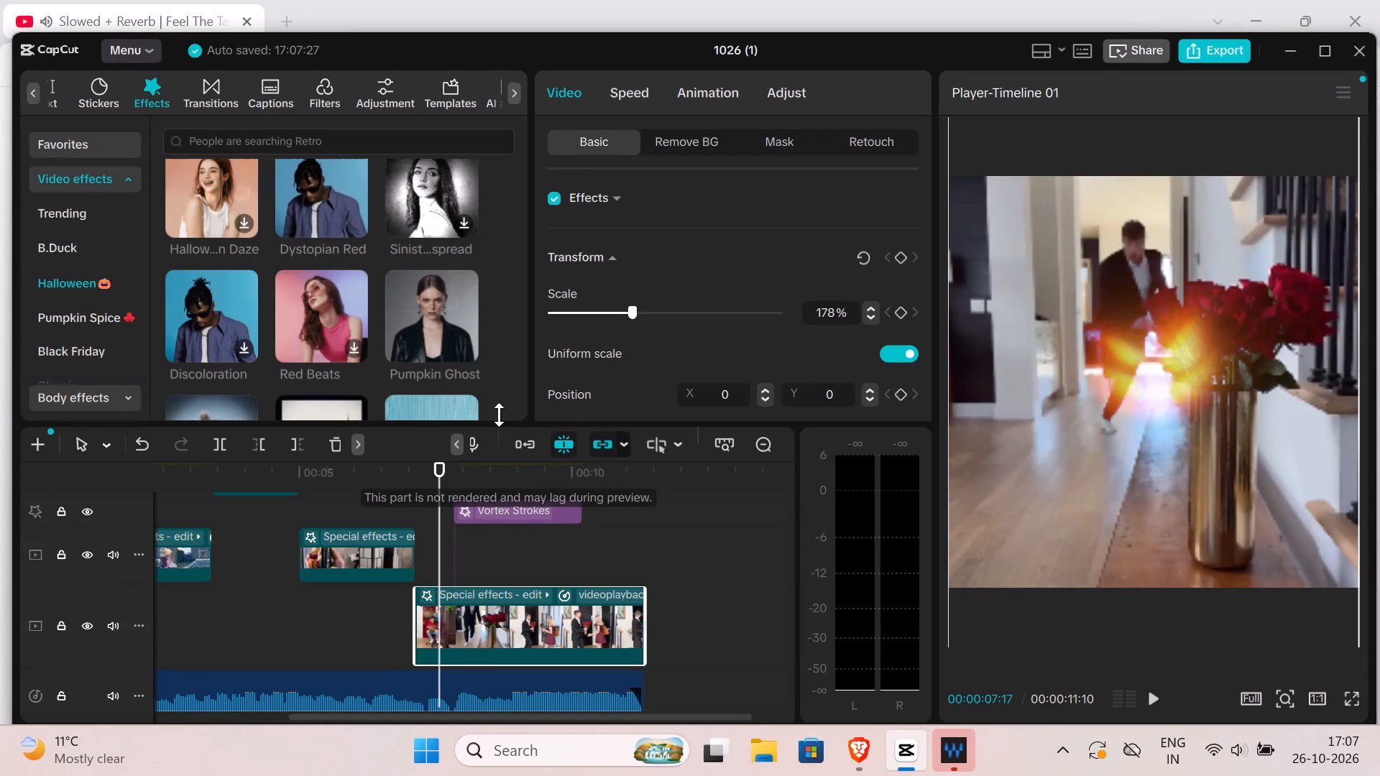
triple_click(557, 193)
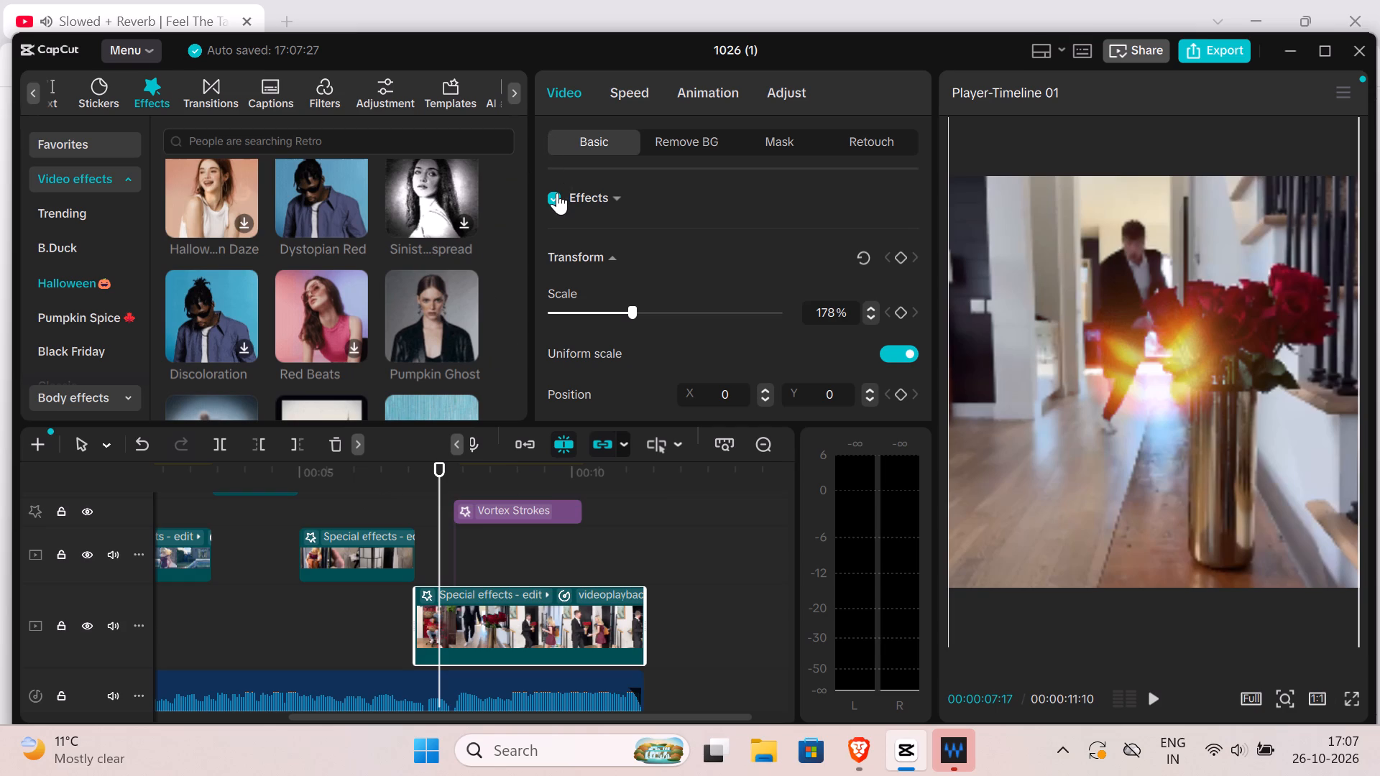
left_click(557, 193)
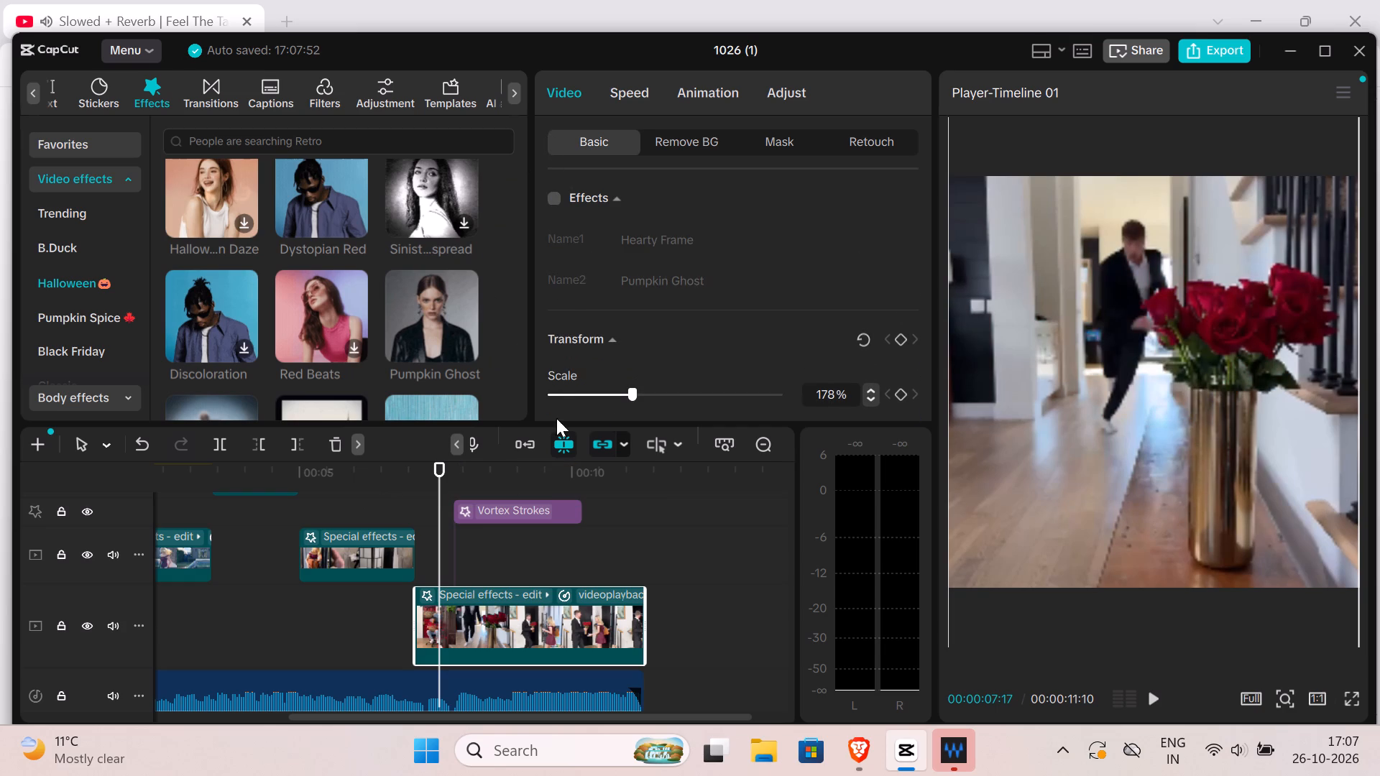
Scrub through the final clip from about 00:00:07:17 towards its end to check it with the attached effects off.
left_click(539, 631)
left_click(540, 631)
left_click_drag(438, 563, 456, 558)
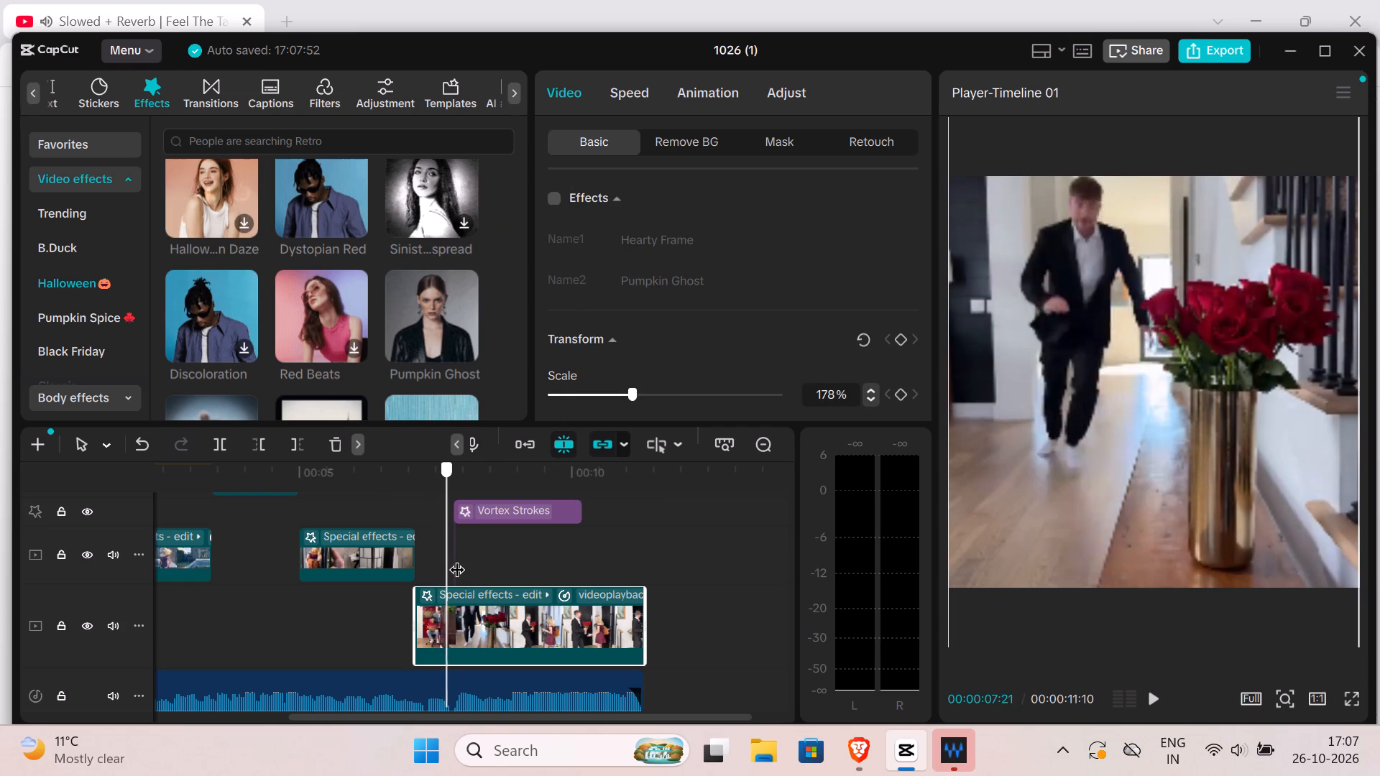
left_click_drag(456, 558, 574, 558)
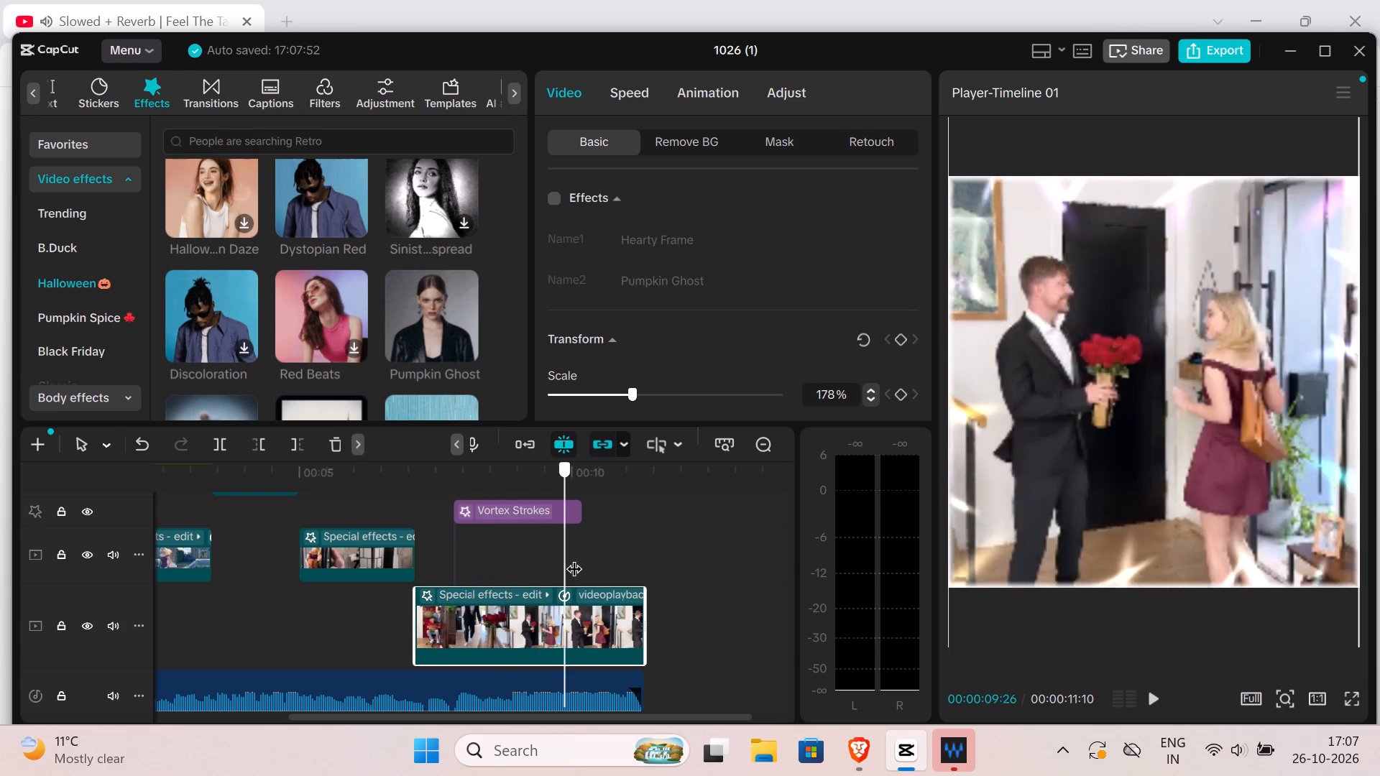
left_click_drag(574, 558, 637, 563)
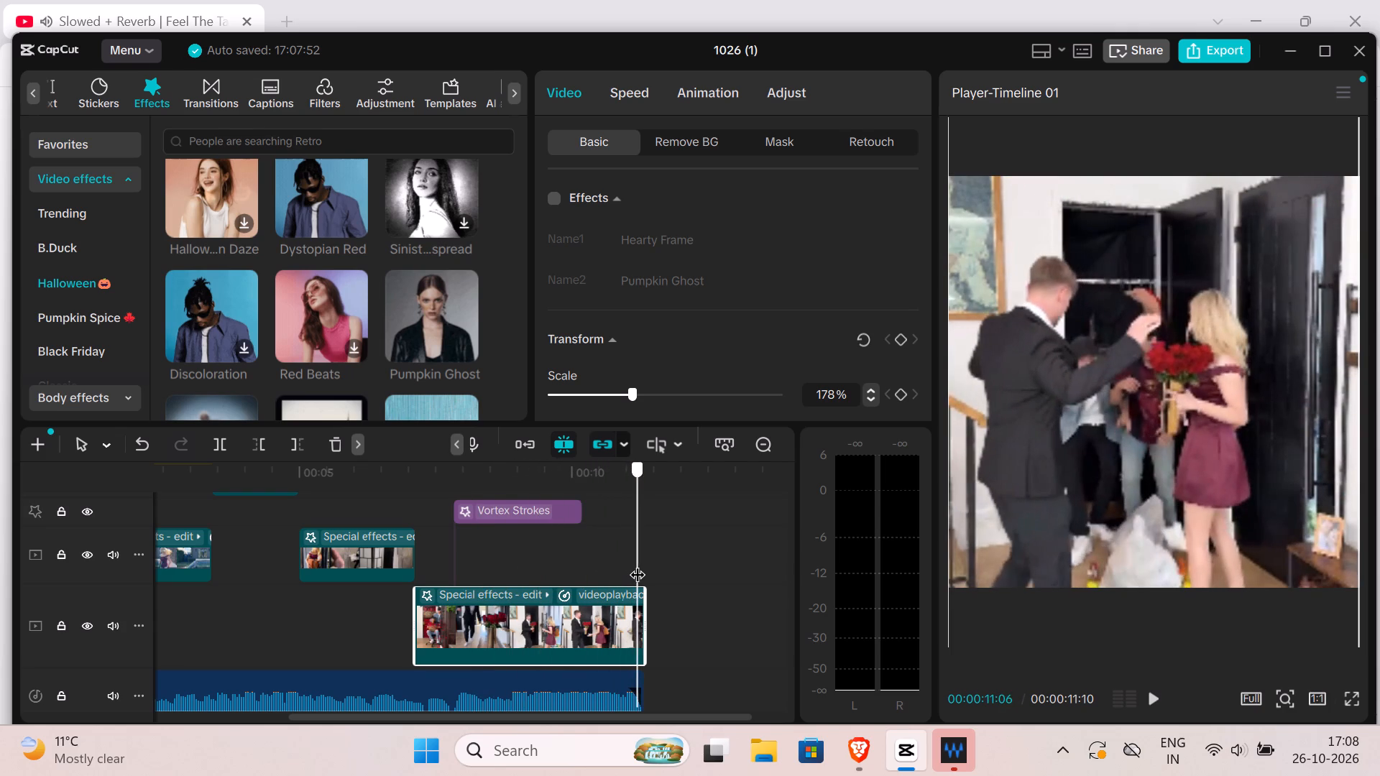
Scrub the final clip back from its end to about 00:00:07:25 with its attached effects off.
left_click_drag(637, 563, 484, 588)
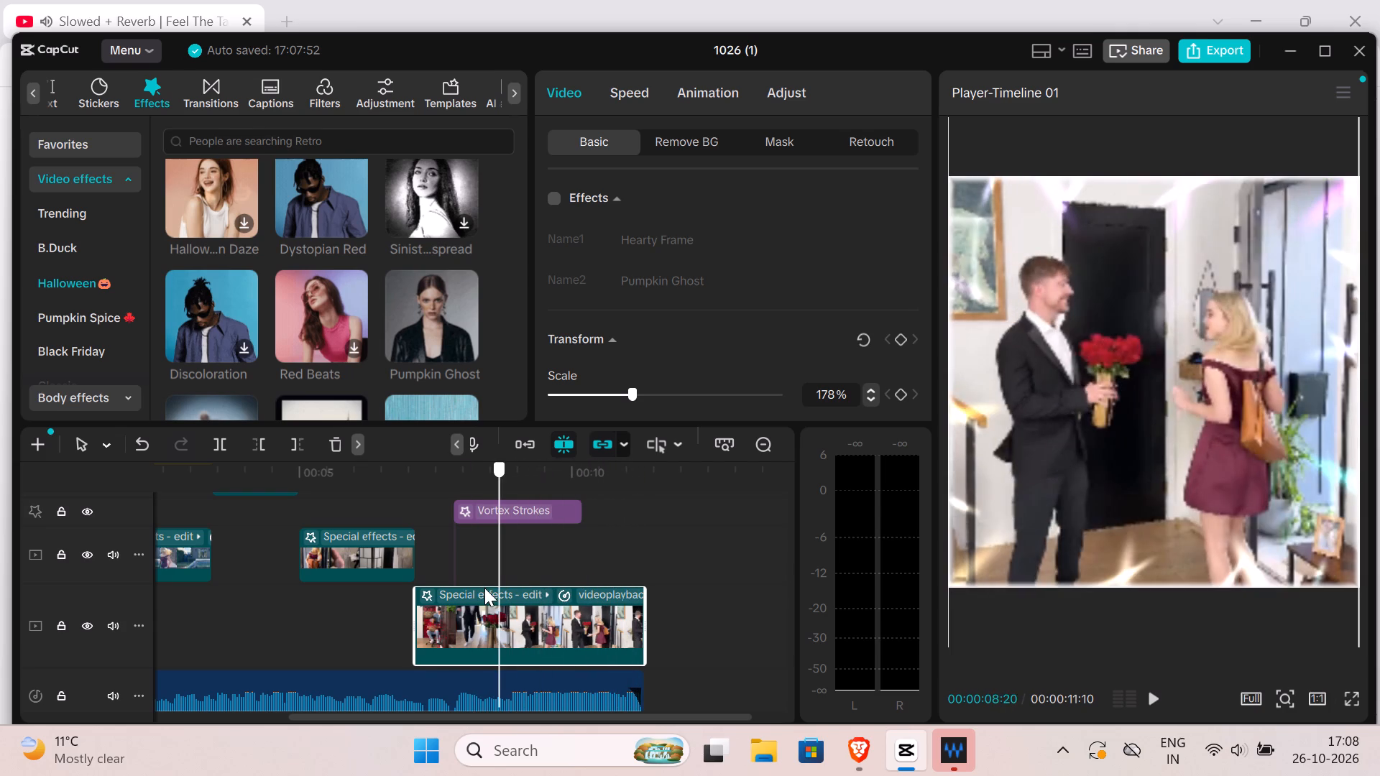
left_click_drag(484, 588, 456, 588)
Browse the Halloween video effects from Pumpkin Ghost down to Halloween Bats and B&W Error.
left_click(140, 170)
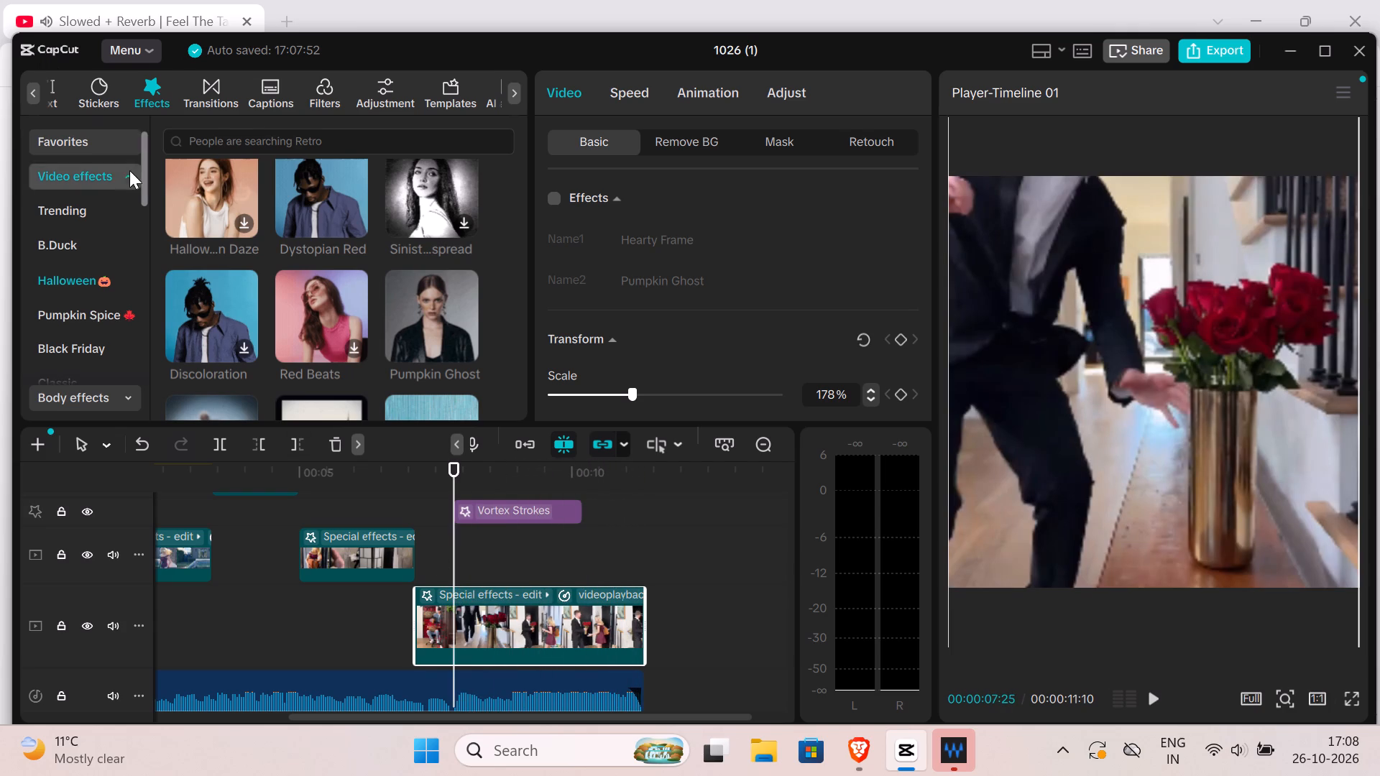
left_click(111, 153)
left_click(108, 177)
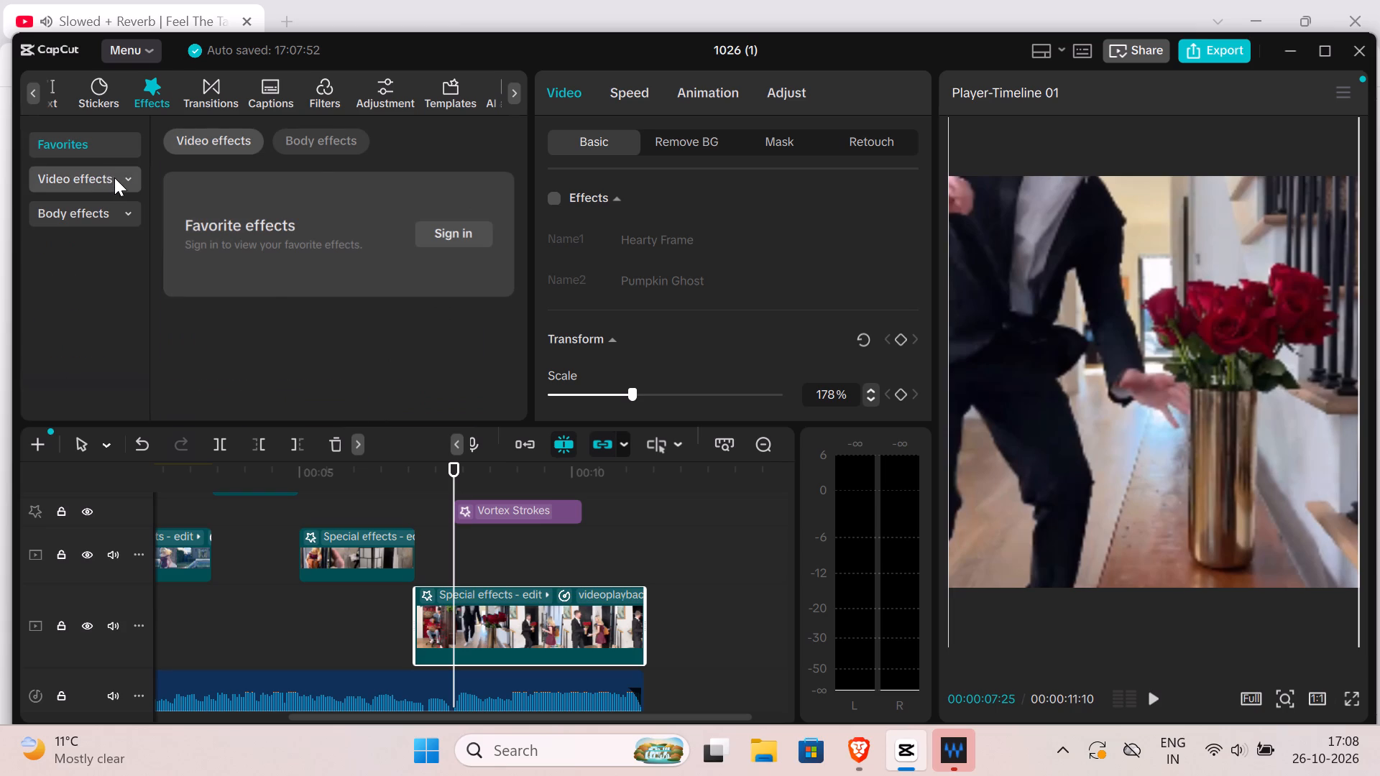
scroll(328, 249, "down", 1)
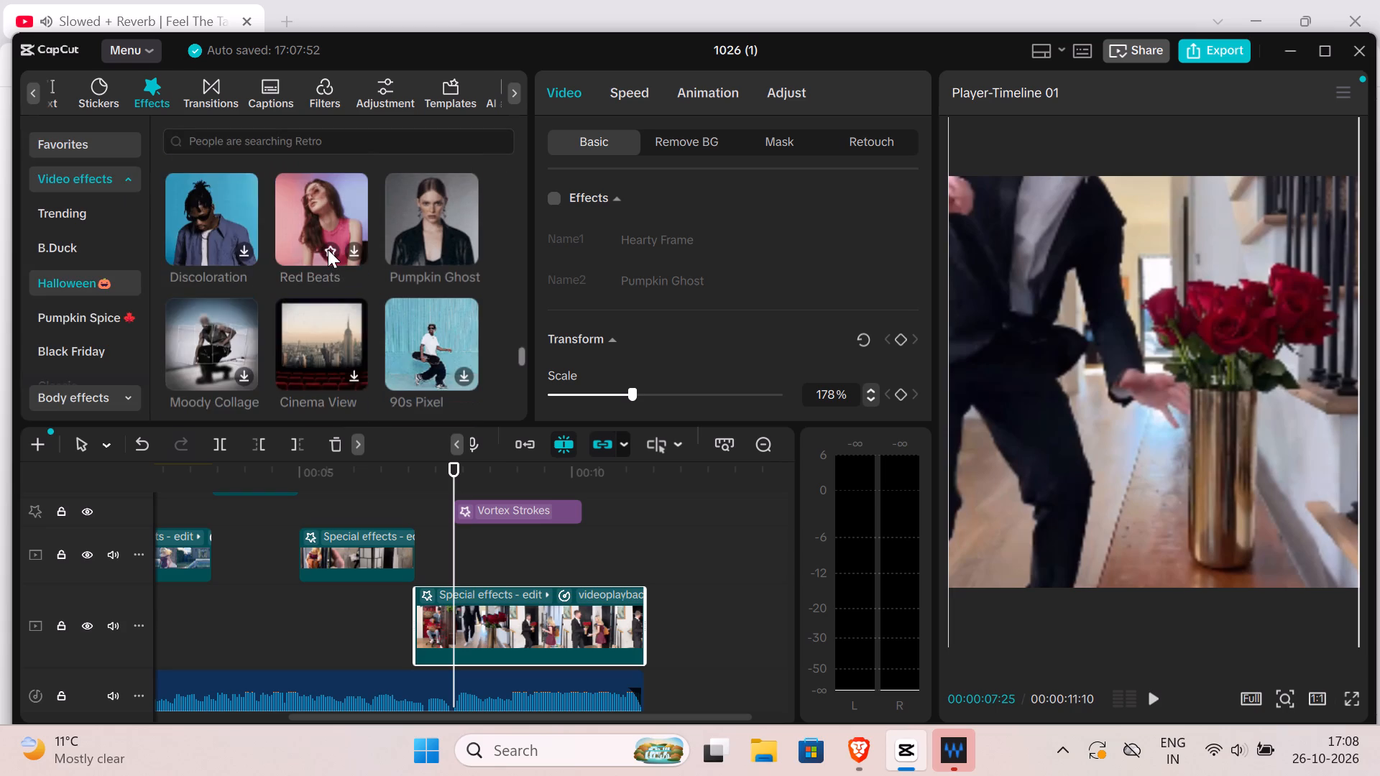
scroll(328, 249, "down", 2)
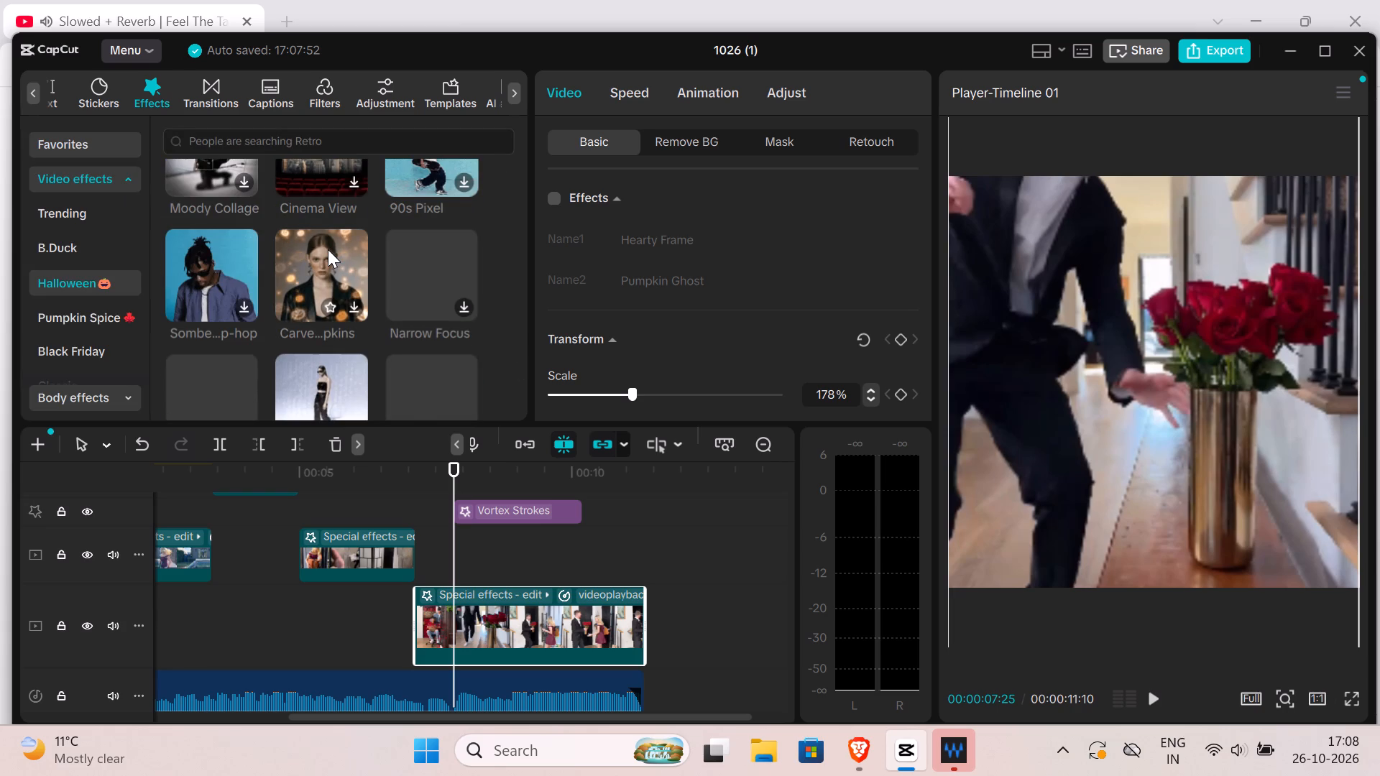
scroll(328, 249, "down", 1)
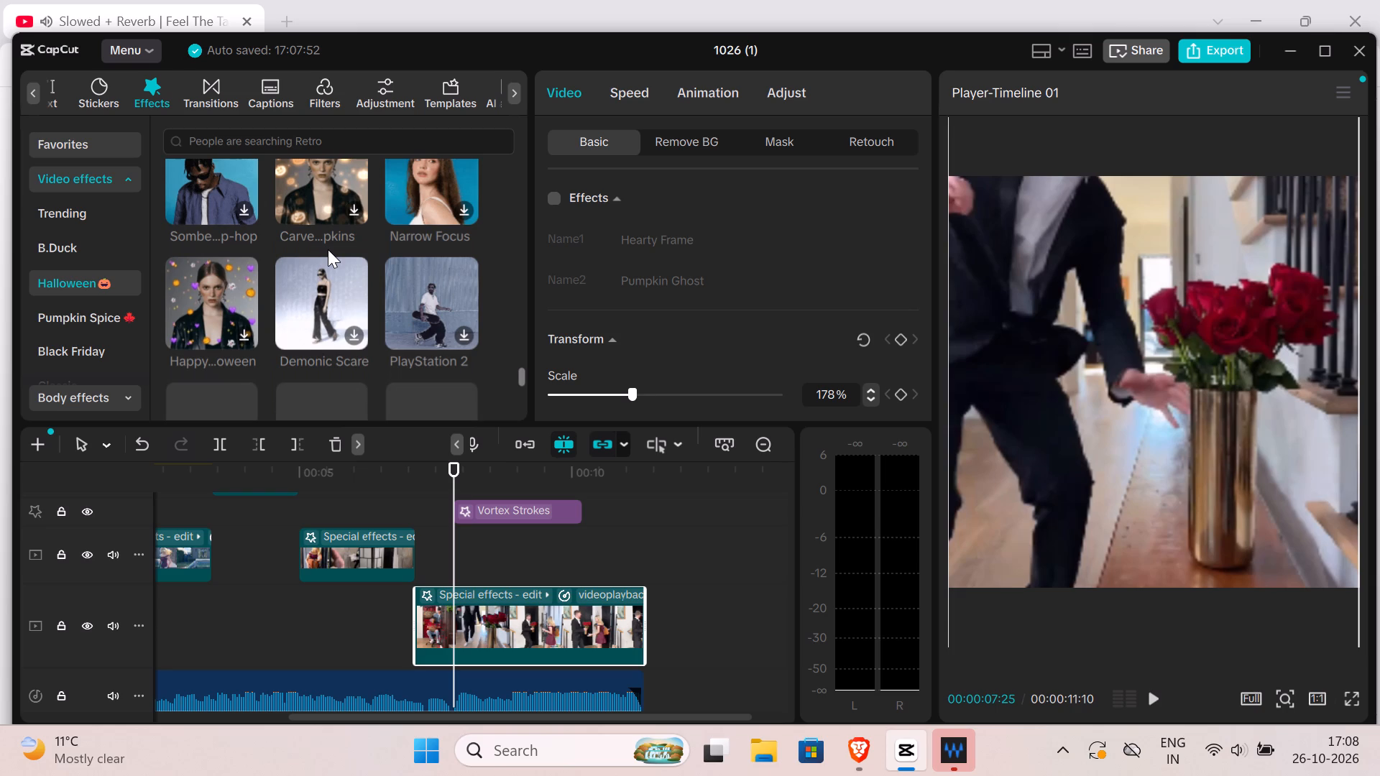
scroll(328, 249, "down", 3)
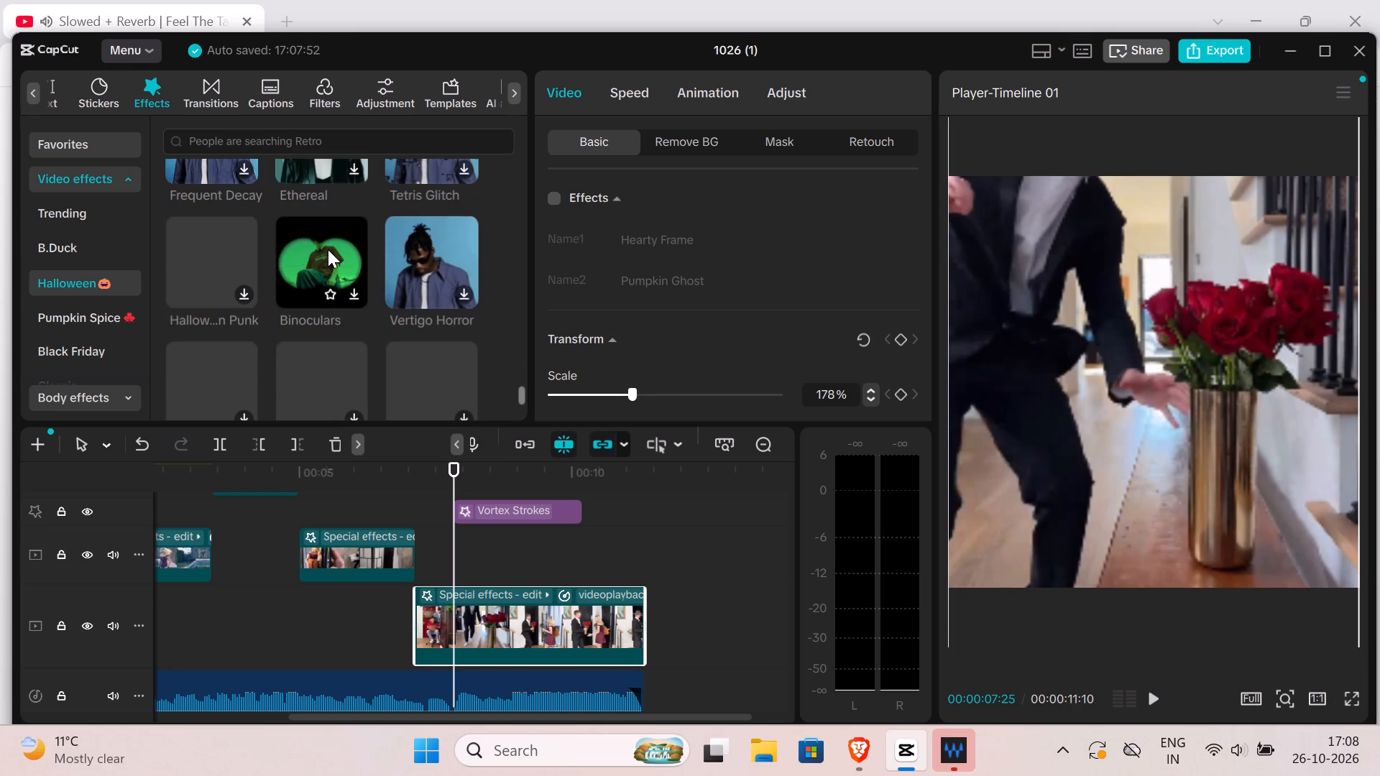
scroll(328, 249, "down", 2)
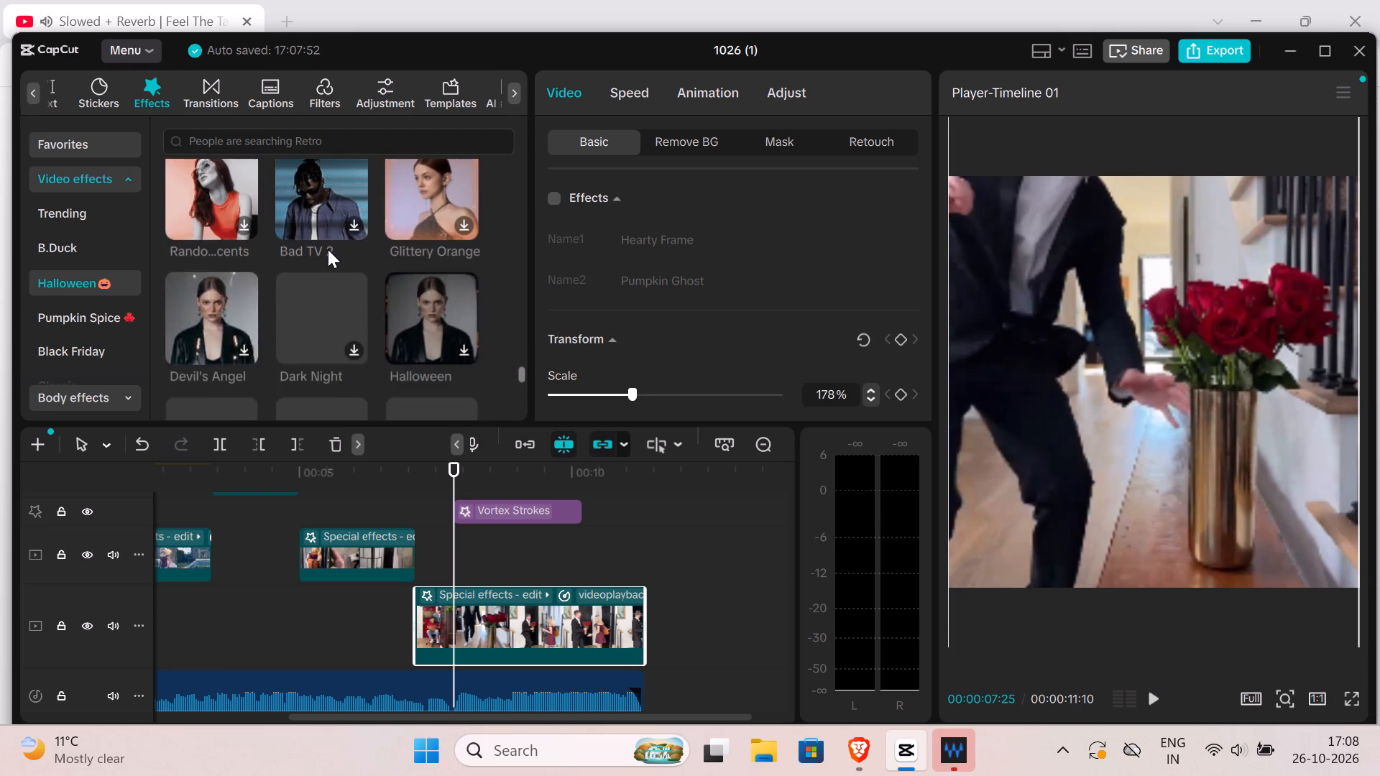
scroll(328, 249, "down", 2)
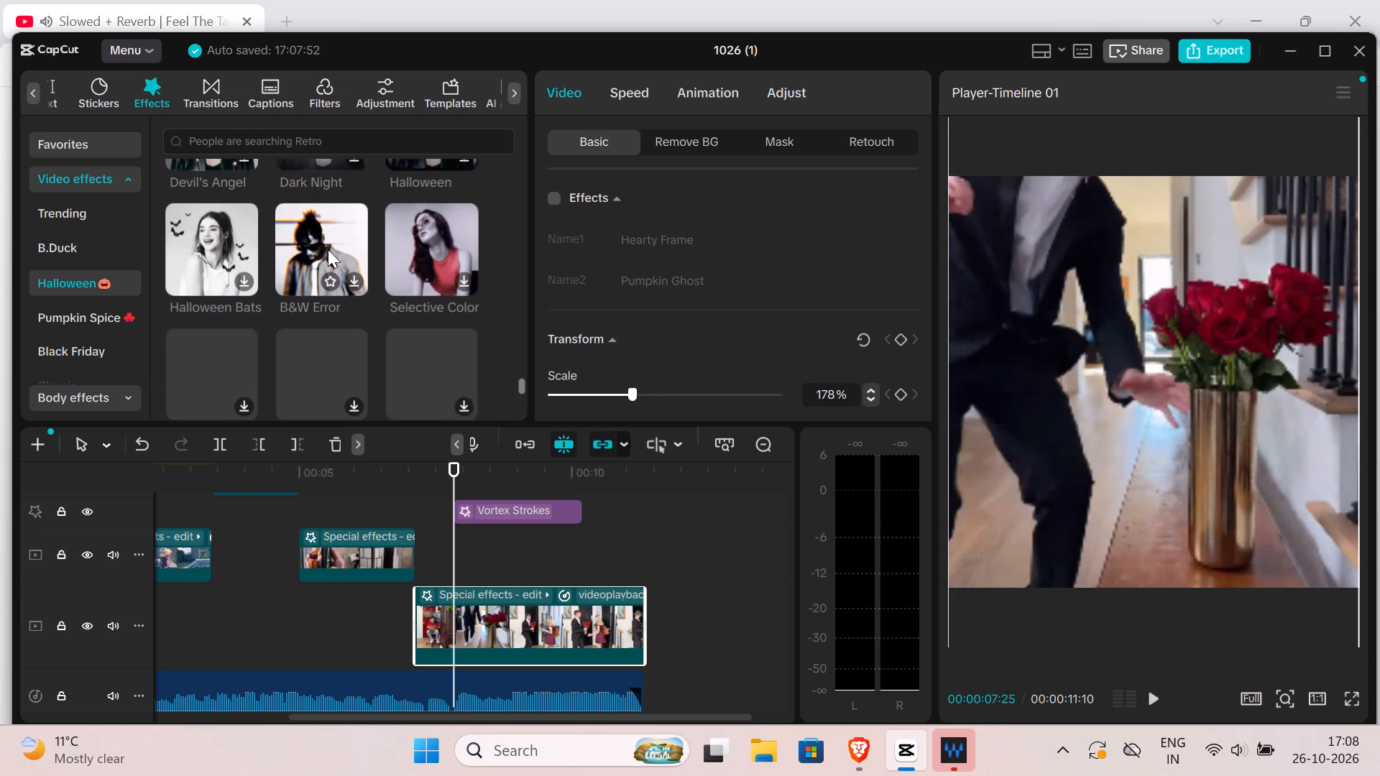
Turn the final clip's attached effects back on and check the frame at about 00:00:08:09.
left_click(558, 194)
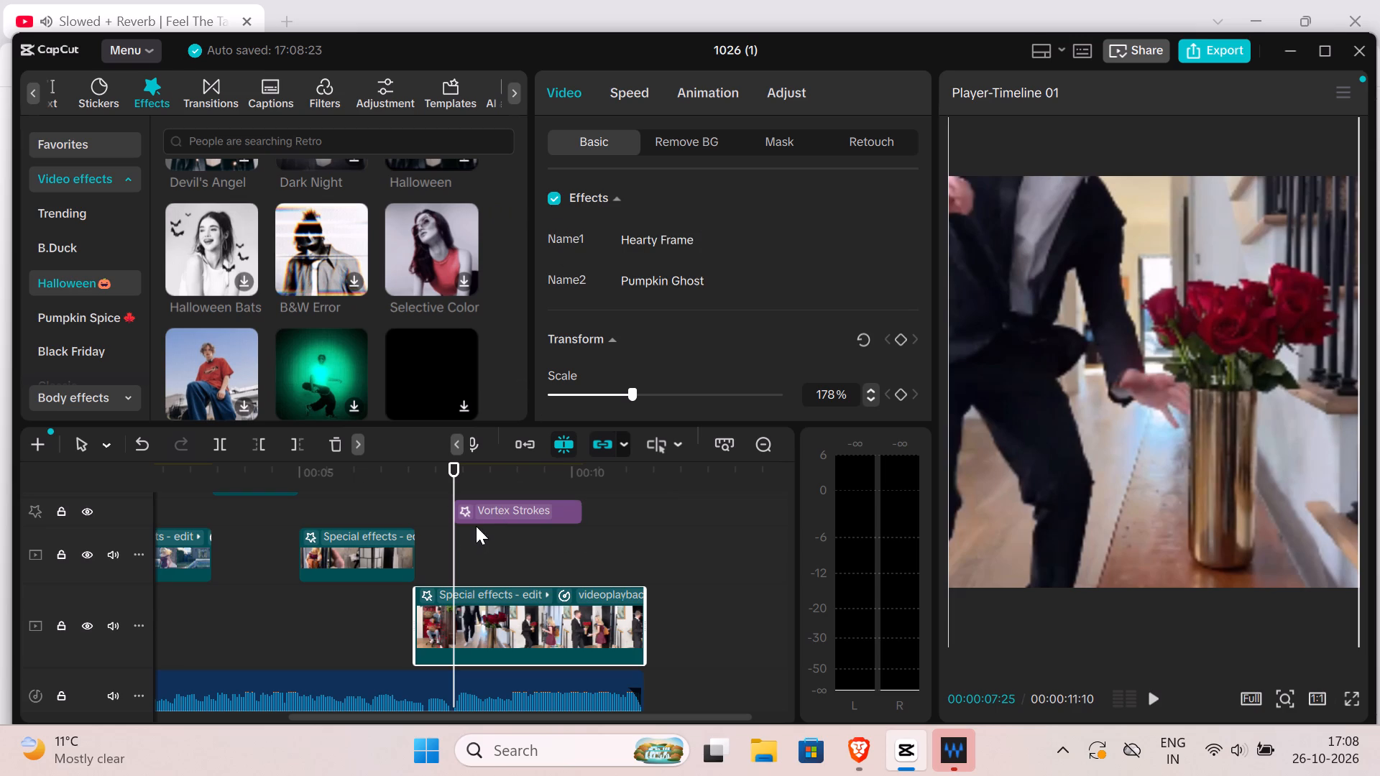
left_click_drag(451, 553, 479, 553)
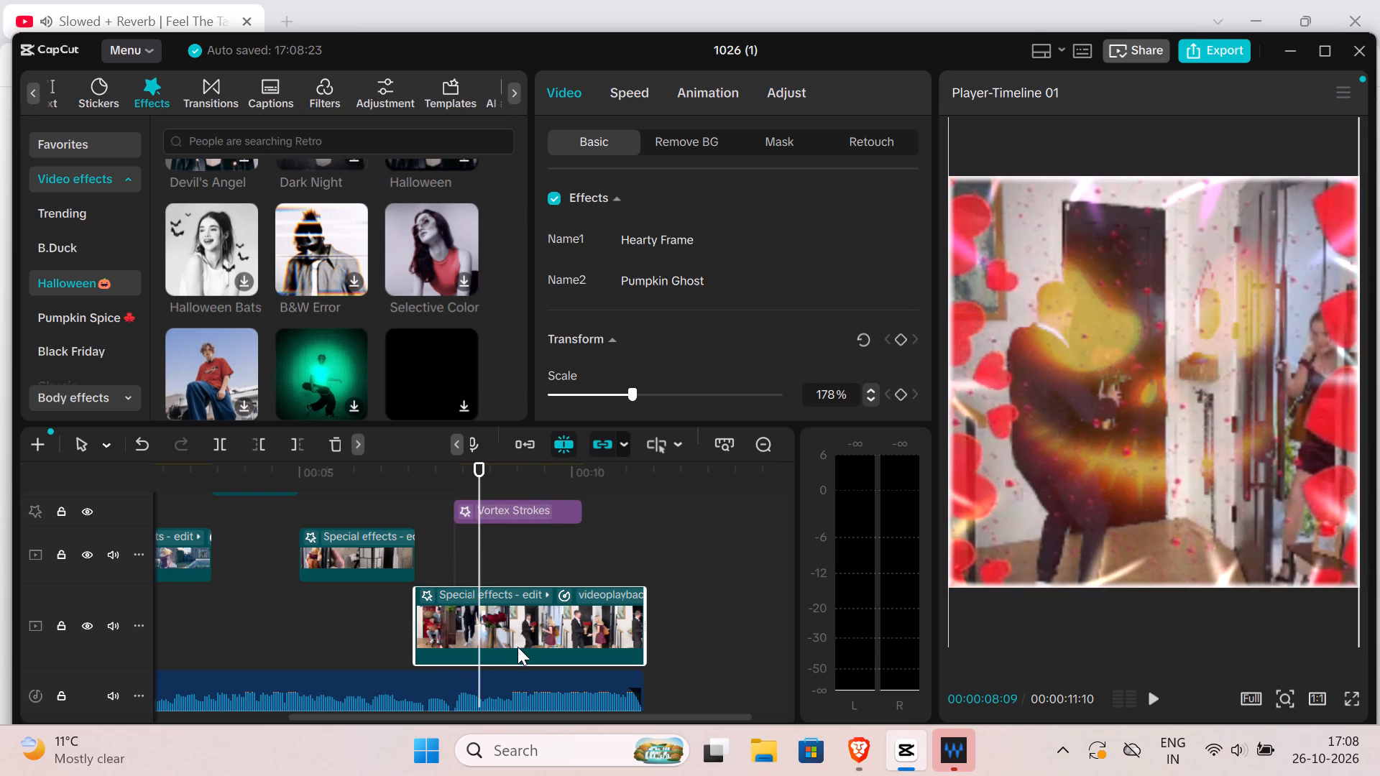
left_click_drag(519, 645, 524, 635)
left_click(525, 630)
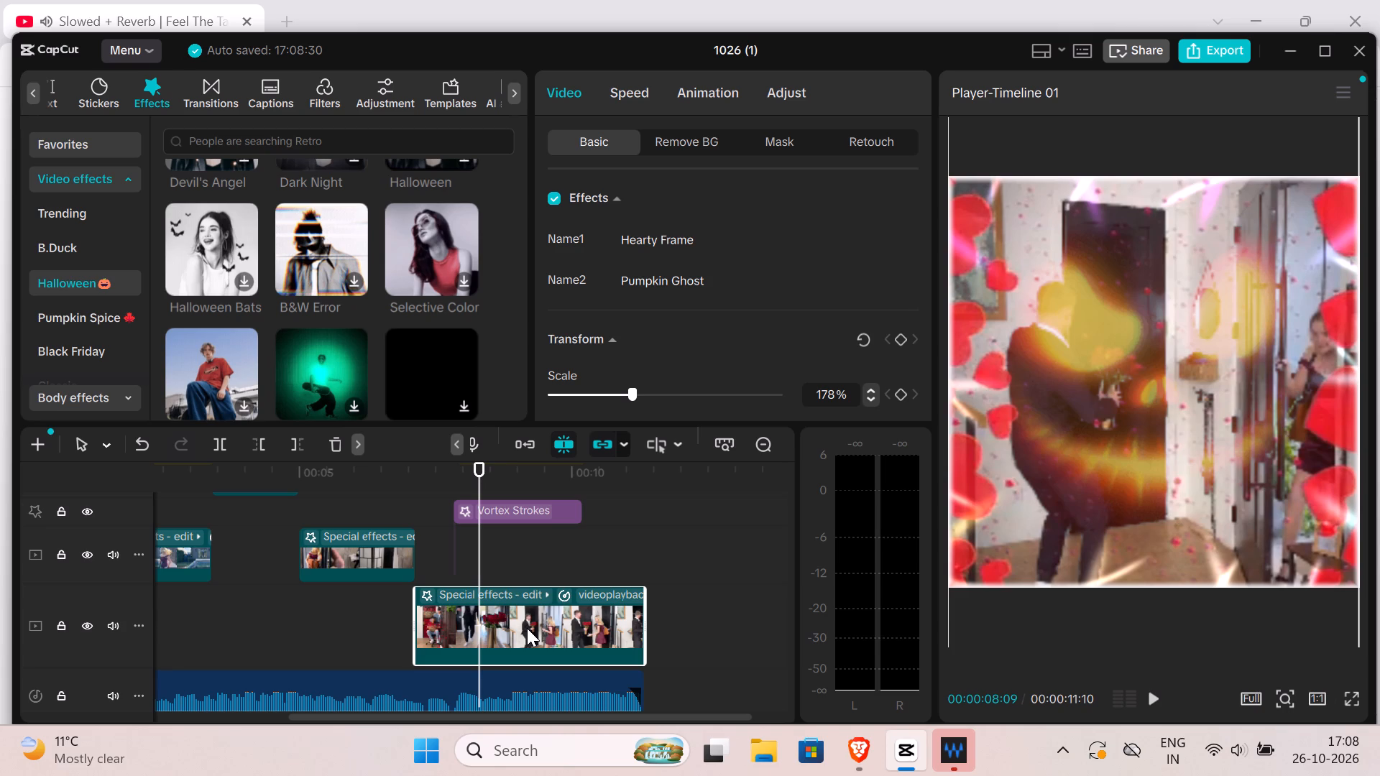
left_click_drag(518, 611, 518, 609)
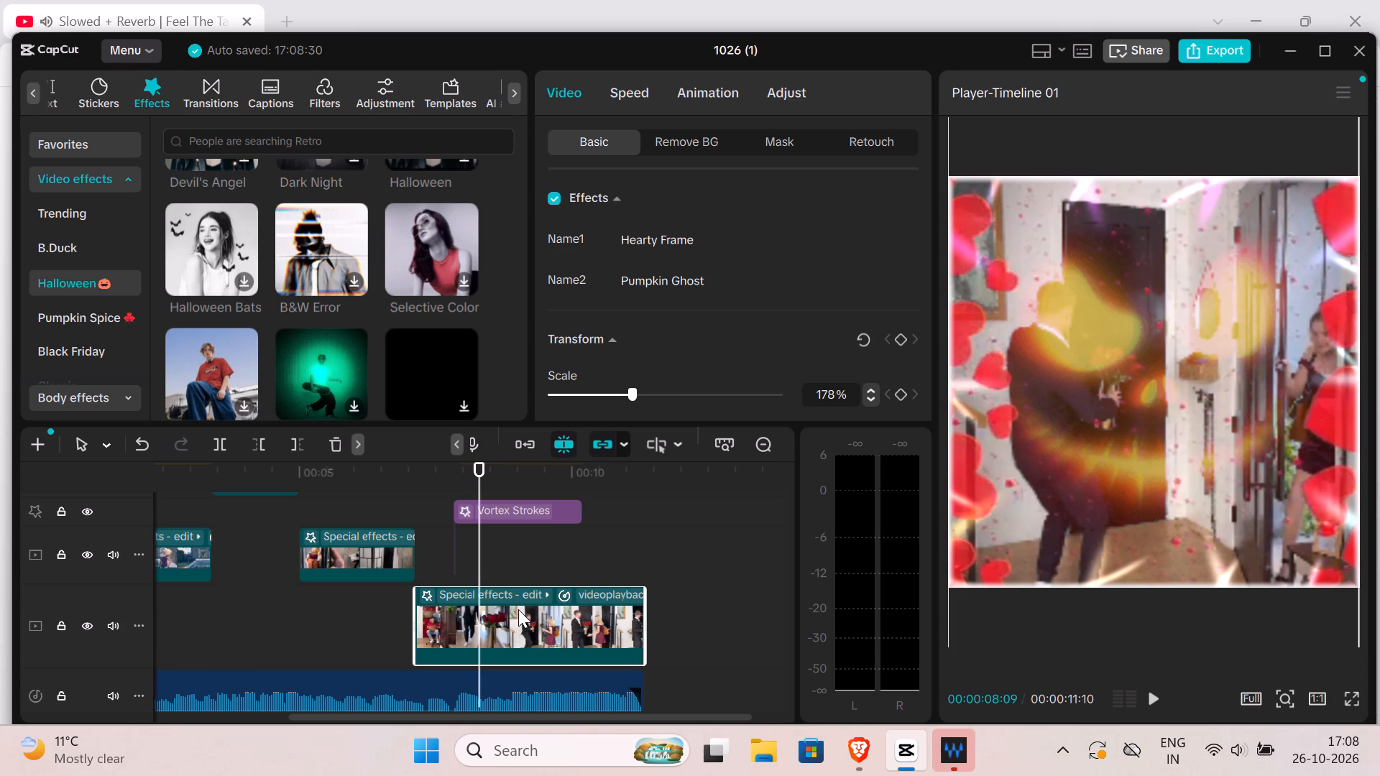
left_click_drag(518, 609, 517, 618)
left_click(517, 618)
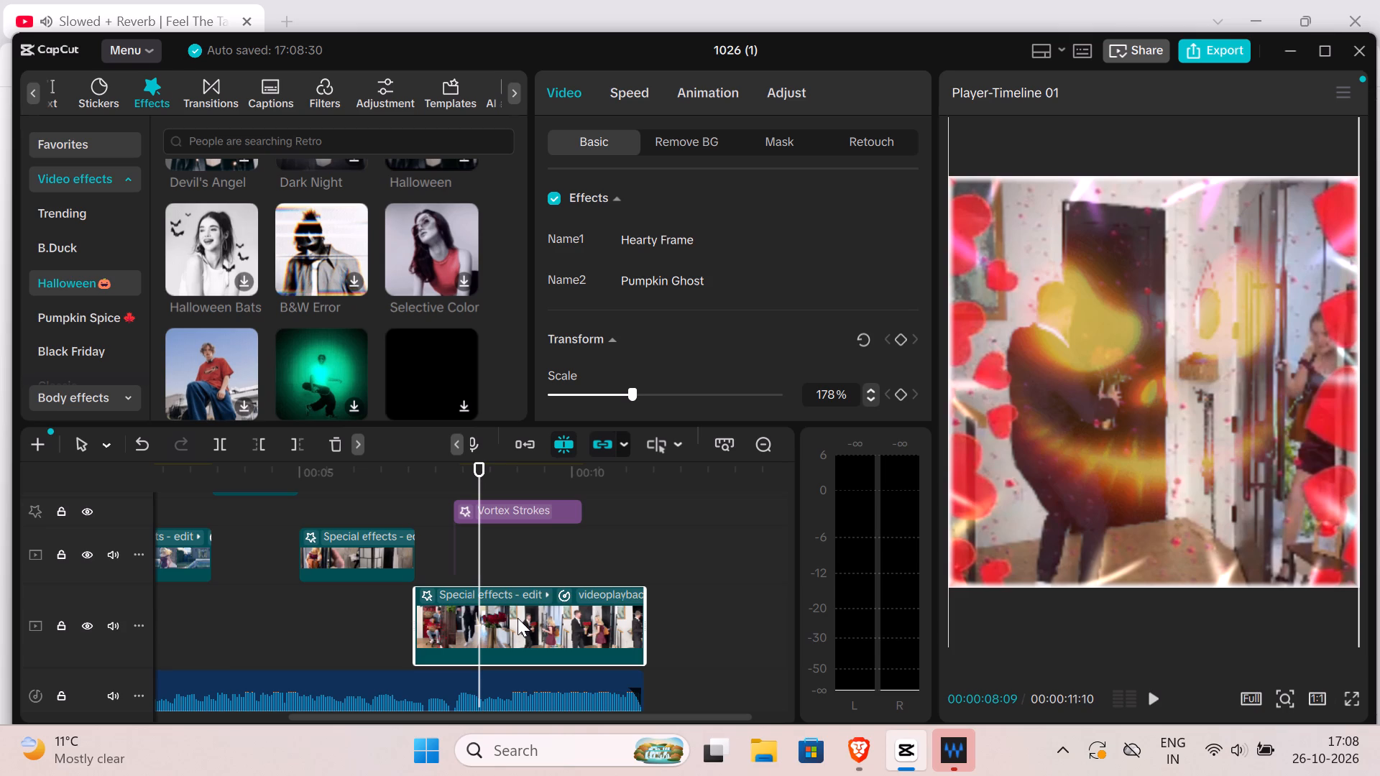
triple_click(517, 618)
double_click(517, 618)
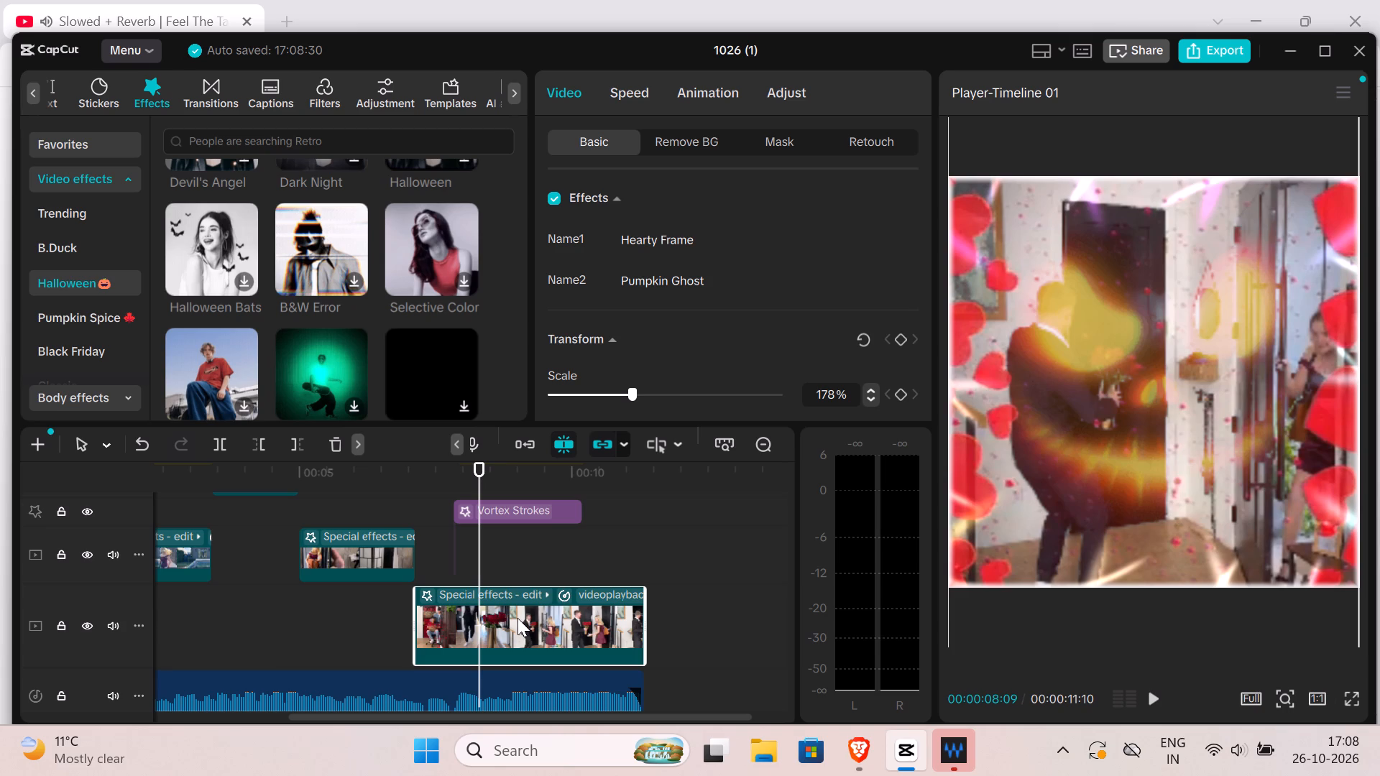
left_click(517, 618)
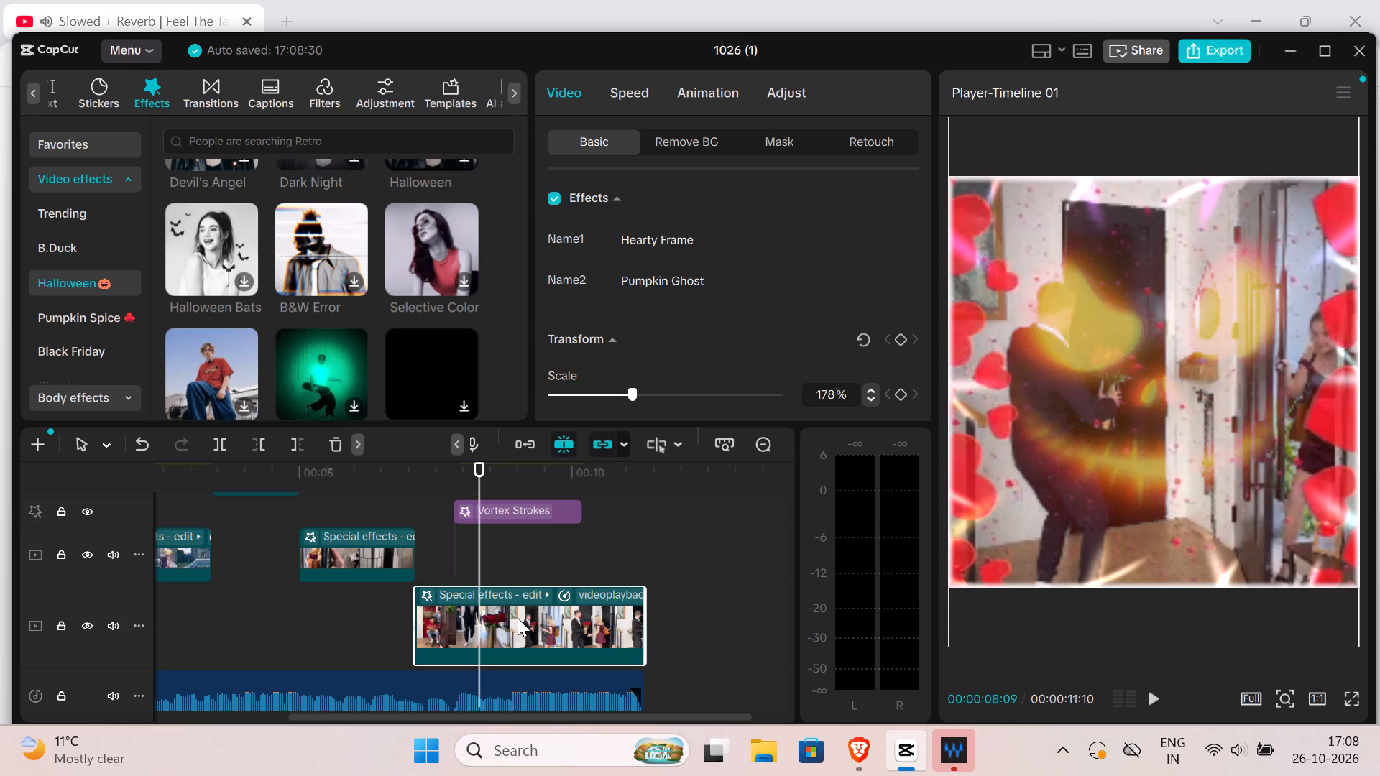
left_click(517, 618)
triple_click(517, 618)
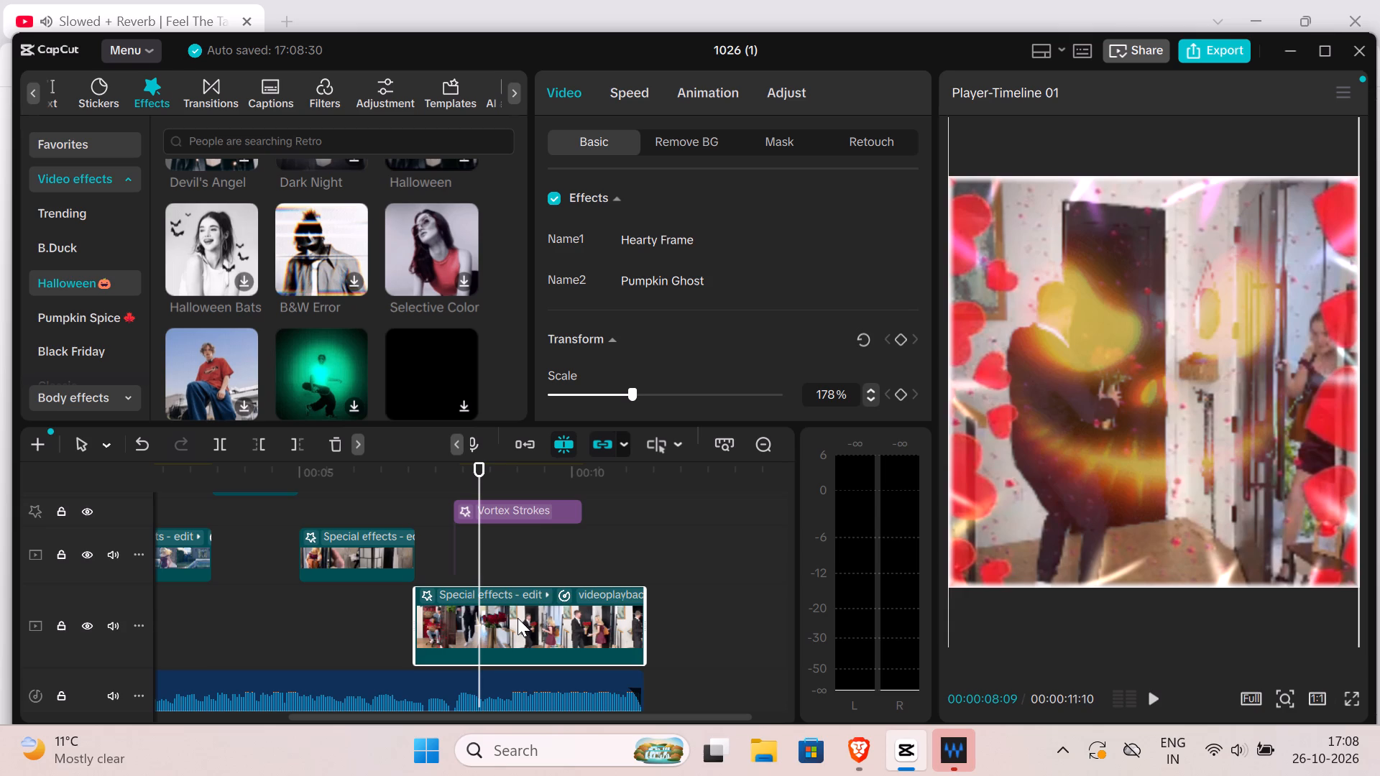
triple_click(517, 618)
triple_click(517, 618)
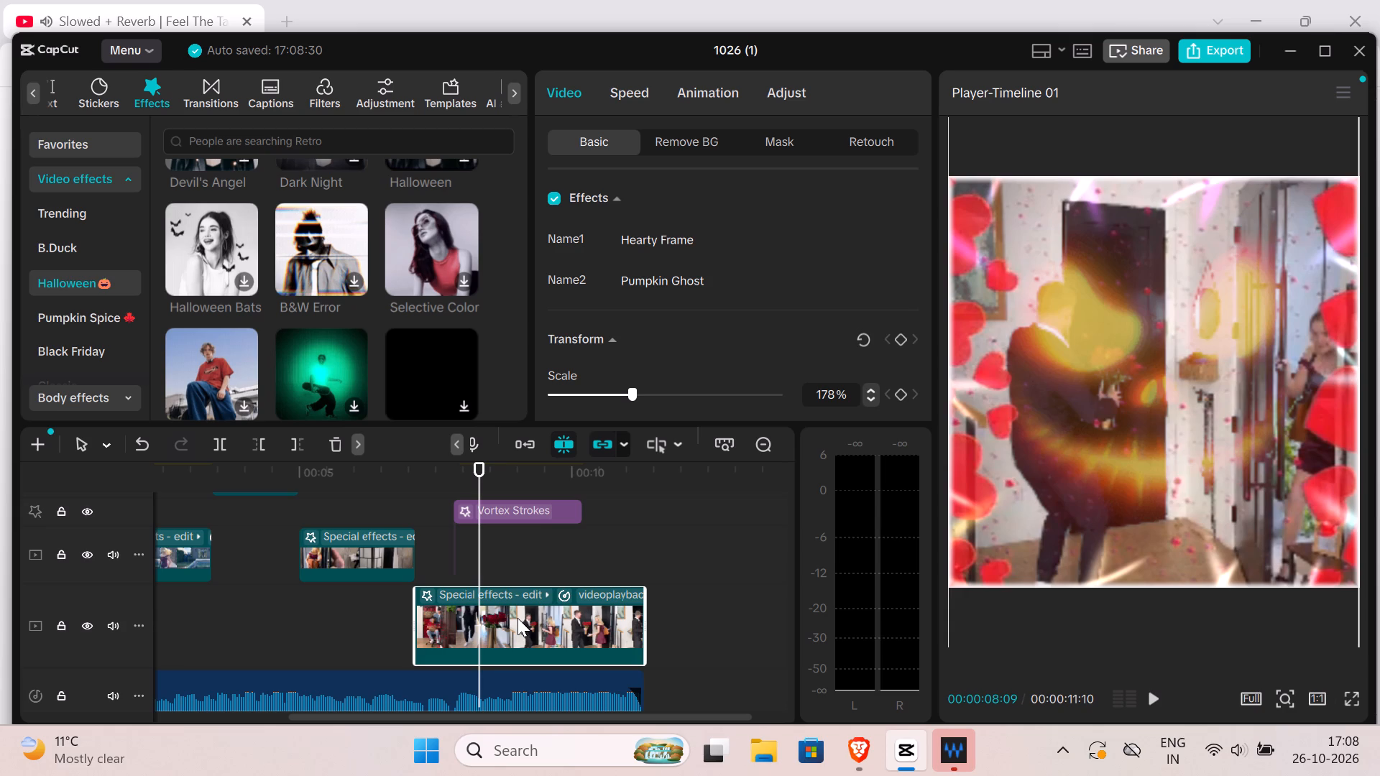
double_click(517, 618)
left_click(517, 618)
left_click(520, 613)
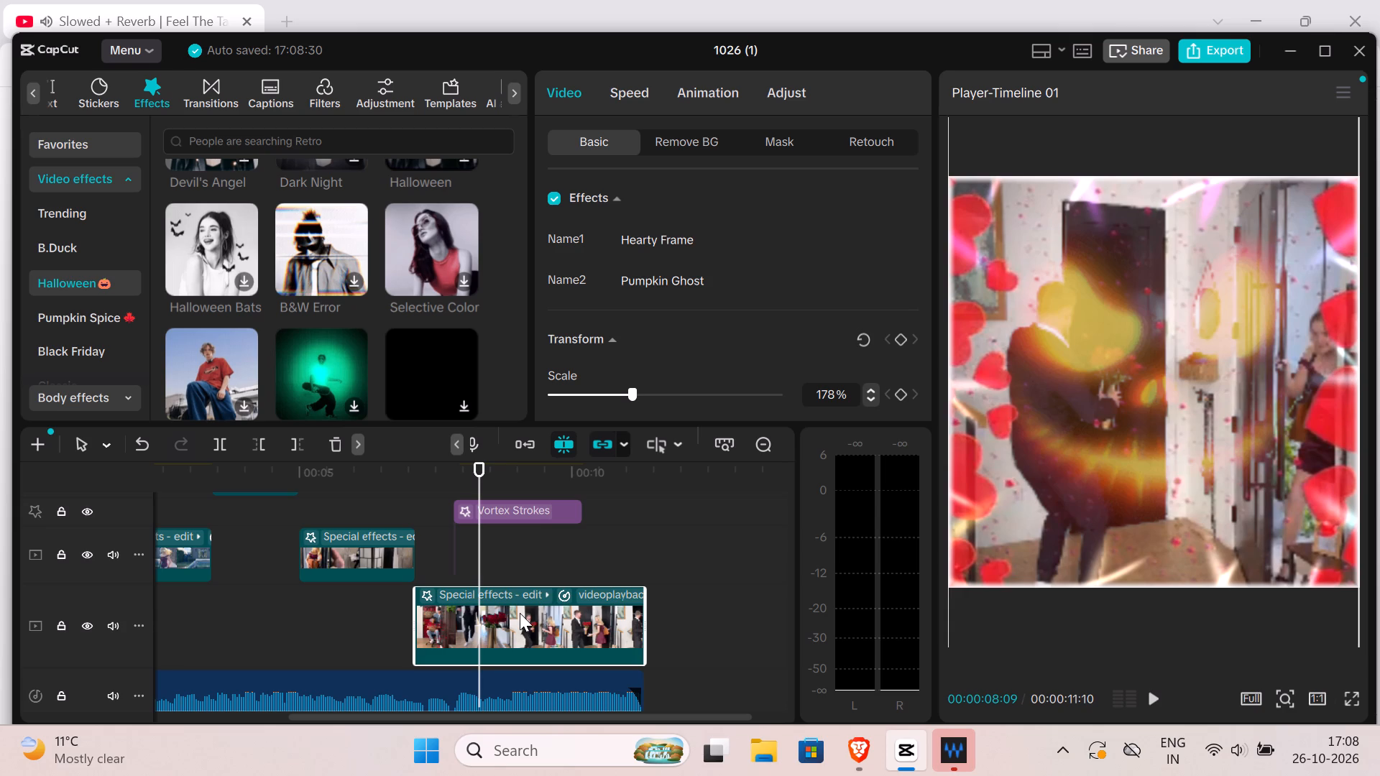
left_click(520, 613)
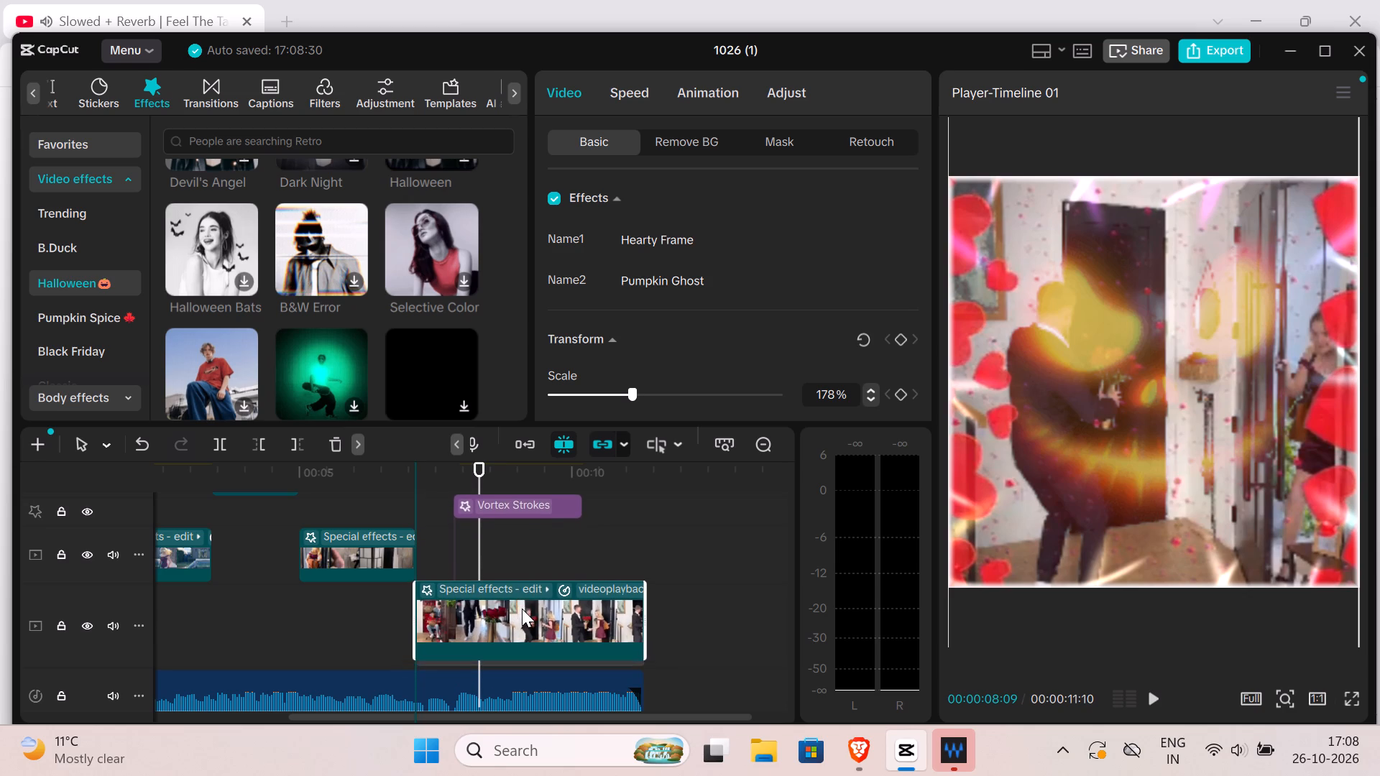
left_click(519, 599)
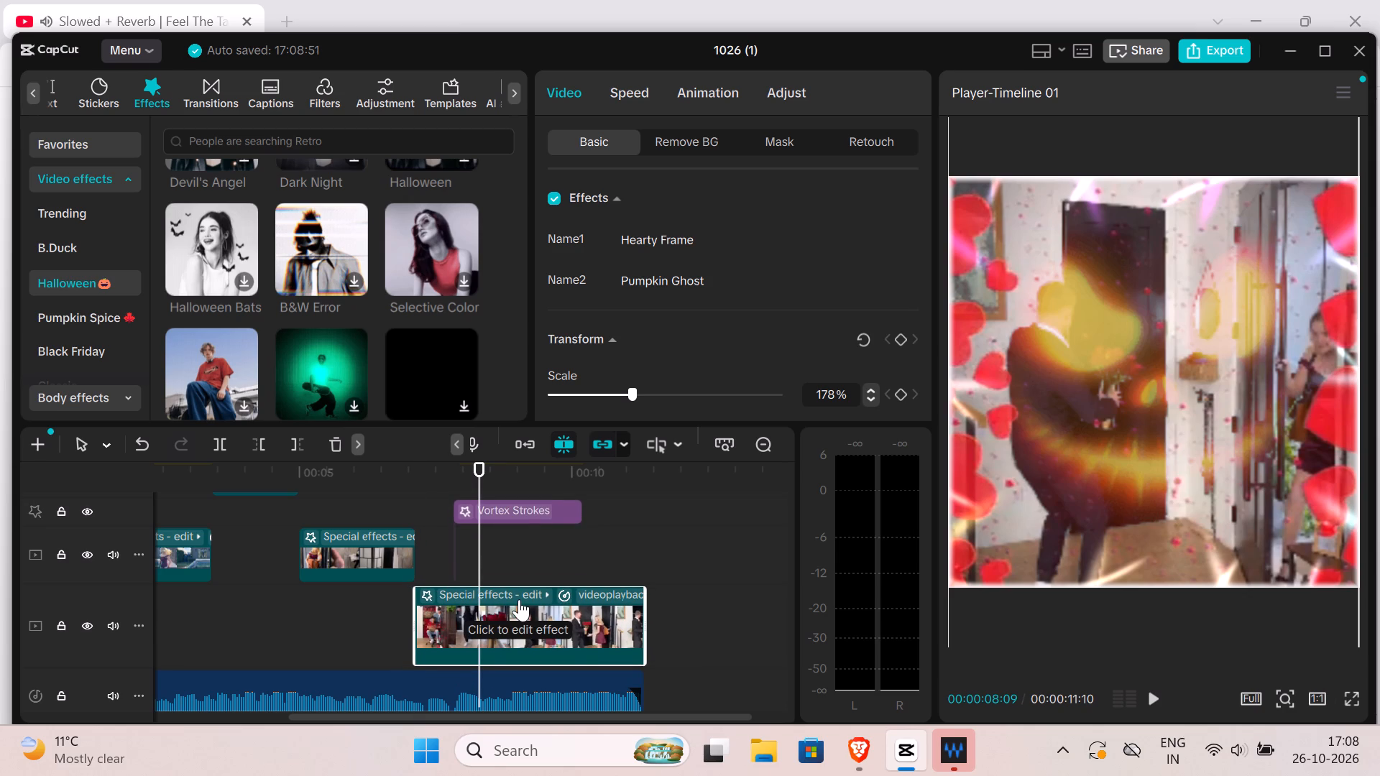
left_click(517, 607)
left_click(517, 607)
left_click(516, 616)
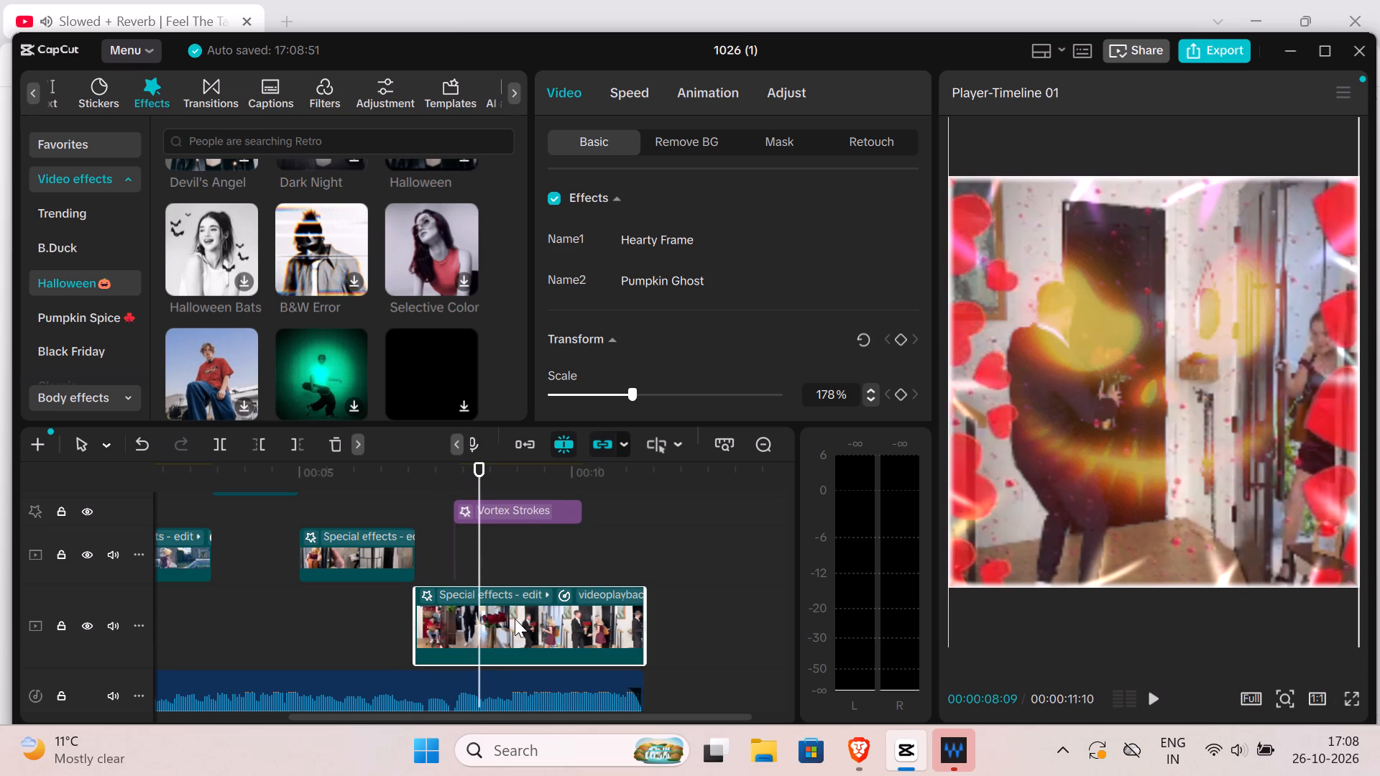
Move the final clip, together with its Vortex Strokes effect, about 5 frames later on the timeline.
left_click_drag(515, 619, 524, 614)
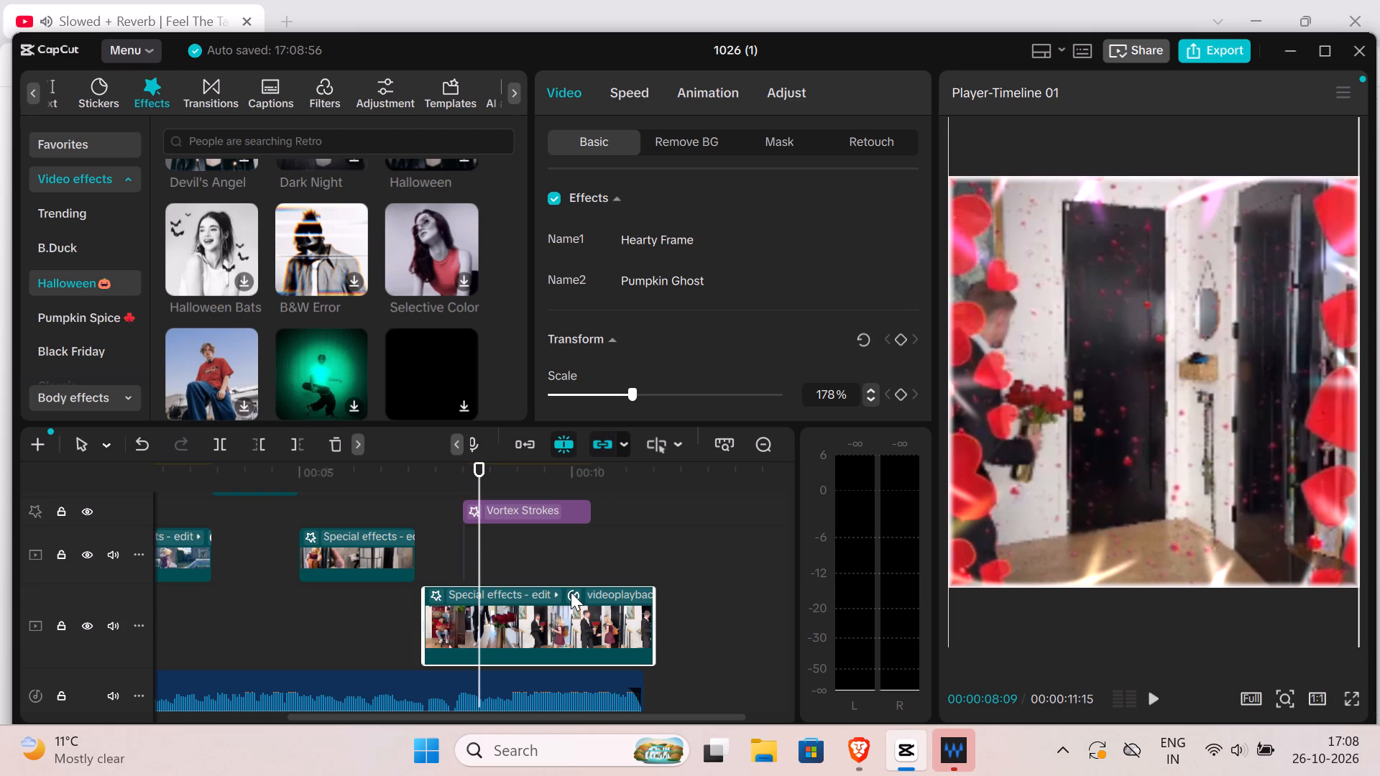
Open the Hearty Frame effect attached to the final clip for editing.
left_click(572, 592)
left_click(576, 592)
left_click(543, 596)
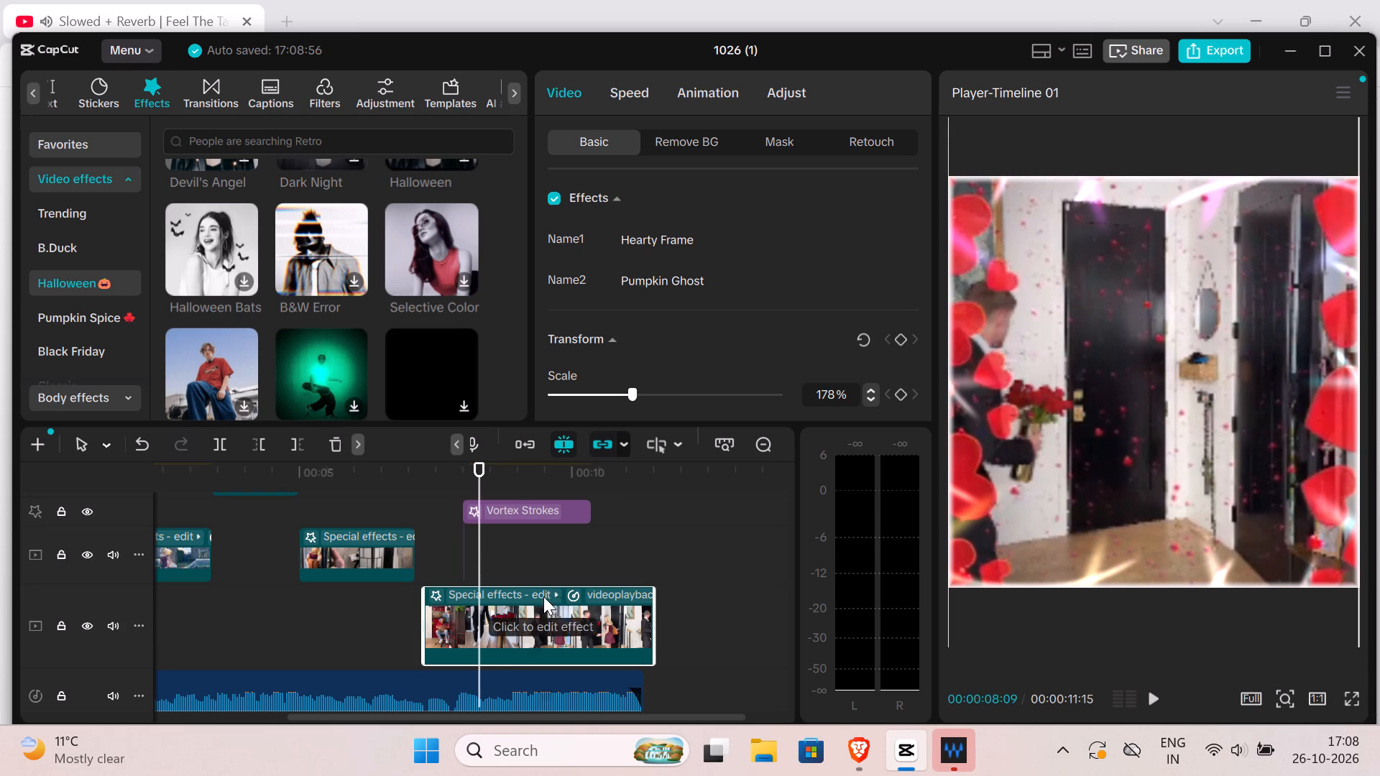
left_click(524, 596)
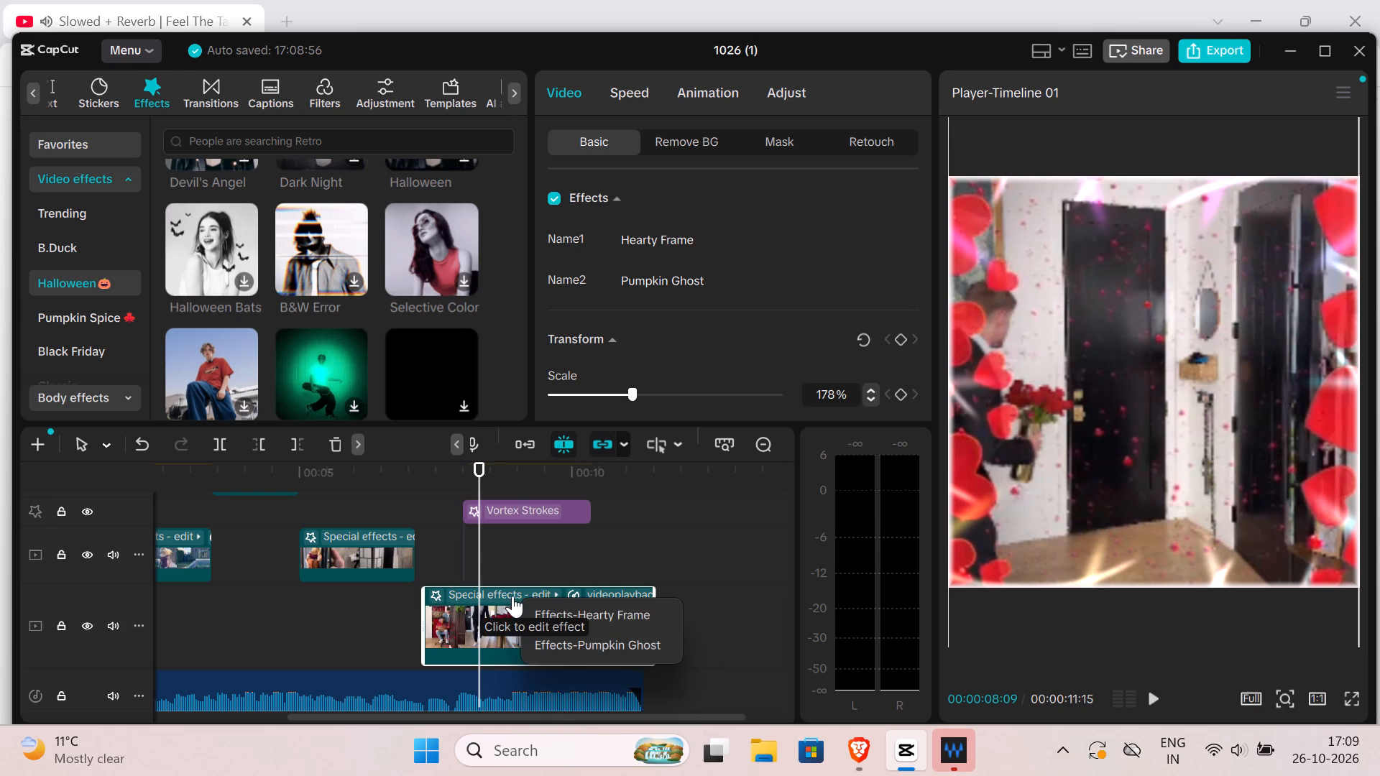
left_click(563, 606)
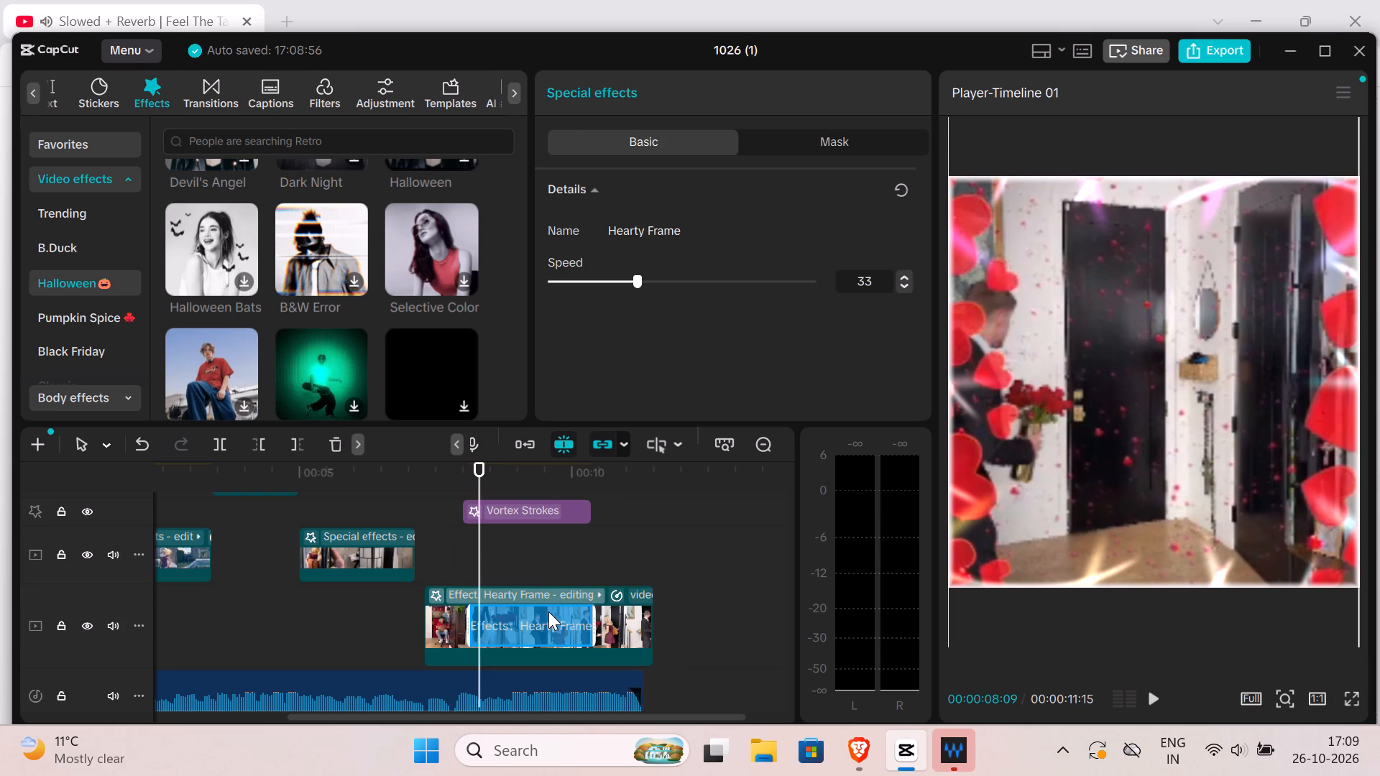
Scrub the final clip to its end and back to about 00:00:08:11 to check its attached effects.
left_click_drag(474, 524, 488, 522)
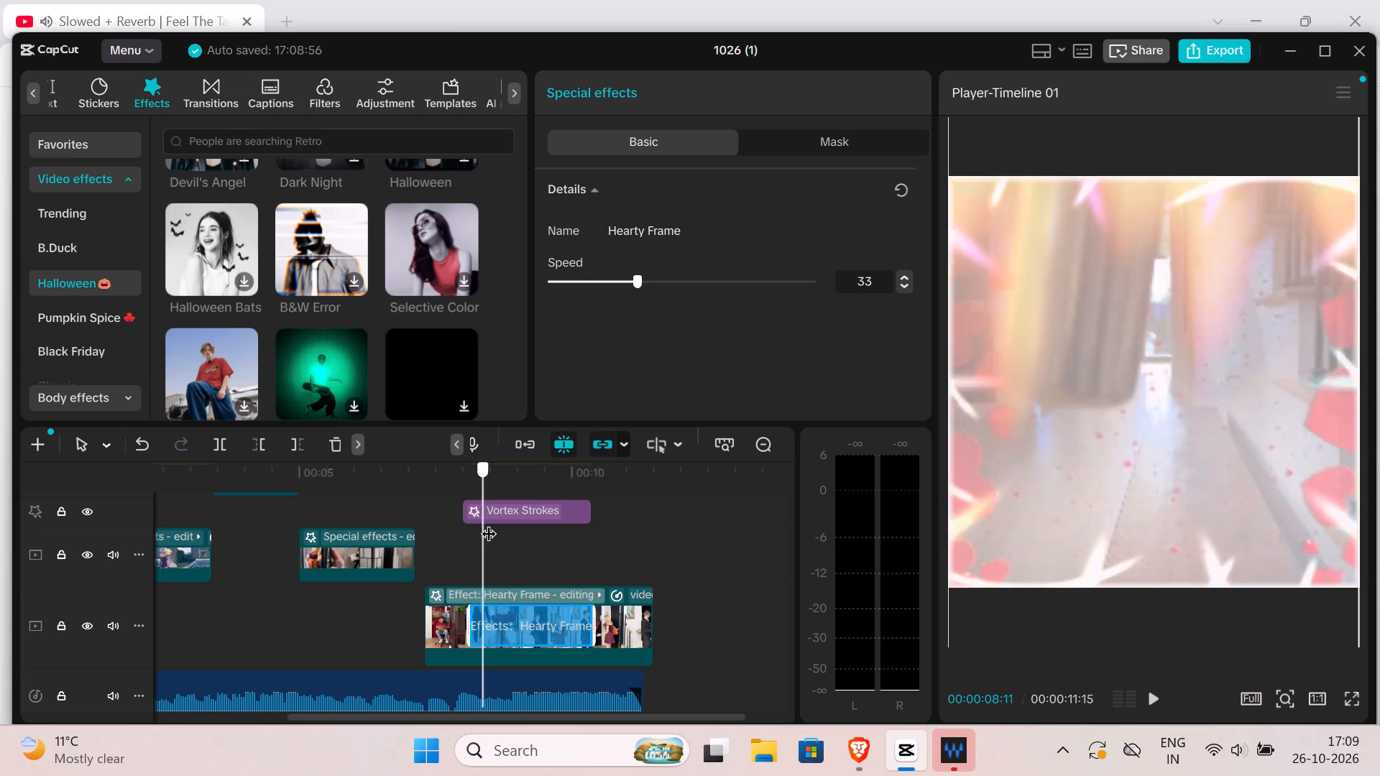
left_click_drag(488, 522, 529, 525)
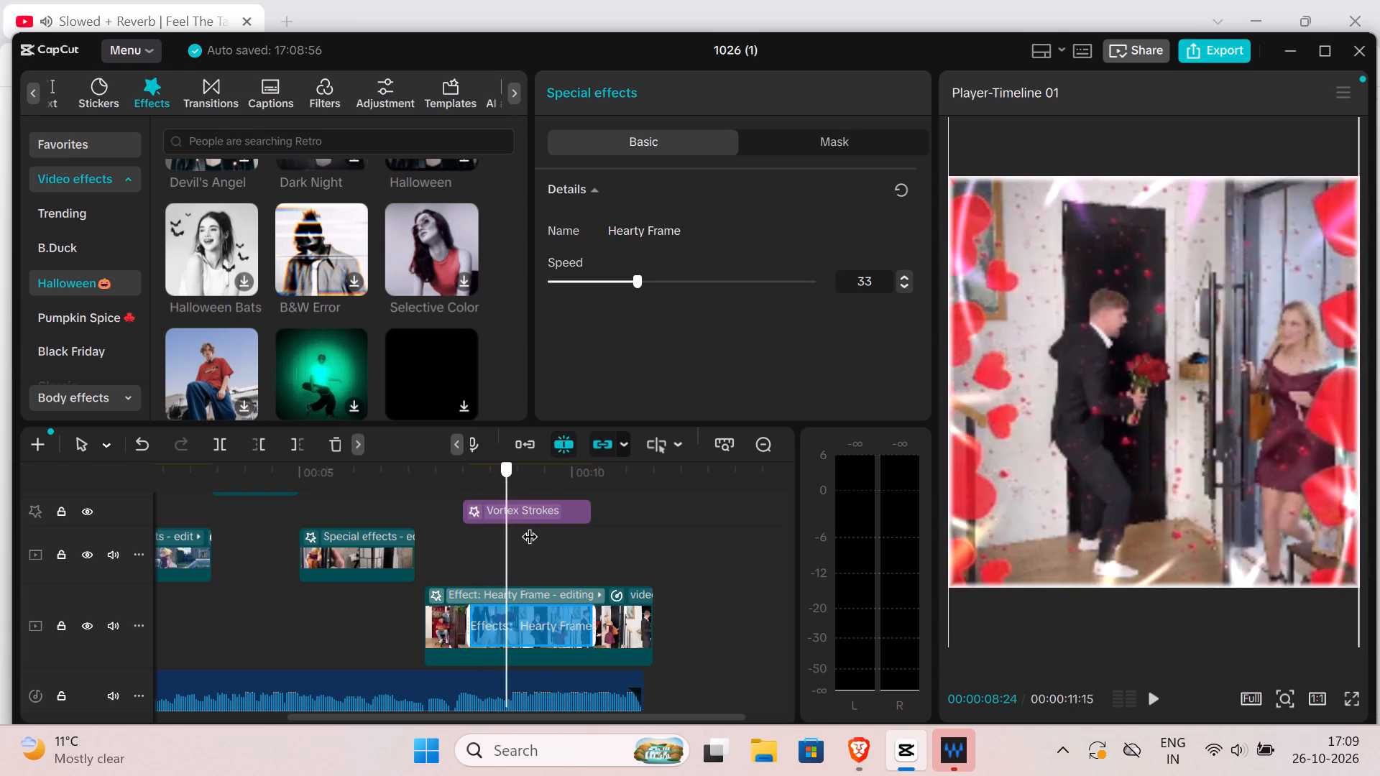
left_click_drag(529, 525, 655, 530)
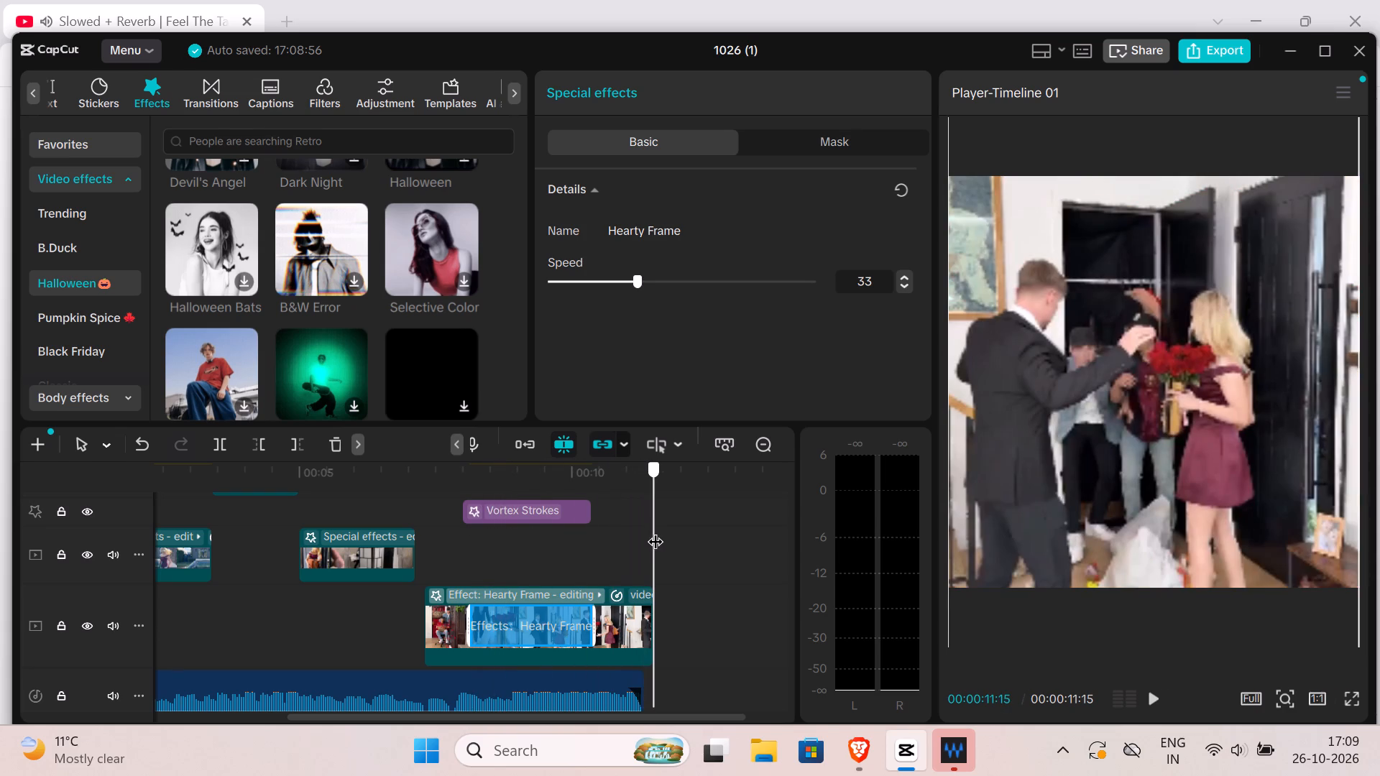
left_click_drag(655, 530, 614, 546)
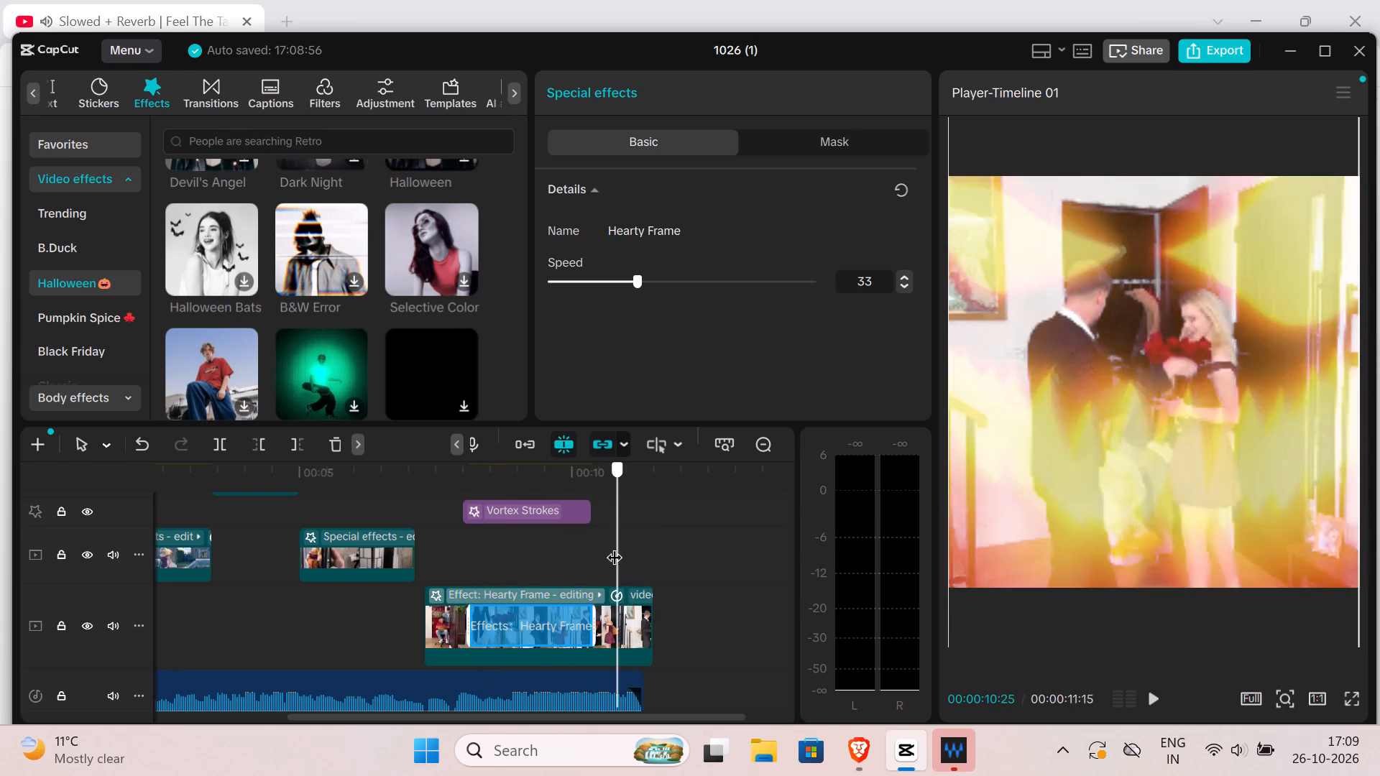
left_click_drag(614, 546, 546, 565)
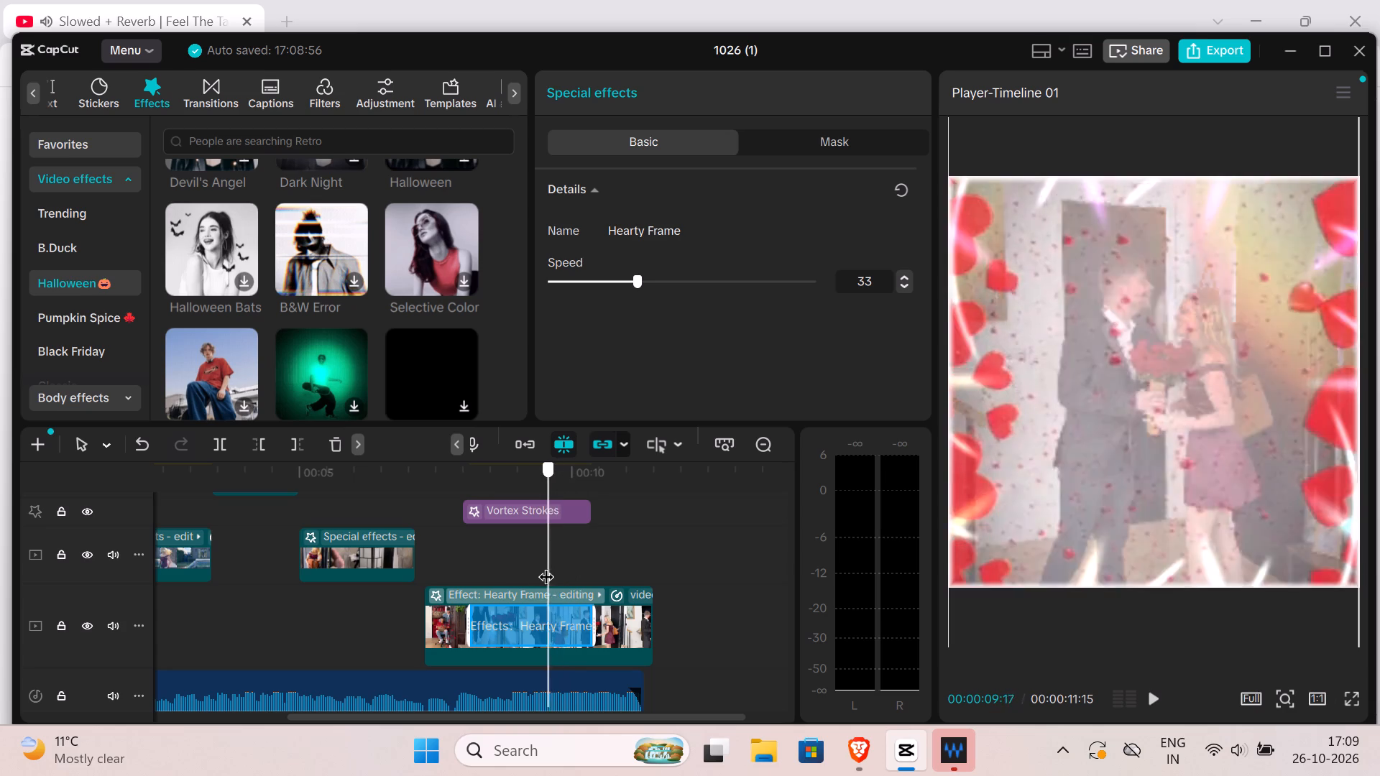
left_click_drag(546, 565, 484, 583)
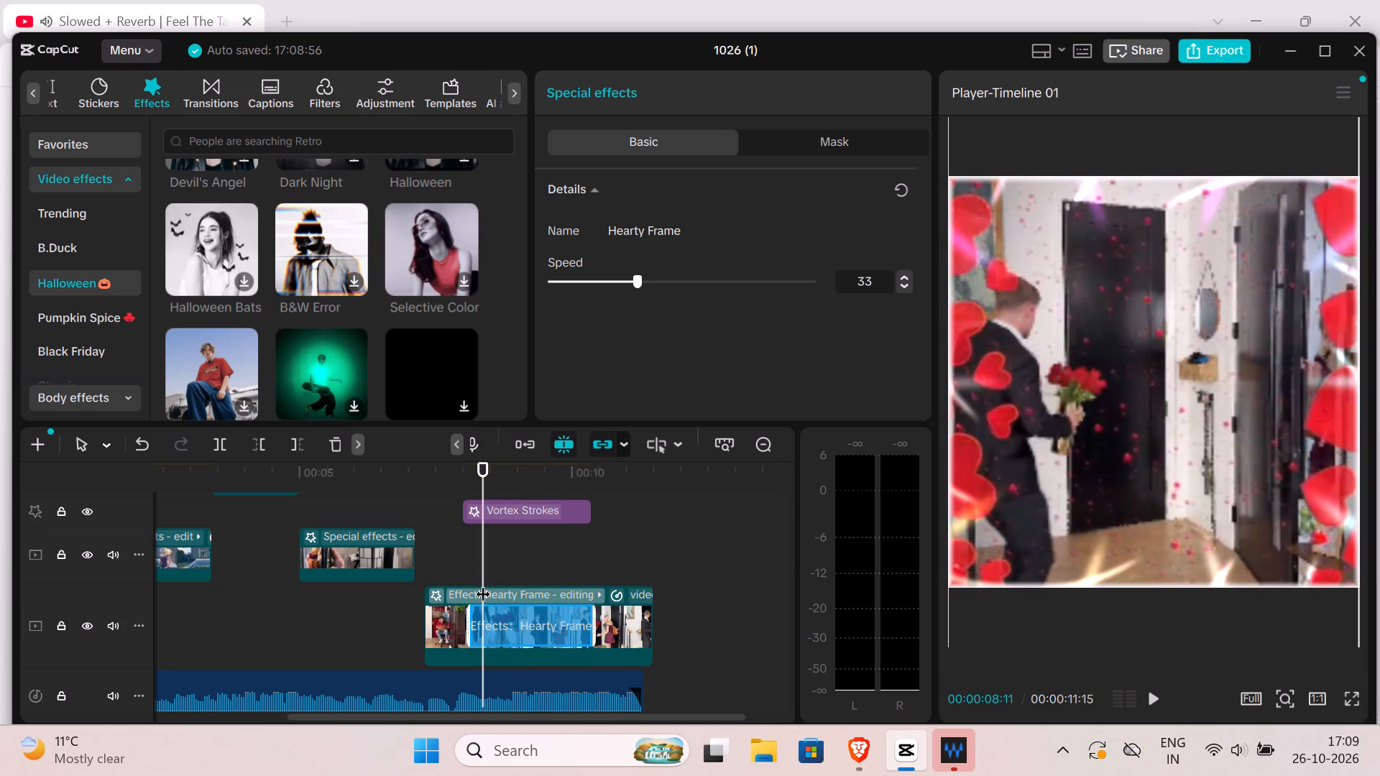
Reopen the list of effects attached to the final clip and return to the clip's basic video settings.
left_click(459, 590)
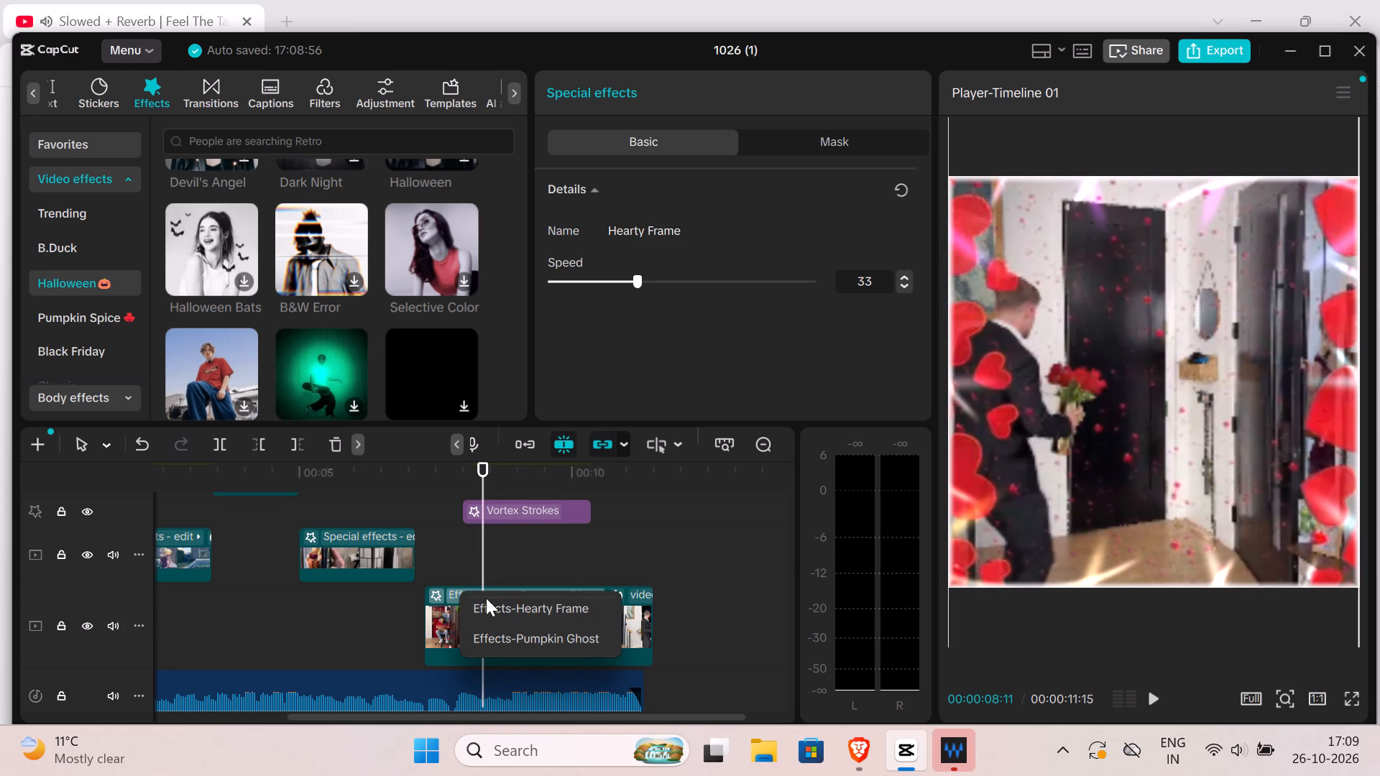
left_click(507, 620)
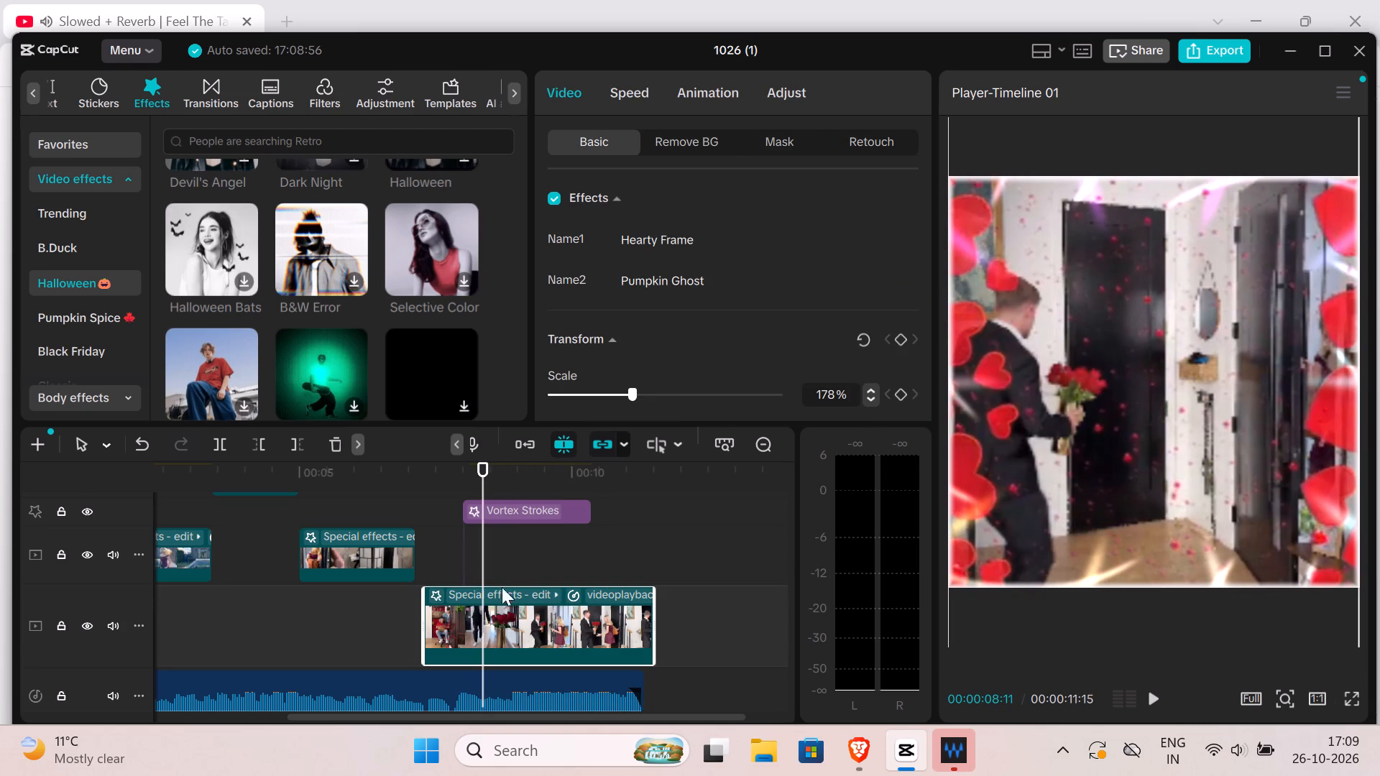
left_click_drag(484, 563, 485, 563)
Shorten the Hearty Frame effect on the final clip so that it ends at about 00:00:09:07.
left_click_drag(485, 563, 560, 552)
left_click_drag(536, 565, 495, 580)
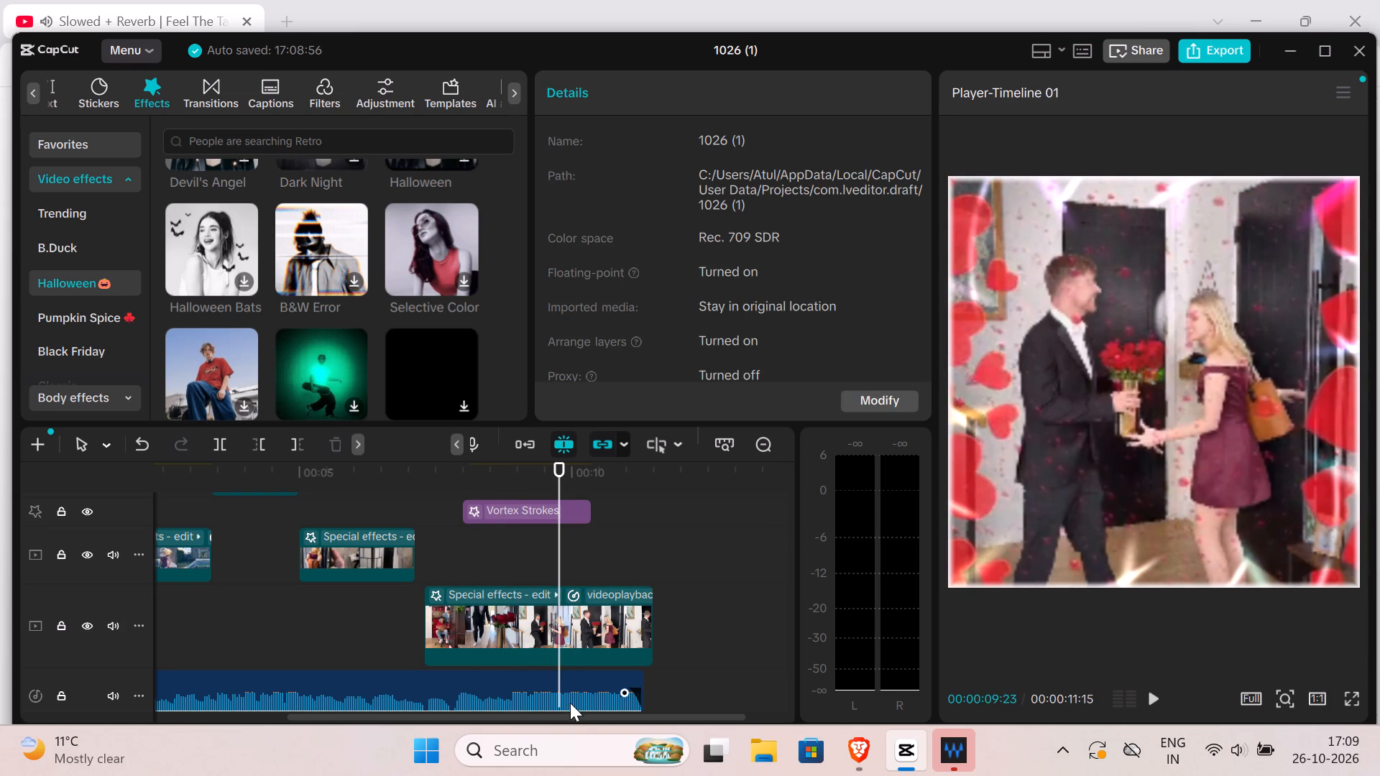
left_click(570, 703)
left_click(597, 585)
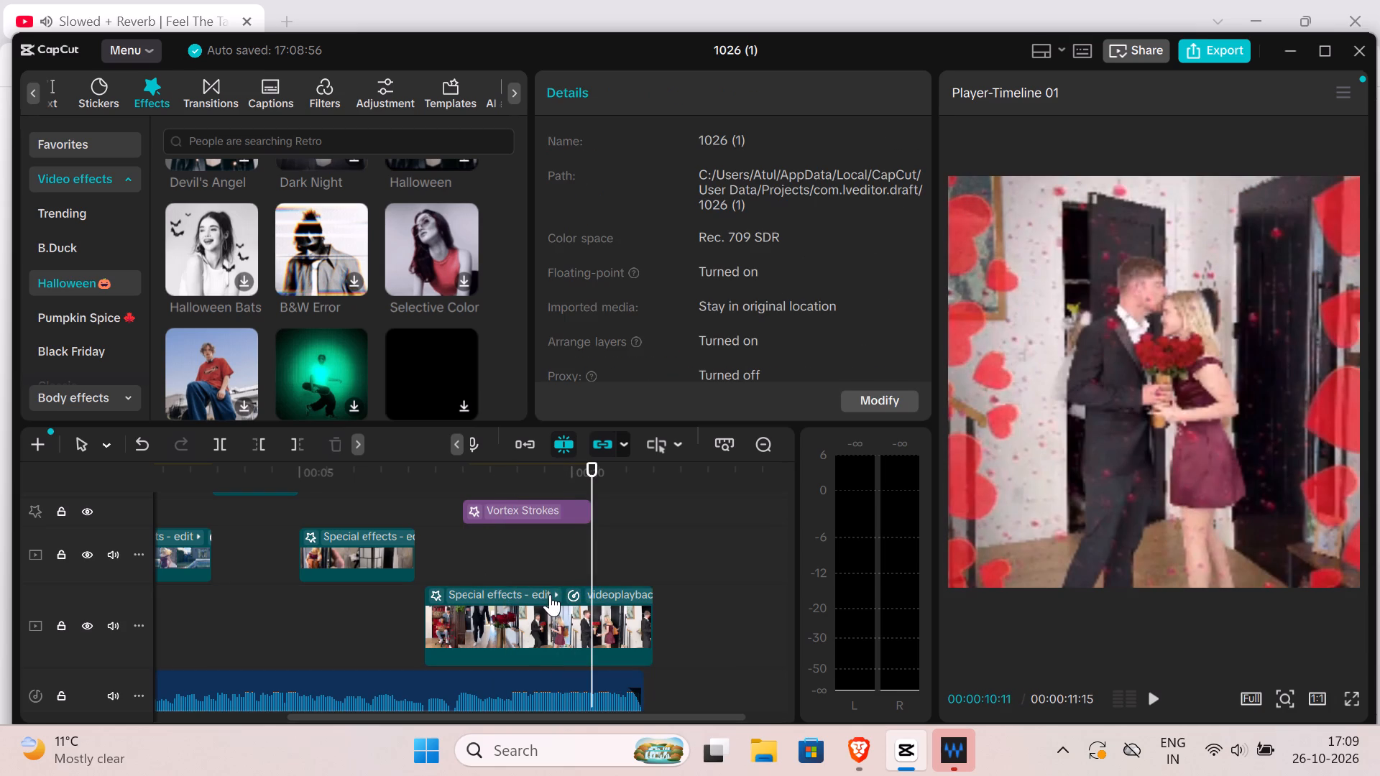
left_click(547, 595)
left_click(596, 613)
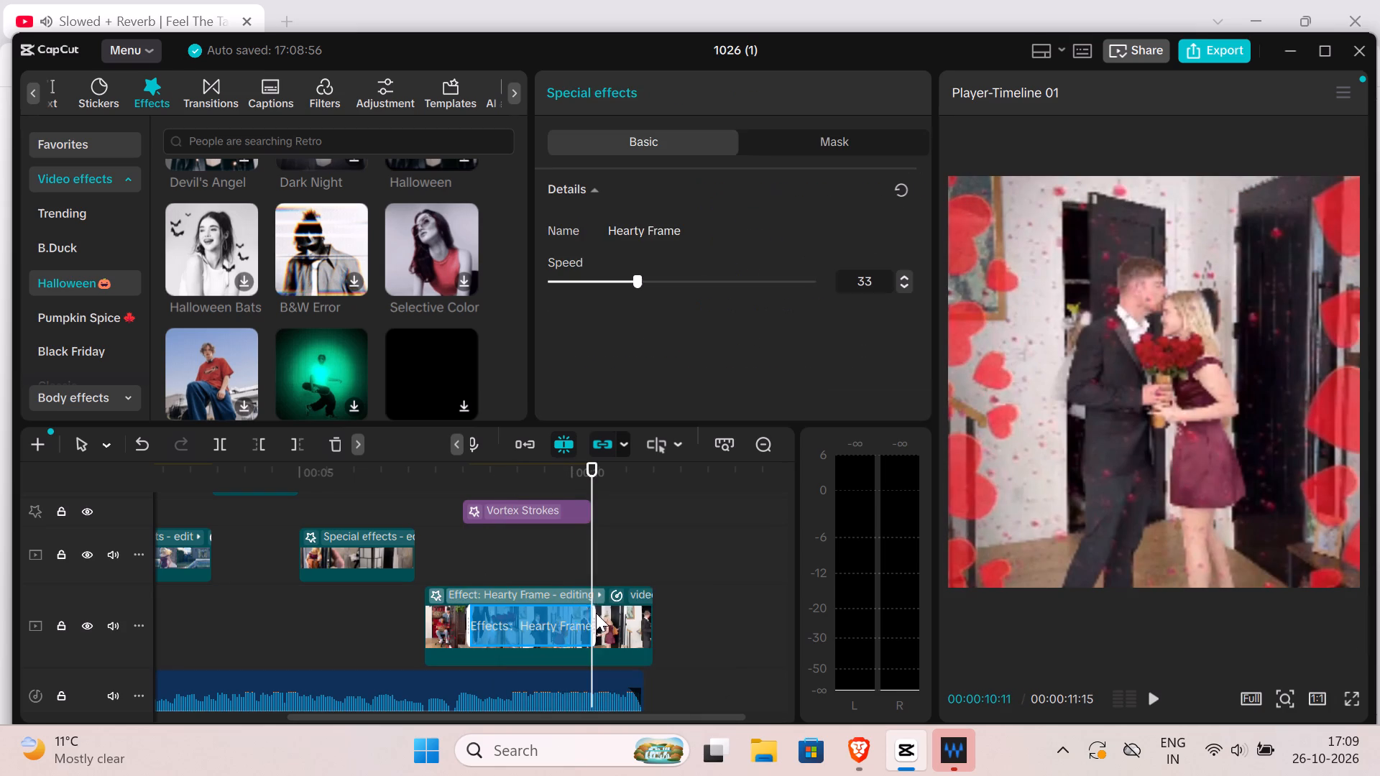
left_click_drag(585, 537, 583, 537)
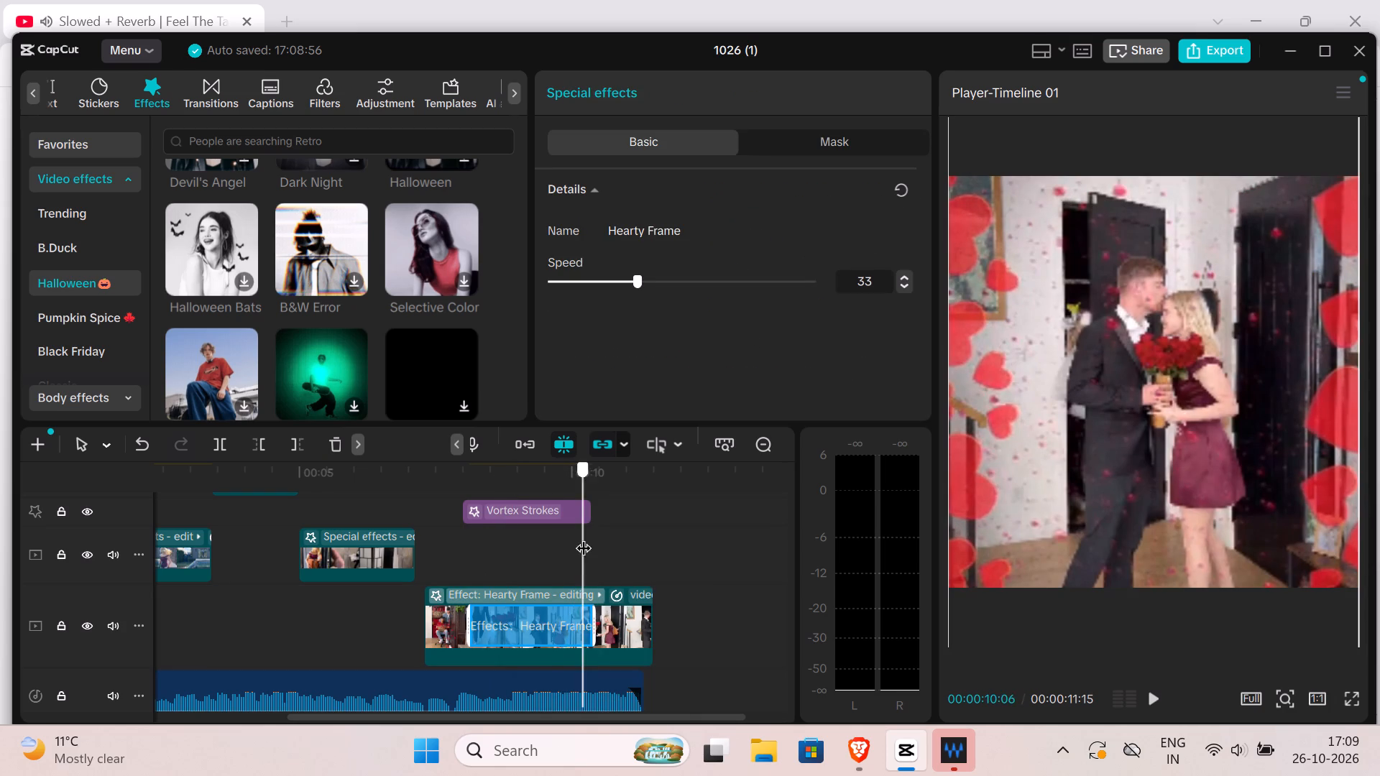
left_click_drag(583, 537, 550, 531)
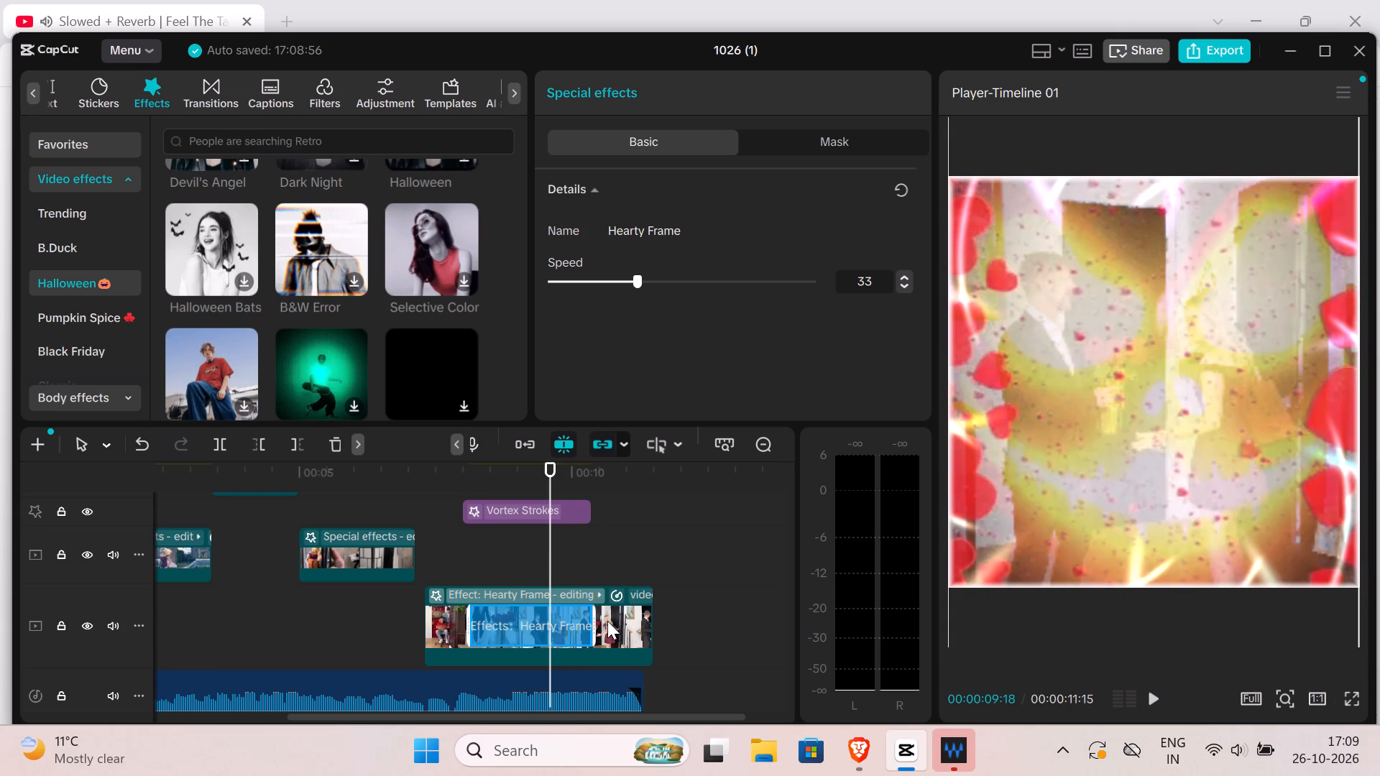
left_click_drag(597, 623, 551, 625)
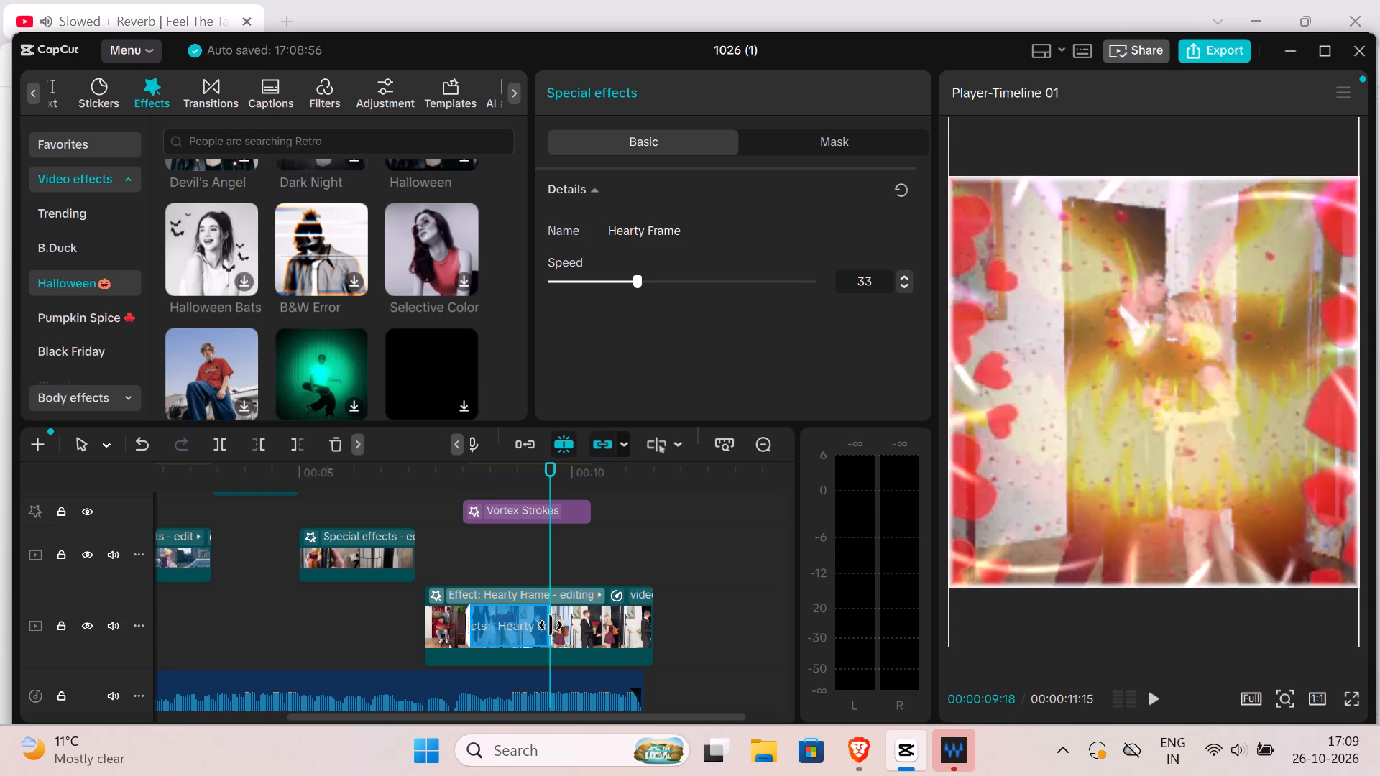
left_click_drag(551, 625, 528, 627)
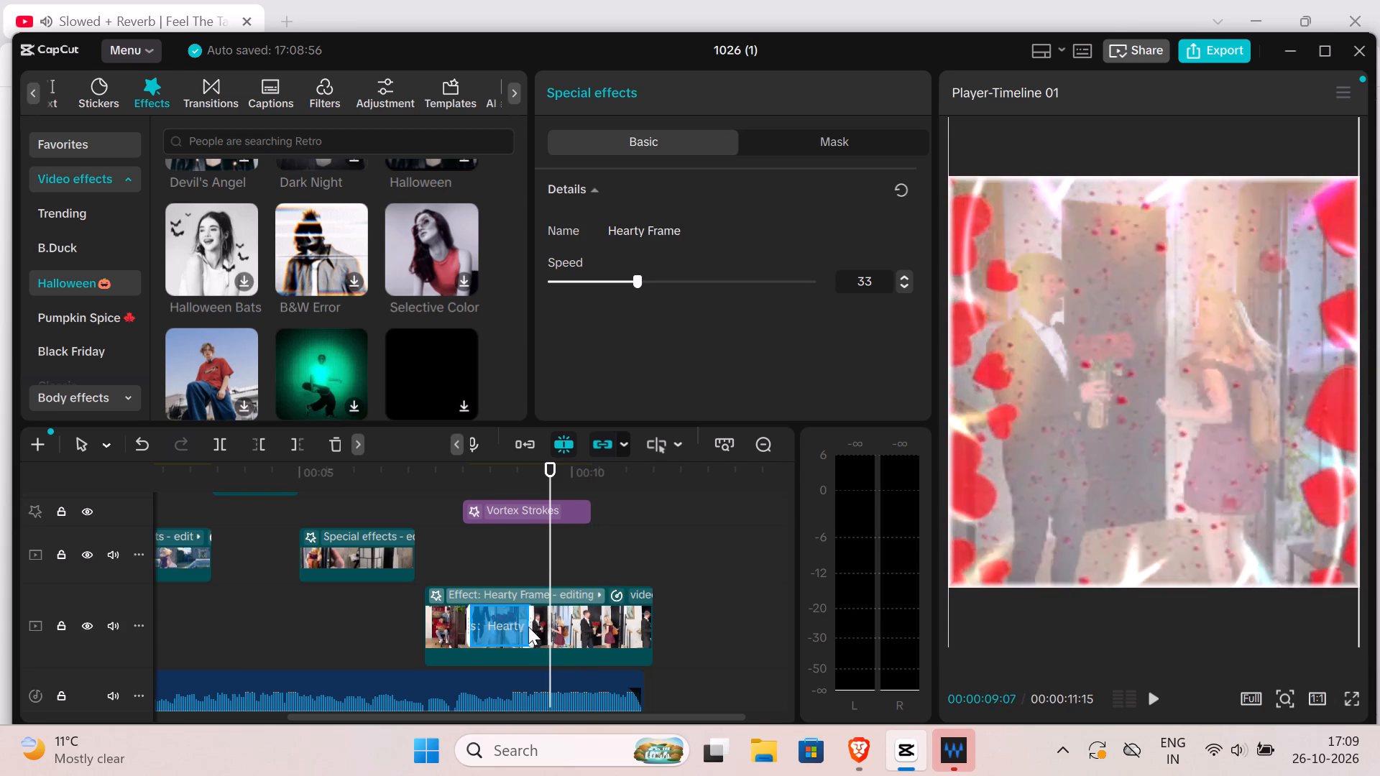
Move the final clip, together with its Vortex Strokes effect, about 1 frame later on the timeline.
left_click_drag(547, 623, 616, 611)
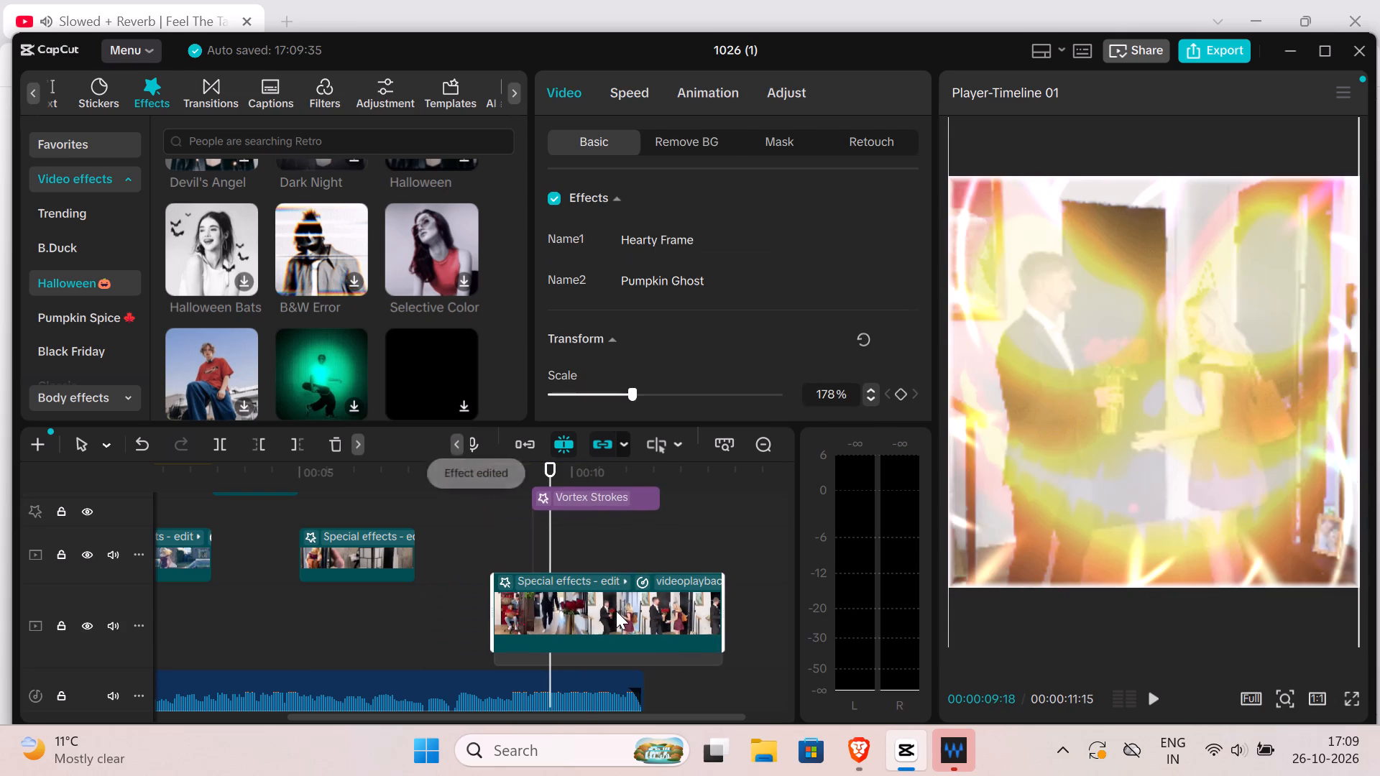
left_click_drag(616, 611, 555, 622)
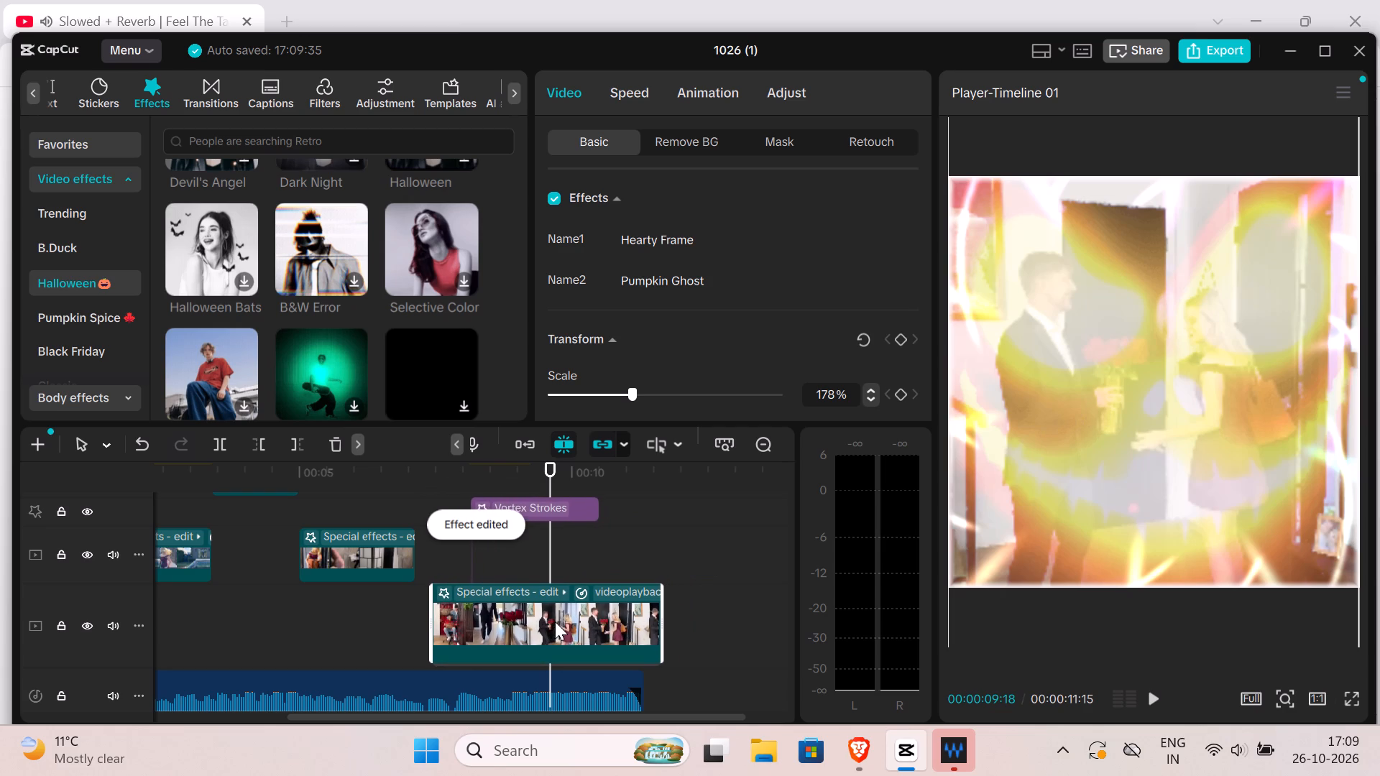
left_click_drag(555, 622, 549, 629)
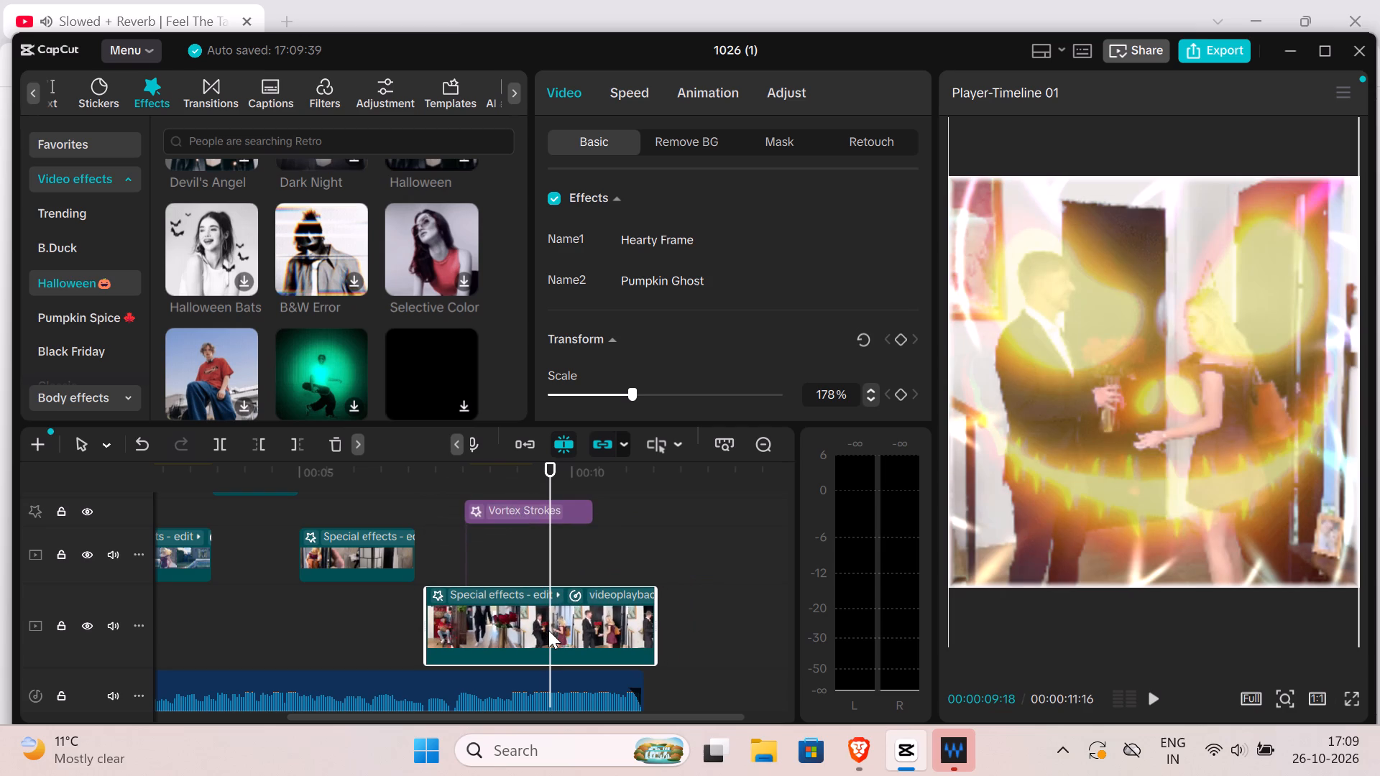
left_click(525, 632)
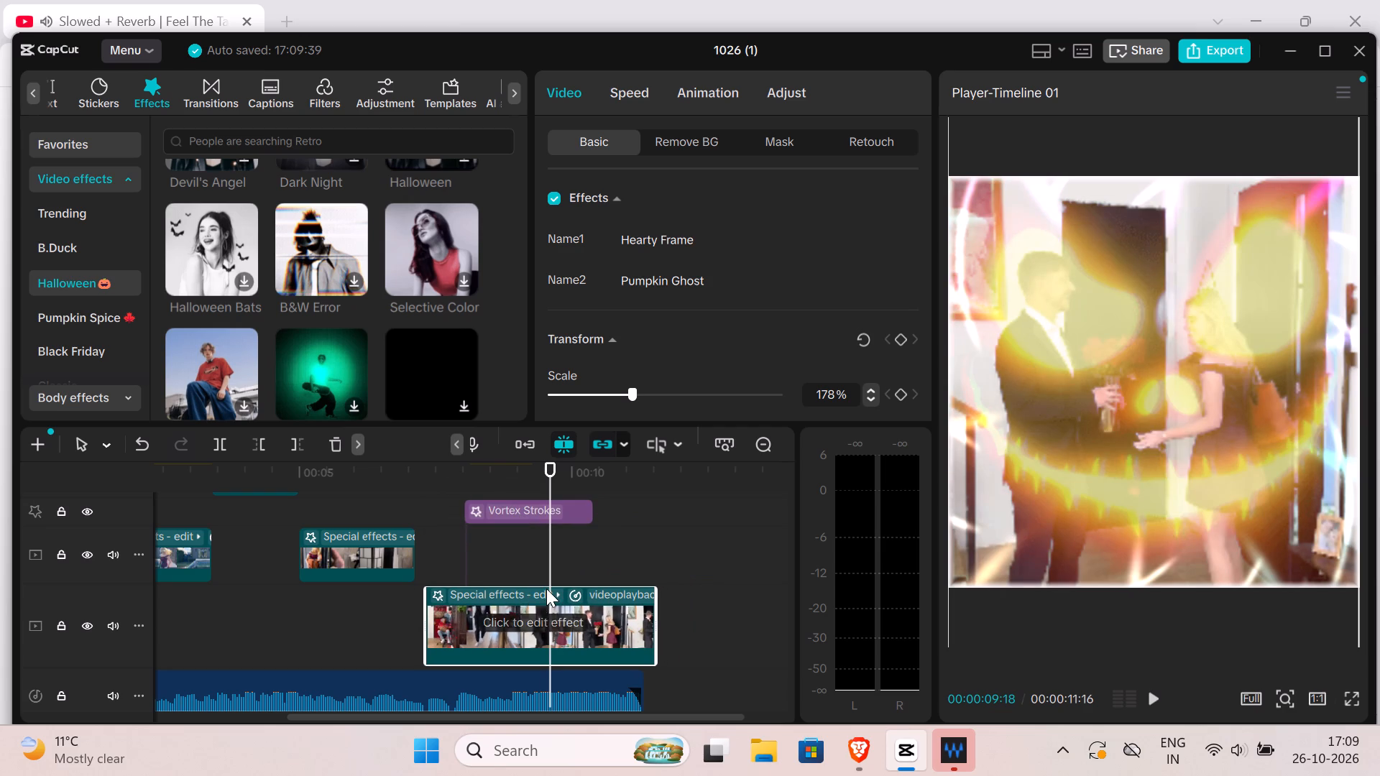
Extend the Hearty Frame effect on the final clip so that it ends at about 00:00:10:08.
left_click(546, 588)
left_click(597, 604)
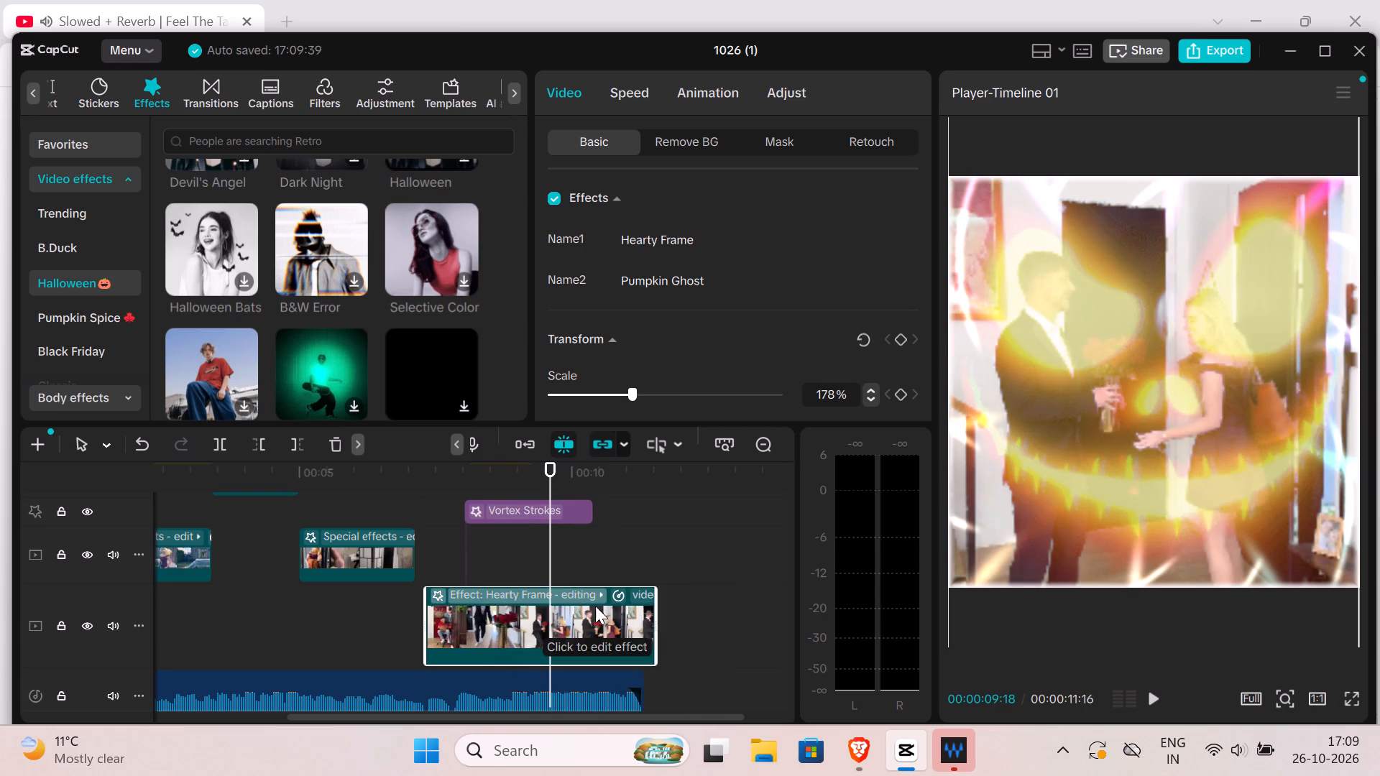
left_click_drag(530, 617, 550, 617)
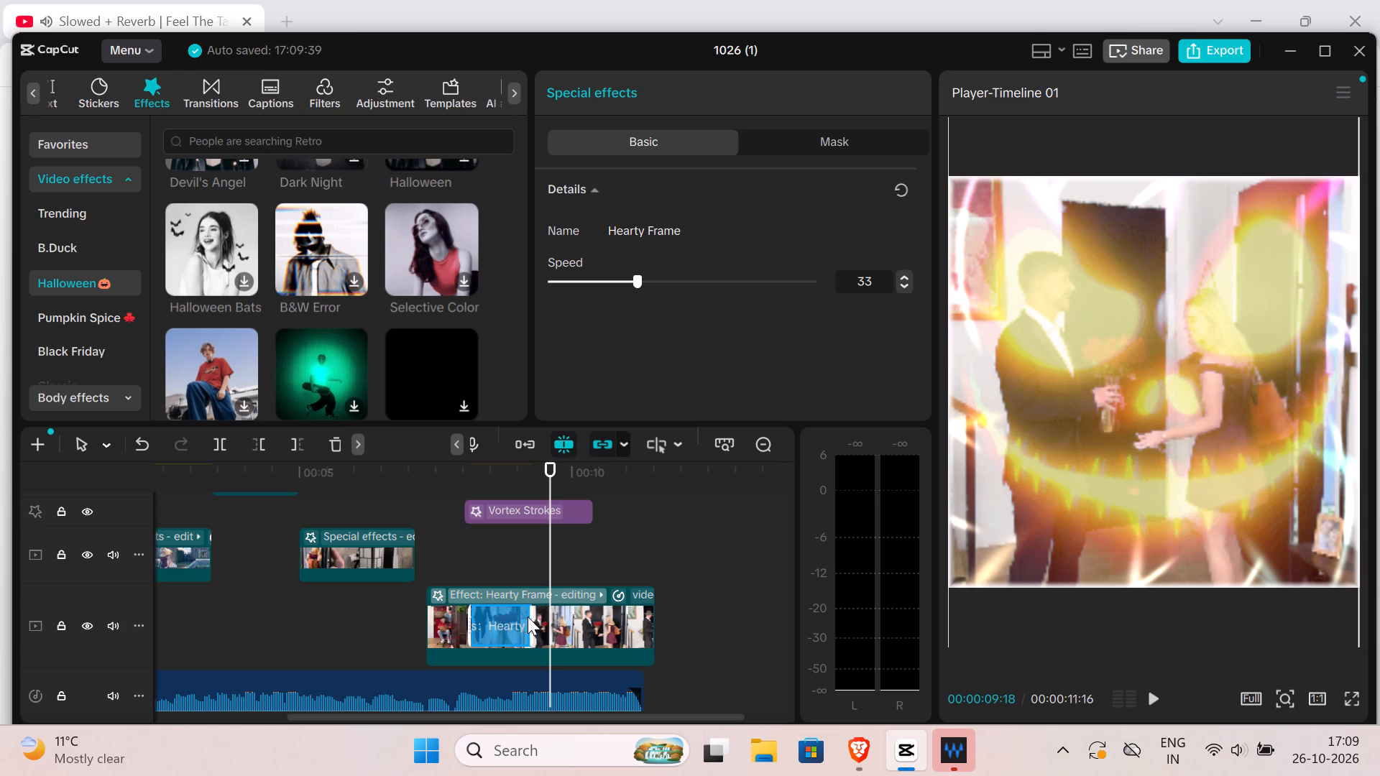
left_click_drag(530, 616, 556, 616)
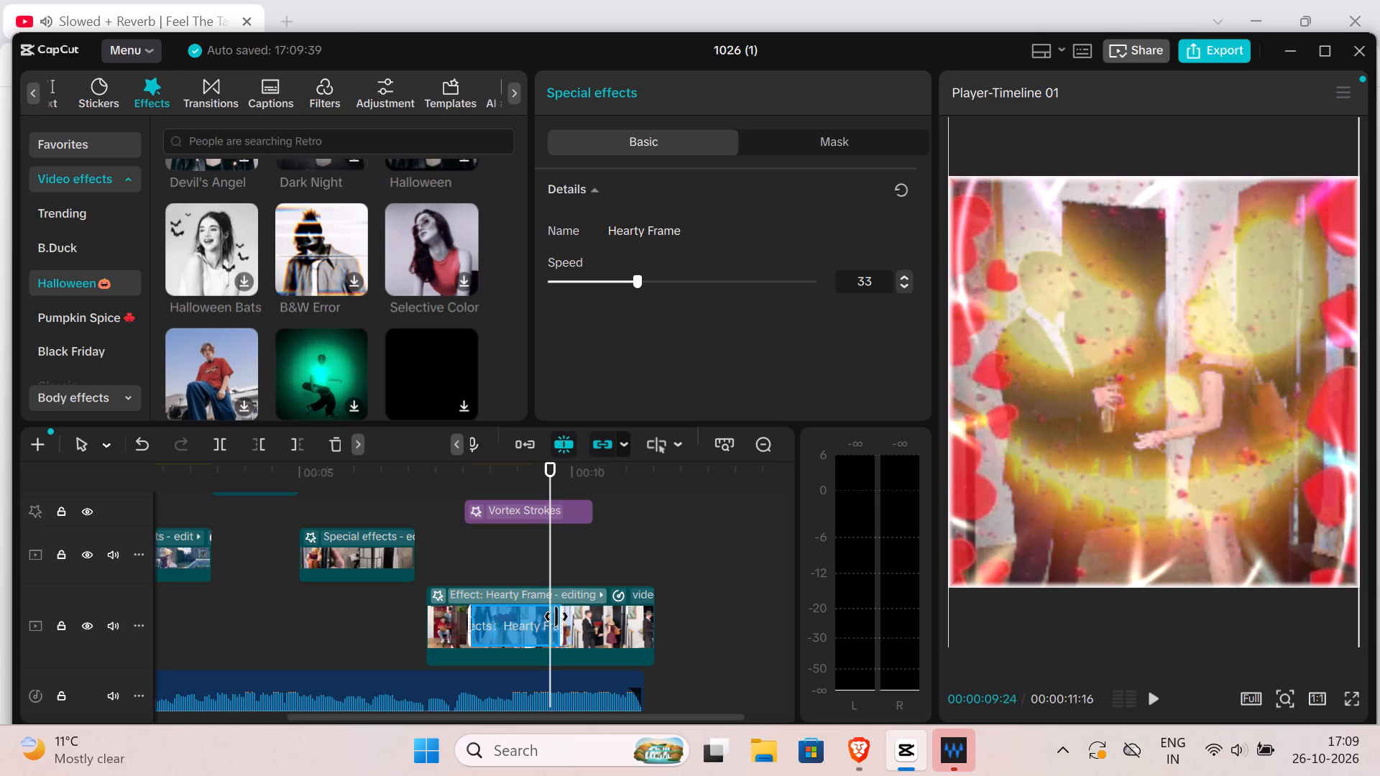
left_click_drag(556, 616, 568, 616)
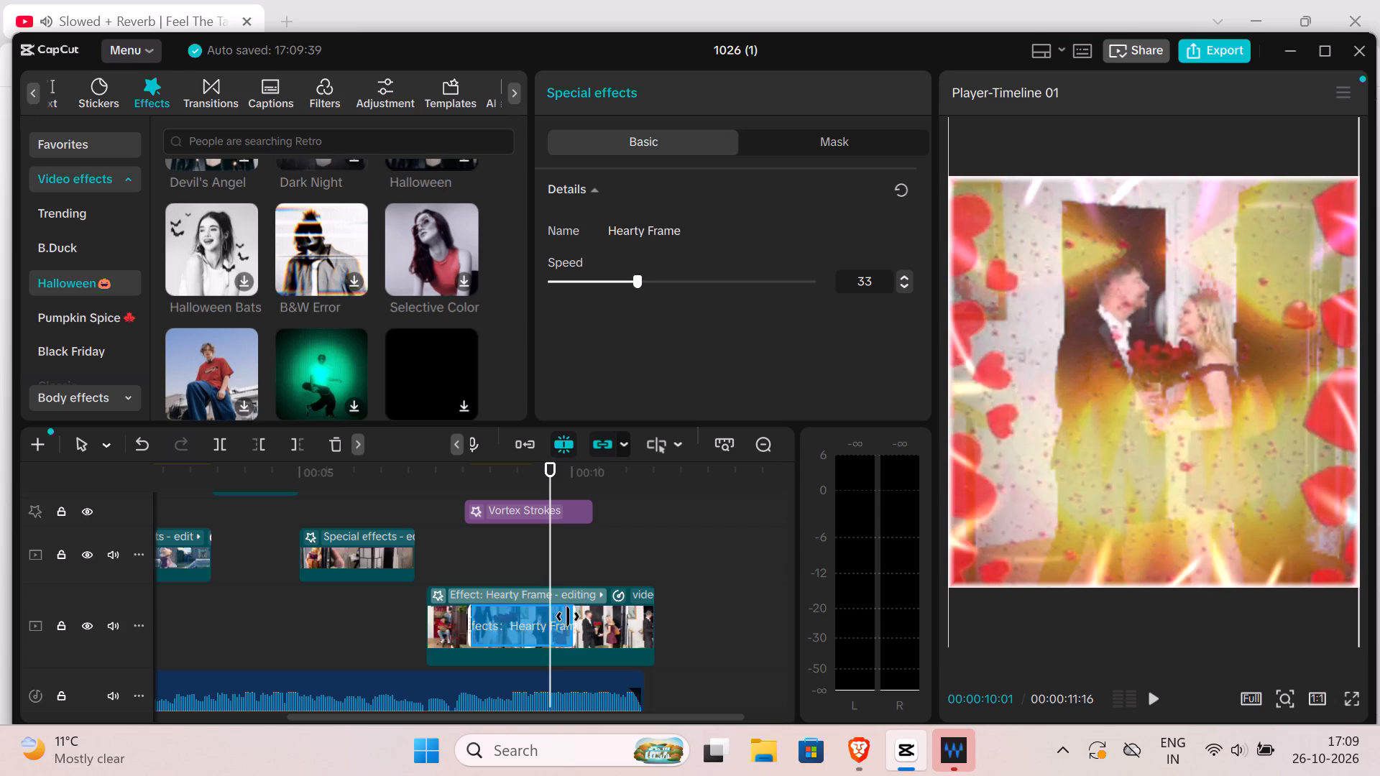
left_click_drag(568, 616, 579, 616)
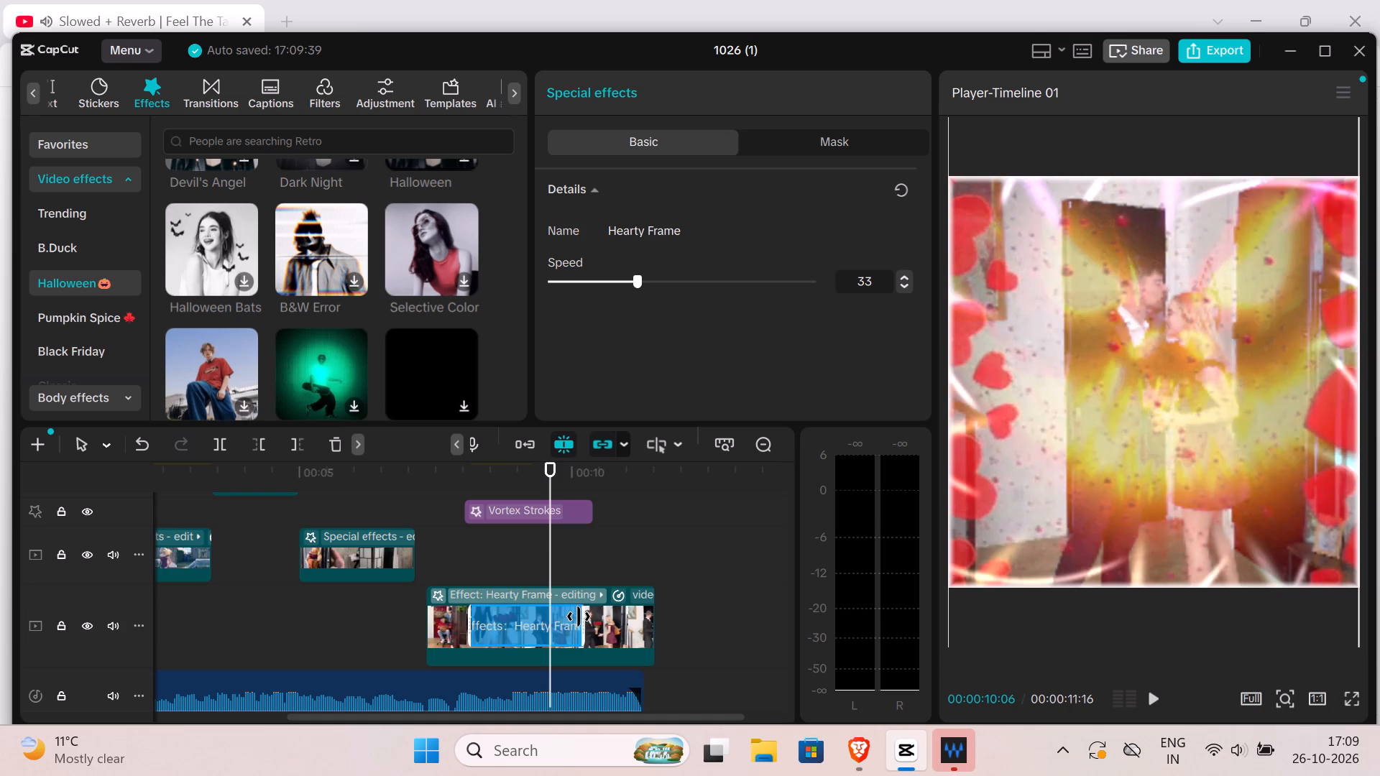
left_click_drag(579, 616, 580, 616)
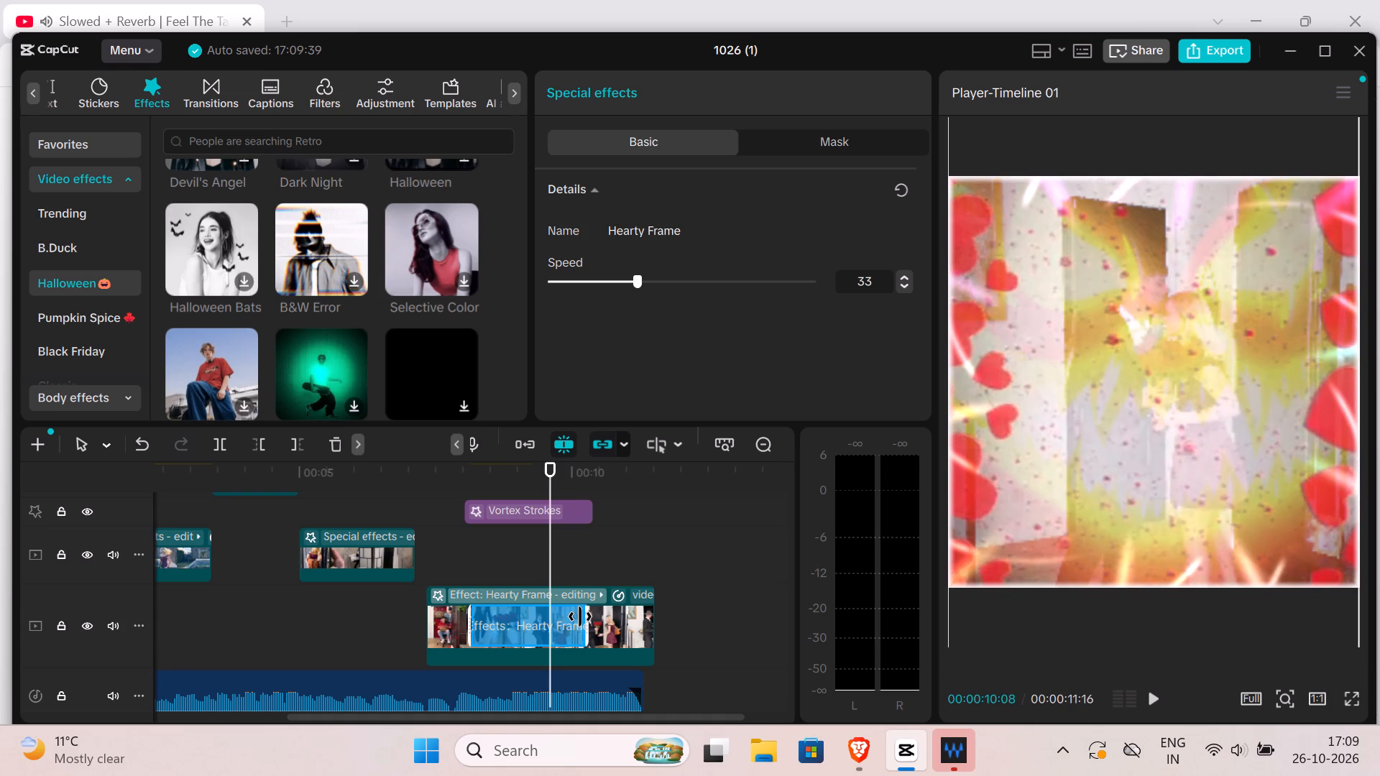
left_click_drag(580, 616, 592, 616)
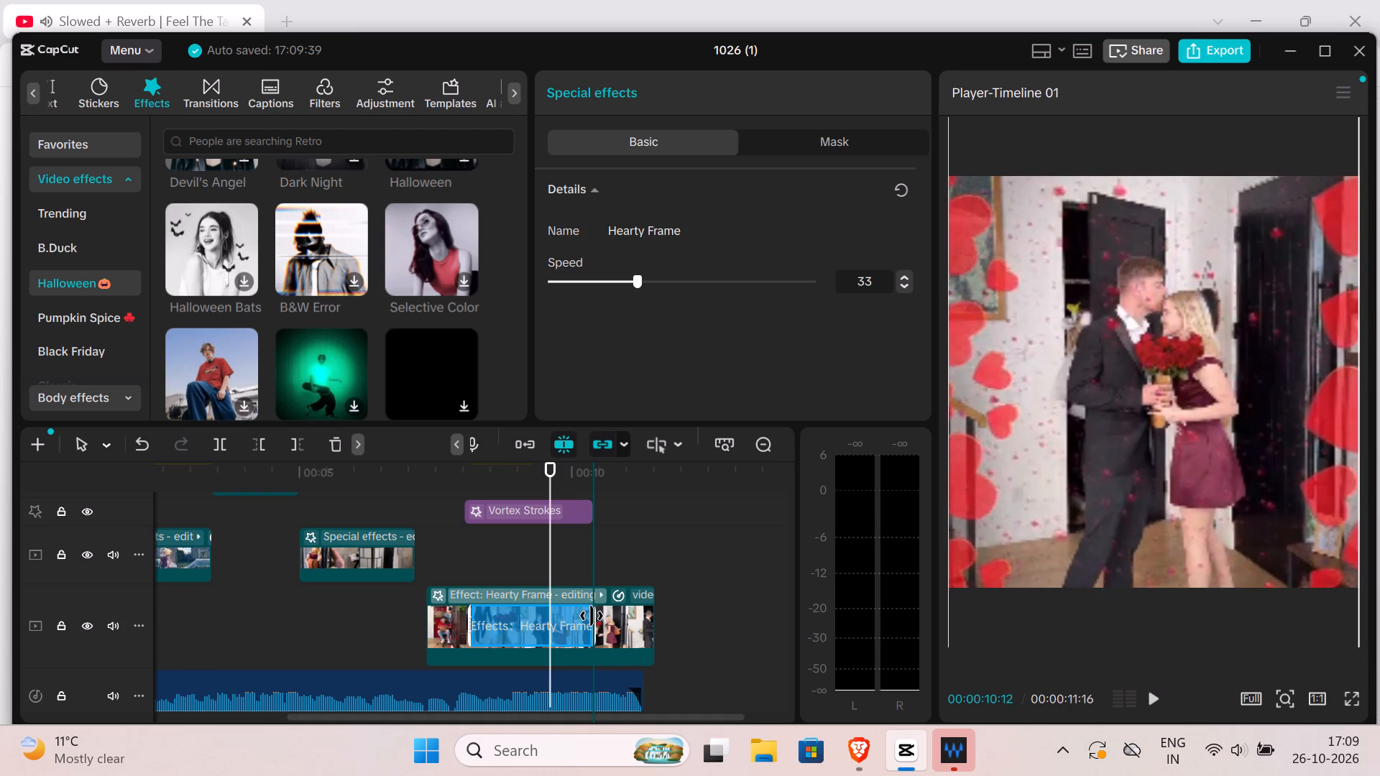
left_click_drag(592, 616, 579, 617)
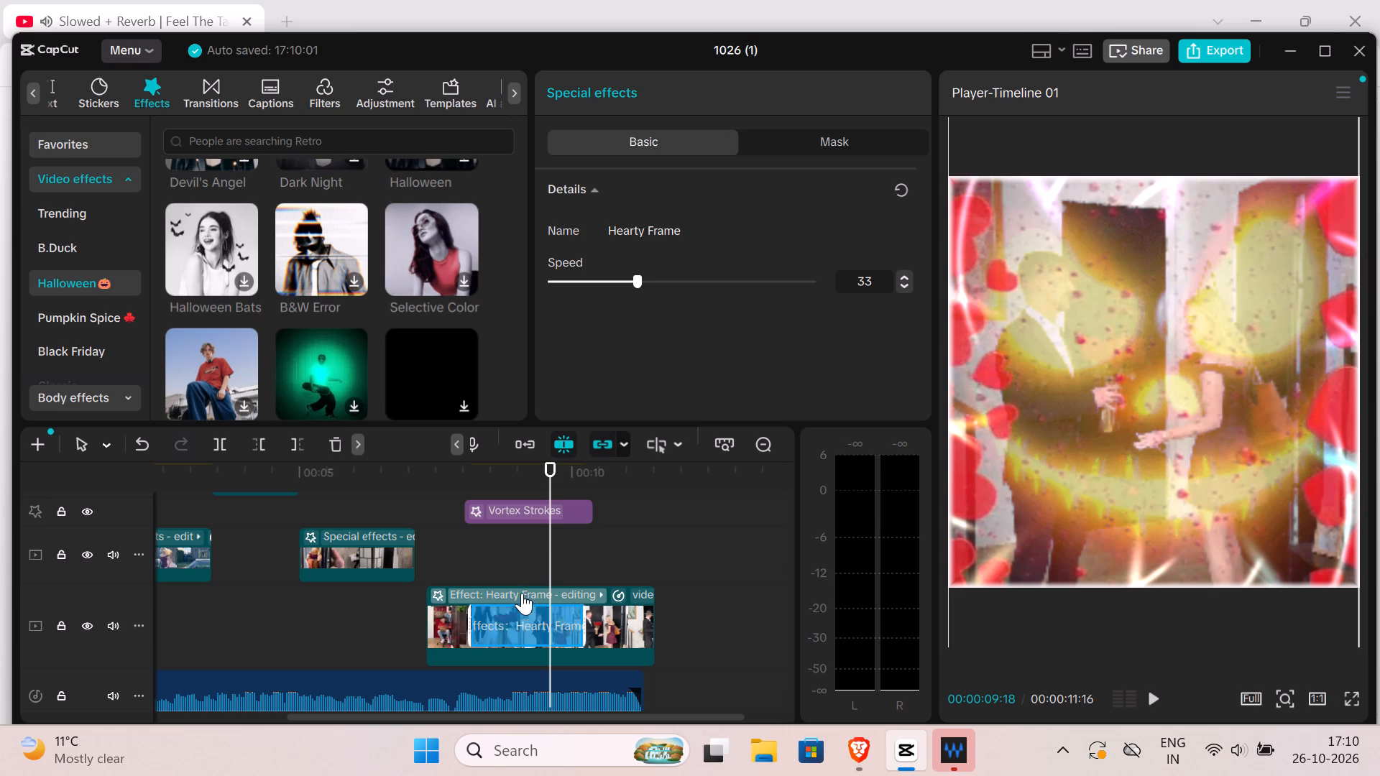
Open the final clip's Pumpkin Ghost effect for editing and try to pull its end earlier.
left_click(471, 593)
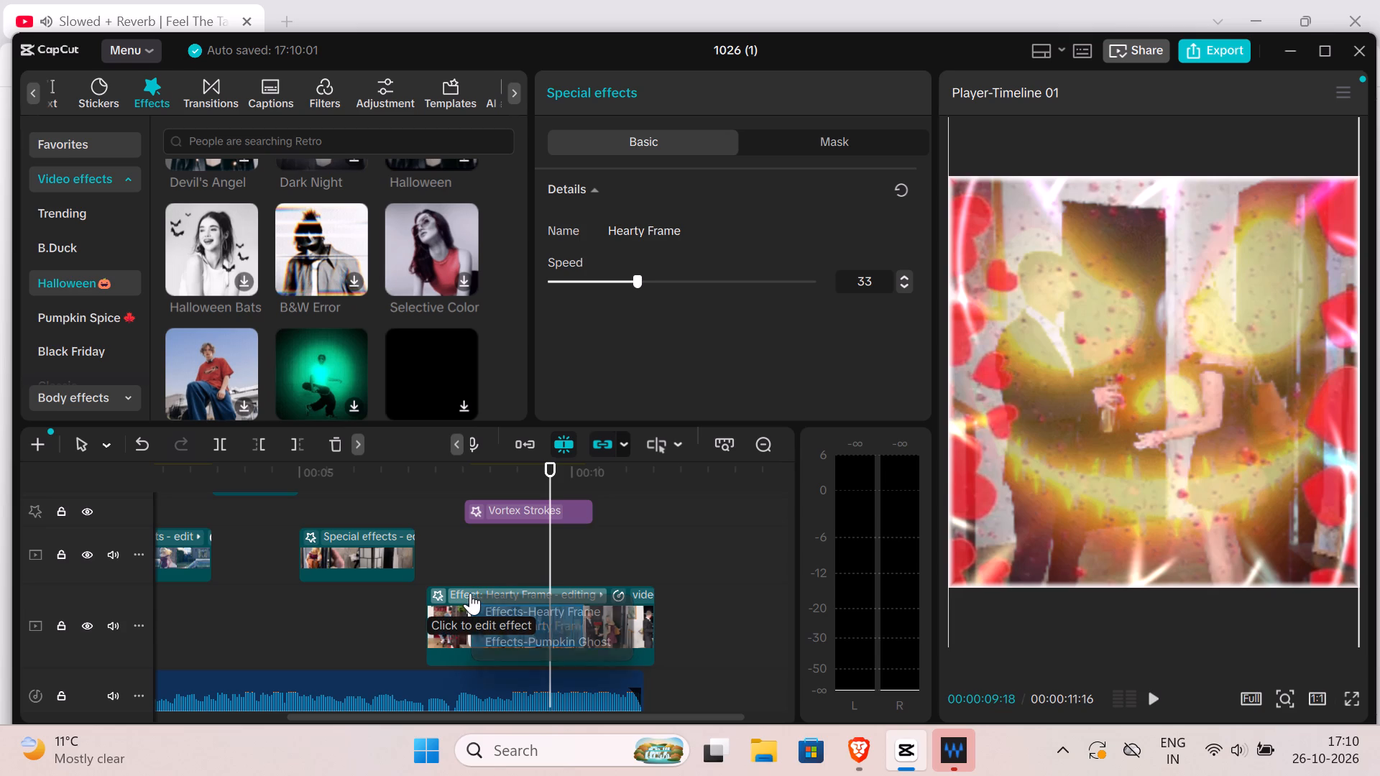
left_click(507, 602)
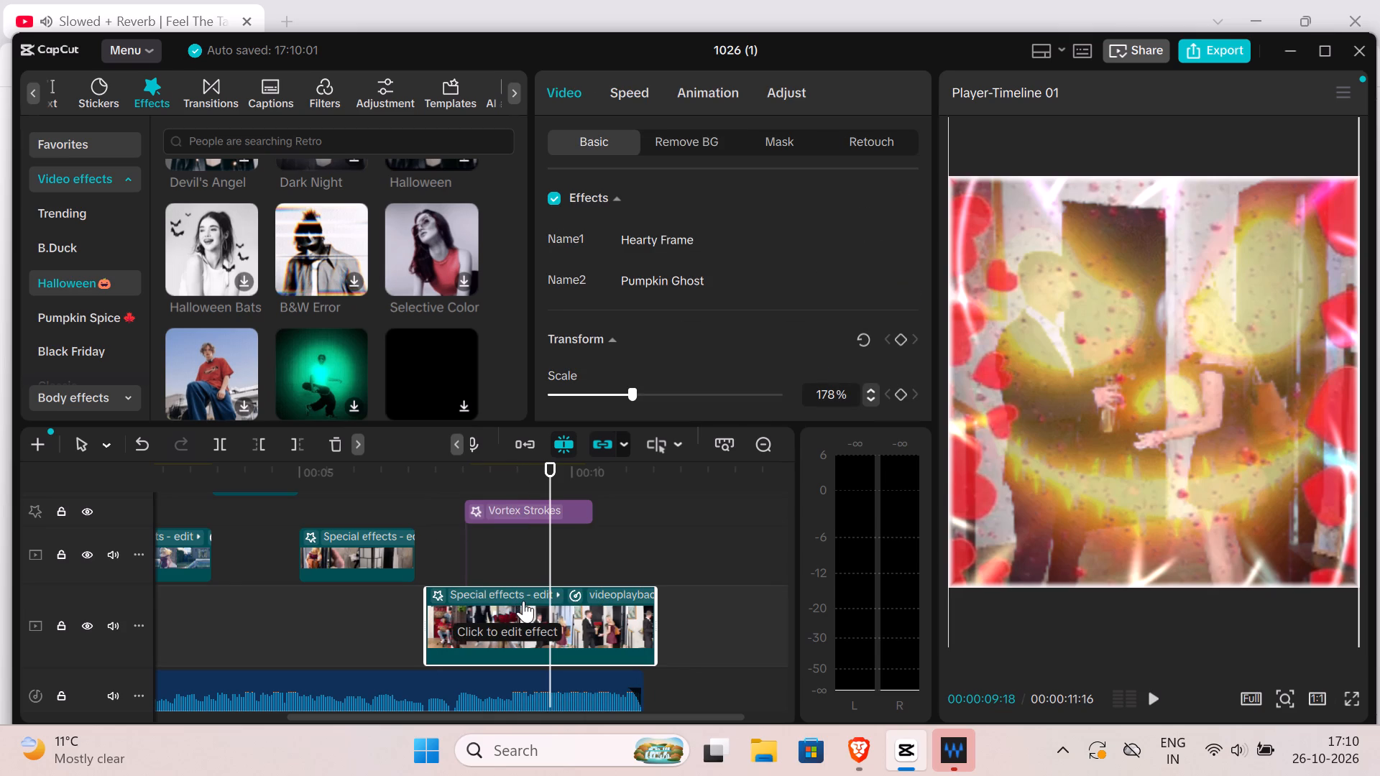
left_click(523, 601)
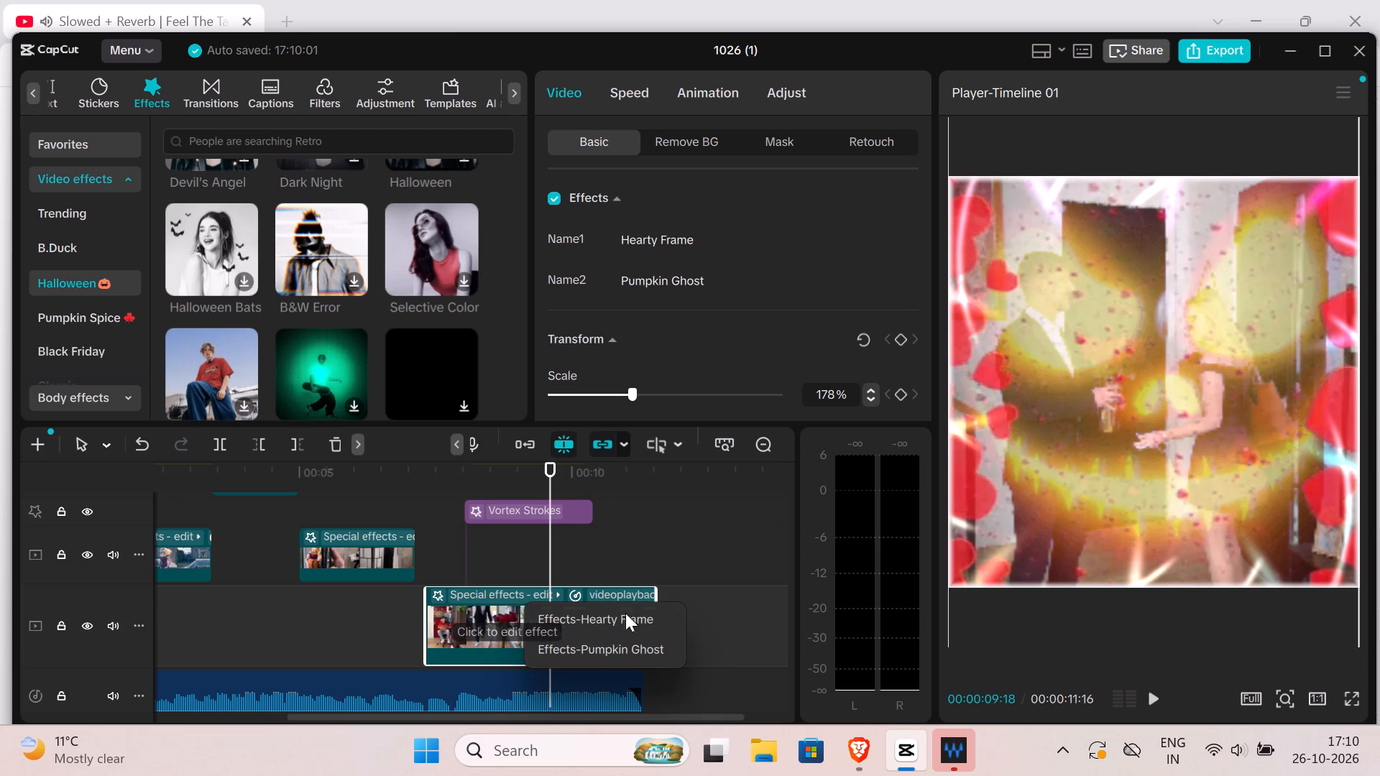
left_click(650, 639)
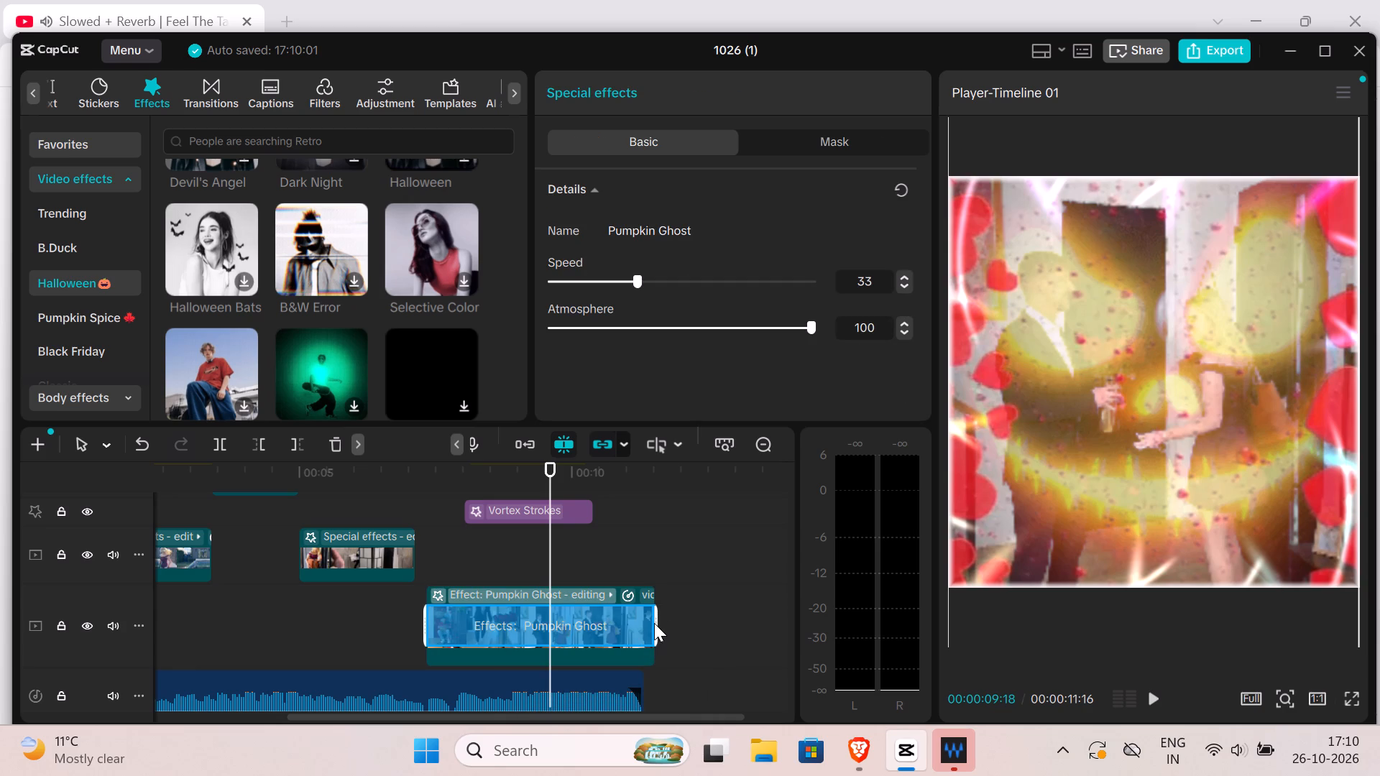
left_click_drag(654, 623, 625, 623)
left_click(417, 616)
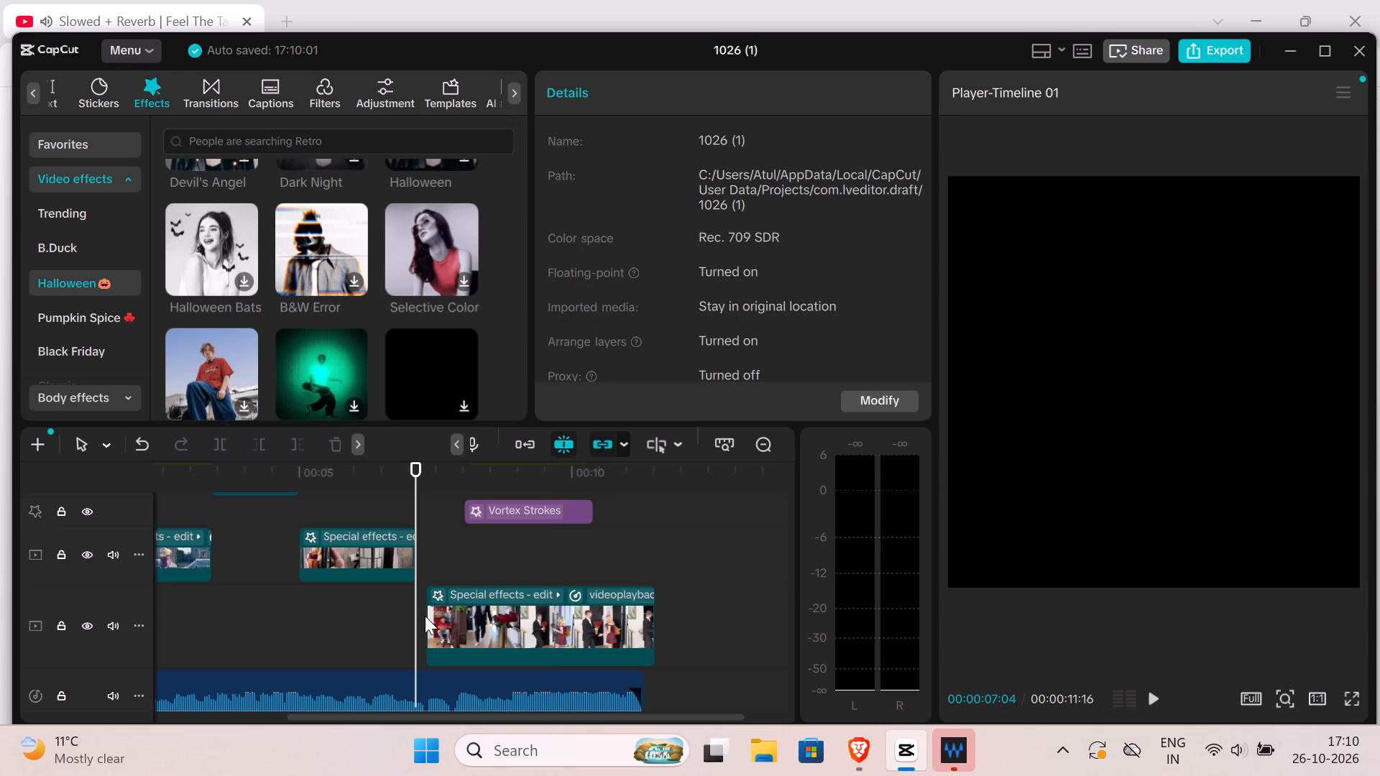
Trim the start of the final clip's Pumpkin Ghost effect to about 00:00:11:10, leaving it only at the clip's end.
left_click(547, 592)
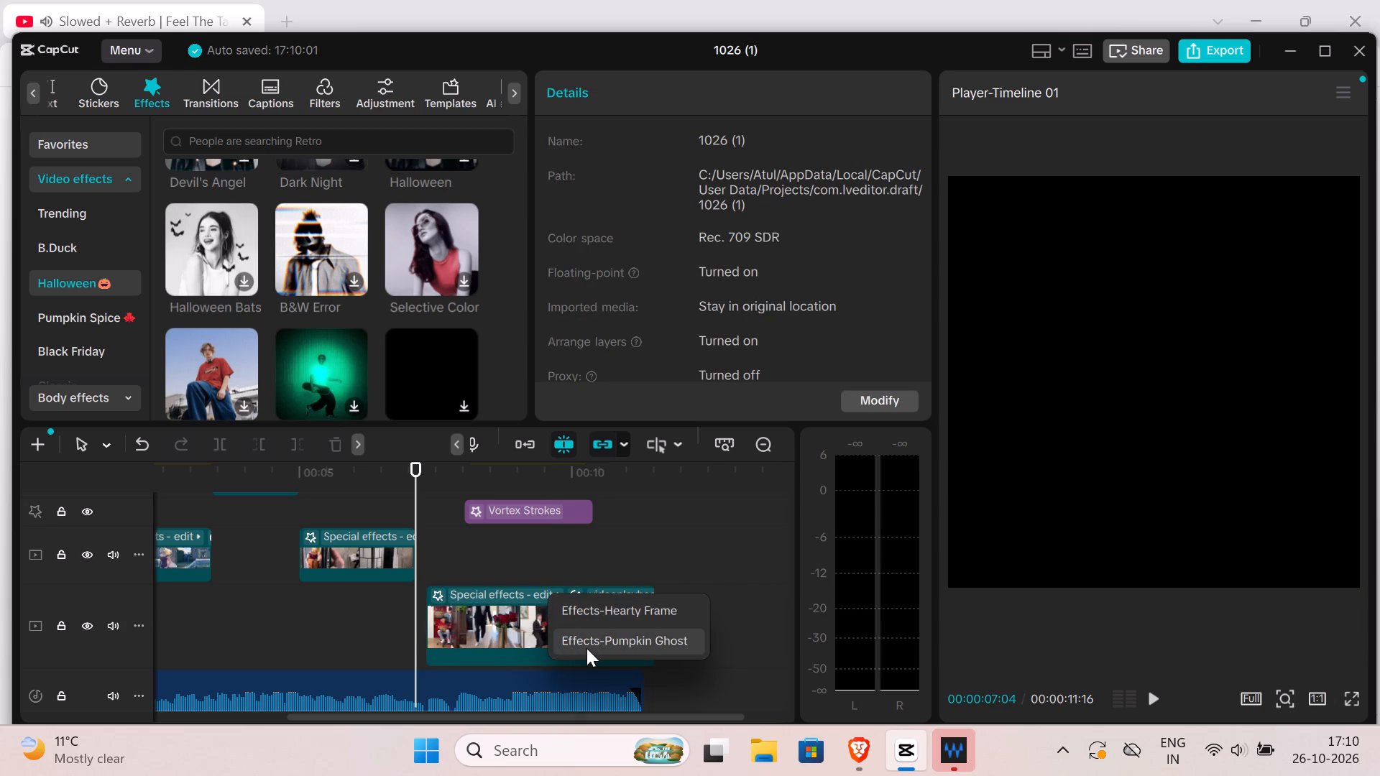
left_click(586, 648)
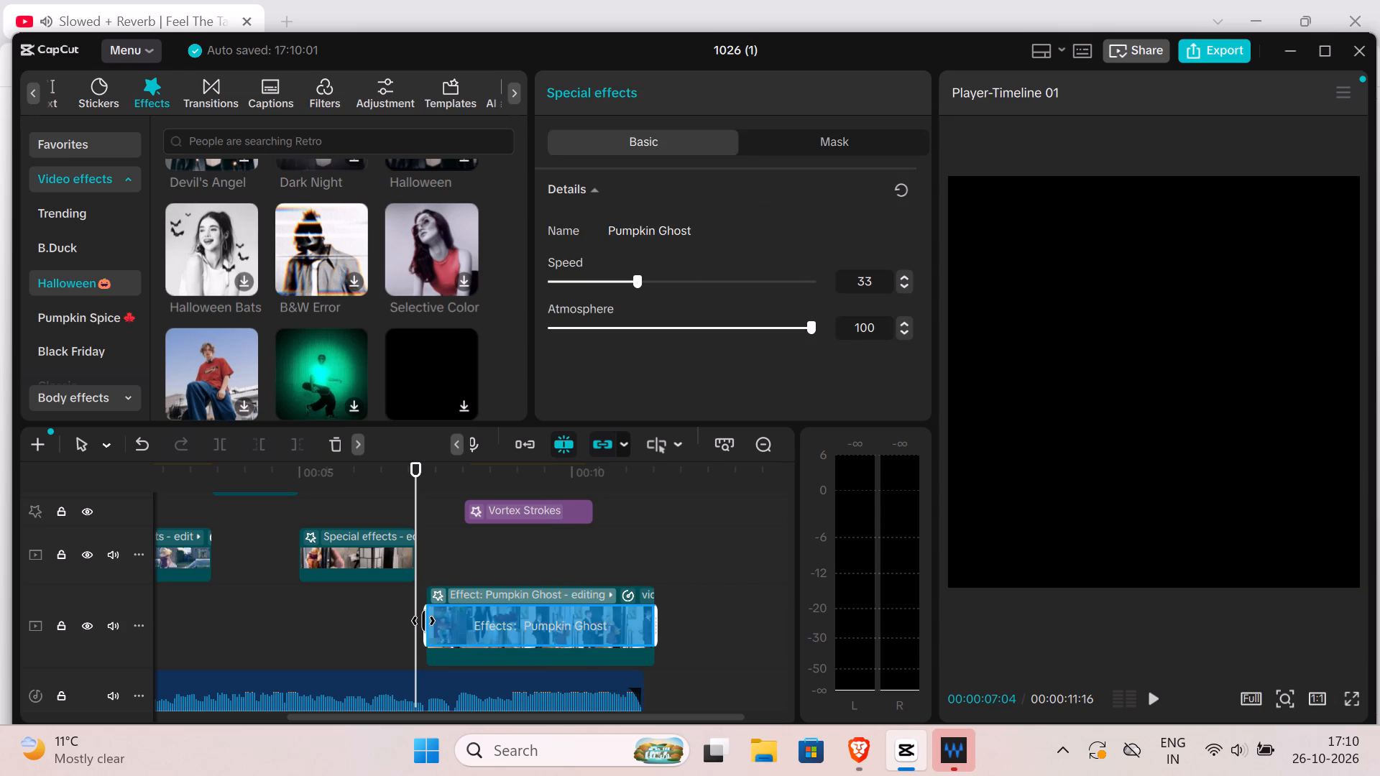
left_click_drag(423, 621, 463, 616)
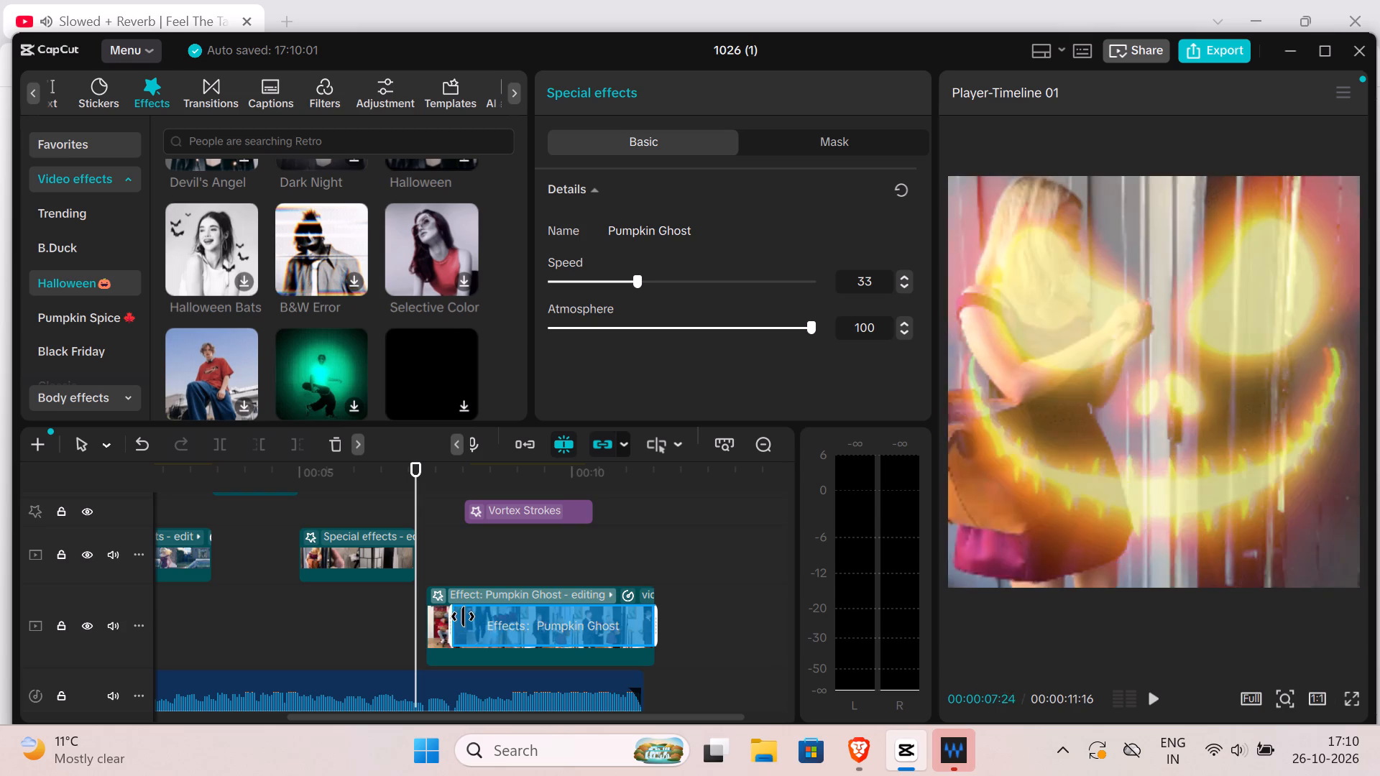
left_click_drag(463, 616, 613, 609)
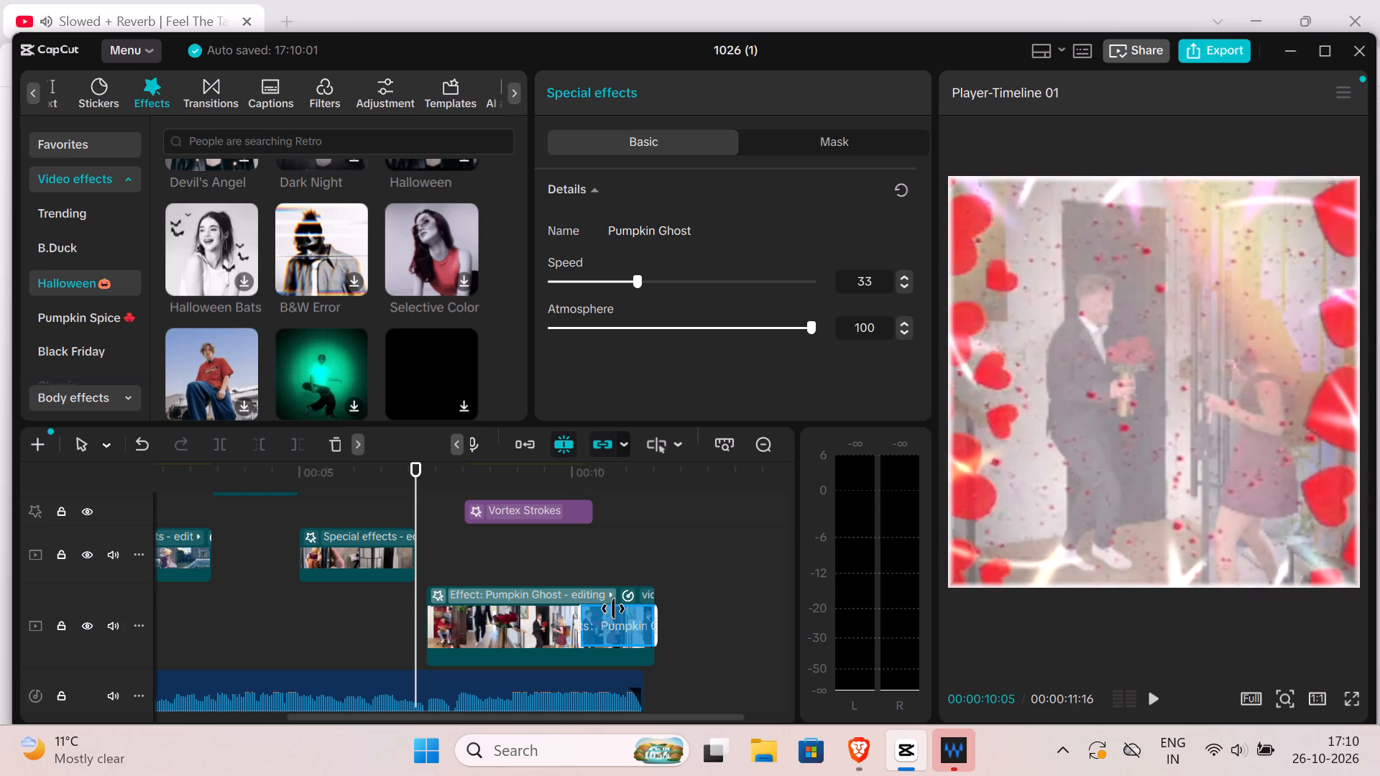
left_click_drag(613, 609, 644, 609)
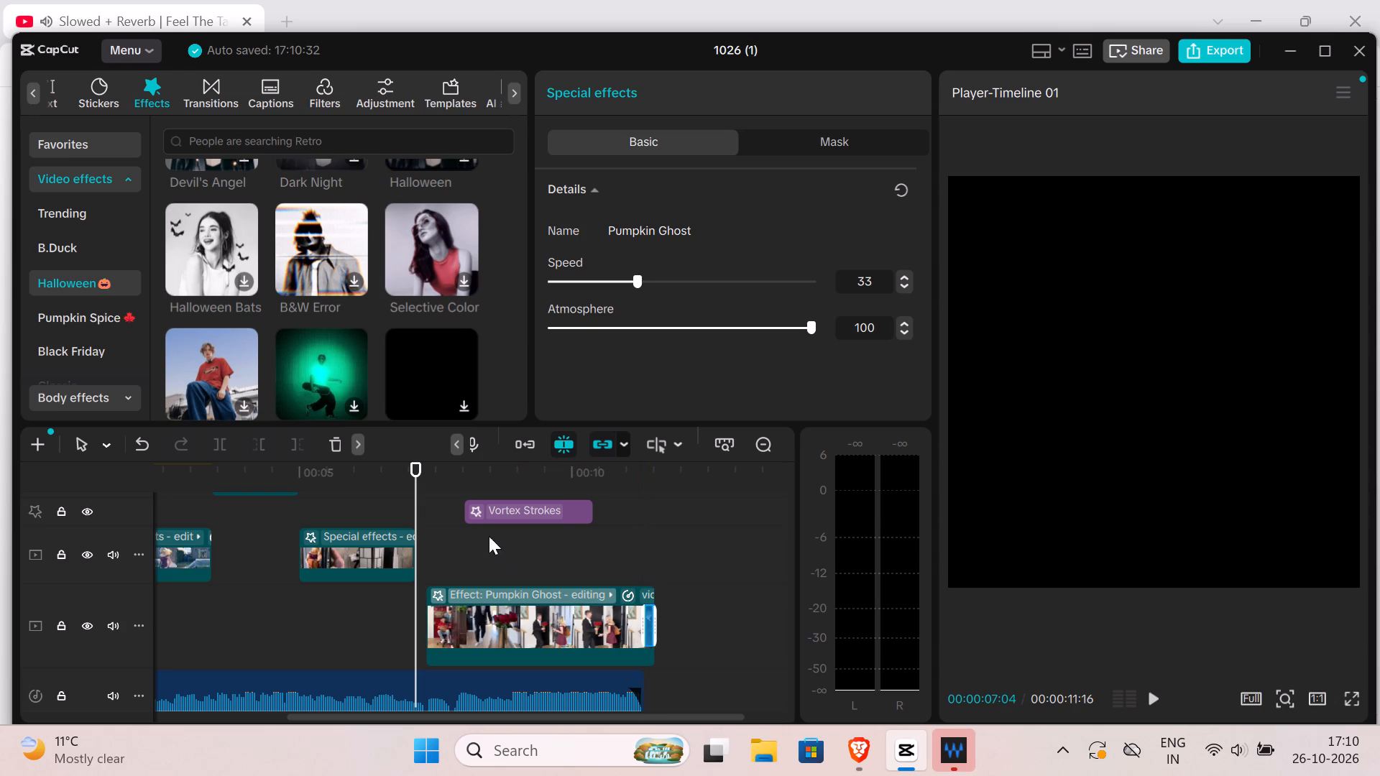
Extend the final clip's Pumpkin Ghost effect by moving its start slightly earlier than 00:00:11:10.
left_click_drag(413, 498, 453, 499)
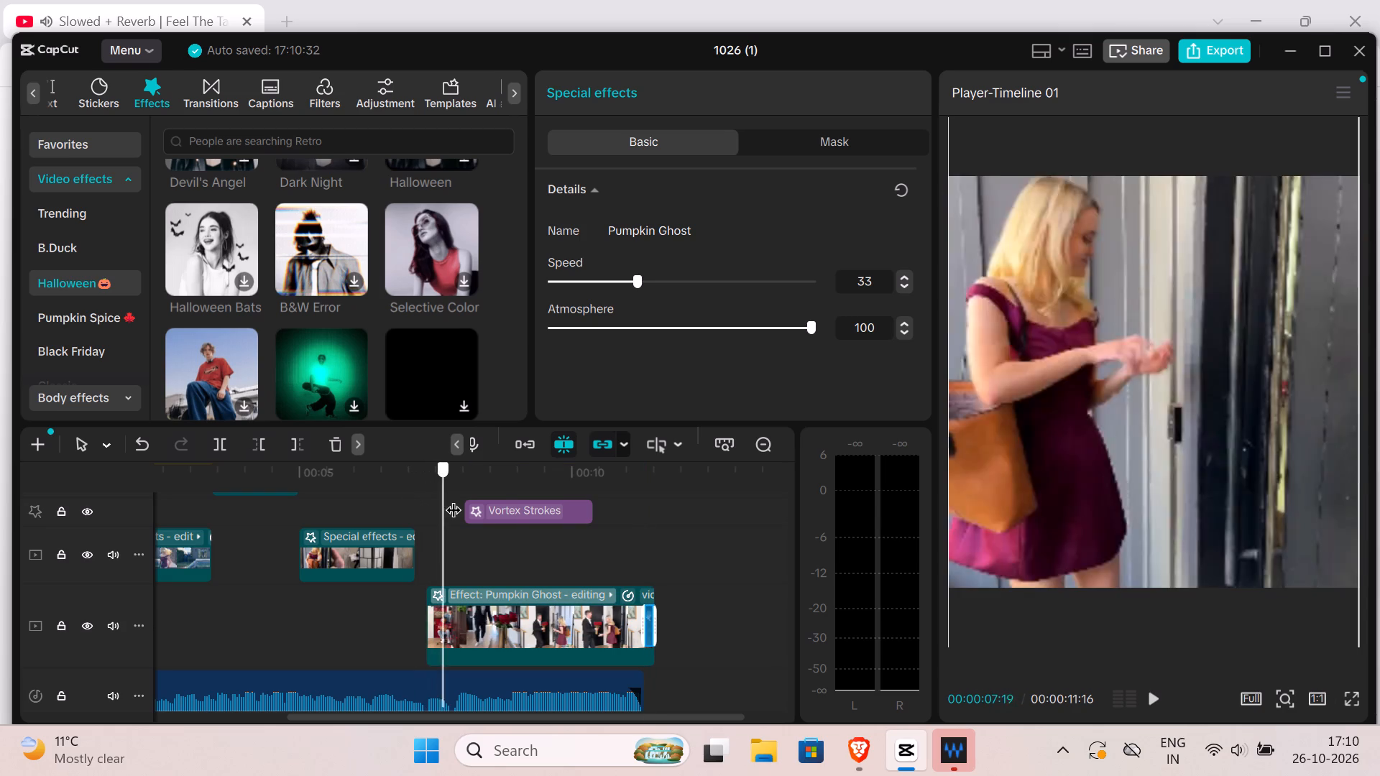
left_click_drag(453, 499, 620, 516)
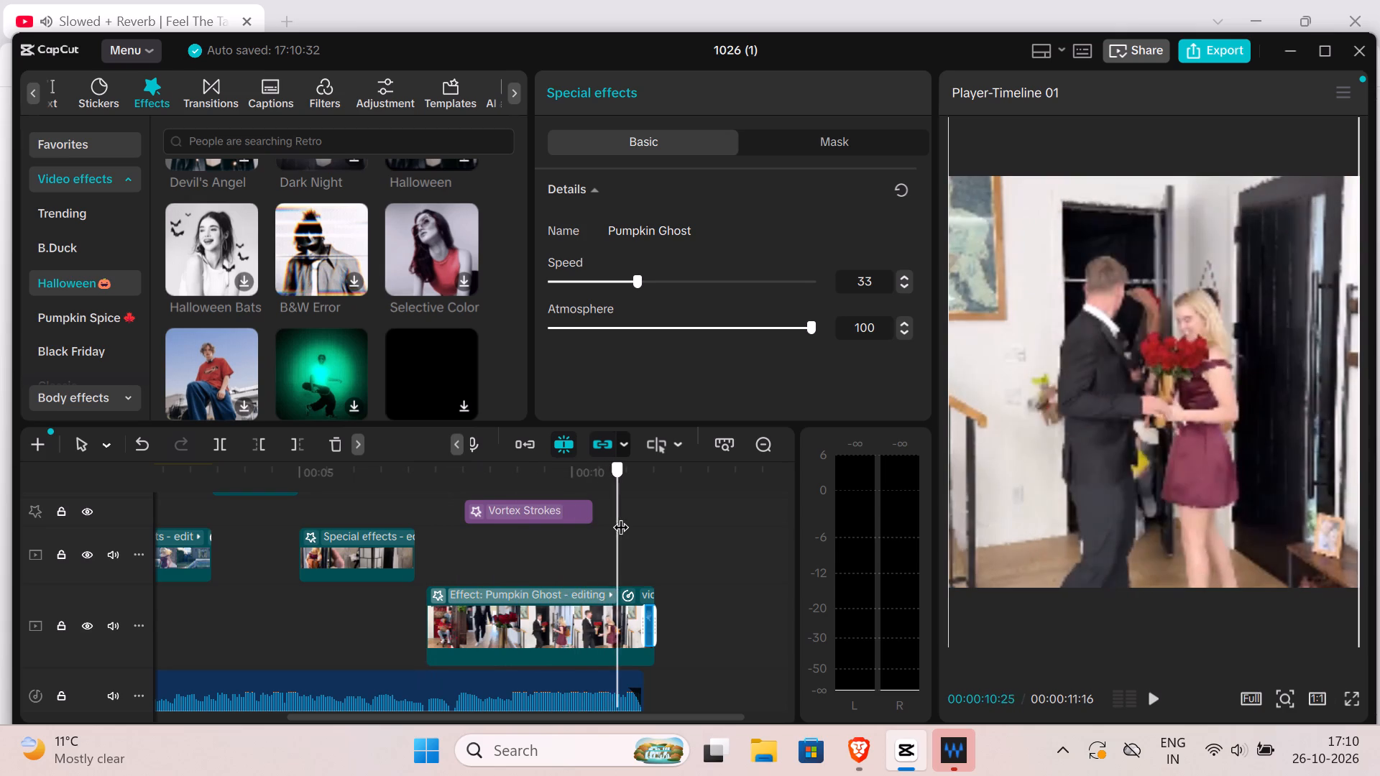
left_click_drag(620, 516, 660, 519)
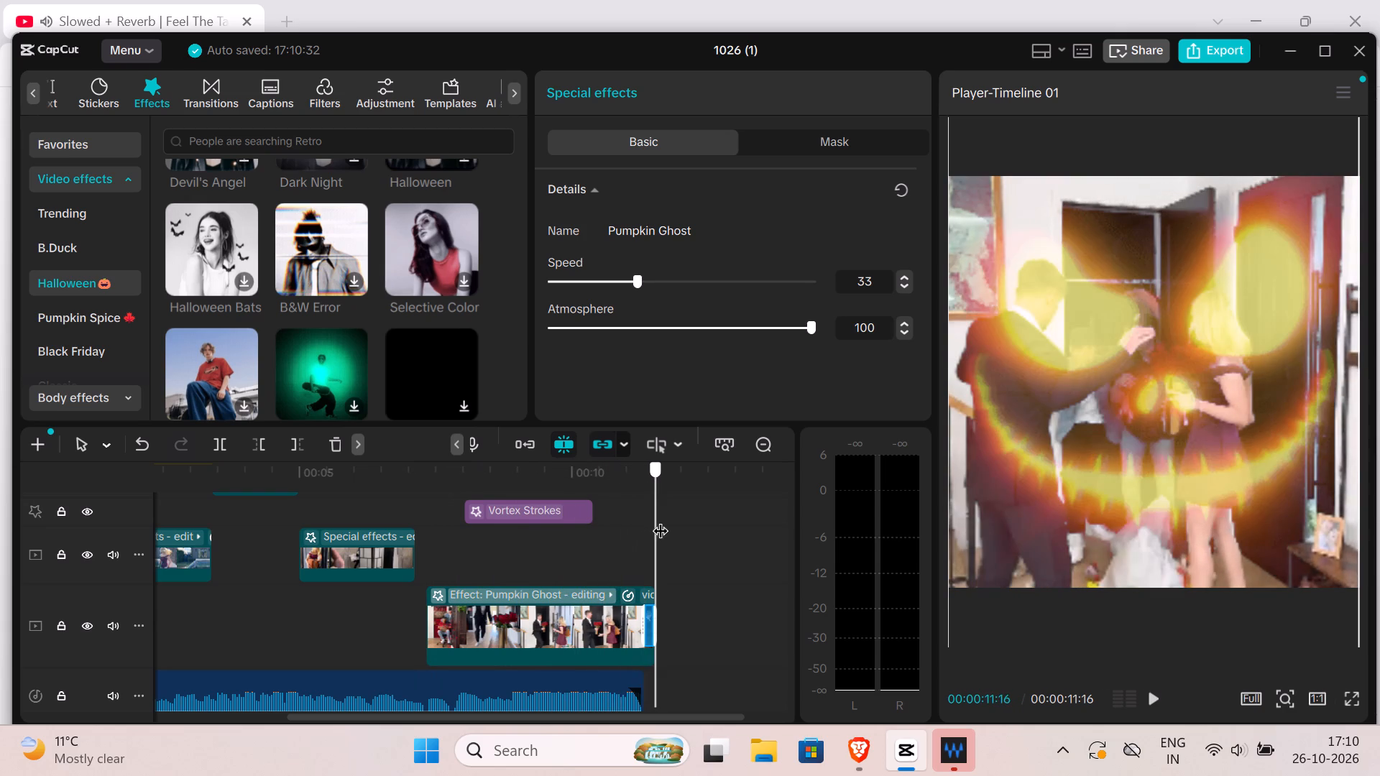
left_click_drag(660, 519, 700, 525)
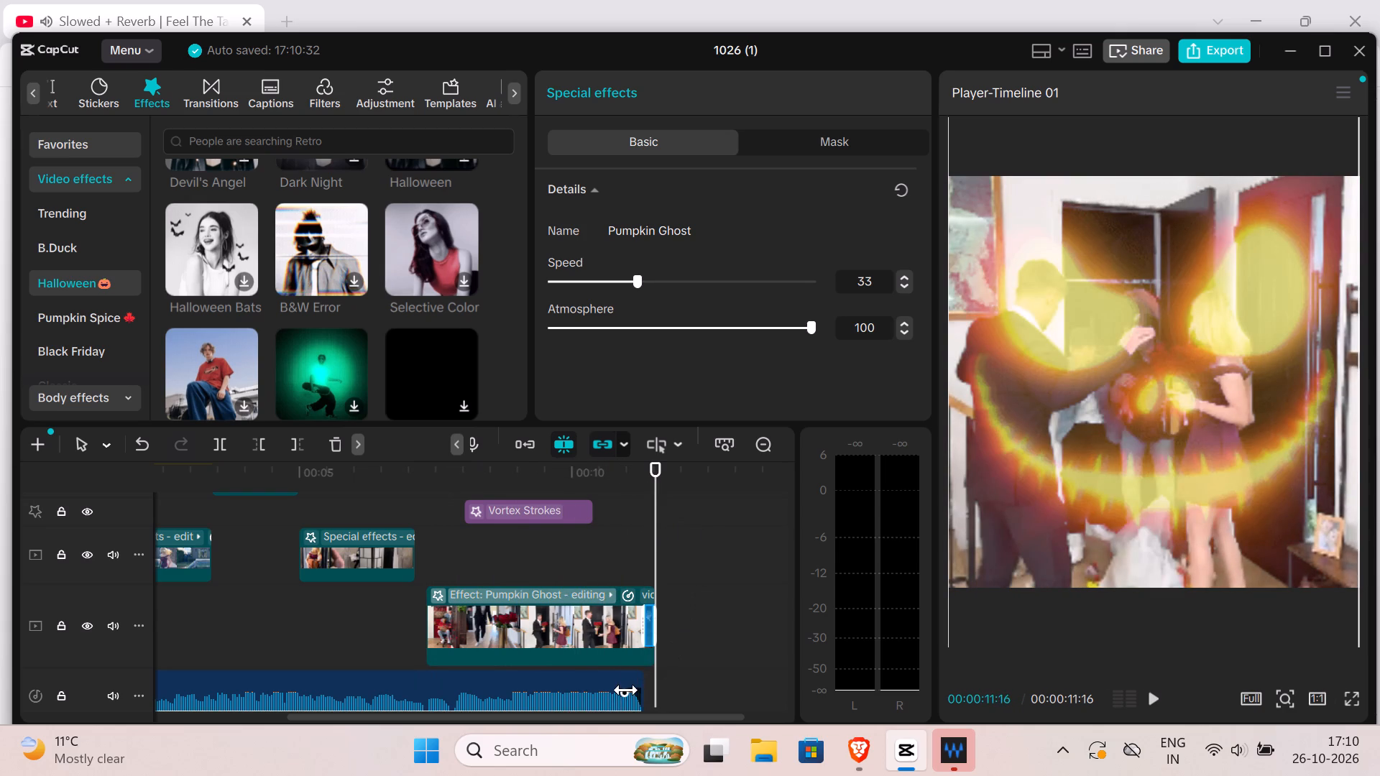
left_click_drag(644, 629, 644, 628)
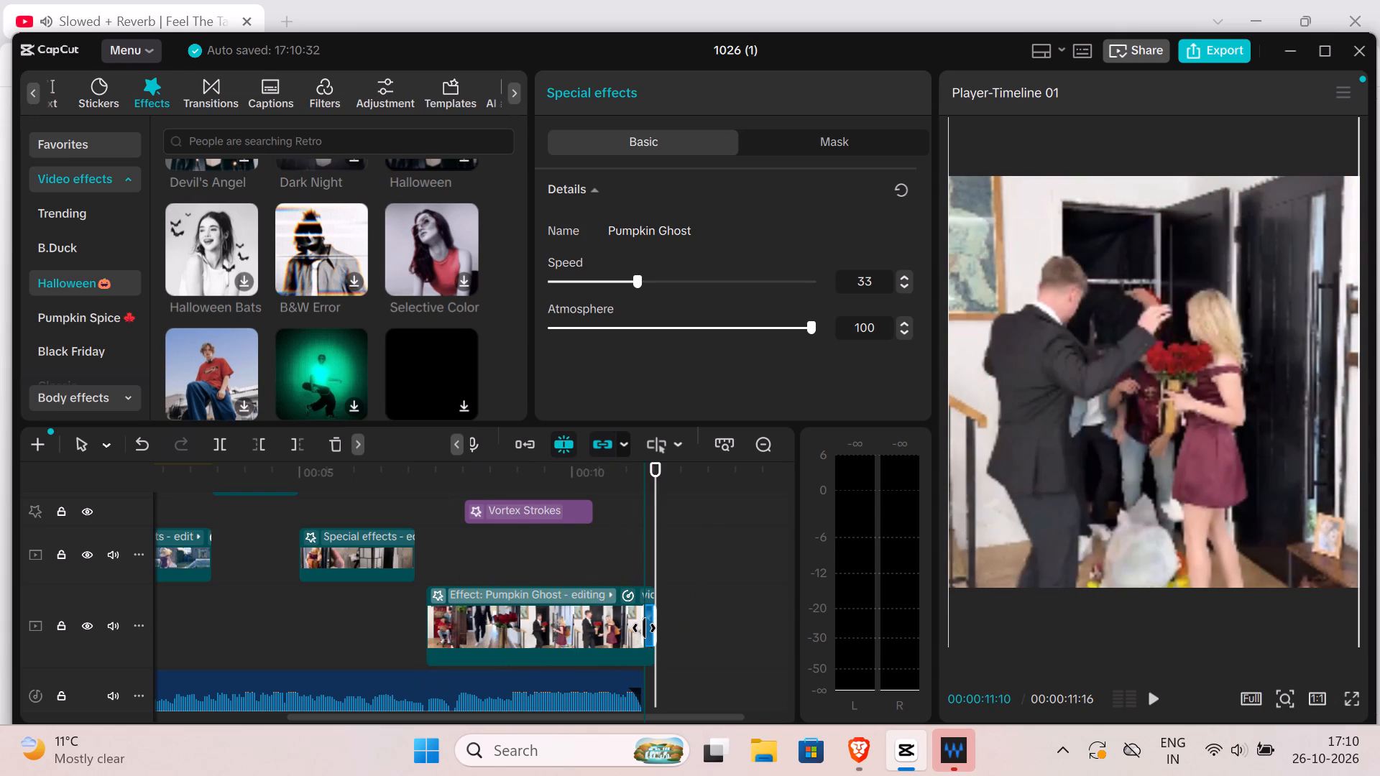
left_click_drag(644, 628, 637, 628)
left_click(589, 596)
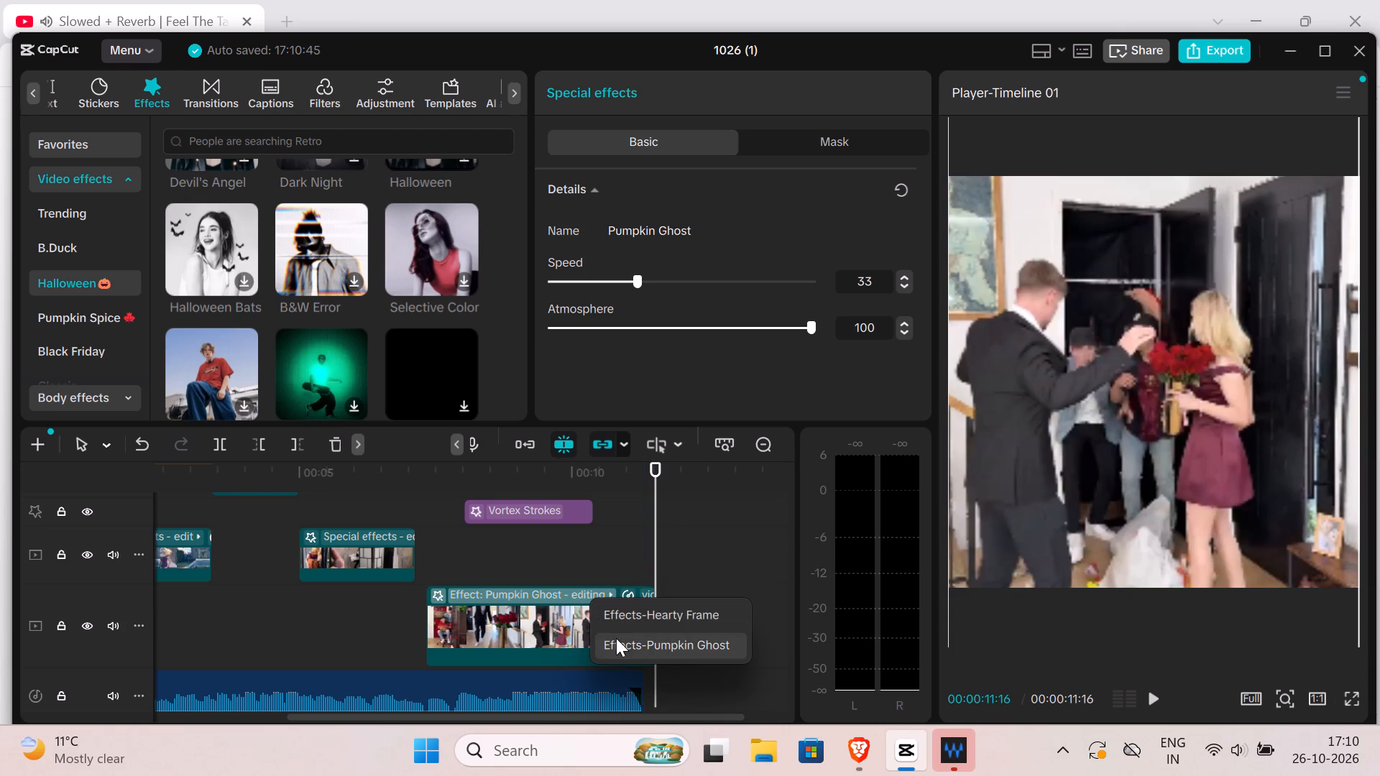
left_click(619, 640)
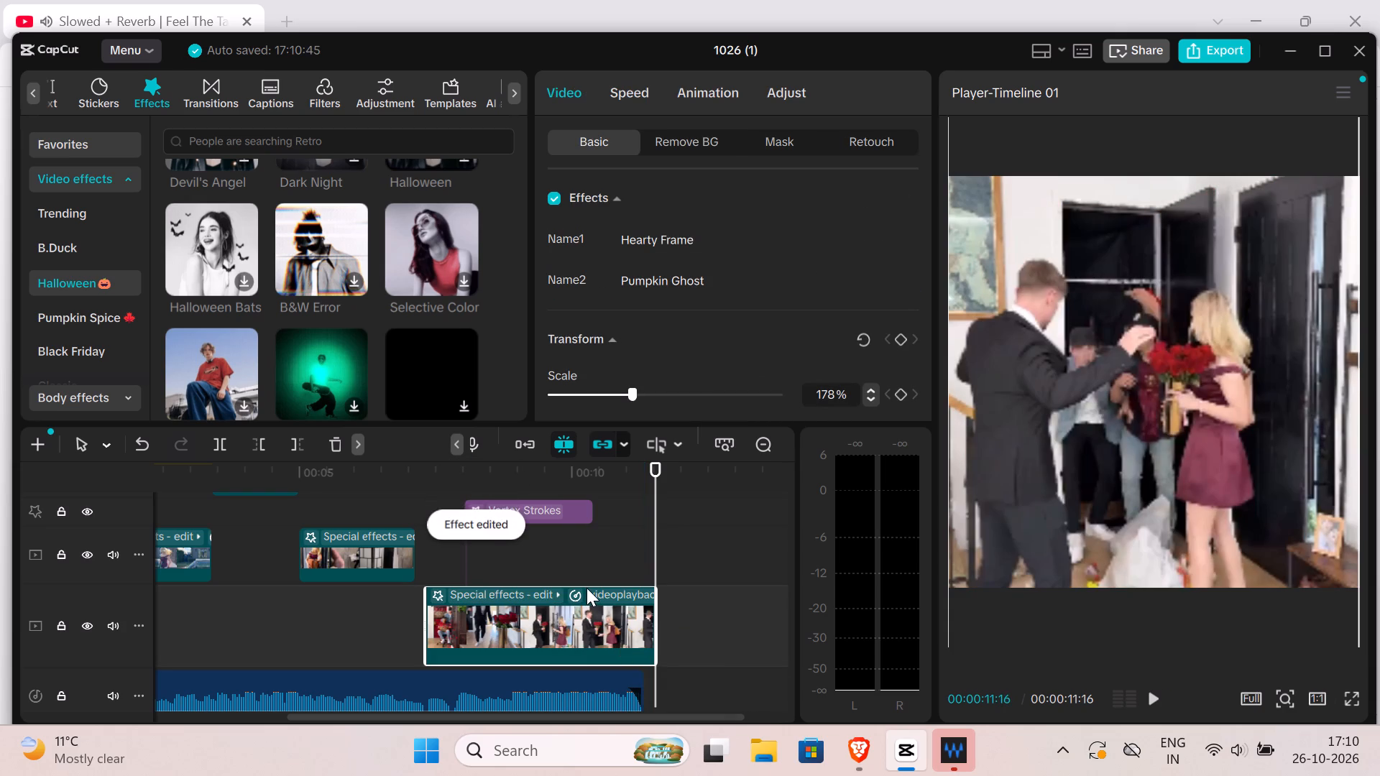
Examine the final clip's frames around the end of its Hearty Frame effect, between about 00:00:09:27 and 00:00:11:10.
left_click(541, 592)
left_click(584, 608)
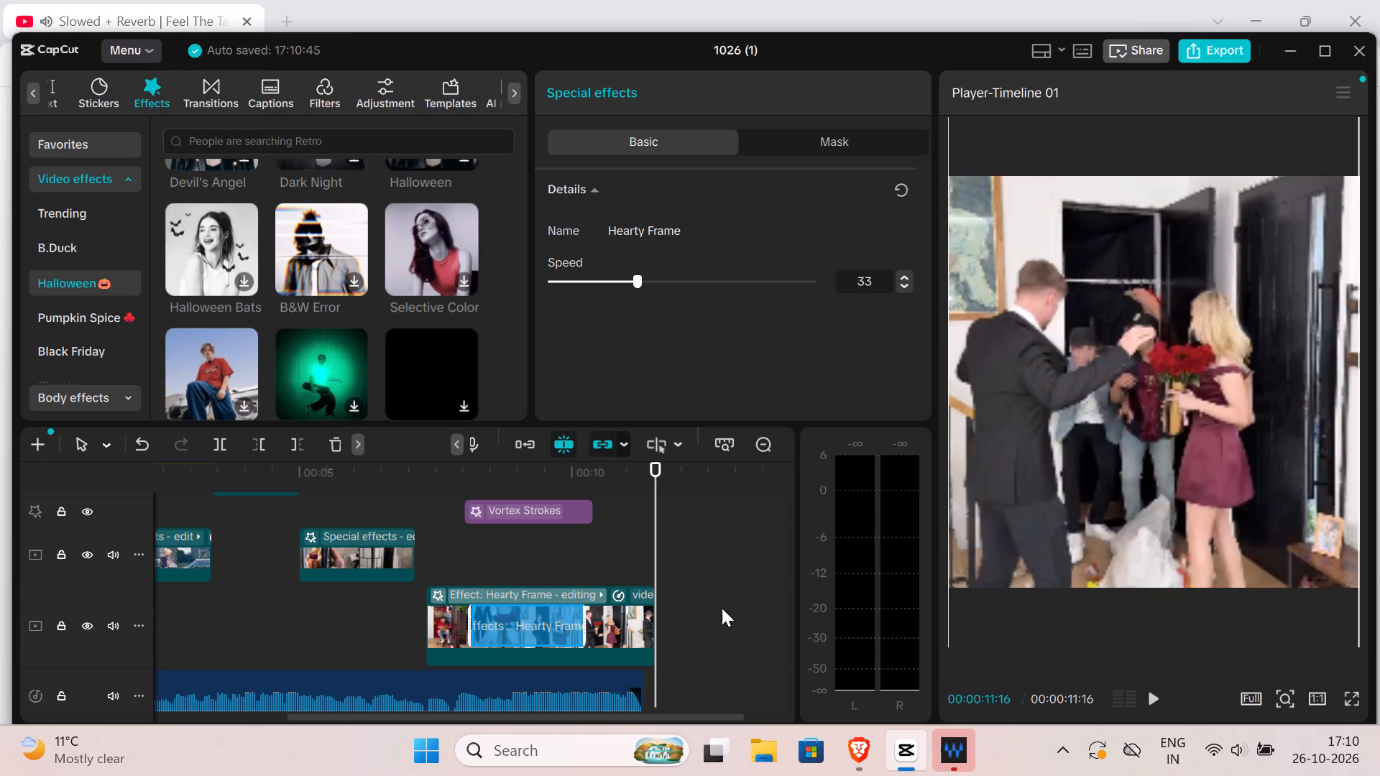
left_click_drag(650, 573, 647, 573)
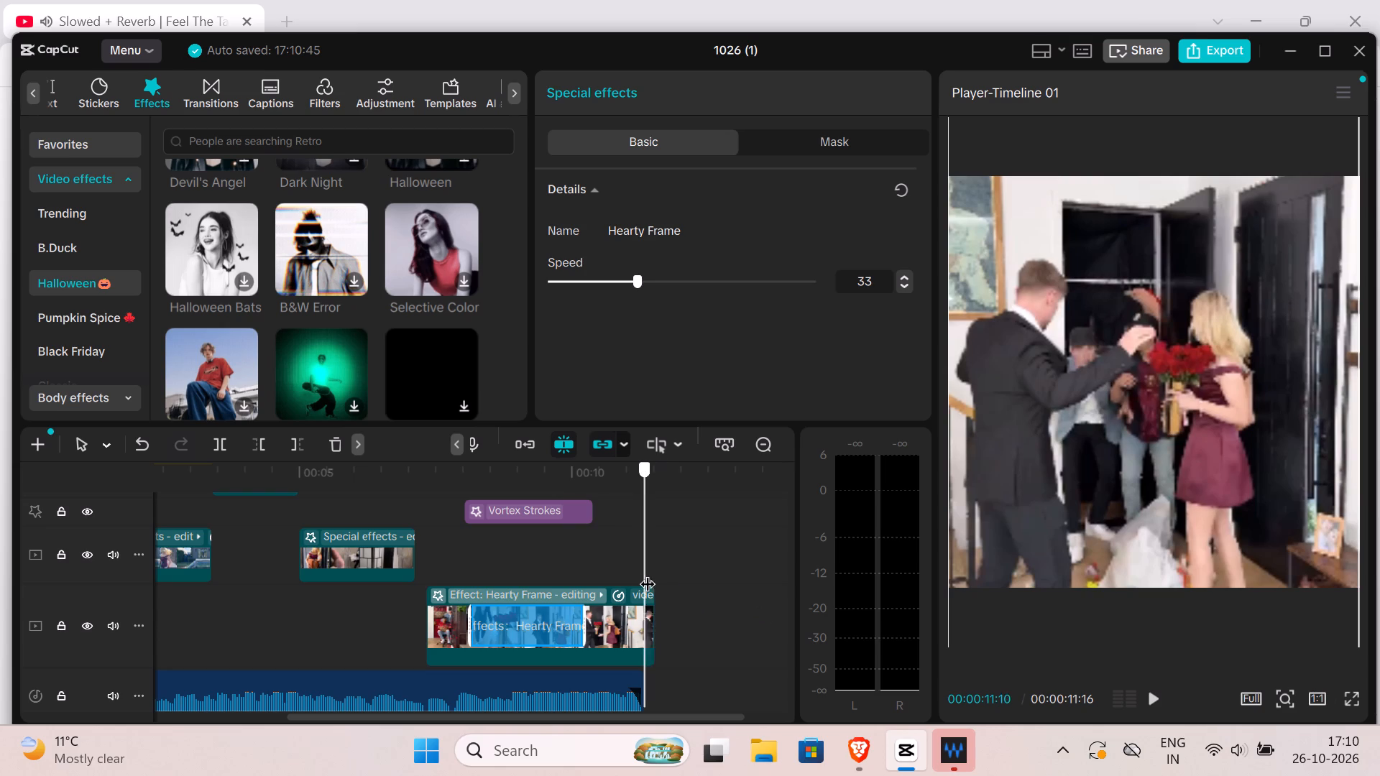
left_click_drag(647, 573, 615, 568)
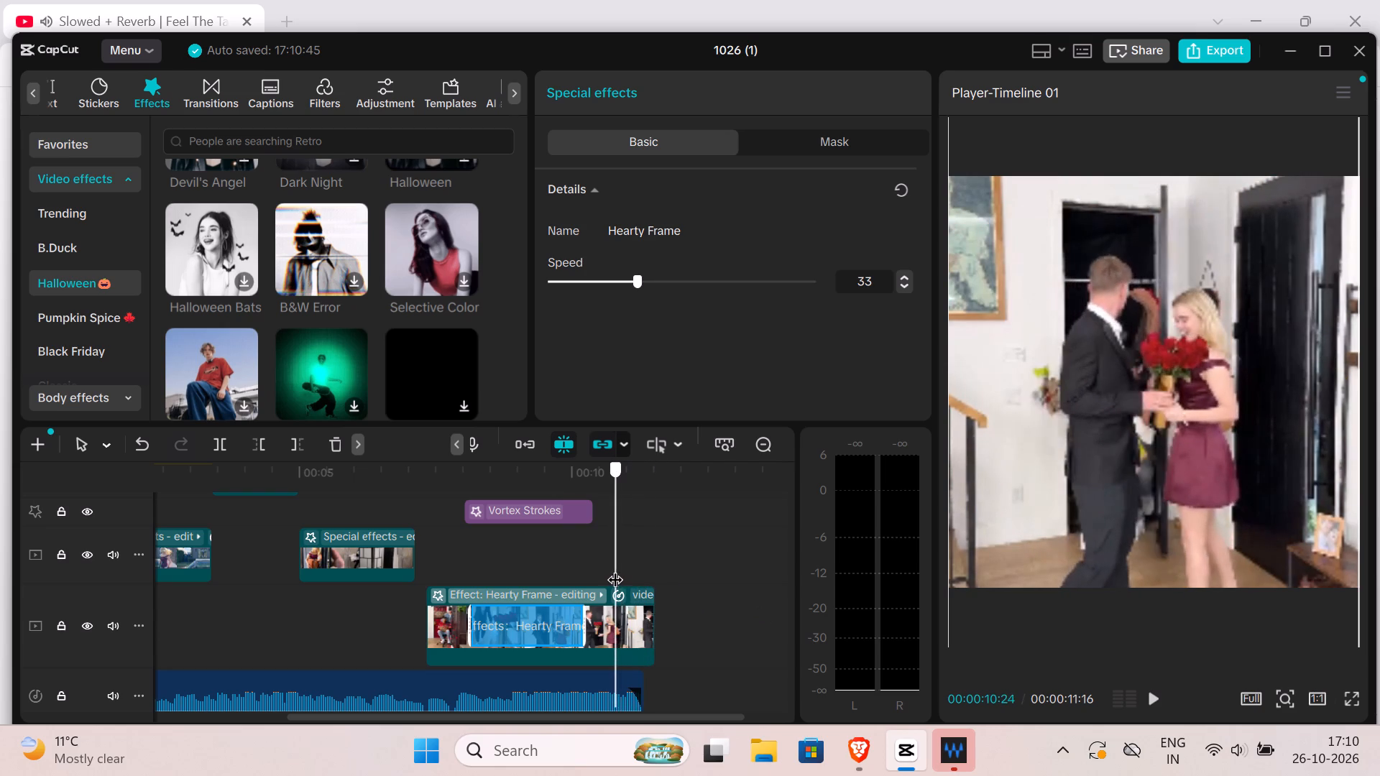
left_click_drag(615, 568, 605, 568)
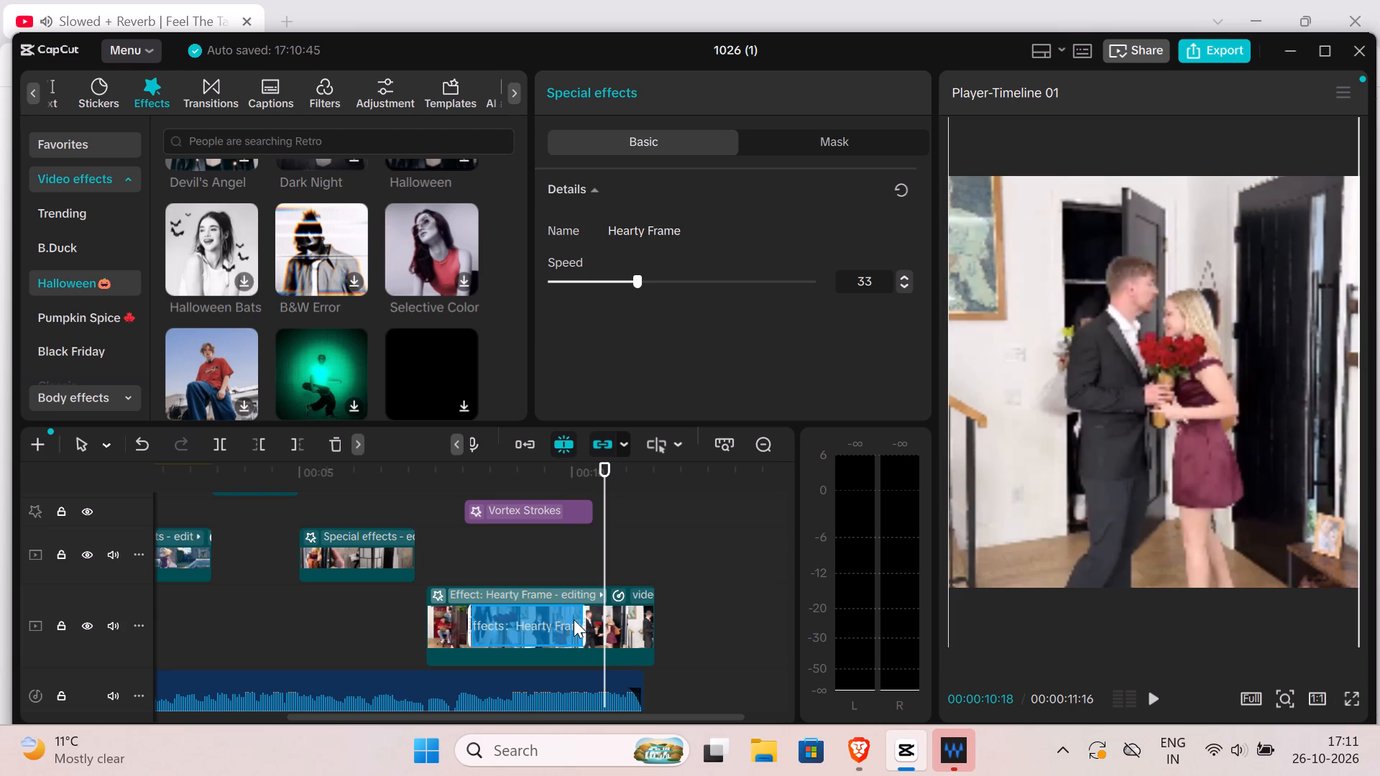
left_click(588, 558)
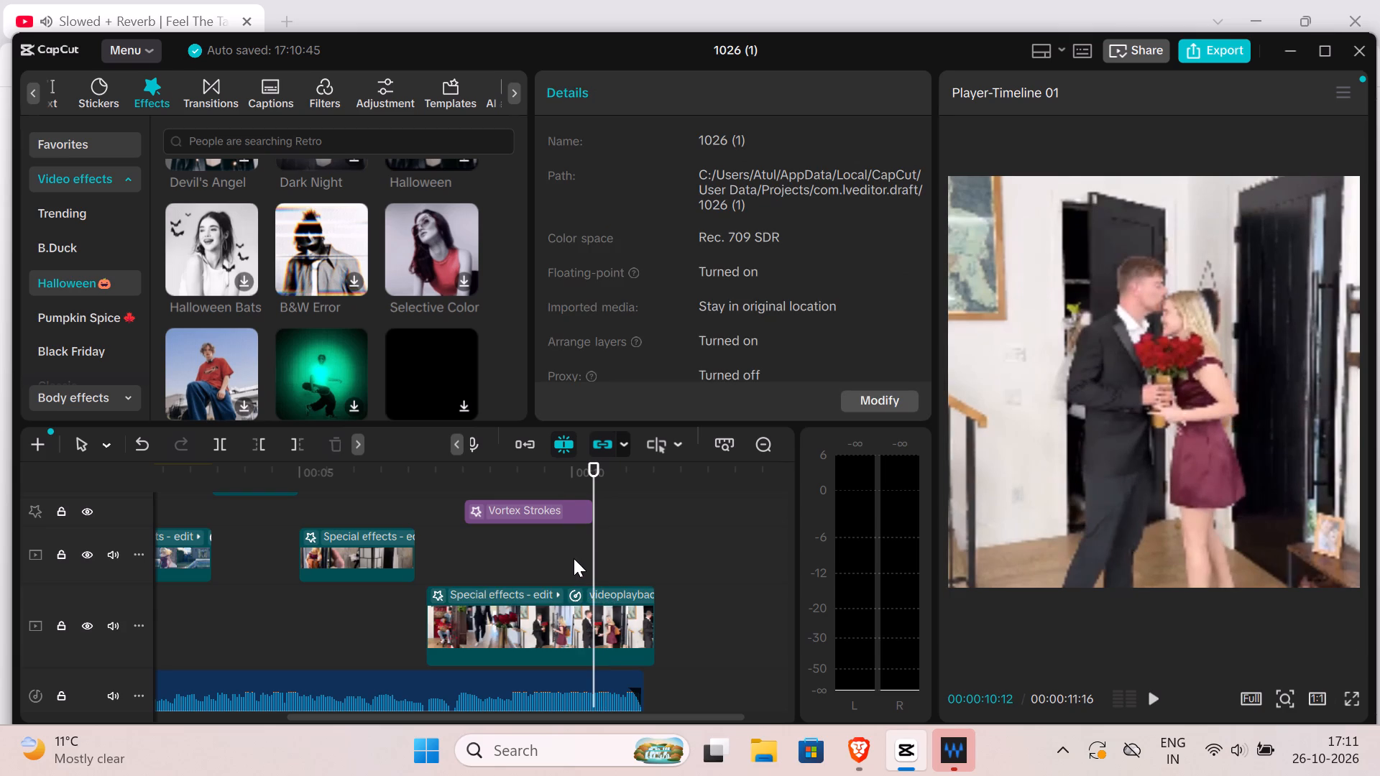
left_click(574, 558)
left_click(554, 591)
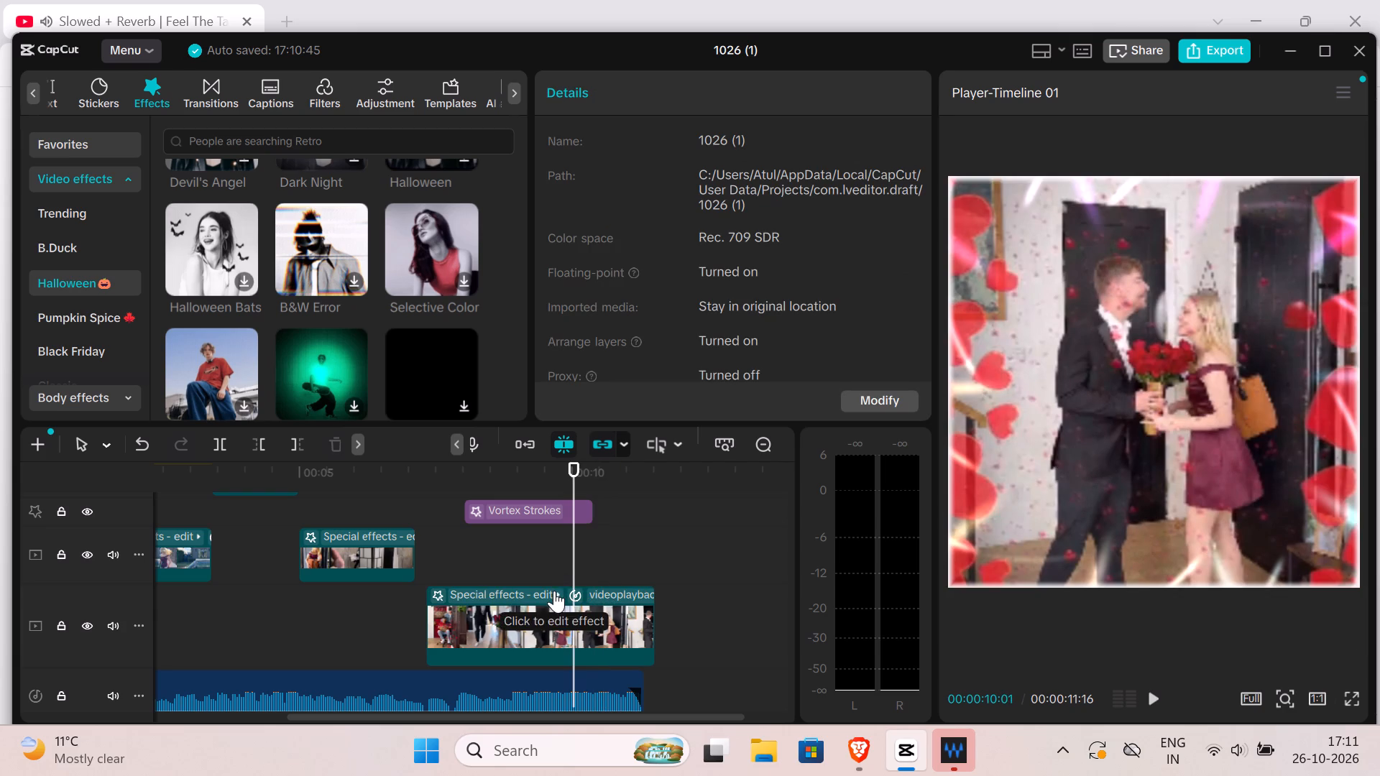
left_click(585, 614)
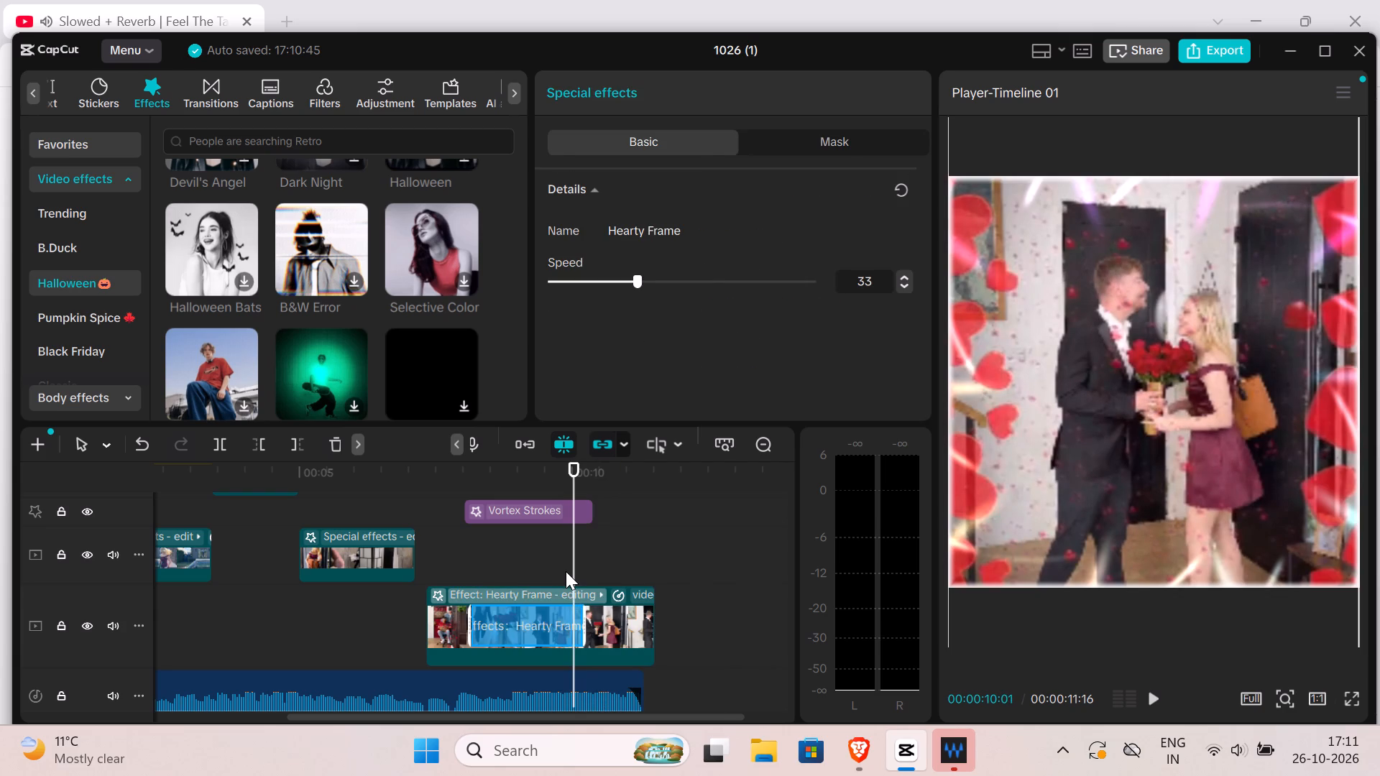
left_click(566, 571)
Extend the final clip's Hearty Frame effect so that it ends at about 00:00:10:12, level with the end of Vortex Strokes.
left_click(556, 590)
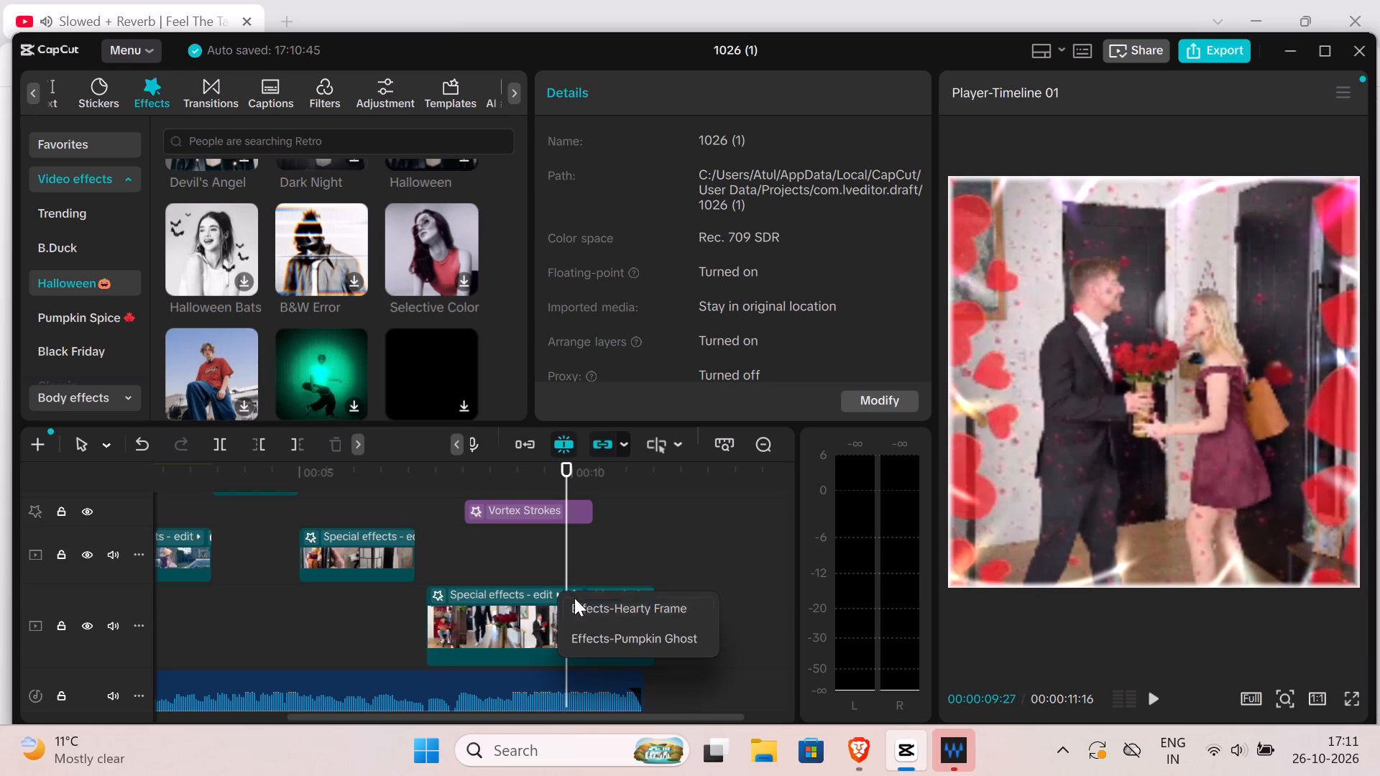
left_click(581, 610)
left_click_drag(566, 541, 577, 540)
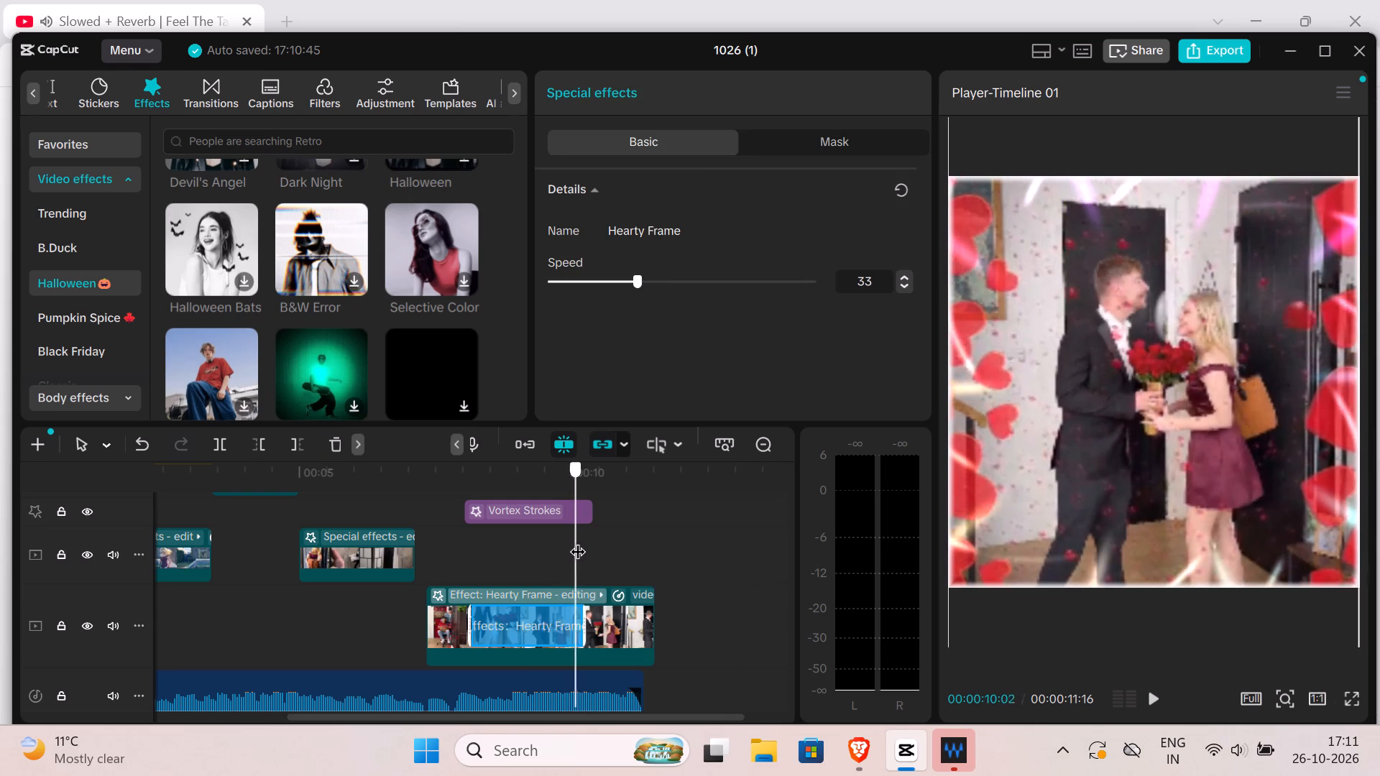
left_click_drag(577, 540, 581, 540)
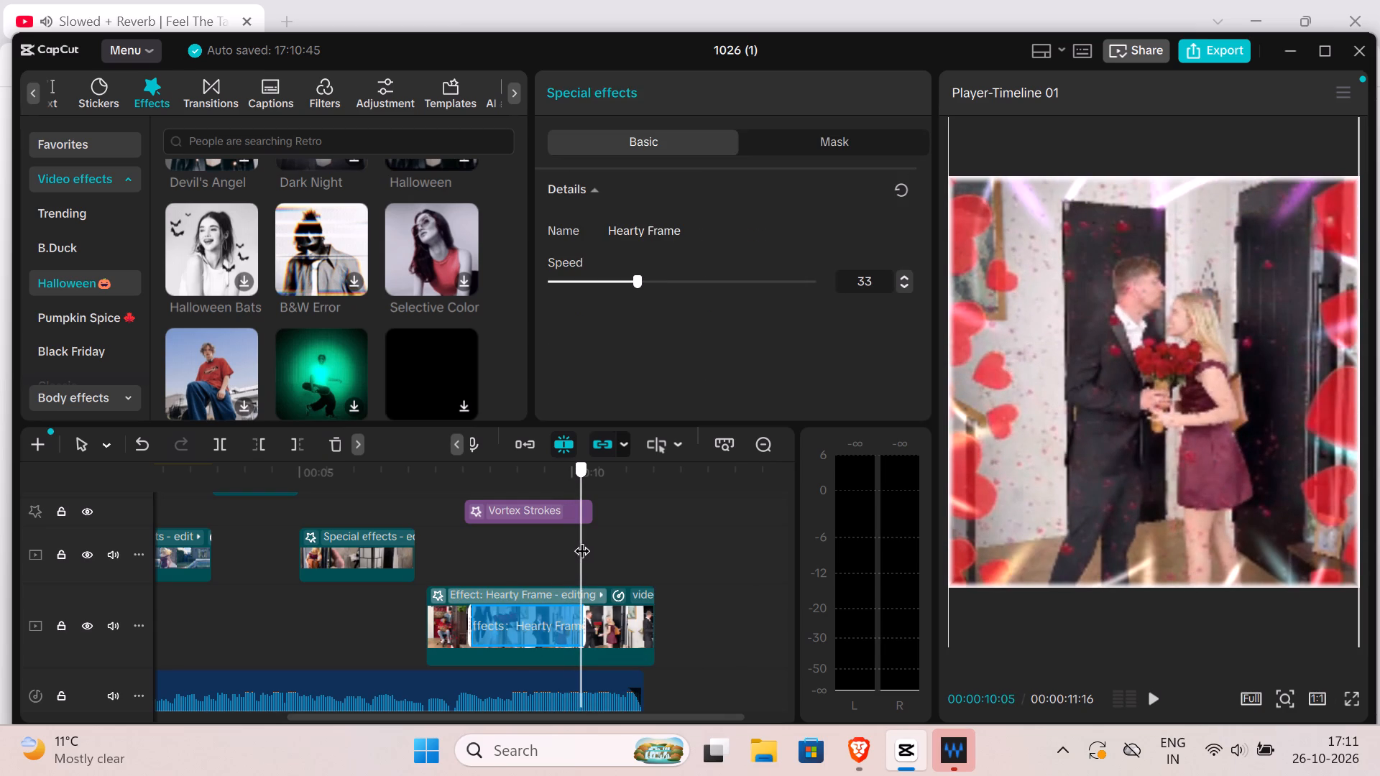
left_click_drag(581, 540, 596, 540)
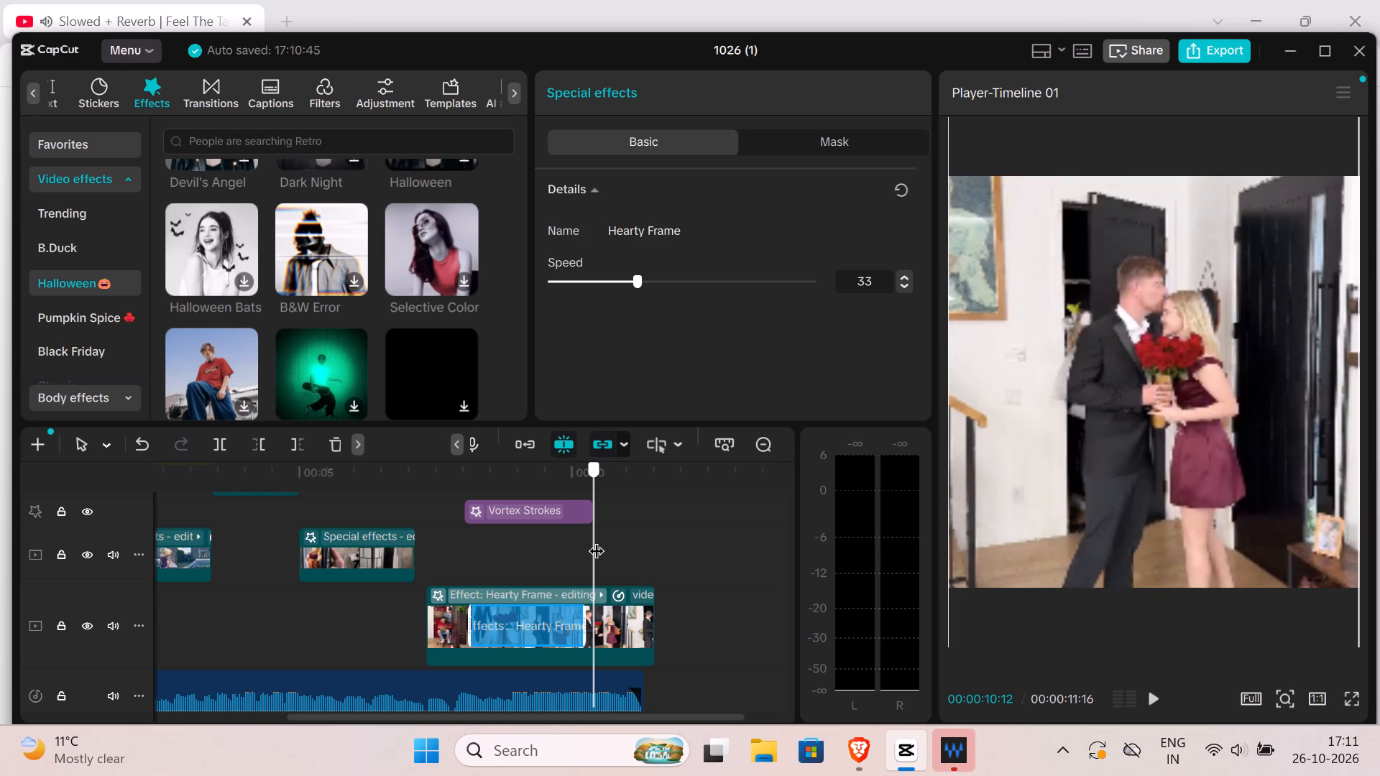
left_click_drag(596, 540, 595, 540)
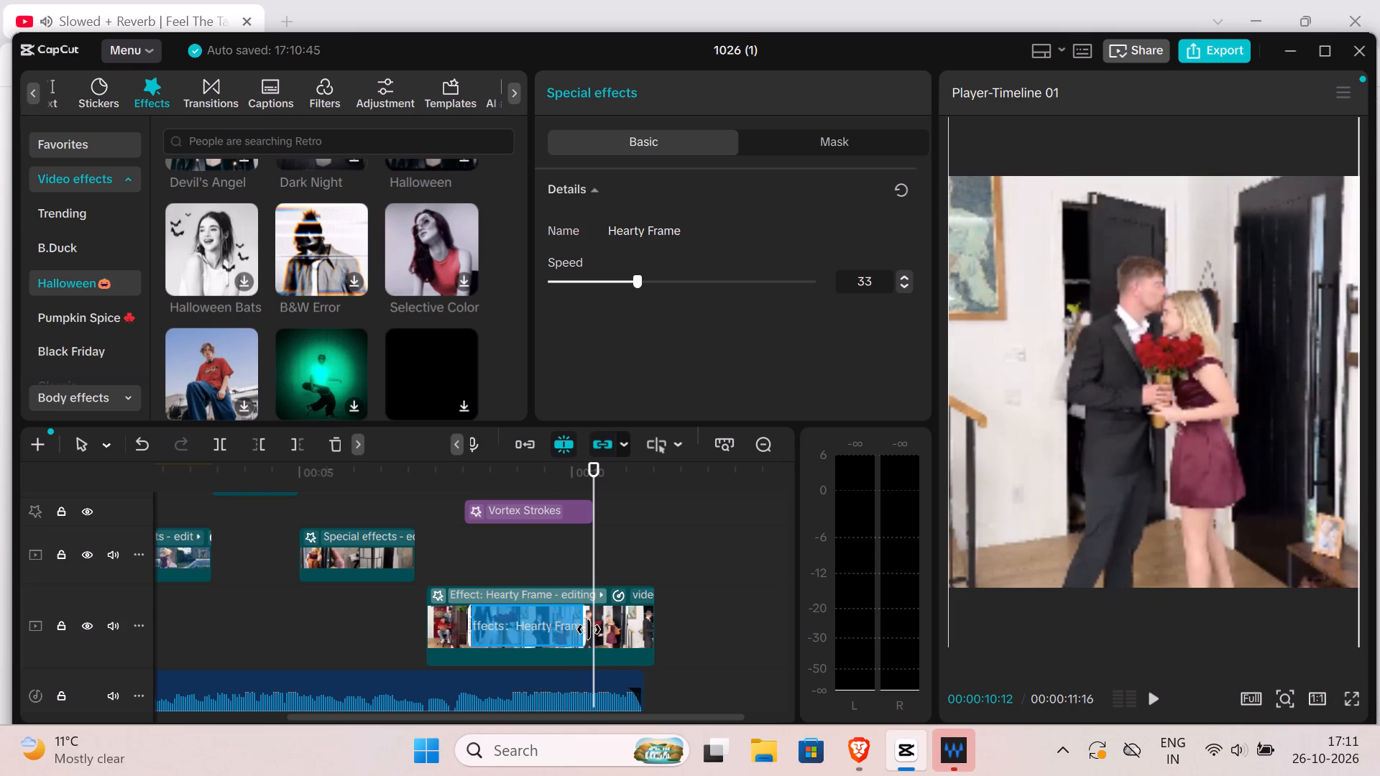
left_click(581, 625)
left_click_drag(584, 620, 592, 619)
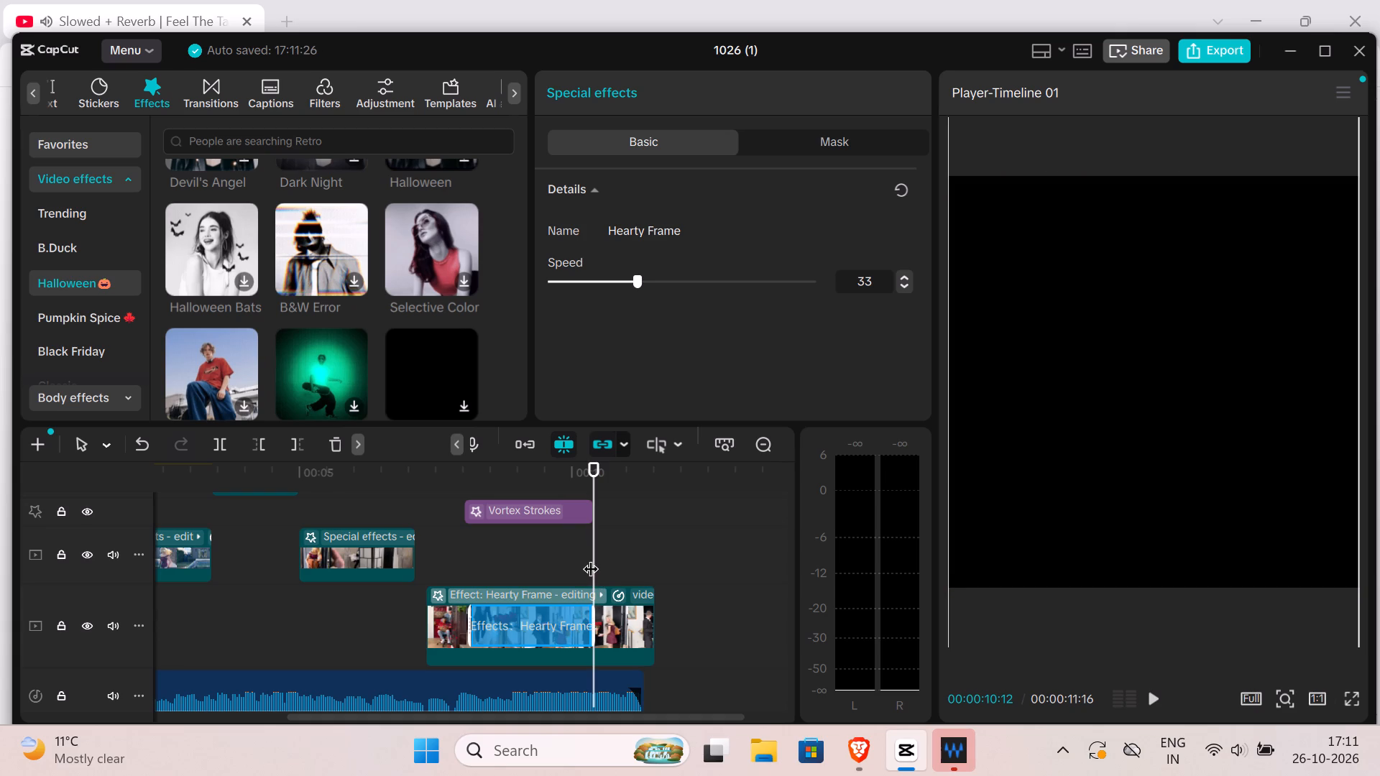
Delete the Pumpkin Ghost effect from the final clip, keeping its Hearty Frame effect.
left_click_drag(590, 558, 603, 553)
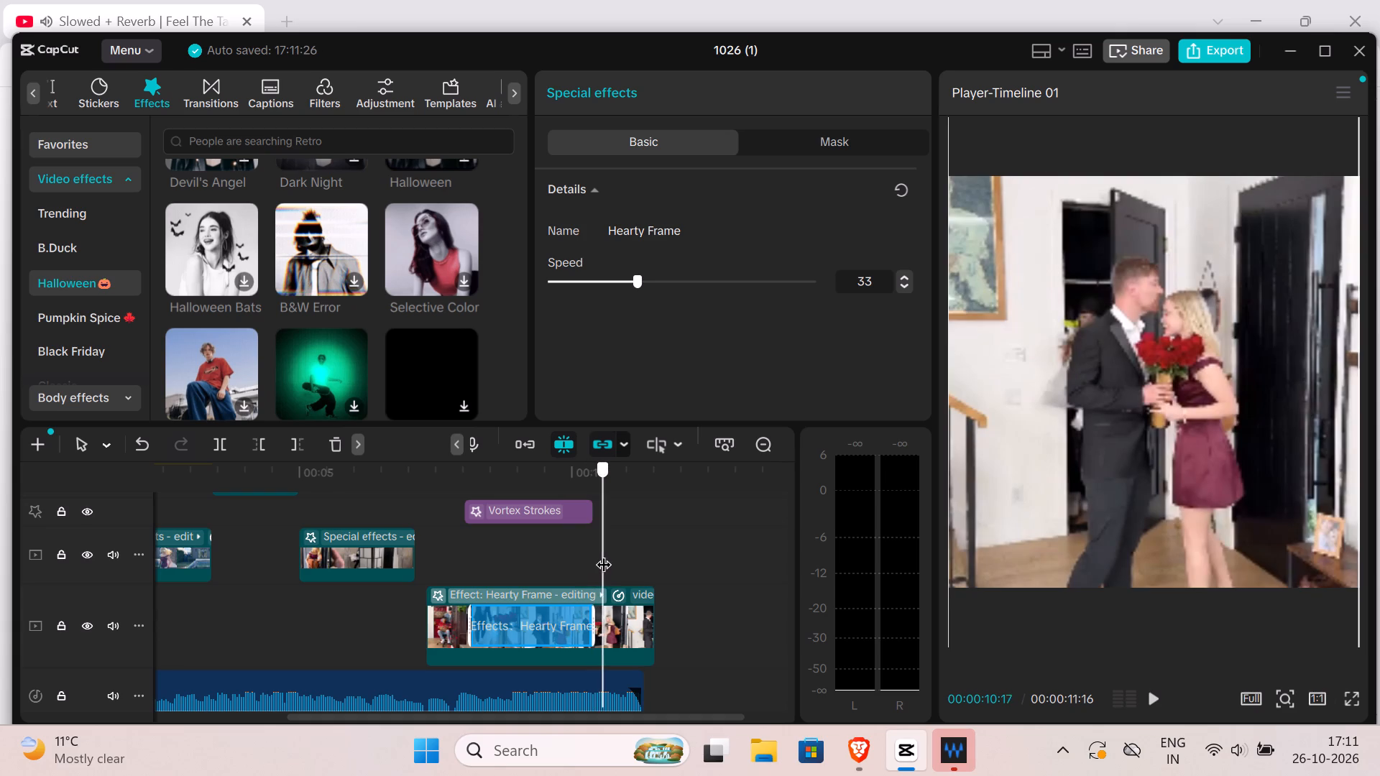
left_click_drag(603, 553, 653, 548)
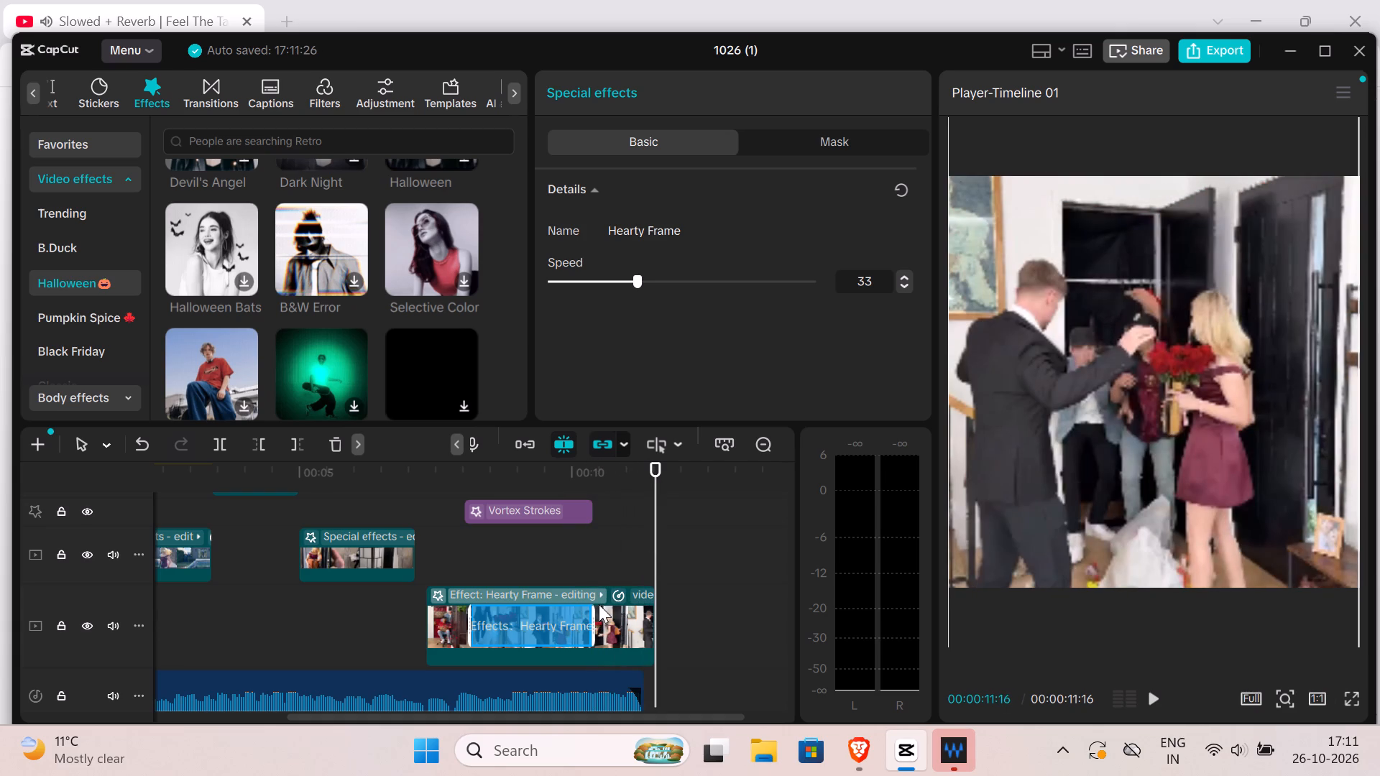
left_click(586, 576)
left_click(594, 582)
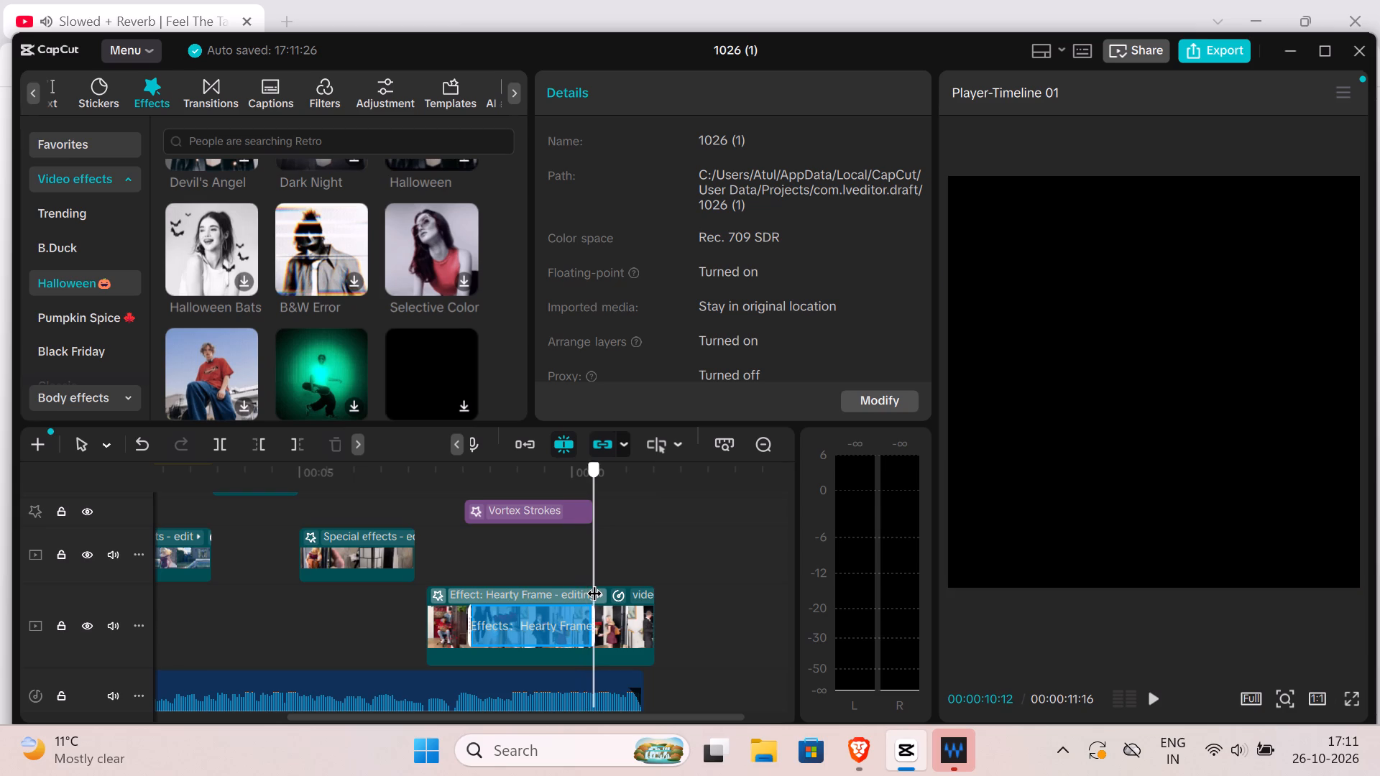
left_click(574, 588)
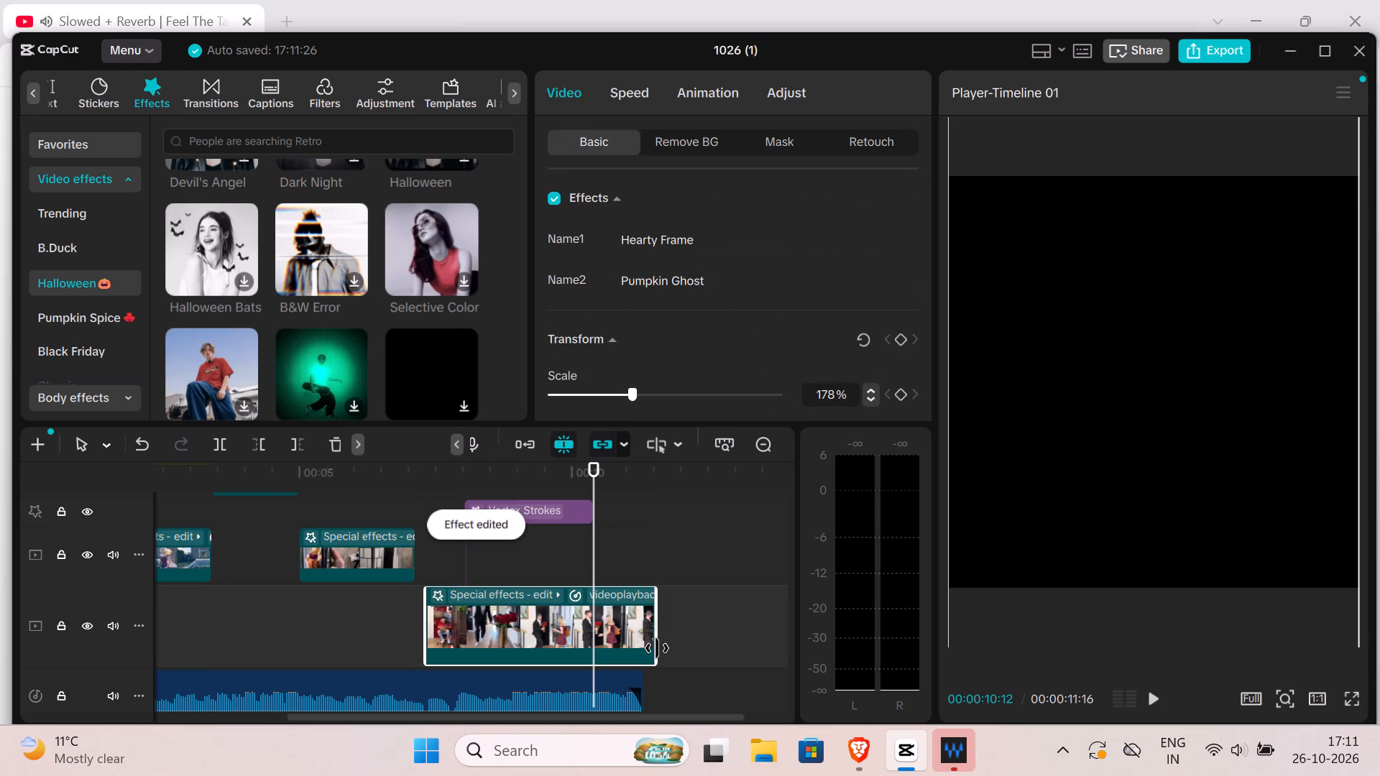
left_click(551, 591)
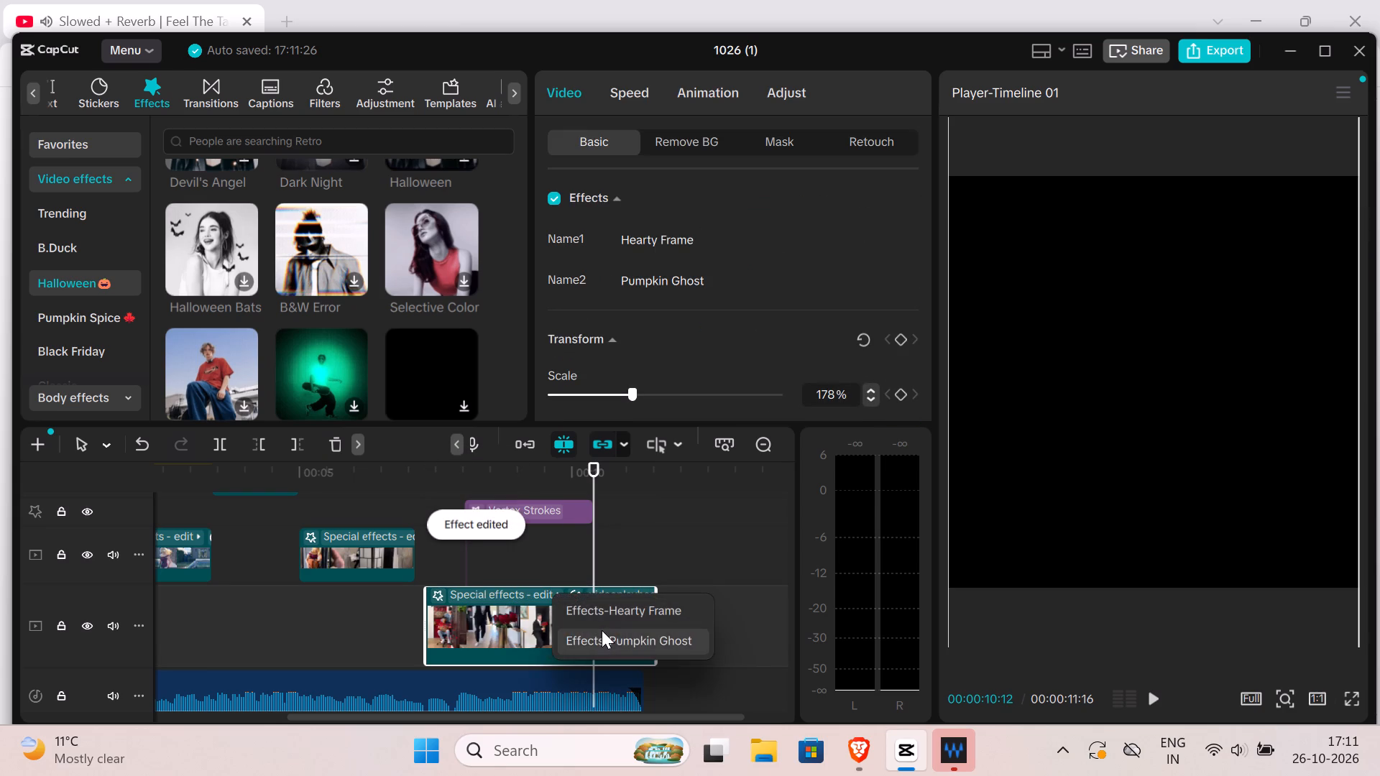
left_click(602, 631)
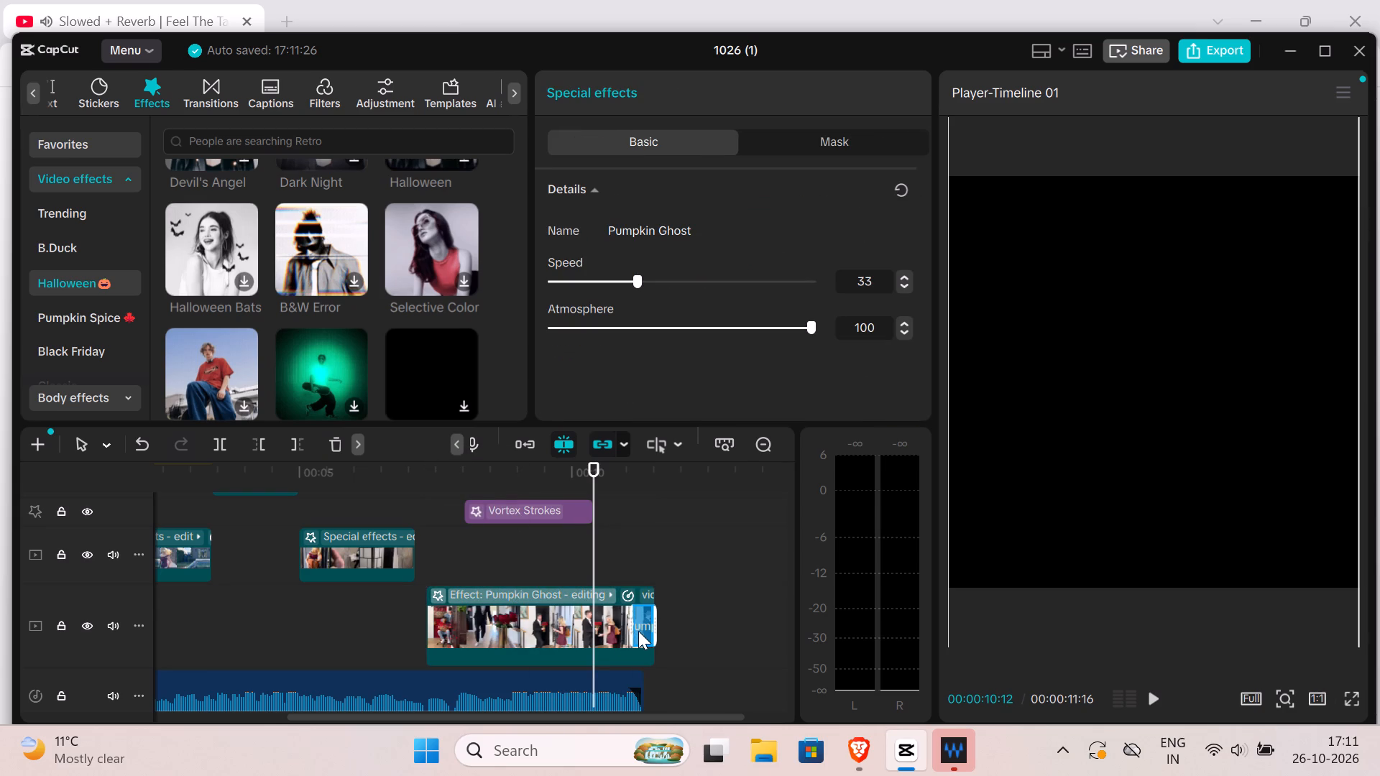
left_click(341, 451)
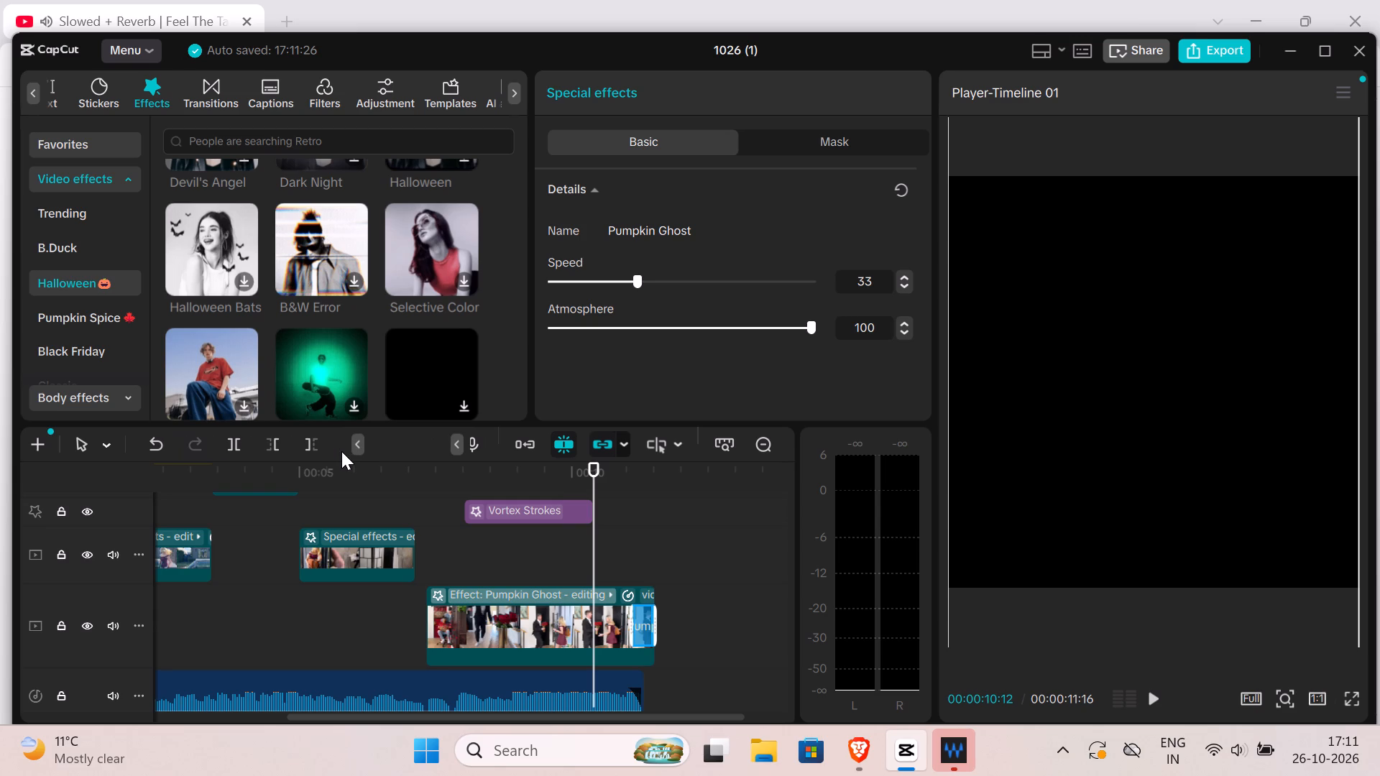
left_click(635, 637)
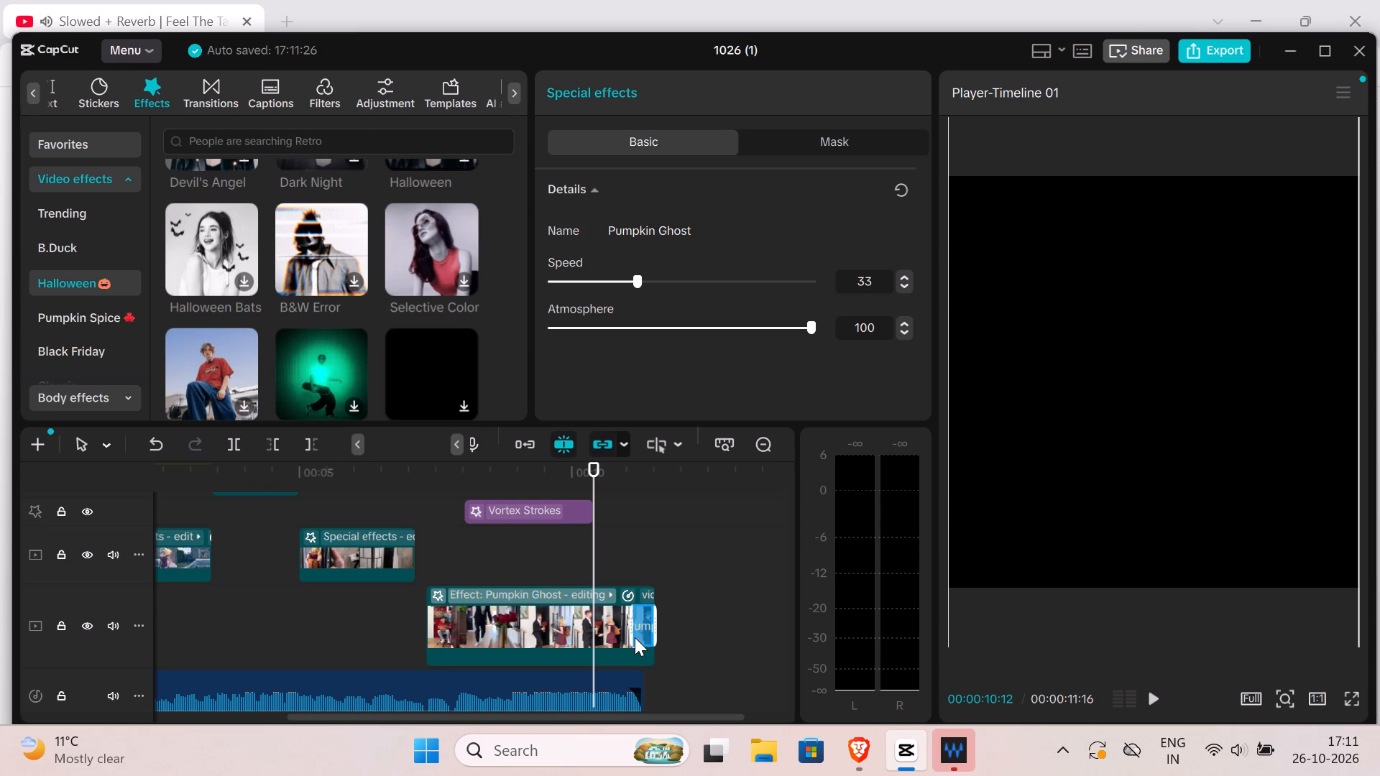
left_click(642, 622)
left_click(354, 441)
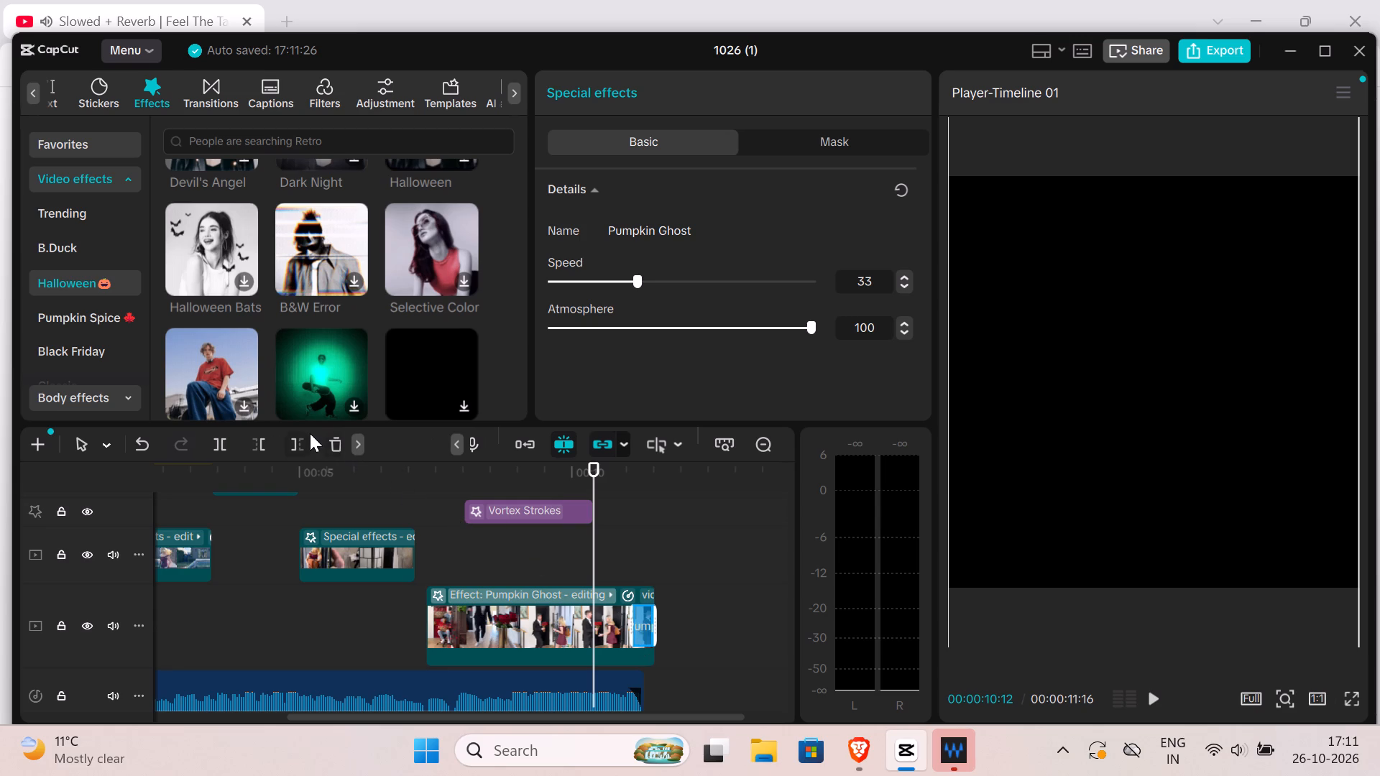
left_click(339, 442)
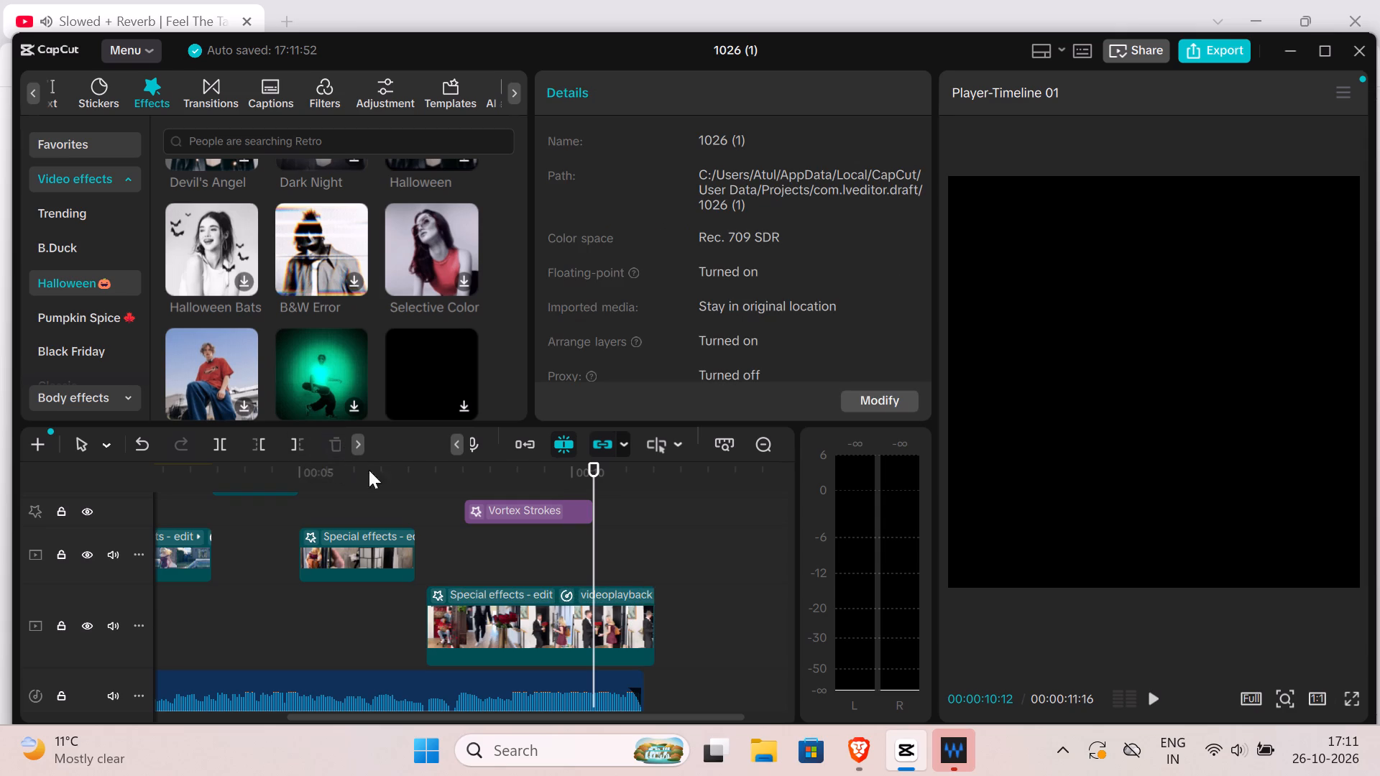
Examine the final clip's frames from the end of its Hearty Frame effect, about 00:00:10:04, through to 00:00:11:16.
left_click(548, 601)
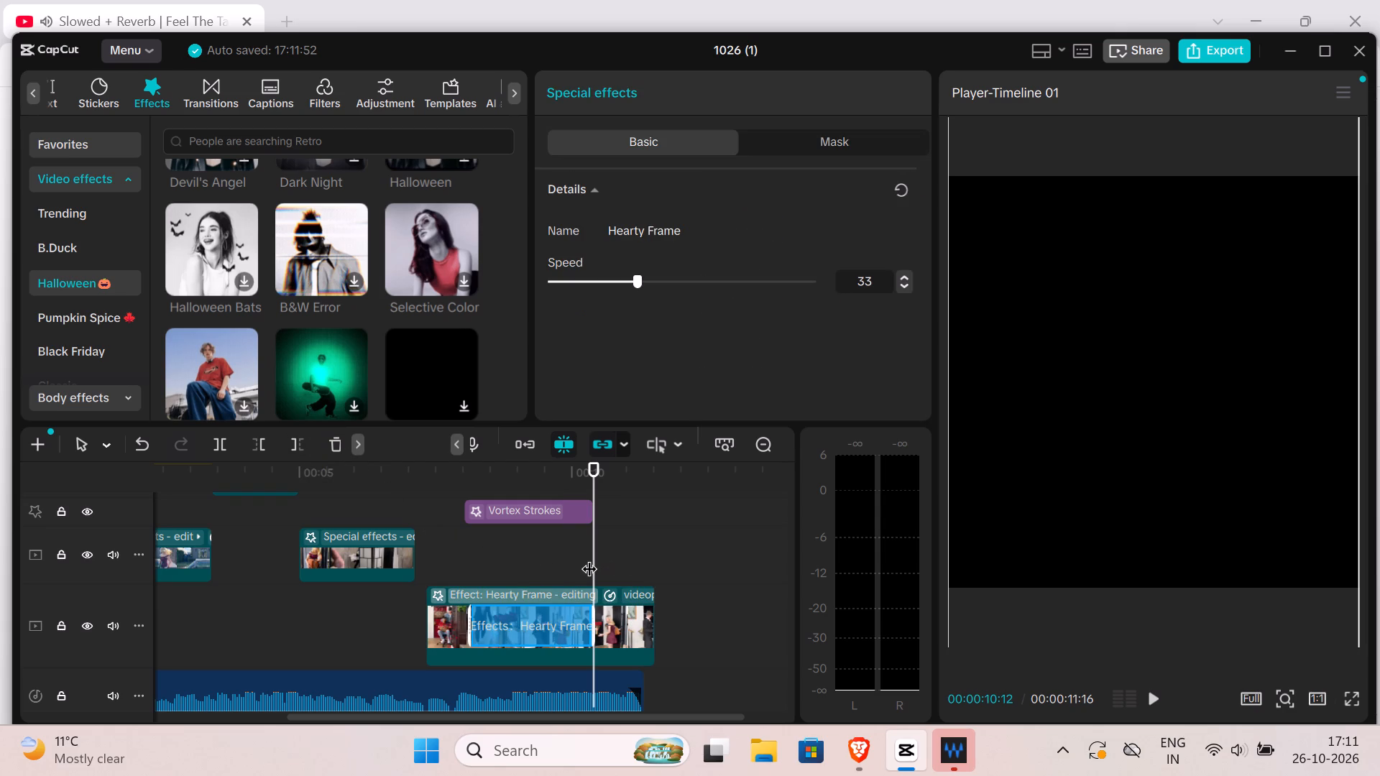
left_click_drag(588, 558, 579, 558)
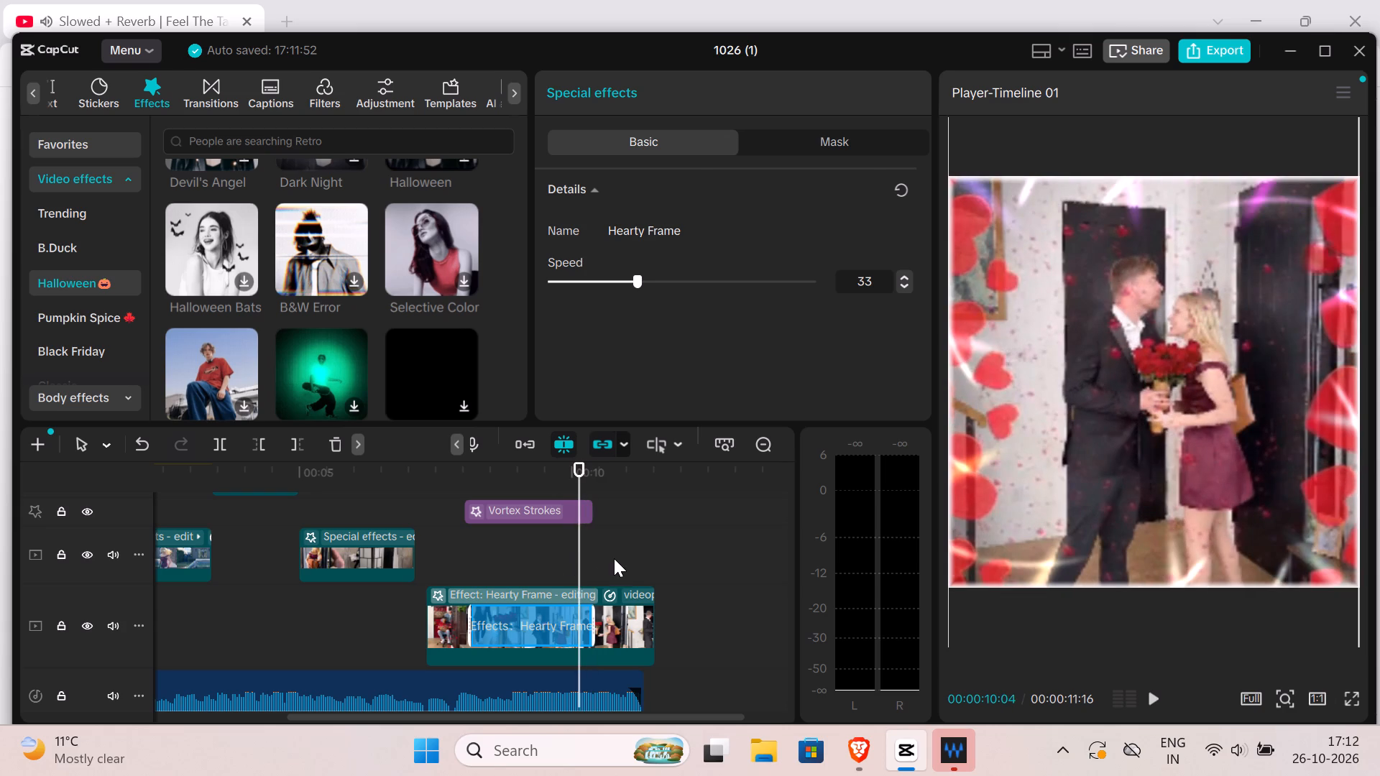
left_click(620, 560)
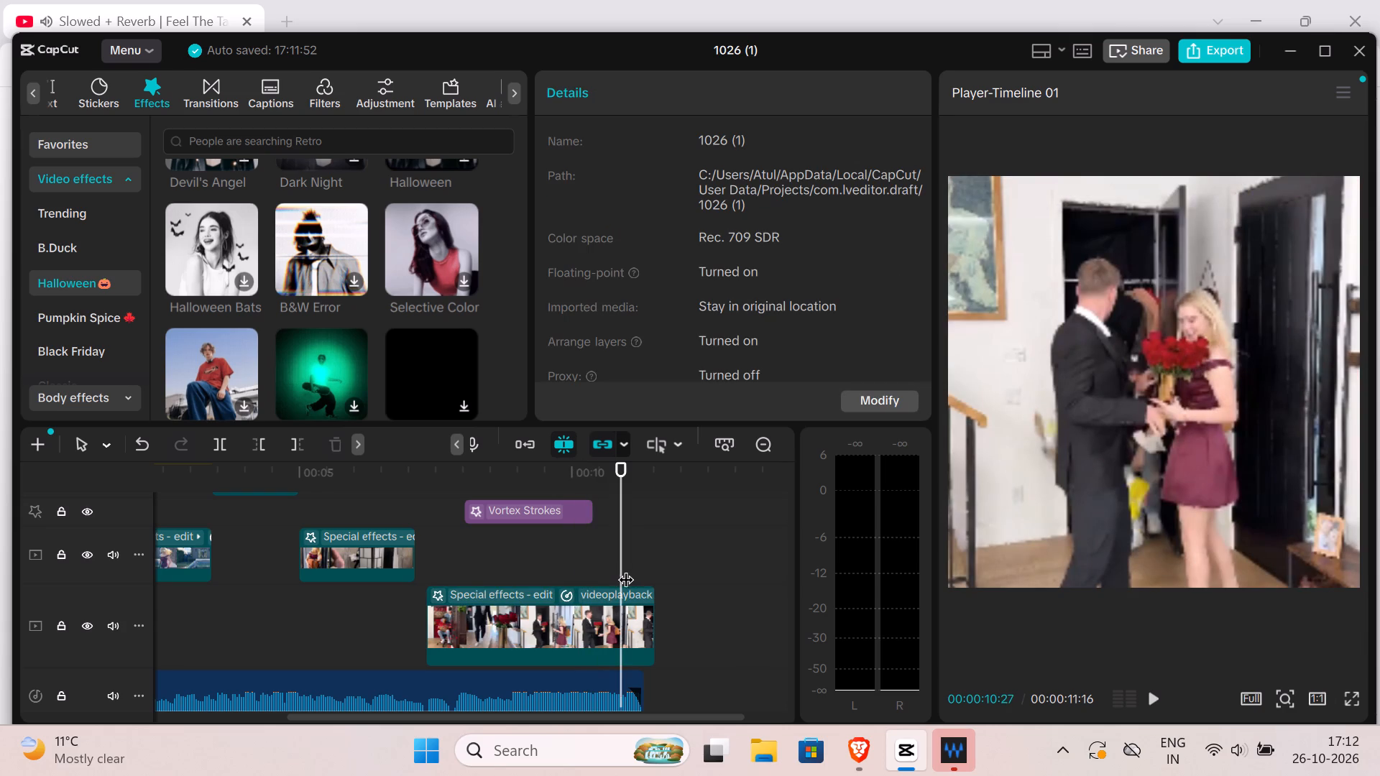
left_click_drag(622, 569, 650, 568)
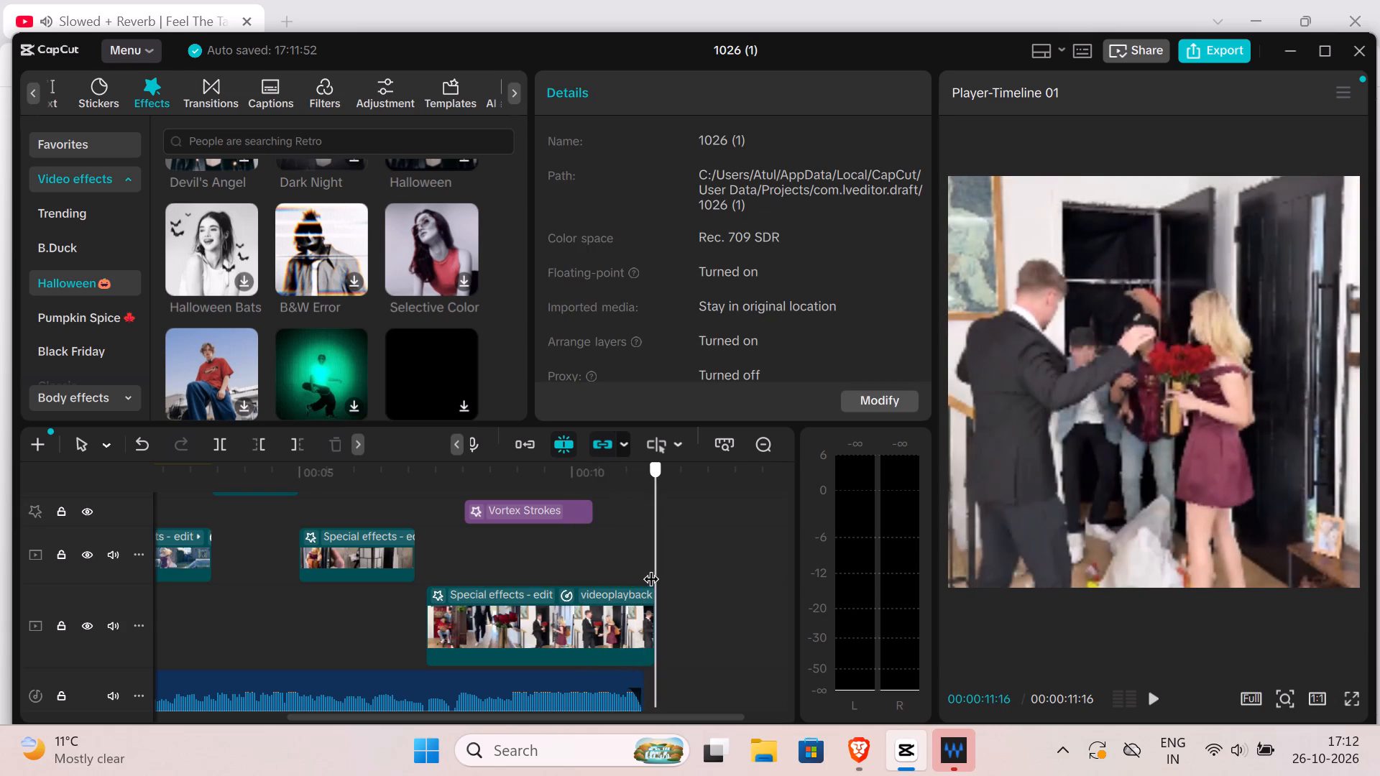
left_click_drag(650, 568, 651, 568)
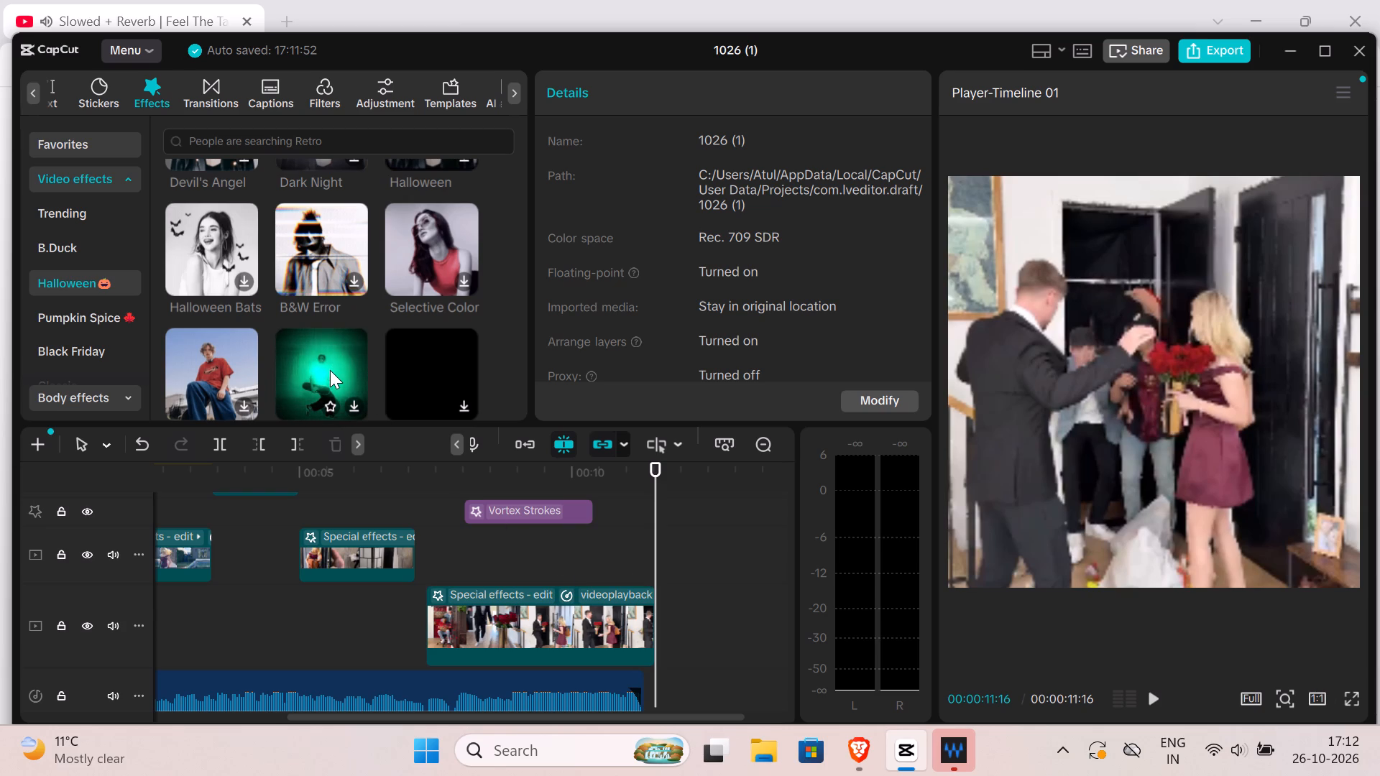
Browse the Halloween video effects back up to the B.Duck category for an effect suited to the final clip's ending.
scroll(330, 370, "down", 2)
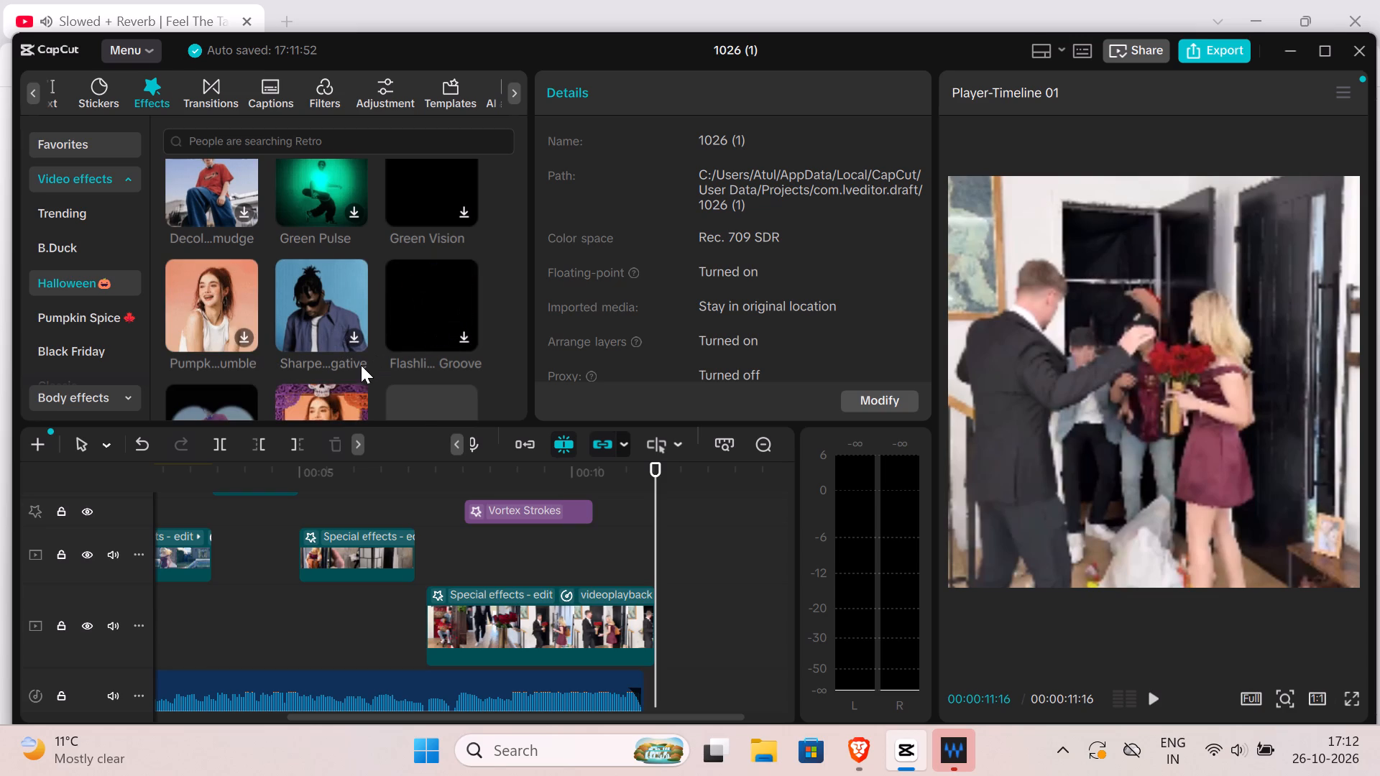
scroll(354, 365, "down", 2)
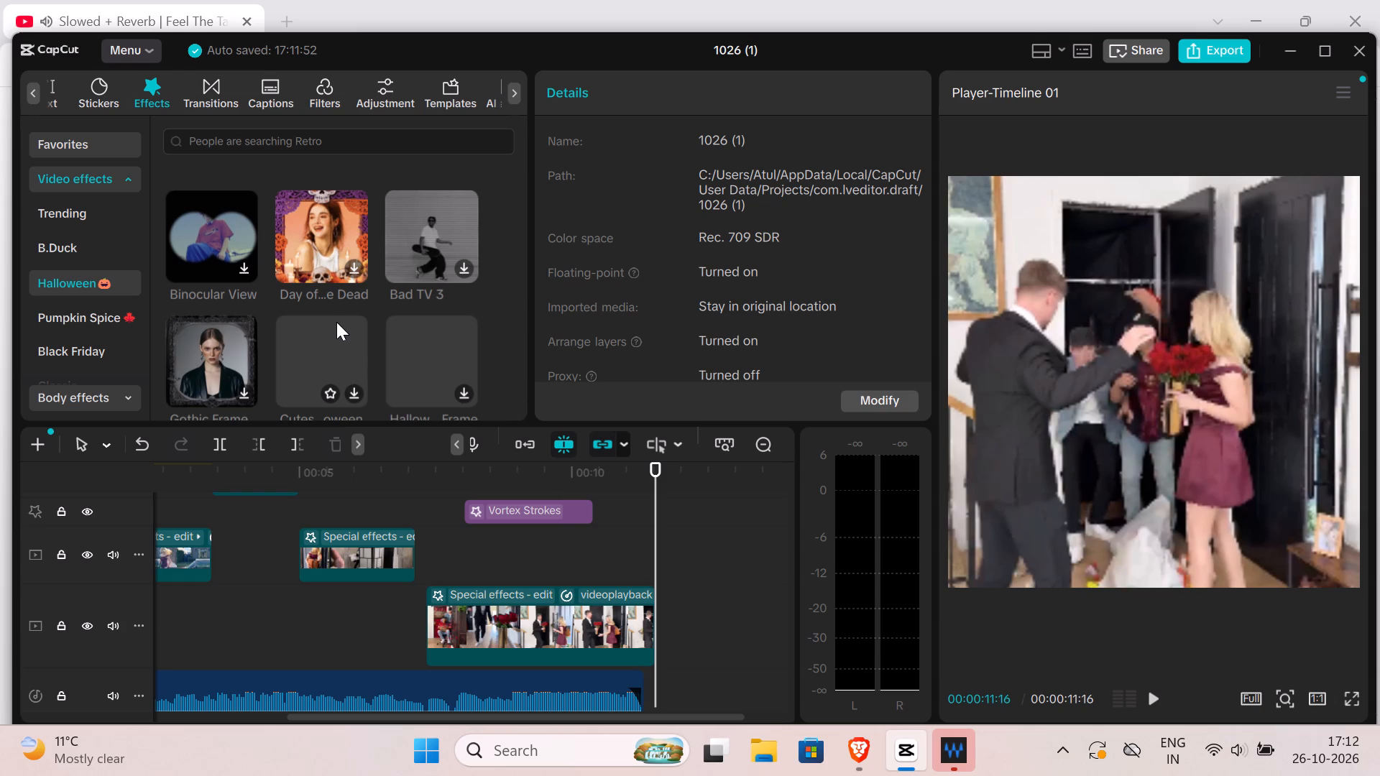
scroll(336, 314, "up", 2)
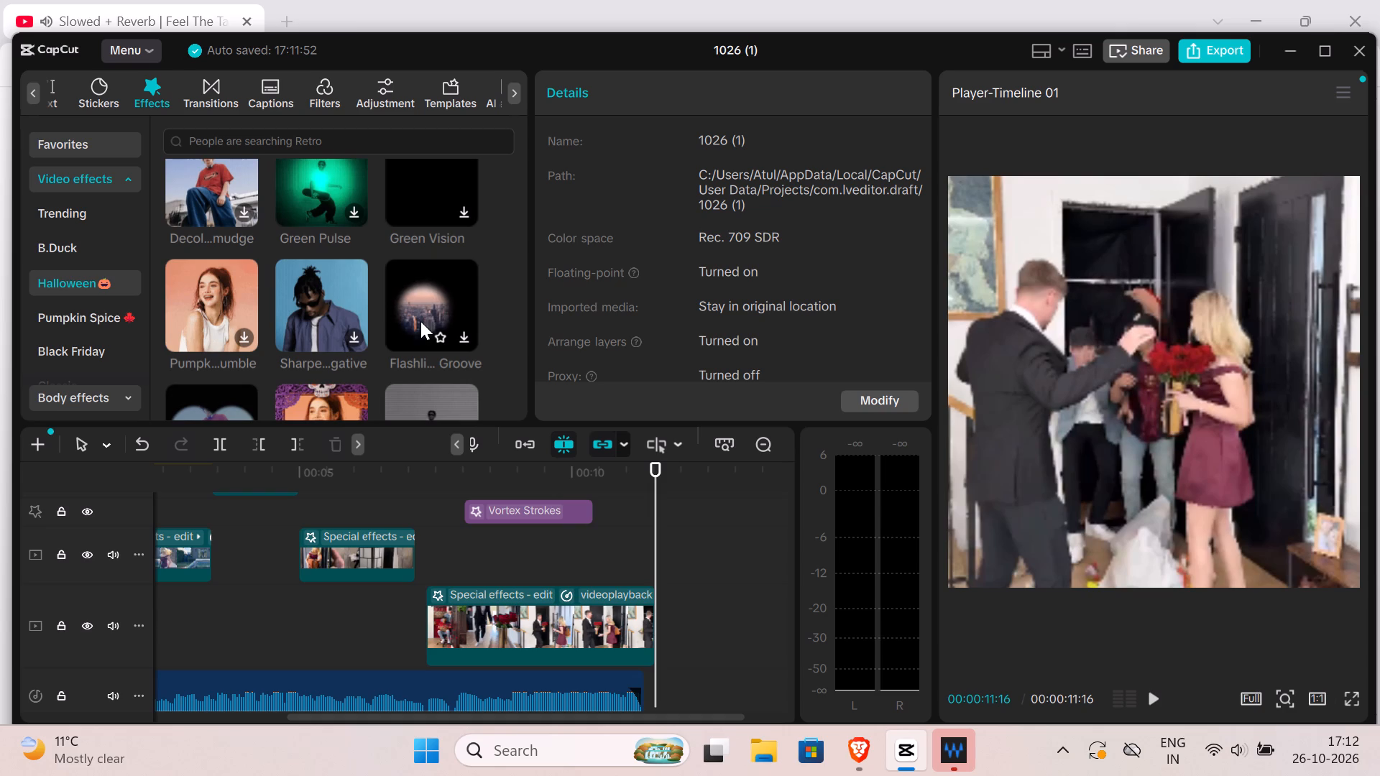
scroll(388, 282, "up", 1)
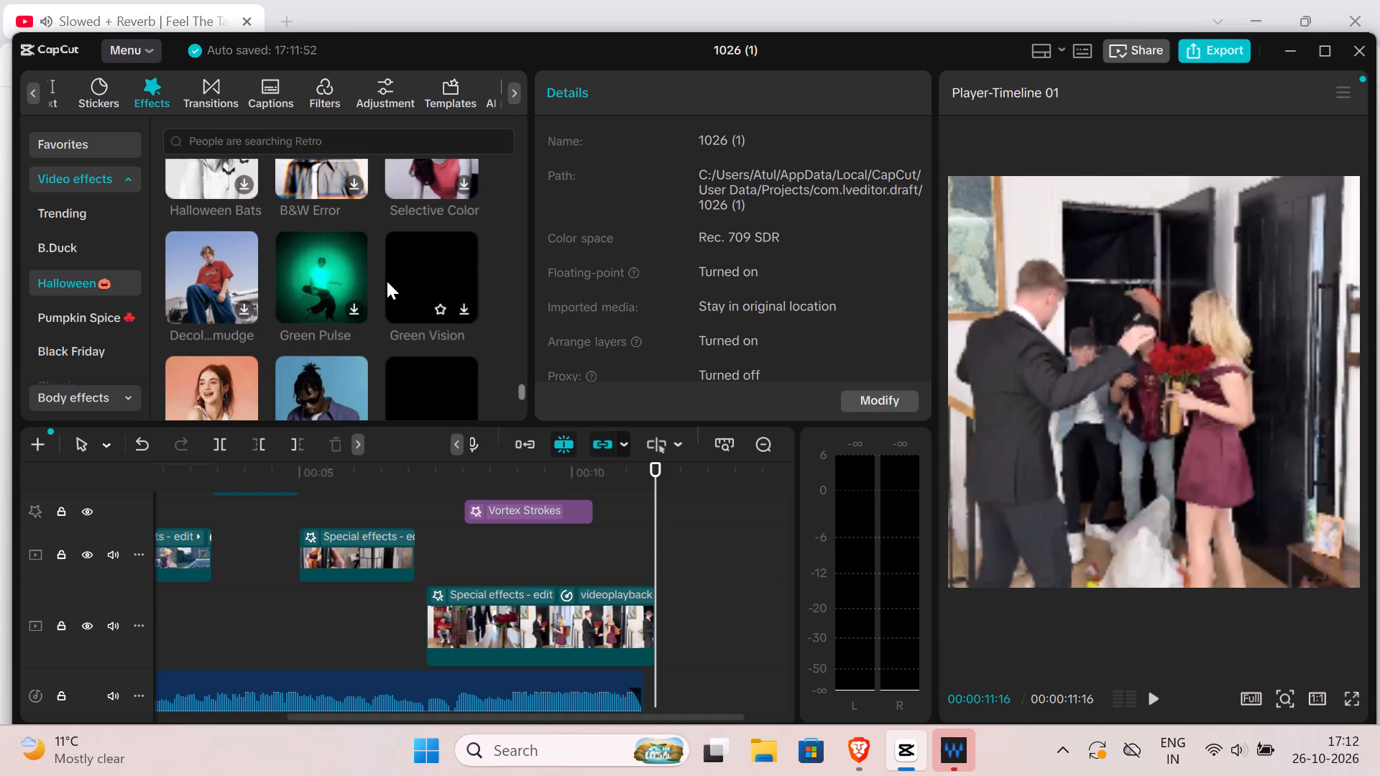
scroll(387, 281, "up", 2)
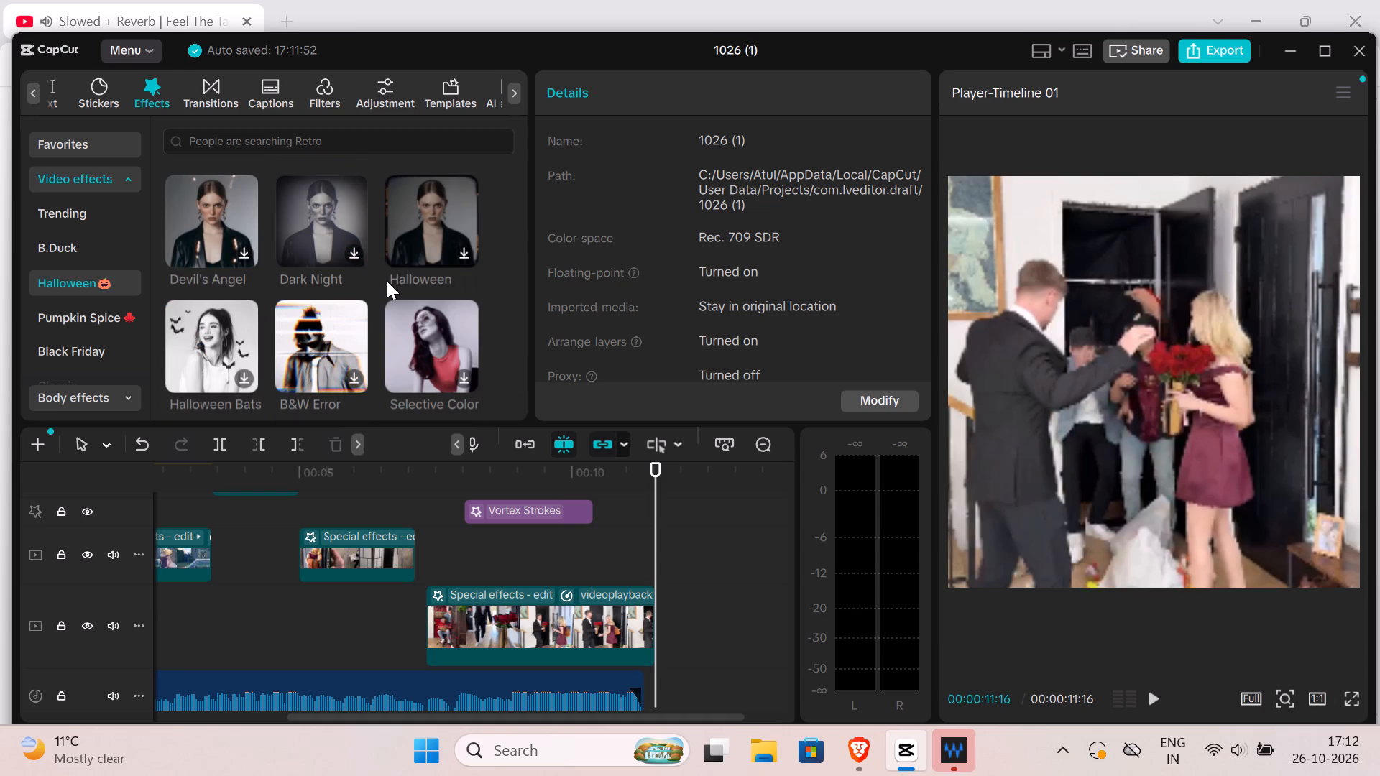
scroll(387, 281, "up", 3)
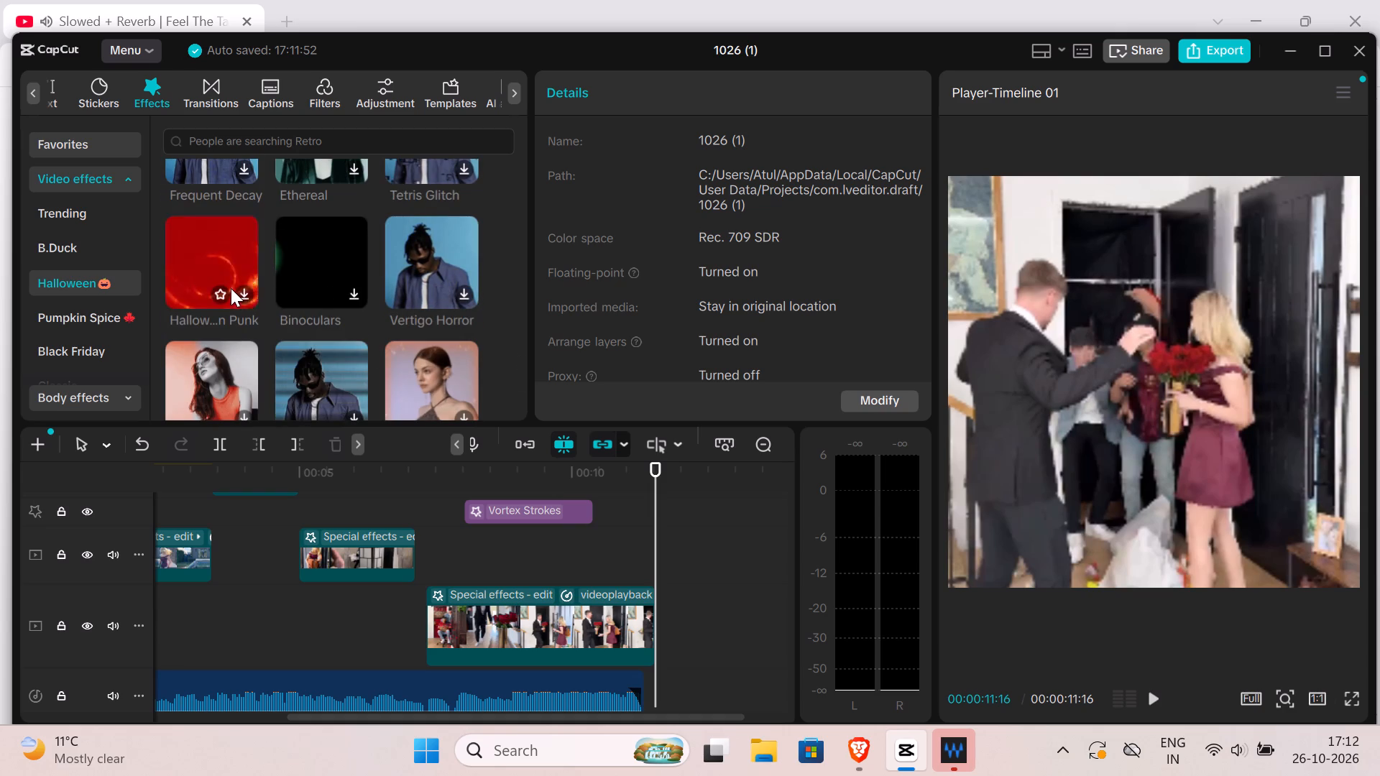
scroll(265, 272, "up", 1)
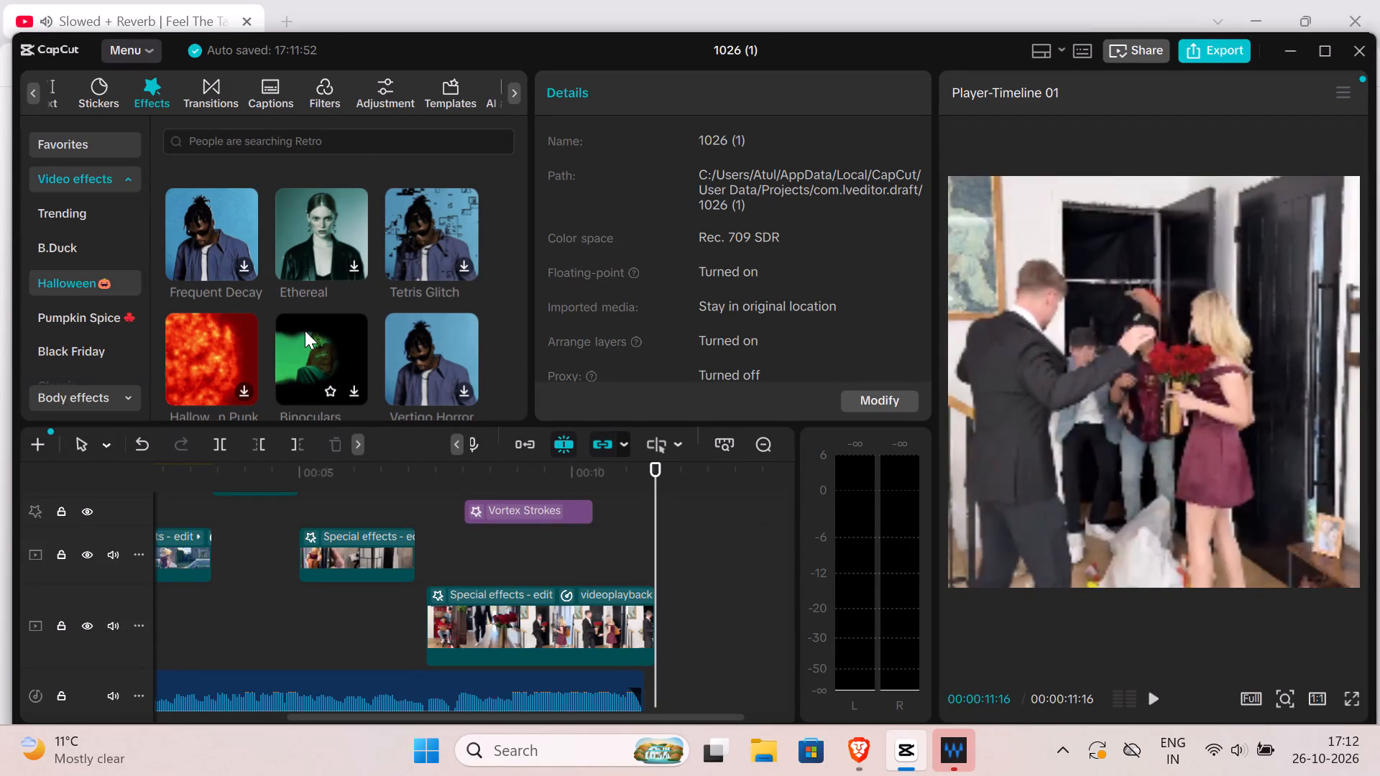
scroll(317, 311, "up", 7)
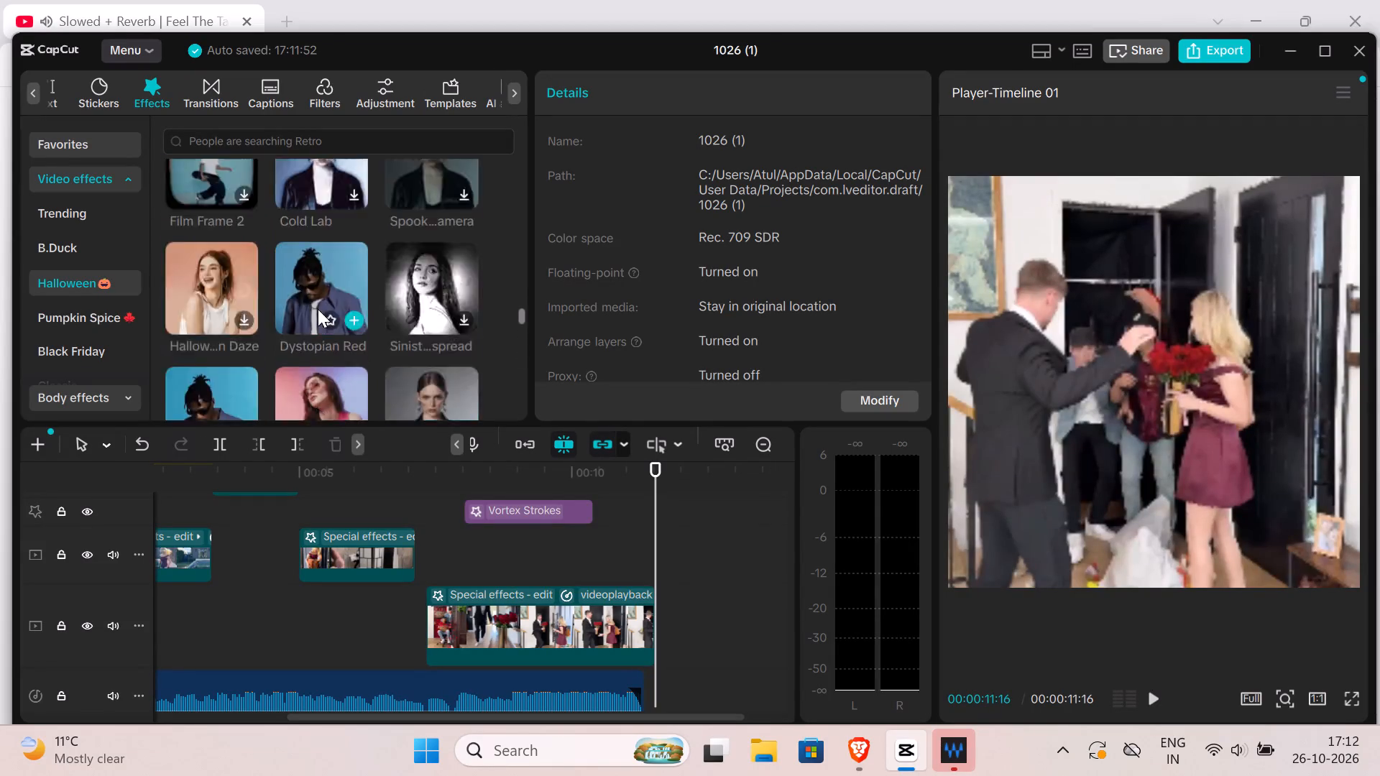
scroll(318, 309, "up", 17)
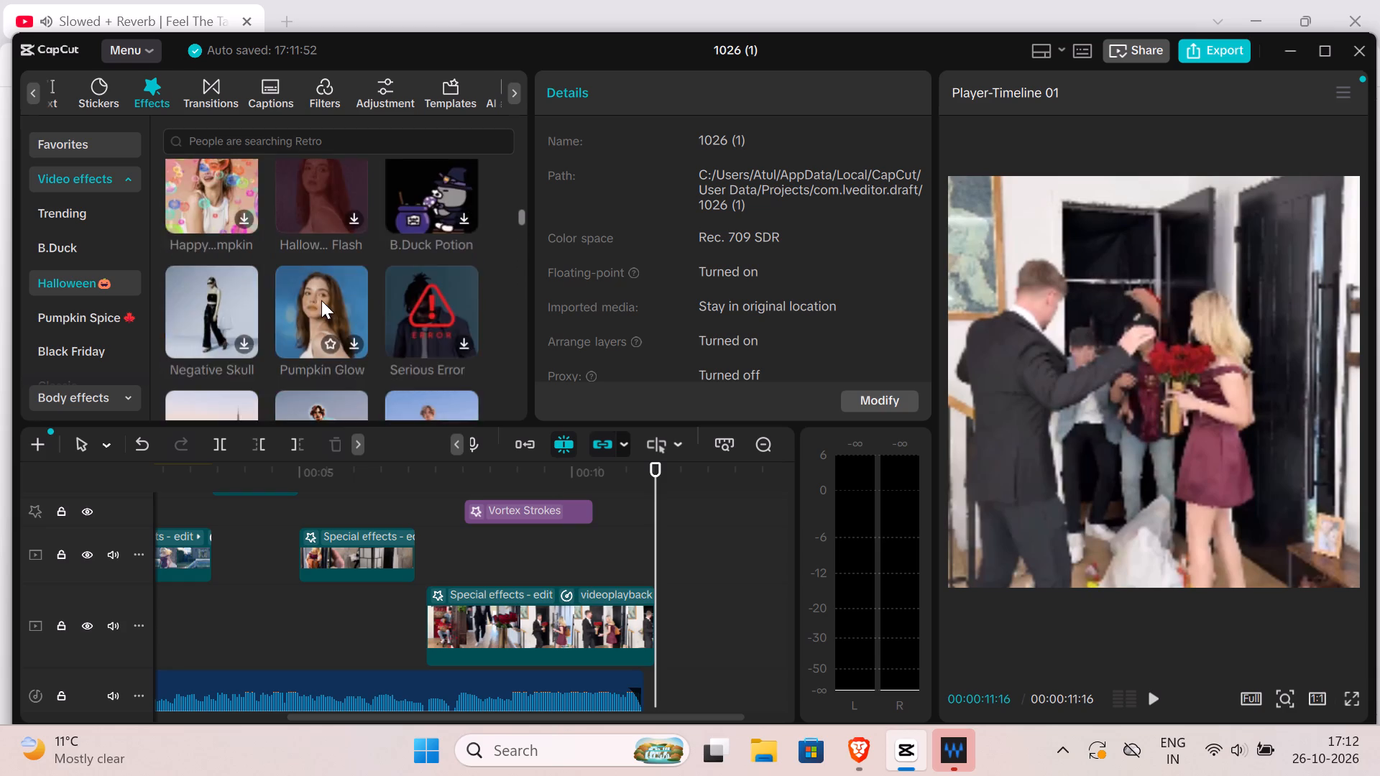
scroll(321, 300, "up", 17)
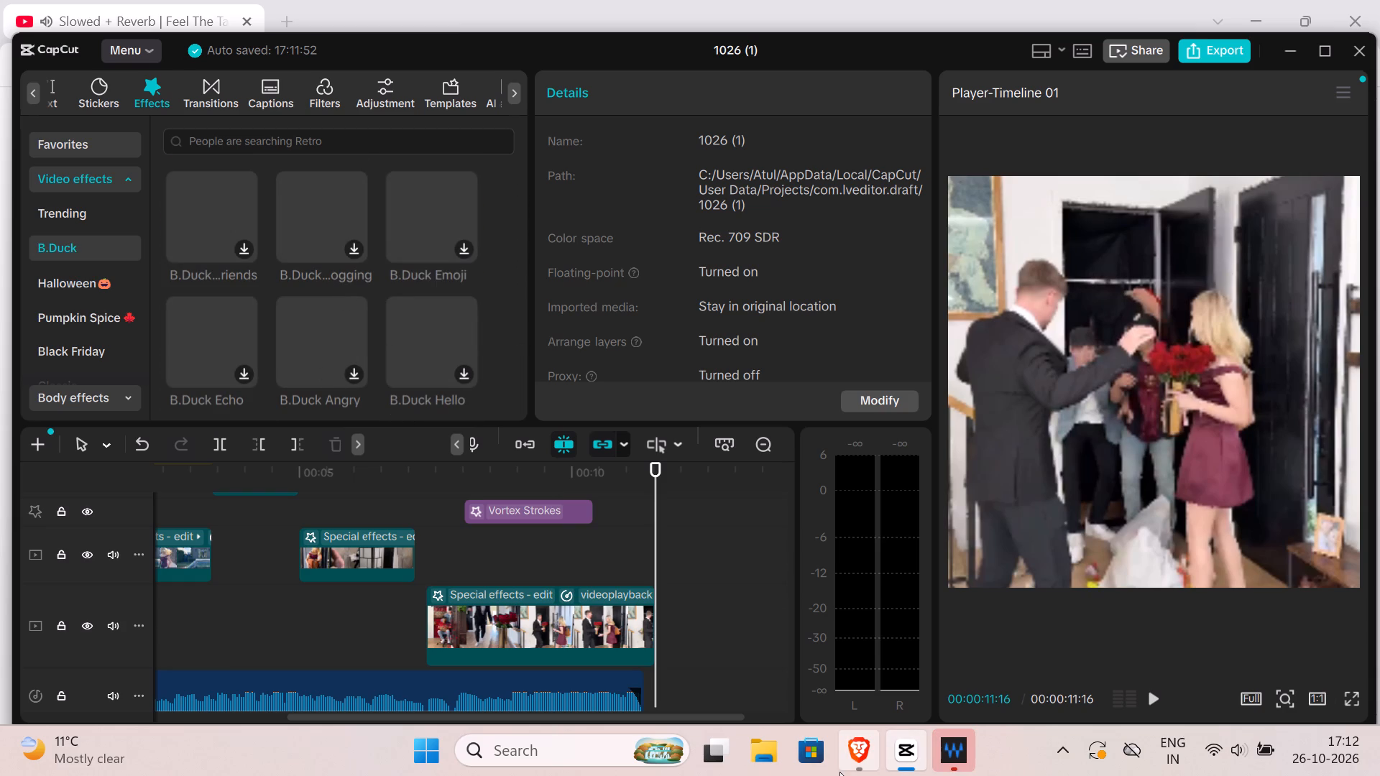
Switch to the Brave browser and play the related YouTube video TALWIINDER - KAATILANA (Official Video).
left_click(870, 750)
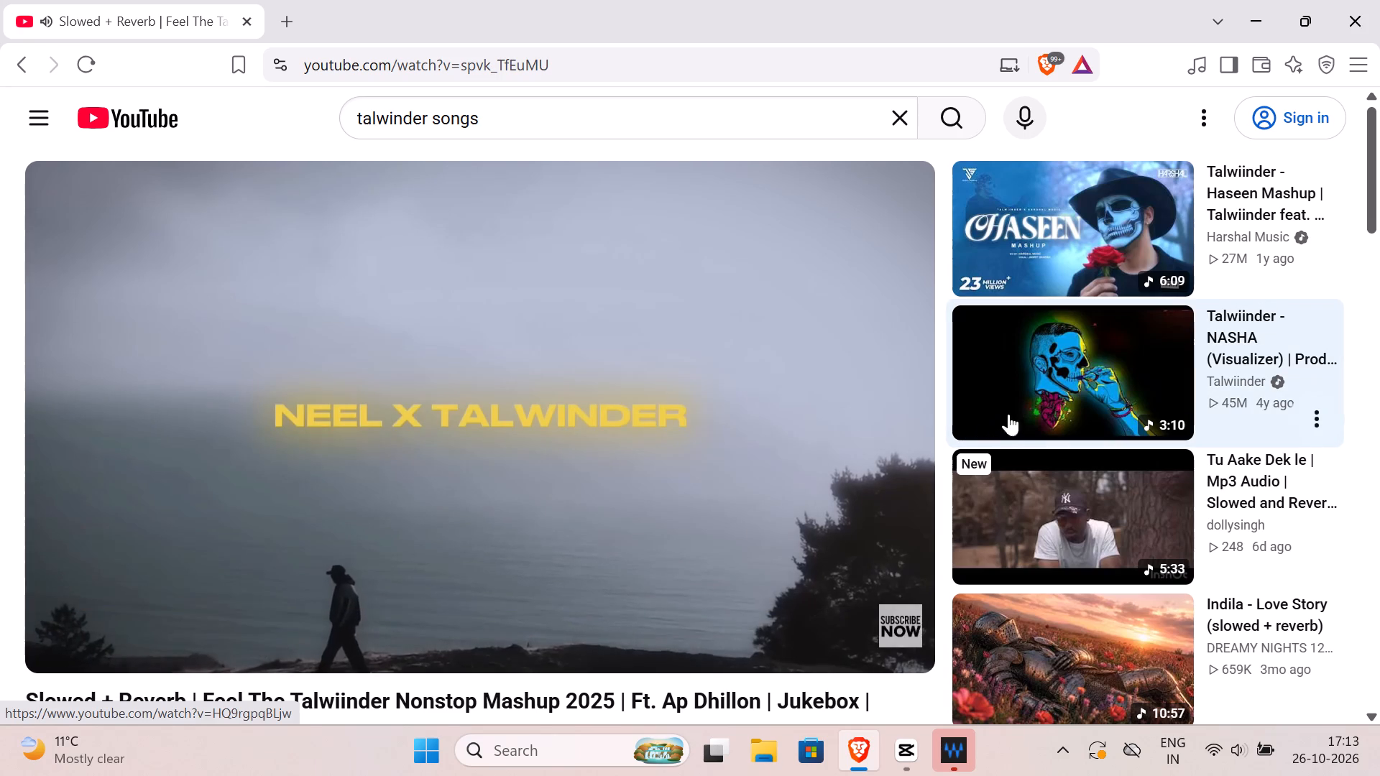
scroll(1044, 397, "down", 1)
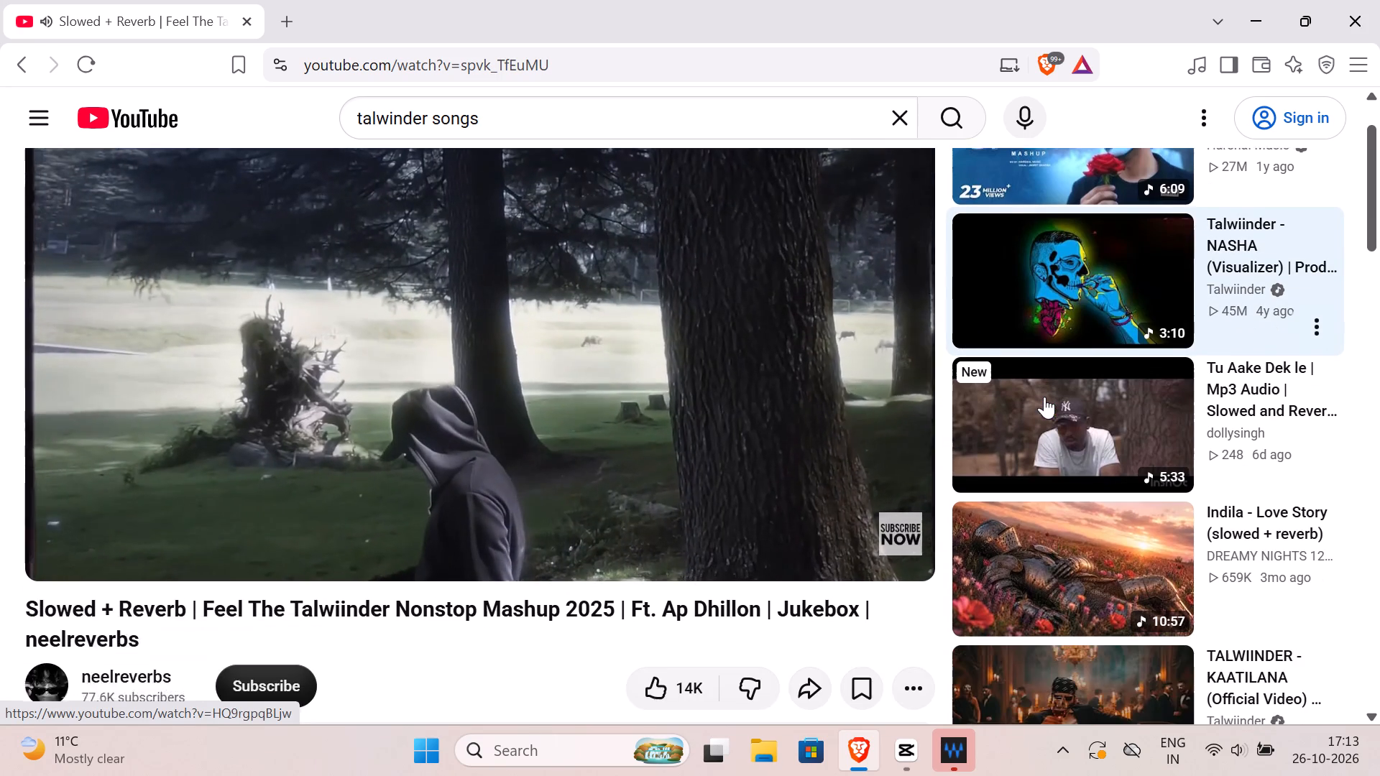
scroll(1044, 397, "down", 3)
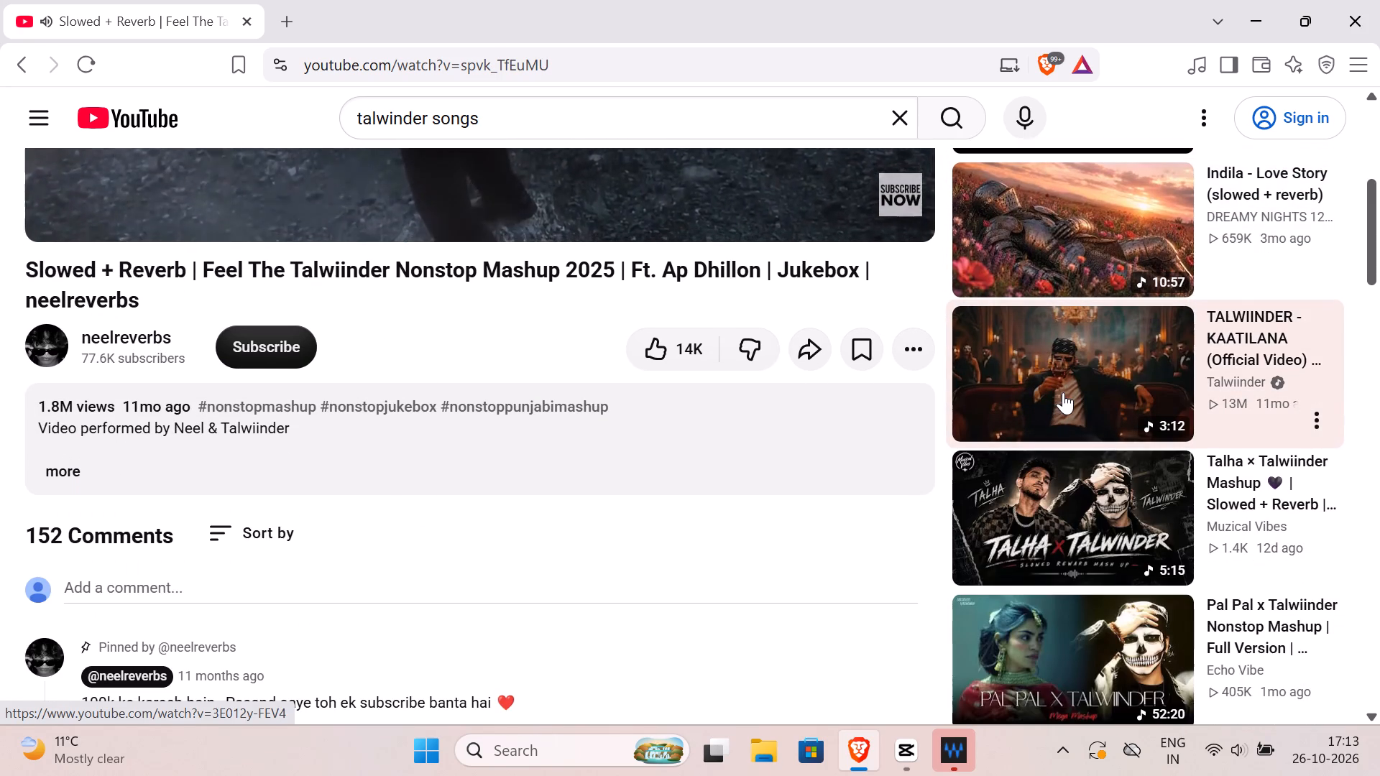
left_click(1063, 392)
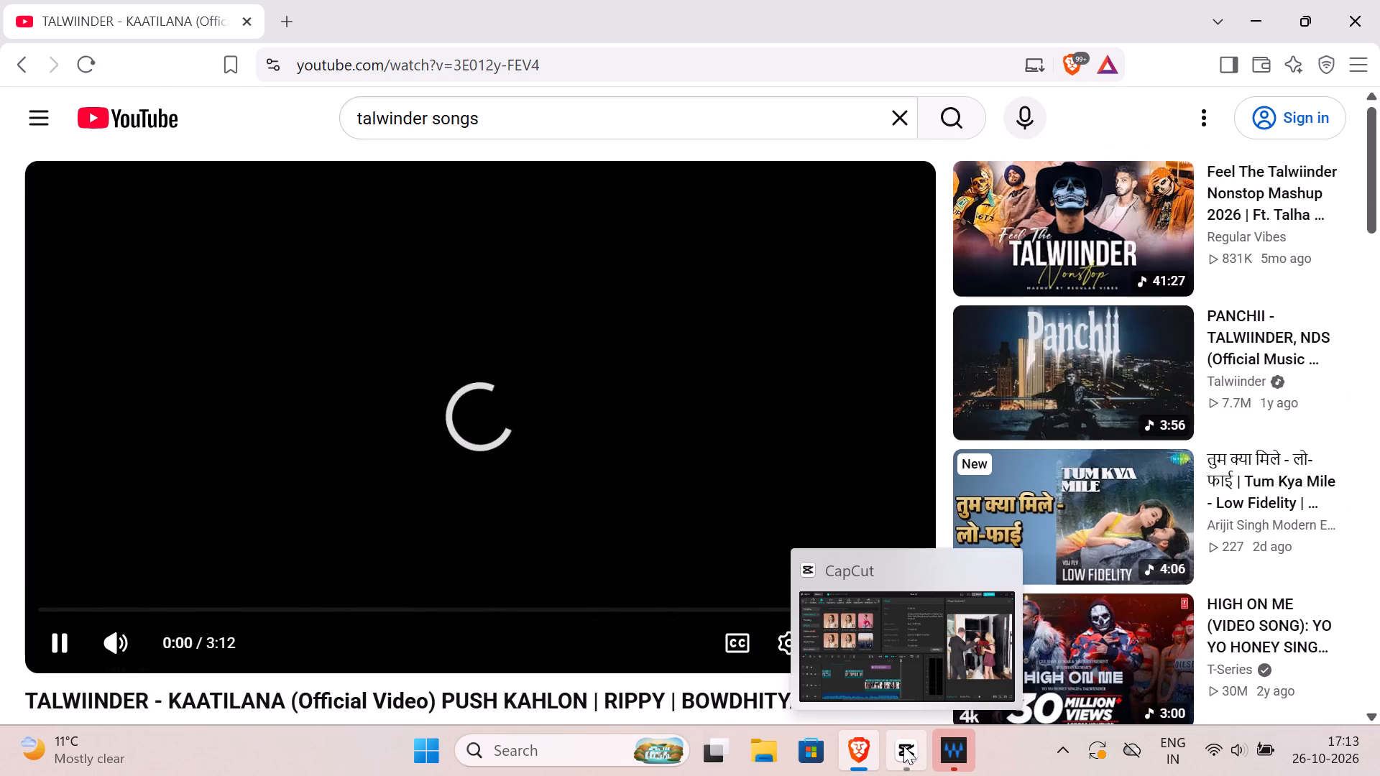
left_click(903, 746)
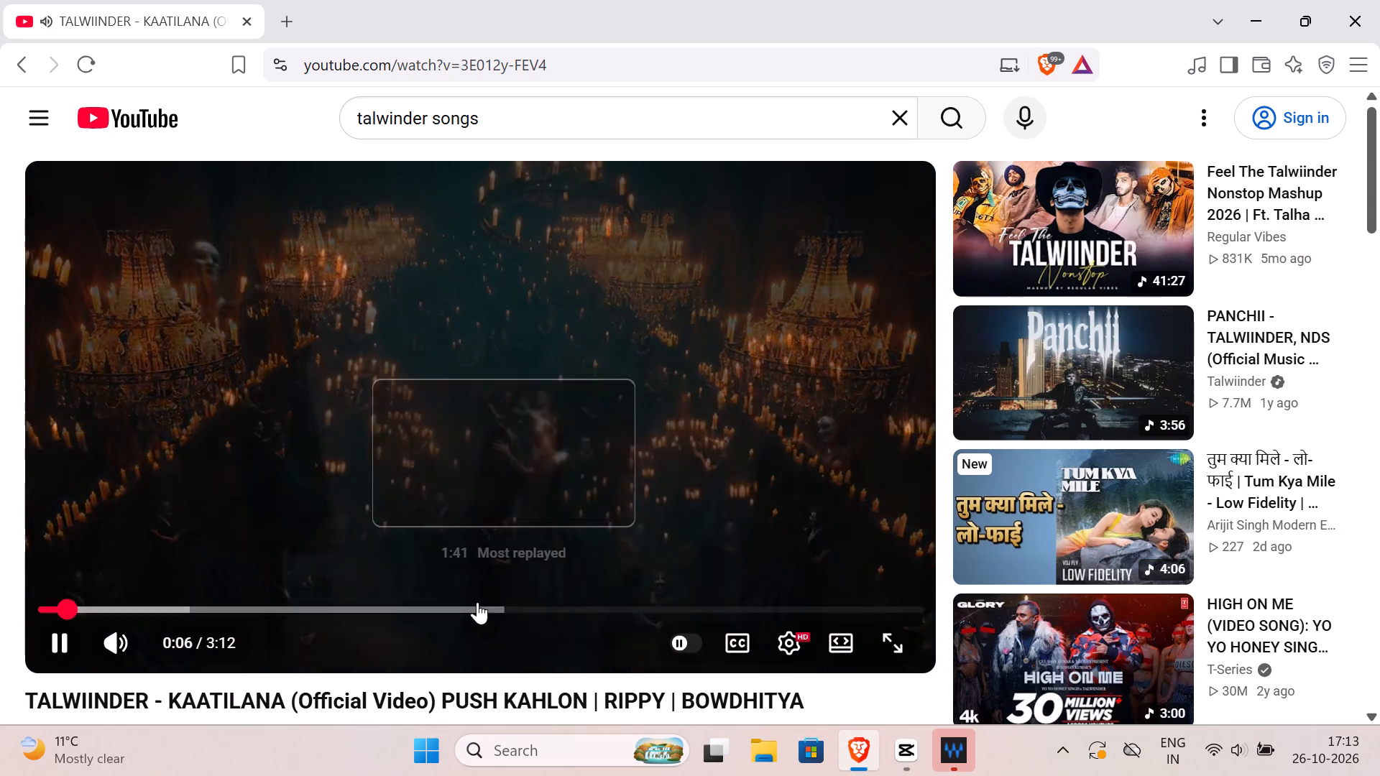
Skip around the KAATILANA video and resume its playback from 0:17.
left_click(241, 605)
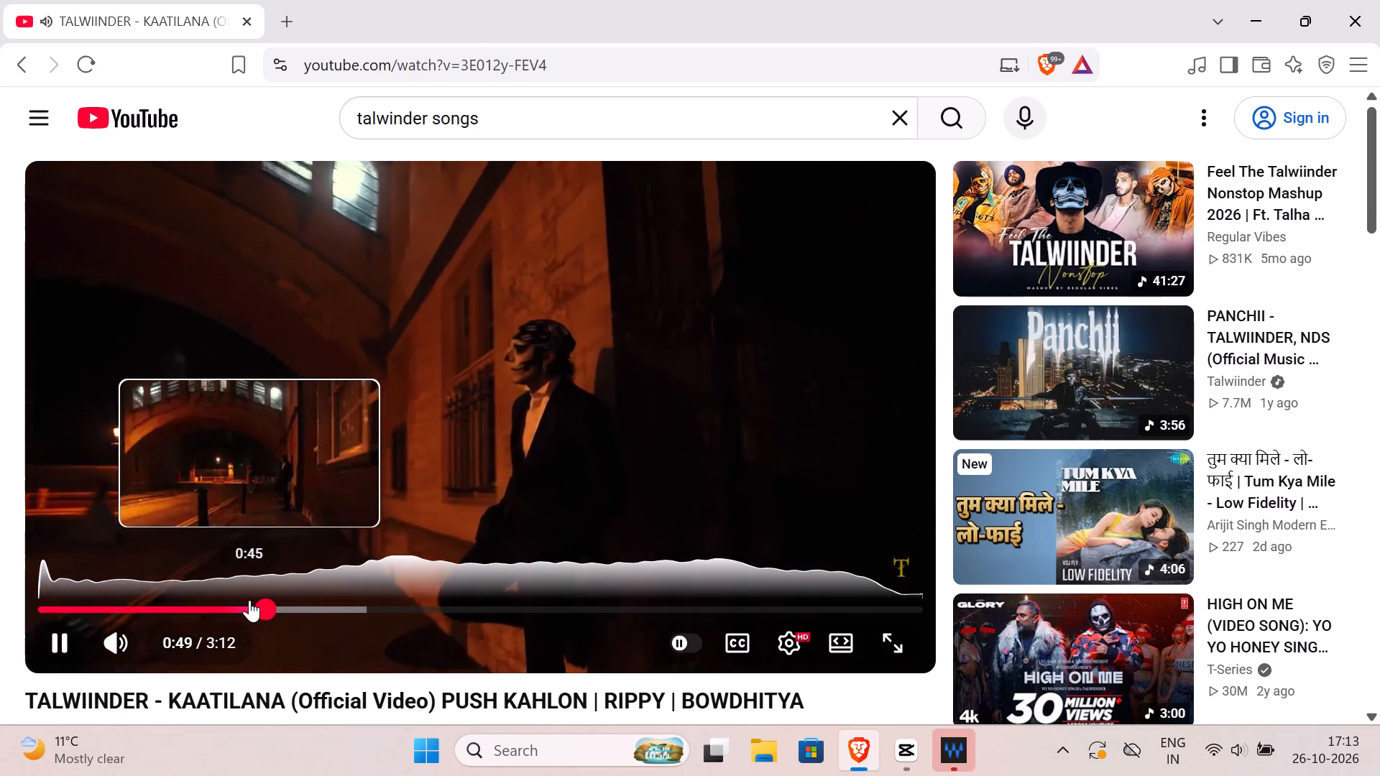
left_click(249, 600)
left_click_drag(247, 595, 224, 589)
left_click_drag(207, 588, 193, 586)
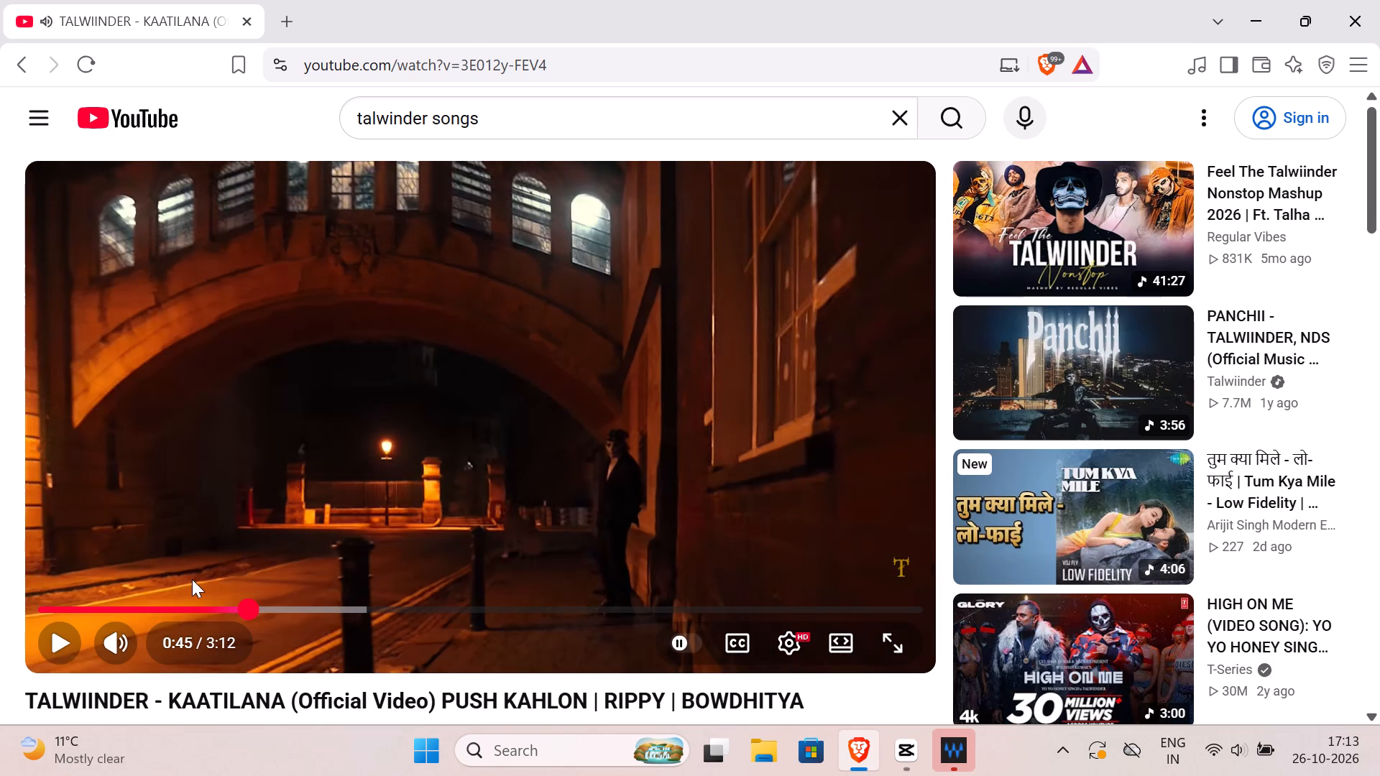
left_click(148, 598)
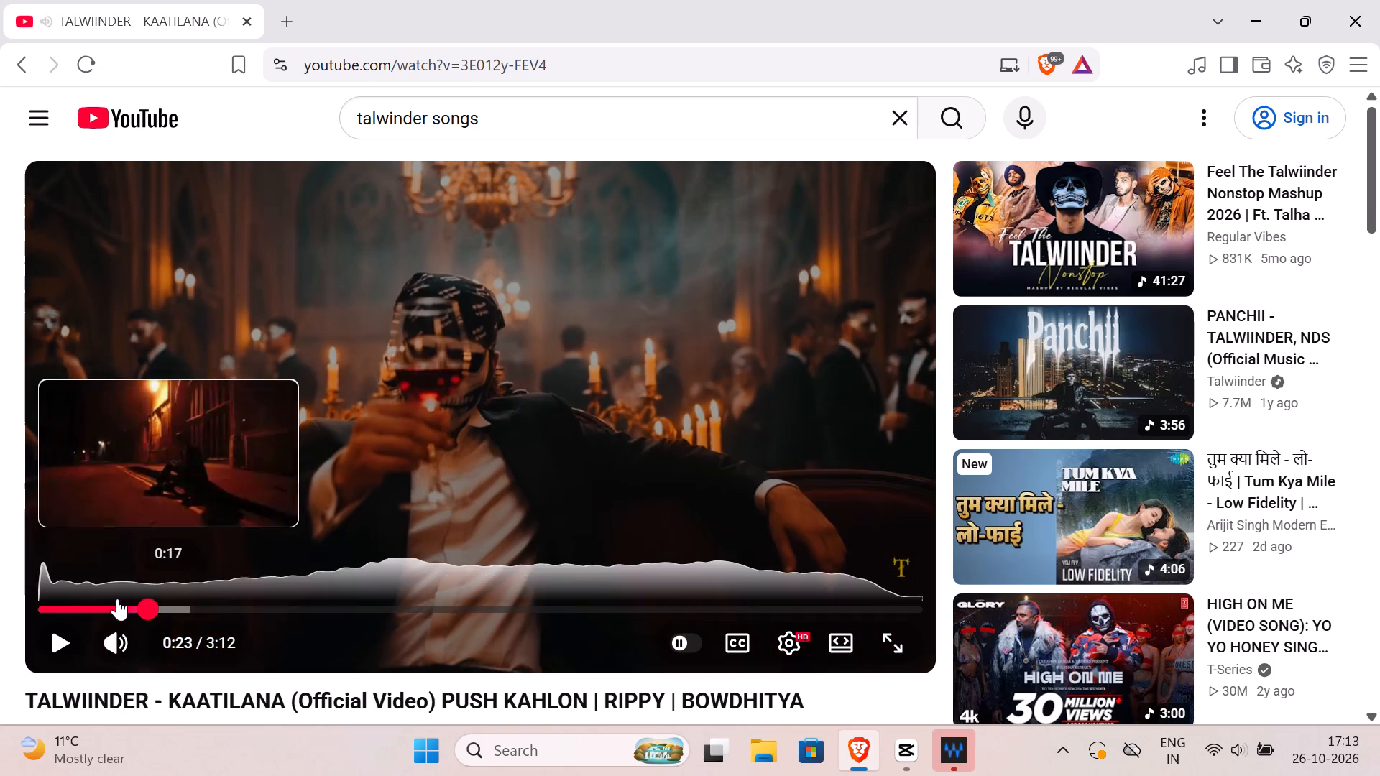
left_click(117, 599)
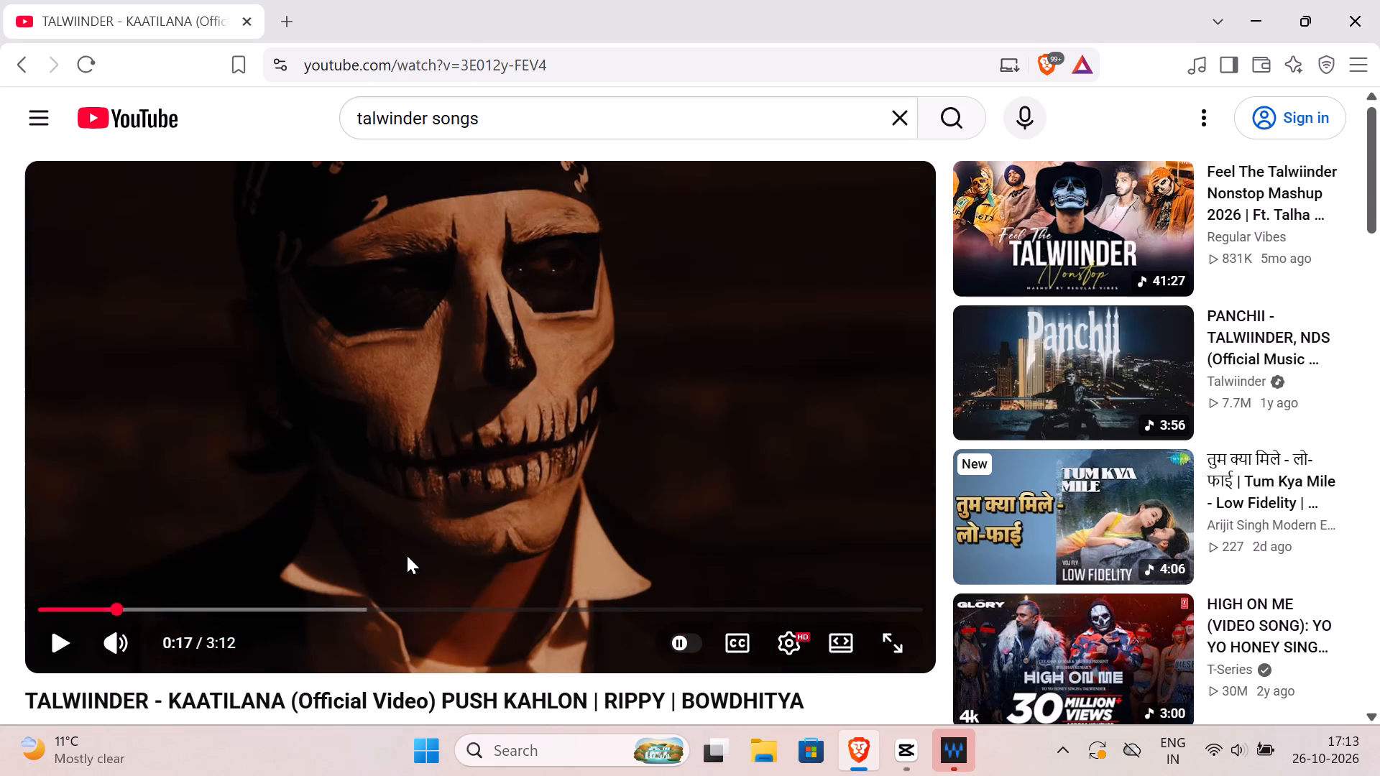
left_click(407, 555)
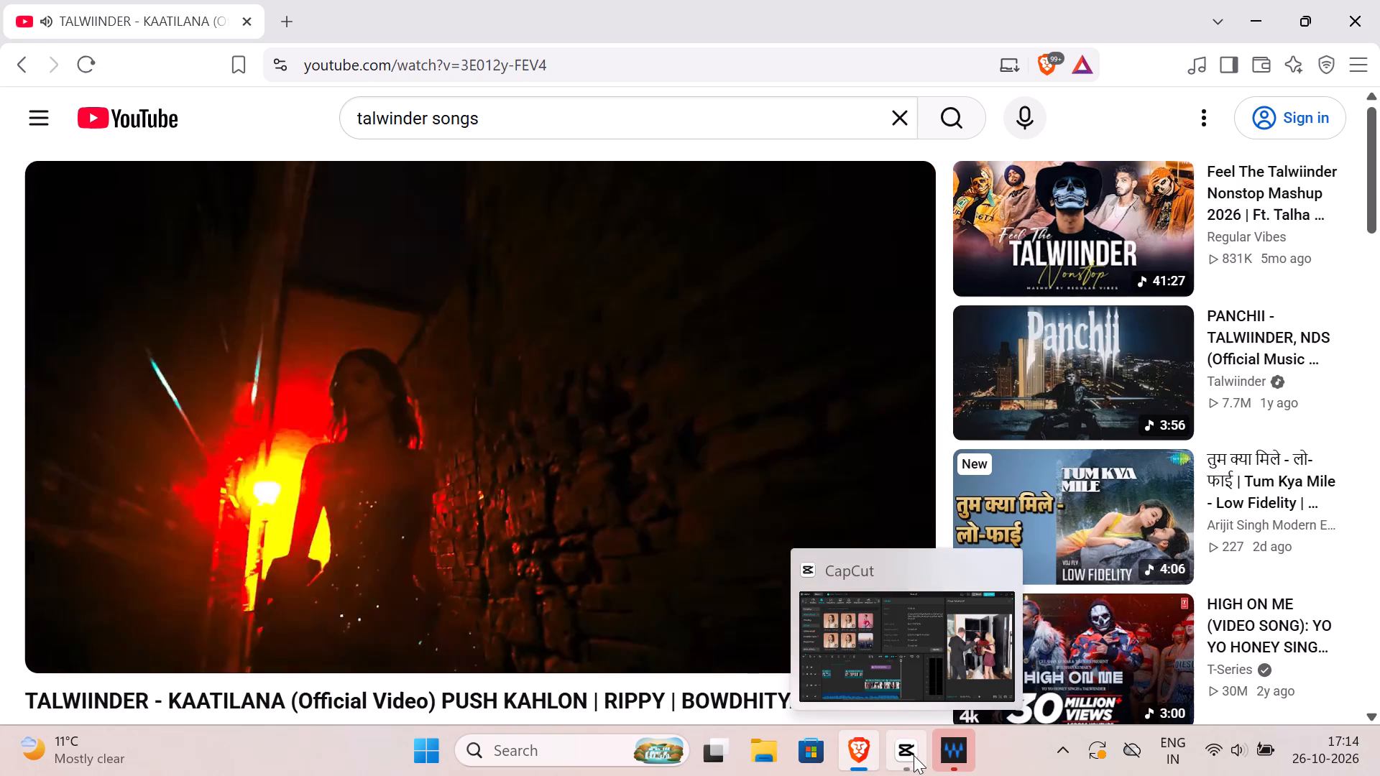
Switch back to CapCut and return the playhead to the start of the timeline at 00:00:00:00.
left_click(914, 755)
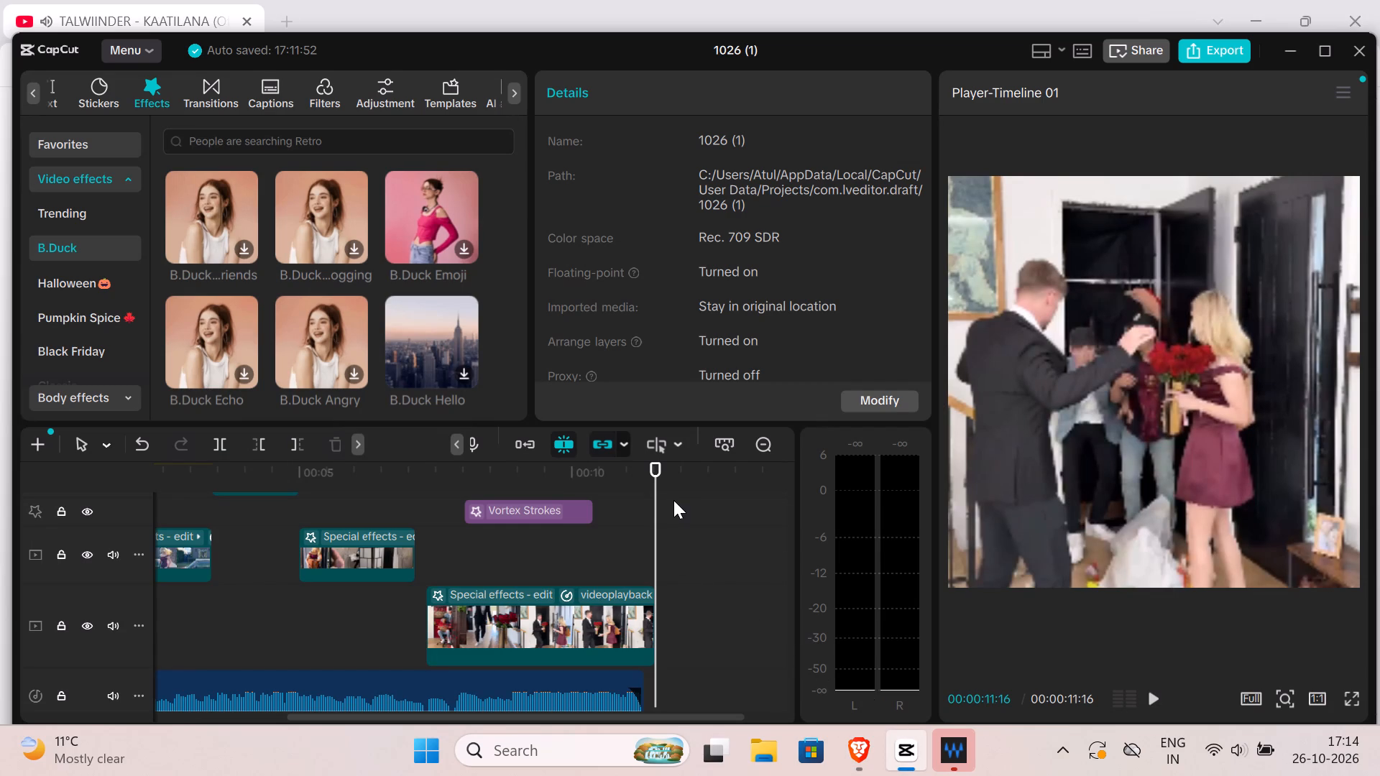
left_click_drag(655, 498, 134, 453)
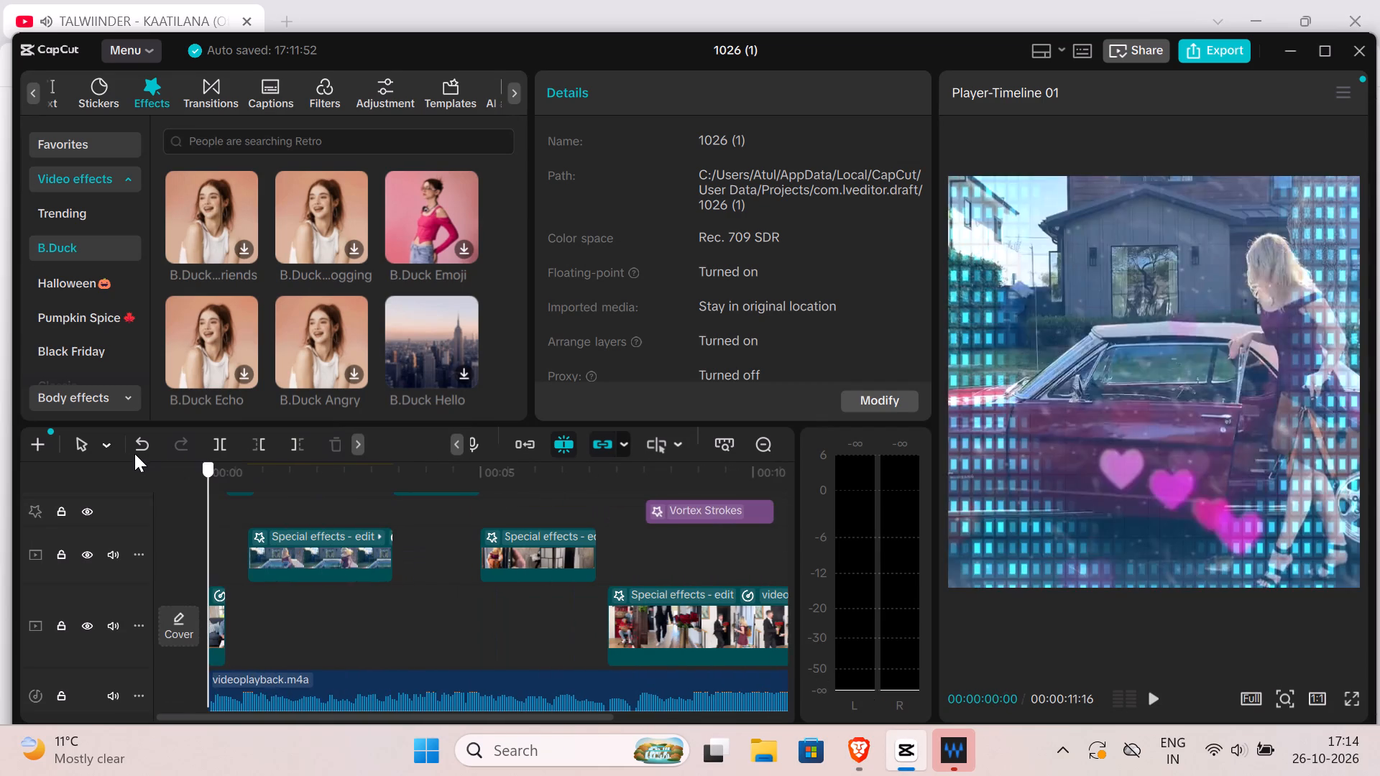
left_click_drag(134, 453, 129, 451)
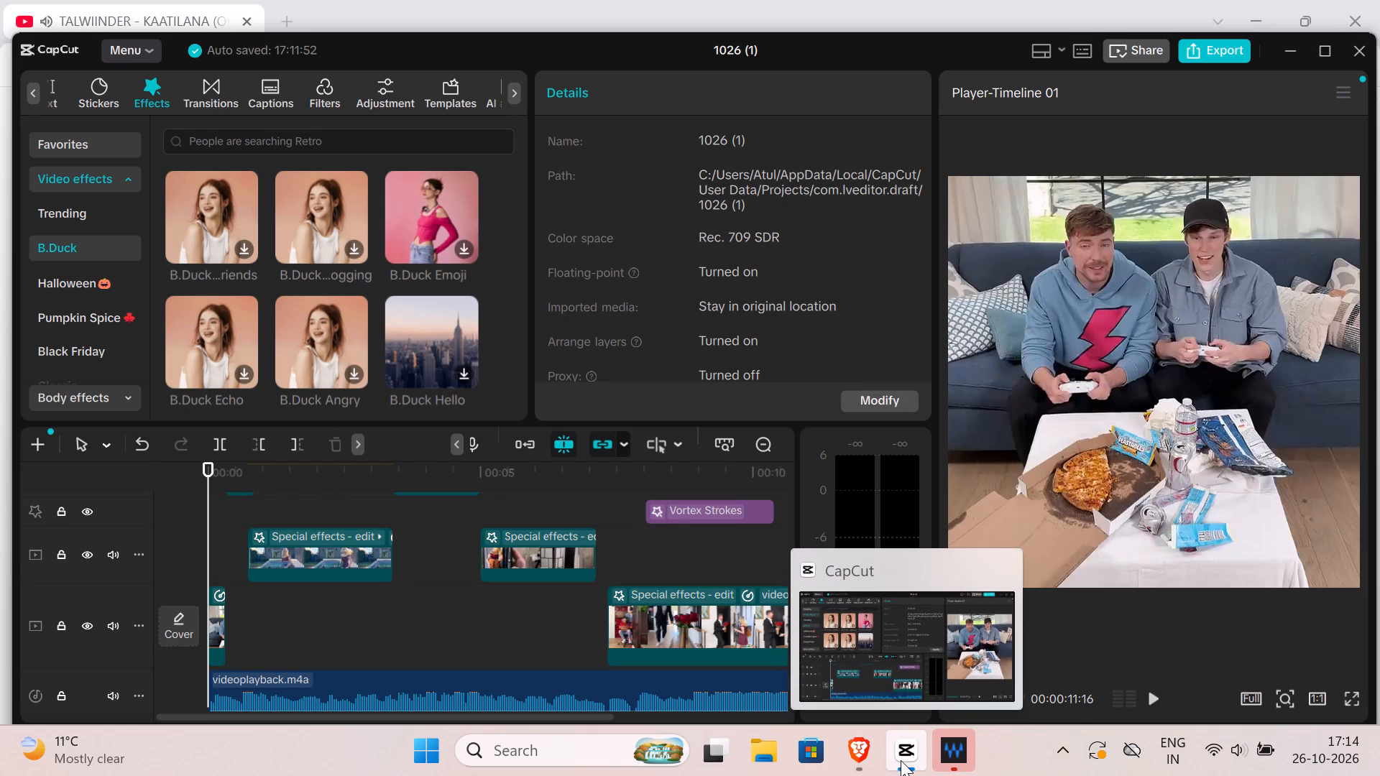
Switch to the Brave browser and close the MaxxAudioPro window.
left_click(863, 758)
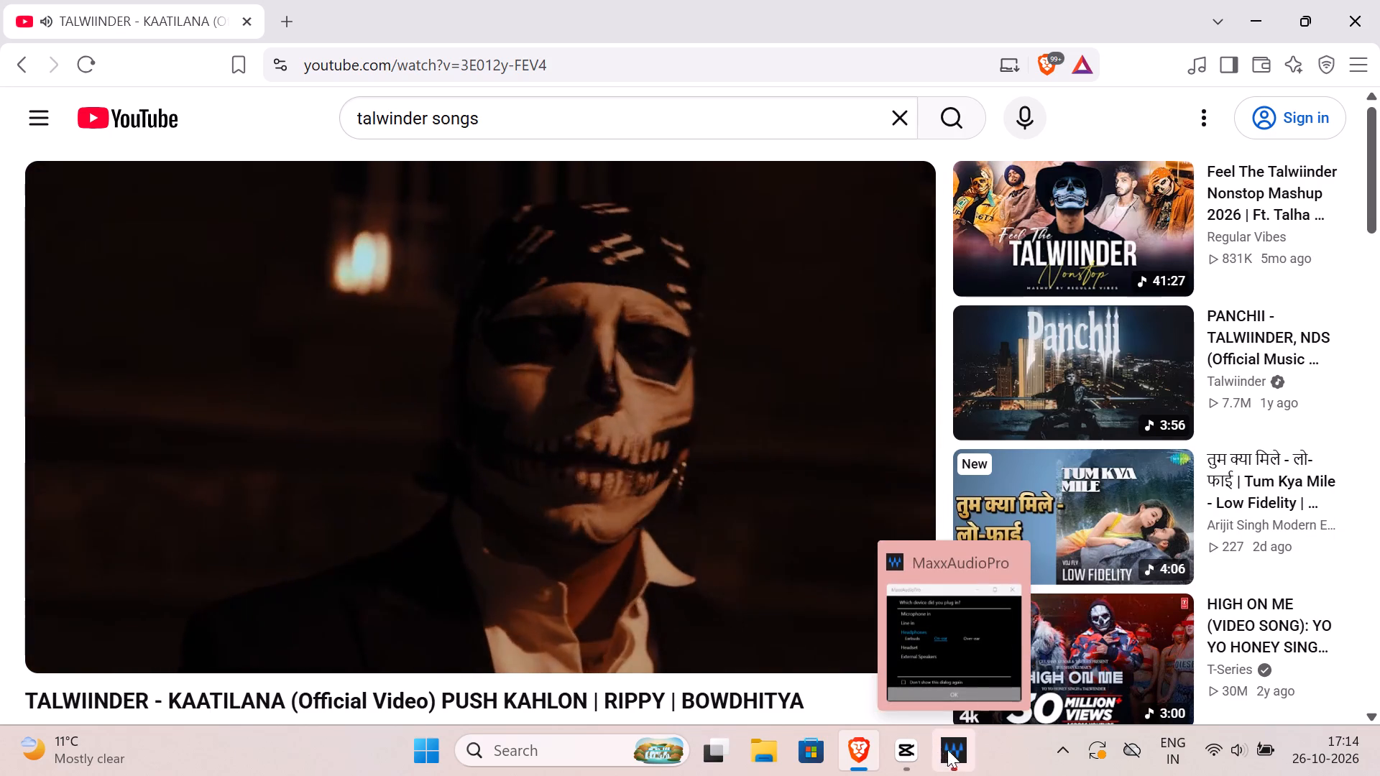
left_click_drag(1015, 564, 1019, 556)
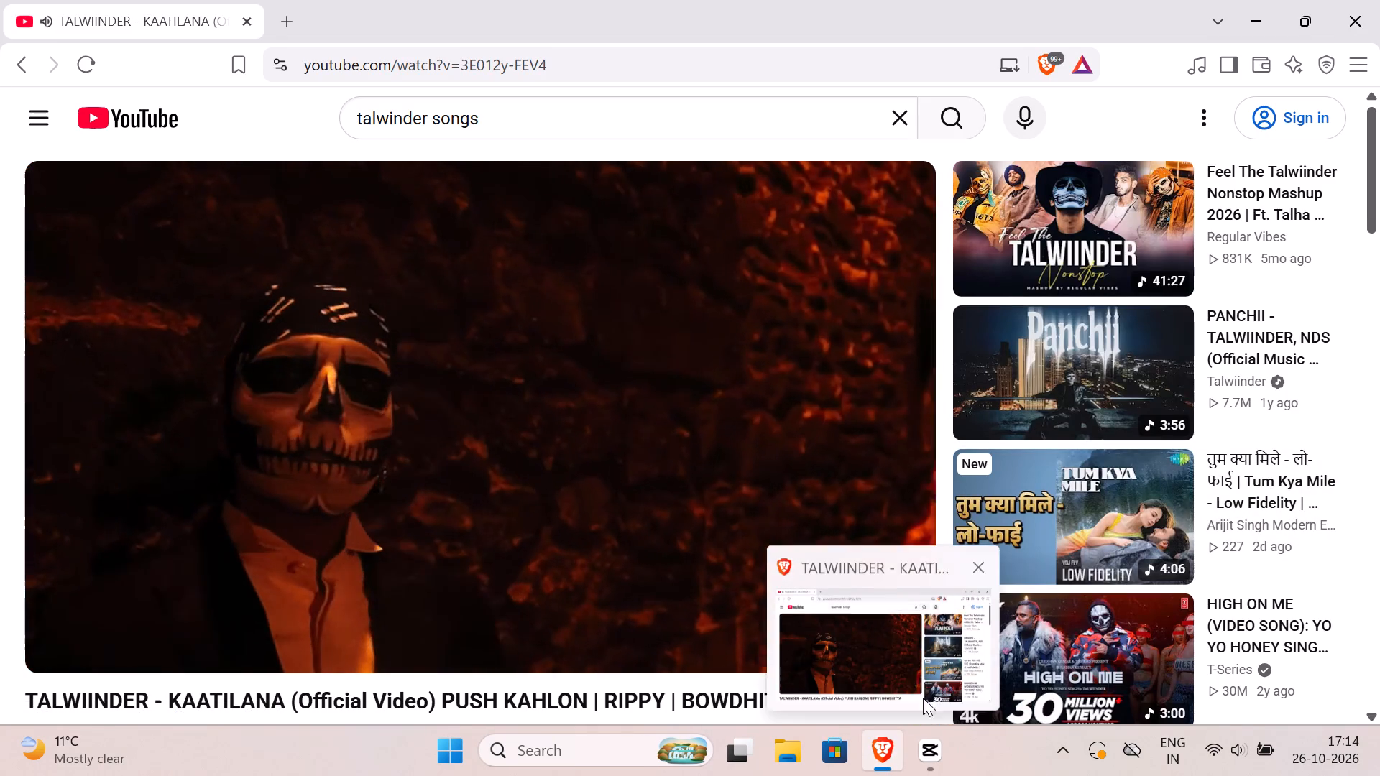
Browse the related videos and play ASSAY PASSAY - TALWIINDER | DROPPED OUT (OFFICIAL MUSIC VIDEO).
scroll(1228, 509, "down", 2)
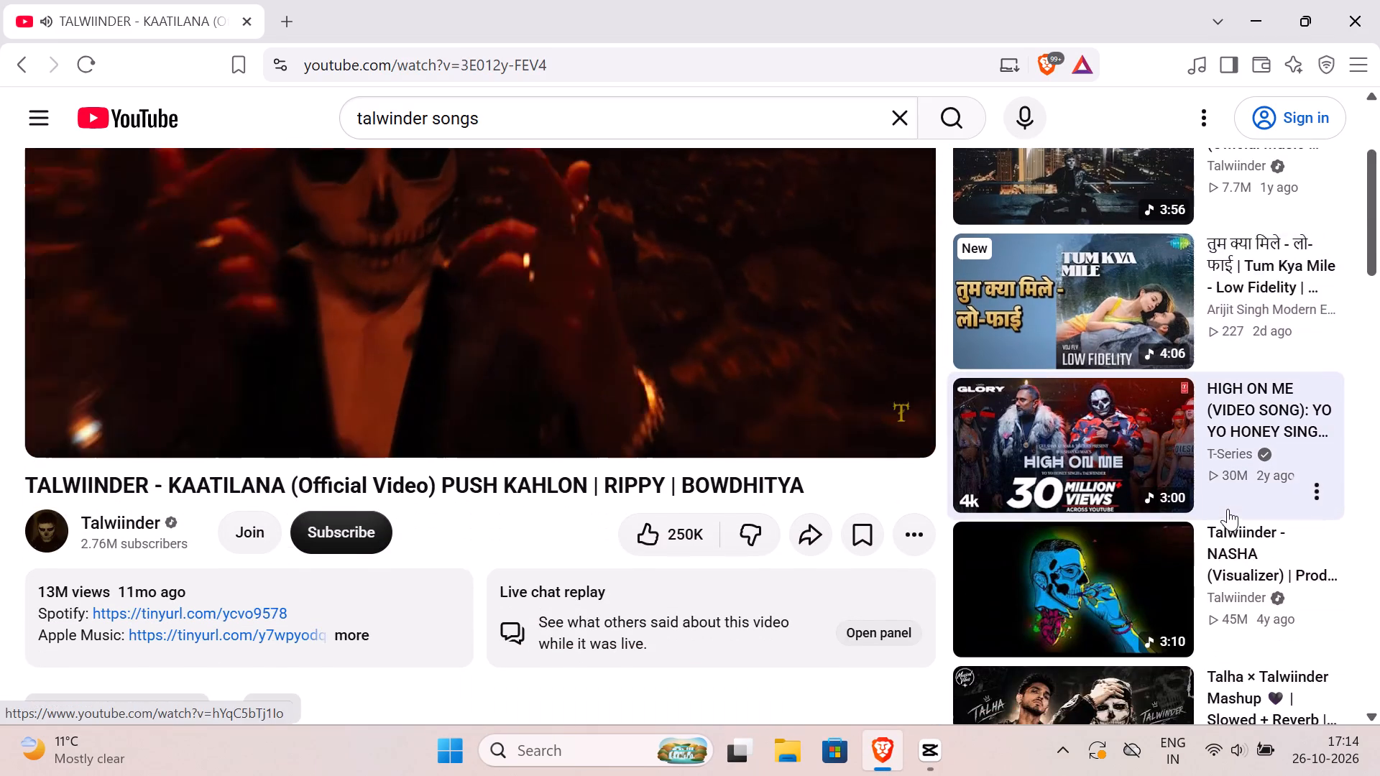
scroll(1228, 509, "down", 4)
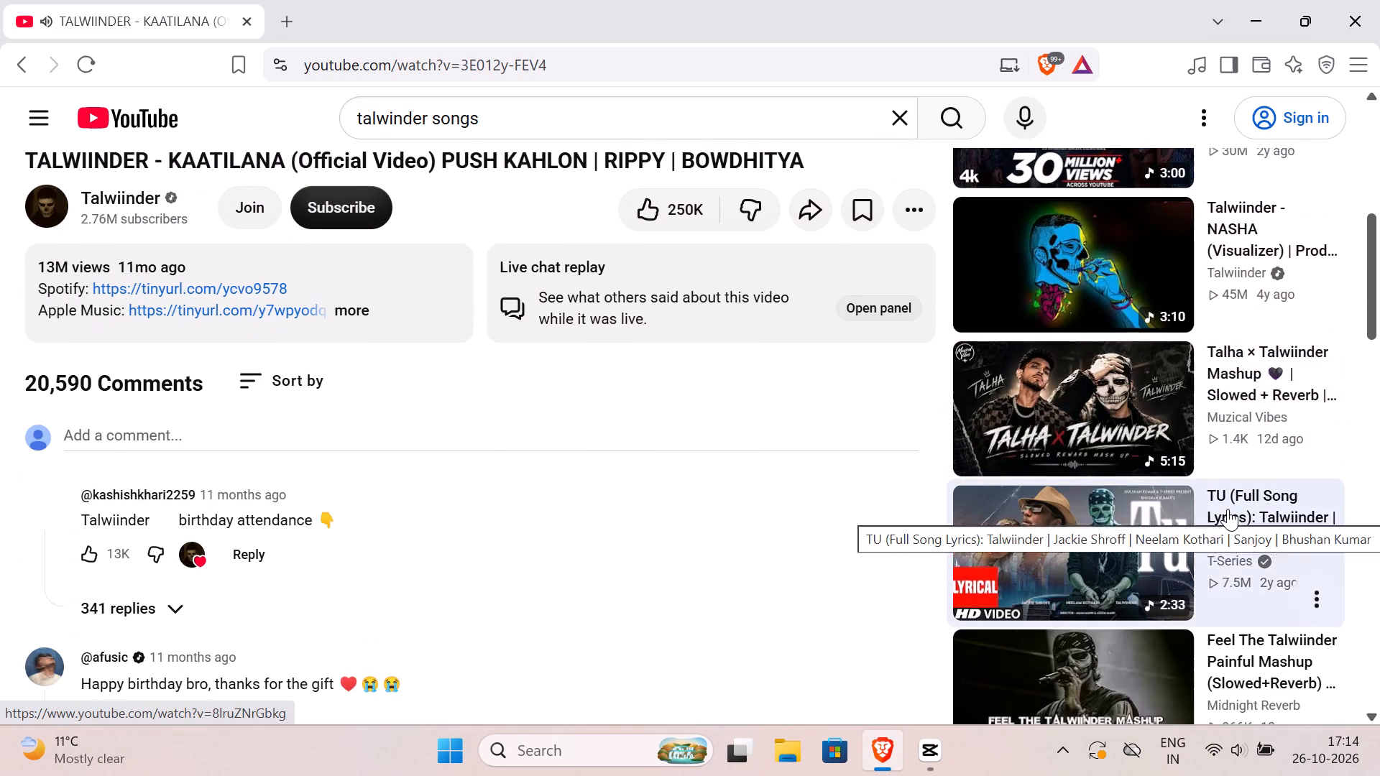
scroll(1228, 509, "down", 1)
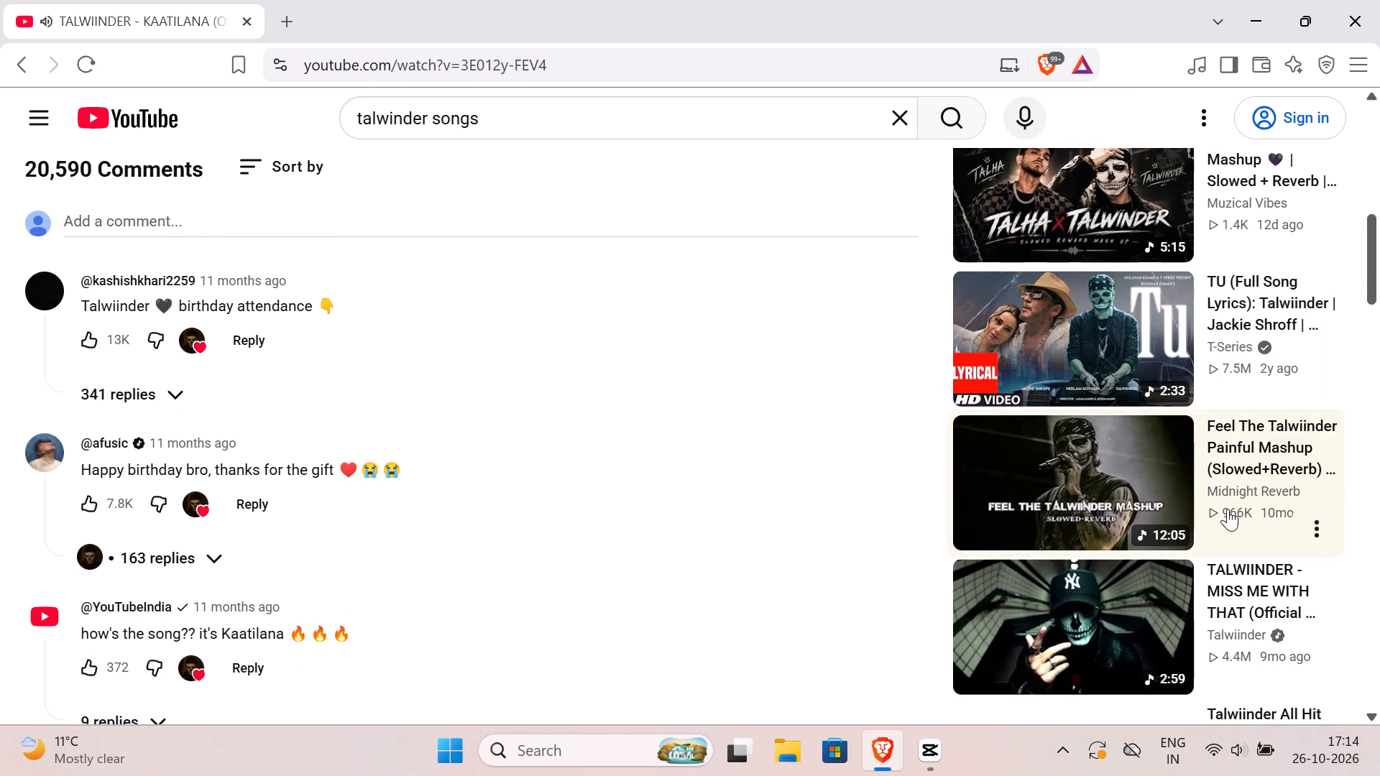
scroll(1228, 509, "down", 1)
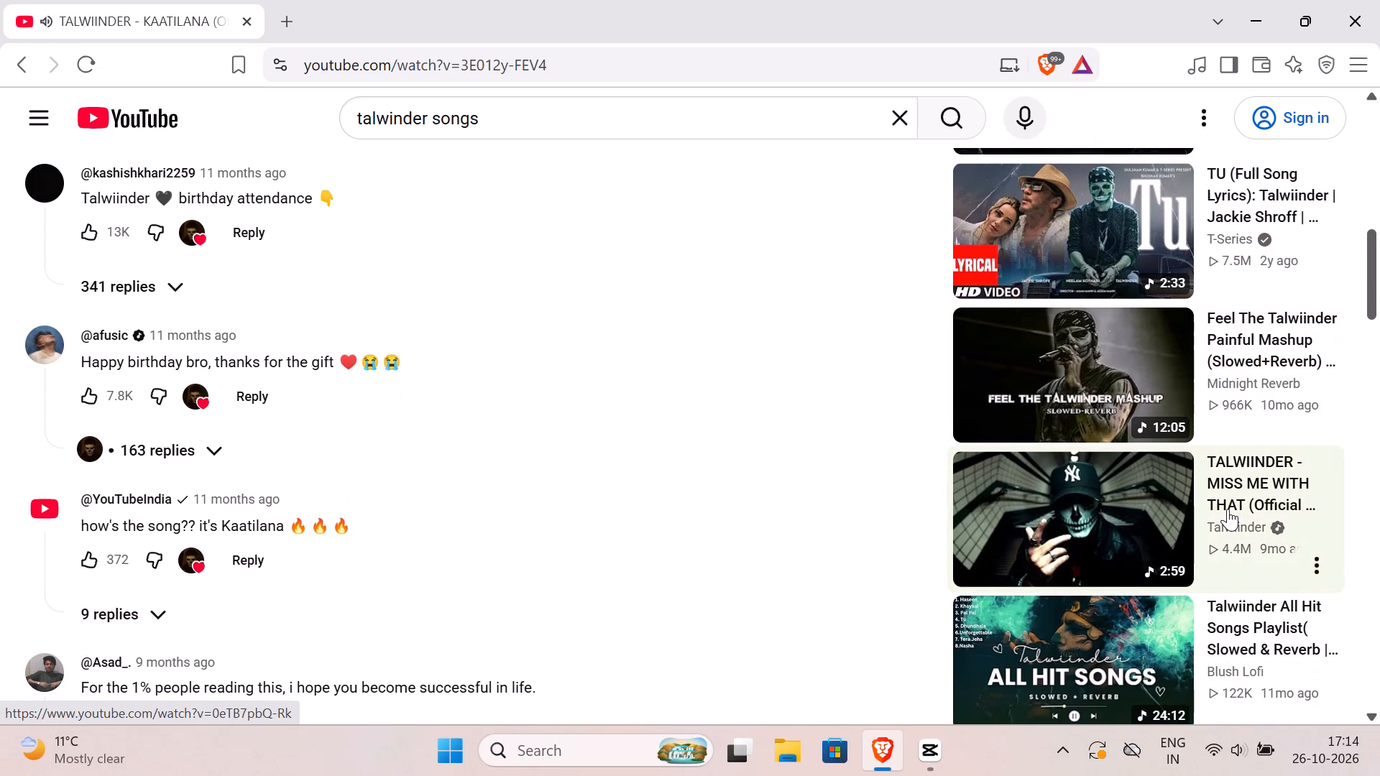
scroll(1228, 509, "down", 1)
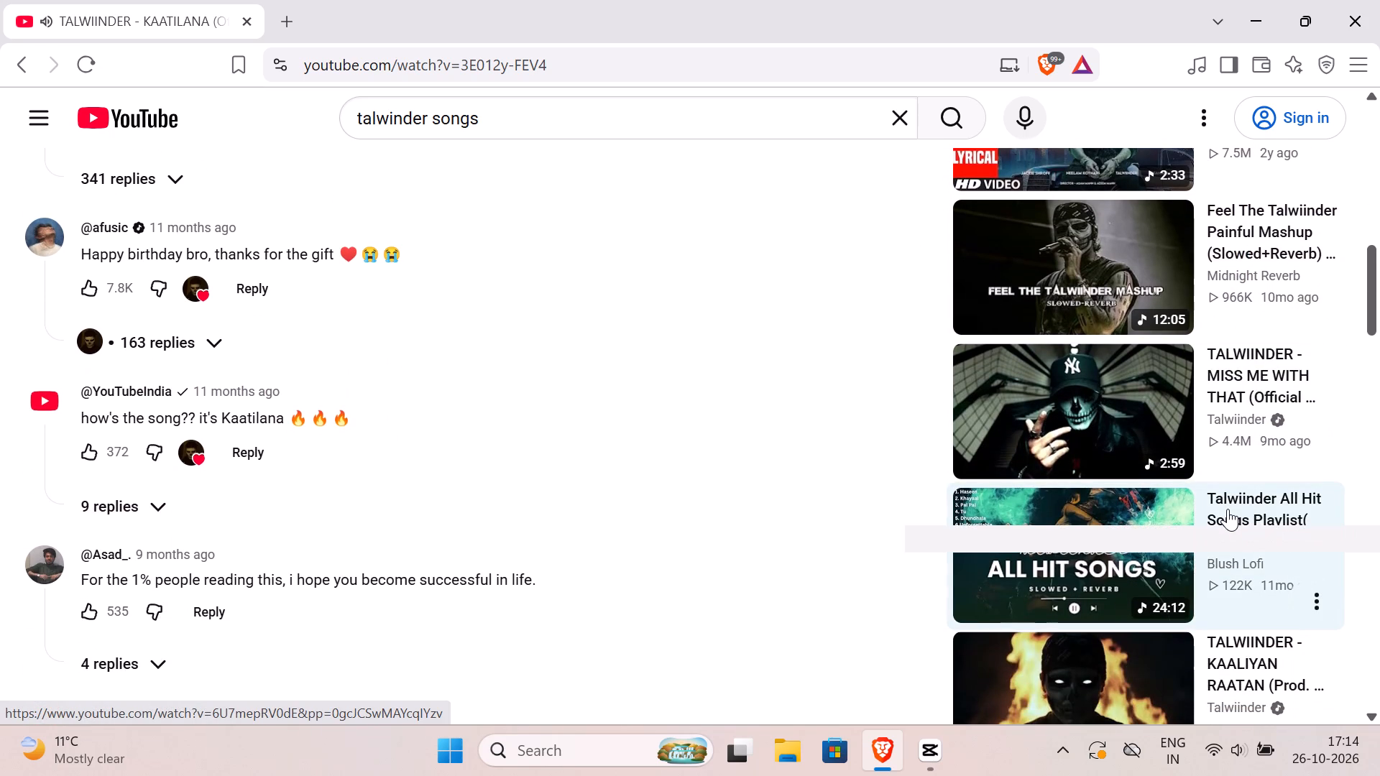
scroll(1228, 509, "down", 2)
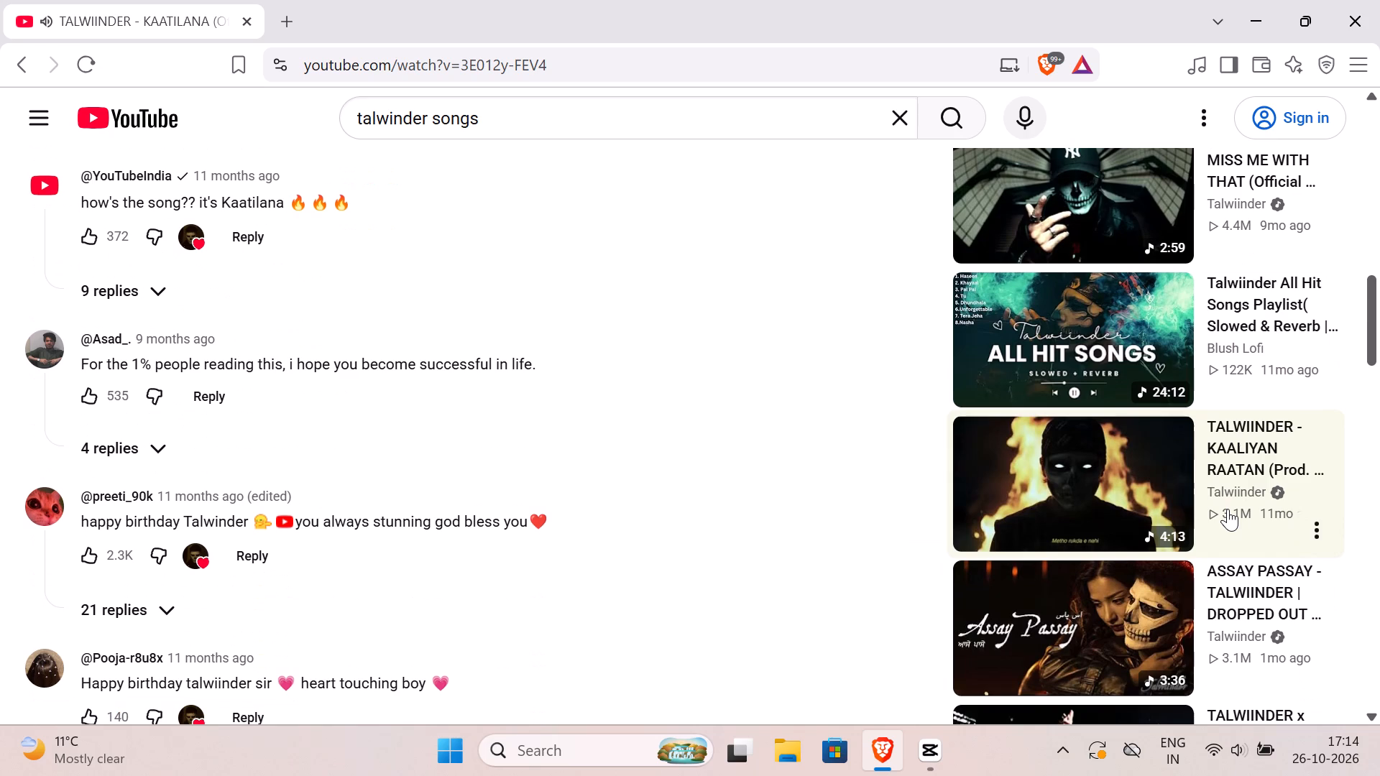
left_click_drag(1199, 591, 1190, 596)
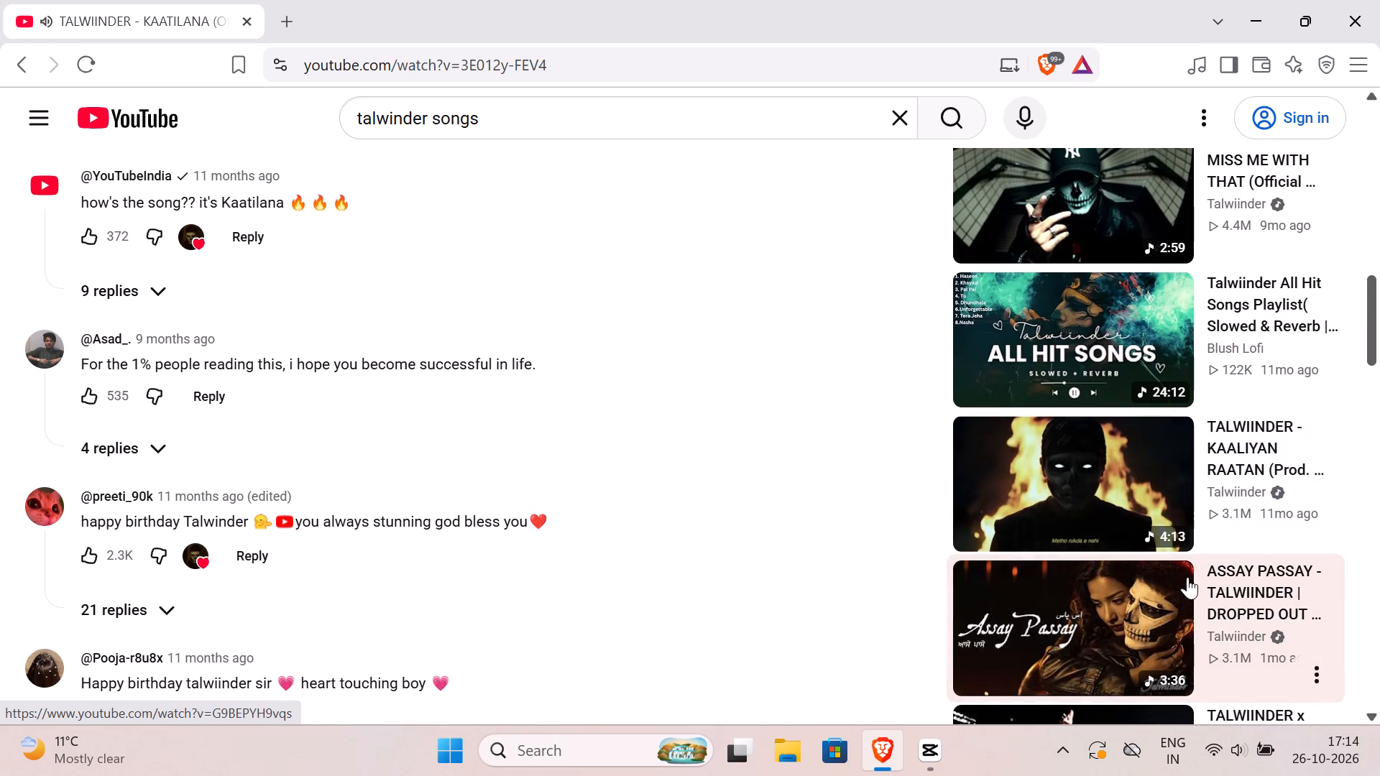
double_click(1087, 642)
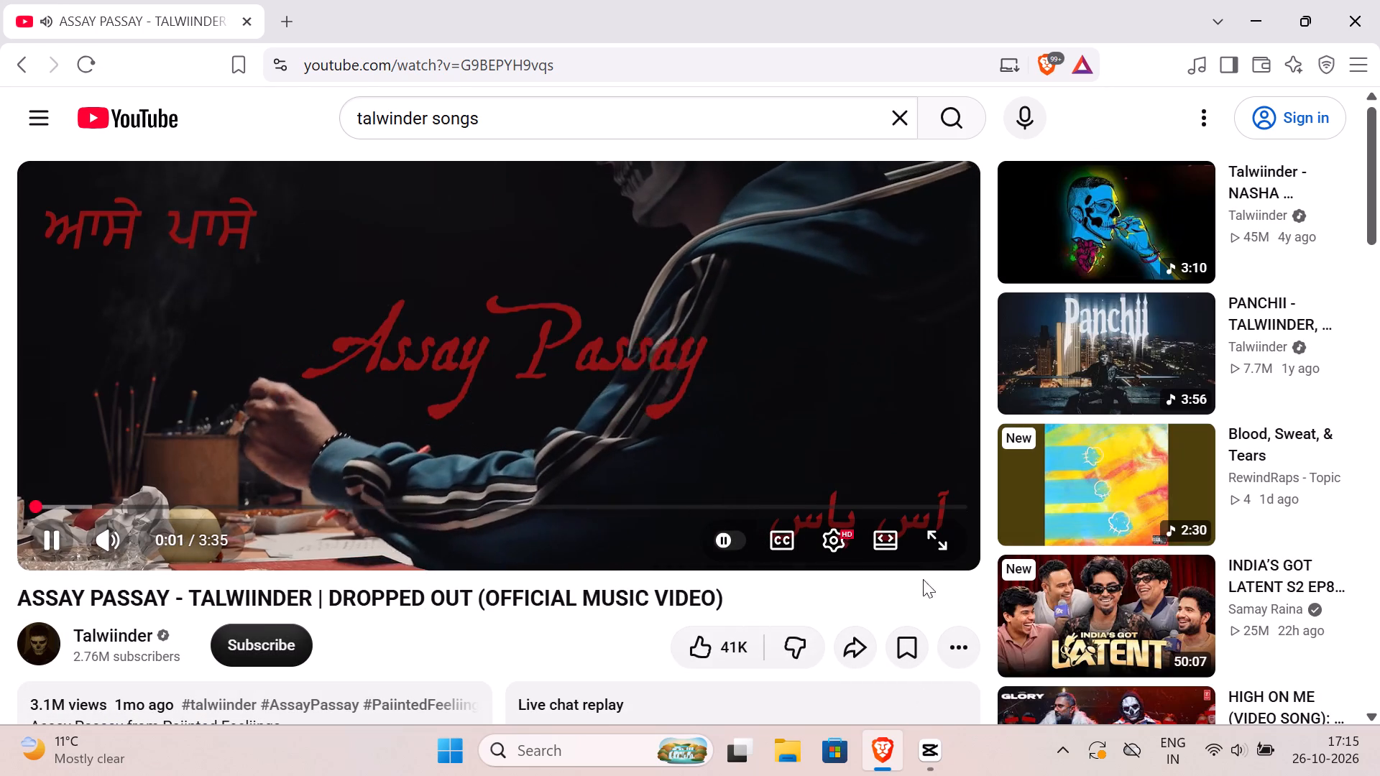
Skip to 3:22 in the ASSAY PASSAY video, pause and resume it, and continue playback from an earlier point.
left_click(907, 504)
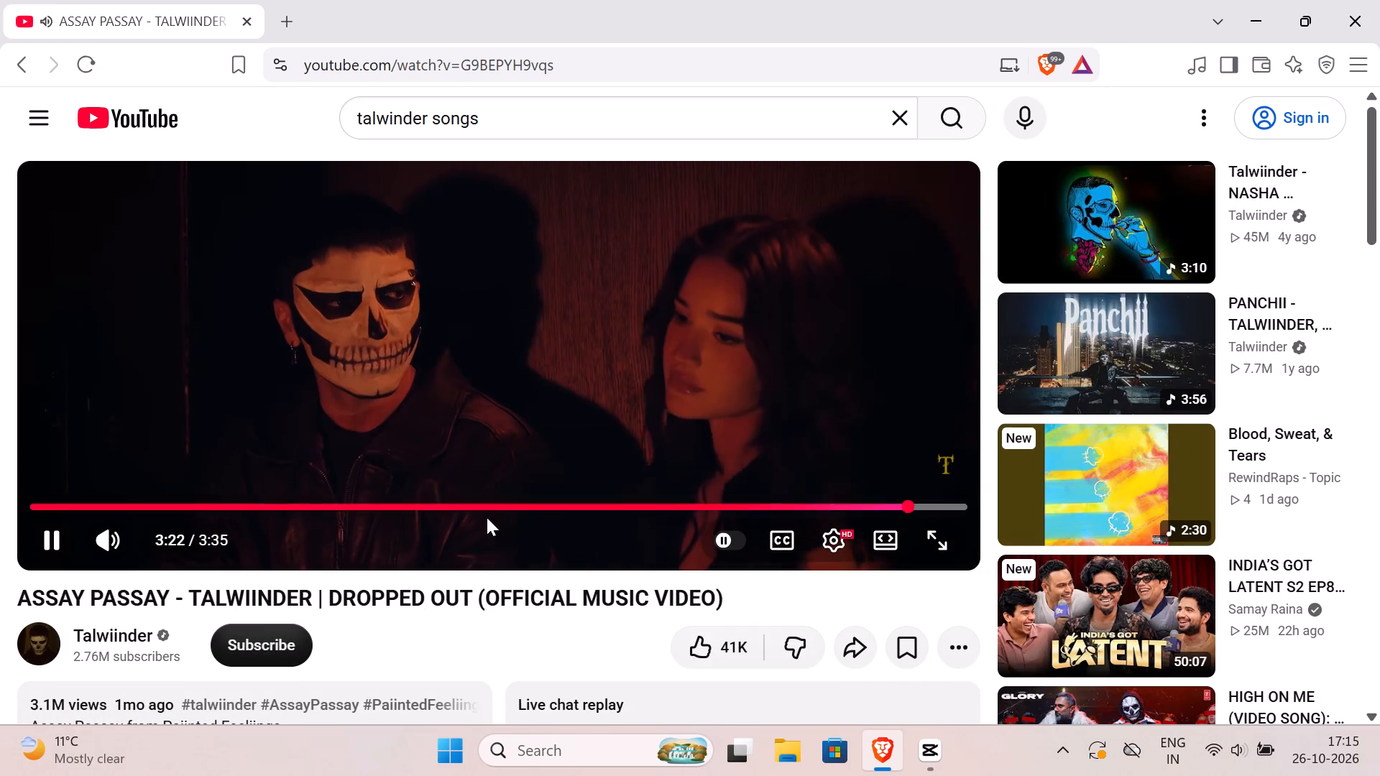
left_click(326, 479)
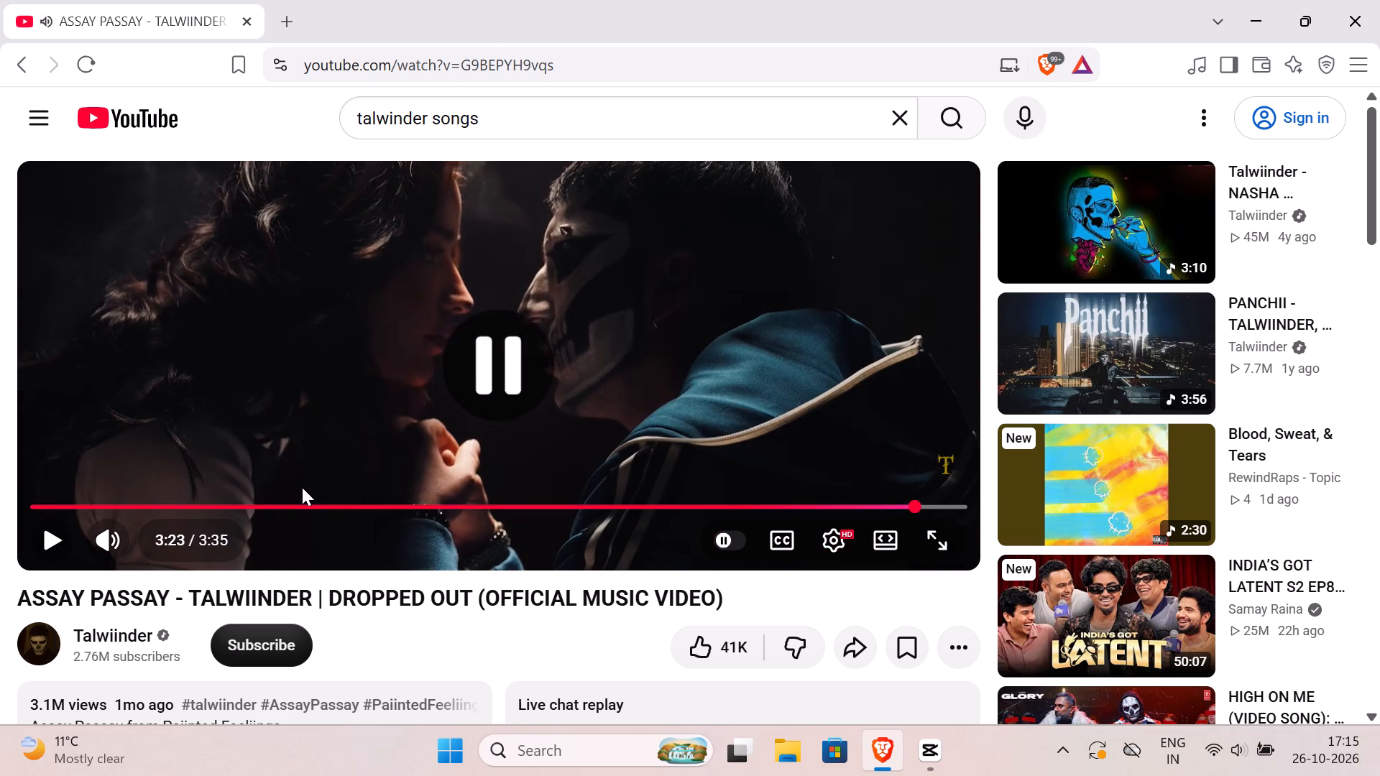
left_click(302, 487)
left_click(254, 498)
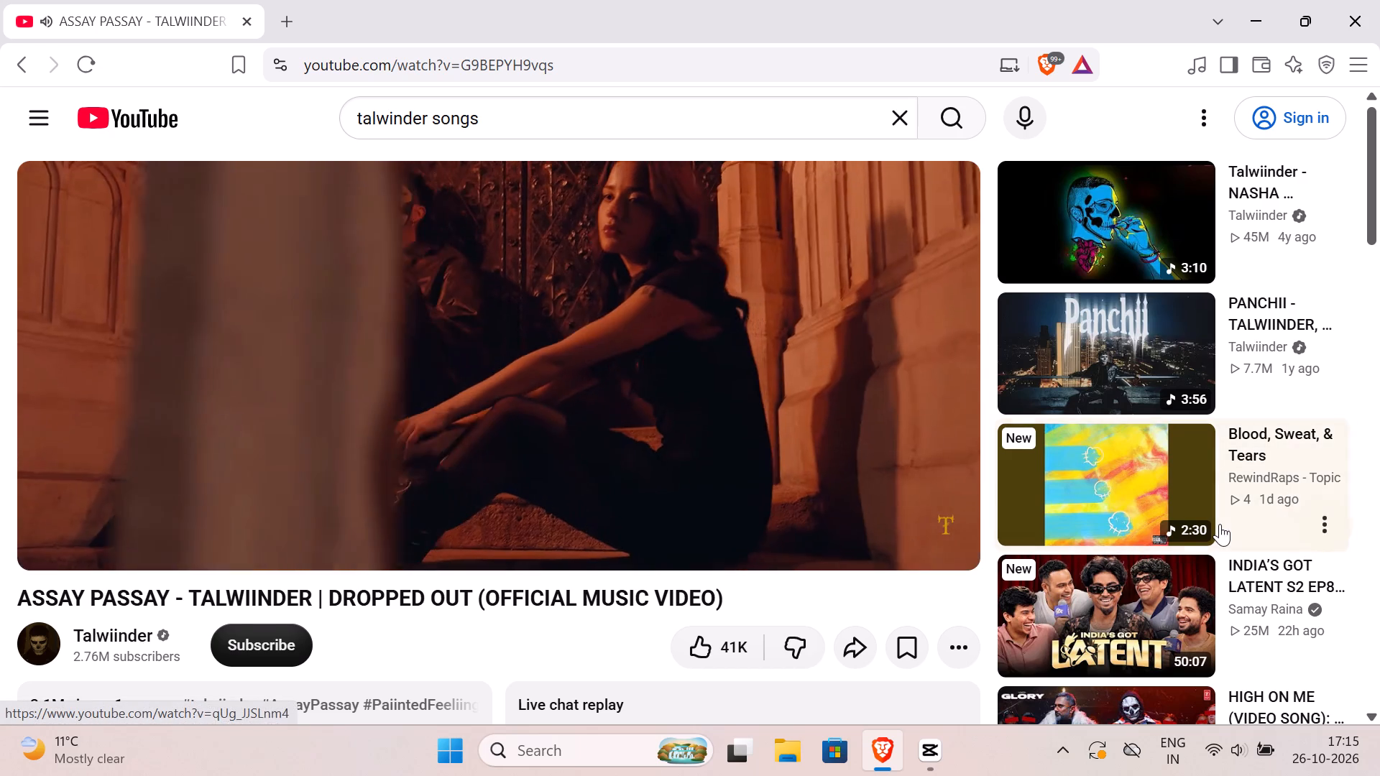
Play the related video Feel The Talwiinder Painful Mashup (Slowed+Reverb), pausing it briefly and resuming playback.
scroll(1220, 524, "down", 4)
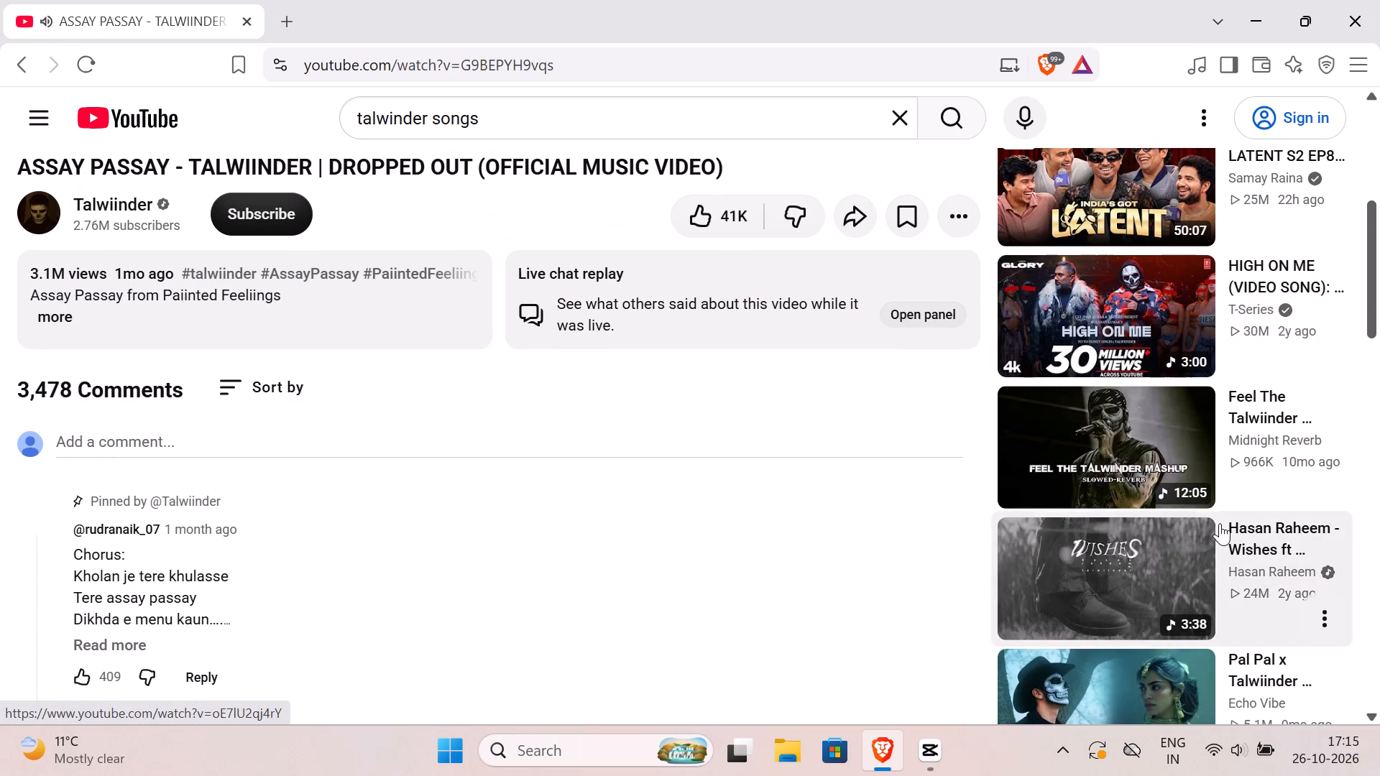
left_click(1183, 468)
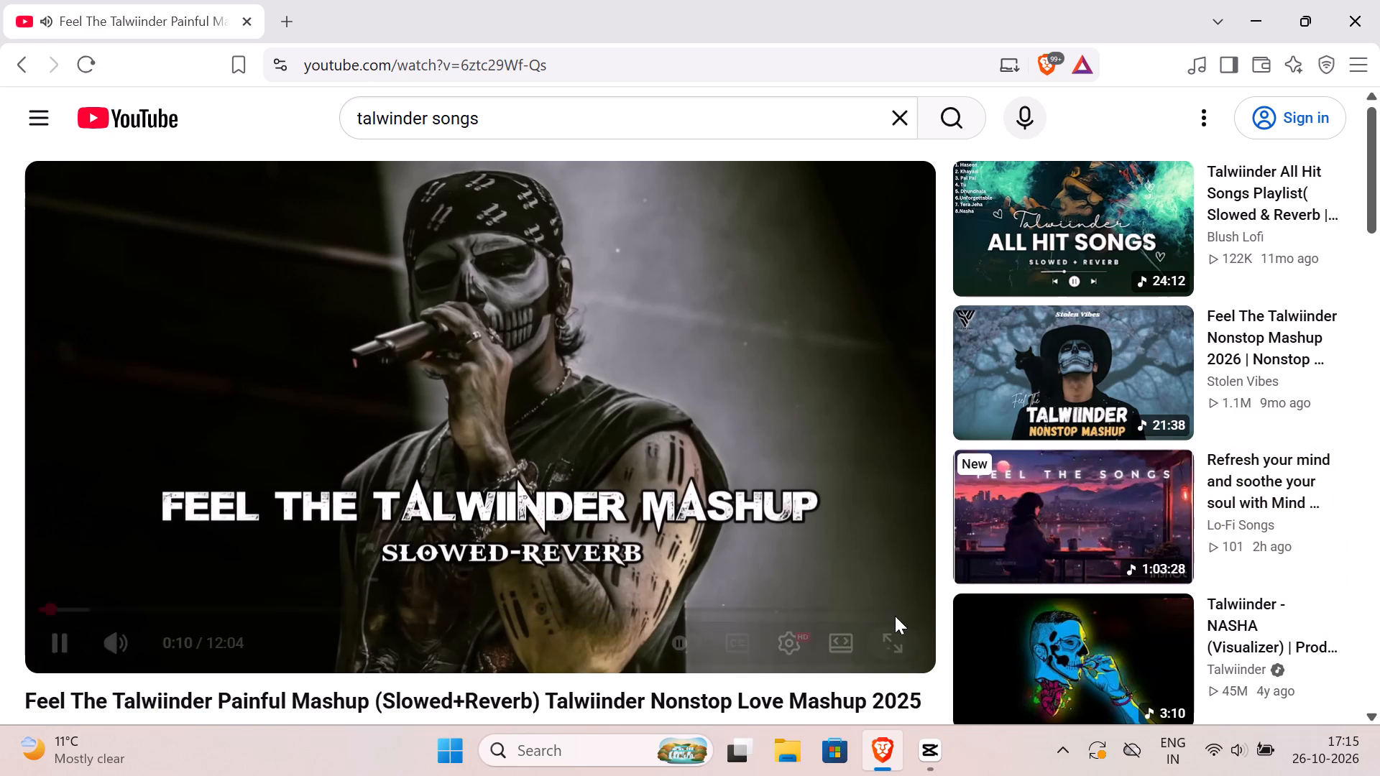
left_click(862, 527)
left_click_drag(870, 536, 873, 542)
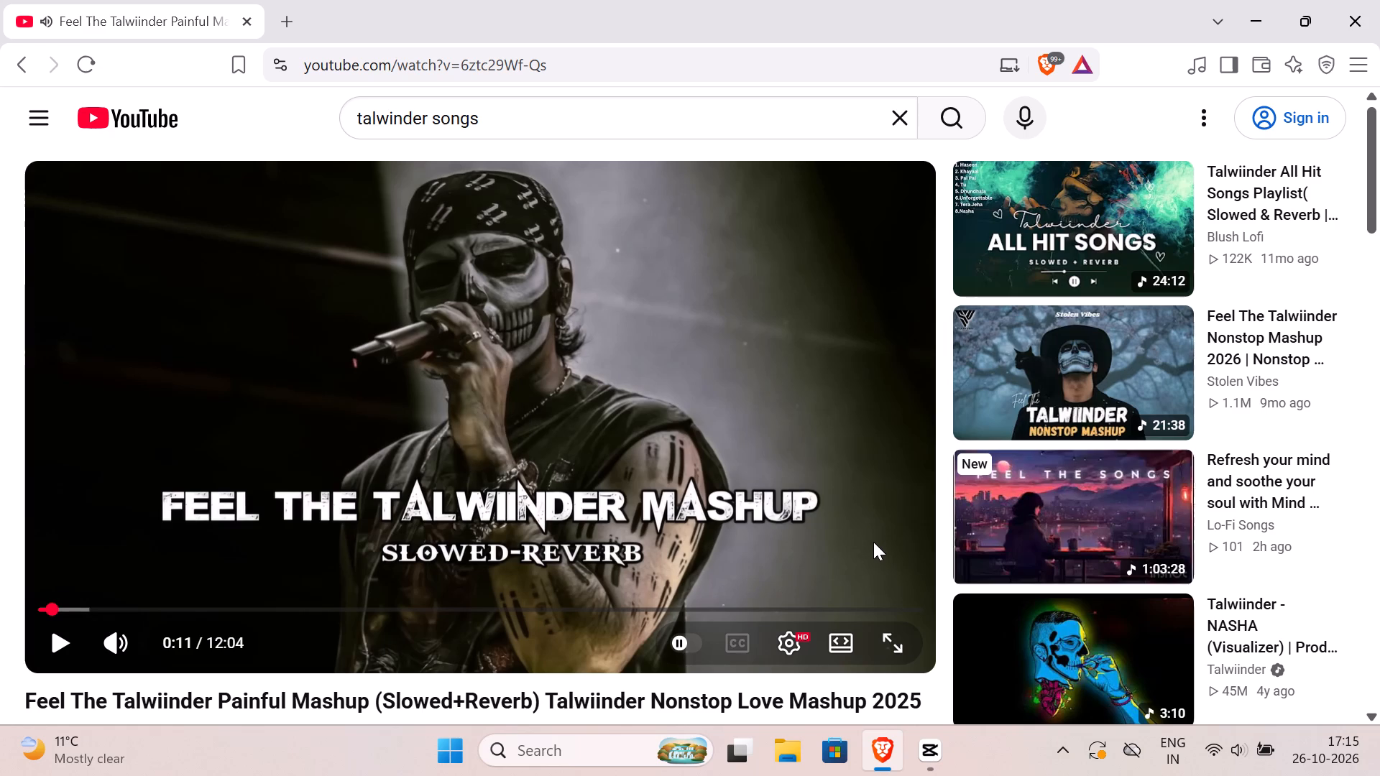
left_click_drag(873, 542, 880, 558)
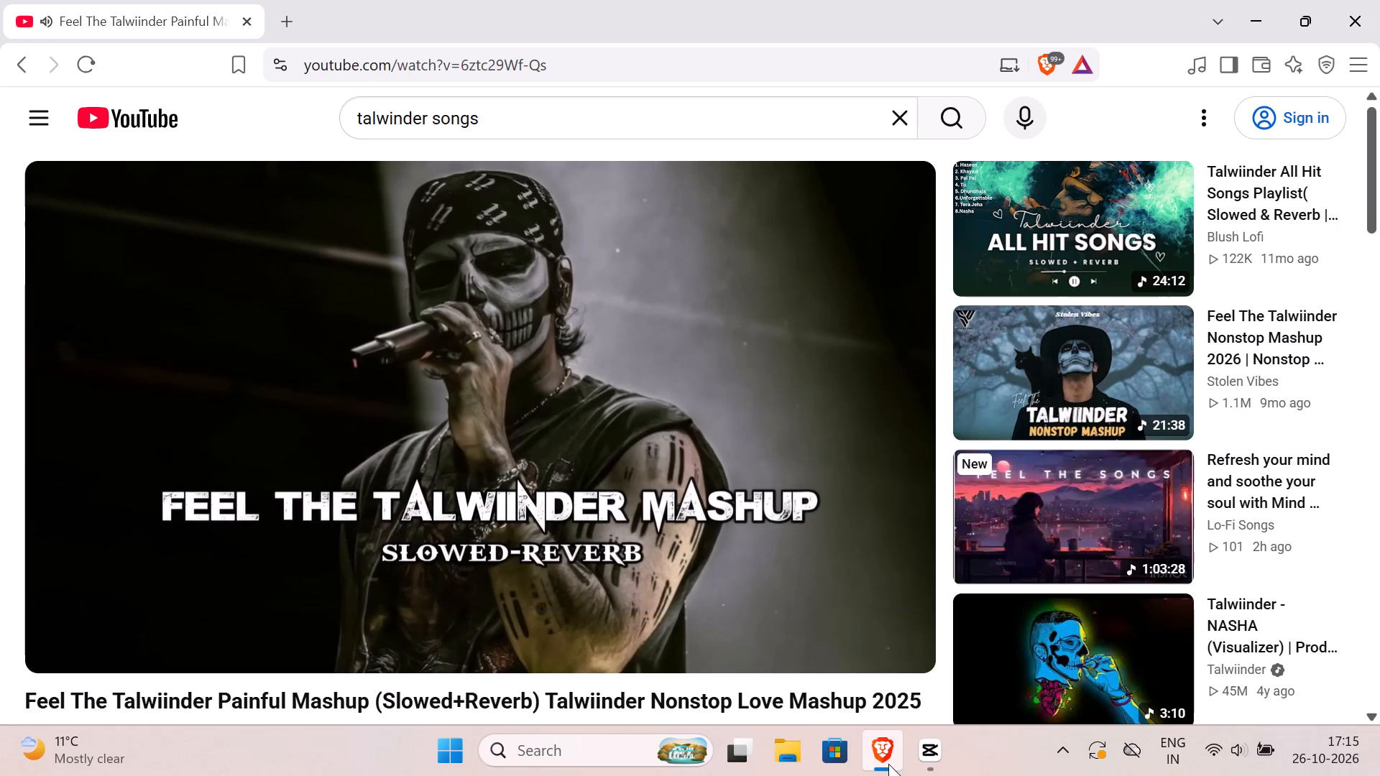
Switch to CapCut, scrub through the whole timeline to review the clips, and return the playhead to 00:00:00:00.
left_click(932, 753)
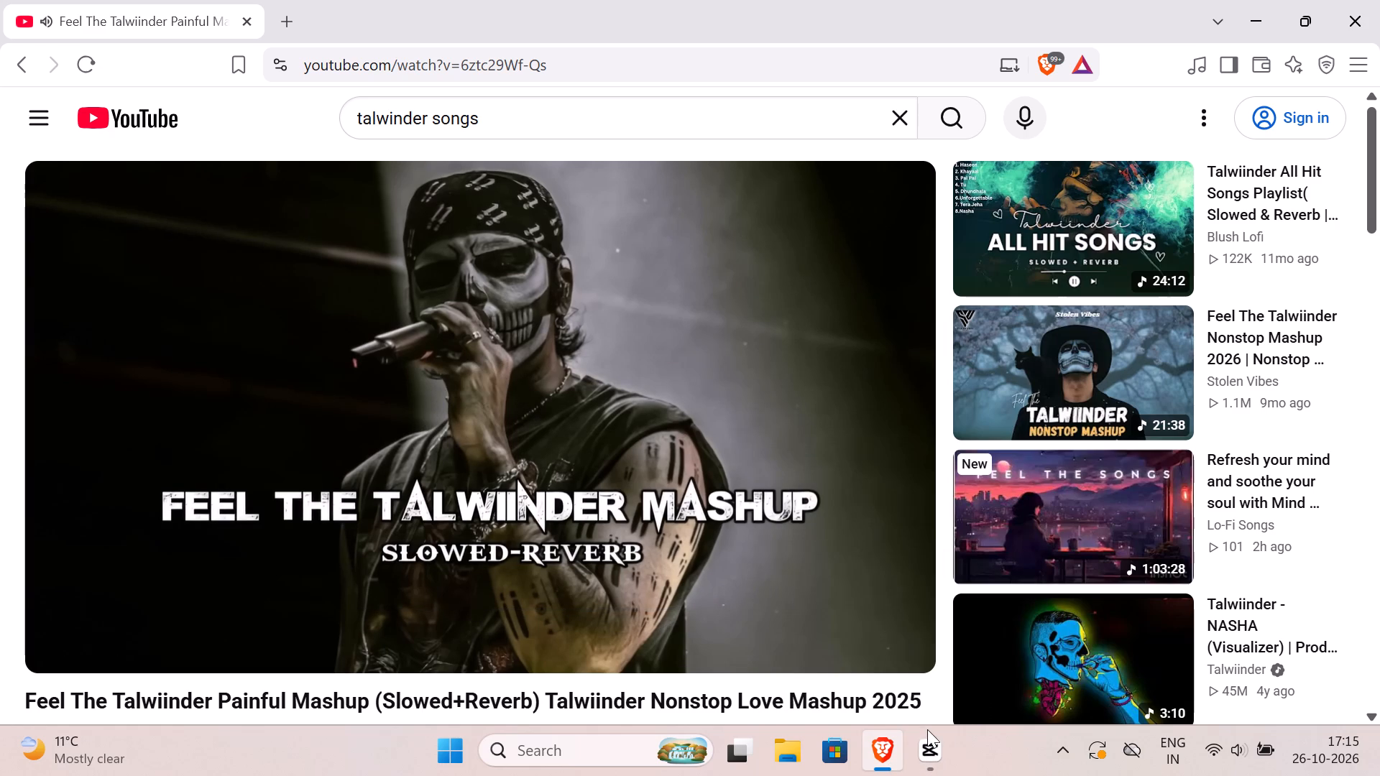
left_click(924, 744)
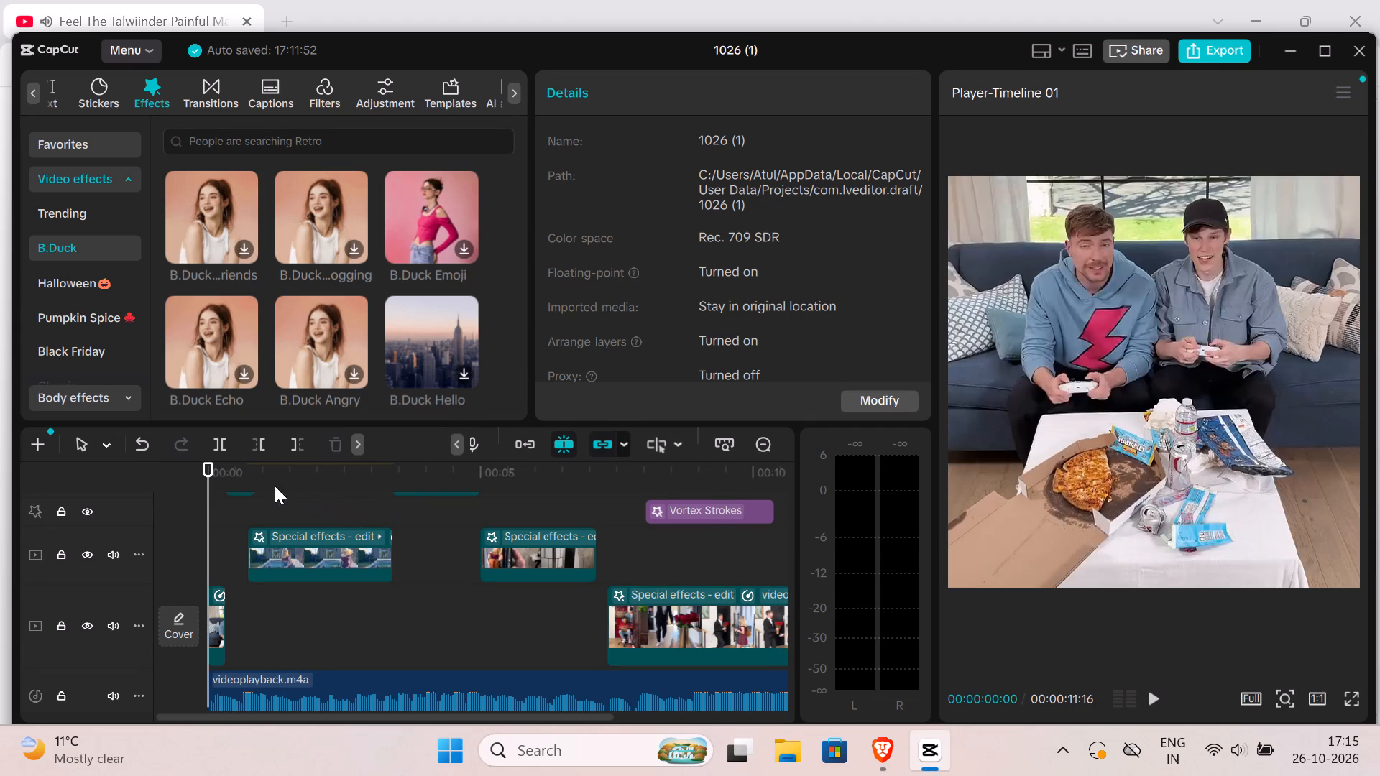
left_click_drag(210, 464, 239, 466)
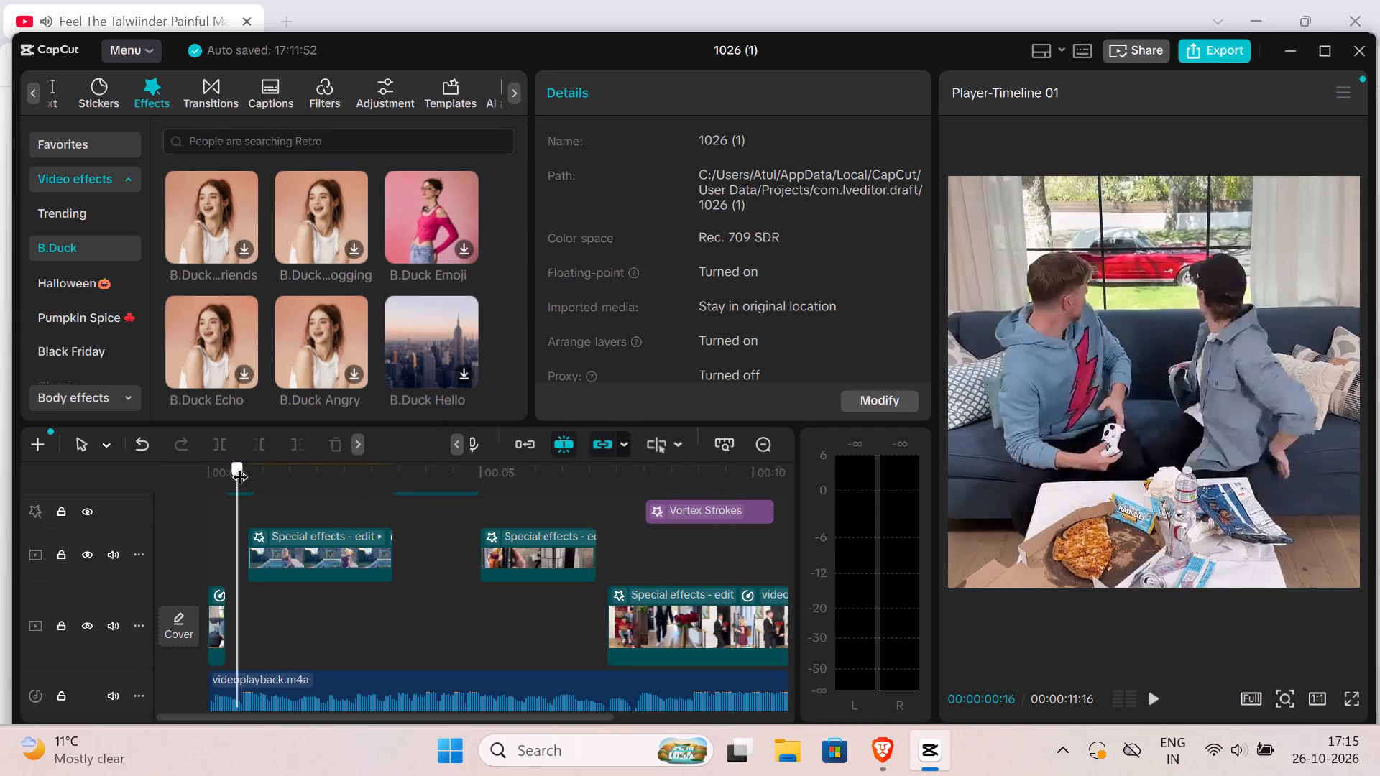
left_click_drag(239, 466, 539, 507)
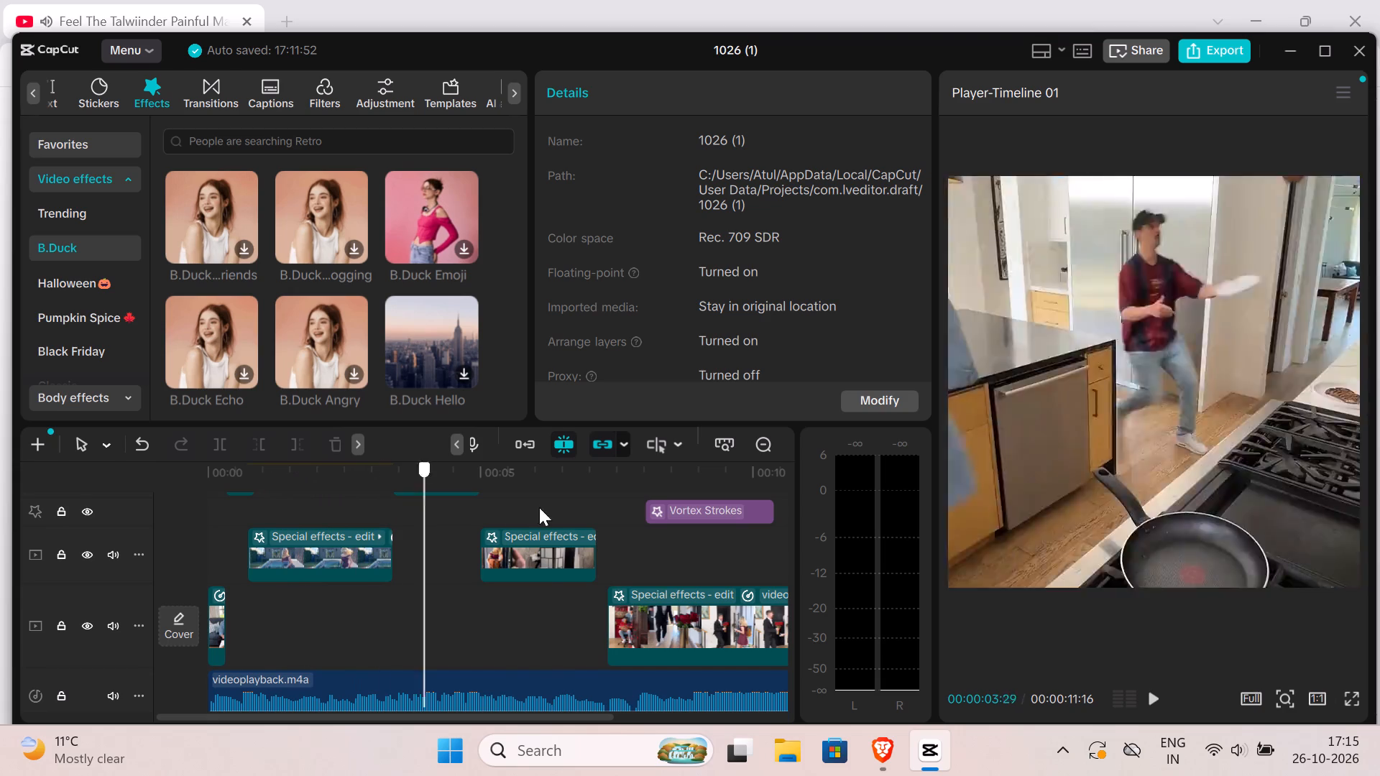
left_click_drag(539, 507, 810, 504)
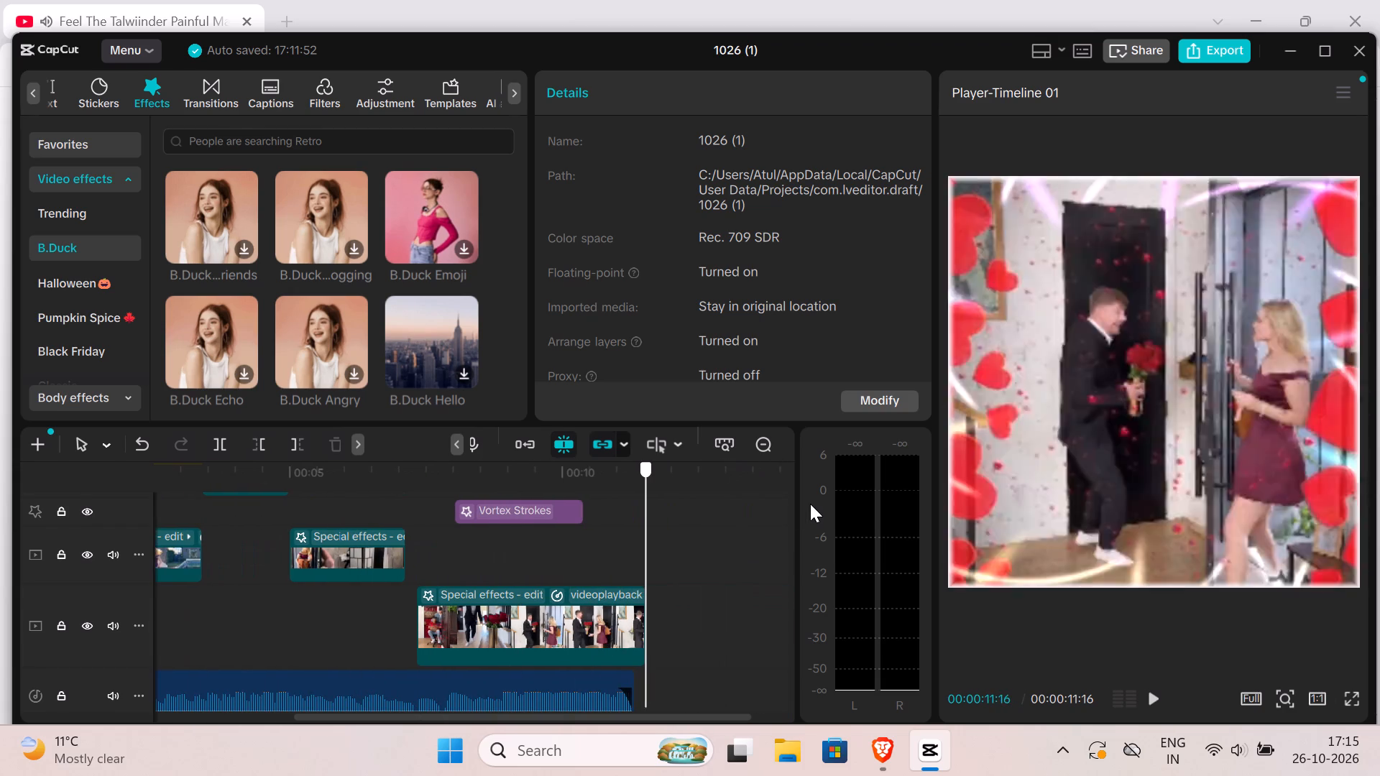
left_click_drag(810, 504, 788, 491)
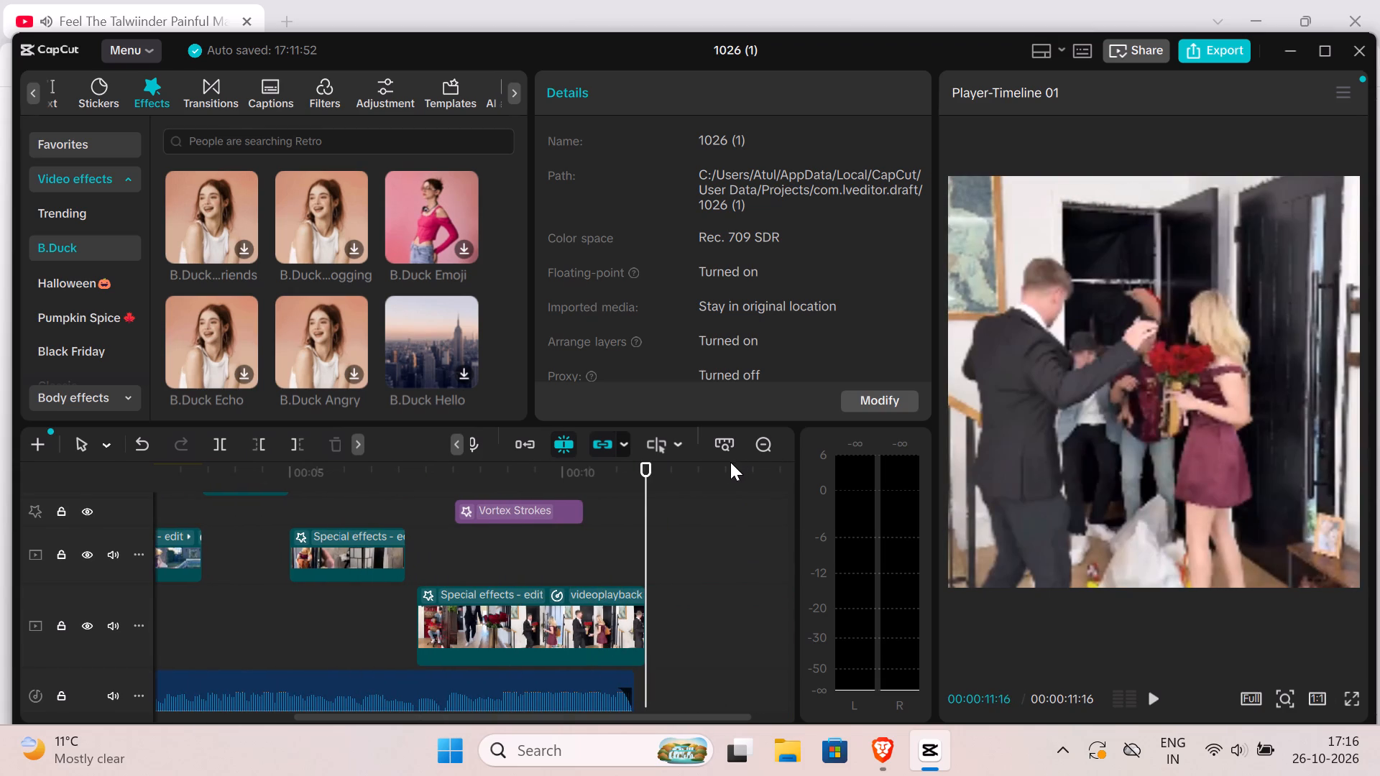
left_click_drag(657, 482, 629, 476)
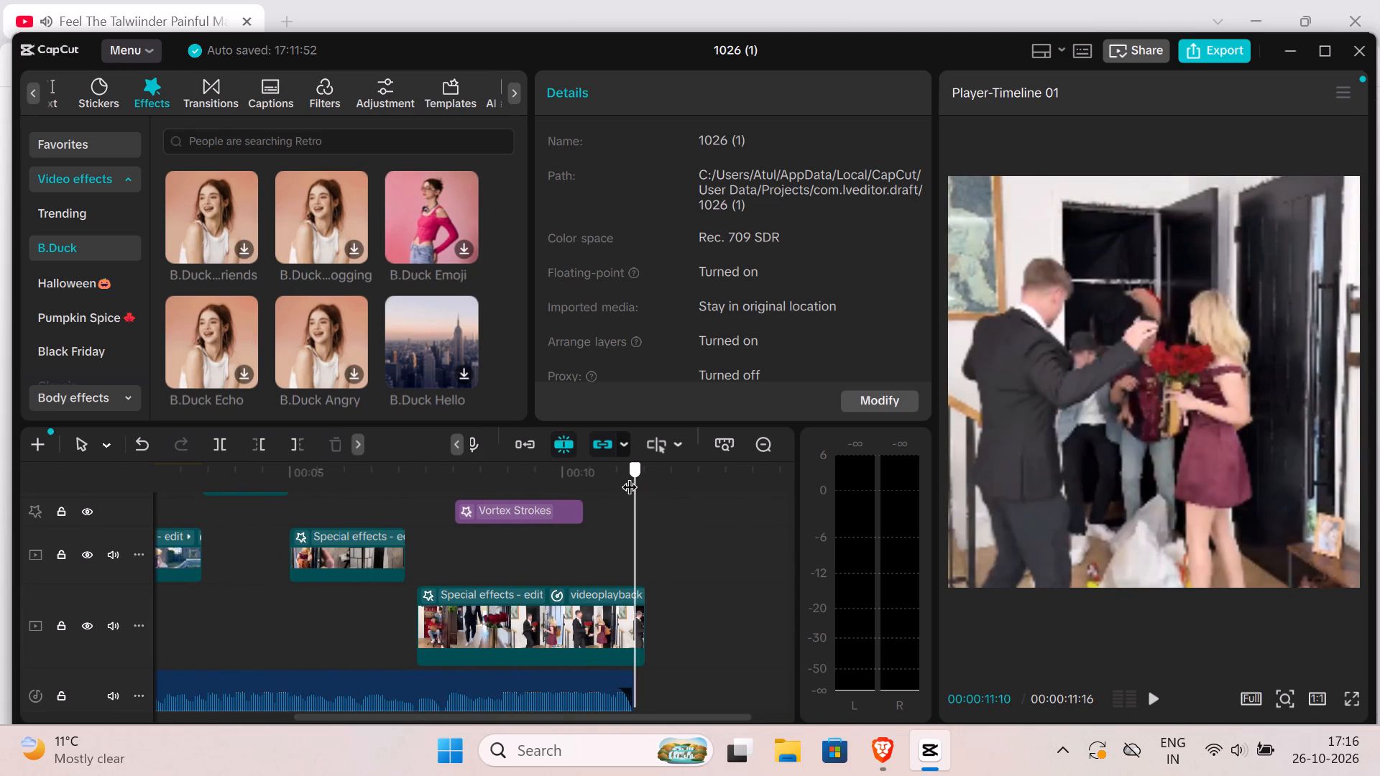
left_click_drag(629, 476, 372, 456)
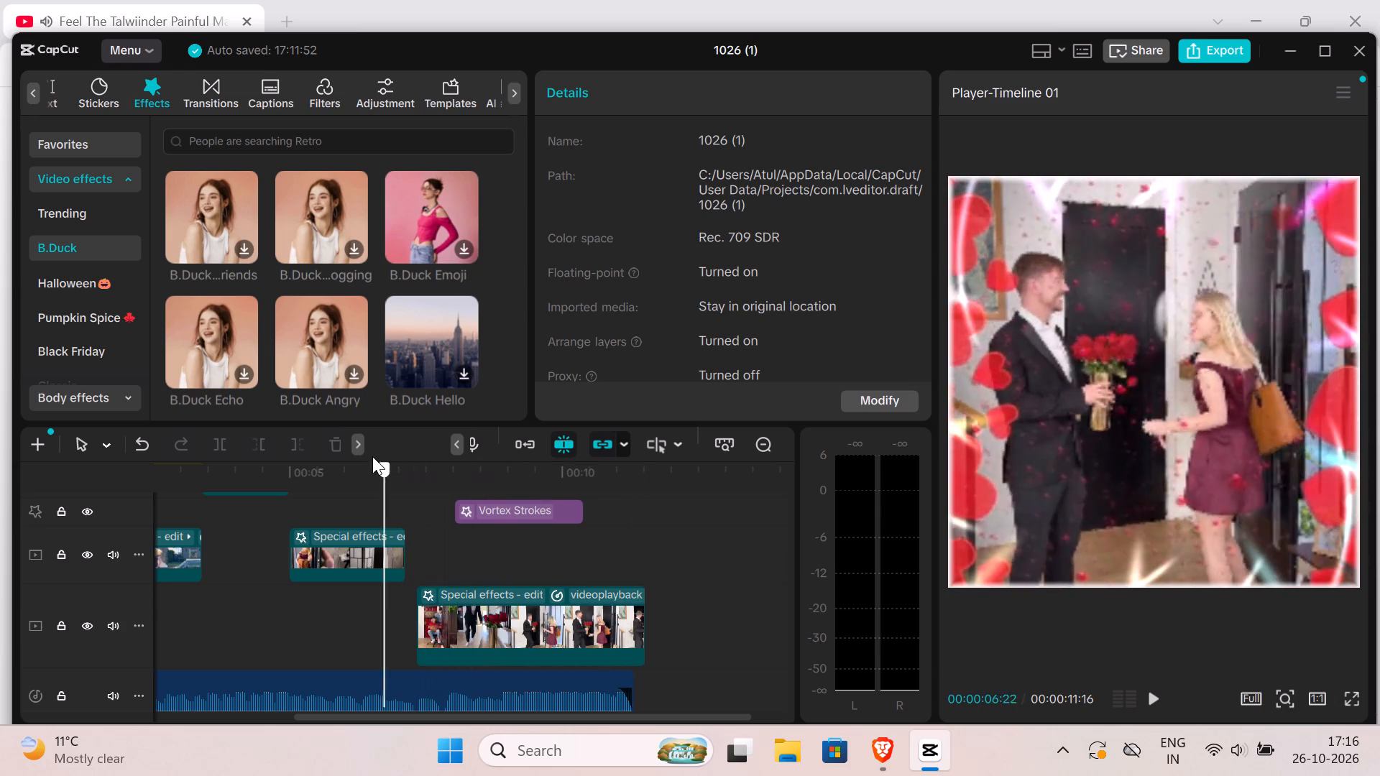
left_click_drag(372, 456, 133, 425)
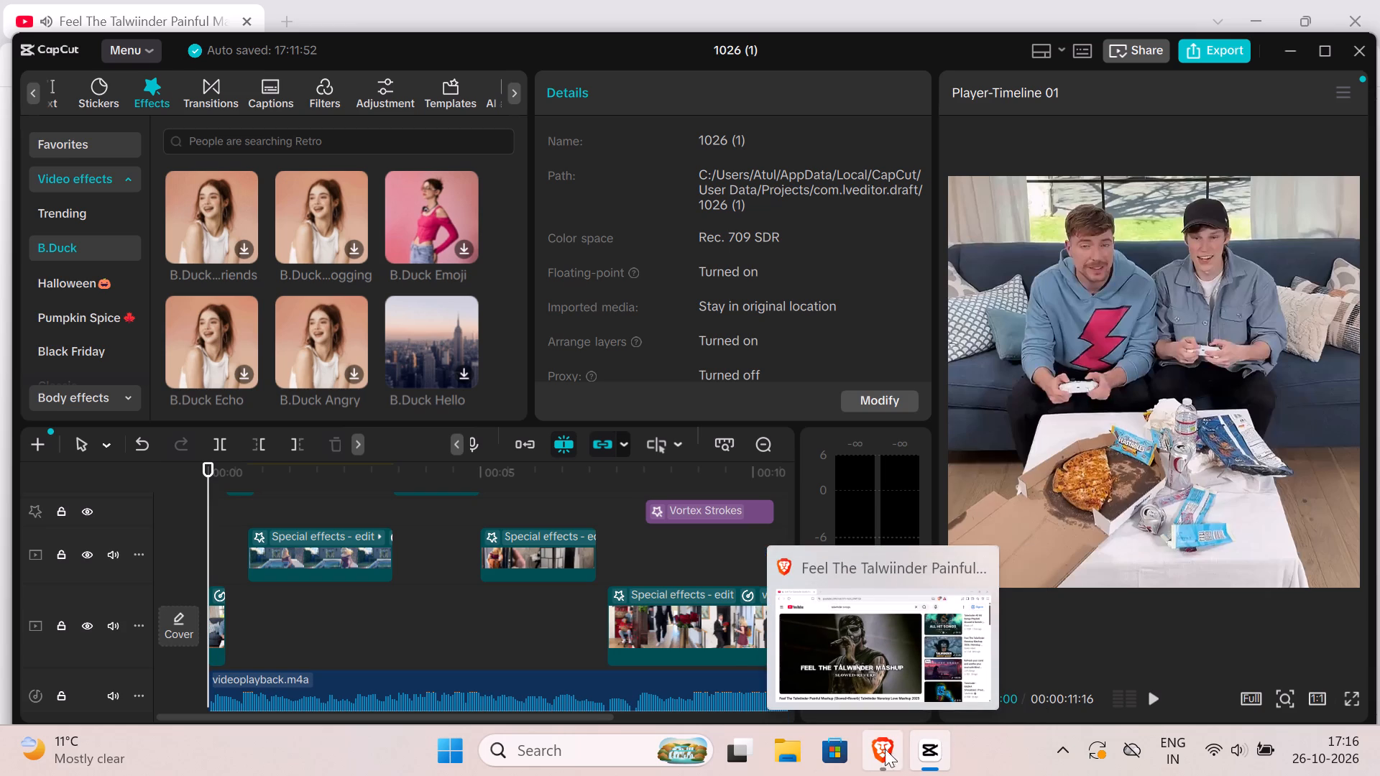
Switch to the Brave browser and check the playback of the Feel The Talwiinder Painful Mashup video.
left_click_drag(918, 673, 920, 665)
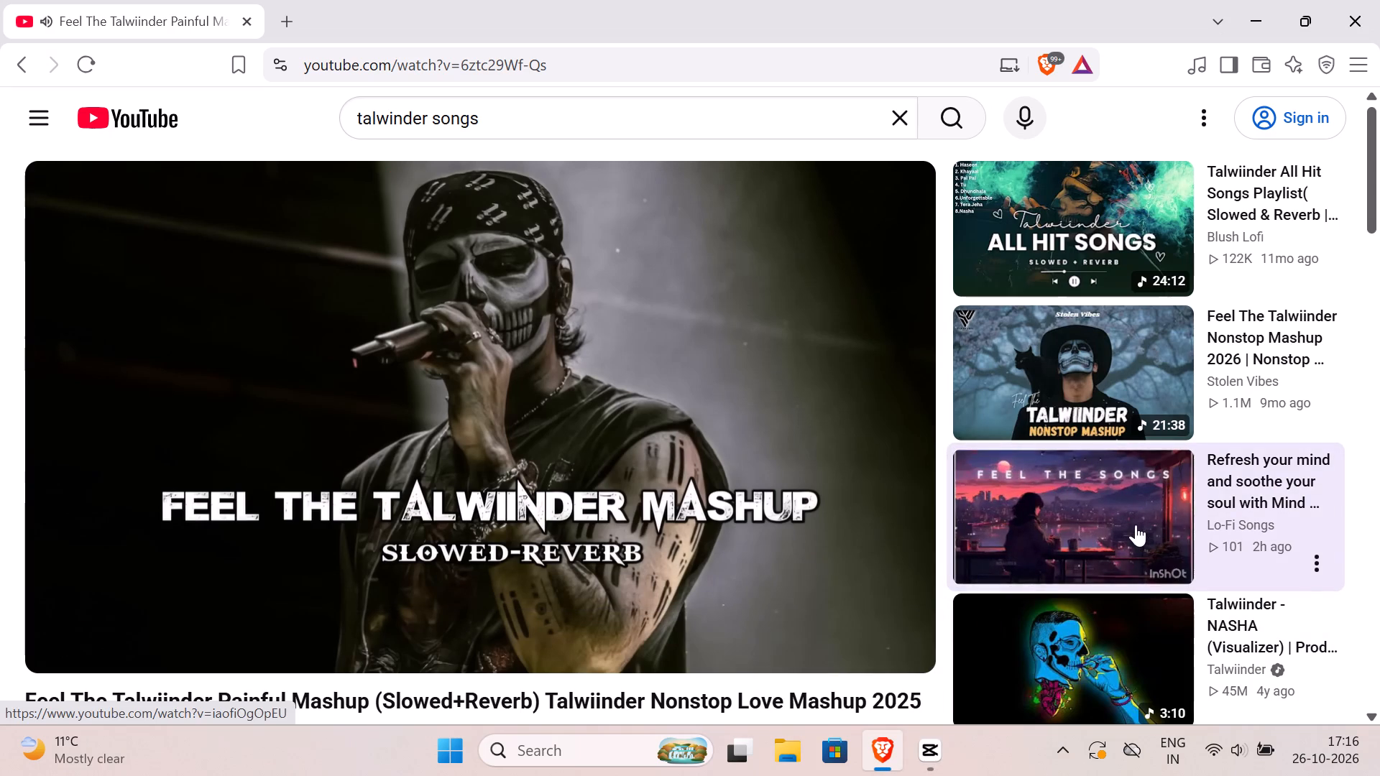
left_click(939, 754)
left_click_drag(827, 538, 829, 660)
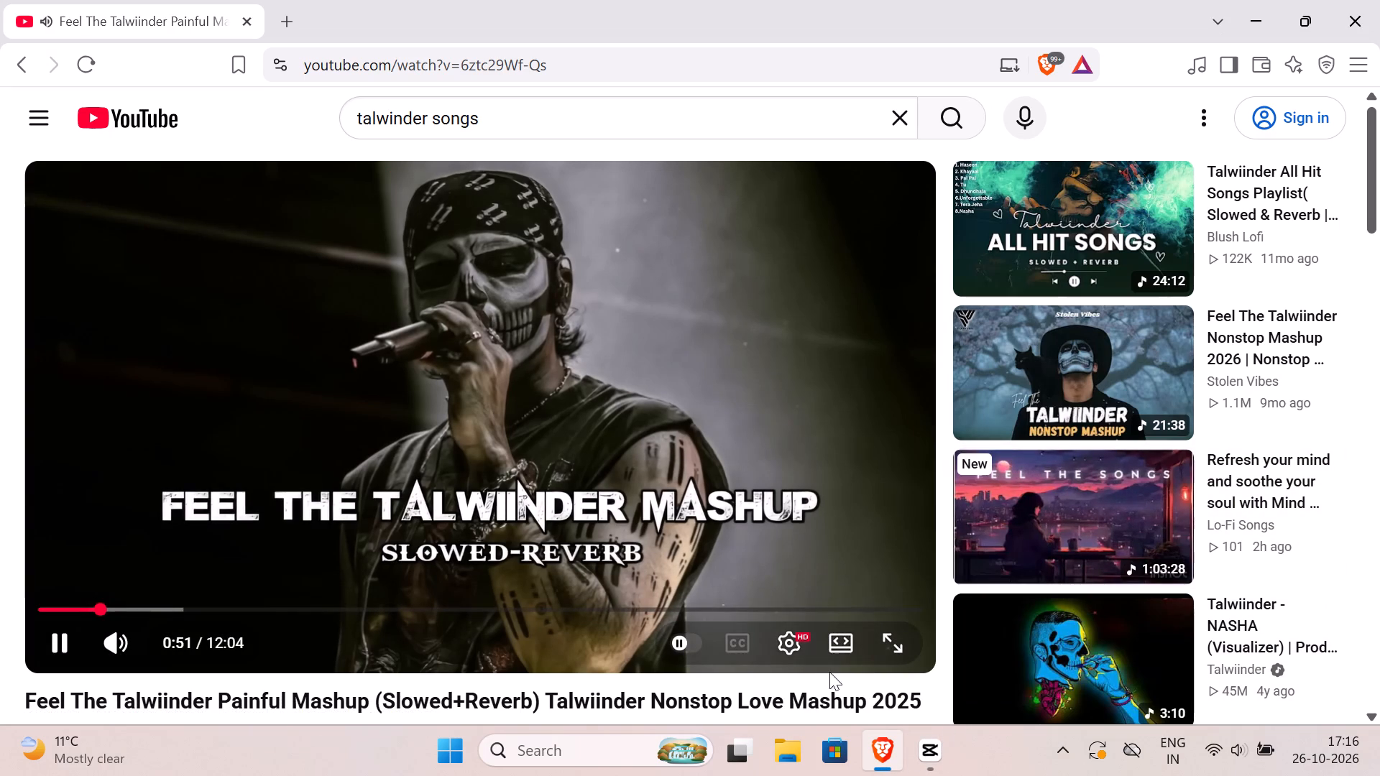
left_click(852, 562)
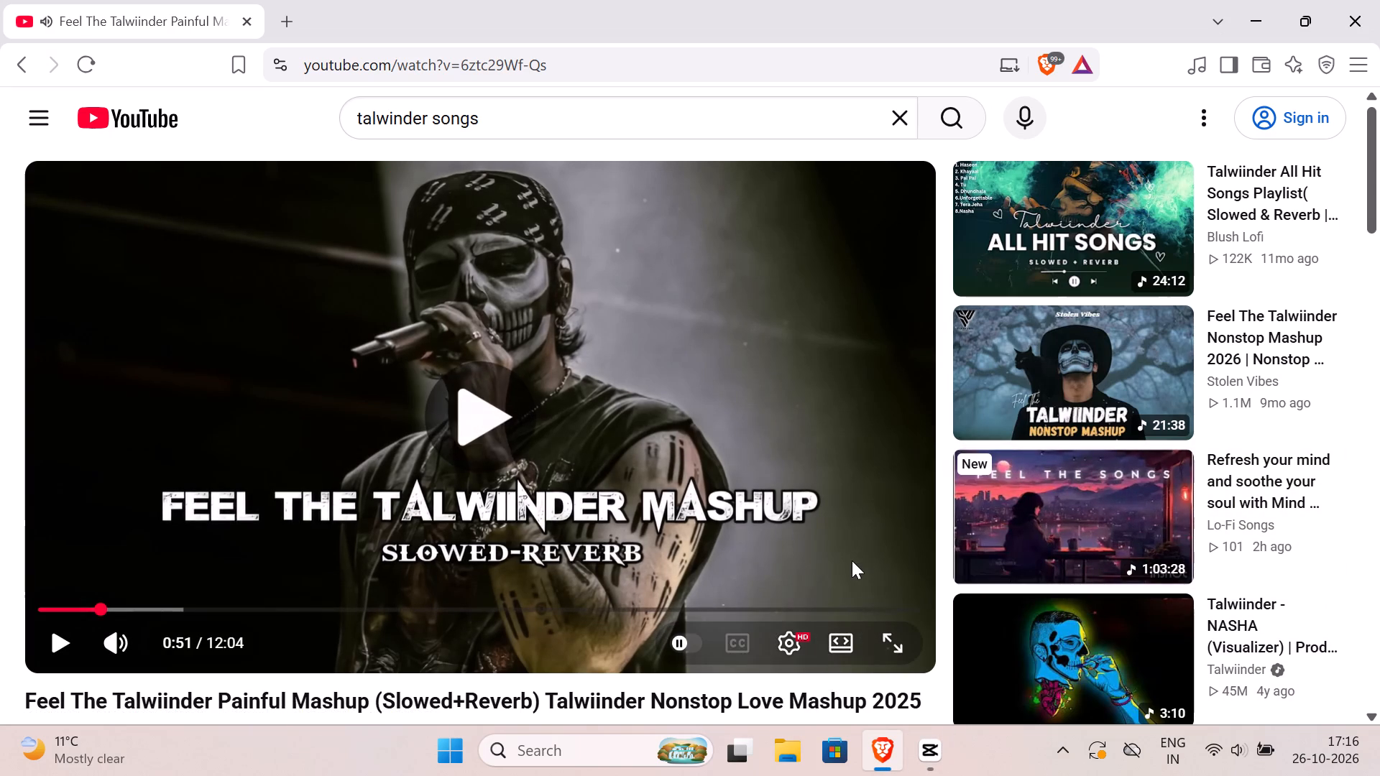
Switch back to CapCut and scrub the playhead from the start to the end of the timeline at 00:00:11:16.
left_click(929, 749)
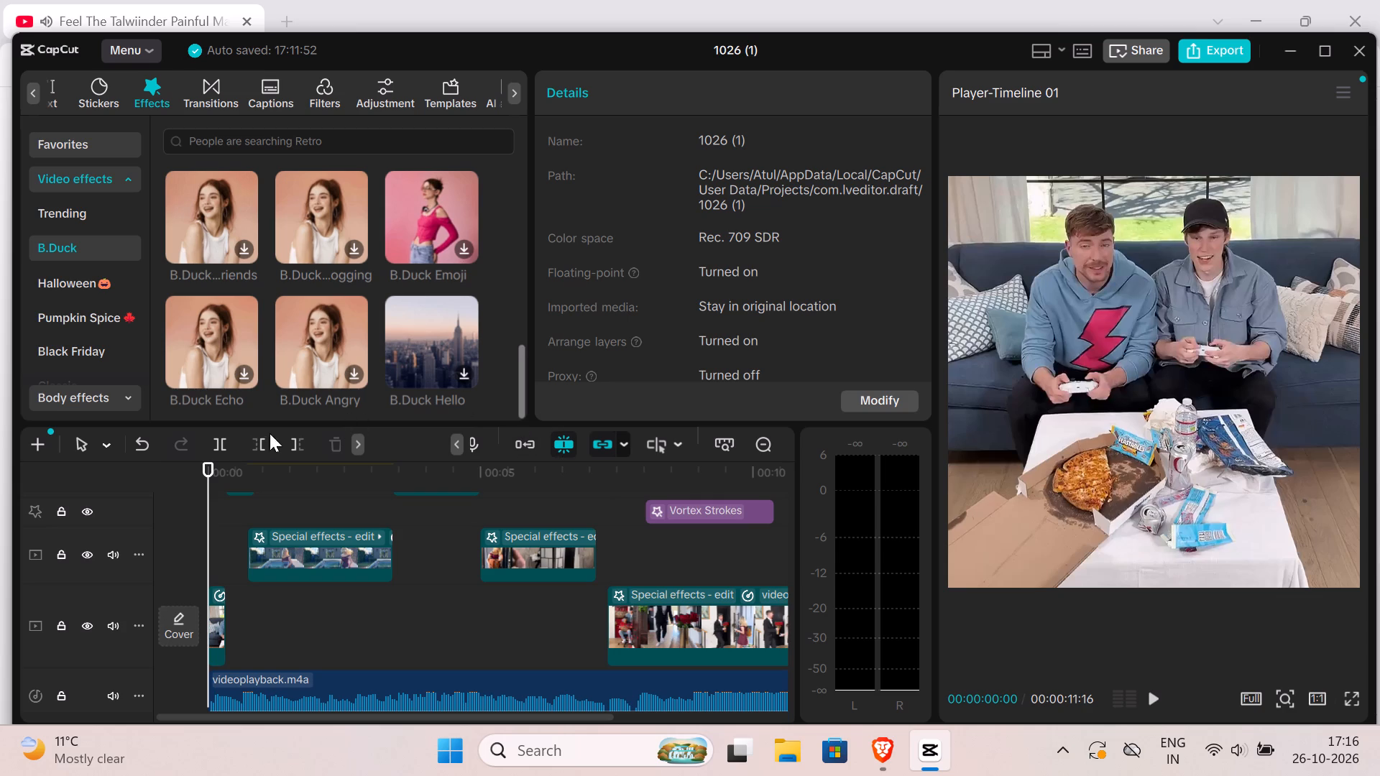
left_click_drag(215, 467, 223, 466)
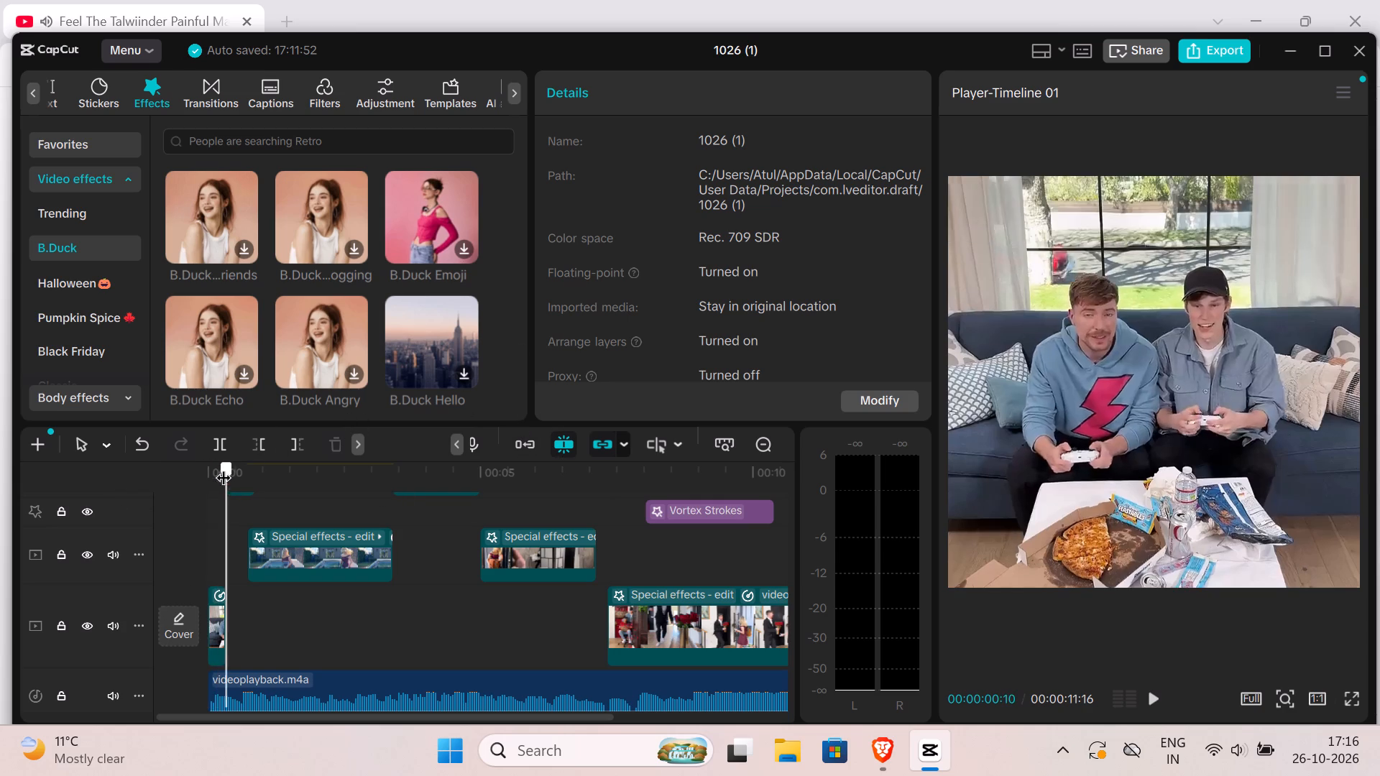
left_click_drag(223, 466, 315, 499)
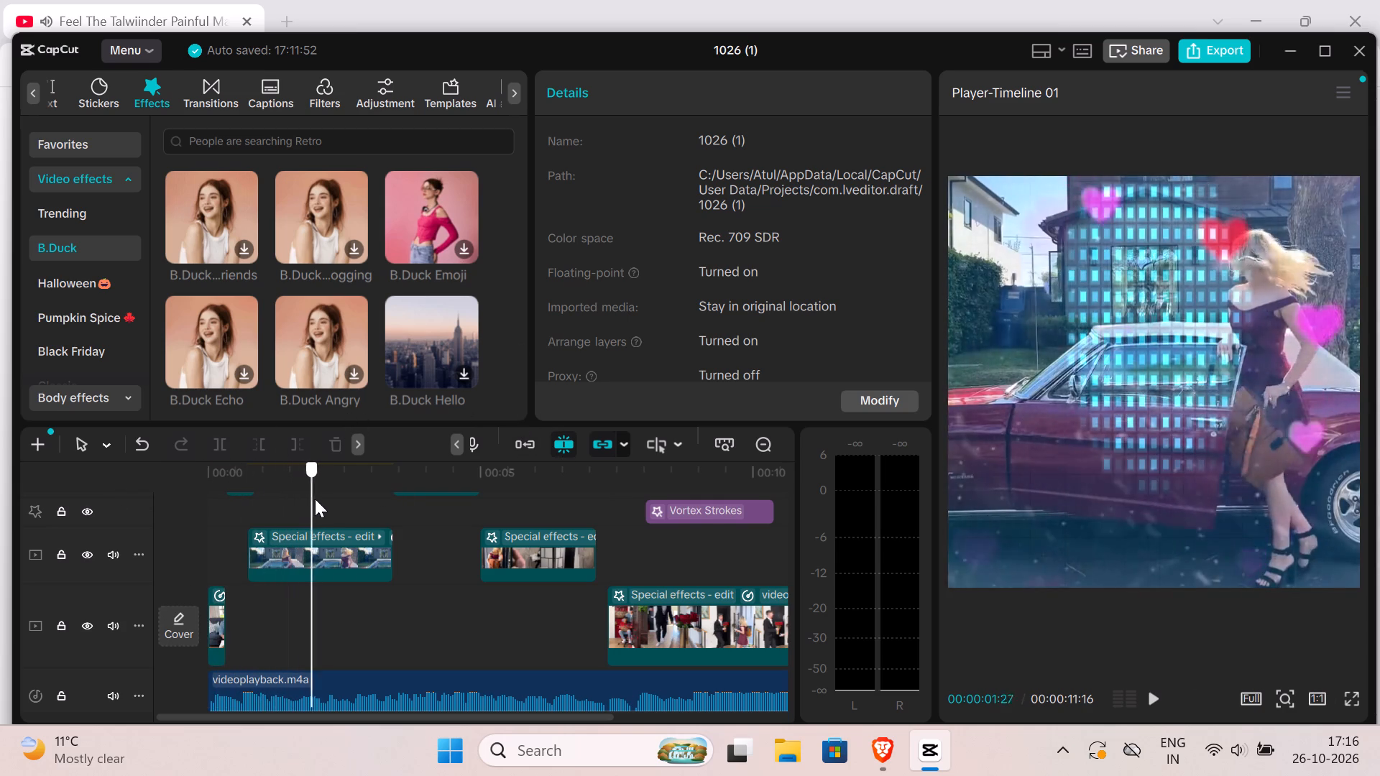
left_click_drag(315, 499, 413, 535)
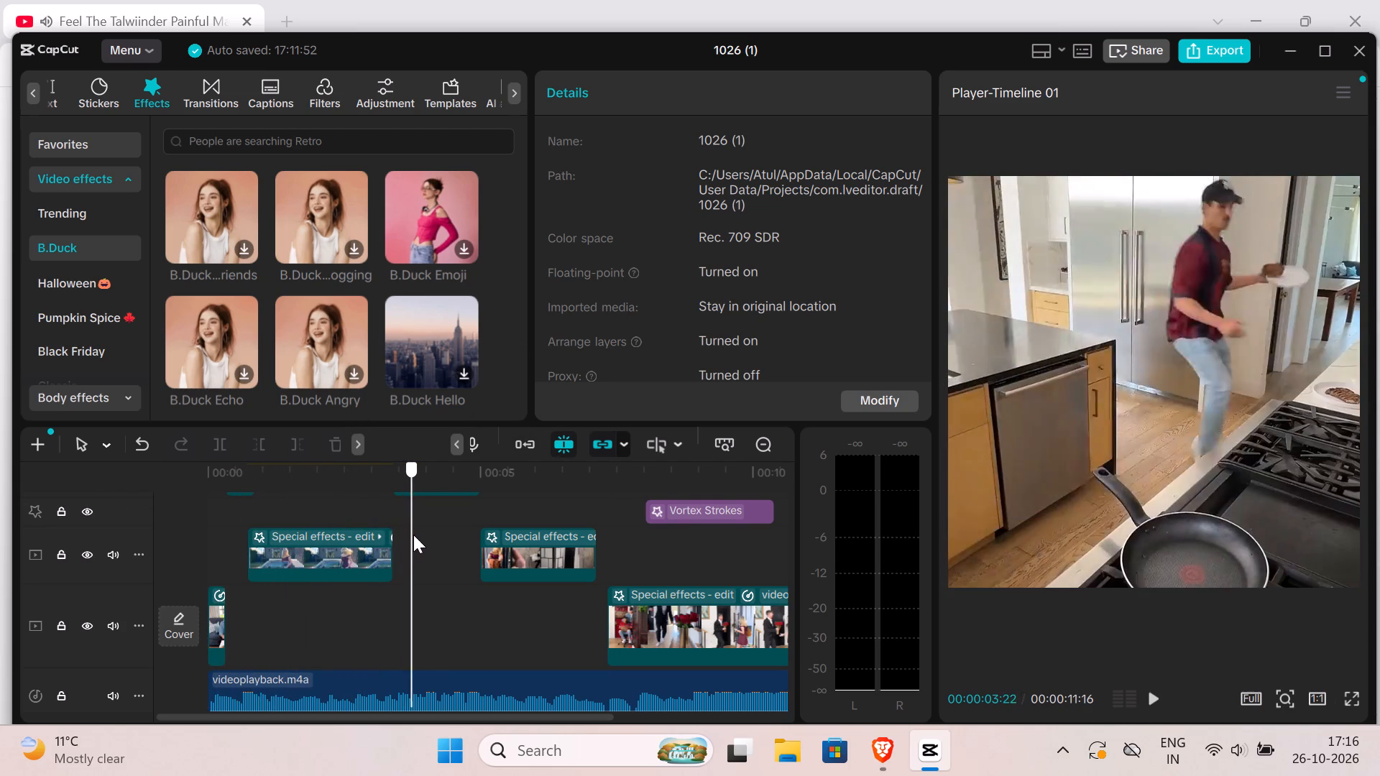
left_click_drag(413, 535, 667, 547)
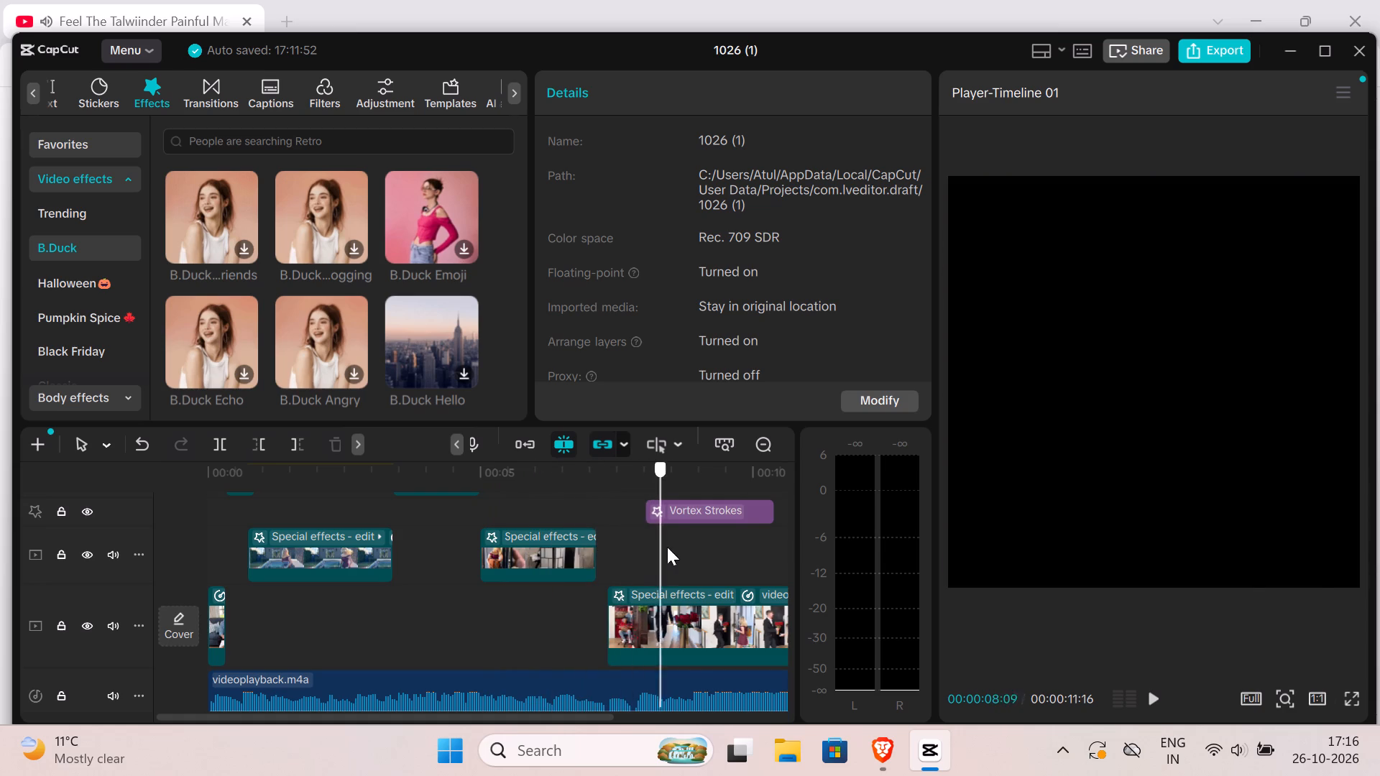
left_click_drag(667, 547, 859, 557)
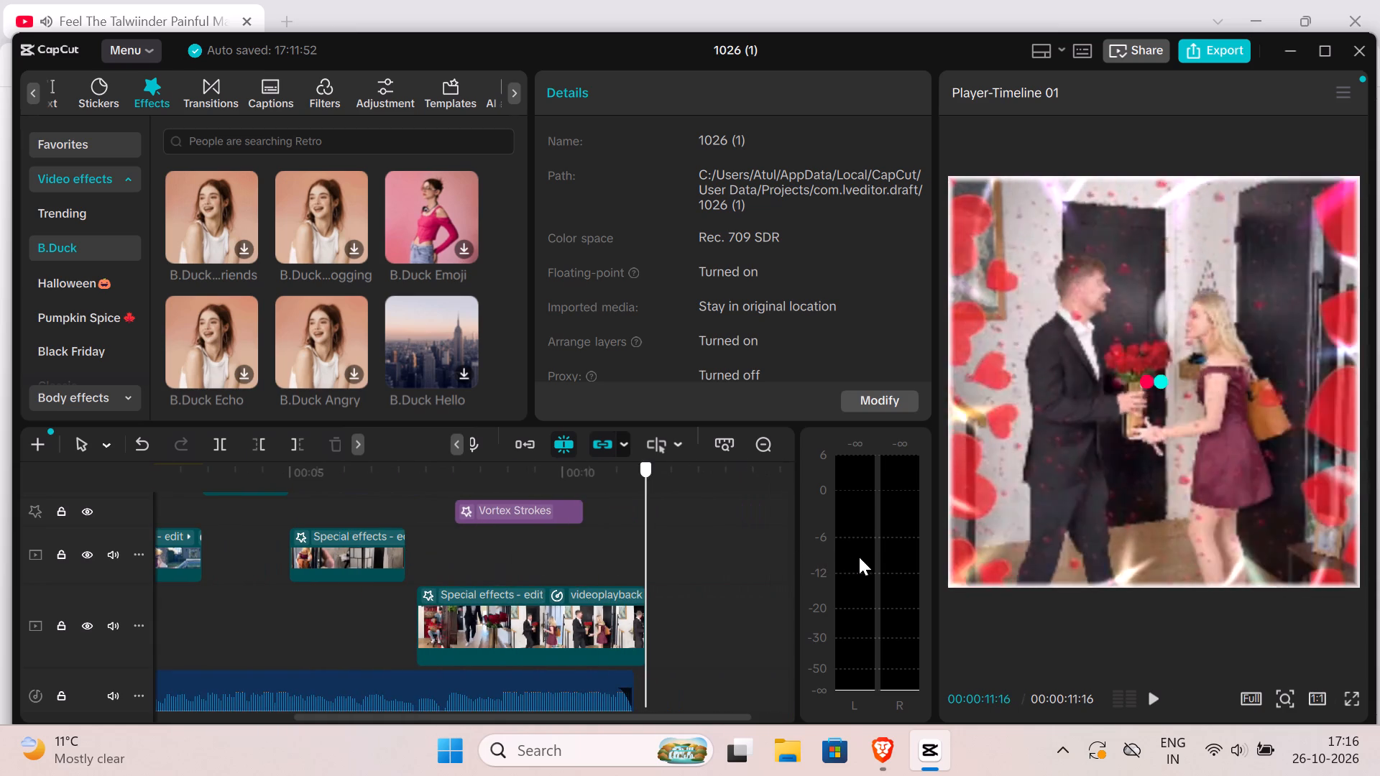
left_click_drag(859, 557, 860, 558)
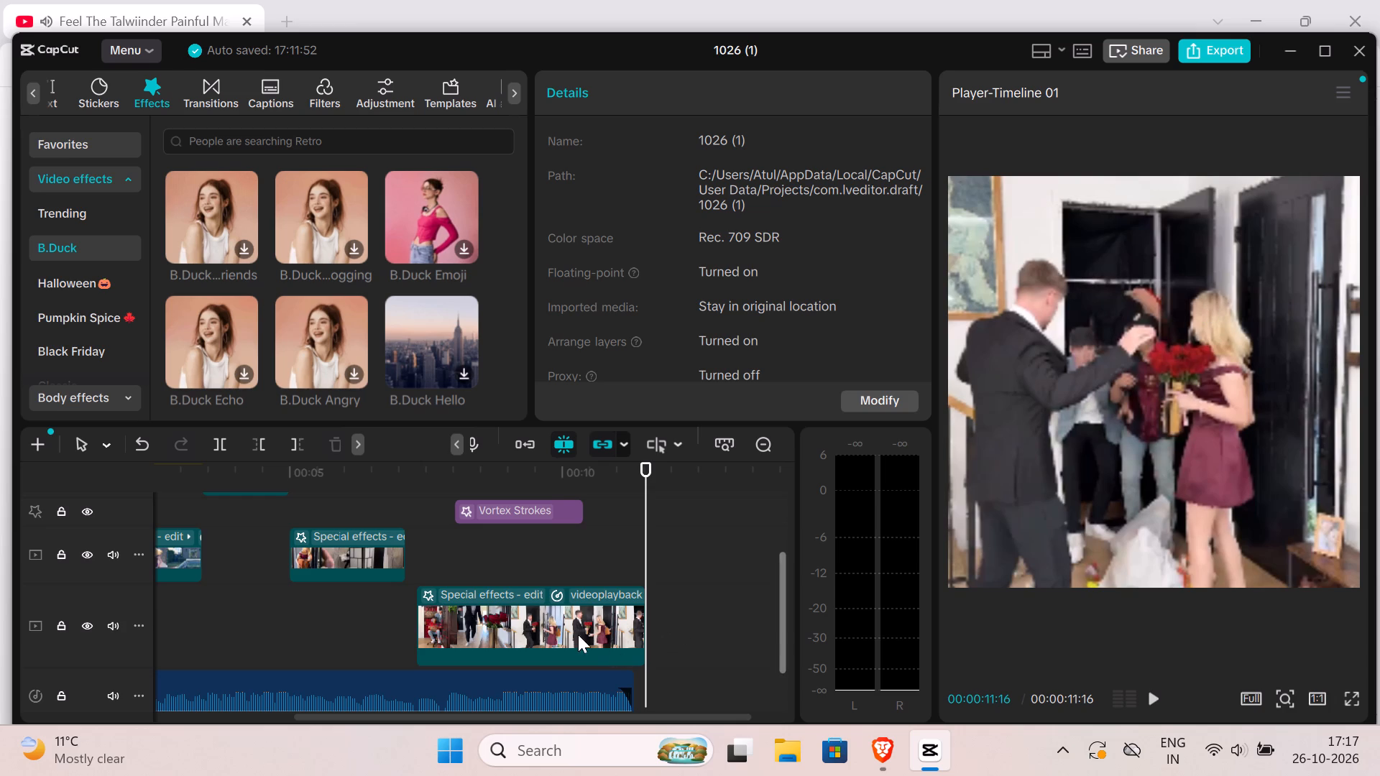
scroll(533, 614, "right", 1)
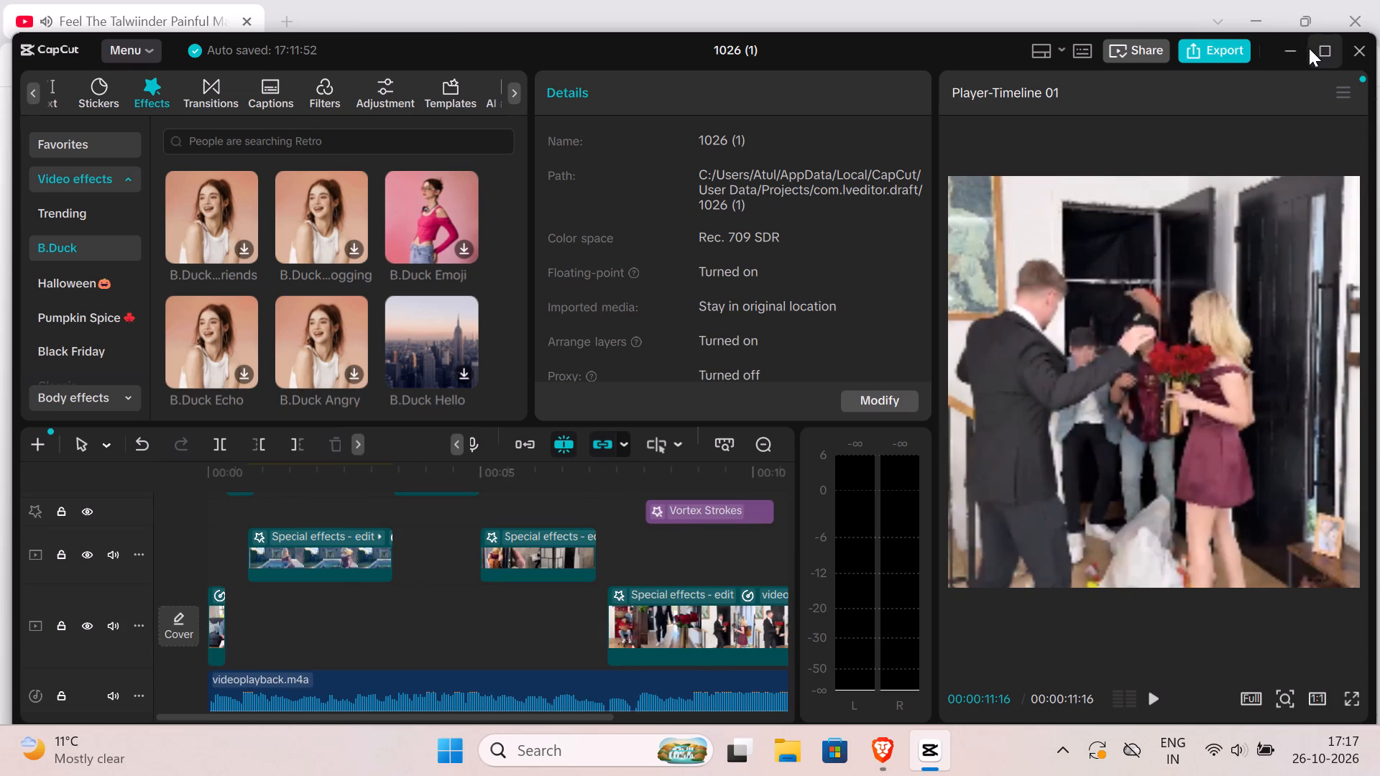
Maximize the CapCut window and widen the timeline area towards the audio level meter.
left_click(1312, 50)
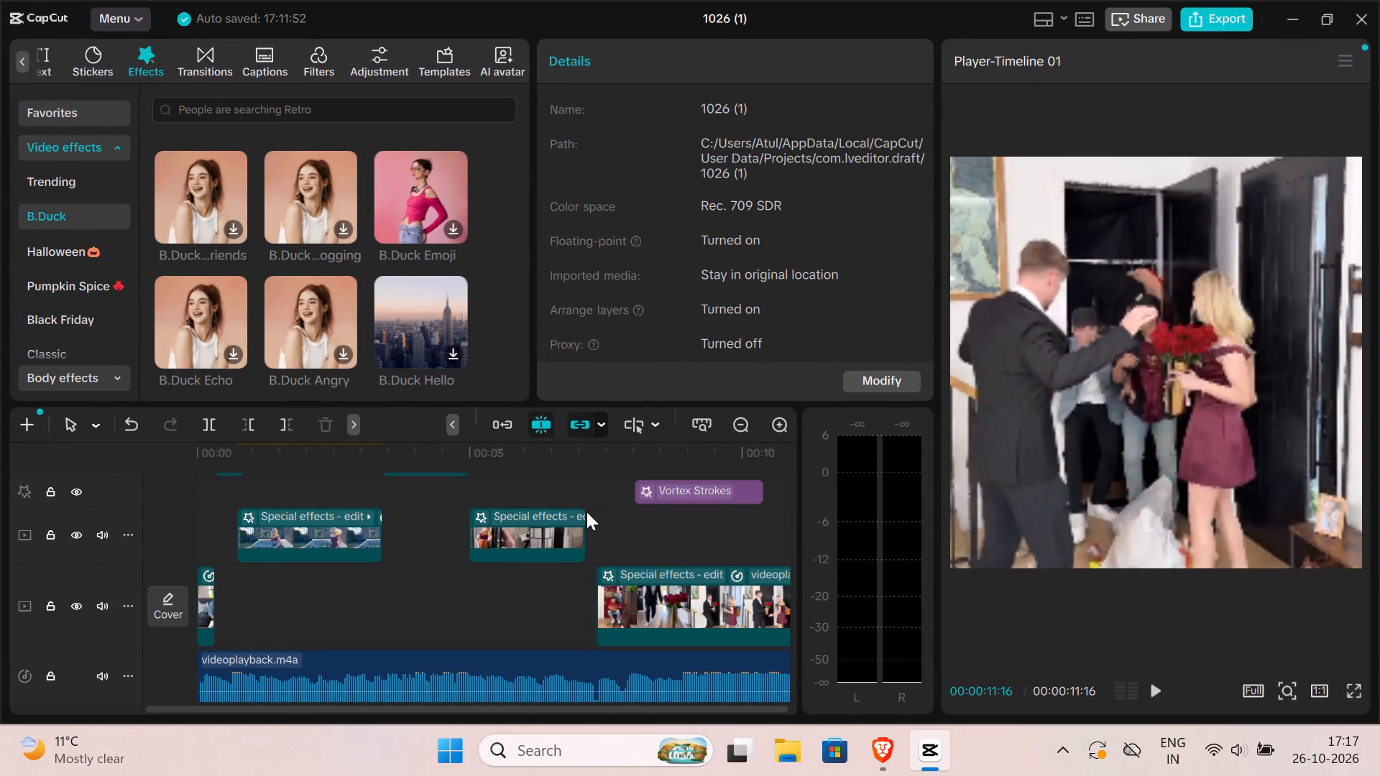
scroll(472, 567, "right", 9)
left_click_drag(801, 489, 858, 501)
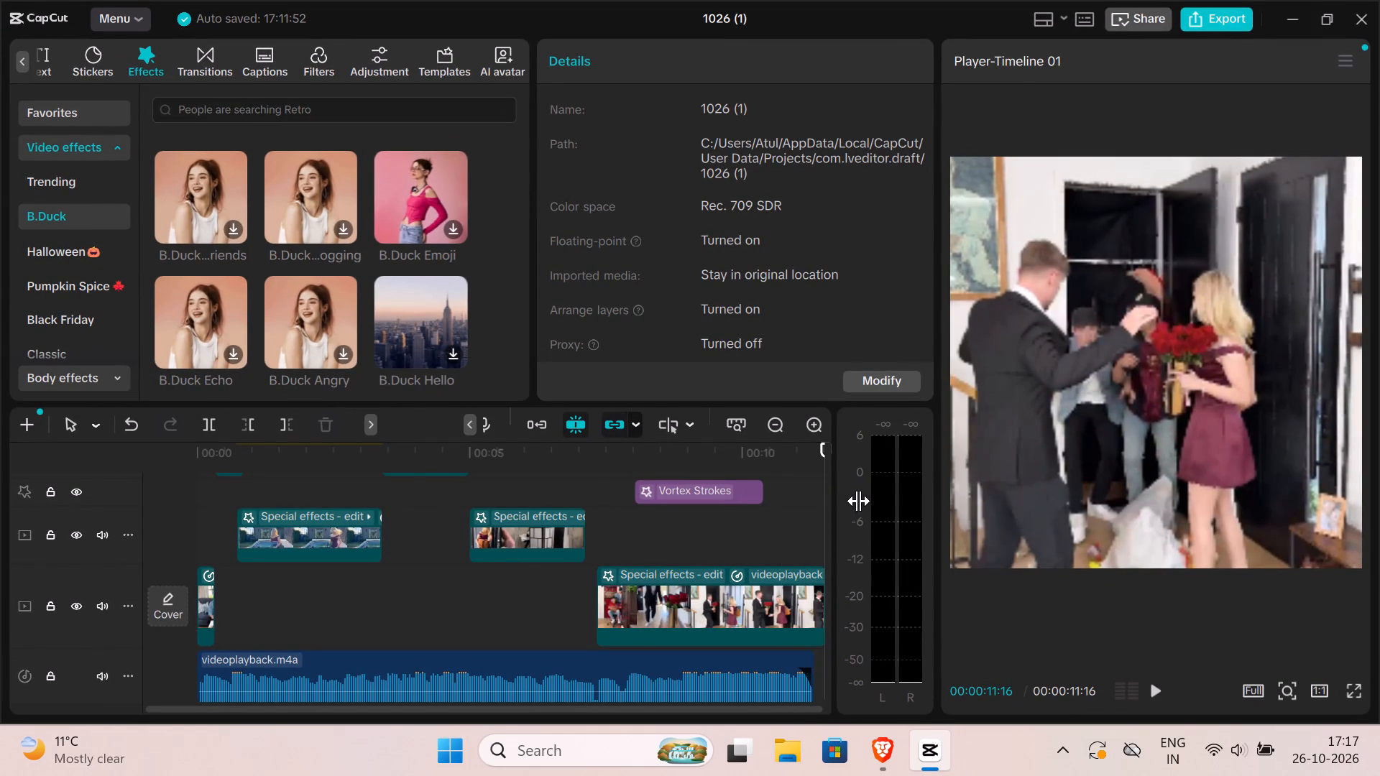
left_click_drag(858, 501, 870, 502)
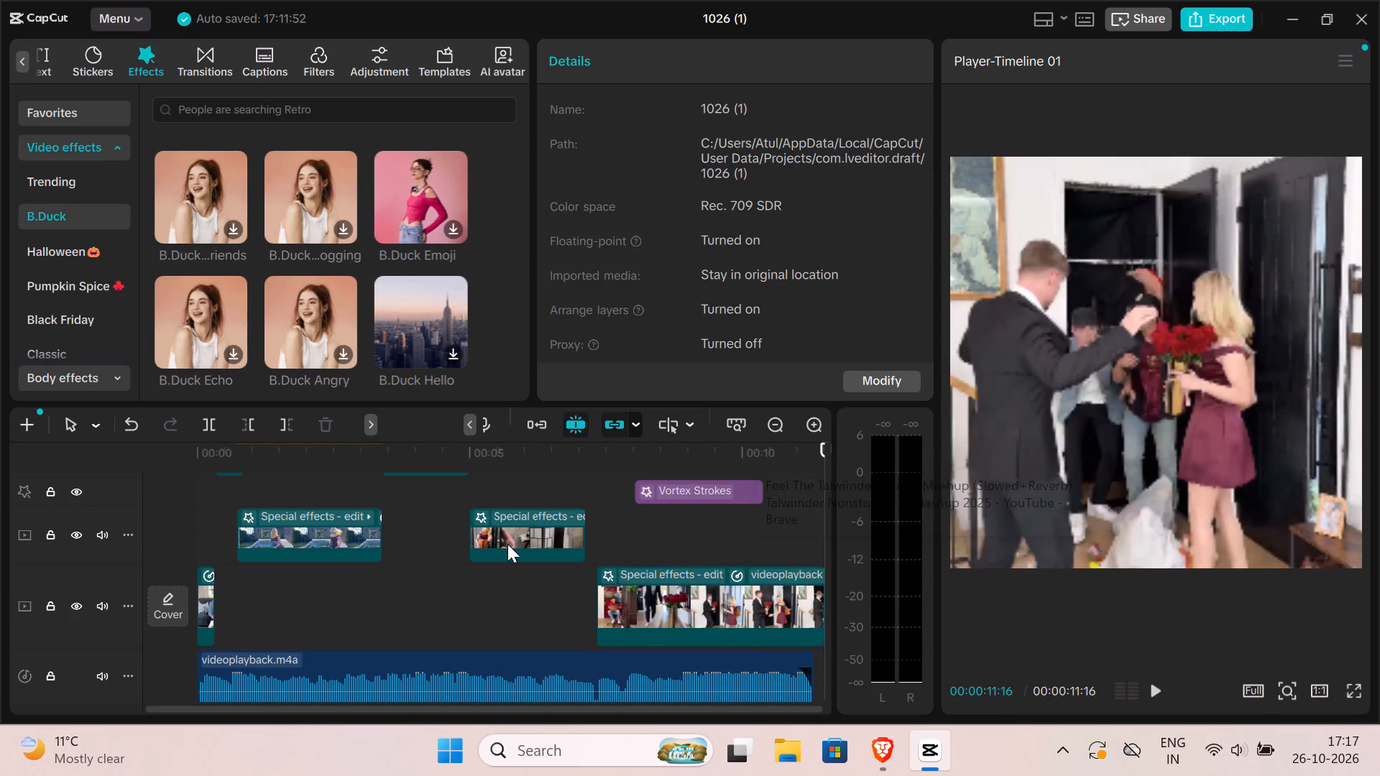
Pause the Talwiinder mashup in Brave, switch back to CapCut and play the edited video from the start.
left_click(880, 762)
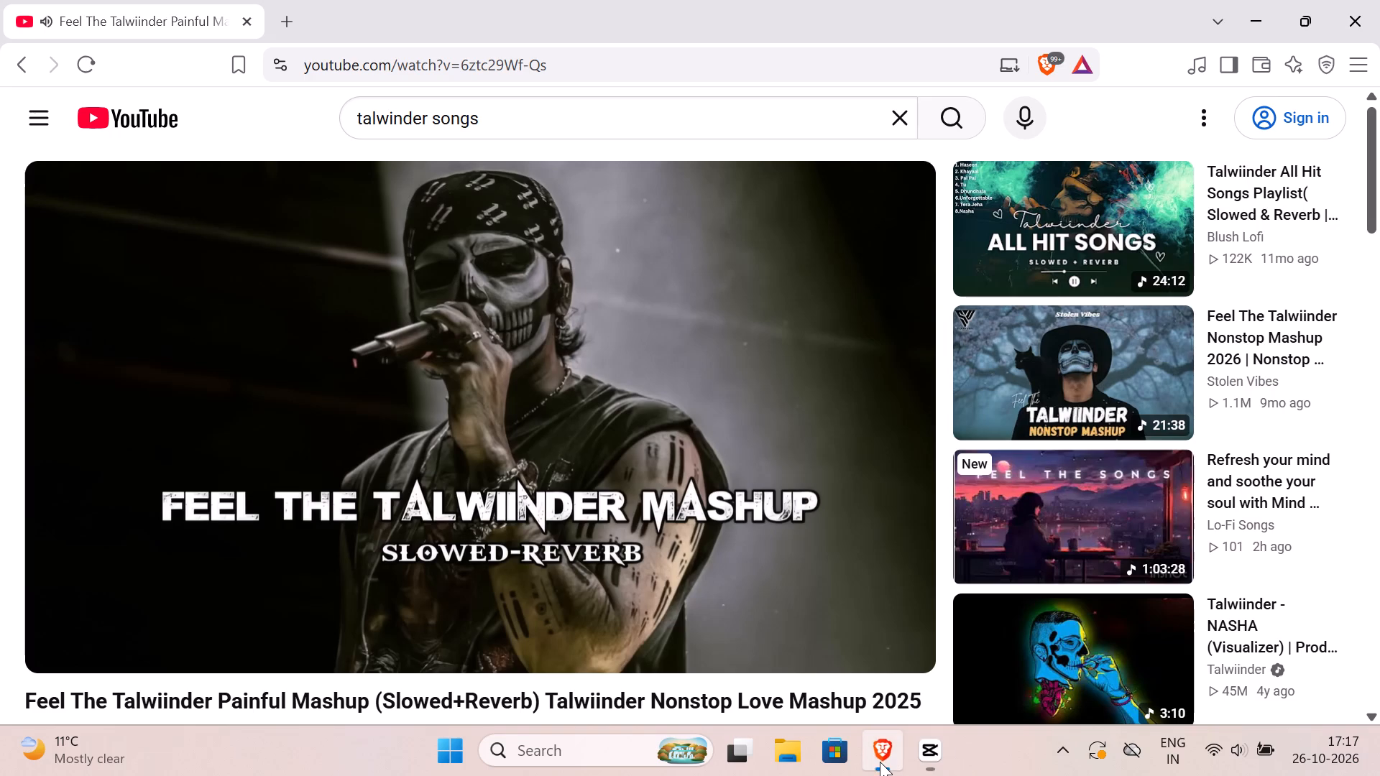
left_click(627, 484)
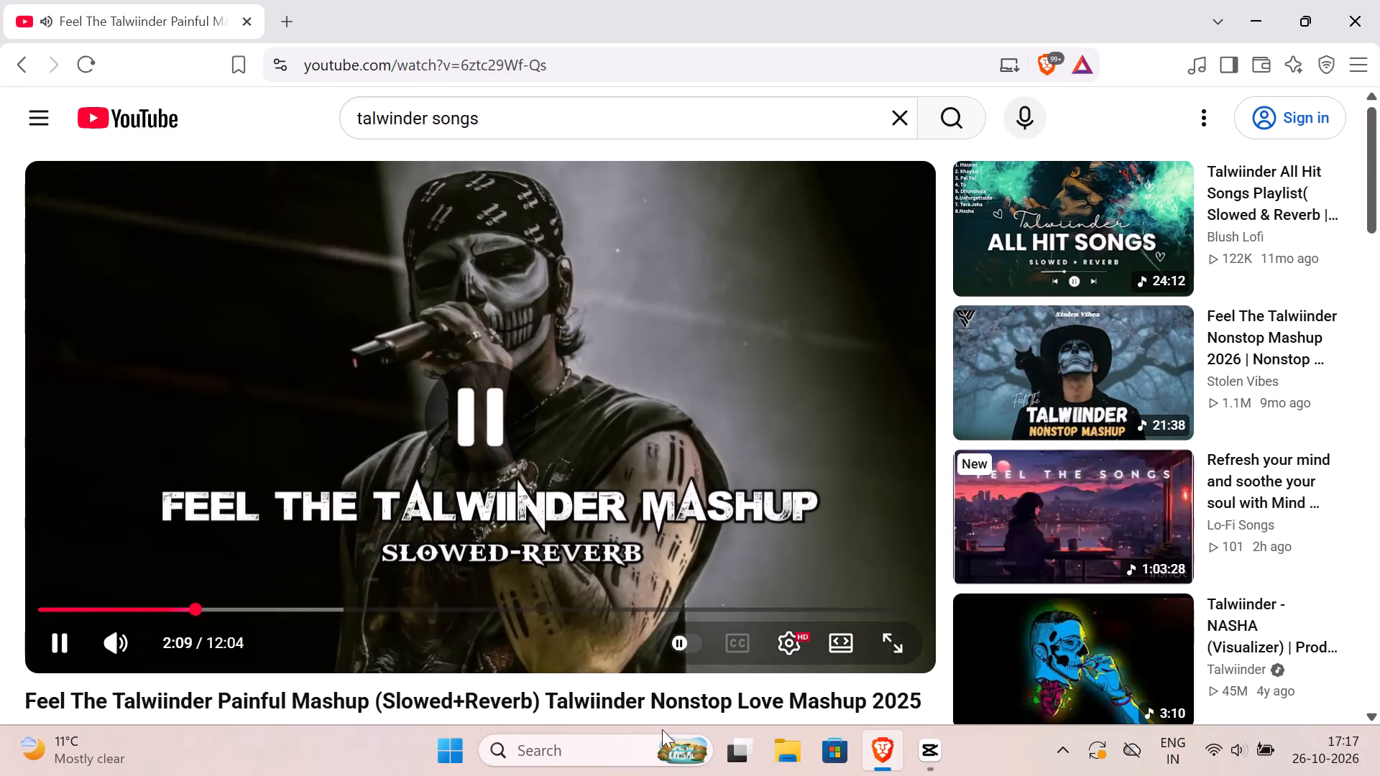
left_click(921, 752)
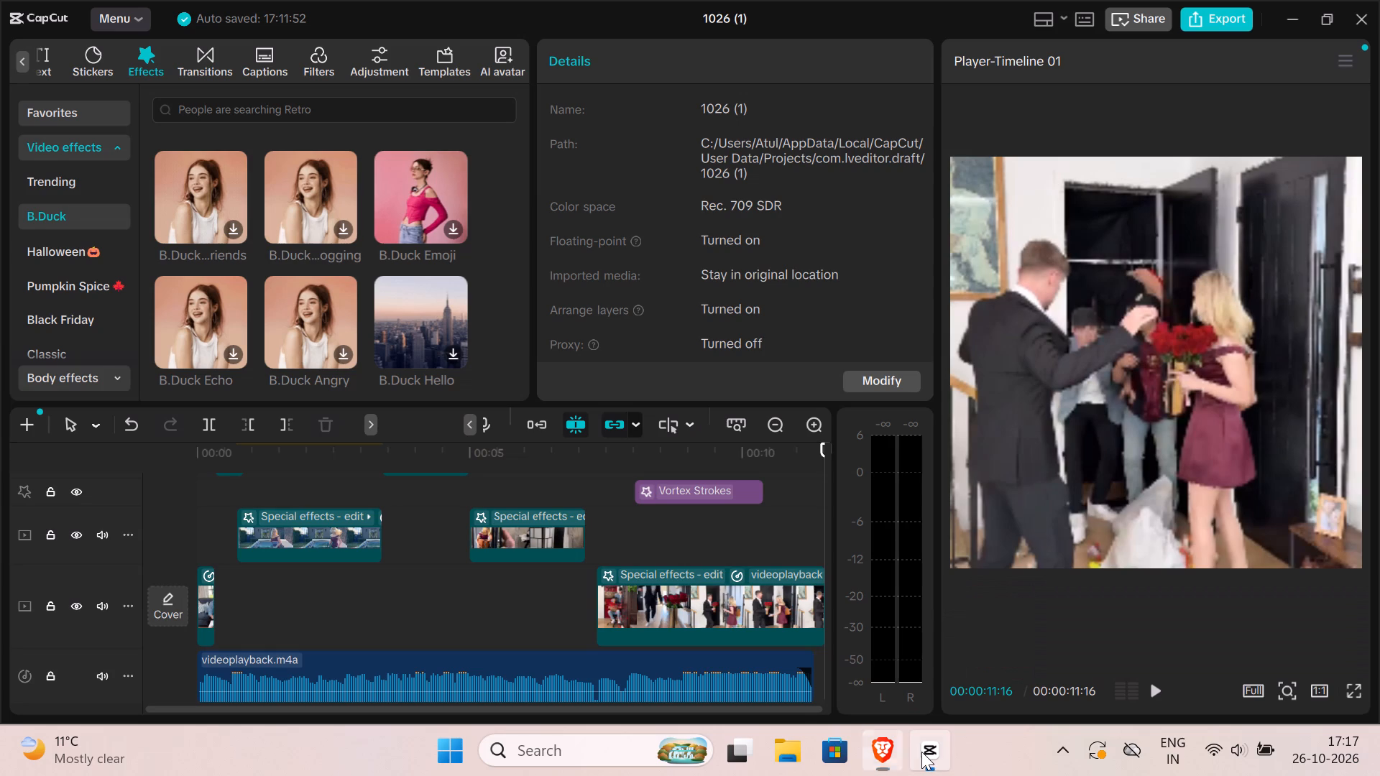
left_click(280, 451)
left_click_drag(280, 451, 70, 412)
key("space")
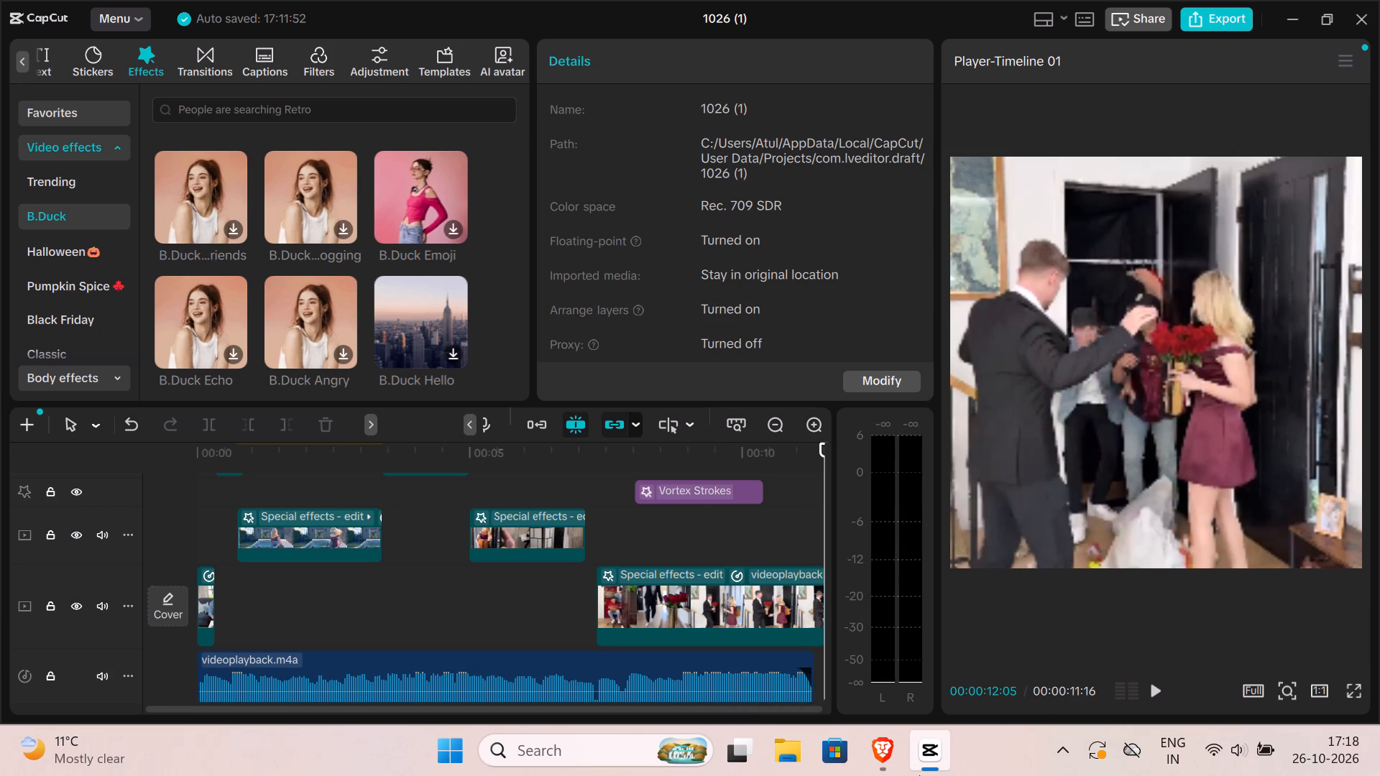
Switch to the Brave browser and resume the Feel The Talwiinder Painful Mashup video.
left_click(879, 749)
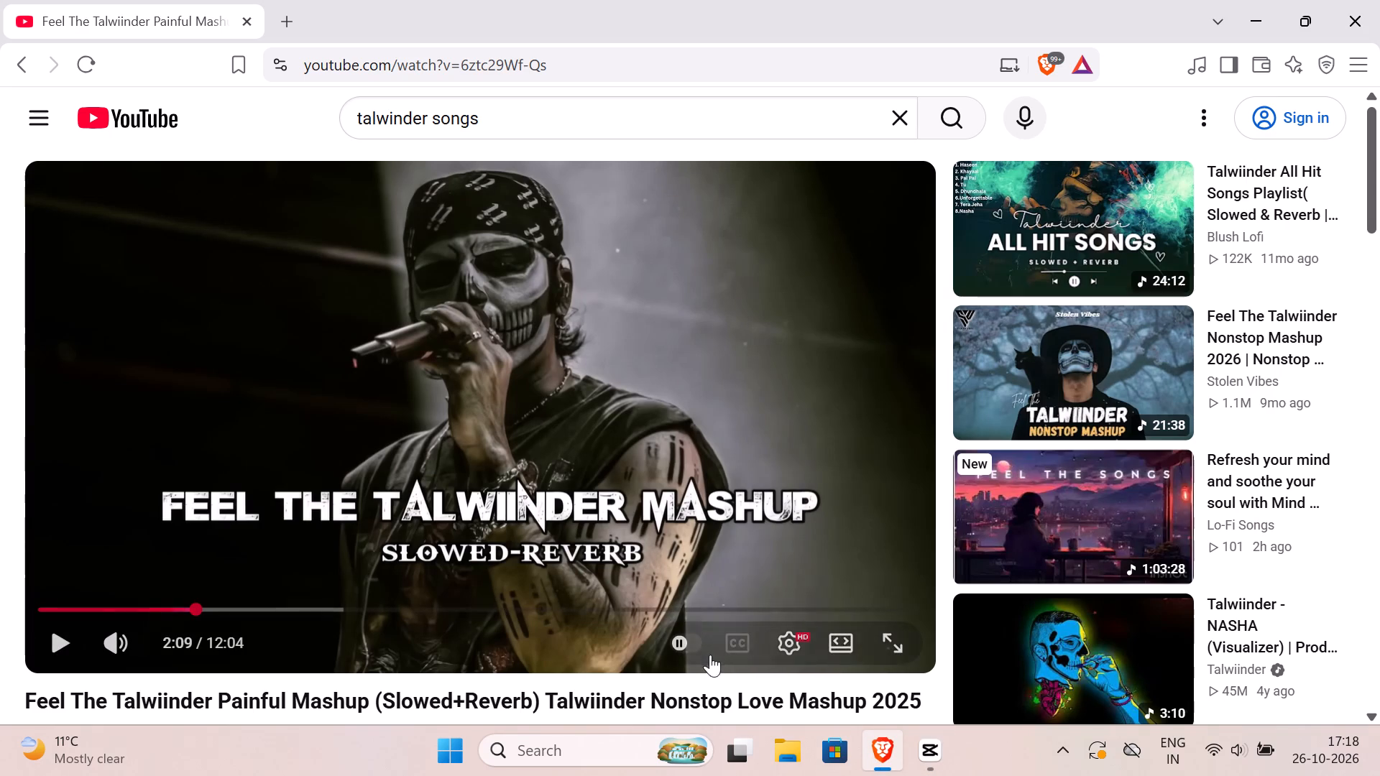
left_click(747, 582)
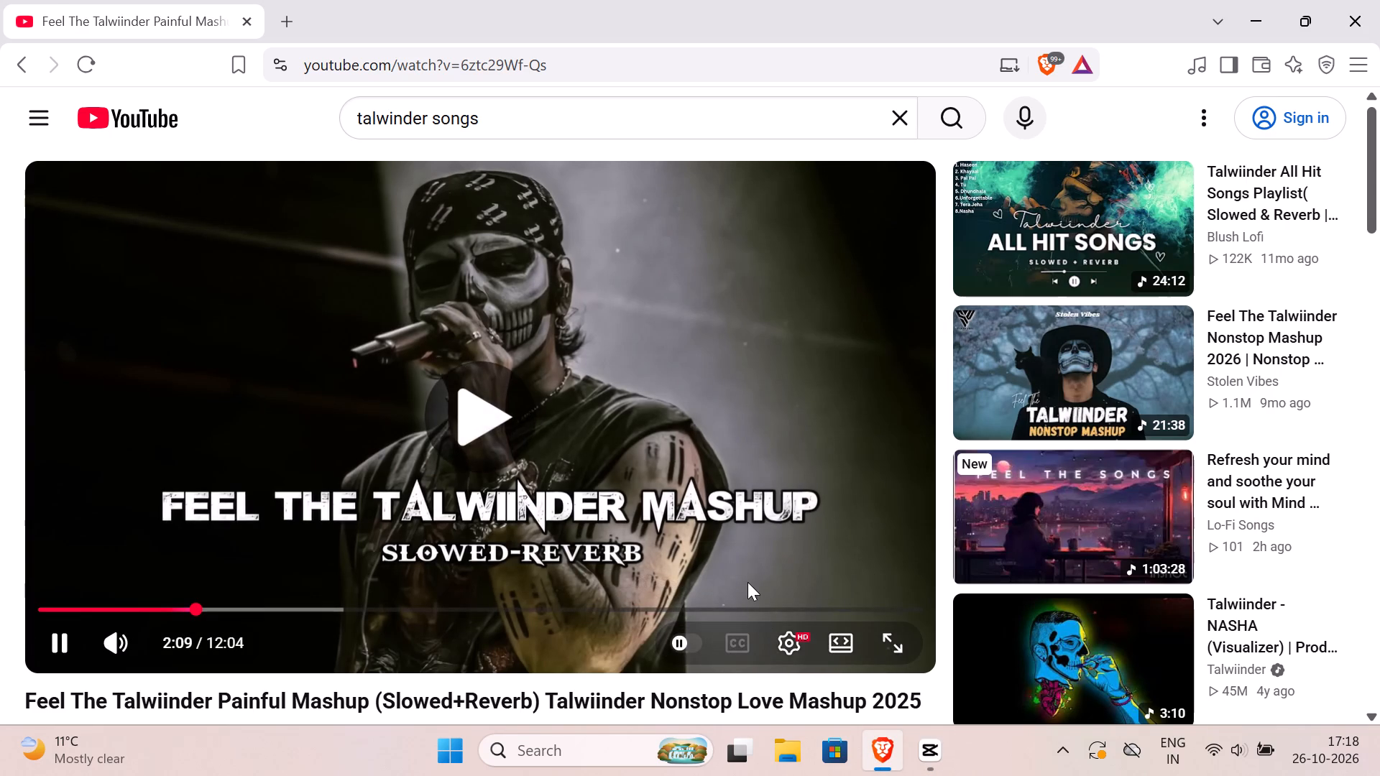
Switch back to CapCut and scrub through the timeline, reviewing the red-outline, Vortex Strokes and final clip sections.
left_click(929, 765)
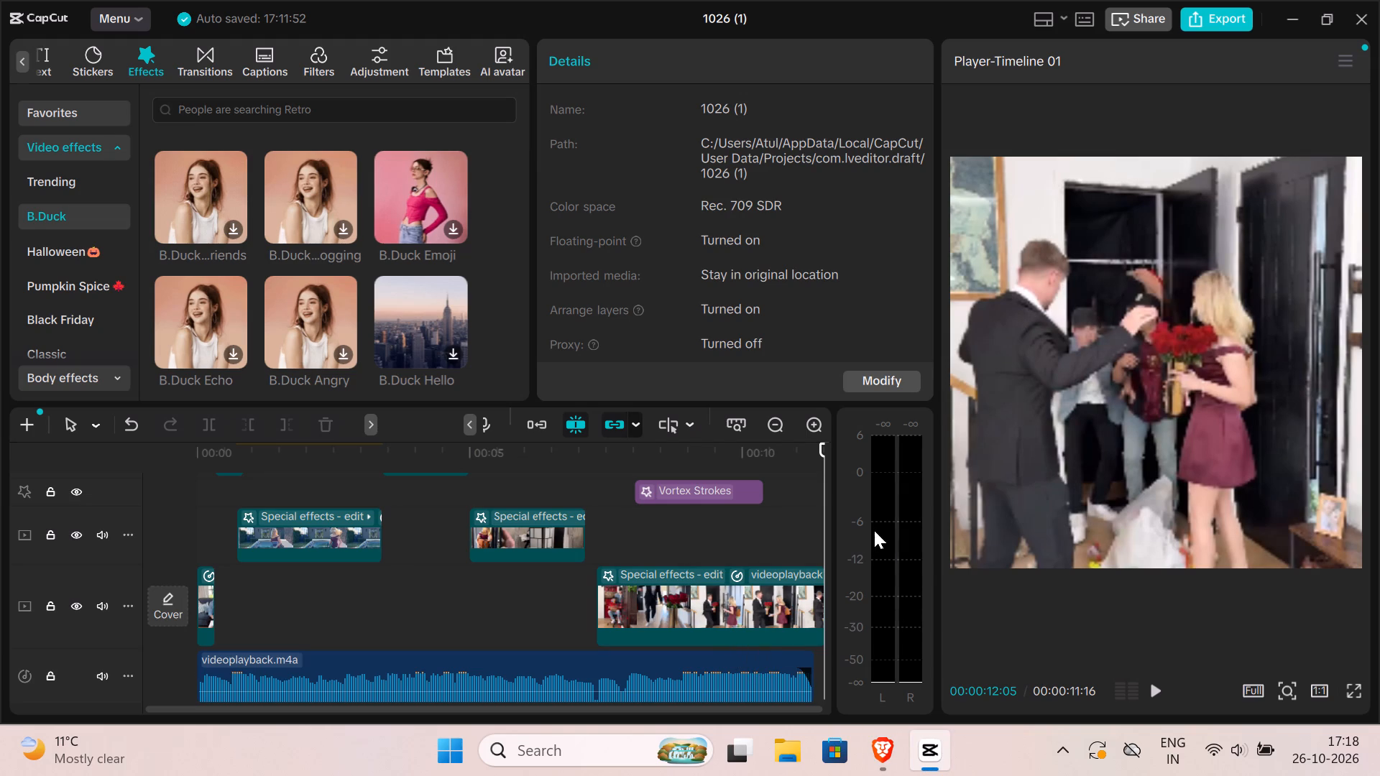
left_click(825, 447)
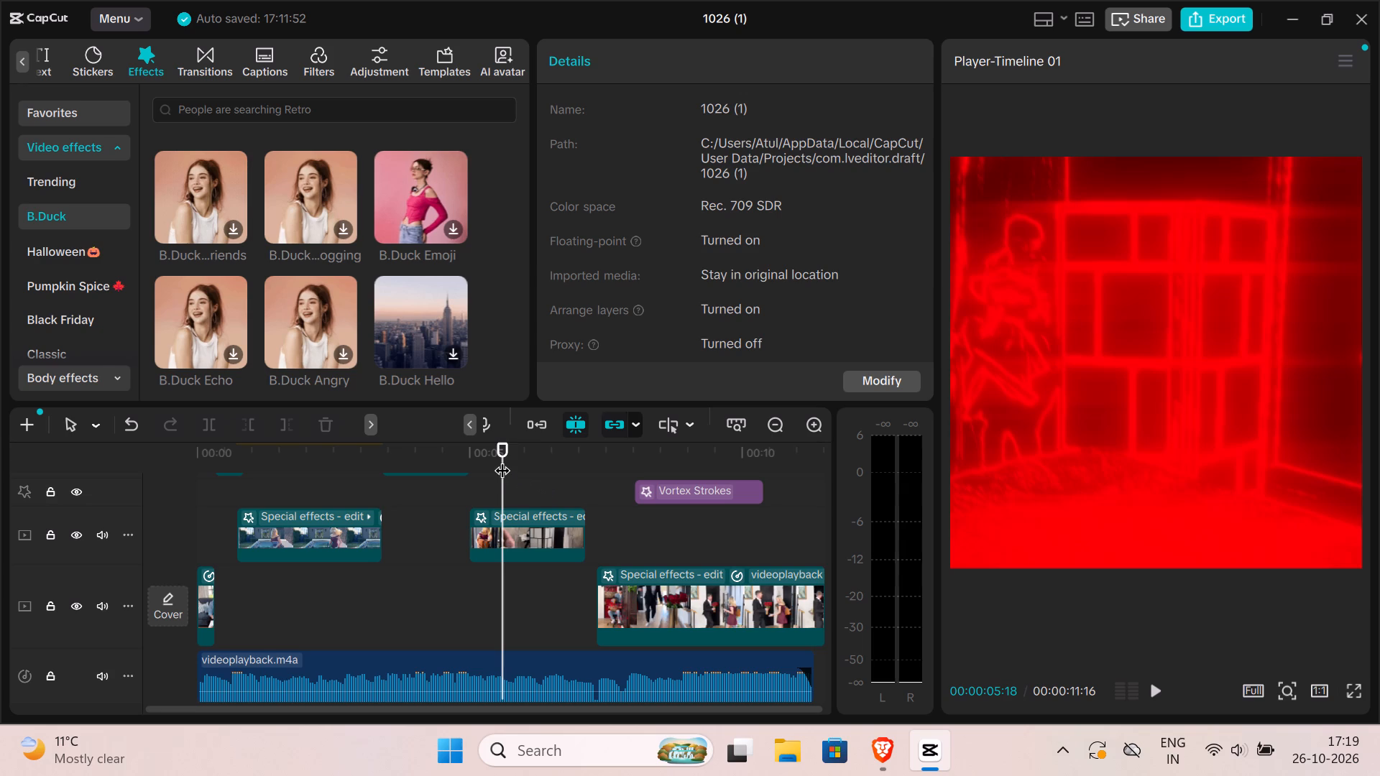
left_click_drag(500, 451, 523, 448)
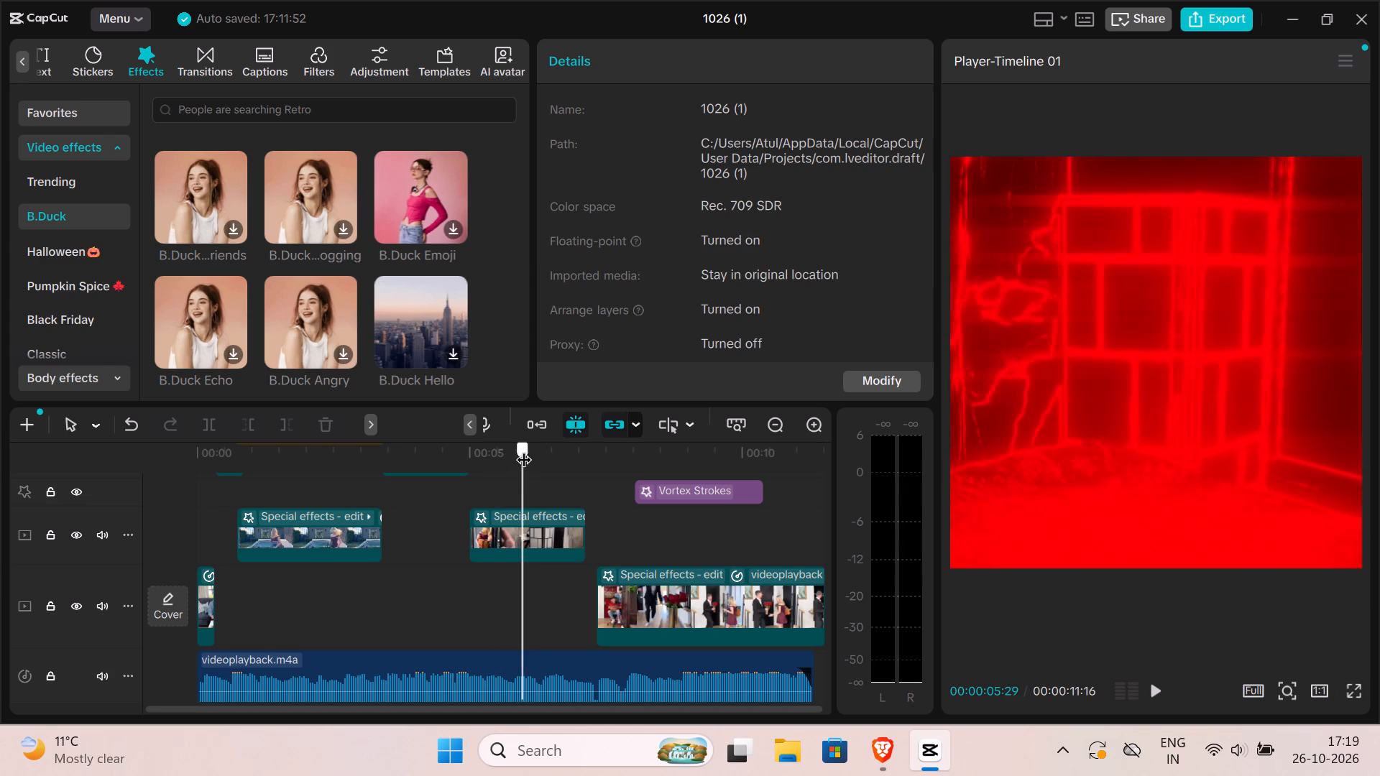
left_click_drag(523, 448, 591, 461)
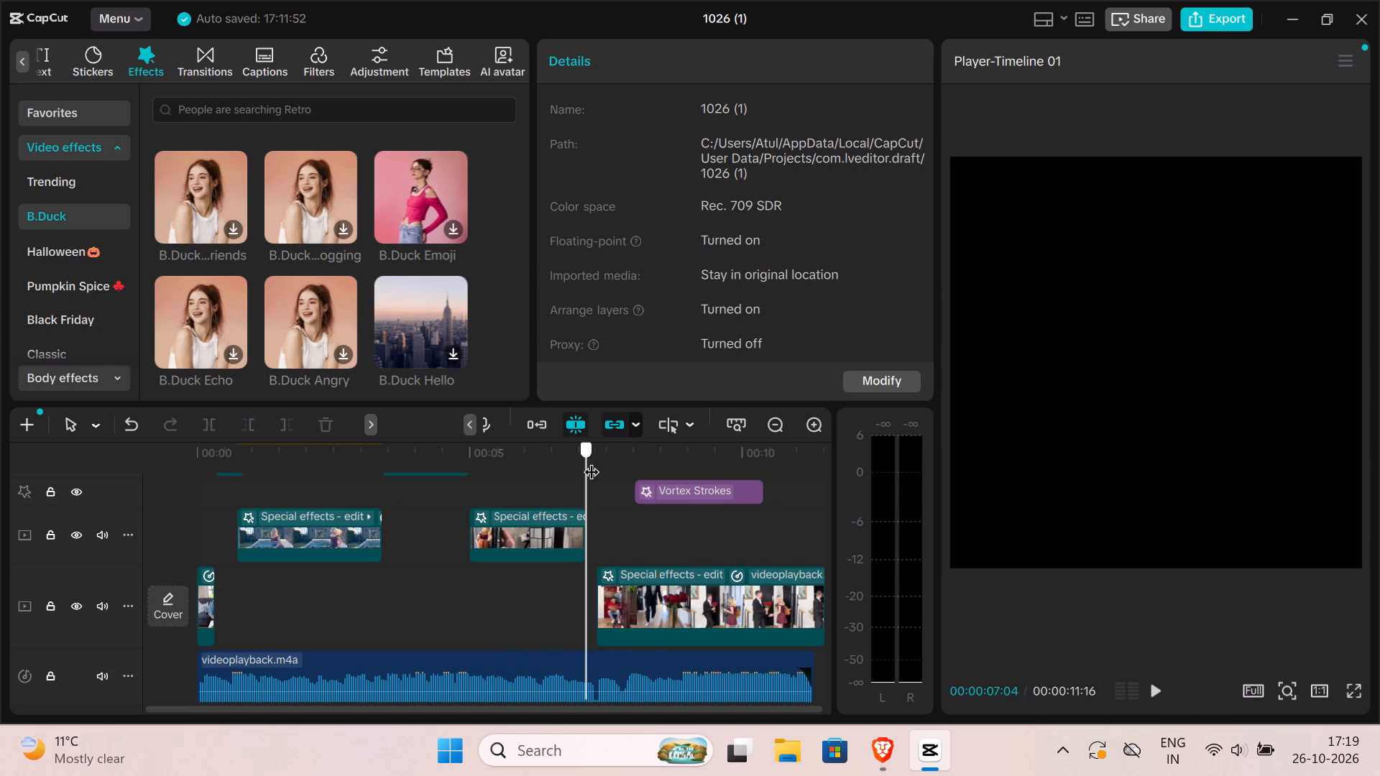
left_click_drag(591, 461, 684, 491)
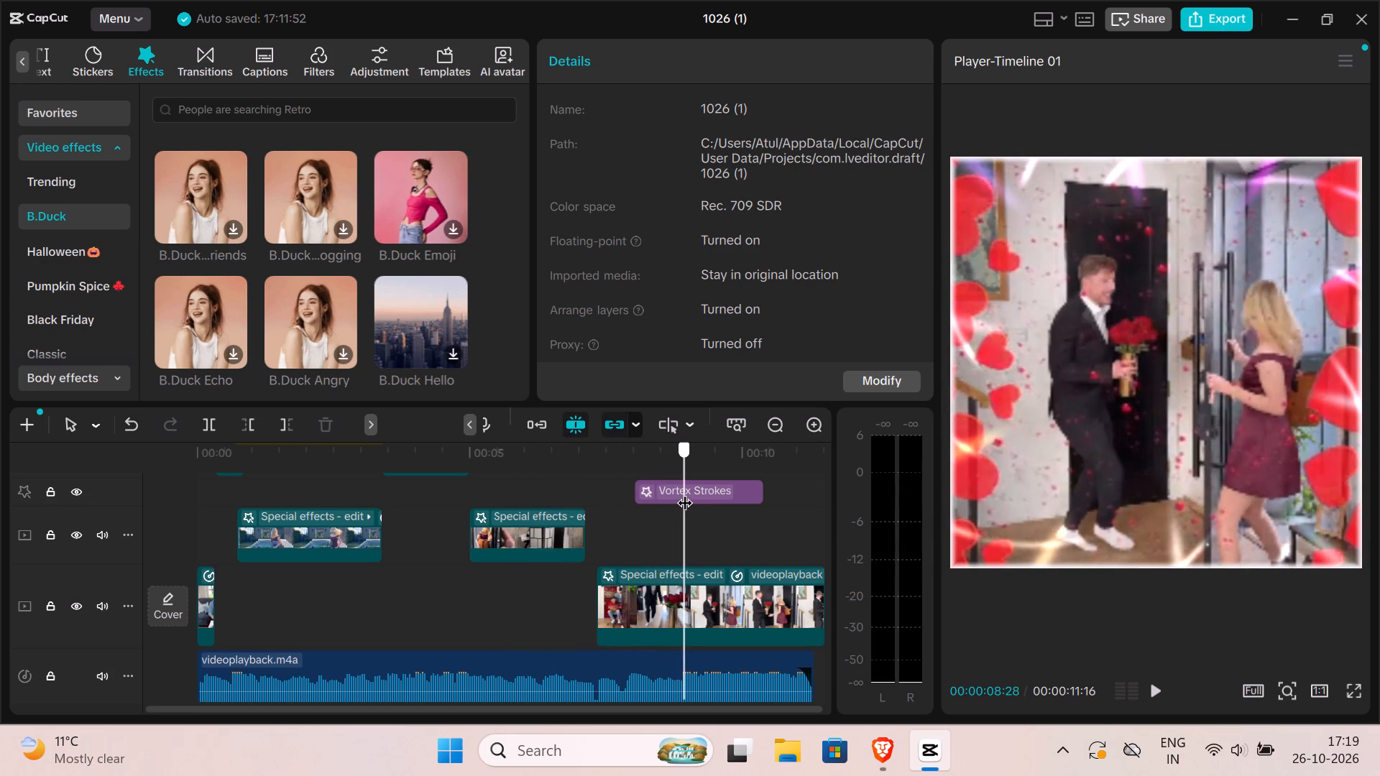
left_click_drag(684, 491, 795, 558)
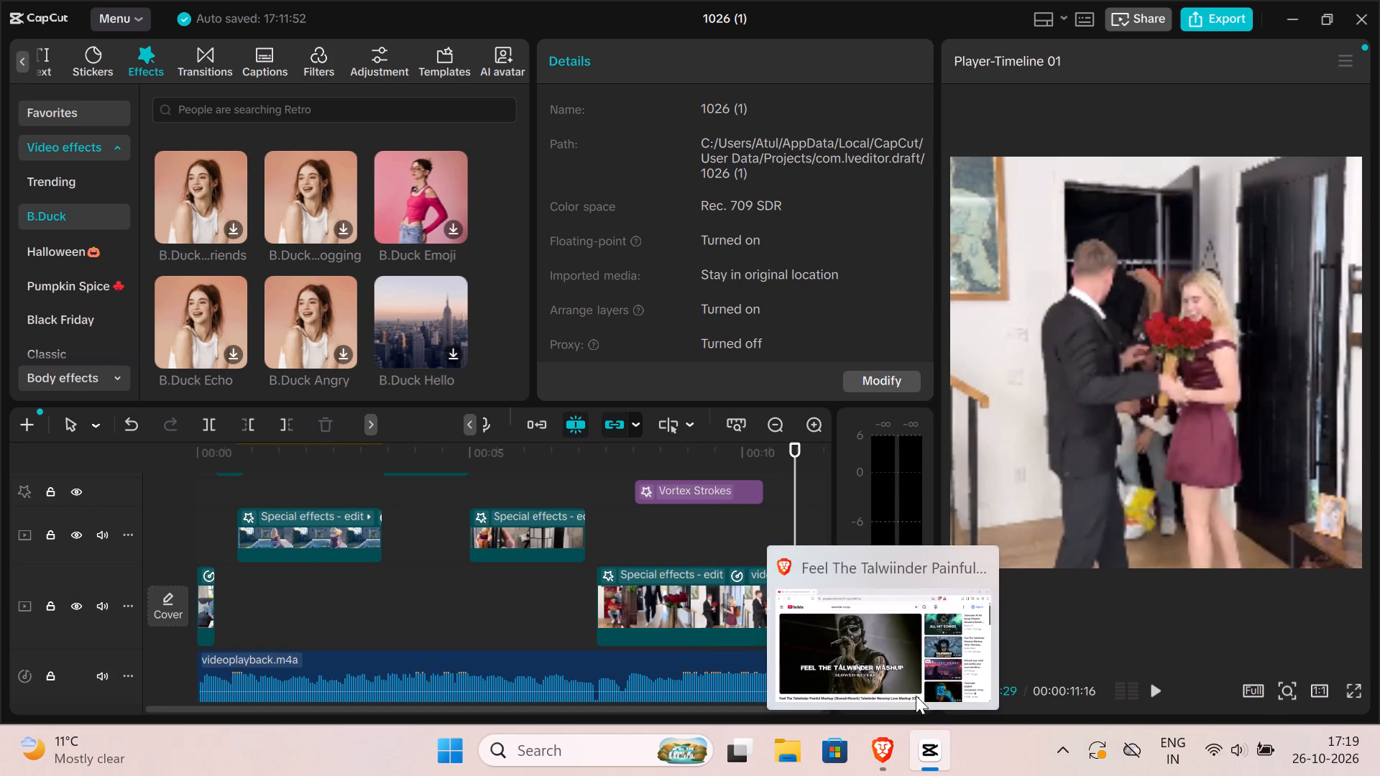
Close the Brave window playing the Talwiinder mashup.
left_click(966, 565)
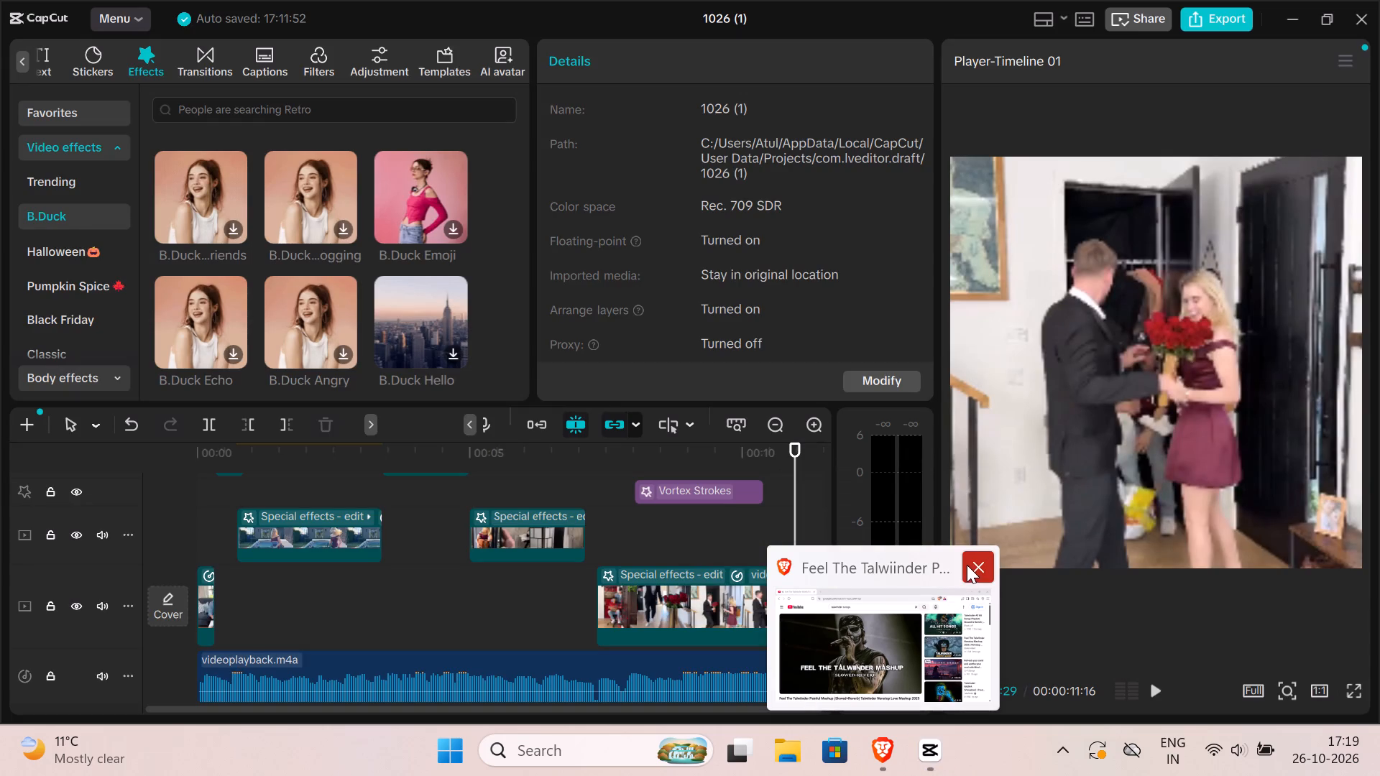
Return the playhead to 00:00:00:00 and play the whole video to check picture and sound.
left_click_drag(793, 549, 513, 539)
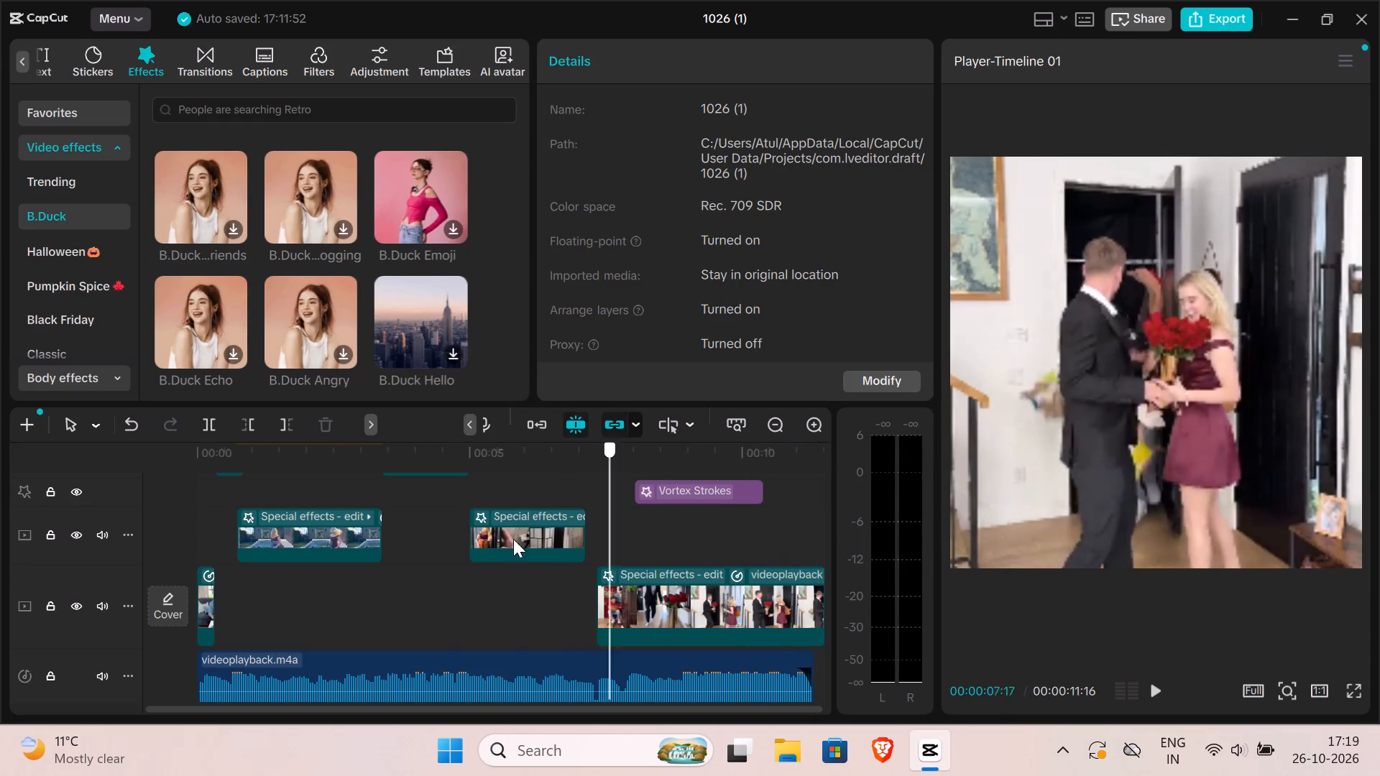
left_click_drag(513, 539, 93, 497)
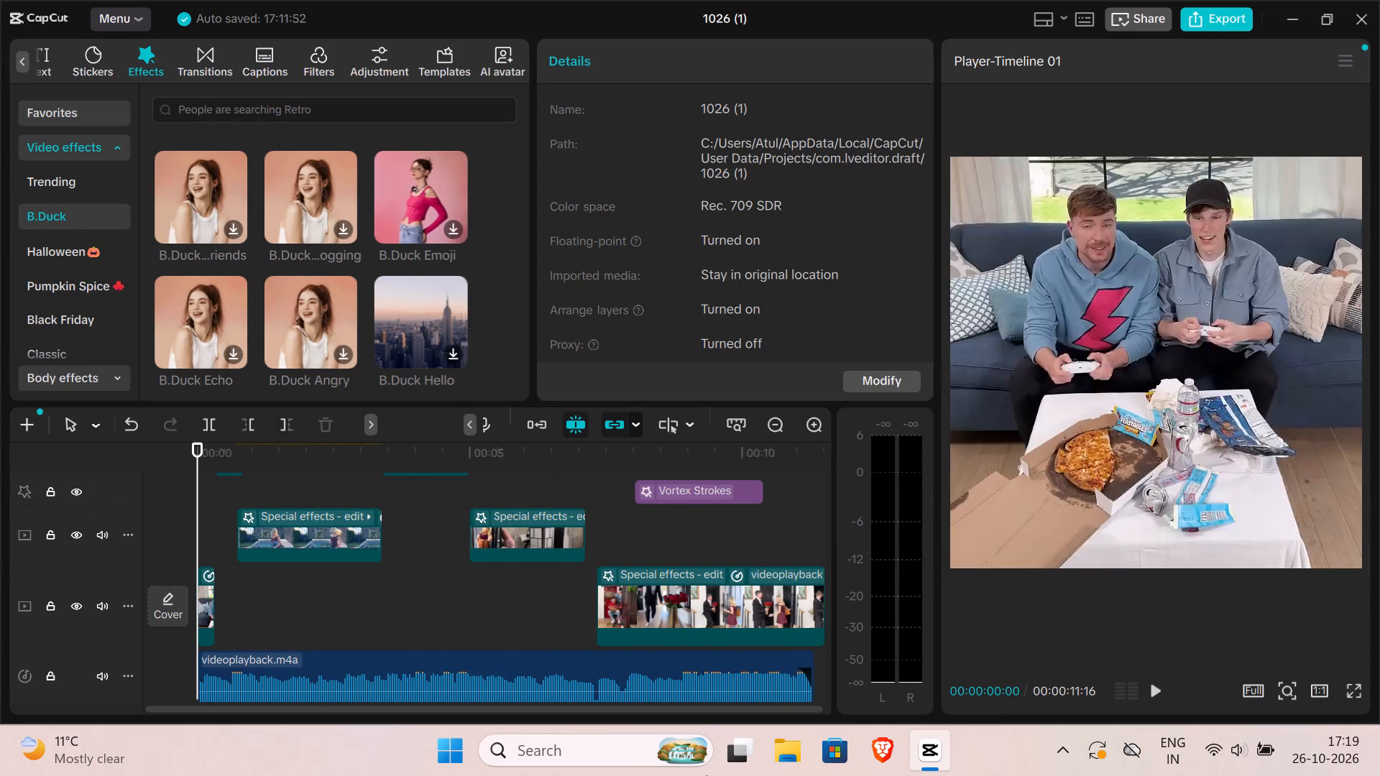
left_click(1159, 690)
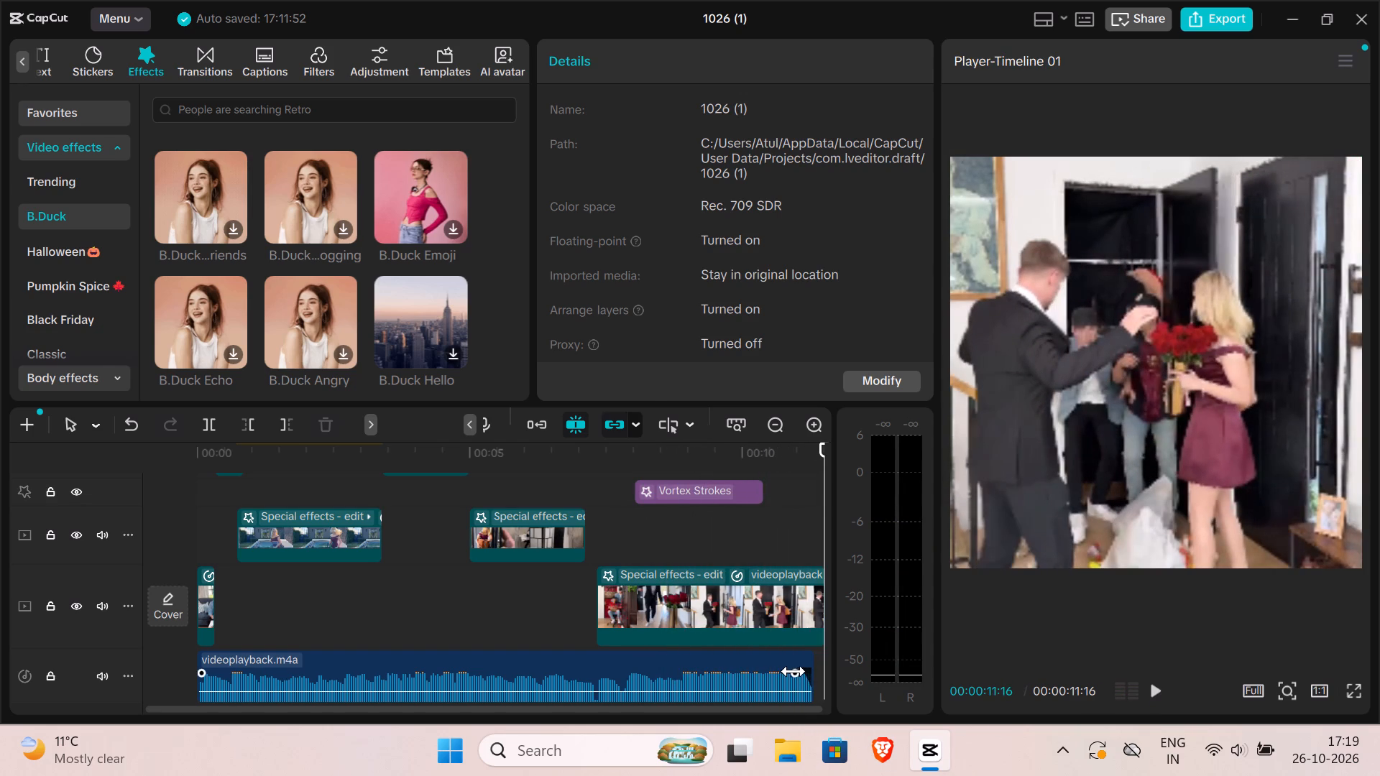
Remove the fade-out from the end of the videoplayback.m4a audio clip, setting it to 0.0 s.
left_click_drag(793, 671, 837, 666)
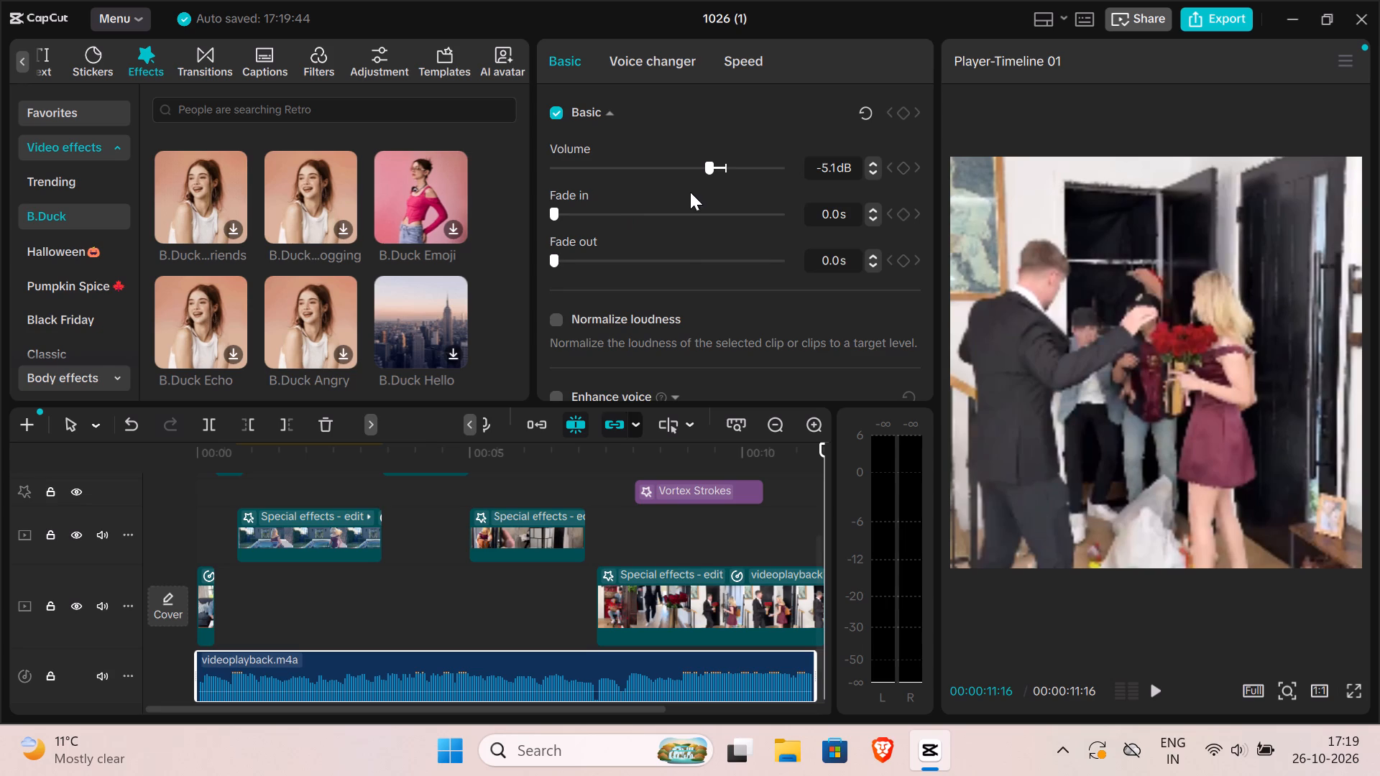
Raise the volume of the videoplayback.m4a audio clip to 17.2 dB.
left_click_drag(704, 152, 732, 151)
left_click_drag(732, 151, 758, 149)
left_click(752, 157)
left_click(789, 162)
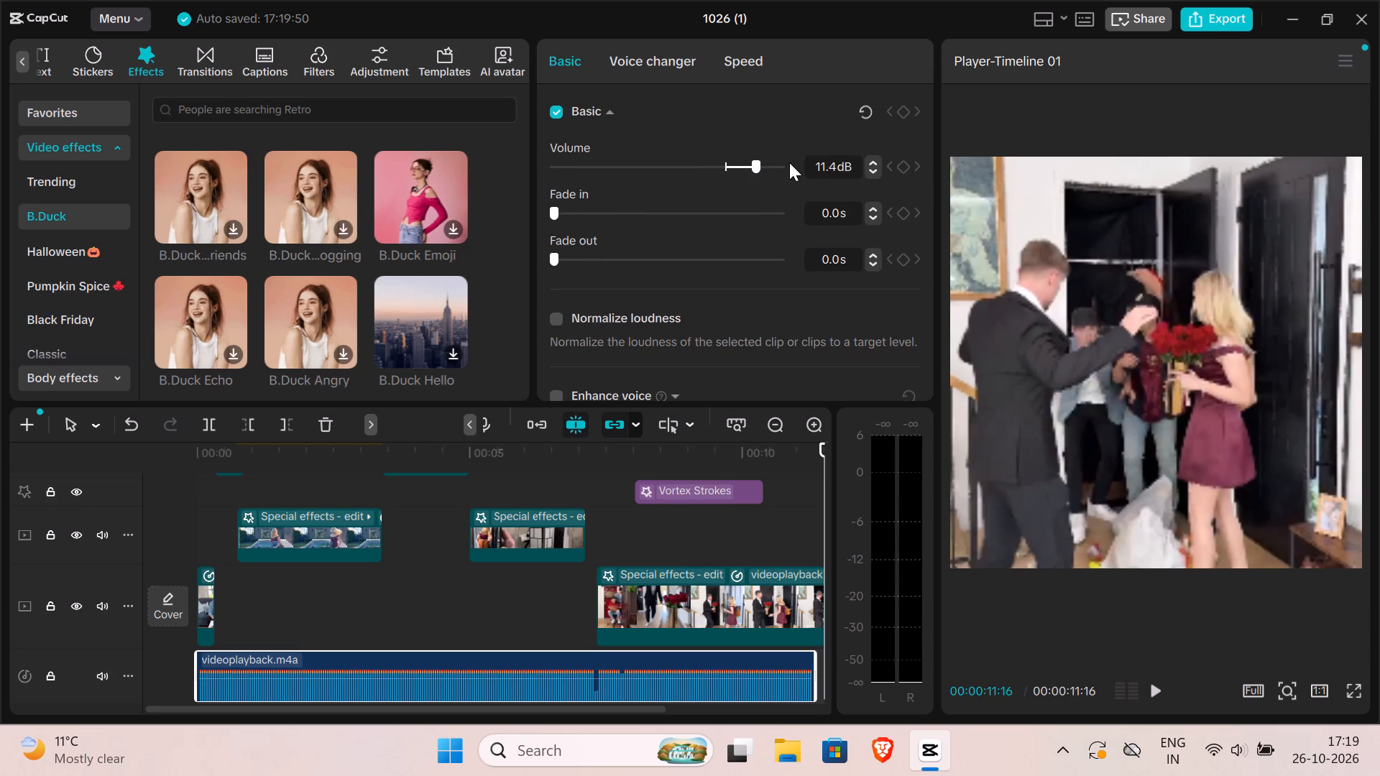
left_click(789, 162)
left_click(780, 162)
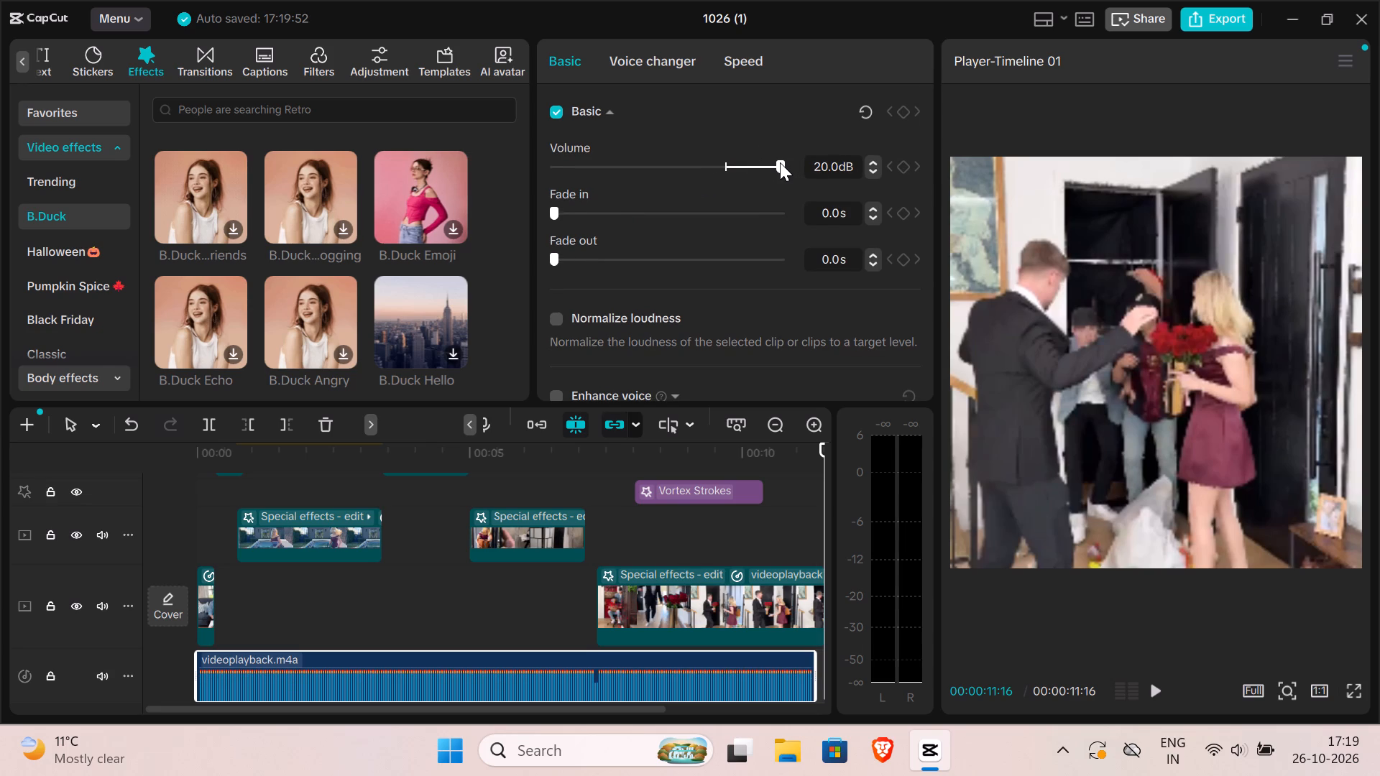
left_click(786, 162)
left_click_drag(778, 162, 770, 162)
left_click_drag(770, 162, 768, 162)
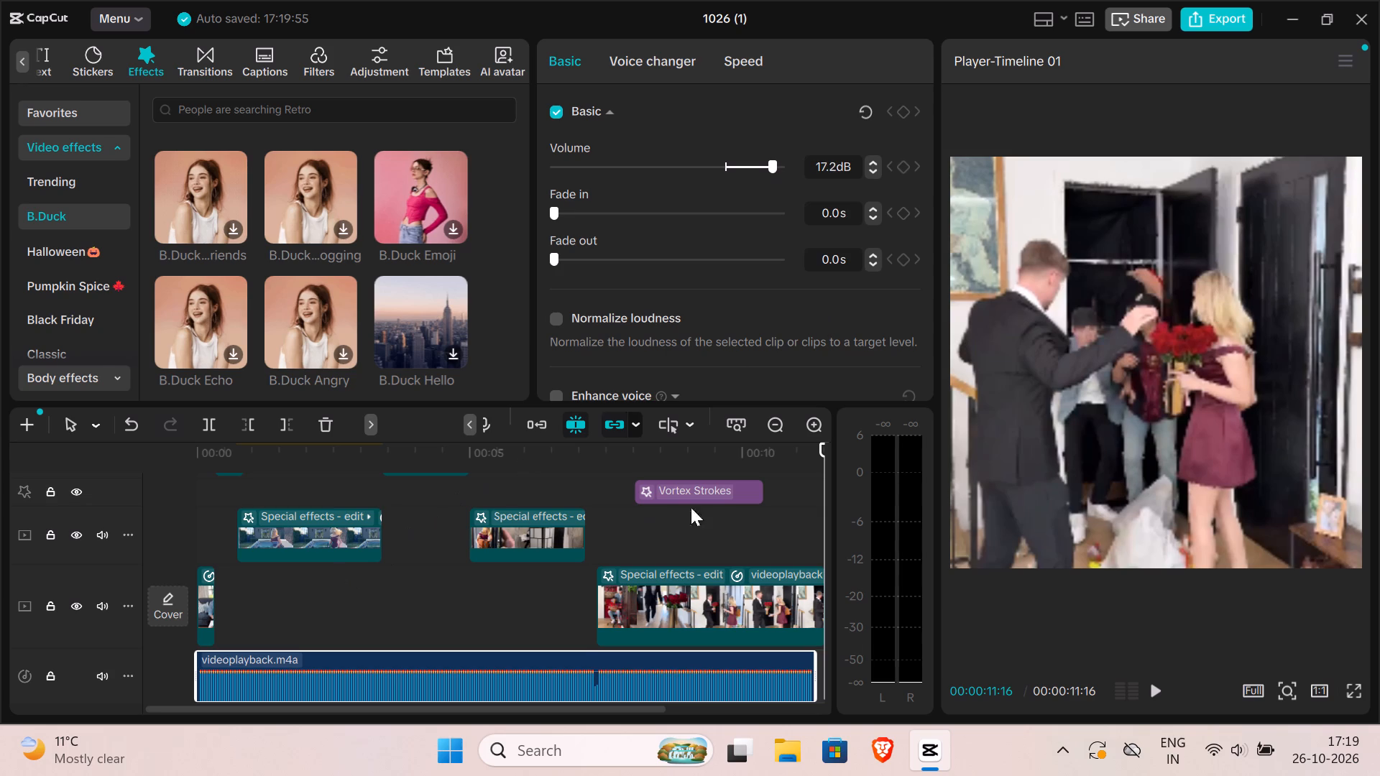
Select the final clip and play the whole video twice to check the audio volume.
left_click(1064, 607)
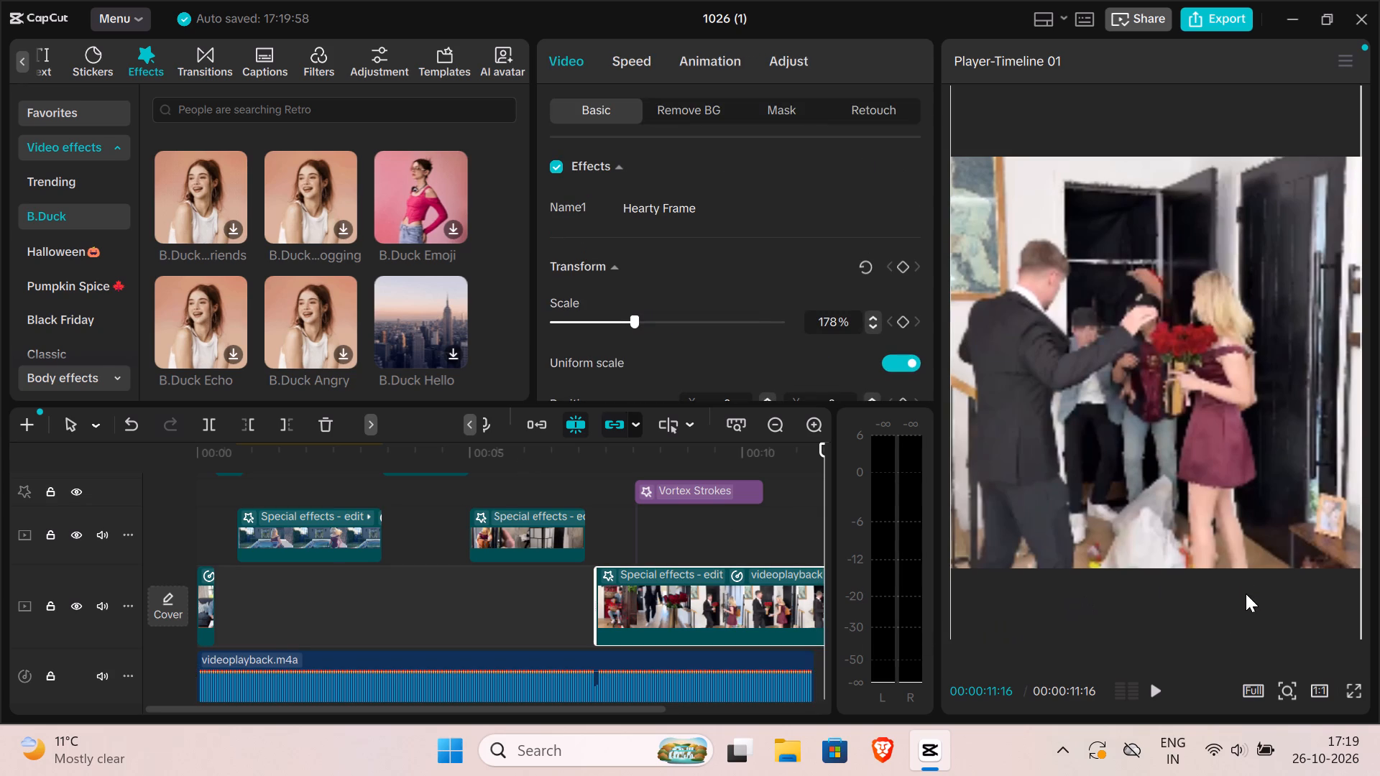
left_click(1147, 695)
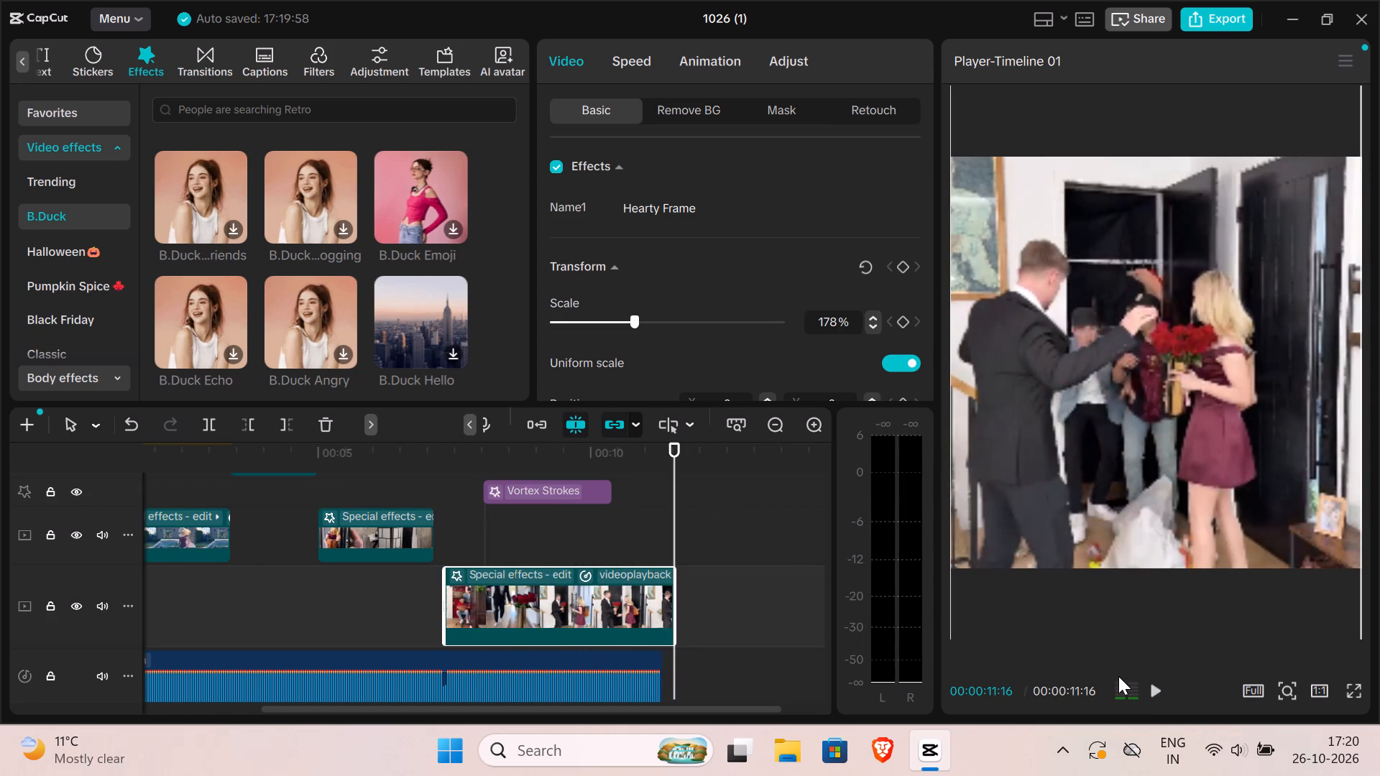
left_click(1146, 678)
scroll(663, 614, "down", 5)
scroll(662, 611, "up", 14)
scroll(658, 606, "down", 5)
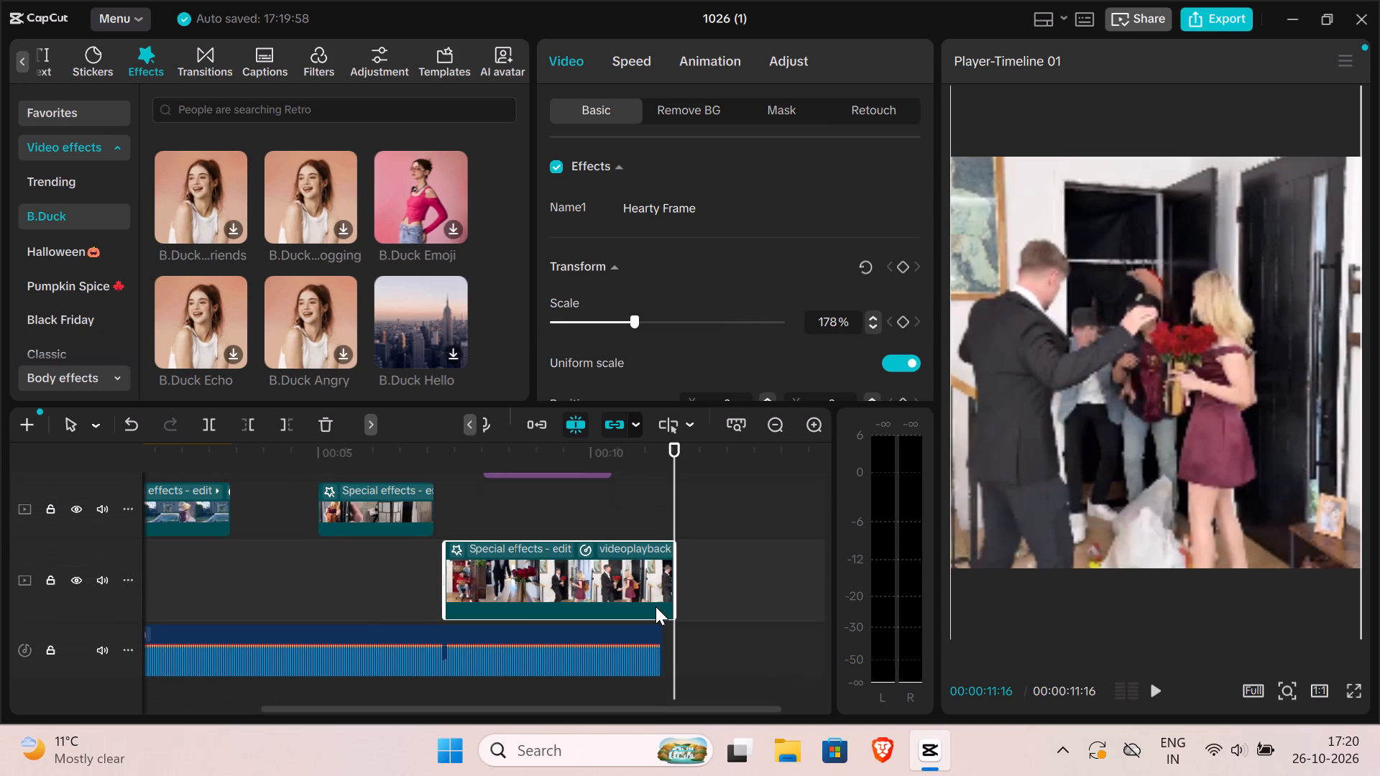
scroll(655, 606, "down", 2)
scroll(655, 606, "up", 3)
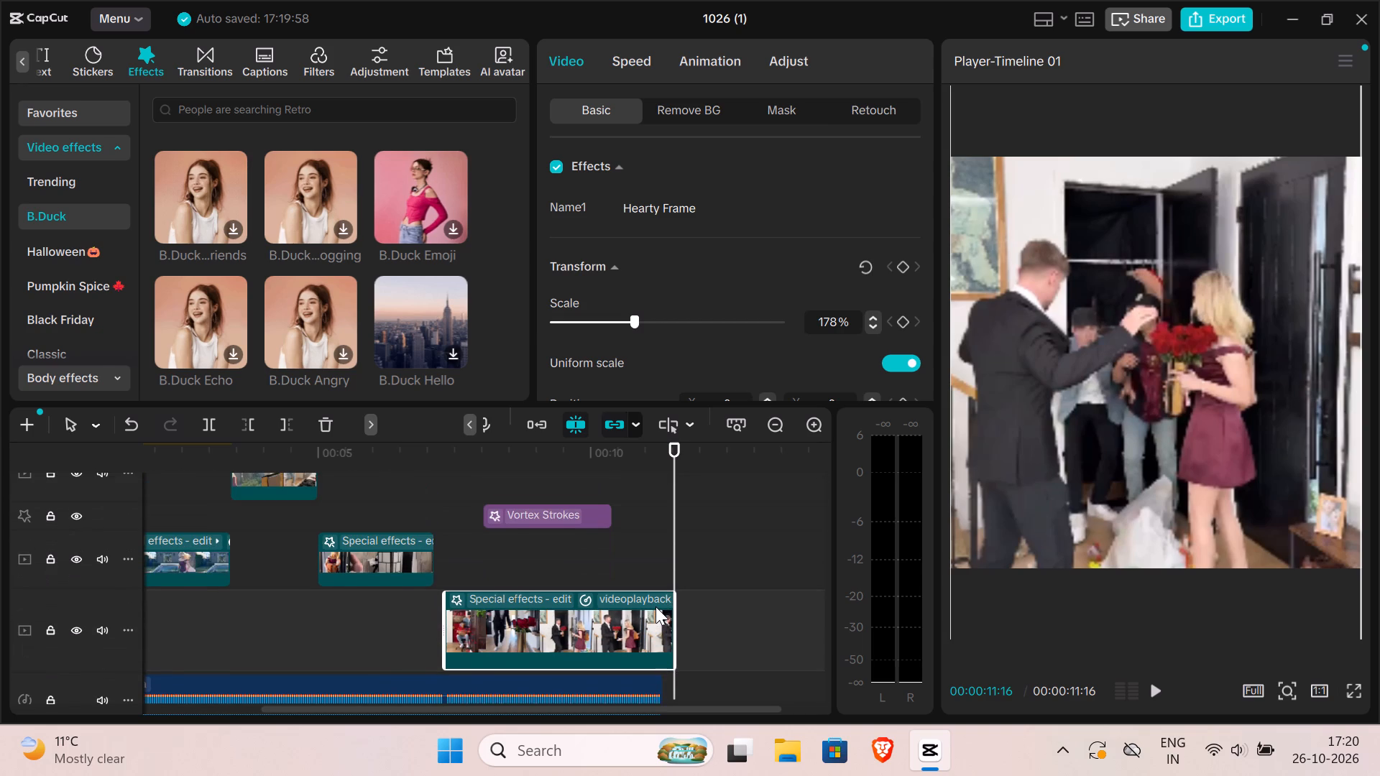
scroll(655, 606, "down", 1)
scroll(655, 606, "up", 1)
Browse the Halloween video effects, then download and preview the Digital Dimension effect.
left_click(83, 267)
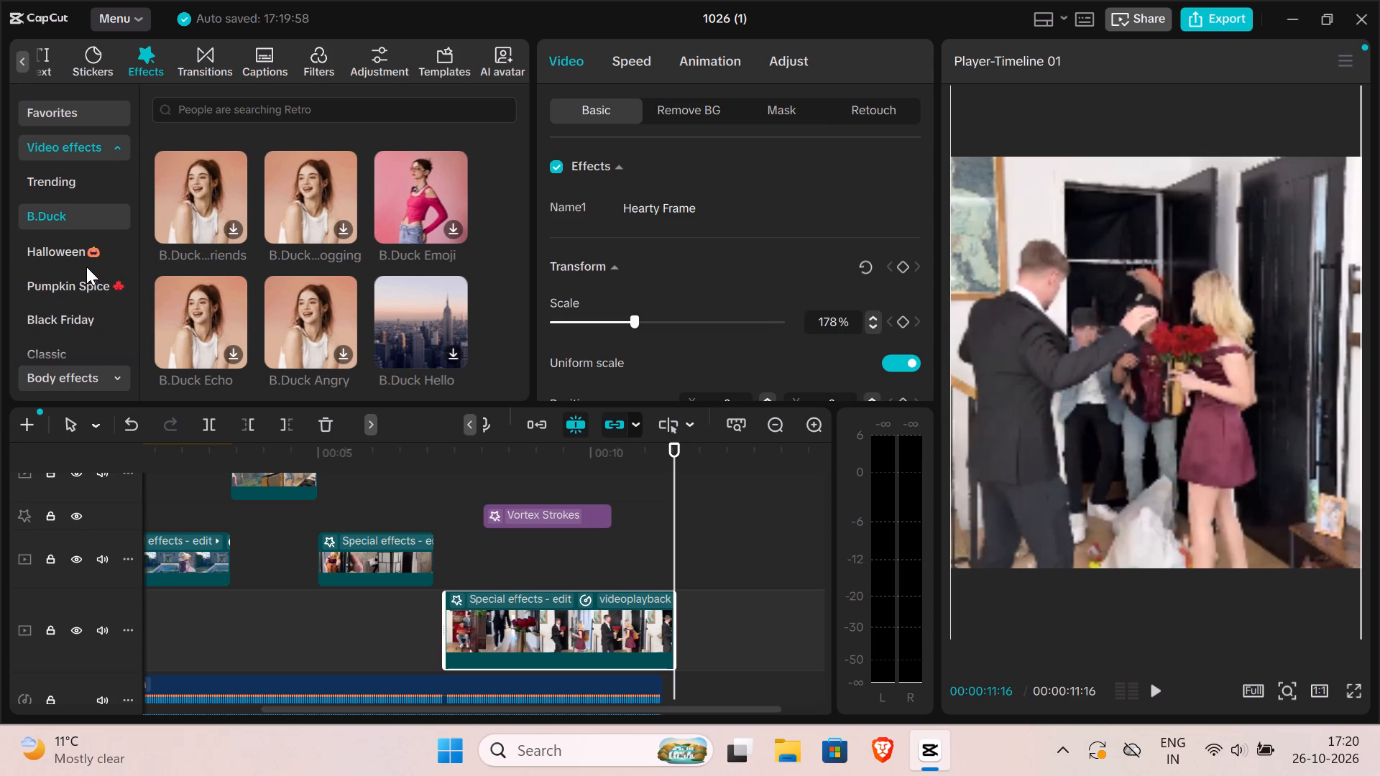
left_click(90, 264)
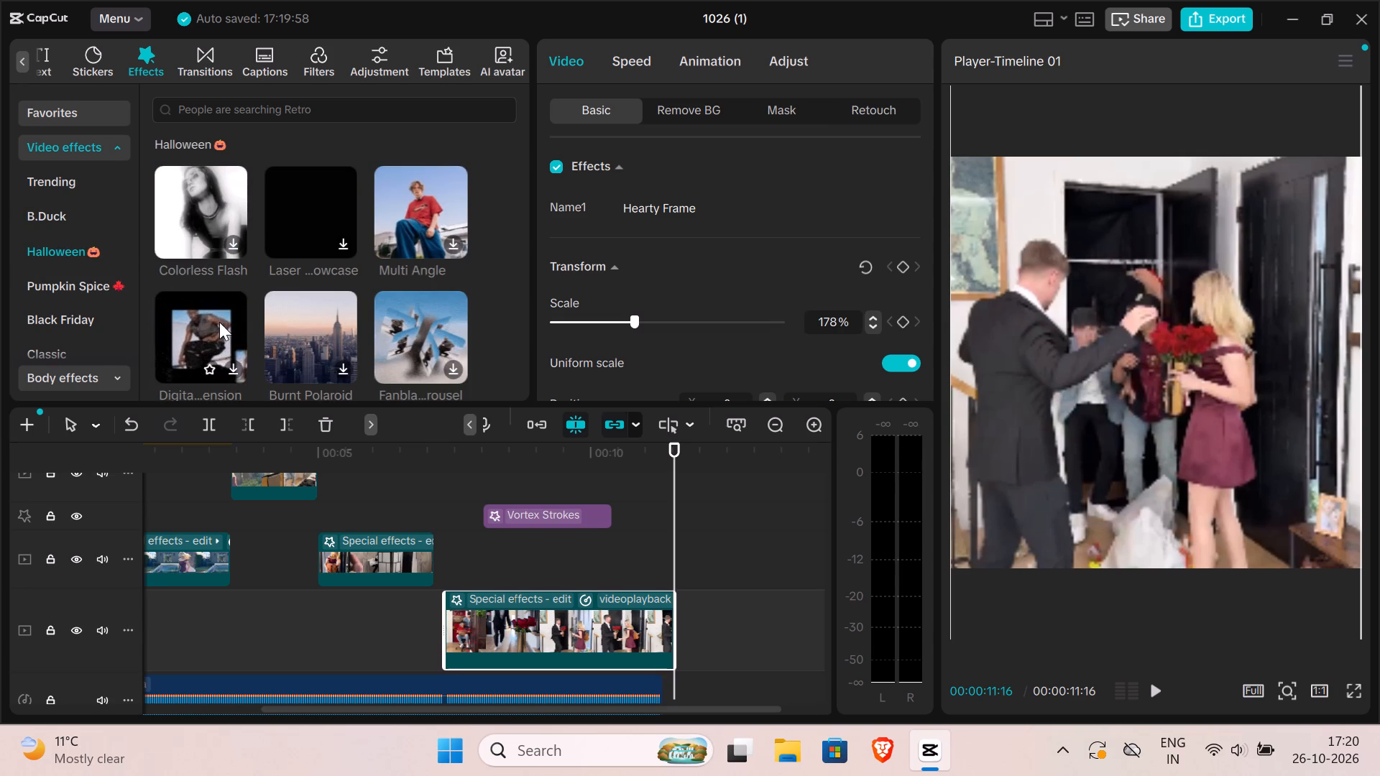
left_click(233, 366)
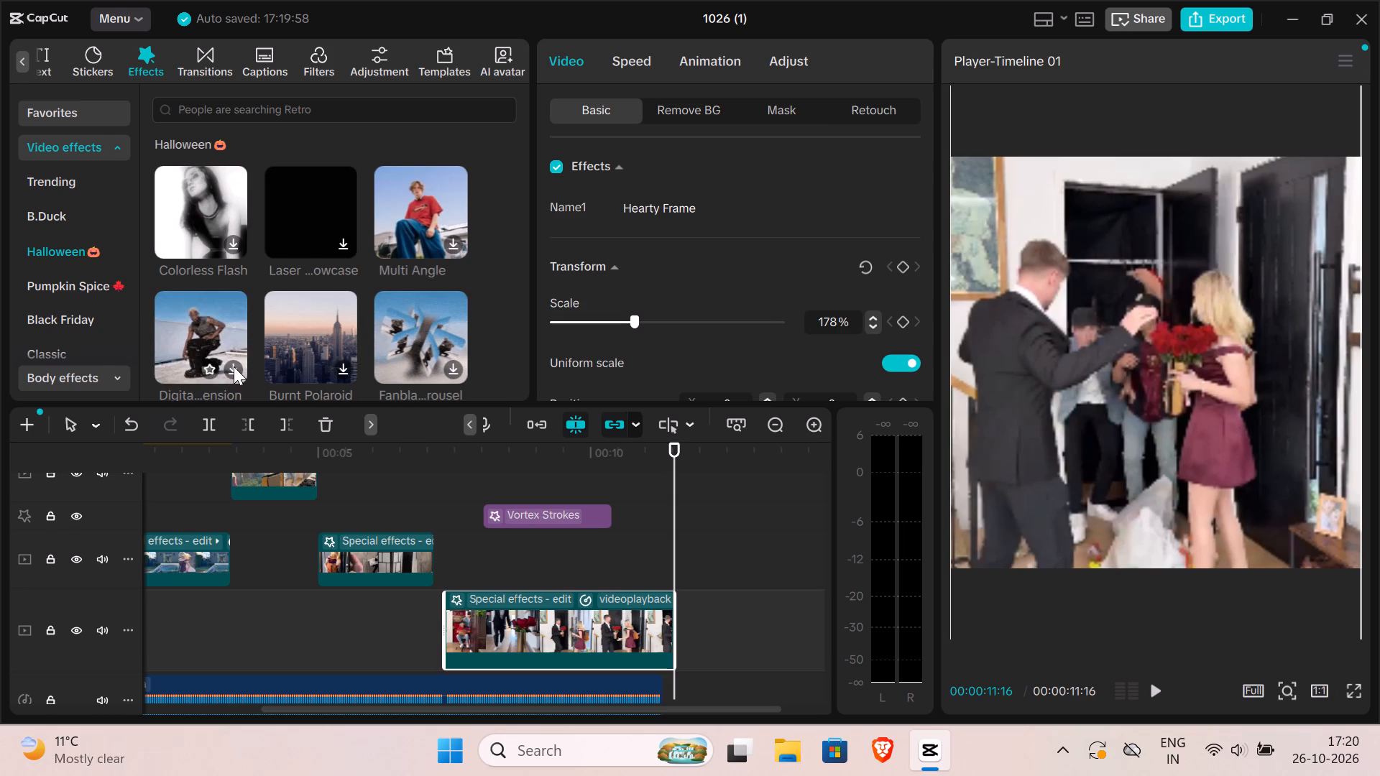
left_click(234, 366)
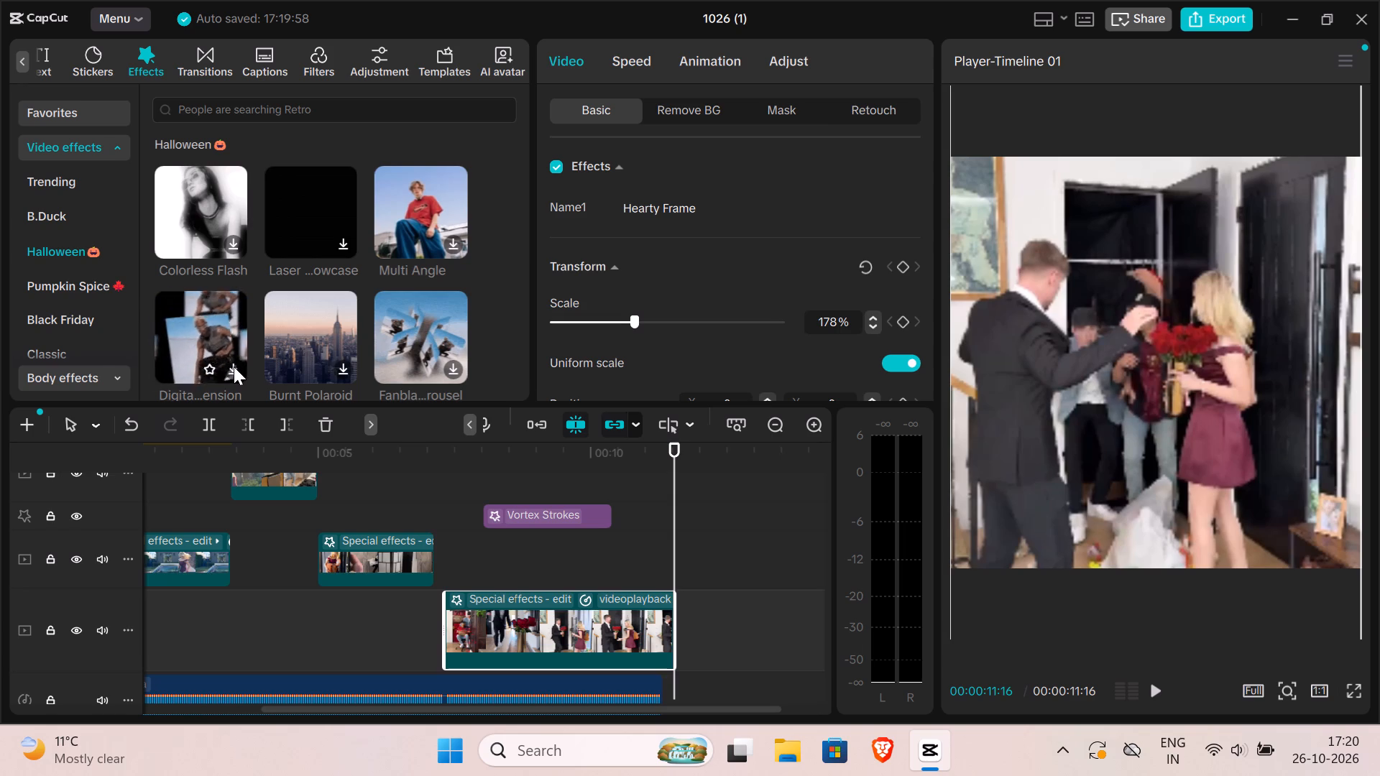
left_click(234, 366)
triple_click(234, 366)
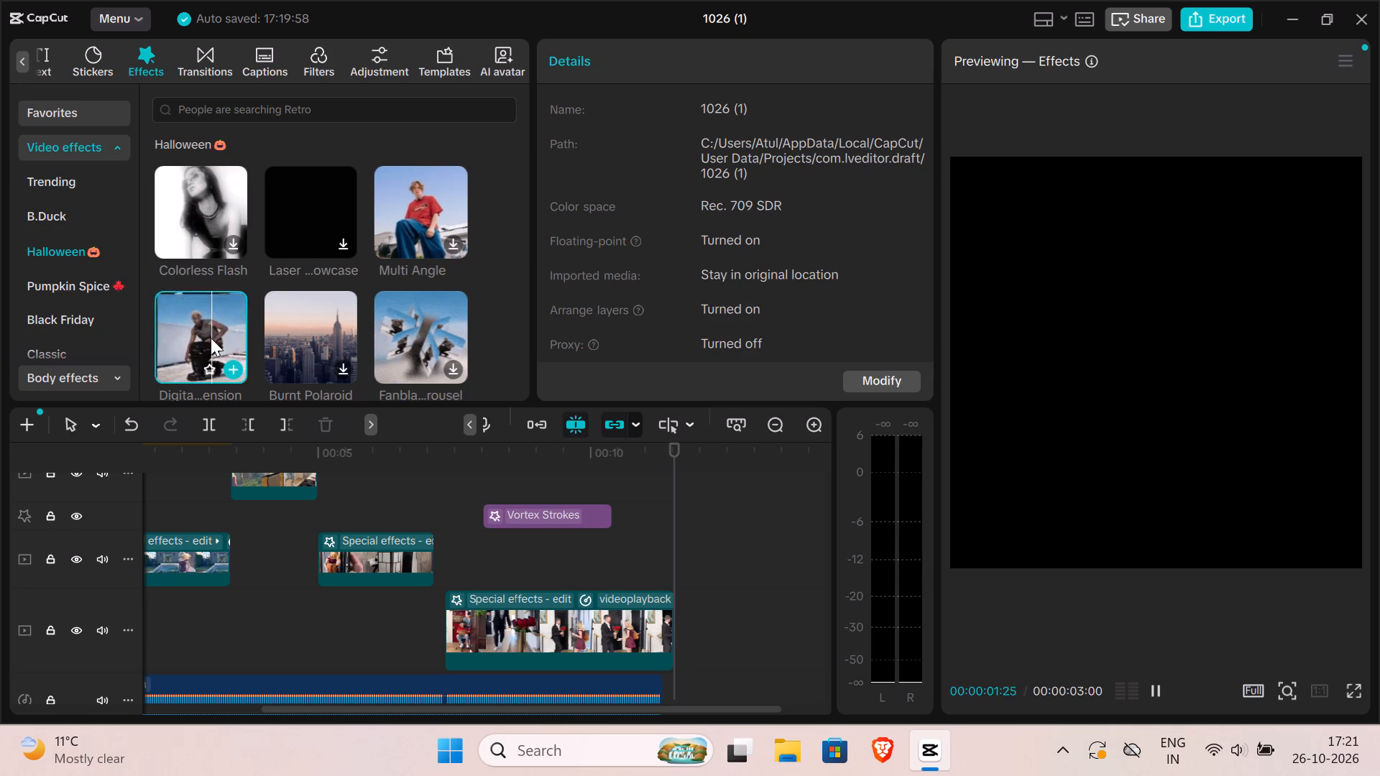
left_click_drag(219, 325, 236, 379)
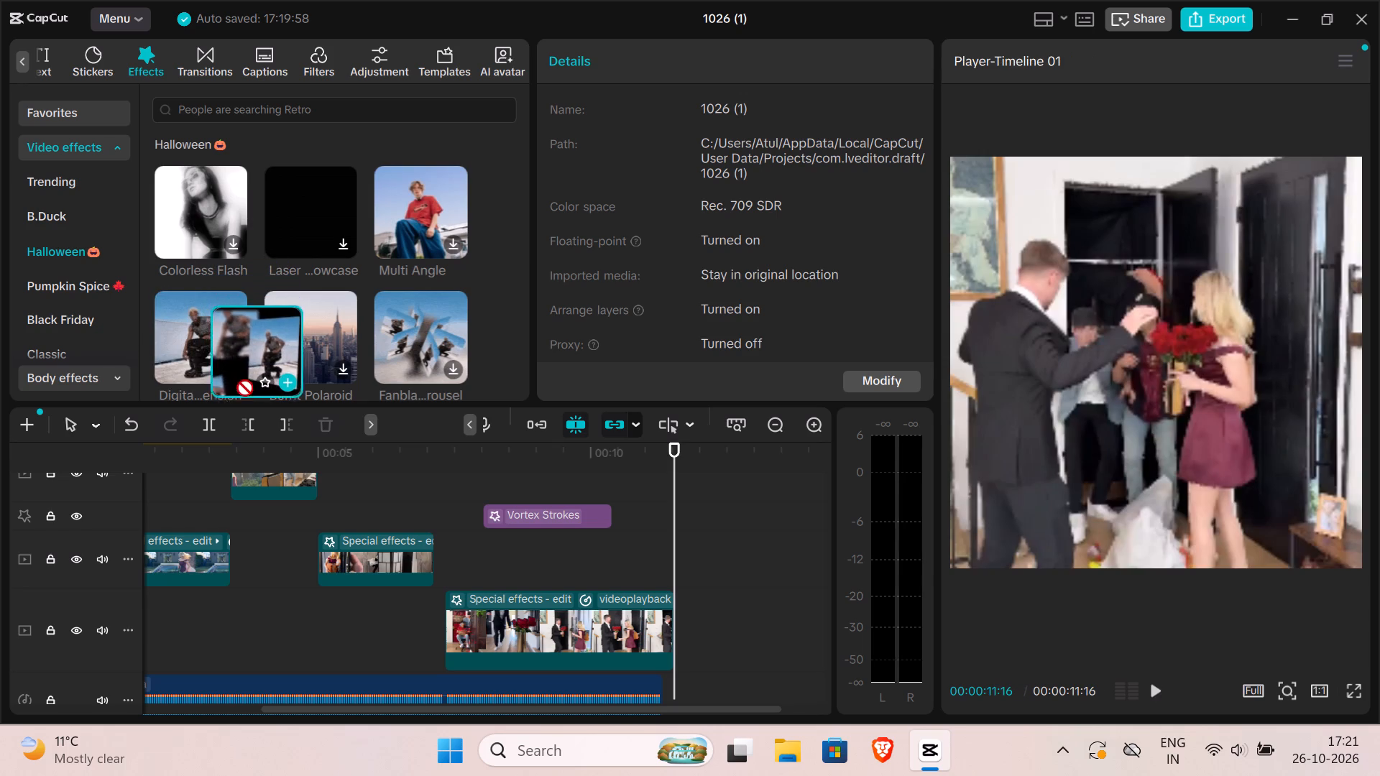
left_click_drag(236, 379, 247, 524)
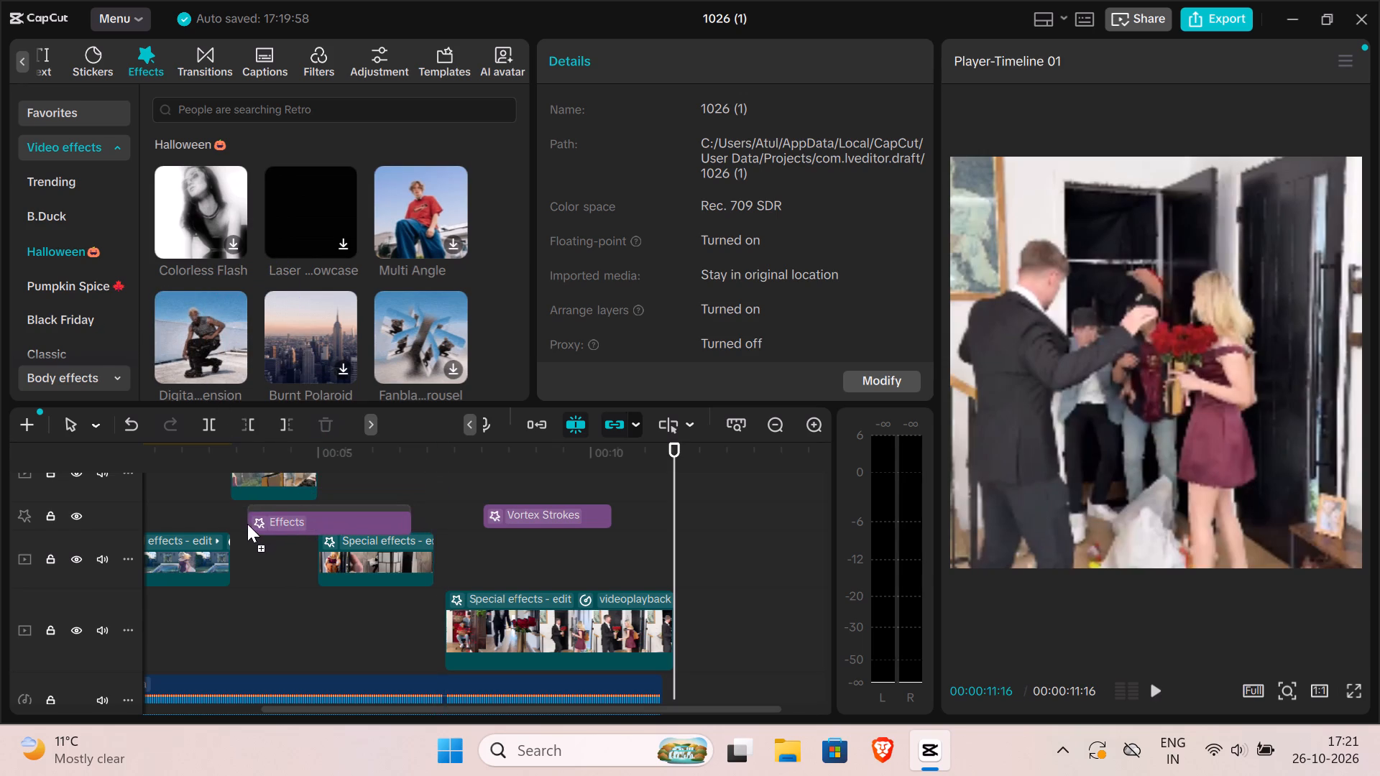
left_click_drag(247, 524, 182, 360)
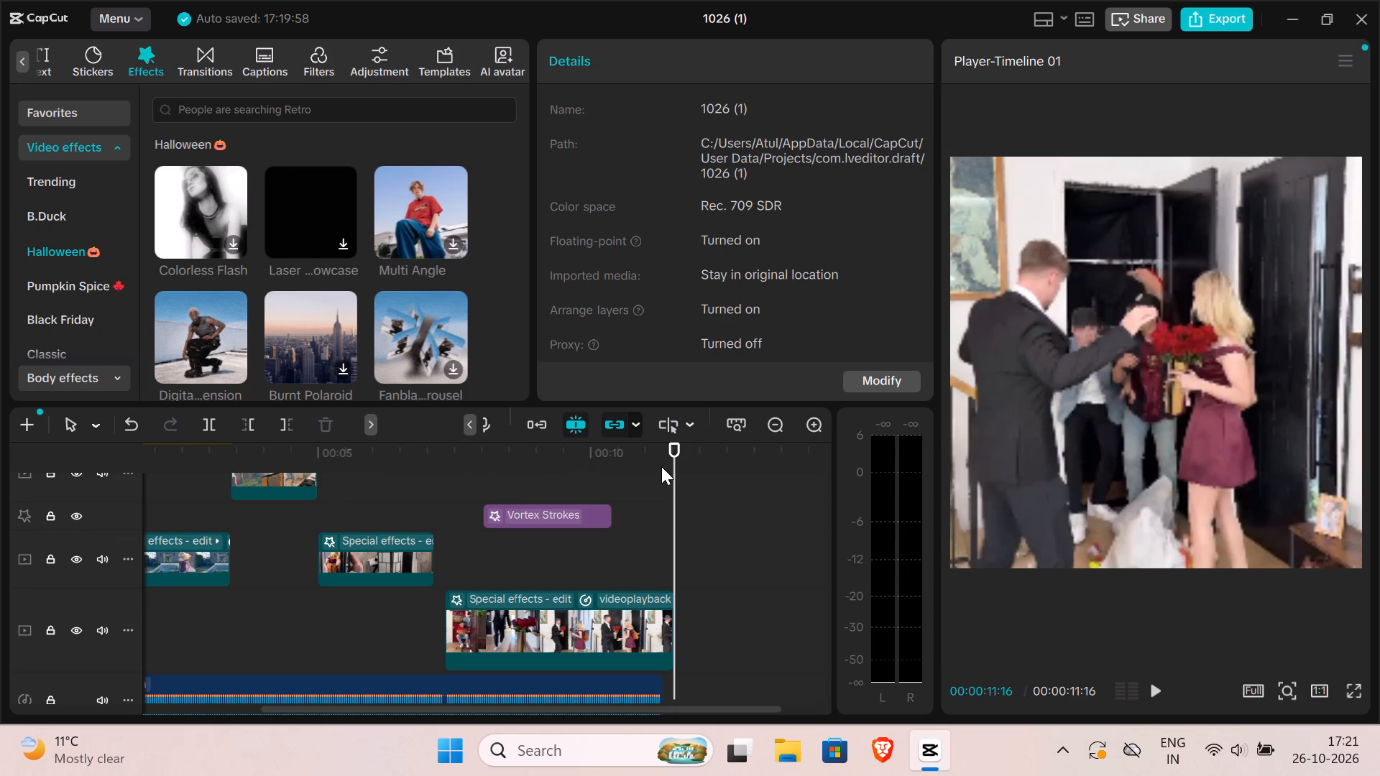
Return the playhead to 00:00:00:00 and play the opening second of the video.
left_click_drag(666, 450, 0, 492)
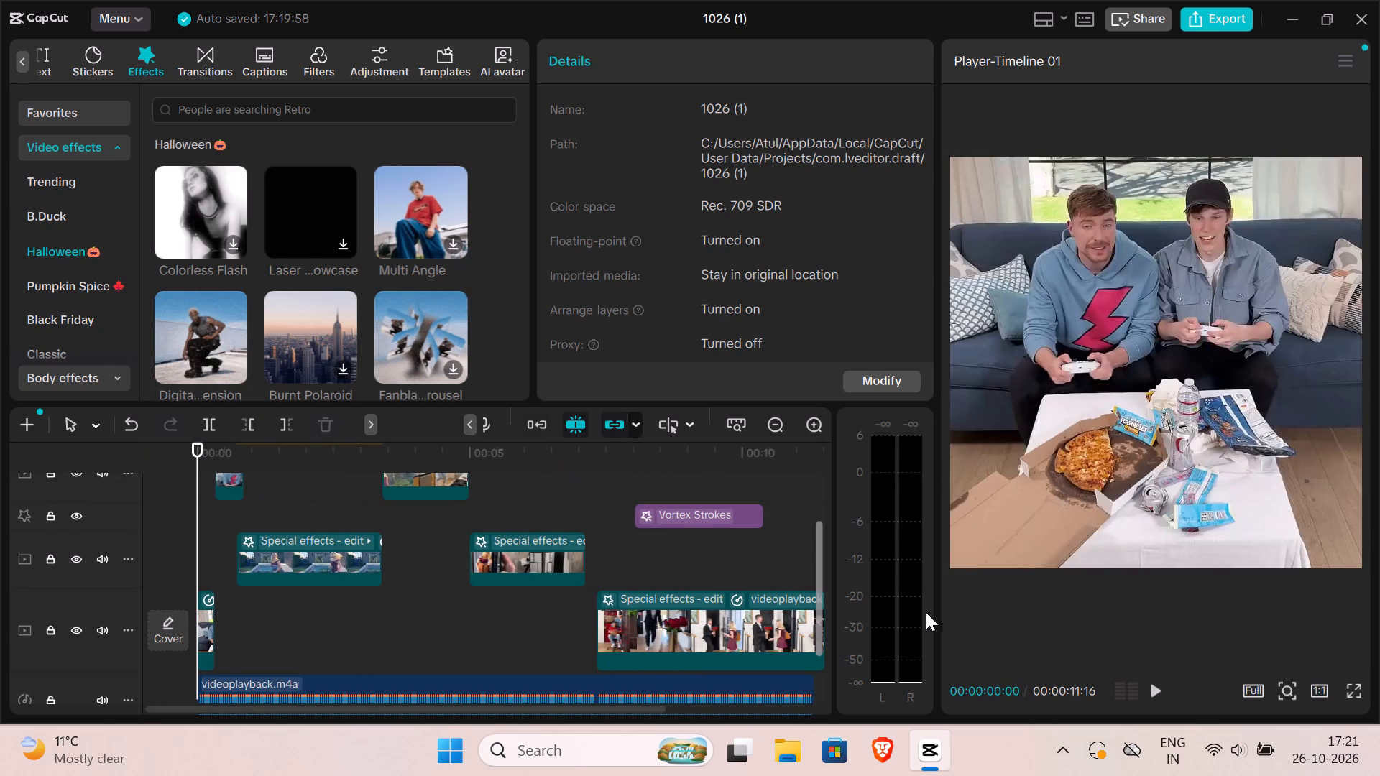
left_click(1154, 683)
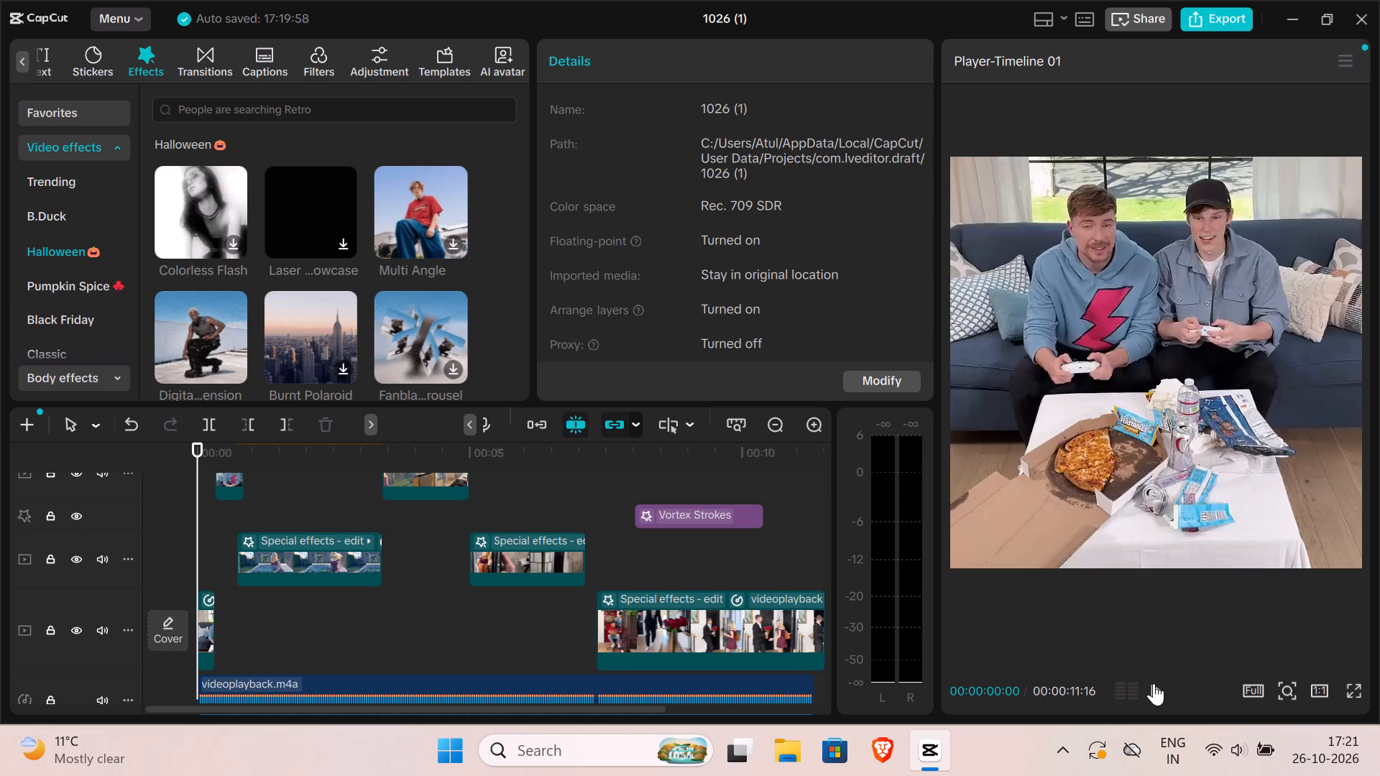
left_click(1154, 683)
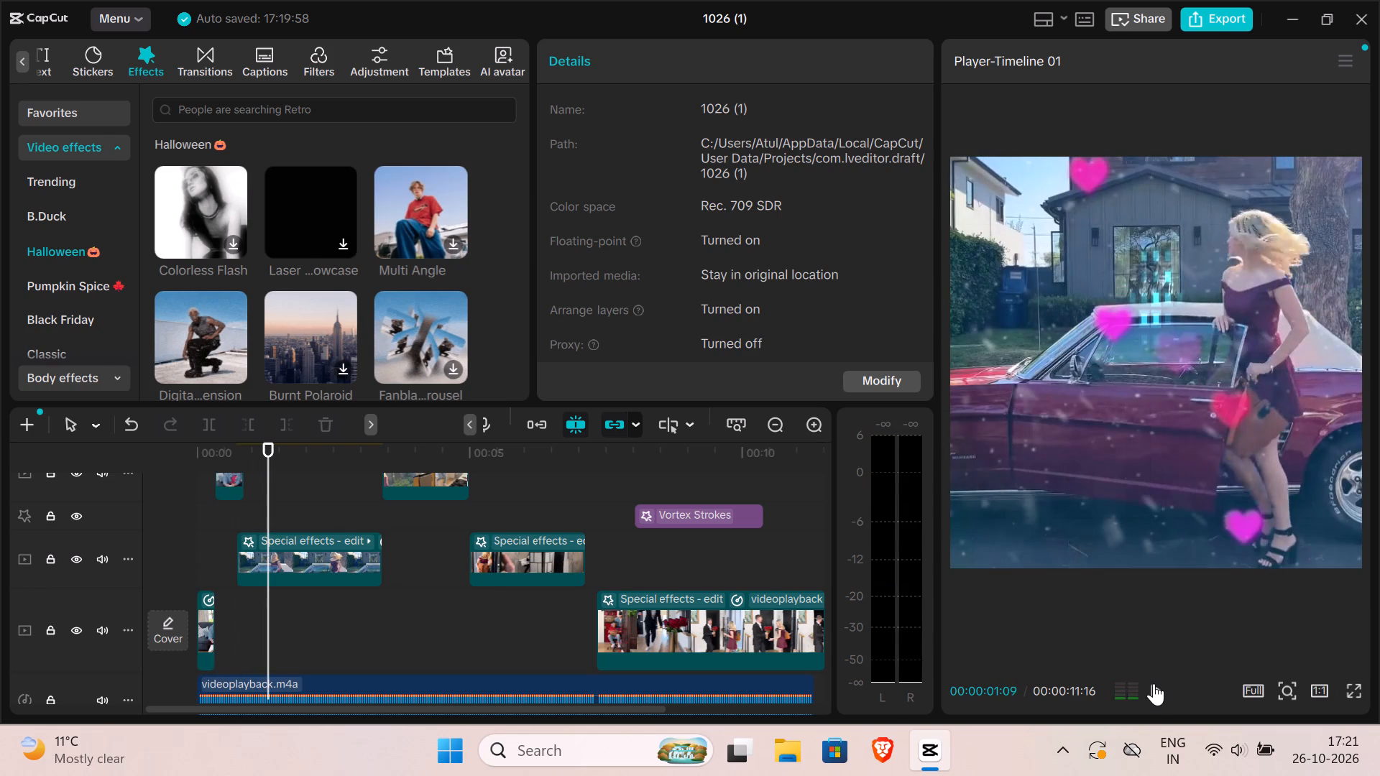
Add the Digital Dimension effect to the effects track, starting at 00:00:00:00 over the opening clip.
left_click_drag(263, 506, 137, 501)
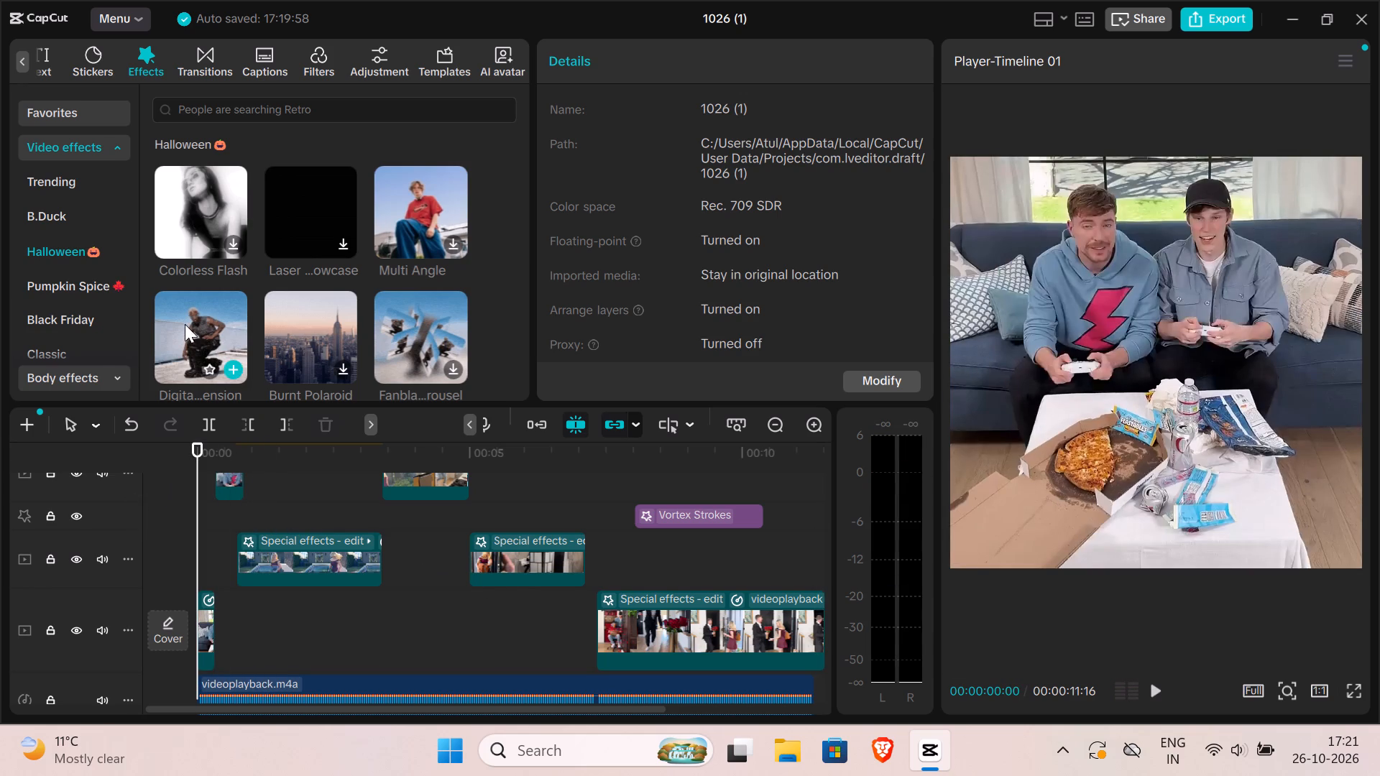
left_click(185, 323)
left_click_drag(185, 323, 255, 514)
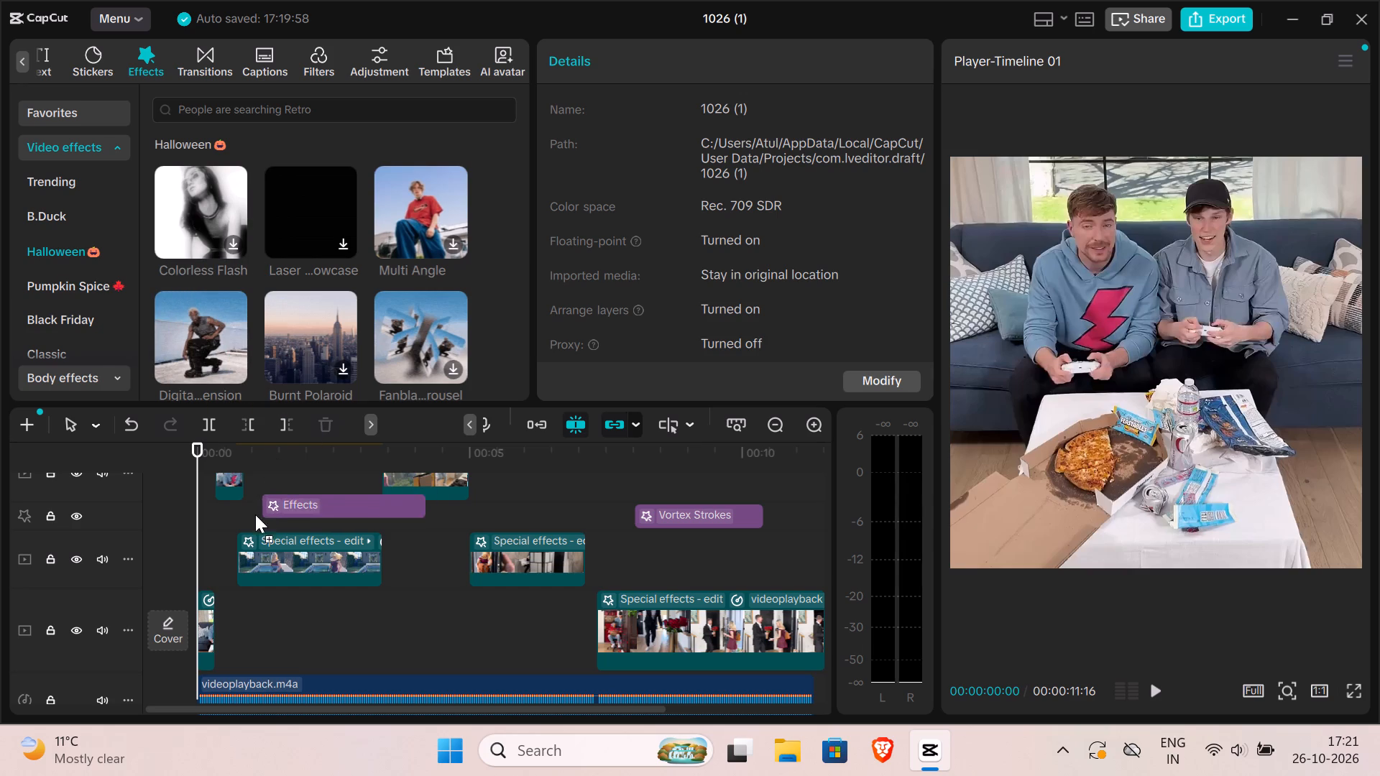
left_click_drag(255, 514, 167, 539)
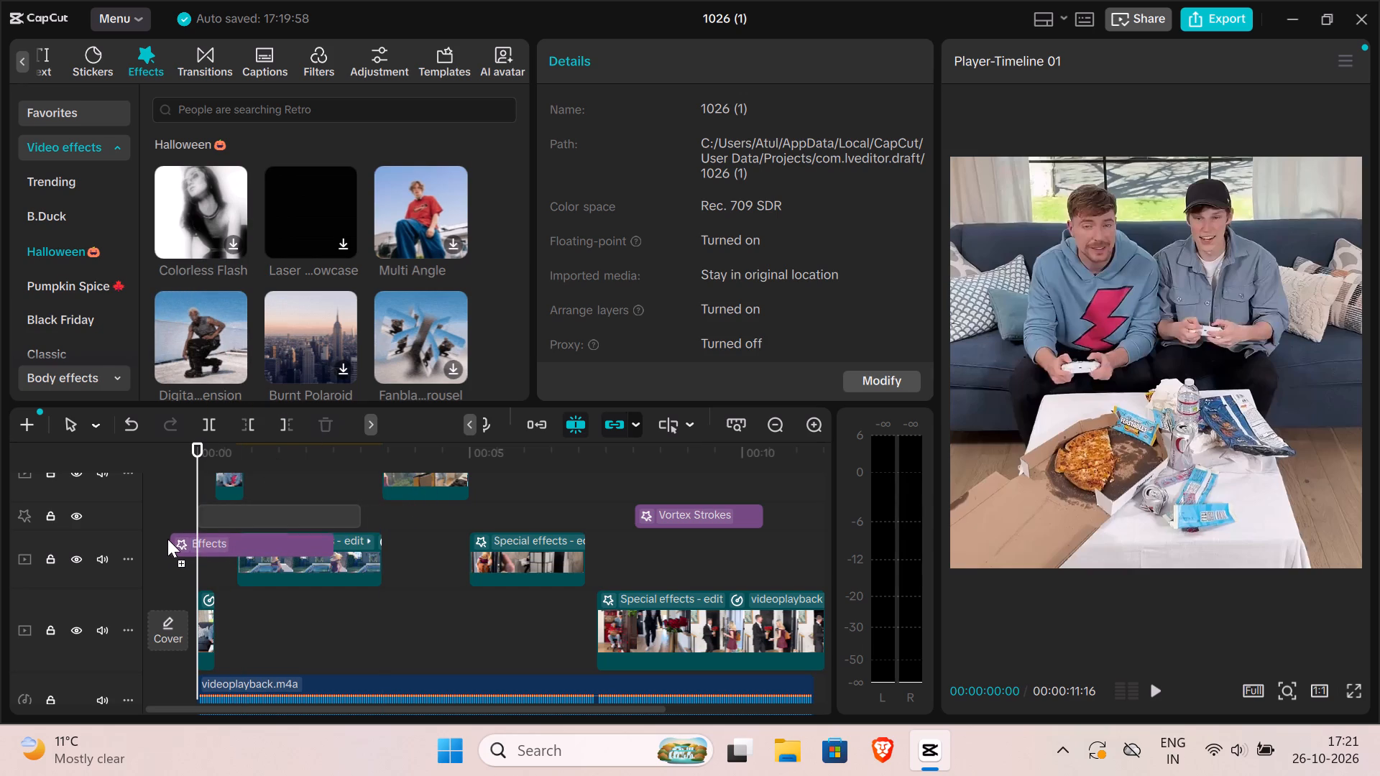
left_click_drag(167, 539, 247, 503)
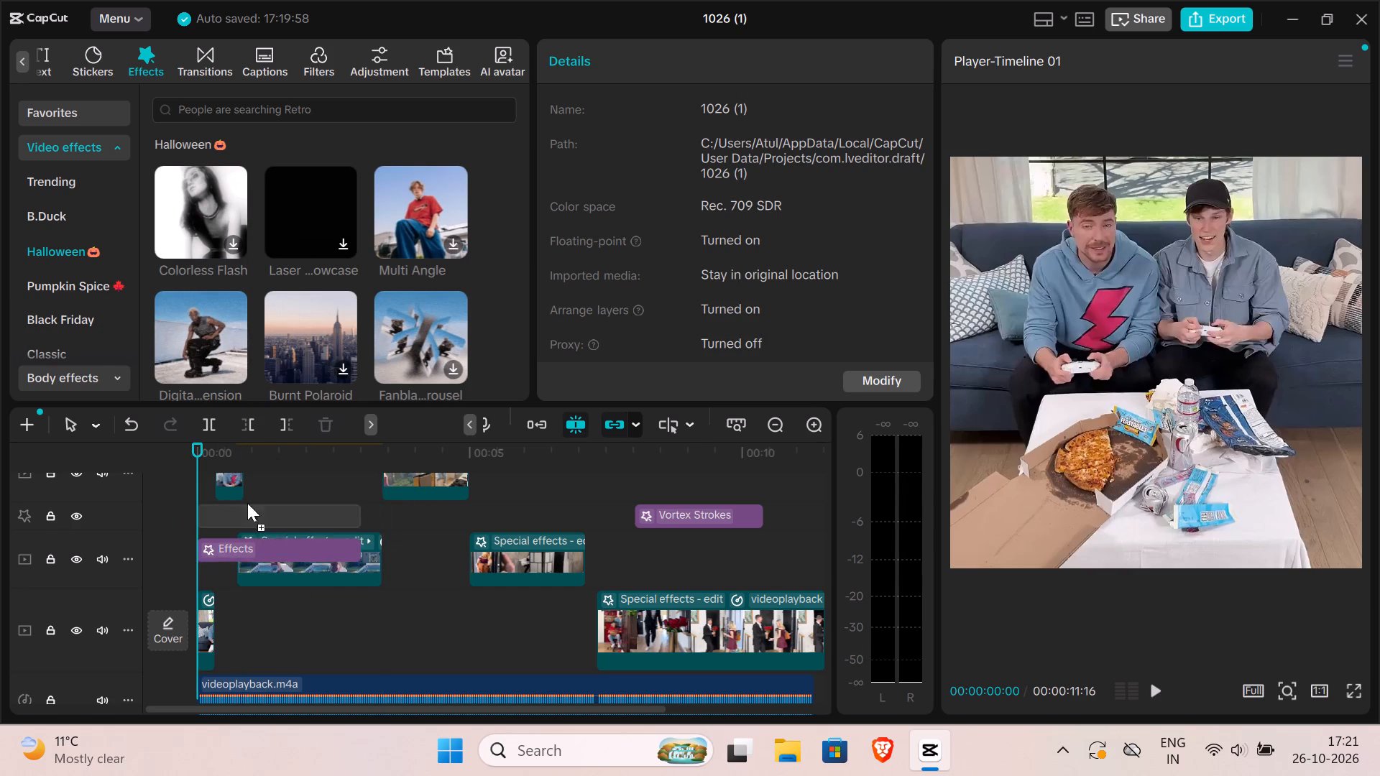
left_click_drag(247, 503, 184, 522)
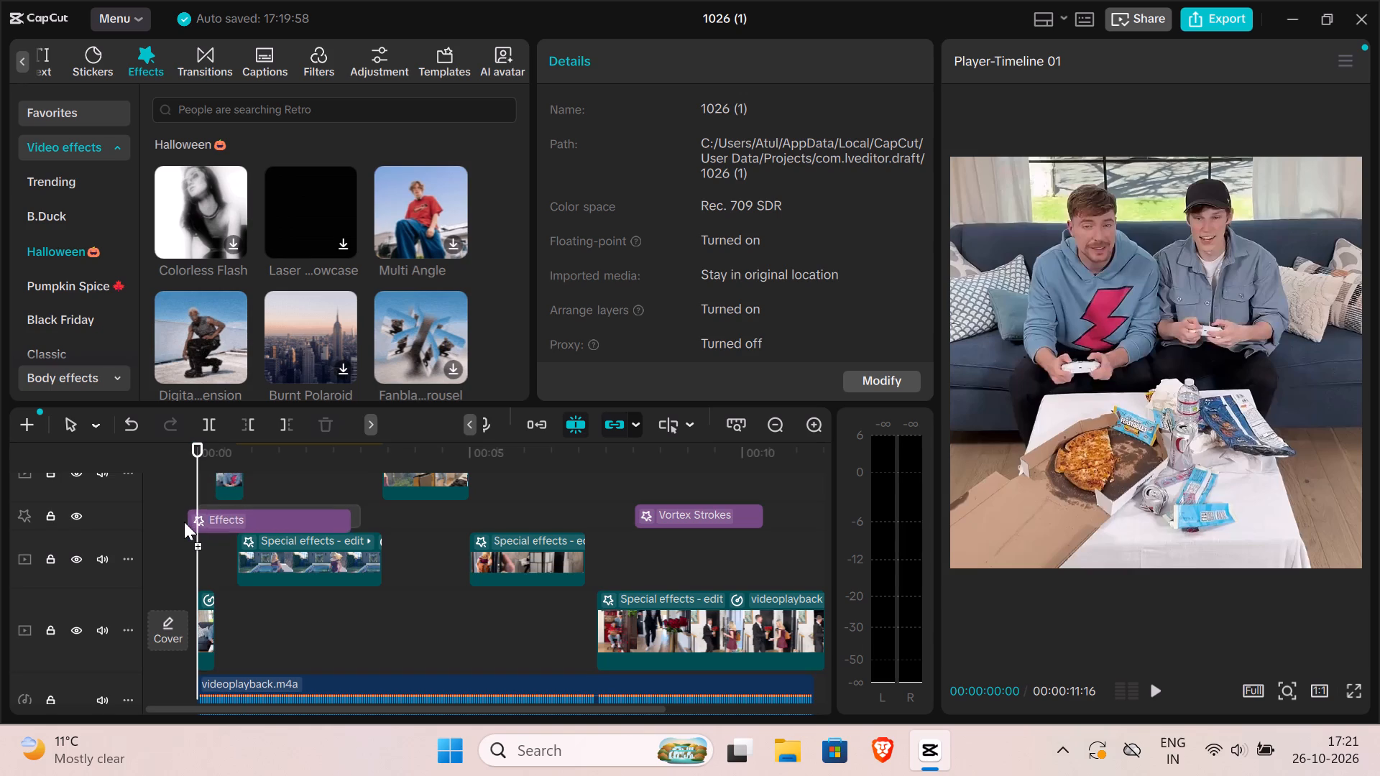
left_click_drag(184, 522, 203, 521)
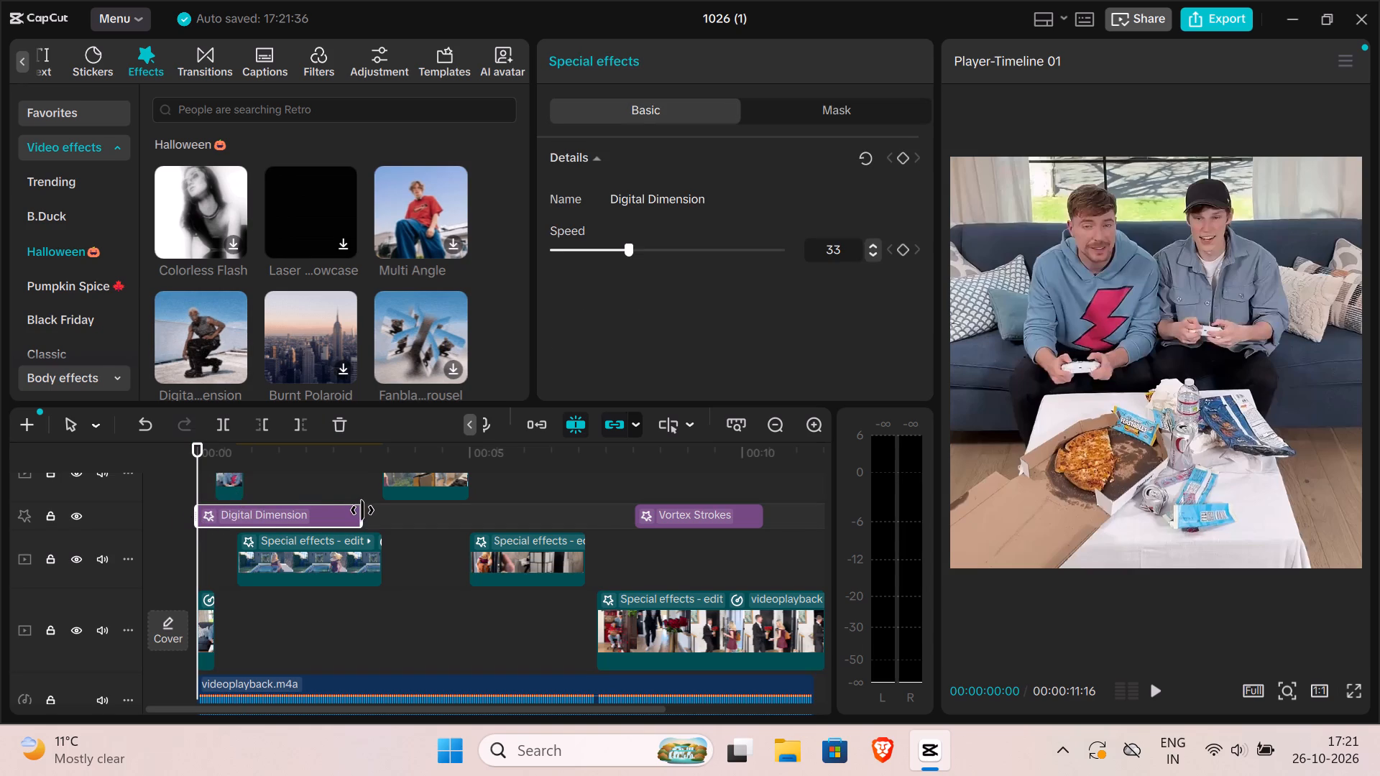
Shorten the Digital Dimension effect from its end to about the length of the short opening clip.
left_click_drag(365, 512, 218, 519)
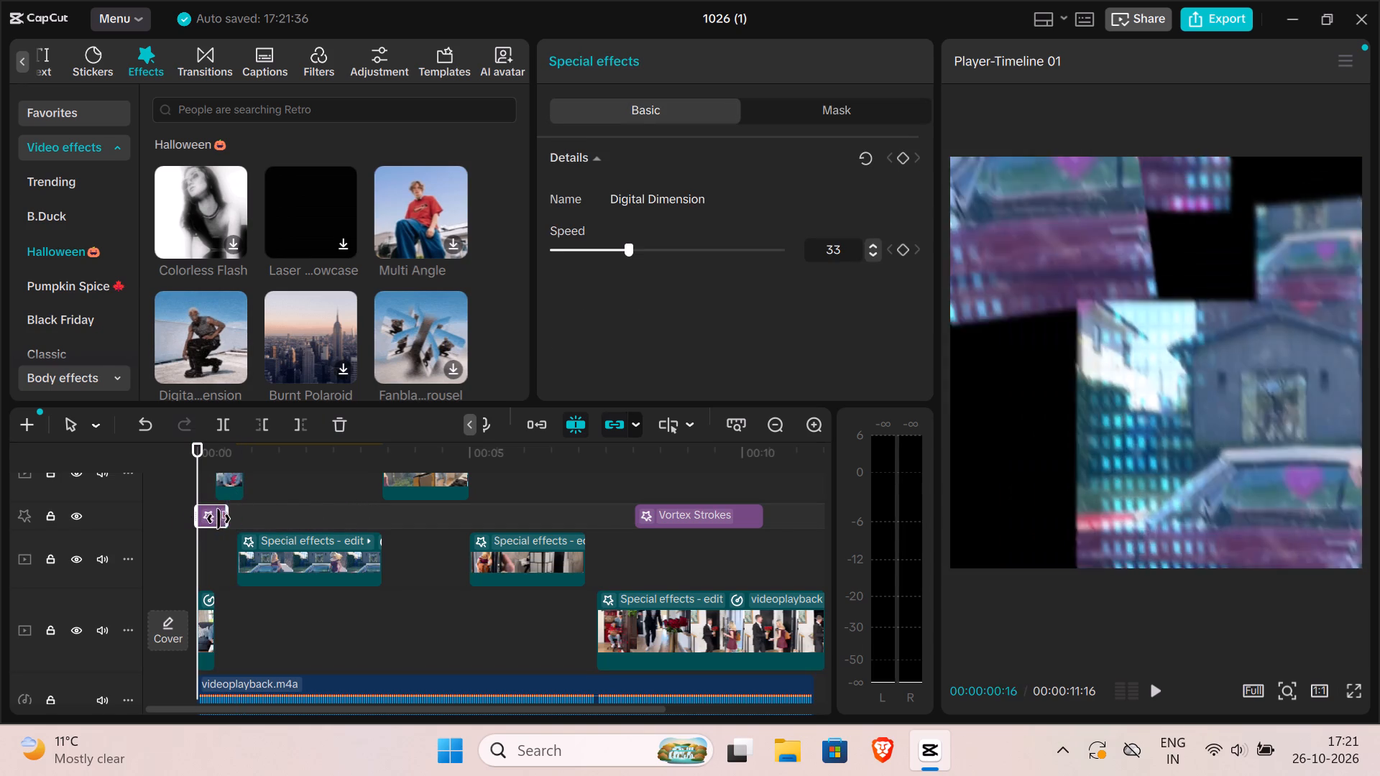
left_click_drag(218, 519, 207, 519)
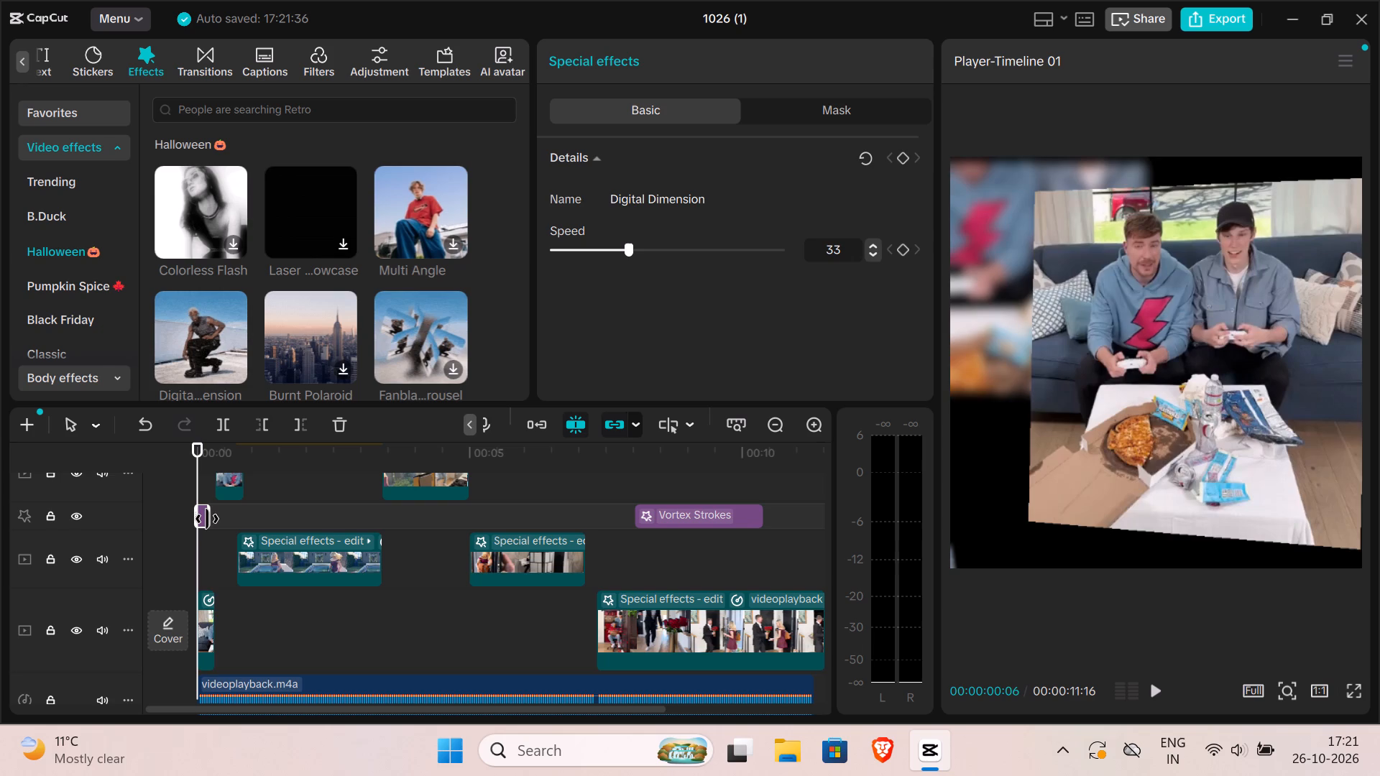
left_click_drag(207, 519, 208, 519)
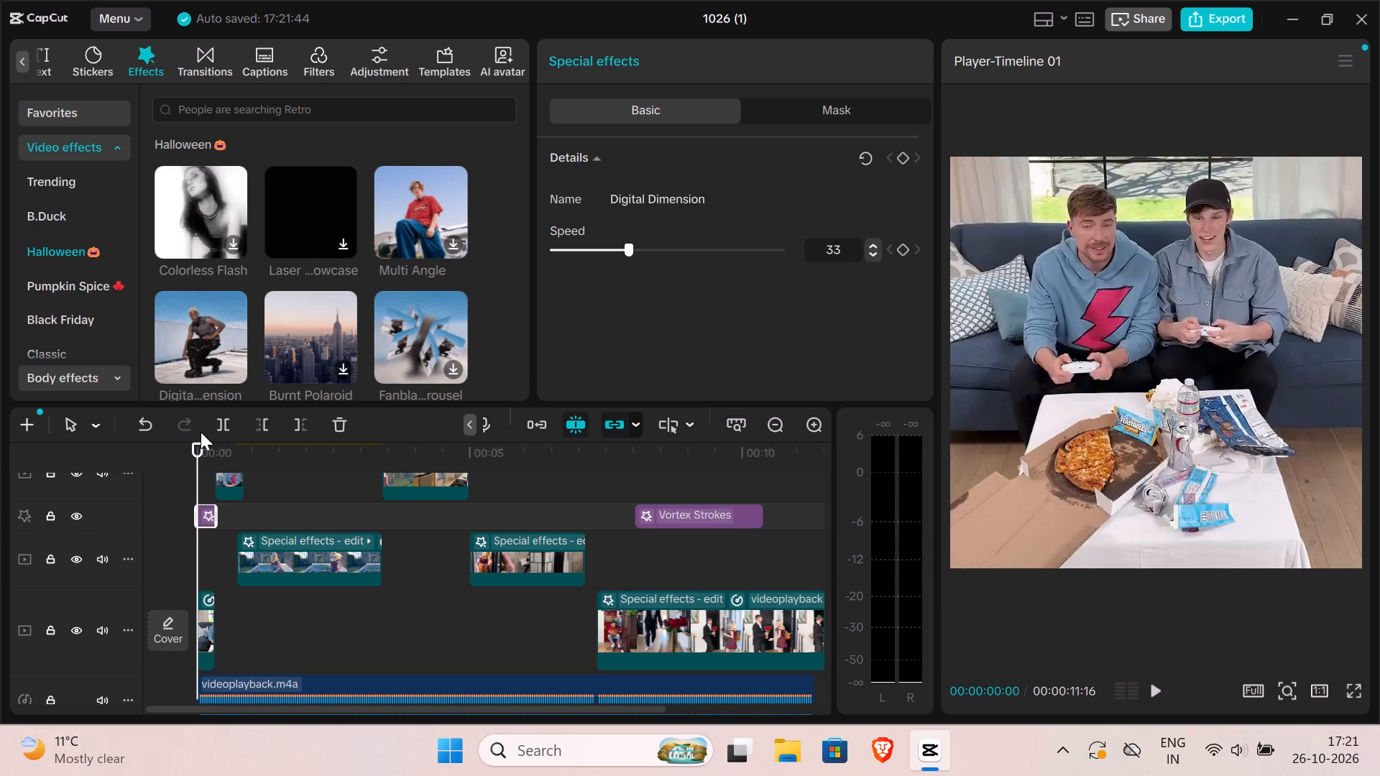
Play the video's opening from 00:00:00:00 to check the Digital Dimension effect.
left_click_drag(185, 432, 195, 435)
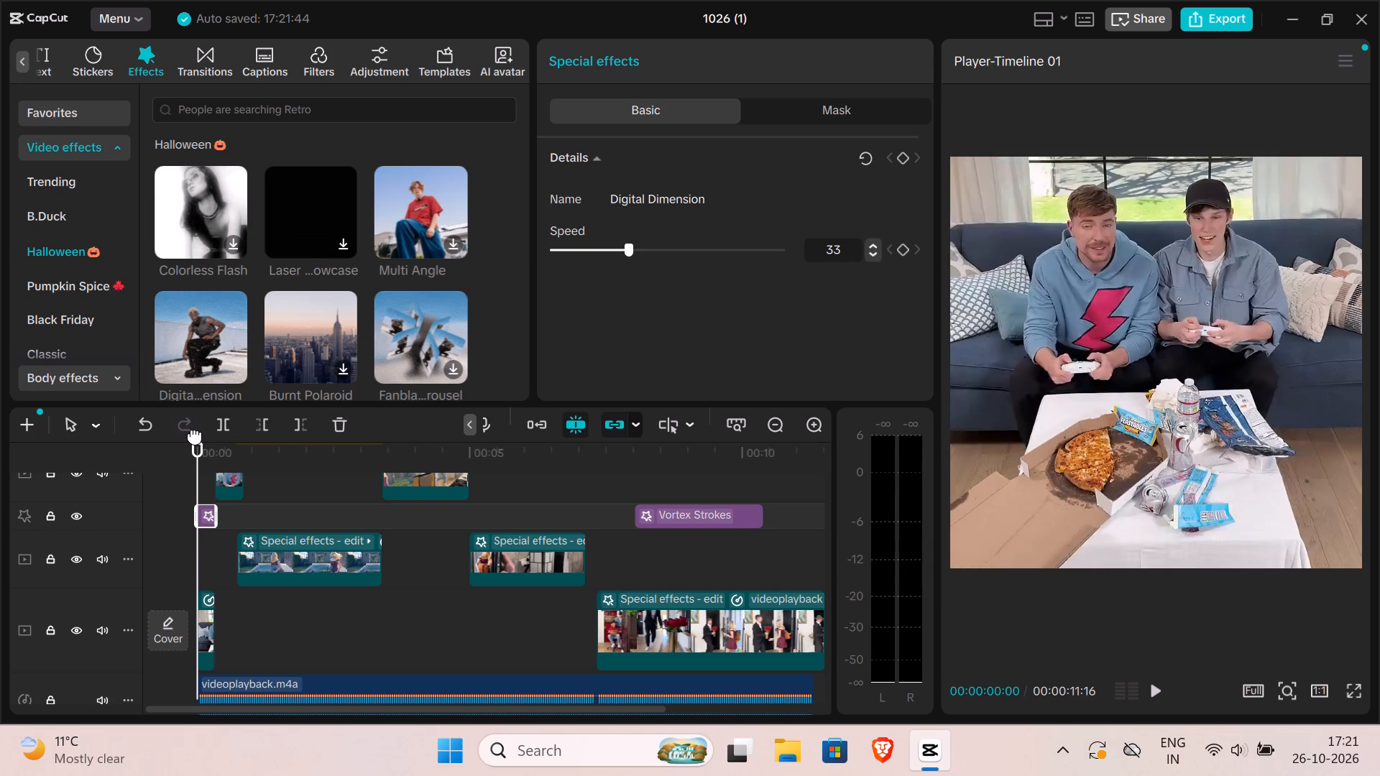
left_click_drag(195, 435, 203, 435)
left_click(190, 445)
left_click(1147, 687)
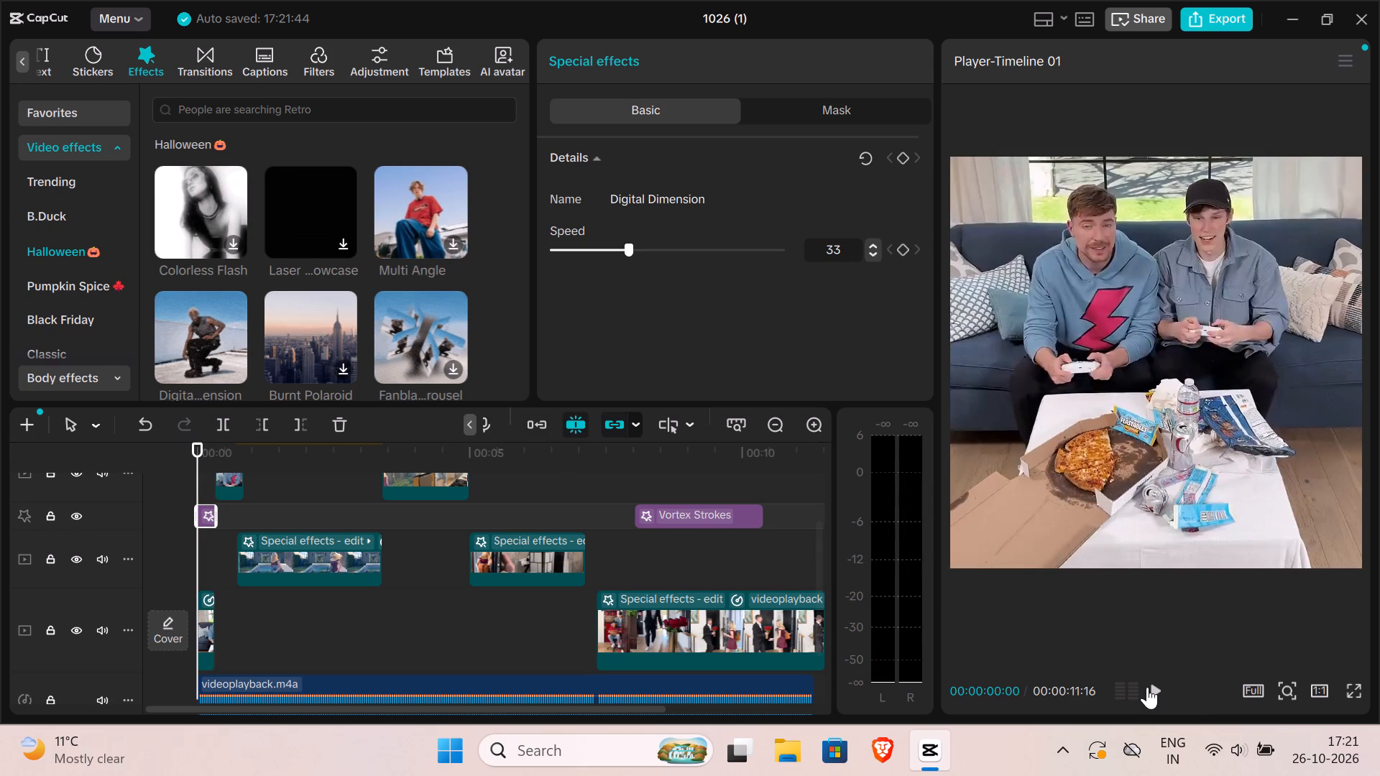
left_click(1147, 687)
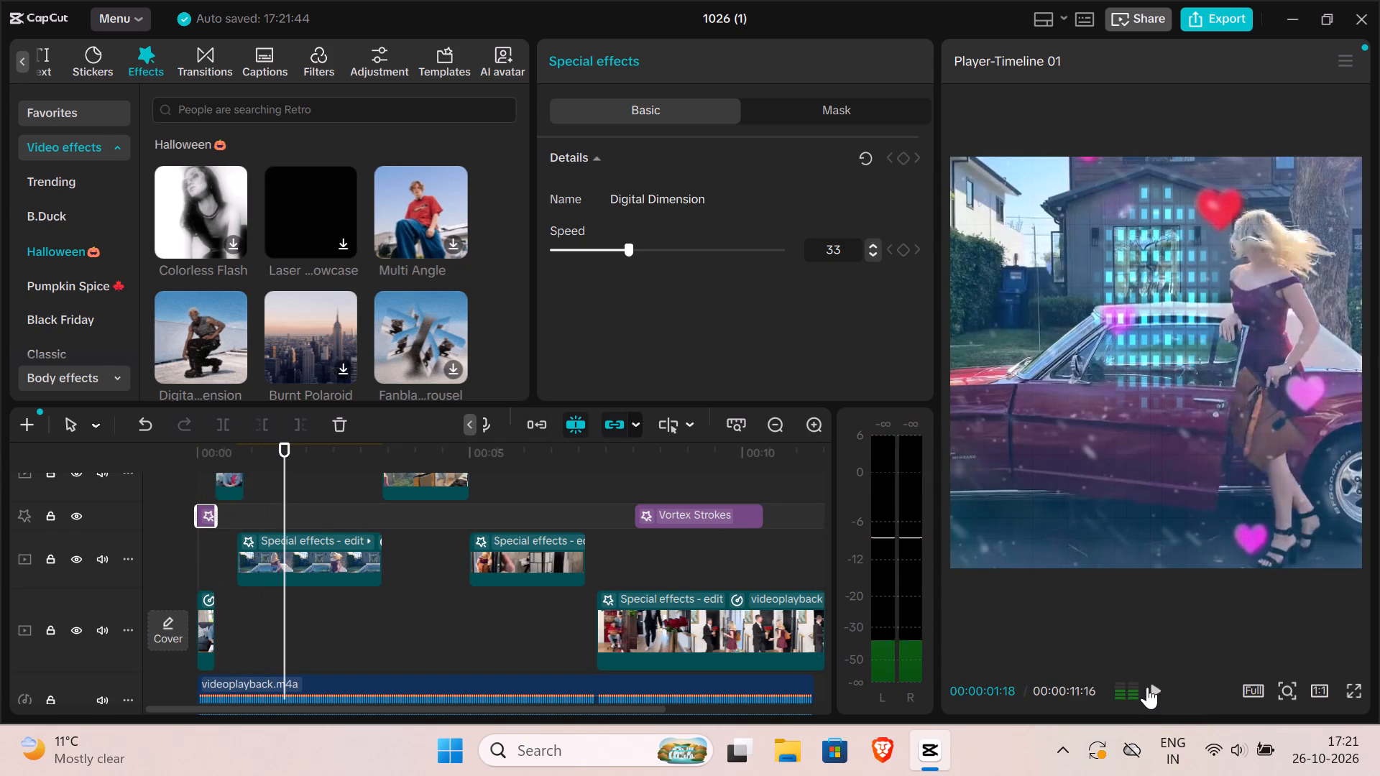
Set the Digital Dimension effect's speed to 0.
left_click(206, 513)
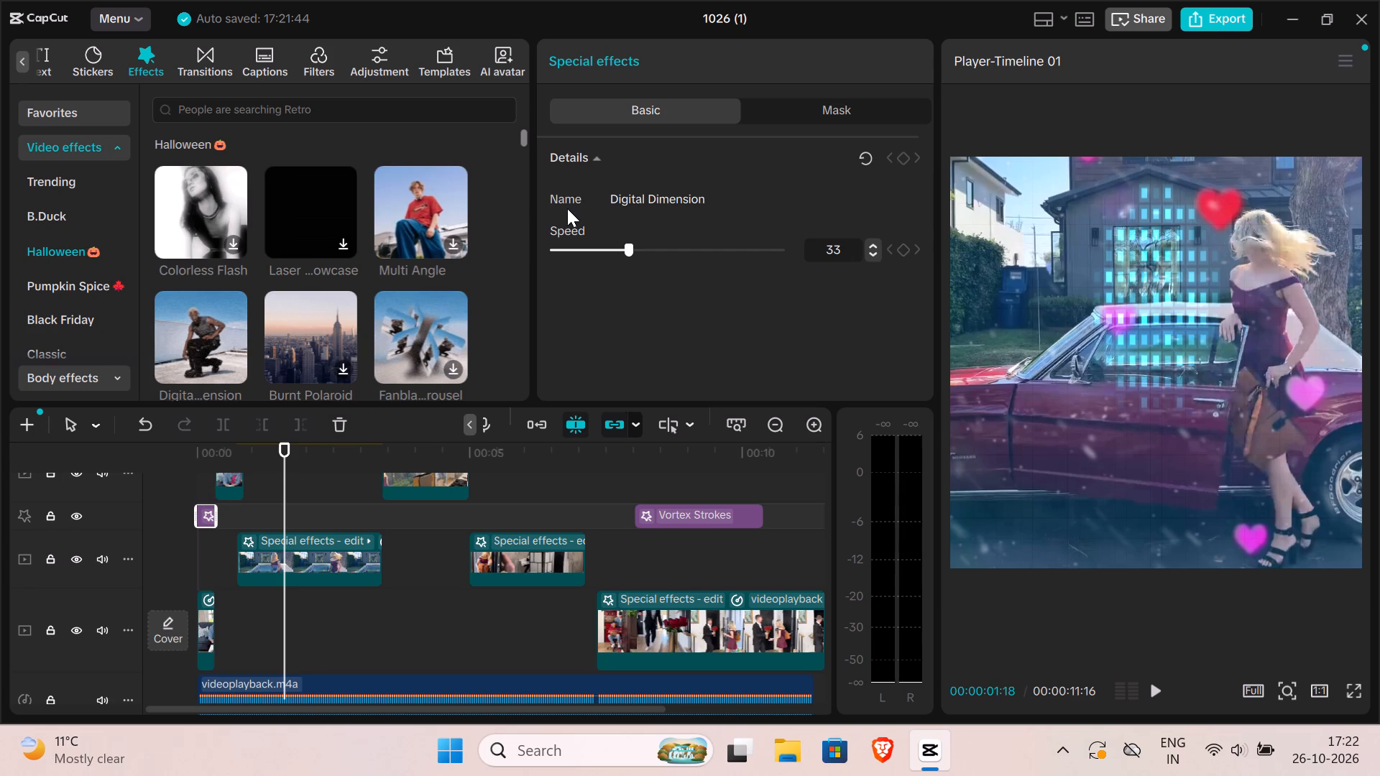
left_click_drag(624, 241, 570, 251)
left_click_drag(570, 251, 520, 260)
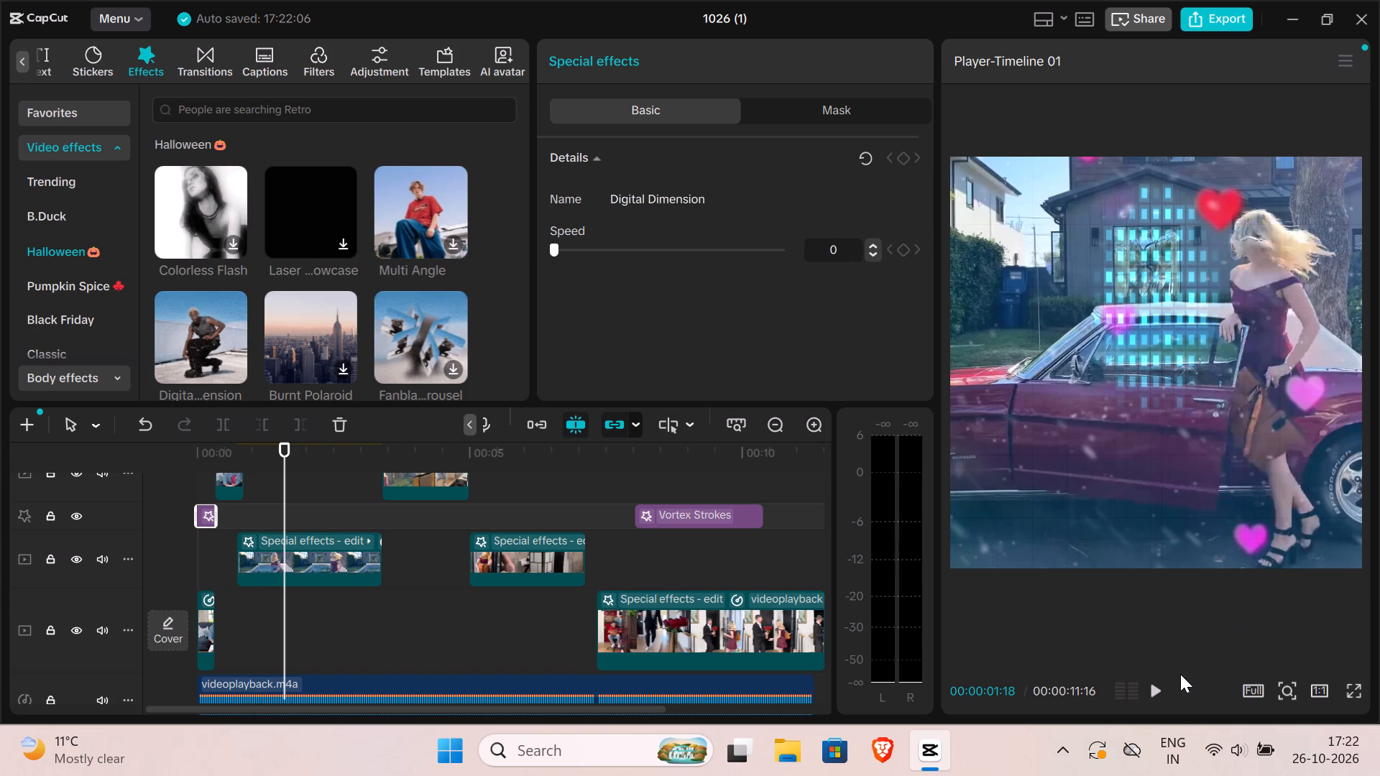
Play the video from 00:00:01:18 through to the end.
left_click(1151, 699)
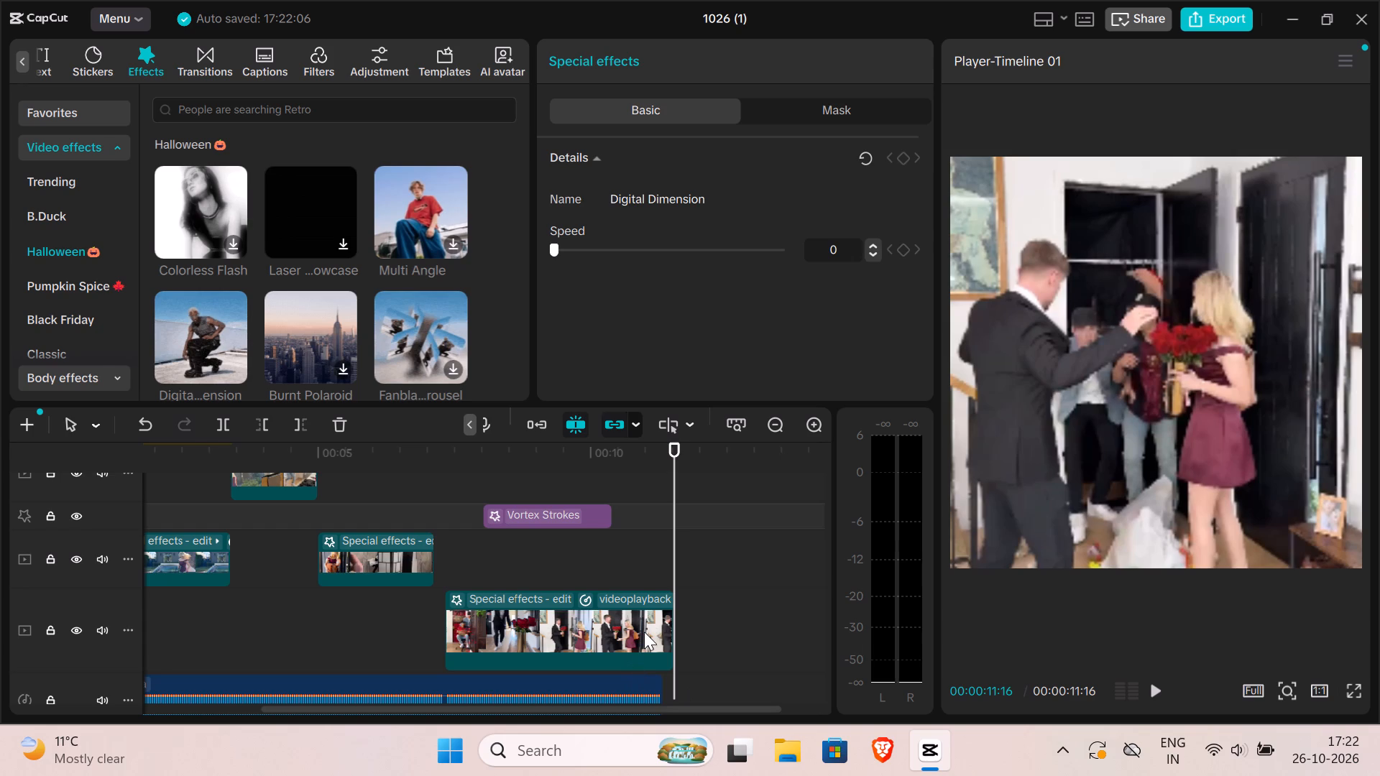
Move the final clip, with its linked Vortex Strokes effect, about 0.3 s earlier so it ends near the audio's end.
left_click_drag(644, 632, 612, 641)
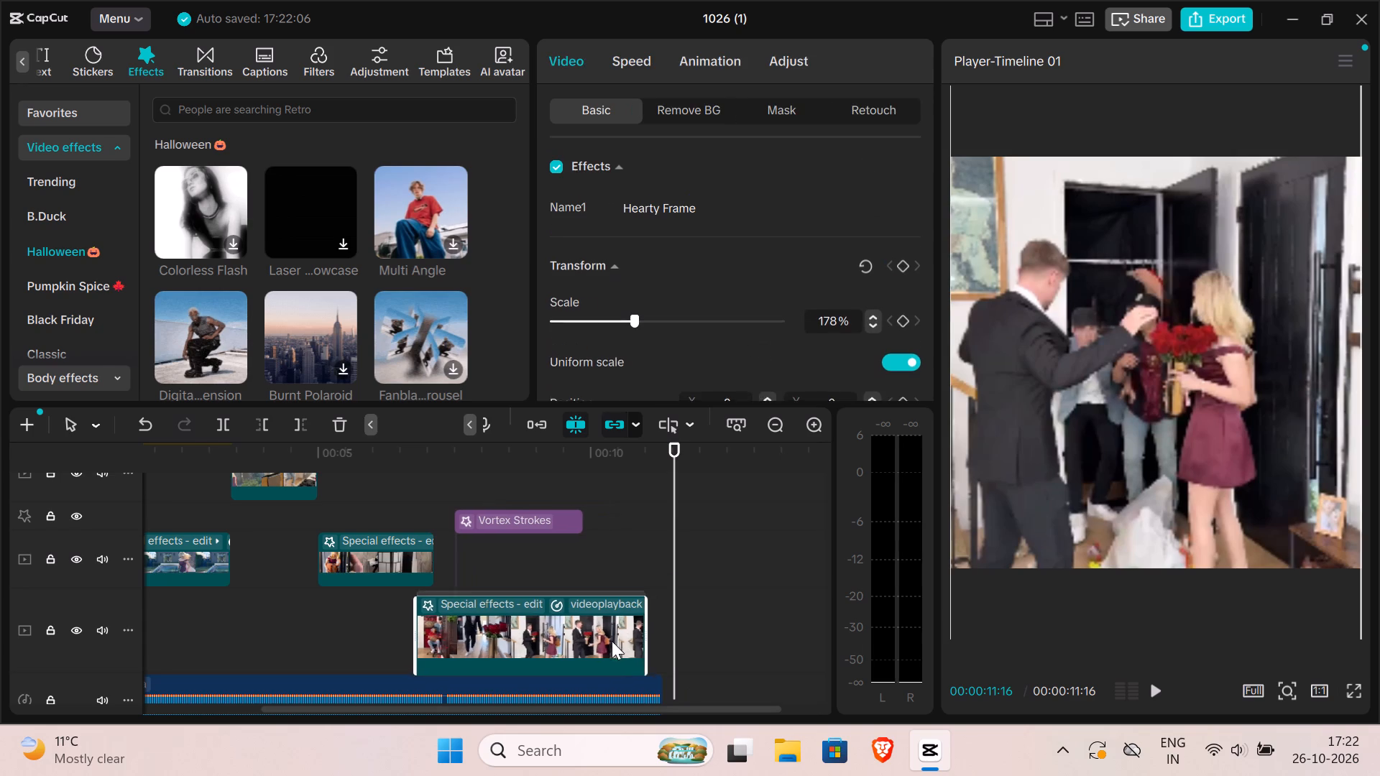
left_click_drag(612, 641, 611, 641)
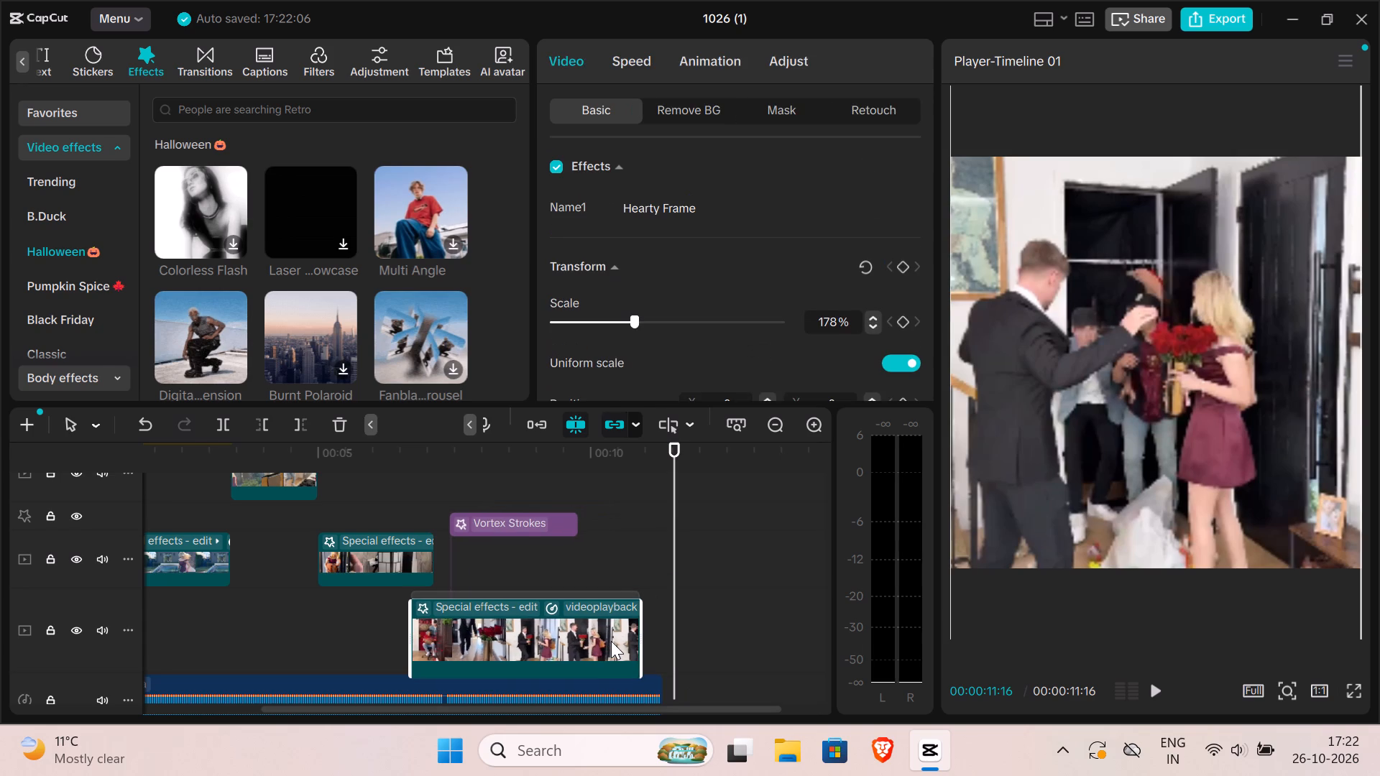
left_click_drag(611, 641, 625, 637)
left_click(625, 637)
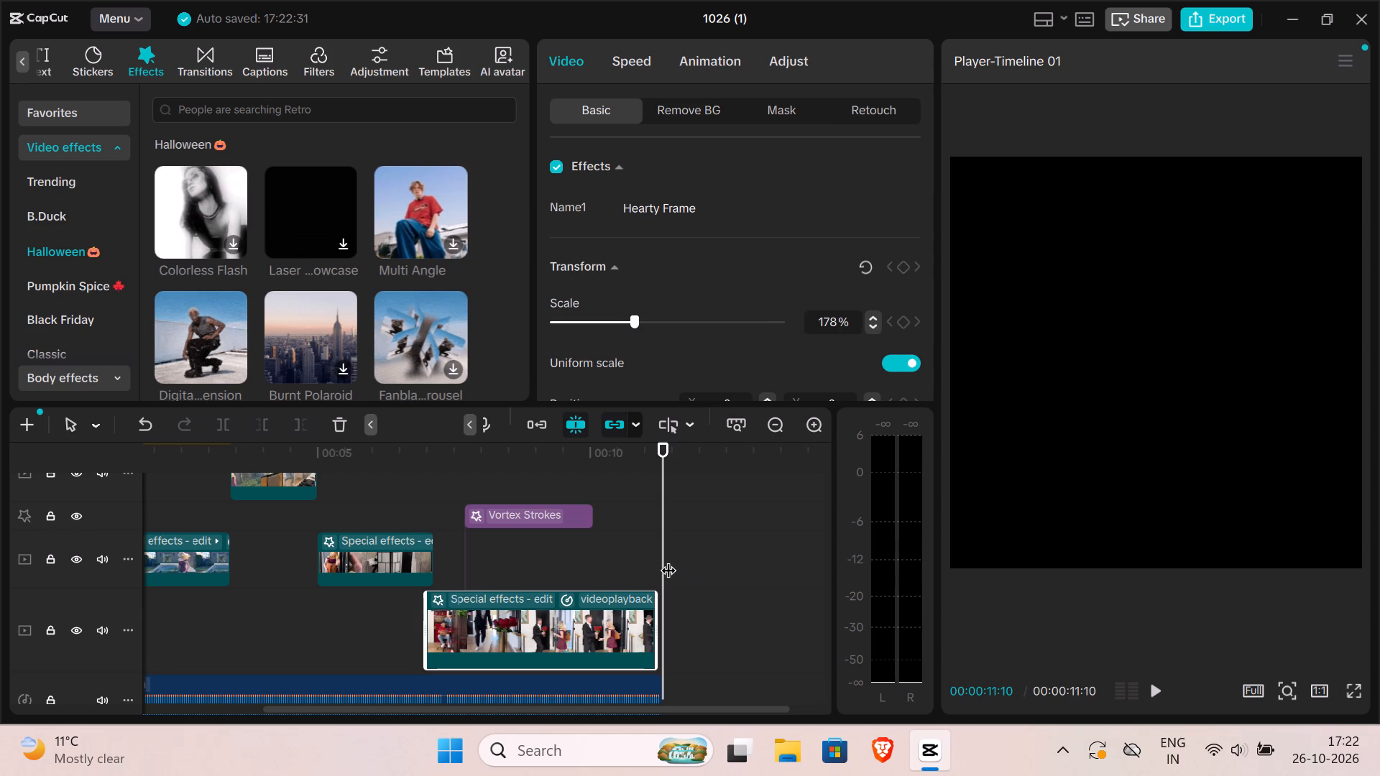
Return the playhead to 00:00:00:00 and play the whole video to check the moved final clip.
left_click_drag(668, 559, 93, 630)
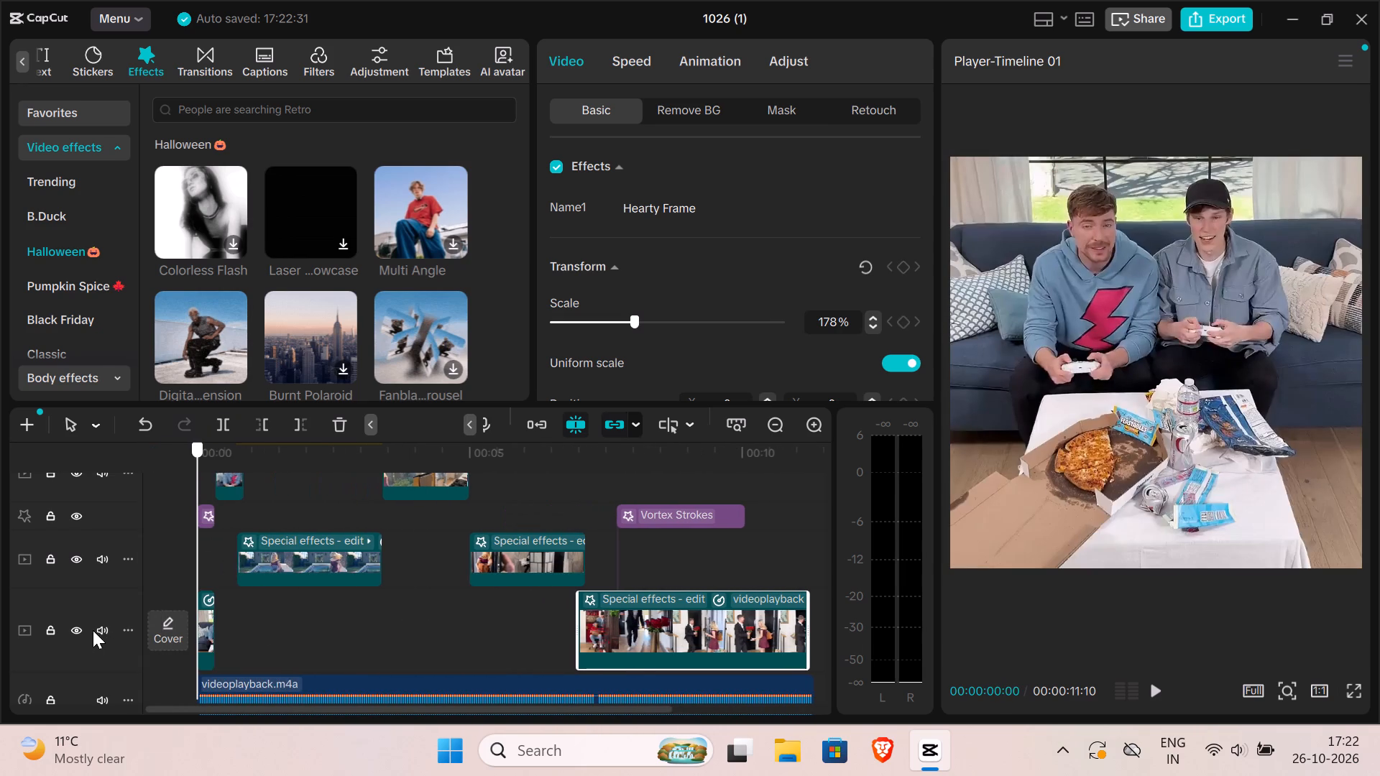
left_click_drag(93, 630, 88, 629)
left_click(1160, 688)
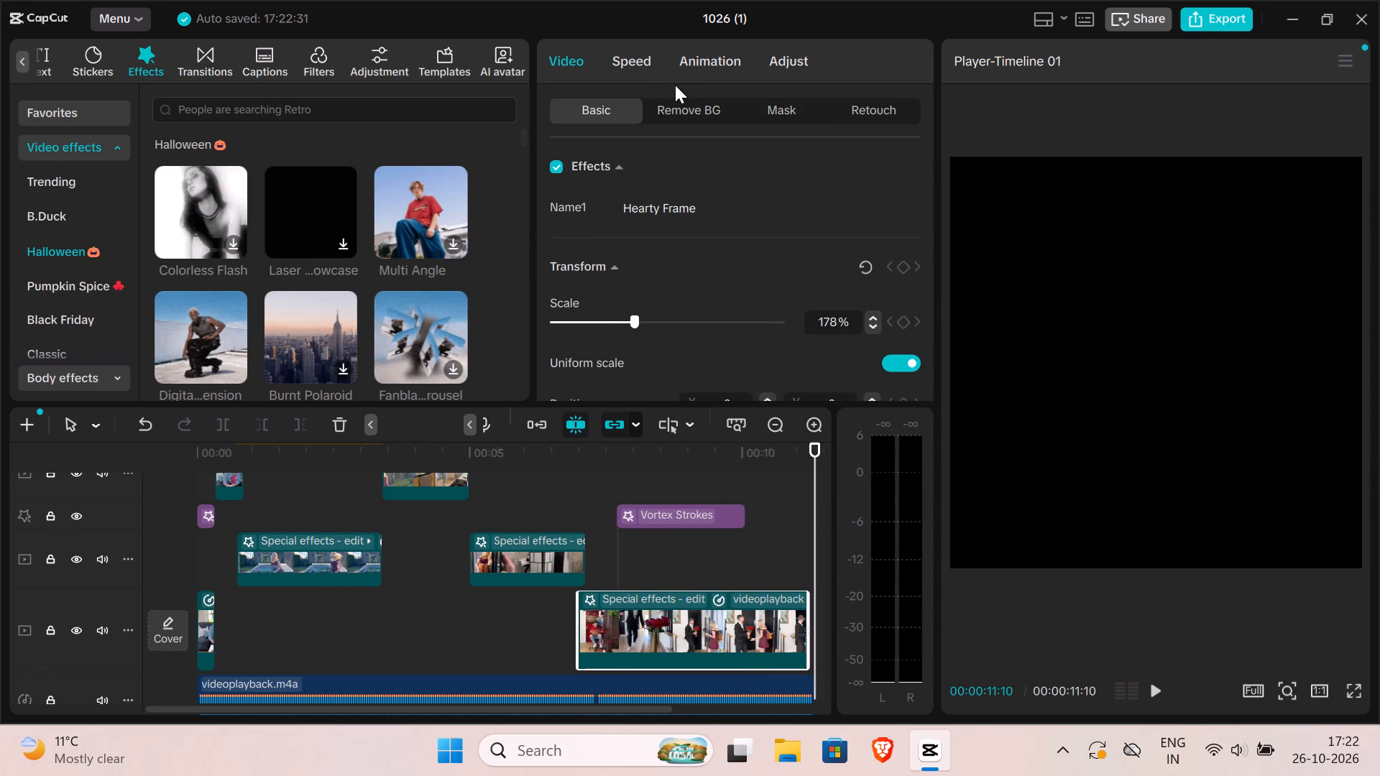
Look through the final clip's background removal, mask, retouch, animation and basic color adjustment settings.
left_click_drag(676, 86, 686, 181)
left_click(667, 117)
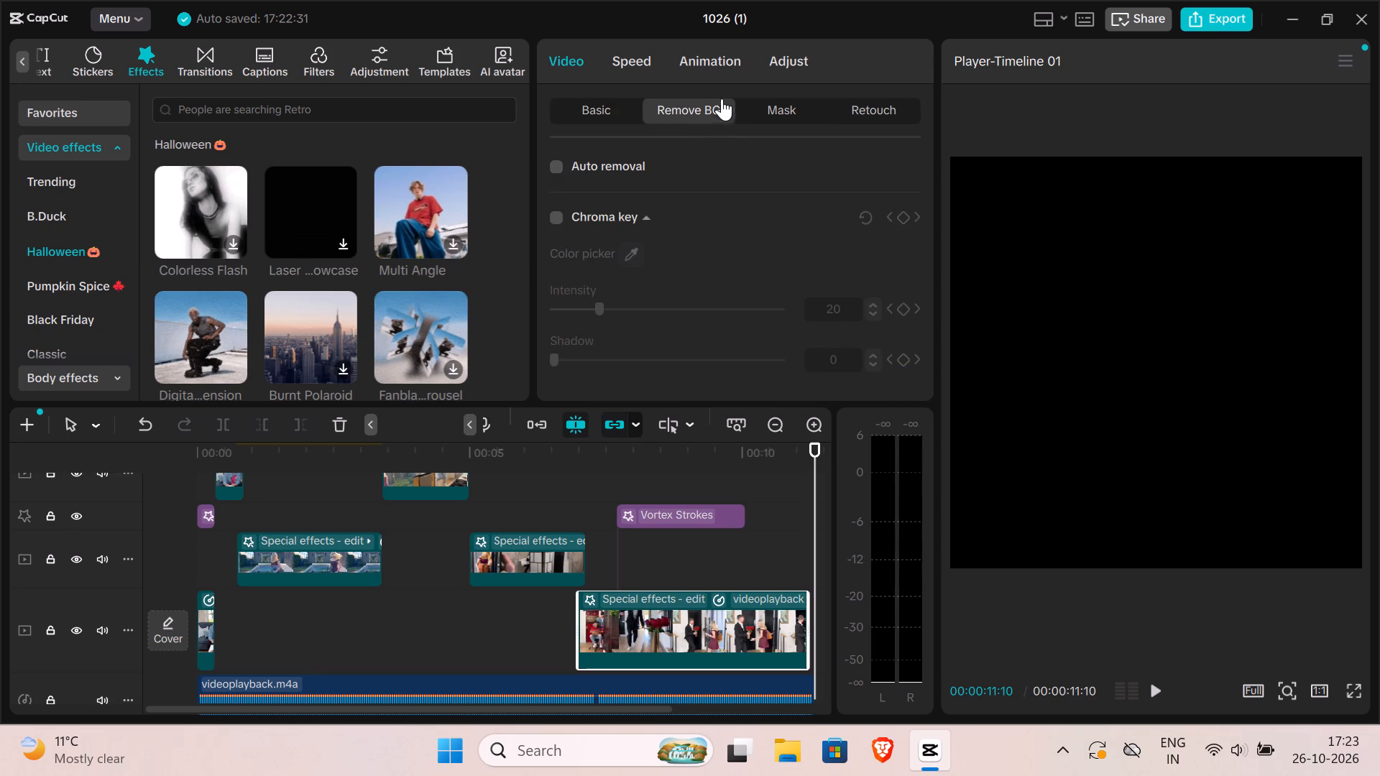
left_click(801, 114)
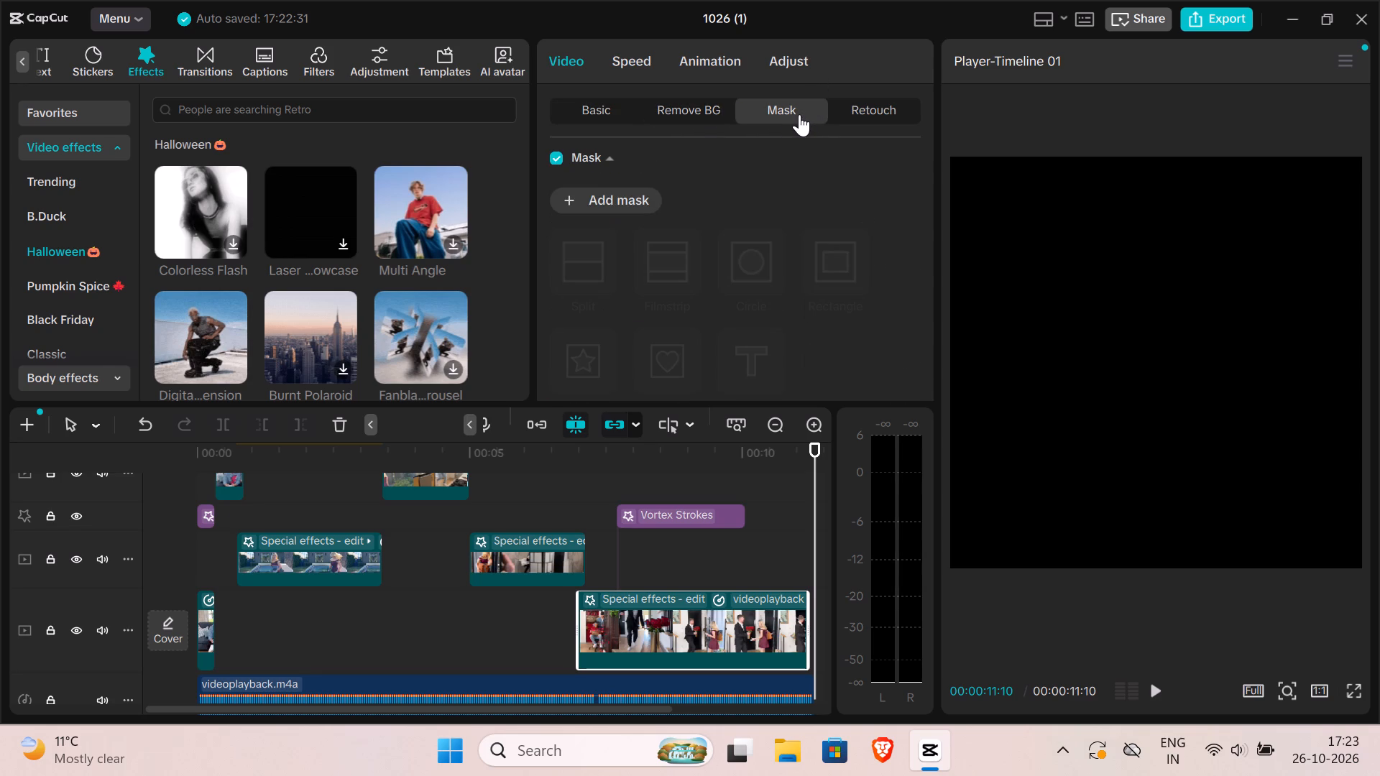
left_click(885, 91)
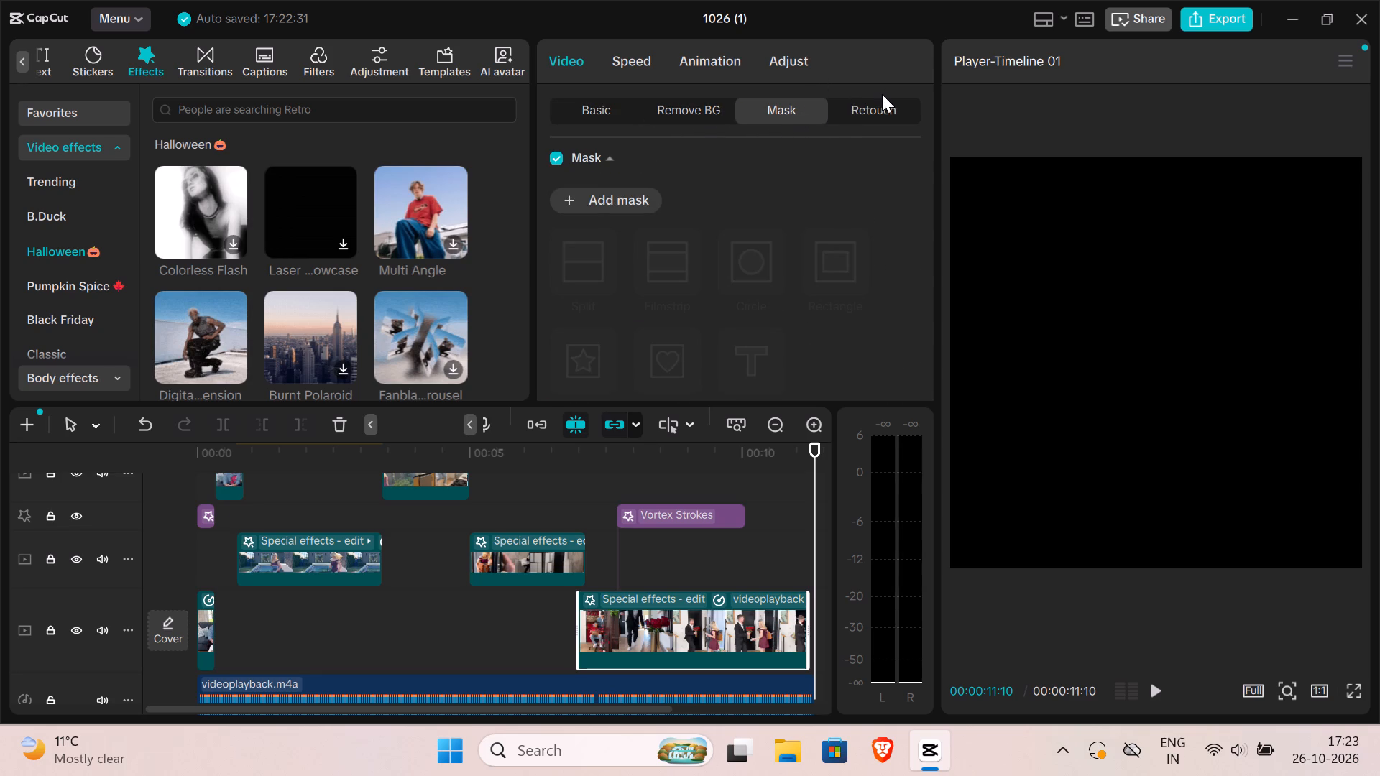
left_click(884, 109)
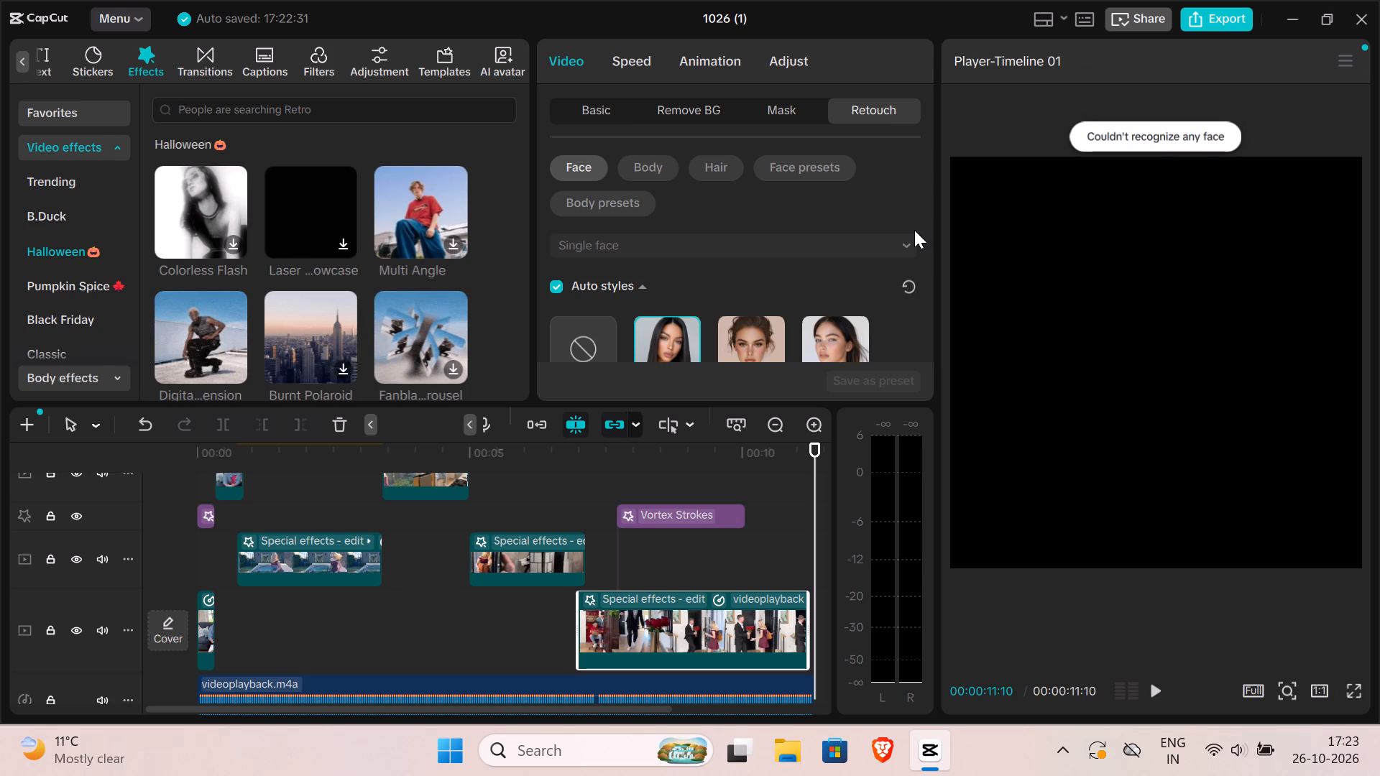
scroll(914, 228, "down", 2)
scroll(913, 228, "up", 2)
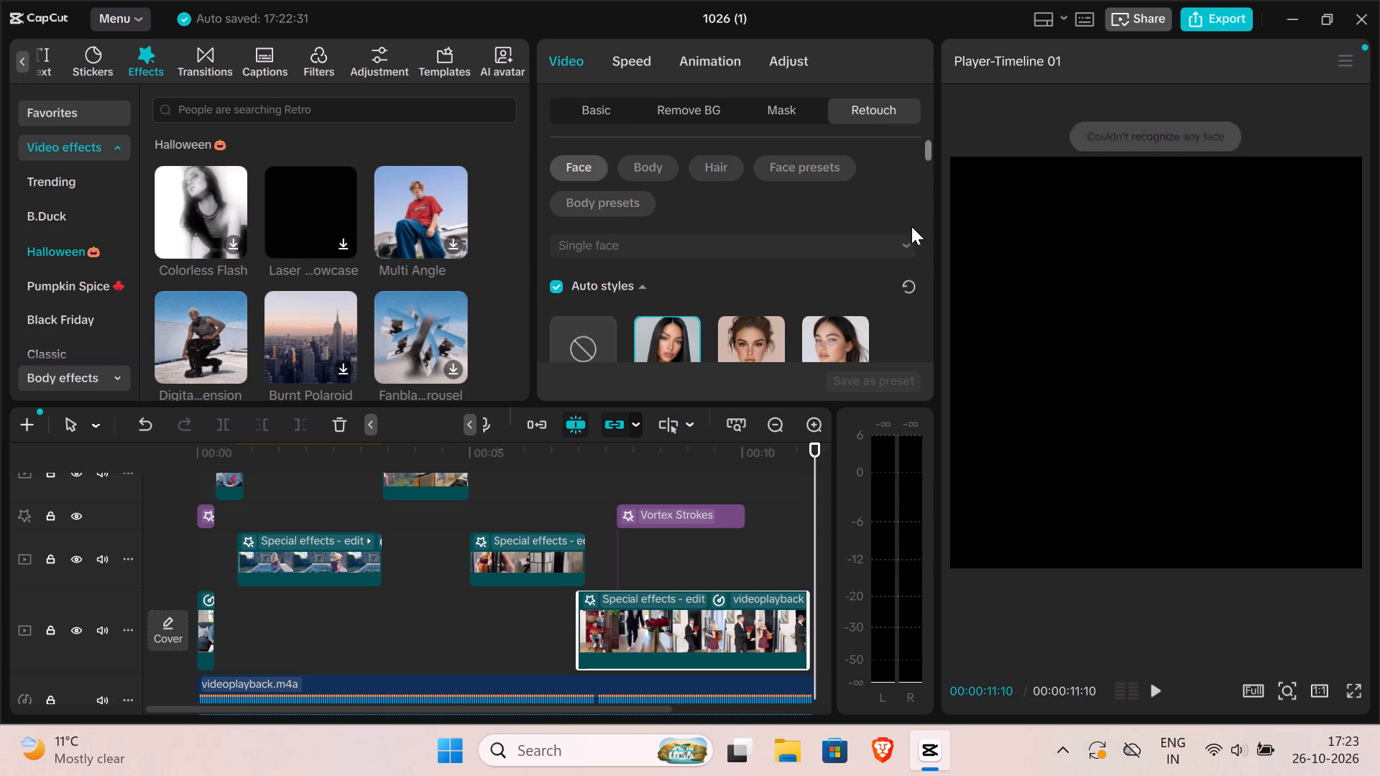
left_click(600, 53)
left_click(708, 77)
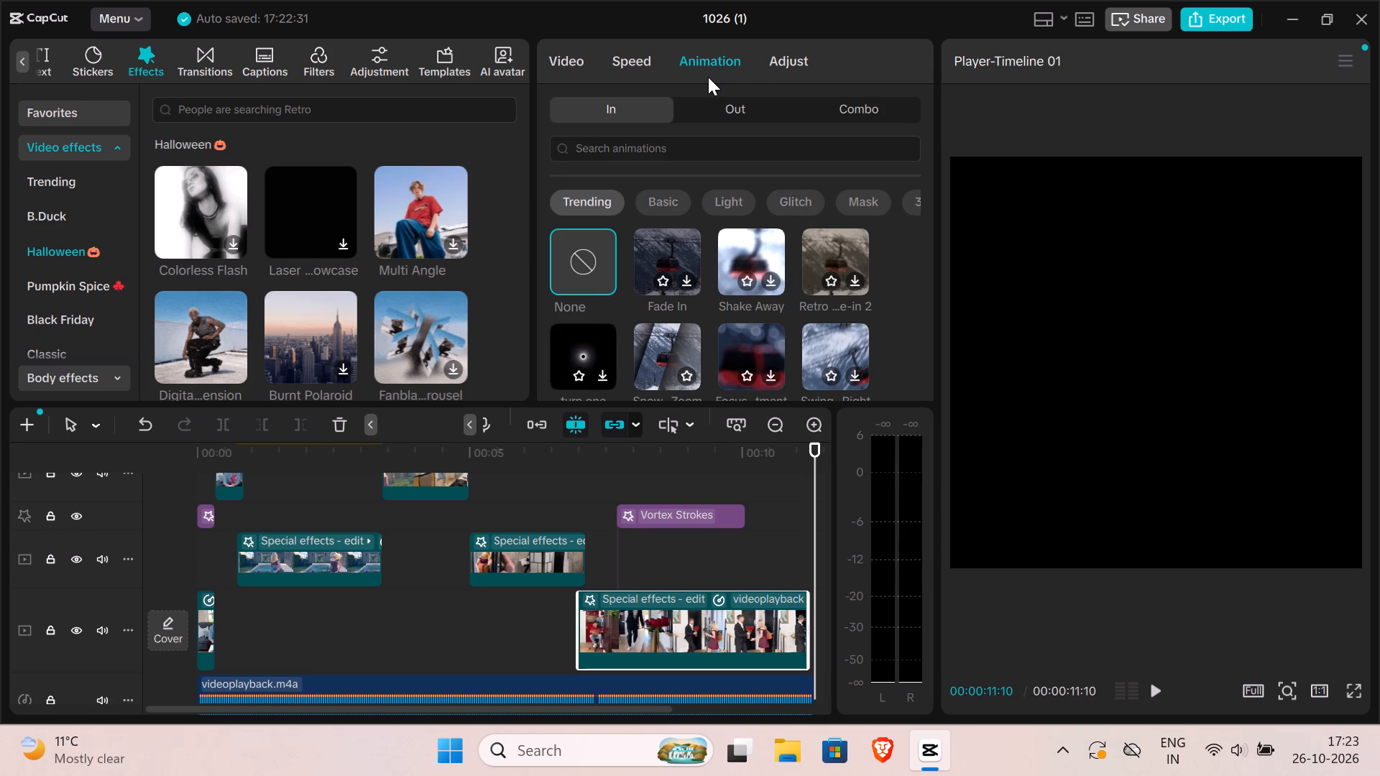
left_click(792, 49)
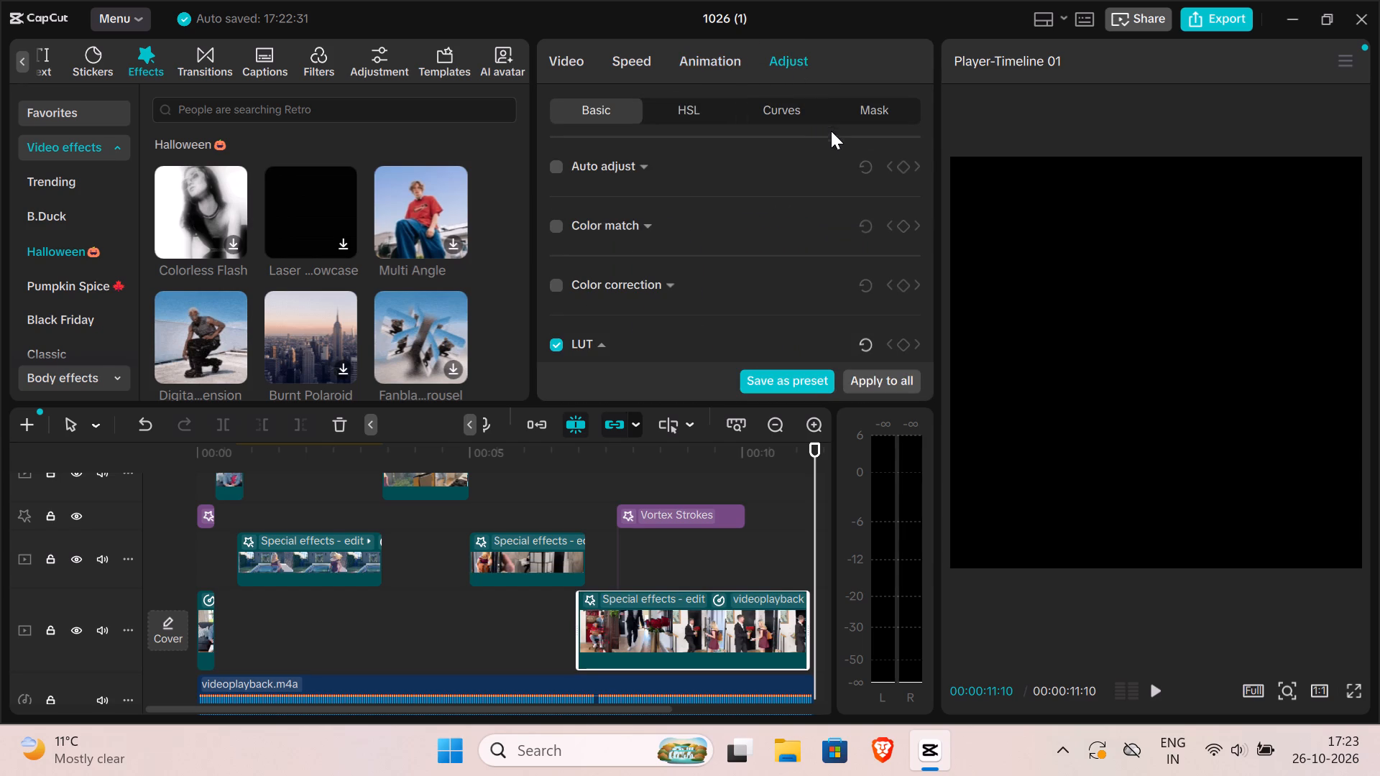
scroll(855, 178, "down", 3)
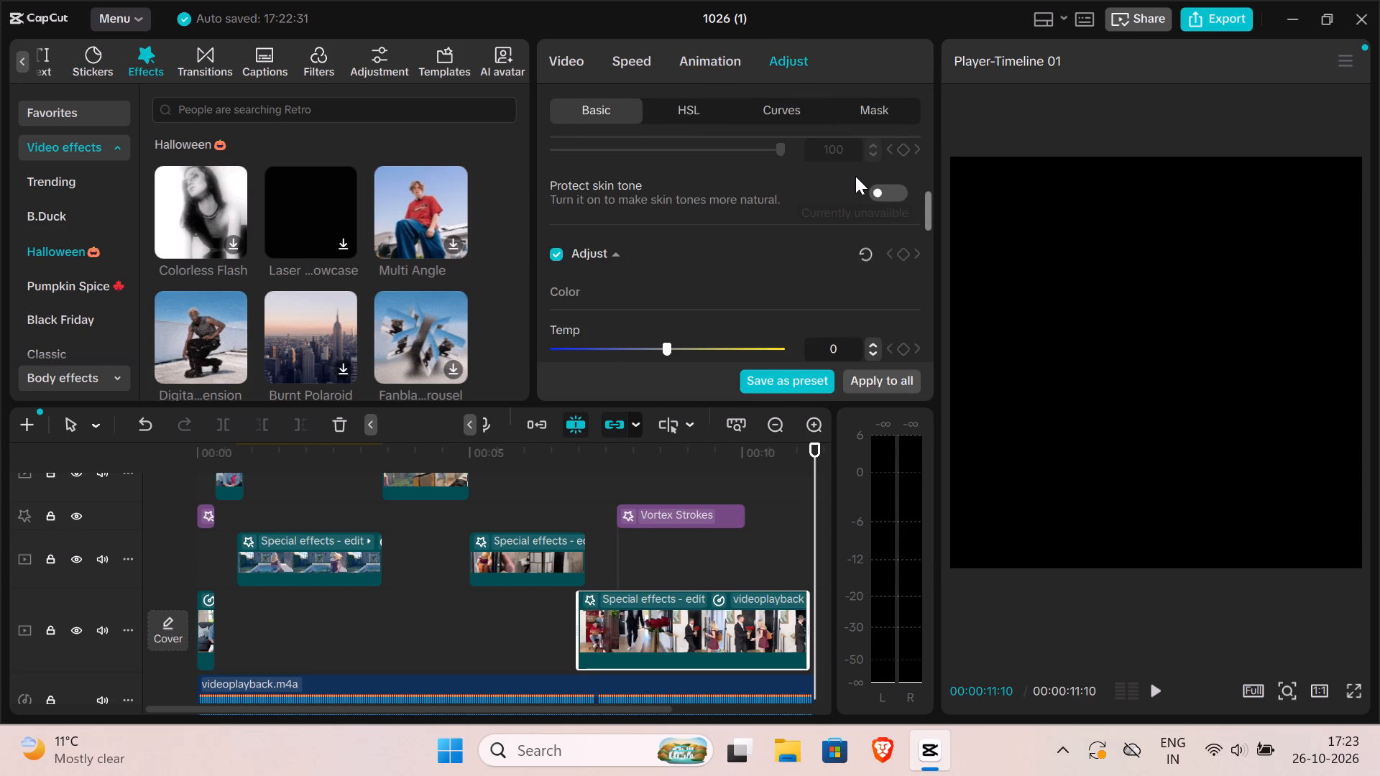
scroll(855, 175, "down", 2)
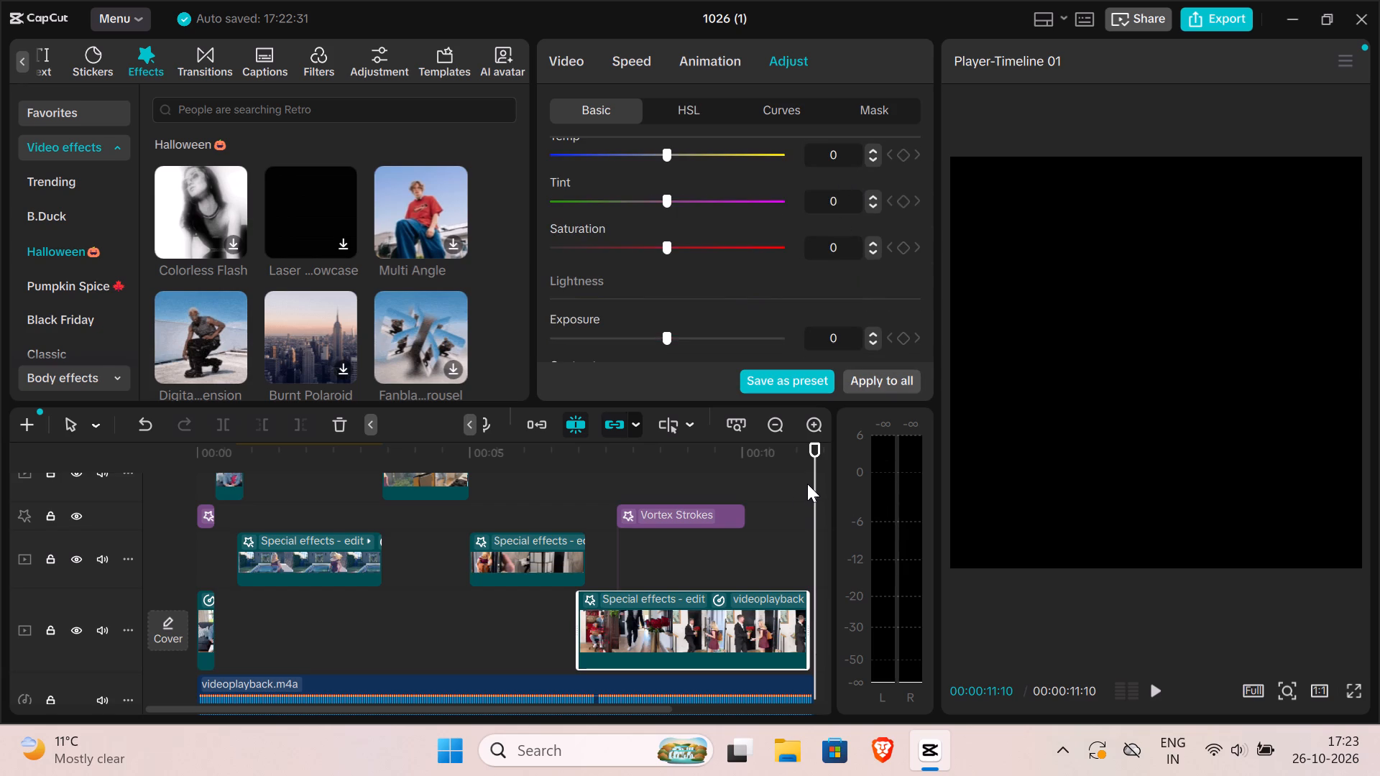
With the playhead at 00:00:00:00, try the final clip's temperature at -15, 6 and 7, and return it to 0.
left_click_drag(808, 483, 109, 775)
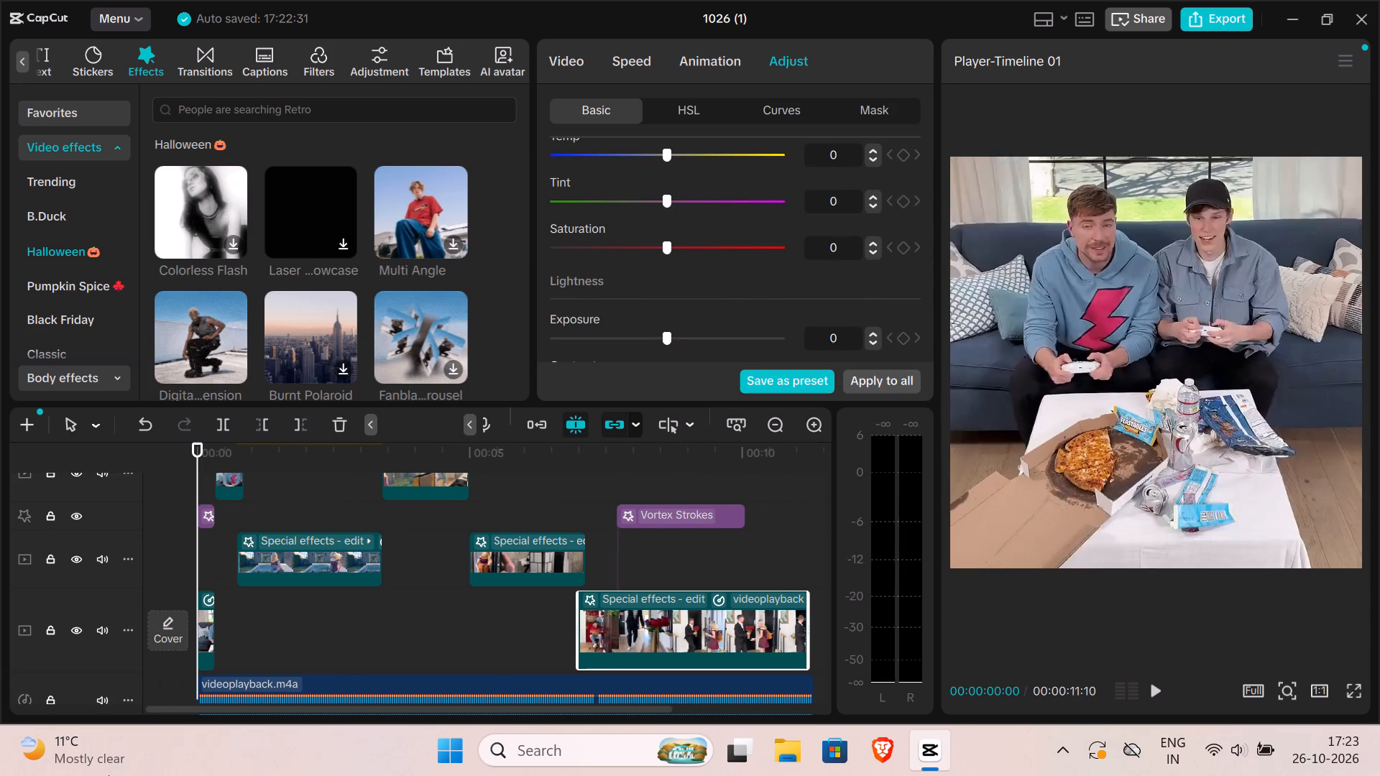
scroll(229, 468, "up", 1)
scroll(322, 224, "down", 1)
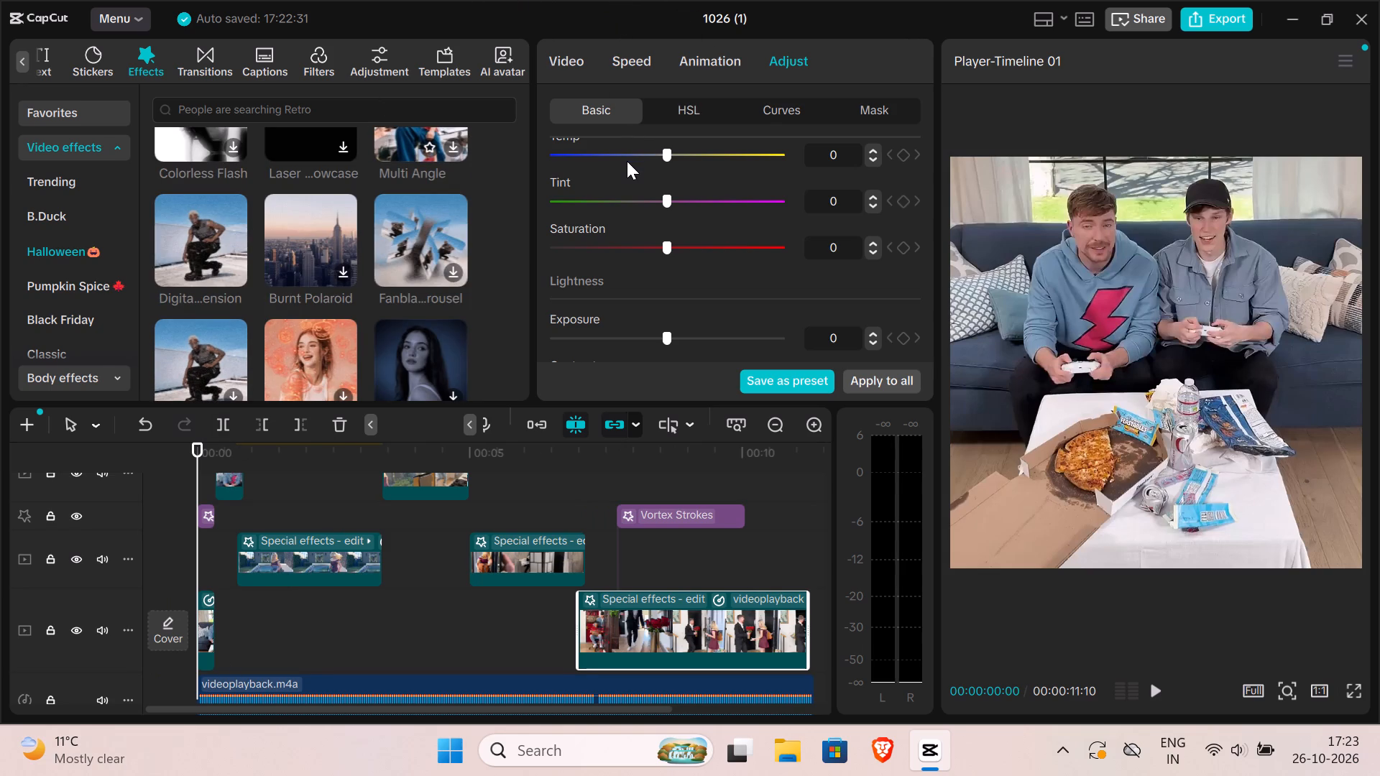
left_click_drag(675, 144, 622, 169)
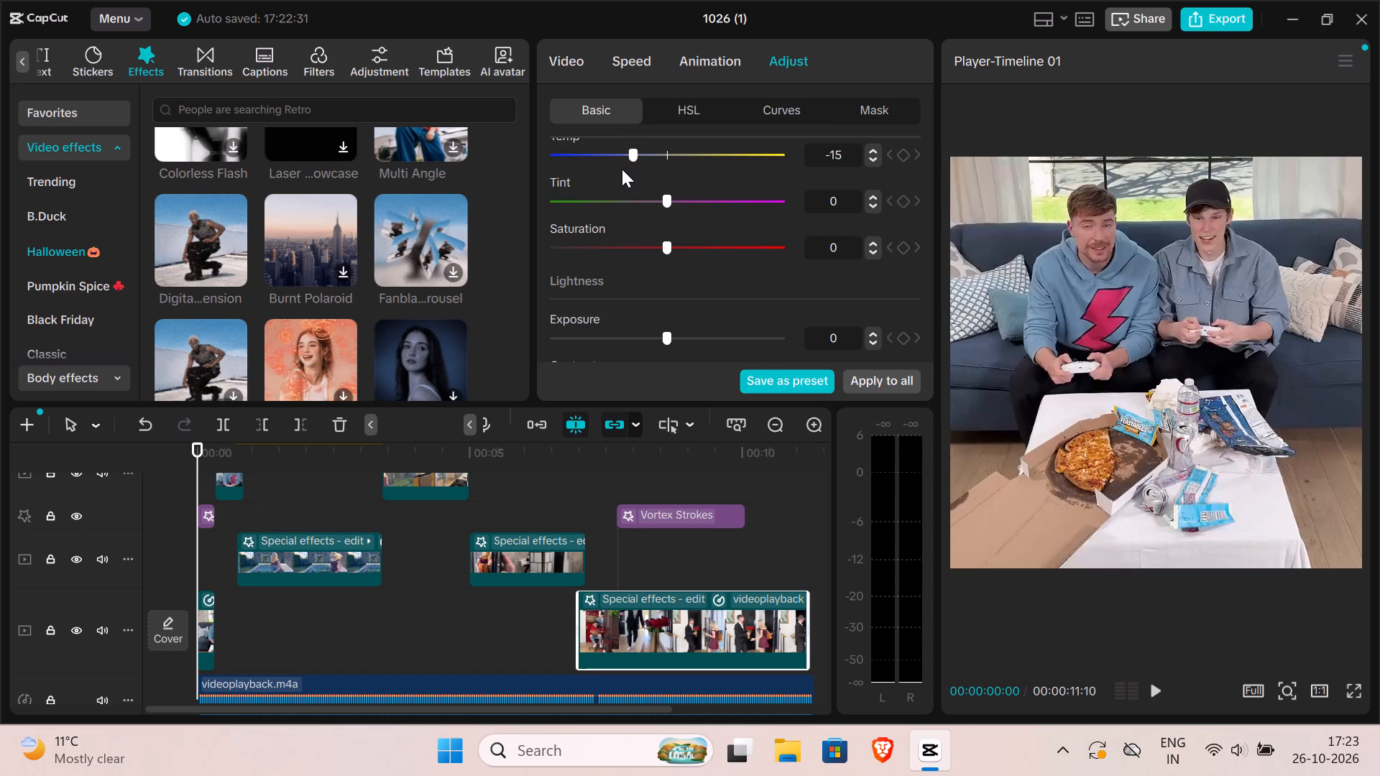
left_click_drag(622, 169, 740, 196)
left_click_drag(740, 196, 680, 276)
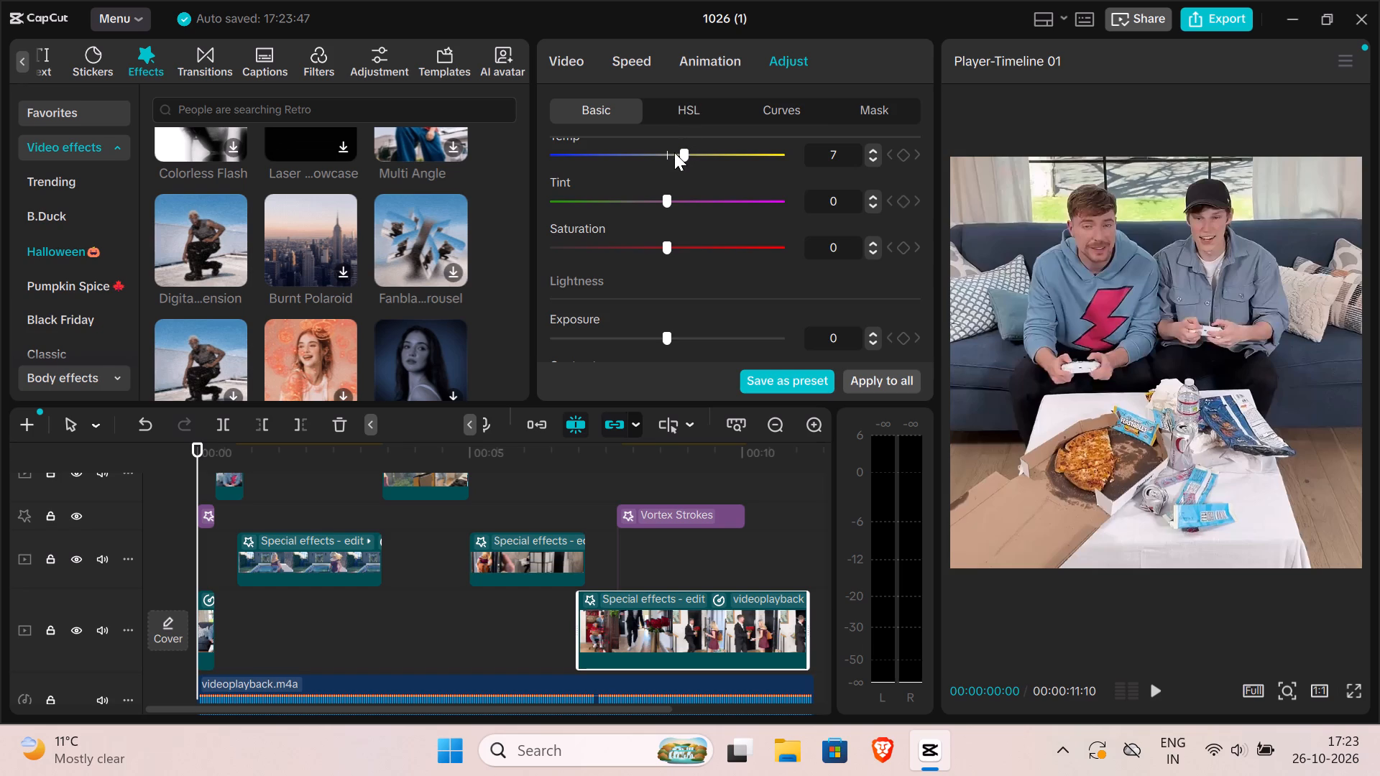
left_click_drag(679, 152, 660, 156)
Set the final clip's tint to 50 in its color adjustments.
left_click_drag(699, 190, 815, 194)
left_click_drag(815, 194, 792, 257)
left_click(790, 254)
Examine the final clip's HSL color controls, including orange, and its luma curve.
left_click(682, 111)
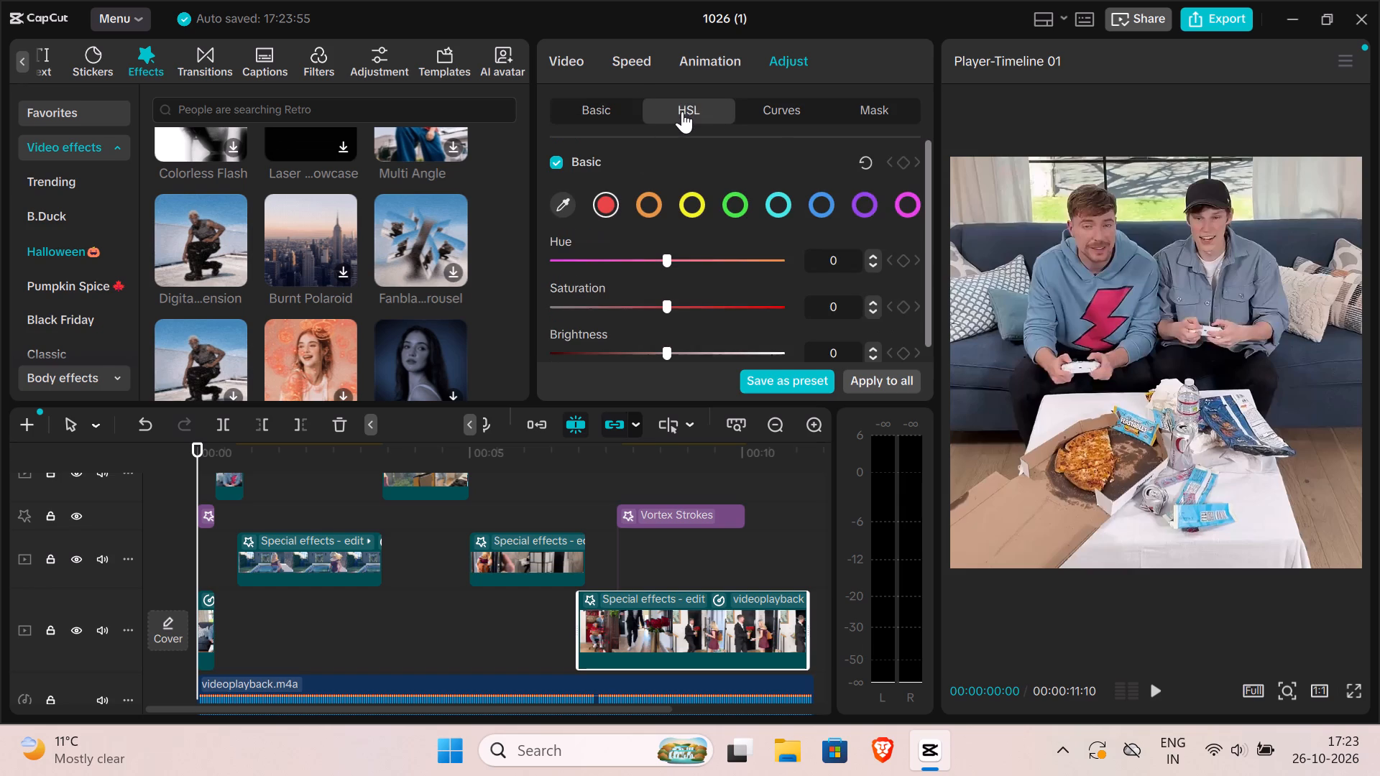
left_click(643, 208)
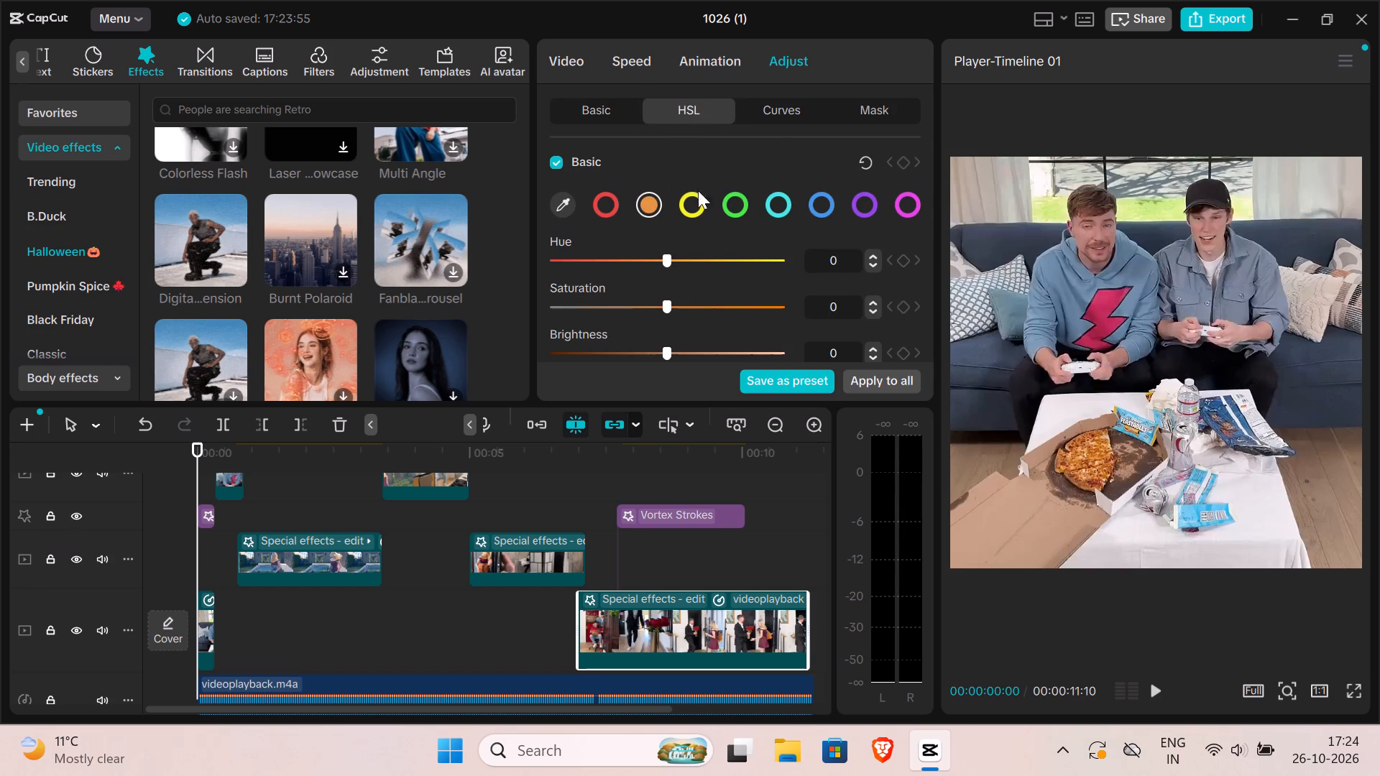
left_click(704, 212)
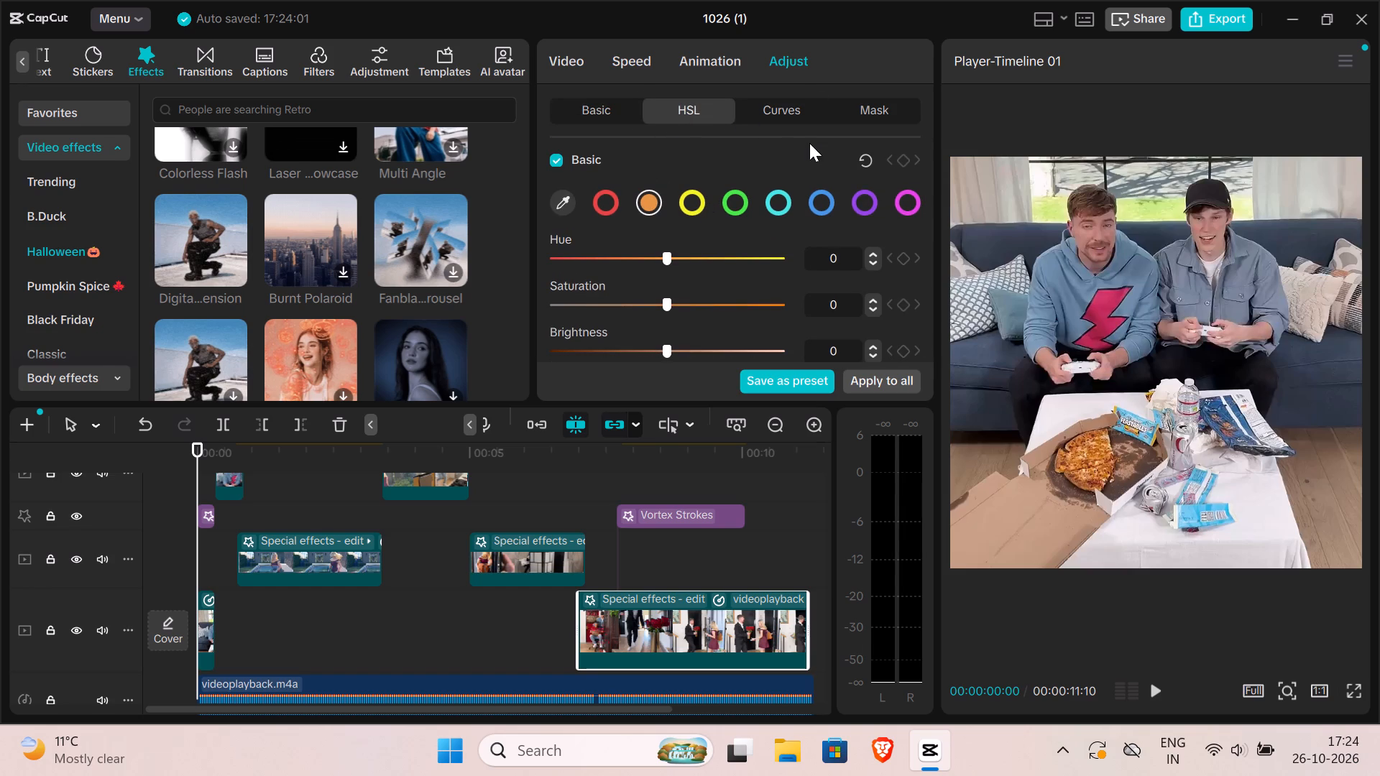
left_click(805, 116)
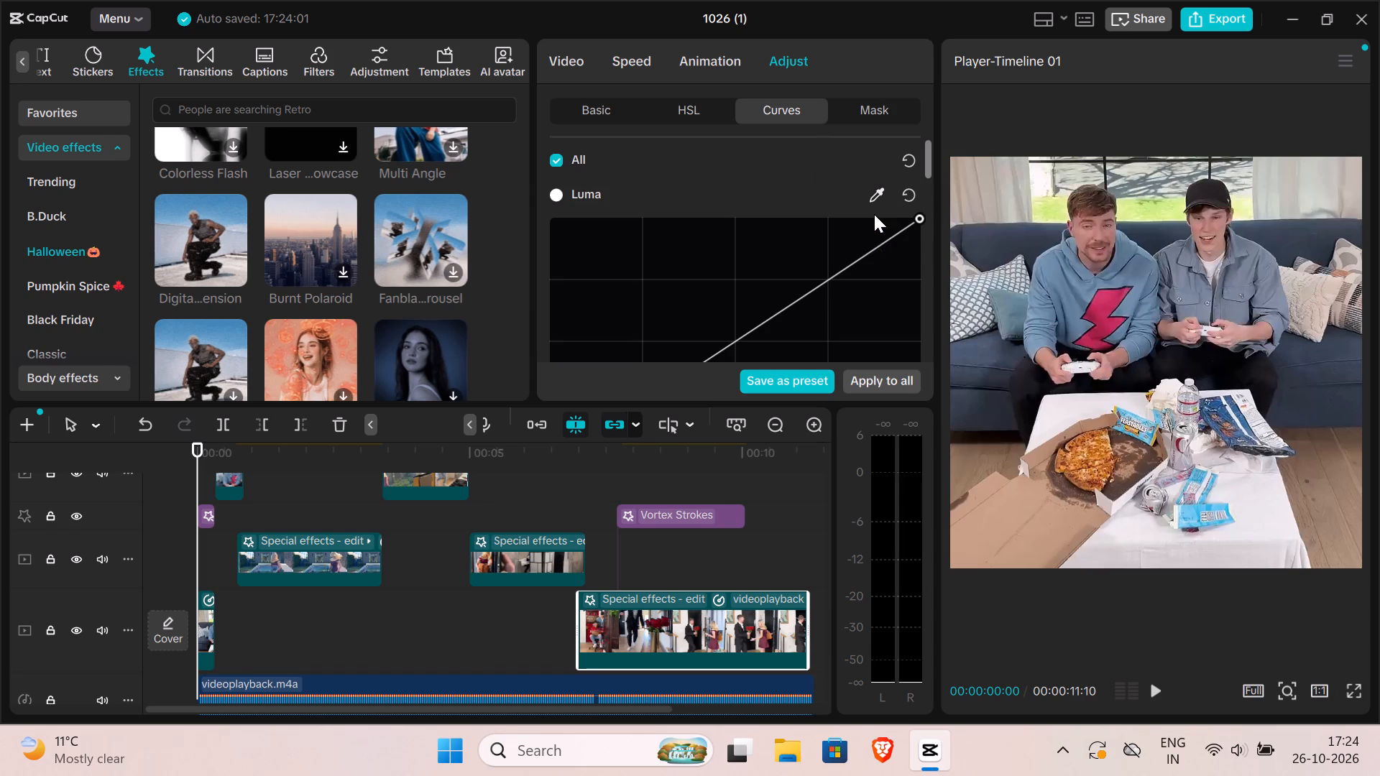
scroll(874, 212, "down", 2)
scroll(874, 203, "up", 1)
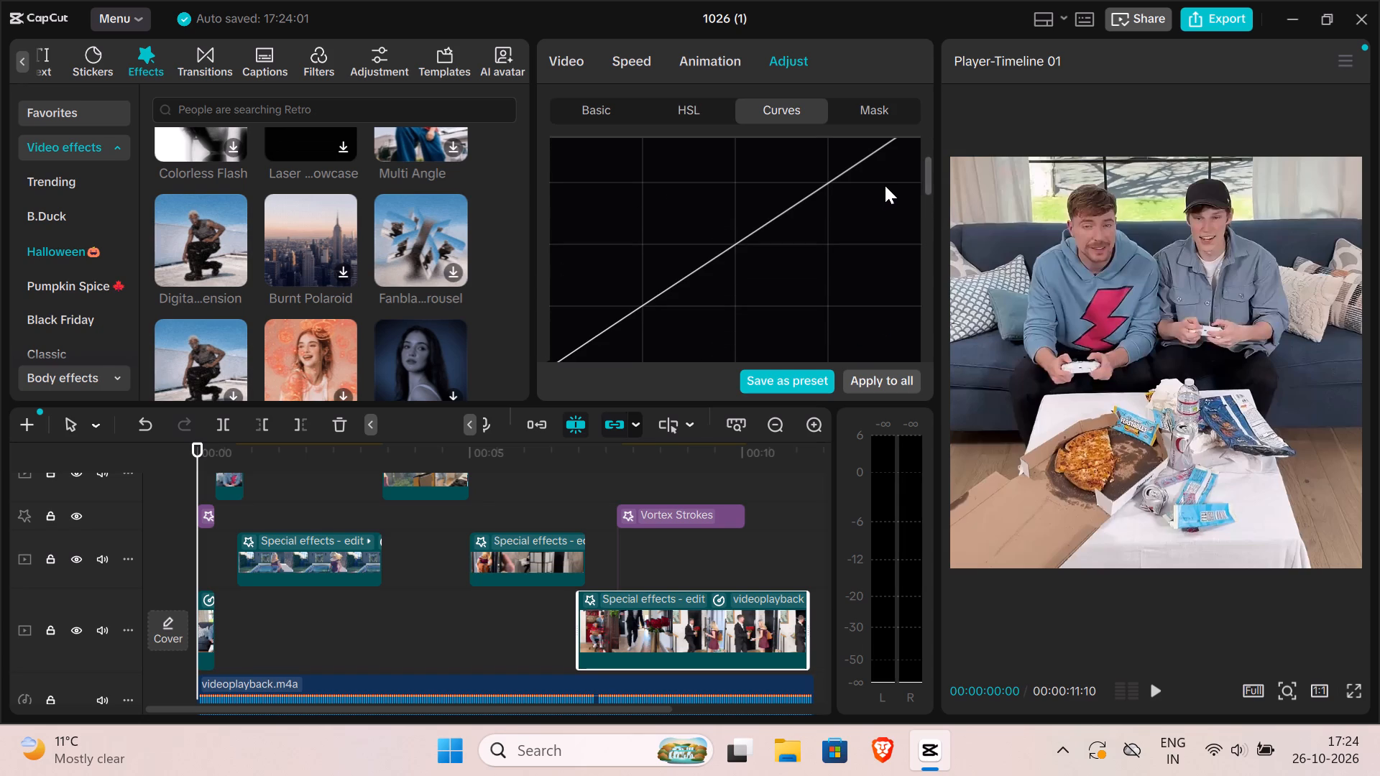
scroll(886, 184, "up", 1)
scroll(886, 184, "down", 1)
scroll(886, 180, "up", 1)
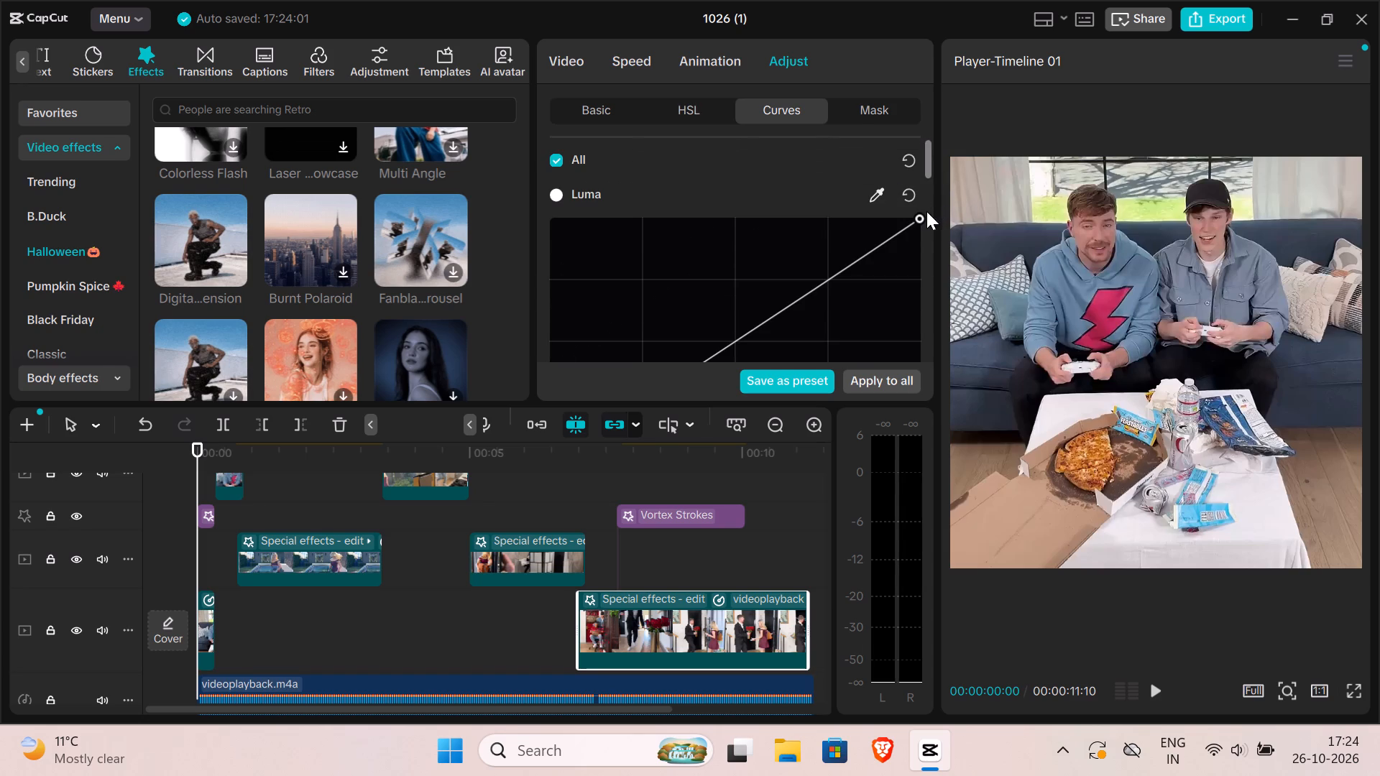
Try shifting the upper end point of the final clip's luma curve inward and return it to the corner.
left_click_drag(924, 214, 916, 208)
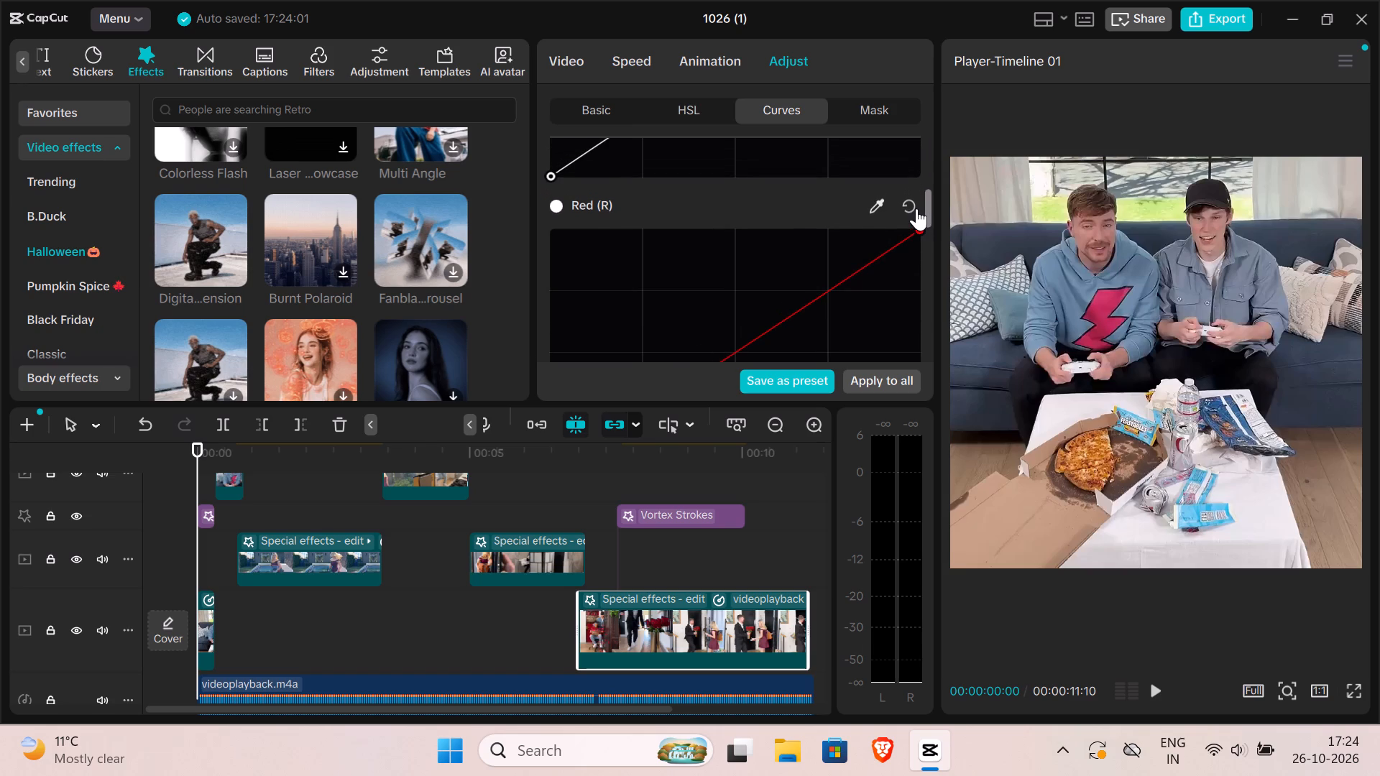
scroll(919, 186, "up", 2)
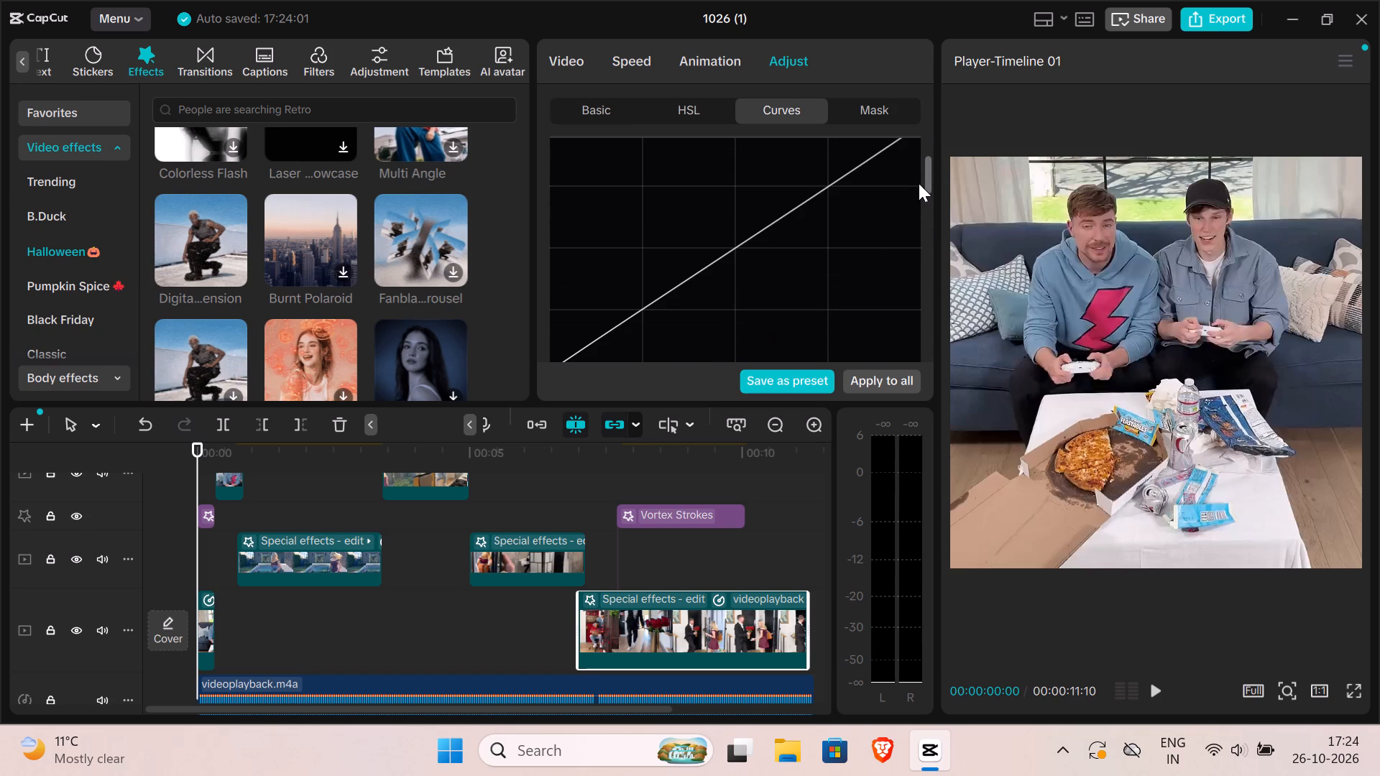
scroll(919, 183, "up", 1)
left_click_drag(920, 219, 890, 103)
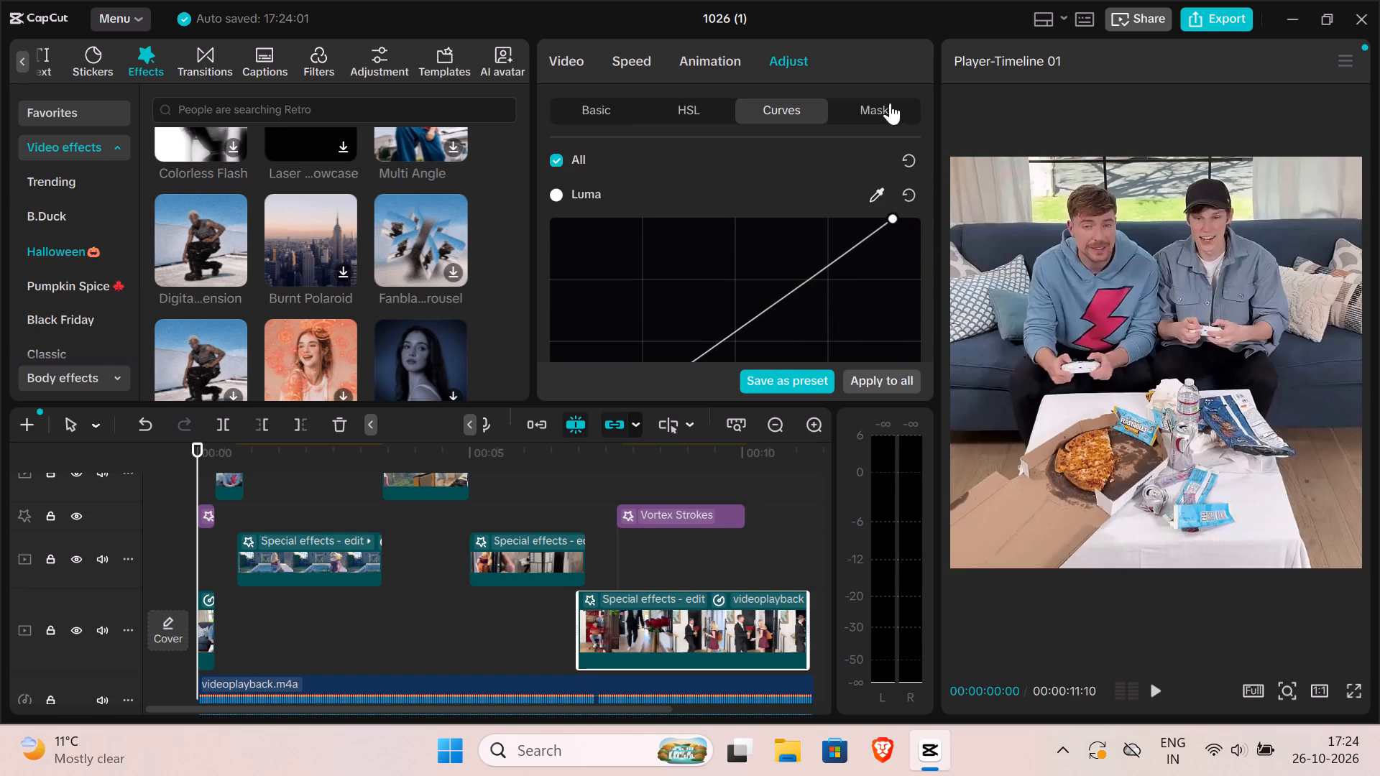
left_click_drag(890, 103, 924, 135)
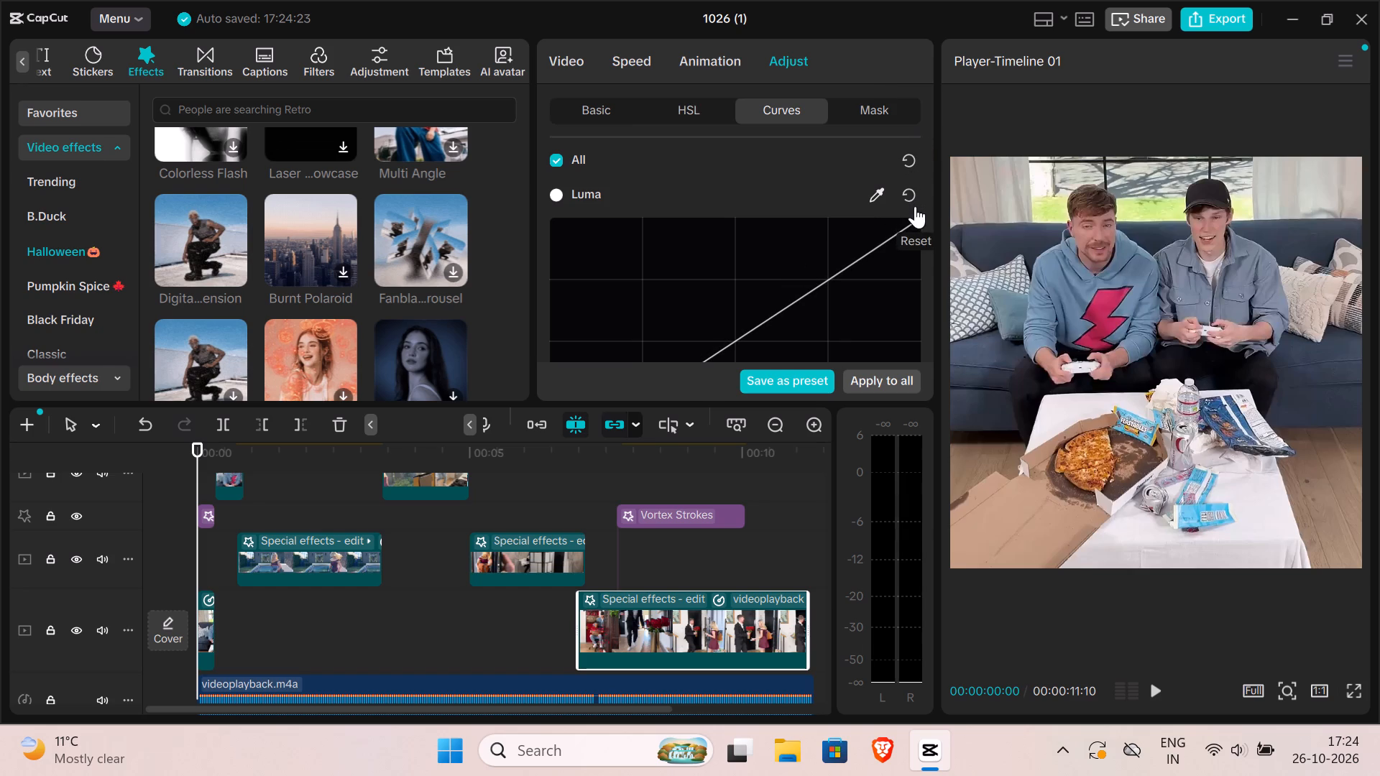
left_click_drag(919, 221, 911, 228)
Look through the final clip's red, green and blue curves, its adjustment mask options and its retouch settings.
scroll(941, 216, "down", 7)
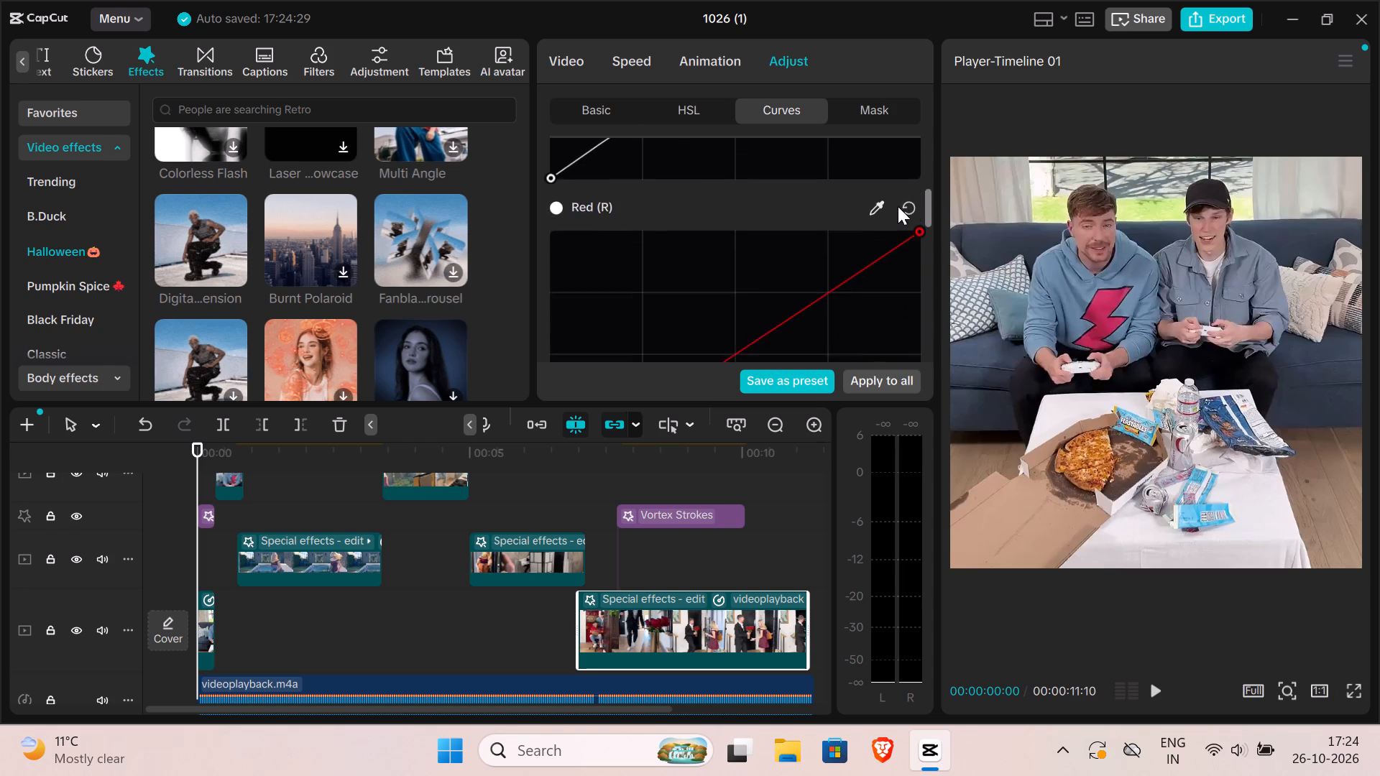
scroll(898, 206, "down", 15)
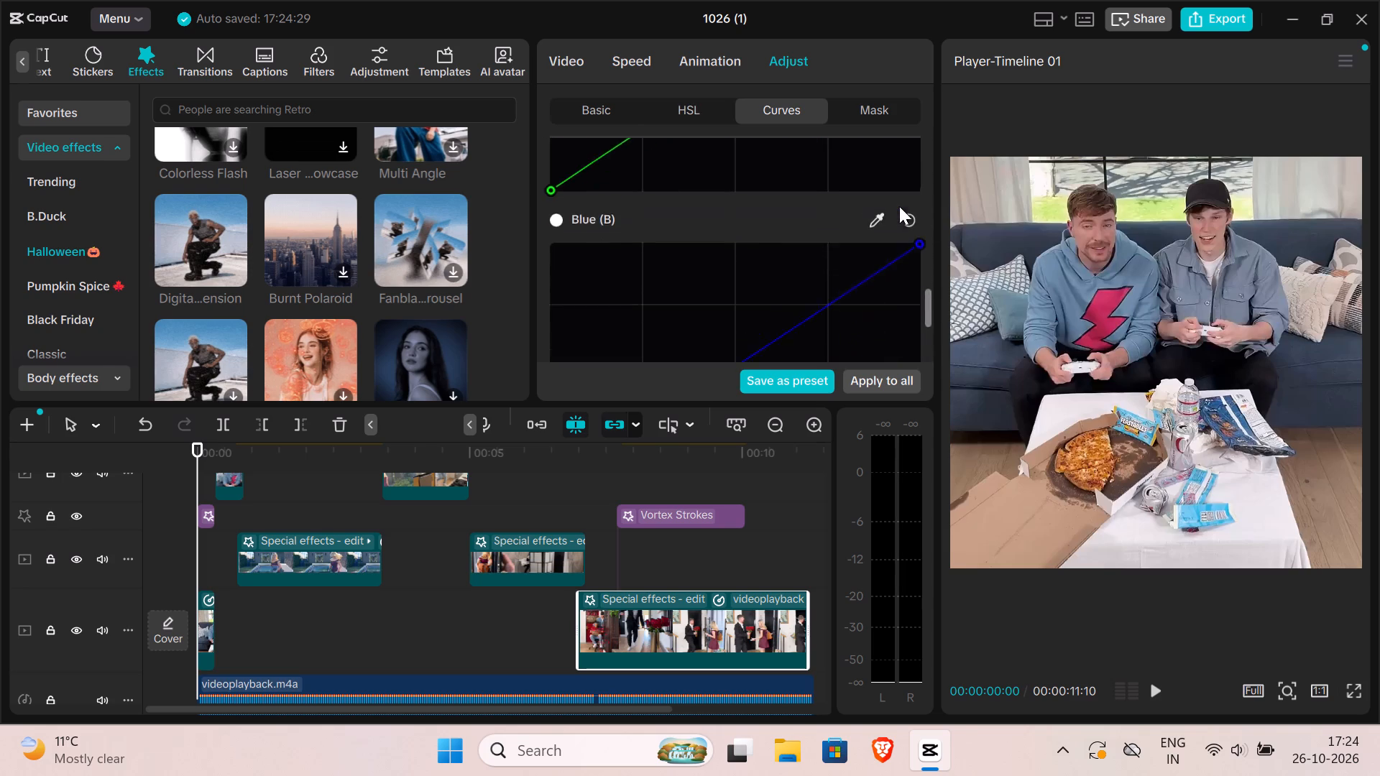
scroll(901, 205, "down", 15)
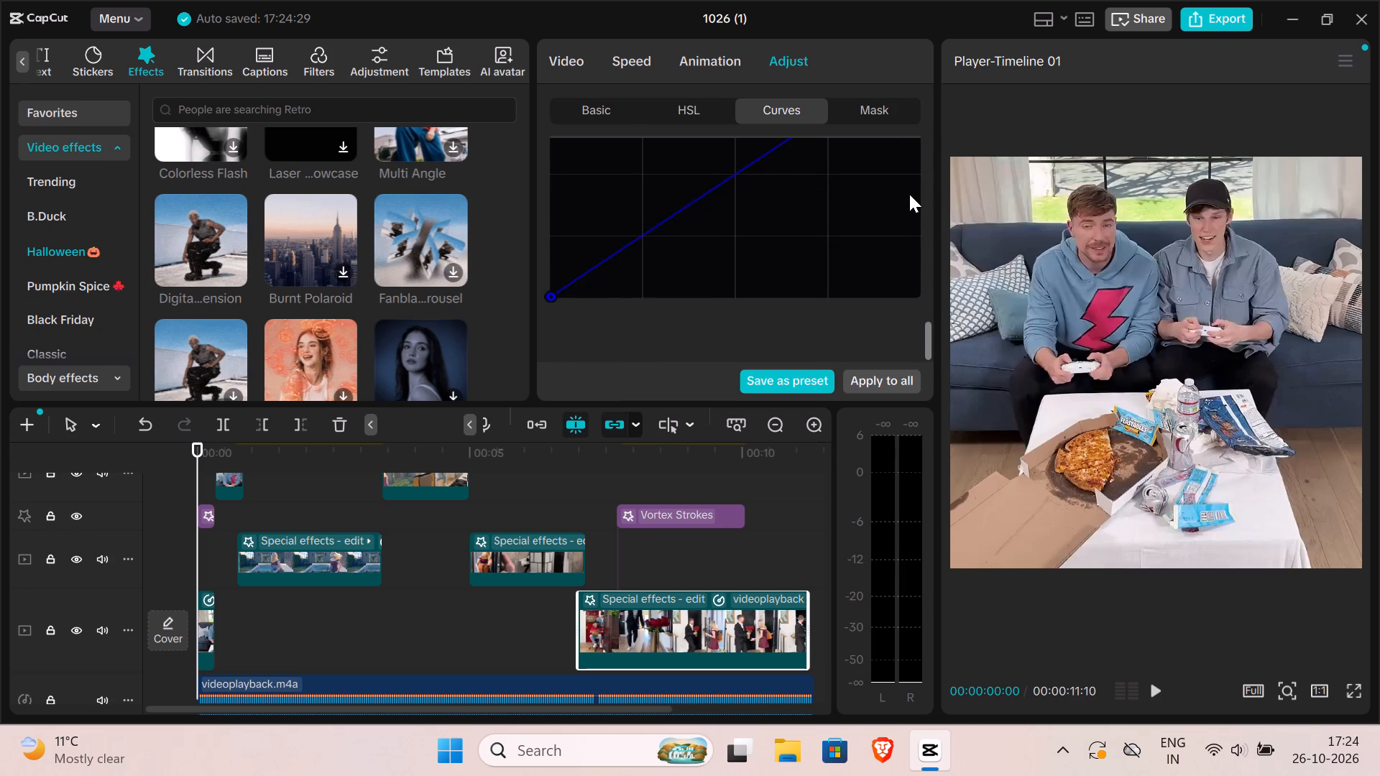
left_click(875, 103)
scroll(881, 98, "down", 4)
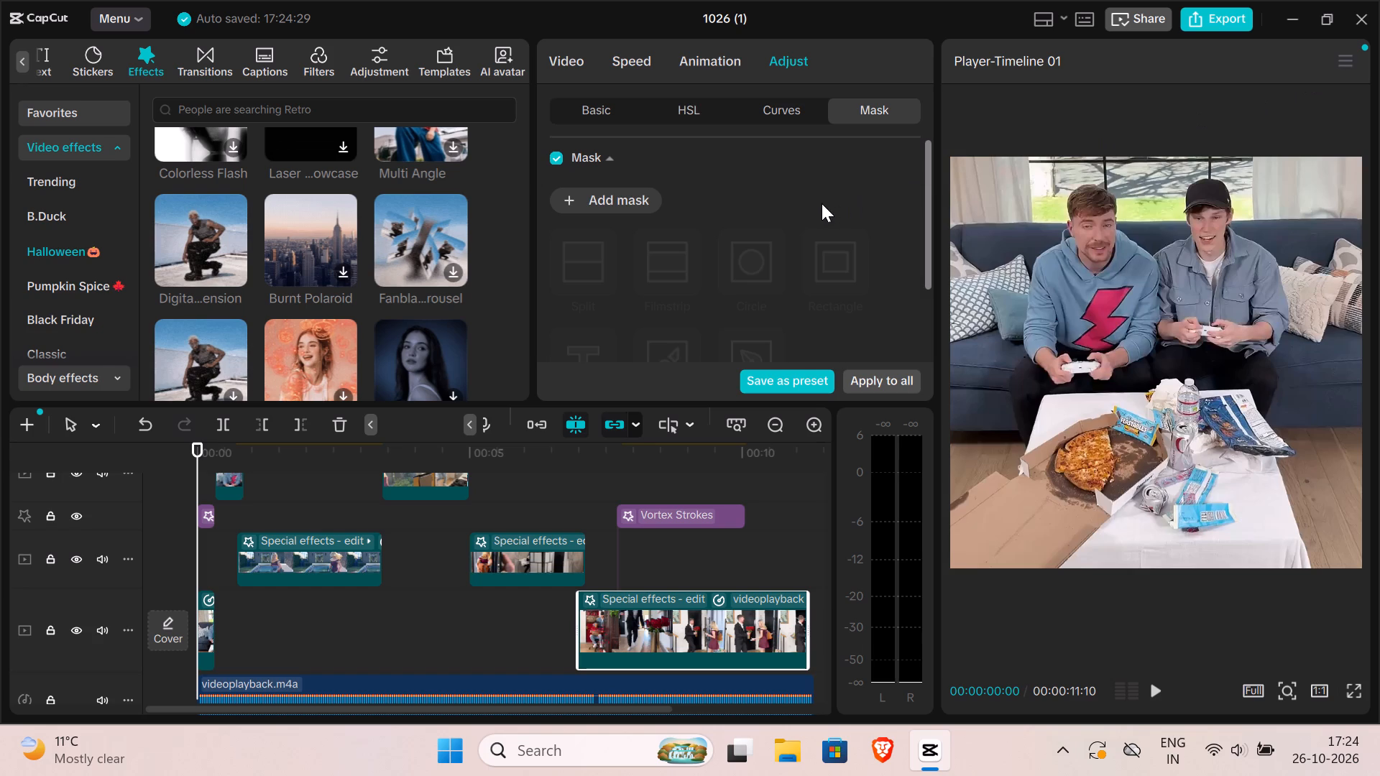
left_click(566, 56)
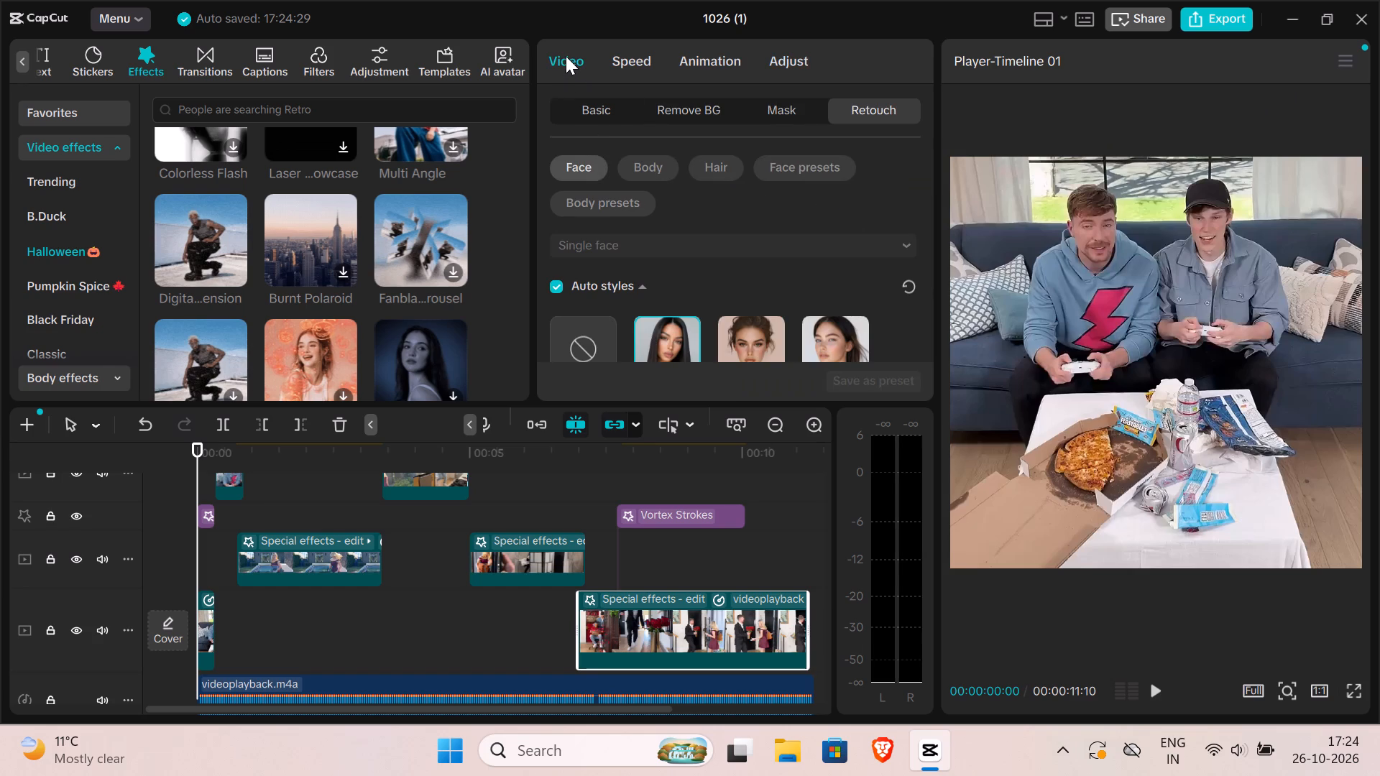
left_click(566, 56)
left_click(596, 96)
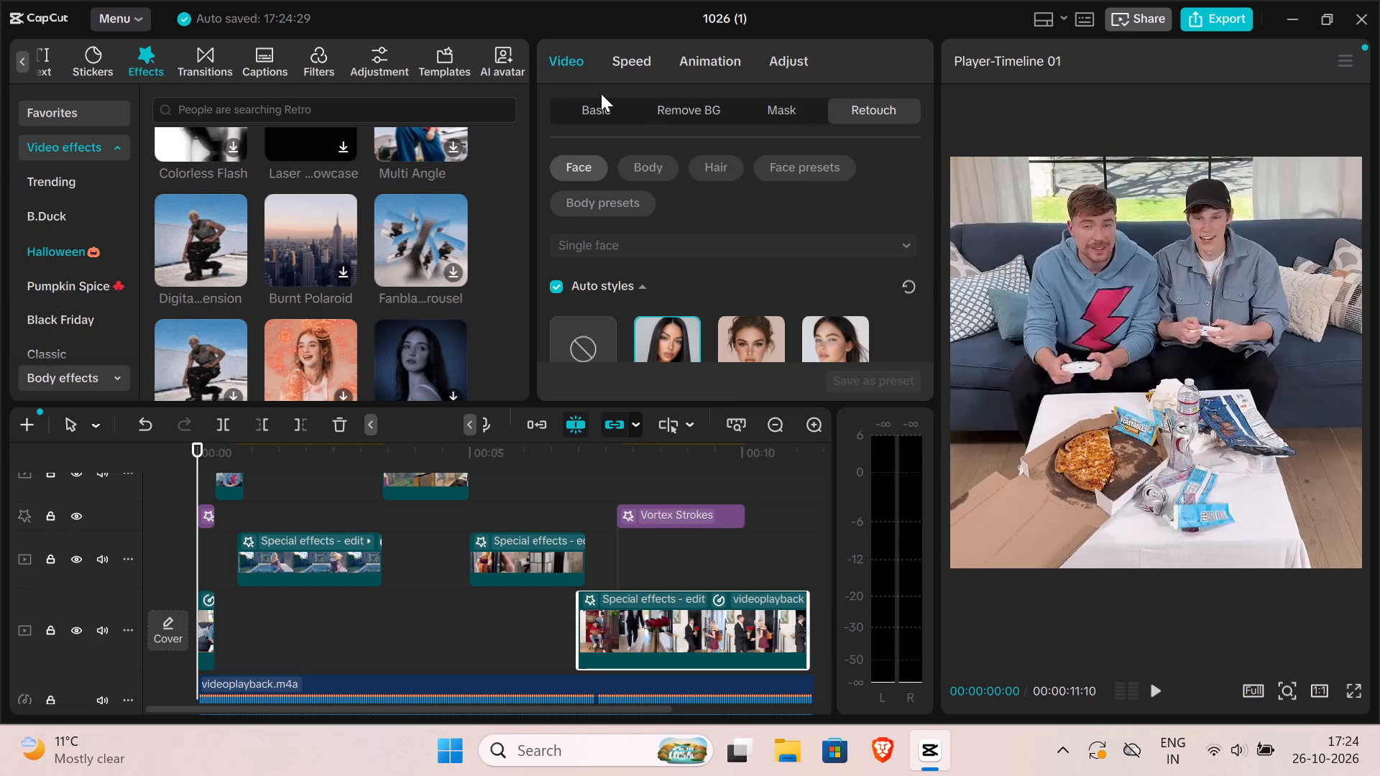
Look through the final clip's basic video settings and its background removal options.
left_click(594, 103)
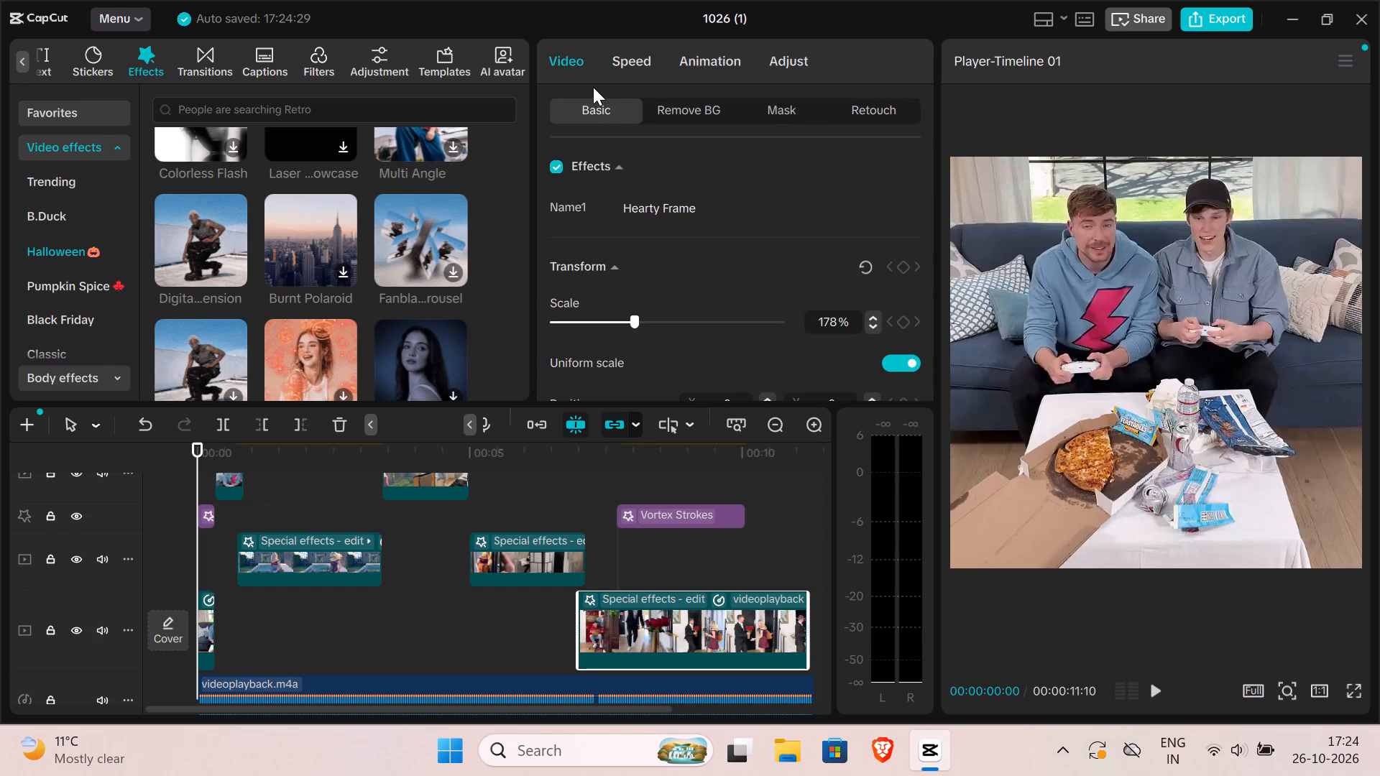
left_click(594, 107)
left_click(678, 126)
left_click(687, 115)
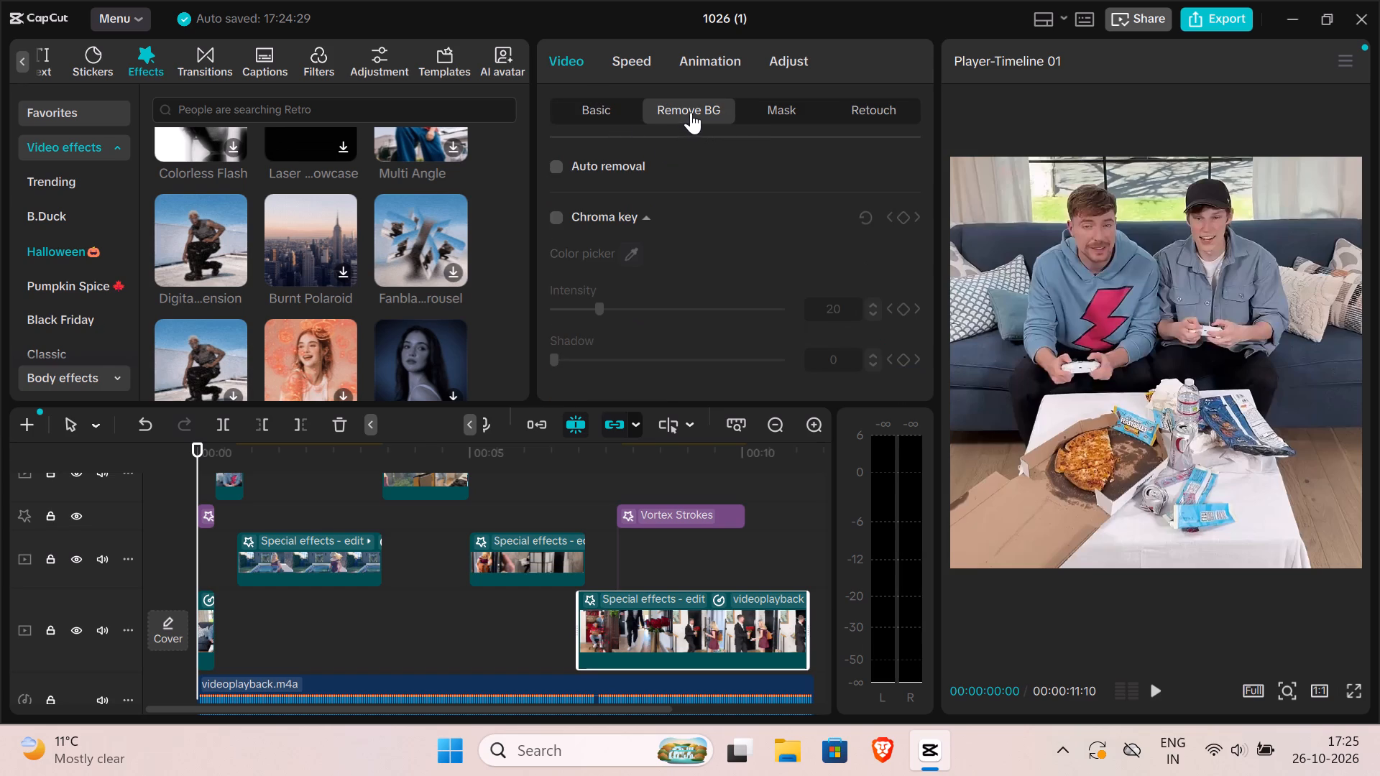
left_click_drag(758, 205, 775, 244)
left_click_drag(896, 522, 889, 503)
Play back the video and scrub through its final clip to the end of the timeline.
left_click(1161, 696)
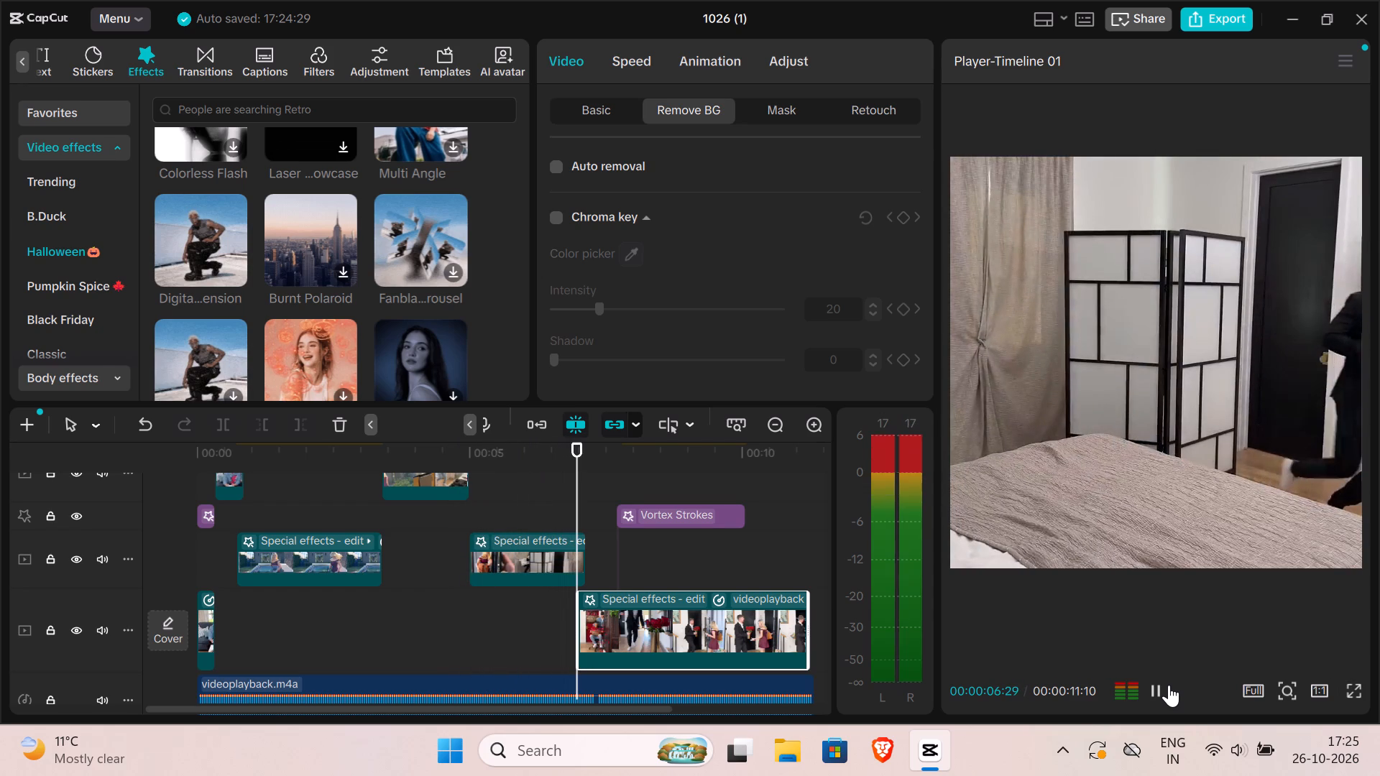
left_click(786, 497)
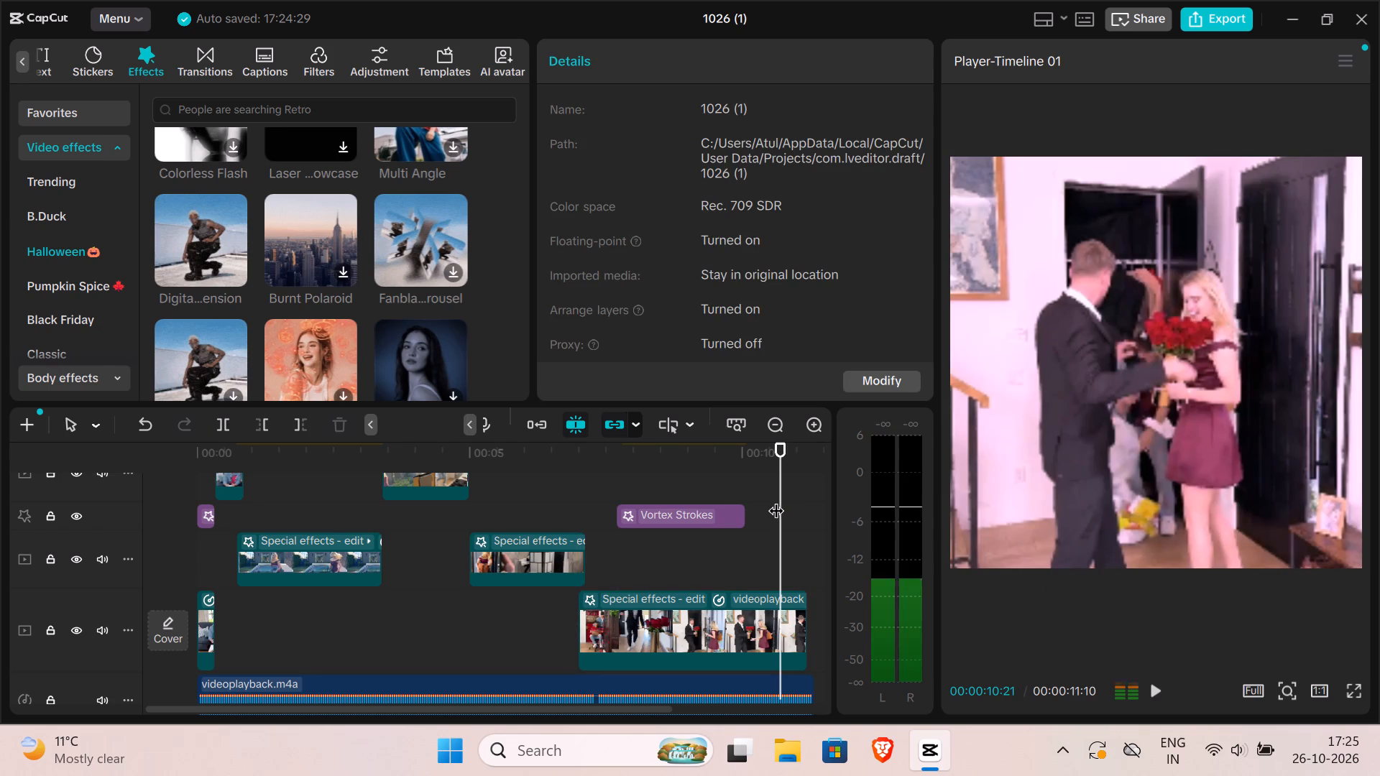
left_click_drag(774, 499, 720, 537)
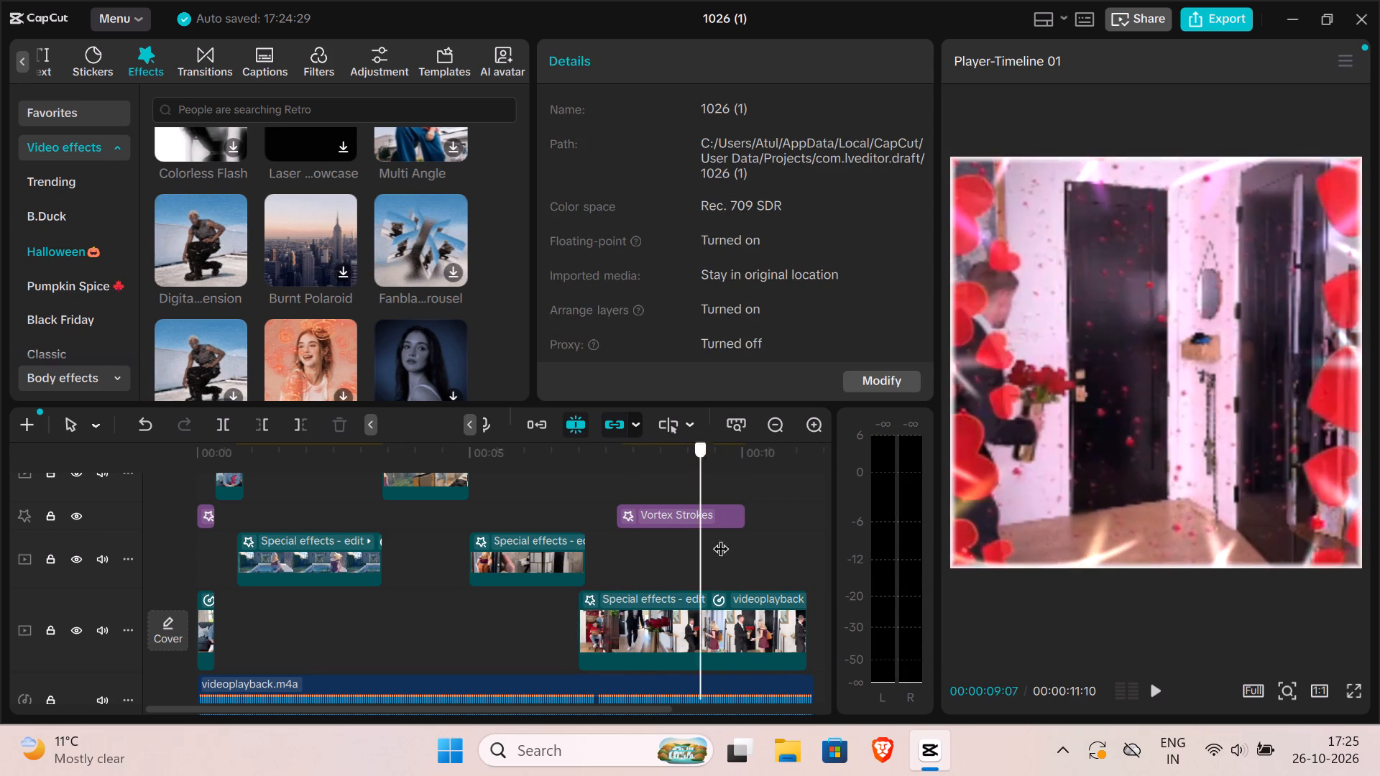
left_click_drag(720, 537, 816, 545)
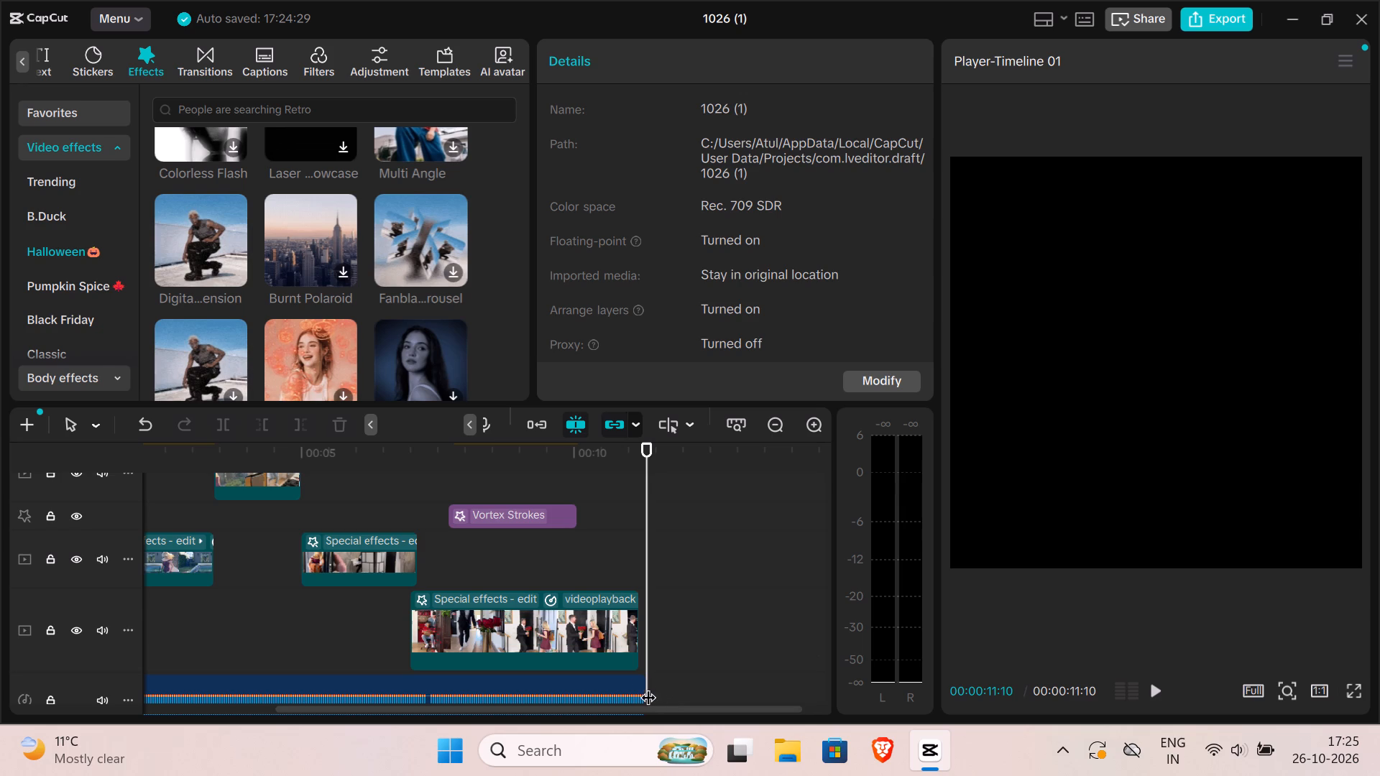
Trim the end of the videoplayback.m4a audio to match the end of the final video clip.
left_click_drag(645, 686, 640, 693)
left_click(595, 684)
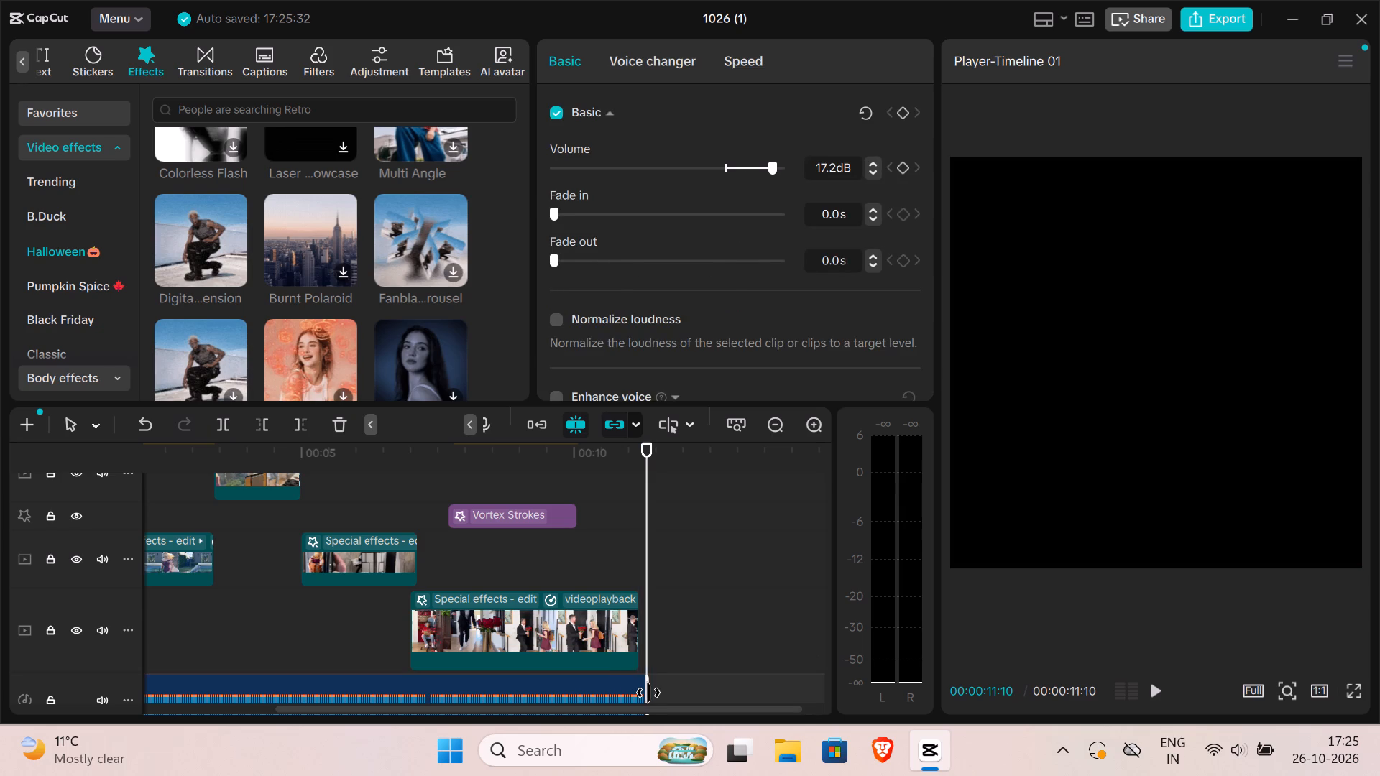
left_click_drag(648, 693, 622, 691)
left_click_drag(642, 687, 631, 683)
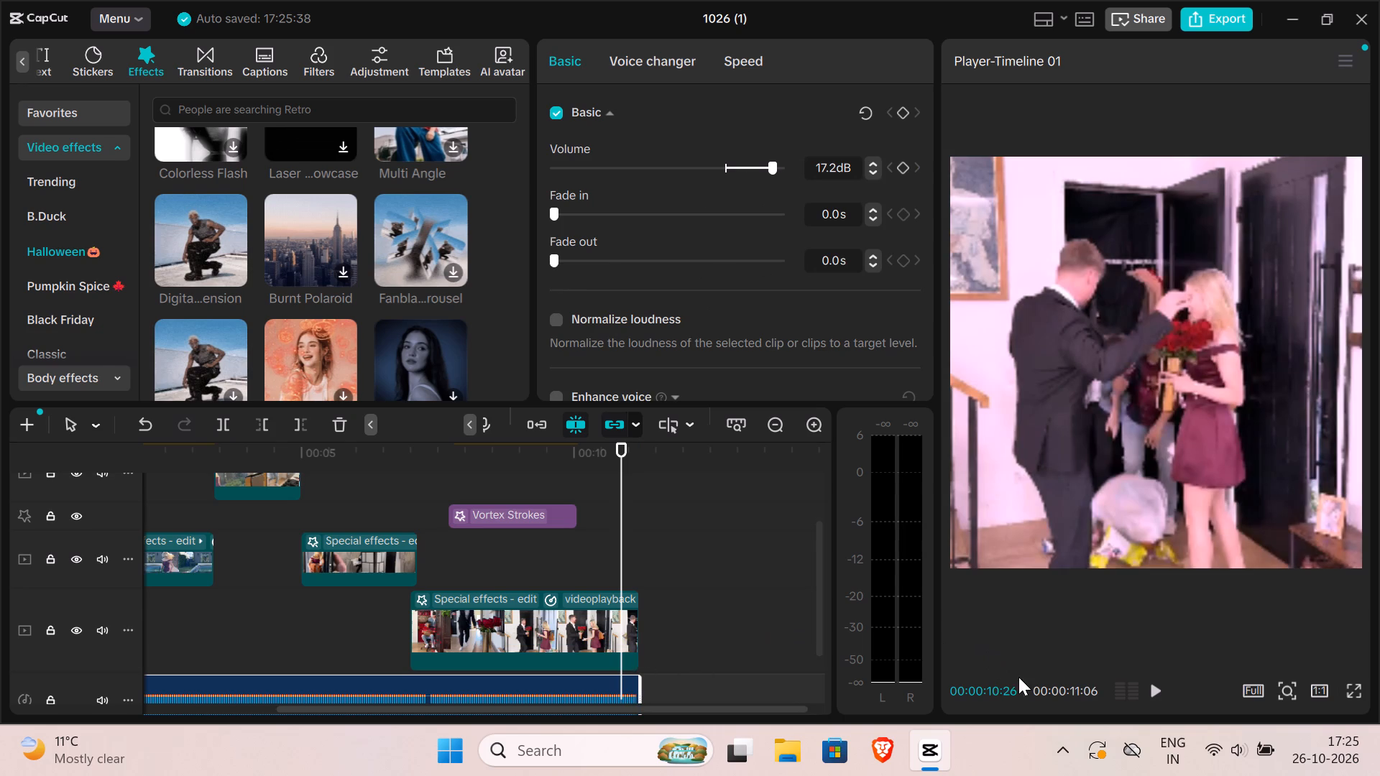
Play back the video to review the trimmed audio ending.
left_click(1149, 690)
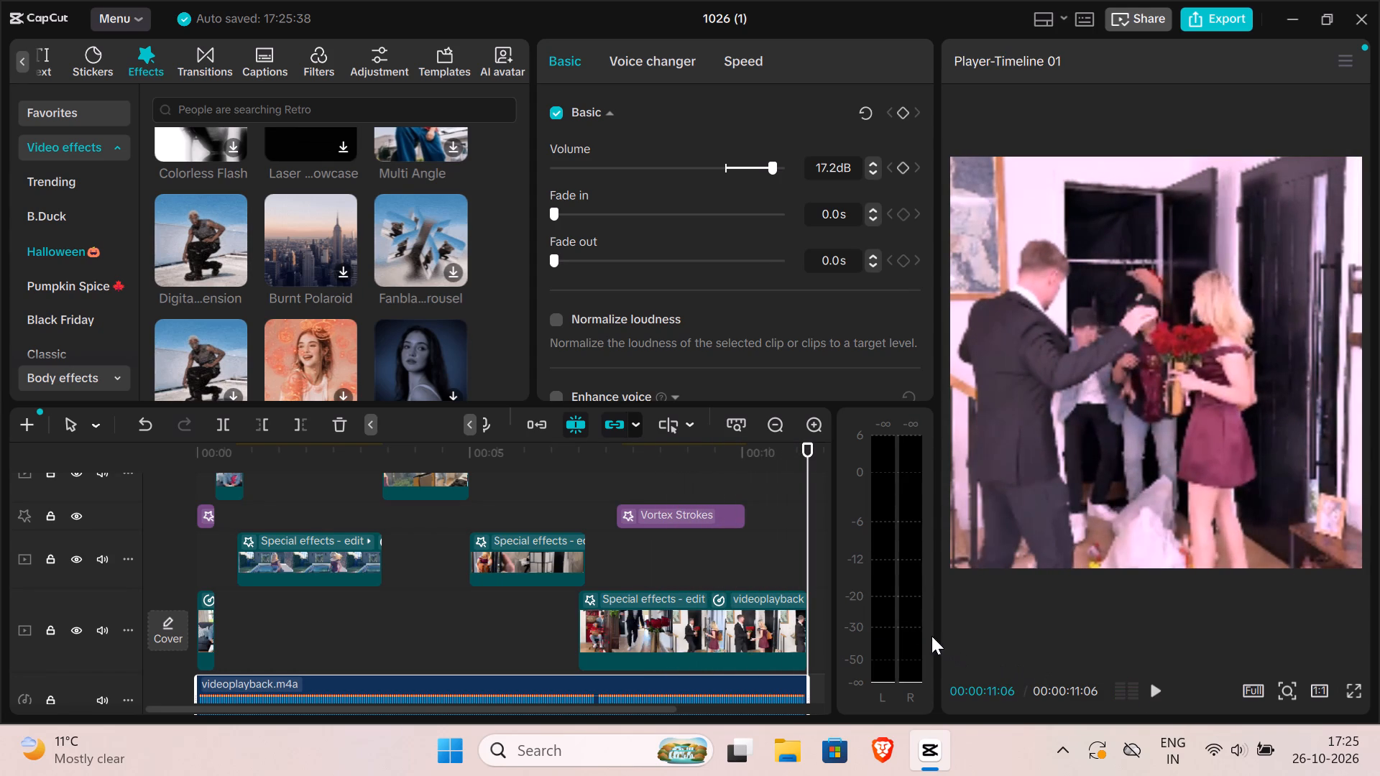
Browse the Halloween, B.Duck and Trending video effects for another effect to use.
scroll(736, 508, "down", 1)
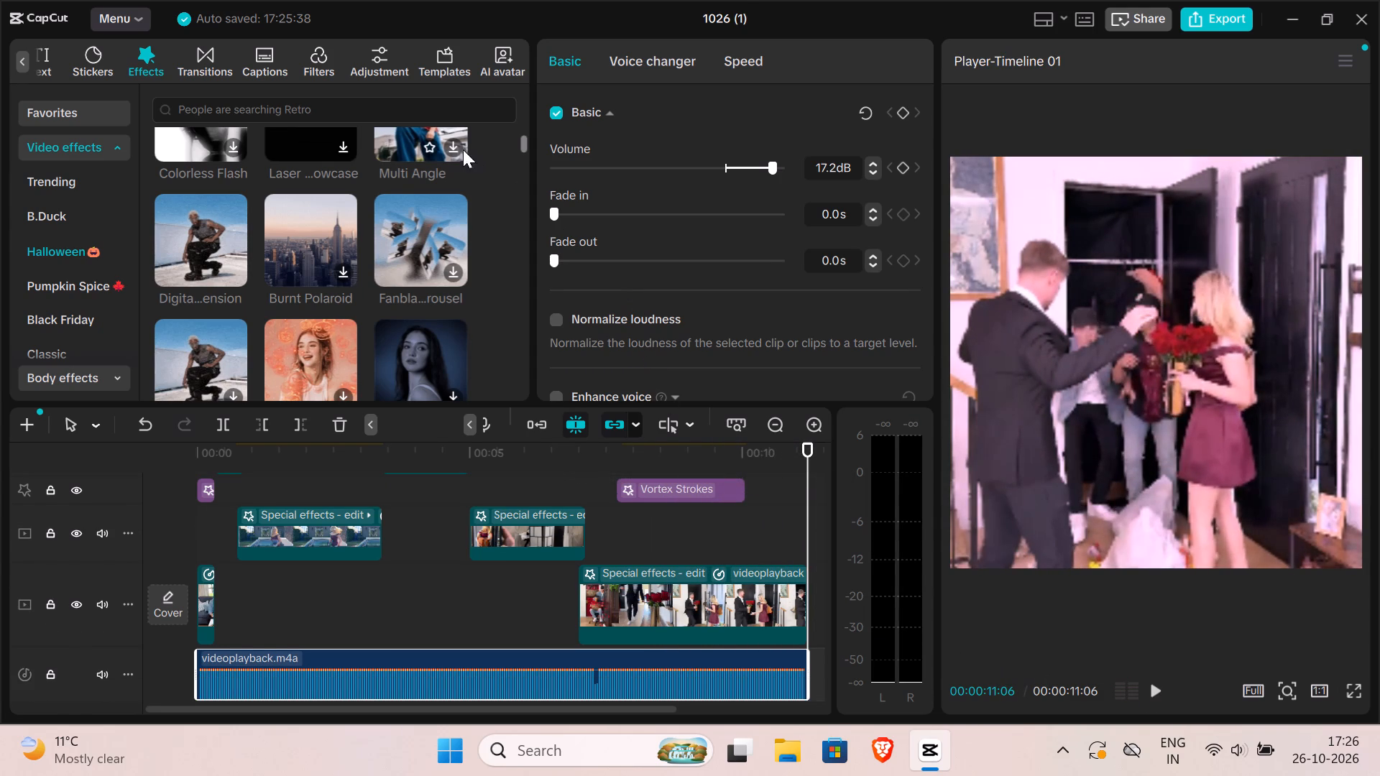
scroll(403, 157, "up", 5)
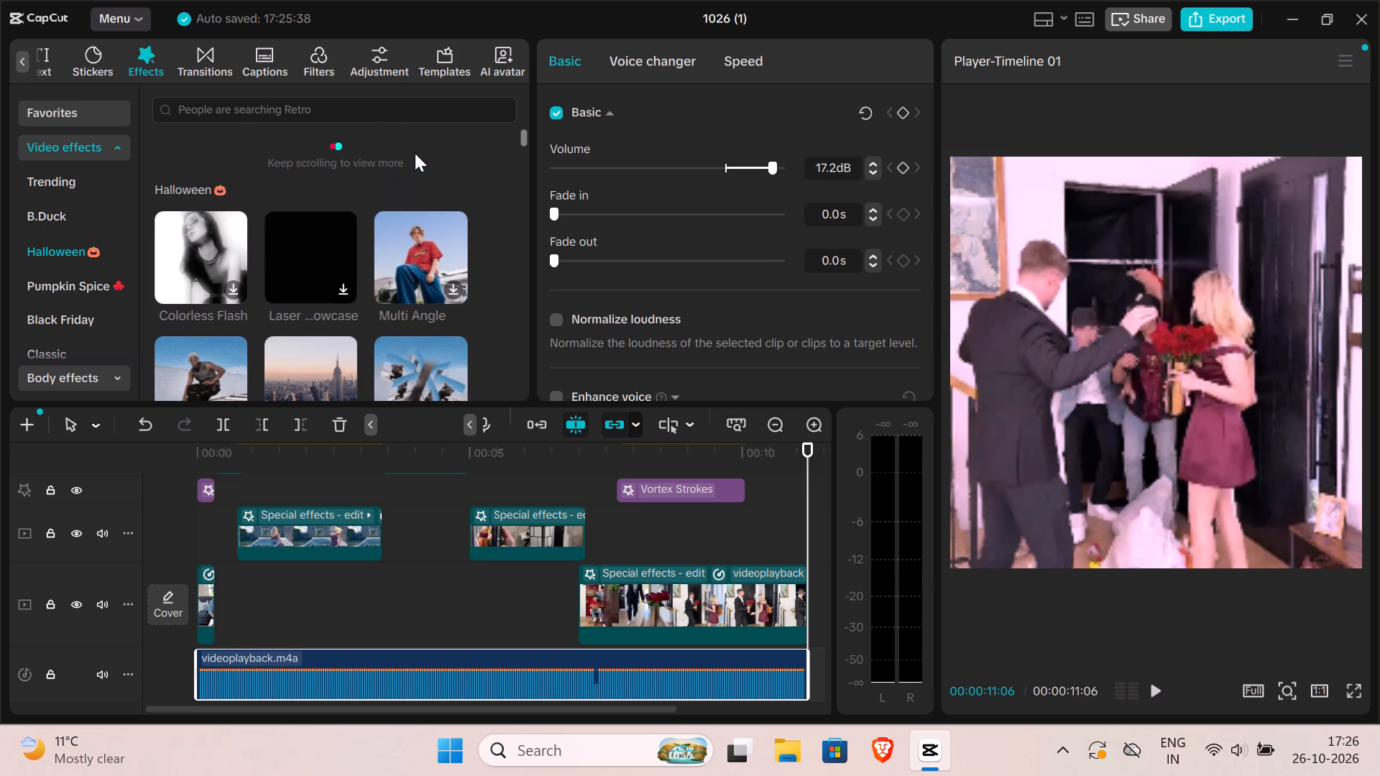
scroll(422, 151, "down", 6)
scroll(422, 150, "up", 3)
scroll(424, 150, "down", 2)
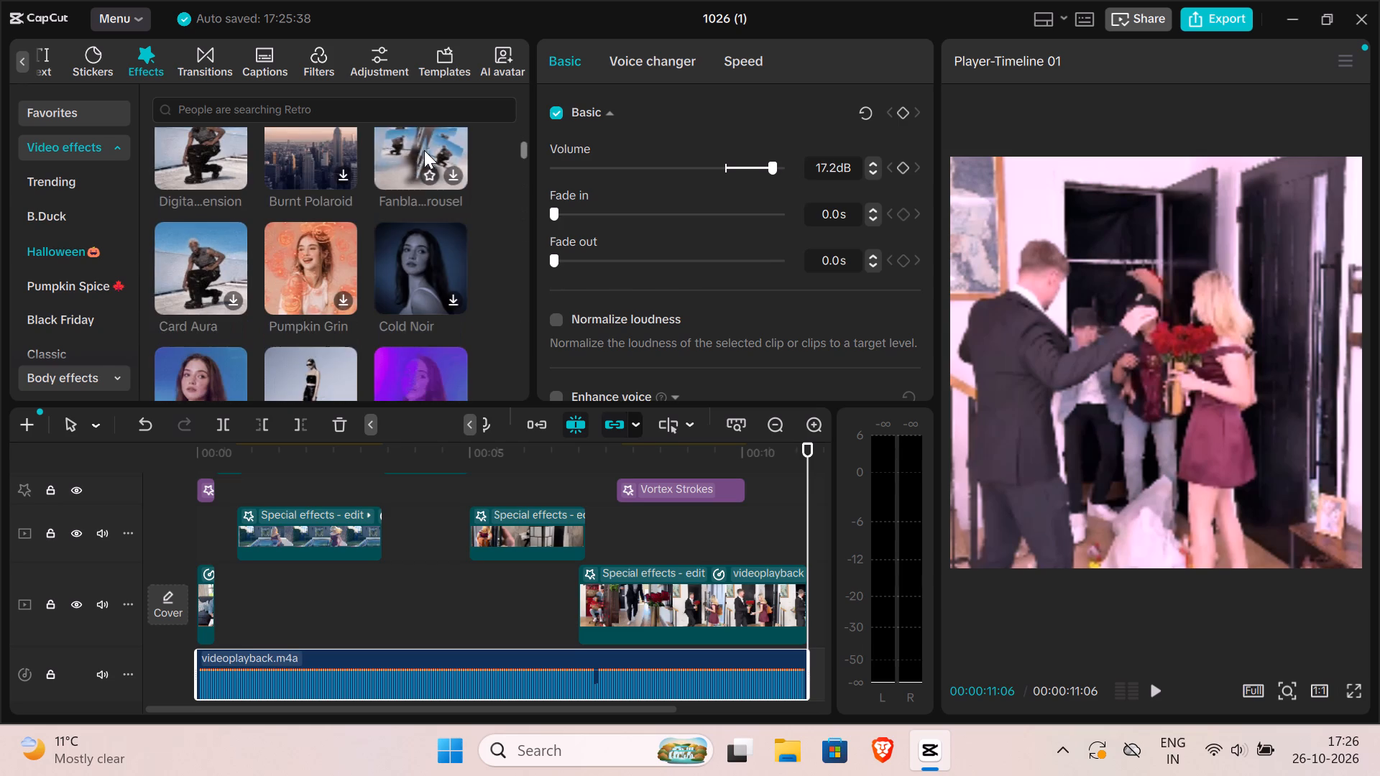
scroll(424, 150, "up", 4)
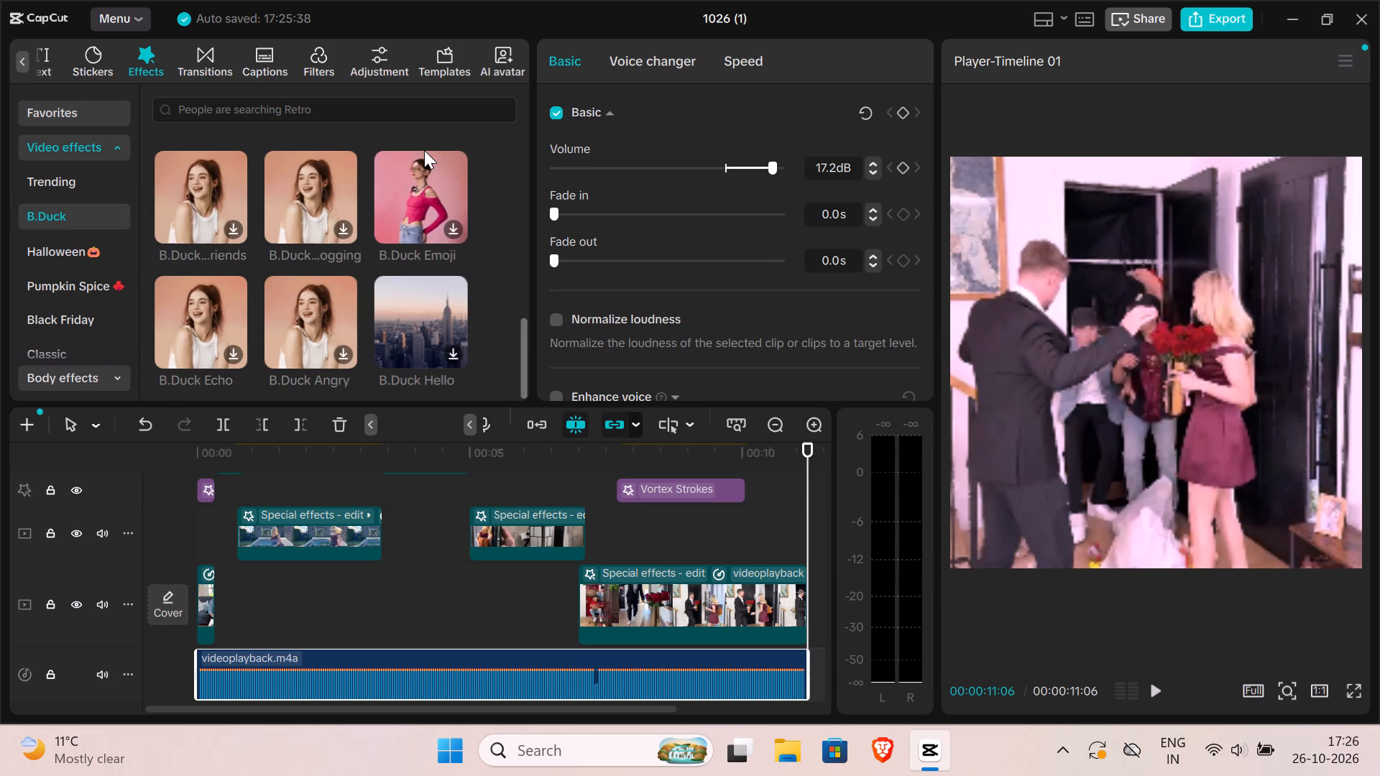
scroll(424, 150, "up", 5)
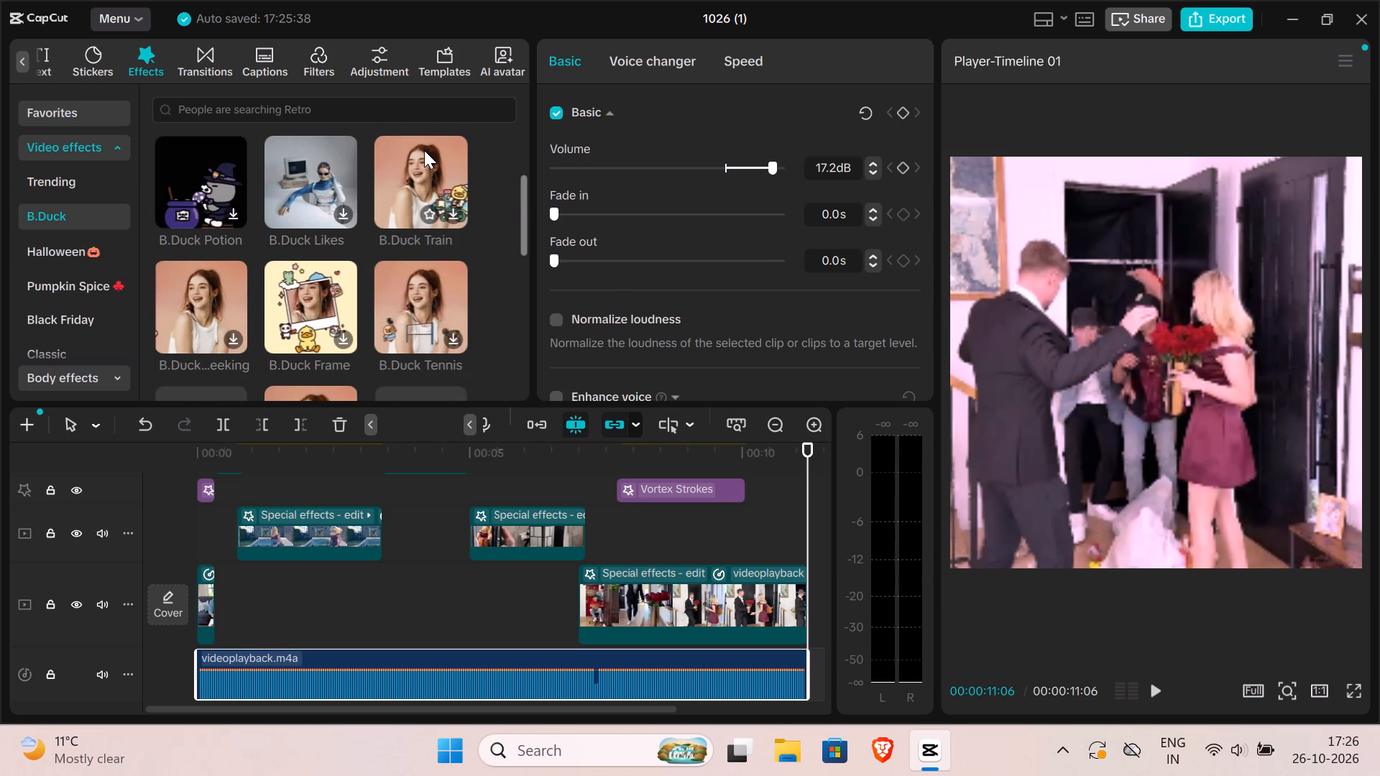
scroll(424, 150, "up", 8)
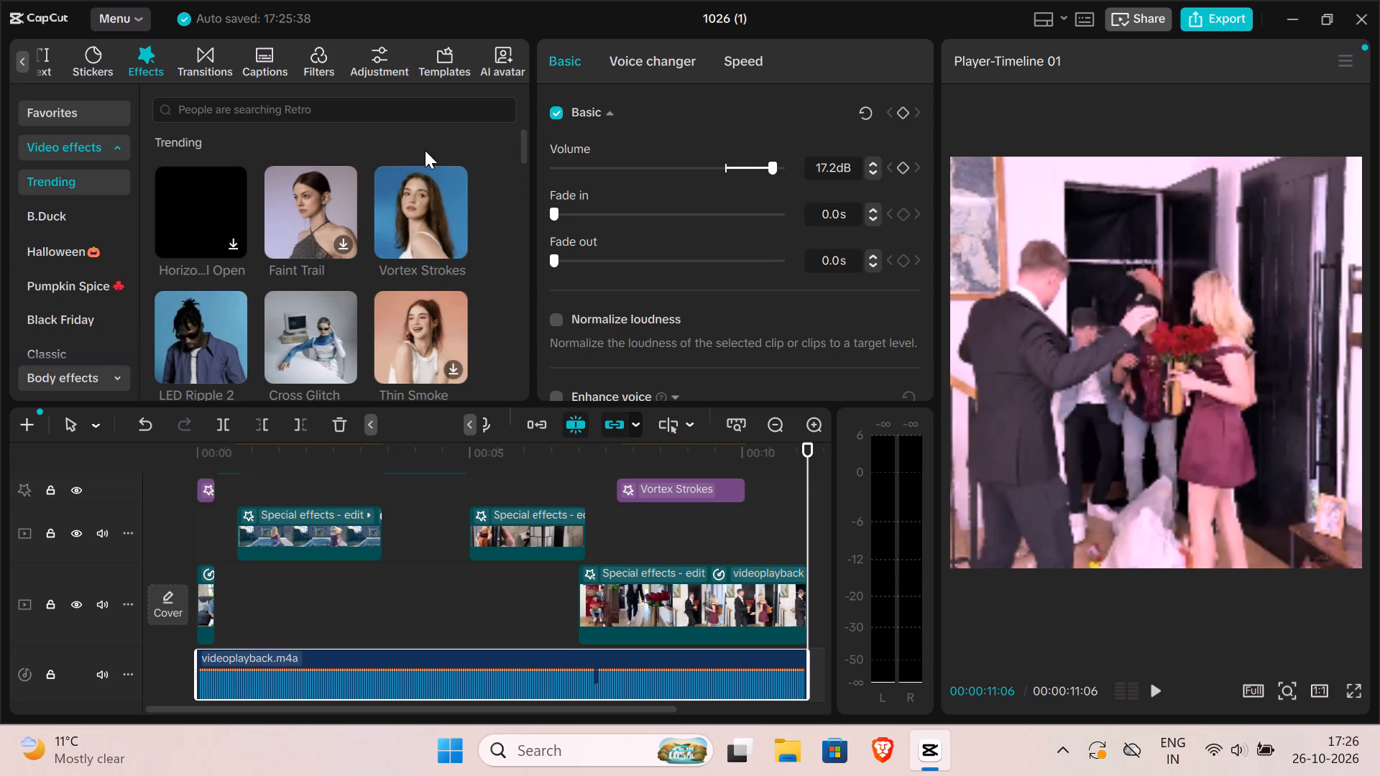
scroll(425, 150, "up", 16)
scroll(425, 150, "up", 12)
scroll(416, 217, "down", 6)
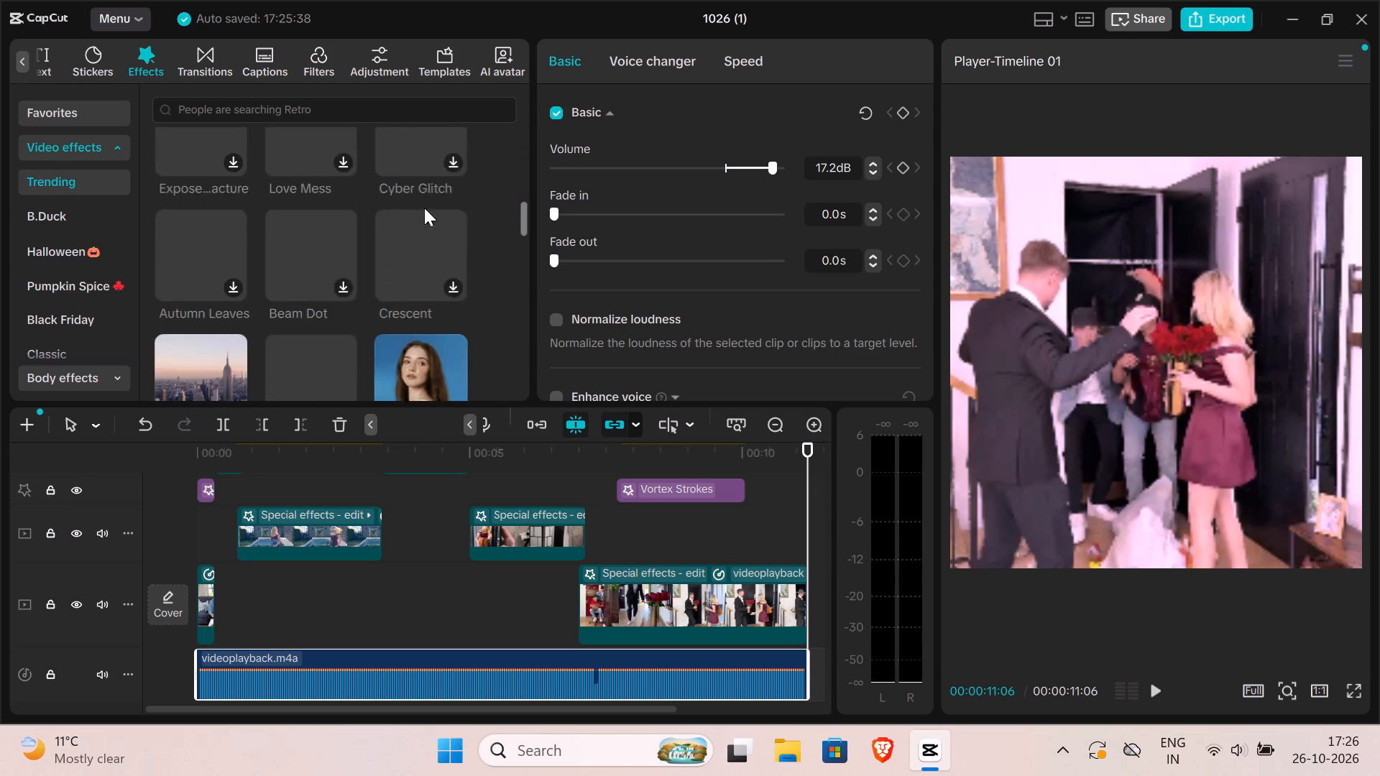
scroll(424, 208, "up", 6)
scroll(440, 203, "down", 1)
scroll(440, 203, "up", 4)
right_click_drag(446, 210, 508, 236)
scroll(446, 211, "down", 1)
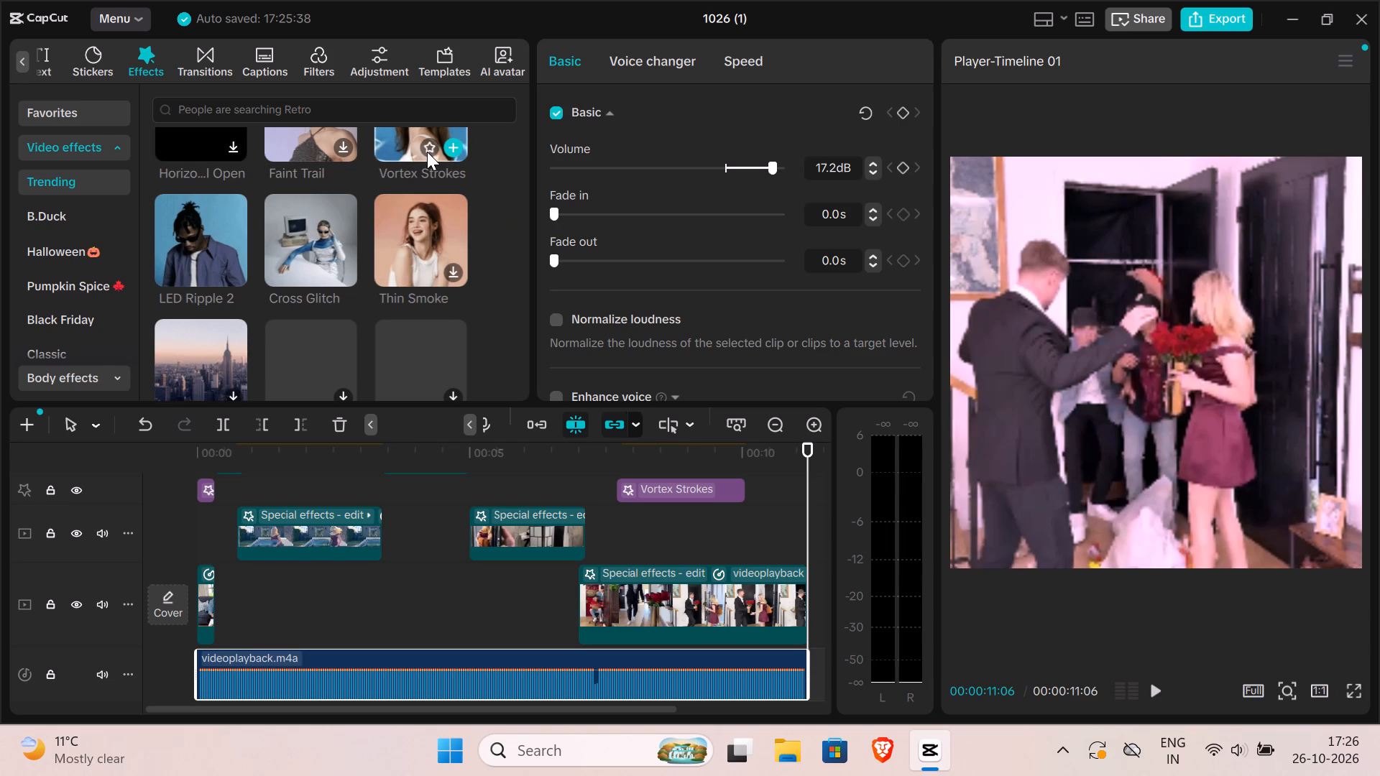
scroll(427, 151, "up", 1)
scroll(427, 151, "down", 1)
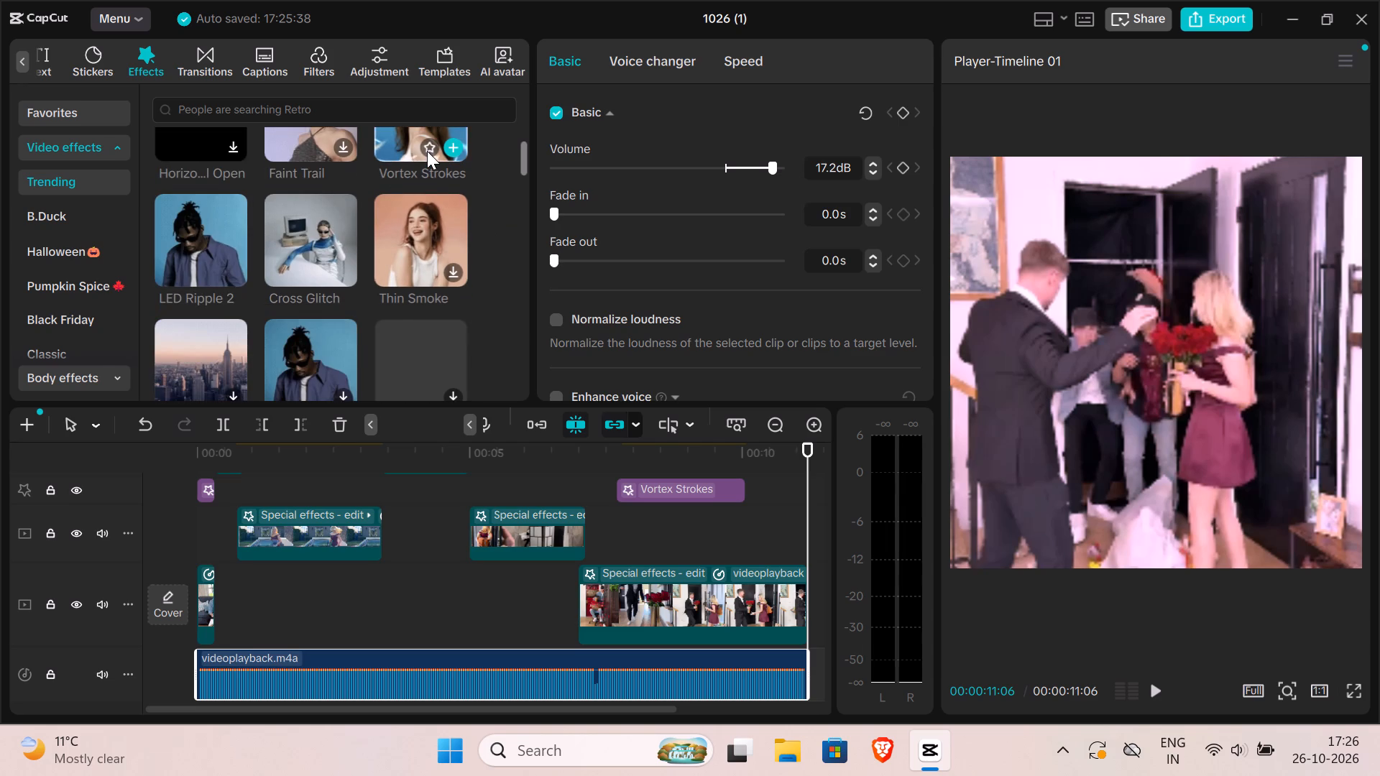
scroll(427, 151, "down", 1)
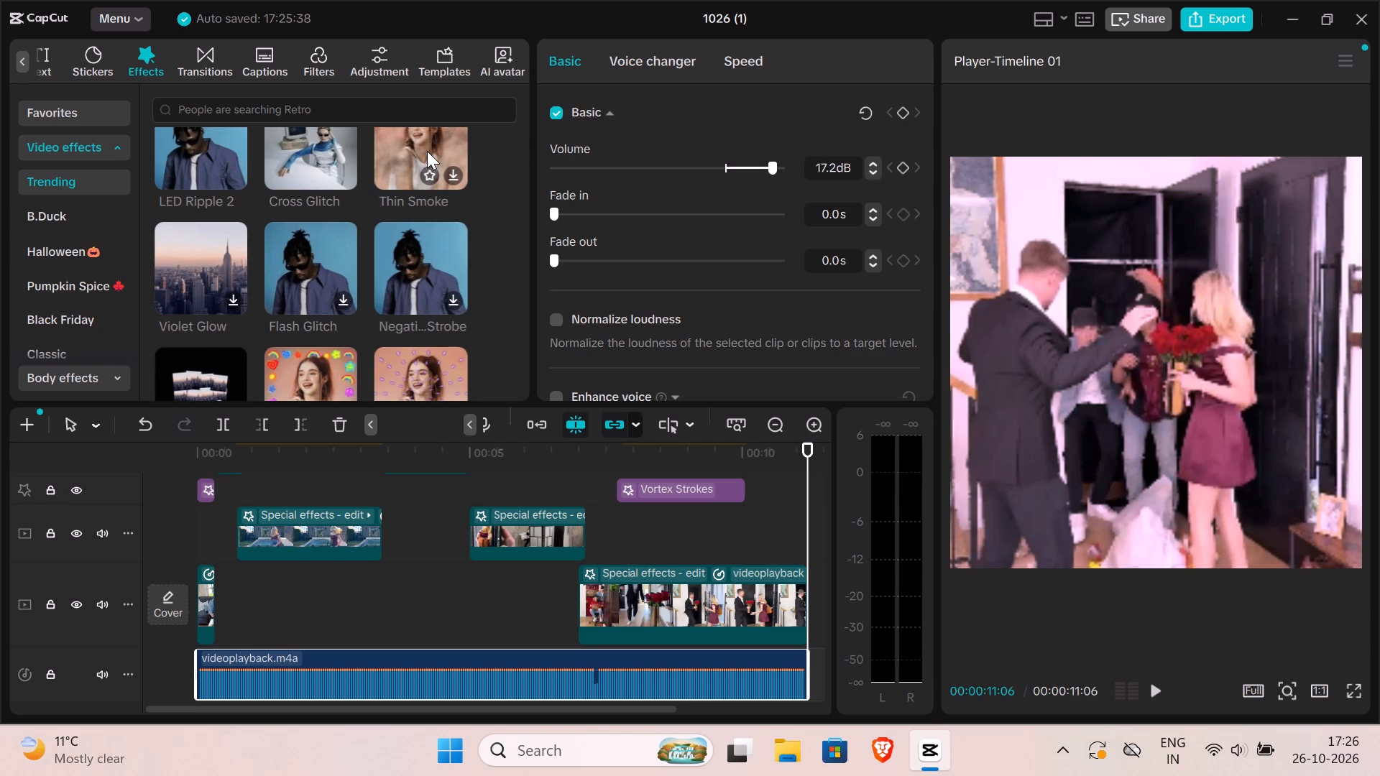
Add the Shooting Lines trending effect to the effects track, ahead of Vortex Strokes, starting at about 4 seconds.
scroll(414, 166, "down", 1)
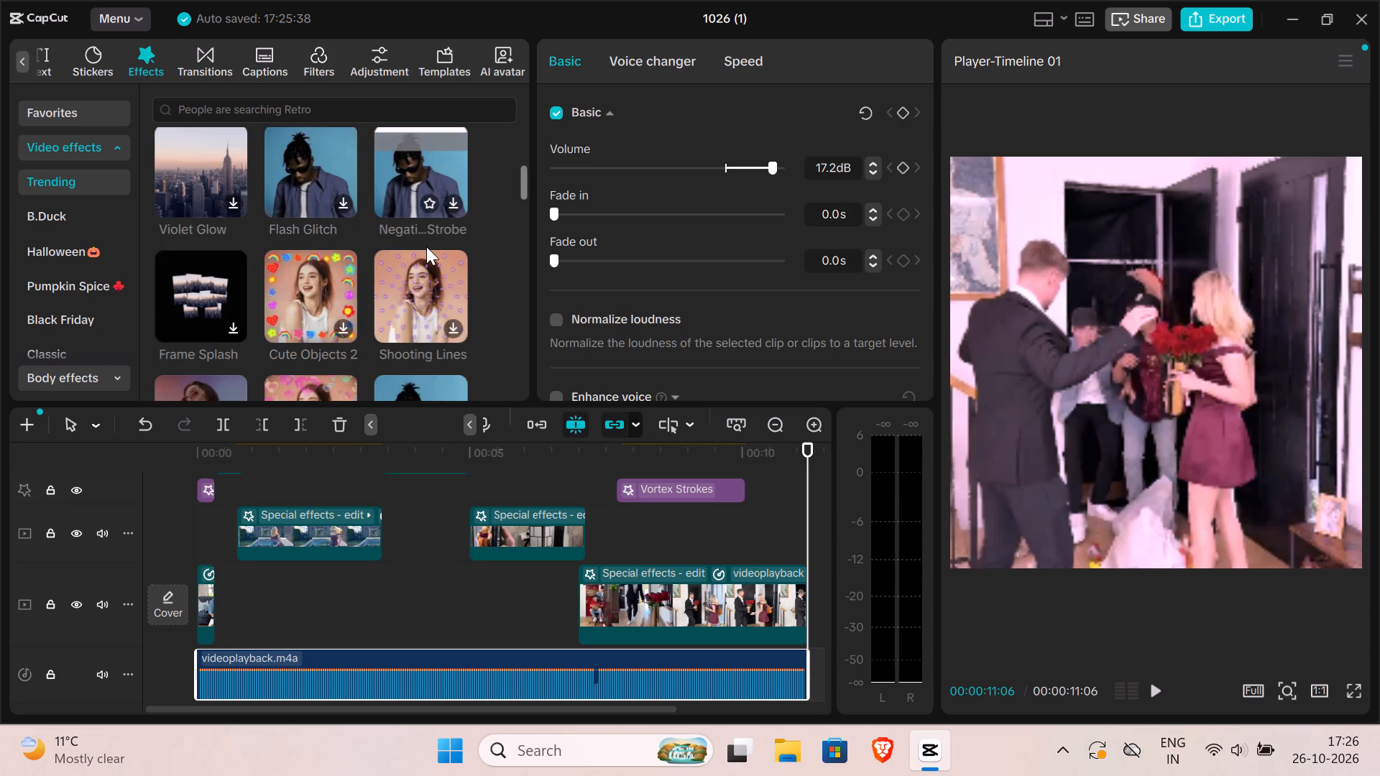
left_click(449, 318)
left_click(451, 323)
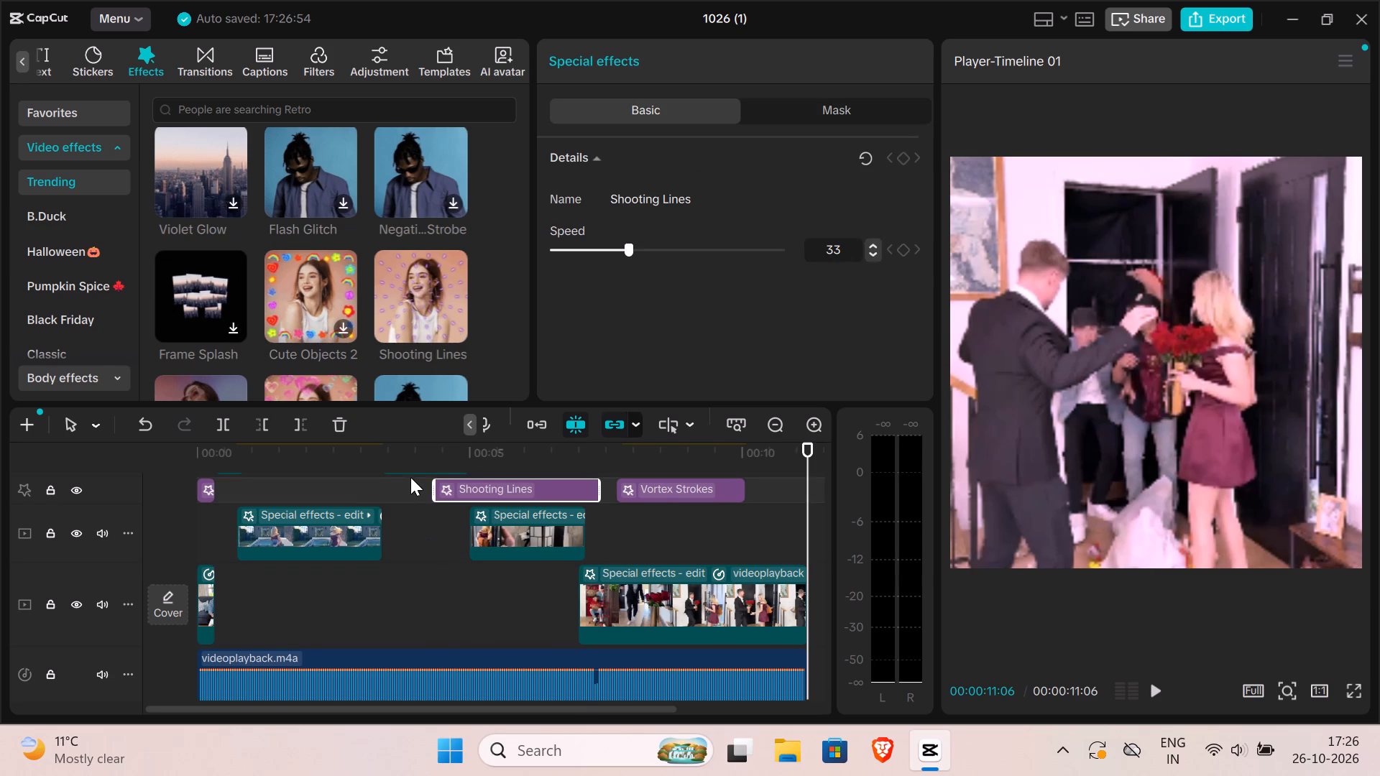
Trim both ends of the Shooting Lines effect to span the clip that starts at about 5 seconds.
left_click_drag(427, 486, 428, 486)
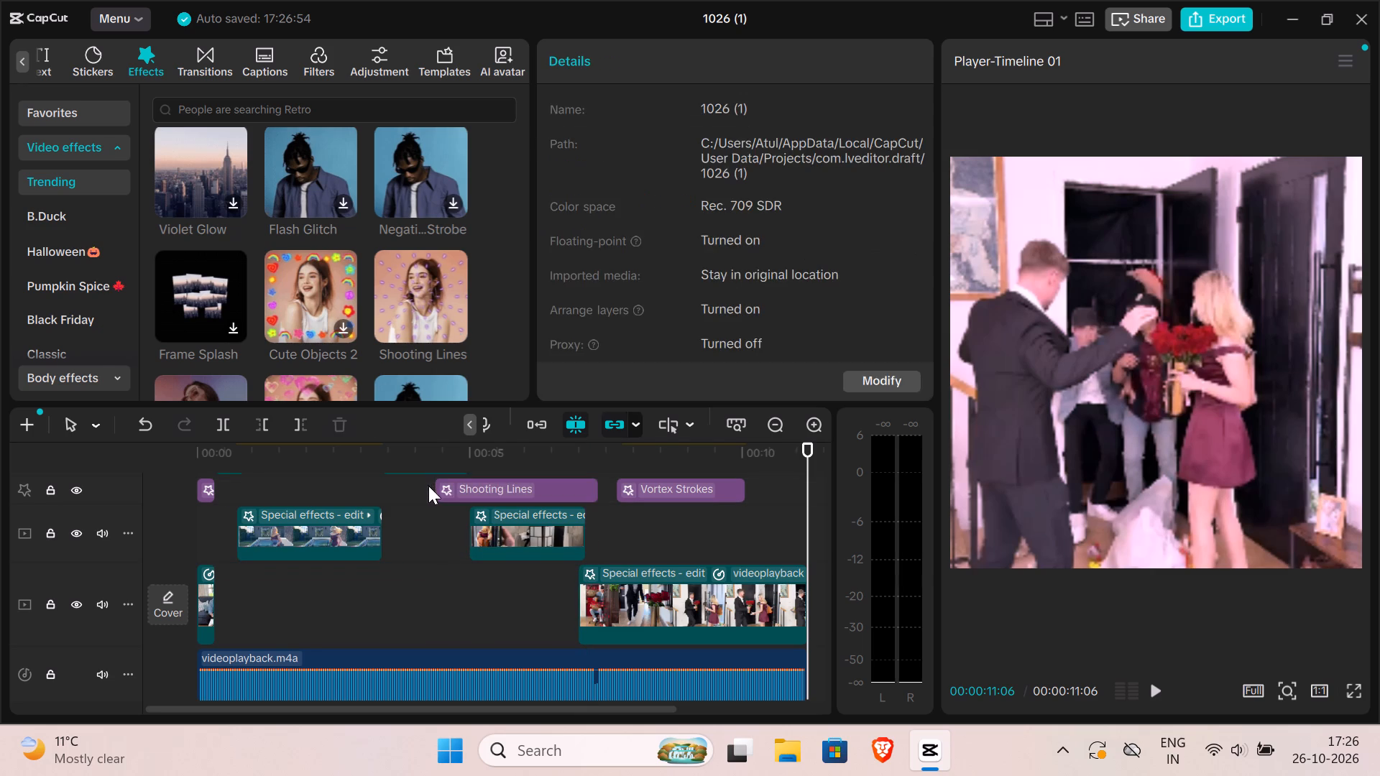
left_click_drag(428, 486, 466, 495)
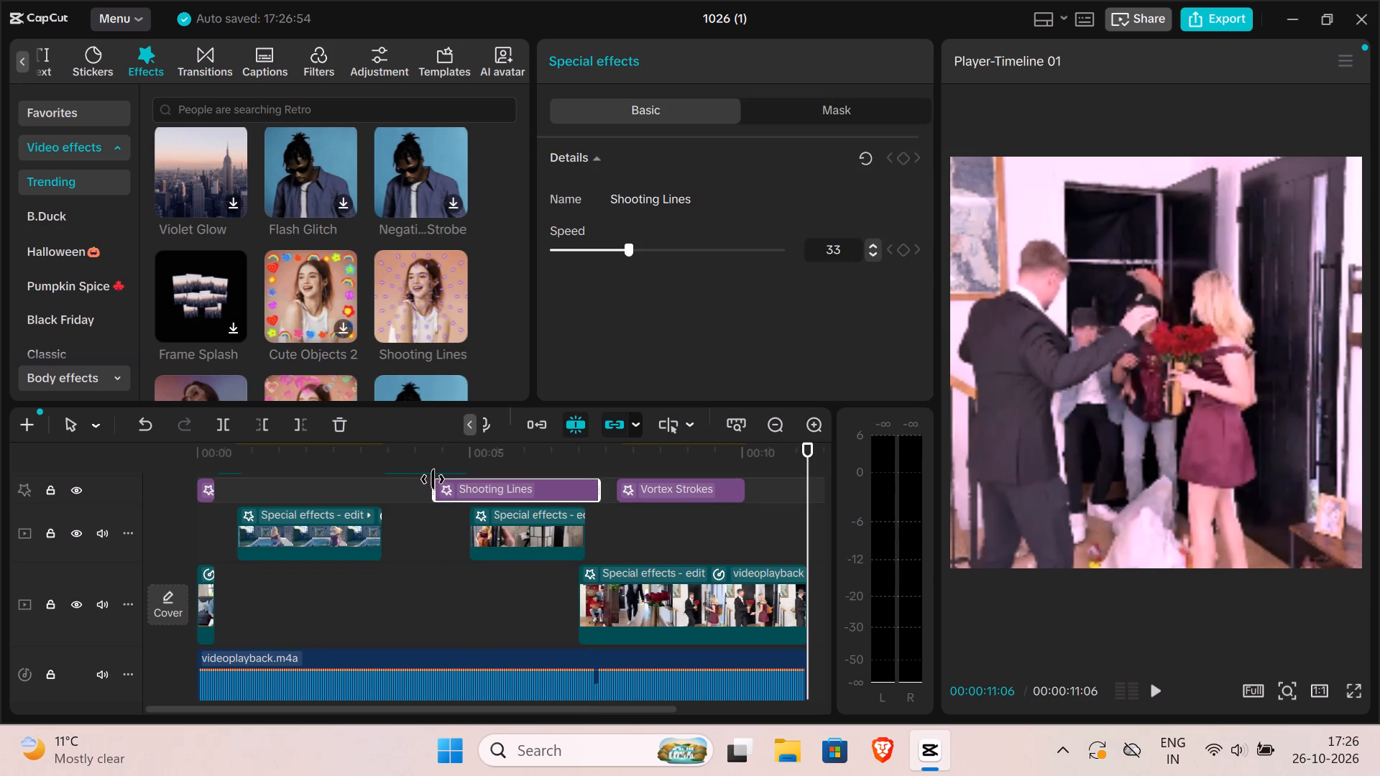
left_click_drag(432, 489, 449, 495)
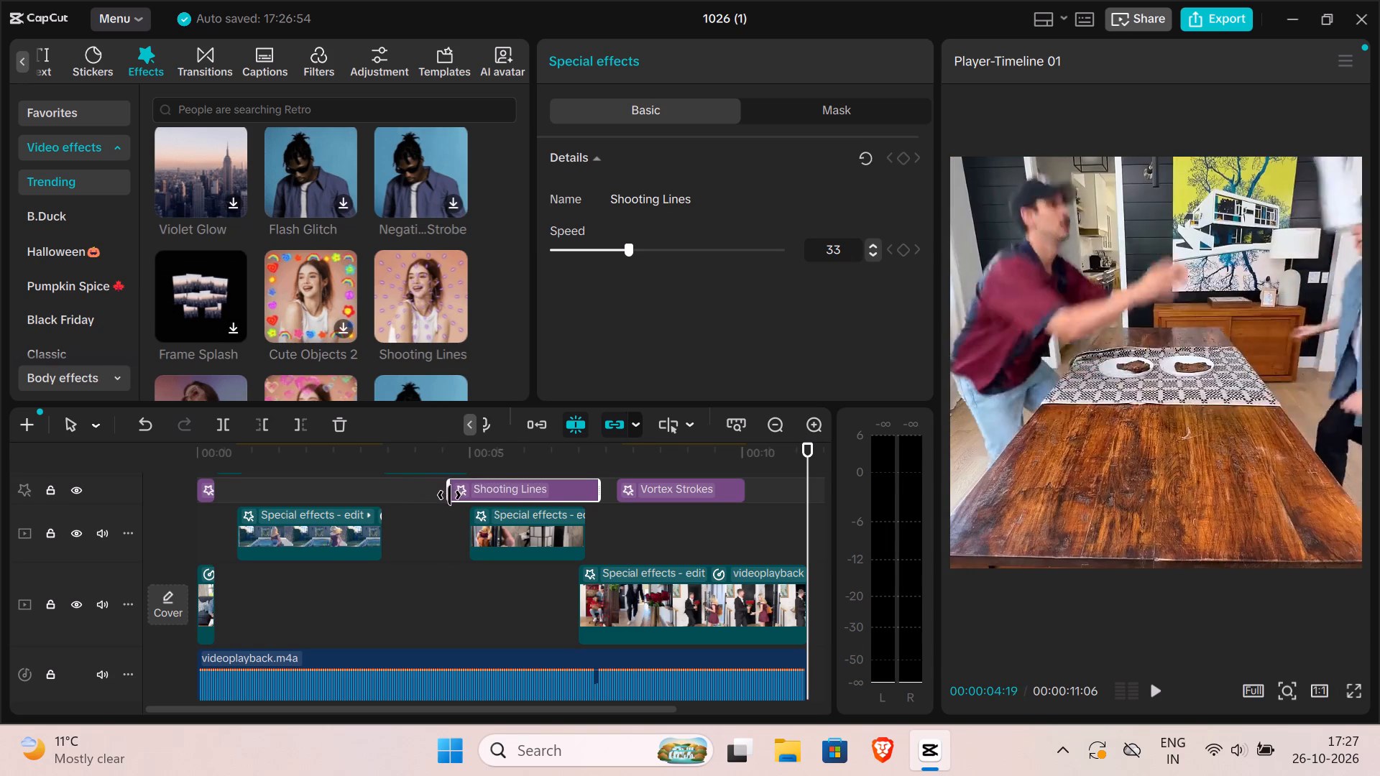
left_click_drag(449, 495, 466, 499)
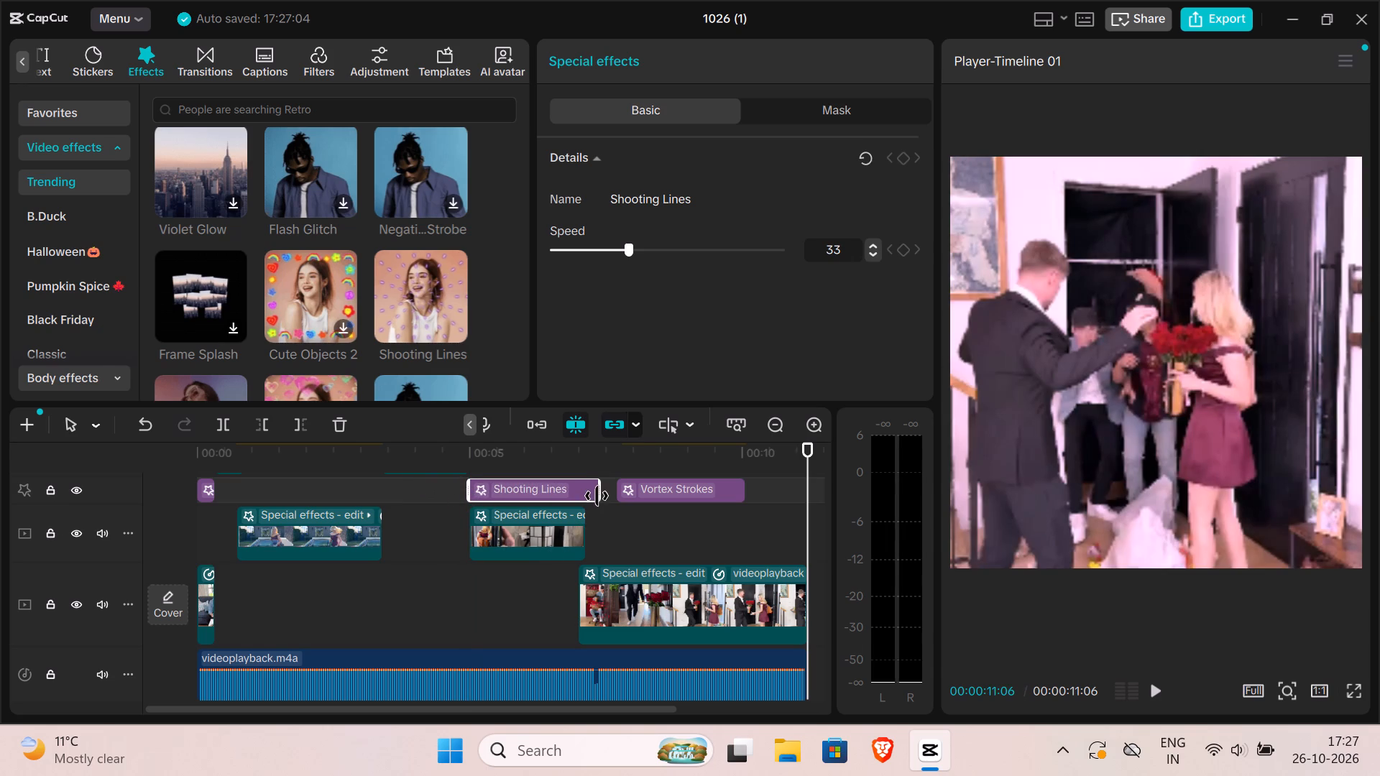
left_click_drag(606, 496, 606, 488)
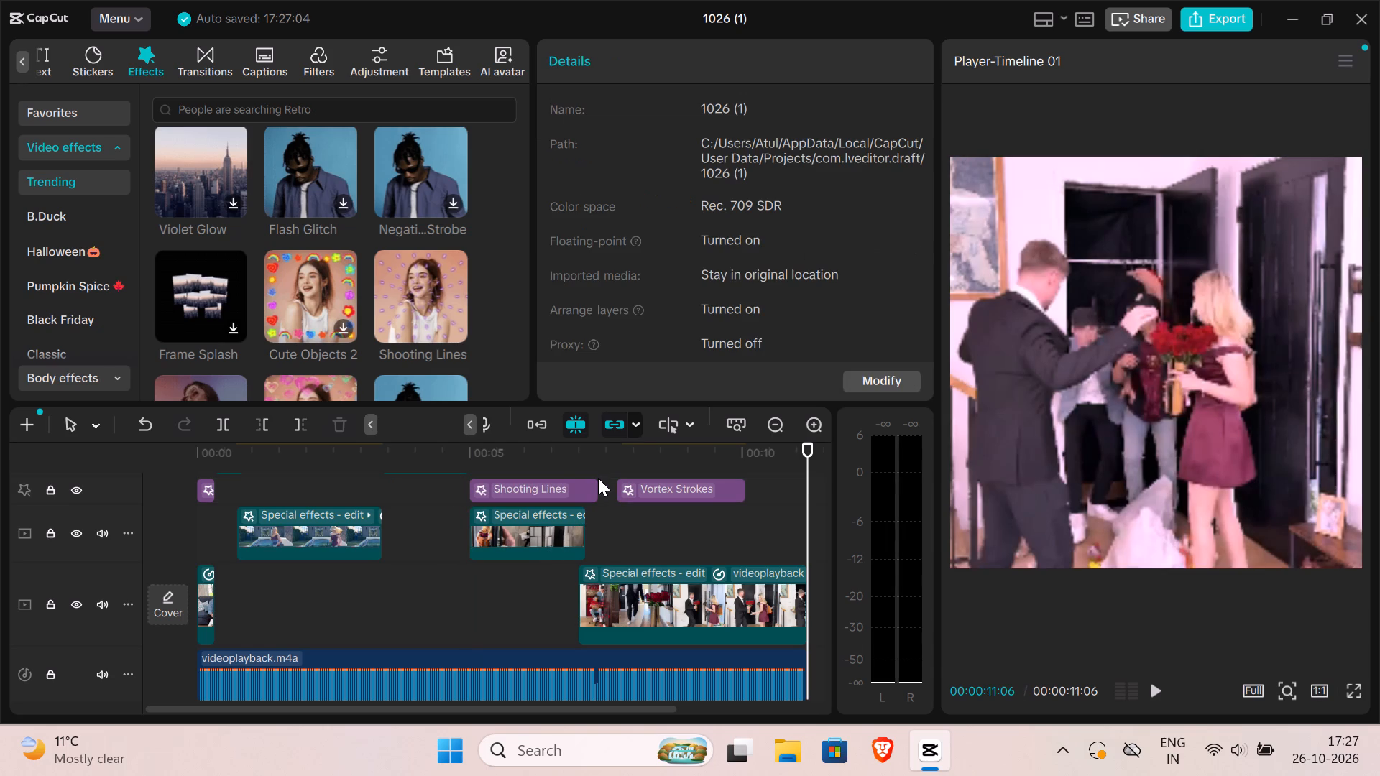
left_click_drag(595, 488, 591, 489)
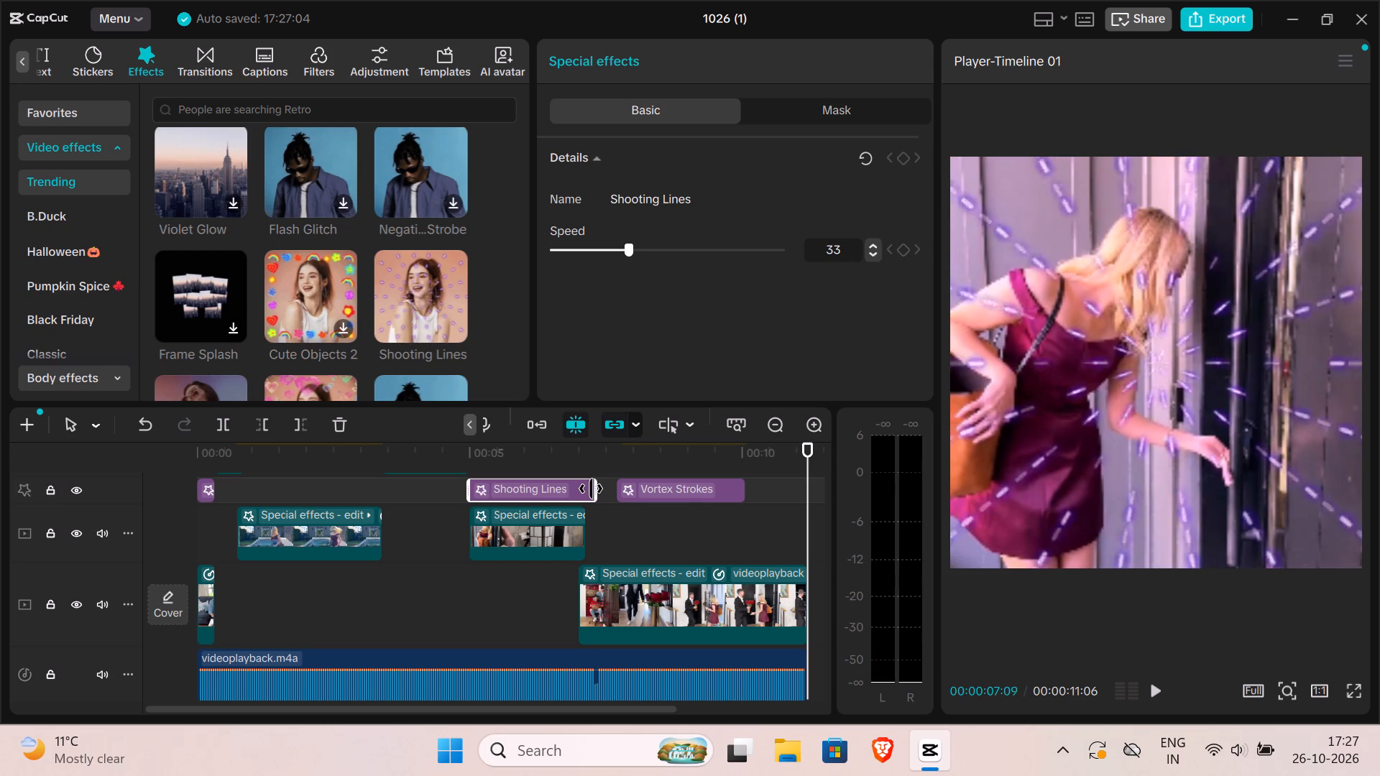
left_click_drag(591, 489, 586, 489)
Shift Shooting Lines slightly earlier so it ends where the final clip begins, and trim its start to about 5 seconds.
left_click_drag(569, 485, 568, 486)
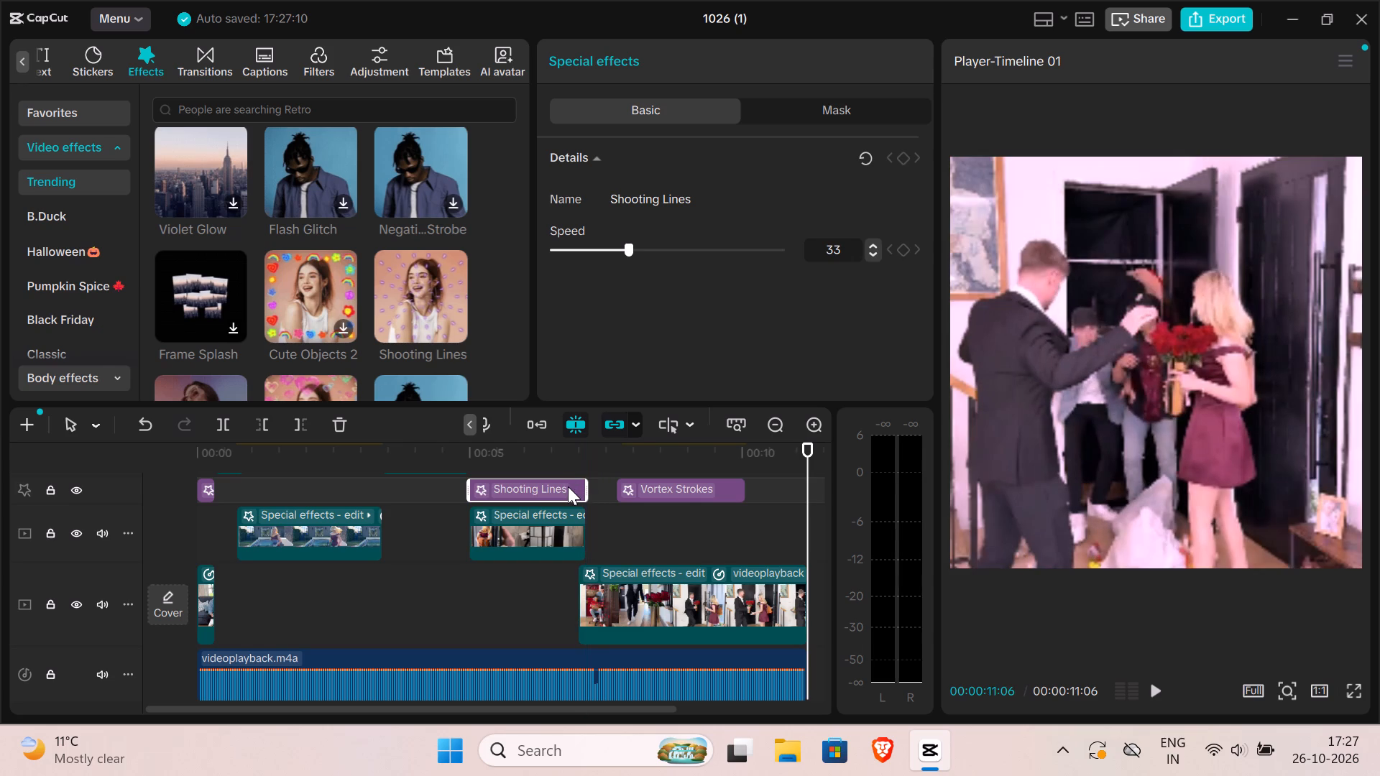
left_click_drag(568, 486, 560, 502)
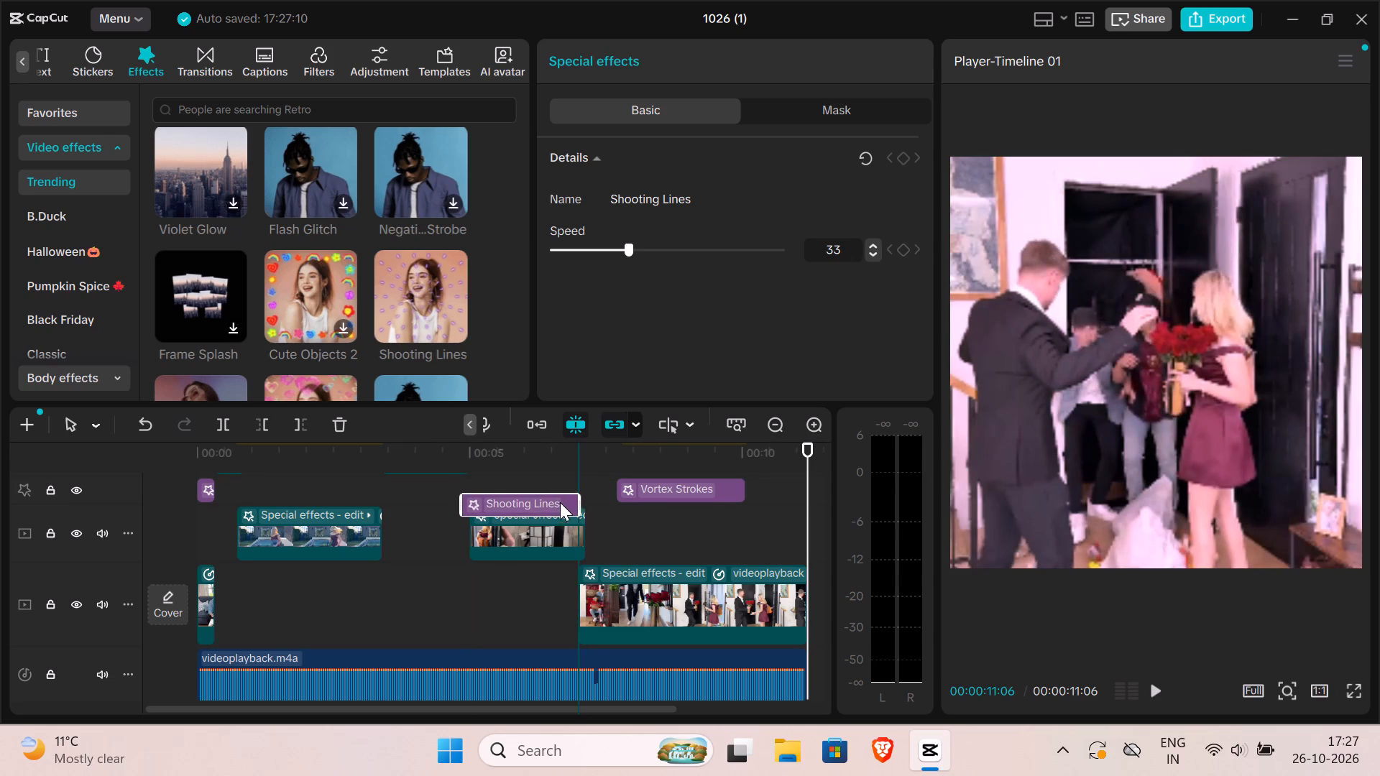
left_click_drag(560, 502, 558, 525)
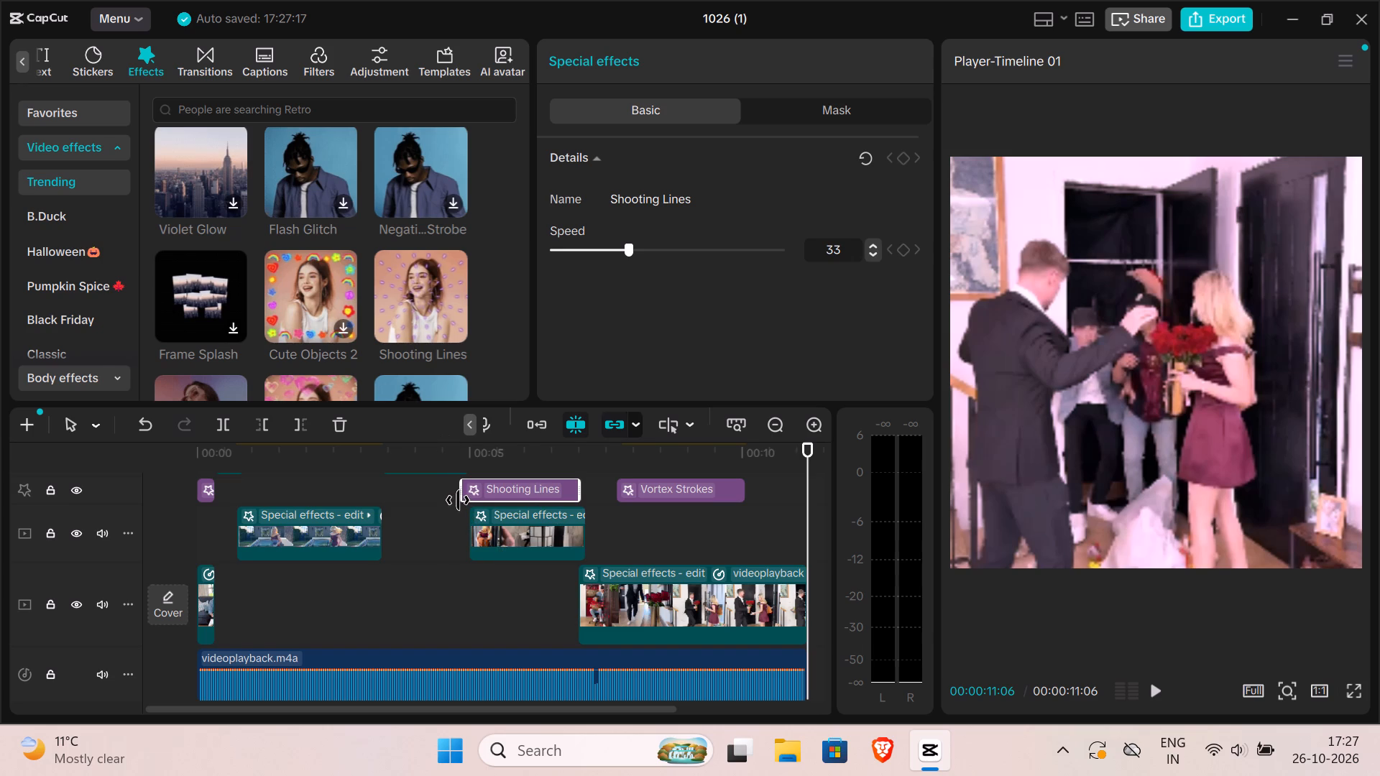
left_click_drag(459, 500, 474, 506)
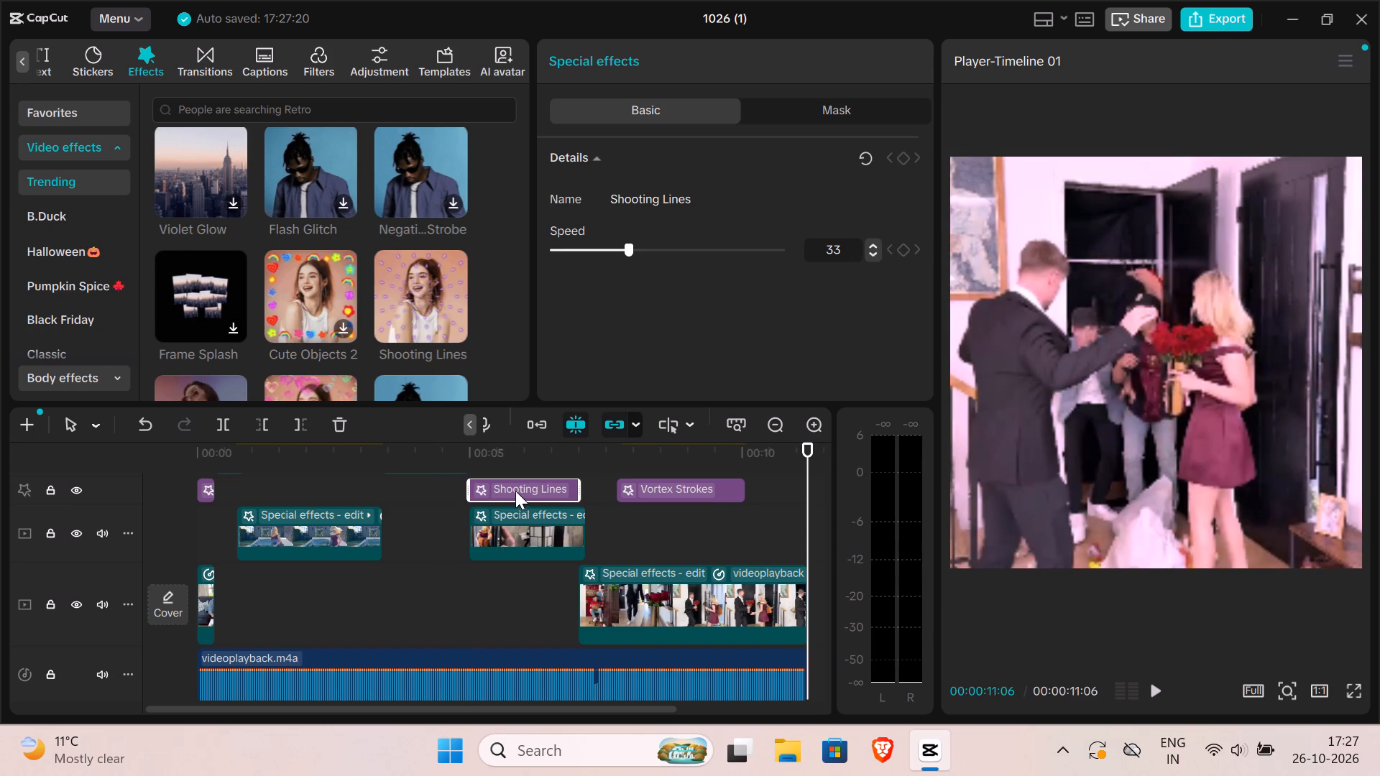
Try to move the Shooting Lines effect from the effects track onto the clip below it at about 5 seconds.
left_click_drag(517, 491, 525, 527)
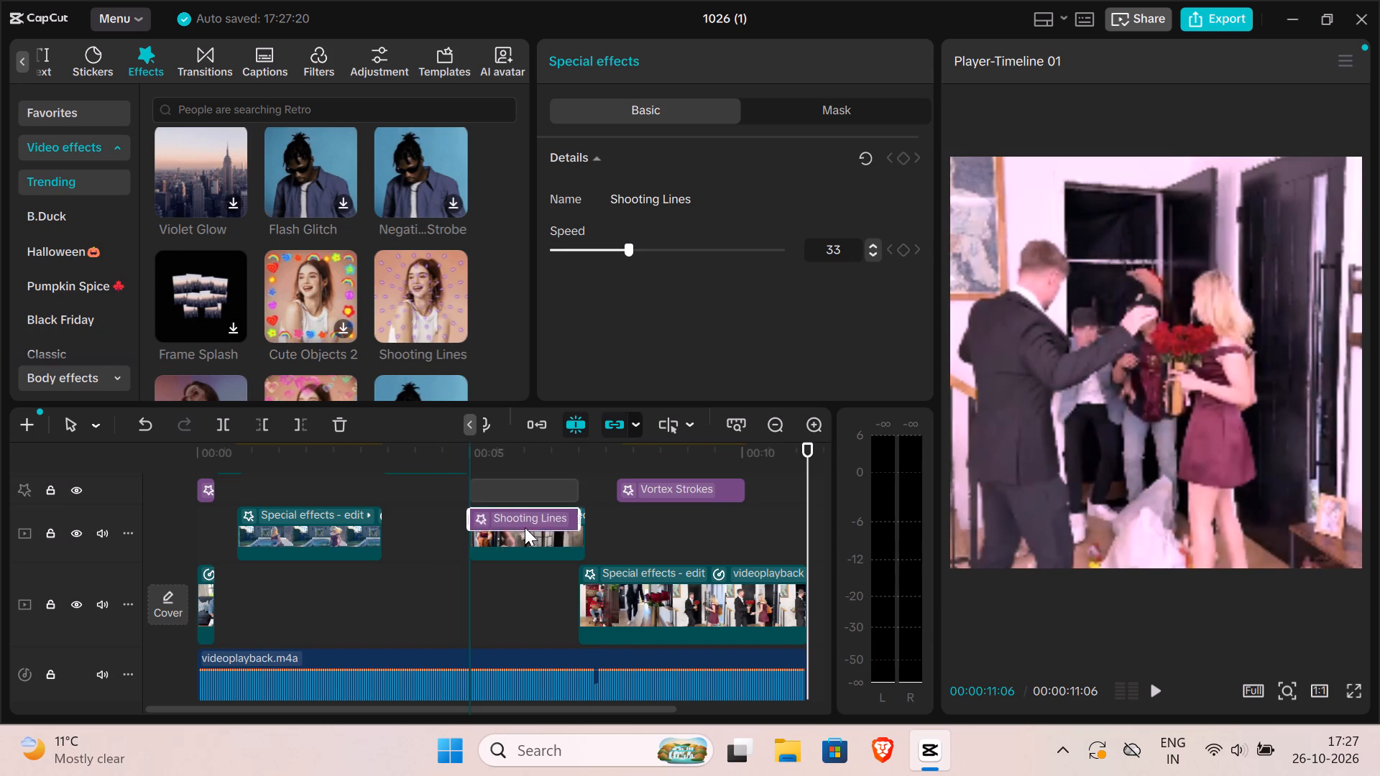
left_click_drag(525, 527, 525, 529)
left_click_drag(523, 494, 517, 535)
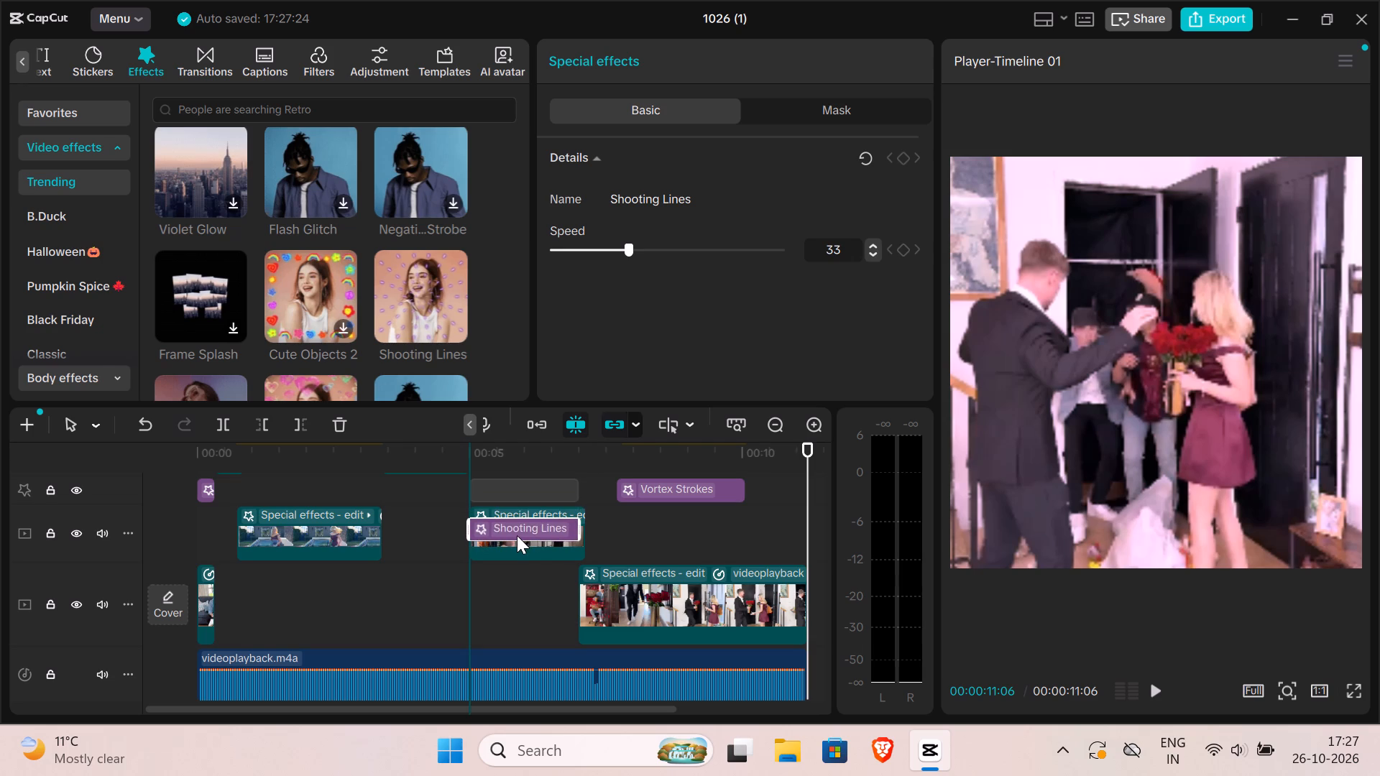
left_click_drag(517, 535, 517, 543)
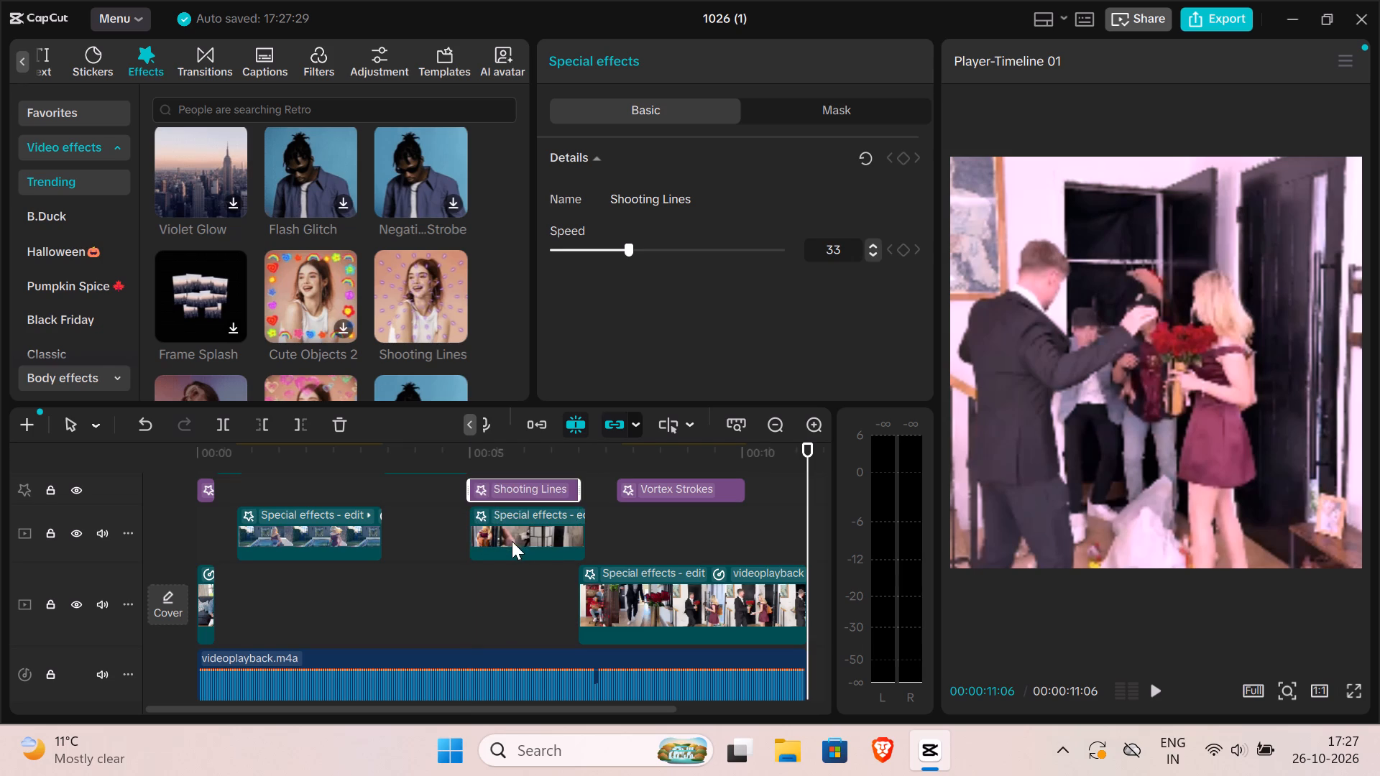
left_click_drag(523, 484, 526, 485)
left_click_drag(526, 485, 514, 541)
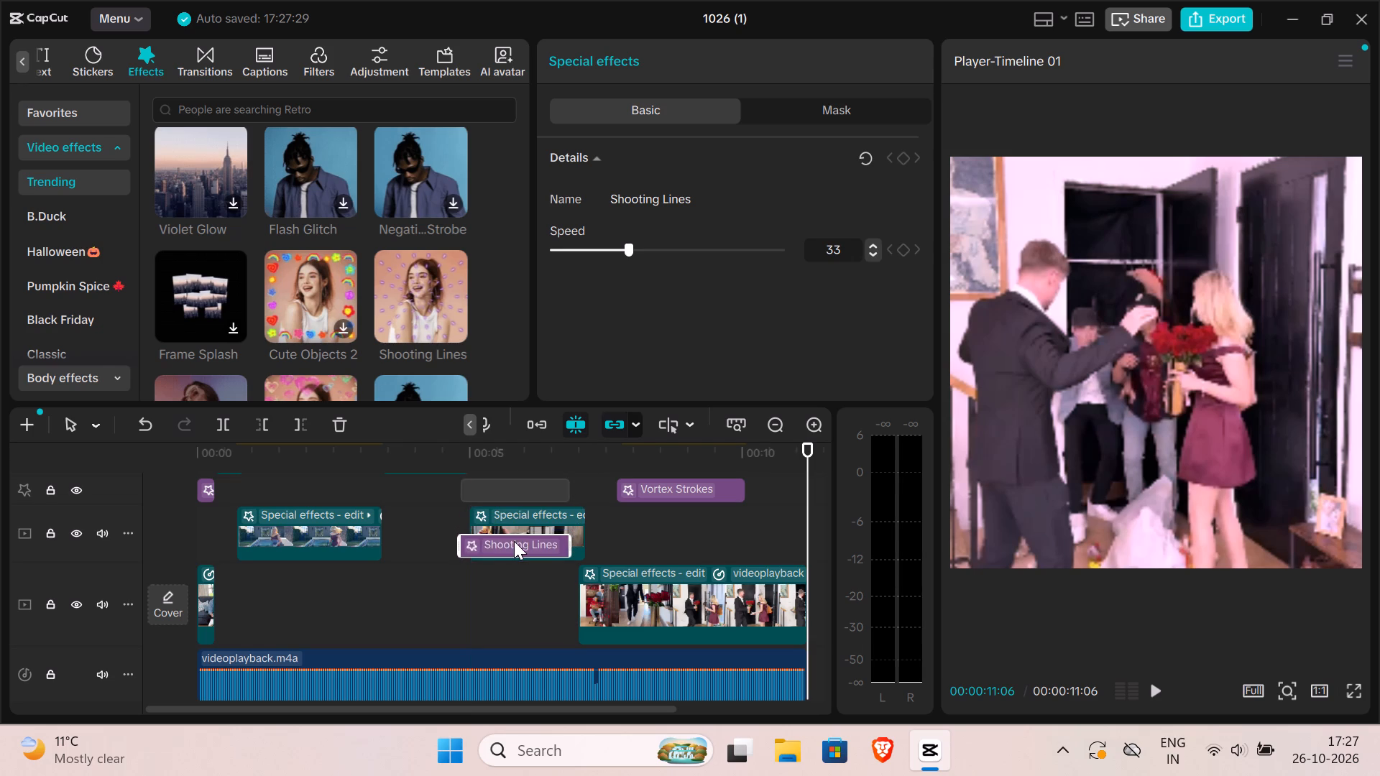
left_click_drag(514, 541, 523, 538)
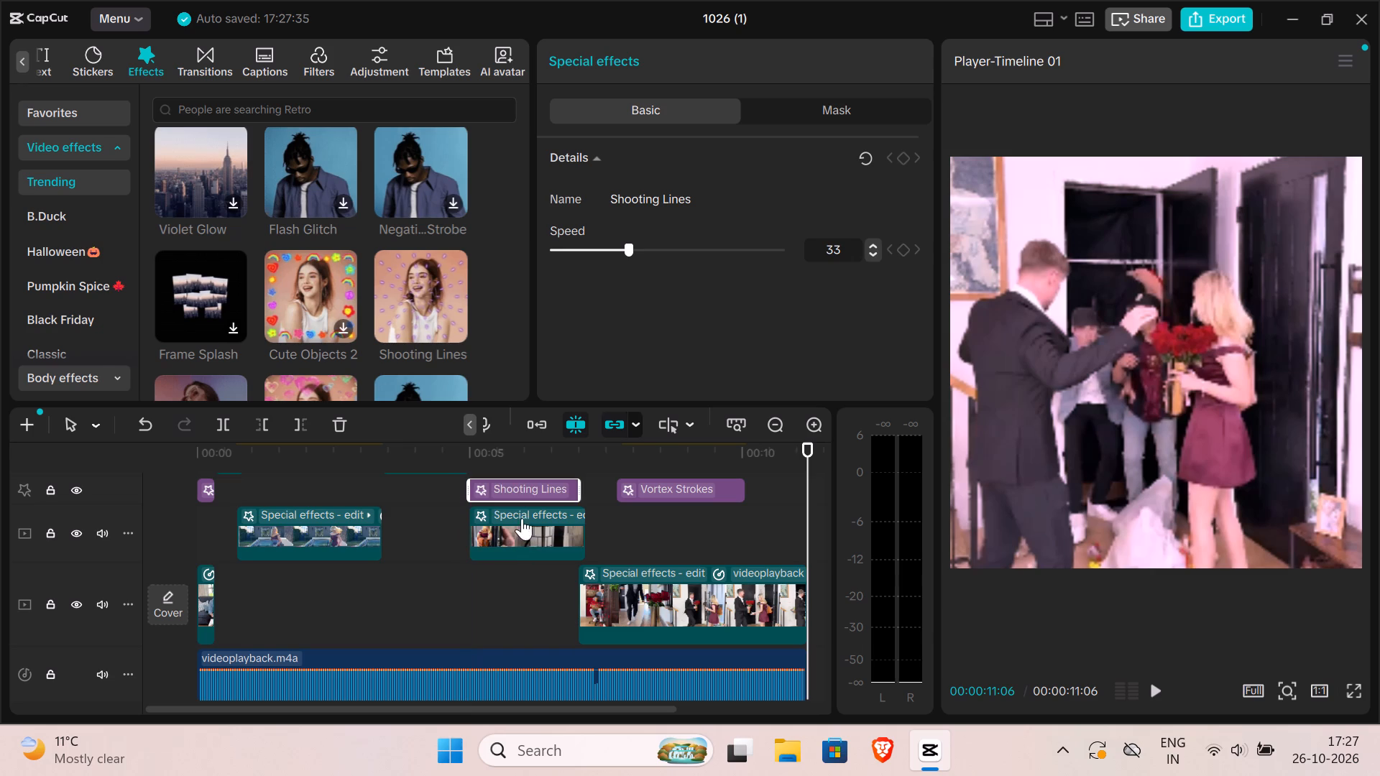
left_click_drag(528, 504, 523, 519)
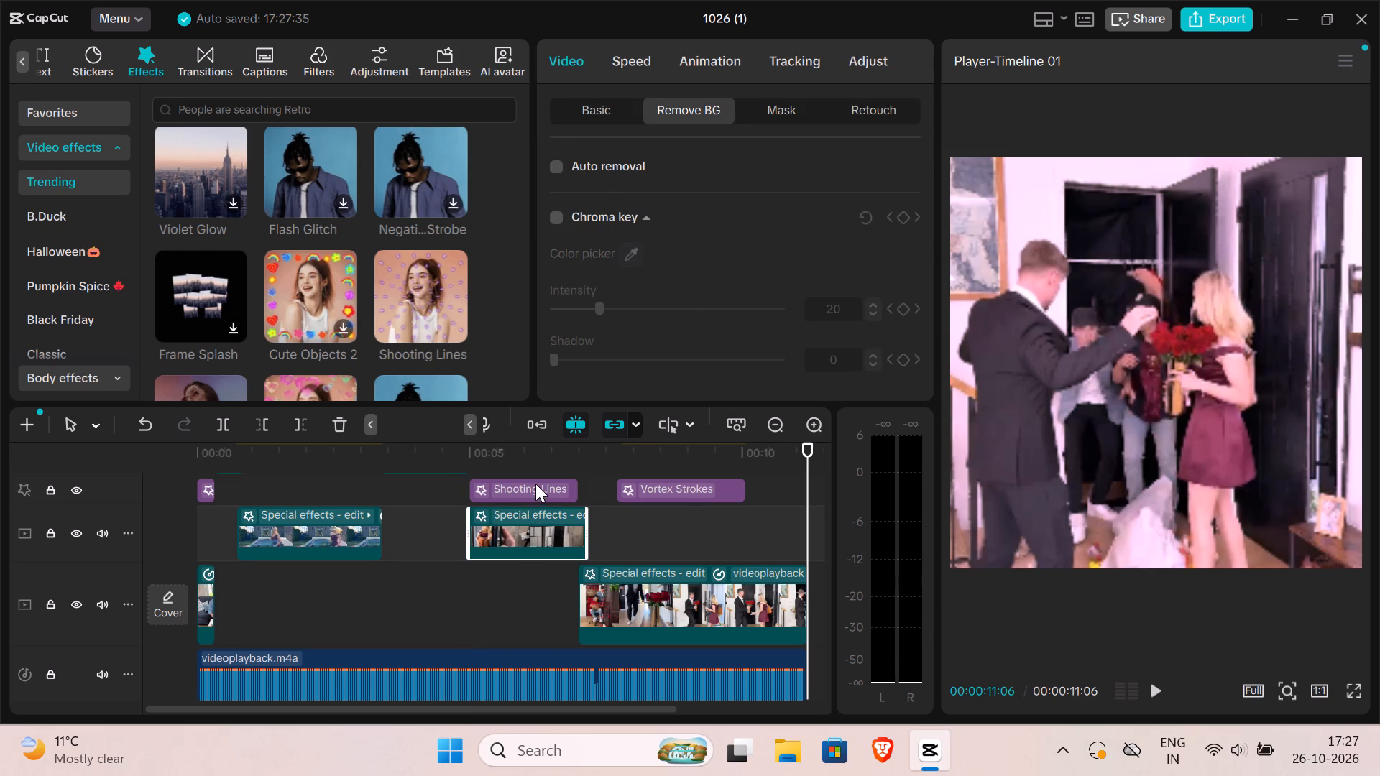
Scrub through the Shooting Lines effect from about 5 to 7 seconds and delete it from the effects track.
left_click(532, 482)
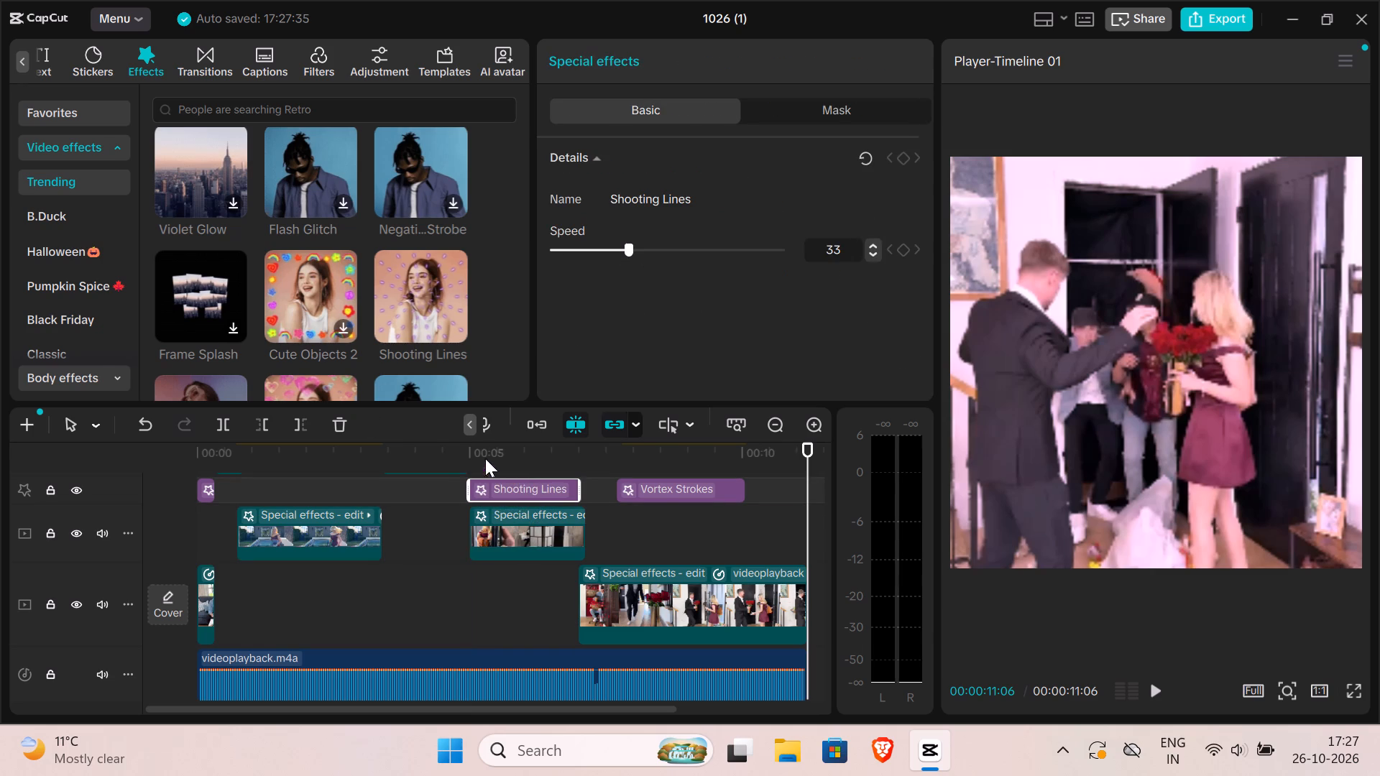
left_click_drag(476, 443, 506, 466)
double_click(507, 466)
left_click_drag(512, 454, 551, 484)
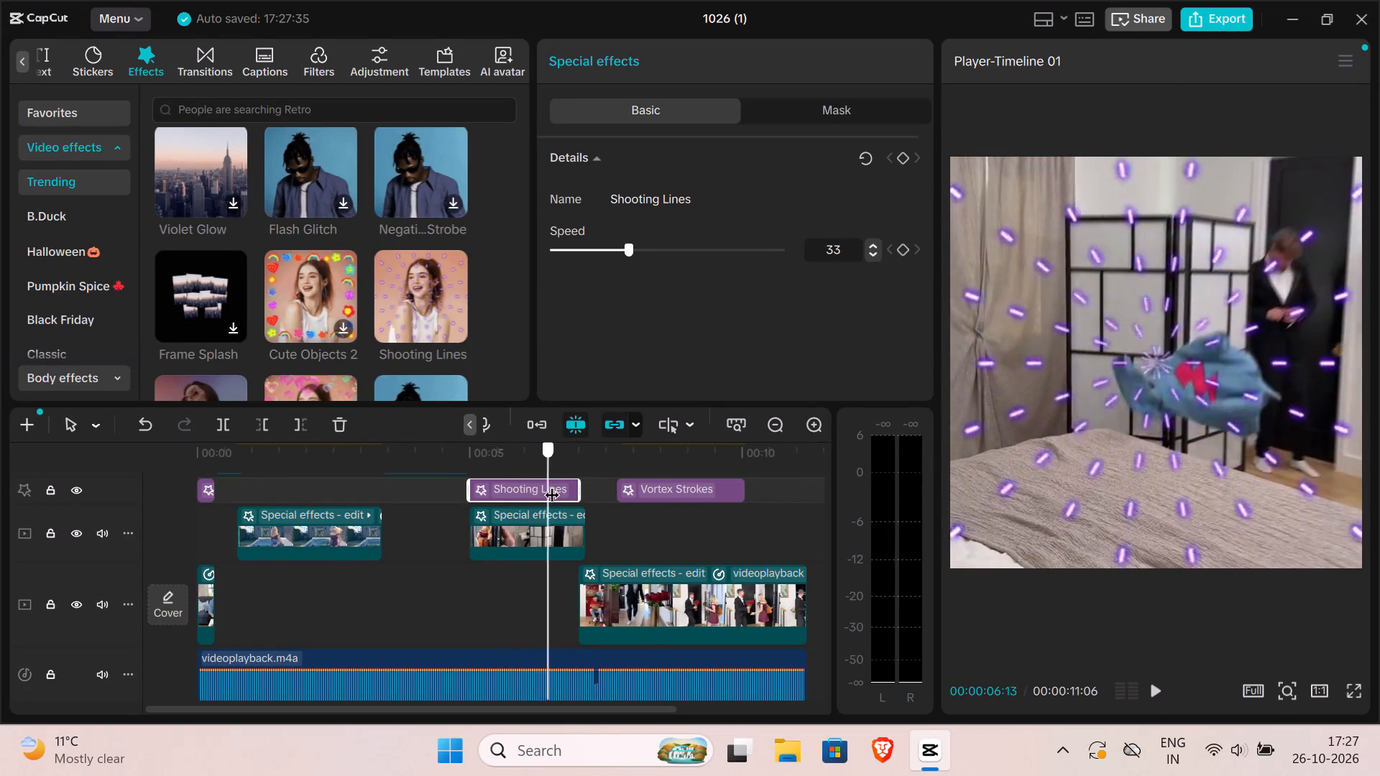
left_click_drag(551, 484, 589, 530)
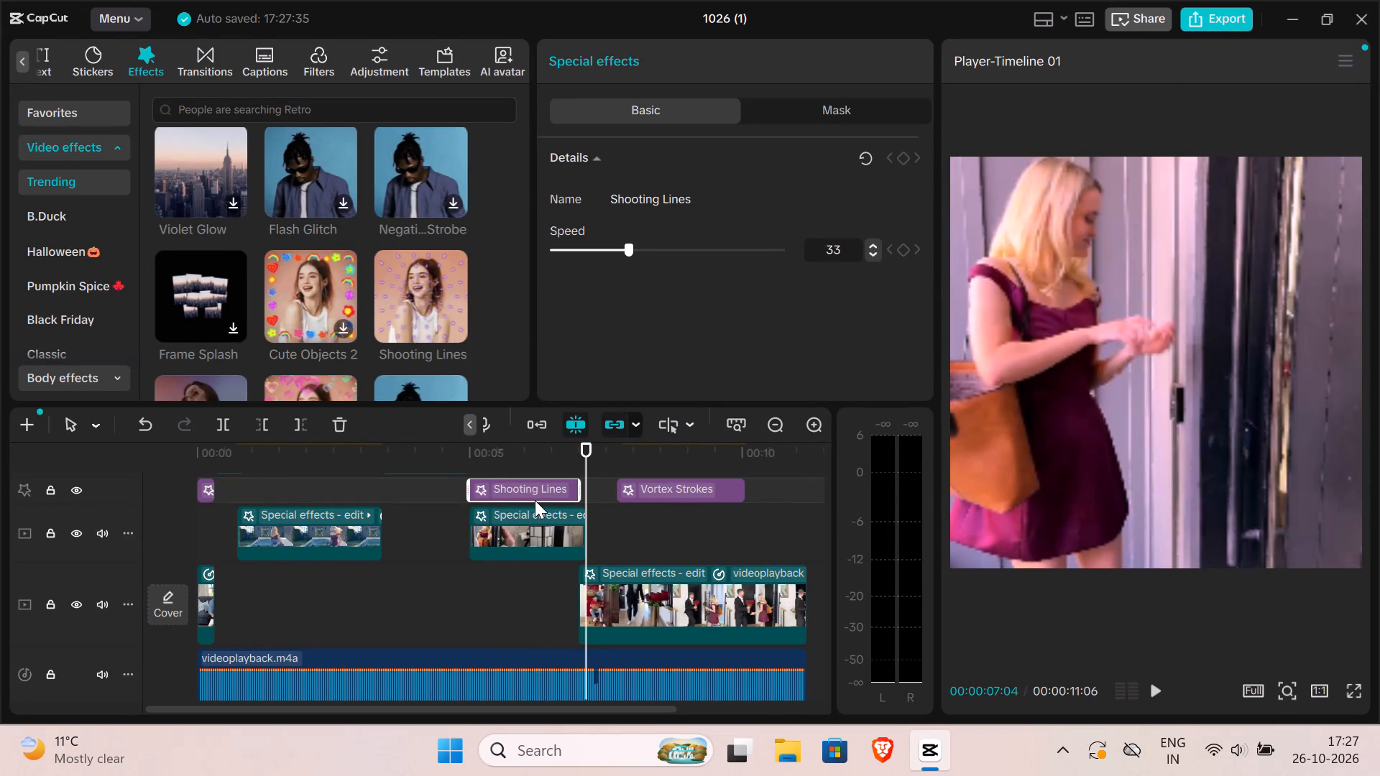
left_click(535, 500)
left_click(351, 407)
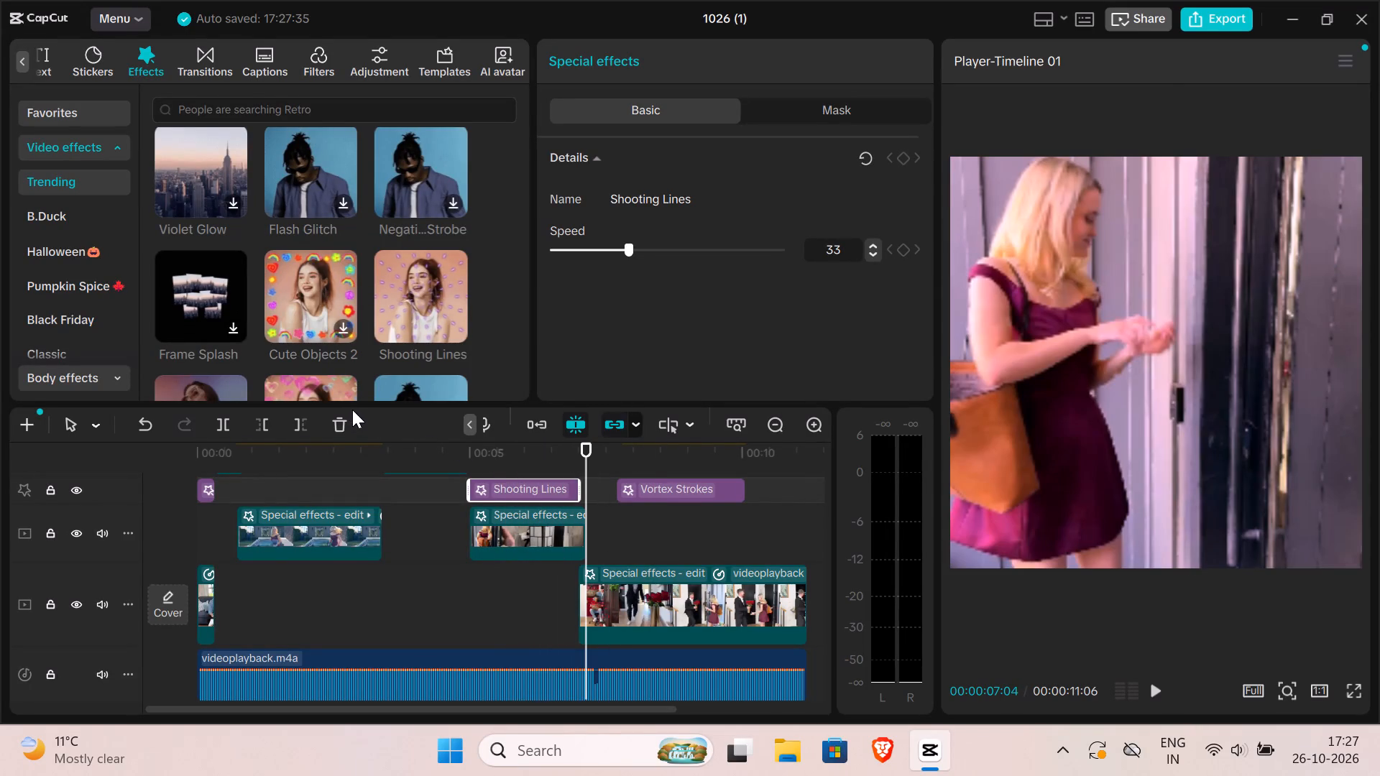
left_click(345, 417)
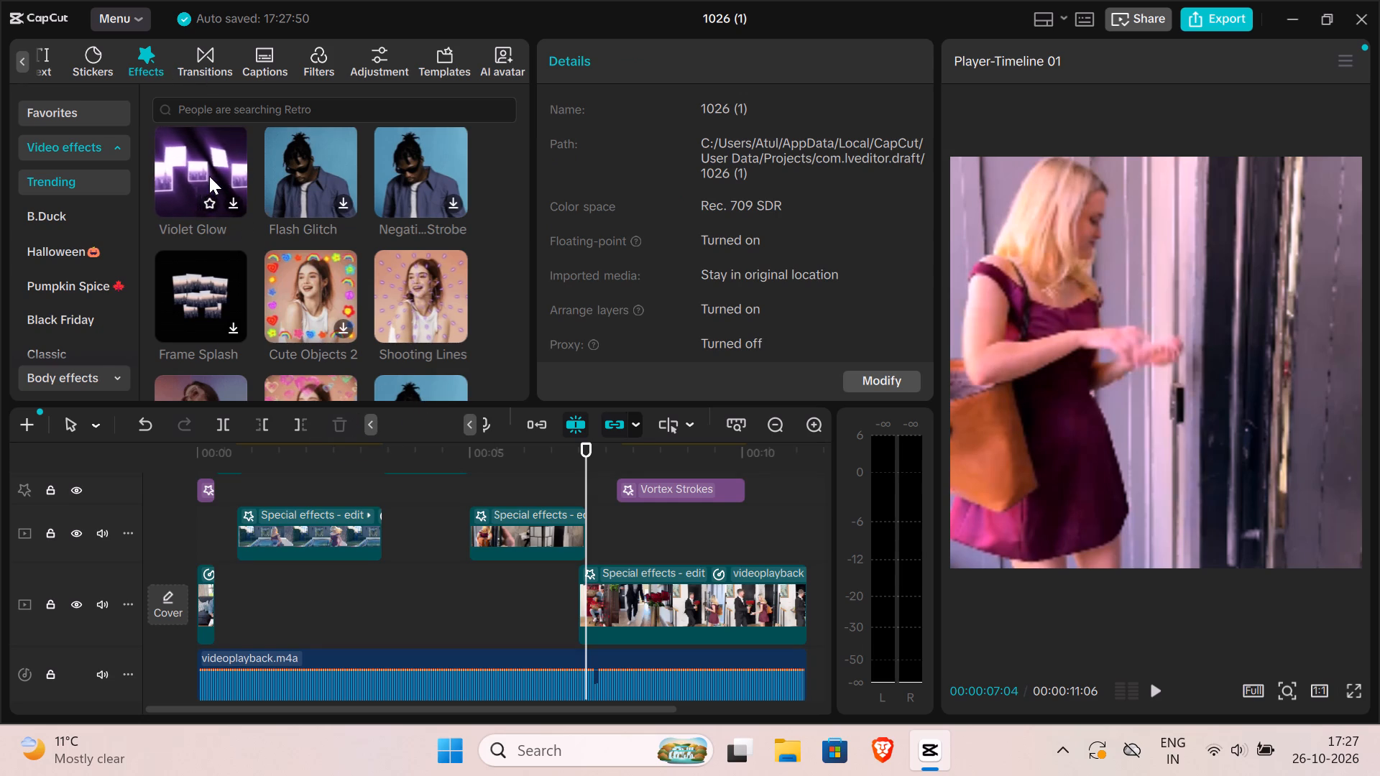
Download and preview the Violet Glow trending effect, and apply it directly to the final clip starting at about 7 seconds.
left_click(237, 200)
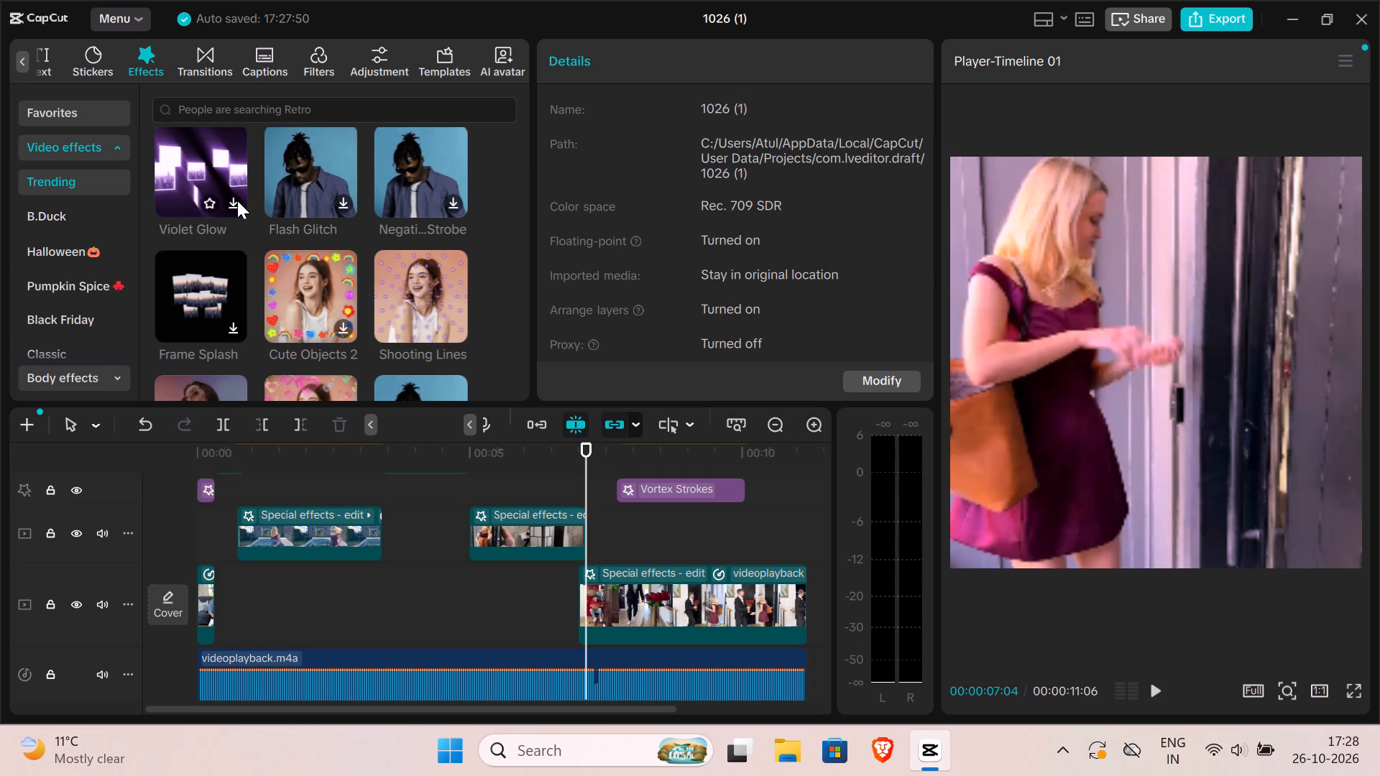
left_click(237, 200)
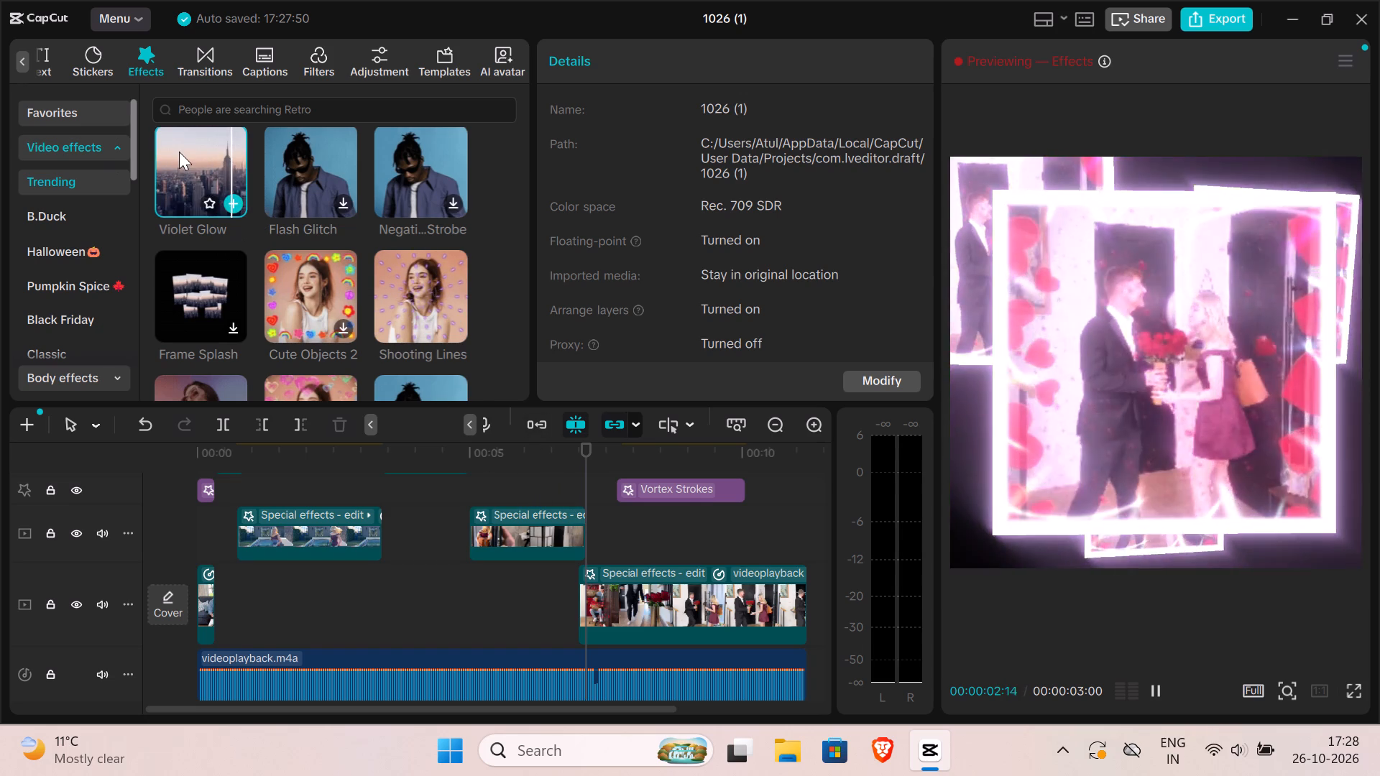
left_click(180, 152)
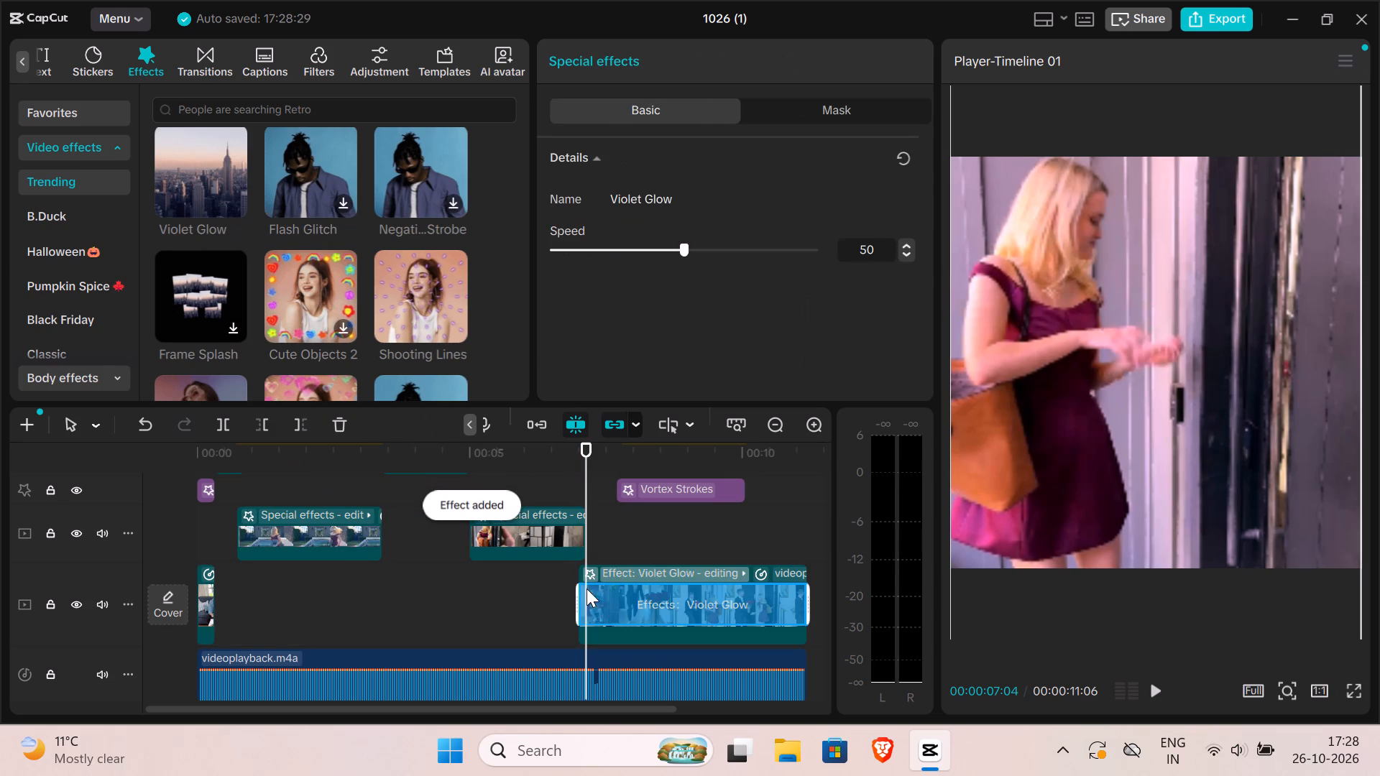
Trim the end of Violet Glow so it covers only about the first 0.7 seconds of the final clip.
left_click_drag(817, 604, 819, 604)
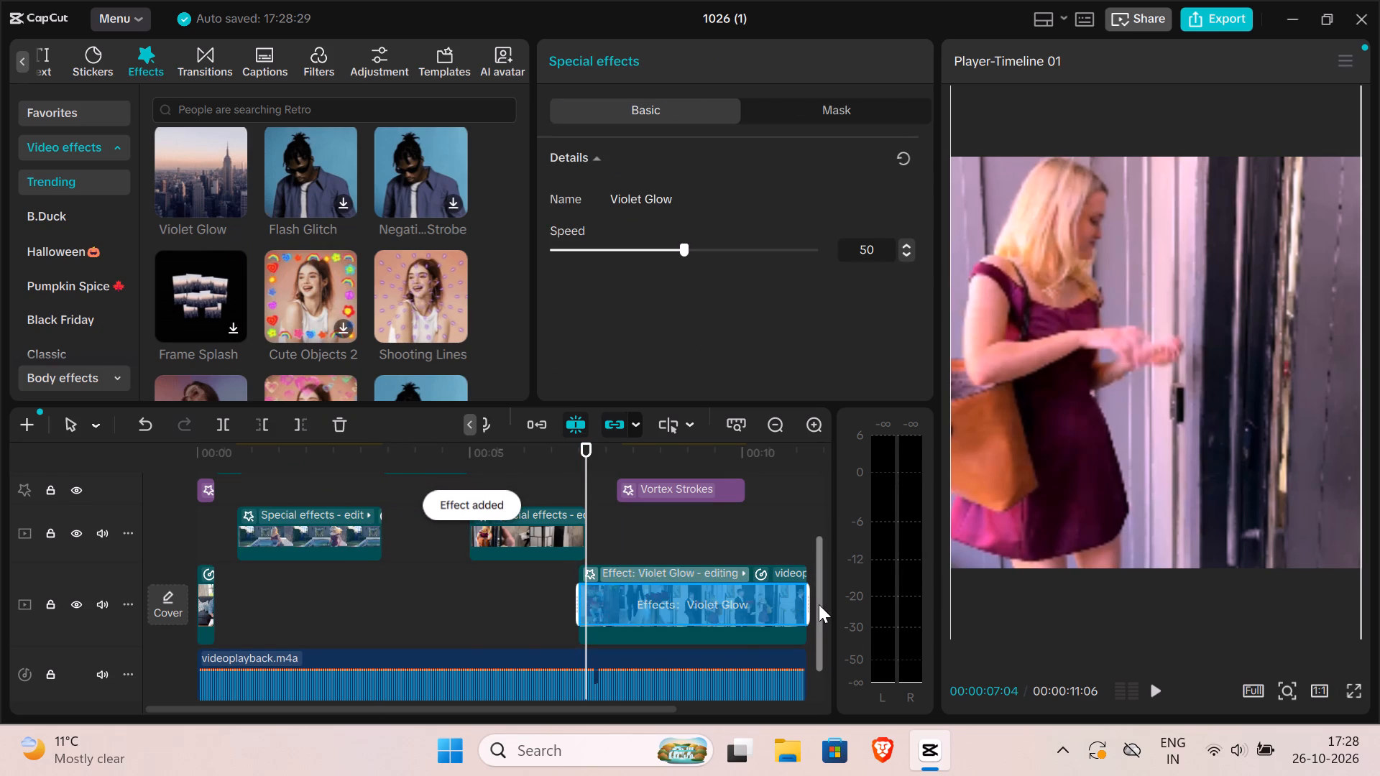
left_click_drag(819, 604, 804, 604)
left_click(790, 603)
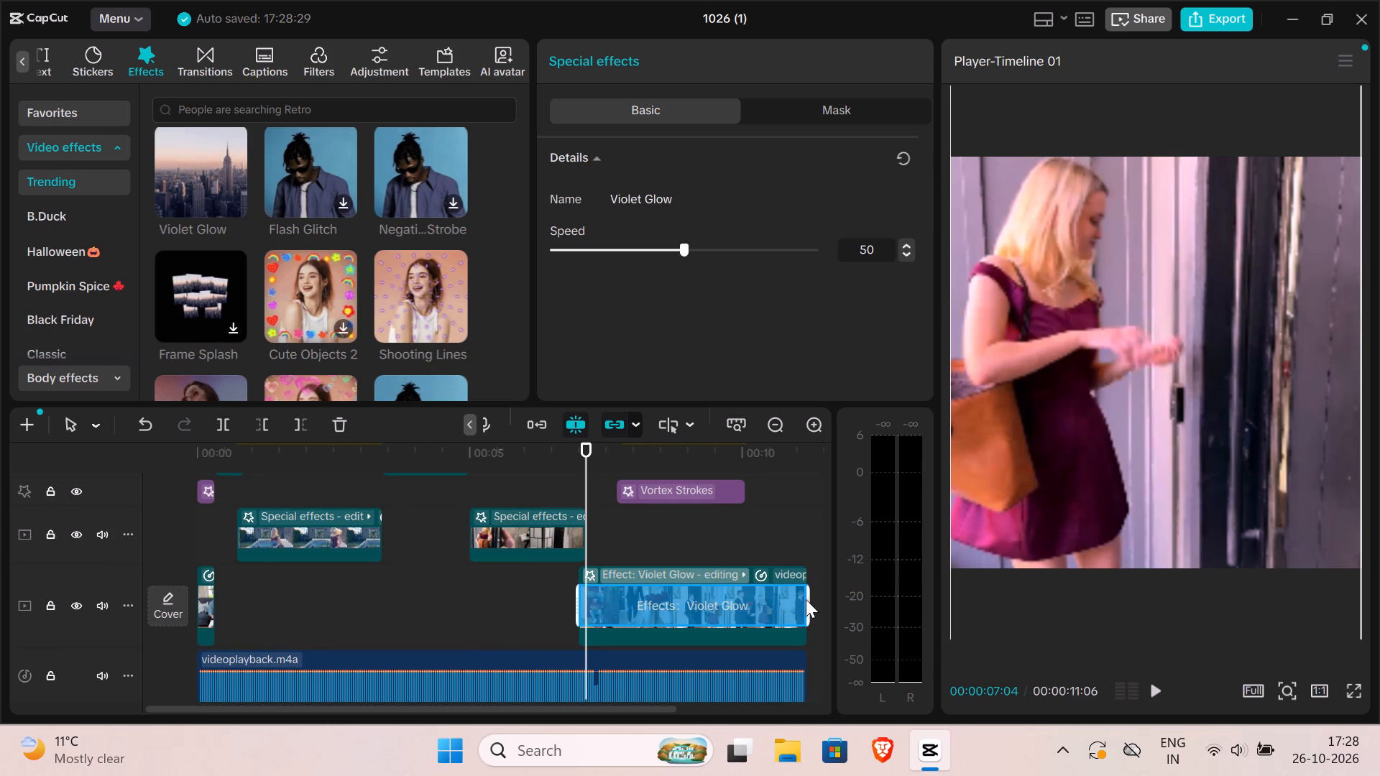
left_click_drag(807, 598, 799, 599)
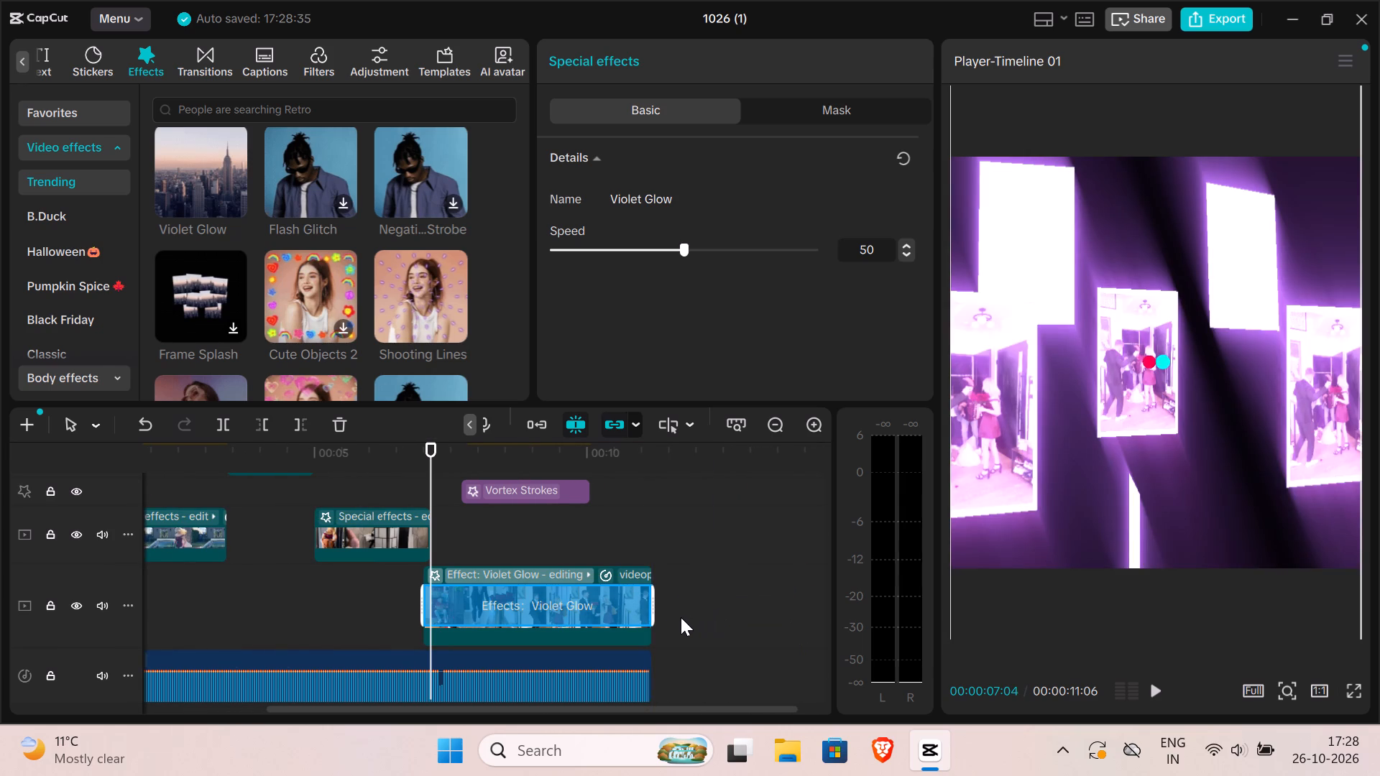
left_click(655, 607)
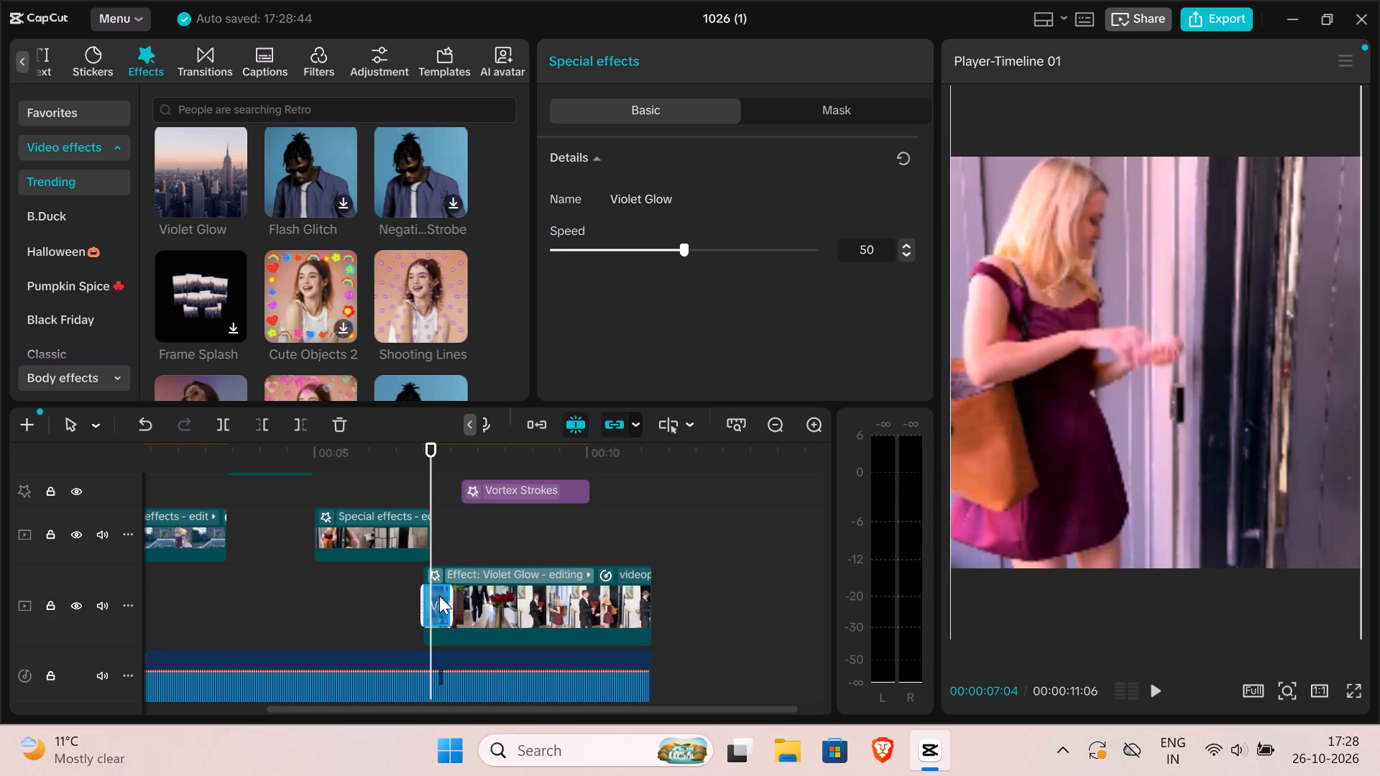
left_click(451, 591)
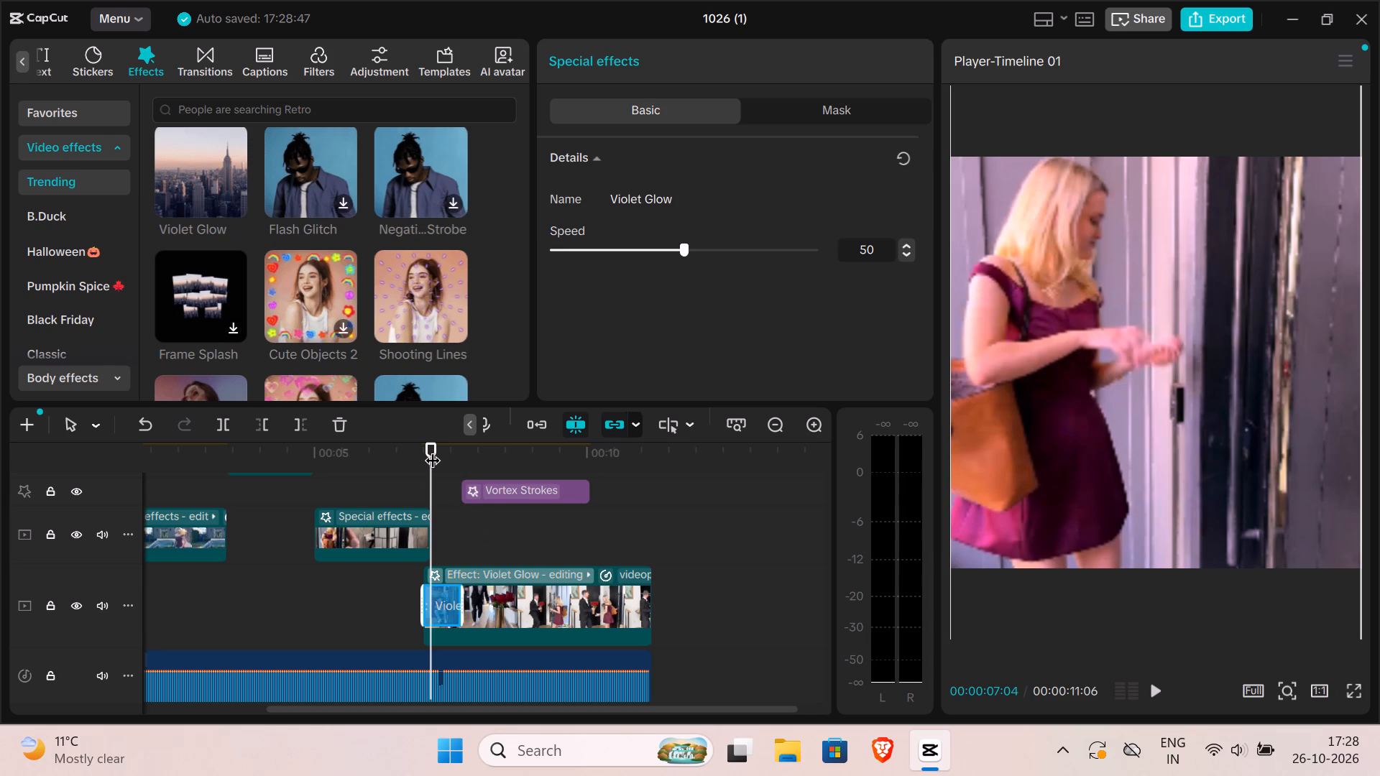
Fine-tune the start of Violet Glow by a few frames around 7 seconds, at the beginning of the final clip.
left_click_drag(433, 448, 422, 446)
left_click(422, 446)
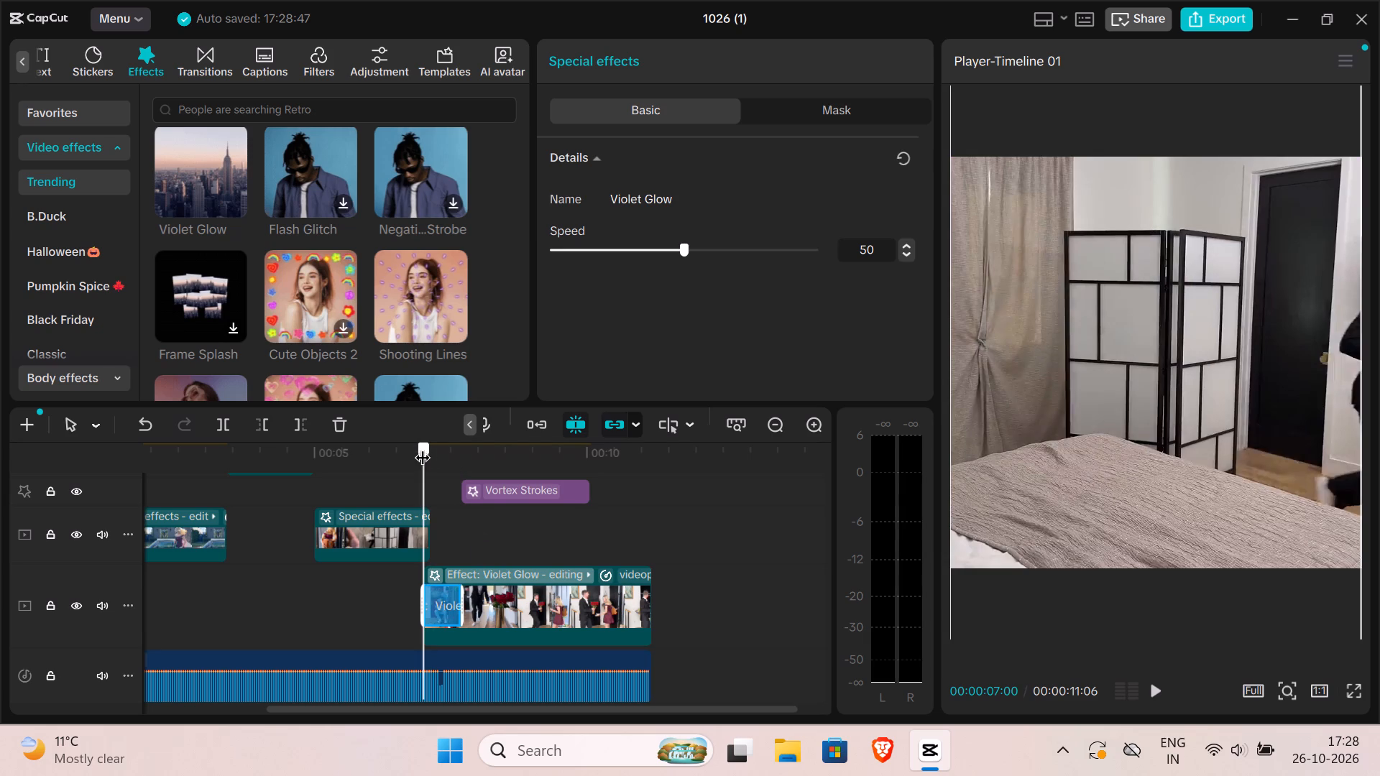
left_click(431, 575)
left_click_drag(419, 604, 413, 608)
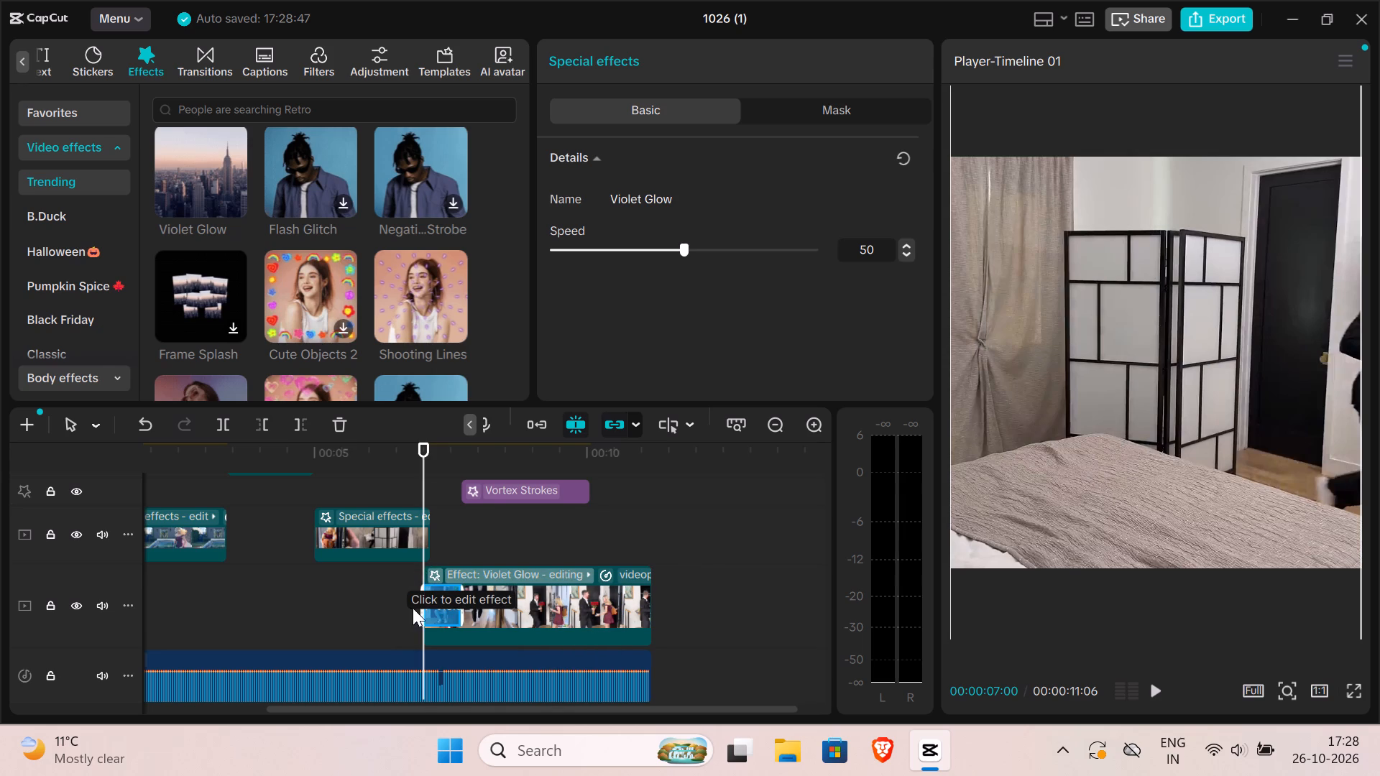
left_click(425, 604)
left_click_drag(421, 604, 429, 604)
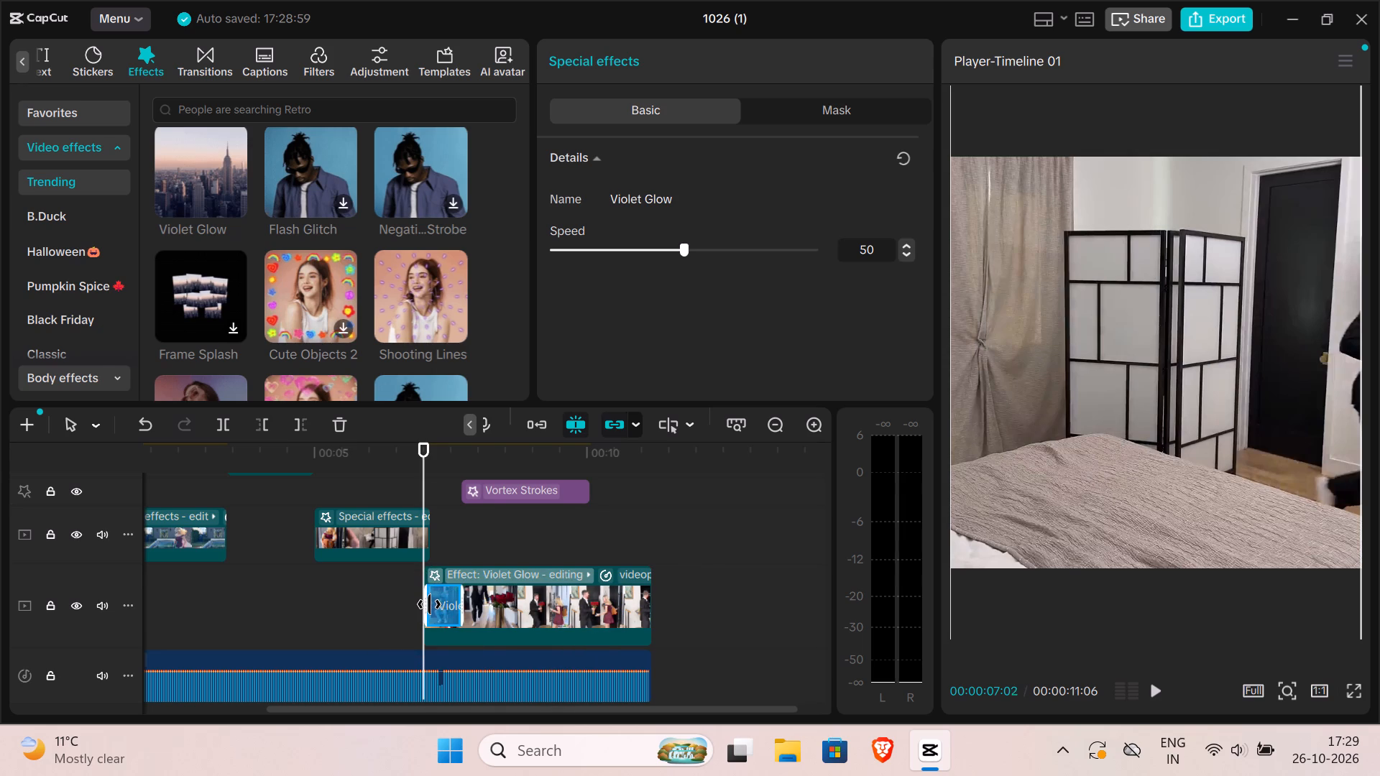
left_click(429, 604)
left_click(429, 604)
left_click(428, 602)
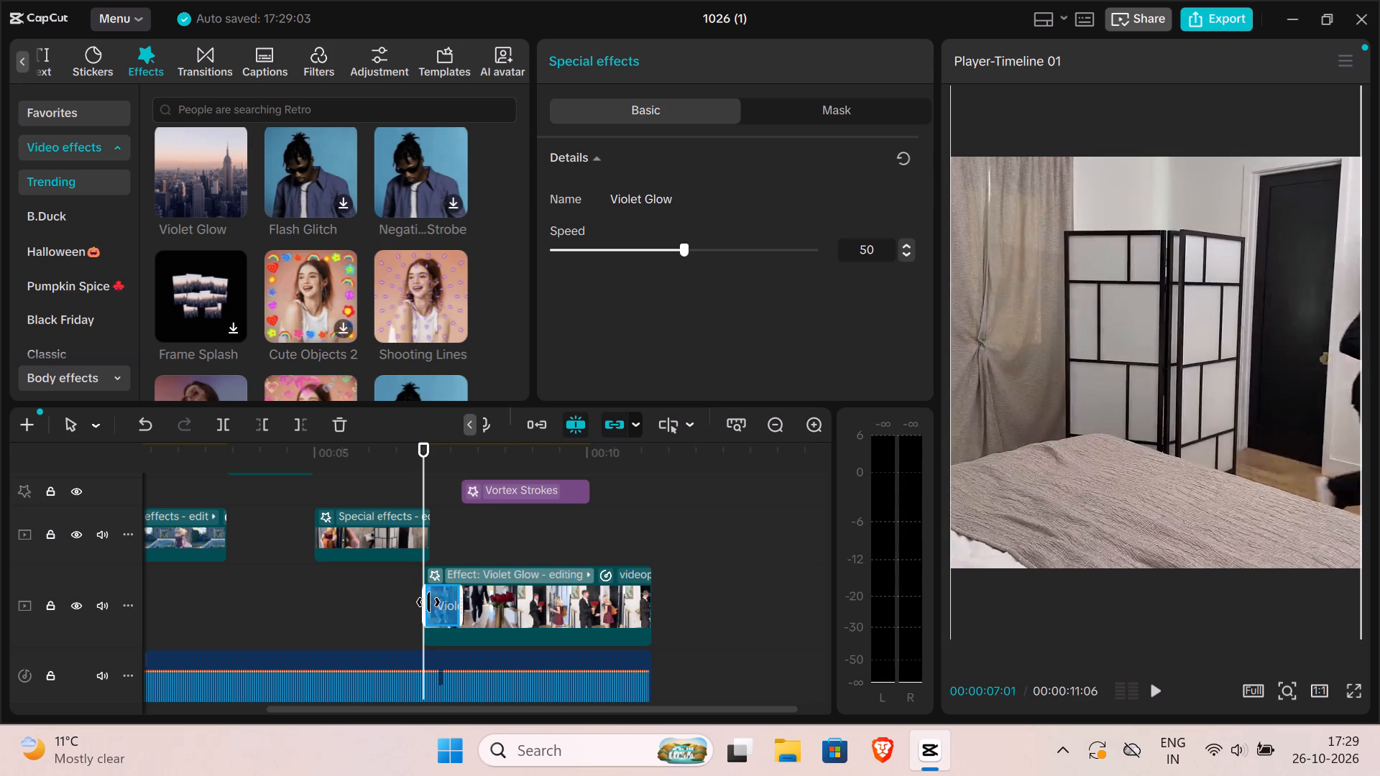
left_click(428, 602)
Play the final clip from 7 seconds to the end to review Violet Glow.
left_click(1161, 688)
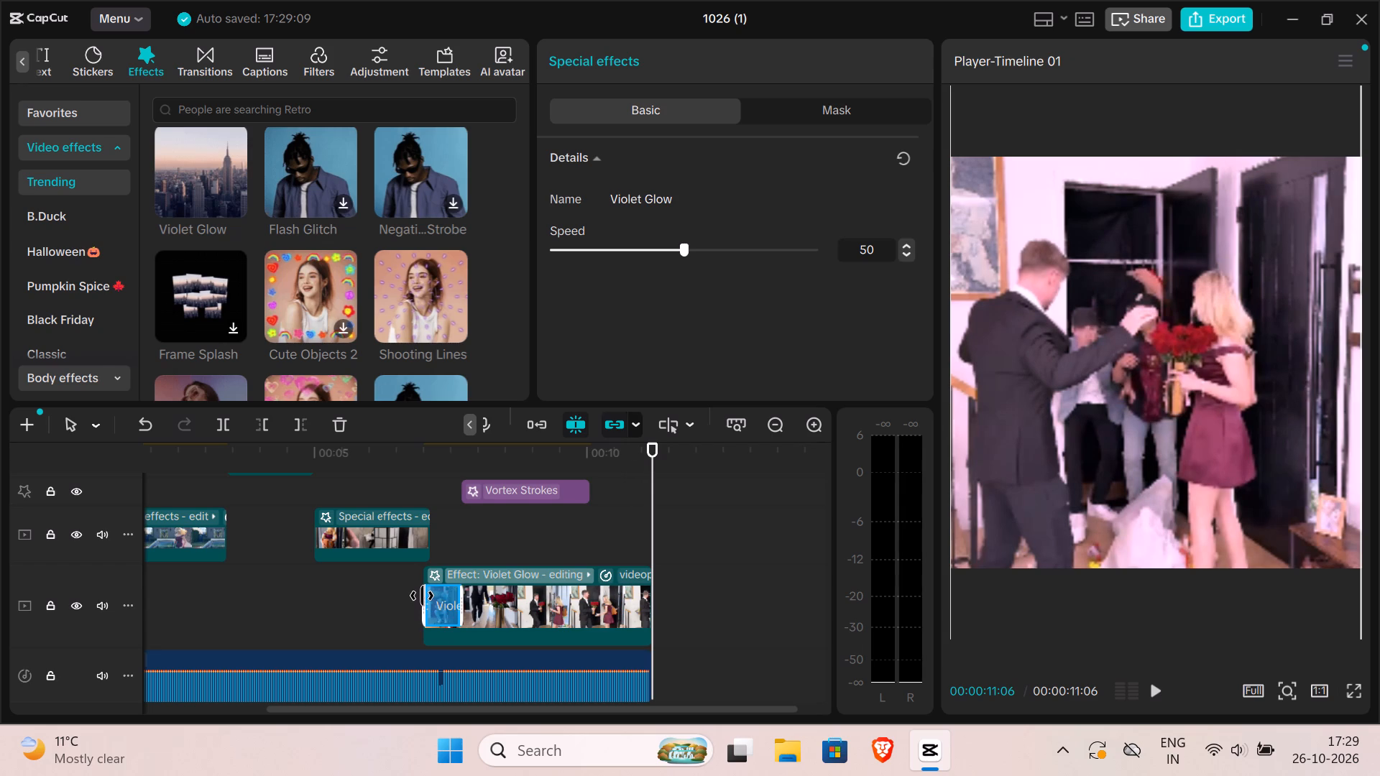
Set the start of Violet Glow to the very beginning of the final clip.
left_click_drag(423, 600, 428, 606)
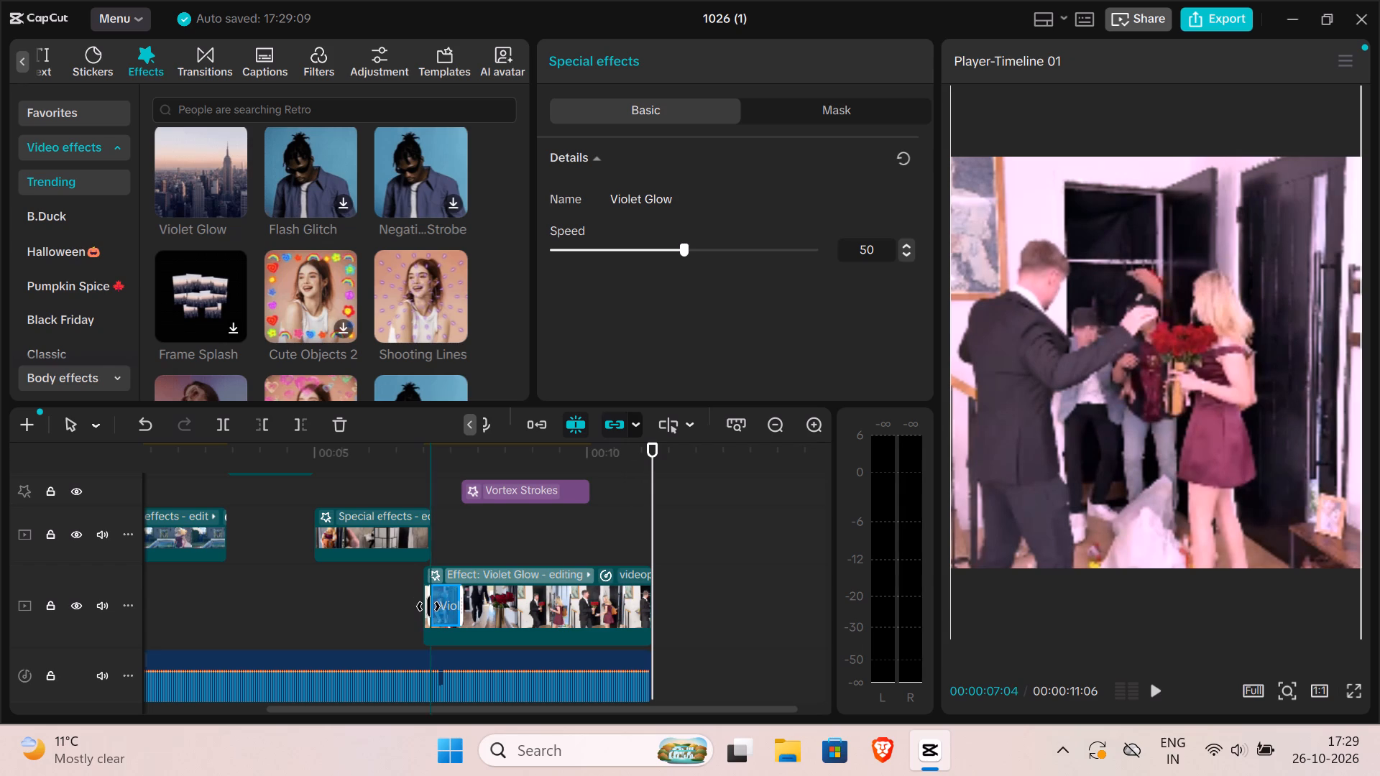
left_click_drag(428, 606, 417, 605)
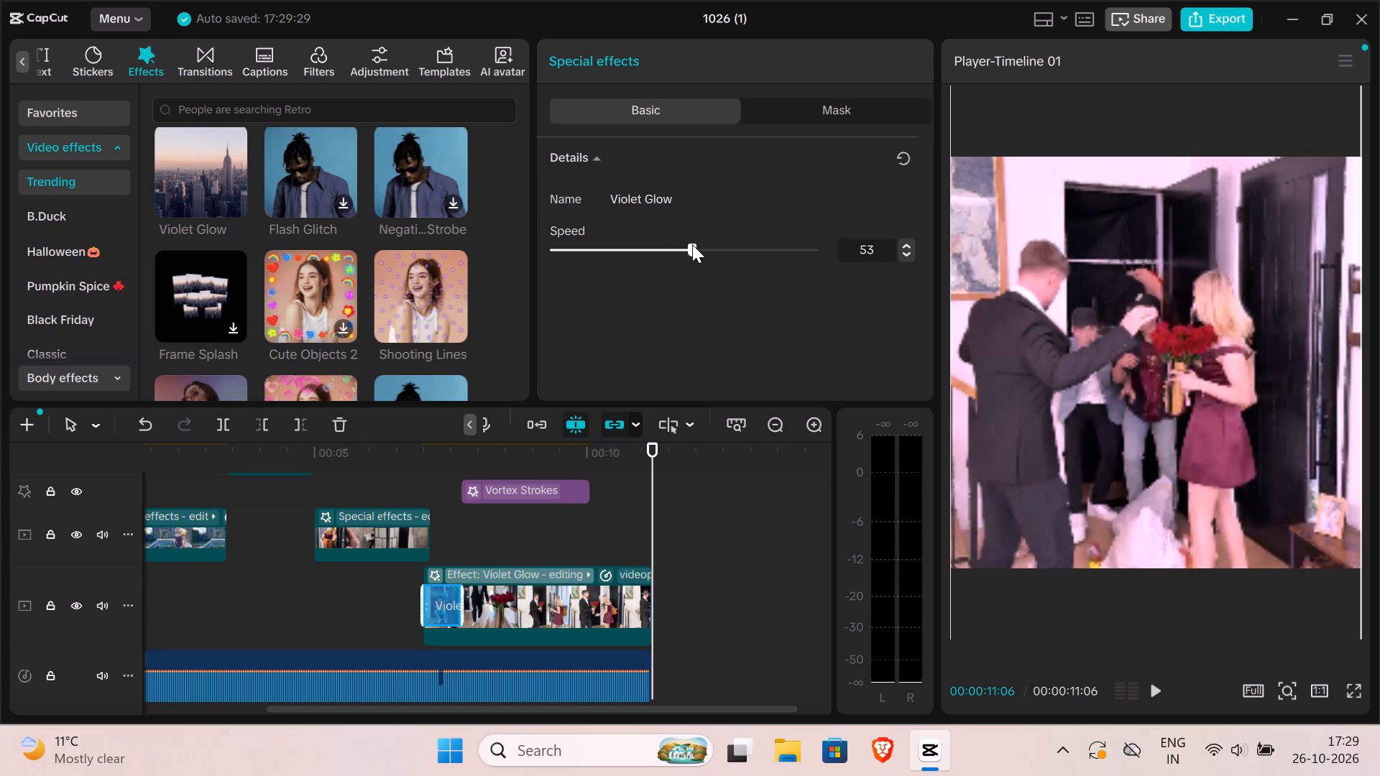
Set the Violet Glow effect's speed to 43.
left_click(672, 249)
double_click(668, 251)
Play back the video to its end to review the effects.
left_click(1154, 683)
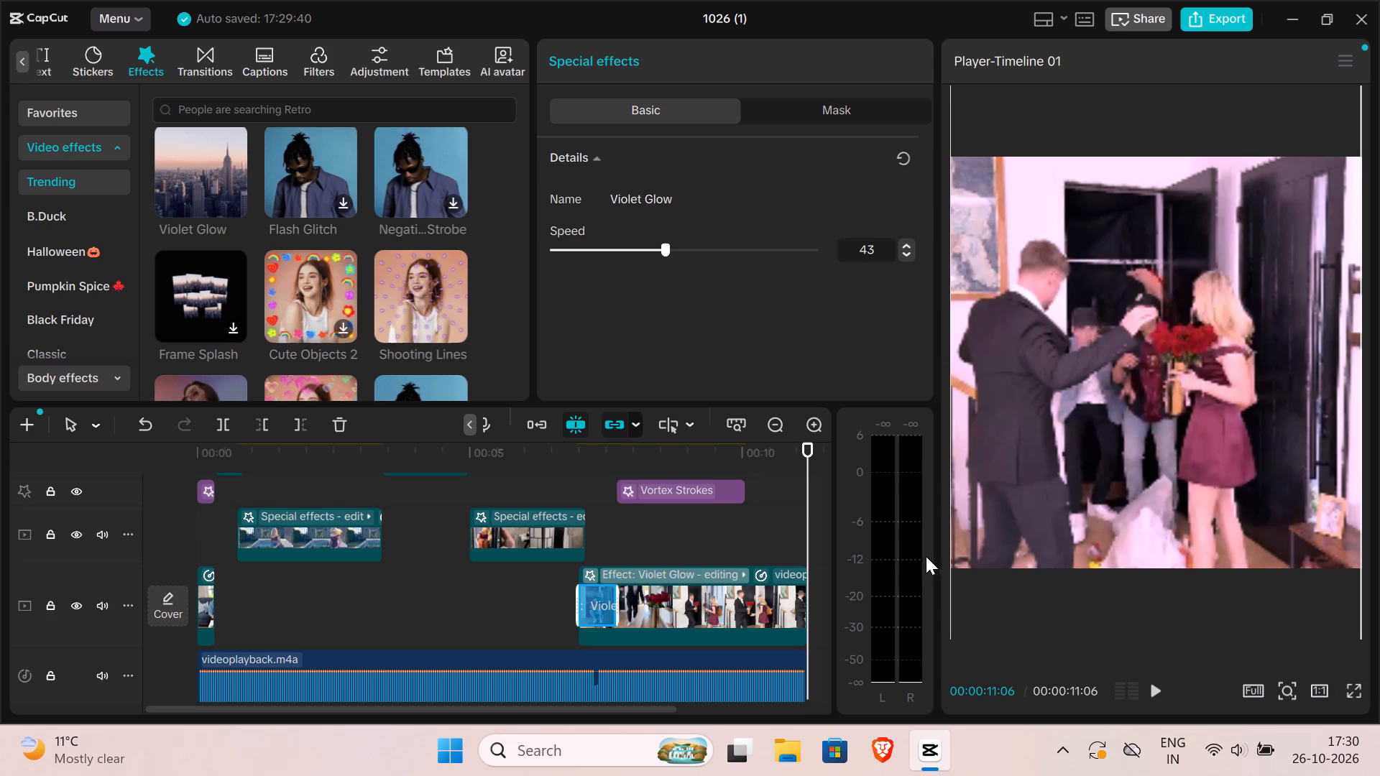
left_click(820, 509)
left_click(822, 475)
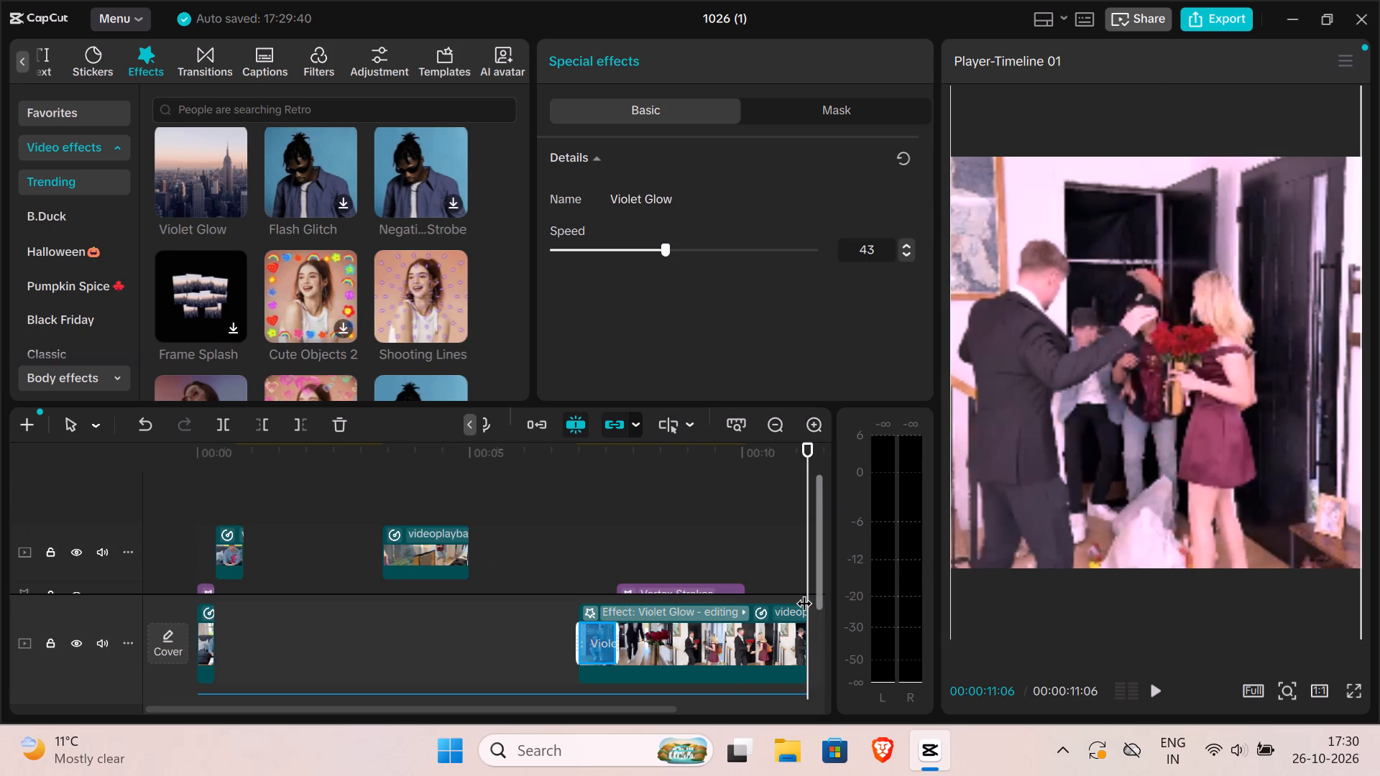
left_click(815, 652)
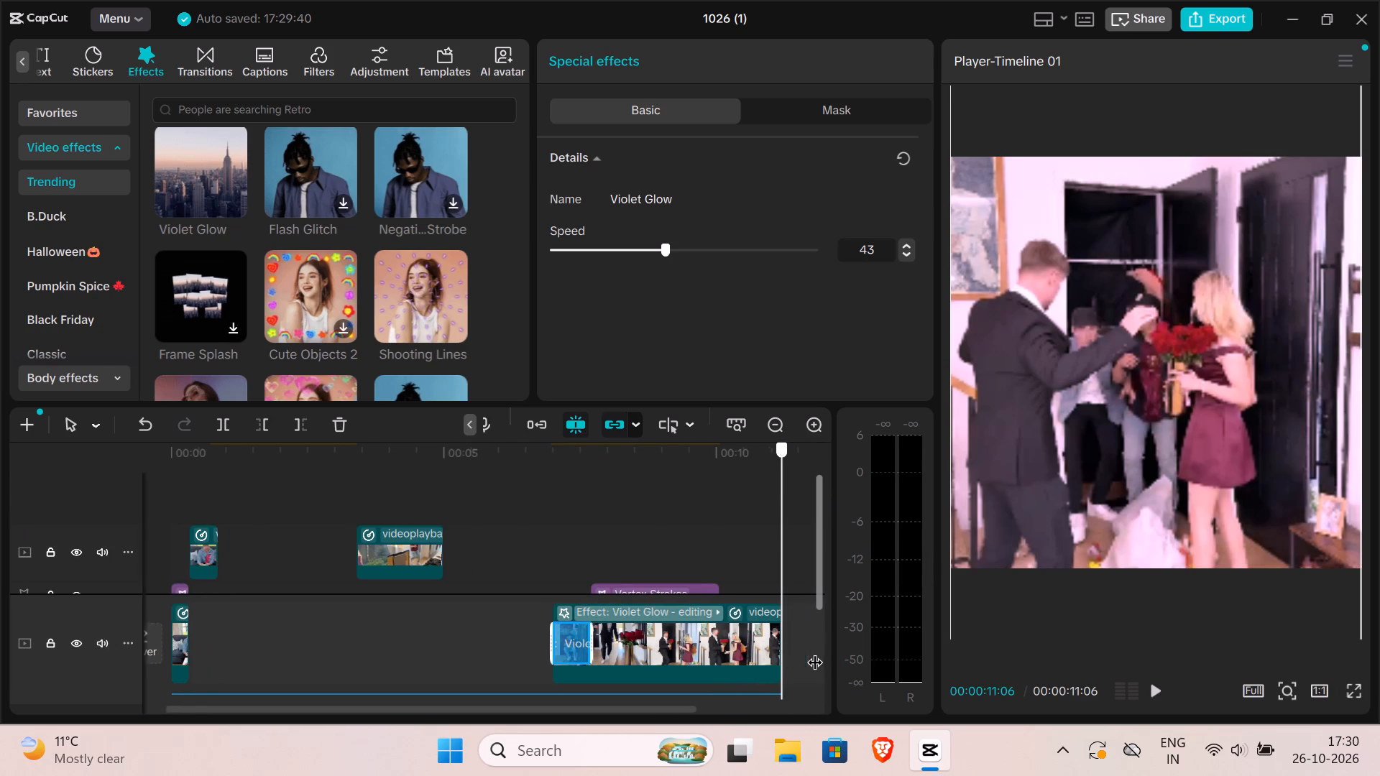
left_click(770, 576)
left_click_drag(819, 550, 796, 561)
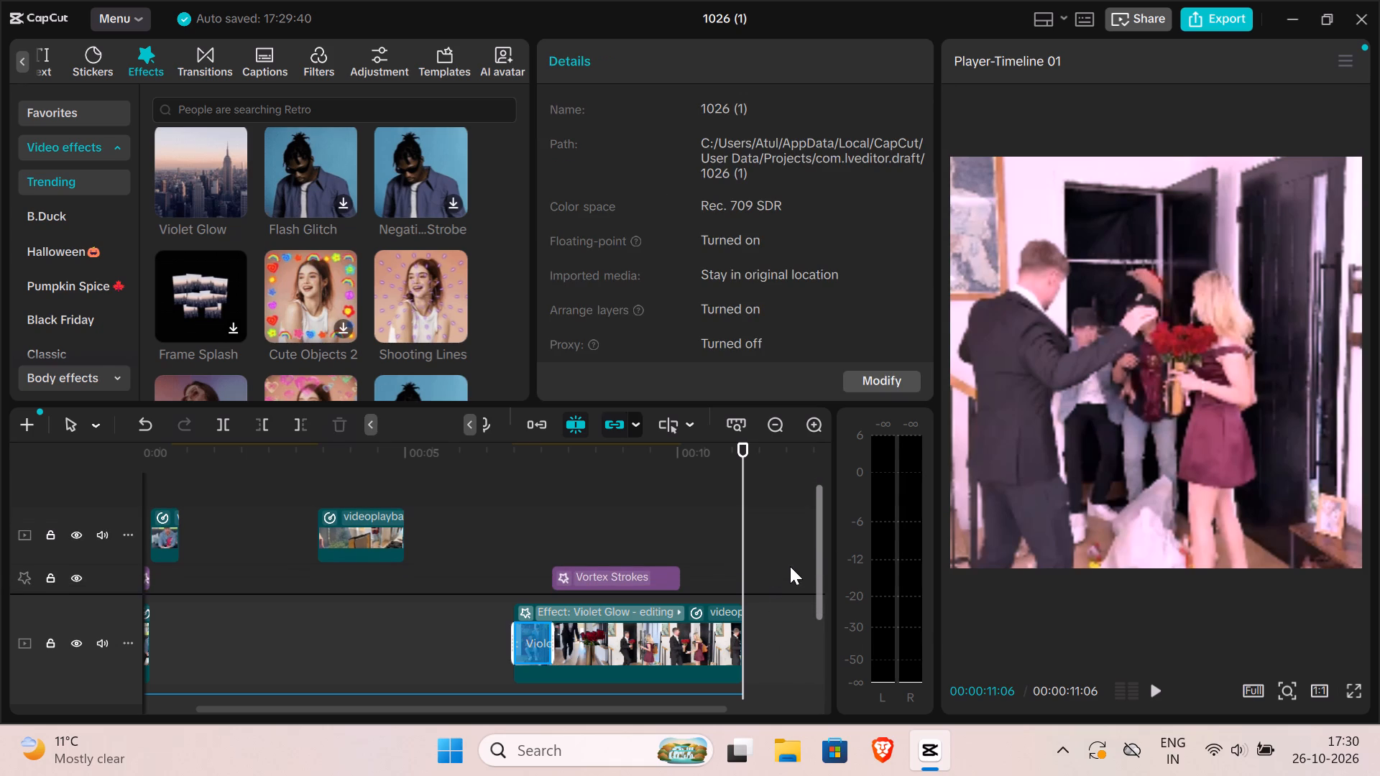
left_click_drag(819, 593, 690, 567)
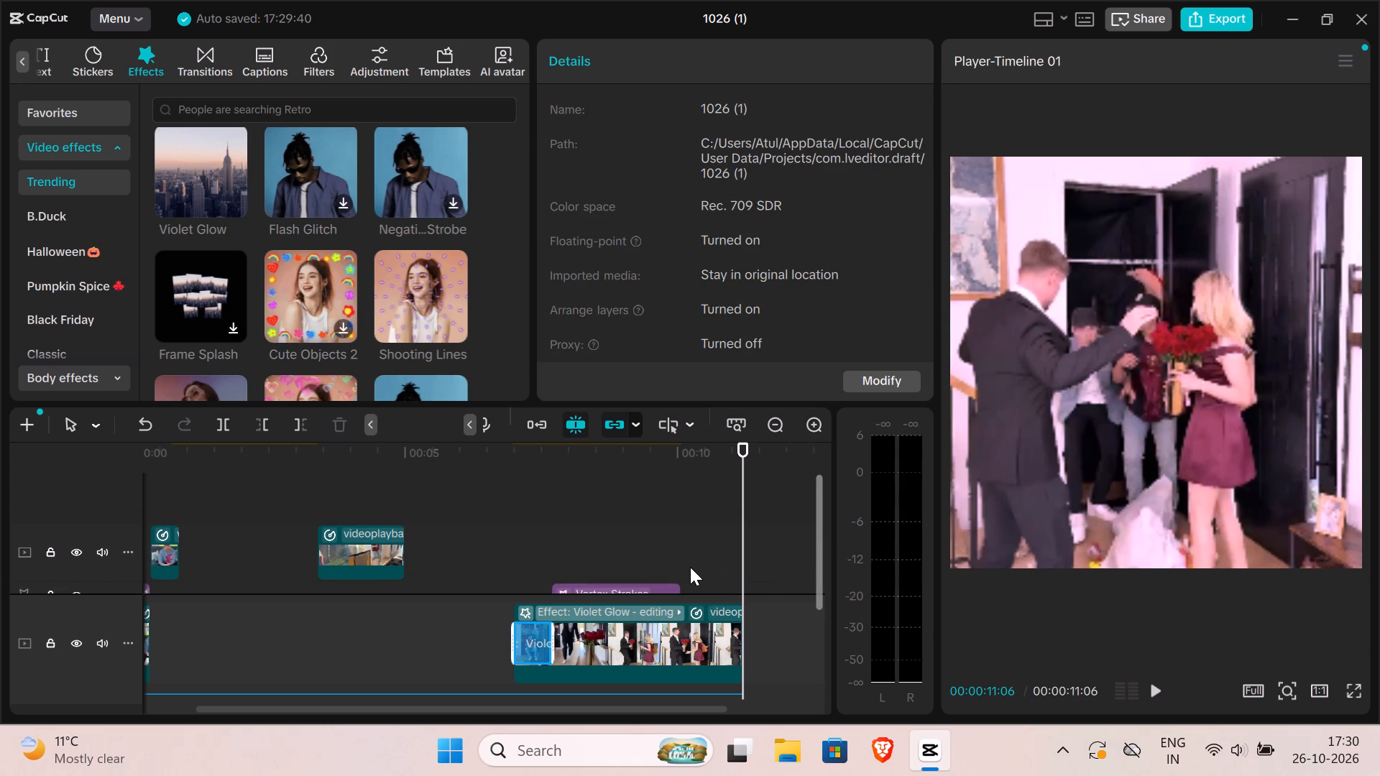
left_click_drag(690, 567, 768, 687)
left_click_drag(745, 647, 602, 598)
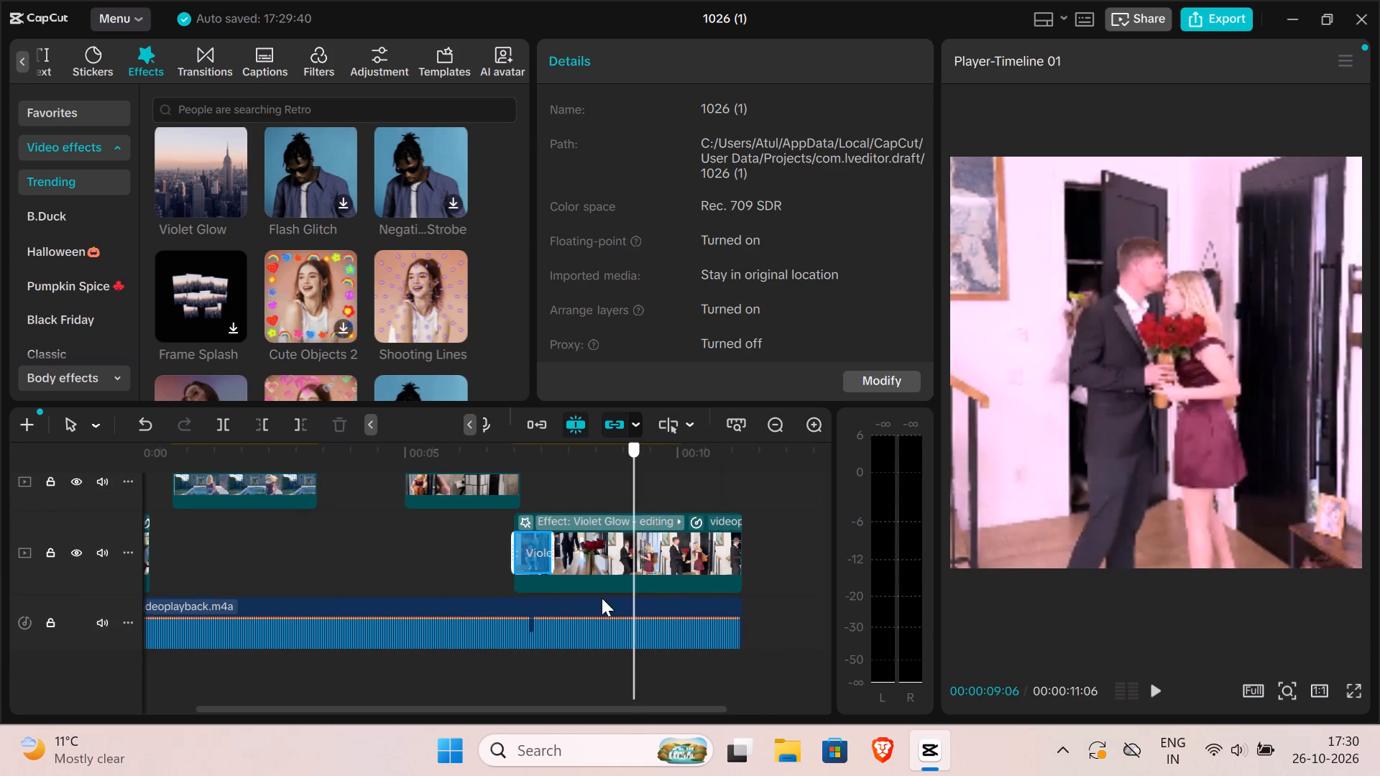
Play the whole video from the very beginning to its end to review the effects.
left_click_drag(602, 598, 0, 463)
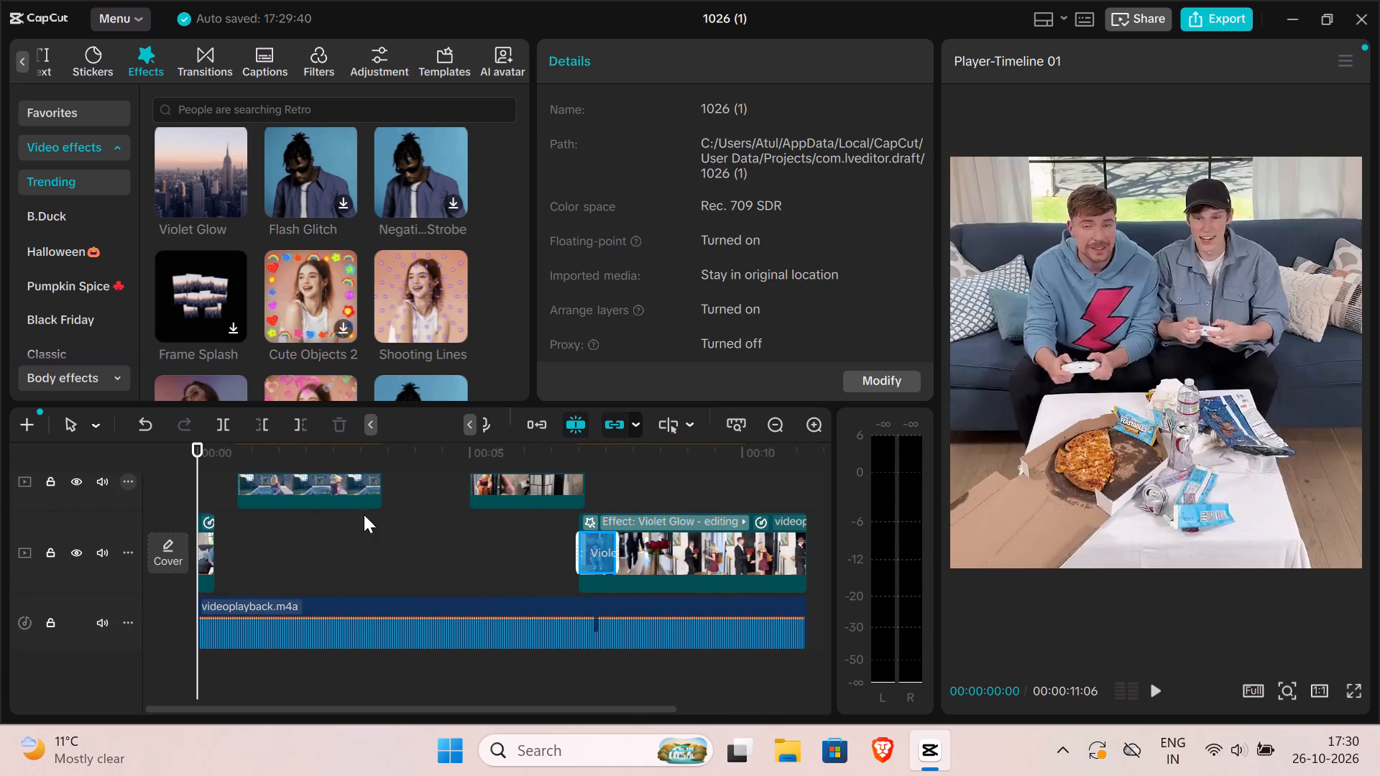
left_click(1152, 678)
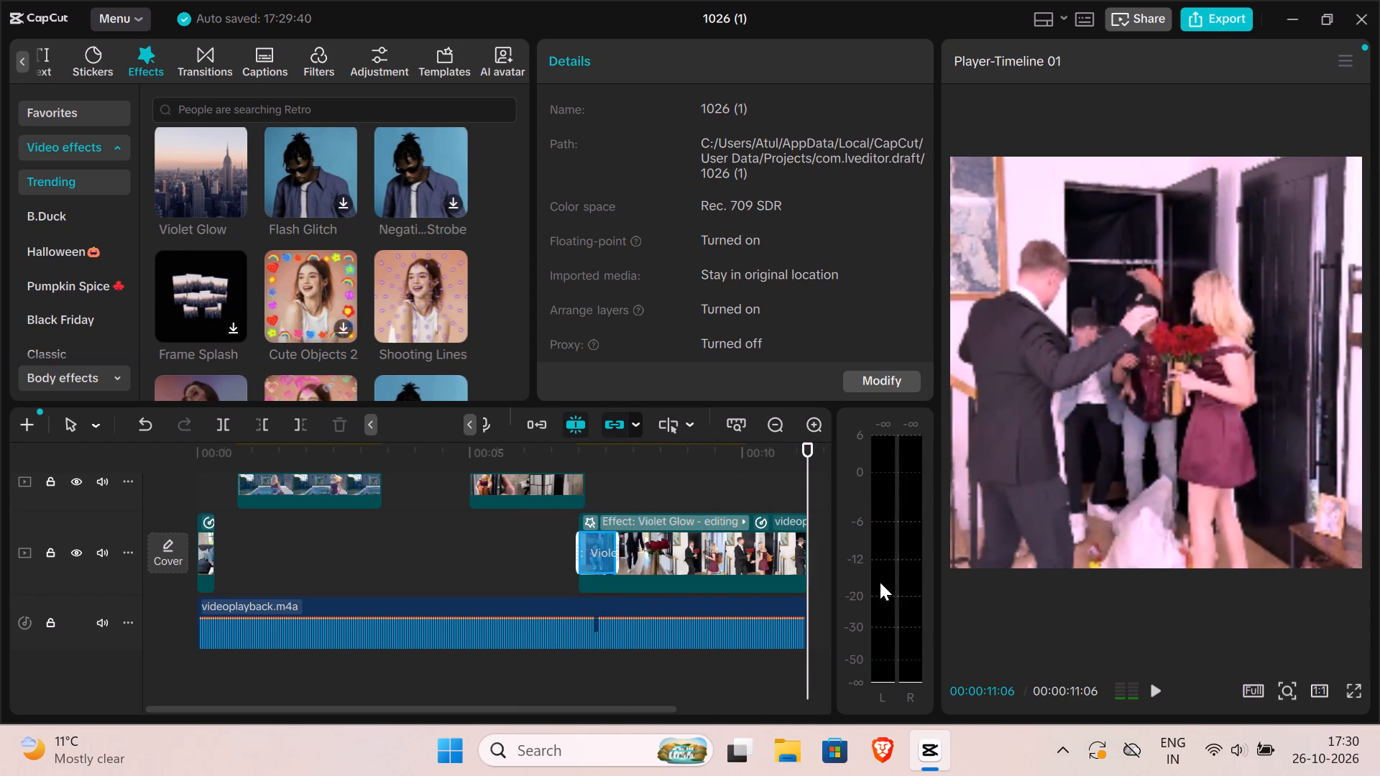
Finish editing the Violet Glow effect and place the final clip so it ends at the end of the video.
left_click_drag(878, 576, 721, 579)
left_click_drag(796, 519, 380, 455)
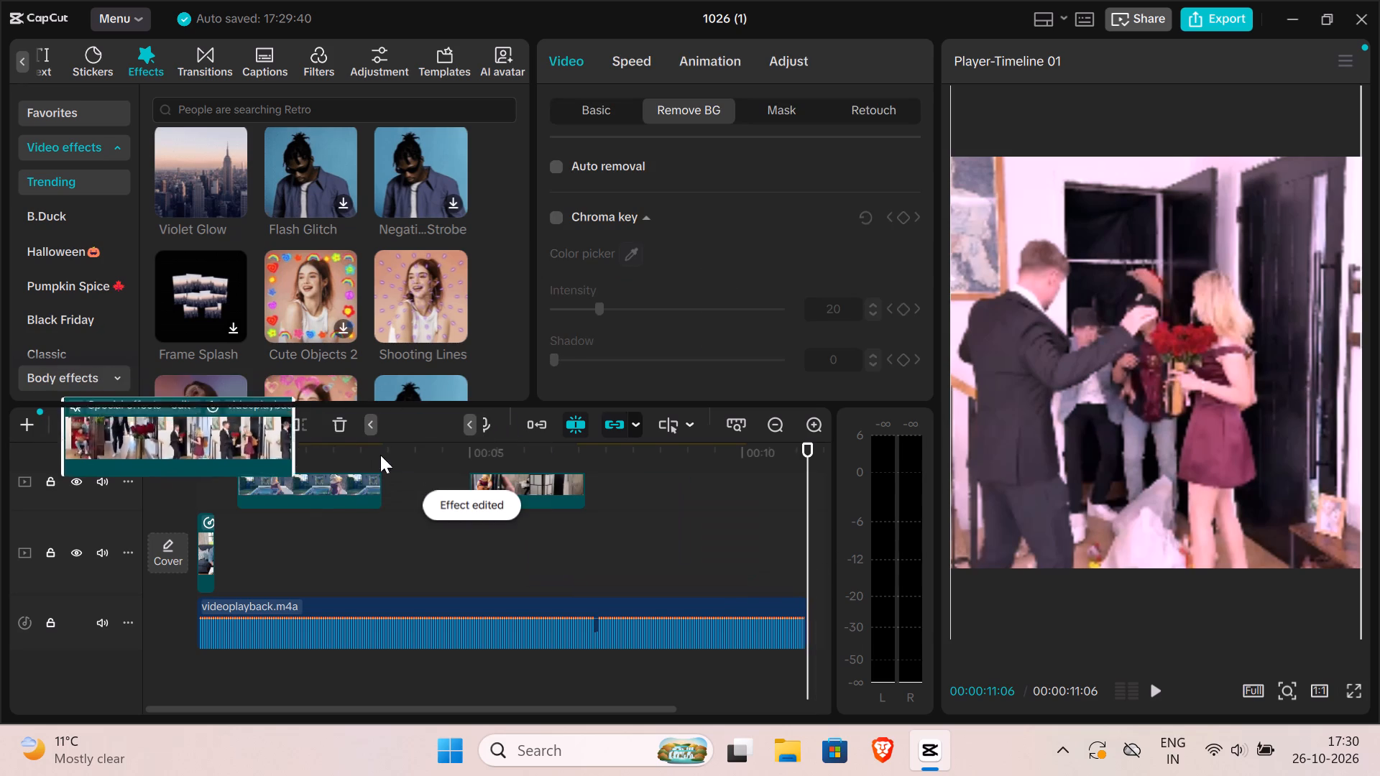
left_click_drag(380, 455, 717, 533)
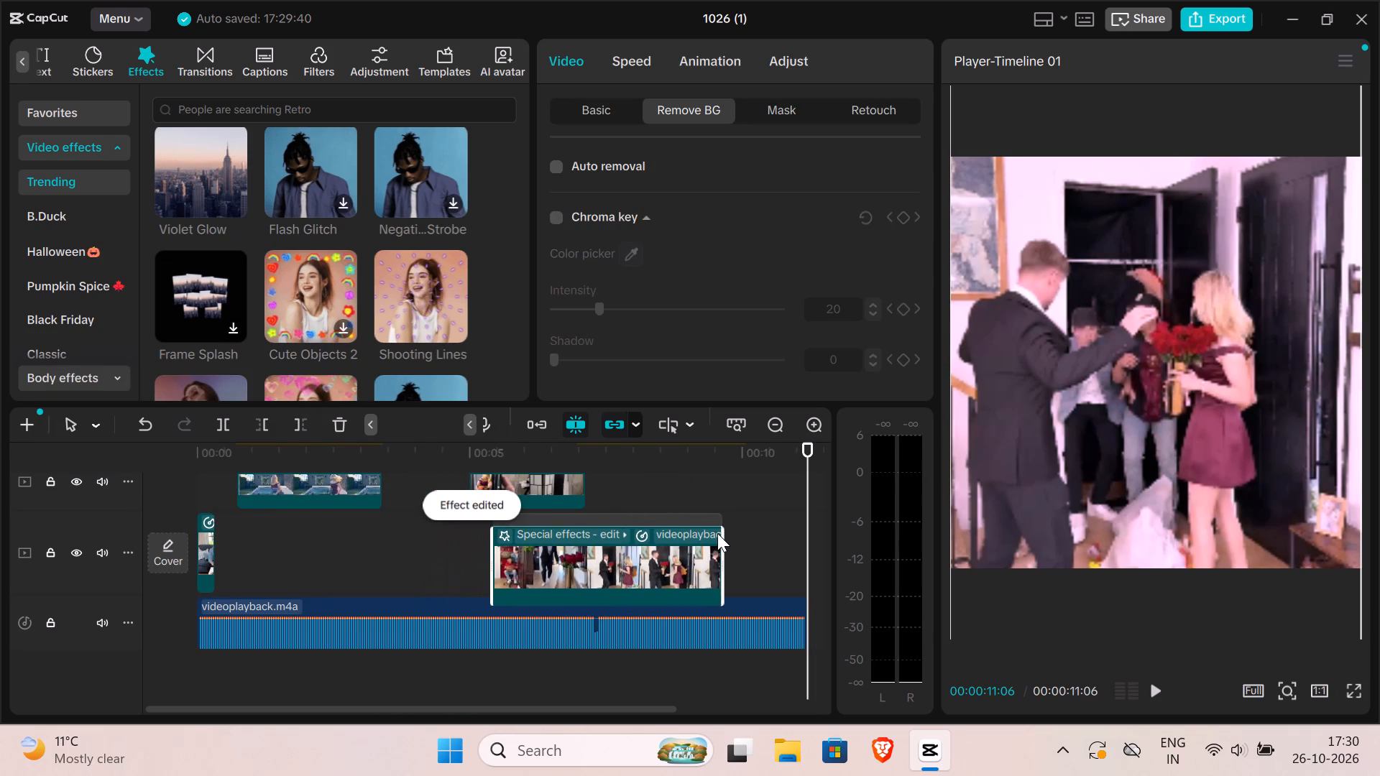
left_click_drag(717, 533, 782, 535)
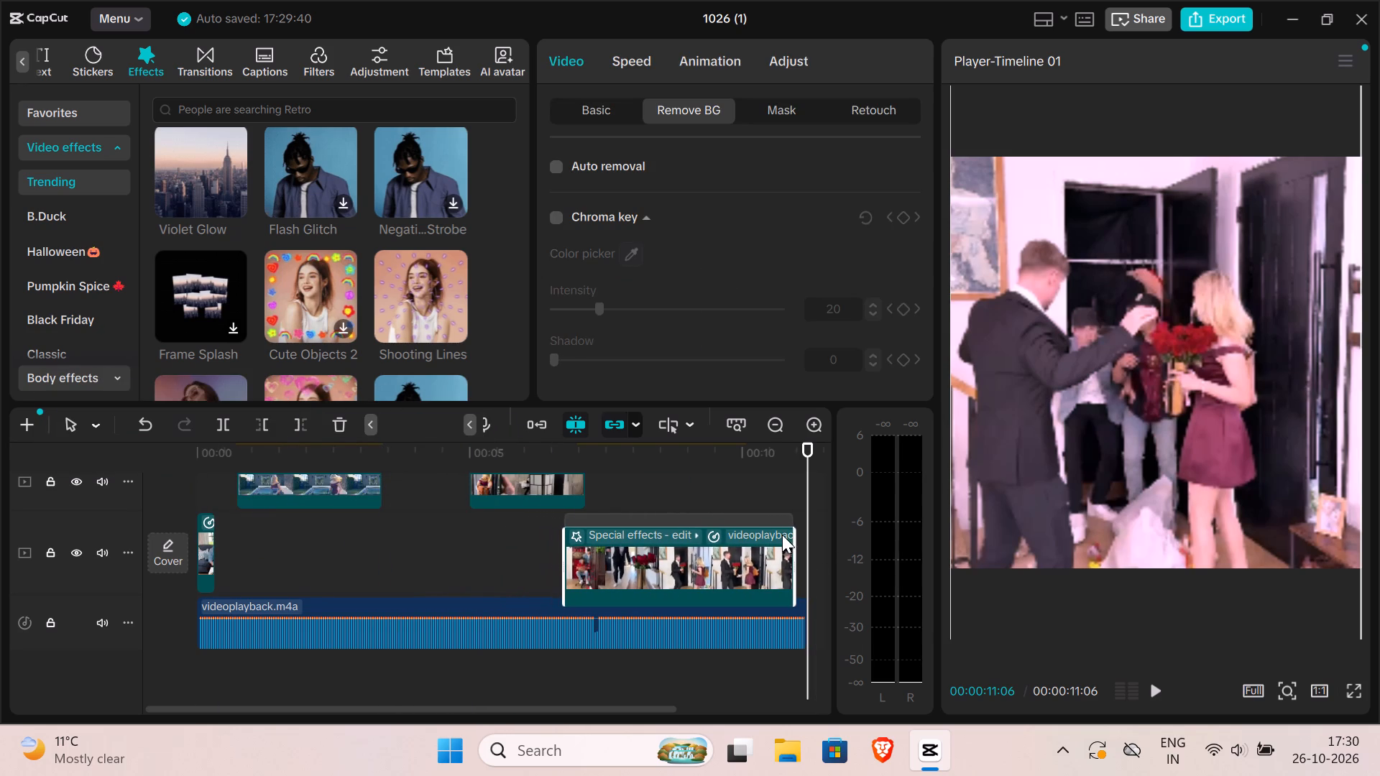
left_click_drag(782, 535, 791, 535)
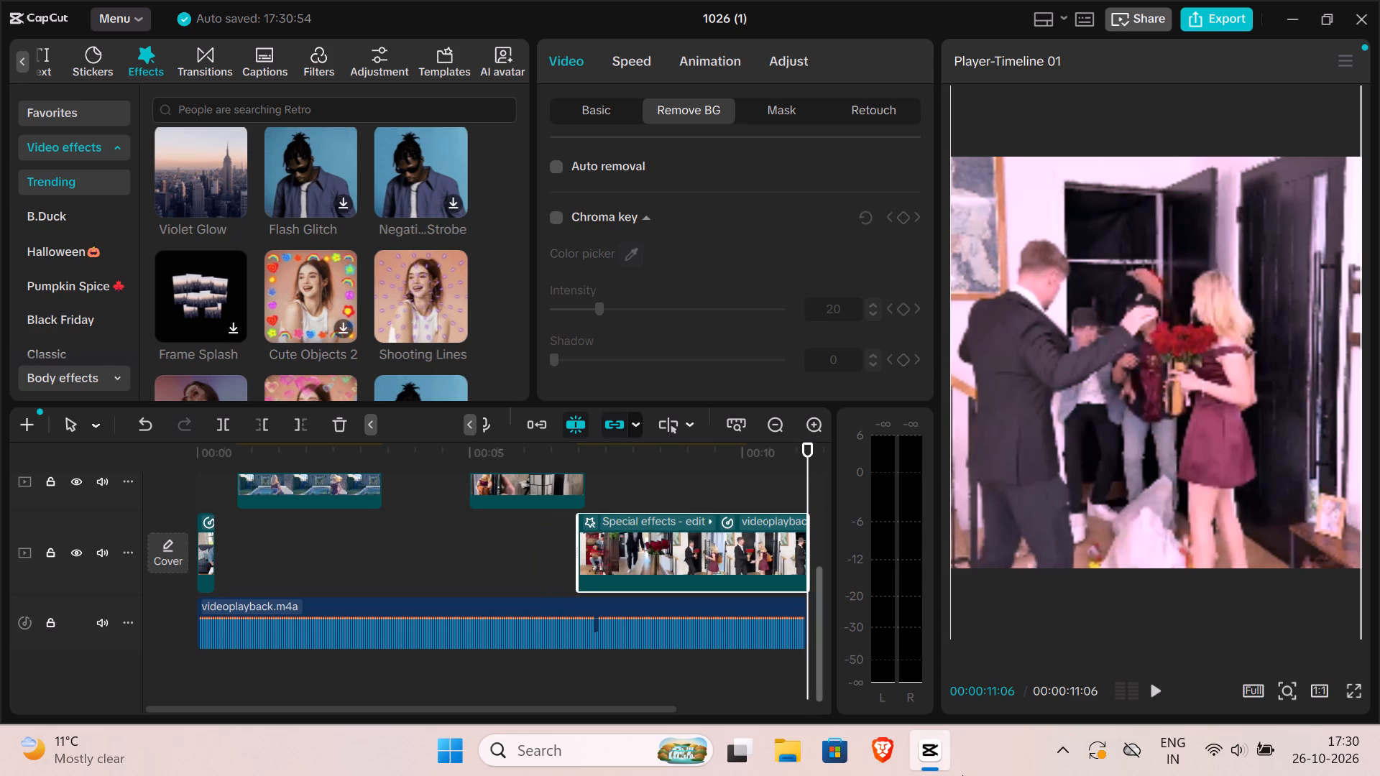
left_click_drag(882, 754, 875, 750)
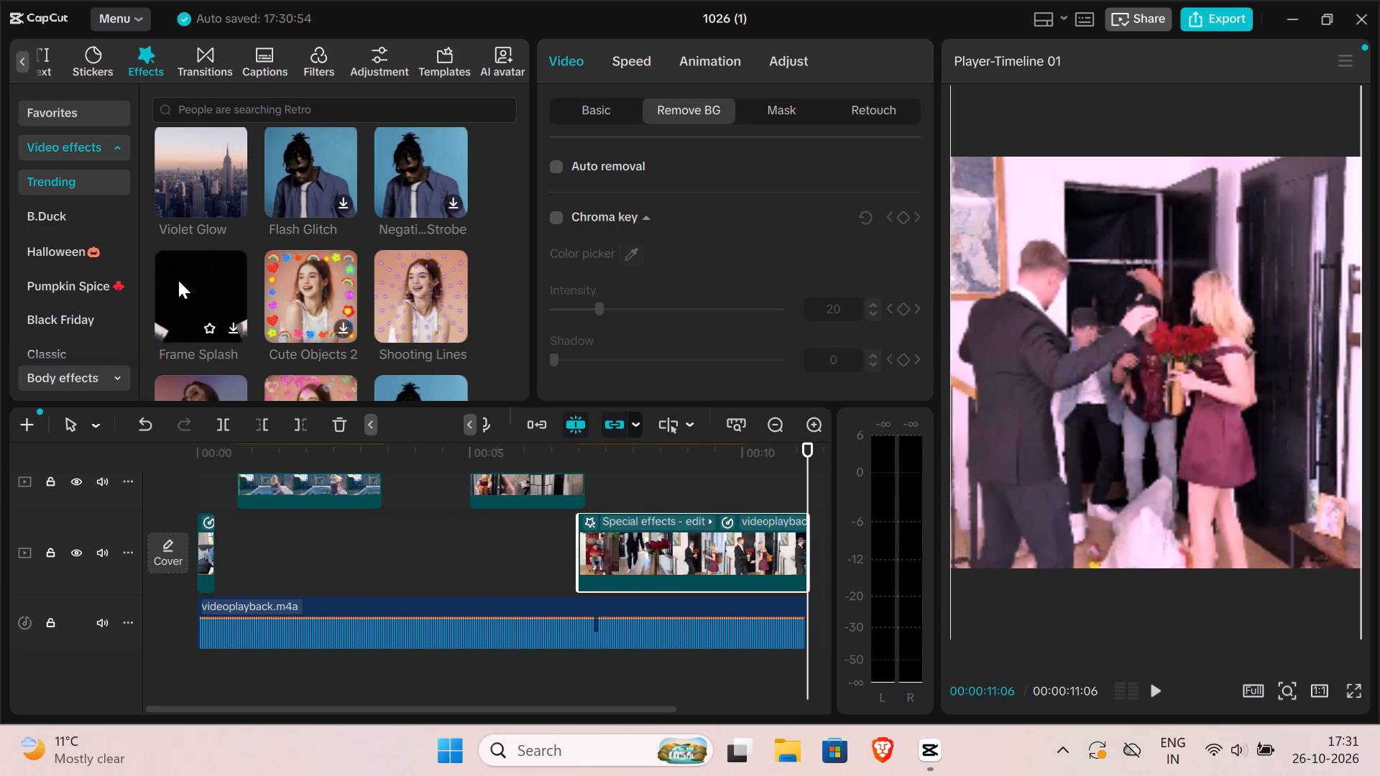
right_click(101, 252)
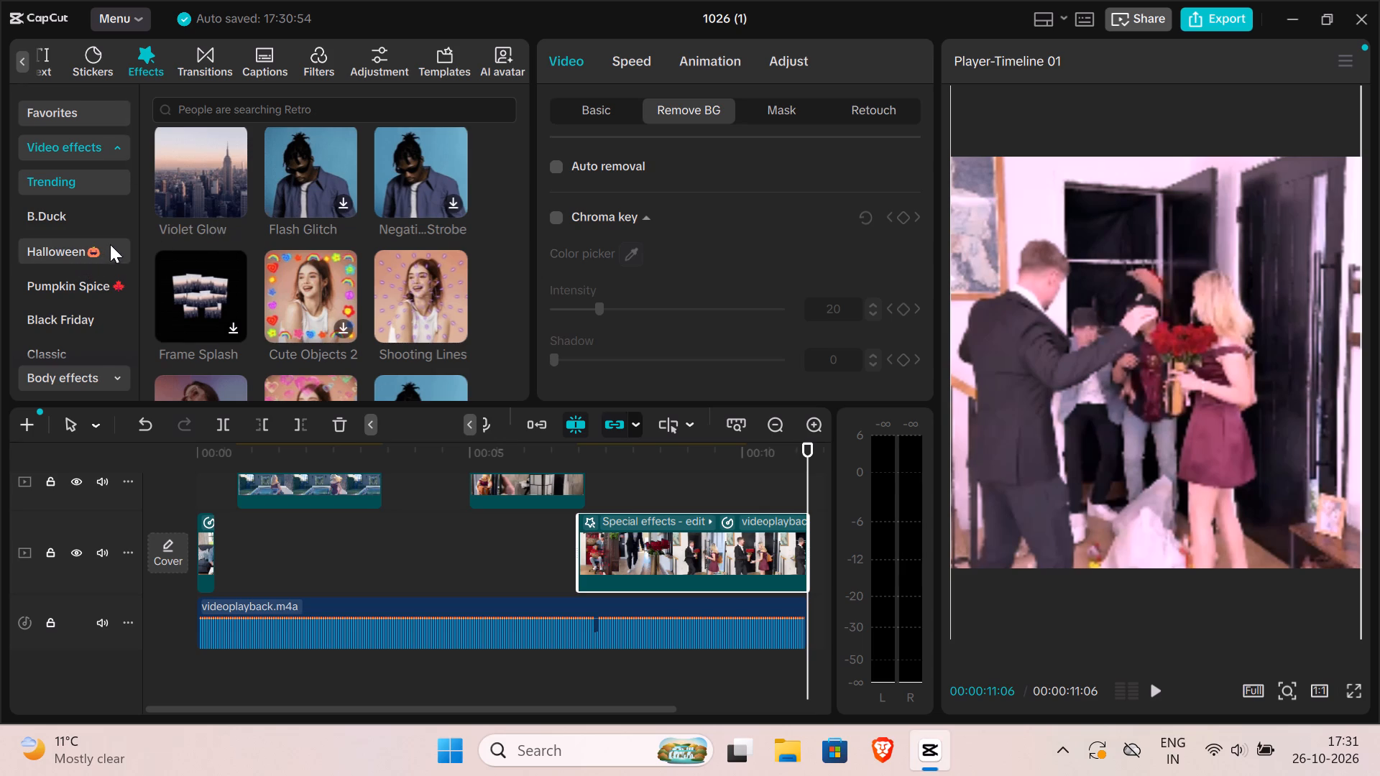
Look through the sticker, transition, caption, filter, adjustment, template and AI avatar offerings for something to add.
left_click(103, 60)
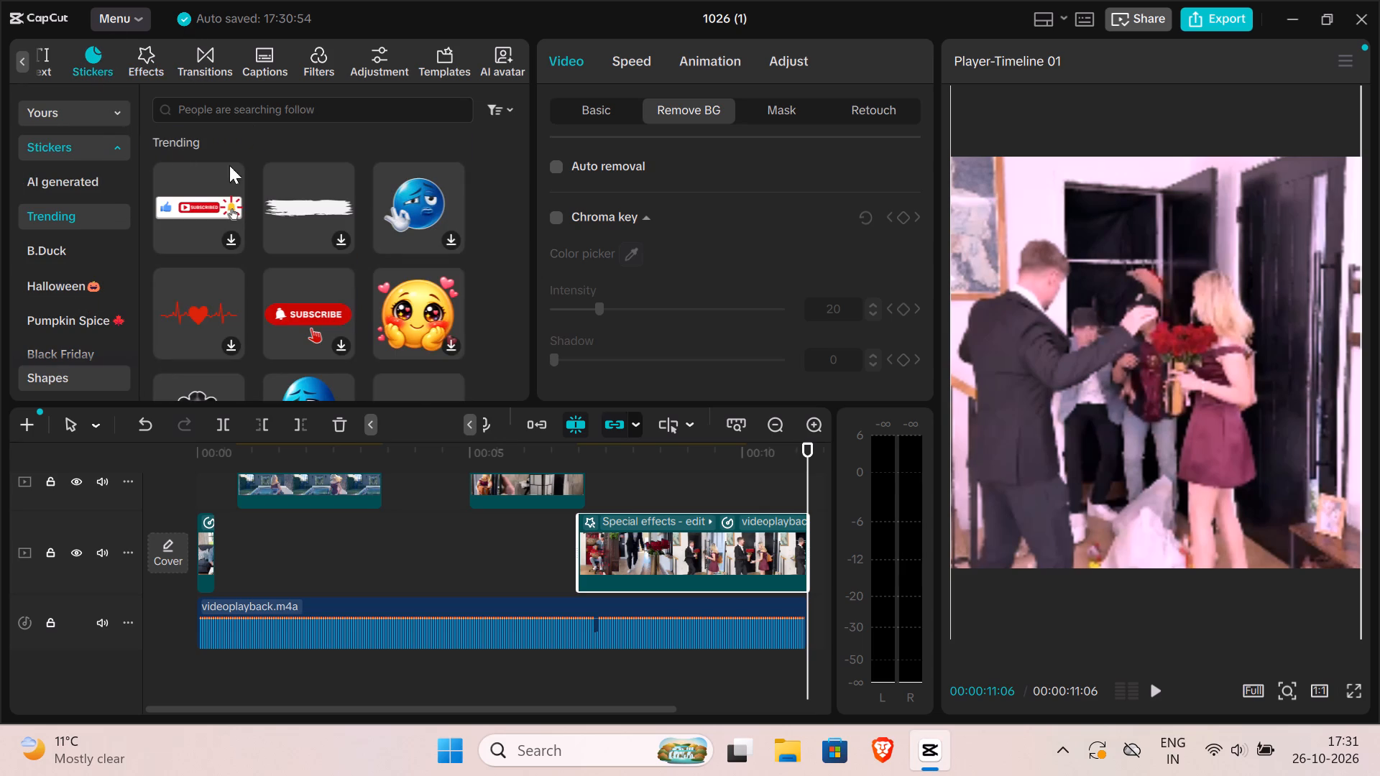
scroll(328, 197, "down", 2)
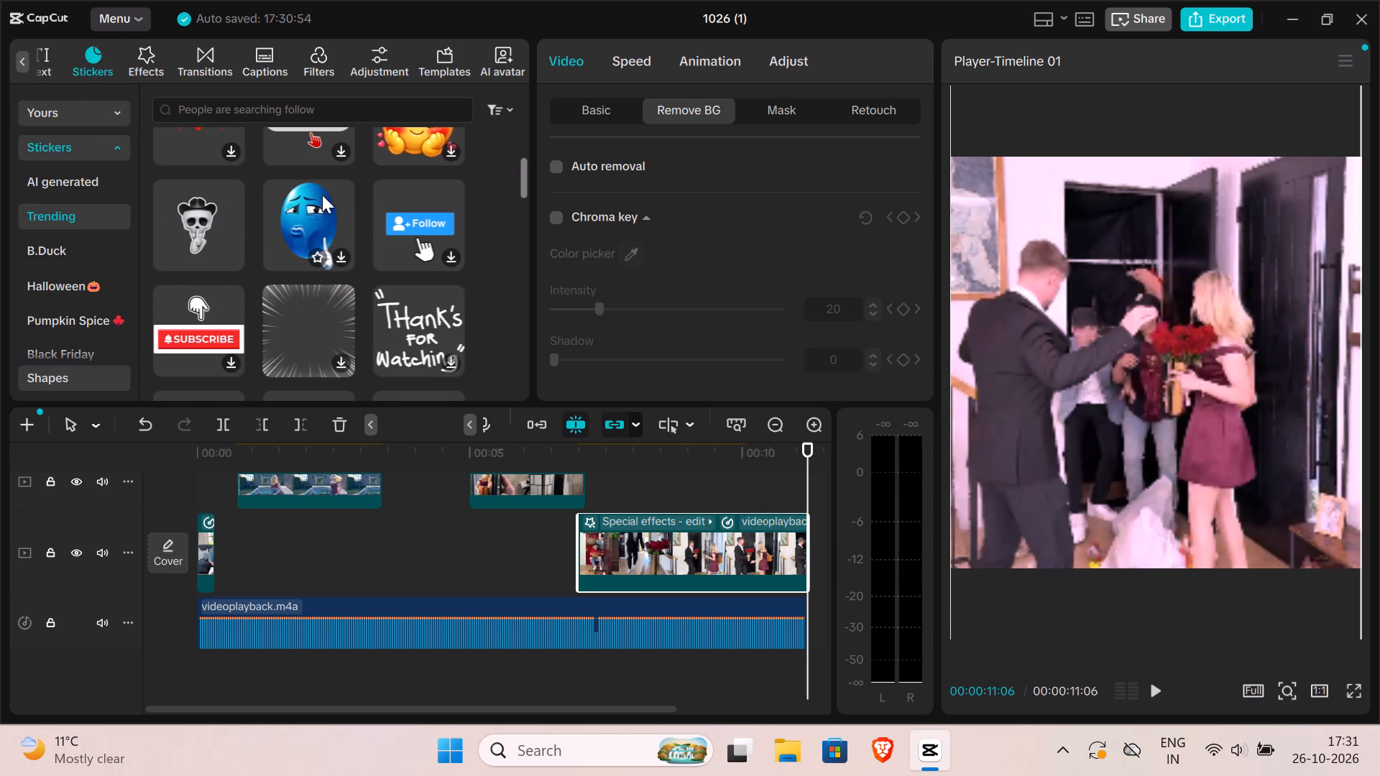
left_click(207, 68)
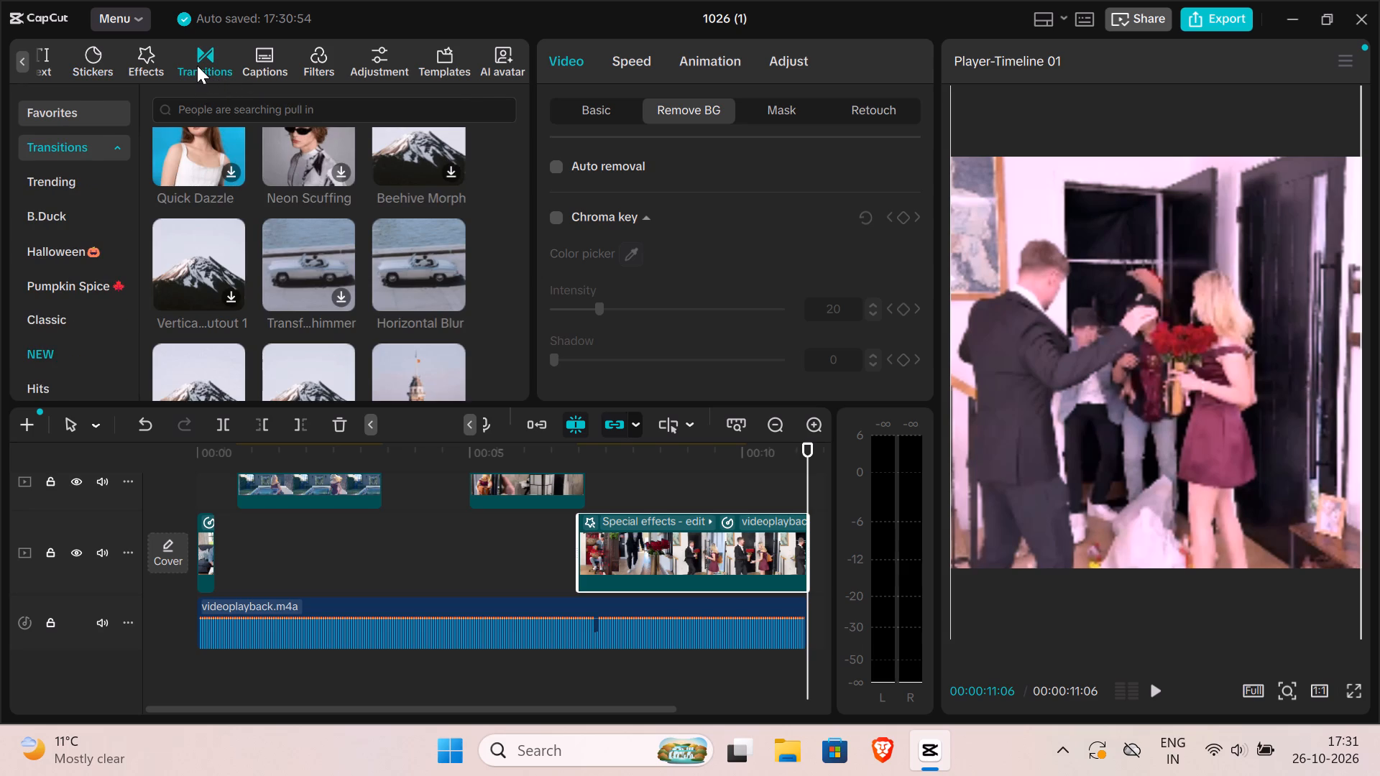
double_click(261, 65)
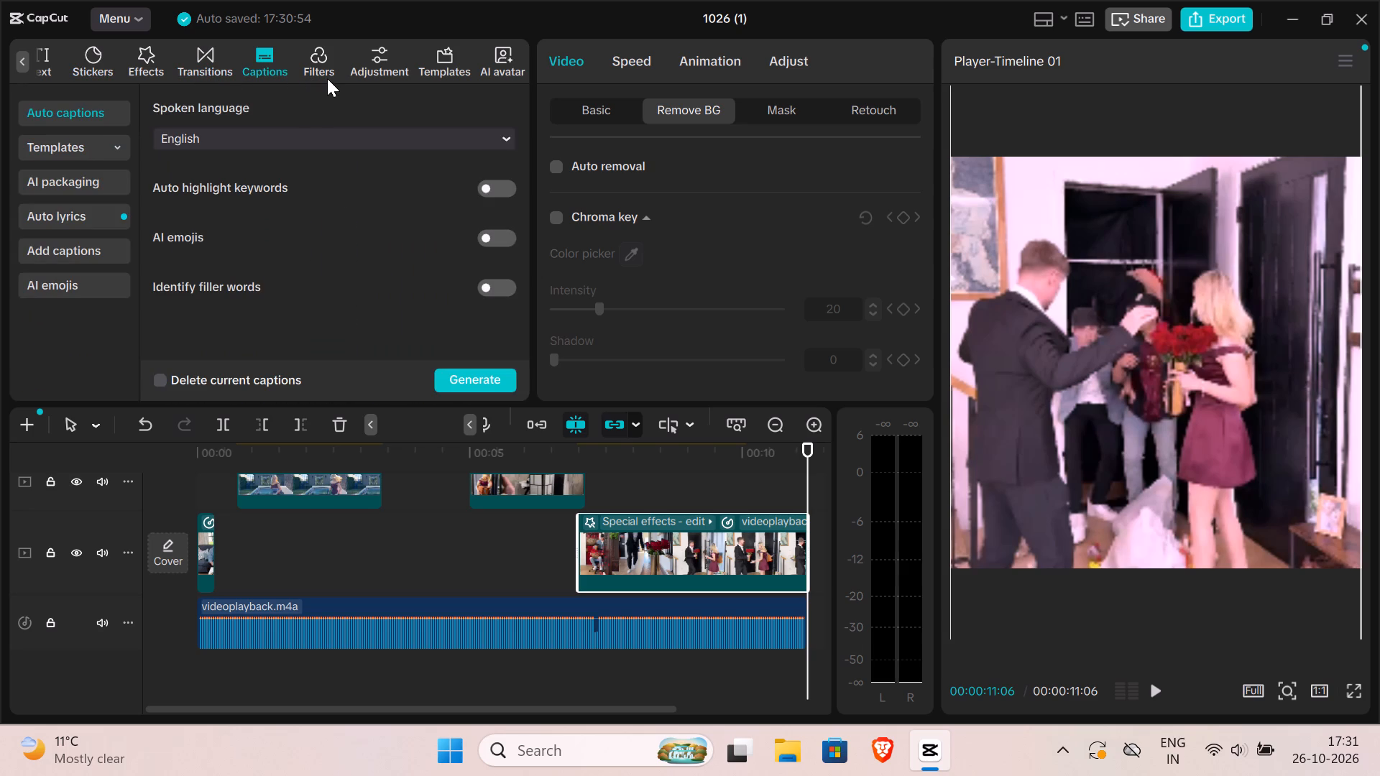
left_click(329, 68)
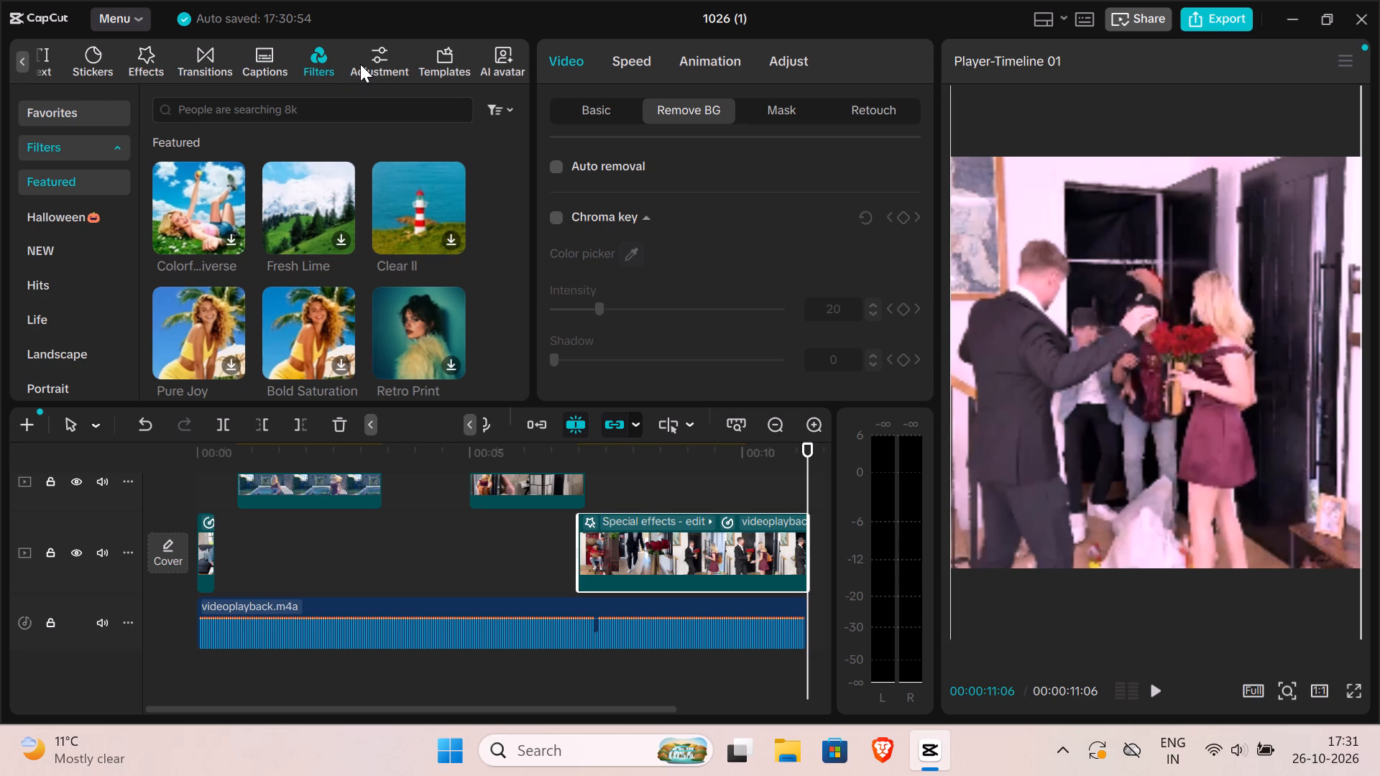
left_click(356, 63)
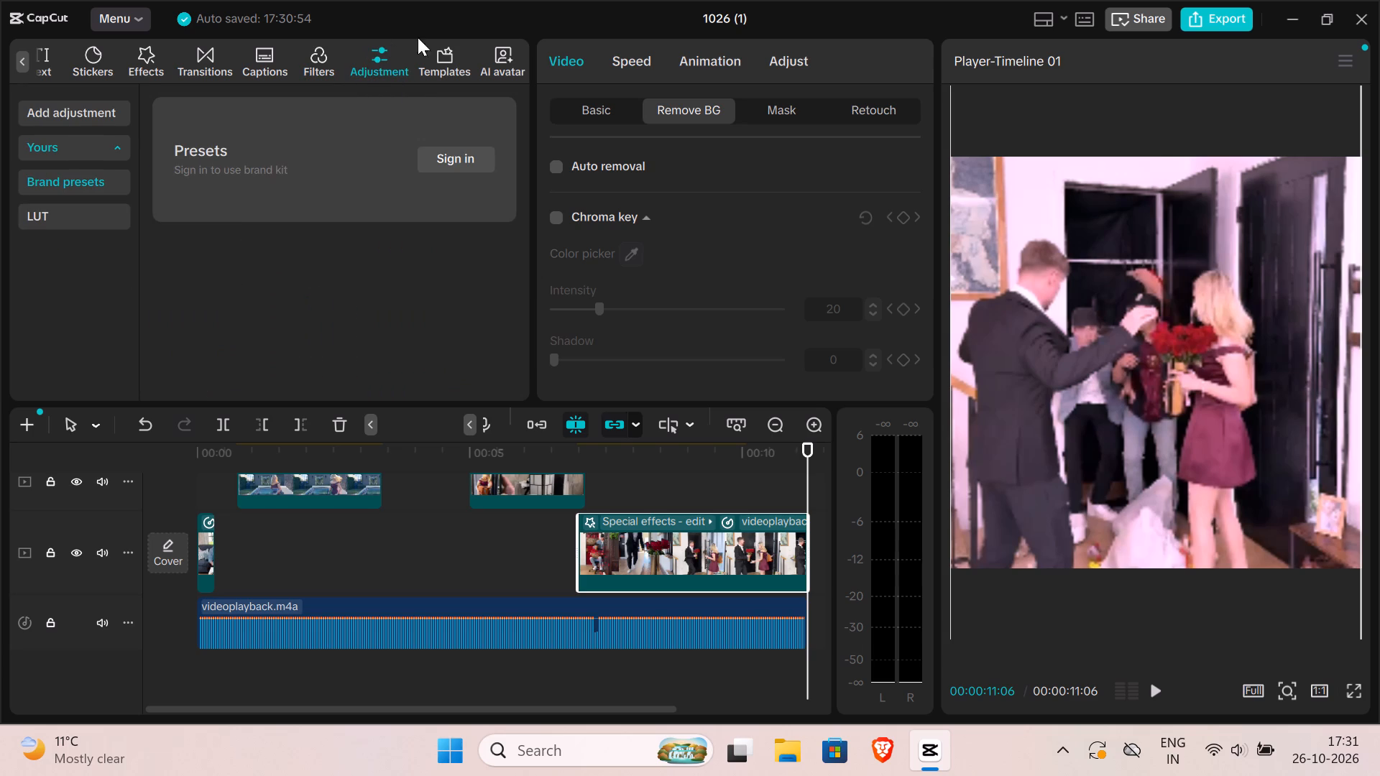
left_click(442, 65)
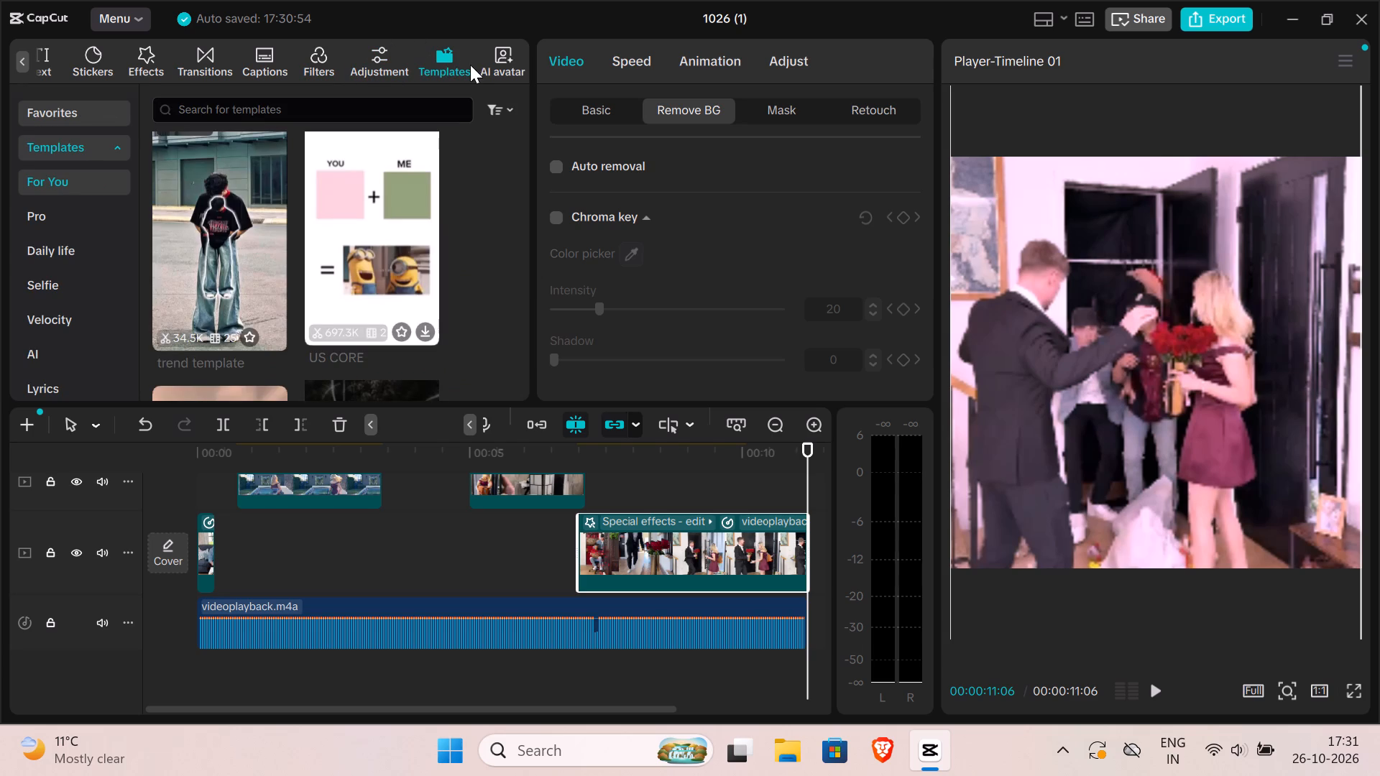
scroll(405, 17, "down", 2)
left_click_drag(477, 69, 484, 68)
left_click(511, 56)
left_click(494, 60)
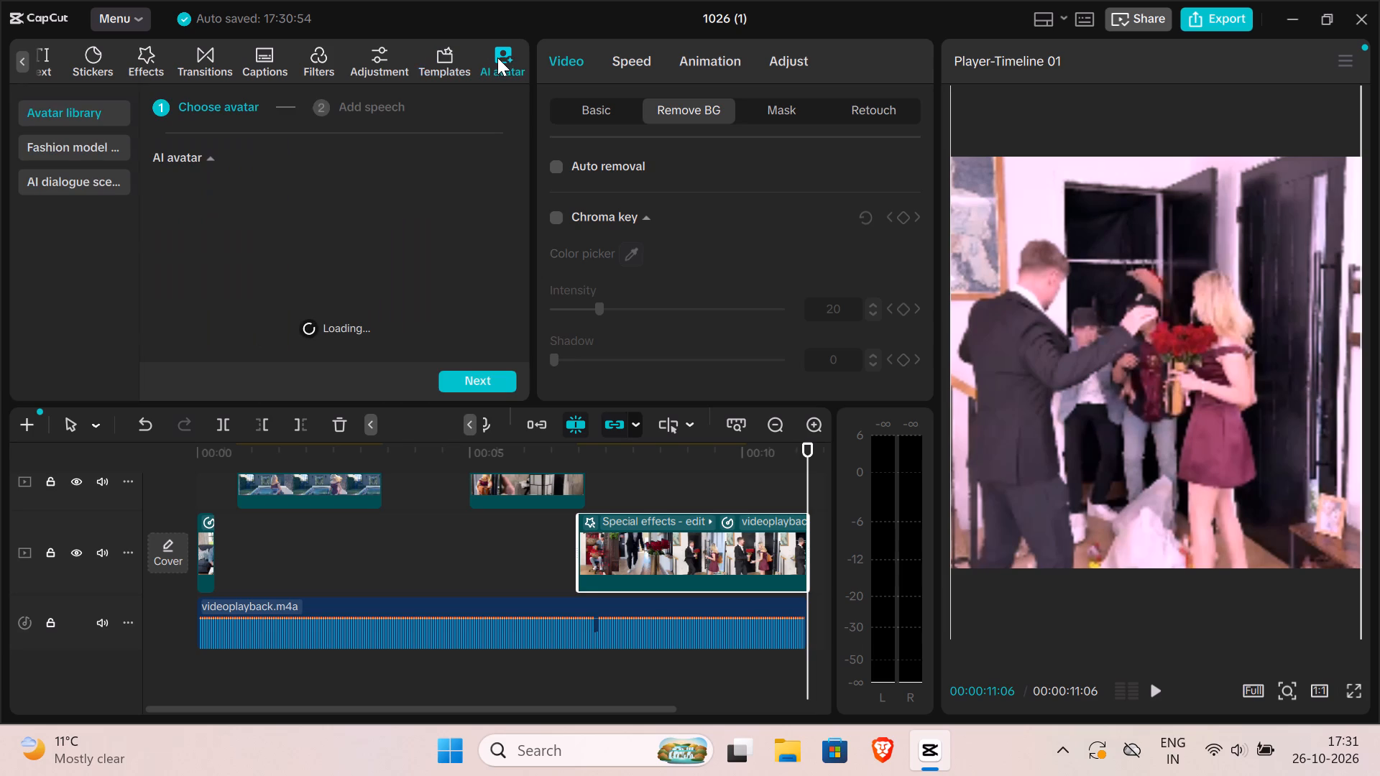
left_click_drag(497, 57, 490, 56)
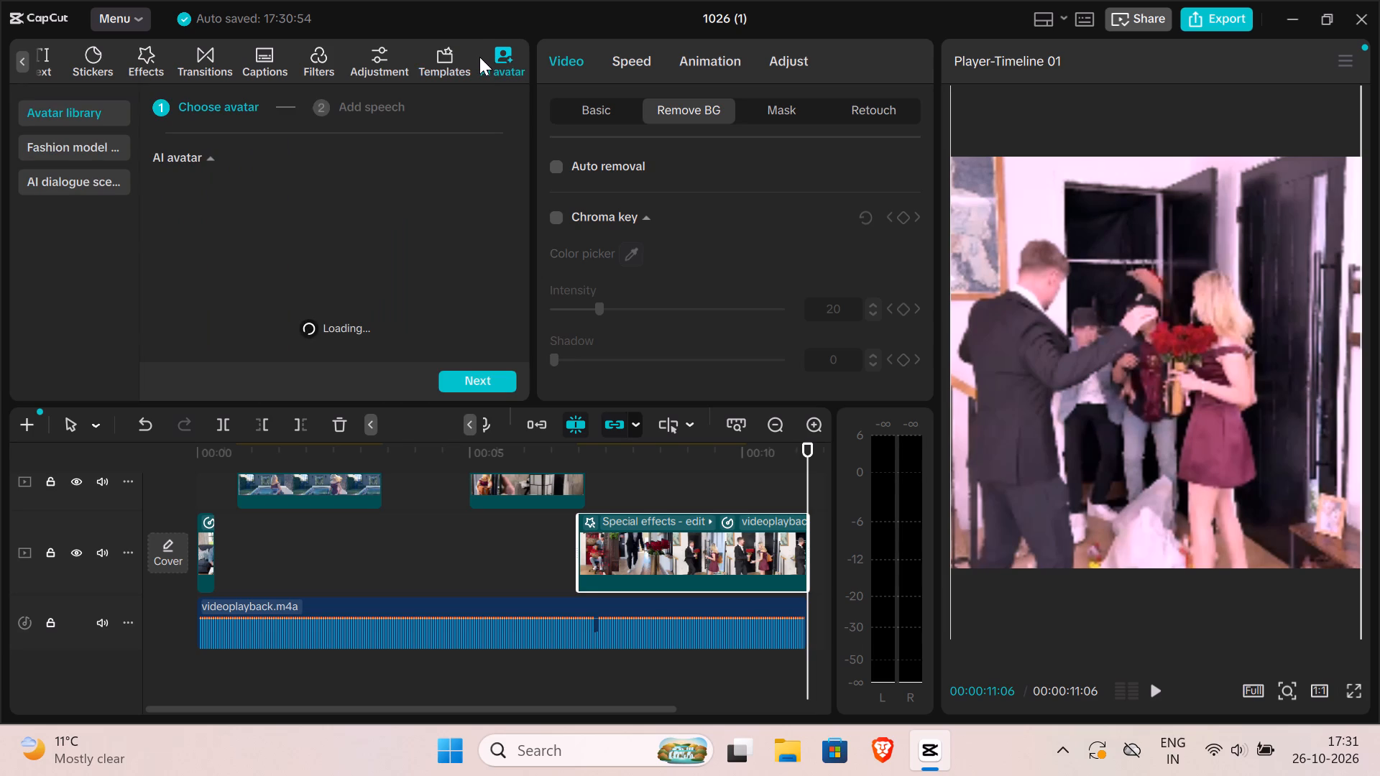
left_click(479, 57)
left_click_drag(424, 58, 417, 60)
left_click(408, 52)
left_click_drag(405, 48, 397, 53)
left_click_drag(394, 52, 381, 57)
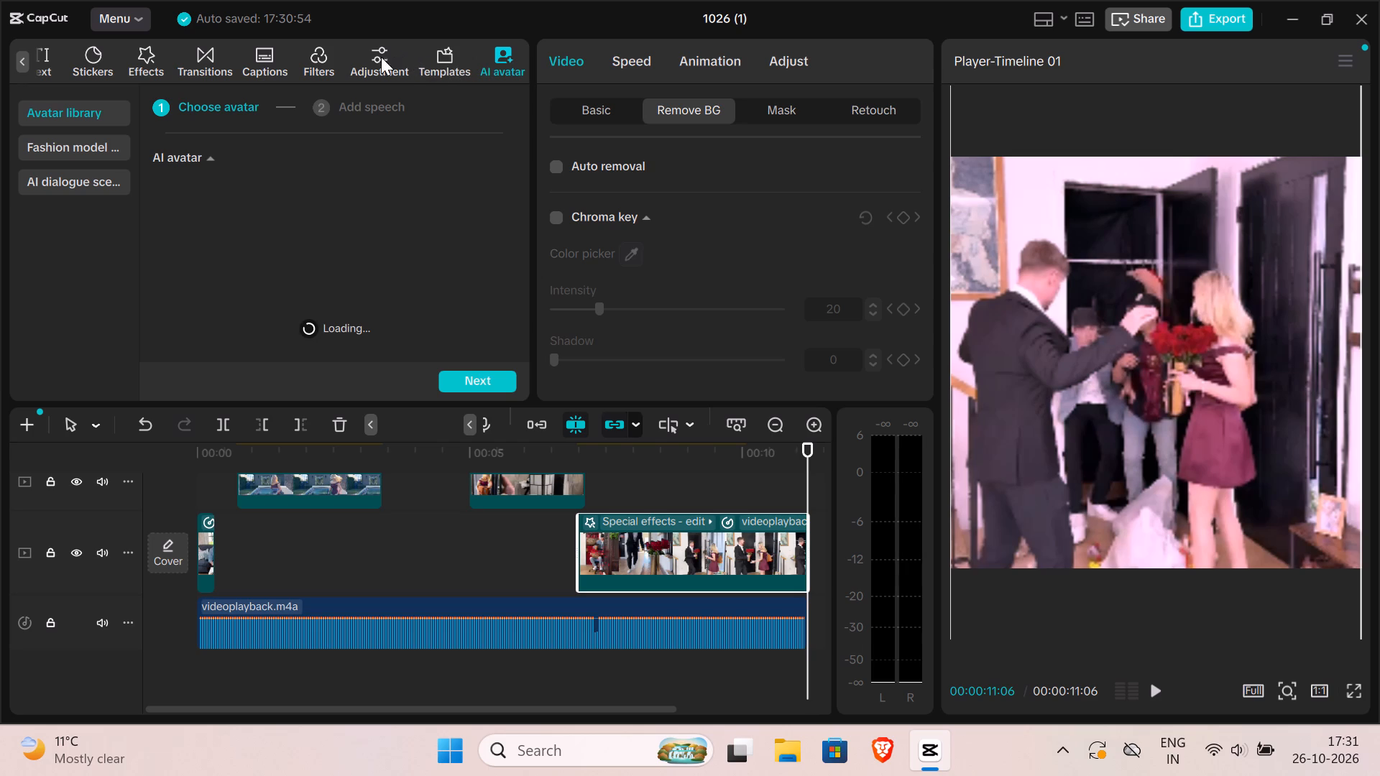
left_click_drag(381, 57, 373, 58)
left_click(369, 57)
left_click_drag(362, 52, 355, 52)
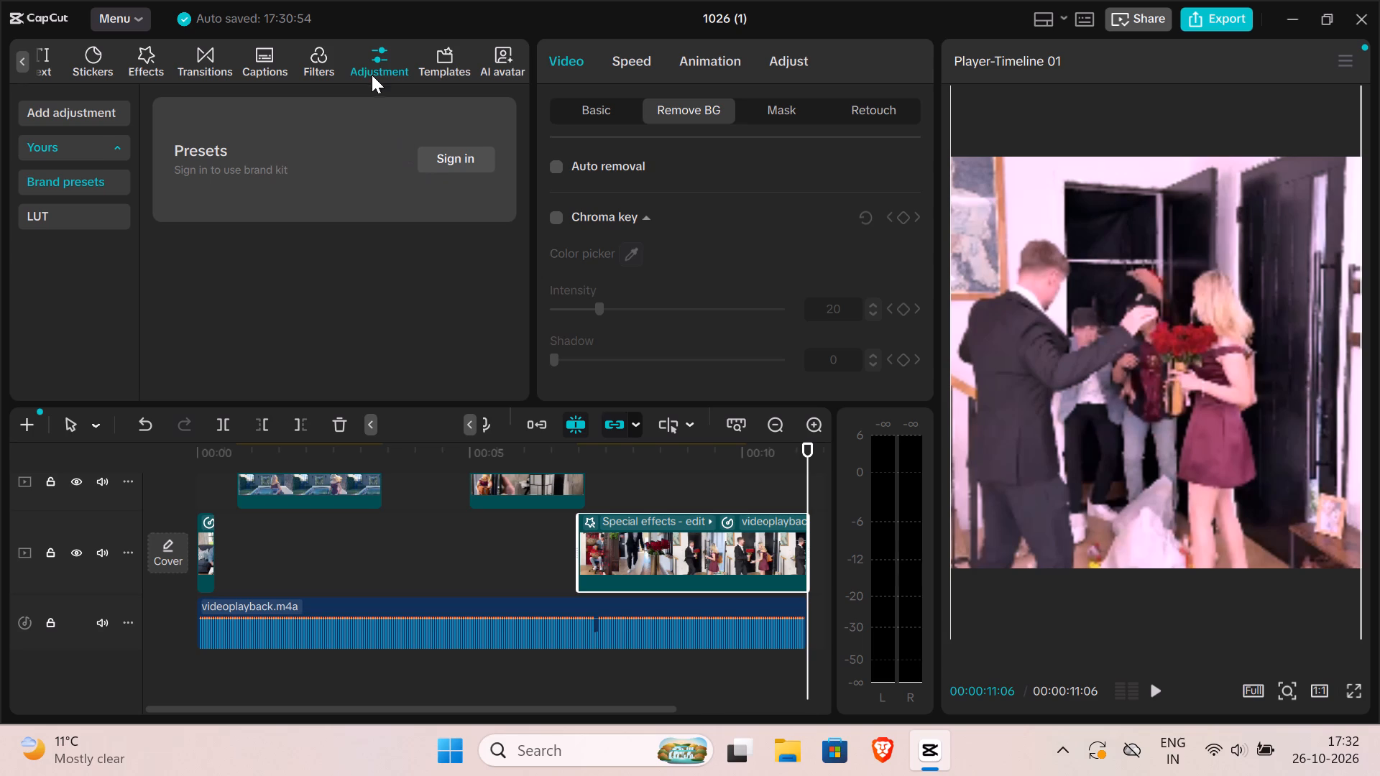
left_click_drag(331, 65, 310, 52)
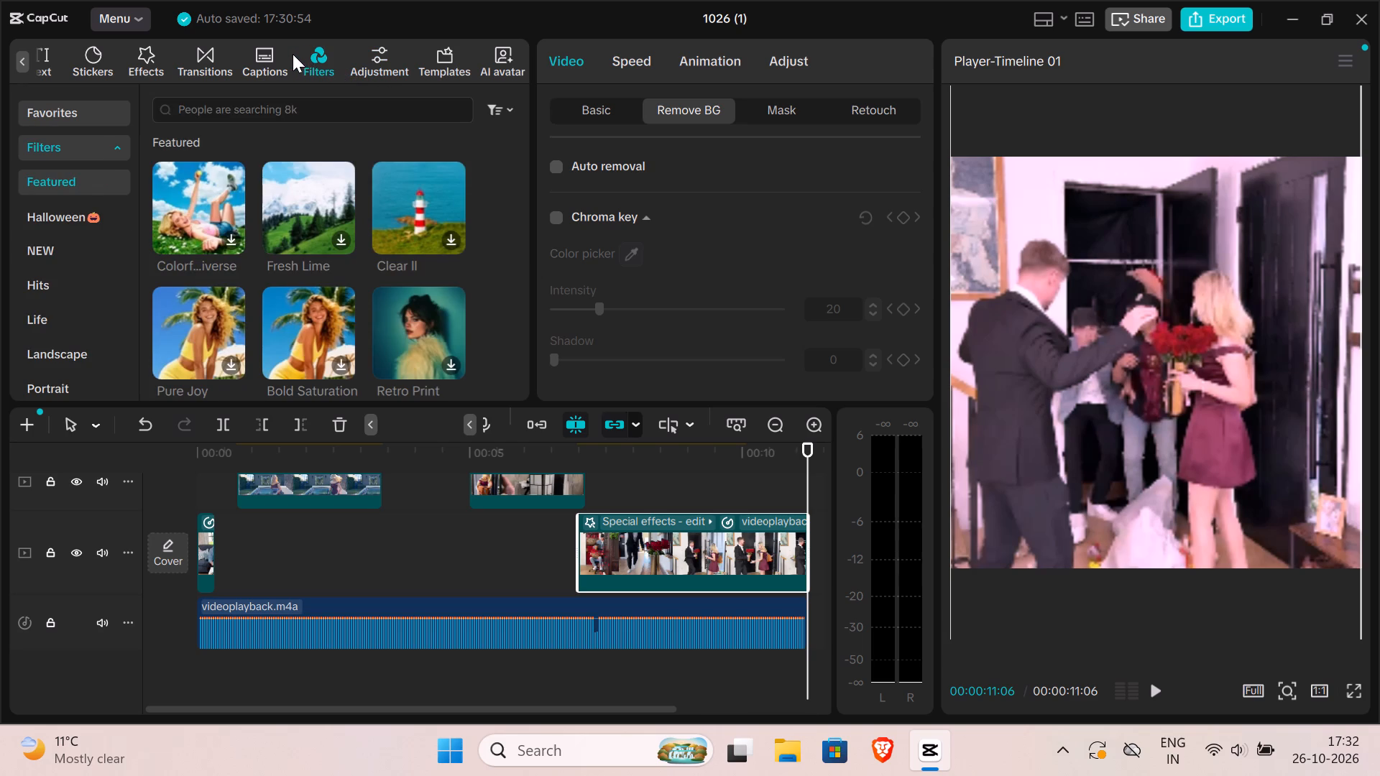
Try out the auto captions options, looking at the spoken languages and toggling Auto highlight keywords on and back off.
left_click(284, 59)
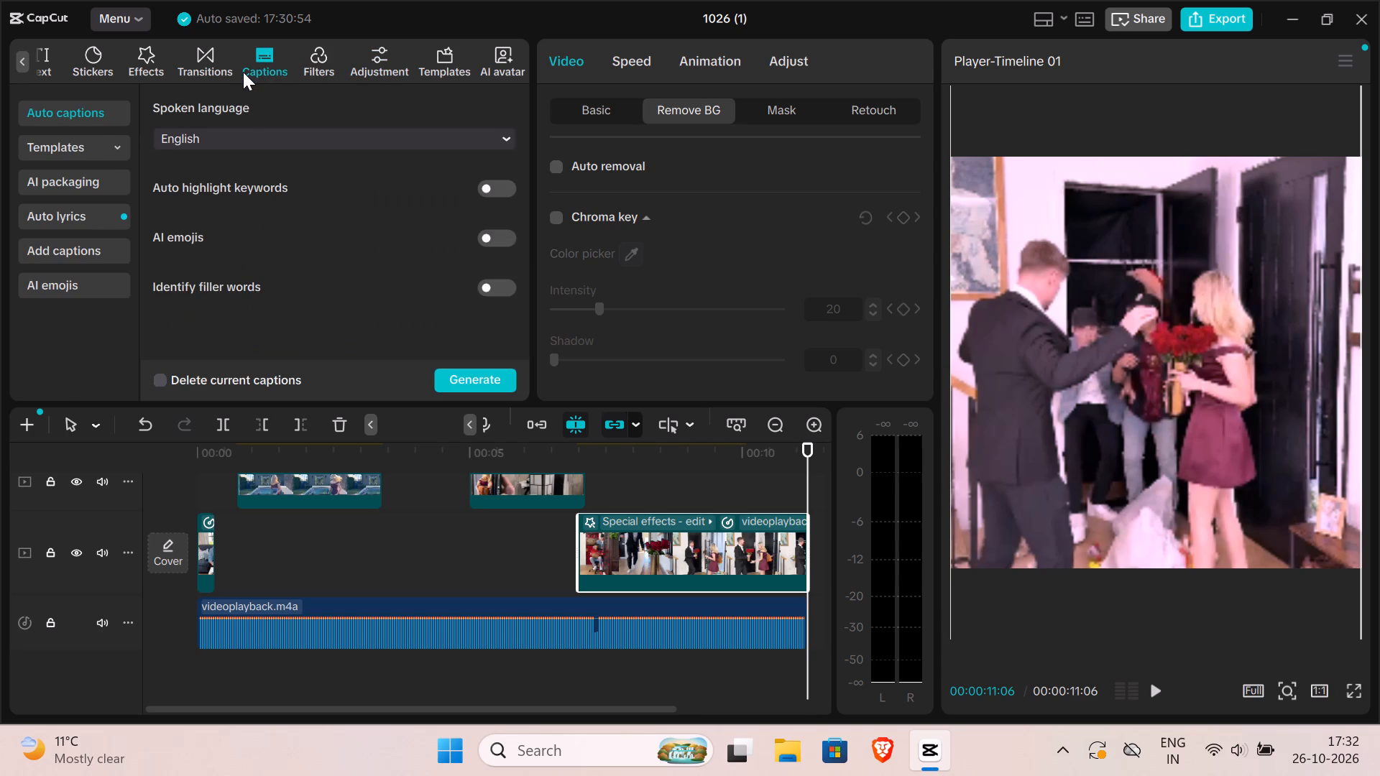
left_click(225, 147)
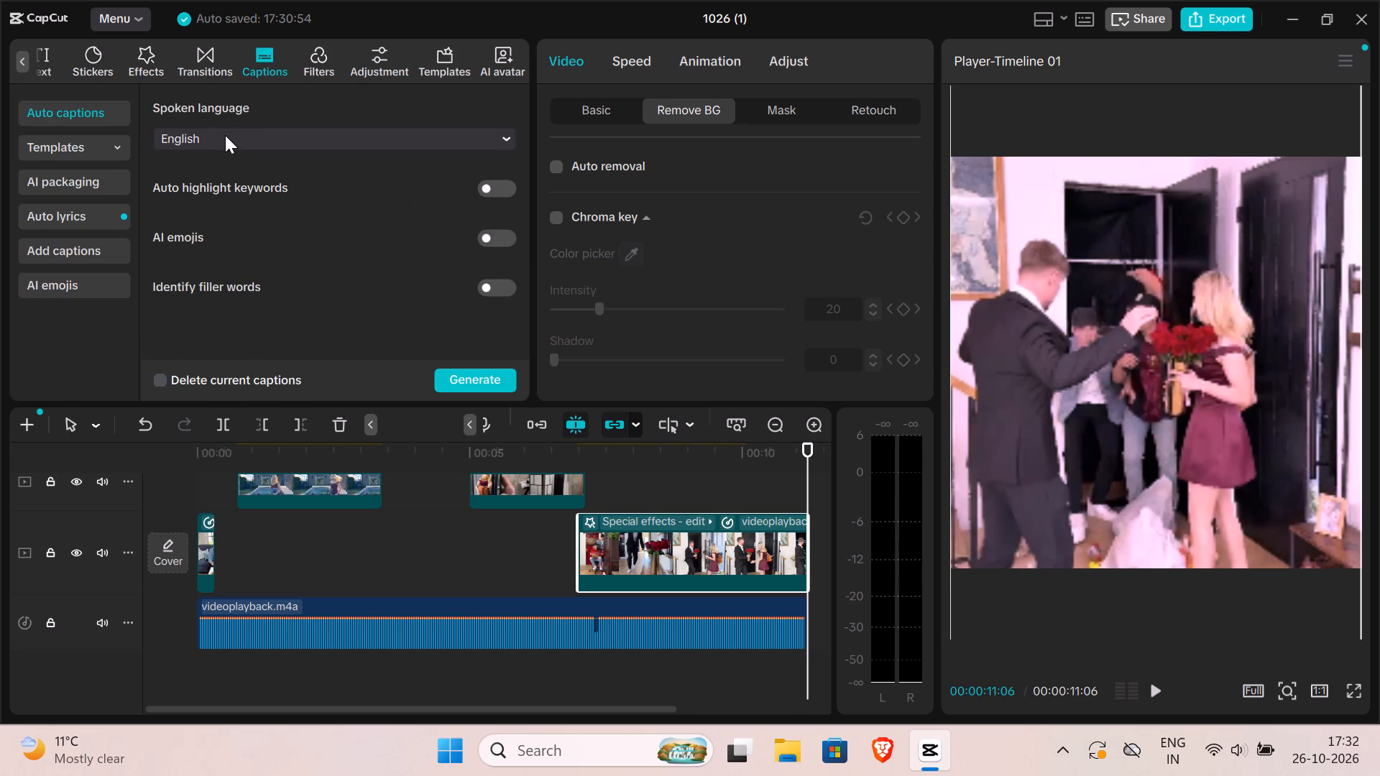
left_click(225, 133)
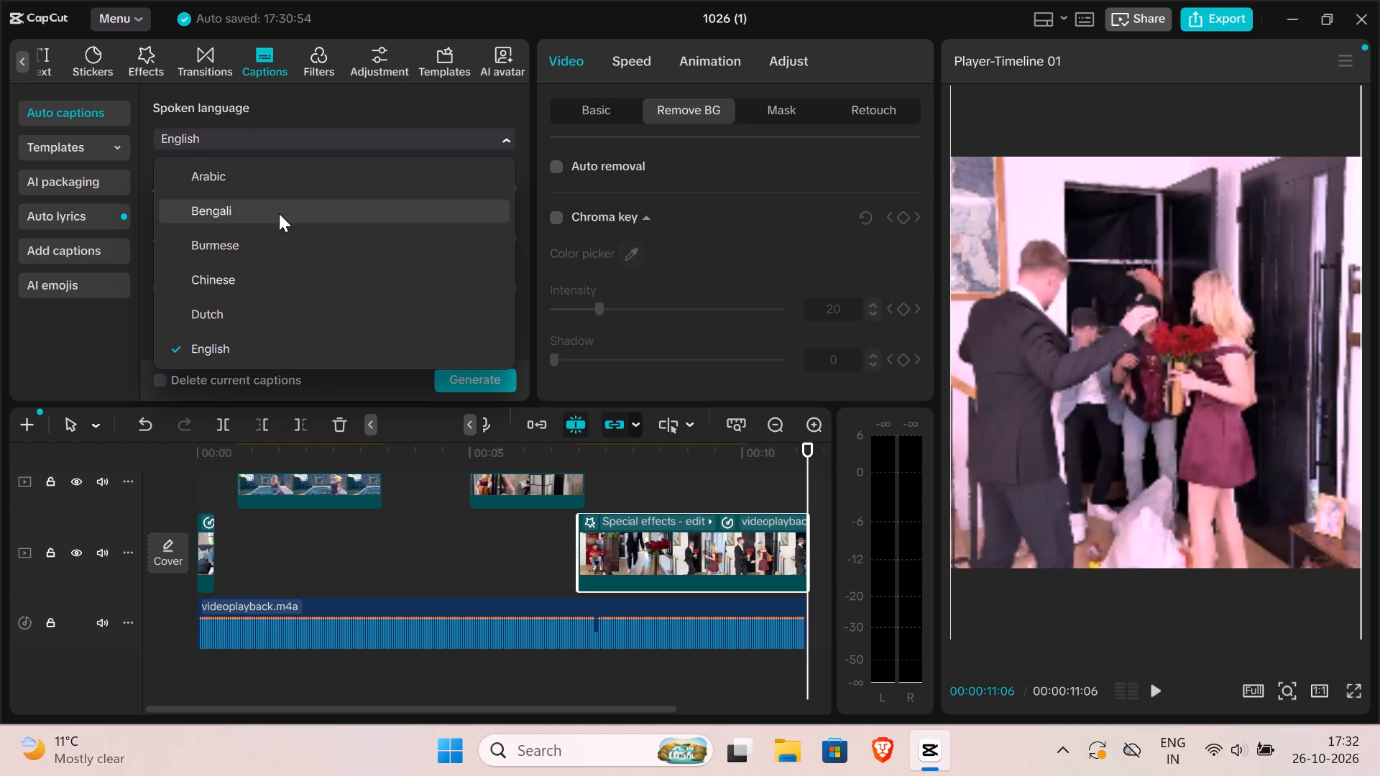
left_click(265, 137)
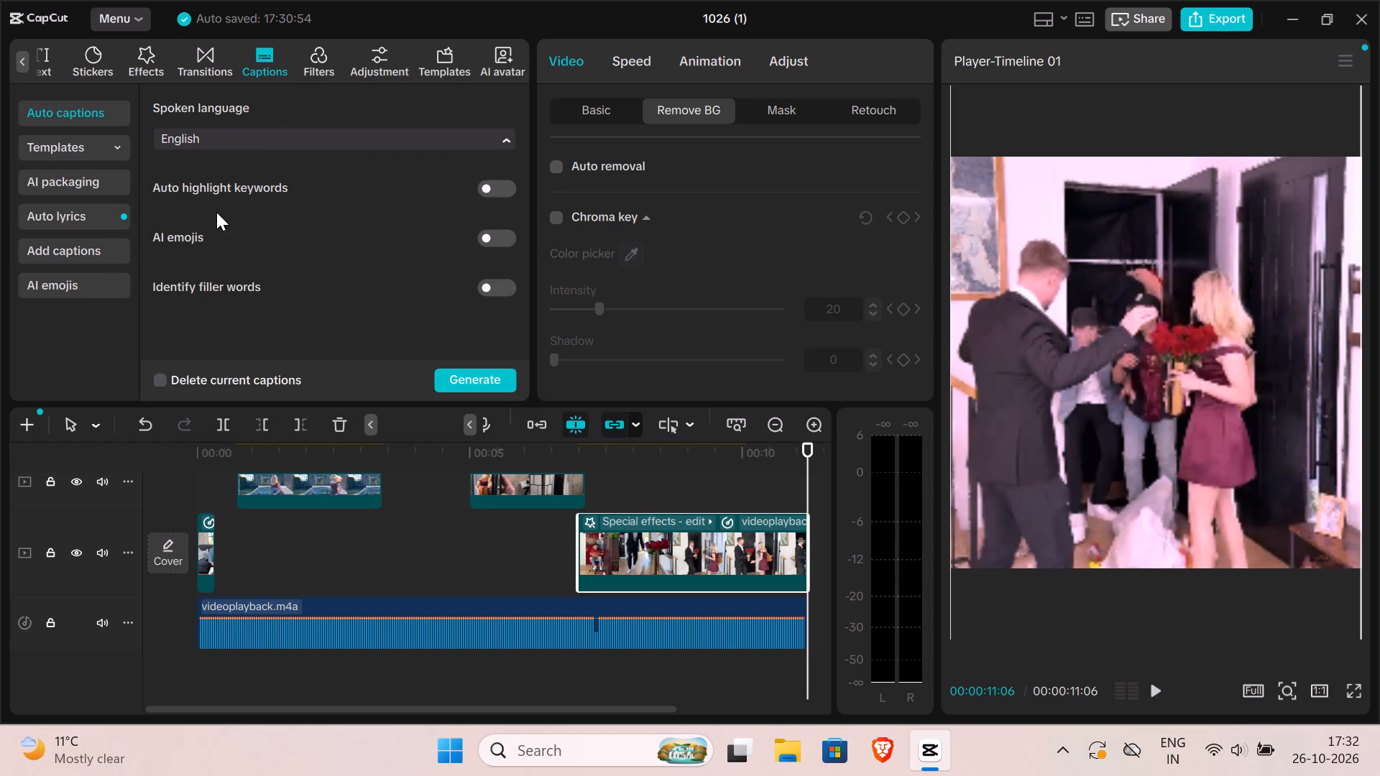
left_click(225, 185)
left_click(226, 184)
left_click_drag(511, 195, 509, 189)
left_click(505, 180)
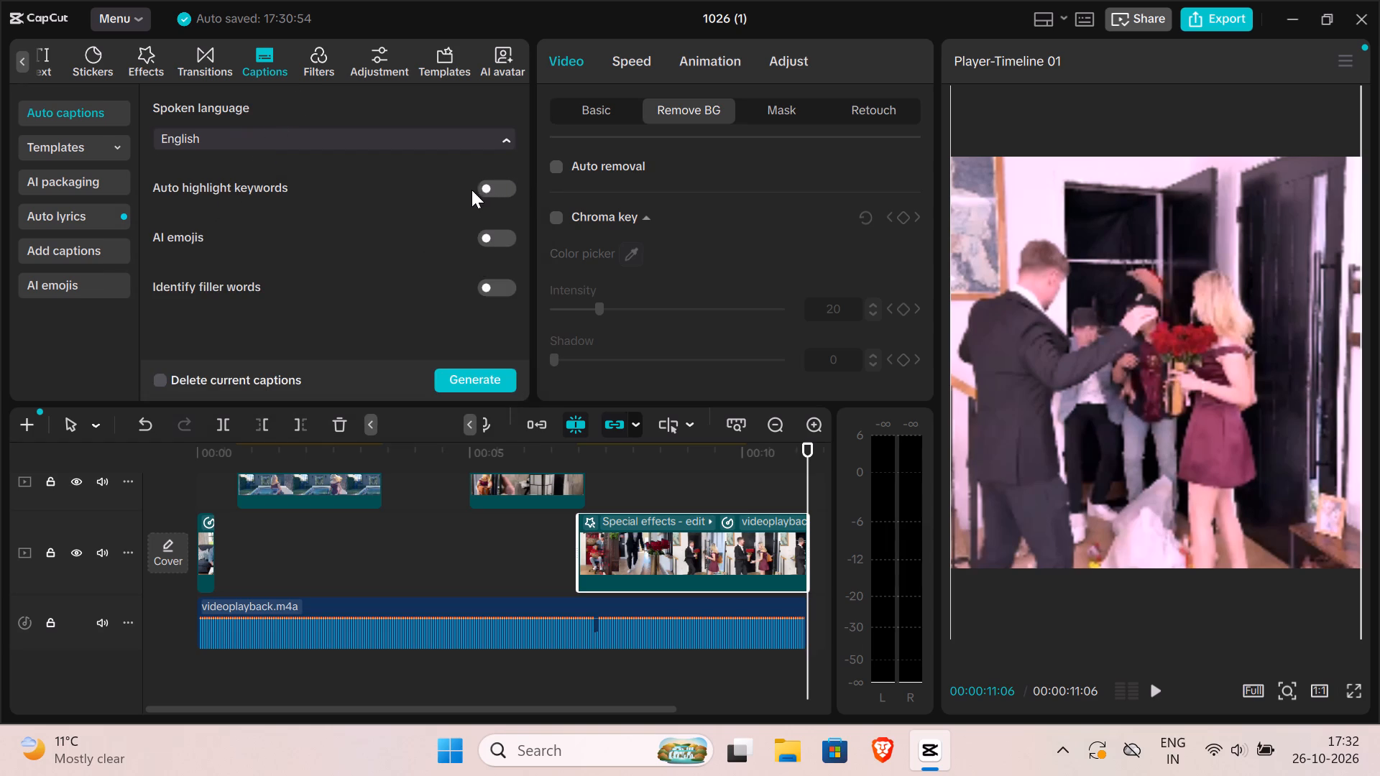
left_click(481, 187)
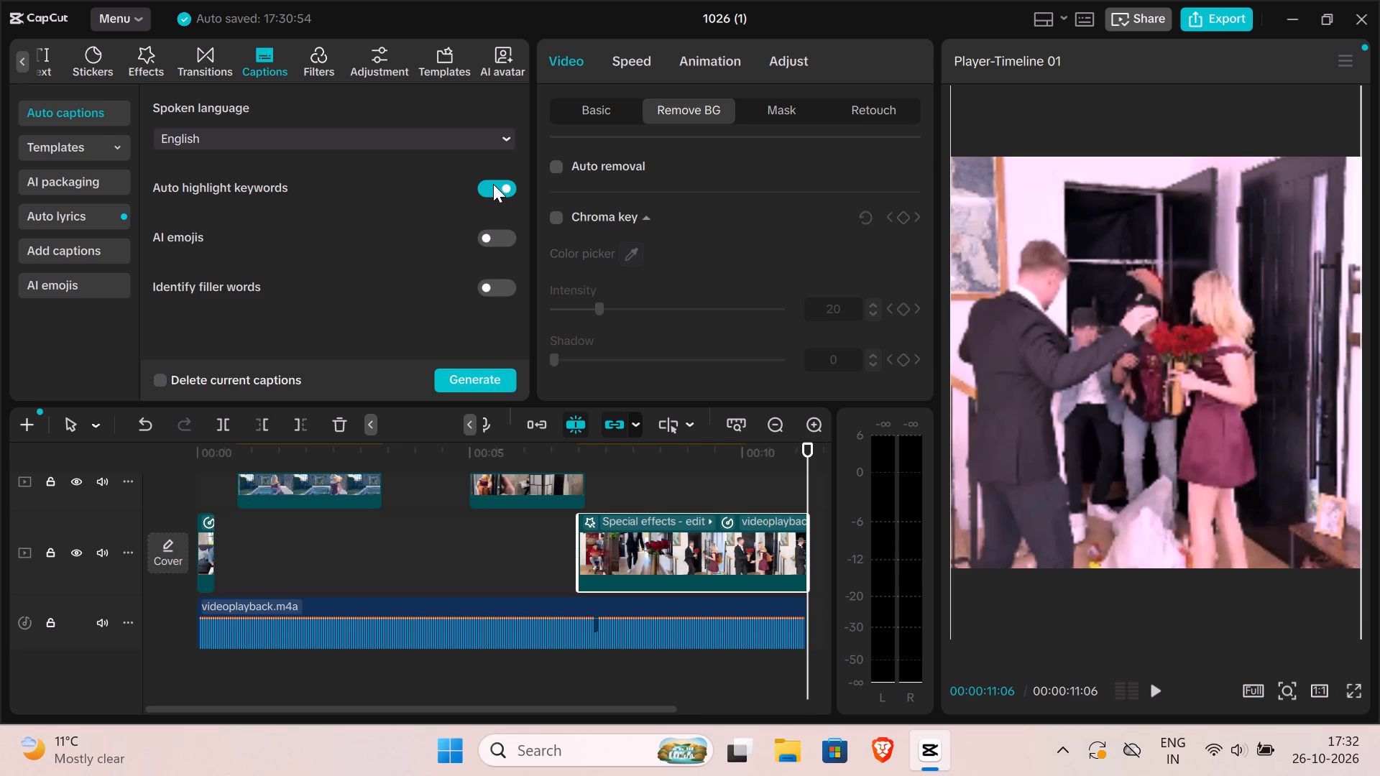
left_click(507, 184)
Open the final clip's basic video settings.
left_click_drag(626, 106, 620, 104)
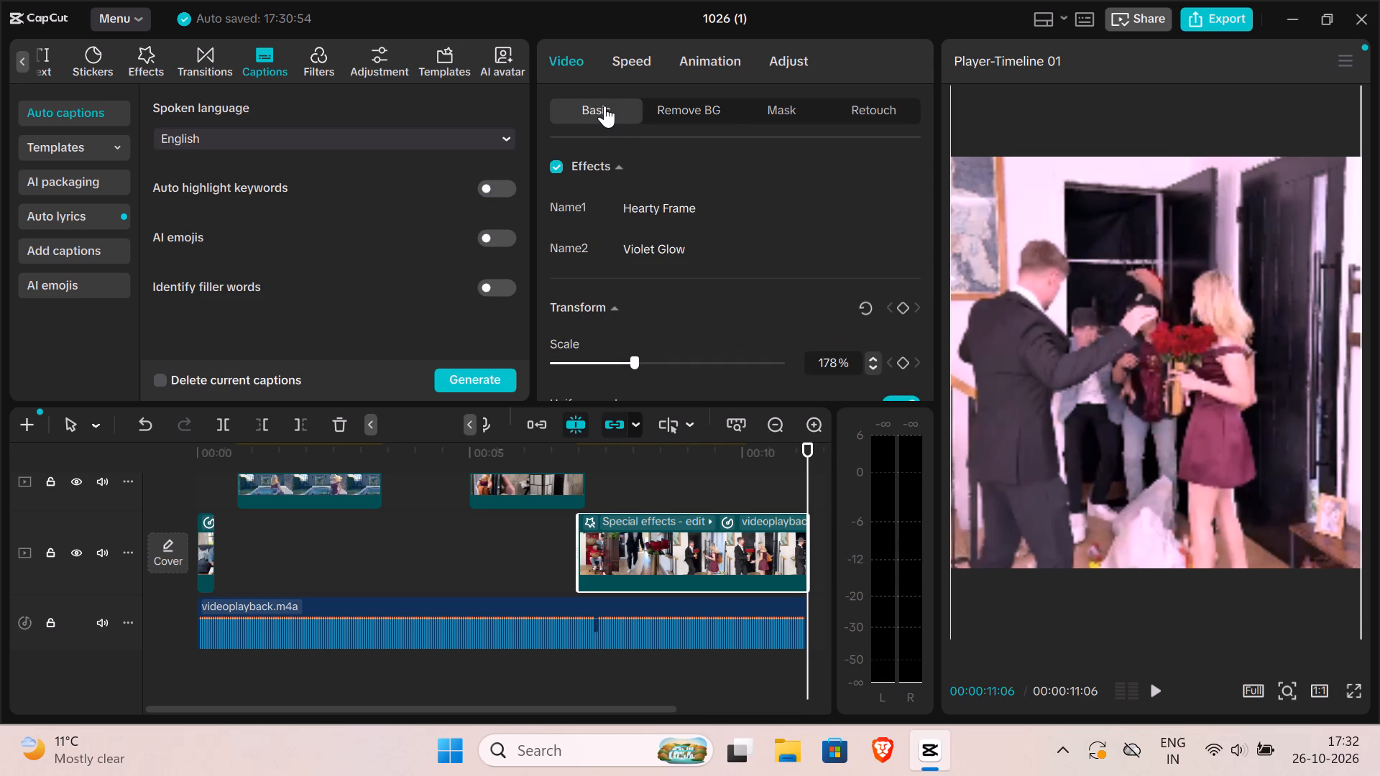
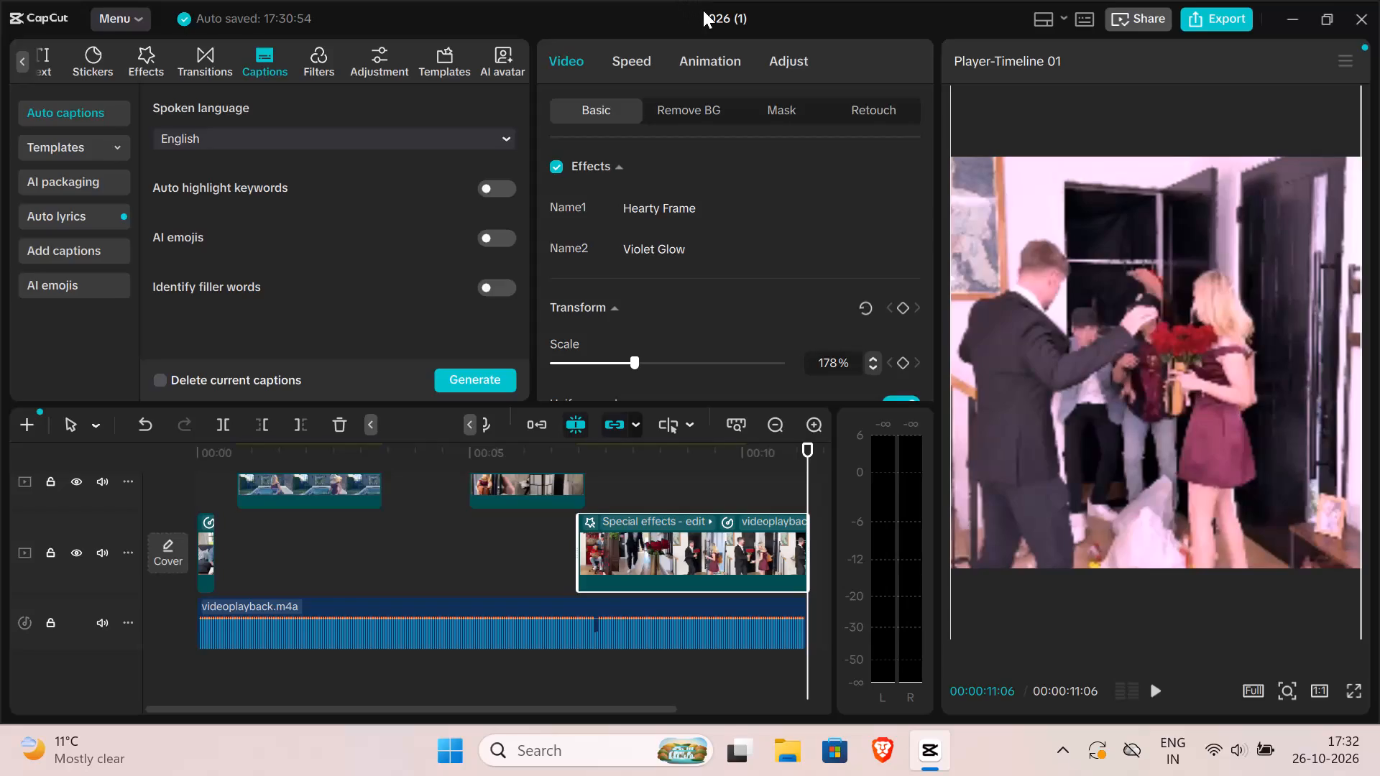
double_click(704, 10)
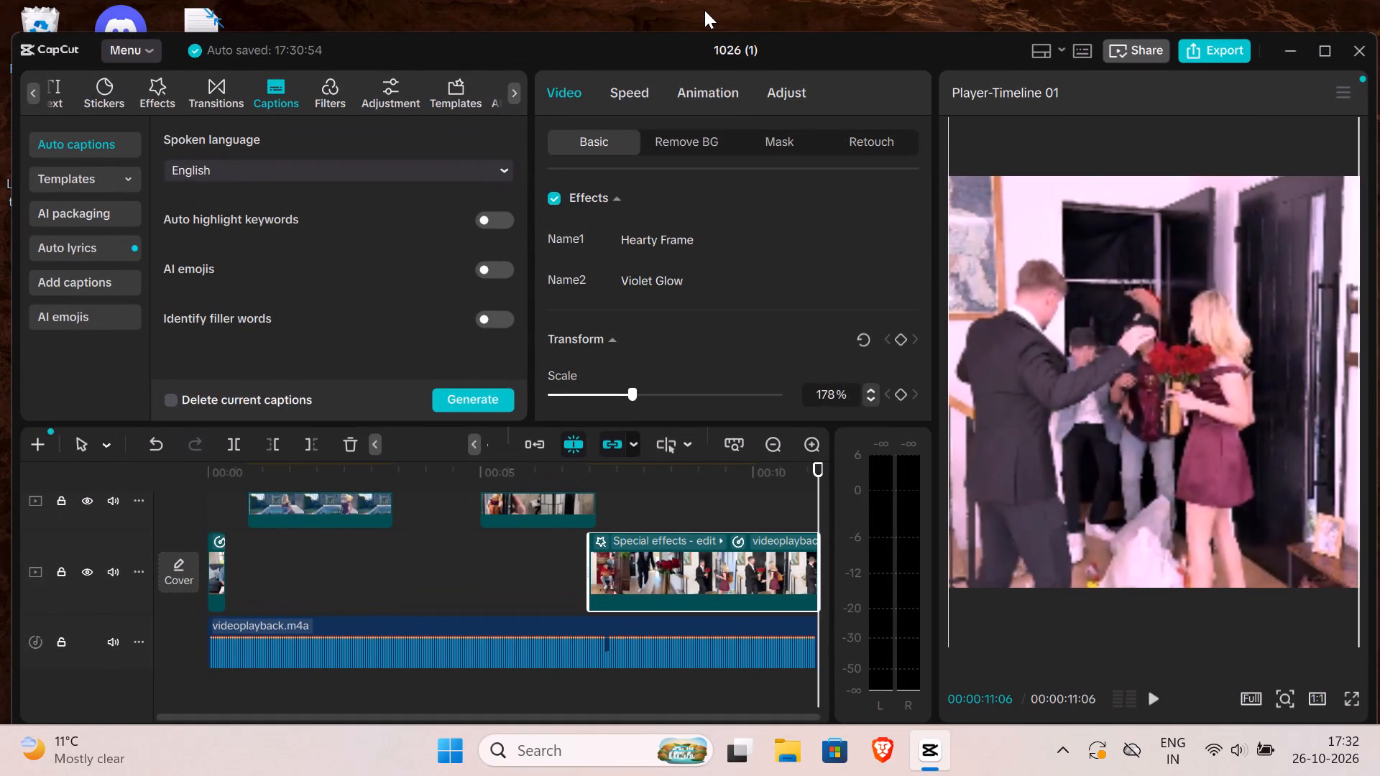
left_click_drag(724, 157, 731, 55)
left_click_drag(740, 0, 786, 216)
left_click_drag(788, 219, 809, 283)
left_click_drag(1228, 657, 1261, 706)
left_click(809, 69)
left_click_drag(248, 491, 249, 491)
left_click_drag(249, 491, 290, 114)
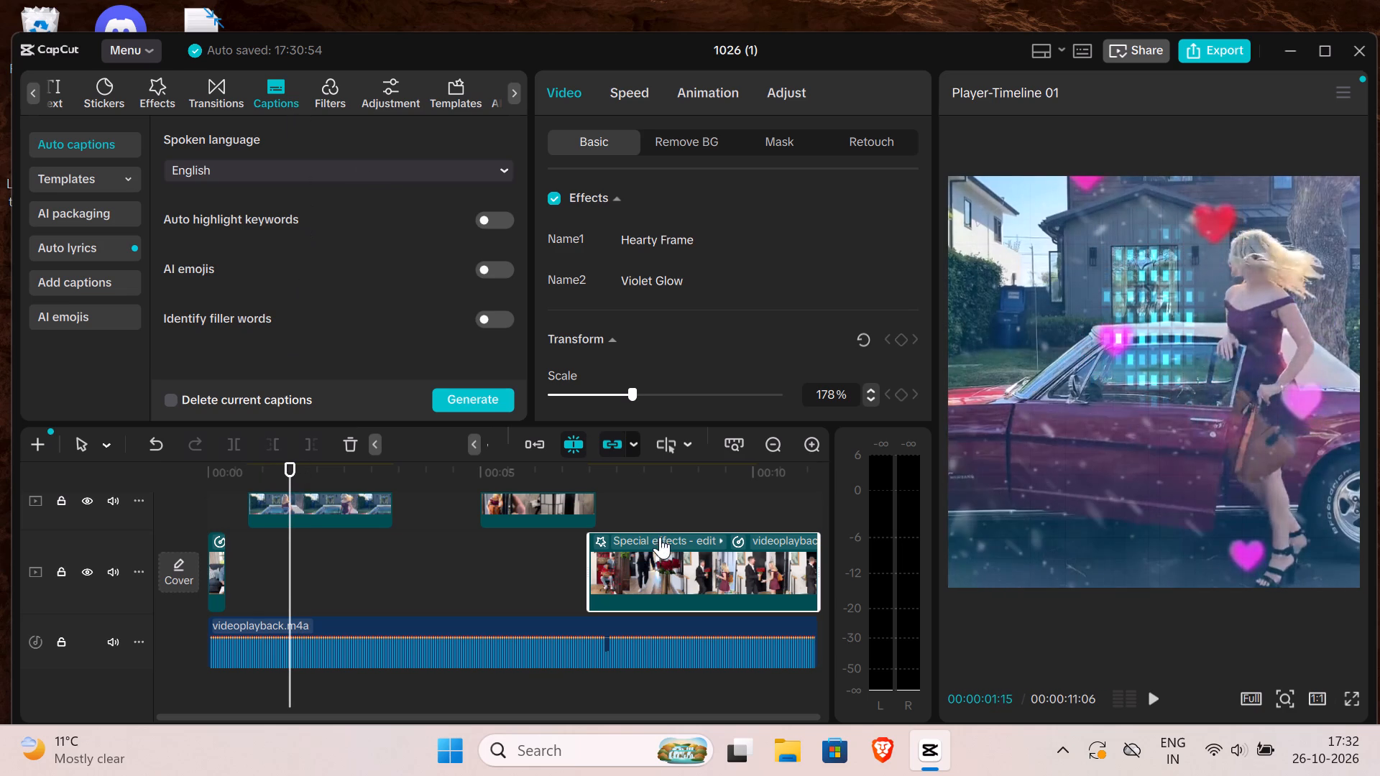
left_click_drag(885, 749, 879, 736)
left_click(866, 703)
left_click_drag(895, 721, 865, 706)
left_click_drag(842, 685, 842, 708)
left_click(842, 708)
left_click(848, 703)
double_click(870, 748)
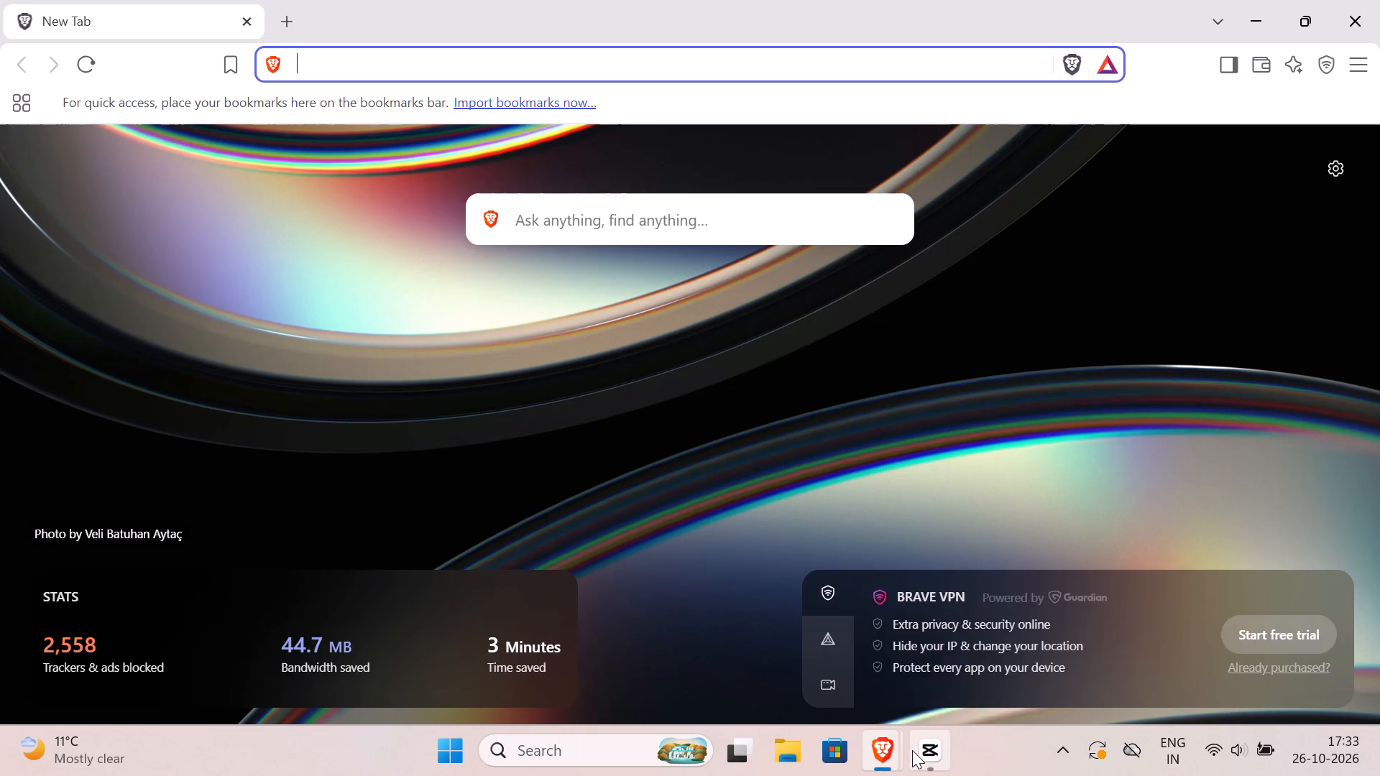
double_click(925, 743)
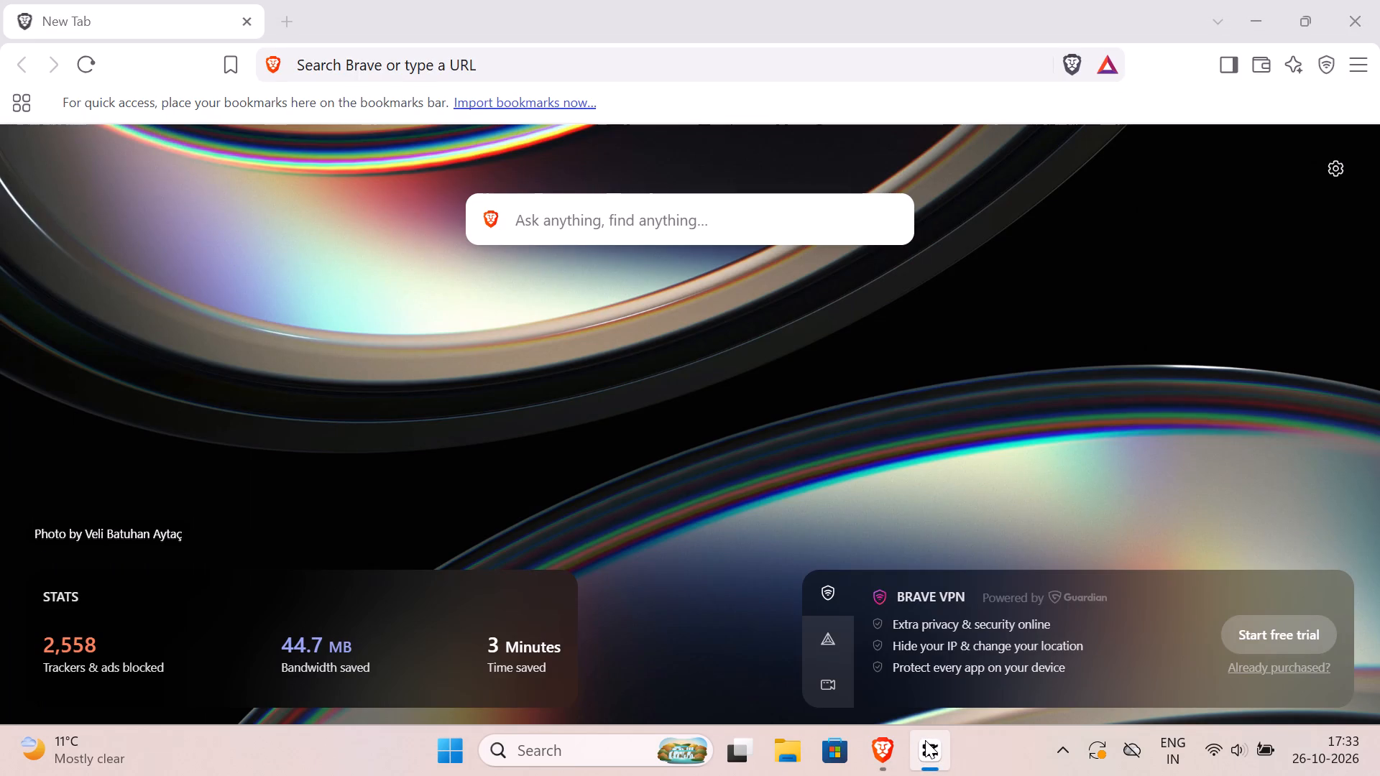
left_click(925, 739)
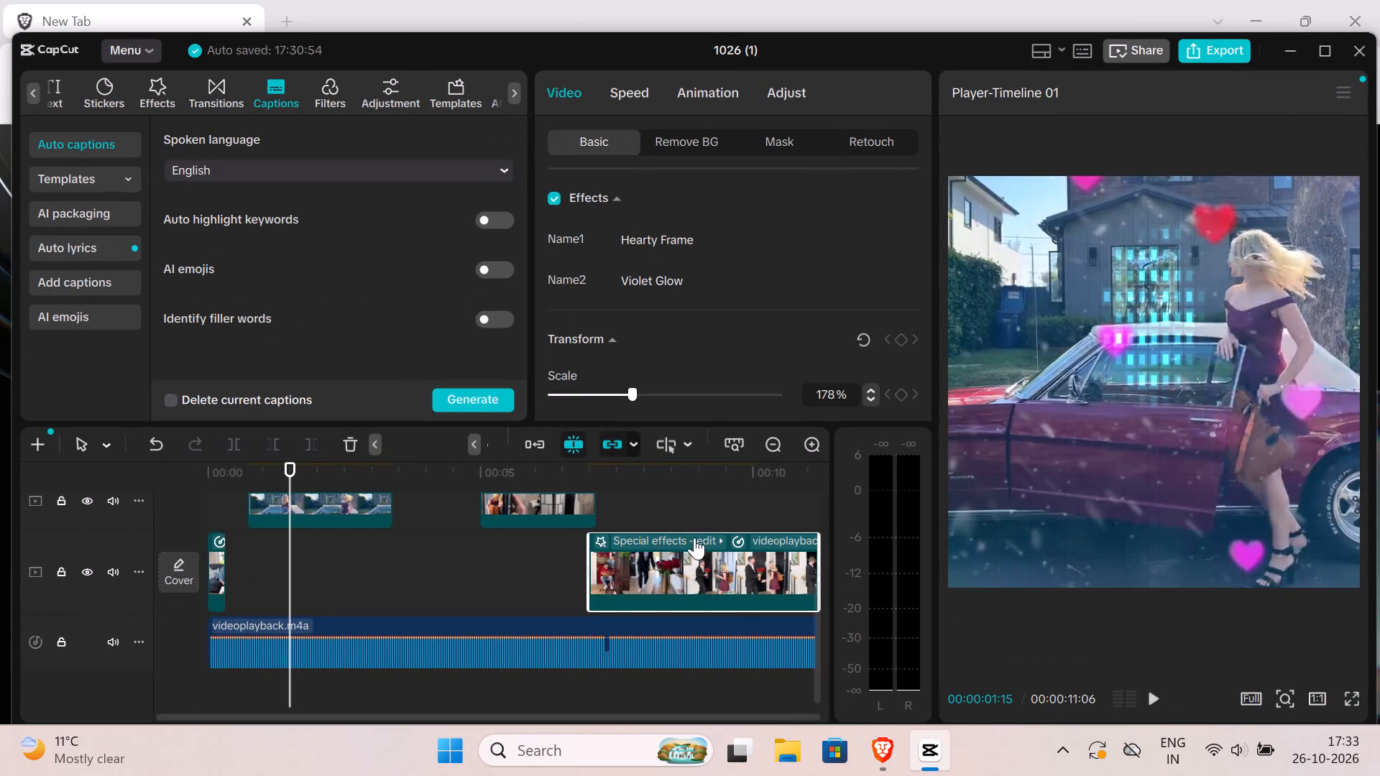
Enable Smooth slow-mo for the selected last clip, which uses the Custom speed curve.
left_click_drag(686, 463, 77, 422)
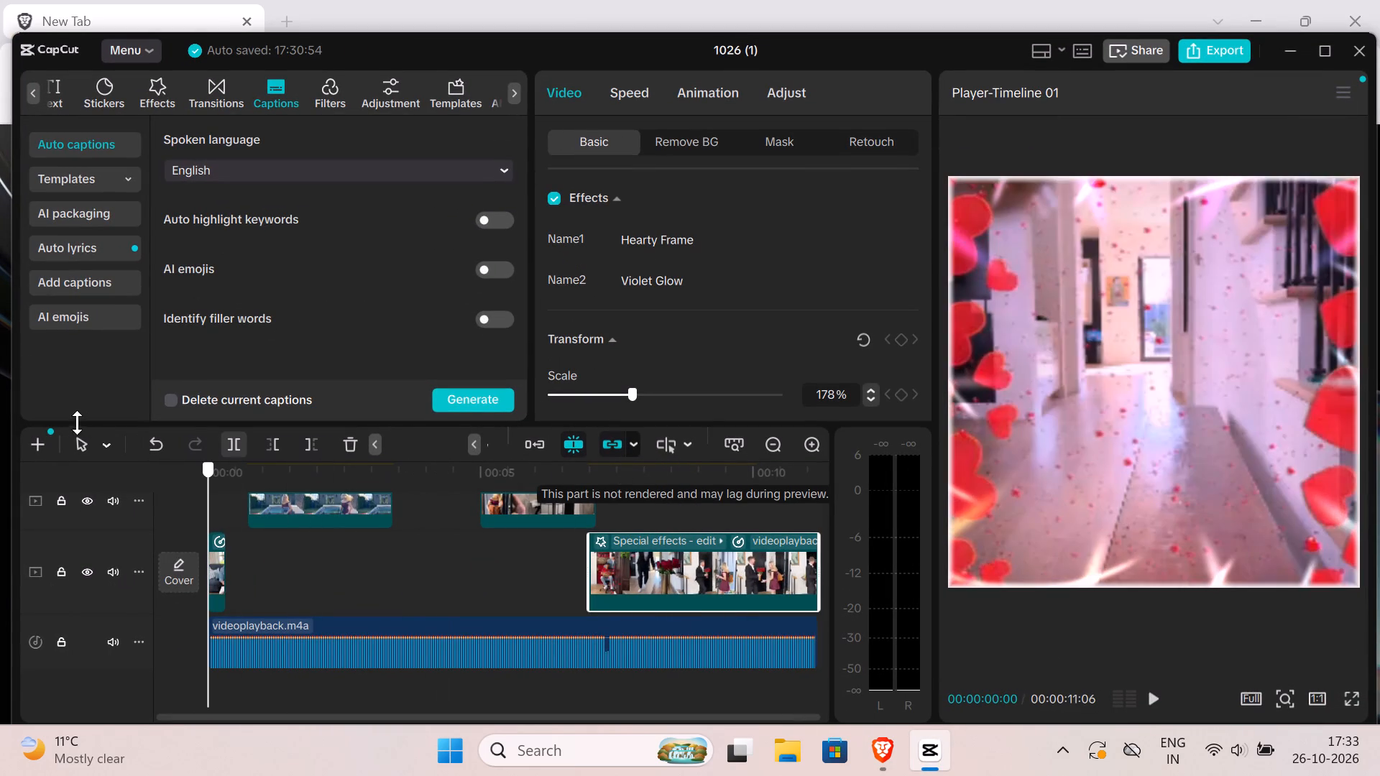
left_click_drag(77, 422, 57, 418)
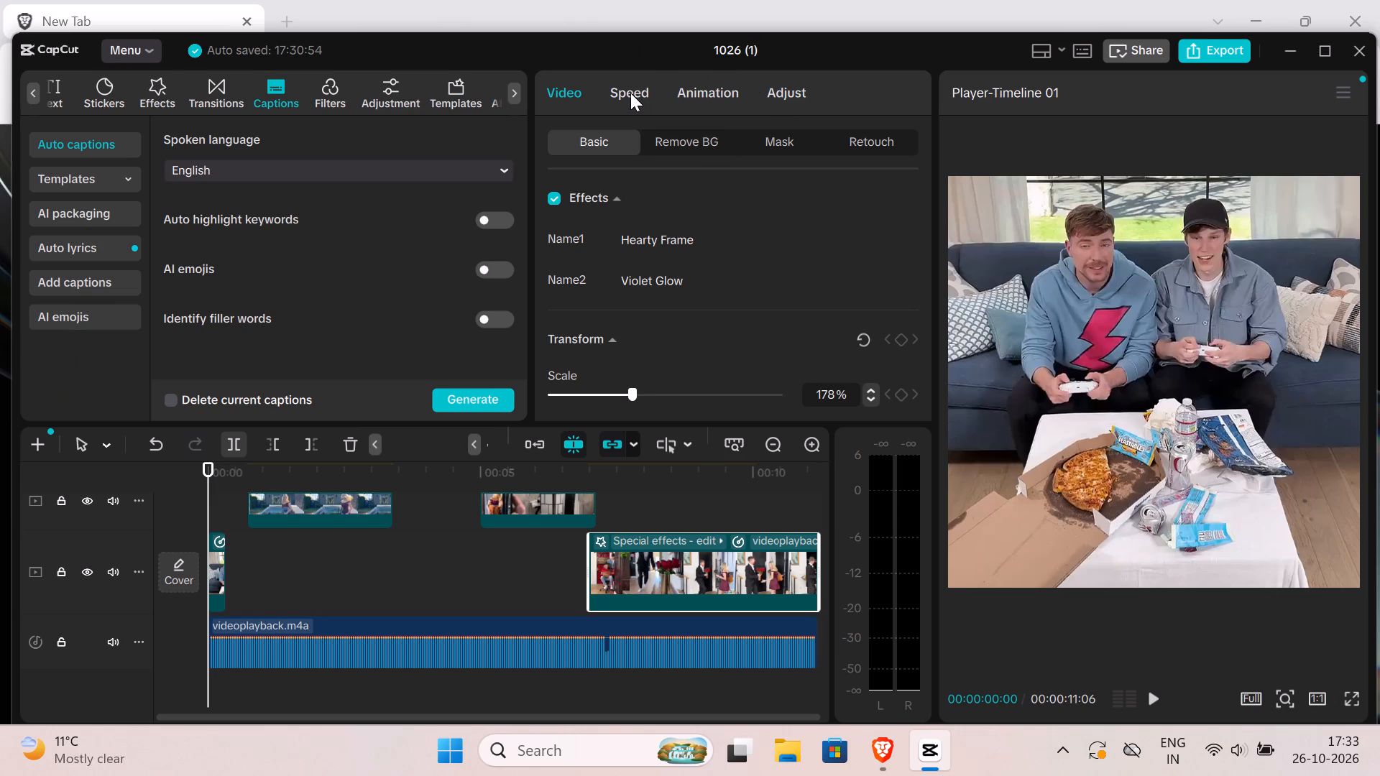
left_click(627, 75)
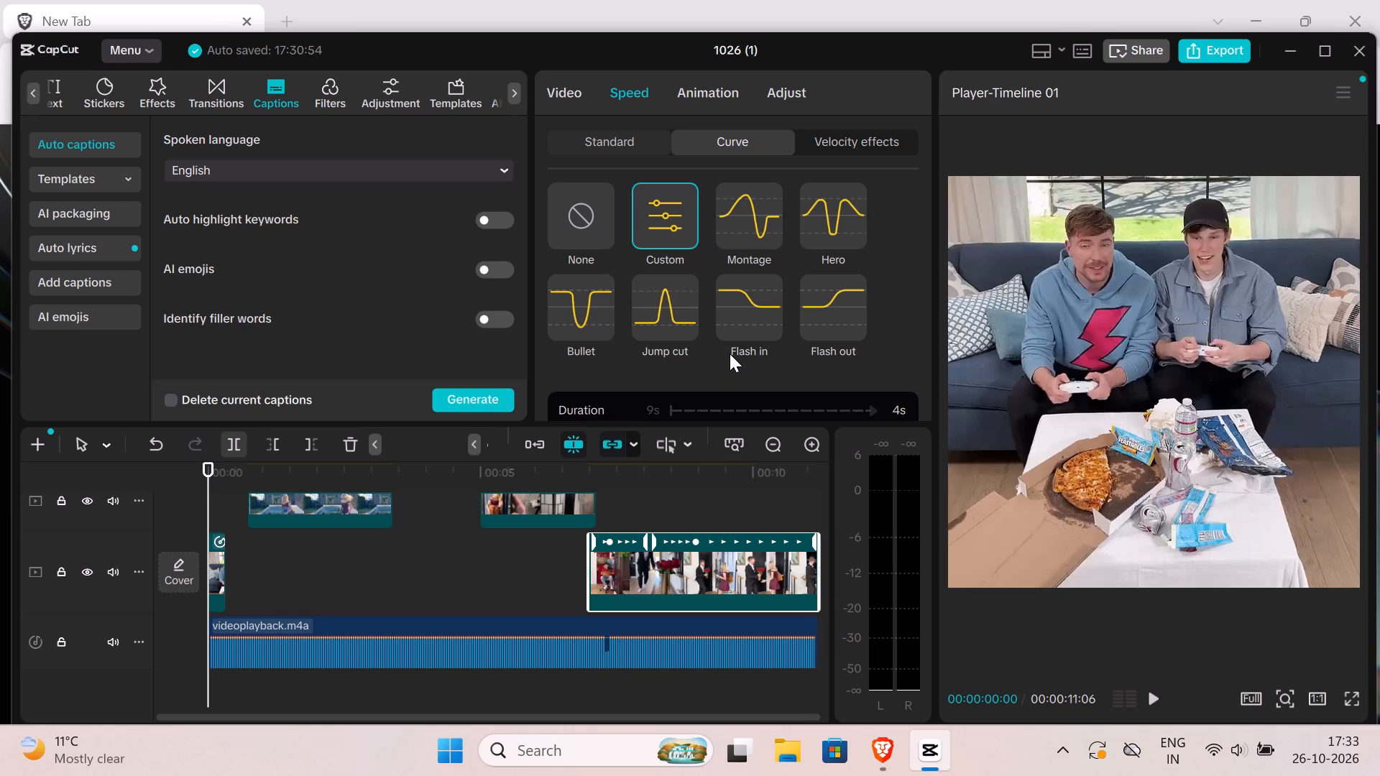
scroll(729, 353, "down", 3)
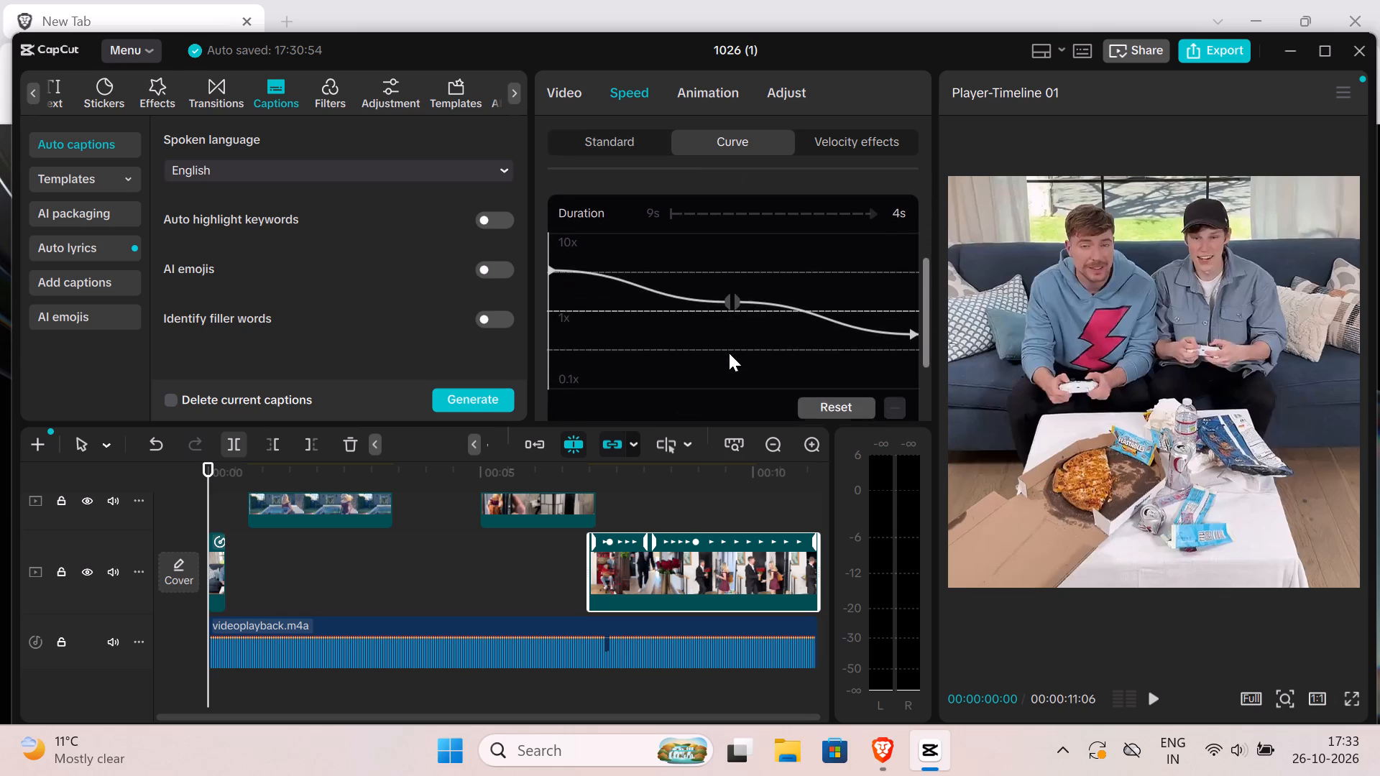
scroll(729, 353, "down", 1)
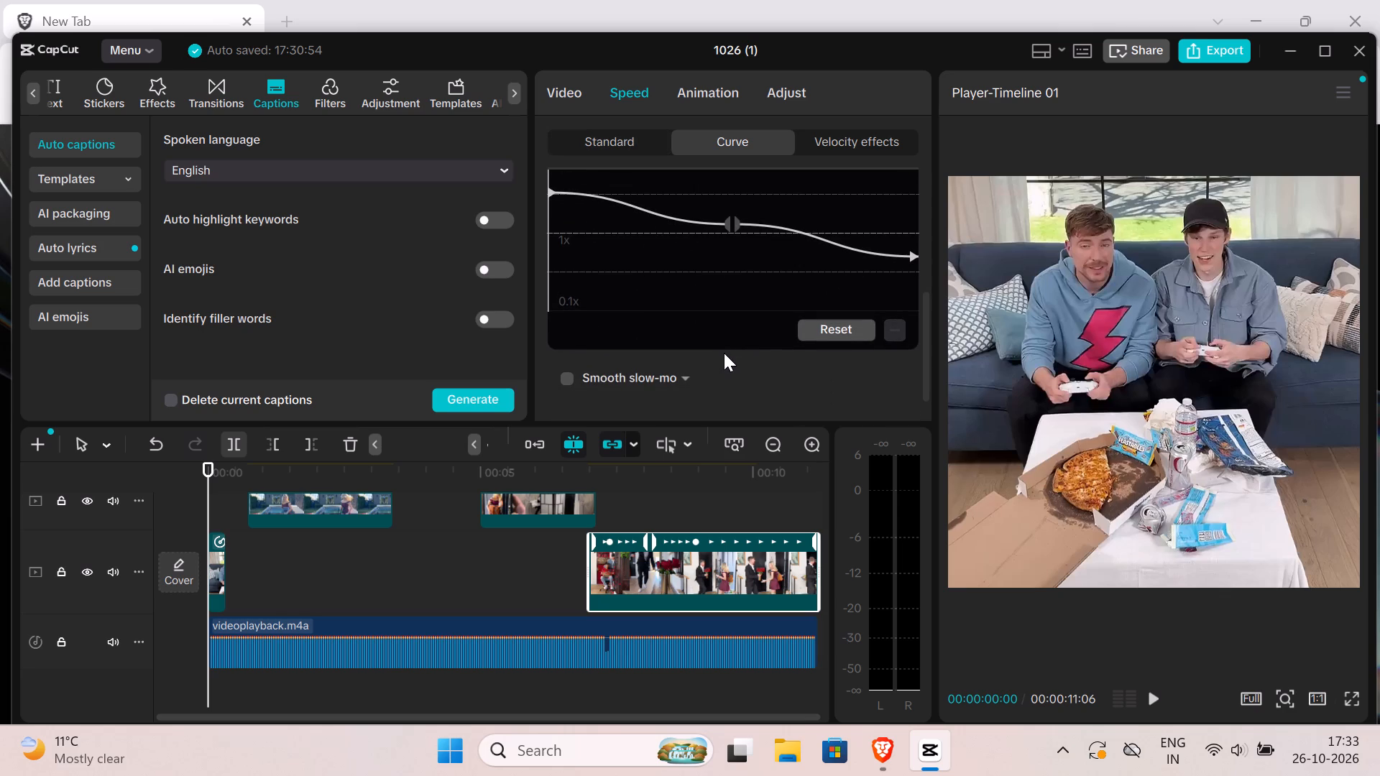
left_click(569, 374)
left_click_drag(574, 366, 636, 382)
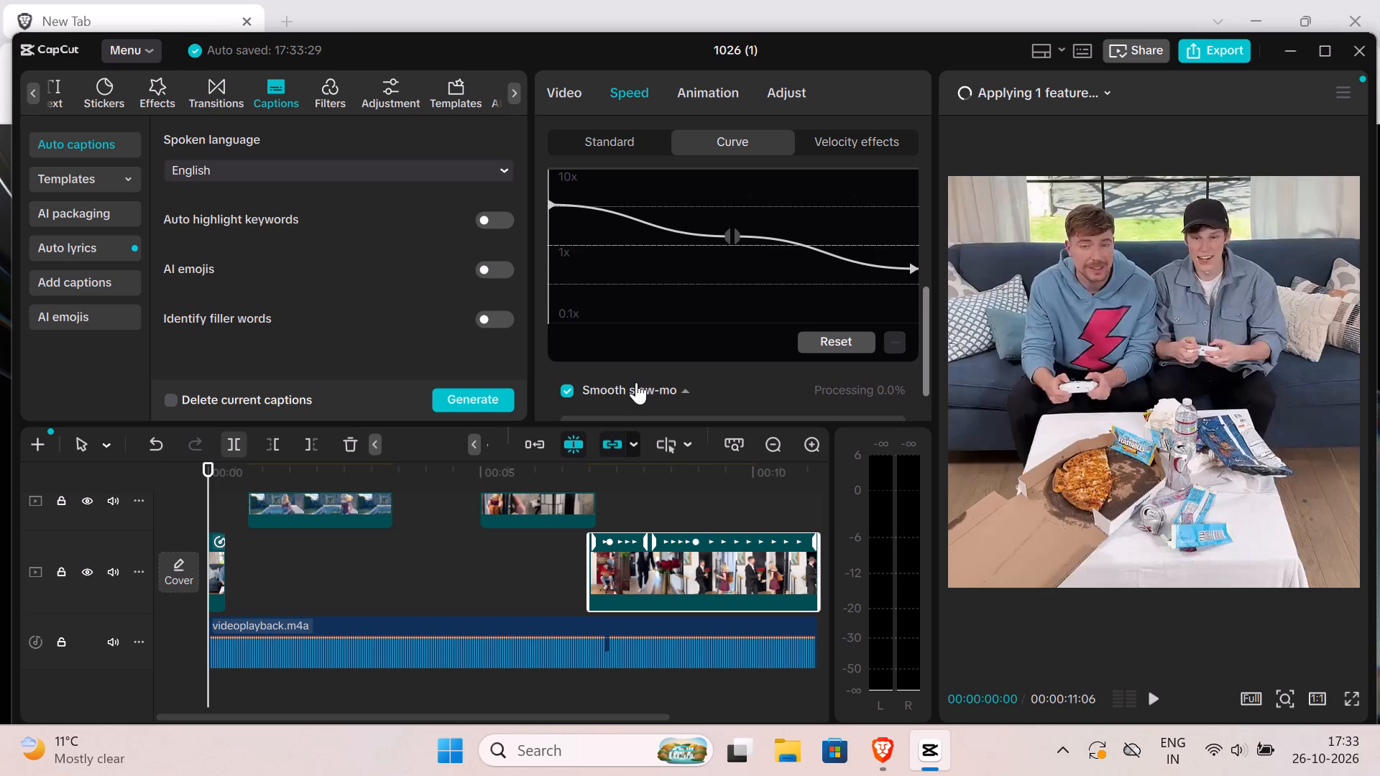
left_click_drag(636, 382, 629, 394)
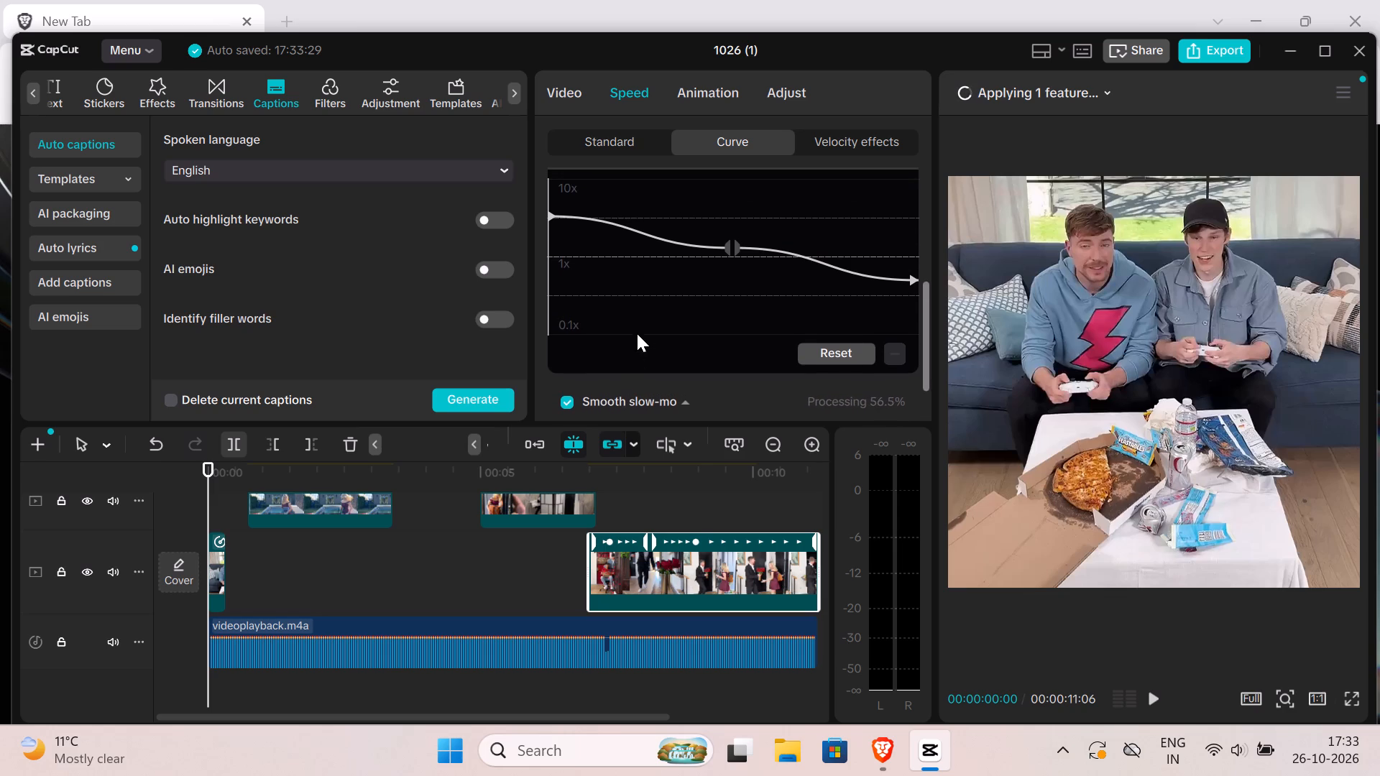
Scrub the timeline around the start of the last clip to check how the slow-motion footage previews.
left_click_drag(655, 334, 678, 394)
left_click_drag(759, 476, 626, 426)
left_click(624, 428)
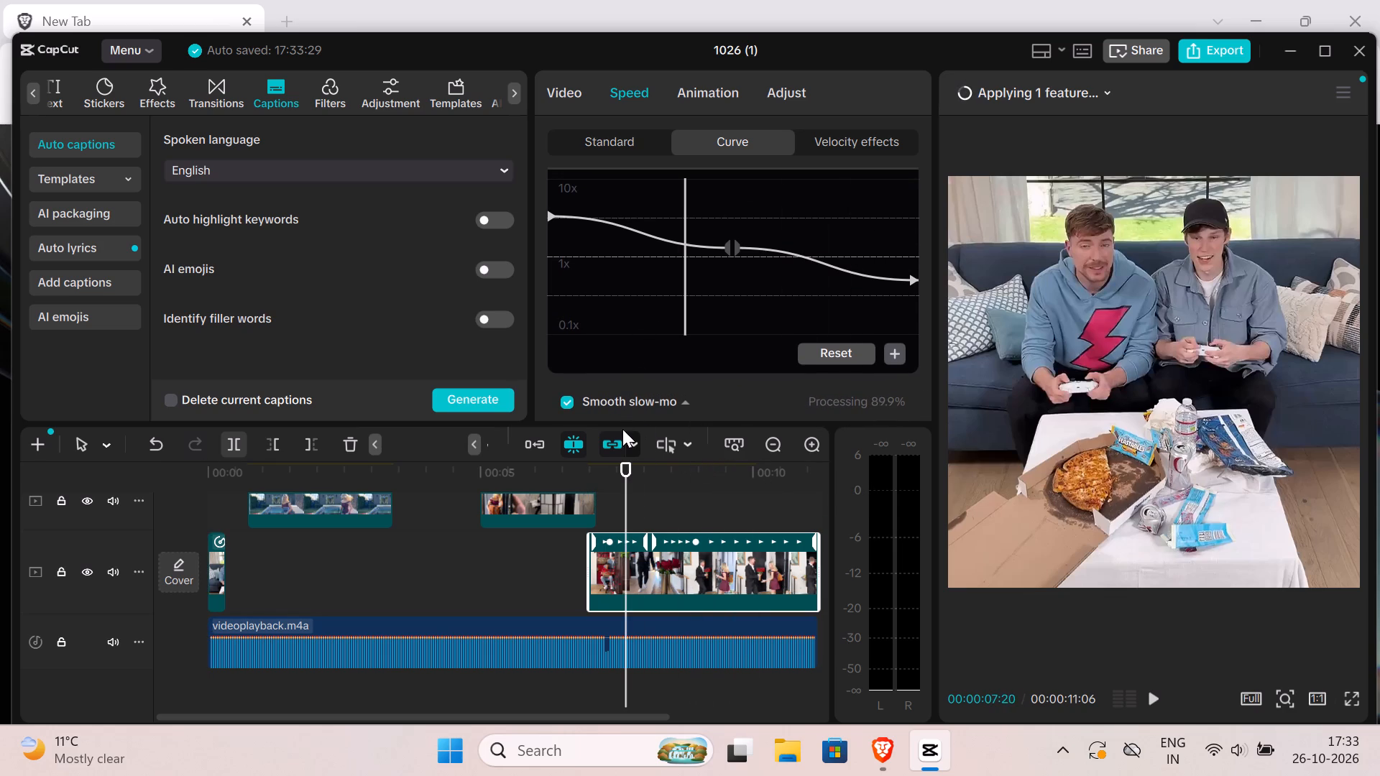
left_click_drag(578, 441, 553, 446)
left_click(553, 446)
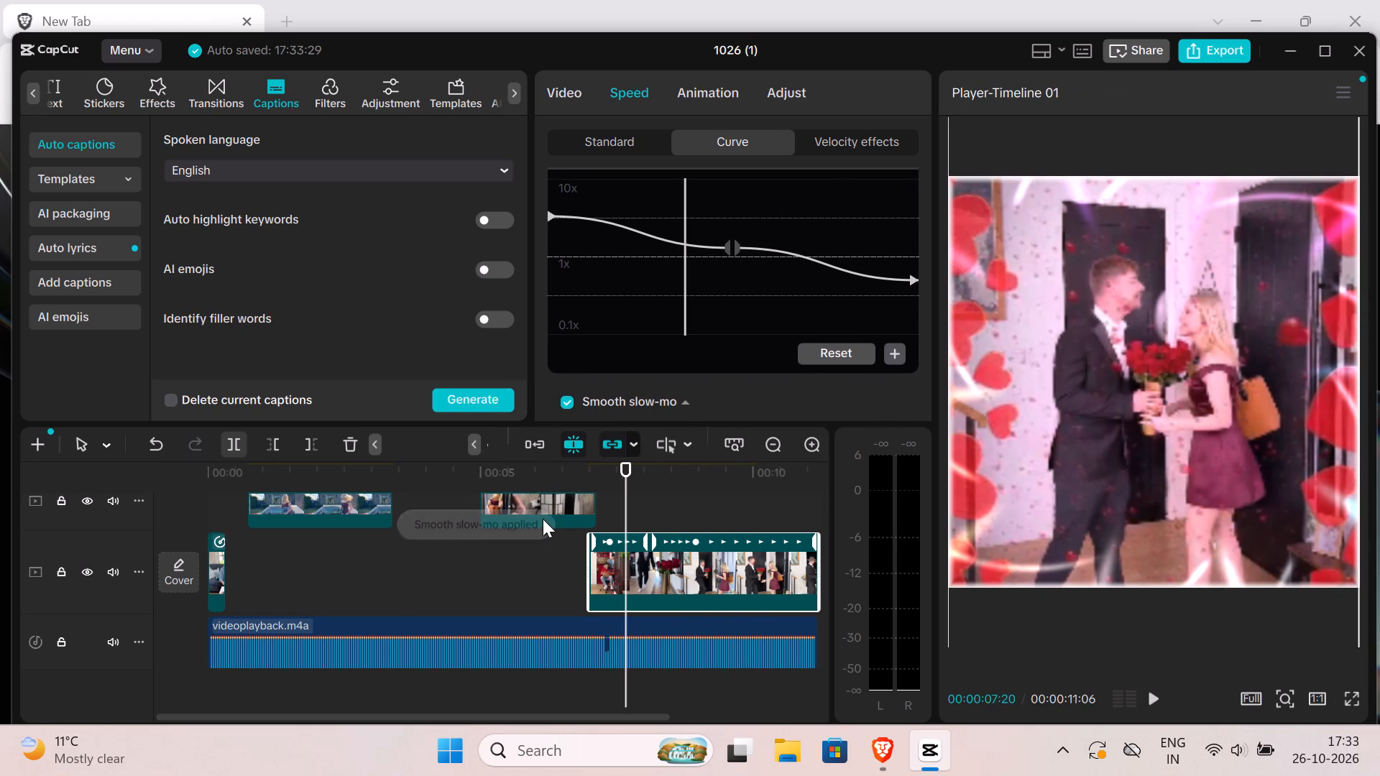
left_click(535, 481)
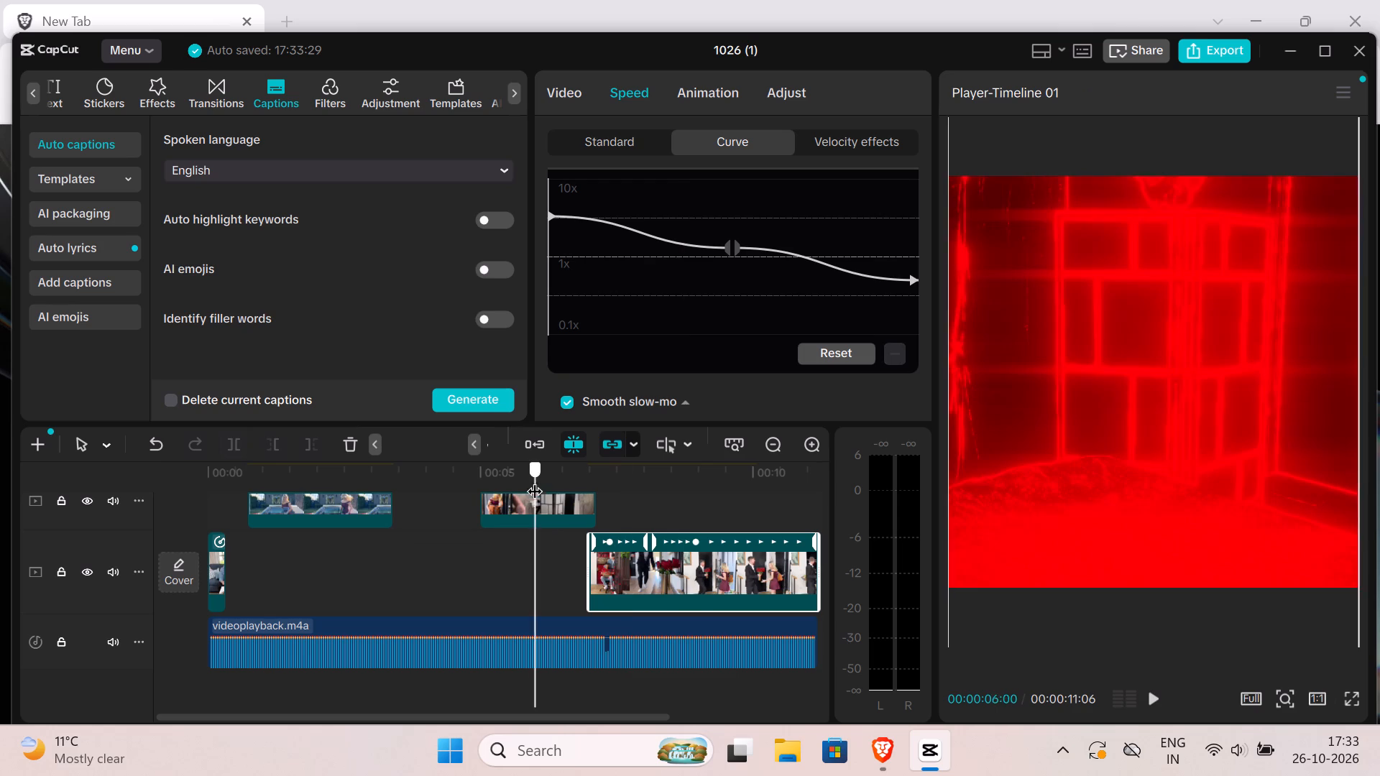
double_click(625, 329)
left_click(625, 329)
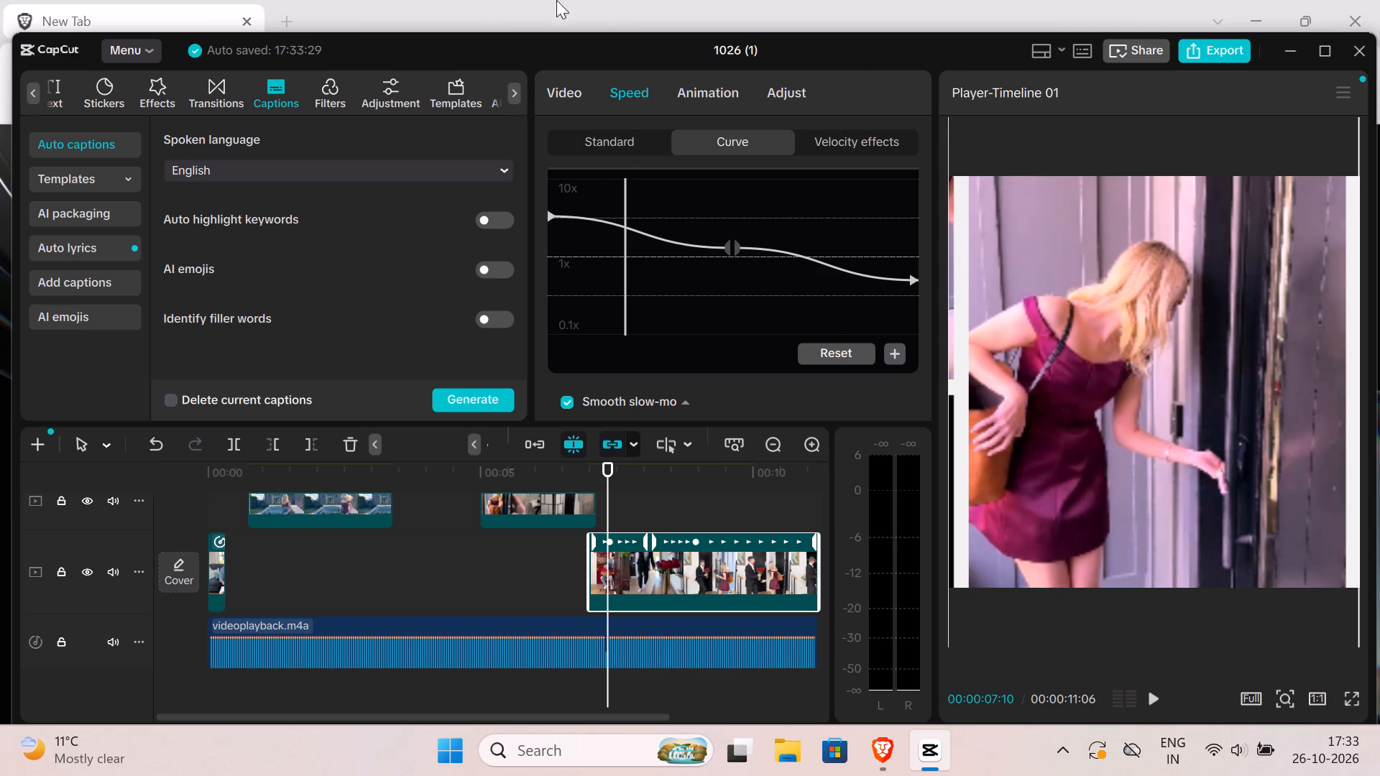
Open the velocity effects for the selected clip.
left_click(846, 147)
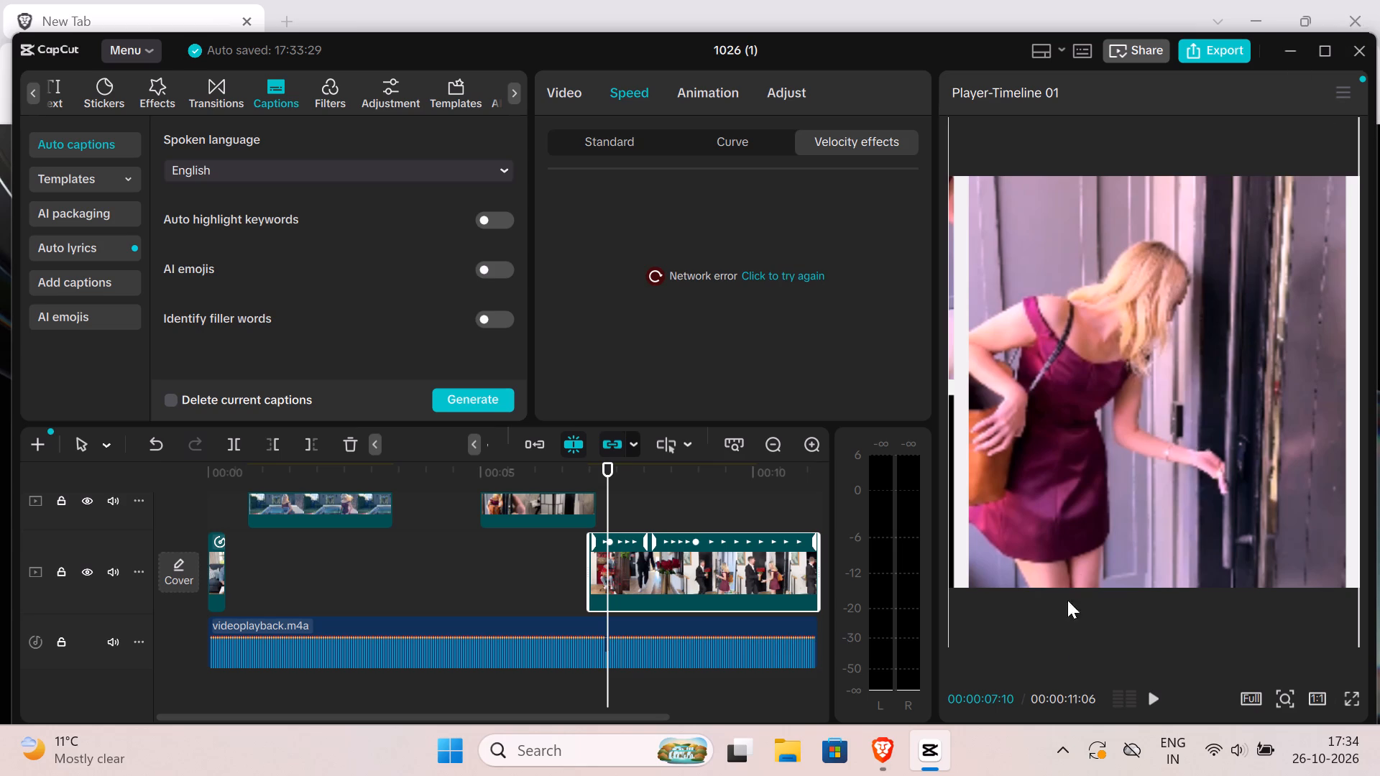
Close both open Brave browser windows.
left_click(882, 748)
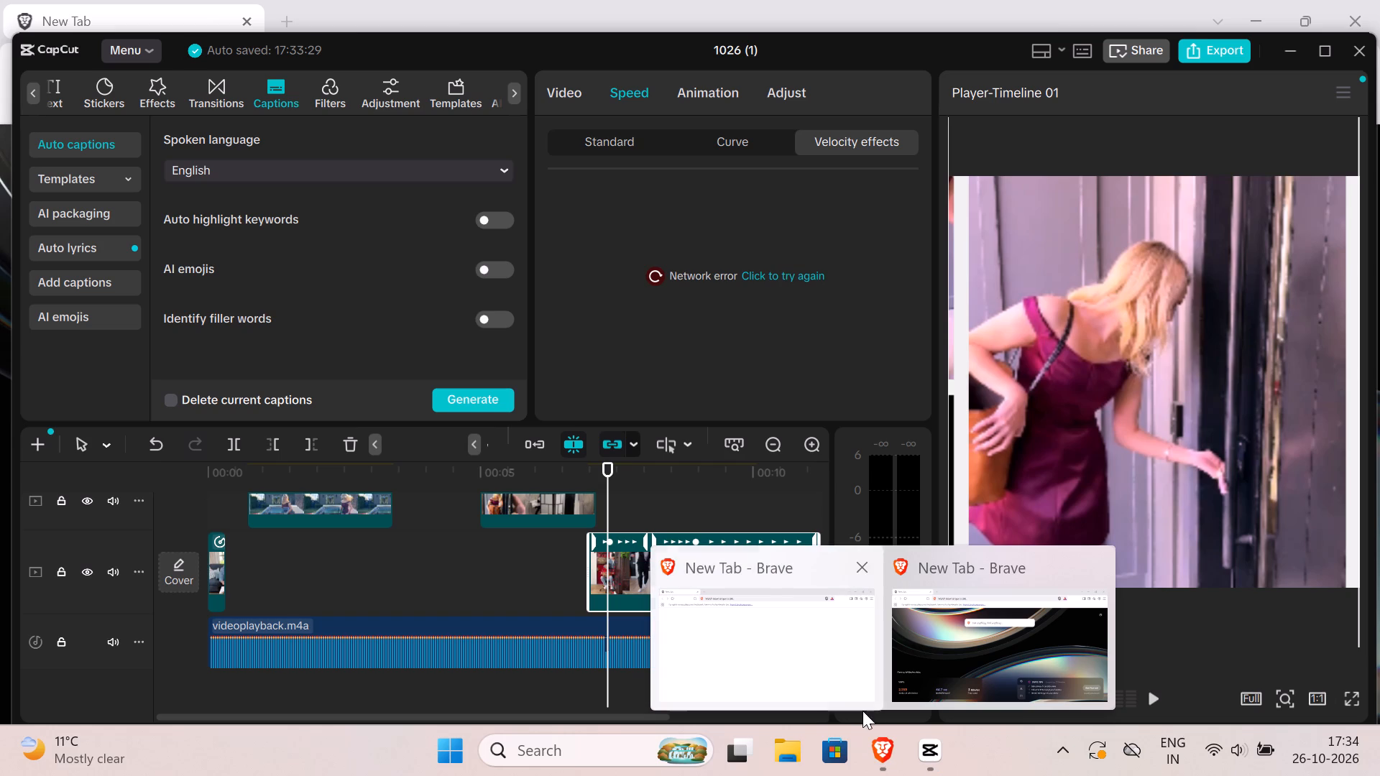
double_click(881, 737)
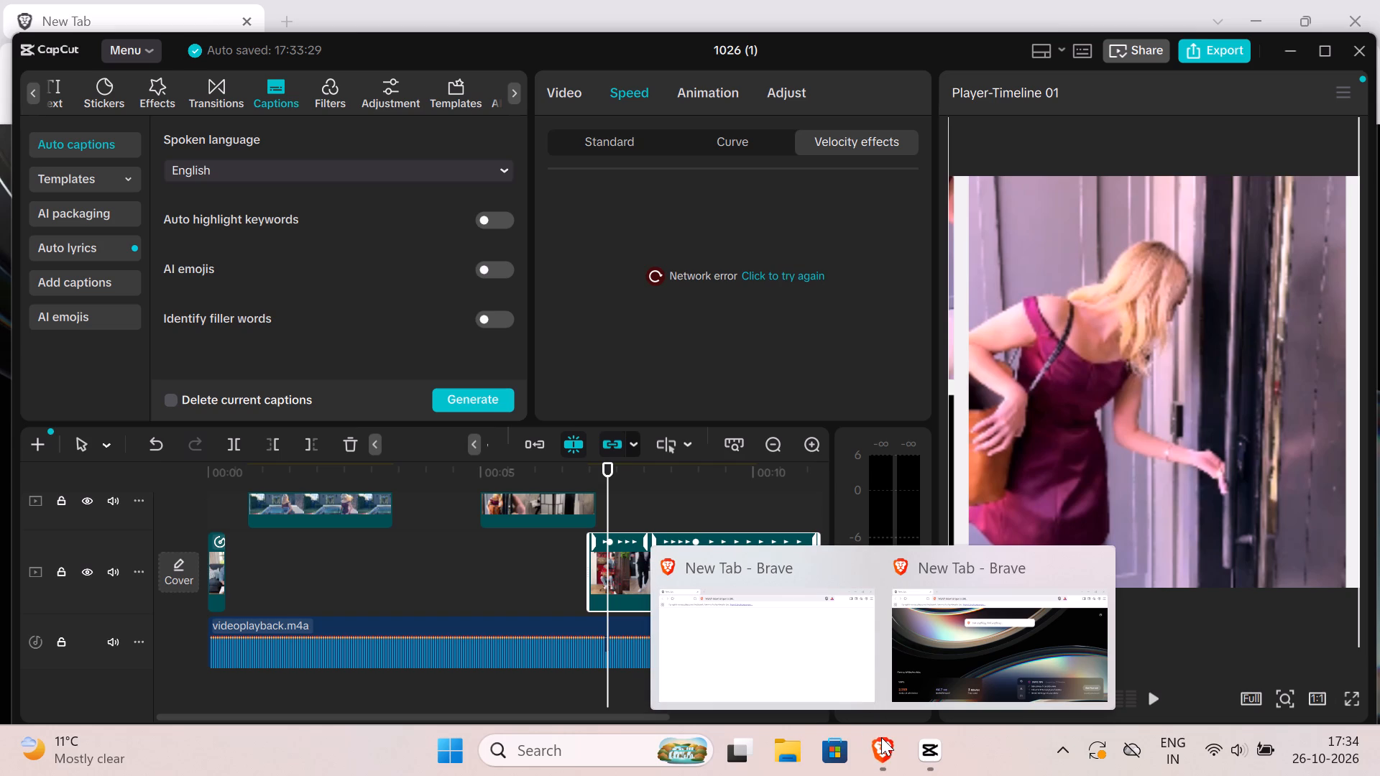
triple_click(881, 737)
double_click(881, 737)
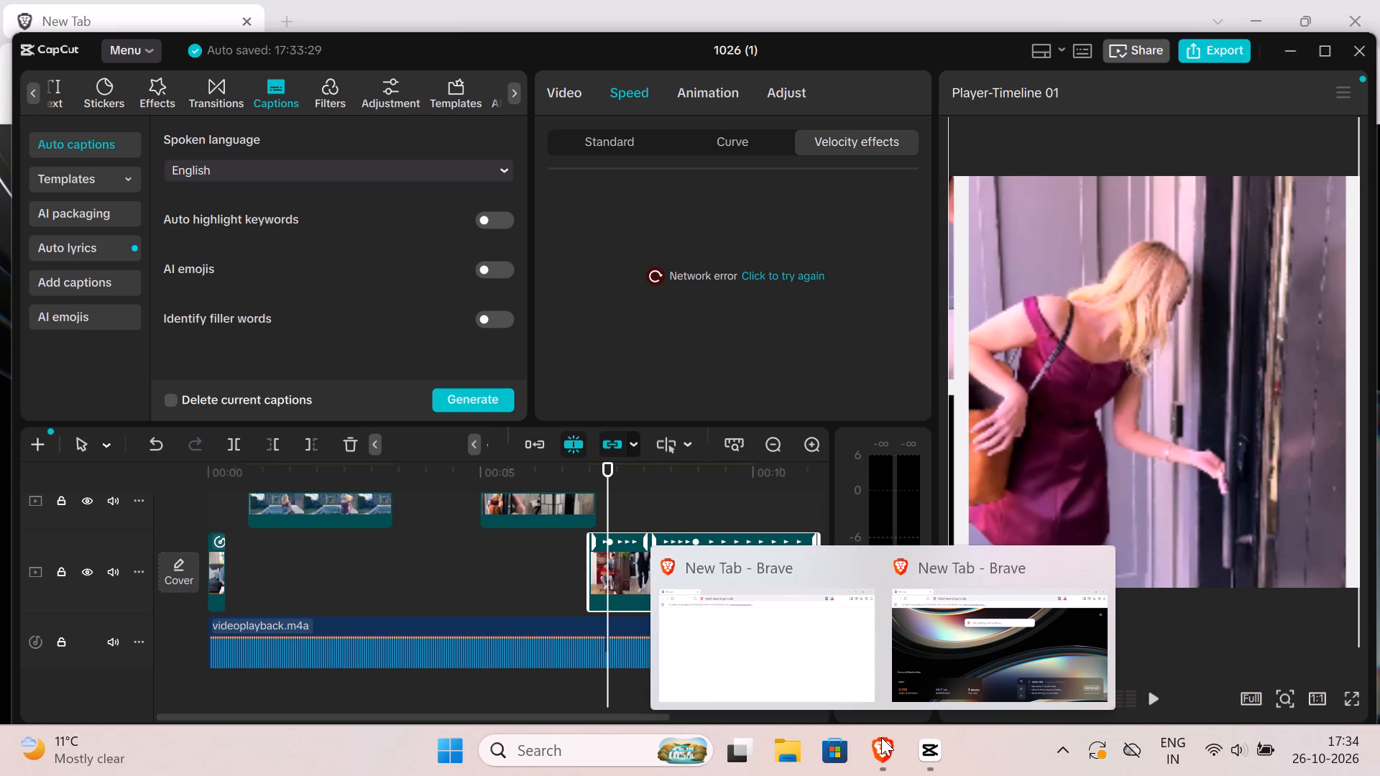
triple_click(882, 734)
double_click(882, 734)
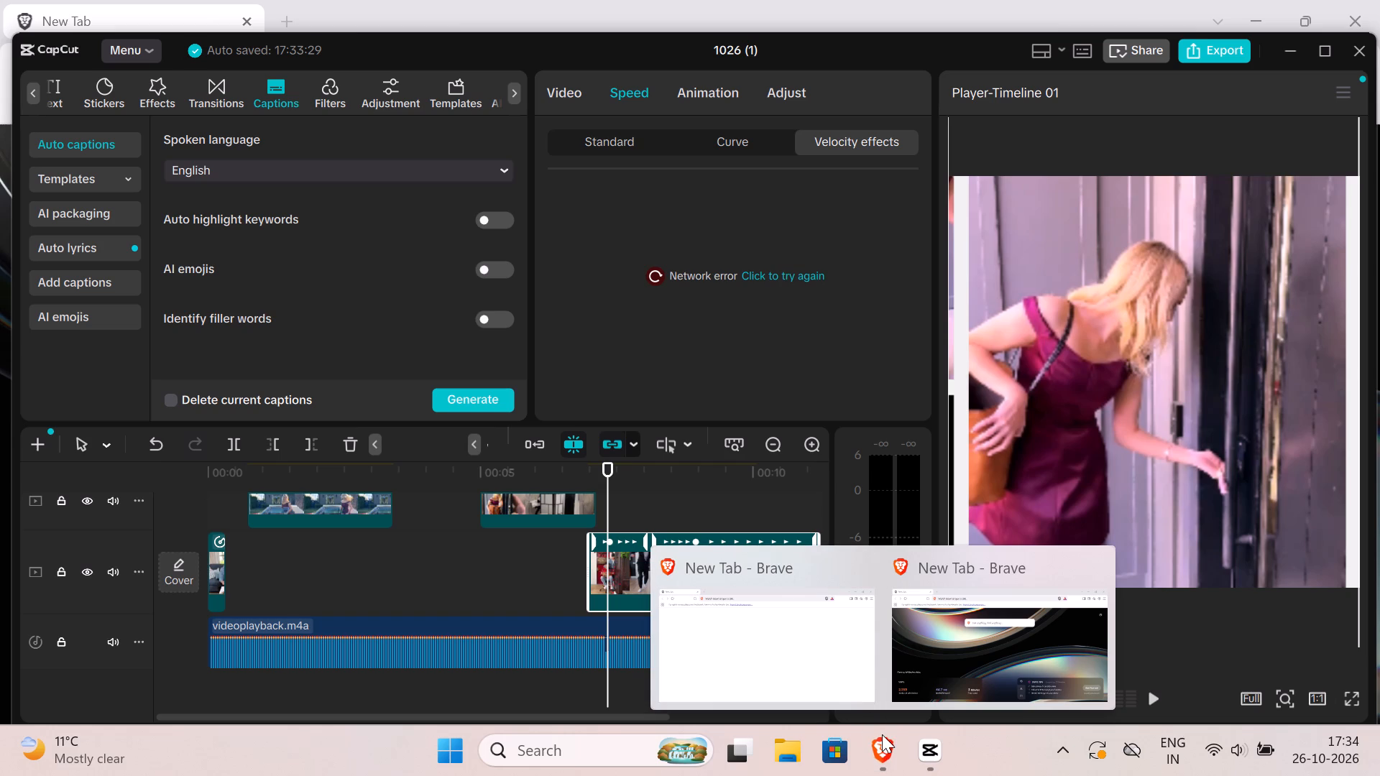
double_click(882, 734)
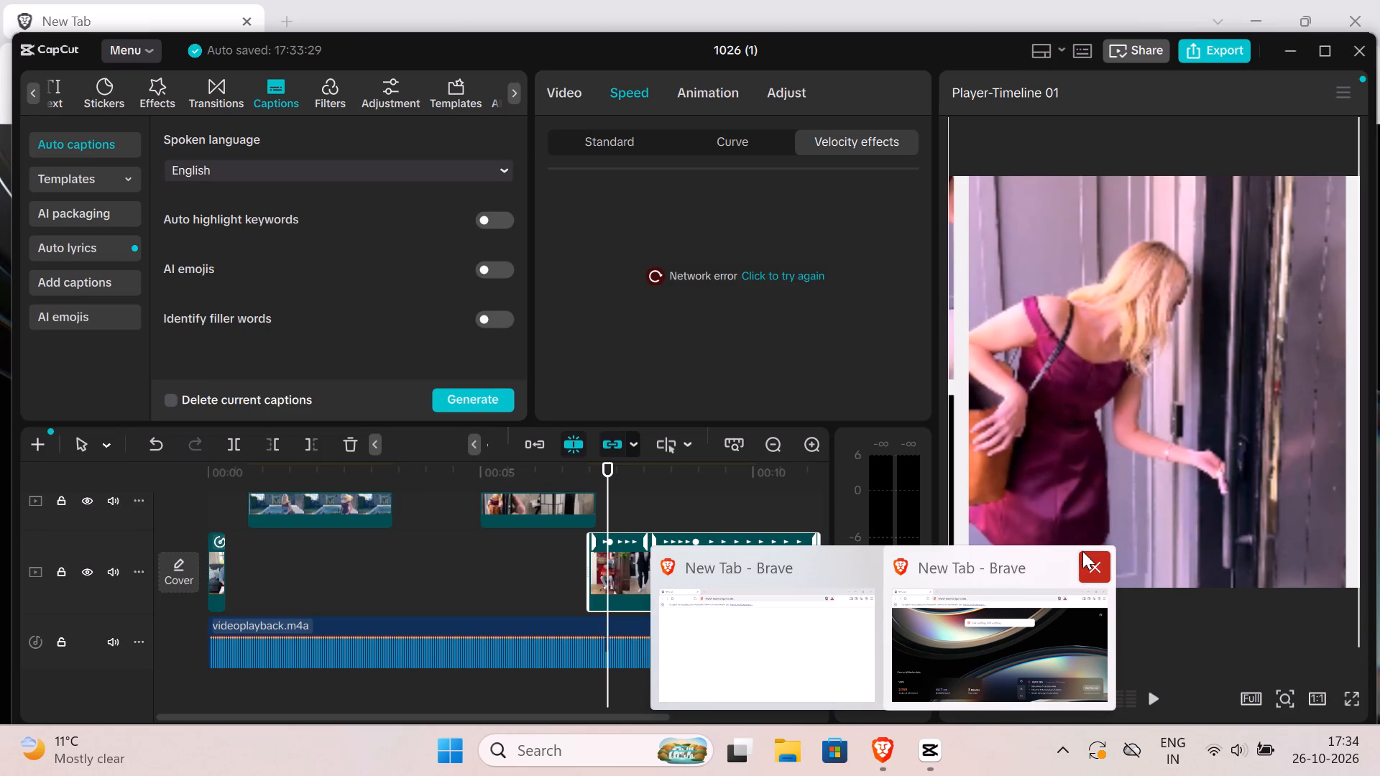
left_click(1087, 555)
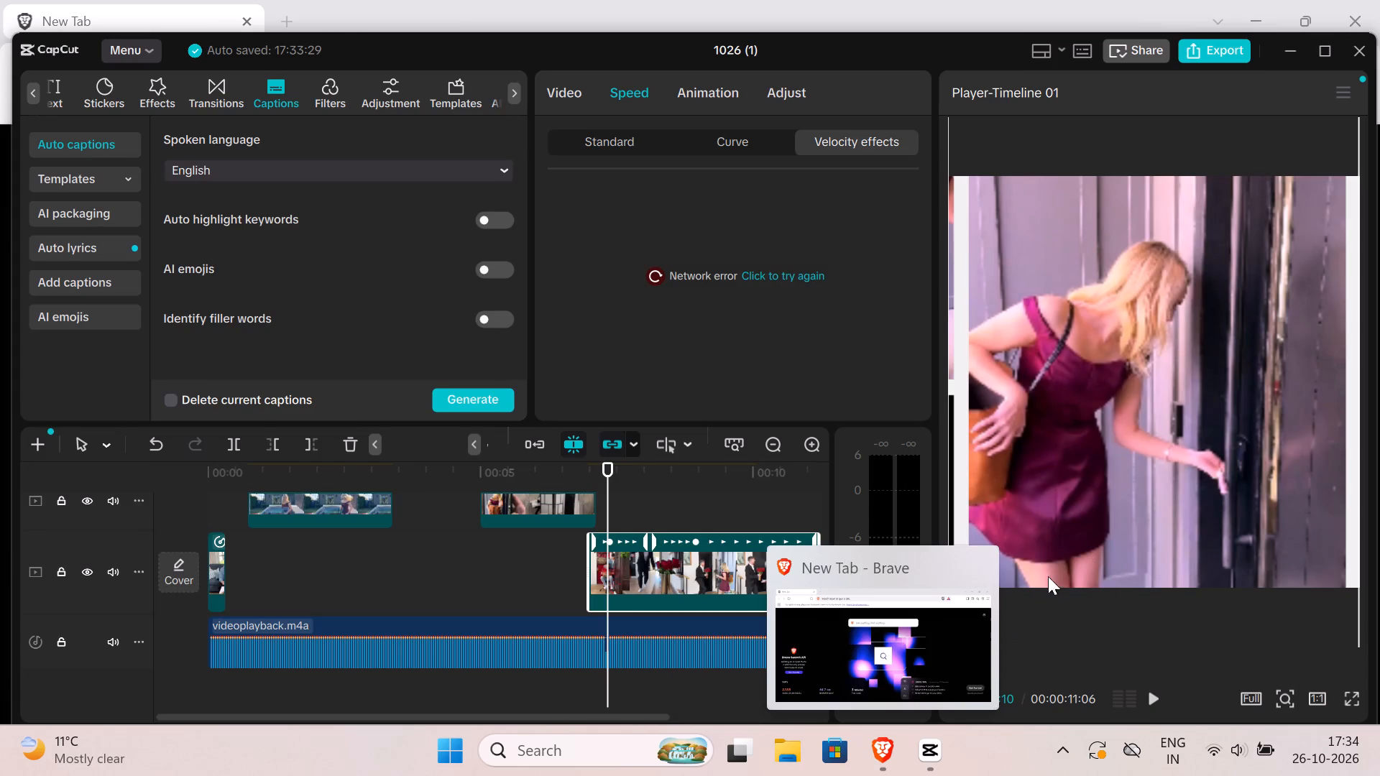
left_click(980, 576)
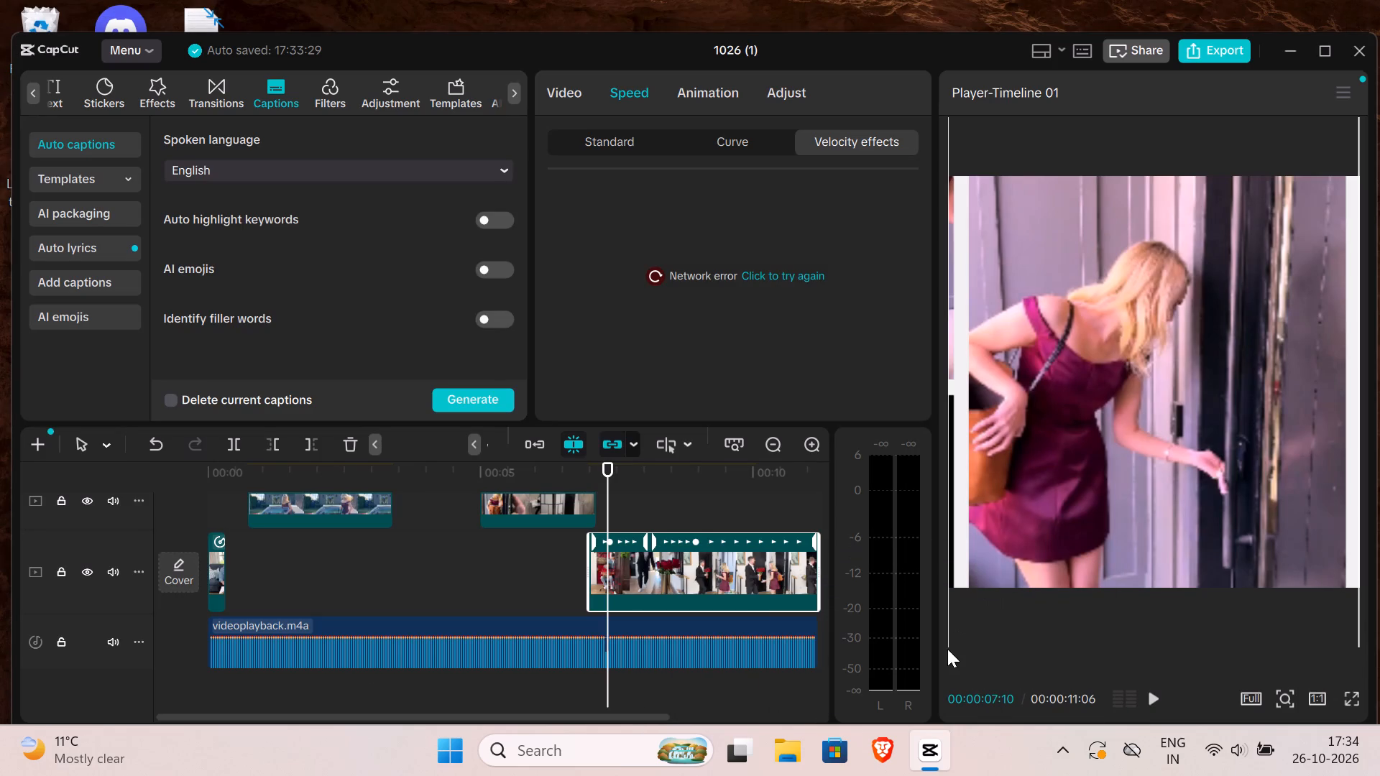
Switch to Brave by launching a new browser window.
double_click(886, 753)
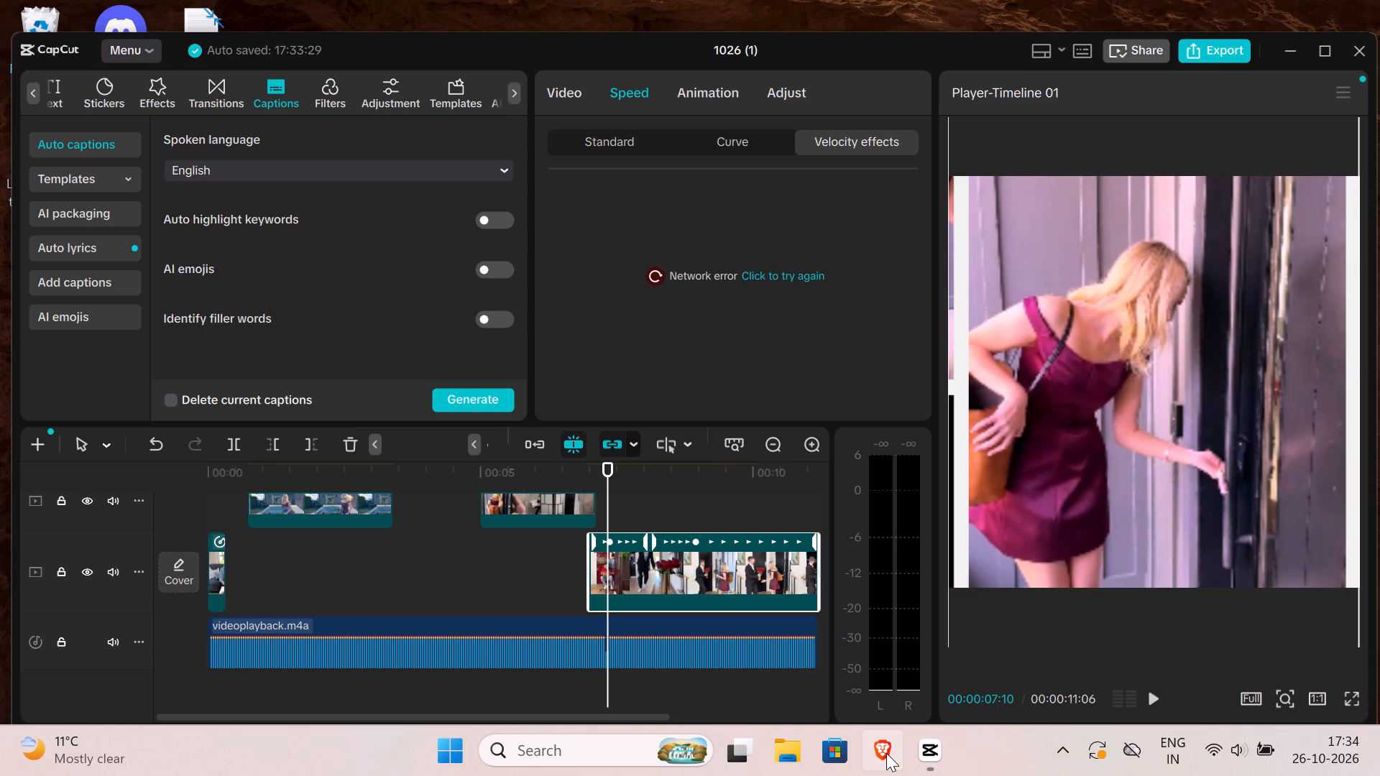
triple_click(886, 753)
left_click_drag(886, 753, 869, 732)
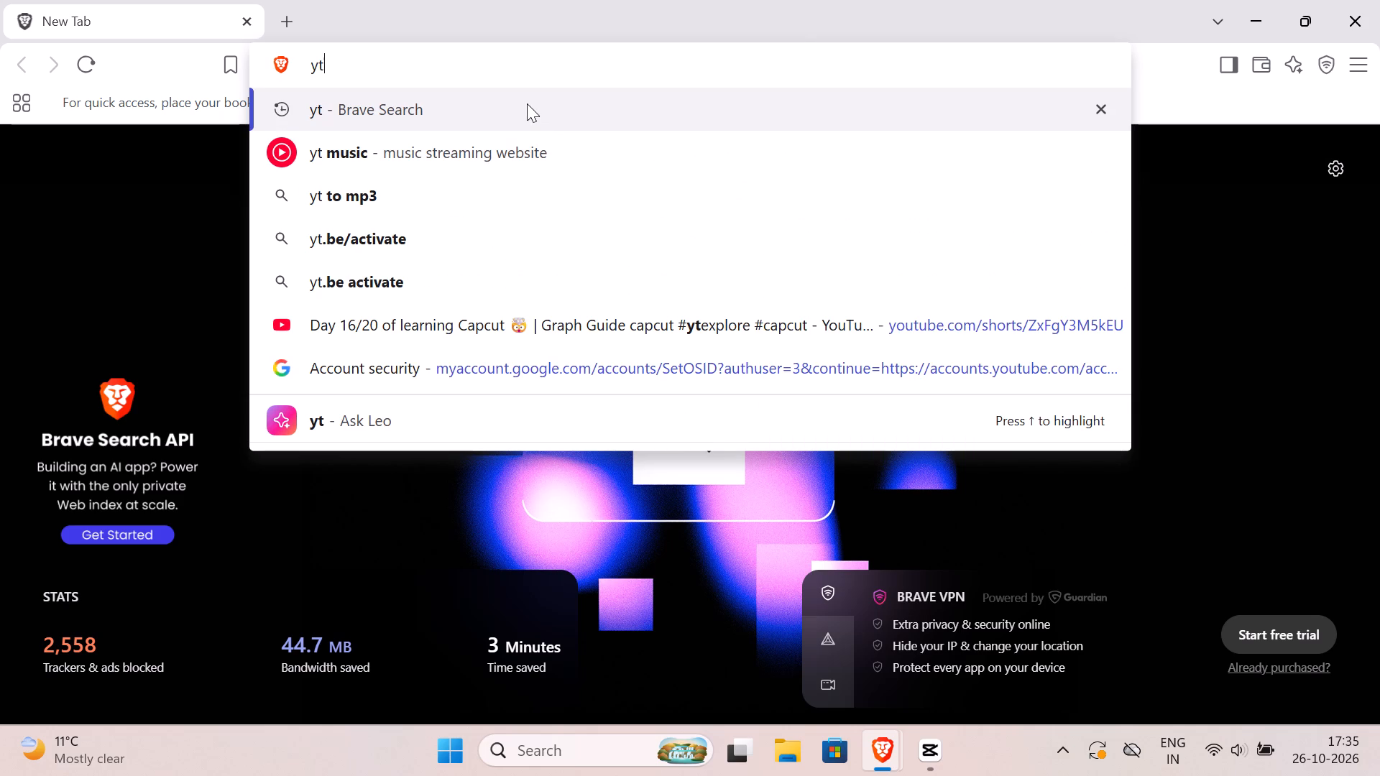
left_click(527, 103)
Open the YouTube website from the search results.
scroll(527, 103, "left", 1)
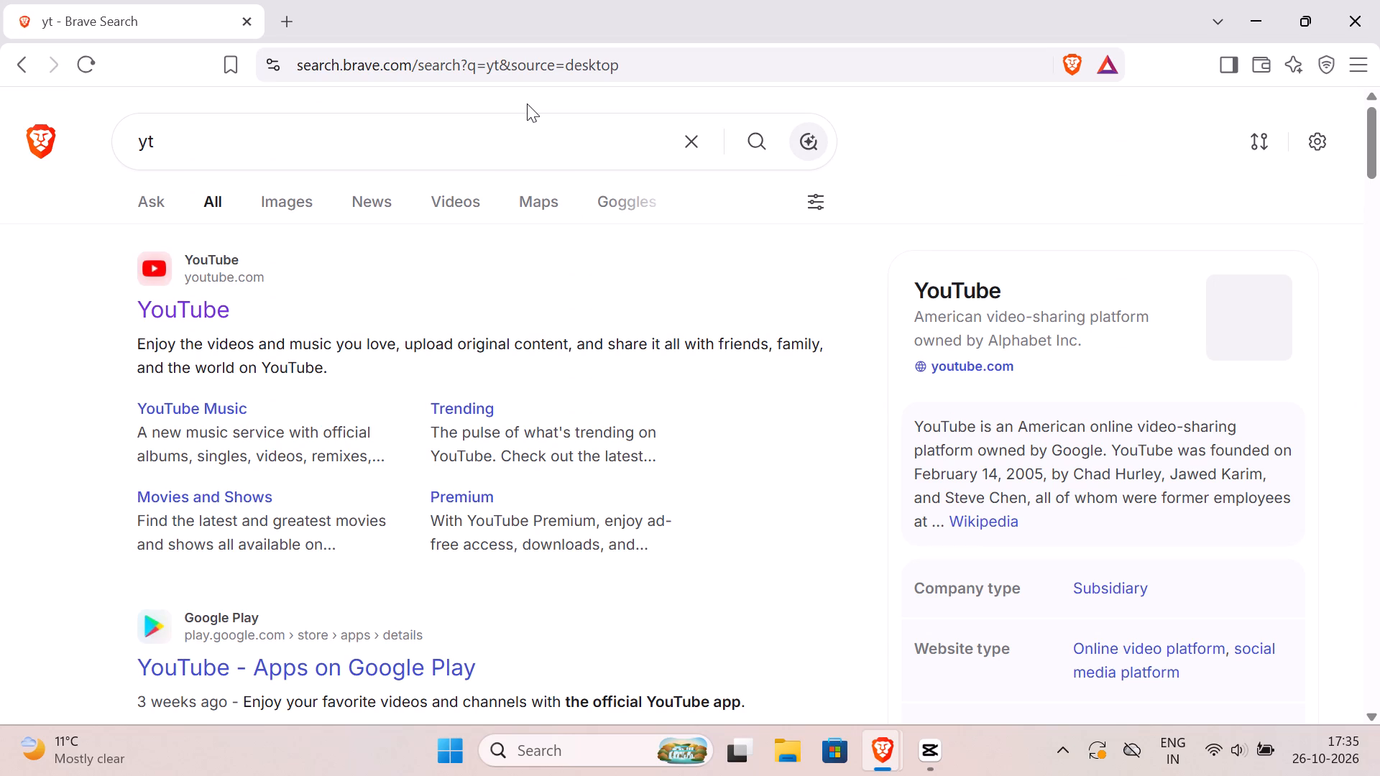
scroll(527, 103, "left", 1)
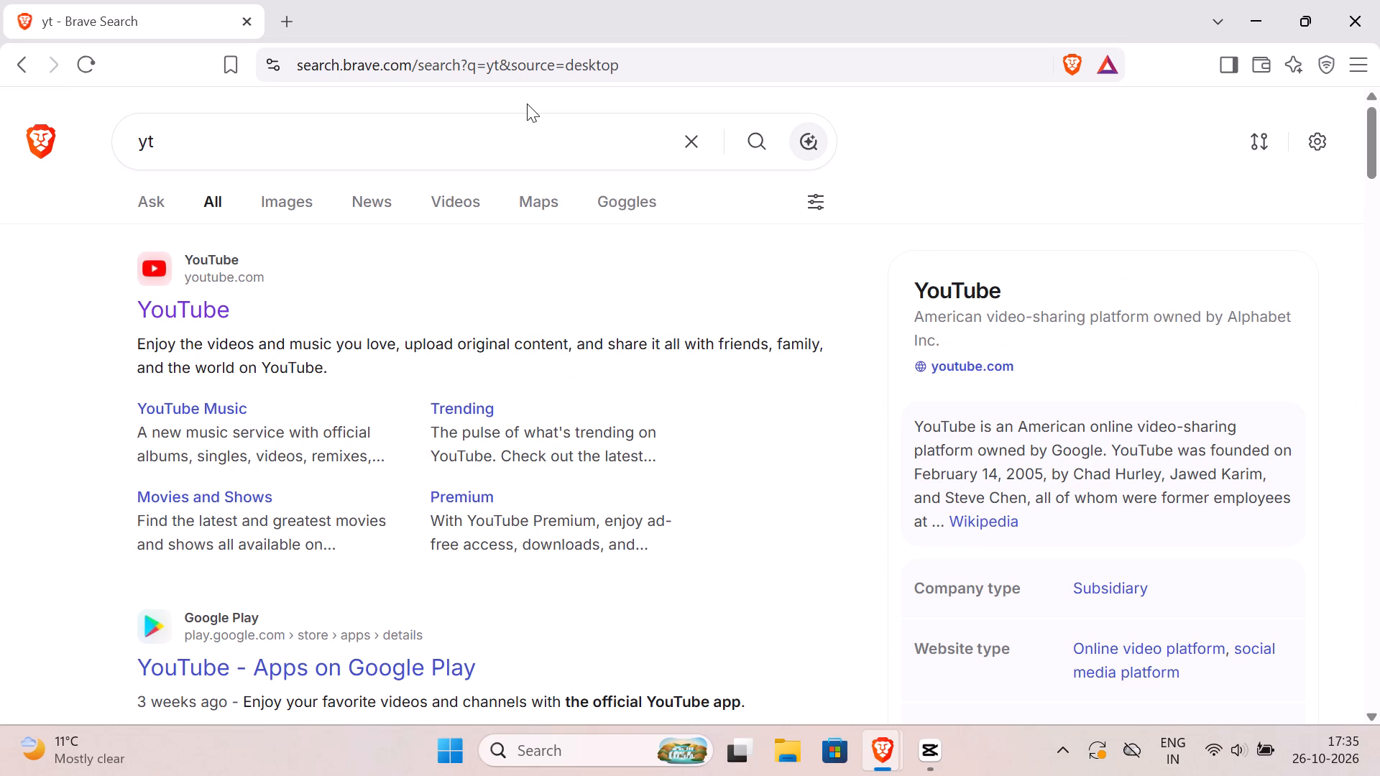
scroll(494, 100, "left", 6)
scroll(494, 100, "up", 2)
scroll(431, 235, "left", 4)
scroll(296, 291, "left", 1)
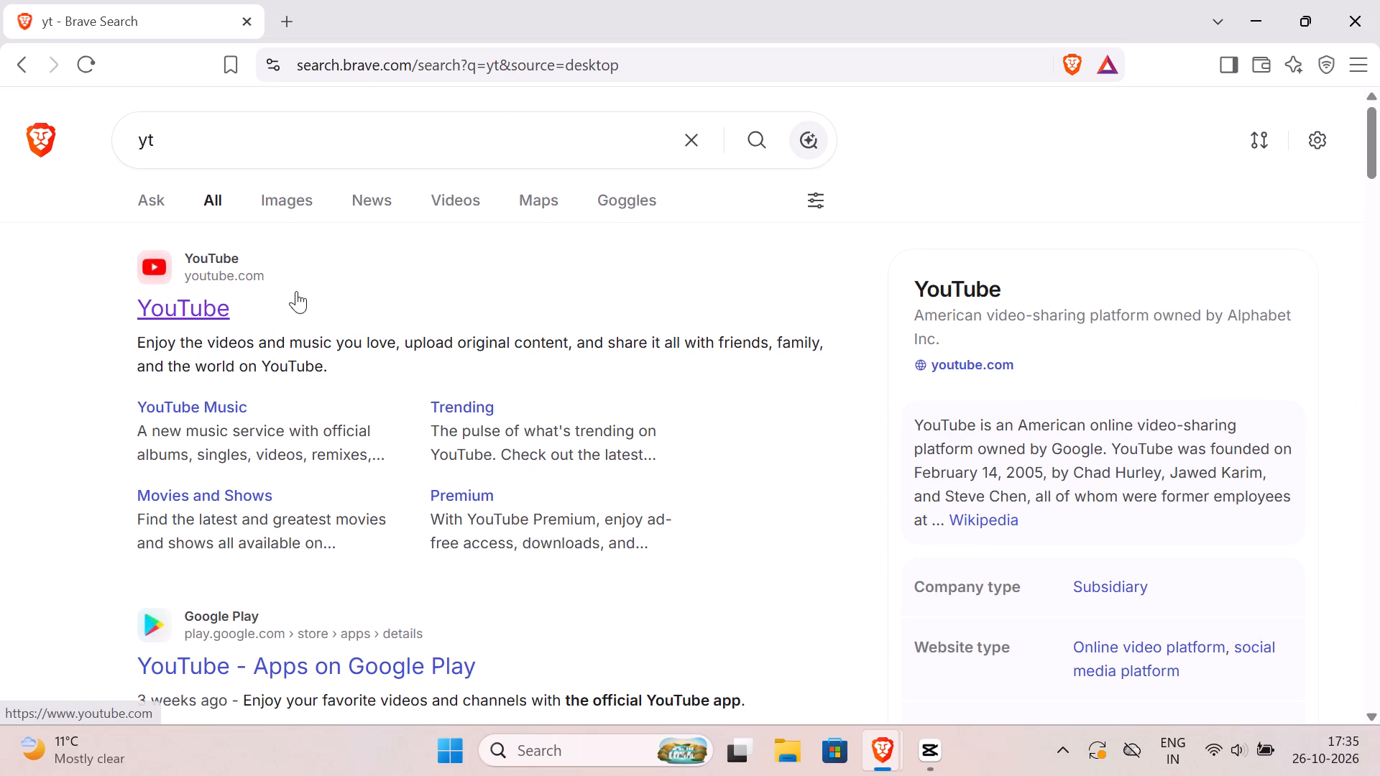
scroll(296, 291, "left", 1)
left_click(156, 305)
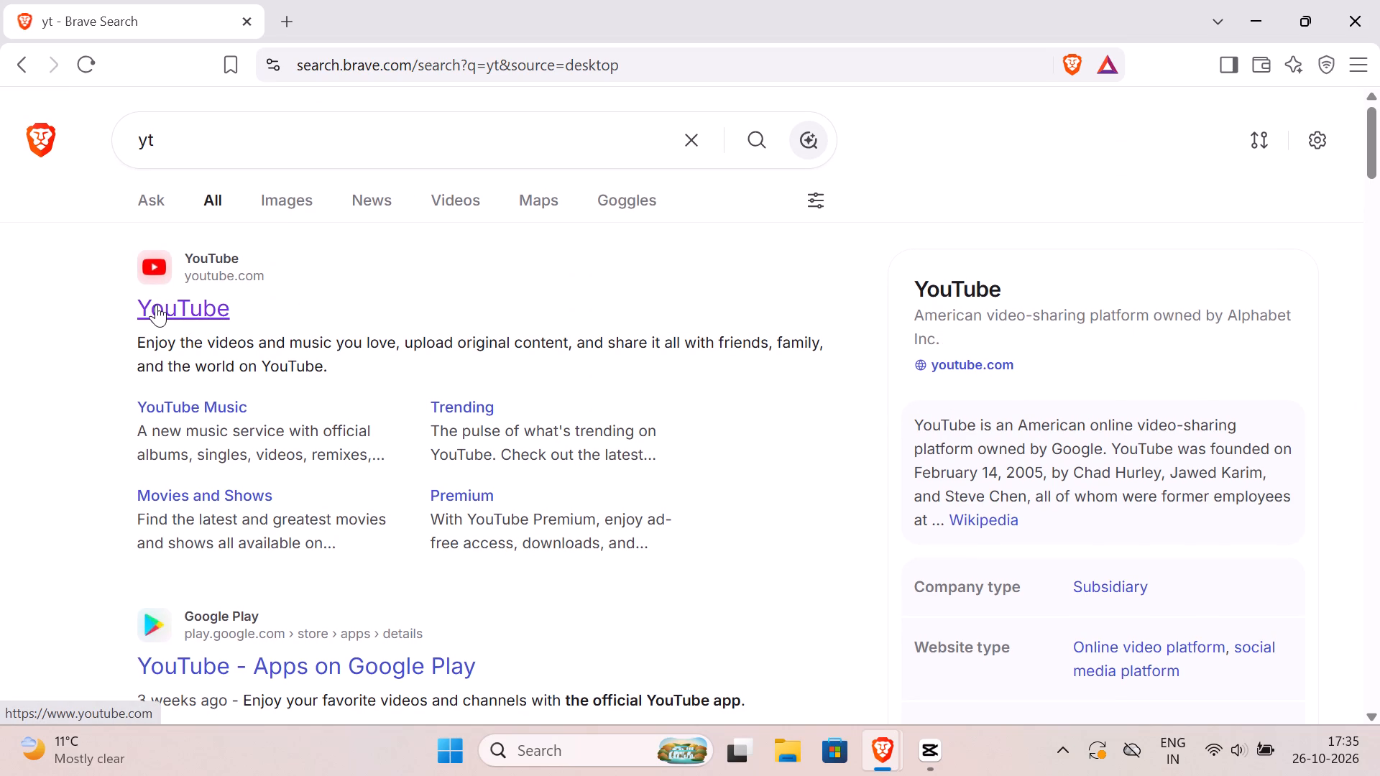
left_click(156, 305)
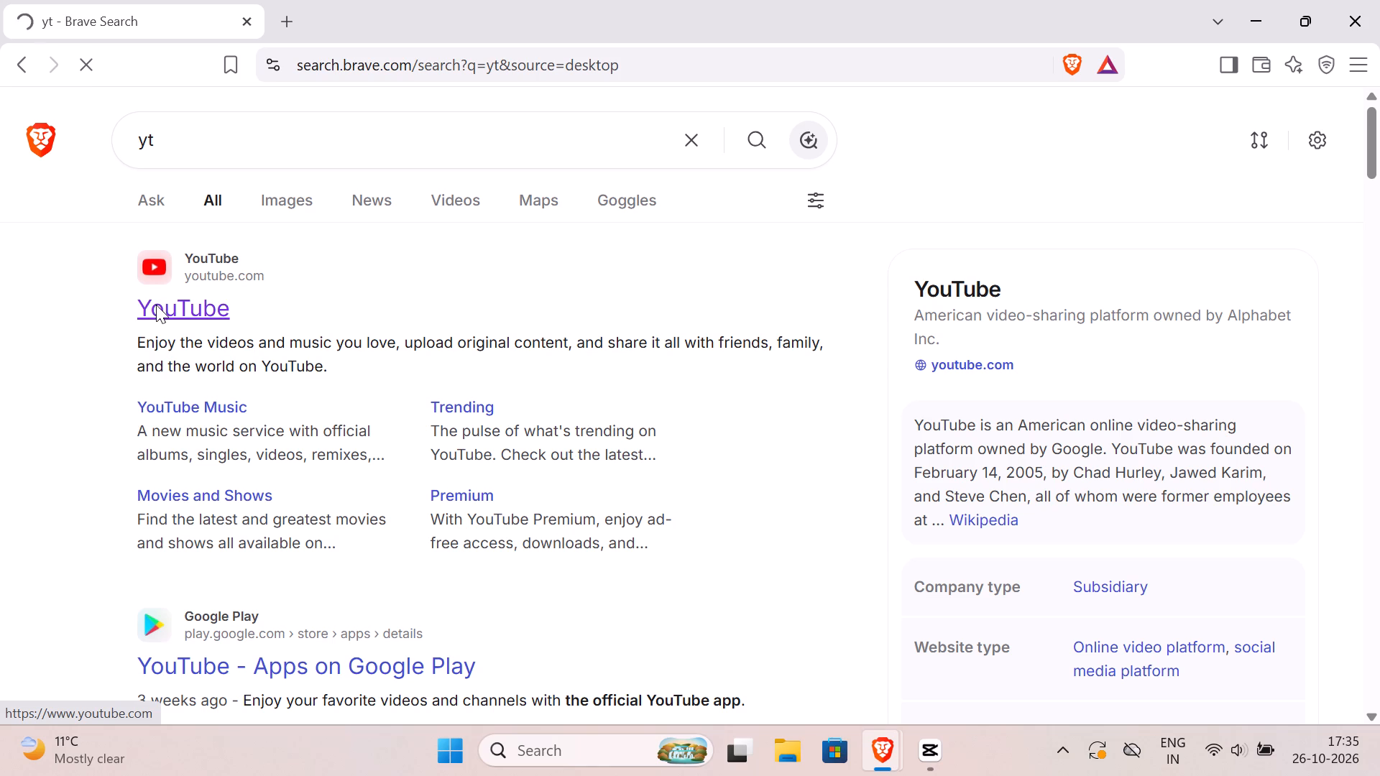
right_click(156, 305)
left_click(156, 305)
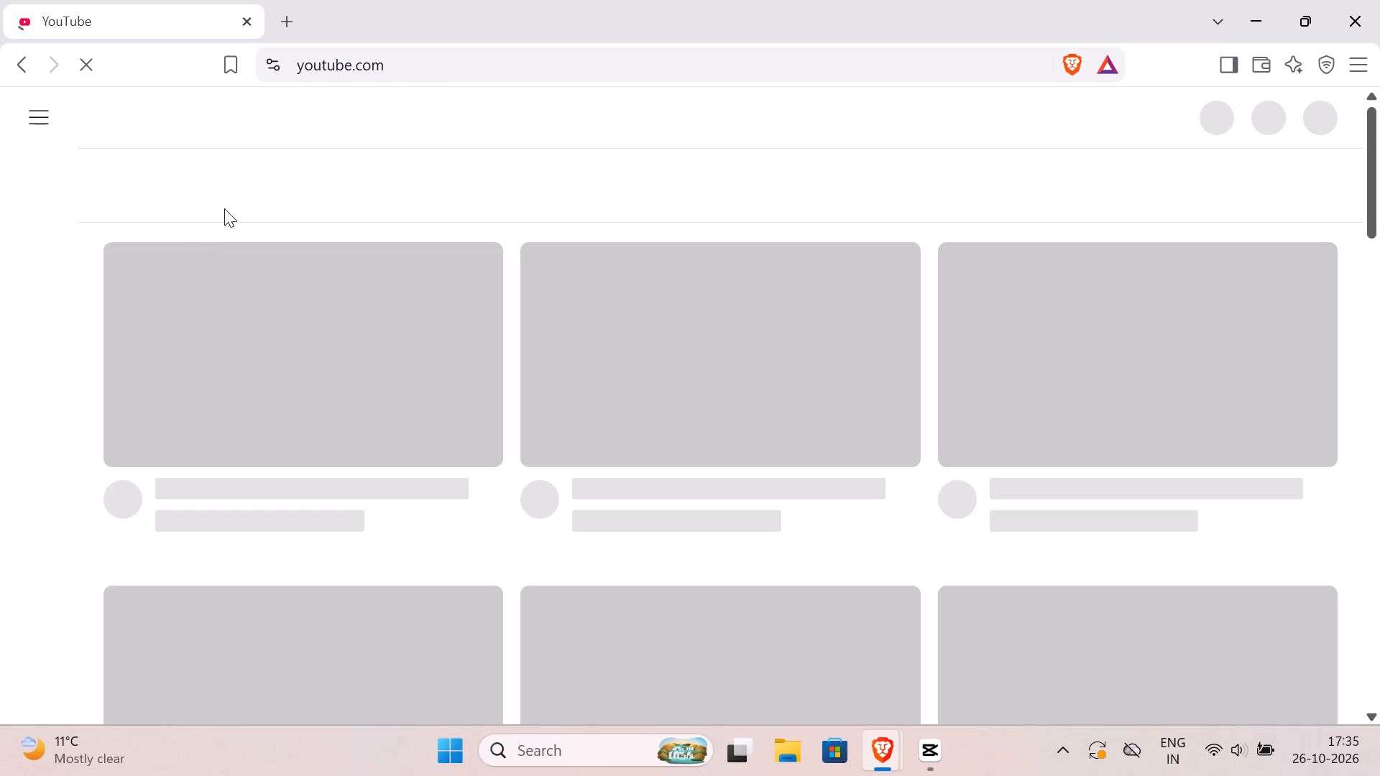
Open the CapCut Video Editing Tutorial in Hindi from the YouTube home page and play it full screen.
scroll(259, 203, "right", 3)
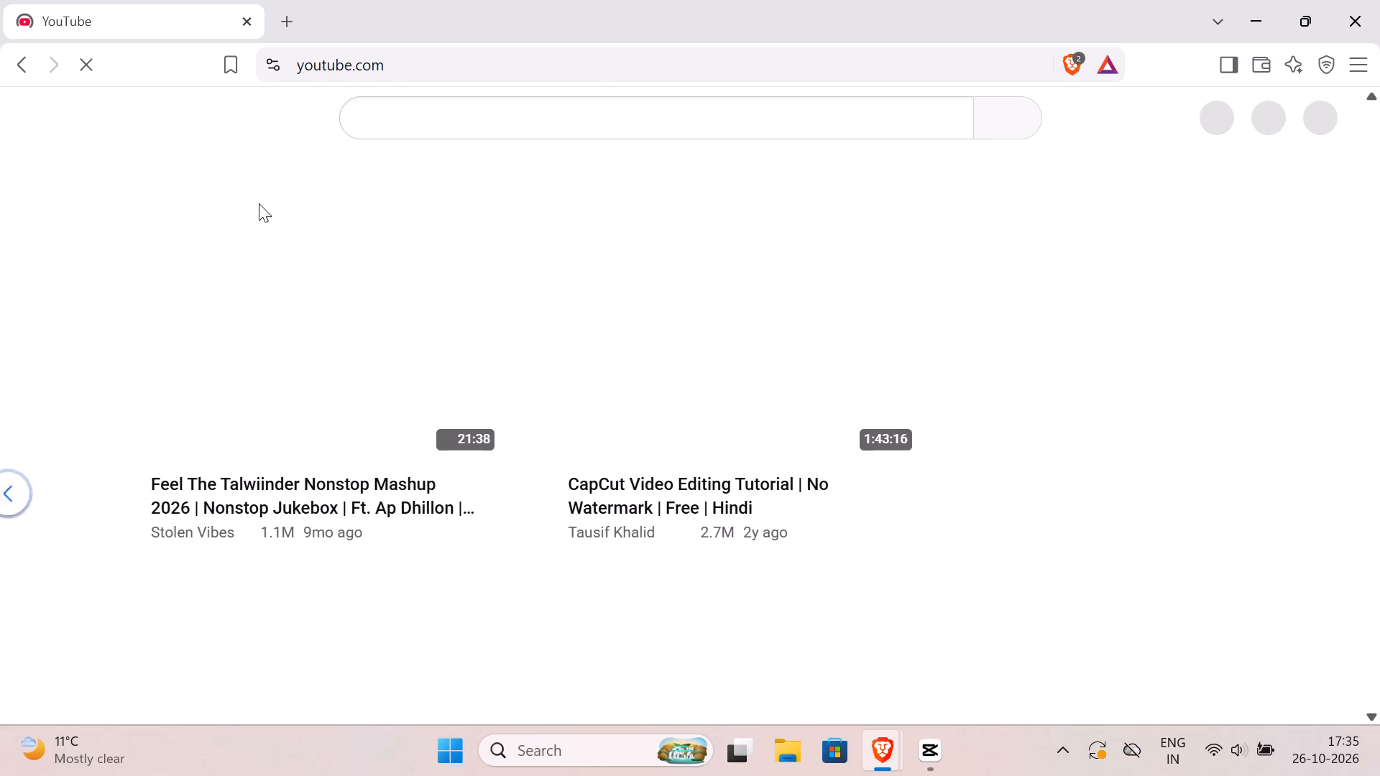
scroll(259, 206, "left", 1)
scroll(259, 206, "up", 1)
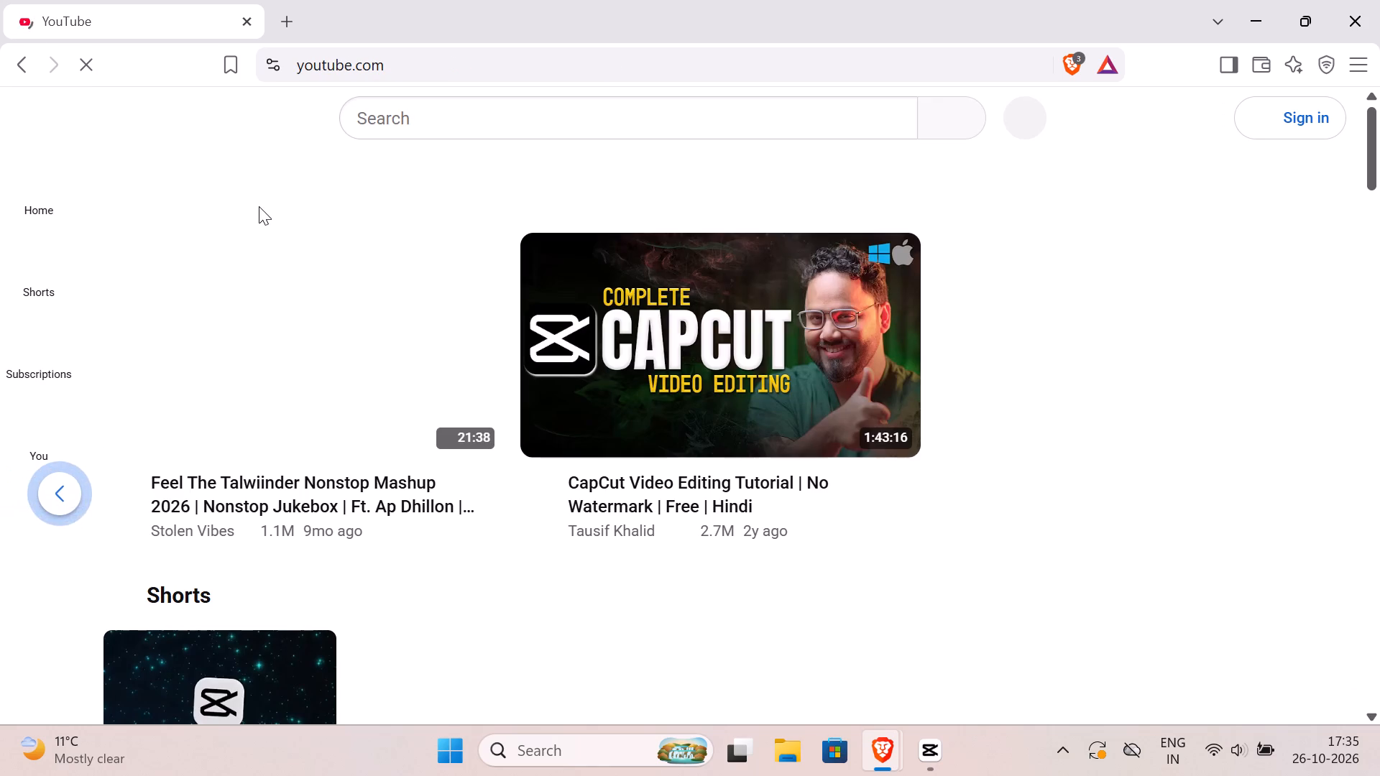
scroll(259, 206, "up", 1)
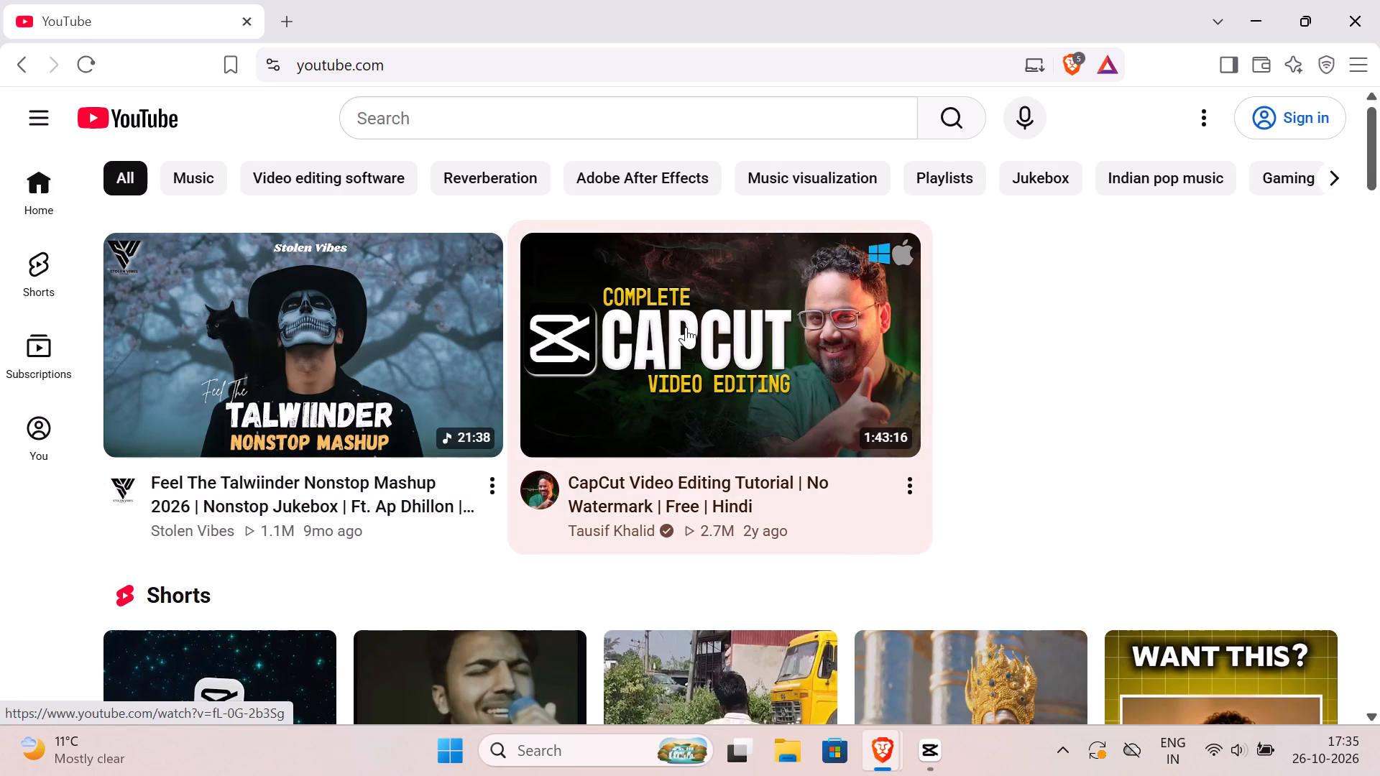
scroll(686, 327, "right", 1)
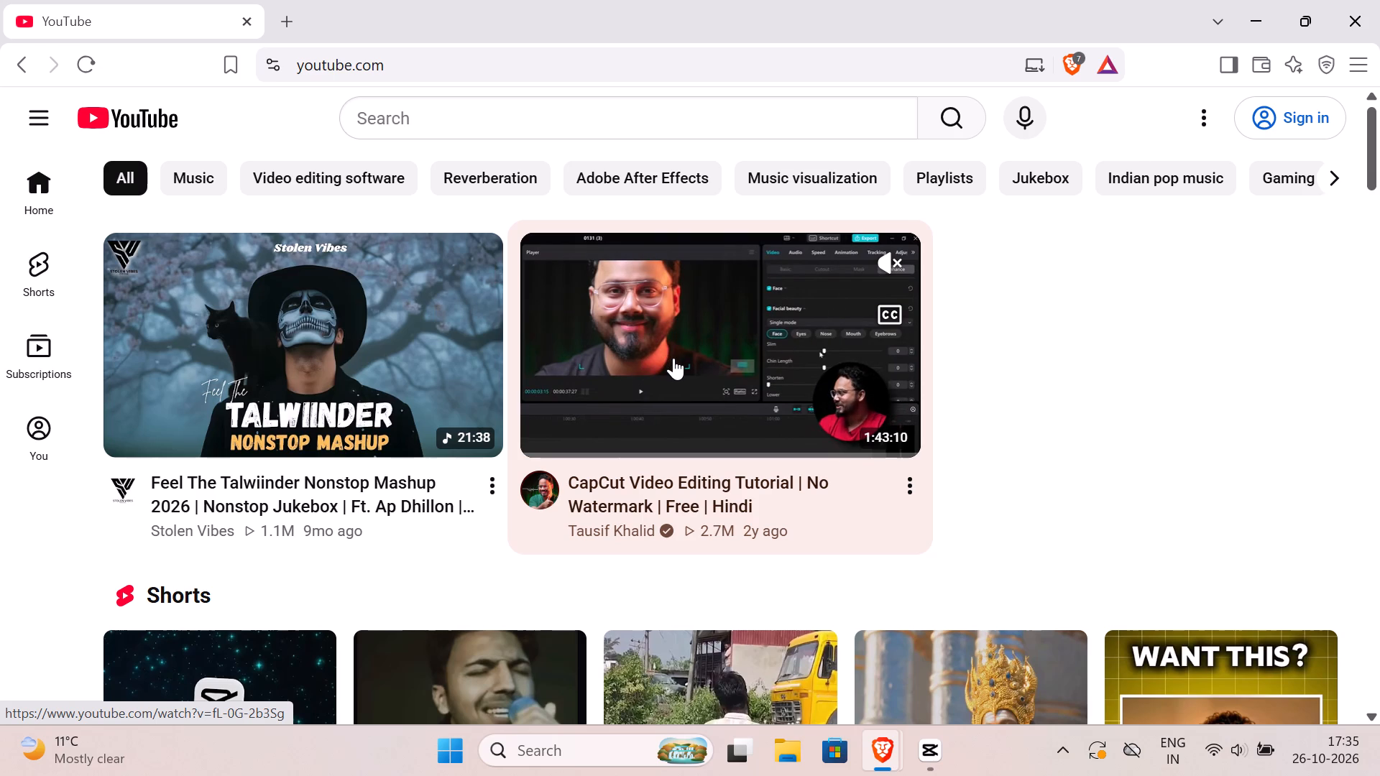
left_click(656, 321)
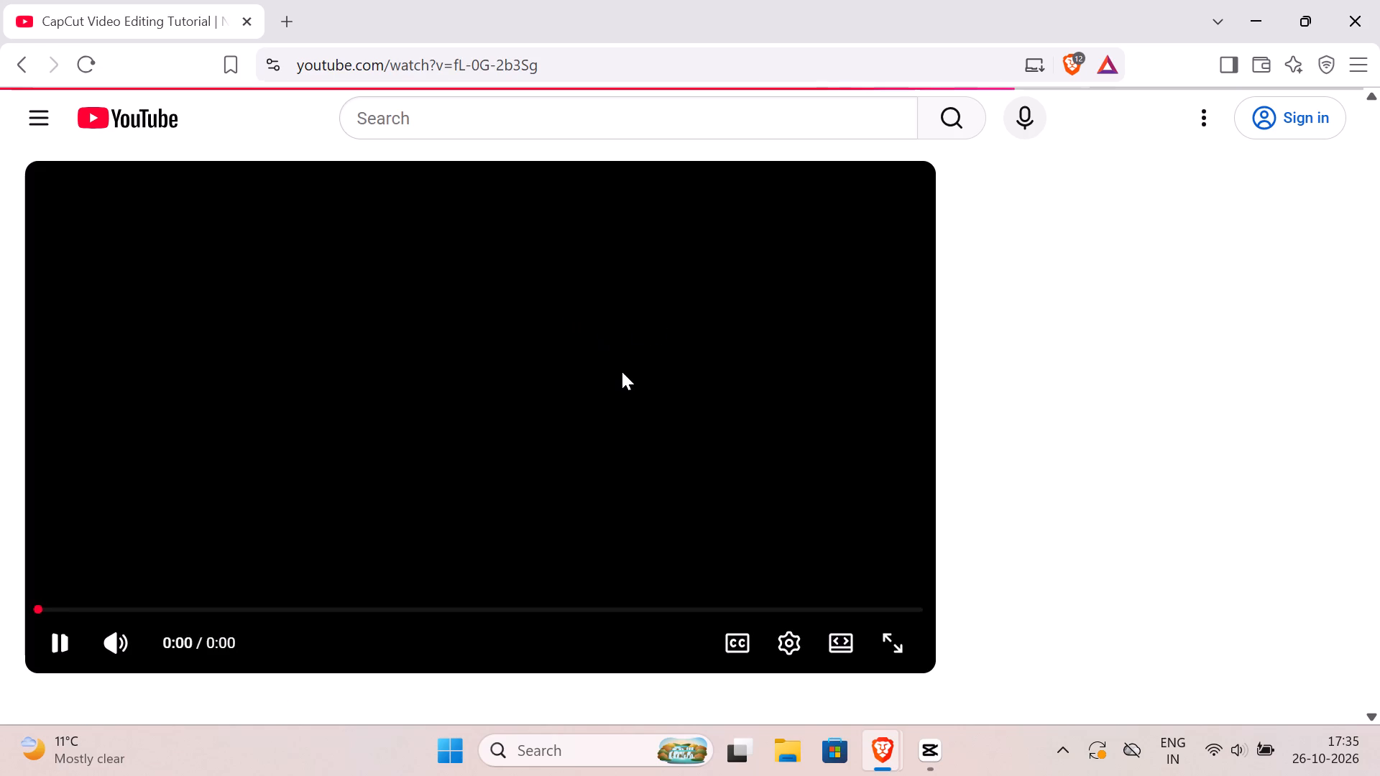
left_click(901, 637)
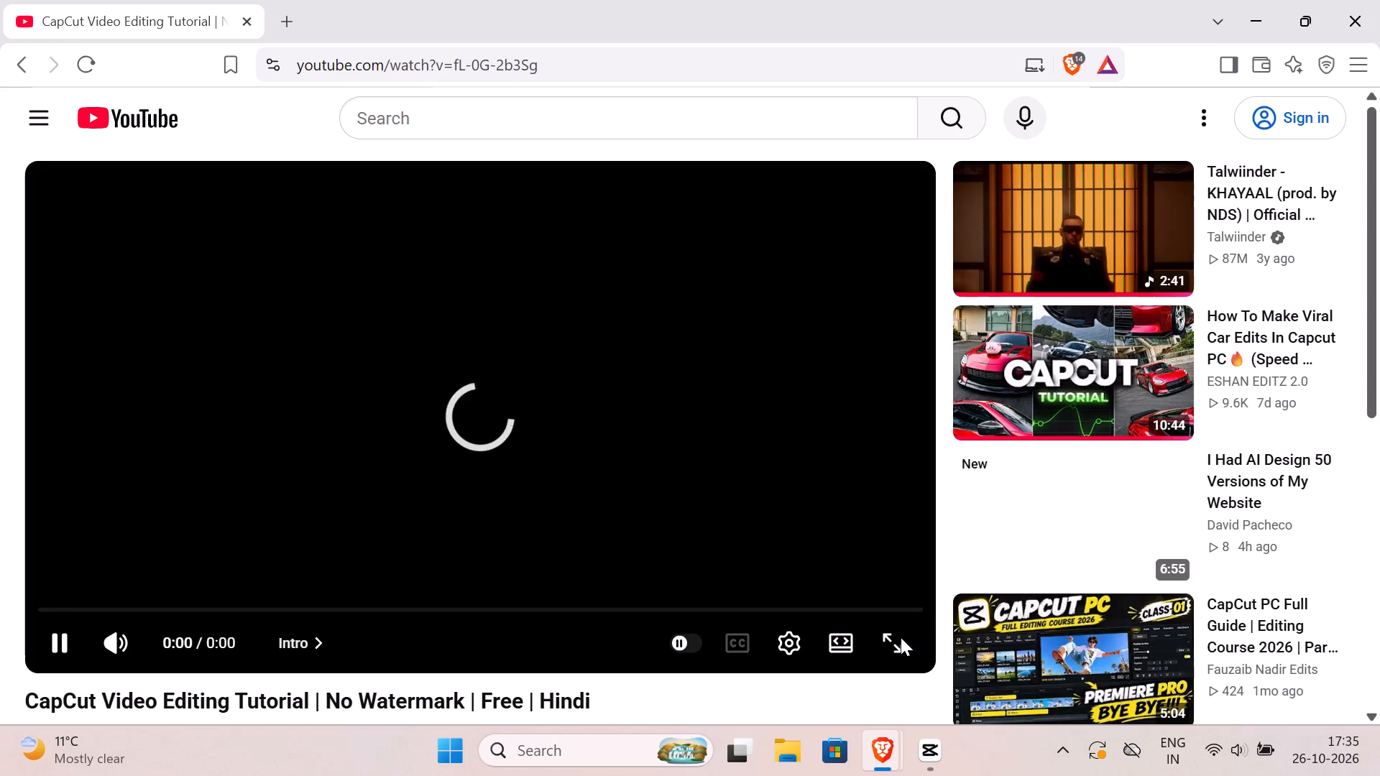
left_click(901, 637)
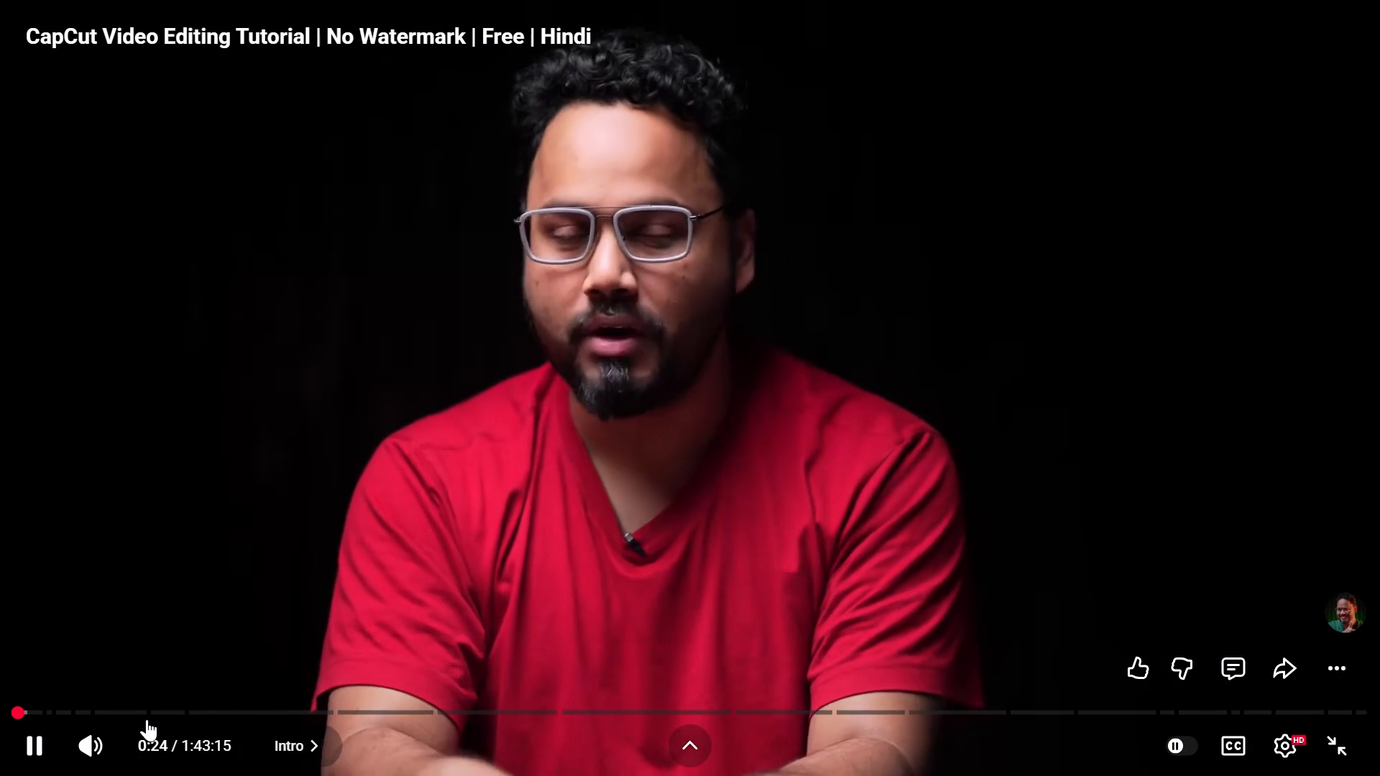
Skip ahead through the tutorial to about 9:51, in the aspect ratio chapter, and exit full screen.
left_click(147, 719)
left_click(143, 714)
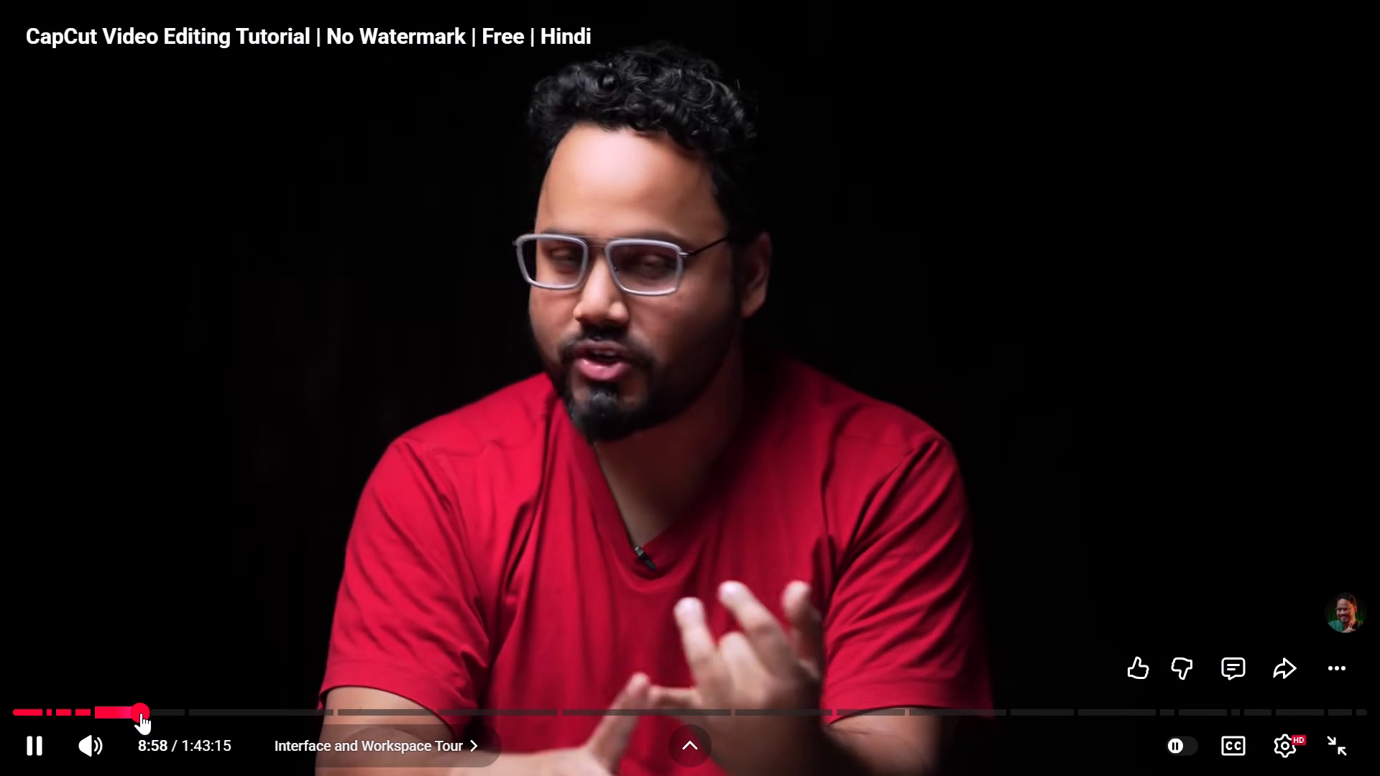
left_click(146, 713)
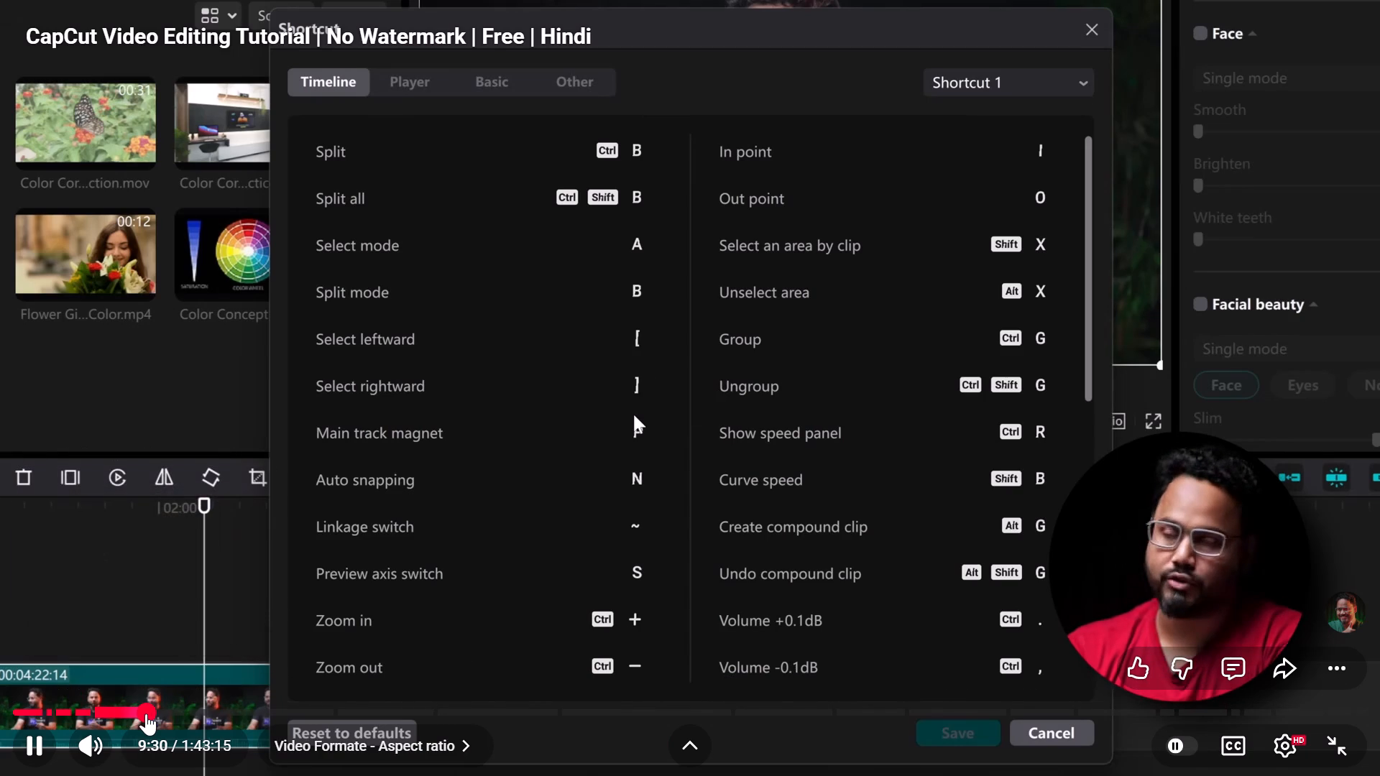
left_click(152, 714)
left_click(190, 719)
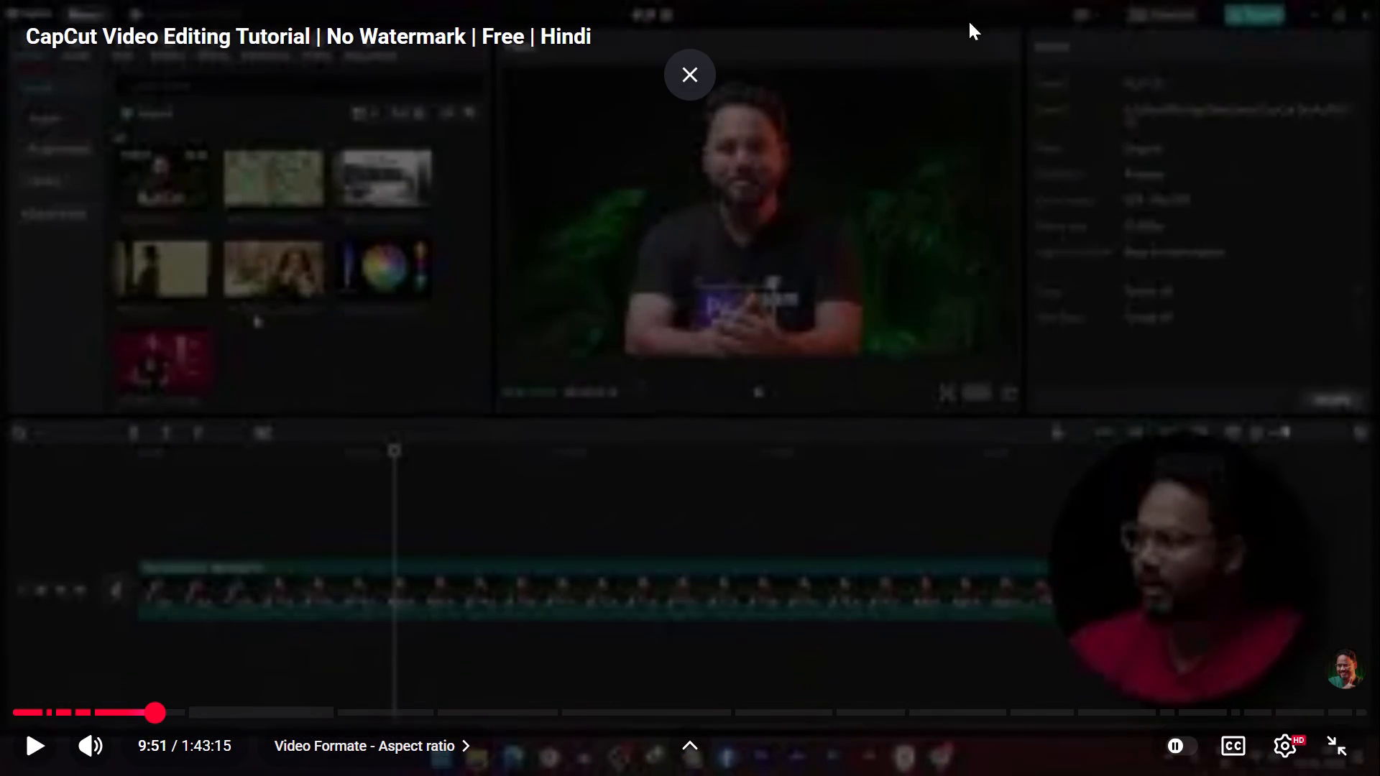
left_click(675, 70)
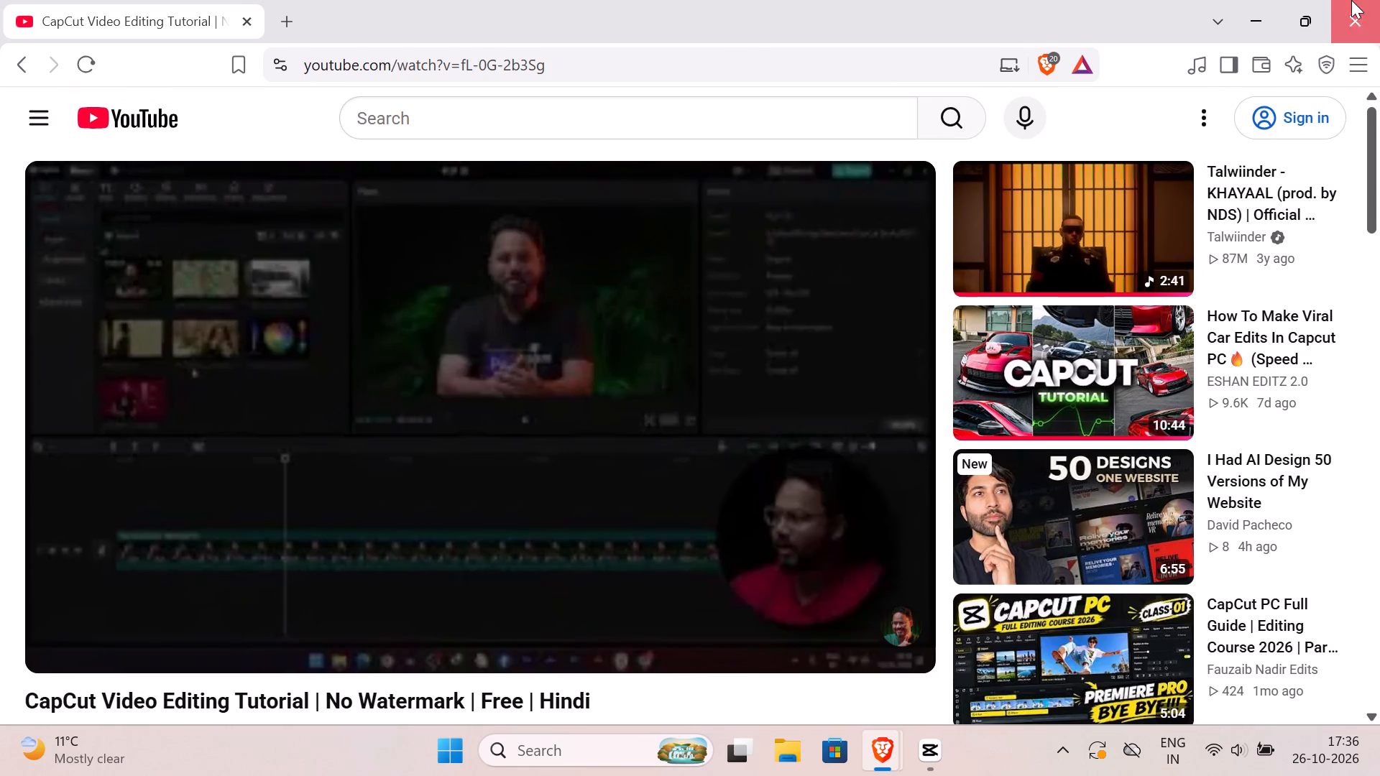
Close the YouTube browser window and the remaining new-tab Brave window.
left_click(1351, 0)
left_click(1350, 1)
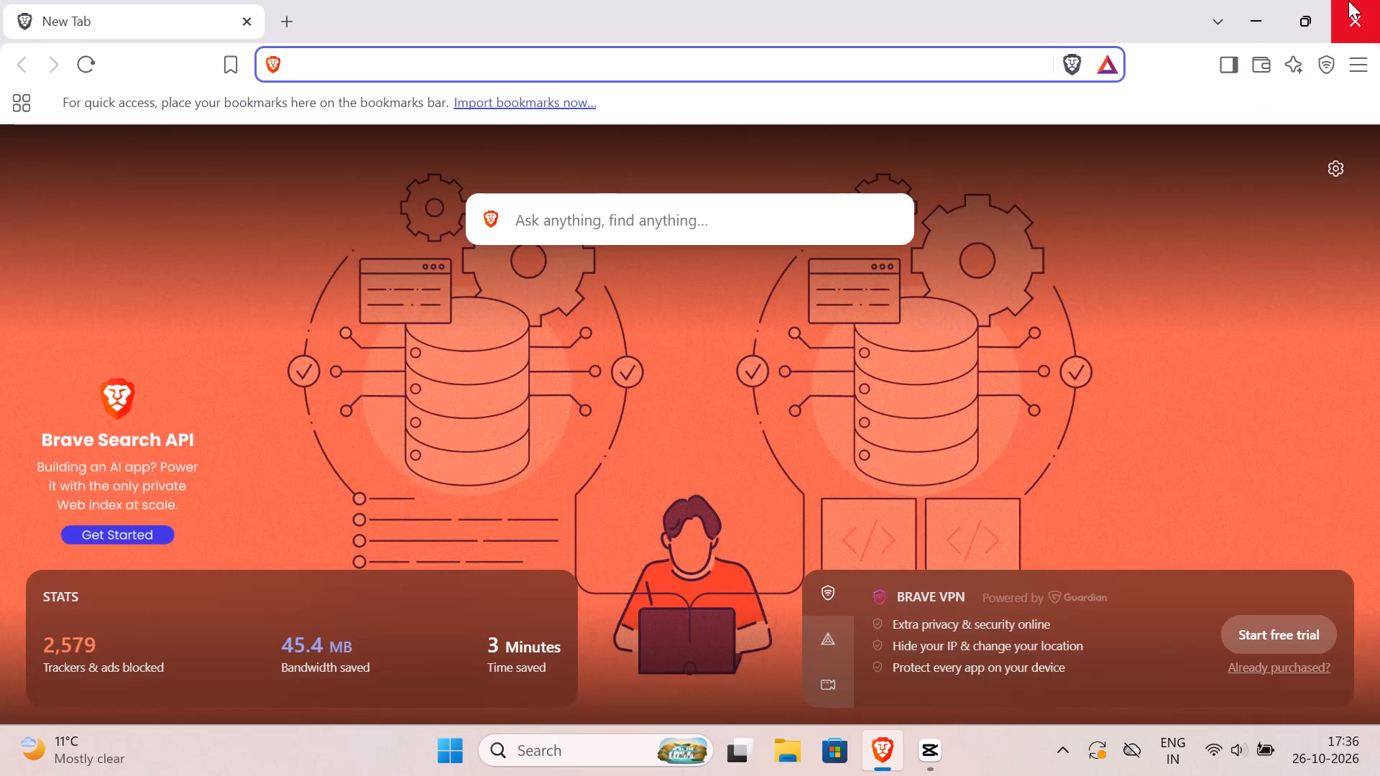
double_click(1348, 1)
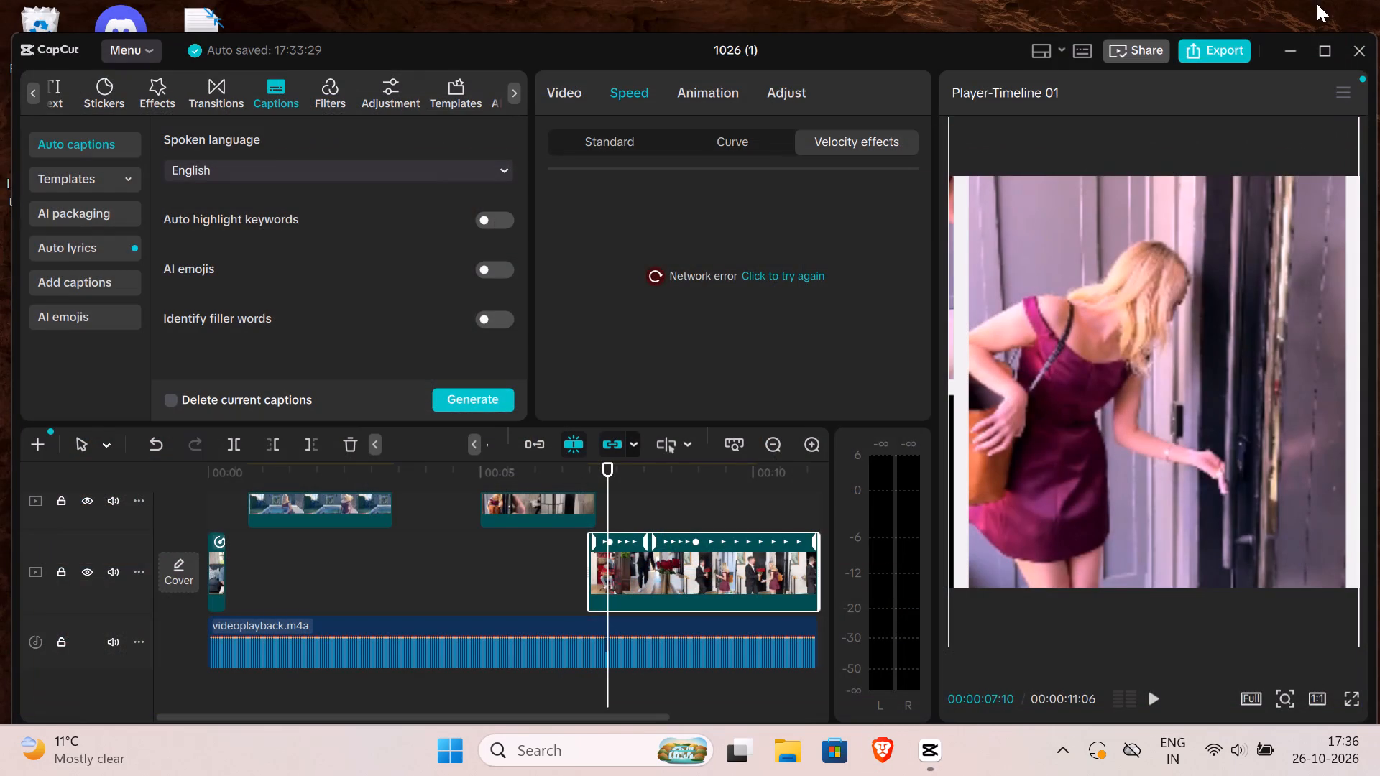
Close the 1026 (1) project editor in CapCut.
left_click(1358, 42)
double_click(1356, 37)
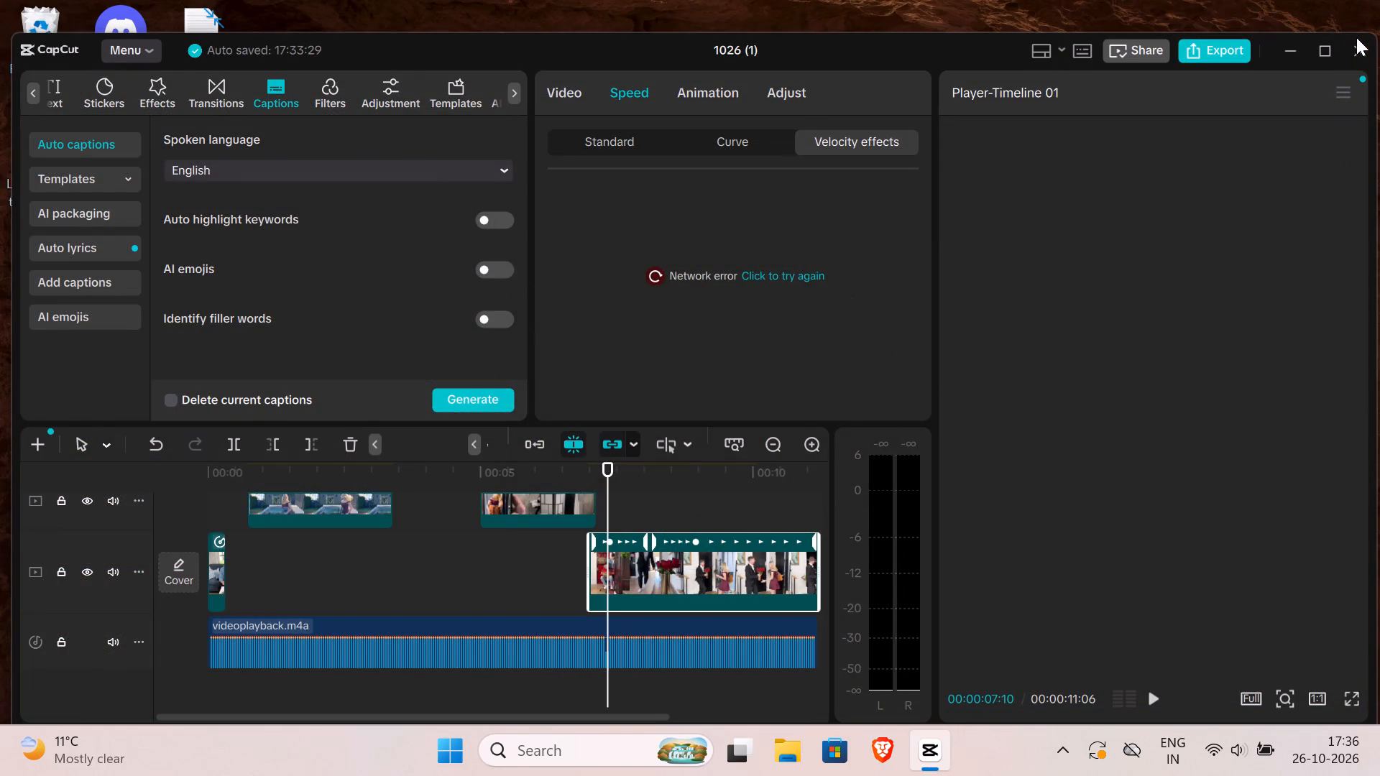
double_click(1353, 31)
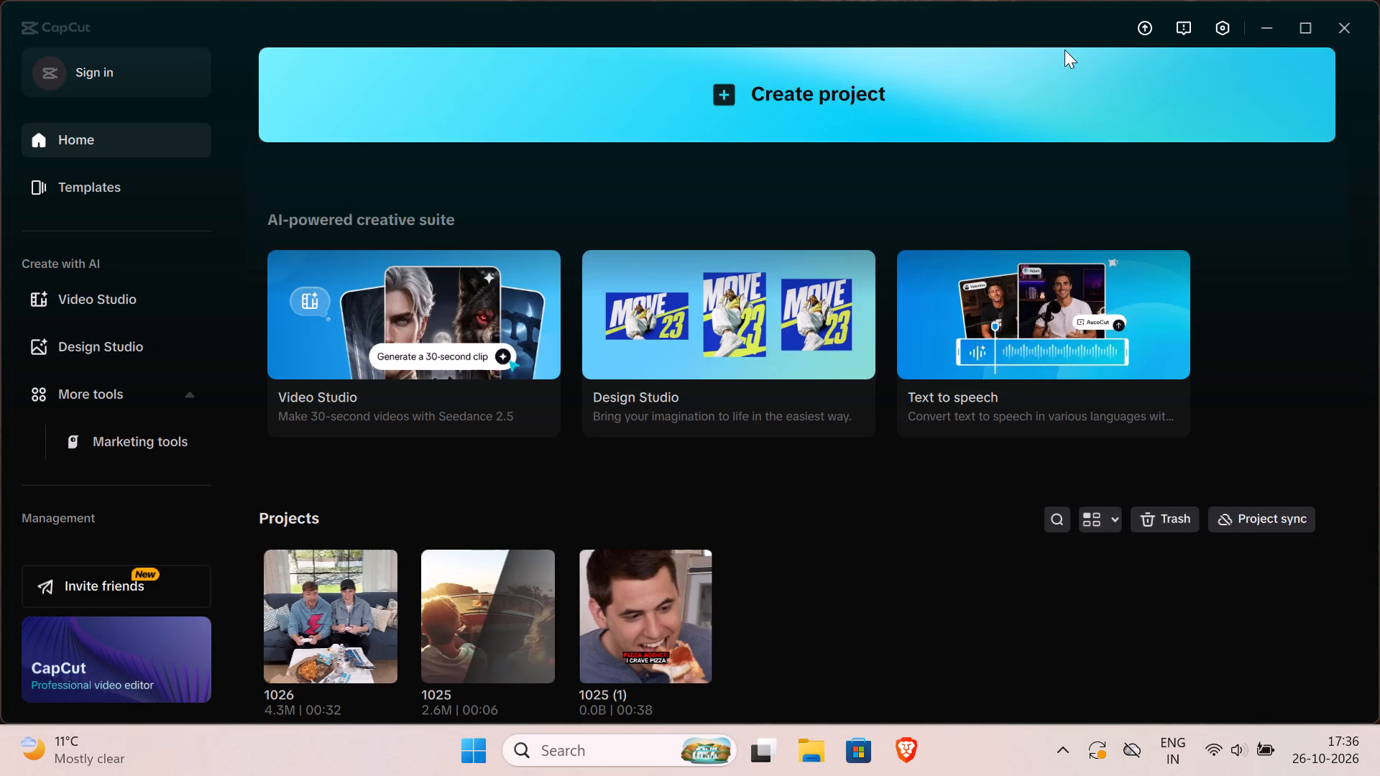